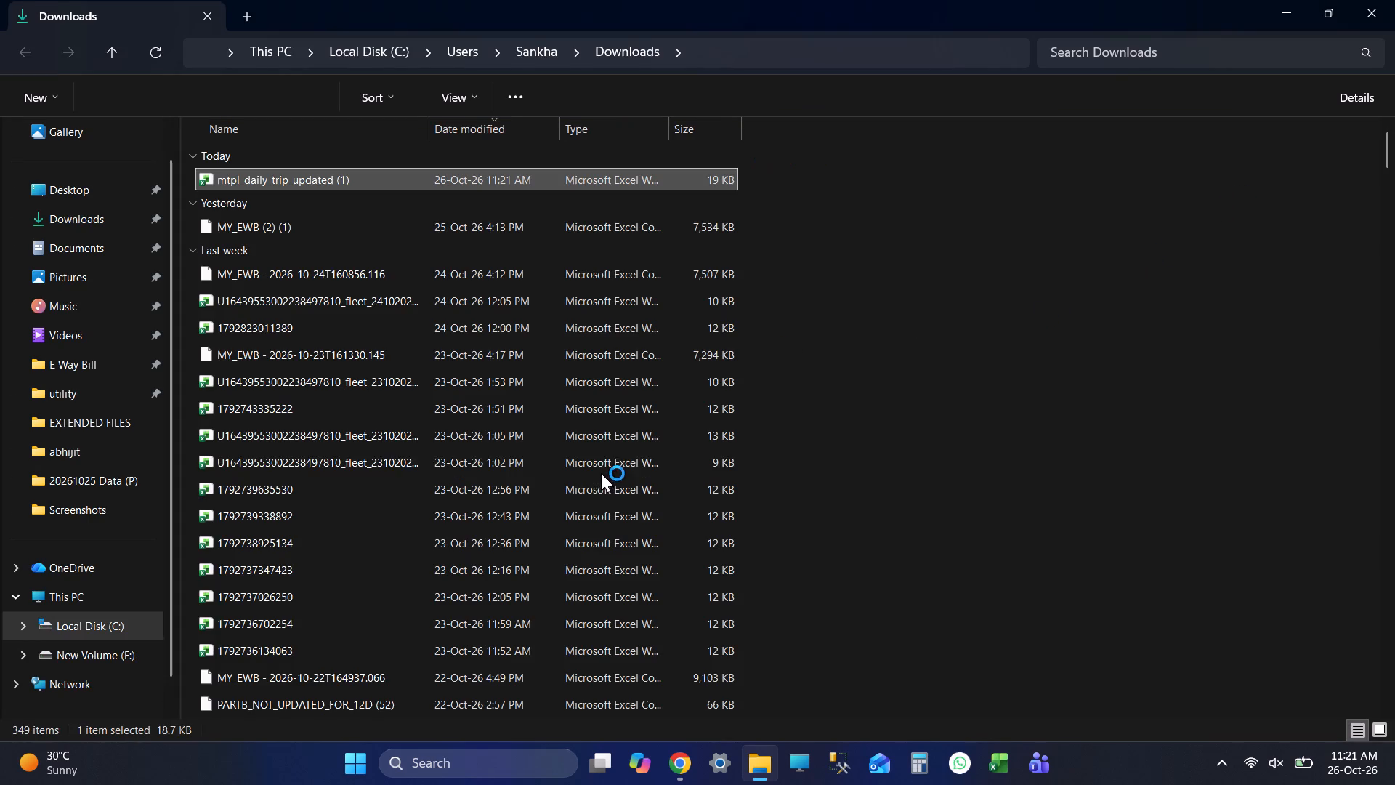
pyautogui.hotkey('ctrl', 'x')
pyautogui.hotkey('ctrl', 'x')
pyautogui.hotkey('ctrl', 'x')
pyautogui.hotkey('ctrl', 'x')
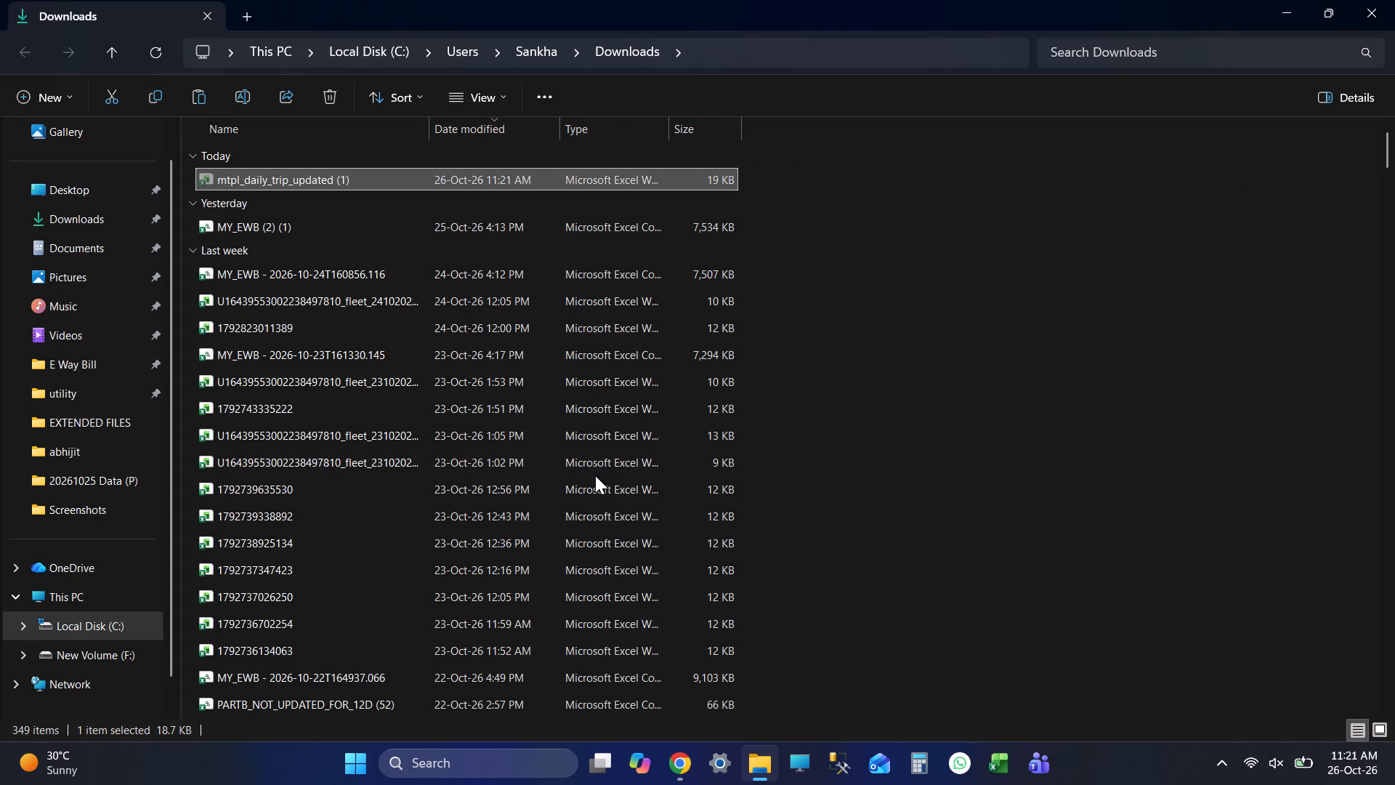
pyautogui.hotkey('ctrl', 'x')
pyautogui.click(1290, 12)
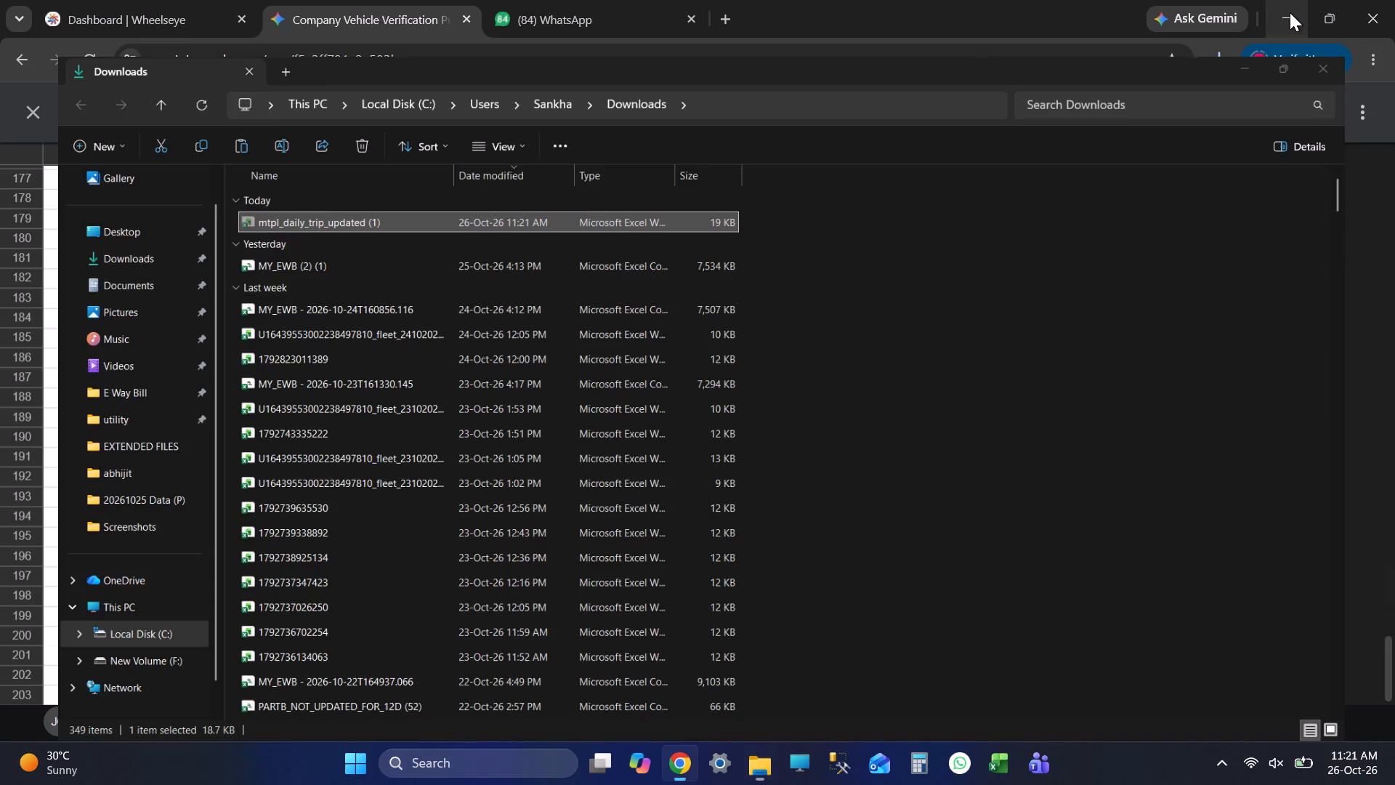
pyautogui.click(1290, 12)
pyautogui.doubleClick(452, 366)
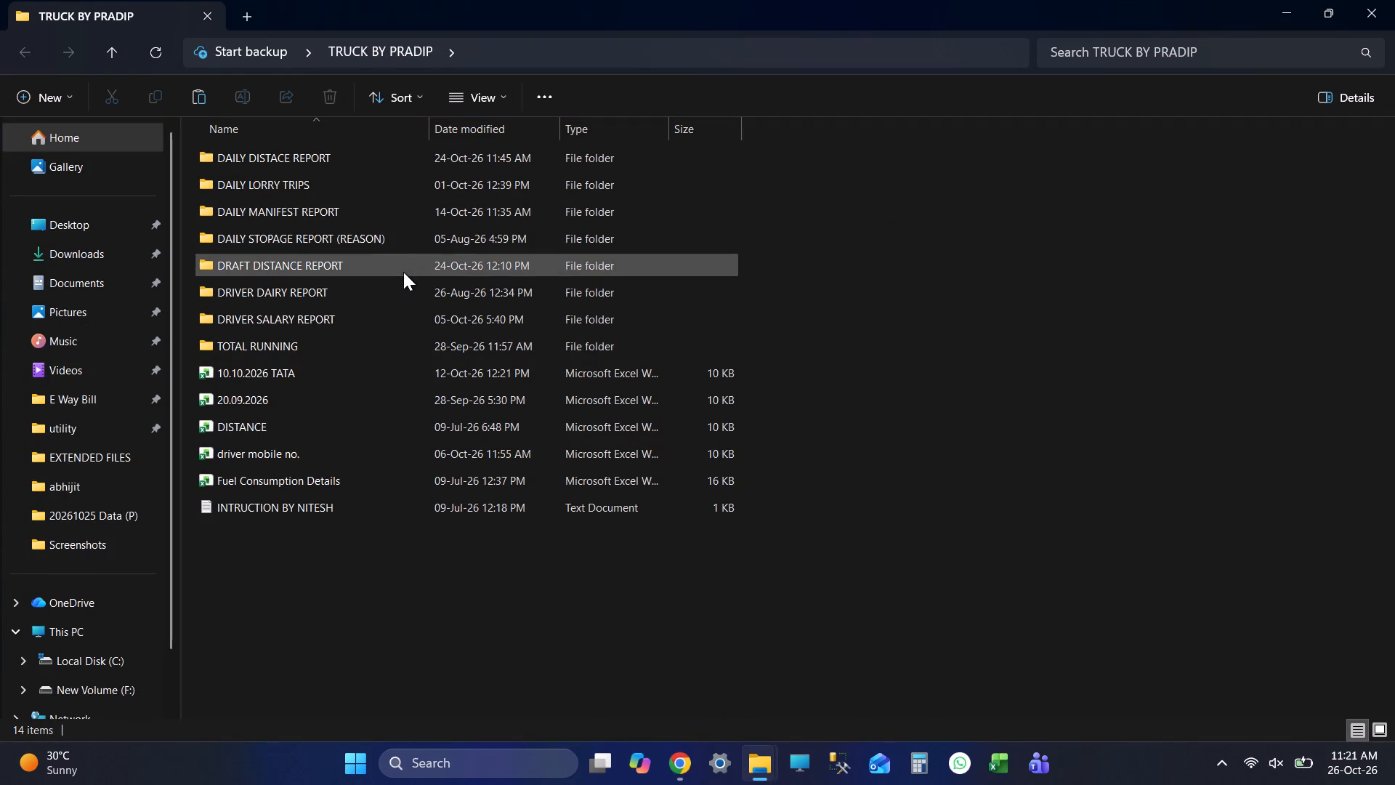
pyautogui.doubleClick(411, 217)
pyautogui.doubleClick(325, 231)
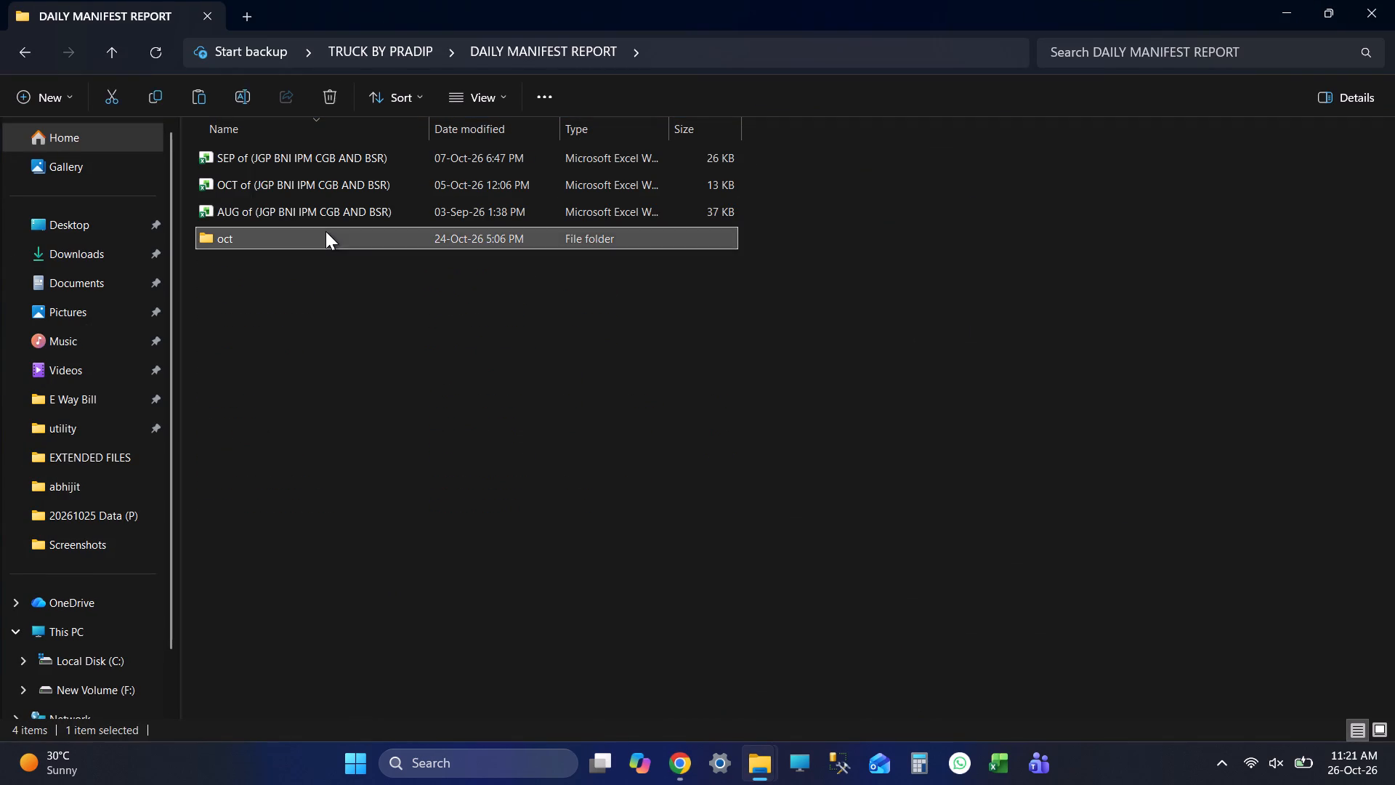
pyautogui.hotkey('ctrl', 'v')
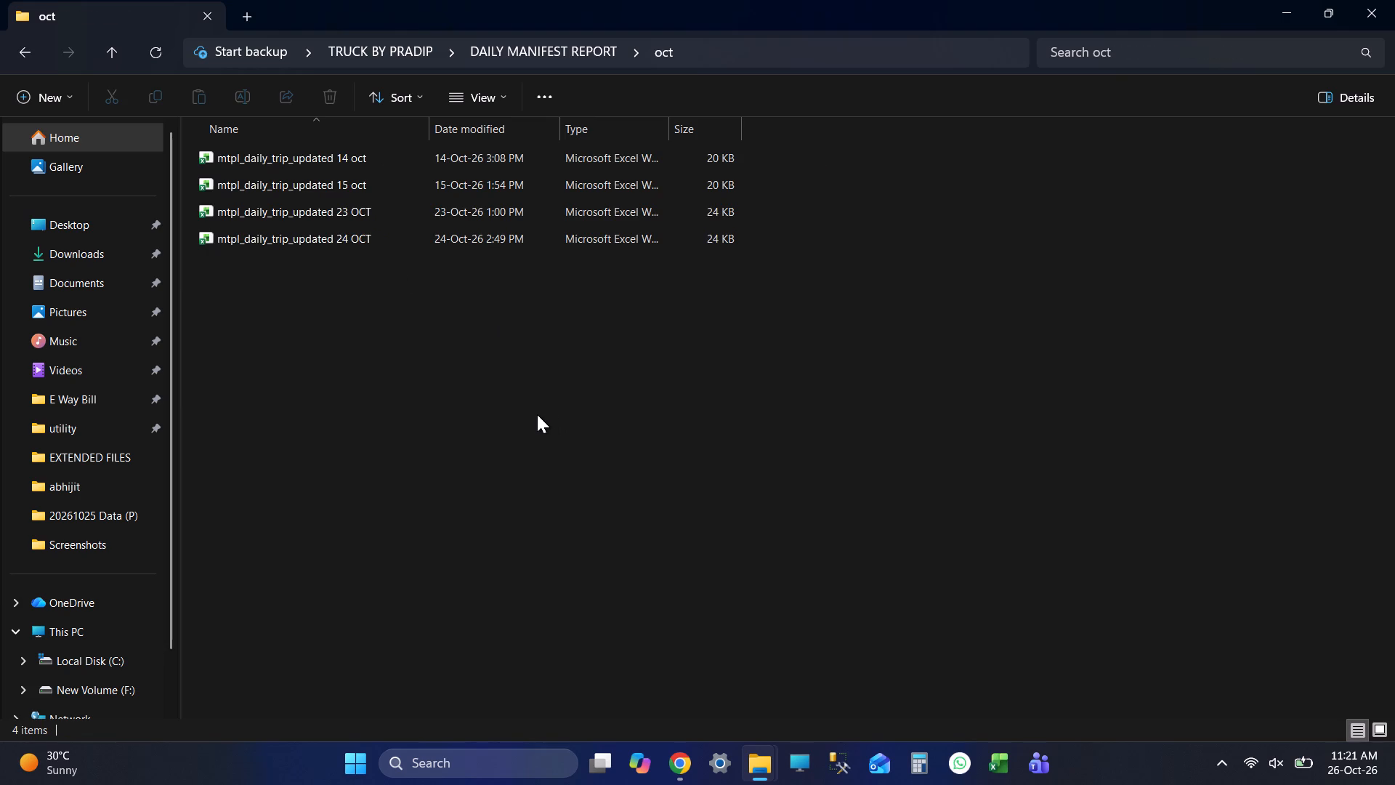
# Rename the moved workbook as mtpl_daily_trip_updated 26 oct.
pyautogui.press('F2')
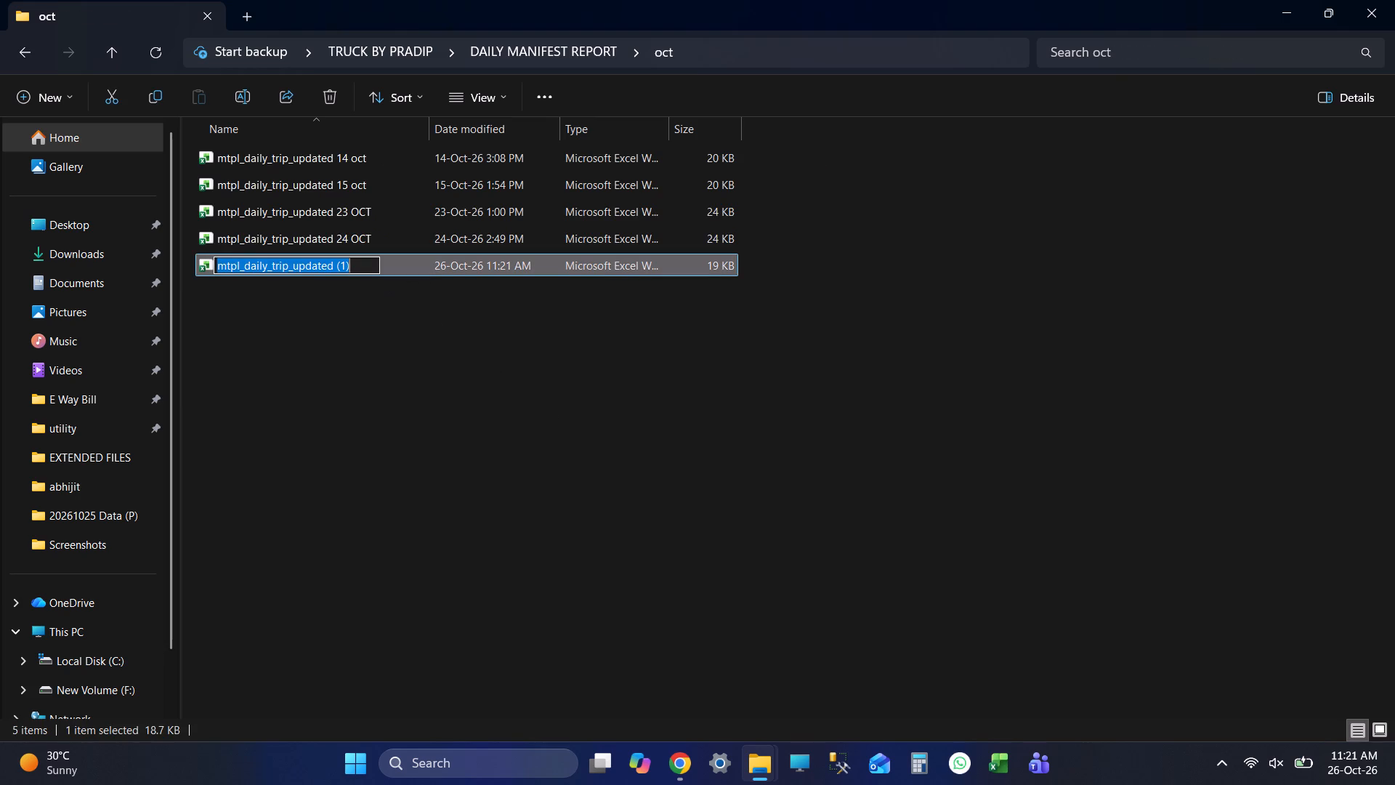
pyautogui.click(353, 265)
pyautogui.press('BackSpace')
pyautogui.press('BackSpace')
pyautogui.press('BackSpace')
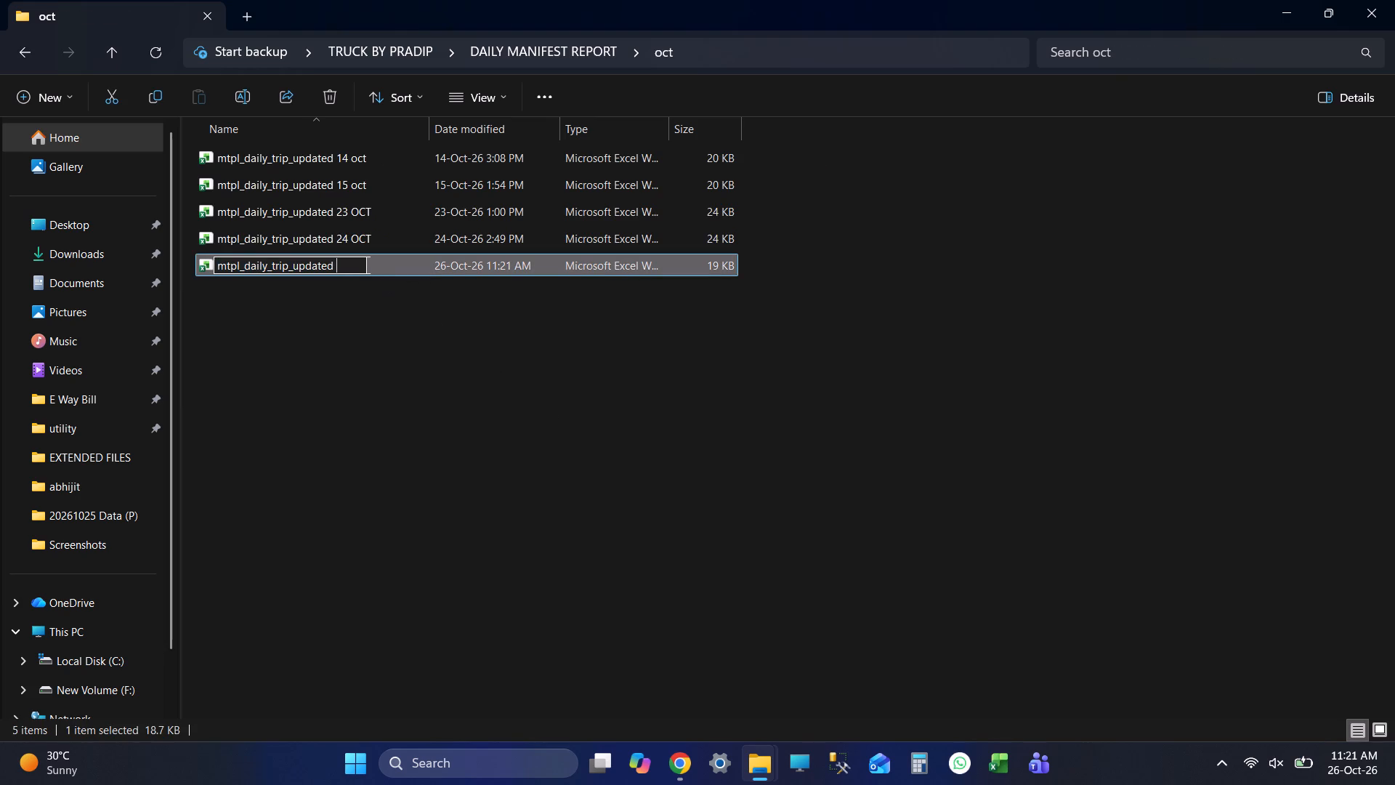
pyautogui.write('26 oct')
pyautogui.click(498, 565)
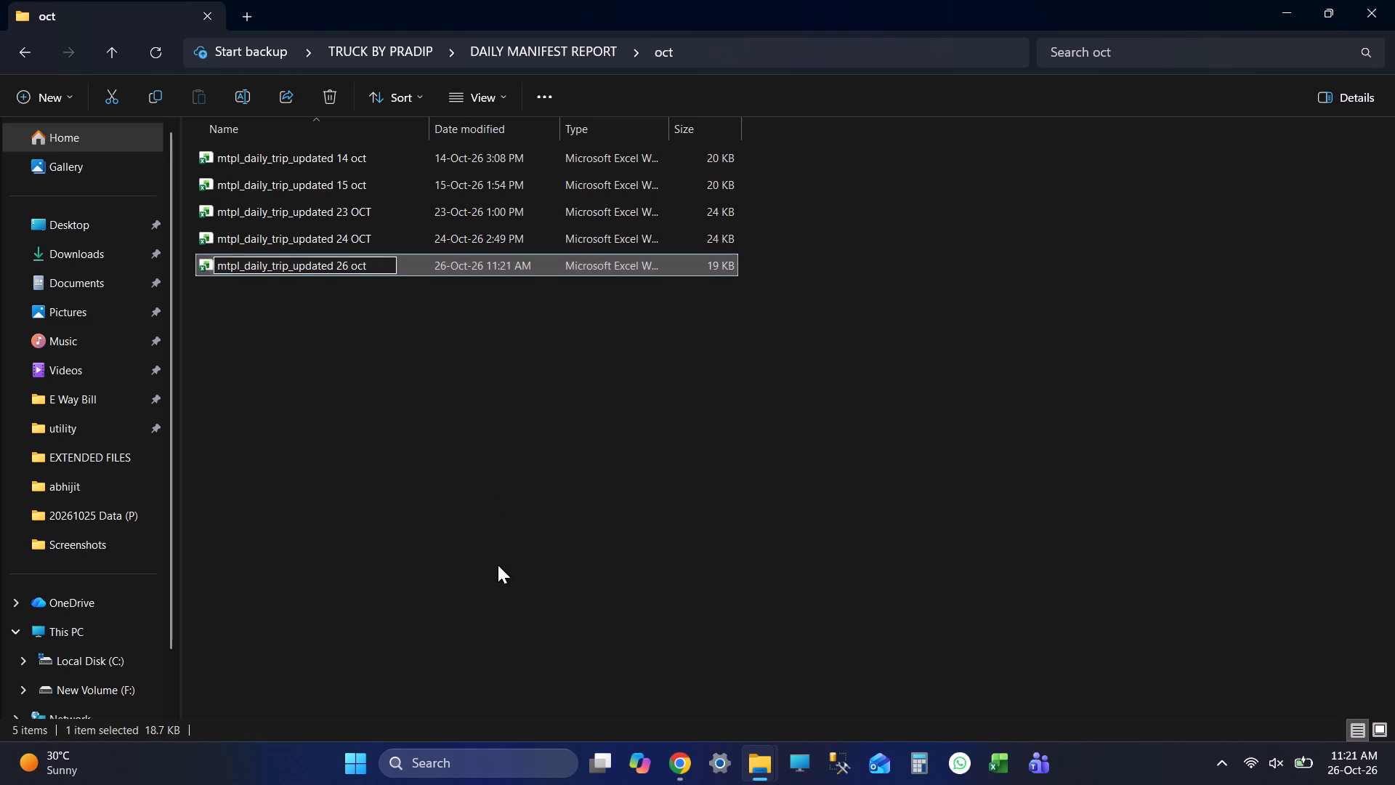
# Open the mtpl_daily_trip_updated 26 oct workbook from the oct folder.
pyautogui.doubleClick(386, 262)
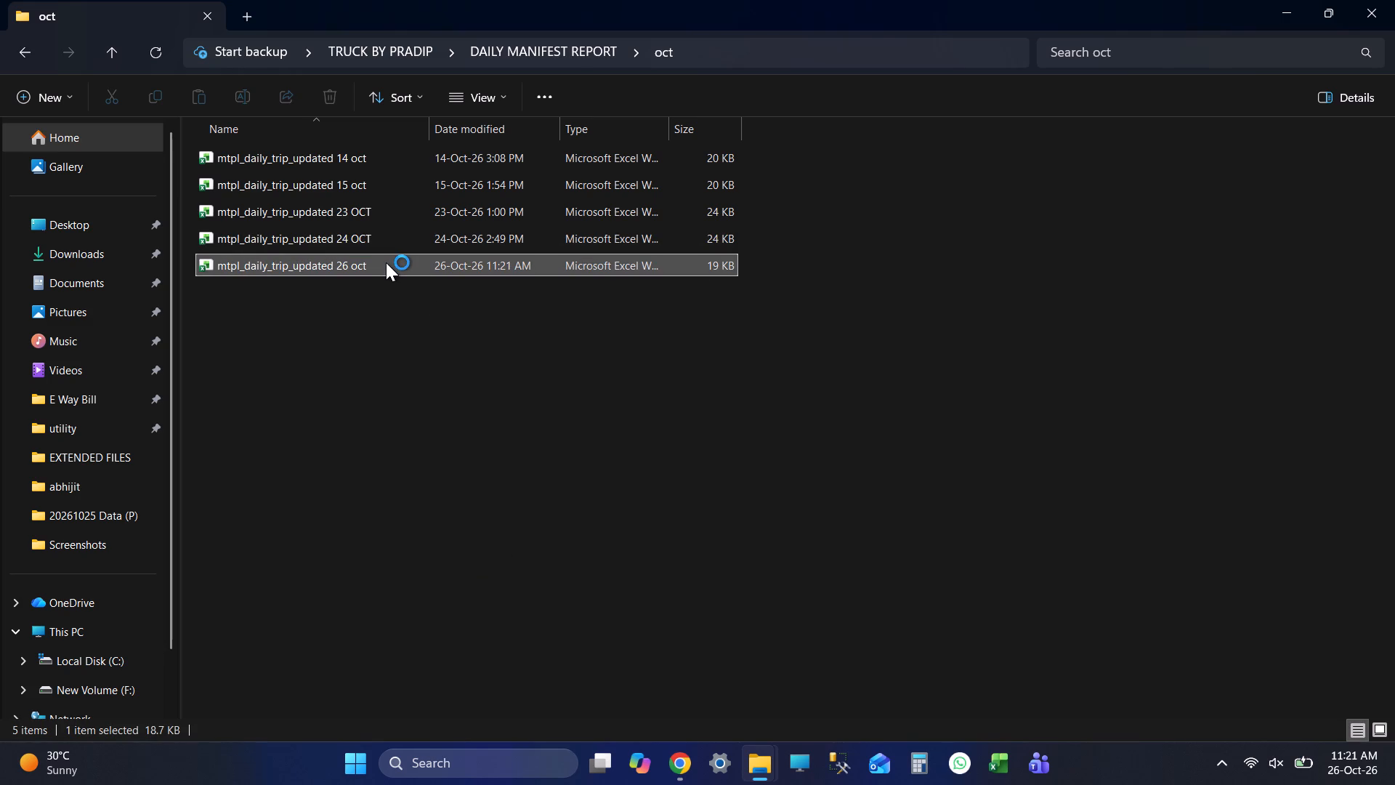
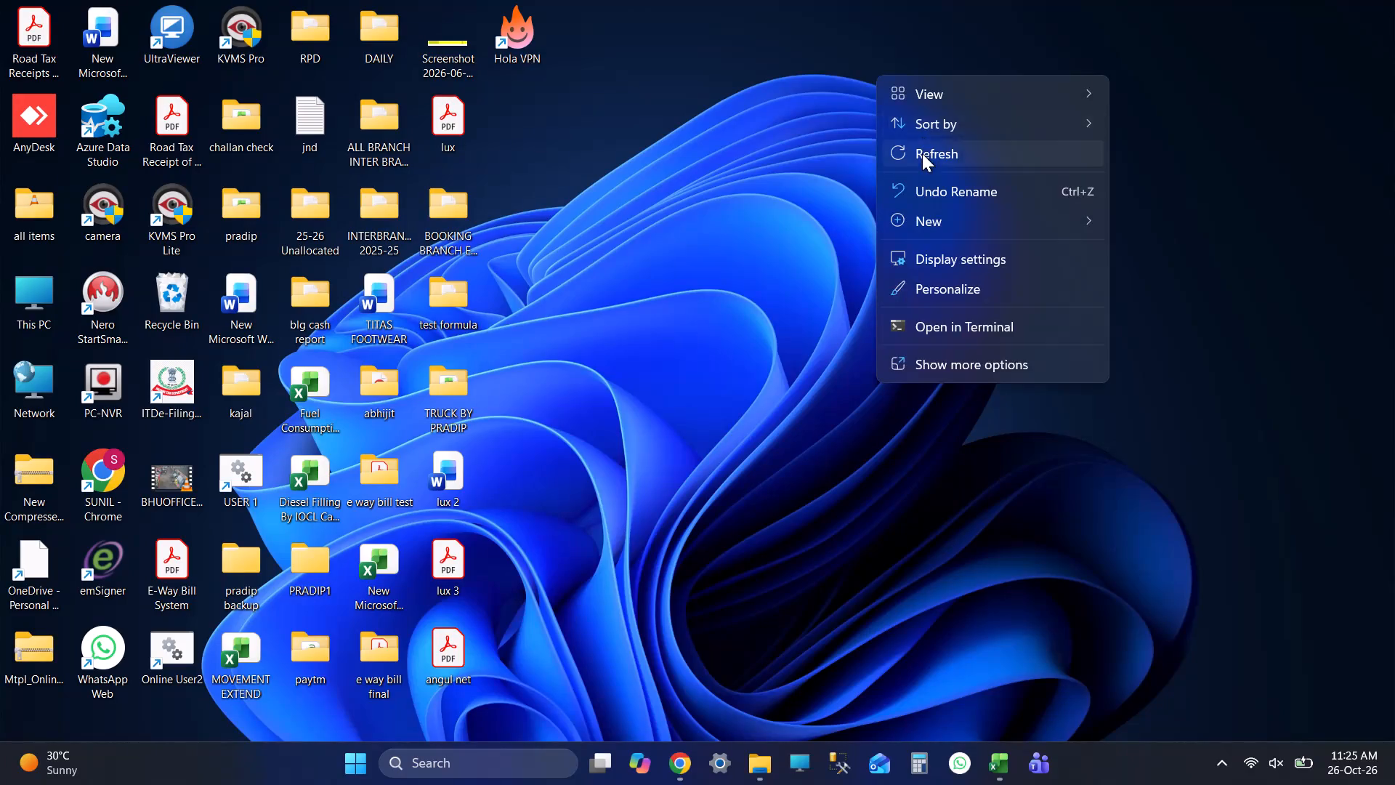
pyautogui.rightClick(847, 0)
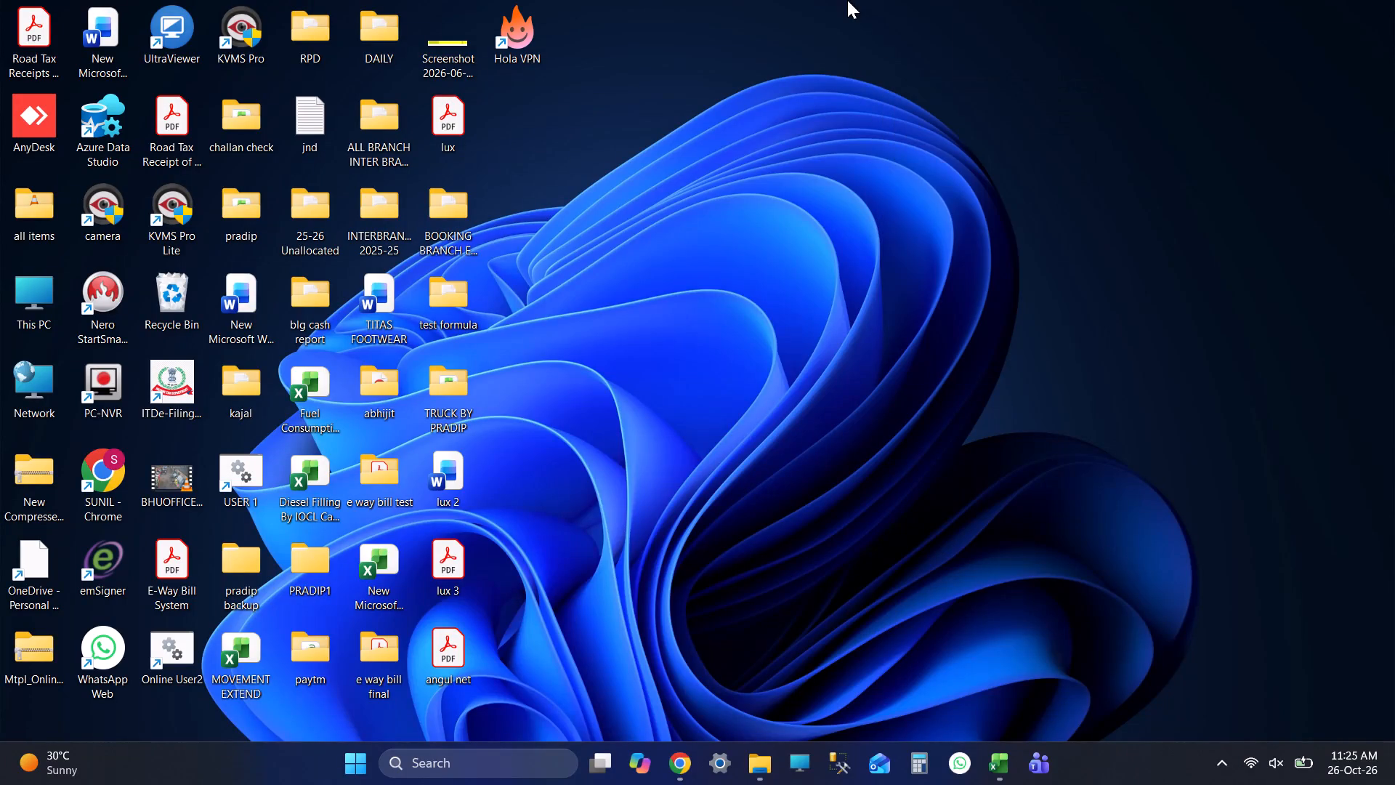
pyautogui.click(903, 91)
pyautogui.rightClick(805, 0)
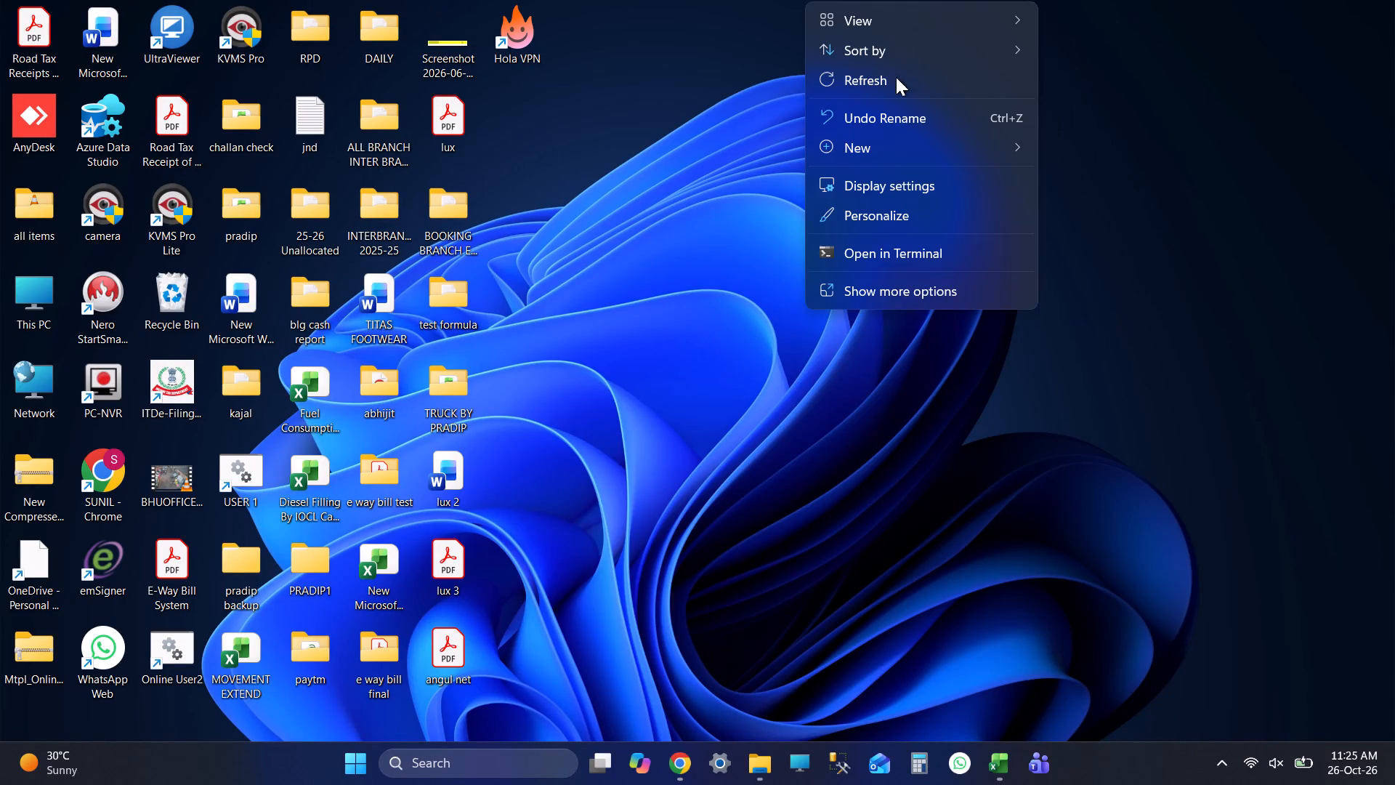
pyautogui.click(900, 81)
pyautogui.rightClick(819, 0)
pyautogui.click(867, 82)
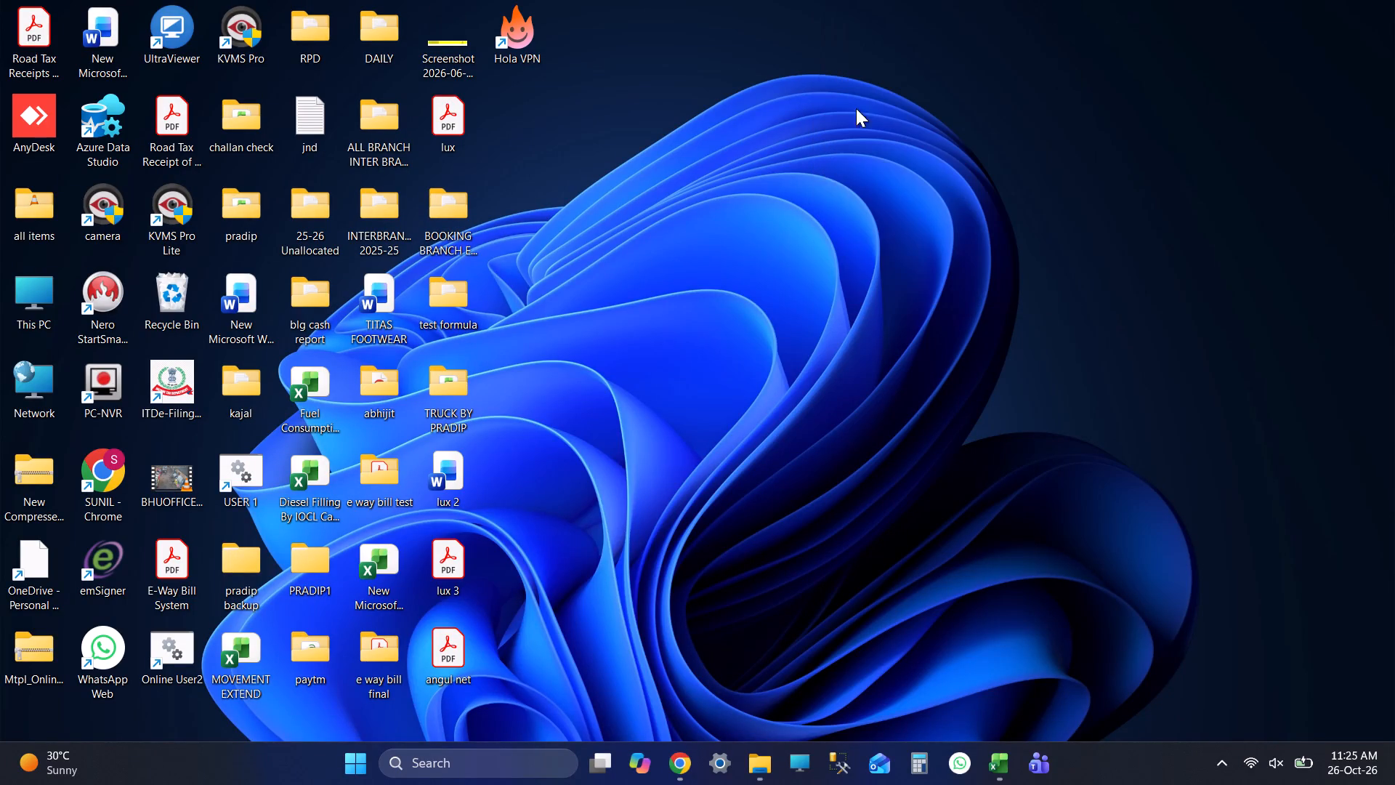
pyautogui.click(686, 768)
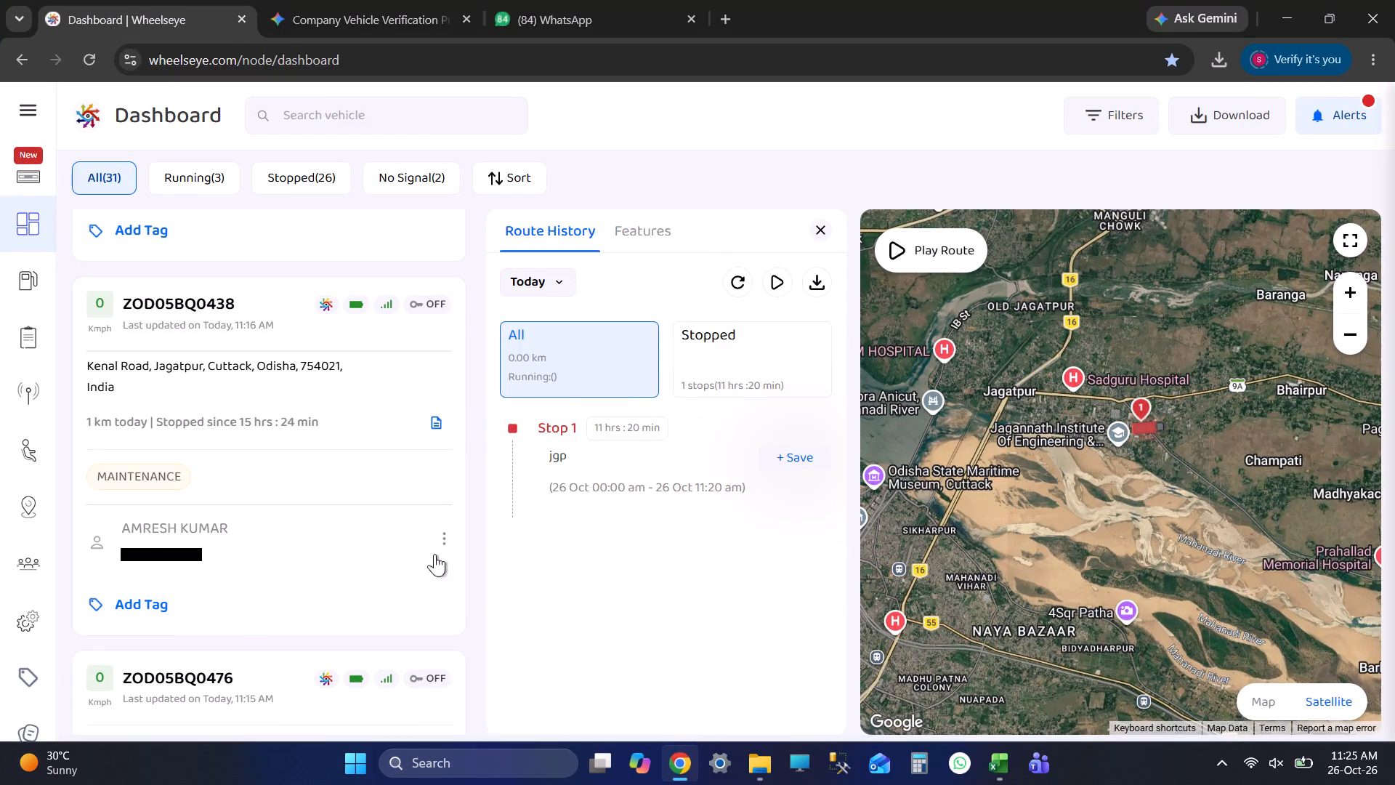
pyautogui.click(262, 445)
pyautogui.scroll(5, 359, 452)
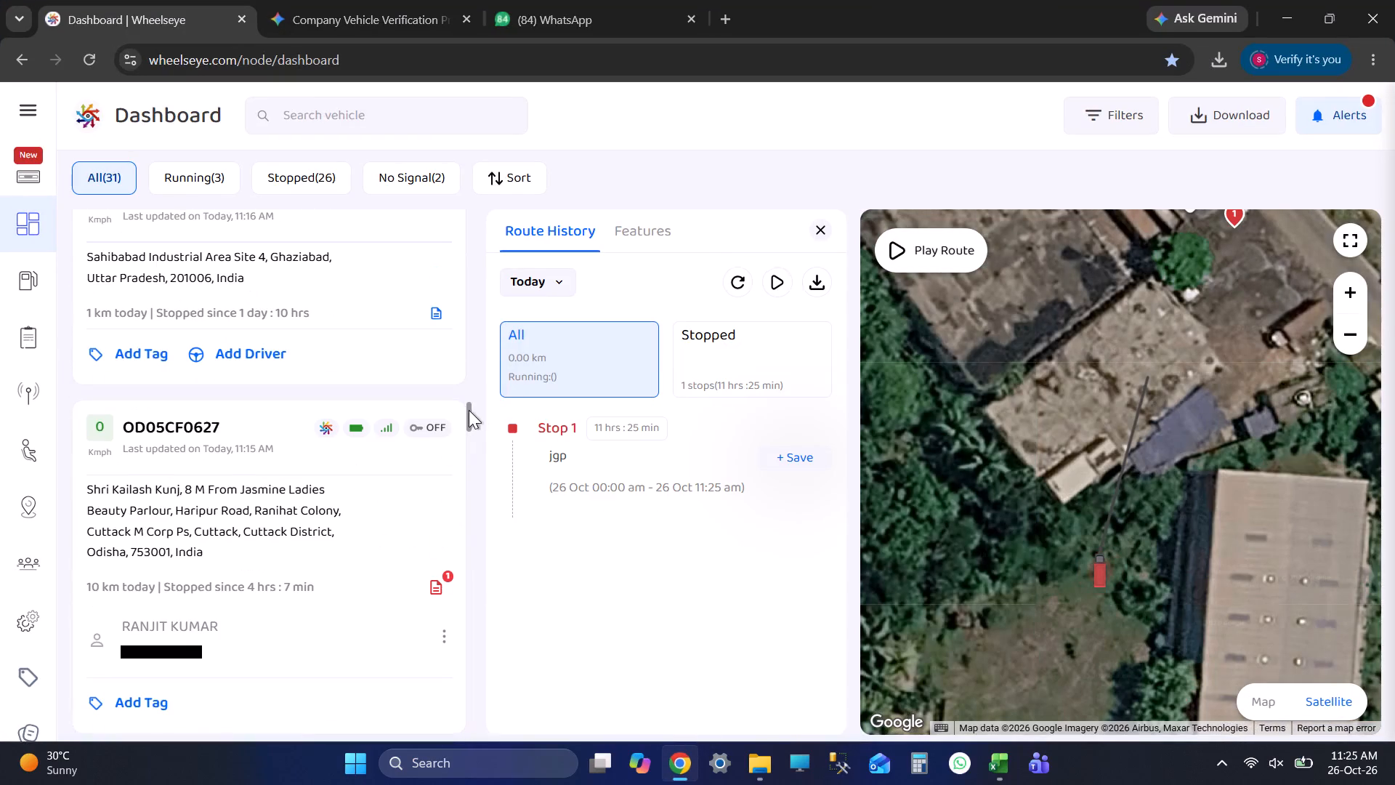
pyautogui.moveTo(469, 408); pyautogui.dragTo(475, 191)
pyautogui.click(347, 298)
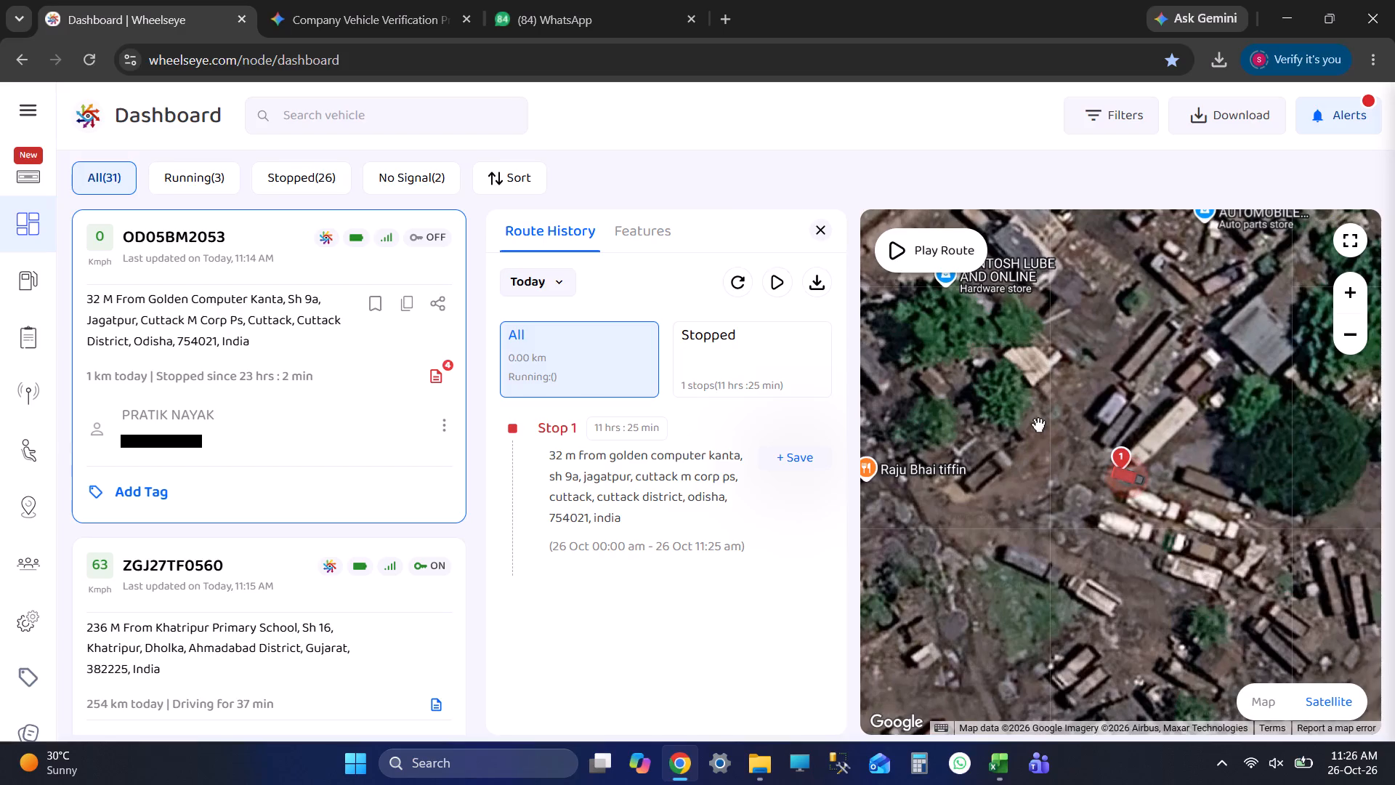
# Duplicate the 24.10.2026 workbook within the OCT folder of DAILY LORRY TRIPS, inside TRUCK BY PRADIP.
pyautogui.doubleClick(1274, 9)
pyautogui.doubleClick(424, 375)
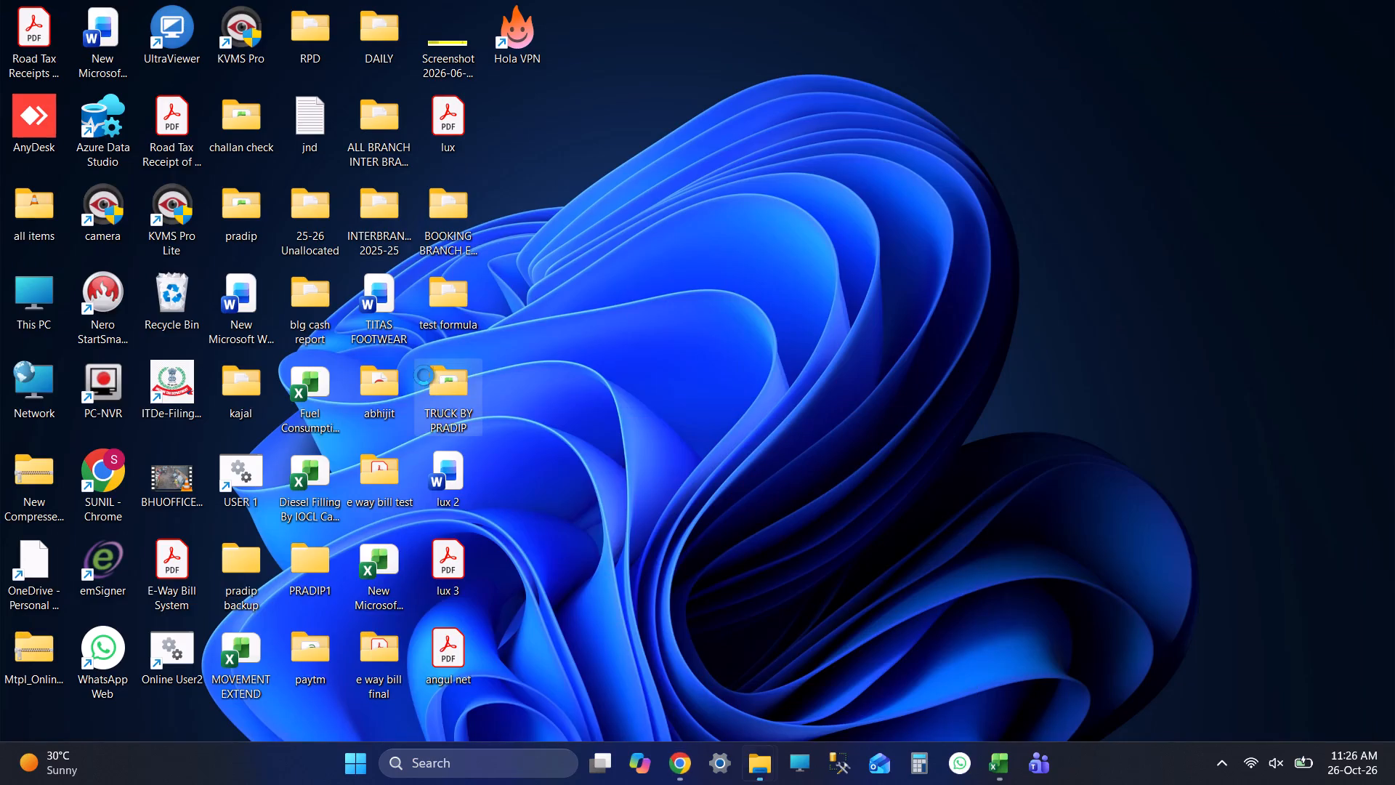
pyautogui.doubleClick(323, 167)
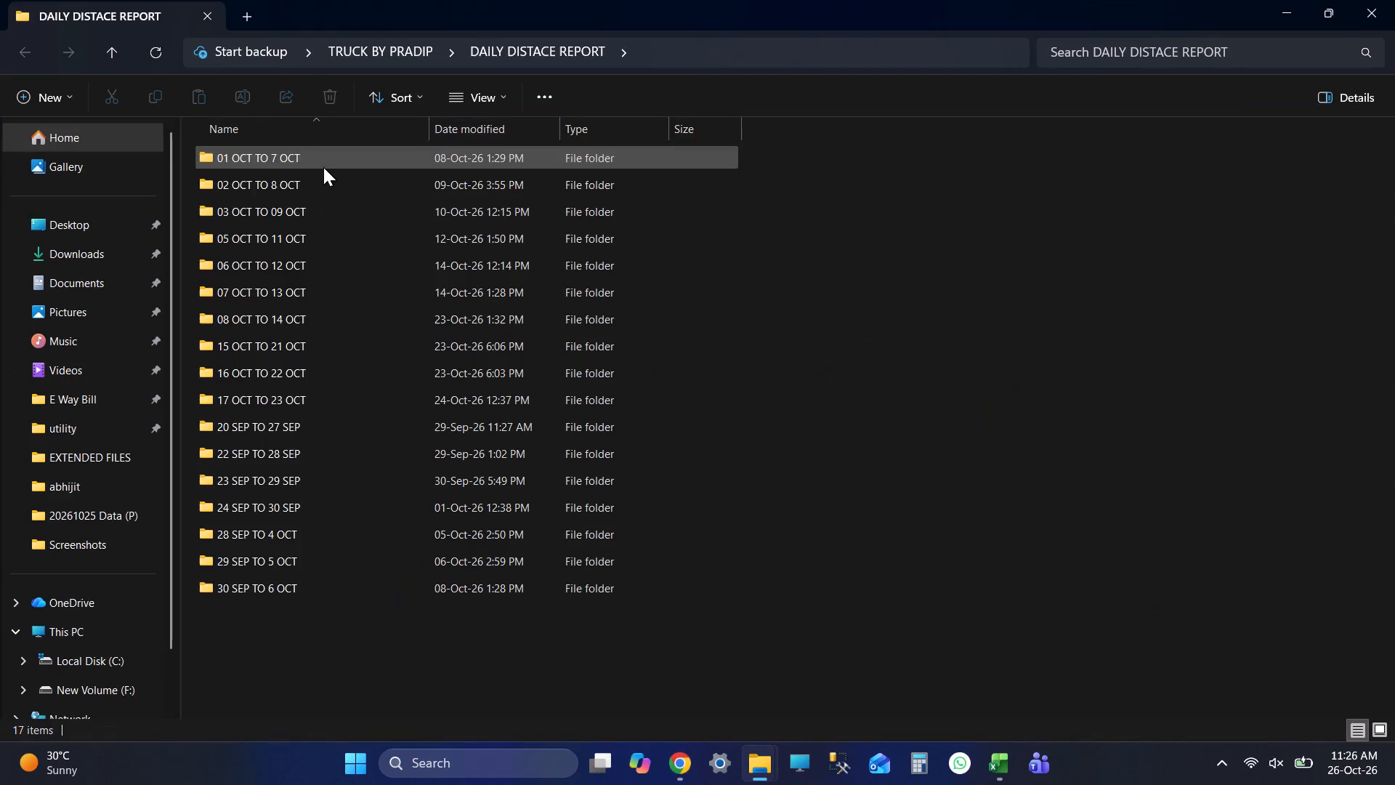
pyautogui.click(12, 47)
pyautogui.doubleClick(276, 178)
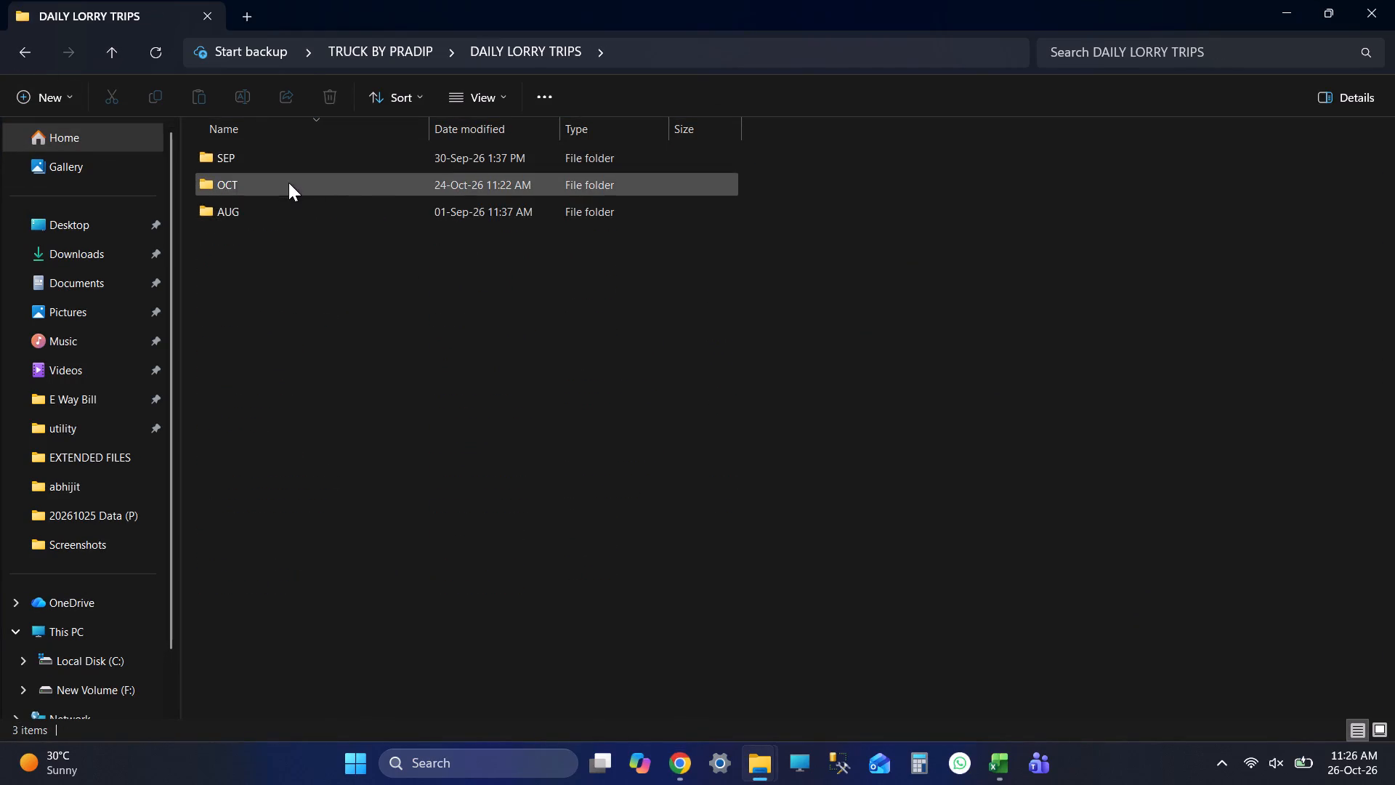
pyautogui.doubleClick(288, 182)
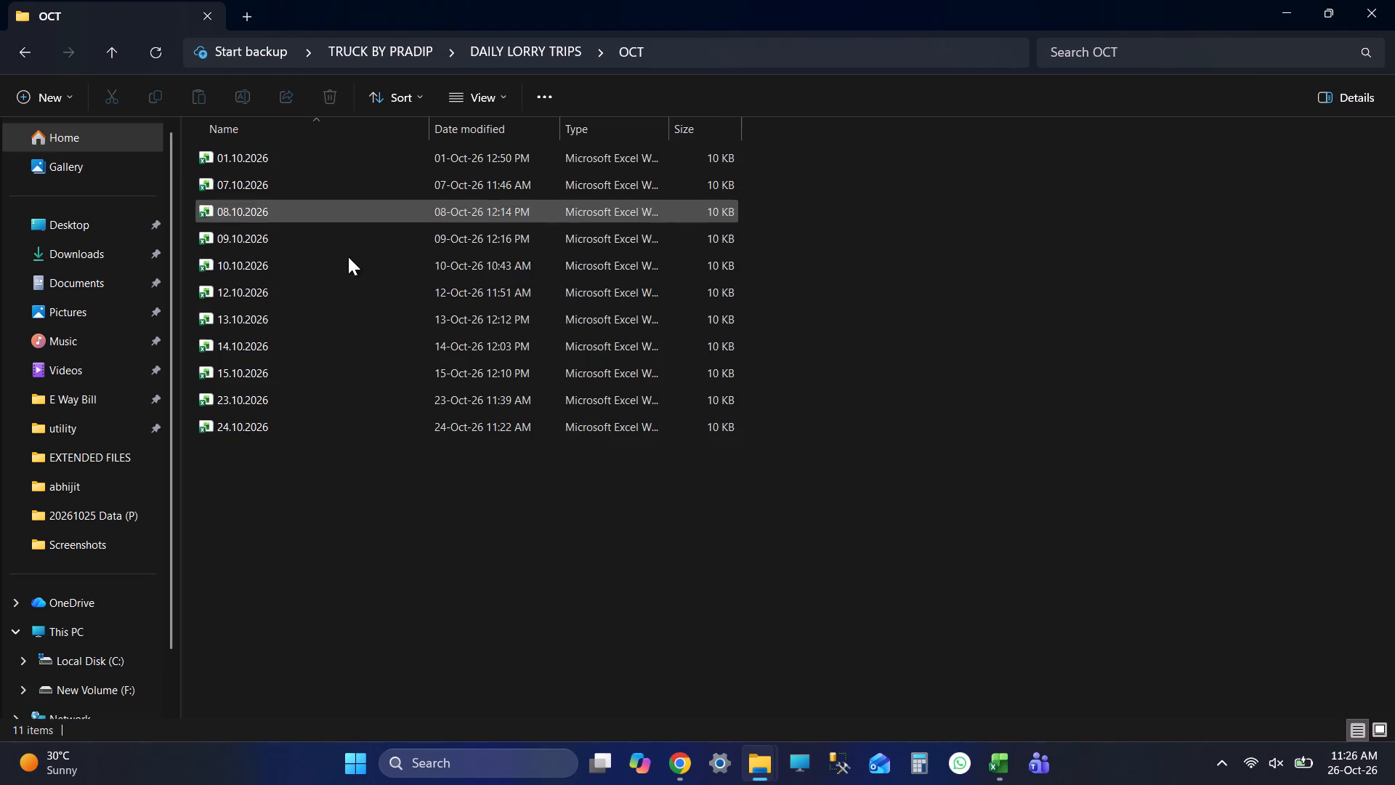
pyautogui.click(318, 429)
pyautogui.hotkey('ctrl', 'c')
pyautogui.hotkey('ctrl', 'v')
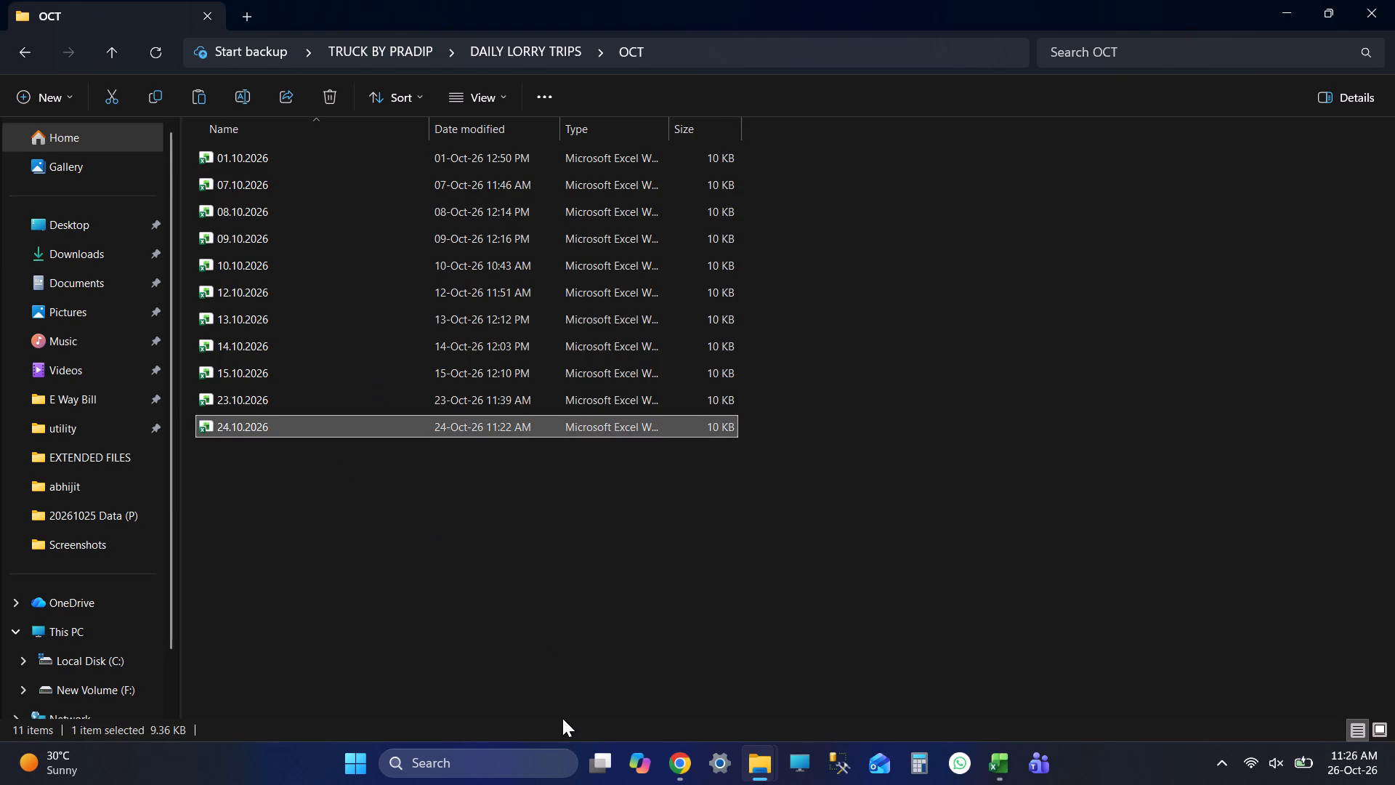
# Rename the copied workbook as 26.10.2026.
pyautogui.press('F2')
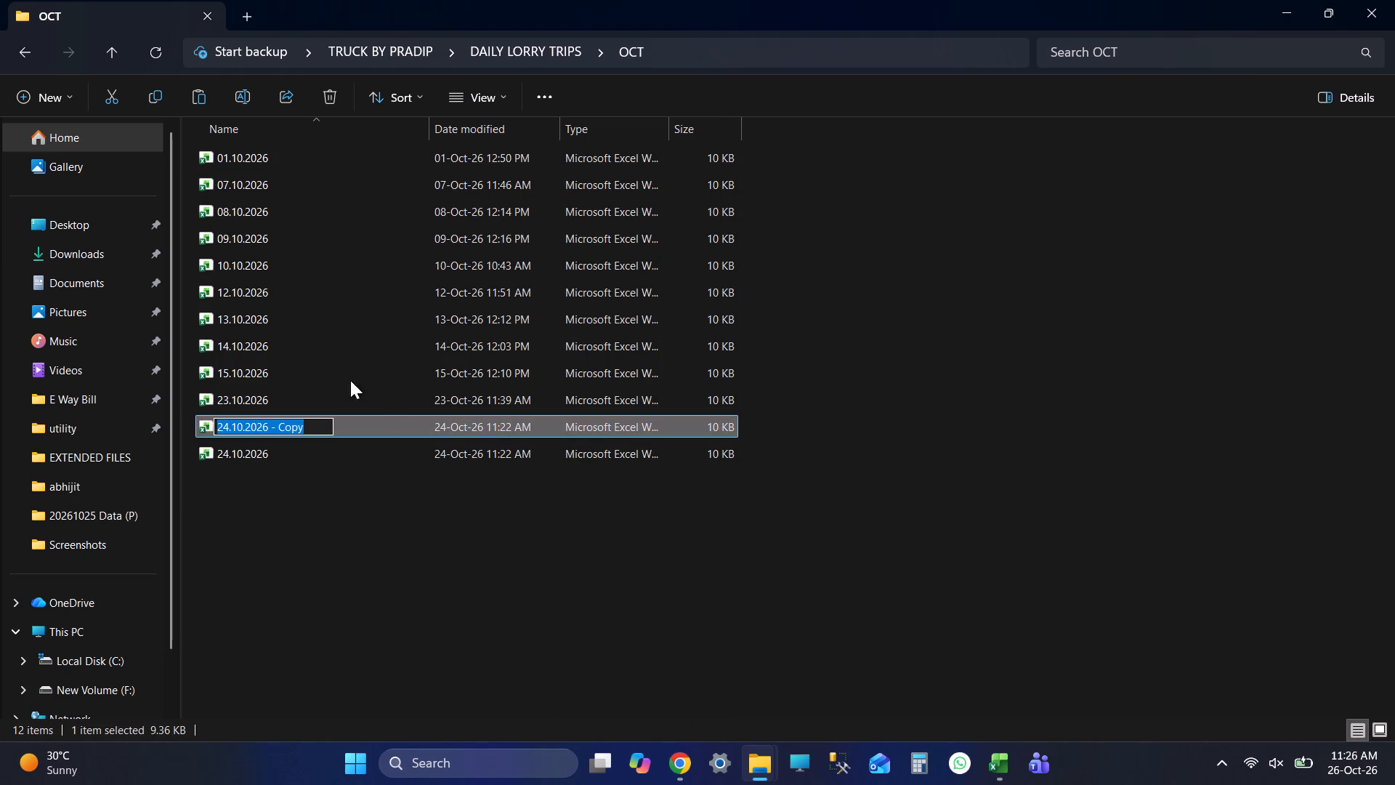
pyautogui.click(310, 420)
pyautogui.press('BackSpace')
pyautogui.press('BackSpace')
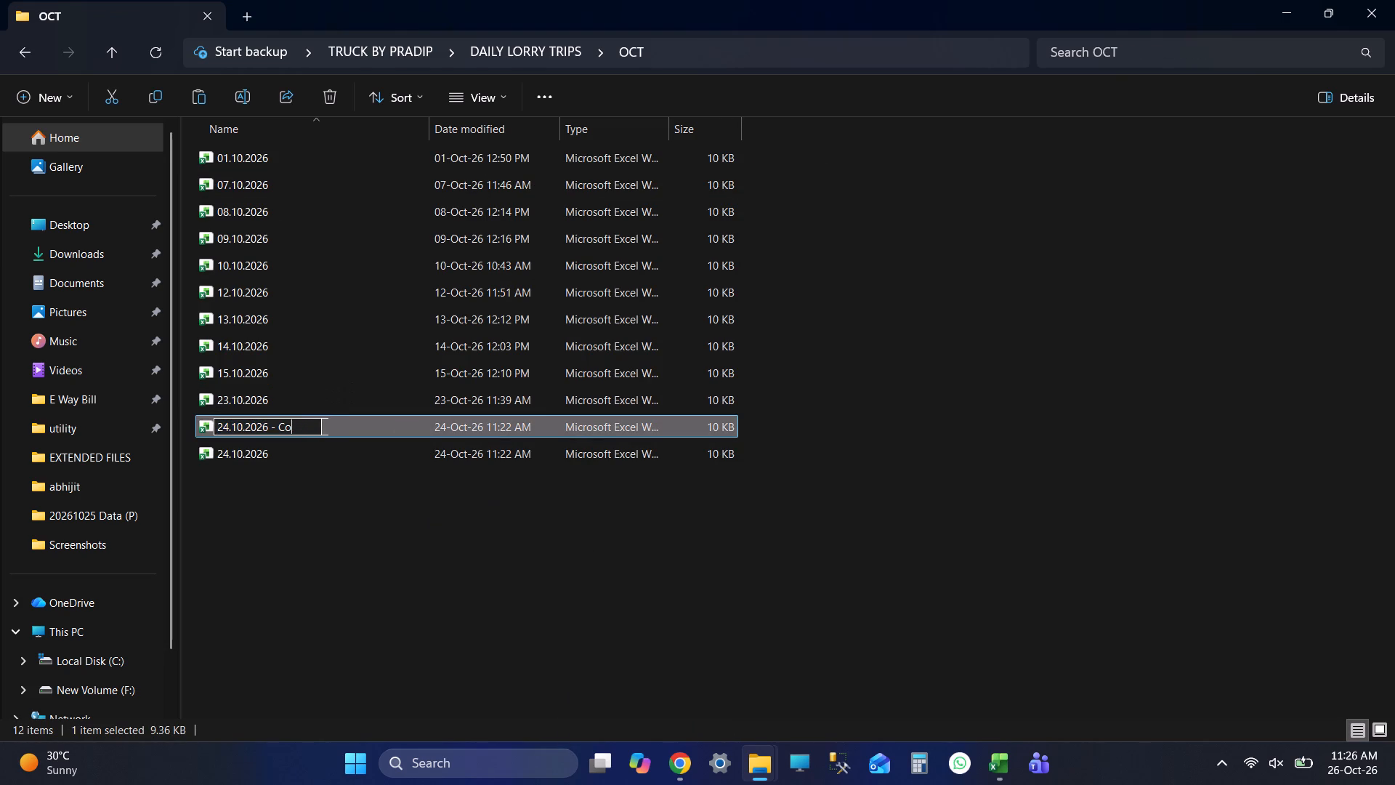
pyautogui.press('BackSpace')
pyautogui.press('BackSpace')
pyautogui.press('BackSpace')
pyautogui.press('BackSpace')
pyautogui.press('BackSpace')
pyautogui.hotkey('ctrl', 'Left')
pyautogui.hotkey('ctrl', 'Left')
pyautogui.hotkey('ctrl', 'Left')
pyautogui.hotkey('ctrl', 'Left')
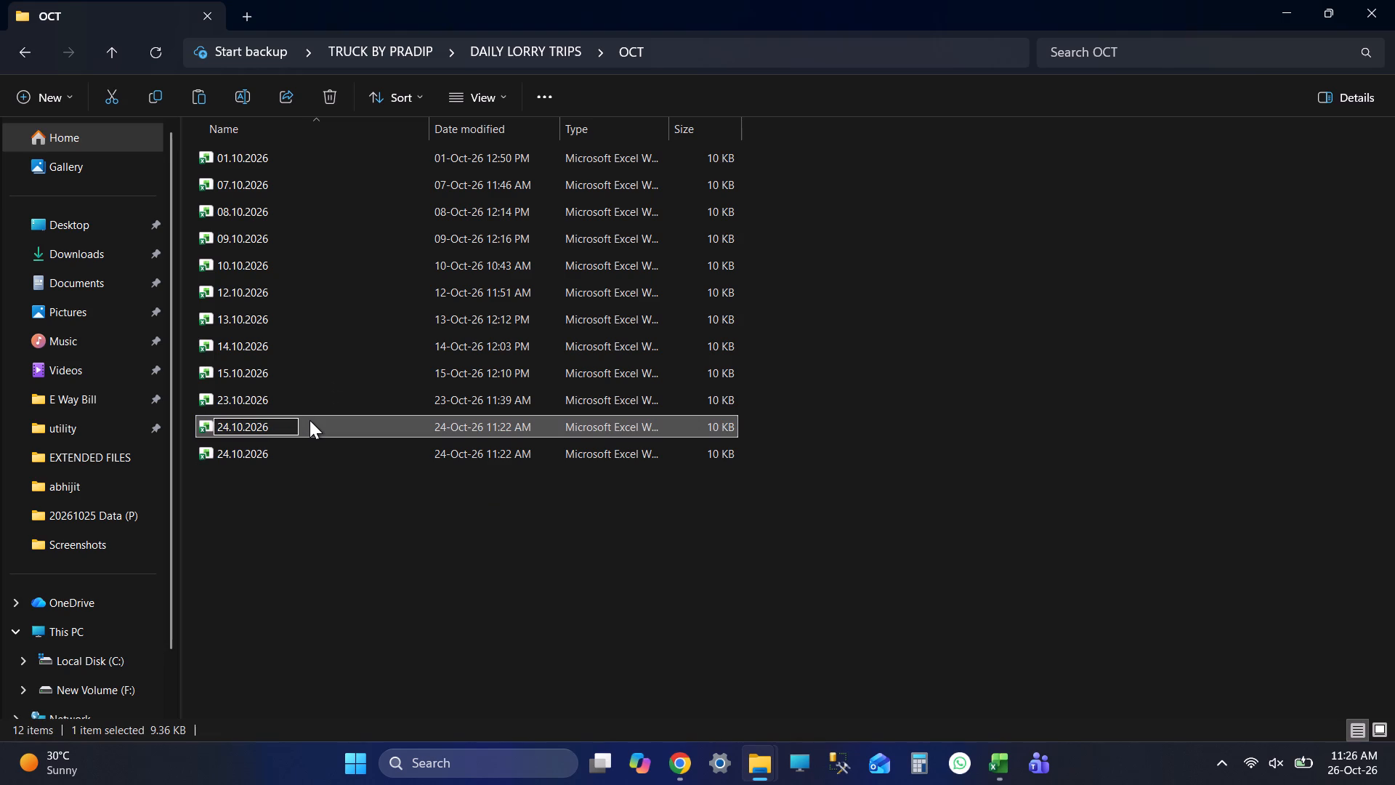
pyautogui.press('Right')
pyautogui.press('Right')
pyautogui.press('BackSpace')
pyautogui.press('6')
pyautogui.click(408, 601)
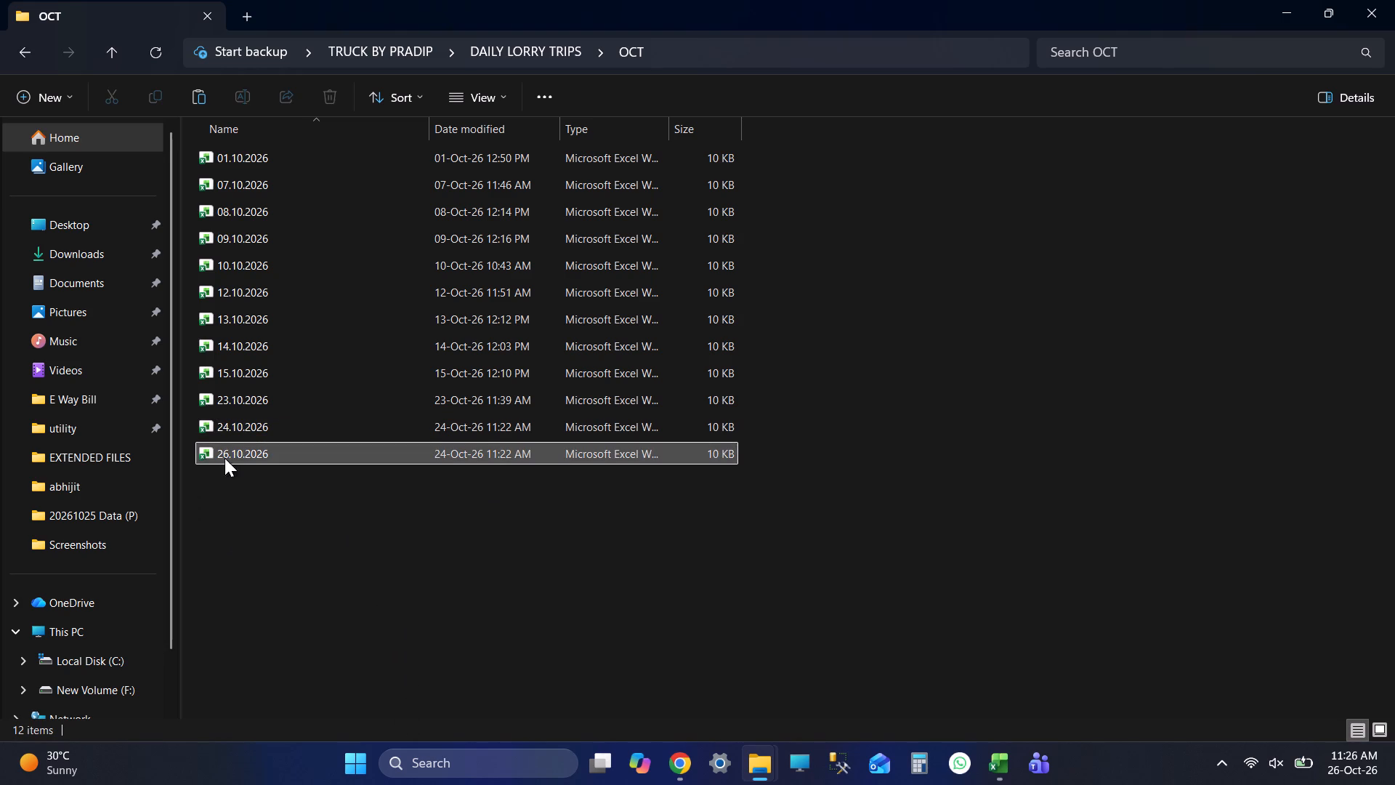
# Open the 26.10.2026 workbook from the OCT folder.
pyautogui.doubleClick(230, 451)
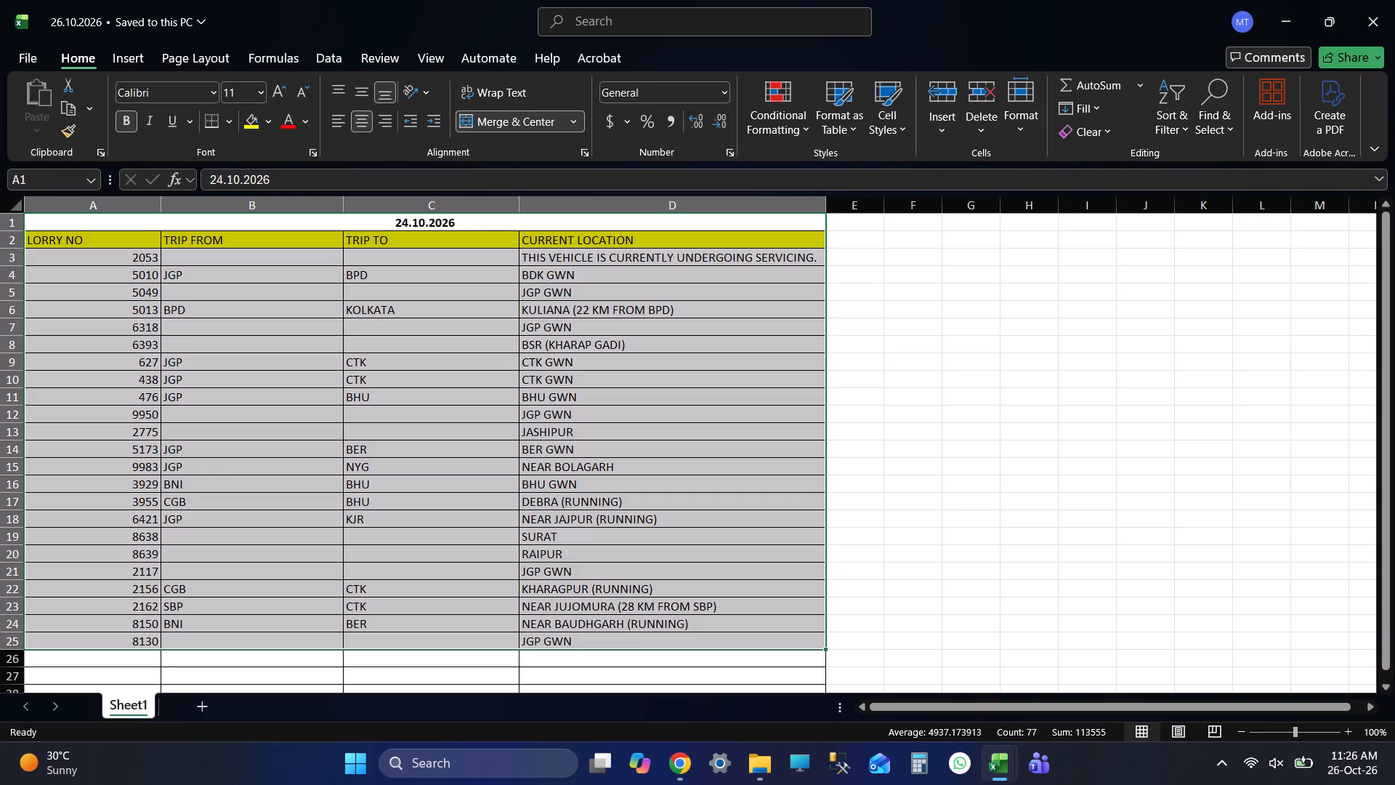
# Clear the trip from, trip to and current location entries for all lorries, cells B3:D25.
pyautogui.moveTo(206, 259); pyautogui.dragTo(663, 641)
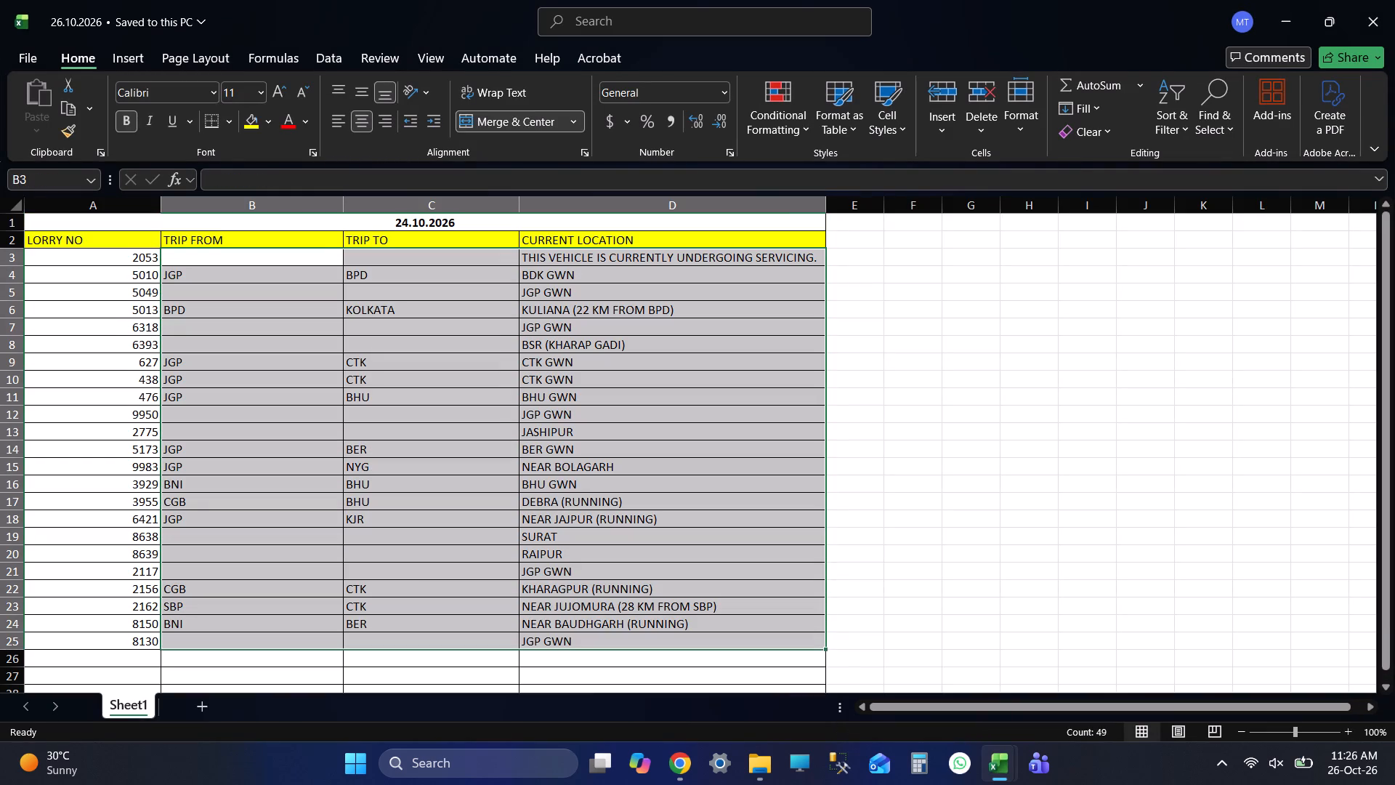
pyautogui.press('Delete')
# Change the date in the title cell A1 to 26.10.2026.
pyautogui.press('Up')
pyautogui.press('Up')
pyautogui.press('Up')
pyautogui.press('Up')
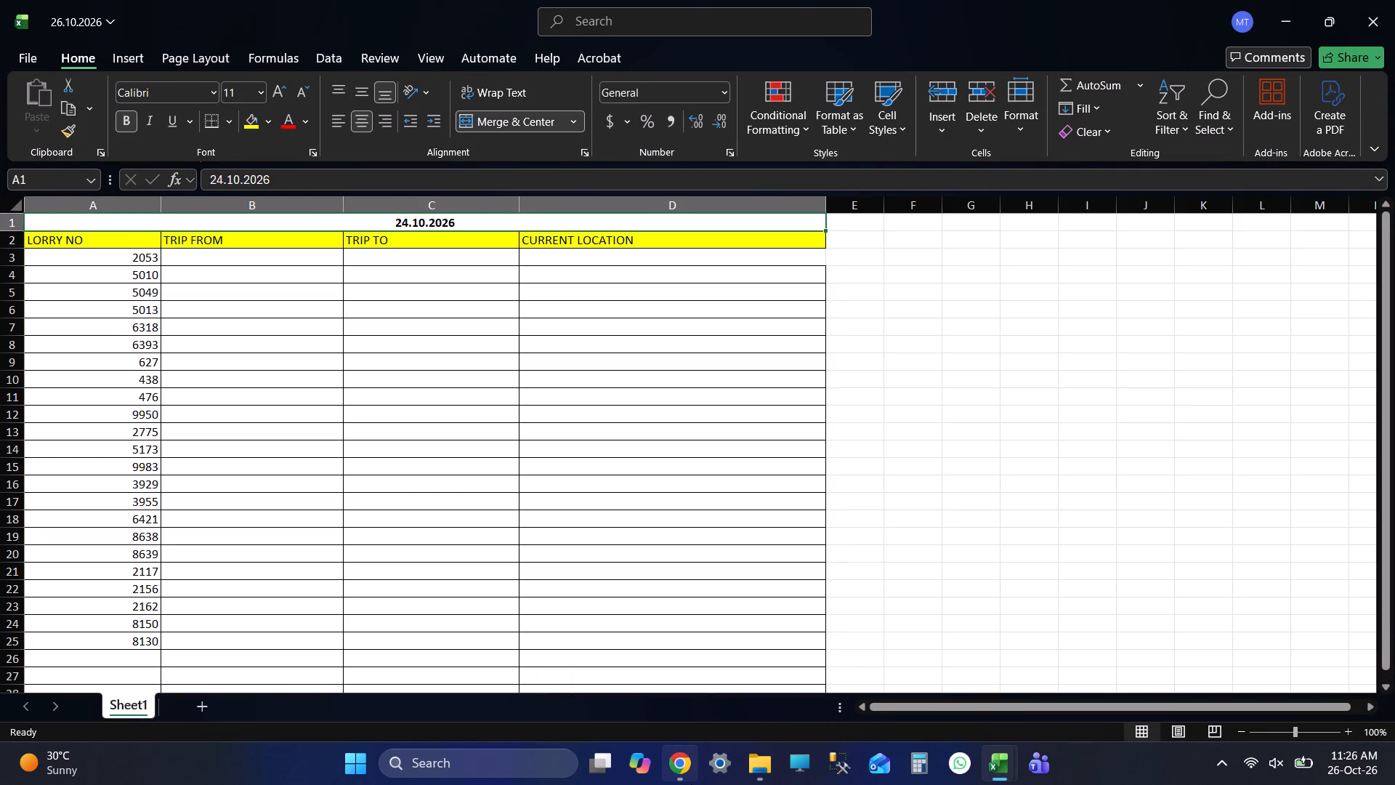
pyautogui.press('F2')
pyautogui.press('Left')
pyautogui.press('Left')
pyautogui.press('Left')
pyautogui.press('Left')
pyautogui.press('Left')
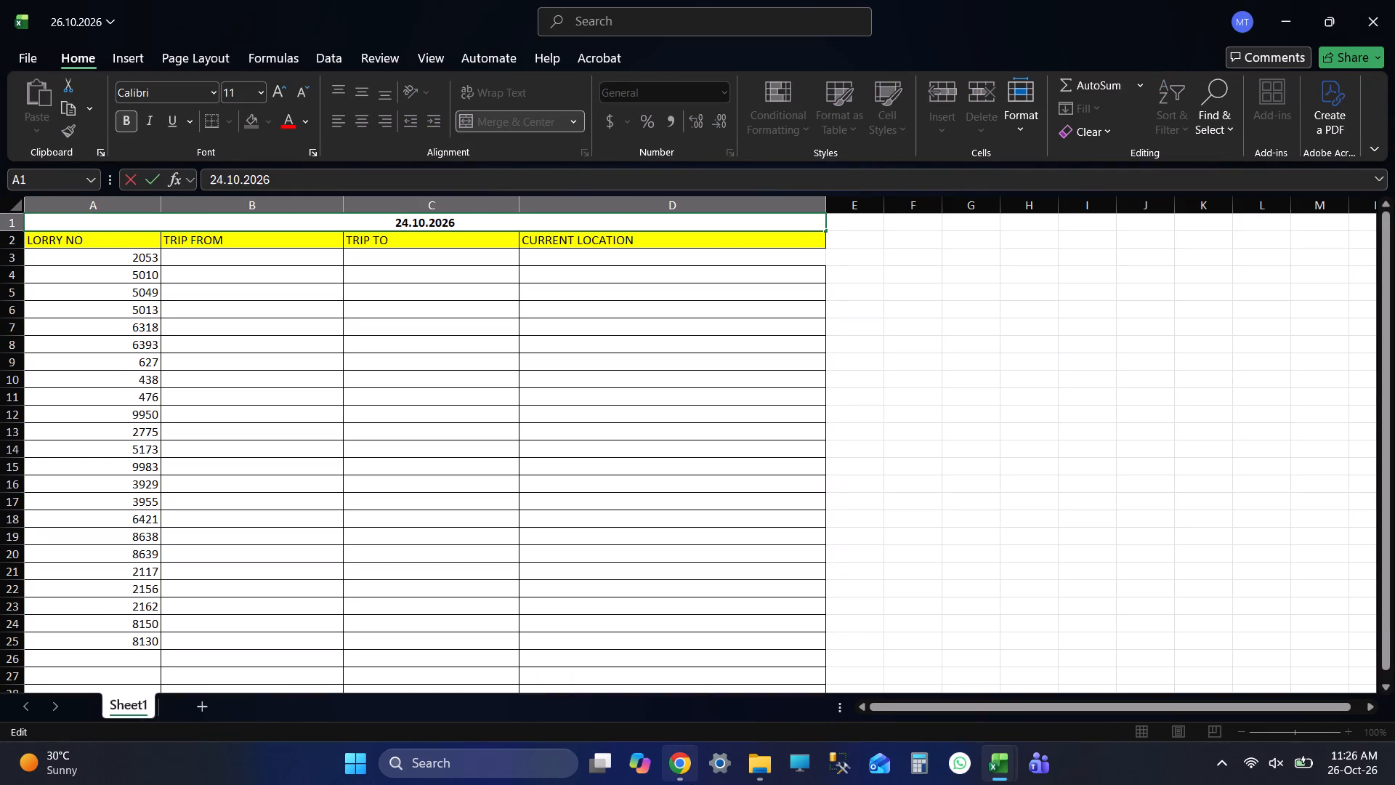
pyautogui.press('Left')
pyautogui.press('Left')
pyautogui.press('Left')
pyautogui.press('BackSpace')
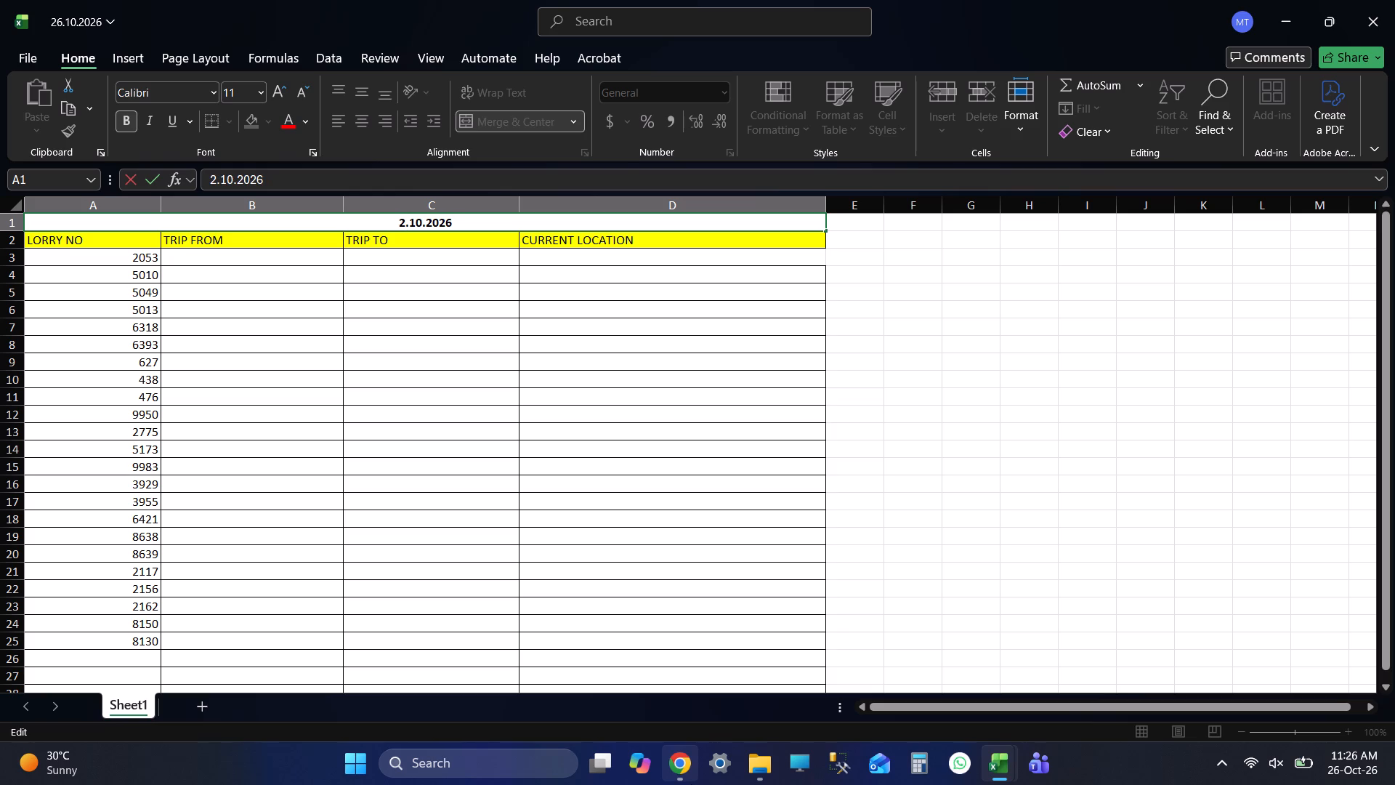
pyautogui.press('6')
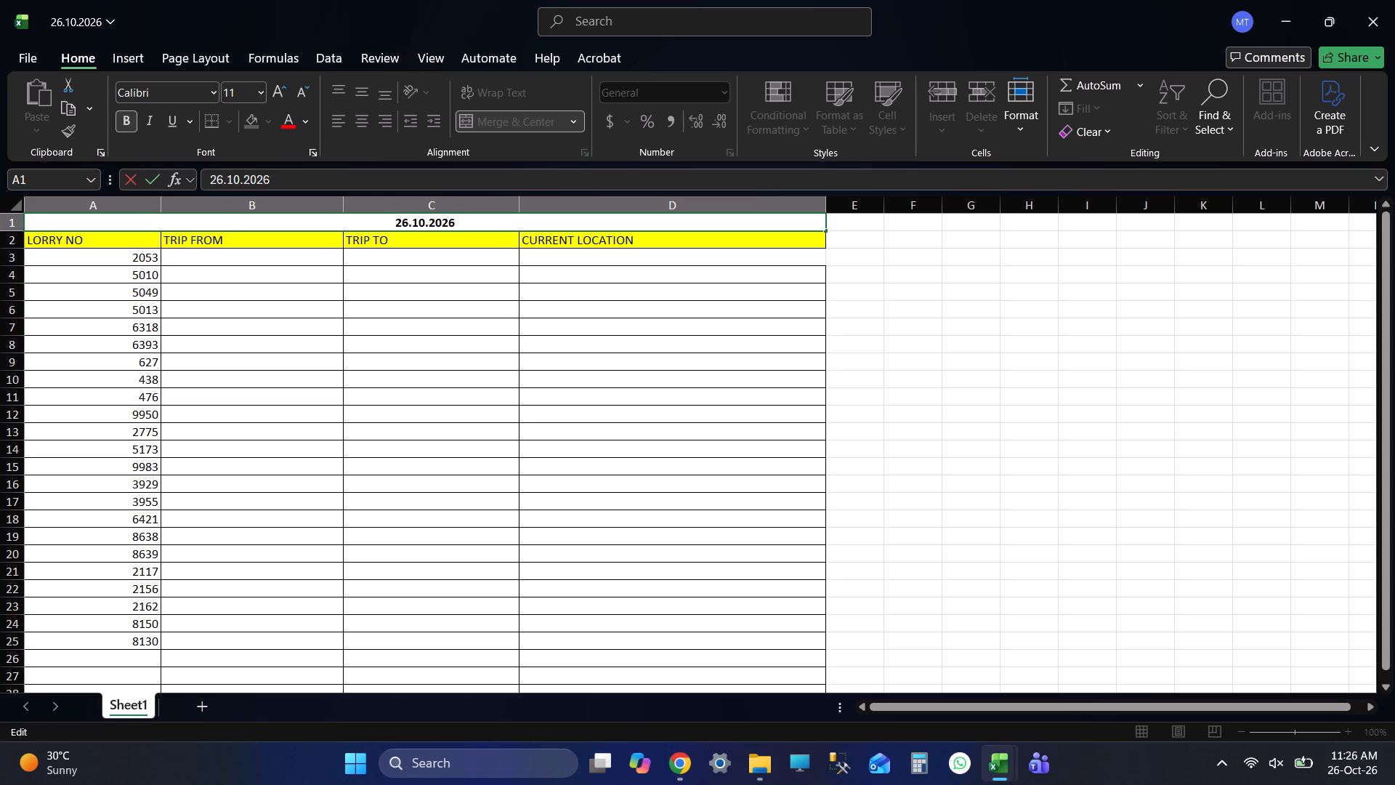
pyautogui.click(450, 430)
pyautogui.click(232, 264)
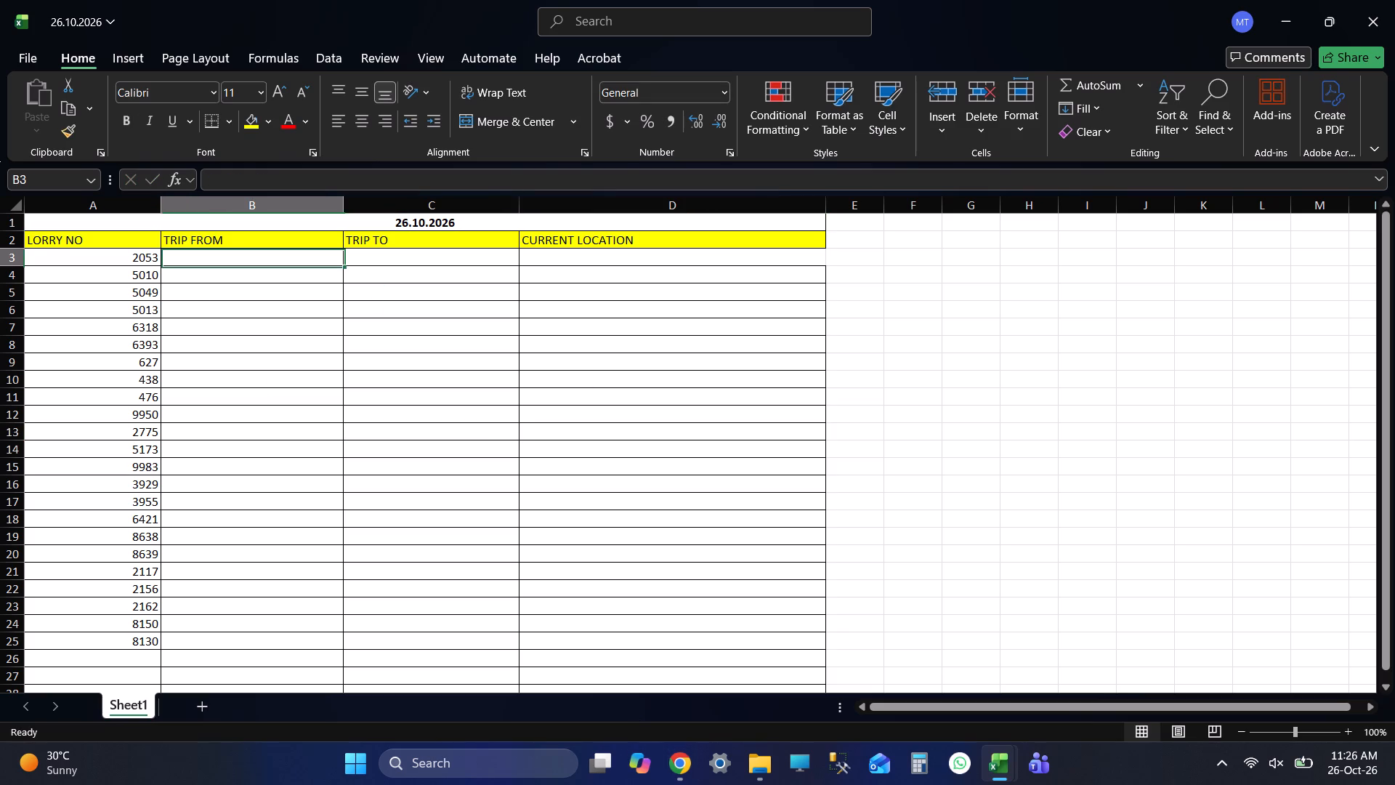
# Save the 26.10.2026 workbook and close the OCT folder window.
pyautogui.hotkey('ctrl', 's')
pyautogui.hotkey('ctrl', 's')
pyautogui.hotkey('alt', 'Tab')
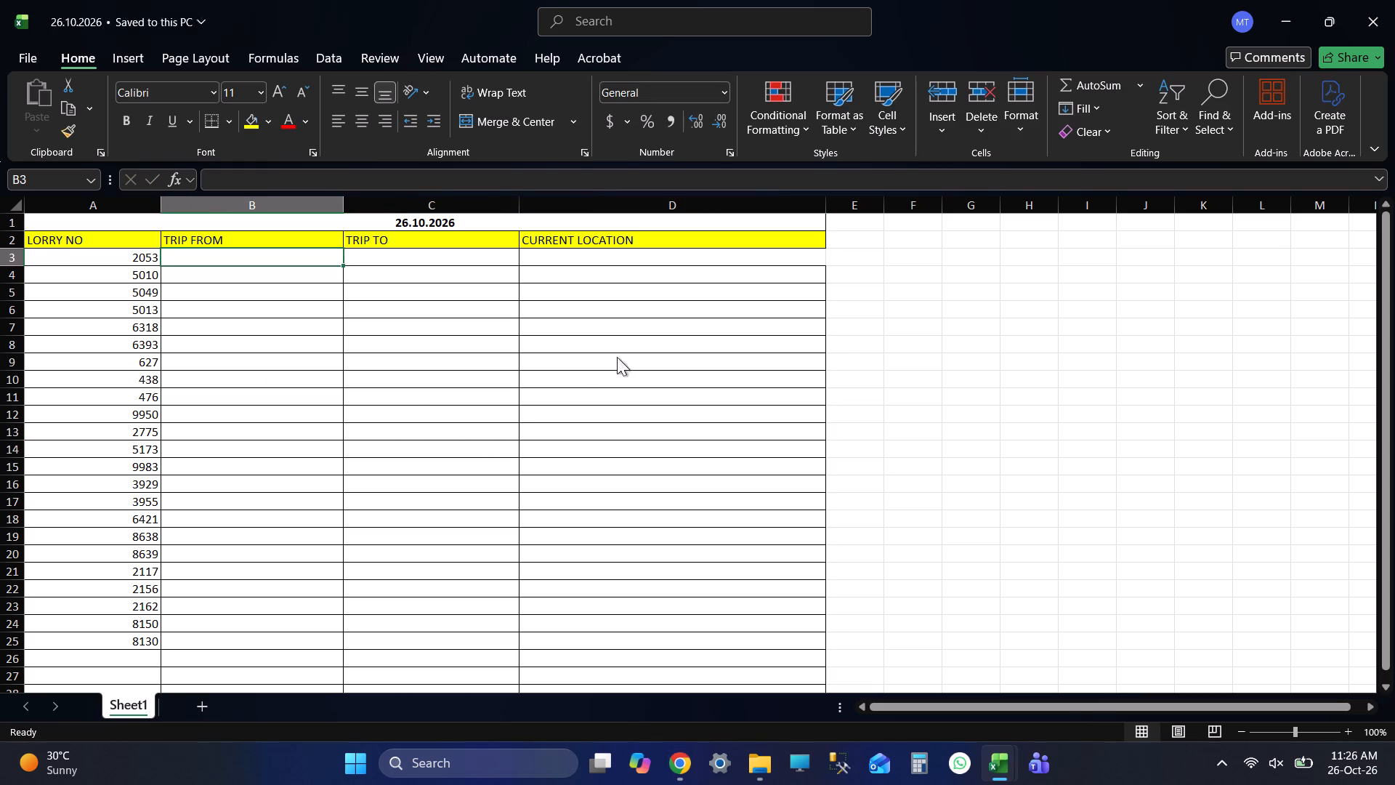
pyautogui.hotkey('alt', 'Tab')
pyautogui.click(1394, 0)
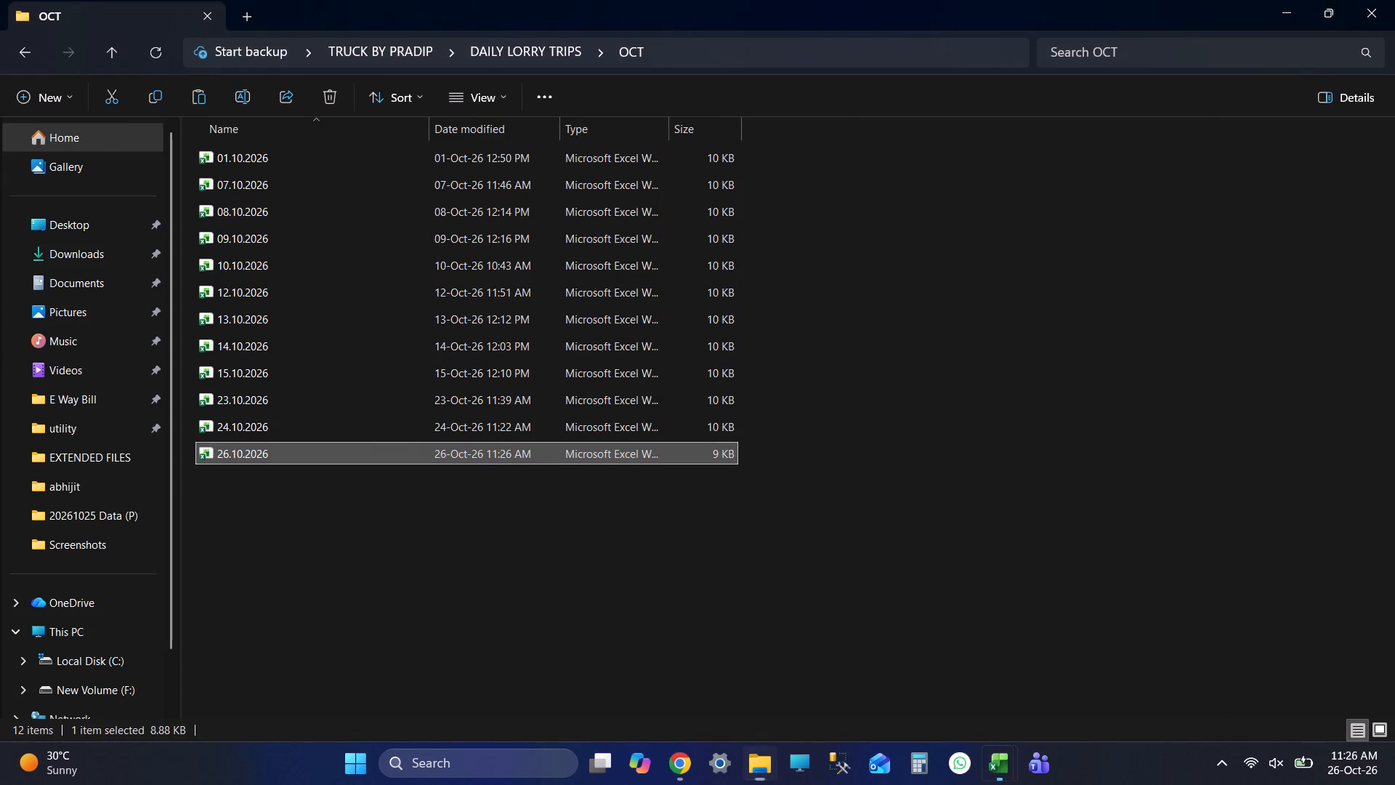
pyautogui.hotkey('ctrl', 's')
# Switch to the Wheelseye dashboard and enter 20 in the vehicle search.
pyautogui.hotkey('alt', 'Tab')
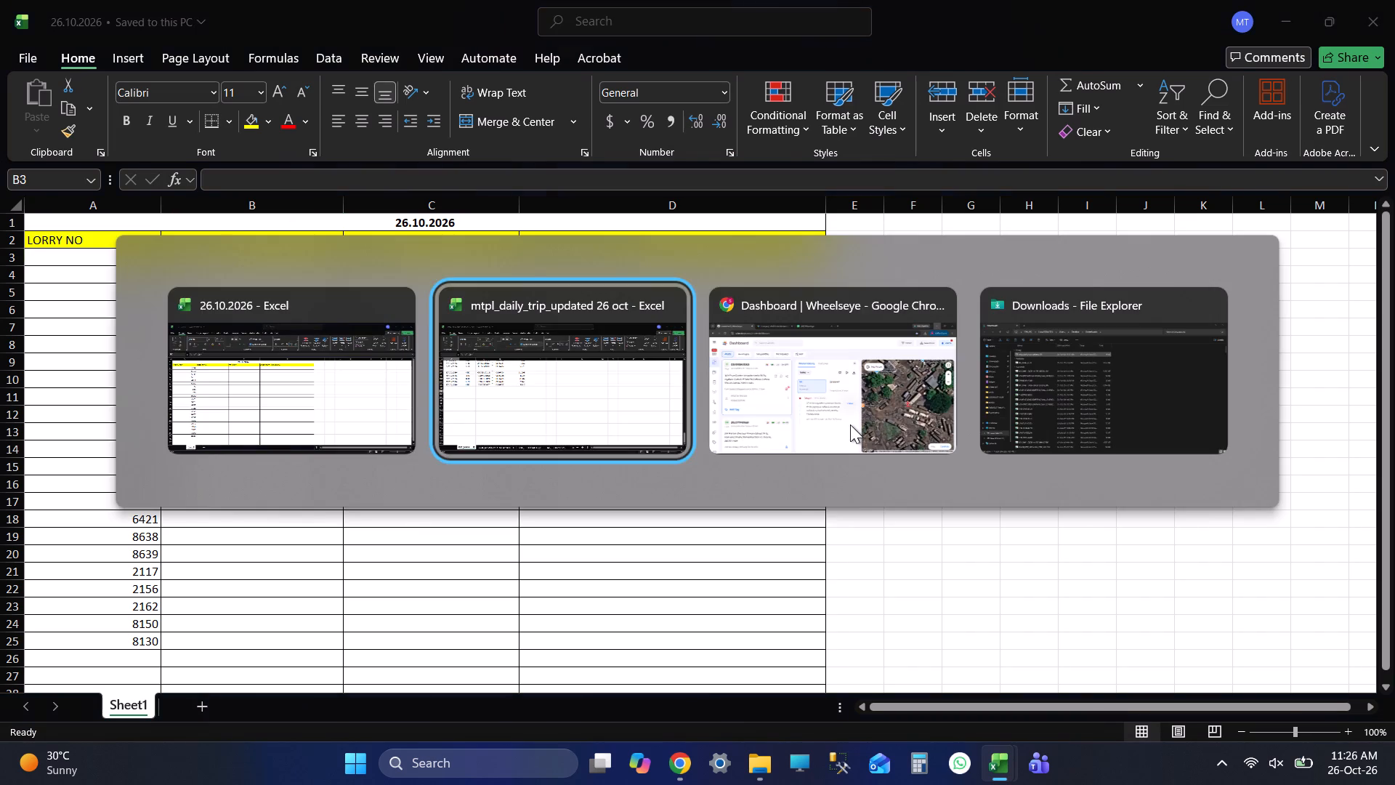
pyautogui.hotkey('alt', 'Tab')
pyautogui.click(384, 116)
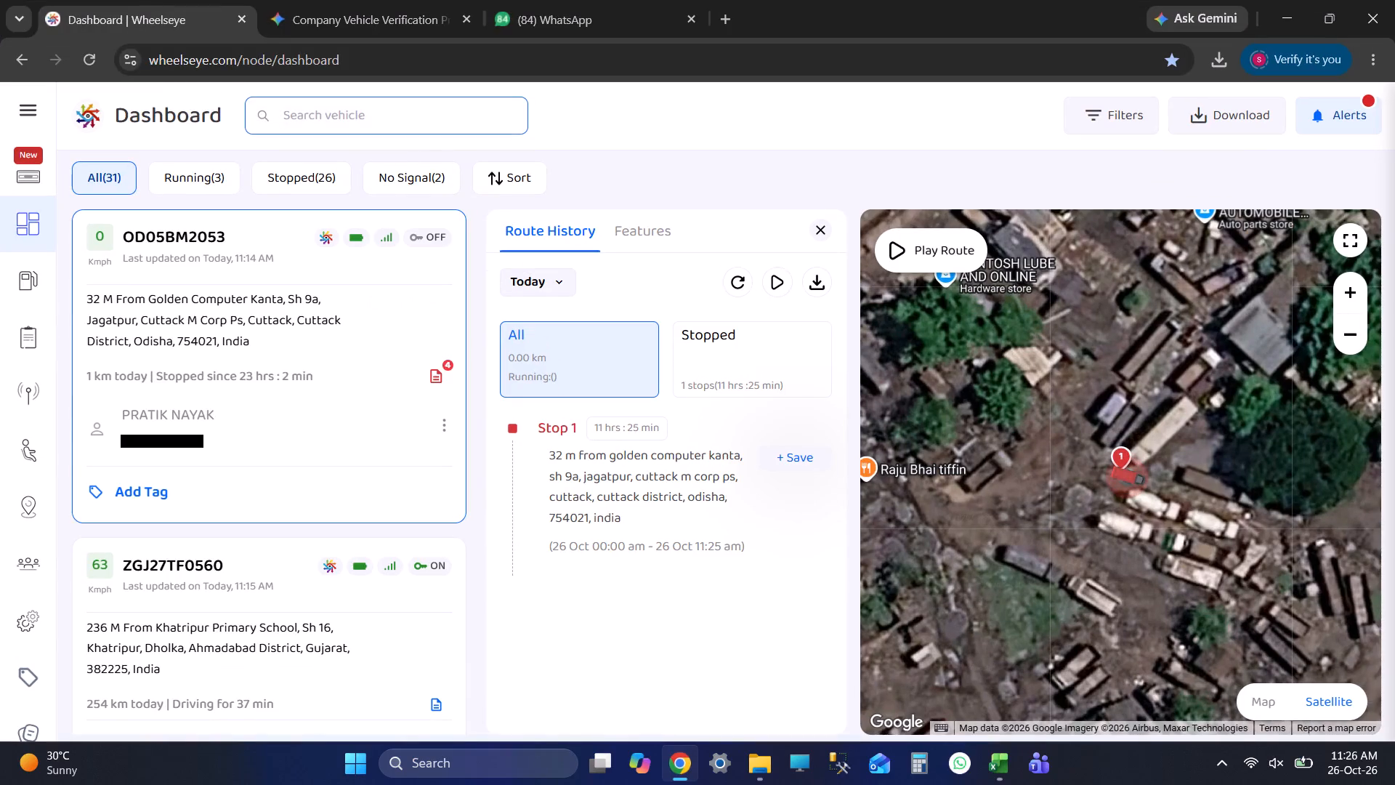
pyautogui.write('20')
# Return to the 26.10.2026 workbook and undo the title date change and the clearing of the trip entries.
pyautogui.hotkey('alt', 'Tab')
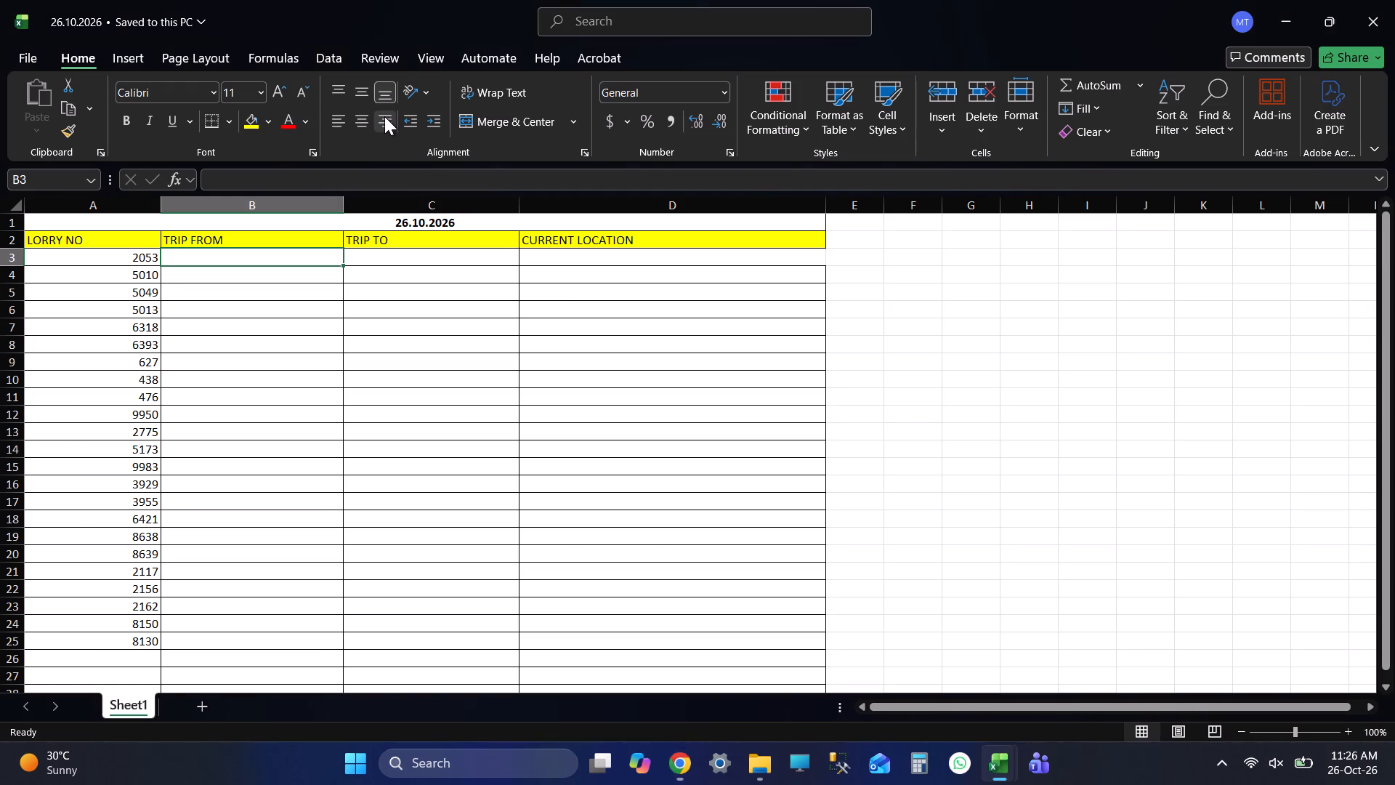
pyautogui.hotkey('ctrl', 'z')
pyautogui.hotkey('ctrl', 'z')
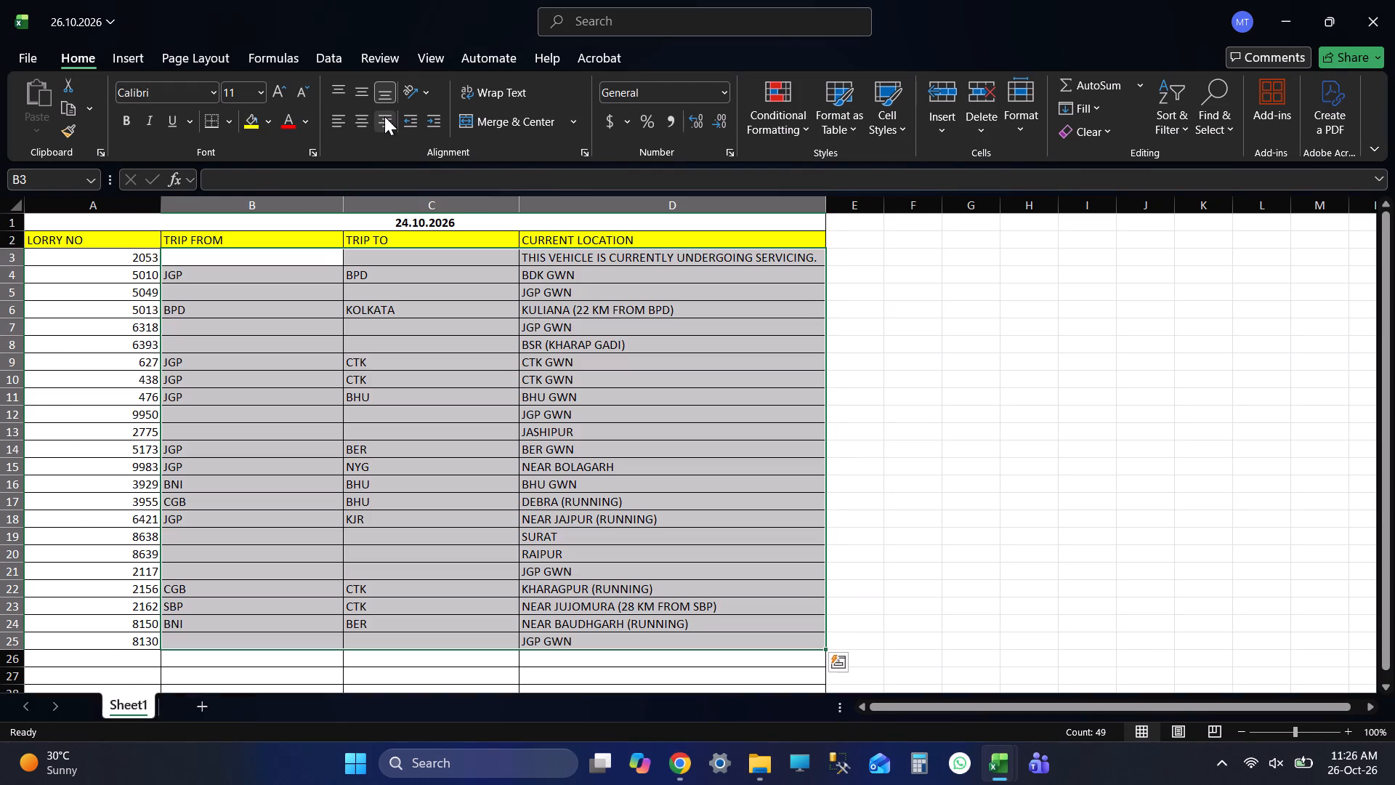
# Clear the trip from, trip to and current location entries in B4:D25, keeping lorry 2053's servicing note.
pyautogui.moveTo(246, 269); pyautogui.dragTo(541, 539)
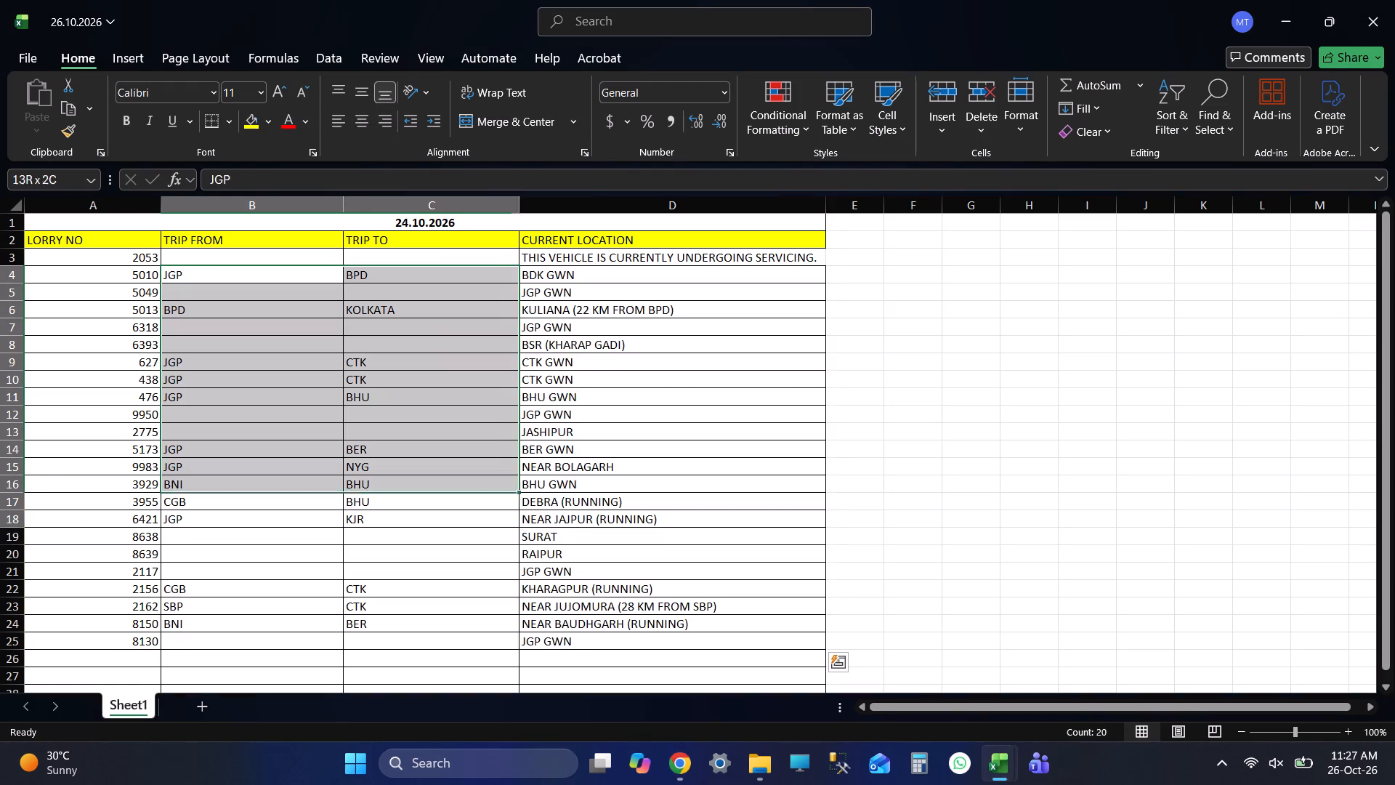
pyautogui.moveTo(541, 539); pyautogui.dragTo(690, 633)
pyautogui.press('Delete')
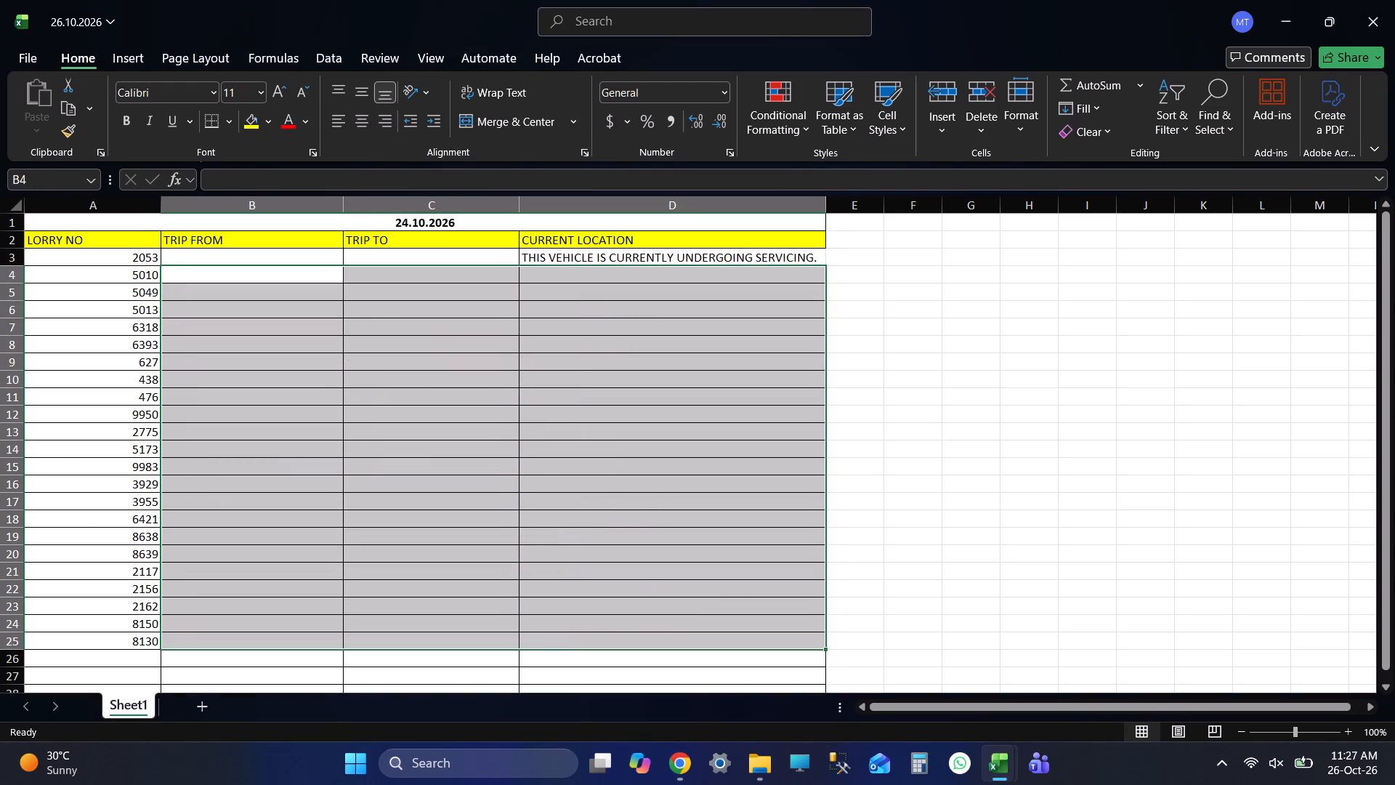
# Change the title date in A1 to 26.10.2026 and save the workbook.
pyautogui.doubleClick(406, 225)
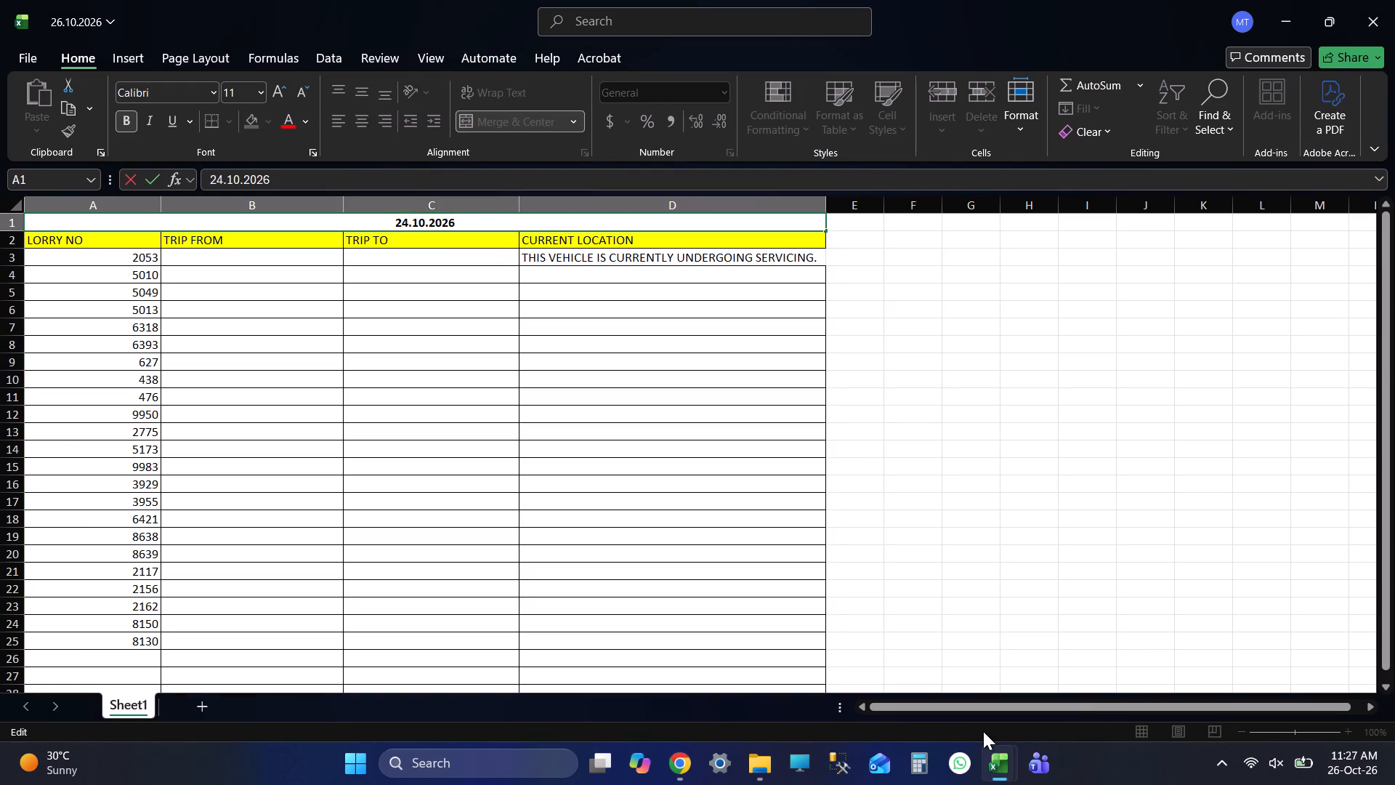
pyautogui.press('BackSpace')
pyautogui.press('6')
pyautogui.press('Return')
pyautogui.hotkey('ctrl', 's')
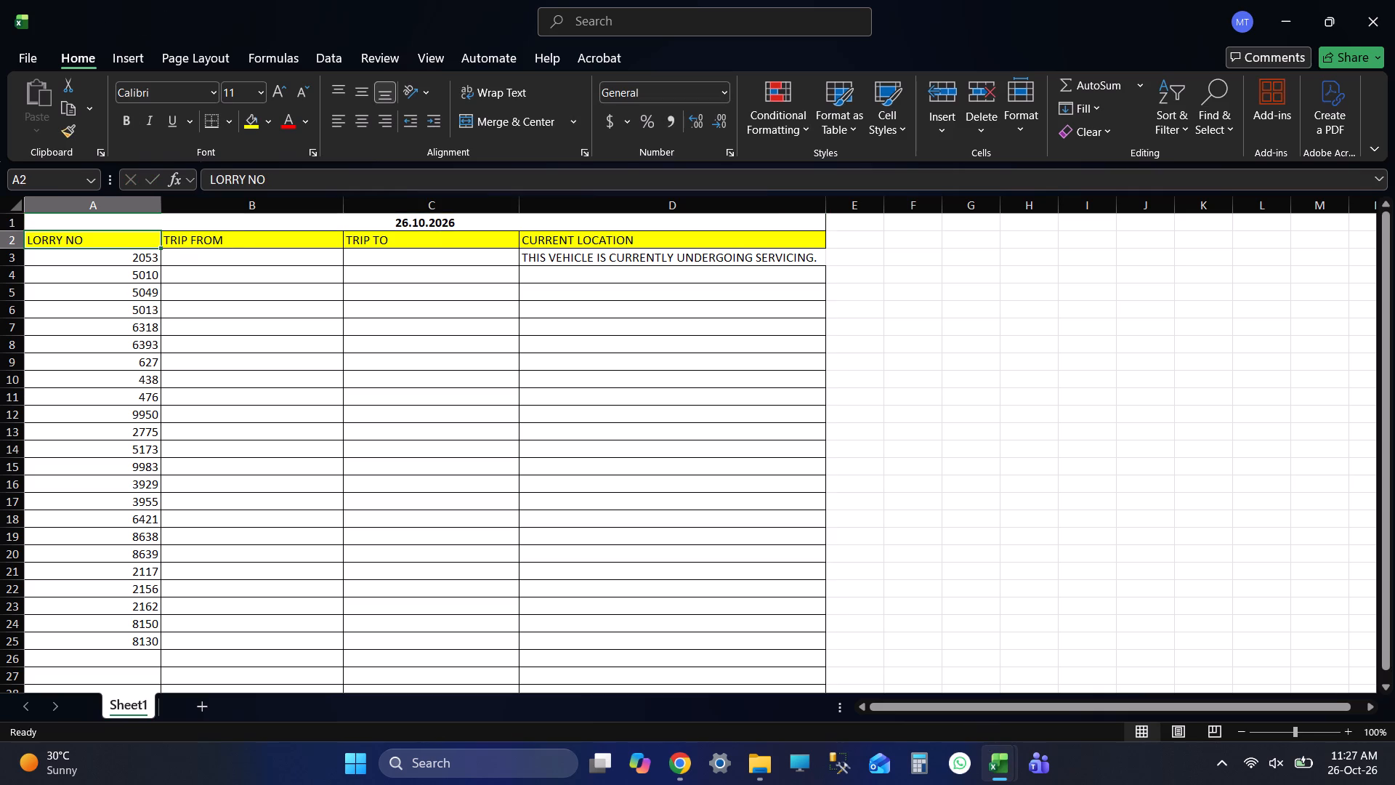
pyautogui.click(559, 275)
pyautogui.hotkey('ctrl', 's')
# Switch to the Wheelseye dashboard and complete the vehicle search as 2053.
pyautogui.hotkey('alt', 'Tab')
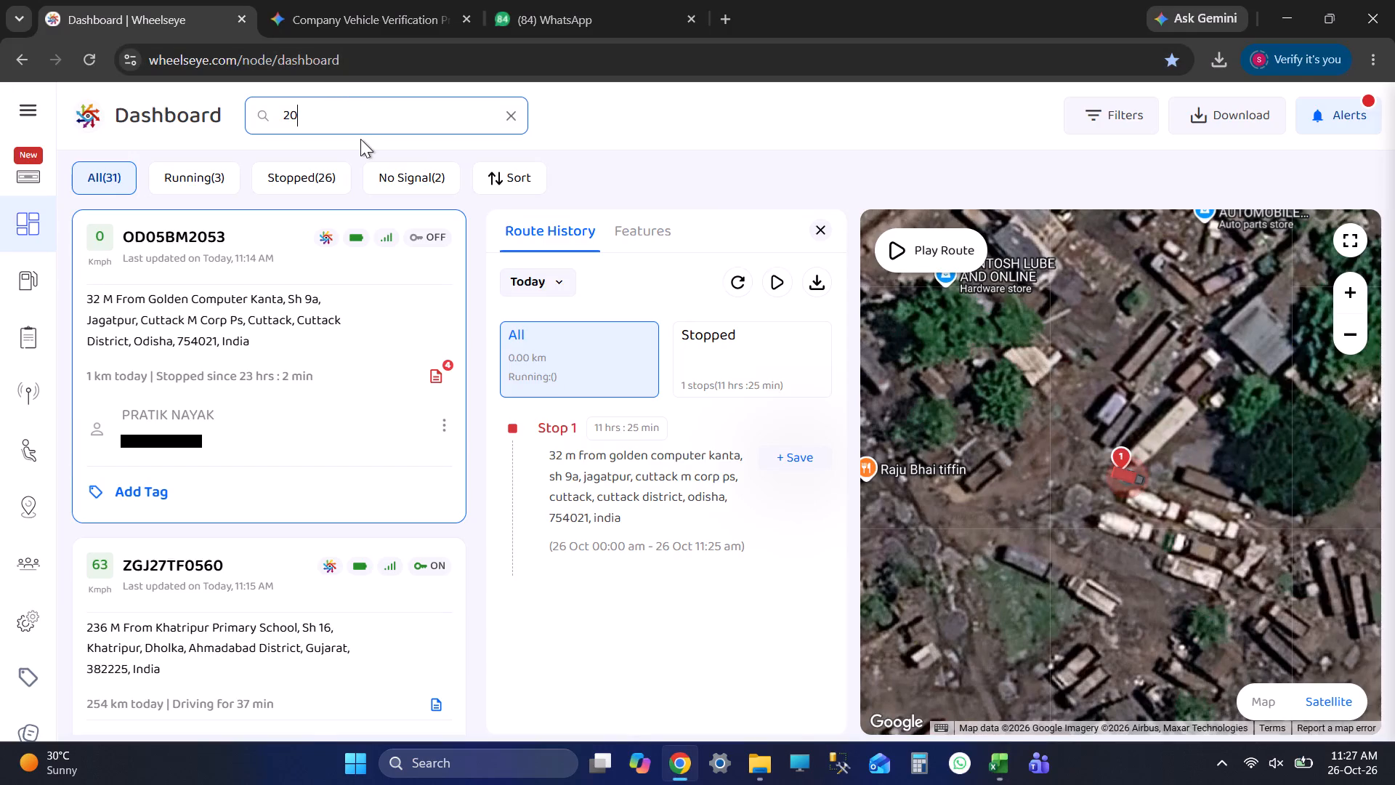
pyautogui.write('53')
pyautogui.press('Return')
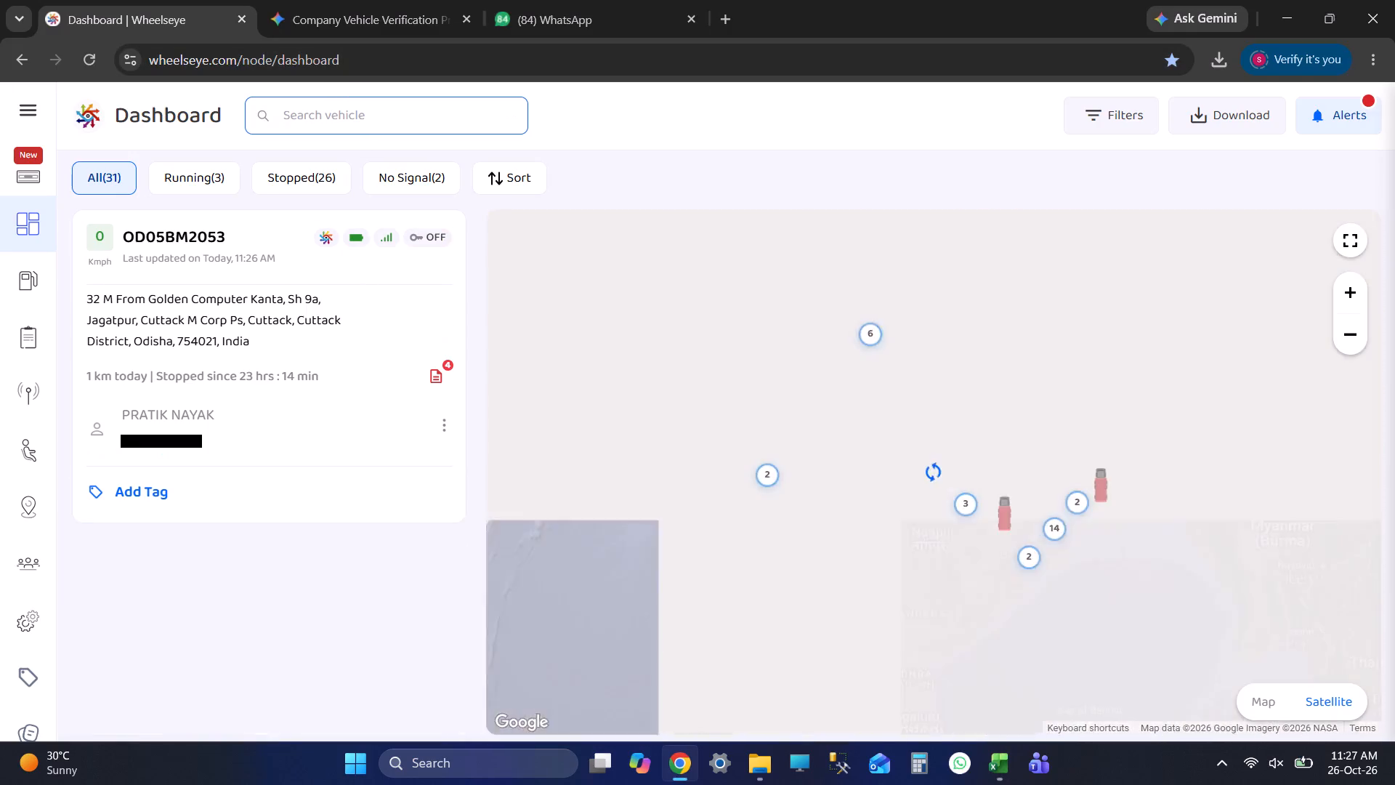
# Open lorry 2053's route history for the last 7 days and examine where Stop 4 lies on the map.
pyautogui.click(251, 406)
pyautogui.click(517, 274)
pyautogui.click(569, 414)
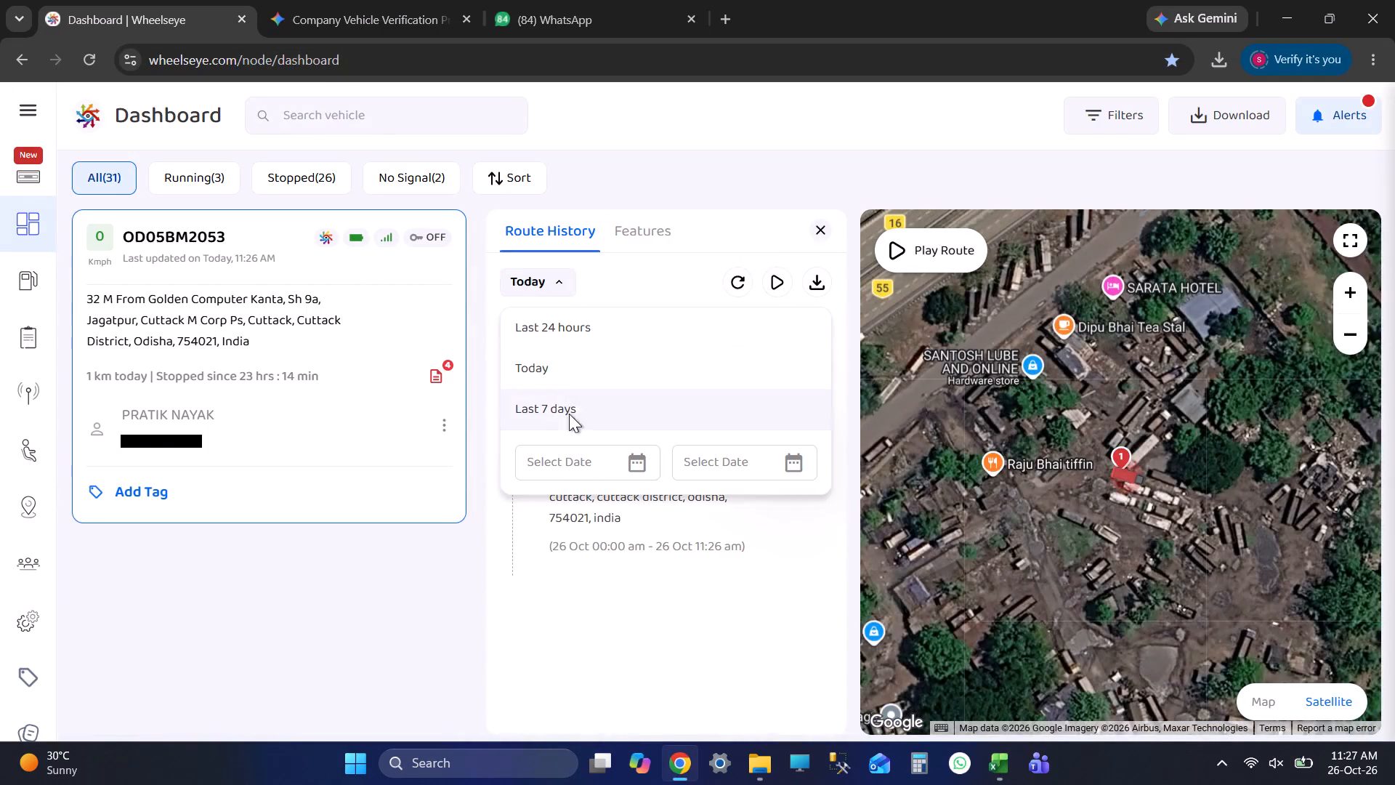
pyautogui.click(650, 448)
pyautogui.scroll(3, 1136, 456)
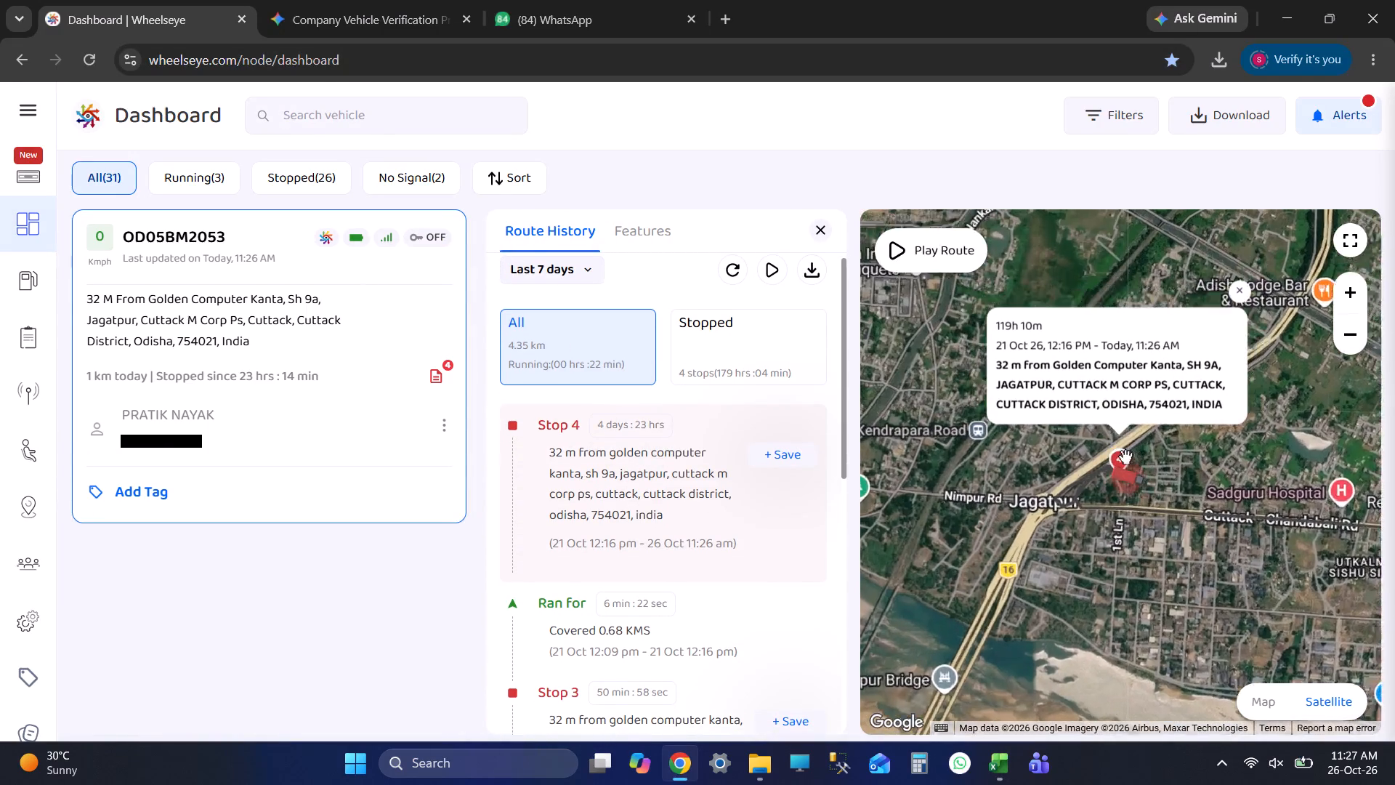
pyautogui.scroll(13, 1125, 456)
pyautogui.moveTo(1141, 489); pyautogui.dragTo(1128, 549)
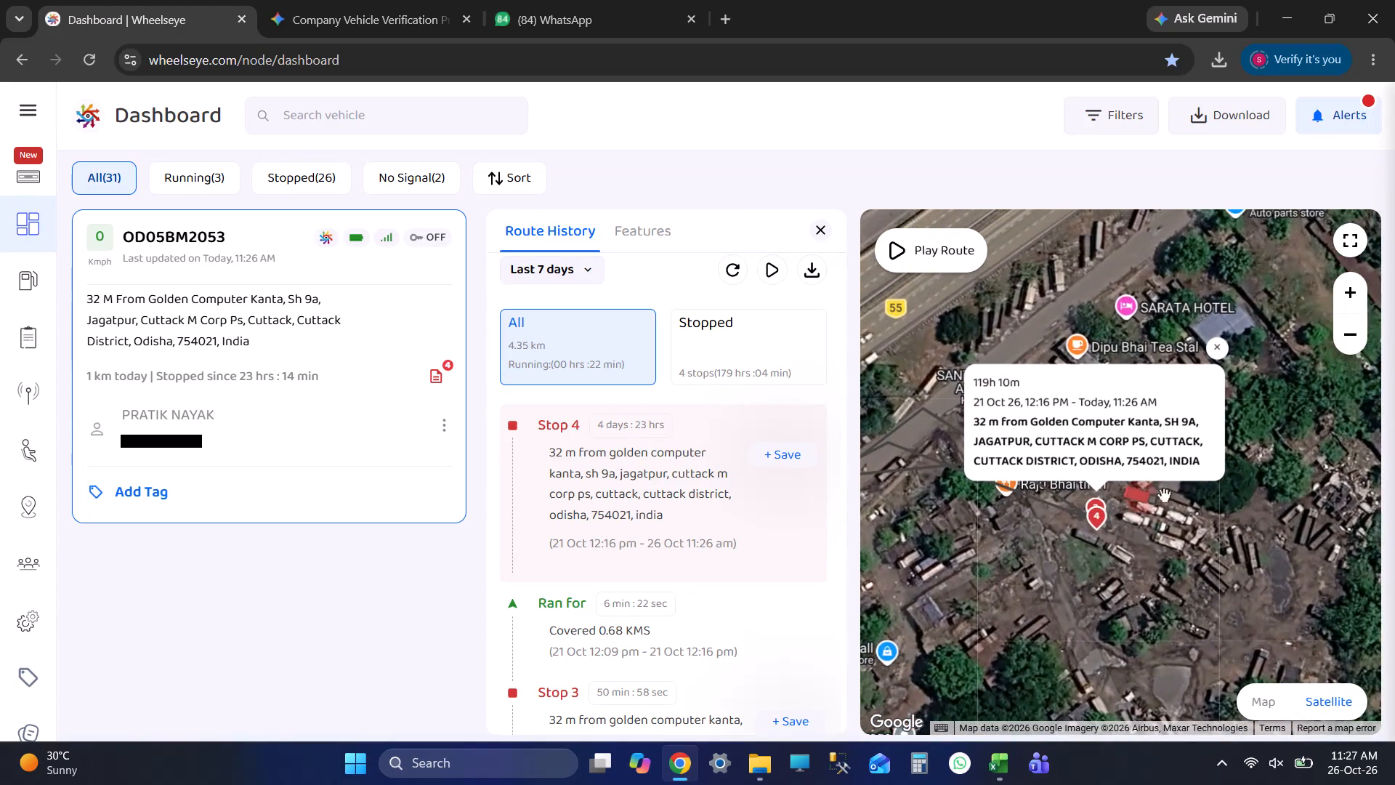
pyautogui.click(1225, 341)
pyautogui.click(680, 465)
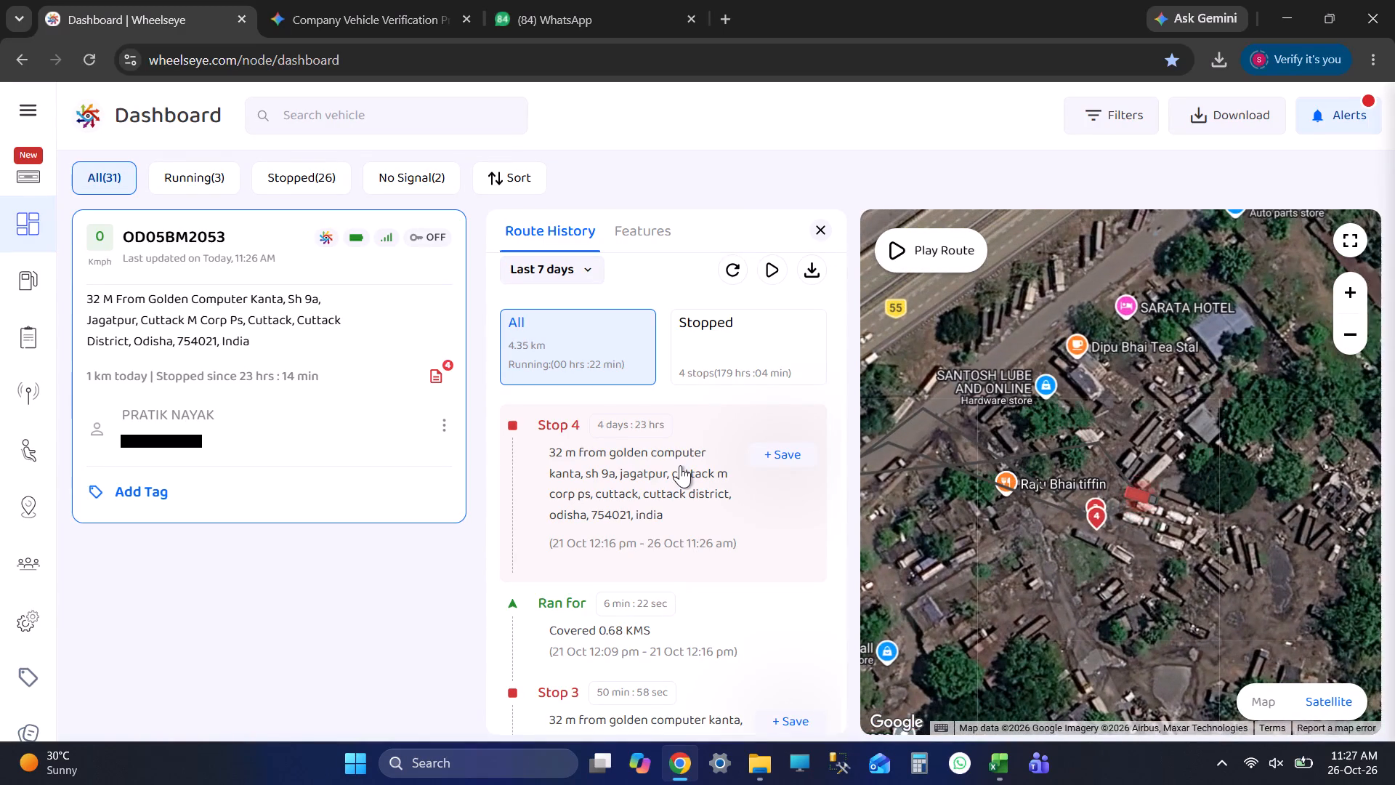
pyautogui.click(1244, 282)
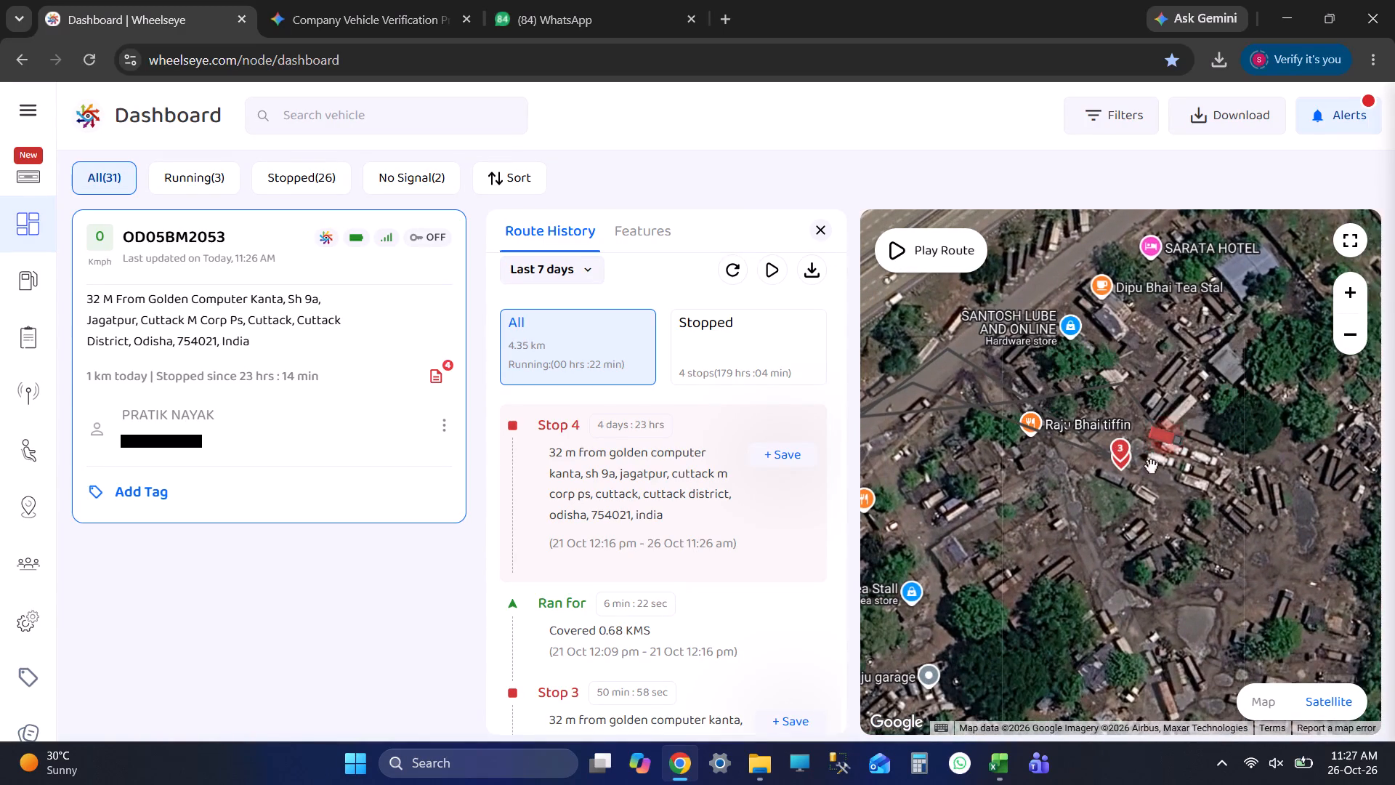
pyautogui.scroll(-14, 1151, 480)
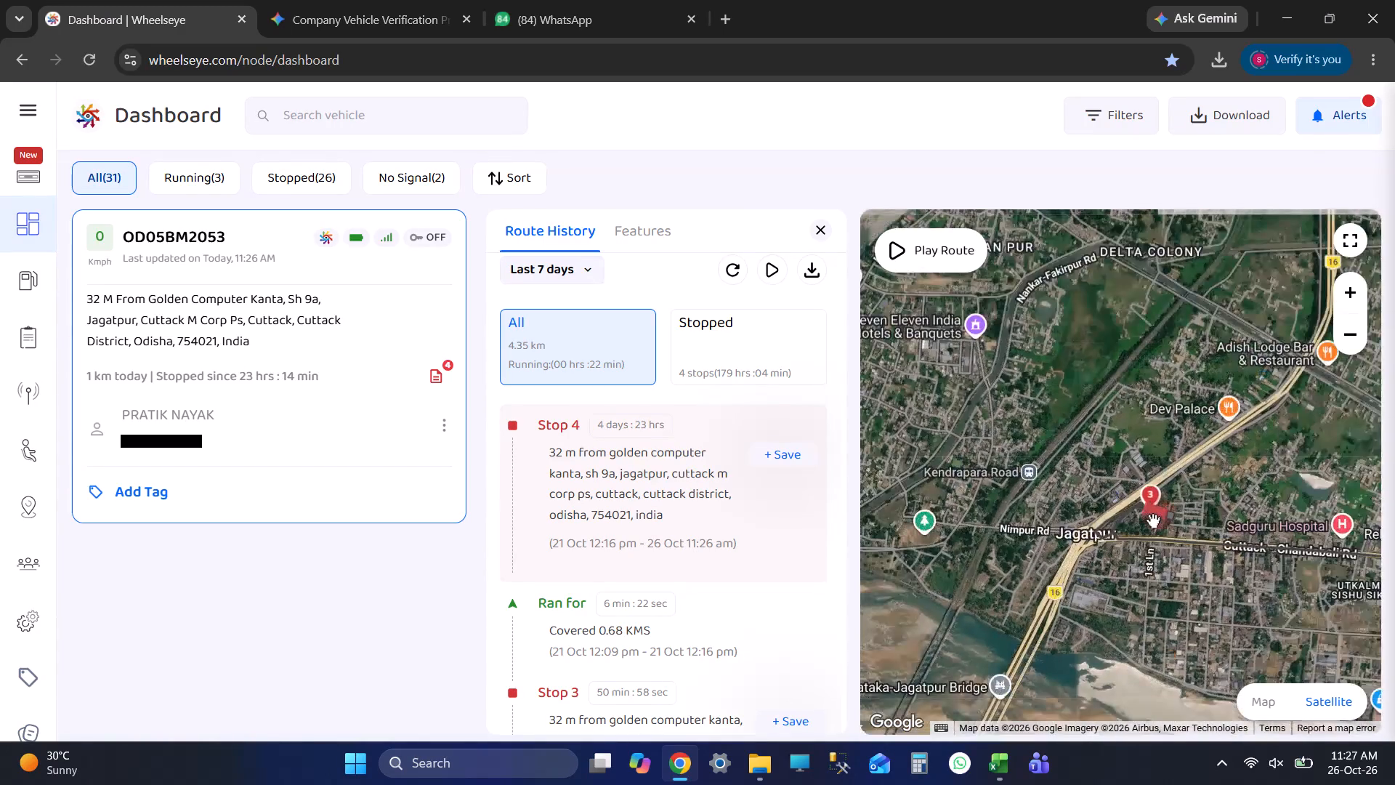
pyautogui.scroll(2, 1153, 520)
pyautogui.scroll(-1, 1153, 520)
pyautogui.scroll(5, 1153, 520)
pyautogui.scroll(-8, 1153, 520)
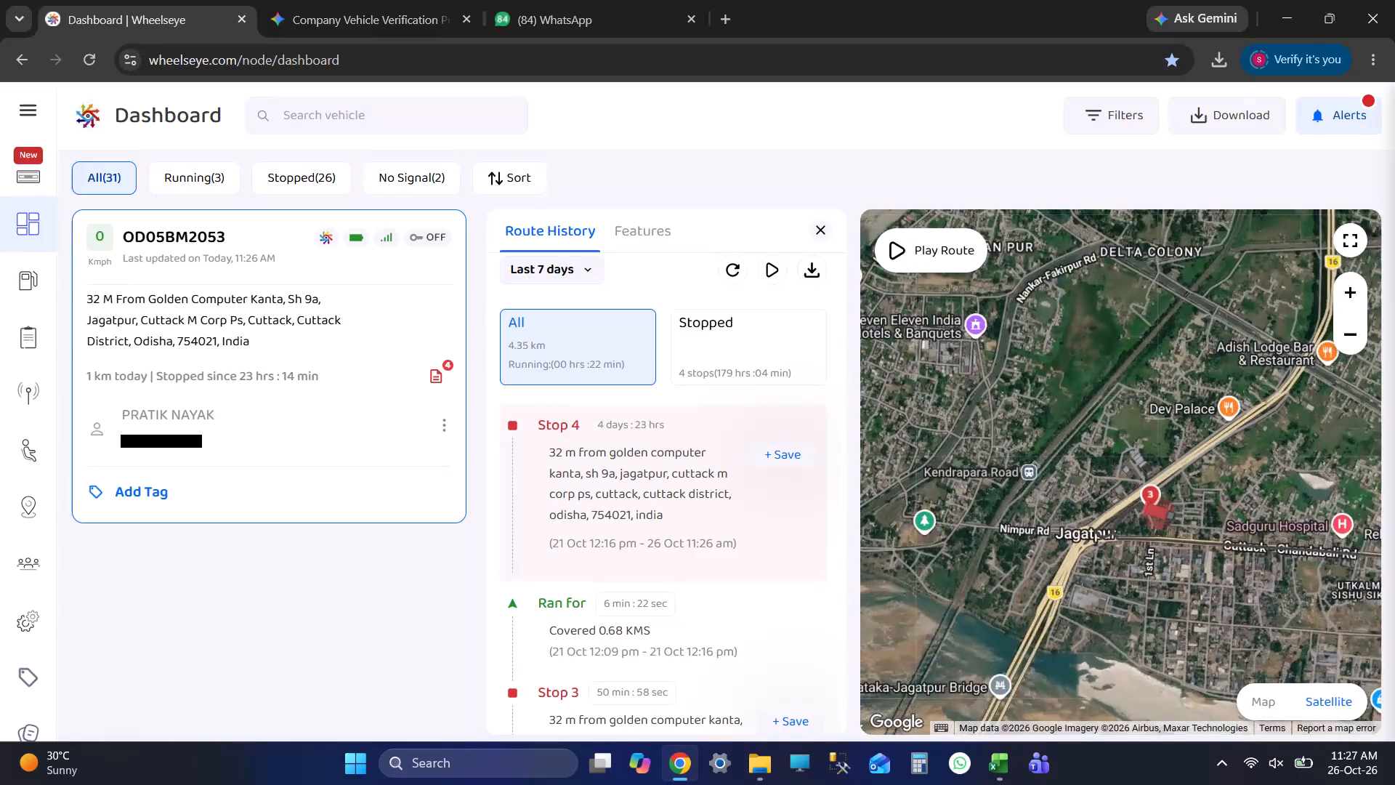
# Search the Wheelseye dashboard for vehicle 5010 and show its route history for the last 7 days.
pyautogui.hotkey('alt', 'Tab')
pyautogui.hotkey('alt', 'Tab')
pyautogui.click(336, 117)
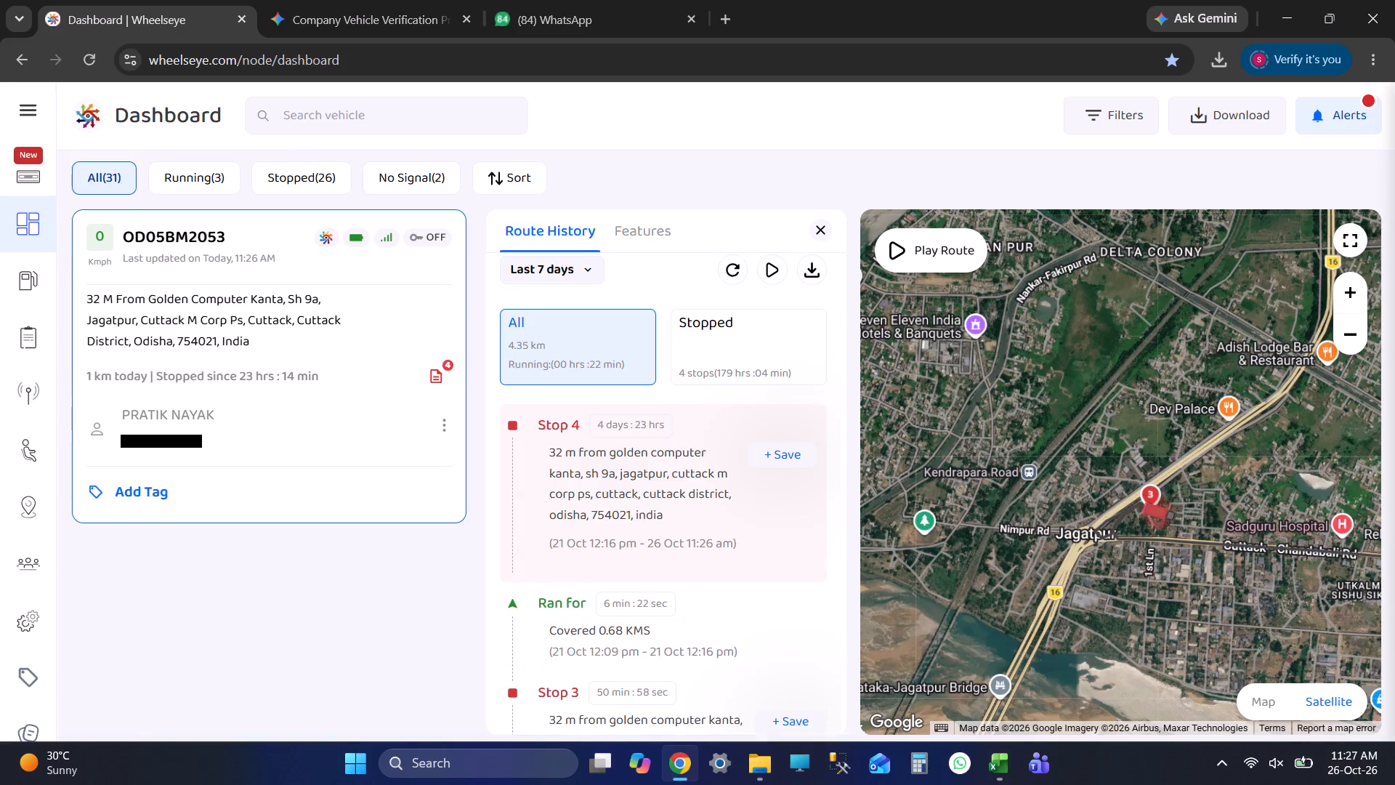
pyautogui.write('5010')
pyautogui.press('Return')
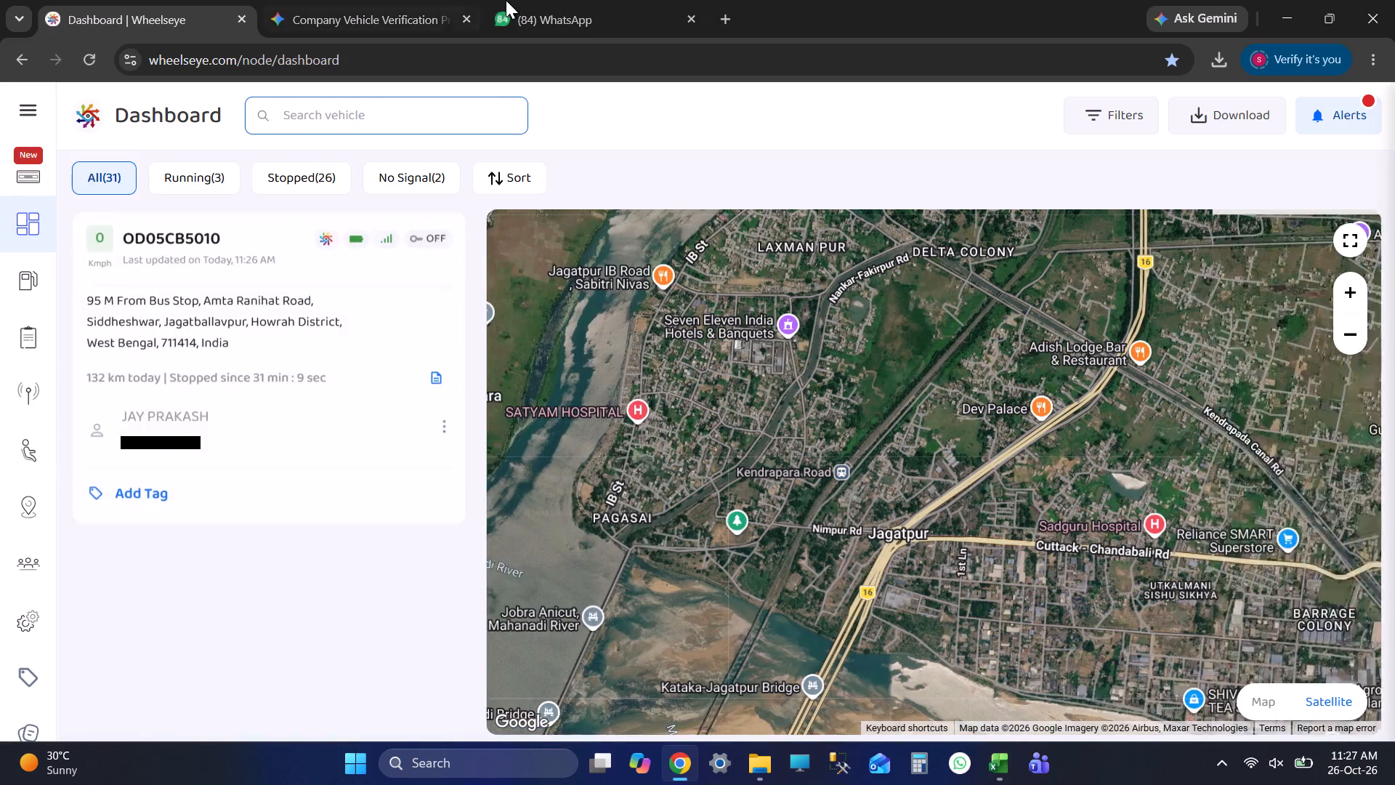
pyautogui.click(190, 343)
pyautogui.click(541, 293)
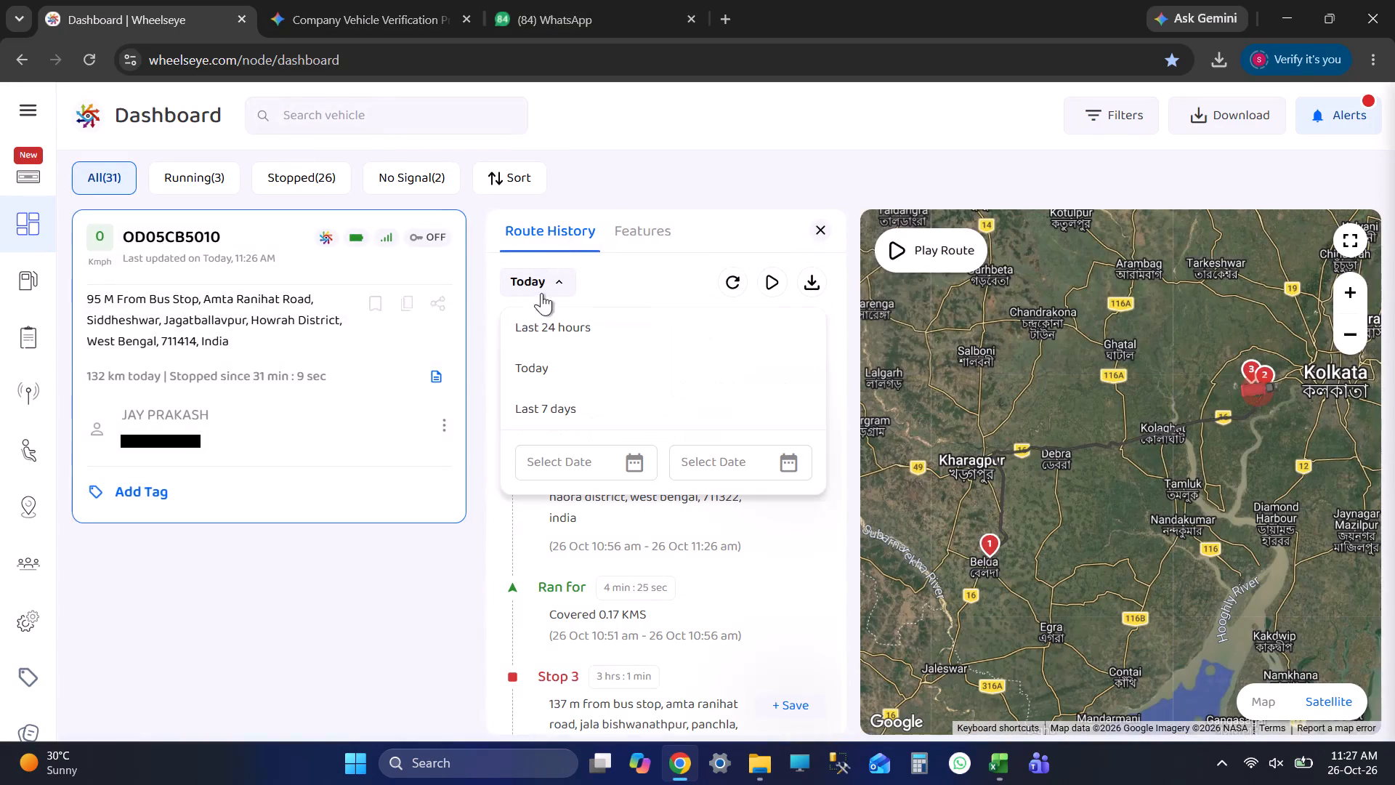
pyautogui.click(588, 414)
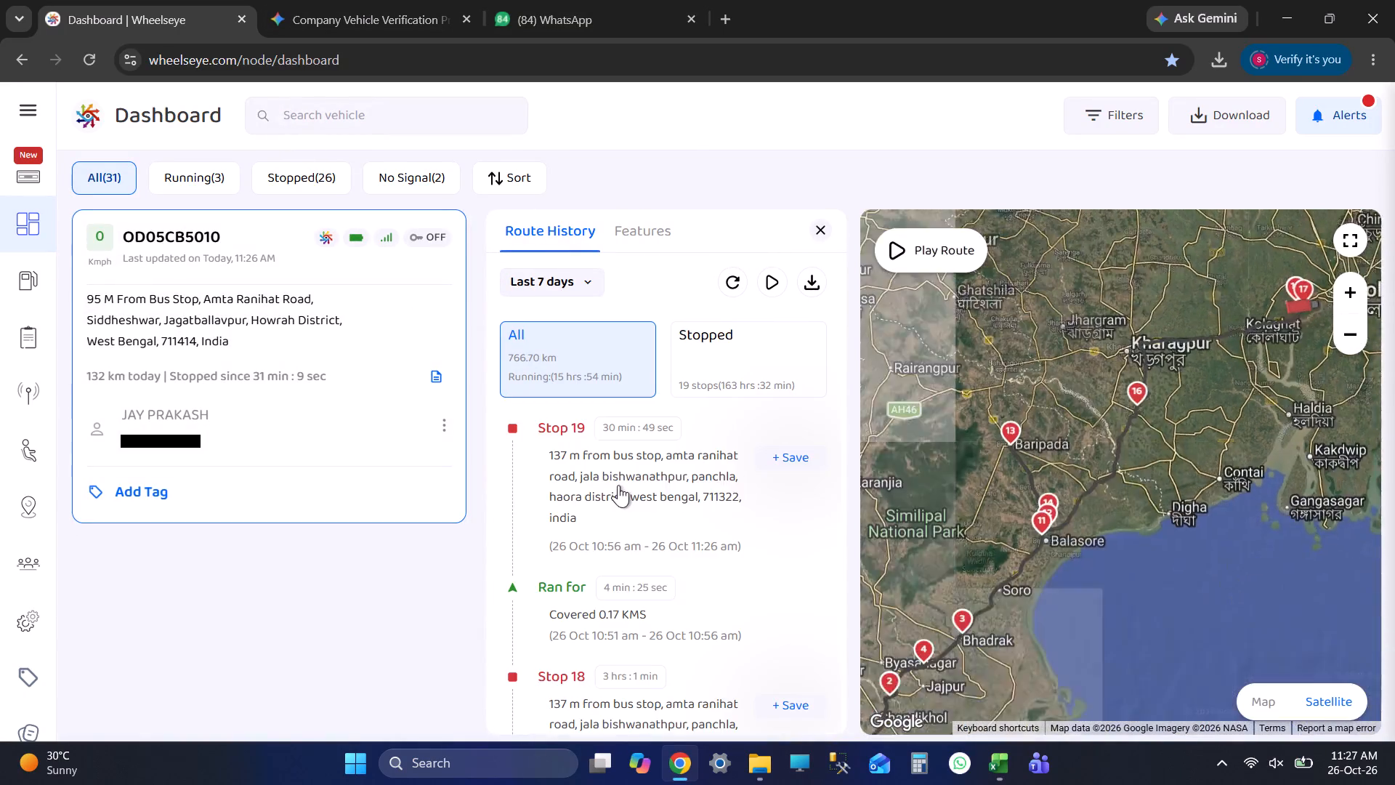
# Examine lorry 5010's Stop 19 and the nearby places on the map, and switch back to the 26.10.2026 workbook.
pyautogui.click(618, 485)
pyautogui.scroll(6, 1149, 451)
pyautogui.scroll(-1, 1107, 474)
pyautogui.scroll(10, 1112, 480)
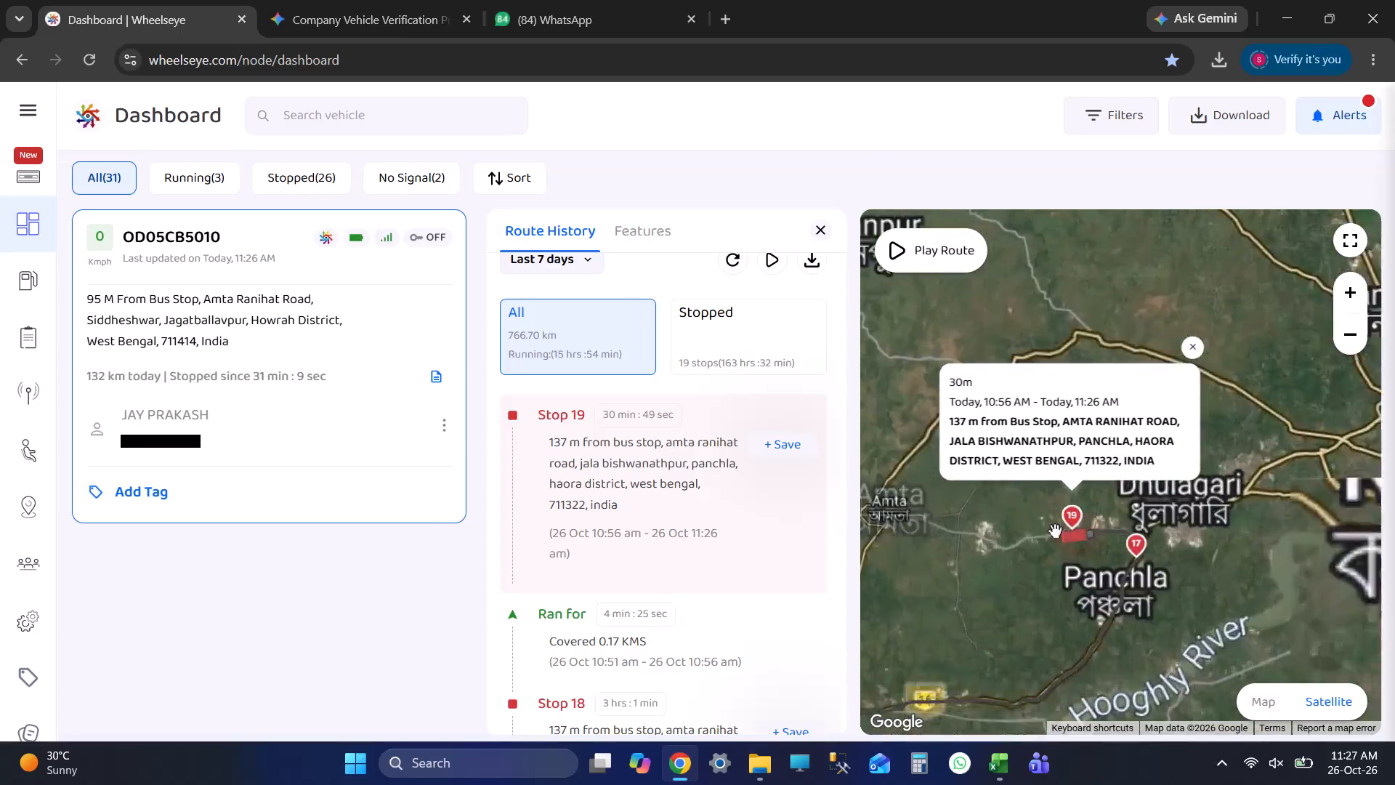
pyautogui.scroll(3, 1055, 531)
pyautogui.scroll(-1, 1075, 539)
pyautogui.scroll(7, 1075, 544)
pyautogui.scroll(-1, 1078, 552)
pyautogui.scroll(1, 1081, 551)
pyautogui.scroll(-1, 1083, 549)
pyautogui.scroll(4, 1083, 549)
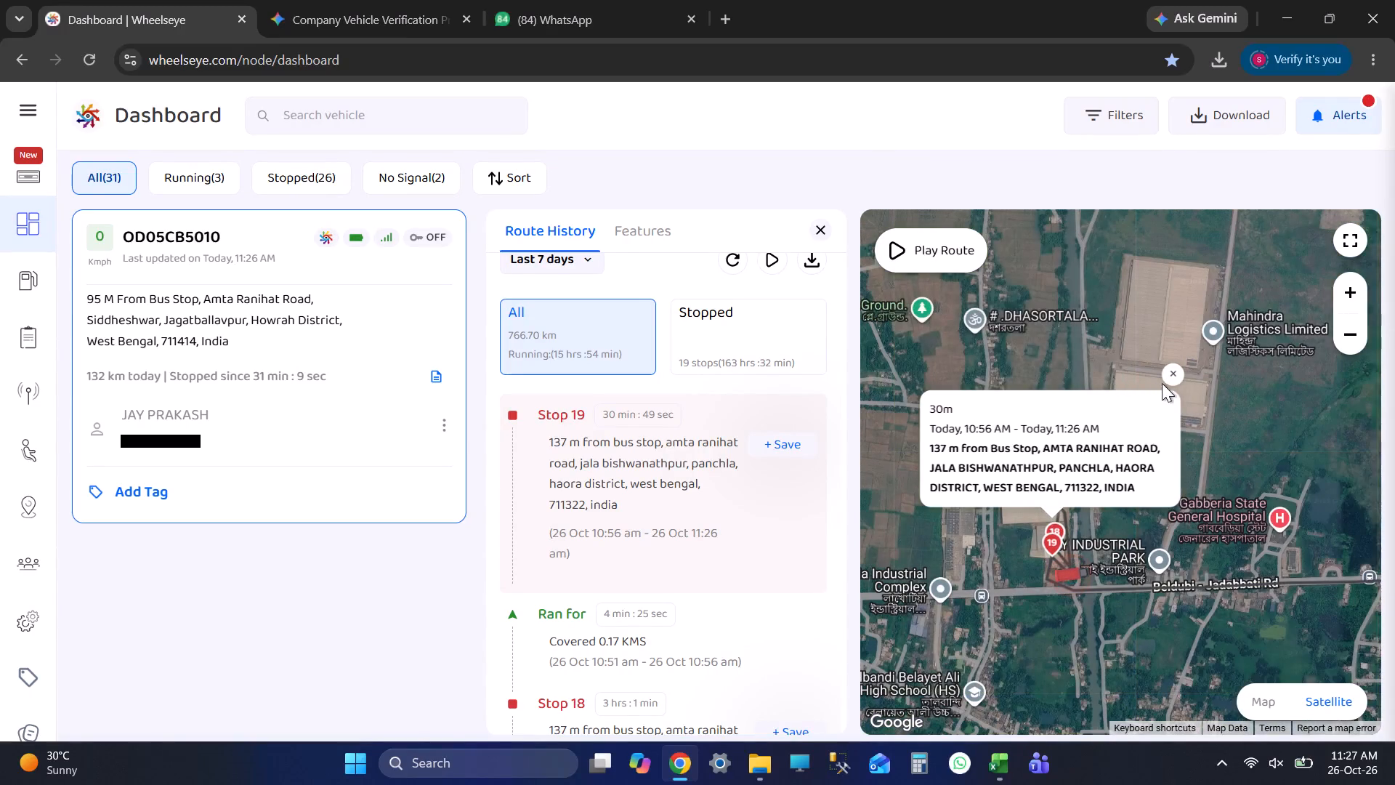
pyautogui.click(1167, 377)
pyautogui.scroll(6, 1053, 521)
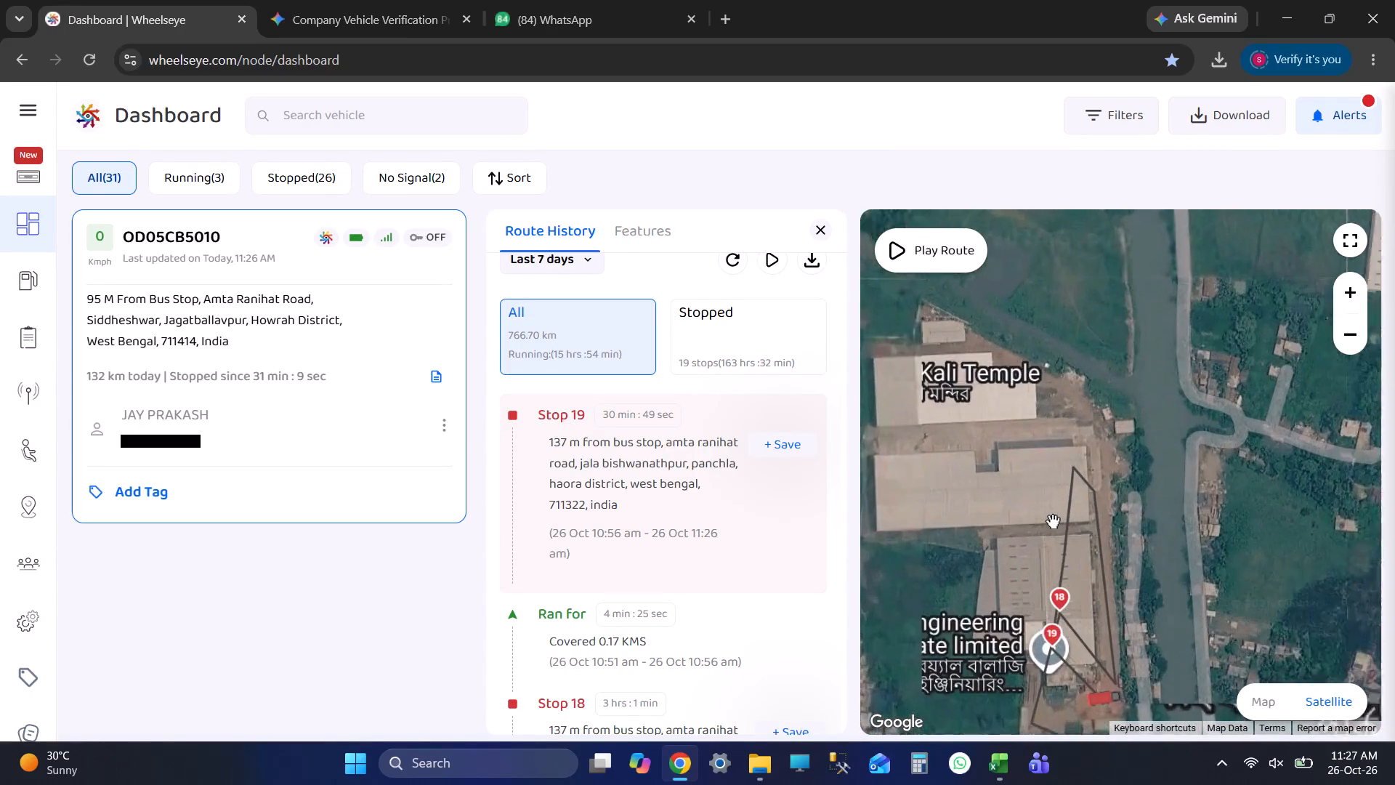
pyautogui.scroll(-9, 1053, 521)
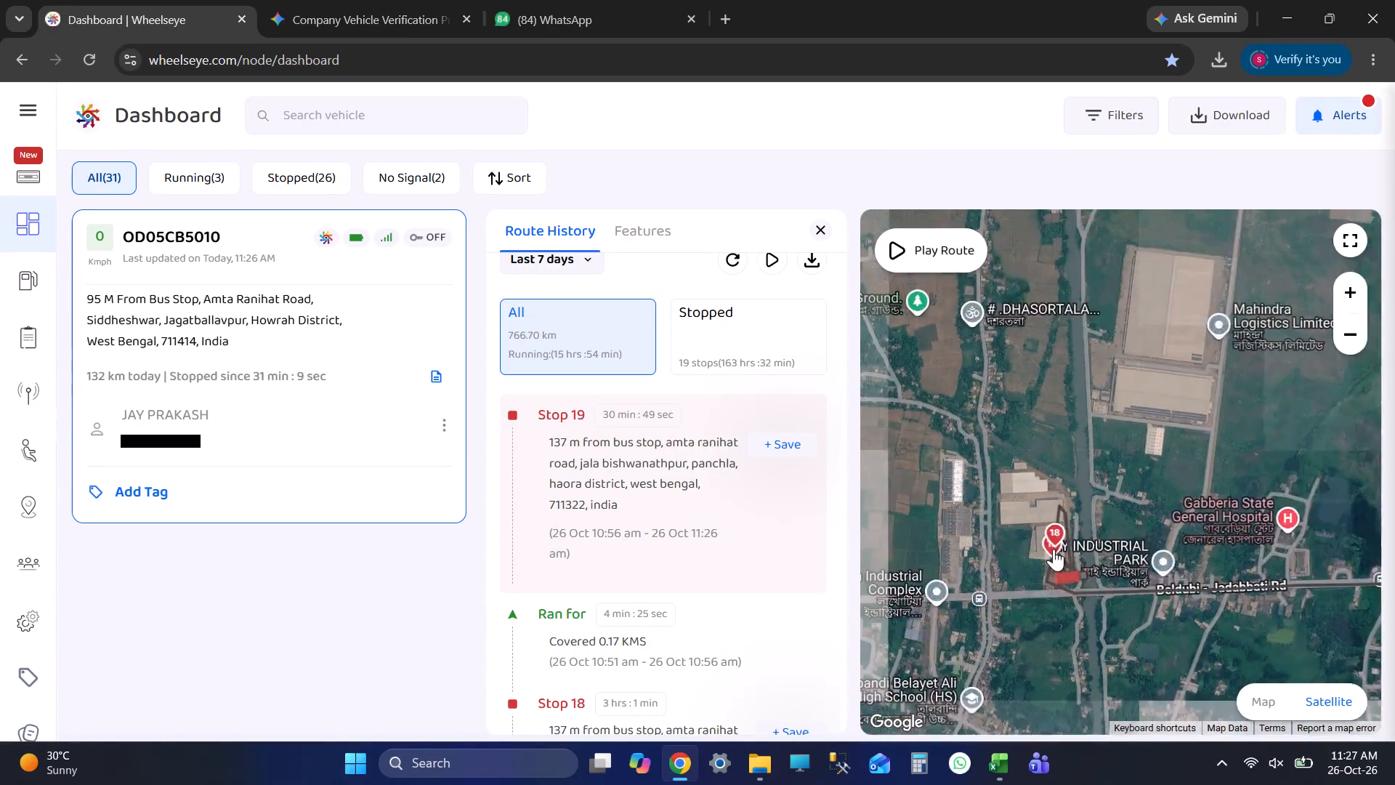
pyautogui.scroll(-3, 1054, 549)
pyautogui.scroll(1, 1054, 549)
pyautogui.scroll(-20, 1054, 549)
pyautogui.scroll(-3, 1054, 549)
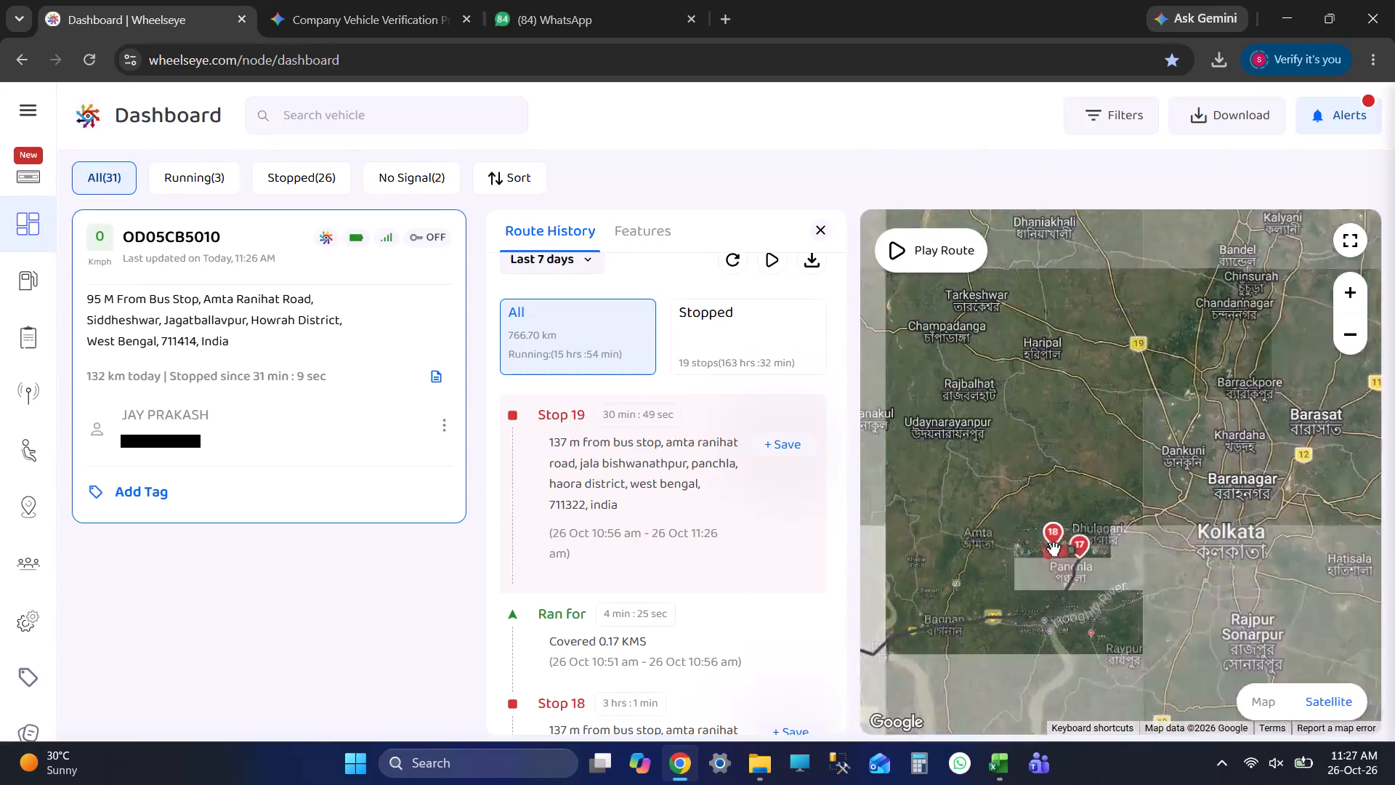
pyautogui.scroll(-4, 1054, 549)
pyautogui.hotkey('alt', 'Tab')
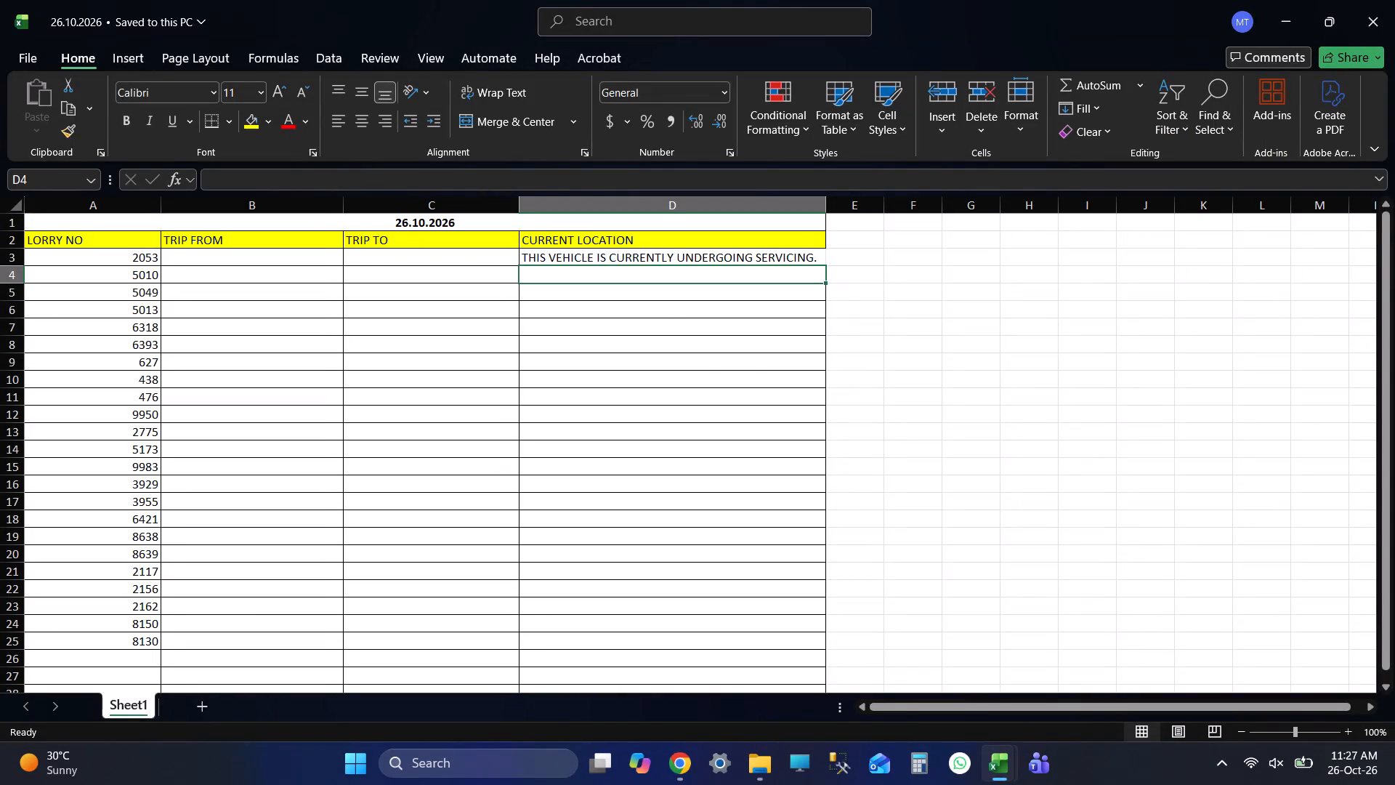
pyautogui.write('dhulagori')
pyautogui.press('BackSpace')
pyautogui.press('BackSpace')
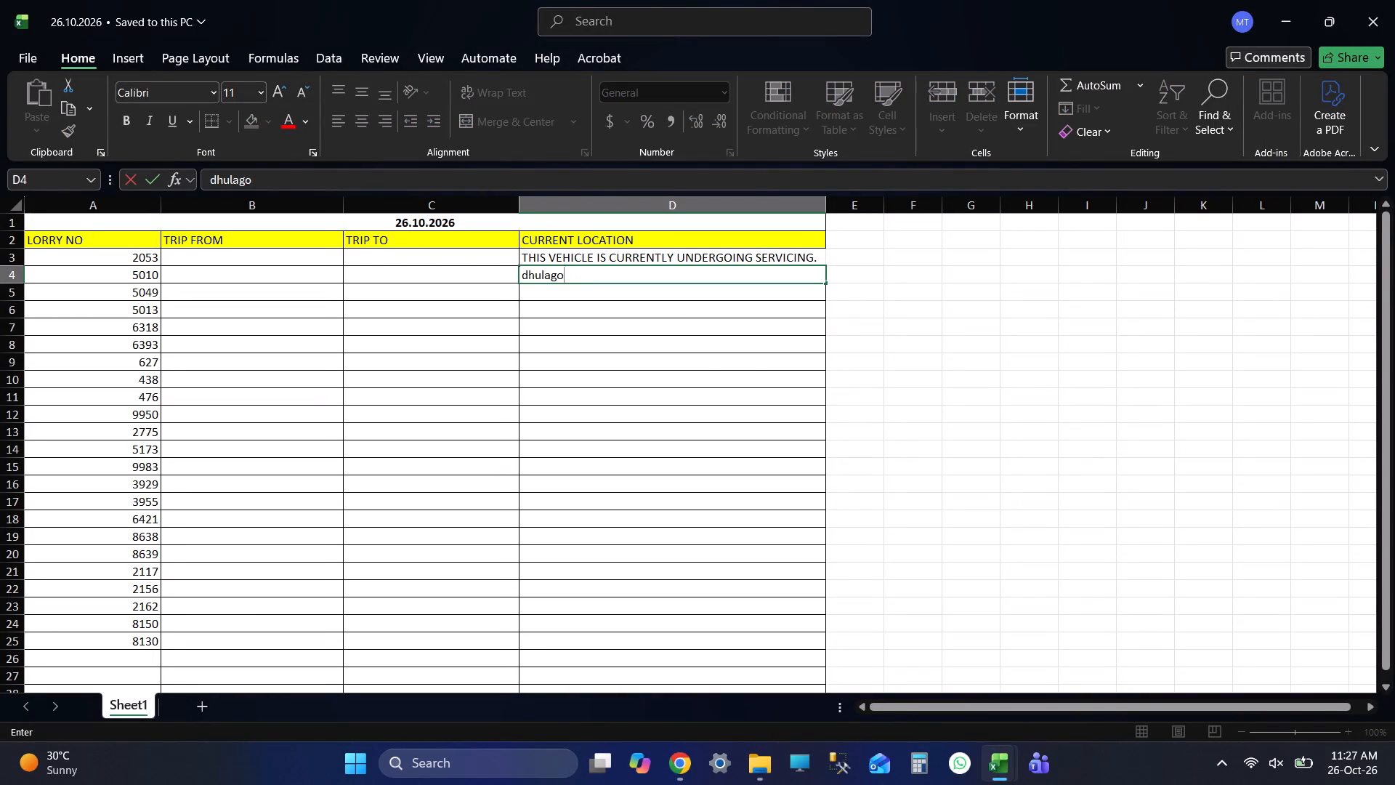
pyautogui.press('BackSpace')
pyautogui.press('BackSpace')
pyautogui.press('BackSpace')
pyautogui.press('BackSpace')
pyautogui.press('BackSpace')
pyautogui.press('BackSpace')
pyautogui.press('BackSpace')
# Enter DHULAGORI as lorry 5010's current location in D4 and save the workbook.
pyautogui.write('DHULAGORI')
pyautogui.press('Return')
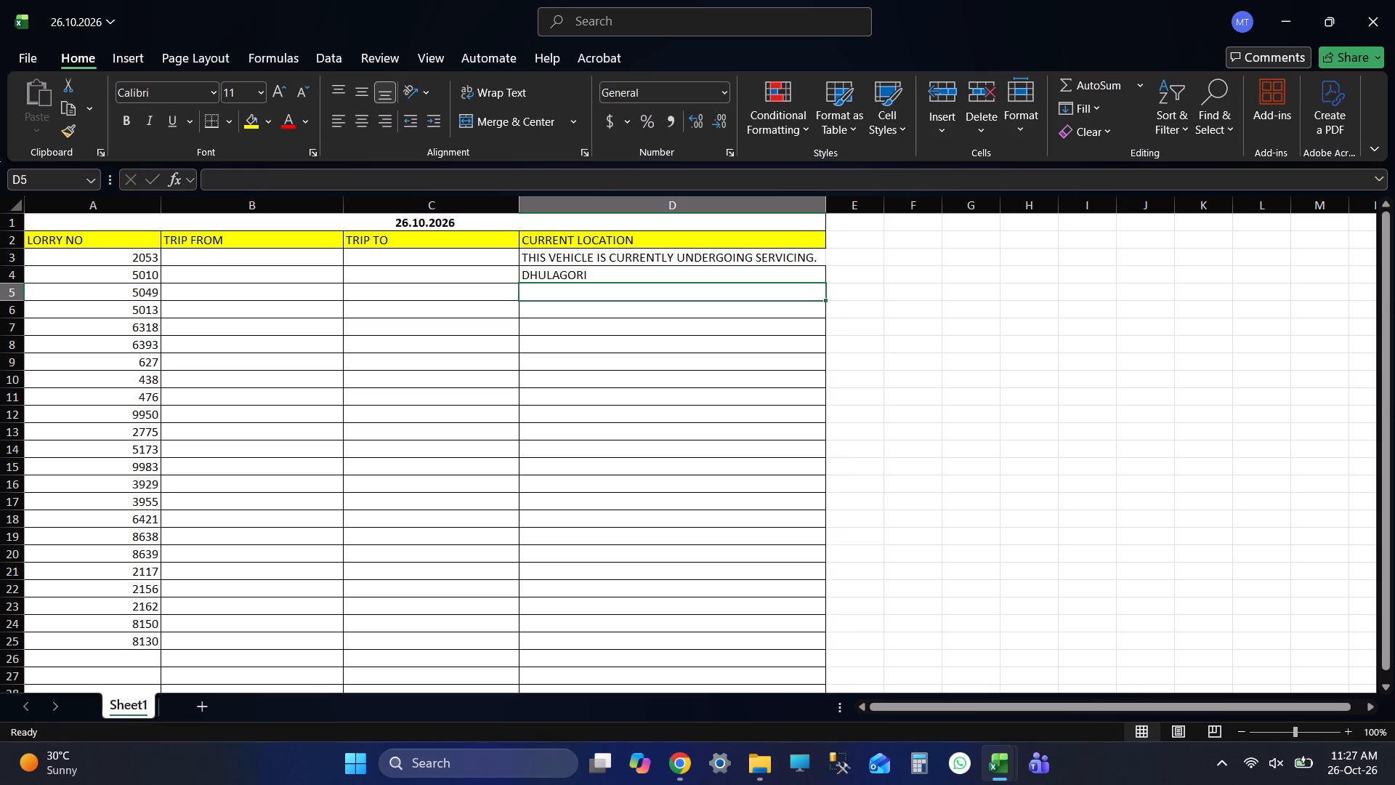
pyautogui.hotkey('ctrl', 's')
pyautogui.hotkey('ctrl', 's')
pyautogui.hotkey('ctrl', 's')
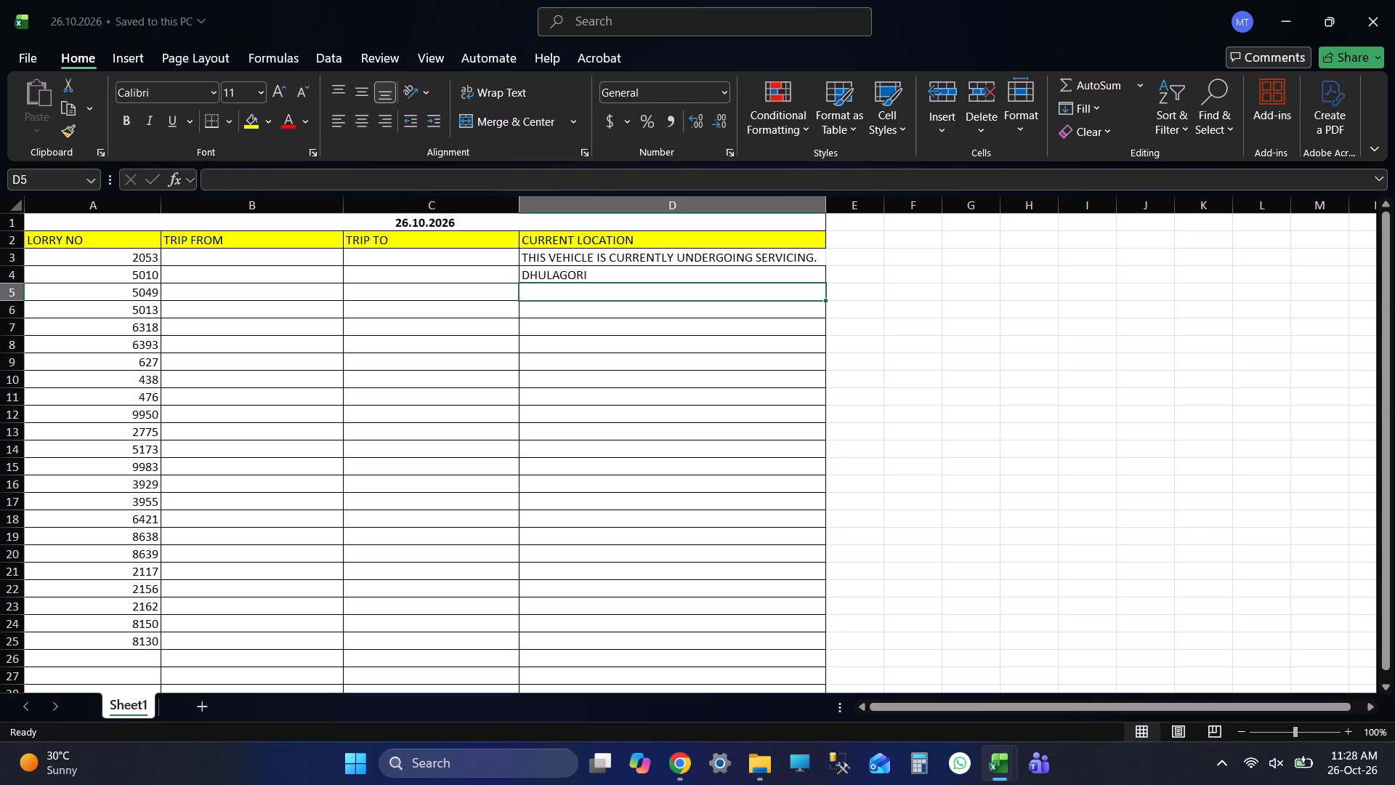
pyautogui.hotkey('ctrl', 's')
pyautogui.hotkey('ctrl', 's')
pyautogui.hotkey('ctrl', 's')
pyautogui.hotkey('ctrl', 's')
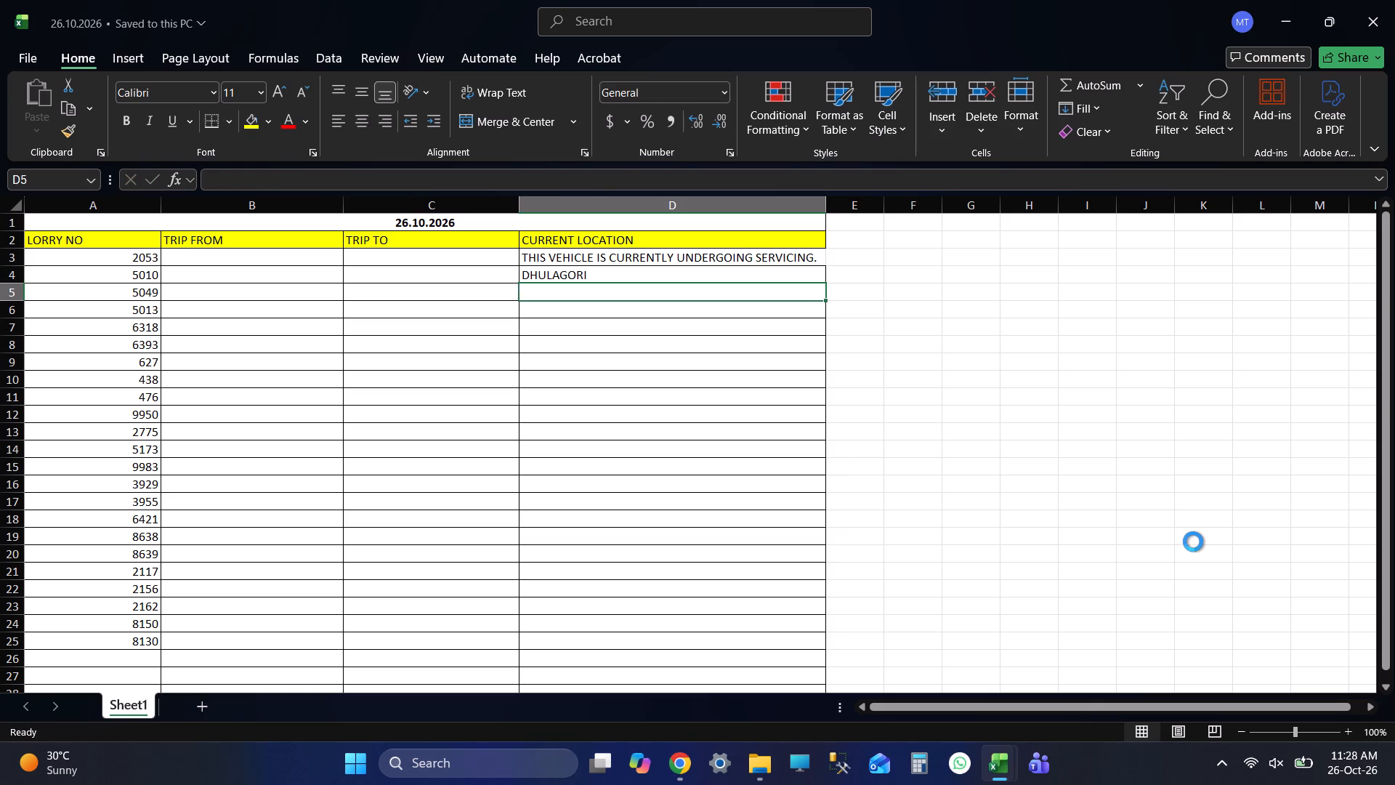
pyautogui.hotkey('ctrl', 's')
pyautogui.hotkey('ctrl', 's')
pyautogui.hotkey('ctrl', 's')
pyautogui.hotkey('ctrl', 's')
pyautogui.hotkey('ctrl', 's')
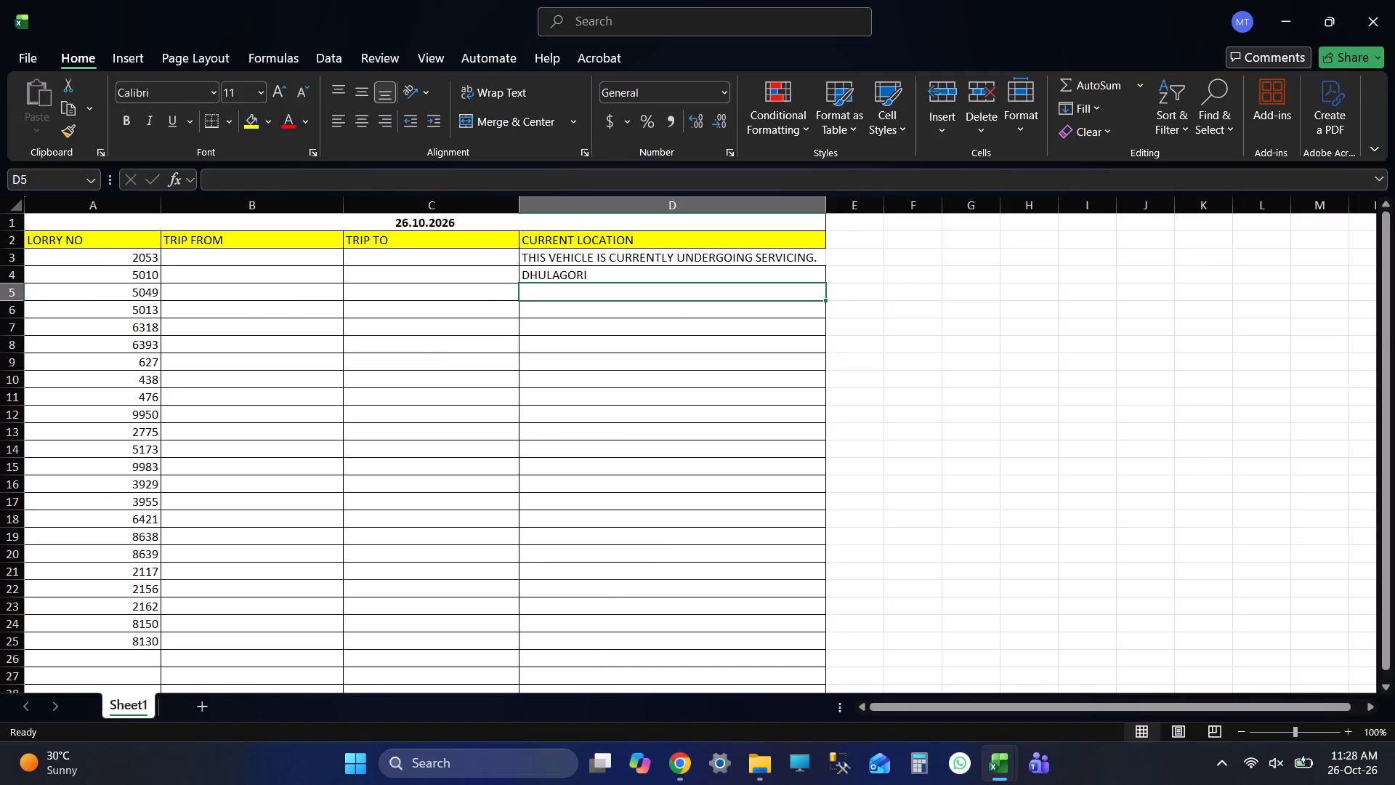
# Return to Wheelseye and examine the roads and landmarks around lorry 5010's Stop 19 on the map.
pyautogui.hotkey('alt', 'Tab')
pyautogui.click(665, 524)
pyautogui.scroll(6, 1107, 443)
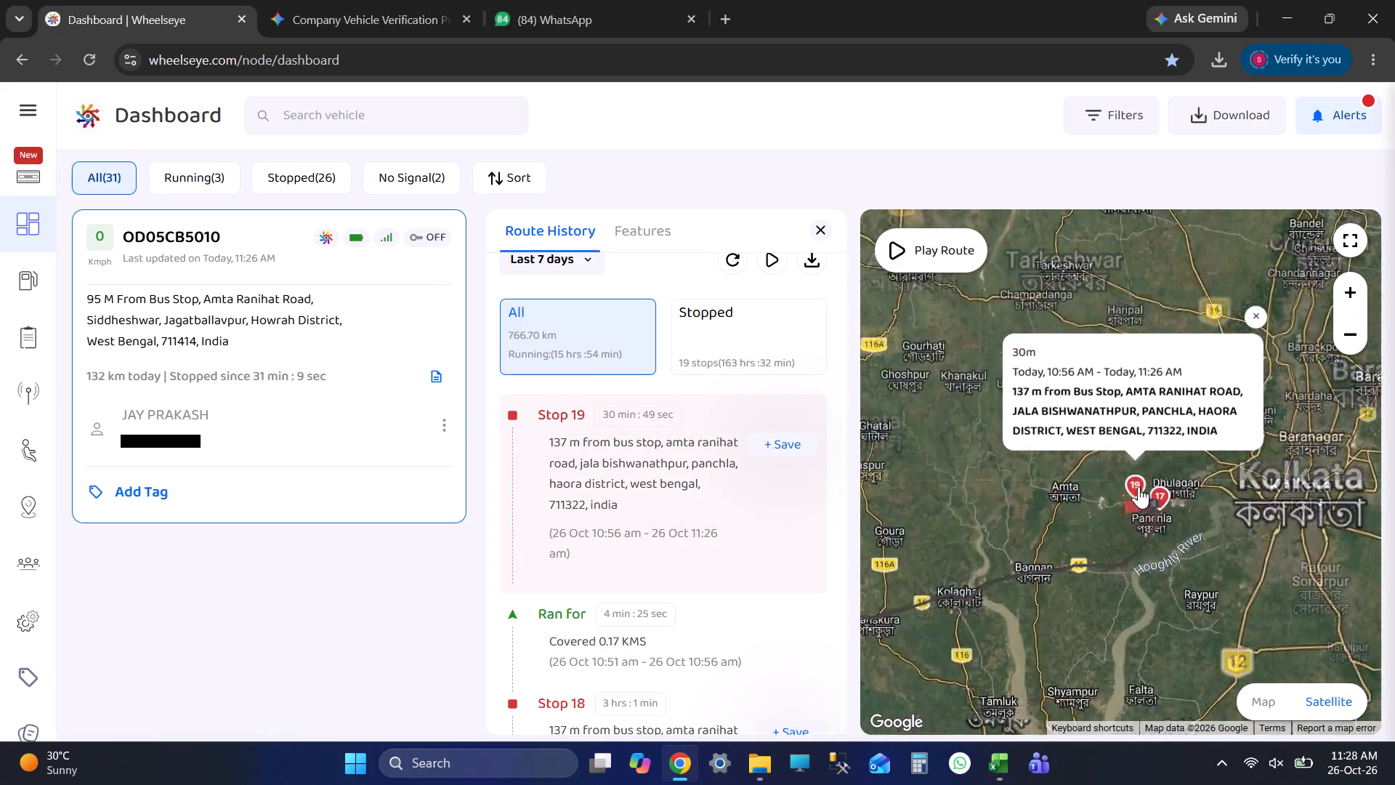
pyautogui.scroll(15, 1139, 486)
pyautogui.scroll(-1, 1123, 539)
pyautogui.scroll(6, 1123, 541)
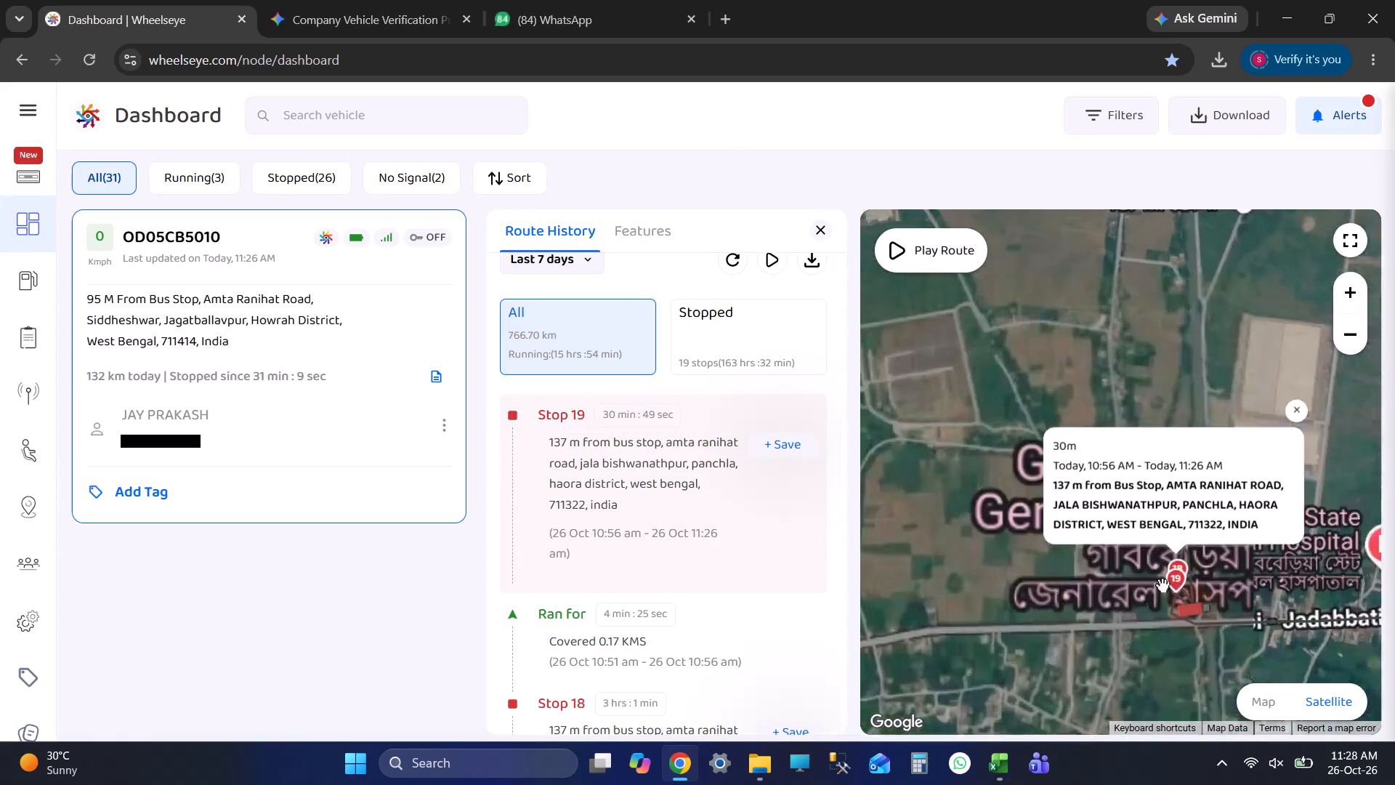
pyautogui.scroll(4, 1162, 585)
pyautogui.moveTo(1162, 593); pyautogui.dragTo(1116, 594)
pyautogui.scroll(-7, 1072, 588)
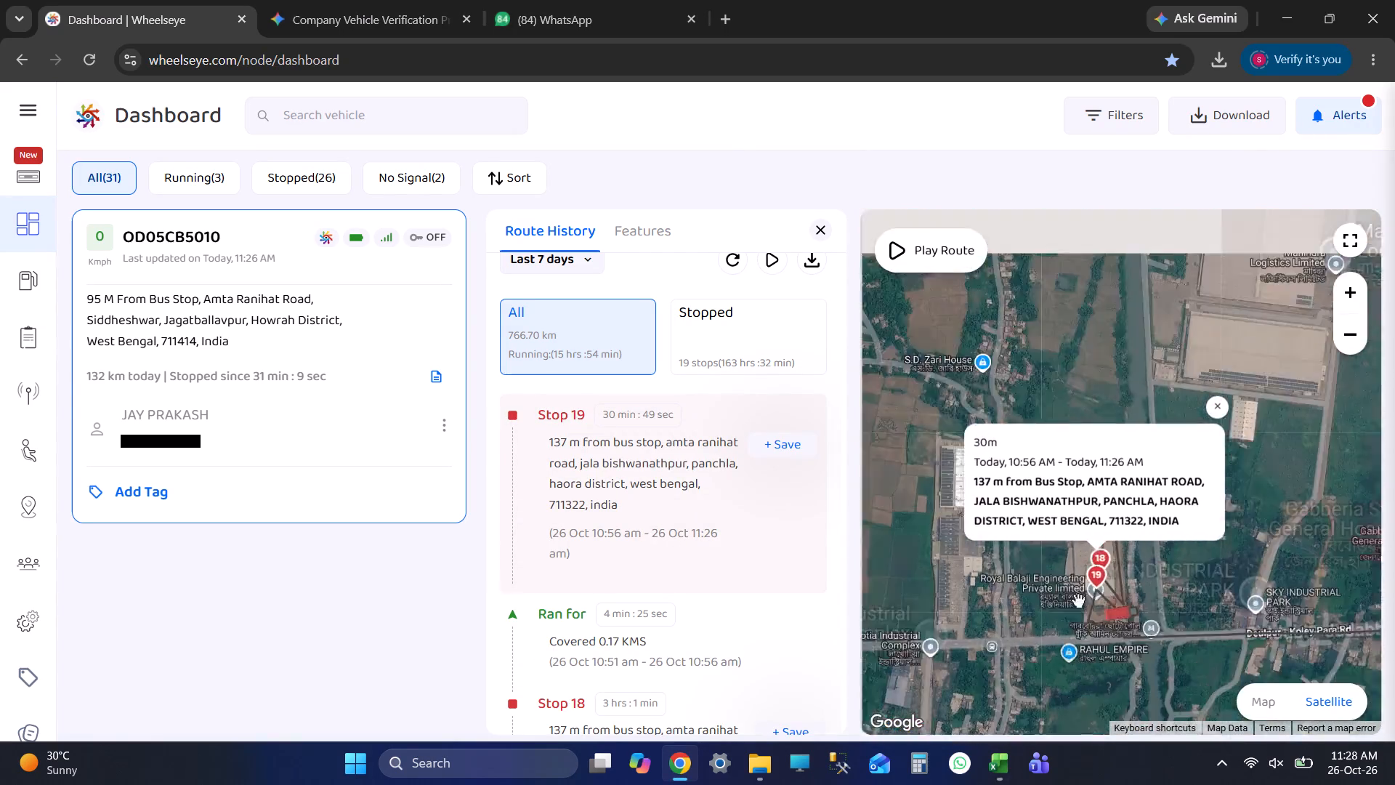
pyautogui.moveTo(1095, 611); pyautogui.dragTo(1083, 549)
pyautogui.scroll(-2, 1084, 552)
pyautogui.click(1199, 362)
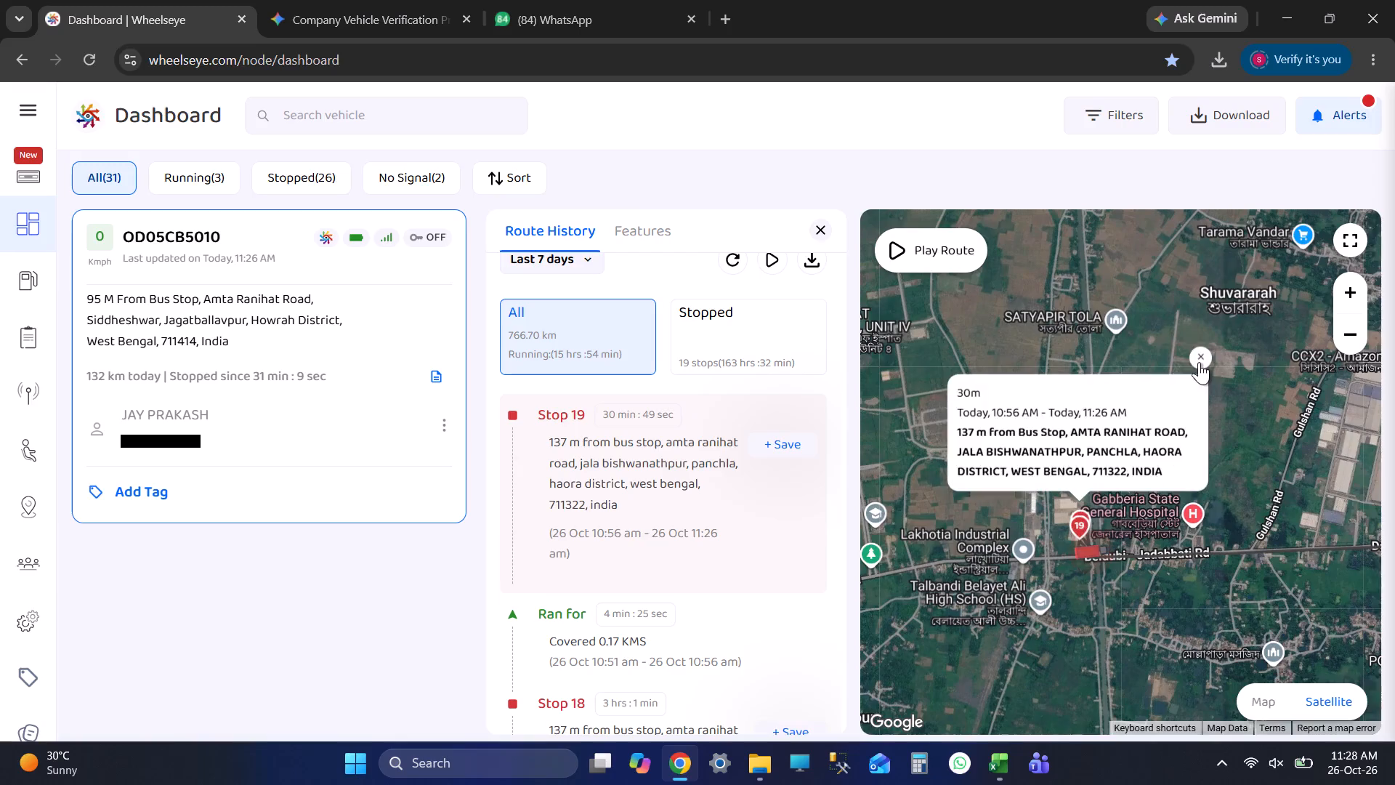
pyautogui.scroll(-1, 1079, 526)
pyautogui.scroll(1, 1077, 530)
pyautogui.scroll(-2, 1077, 532)
pyautogui.moveTo(1092, 464); pyautogui.dragTo(1077, 508)
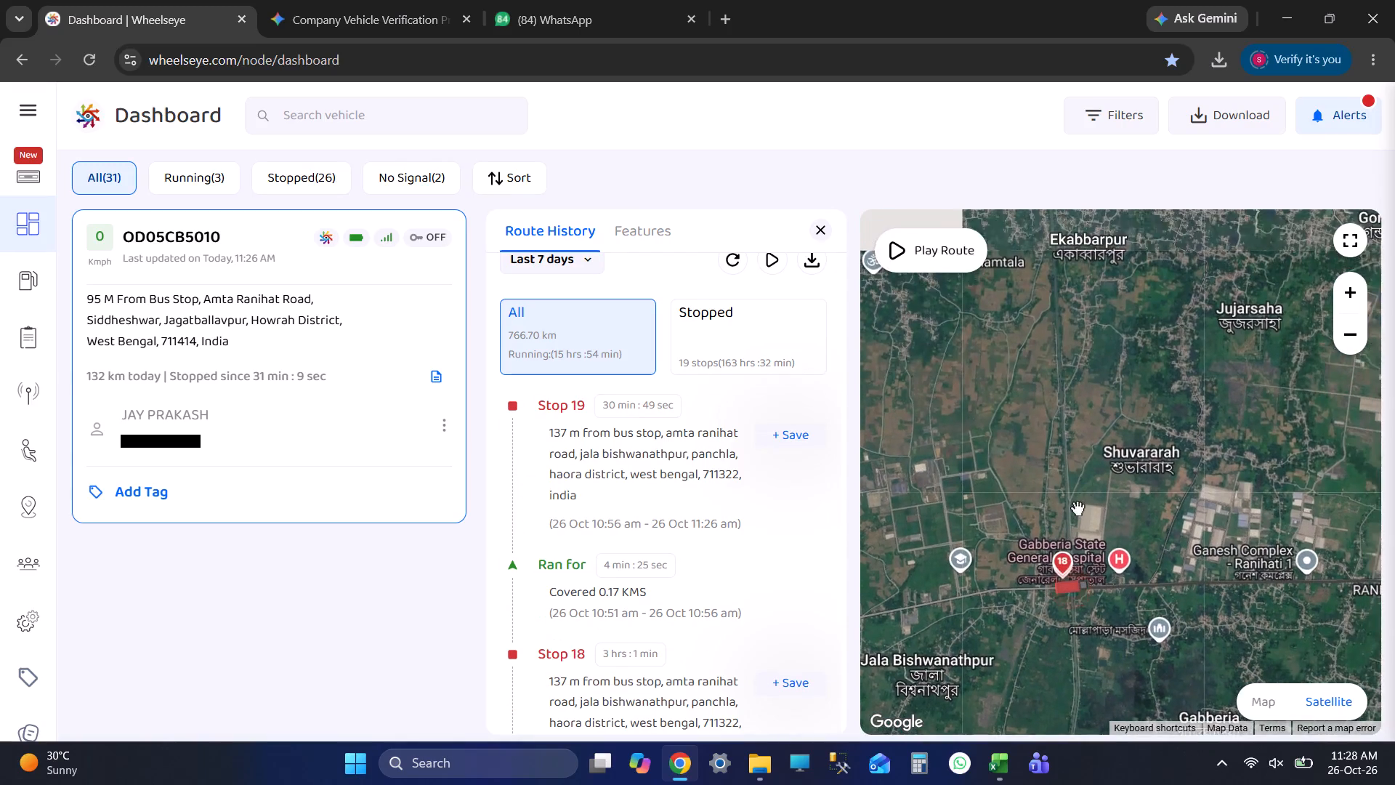
pyautogui.scroll(-2, 1077, 508)
pyautogui.scroll(4, 1065, 534)
pyautogui.scroll(-1, 1109, 511)
pyautogui.scroll(5, 1101, 512)
pyautogui.scroll(-1, 1067, 543)
pyautogui.scroll(1, 1067, 543)
pyautogui.moveTo(1067, 543); pyautogui.dragTo(1119, 472)
pyautogui.scroll(-1, 1064, 565)
pyautogui.scroll(4, 1064, 565)
pyautogui.moveTo(1123, 502); pyautogui.dragTo(1059, 524)
pyautogui.scroll(-3, 1059, 524)
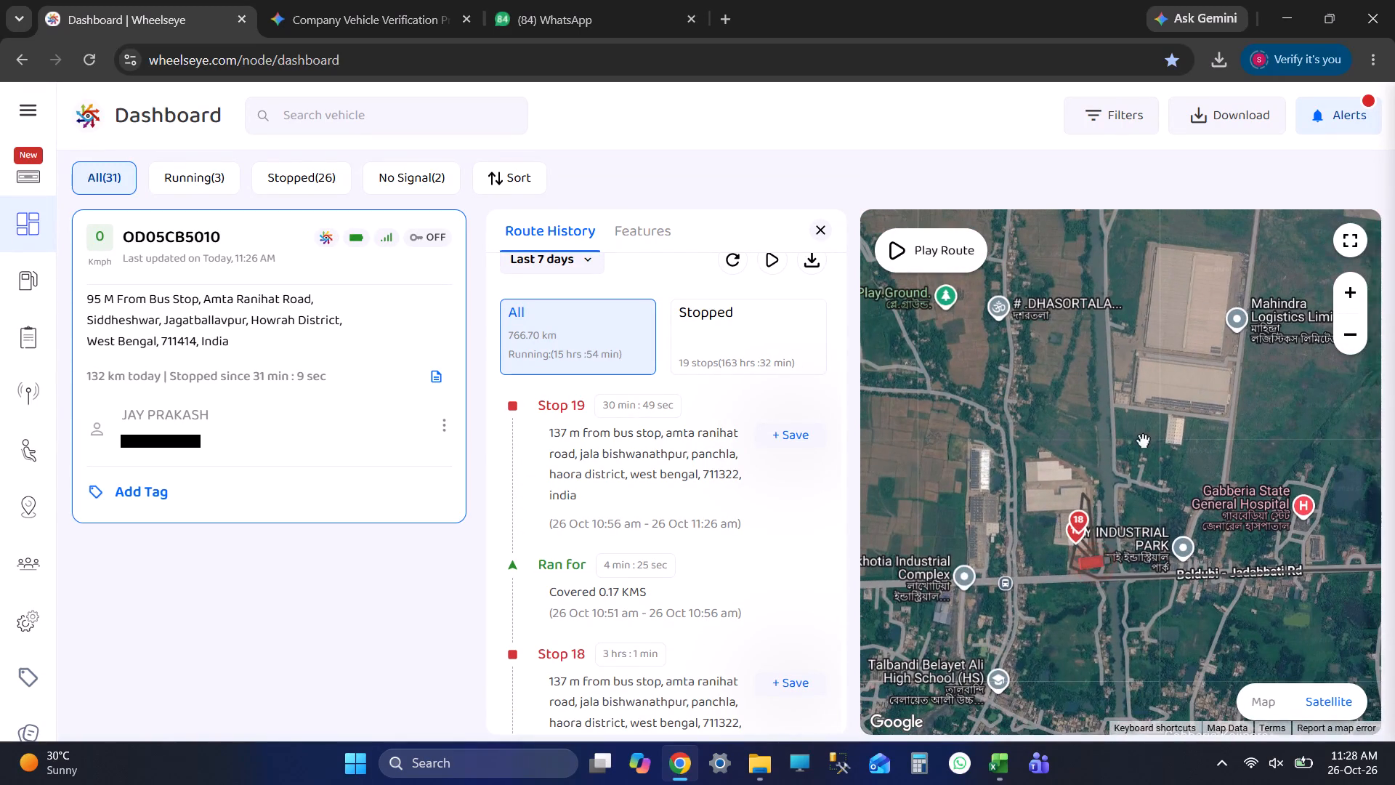
pyautogui.scroll(-4, 1143, 440)
pyautogui.scroll(2, 1120, 474)
pyautogui.scroll(-1, 1120, 474)
pyautogui.scroll(4, 1120, 474)
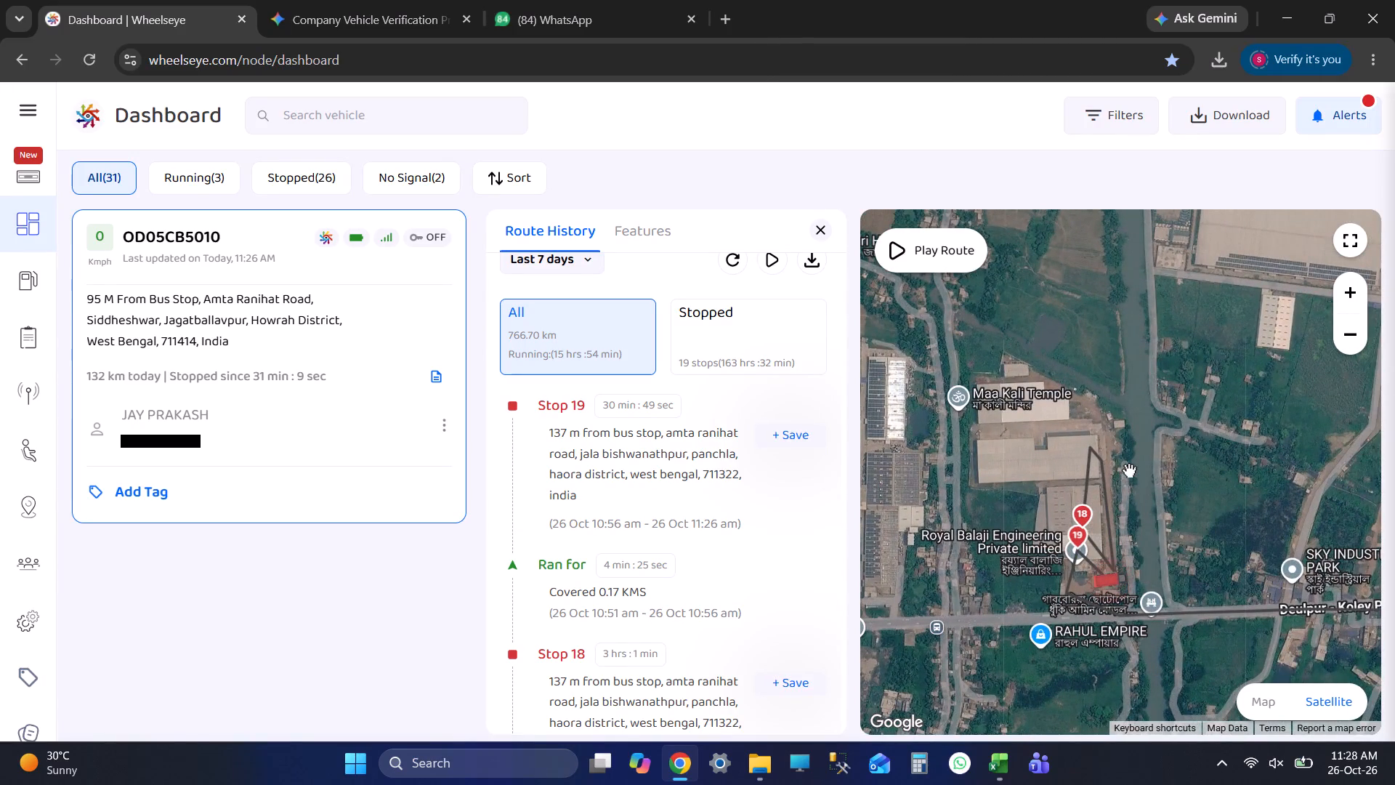
pyautogui.scroll(-7, 1232, 474)
pyautogui.scroll(5, 1226, 485)
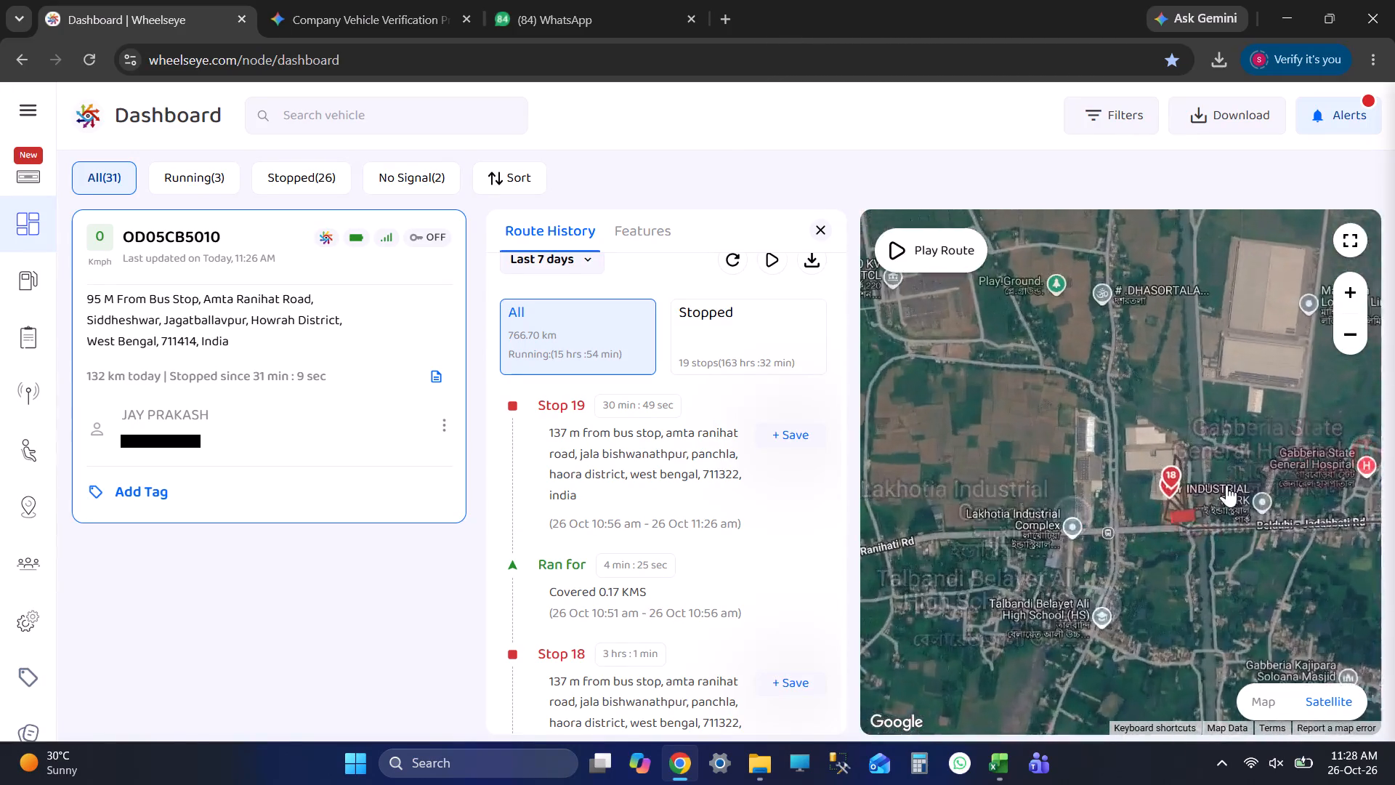
pyautogui.scroll(-12, 1221, 488)
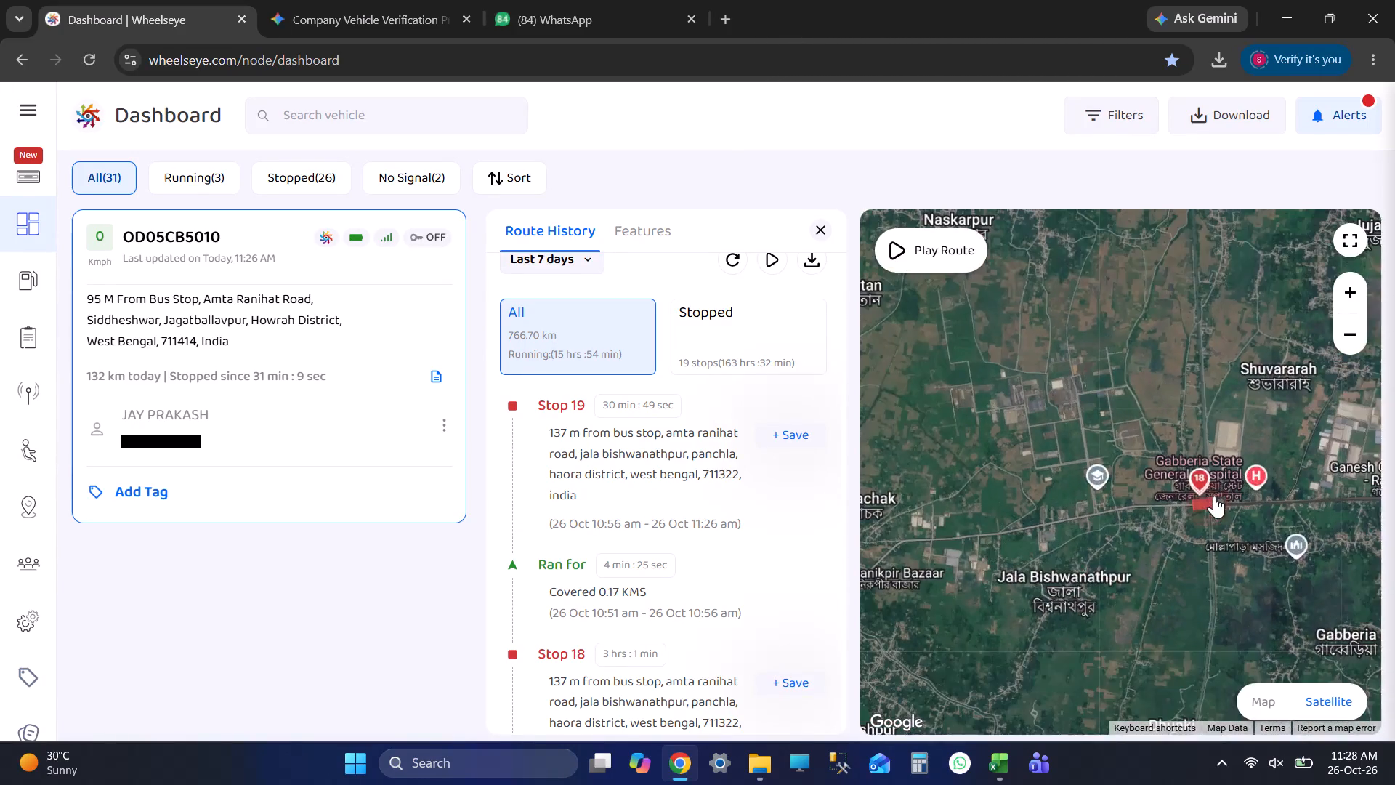
# Switch to the 26.10.2026 workbook and save it again.
pyautogui.hotkey('alt', 'Tab')
pyautogui.hotkey('ctrl', 's')
pyautogui.hotkey('ctrl', 's')
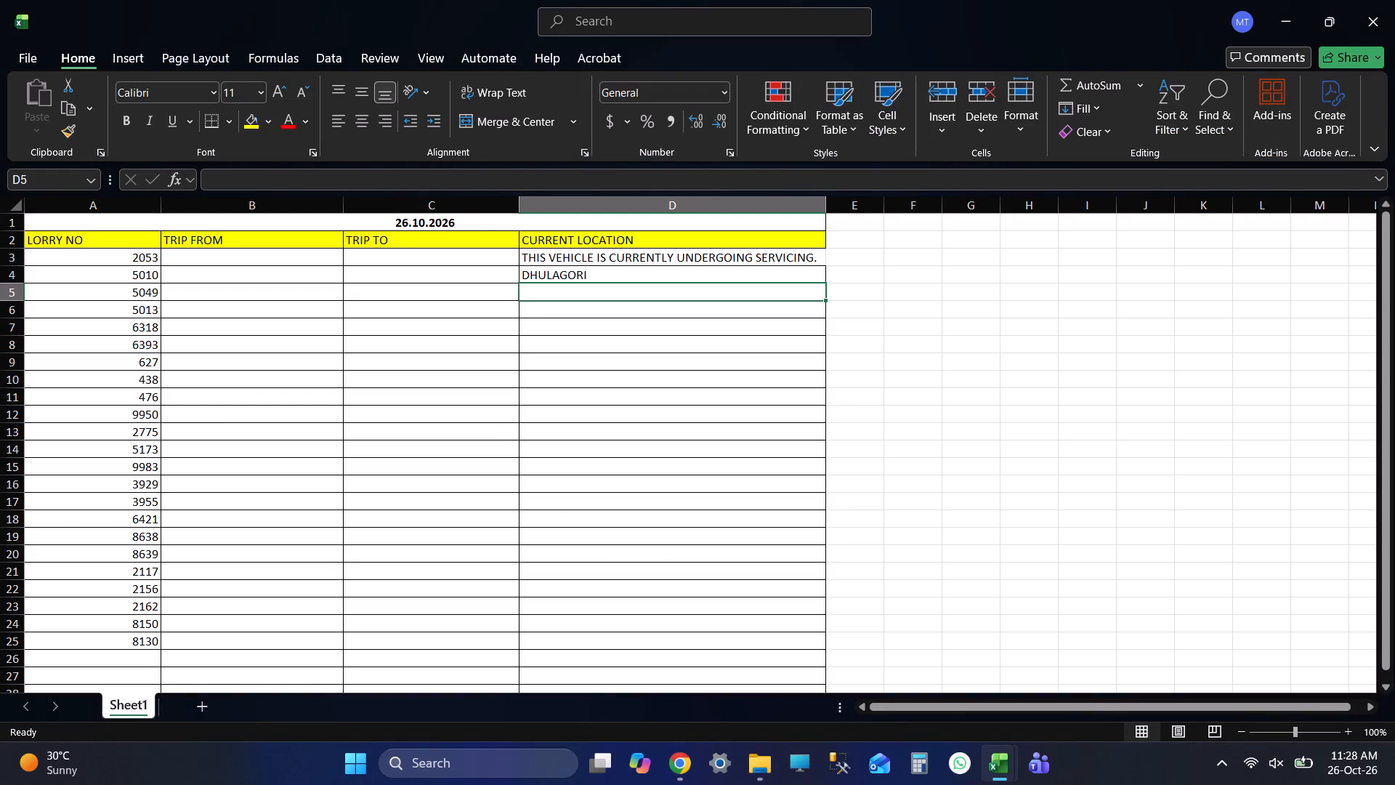
# Switch to the Wheelseye dashboard and search for vehicle 5049.
pyautogui.hotkey('alt', 'Tab')
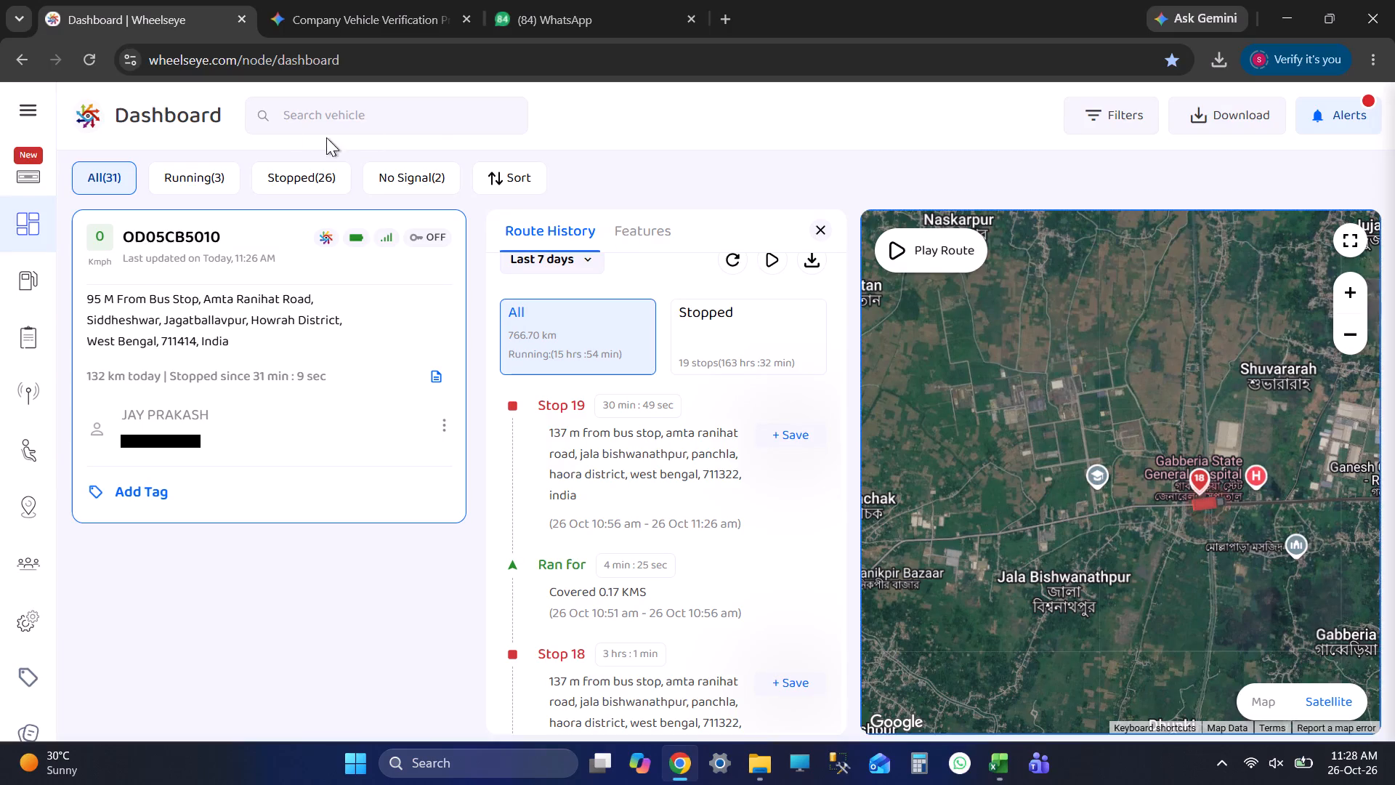
pyautogui.click(373, 126)
pyautogui.write('5049')
pyautogui.press('Return')
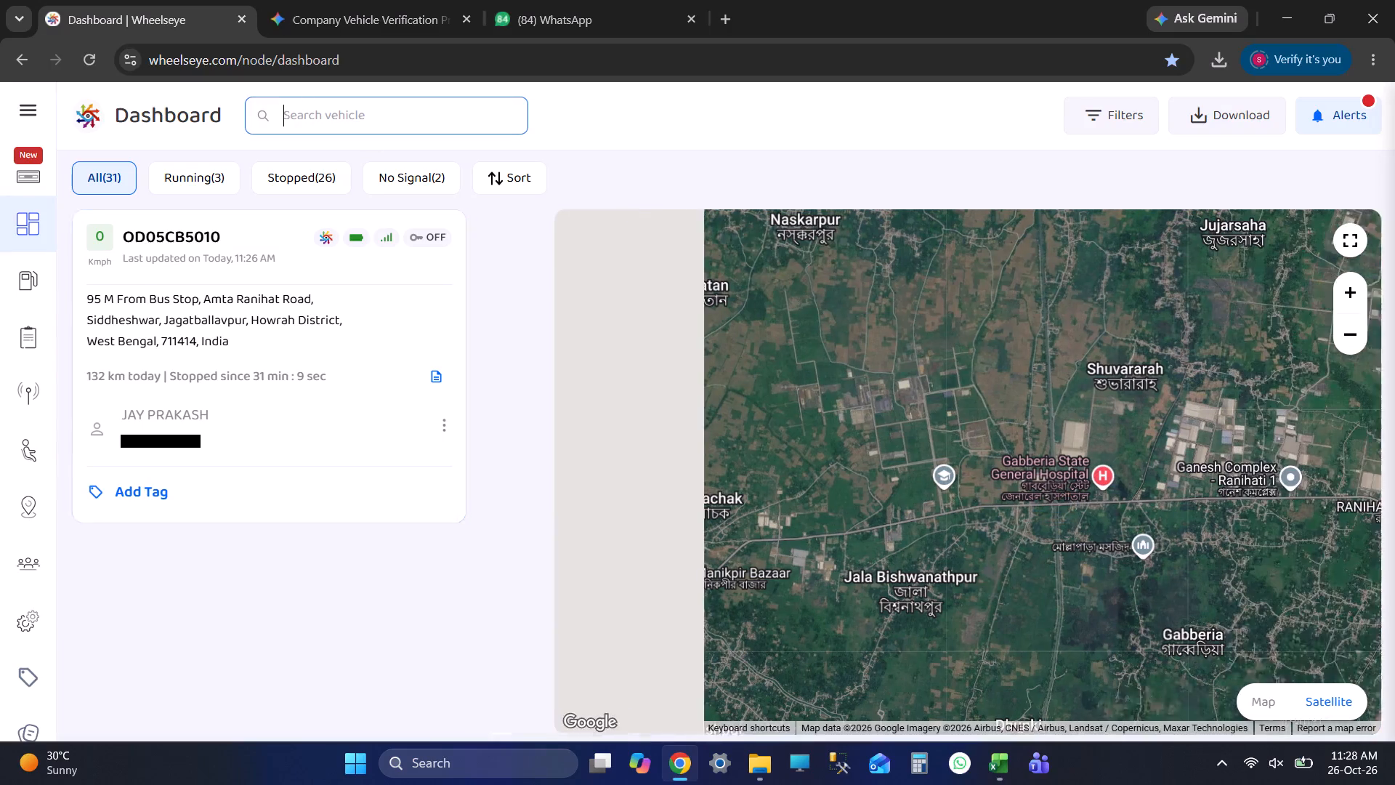
# Open lorry 5049's route history for today and examine its stops, including Stop 3 and Stop 4 on the map.
pyautogui.click(233, 446)
pyautogui.click(652, 458)
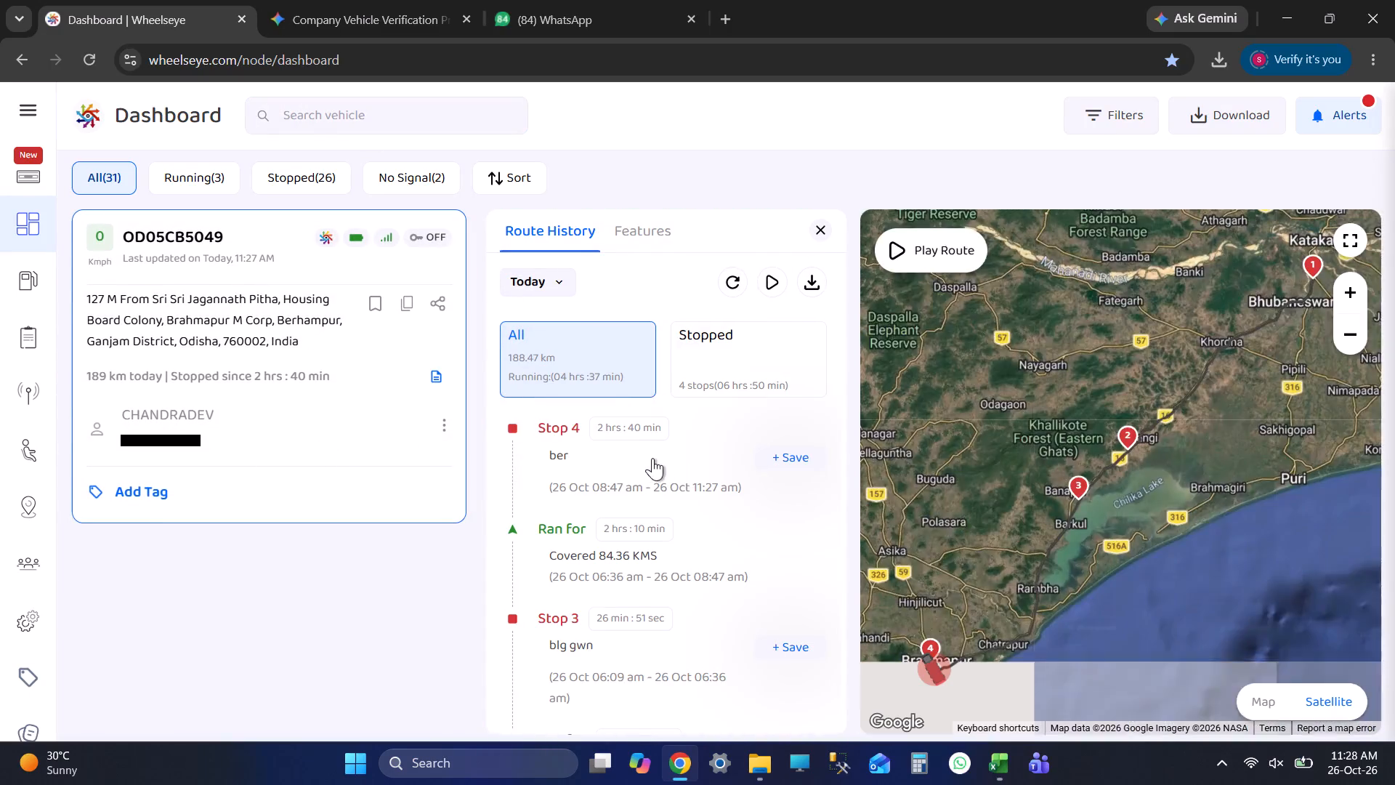
pyautogui.scroll(-3, 656, 568)
pyautogui.click(658, 410)
pyautogui.scroll(3, 682, 451)
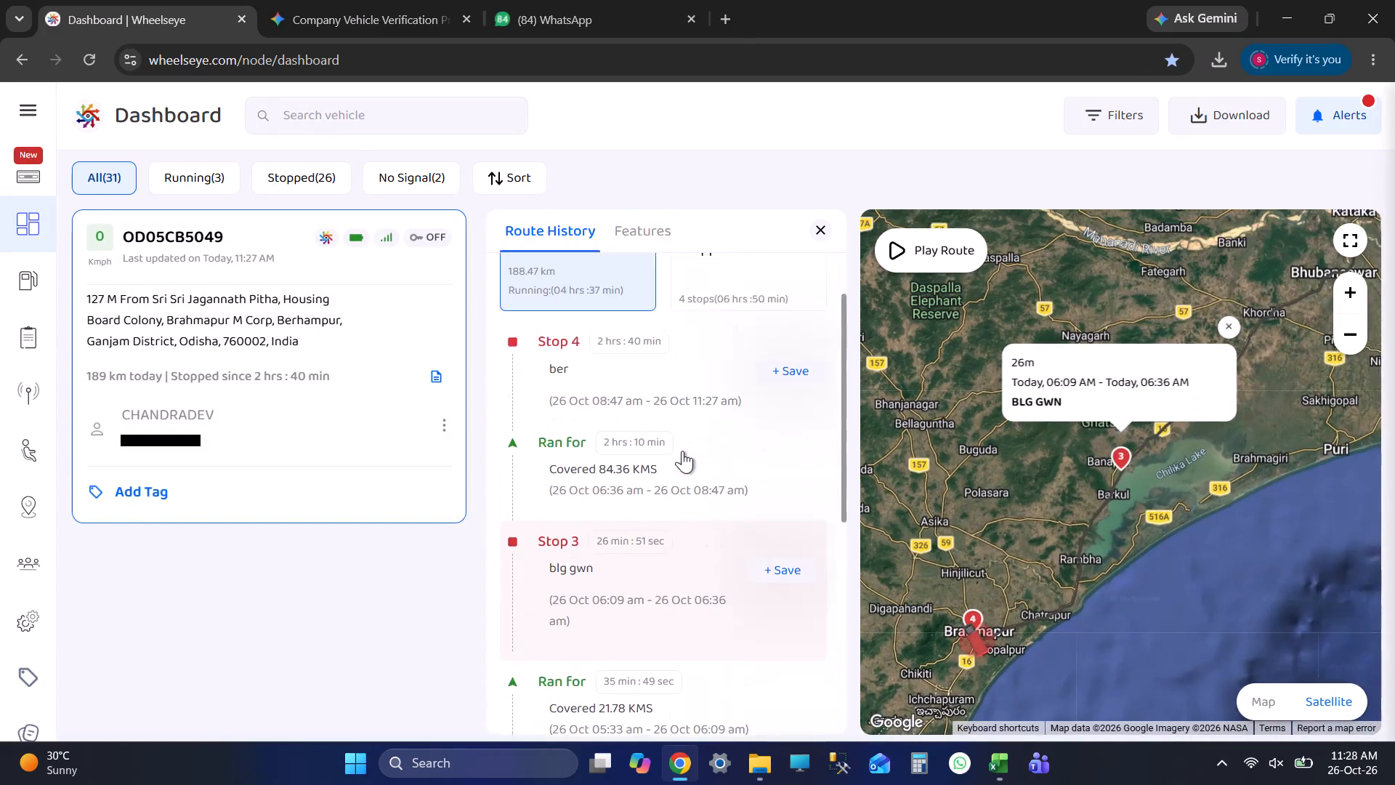
pyautogui.click(658, 465)
pyautogui.scroll(-8, 668, 515)
# Switch to the 26.10.2026 workbook, enter lorry 5049's trip from JGP to BER in row 5, and save.
pyautogui.hotkey('alt', 'Tab')
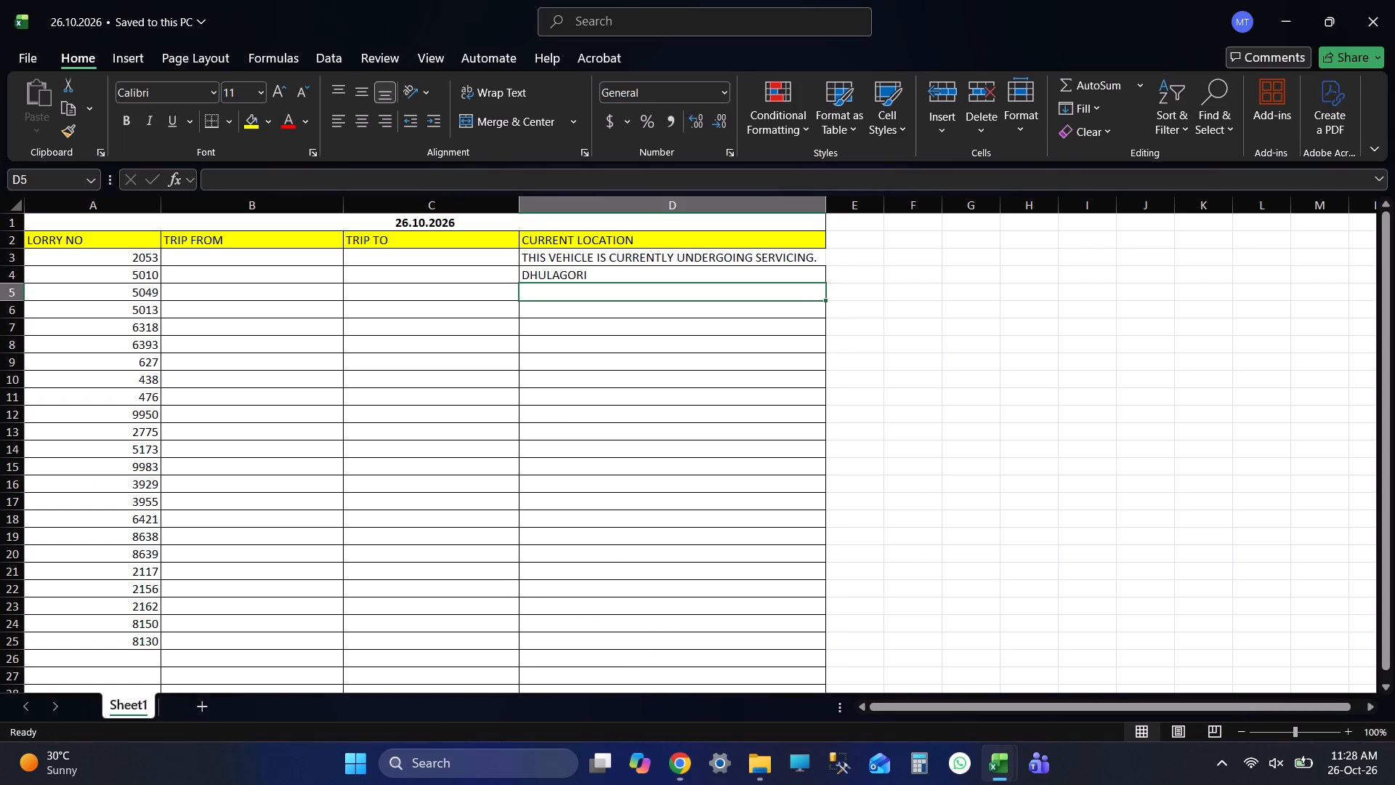
pyautogui.hotkey('shift', 'Tab')
pyautogui.hotkey('shift', 'Tab')
pyautogui.write('JGP')
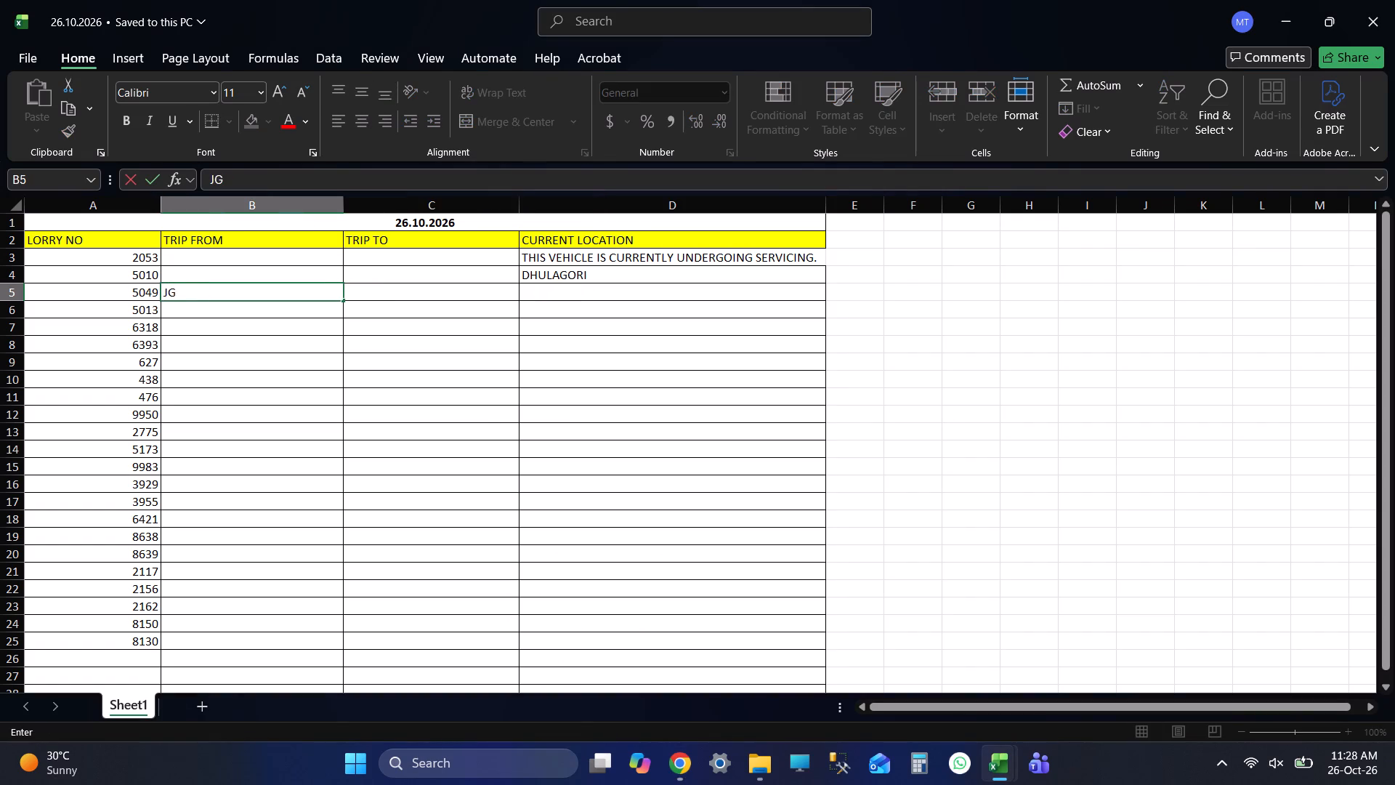
pyautogui.press('space')
pyautogui.press('Tab')
pyautogui.write('BER')
pyautogui.press('Tab')
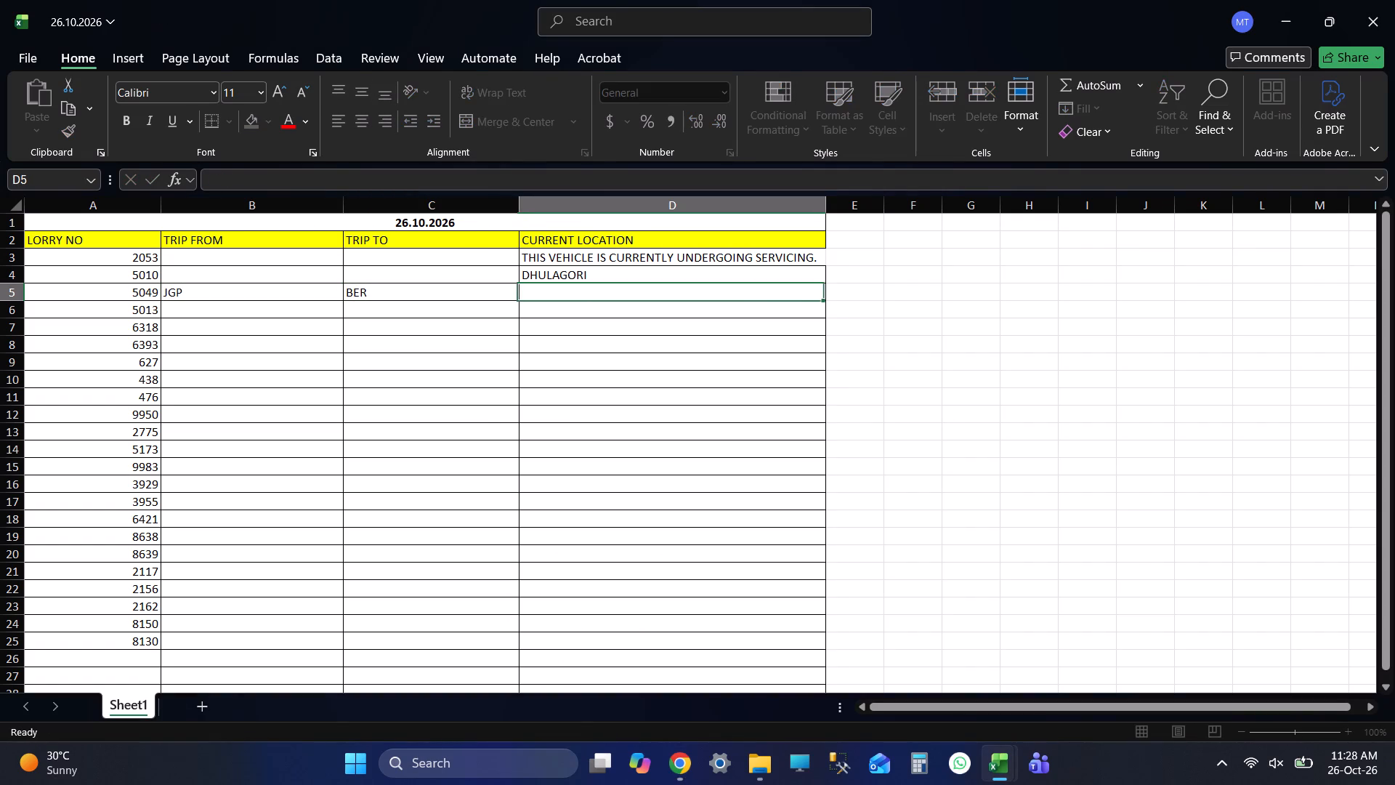
pyautogui.hotkey('ctrl', 's')
pyautogui.hotkey('alt', 'Tab')
pyautogui.hotkey('alt', 'Tab')
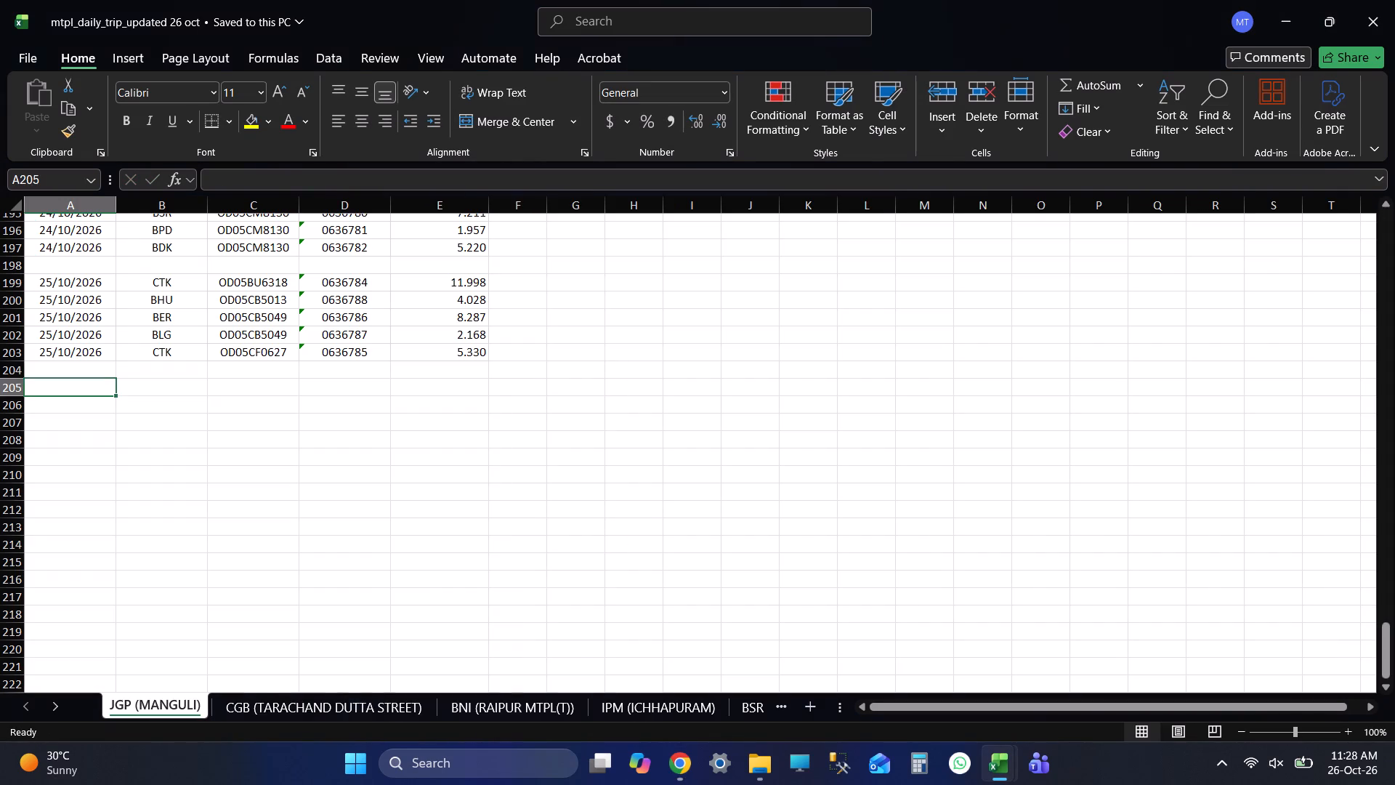
pyautogui.scroll(1, 265, 366)
pyautogui.hotkey('alt', 'Tab')
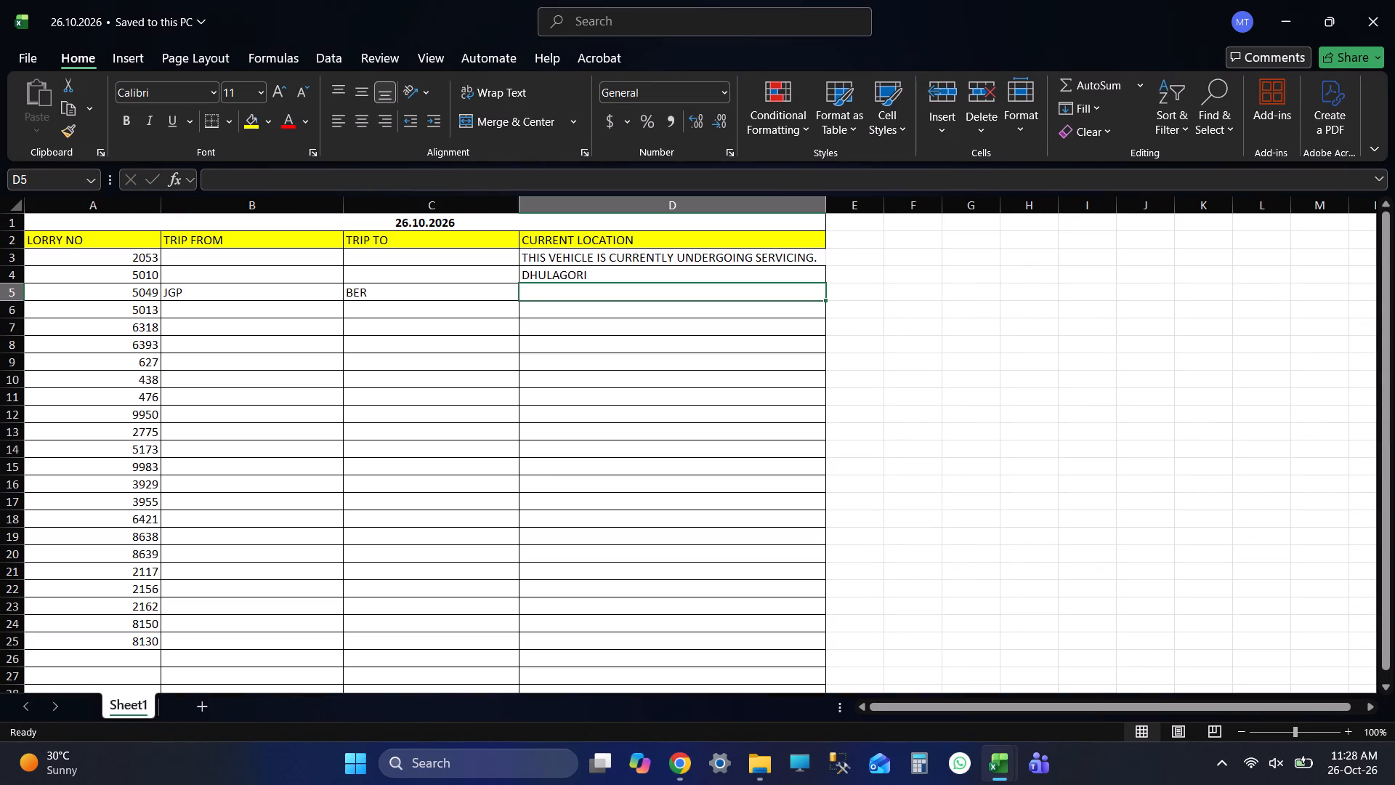
pyautogui.hotkey('alt', 'Tab')
pyautogui.moveTo(263, 364); pyautogui.dragTo(275, 377)
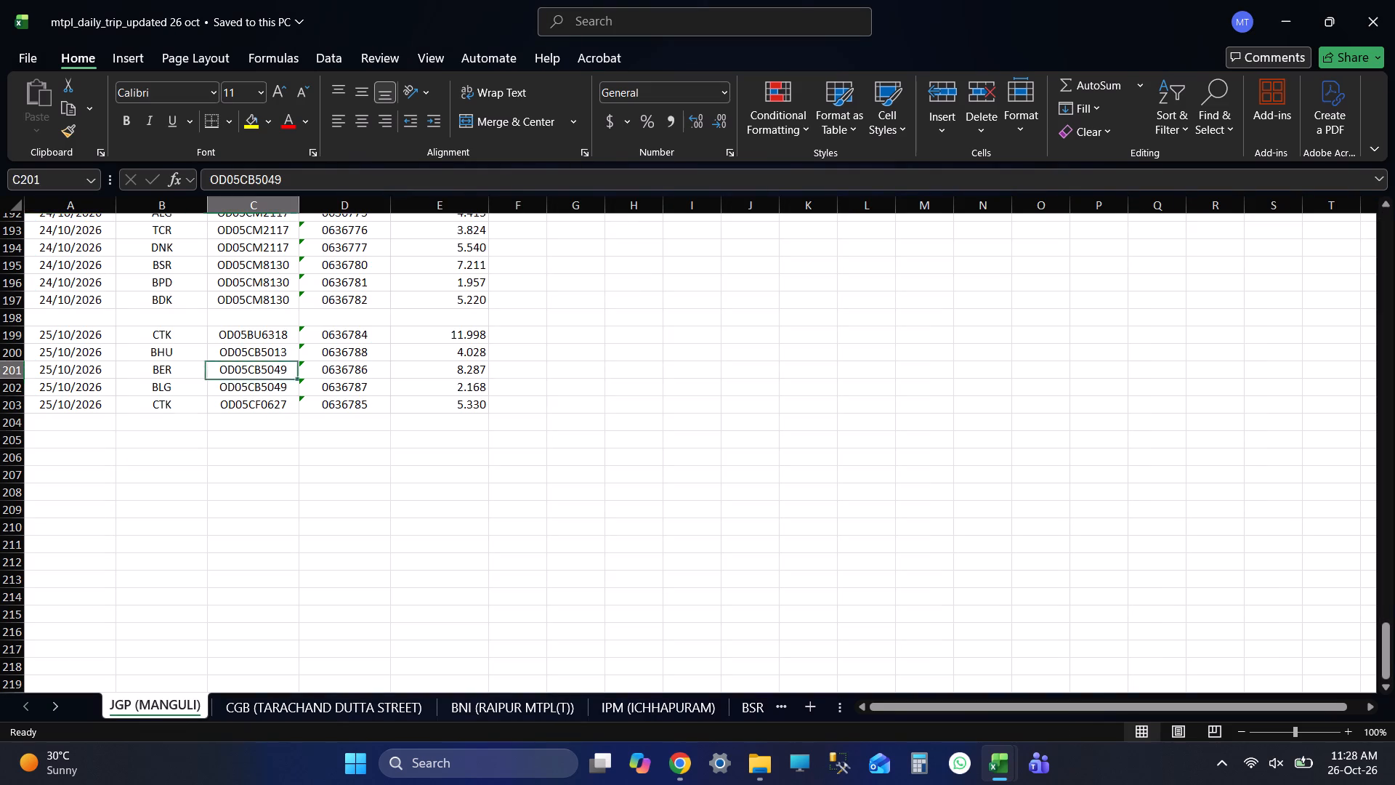
pyautogui.moveTo(275, 377); pyautogui.dragTo(441, 392)
# Return to the 26.10.2026 workbook, enter BER GWN as lorry 5049's current location in D5, and save.
pyautogui.hotkey('alt', 'Tab')
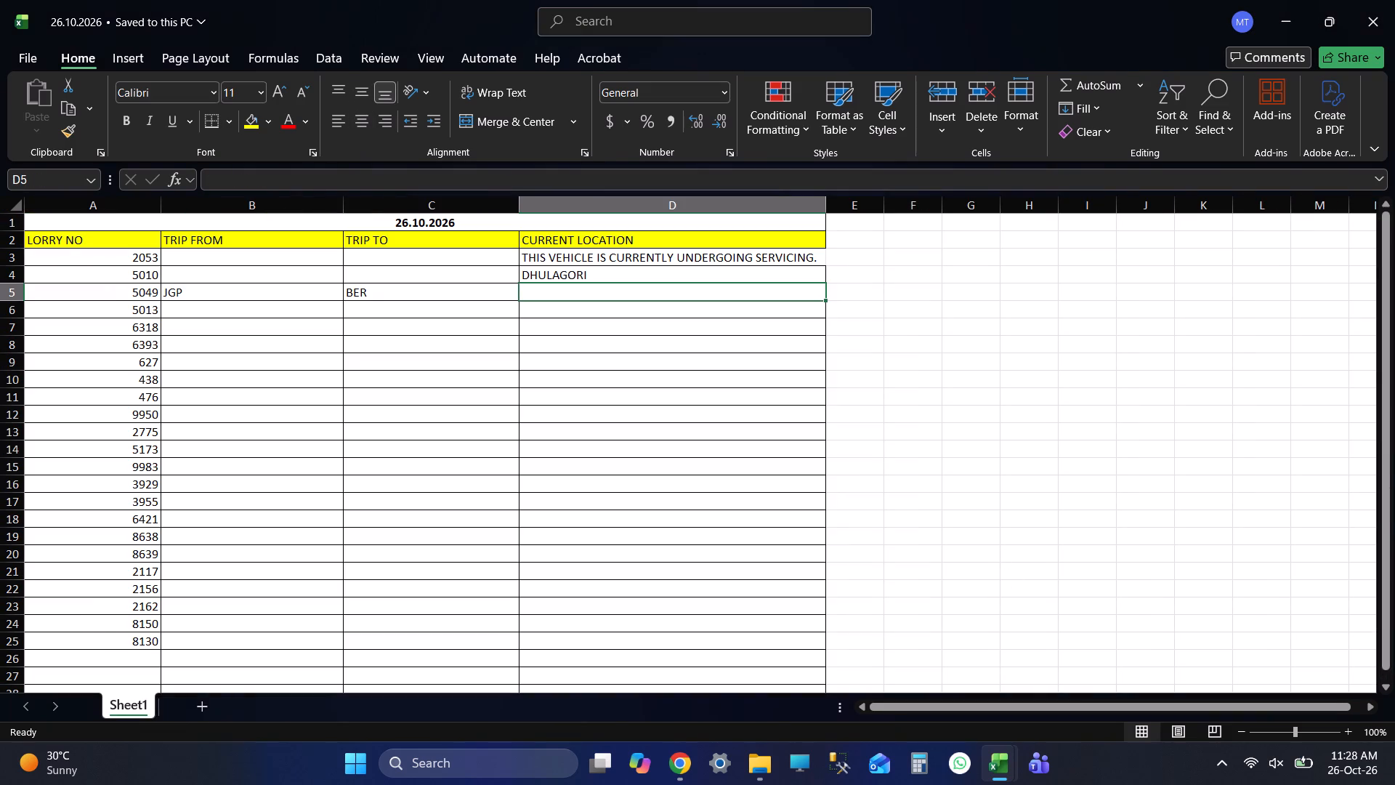
pyautogui.write('BER GWN')
pyautogui.press('Return')
pyautogui.hotkey('ctrl', 's')
pyautogui.hotkey('shift', 'Tab')
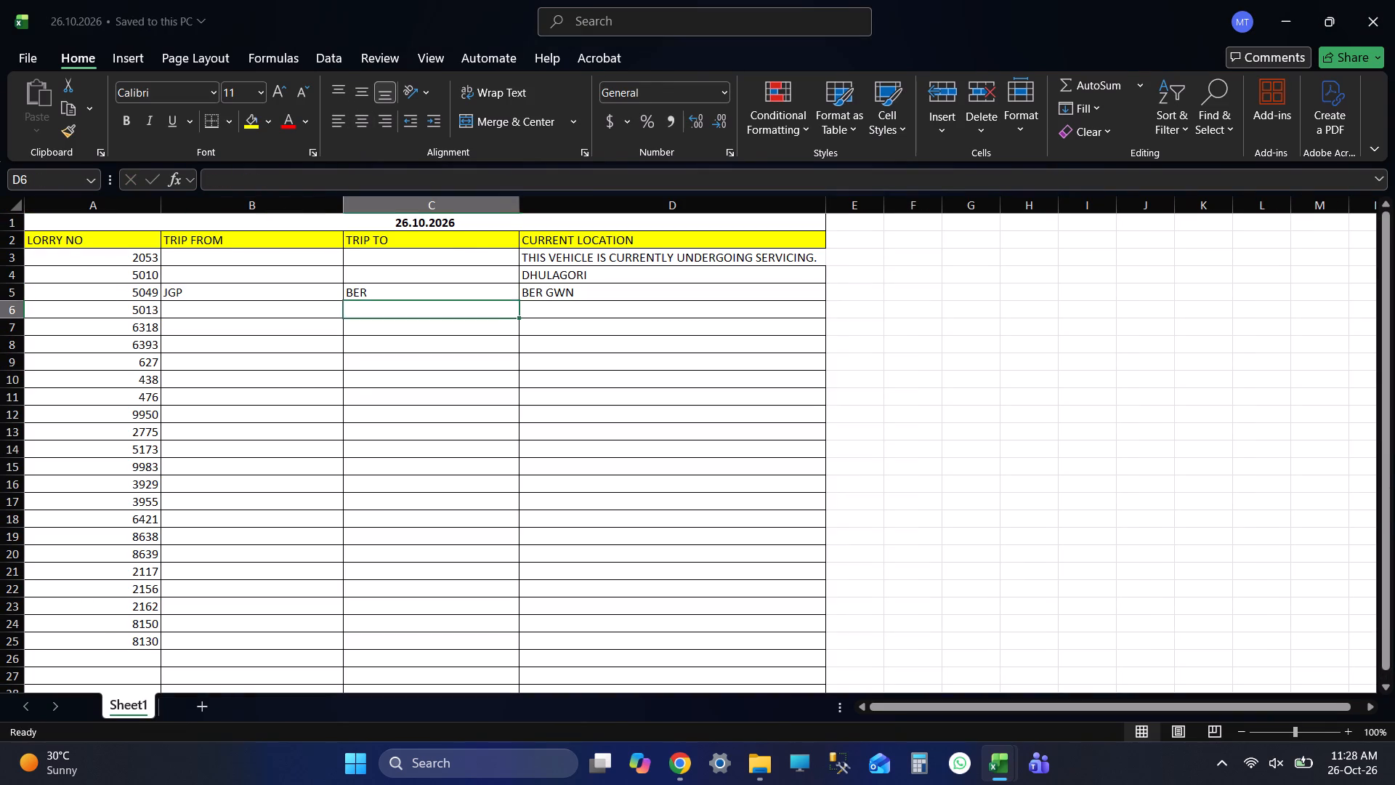
pyautogui.hotkey('shift', 'Tab')
# Switch to Wheelseye, search for vehicle 5013, and examine the latest stop in its route history.
pyautogui.hotkey('alt', 'Tab')
pyautogui.hotkey('alt', 'Tab')
pyautogui.hotkey('alt', 'Tab')
pyautogui.hotkey('alt', 'Tab')
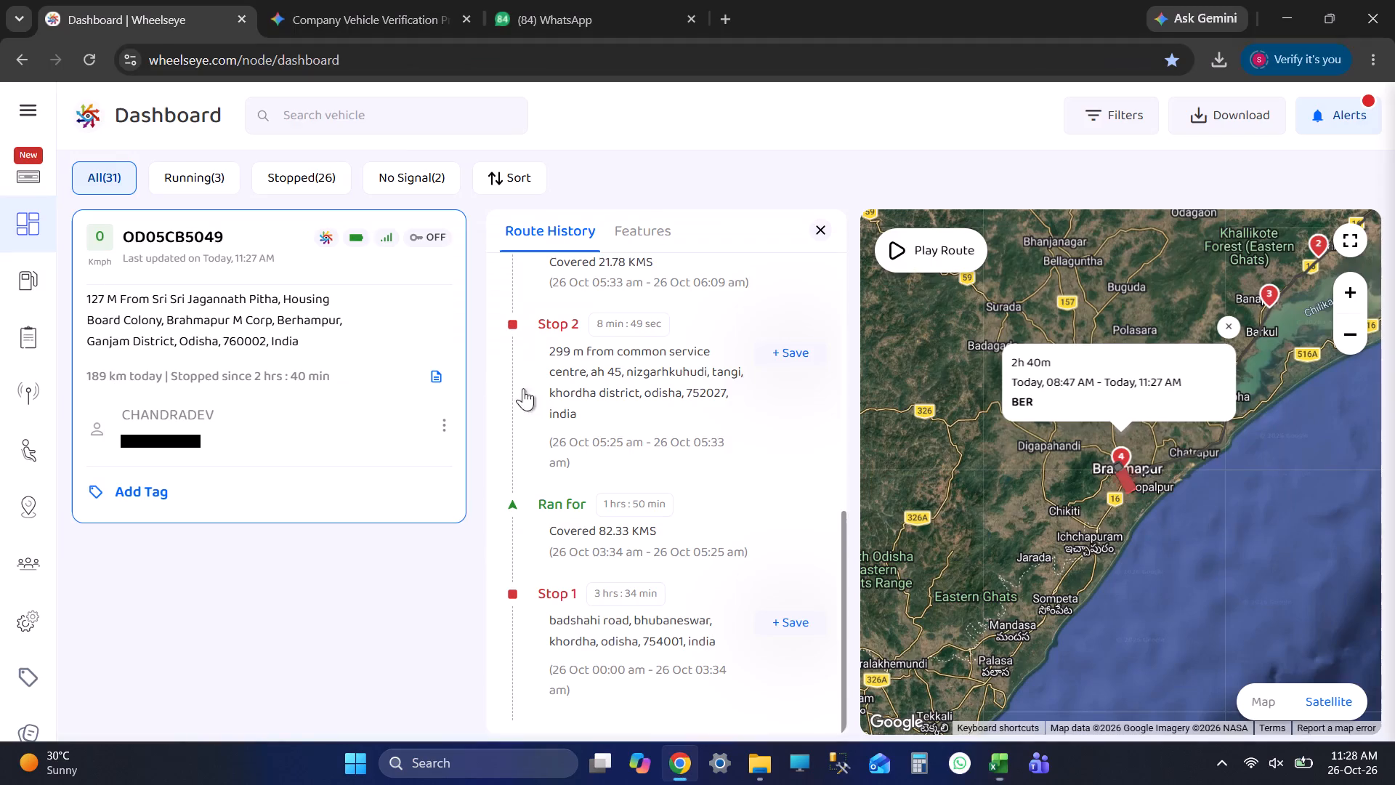
pyautogui.click(380, 100)
pyautogui.write('5013')
pyautogui.press('Return')
pyautogui.click(246, 439)
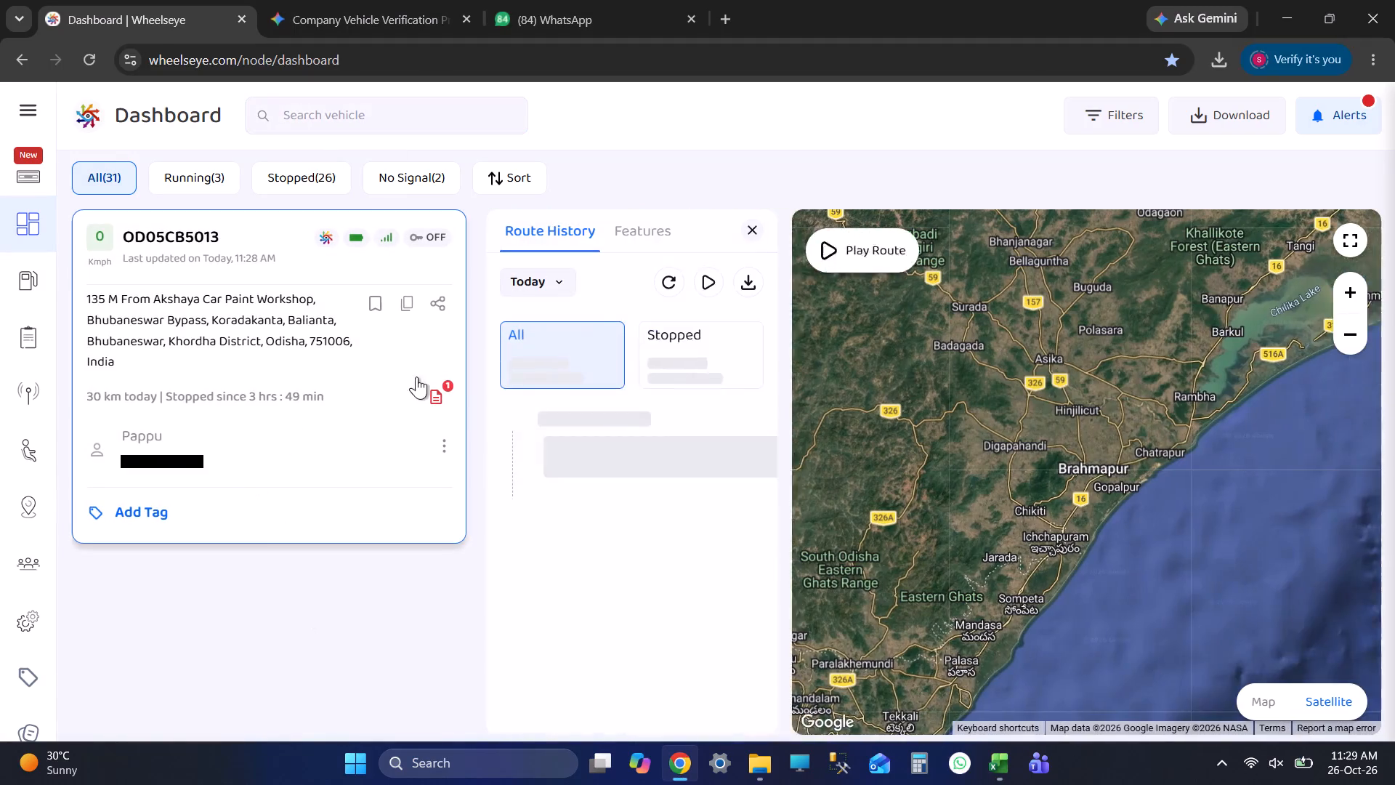
pyautogui.click(642, 462)
# Switch to the 26.10.2026 workbook and save it again.
pyautogui.hotkey('alt', 'Tab')
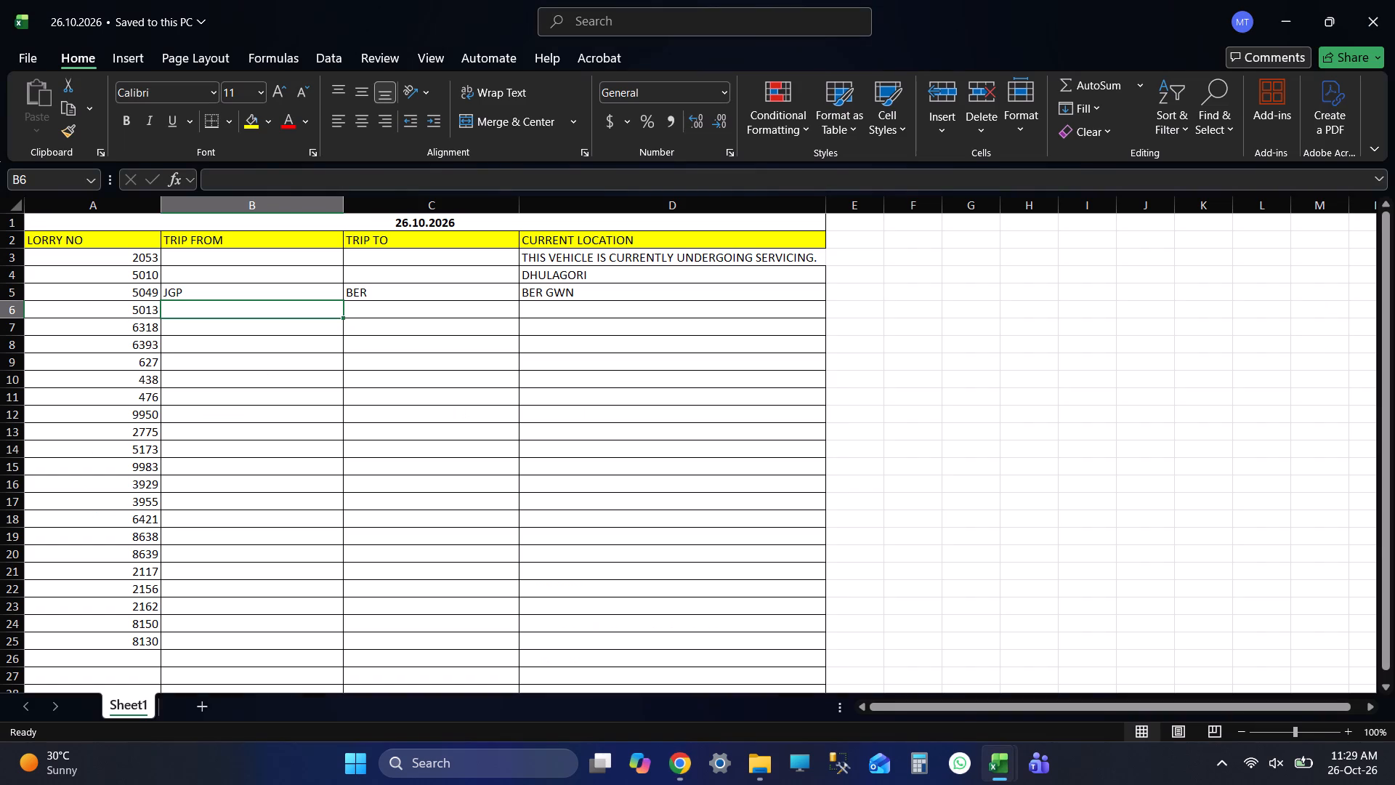
pyautogui.hotkey('ctrl', 's')
pyautogui.hotkey('ctrl', 's')
pyautogui.hotkey('alt', 'Tab')
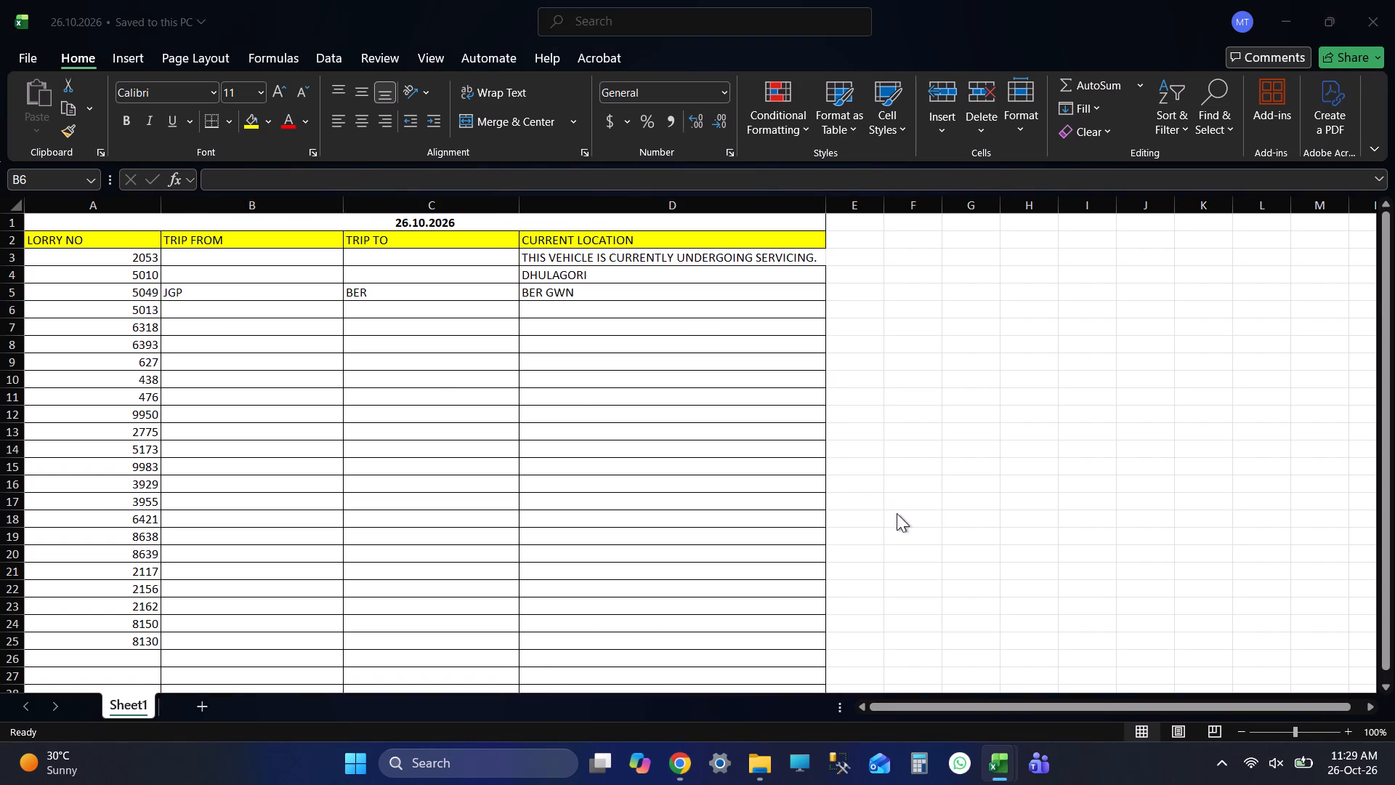
pyautogui.hotkey('alt', 'Tab')
pyautogui.hotkey('alt', 'Tab')
pyautogui.hotkey('alt', 'Tab')
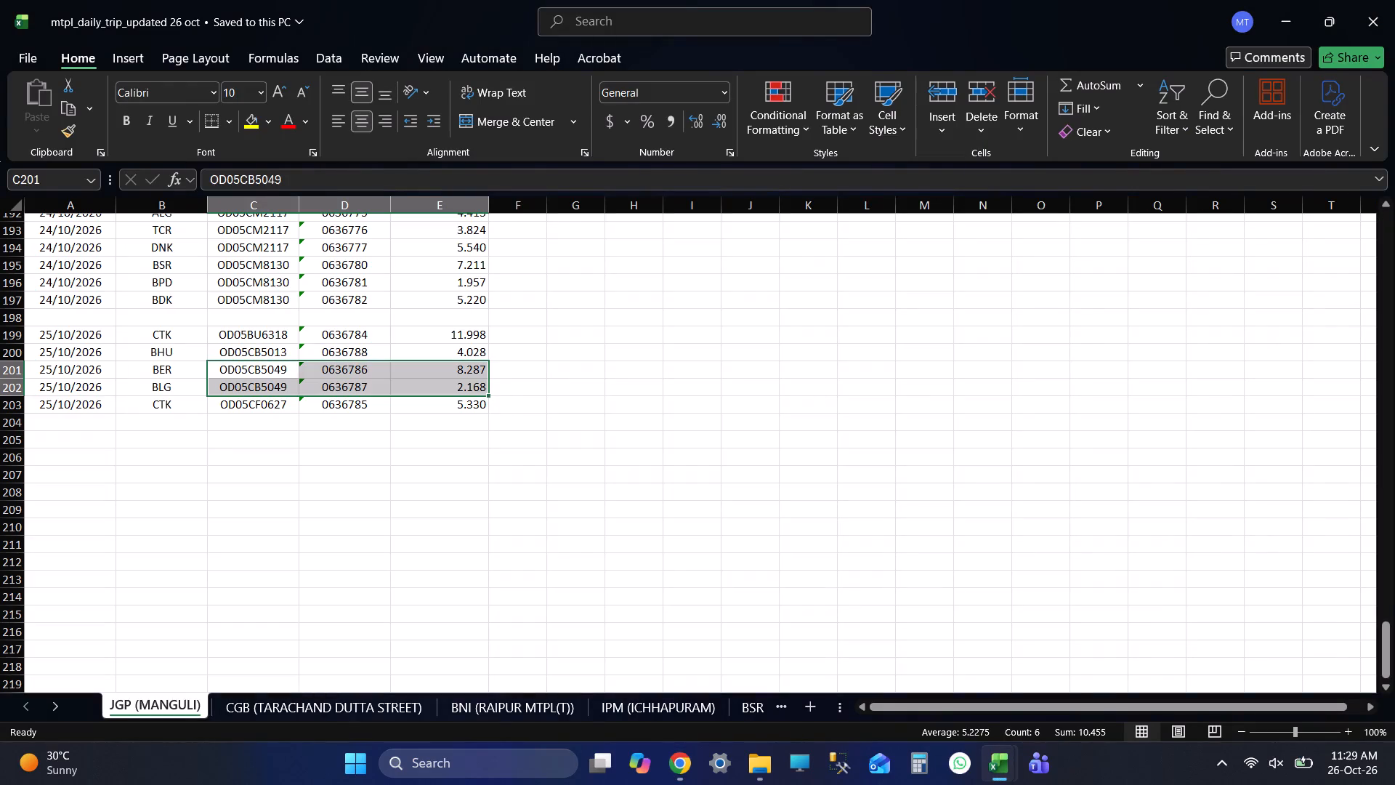
pyautogui.moveTo(246, 356); pyautogui.dragTo(435, 354)
# In the 26.10.2026 workbook, fill lorry 5013's row with trip from JGP, trip to BHU and current location BHU GWN, and save.
pyautogui.hotkey('alt', 'Tab')
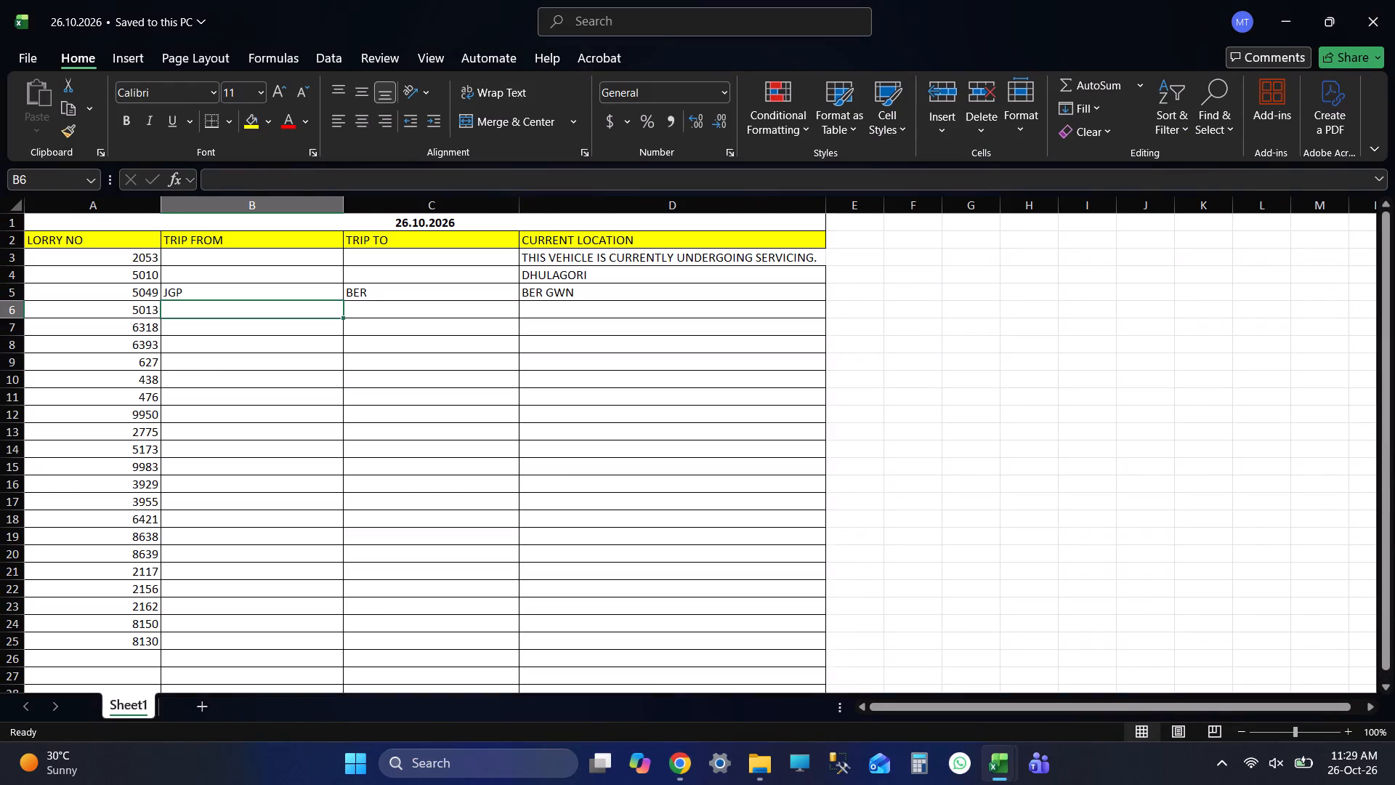
pyautogui.write('JGP')
pyautogui.press('Tab')
pyautogui.write('BHU')
pyautogui.press('Tab')
pyautogui.hotkey('ctrl', 's')
pyautogui.hotkey('ctrl', 's')
pyautogui.hotkey('alt', 'Tab')
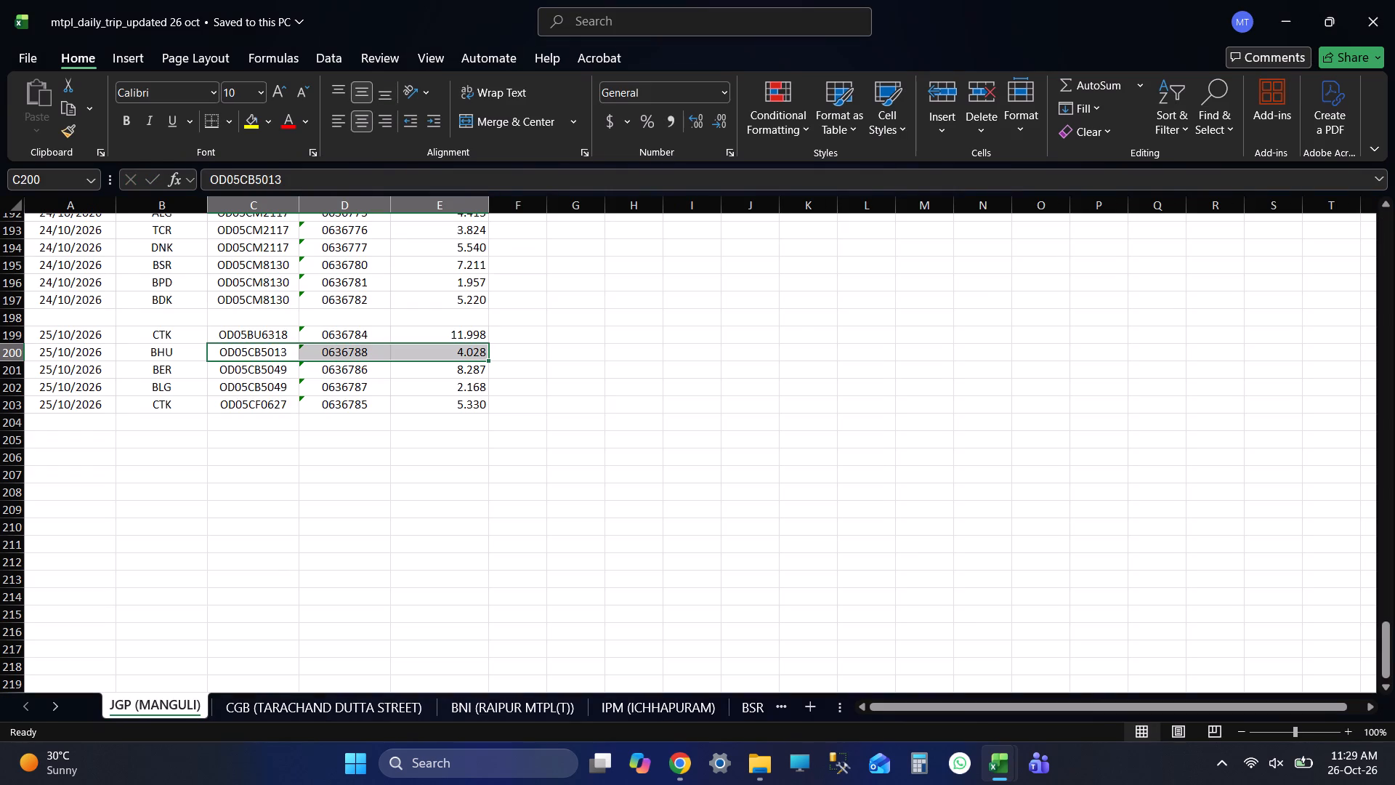
pyautogui.hotkey('alt', 'Tab')
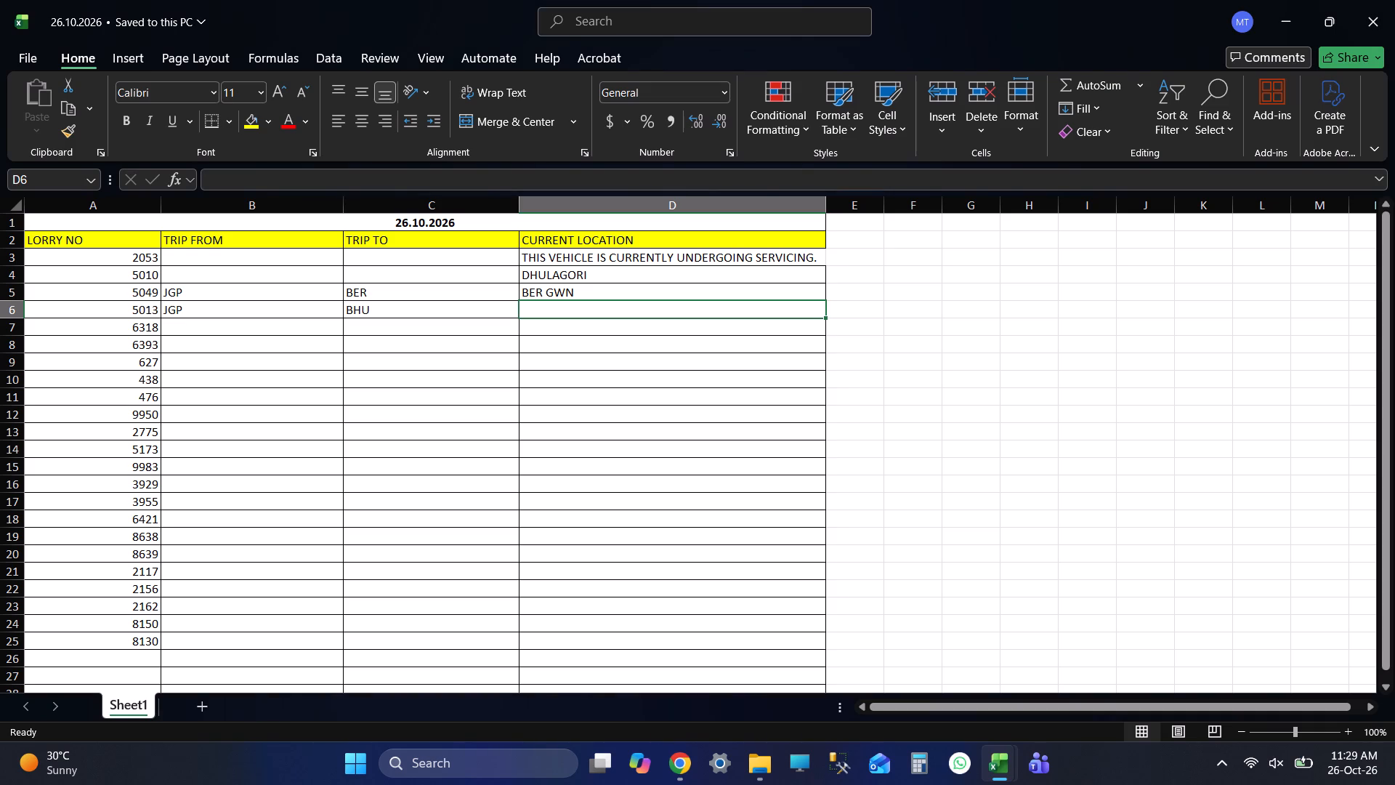
pyautogui.write('BHU GWN')
pyautogui.press('Return')
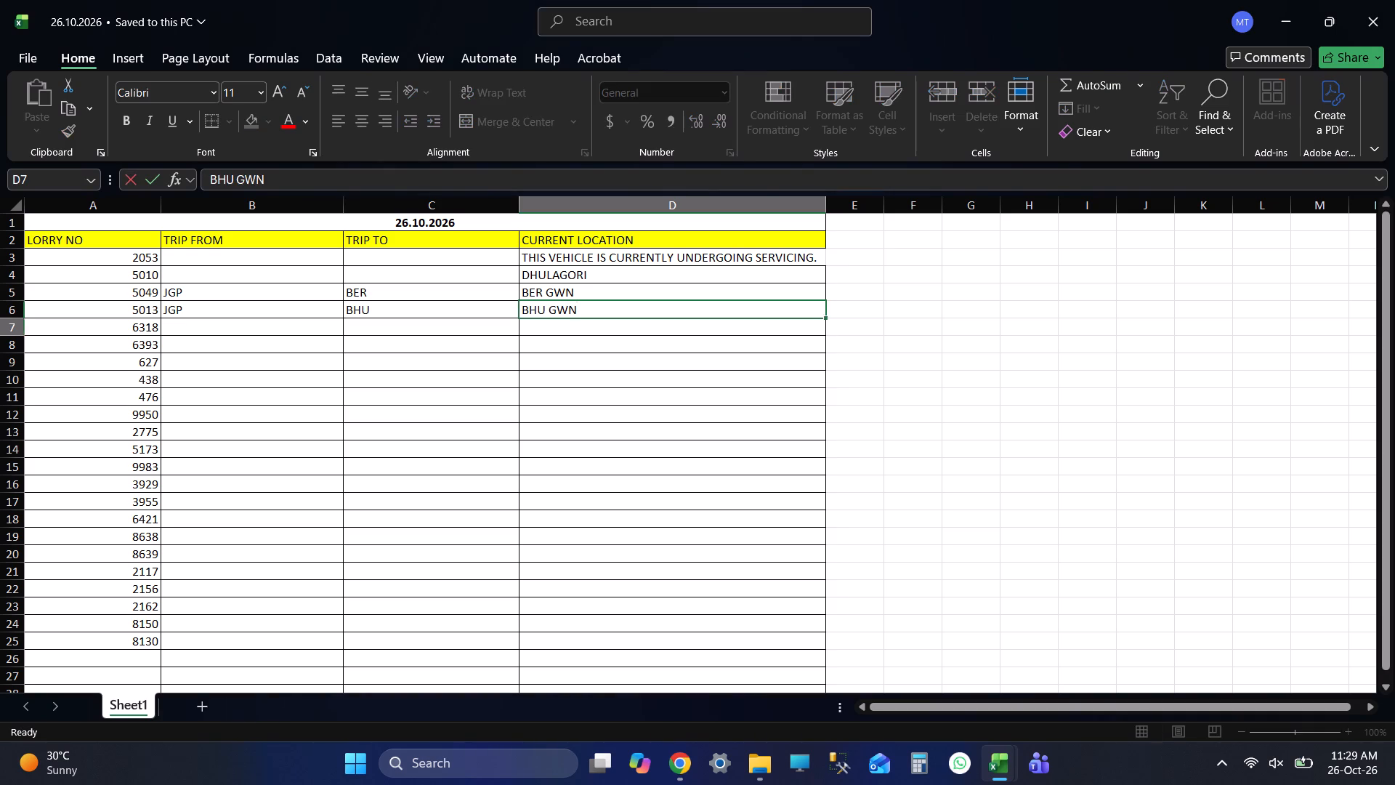
pyautogui.hotkey('ctrl', 's')
pyautogui.hotkey('shift', 'Tab')
pyautogui.hotkey('shift', 'Tab')
# Switch to Wheelseye, search for vehicle 6318, and examine Stop 3 of its route history on the map.
pyautogui.hotkey('alt', 'Tab')
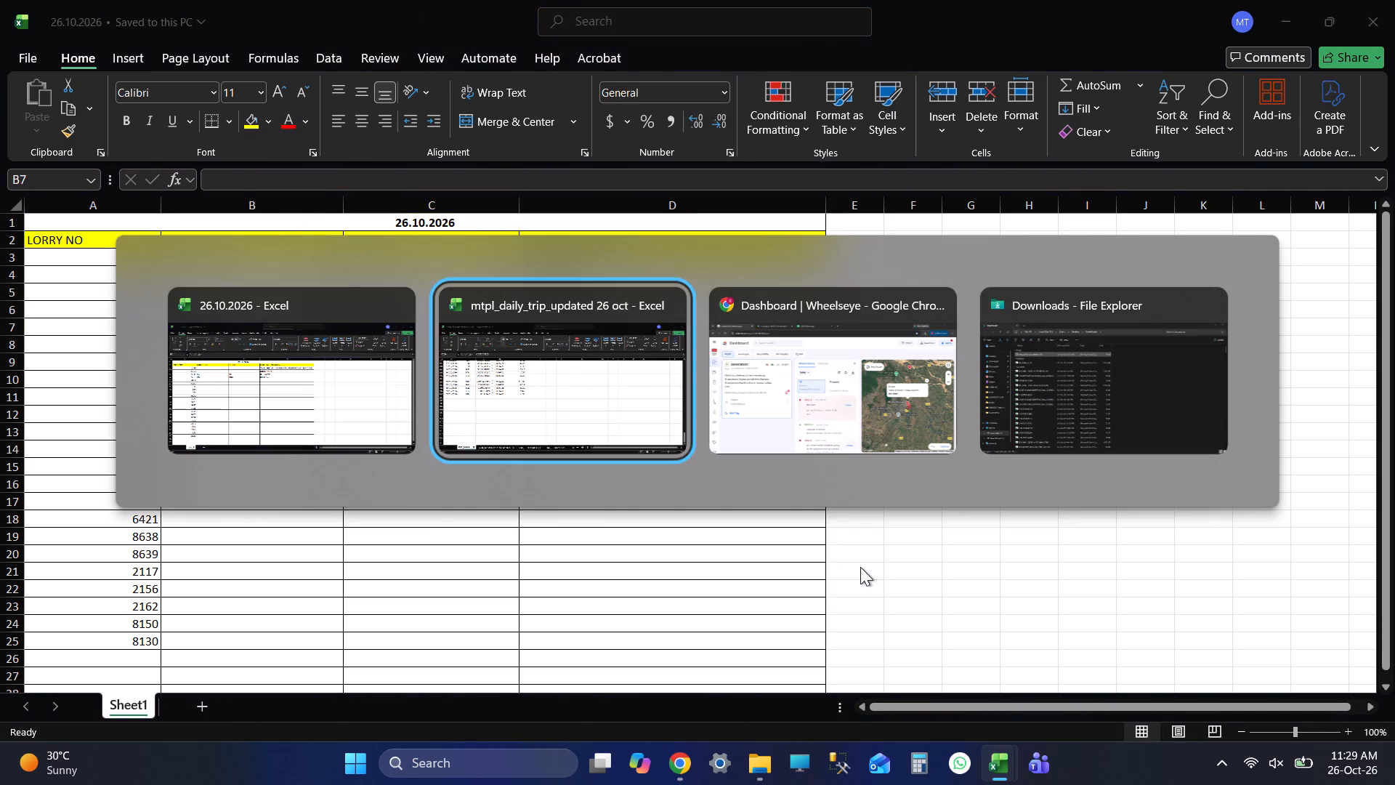
pyautogui.hotkey('alt', 'Tab')
pyautogui.click(397, 86)
pyautogui.click(364, 102)
pyautogui.hotkey('alt', 'Tab')
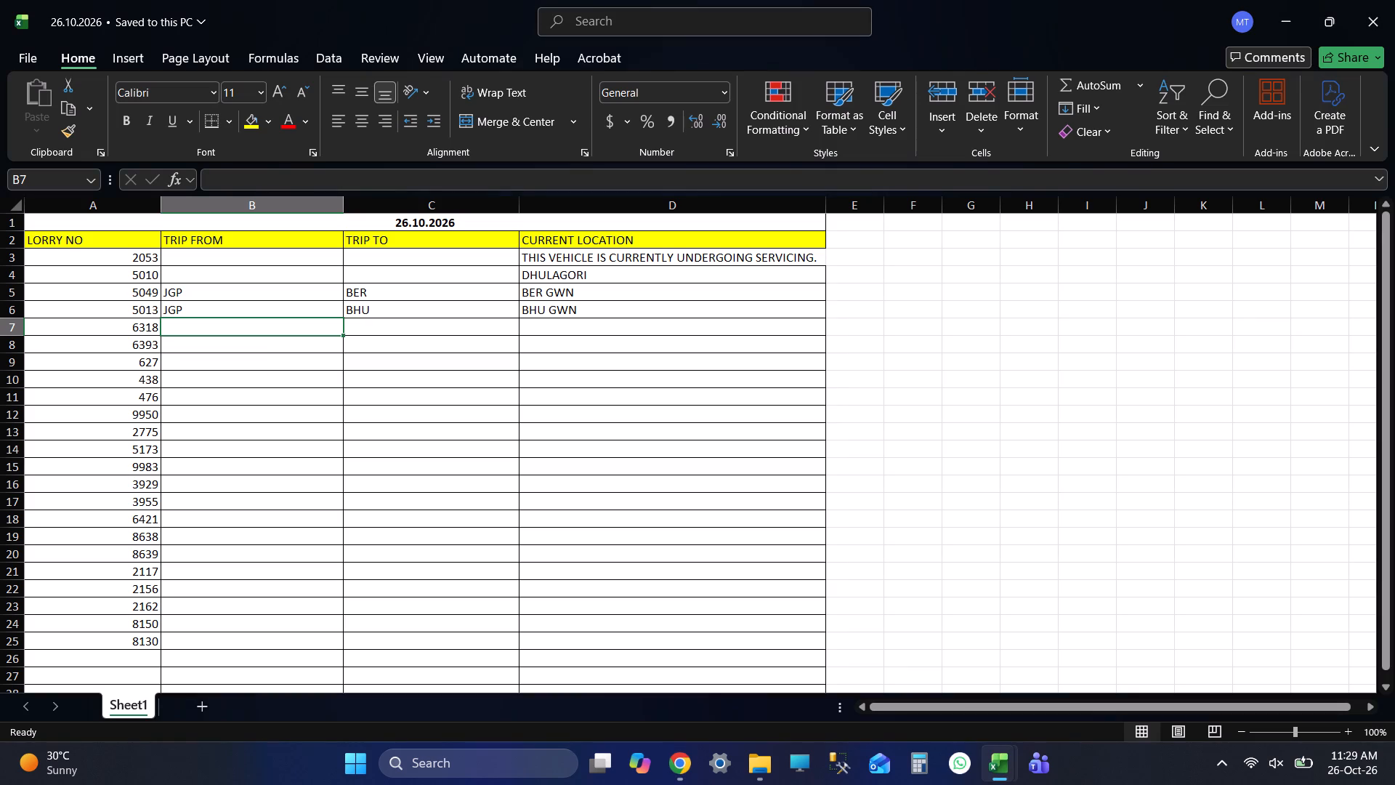
pyautogui.hotkey('alt', 'Tab')
pyautogui.write('6318')
pyautogui.press('Return')
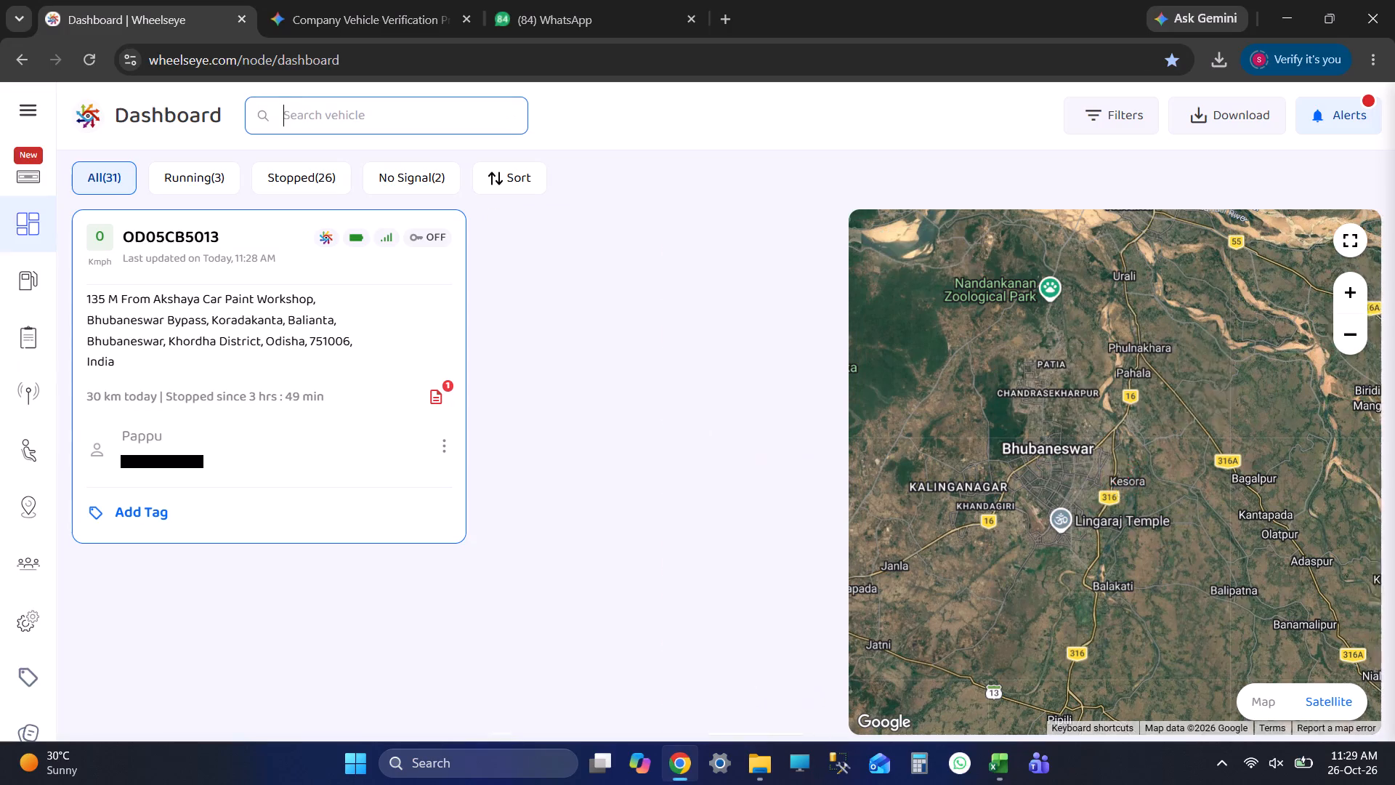
pyautogui.click(232, 288)
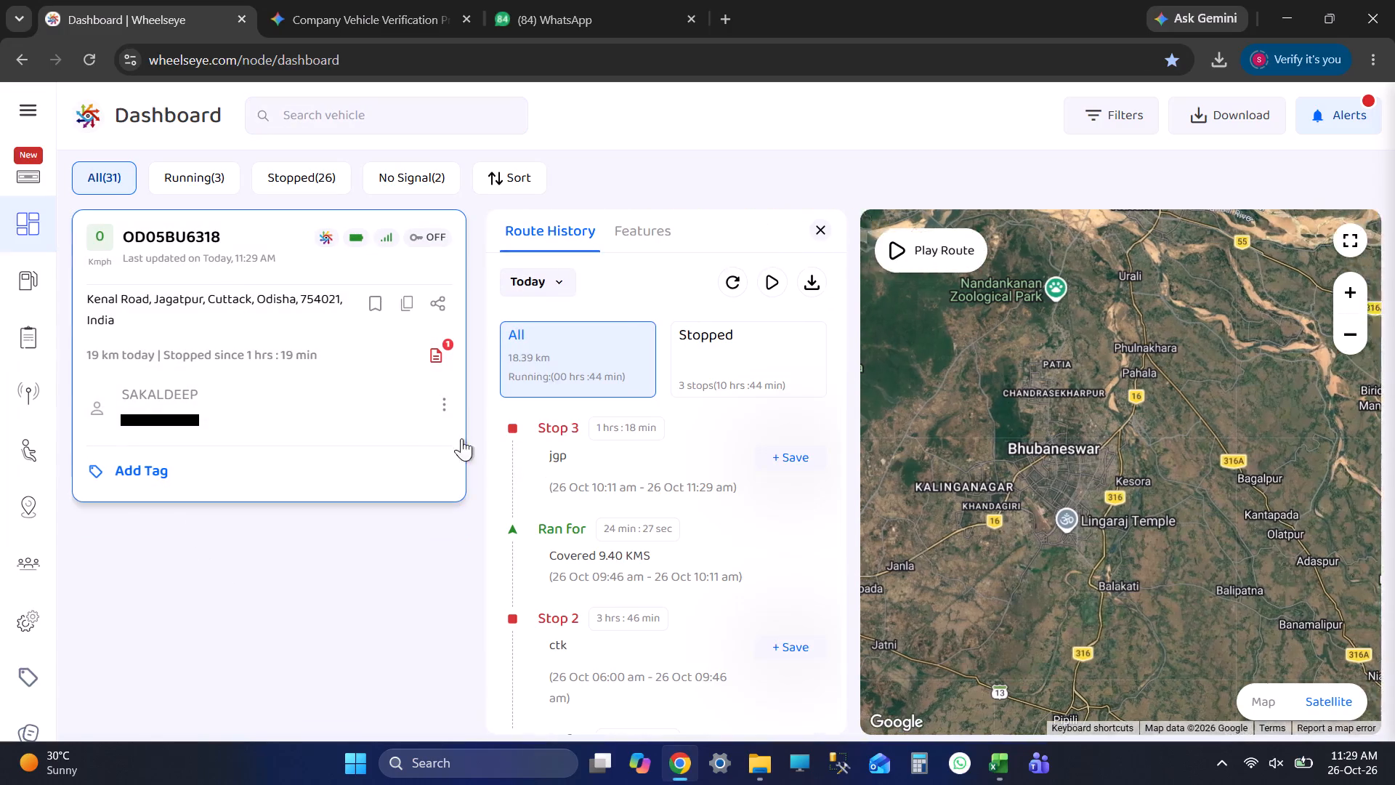
pyautogui.click(652, 464)
pyautogui.scroll(-5, 1262, 568)
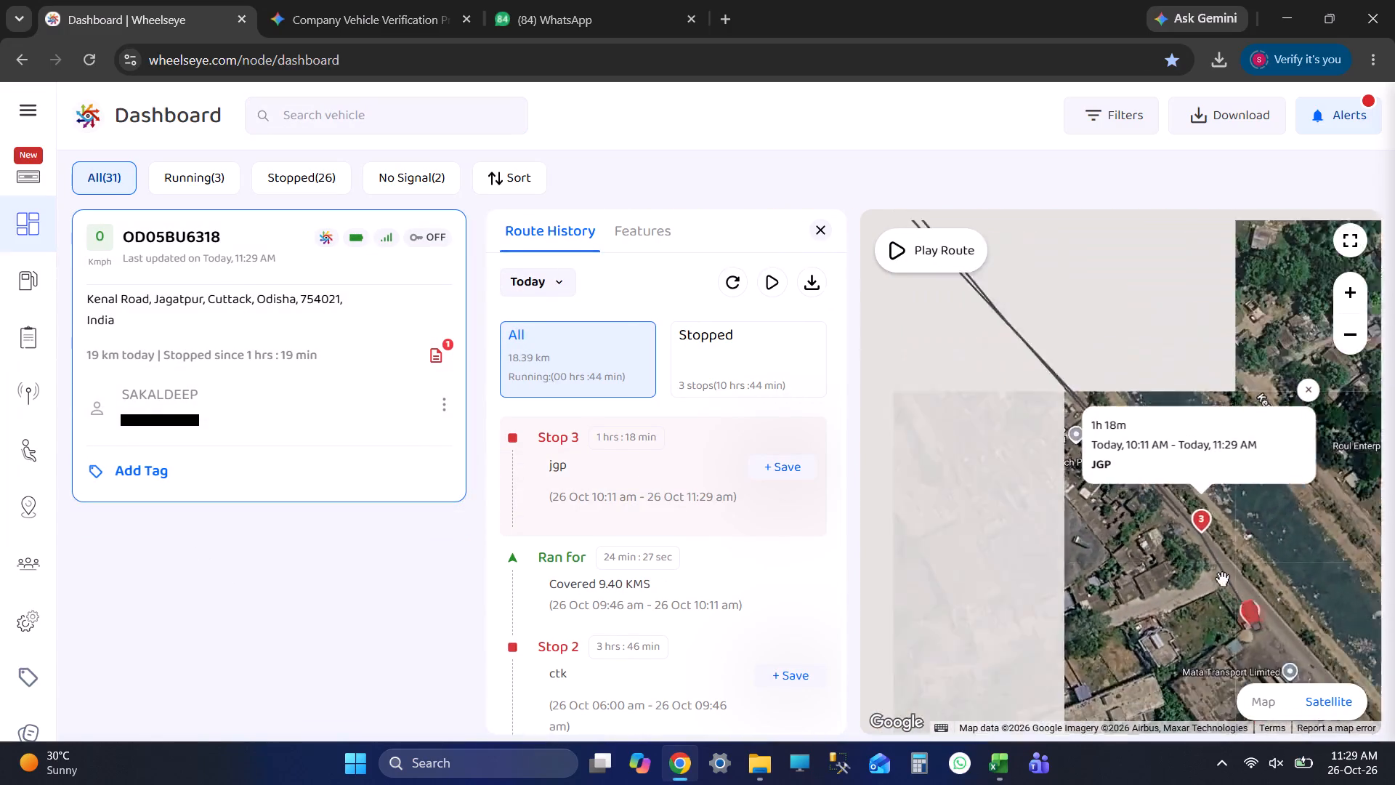
pyautogui.hotkey('alt', 'Tab')
pyautogui.hotkey('alt', 'Tab')
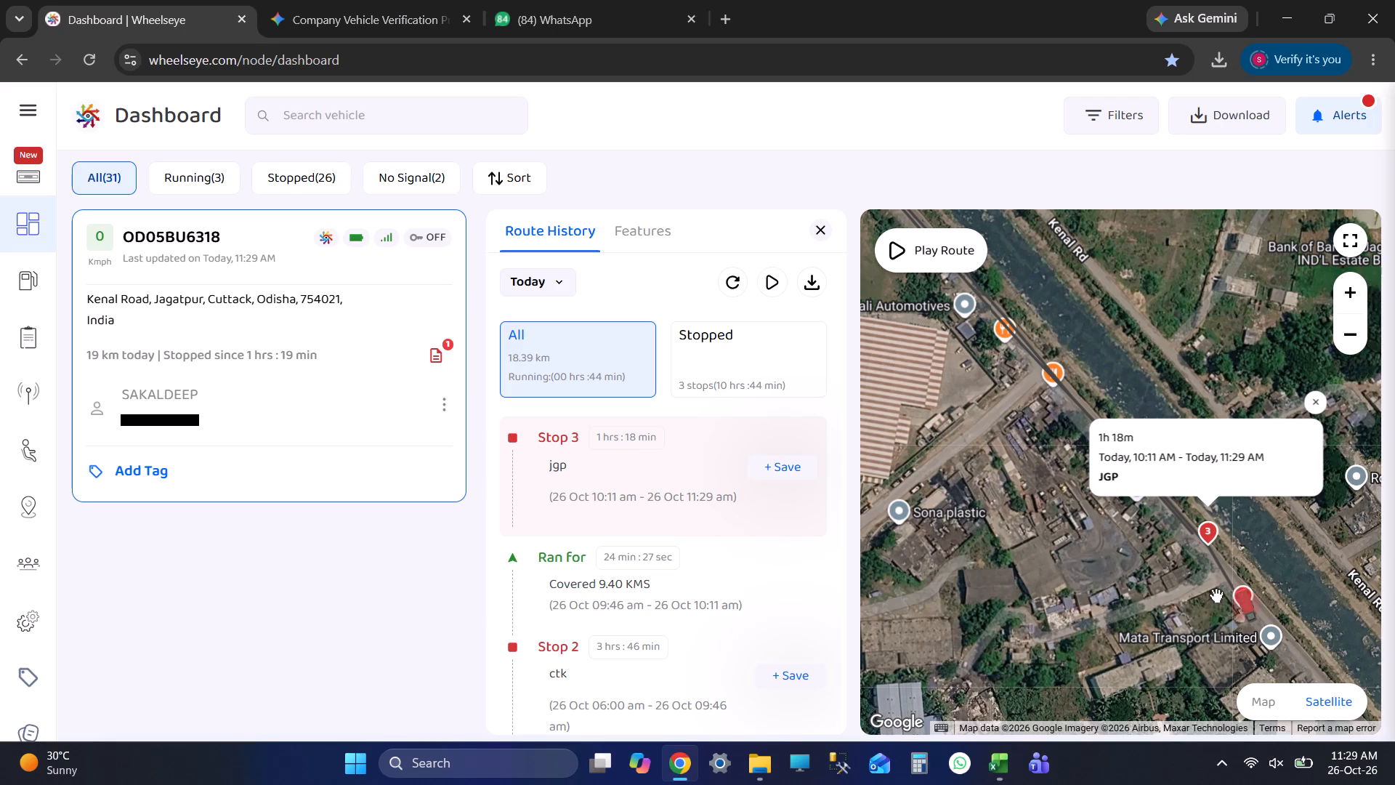
# Switch to the 26.10.2026 workbook, enter JGP GWN as lorry 6318's current location in D7, and save.
pyautogui.hotkey('alt', 'Tab')
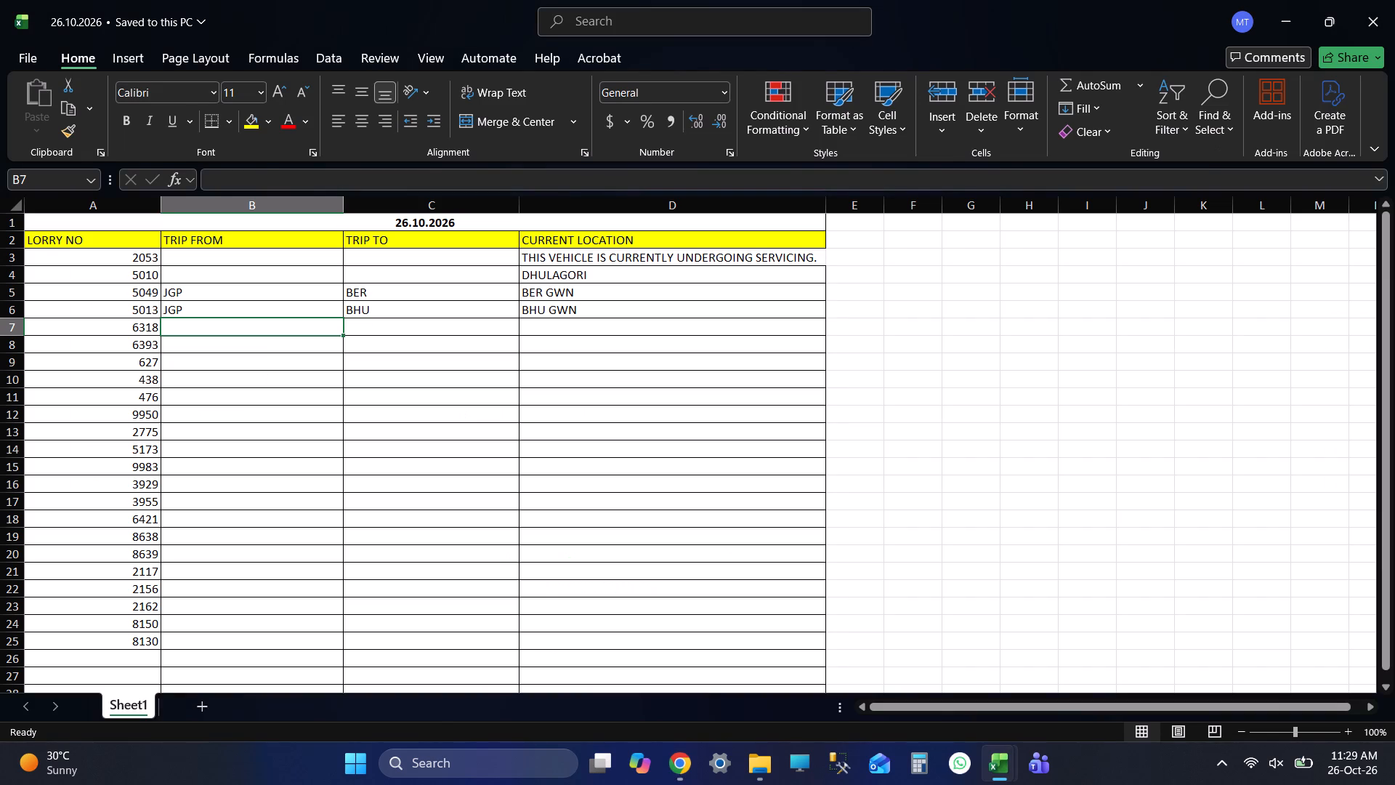
pyautogui.press('Tab')
pyautogui.press('Tab')
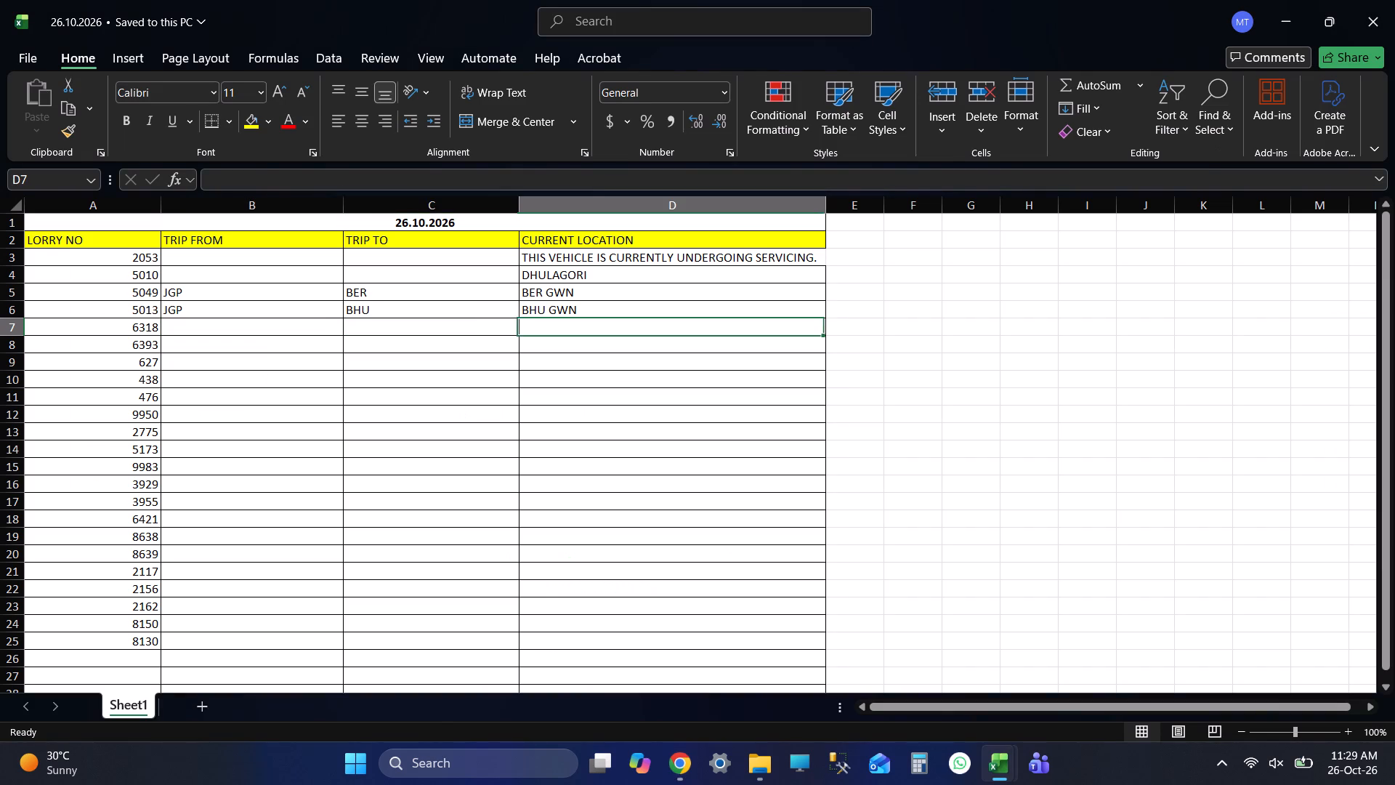
pyautogui.hotkey('alt', 'Tab')
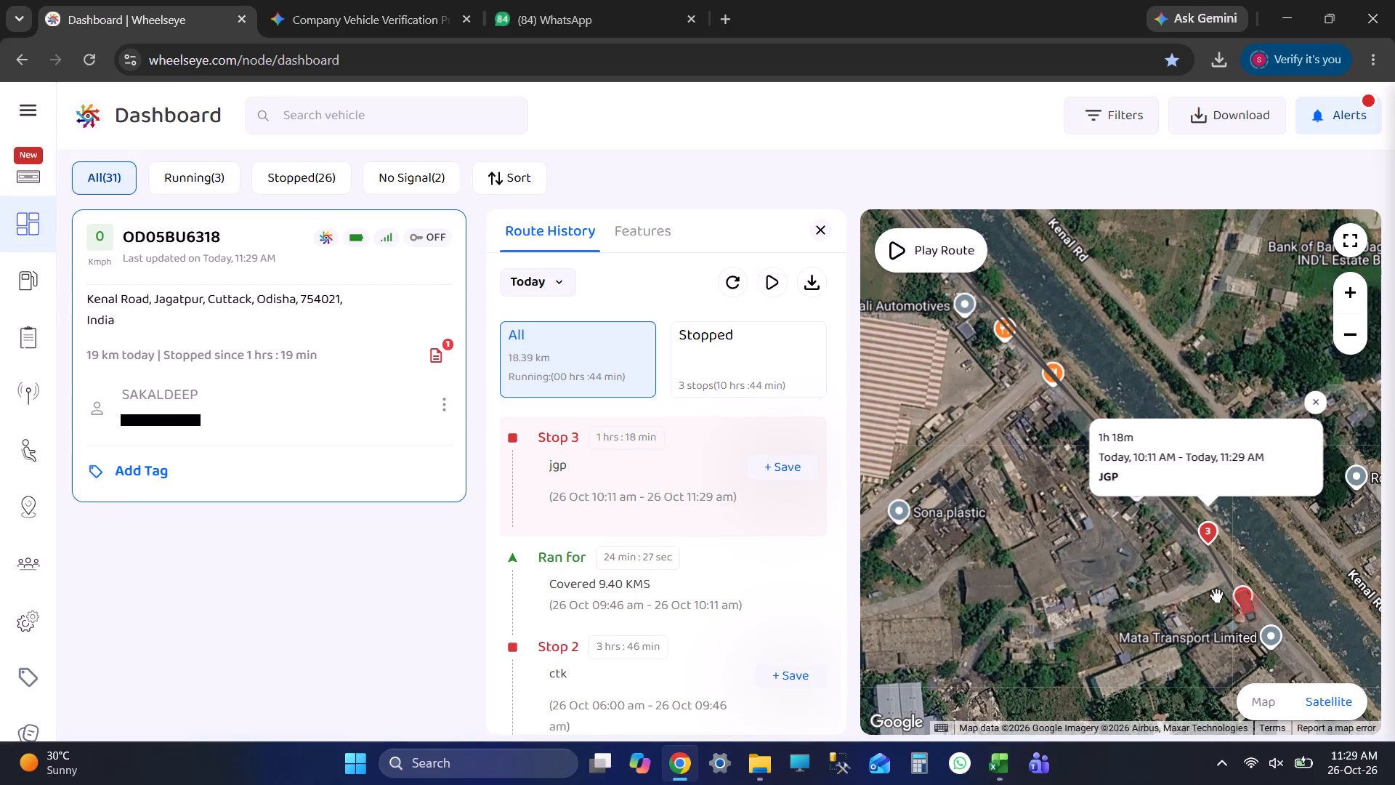
pyautogui.hotkey('alt', 'Tab')
pyautogui.write('JGP GWN')
pyautogui.press('Return')
pyautogui.hotkey('ctrl', 's')
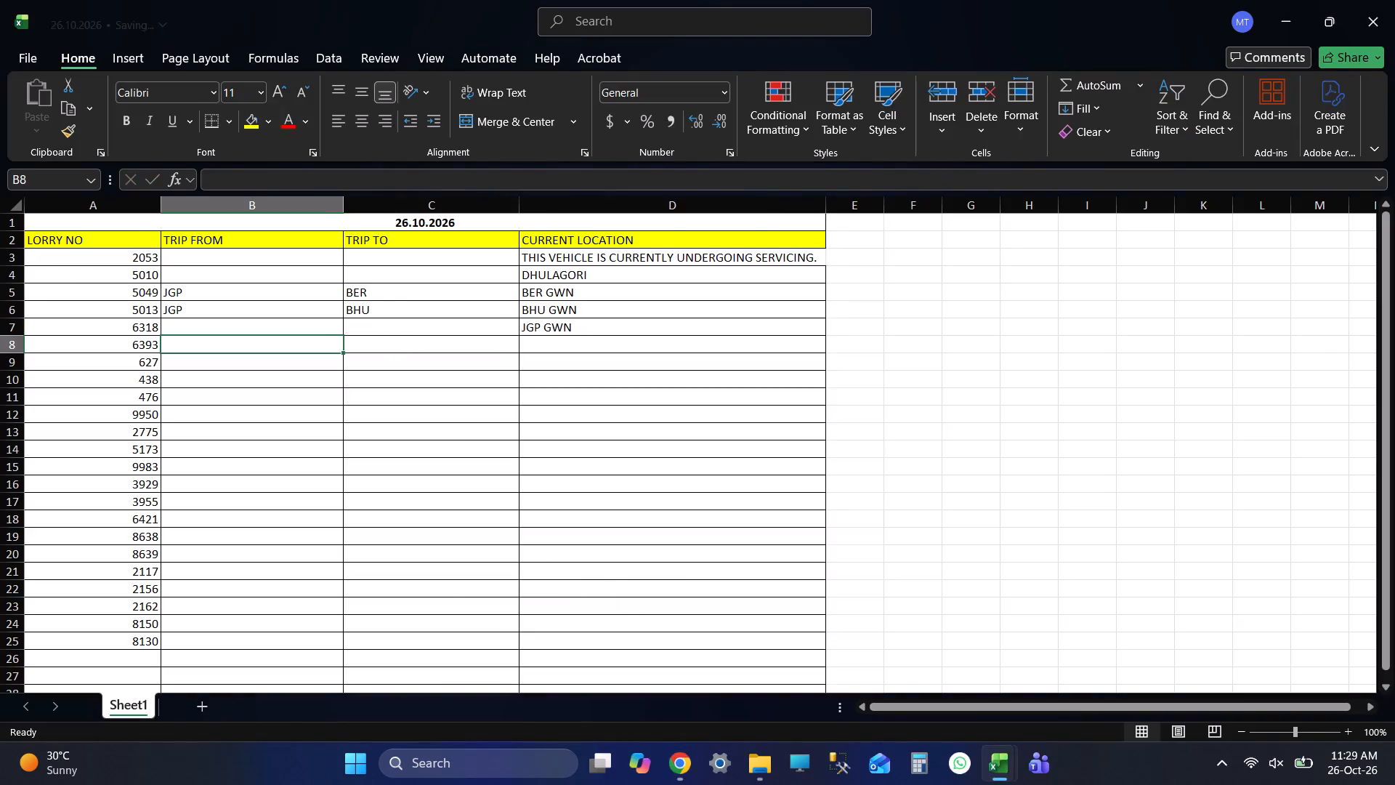
# Switch to Wheelseye, search for vehicle 6393, and open its route history for today.
pyautogui.hotkey('alt', 'Tab')
pyautogui.click(321, 120)
pyautogui.write('6393')
pyautogui.press('Return')
pyautogui.click(281, 266)
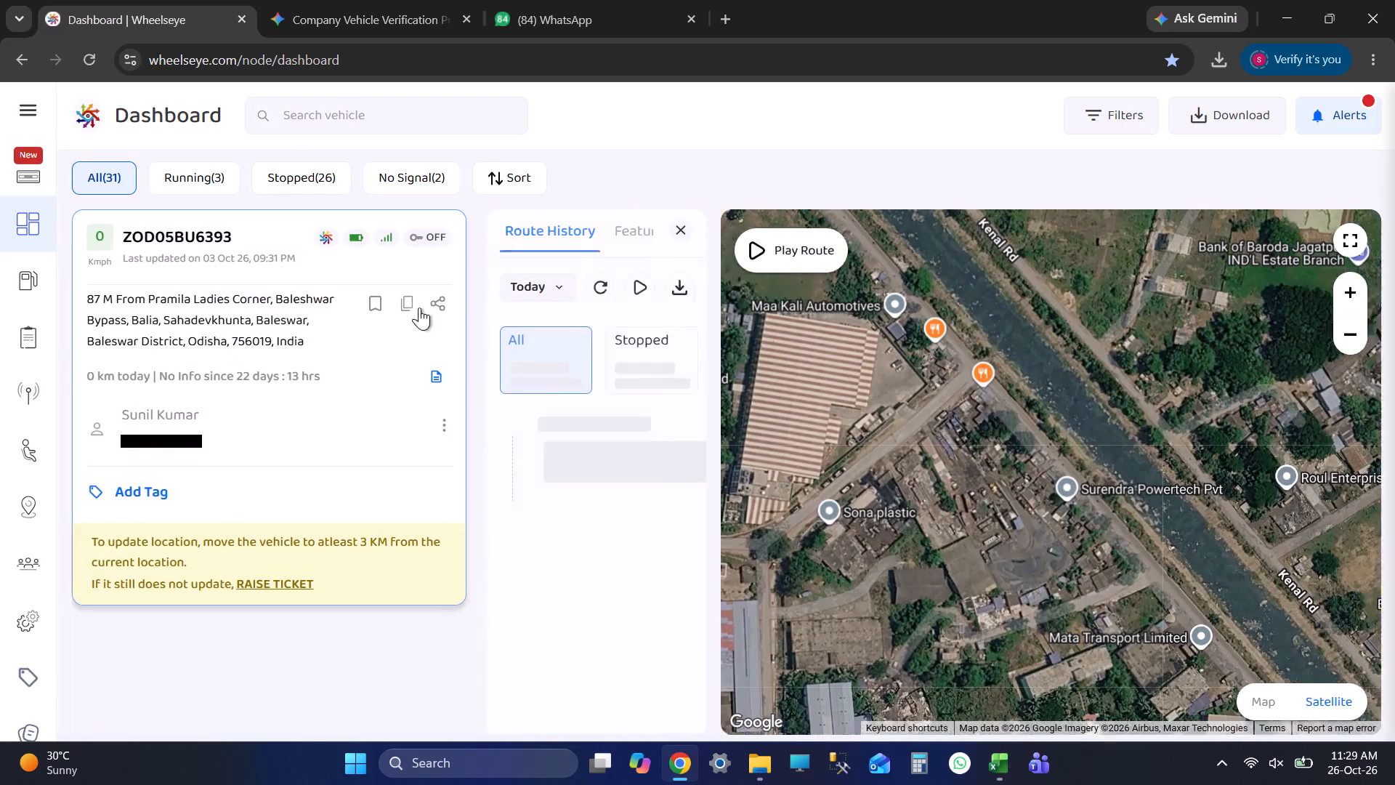
# Examine the roads and landmarks around lorry 6393's last reported location on the map.
pyautogui.click(713, 456)
pyautogui.scroll(-2, 1184, 460)
pyautogui.scroll(1, 1184, 480)
pyautogui.scroll(-1, 1186, 485)
pyautogui.scroll(1, 1187, 487)
pyautogui.scroll(-3, 1172, 498)
pyautogui.scroll(1, 1172, 512)
pyautogui.scroll(-1, 1172, 513)
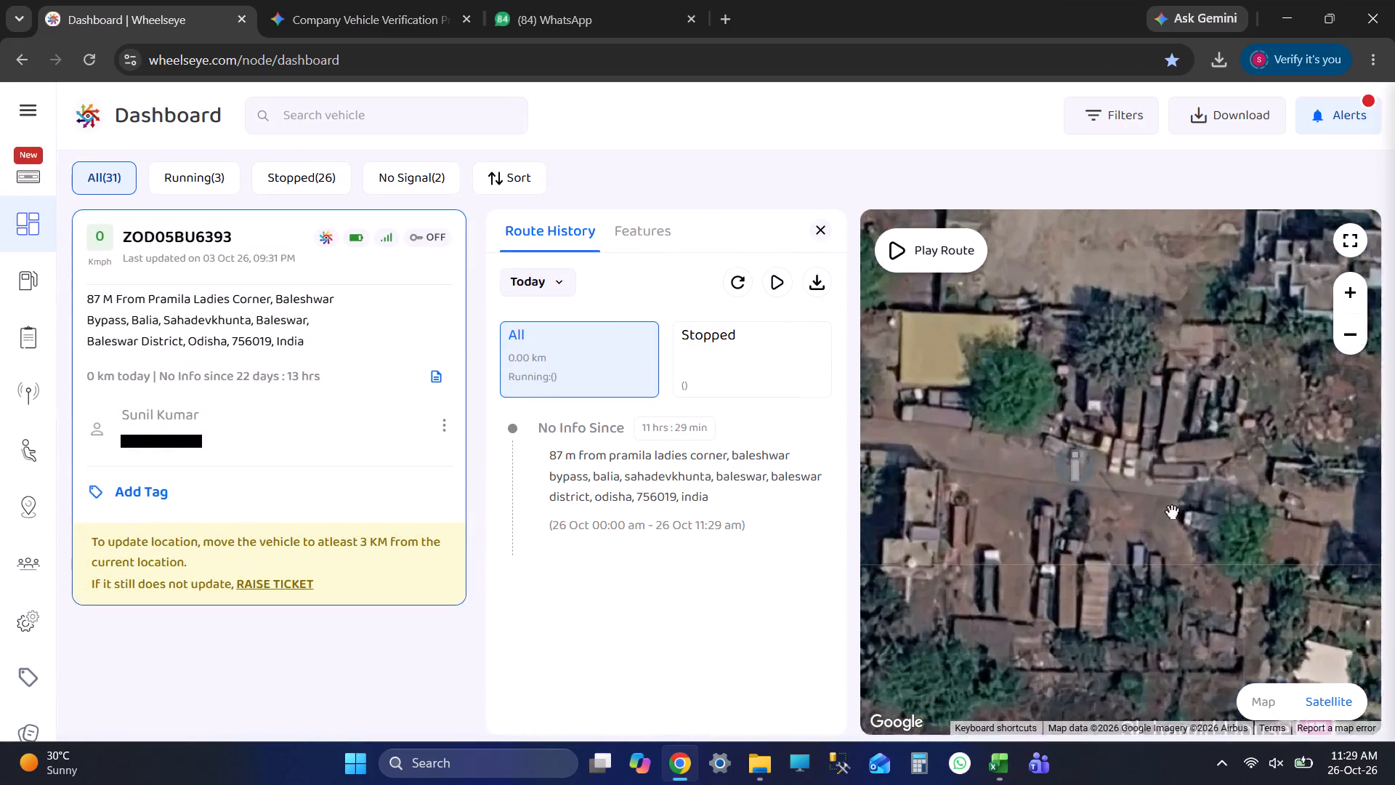
pyautogui.scroll(-2, 1172, 512)
pyautogui.scroll(1, 1173, 521)
pyautogui.scroll(-5, 1173, 524)
pyautogui.scroll(1, 1204, 476)
pyautogui.scroll(-7, 1205, 478)
# Switch to the 26.10.2026 workbook and enter BSR (KHARAP GADI) as lorry 6393's current location in D8.
pyautogui.hotkey('alt', 'Tab')
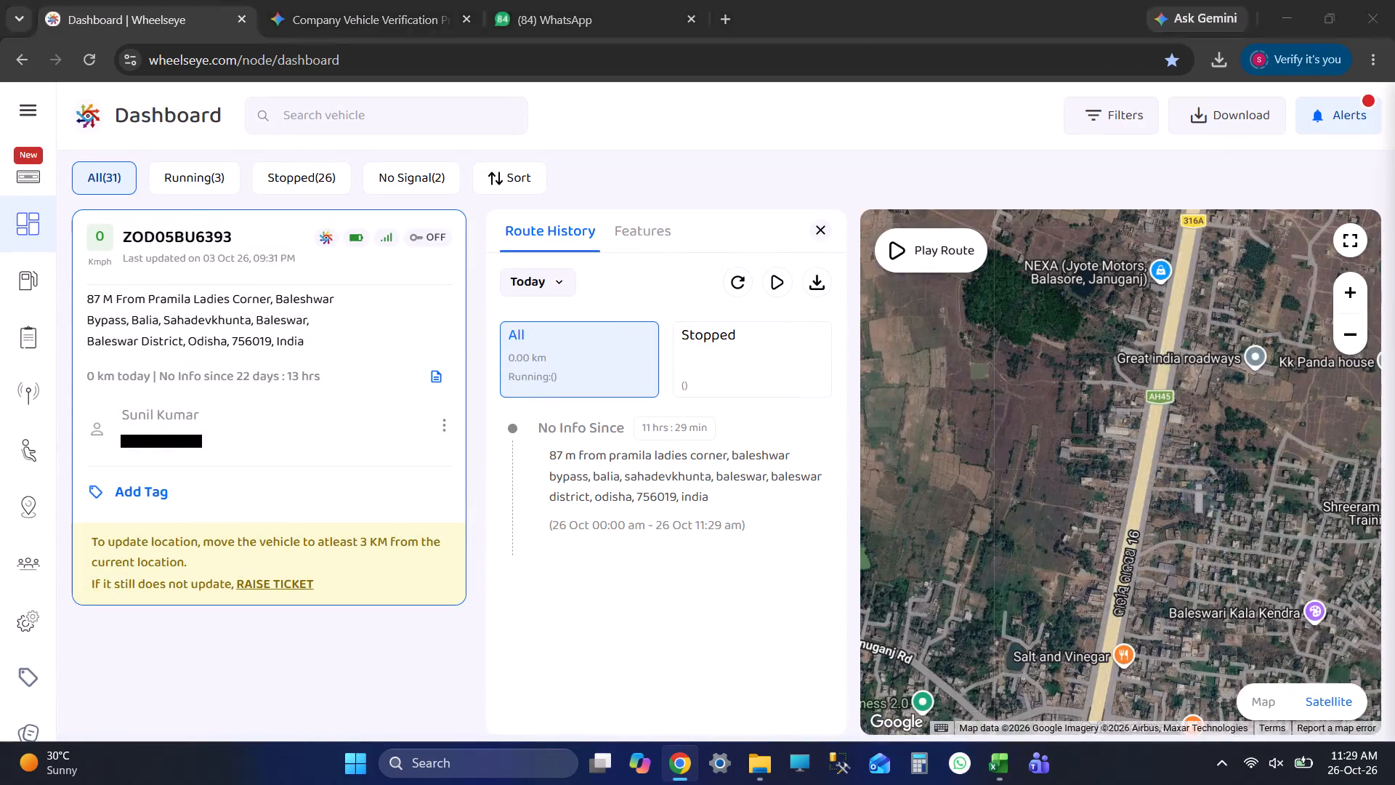
pyautogui.press('Tab')
pyautogui.press('Tab')
pyautogui.write('BSR')
pyautogui.press('space')
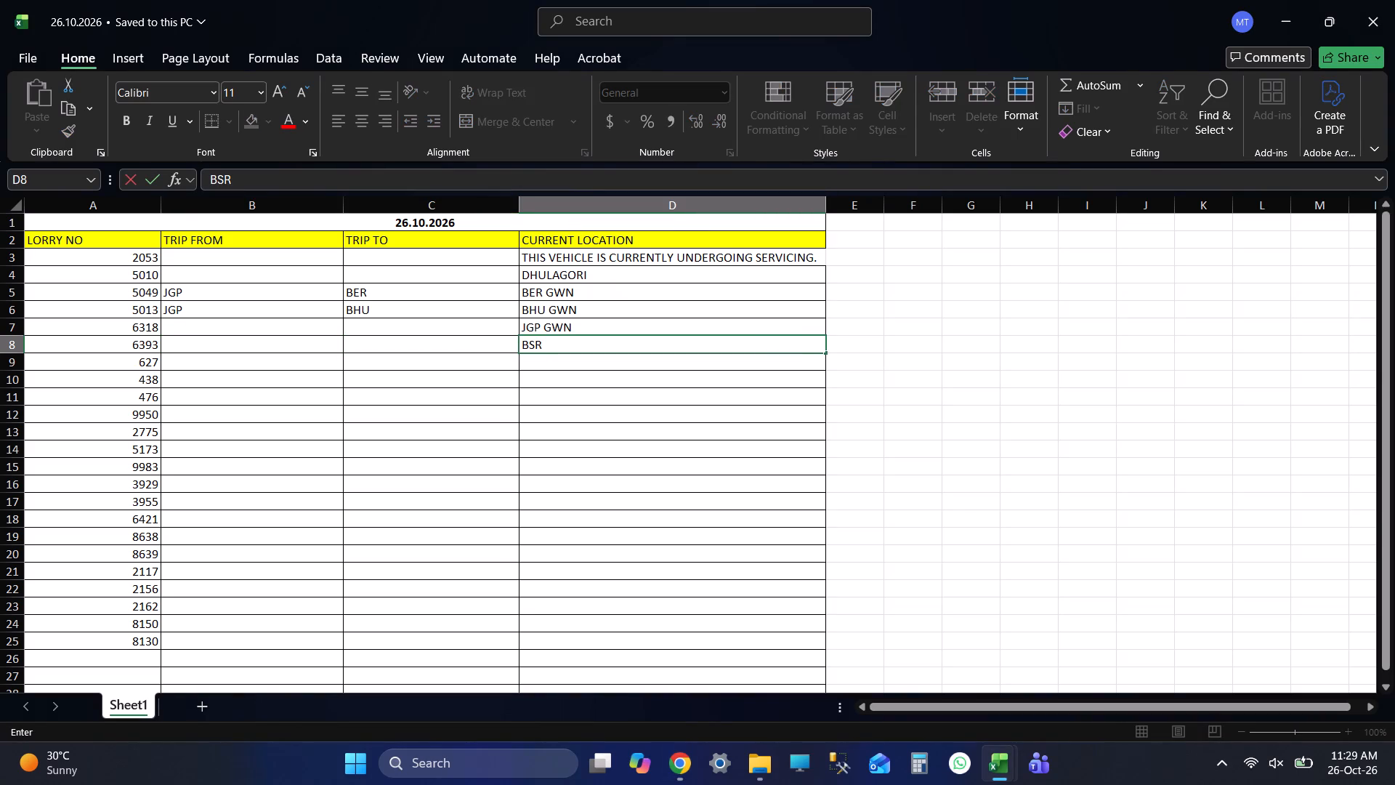
pyautogui.write('( K')
pyautogui.press('BackSpace')
pyautogui.press('BackSpace')
pyautogui.write('KHARAO')
pyautogui.press('BackSpace')
pyautogui.write('P GADI)')
pyautogui.press('Return')
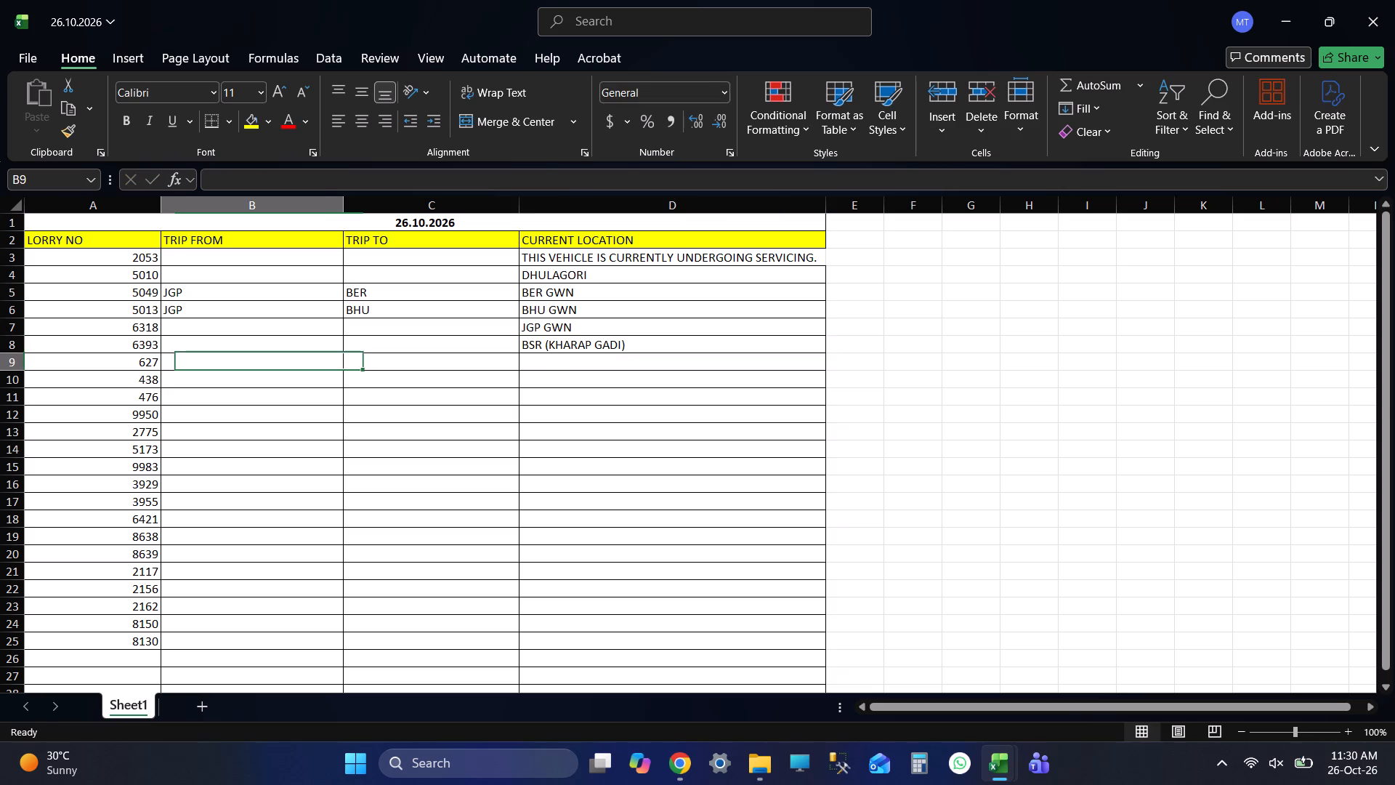
# Save the 26.10.2026 workbook.
pyautogui.hotkey('ctrl', 's')
pyautogui.hotkey('ctrl', 's')
pyautogui.hotkey('ctrl', 's')
pyautogui.hotkey('ctrl', 's')
pyautogui.hotkey('ctrl', 's')
pyautogui.hotkey('ctrl', 's')
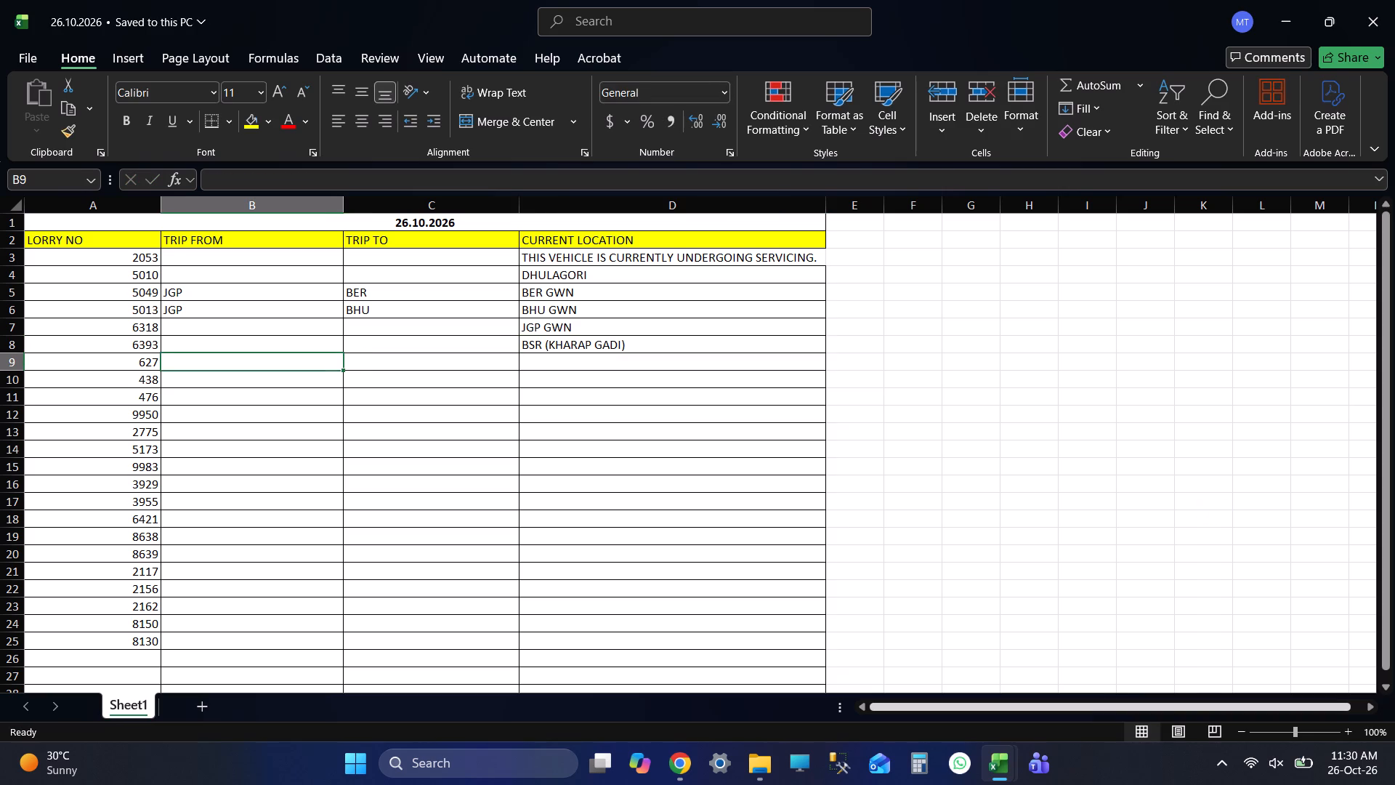
# Switch to Wheelseye, search for vehicle 627, and review its route history and latest stop for today.
pyautogui.hotkey('alt', 'Tab')
pyautogui.moveTo(406, 97); pyautogui.dragTo(416, 89)
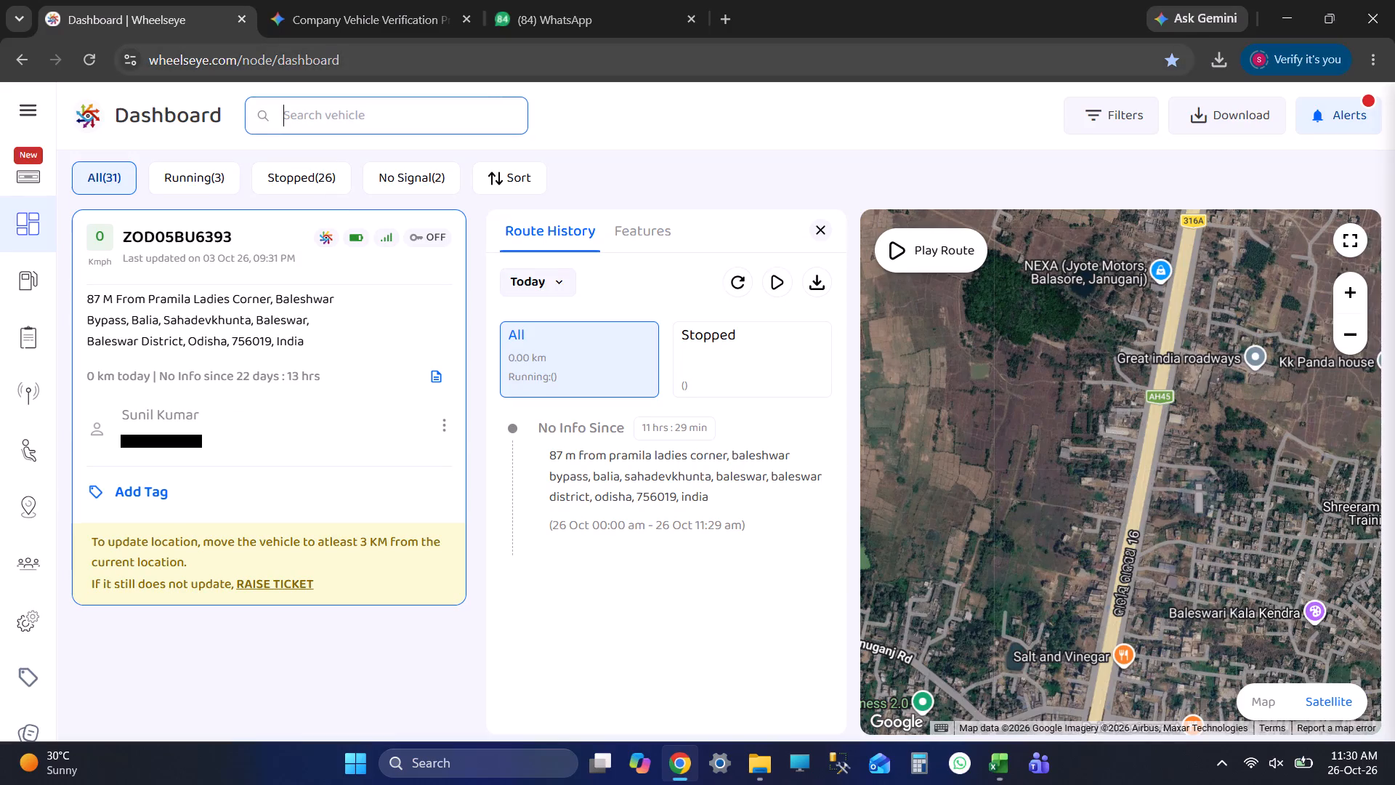
pyautogui.write('627')
pyautogui.press('Return')
pyautogui.click(189, 371)
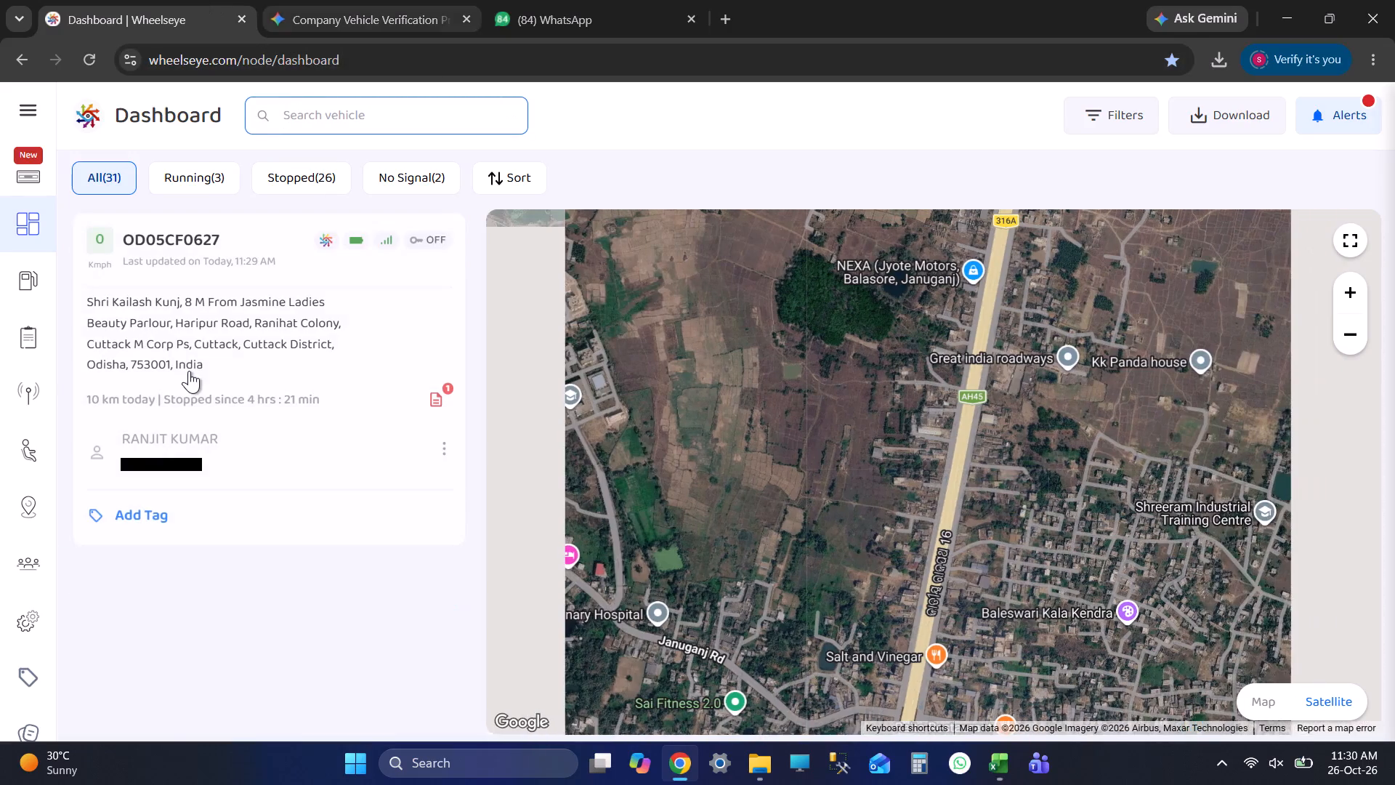
pyautogui.click(609, 432)
pyautogui.scroll(-2, 716, 623)
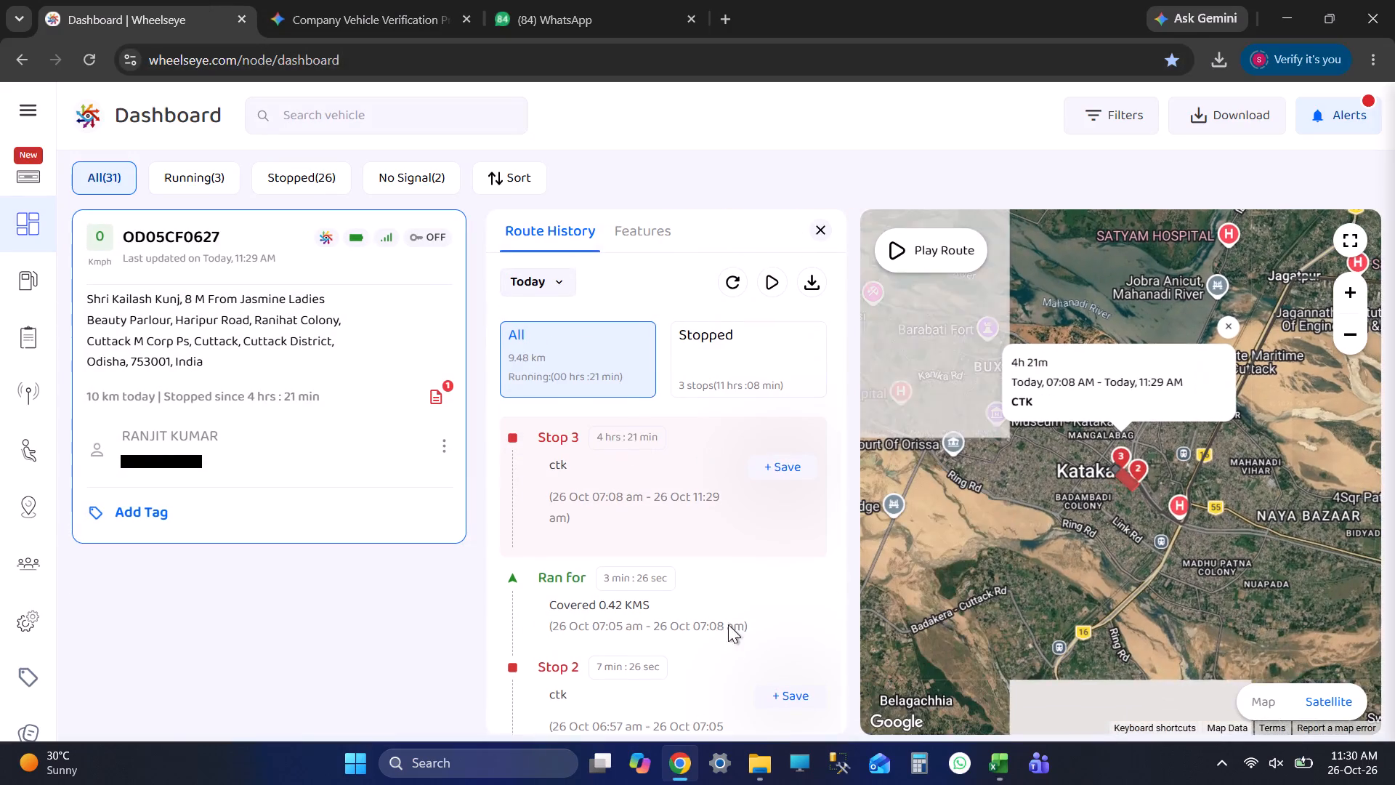
pyautogui.scroll(-6, 728, 624)
# Switch to the mtpl_daily_trip_updated 26 oct workbook and look up lorry 627's 25/10/2026 trip in row 203.
pyautogui.hotkey('alt', 'Tab')
pyautogui.hotkey('alt', 'Tab')
pyautogui.hotkey('alt', 'Tab')
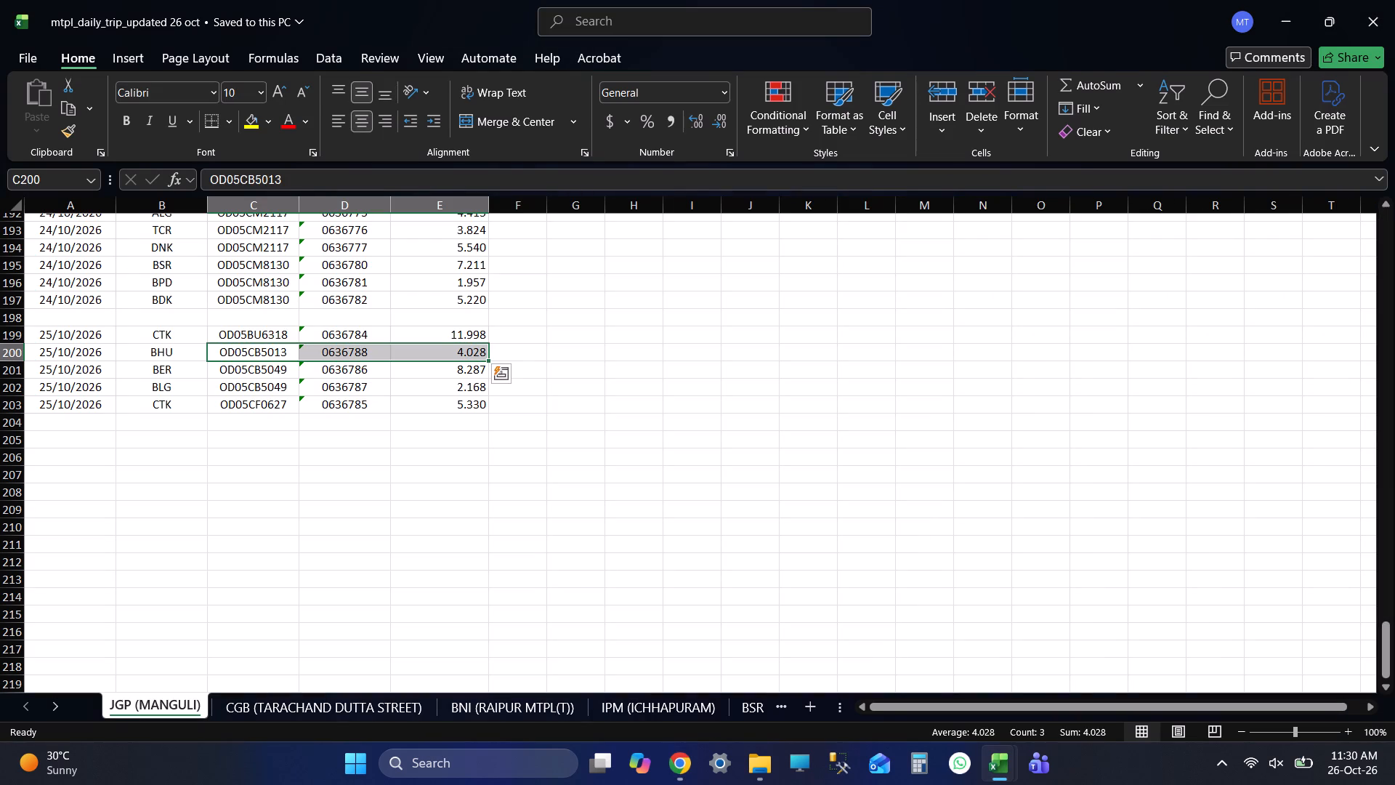
pyautogui.moveTo(275, 405); pyautogui.dragTo(323, 405)
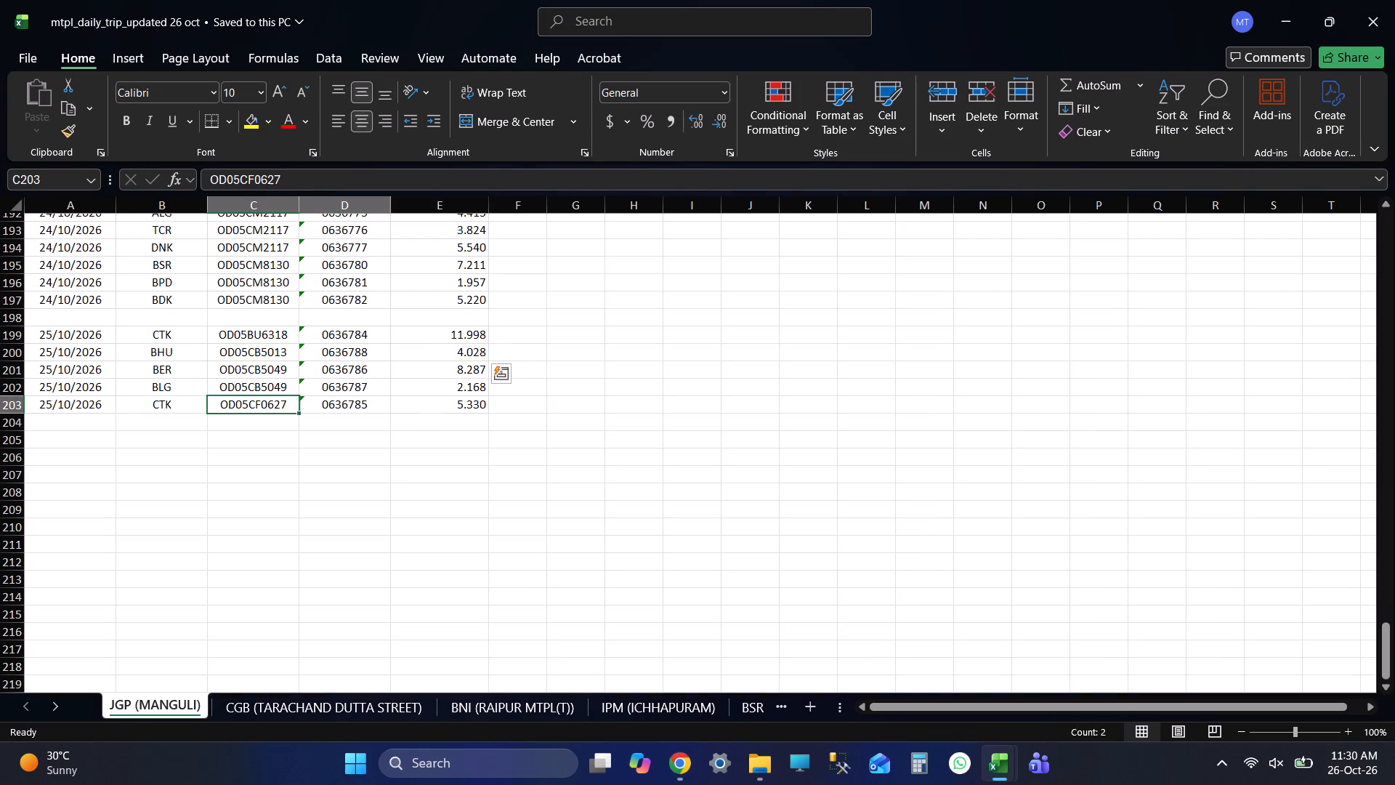
pyautogui.moveTo(323, 405); pyautogui.dragTo(394, 399)
# In the 26.10.2026 workbook, fill lorry 627's row 9 with trip JGP to CTK and current location CTK GWN, and save.
pyautogui.hotkey('alt', 'Tab')
pyautogui.write('JGP')
pyautogui.press('Tab')
pyautogui.write('CTK')
pyautogui.press('Tab')
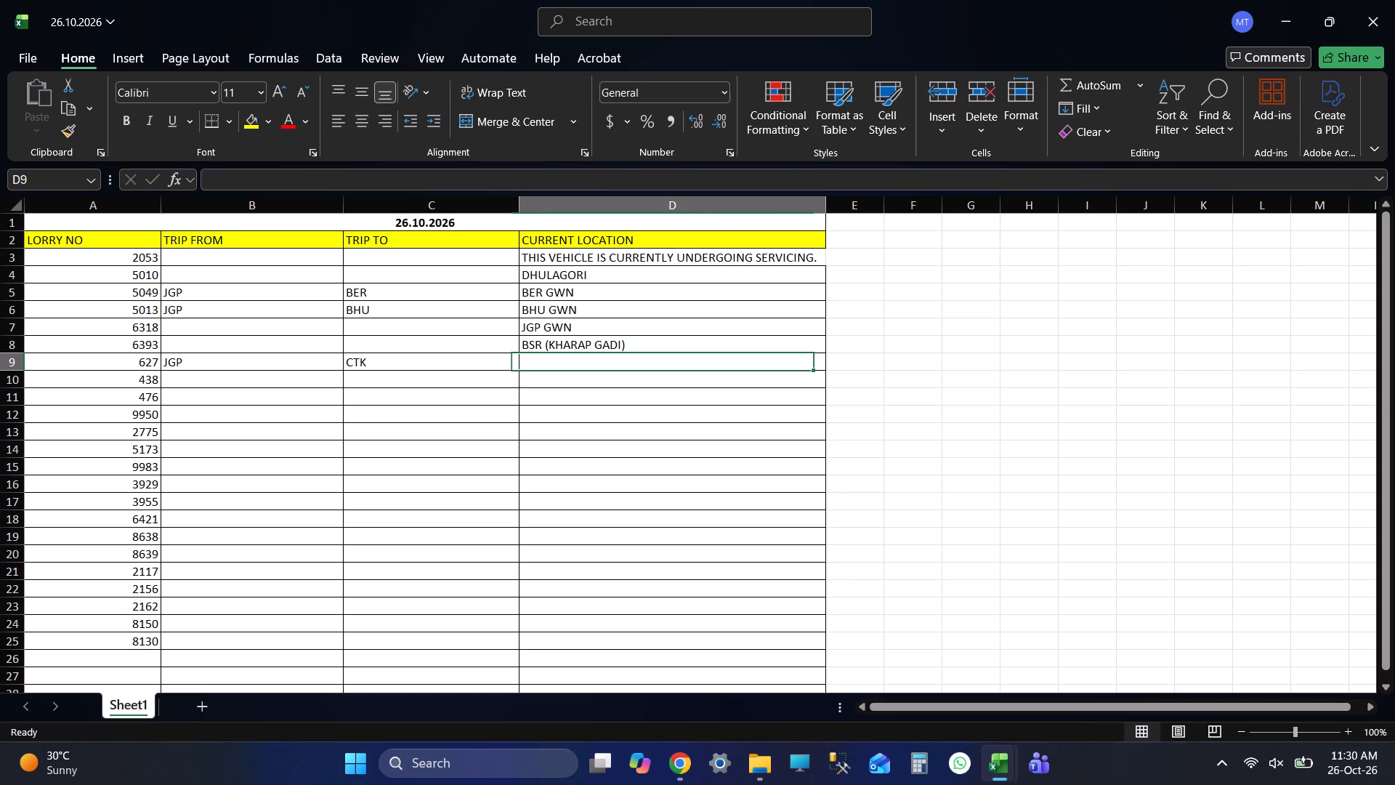
pyautogui.write('CTK GWN')
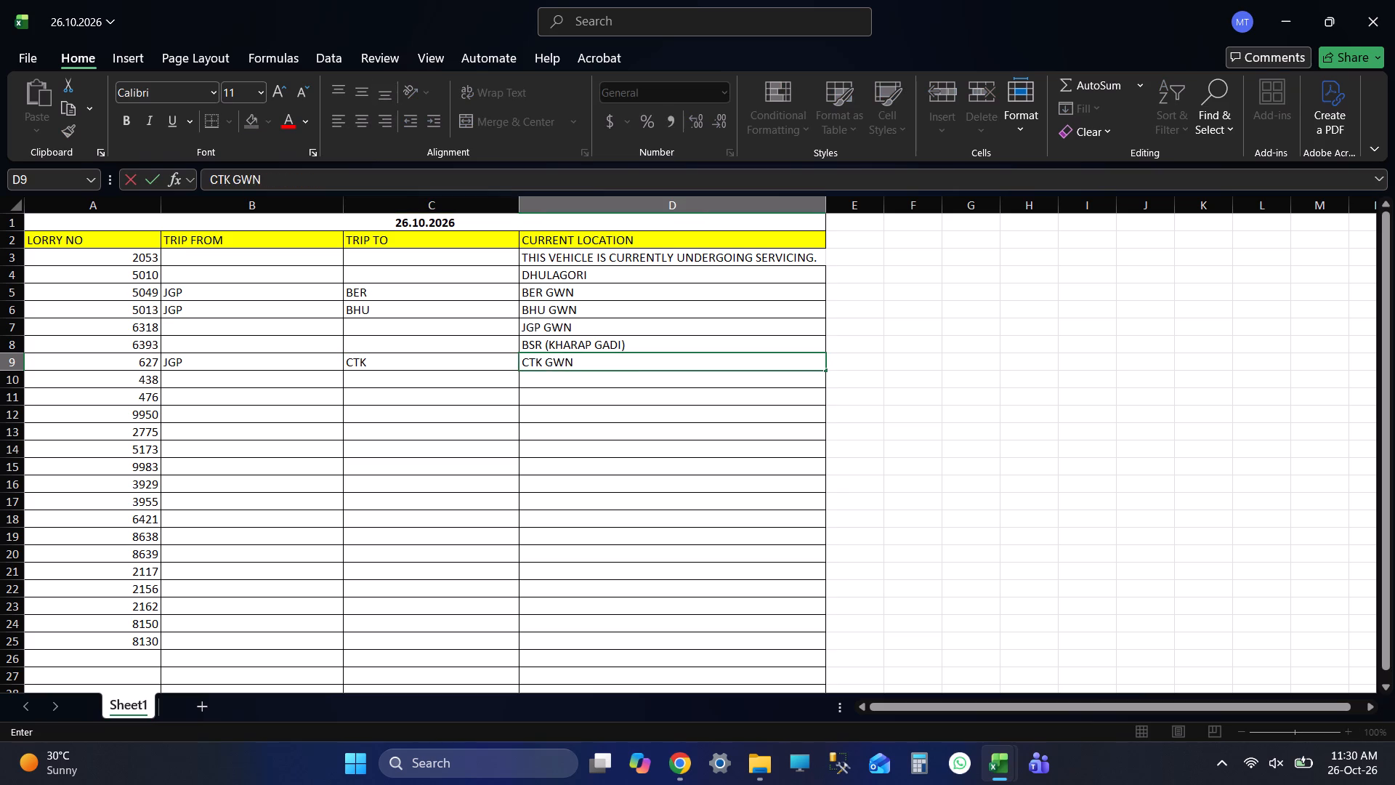
pyautogui.press('Return')
pyautogui.hotkey('ctrl', 's')
# Recheck lorry 627's latest stop and surrounding map in Wheelseye, and return to the 26.10.2026 workbook and save it.
pyautogui.hotkey('alt', 'Tab')
pyautogui.hotkey('alt', 'Tab')
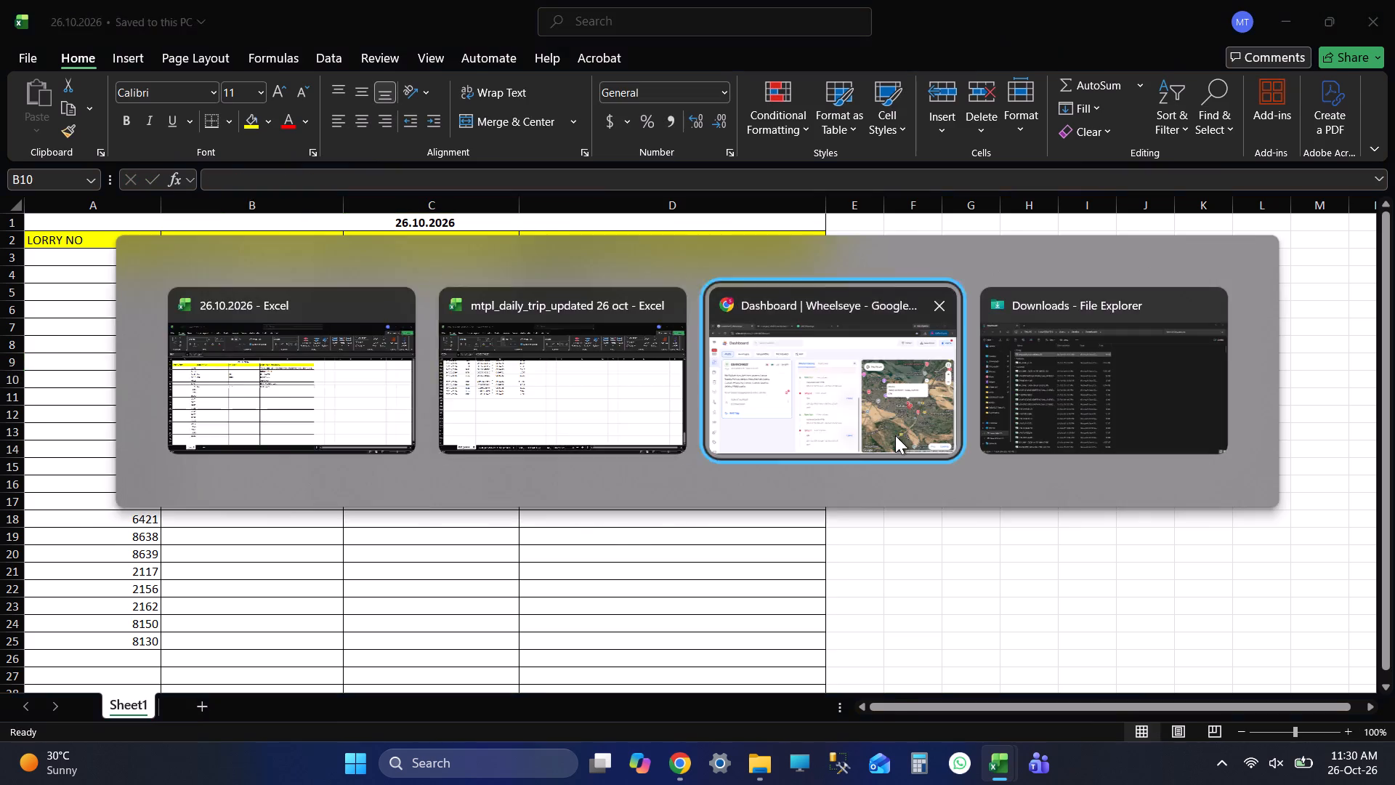
pyautogui.click(673, 405)
pyautogui.scroll(5, 732, 450)
pyautogui.scroll(-1, 732, 450)
pyautogui.scroll(1, 732, 450)
pyautogui.click(668, 447)
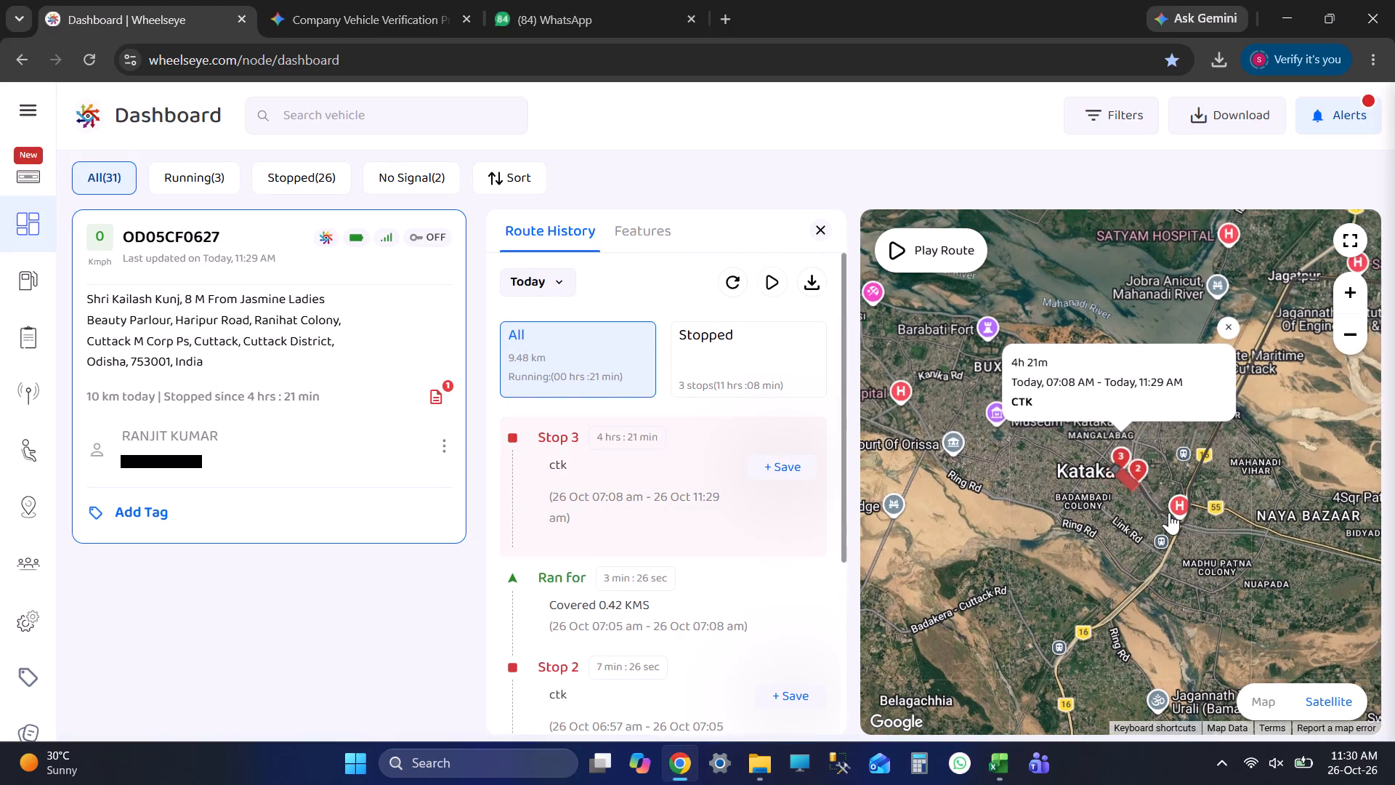
pyautogui.scroll(6, 1165, 505)
pyautogui.hotkey('alt', 'Tab')
pyautogui.hotkey('ctrl', 's')
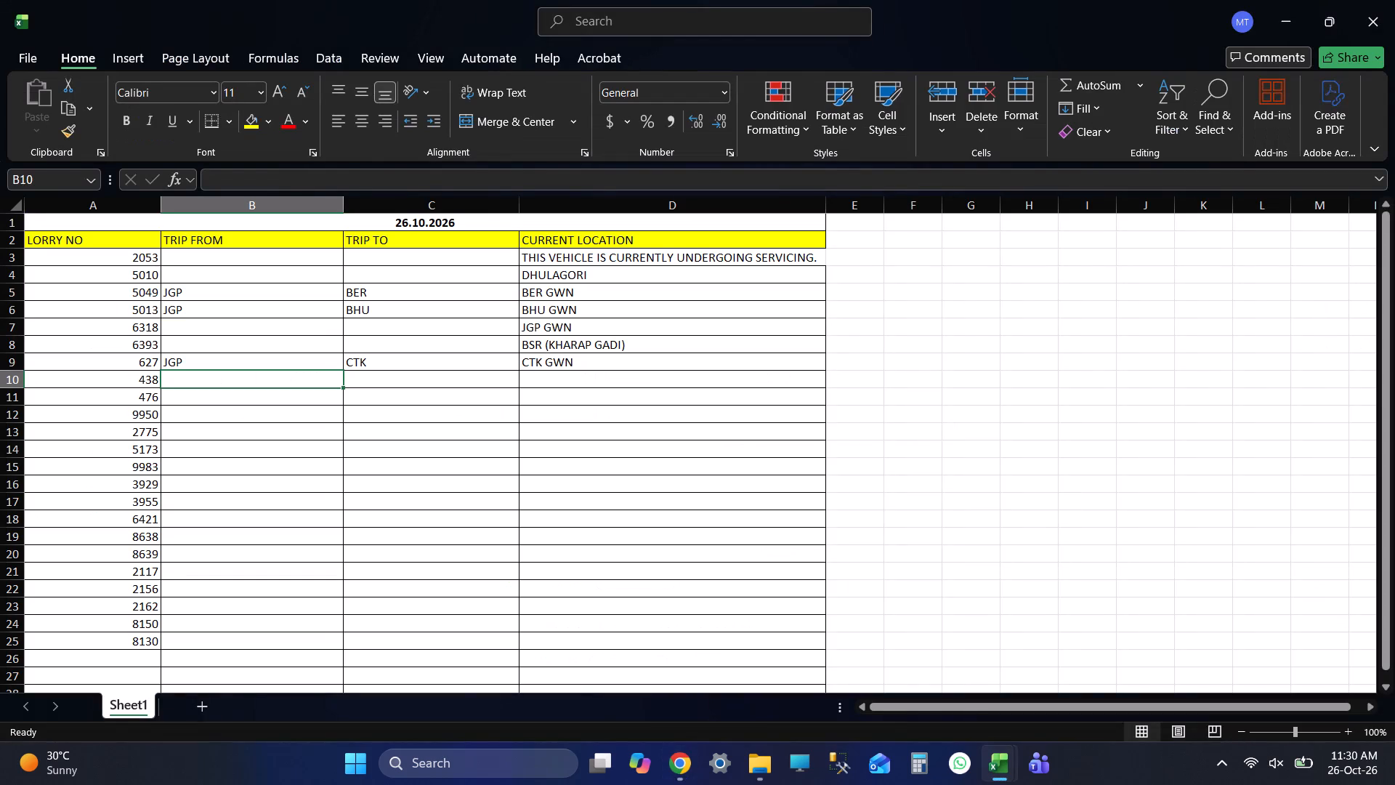
# Switch to Wheelseye, search for vehicle 438, and open its stop in today's route history.
pyautogui.hotkey('alt', 'Tab')
pyautogui.click(319, 125)
pyautogui.write('438')
pyautogui.press('Return')
pyautogui.click(257, 330)
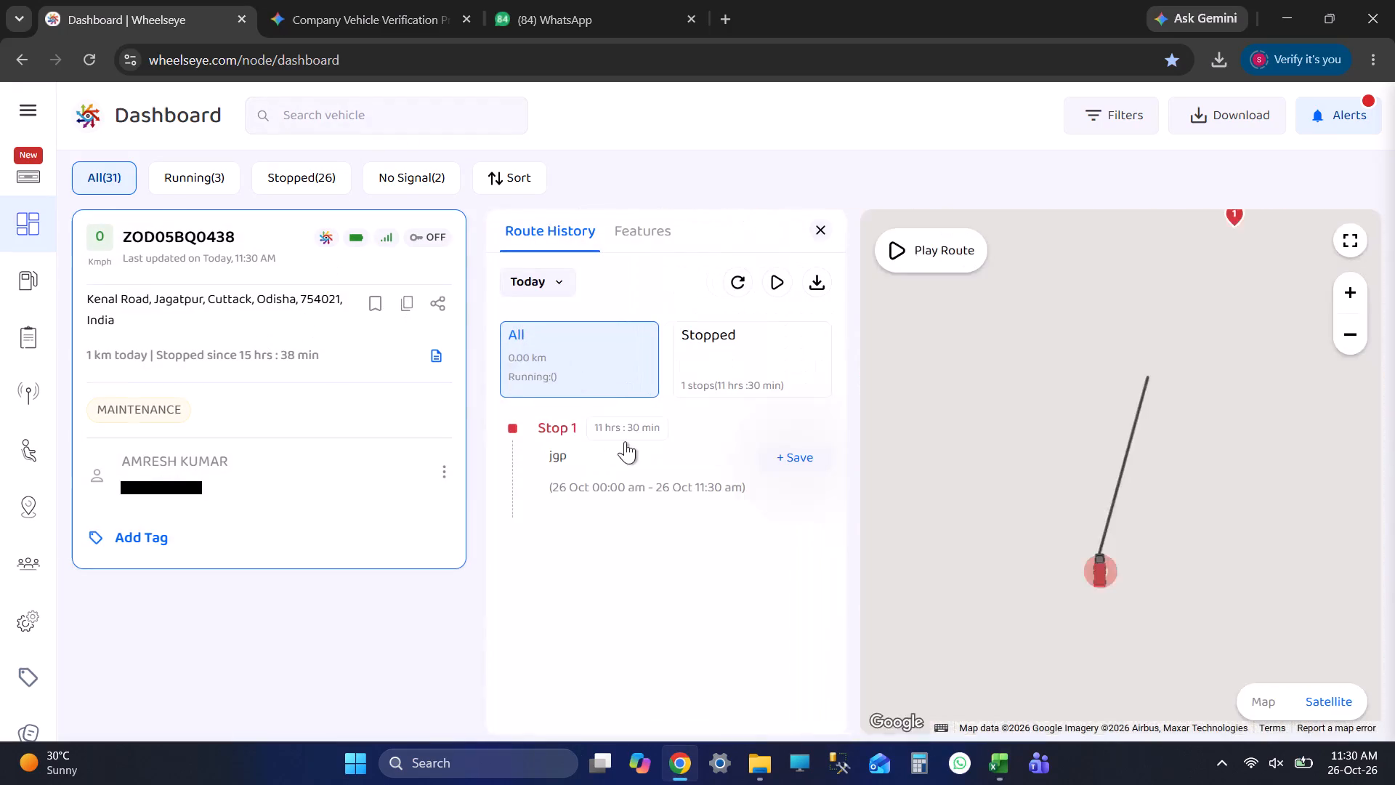
pyautogui.click(625, 438)
# Switch to the 26.10.2026 workbook, enter JGP GWN as lorry 438's current location in D10, and save.
pyautogui.hotkey('alt', 'Tab')
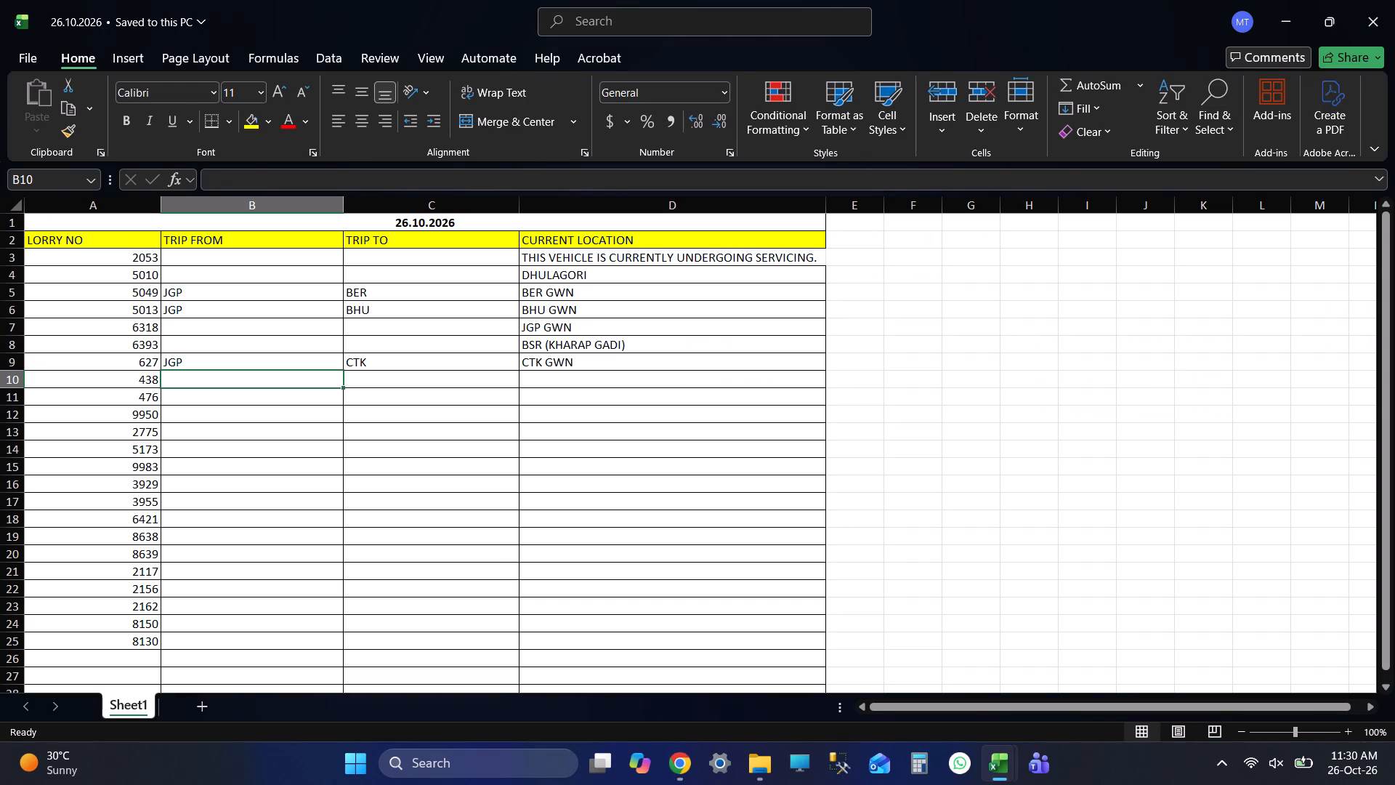
pyautogui.press('Tab')
pyautogui.press('Tab')
pyautogui.write('JGP')
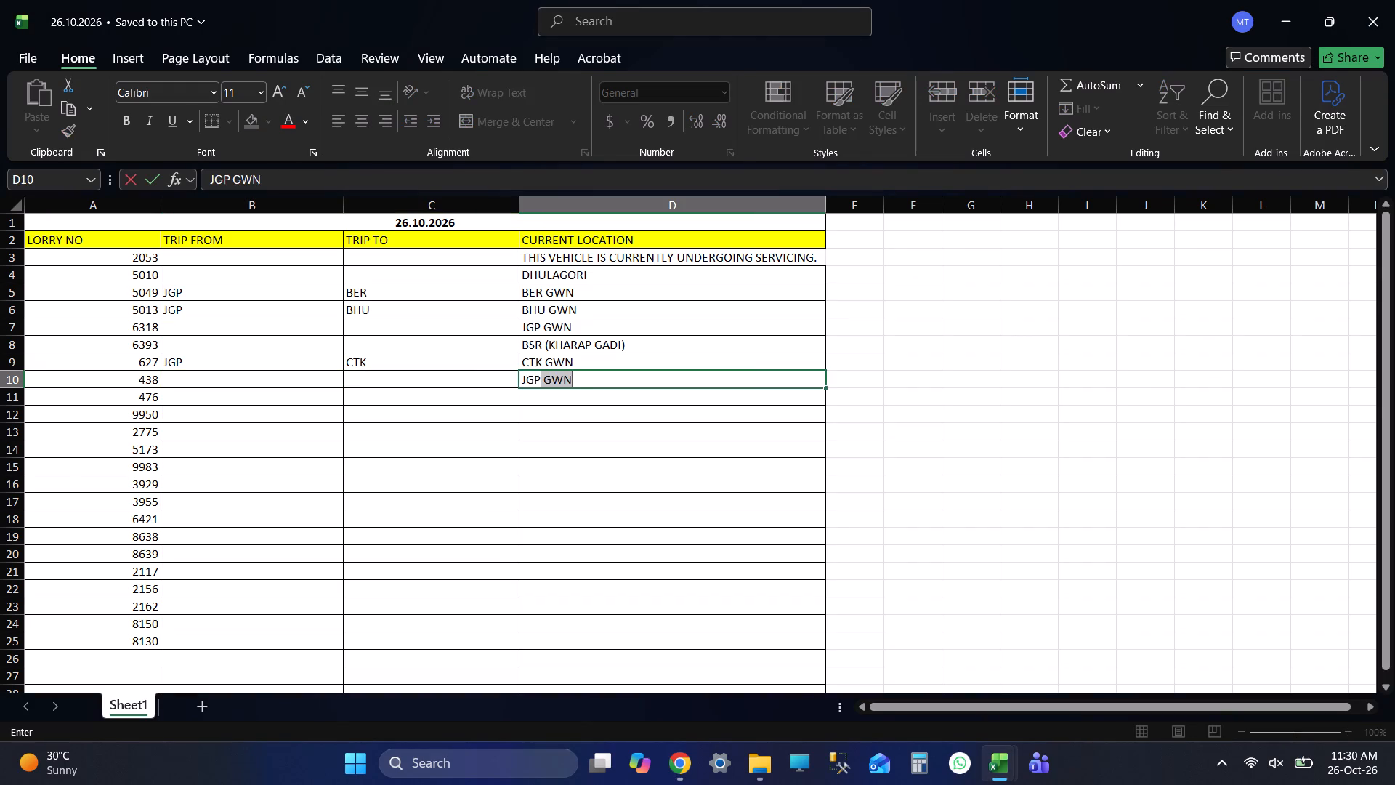
pyautogui.press('Return')
pyautogui.hotkey('ctrl', 's')
# Switch to Wheelseye, search for vehicle 476, and open its stop in today's route history.
pyautogui.hotkey('alt', 'Tab')
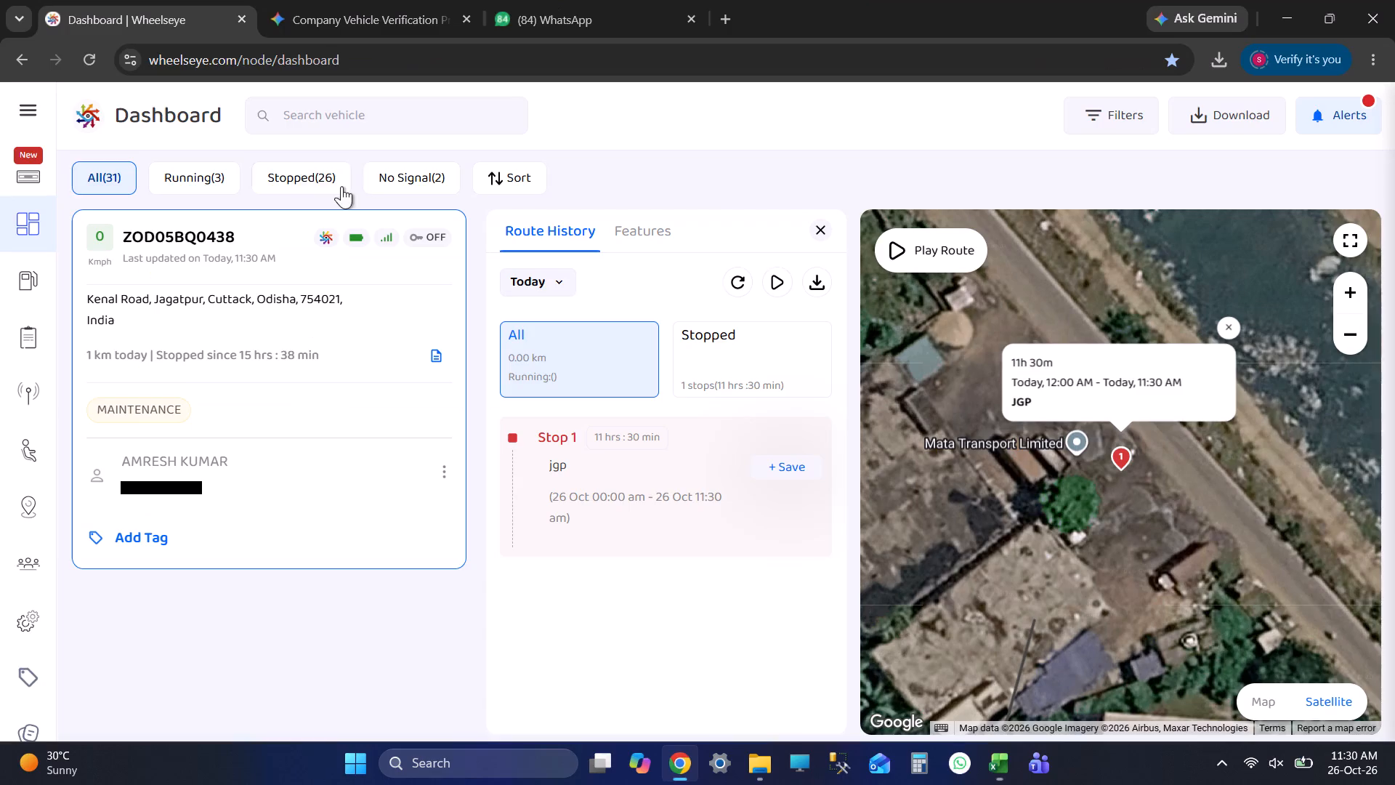
pyautogui.moveTo(378, 134); pyautogui.dragTo(390, 131)
pyautogui.write('476')
pyautogui.press('Return')
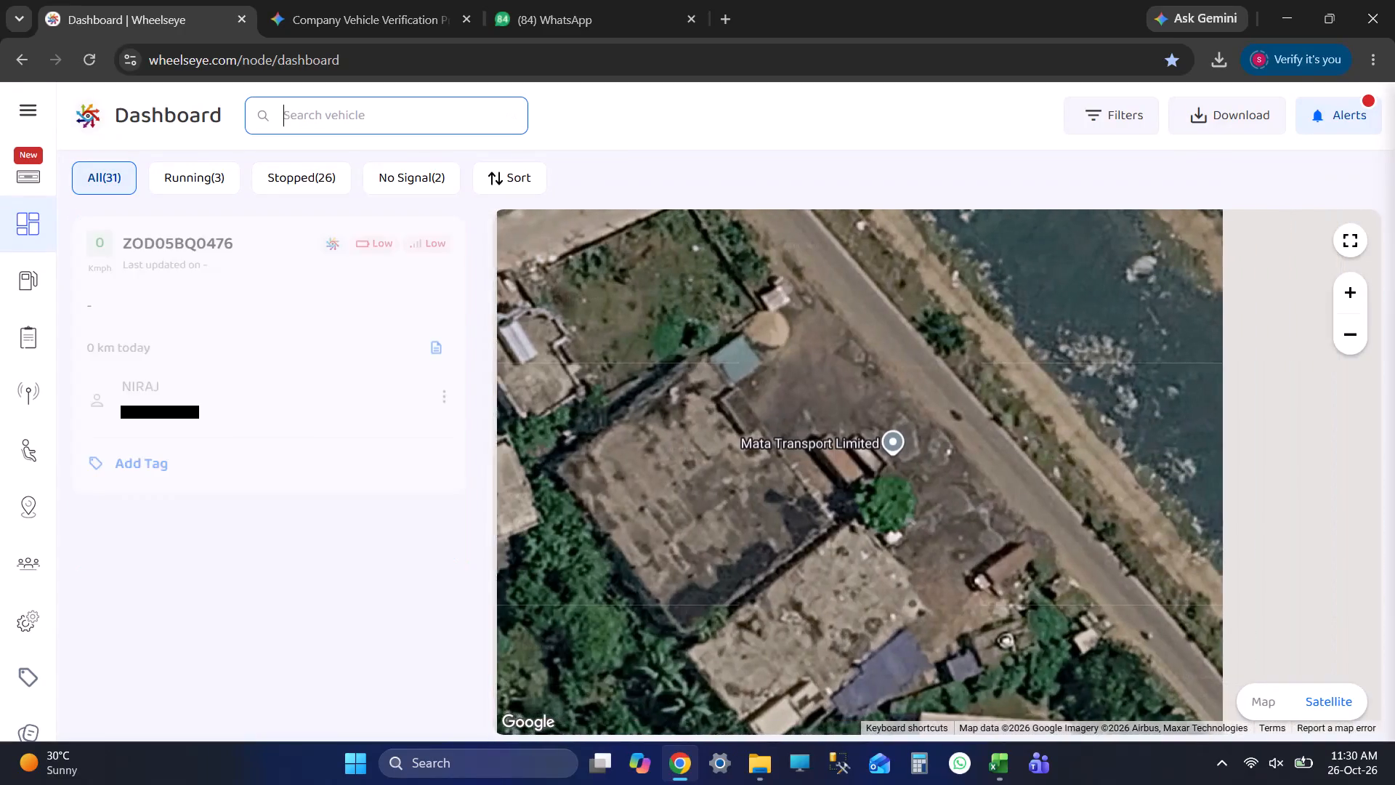
pyautogui.click(210, 339)
pyautogui.hotkey('alt', 'Tab')
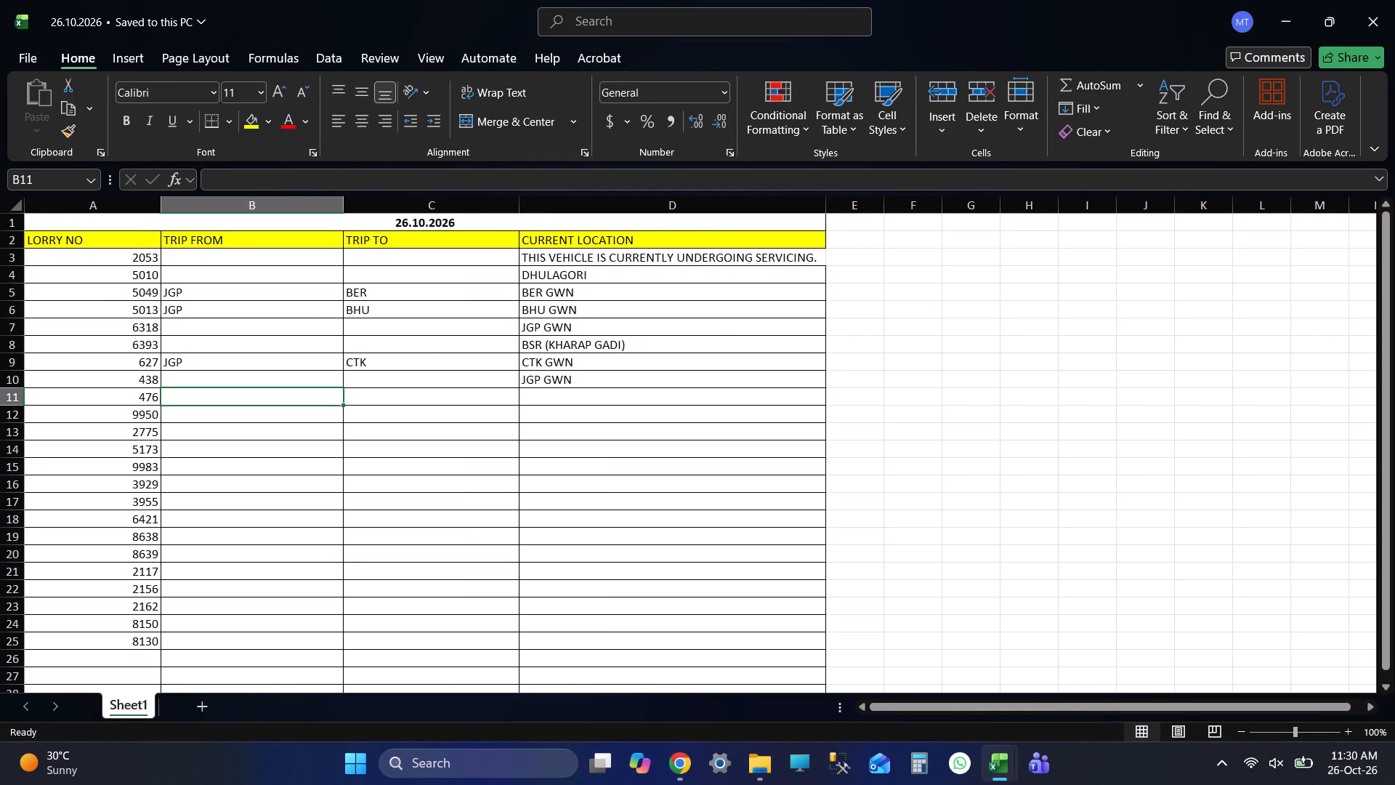
pyautogui.hotkey('alt', 'Tab')
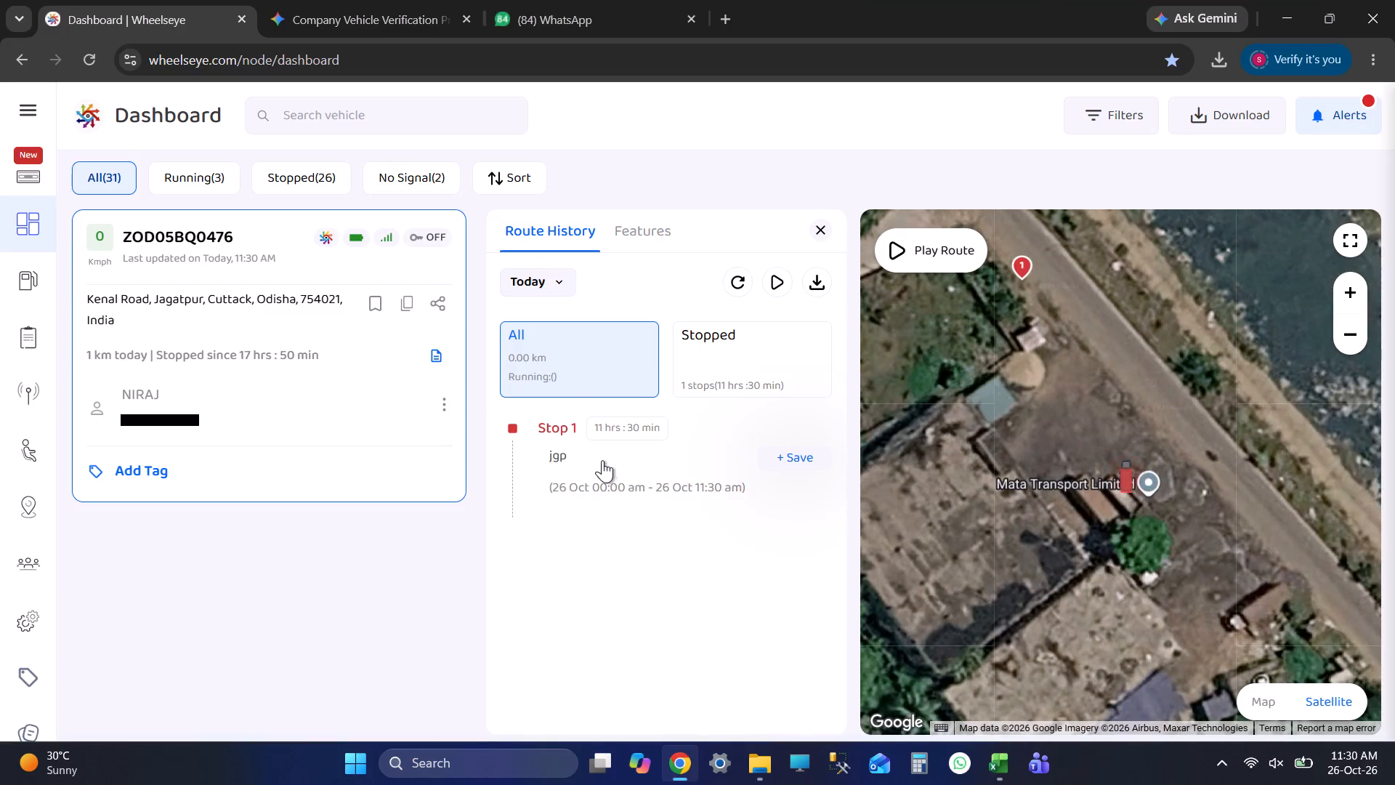
pyautogui.click(602, 460)
# Switch to the 26.10.2026 workbook, enter JGP GWN as lorry 476's current location in D11, and save.
pyautogui.hotkey('alt', 'Tab')
pyautogui.press('Tab')
pyautogui.press('Tab')
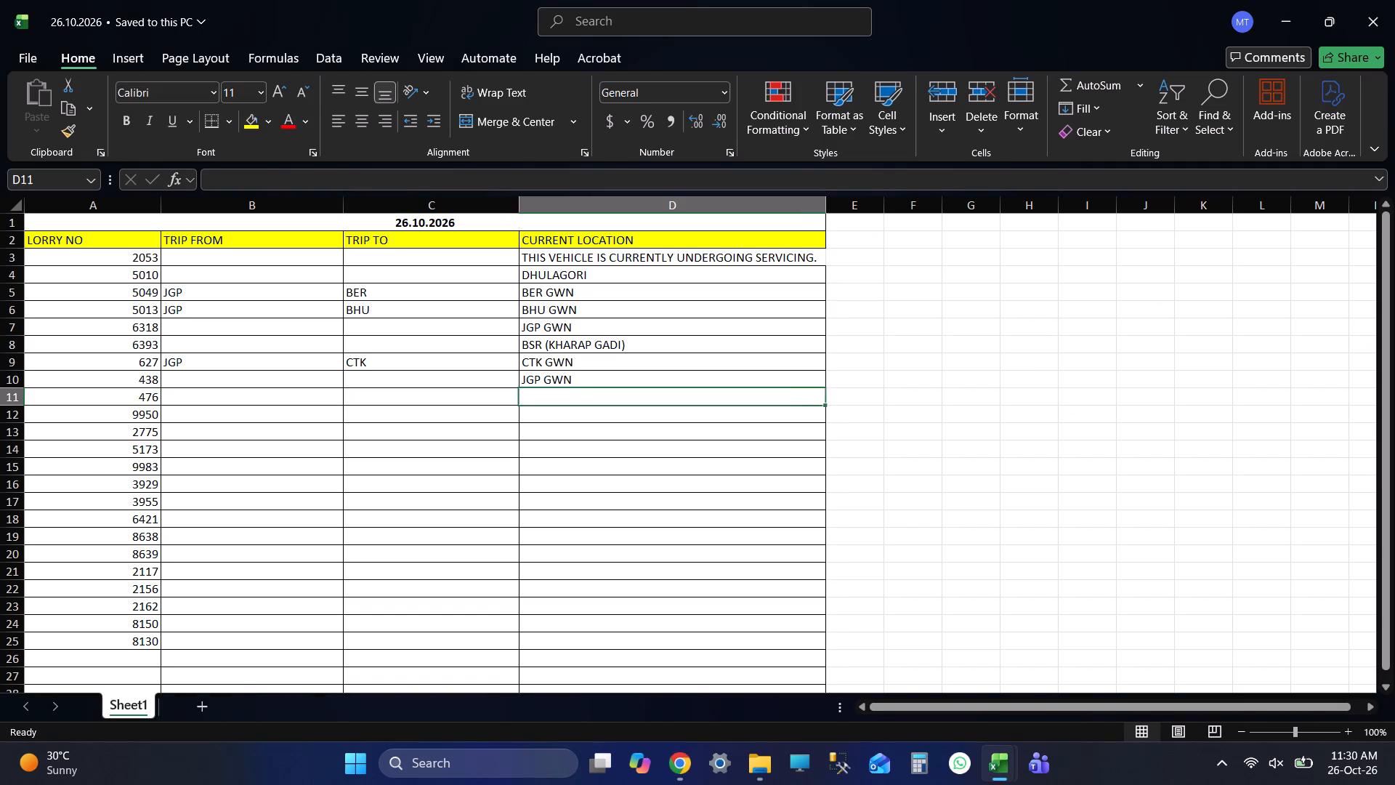
pyautogui.write('JGP')
pyautogui.press('Return')
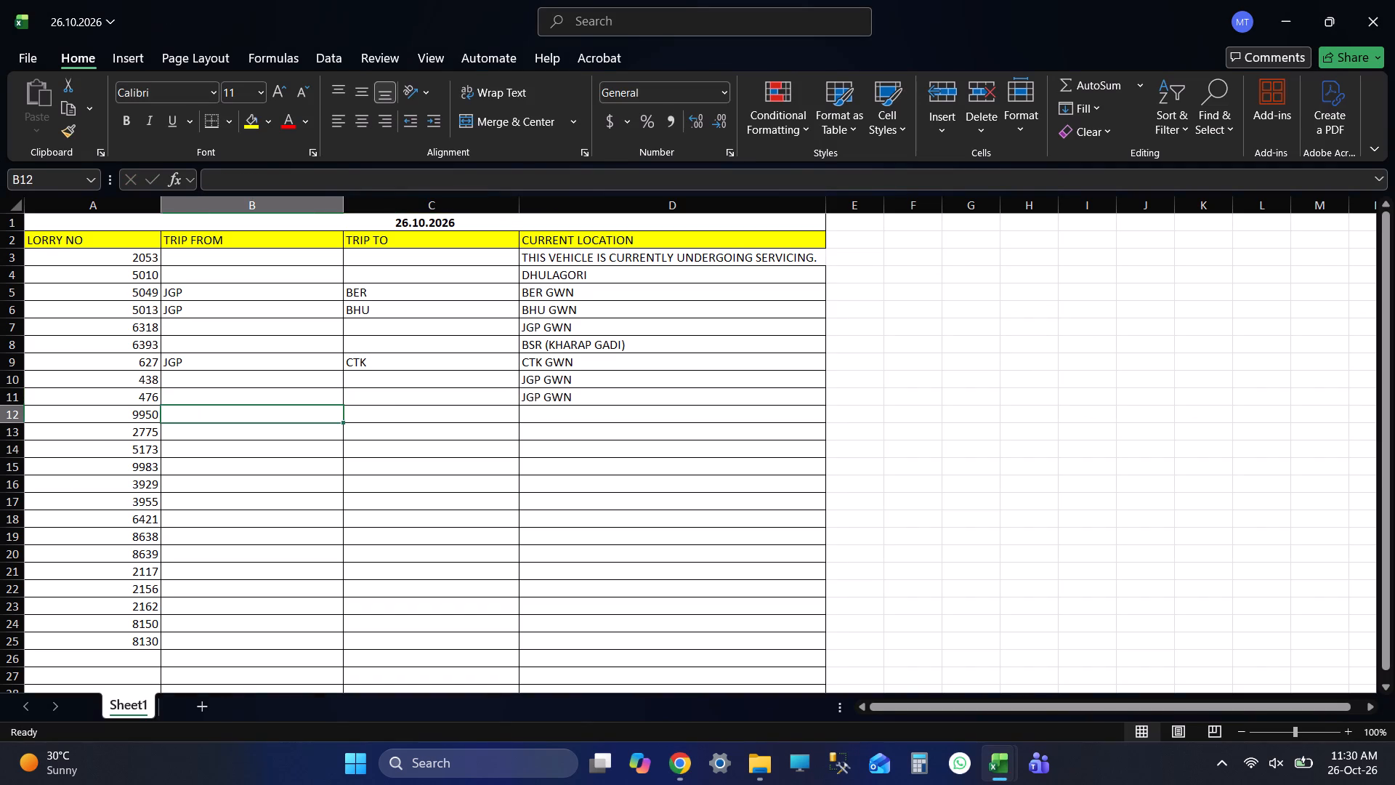
pyautogui.hotkey('ctrl', 's')
pyautogui.hotkey('ctrl', 's')
pyautogui.hotkey('ctrl', 's')
pyautogui.hotkey('alt', 'Tab')
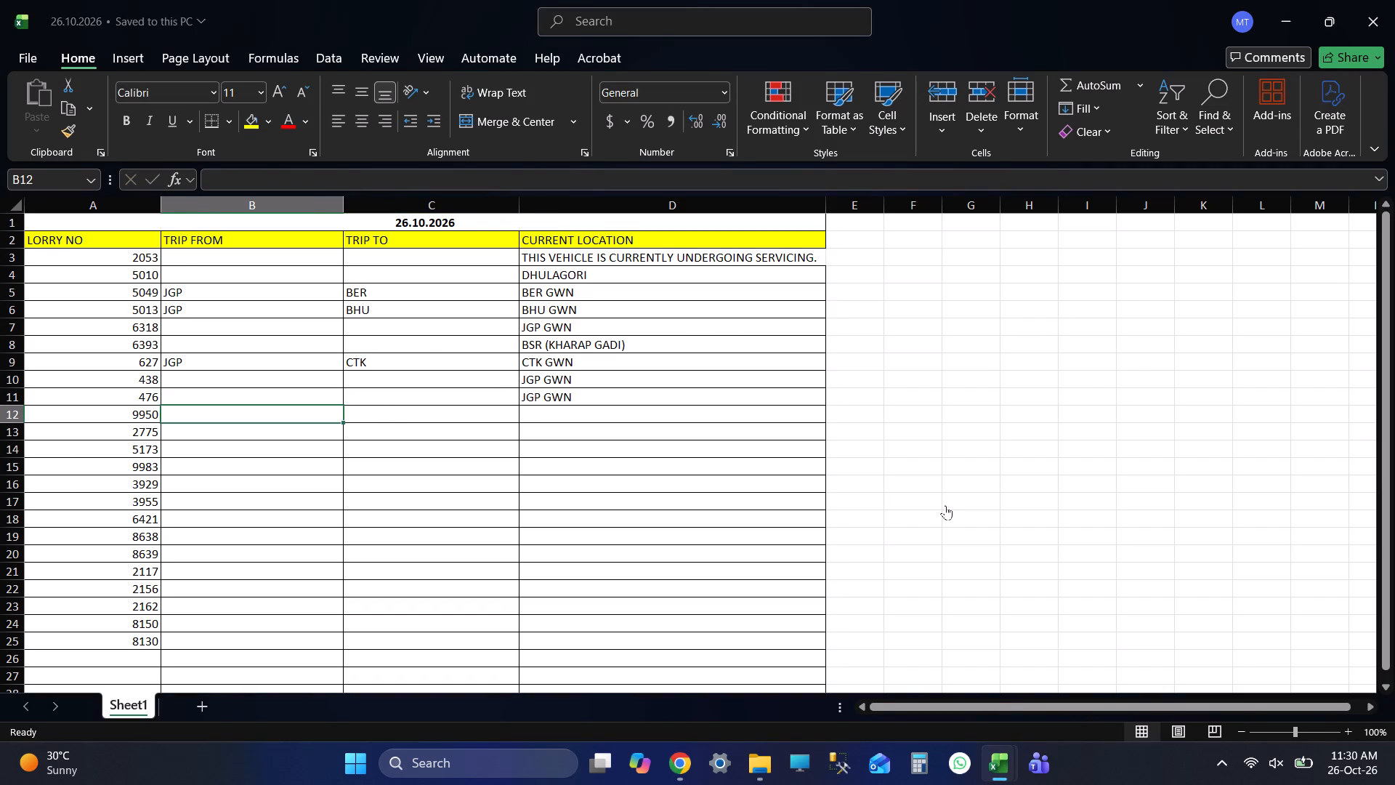
pyautogui.hotkey('alt', 'Tab')
pyautogui.hotkey('ctrl', 's')
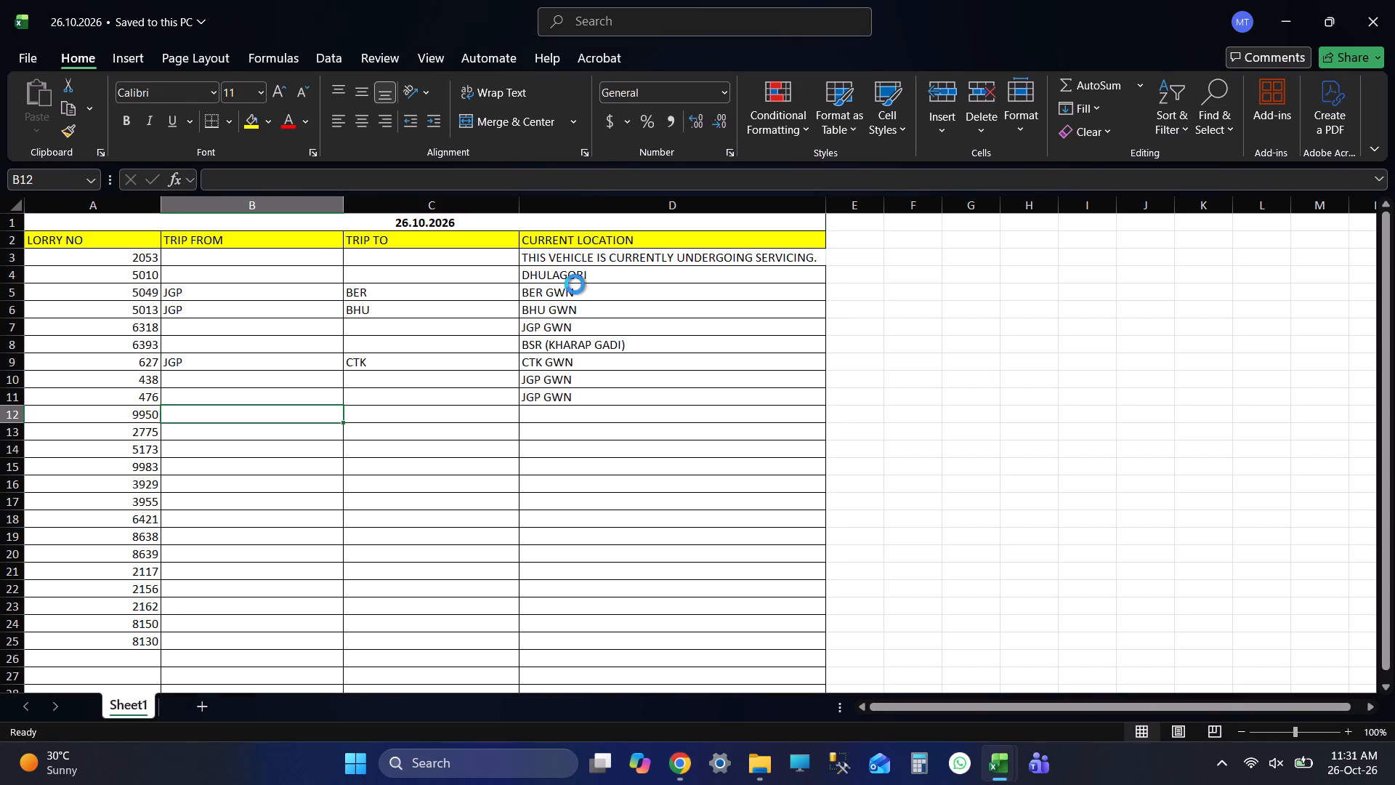
pyautogui.hotkey('ctrl', 's')
pyautogui.hotkey('ctrl', 's')
# Look up vehicle 9950 in Wheelseye and open its stop in today's route history.
pyautogui.hotkey('alt', 'Tab')
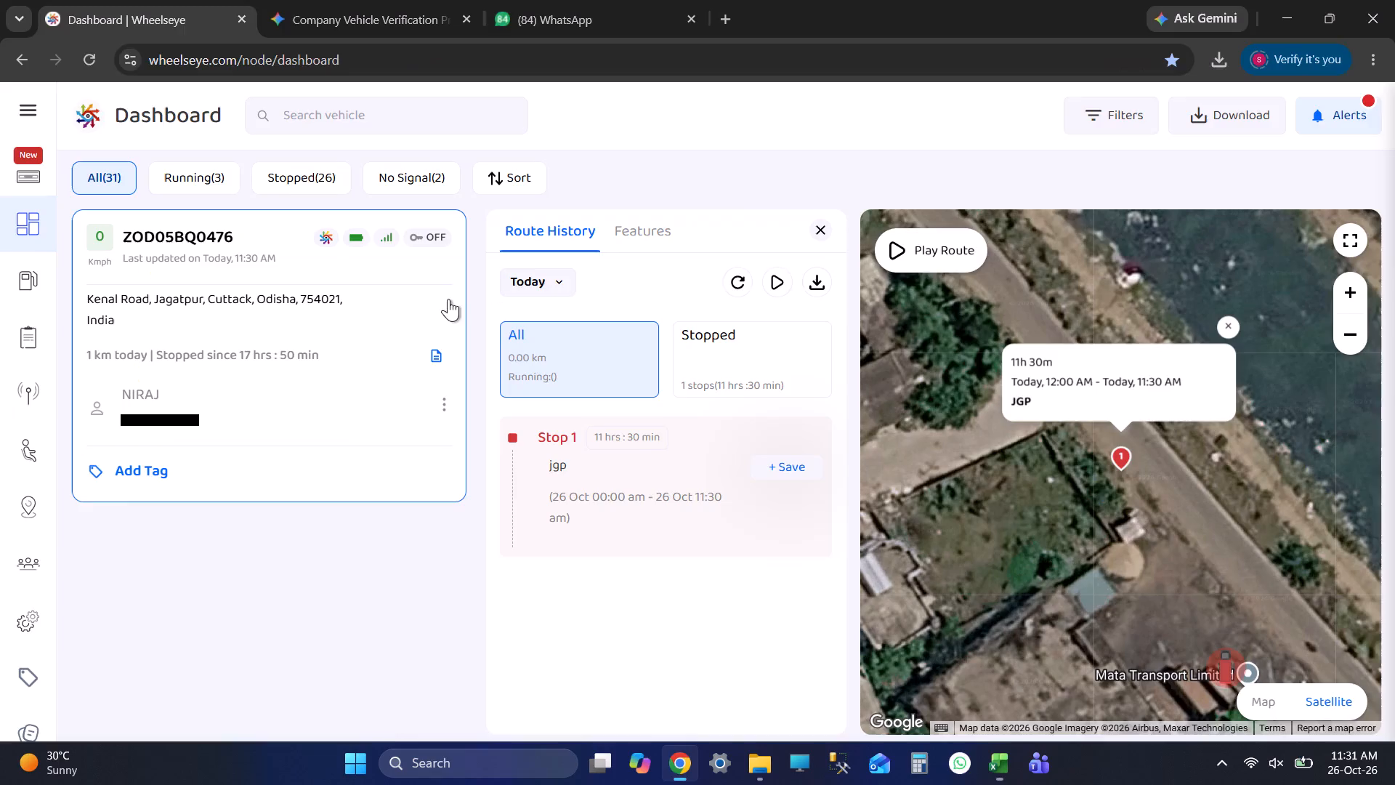
pyautogui.hotkey('alt', 'Tab')
pyautogui.hotkey('shift', 'Tab')
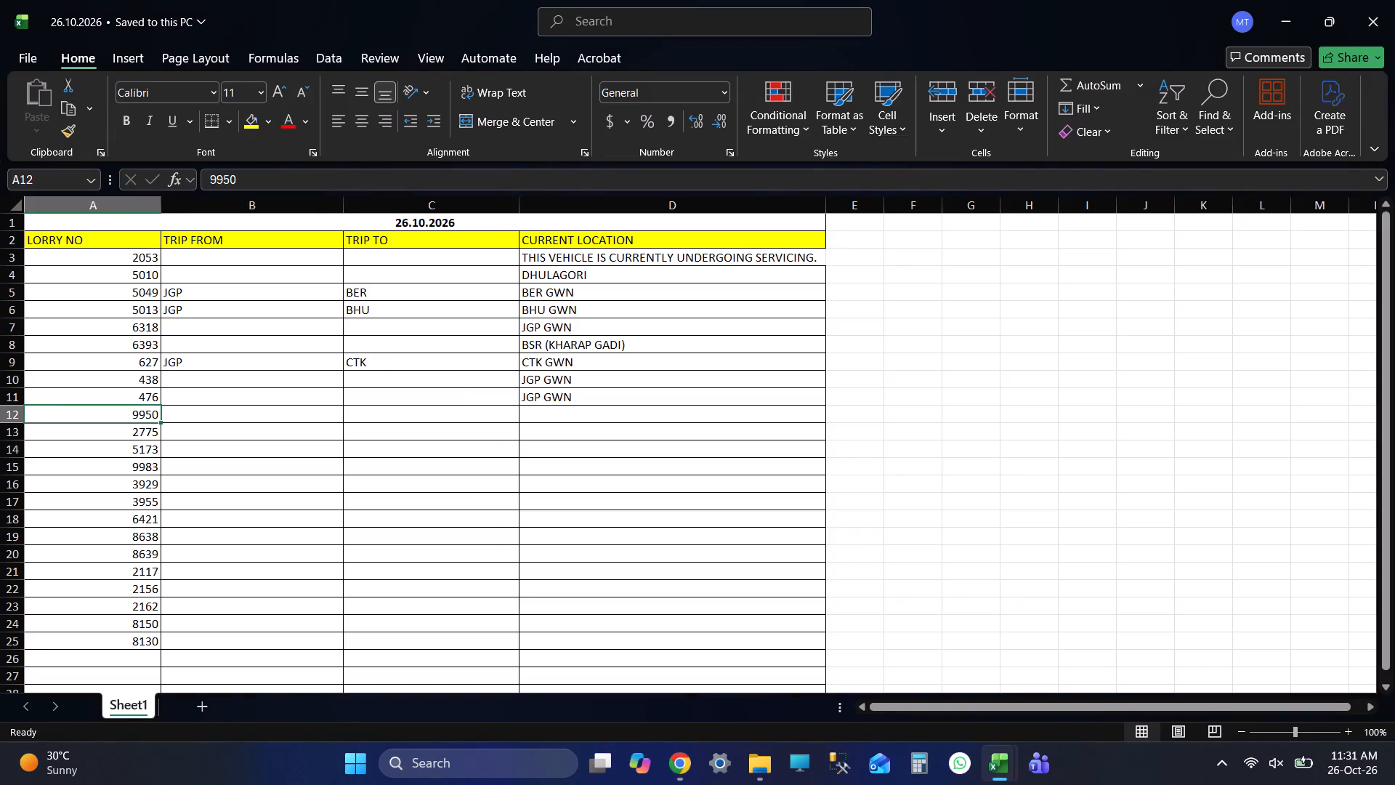
pyautogui.hotkey('alt', 'Tab')
pyautogui.click(379, 78)
pyautogui.click(311, 116)
pyautogui.write('9950')
pyautogui.press('Return')
pyautogui.click(266, 315)
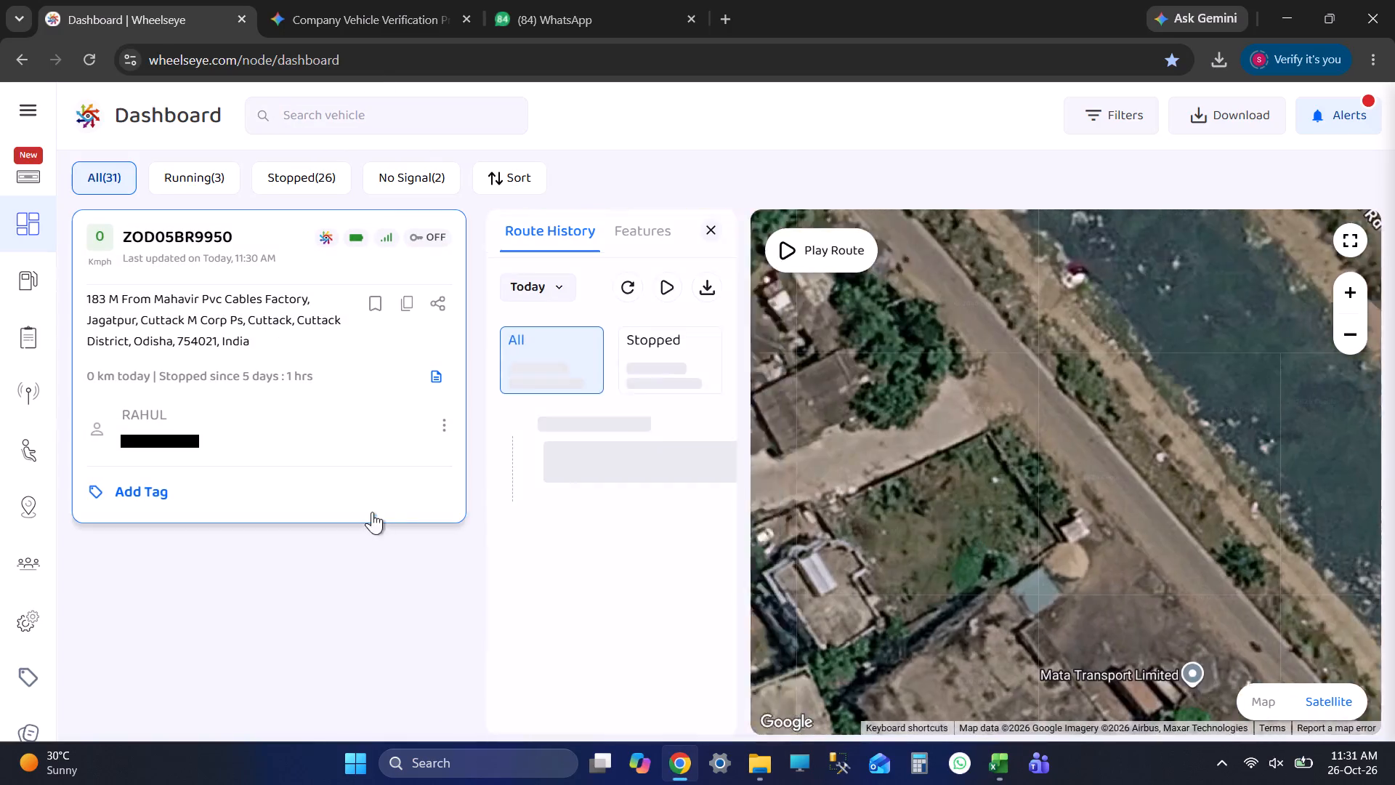
pyautogui.click(633, 479)
# Switch to the 26.10.2026 workbook, enter JGP GWN as lorry 9950's current location in D12, and save.
pyautogui.hotkey('alt', 'Tab')
pyautogui.press('Tab')
pyautogui.press('Tab')
pyautogui.press('Tab')
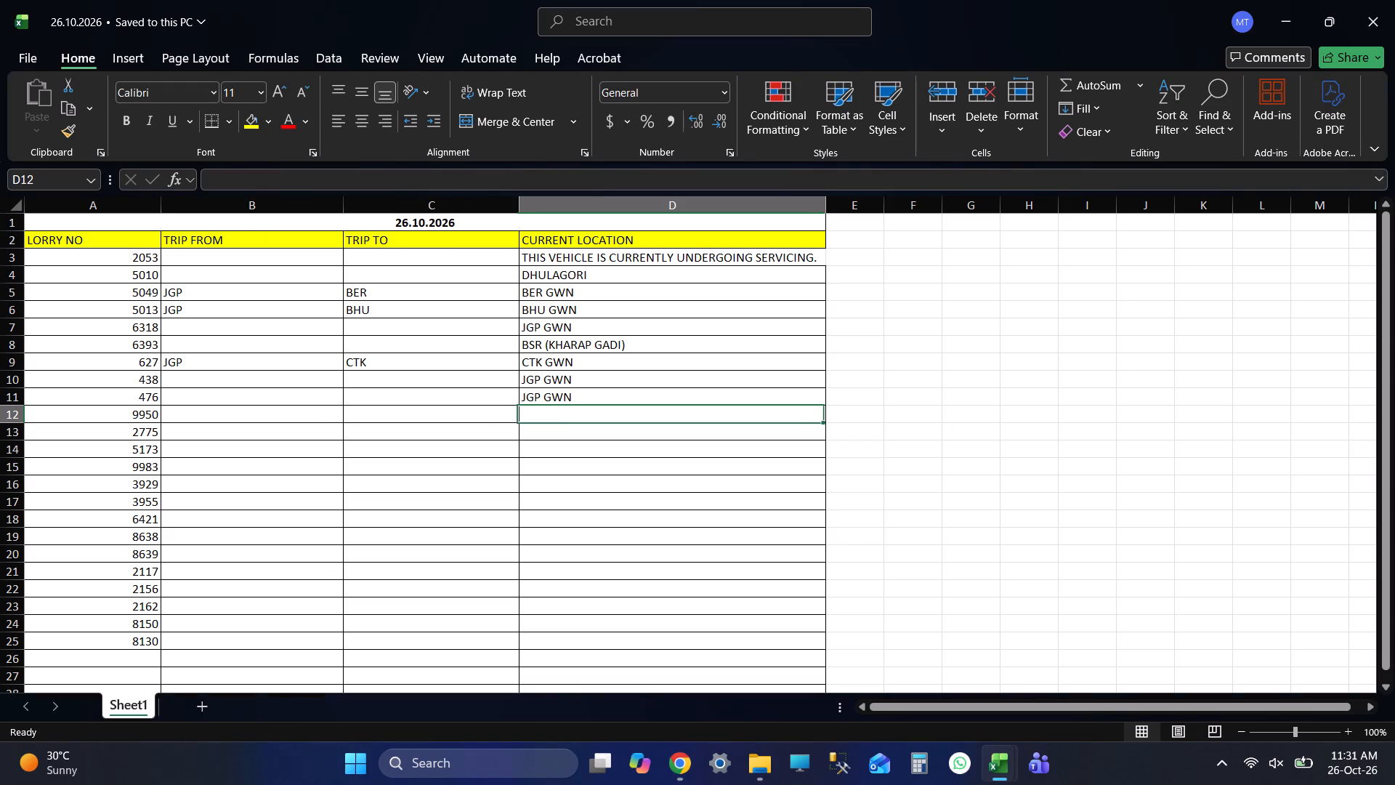
pyautogui.write('JGP')
pyautogui.press('Return')
pyautogui.hotkey('ctrl', 's')
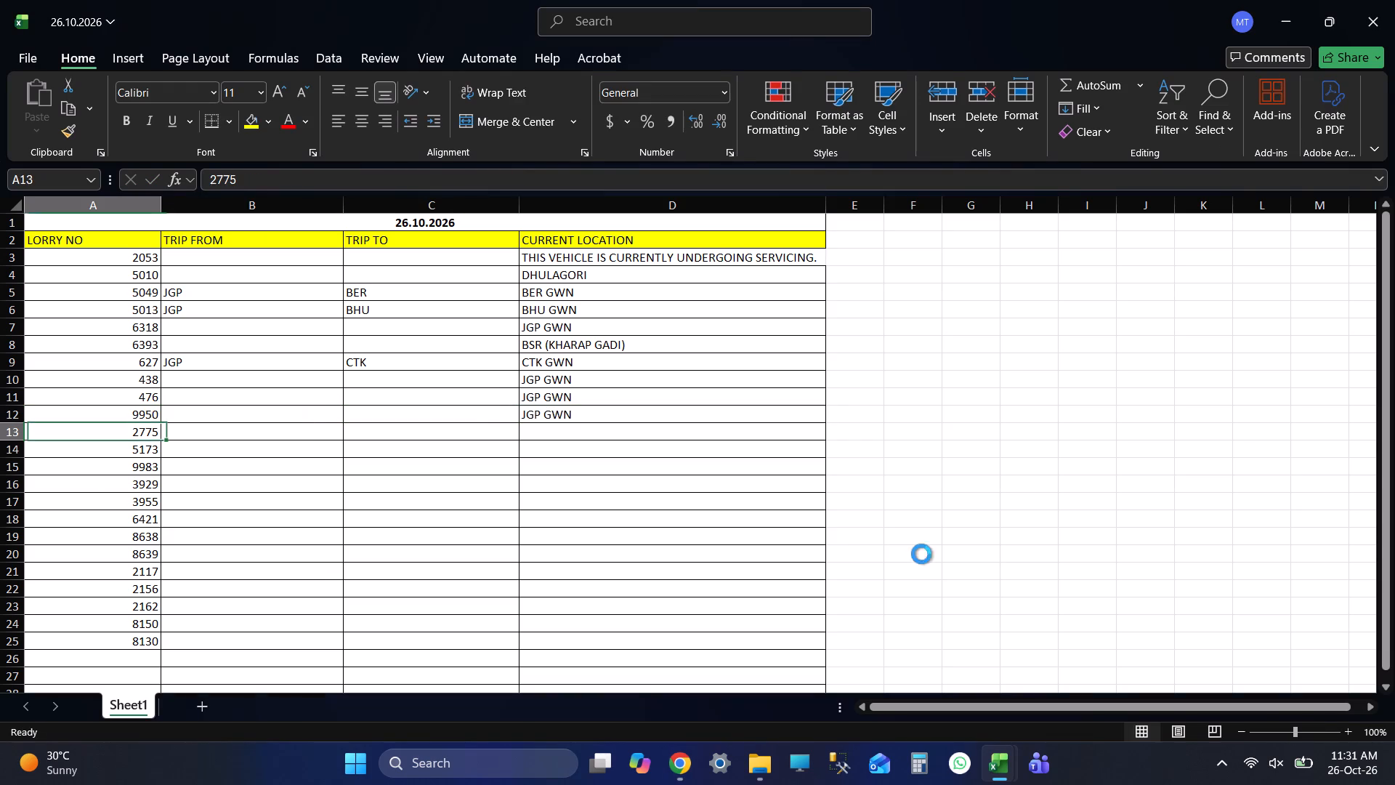
pyautogui.hotkey('ctrl', 's')
# Switch to Wheelseye, search for vehicle 2775, and open its route history for today.
pyautogui.hotkey('alt', 'Tab')
pyautogui.click(426, 121)
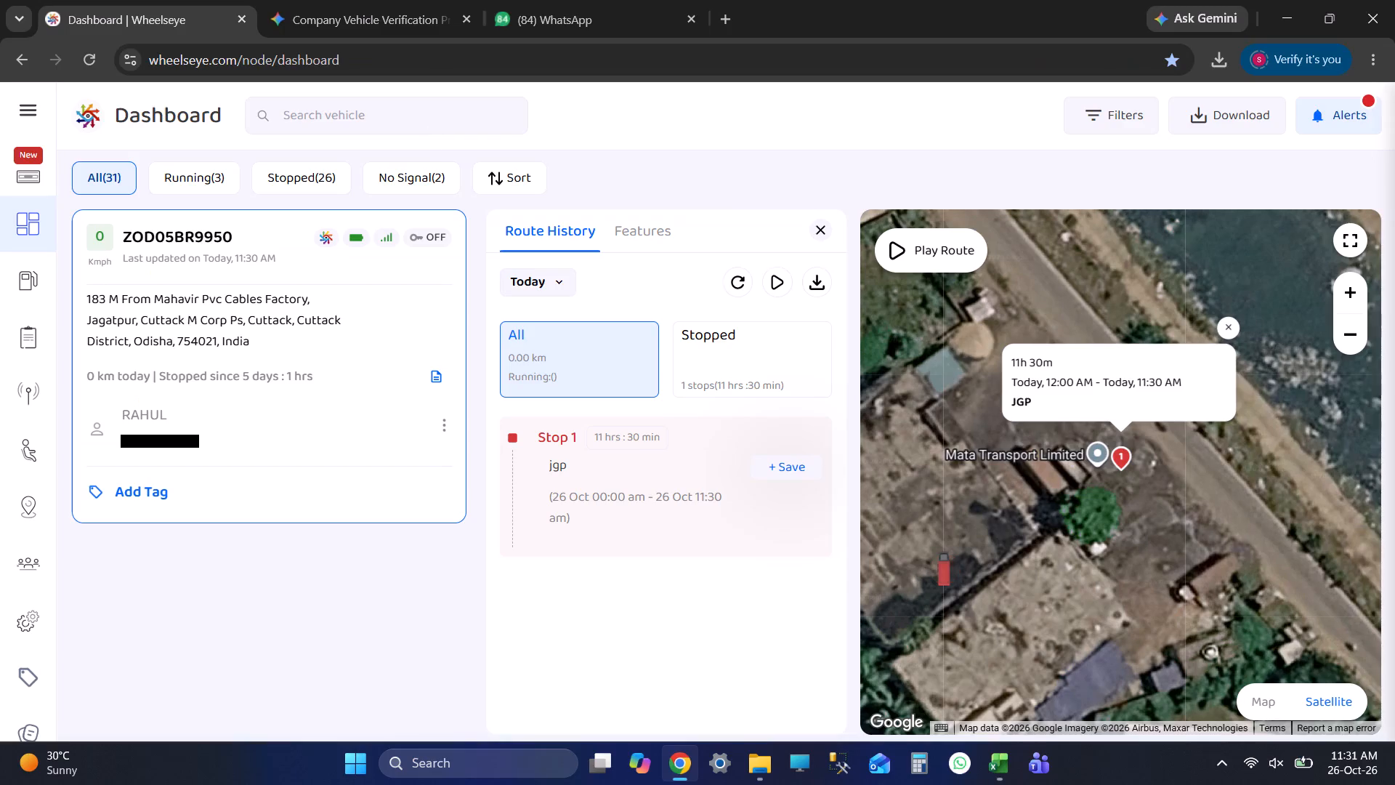
pyautogui.write('27775')
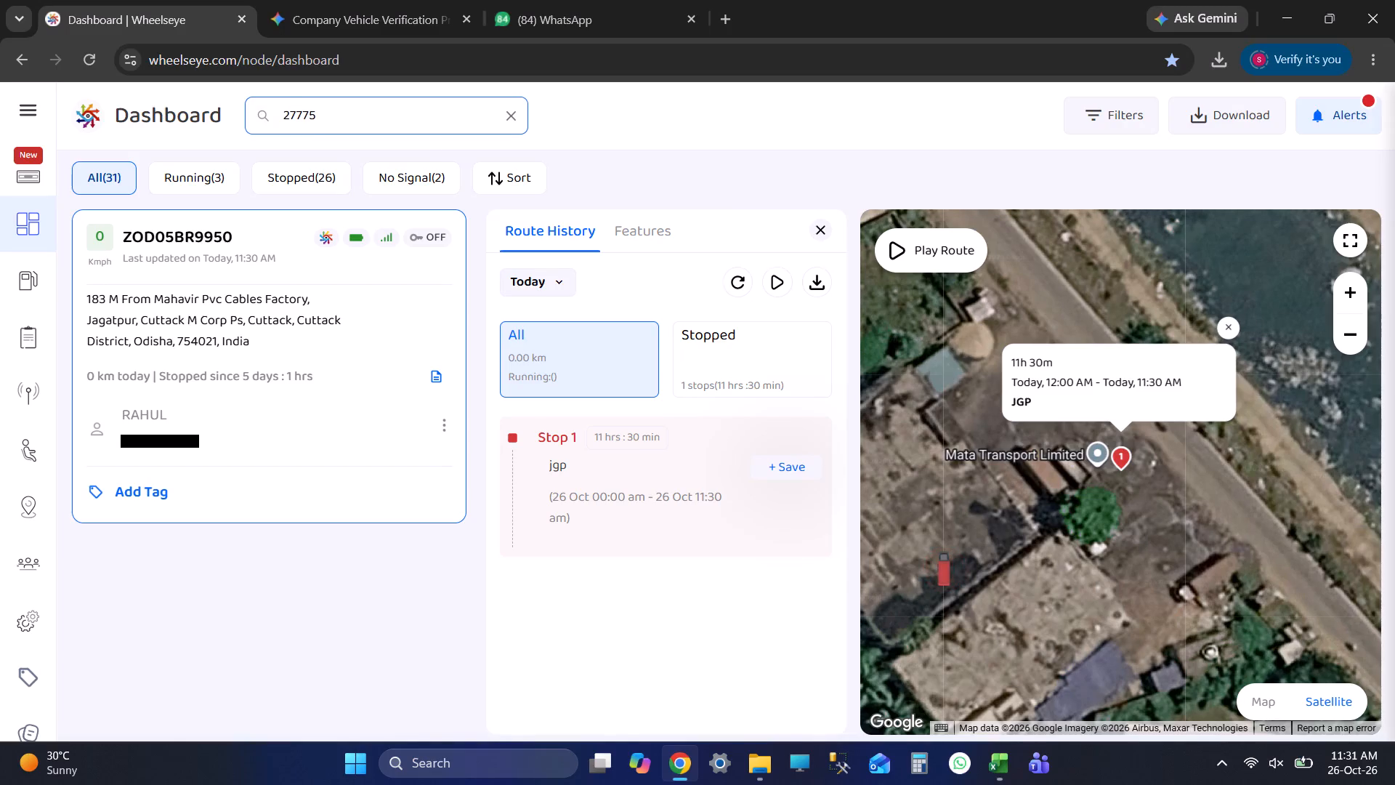
pyautogui.press('BackSpace')
pyautogui.press('BackSpace')
pyautogui.press('5')
pyautogui.press('Return')
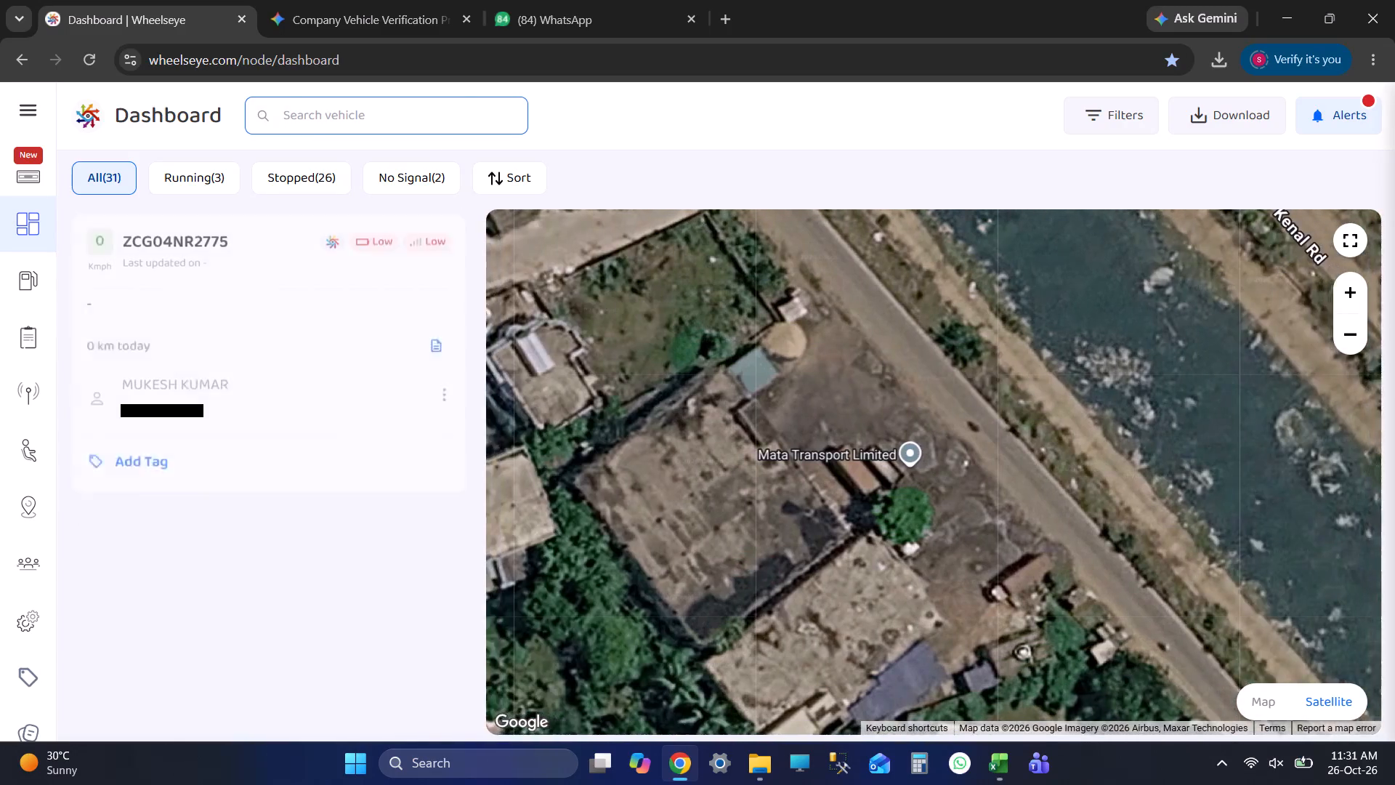
pyautogui.click(302, 270)
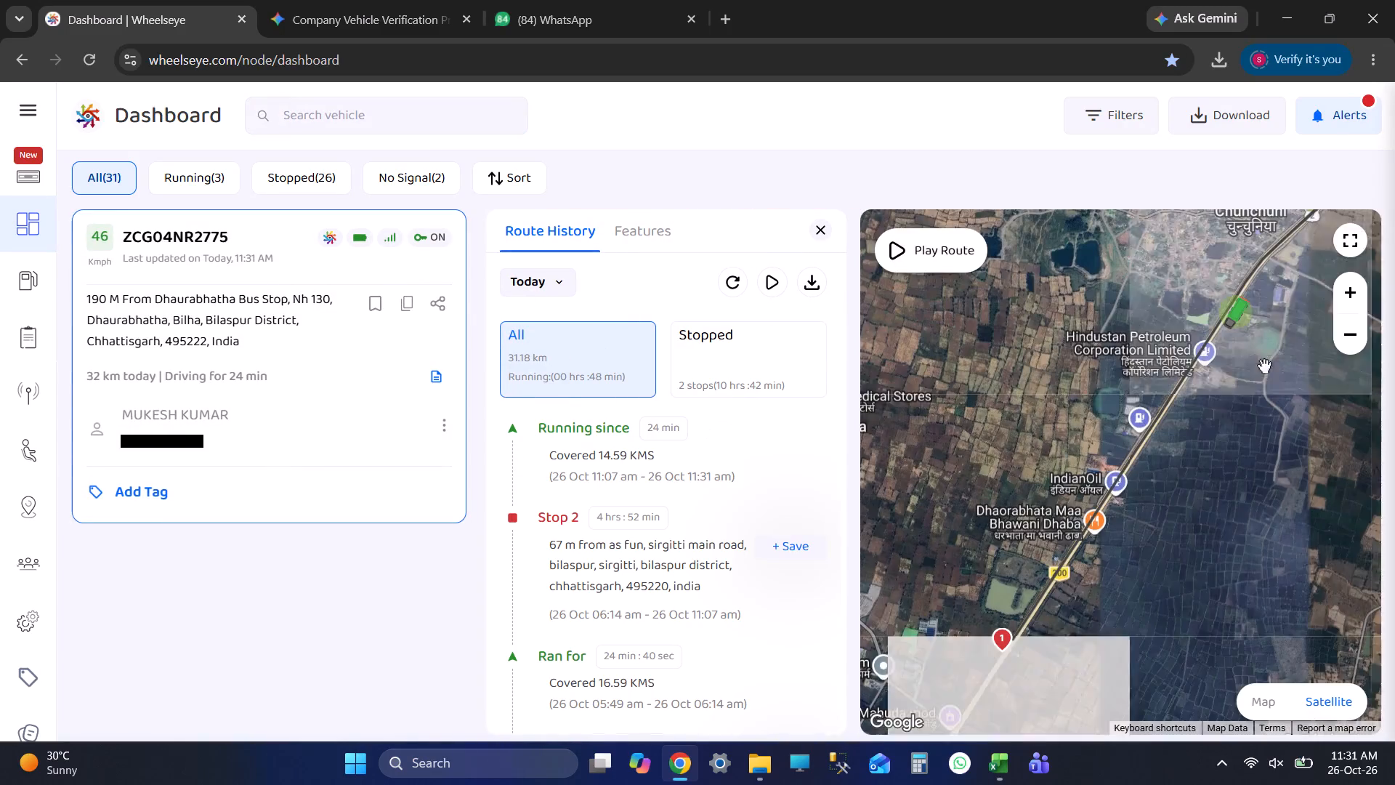
# Examine lorry 2775's route and the places around its current position on the map.
pyautogui.moveTo(1256, 377); pyautogui.dragTo(1226, 412)
pyautogui.scroll(-11, 1226, 415)
pyautogui.scroll(1, 1227, 464)
pyautogui.scroll(-2, 1227, 464)
pyautogui.moveTo(1227, 464); pyautogui.dragTo(1154, 592)
pyautogui.scroll(-3, 1162, 578)
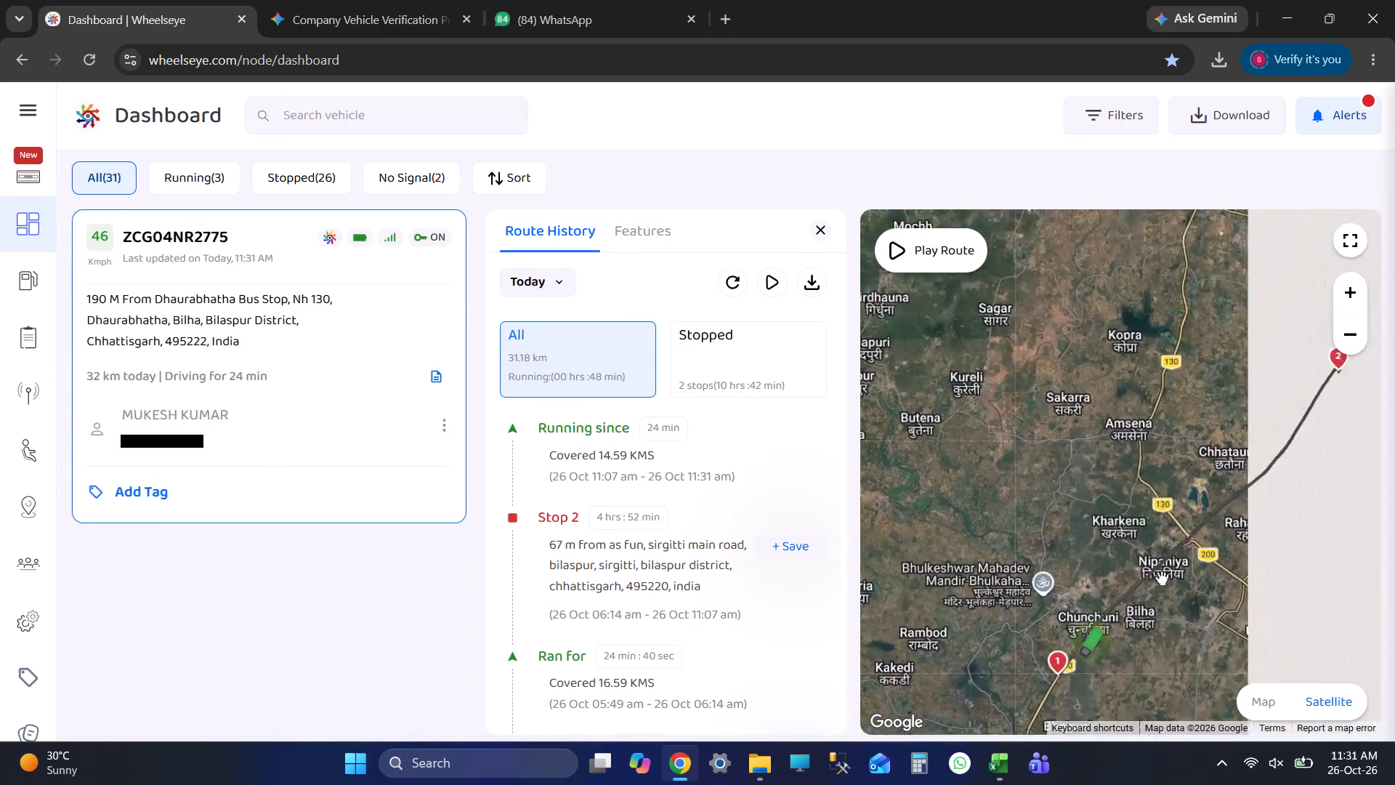
pyautogui.scroll(-2, 1162, 578)
pyautogui.moveTo(1163, 541); pyautogui.dragTo(1152, 471)
pyautogui.scroll(-8, 1151, 460)
pyautogui.moveTo(1162, 498); pyautogui.dragTo(1179, 472)
# Switch to the 26.10.2026 workbook, enter lorry 2775's trip from BILASHPUR in B13 to RAIPUR in C13, and save.
pyautogui.hotkey('alt', 'Tab')
pyautogui.press('Tab')
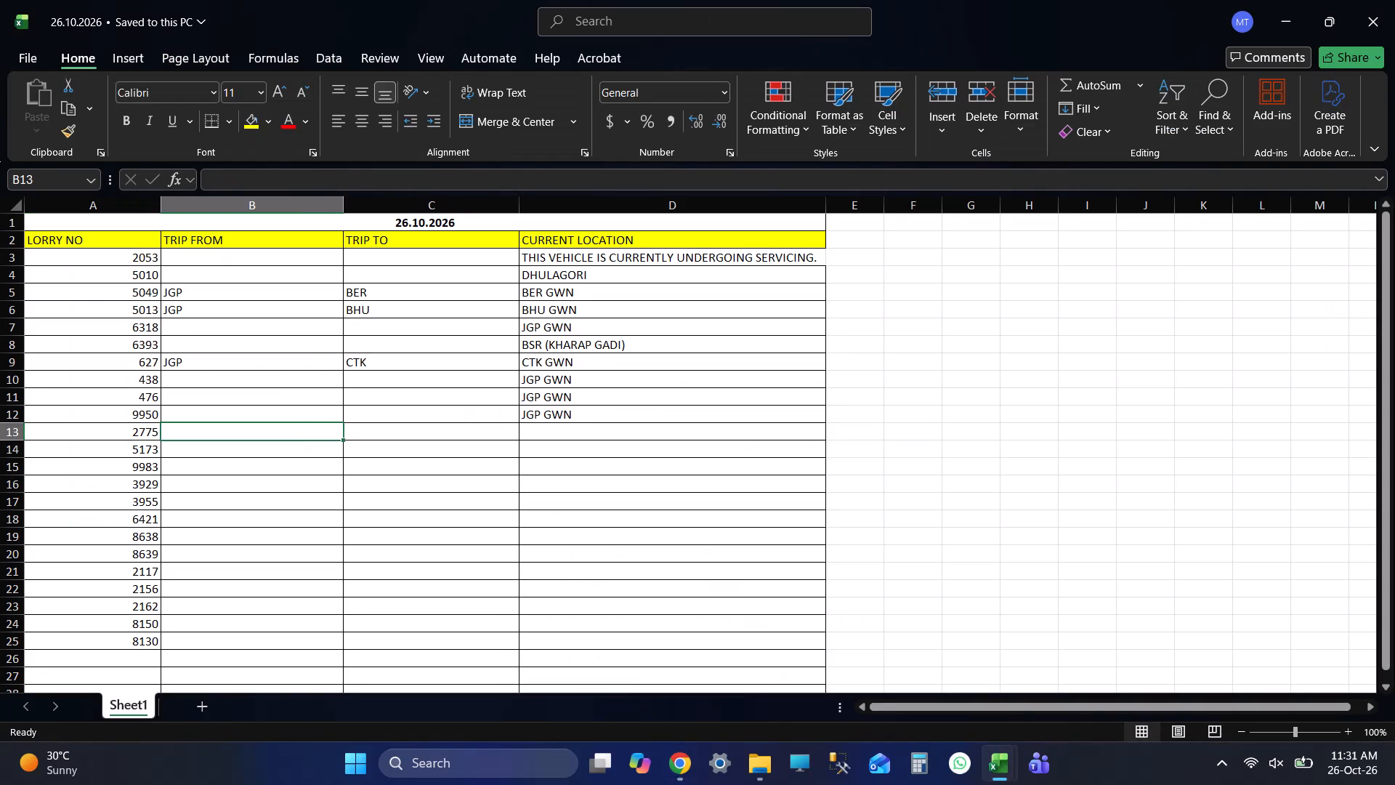
pyautogui.write('BS')
pyautogui.press('BackSpace')
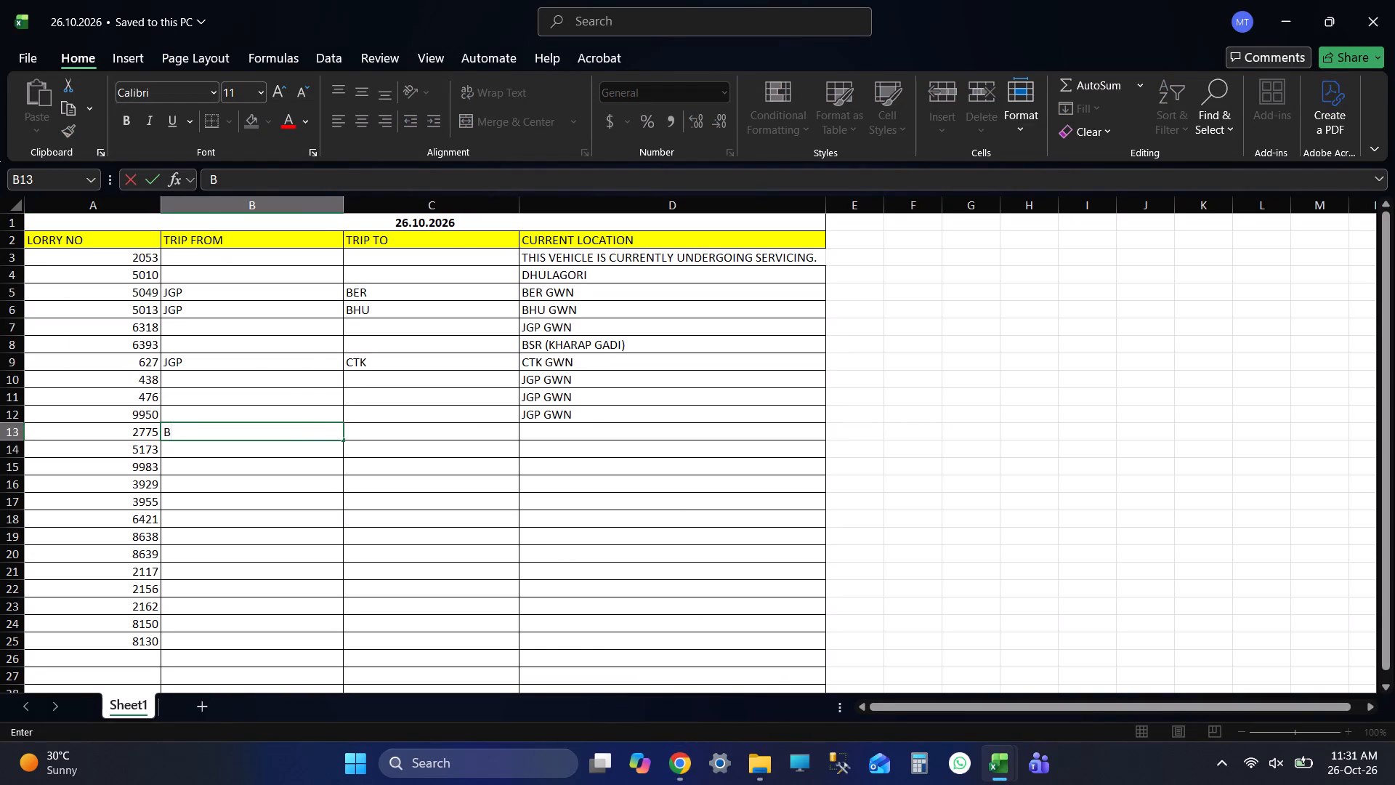
pyautogui.write('LS')
pyautogui.press('Tab')
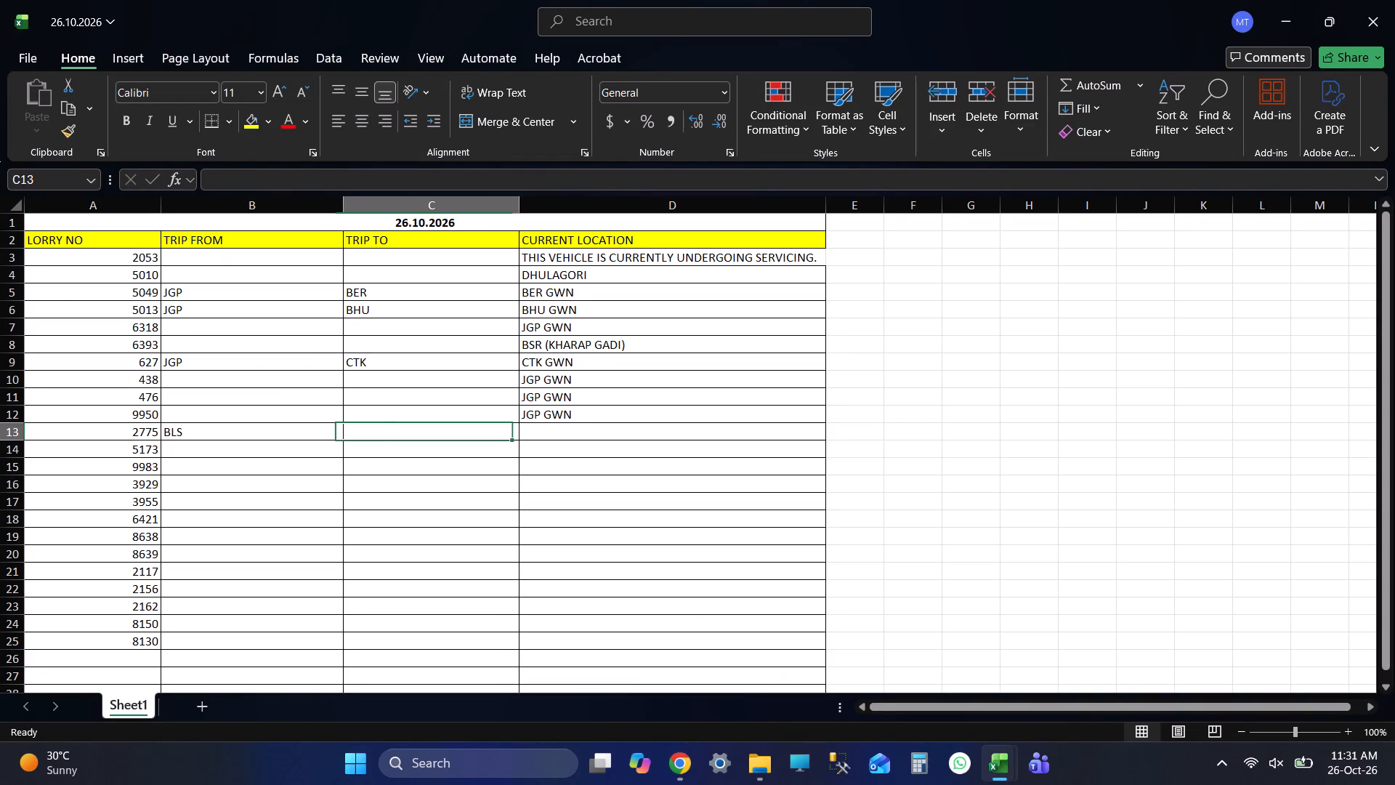
pyautogui.hotkey('shift', 'Tab')
pyautogui.write('BILASHPUR')
pyautogui.press('Tab')
pyautogui.write('RAIPUTR')
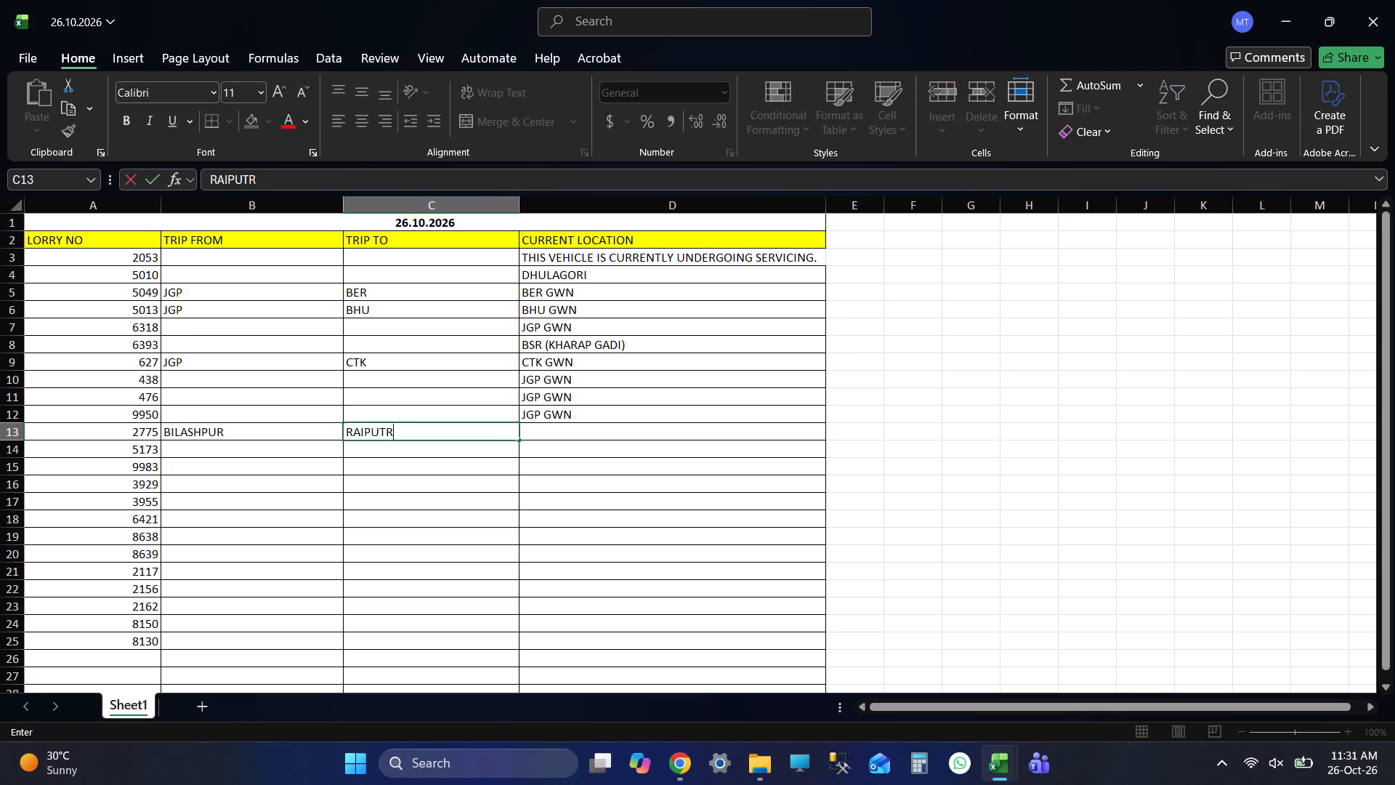
pyautogui.press('BackSpace')
pyautogui.press('BackSpace')
pyautogui.press('r')
pyautogui.press('Return')
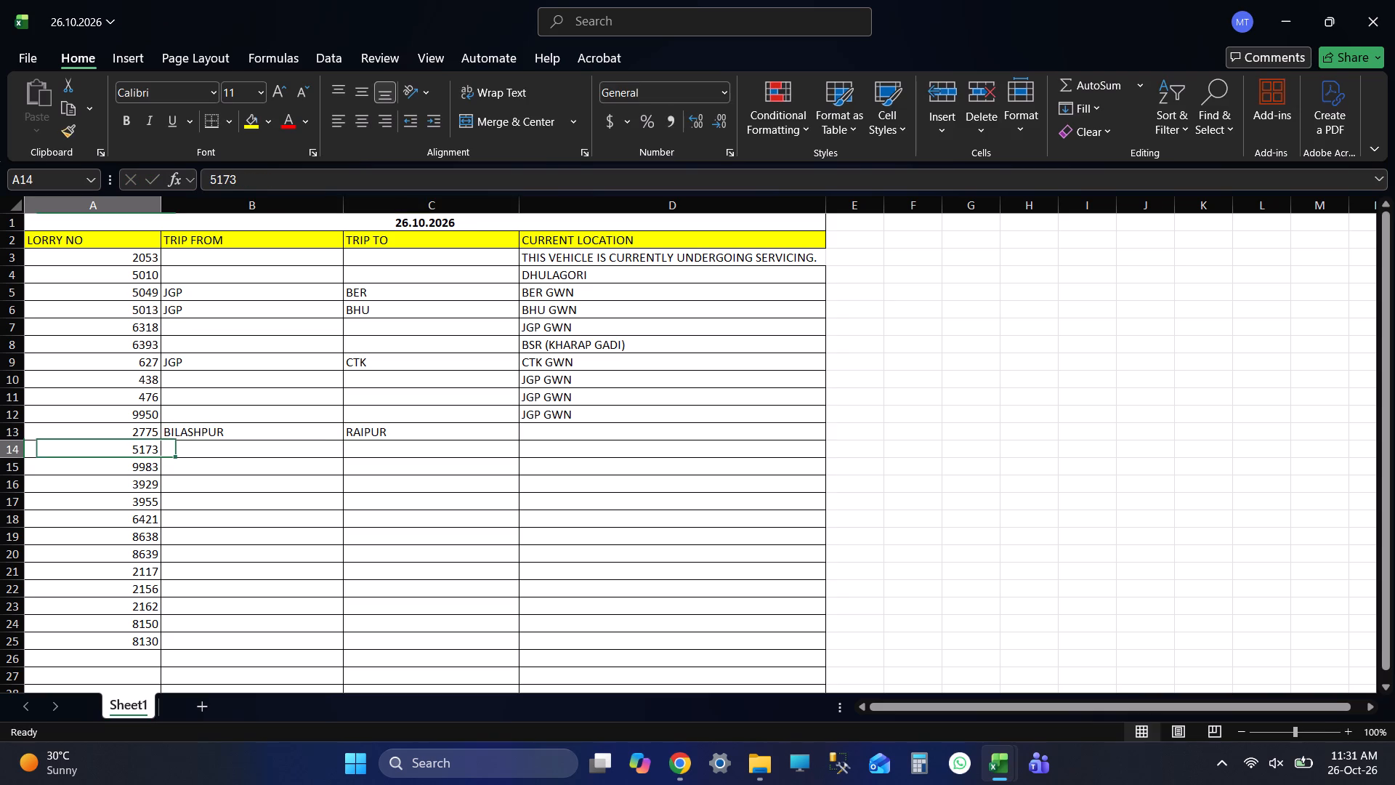
pyautogui.hotkey('ctrl', 's')
pyautogui.hotkey('ctrl', 's')
pyautogui.click(459, 429)
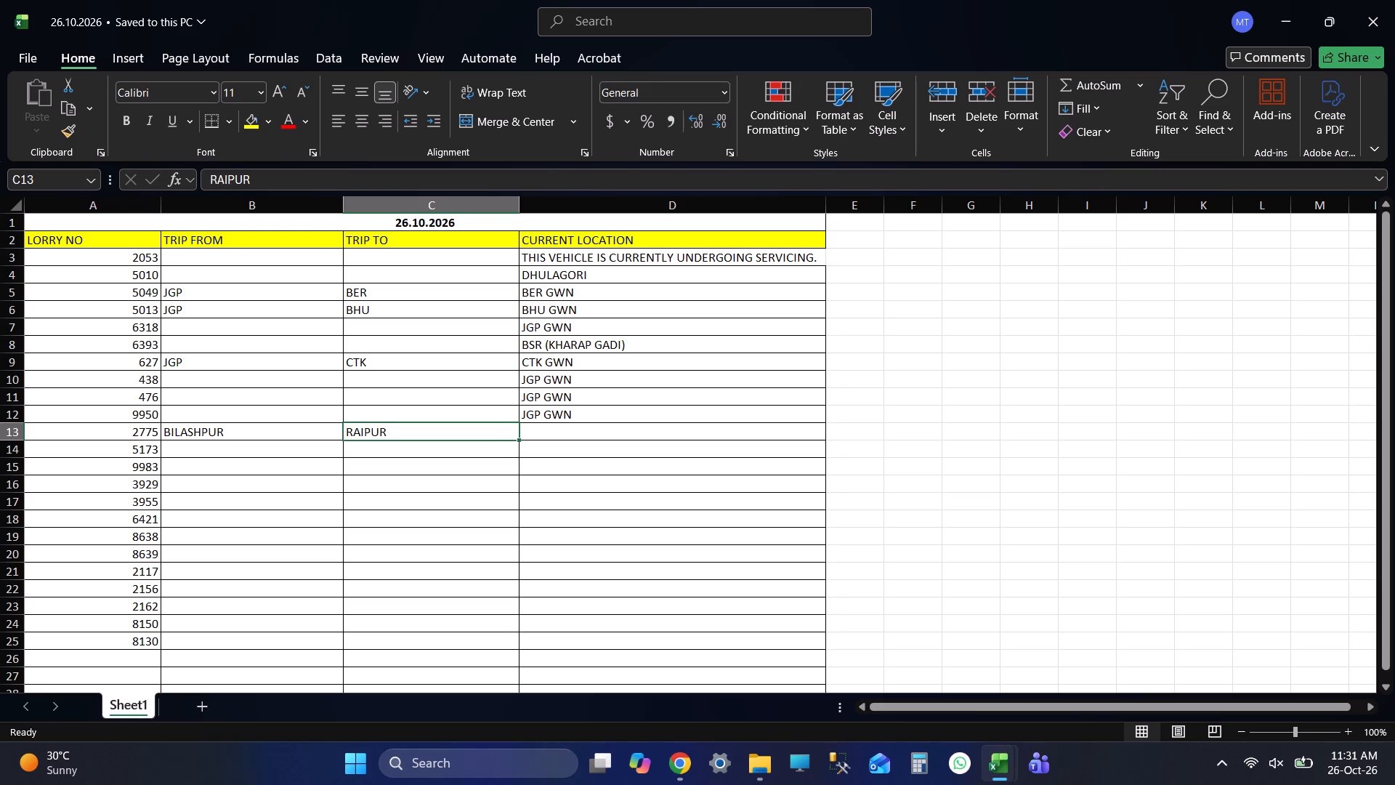
pyautogui.press('Tab')
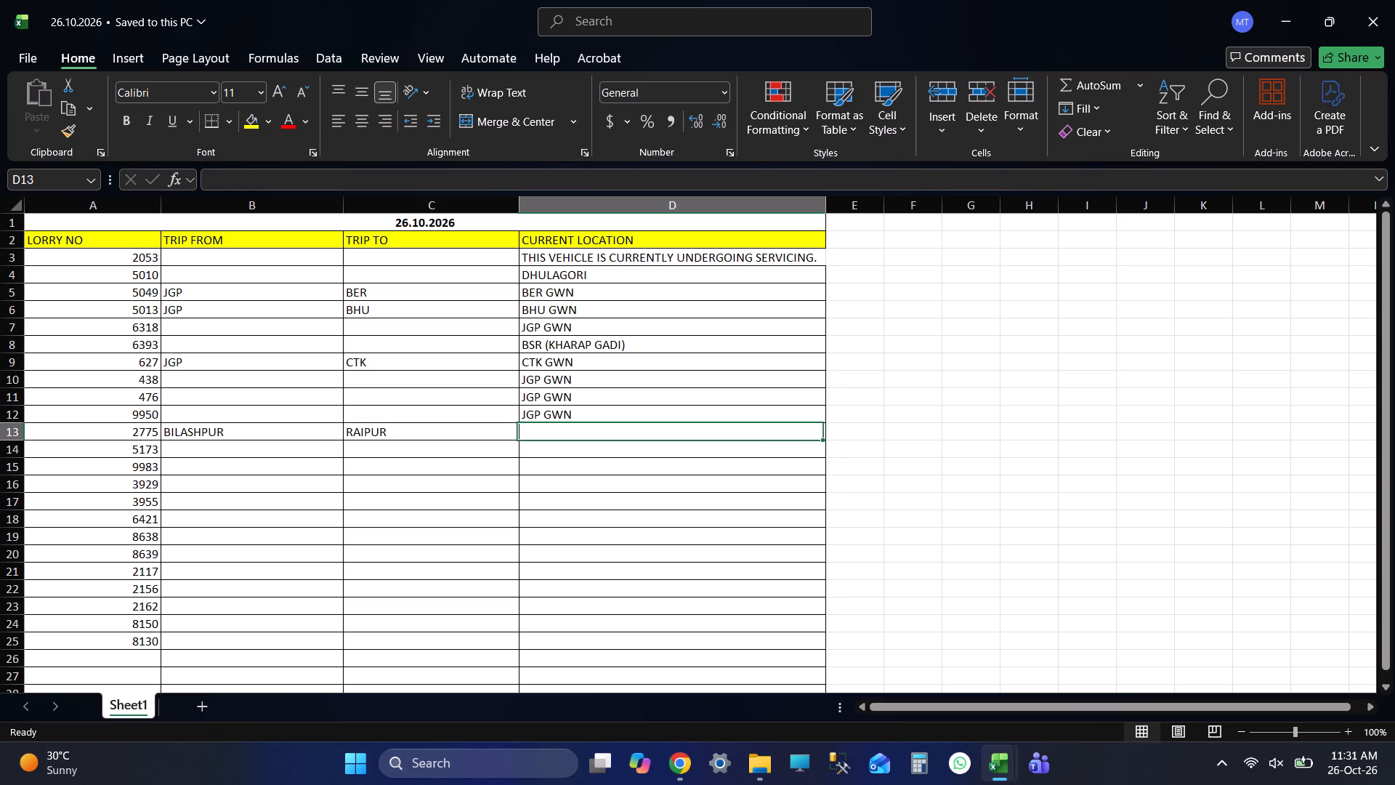
pyautogui.hotkey('ctrl', 's')
# Check lorry 2775's surroundings on the Wheelseye map, and start its current location in D13 of the 26.10.2026 workbook with NEAR.
pyautogui.hotkey('alt', 'Tab')
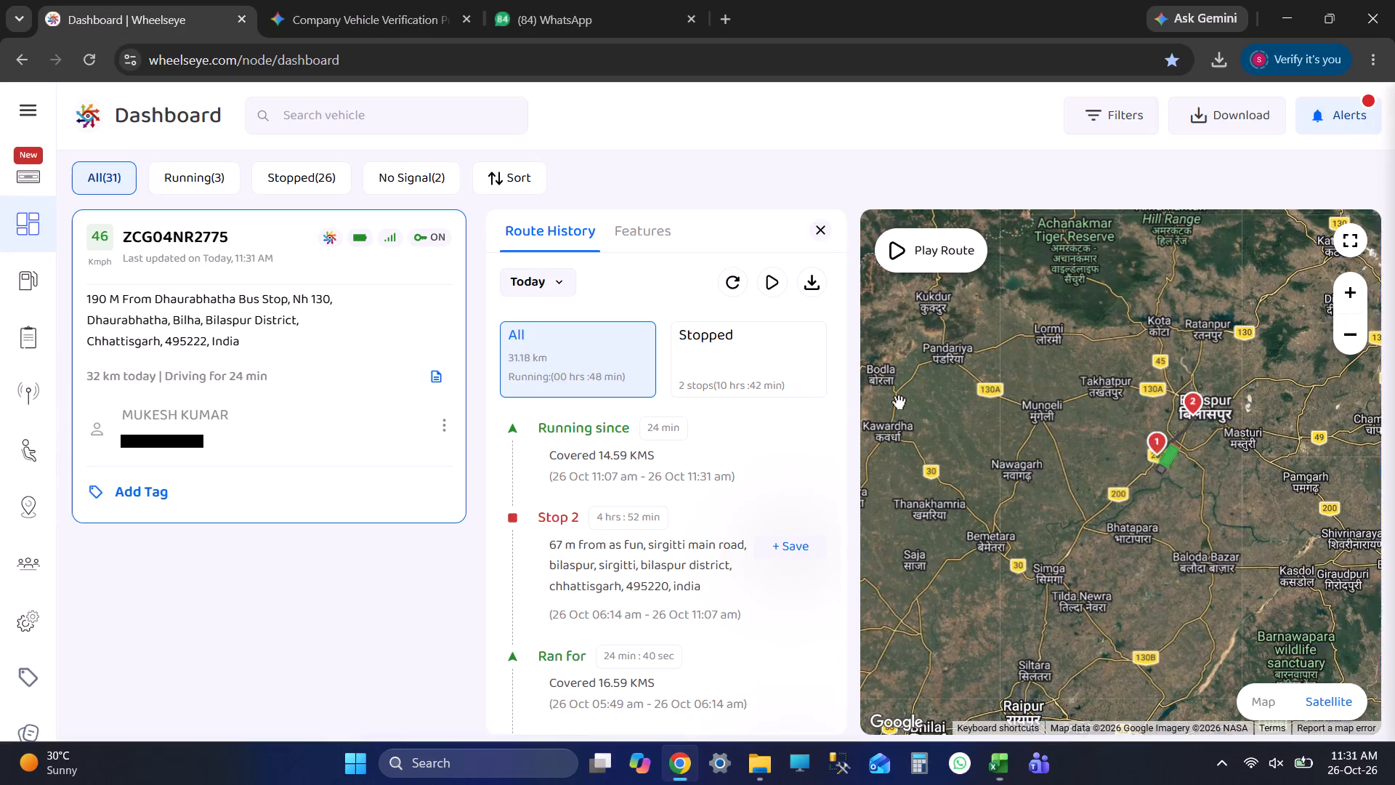
pyautogui.scroll(-2, 1128, 456)
pyautogui.scroll(4, 1133, 469)
pyautogui.scroll(-4, 1128, 478)
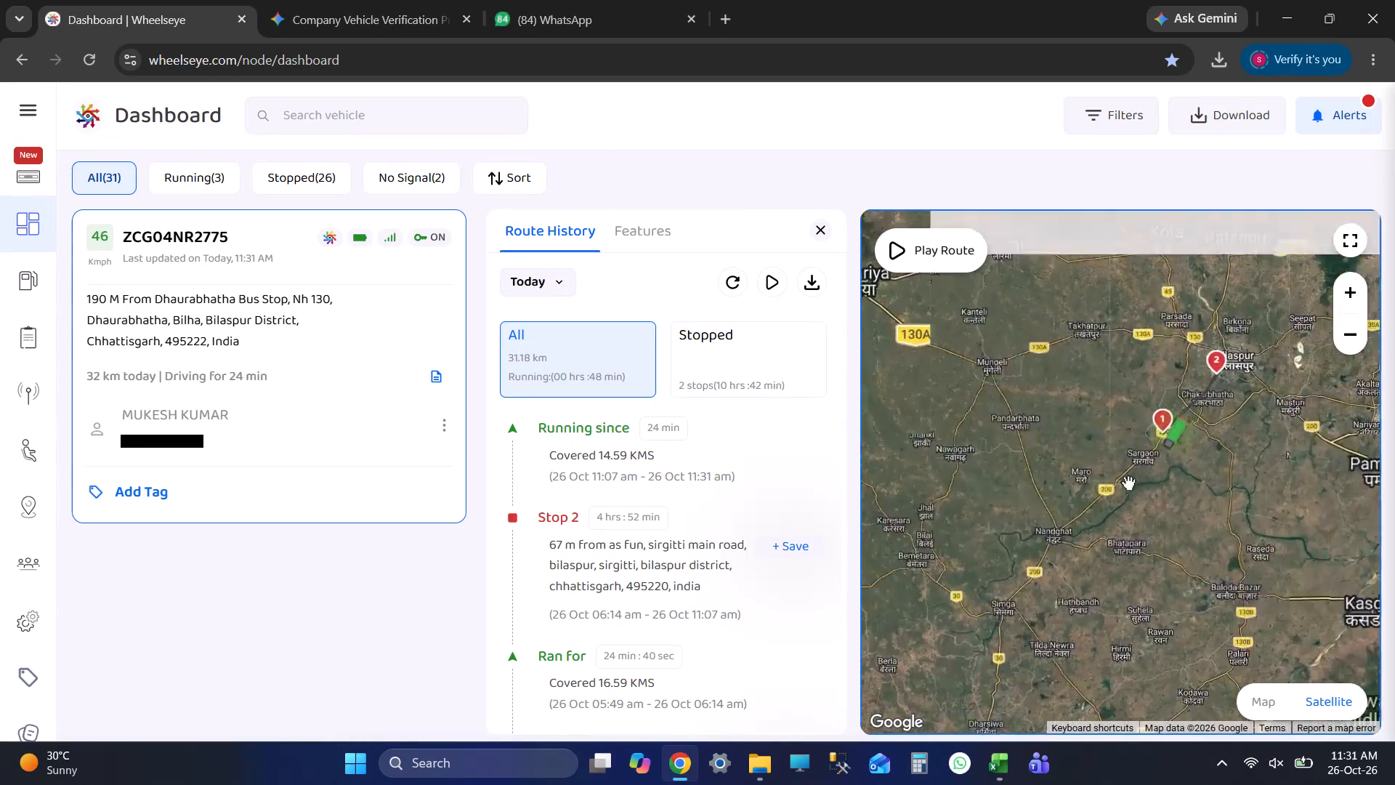
pyautogui.scroll(4, 1128, 483)
pyautogui.scroll(-7, 1148, 452)
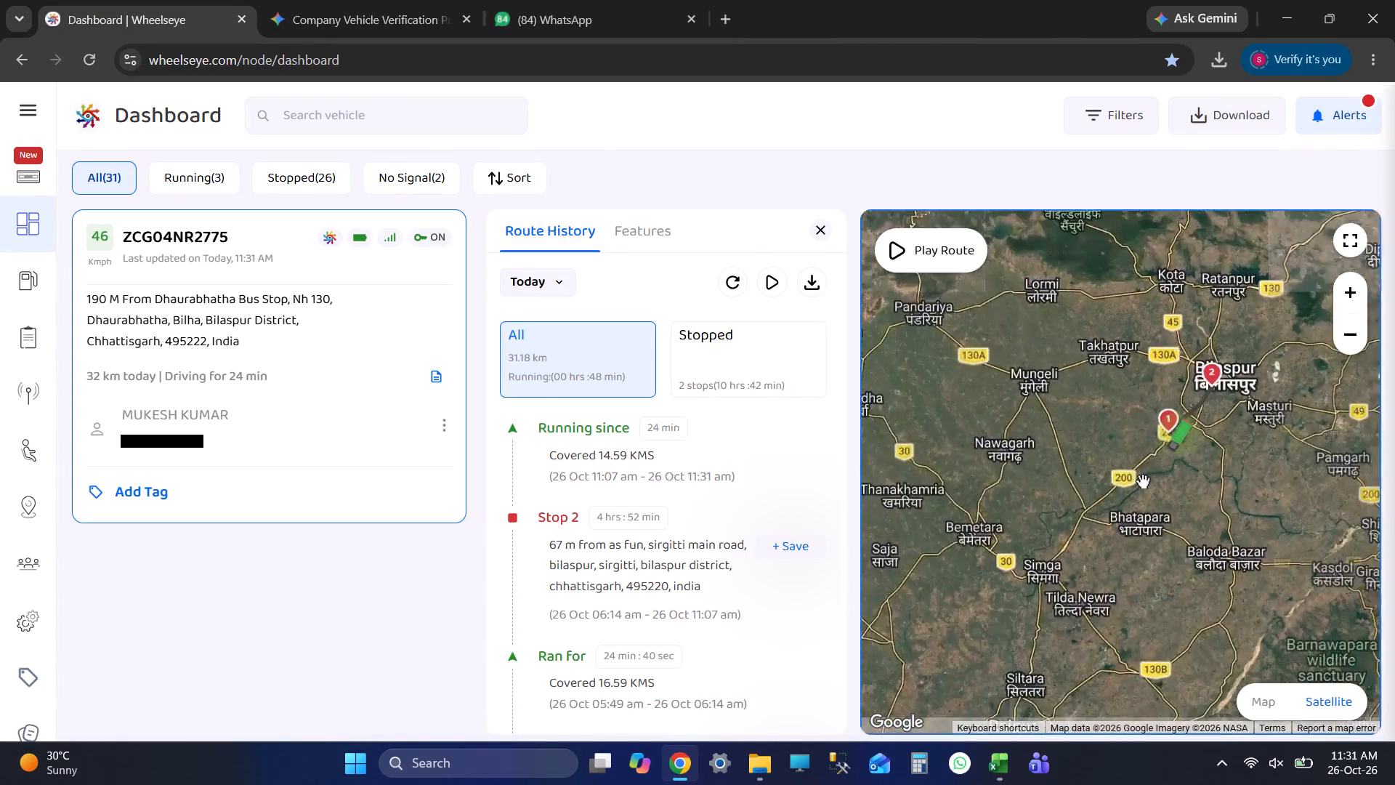
pyautogui.hotkey('alt', 'Tab')
pyautogui.write('NEAR')
pyautogui.press('space')
# Switch to Wheelseye and examine the map for named places along the road between lorry 2775 and Raipur.
pyautogui.hotkey('alt', 'Tab')
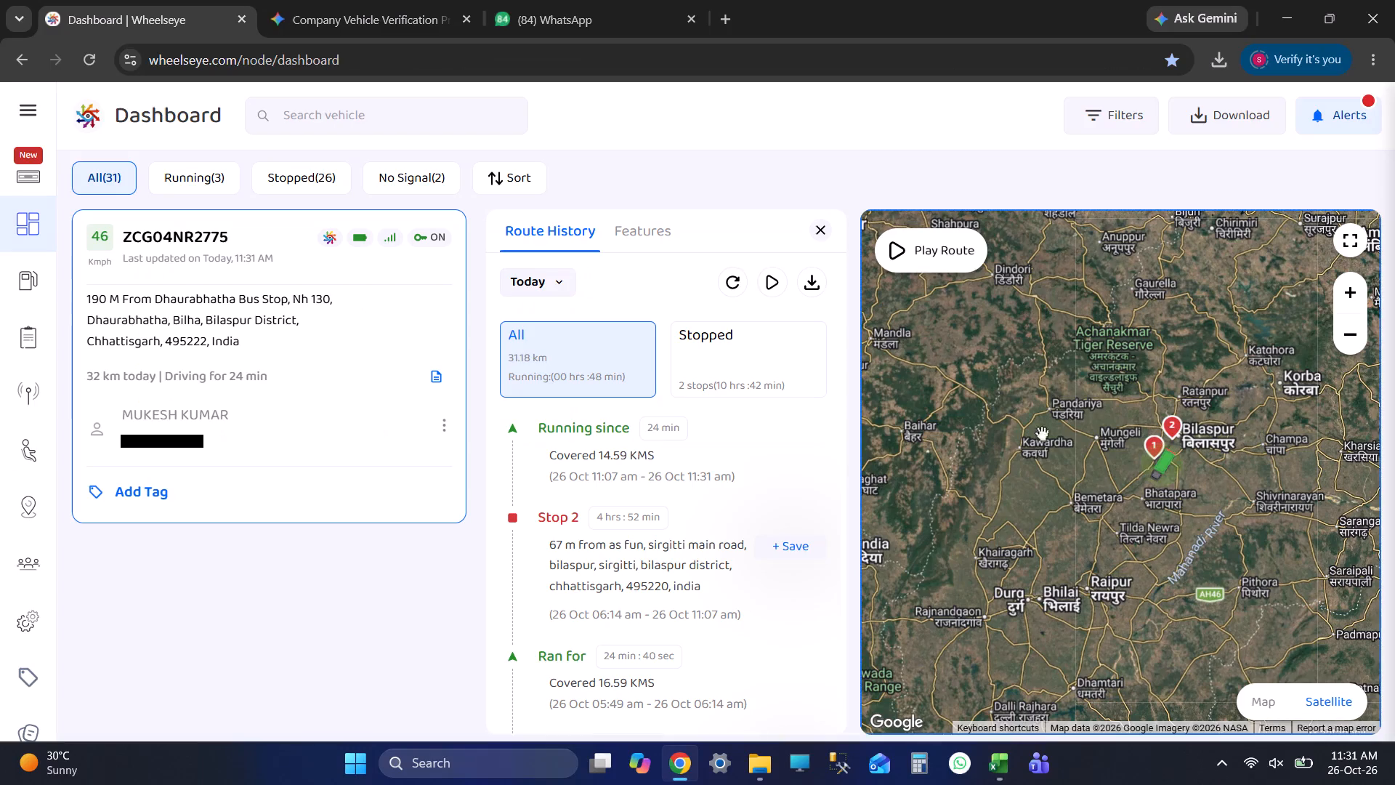
pyautogui.scroll(2, 1140, 451)
pyautogui.scroll(-1, 1116, 493)
pyautogui.scroll(1, 1112, 493)
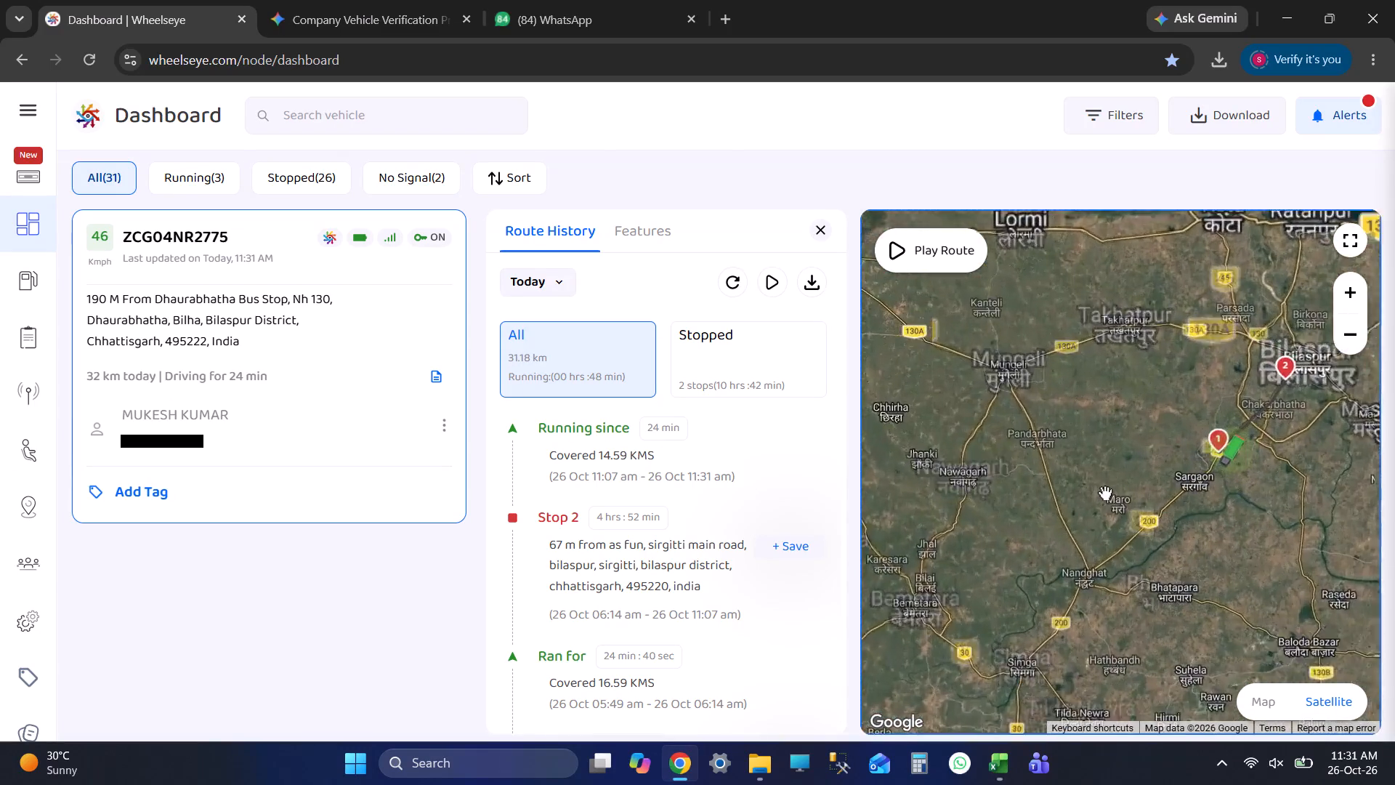
pyautogui.scroll(1, 1083, 542)
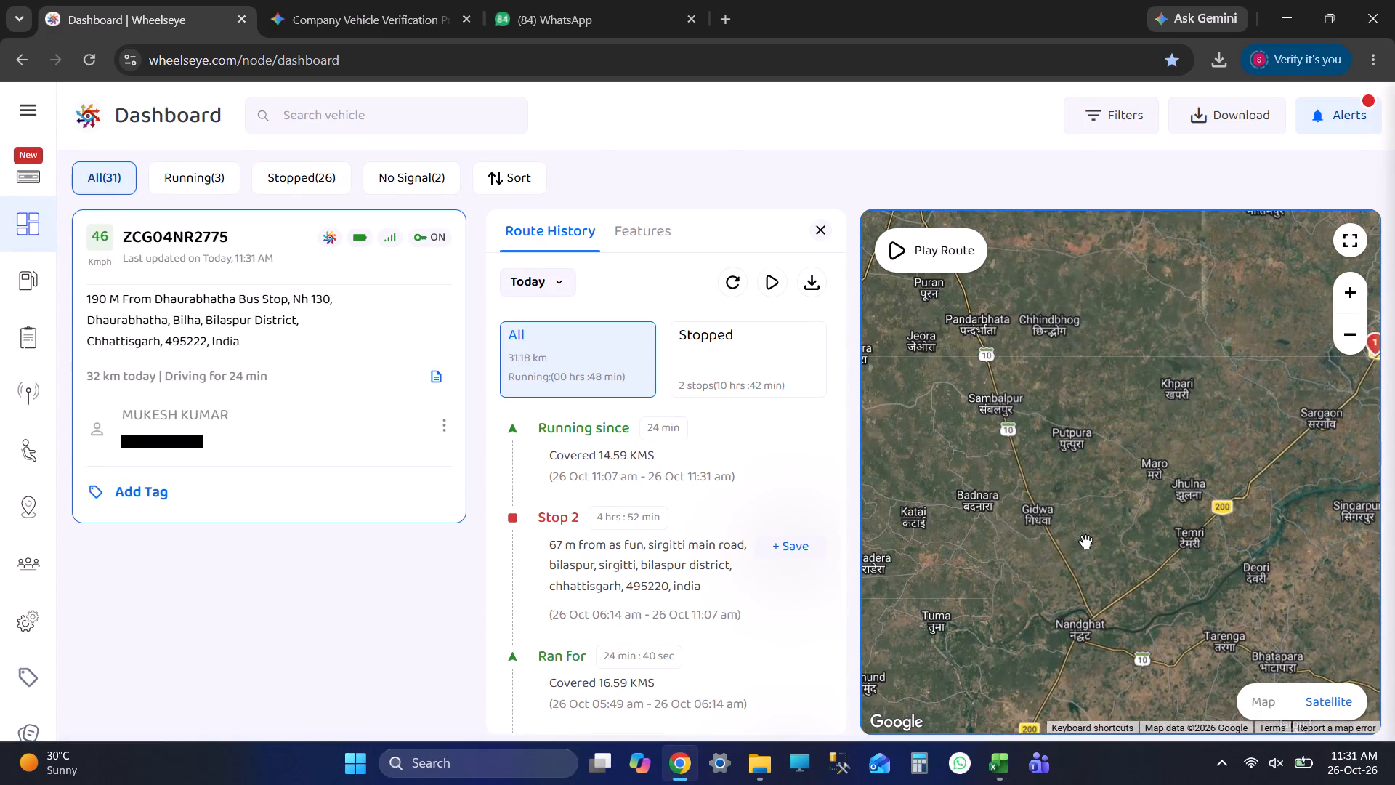
pyautogui.scroll(-6, 1085, 542)
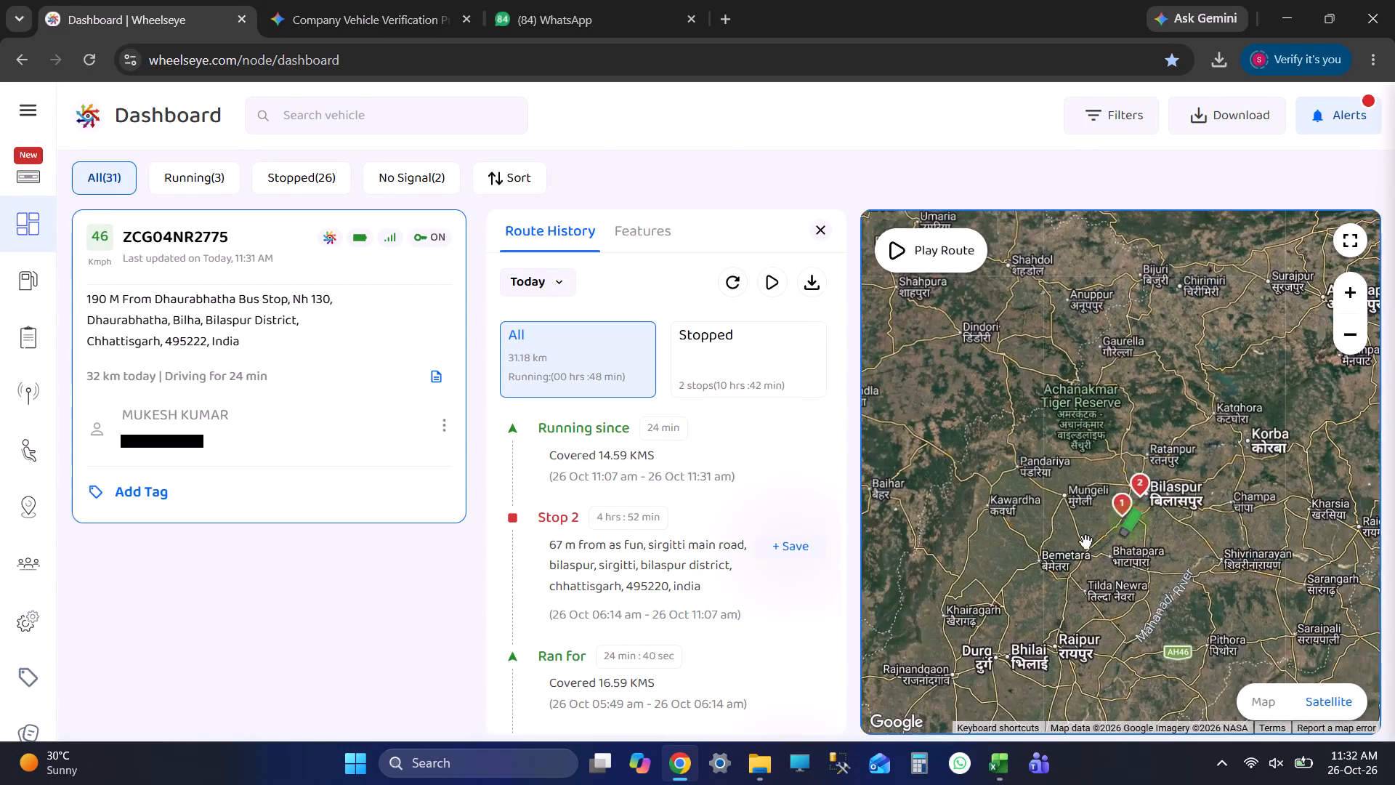
pyautogui.scroll(3, 1085, 542)
pyautogui.scroll(-1, 1085, 542)
pyautogui.scroll(3, 1101, 552)
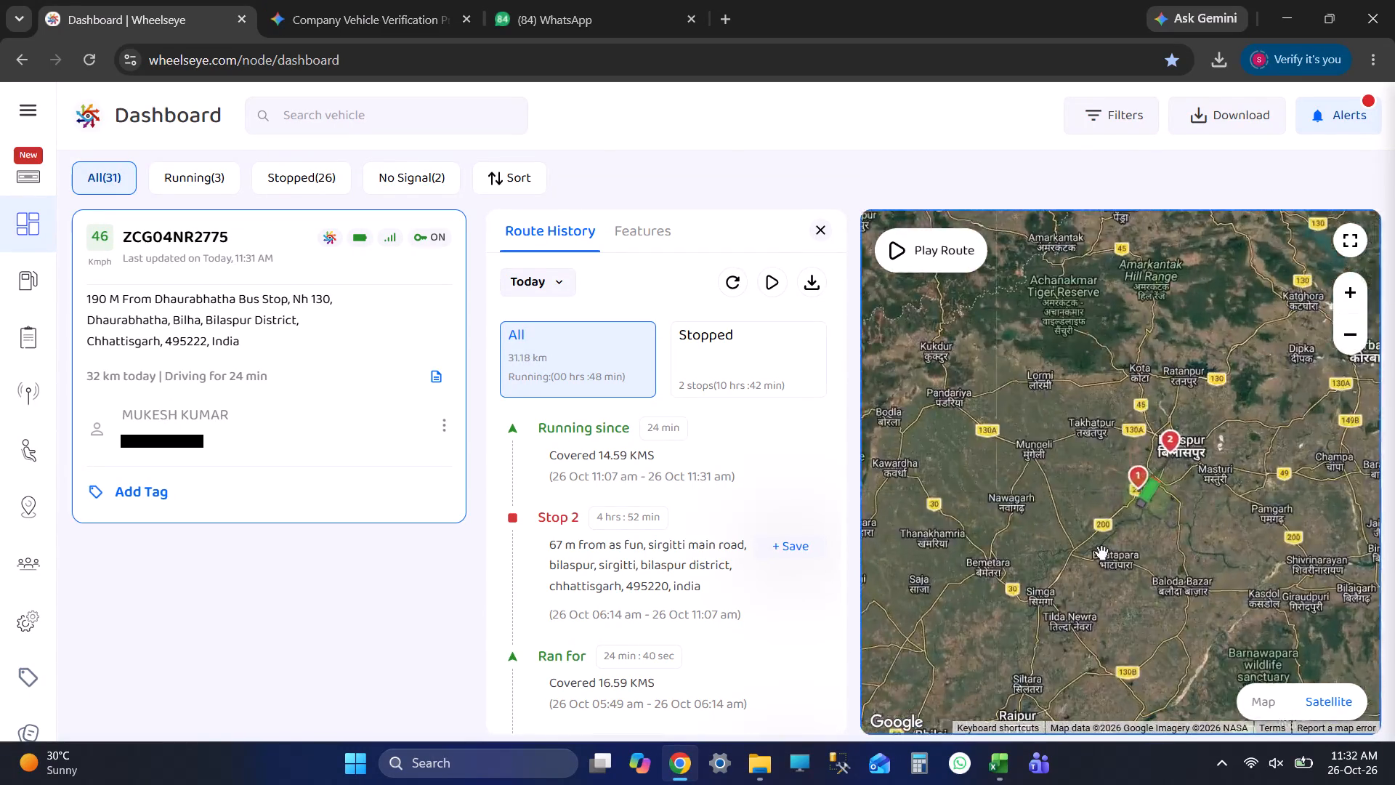
pyautogui.scroll(2, 1101, 552)
pyautogui.moveTo(1091, 555); pyautogui.dragTo(1140, 593)
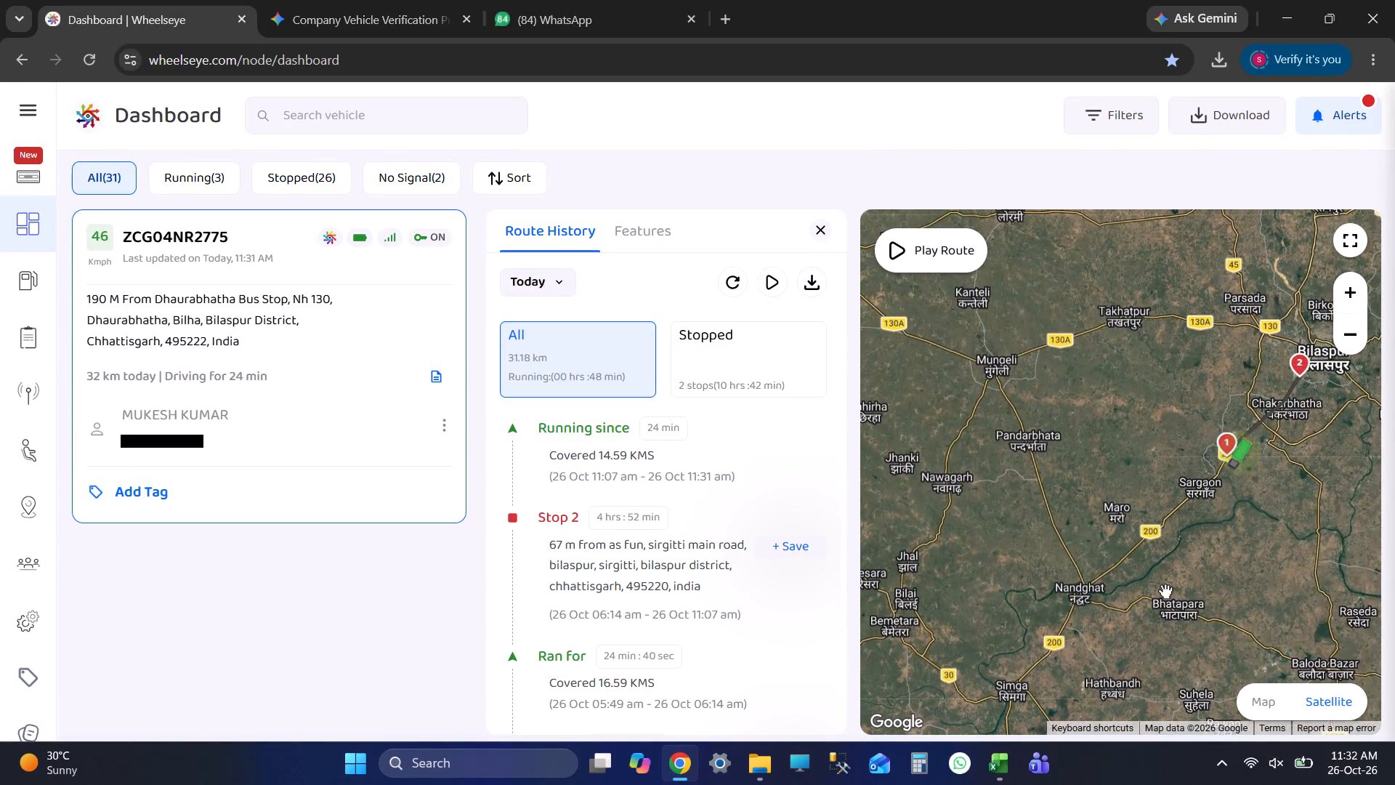
# Switch to the 26.10.2026 workbook, complete lorry 2775's current location in D13 as NEAR NANDGHAT (RUNNING), and save.
pyautogui.hotkey('alt', 'Tab')
pyautogui.write('NAN')
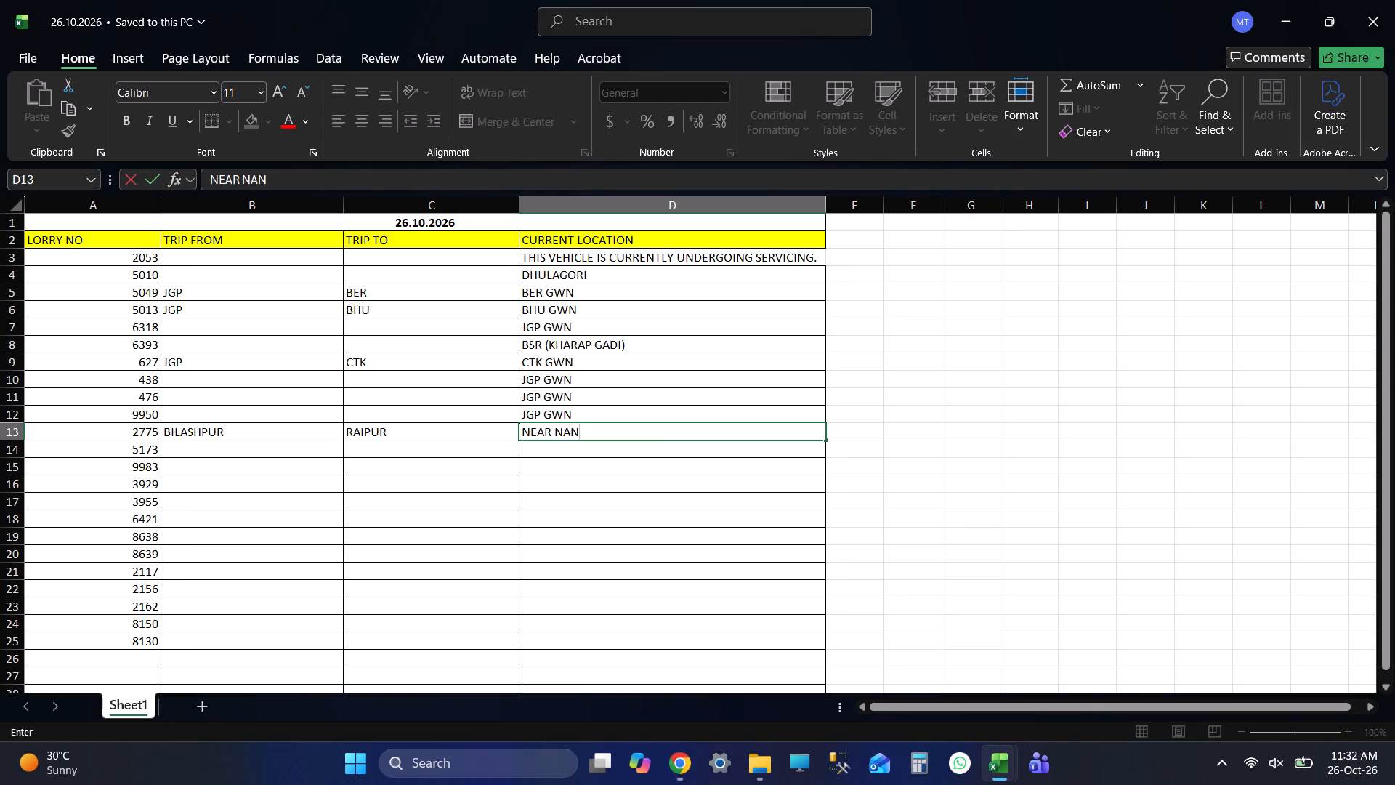
pyautogui.write('DGHAT')
pyautogui.press('space')
pyautogui.hotkey('alt', 'Tab')
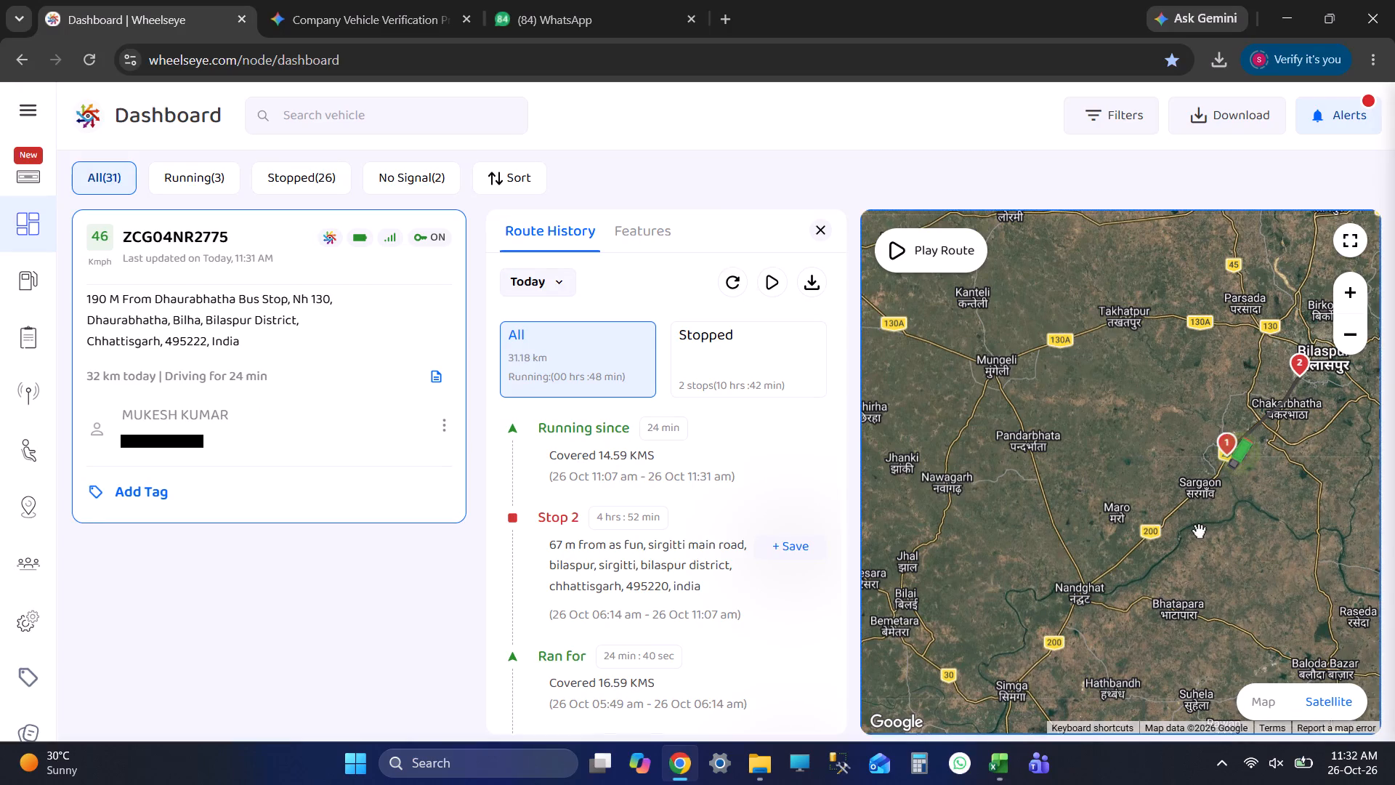
pyautogui.hotkey('alt', 'Tab')
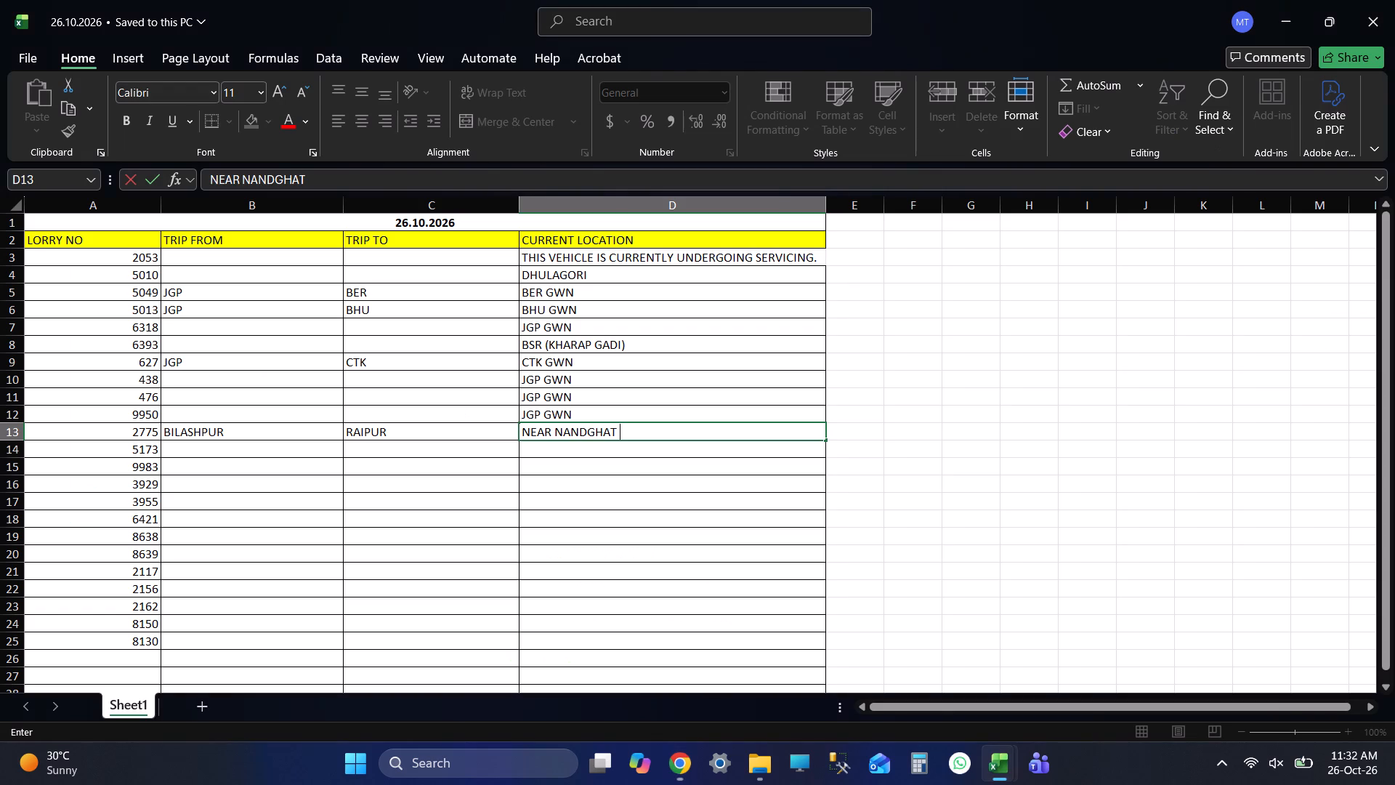
pyautogui.write('(RUNNING)')
pyautogui.press('Return')
pyautogui.hotkey('ctrl', 's')
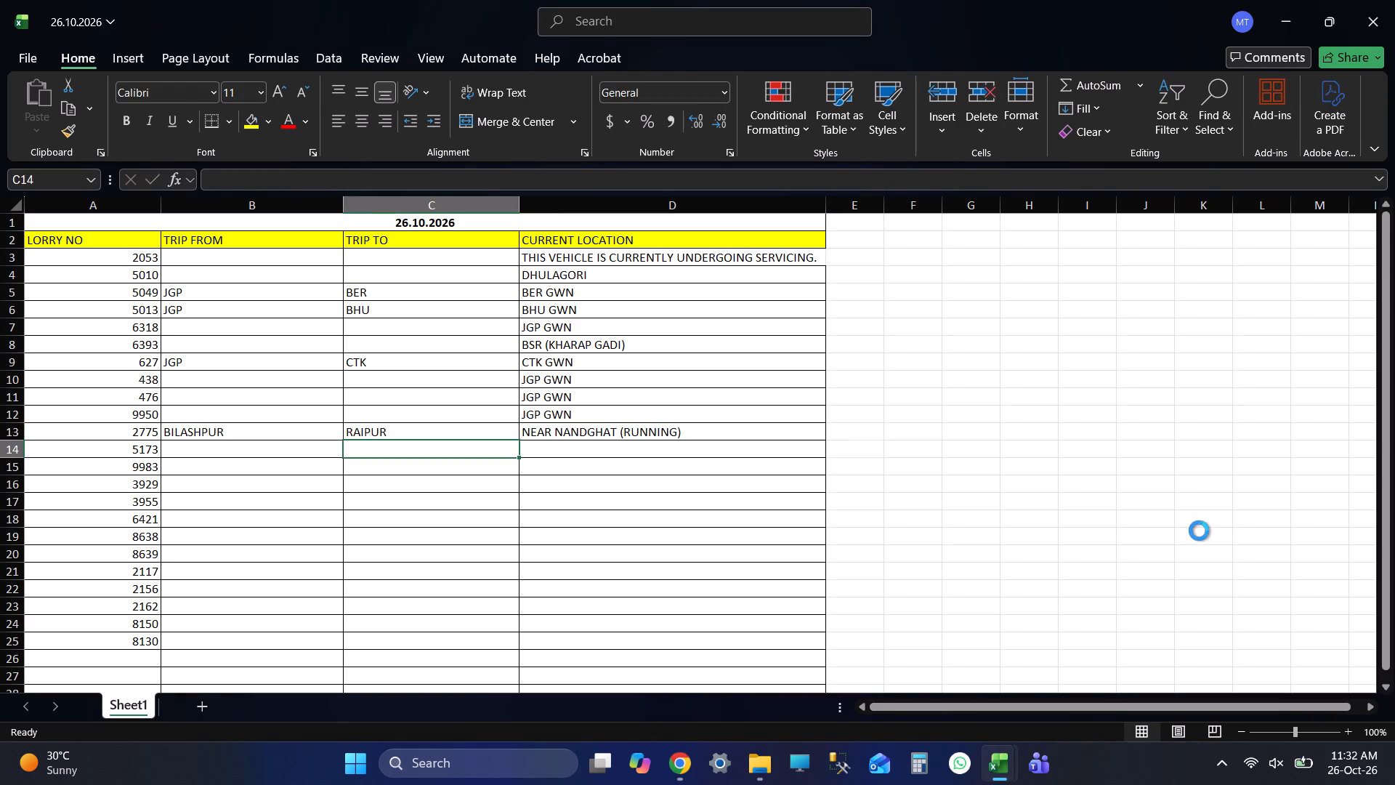
pyautogui.hotkey('shift', 'Tab')
pyautogui.hotkey('shift', 'Tab')
pyautogui.press('Tab')
# Switch to Wheelseye, search for vehicle 5173, and open Stop 3 in its route history for today.
pyautogui.hotkey('alt', 'Tab')
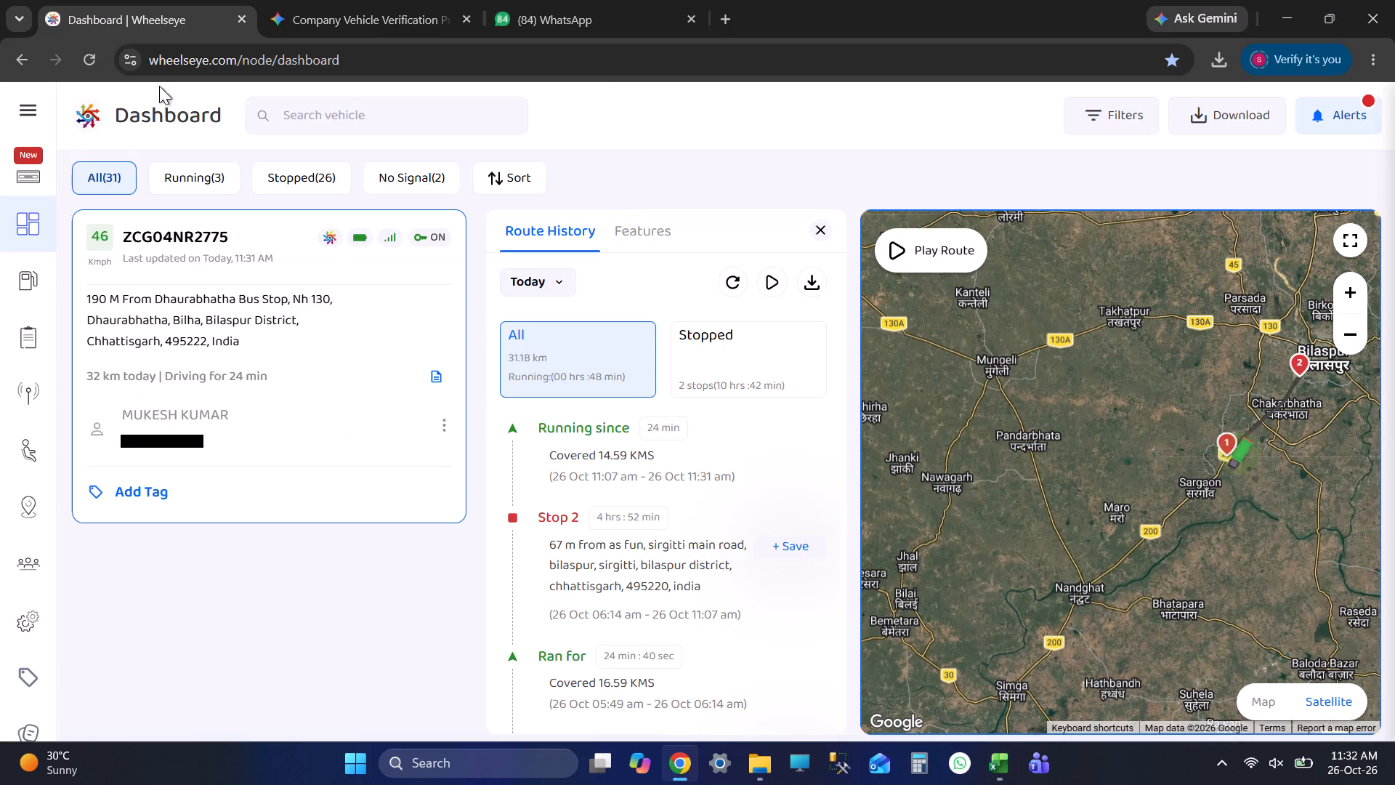
pyautogui.click(314, 135)
pyautogui.click(328, 116)
pyautogui.write('5173')
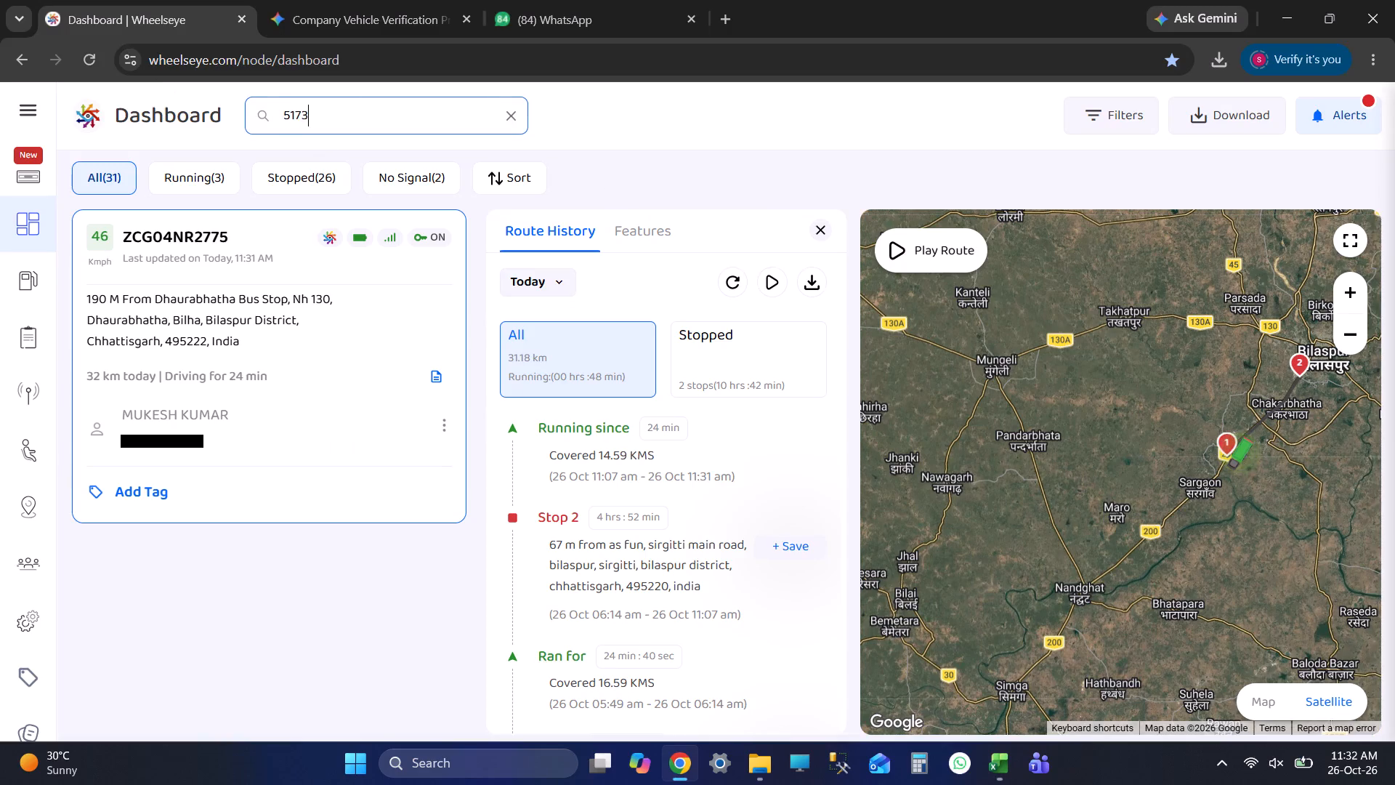
pyautogui.press('Return')
pyautogui.click(159, 482)
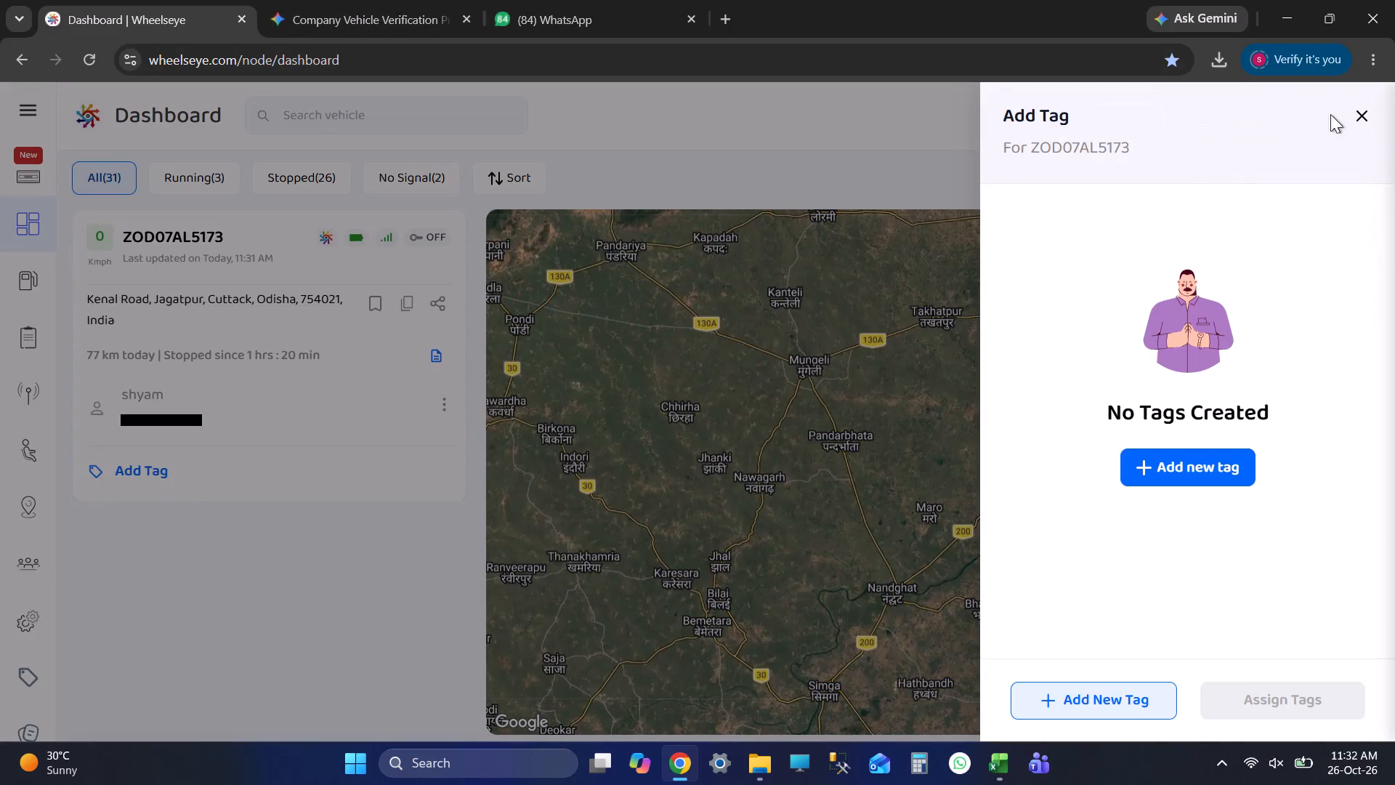
pyautogui.click(1369, 121)
pyautogui.click(299, 360)
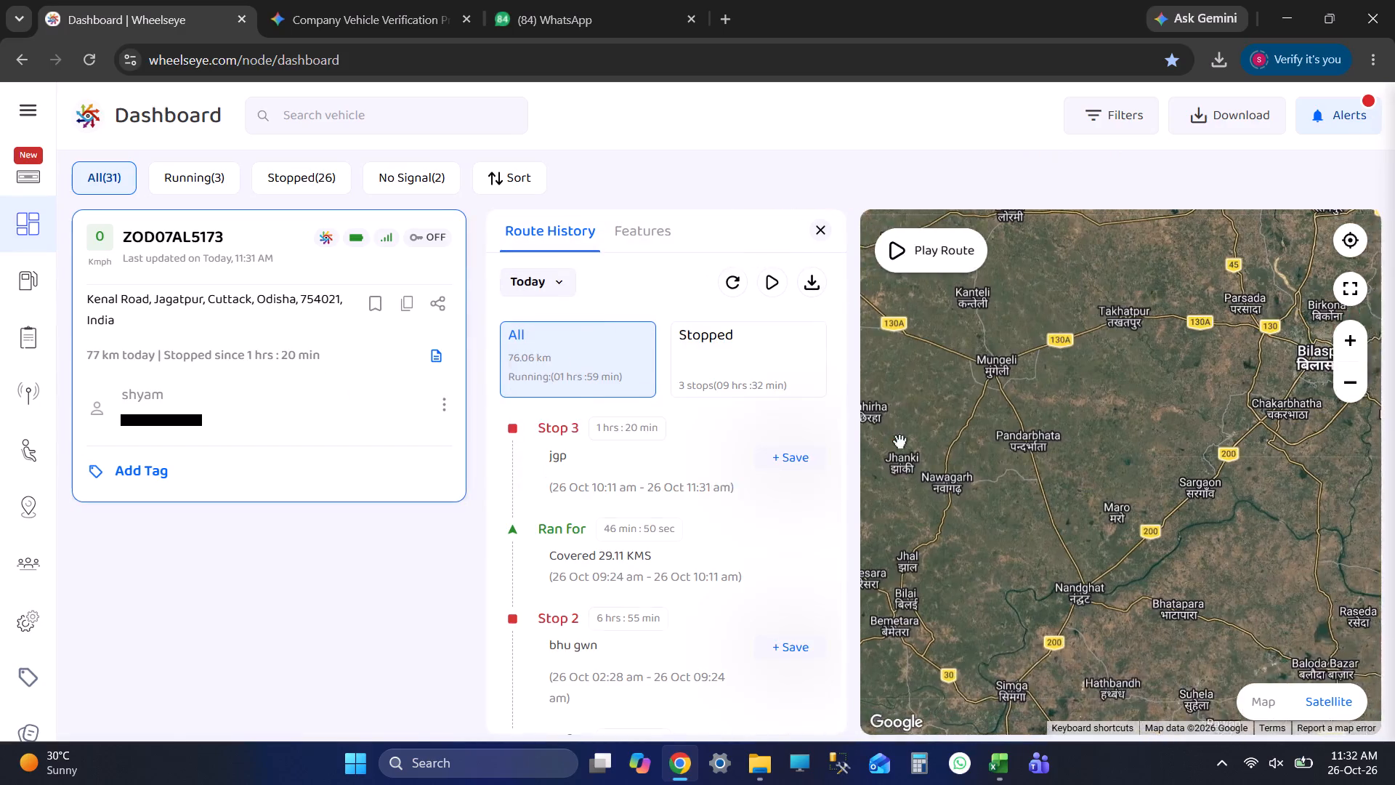
pyautogui.click(669, 451)
# Switch to the 26.10.2026 workbook, enter JGP GWN as lorry 5173's current location in D14, and save.
pyautogui.hotkey('alt', 'Tab')
pyautogui.press('Tab')
pyautogui.press('Tab')
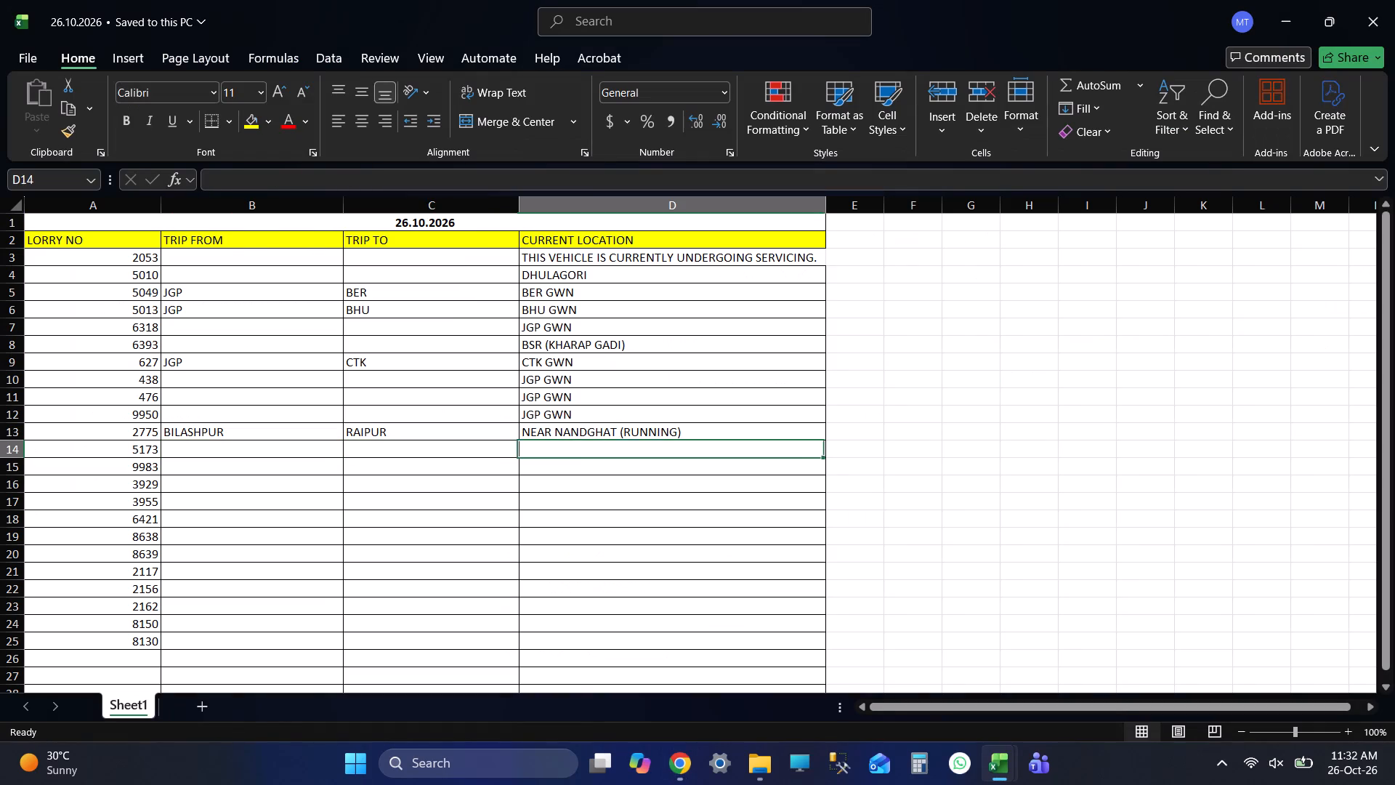
pyautogui.write('JGP')
pyautogui.press('space')
pyautogui.press('Return')
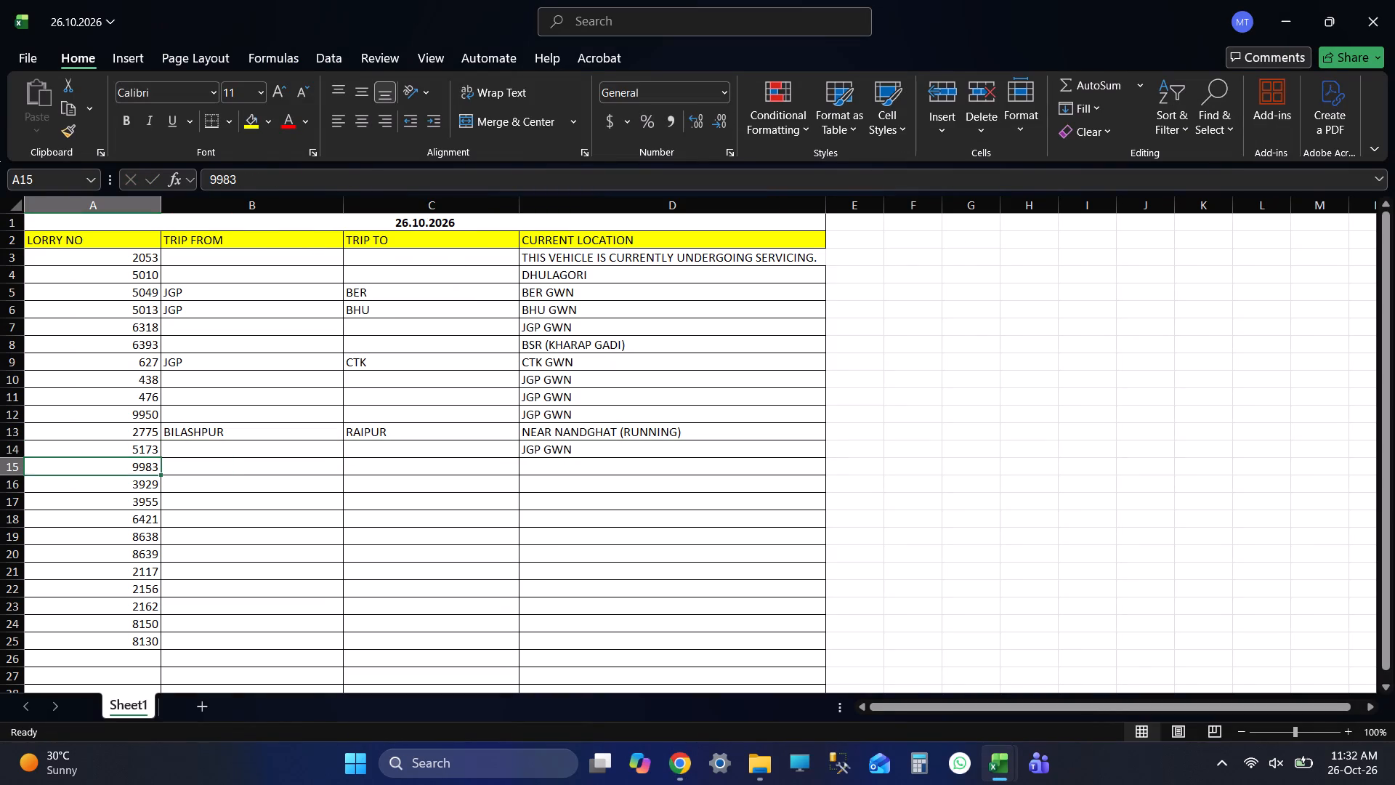
pyautogui.hotkey('ctrl', 's')
# Switch to Wheelseye, search for vehicle 9983, and open the stop in its route history for today.
pyautogui.hotkey('alt', 'Tab')
pyautogui.click(414, 109)
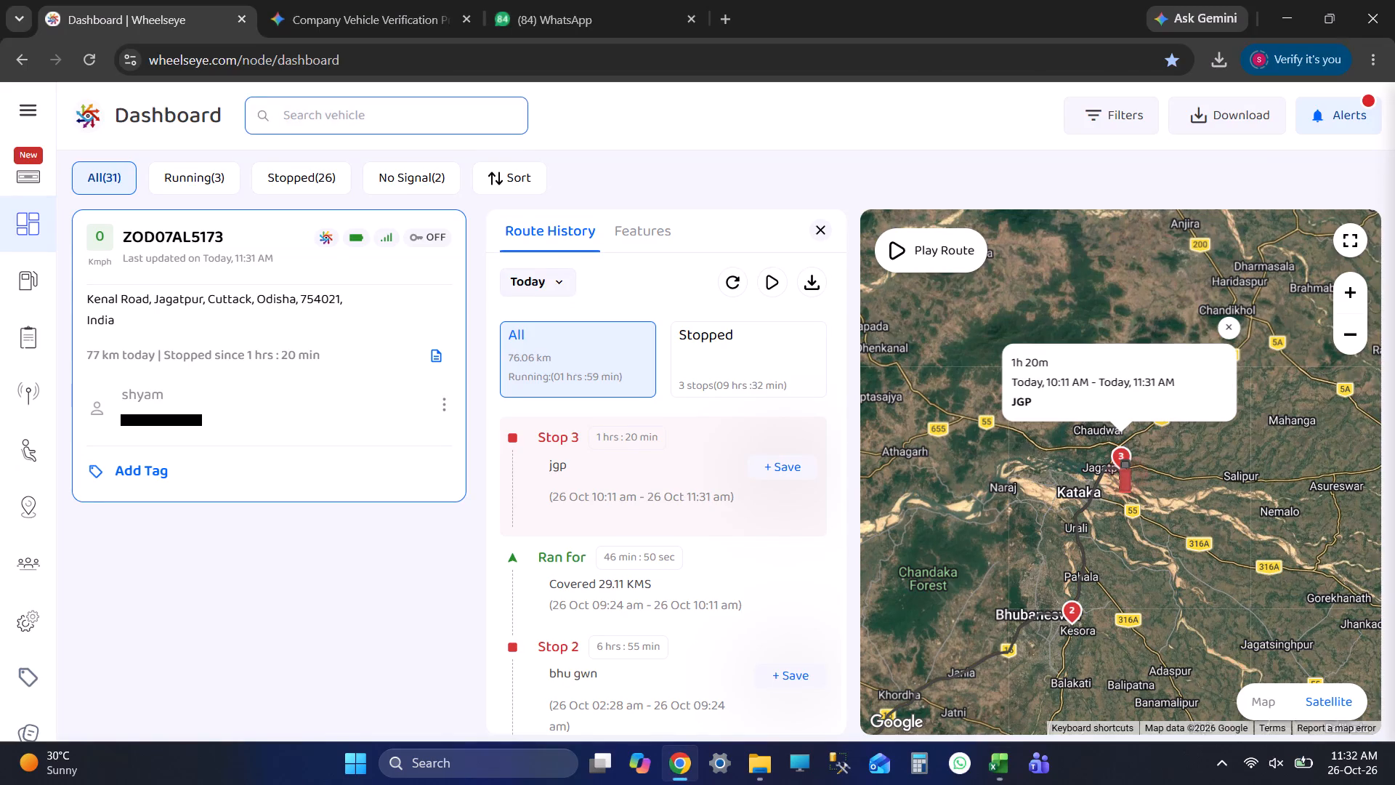
pyautogui.write('9983')
pyautogui.press('Return')
pyautogui.click(209, 466)
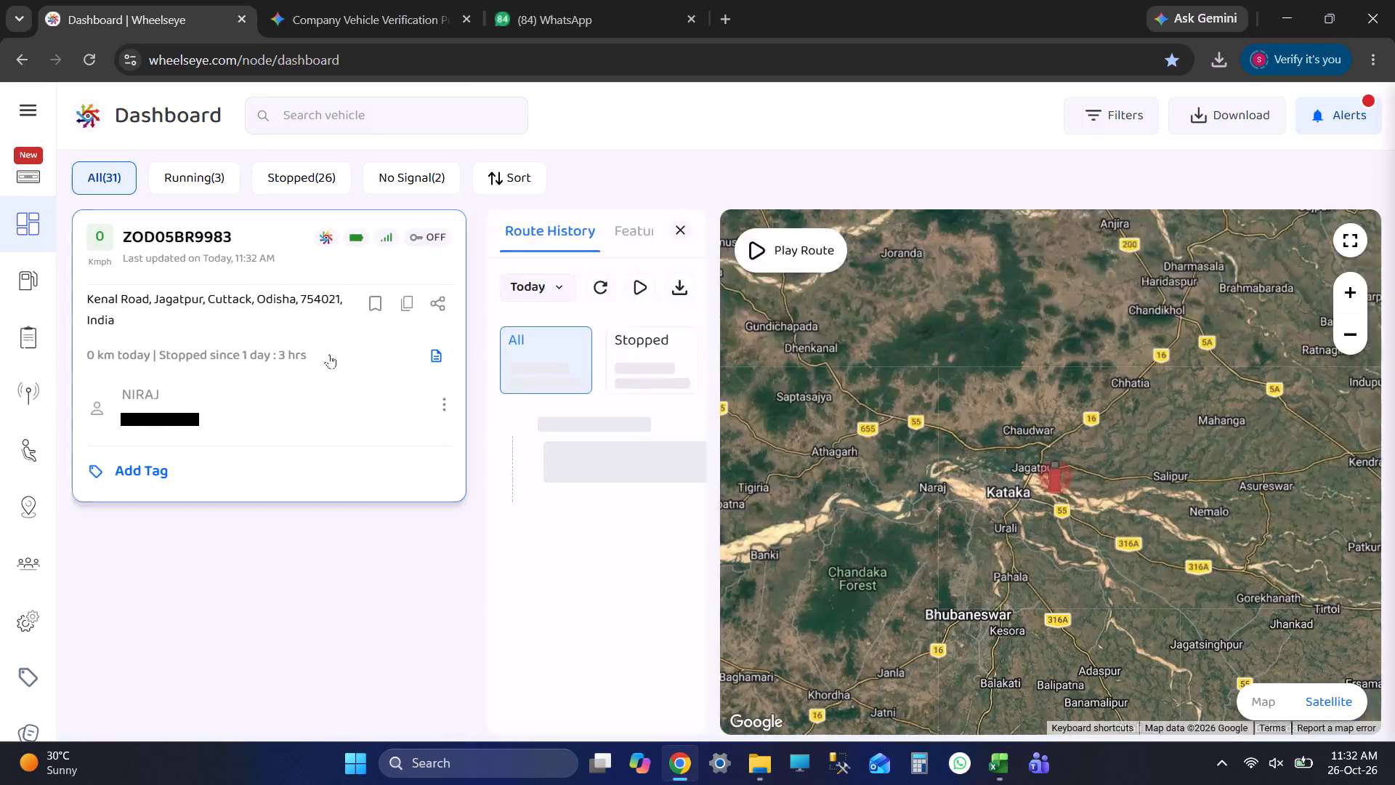
pyautogui.click(655, 488)
# Switch to the 26.10.2026 workbook, enter JGP GWN as lorry 9983's current location in D15, and save.
pyautogui.hotkey('alt', 'Tab')
pyautogui.press('Tab')
pyautogui.press('Tab')
pyautogui.press('Tab')
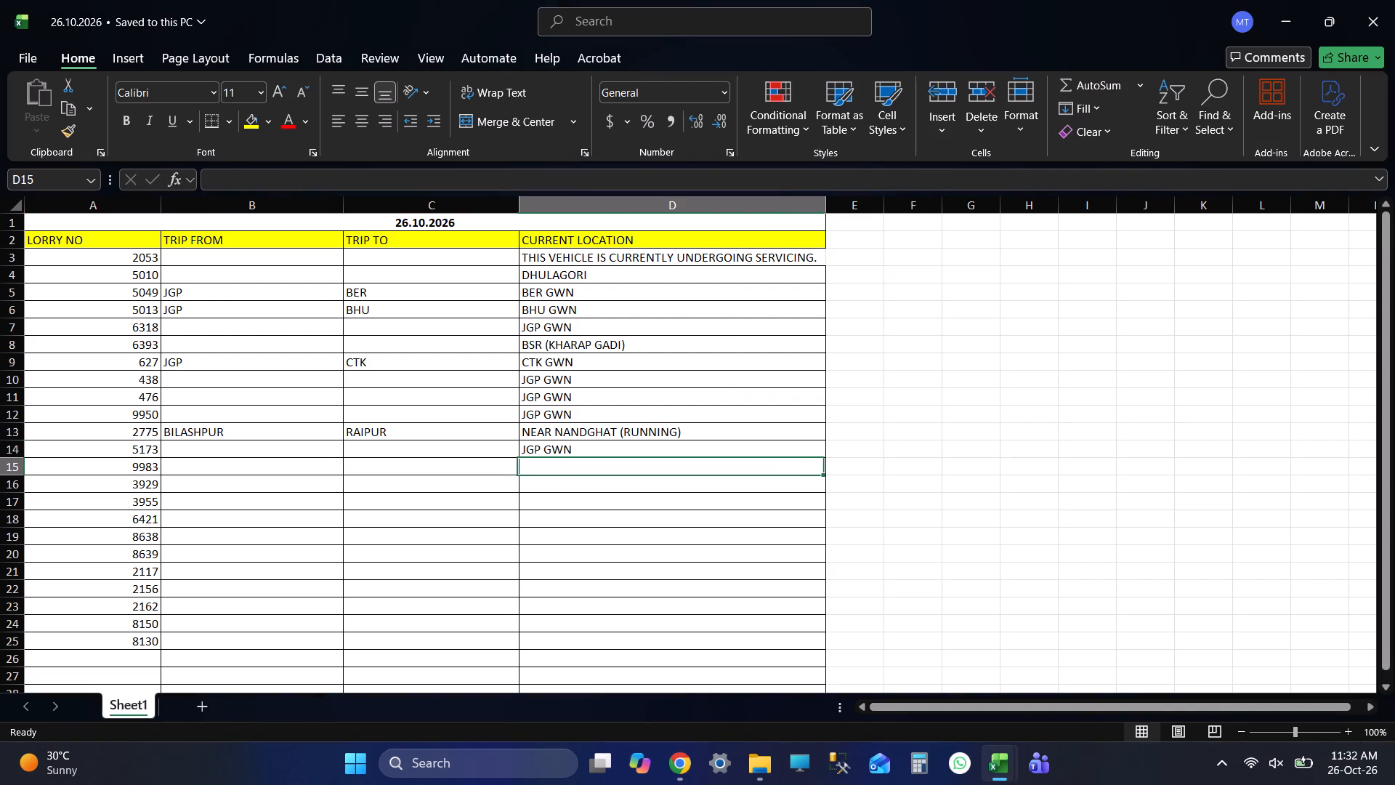
pyautogui.write('JGP')
pyautogui.press('Return')
pyautogui.hotkey('ctrl', 's')
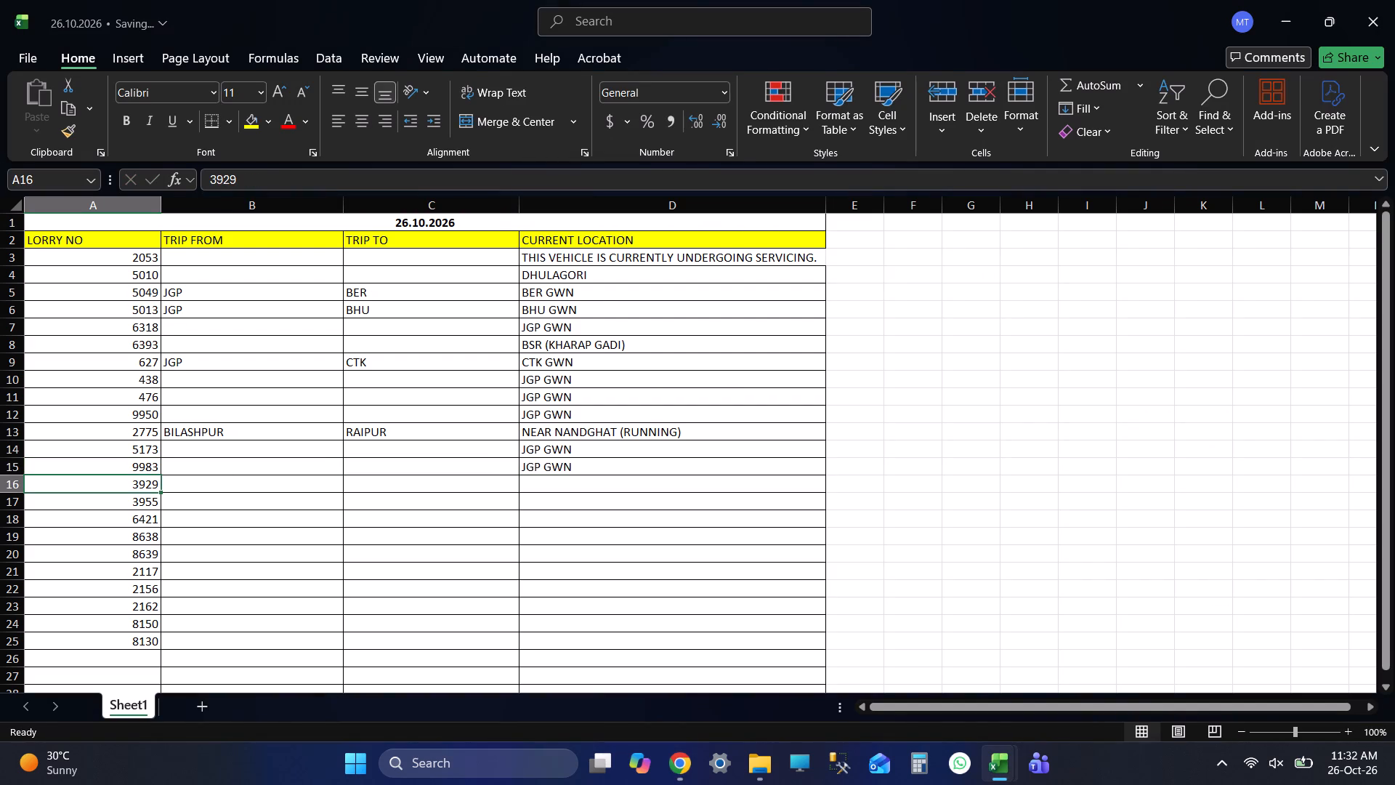
# Switch to Wheelseye, search for vehicle 3929, and open Stop 1 in its route history for today.
pyautogui.hotkey('alt', 'Tab')
pyautogui.click(397, 109)
pyautogui.write('3929')
pyautogui.press('Return')
pyautogui.click(242, 318)
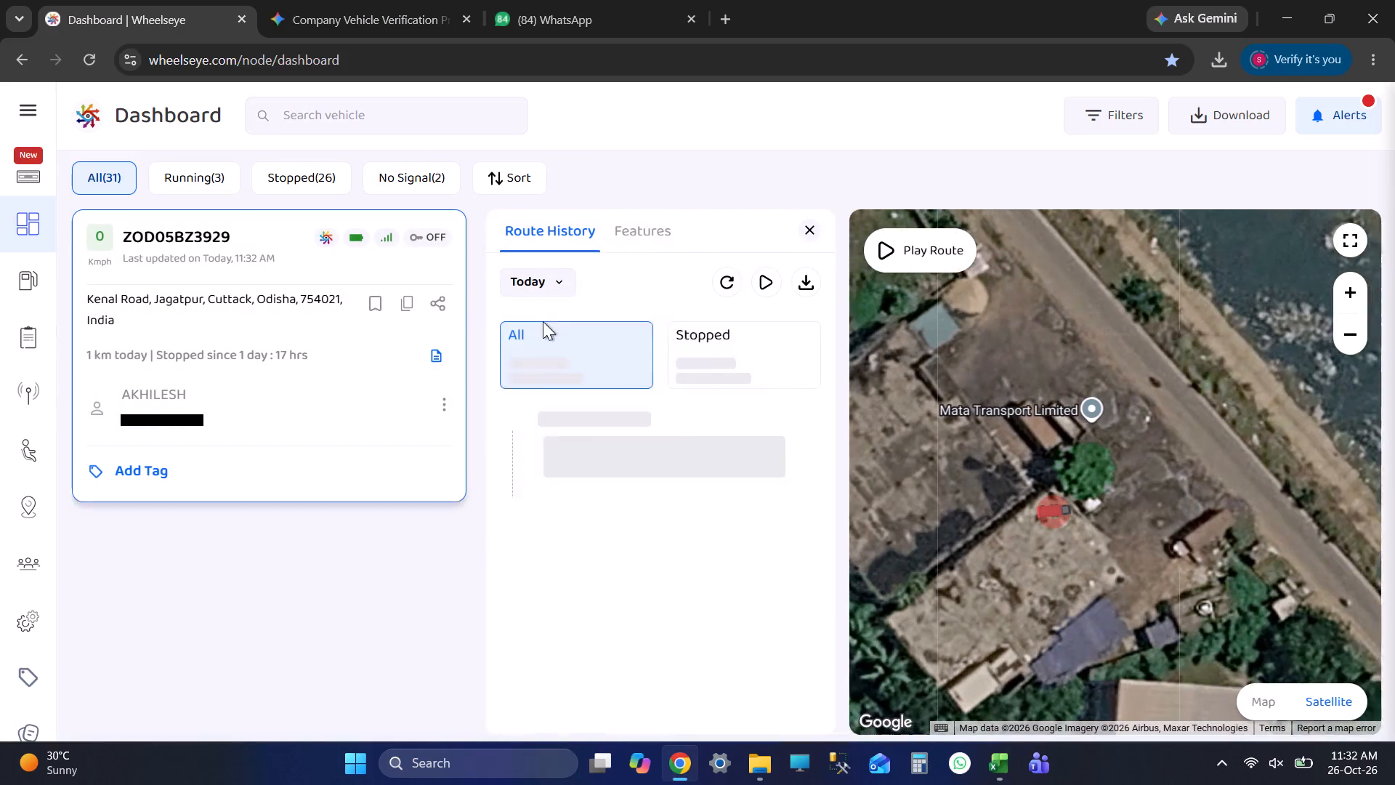
pyautogui.click(695, 504)
pyautogui.hotkey('alt', 'Tab')
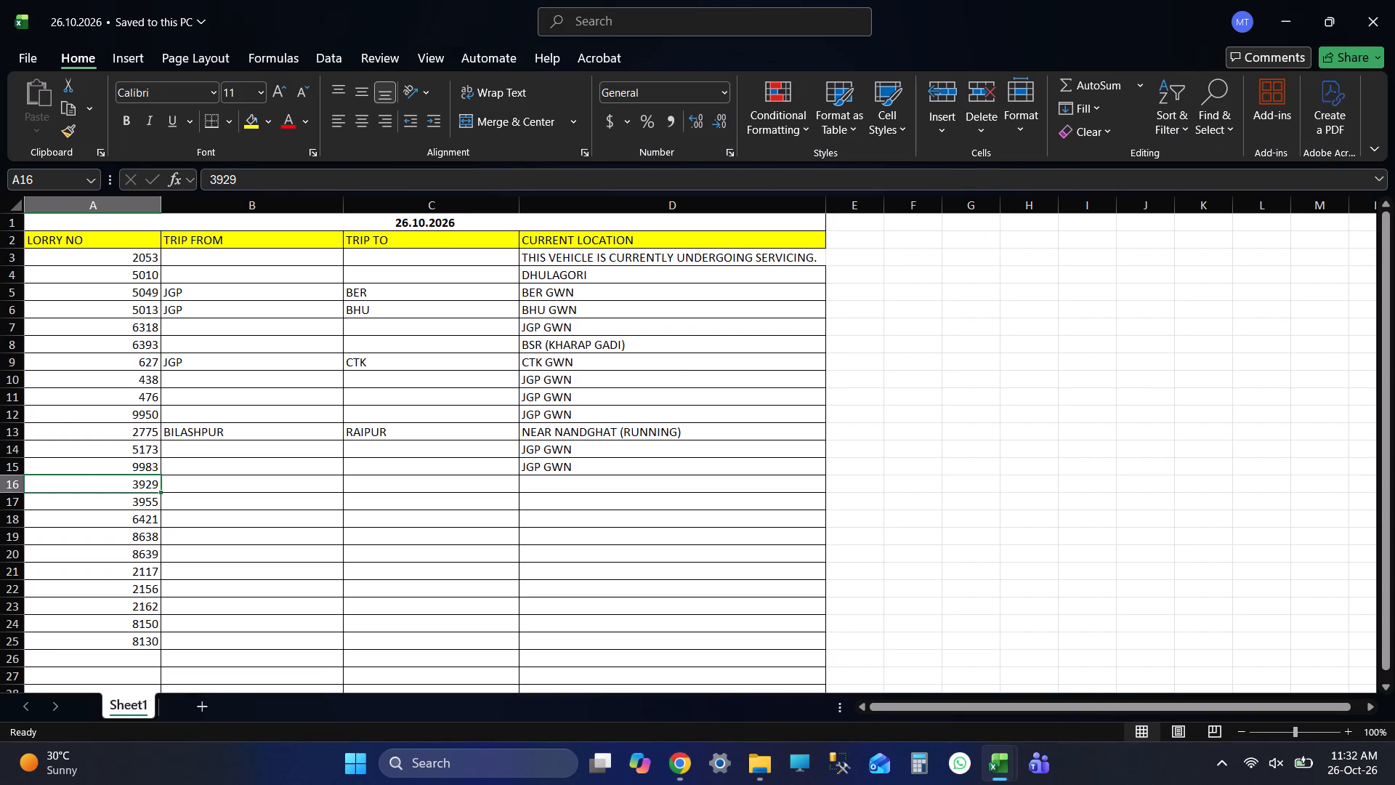
pyautogui.hotkey('alt', 'Tab')
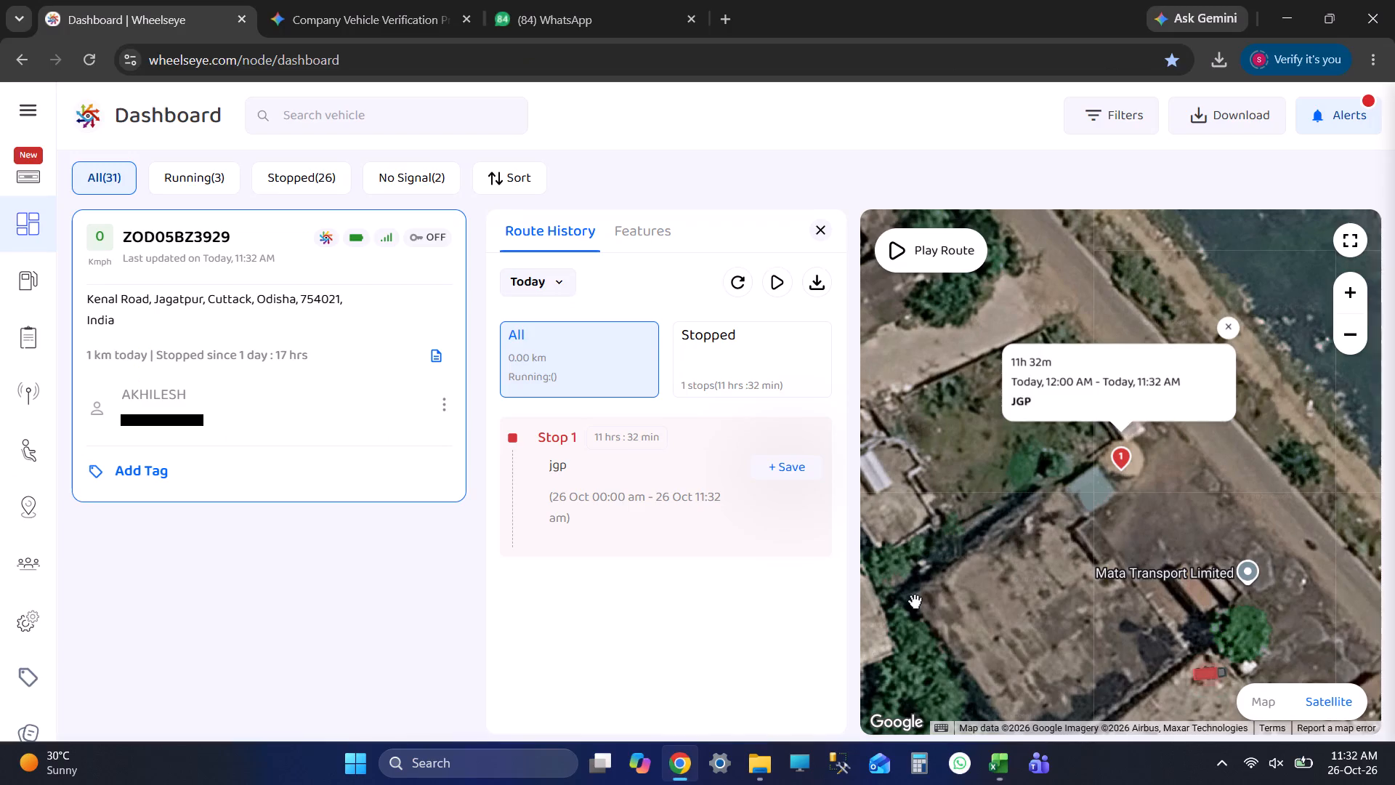
# Switch to the 26.10.2026 workbook, enter JGP GWN as lorry 3929's current location in D16, and save.
pyautogui.hotkey('alt', 'Tab')
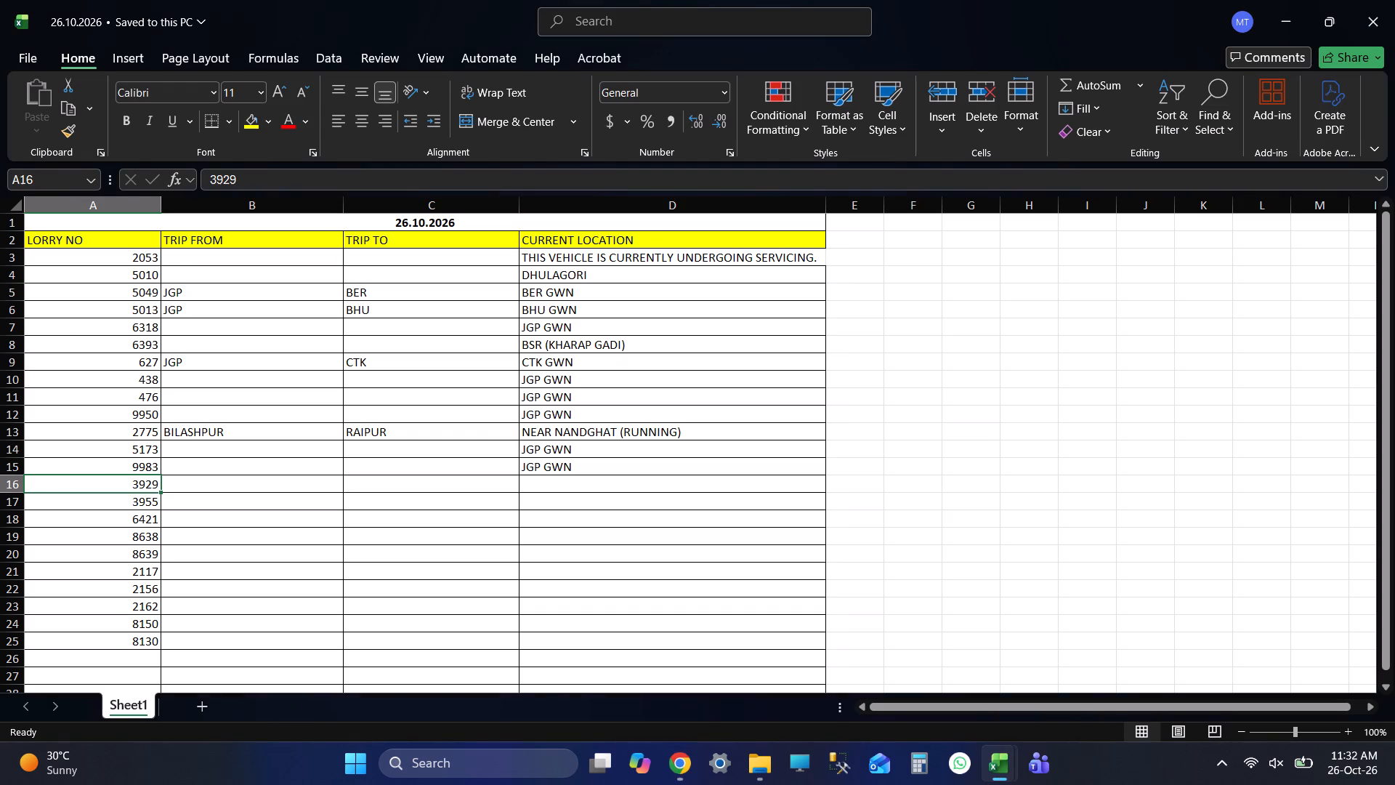
pyautogui.press('Tab')
pyautogui.press('Tab')
pyautogui.press('Tab')
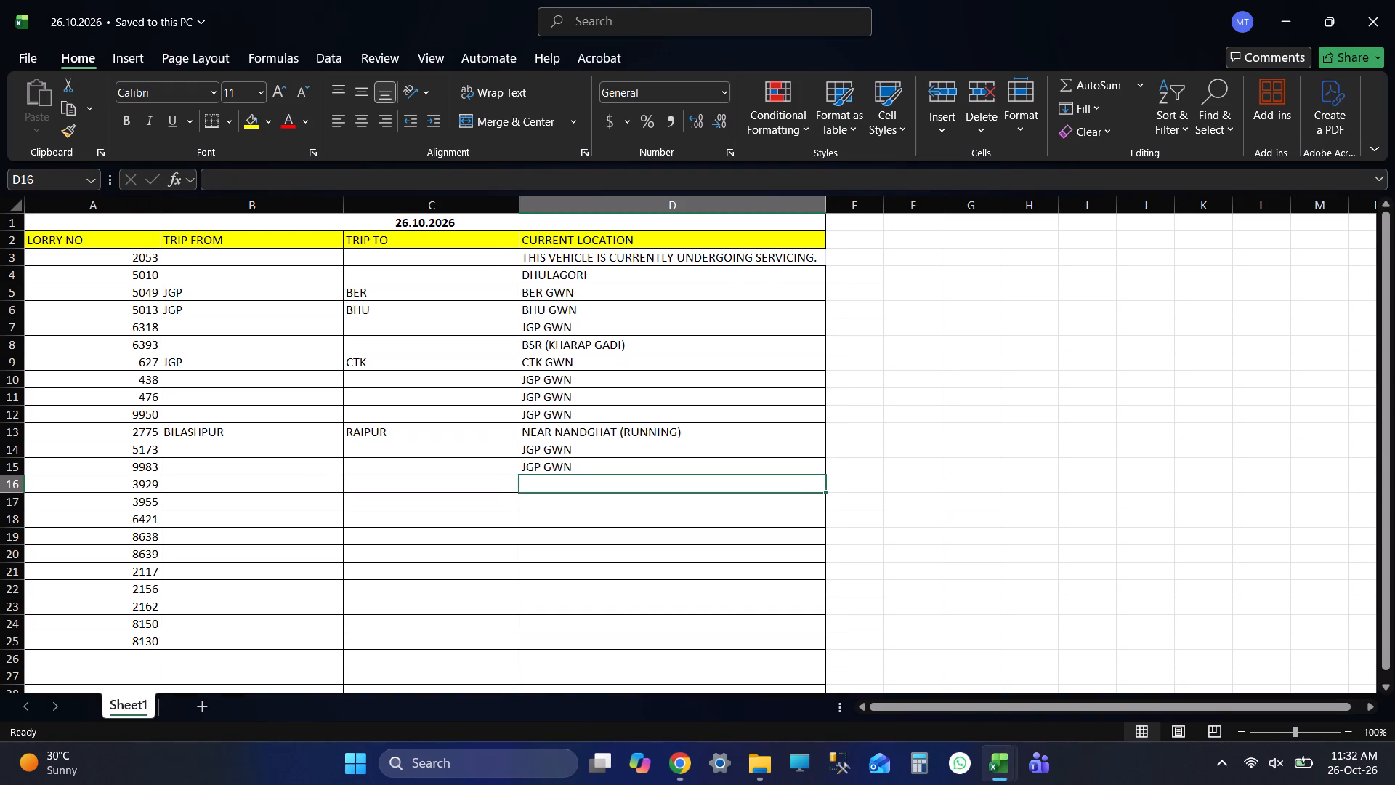
pyautogui.hotkey('alt', 'Tab')
pyautogui.hotkey('alt', 'Tab')
pyautogui.write('JGP')
pyautogui.press('Return')
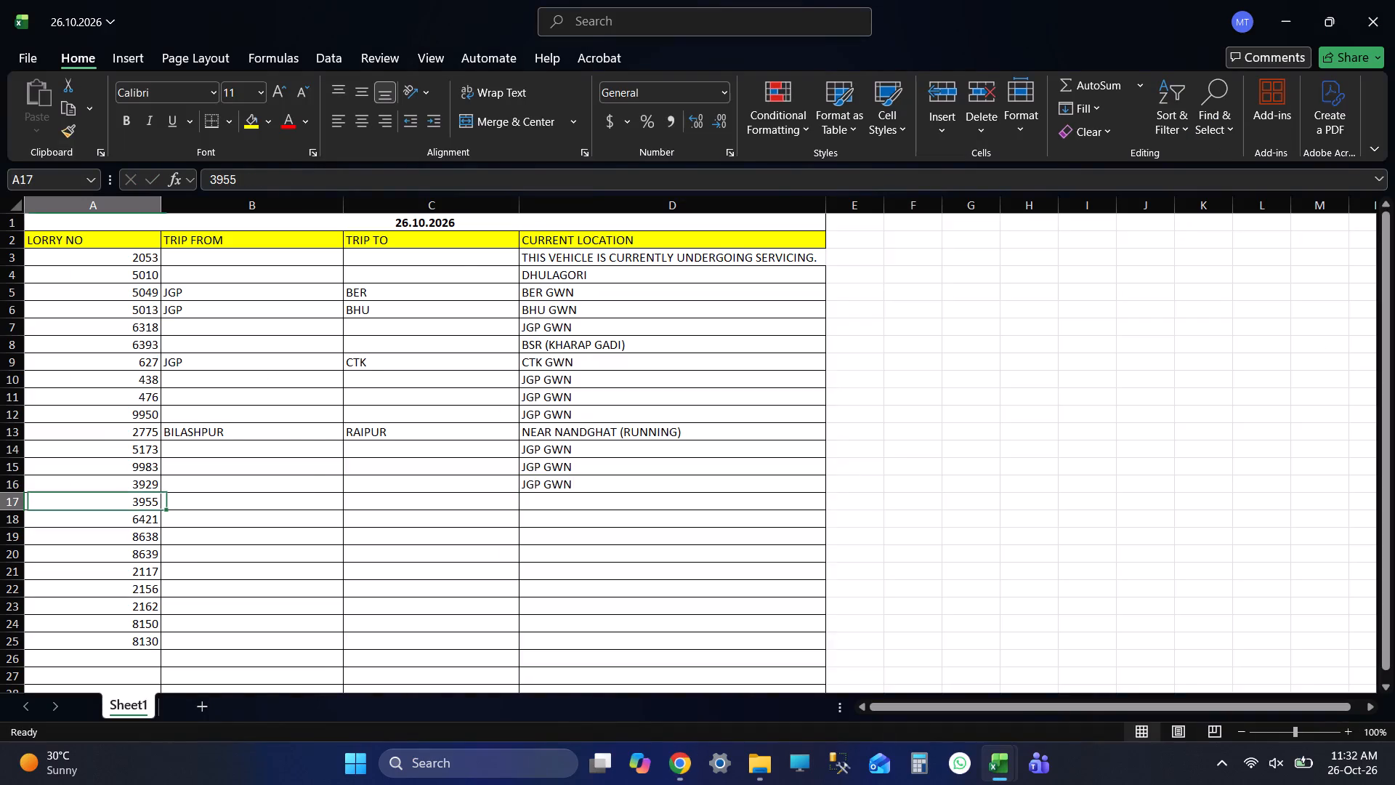
pyautogui.hotkey('ctrl', 's')
# Switch to Wheelseye, search for vehicle 3955, and open its route history for today.
pyautogui.hotkey('alt', 'Tab')
pyautogui.click(381, 112)
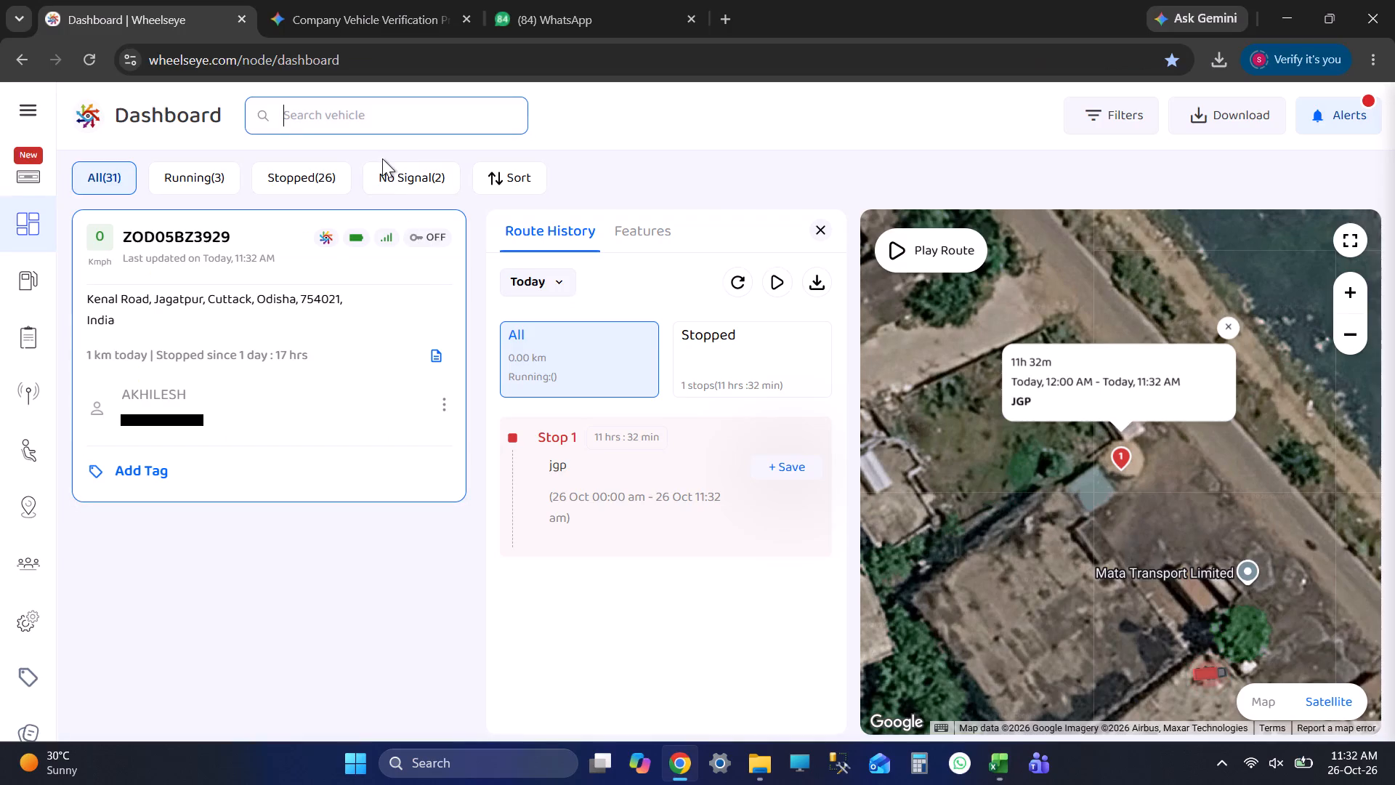
pyautogui.write('3955')
pyautogui.press('Return')
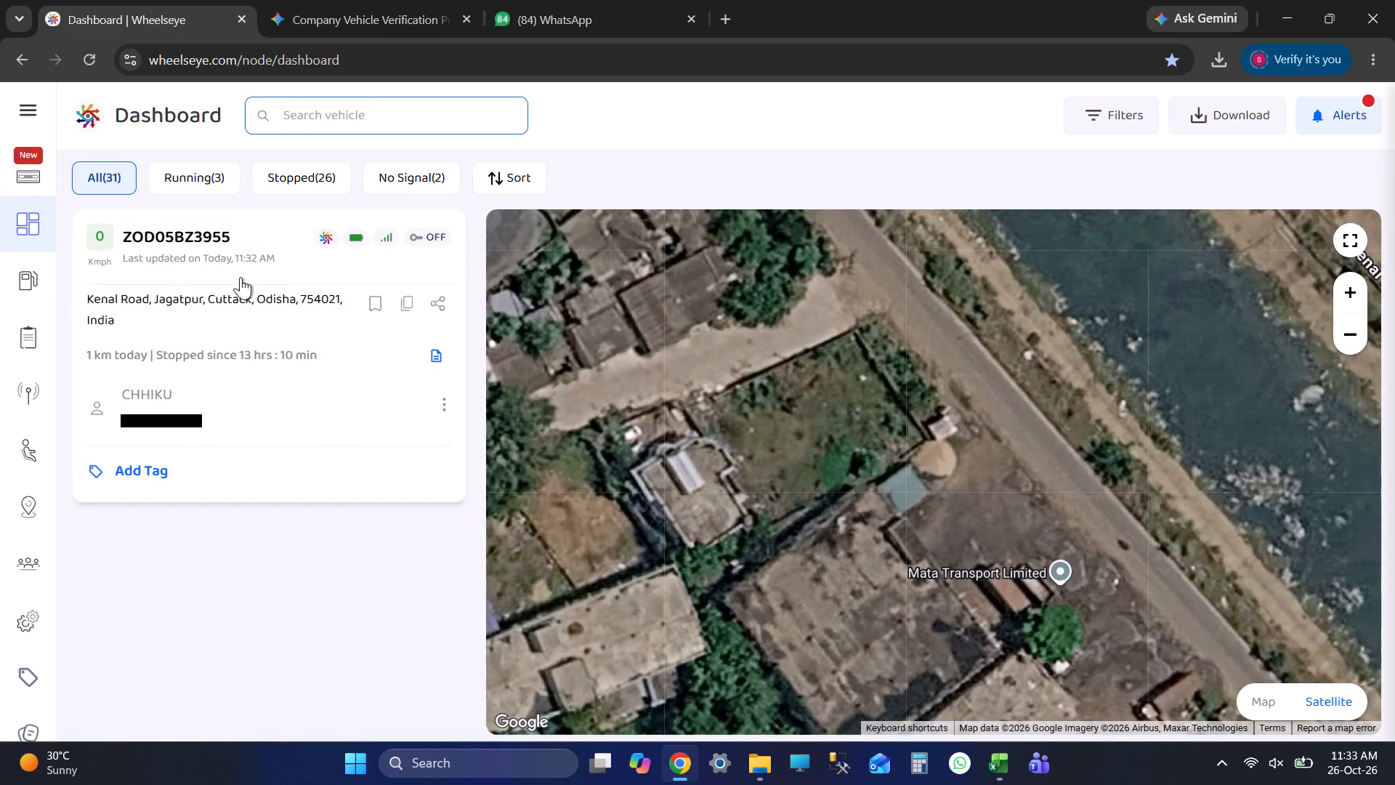
pyautogui.click(243, 263)
# Switch to the 26.10.2026 workbook, enter JGP GWN as lorry 3955's current location in D17, and save.
pyautogui.hotkey('alt', 'Tab')
pyautogui.press('Tab')
pyautogui.press('Tab')
pyautogui.press('Tab')
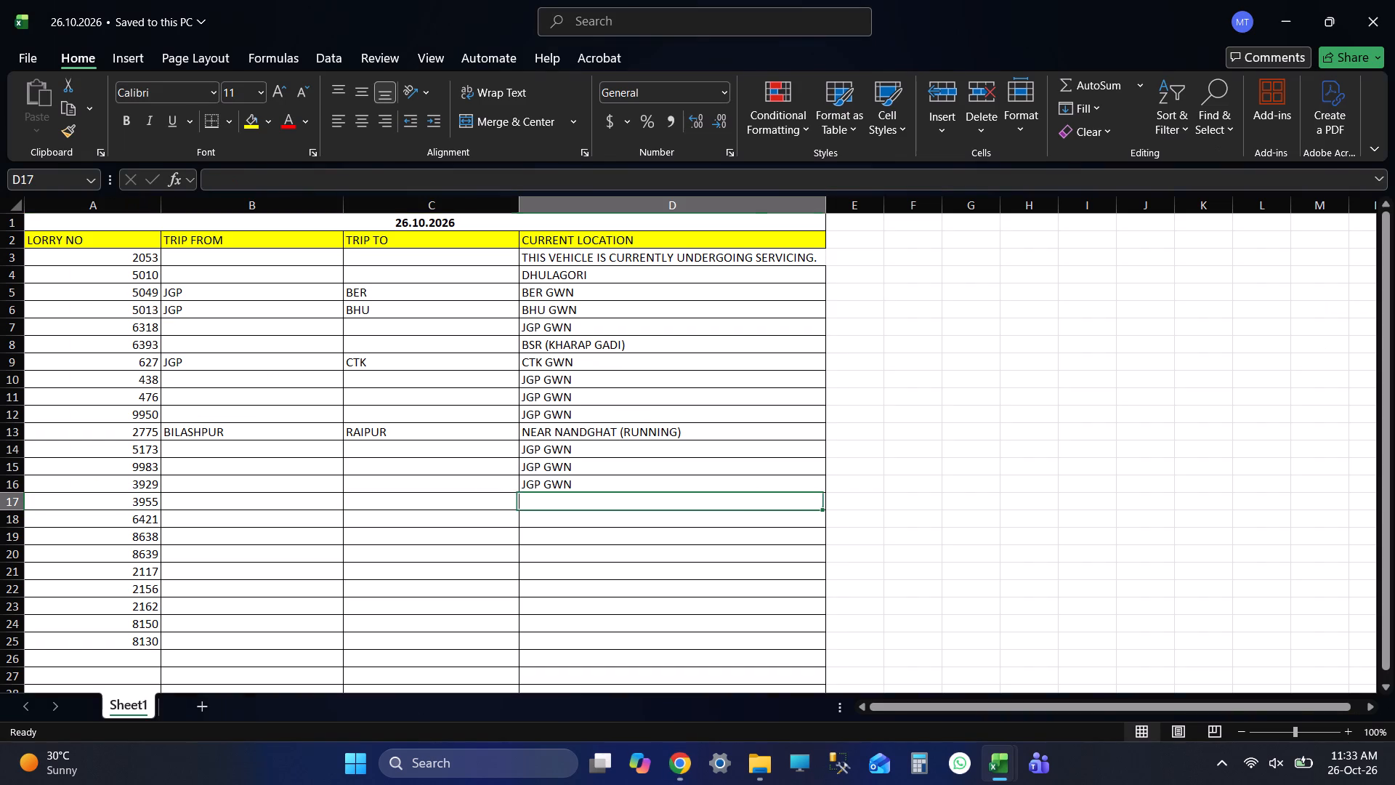
pyautogui.write('JGP')
pyautogui.press('Return')
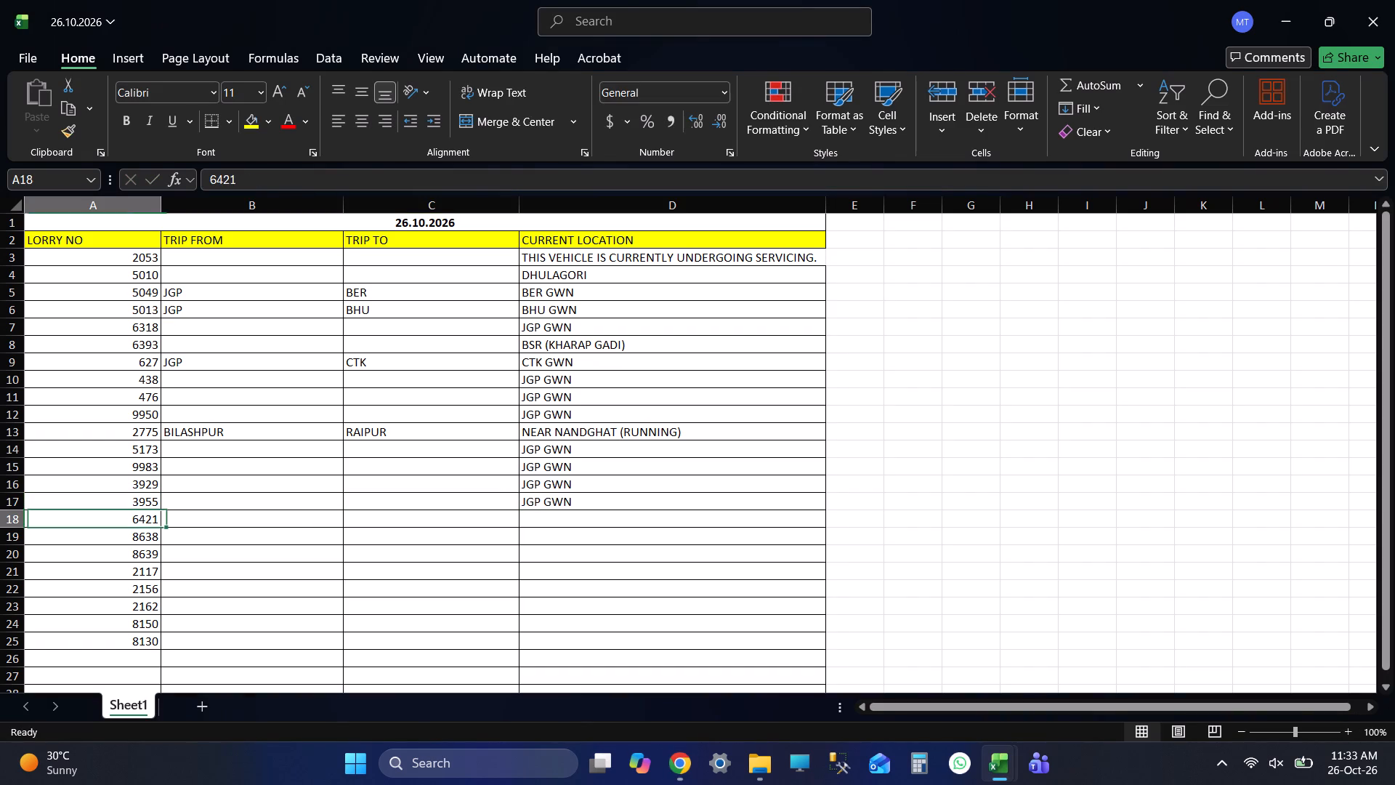
pyautogui.hotkey('ctrl', 's')
# Switch to Wheelseye, search for vehicle 6421, and open Stop 1 in its route history for today.
pyautogui.hotkey('alt', 'Tab')
pyautogui.moveTo(315, 126); pyautogui.dragTo(323, 124)
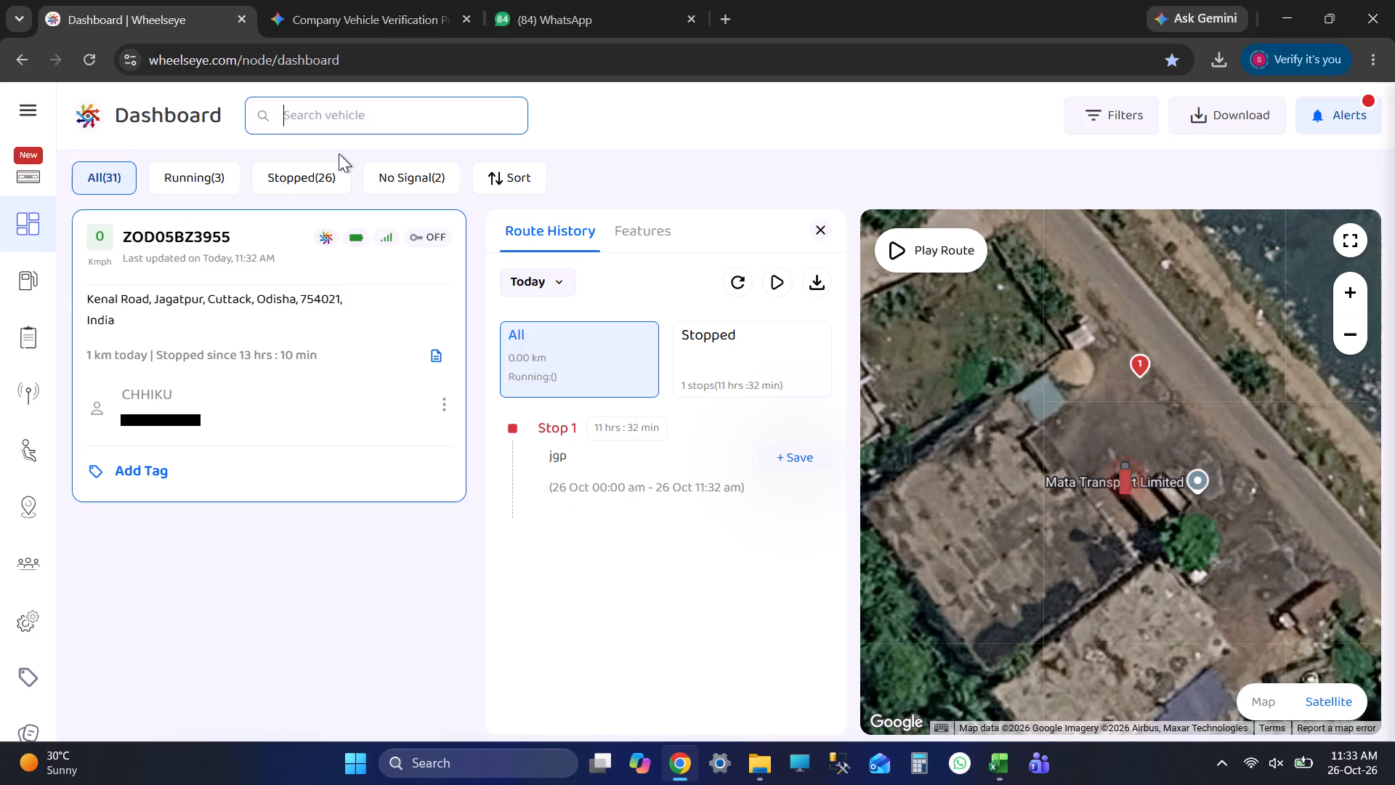
pyautogui.write('6421')
pyautogui.press('Return')
pyautogui.click(151, 281)
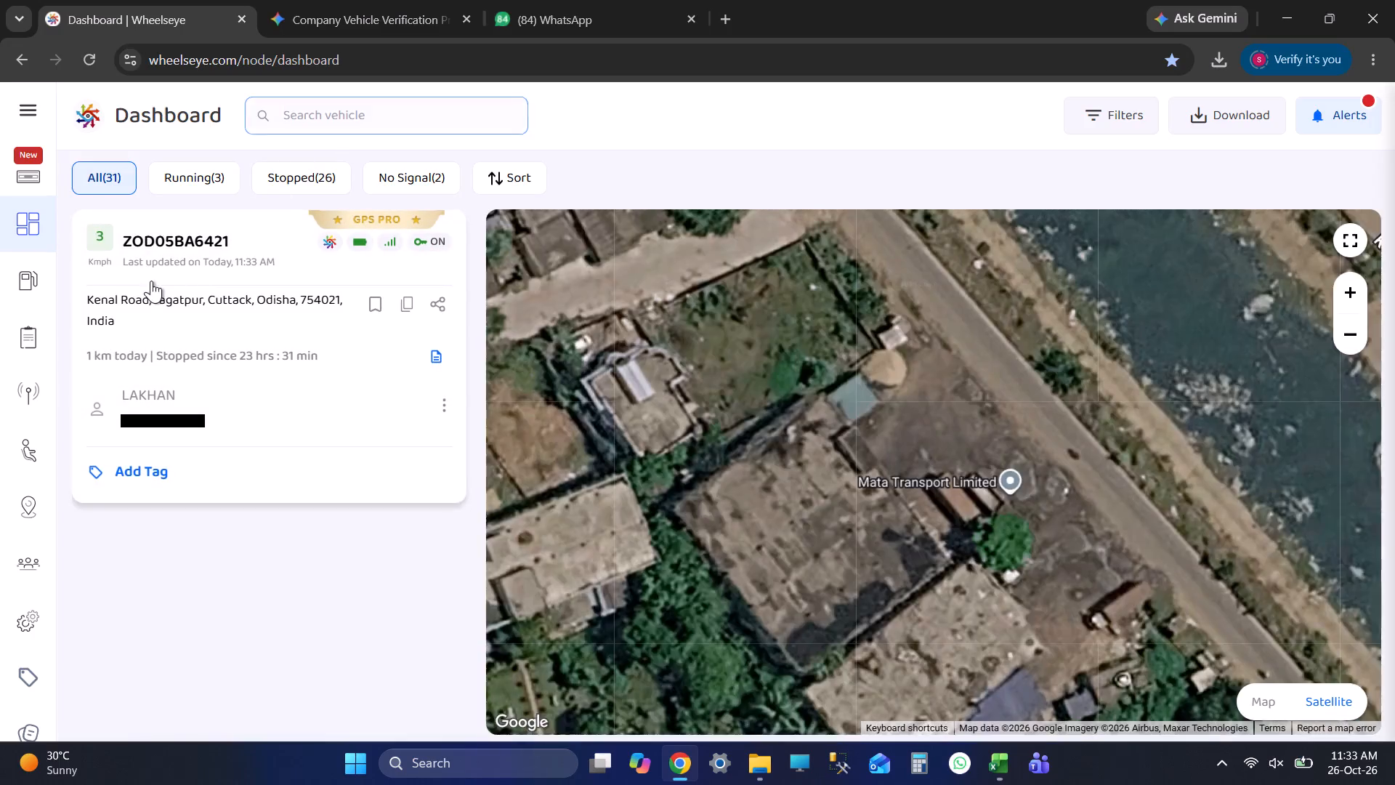
pyautogui.click(597, 449)
# Switch to the 26.10.2026 workbook, enter JGP GWN as lorry 6421's current location in D18, and save.
pyautogui.hotkey('alt', 'Tab')
pyautogui.press('Tab')
pyautogui.press('Tab')
pyautogui.press('Tab')
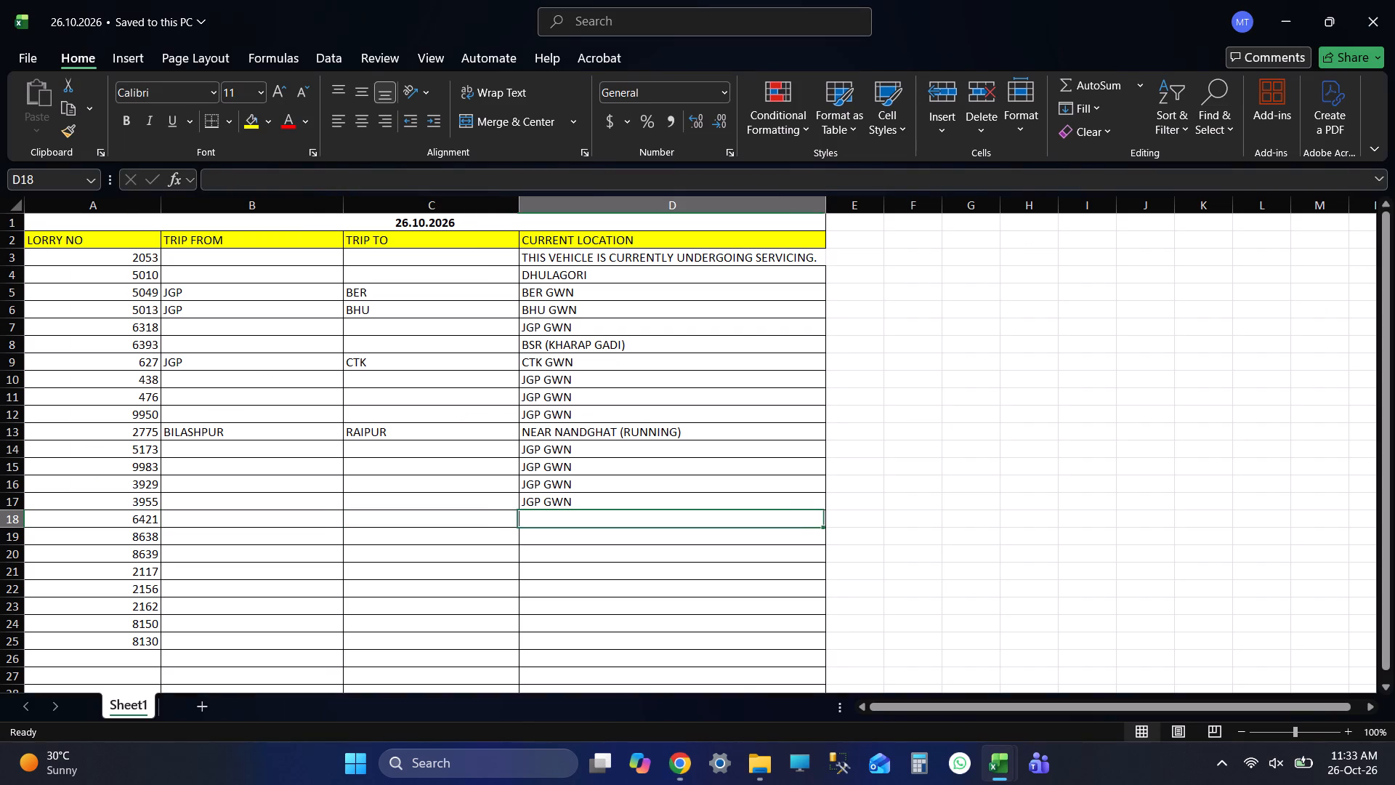
pyautogui.write('JGP')
pyautogui.press('Return')
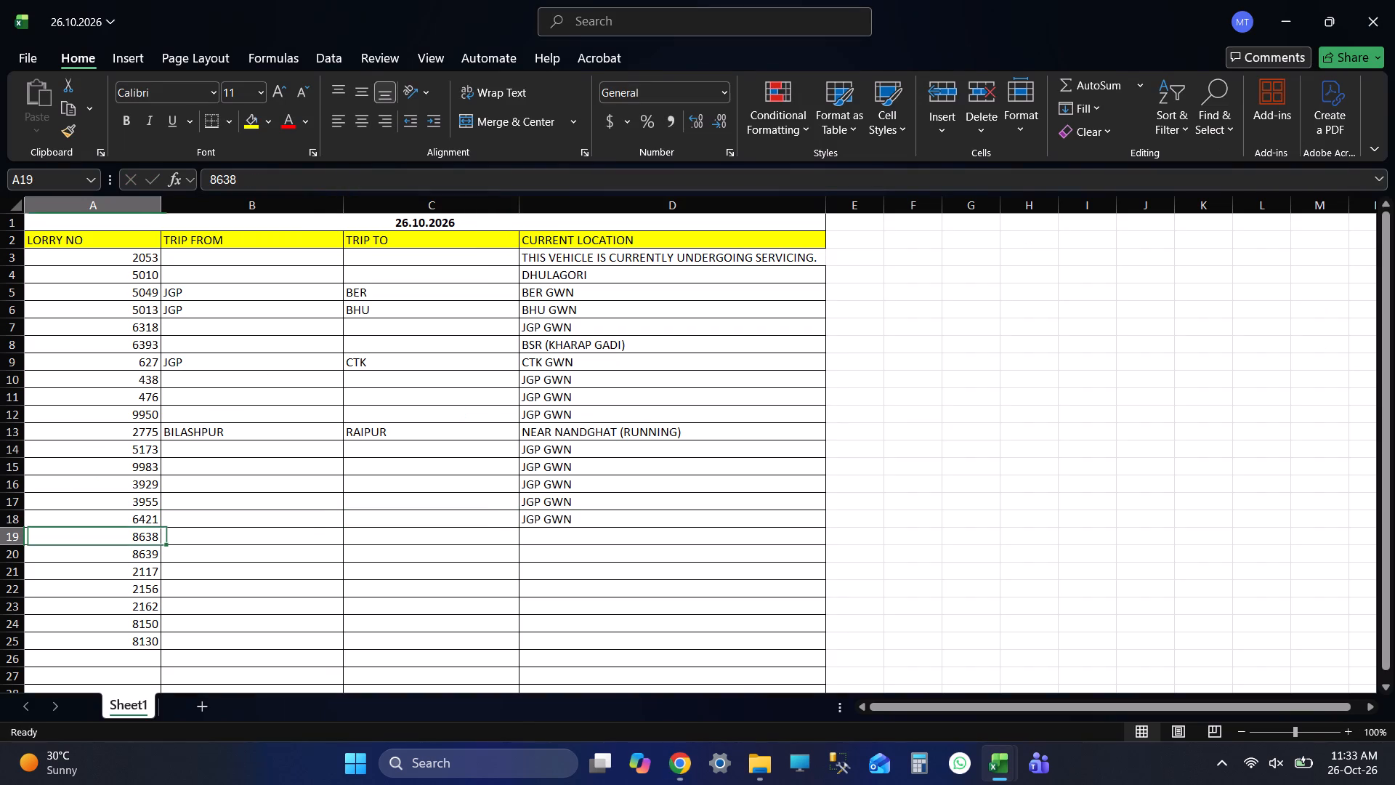
pyautogui.hotkey('ctrl', 's')
# Switch to Wheelseye, search for vehicle 8638, and open Stop 2 in its route history for today.
pyautogui.hotkey('alt', 'Tab')
pyautogui.click(377, 131)
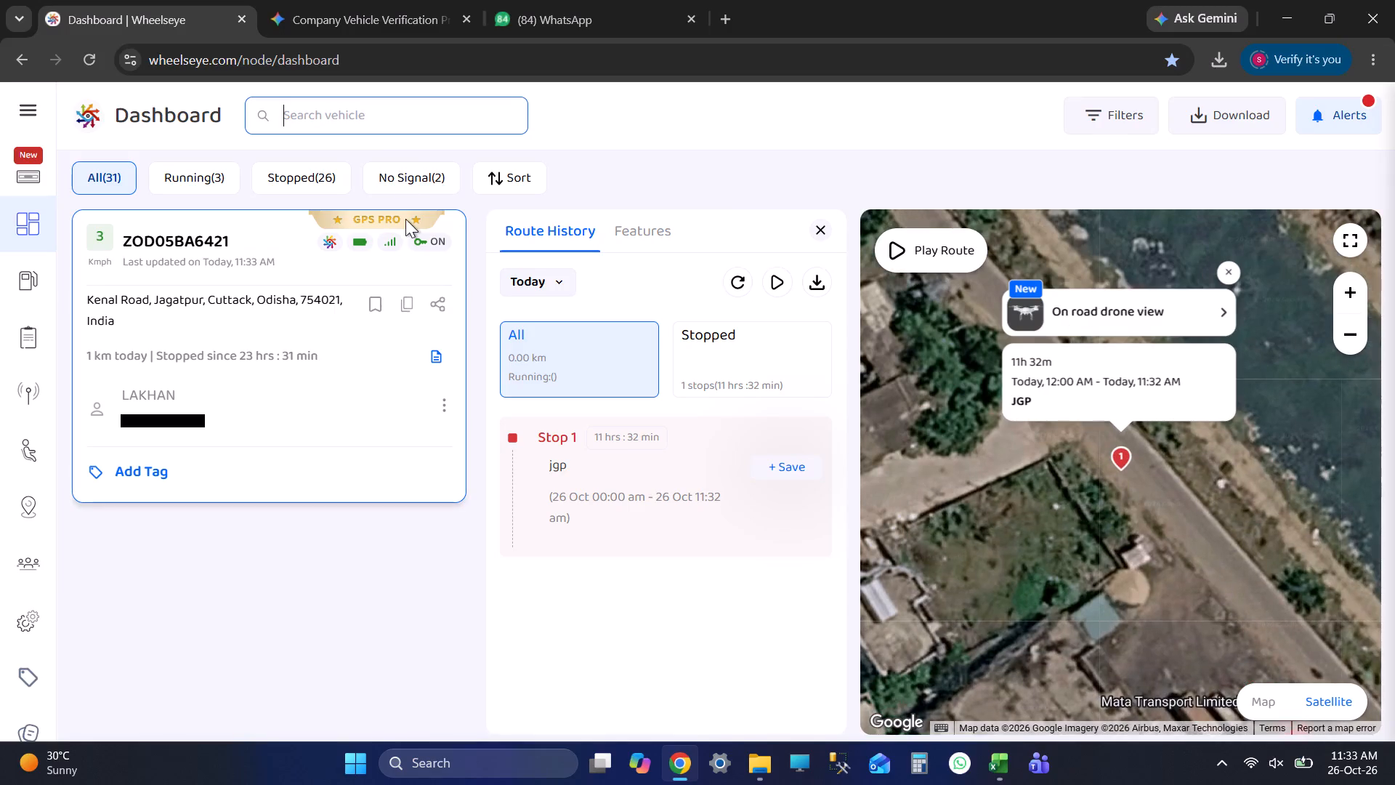
pyautogui.write('863.8')
pyautogui.press('Return')
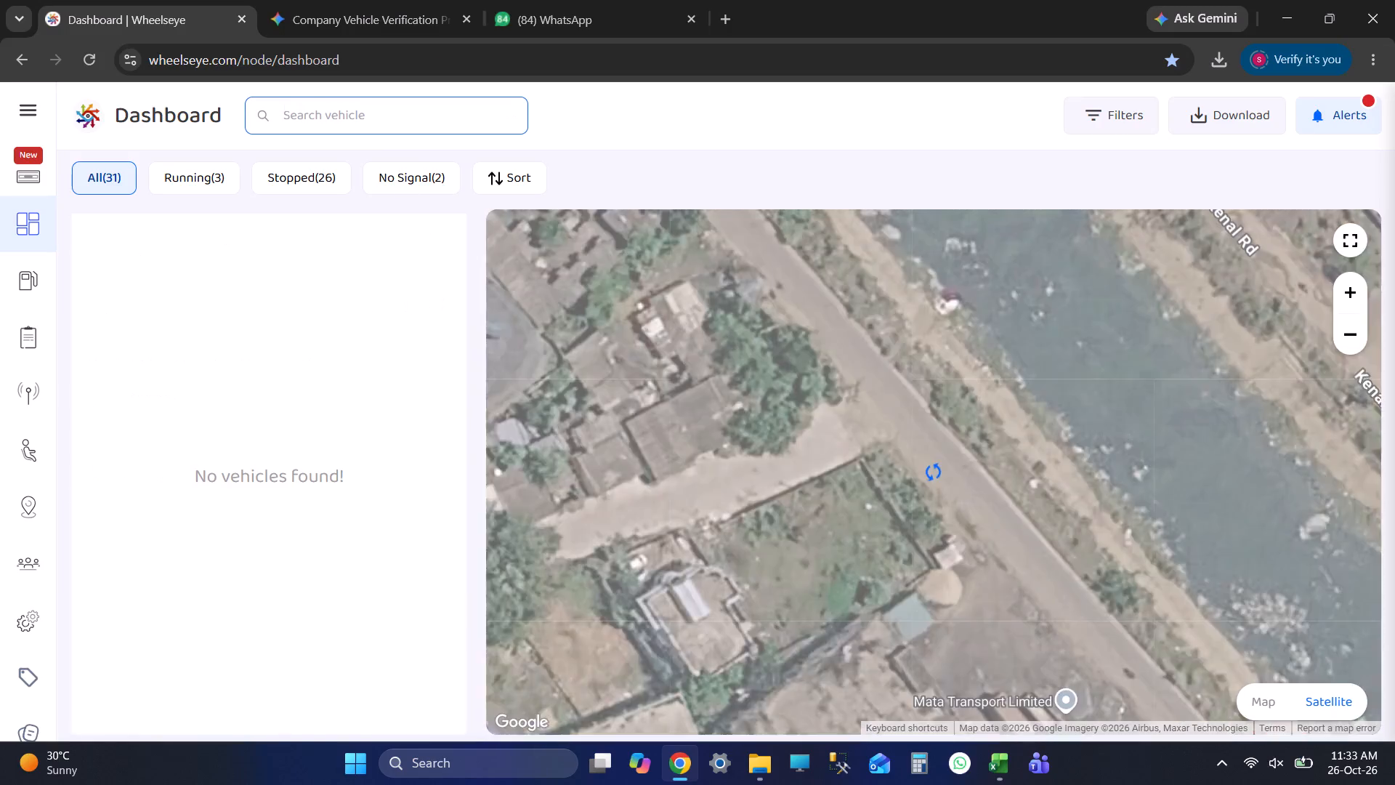
pyautogui.write('8638')
pyautogui.press('Return')
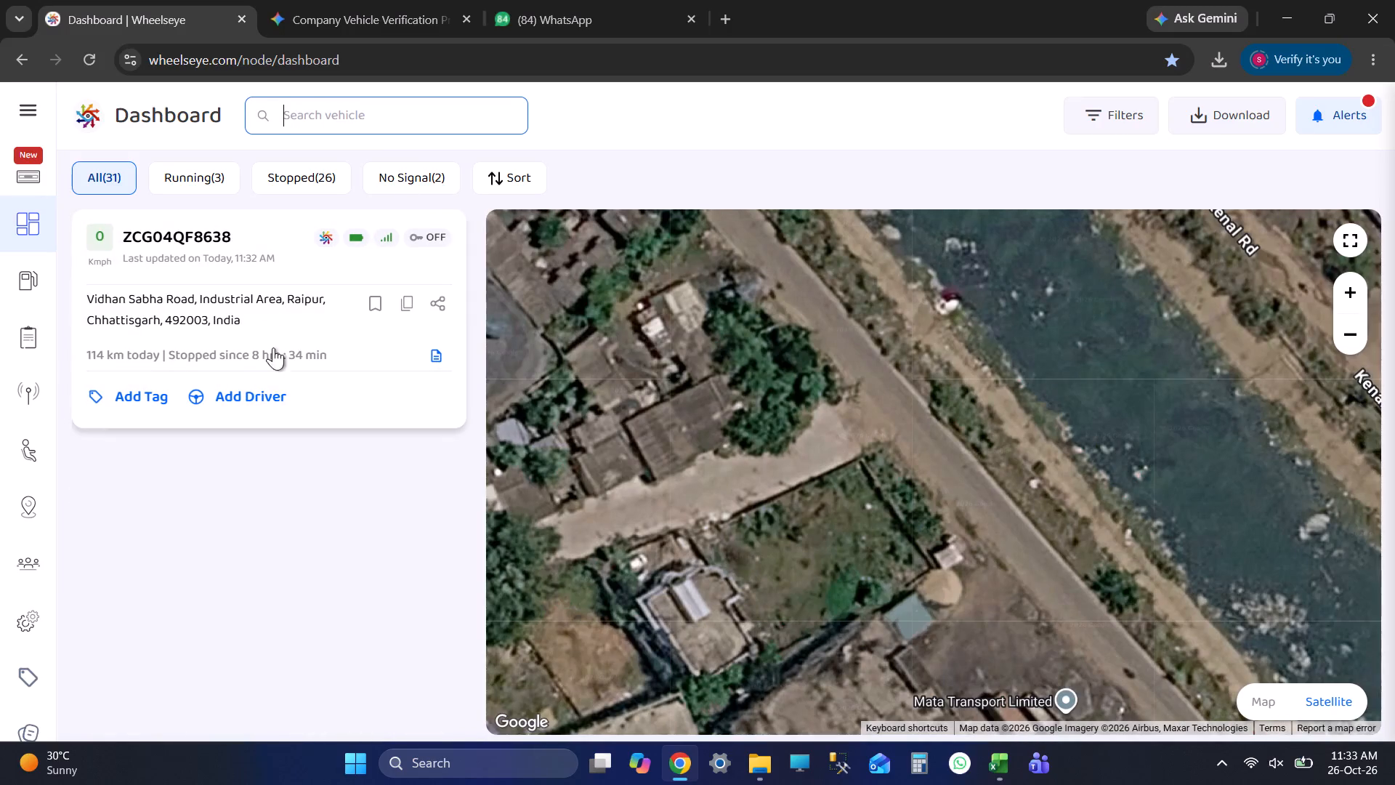
pyautogui.click(273, 315)
pyautogui.click(673, 438)
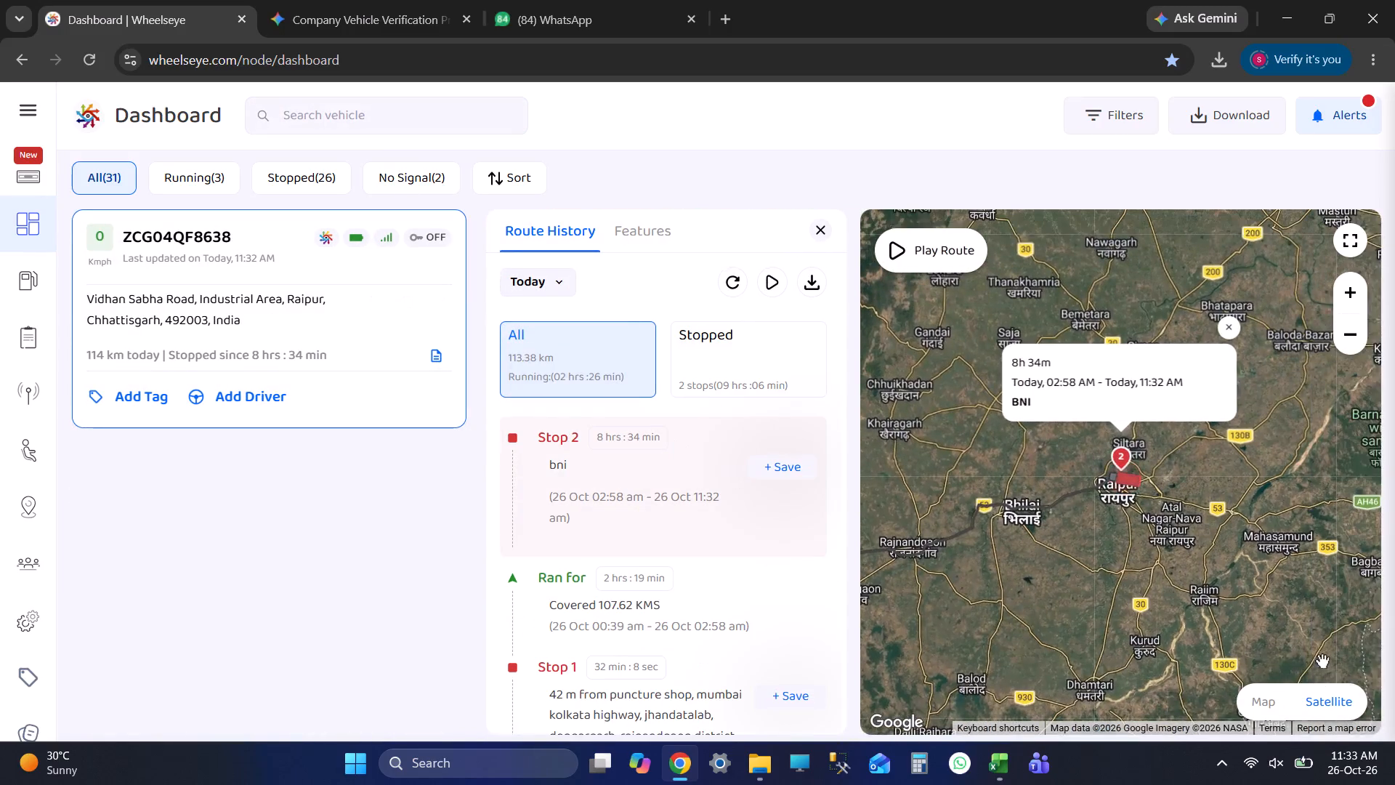
# Select D19 in the 26.10.2026 workbook and recheck vehicle 8638's latest stop in Wheelseye, saving the workbook in between.
pyautogui.hotkey('alt', 'Tab')
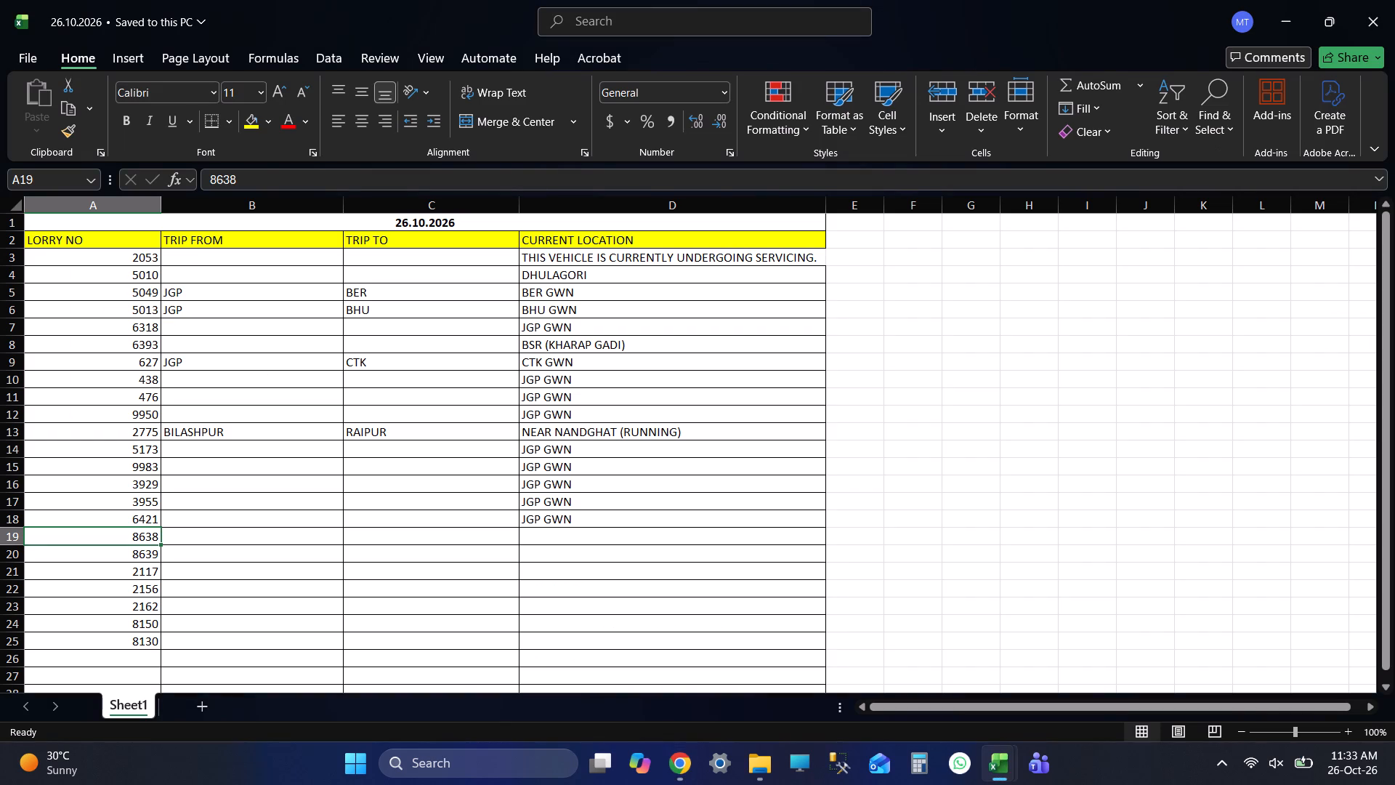
pyautogui.press('Tab')
pyautogui.press('Tab')
pyautogui.press('Tab')
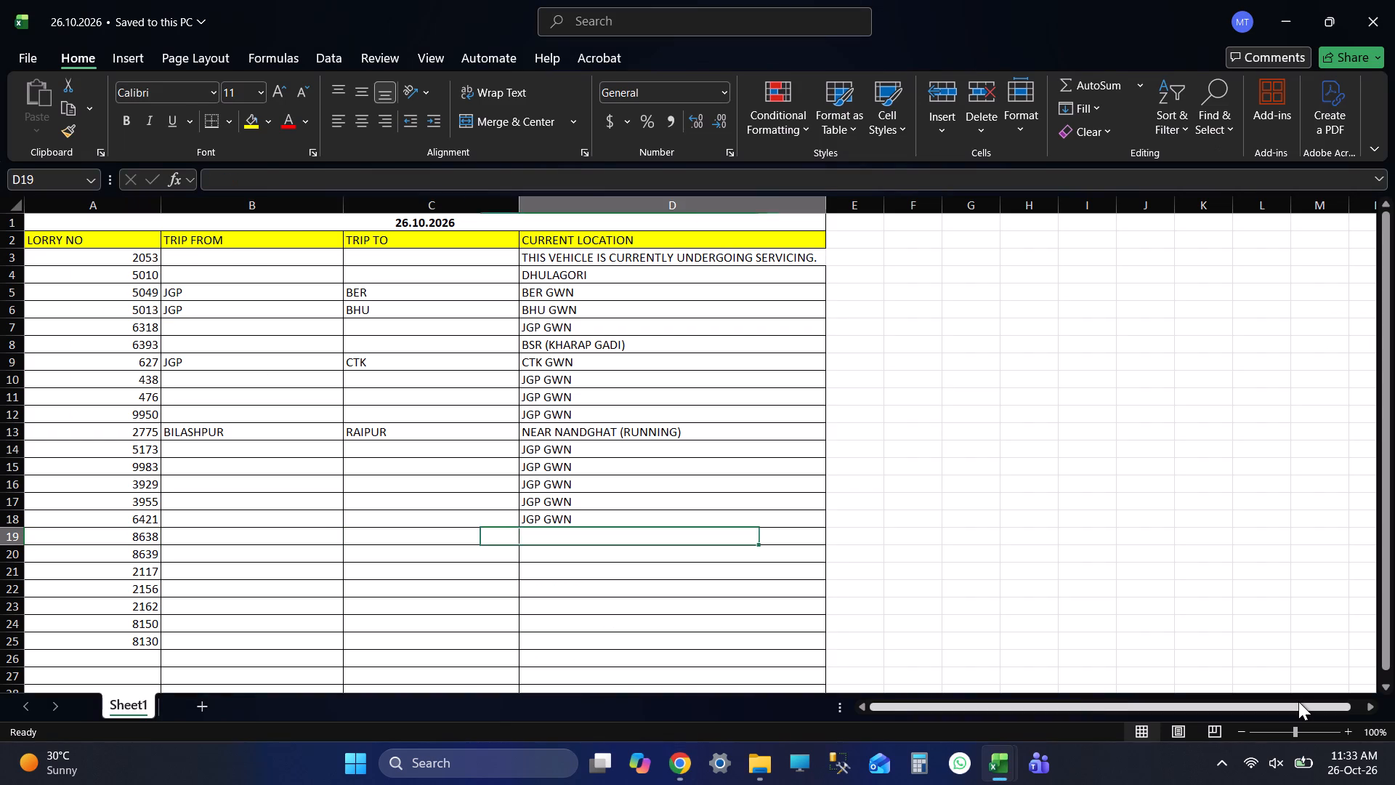
pyautogui.hotkey('alt', 'Tab')
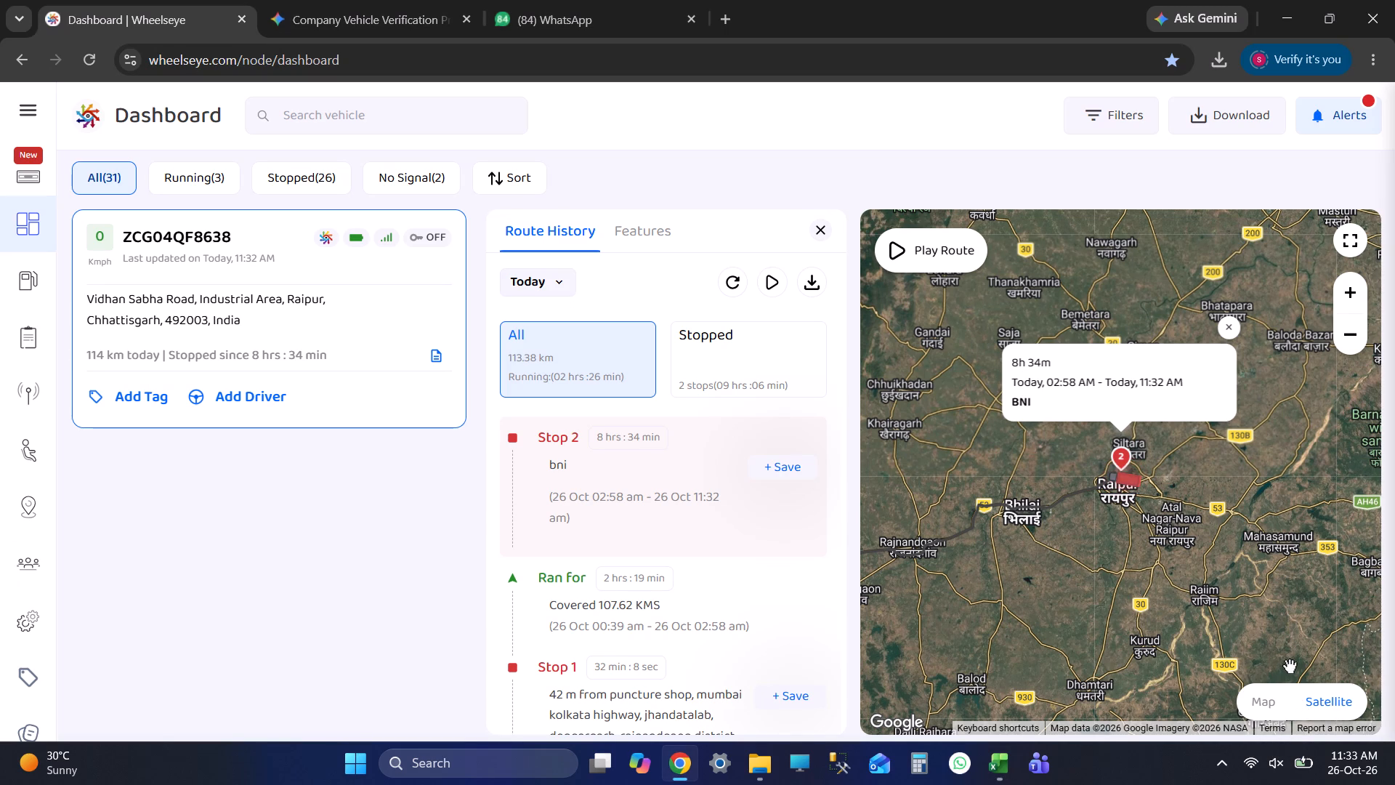
pyautogui.hotkey('alt', 'Tab')
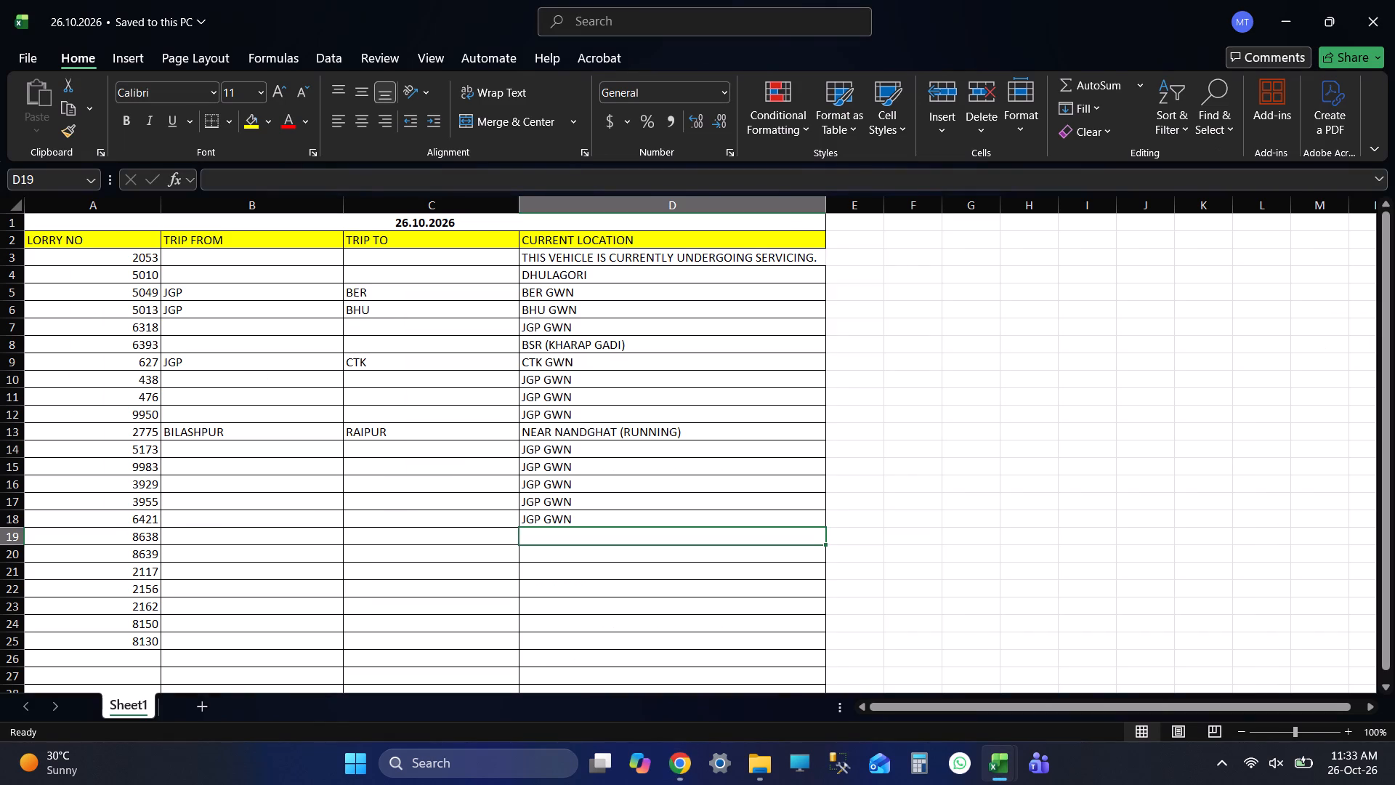
pyautogui.hotkey('alt', 'Tab')
pyautogui.hotkey('alt', 'Tab')
pyautogui.hotkey('ctrl', 's')
pyautogui.hotkey('ctrl', 's')
pyautogui.hotkey('ctrl', 's')
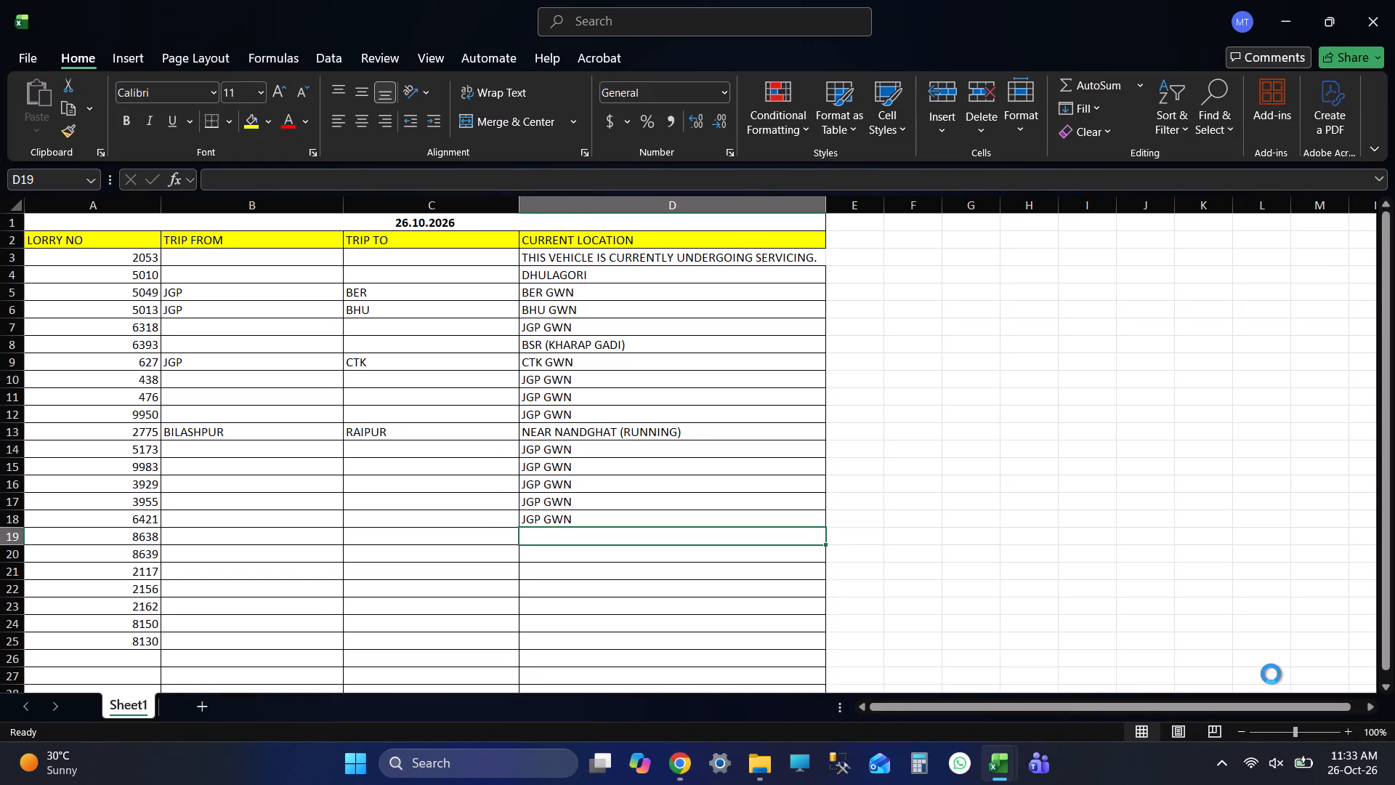
pyautogui.hotkey('ctrl', 's')
pyautogui.hotkey('ctrl', 's')
pyautogui.hotkey('ctrl', 's')
pyautogui.hotkey('ctrl', 's')
pyautogui.hotkey('alt', 'Tab')
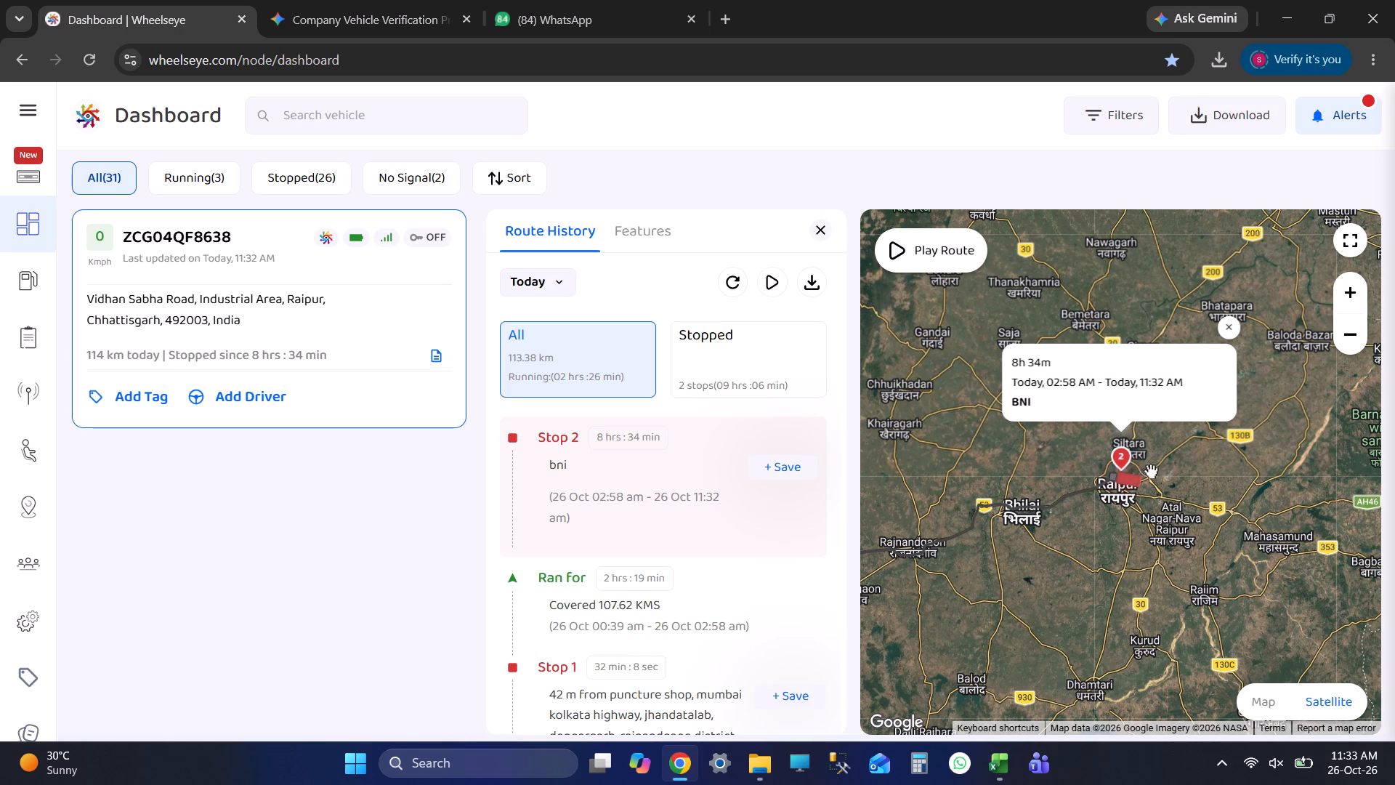
pyautogui.hotkey('alt', 'Tab')
pyautogui.hotkey('alt', 'Tab')
pyautogui.hotkey('alt', 'Tab')
pyautogui.hotkey('alt', 'Tab')
# Switch to the 26.10.2026 workbook, enter BNI as lorry 8638's current location in D19, and save.
pyautogui.hotkey('alt', 'Tab')
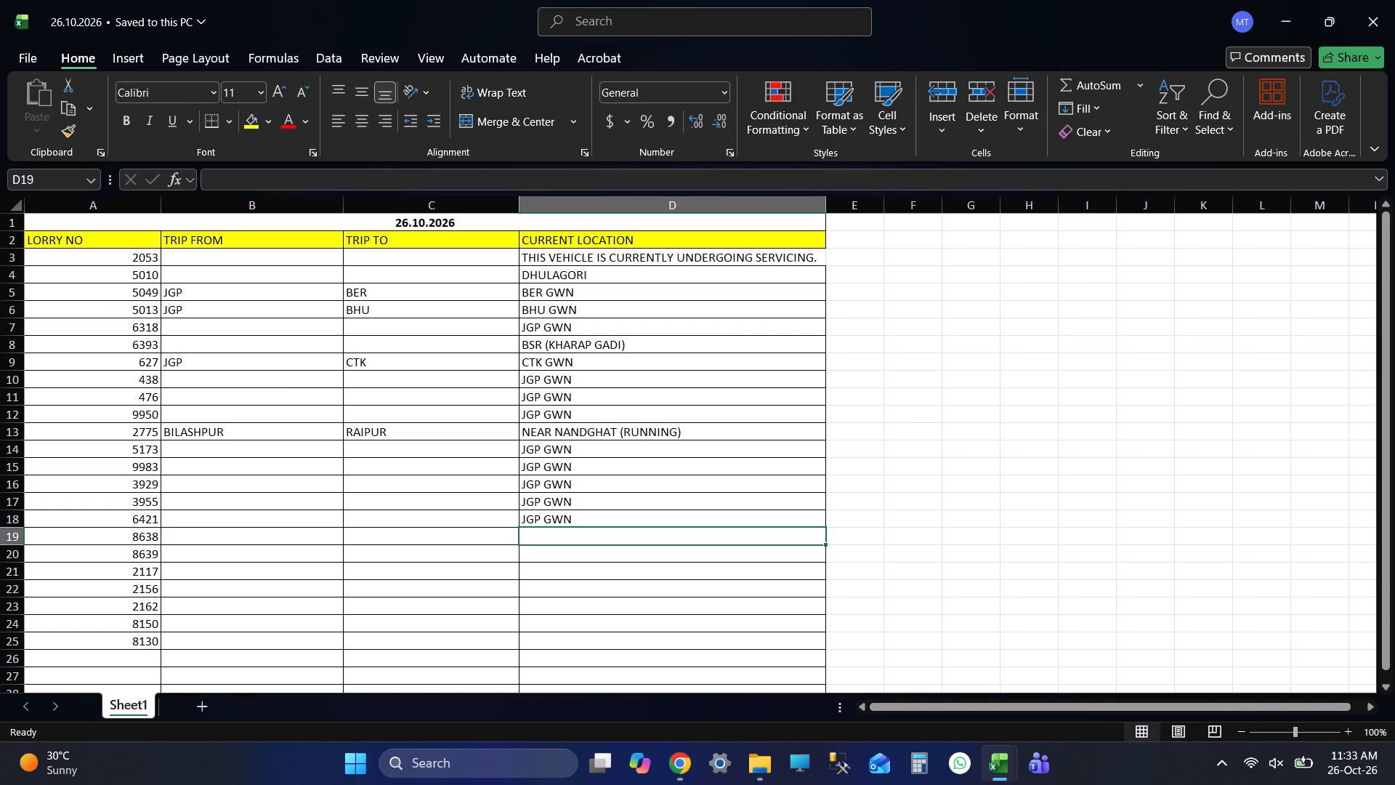
pyautogui.write('BNI')
pyautogui.press('Return')
pyautogui.hotkey('ctrl', 's')
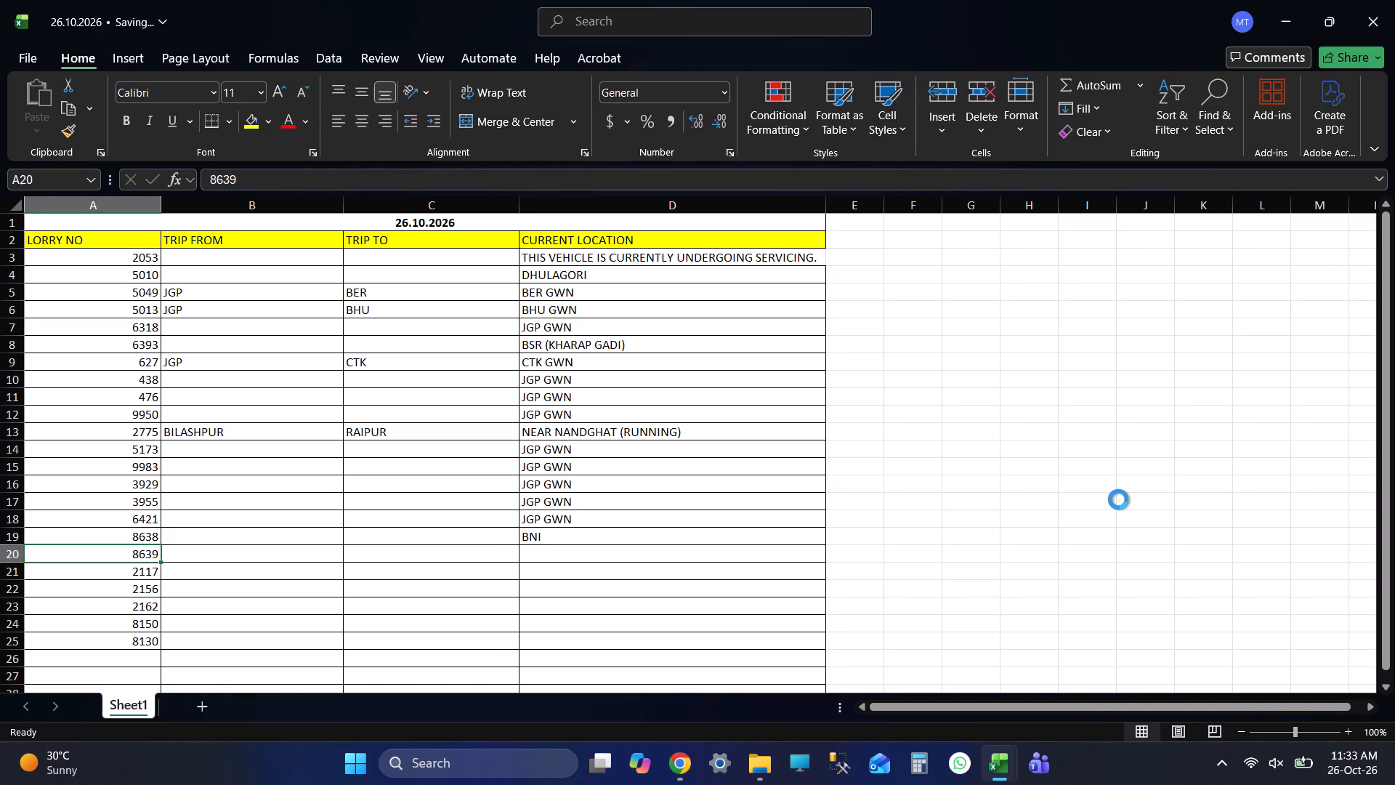
pyautogui.hotkey('ctrl', 's')
pyautogui.hotkey('ctrl', 's')
pyautogui.hotkey('ctrl', 's')
pyautogui.hotkey('ctrl', 's')
# Switch to Wheelseye, search for vehicle 8639, and open its route history for today.
pyautogui.hotkey('alt', 'Tab')
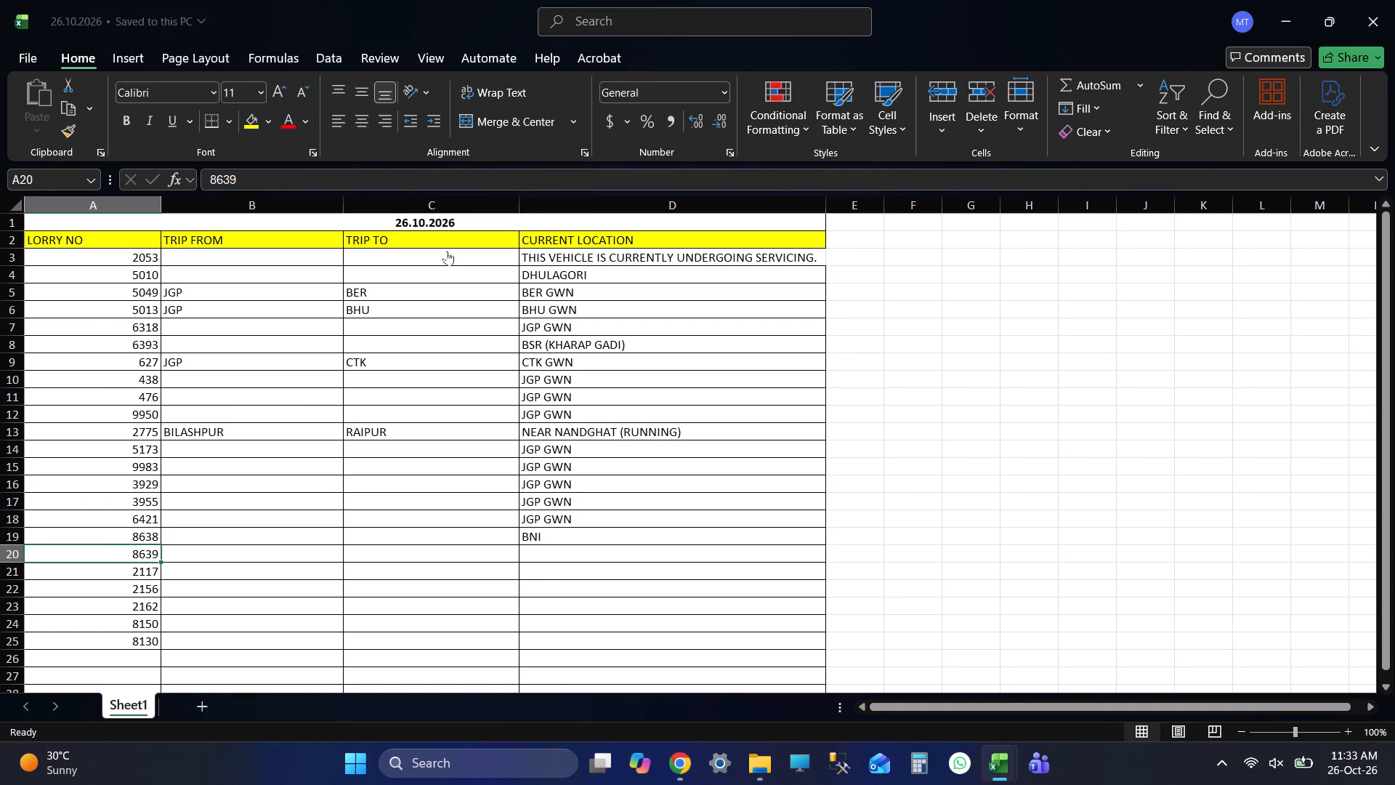
pyautogui.click(370, 109)
pyautogui.hotkey('alt', 'Tab')
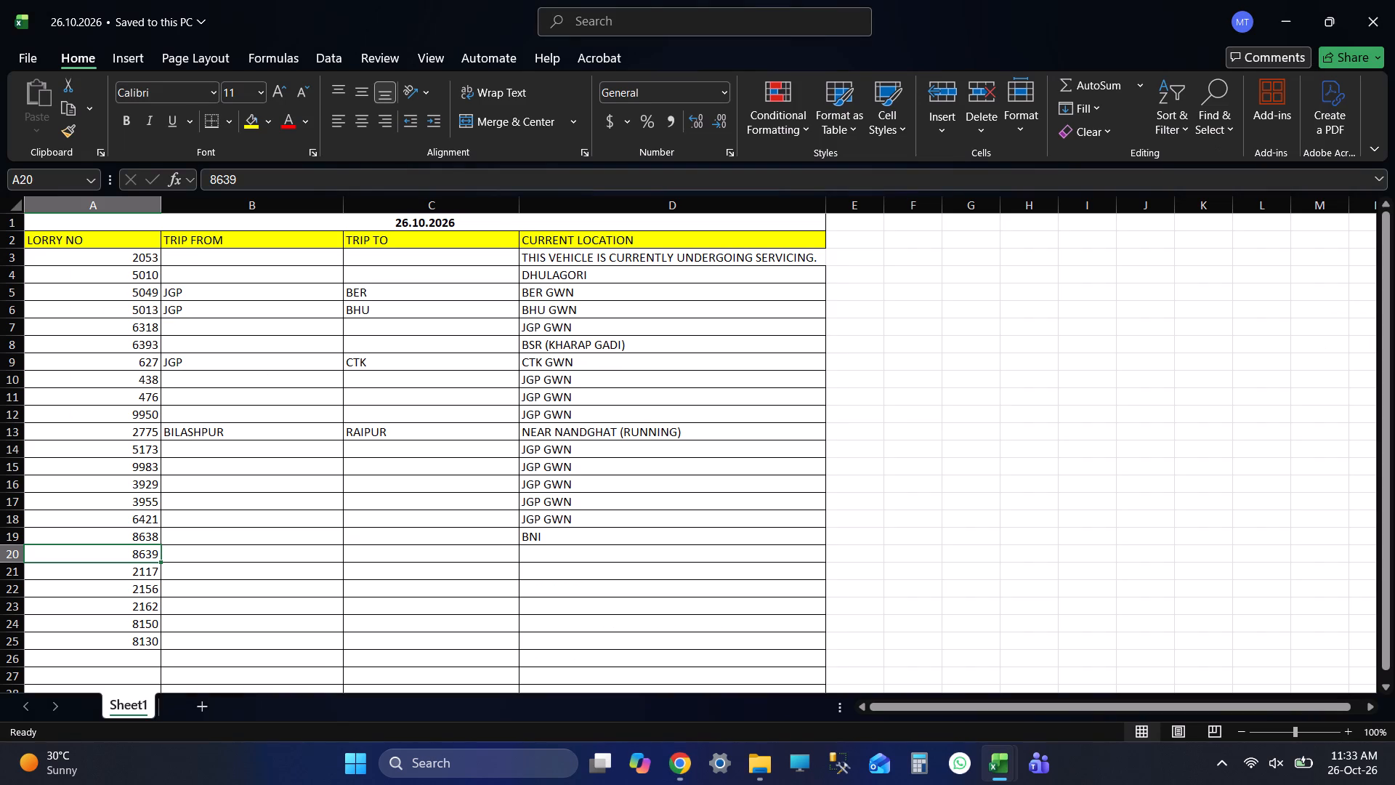
pyautogui.hotkey('alt', 'Tab')
pyautogui.write('8639')
pyautogui.press('Return')
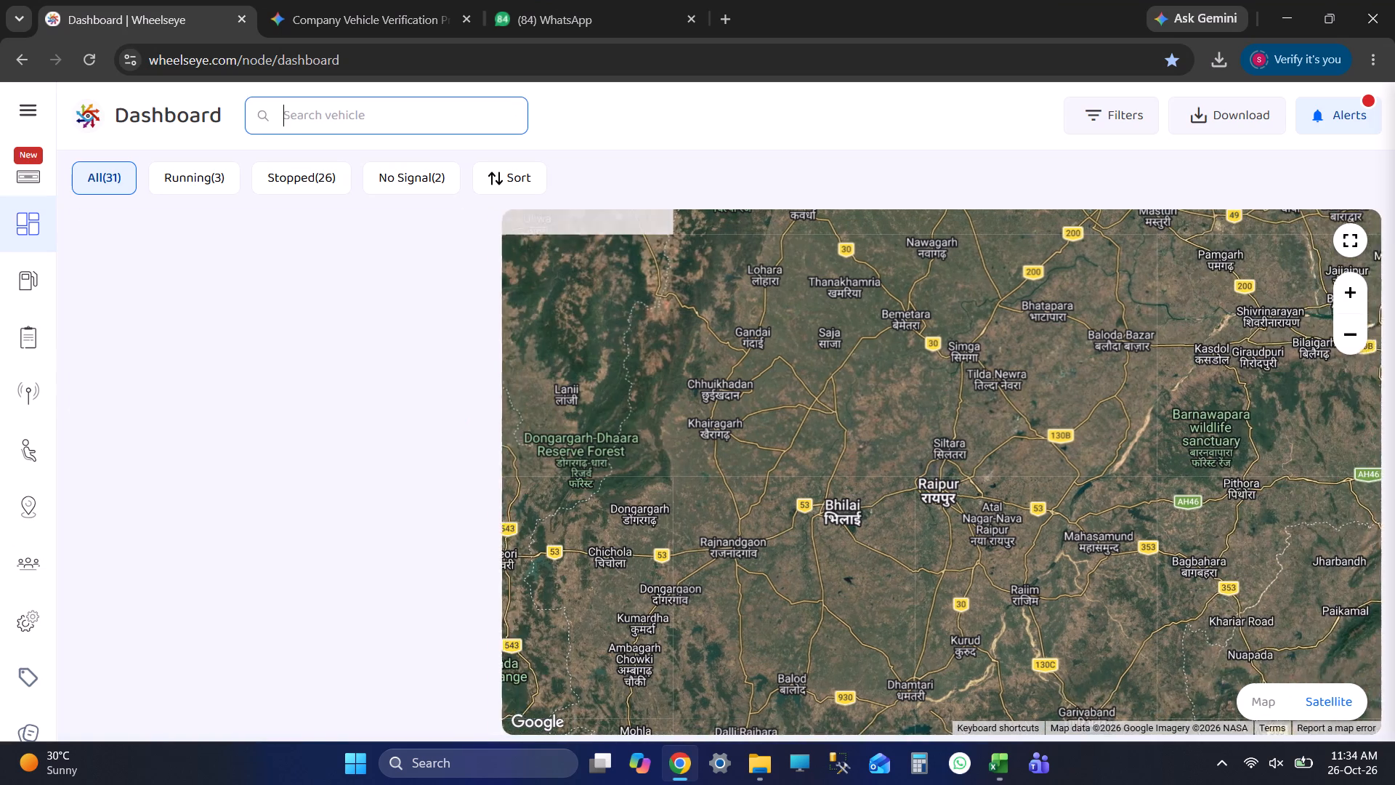
pyautogui.click(268, 312)
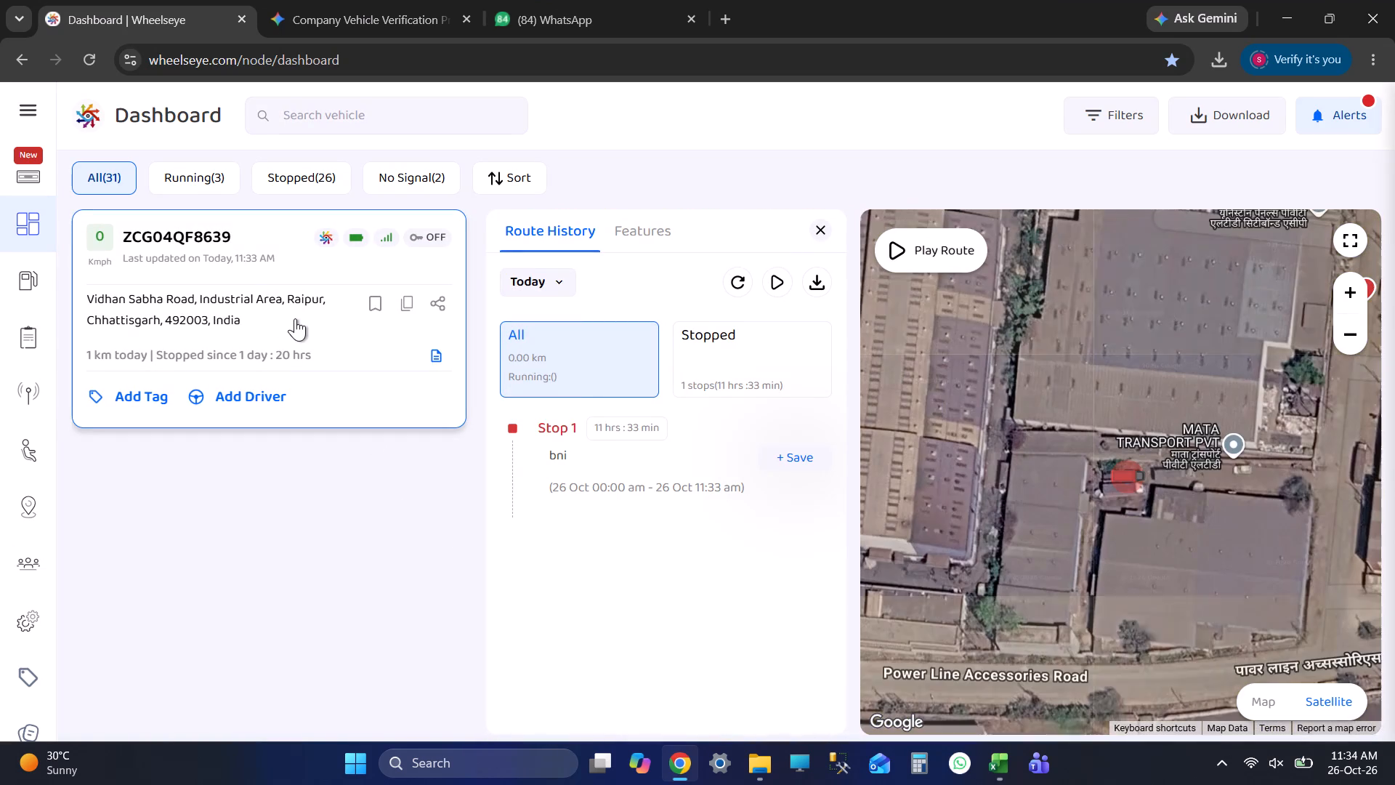
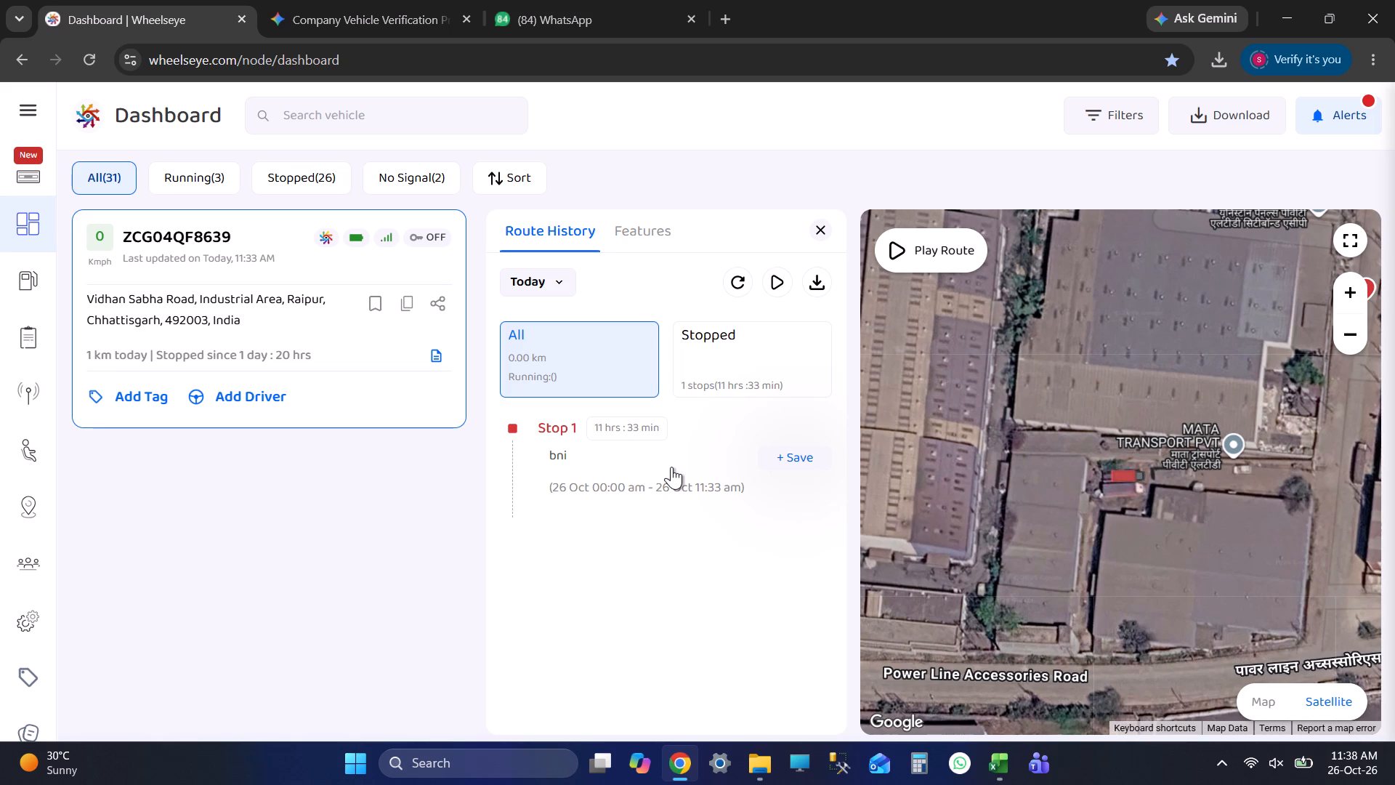
# Reload the Wheelseye dashboard, load its map, and open vehicle 2053's route history to view its location.
pyautogui.click(94, 62)
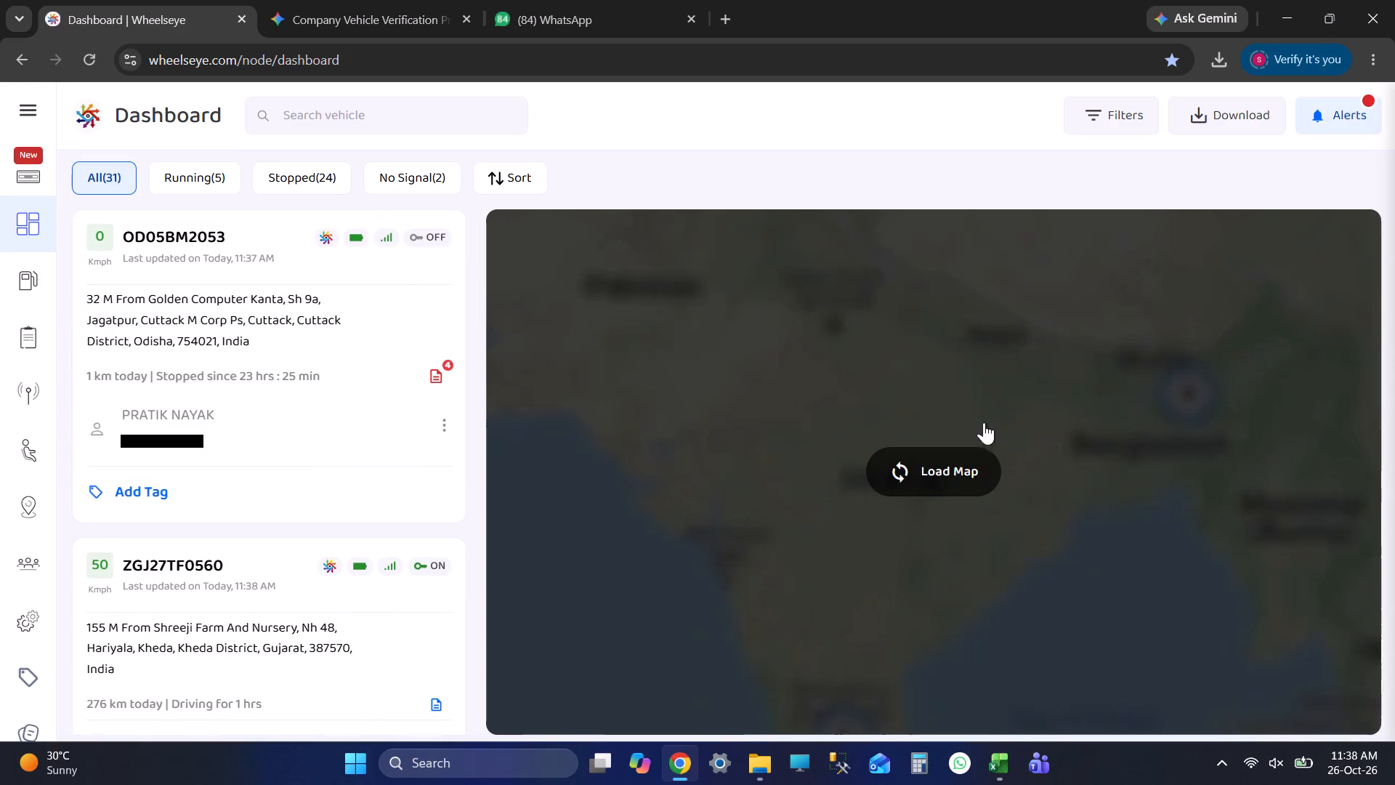
pyautogui.click(910, 473)
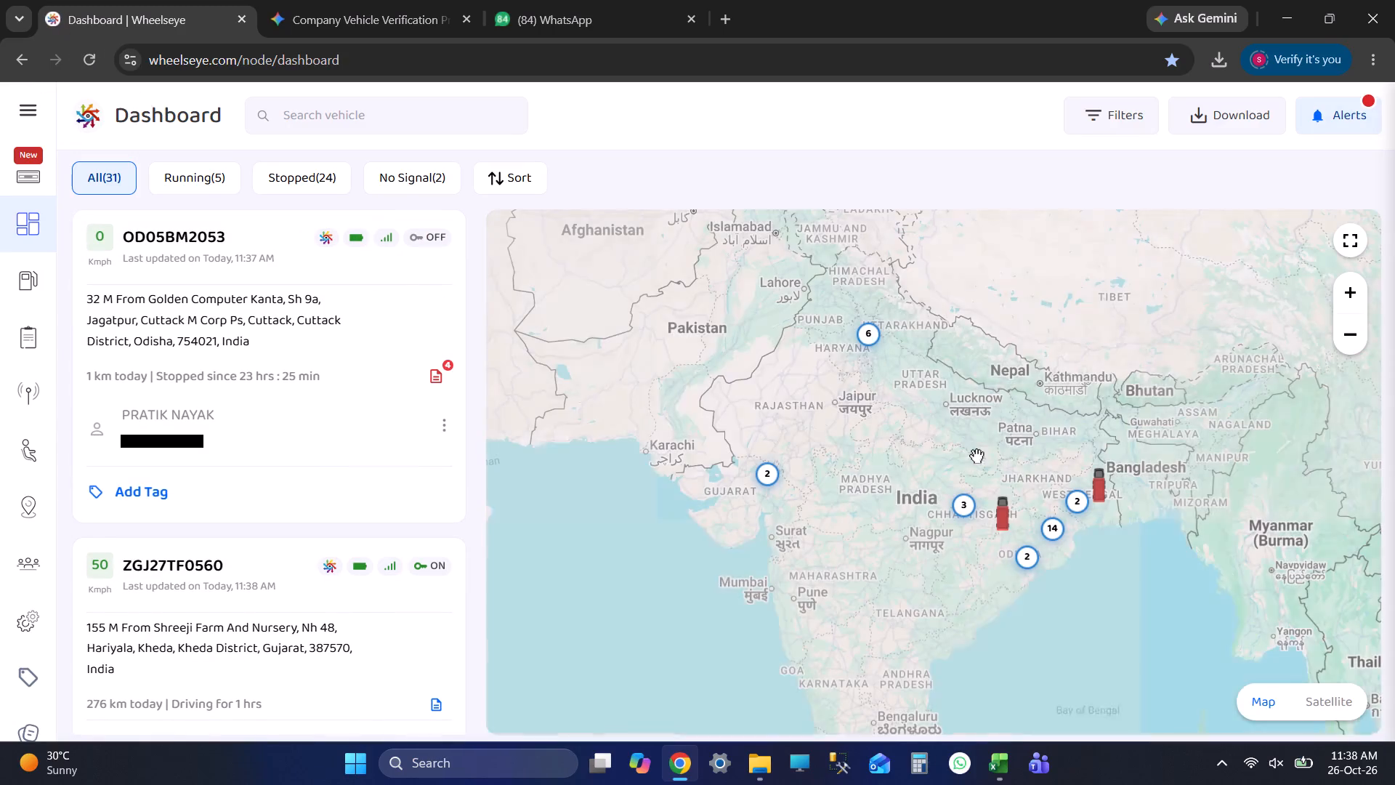
pyautogui.click(237, 297)
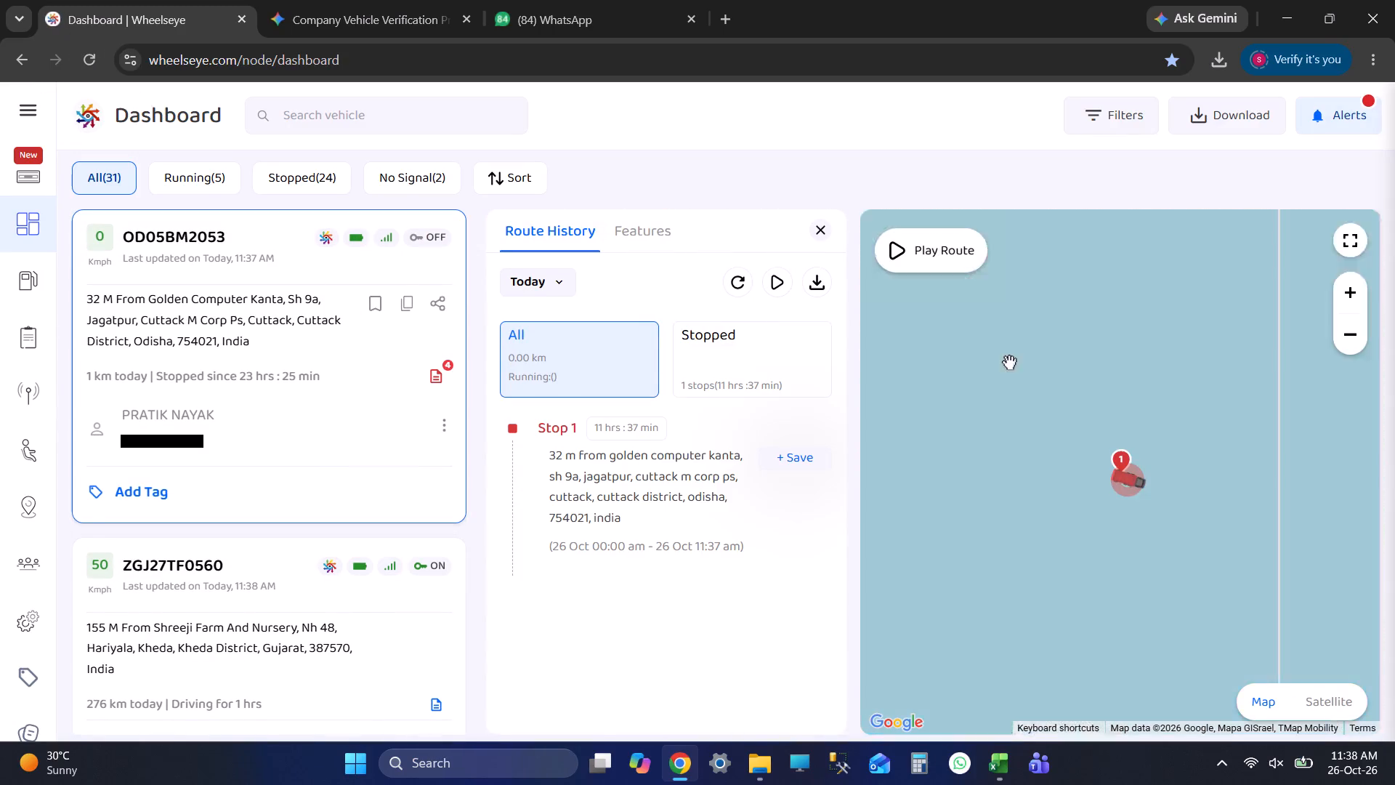
pyautogui.scroll(4, 1151, 492)
pyautogui.scroll(6, 1085, 407)
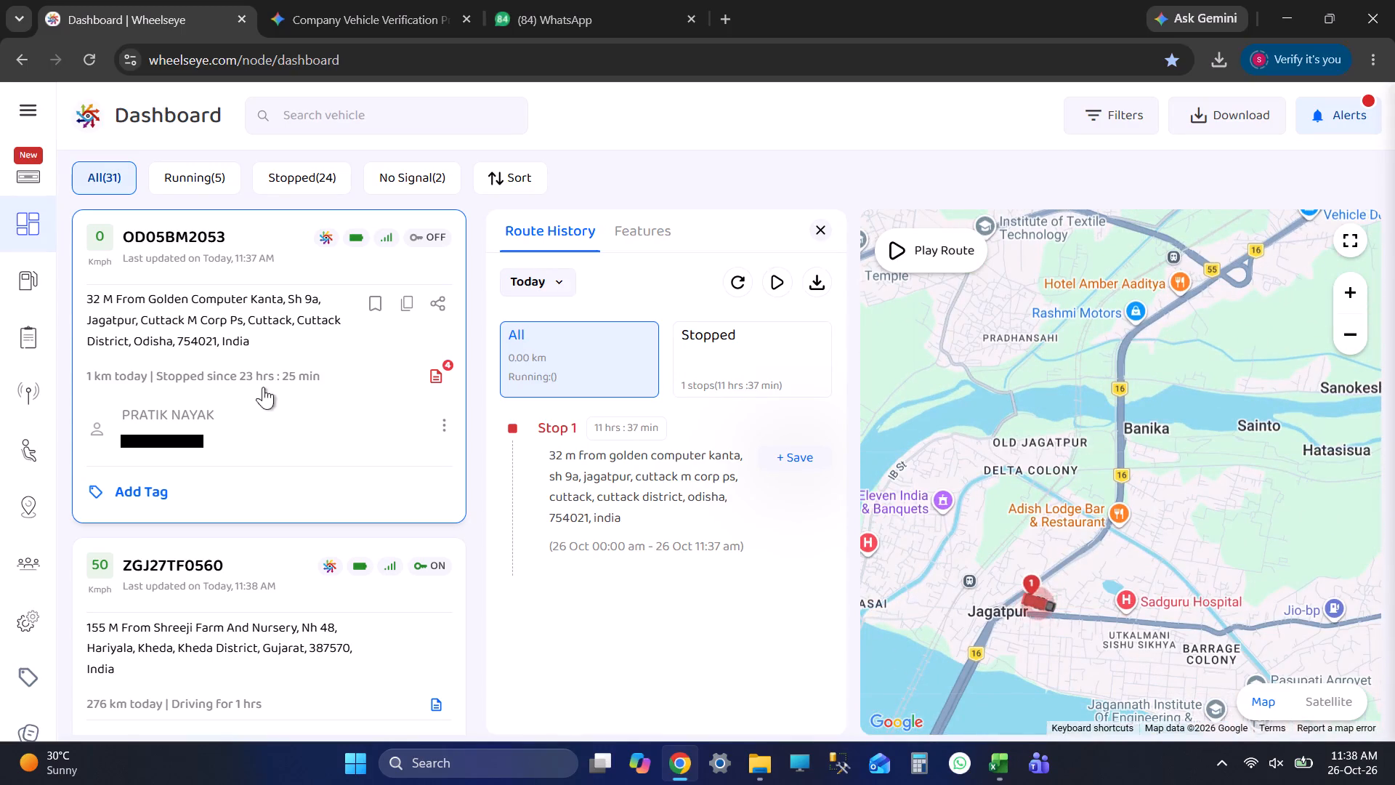
pyautogui.hotkey('alt', 'Tab')
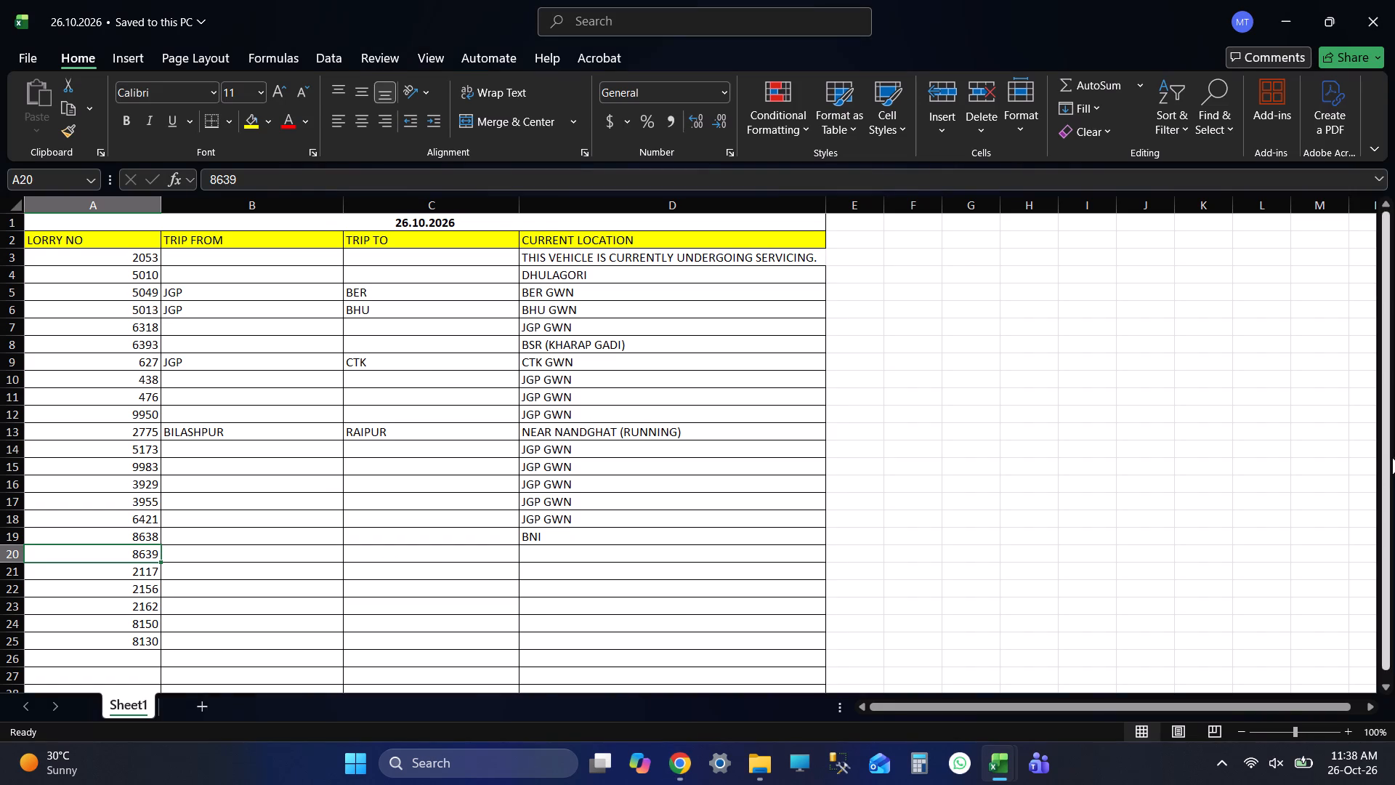
pyautogui.hotkey('alt', 'Tab')
pyautogui.hotkey('alt', 'Tab')
pyautogui.hotkey('alt', 'Tab')
pyautogui.hotkey('alt', 'Tab')
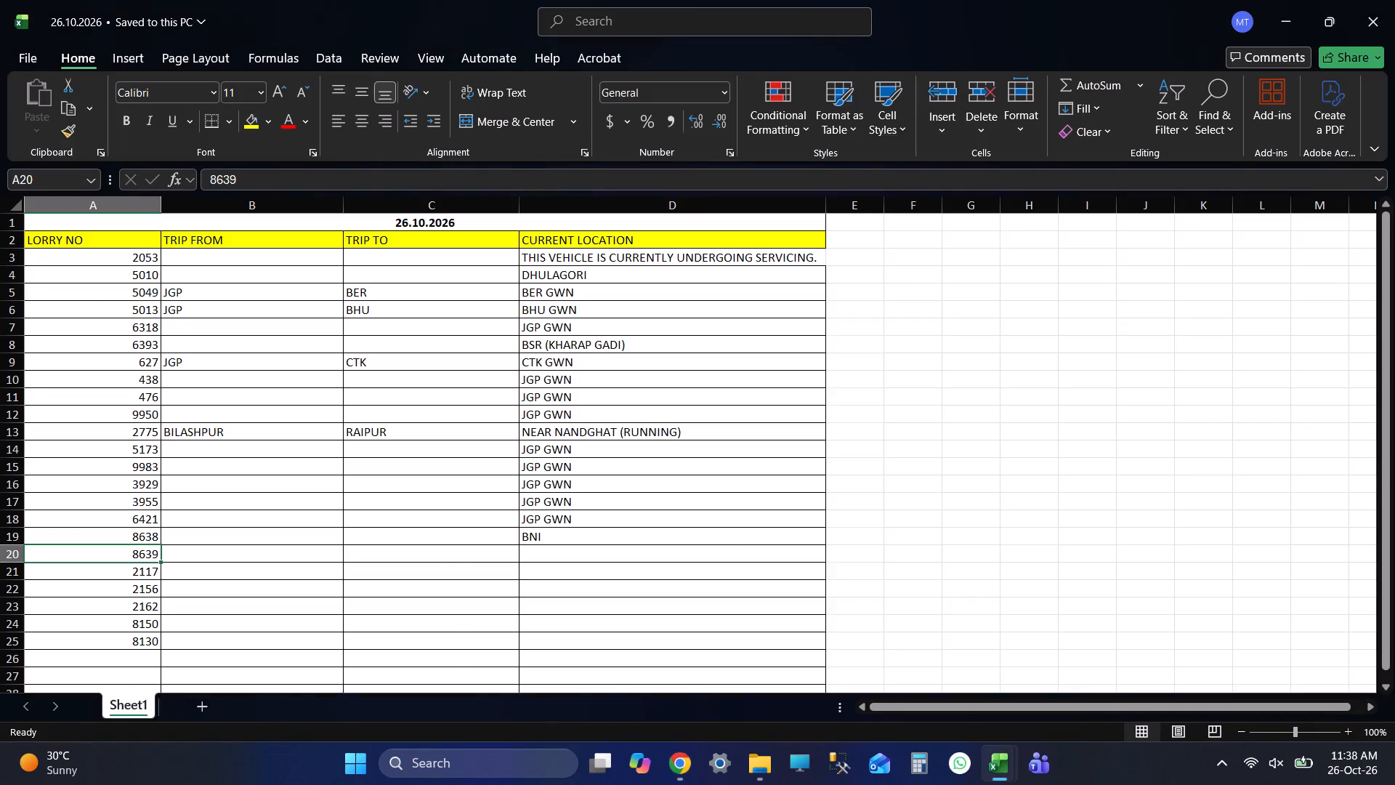
pyautogui.hotkey('ctrl', 'c')
pyautogui.hotkey('ctrl', 'c')
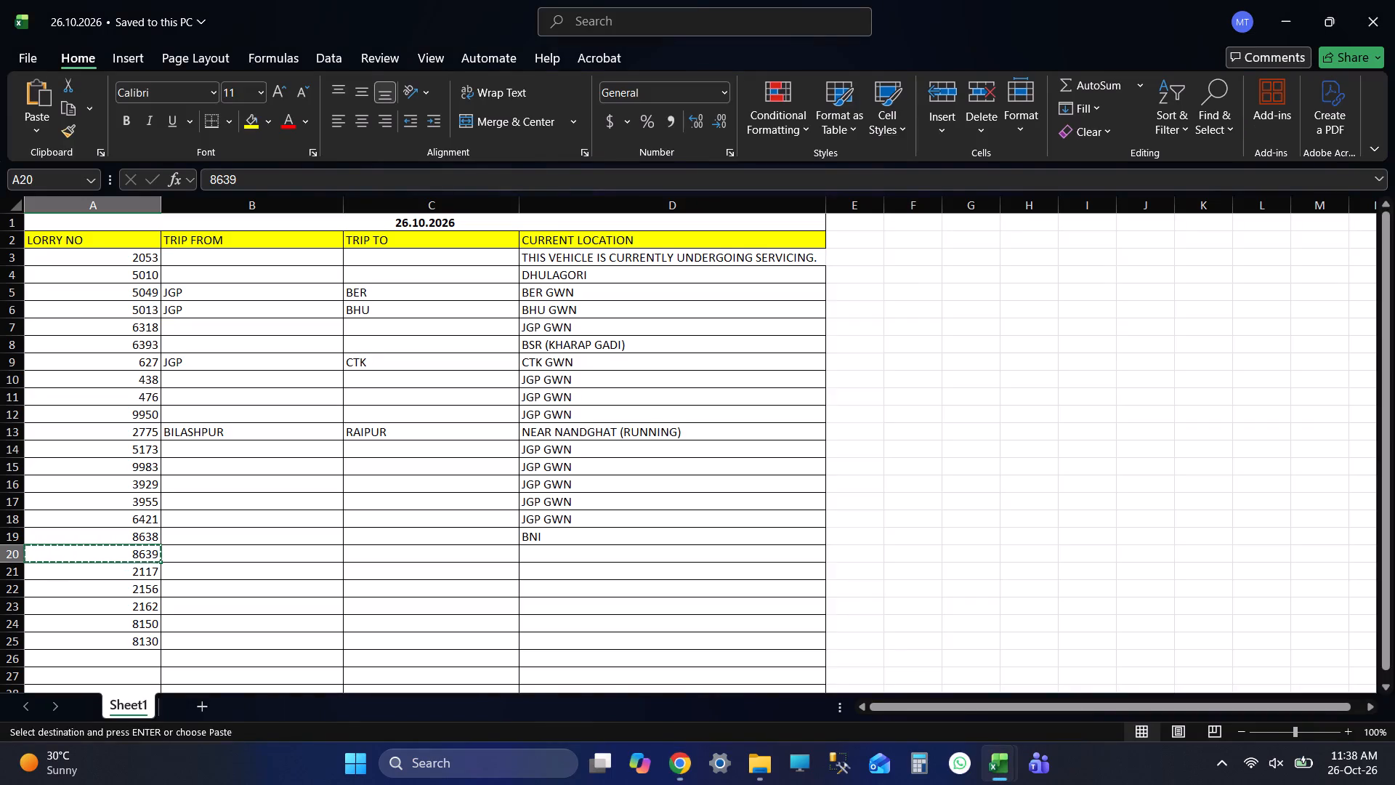
pyautogui.hotkey('alt', 'Tab')
pyautogui.click(308, 121)
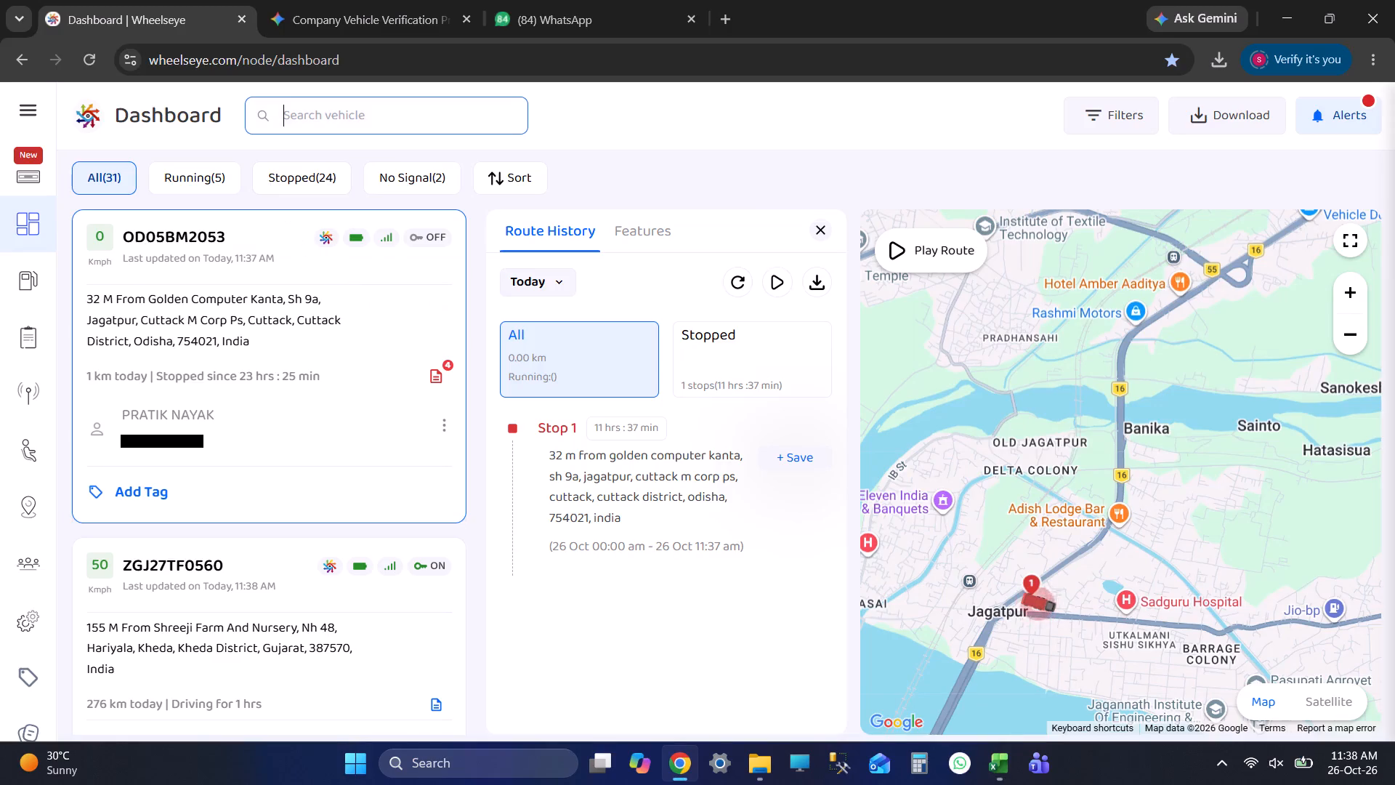
pyautogui.hotkey('ctrl', 'v')
pyautogui.press('Return')
pyautogui.click(183, 262)
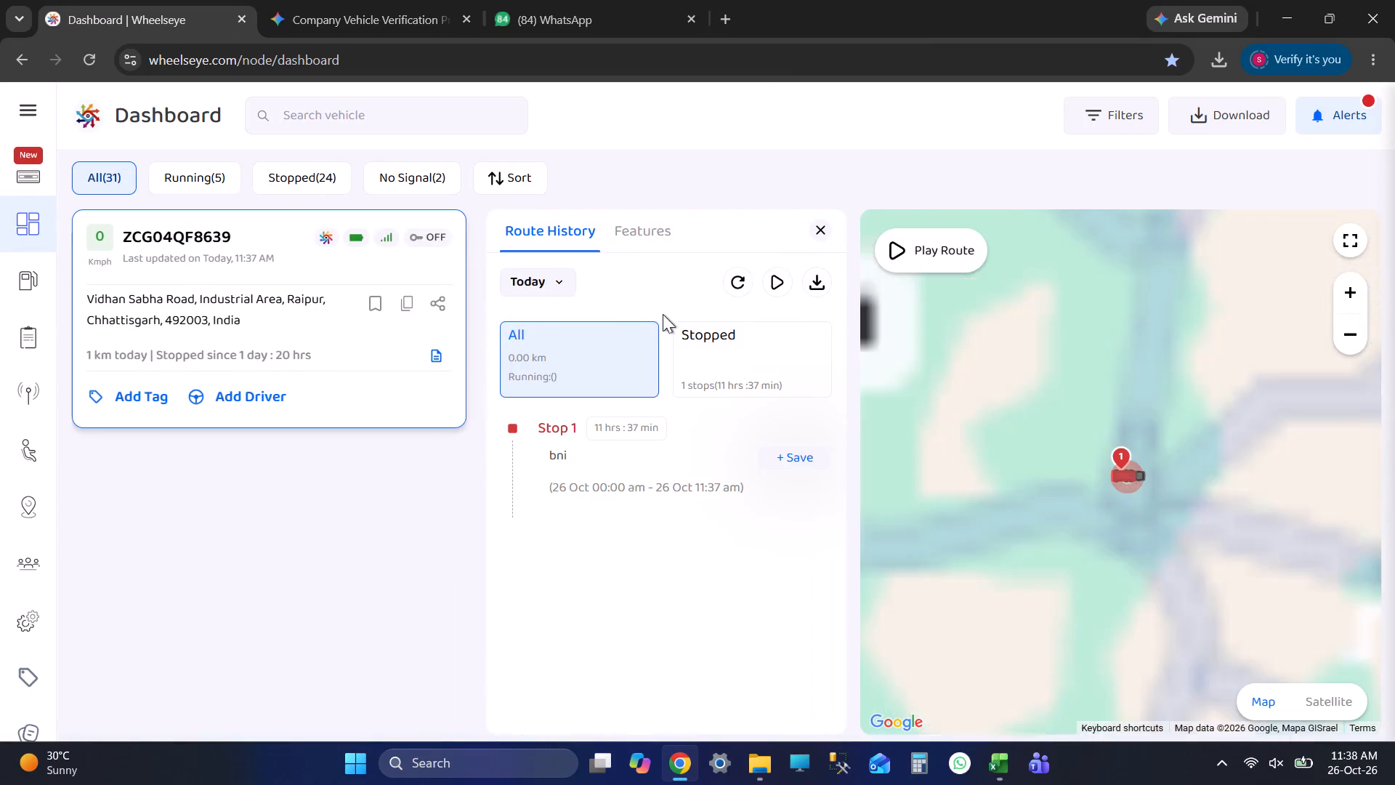
pyautogui.click(685, 462)
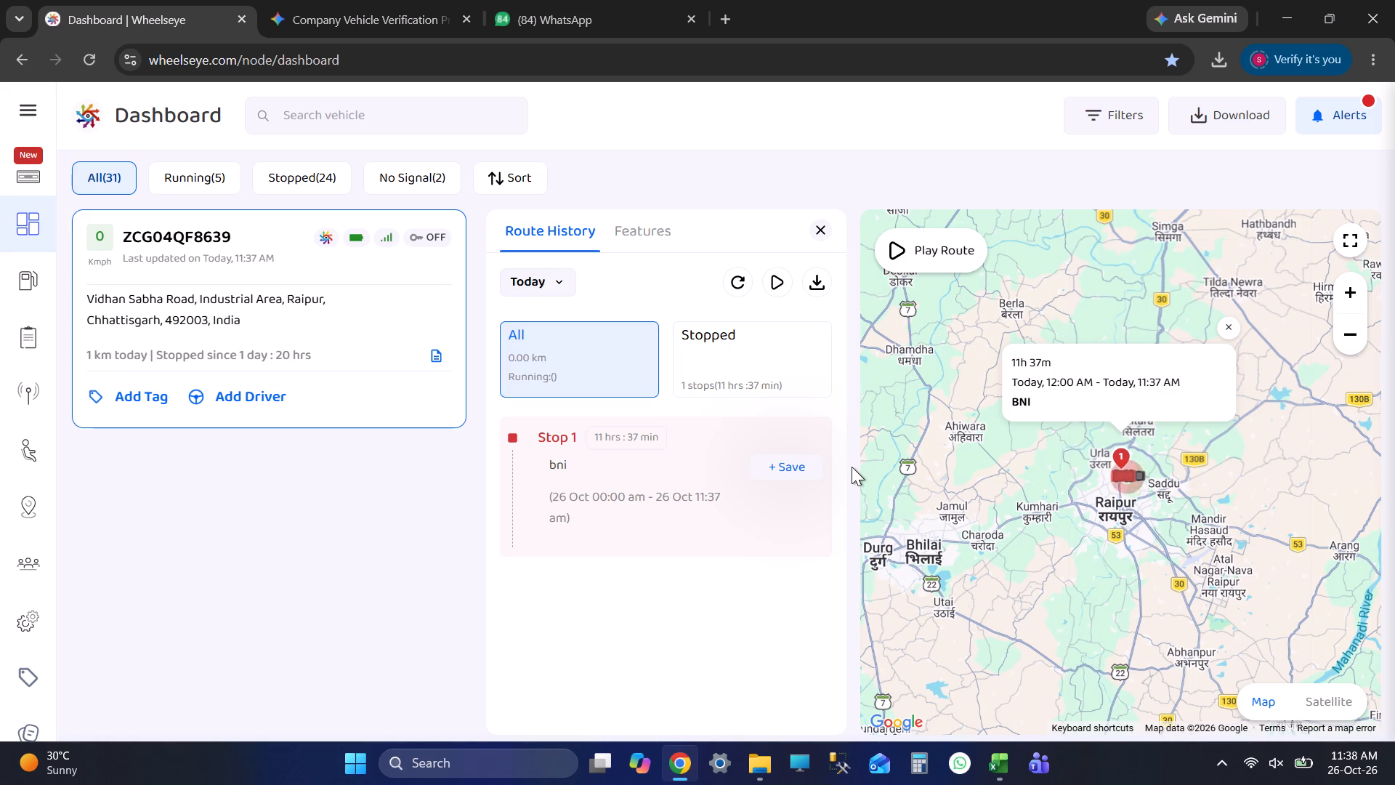
# Switch to the 26.10.2026 workbook, enter BNI as lorry 8639's current location in D20, and save.
pyautogui.hotkey('alt', 'Tab')
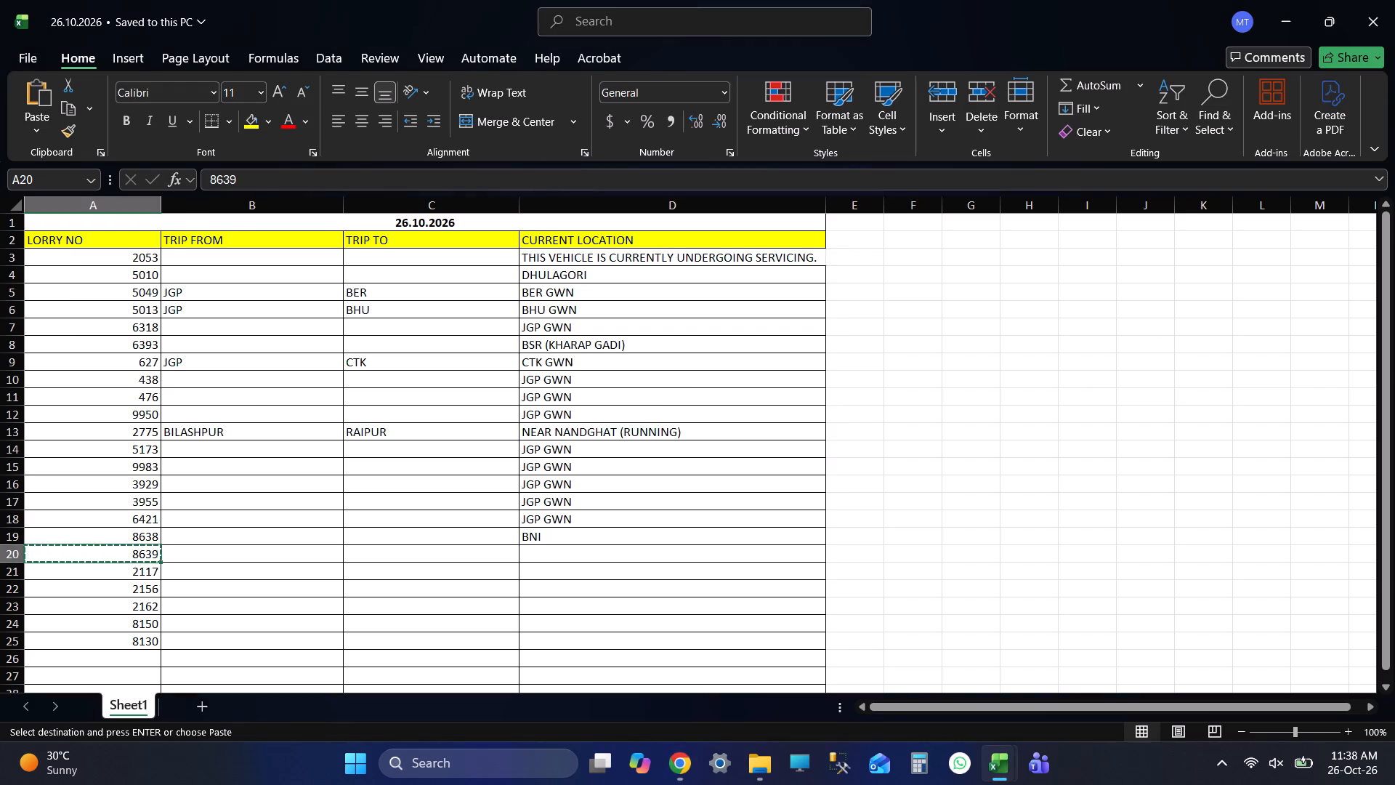
pyautogui.hotkey('alt', 'Tab')
pyautogui.hotkey('alt', 'Tab')
pyautogui.press('Tab')
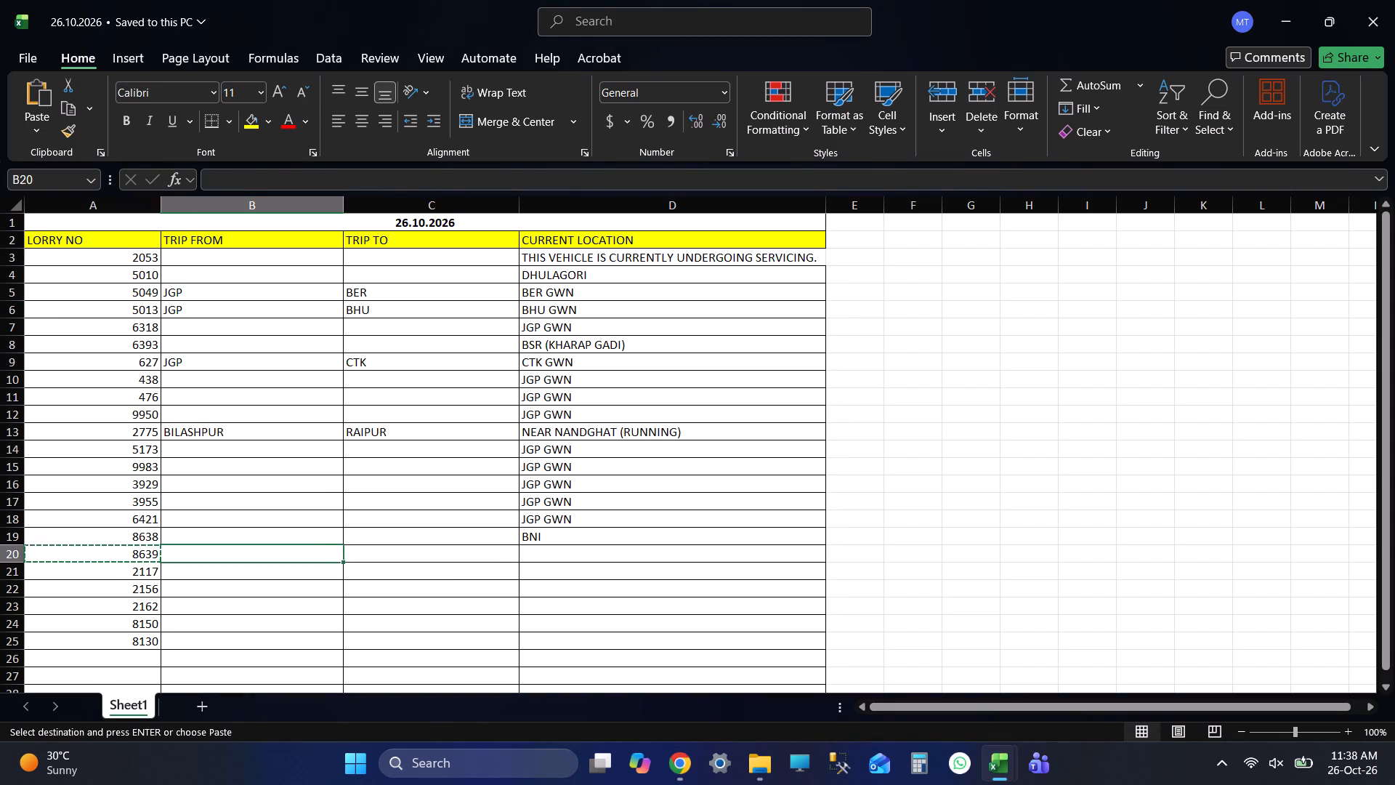
pyautogui.press('Tab')
pyautogui.press('Tab')
pyautogui.hotkey('alt', 'Tab')
pyautogui.hotkey('alt', 'Tab')
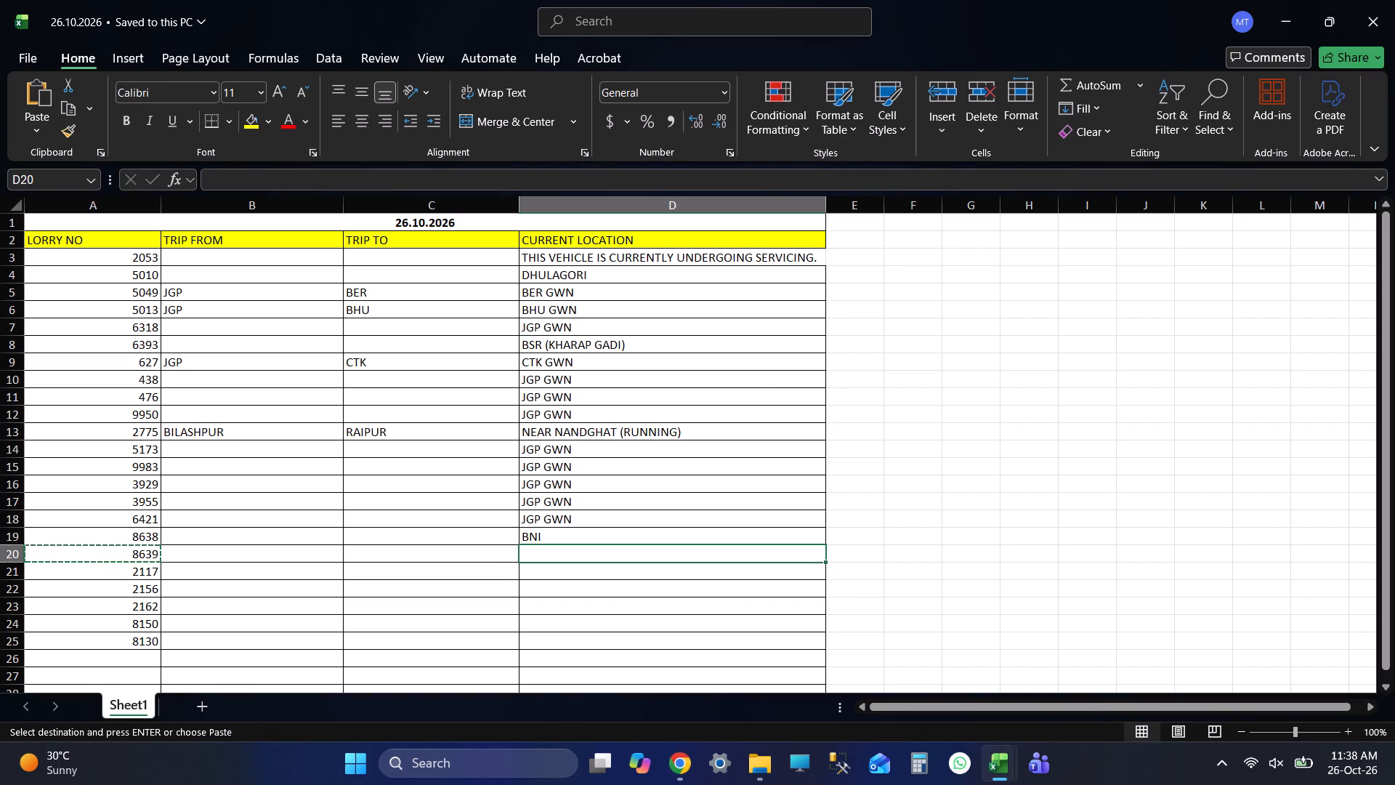
pyautogui.hotkey('alt', 'Tab')
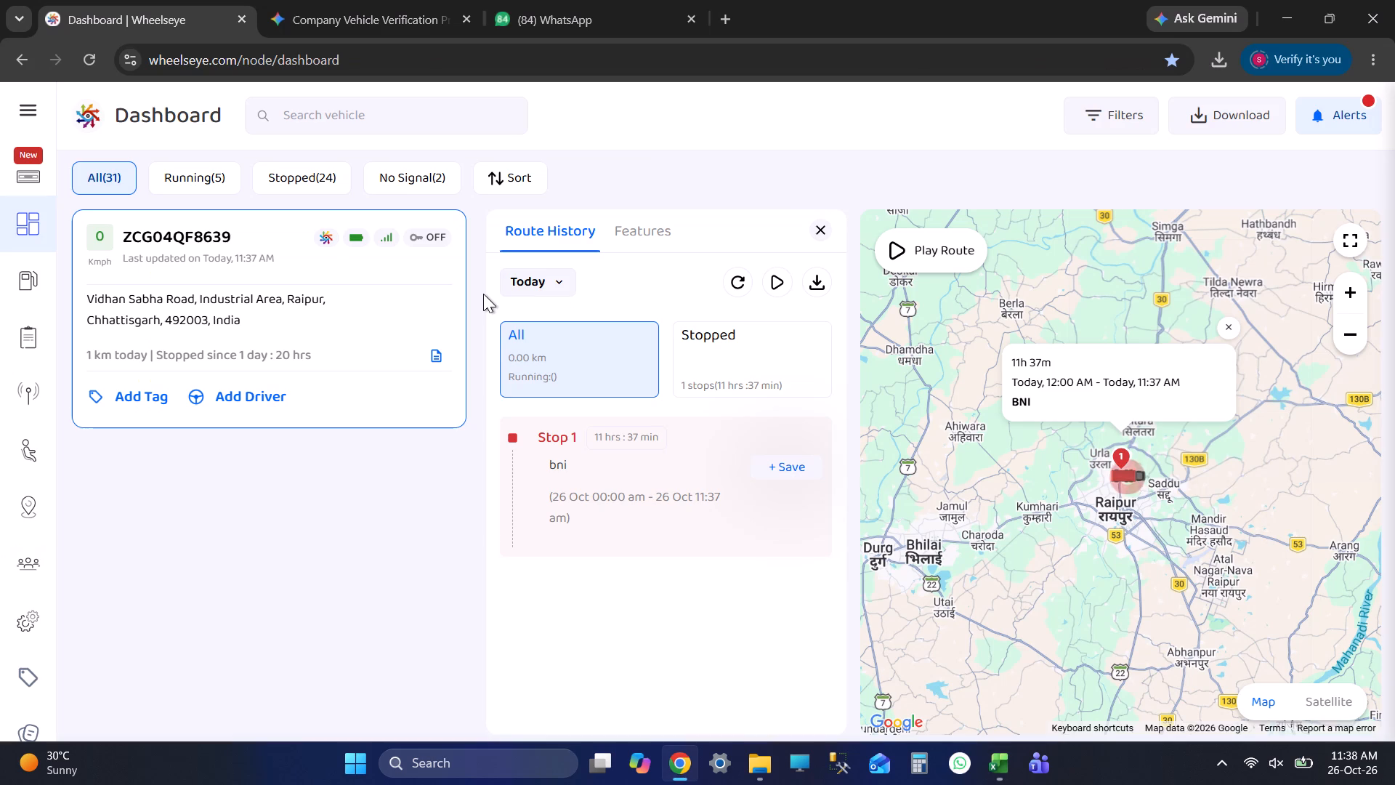
pyautogui.hotkey('alt', 'Tab')
pyautogui.write('BNI')
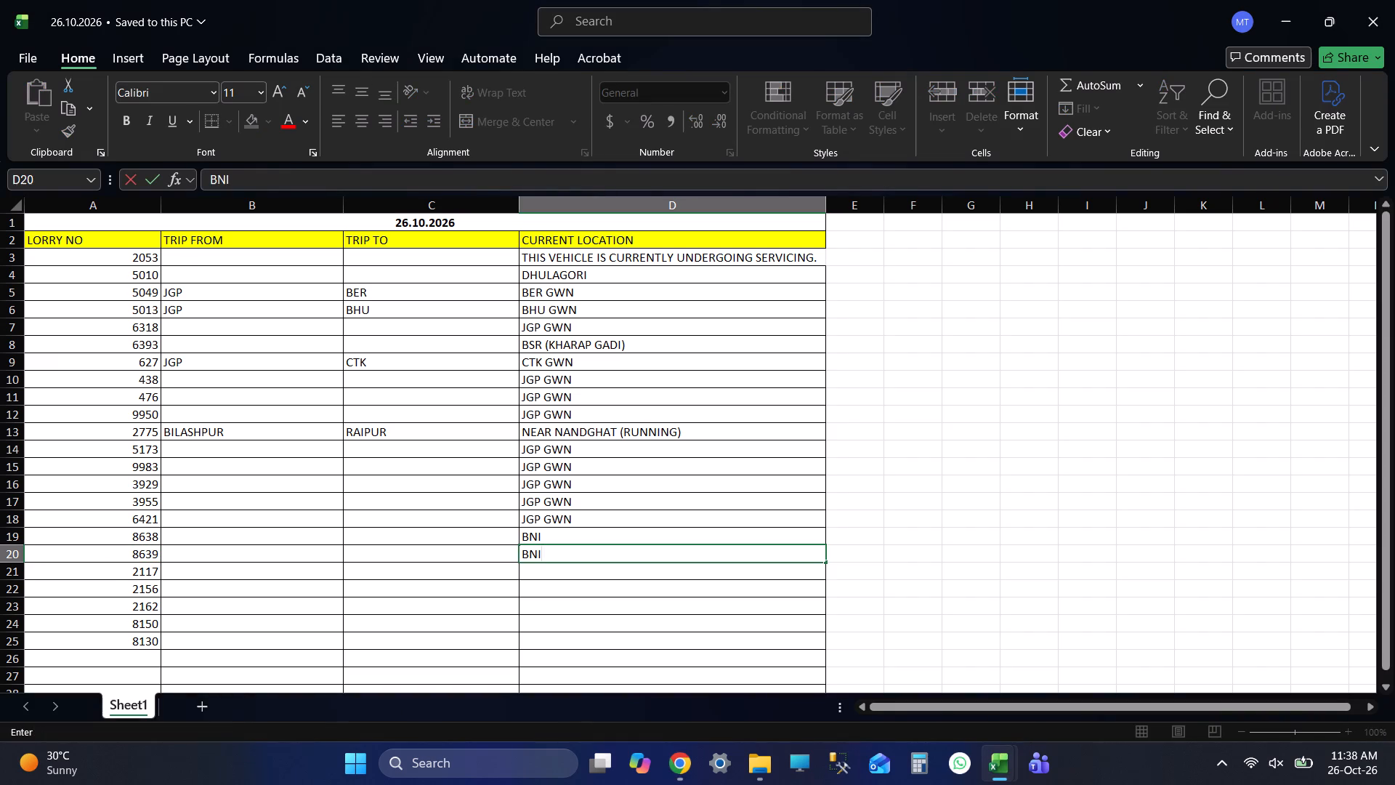
pyautogui.press('Return')
pyautogui.hotkey('ctrl', 's')
pyautogui.hotkey('ctrl', 's')
# Switch to Wheelseye, search for vehicle 8638, and open its route history for today to recheck its stops.
pyautogui.hotkey('alt', 'Tab')
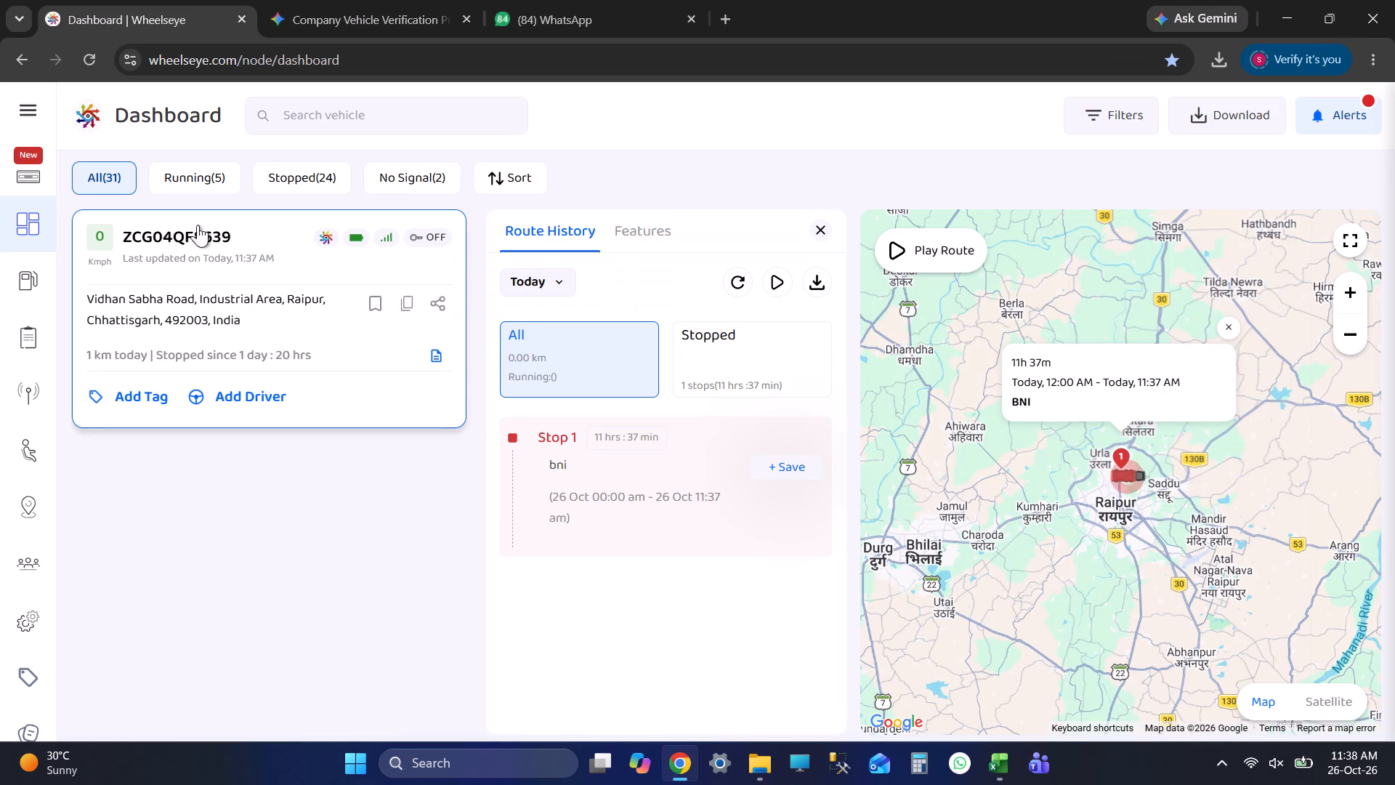
pyautogui.click(322, 109)
pyautogui.write('8693')
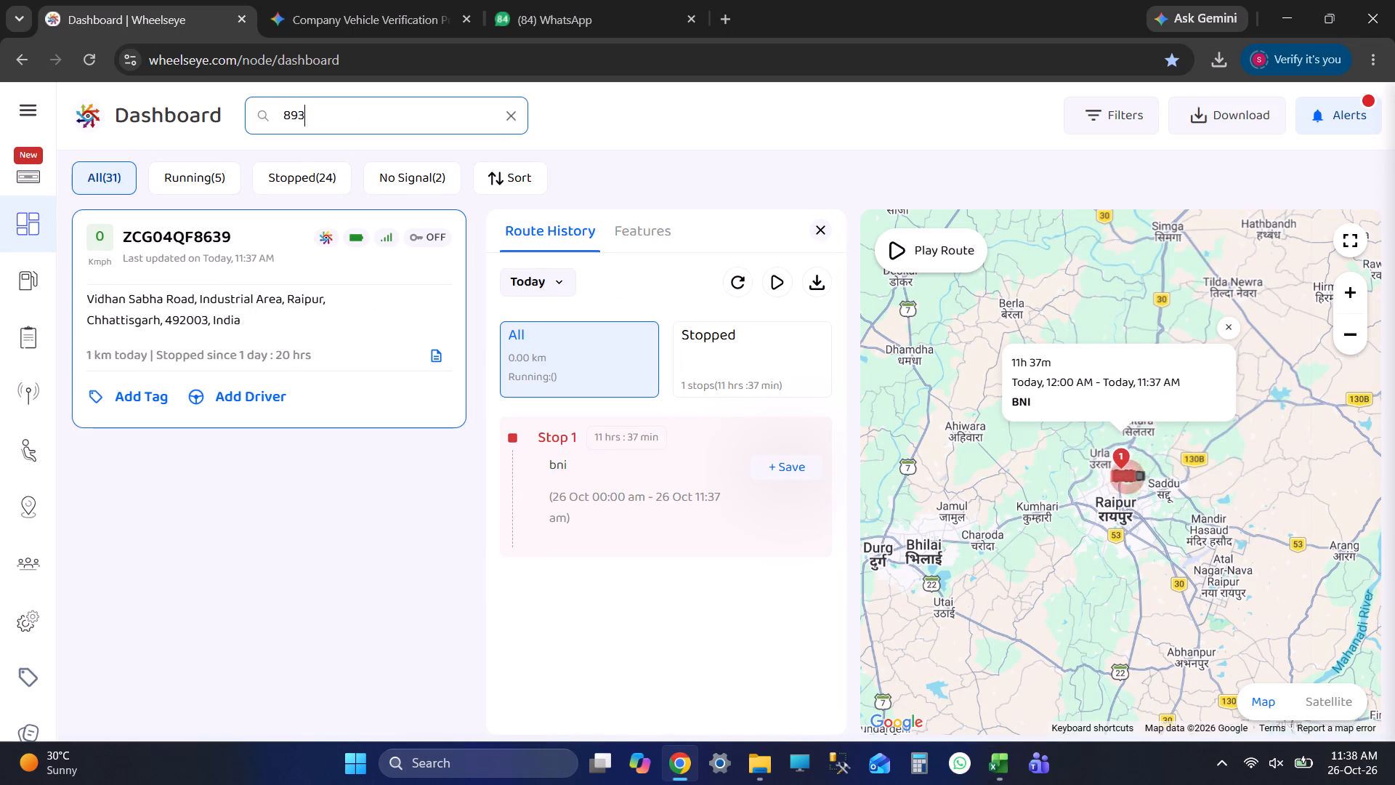
pyautogui.press('BackSpace')
pyautogui.press('BackSpace')
pyautogui.write('638')
pyautogui.press('Return')
pyautogui.click(206, 301)
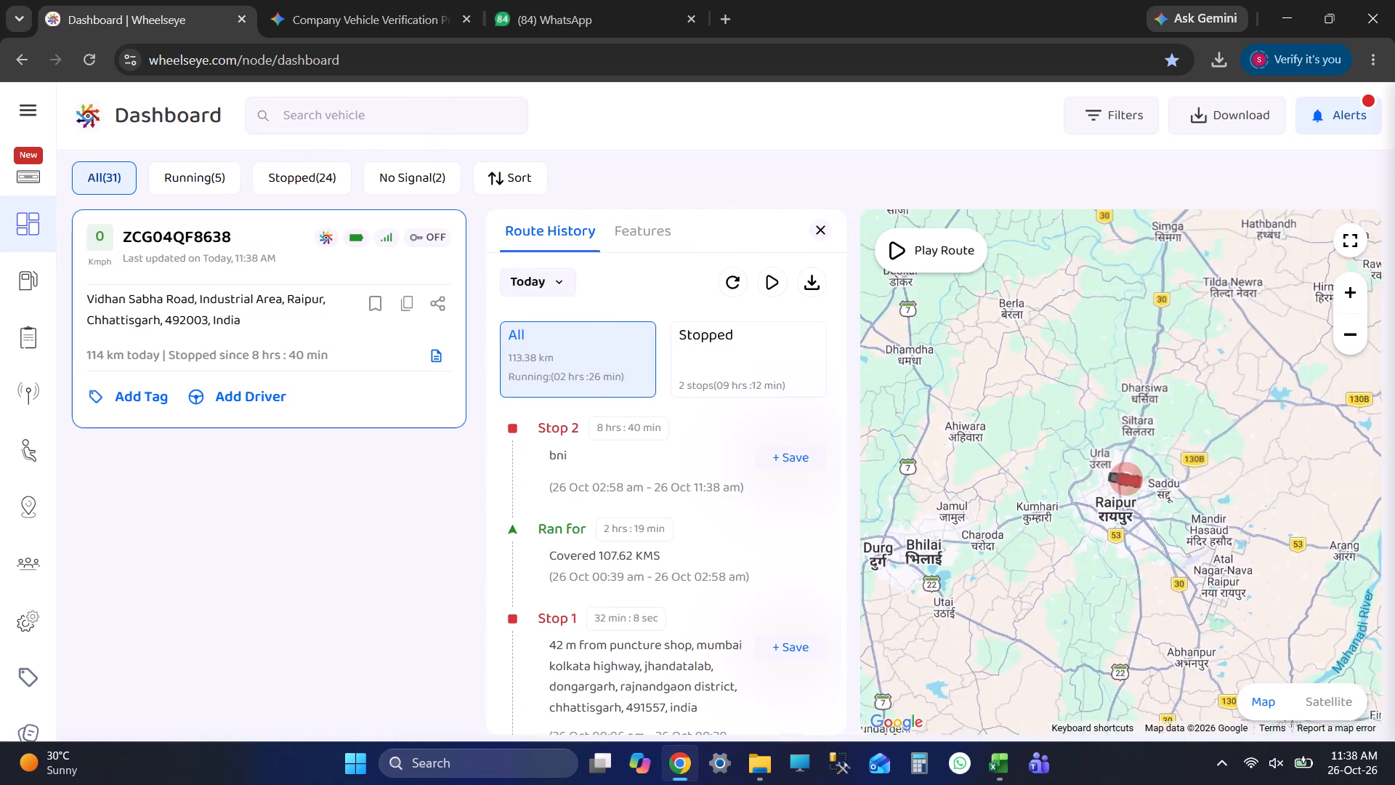
# Search for vehicle 8639 and open its route history for today to recheck its stop.
pyautogui.click(374, 105)
pyautogui.write('8639')
pyautogui.press('Return')
pyautogui.click(283, 286)
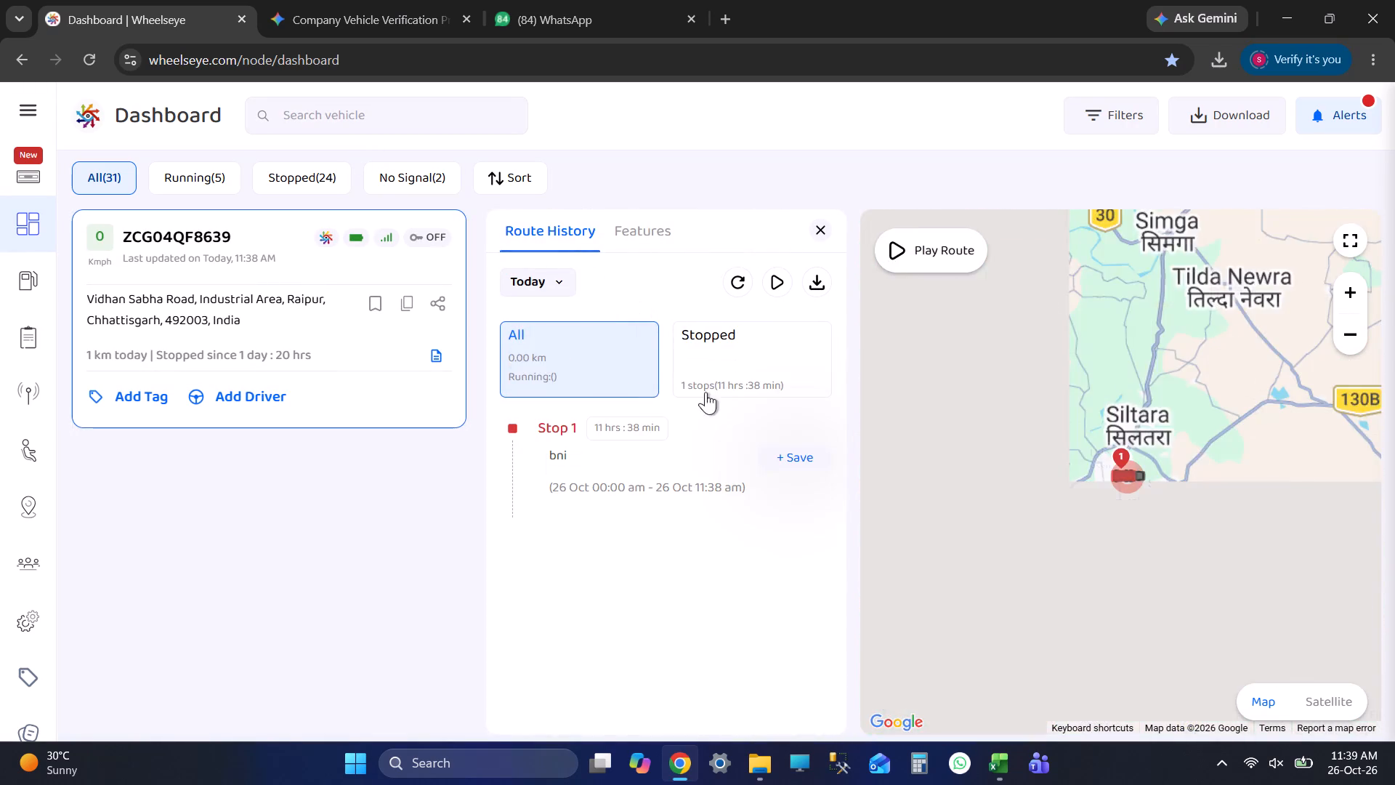
# Switch to the 26.10.2026 workbook and copy lorry number 2117 from A21.
pyautogui.hotkey('alt', 'Tab')
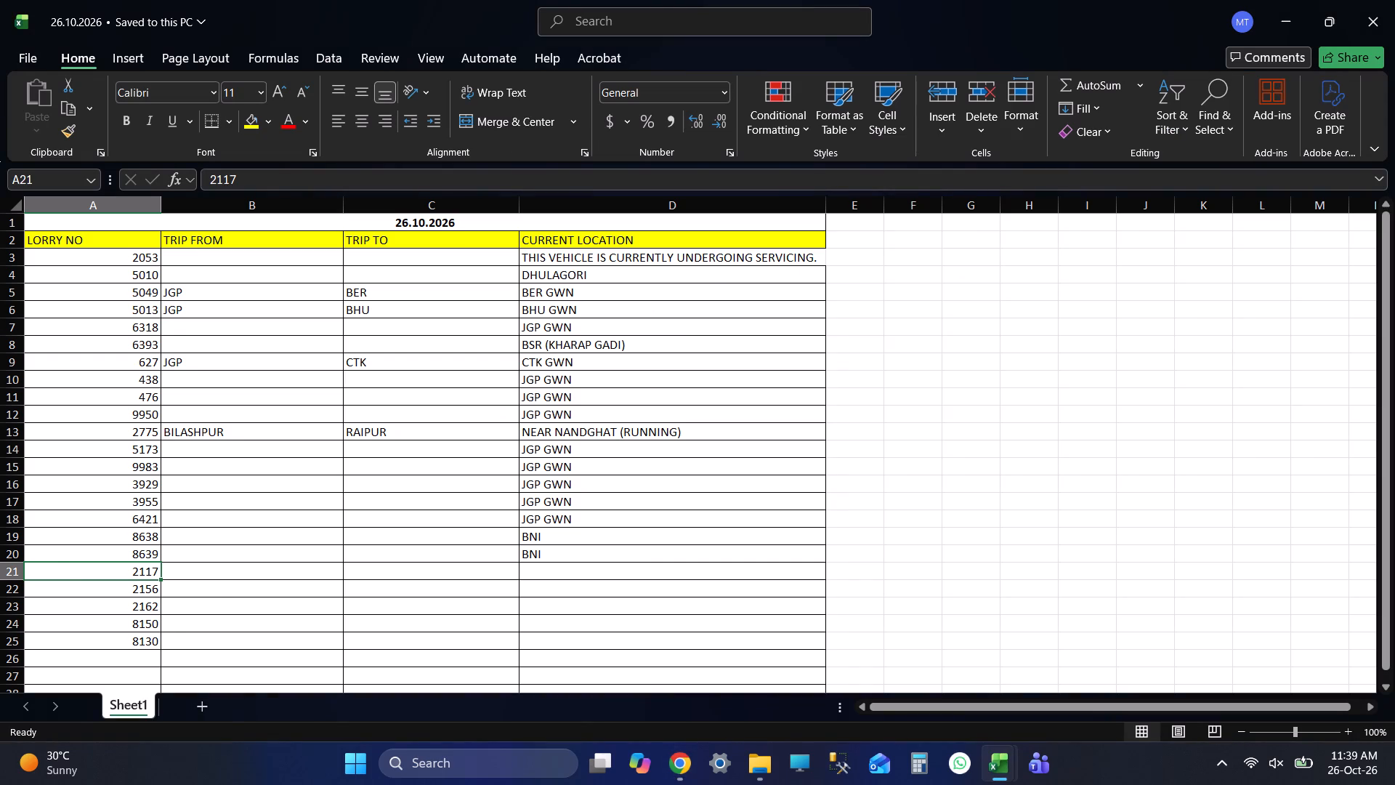
pyautogui.hotkey('ctrl', 'c')
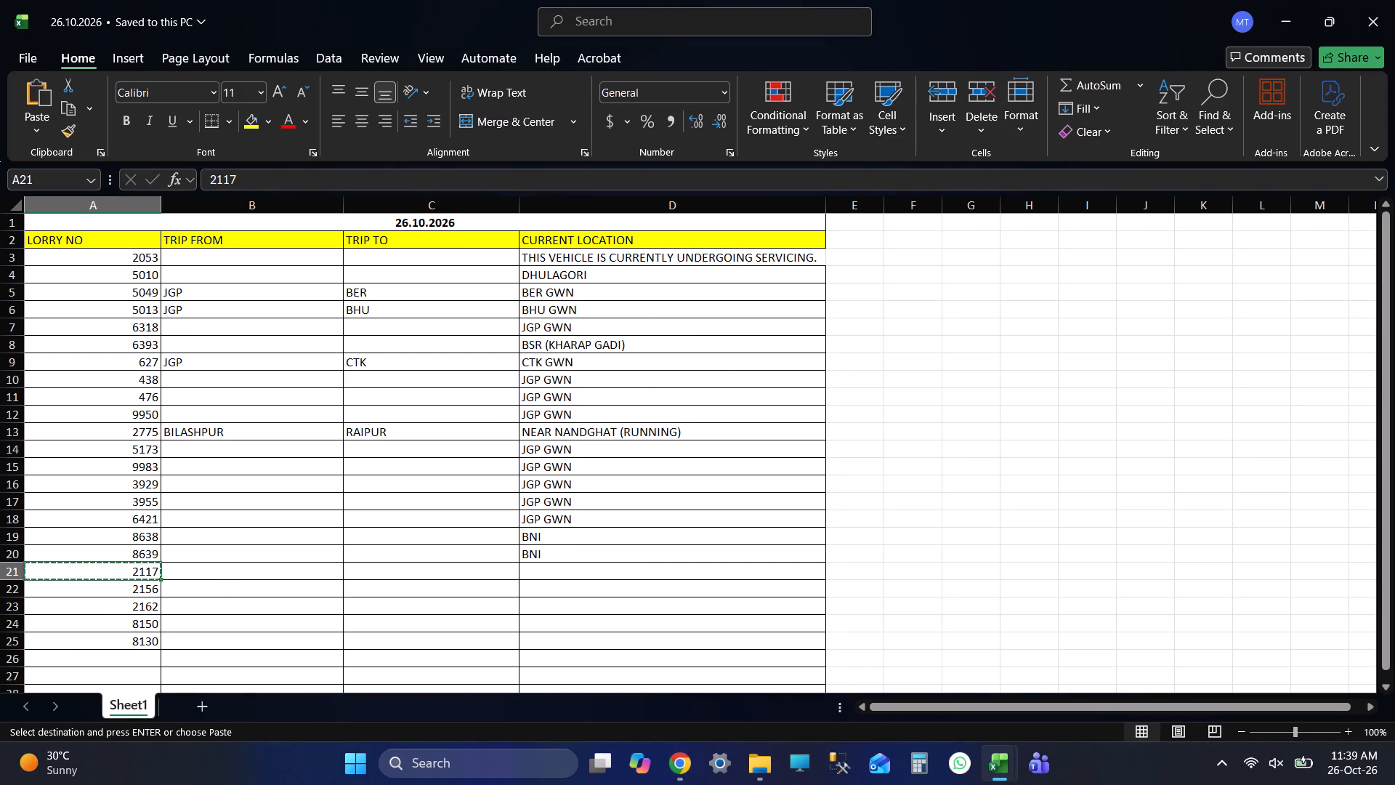
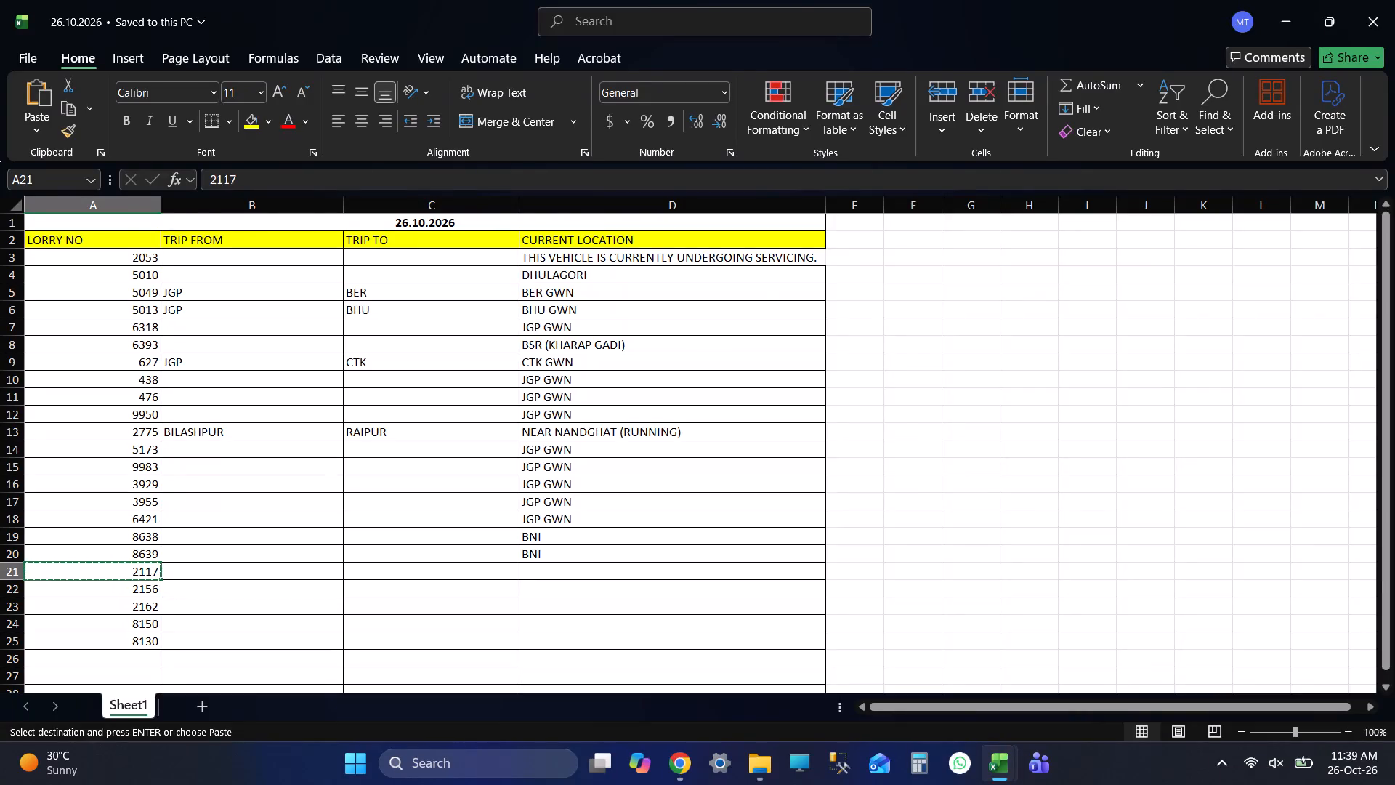
# Switch to Wheelseye, search for vehicle 2117, and open the latest stop in its route history for today.
pyautogui.hotkey('alt', 'Tab')
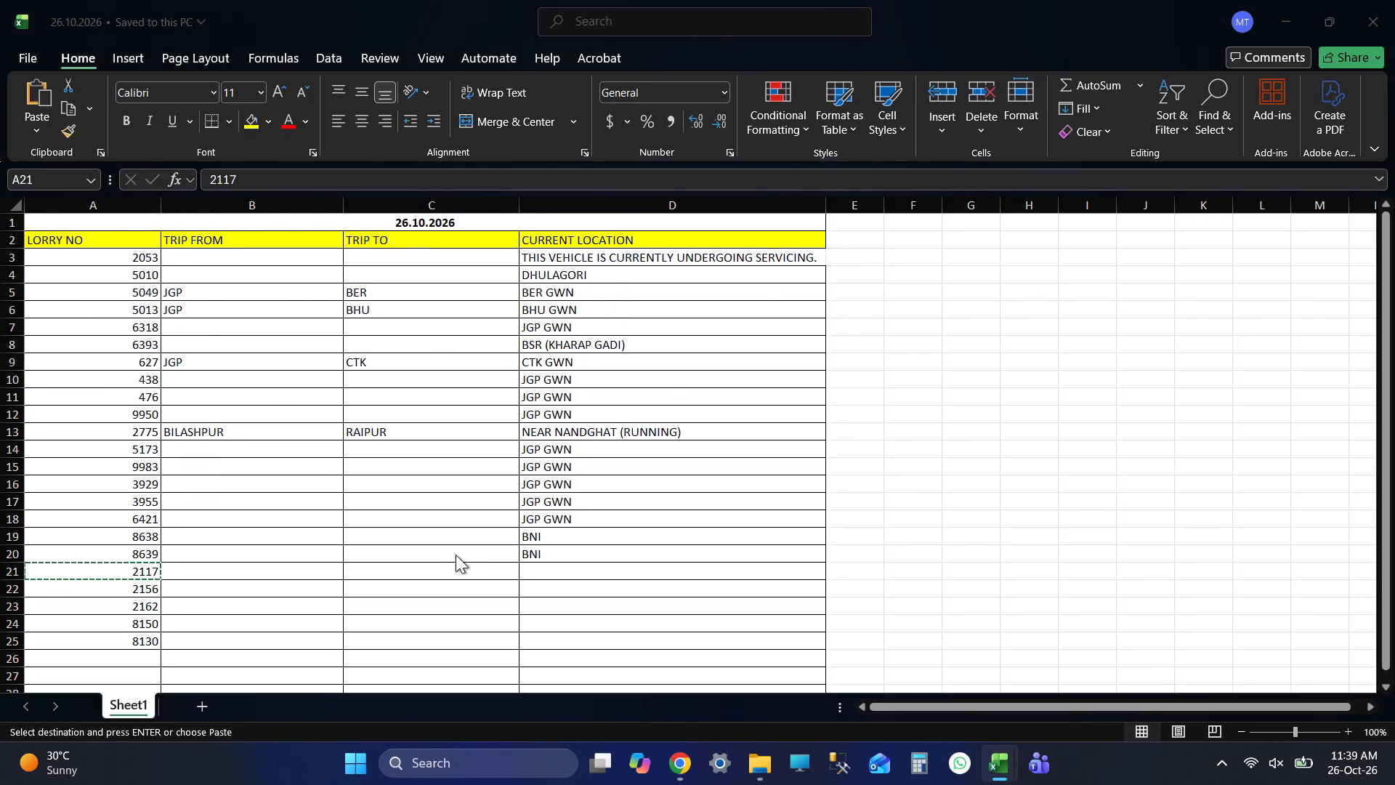
pyautogui.click(360, 110)
pyautogui.hotkey('ctrl', 'v')
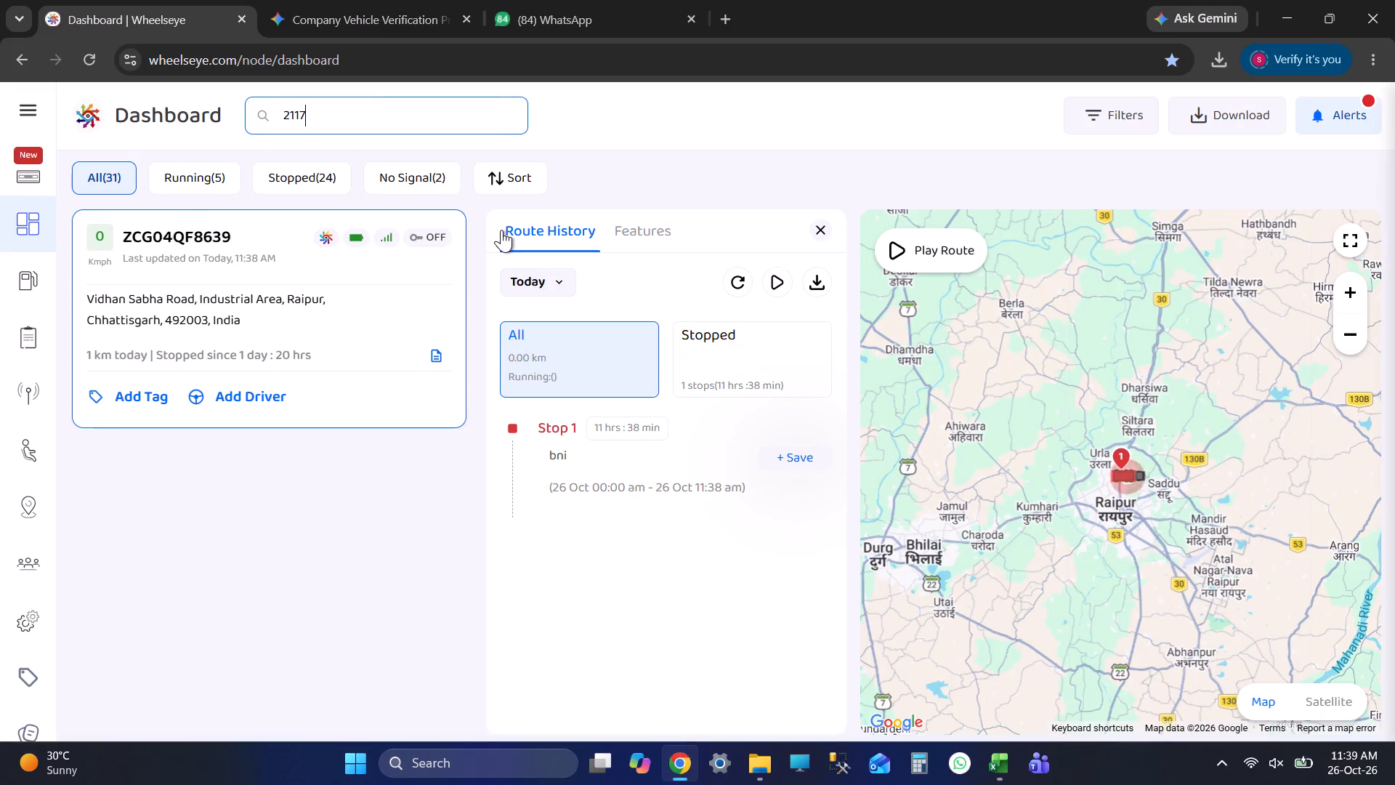
pyautogui.press('Return')
pyautogui.click(212, 288)
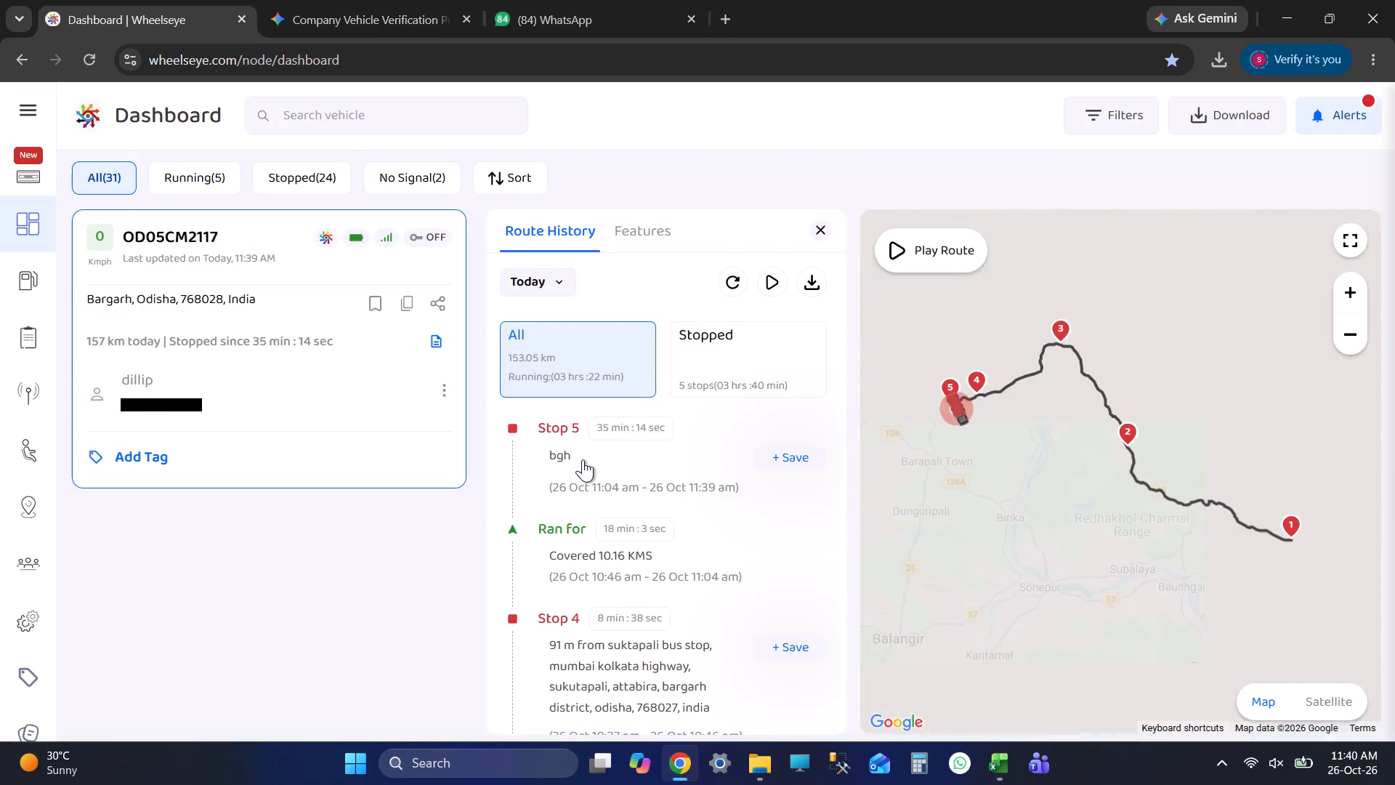
pyautogui.click(583, 459)
pyautogui.hotkey('alt', 'Tab')
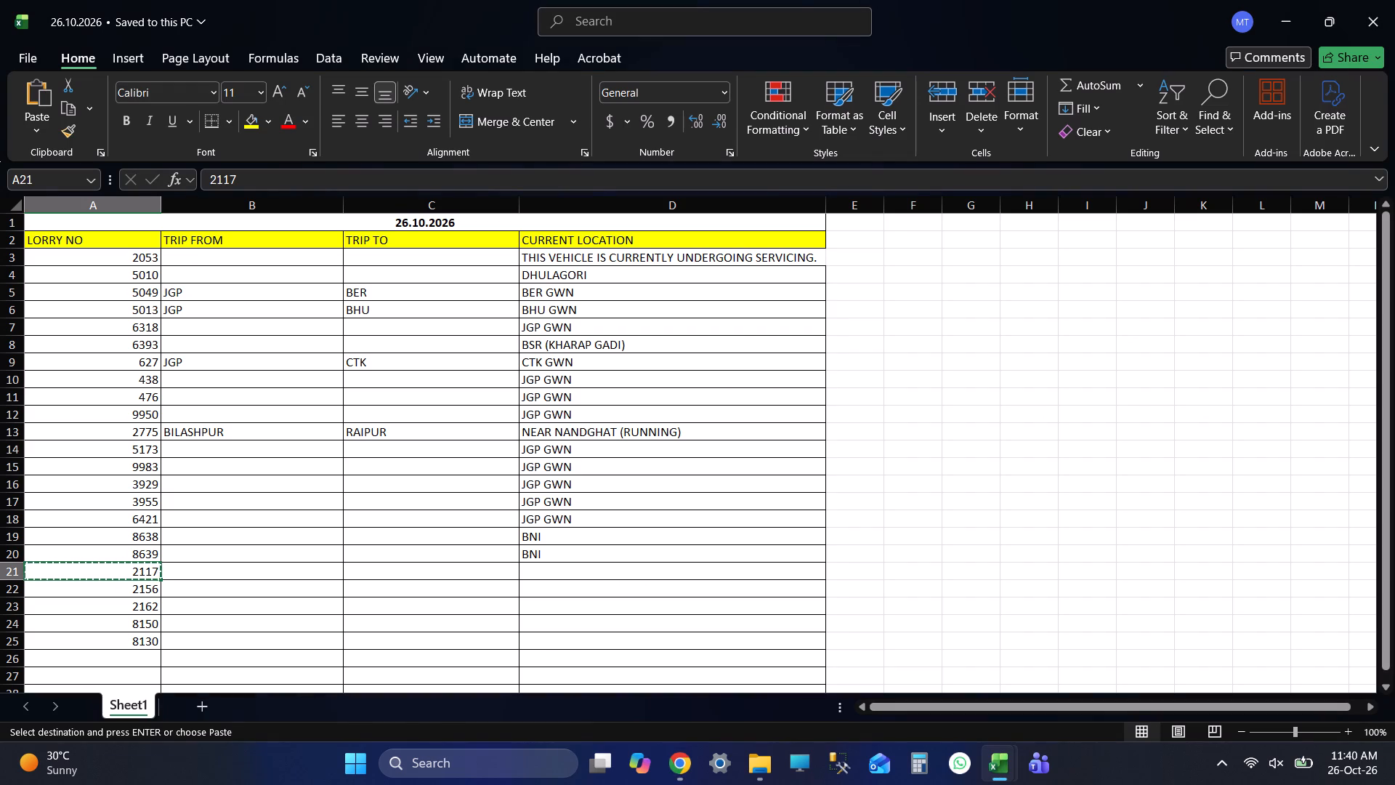
pyautogui.hotkey('alt', 'Tab')
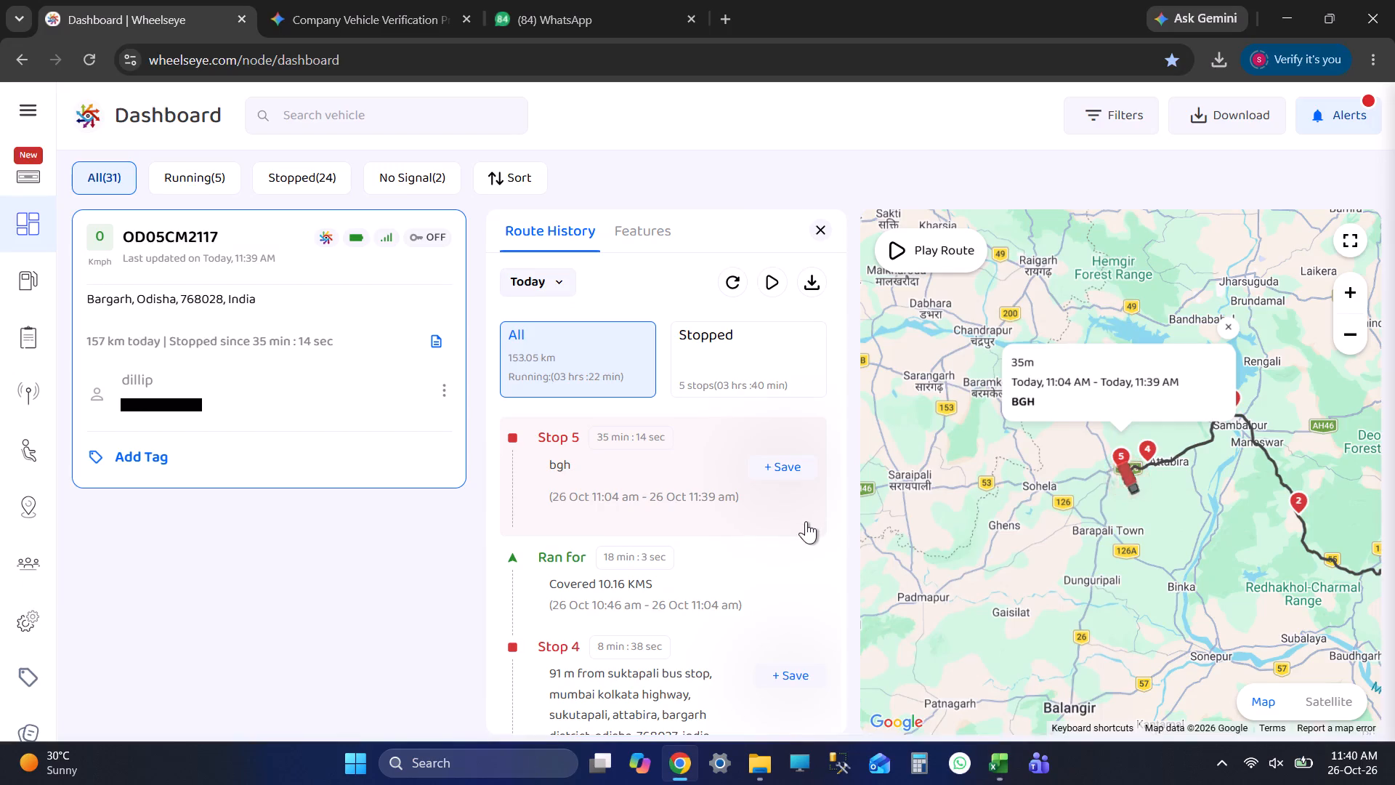
pyautogui.hotkey('alt', 'Tab')
pyautogui.hotkey('alt', 'Tab')
pyautogui.hotkey('alt', 'Tab')
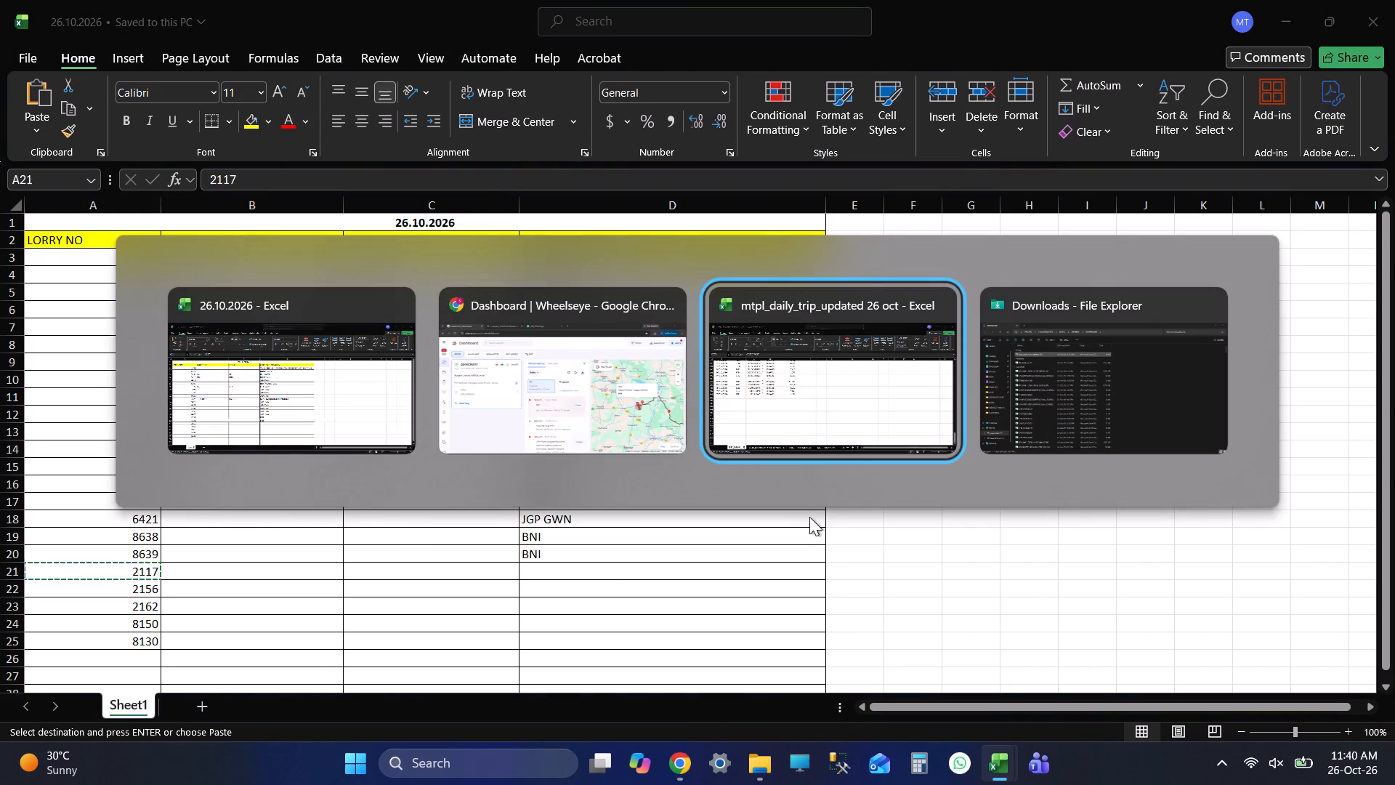
pyautogui.click(515, 709)
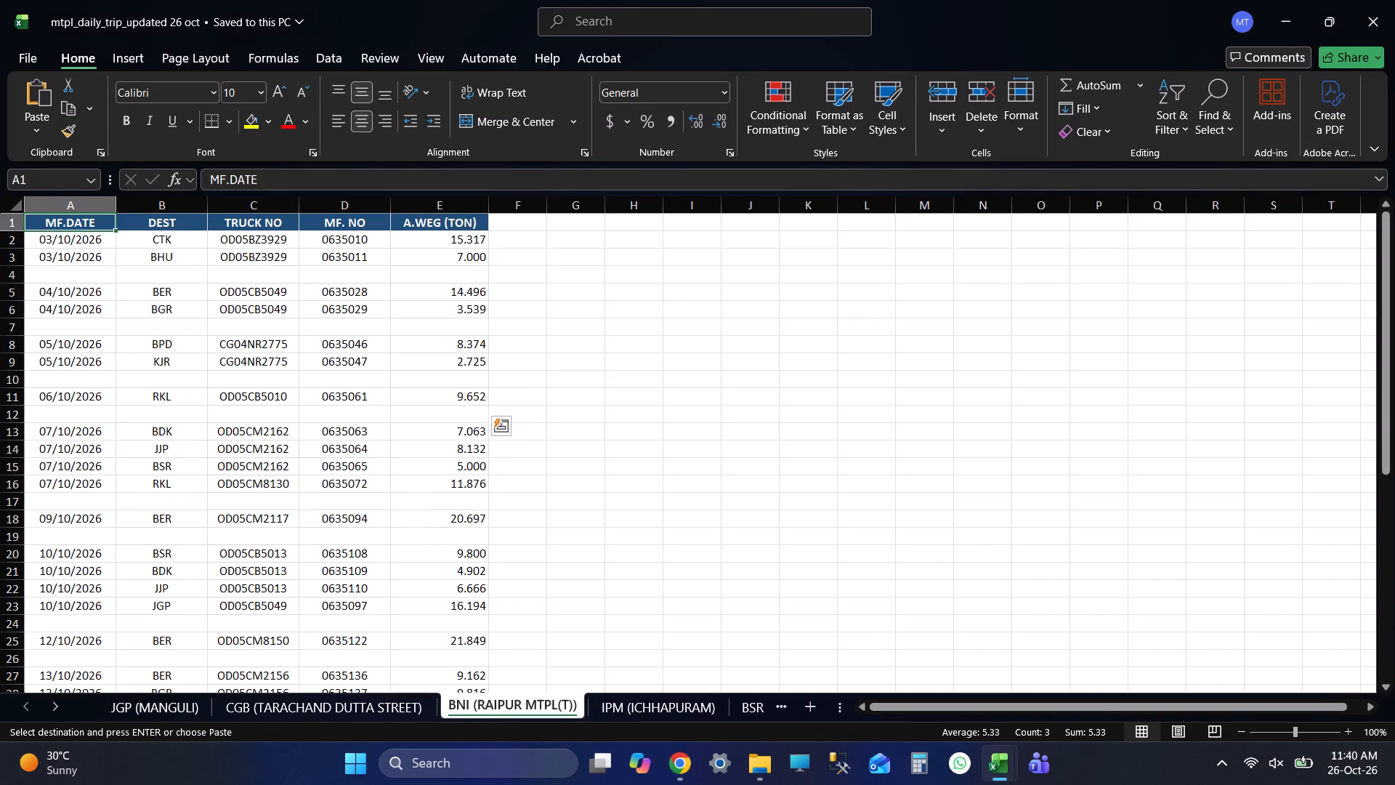
pyautogui.click(169, 696)
pyautogui.scroll(4, 340, 463)
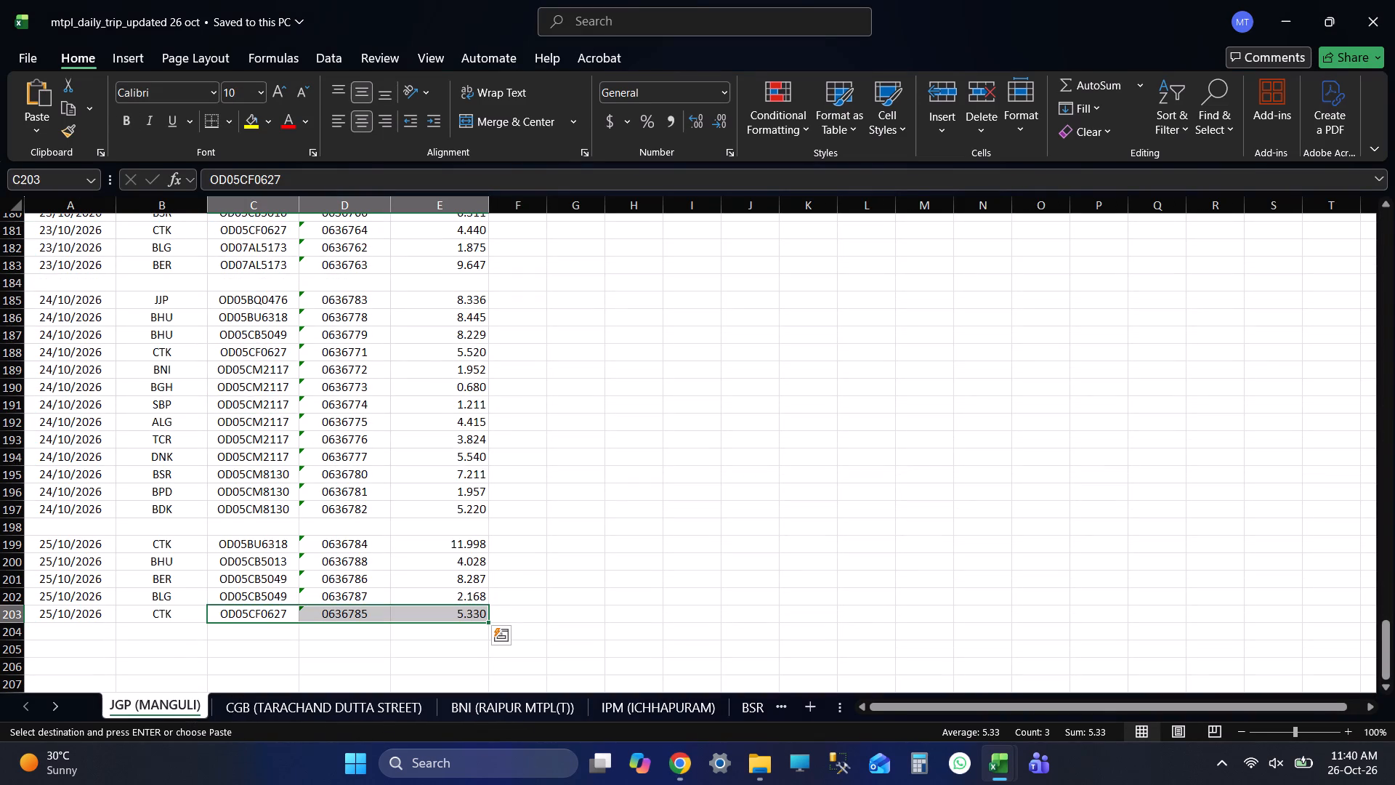
pyautogui.moveTo(251, 374); pyautogui.dragTo(480, 458)
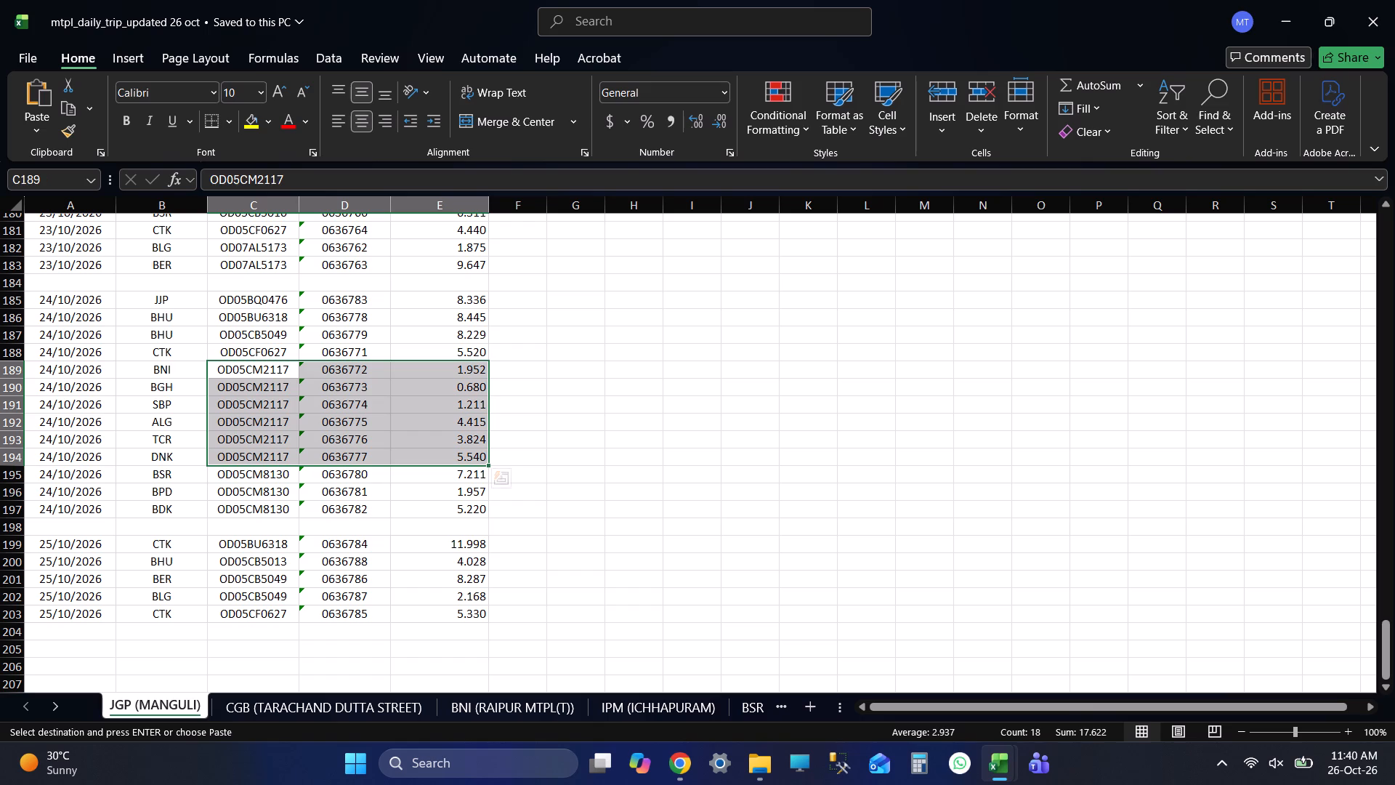
# In the 26.10.2026 workbook, enter JGP as trip from and BNI as trip to for lorry 2117, and save.
pyautogui.hotkey('alt', 'Tab')
pyautogui.hotkey('alt', 'Tab')
pyautogui.hotkey('alt', 'Tab')
pyautogui.press('Tab')
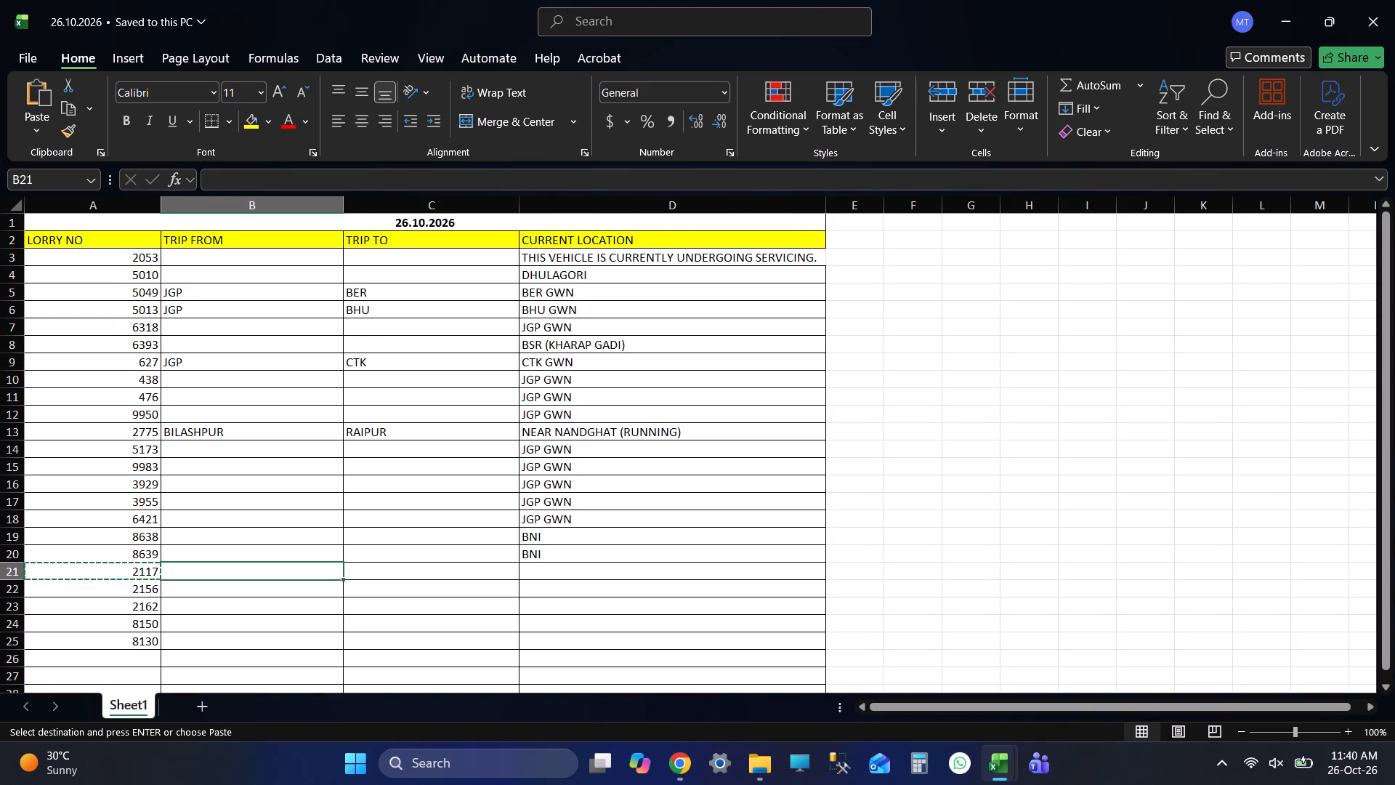
pyautogui.write('JGP')
pyautogui.press('Tab')
pyautogui.write('BNI')
pyautogui.press('Tab')
pyautogui.hotkey('ctrl', 's')
# Recheck lorry 2117's stop in Wheelseye, enter BGH GWN as its current location in D21, and save the workbook.
pyautogui.hotkey('alt', 'Tab')
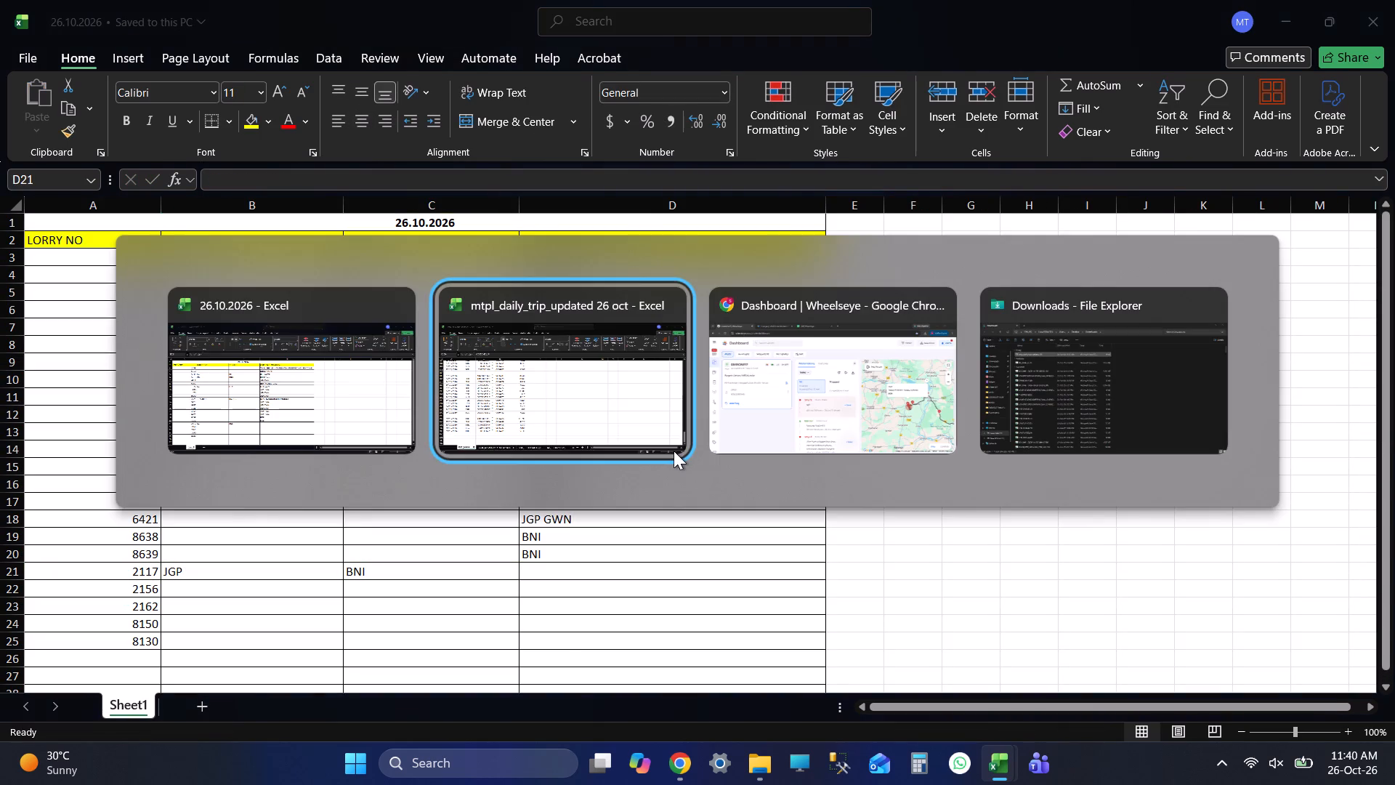
pyautogui.hotkey('alt', 'Tab')
pyautogui.scroll(4, 634, 542)
pyautogui.hotkey('alt', 'Tab')
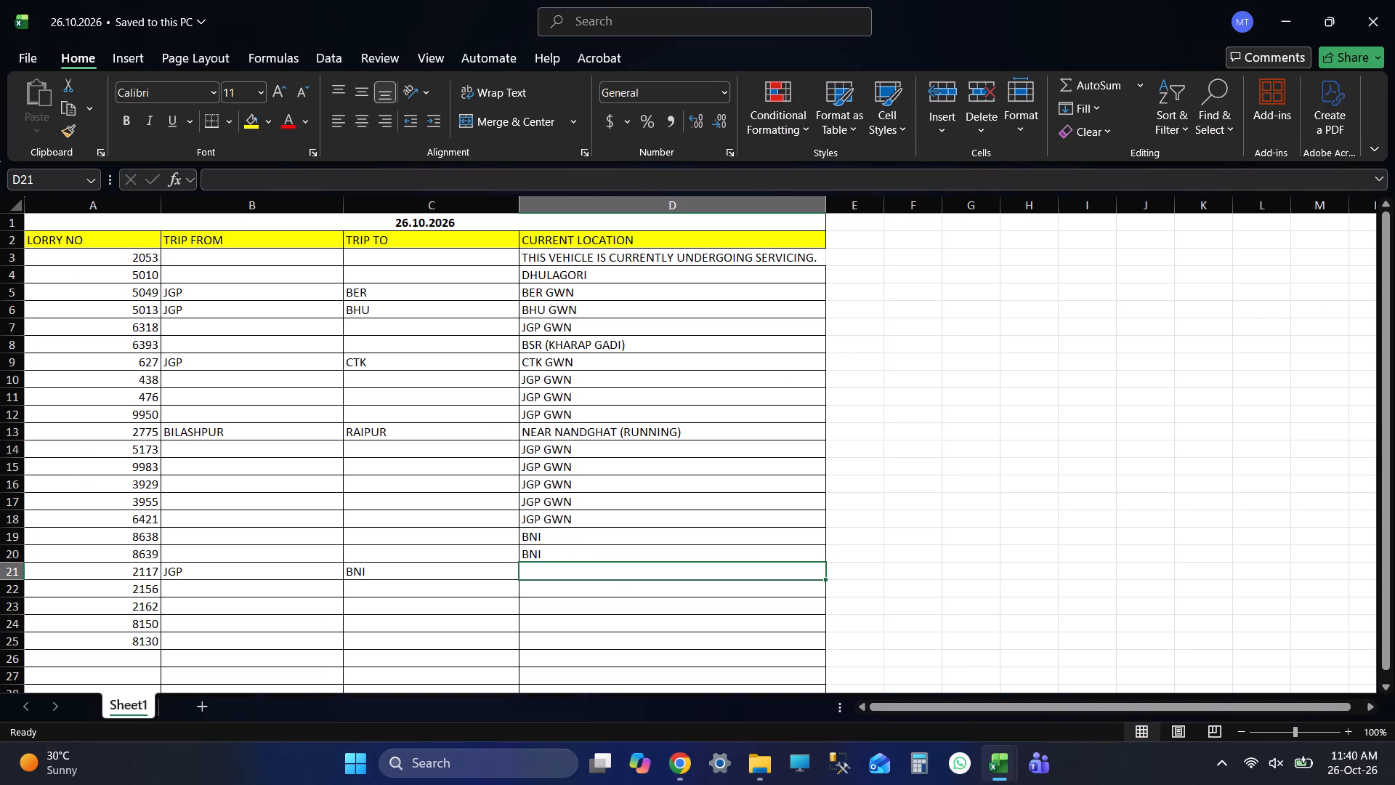
pyautogui.write('BGH GWN')
pyautogui.press('Return')
pyautogui.hotkey('ctrl', 's')
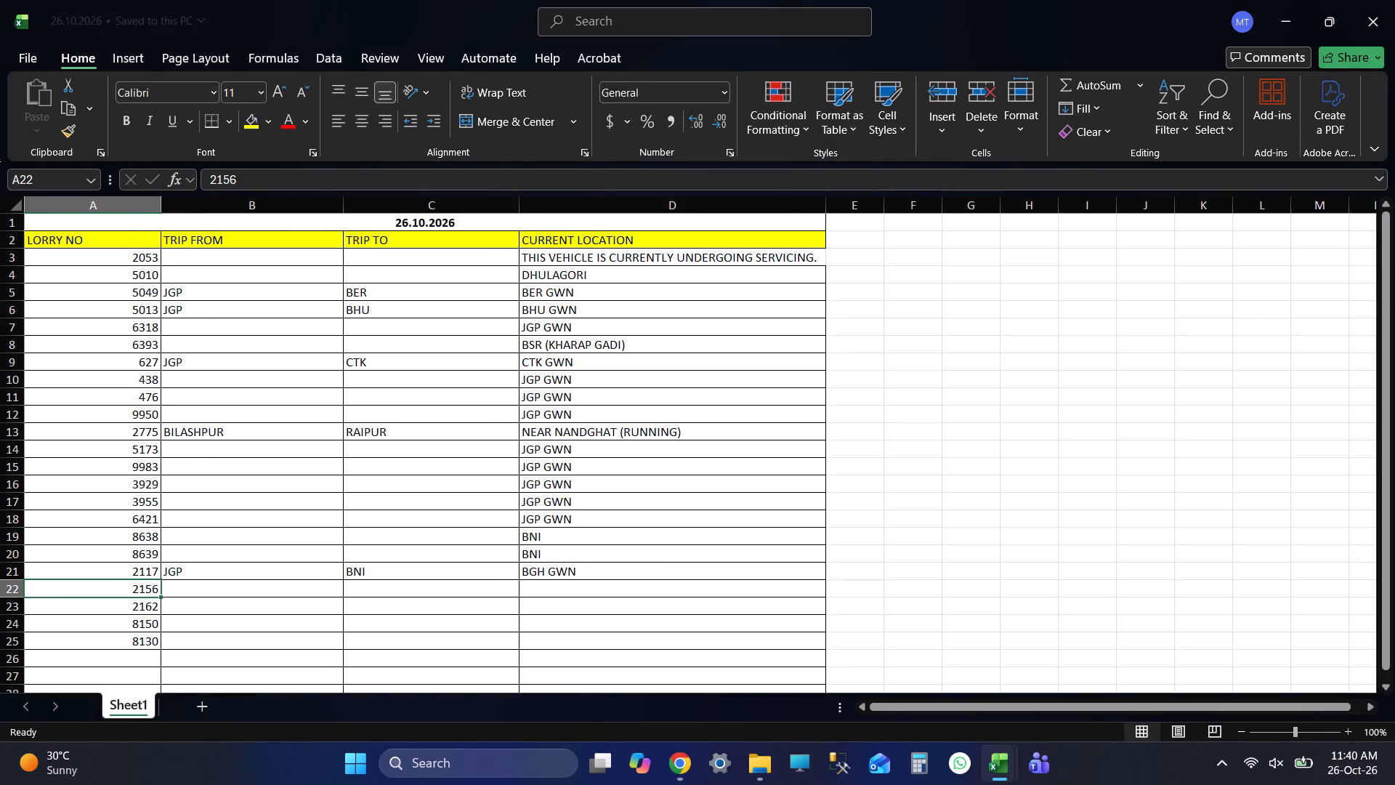
# Switch to Wheelseye, search for vehicle 2156, and open its route history for today to check its stop.
pyautogui.hotkey('alt', 'Tab')
pyautogui.click(318, 118)
pyautogui.write('2156')
pyautogui.press('Return')
pyautogui.click(193, 273)
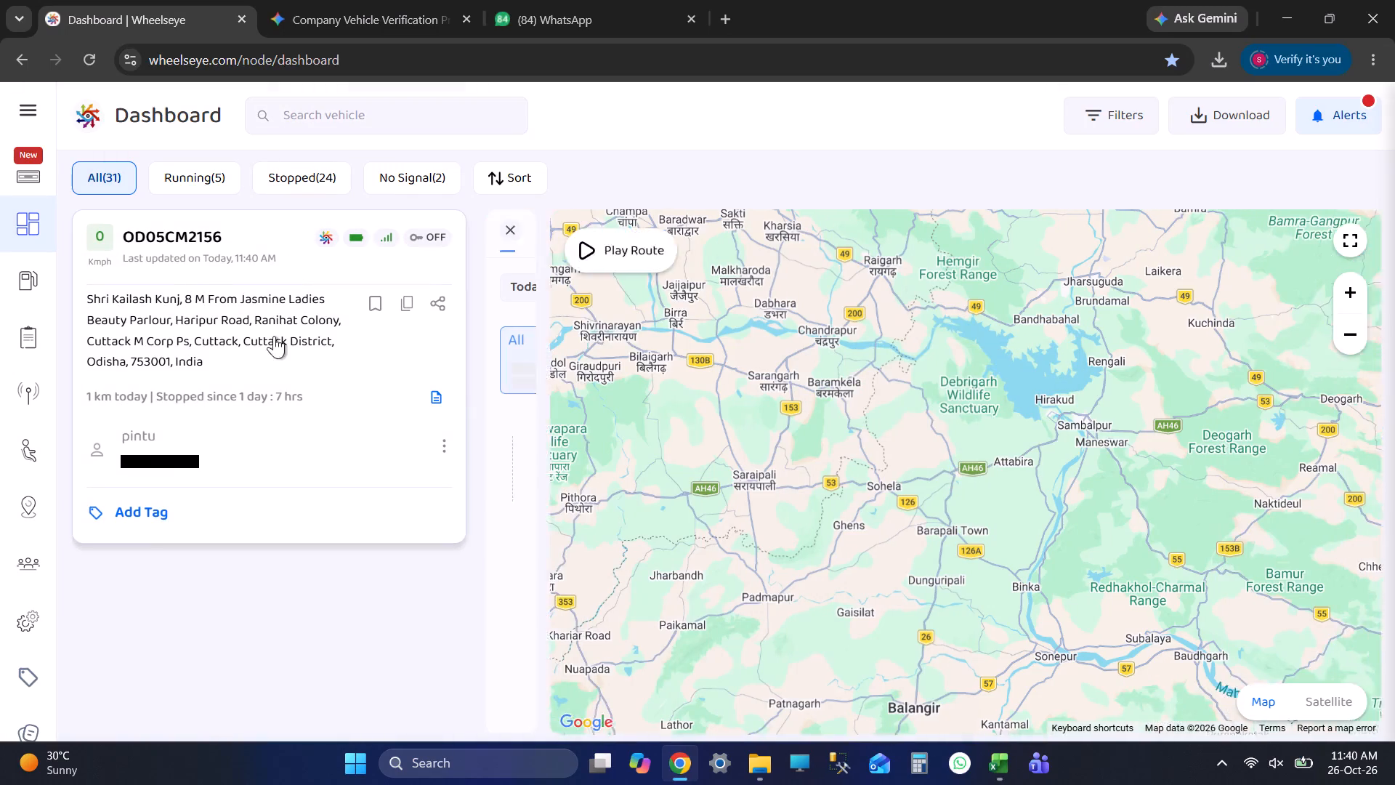
pyautogui.click(693, 463)
pyautogui.hotkey('alt', 'Tab')
pyautogui.press('Tab')
pyautogui.press('Tab')
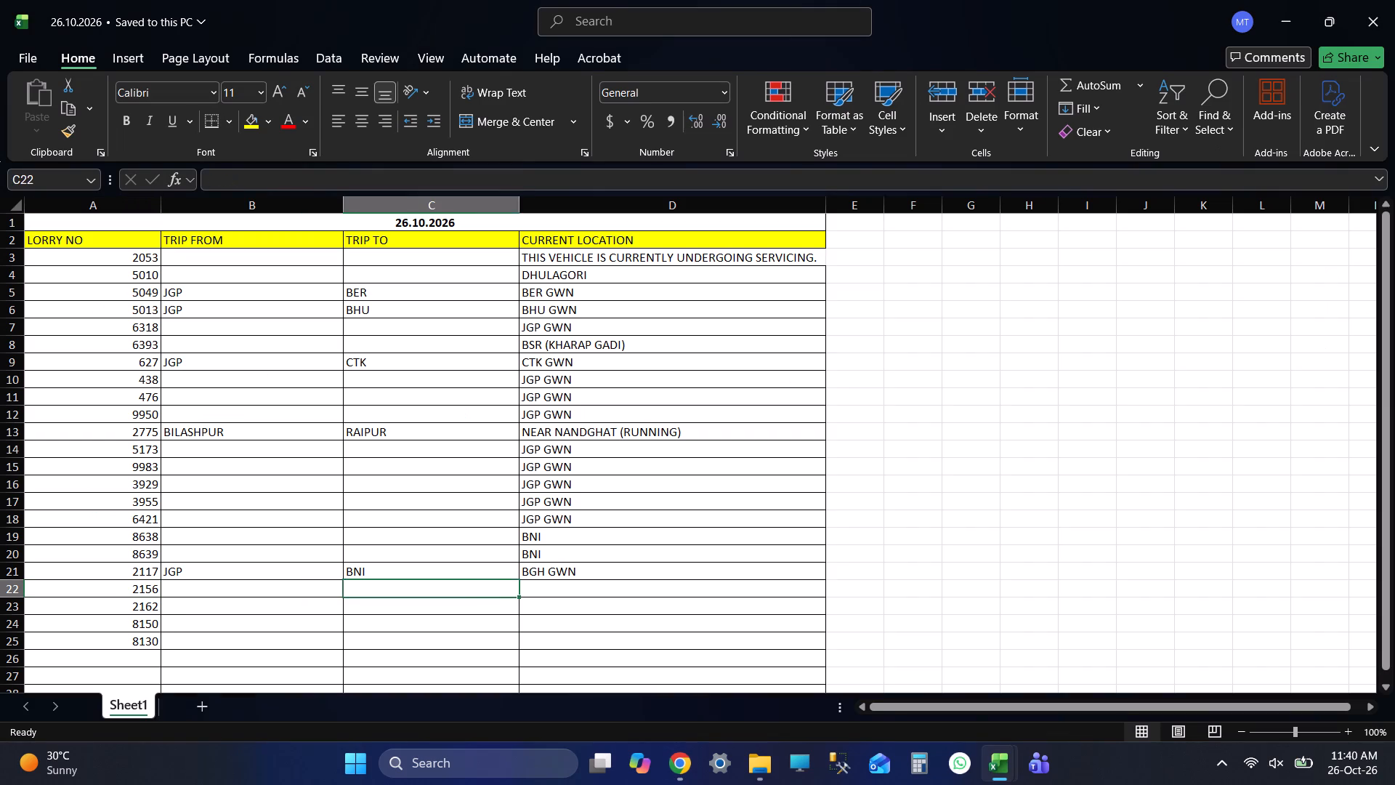
pyautogui.press('Tab')
# In Wheelseye, set vehicle 2156's route history to Last 7 days and examine its latest stops and their map locations.
pyautogui.hotkey('alt', 'Tab')
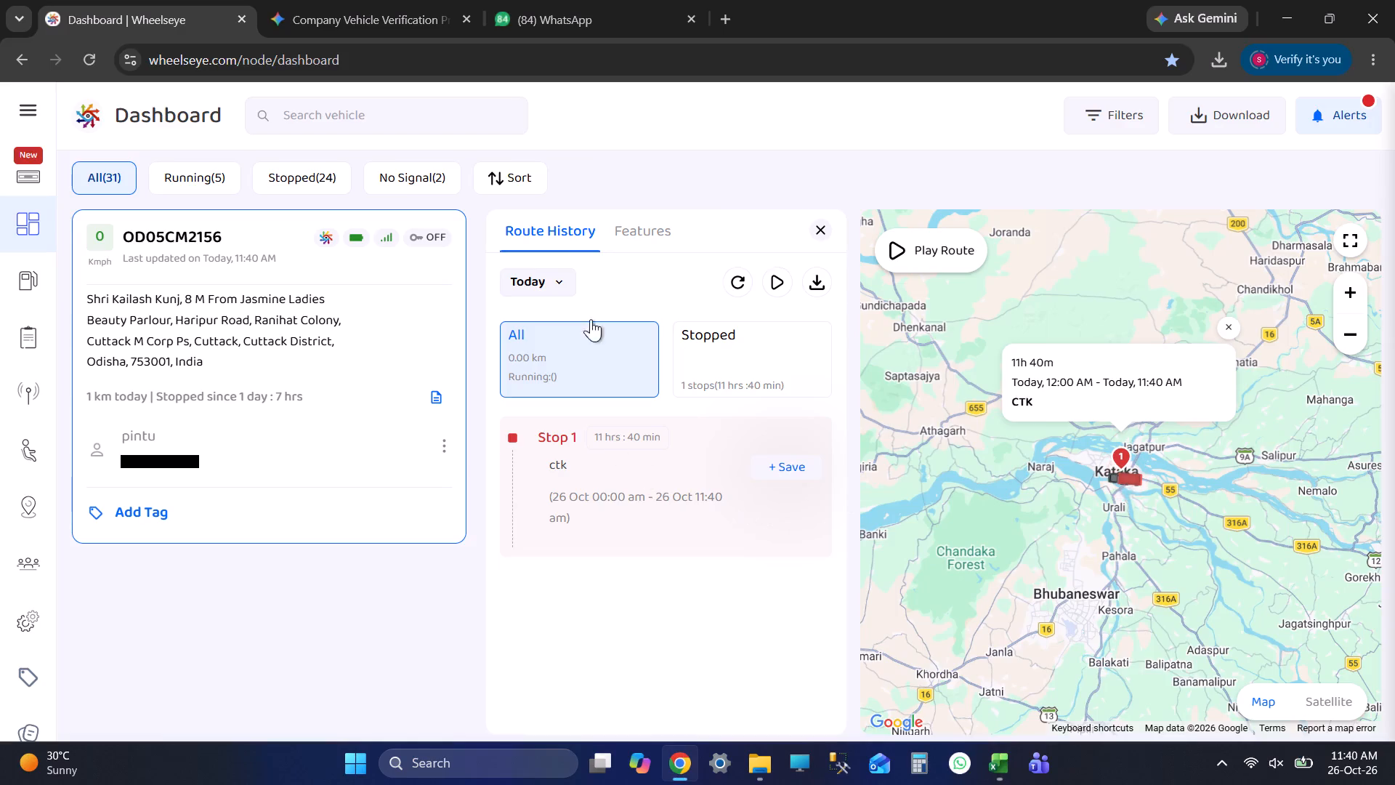
pyautogui.click(562, 270)
pyautogui.click(565, 416)
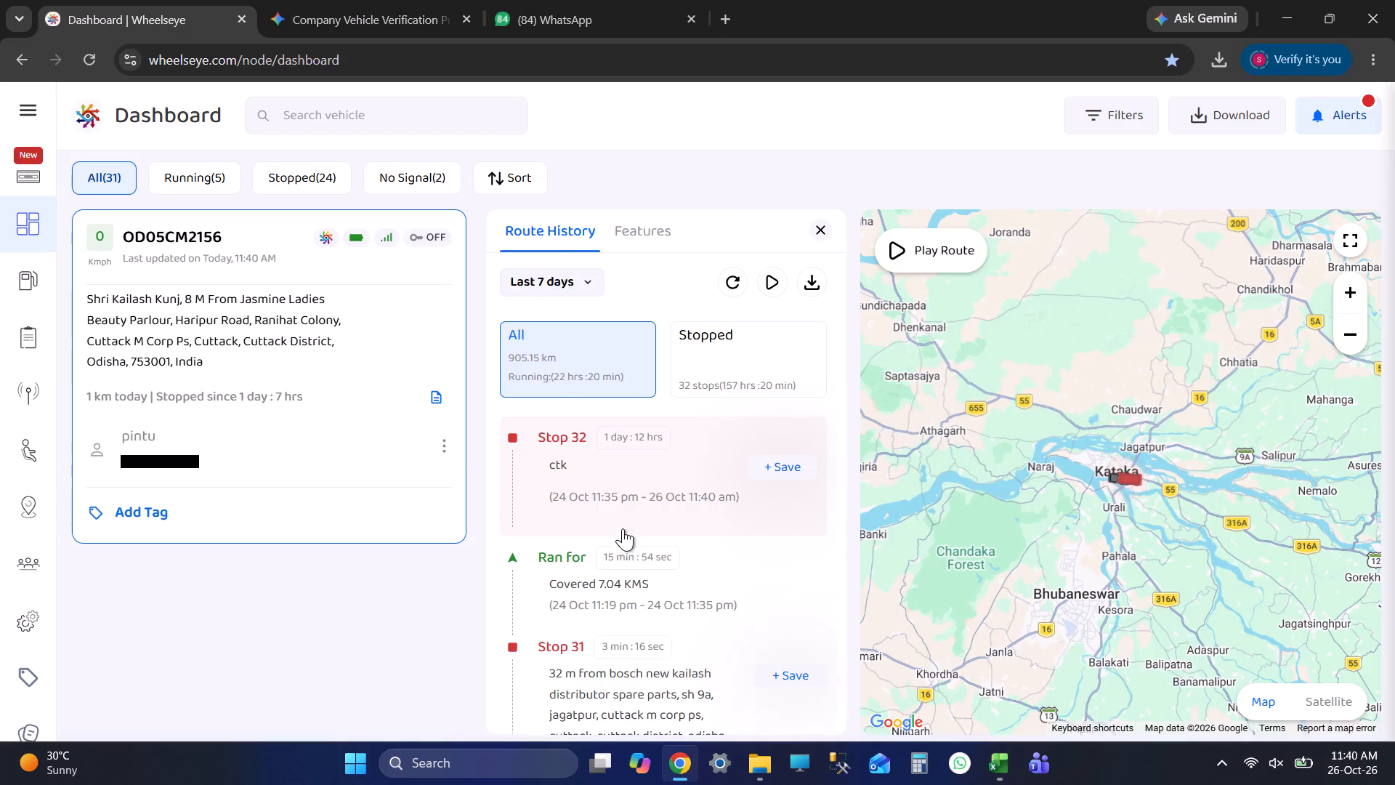
pyautogui.scroll(-1, 650, 554)
pyautogui.click(652, 566)
pyautogui.scroll(-2, 671, 574)
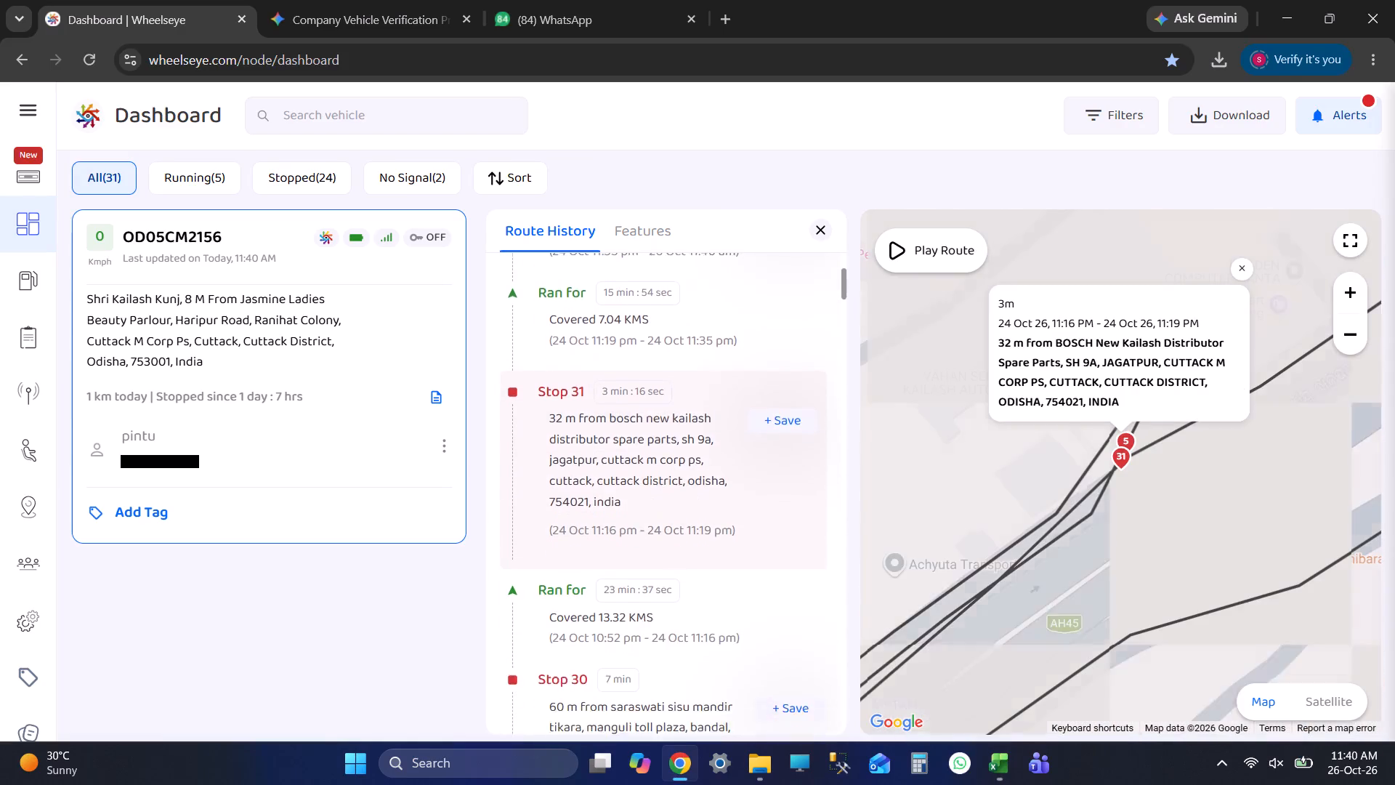
pyautogui.scroll(-1, 671, 583)
pyautogui.click(672, 530)
pyautogui.scroll(-2, 686, 560)
pyautogui.click(682, 556)
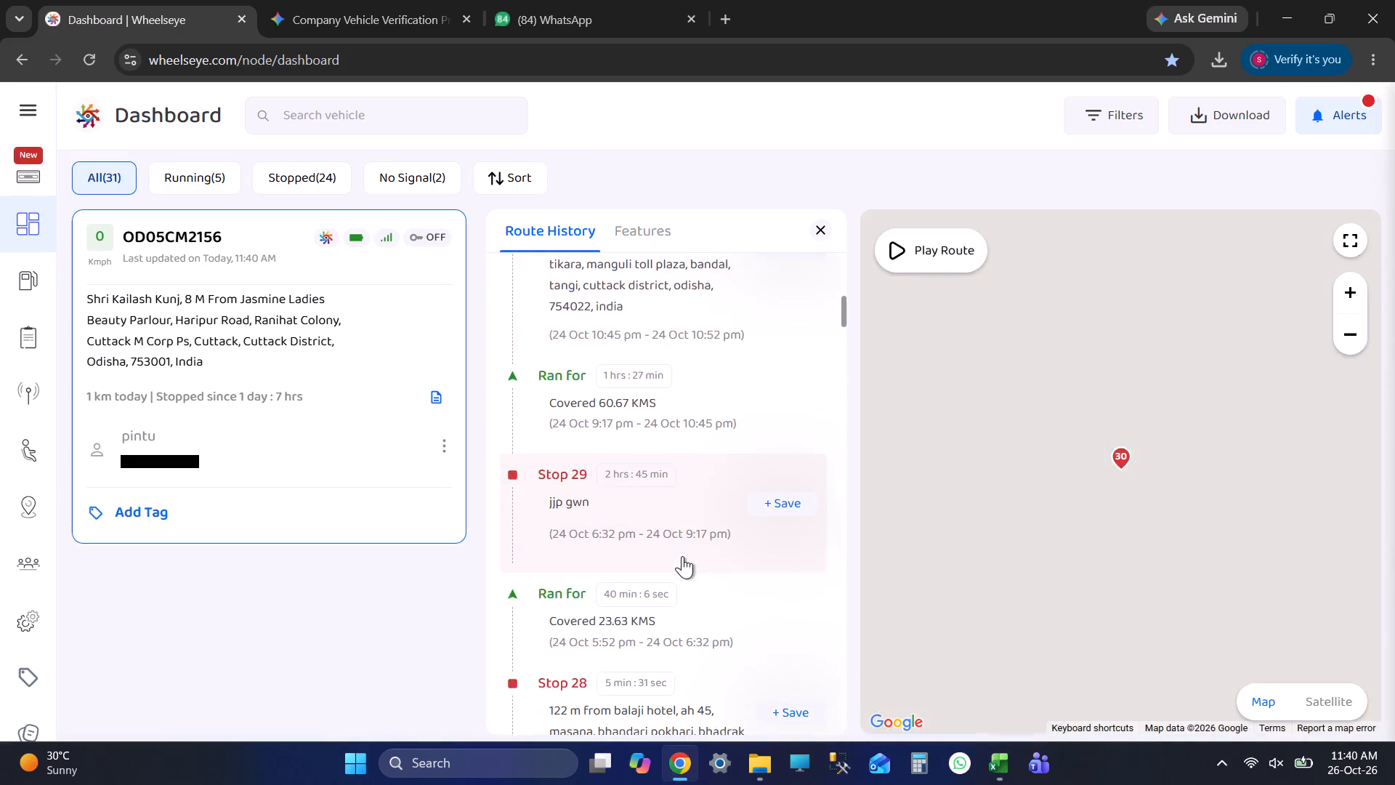
pyautogui.scroll(-16, 981, 540)
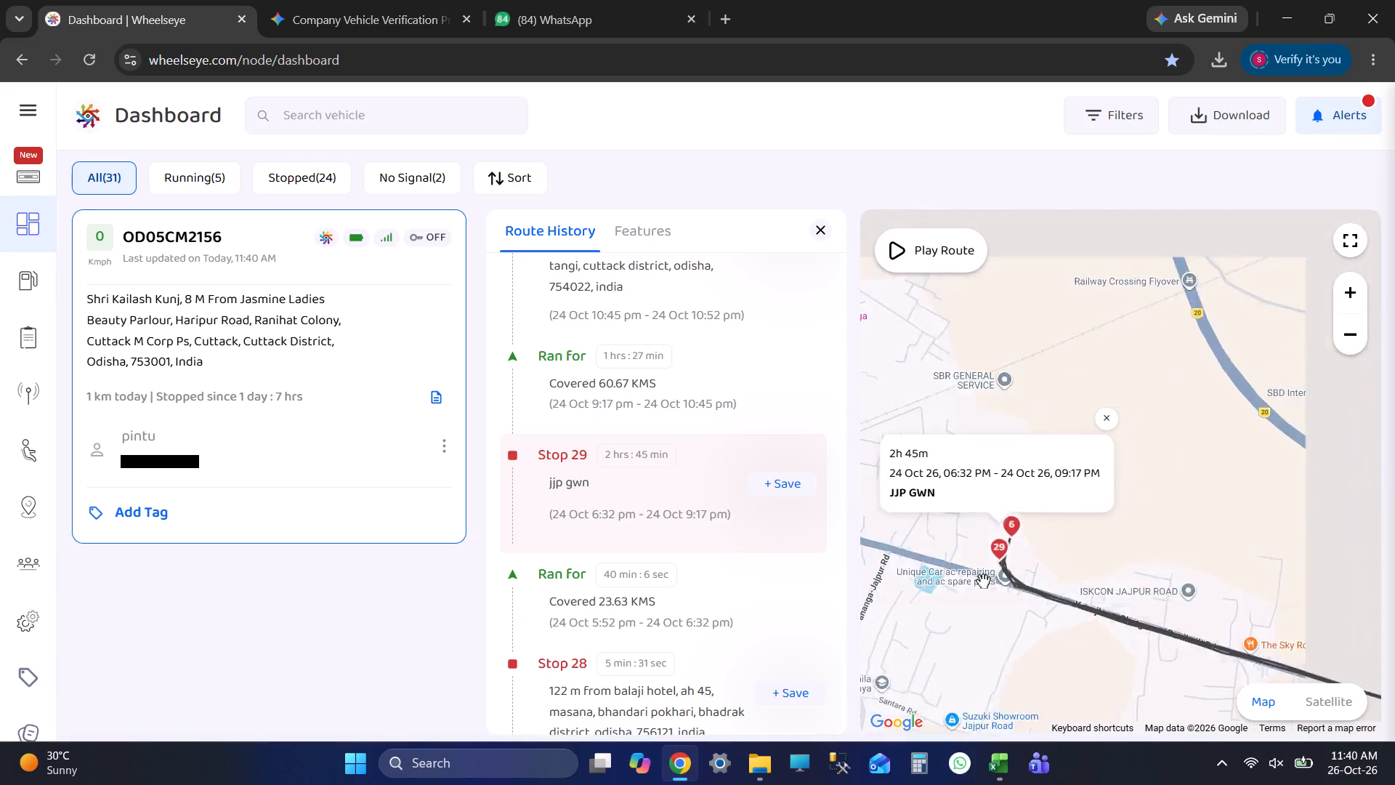
pyautogui.scroll(3, 748, 563)
pyautogui.scroll(-1, 746, 563)
pyautogui.scroll(7, 746, 563)
pyautogui.scroll(-3, 980, 504)
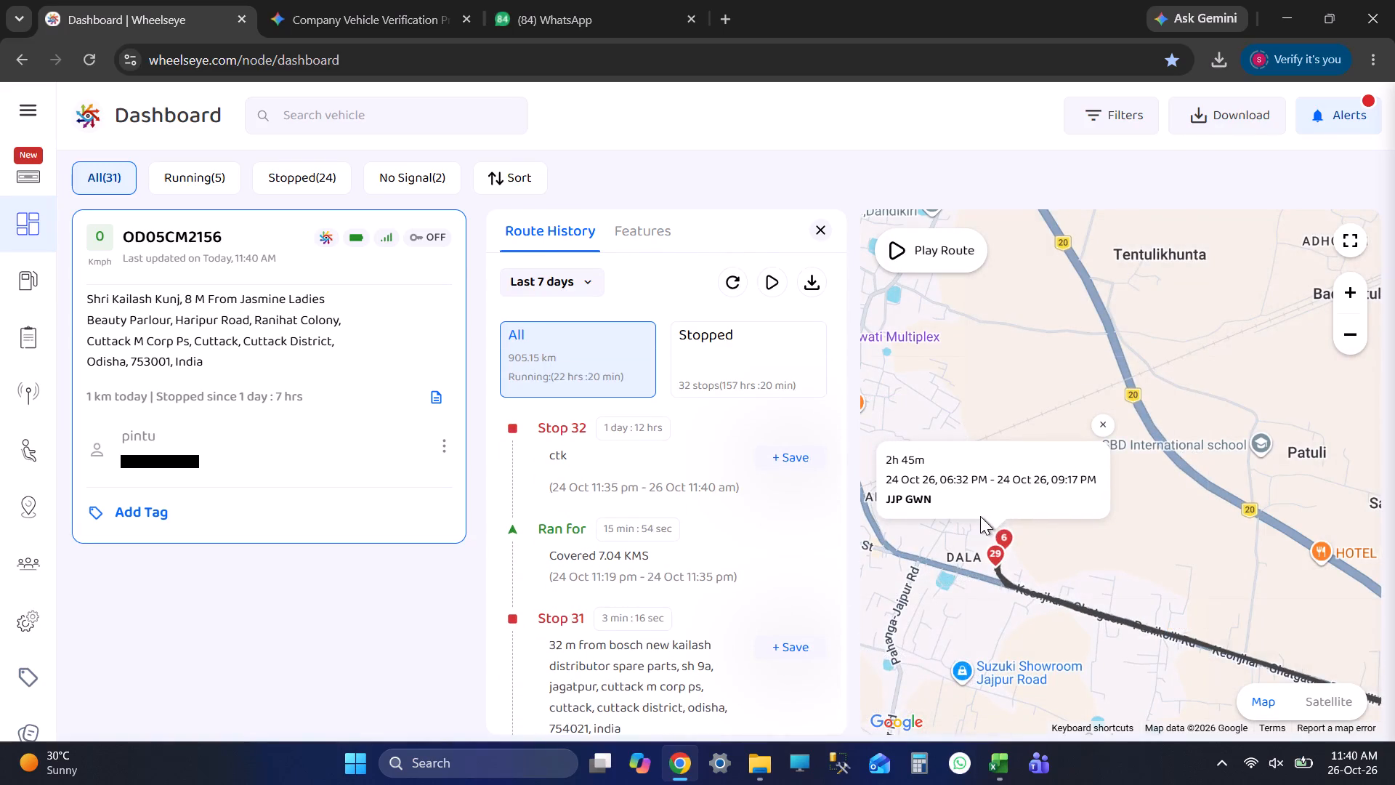
pyautogui.scroll(-14, 980, 516)
pyautogui.scroll(1, 1021, 635)
pyautogui.scroll(-11, 1021, 635)
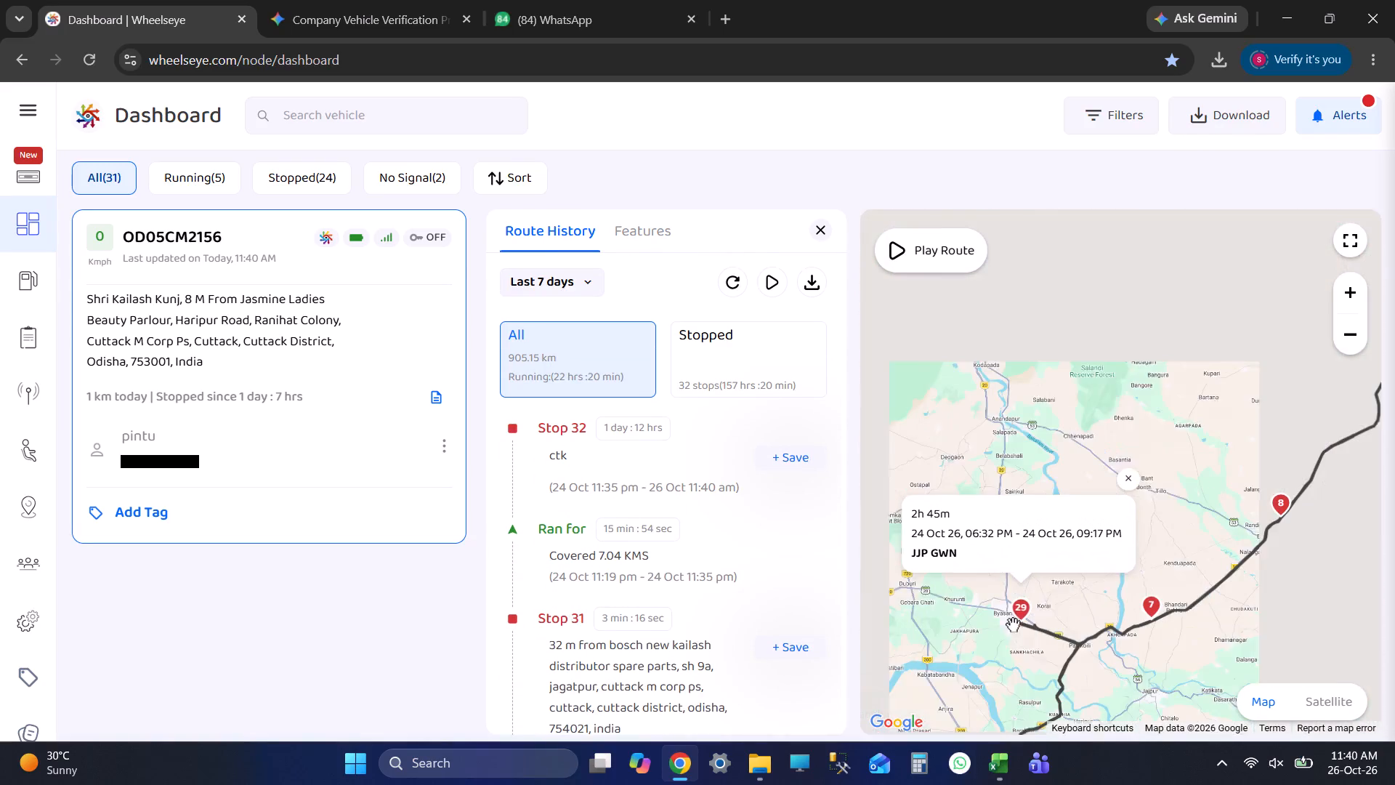
pyautogui.scroll(4, 413, 500)
pyautogui.hotkey('alt', 'Tab')
pyautogui.hotkey('alt', 'Tab')
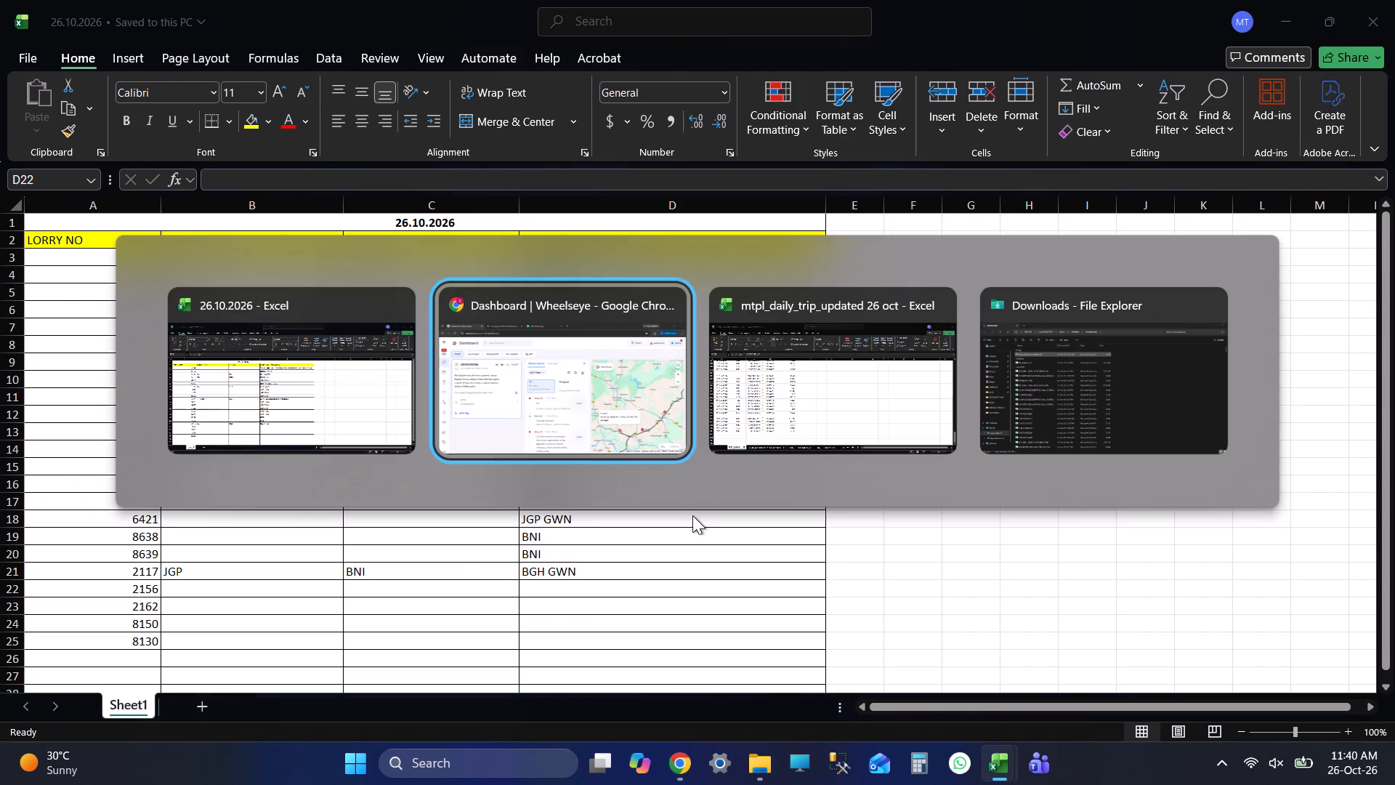
pyautogui.hotkey('alt', 'Tab')
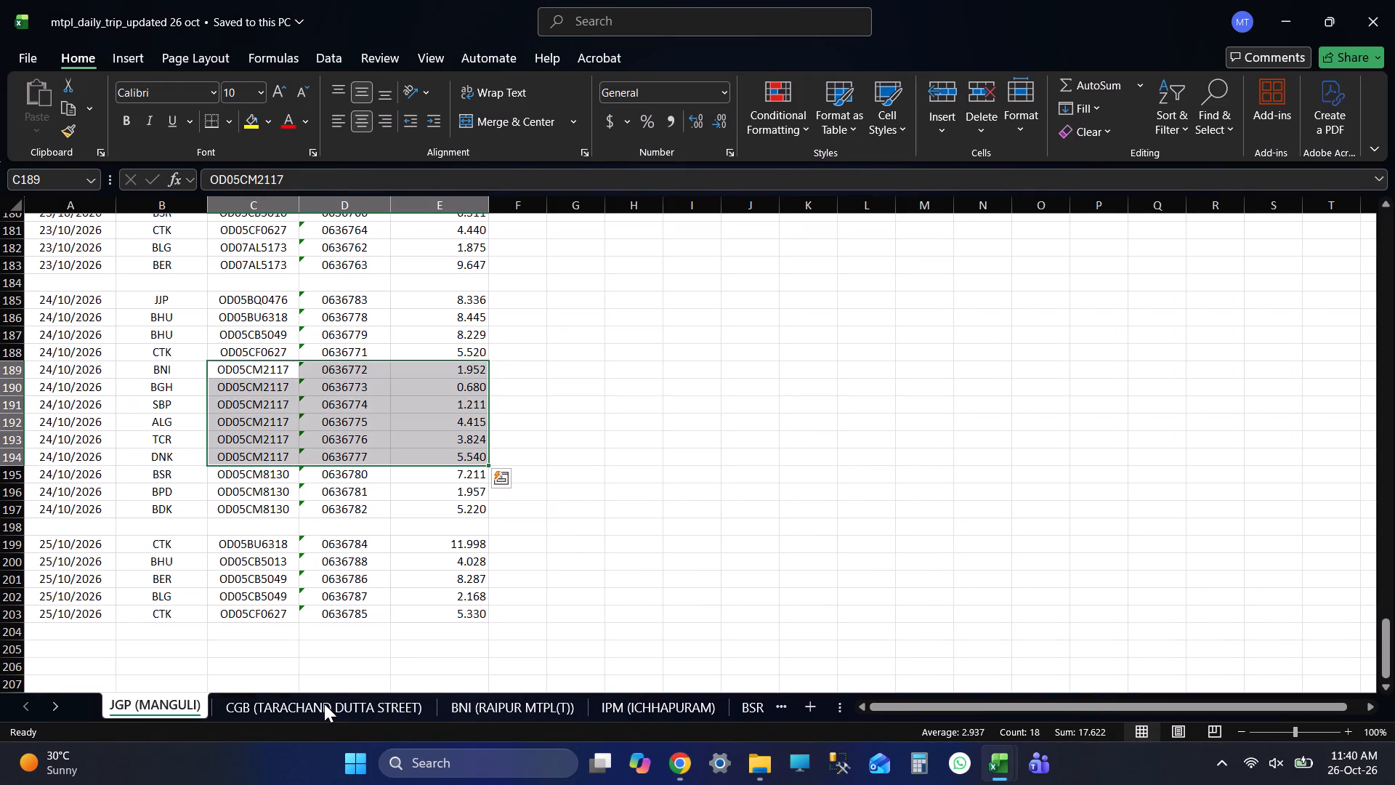
pyautogui.click(323, 705)
pyautogui.hotkey('alt', 'Tab')
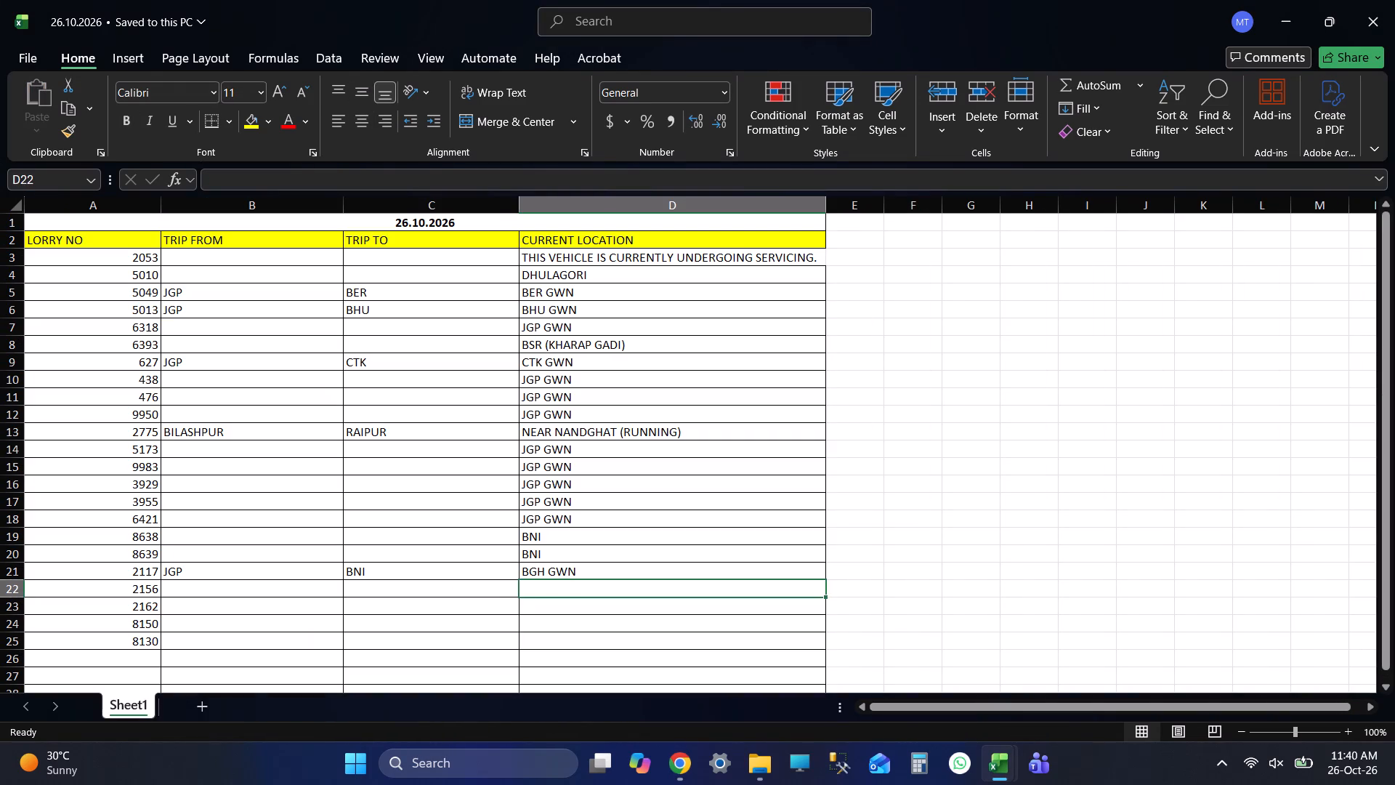
pyautogui.hotkey('shift', 'Tab')
pyautogui.hotkey('shift', 'Tab')
pyautogui.hotkey('shift', 'Tab')
pyautogui.hotkey('alt', 'Tab')
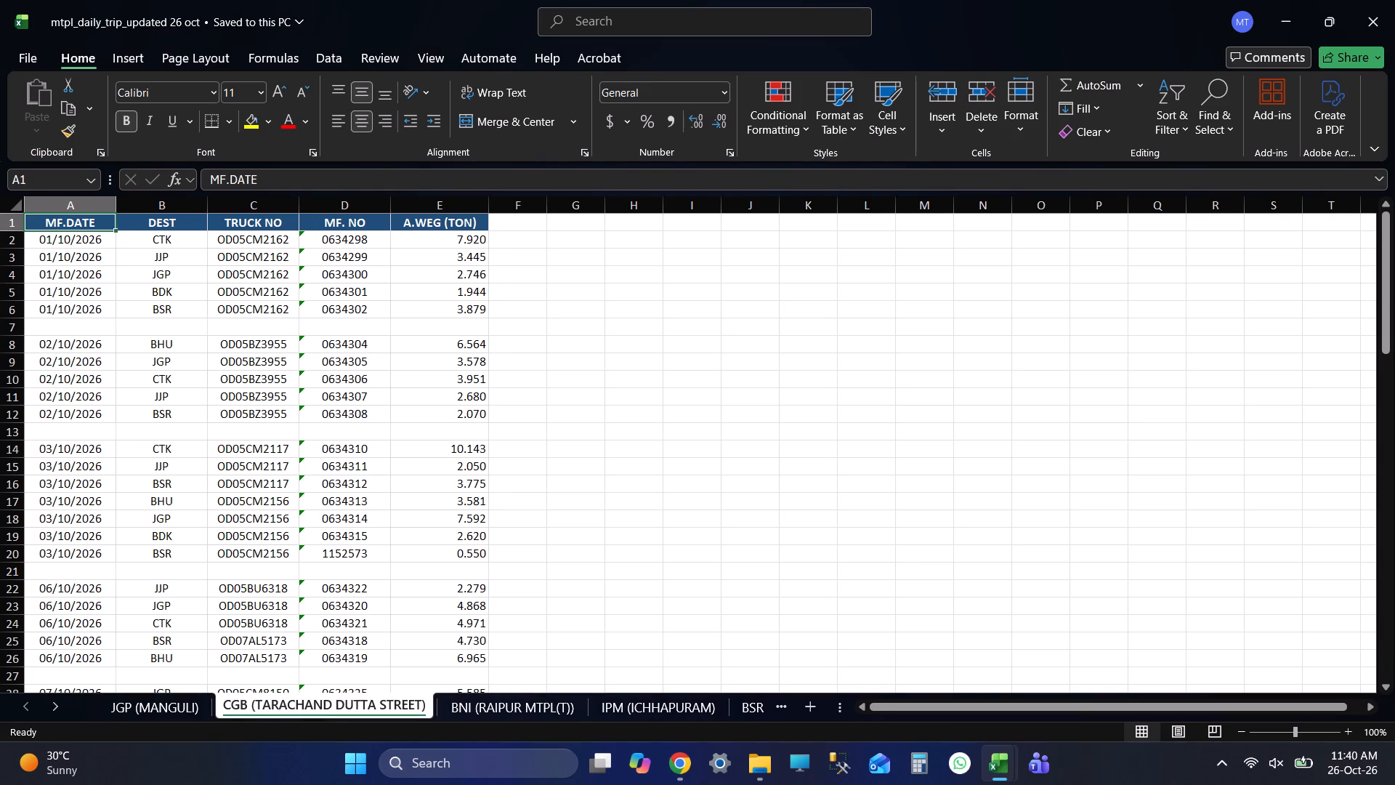
pyautogui.moveTo(273, 497); pyautogui.dragTo(445, 562)
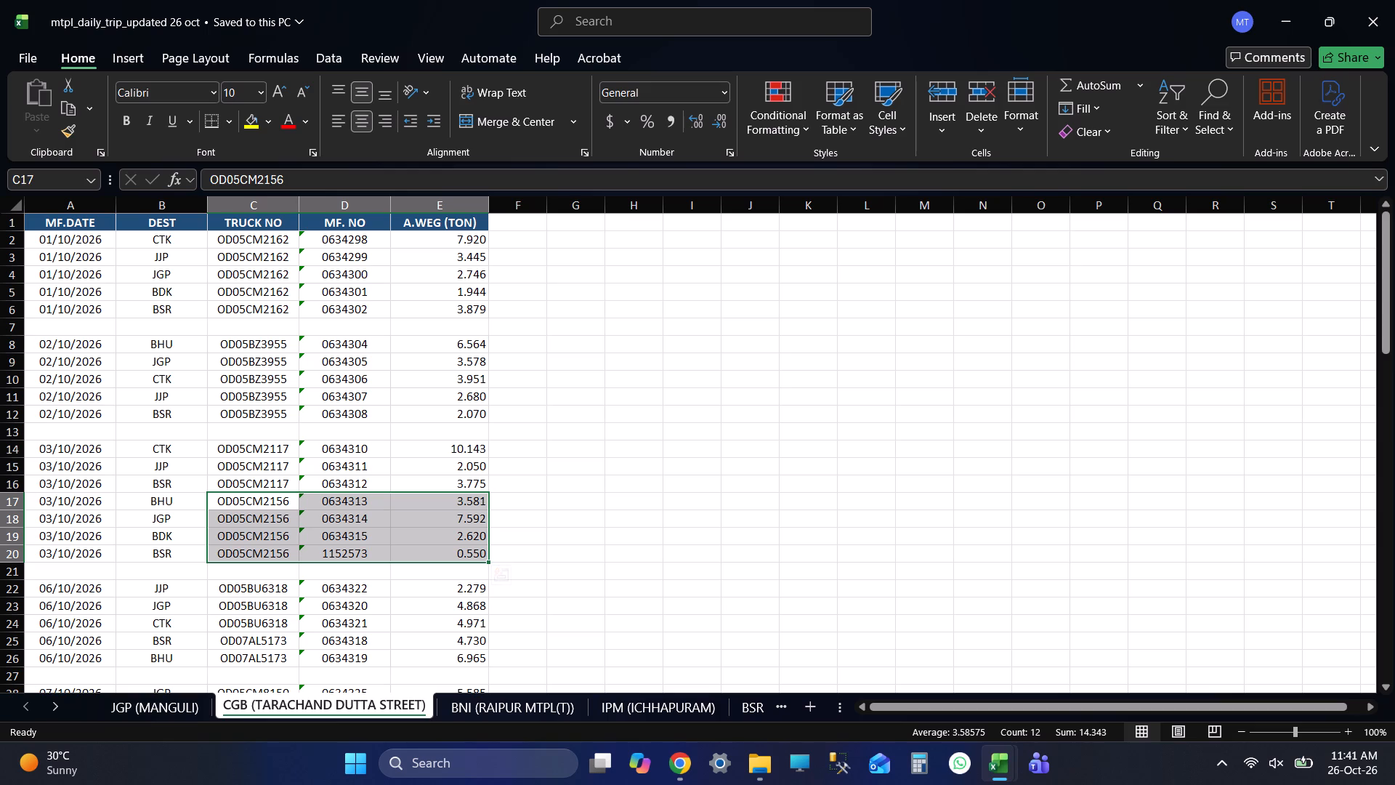
# Switch to Wheelseye and examine where vehicle 2156's latest stop, Stop 32, lies on the map.
pyautogui.hotkey('alt', 'Tab')
pyautogui.hotkey('alt', 'Tab')
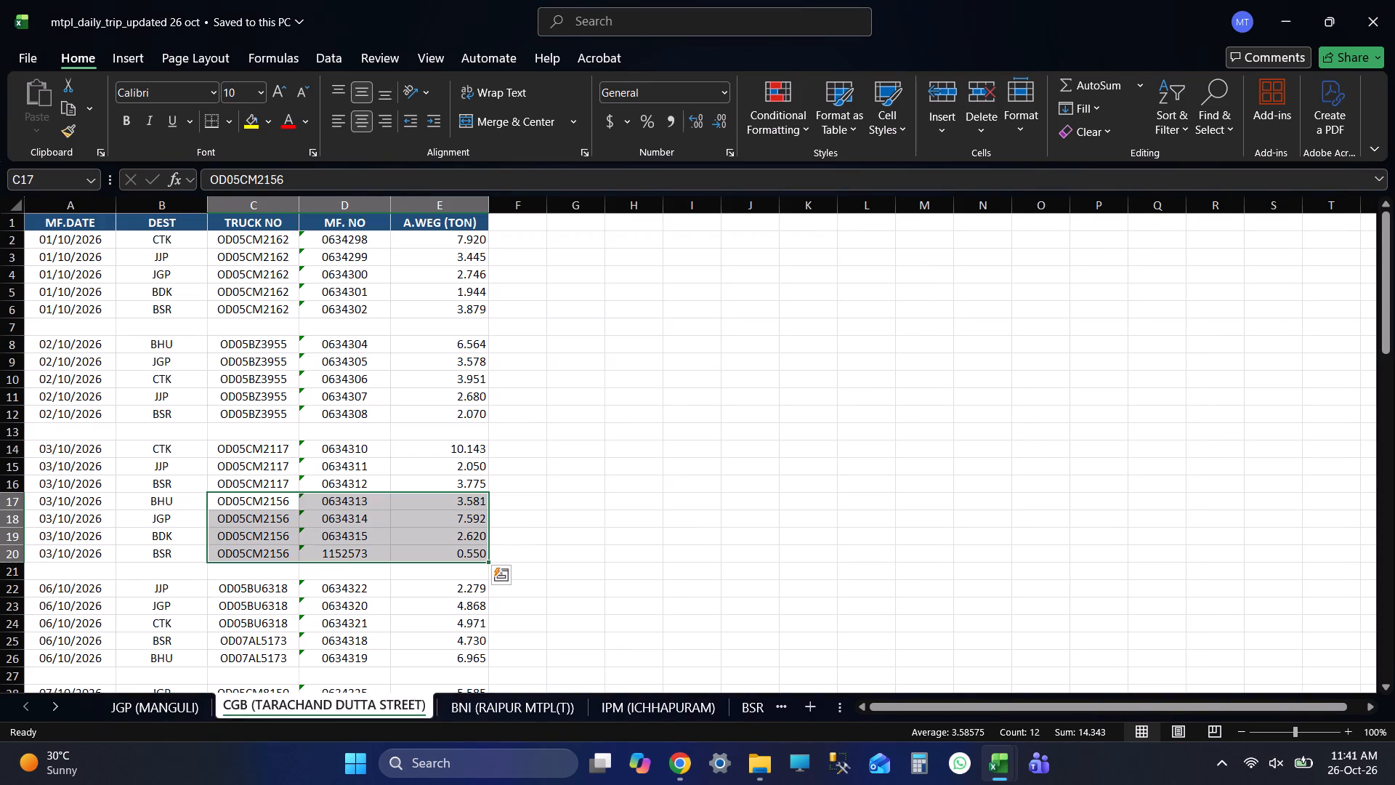
pyautogui.hotkey('alt', 'Tab')
pyautogui.hotkey('alt', 'Tab')
pyautogui.hotkey('alt', 'Tab')
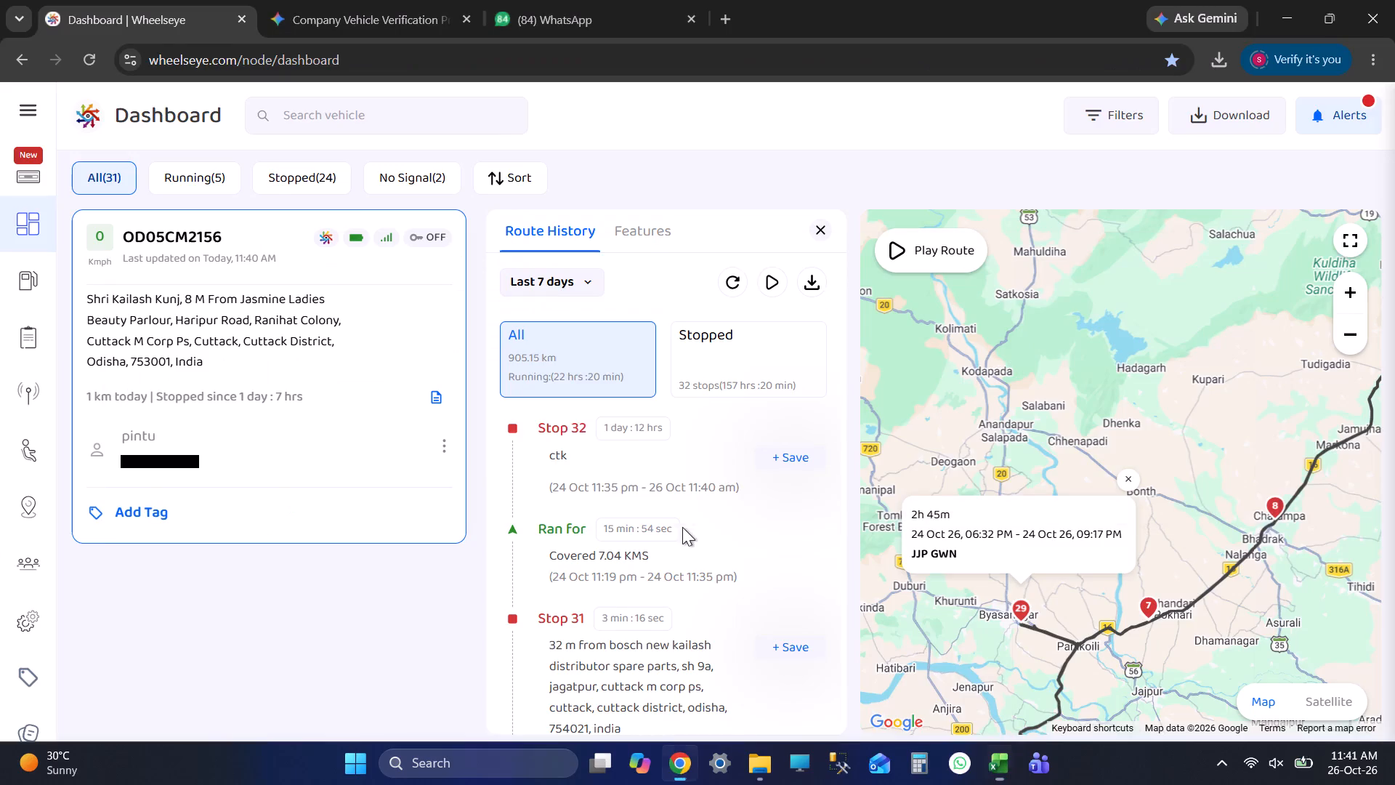
pyautogui.click(686, 451)
pyautogui.scroll(4, 991, 485)
pyautogui.moveTo(1069, 545); pyautogui.dragTo(1117, 363)
pyautogui.click(687, 452)
pyautogui.scroll(5, 1175, 538)
pyautogui.scroll(-1, 1117, 489)
pyautogui.scroll(6, 1117, 489)
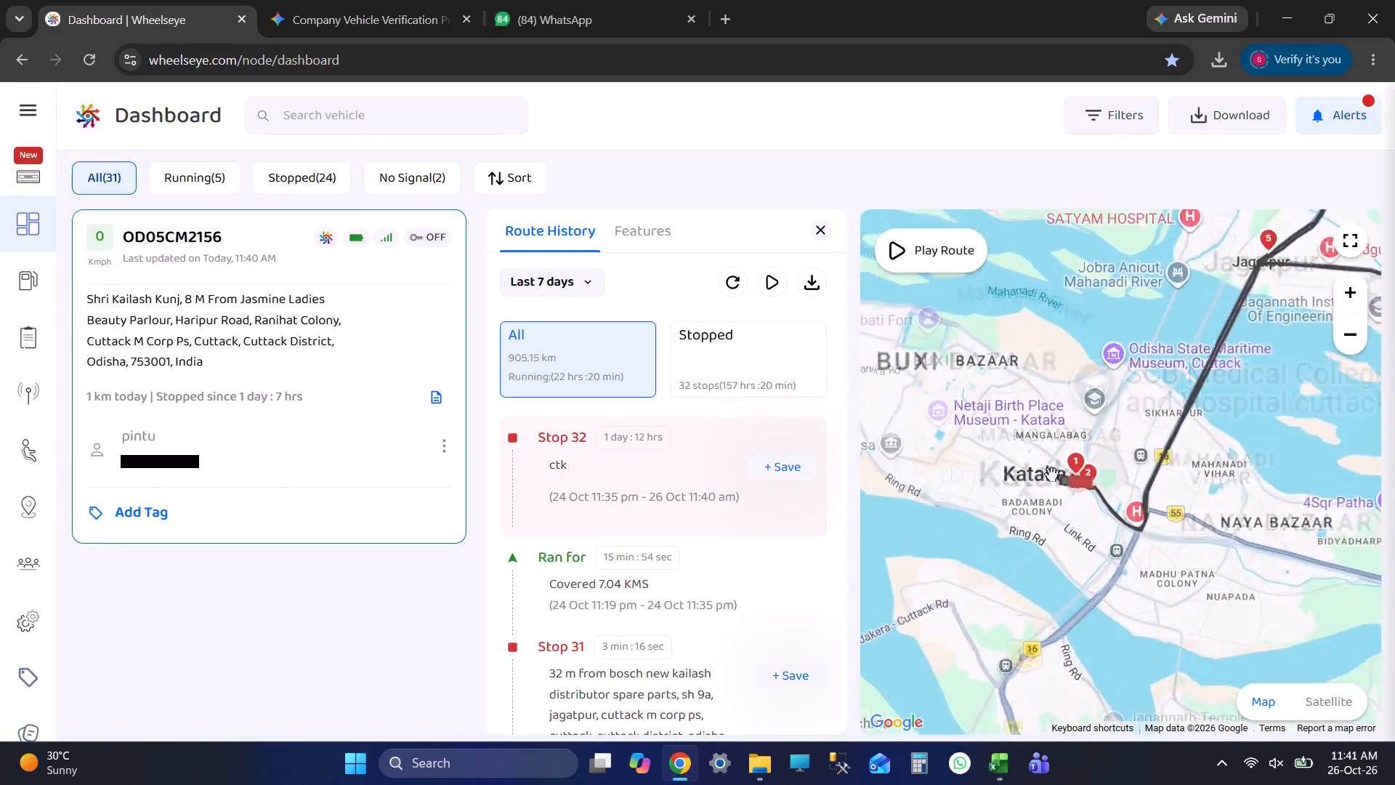
pyautogui.hotkey('alt', 'Tab')
pyautogui.hotkey('alt', 'Tab')
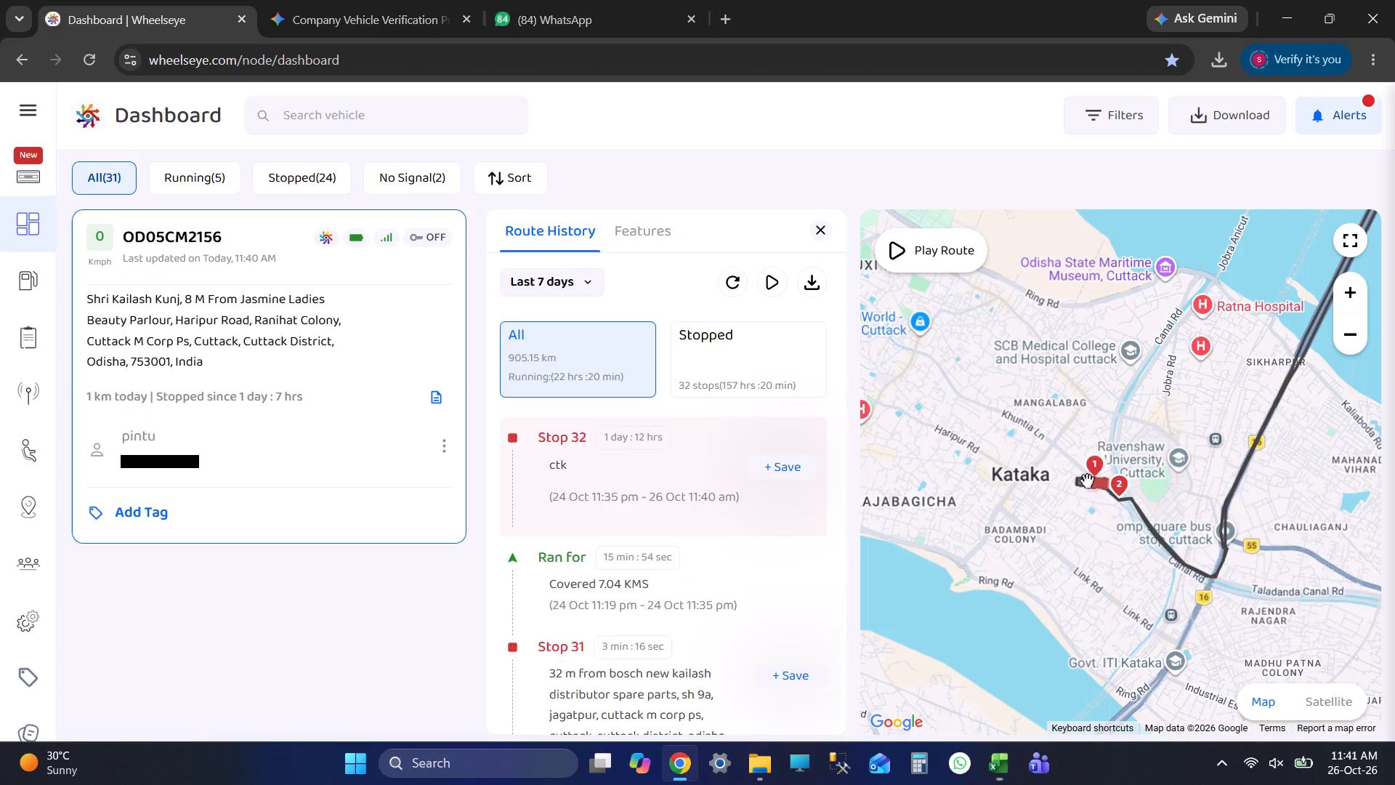
# Switch to the 26.10.2026 workbook, enter CTK GWN as lorry 2156's current location in D22, and save.
pyautogui.hotkey('alt', 'Tab')
pyautogui.press('Tab')
pyautogui.press('Tab')
pyautogui.press('Tab')
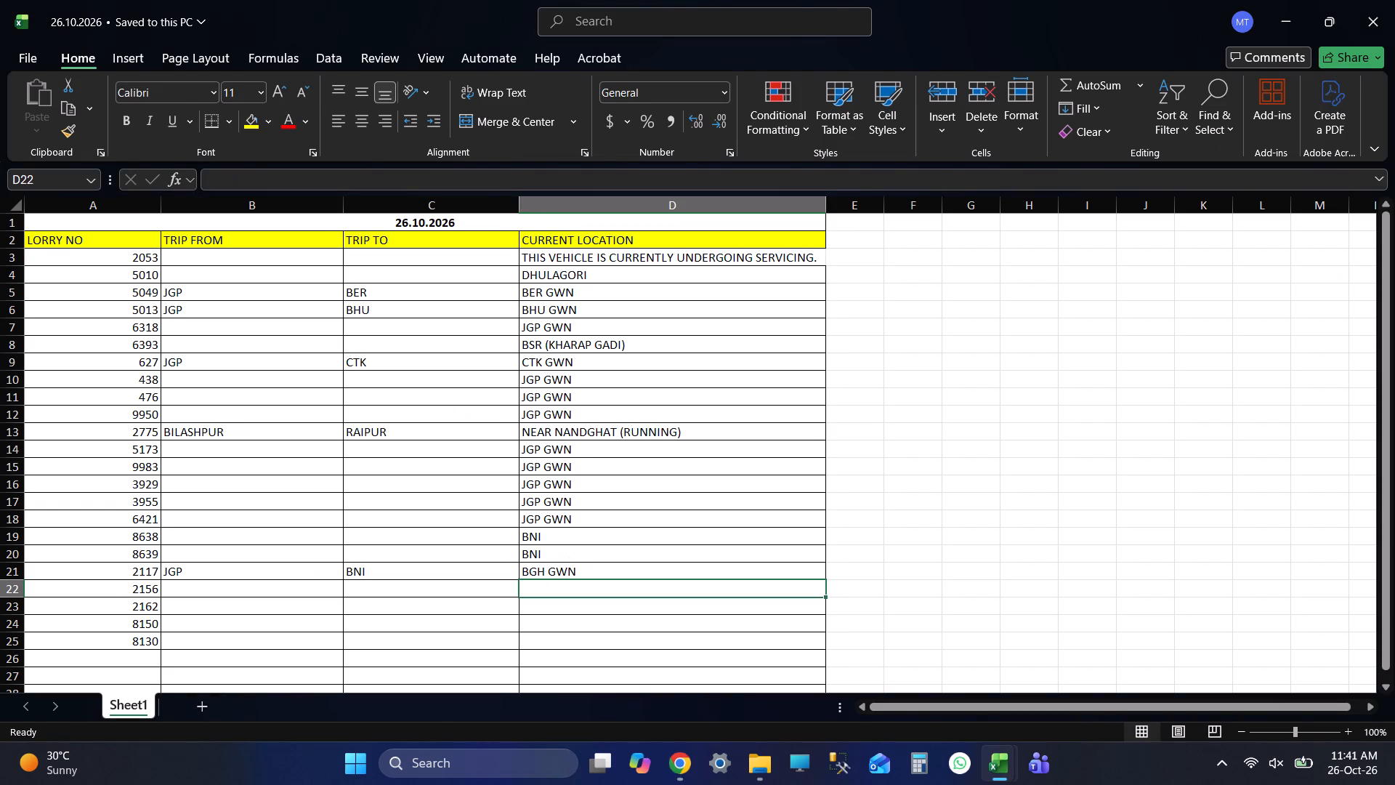
pyautogui.write('CTK')
pyautogui.press('space')
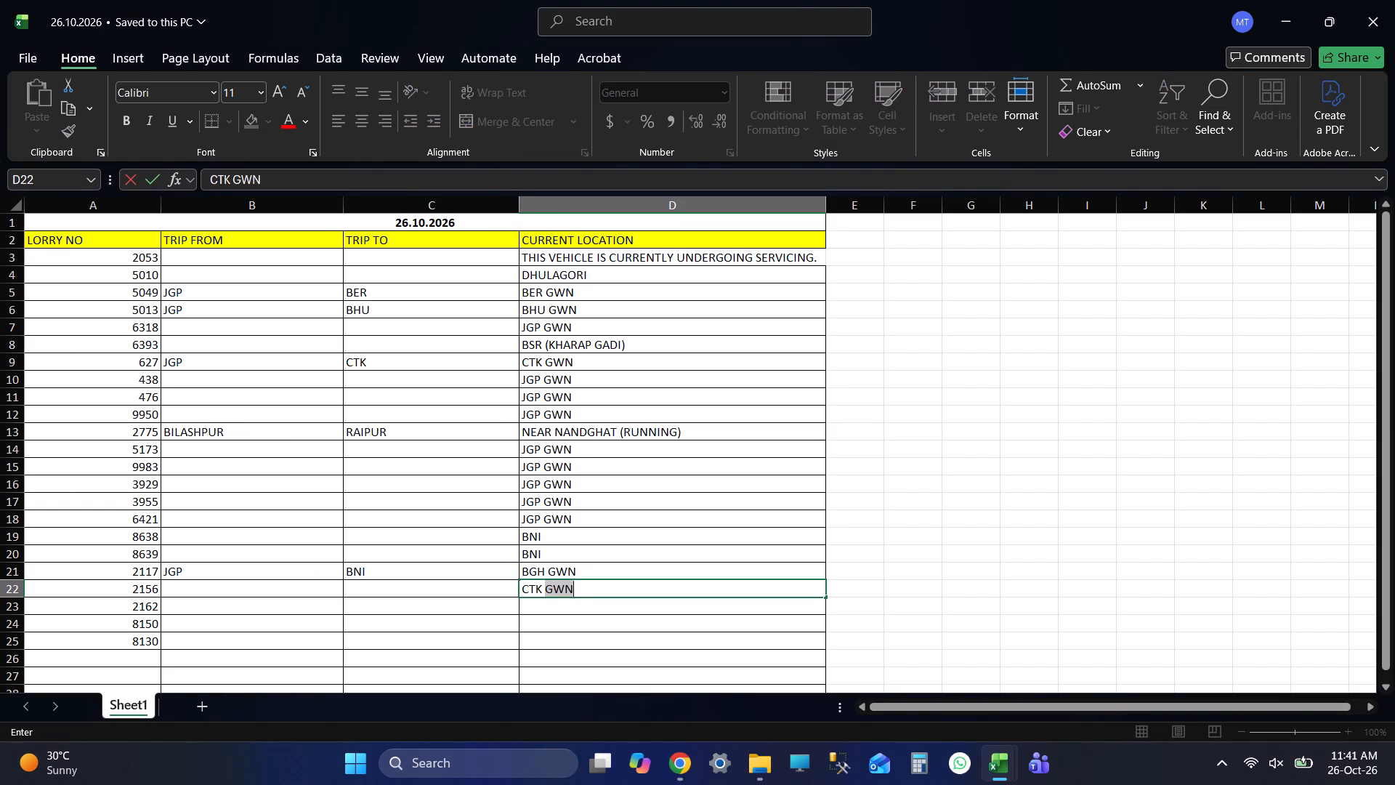
pyautogui.press('Return')
pyautogui.hotkey('ctrl', 's')
# Switch to Wheelseye, search for vehicle 2162, and open its route history for today.
pyautogui.hotkey('alt', 'Tab')
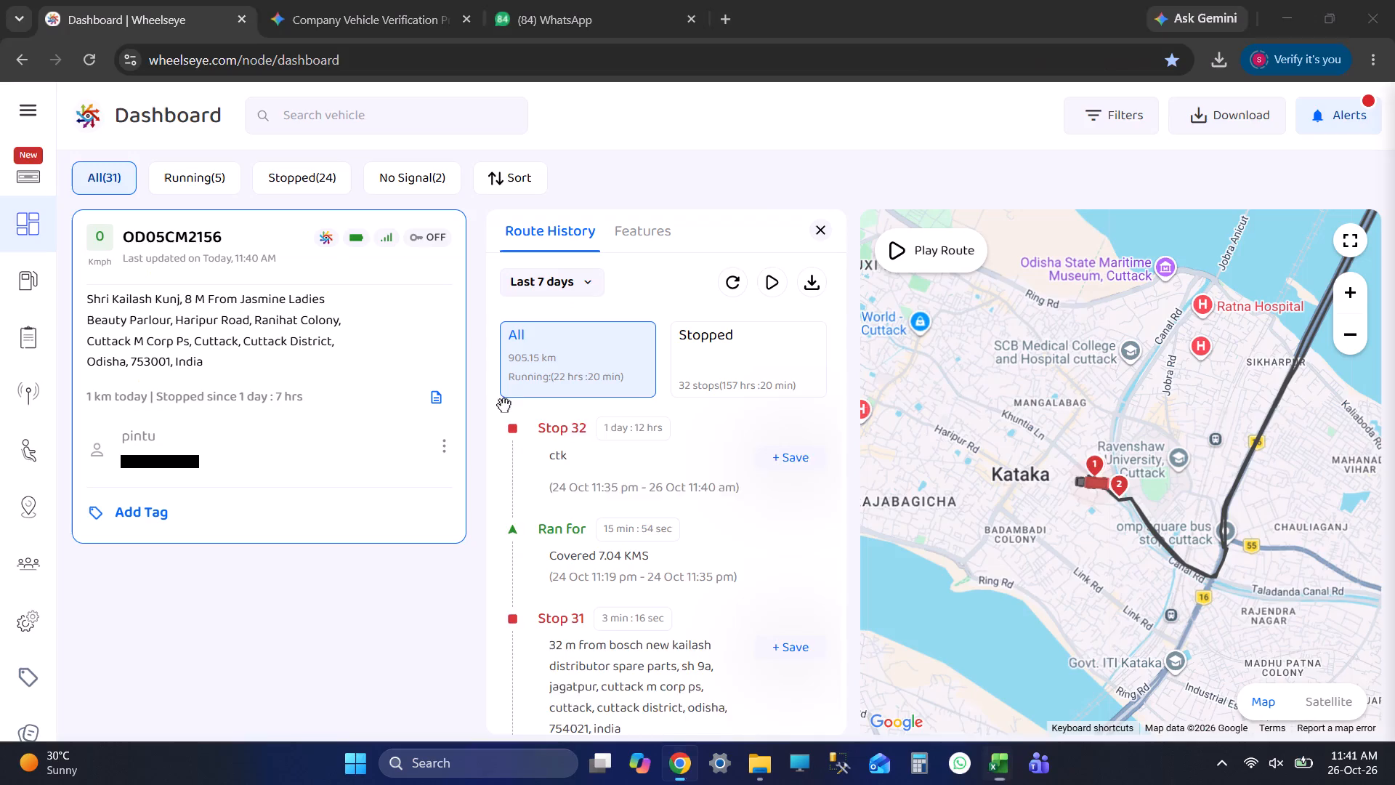
pyautogui.click(337, 132)
pyautogui.write('2162')
pyautogui.press('Return')
pyautogui.click(252, 291)
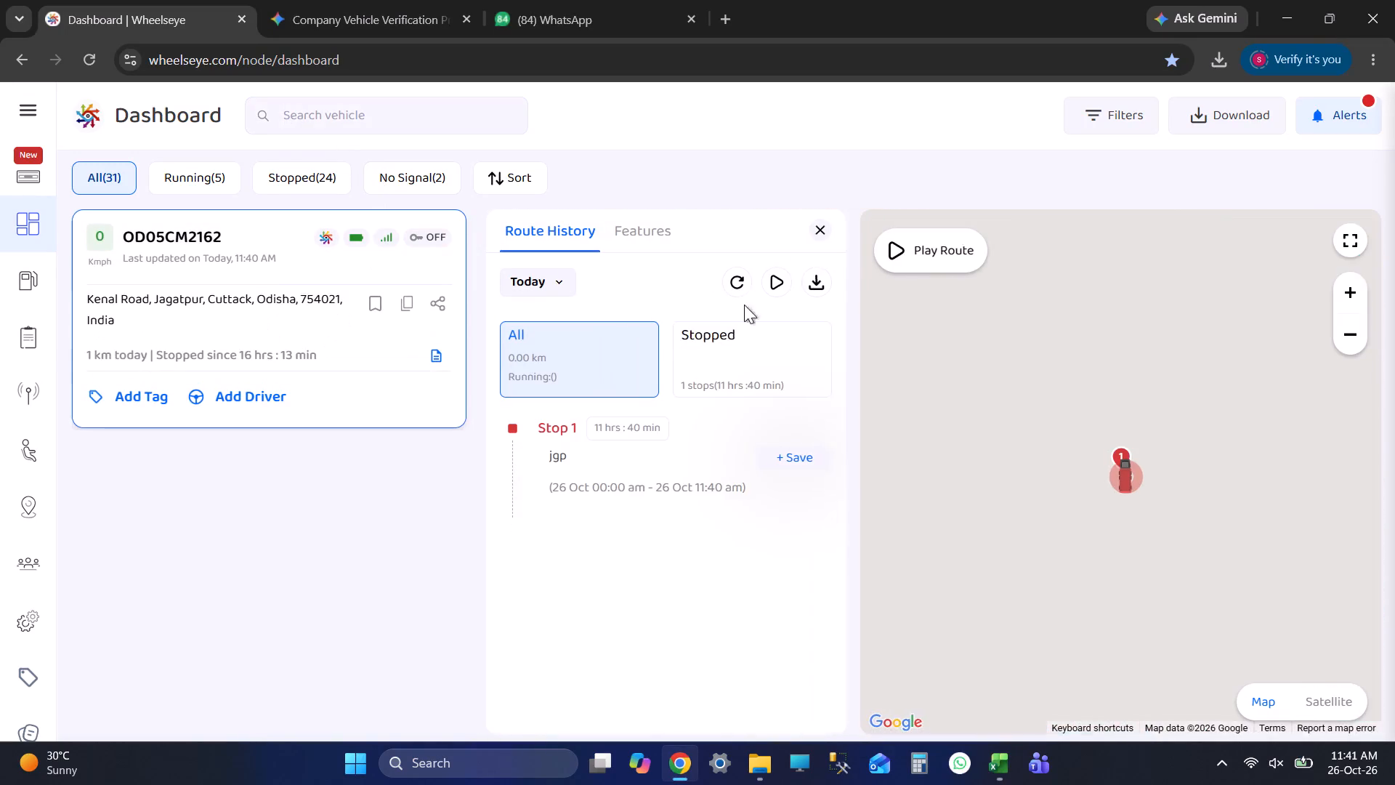
# Check vehicle 2162's Stop 1 on the map, enter JGP GWN as its current location in D23 of the 26.10.2026 workbook, and save.
pyautogui.click(642, 471)
pyautogui.hotkey('alt', 'Tab')
pyautogui.hotkey('alt', 'Tab')
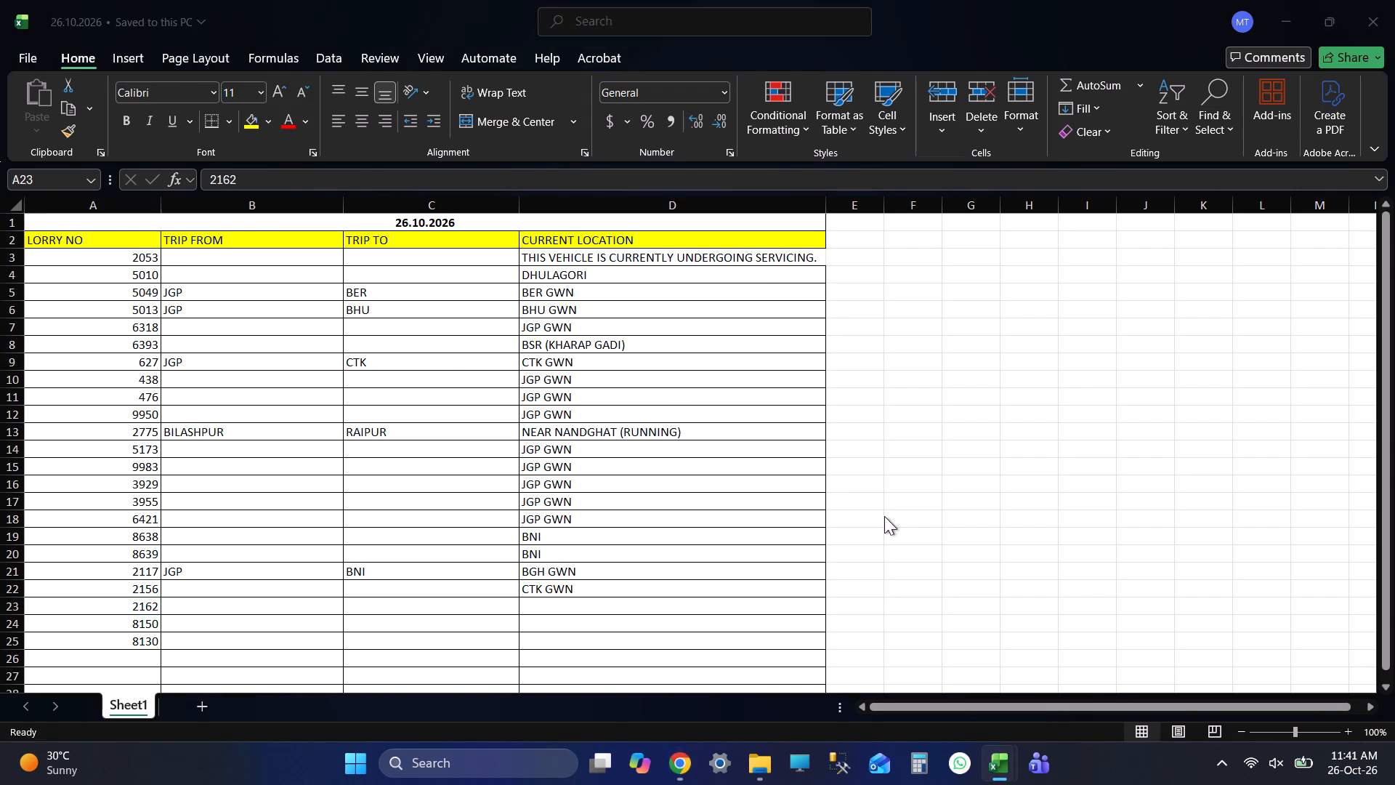
pyautogui.hotkey('alt', 'Tab')
pyautogui.press('Tab')
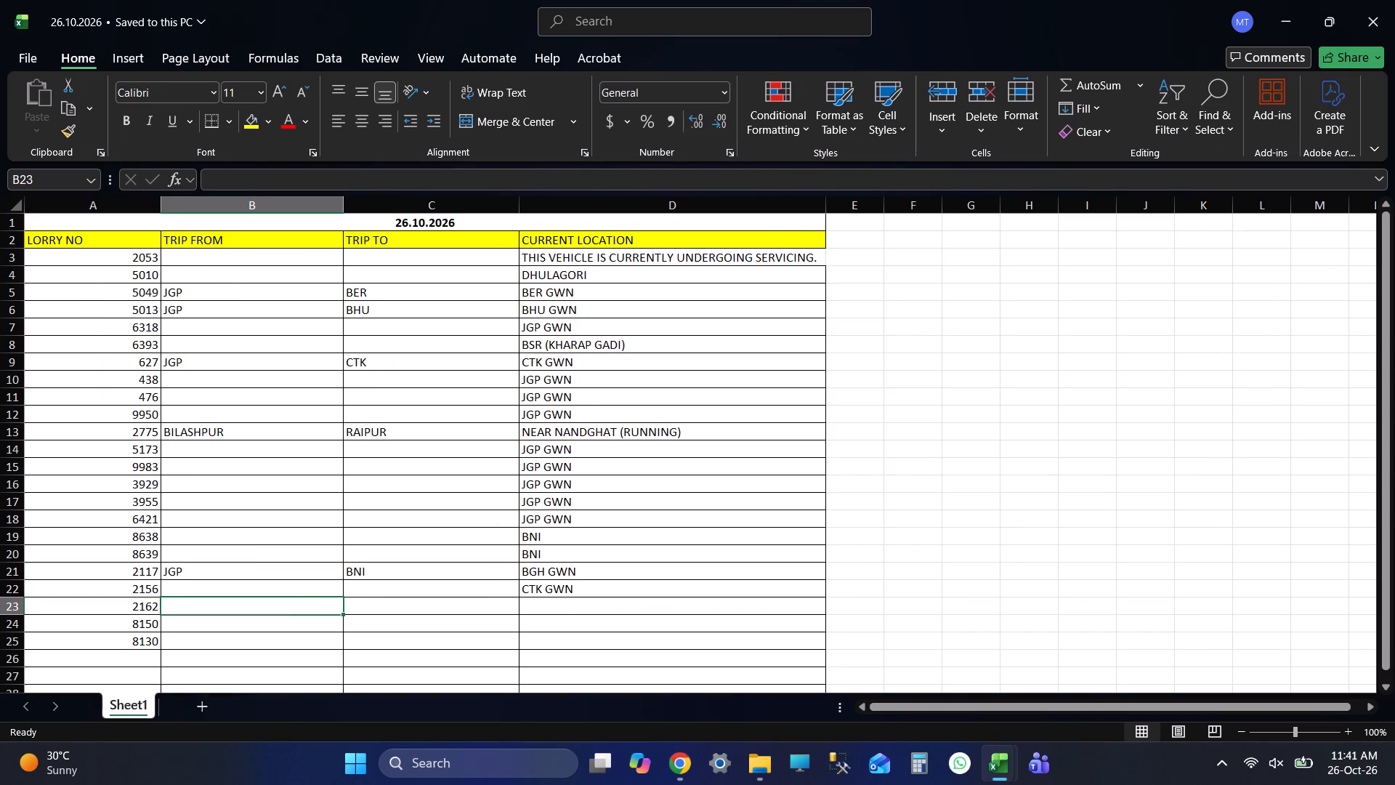
pyautogui.hotkey('shift', 'Tab')
pyautogui.hotkey('alt', 'Tab')
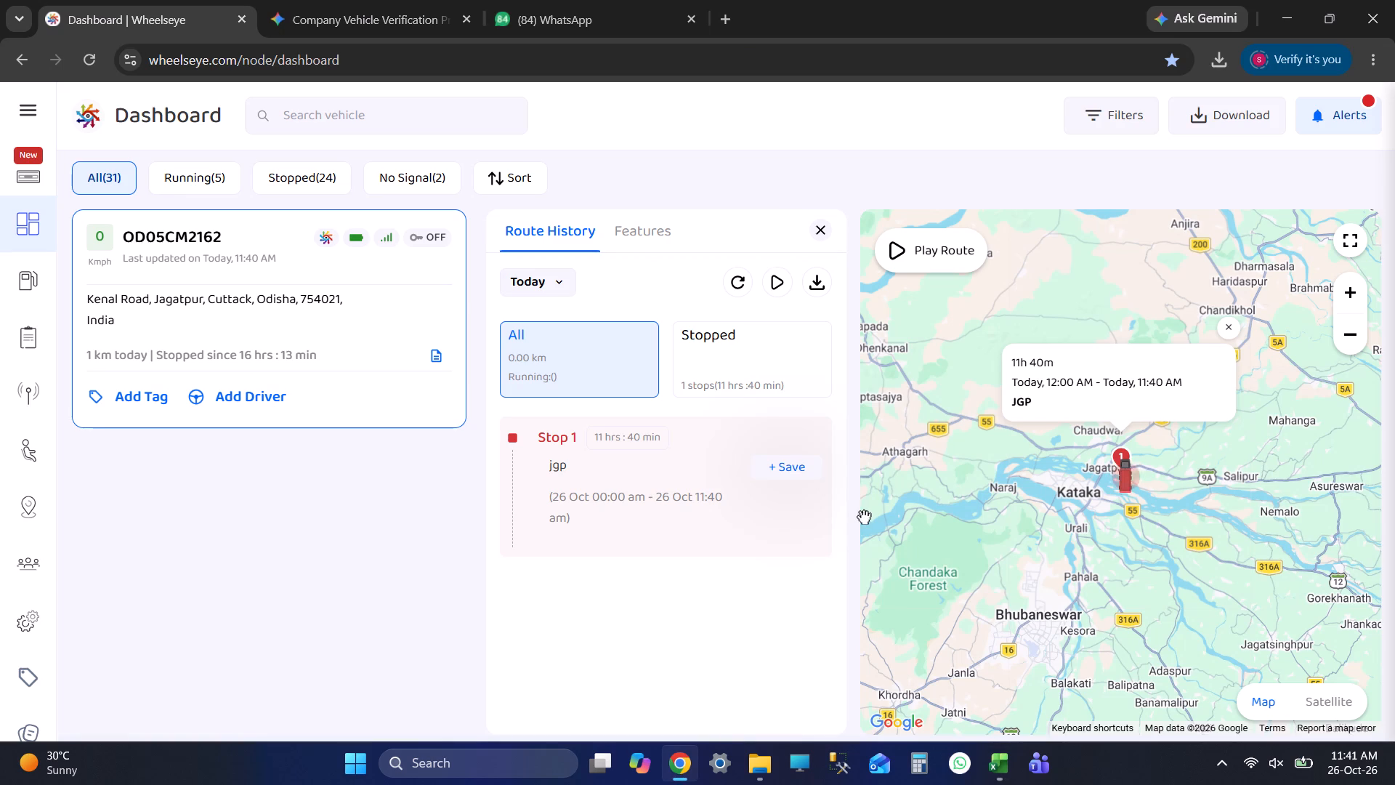
pyautogui.hotkey('alt', 'Tab')
pyautogui.press('Tab')
pyautogui.press('Tab')
pyautogui.press('Tab')
pyautogui.hotkey('alt', 'Tab')
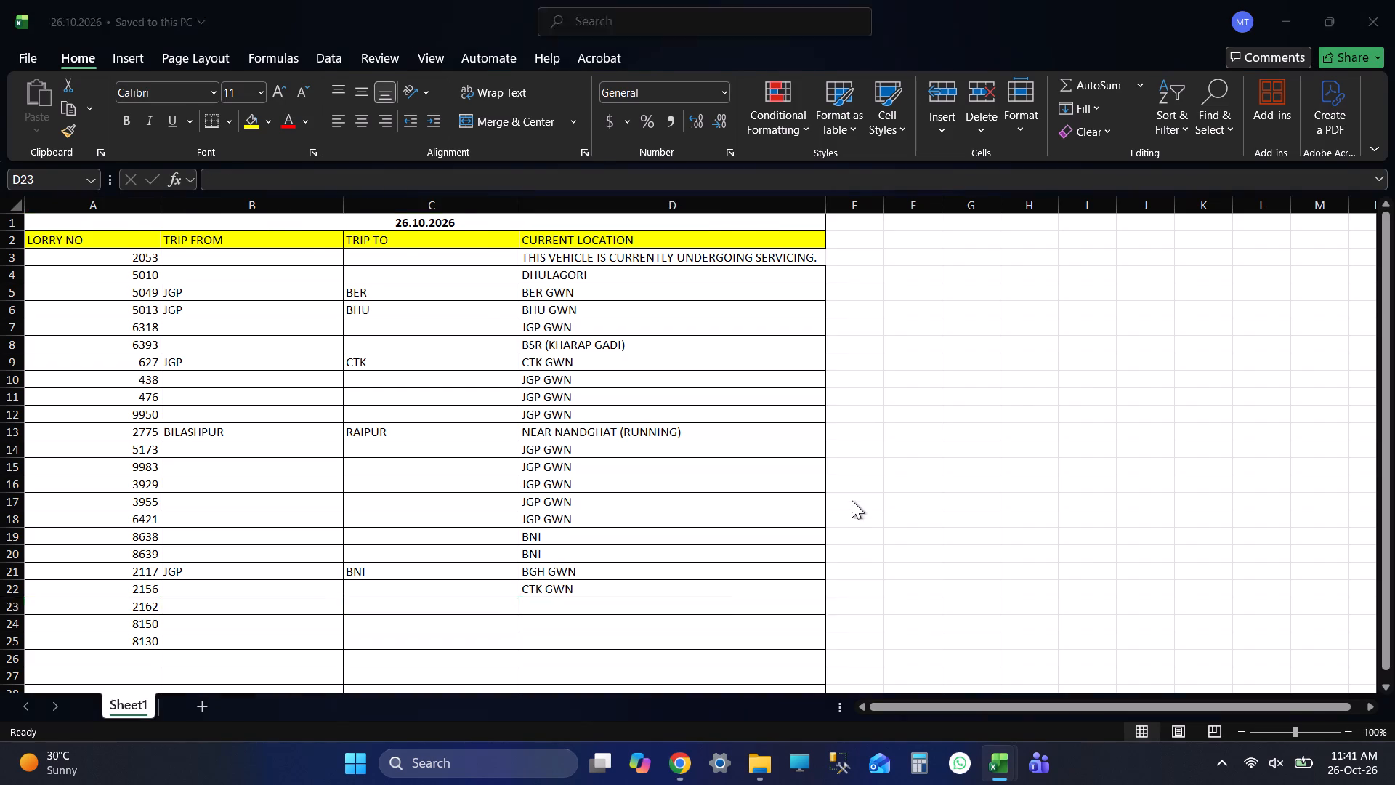
pyautogui.hotkey('alt', 'Tab')
pyautogui.write('JGP')
pyautogui.press('Return')
pyautogui.hotkey('ctrl', 's')
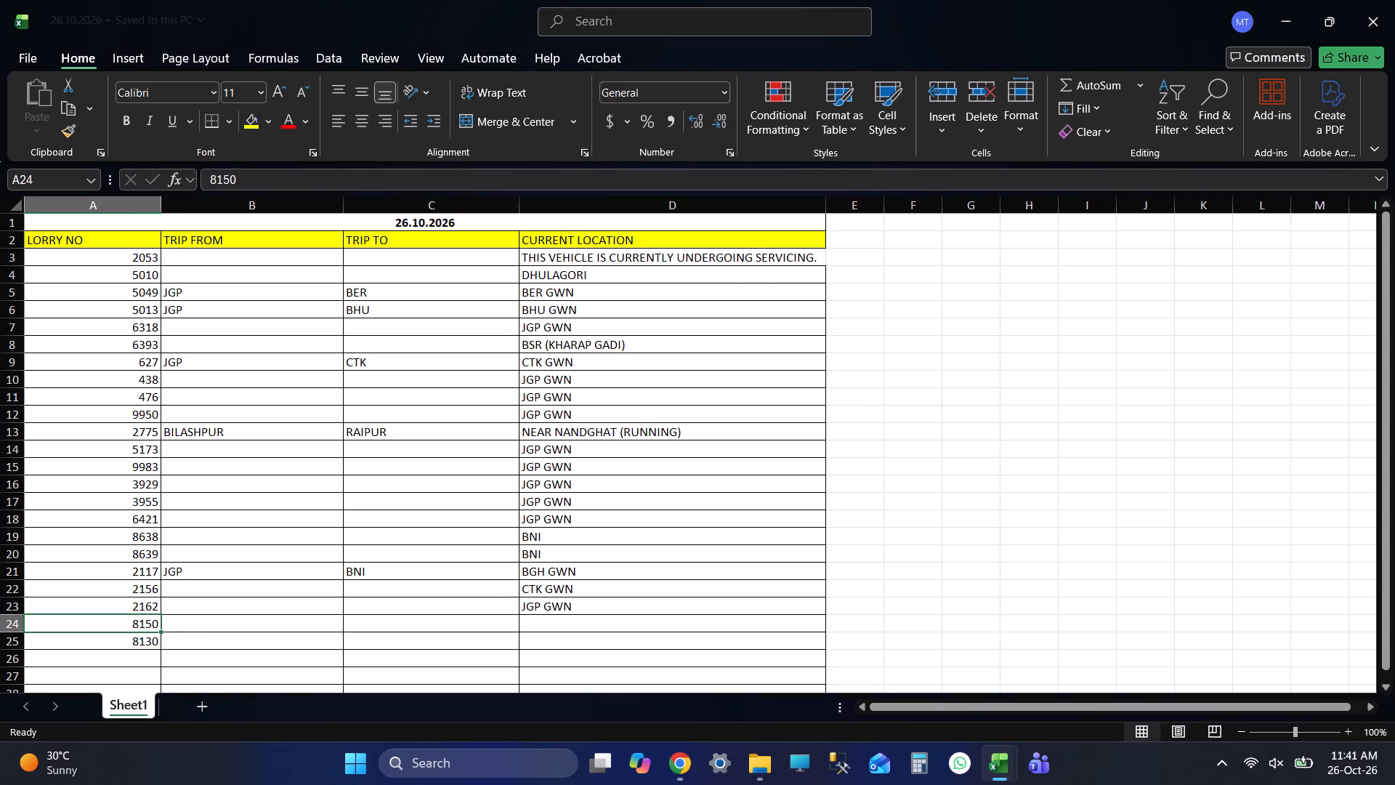
# Switch to Wheelseye, search for vehicle 8150, and view the latest stop in its route history for today.
pyautogui.hotkey('alt', 'Tab')
pyautogui.click(371, 116)
pyautogui.write('8150')
pyautogui.press('Return')
pyautogui.click(287, 328)
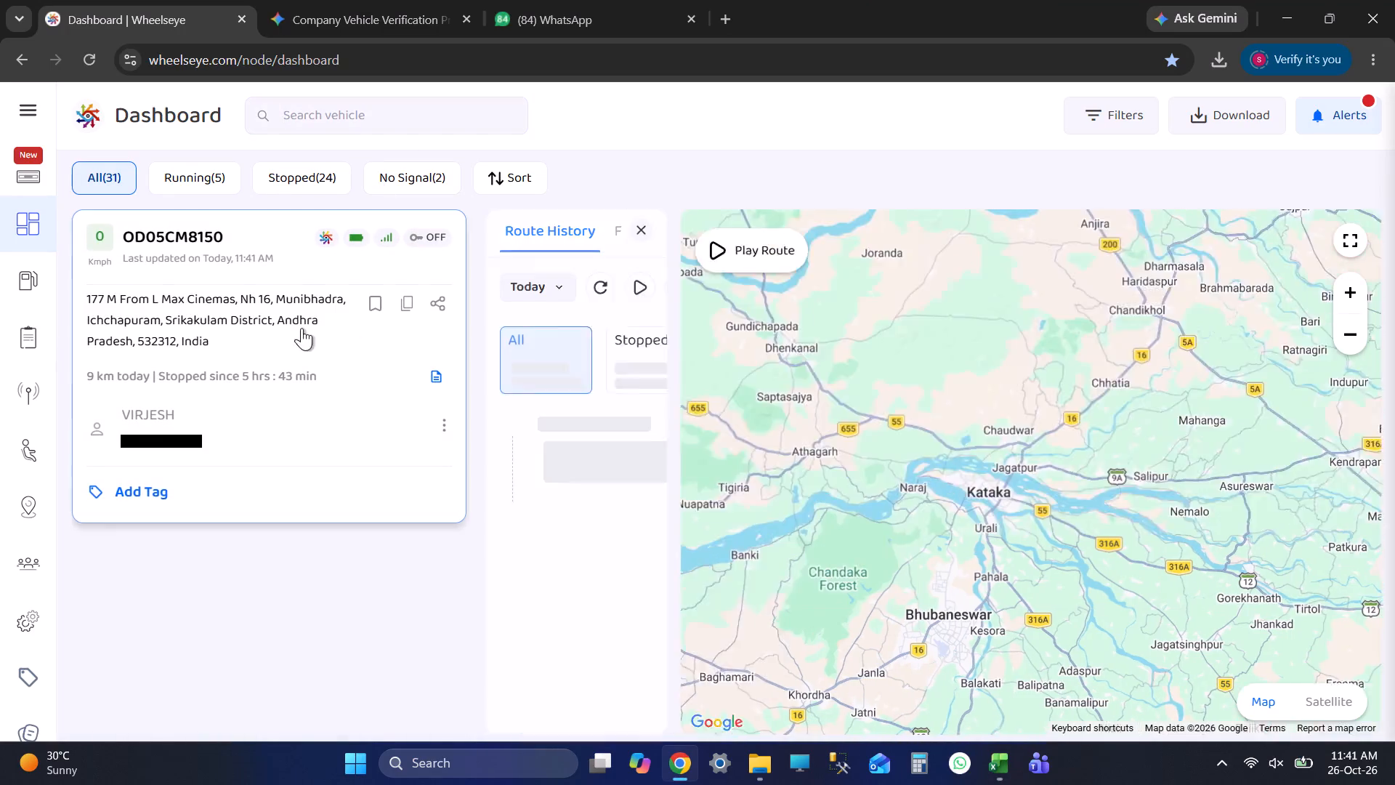
pyautogui.click(703, 451)
# Switch to the 26.10.2026 workbook, enter IPM GWN as lorry 8150's current location in D24, and save.
pyautogui.hotkey('alt', 'Tab')
pyautogui.press('Tab')
pyautogui.press('Tab')
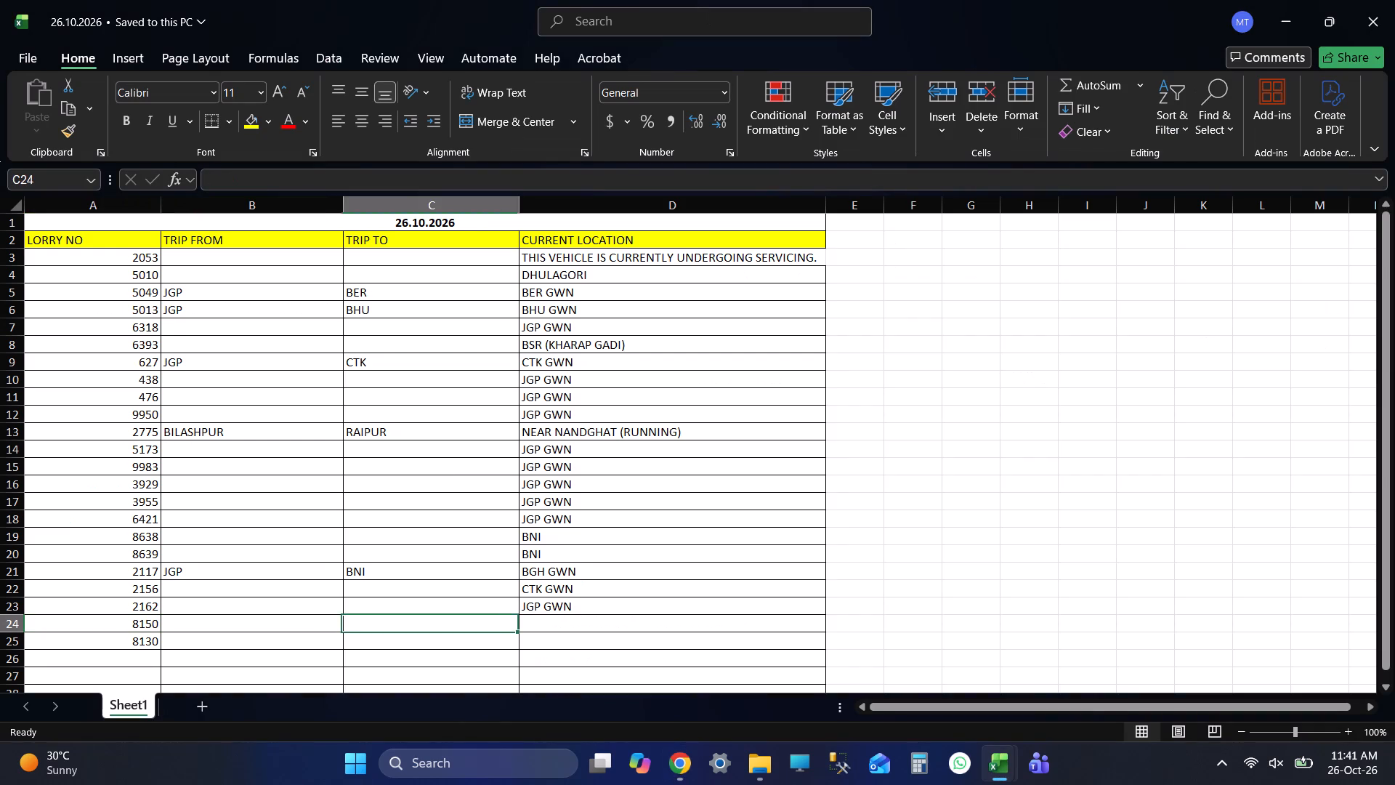
pyautogui.press('Tab')
pyautogui.write('IPM GWN')
pyautogui.press('Return')
pyautogui.hotkey('ctrl', 's')
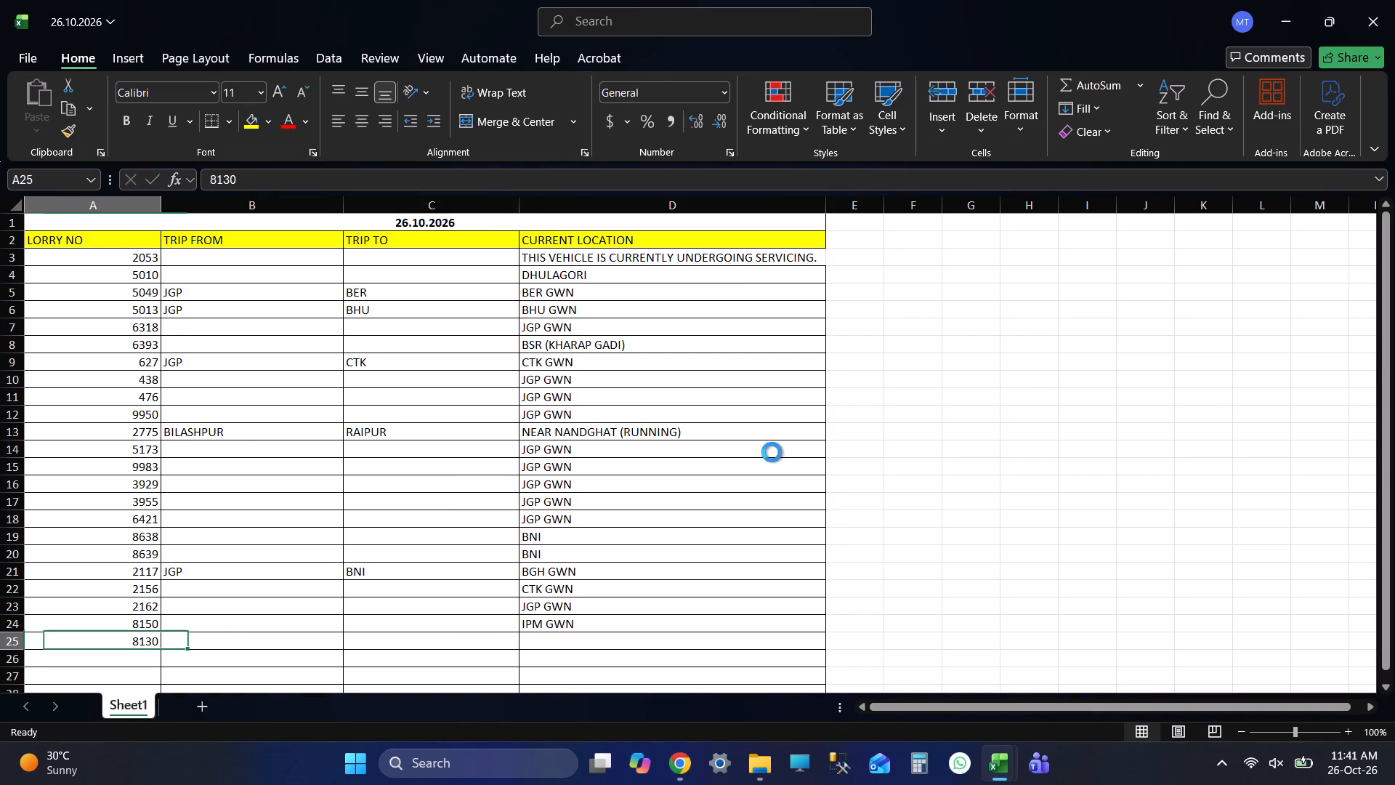
pyautogui.hotkey('ctrl', 's')
# Switch to Wheelseye, search for vehicle 8130, and open its route history for today.
pyautogui.hotkey('alt', 'Tab')
pyautogui.click(341, 114)
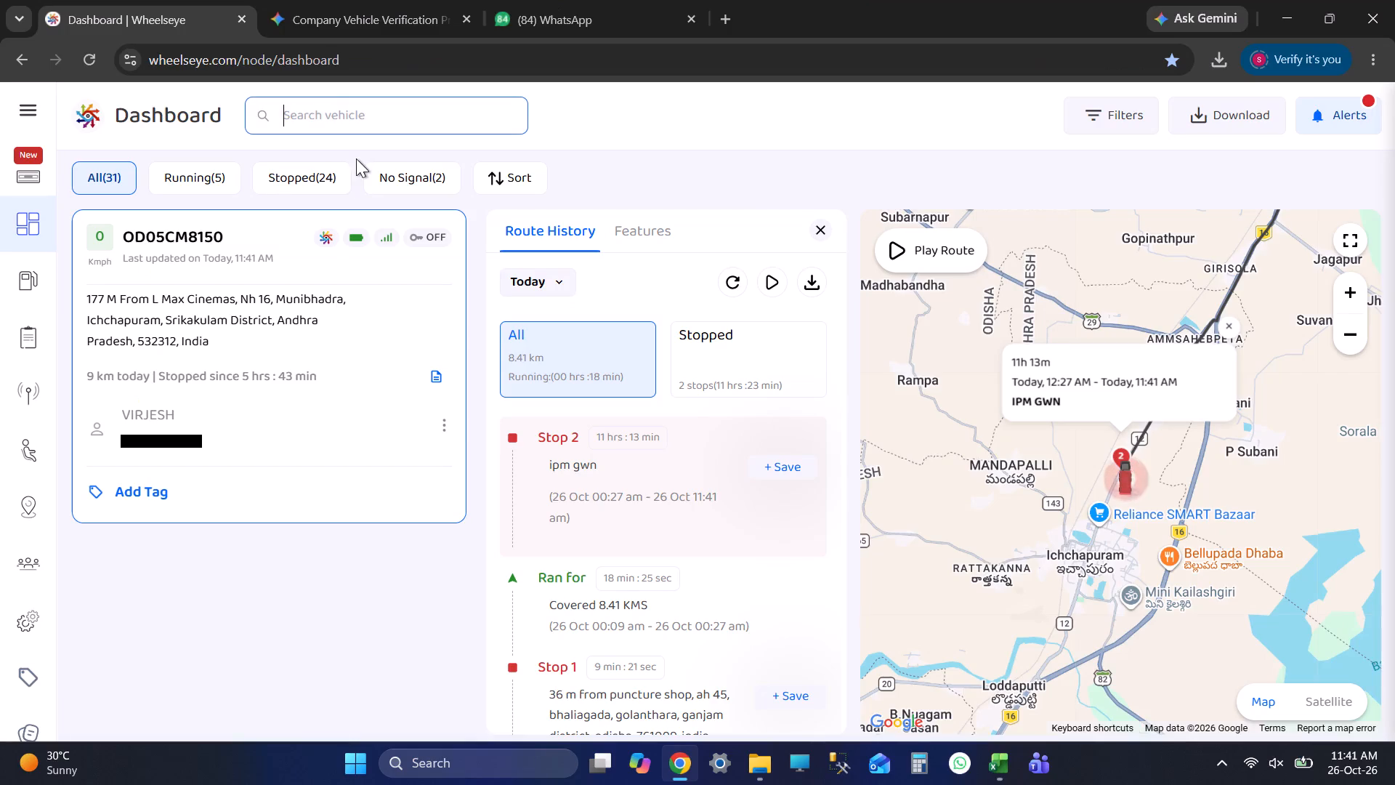
pyautogui.write('8130')
pyautogui.press('Return')
pyautogui.click(307, 354)
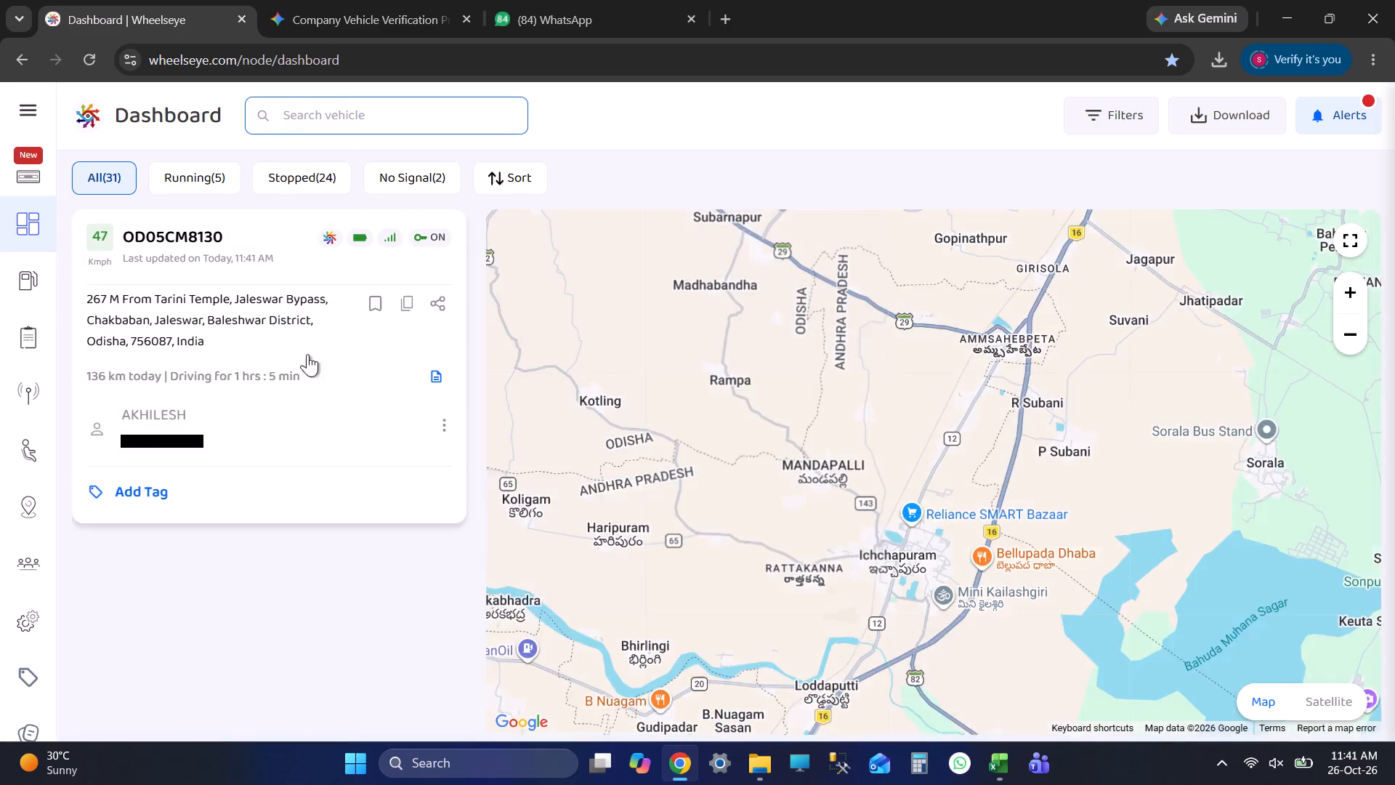
# Examine vehicle 8130's route on the map and its Stop 2 and Stop 3 locations.
pyautogui.scroll(-7, 971, 499)
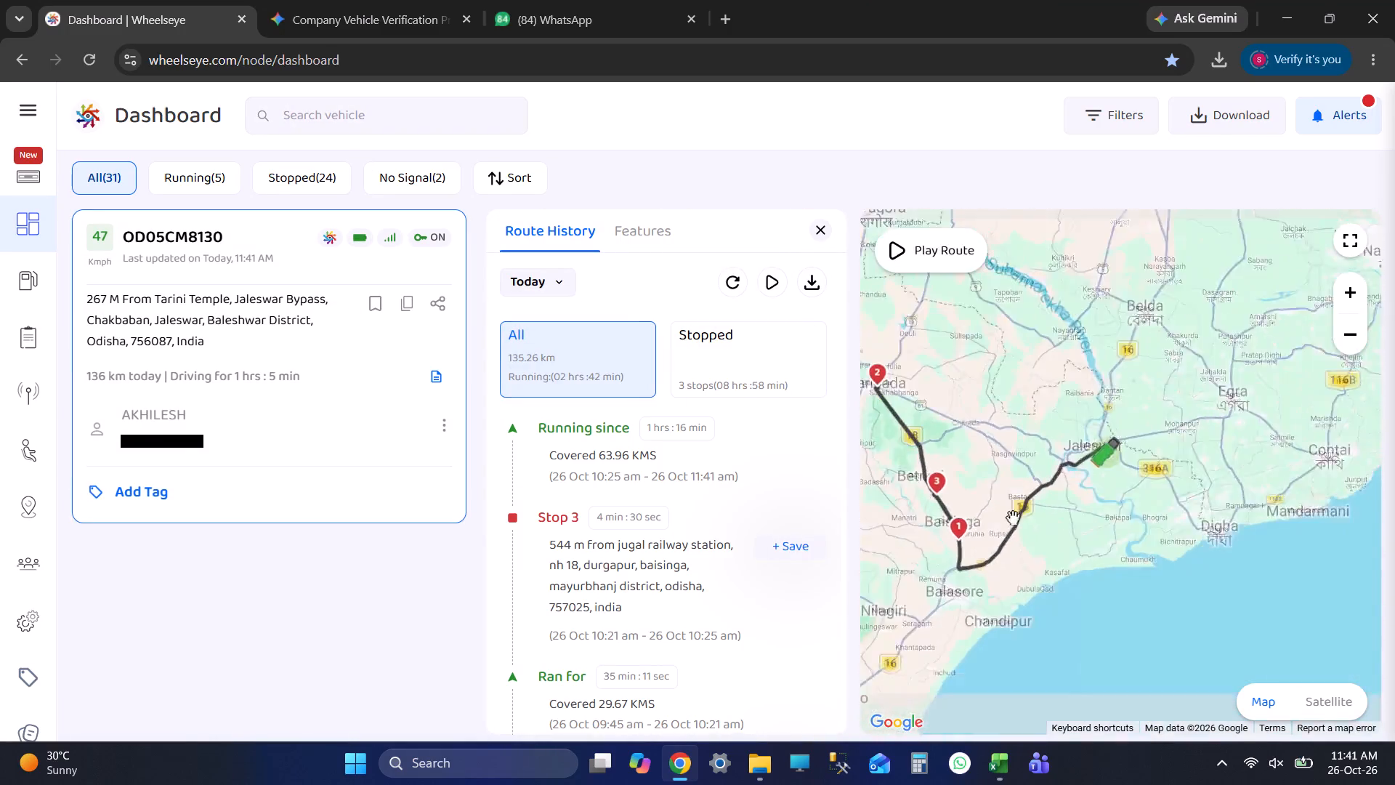
pyautogui.scroll(-1, 1022, 512)
pyautogui.hotkey('alt', 'Tab')
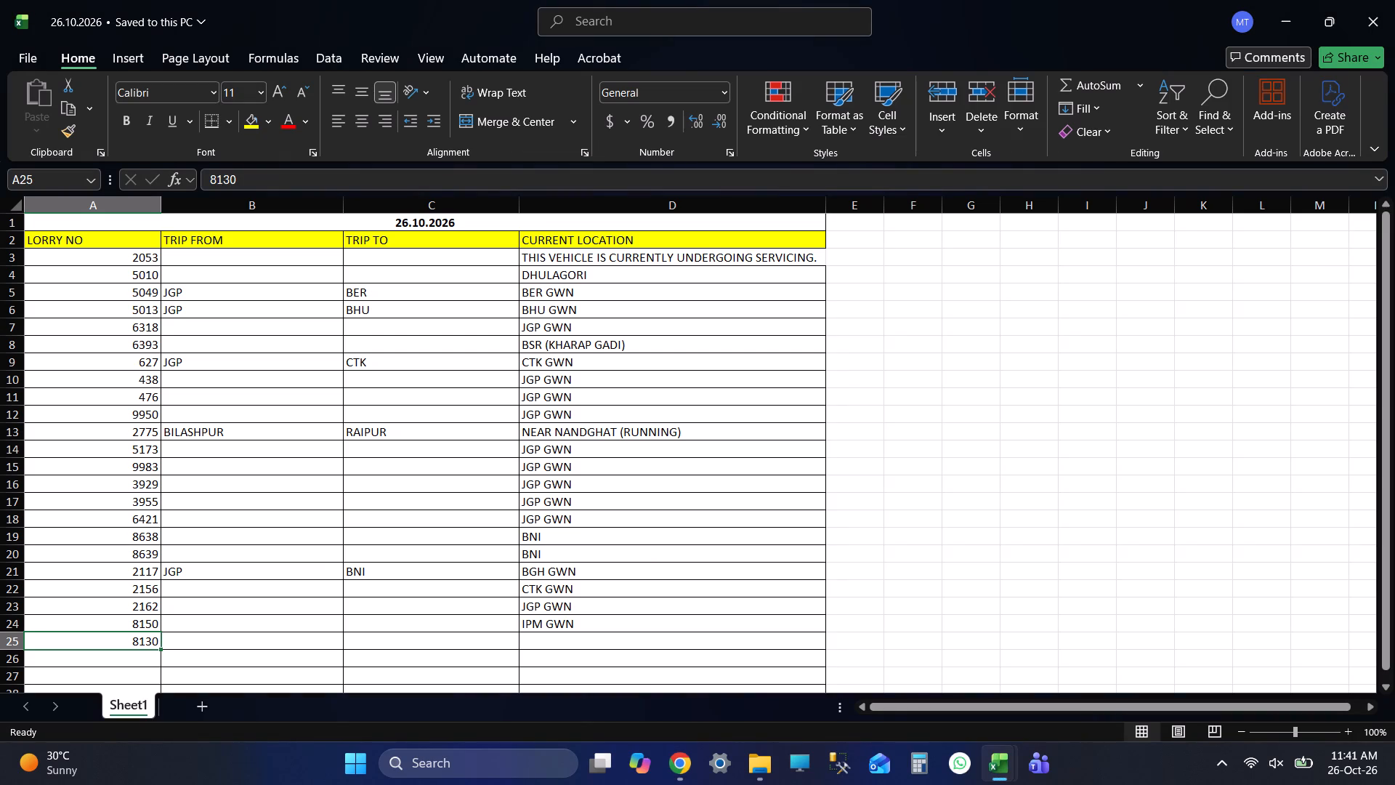
pyautogui.hotkey('ctrl', 's')
pyautogui.hotkey('ctrl', 's')
pyautogui.hotkey('alt', 'Tab')
pyautogui.scroll(-2, 723, 585)
pyautogui.scroll(1, 723, 588)
pyautogui.scroll(-5, 723, 588)
pyautogui.click(658, 391)
pyautogui.scroll(4, 702, 513)
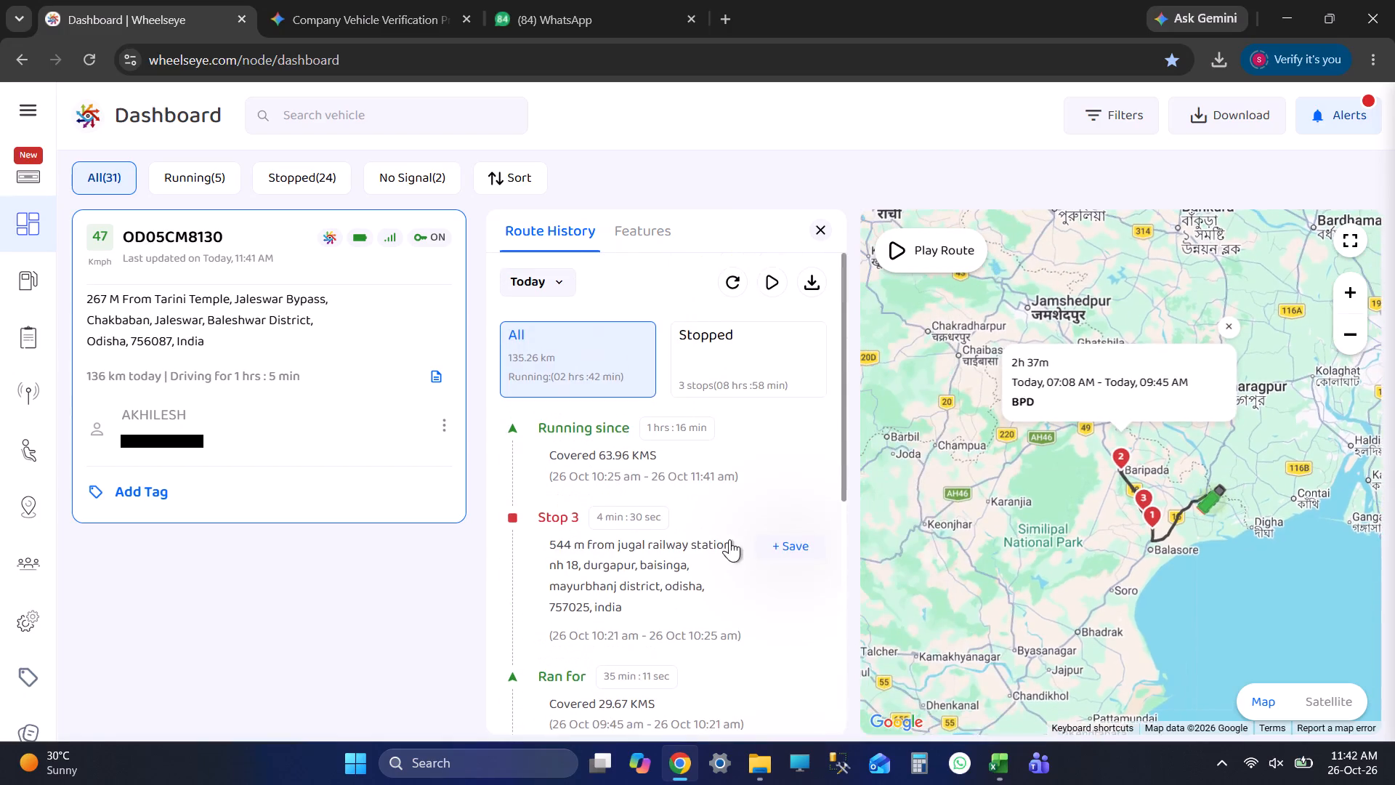
pyautogui.scroll(-5, 1102, 551)
pyautogui.click(745, 528)
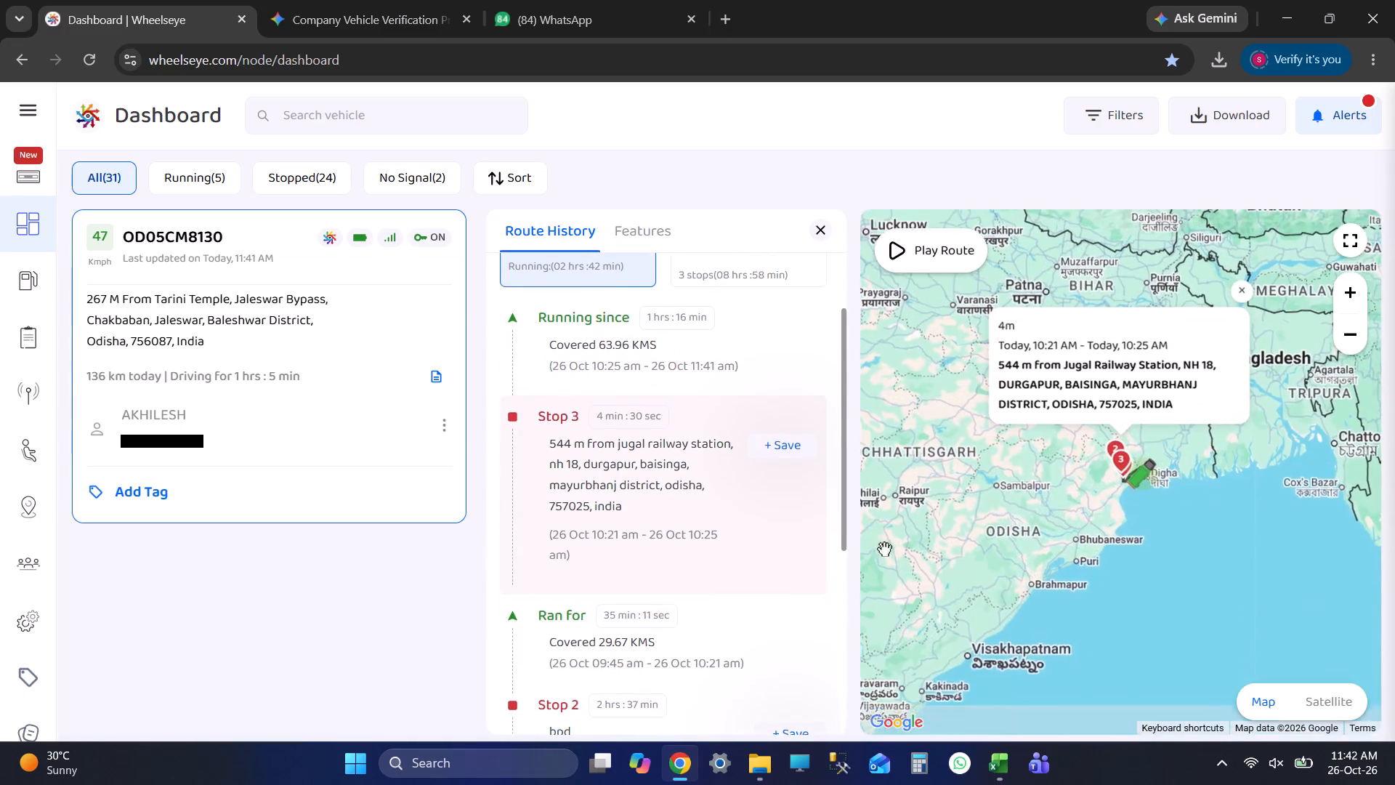
pyautogui.hotkey('alt', 'Tab')
pyautogui.hotkey('alt', 'Tab')
# Switch to the 26.10.2026 workbook, enter BPD as lorry 8130's trip origin in B25, and save.
pyautogui.hotkey('alt', 'Tab')
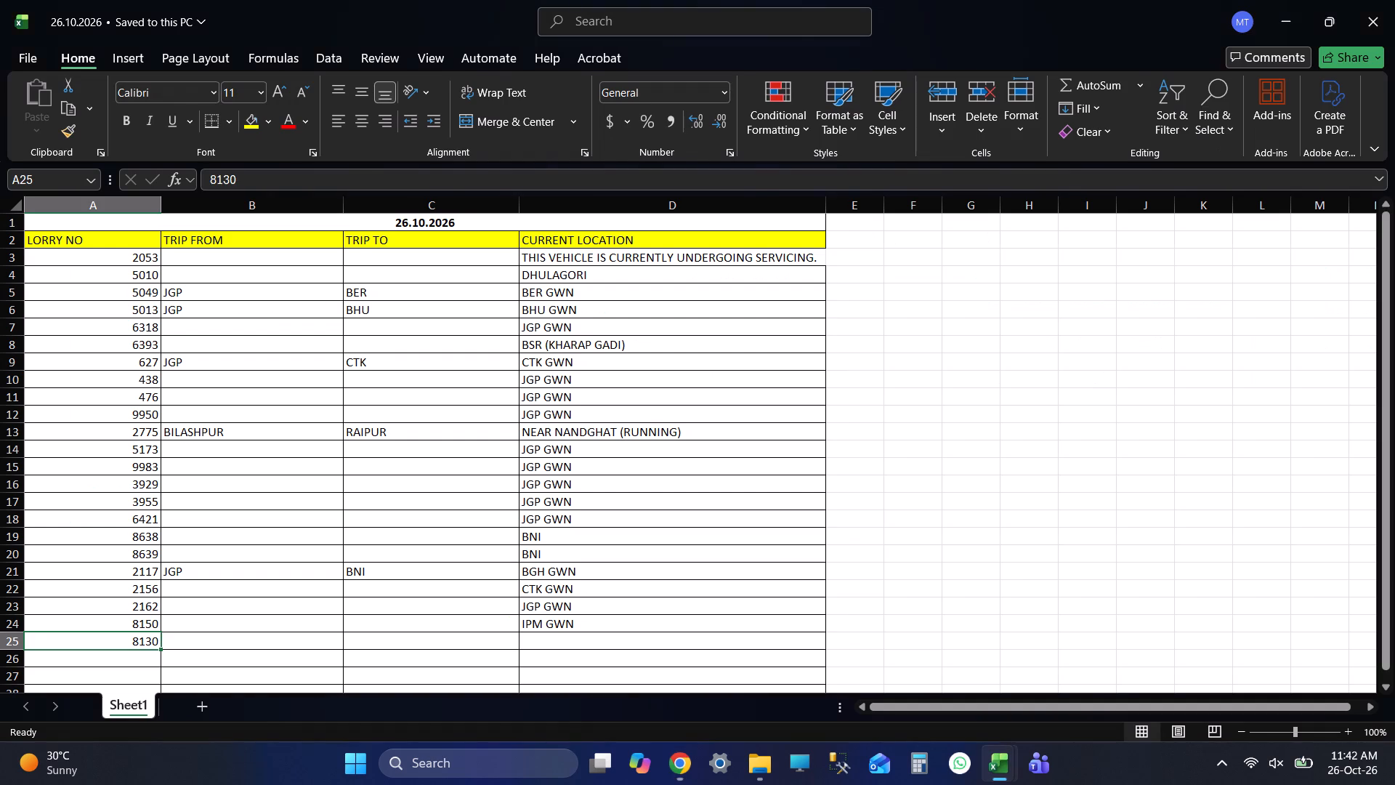
pyautogui.press('Tab')
pyautogui.write('BPD')
pyautogui.press('Tab')
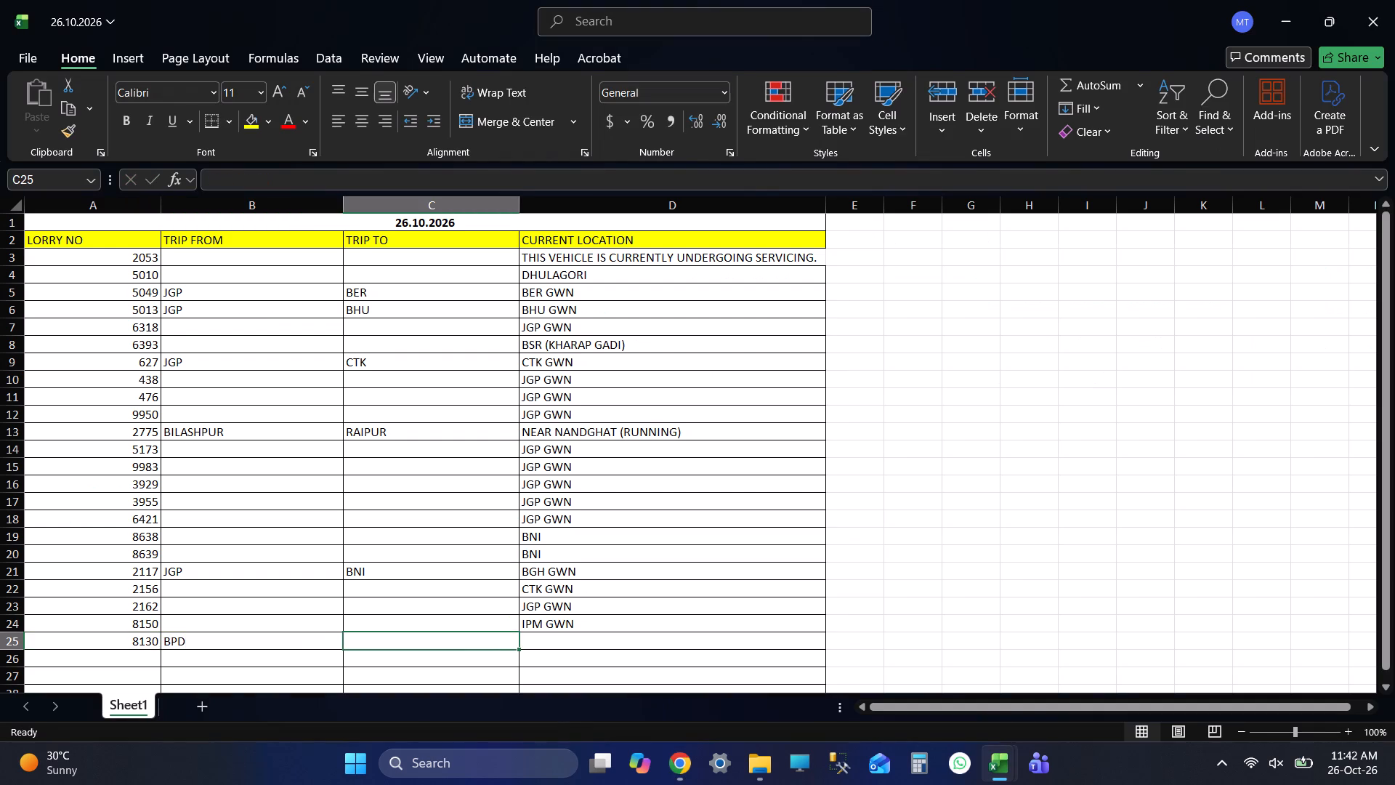
pyautogui.hotkey('ctrl', 's')
pyautogui.hotkey('ctrl', 's')
# Switch to Wheelseye, close the Stop 3 details, and examine where vehicle 8130's route is heading on the map.
pyautogui.hotkey('alt', 'Tab')
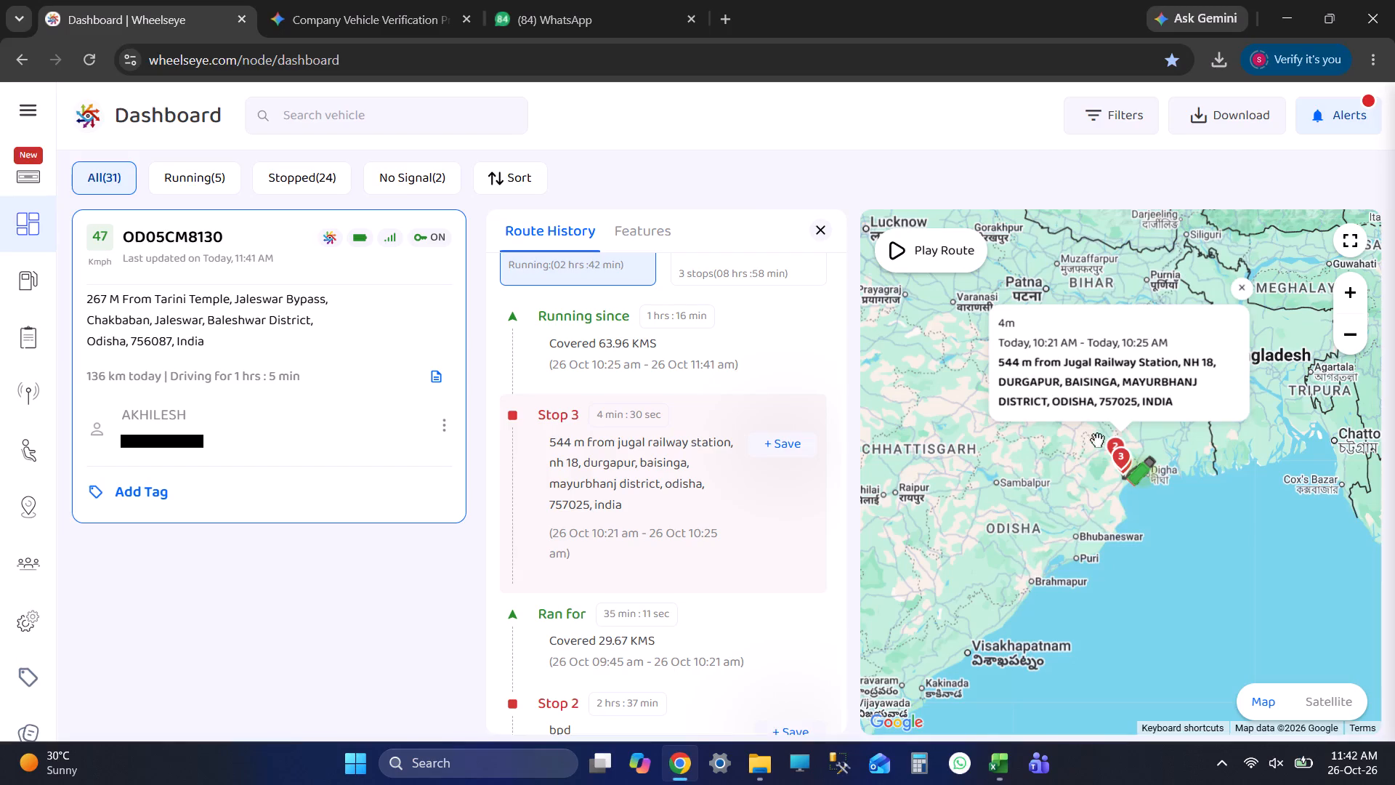
pyautogui.hotkey('alt', 'Tab')
pyautogui.hotkey('alt', 'Tab')
pyautogui.scroll(5, 1124, 459)
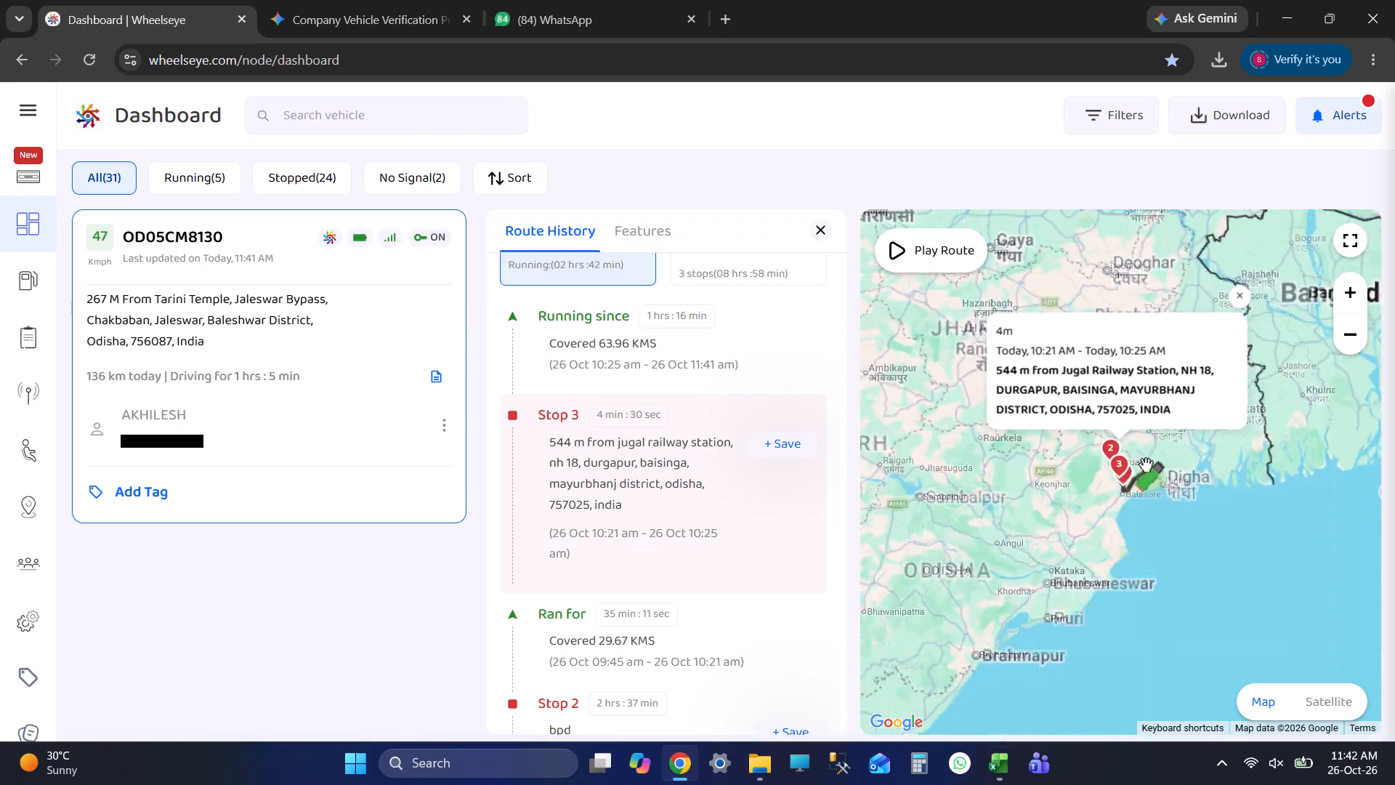
pyautogui.scroll(4, 1146, 464)
pyautogui.click(1215, 328)
pyautogui.scroll(3, 1189, 423)
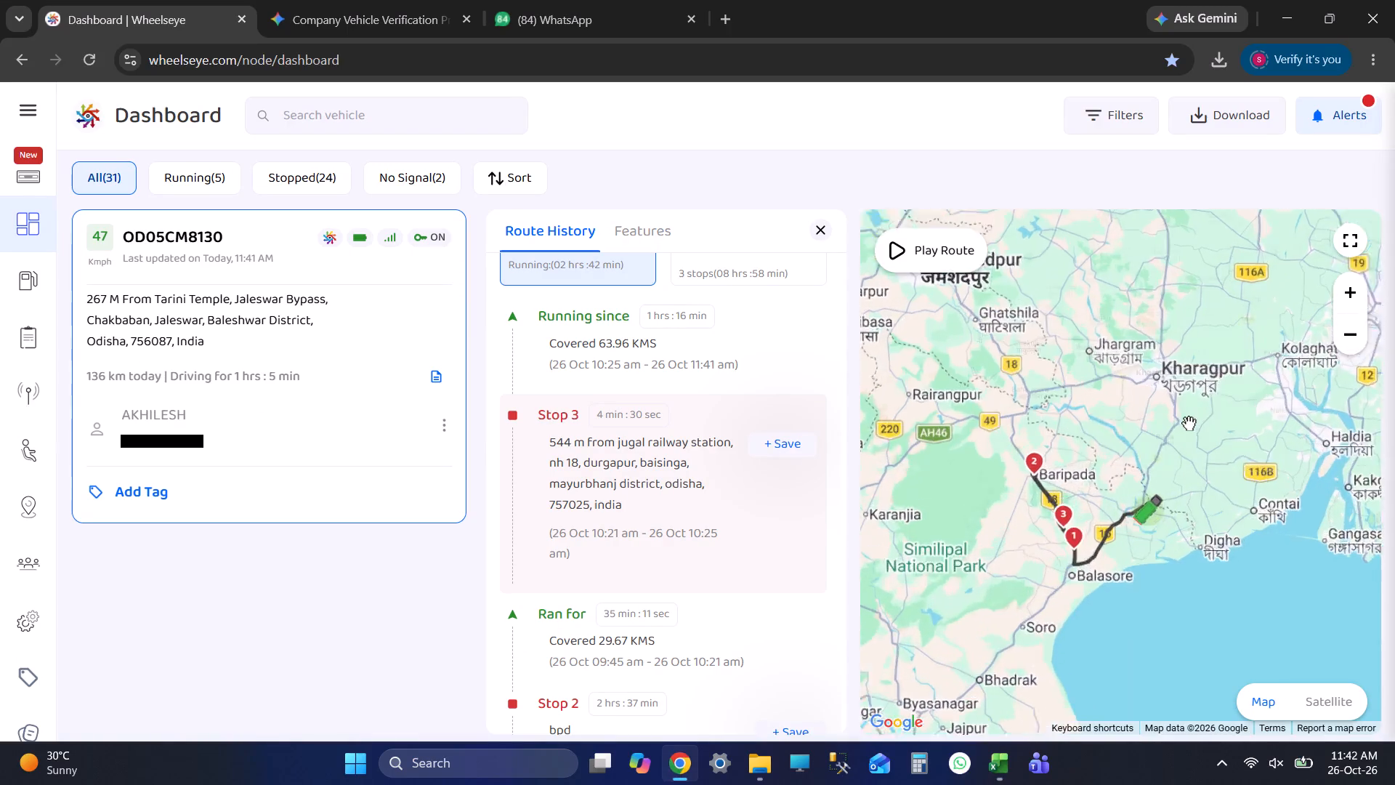
pyautogui.scroll(-4, 1189, 423)
# Switch to the 26.10.2026 workbook, enter KOLKATA as lorry 8130's trip destination in C25, and save.
pyautogui.hotkey('alt', 'Tab')
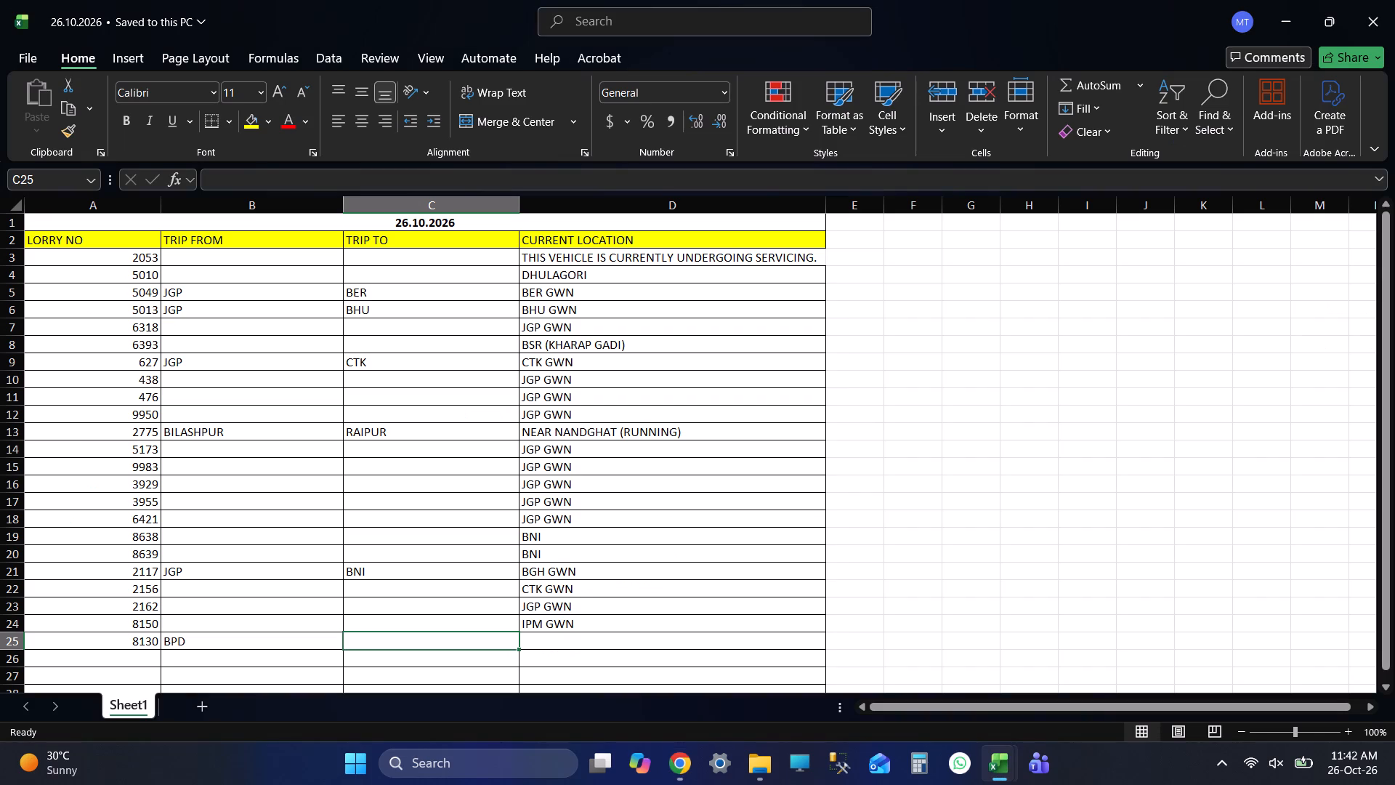
pyautogui.write('KO,K')
pyautogui.press('BackSpace')
pyautogui.press('BackSpace')
pyautogui.write('LKATA')
pyautogui.press('Tab')
pyautogui.hotkey('ctrl', 's')
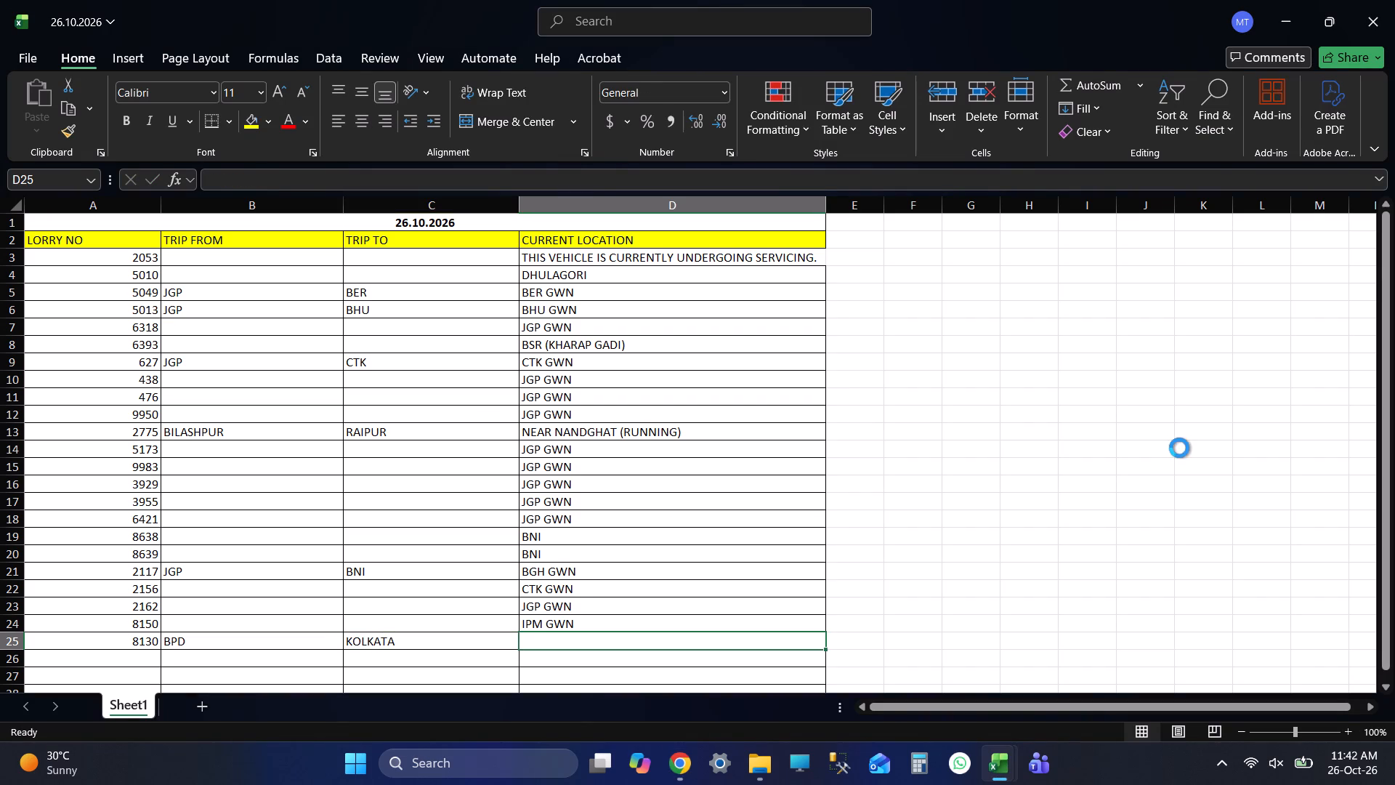
# Switch to Wheelseye and examine which town vehicle 8130 is currently near on the map.
pyautogui.hotkey('alt', 'Tab')
pyautogui.scroll(4, 1176, 520)
pyautogui.scroll(-1, 1181, 504)
pyautogui.scroll(2, 1141, 482)
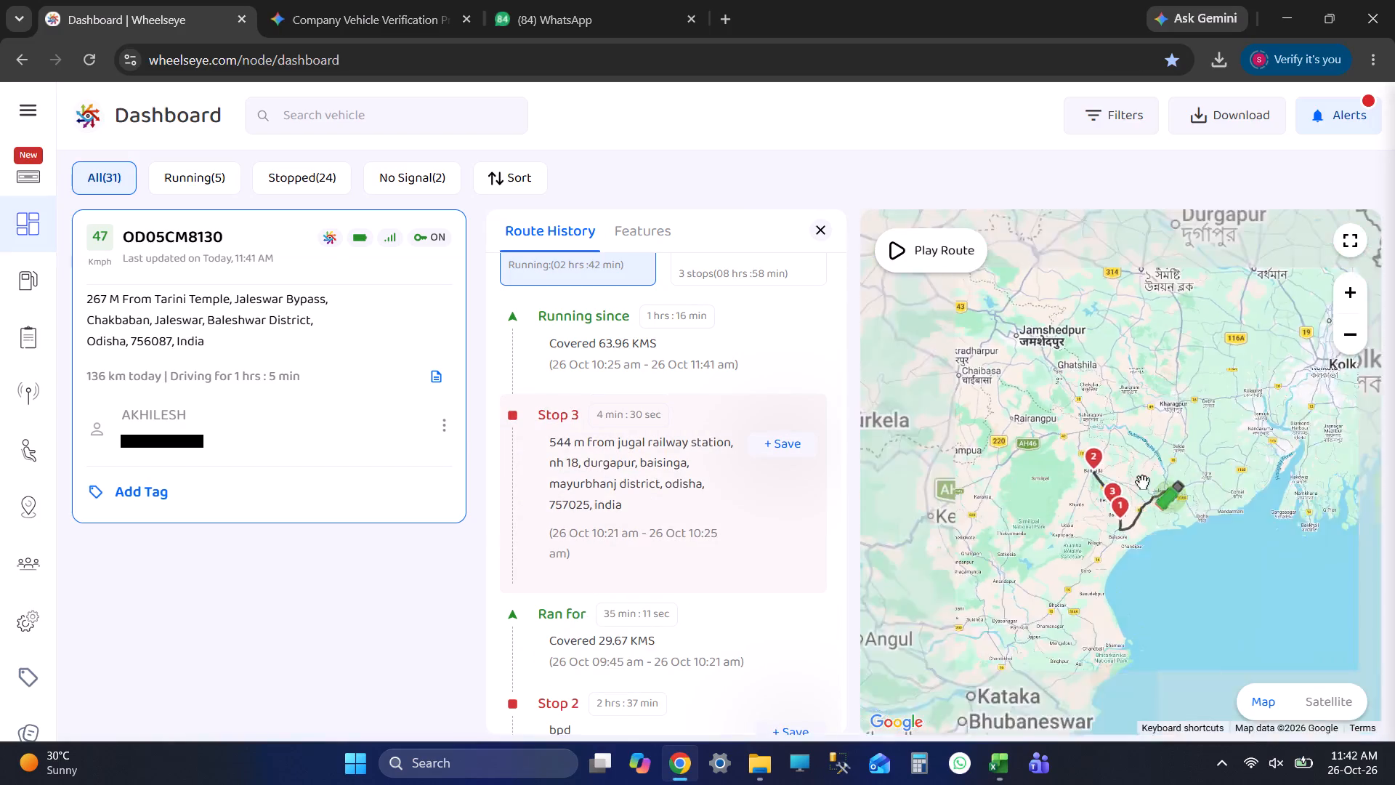
pyautogui.scroll(5, 1142, 482)
pyautogui.scroll(-1, 1192, 491)
pyautogui.scroll(4, 1192, 491)
# Switch to the 26.10.2026 workbook, enter JALESHWAR (RUNNING) as lorry 8130's current location in D25, and save.
pyautogui.hotkey('alt', 'Tab')
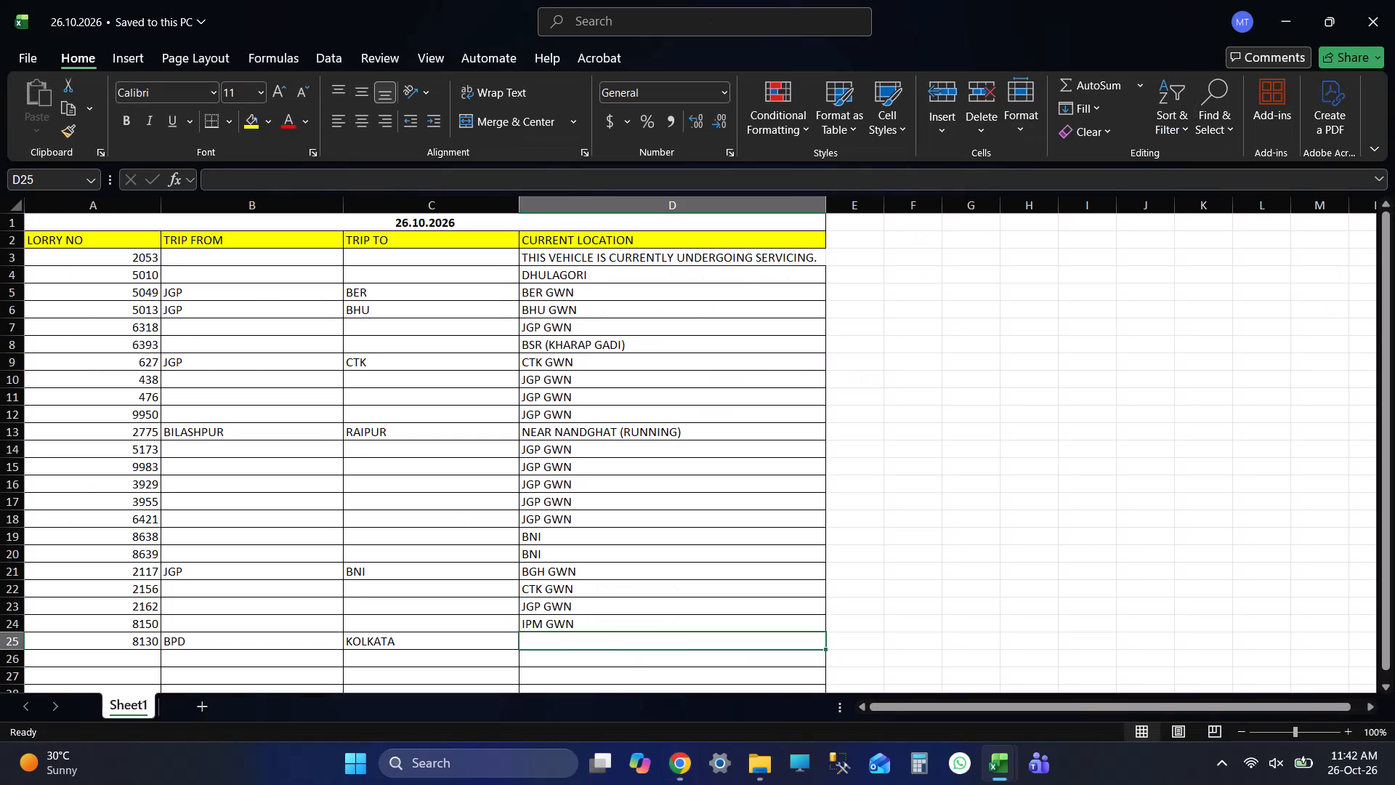
pyautogui.write('JALESHWAR (RUNNING)')
pyautogui.press('Return')
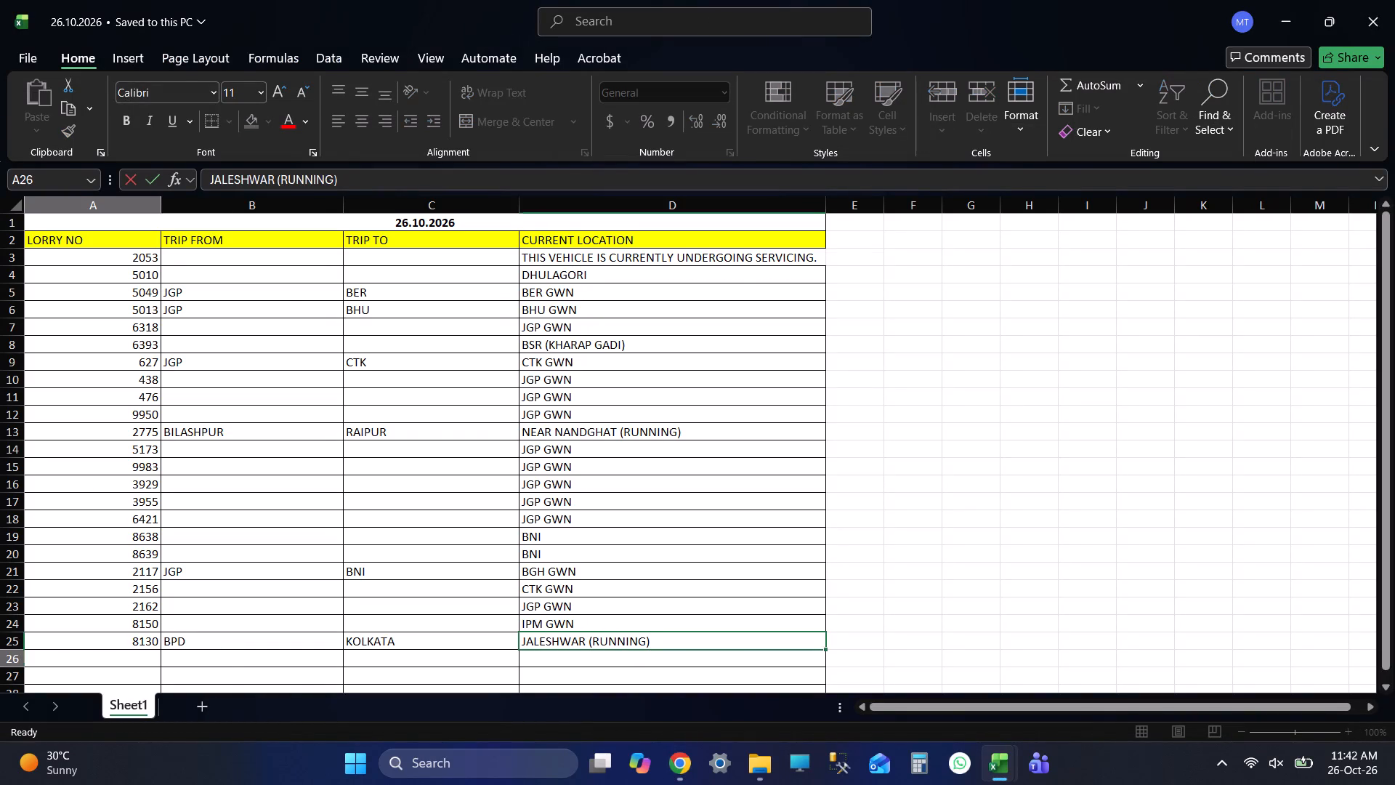
pyautogui.hotkey('ctrl', 's')
pyautogui.hotkey('ctrl', 's')
pyautogui.hotkey('ctrl', 's')
pyautogui.hotkey('ctrl', 's')
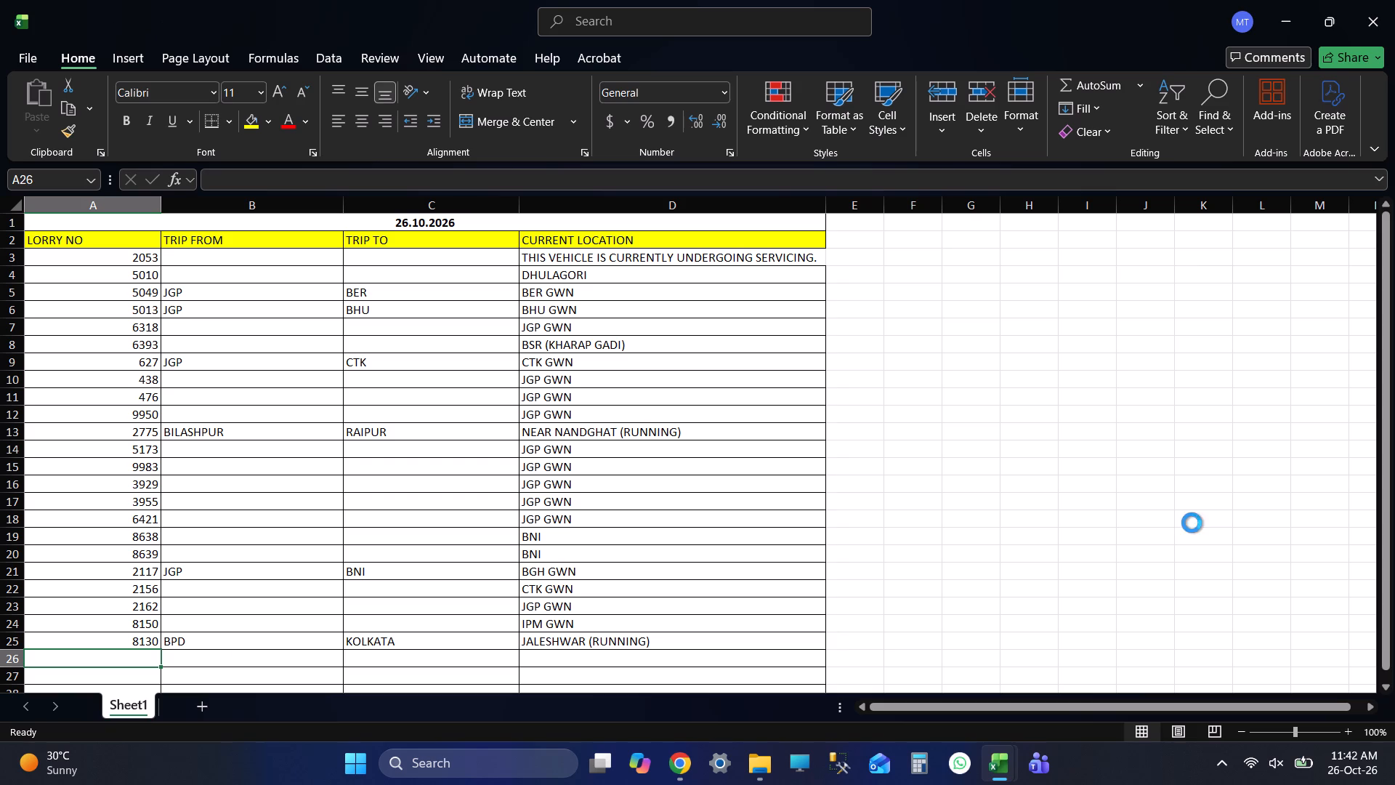
pyautogui.hotkey('alt', 'Tab')
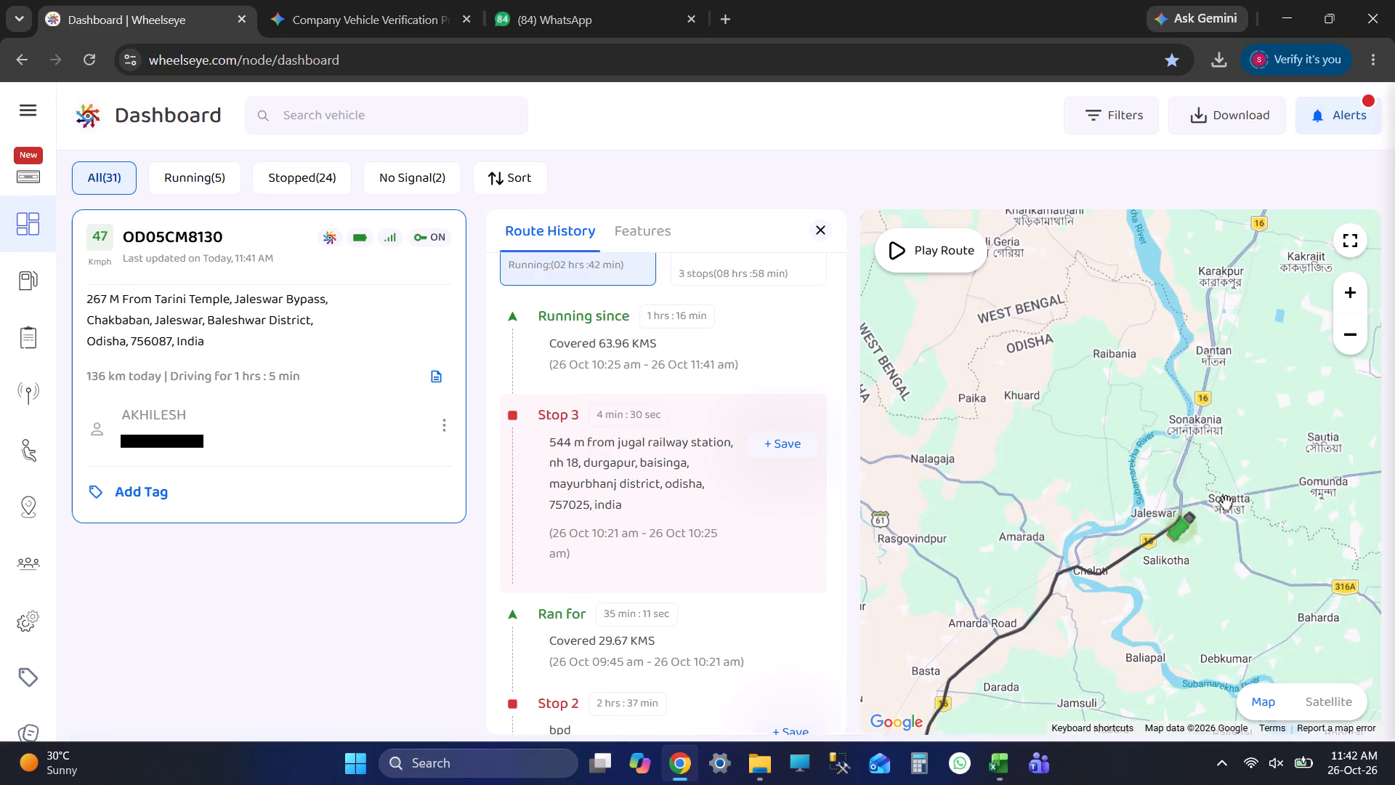
pyautogui.hotkey('alt', 'Tab')
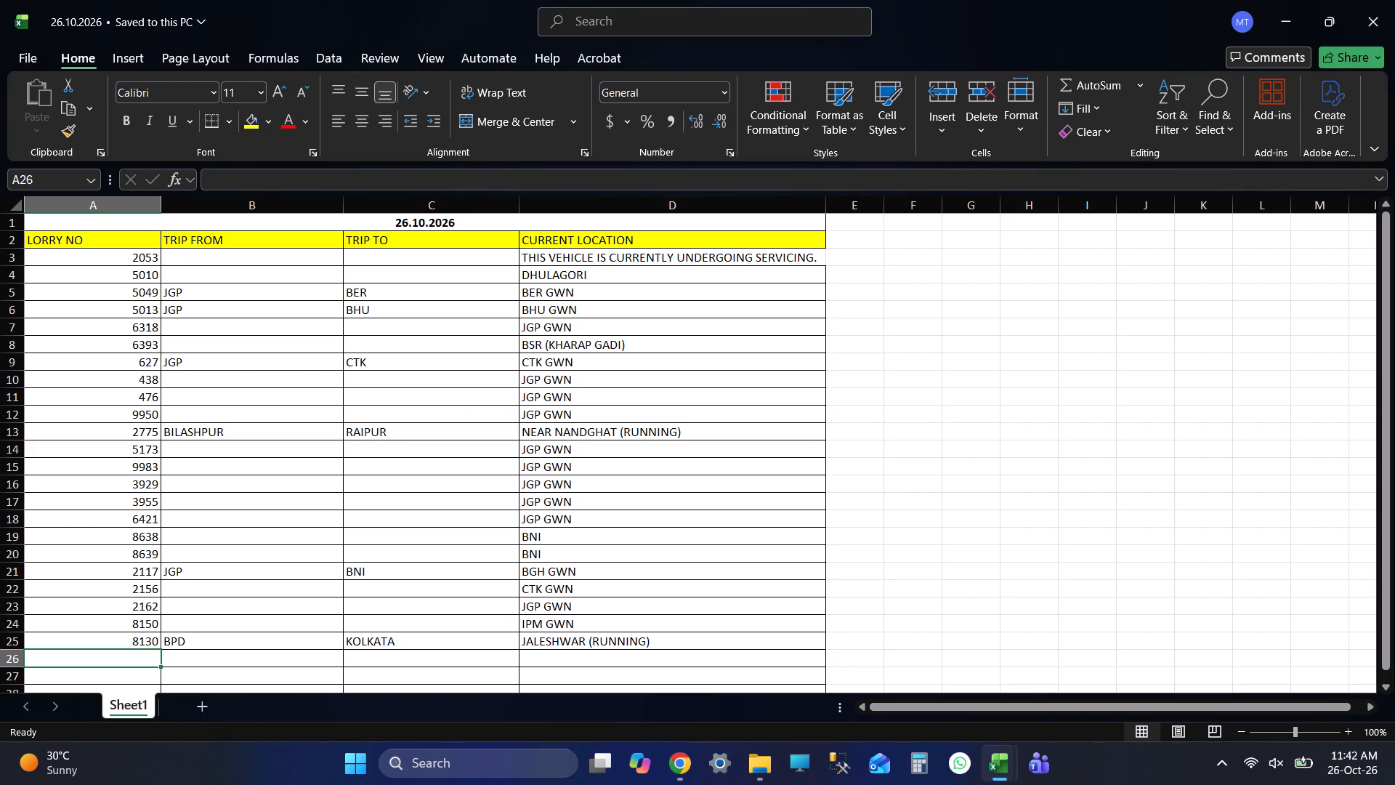
pyautogui.hotkey('ctrl', 's')
pyautogui.hotkey('ctrl', 's')
pyautogui.hotkey('ctrl', 's')
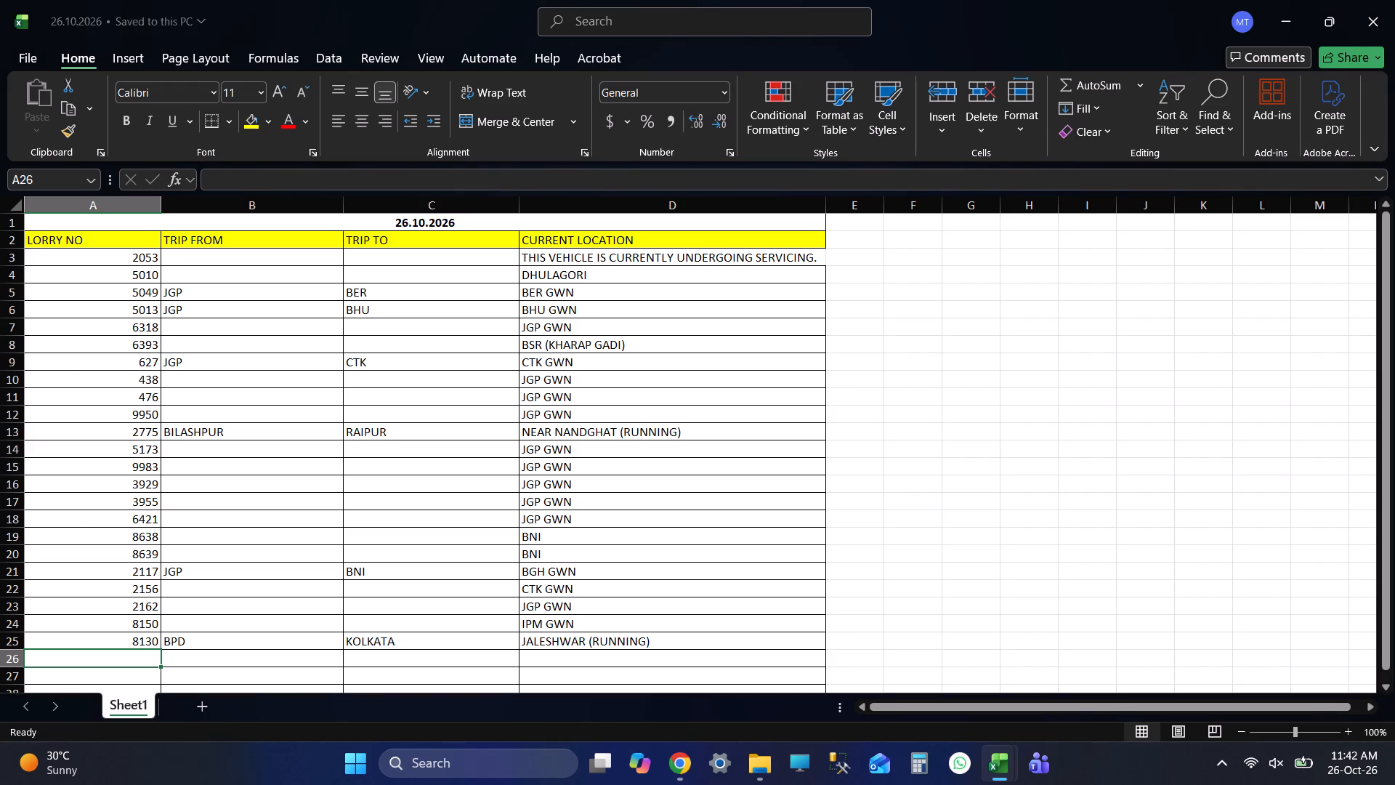
# Copy the whole lorry trip table, A1:D25, including the date heading.
pyautogui.moveTo(272, 220); pyautogui.dragTo(408, 643)
pyautogui.scroll(5, 870, 557)
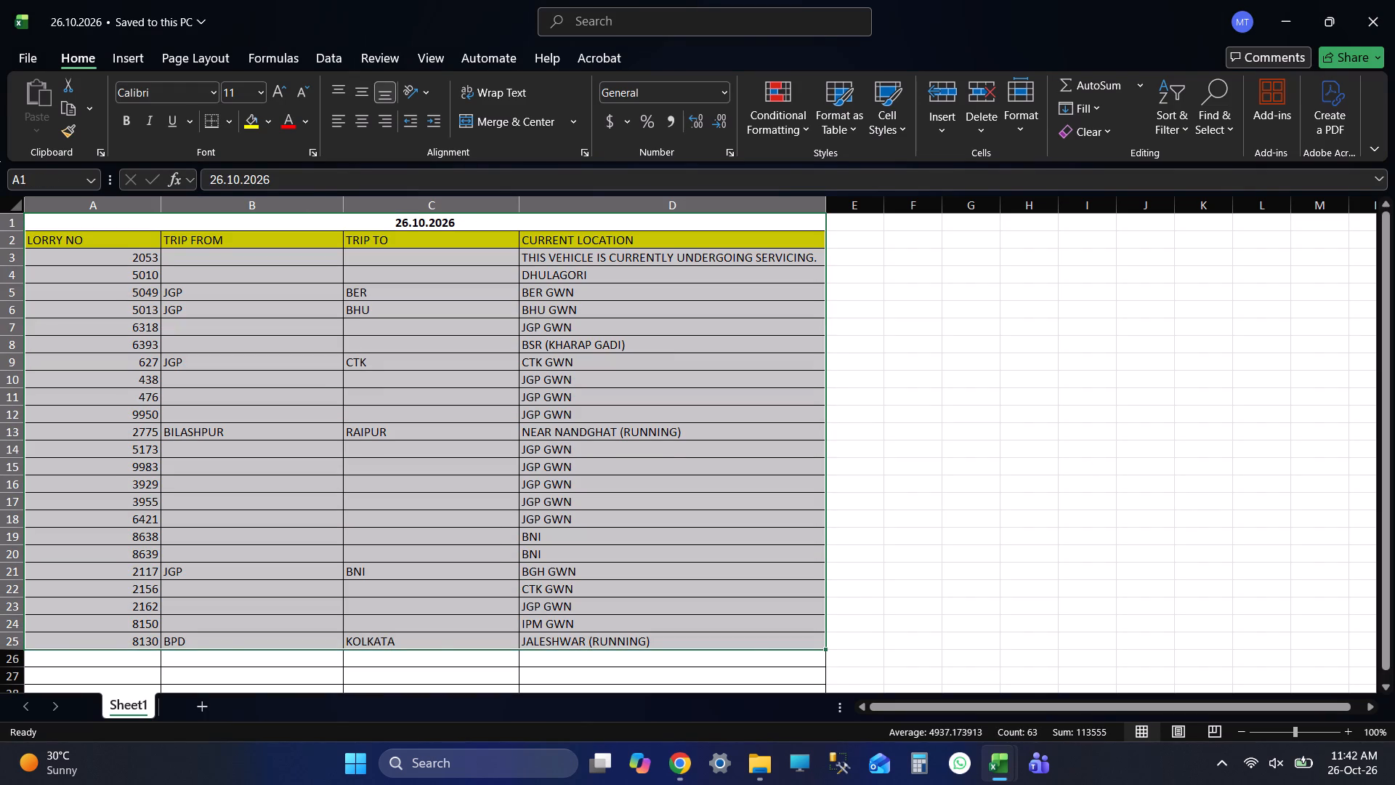
pyautogui.hotkey('ctrl', 'c')
pyautogui.hotkey('ctrl', 'c')
pyautogui.hotkey('ctrl', 'c')
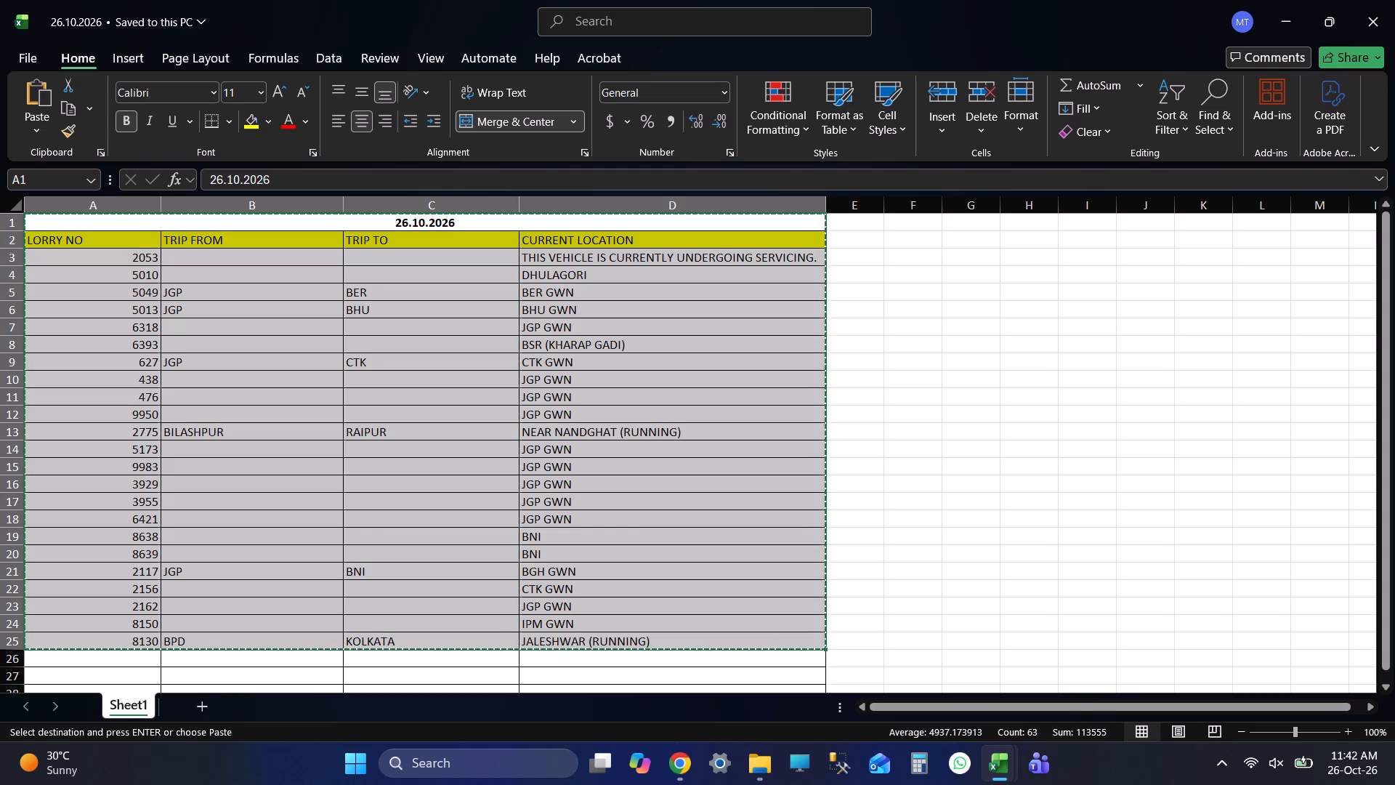
pyautogui.hotkey('ctrl', 'c')
pyautogui.hotkey('ctrl', 'c')
pyautogui.hotkey('ctrl', 'c')
pyautogui.hotkey('ctrl', 'c')
pyautogui.hotkey('ctrl', 'c')
pyautogui.hotkey('ctrl', 'c')
pyautogui.hotkey('ctrl', 'c')
pyautogui.hotkey('ctrl', 'c')
pyautogui.hotkey('ctrl', 'c')
pyautogui.hotkey('ctrl', 'c')
pyautogui.hotkey('ctrl', 'c')
pyautogui.hotkey('ctrl', 'c')
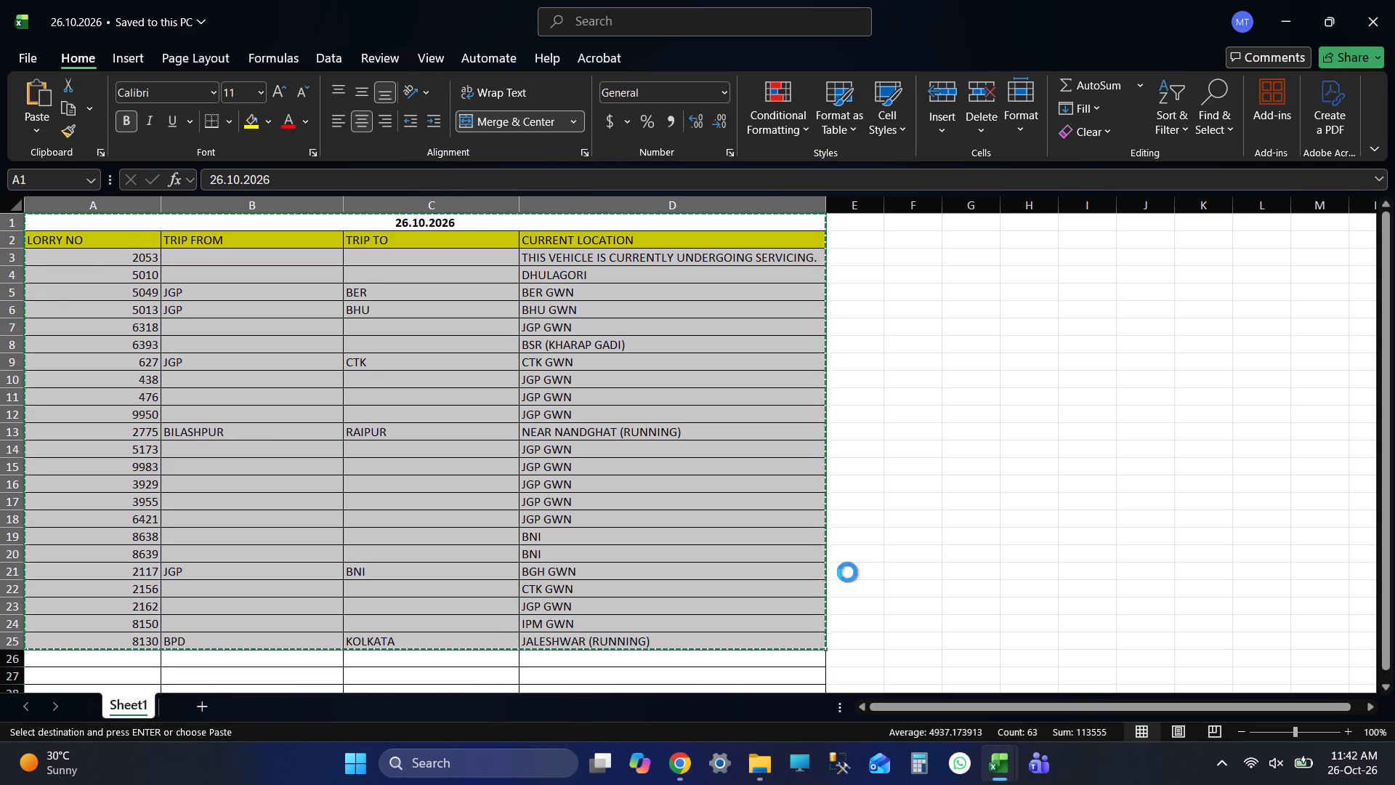
pyautogui.hotkey('ctrl', 'c')
# Switch to Wheelseye and check vehicle 8130's Stop 2 location on the map.
pyautogui.hotkey('alt', 'Tab')
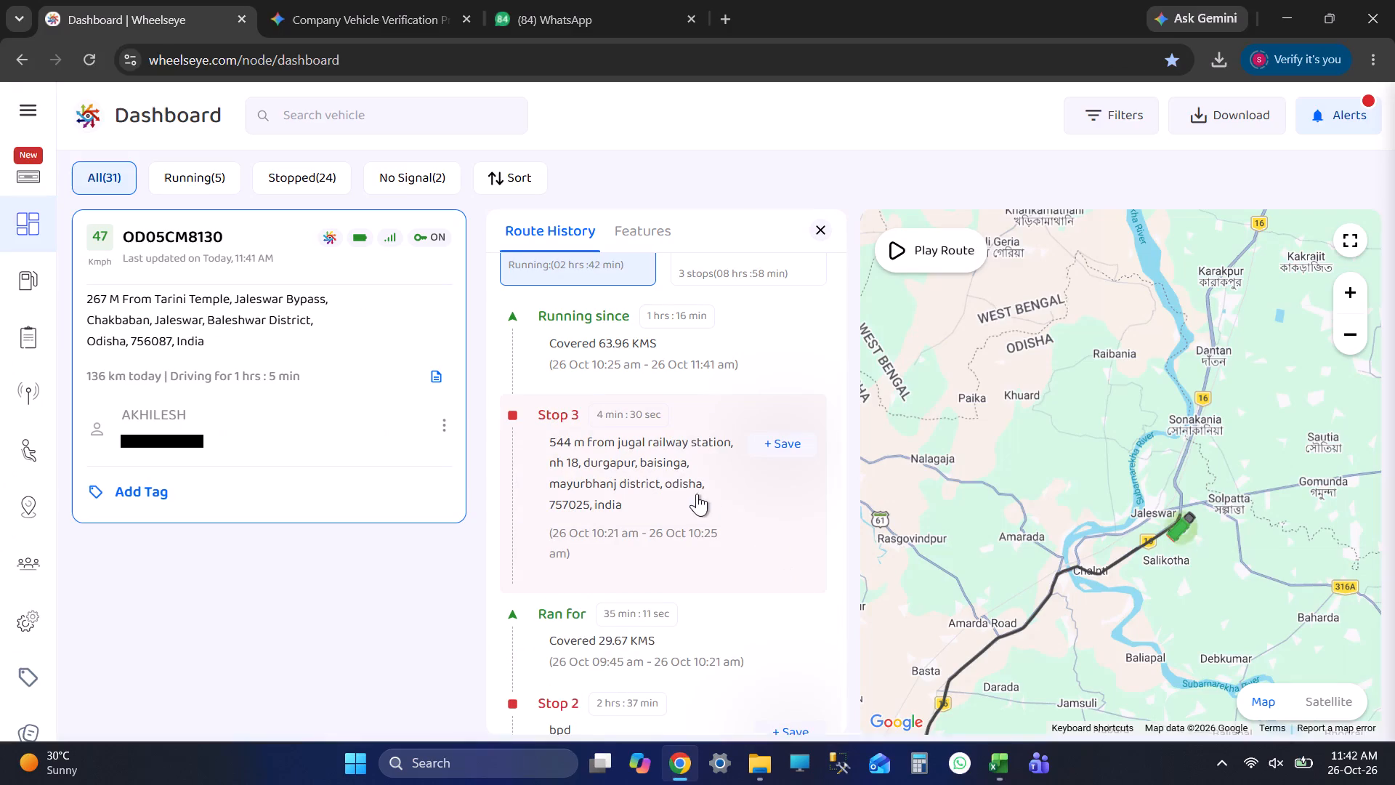
pyautogui.scroll(-1, 697, 494)
pyautogui.scroll(1, 696, 498)
pyautogui.scroll(-1, 696, 502)
pyautogui.click(689, 643)
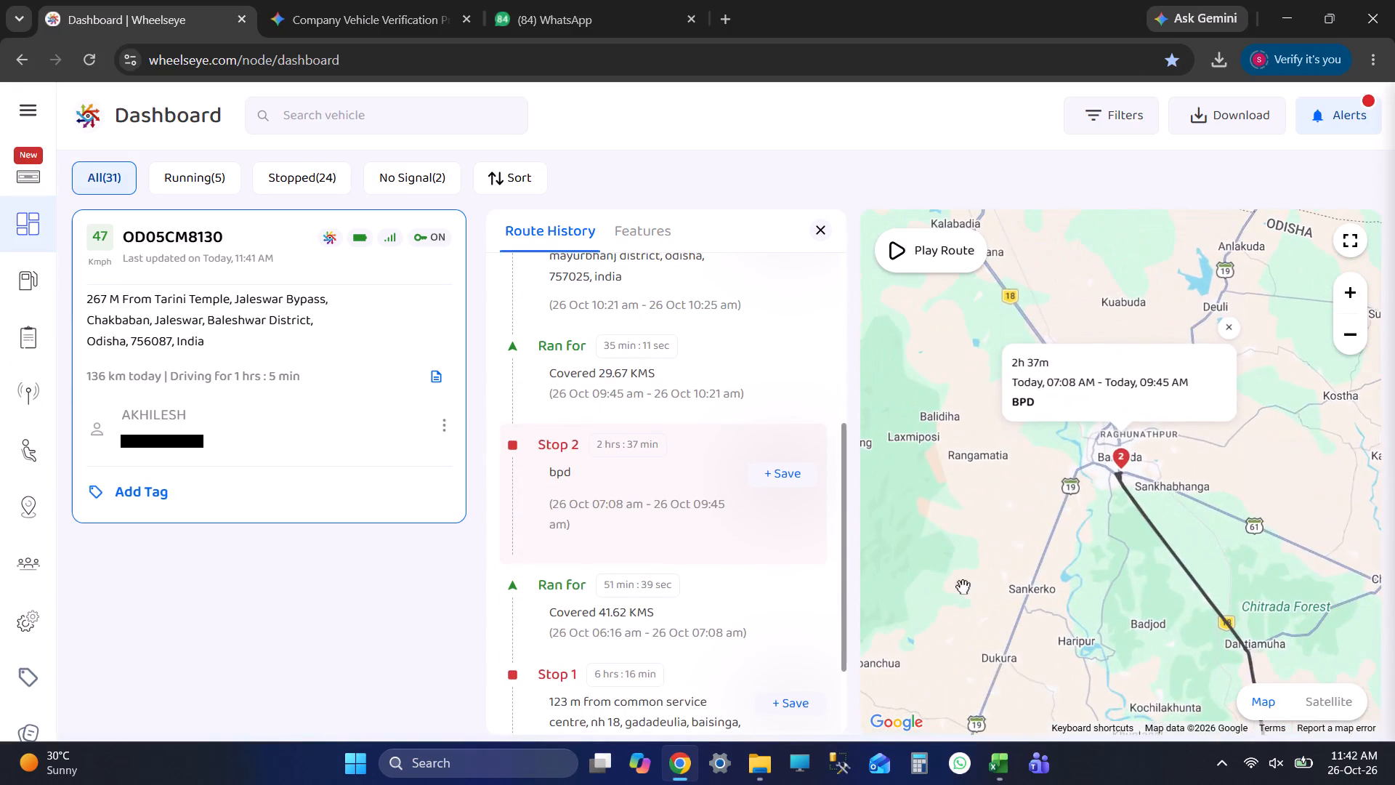
# Switch to the 26.10.2026 workbook and copy the selected lorry trip table A1:D25 again.
pyautogui.hotkey('alt', 'Tab')
pyautogui.hotkey('ctrl', 'c')
pyautogui.hotkey('ctrl', 'c')
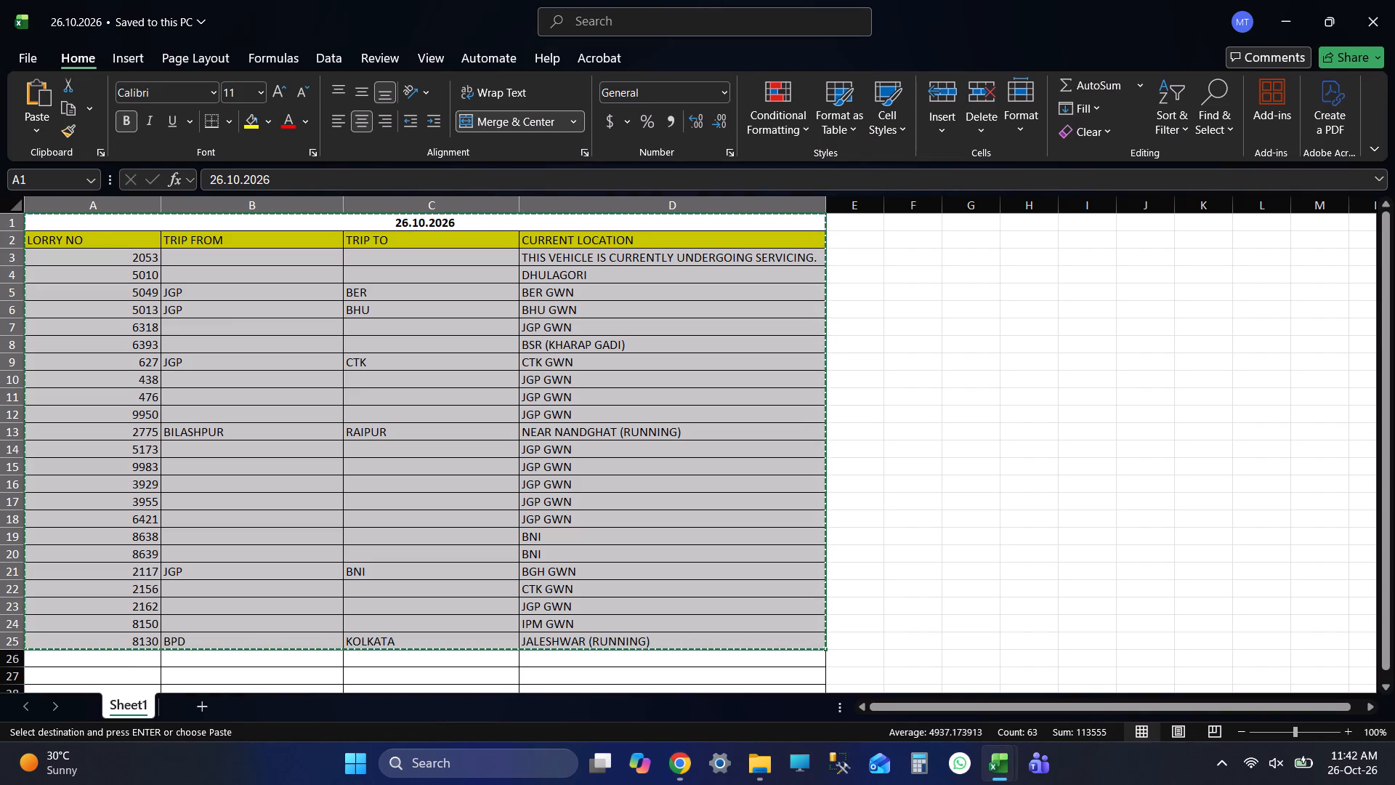
# Switch to Wheelseye and check vehicle 8130's Stop 1 location on the map.
pyautogui.hotkey('alt', 'Tab')
pyautogui.scroll(-6, 668, 677)
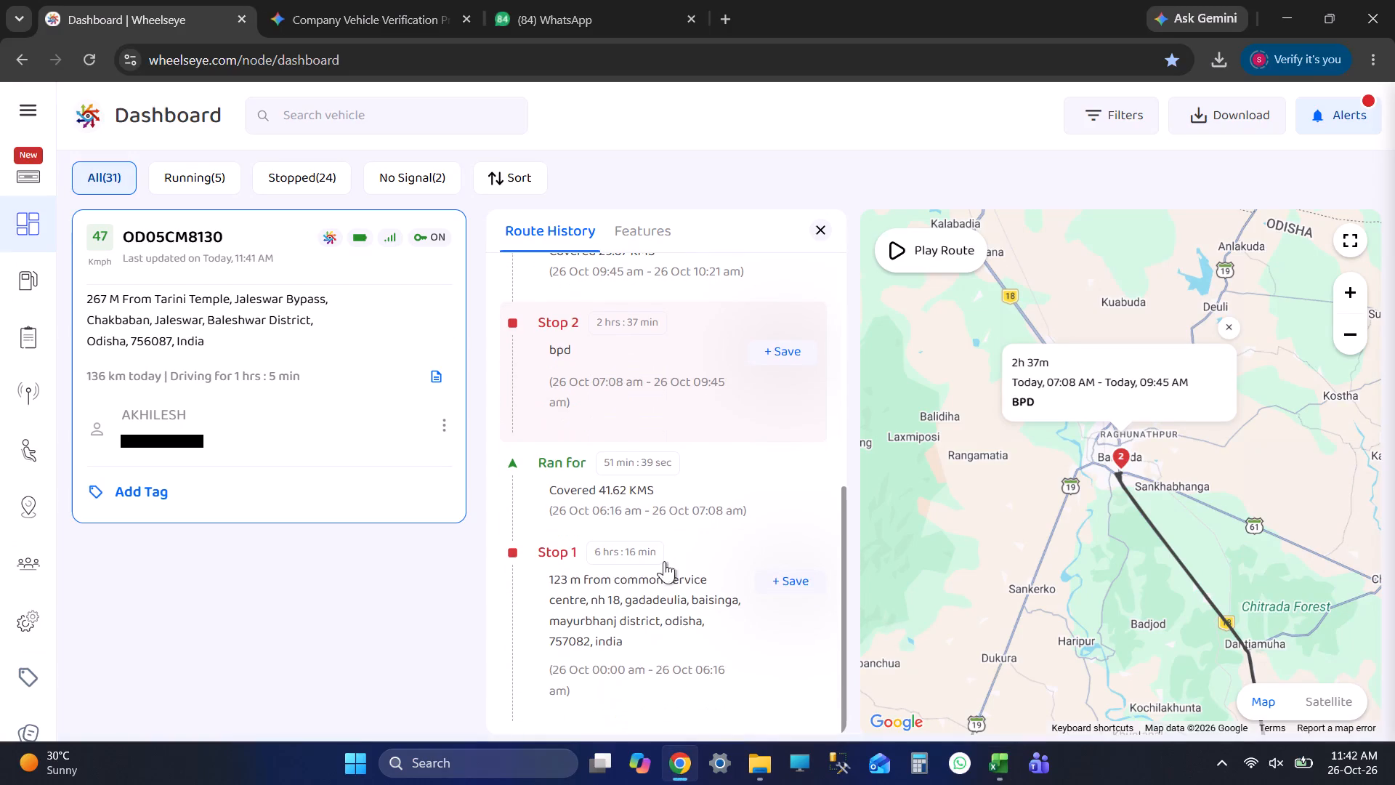
pyautogui.click(658, 579)
# Extend vehicle 8130's route history to earlier days and examine its past stops, checking Stops 34, 33 and 31 on the map.
pyautogui.scroll(2, 620, 430)
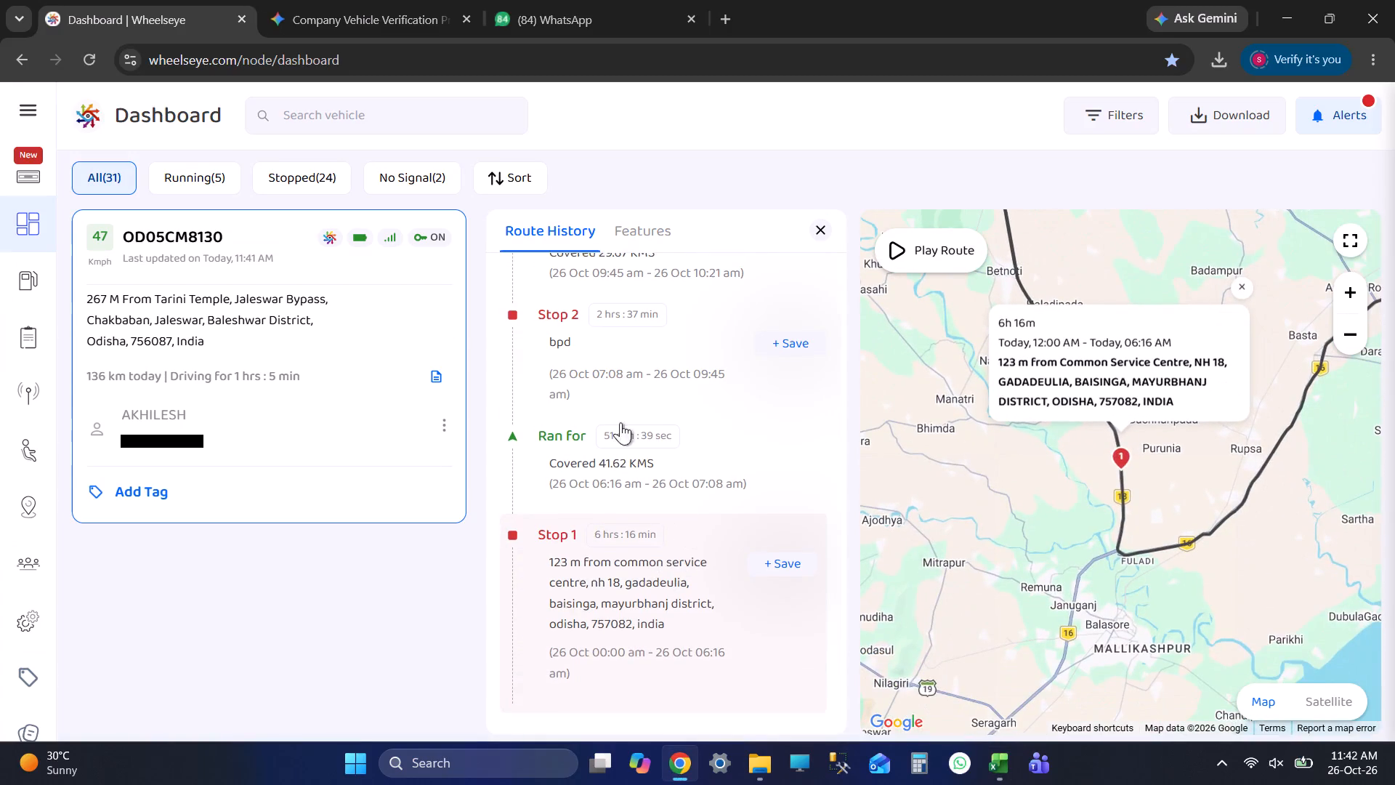
pyautogui.scroll(4, 620, 422)
pyautogui.click(540, 282)
pyautogui.click(626, 404)
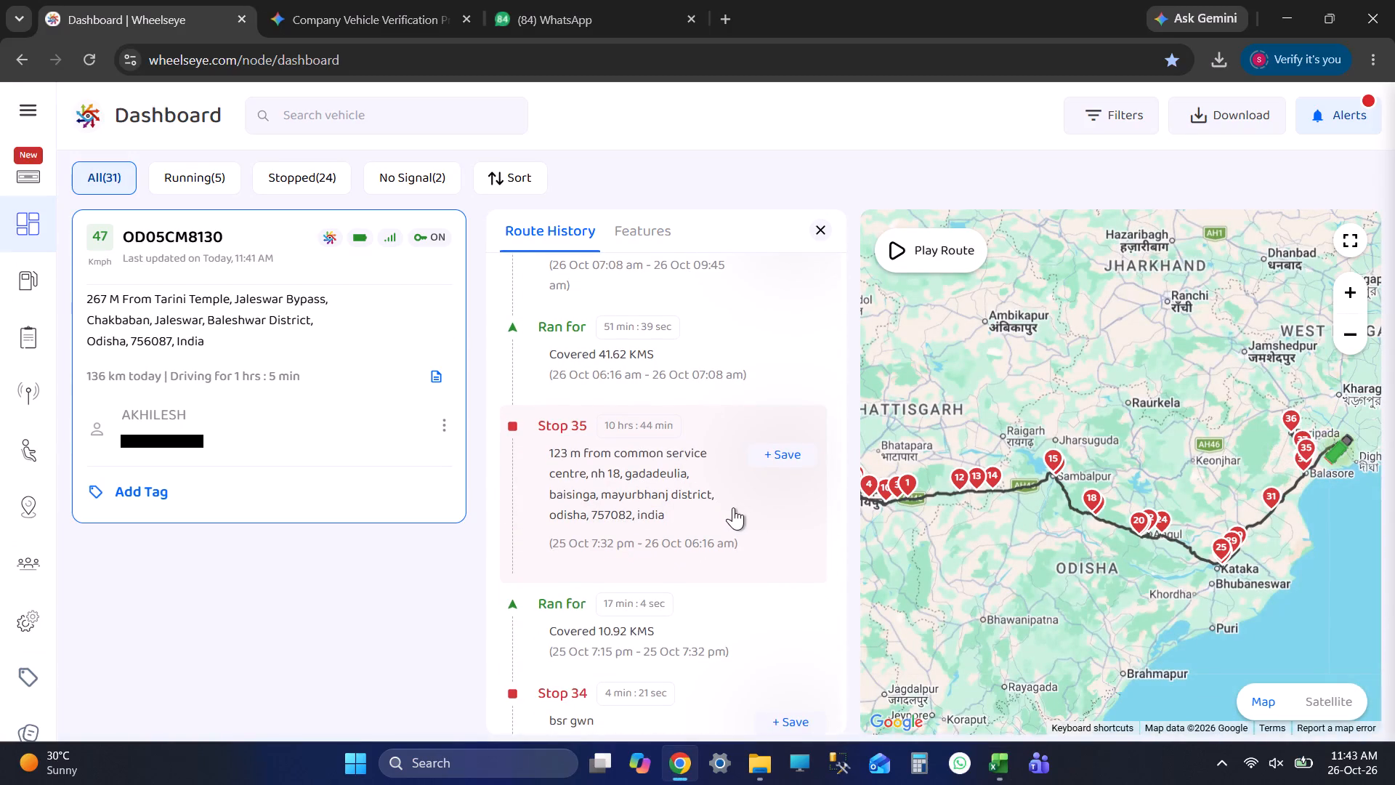
pyautogui.scroll(2, 733, 507)
pyautogui.scroll(-2, 733, 507)
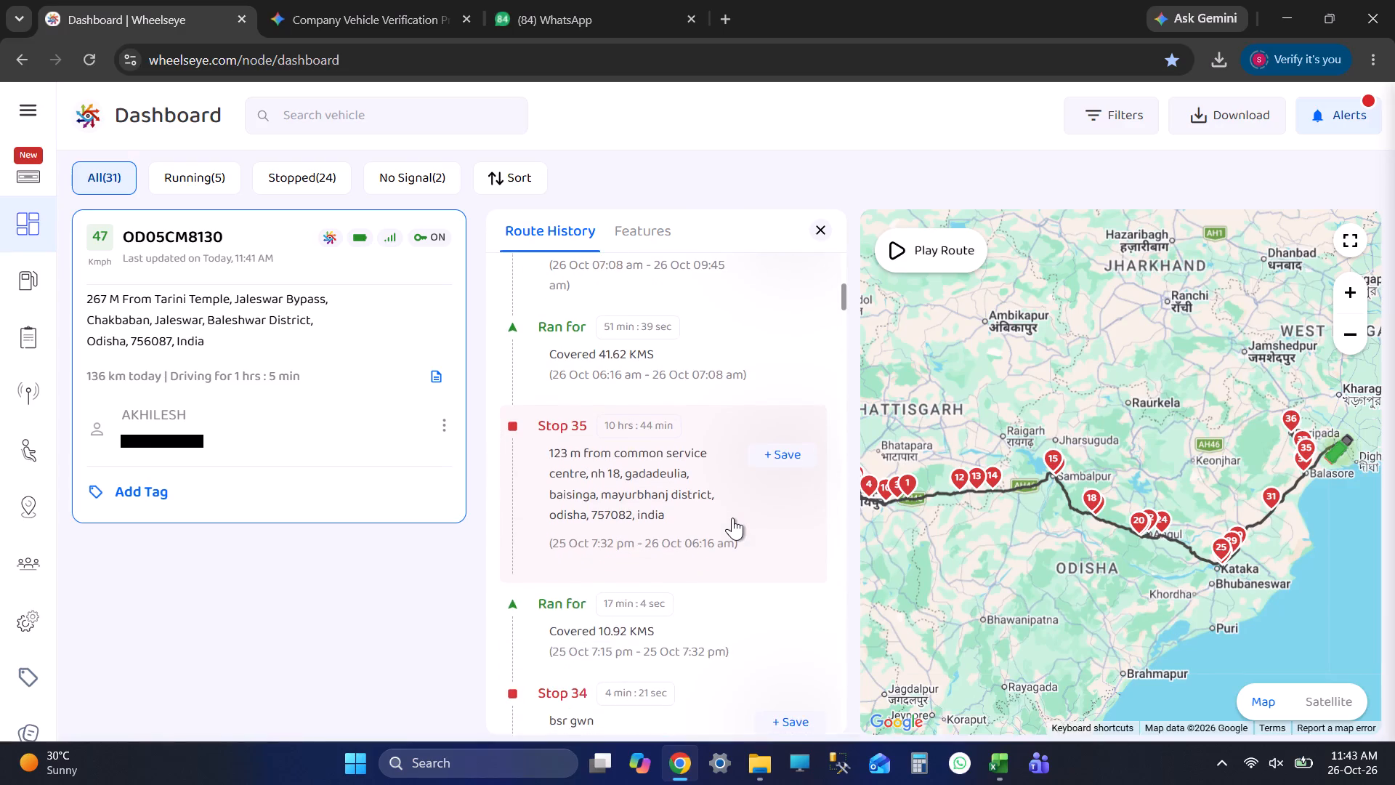
pyautogui.scroll(3, 732, 518)
pyautogui.scroll(-5, 732, 518)
pyautogui.click(696, 529)
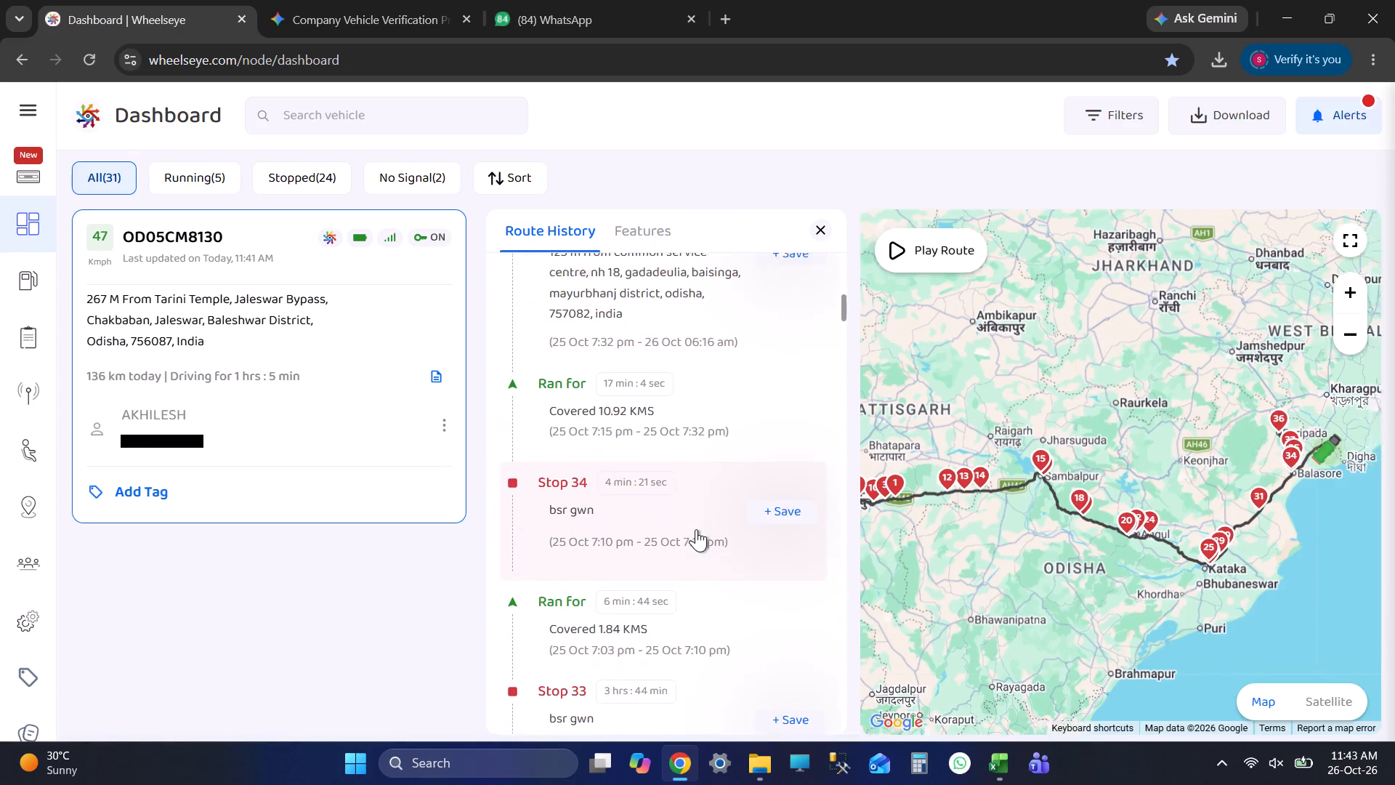
pyautogui.scroll(-3, 753, 518)
pyautogui.click(689, 444)
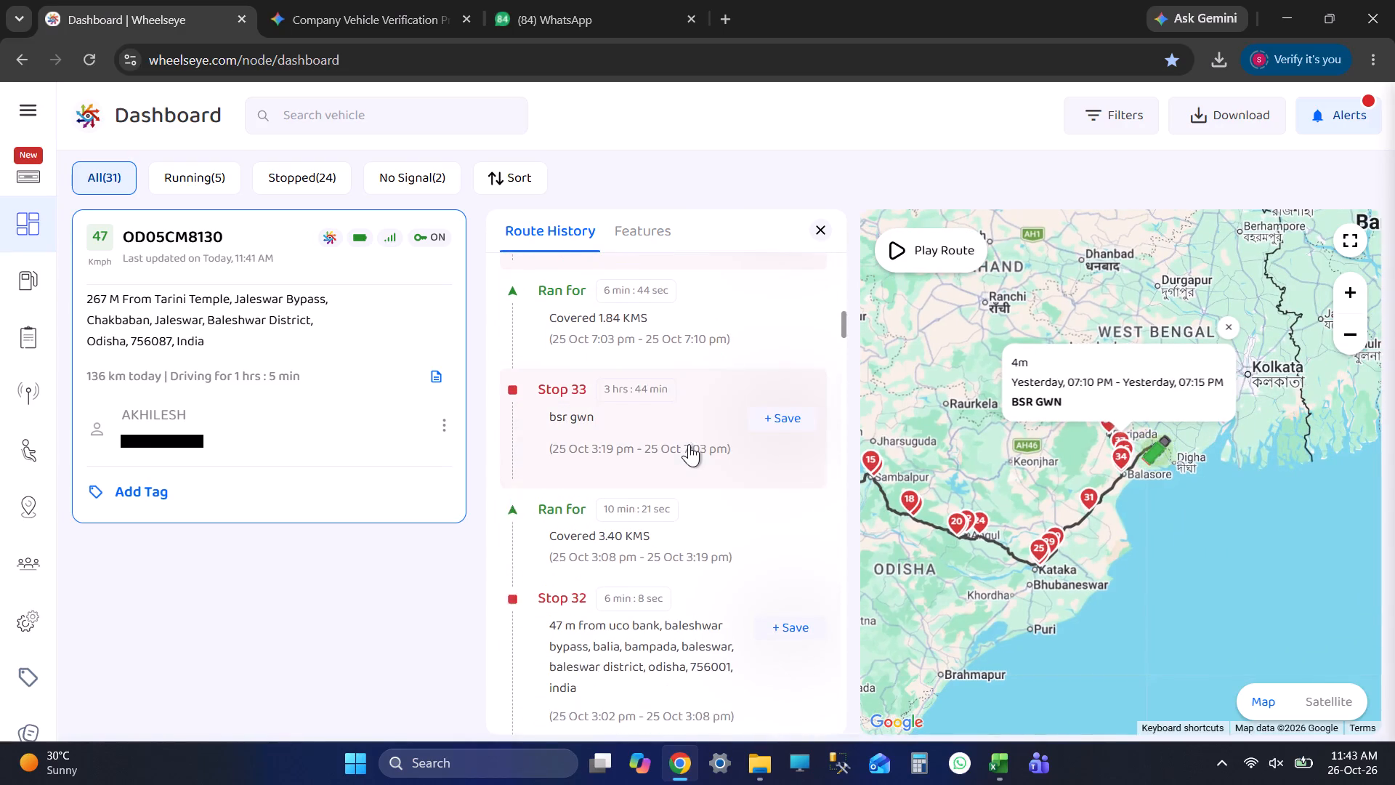
pyautogui.scroll(-3, 713, 502)
pyautogui.click(680, 629)
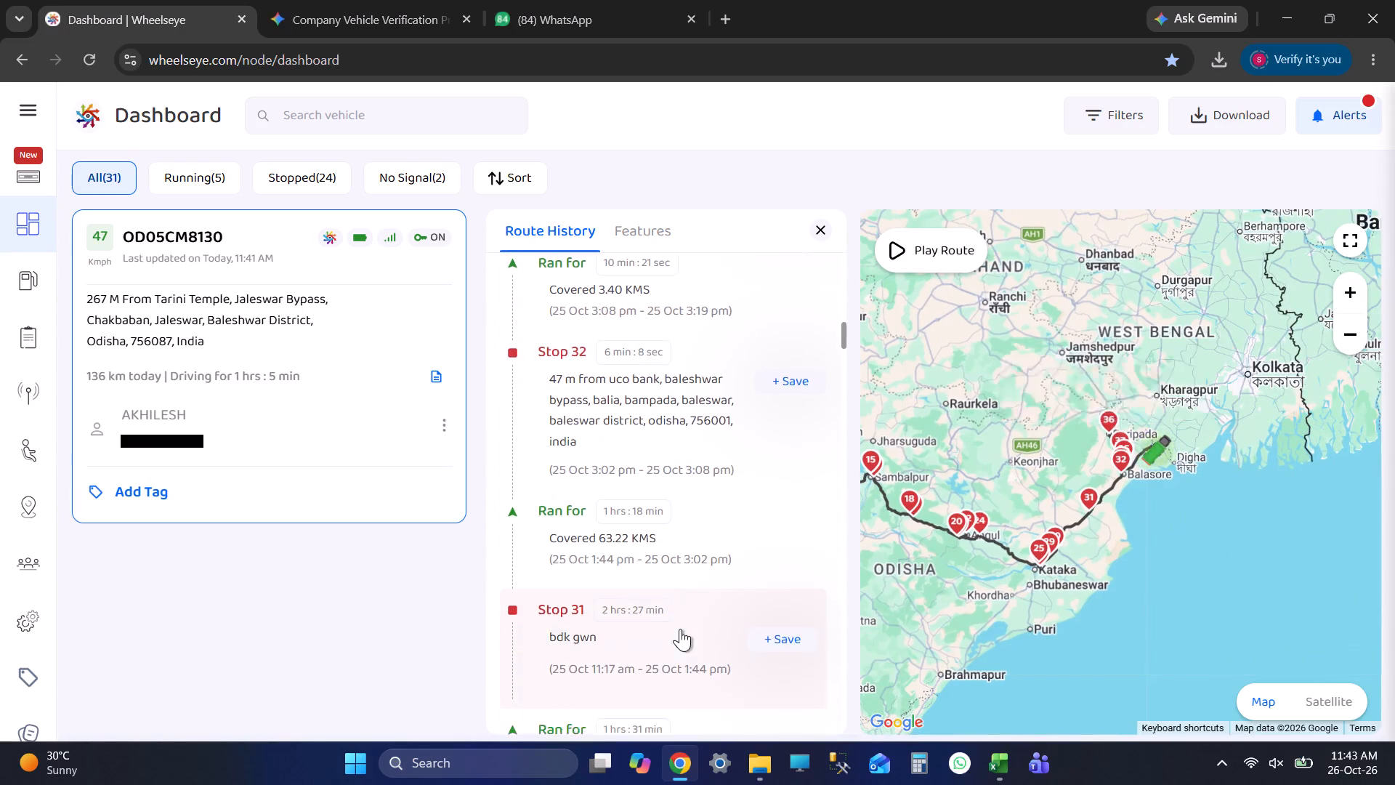
pyautogui.scroll(-8, 682, 626)
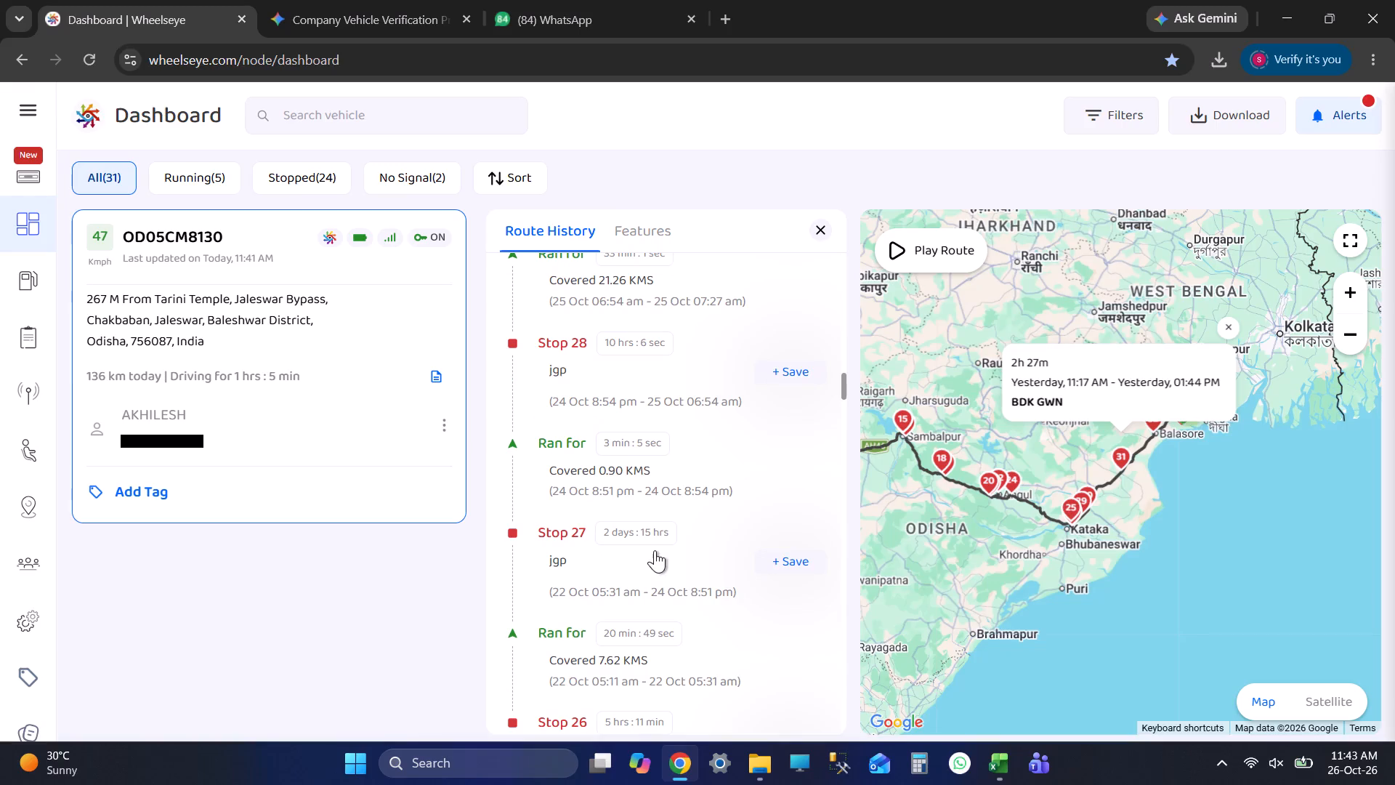
# Switch to the 26.10.2026 workbook and copy the selected lorry trip table A1:D25 again.
pyautogui.hotkey('alt', 'Tab')
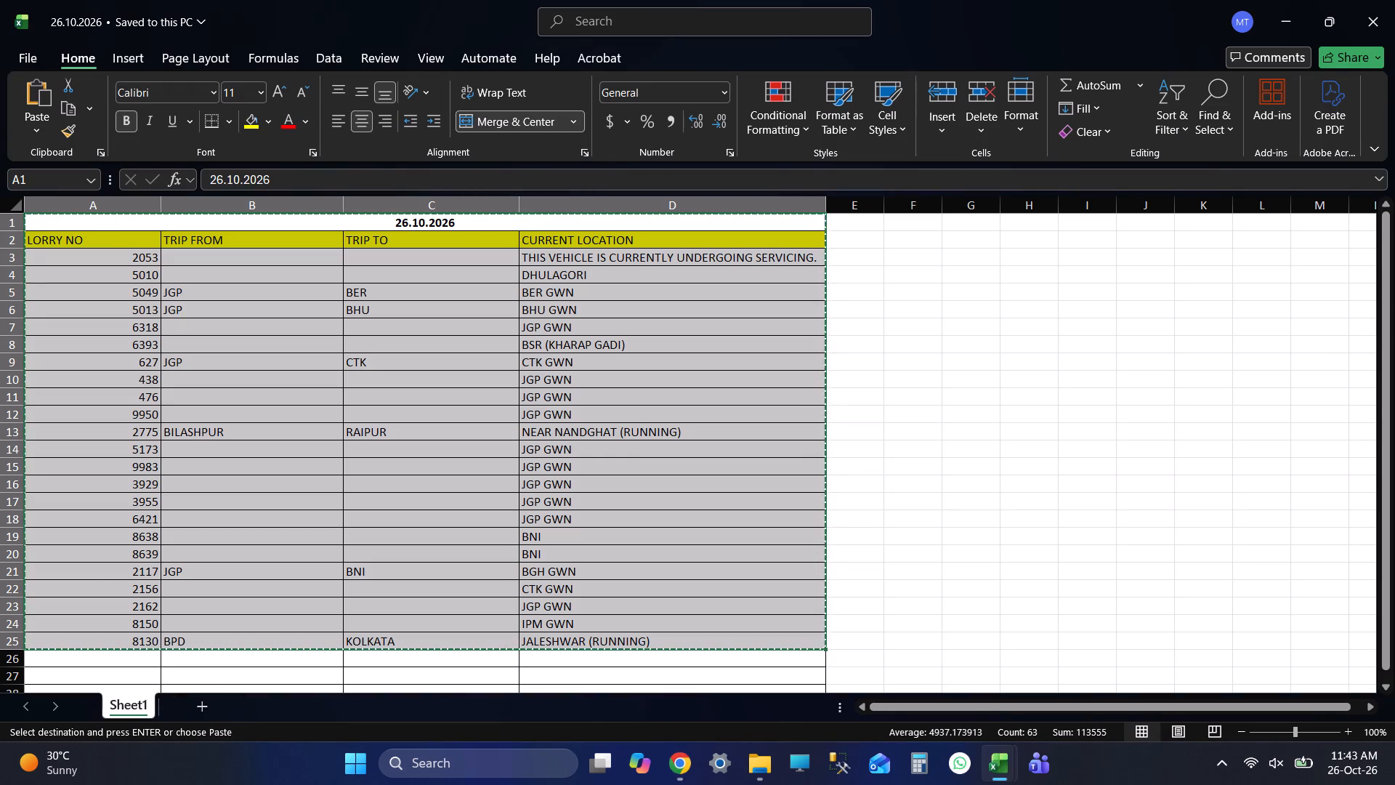
pyautogui.hotkey('ctrl', 'c')
pyautogui.hotkey('ctrl', 'c')
pyautogui.hotkey('ctrl', 'c')
pyautogui.hotkey('ctrl', 'c')
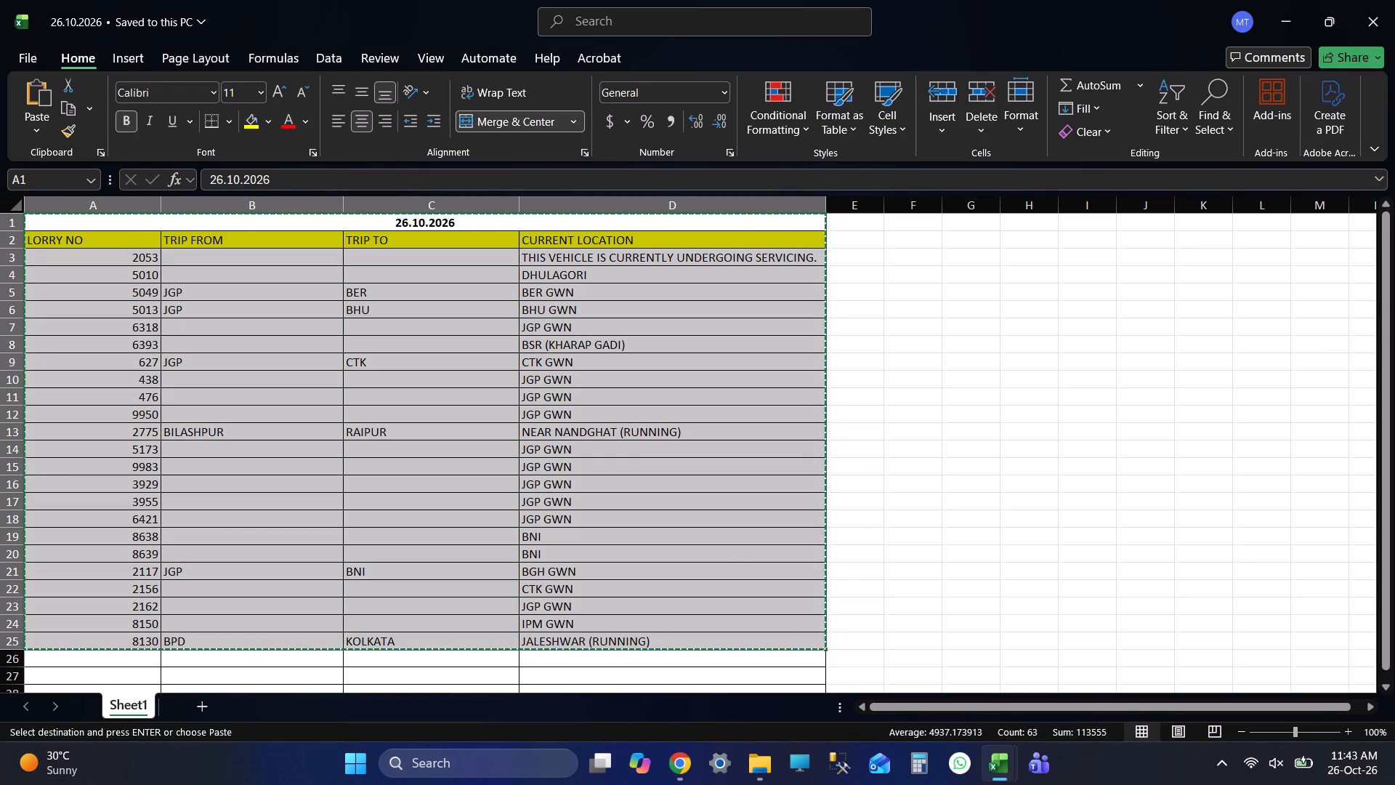
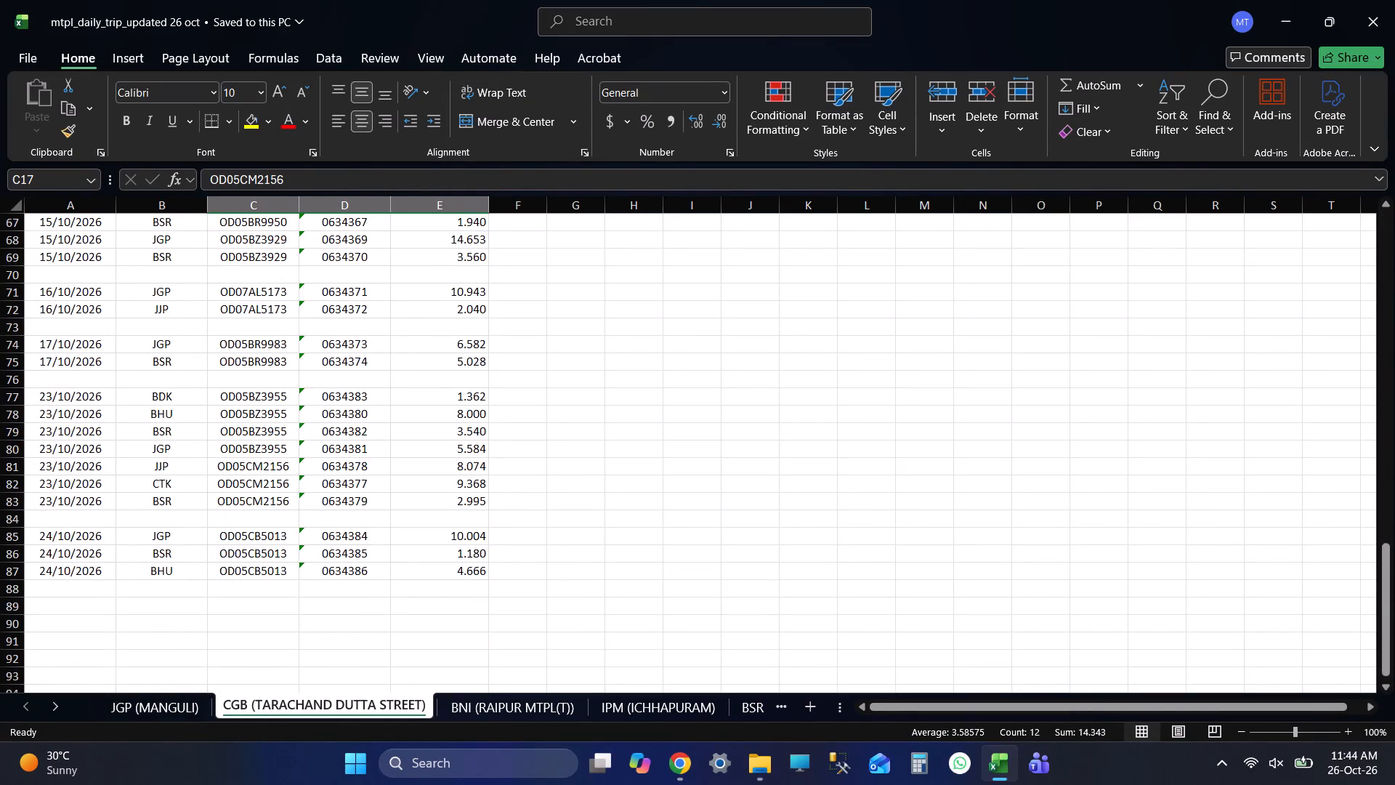
# Save the mtpl_daily_trip_updated 26 oct workbook with cell C87 selected on the CGB (TARACHAND DUTTA STREET) sheet.
pyautogui.scroll(-3, 266, 576)
pyautogui.click(272, 302)
pyautogui.hotkey('ctrl', 's')
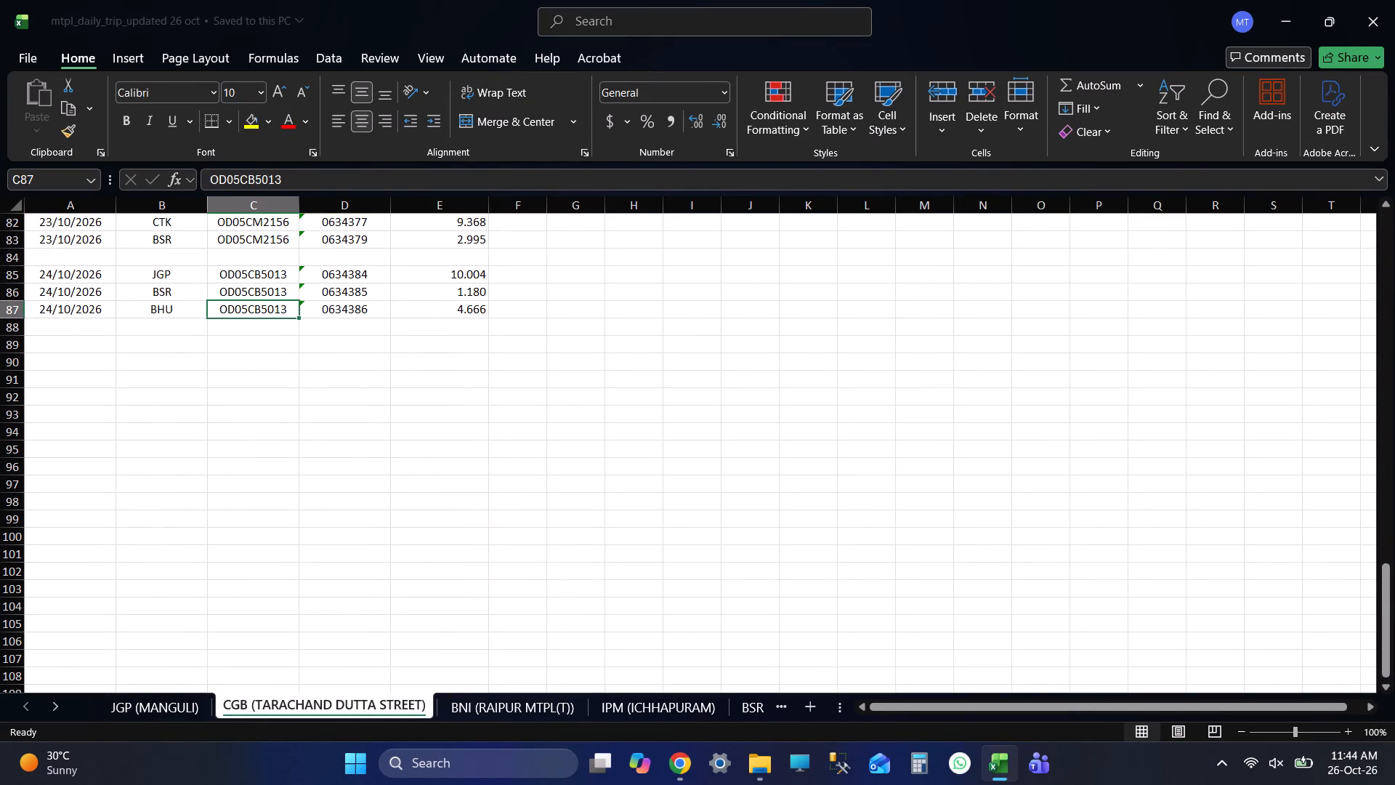
# Close the Downloads folder window, minimize Excel and Chrome to reach the desktop, and refresh it.
pyautogui.hotkey('alt', 'Tab')
pyautogui.hotkey('alt', 'Tab')
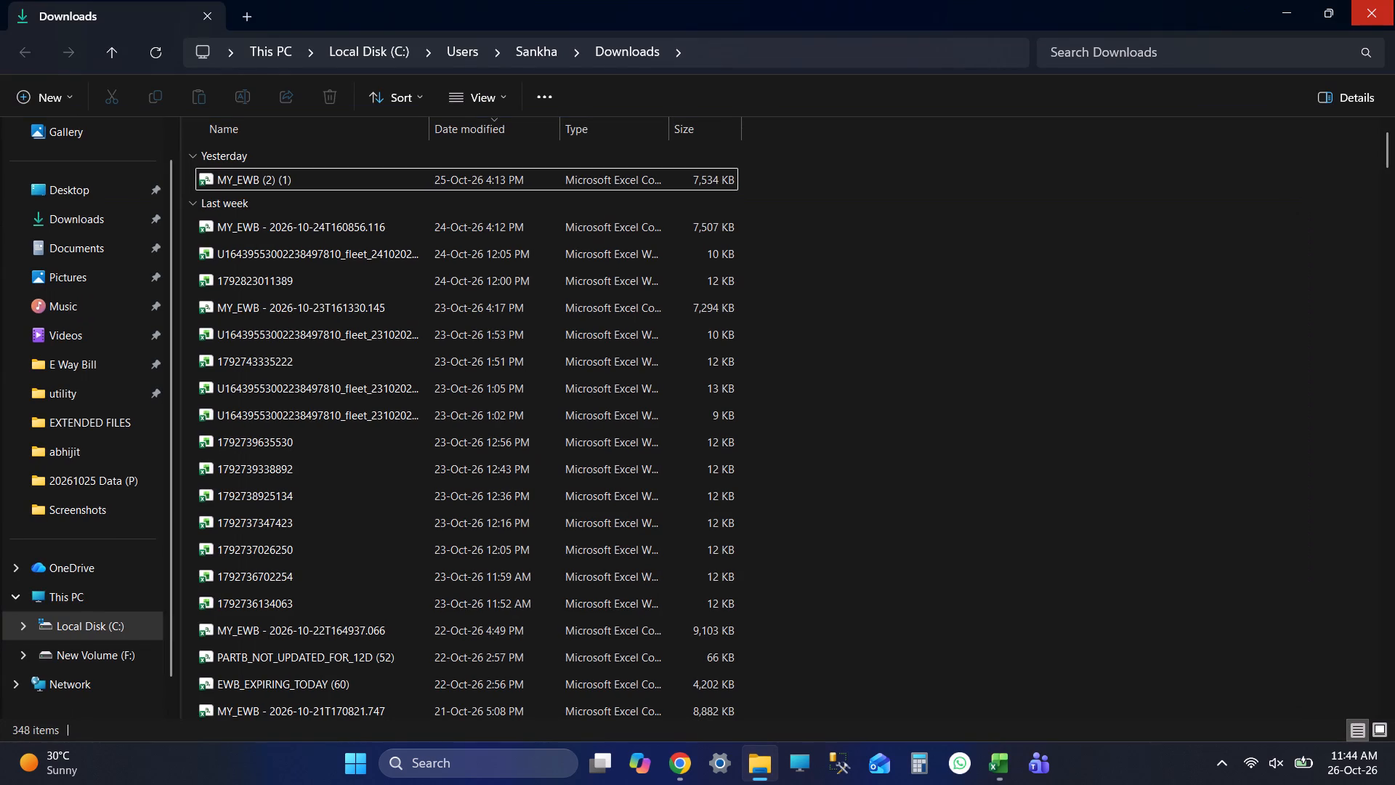
pyautogui.click(1394, 0)
pyautogui.click(1285, 6)
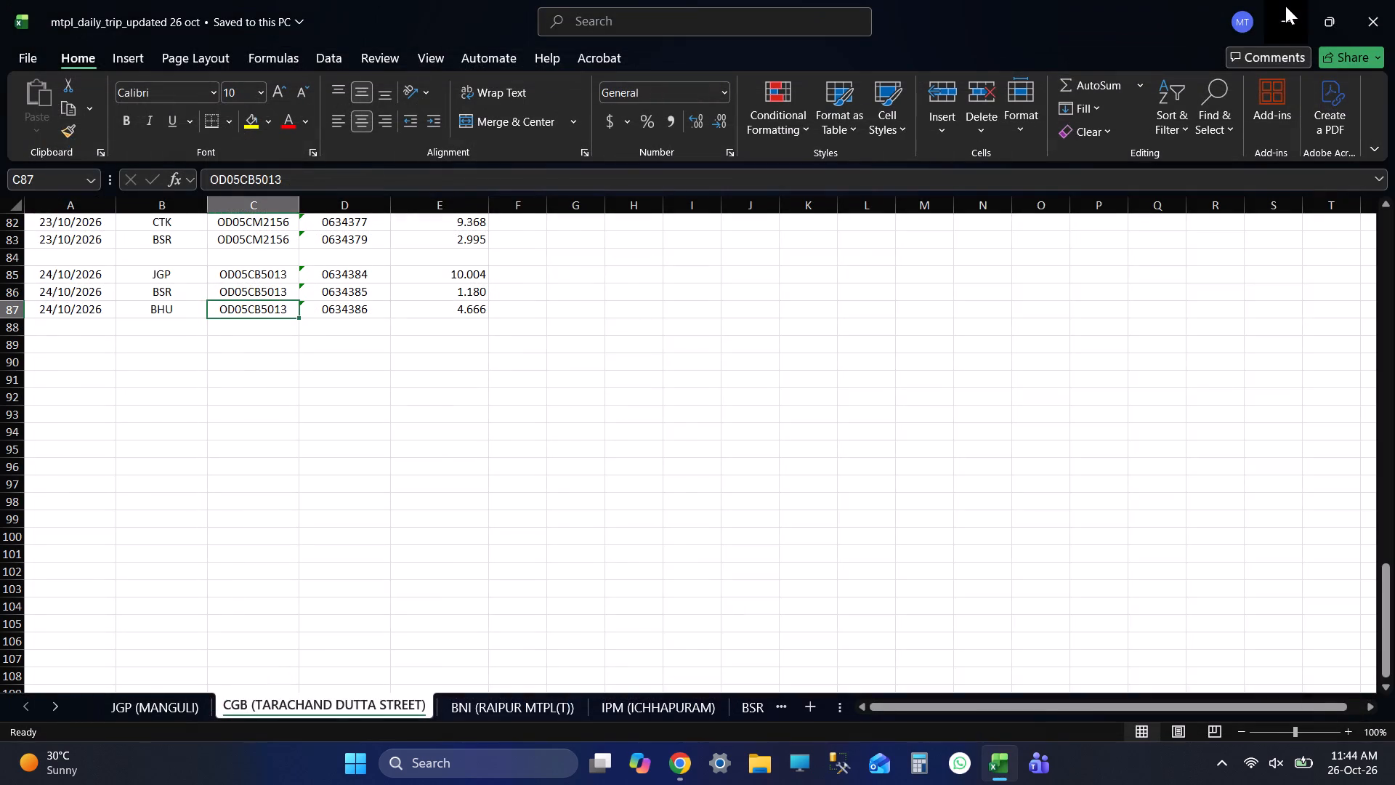
pyautogui.click(1281, 15)
pyautogui.rightClick(915, 79)
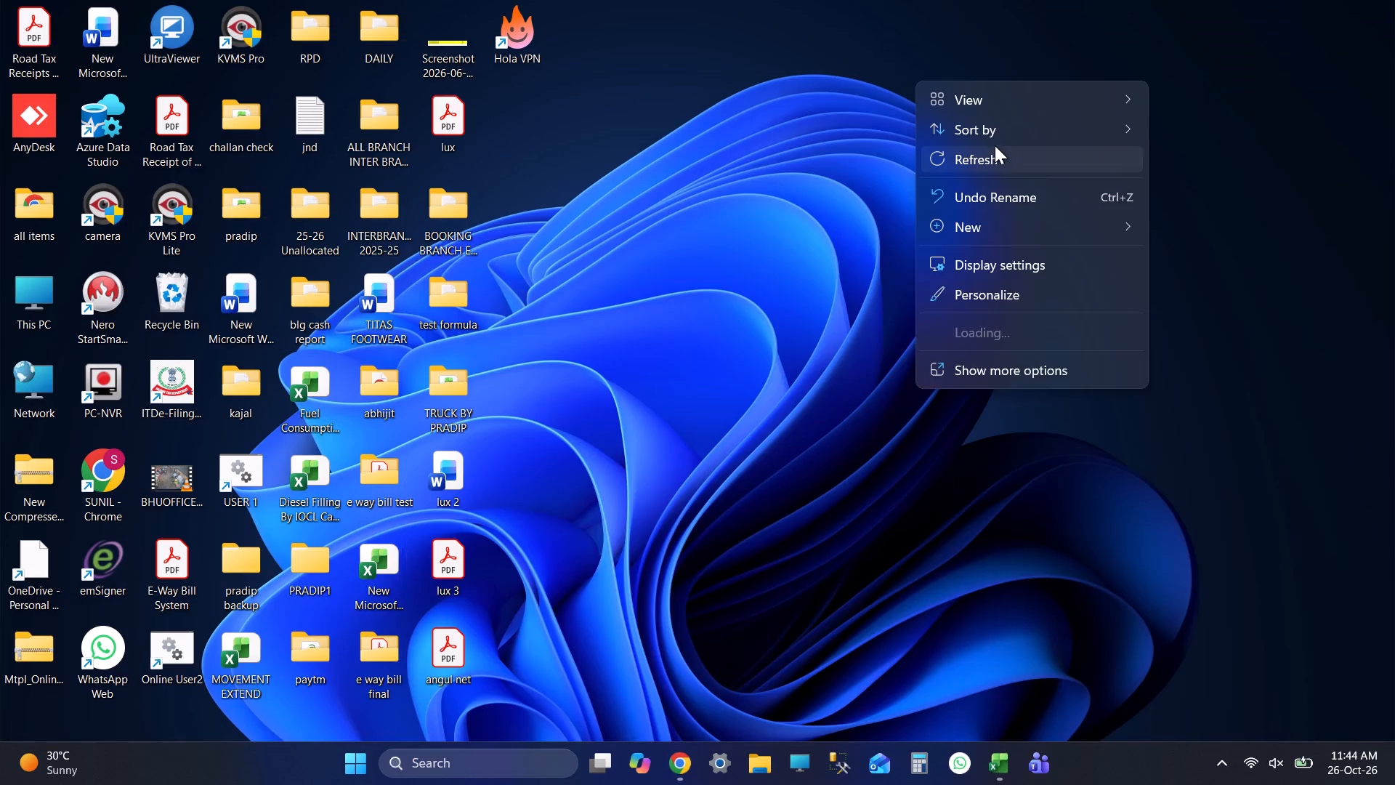
pyautogui.click(995, 145)
pyautogui.rightClick(830, 47)
pyautogui.click(897, 135)
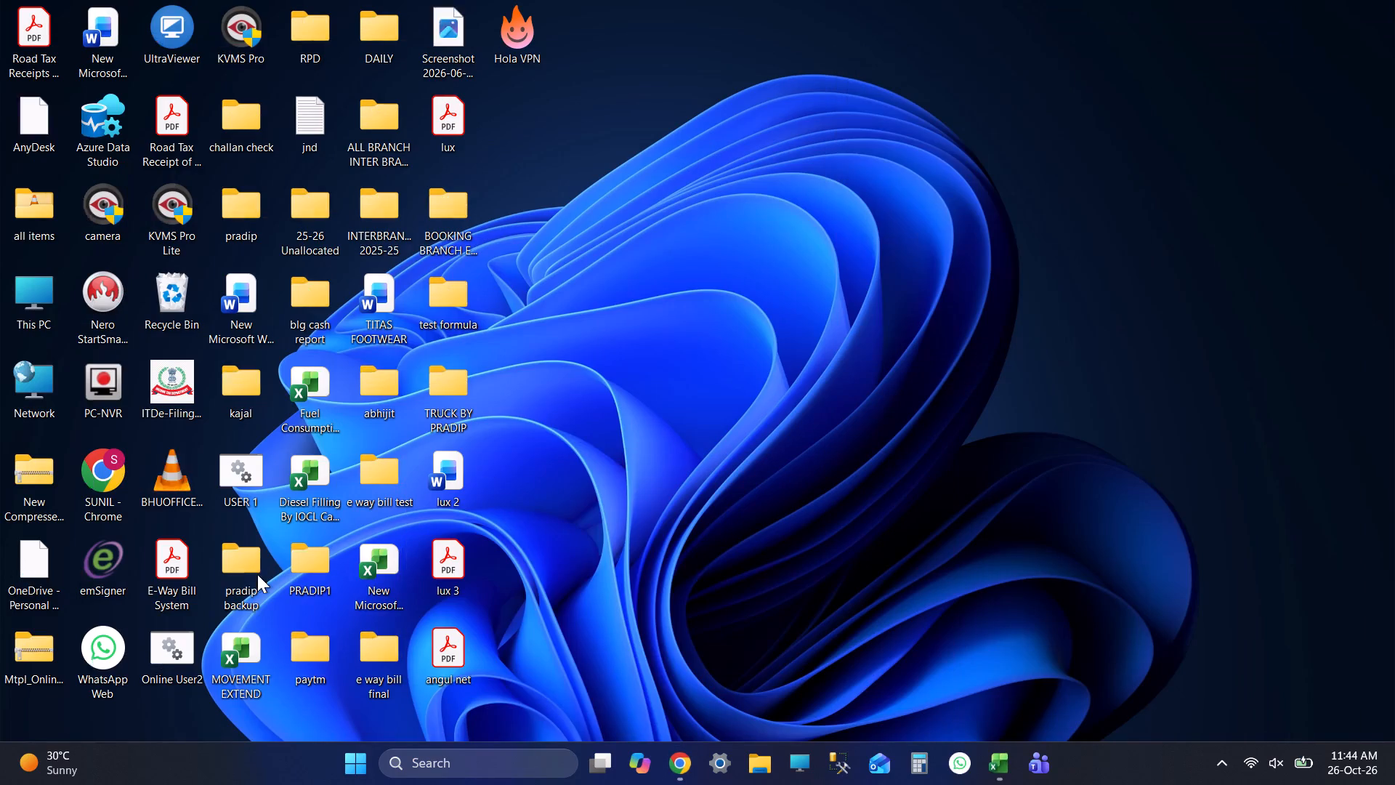
# Open the TRUCK BY PRADIP folder from the desktop and go to its DAILY DISTACE REPORT subfolder.
pyautogui.doubleClick(464, 375)
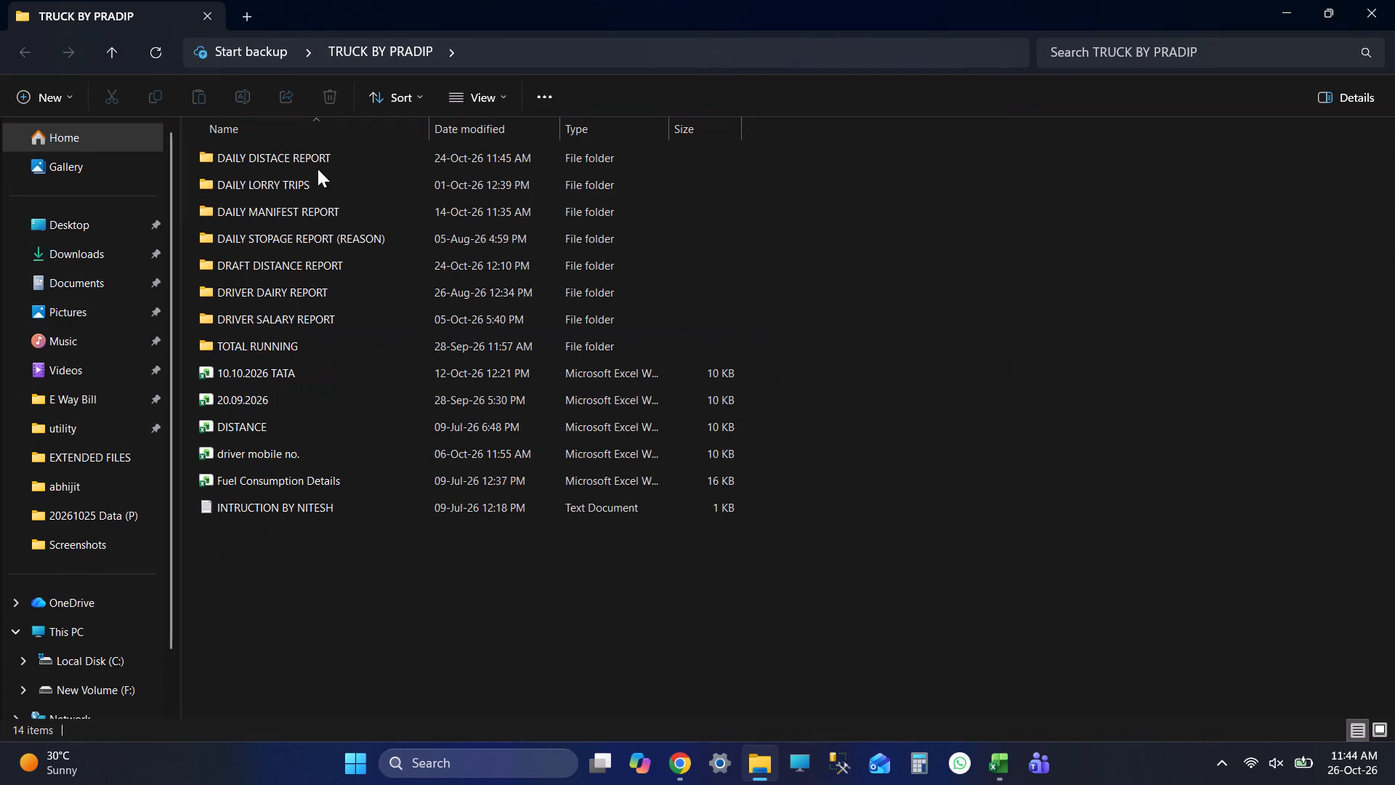
pyautogui.doubleClick(310, 219)
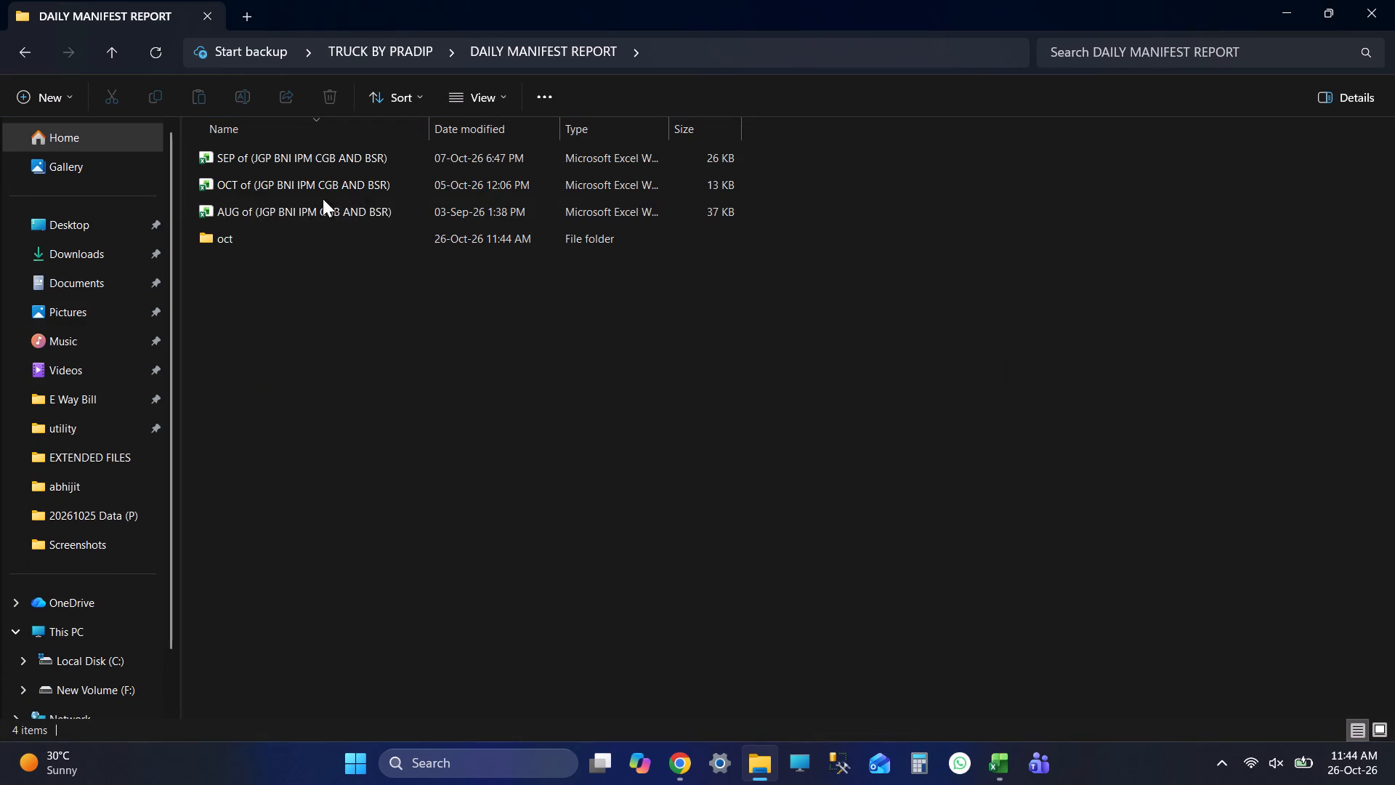
pyautogui.click(18, 54)
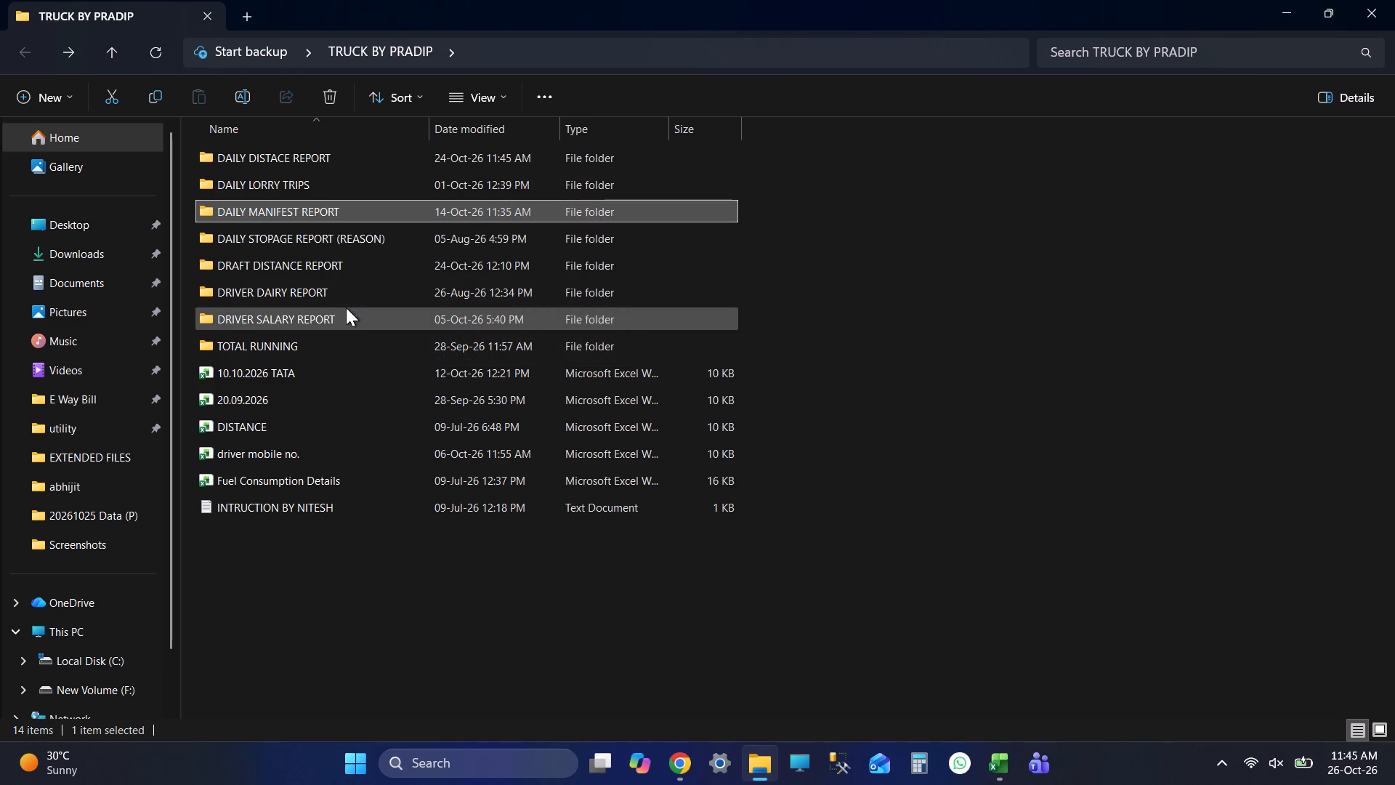
pyautogui.doubleClick(338, 181)
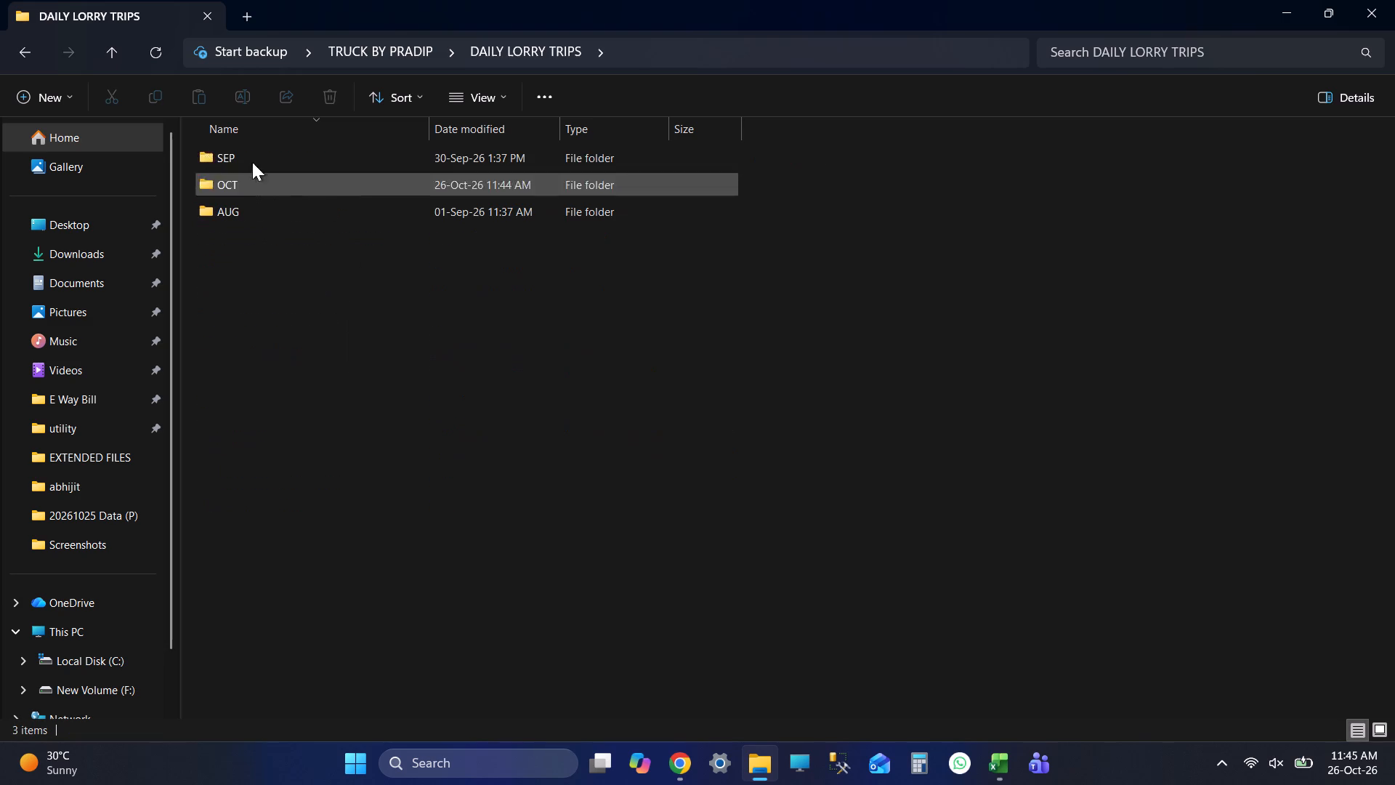
pyautogui.click(16, 62)
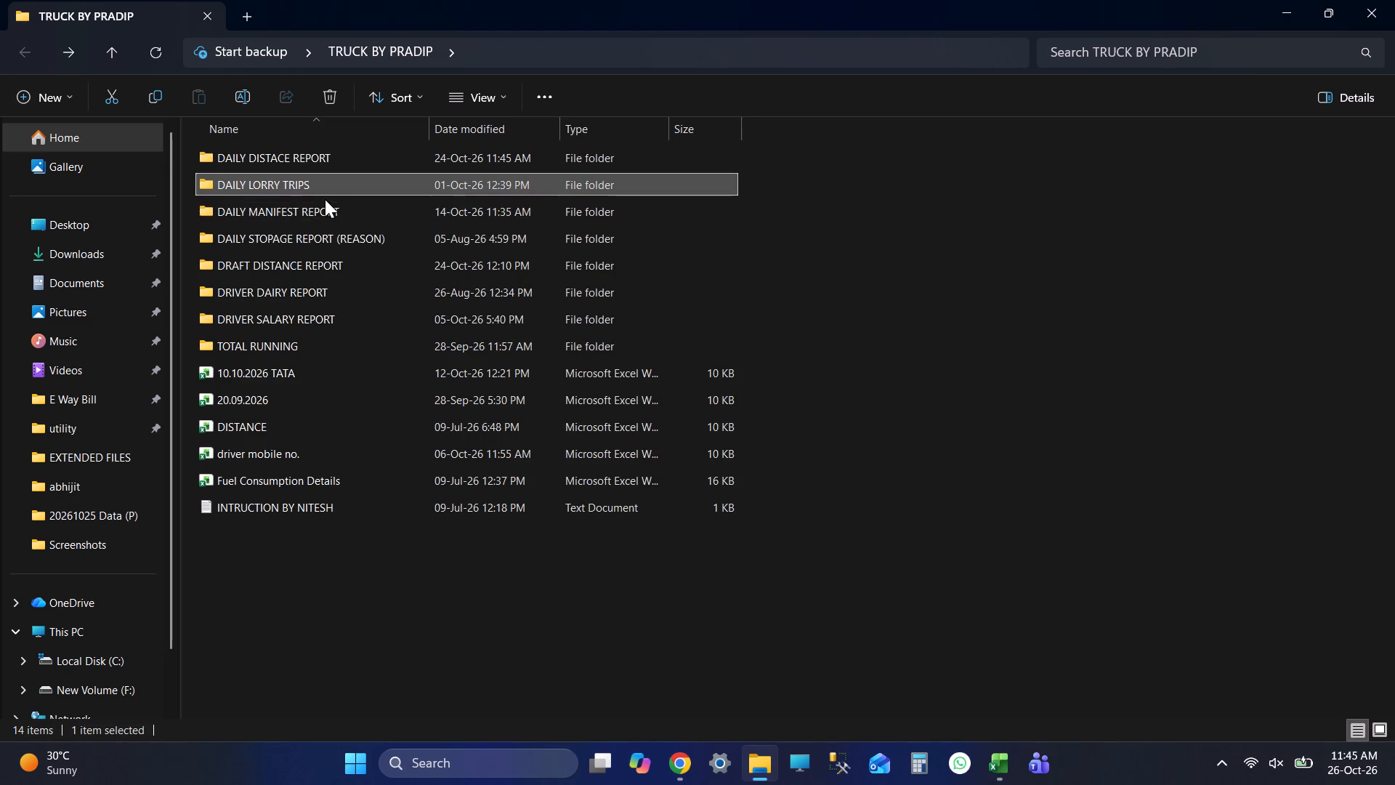
pyautogui.doubleClick(323, 211)
pyautogui.click(16, 47)
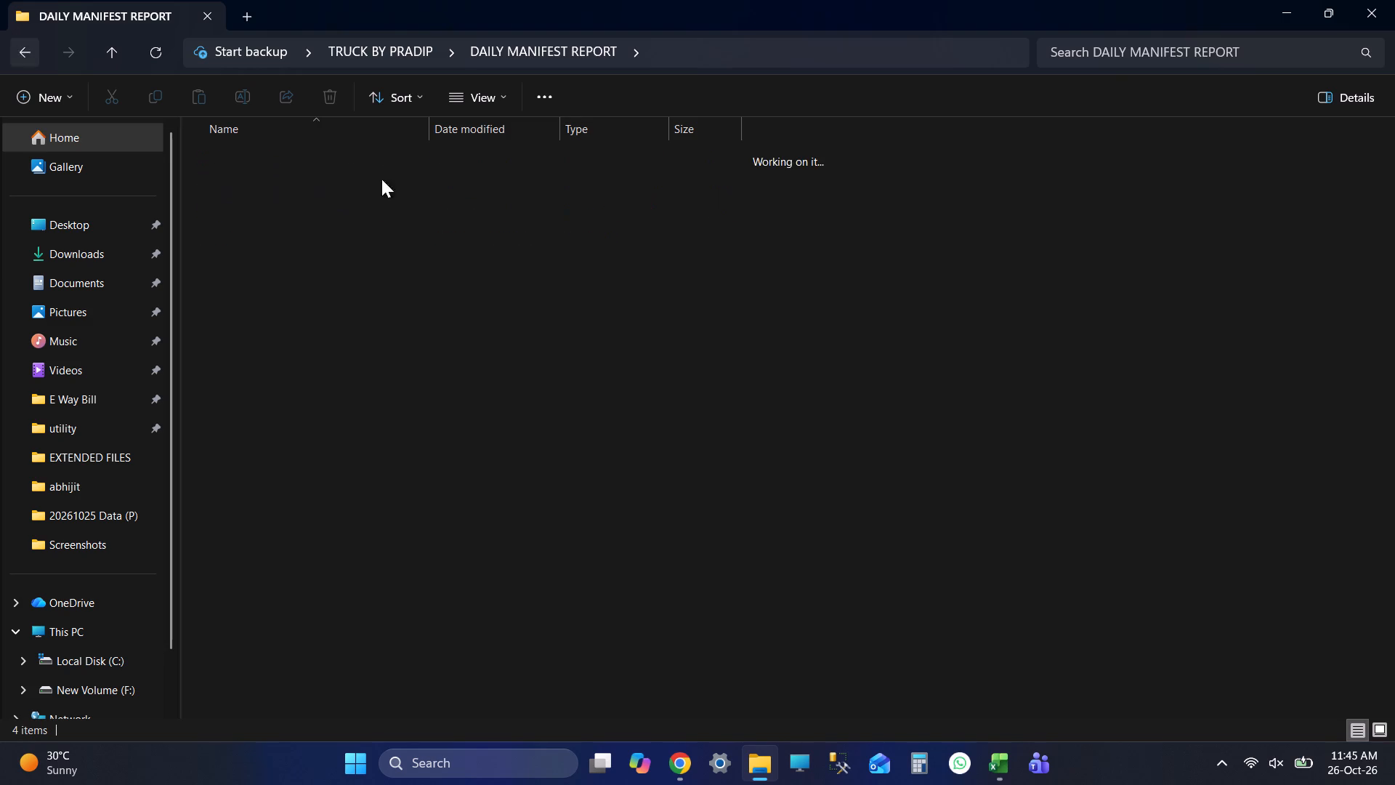
pyautogui.doubleClick(368, 156)
pyautogui.scroll(5, 445, 487)
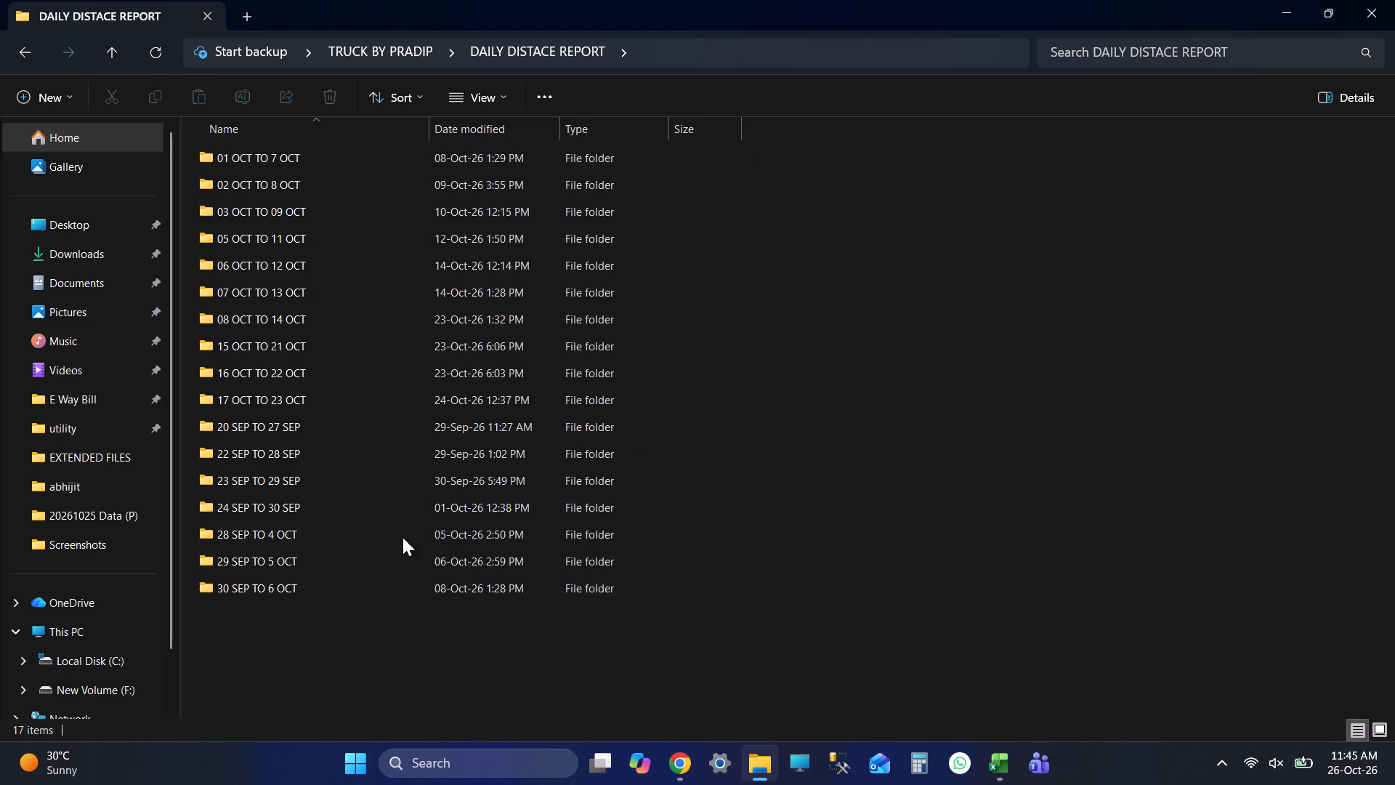
# Create a folder named 19 OCT TO 25 OCT in DAILY DISTACE REPORT, adapting the copied name of the 17 OCT TO 23 OCT folder.
pyautogui.click(375, 403)
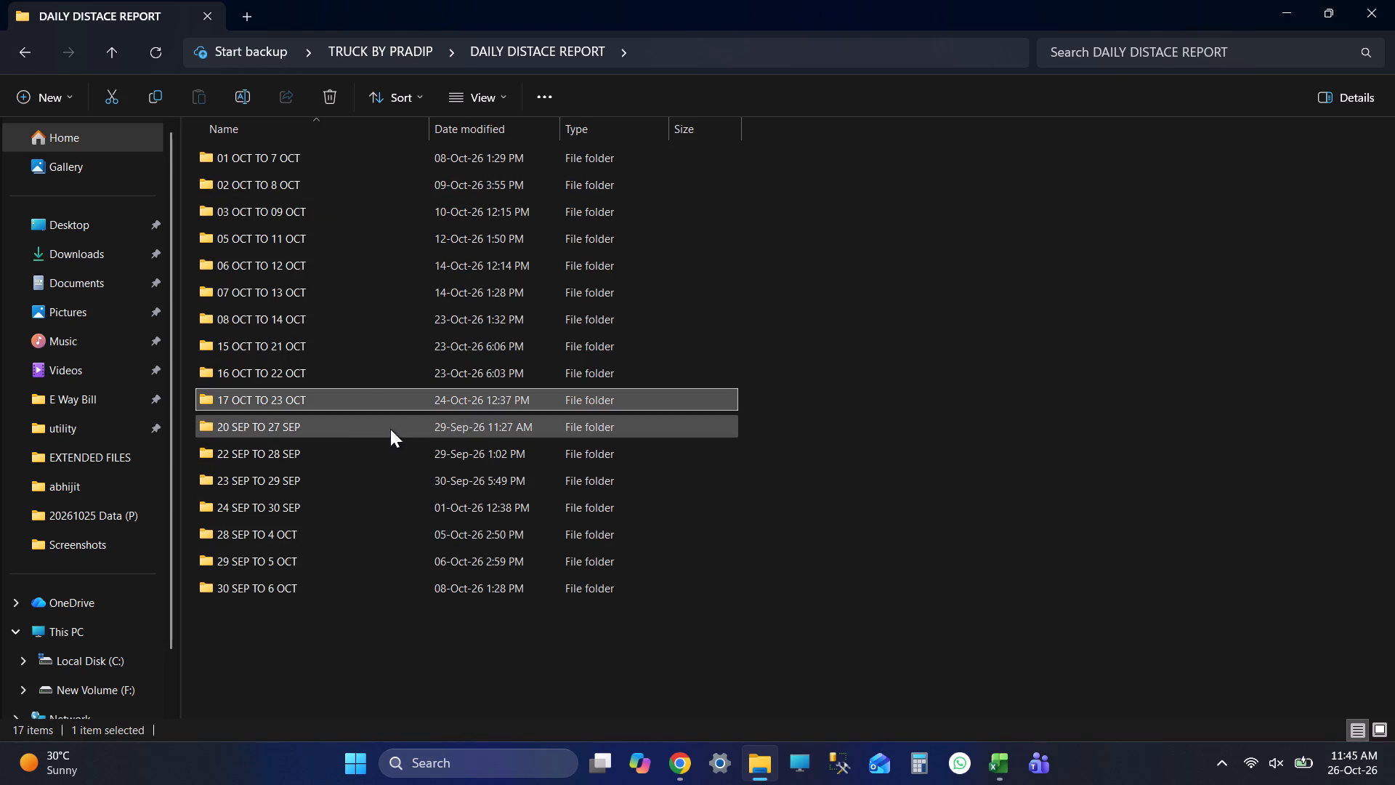
pyautogui.click(390, 429)
pyautogui.click(353, 398)
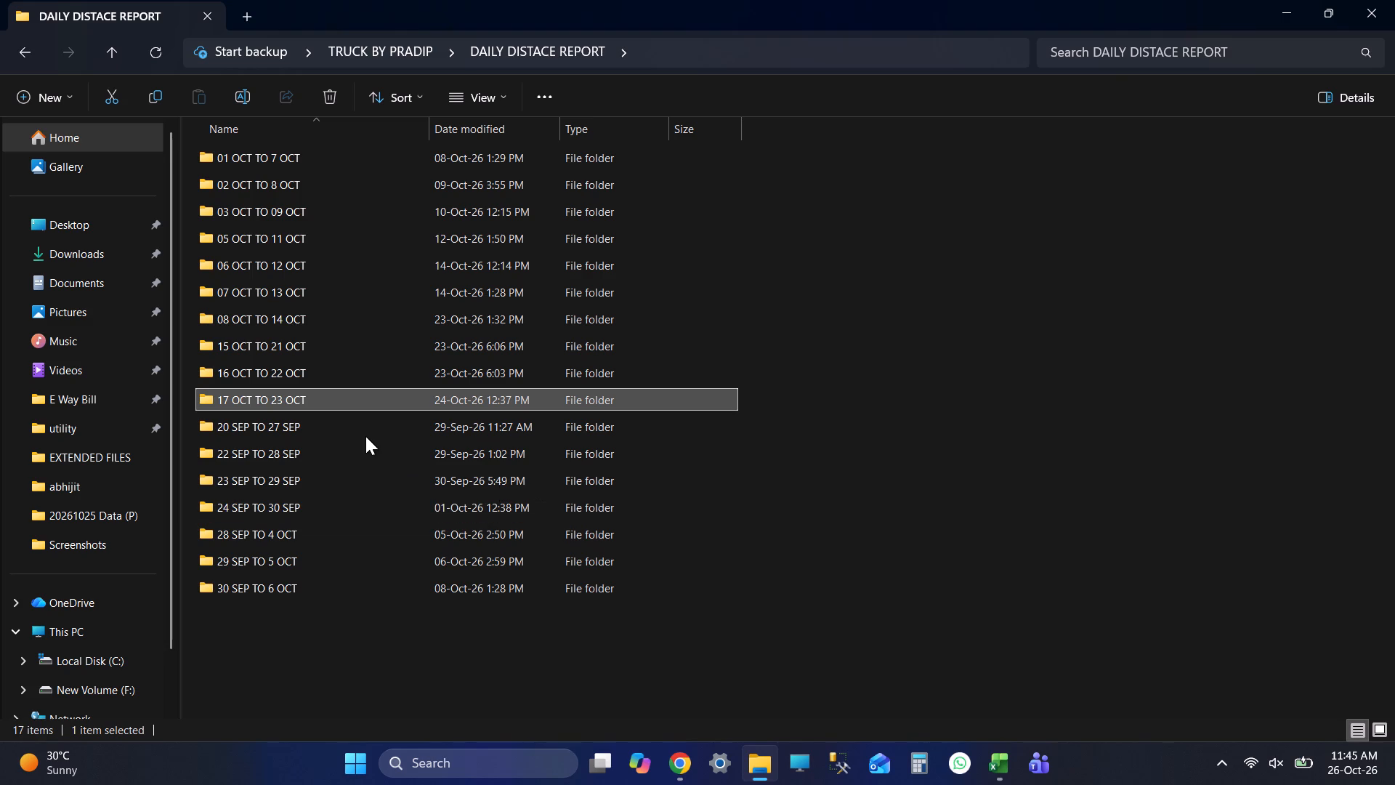
pyautogui.scroll(2, 371, 435)
pyautogui.press('F2')
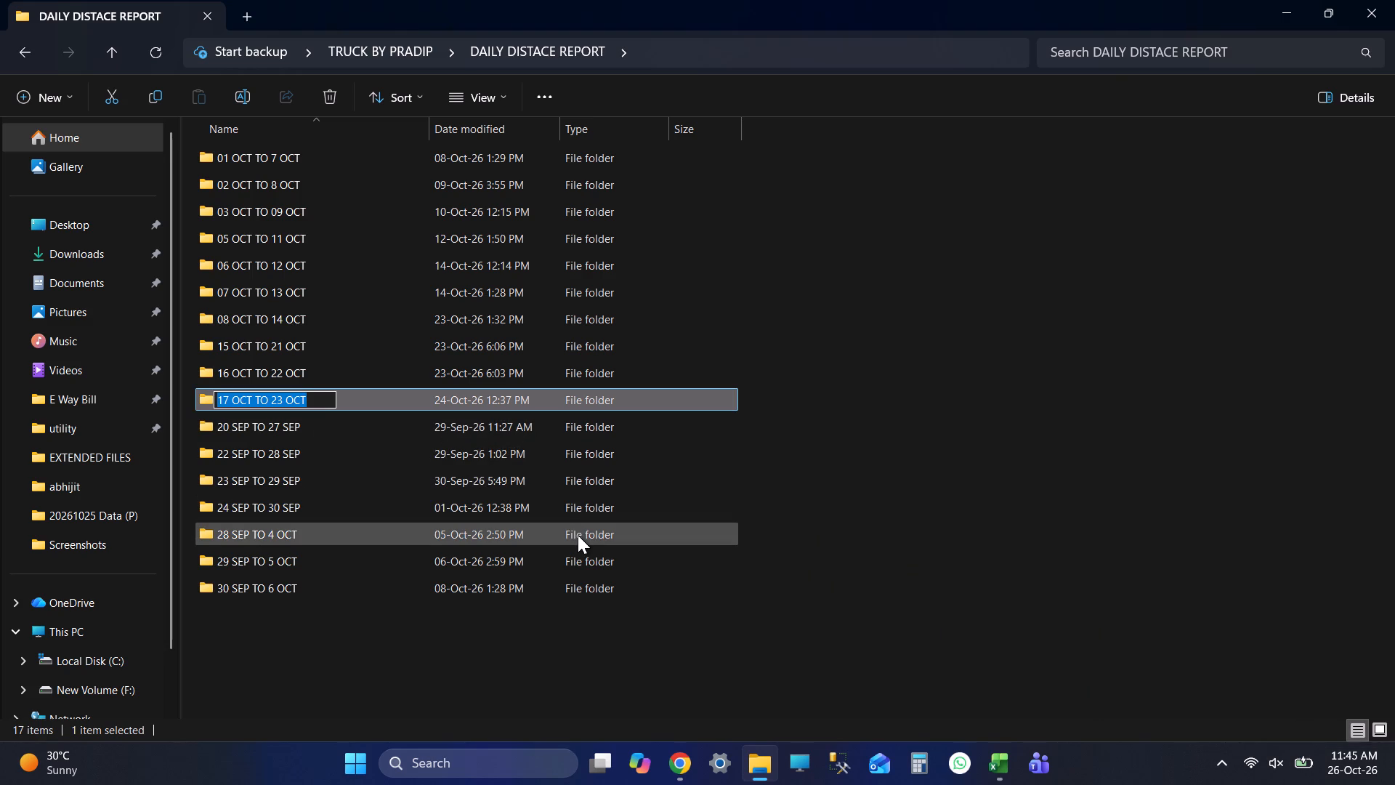
pyautogui.hotkey('ctrl', 'c')
pyautogui.hotkey('ctrl', 'c')
pyautogui.click(44, 94)
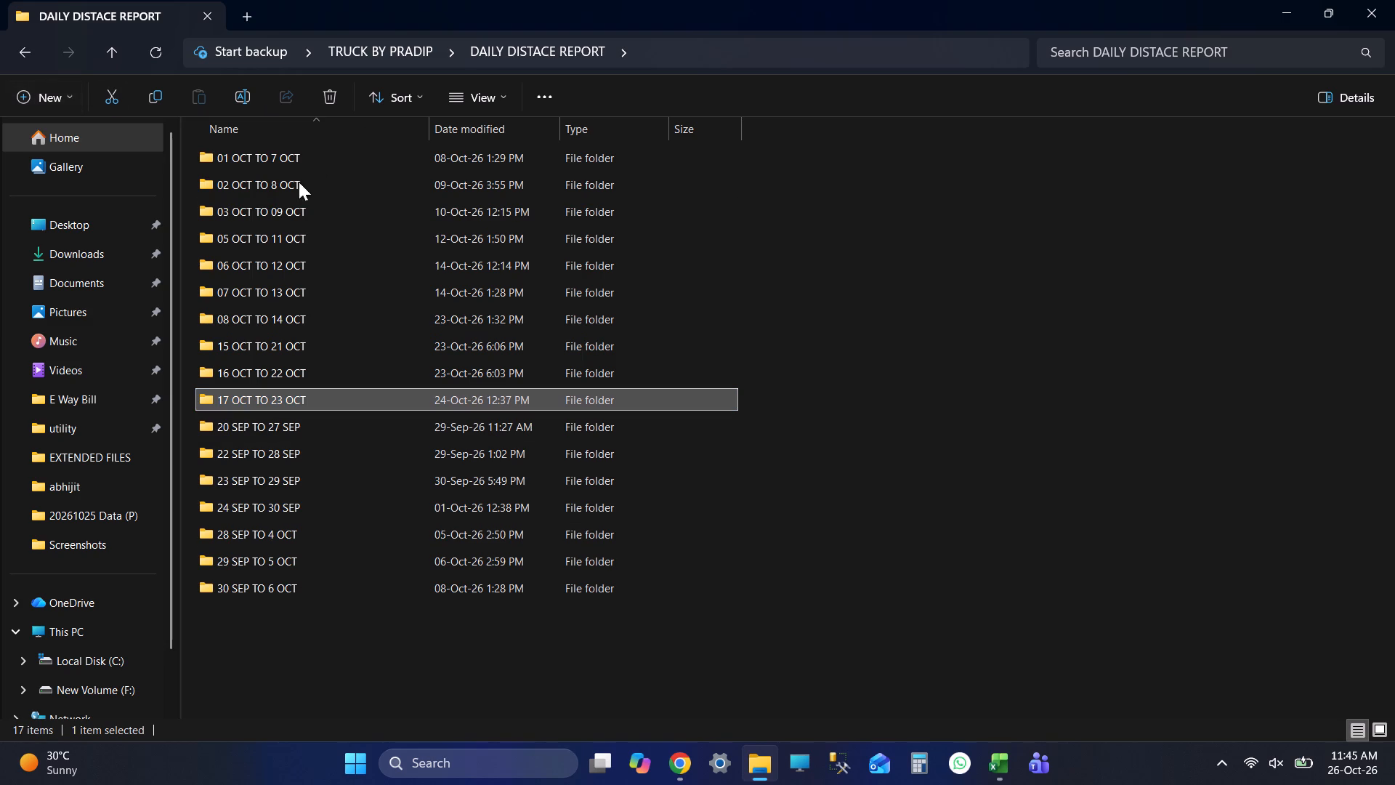
pyautogui.click(43, 98)
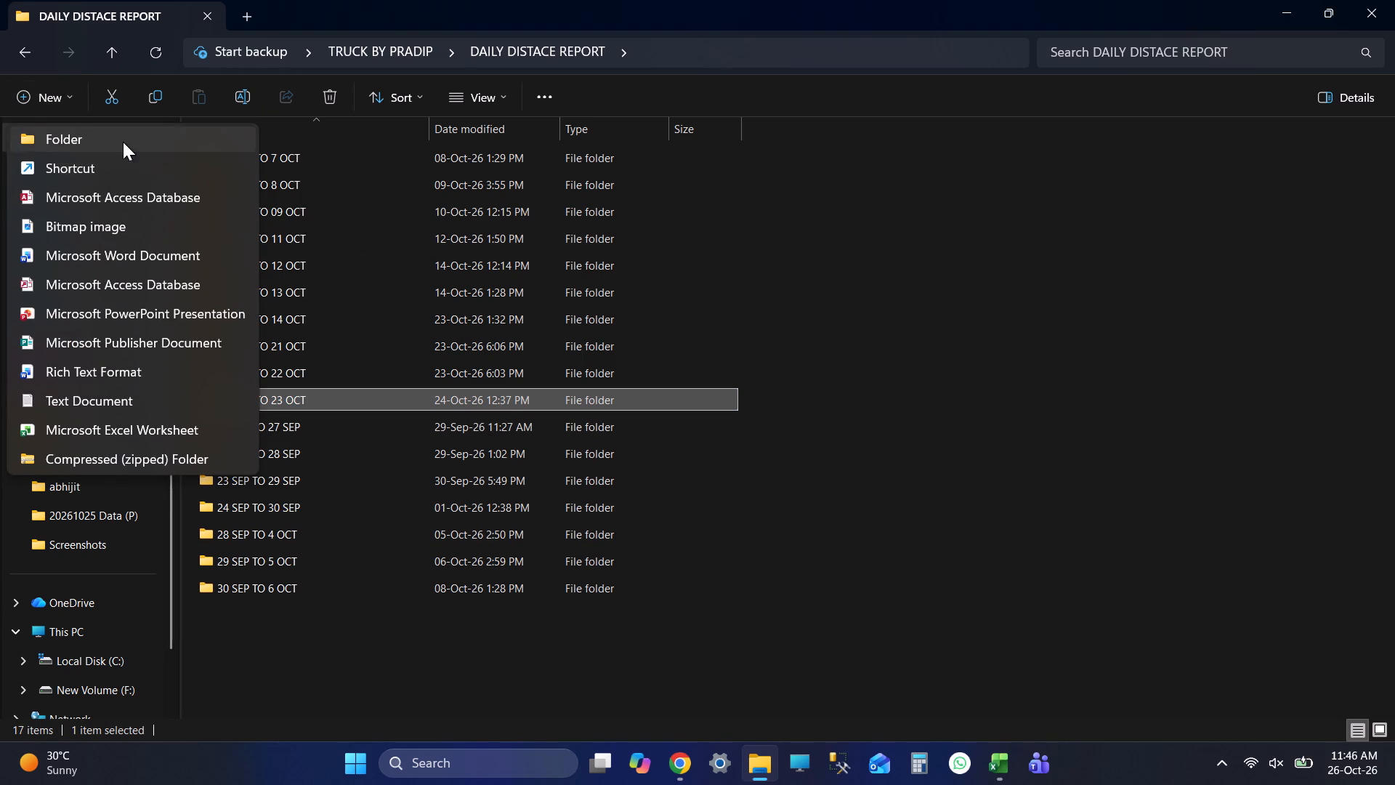
pyautogui.click(123, 142)
pyautogui.hotkey('ctrl', 'v')
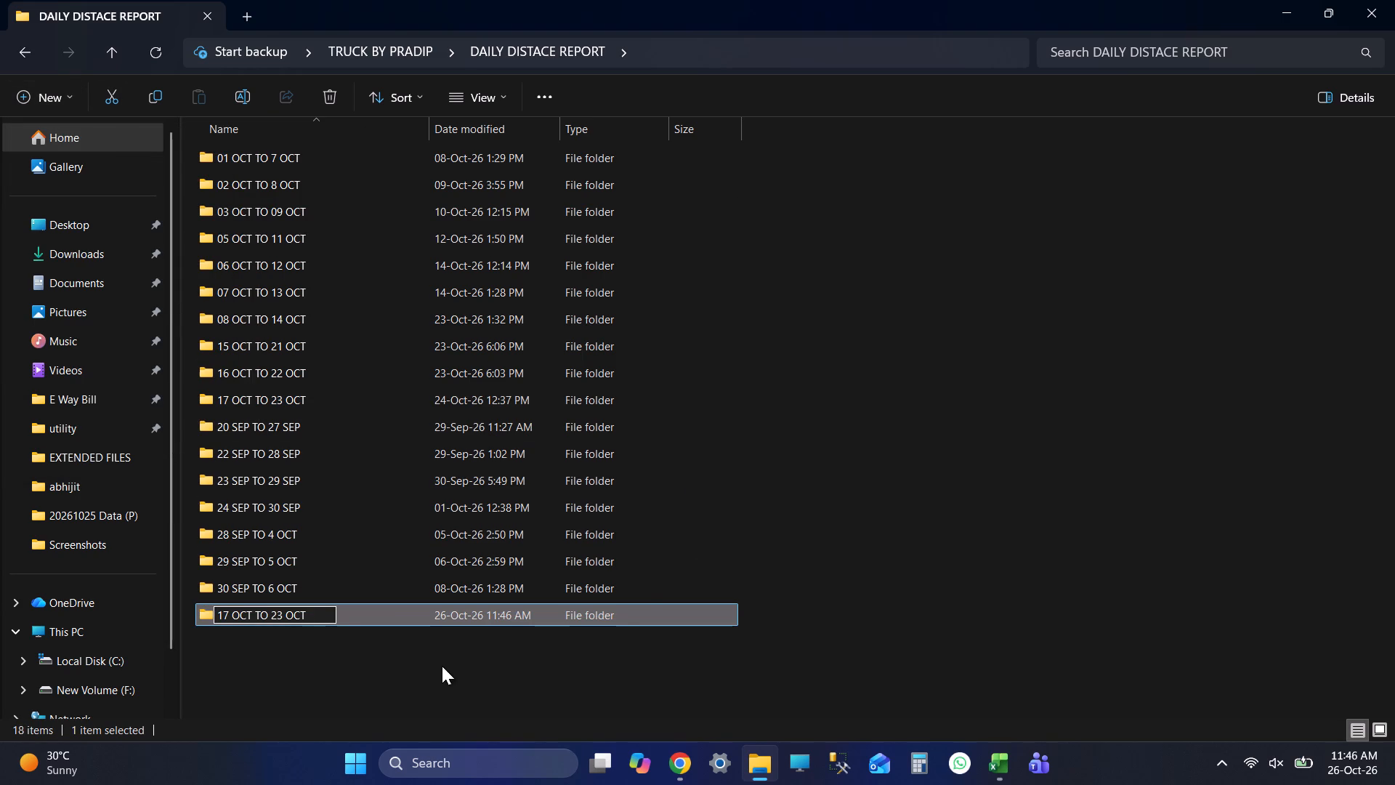
pyautogui.click(281, 613)
pyautogui.press('BackSpace')
pyautogui.press('5')
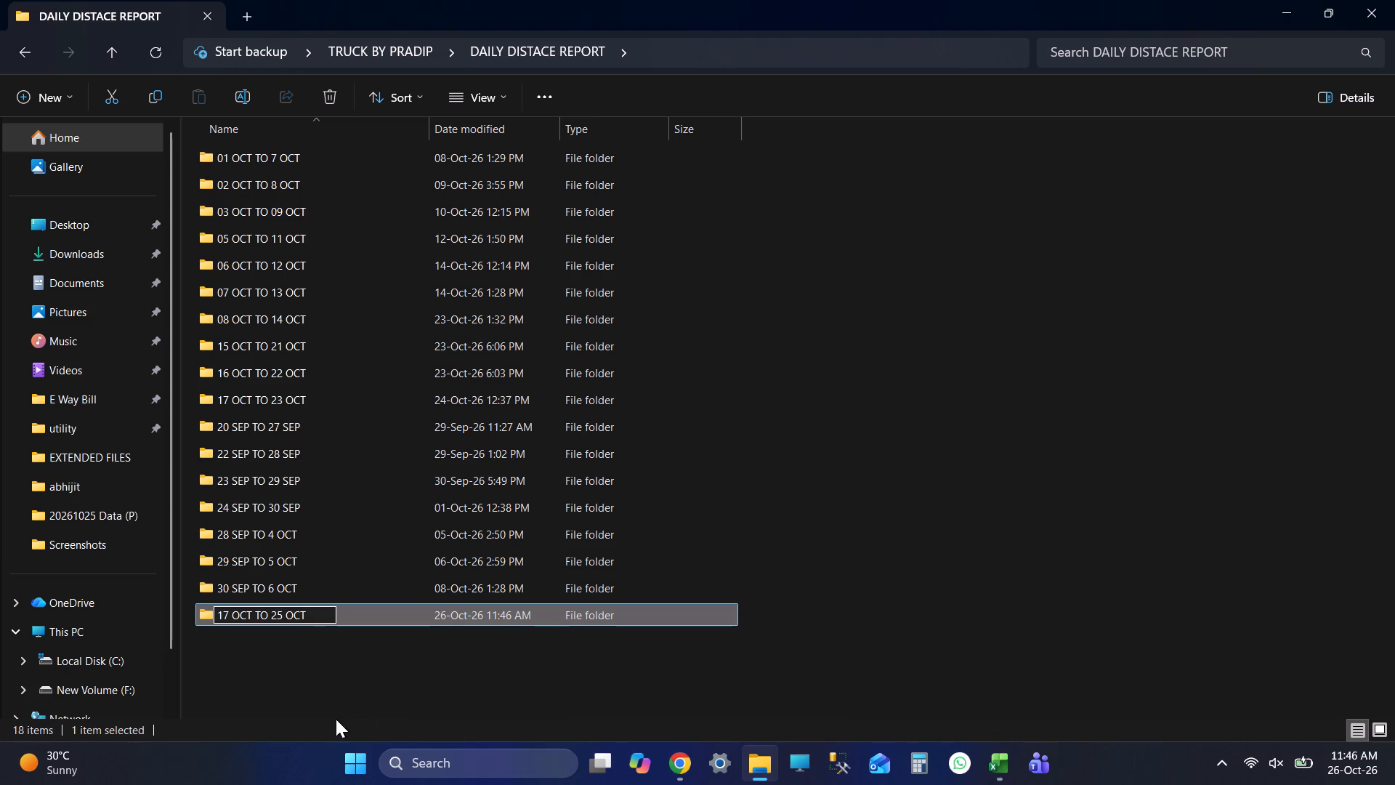
pyautogui.click(229, 618)
pyautogui.press('BackSpace')
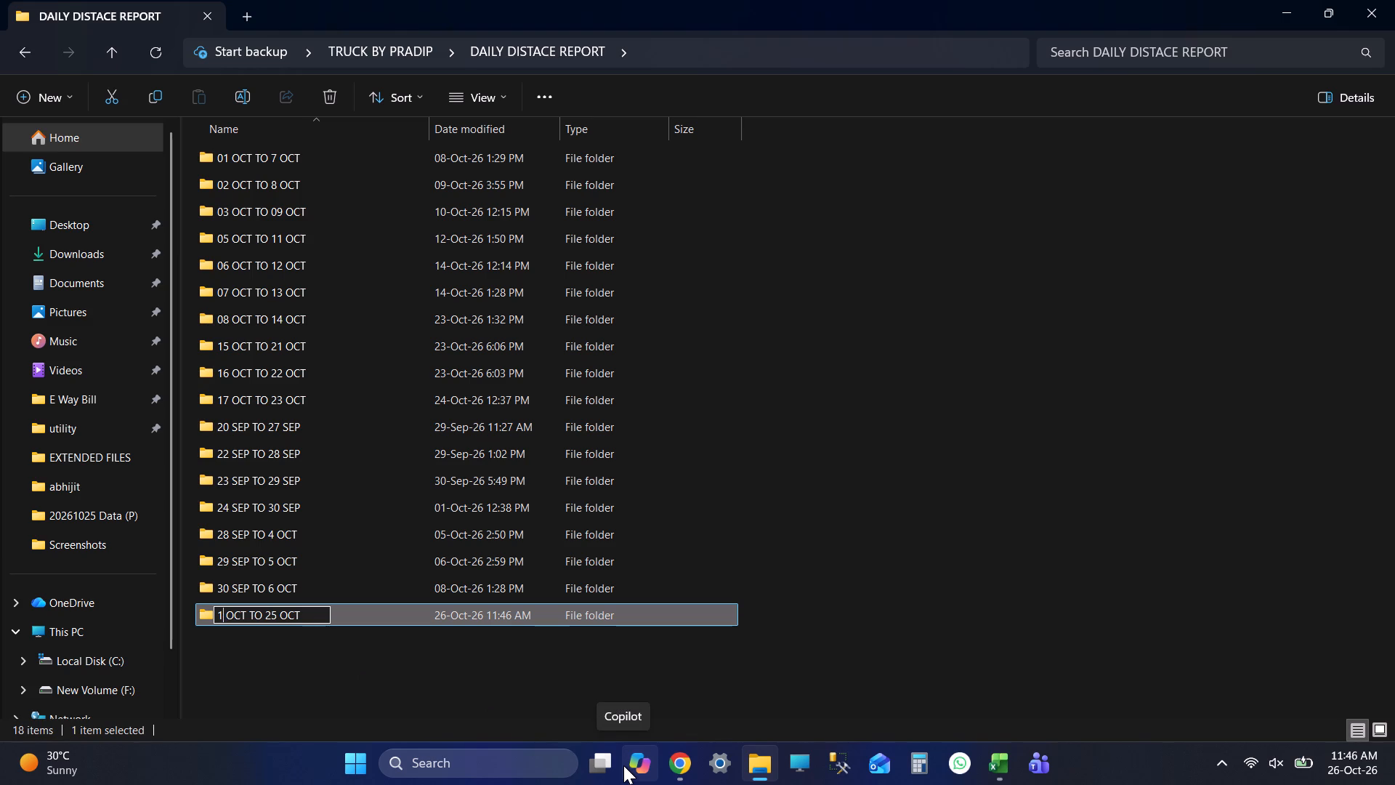
pyautogui.press('9')
pyautogui.click(264, 706)
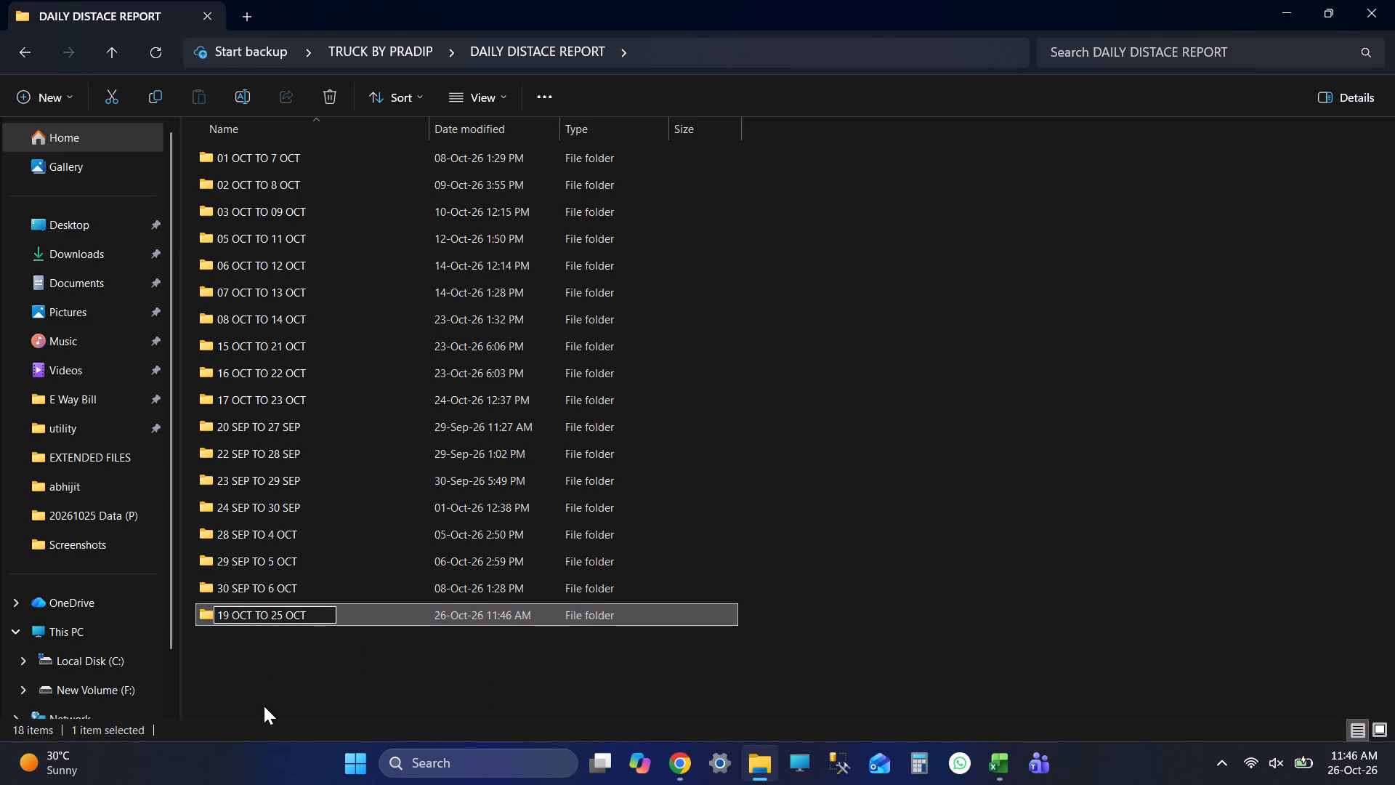
# Copy the 17 OCT TO 23 OCT with comments workbook into the 19 OCT TO 25 OCT folder.
pyautogui.doubleClick(270, 400)
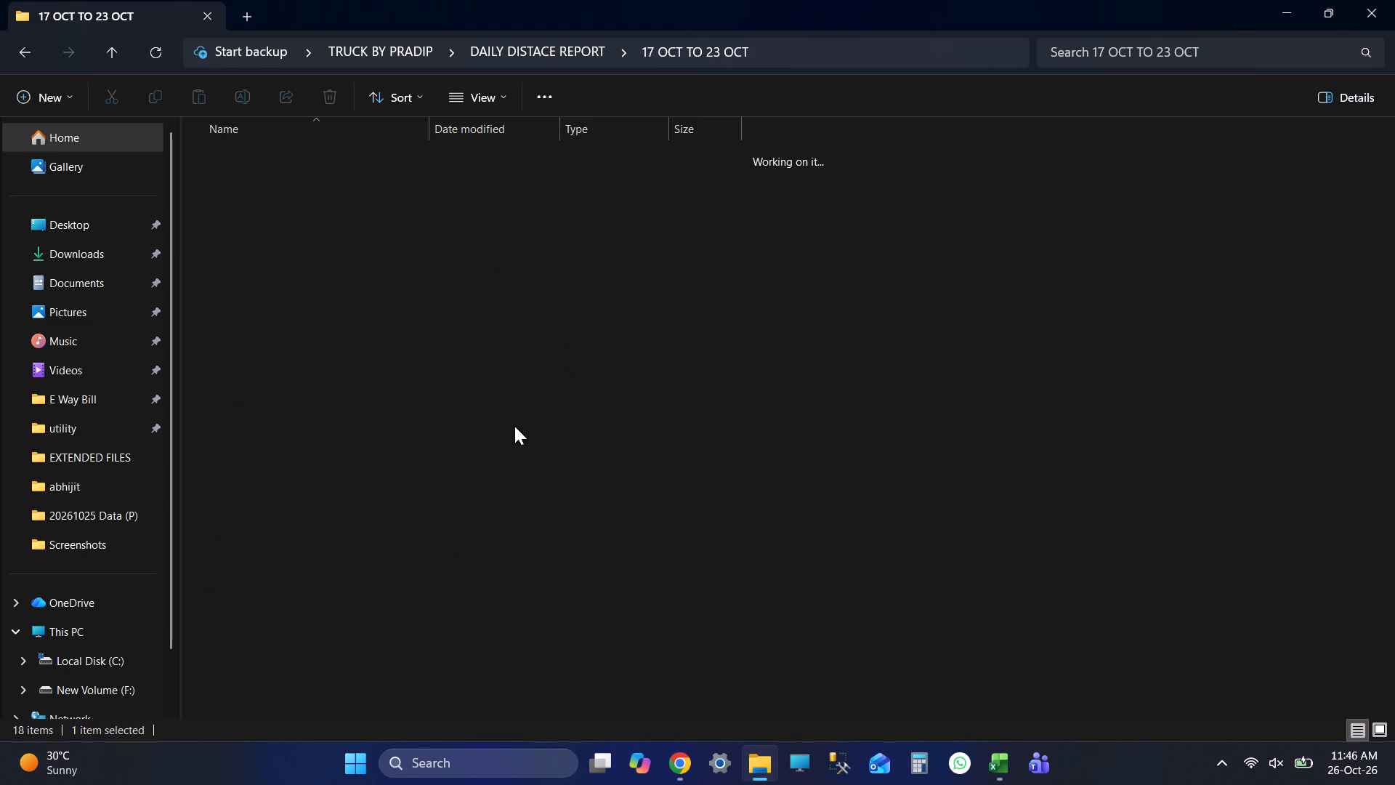
pyautogui.click(302, 154)
pyautogui.hotkey('ctrl', 'c')
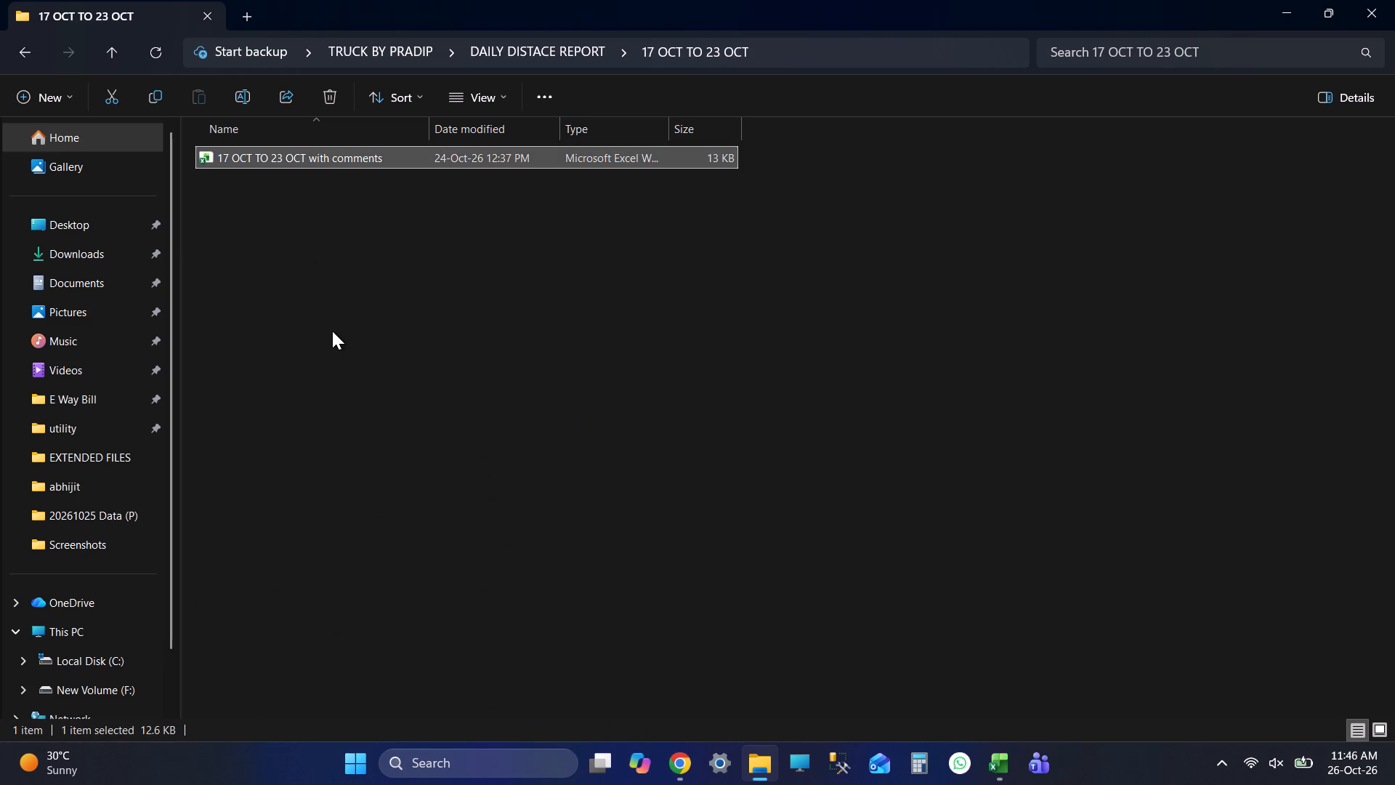
pyautogui.hotkey('ctrl', 'c')
pyautogui.hotkey('ctrl', 'c')
pyautogui.click(21, 33)
pyautogui.click(17, 59)
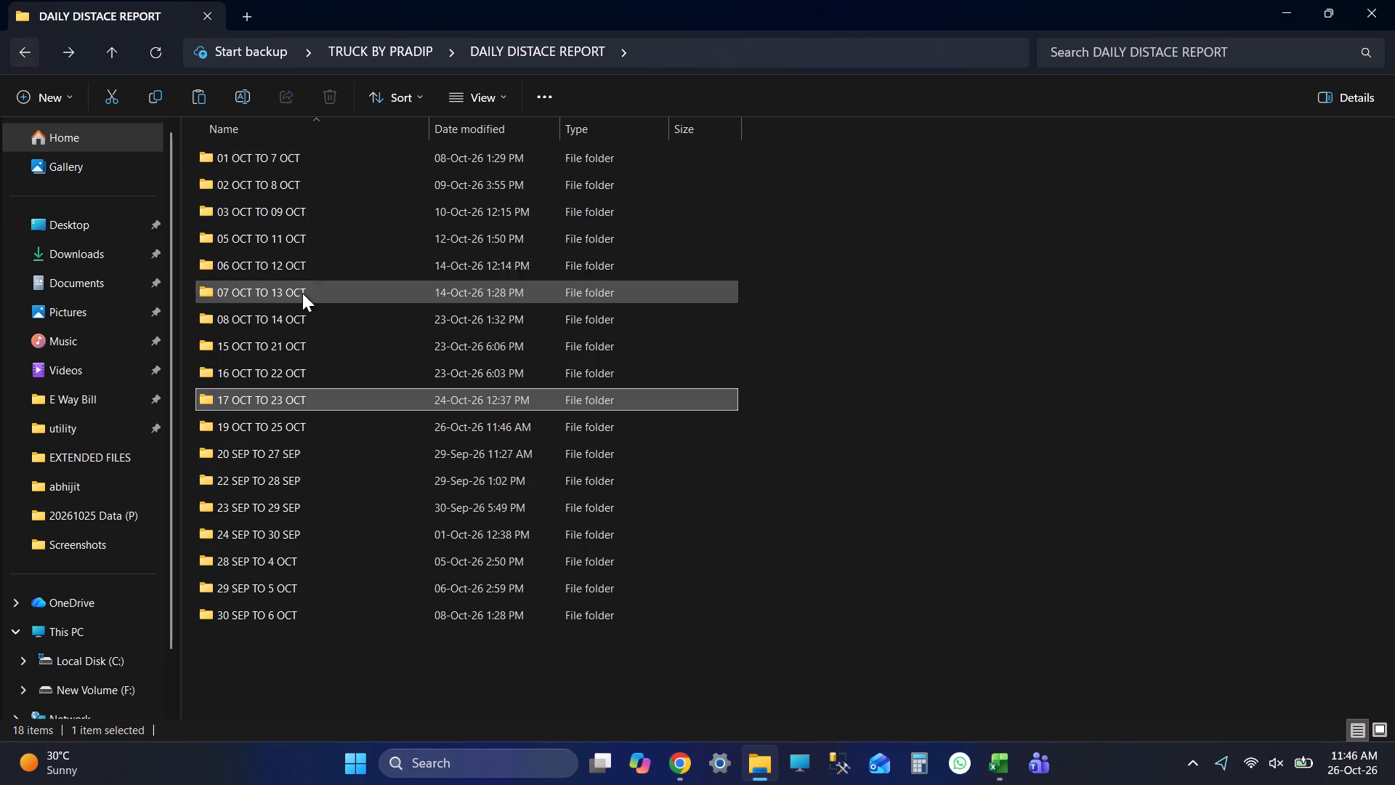
pyautogui.doubleClick(286, 418)
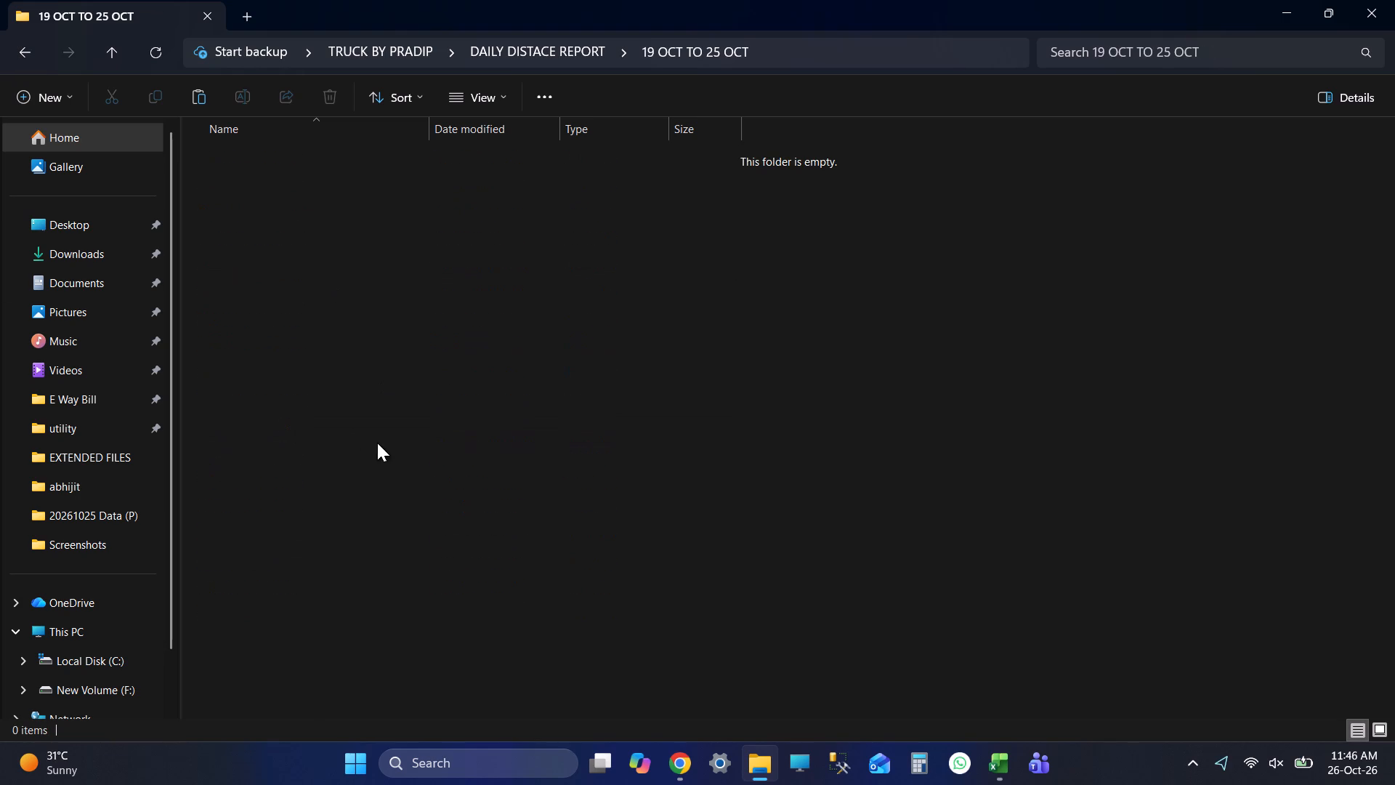
pyautogui.hotkey('ctrl', 'v')
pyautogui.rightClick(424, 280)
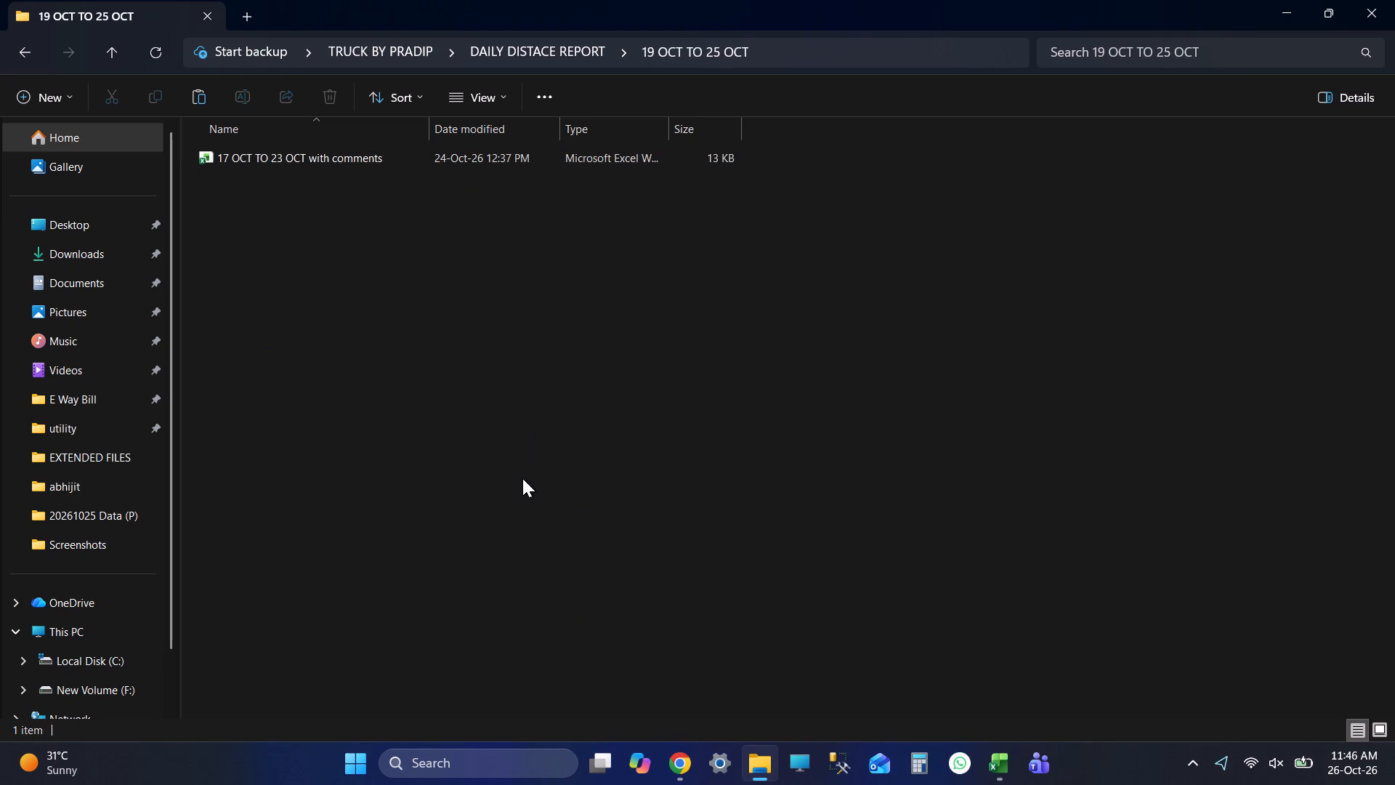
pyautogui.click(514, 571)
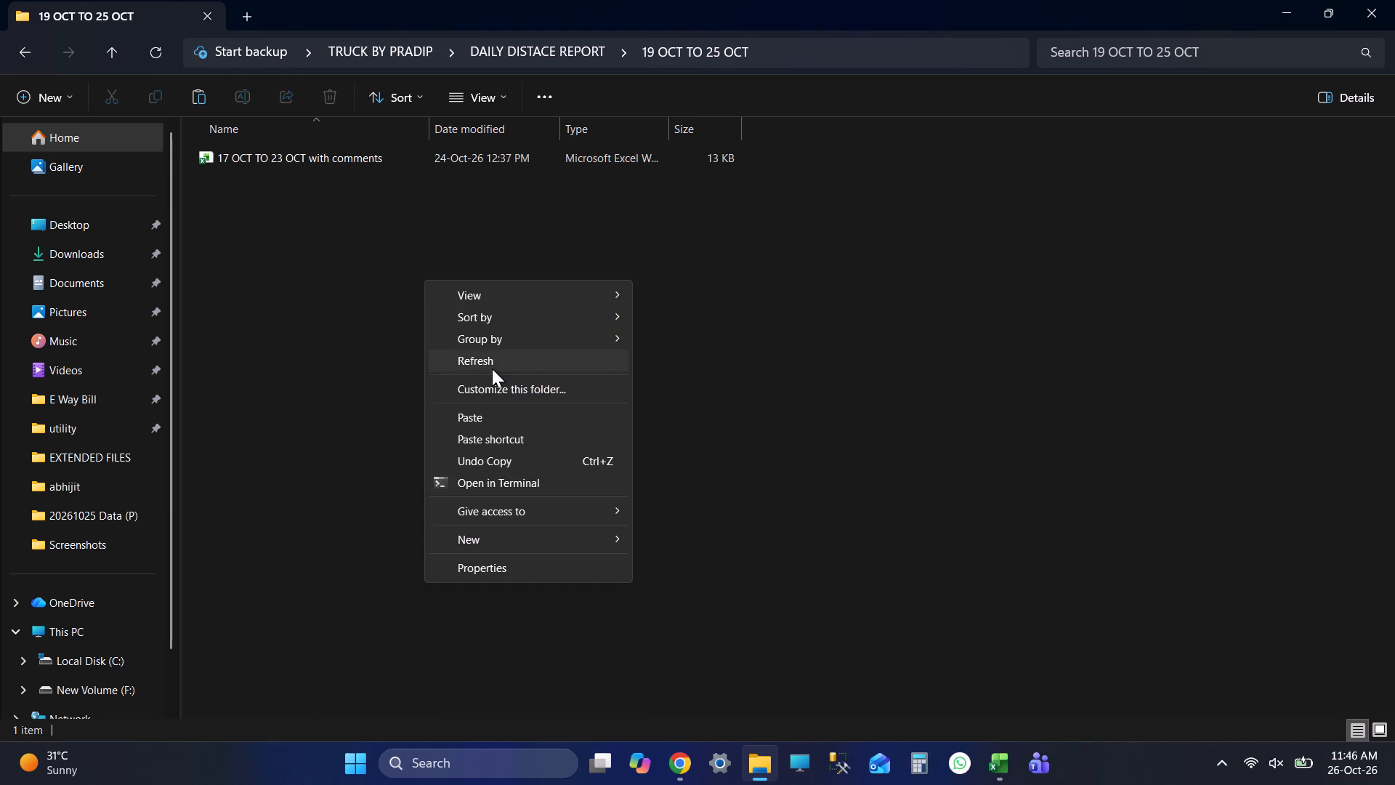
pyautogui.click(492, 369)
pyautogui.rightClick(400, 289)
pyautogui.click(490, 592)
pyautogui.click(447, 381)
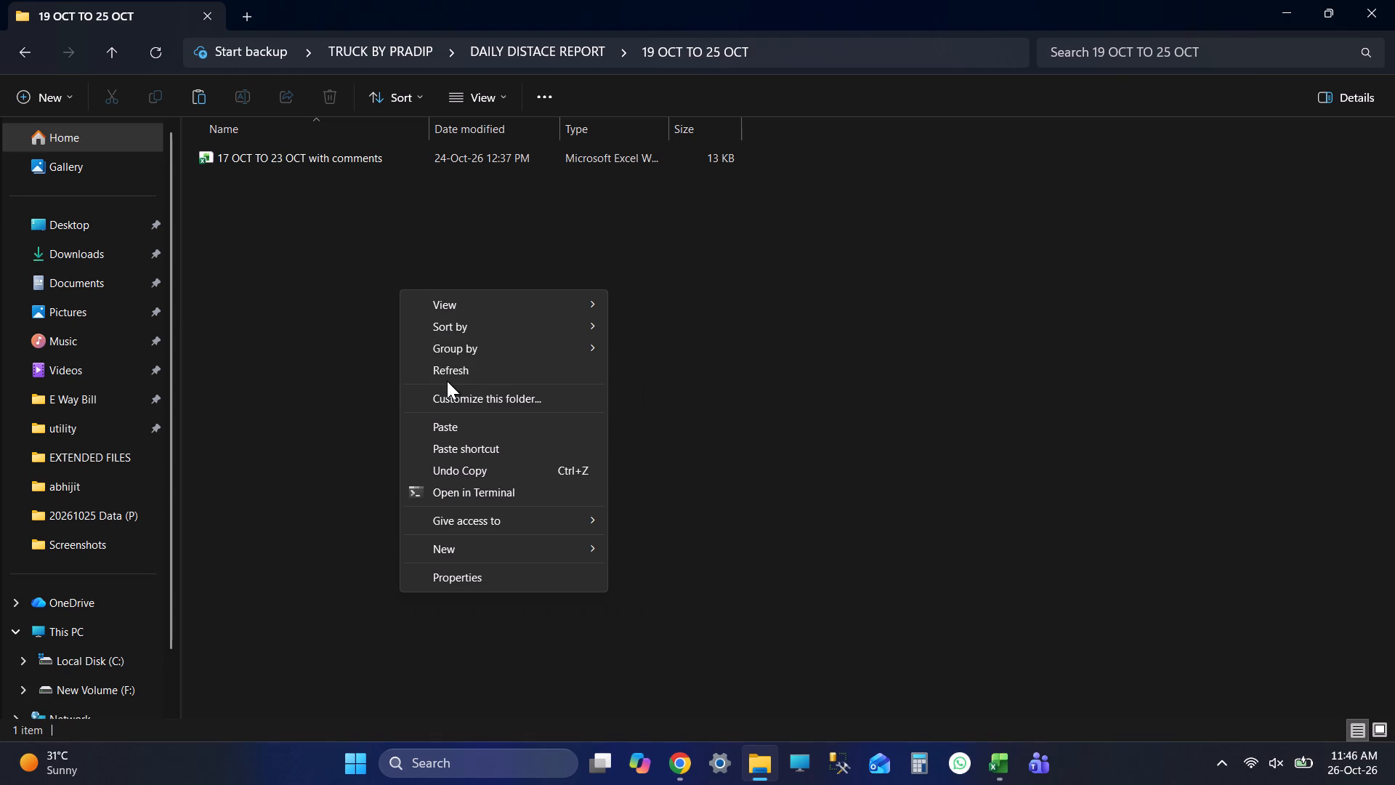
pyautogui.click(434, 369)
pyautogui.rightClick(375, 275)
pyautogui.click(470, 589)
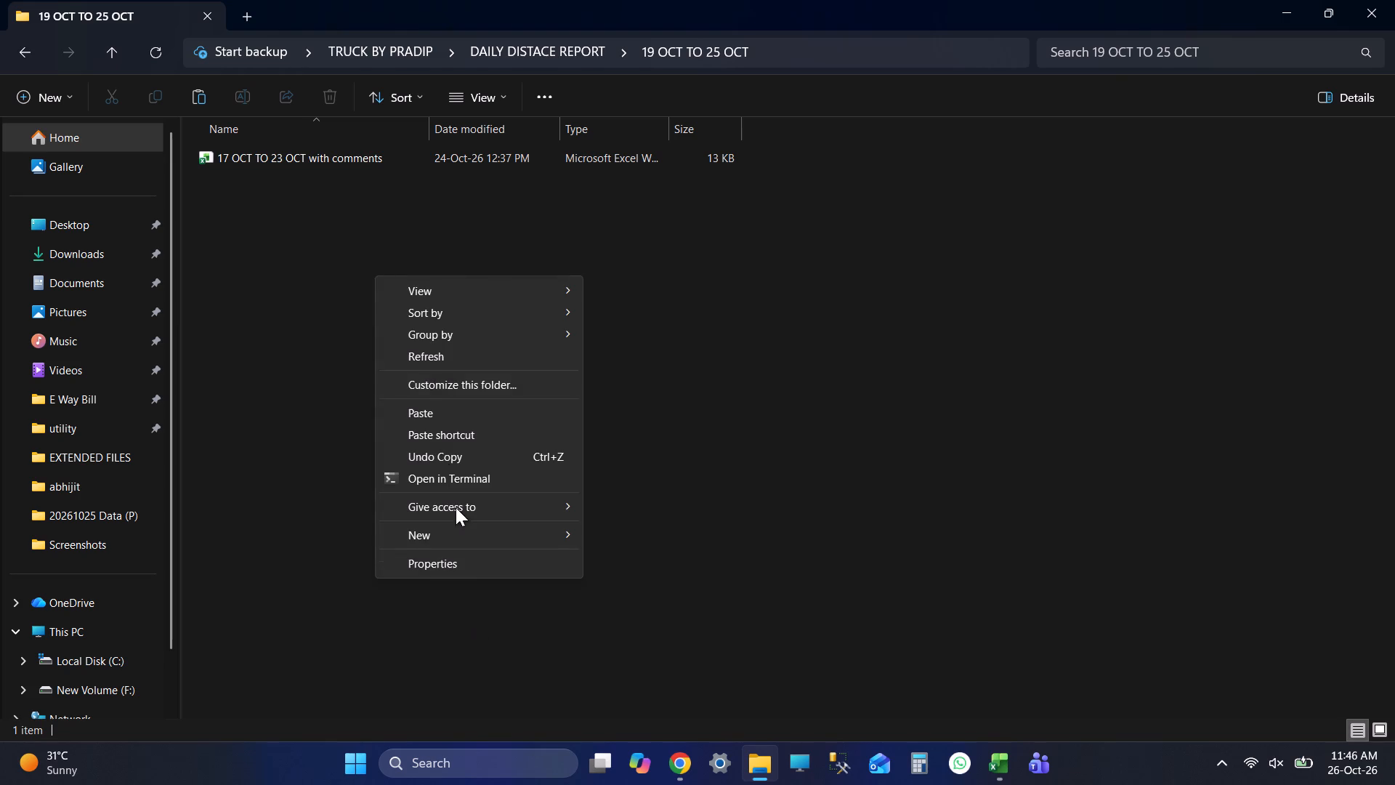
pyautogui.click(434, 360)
# Open the workbook copy in the 19 OCT TO 25 OCT folder, enable editing and select the Comment (23 OCT) header cell.
pyautogui.doubleClick(292, 156)
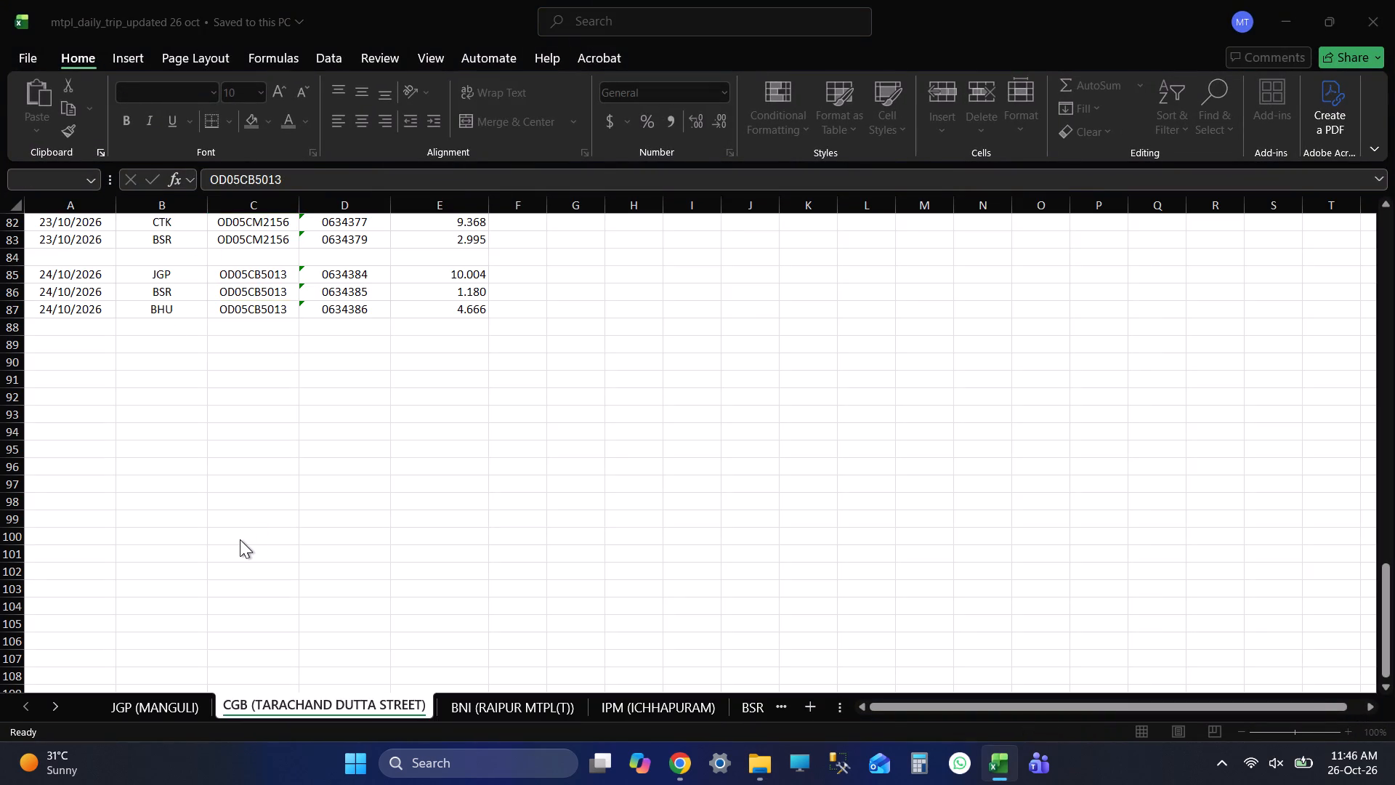
pyautogui.click(721, 81)
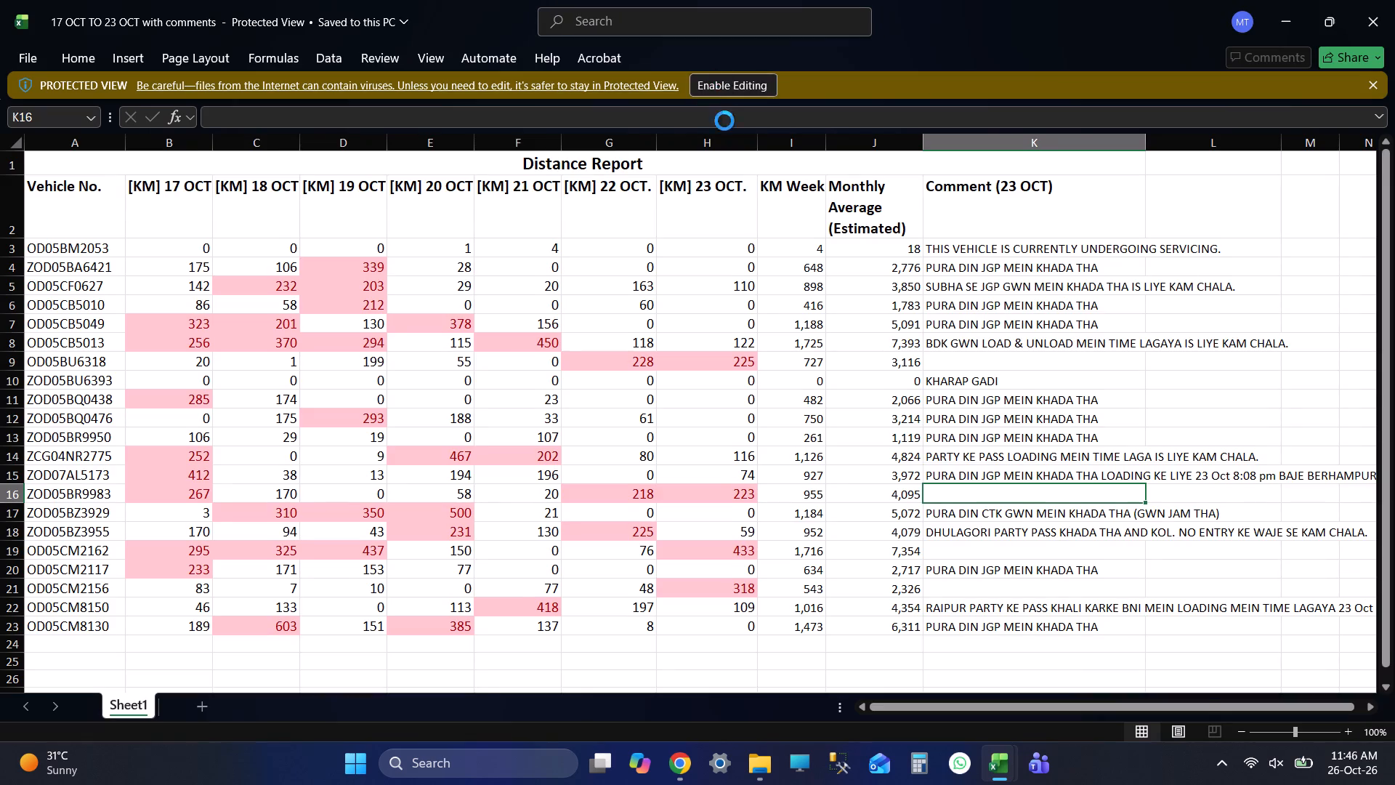
pyautogui.click(1017, 257)
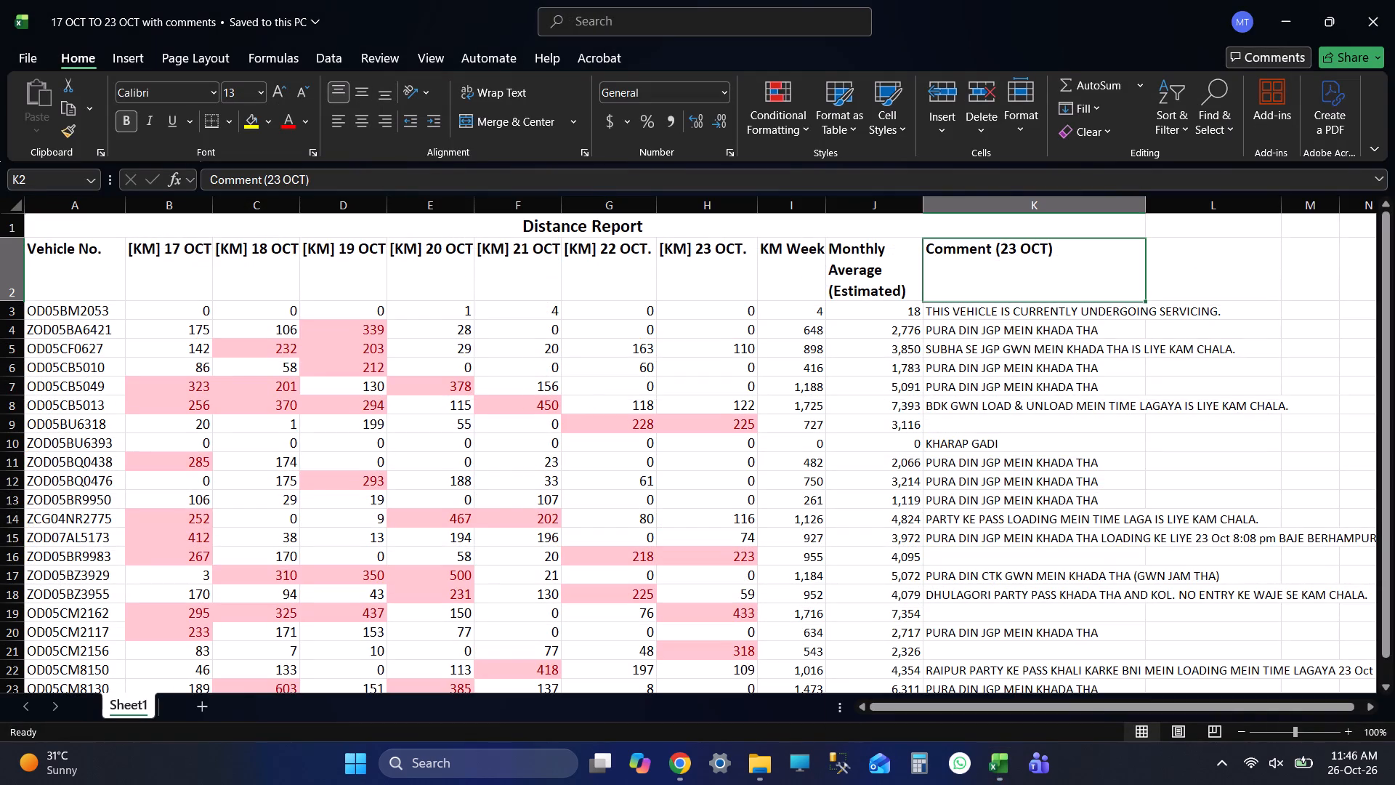
# Save the 17 OCT TO 23 OCT with comments workbook copy in the 19 OCT TO 25 OCT folder.
pyautogui.hotkey('ctrl', 's')
pyautogui.hotkey('ctrl', 's')
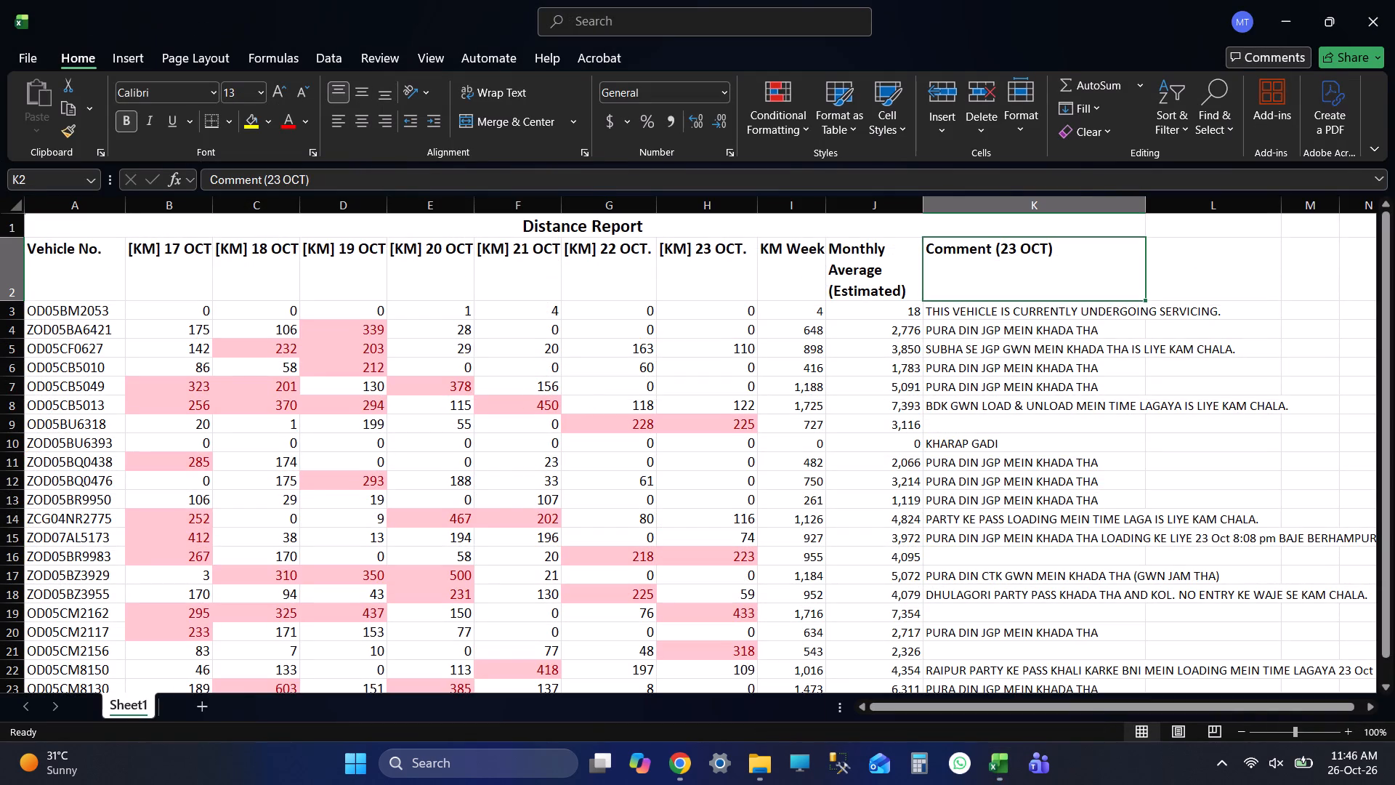
pyautogui.hotkey('ctrl', 's')
pyautogui.hotkey('ctrl', 's')
pyautogui.hotkey('ctrl', 's')
pyautogui.scroll(-3, 852, 480)
pyautogui.scroll(4, 850, 480)
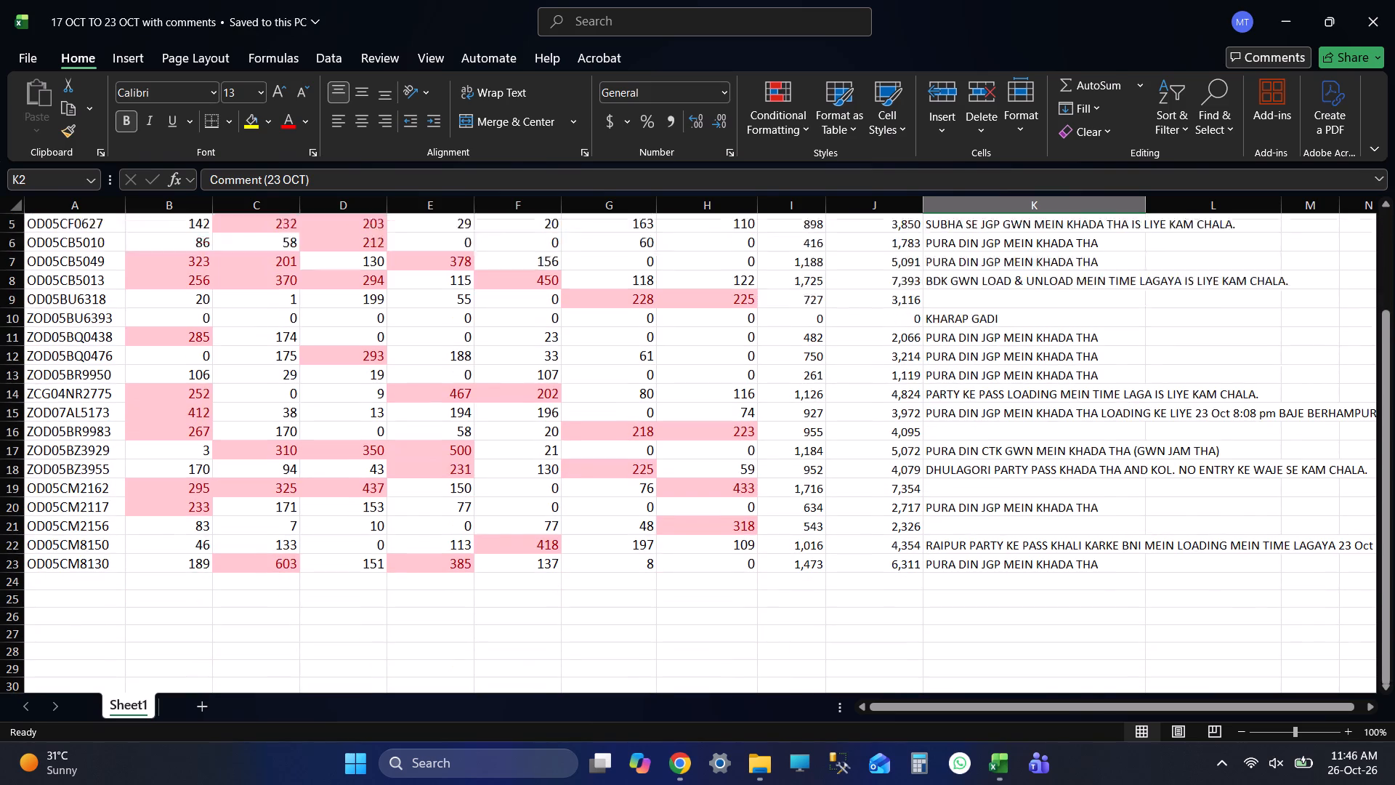
pyautogui.scroll(-1, 971, 332)
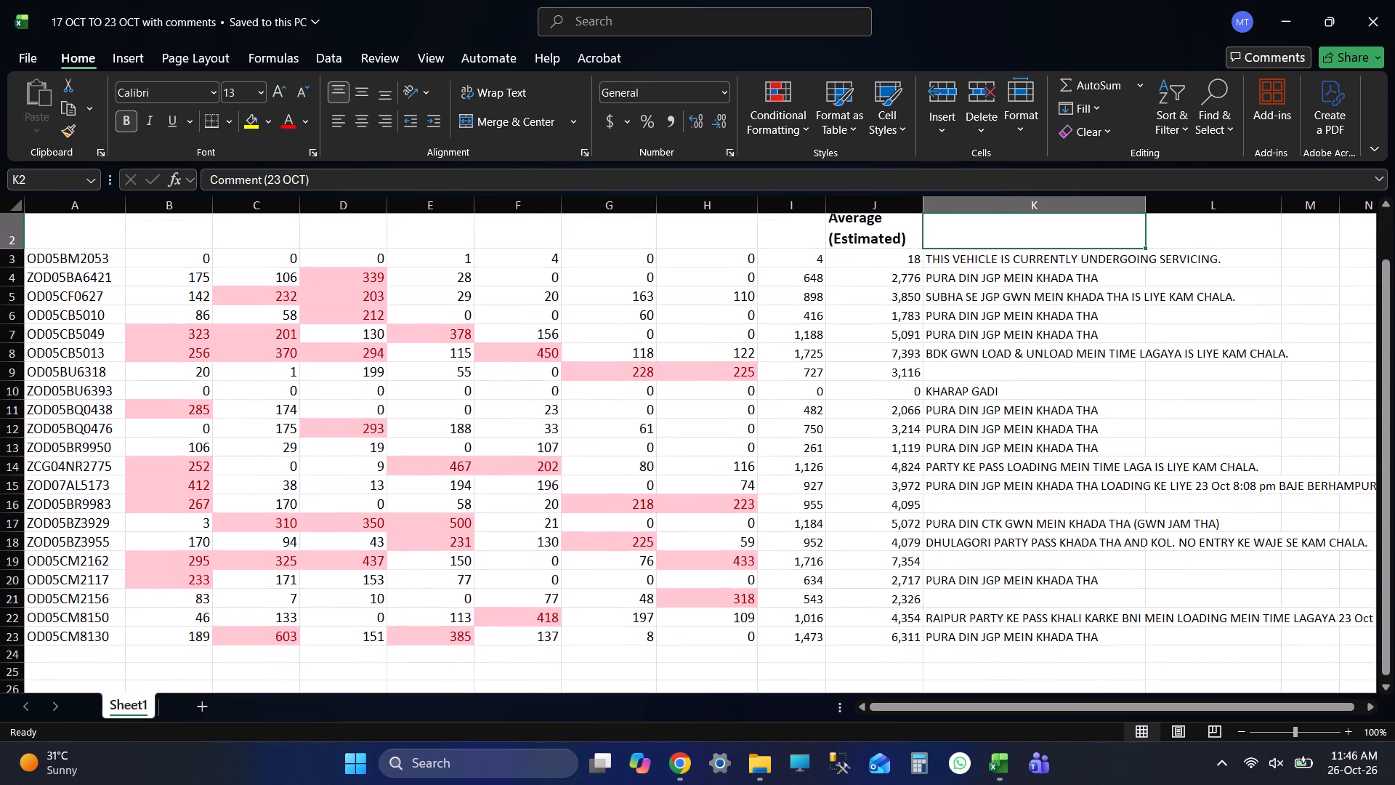
pyautogui.scroll(4, 761, 376)
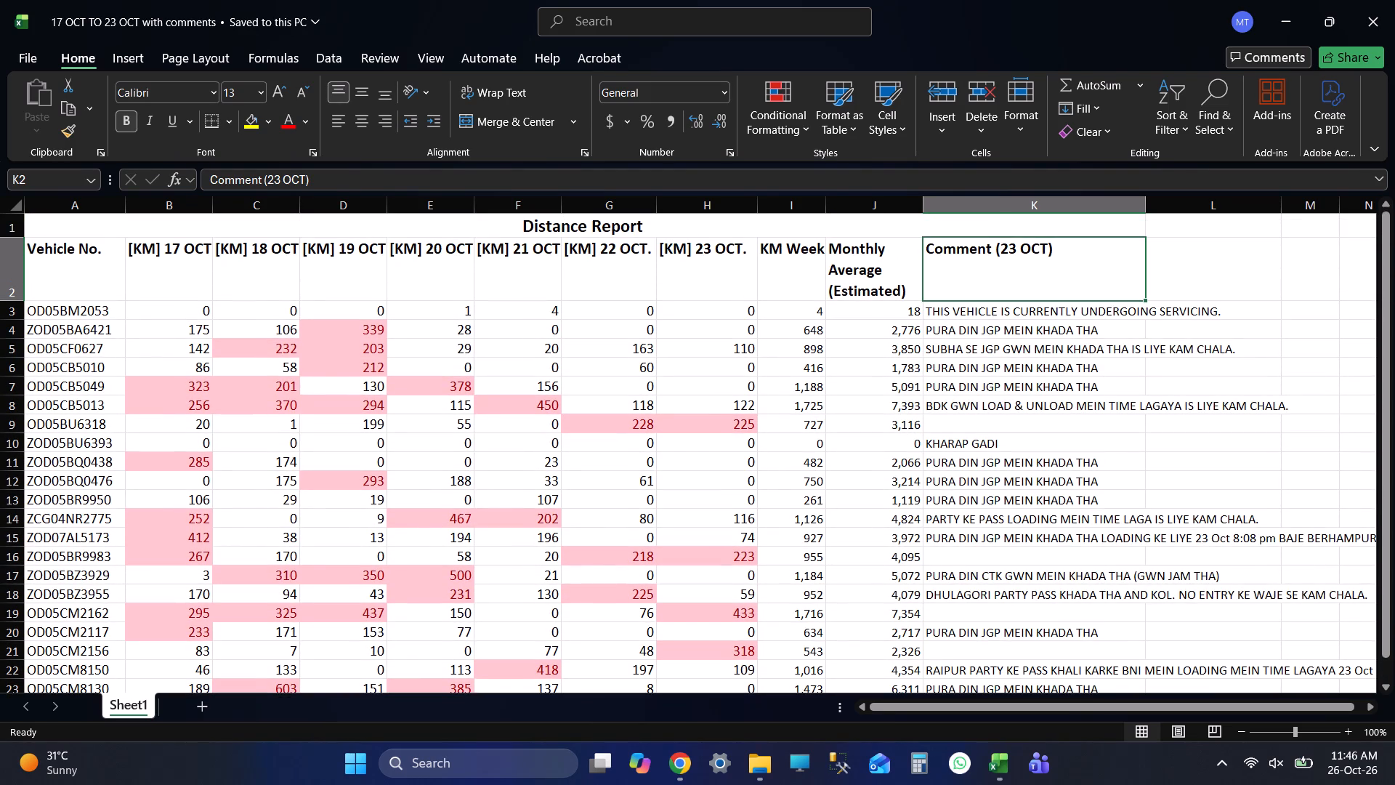
pyautogui.hotkey('ctrl', 's')
pyautogui.hotkey('ctrl', 's')
pyautogui.hotkey('ctrl', 's')
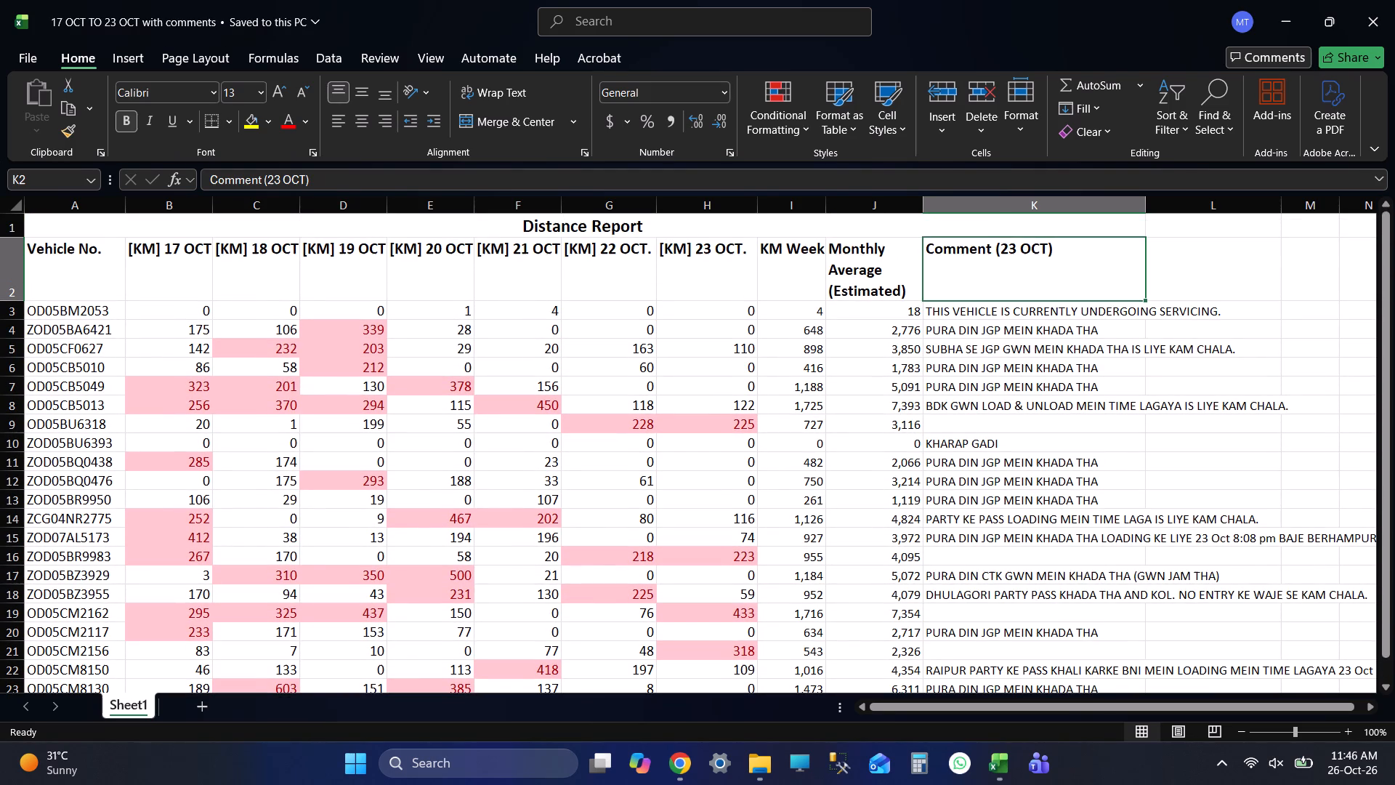
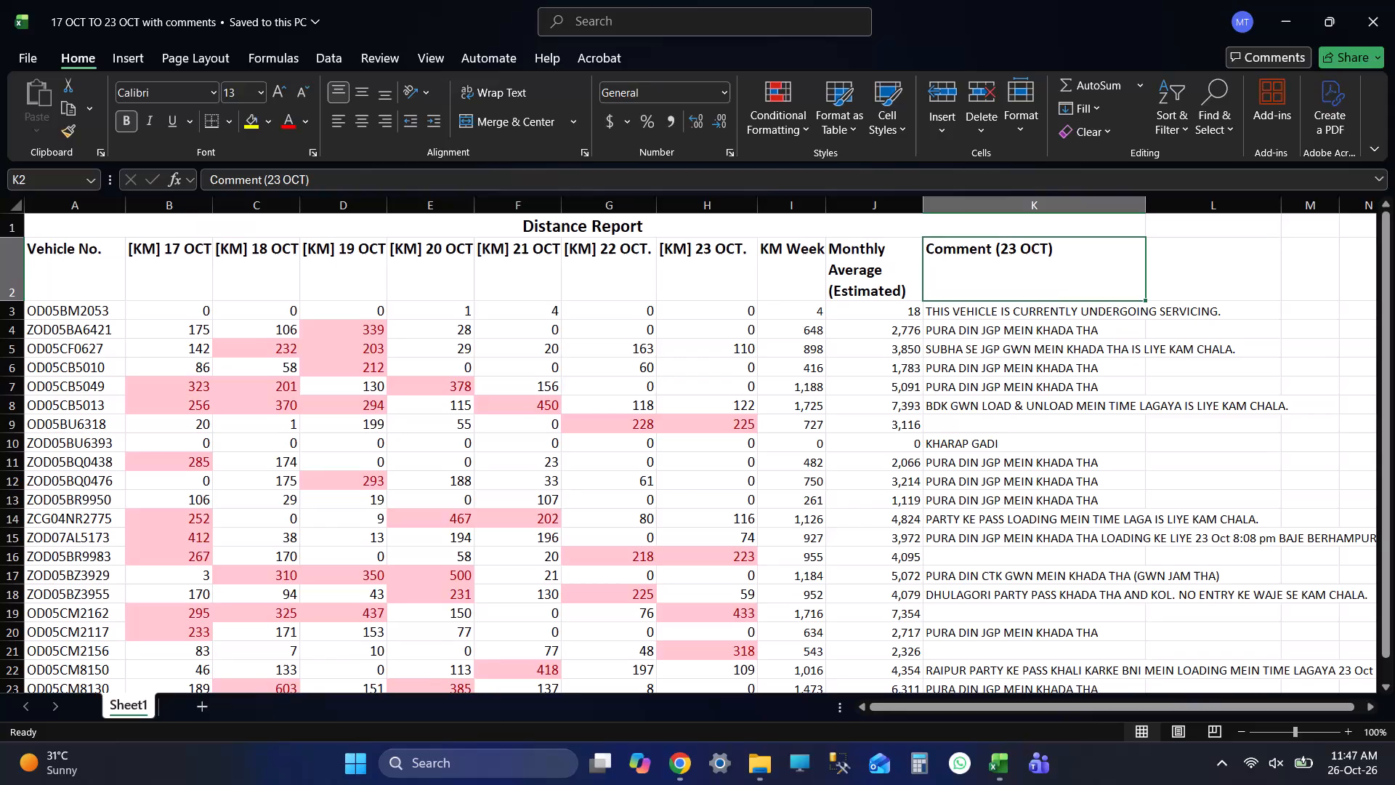
# Change the comment column header to Comment (25 OCT) and save the workbook.
pyautogui.doubleClick(1011, 246)
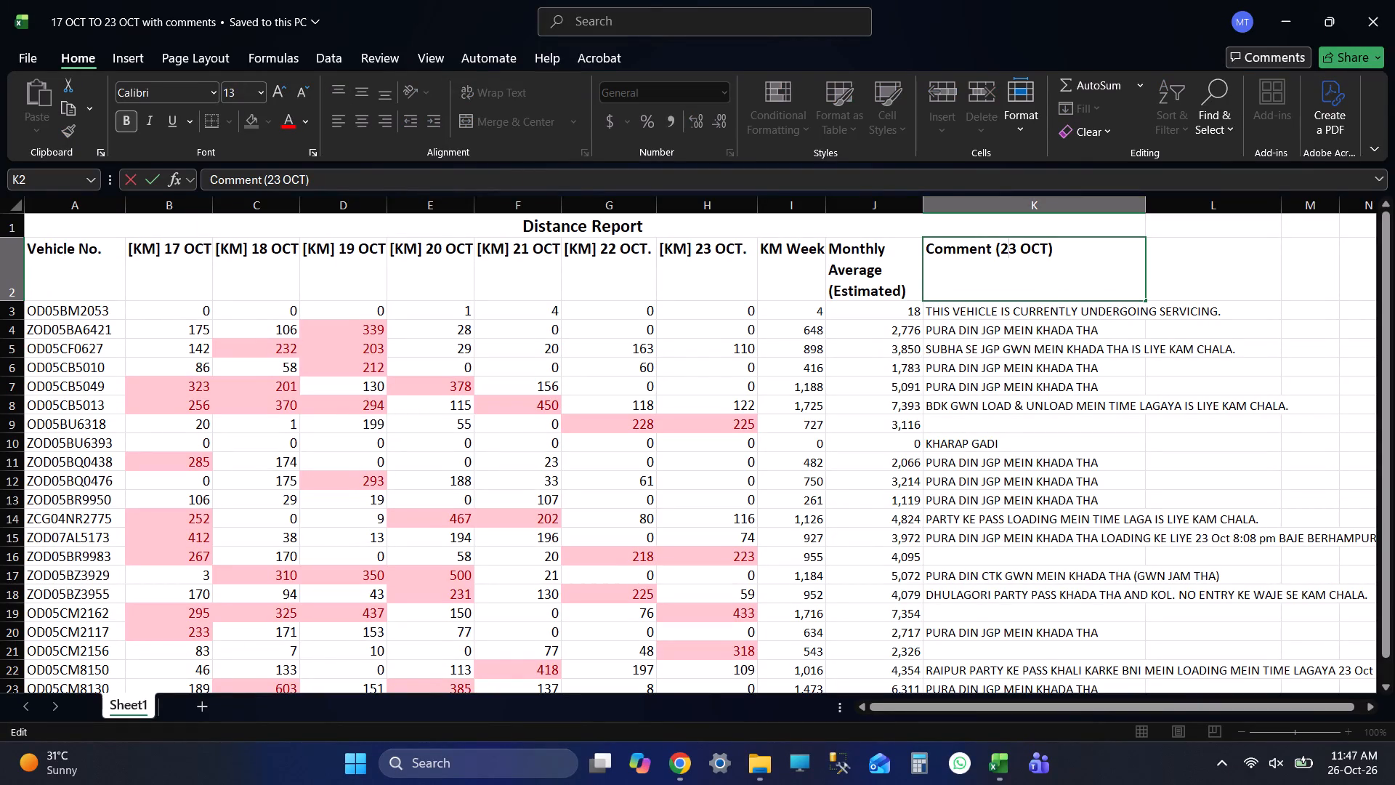
pyautogui.press('Delete')
pyautogui.press('5')
pyautogui.press('Return')
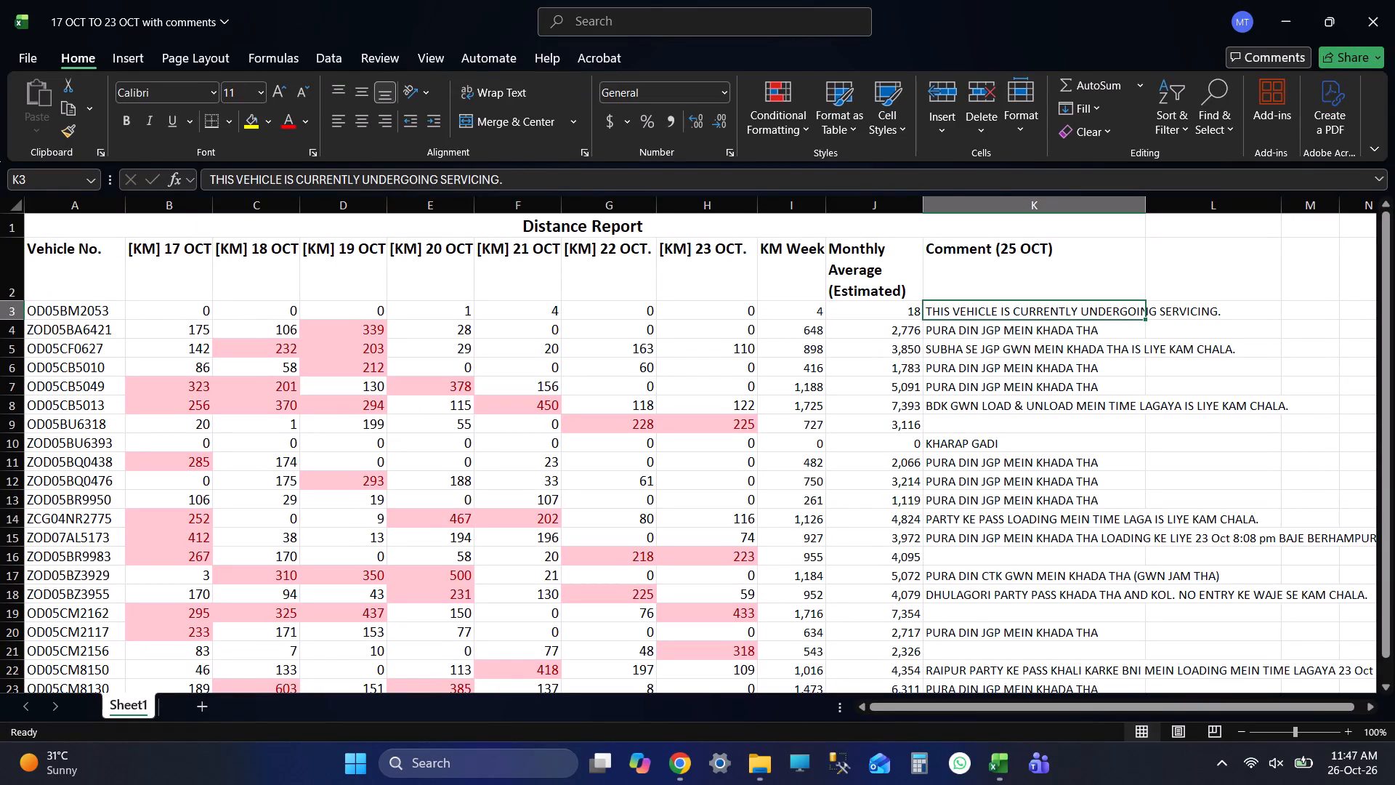
pyautogui.hotkey('ctrl', 's')
pyautogui.hotkey('ctrl', 's')
pyautogui.hotkey('ctrl', 's')
pyautogui.hotkey('ctrl', 's')
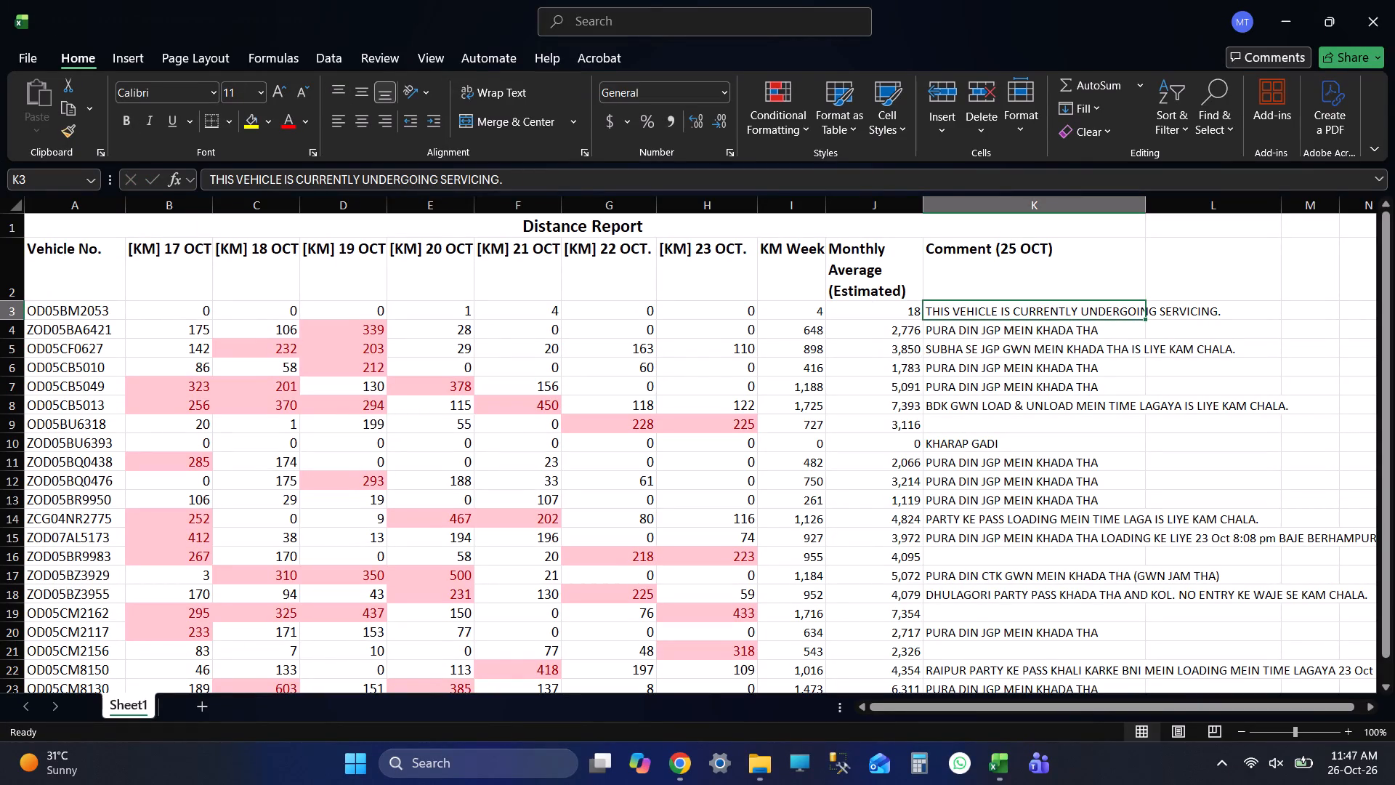
pyautogui.moveTo(190, 267); pyautogui.dragTo(153, 720)
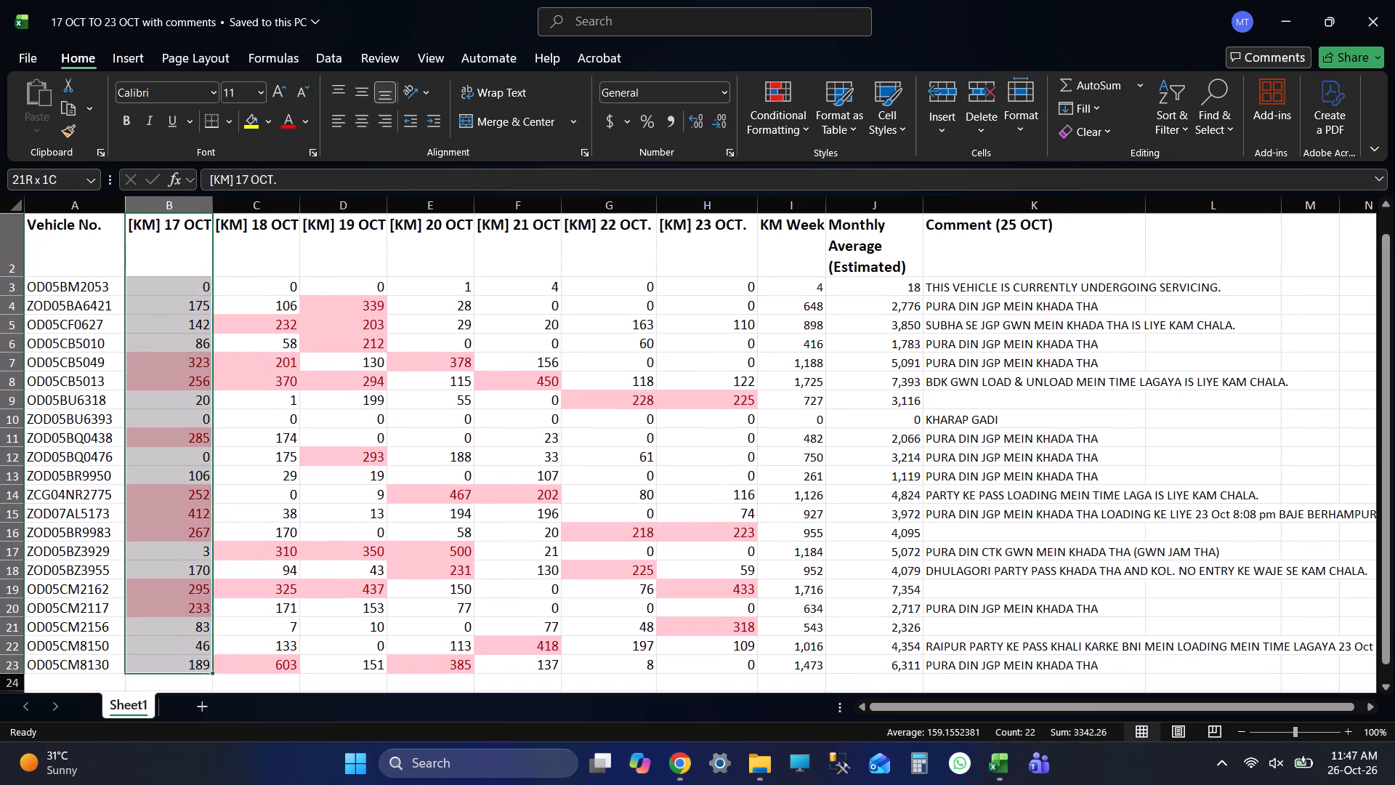
pyautogui.moveTo(153, 720); pyautogui.dragTo(182, 658)
pyautogui.scroll(-3, 310, 477)
pyautogui.scroll(2, 380, 518)
pyautogui.scroll(-1, 380, 519)
pyautogui.scroll(1, 380, 519)
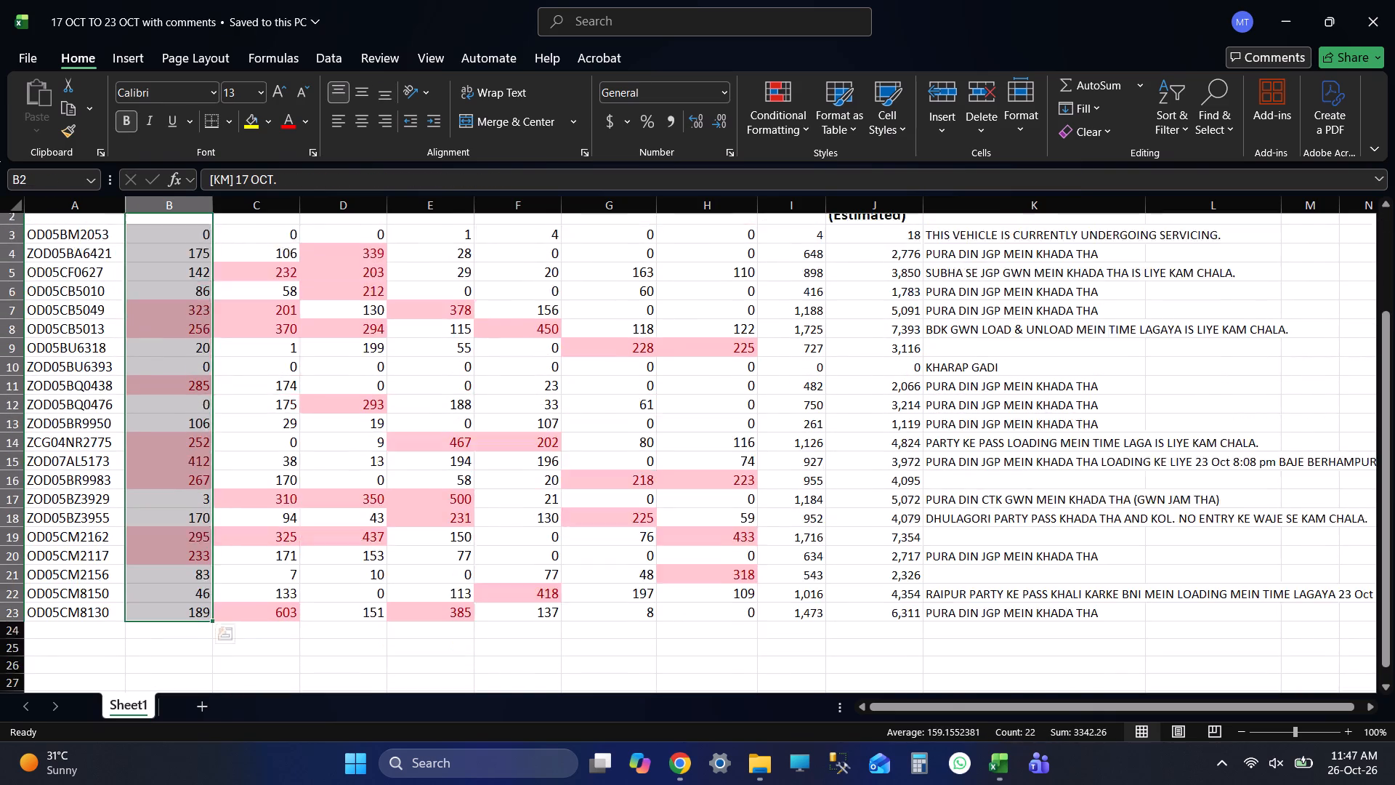
pyautogui.scroll(3, 380, 519)
pyautogui.scroll(-1, 408, 512)
pyautogui.scroll(4, 408, 512)
pyautogui.press('Delete')
pyautogui.press('Up')
pyautogui.press('Down')
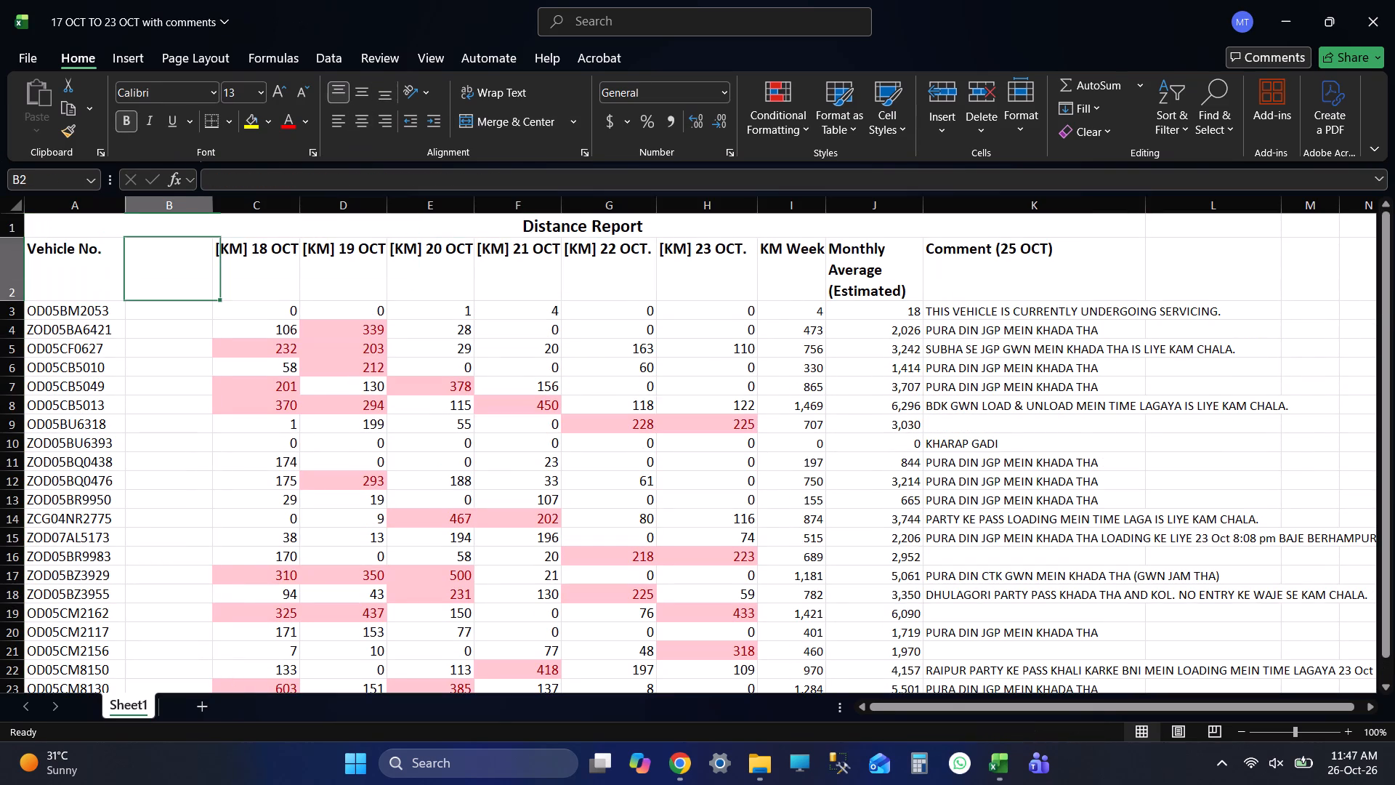
pyautogui.hotkey('ctrl', 's')
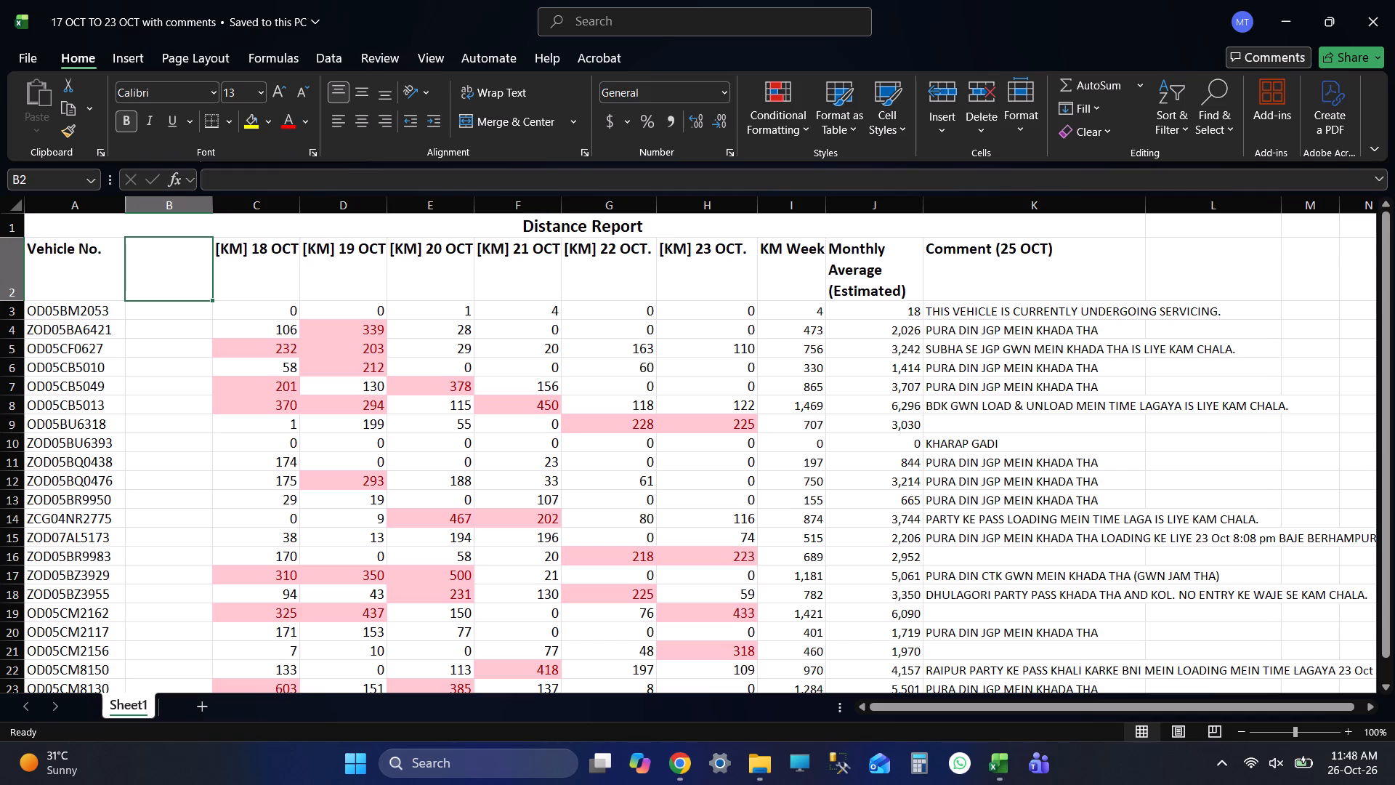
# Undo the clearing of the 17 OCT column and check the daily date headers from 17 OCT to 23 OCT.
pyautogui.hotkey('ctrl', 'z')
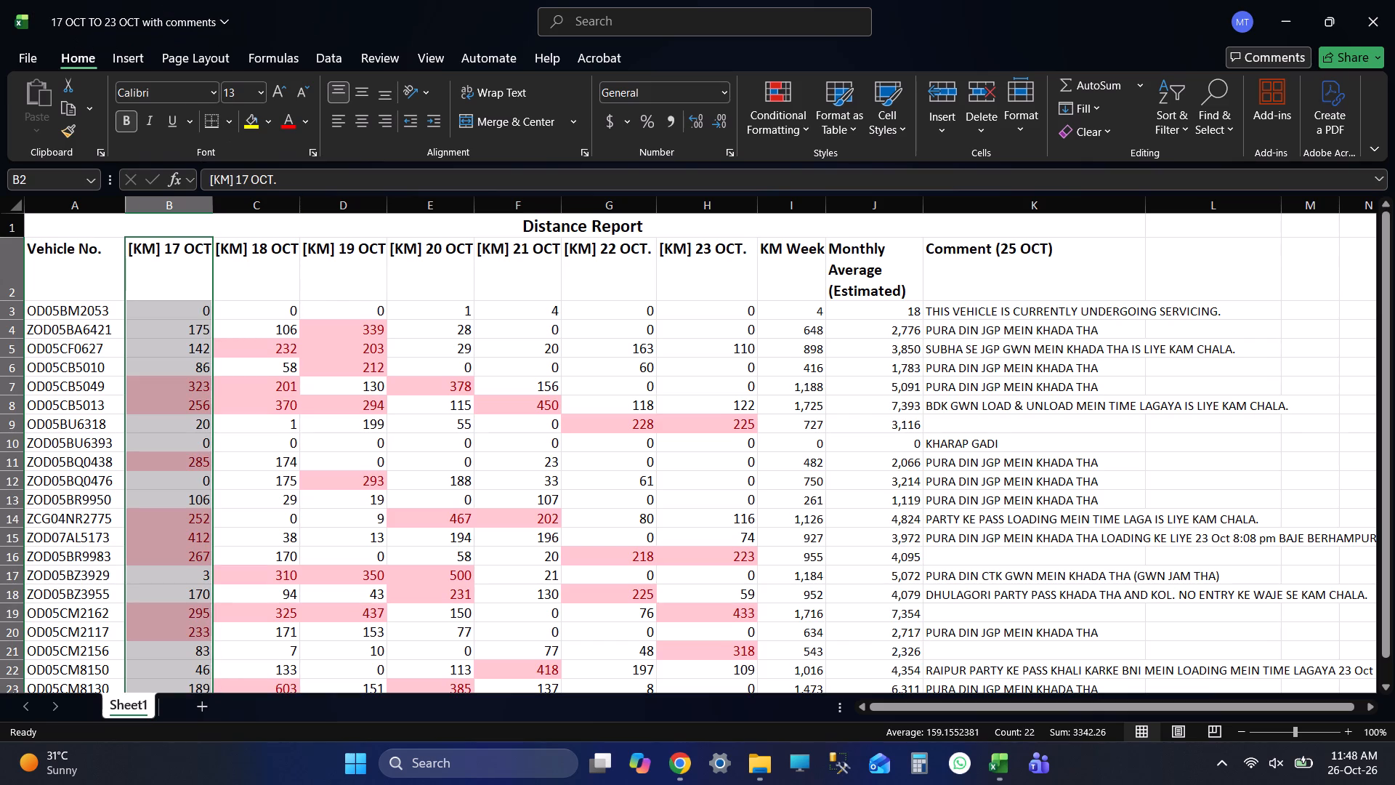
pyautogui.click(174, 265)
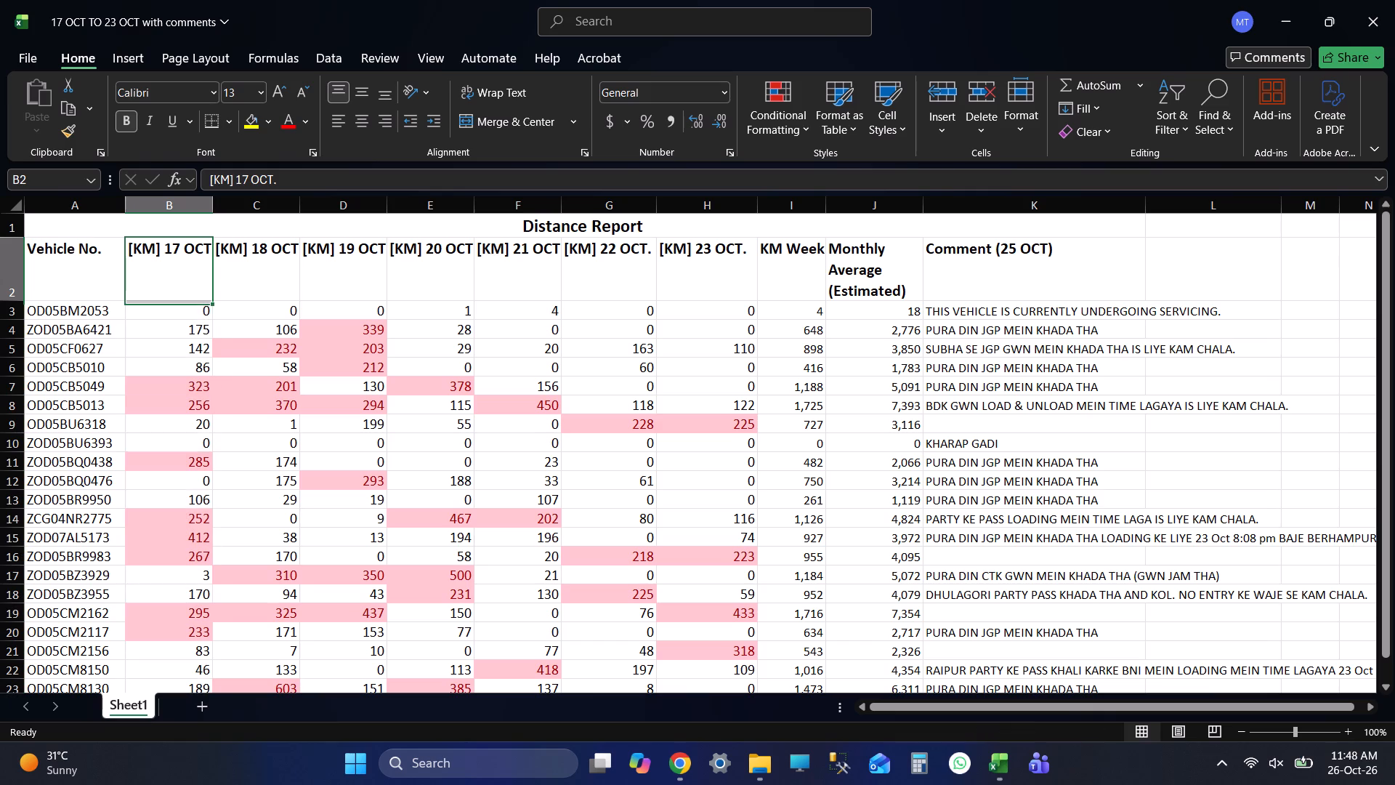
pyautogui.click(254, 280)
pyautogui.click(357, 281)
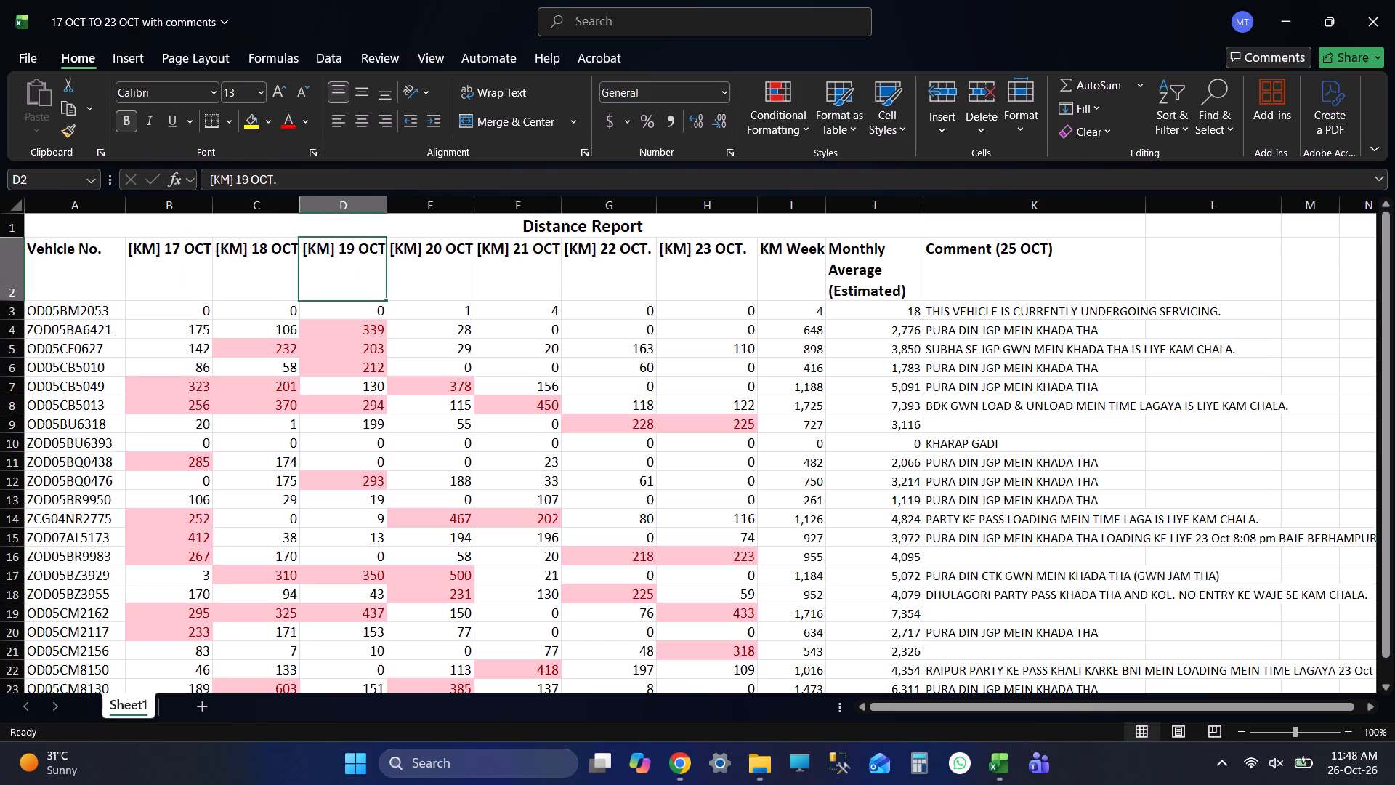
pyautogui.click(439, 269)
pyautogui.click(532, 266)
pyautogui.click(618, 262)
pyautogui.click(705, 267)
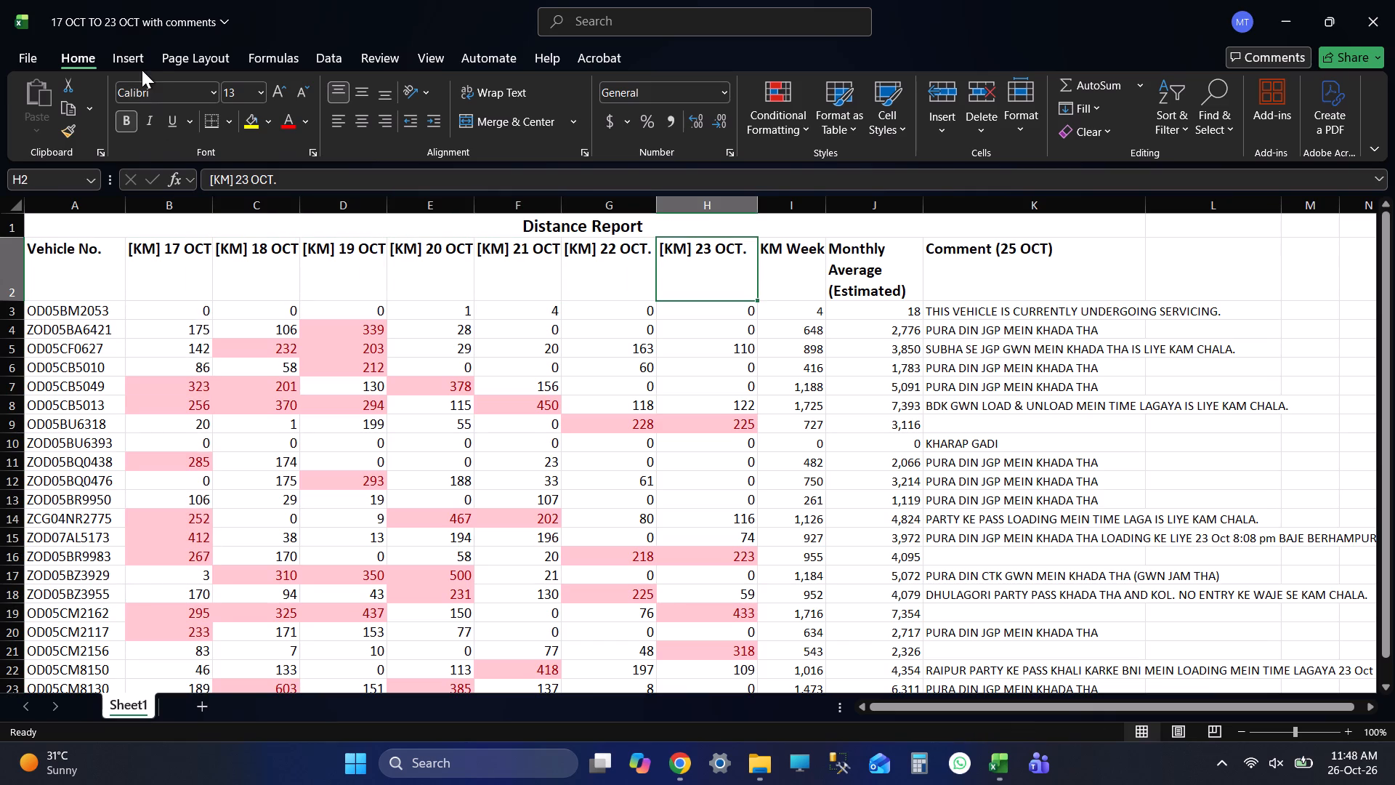
# Switch to File Explorer and rename the workbook copy as 19 OCT TO 25 OCT with comments.
pyautogui.hotkey('alt', 'Tab')
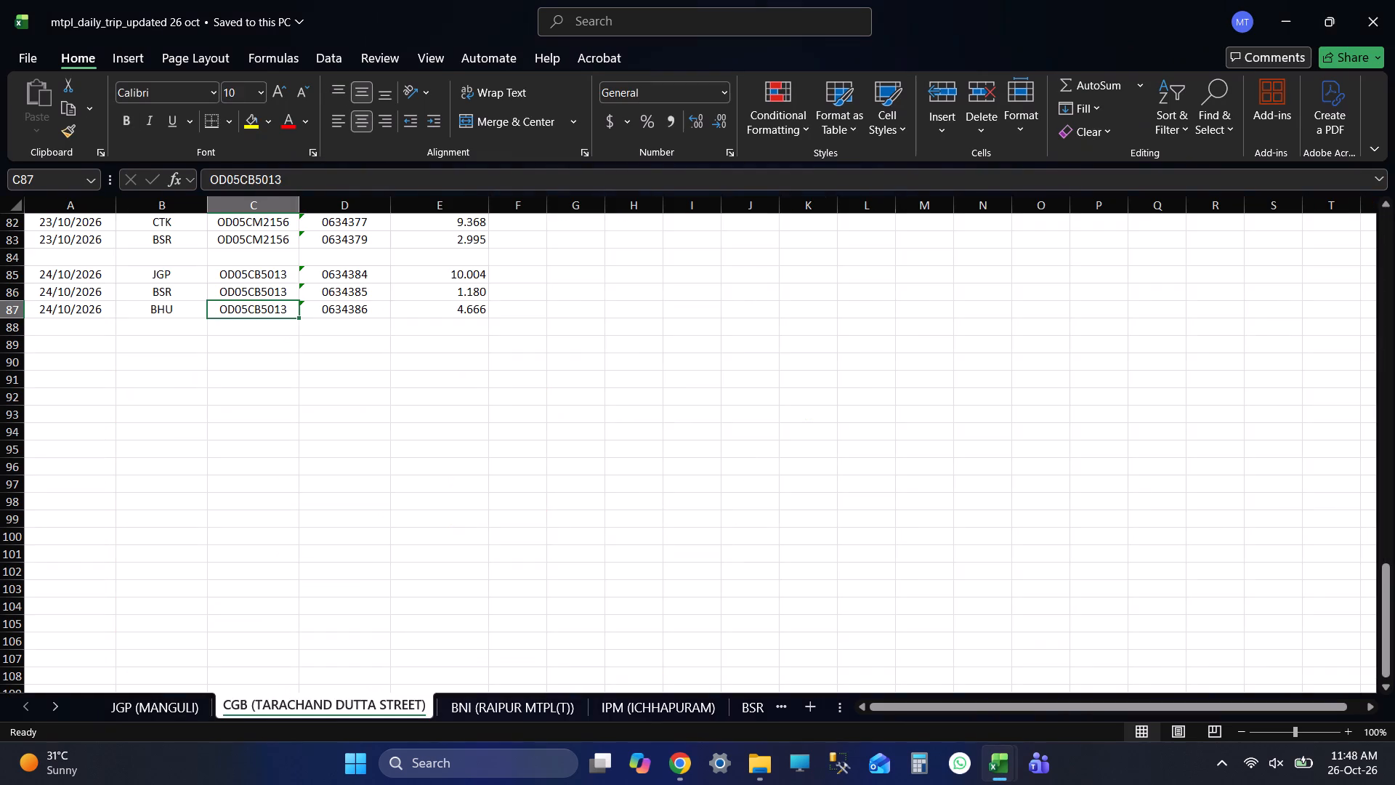
pyautogui.hotkey('alt', 'Tab')
pyautogui.hotkey('alt', 'Tab')
pyautogui.hotkey('alt', 'Tab')
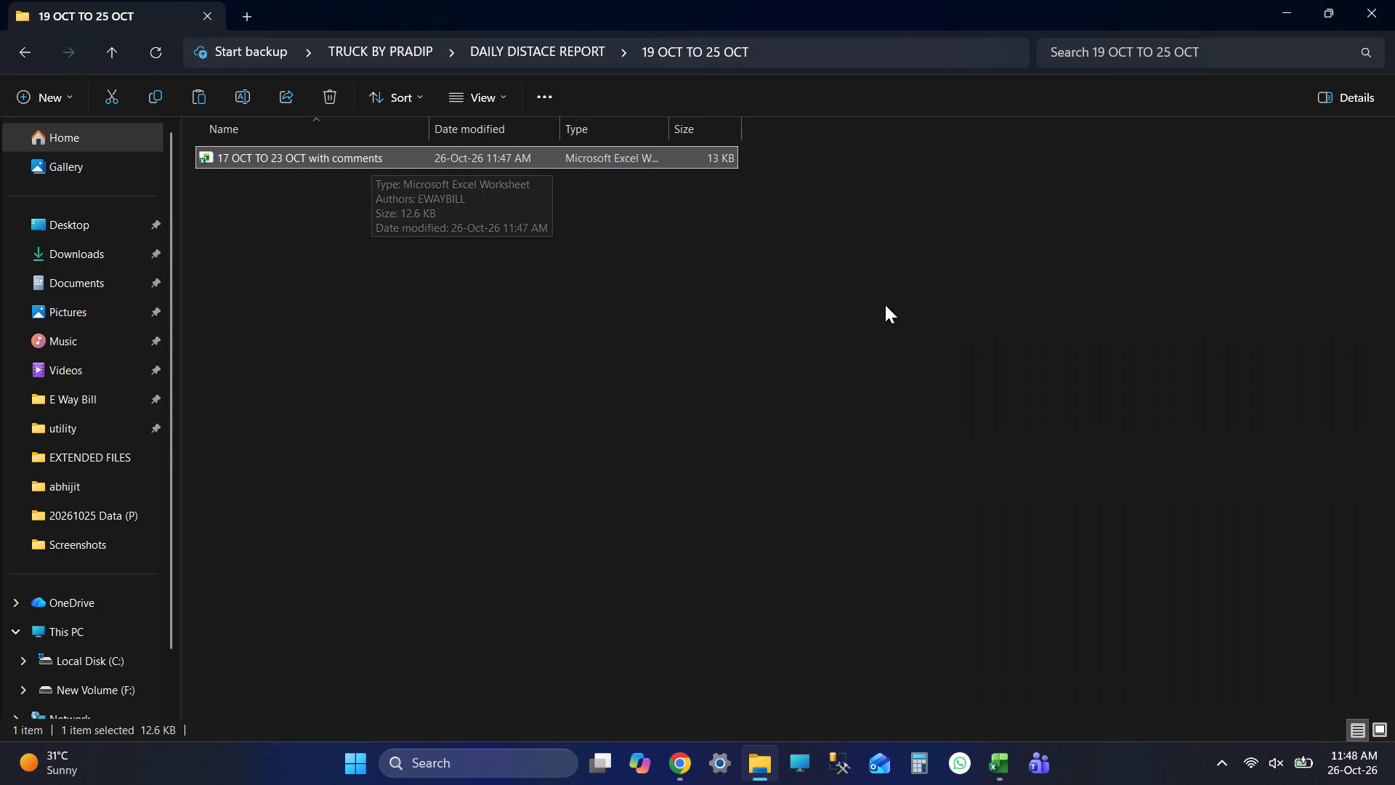
pyautogui.press('F2')
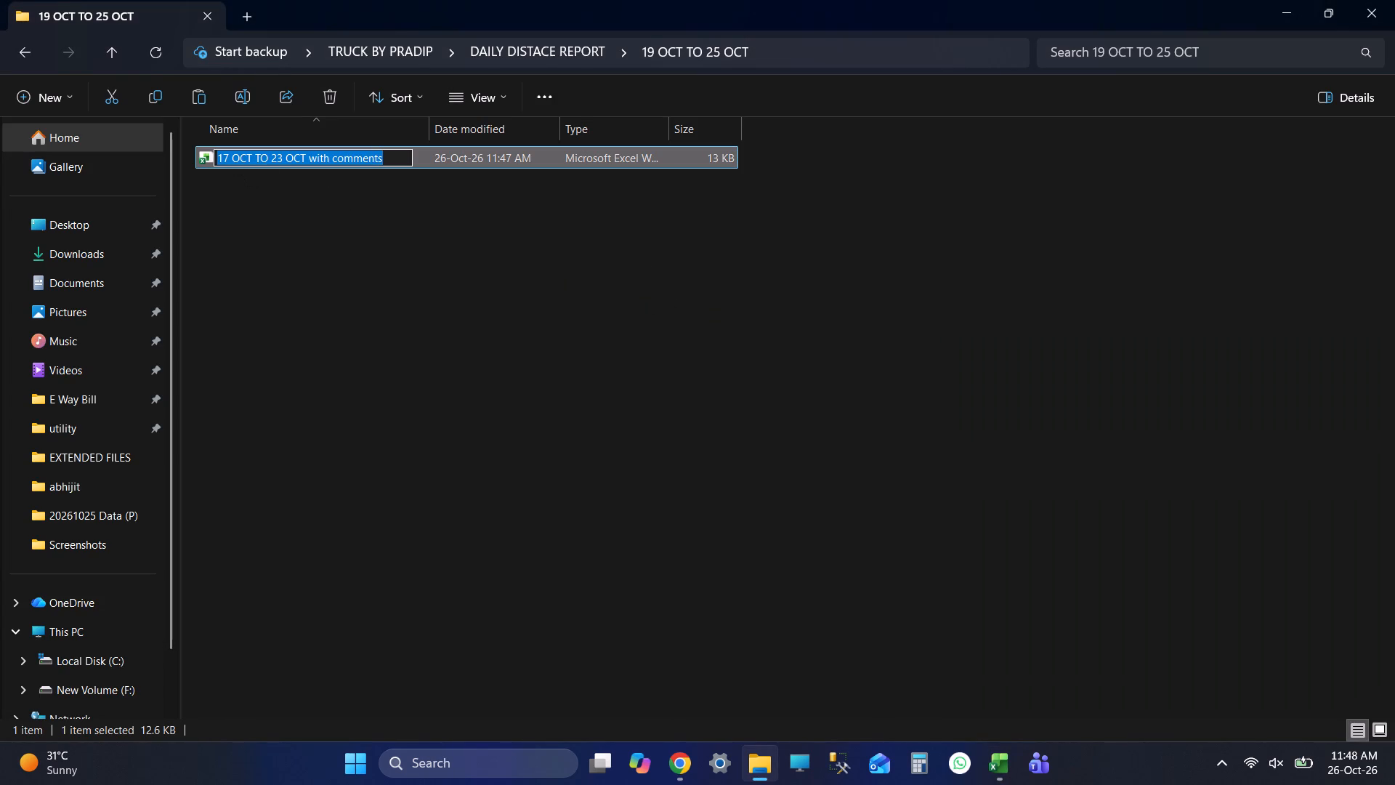
pyautogui.click(230, 152)
pyautogui.press('Left')
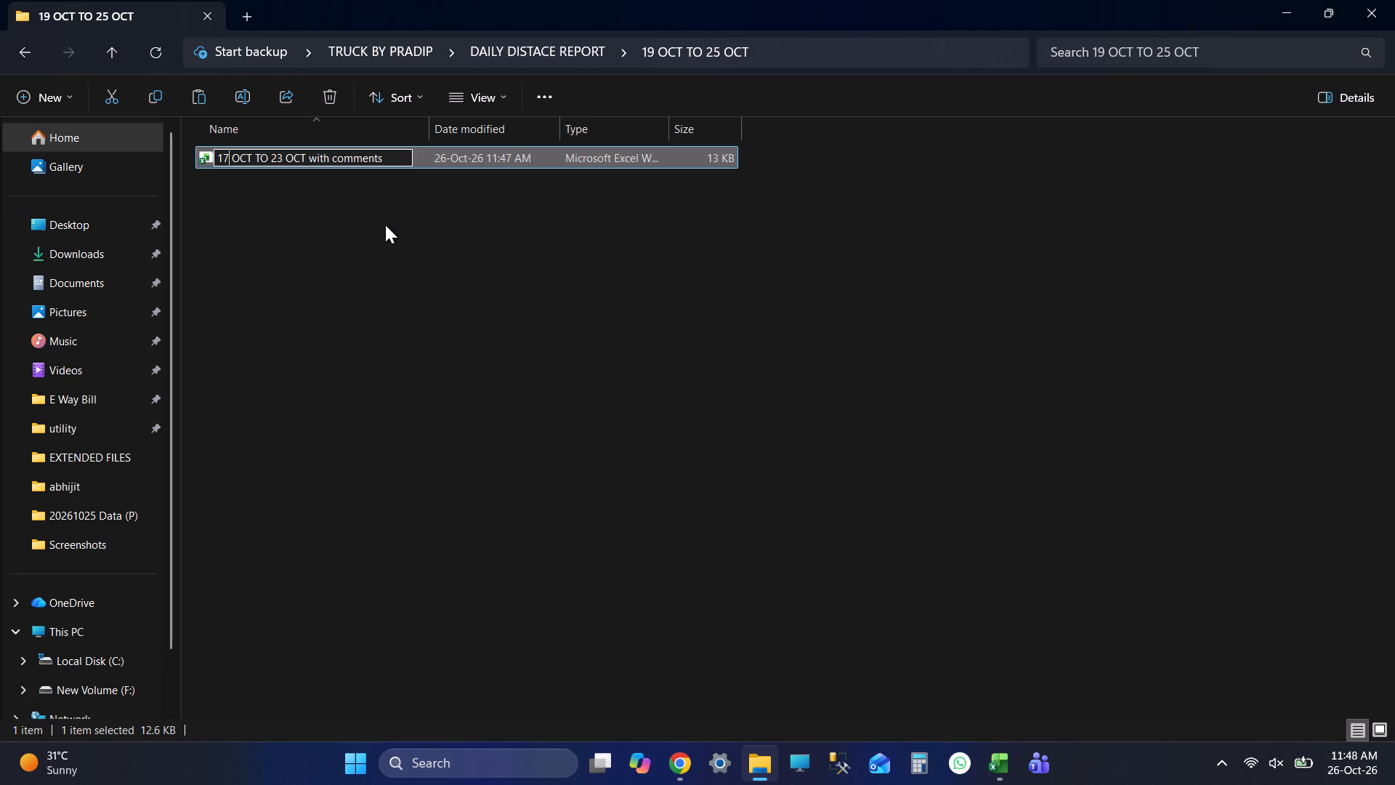
pyautogui.press('BackSpace')
pyautogui.press('9')
pyautogui.press('Right')
pyautogui.press('Right')
pyautogui.press('Right')
pyautogui.press('Right')
pyautogui.press('Right')
pyautogui.press('Right')
pyautogui.press('Right')
pyautogui.press('Right')
pyautogui.press('Right')
pyautogui.press('Right')
pyautogui.press('BackSpace')
pyautogui.press('5')
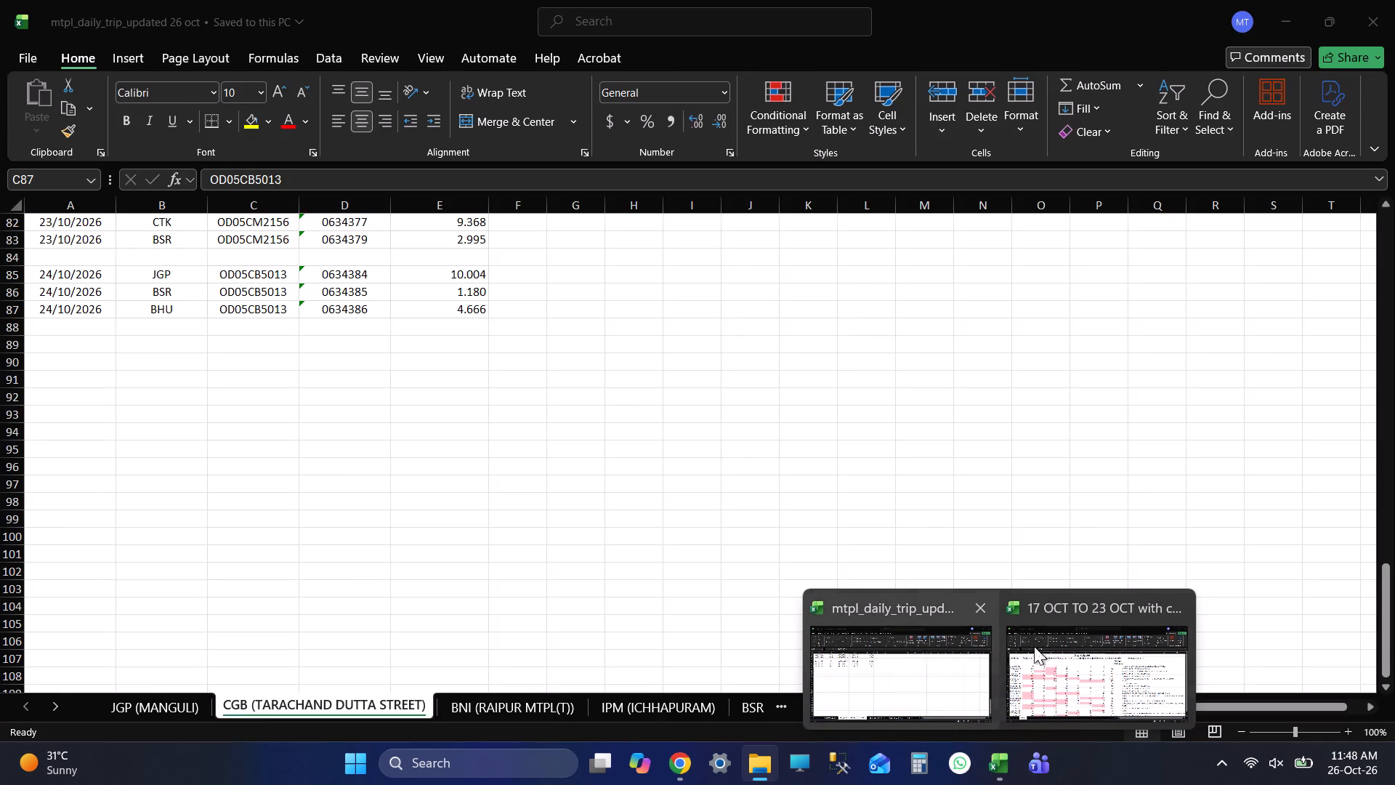
# Close the open 17 OCT TO 23 OCT with comments workbook without saving and retry the pending file rename.
pyautogui.click(1077, 652)
pyautogui.click(1394, 0)
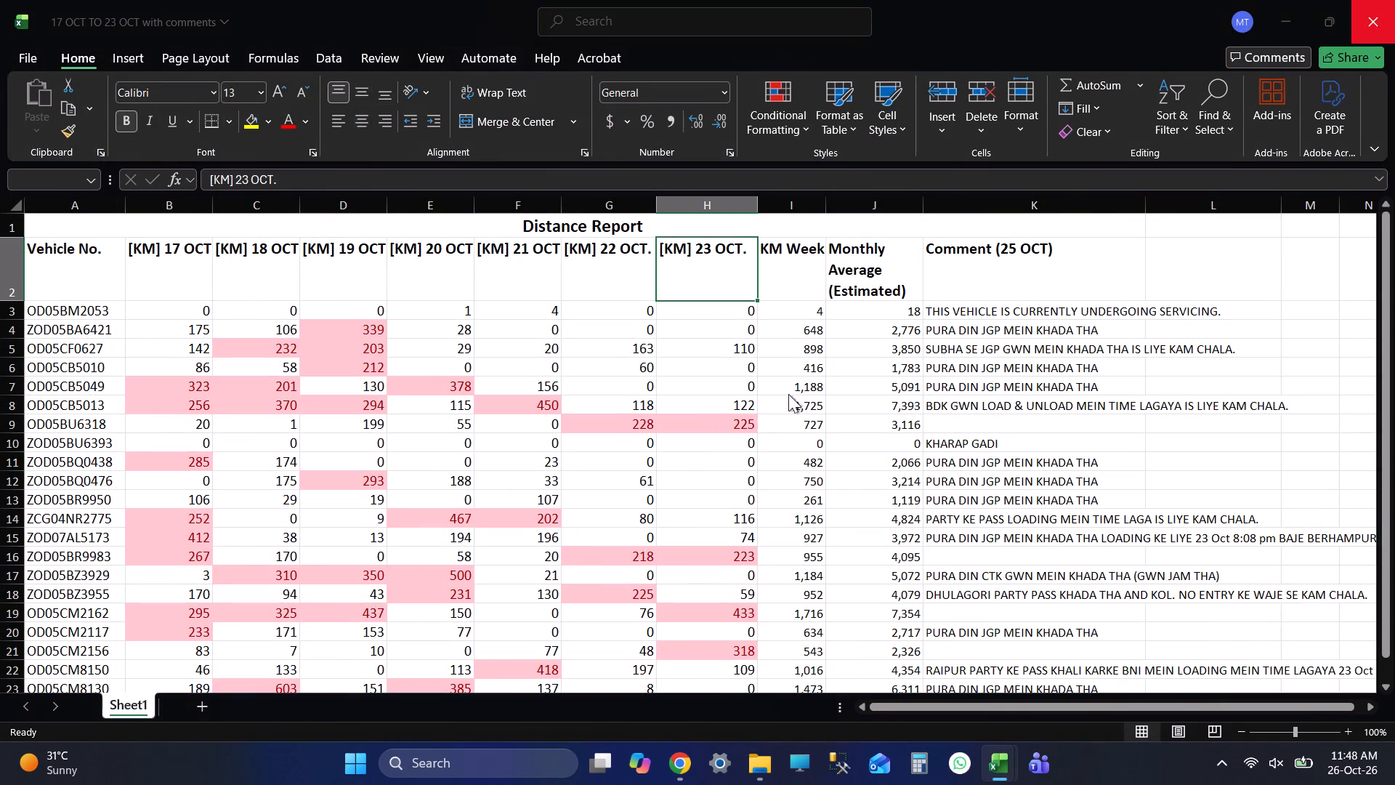
pyautogui.click(762, 505)
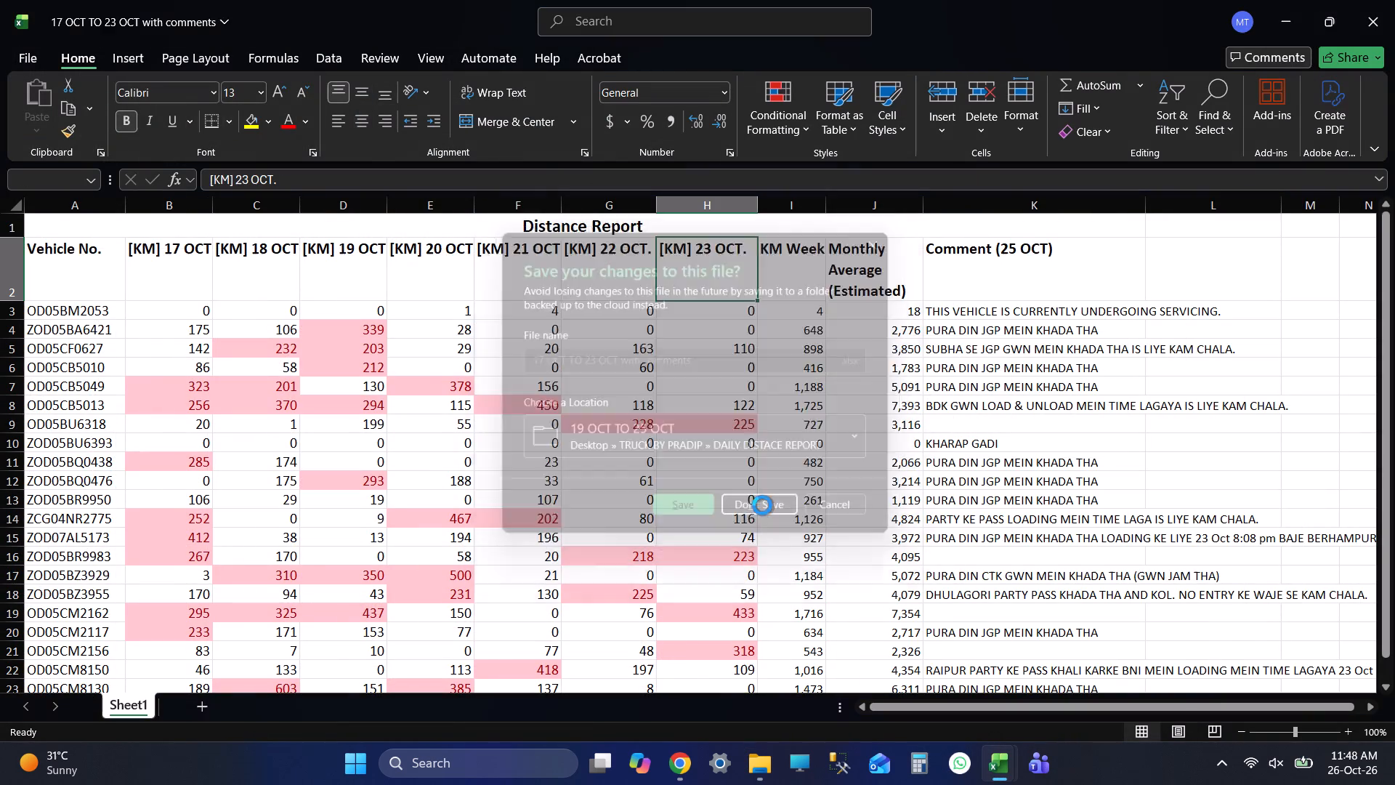
pyautogui.hotkey('alt', 'Tab')
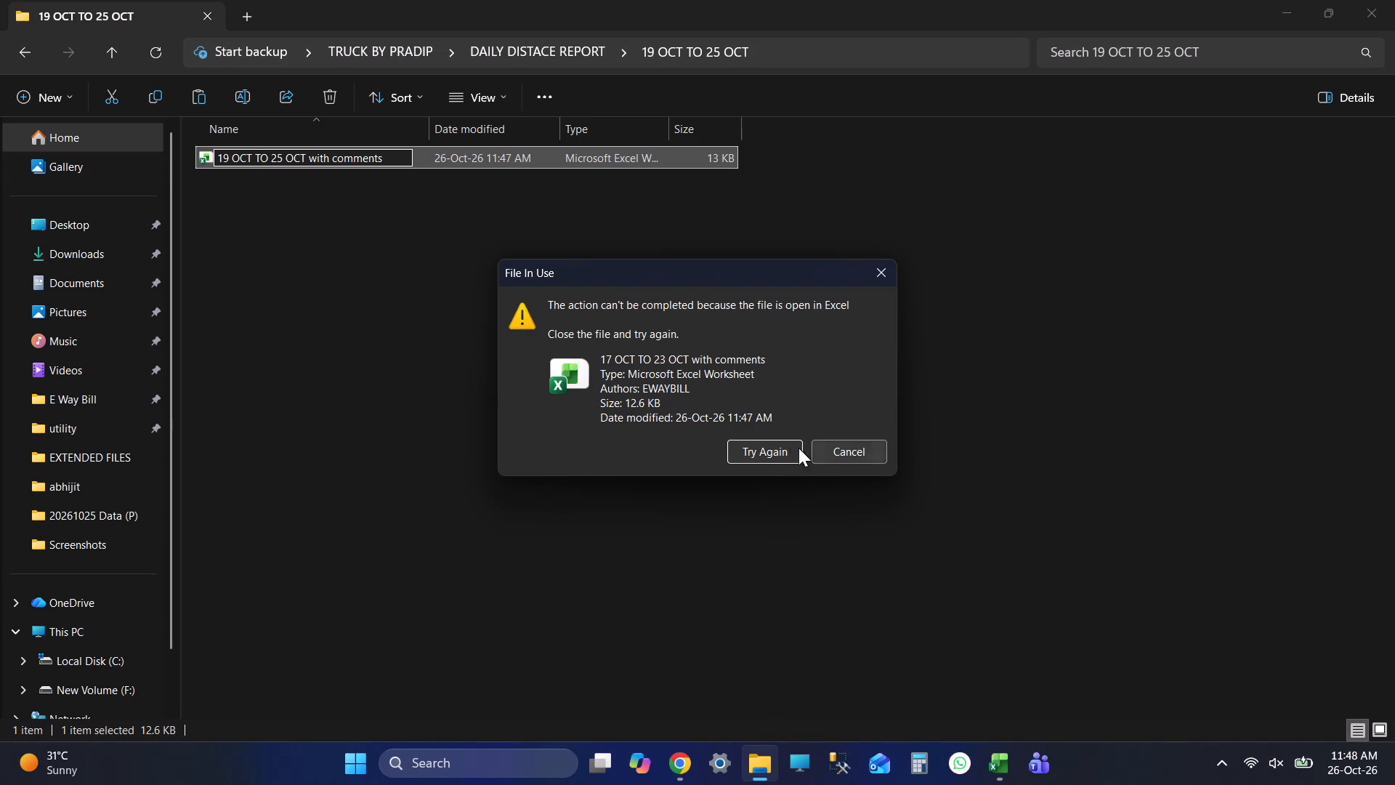
pyautogui.click(769, 447)
# Open the 19 OCT TO 25 OCT with comments workbook, enable editing and select the Comment (25 OCT) header cell.
pyautogui.doubleClick(288, 157)
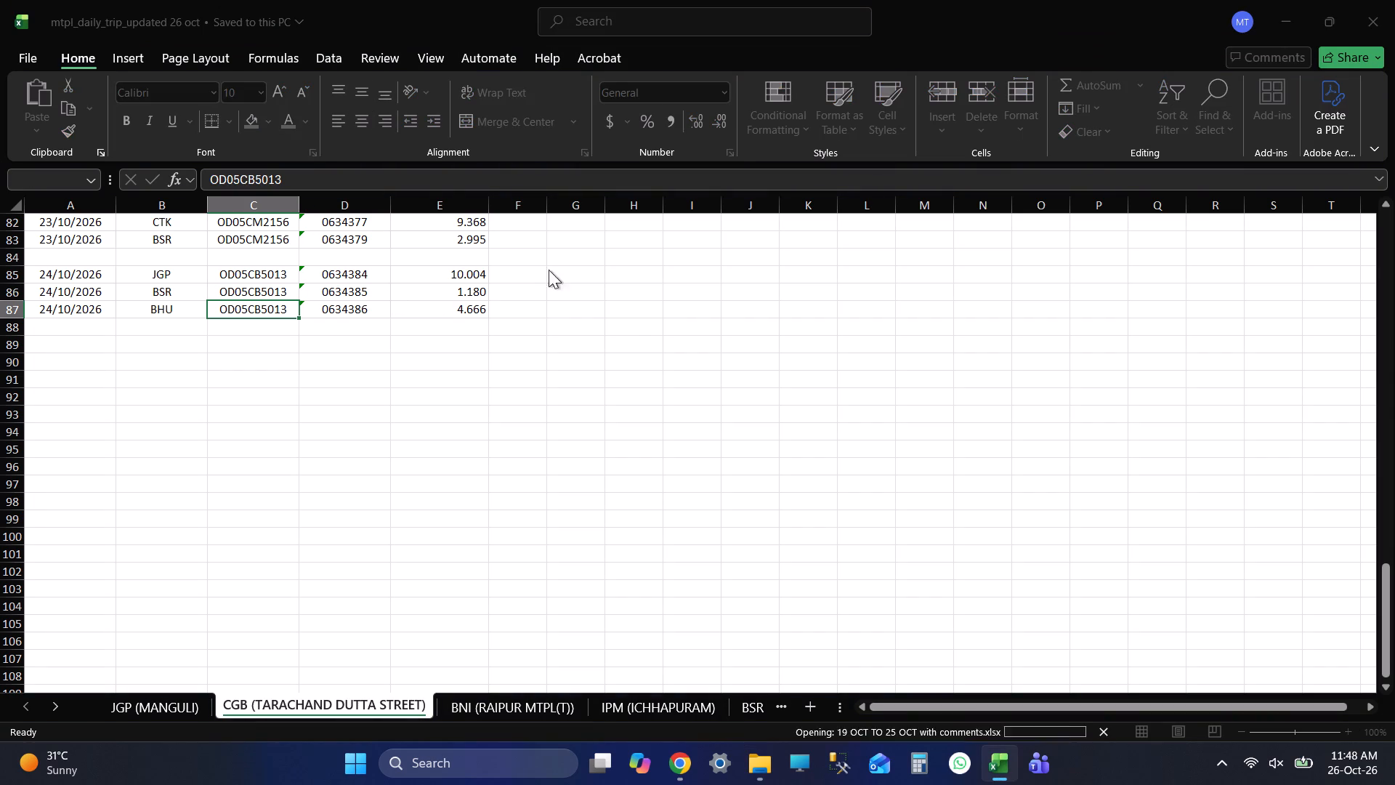
pyautogui.click(740, 92)
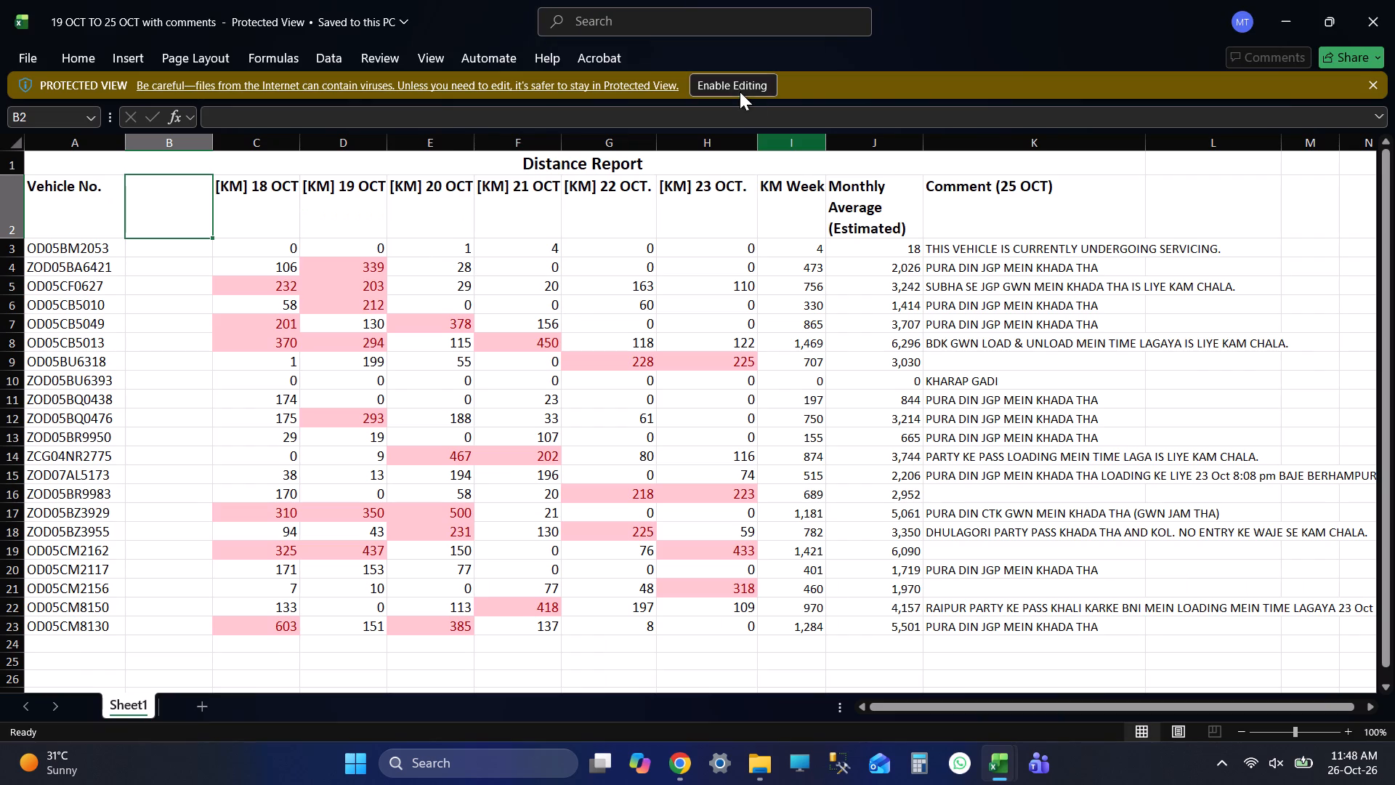
pyautogui.click(1016, 257)
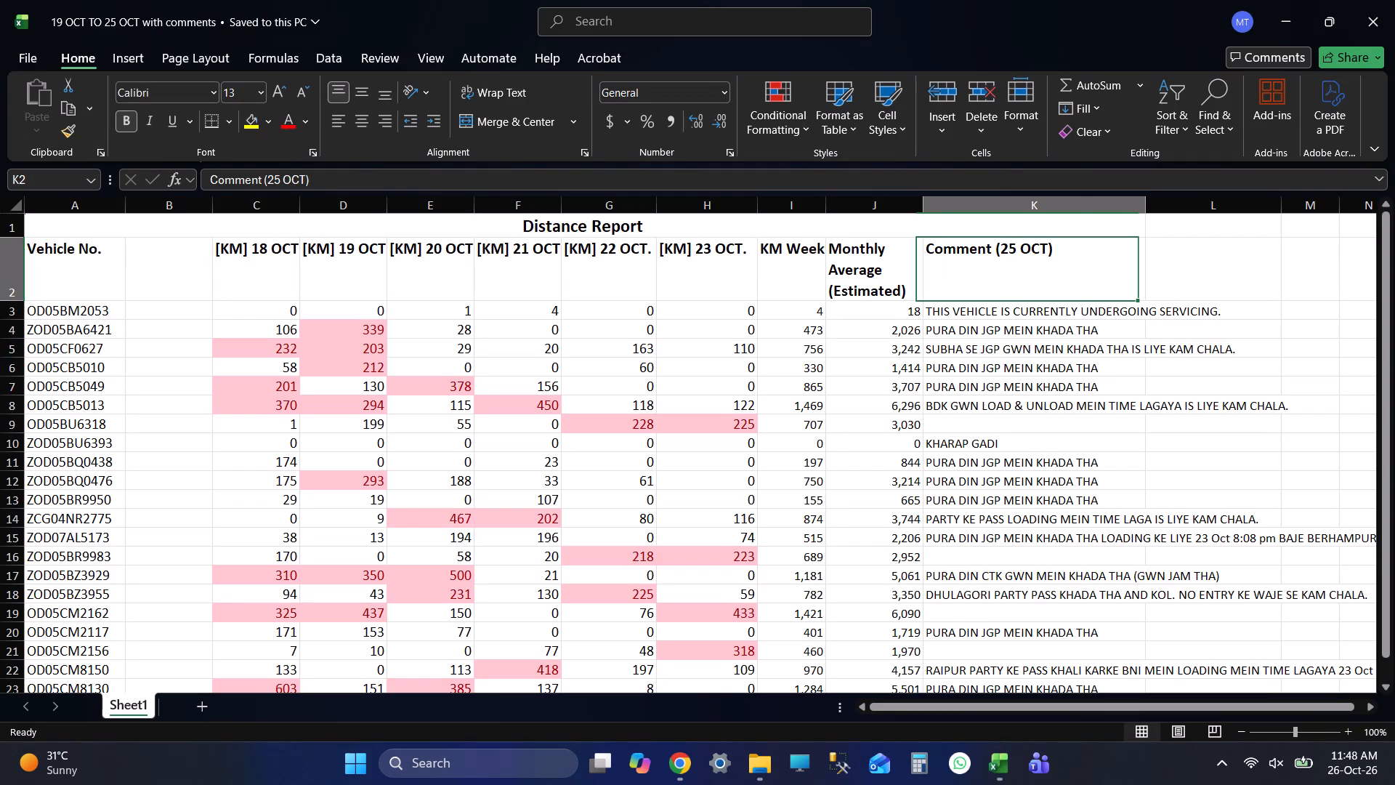
# Save the 19 OCT TO 25 OCT with comments workbook, keeping the Comment (25 OCT) header.
pyautogui.hotkey('ctrl', 's')
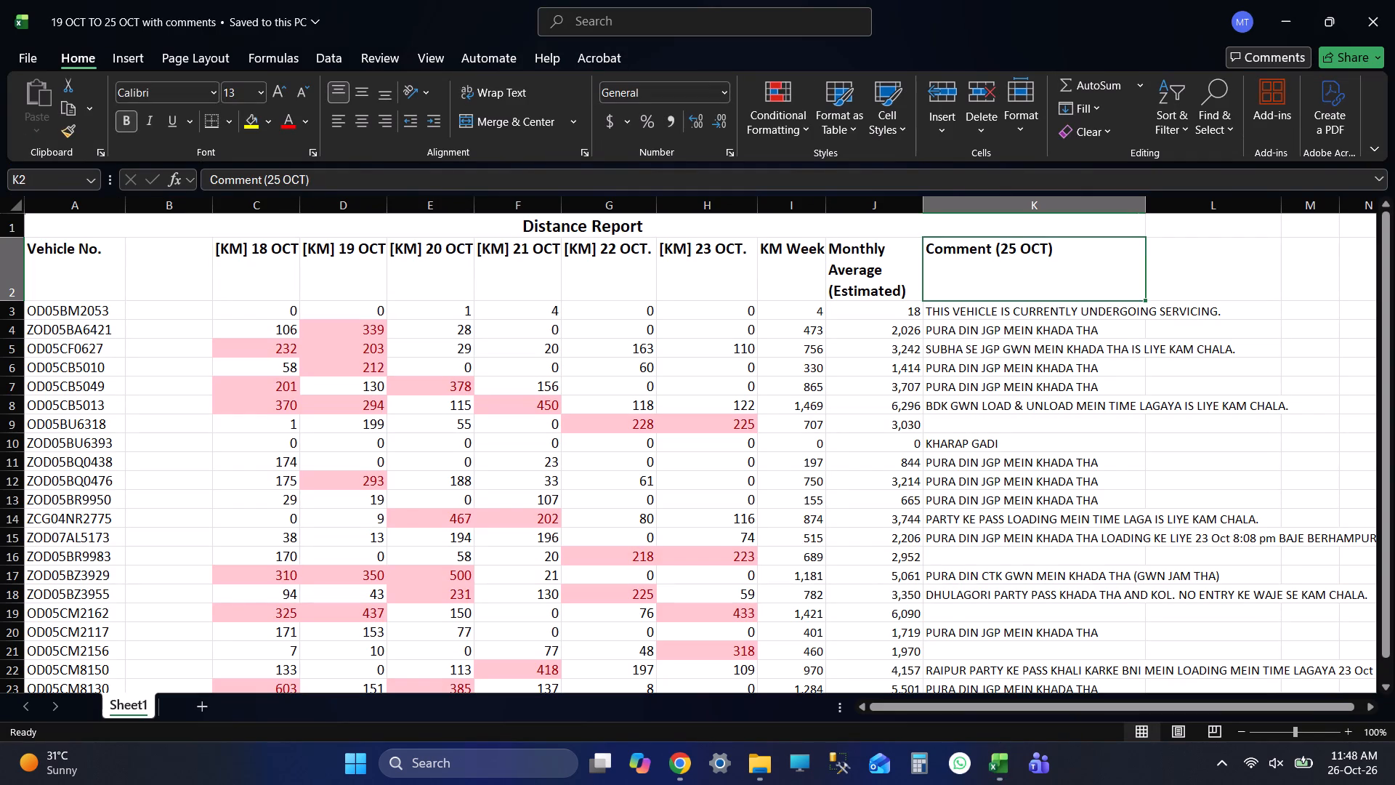
pyautogui.hotkey('ctrl', 's')
pyautogui.hotkey('ctrl', 's')
pyautogui.hotkey('ctrl', 's')
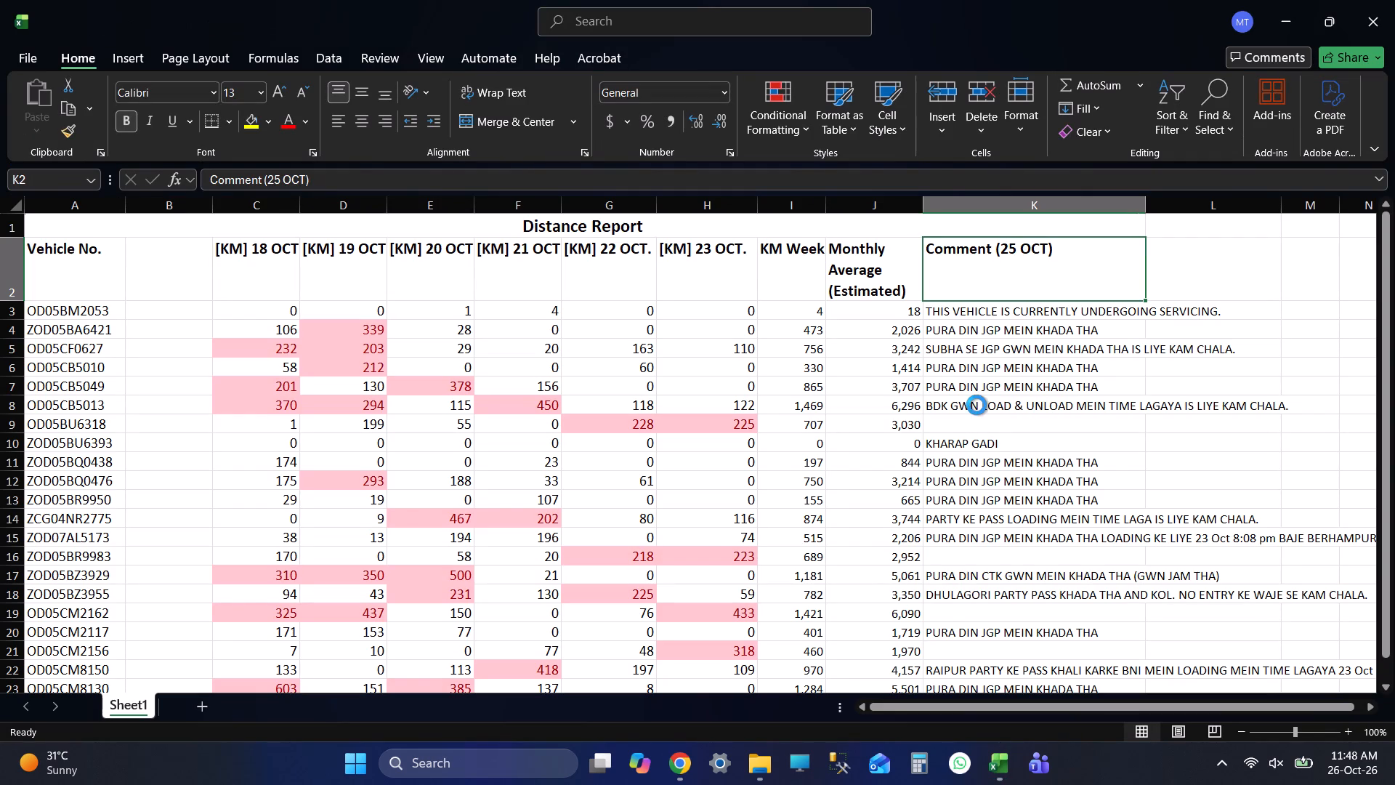
pyautogui.hotkey('ctrl', 's')
pyautogui.hotkey('ctrl', 's')
pyautogui.hotkey('ctrl', 's')
pyautogui.hotkey('ctrl', 's')
pyautogui.hotkey('ctrl', 's')
pyautogui.hotkey('ctrl', 's')
pyautogui.hotkey('ctrl', 's')
pyautogui.press(']')
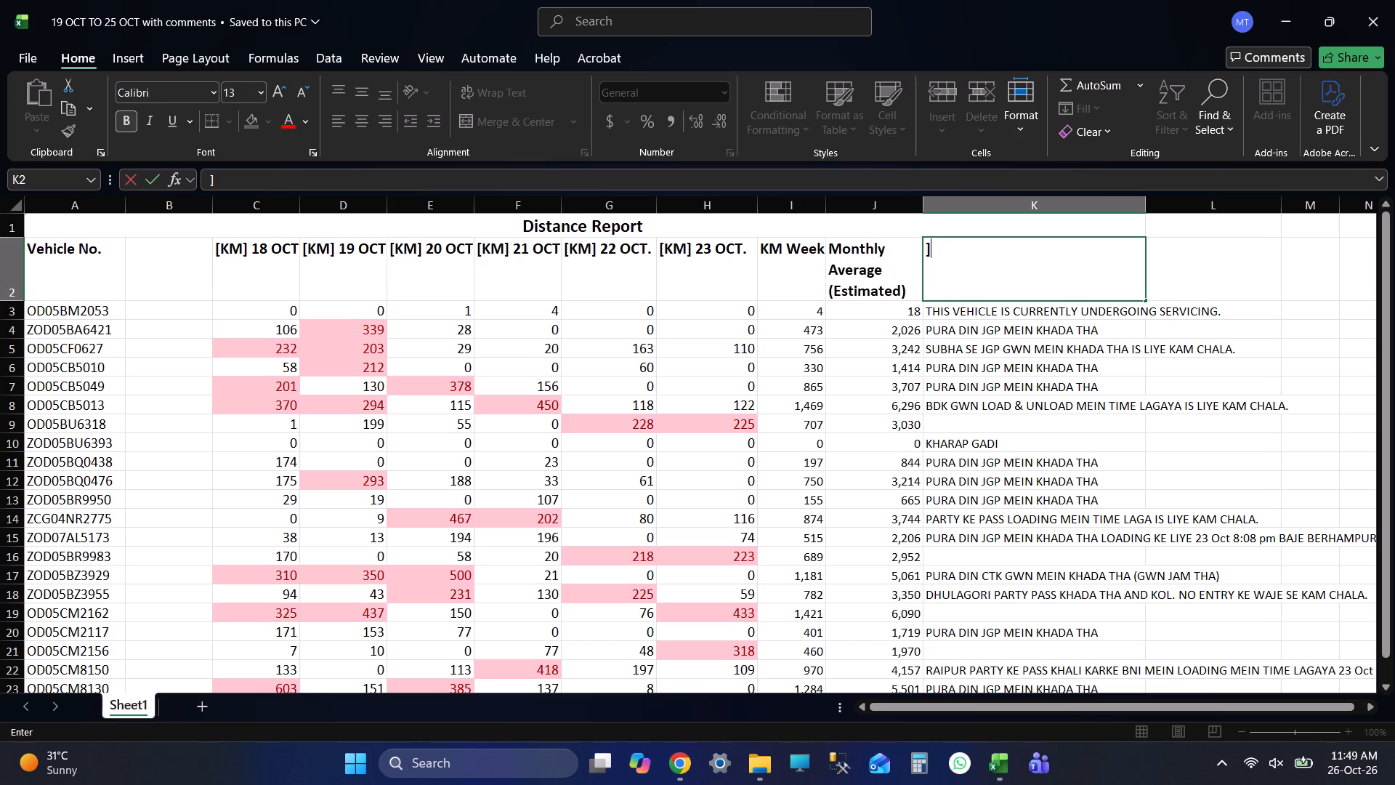
pyautogui.hotkey('ctrl', 'z')
pyautogui.click(1212, 258)
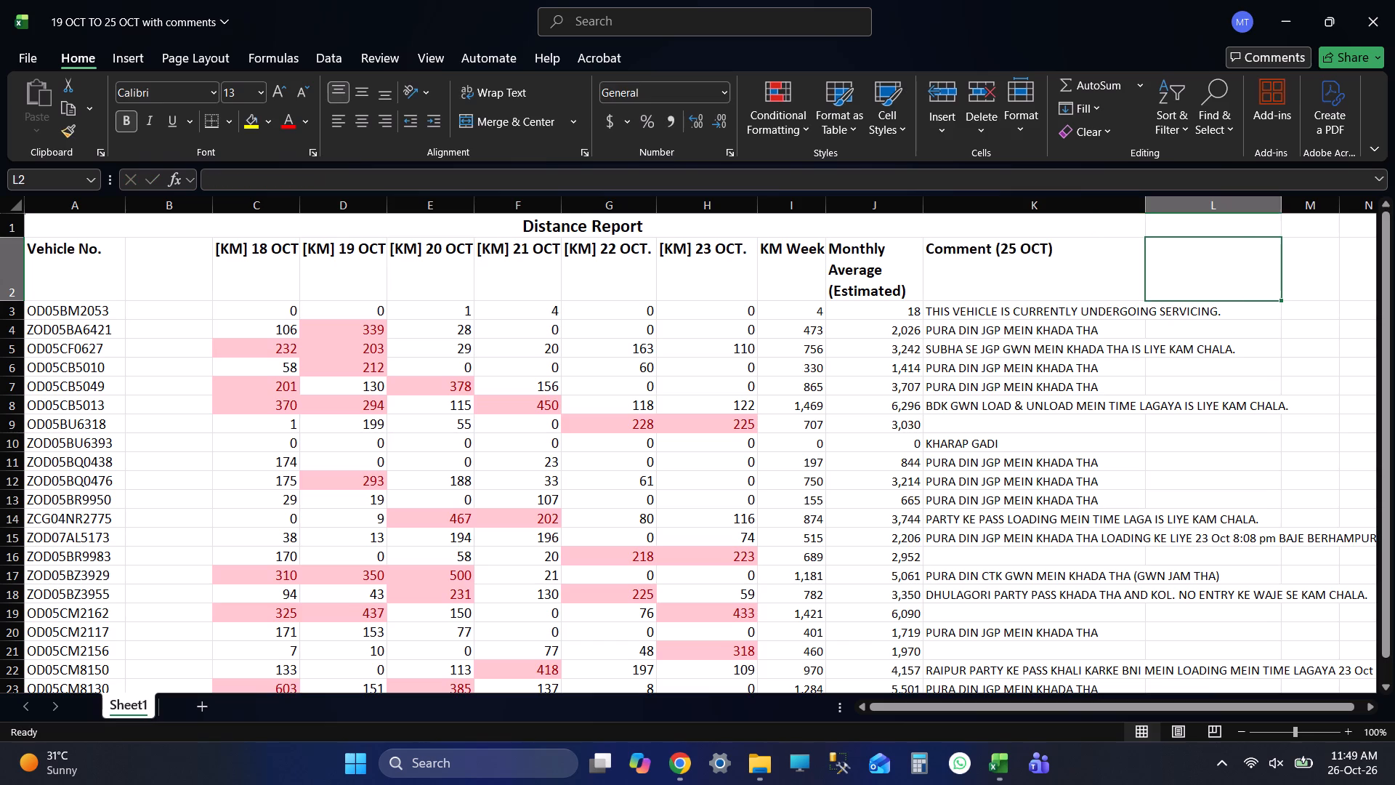
pyautogui.hotkey('ctrl', 's')
pyautogui.hotkey('ctrl', 's')
pyautogui.hotkey('ctrl', 's')
pyautogui.hotkey('ctrl', 's')
pyautogui.hotkey('ctrl', 's')
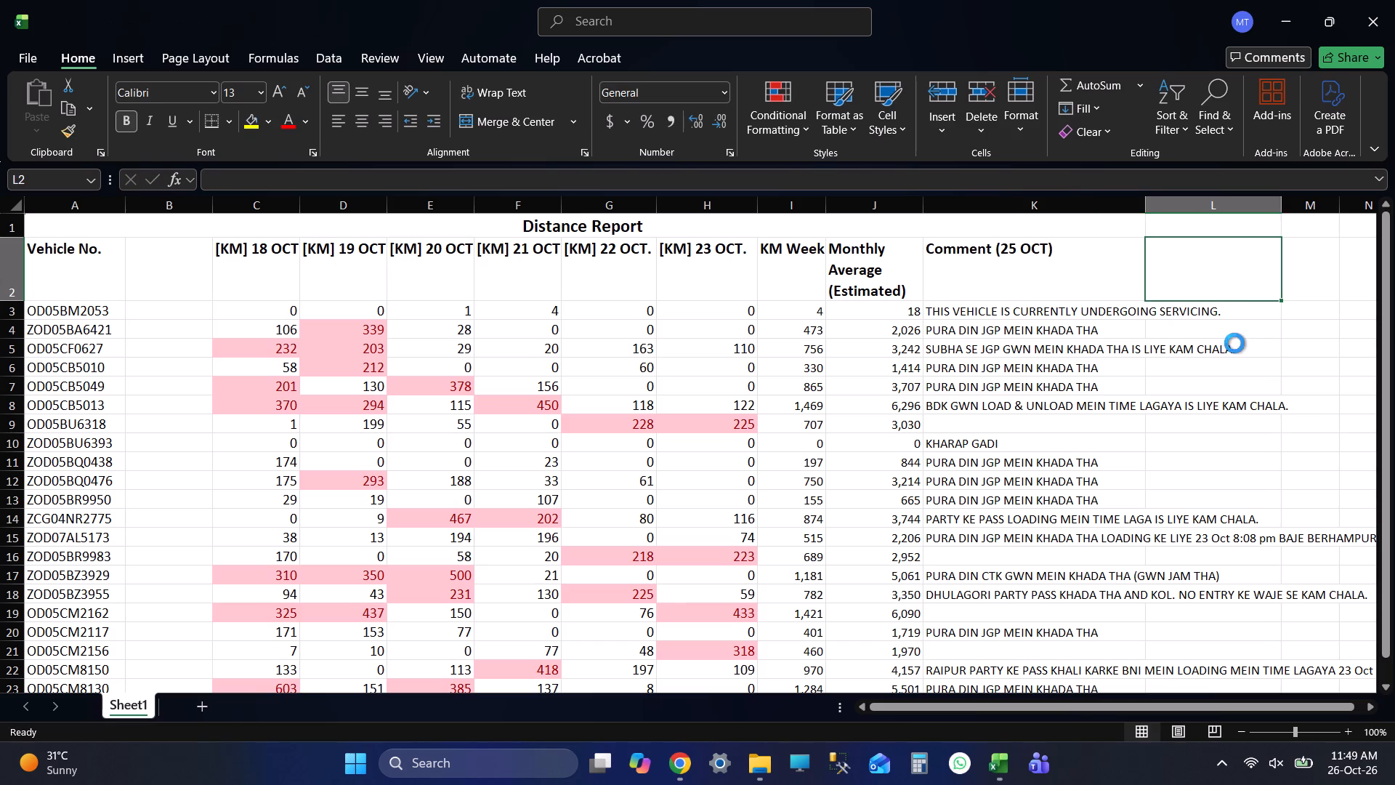
pyautogui.hotkey('ctrl', 's')
pyautogui.hotkey('ctrl', 's')
pyautogui.hotkey('ctrl', 's')
pyautogui.hotkey('ctrl', 's')
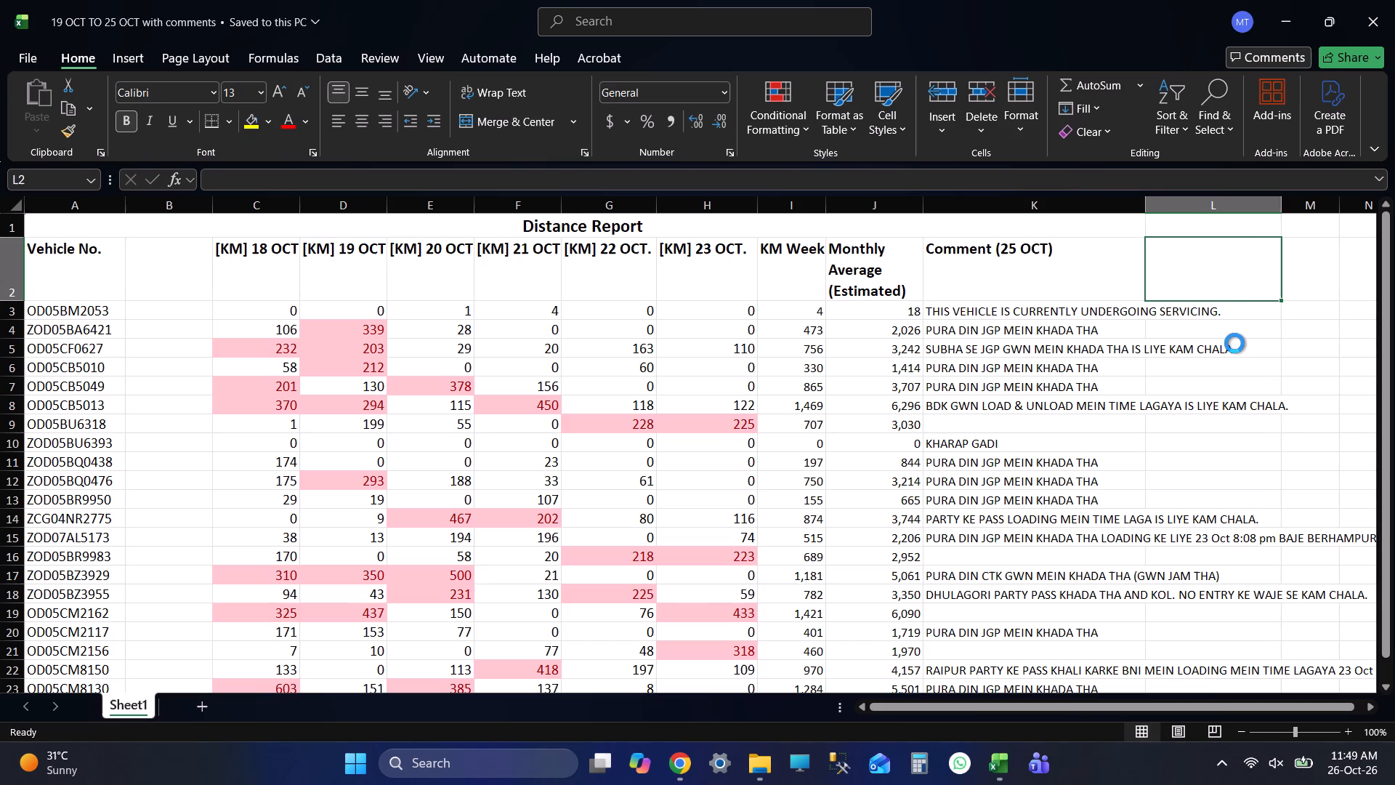
pyautogui.hotkey('ctrl', 's')
pyautogui.hotkey('ctrl', 's')
pyautogui.hotkey('ctrl', 's')
pyautogui.hotkey('ctrl', 's')
pyautogui.hotkey('ctrl', 's')
pyautogui.hotkey('ctrl', 's')
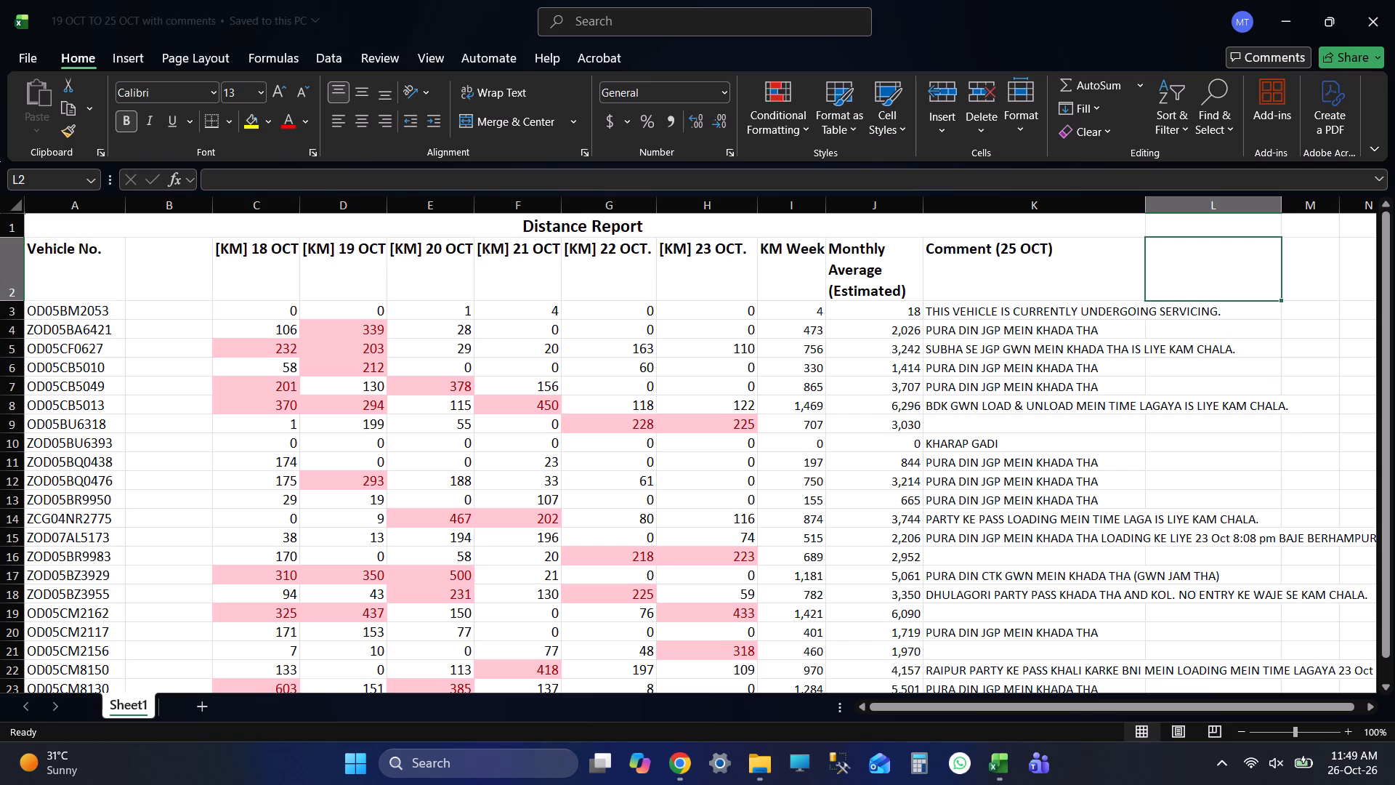
# Clear the whole [KM] 18 OCT column, header and vehicle distances down to the last vehicle row, and save the workbook.
pyautogui.scroll(-2, 439, 354)
pyautogui.scroll(3, 439, 354)
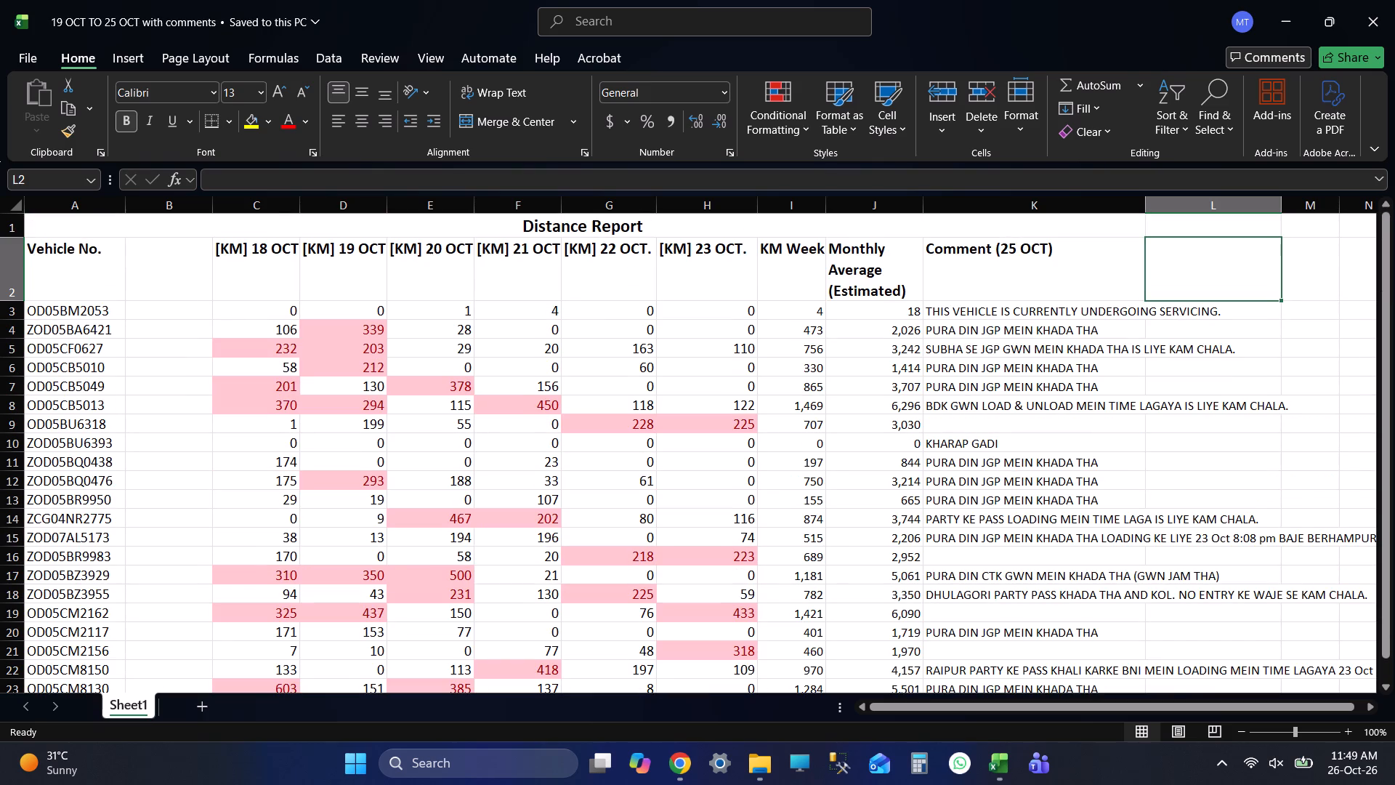
pyautogui.moveTo(264, 267); pyautogui.dragTo(290, 714)
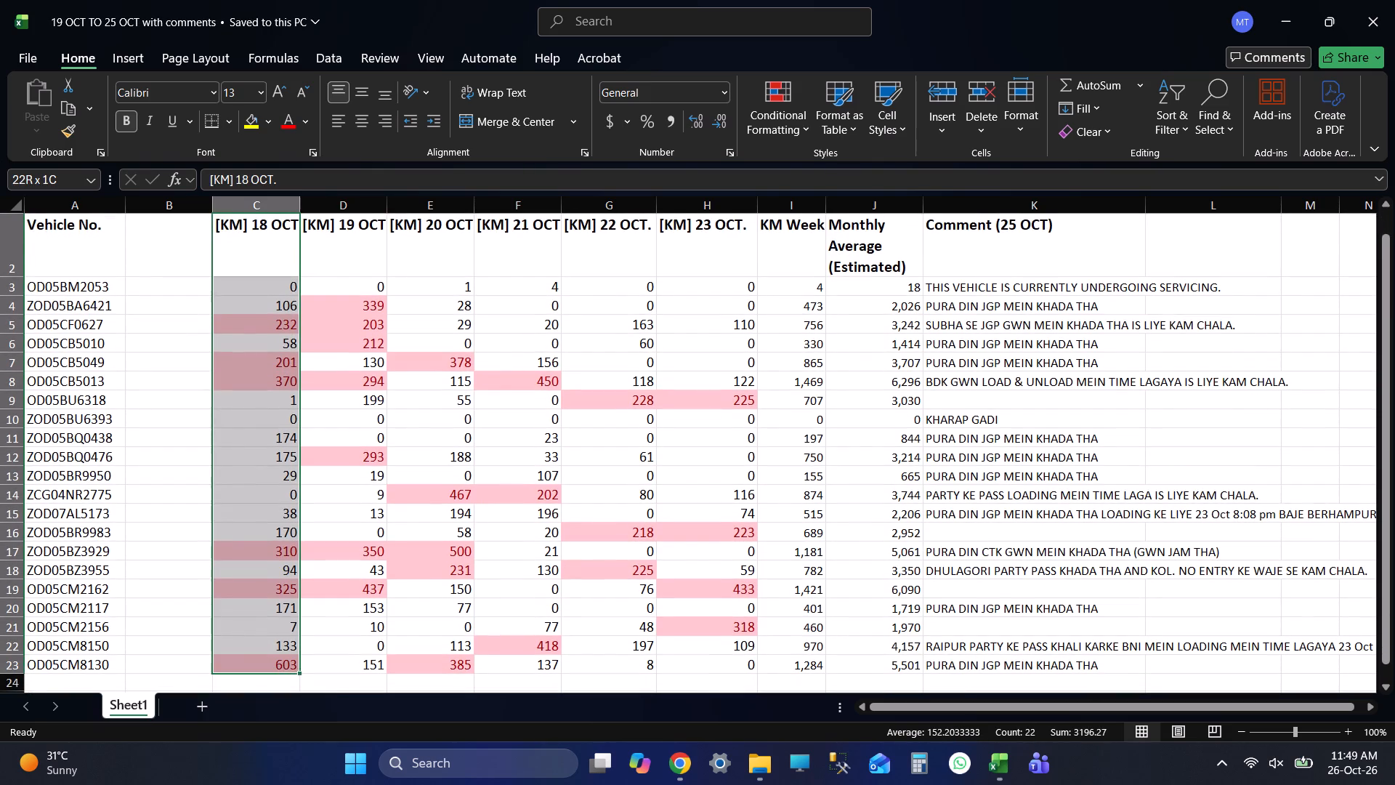
pyautogui.moveTo(290, 714); pyautogui.dragTo(268, 665)
pyautogui.scroll(-3, 419, 531)
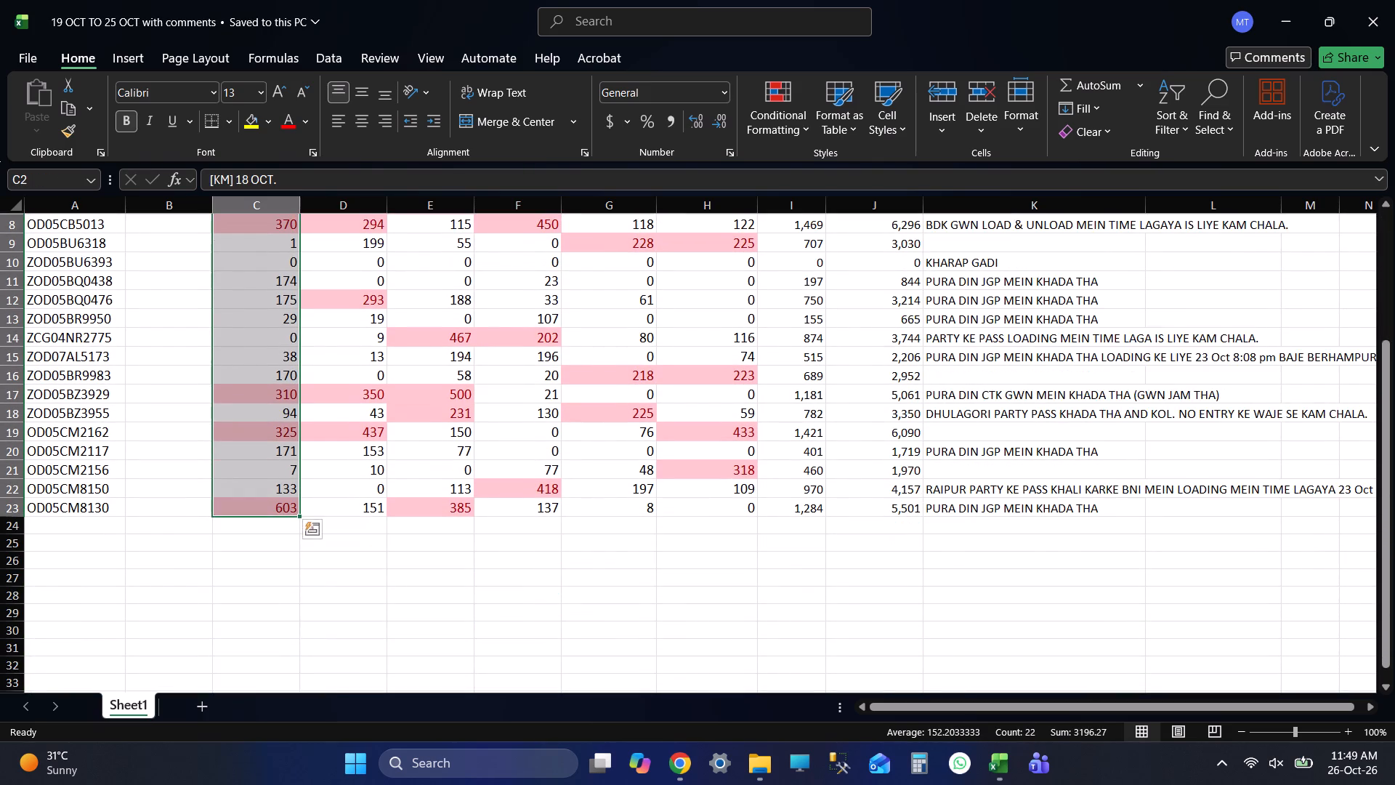
pyautogui.scroll(3, 402, 542)
pyautogui.scroll(-1, 402, 542)
pyautogui.scroll(7, 402, 542)
pyautogui.press('Delete')
pyautogui.press('Up')
pyautogui.press('Down')
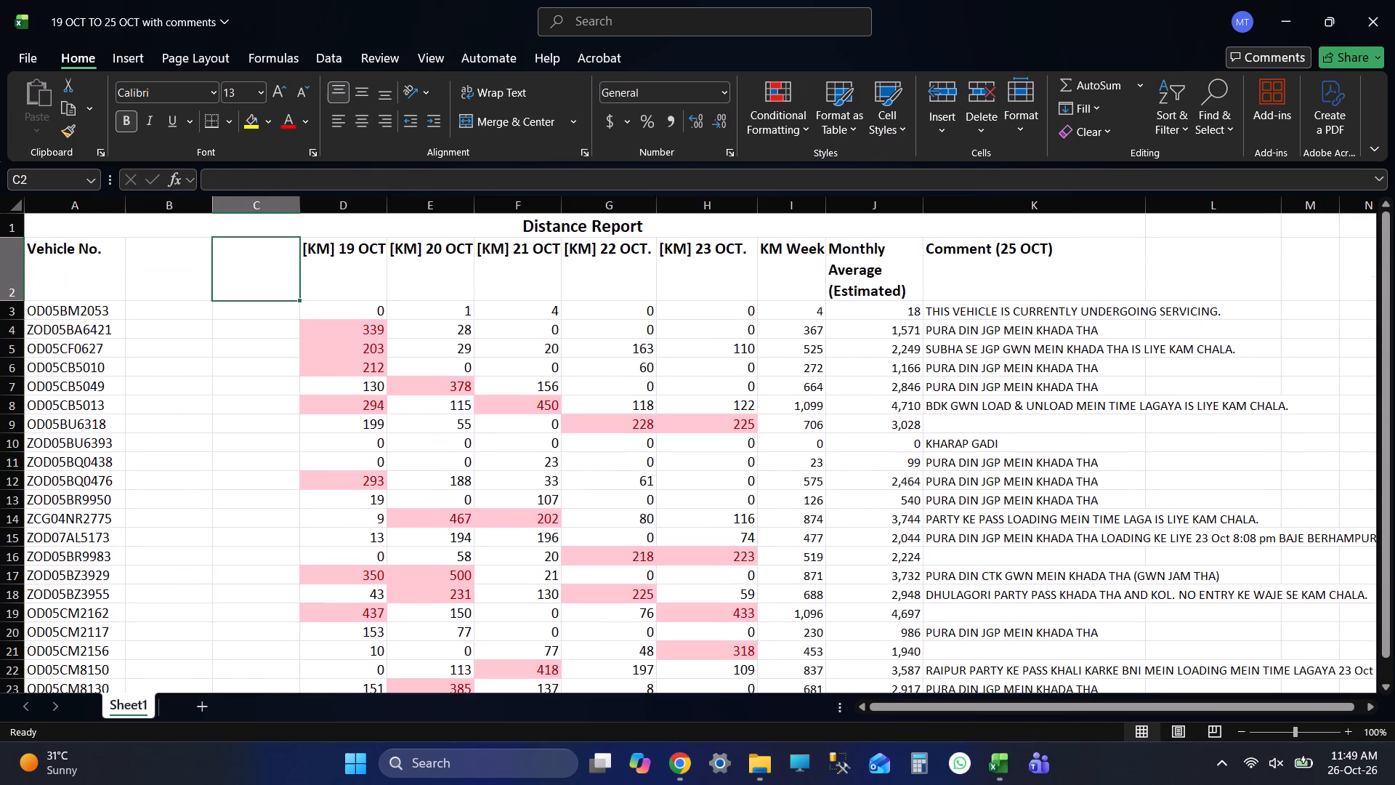
pyautogui.hotkey('ctrl', 's')
# Move the 19 OCT to 23 OCT distance columns with their headers to start in column B beside Vehicle No., and save.
pyautogui.moveTo(332, 271); pyautogui.dragTo(747, 629)
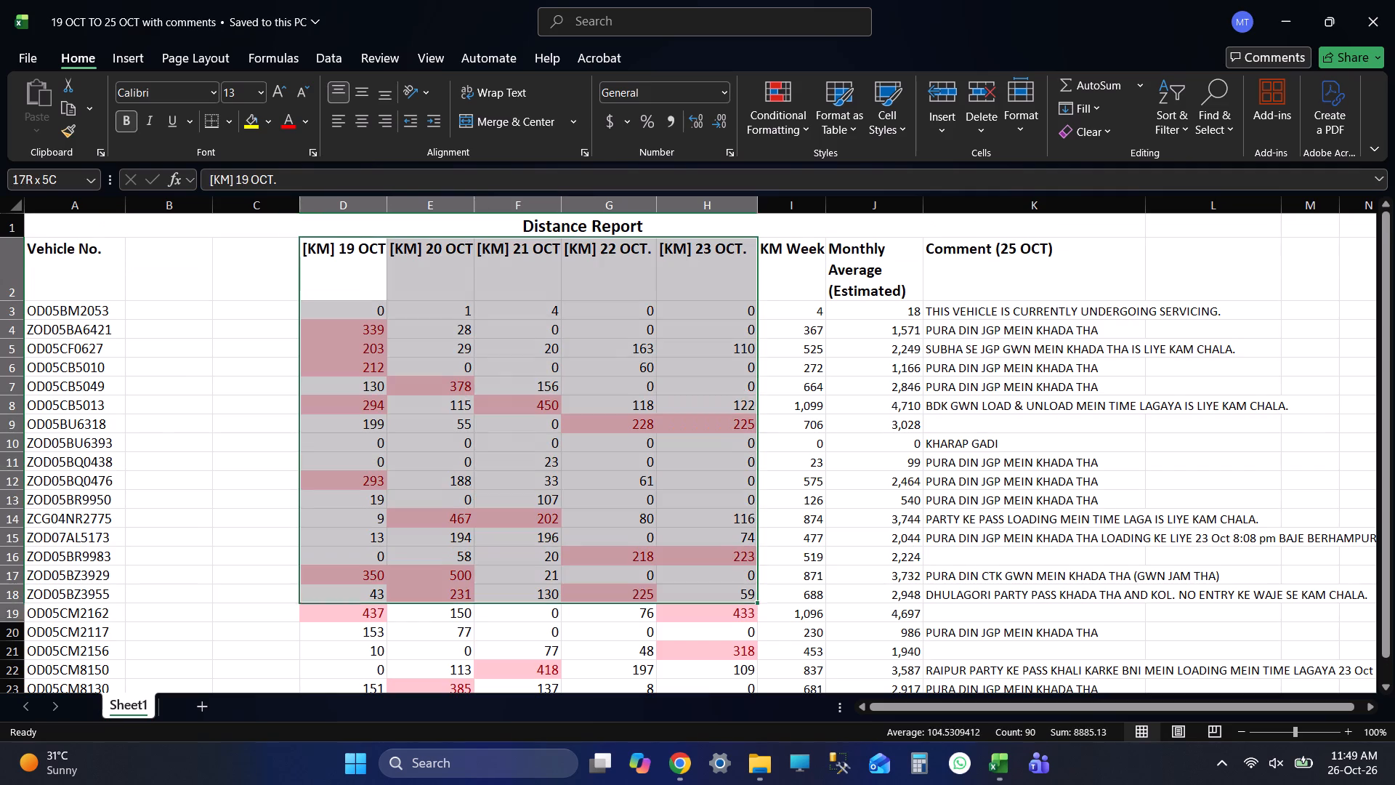
pyautogui.moveTo(747, 629); pyautogui.dragTo(740, 595)
pyautogui.scroll(5, 747, 462)
pyautogui.scroll(-2, 737, 470)
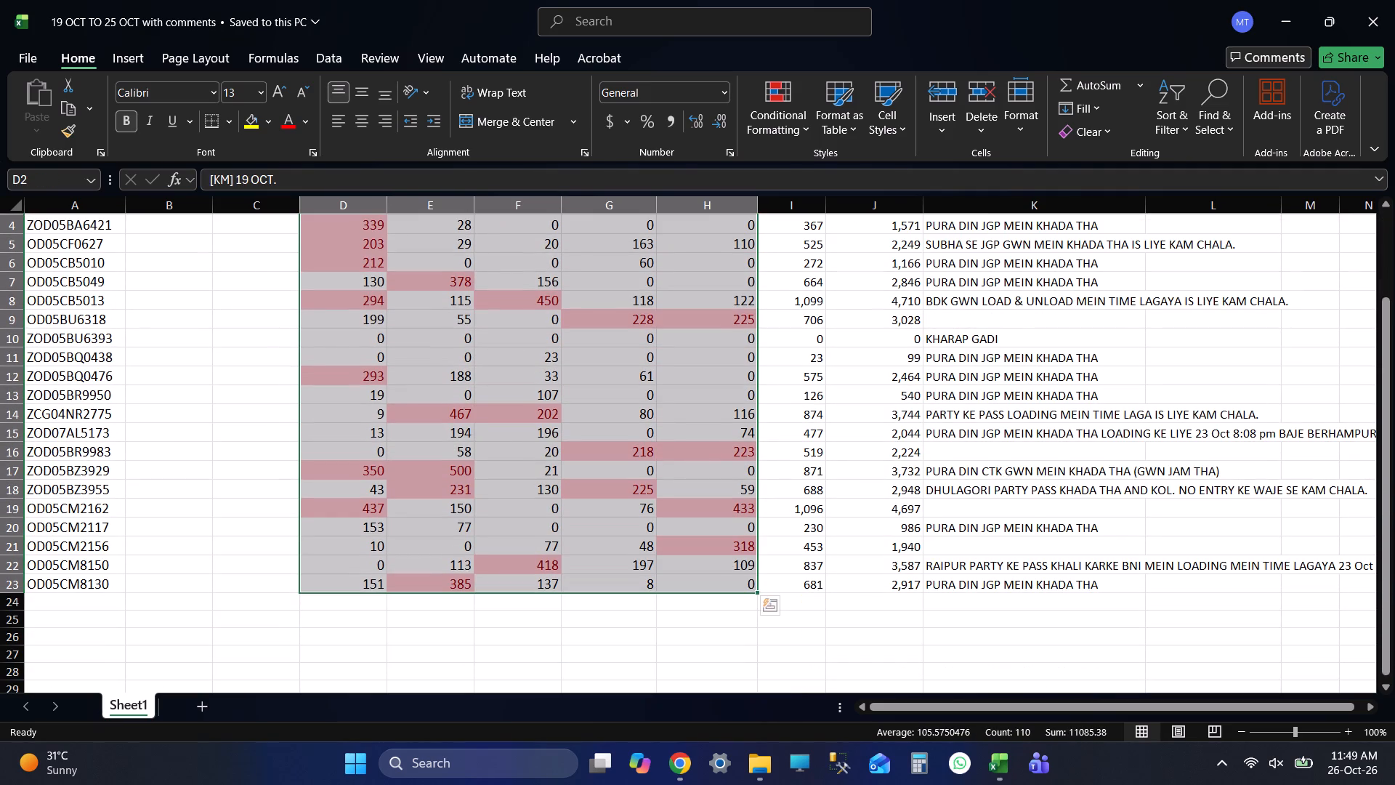
pyautogui.hotkey('ctrl', 'x')
pyautogui.click(143, 282)
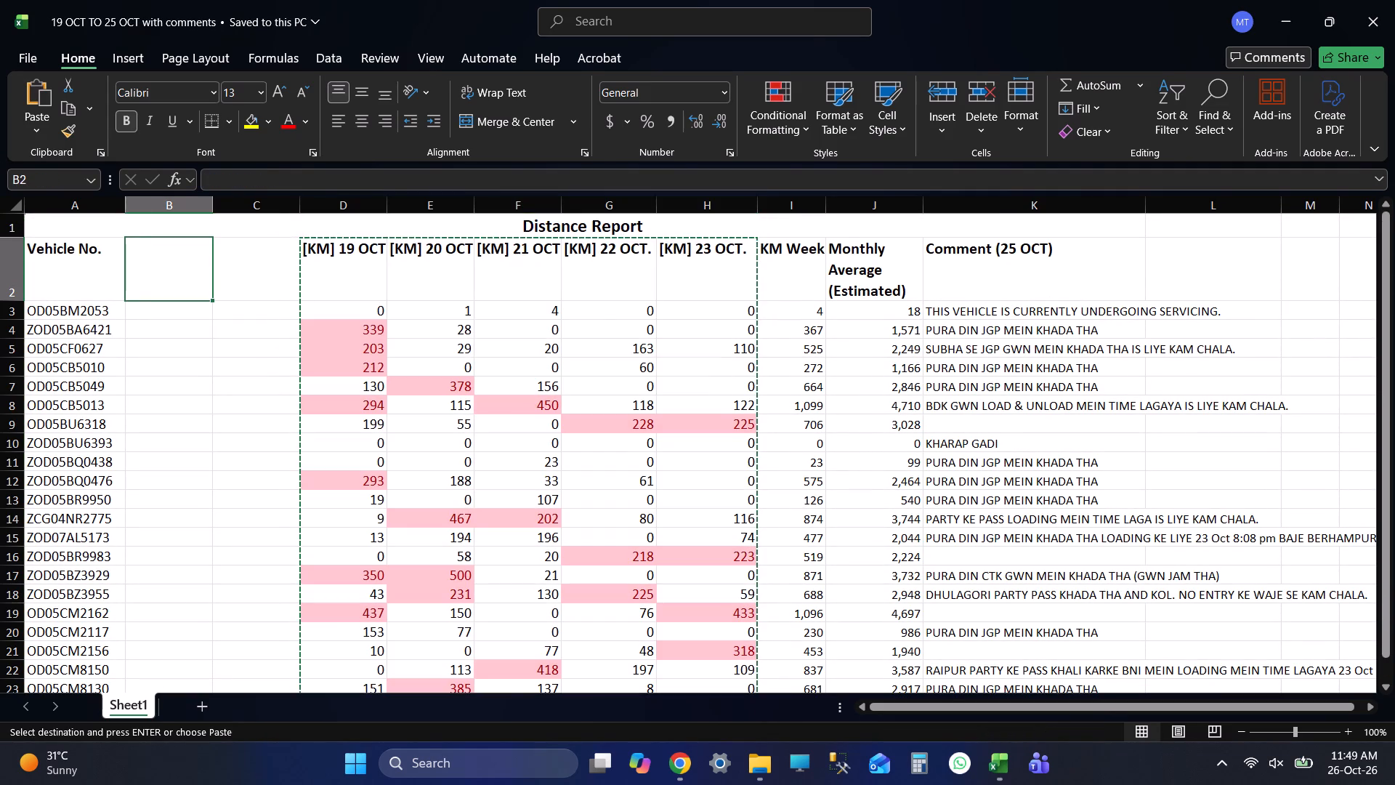
pyautogui.hotkey('ctrl', 'v')
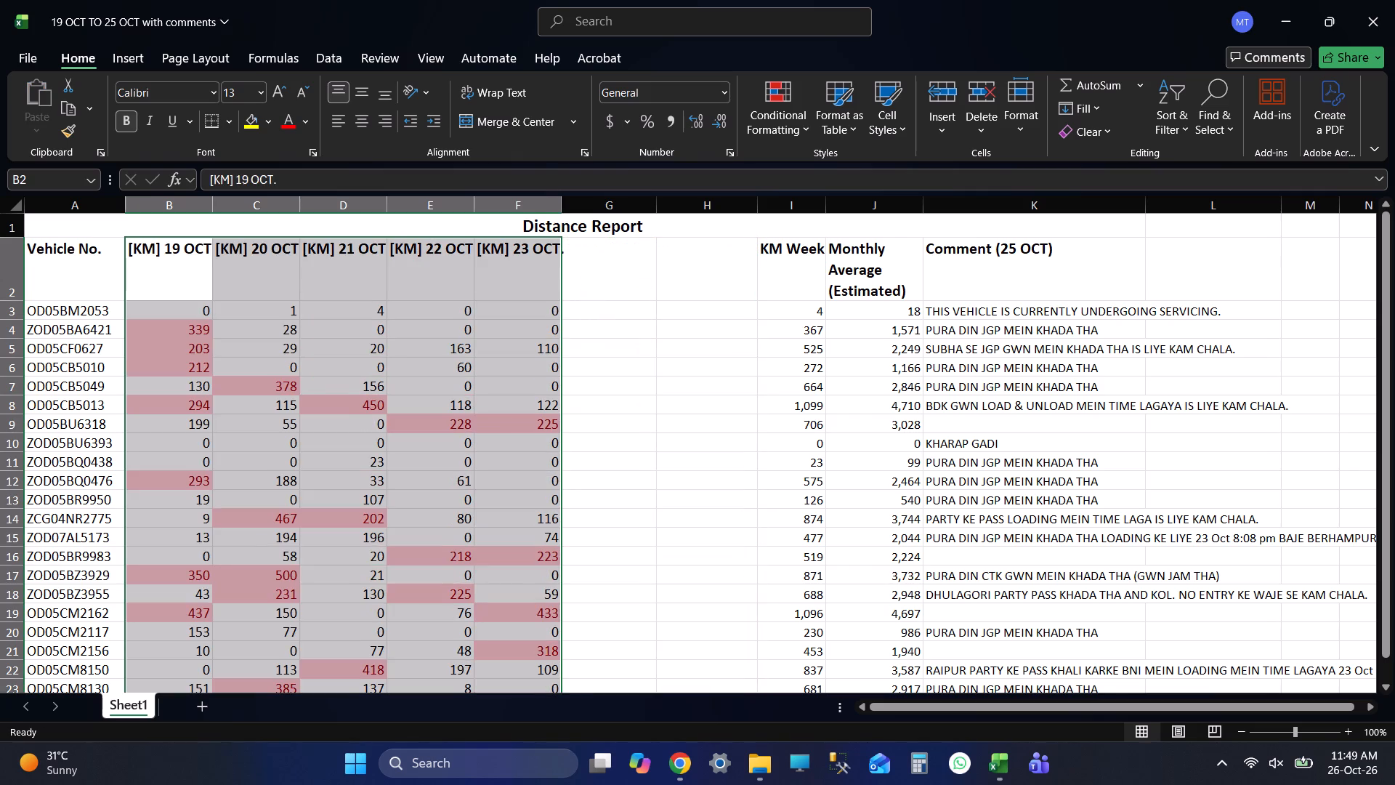
pyautogui.click(607, 273)
pyautogui.hotkey('ctrl', 's')
# Copy the [KM] 23 OCT. header into G2, change it to [KM] 24 OCT. and save the workbook.
pyautogui.click(527, 267)
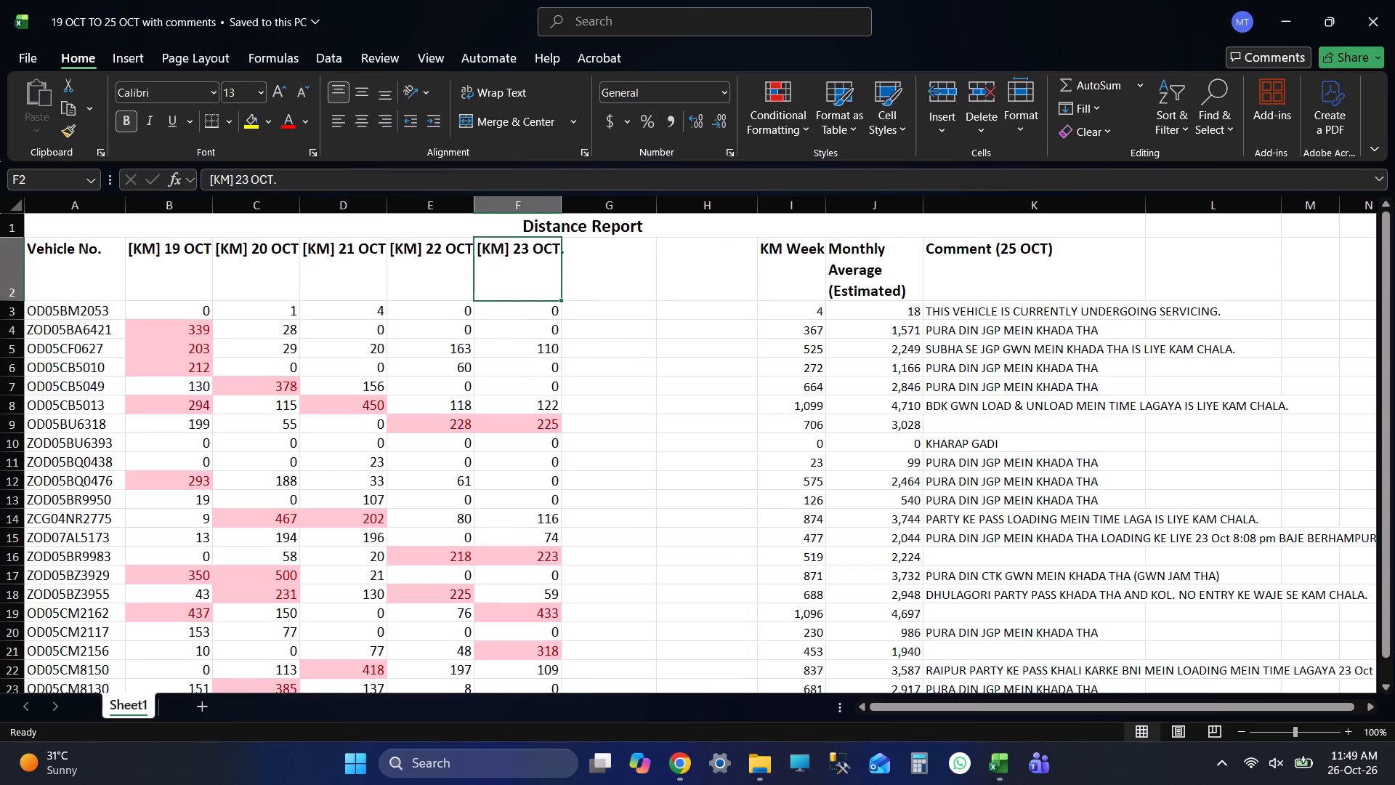
pyautogui.hotkey('ctrl', 'c')
pyautogui.click(623, 273)
pyautogui.hotkey('ctrl', 'v')
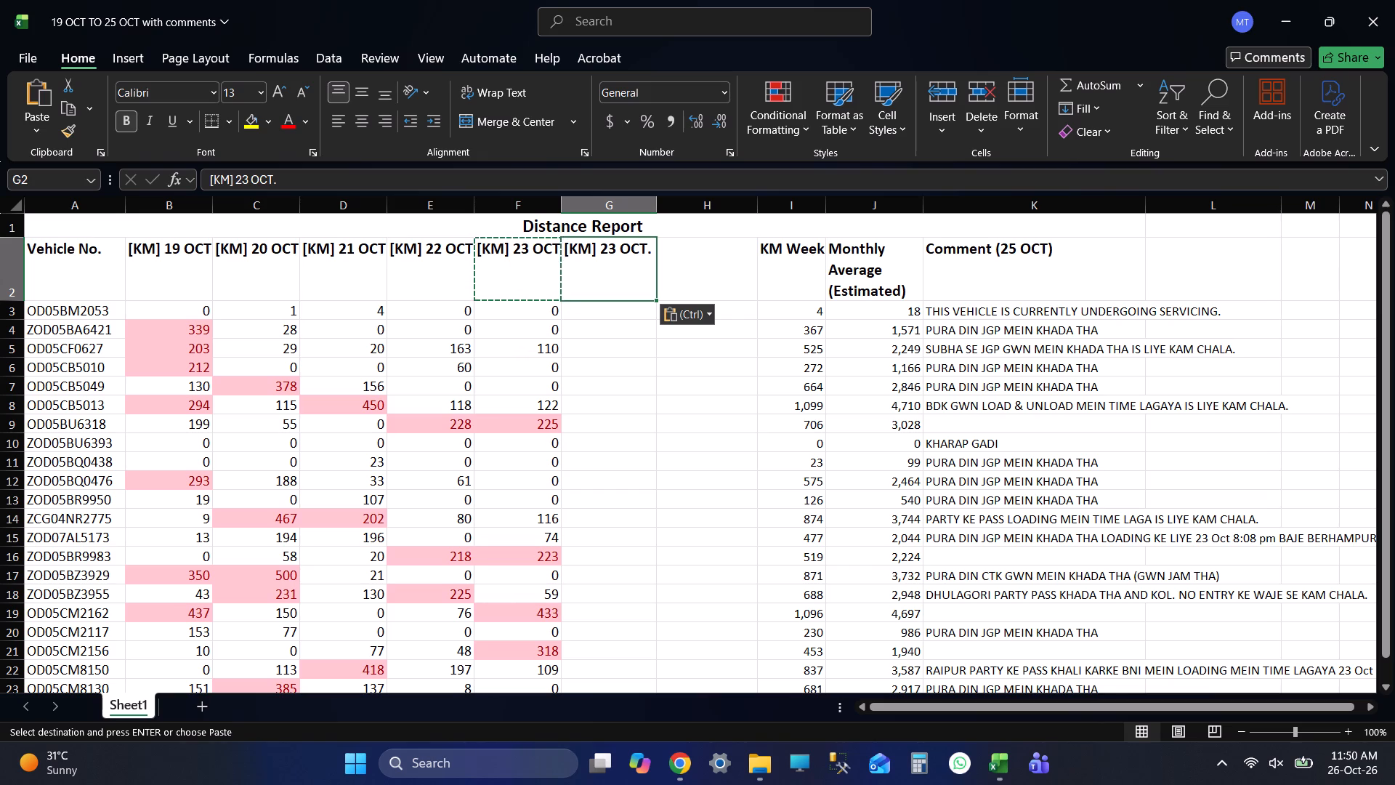
pyautogui.doubleClick(614, 241)
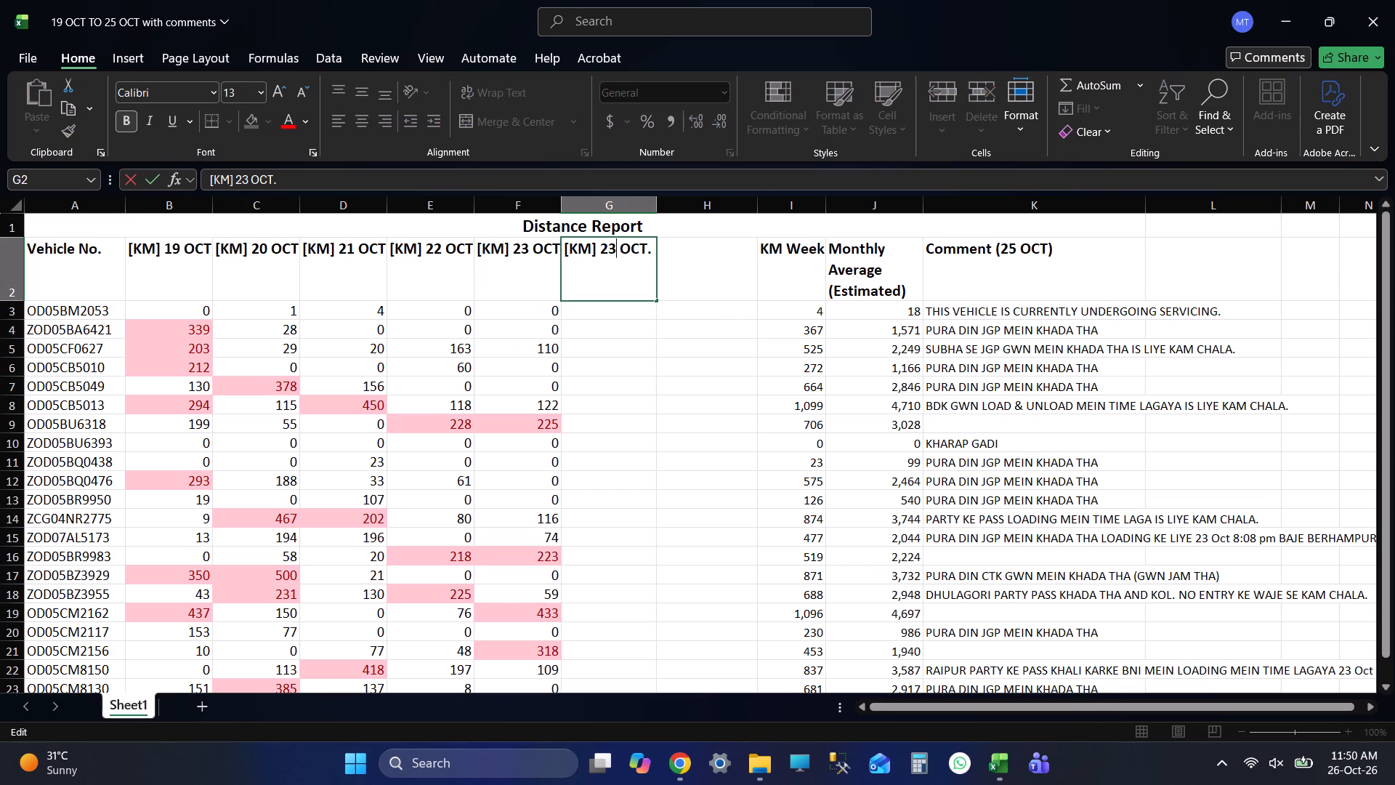
pyautogui.press('BackSpace')
pyautogui.press('4')
pyautogui.press('Return')
pyautogui.hotkey('ctrl', 's')
pyautogui.hotkey('ctrl', 's')
pyautogui.hotkey('ctrl', 's')
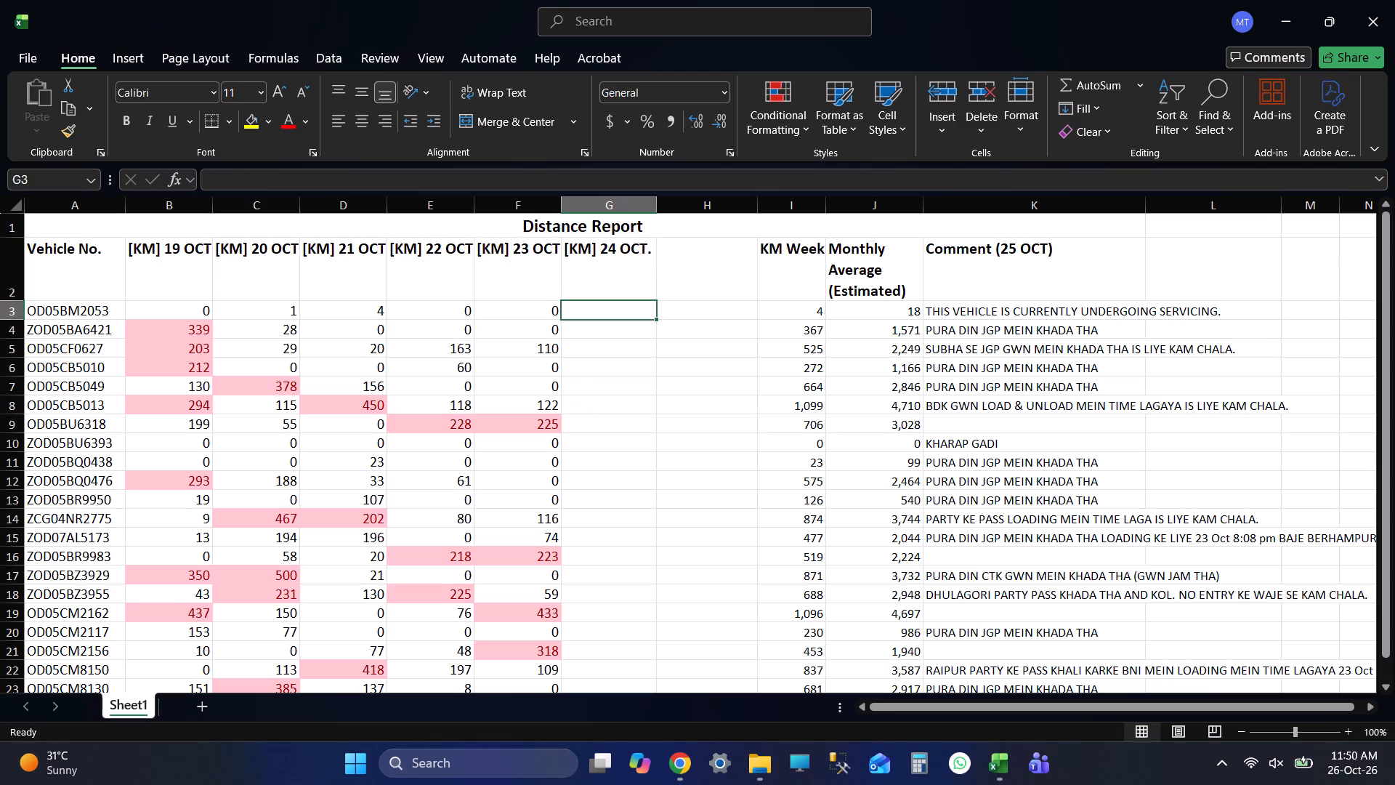
# Copy the [KM] 24 OCT. header into H2, change it to [KM] 25 OCT. and save the workbook.
pyautogui.click(638, 272)
pyautogui.hotkey('ctrl', 'c')
pyautogui.click(716, 248)
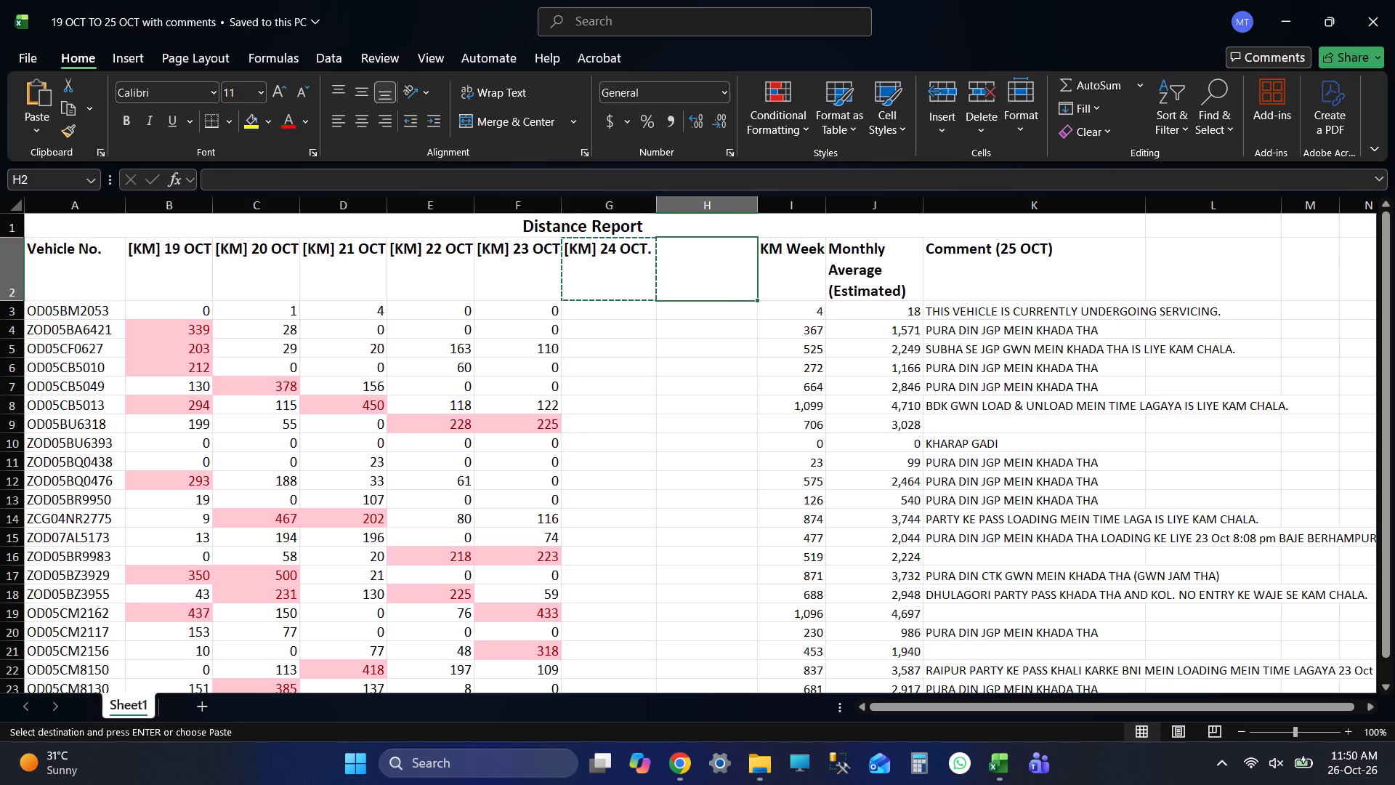
pyautogui.hotkey('ctrl', 'v')
pyautogui.doubleClick(708, 246)
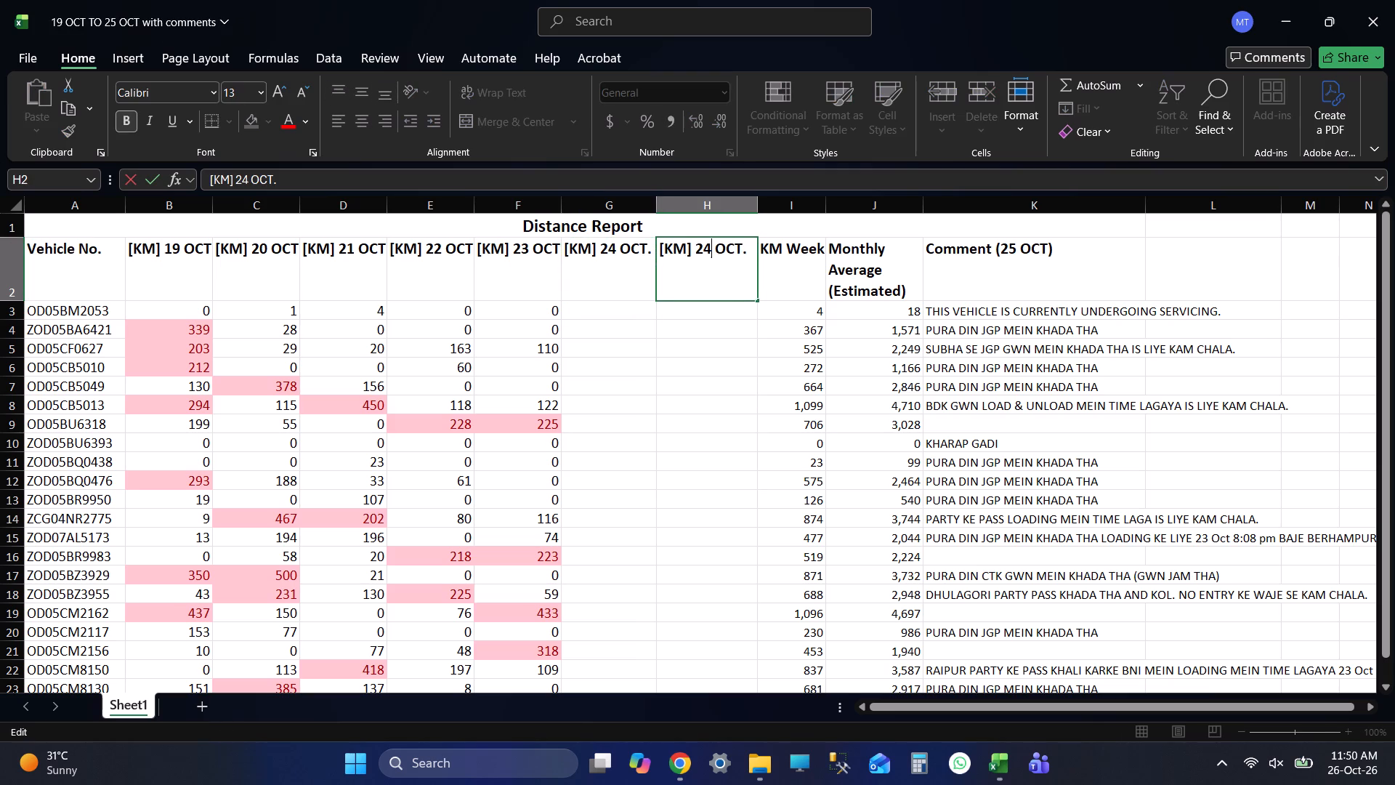
pyautogui.press('BackSpace')
pyautogui.press('5')
pyautogui.press('Return')
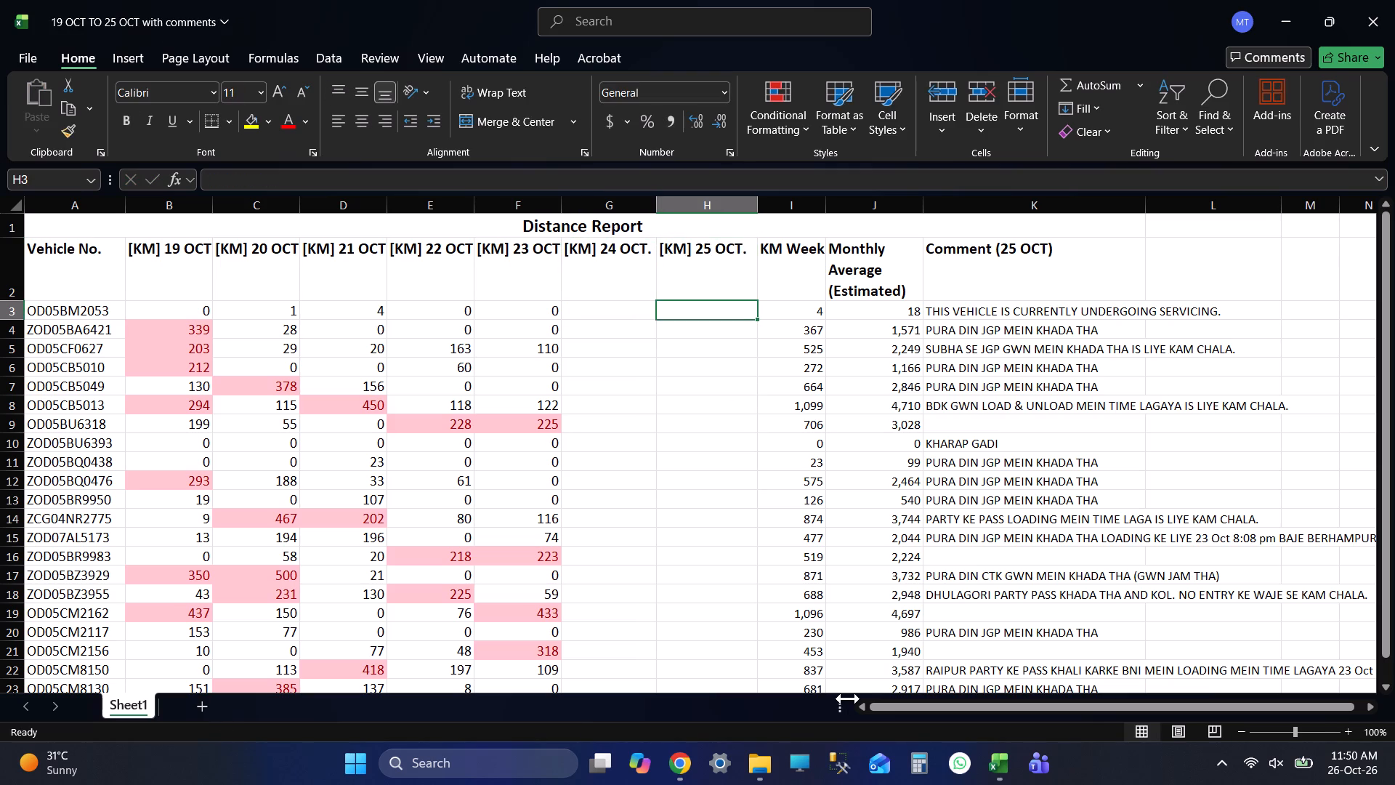
pyautogui.hotkey('ctrl', 's')
pyautogui.hotkey('ctrl', 's')
pyautogui.hotkey('ctrl', 's')
pyautogui.hotkey('ctrl', 's')
# Select the first vehicle's empty cell under [KM] 24 OCT. and save the distance report.
pyautogui.scroll(-3, 674, 366)
pyautogui.scroll(7, 652, 408)
pyautogui.click(610, 299)
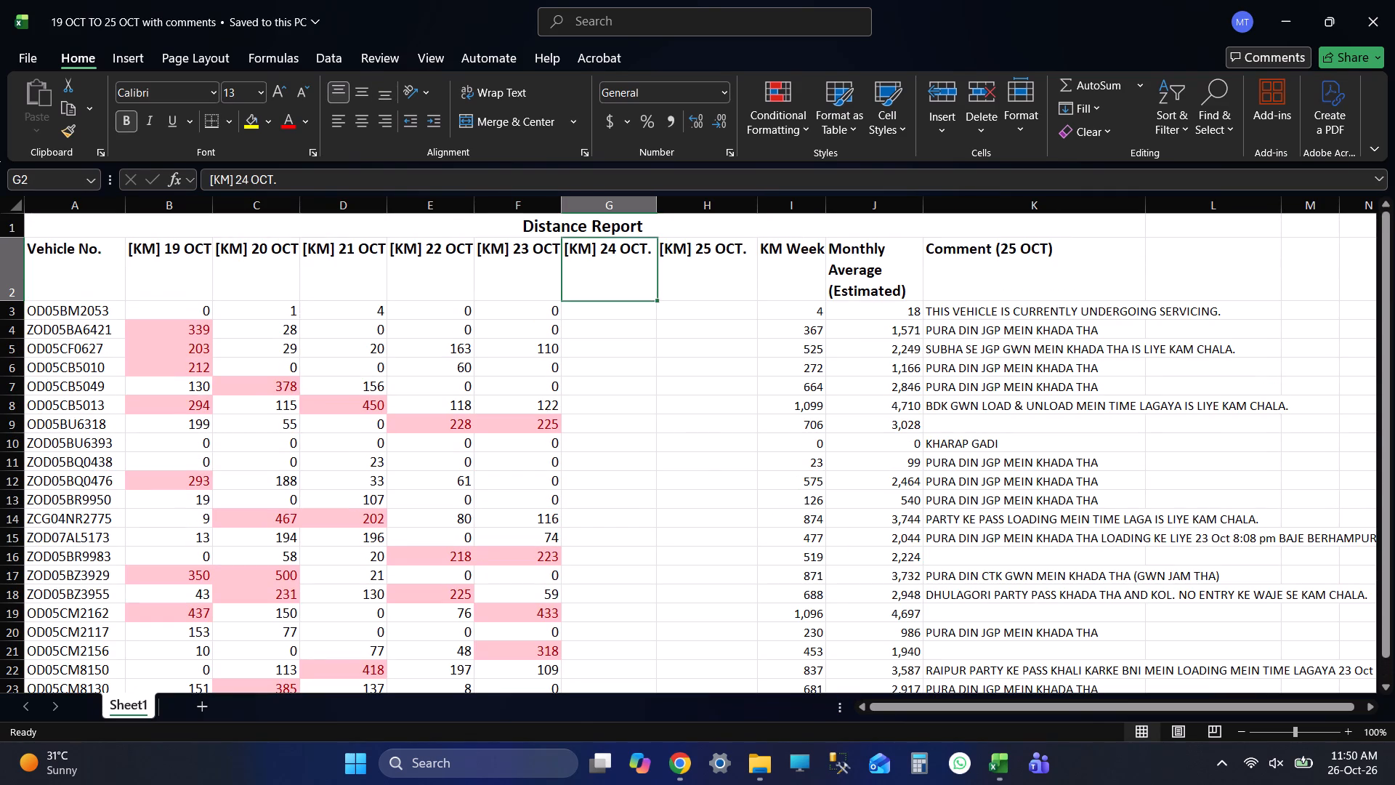
pyautogui.click(602, 324)
pyautogui.click(604, 313)
pyautogui.hotkey('ctrl', 's')
pyautogui.hotkey('ctrl', 's')
pyautogui.hotkey('ctrl', 's')
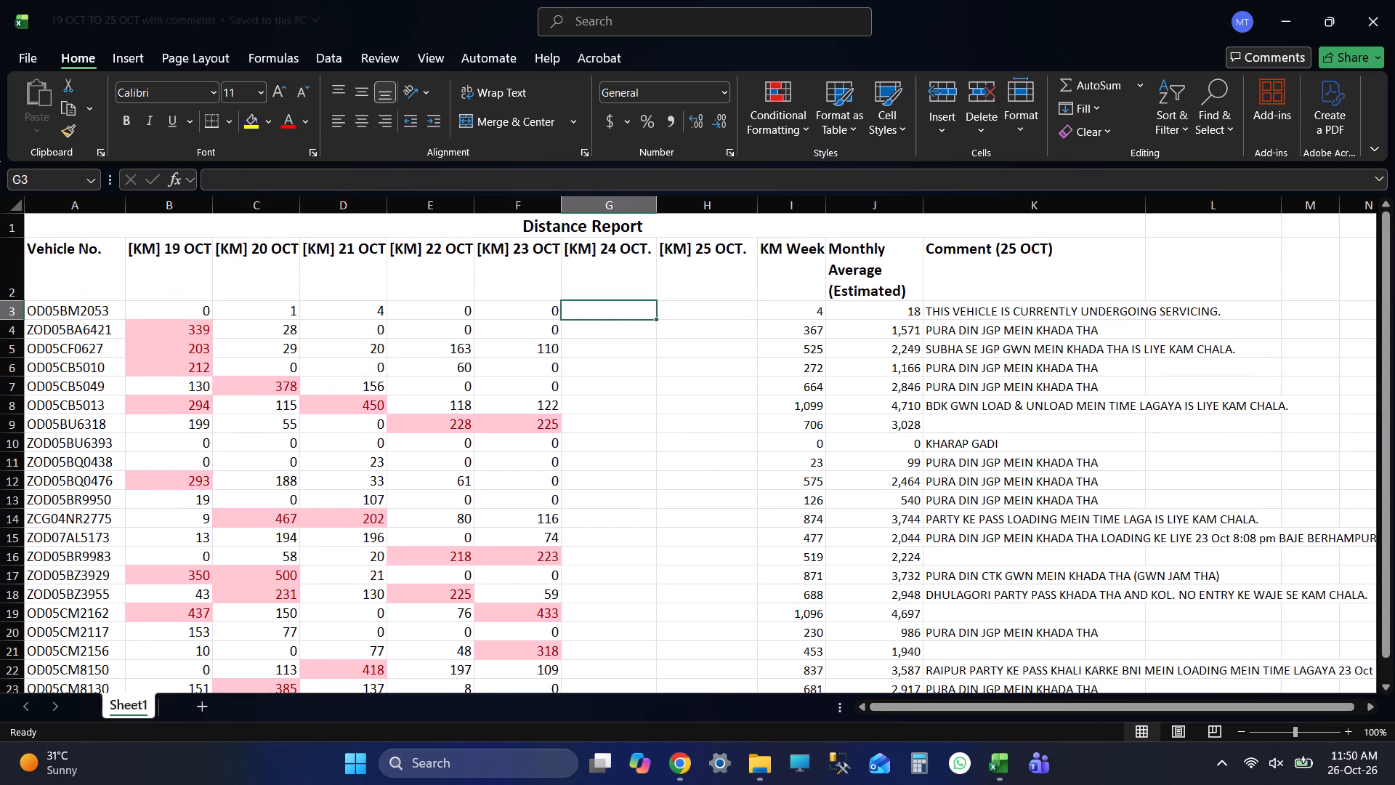
# Switch to the mtpl_daily_trip_updated 26 oct workbook and save it, and return to save the distance report.
pyautogui.hotkey('alt', 'Tab')
pyautogui.hotkey('ctrl', 's')
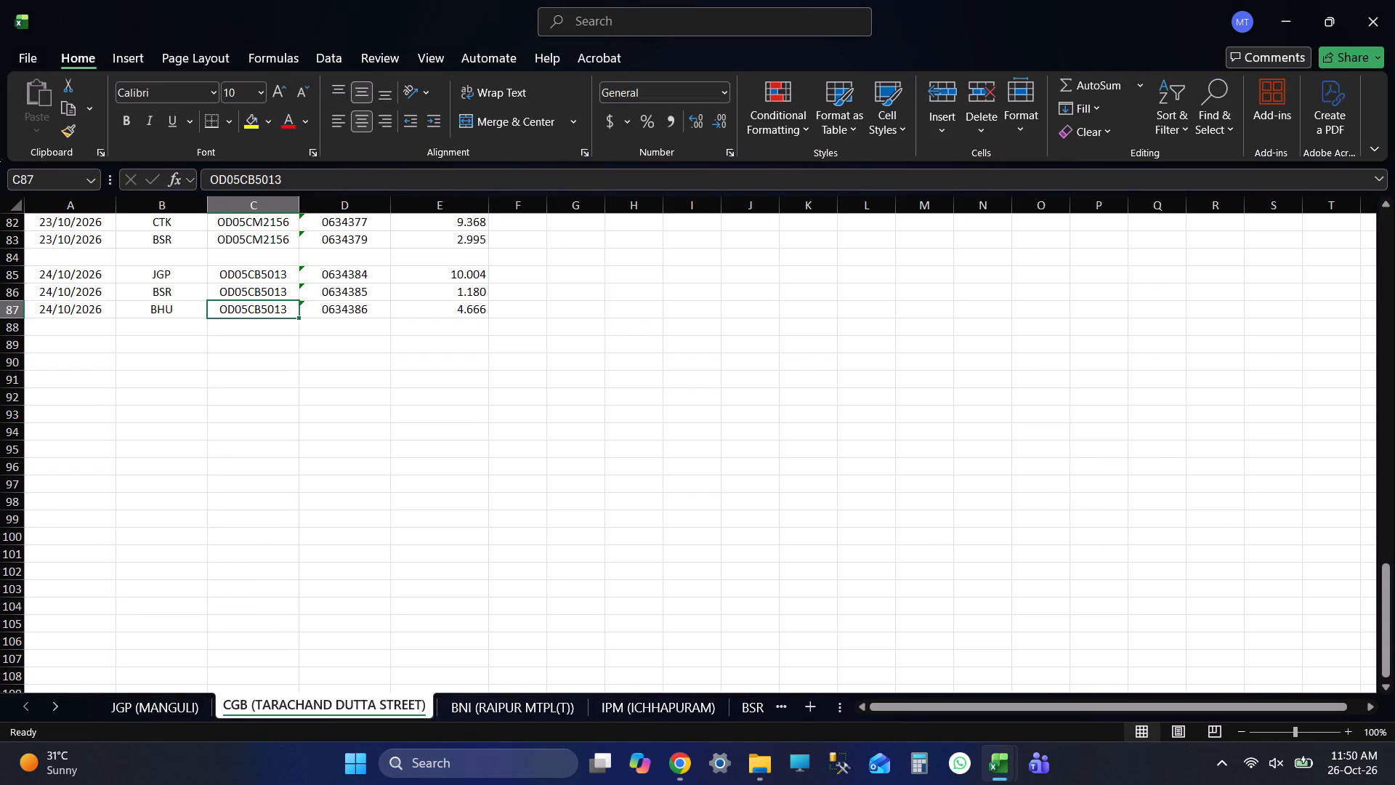
pyautogui.hotkey('alt', 'Tab')
pyautogui.hotkey('ctrl', 's')
pyautogui.hotkey('ctrl', 's')
# Switch to File Explorer and close the 19 OCT TO 25 OCT folder window.
pyautogui.hotkey('alt', 'Tab')
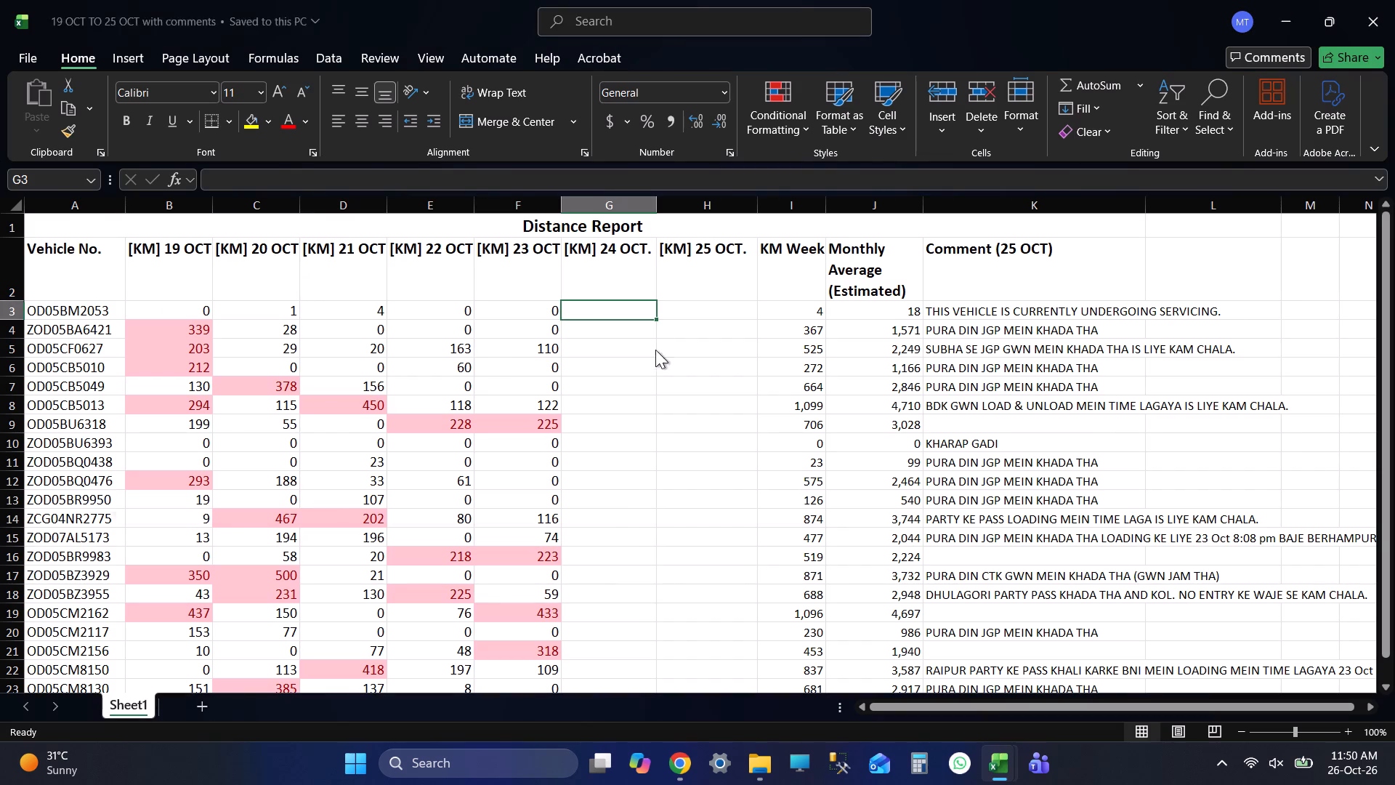
pyautogui.hotkey('alt', 'Tab')
pyautogui.click(1394, 0)
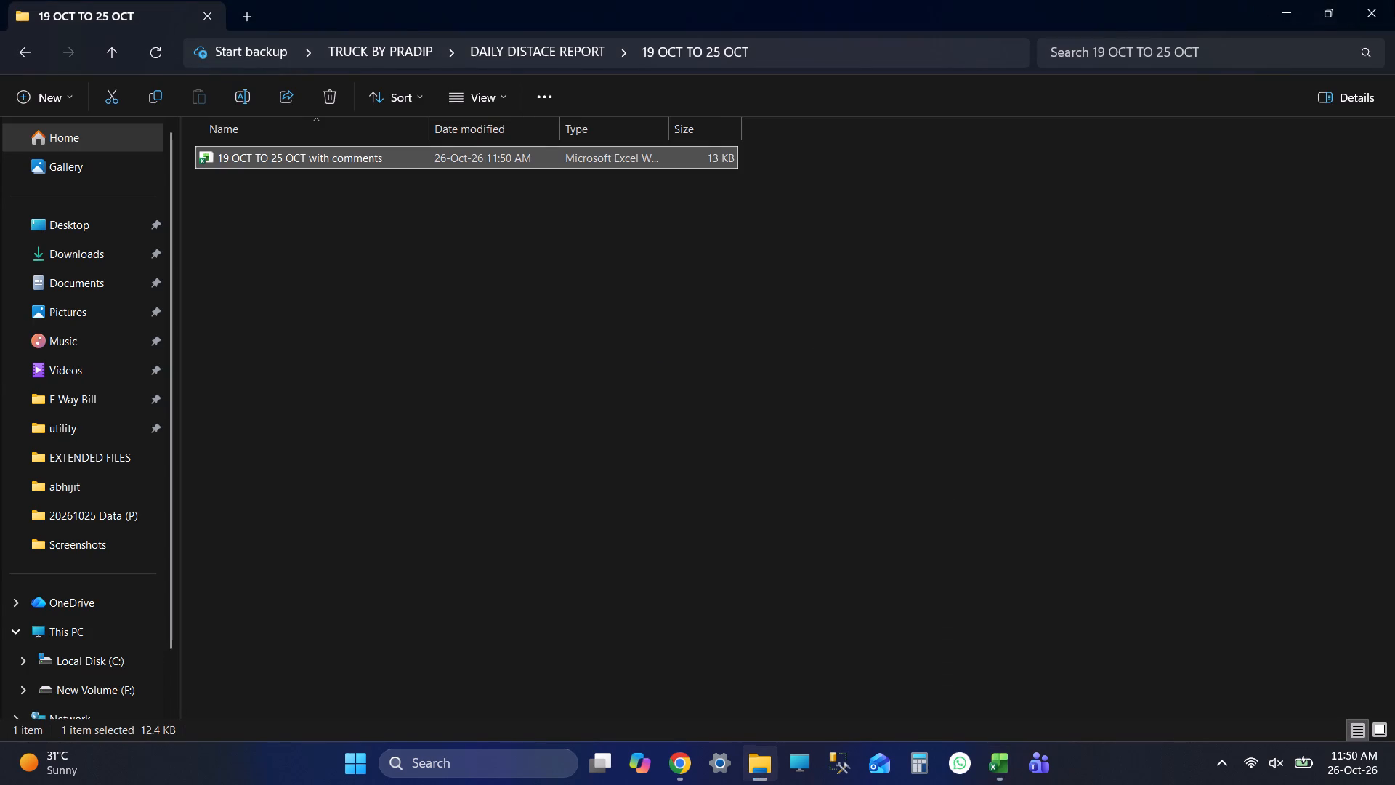
# Save the distance report again and switch to the Wheelseye dashboard in Google Chrome.
pyautogui.hotkey('ctrl', 's')
pyautogui.hotkey('alt', 'Tab')
pyautogui.hotkey('alt', 'Tab')
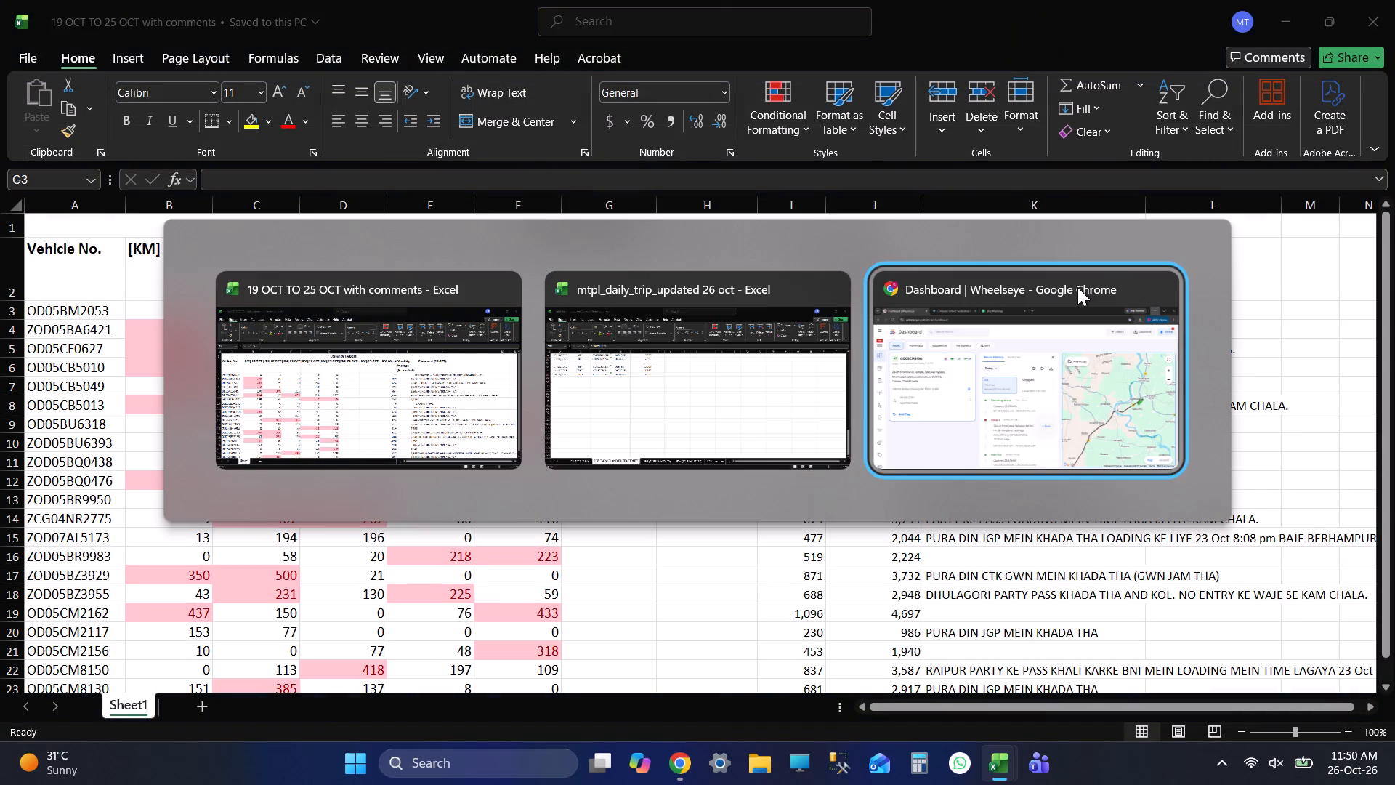
# Return to the 19 OCT TO 25 OCT with comments workbook in Excel and save it.
pyautogui.hotkey('alt', 'Tab')
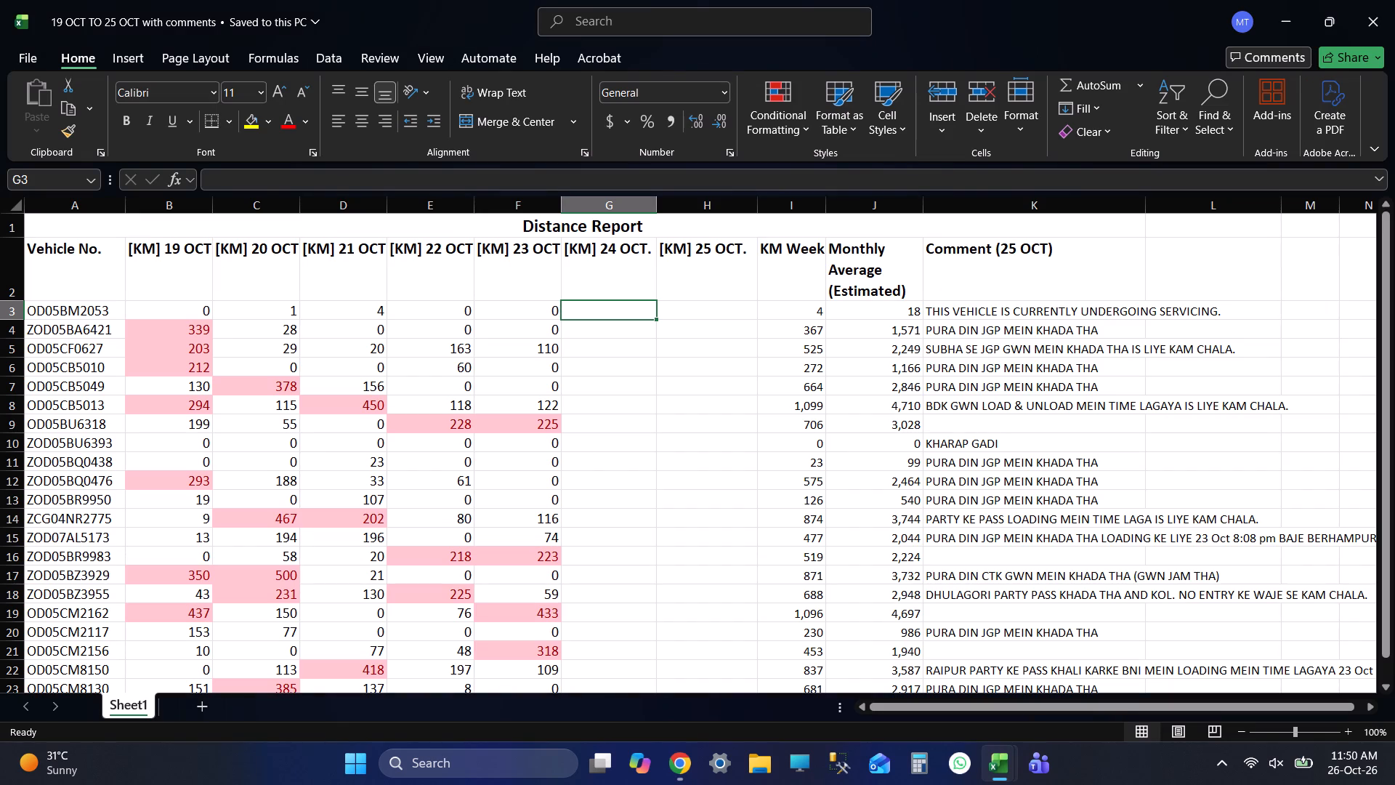
pyautogui.hotkey('ctrl', 's')
pyautogui.hotkey('ctrl', 's')
# Switch to Wheelseye in Google Chrome and expand the Distance Report options on the Reports page.
pyautogui.hotkey('alt', 'Tab')
pyautogui.click(97, 63)
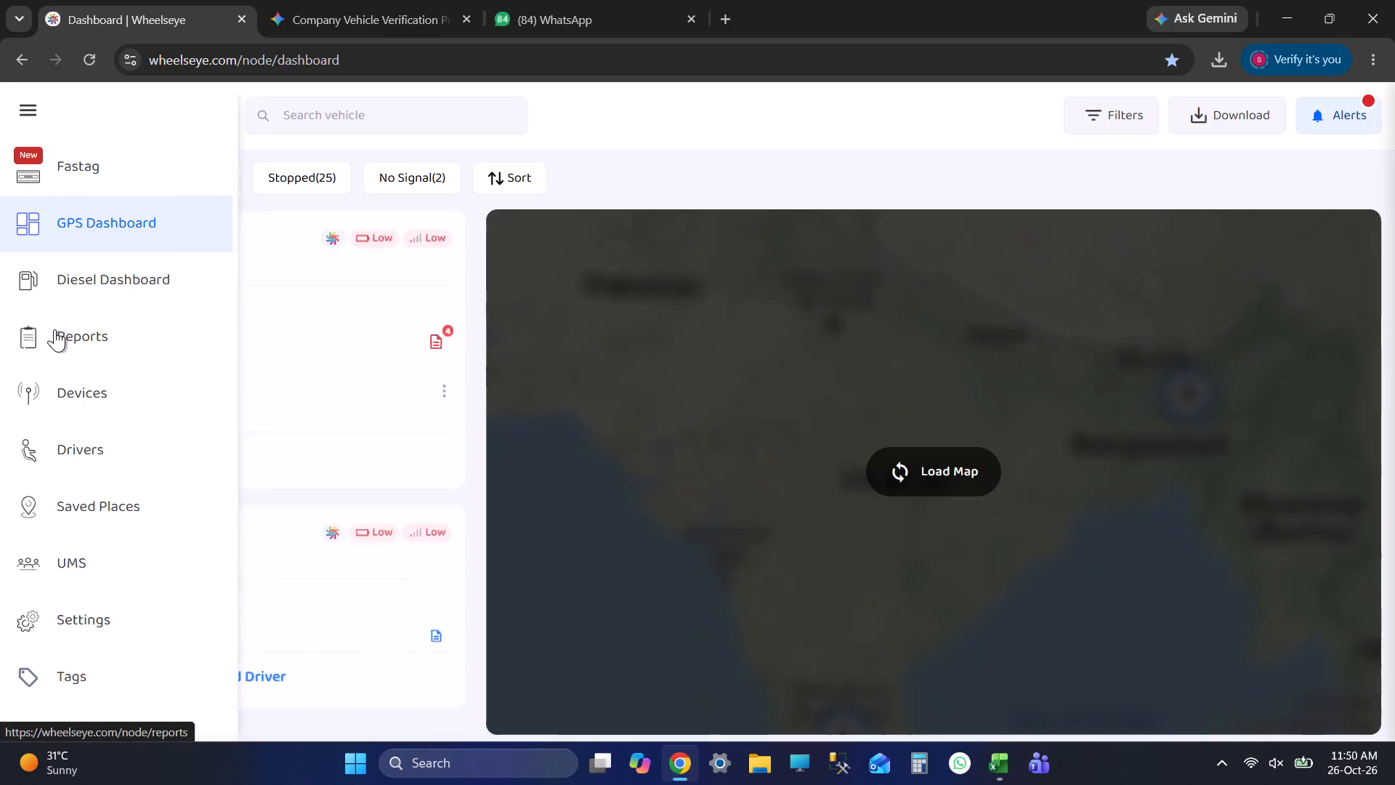
pyautogui.click(58, 329)
pyautogui.scroll(-3, 336, 556)
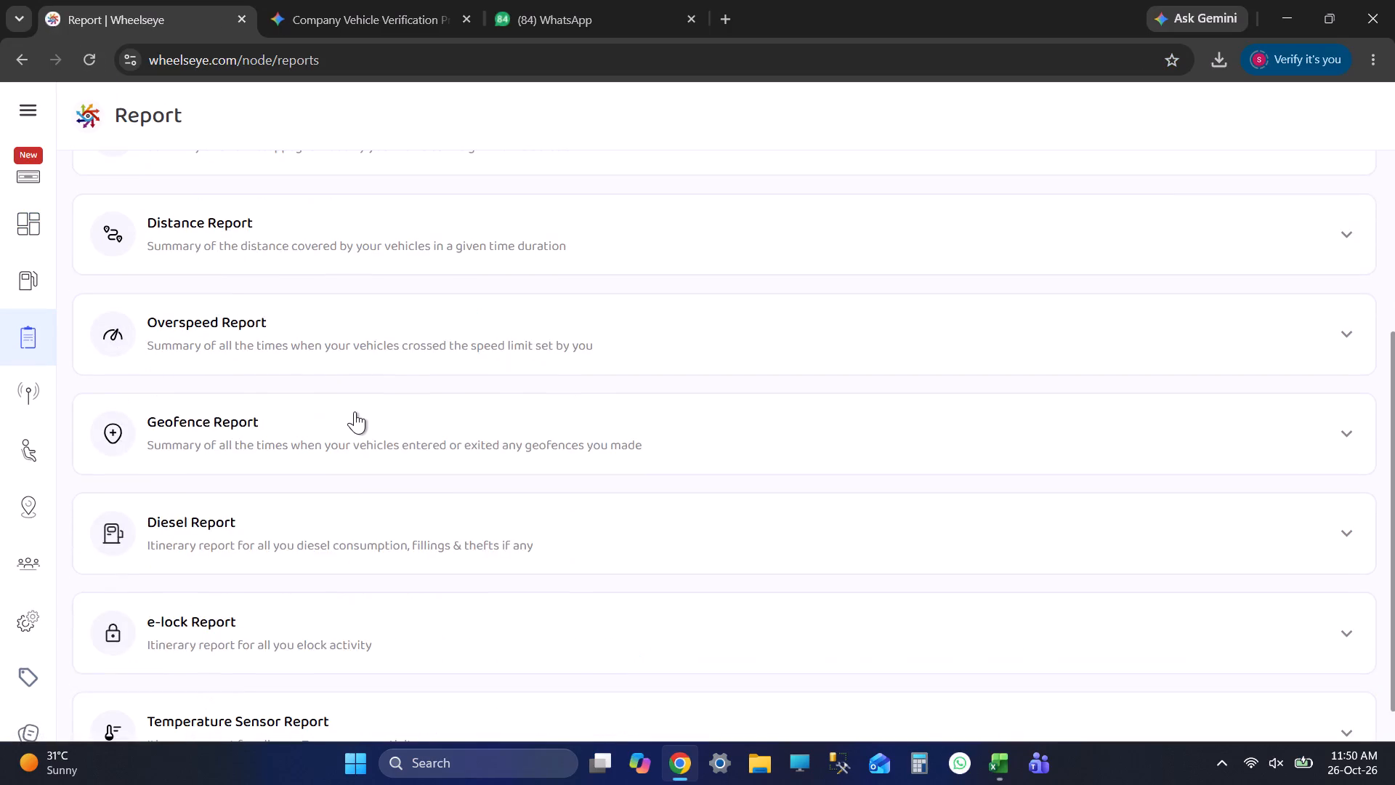
pyautogui.scroll(2, 355, 411)
pyautogui.click(347, 427)
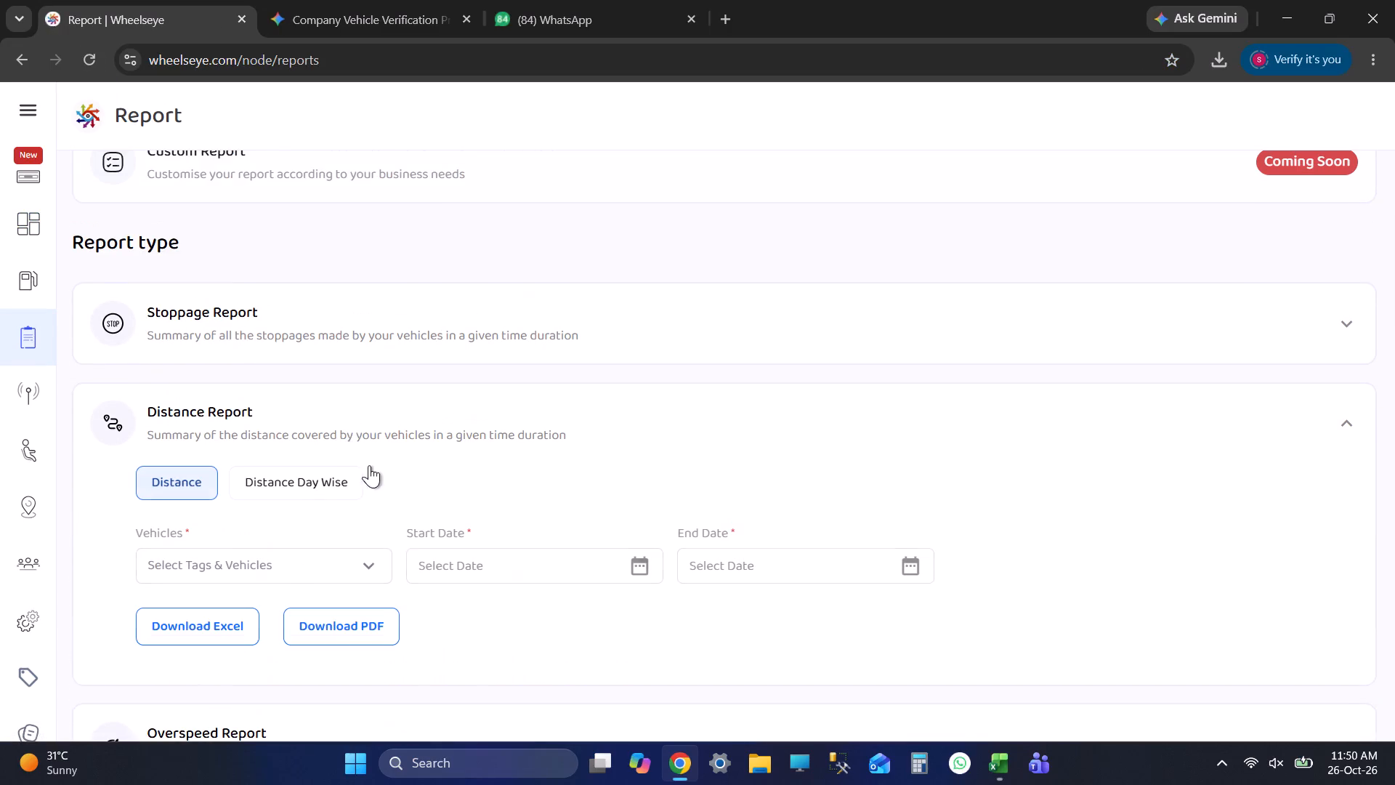
# Add all 31 vehicles to the Distance Report selection.
pyautogui.click(314, 574)
pyautogui.click(612, 349)
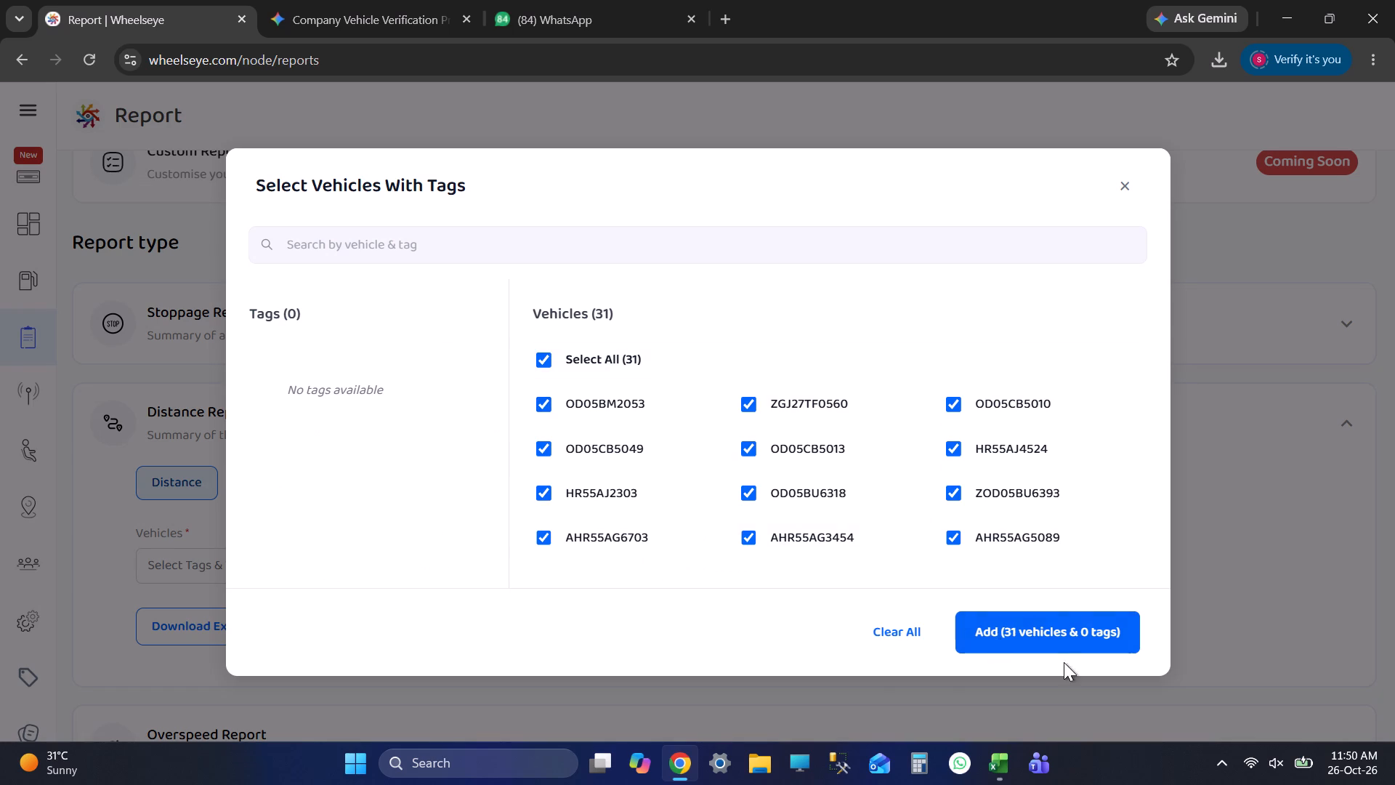
pyautogui.click(1060, 627)
# Set the Distance Report's start date to 24 Oct 2026 at 00:00.
pyautogui.click(469, 534)
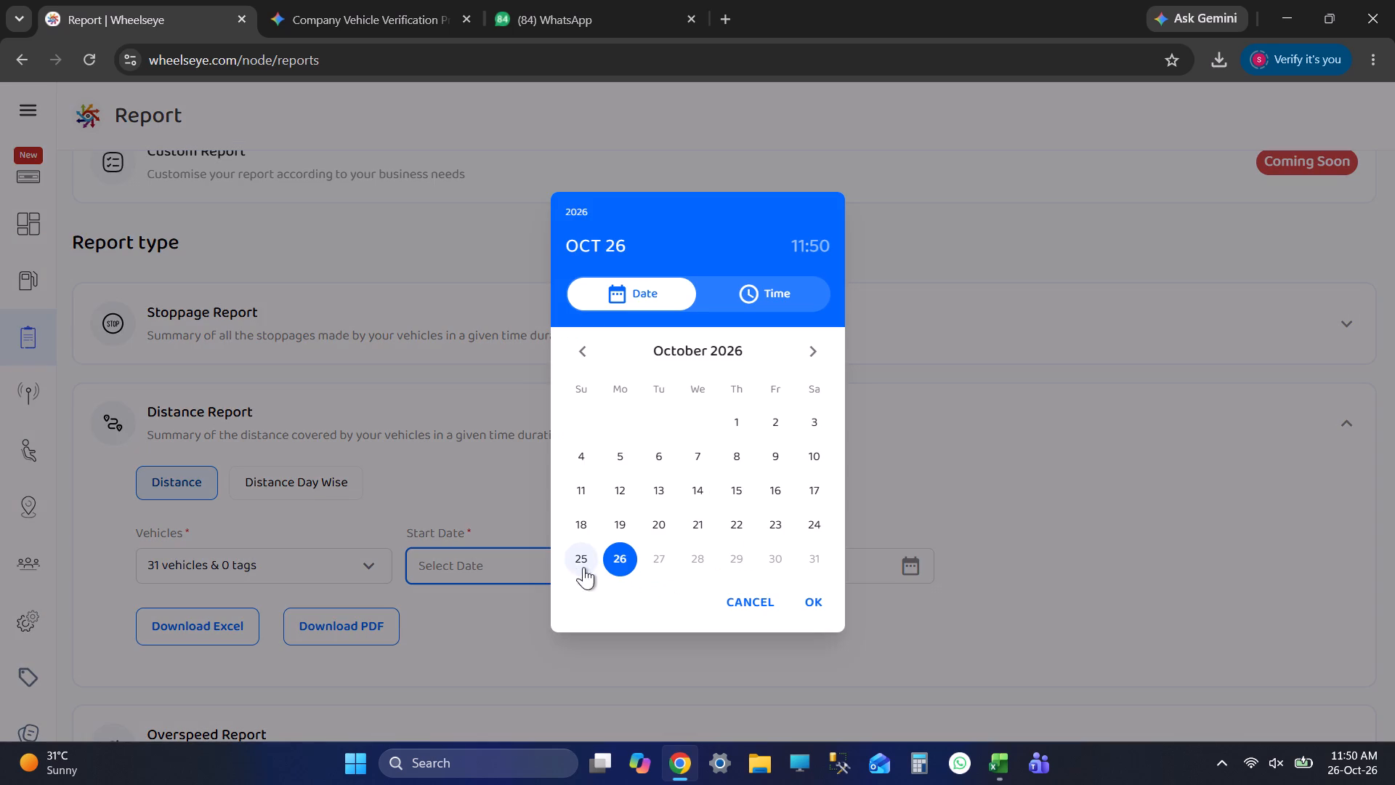
pyautogui.click(806, 521)
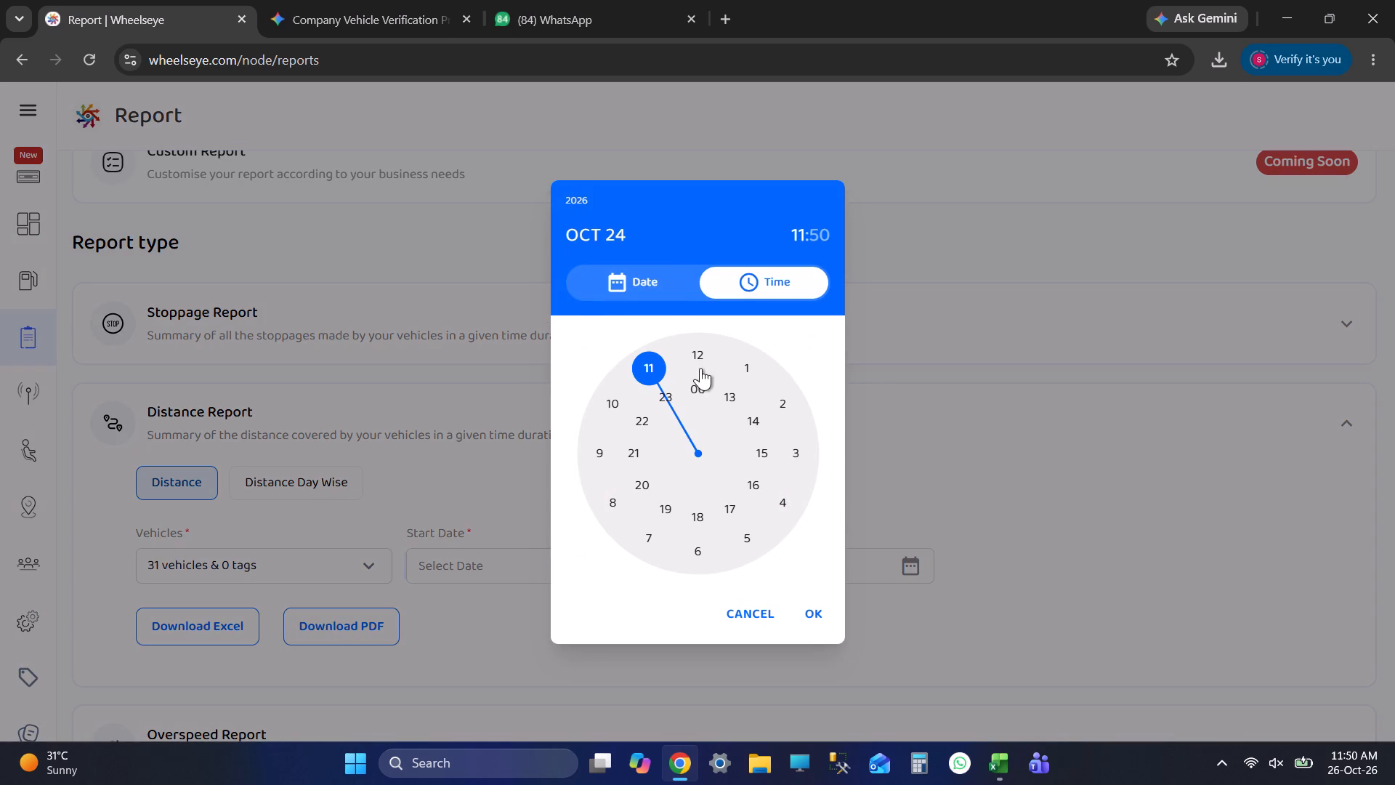
pyautogui.click(696, 392)
pyautogui.click(703, 343)
pyautogui.click(808, 586)
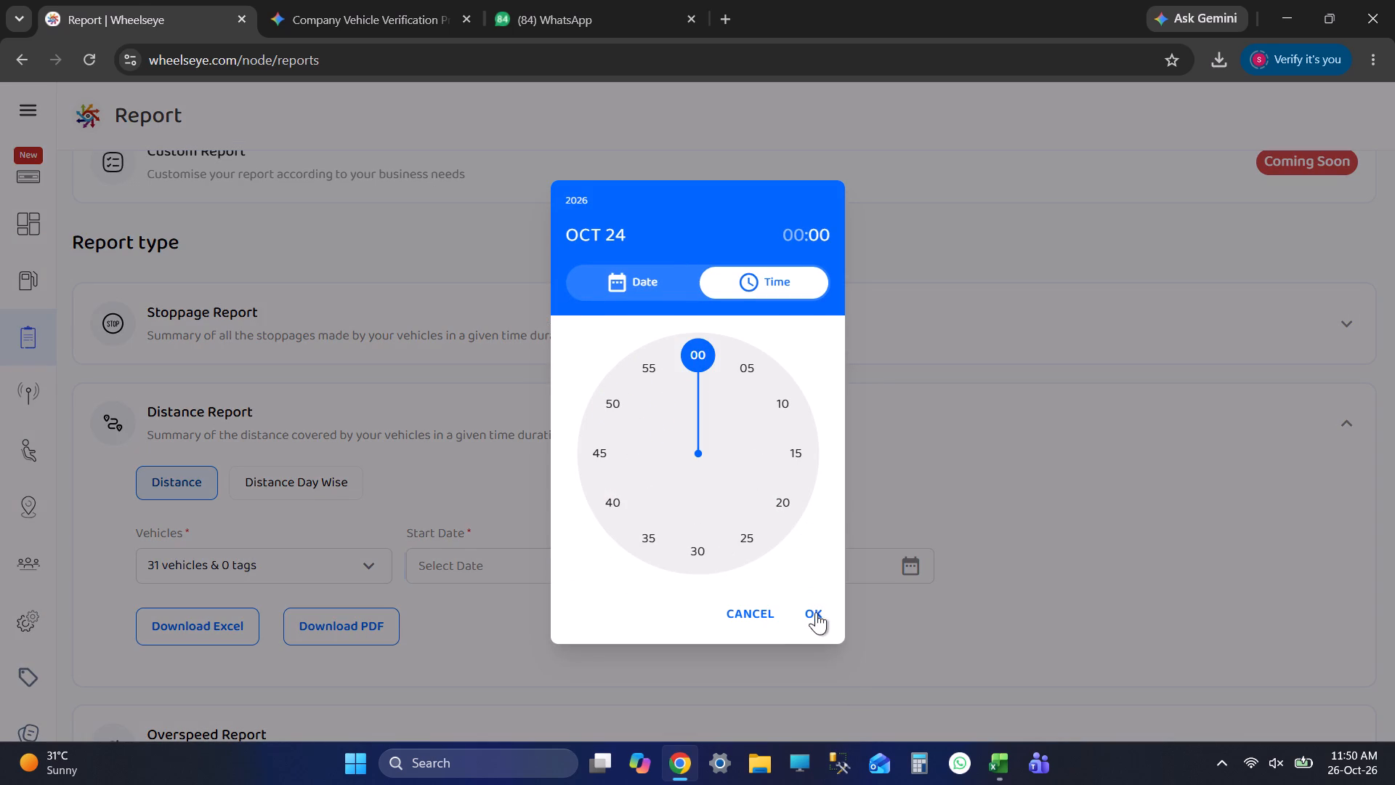
pyautogui.click(816, 612)
# Set the Distance Report's end date to 24 Oct 2026 at 23:59.
pyautogui.click(765, 560)
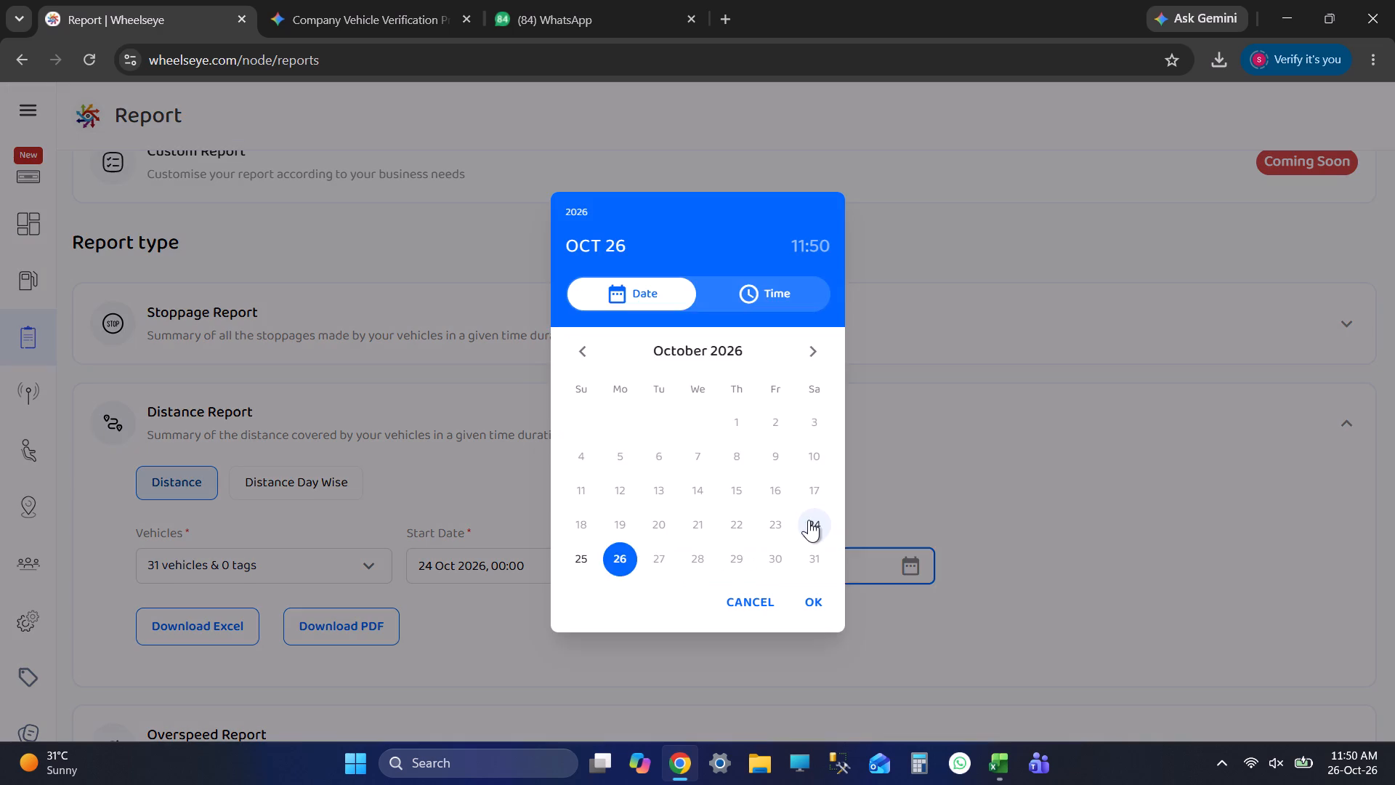
pyautogui.click(812, 520)
pyautogui.click(666, 392)
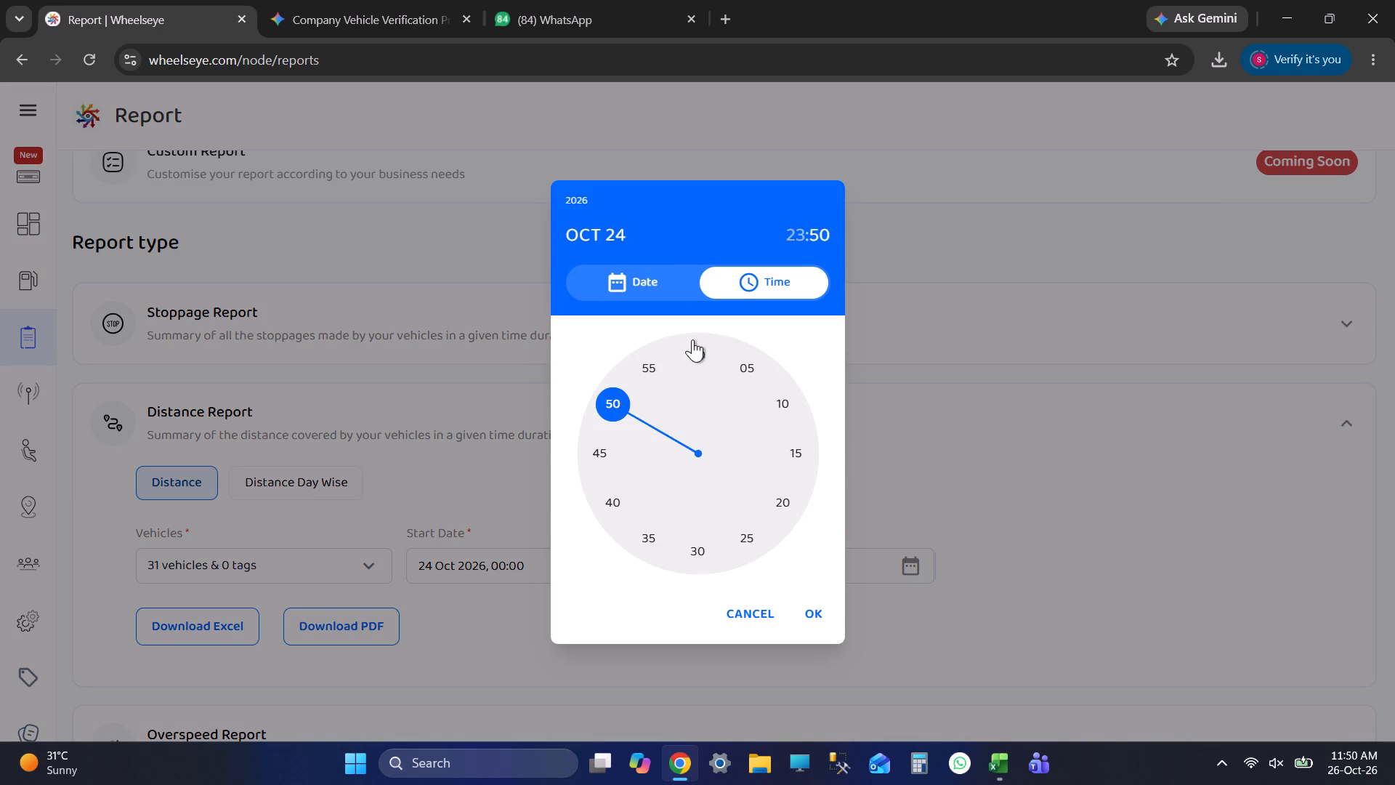
pyautogui.click(692, 345)
pyautogui.click(692, 353)
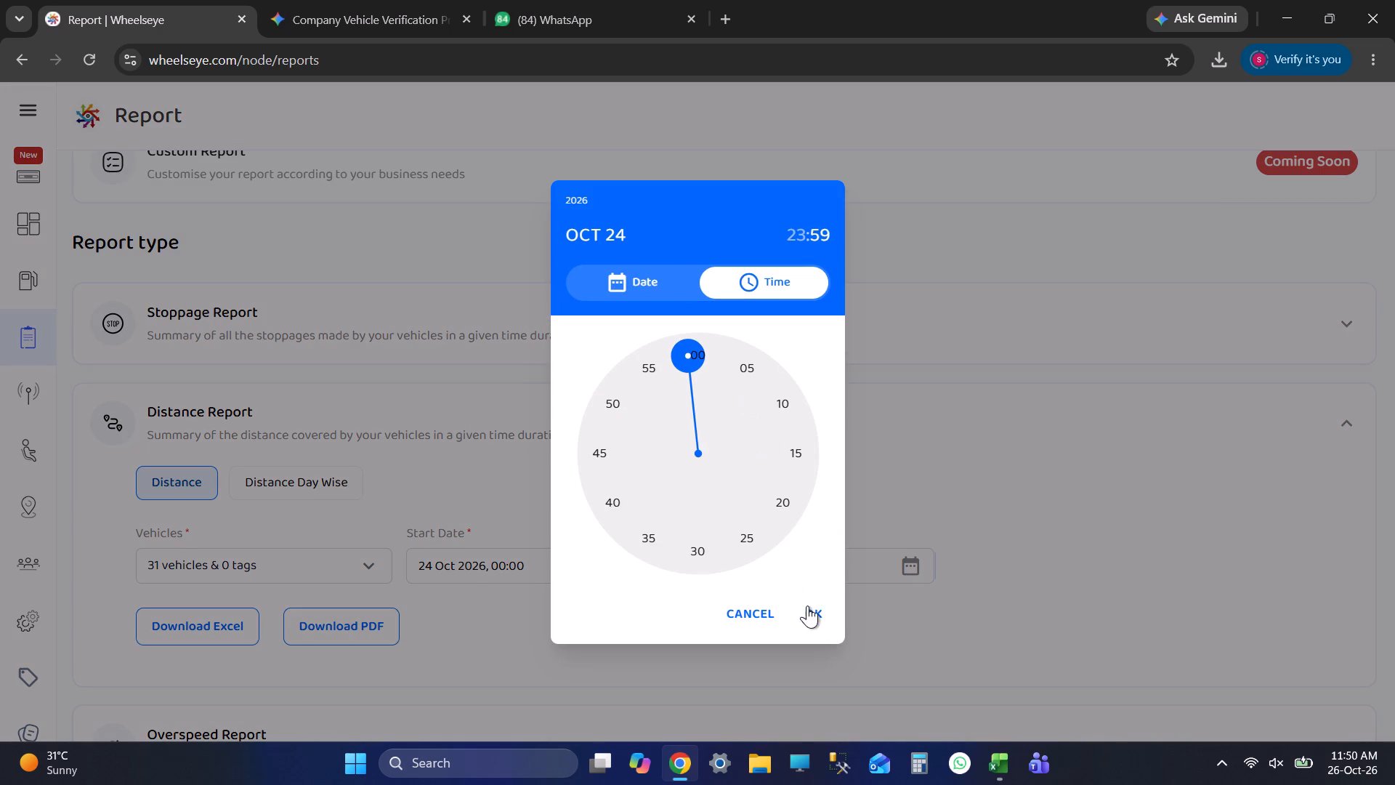
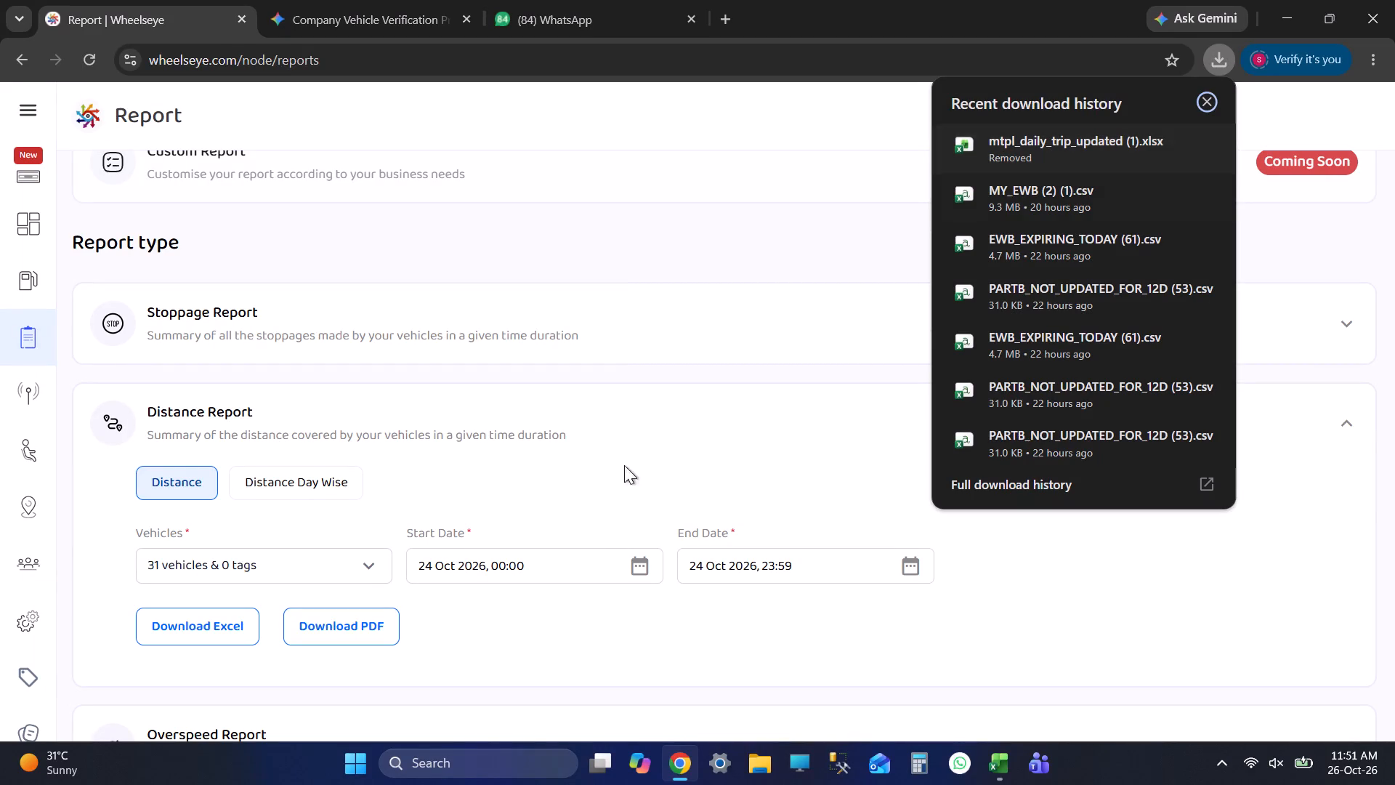
# Dismiss the recent download history to uncover the Distance Report form.
pyautogui.click(583, 681)
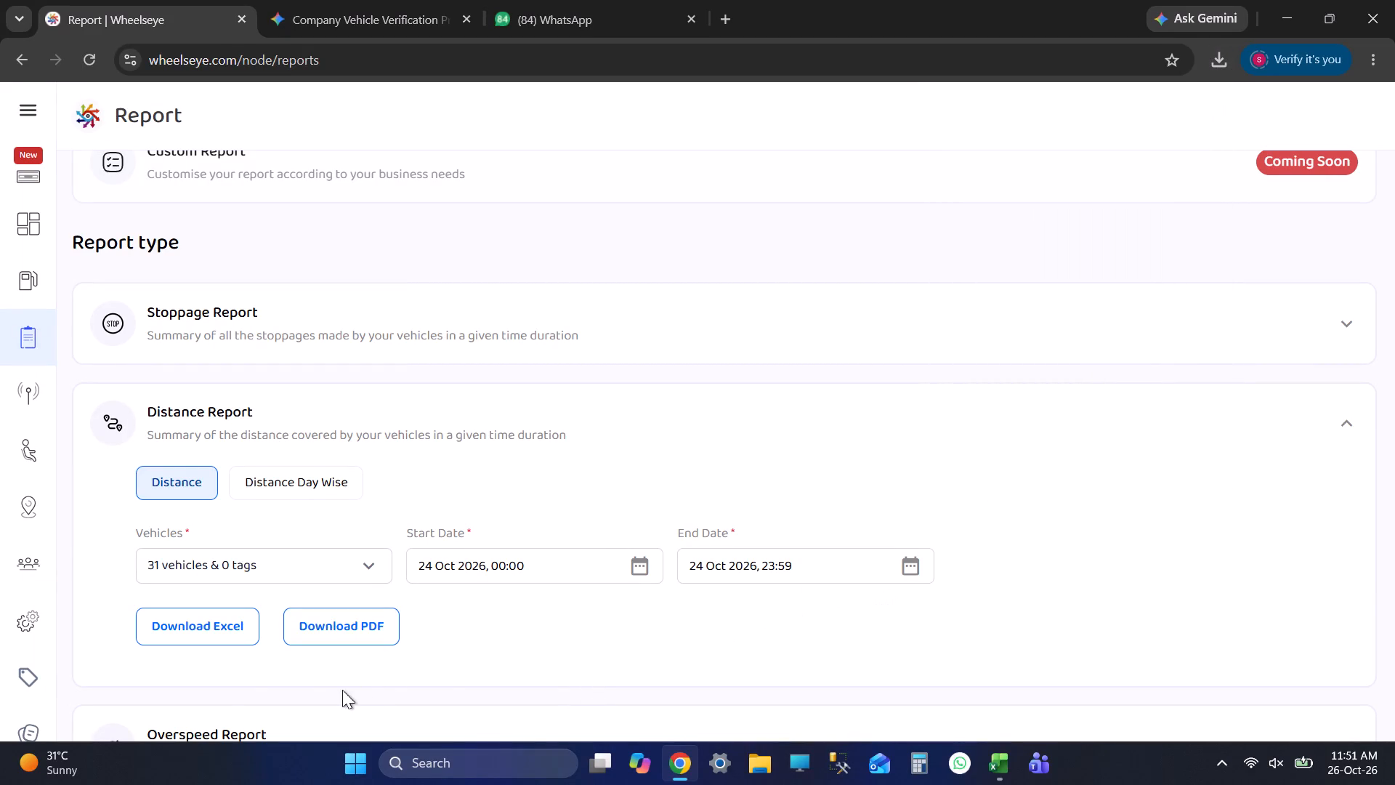
# Download the Distance Report for 24 Oct 2026 as Excel, open the downloaded workbook and enable editing.
pyautogui.click(210, 611)
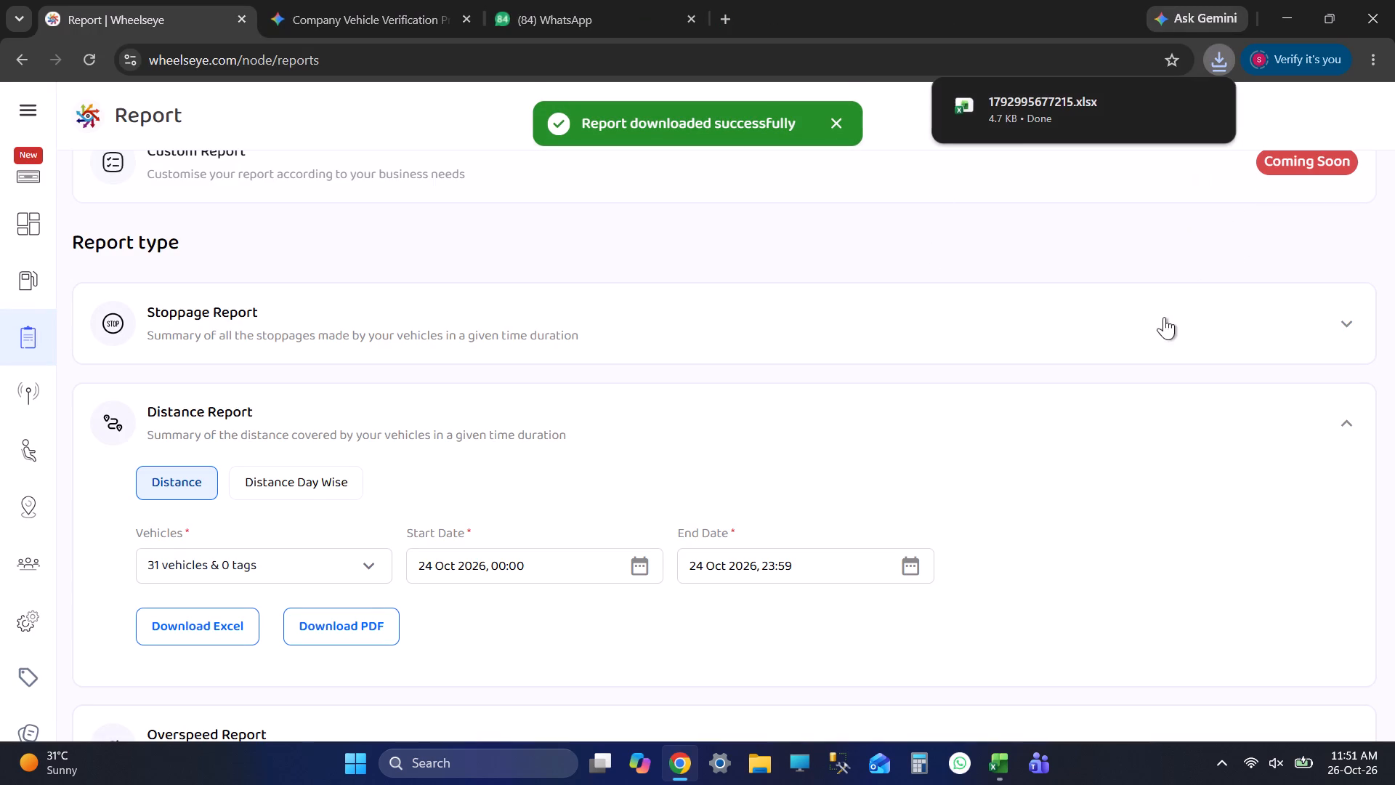
pyautogui.click(1068, 118)
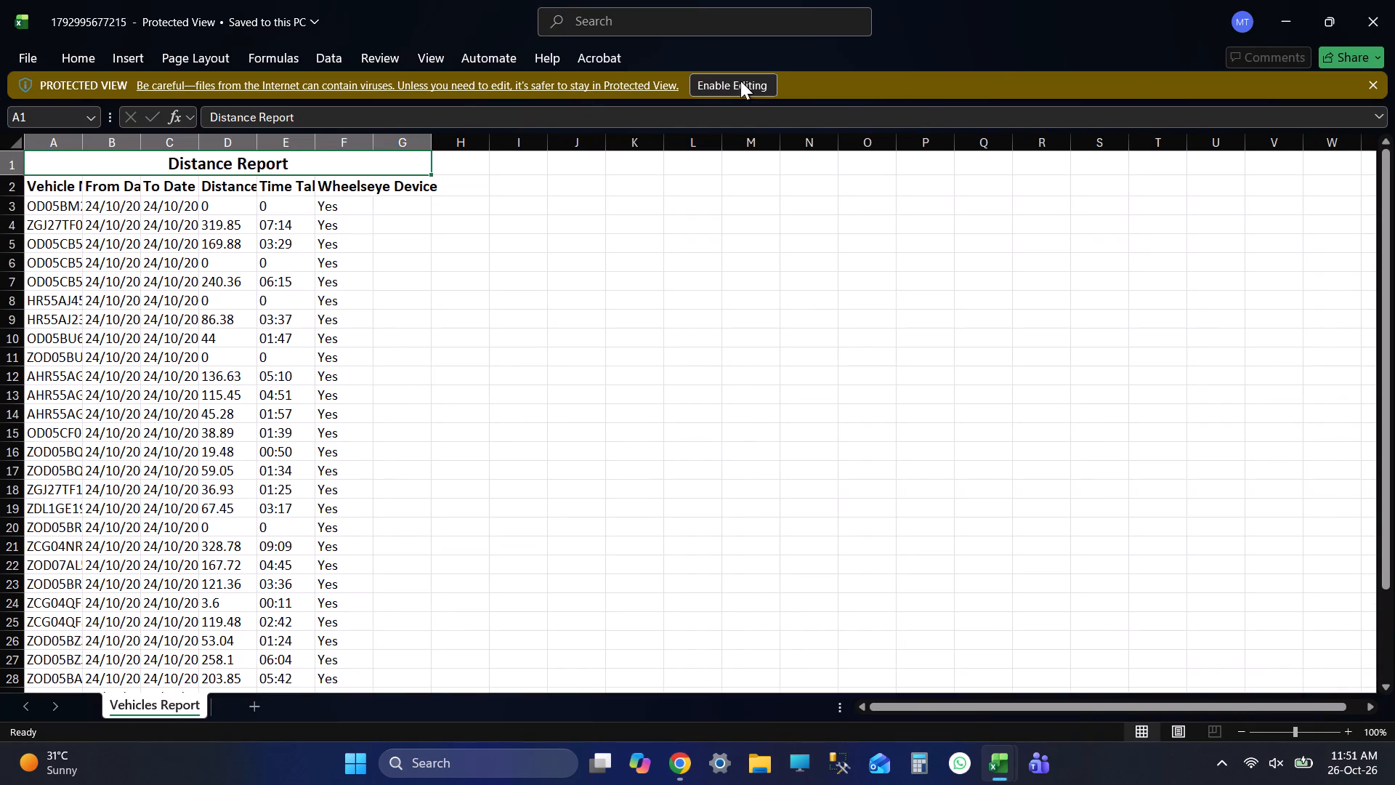
pyautogui.click(740, 81)
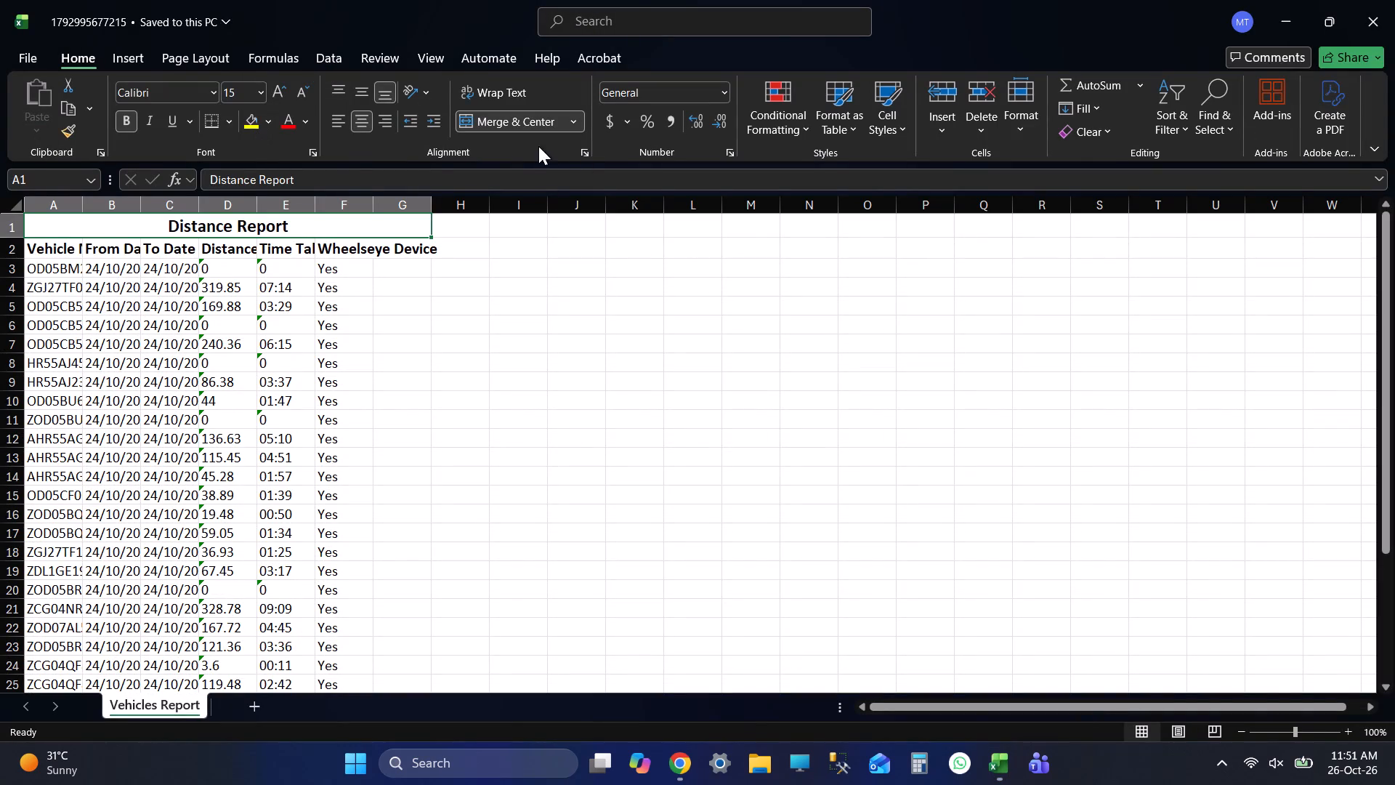
# Unmerge the Distance Report title, auto-fit the widths of columns A to F and save the workbook.
pyautogui.click(525, 121)
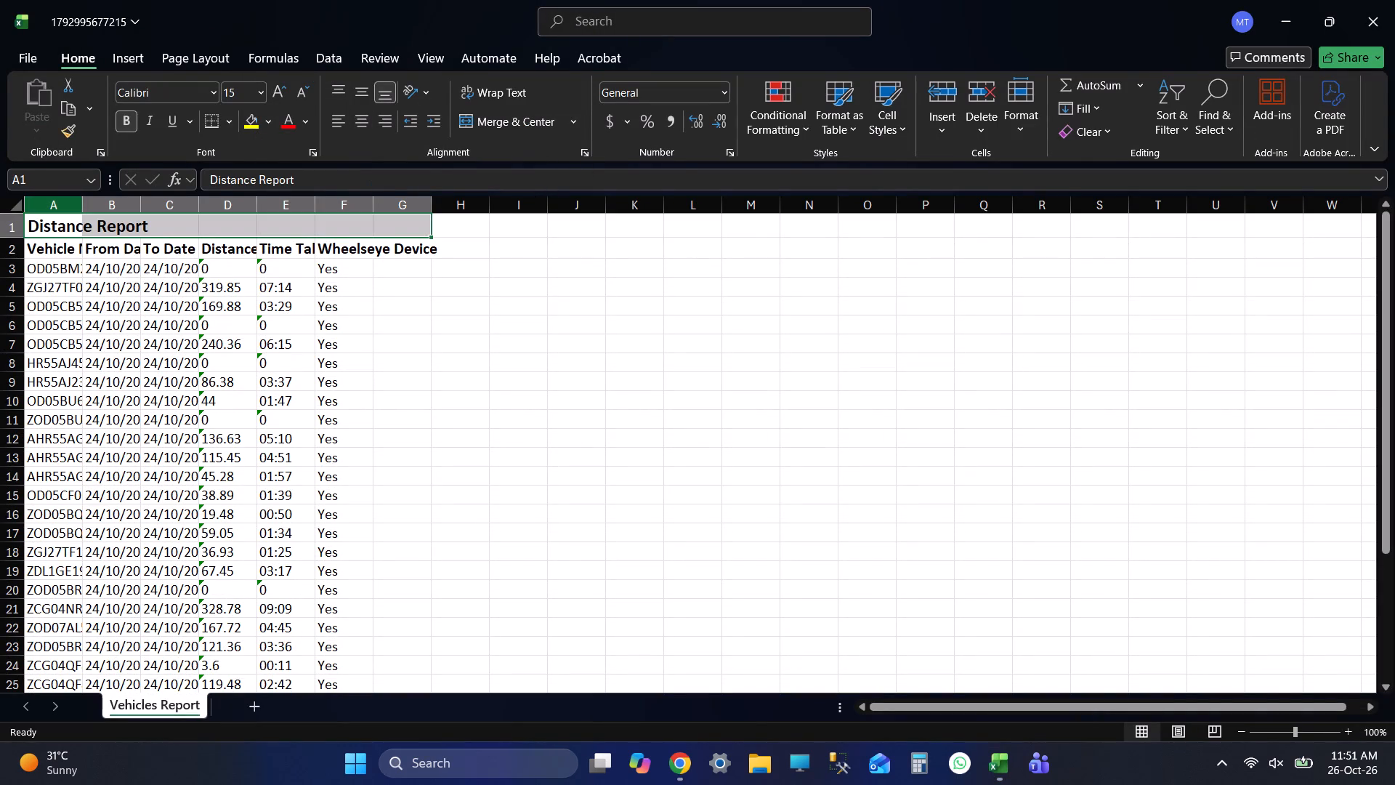
pyautogui.click(52, 201)
pyautogui.hotkey('shift', 'Right')
pyautogui.hotkey('shift', 'Right')
pyautogui.hotkey('shift', 'Right')
pyautogui.hotkey('shift', 'Right')
pyautogui.hotkey('shift', 'Right')
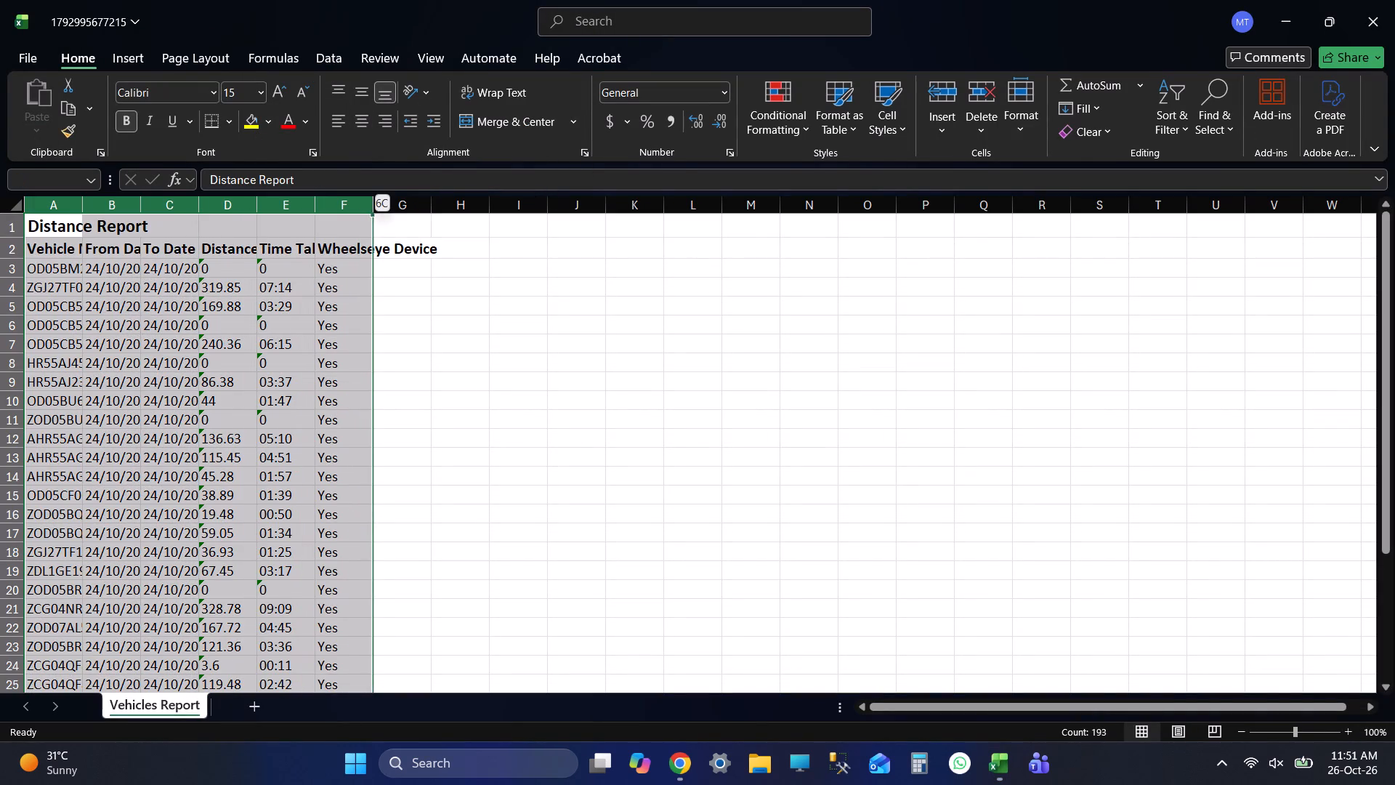
pyautogui.click(379, 207)
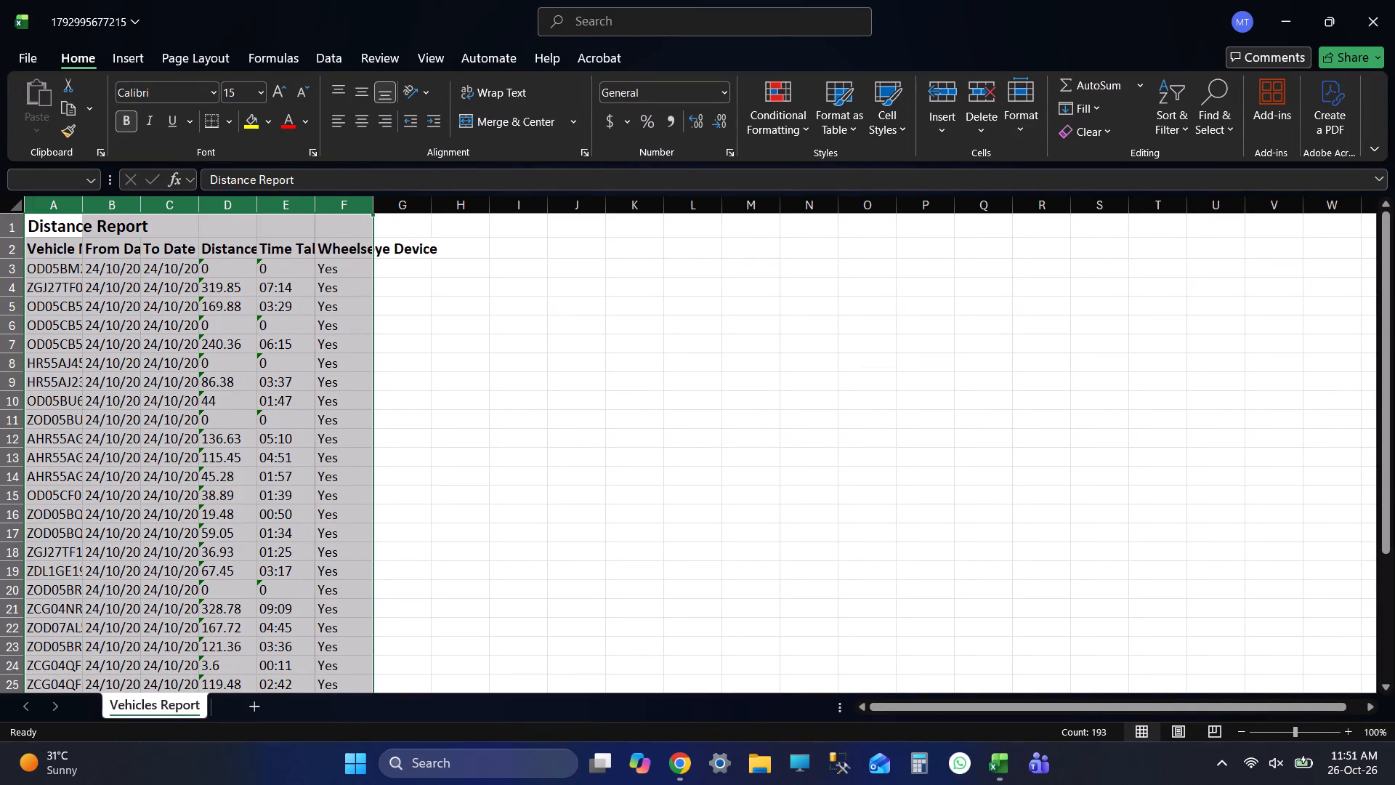
pyautogui.click(379, 207)
pyautogui.click(768, 273)
pyautogui.hotkey('ctrl', 's')
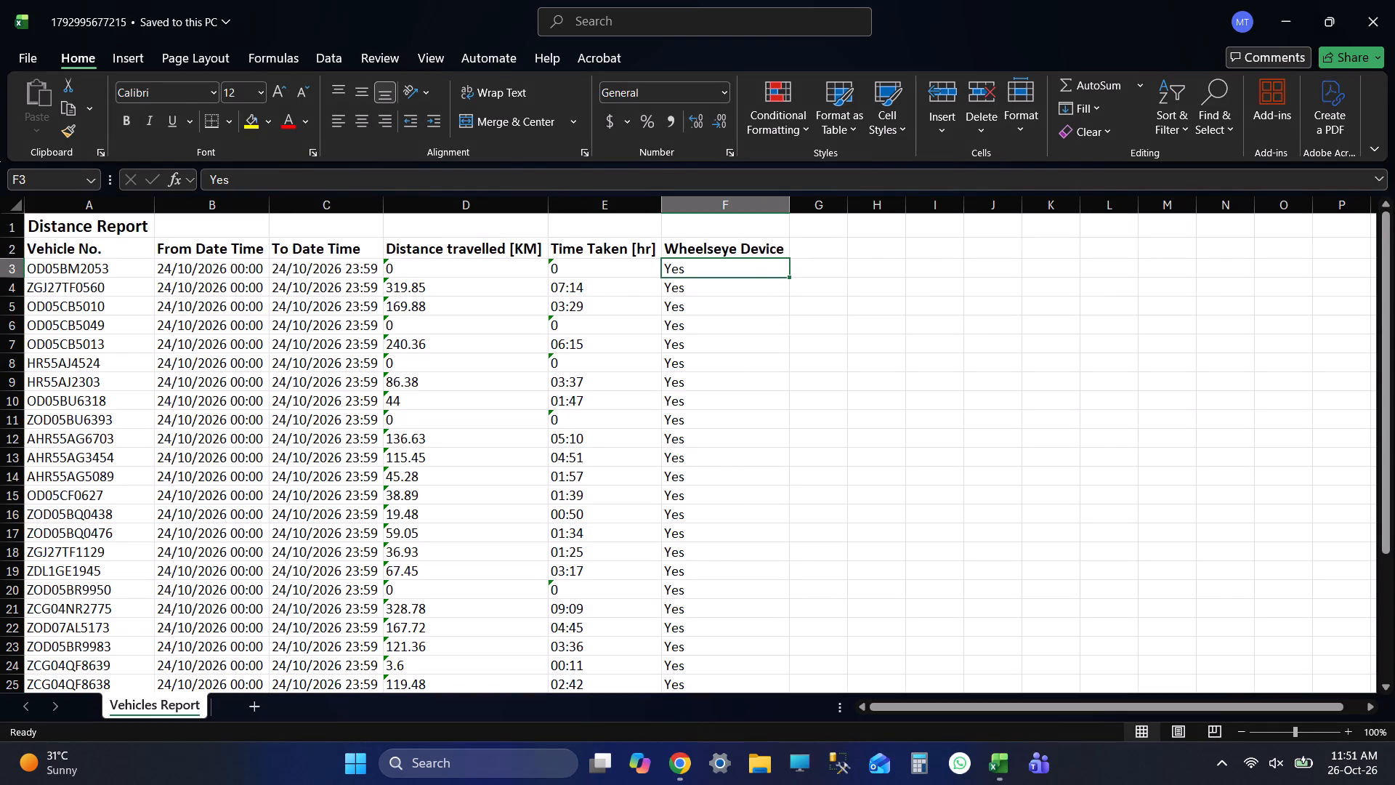
# Add filters to the header row that starts with Vehicle No.
pyautogui.click(118, 251)
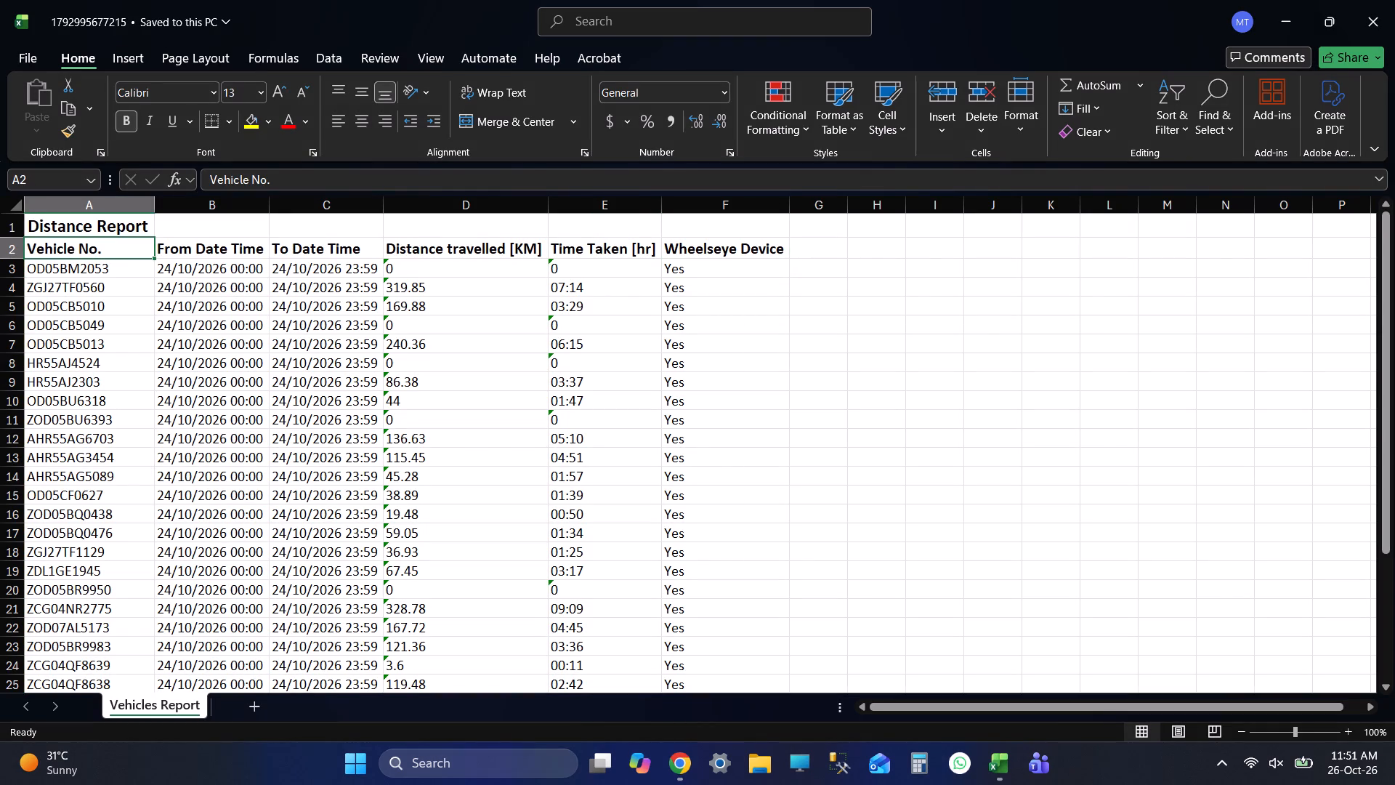
pyautogui.hotkey('ctrl', 'shift', 'l')
# Add a new sheet named REPORT, save the workbook and return to the Vehicles Report sheet.
pyautogui.click(256, 699)
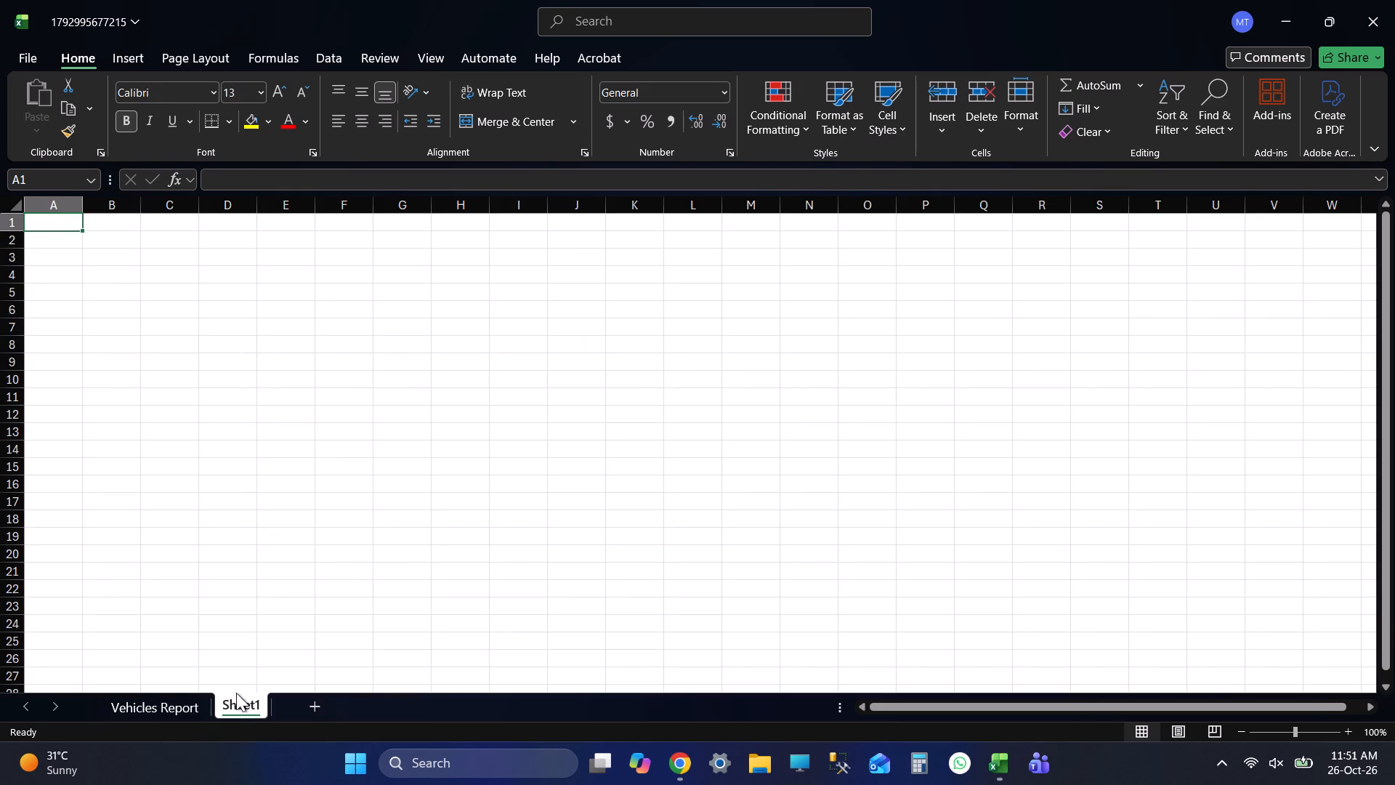
pyautogui.doubleClick(236, 693)
pyautogui.write('REPORT')
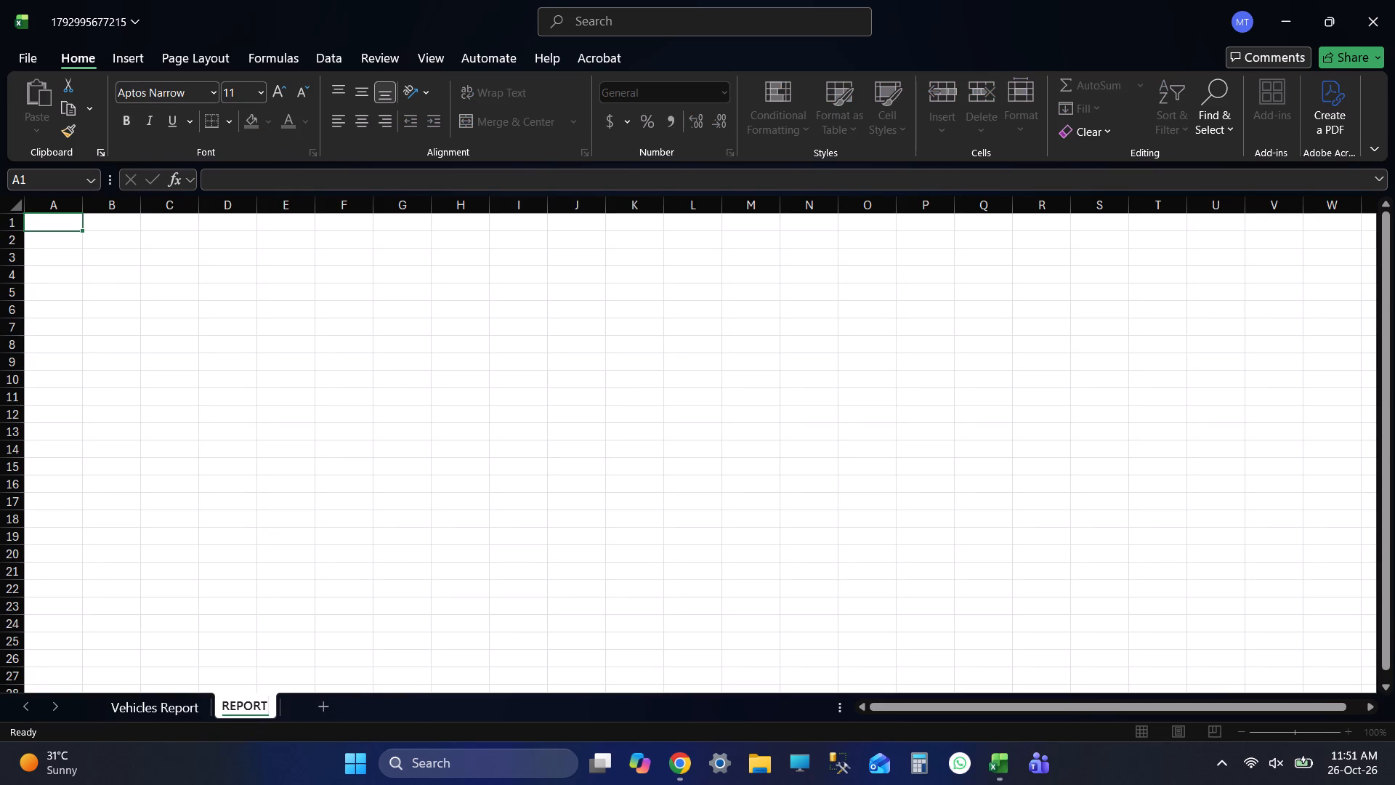
pyautogui.click(65, 220)
pyautogui.hotkey('ctrl', 's')
pyautogui.hotkey('ctrl', 's')
pyautogui.hotkey('ctrl', 's')
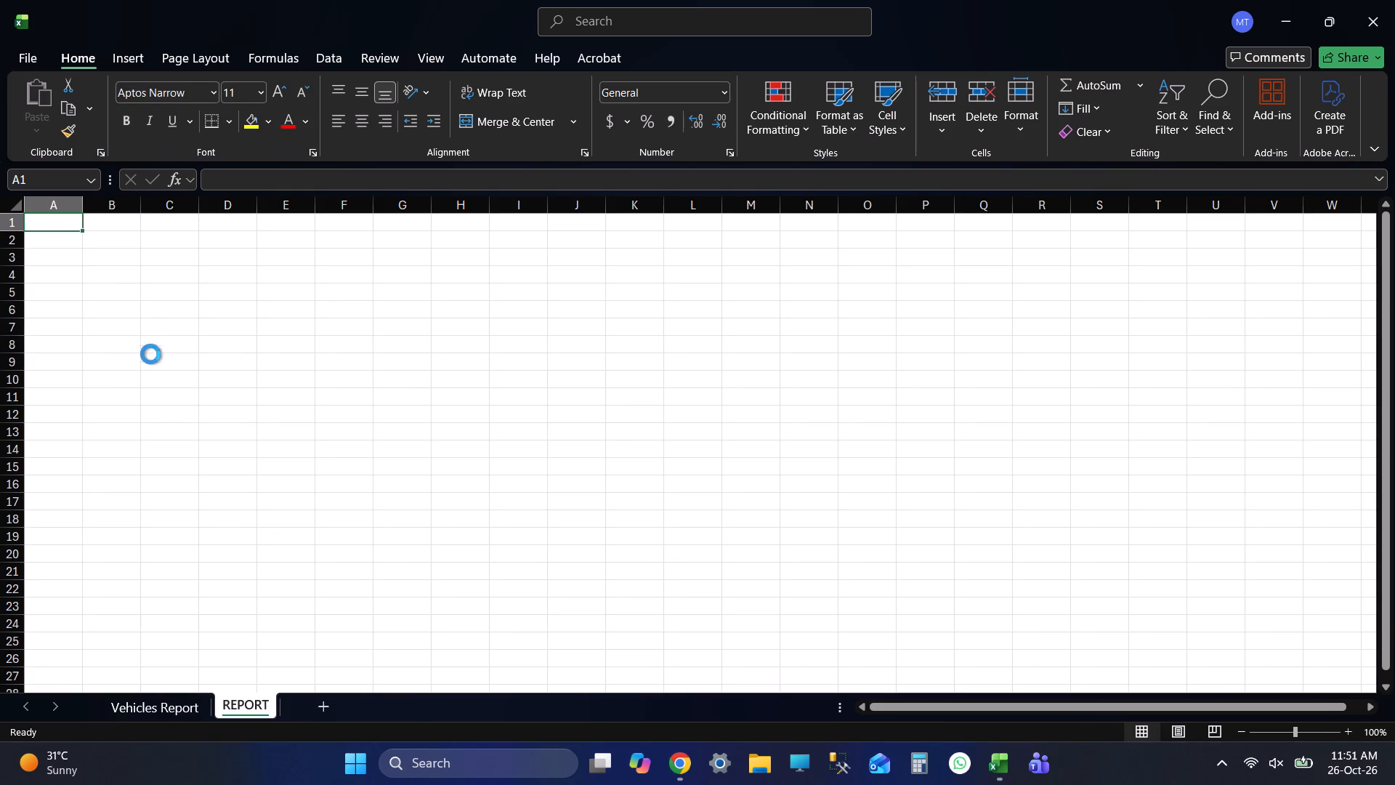
pyautogui.hotkey('ctrl', 's')
pyautogui.click(161, 720)
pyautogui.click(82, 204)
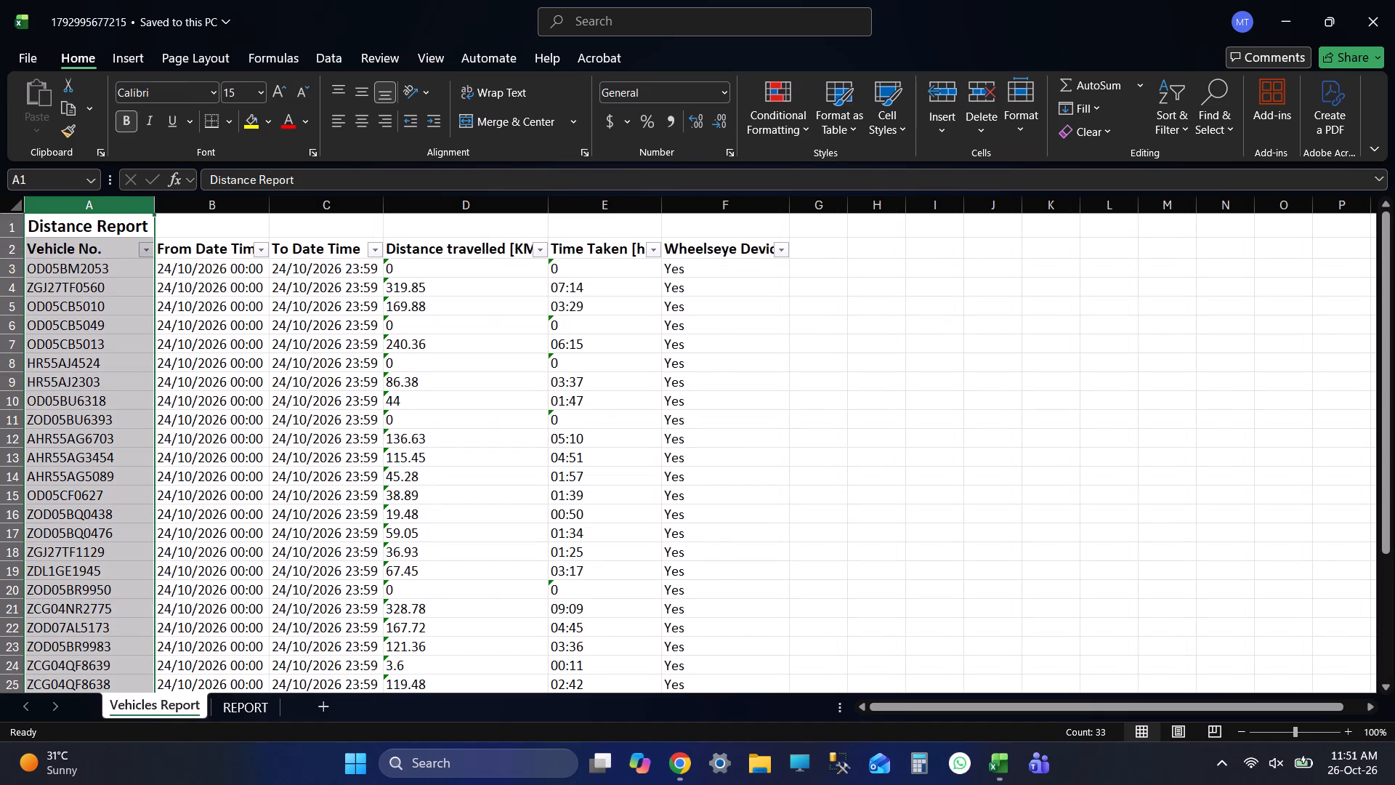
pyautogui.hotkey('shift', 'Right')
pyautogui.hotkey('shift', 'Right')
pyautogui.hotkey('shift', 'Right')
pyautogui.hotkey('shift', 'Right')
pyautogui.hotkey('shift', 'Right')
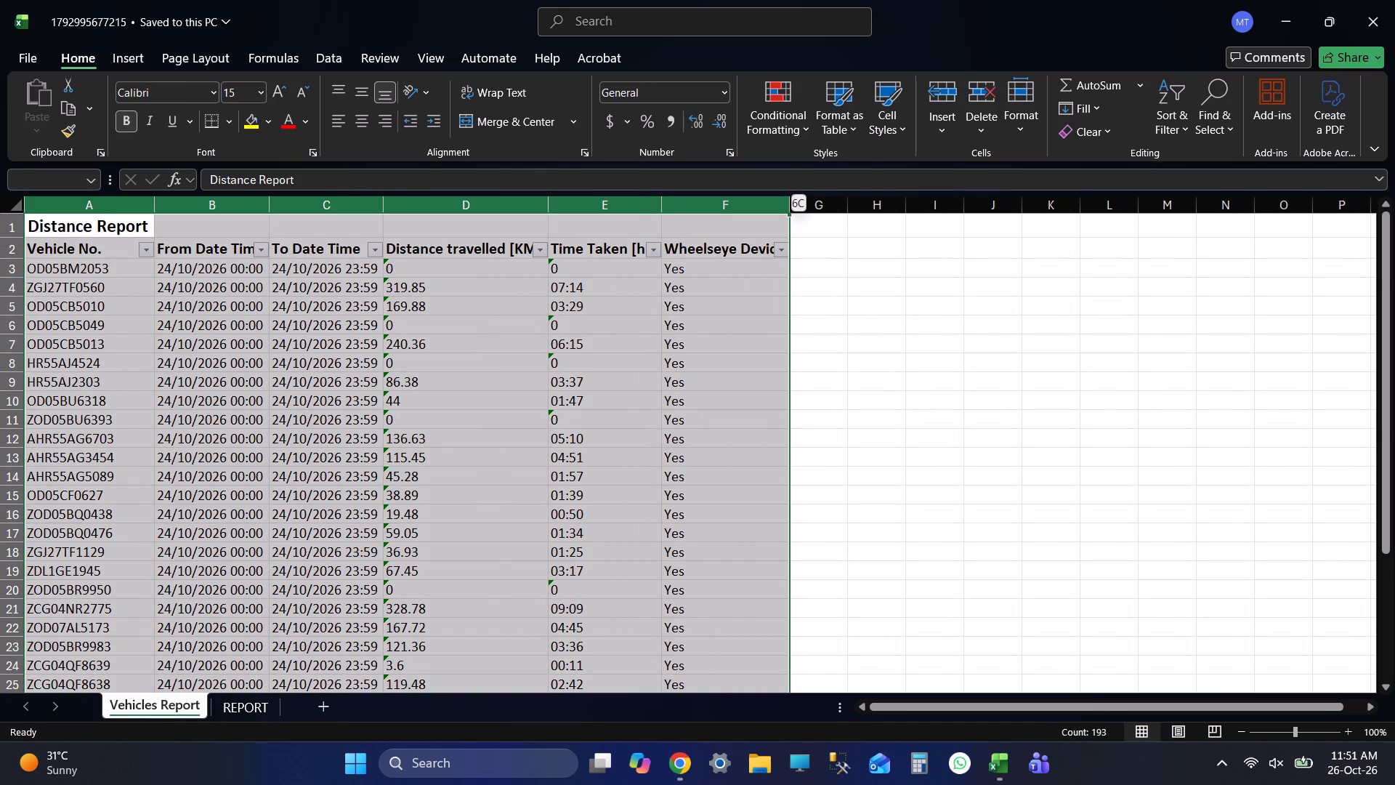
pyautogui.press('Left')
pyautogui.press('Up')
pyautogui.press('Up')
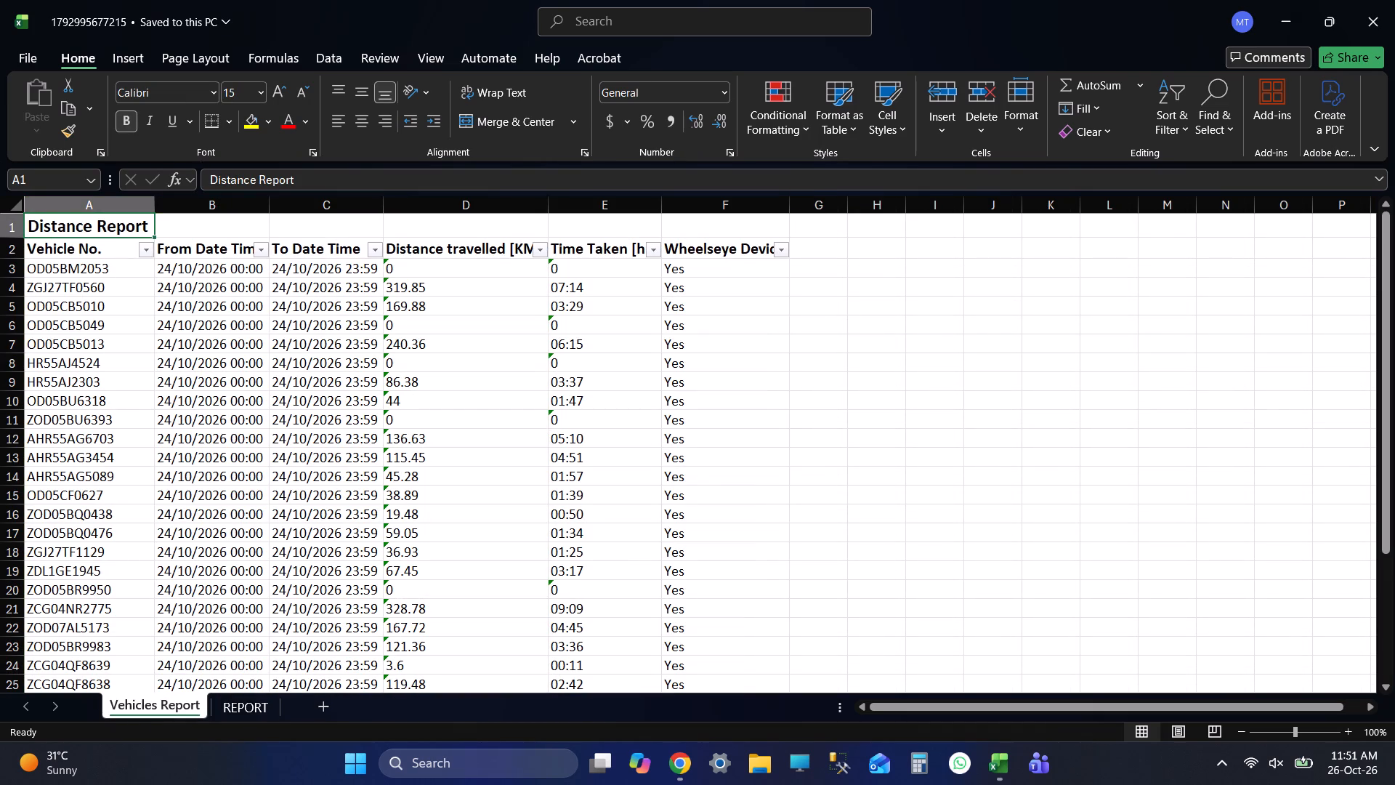
pyautogui.click(145, 245)
pyautogui.click(116, 499)
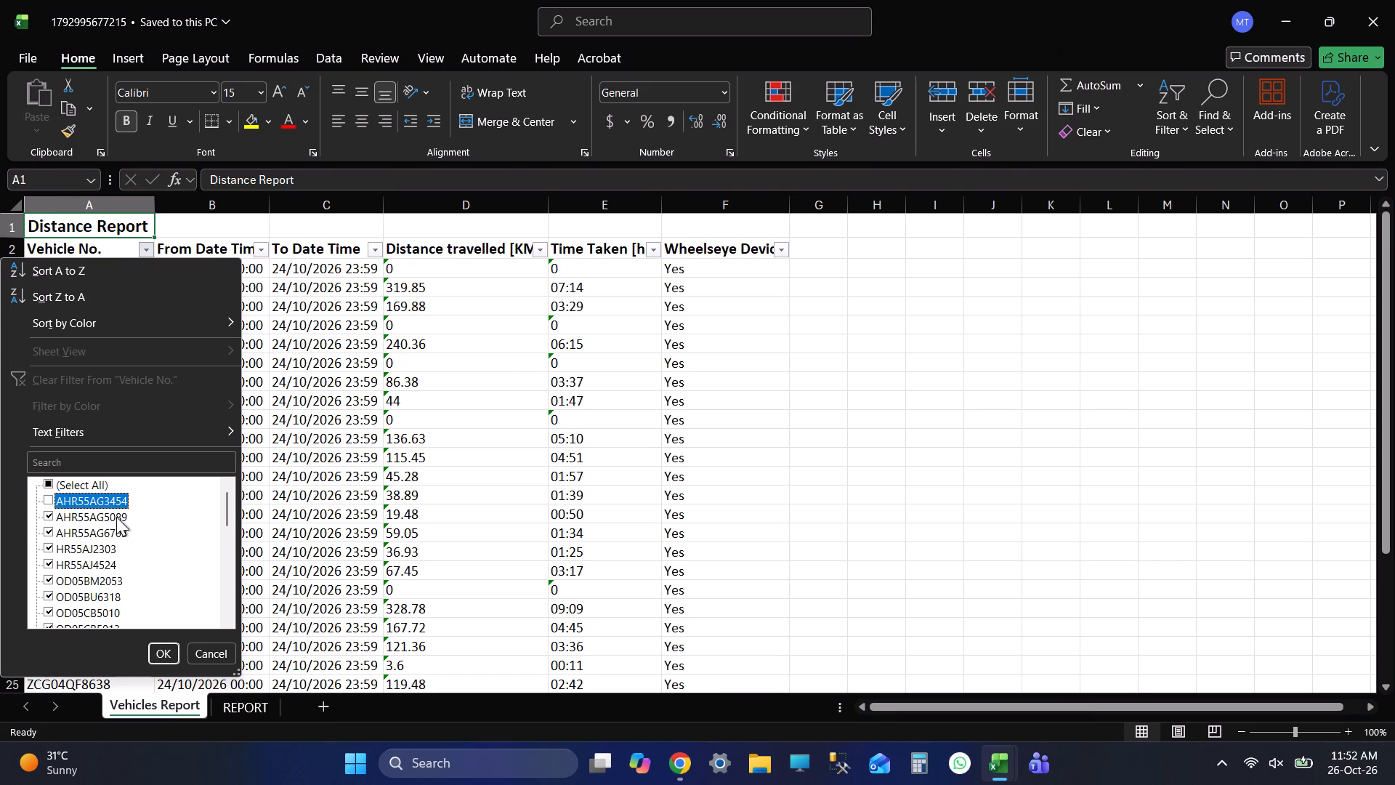
pyautogui.click(116, 517)
pyautogui.click(115, 536)
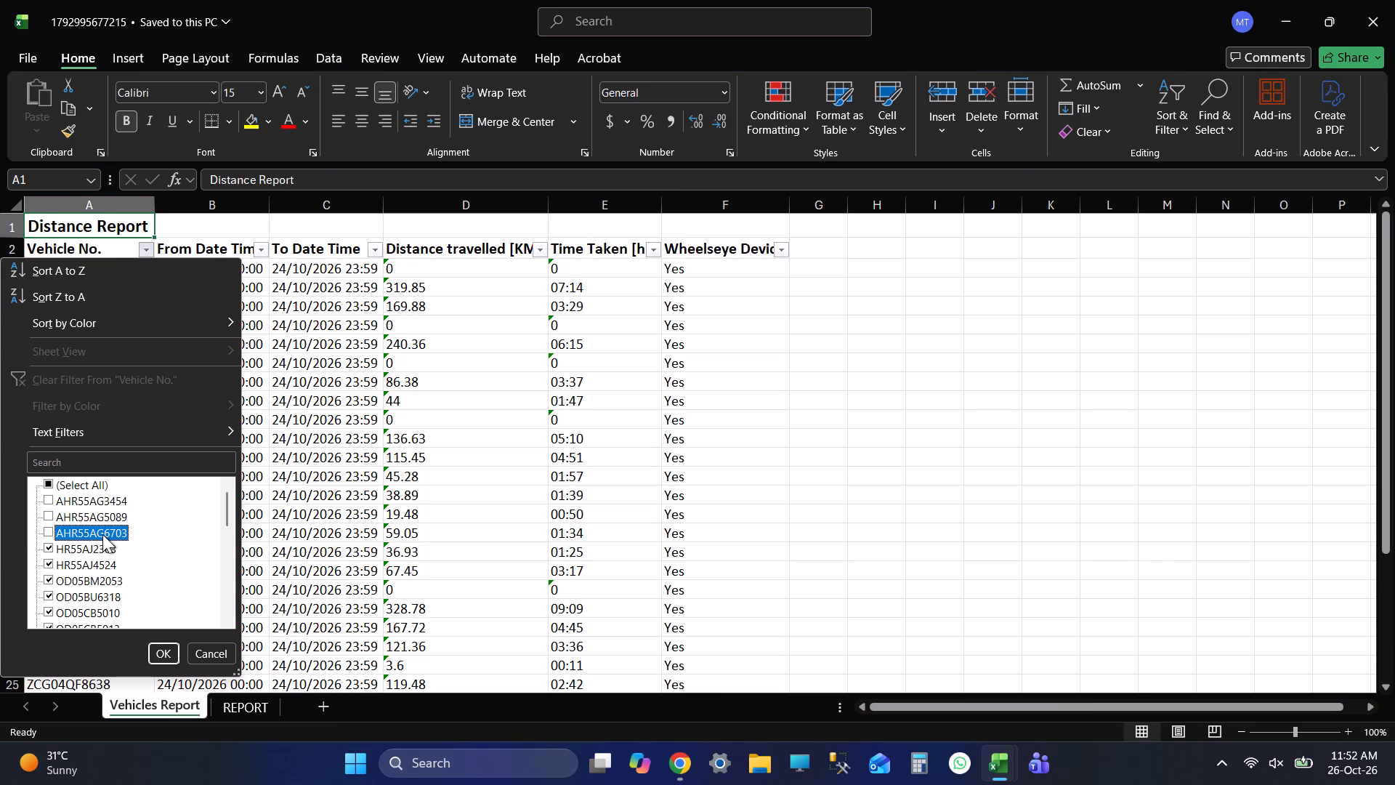
pyautogui.click(102, 542)
pyautogui.click(101, 560)
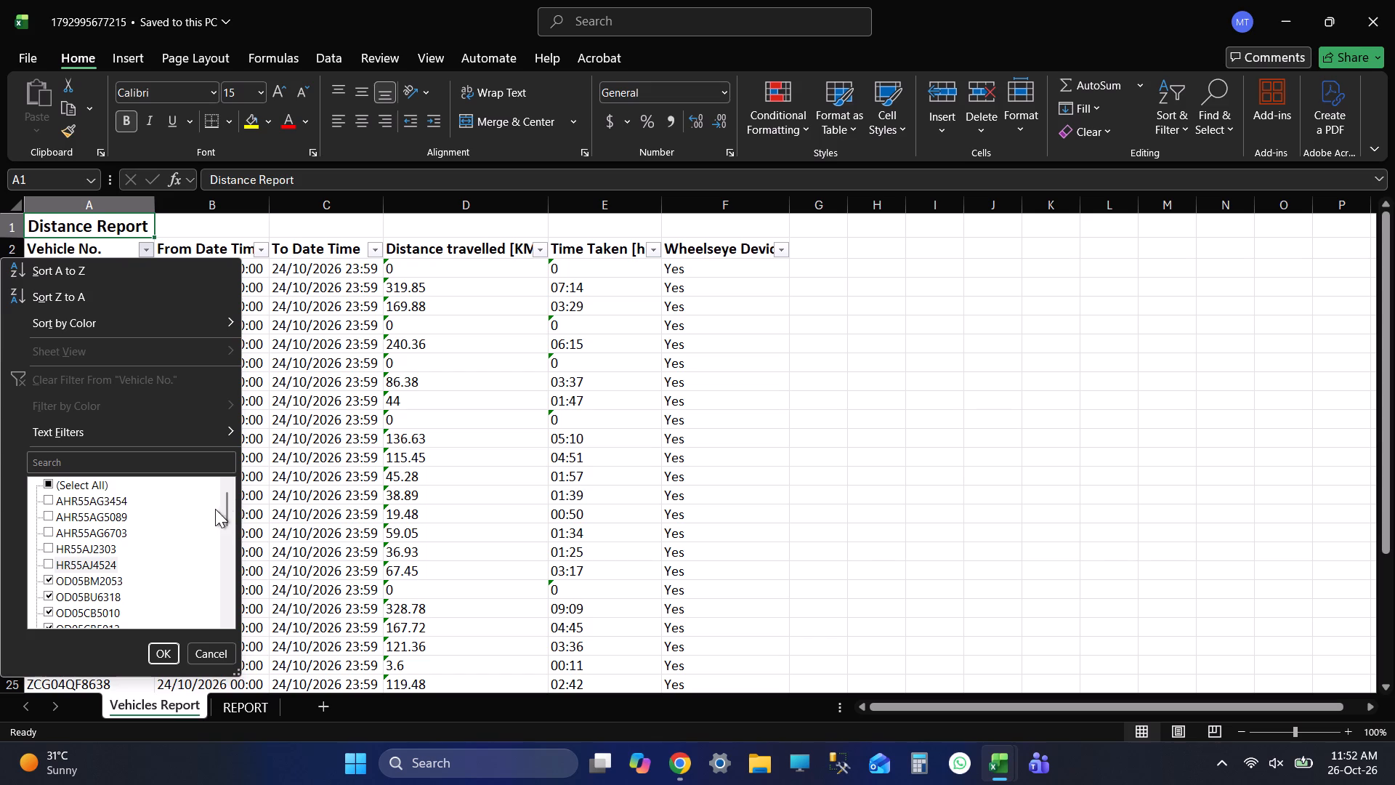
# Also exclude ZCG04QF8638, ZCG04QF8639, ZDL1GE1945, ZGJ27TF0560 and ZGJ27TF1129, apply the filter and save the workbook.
pyautogui.moveTo(222, 499); pyautogui.dragTo(228, 558)
pyautogui.click(100, 517)
pyautogui.click(121, 537)
pyautogui.click(102, 544)
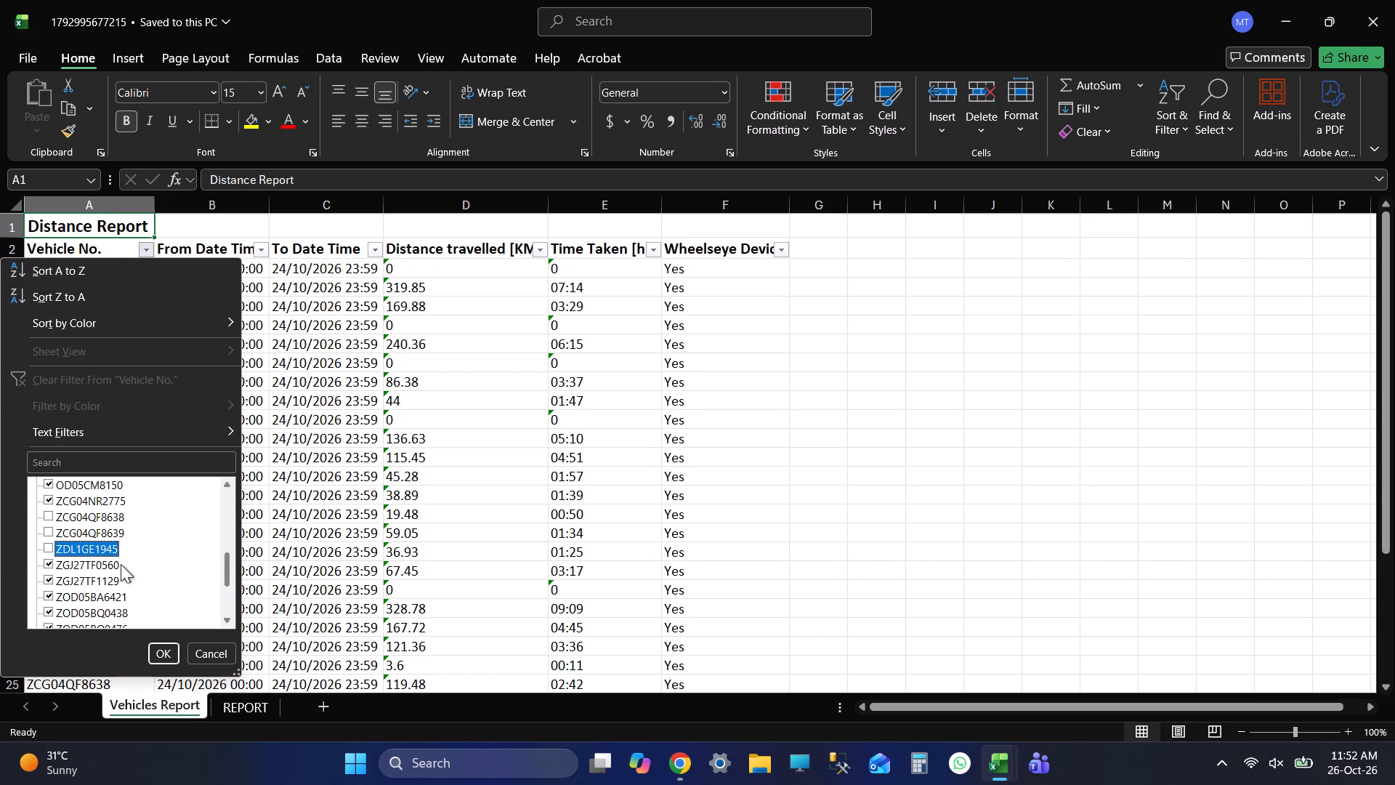
pyautogui.click(112, 567)
pyautogui.click(113, 584)
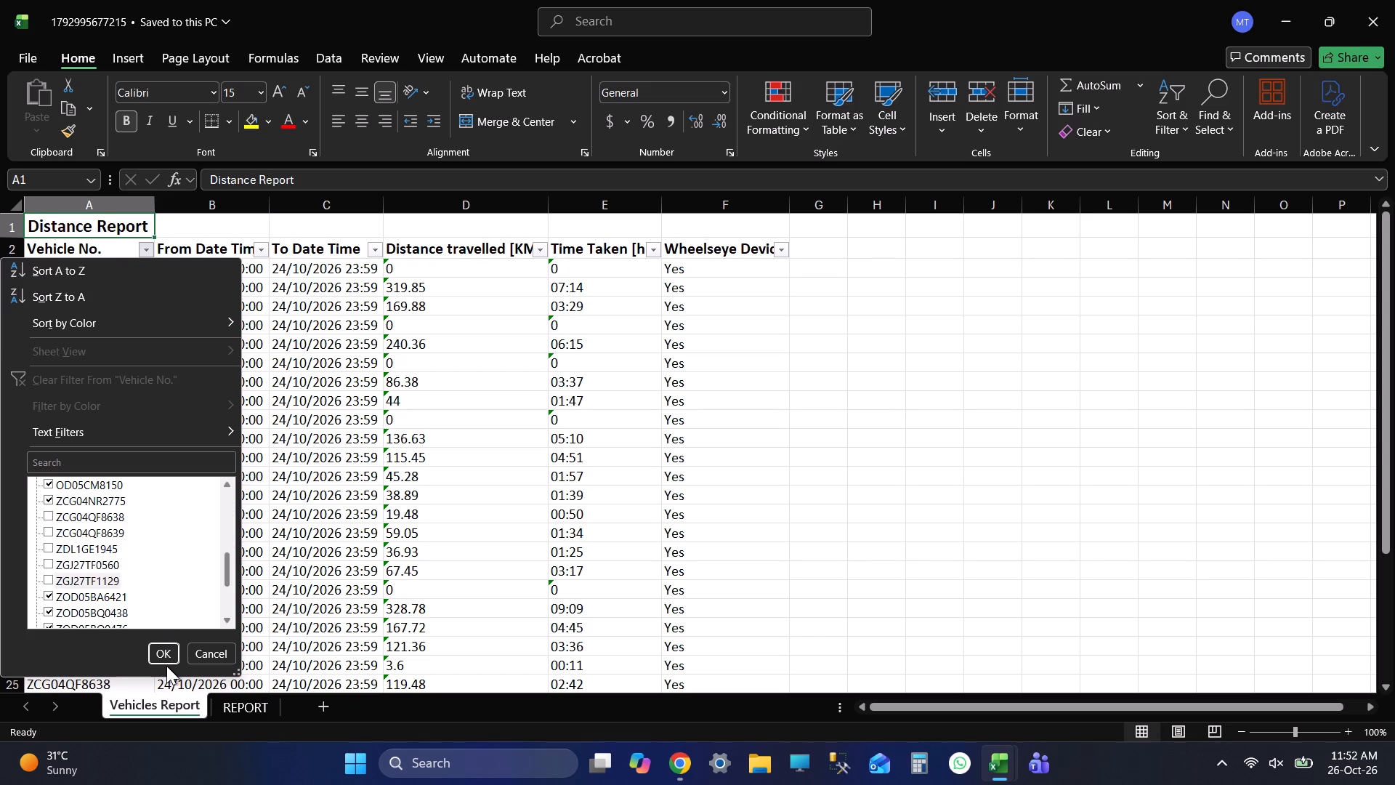
pyautogui.click(166, 652)
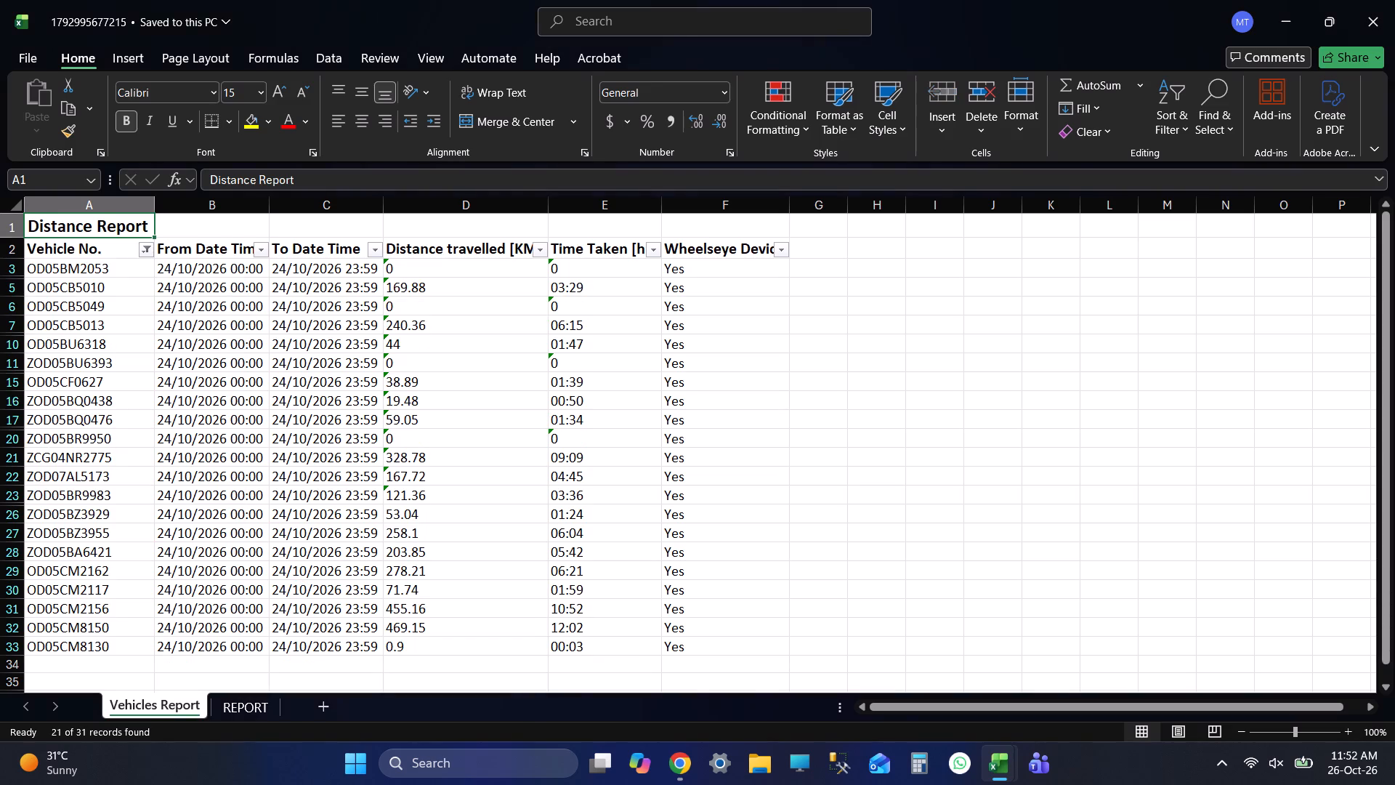
pyautogui.click(745, 296)
pyautogui.hotkey('ctrl', 's')
# Copy the filtered columns A to F of Vehicles Report and paste them into the REPORT sheet from cell A1.
pyautogui.click(94, 212)
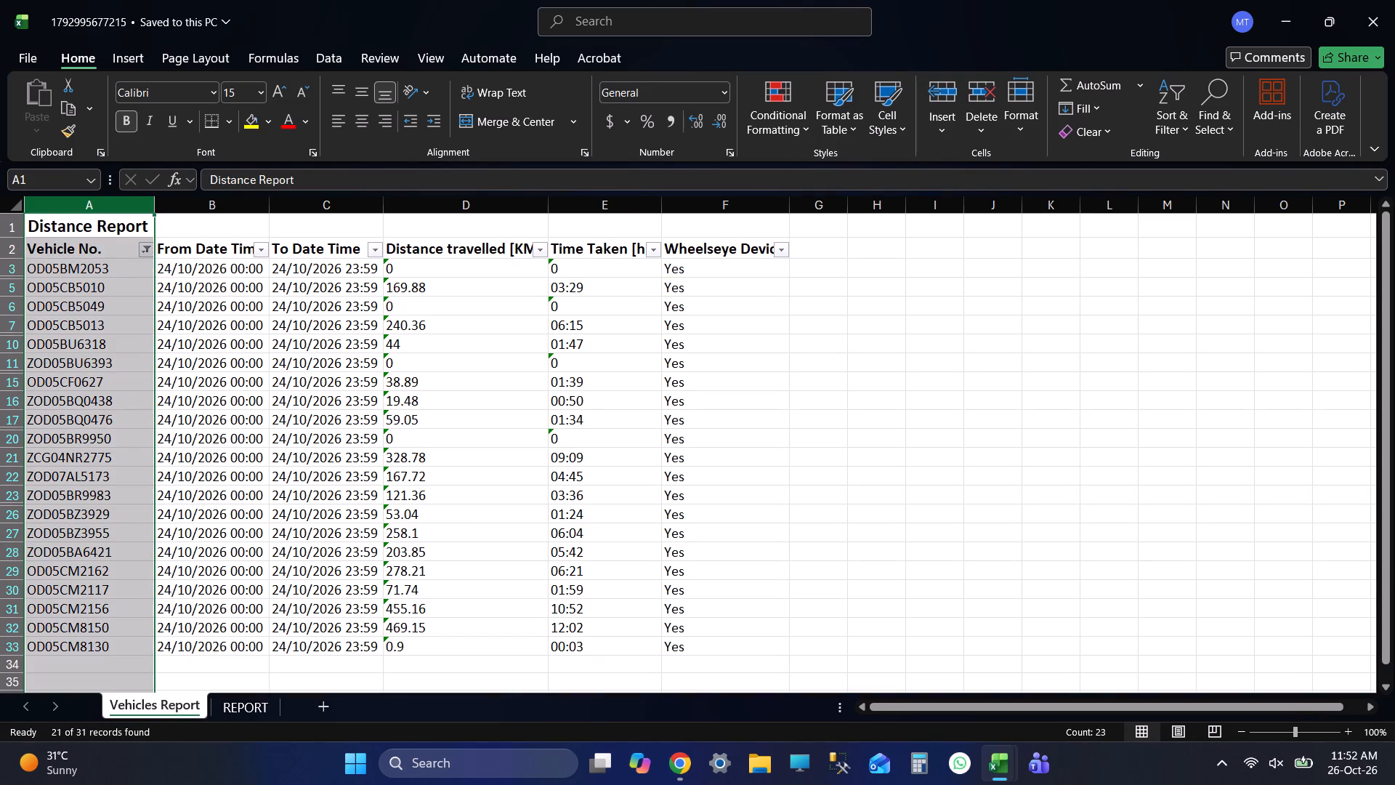
pyautogui.hotkey('shift', 'Right')
pyautogui.hotkey('shift', 'Right')
pyautogui.hotkey('shift', 'Right')
pyautogui.hotkey('shift', 'Right')
pyautogui.hotkey('shift', 'Right')
pyautogui.hotkey('ctrl', 'c')
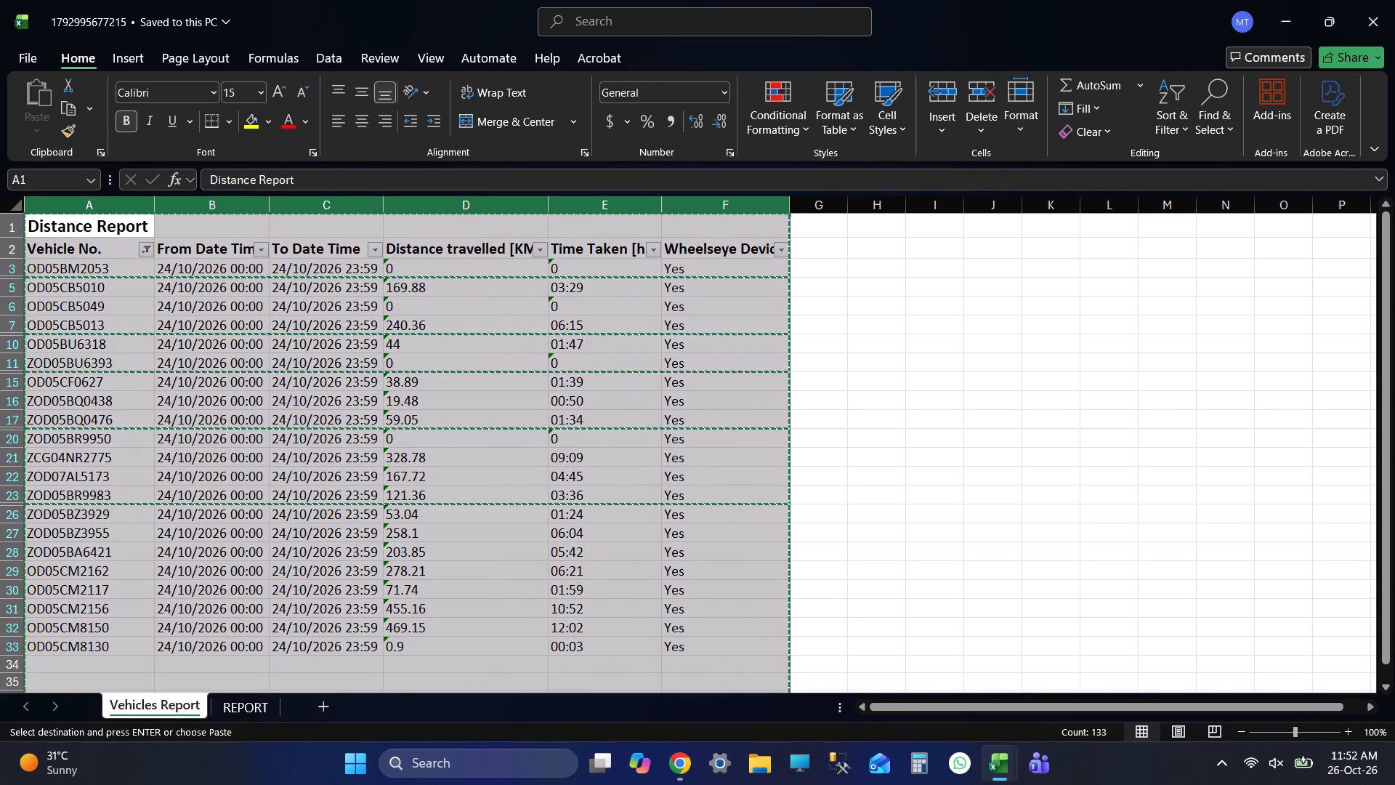
pyautogui.click(234, 722)
pyautogui.click(235, 710)
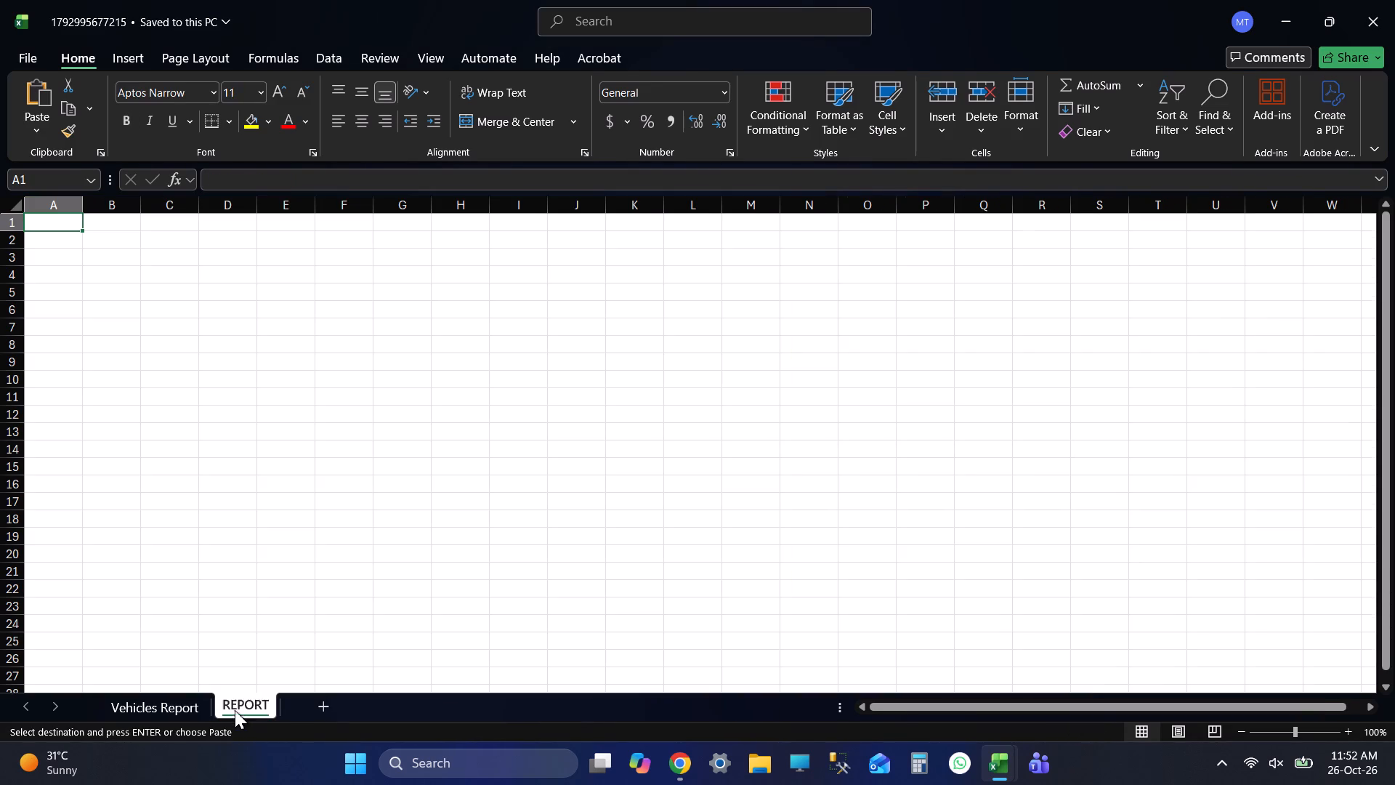
pyautogui.hotkey('ctrl', 'v')
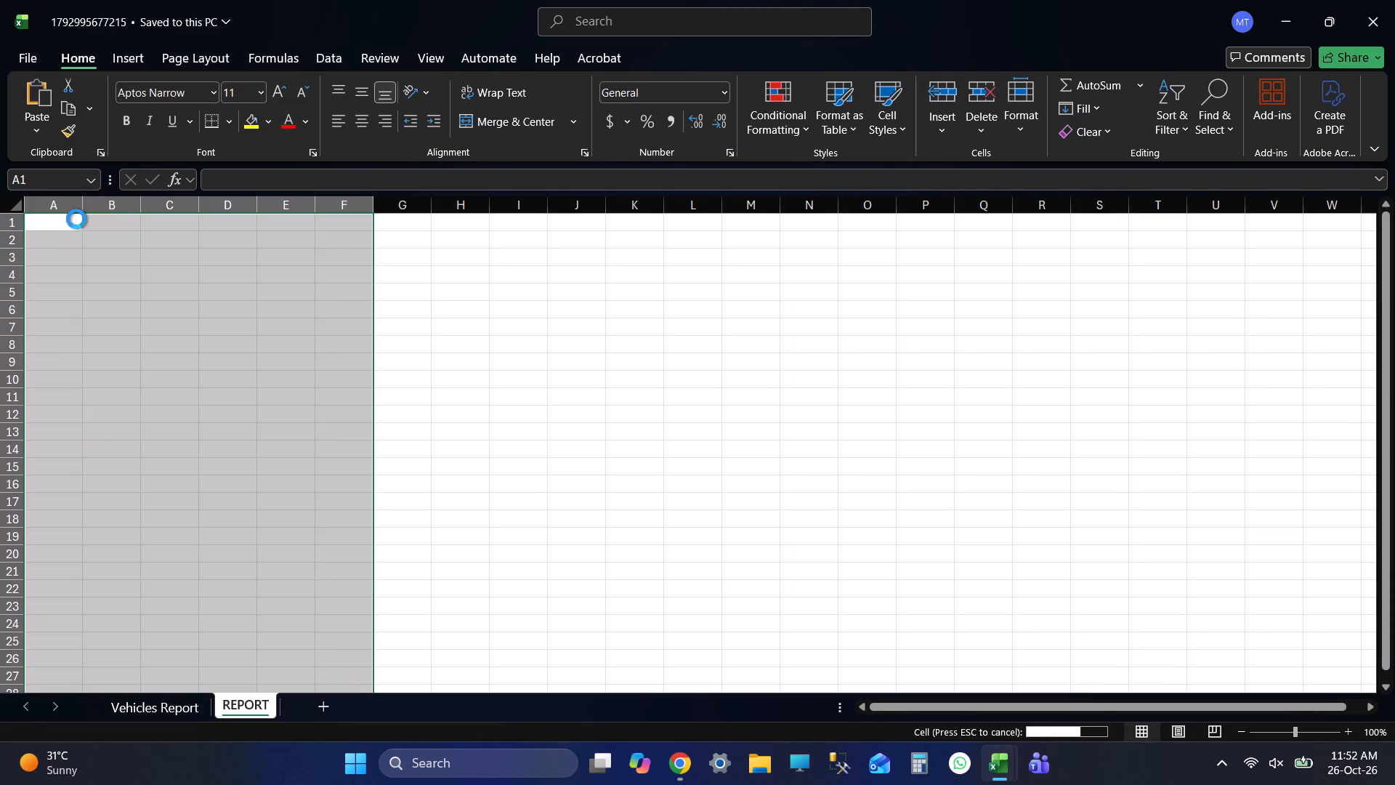
# Auto-fit the widths of columns A to F on the REPORT sheet and save the workbook.
pyautogui.click(52, 210)
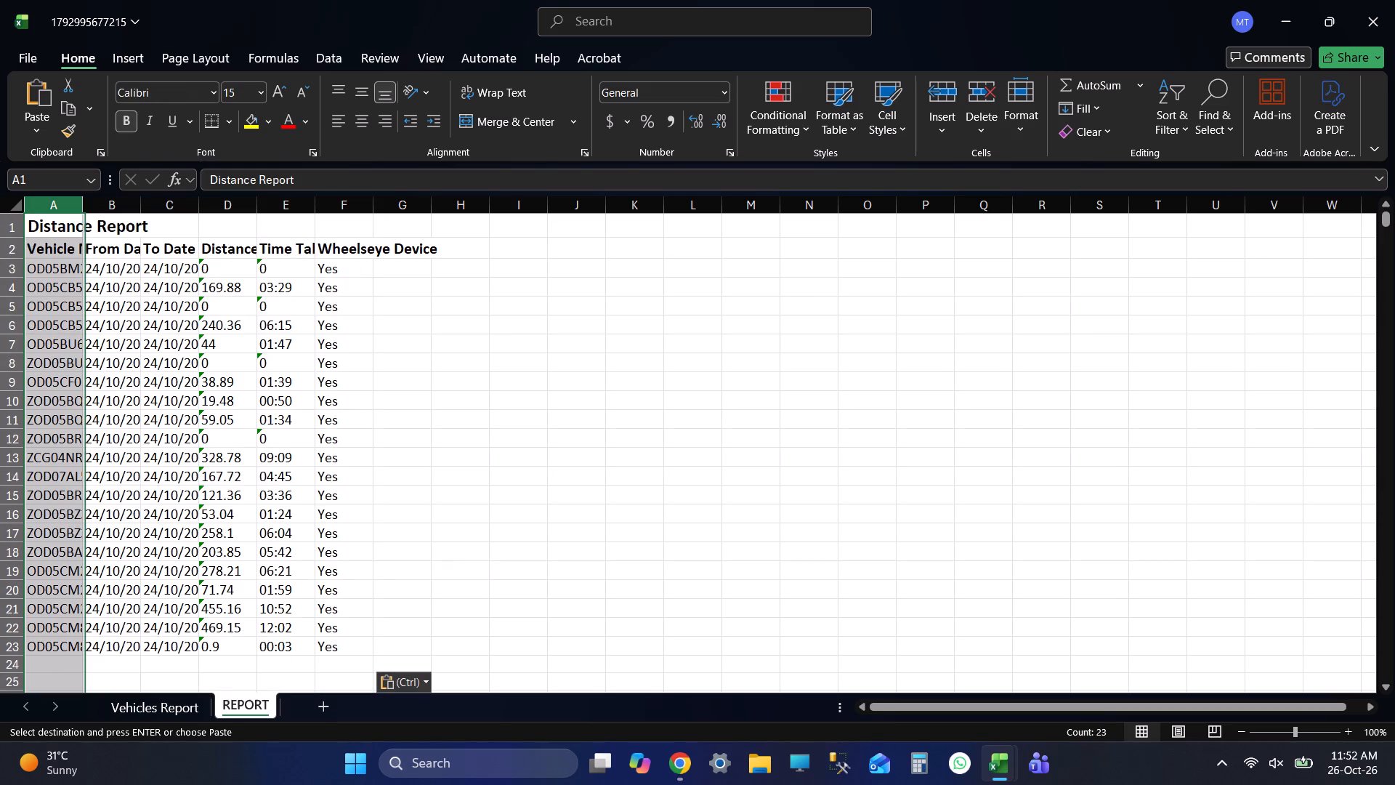
pyautogui.hotkey('shift', 'Right')
pyautogui.hotkey('shift', 'Right')
pyautogui.hotkey('shift', 'Right')
pyautogui.hotkey('shift', 'Right')
pyautogui.hotkey('shift', 'Right')
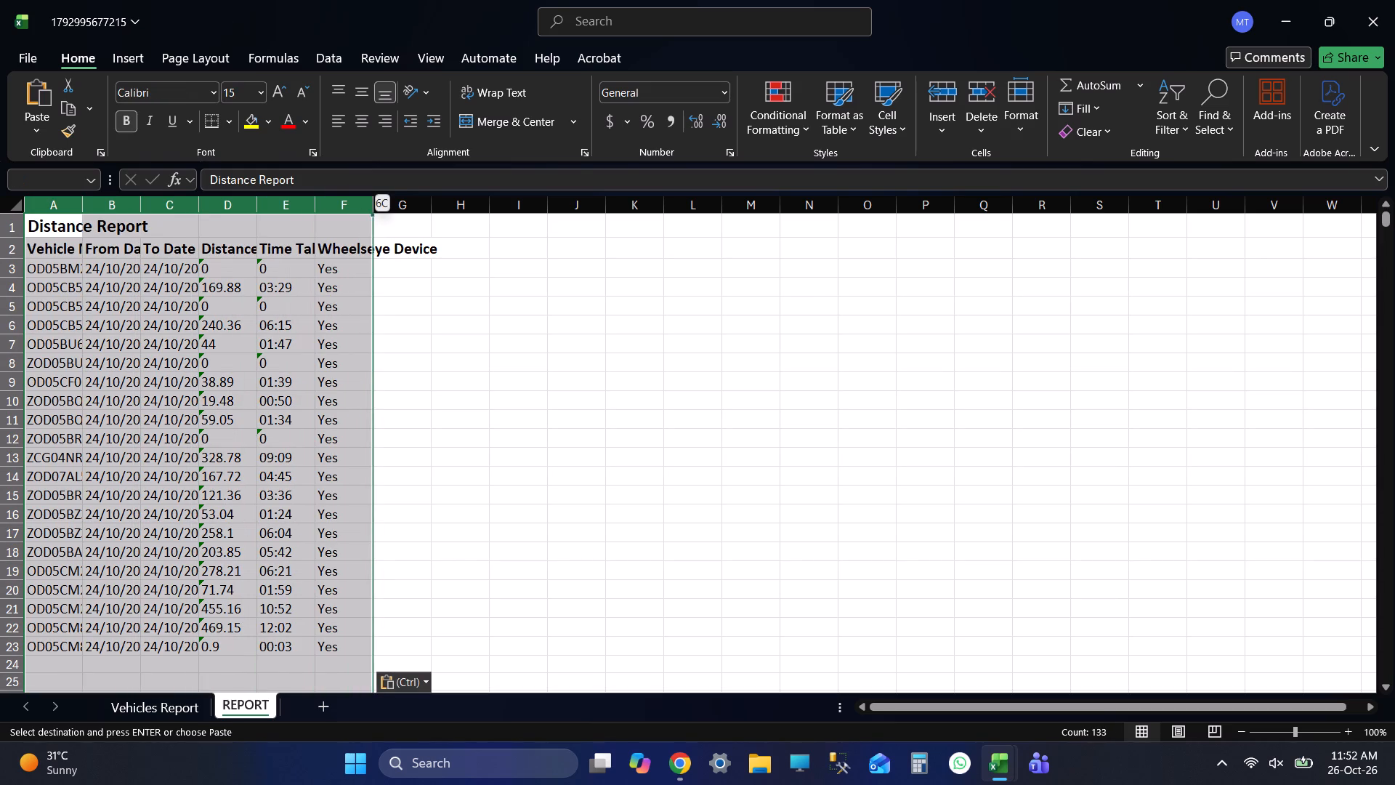
pyautogui.doubleClick(368, 203)
pyautogui.click(727, 251)
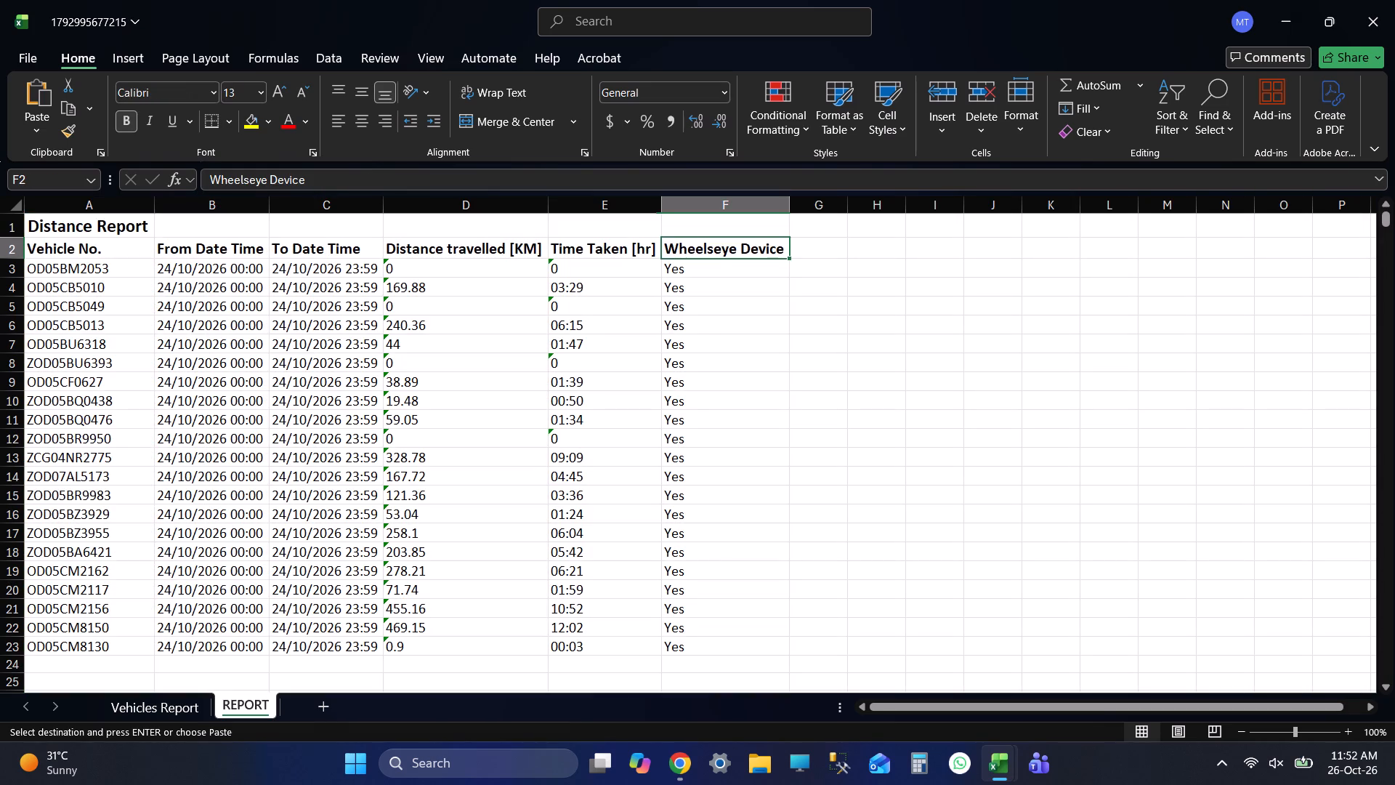
pyautogui.hotkey('ctrl', 's')
pyautogui.hotkey('ctrl', 's')
pyautogui.hotkey('ctrl', 's')
pyautogui.hotkey('ctrl', 's')
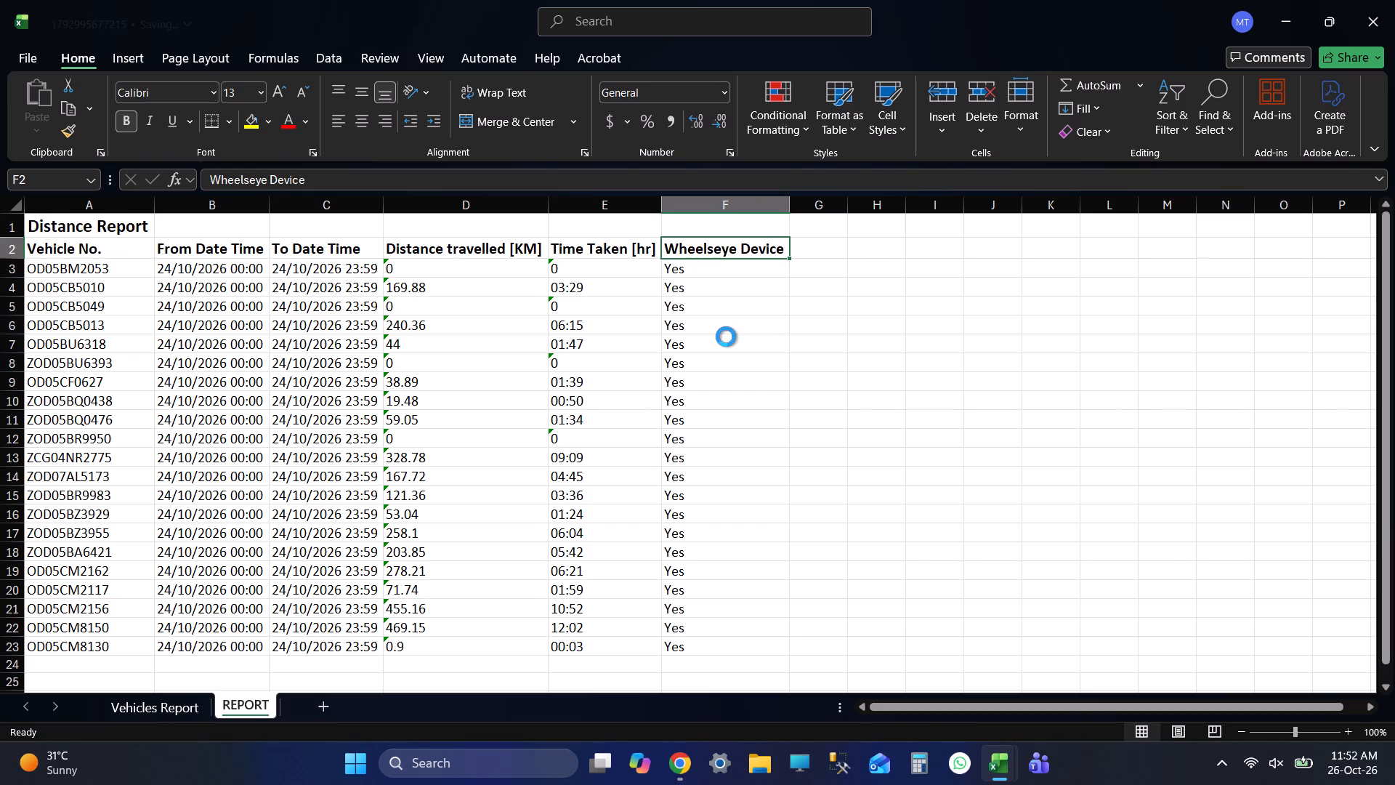
pyautogui.hotkey('ctrl', 's')
pyautogui.hotkey('ctrl', 's')
pyautogui.hotkey('ctrl', 's')
pyautogui.hotkey('ctrl', 's')
pyautogui.hotkey('ctrl', 's')
pyautogui.hotkey('ctrl', 's')
pyautogui.hotkey('ctrl', 's')
pyautogui.hotkey('ctrl', 's')
pyautogui.hotkey('ctrl', 's')
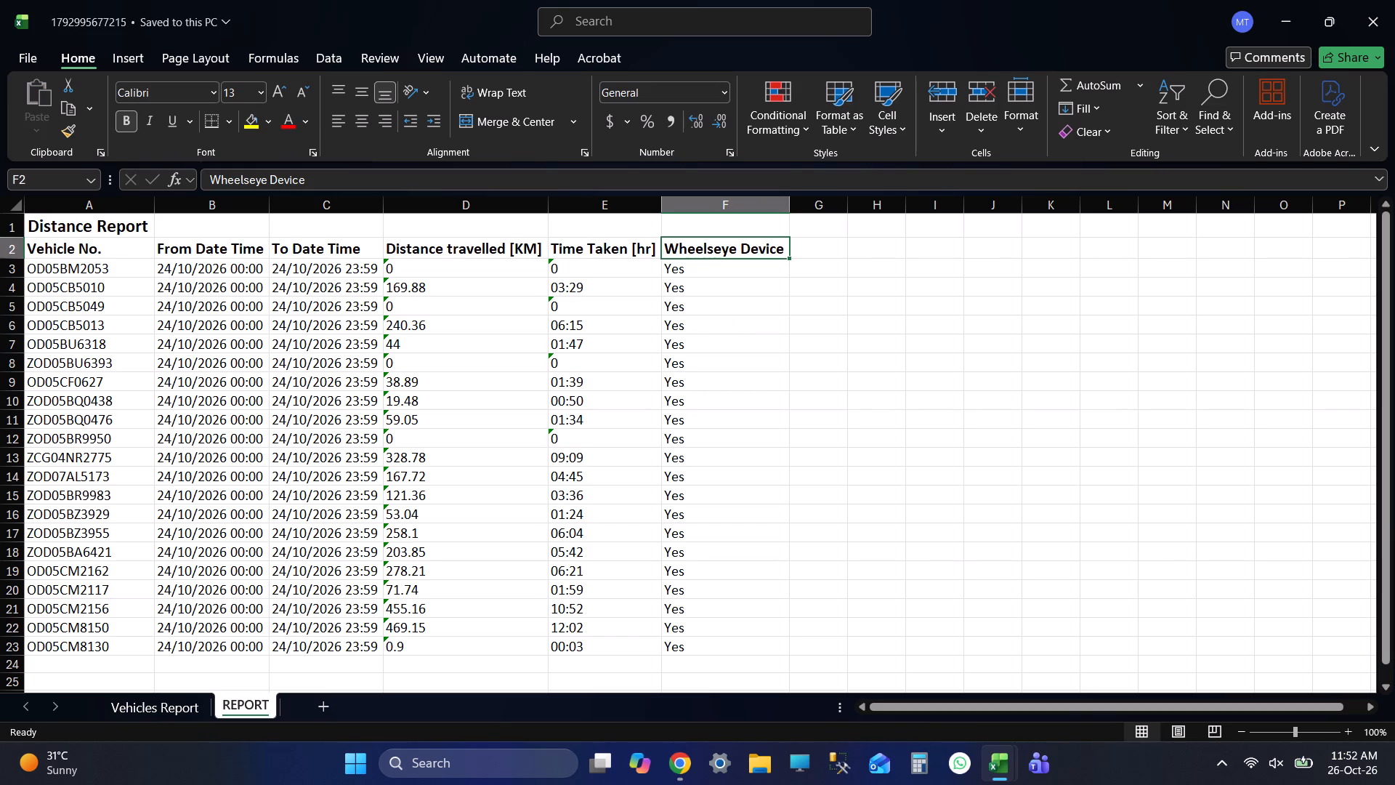
pyautogui.click(716, 275)
# Delete the From Date Time and To Date Time columns and every column after Distance travelled [KM] from the REPORT sheet.
pyautogui.click(208, 209)
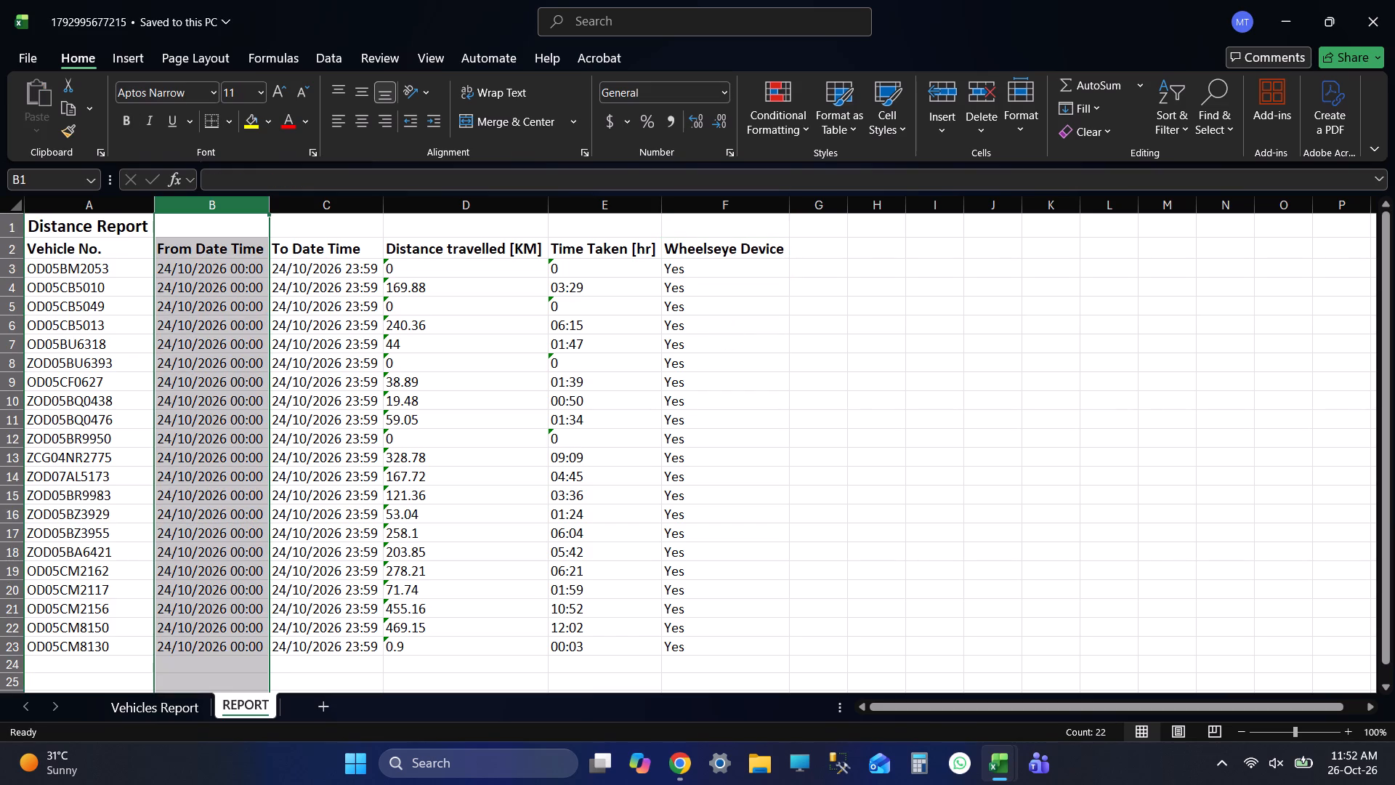
pyautogui.hotkey('shift', 'Right')
pyautogui.hotkey('ctrl', '-')
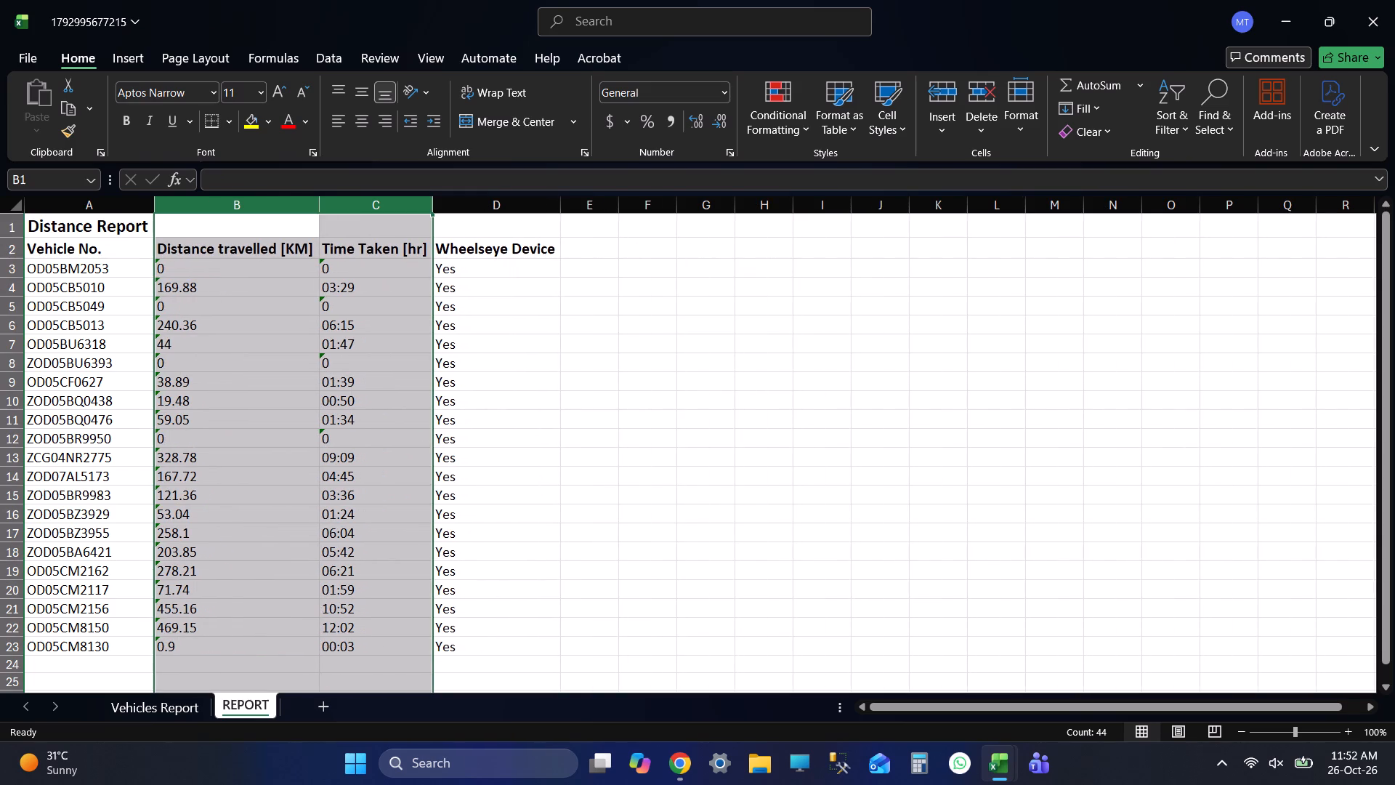
pyautogui.click(399, 207)
pyautogui.hotkey('ctrl', 'shift', 'Right')
pyautogui.hotkey('ctrl', '-')
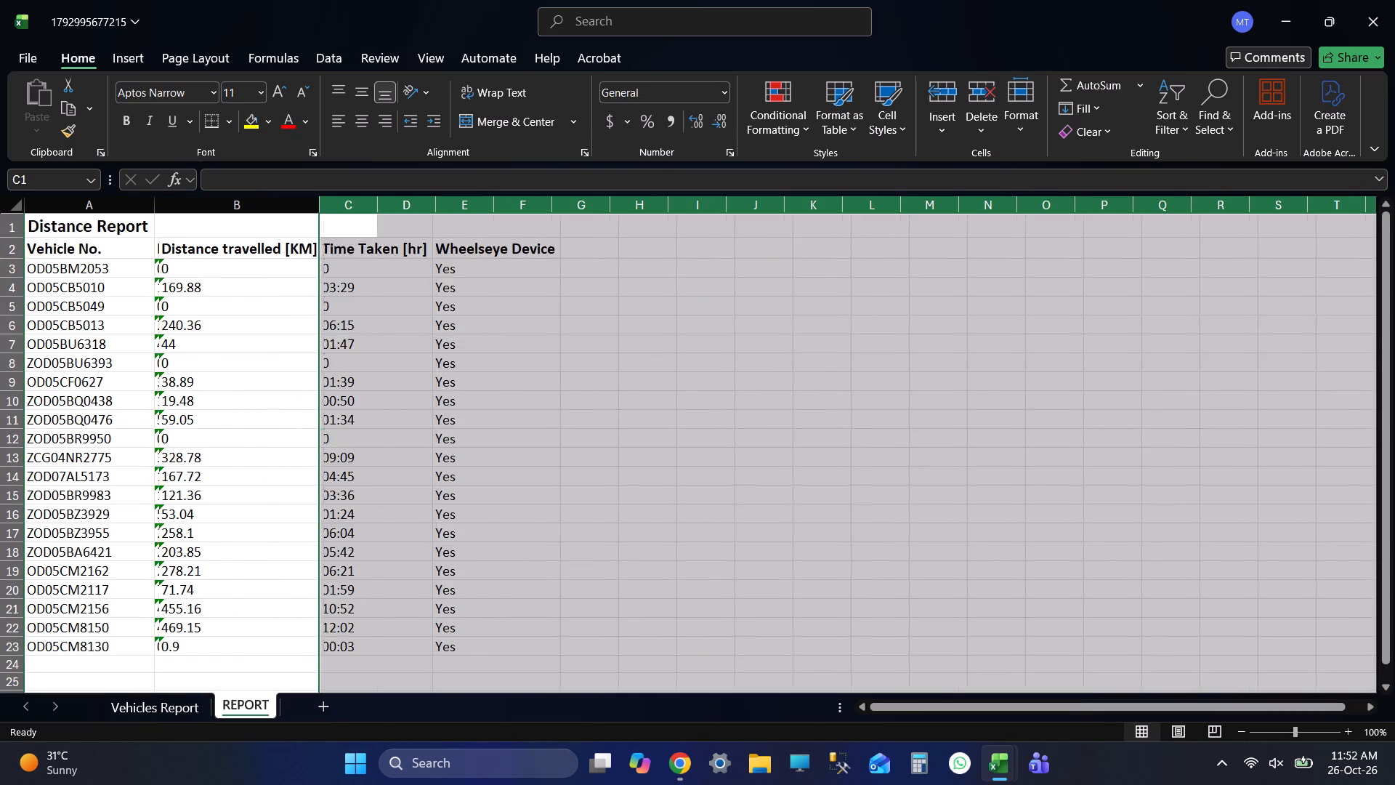
# Convert the text-stored distances in B3:B23 of the REPORT sheet to numbers.
pyautogui.click(238, 270)
pyautogui.hotkey('ctrl', 'shift', 'Down')
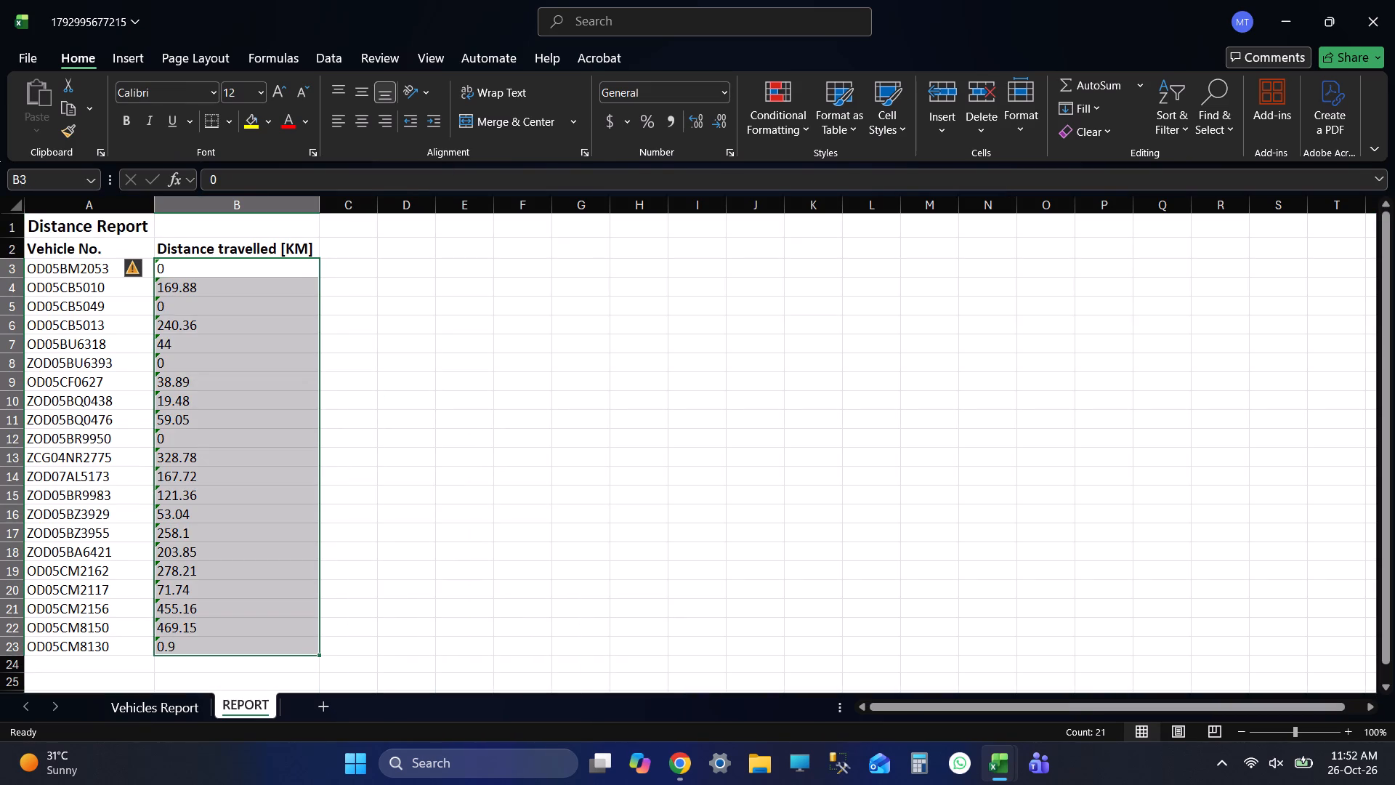
pyautogui.click(142, 262)
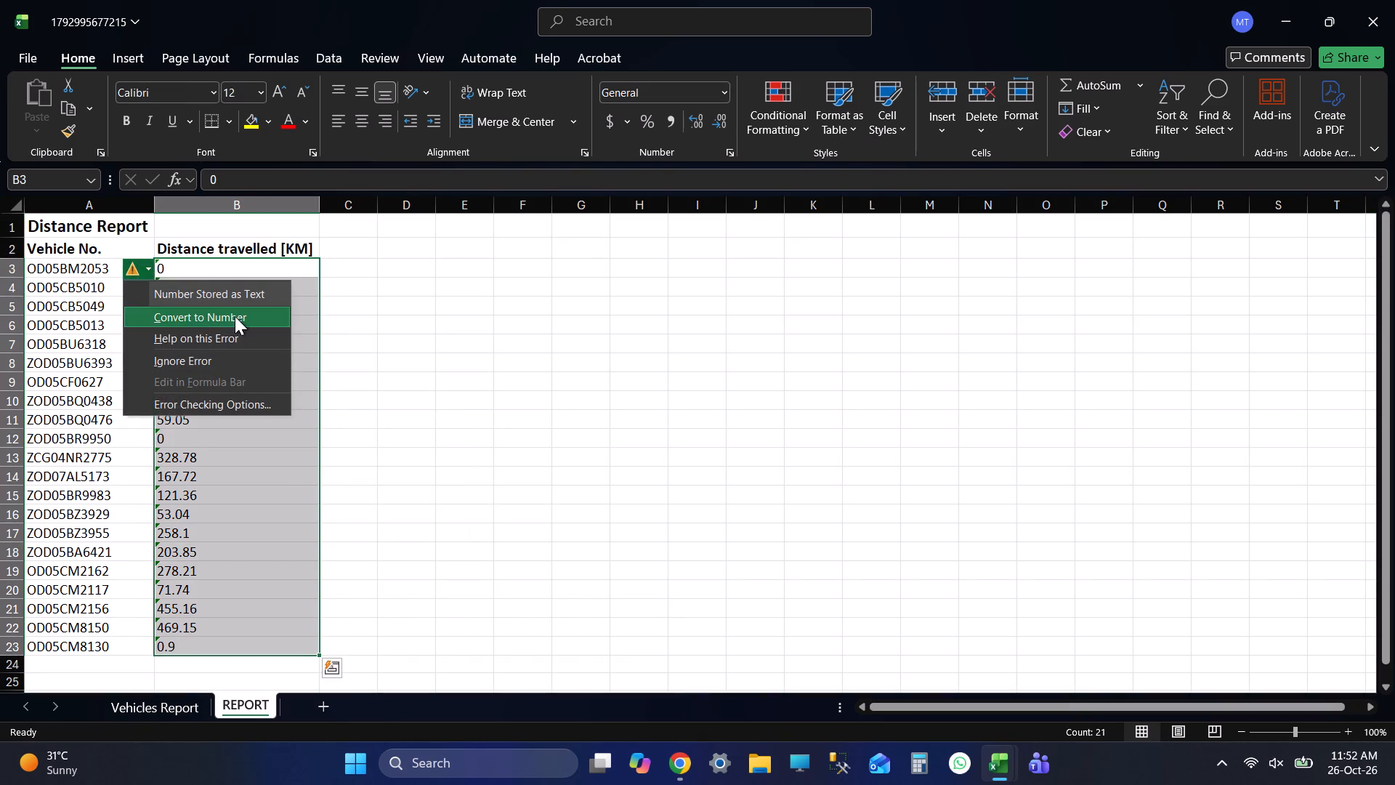
pyautogui.click(235, 316)
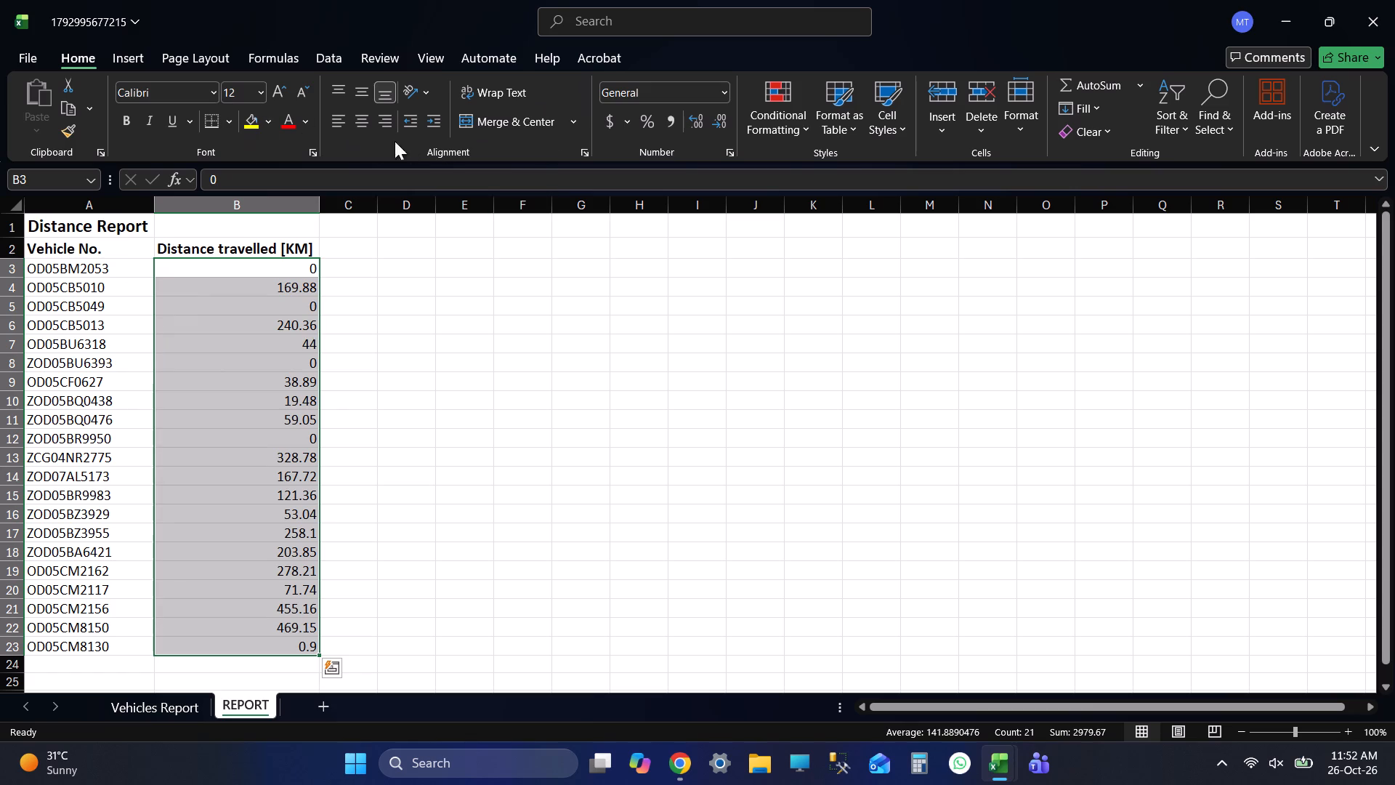
# Format the distances in B3:B23 to show no decimal places and save the workbook.
pyautogui.doubleClick(725, 120)
pyautogui.click(406, 346)
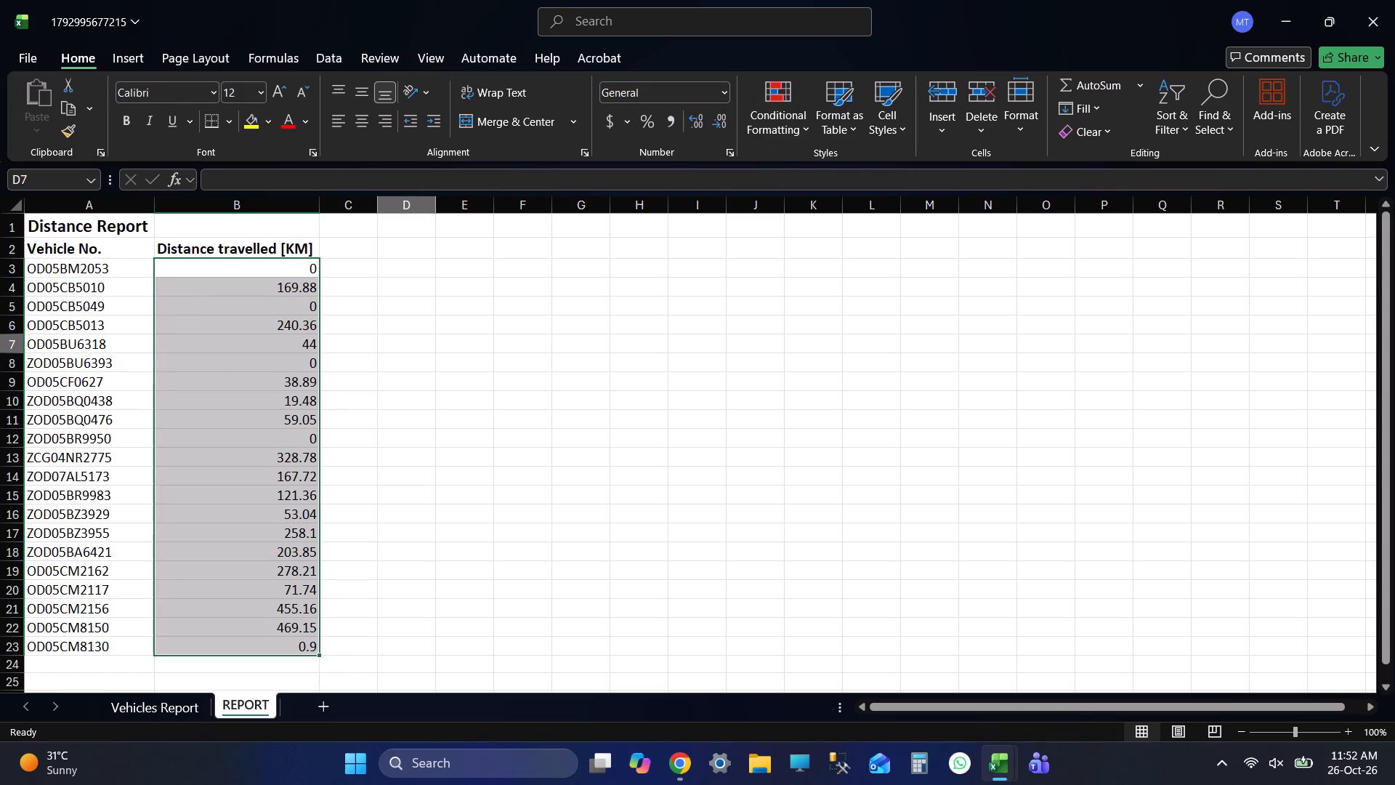
pyautogui.moveTo(280, 263); pyautogui.dragTo(273, 636)
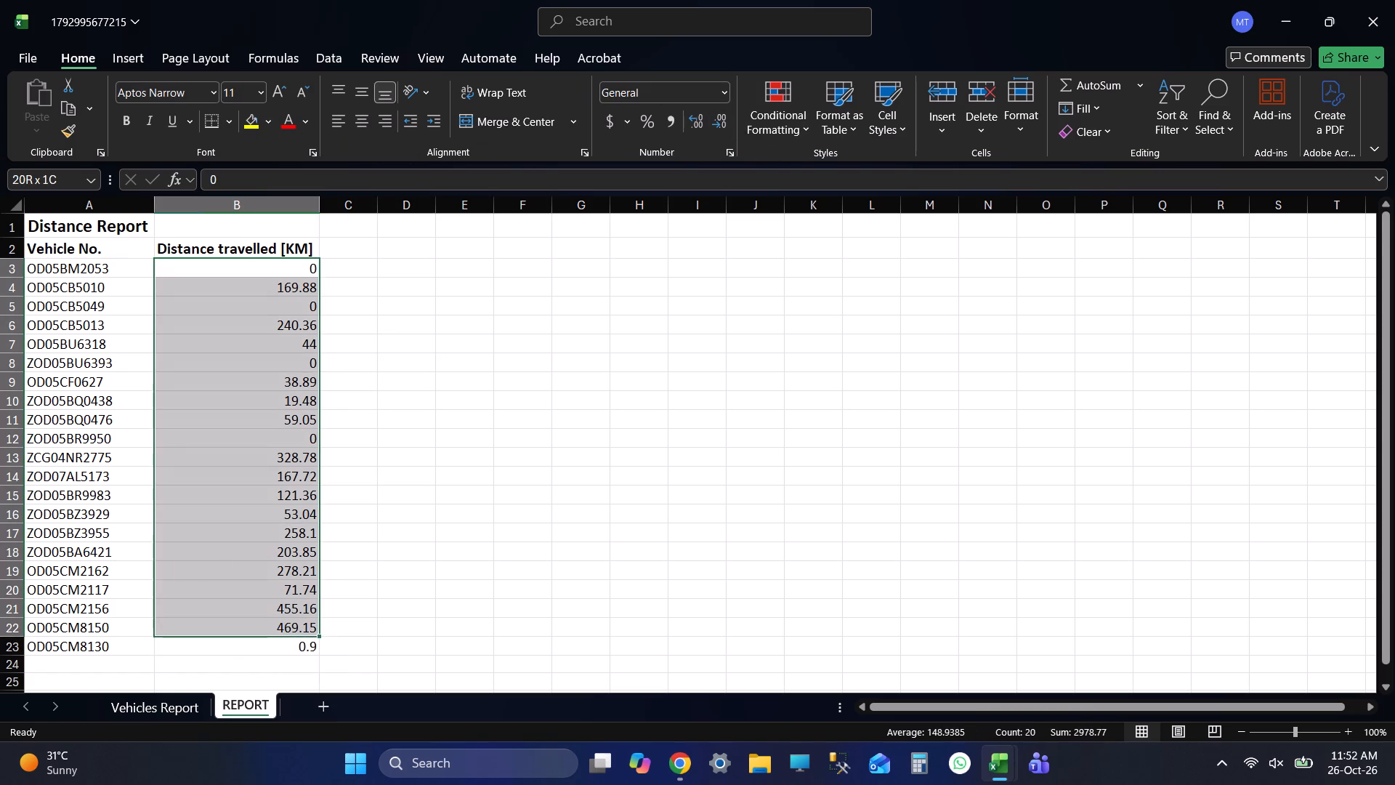
pyautogui.moveTo(273, 636); pyautogui.dragTo(276, 643)
pyautogui.doubleClick(719, 120)
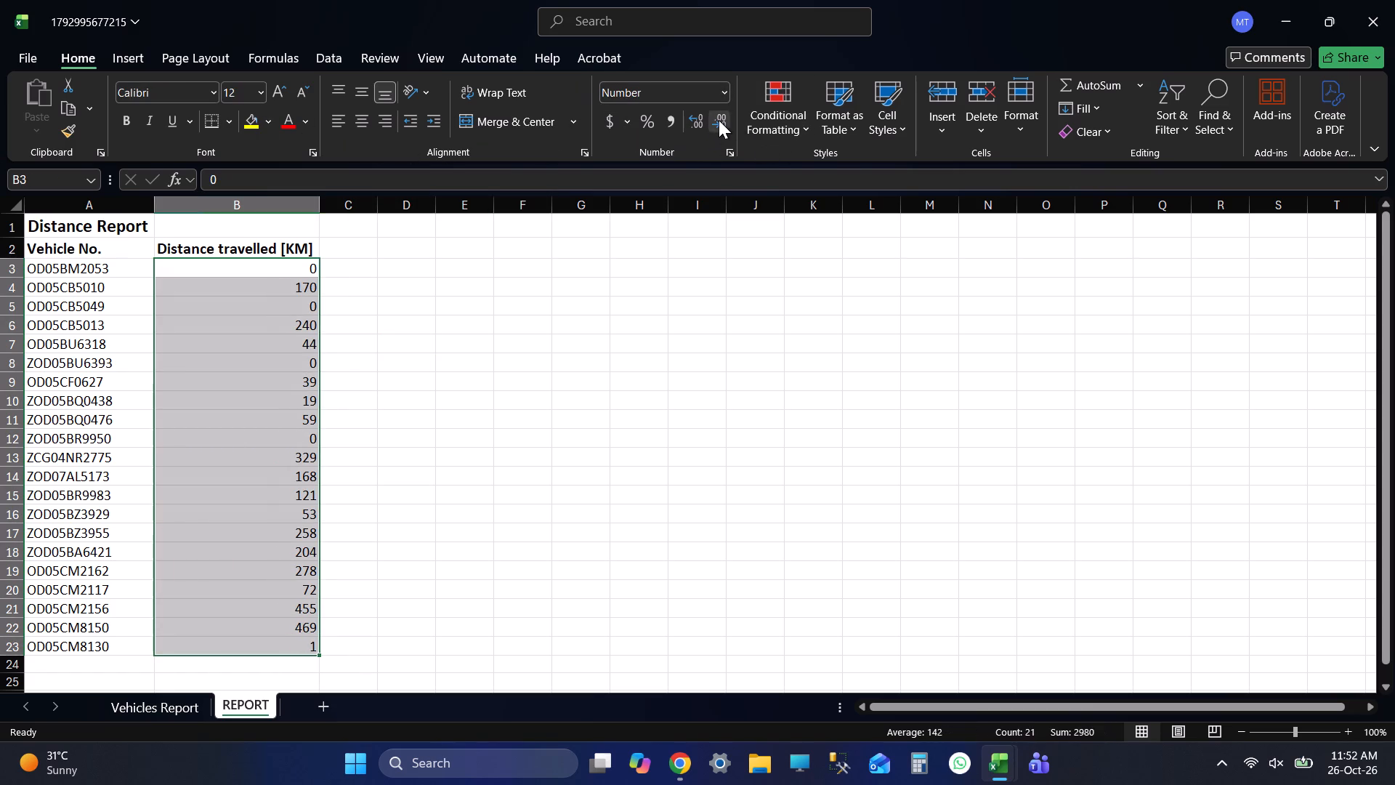
pyautogui.click(364, 269)
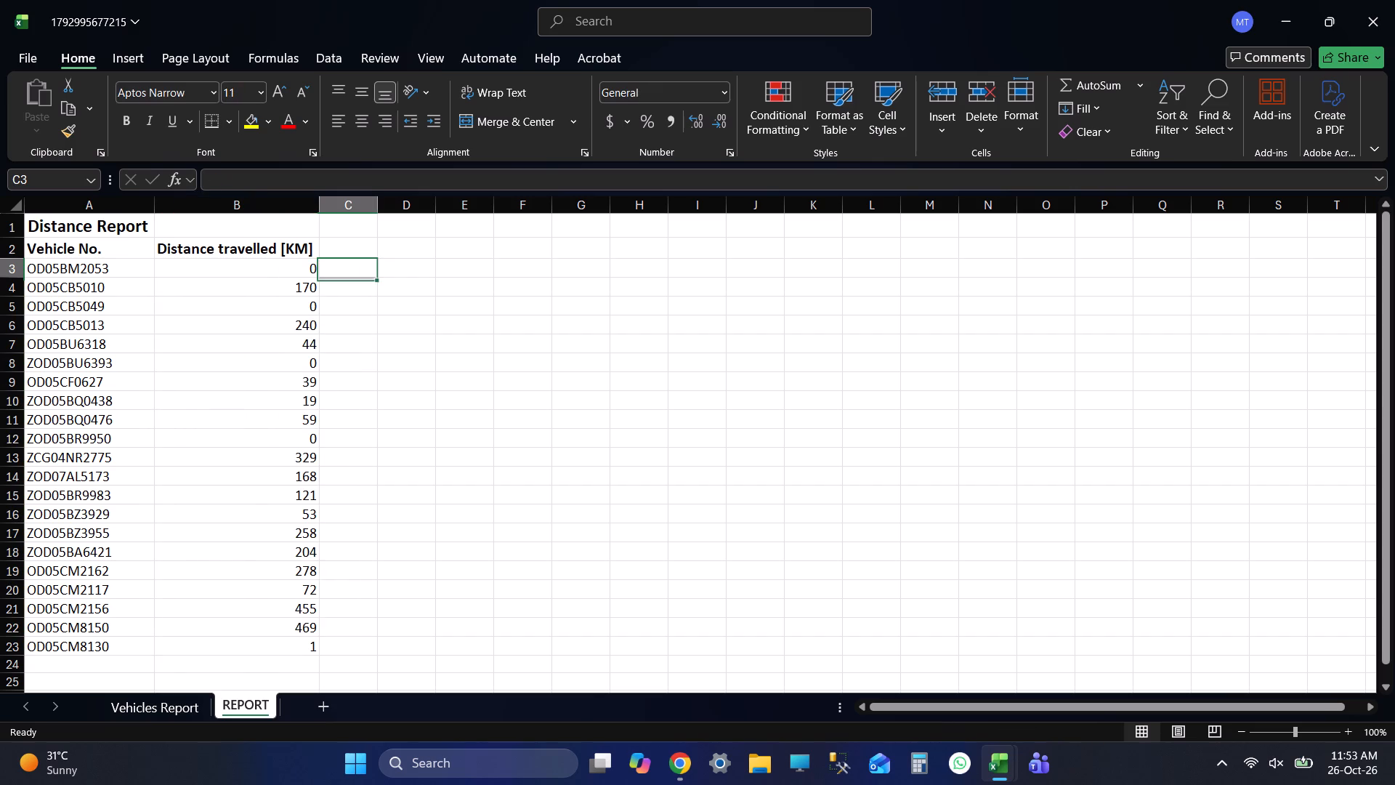
pyautogui.hotkey('ctrl', 's')
pyautogui.hotkey('ctrl', 's')
pyautogui.hotkey('ctrl', 's')
pyautogui.hotkey('ctrl', 's')
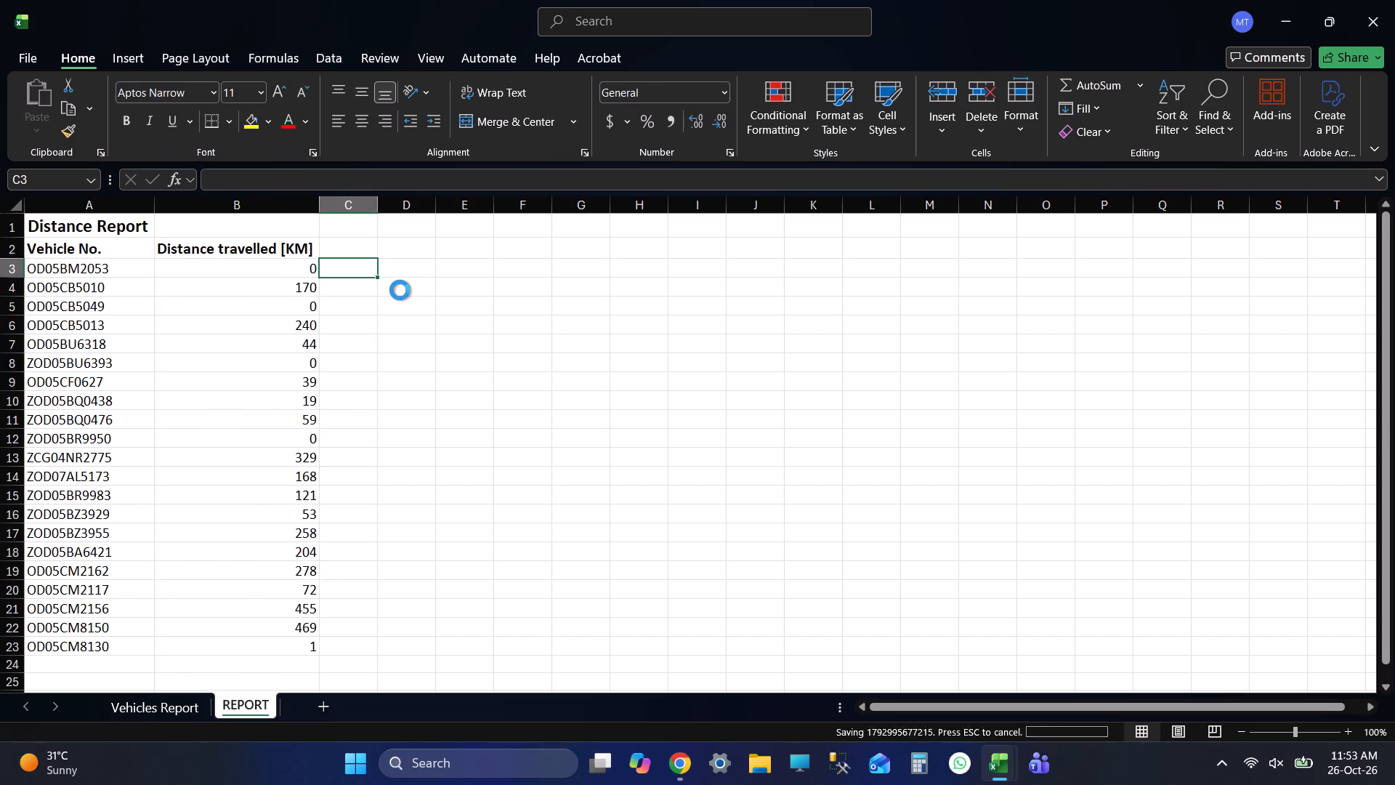
pyautogui.hotkey('ctrl', 's')
pyautogui.hotkey('ctrl', 's')
pyautogui.hotkey('ctrl', 's')
pyautogui.hotkey('ctrl', 's')
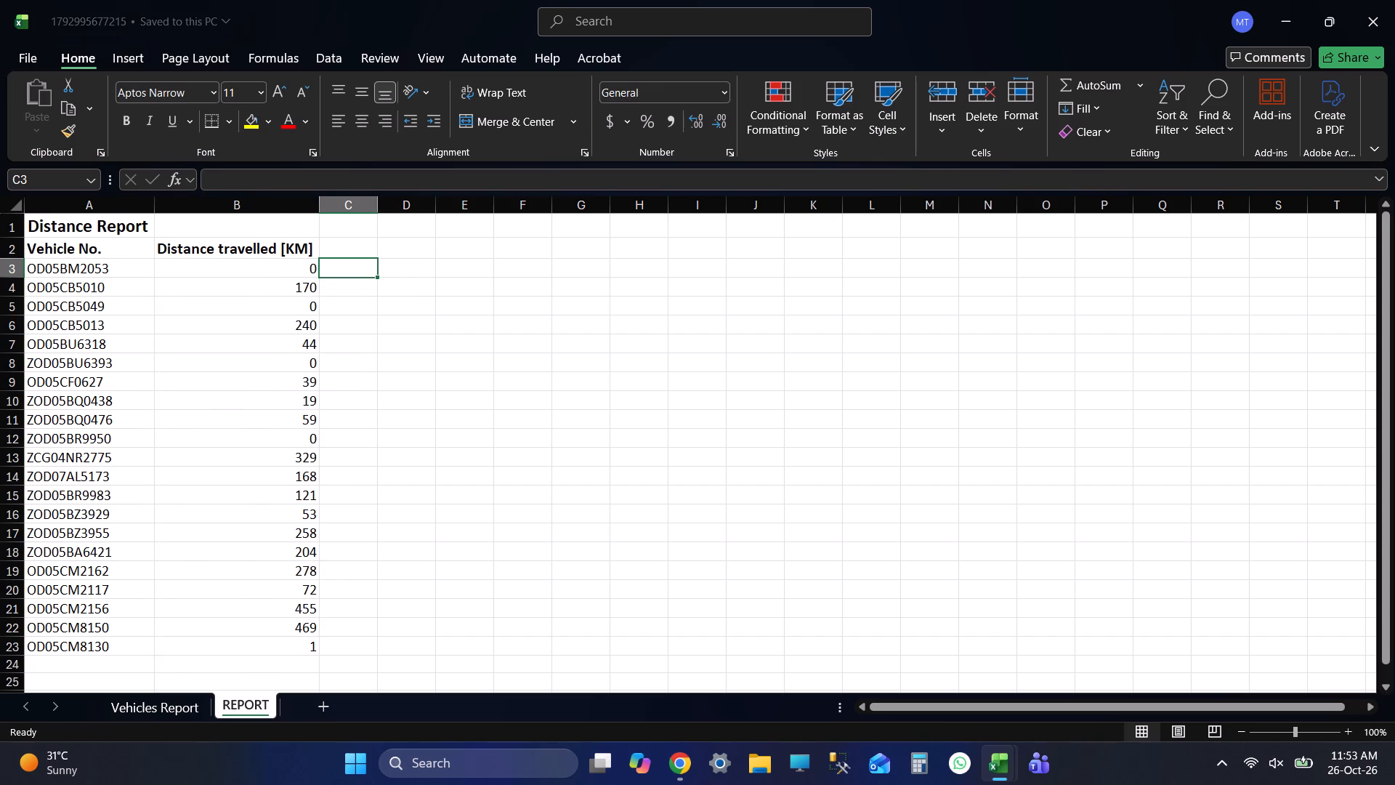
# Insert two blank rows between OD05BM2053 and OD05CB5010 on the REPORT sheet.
pyautogui.click(280, 275)
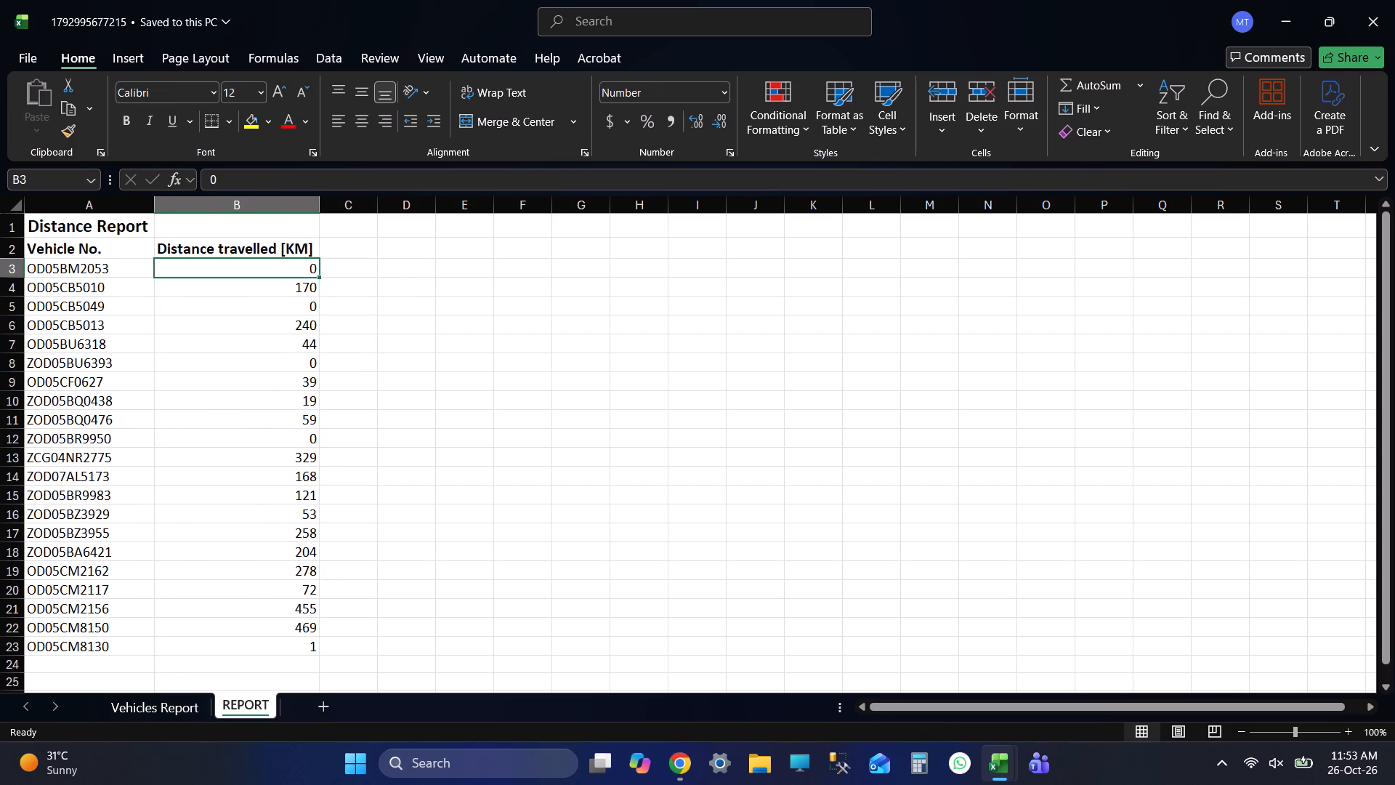
pyautogui.click(11, 285)
pyautogui.hotkey('ctrl', '+')
pyautogui.hotkey('ctrl', '+')
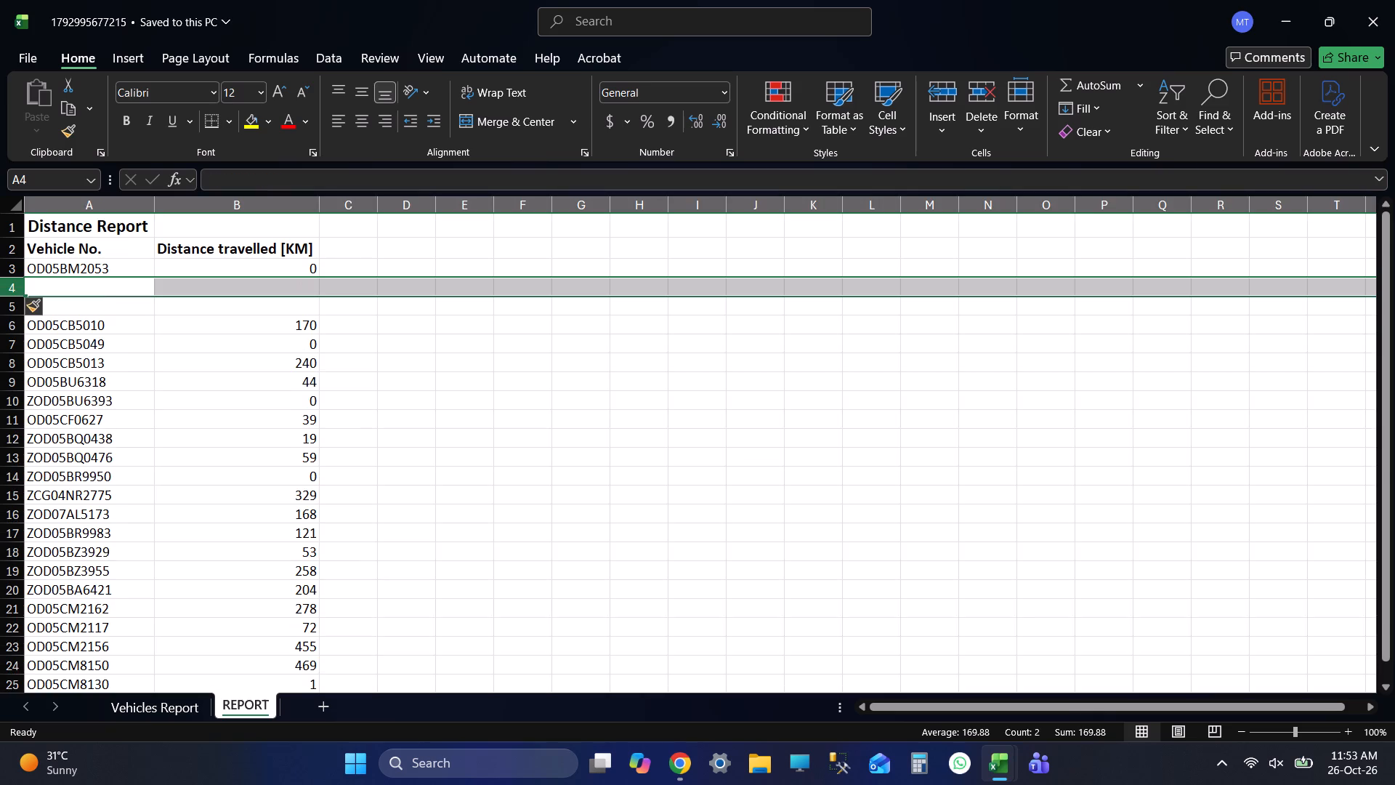
pyautogui.scroll(-2, 105, 606)
pyautogui.moveTo(105, 480); pyautogui.dragTo(273, 481)
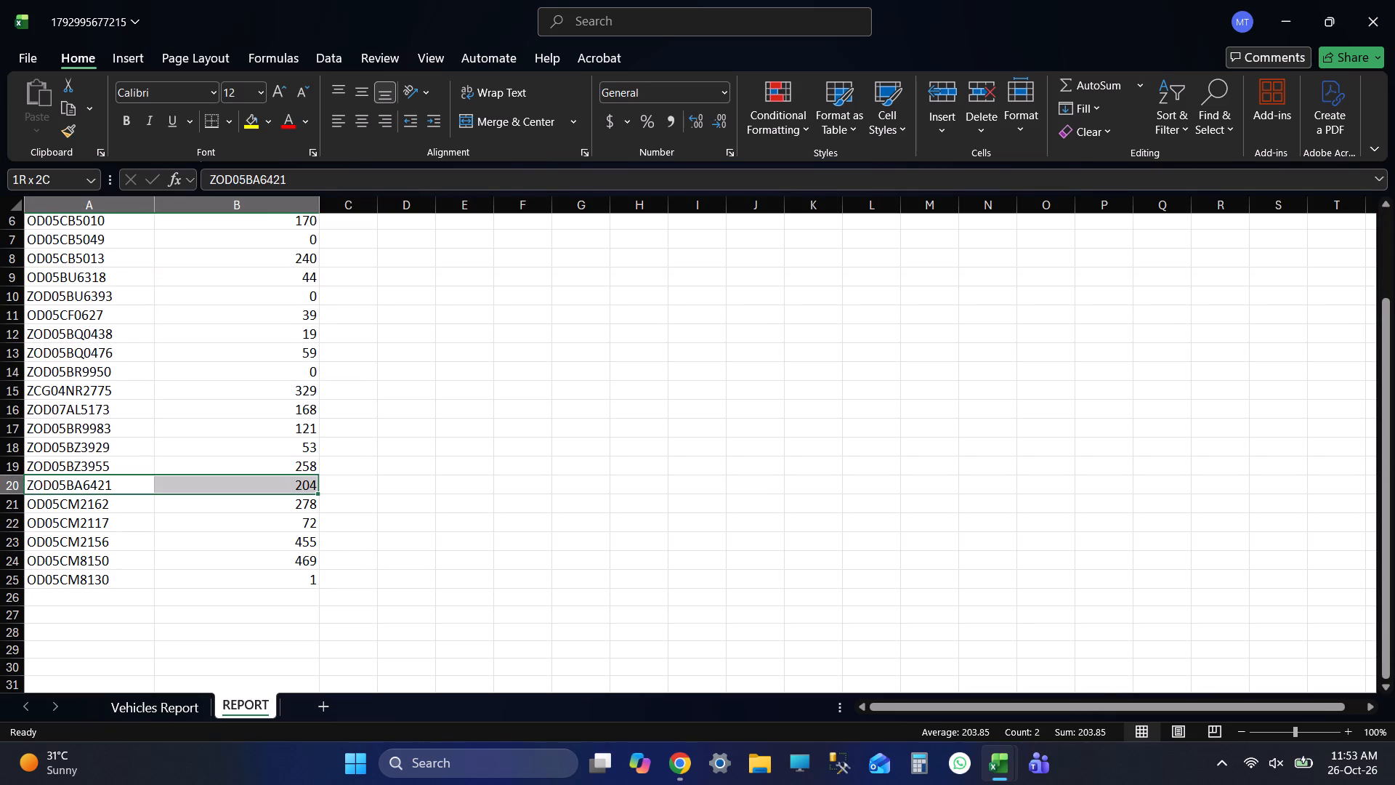
pyautogui.moveTo(273, 481); pyautogui.dragTo(280, 482)
pyautogui.hotkey('ctrl', 'x')
pyautogui.scroll(5, 215, 414)
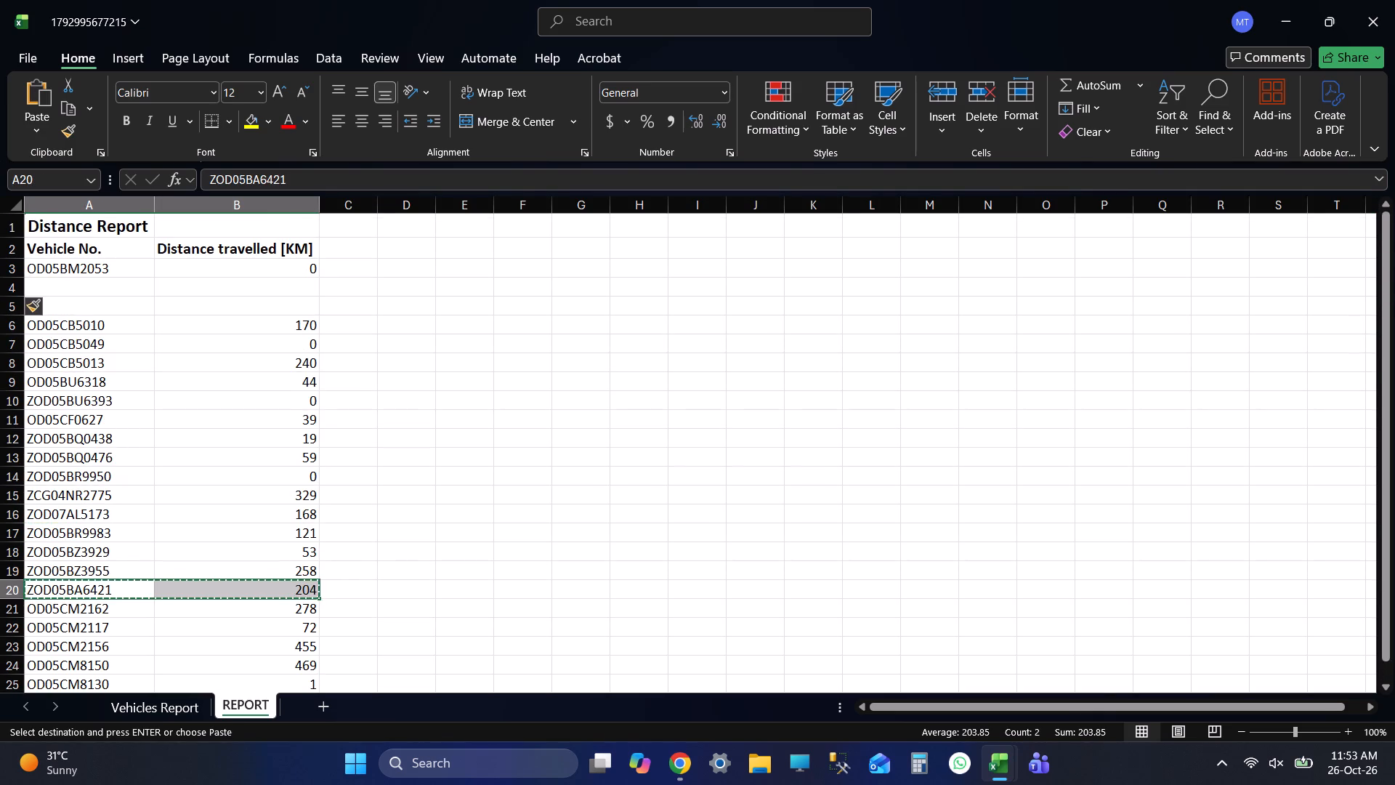
pyautogui.click(107, 288)
pyautogui.hotkey('ctrl', 'v')
pyautogui.click(184, 390)
pyautogui.click(116, 310)
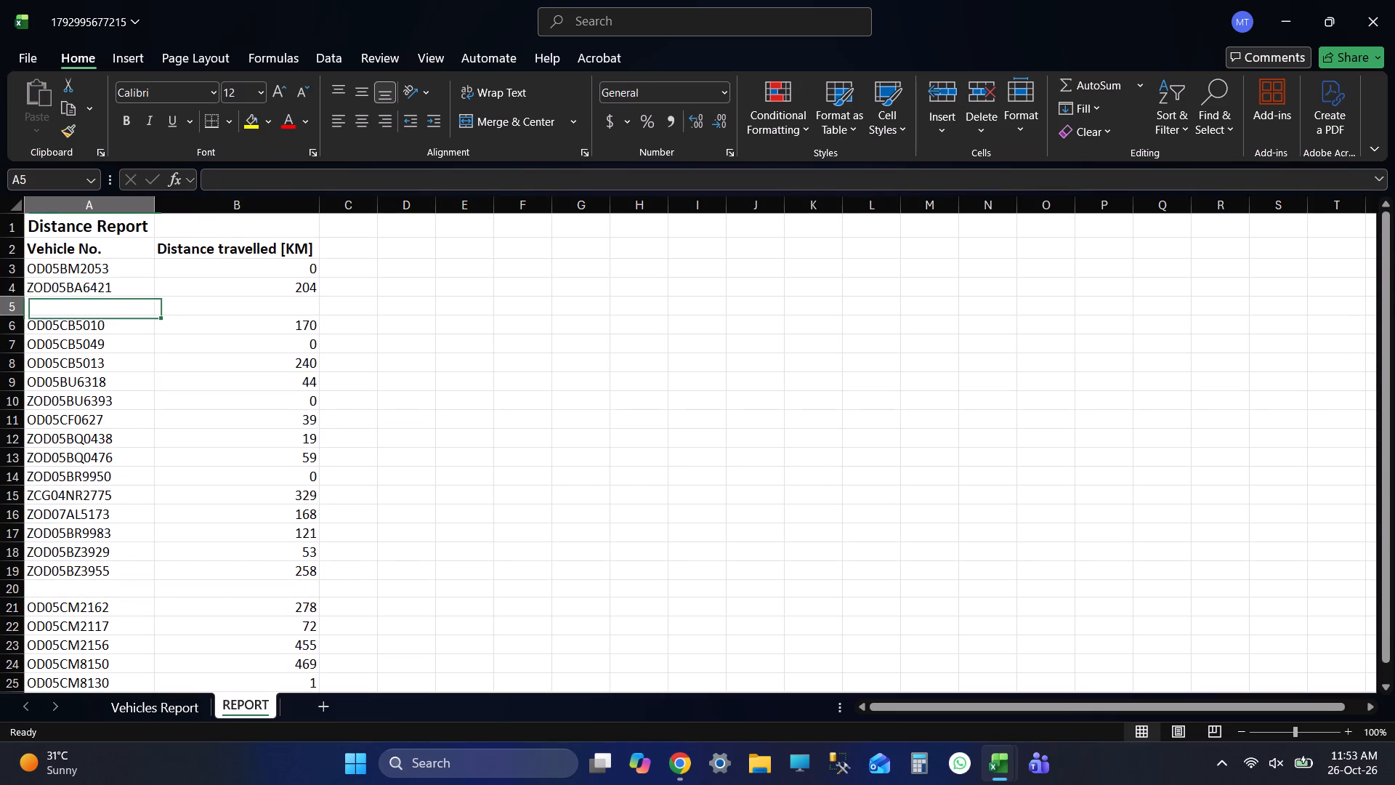
pyautogui.hotkey('ctrl', 's')
pyautogui.moveTo(93, 420); pyautogui.dragTo(236, 411)
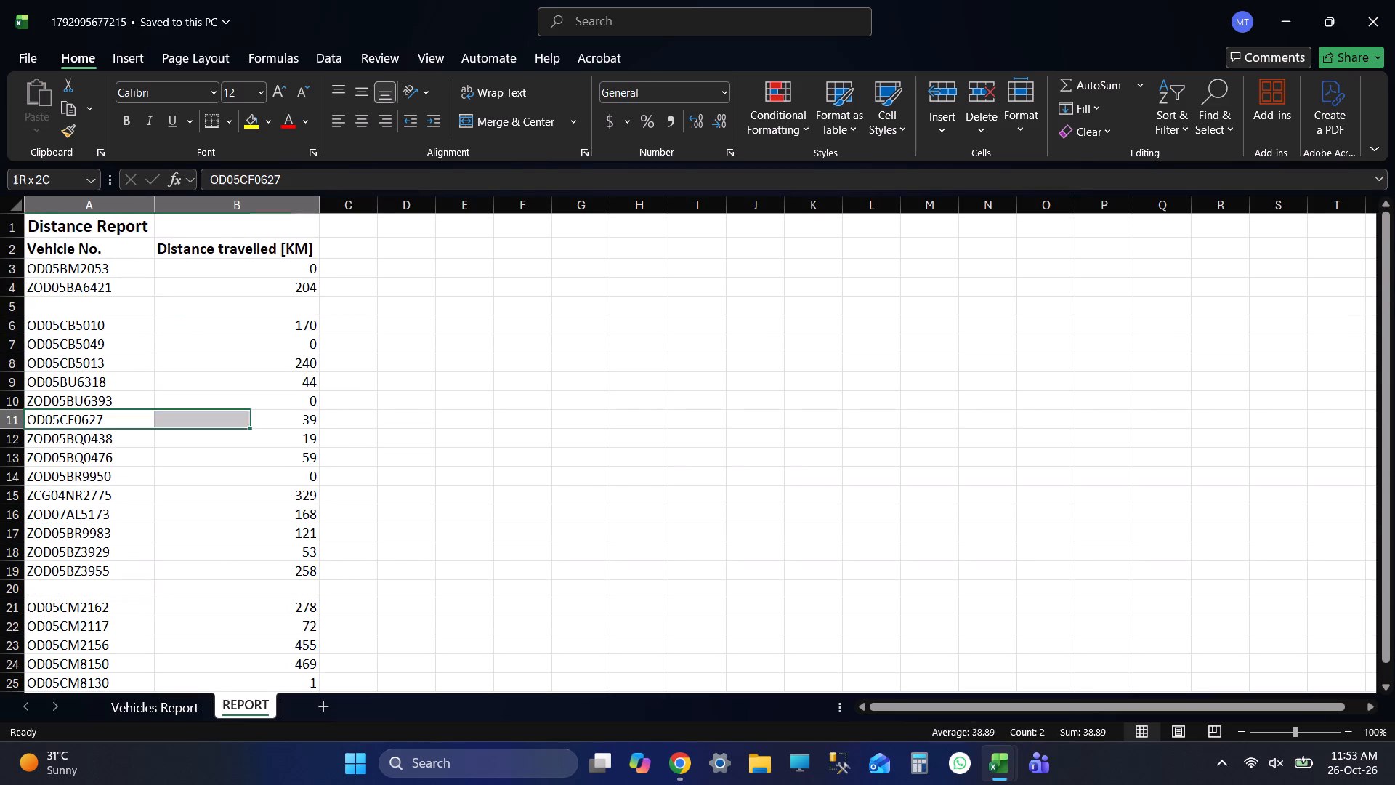
pyautogui.moveTo(236, 411); pyautogui.dragTo(279, 427)
pyautogui.hotkey('ctrl', 'x')
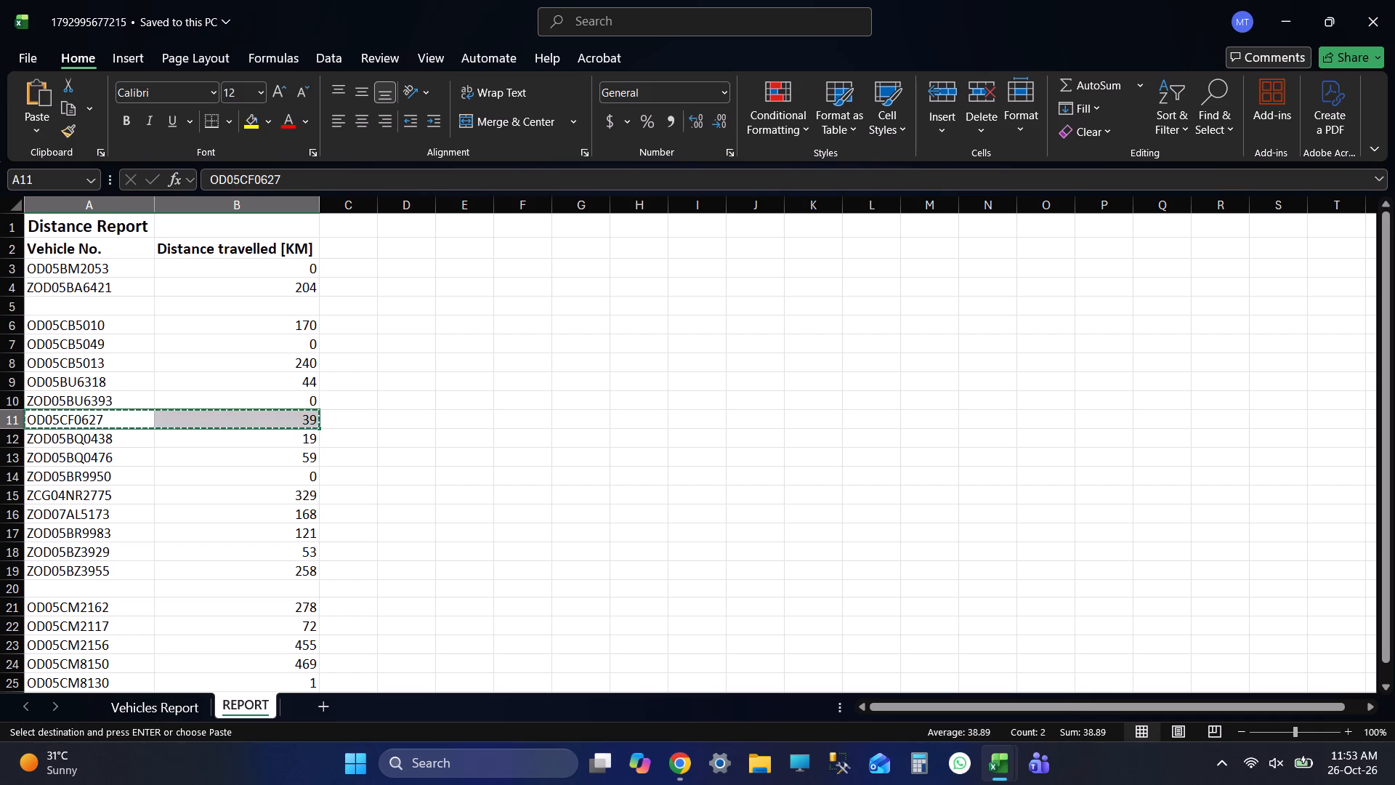
pyautogui.click(102, 304)
pyautogui.hotkey('ctrl', 'v')
pyautogui.click(15, 420)
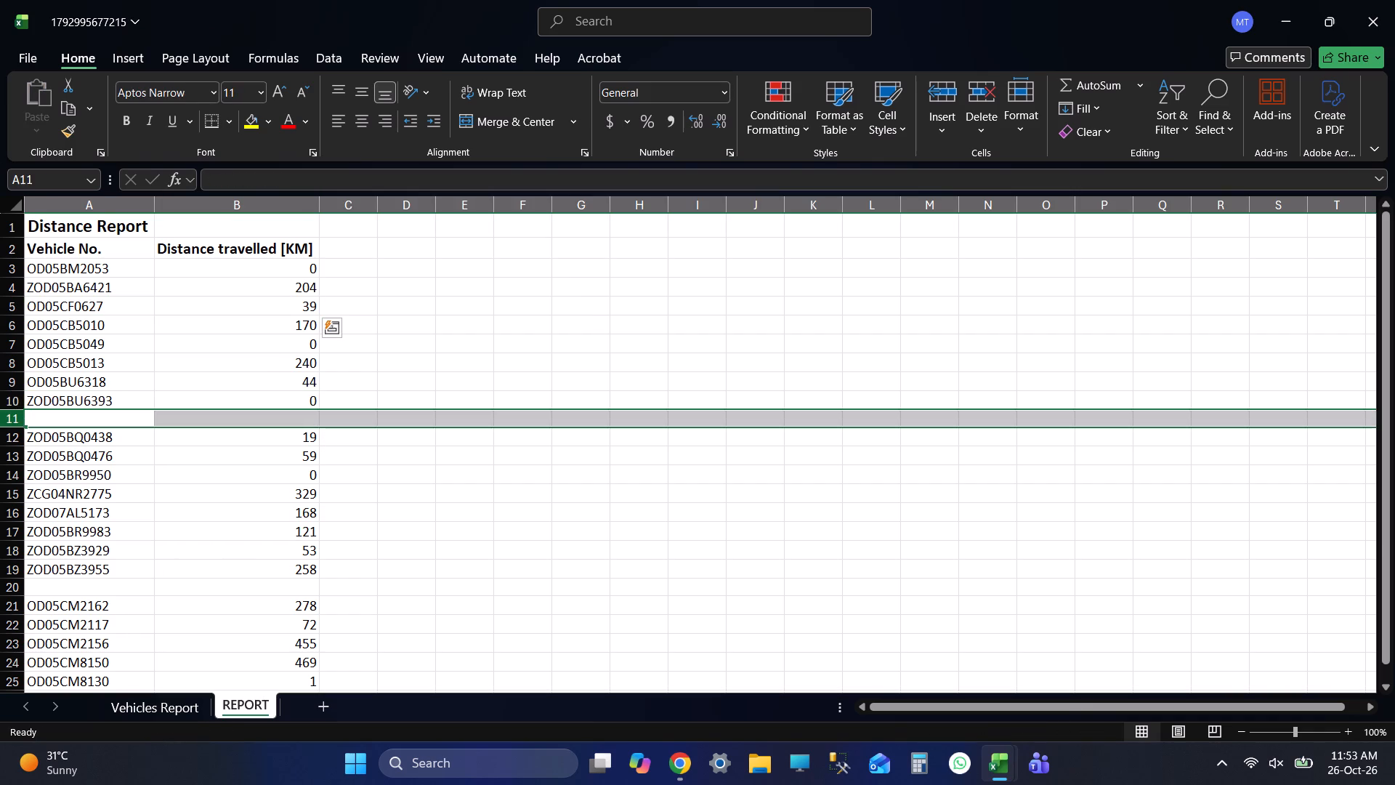
pyautogui.hotkey('ctrl', '-')
pyautogui.click(10, 570)
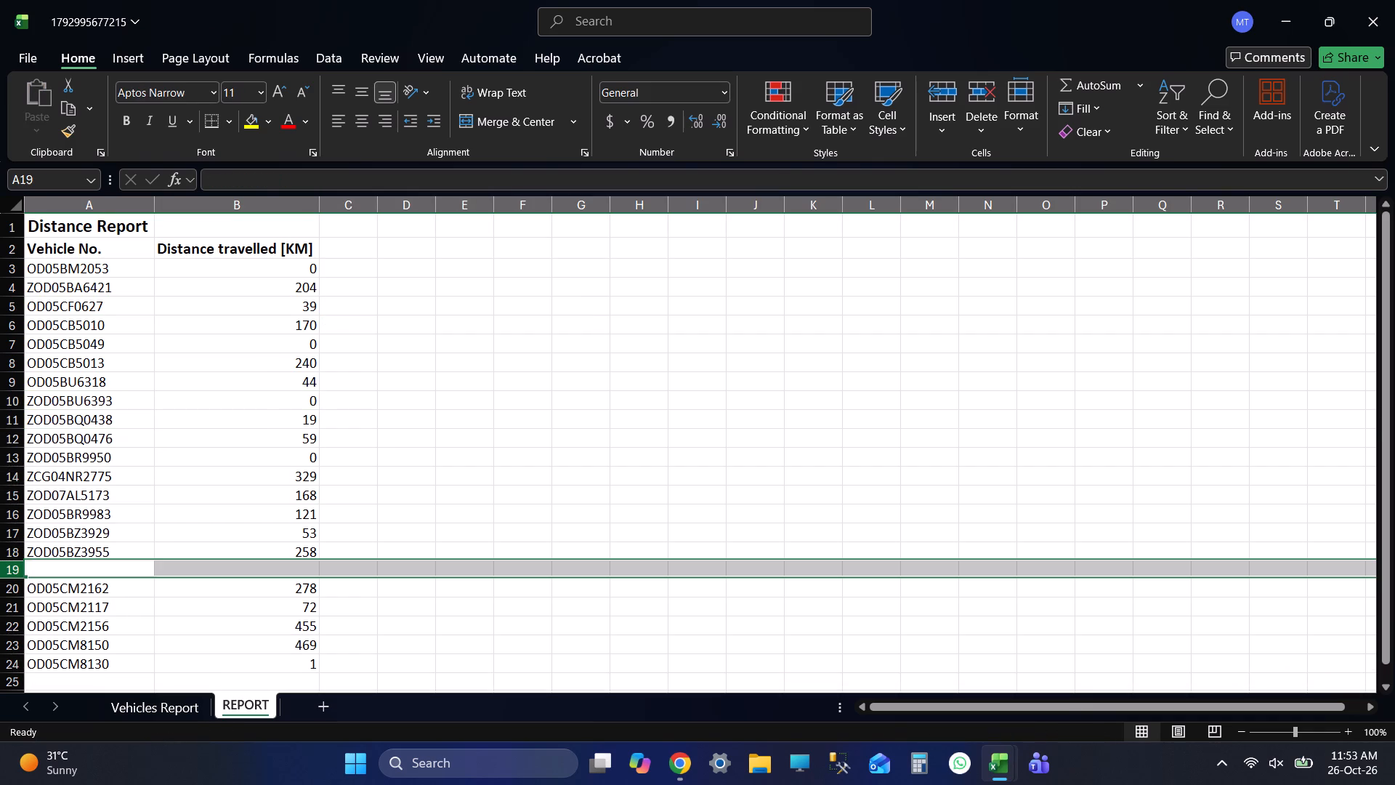
pyautogui.hotkey('ctrl', '-')
pyautogui.click(460, 269)
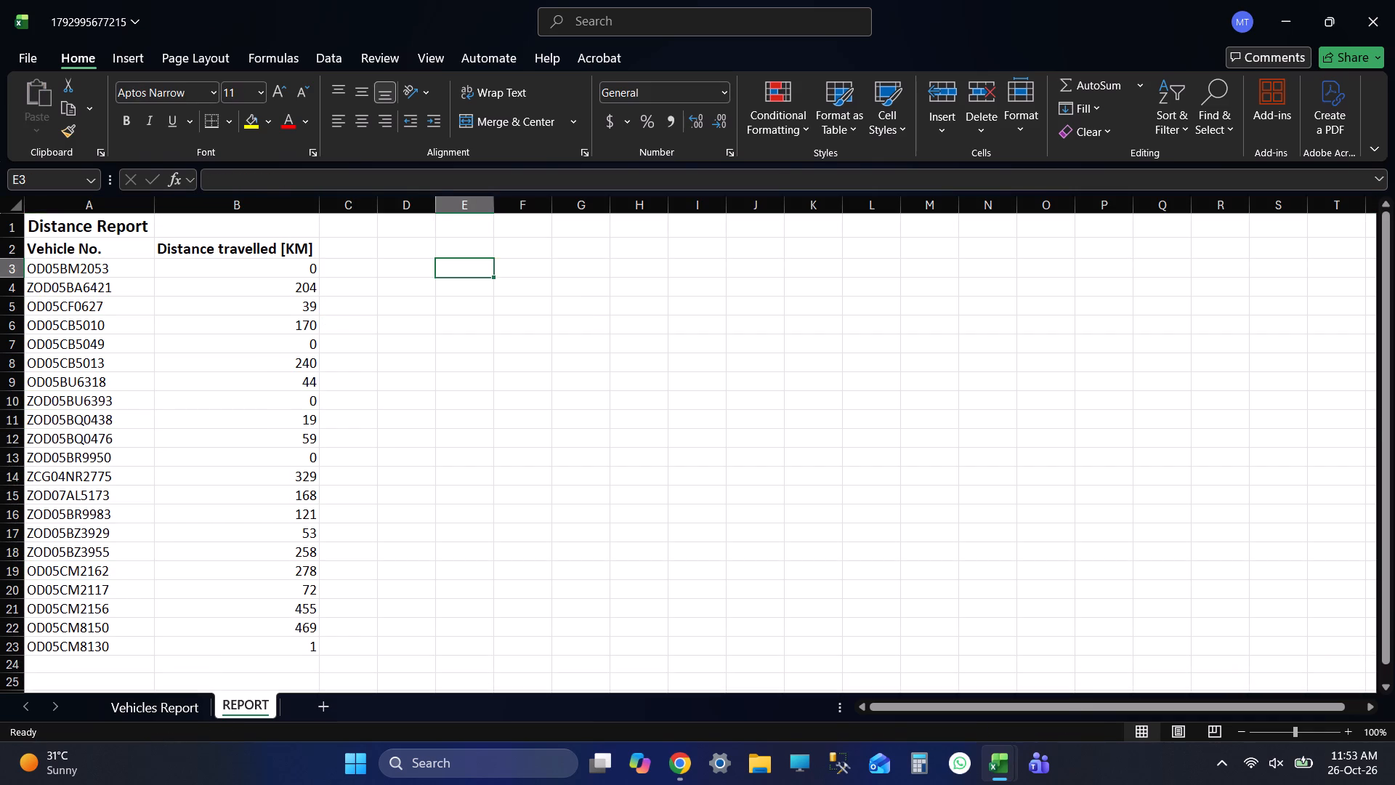
pyautogui.hotkey('ctrl', 's')
pyautogui.hotkey('ctrl', 's')
pyautogui.hotkey('ctrl', 's')
# Switch to the 19 OCT TO 25 OCT with comments workbook and save it.
pyautogui.hotkey('alt', 'Tab')
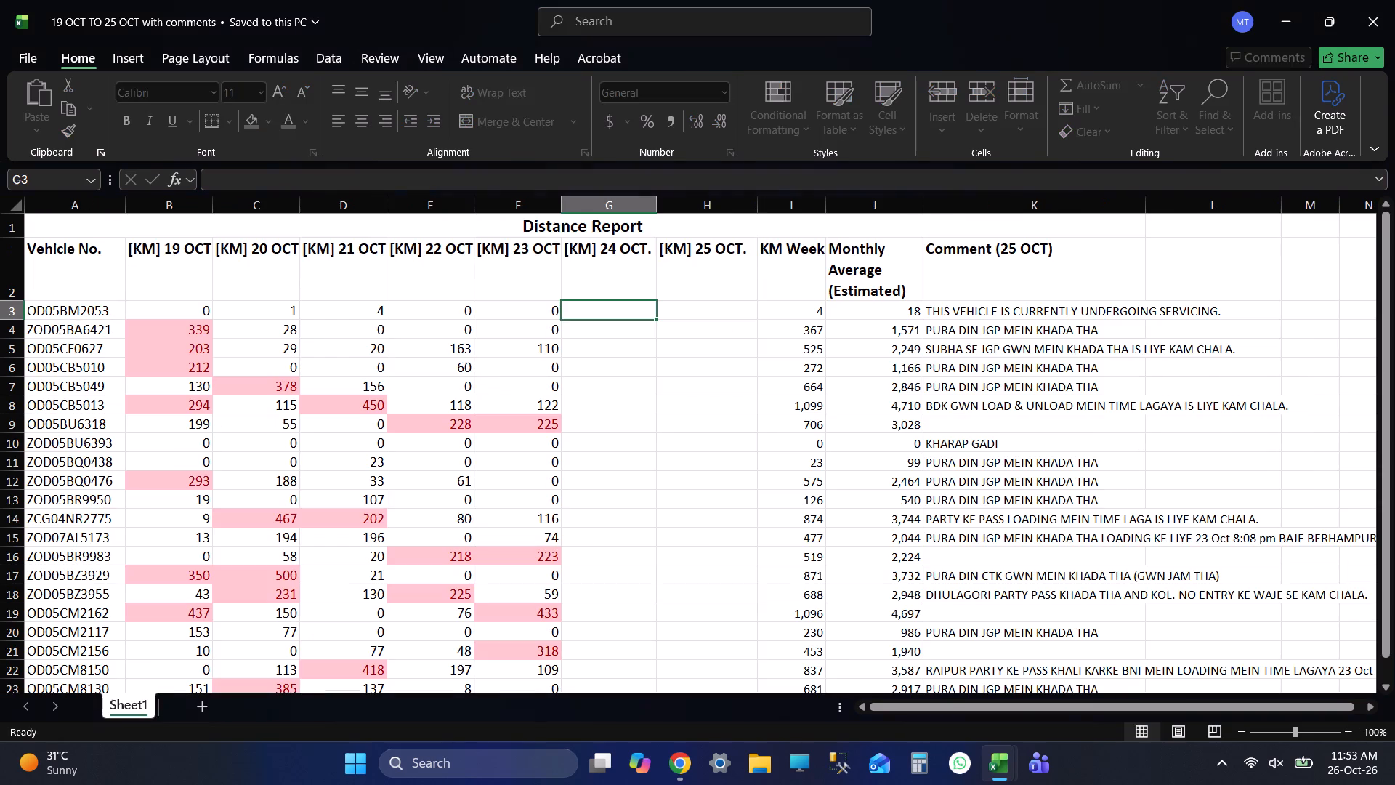
pyautogui.hotkey('alt', 'Tab')
pyautogui.hotkey('alt', 'Tab')
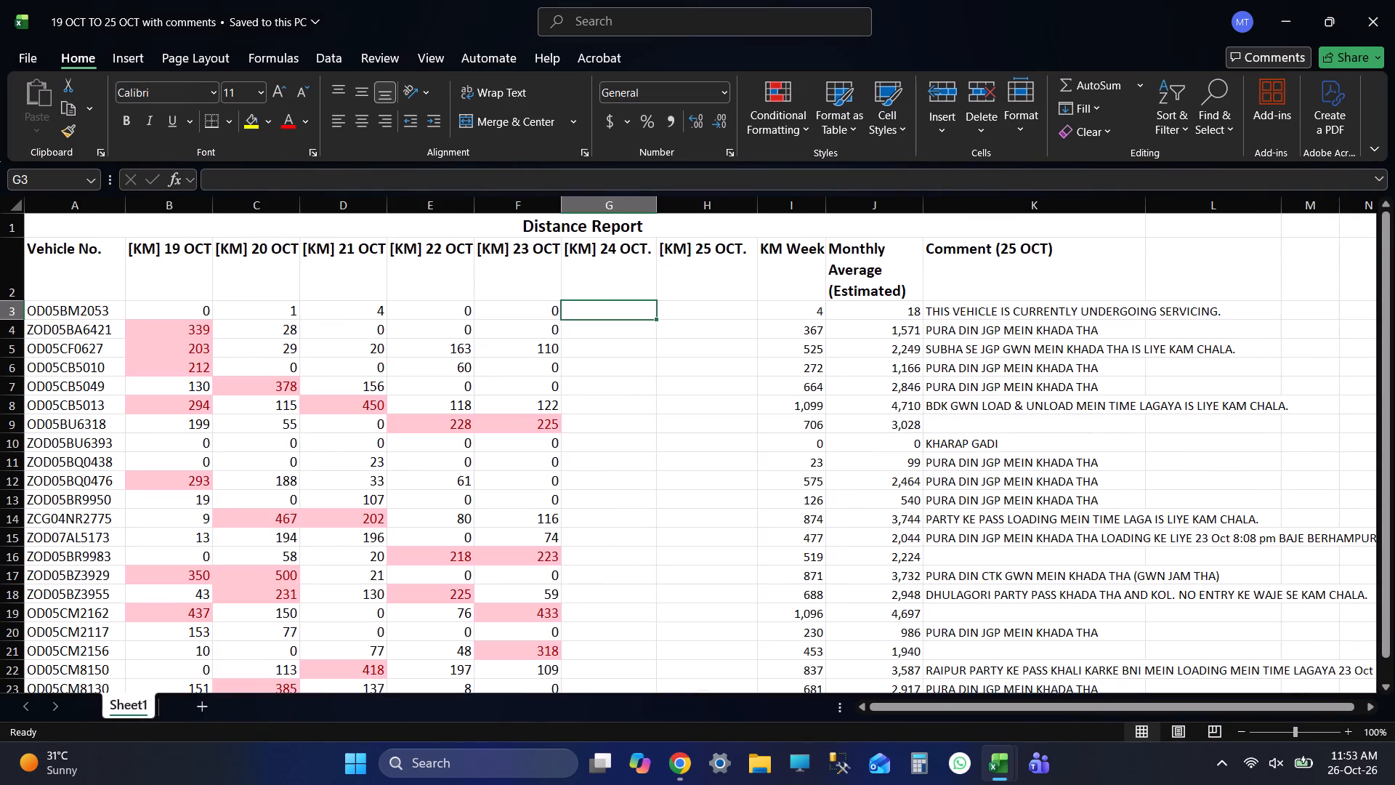
pyautogui.hotkey('alt', 'Tab')
pyautogui.hotkey('alt', 'Tab')
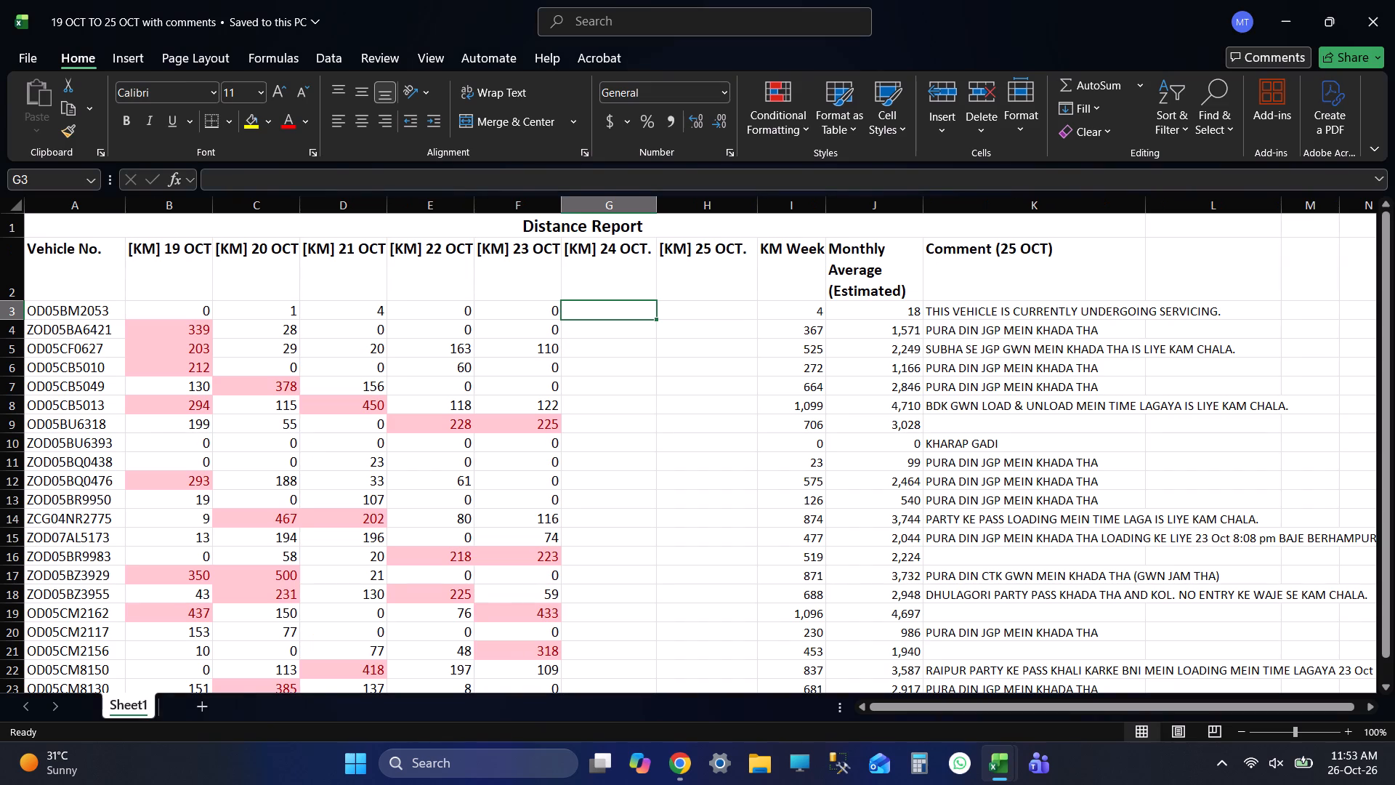
pyautogui.hotkey('ctrl', 's')
pyautogui.hotkey('ctrl', 's')
pyautogui.hotkey('ctrl', 's')
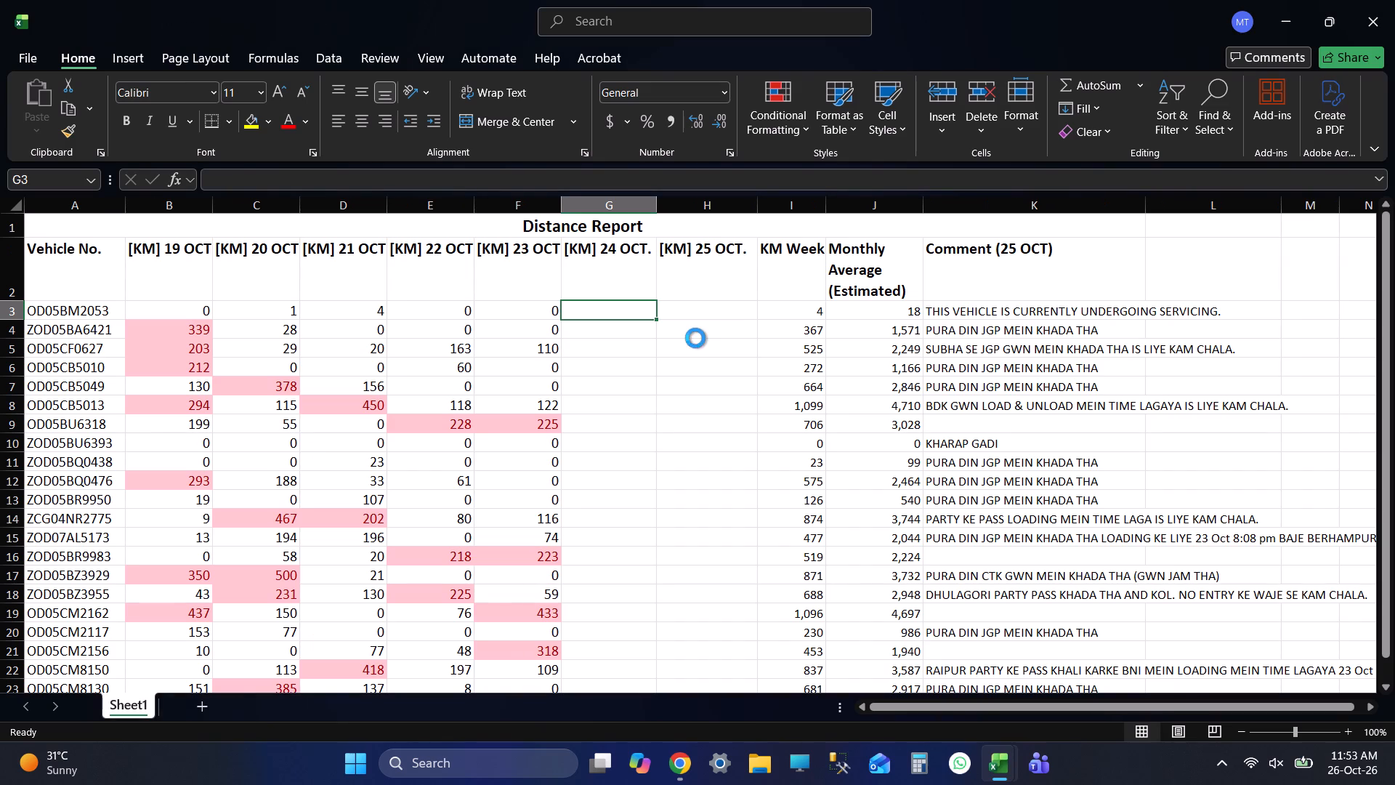
pyautogui.hotkey('ctrl', 's')
pyautogui.hotkey('ctrl', 's')
pyautogui.hotkey('ctrl', 's')
pyautogui.hotkey('ctrl', 's')
pyautogui.hotkey('ctrl', 's')
pyautogui.hotkey('ctrl', 's')
pyautogui.hotkey('ctrl', 's')
# Compare the vehicle lists of the REPORT sheet and the 19 OCT TO 25 OCT with comments workbook.
pyautogui.hotkey('alt', 'Tab')
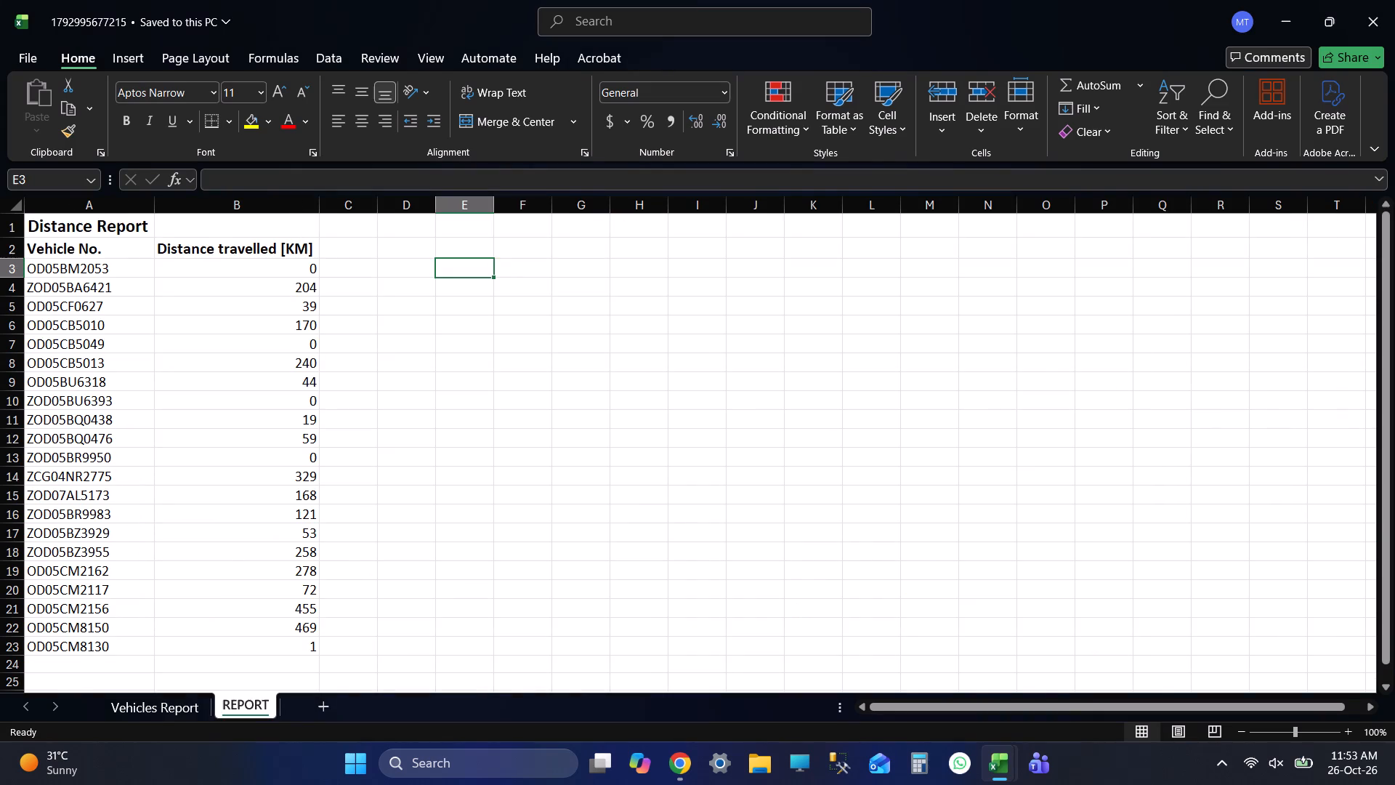
pyautogui.hotkey('alt', 'Tab')
pyautogui.hotkey('alt', 'Tab')
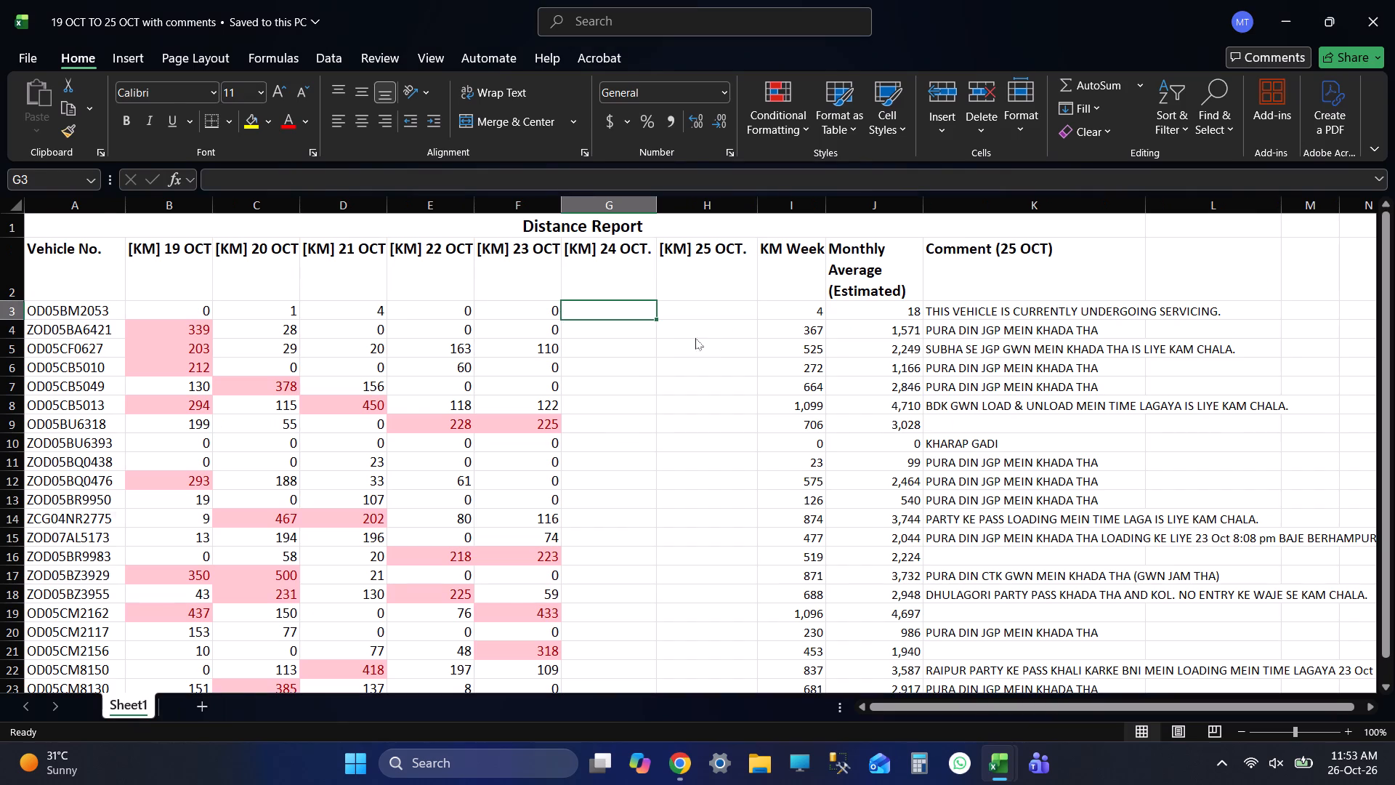
pyautogui.hotkey('alt', 'Tab')
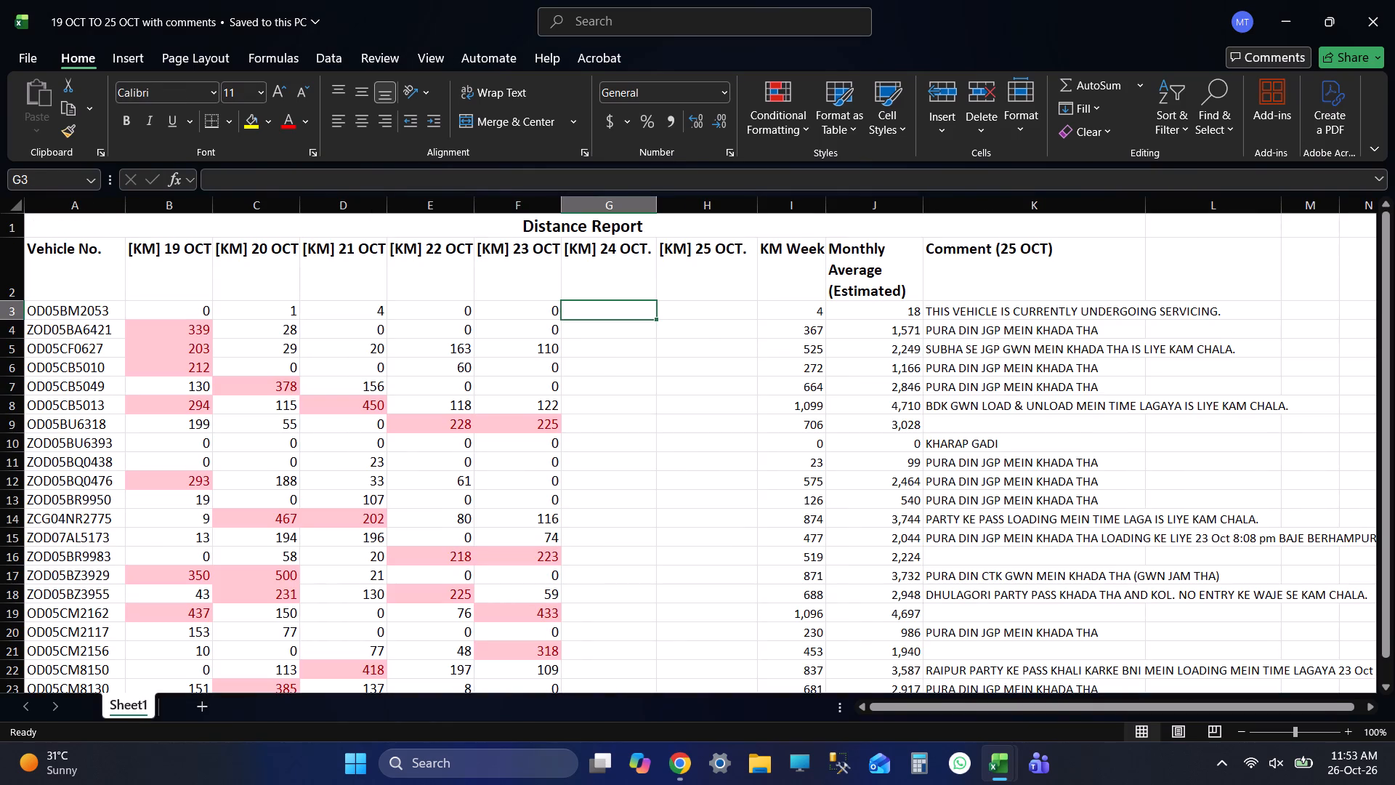
pyautogui.hotkey('alt', 'Tab')
pyautogui.hotkey('alt', 'Tab')
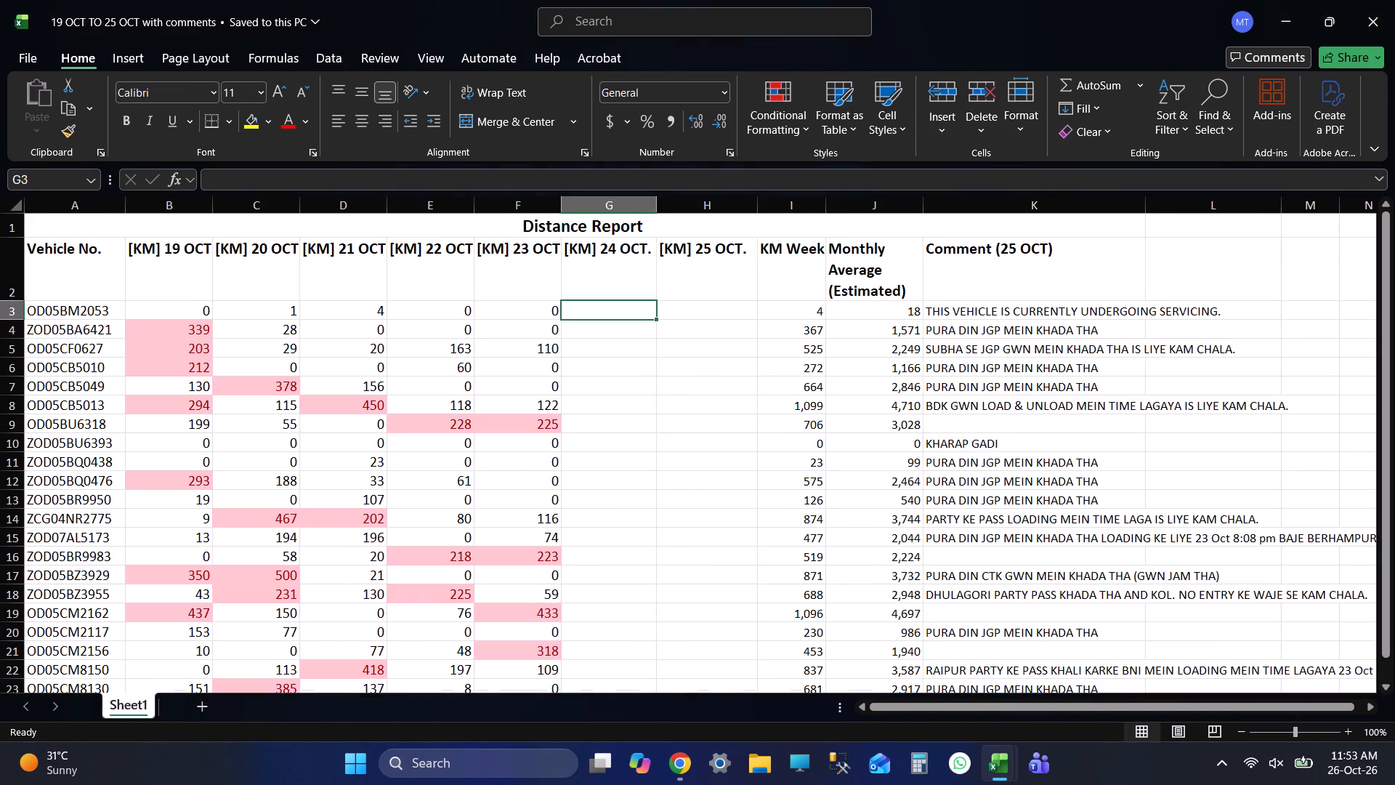
pyautogui.hotkey('alt', 'Tab')
pyautogui.hotkey('alt', 'Tab')
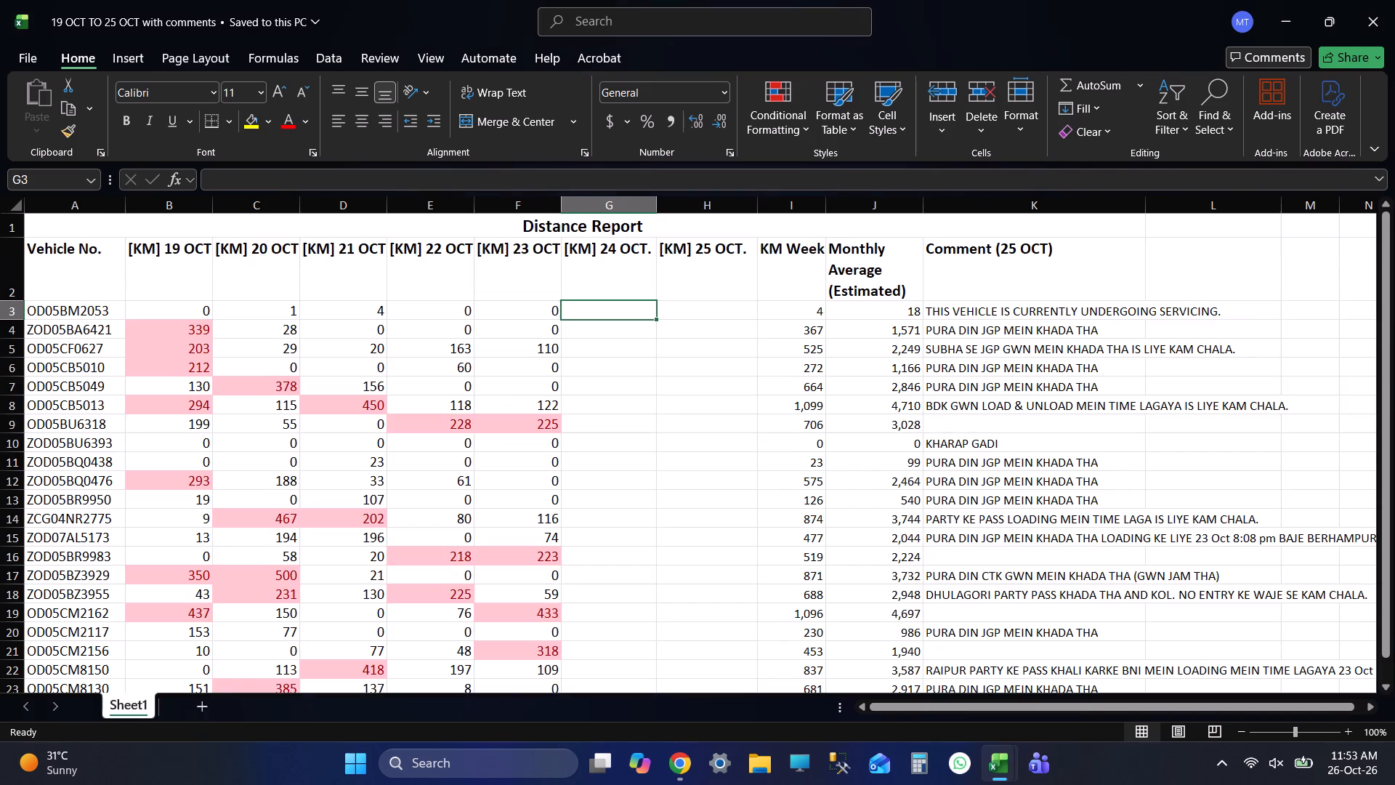
pyautogui.scroll(-5, 625, 448)
pyautogui.scroll(8, 626, 455)
pyautogui.scroll(-3, 626, 459)
pyautogui.scroll(5, 626, 460)
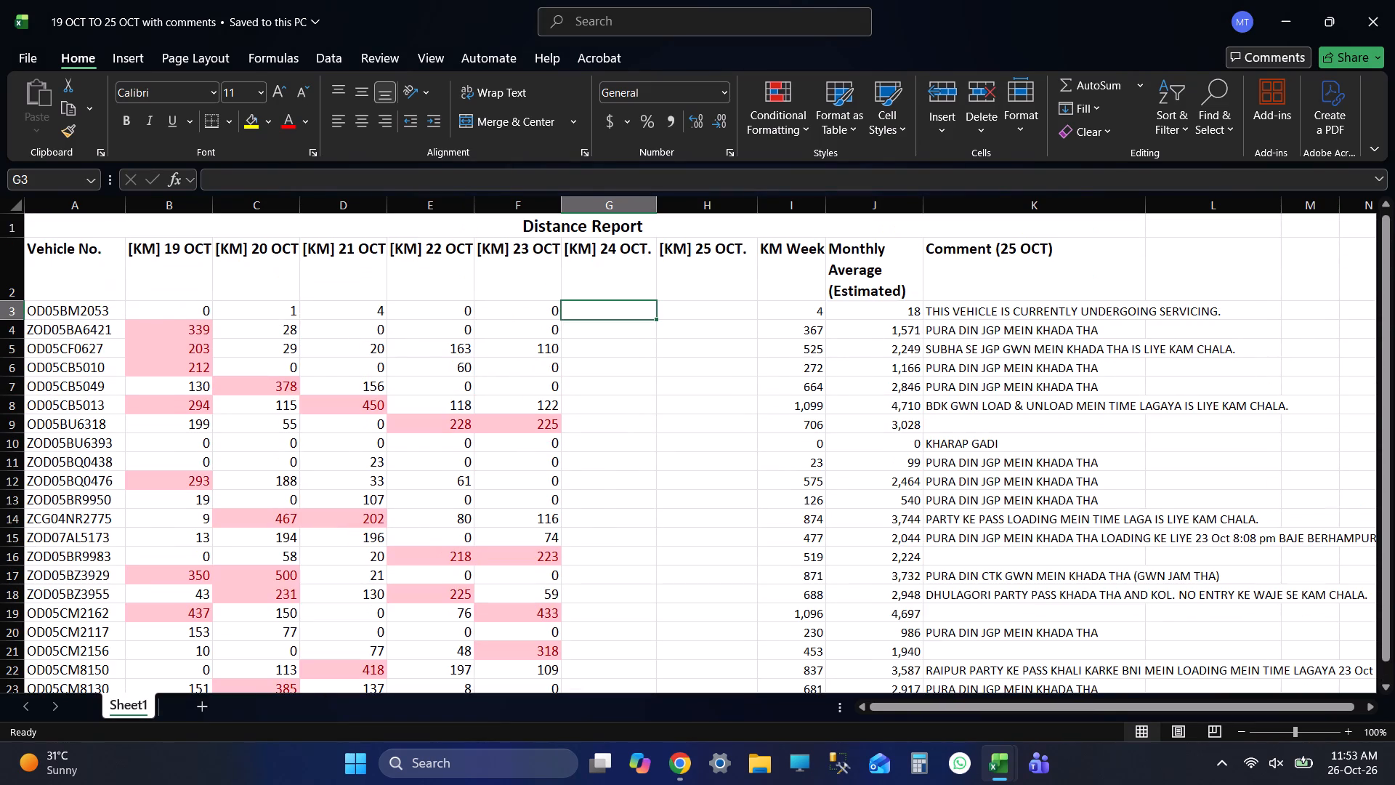
# Compare the vehicle numbers in rows 3 to 5 of the REPORT sheet with the 19 OCT TO 25 OCT with comments workbook.
pyautogui.hotkey('alt', 'Tab')
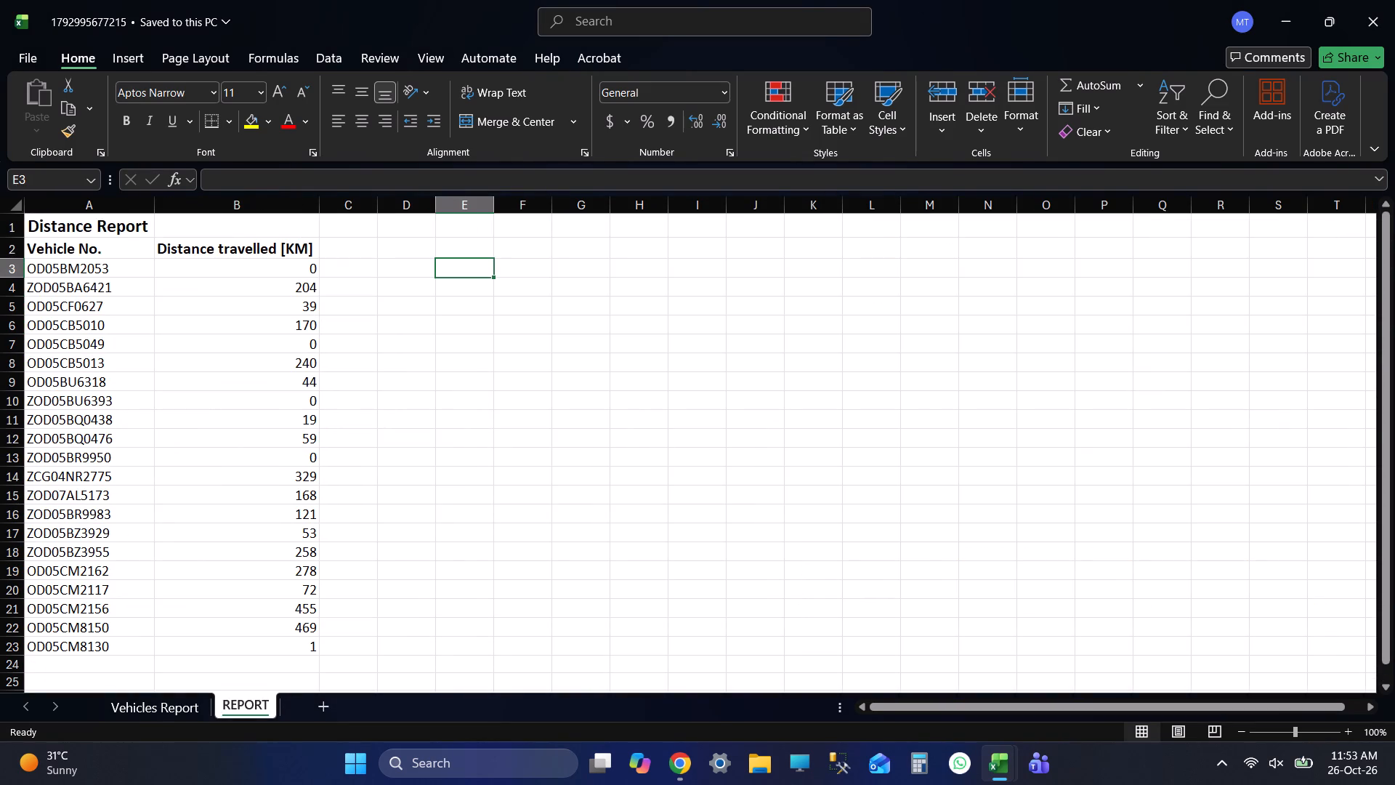
pyautogui.click(82, 272)
pyautogui.hotkey('alt', 'Tab')
pyautogui.click(100, 314)
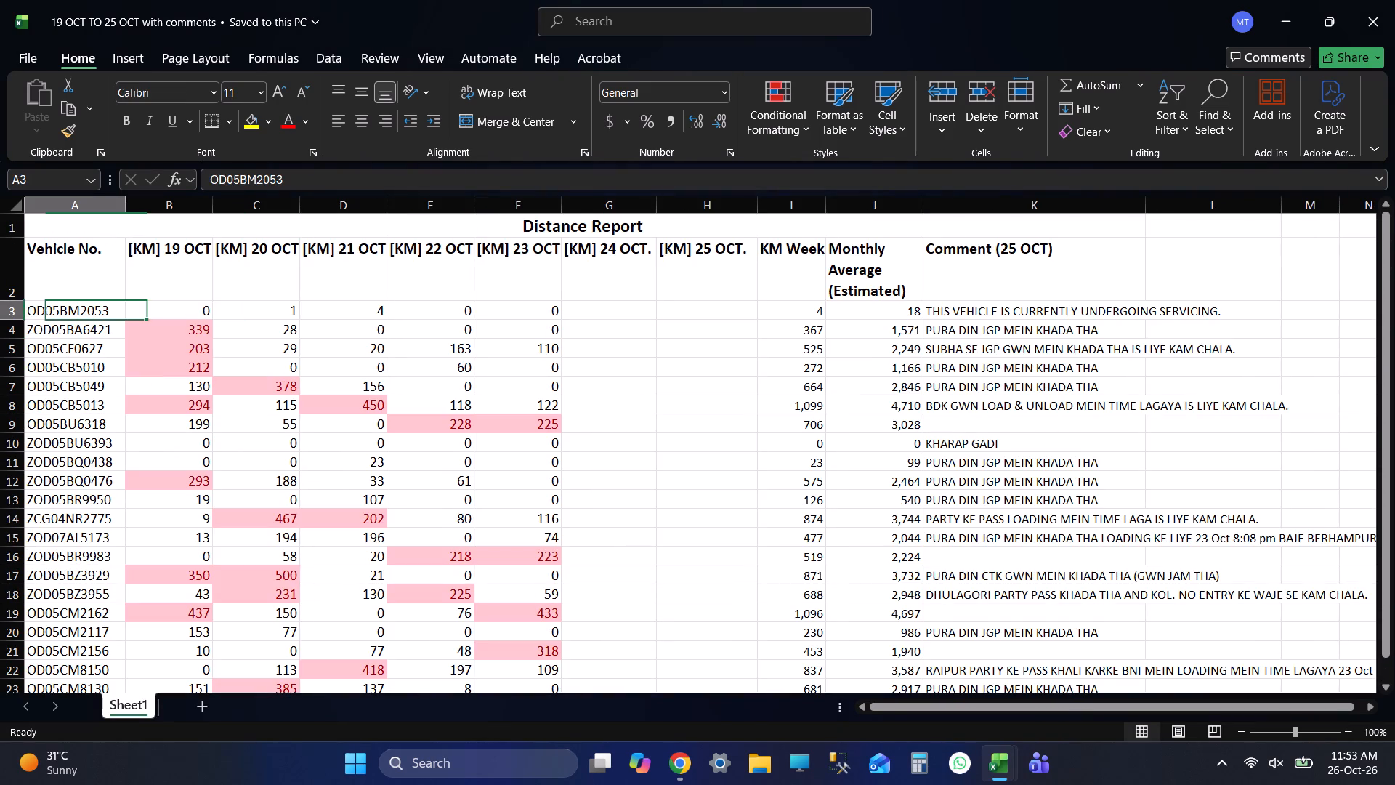
pyautogui.click(110, 338)
pyautogui.hotkey('alt', 'Tab')
pyautogui.click(106, 288)
pyautogui.hotkey('alt', 'Tab')
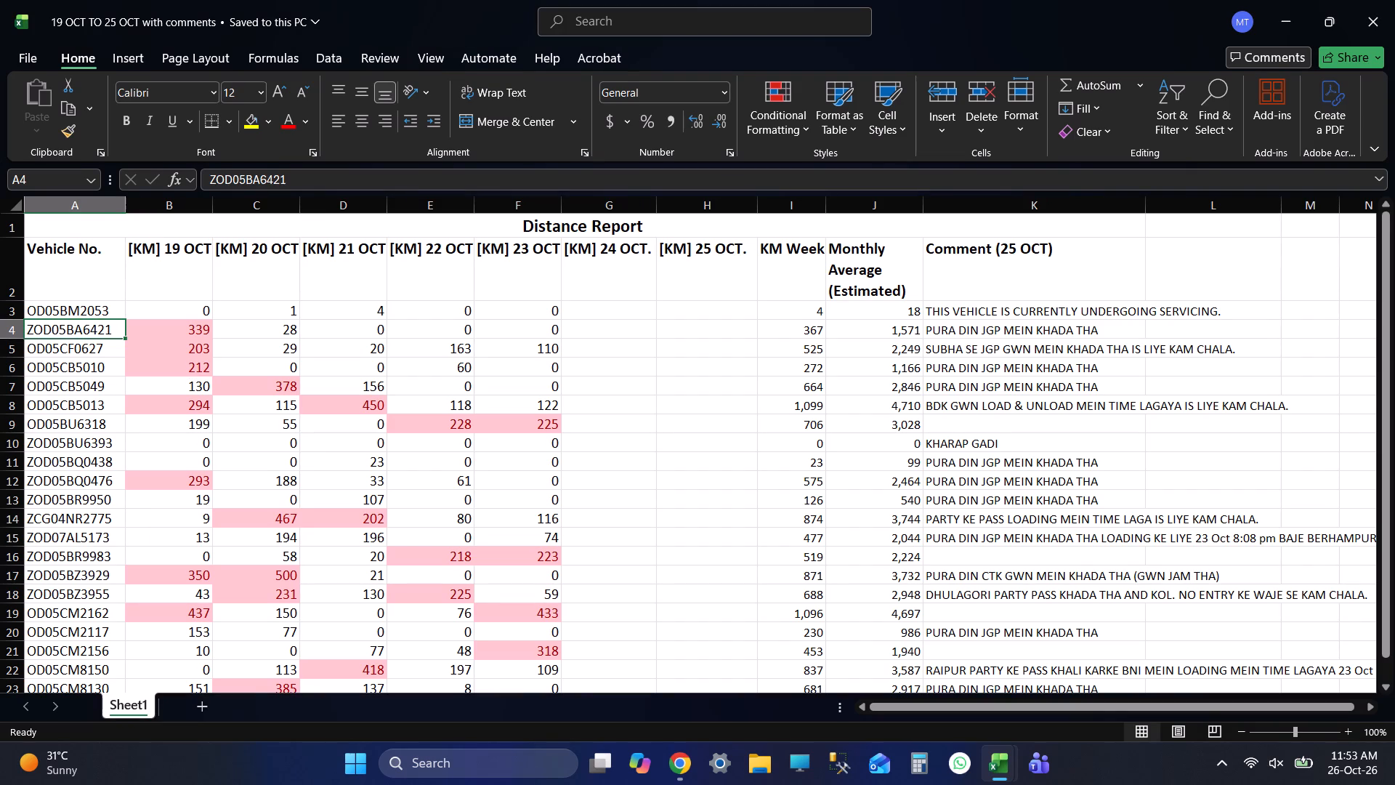
pyautogui.click(110, 353)
pyautogui.hotkey('alt', 'Tab')
pyautogui.click(115, 308)
pyautogui.hotkey('alt', 'Tab')
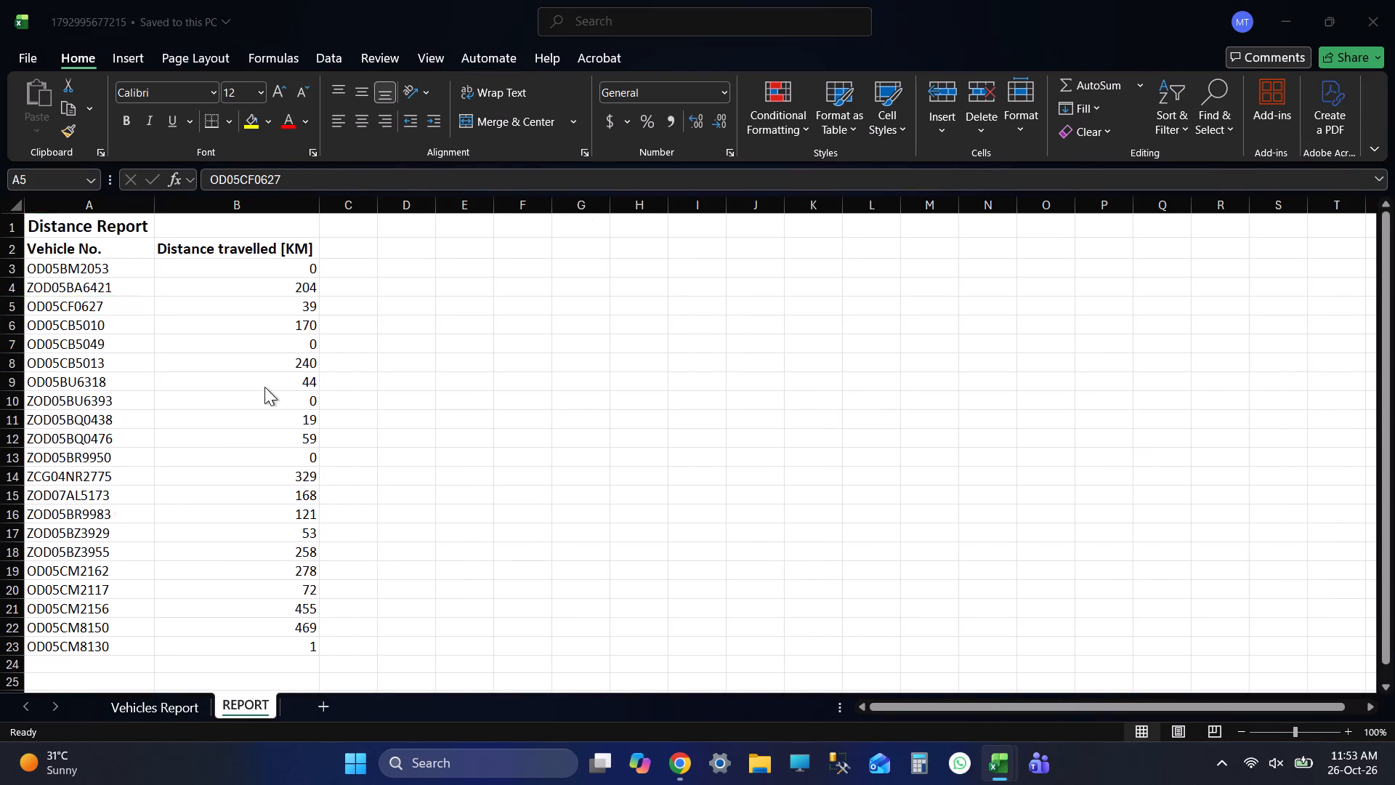
pyautogui.hotkey('alt', 'Tab')
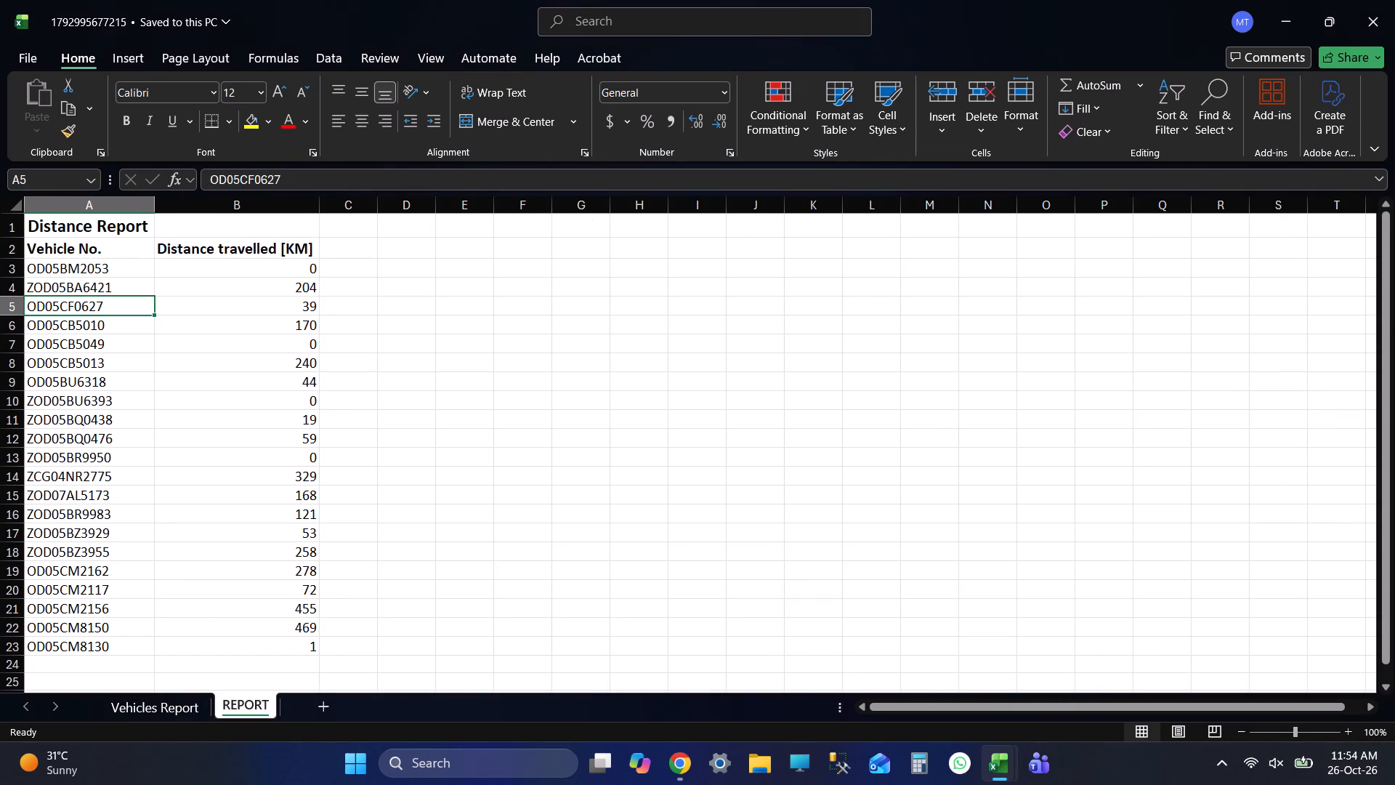
# Compare the vehicle numbers in rows 6 to 9 between the REPORT sheet and the 19 OCT TO 25 OCT with comments workbook.
pyautogui.hotkey('alt', 'Tab')
pyautogui.click(113, 371)
pyautogui.hotkey('alt', 'Tab')
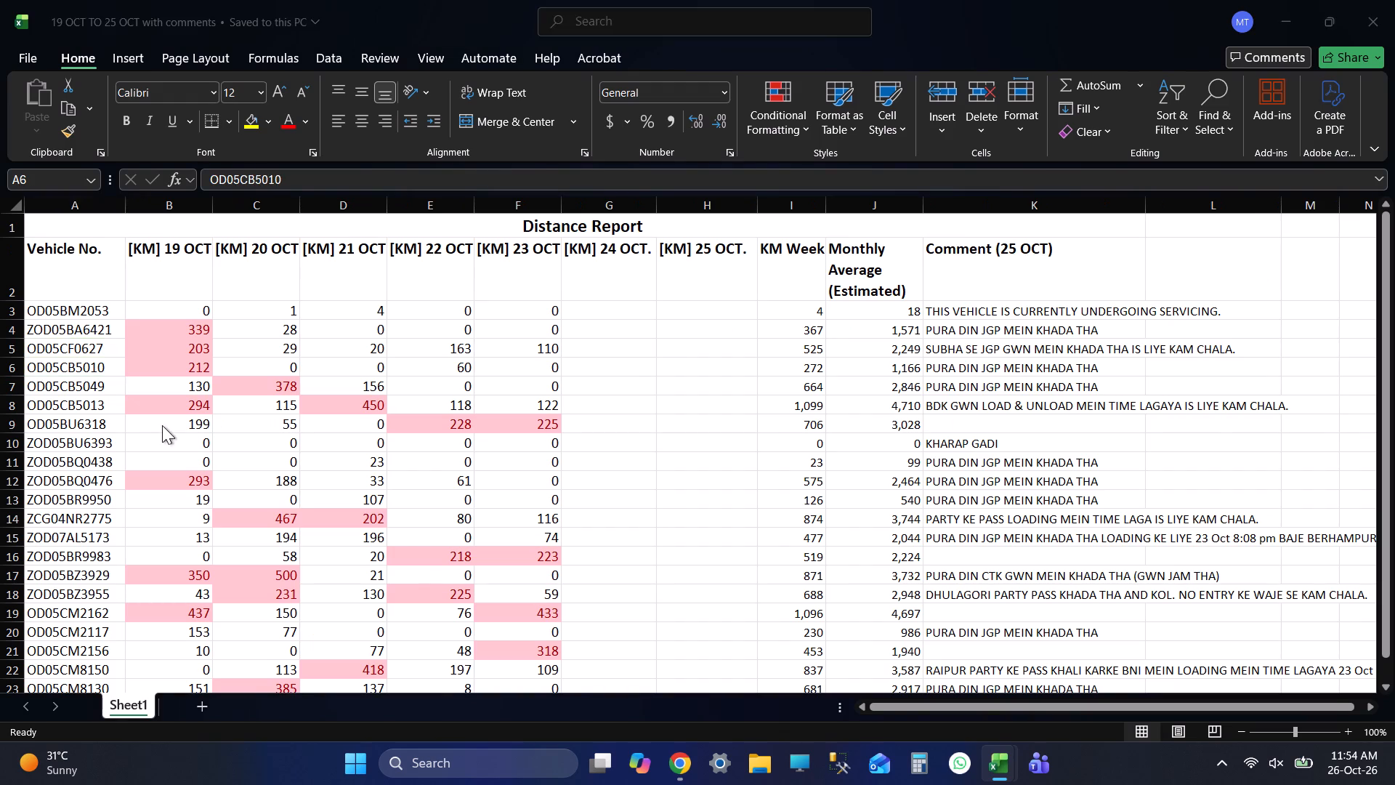
pyautogui.click(109, 329)
pyautogui.click(110, 344)
pyautogui.hotkey('alt', 'Tab')
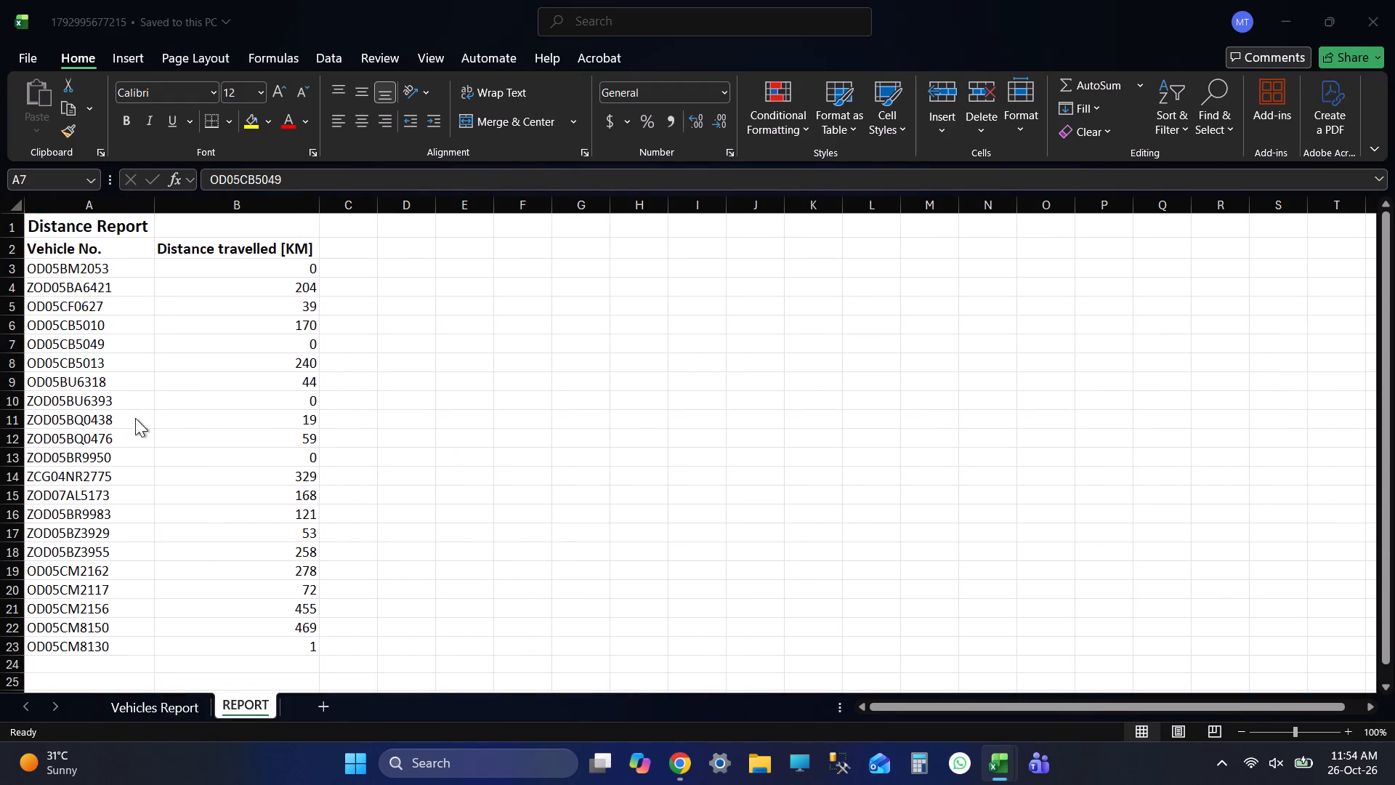
pyautogui.click(98, 382)
pyautogui.hotkey('alt', 'Tab')
pyautogui.click(104, 363)
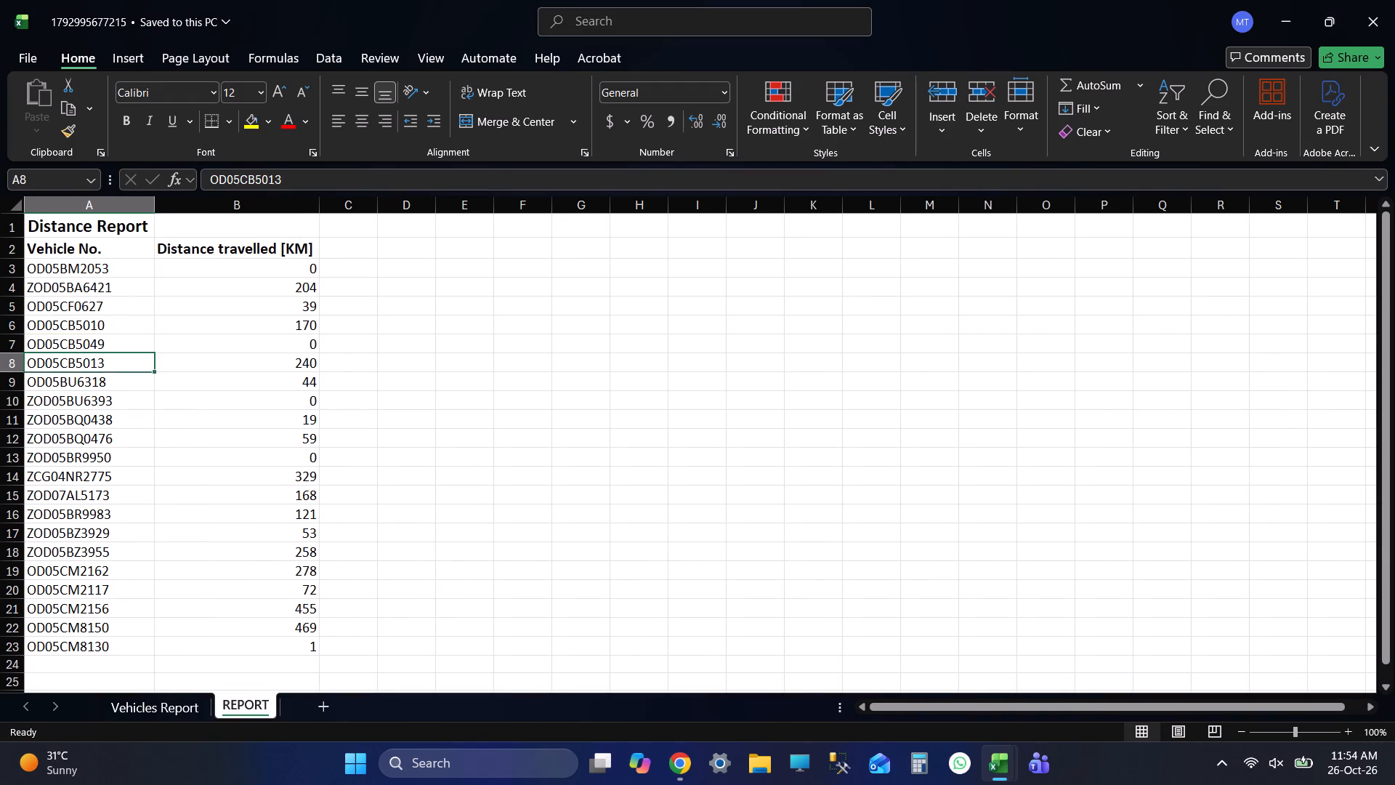
pyautogui.hotkey('alt', 'Tab')
pyautogui.click(94, 403)
pyautogui.hotkey('alt', 'Tab')
pyautogui.click(93, 387)
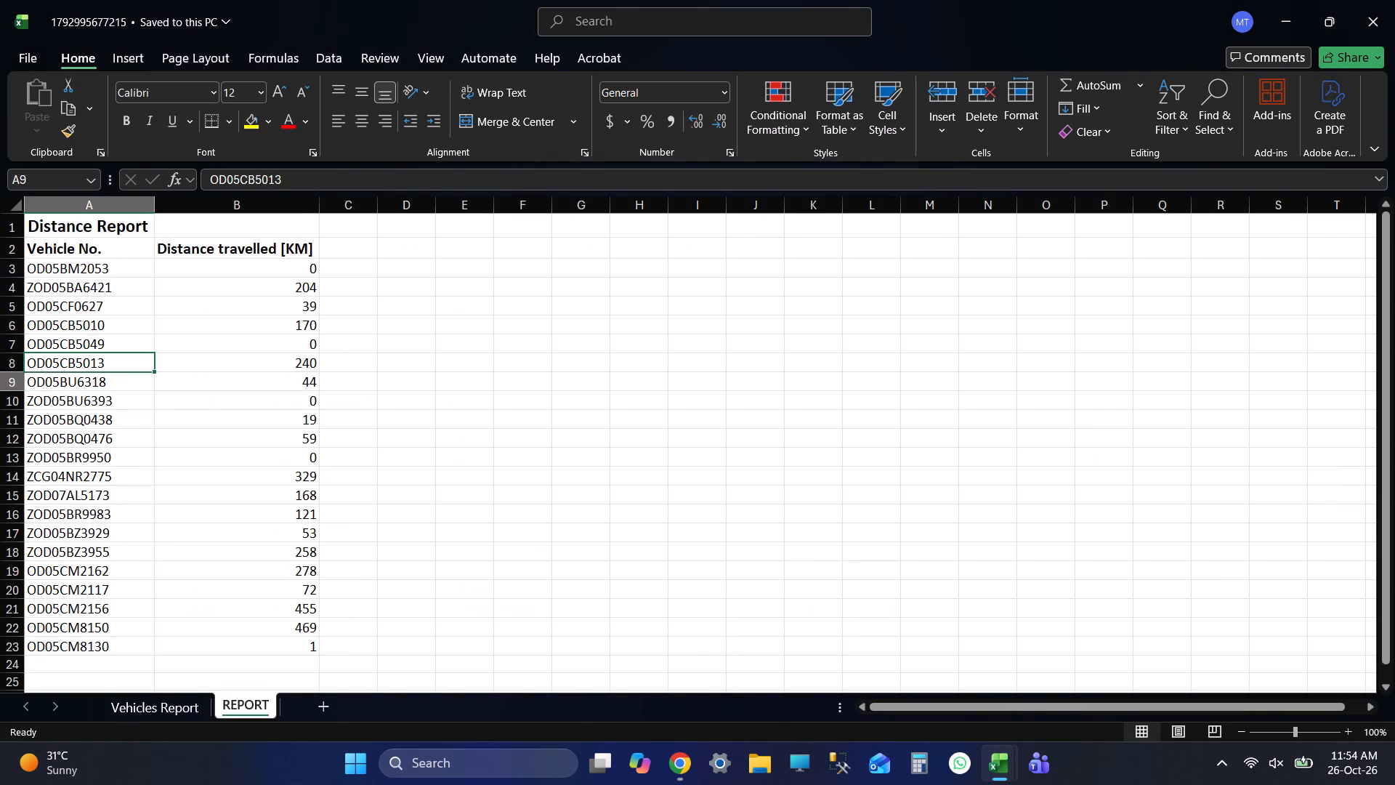
pyautogui.hotkey('alt', 'Tab')
pyautogui.click(104, 409)
pyautogui.click(104, 424)
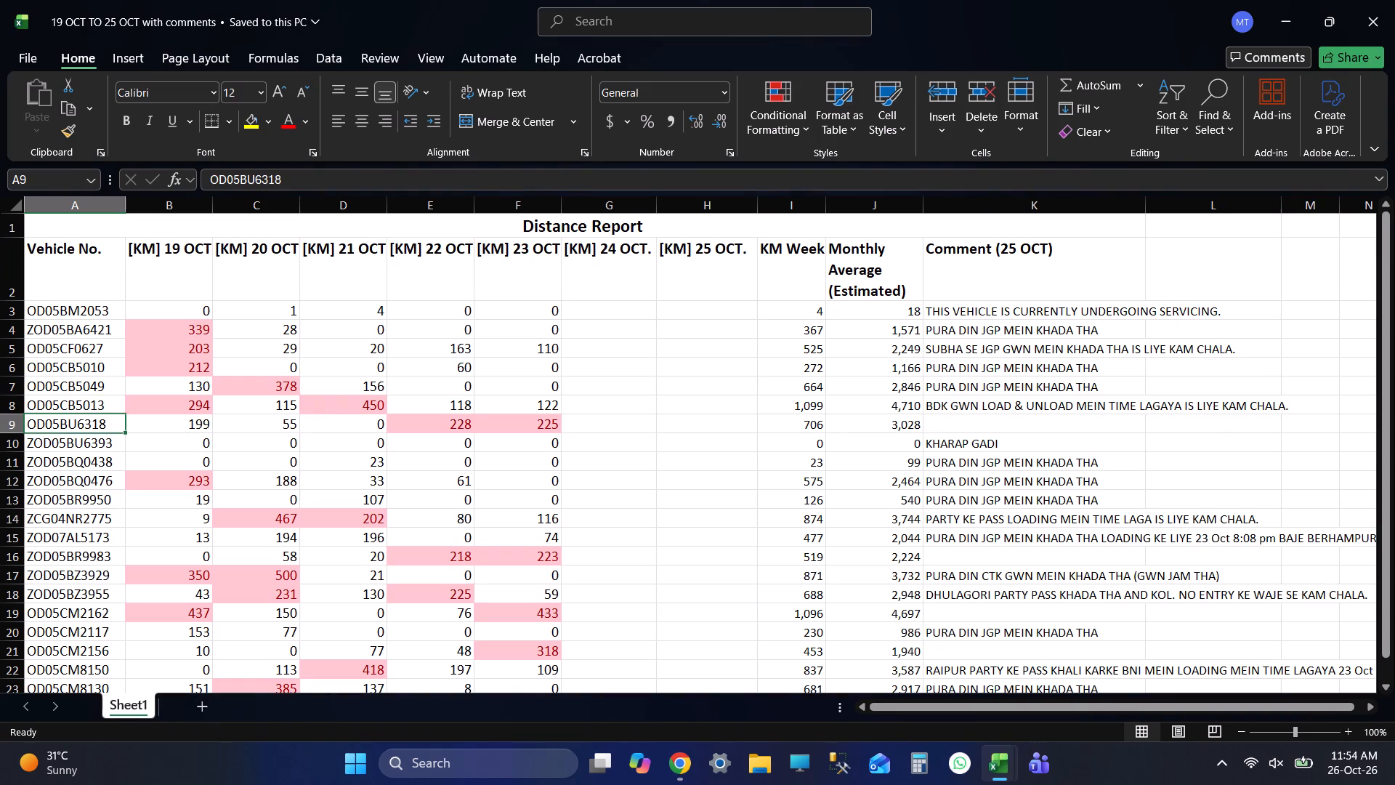
pyautogui.hotkey('alt', 'Tab')
pyautogui.hotkey('alt', 'Tab')
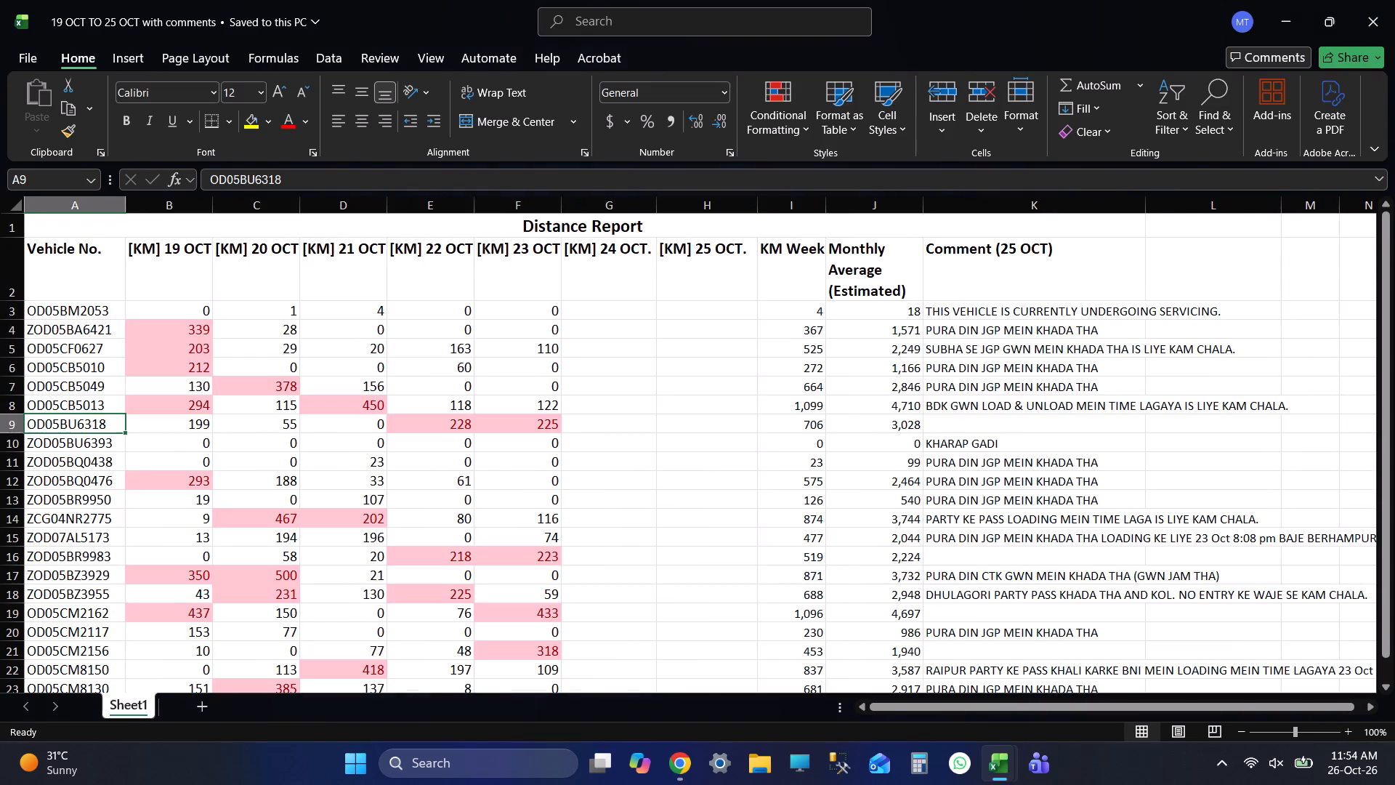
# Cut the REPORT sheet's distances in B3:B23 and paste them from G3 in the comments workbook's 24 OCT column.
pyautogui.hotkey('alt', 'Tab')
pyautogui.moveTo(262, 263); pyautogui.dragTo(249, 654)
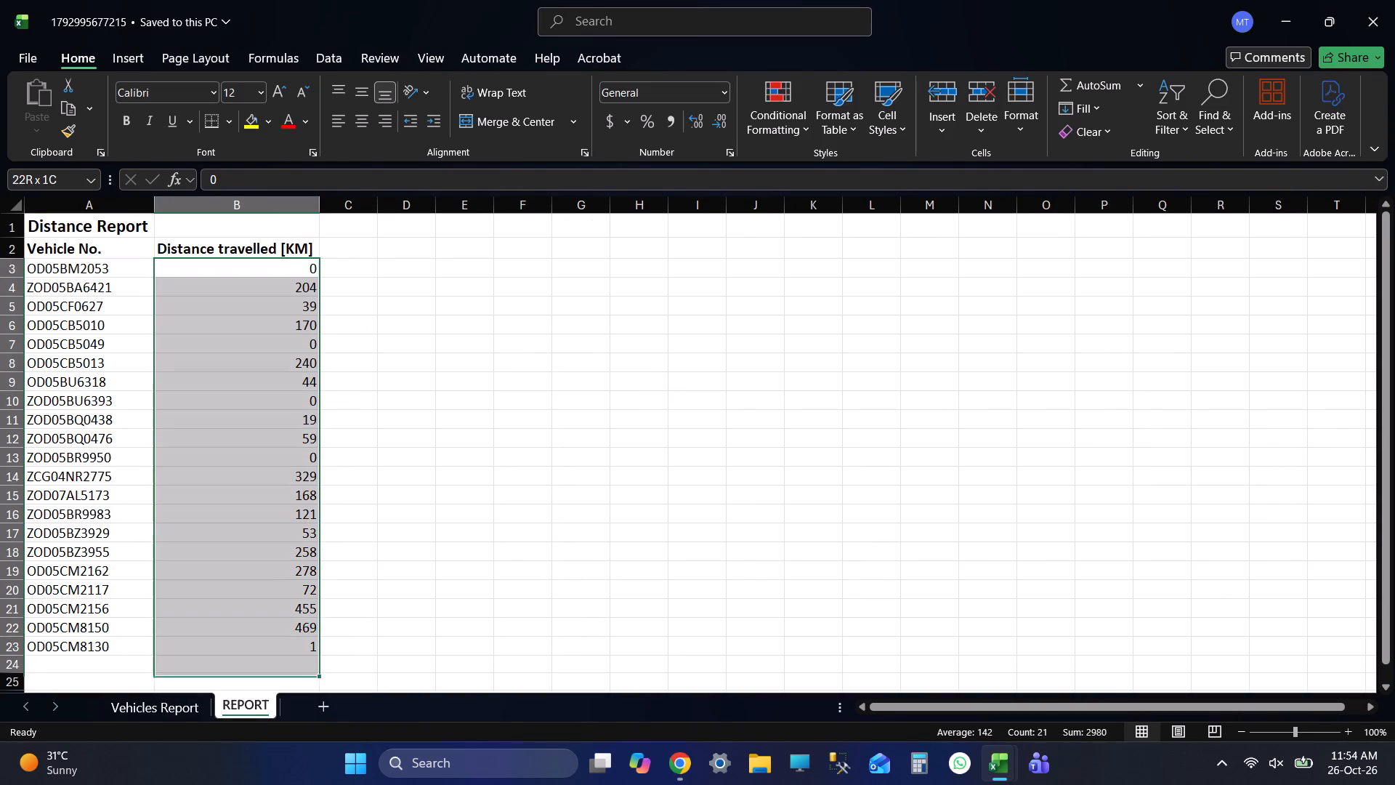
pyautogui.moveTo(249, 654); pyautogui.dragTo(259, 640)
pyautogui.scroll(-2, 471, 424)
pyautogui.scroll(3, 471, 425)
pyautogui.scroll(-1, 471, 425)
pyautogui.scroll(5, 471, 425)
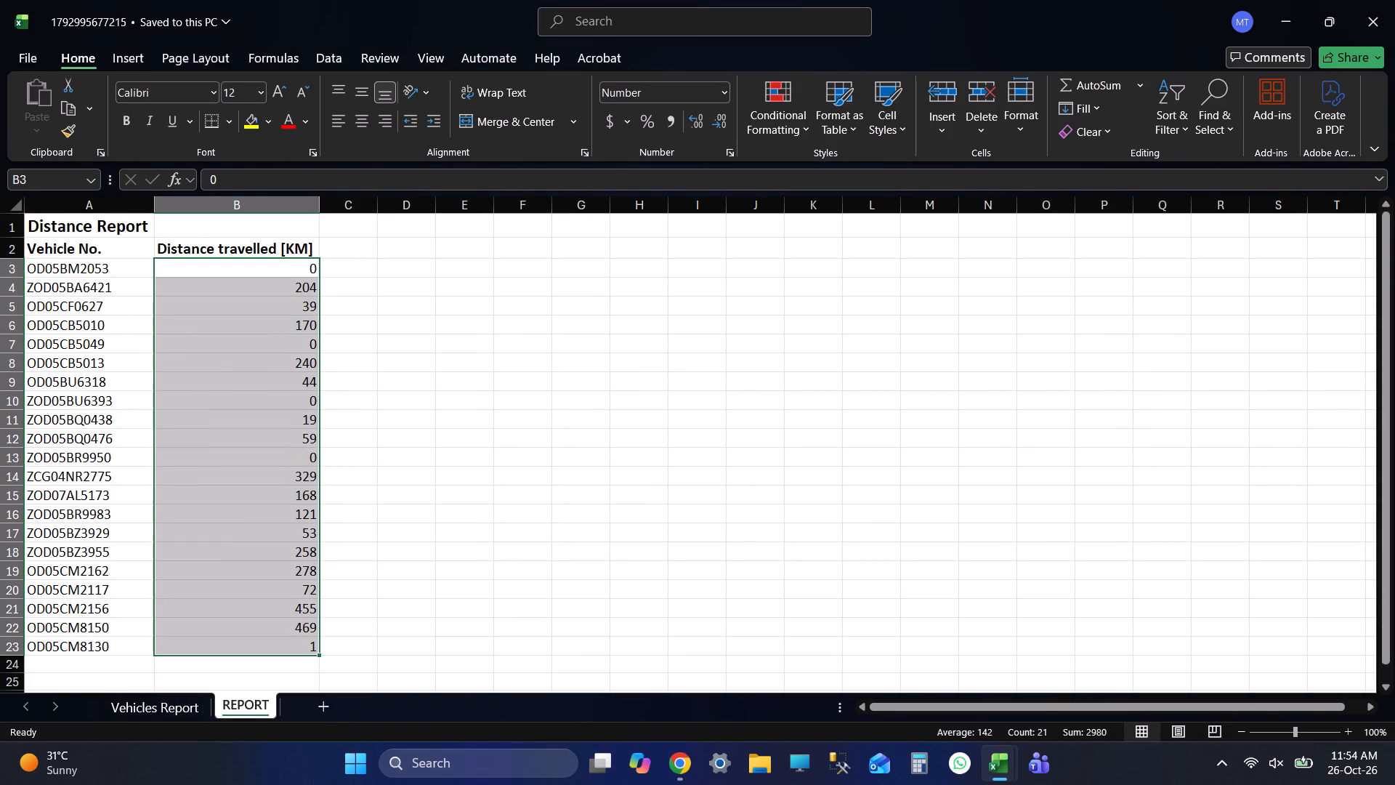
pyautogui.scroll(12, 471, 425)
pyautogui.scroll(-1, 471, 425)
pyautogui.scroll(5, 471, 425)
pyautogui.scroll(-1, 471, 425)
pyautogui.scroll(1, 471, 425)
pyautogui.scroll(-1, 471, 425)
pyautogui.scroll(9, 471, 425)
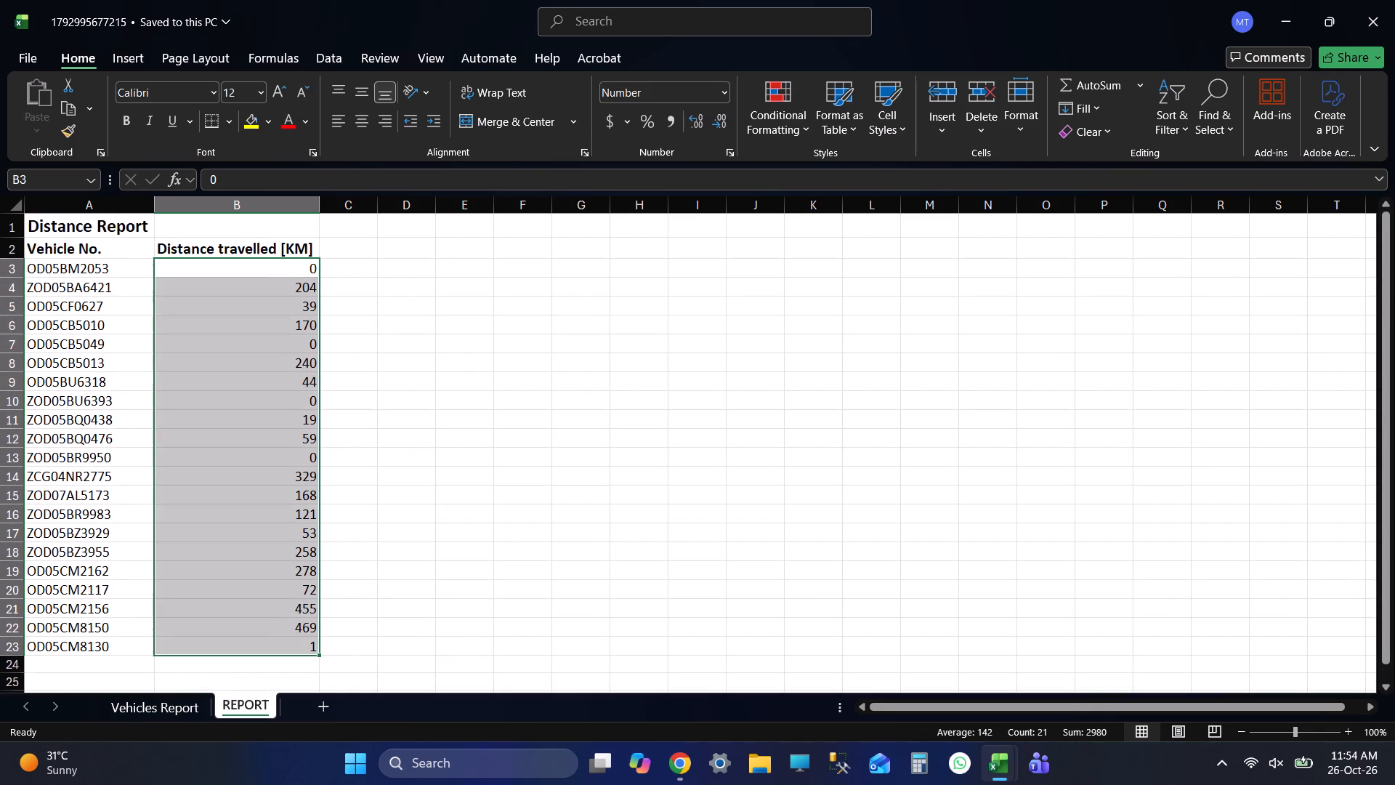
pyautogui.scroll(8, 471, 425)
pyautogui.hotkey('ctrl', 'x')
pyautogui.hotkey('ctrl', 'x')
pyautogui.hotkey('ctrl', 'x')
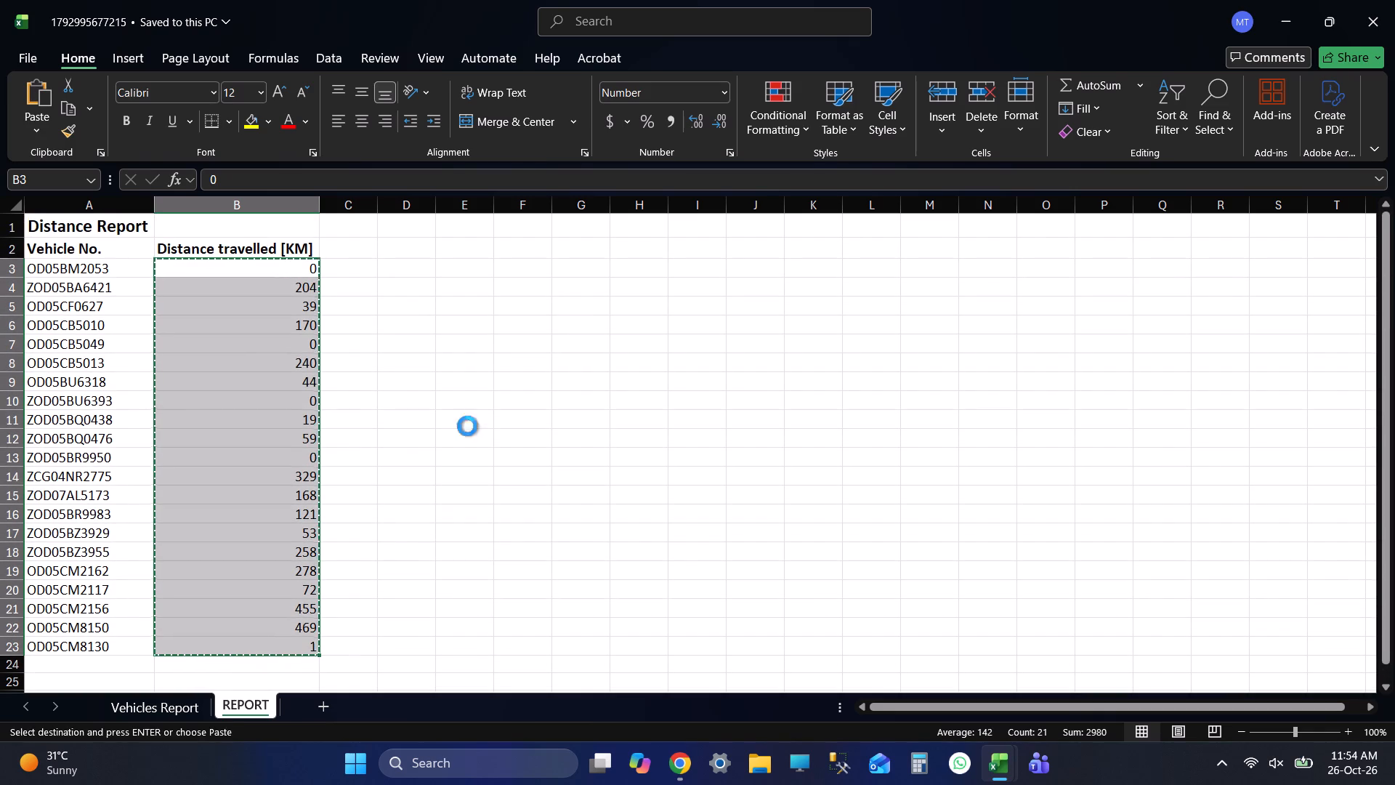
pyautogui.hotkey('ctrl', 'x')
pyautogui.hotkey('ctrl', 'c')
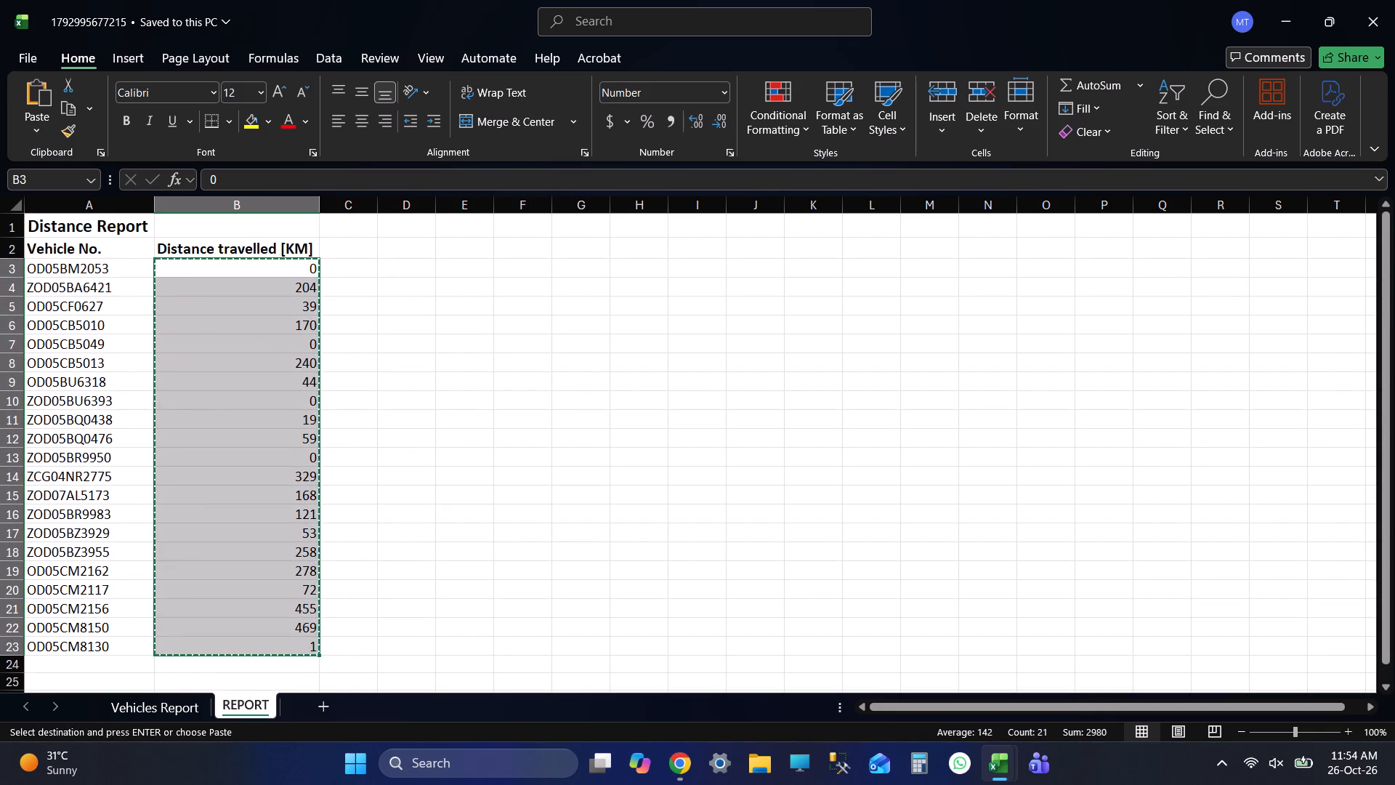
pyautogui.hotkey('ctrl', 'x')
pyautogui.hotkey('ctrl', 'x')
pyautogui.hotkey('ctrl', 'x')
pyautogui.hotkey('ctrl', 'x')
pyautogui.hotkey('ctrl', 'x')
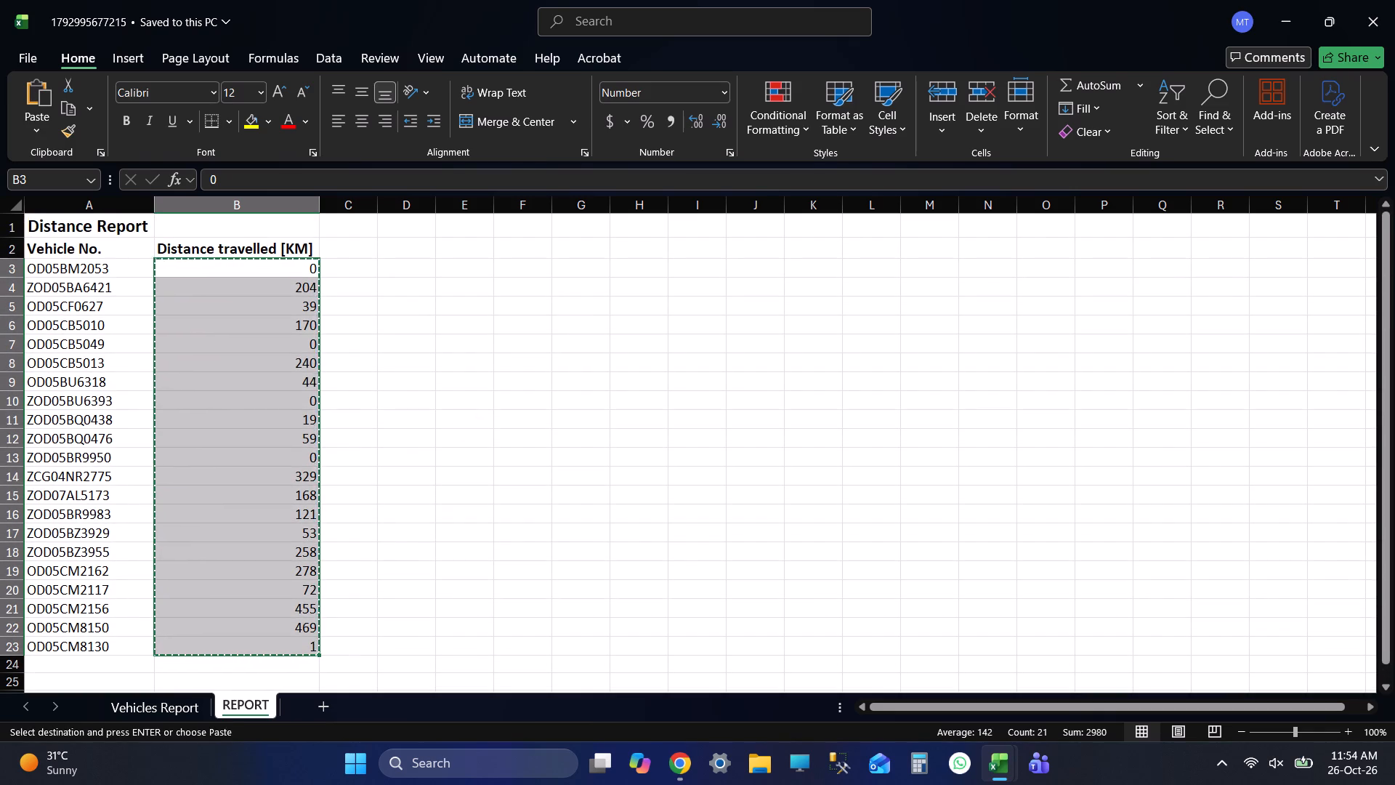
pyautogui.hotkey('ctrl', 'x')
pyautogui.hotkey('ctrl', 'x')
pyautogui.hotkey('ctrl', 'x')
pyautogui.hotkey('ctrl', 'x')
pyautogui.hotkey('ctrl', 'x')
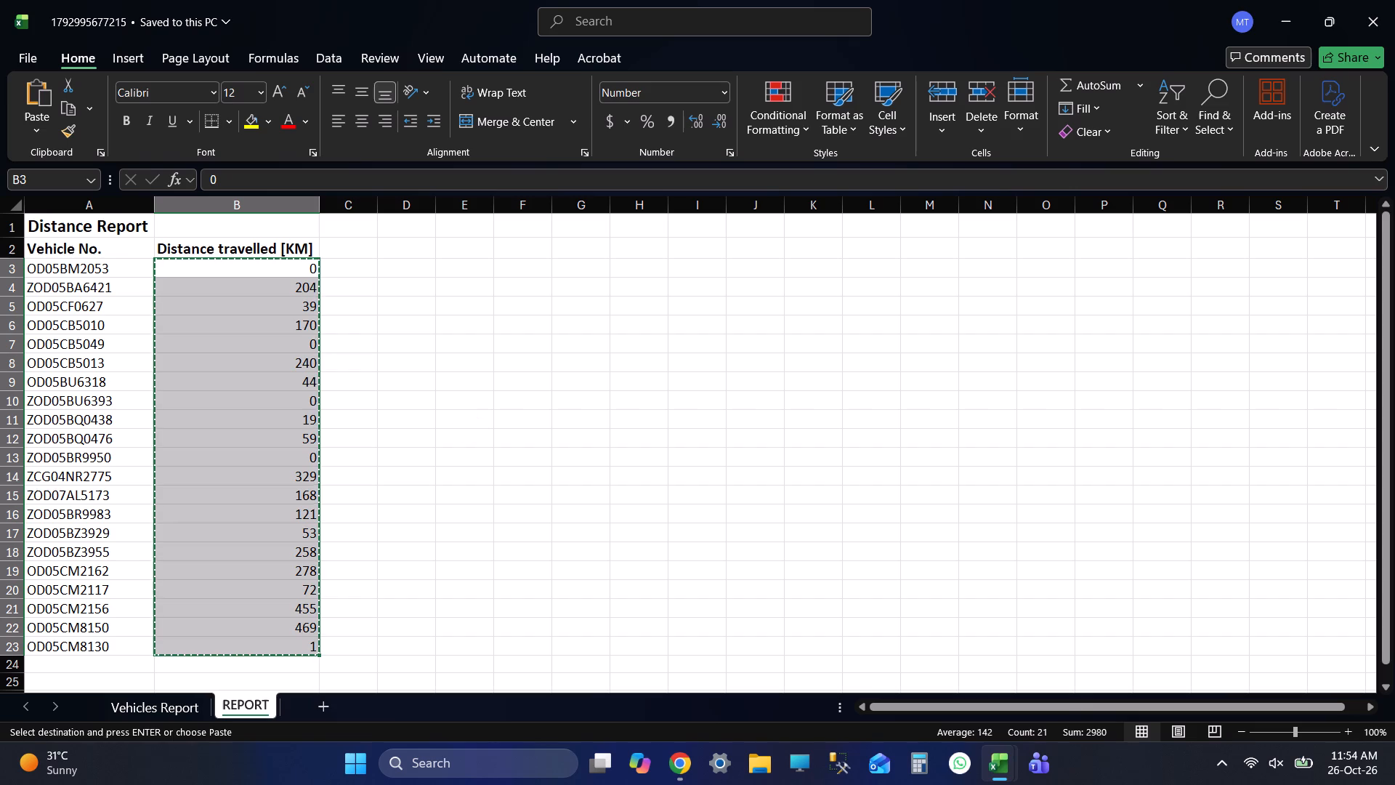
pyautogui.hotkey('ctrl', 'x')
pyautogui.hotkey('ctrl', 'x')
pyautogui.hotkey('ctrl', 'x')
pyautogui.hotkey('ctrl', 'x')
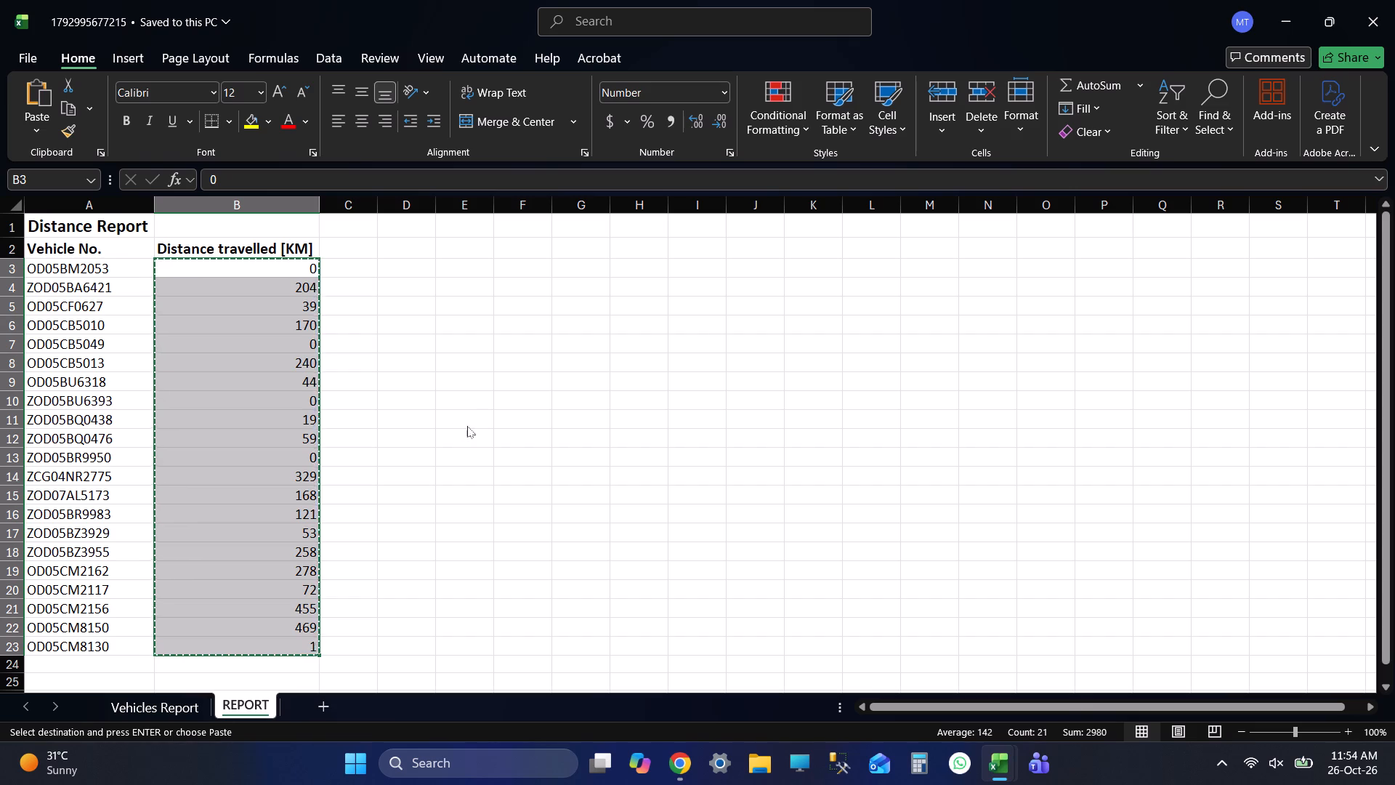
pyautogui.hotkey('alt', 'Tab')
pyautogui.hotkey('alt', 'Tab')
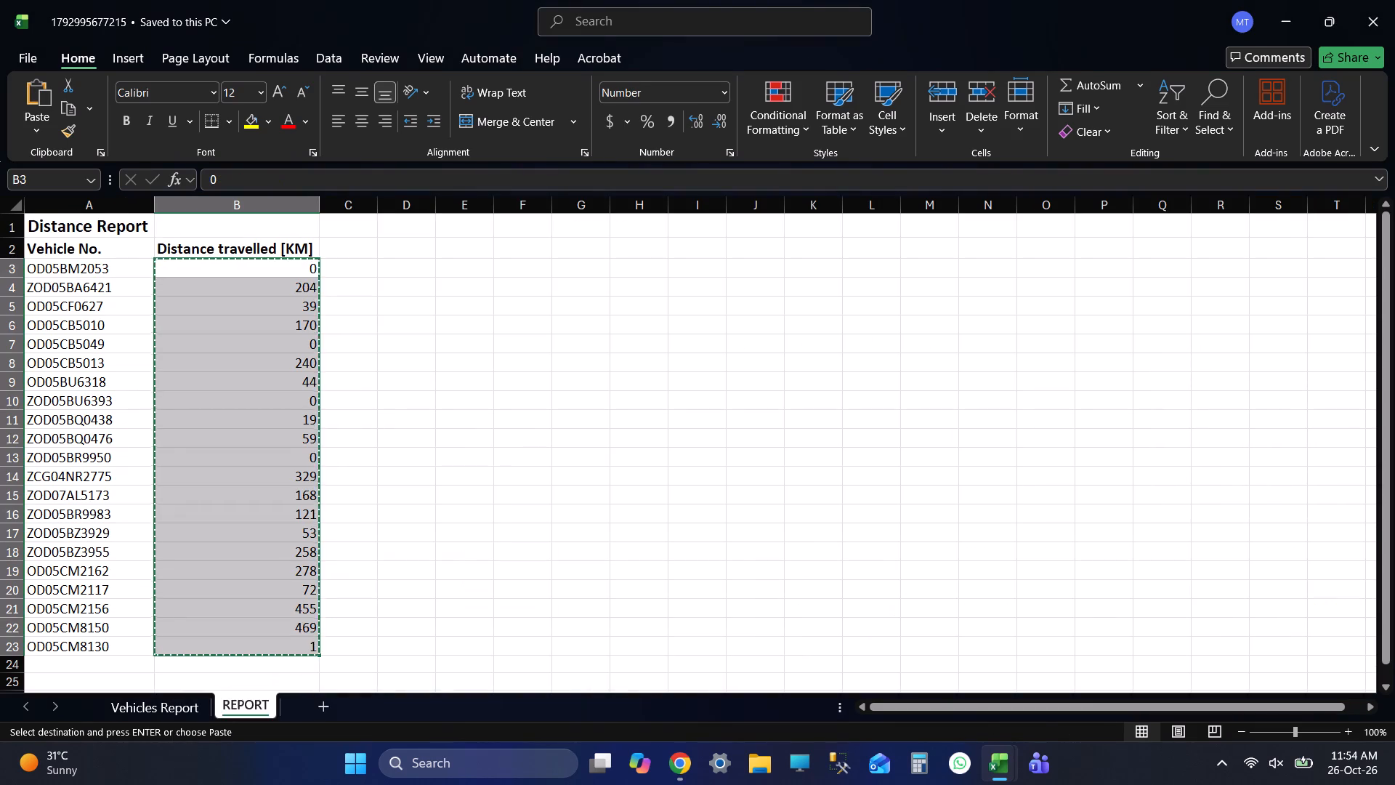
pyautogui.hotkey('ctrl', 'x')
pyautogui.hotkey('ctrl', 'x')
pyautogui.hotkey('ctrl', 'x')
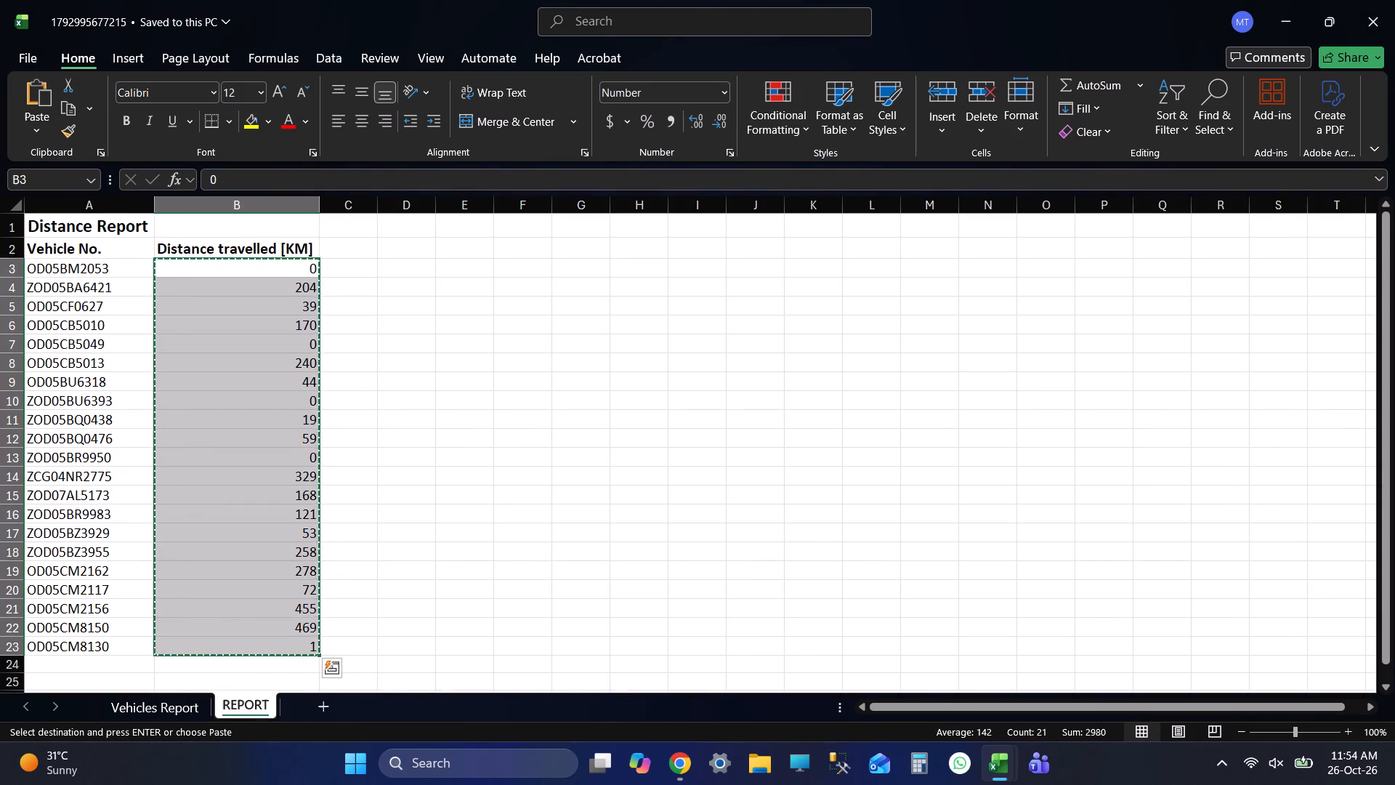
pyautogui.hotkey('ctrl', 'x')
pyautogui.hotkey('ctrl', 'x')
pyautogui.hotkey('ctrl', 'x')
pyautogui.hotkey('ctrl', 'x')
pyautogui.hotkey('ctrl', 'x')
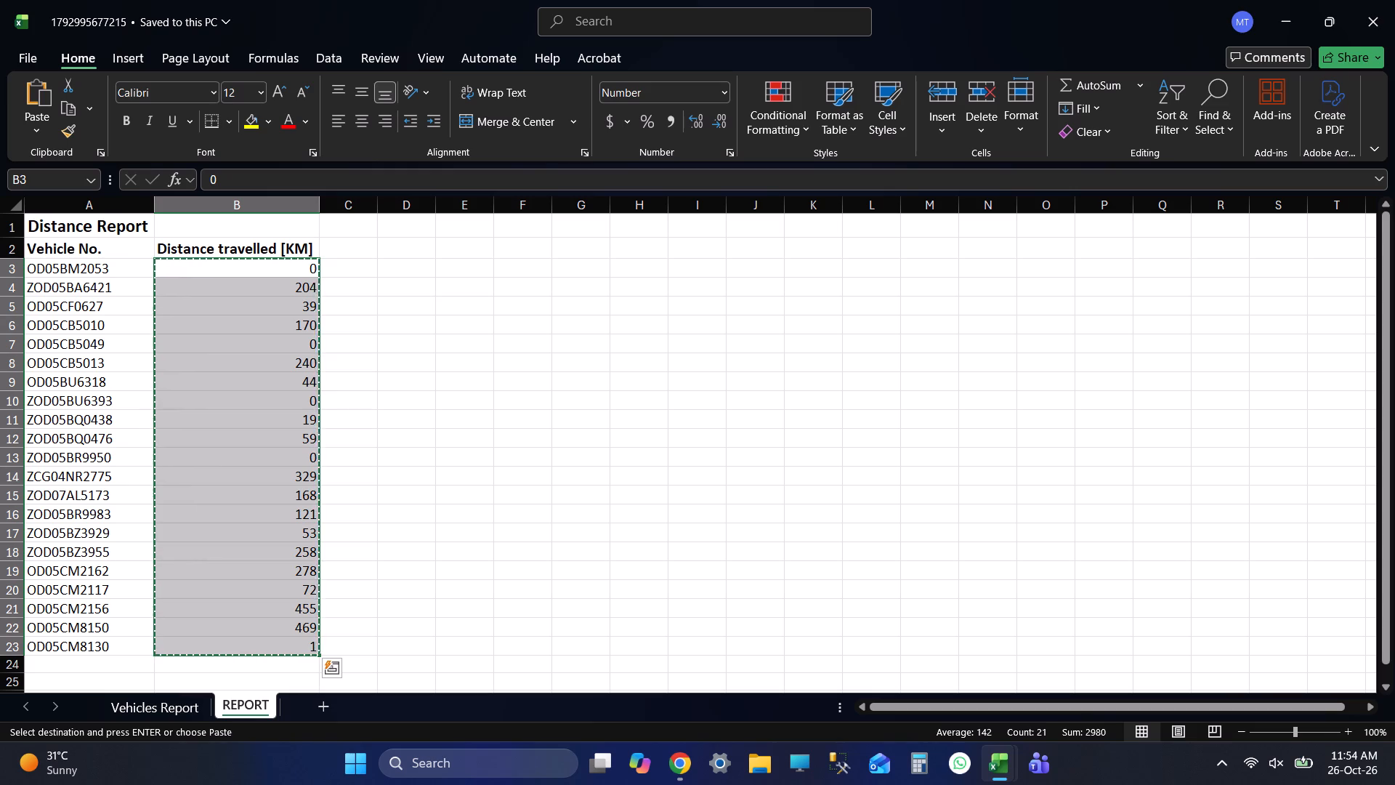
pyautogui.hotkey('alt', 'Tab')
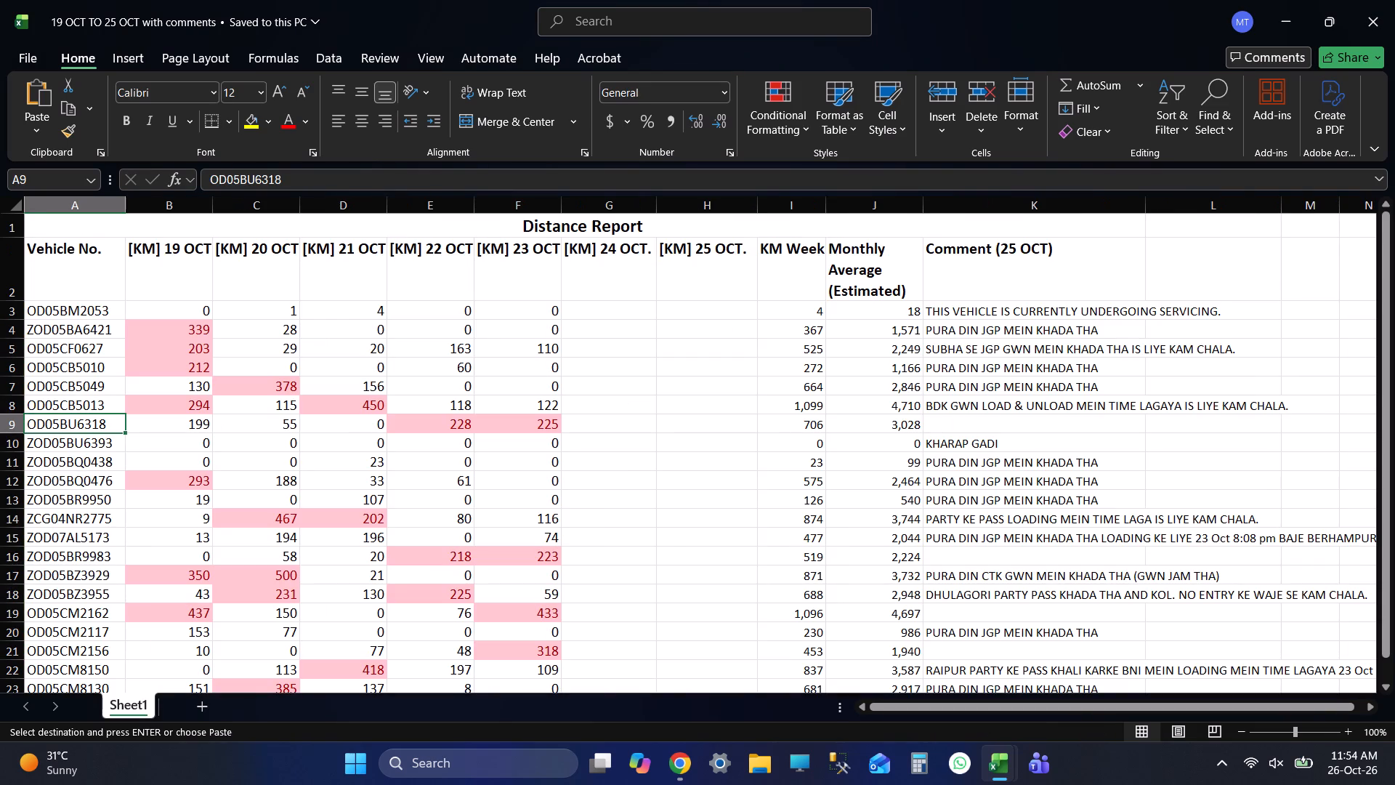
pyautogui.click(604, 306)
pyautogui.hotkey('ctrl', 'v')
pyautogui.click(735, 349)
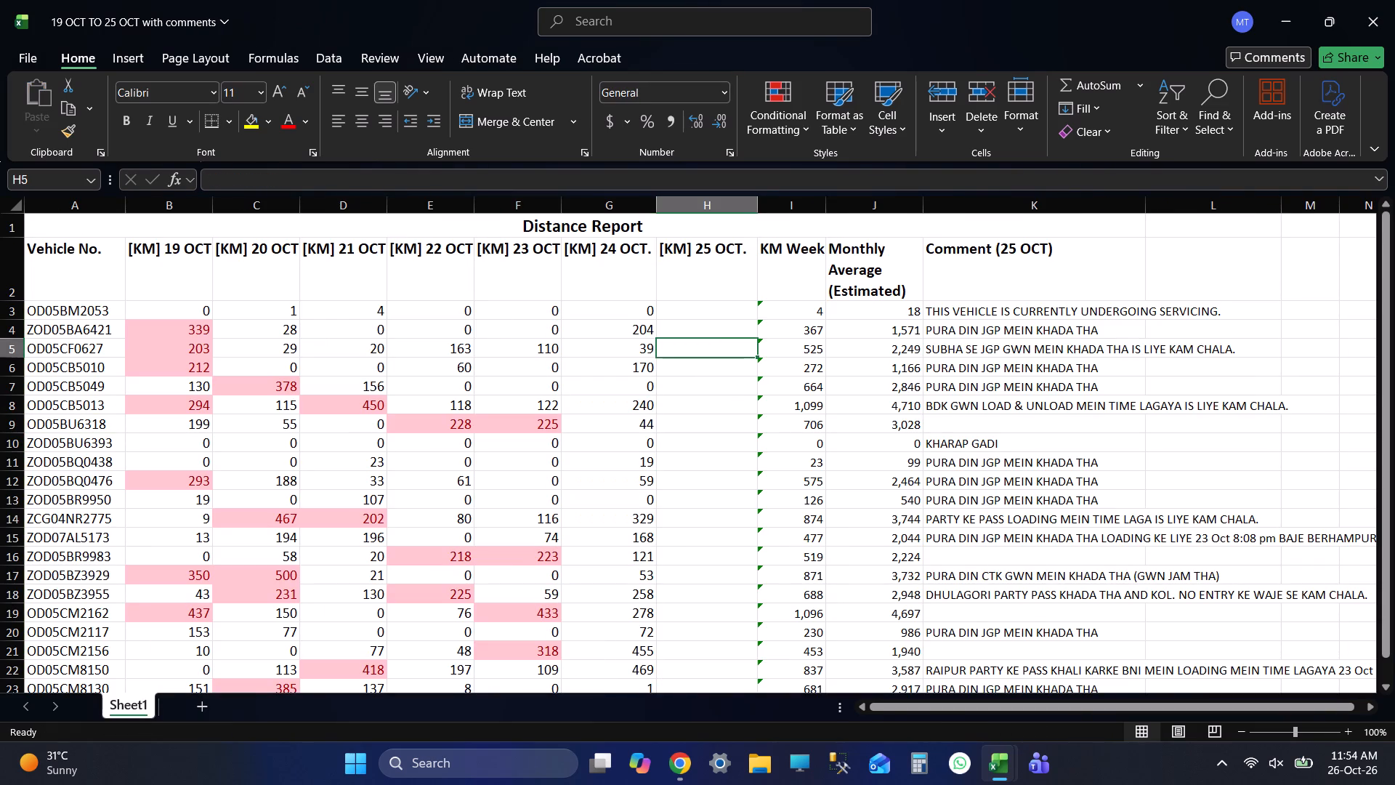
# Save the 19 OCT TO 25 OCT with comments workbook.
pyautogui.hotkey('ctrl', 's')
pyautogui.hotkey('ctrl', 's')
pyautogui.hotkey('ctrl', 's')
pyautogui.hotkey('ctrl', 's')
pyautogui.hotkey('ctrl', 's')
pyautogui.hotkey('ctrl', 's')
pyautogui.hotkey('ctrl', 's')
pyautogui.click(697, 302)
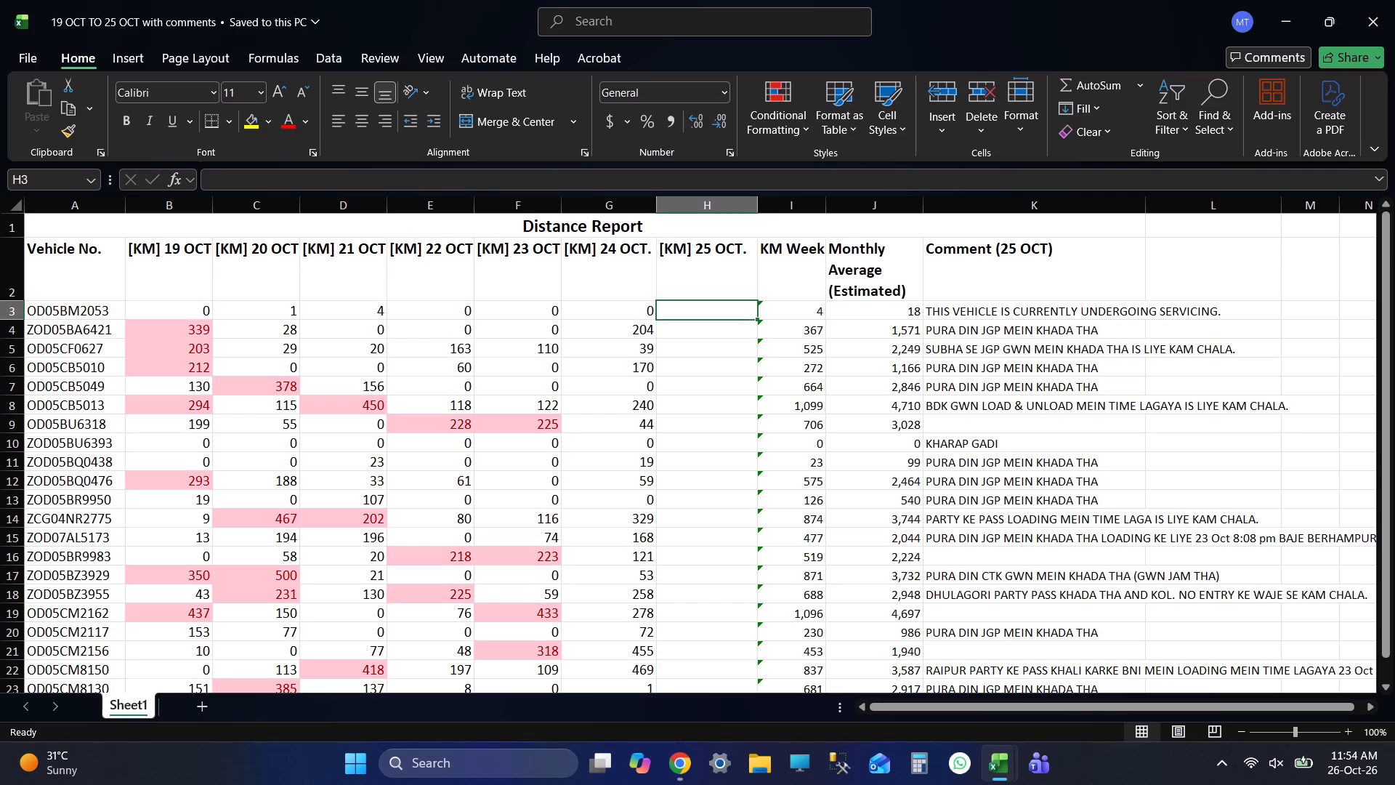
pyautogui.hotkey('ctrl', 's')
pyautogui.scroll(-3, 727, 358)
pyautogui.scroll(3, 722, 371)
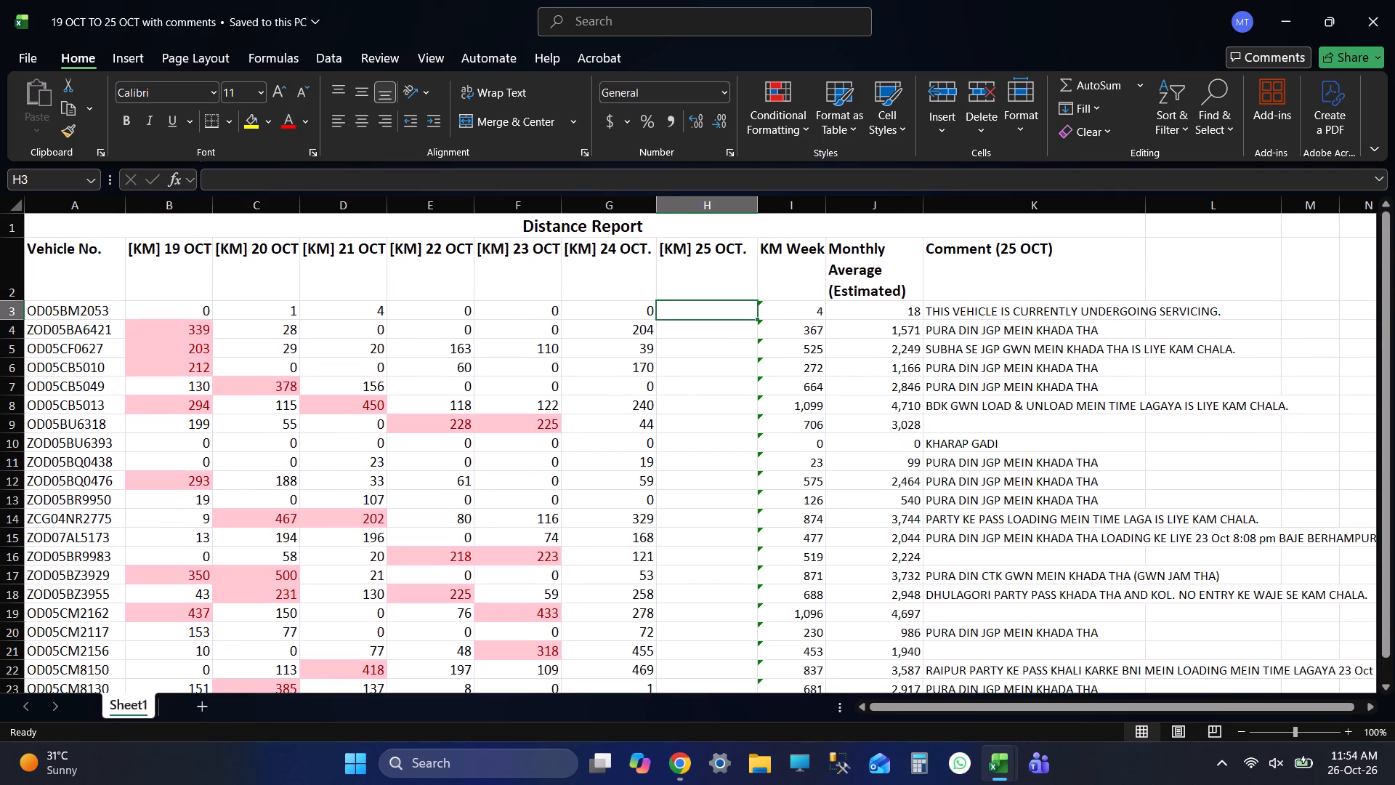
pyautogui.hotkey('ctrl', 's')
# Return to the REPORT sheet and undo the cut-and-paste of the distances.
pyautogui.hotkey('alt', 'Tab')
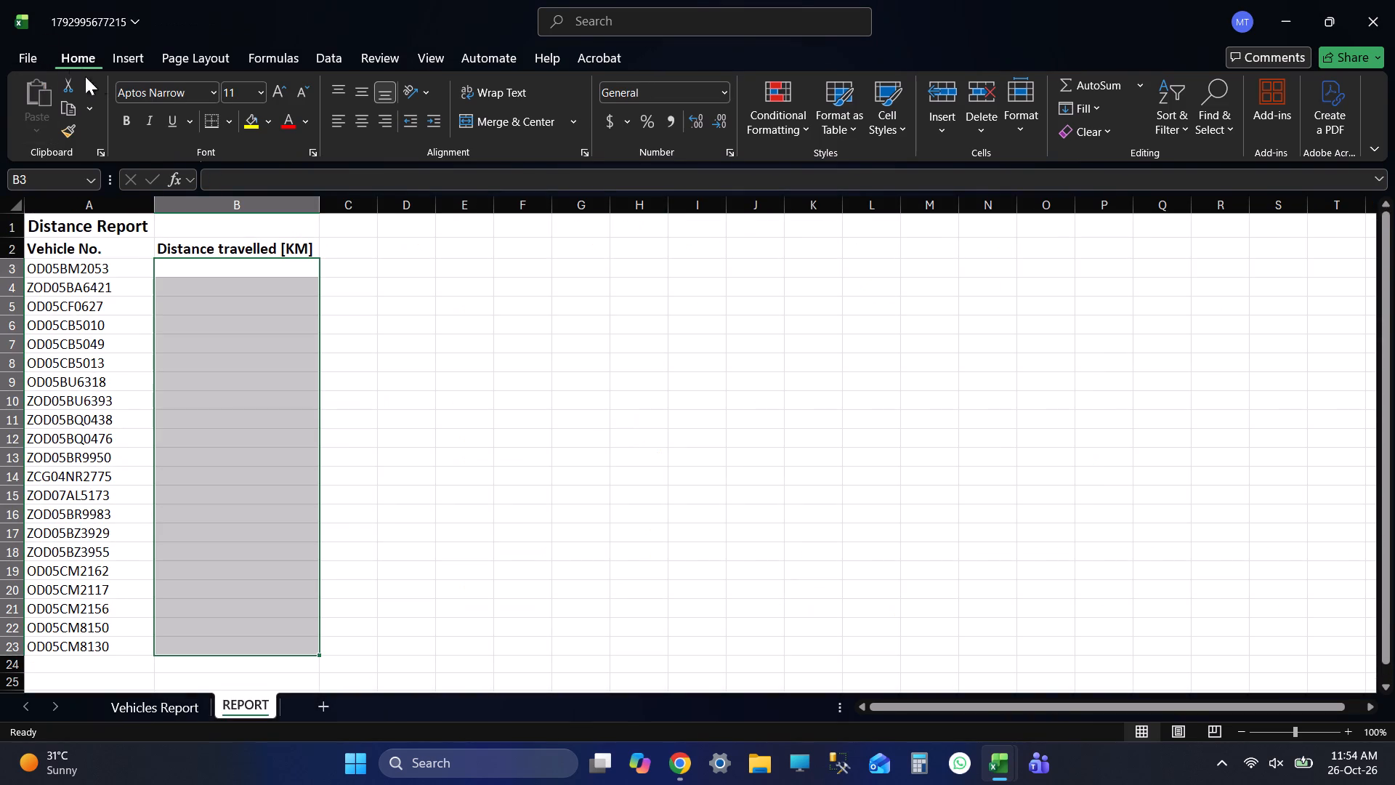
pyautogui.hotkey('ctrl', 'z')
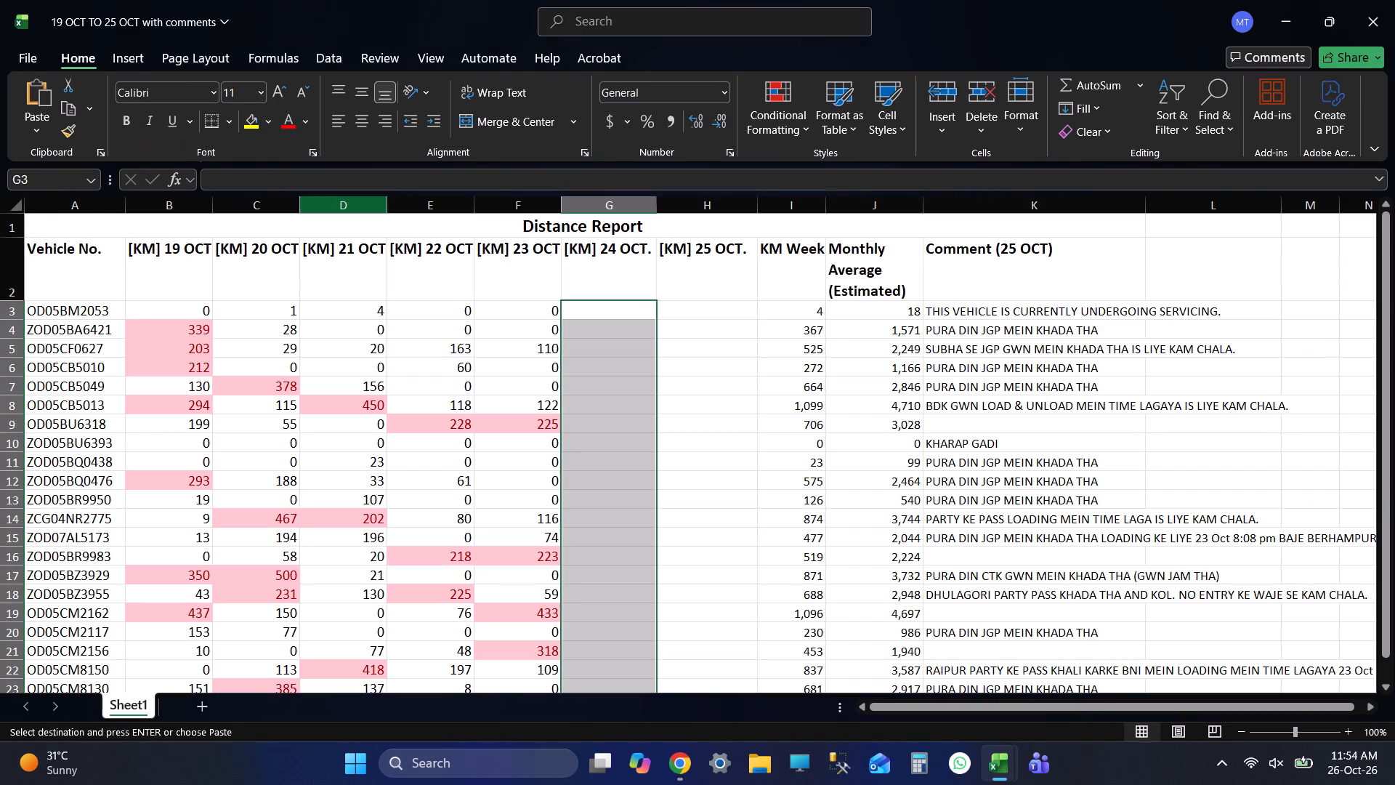
# Copy the REPORT sheet's distances in B3:B23 and paste them from G3 in the comments workbook's 24 OCT column.
pyautogui.hotkey('alt', 'Tab')
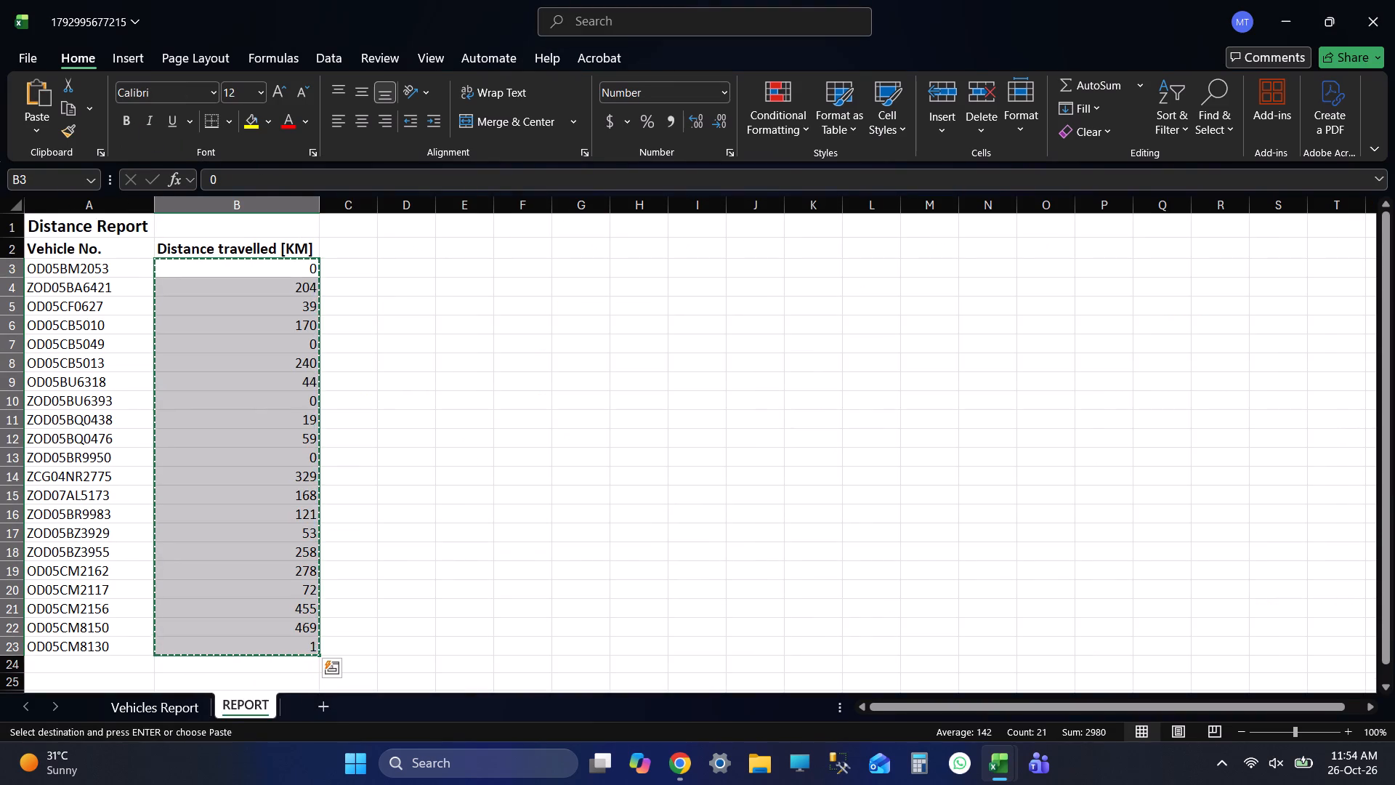
pyautogui.hotkey('ctrl', 'c')
pyautogui.hotkey('ctrl', 'c')
pyautogui.hotkey('ctrl', 'c')
pyautogui.hotkey('alt', 'Tab')
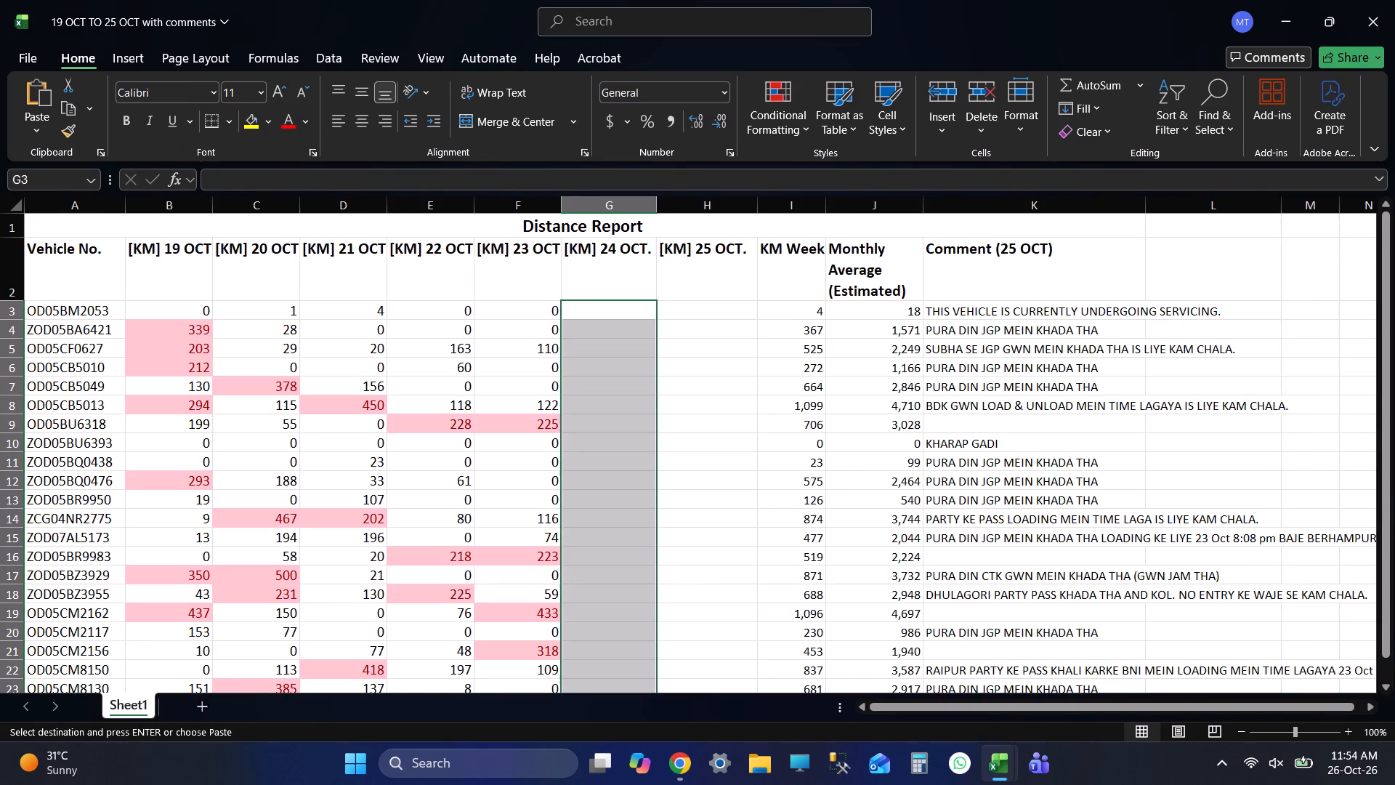
pyautogui.hotkey('ctrl', 'v')
pyautogui.hotkey('alt', 'Tab')
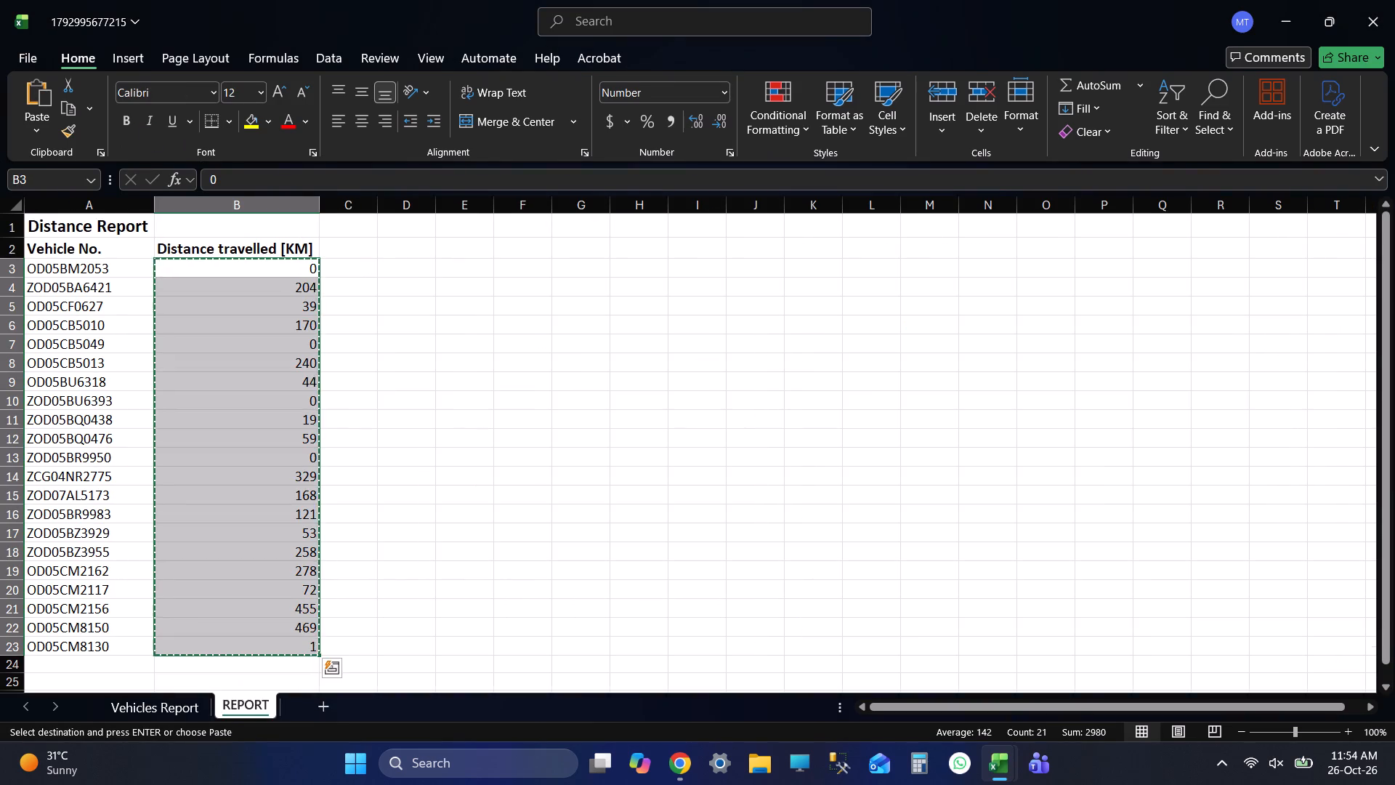
pyautogui.hotkey('alt', 'Tab')
pyautogui.scroll(-3, 684, 387)
pyautogui.hotkey('alt', 'Tab')
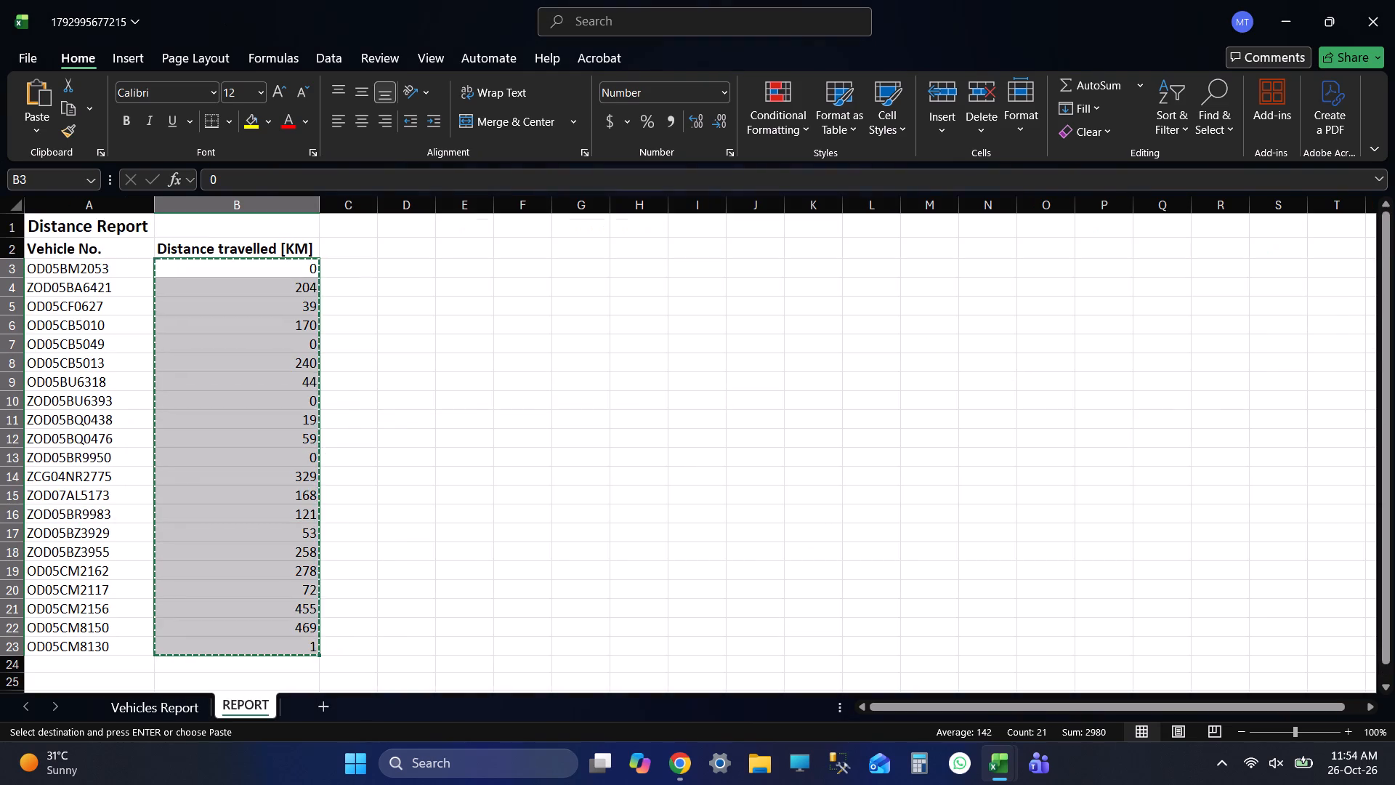
pyautogui.hotkey('alt', 'Tab')
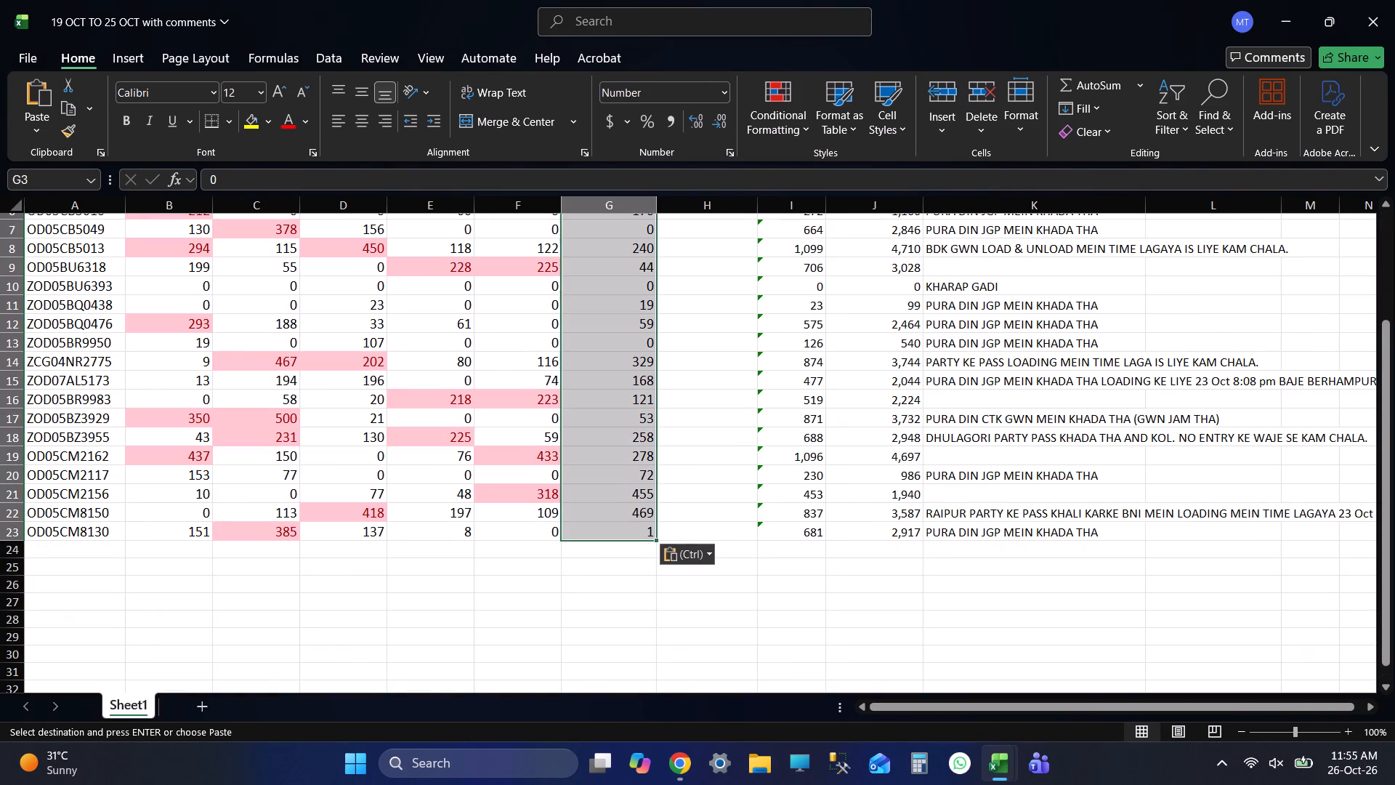
pyautogui.hotkey('alt', 'Tab')
pyautogui.hotkey('alt', 'Tab')
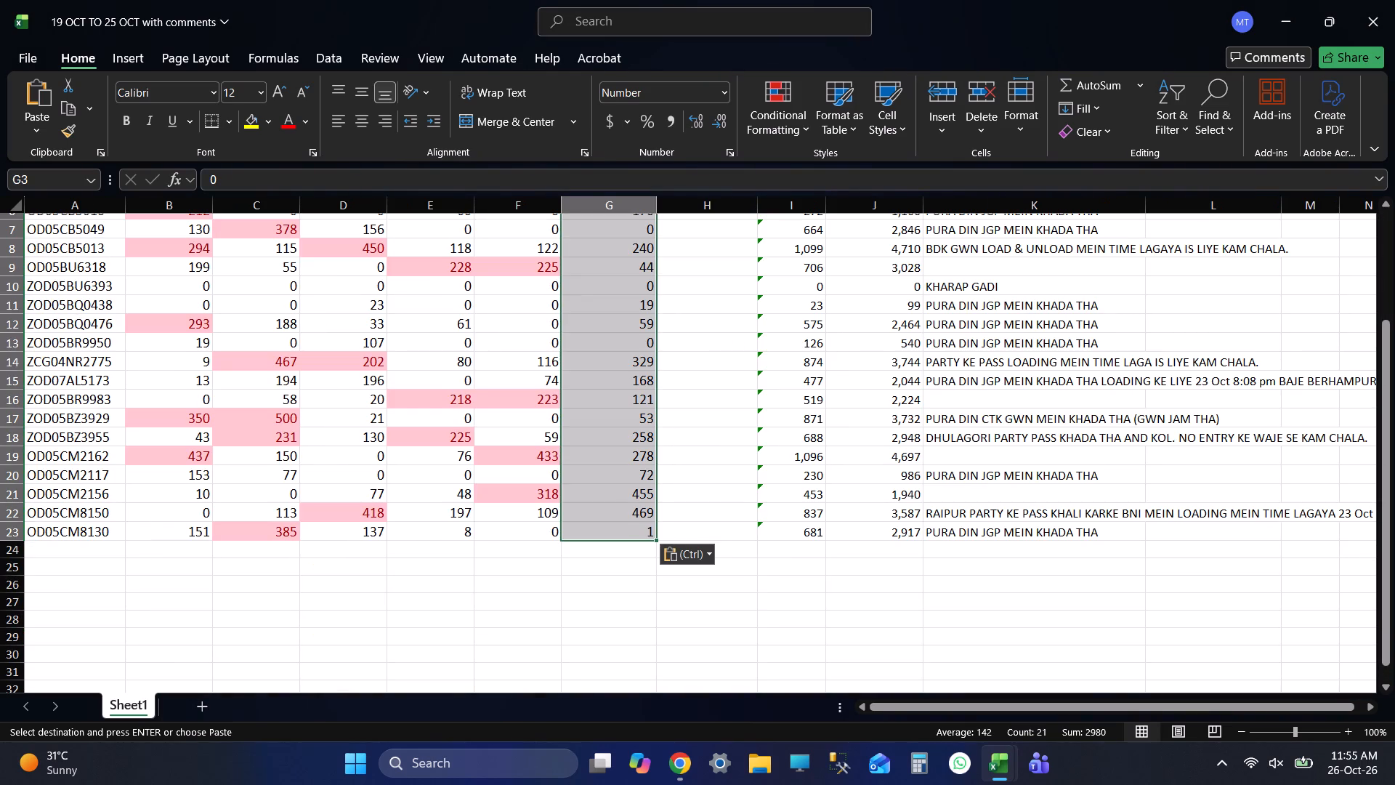
# Compare the pasted 24 OCT distances in the comments workbook with the REPORT sheet's distances for the same vehicles.
pyautogui.hotkey('alt', 'Tab')
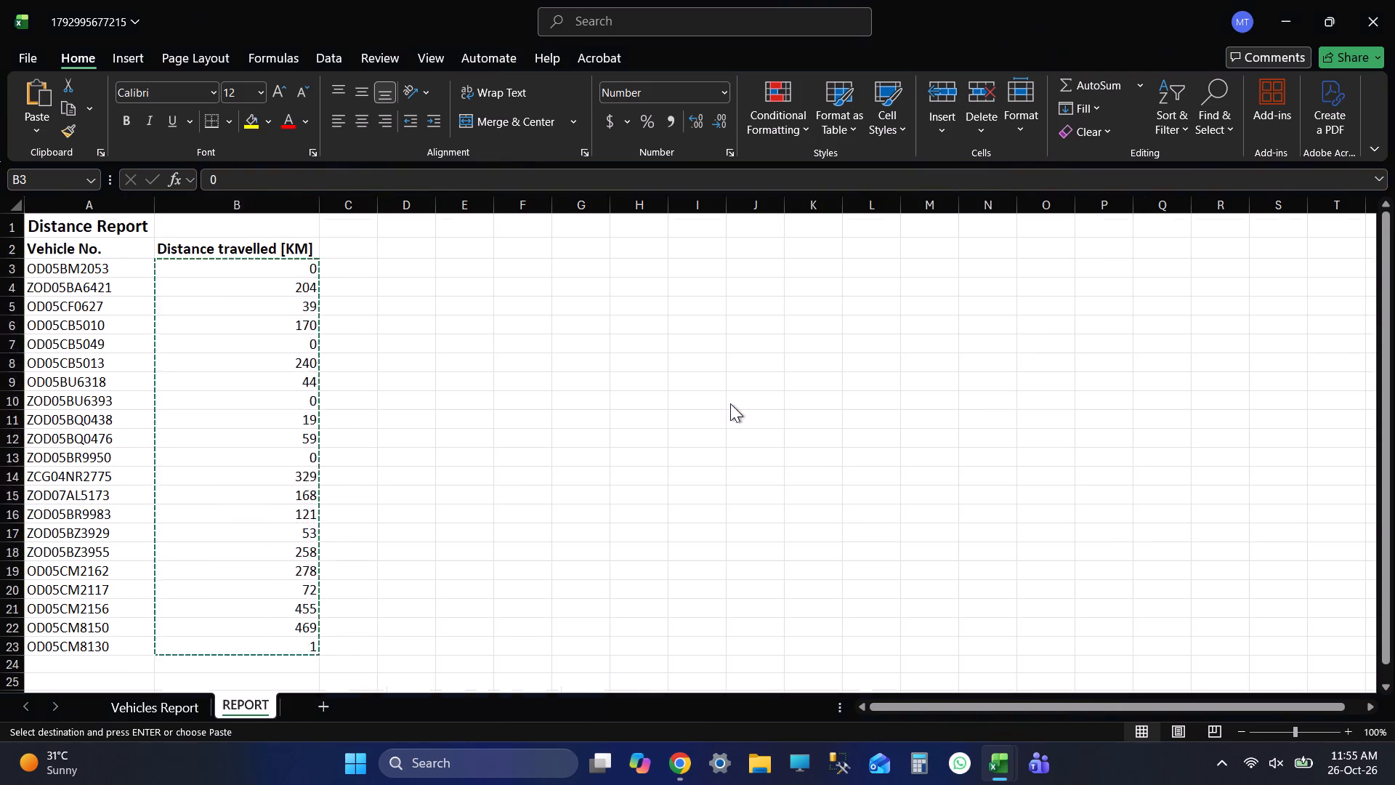
pyautogui.hotkey('alt', 'Tab')
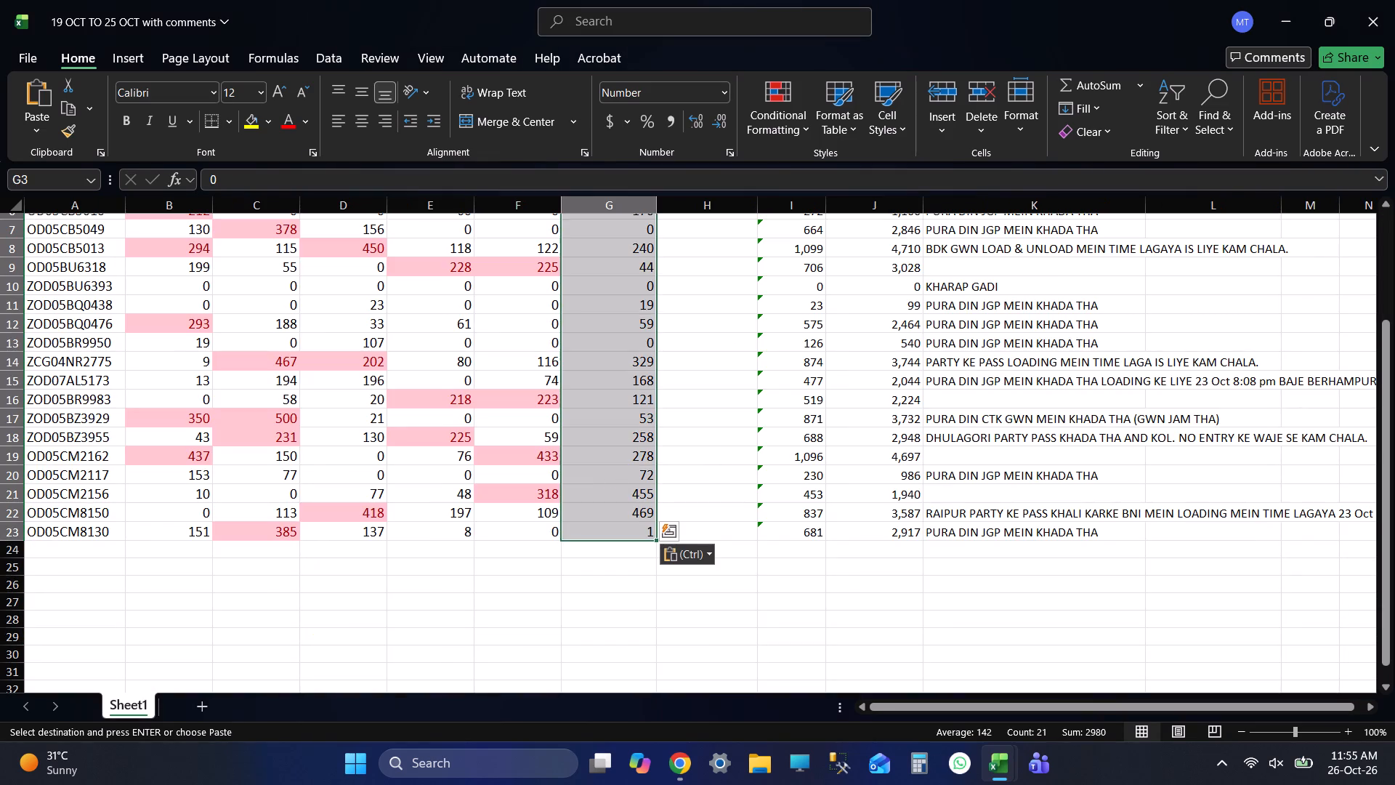
pyautogui.hotkey('alt', 'Tab')
pyautogui.hotkey('alt', 'Tab')
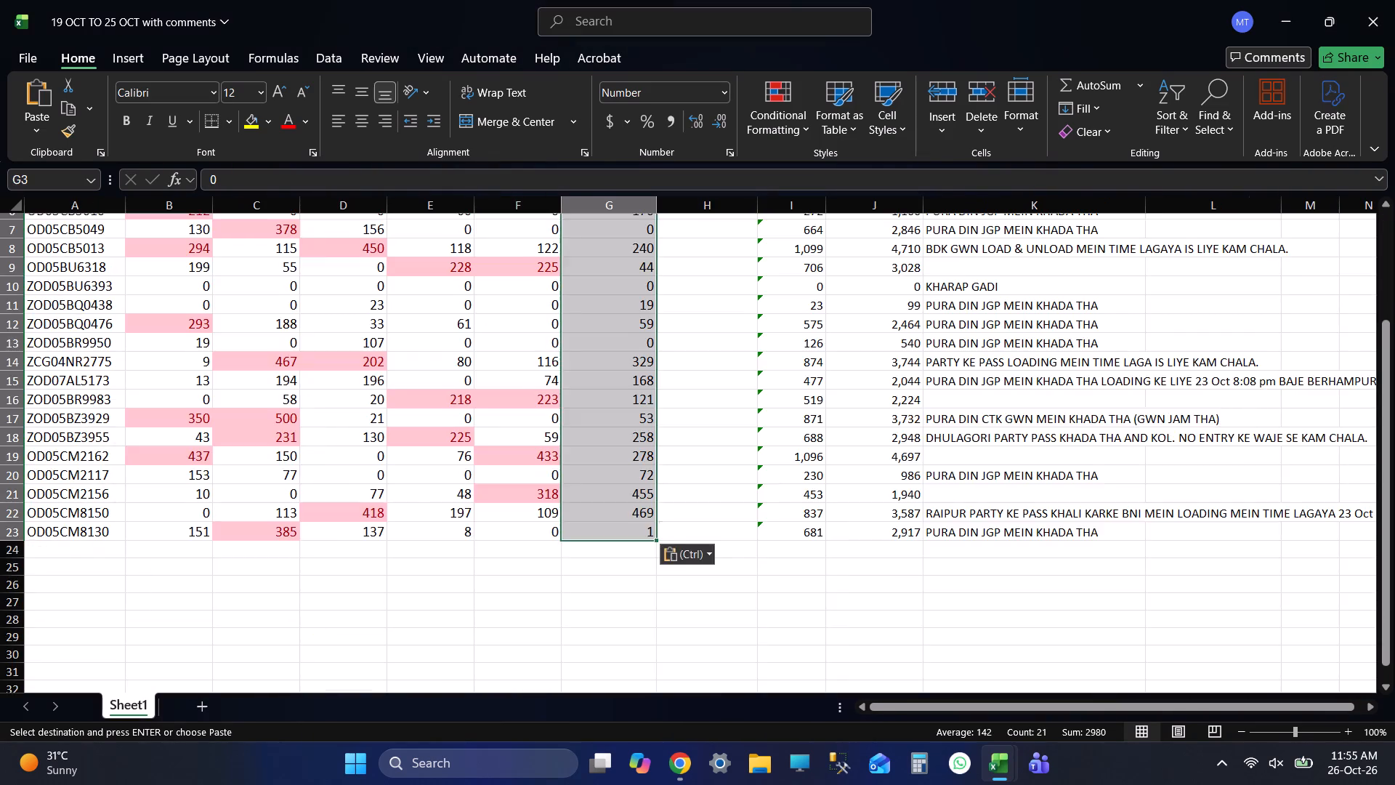
pyautogui.scroll(2, 699, 395)
pyautogui.hotkey('alt', 'Tab')
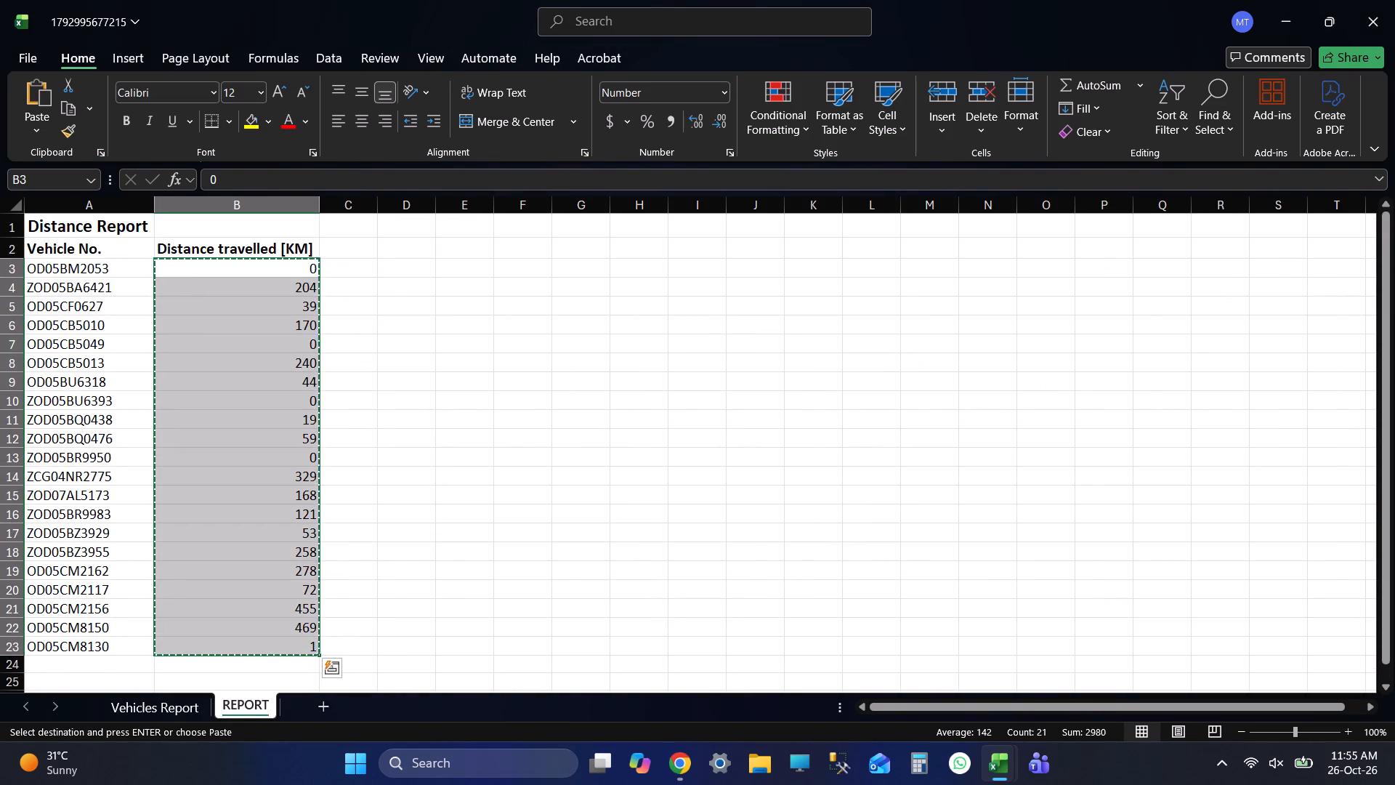
pyautogui.hotkey('alt', 'Tab')
pyautogui.scroll(1, 699, 395)
# Save the 19 OCT TO 25 OCT with comments workbook and select H3, the first cell of the 25 OCT column.
pyautogui.hotkey('ctrl', 's')
pyautogui.hotkey('ctrl', 's')
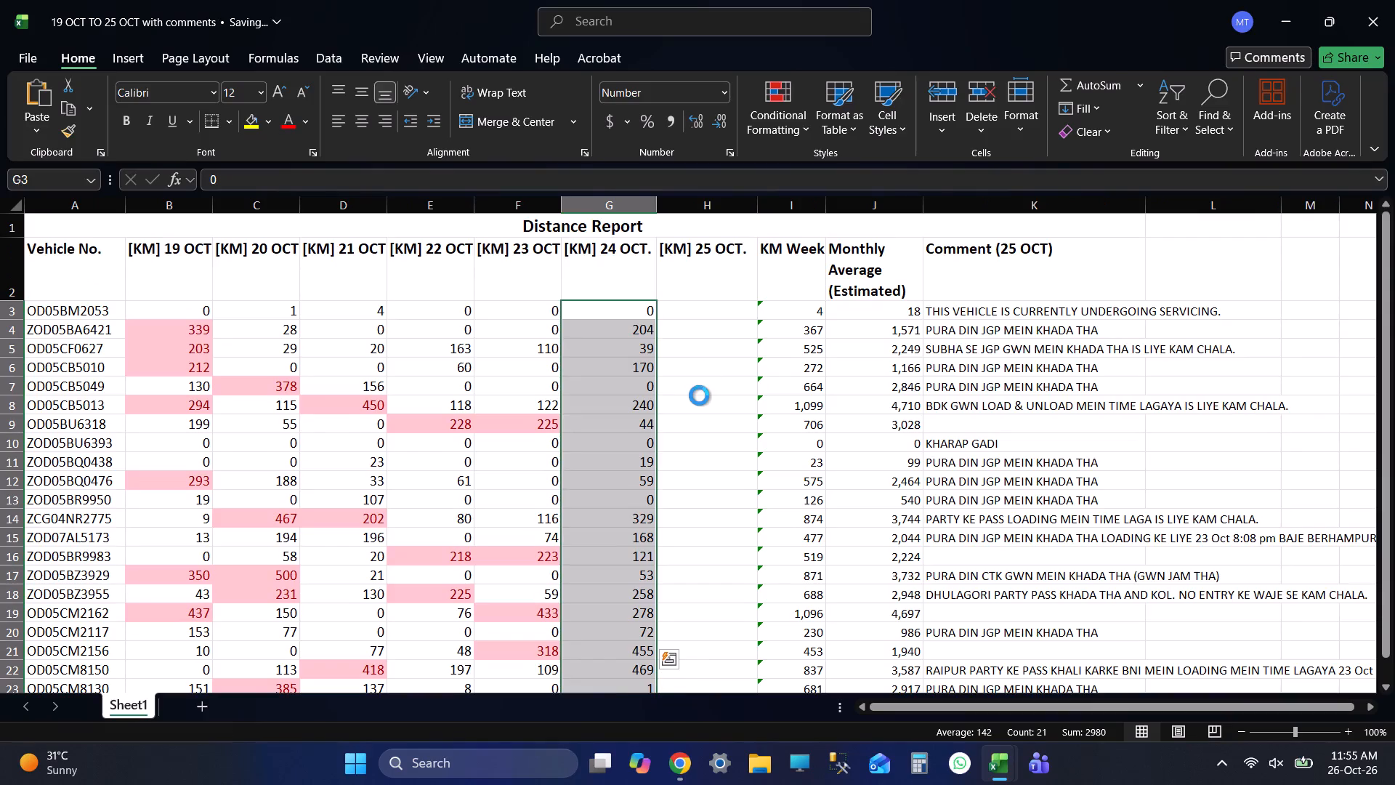
pyautogui.click(690, 313)
pyautogui.hotkey('ctrl', 's')
pyautogui.hotkey('ctrl', 's')
pyautogui.hotkey('alt', 'Tab')
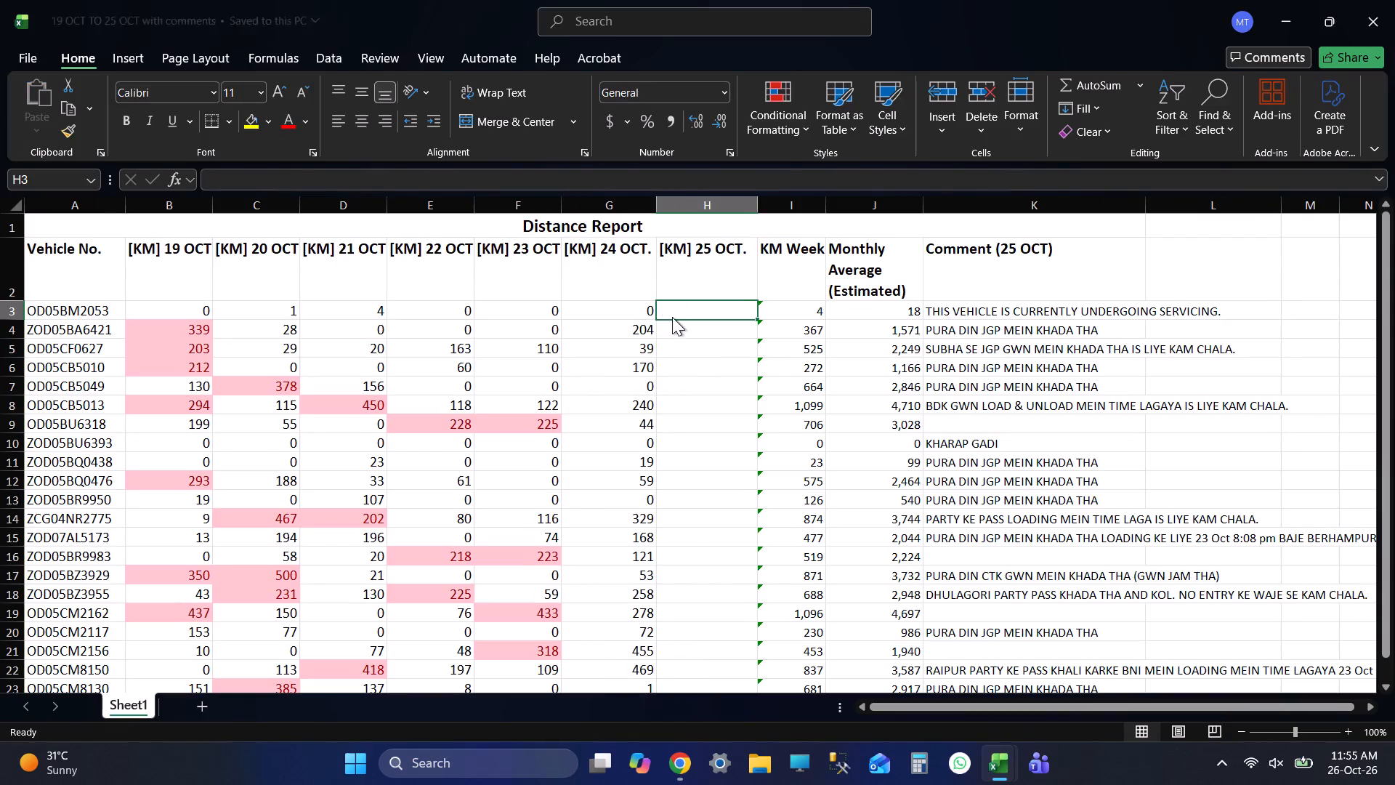
pyautogui.hotkey('ctrl', 's')
pyautogui.click(28, 51)
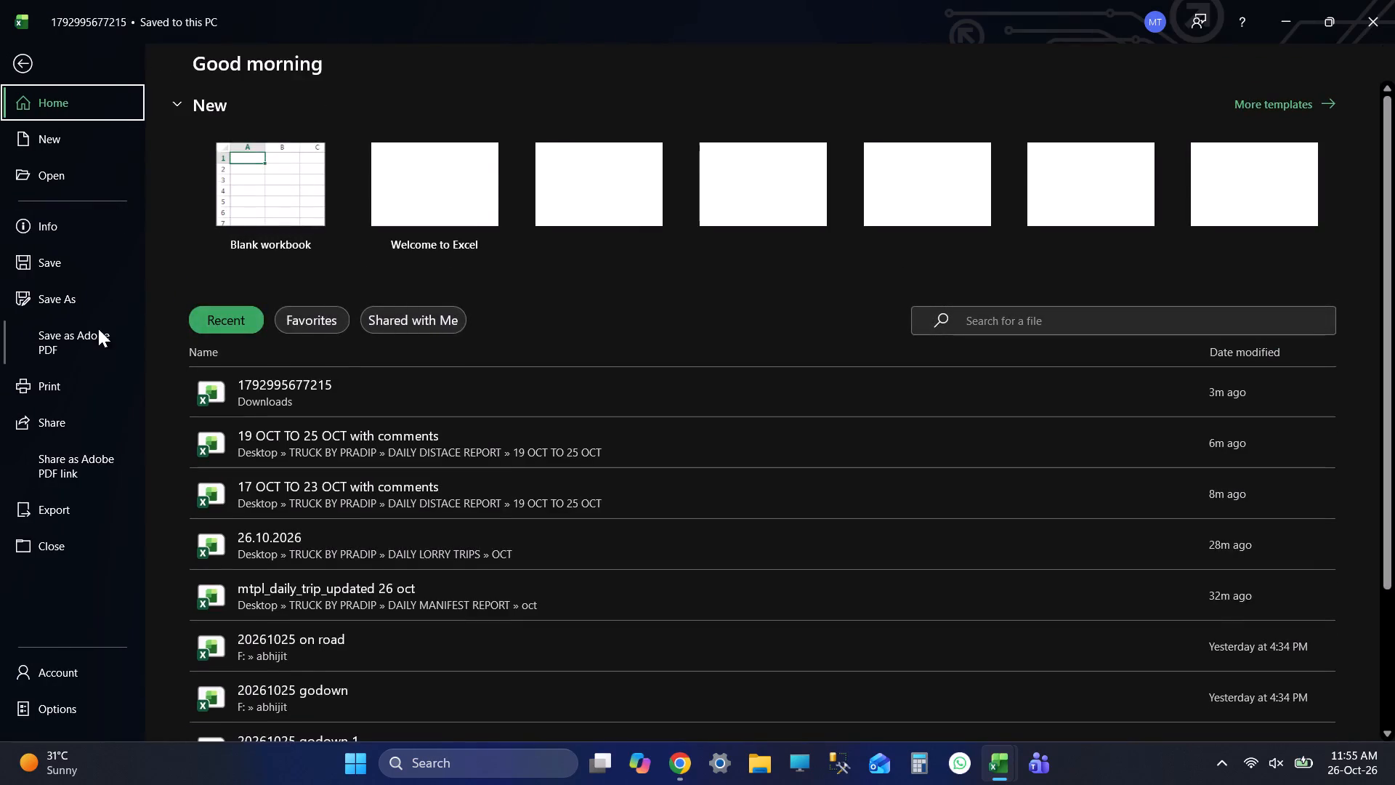
pyautogui.click(86, 289)
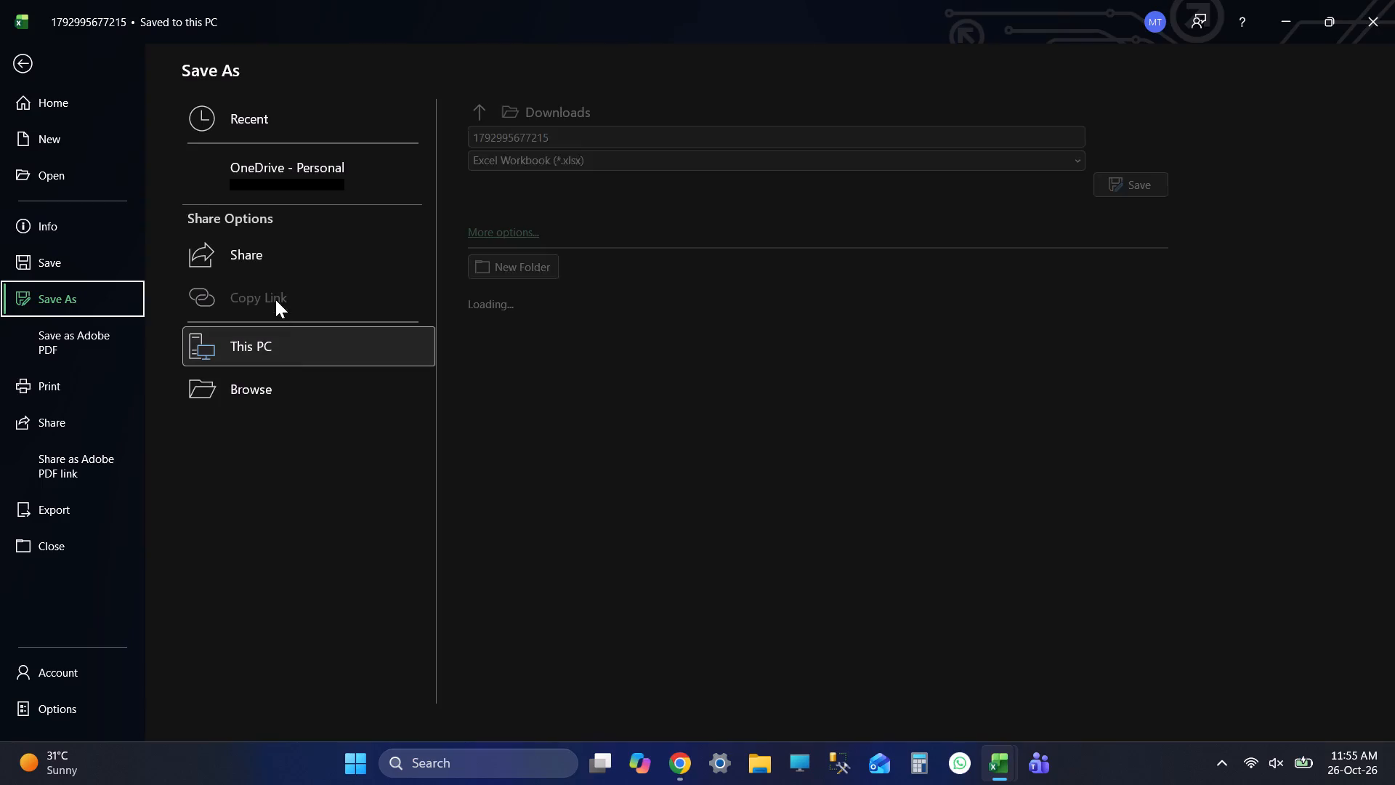
pyautogui.doubleClick(292, 344)
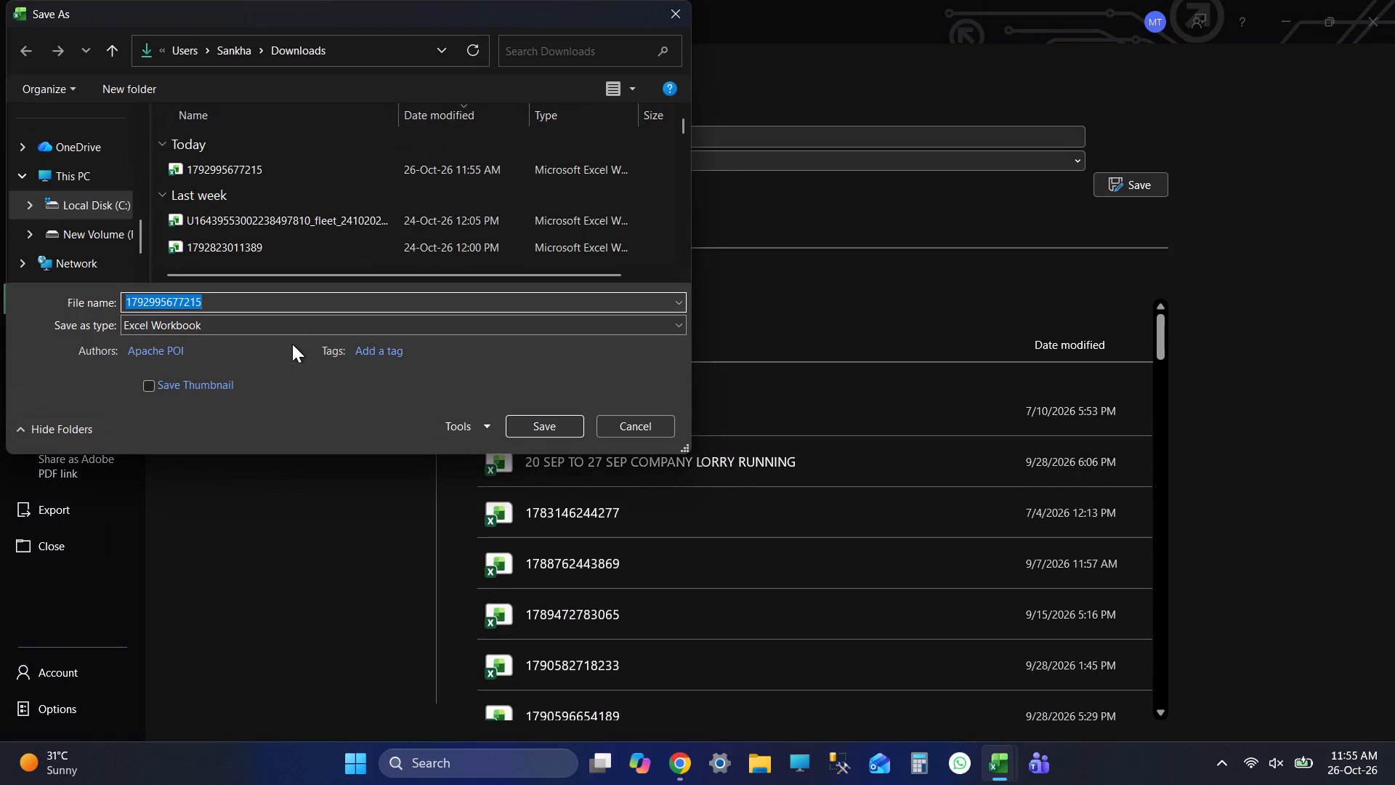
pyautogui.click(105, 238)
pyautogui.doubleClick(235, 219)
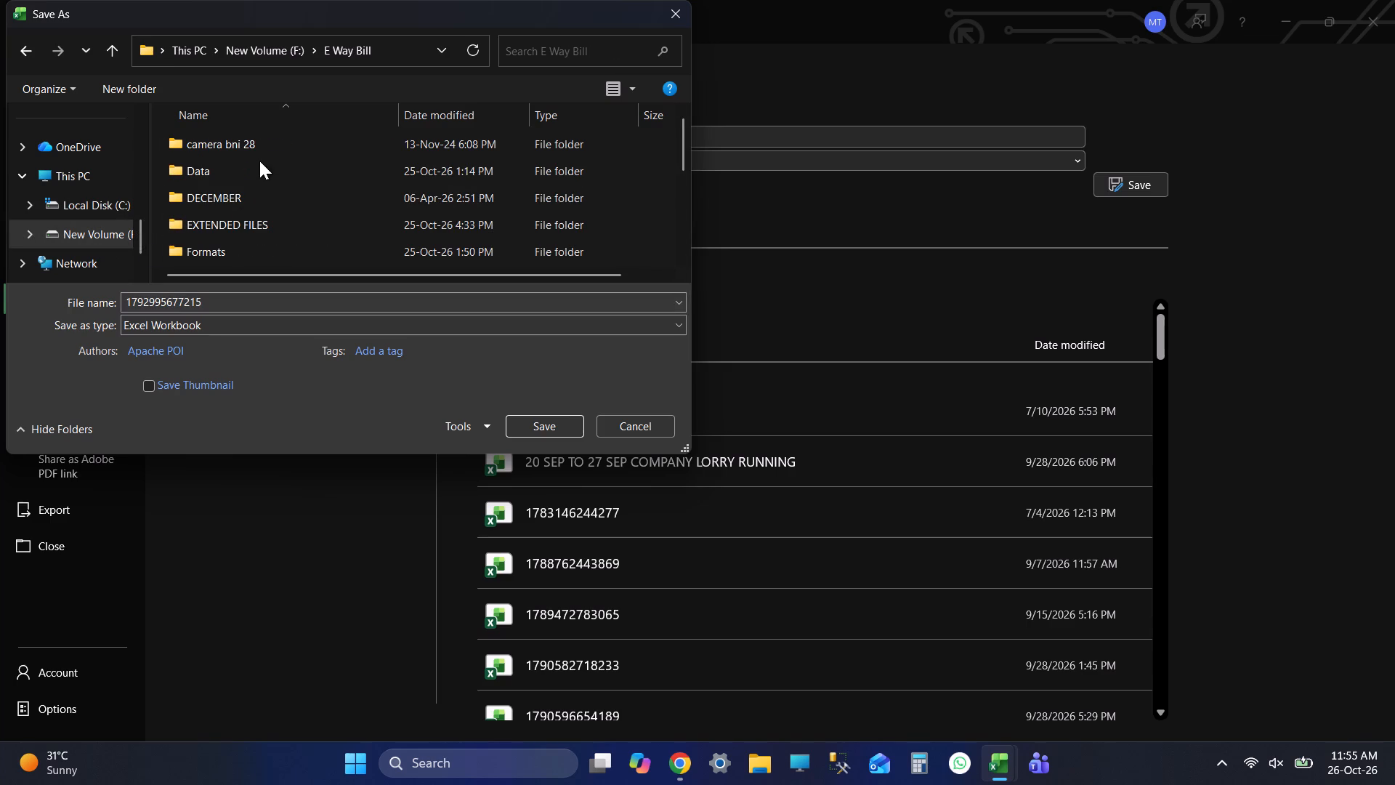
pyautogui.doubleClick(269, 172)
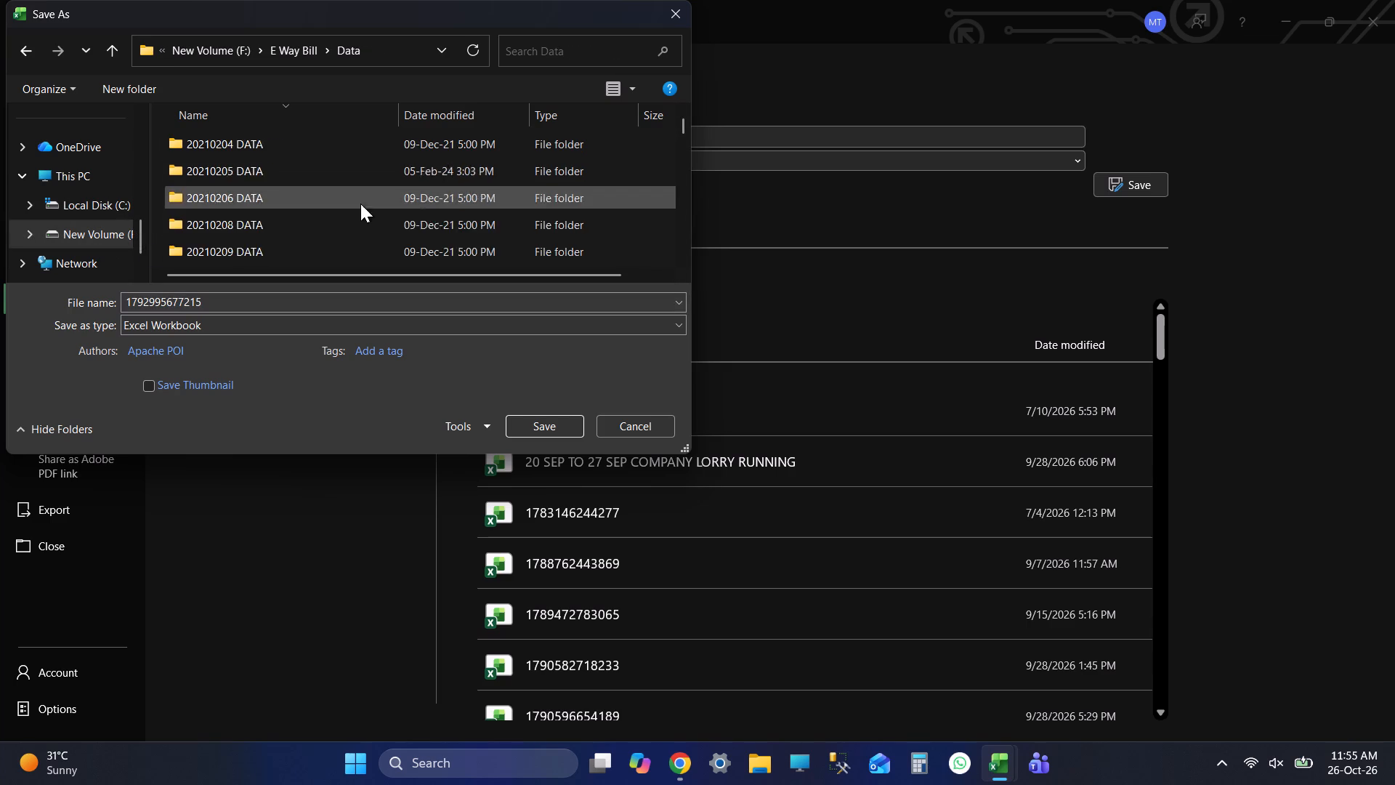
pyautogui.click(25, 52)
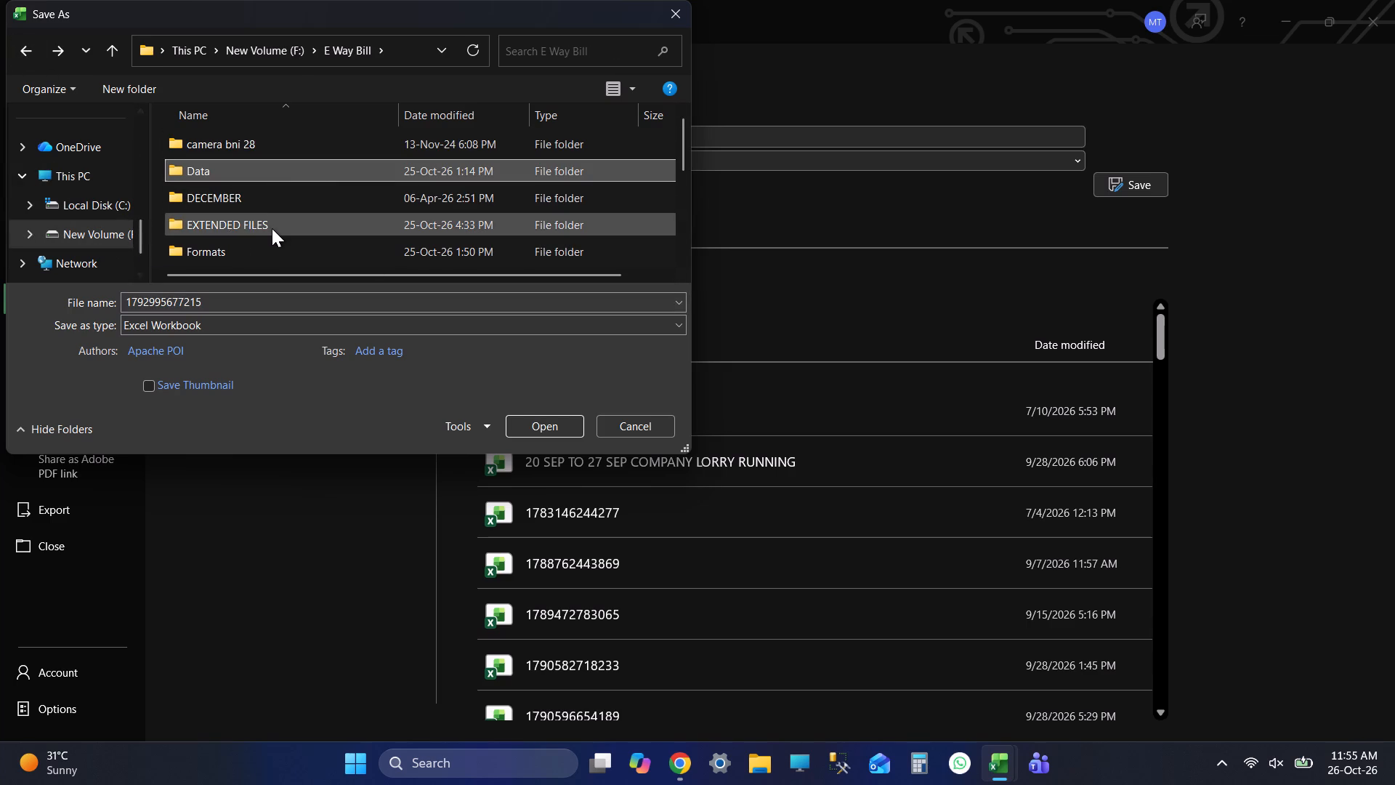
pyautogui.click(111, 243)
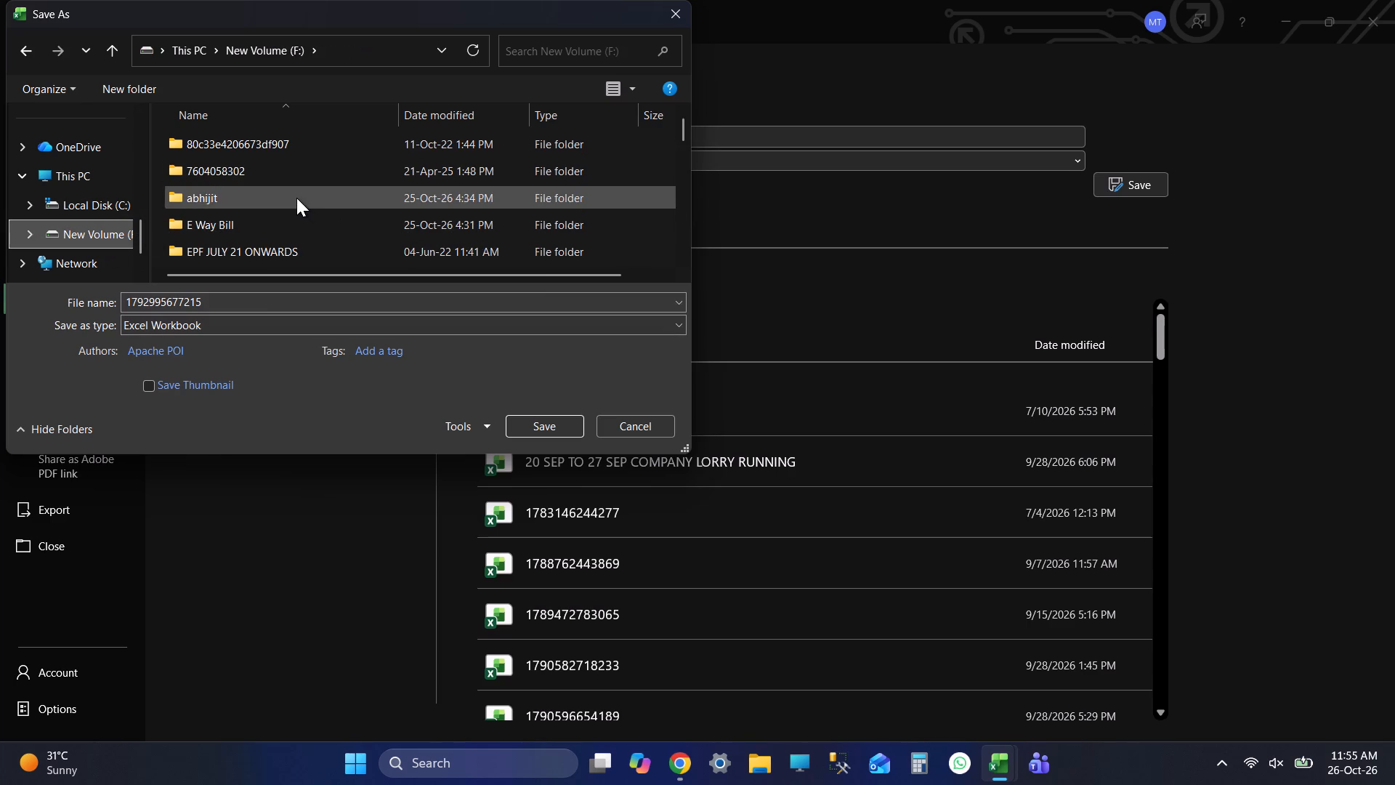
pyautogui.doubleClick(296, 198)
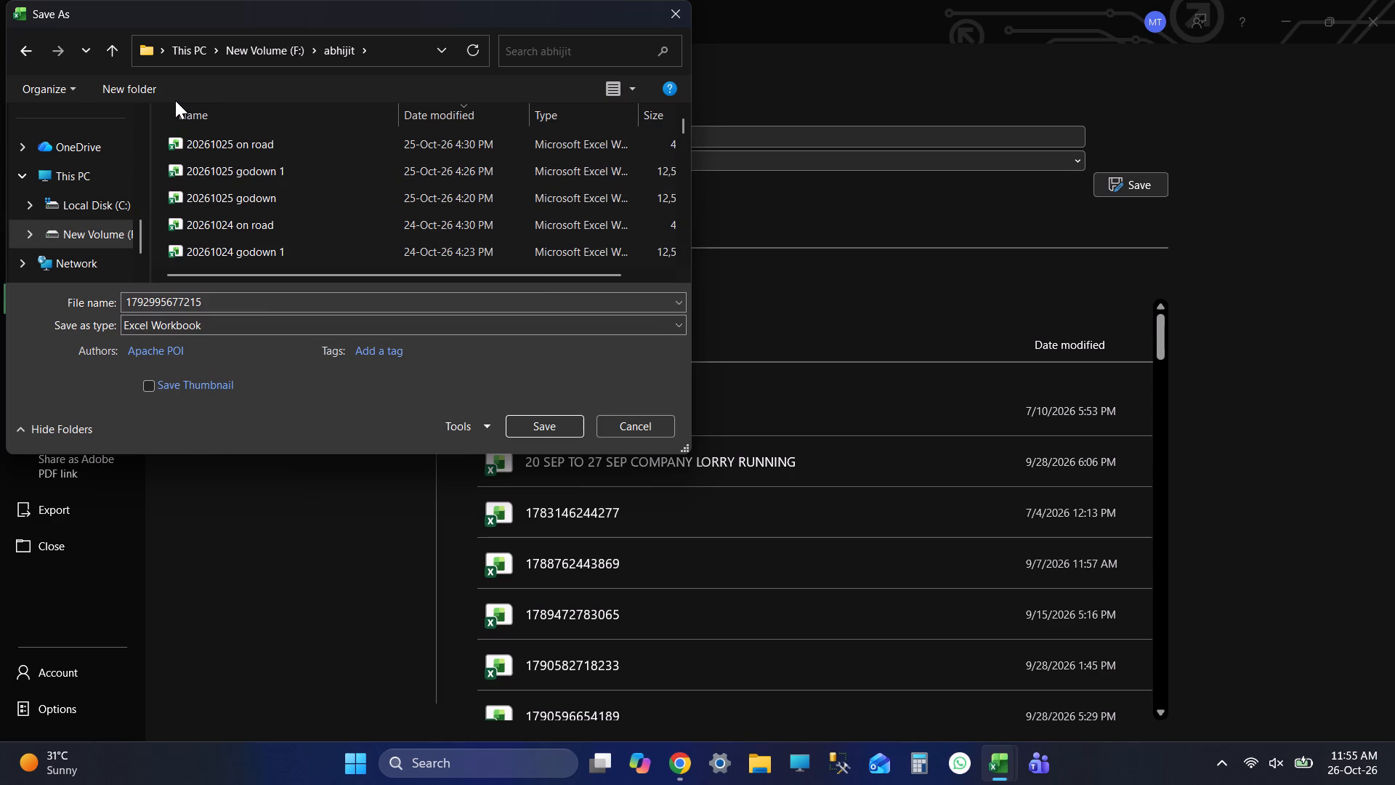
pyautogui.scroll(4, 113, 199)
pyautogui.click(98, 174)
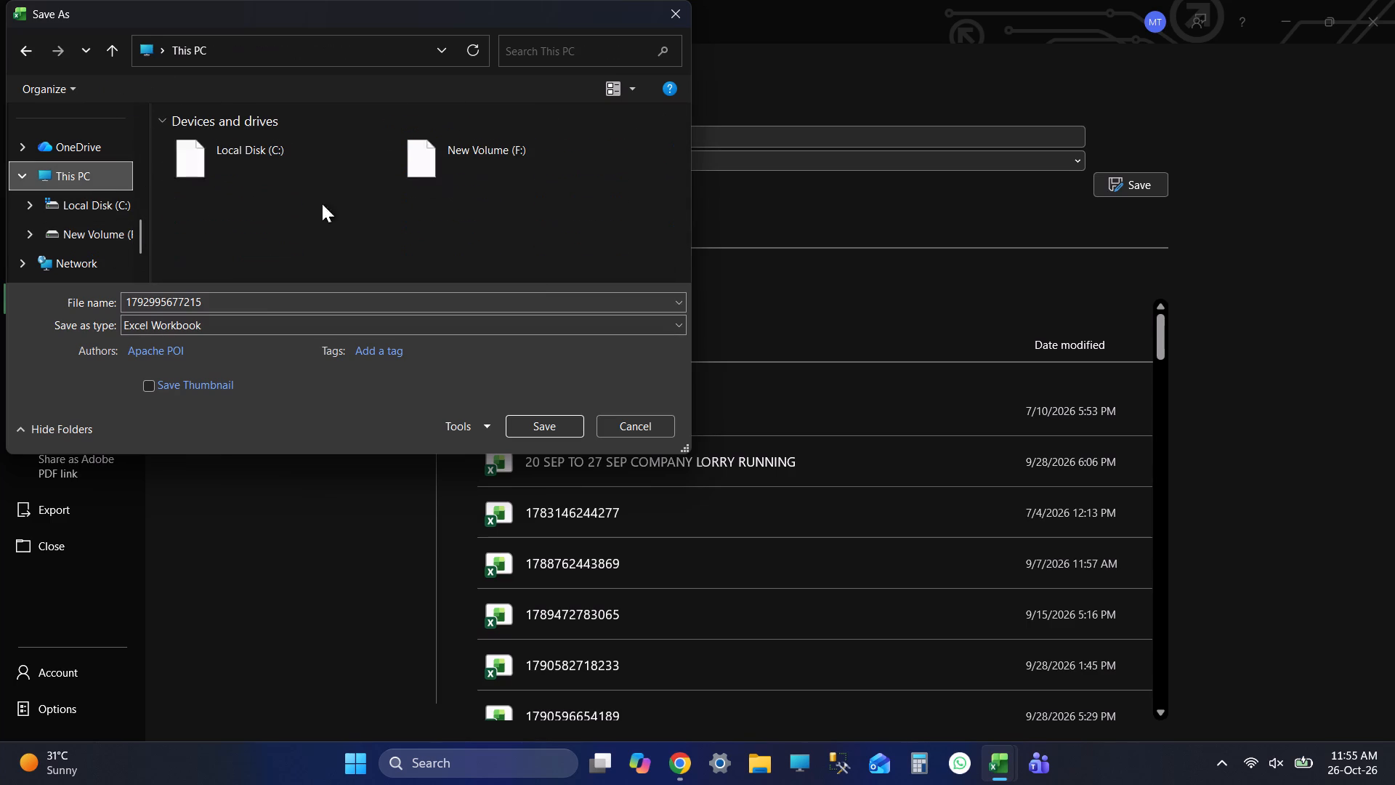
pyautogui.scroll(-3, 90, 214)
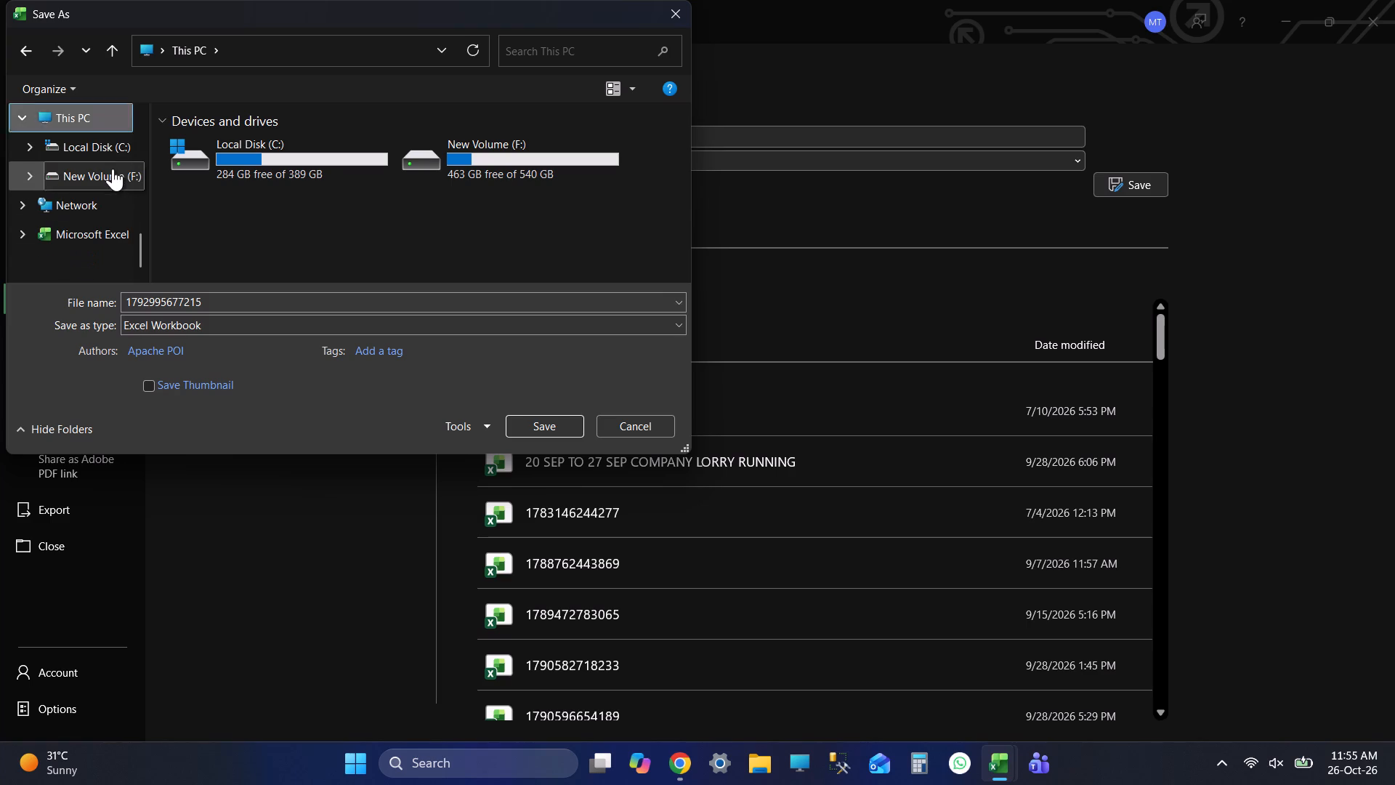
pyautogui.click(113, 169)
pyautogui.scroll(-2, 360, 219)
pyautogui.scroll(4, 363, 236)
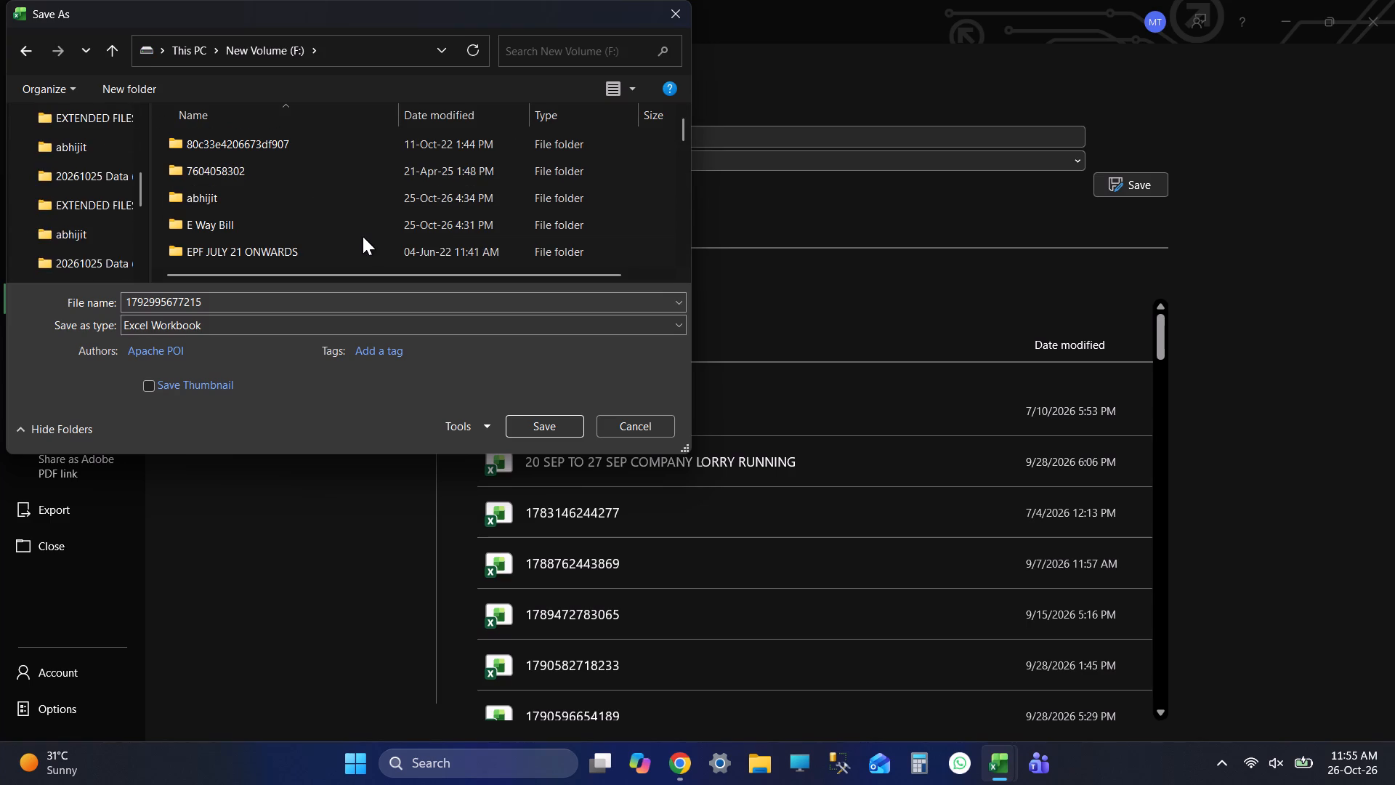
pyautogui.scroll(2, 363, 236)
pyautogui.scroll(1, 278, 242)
# Save the workbook as 25.10.2026 in the Desktop folder TRUCK BY PRADIP > DRAFT DISTANCE REPORT, and close it.
pyautogui.click(80, 207)
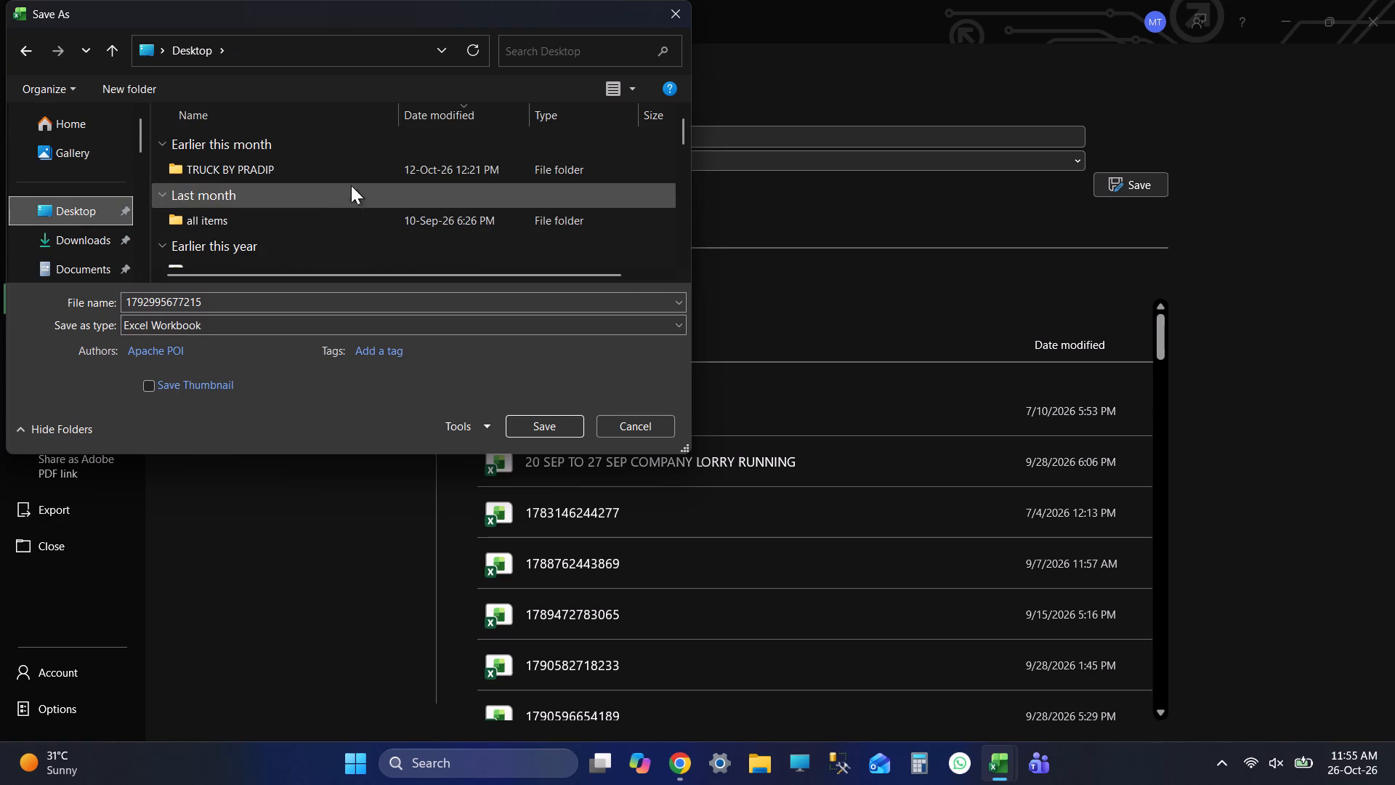
pyautogui.doubleClick(325, 158)
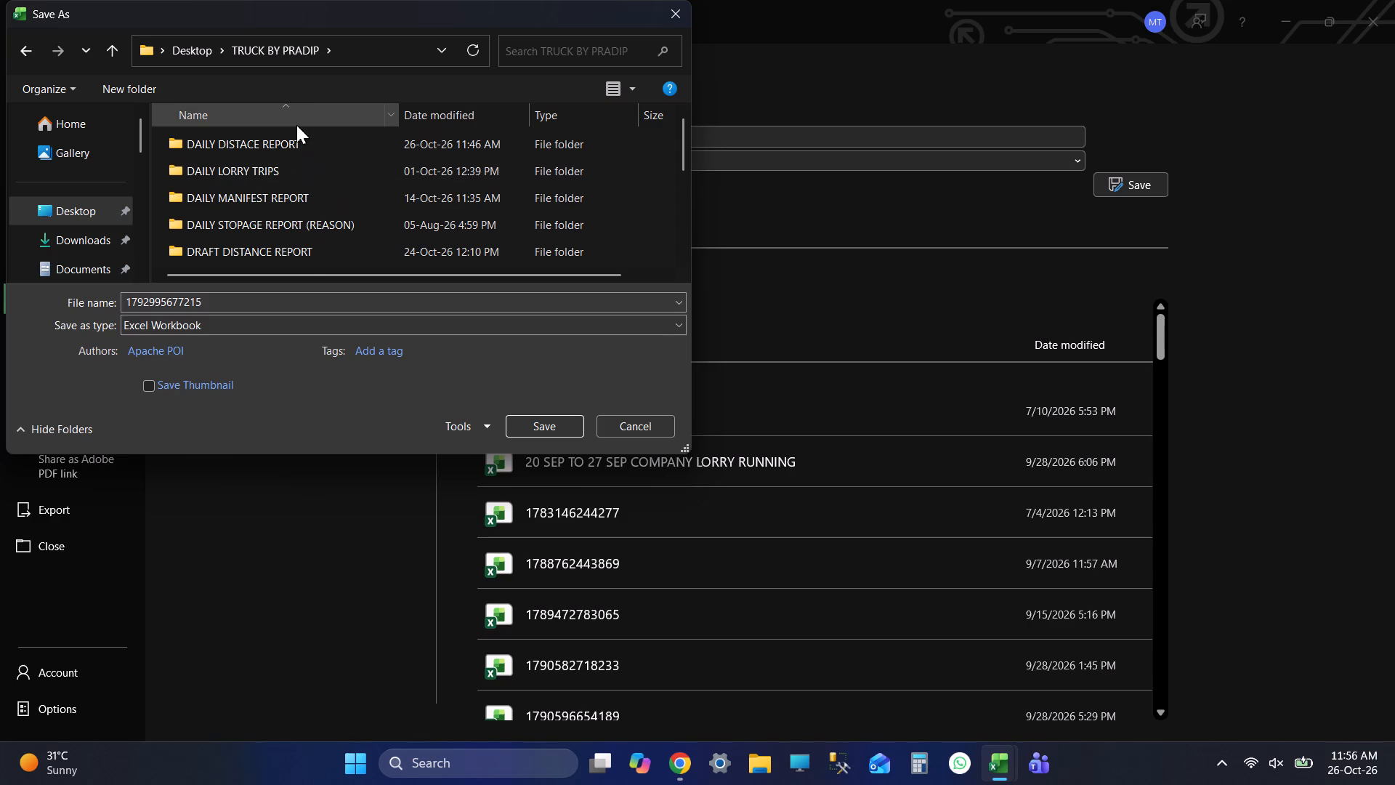
pyautogui.doubleClick(306, 254)
pyautogui.click(214, 305)
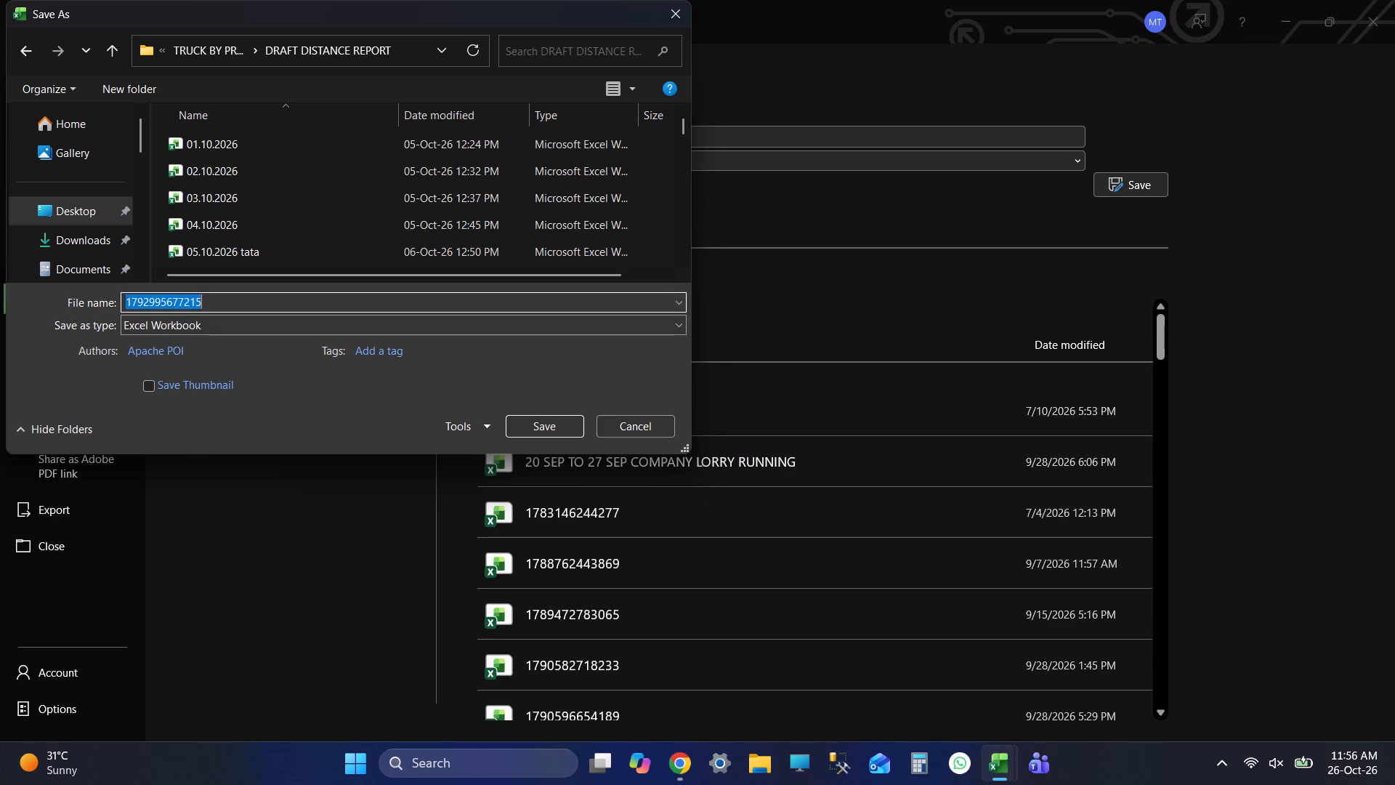
pyautogui.press('BackSpace')
pyautogui.write('26.10.2')
pyautogui.press('BackSpace')
pyautogui.press('BackSpace')
pyautogui.press('BackSpace')
pyautogui.press('BackSpace')
pyautogui.press('BackSpace')
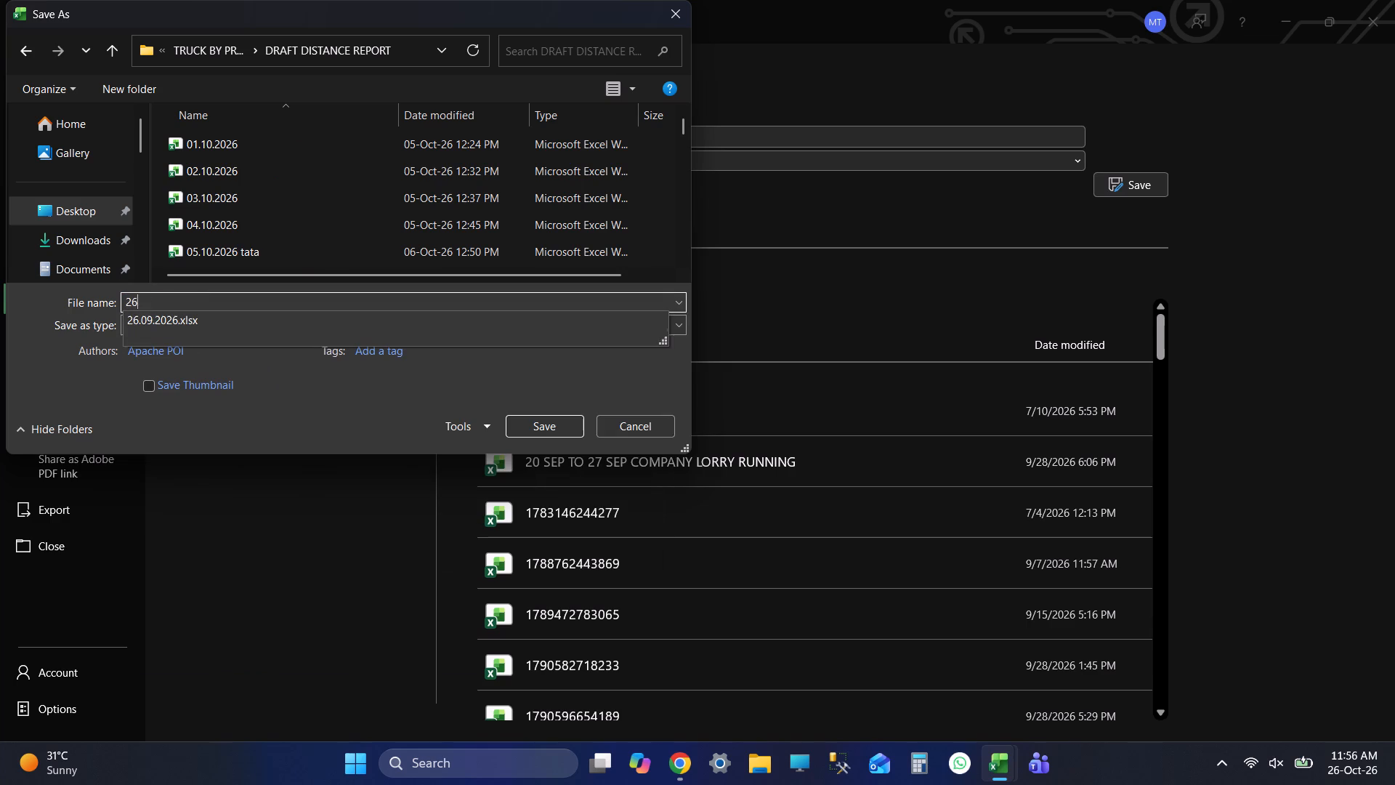
pyautogui.press('BackSpace')
pyautogui.write('5.10.2026')
pyautogui.click(567, 431)
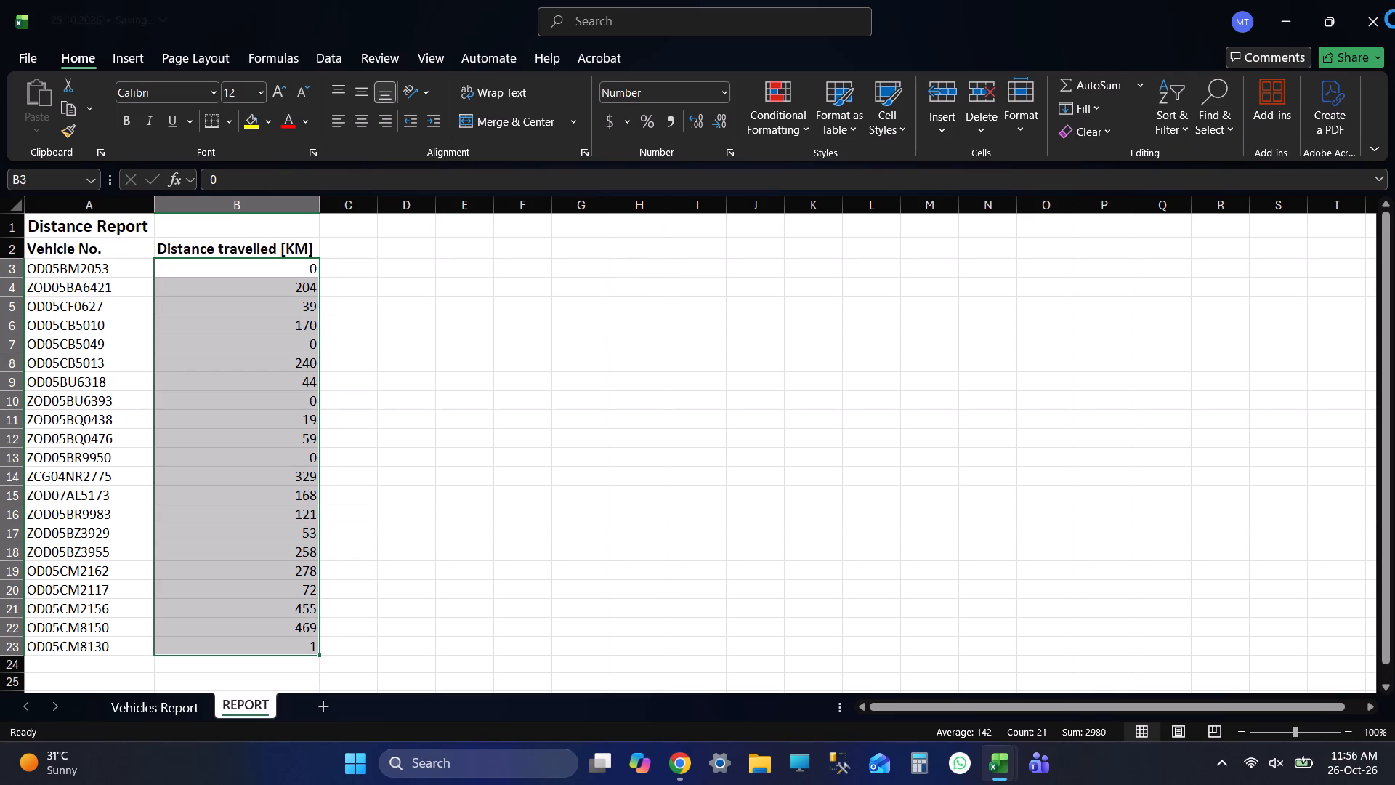
pyautogui.click(1388, 23)
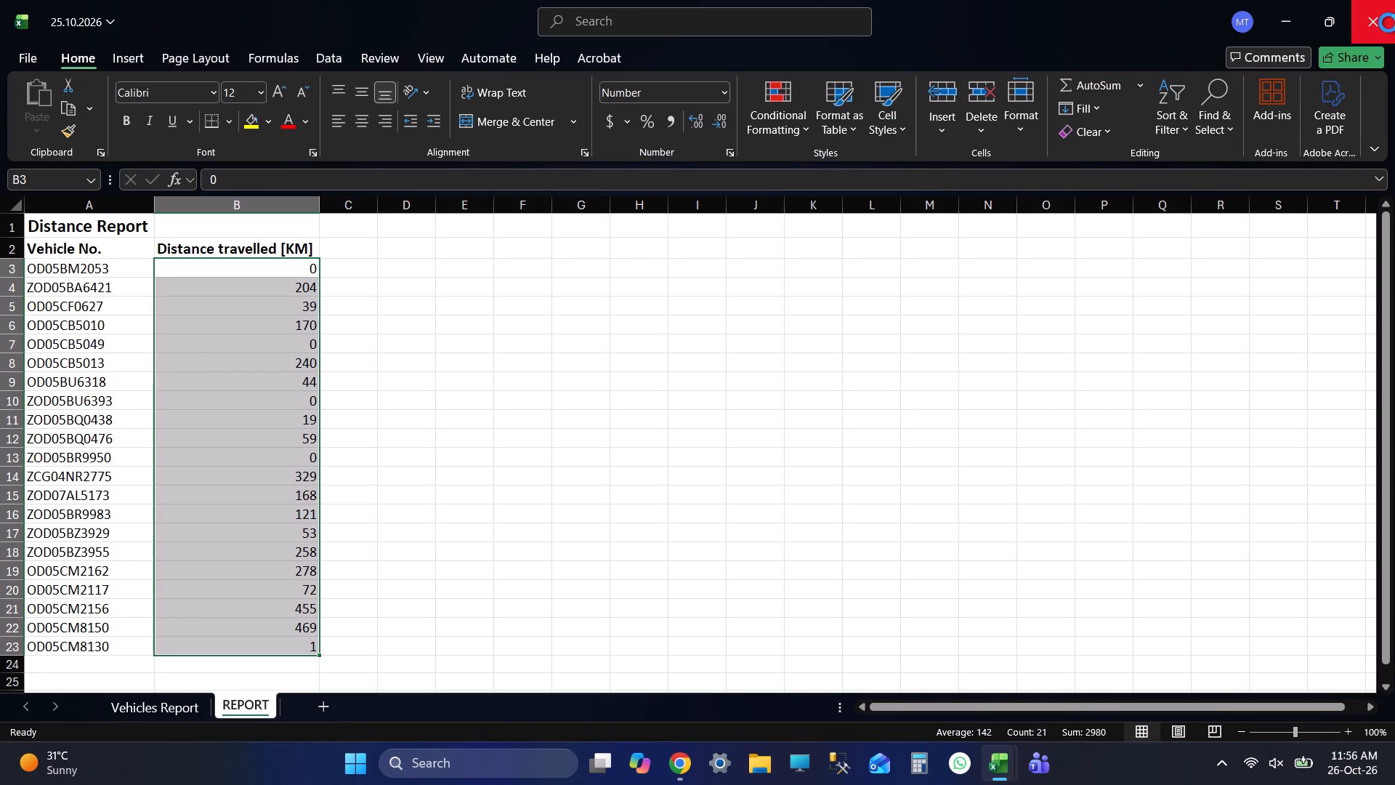
# Save the 19 OCT TO 25 OCT with comments workbook again.
pyautogui.hotkey('ctrl', 's')
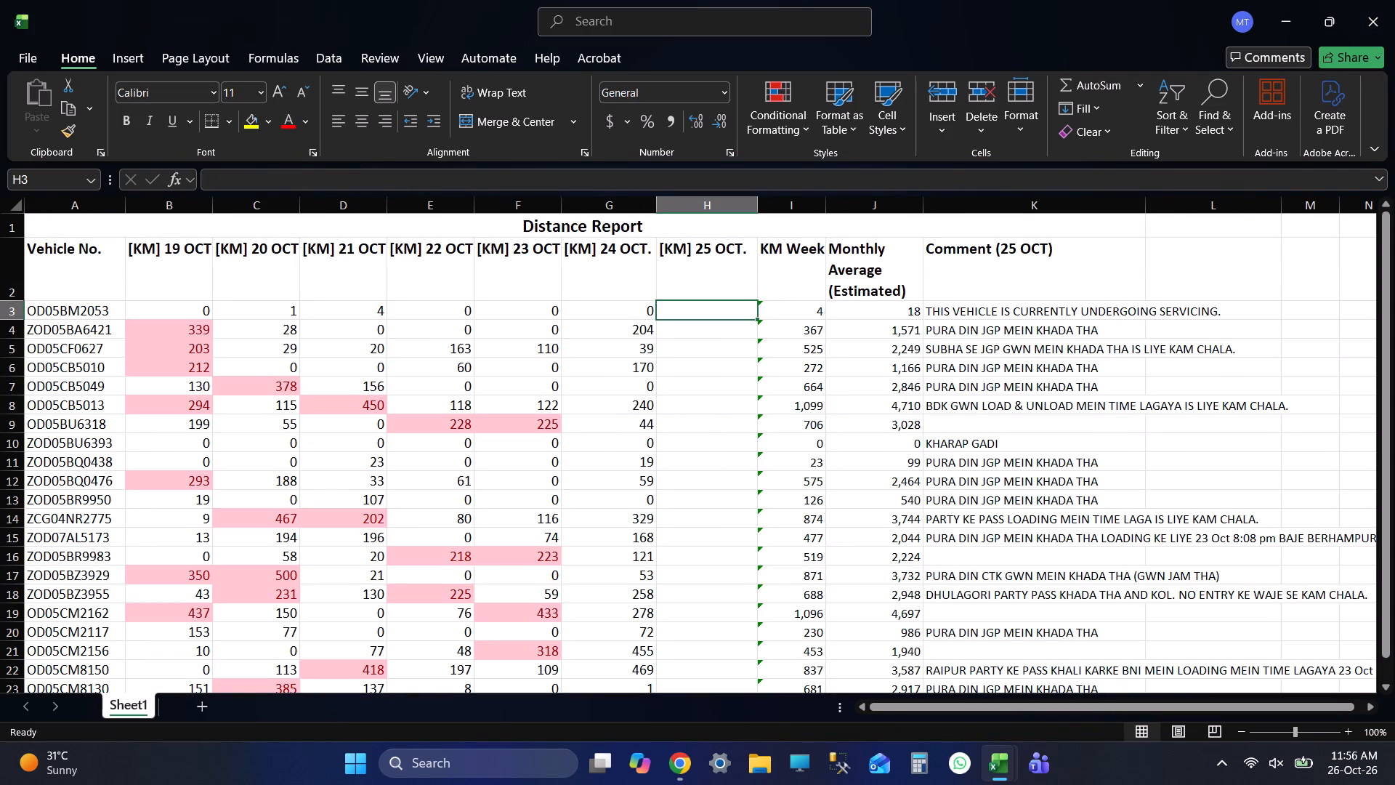
pyautogui.hotkey('ctrl', 's')
pyautogui.hotkey('ctrl', 's')
pyautogui.hotkey('ctrl', 's')
# Switch to Wheelseye in Chrome and set the Distance Report period from 25 Oct 2026, 00:00 to 25 Oct 2026, 23:59.
pyautogui.hotkey('alt', 'Tab')
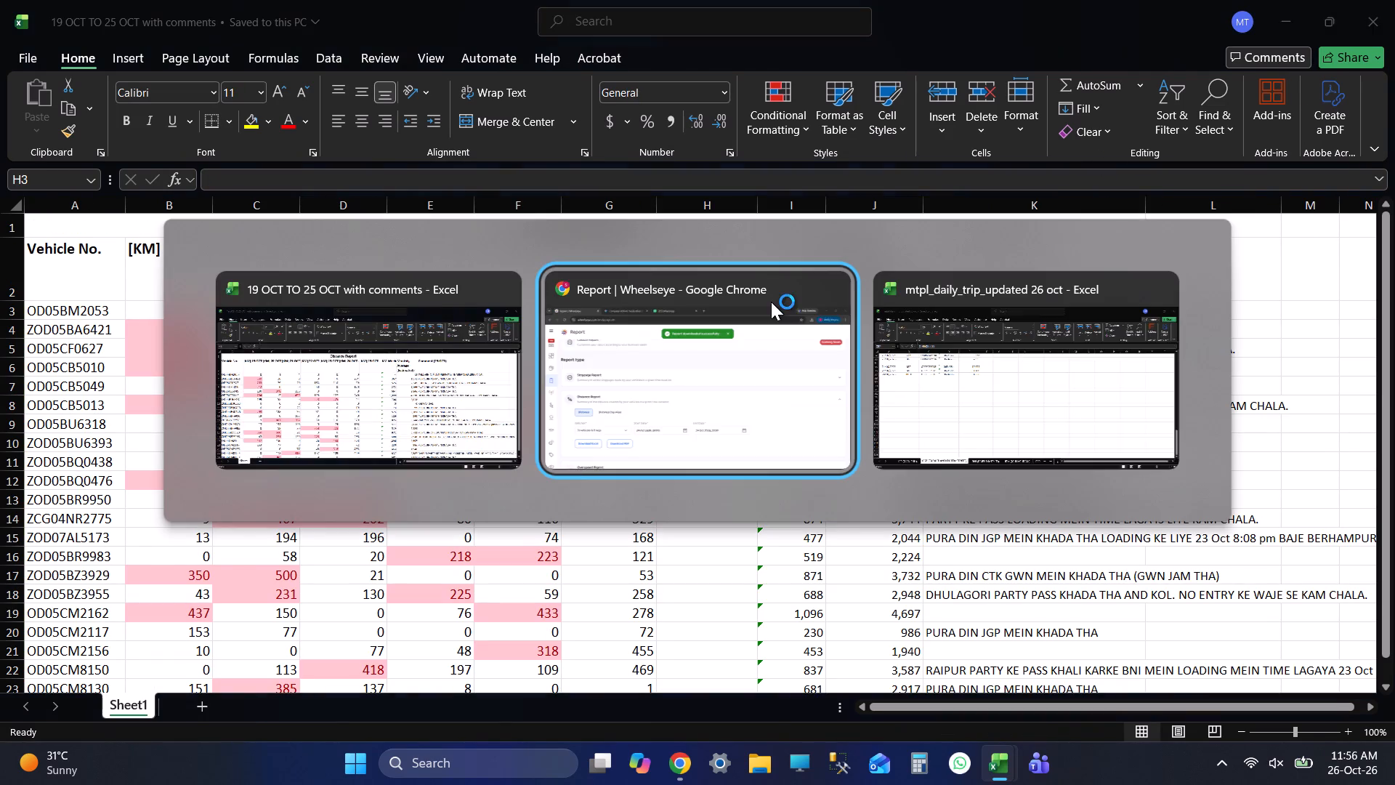
pyautogui.click(524, 582)
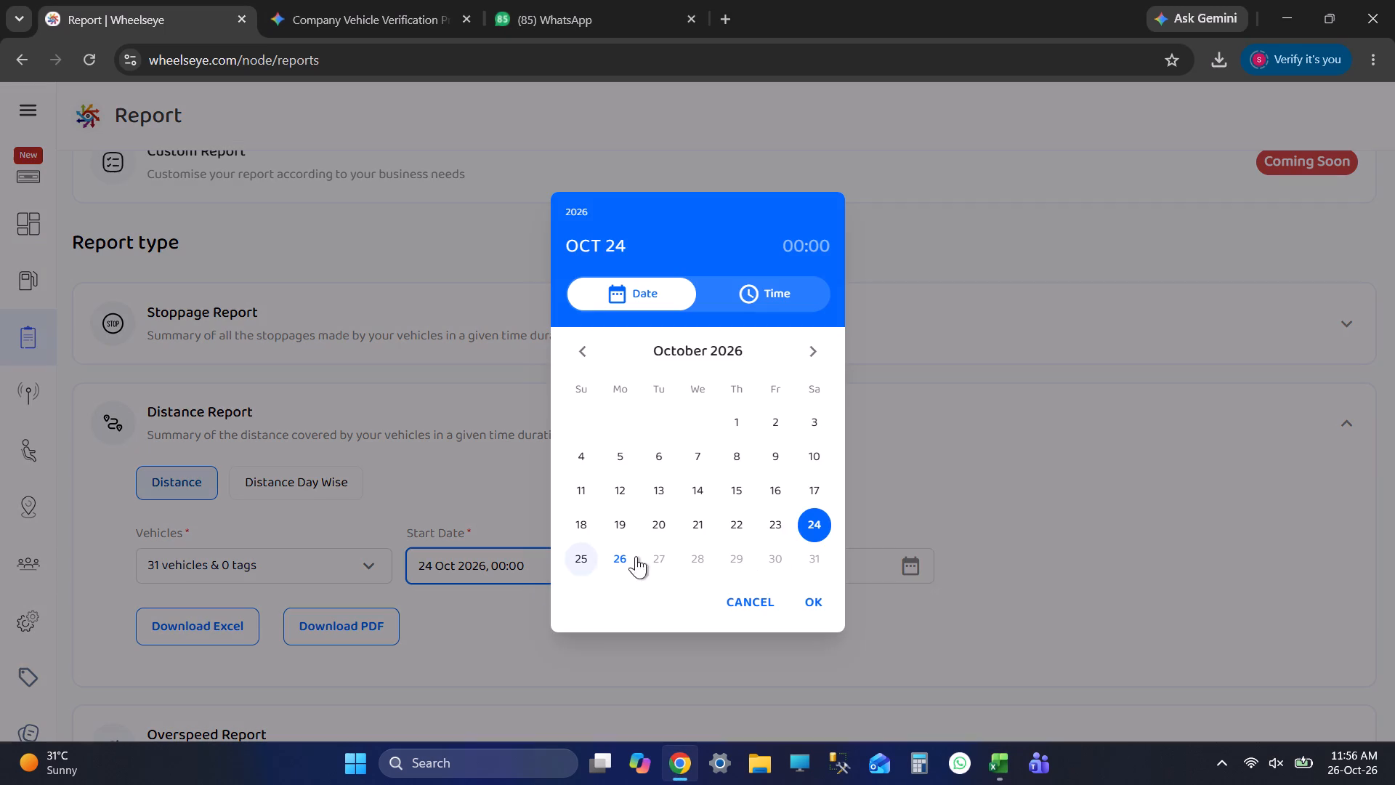
pyautogui.click(581, 556)
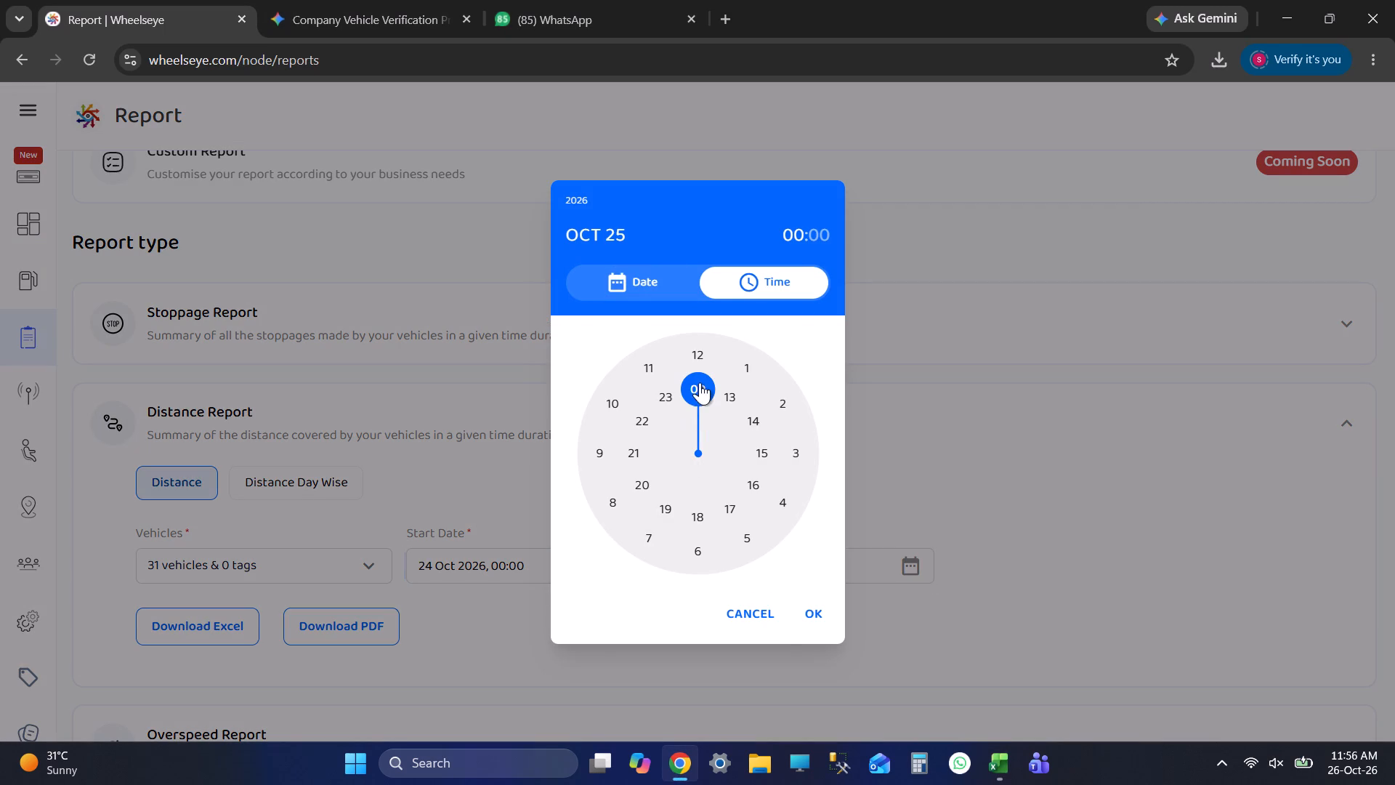
pyautogui.click(824, 622)
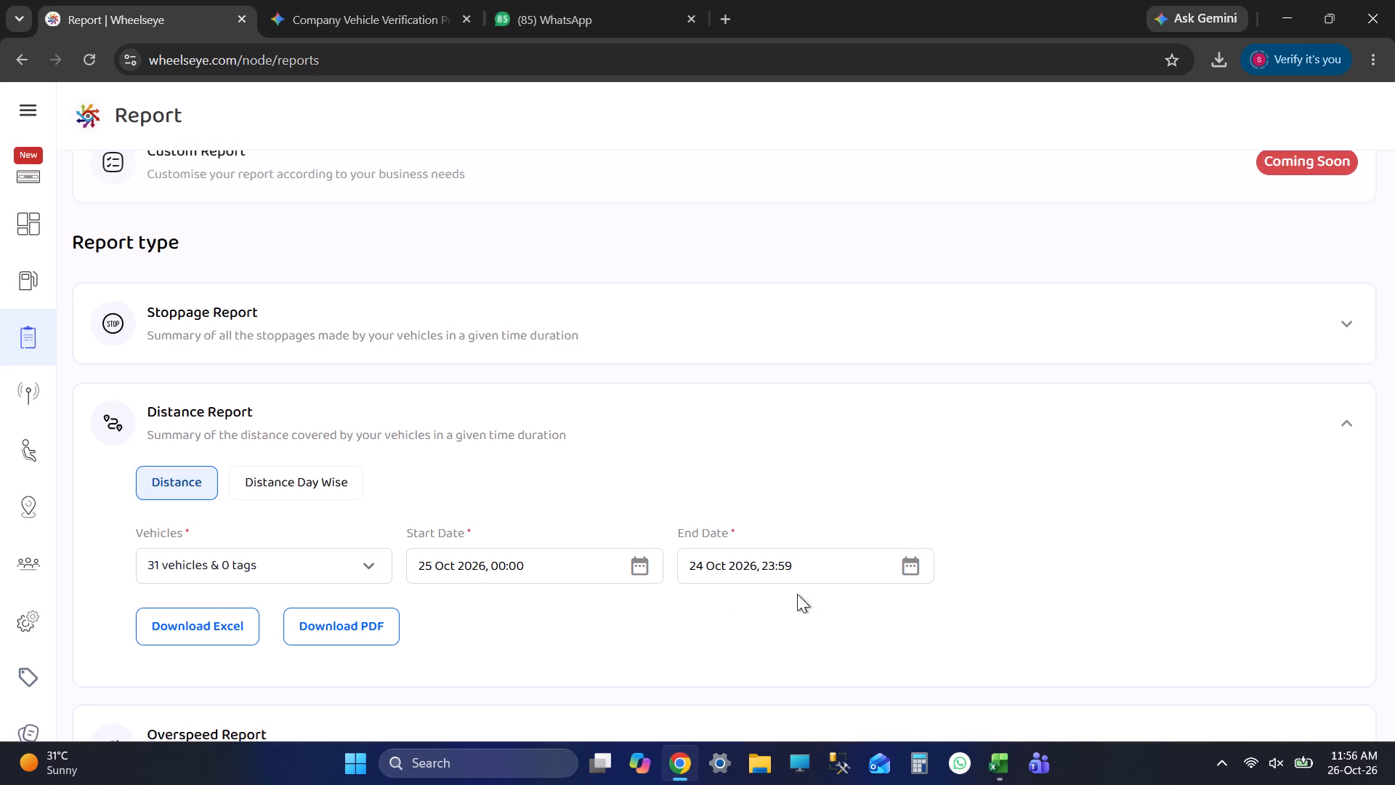
pyautogui.click(790, 579)
pyautogui.click(583, 555)
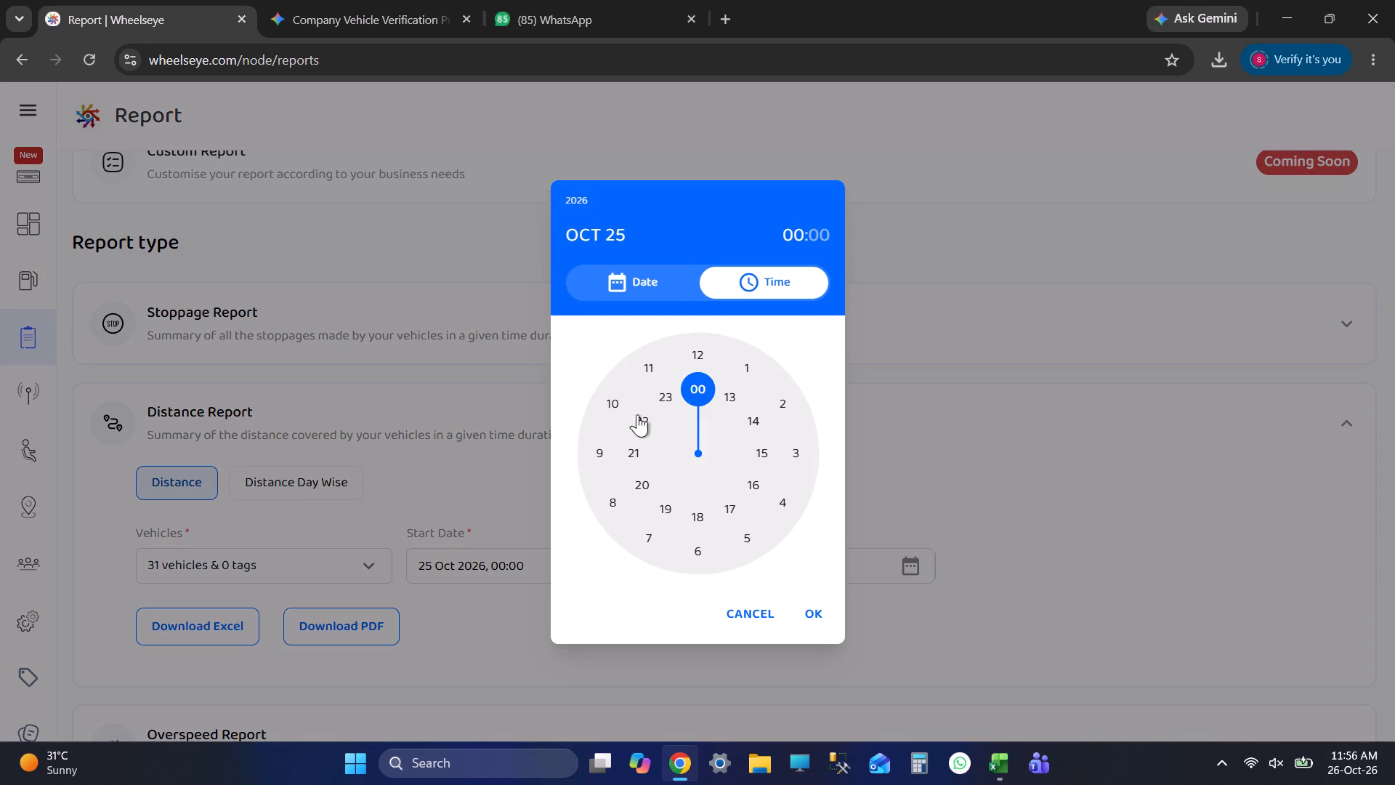
pyautogui.click(668, 400)
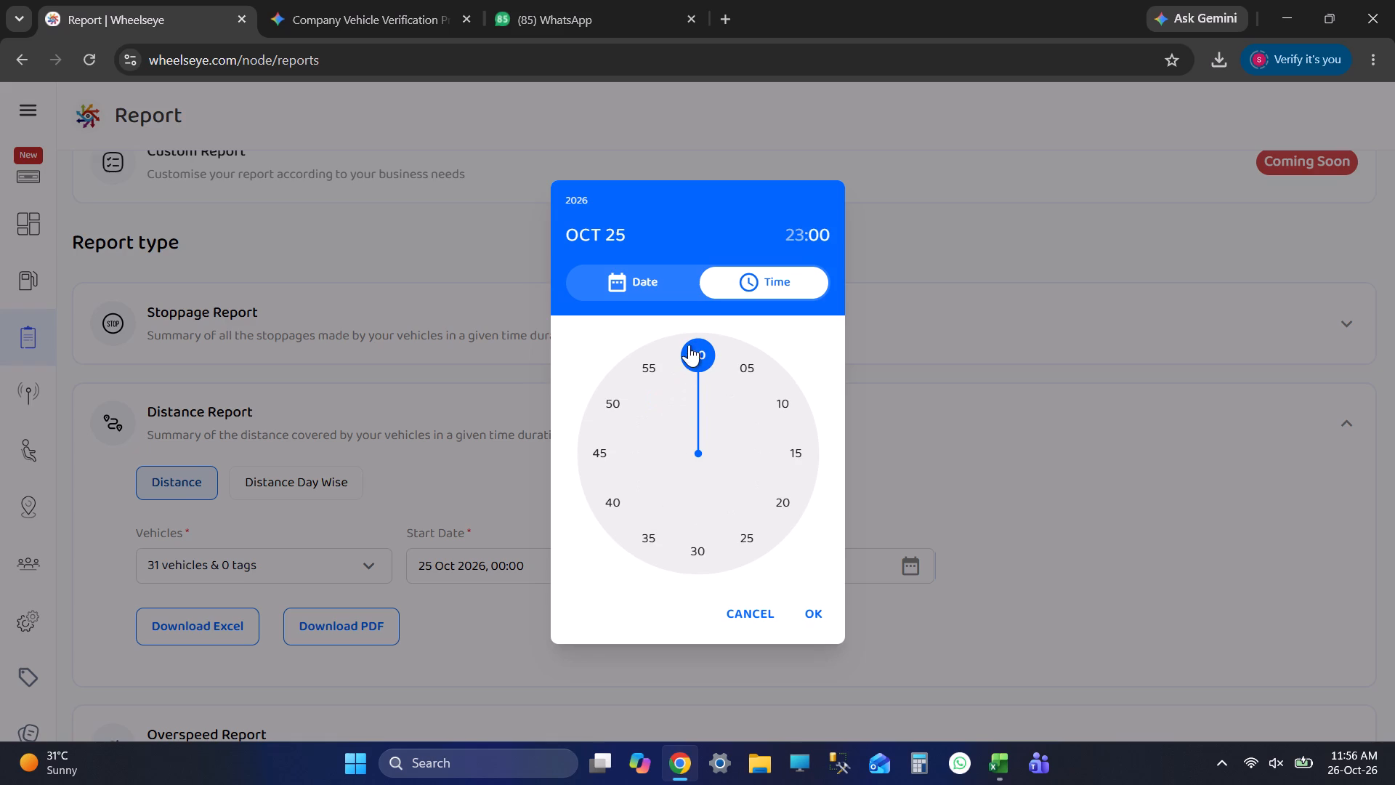
pyautogui.click(694, 339)
pyautogui.click(687, 356)
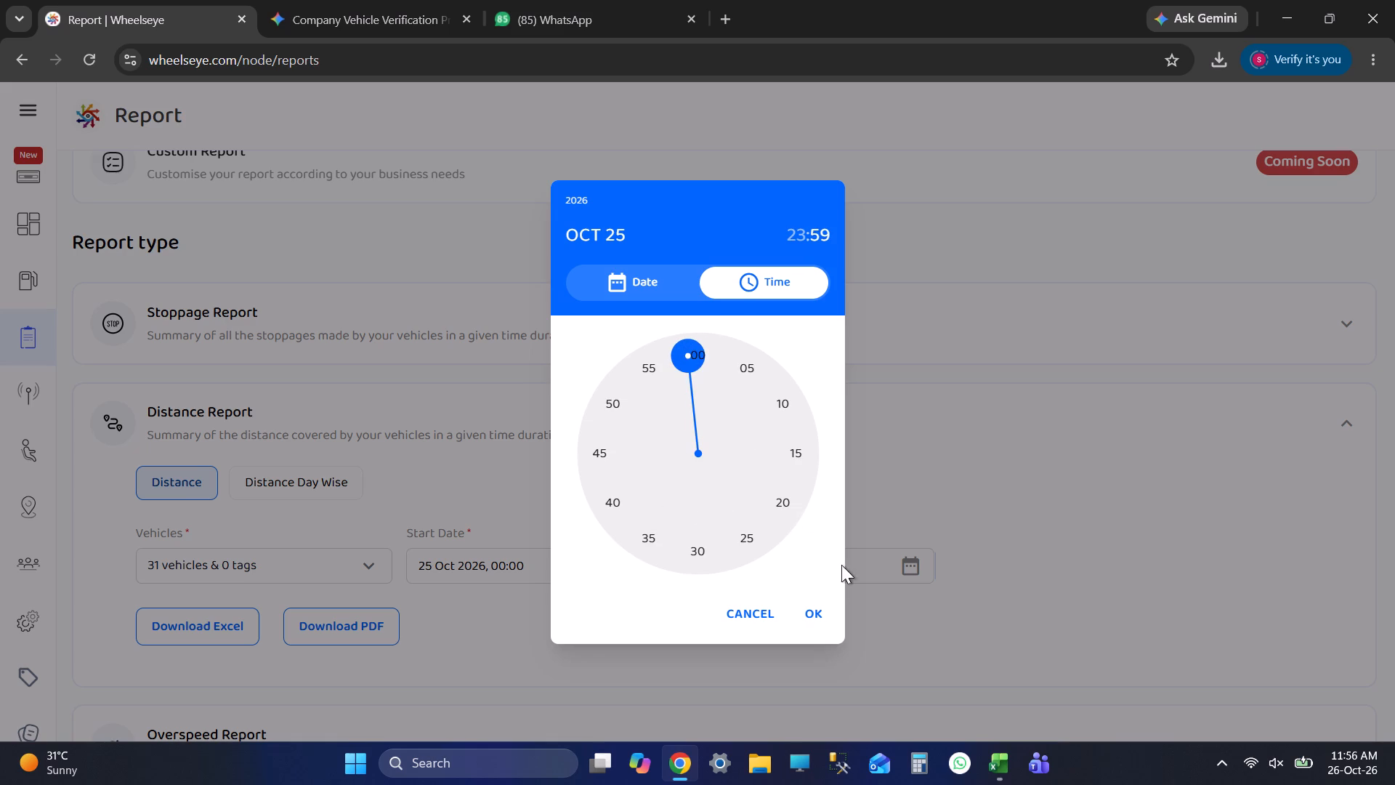
pyautogui.click(808, 608)
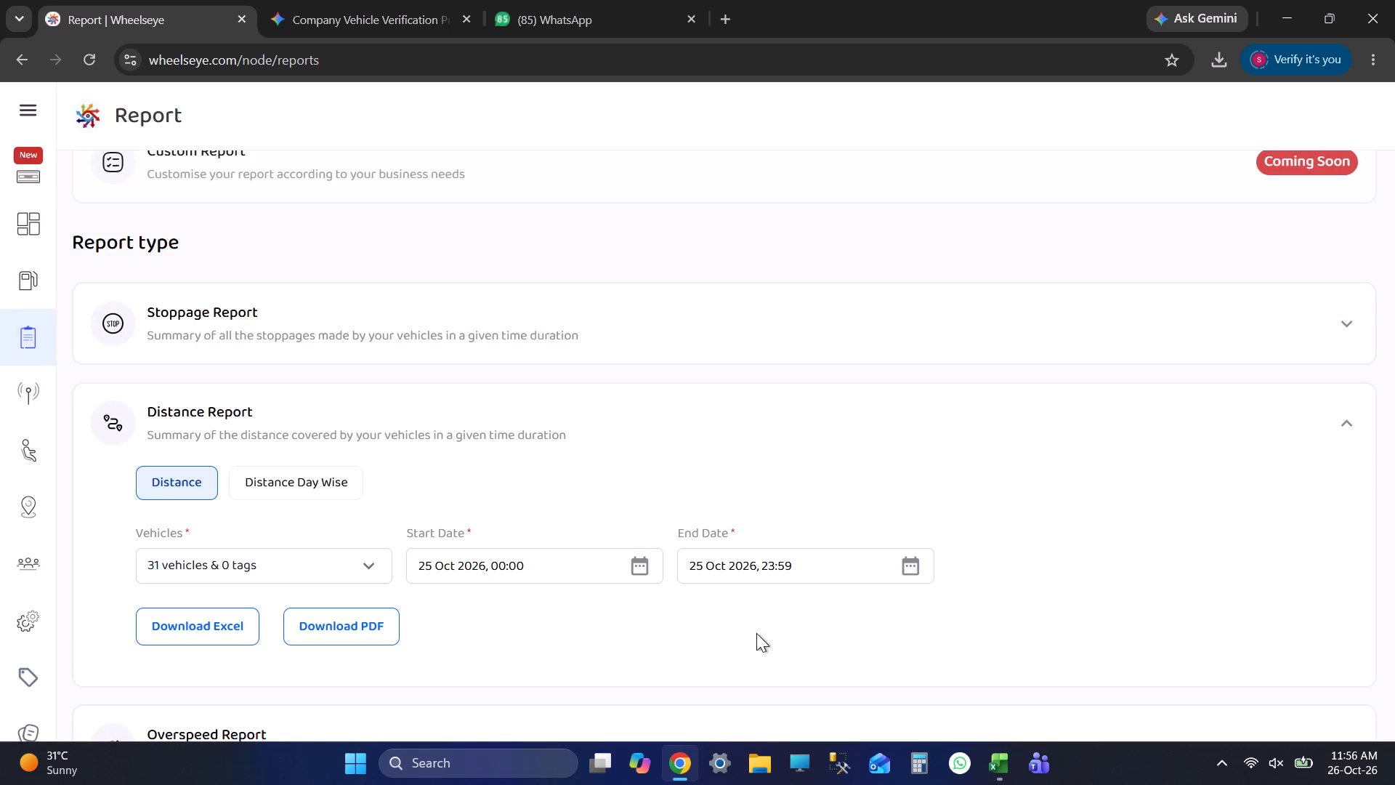
# Download the 25 Oct Distance Report as an Excel file and open it.
pyautogui.scroll(-1, 426, 639)
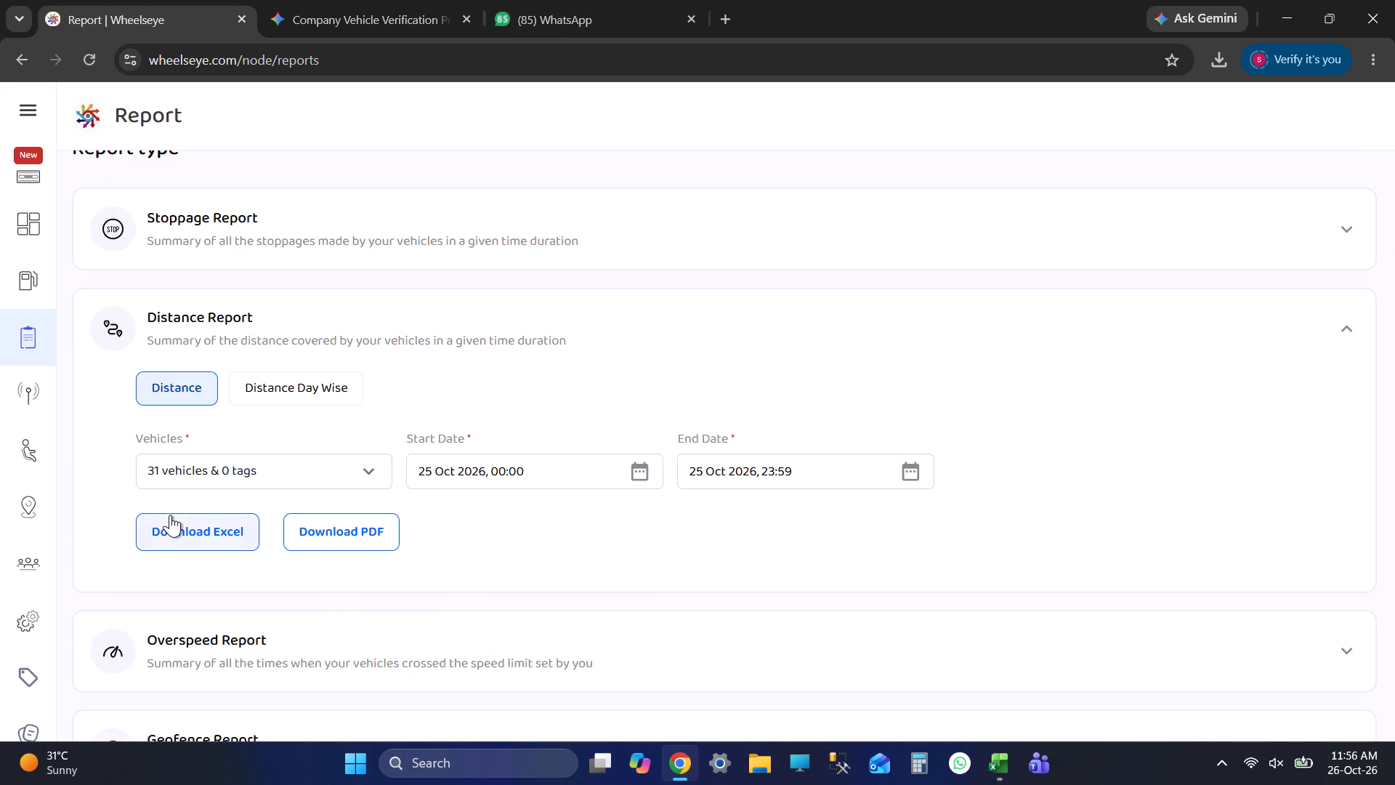
pyautogui.click(180, 540)
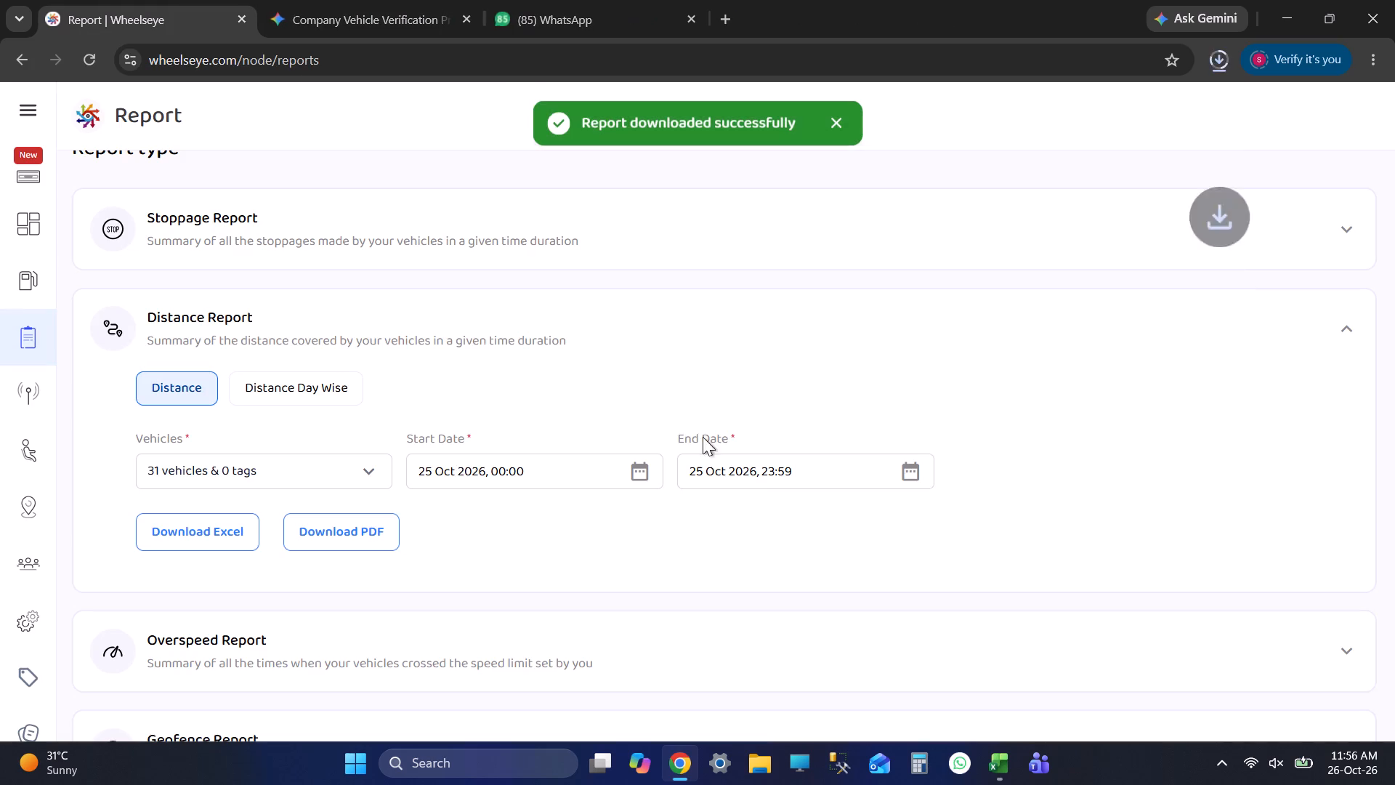
pyautogui.click(1057, 110)
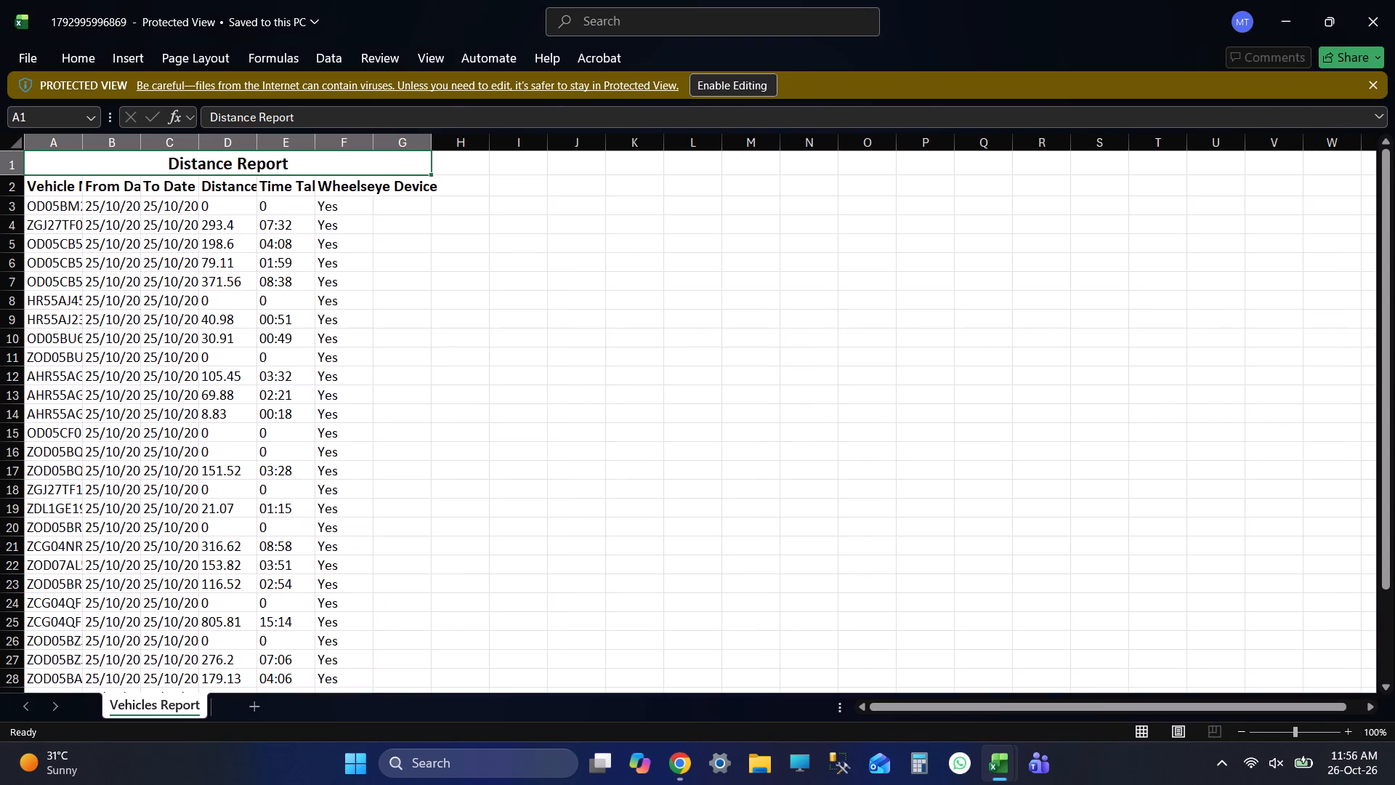
# Enable editing on the downloaded 25 Oct report, unmerge the Distance Report title across A1:G1, and save the workbook.
pyautogui.click(726, 79)
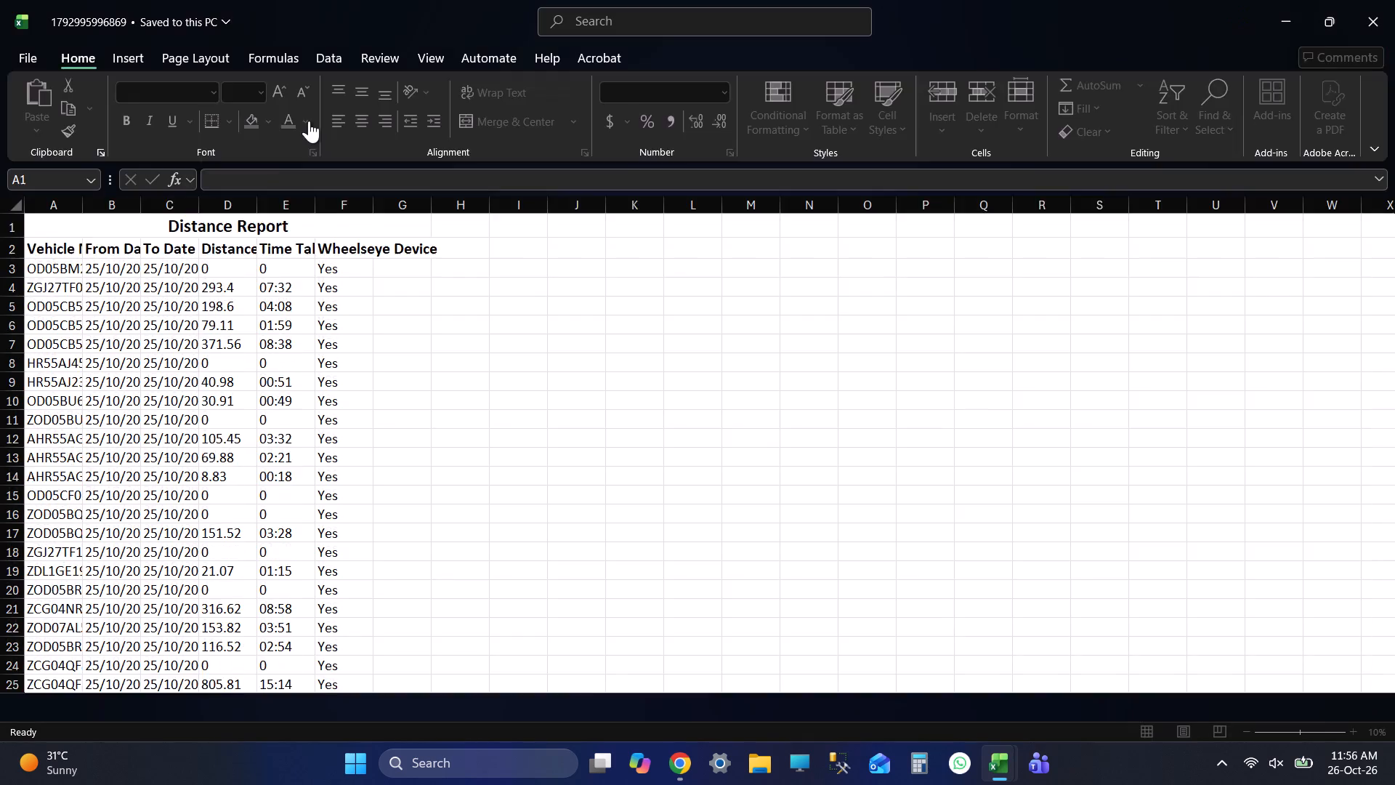
pyautogui.click(509, 115)
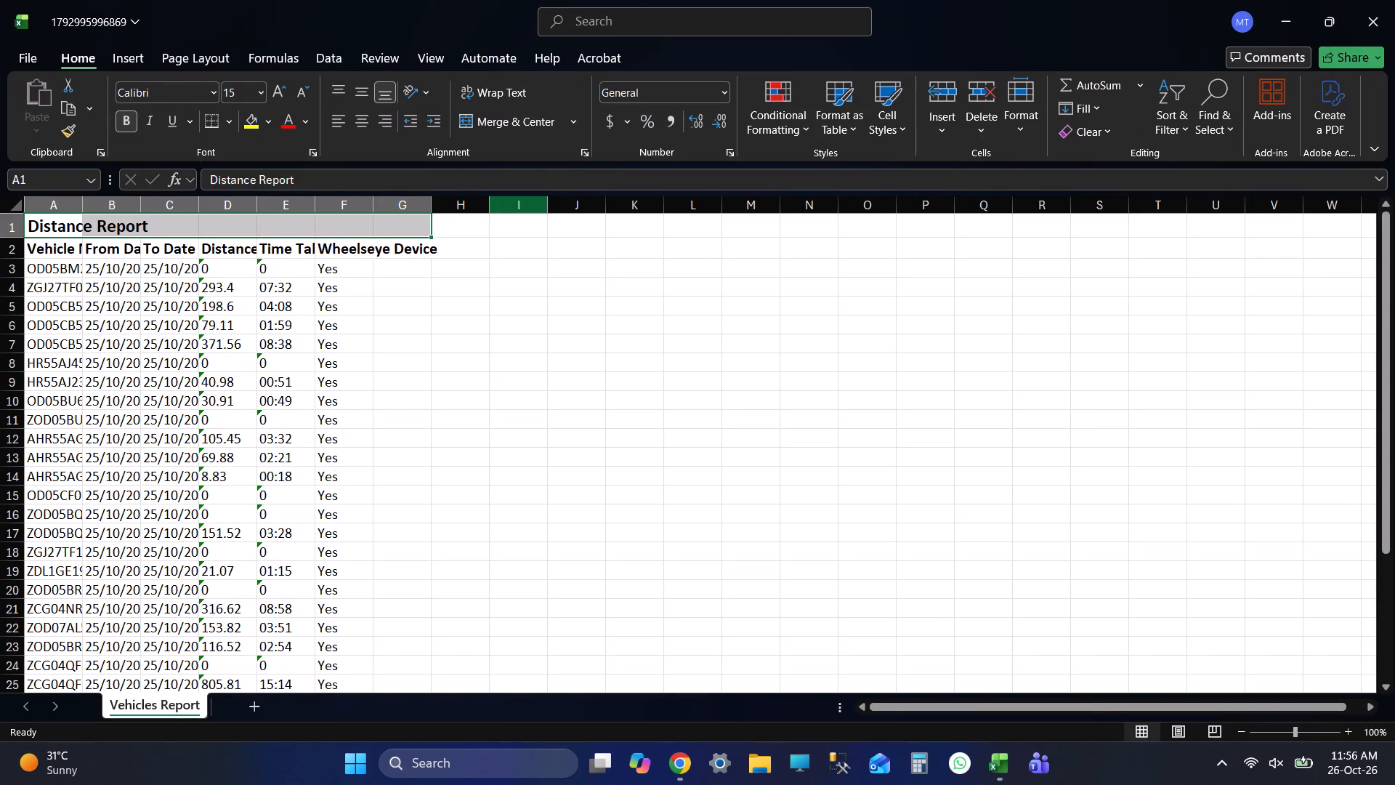
pyautogui.click(455, 222)
pyautogui.hotkey('ctrl', 's')
pyautogui.hotkey('ctrl', 's')
pyautogui.hotkey('ctrl', 's')
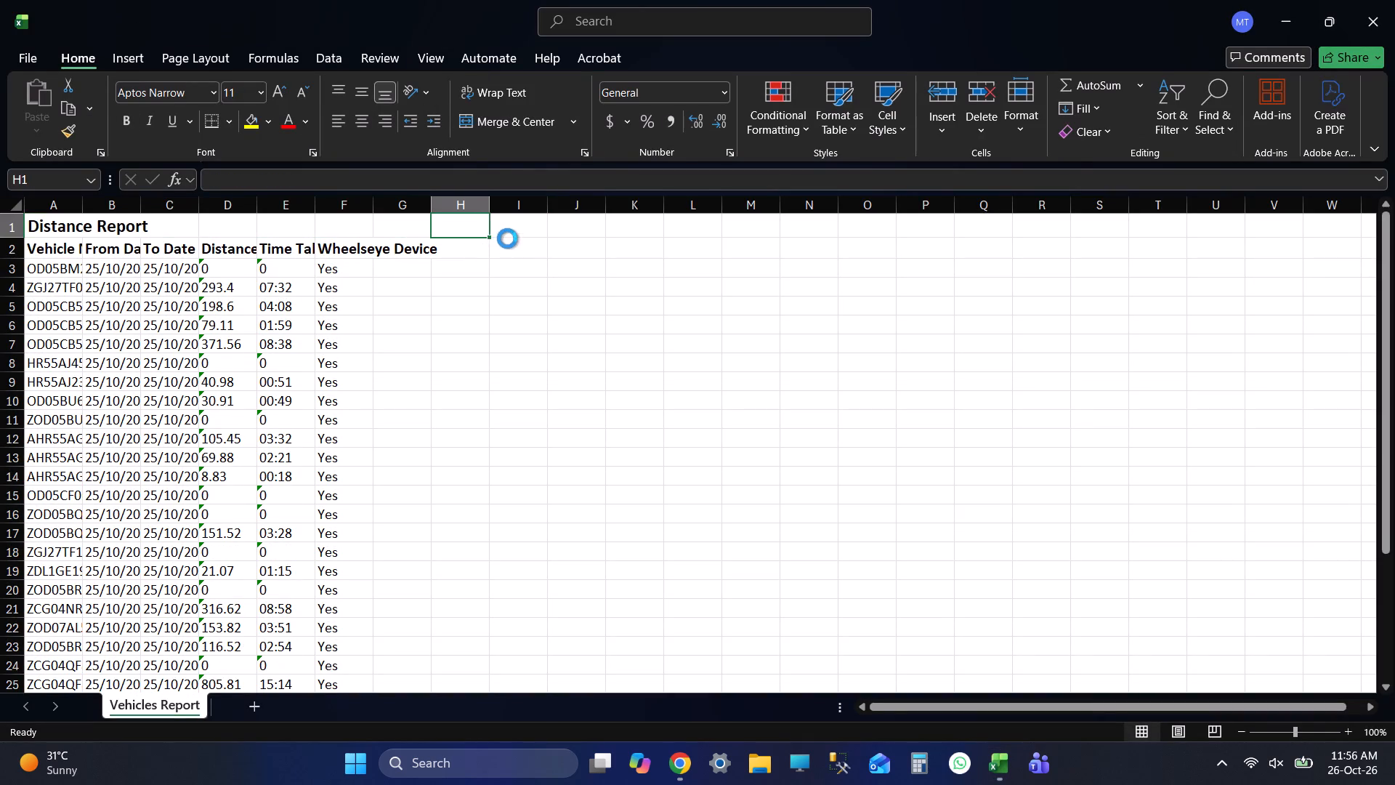
pyautogui.hotkey('ctrl', 's')
pyautogui.hotkey('ctrl', 's')
pyautogui.hotkey('ctrl', 's')
pyautogui.hotkey('ctrl', 's')
pyautogui.hotkey('ctrl', 's')
pyautogui.hotkey('ctrl', 's')
pyautogui.hotkey('ctrl', 's')
# AutoFit the widths of columns A to F on the Vehicles Report sheet and save the workbook.
pyautogui.click(62, 204)
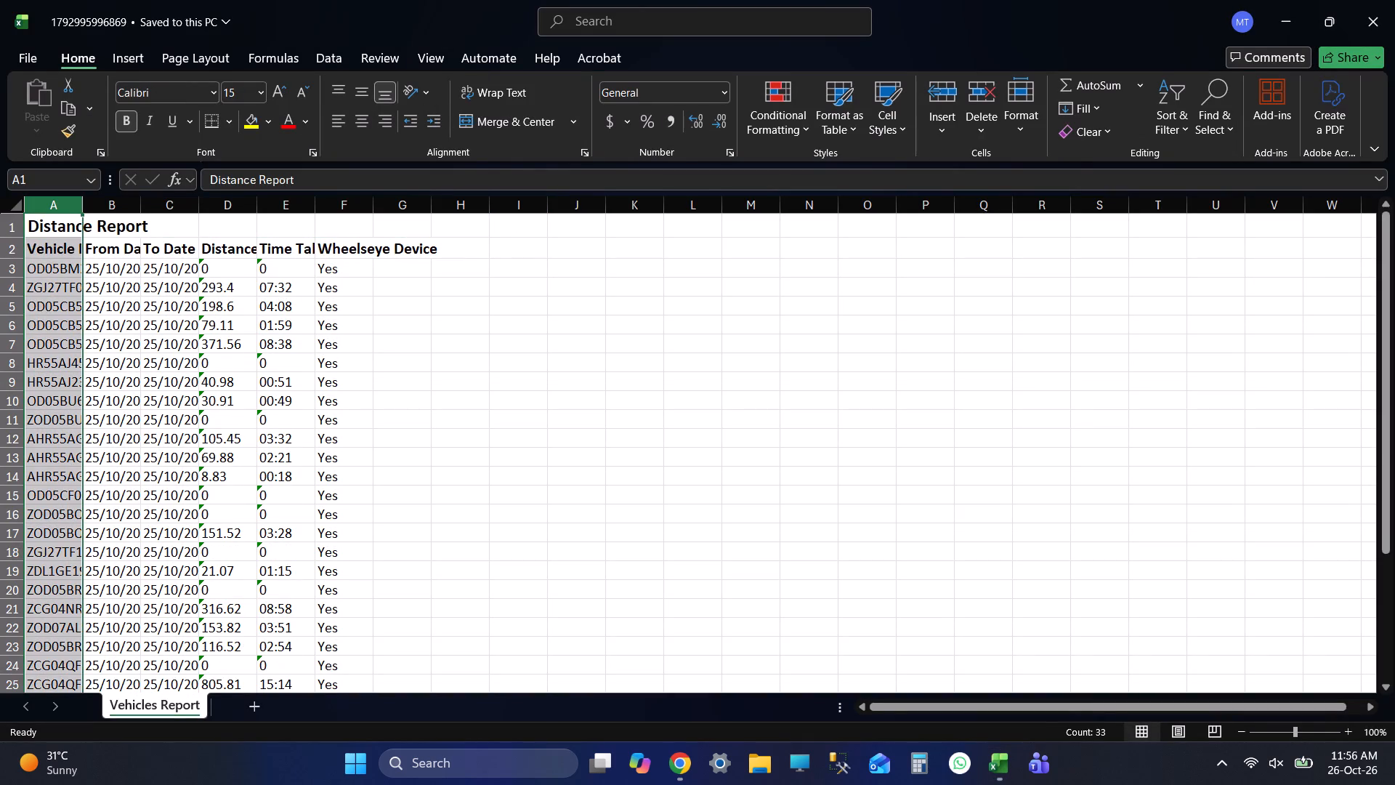
pyautogui.hotkey('shift', 'Right')
pyautogui.hotkey('shift', 'Right')
pyautogui.hotkey('shift', 'Right')
pyautogui.hotkey('shift', 'Right')
pyautogui.hotkey('shift', 'Right')
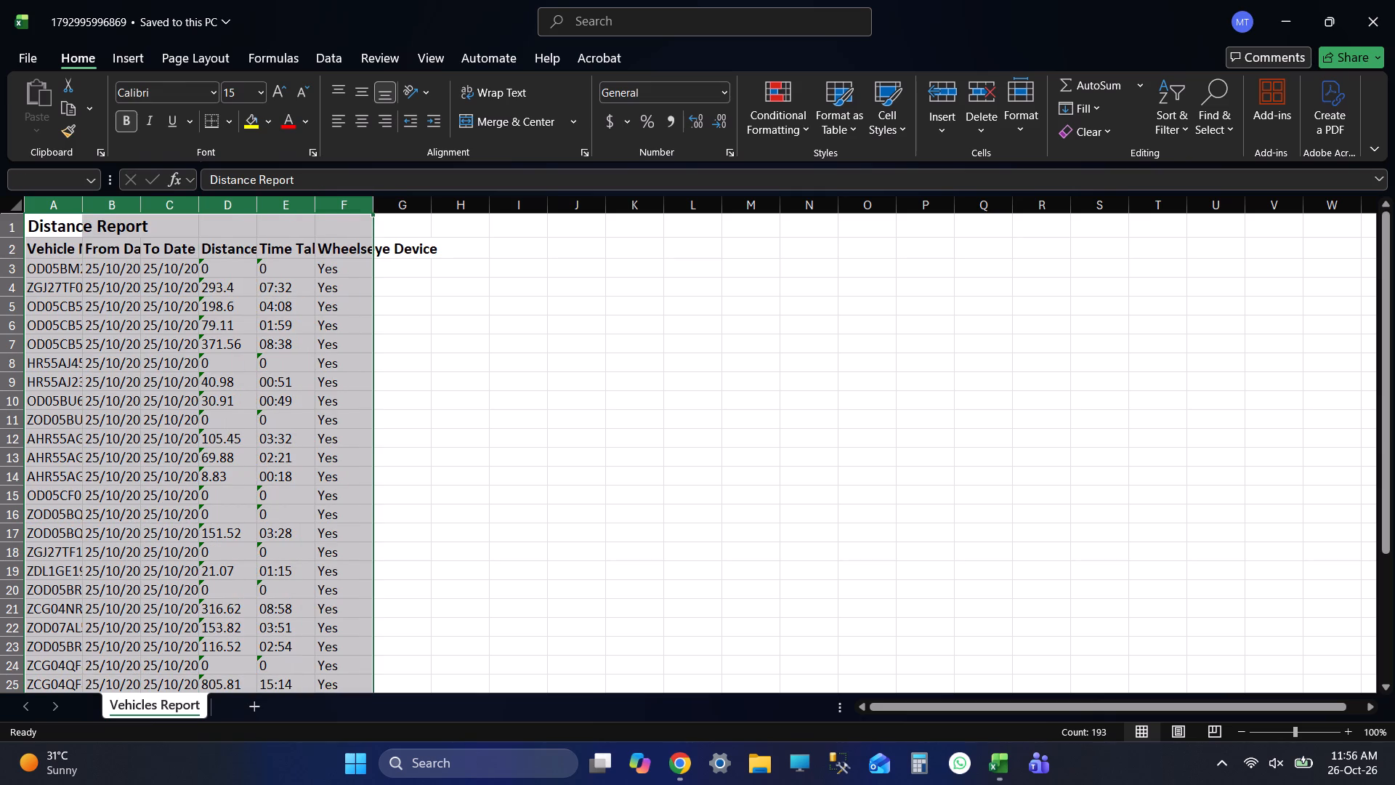
pyautogui.doubleClick(374, 213)
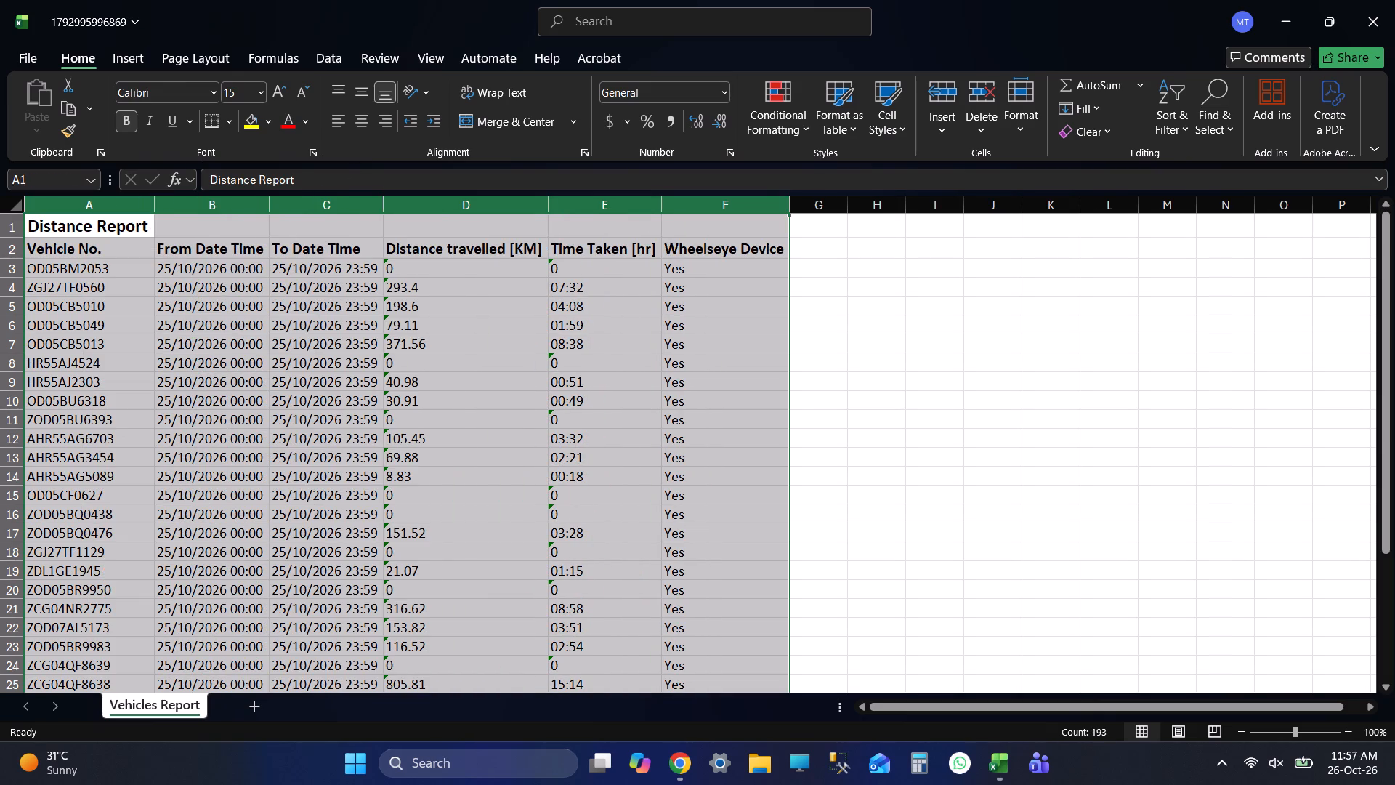
pyautogui.click(767, 254)
pyautogui.hotkey('ctrl', 's')
pyautogui.hotkey('ctrl', 's')
pyautogui.hotkey('ctrl', 's')
pyautogui.hotkey('ctrl', 's')
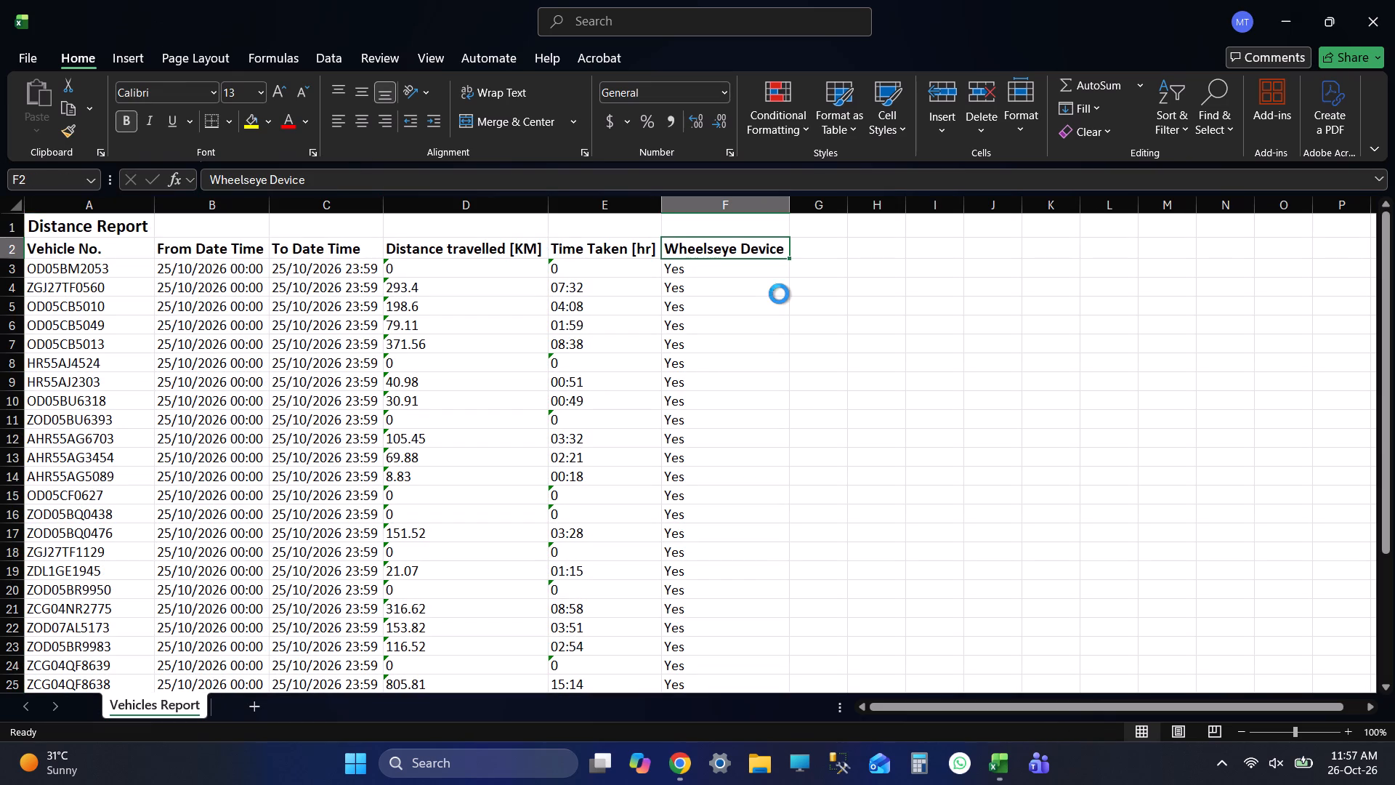
pyautogui.hotkey('ctrl', 's')
pyautogui.hotkey('ctrl', 's')
pyautogui.hotkey('ctrl', 's')
pyautogui.hotkey('ctrl', 's')
pyautogui.hotkey('ctrl', 's')
pyautogui.hotkey('ctrl', 's')
pyautogui.hotkey('ctrl', 's')
pyautogui.hotkey('ctrl', 's')
pyautogui.hotkey('ctrl', 's')
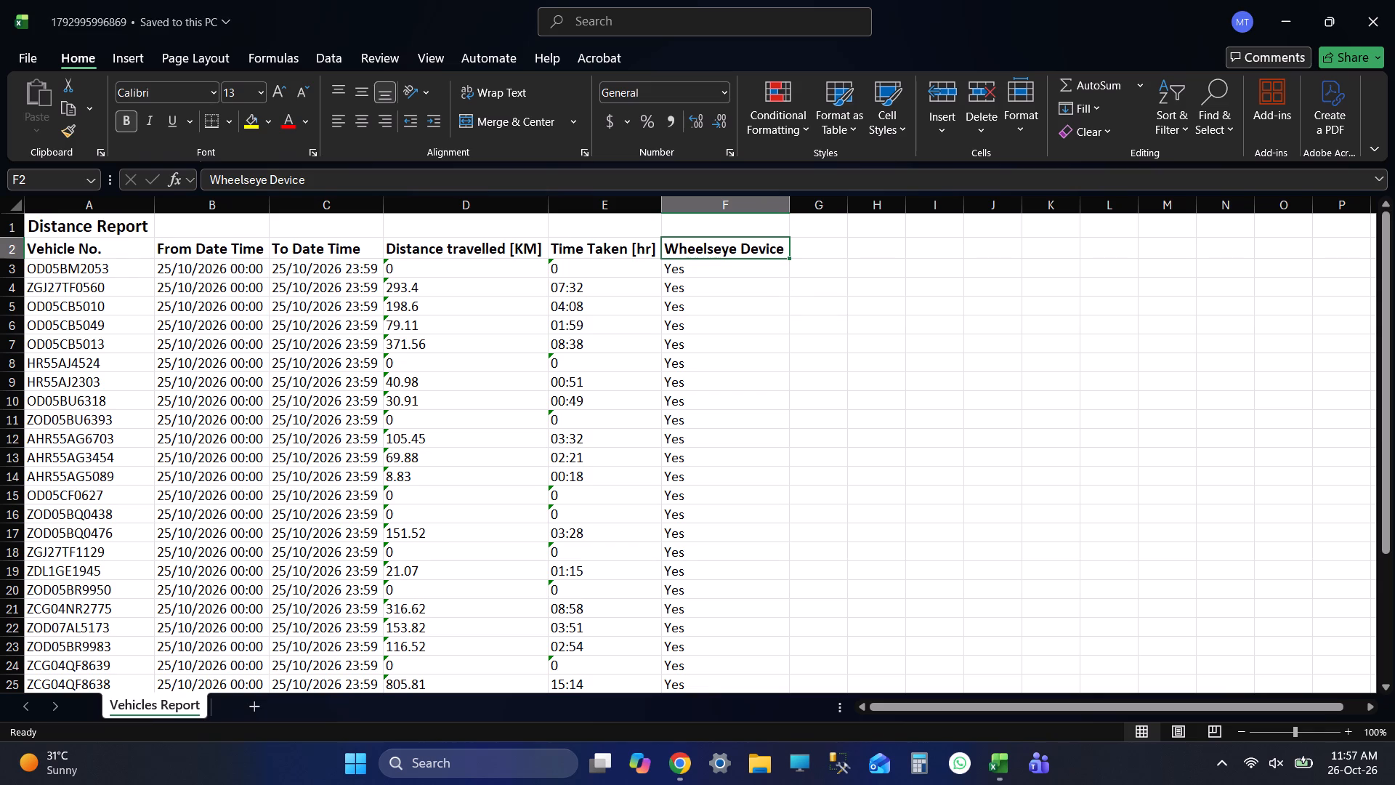
pyautogui.click(211, 203)
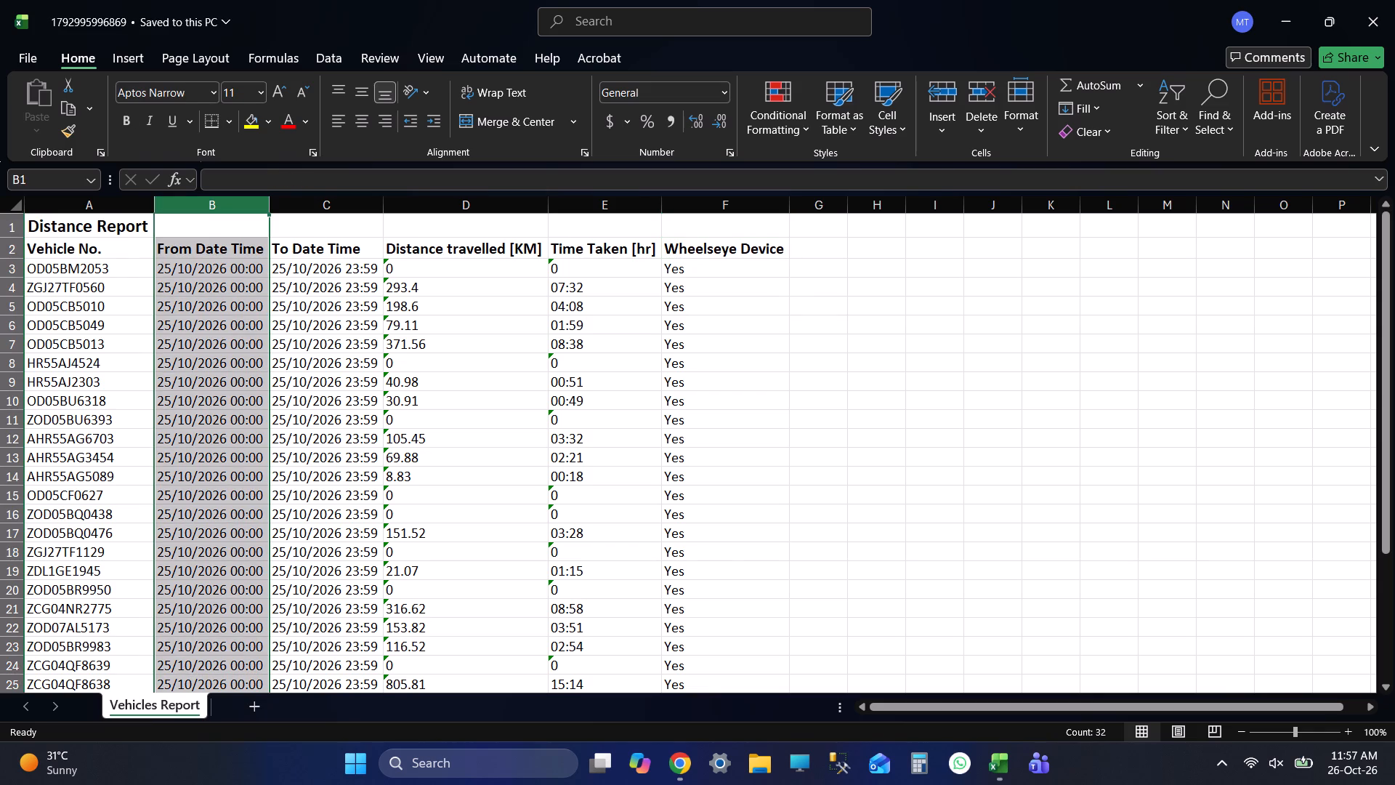
pyautogui.click(757, 294)
pyautogui.hotkey('ctrl', 's')
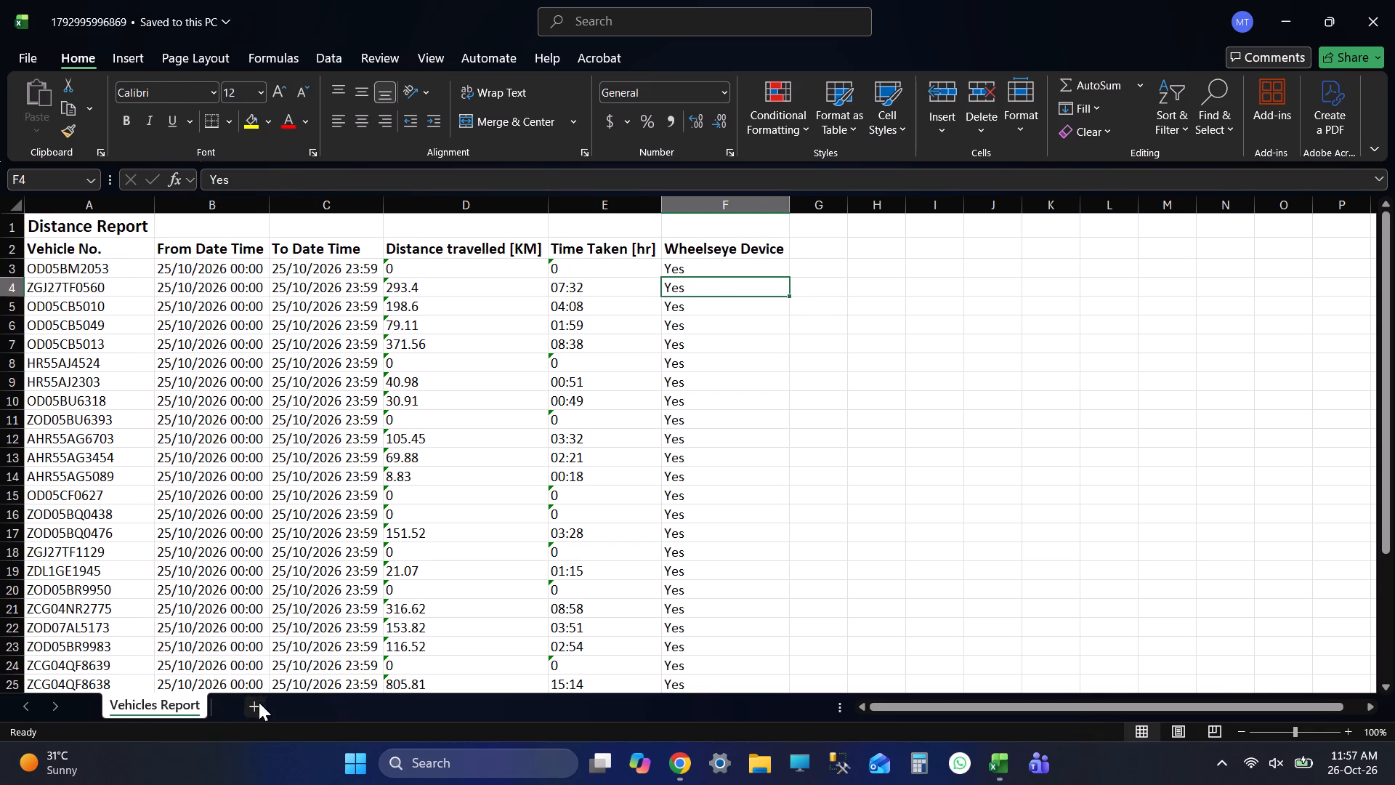
# Add a new sheet after Vehicles Report, name it REPORT, and save the workbook.
pyautogui.click(259, 702)
pyautogui.doubleClick(237, 698)
pyautogui.write('REPOORT')
pyautogui.press('BackSpace')
pyautogui.press('BackSpace')
pyautogui.press('BackSpace')
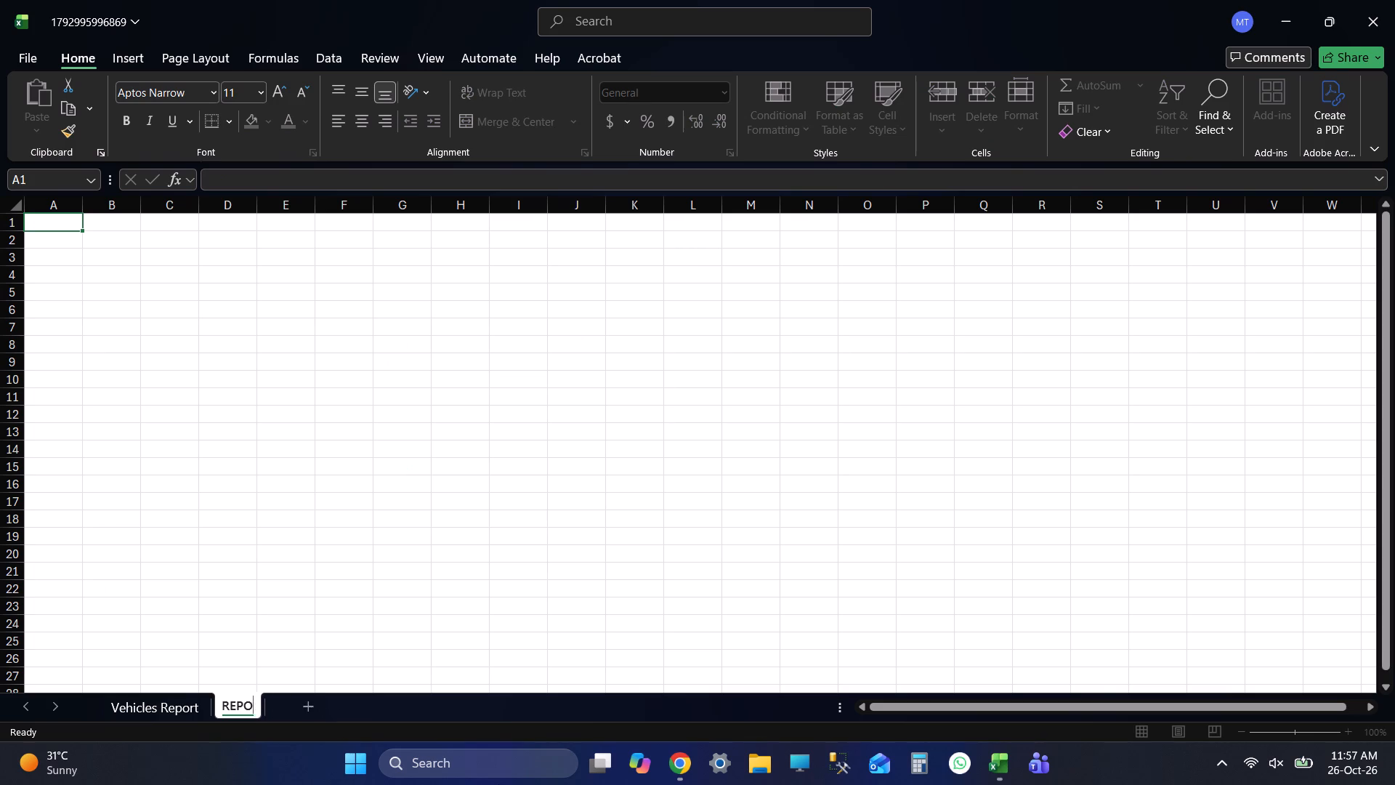
pyautogui.press('BackSpace')
pyautogui.write('ORT')
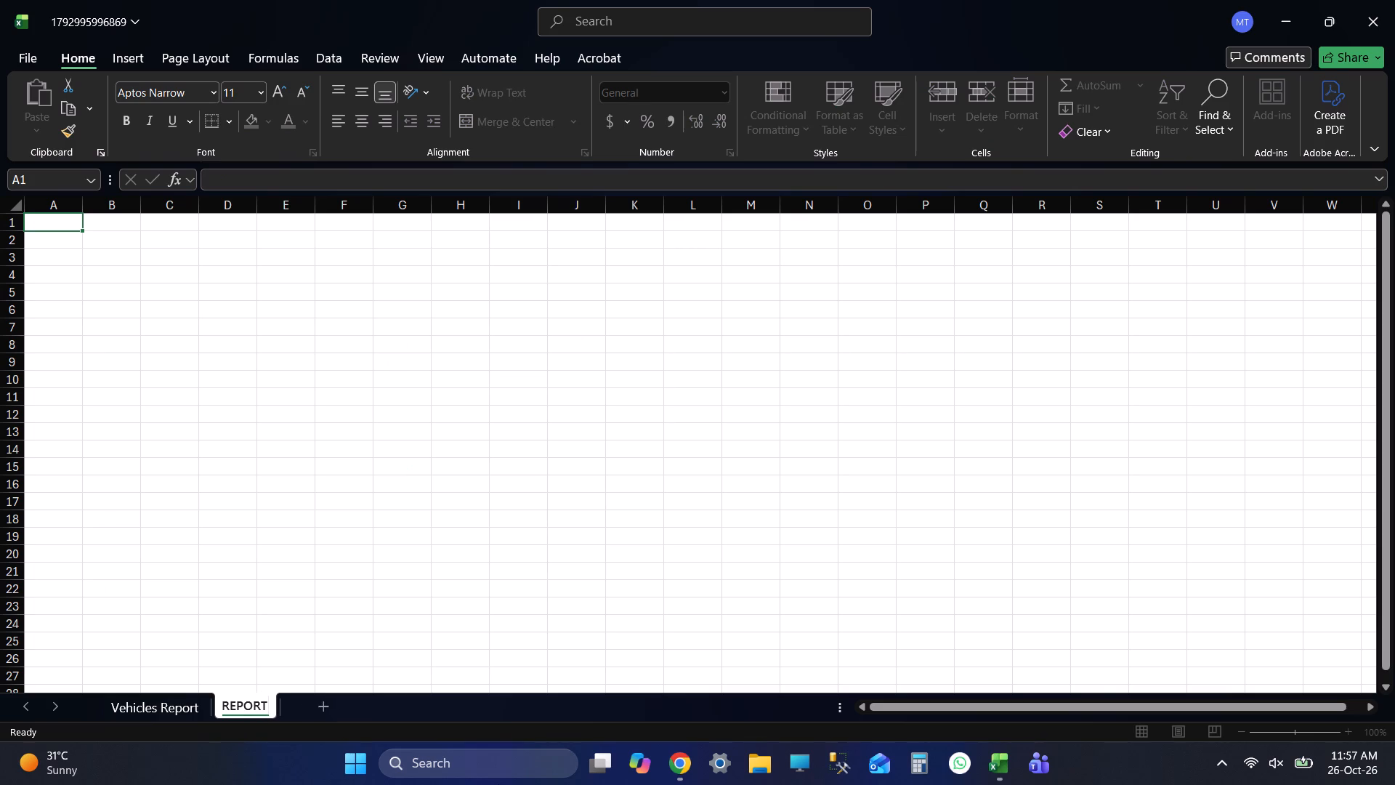
pyautogui.click(65, 219)
pyautogui.hotkey('ctrl', 's')
pyautogui.hotkey('ctrl', 's')
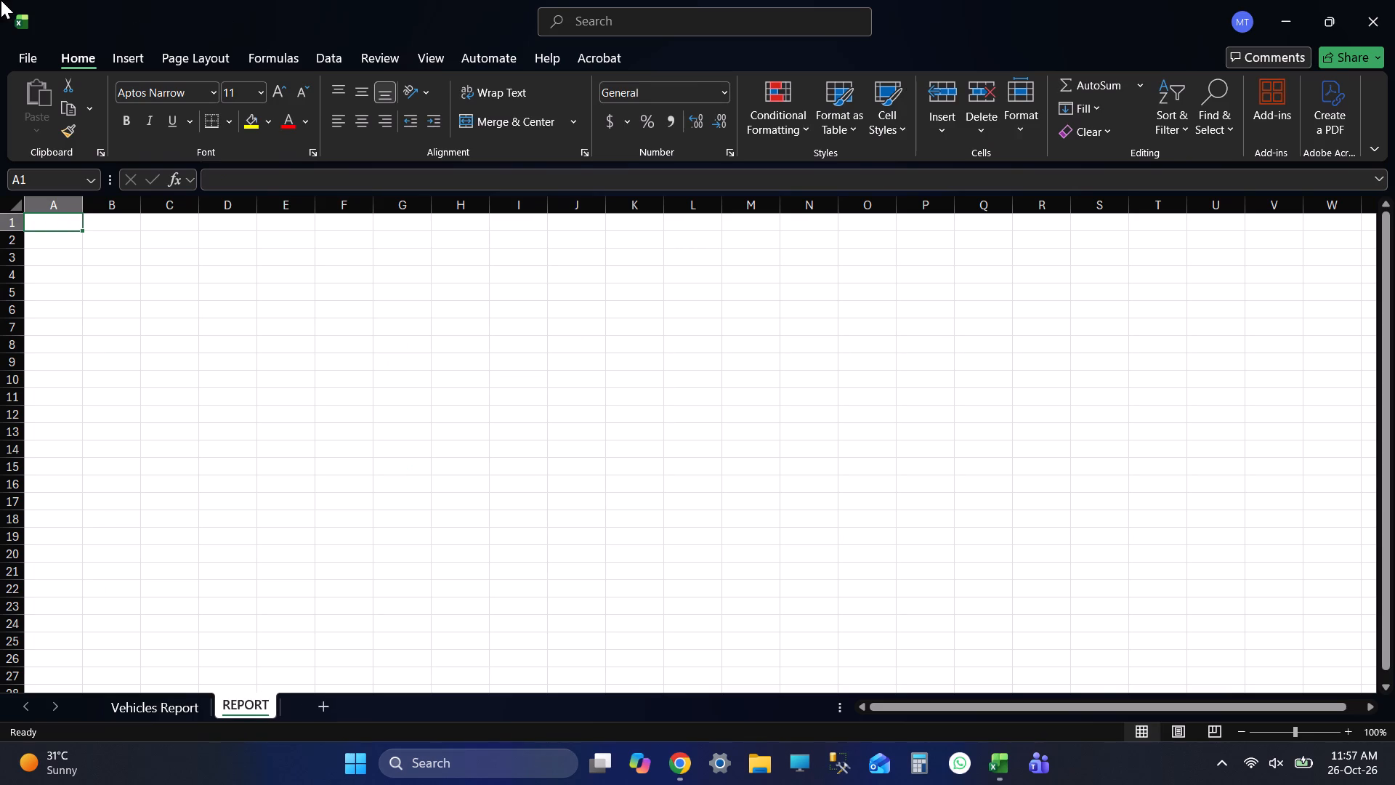
# Start saving a copy of the workbook and go to the Desktop folder TRUCK BY PRADIP > DRAFT DISTANCE REPORT.
pyautogui.click(36, 63)
pyautogui.click(78, 297)
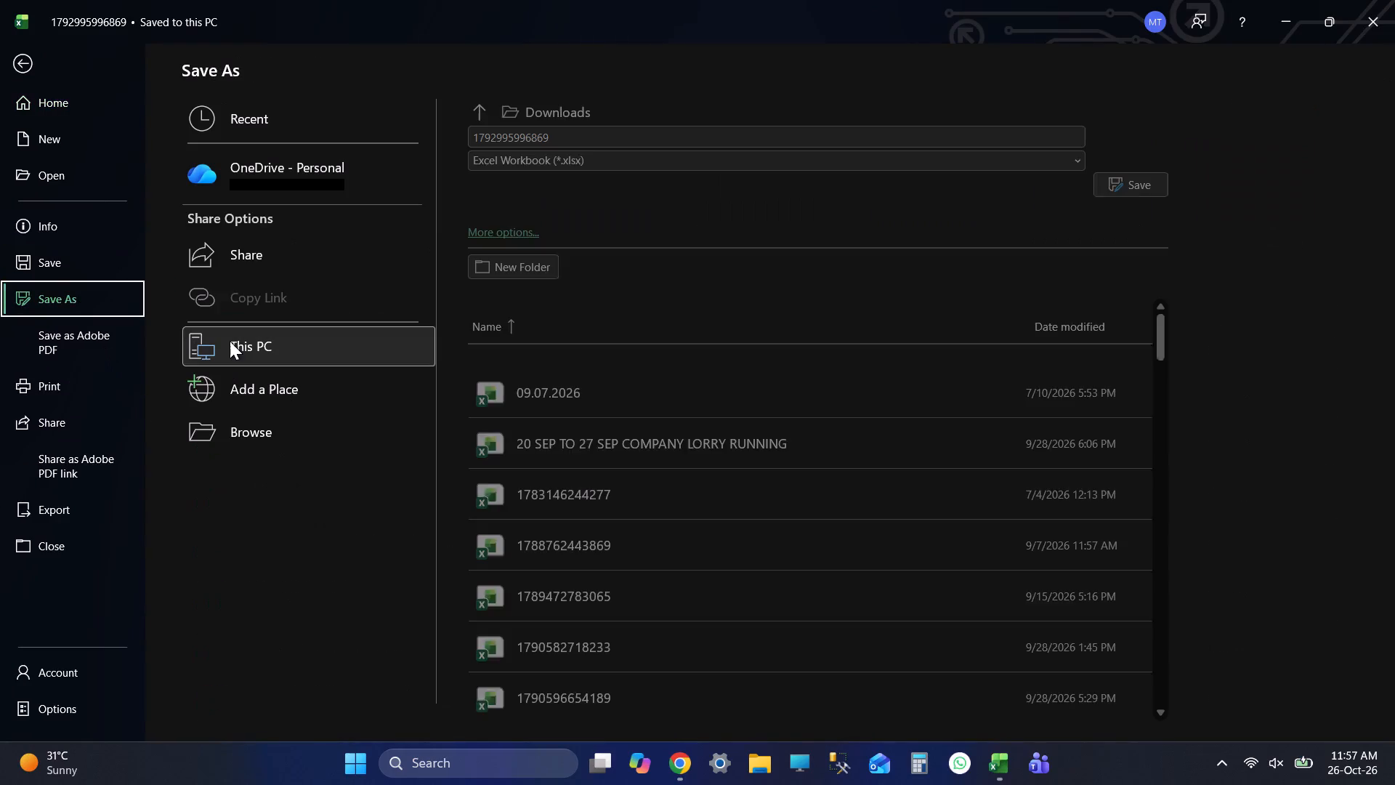
pyautogui.doubleClick(230, 341)
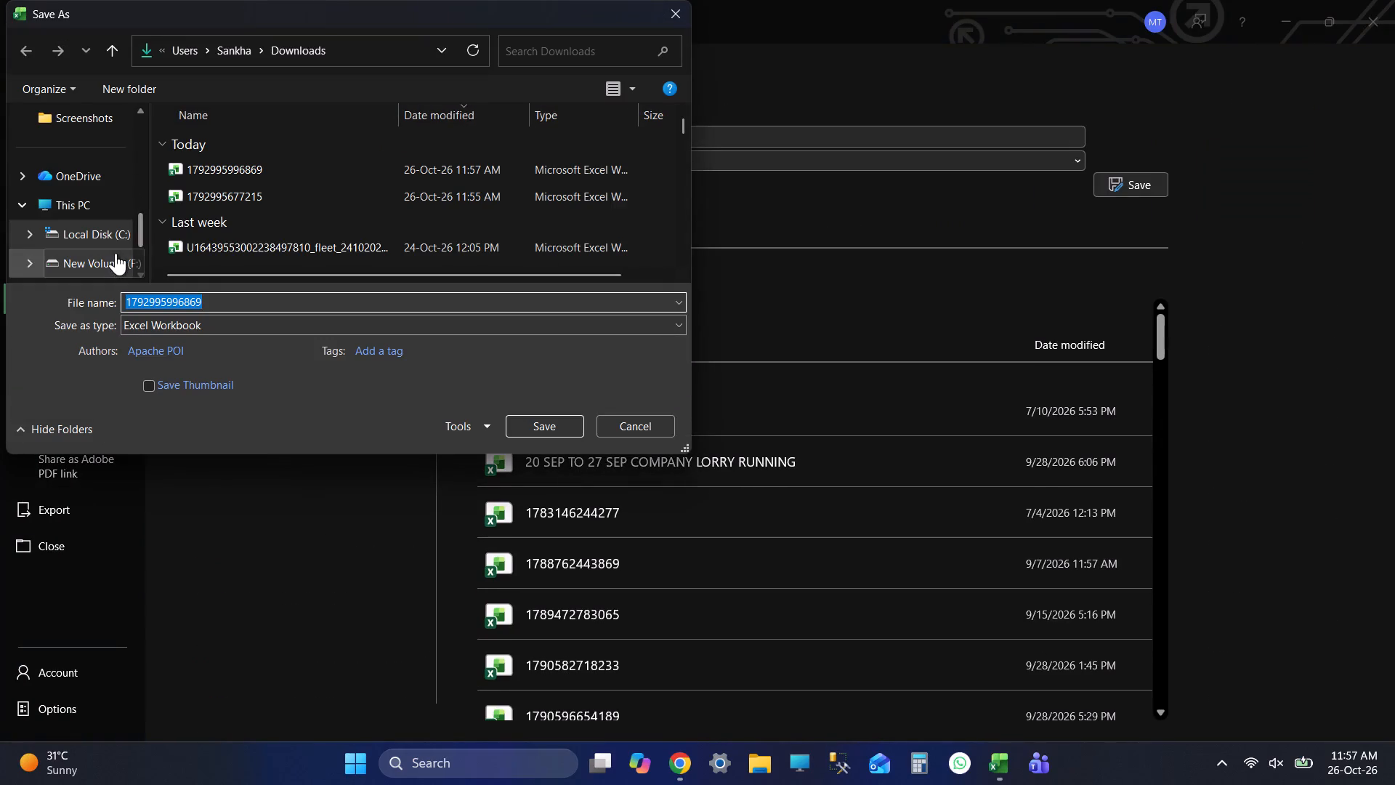
pyautogui.click(116, 253)
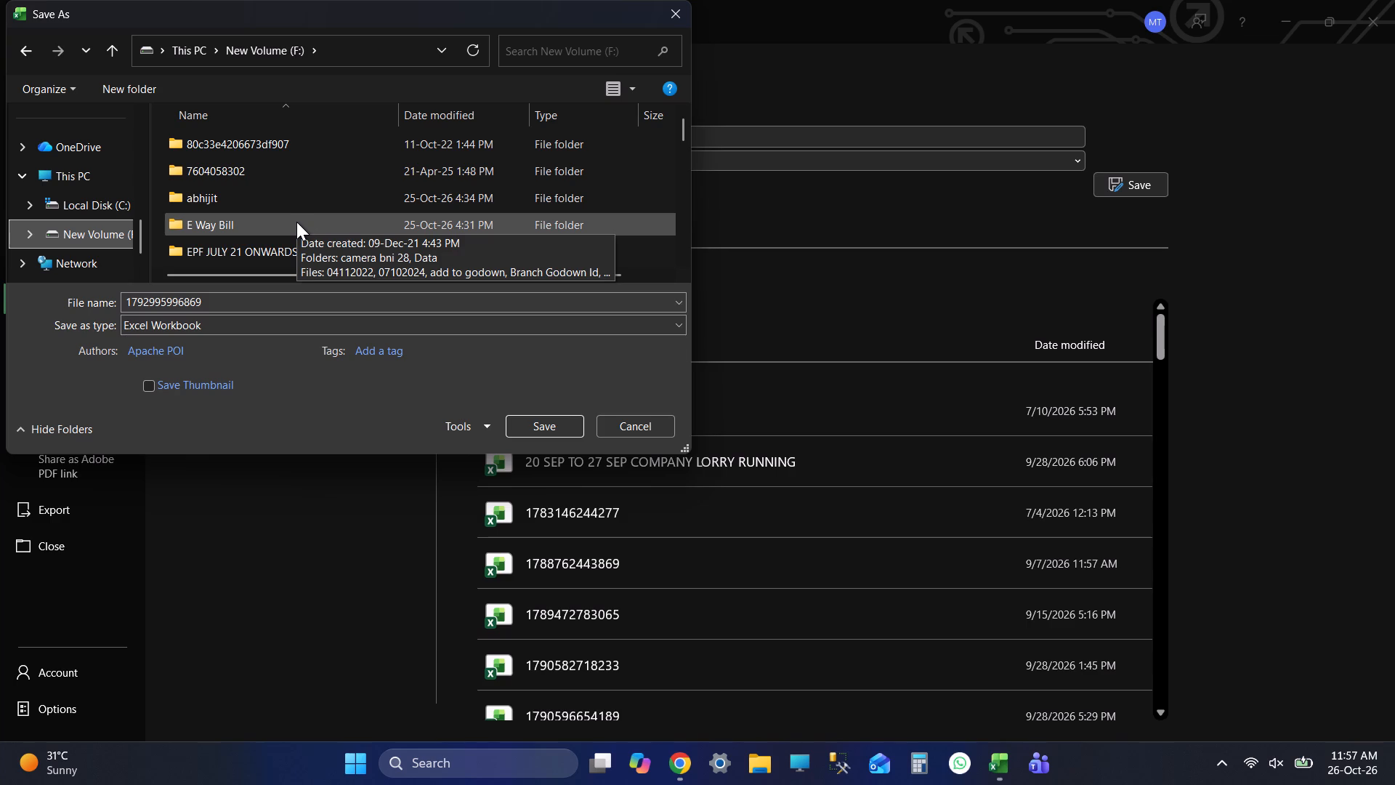
pyautogui.doubleClick(291, 223)
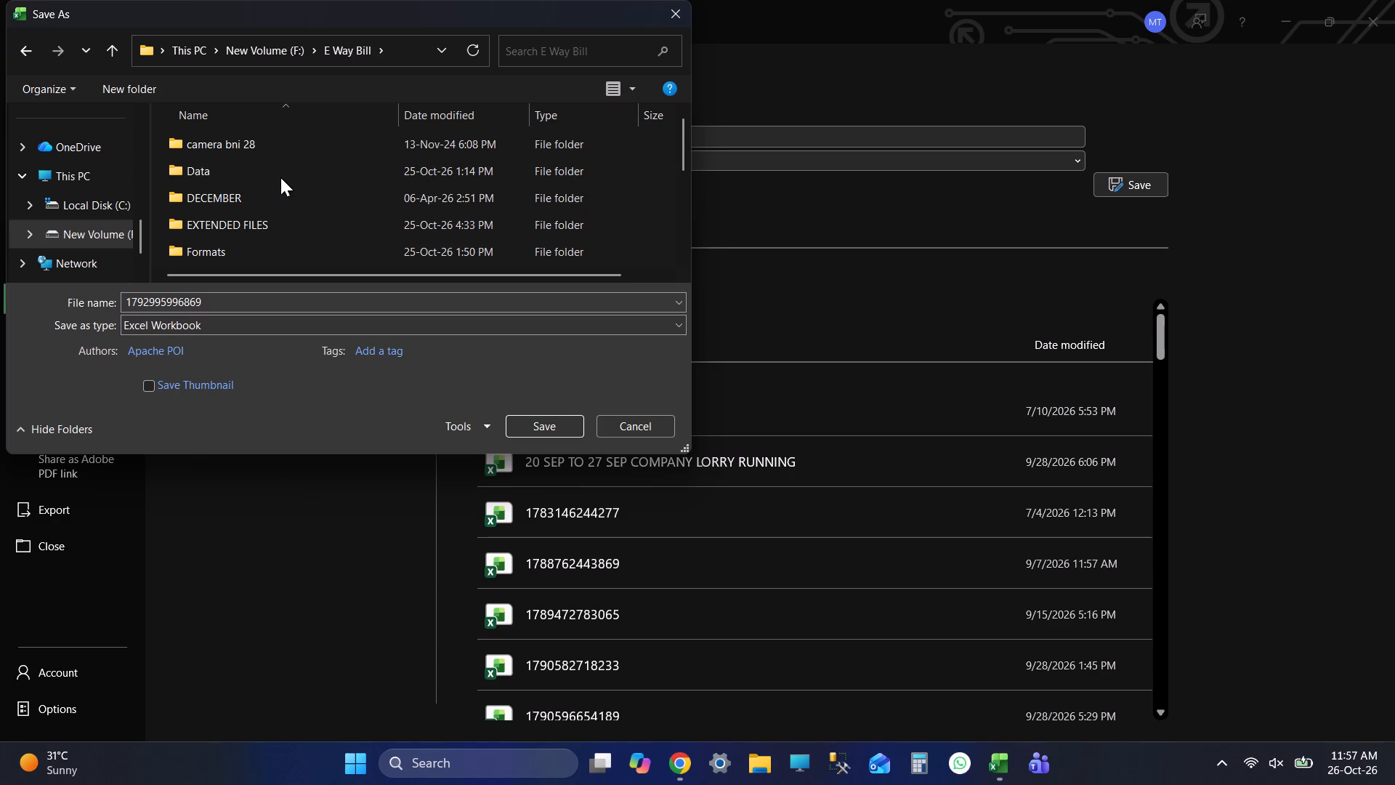
pyautogui.doubleClick(287, 229)
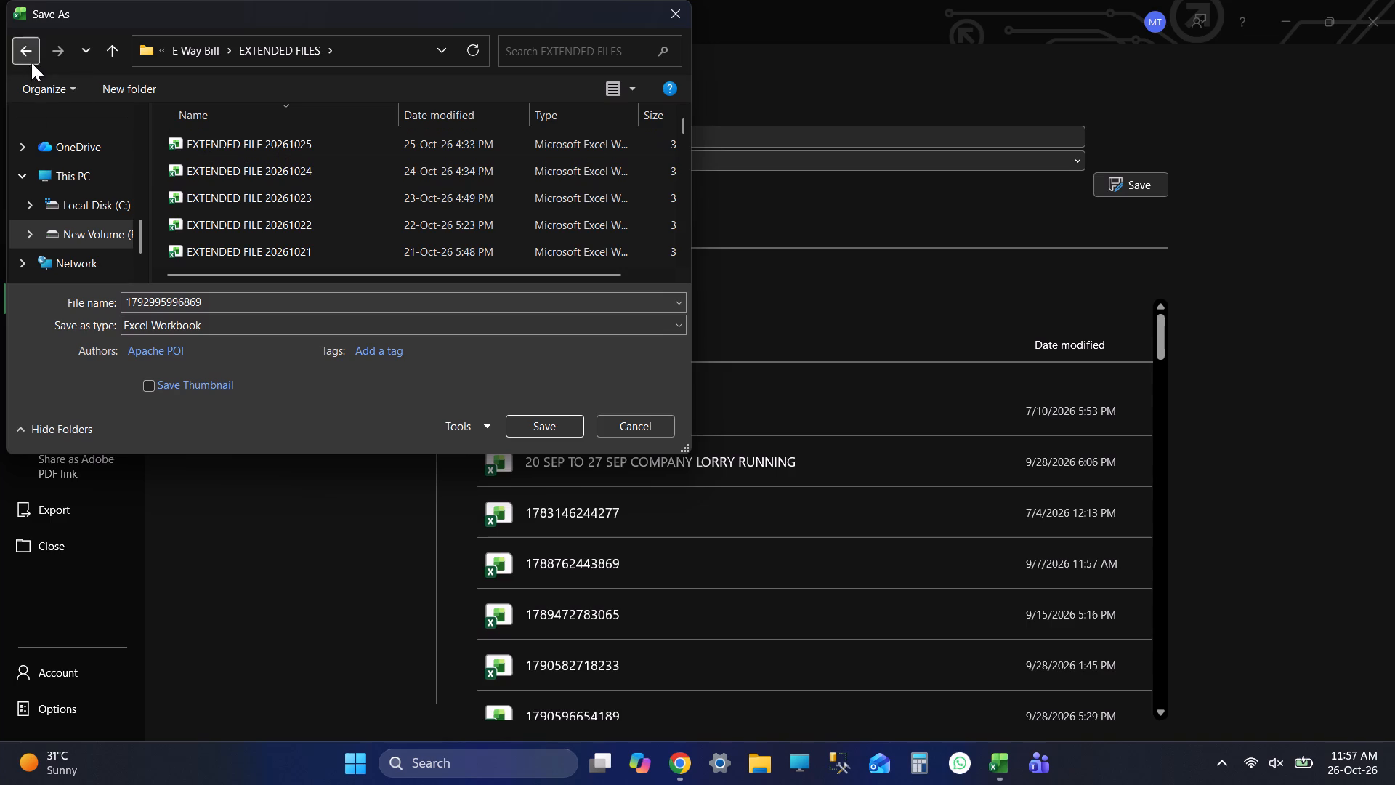
pyautogui.scroll(1, 100, 171)
pyautogui.scroll(-1, 100, 171)
pyautogui.scroll(4, 100, 171)
pyautogui.moveTo(133, 241); pyautogui.dragTo(137, 106)
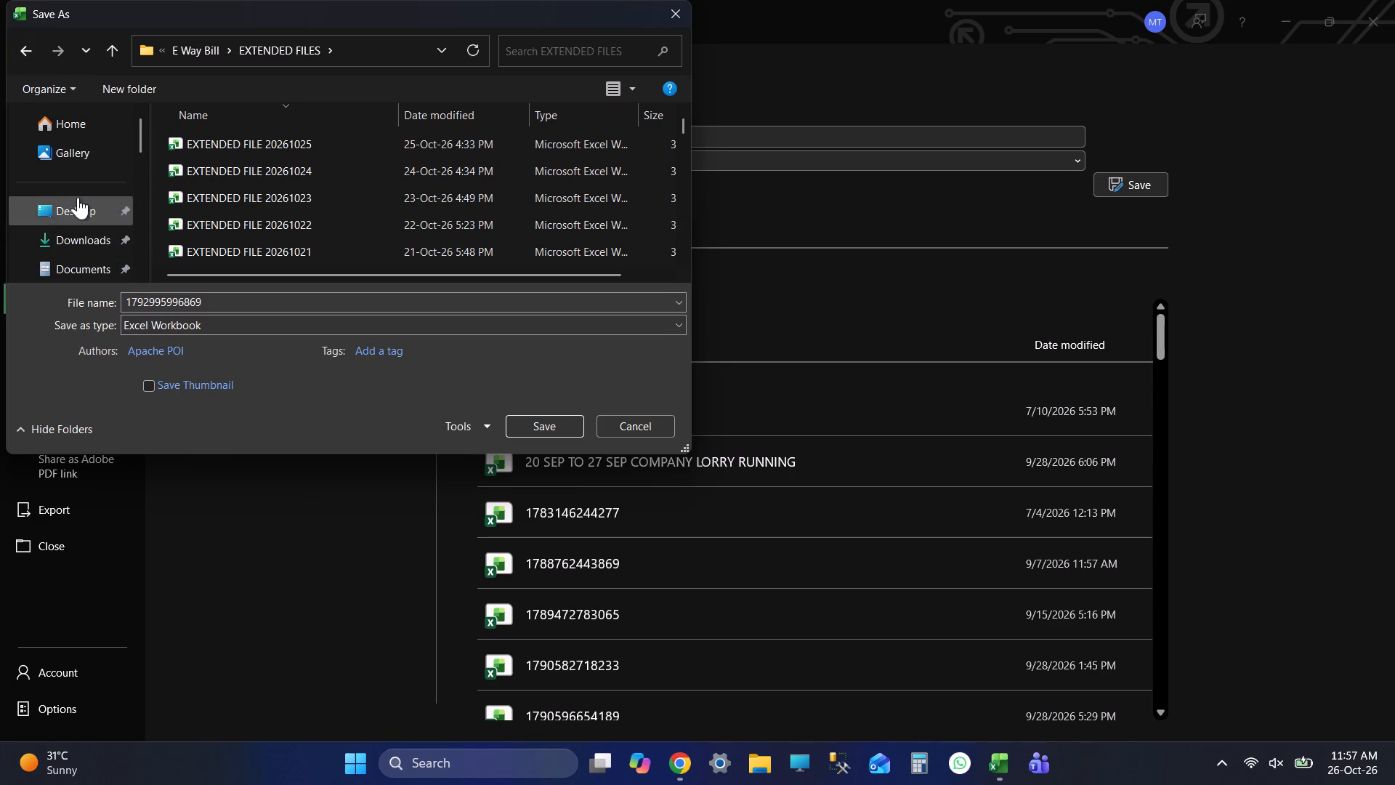
pyautogui.click(75, 198)
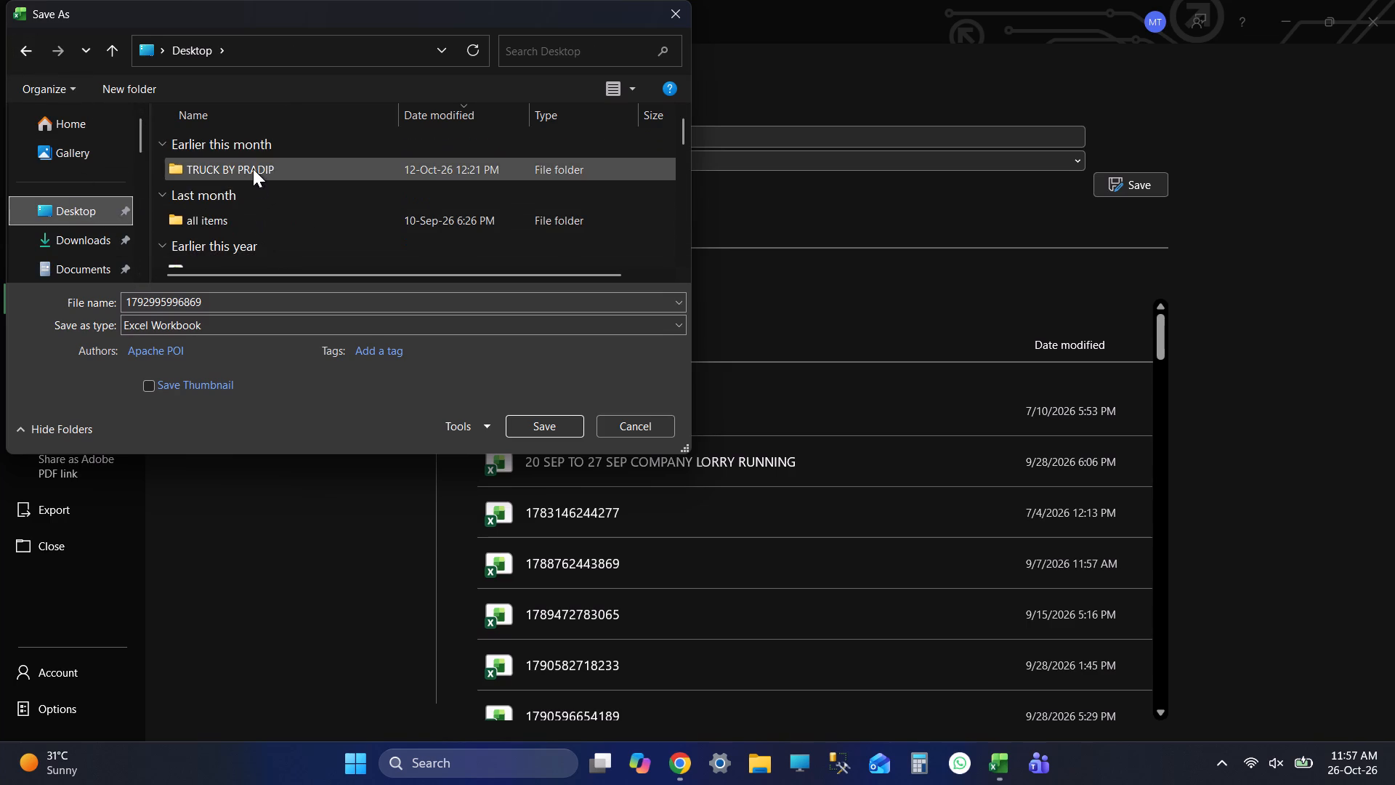
pyautogui.doubleClick(253, 169)
pyautogui.doubleClick(269, 252)
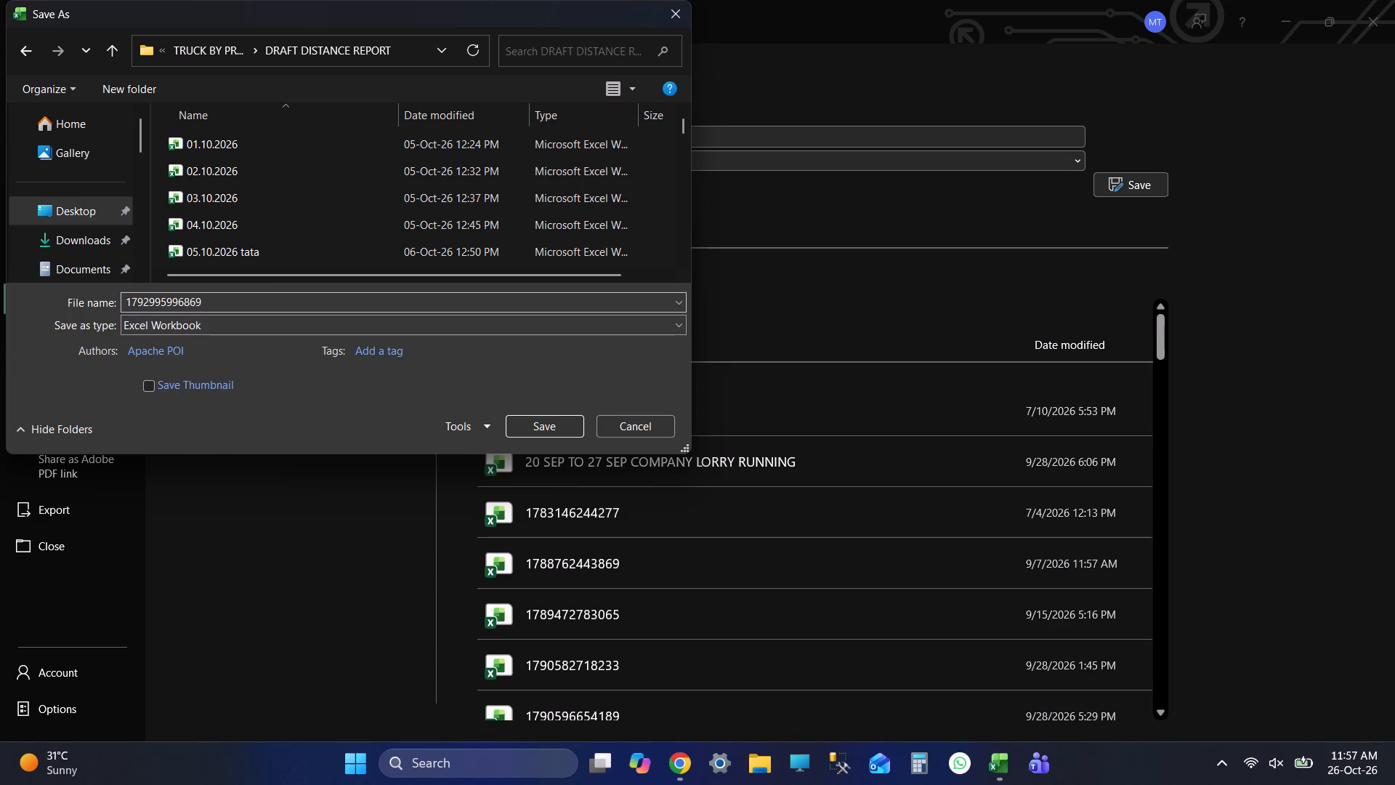
# Name the workbook 25.10.2026 1ST 25 IS 24 ACTUAL and save it in the DRAFT DISTANCE REPORT folder.
pyautogui.click(231, 299)
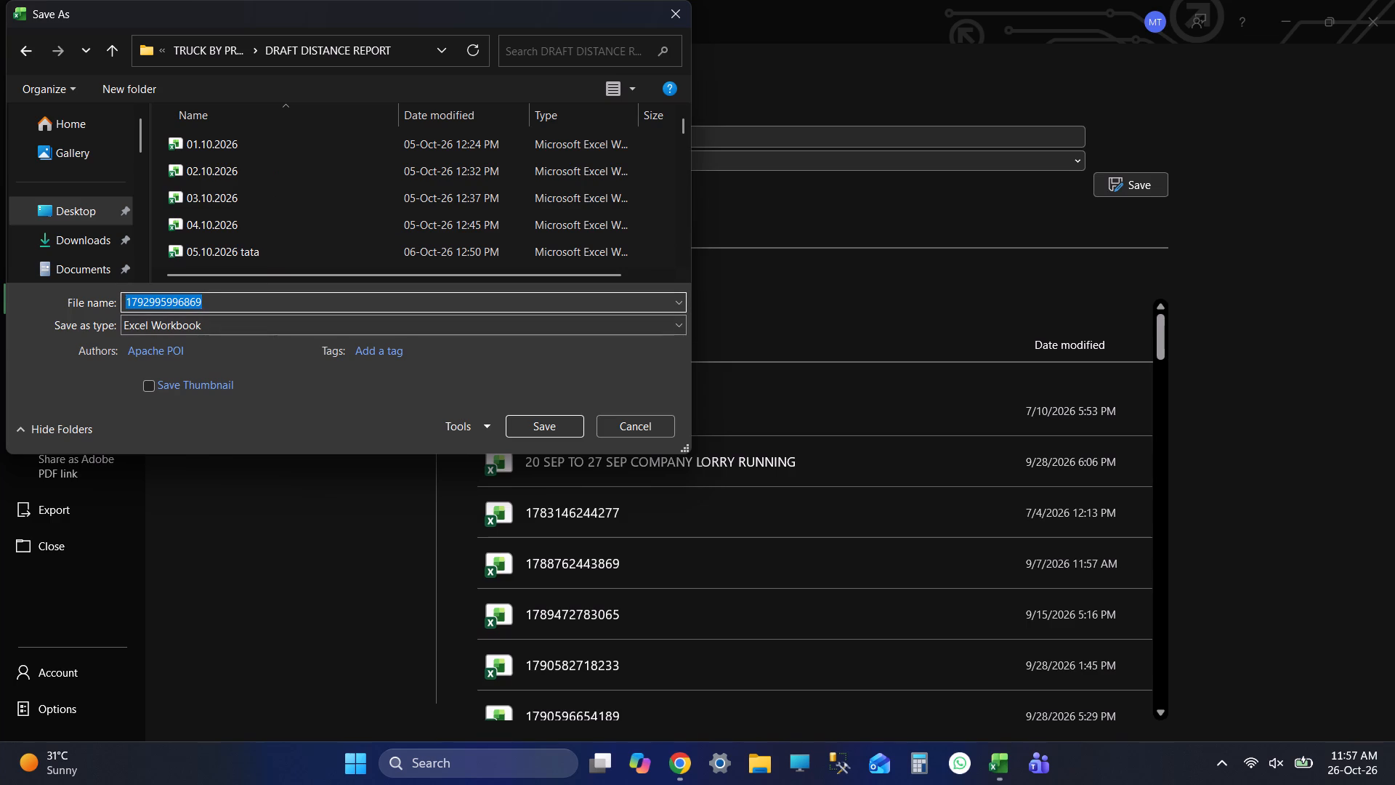
pyautogui.press('BackSpace')
pyautogui.write('26.10.202')
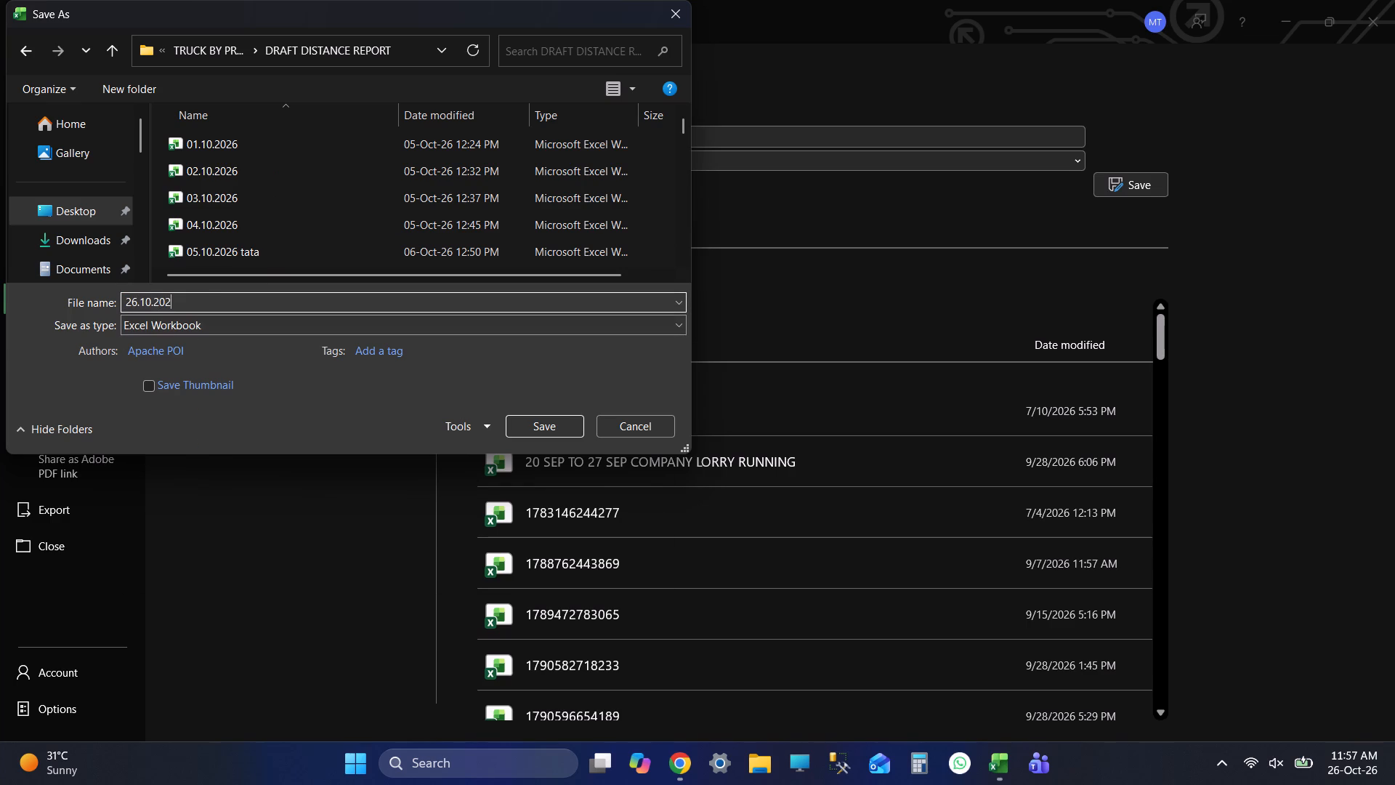
pyautogui.press('BackSpace')
pyautogui.press('BackSpace')
pyautogui.press('BackSpace')
pyautogui.press('BackSpace')
pyautogui.press('BackSpace')
pyautogui.press('BackSpace')
pyautogui.press('BackSpace')
pyautogui.press('BackSpace')
pyautogui.press('BackSpace')
pyautogui.write('25.10.2026')
pyautogui.press('space')
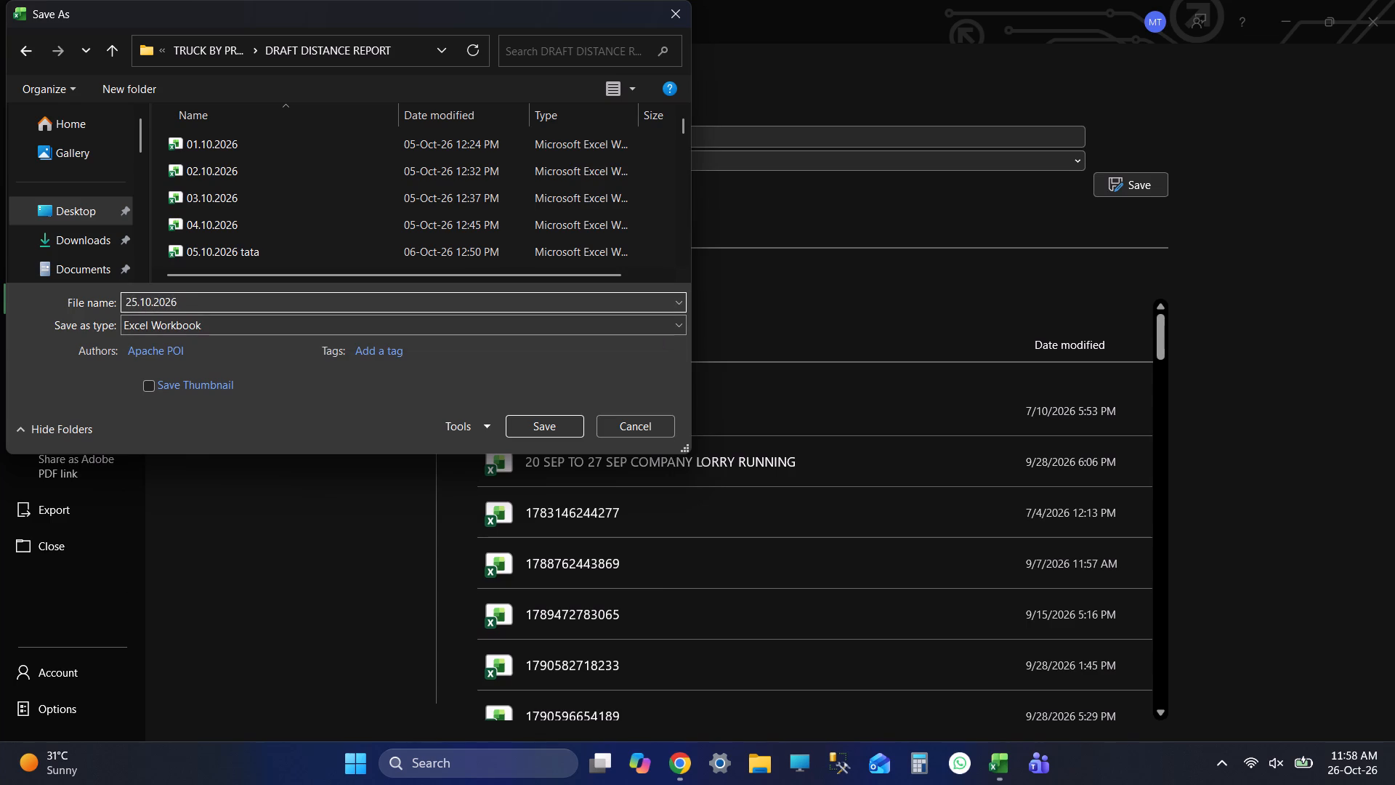
pyautogui.press('b')
pyautogui.press('BackSpace')
pyautogui.write('1S')
pyautogui.write('T')
pyautogui.press('space')
pyautogui.write('25 IS')
pyautogui.press('space')
pyautogui.write('24 ACTUAL')
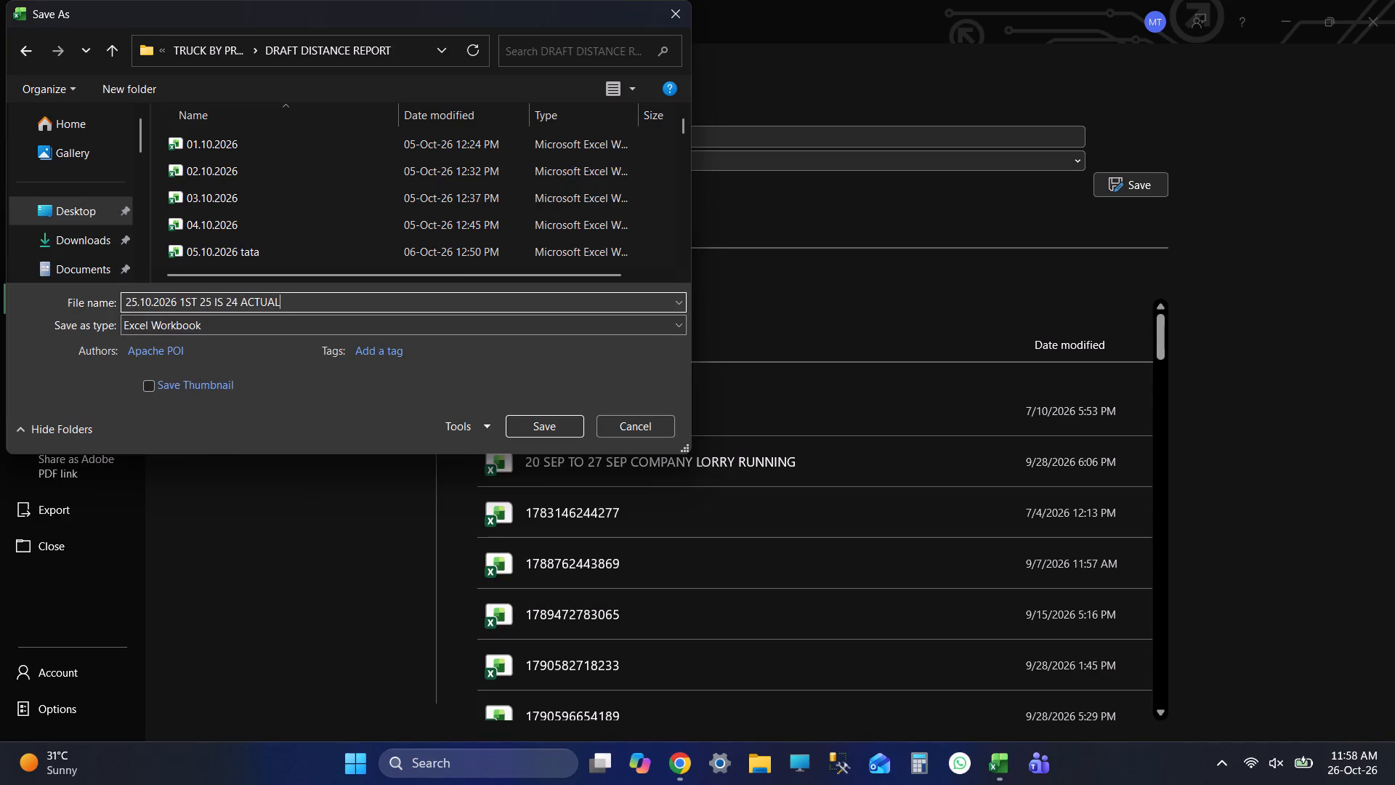
pyautogui.press('Return')
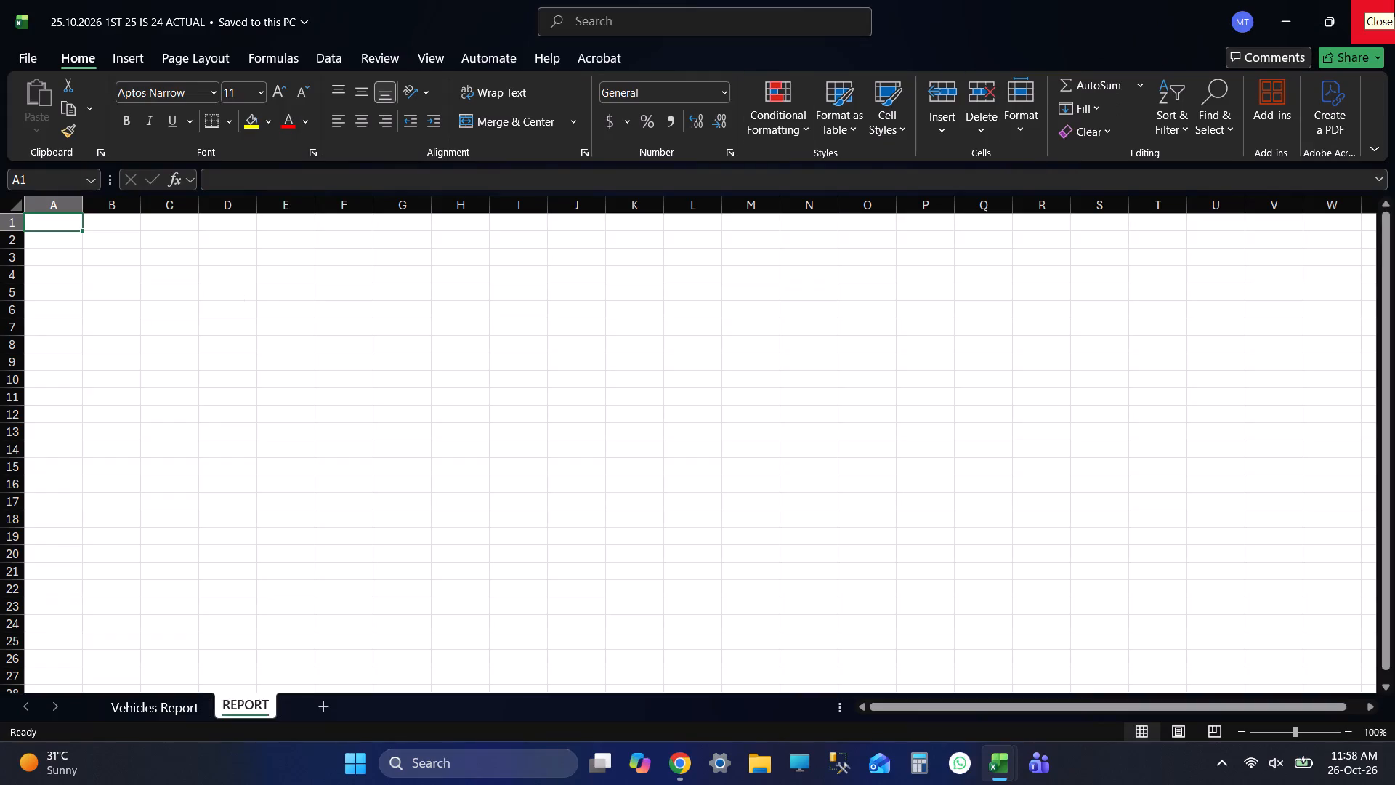
# Add filters to the row 2 headers of the Vehicles Report sheet.
pyautogui.click(177, 718)
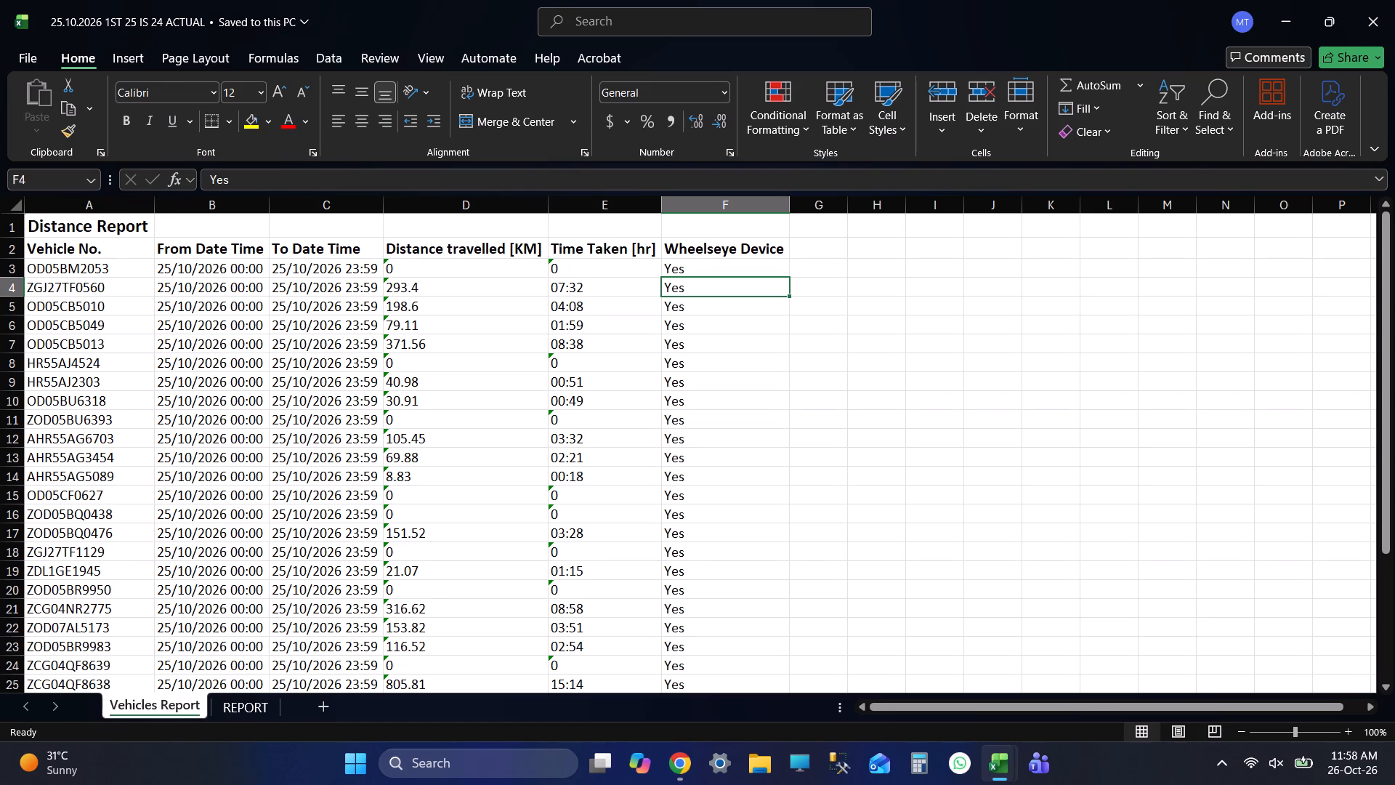
pyautogui.click(101, 257)
pyautogui.hotkey('ctrl', 'shift', 'l')
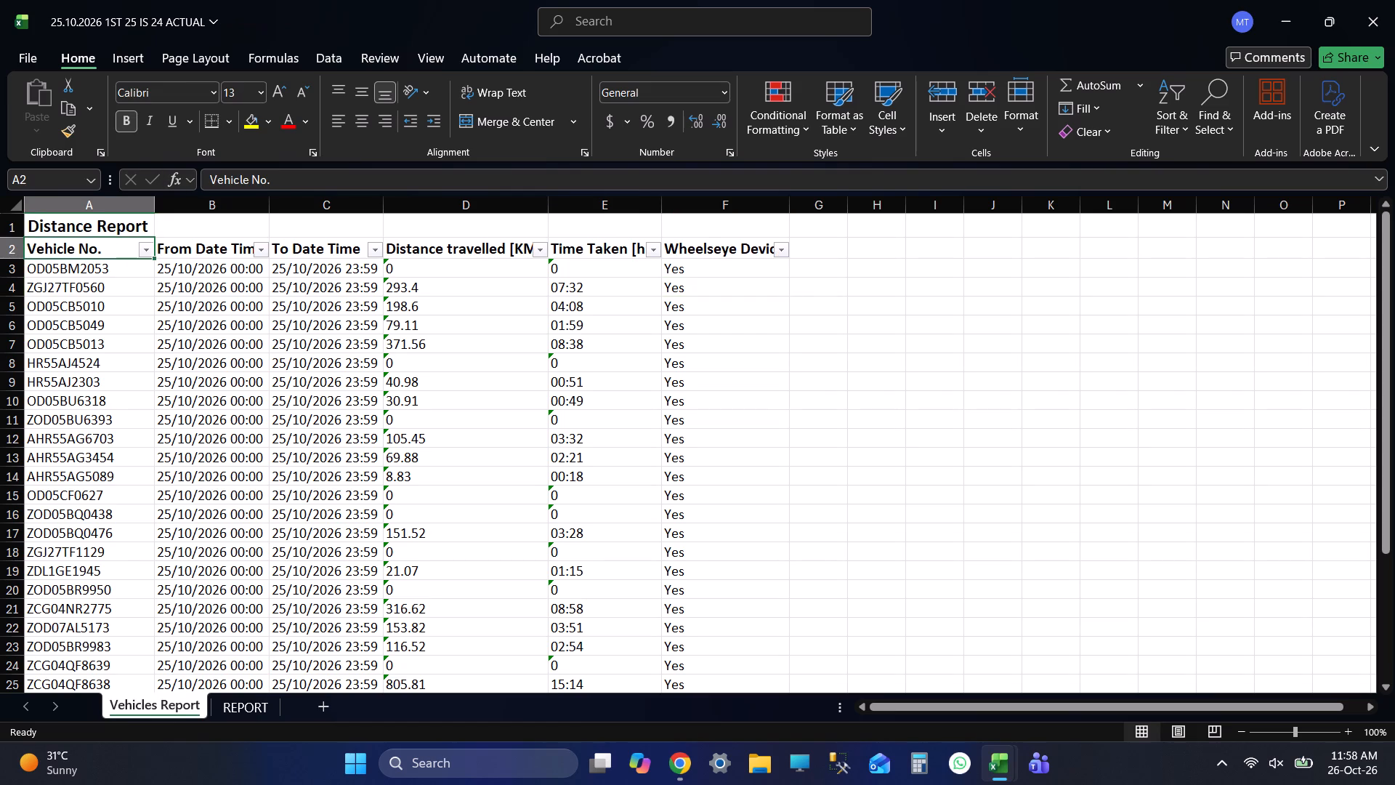
pyautogui.click(860, 362)
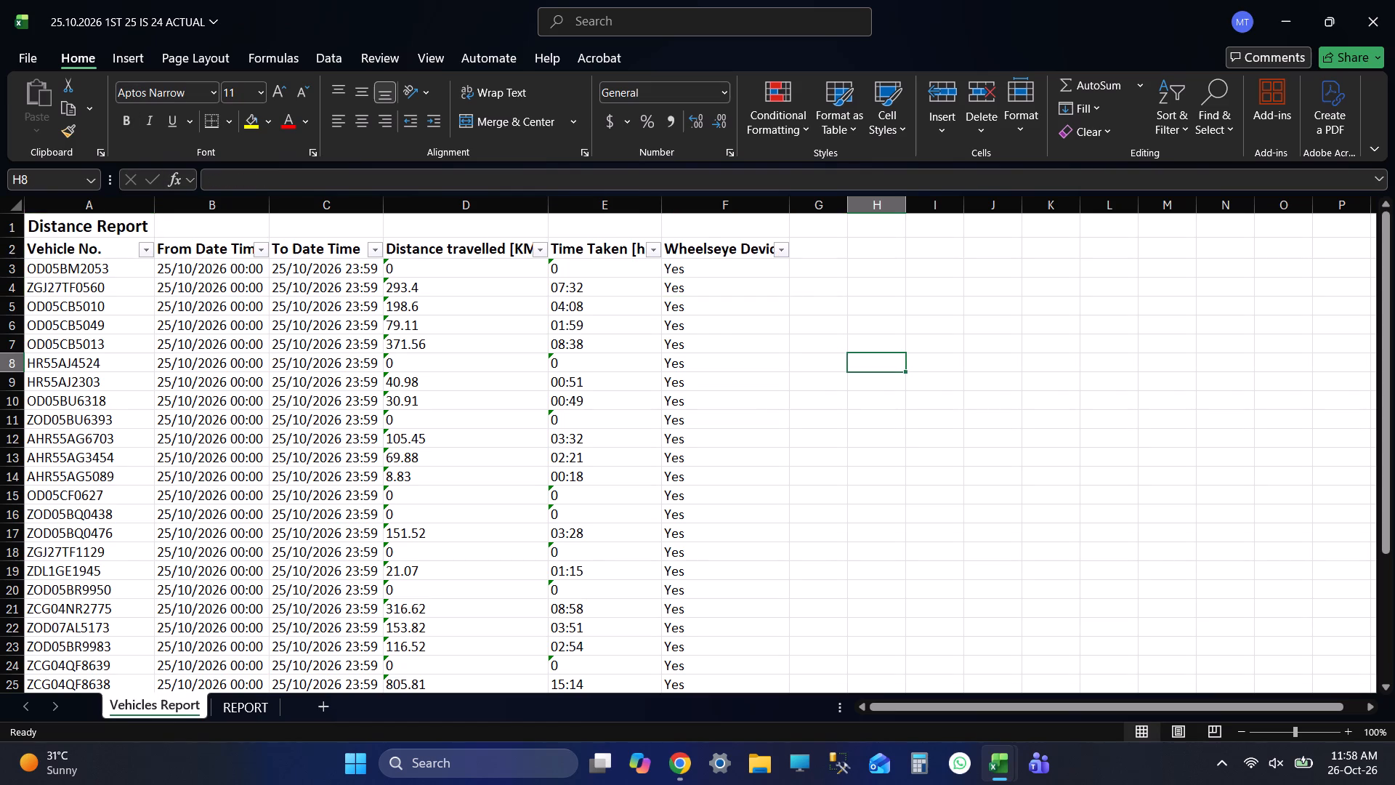
pyautogui.click(142, 246)
pyautogui.click(86, 504)
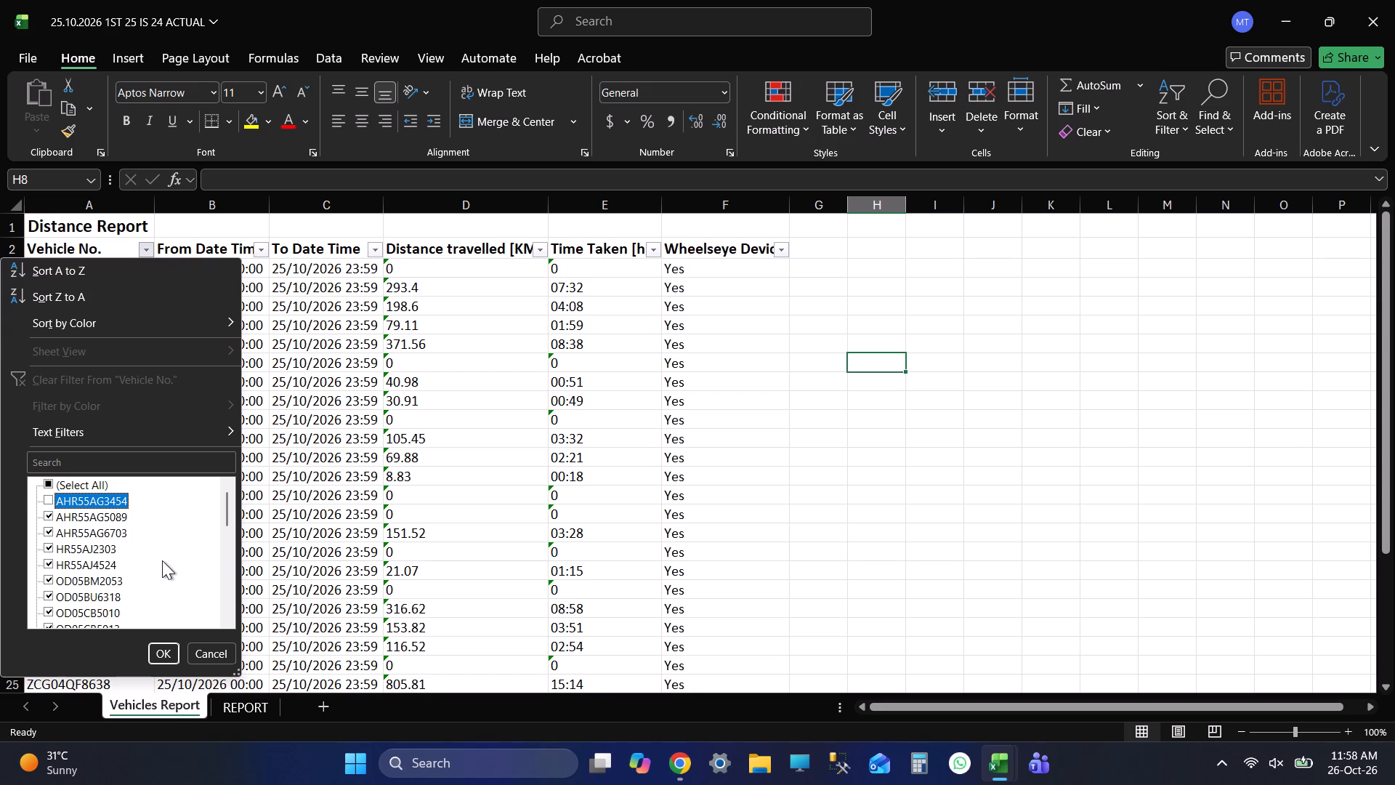
pyautogui.click(108, 516)
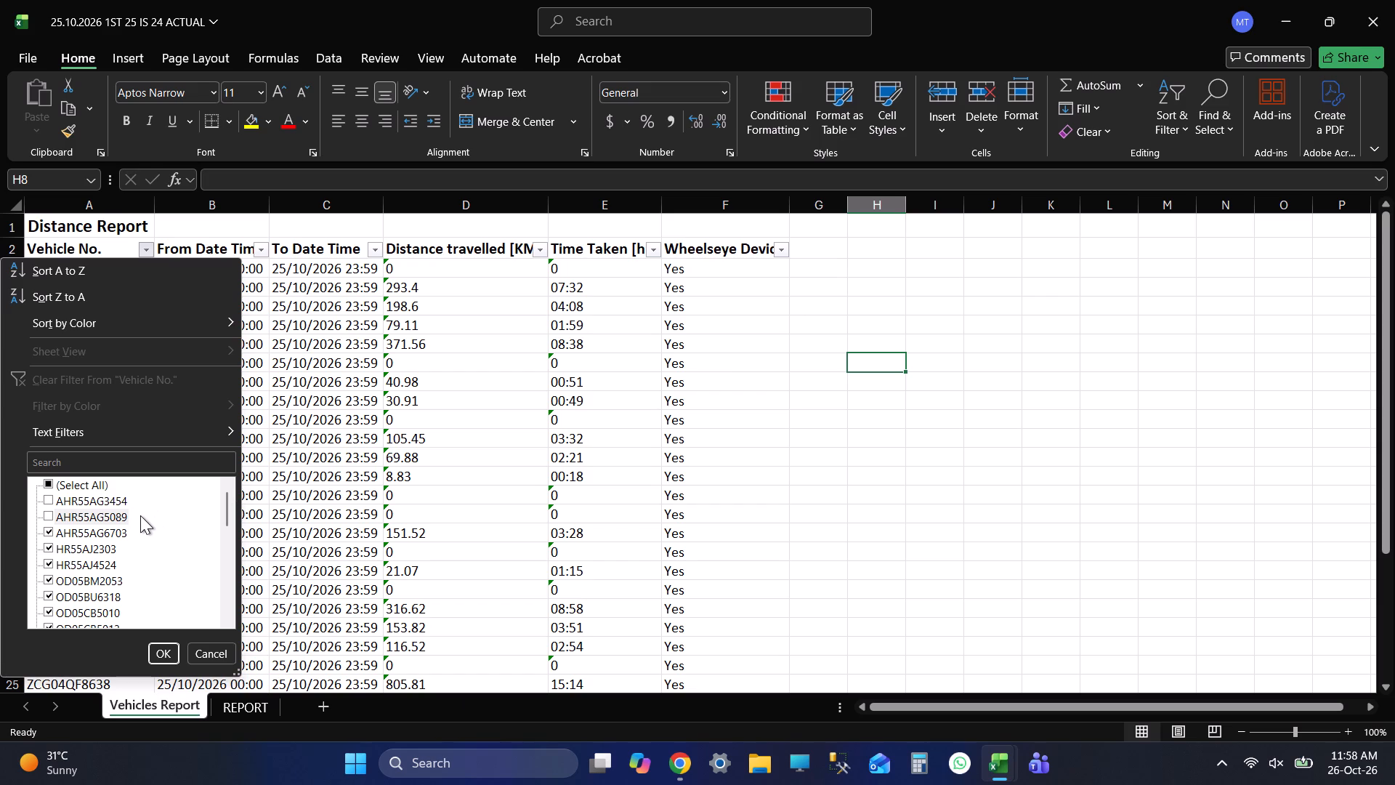
pyautogui.click(105, 536)
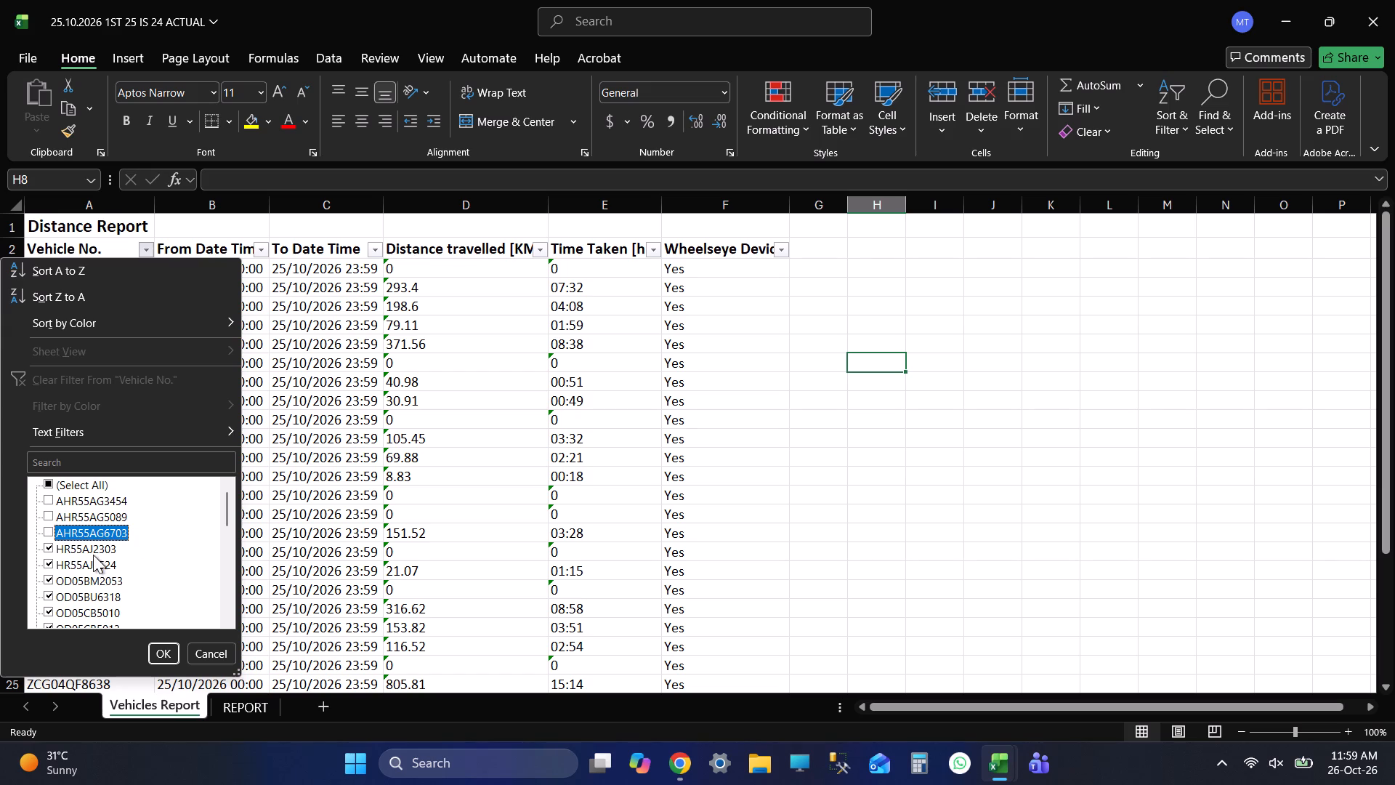
pyautogui.click(93, 549)
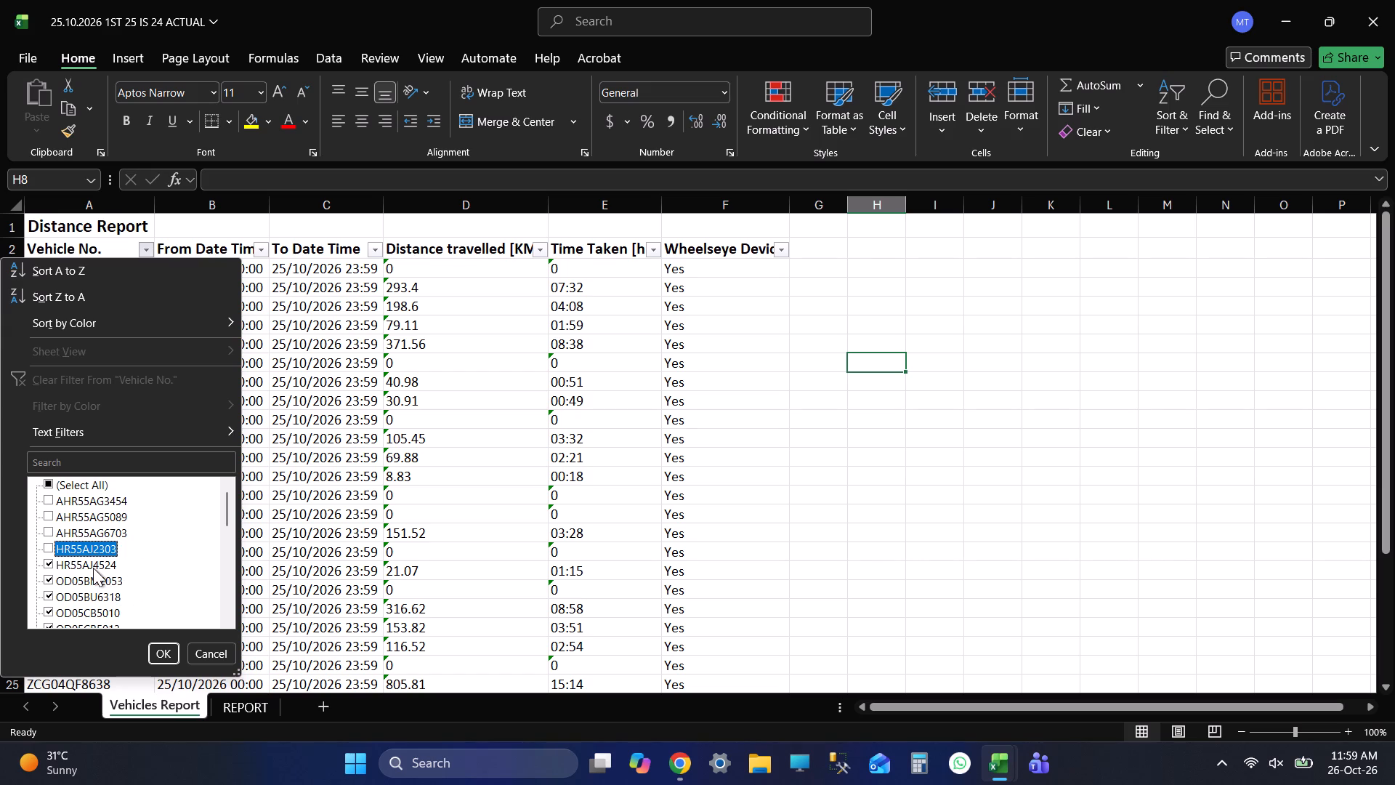
pyautogui.click(93, 568)
pyautogui.scroll(-1, 206, 547)
pyautogui.scroll(6, 206, 547)
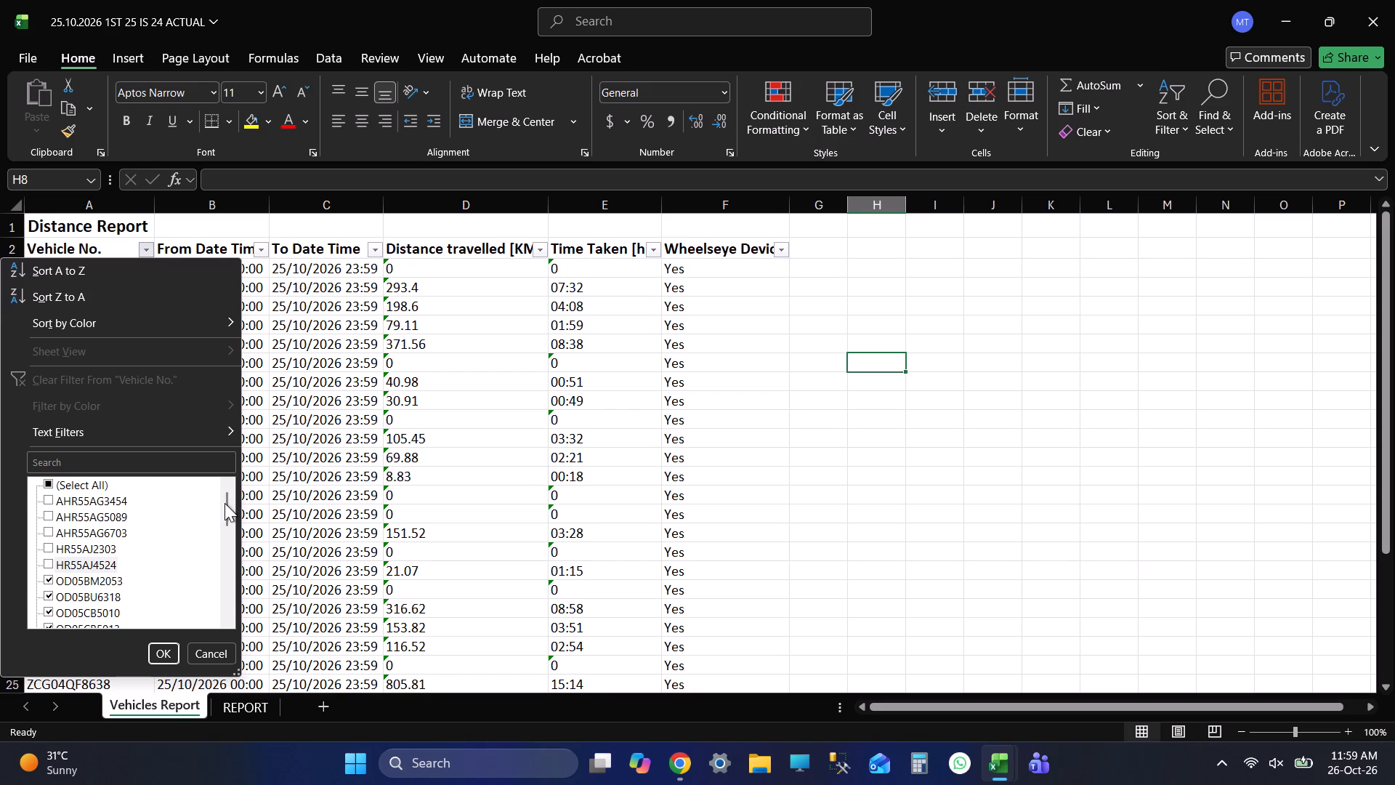
pyautogui.moveTo(225, 503); pyautogui.dragTo(225, 582)
pyautogui.scroll(-2, 230, 577)
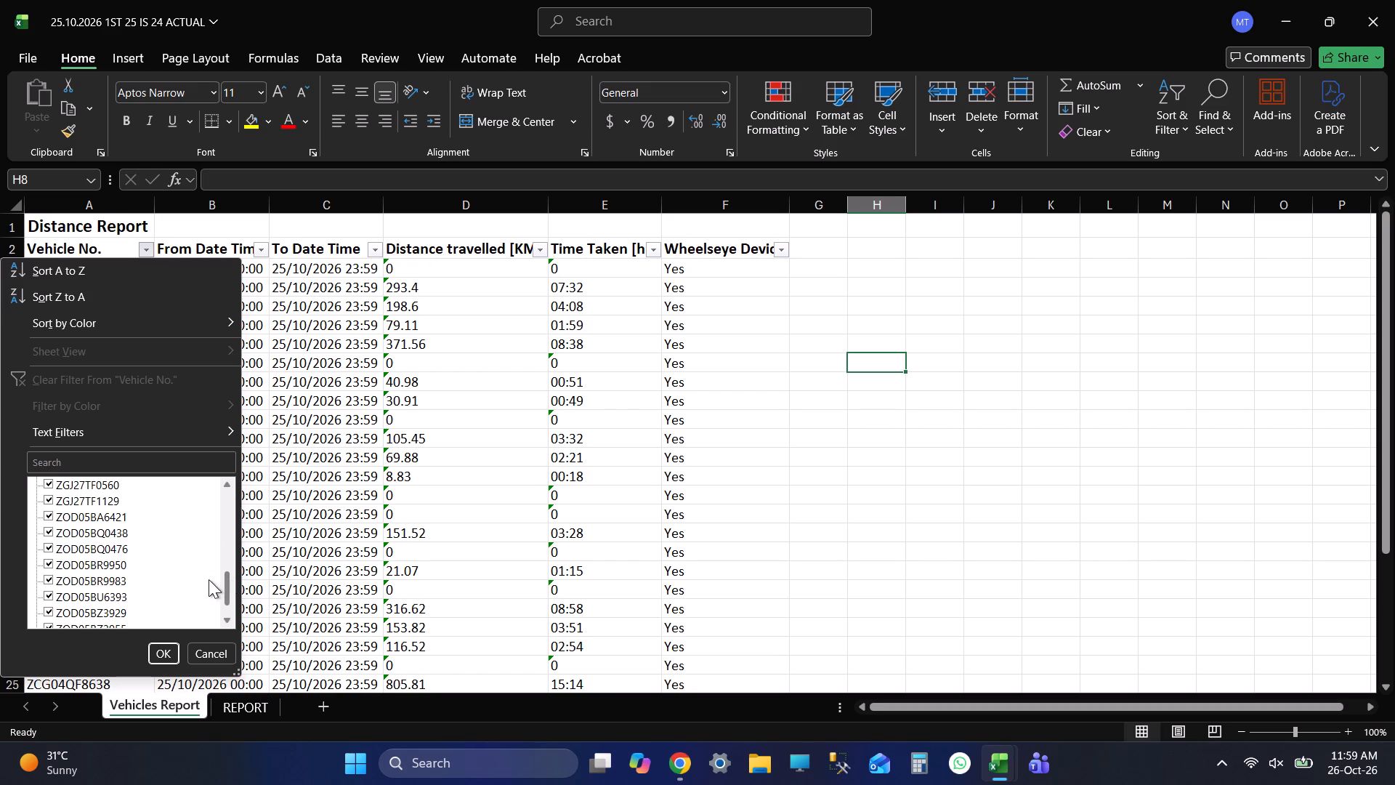
pyautogui.scroll(-2, 209, 579)
pyautogui.moveTo(222, 583); pyautogui.dragTo(232, 583)
pyautogui.moveTo(232, 583); pyautogui.dragTo(232, 556)
pyautogui.click(116, 546)
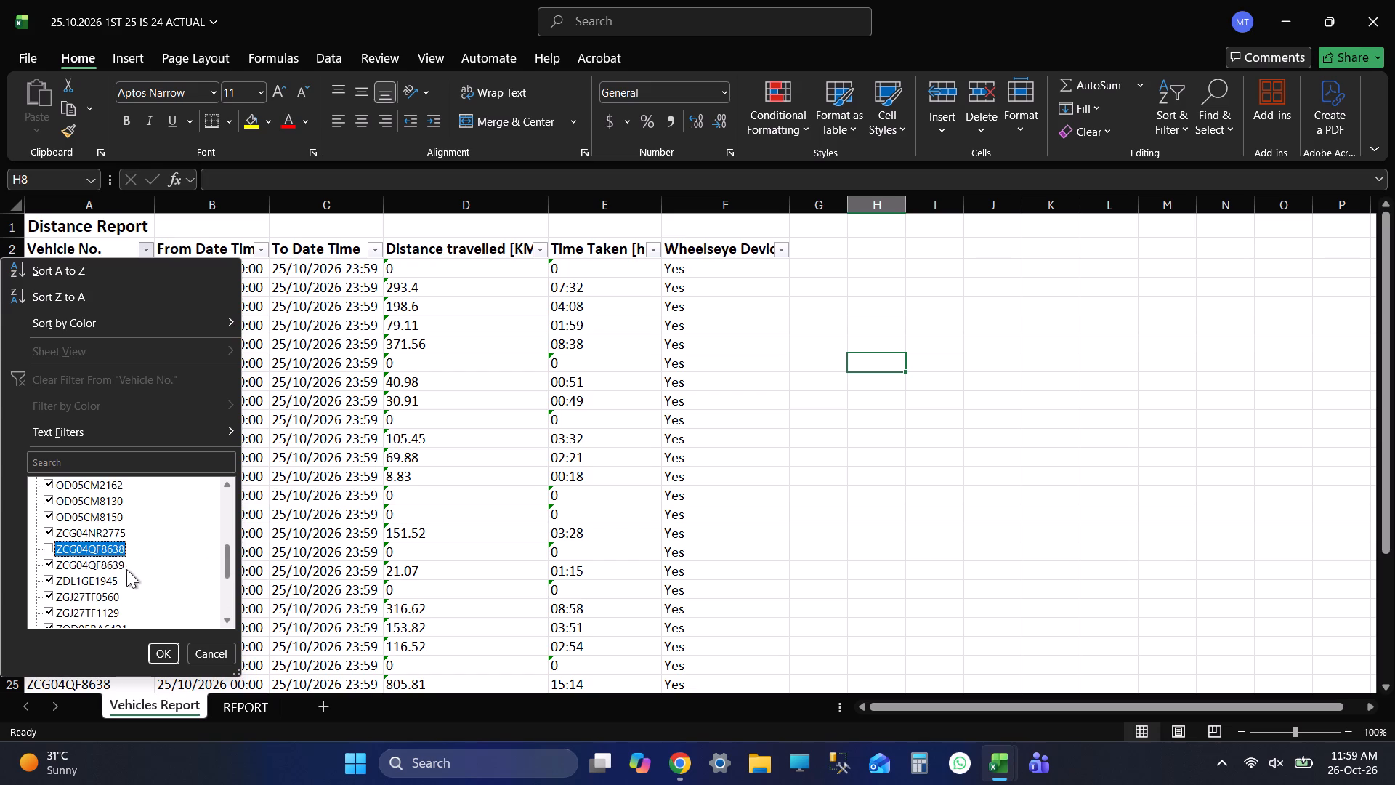
pyautogui.click(116, 564)
pyautogui.click(90, 579)
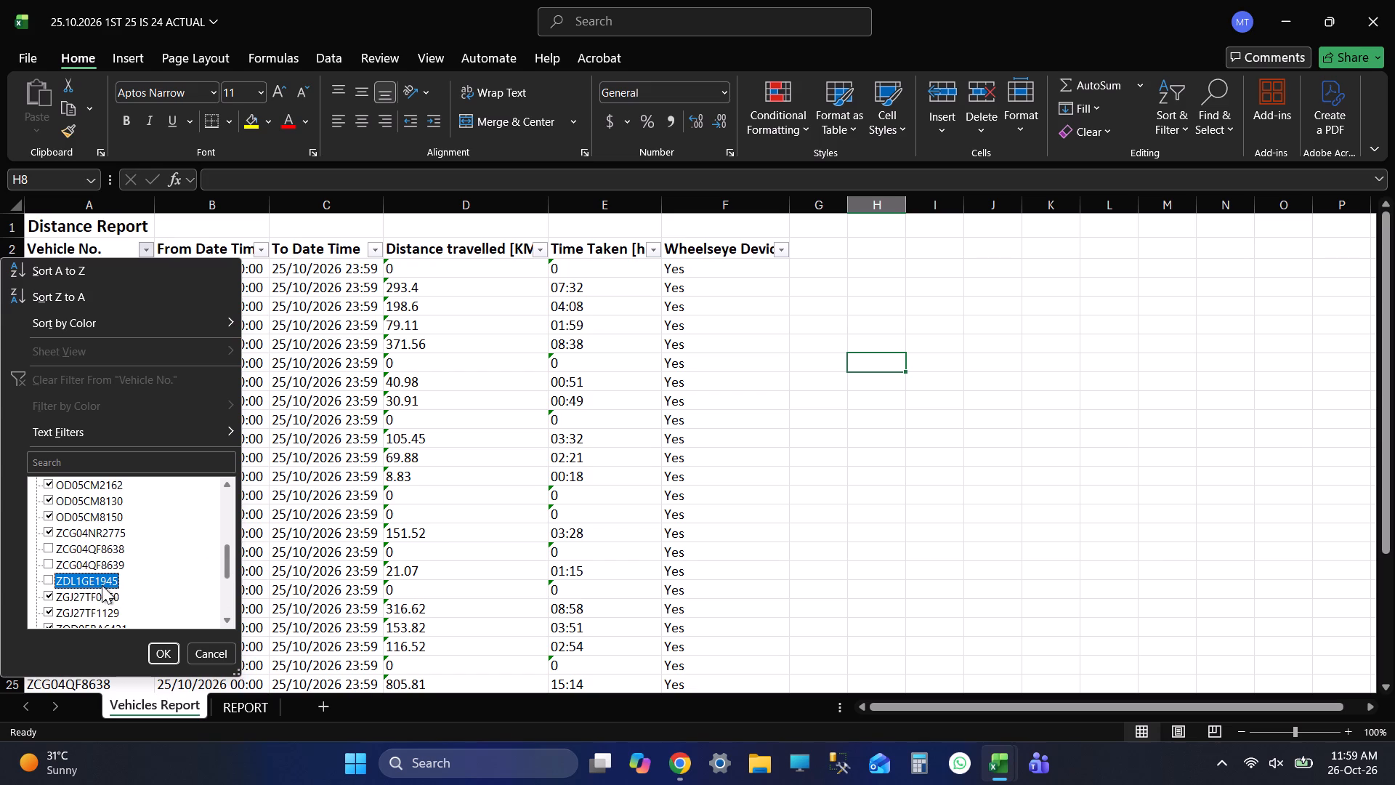
pyautogui.click(103, 589)
pyautogui.click(110, 610)
pyautogui.scroll(-1, 126, 568)
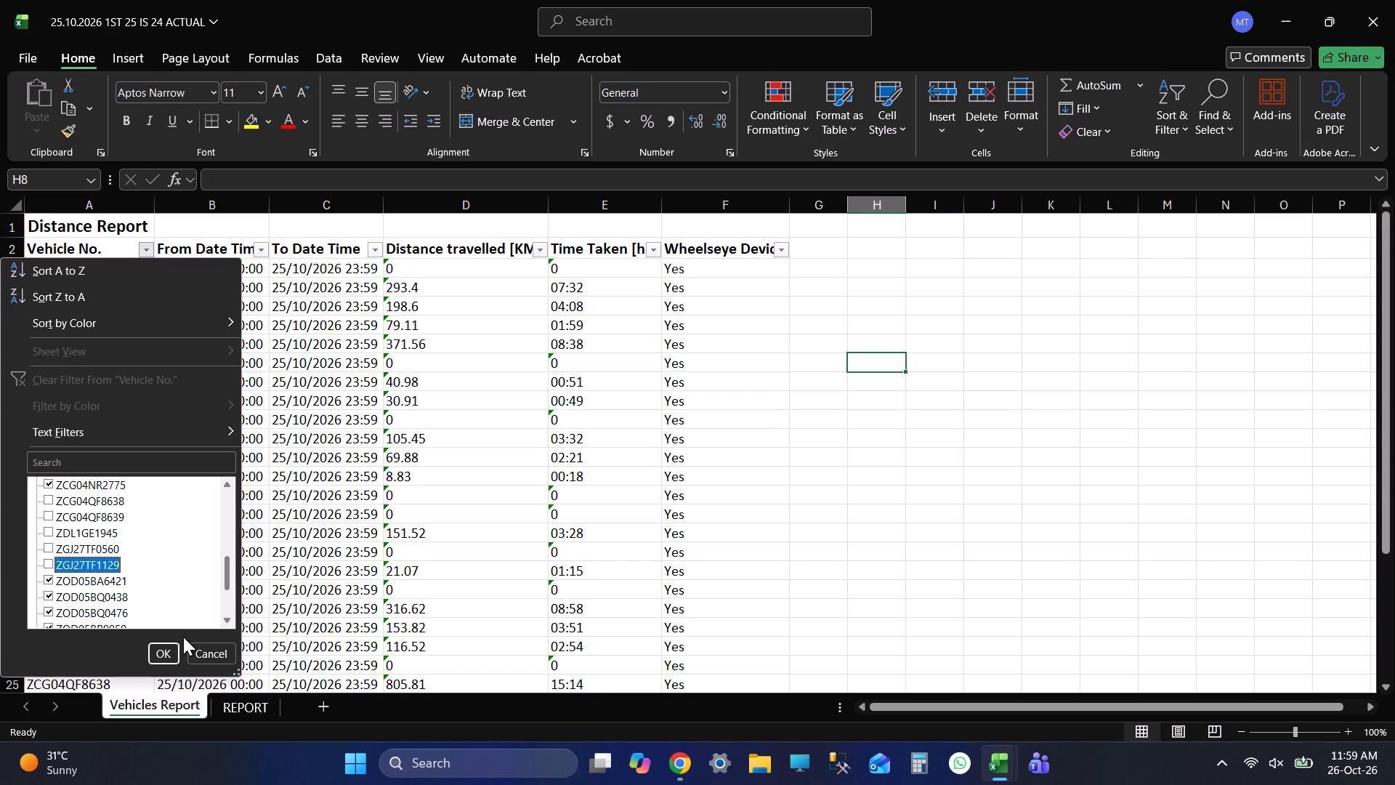
pyautogui.click(168, 653)
pyautogui.click(761, 395)
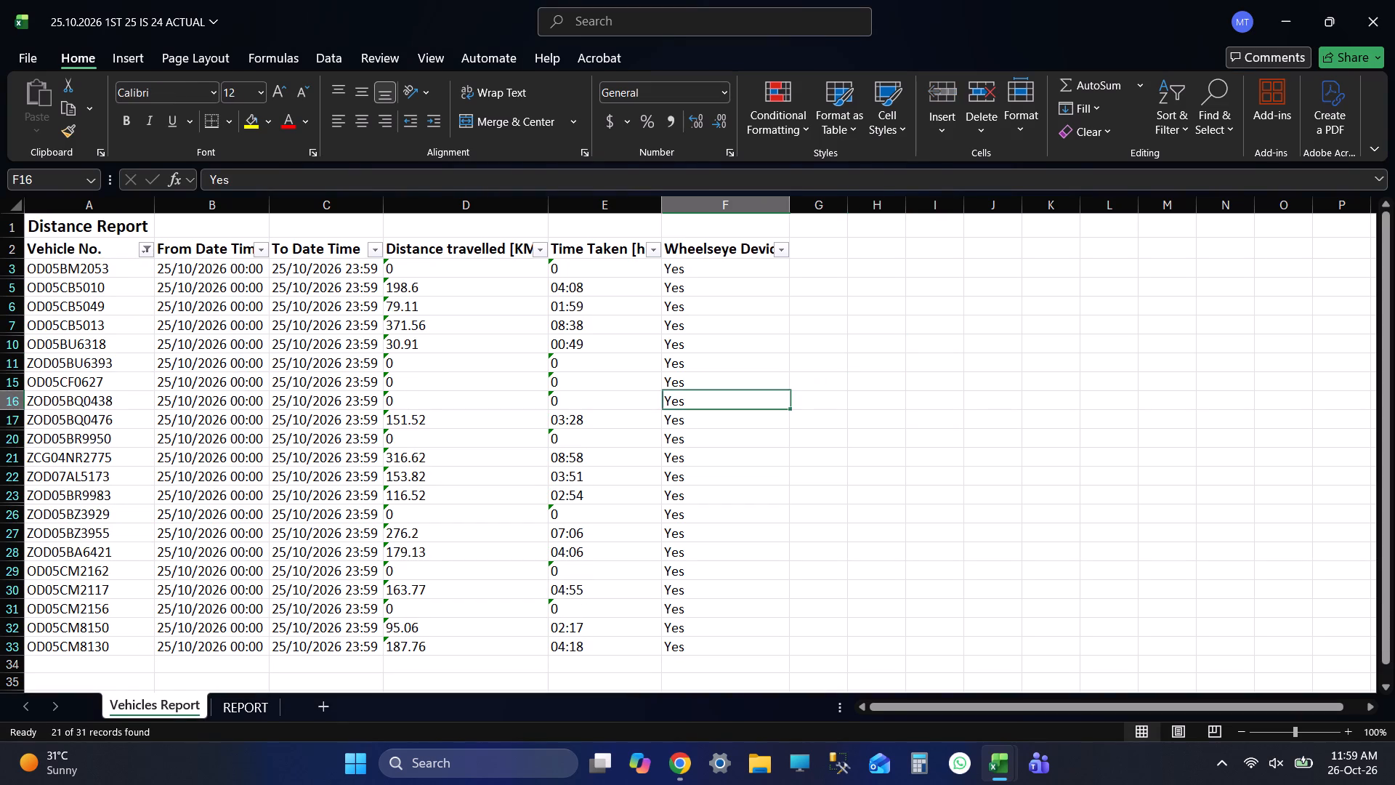
pyautogui.hotkey('ctrl', 's')
# Copy the filtered columns A to F of Vehicles Report into the REPORT sheet starting at A1, and save.
pyautogui.click(89, 206)
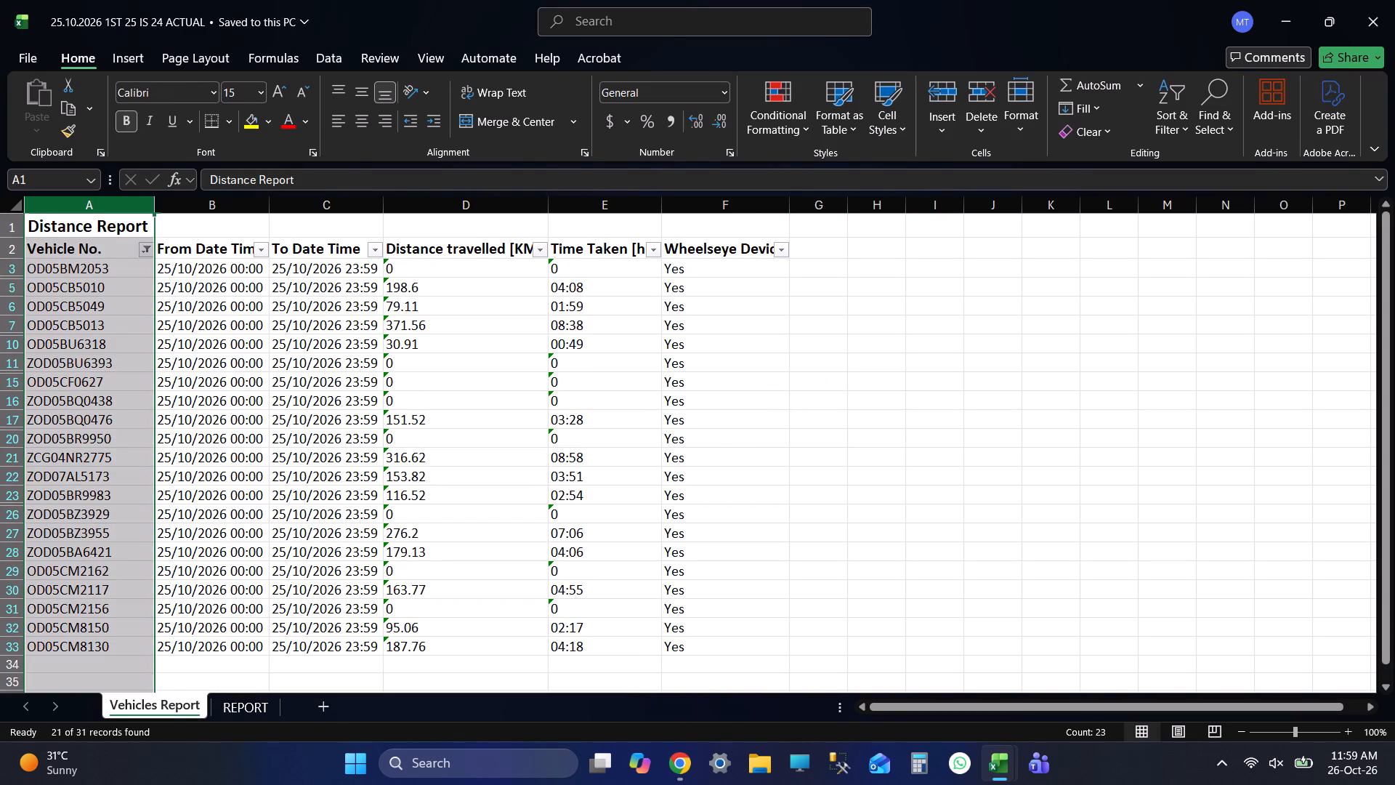
pyautogui.hotkey('shift', 'Right')
pyautogui.hotkey('shift', 'Right')
pyautogui.hotkey('shift', 'Right')
pyautogui.hotkey('shift', 'Right')
pyautogui.hotkey('shift', 'Right')
pyautogui.hotkey('shift', 'Left')
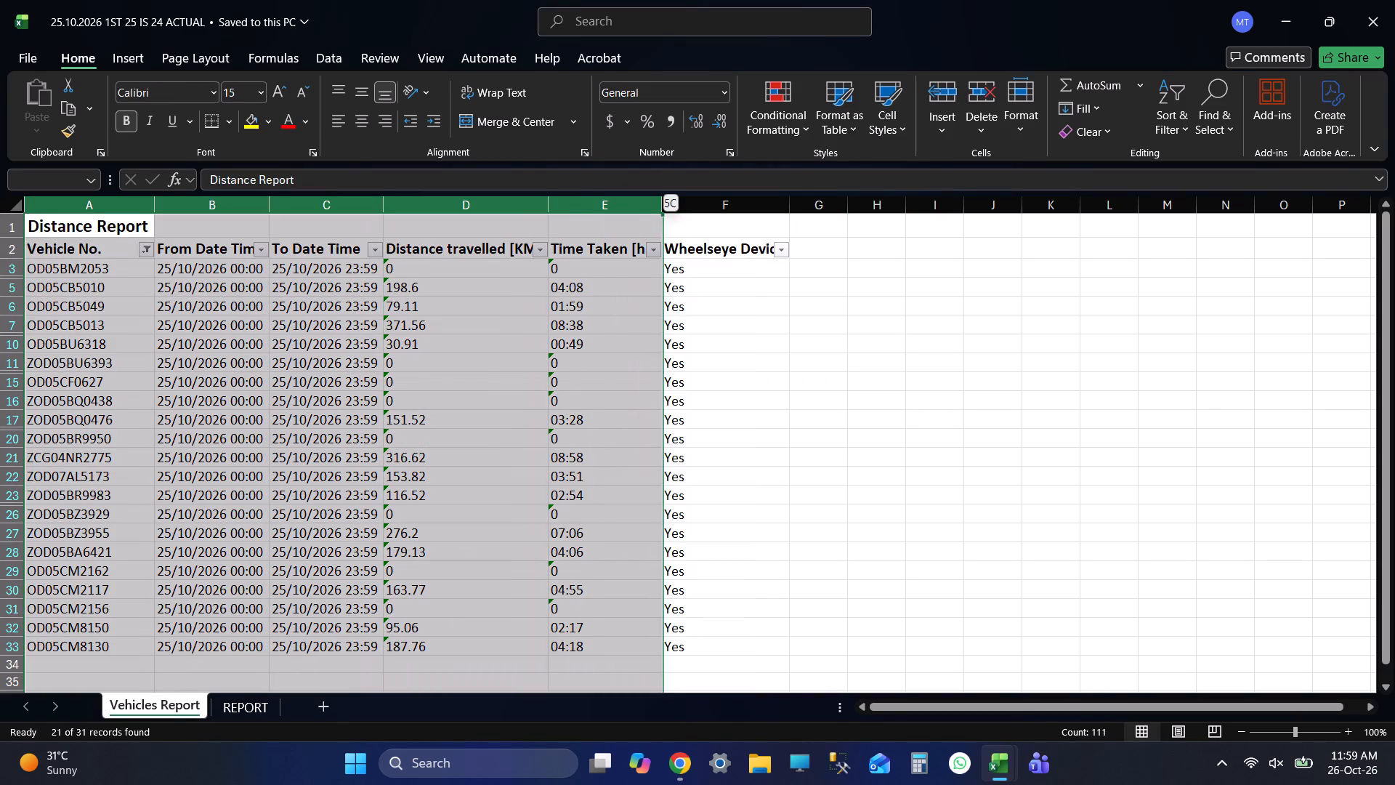
pyautogui.hotkey('shift', 'Right')
pyautogui.hotkey('ctrl', 'c')
pyautogui.hotkey('ctrl', 'c')
pyautogui.hotkey('ctrl', 'c')
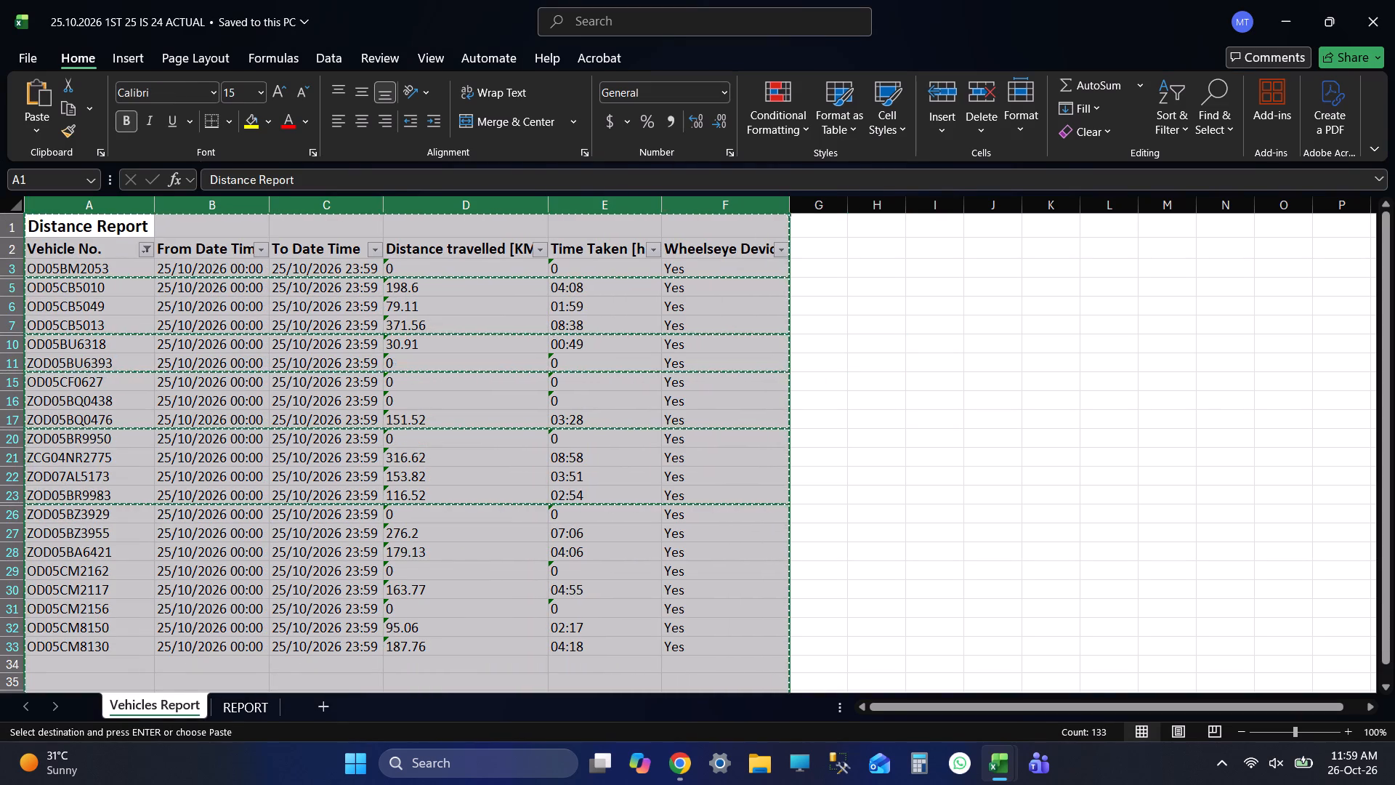
pyautogui.hotkey('ctrl', 'c')
pyautogui.hotkey('ctrl', 'c')
pyautogui.hotkey('ctrl', 'c')
pyautogui.hotkey('ctrl', 'c')
pyautogui.click(249, 715)
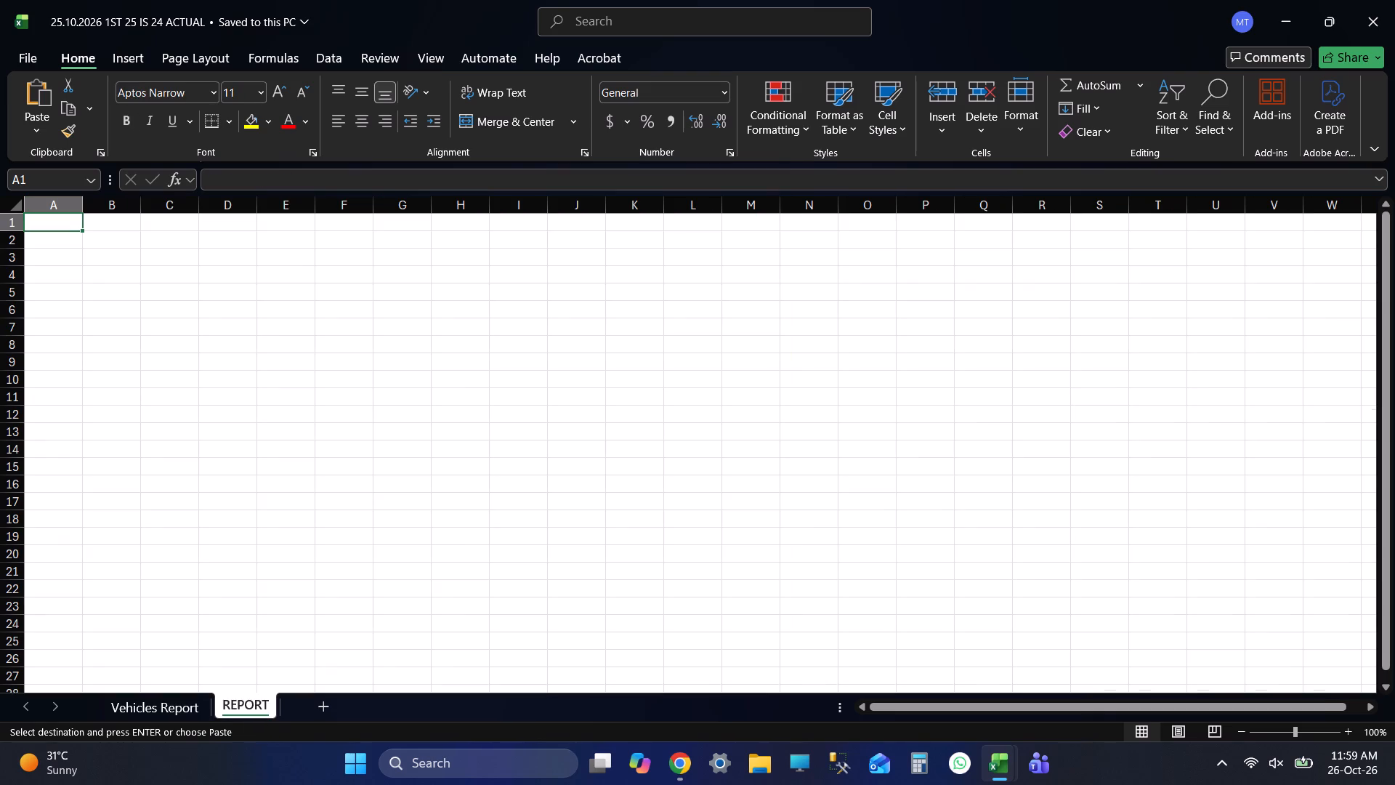
pyautogui.hotkey('ctrl', 'v')
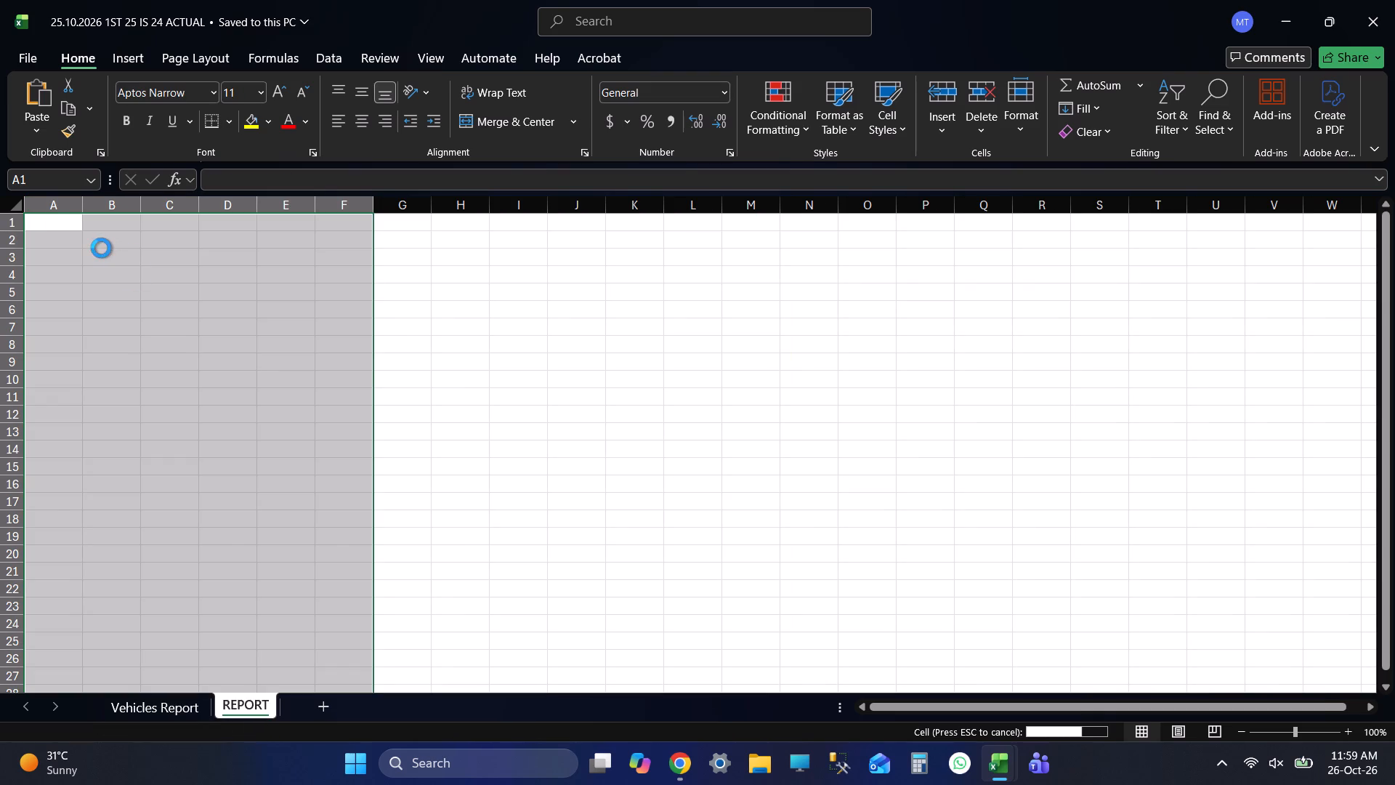
pyautogui.hotkey('ctrl', 's')
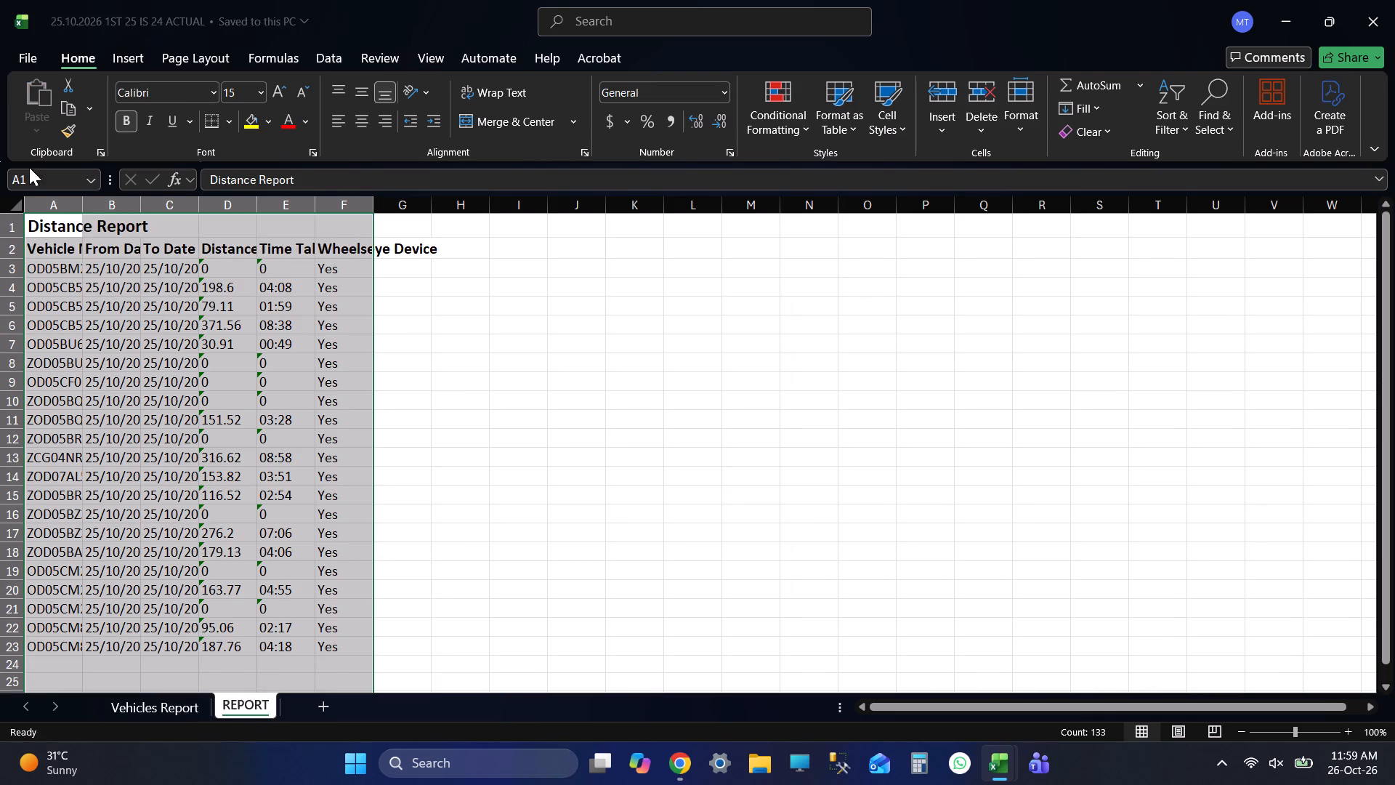
# Autofit the widths of columns A to F on the REPORT sheet and save the workbook.
pyautogui.click(62, 206)
pyautogui.hotkey('shift', 'Right')
pyautogui.hotkey('shift', 'Right')
pyautogui.hotkey('shift', 'Right')
pyautogui.hotkey('shift', 'Right')
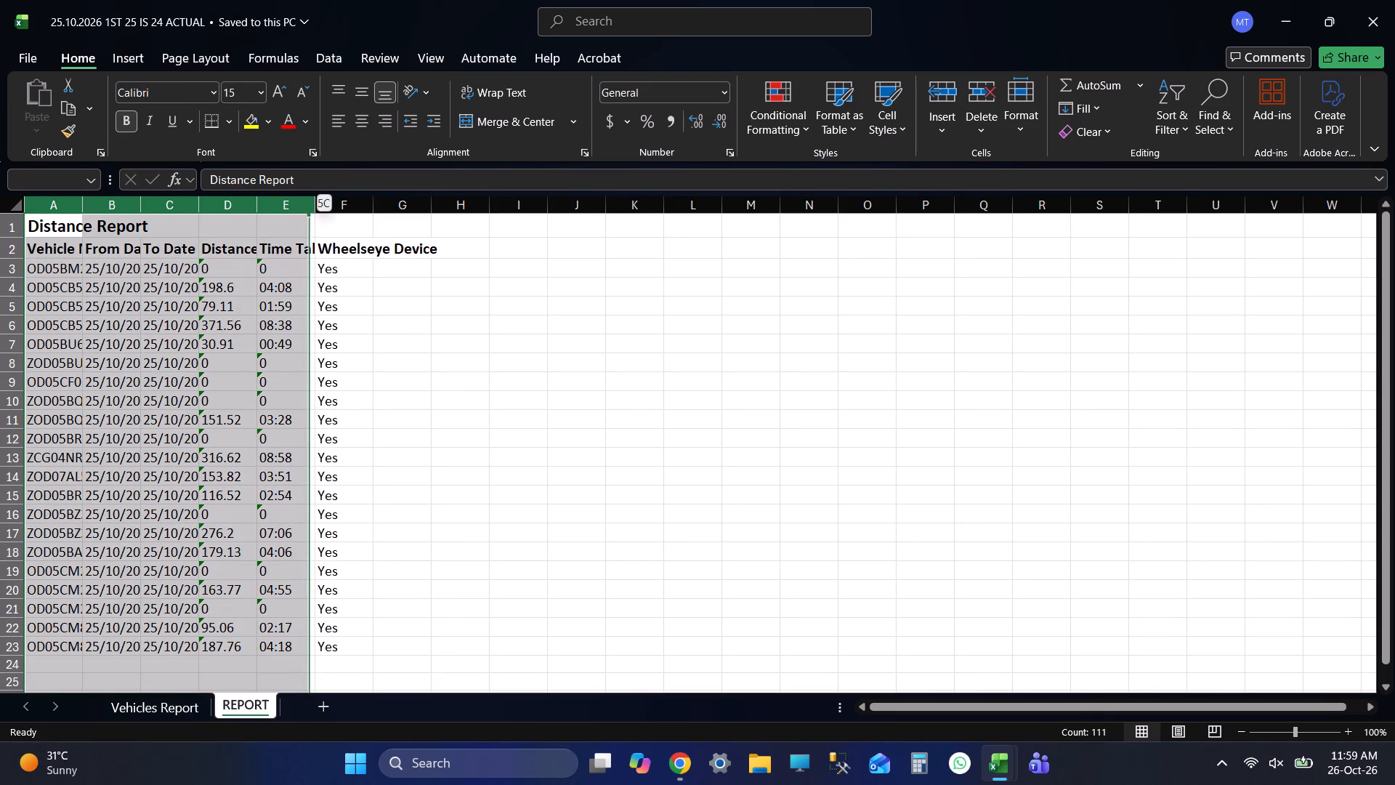
pyautogui.hotkey('shift', 'Right')
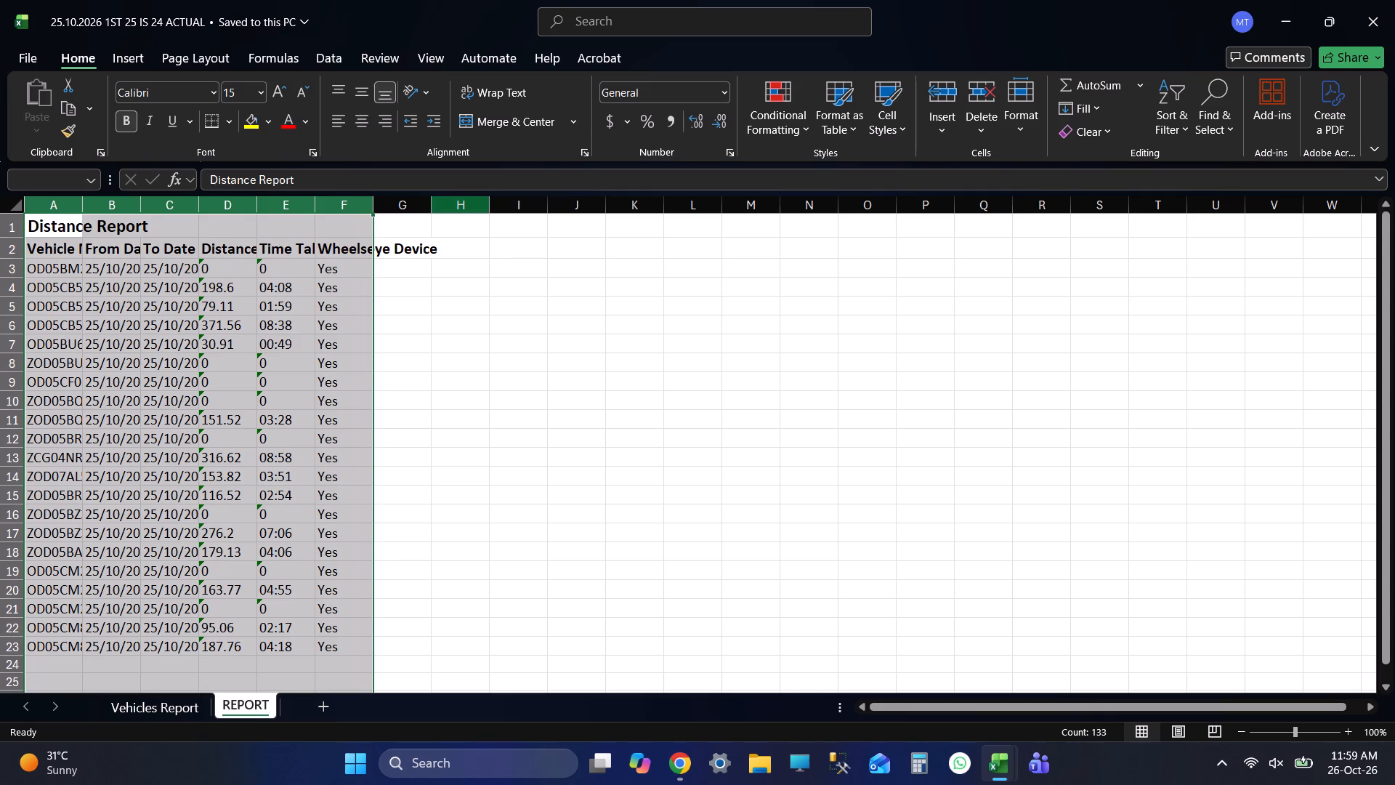
pyautogui.doubleClick(373, 208)
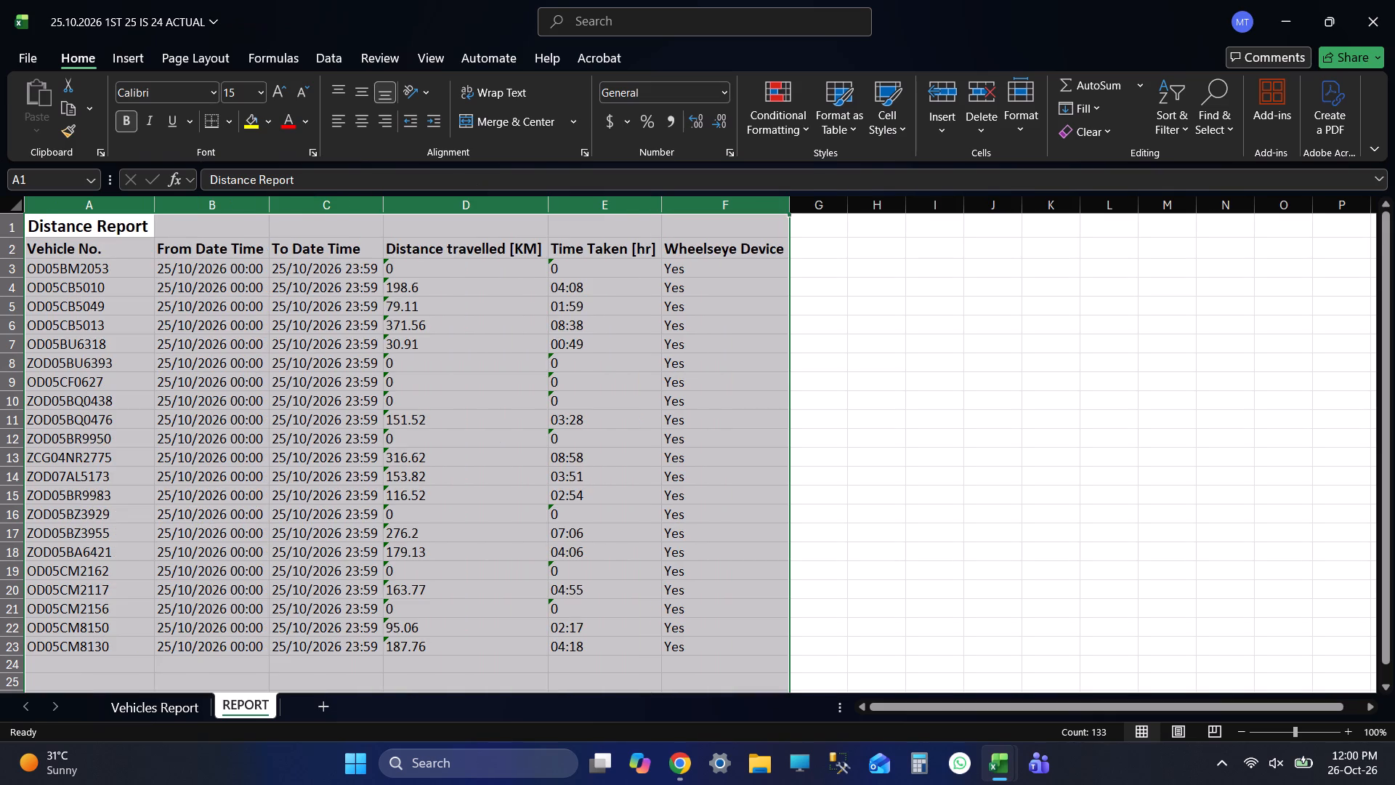
pyautogui.click(737, 251)
pyautogui.hotkey('ctrl', 's')
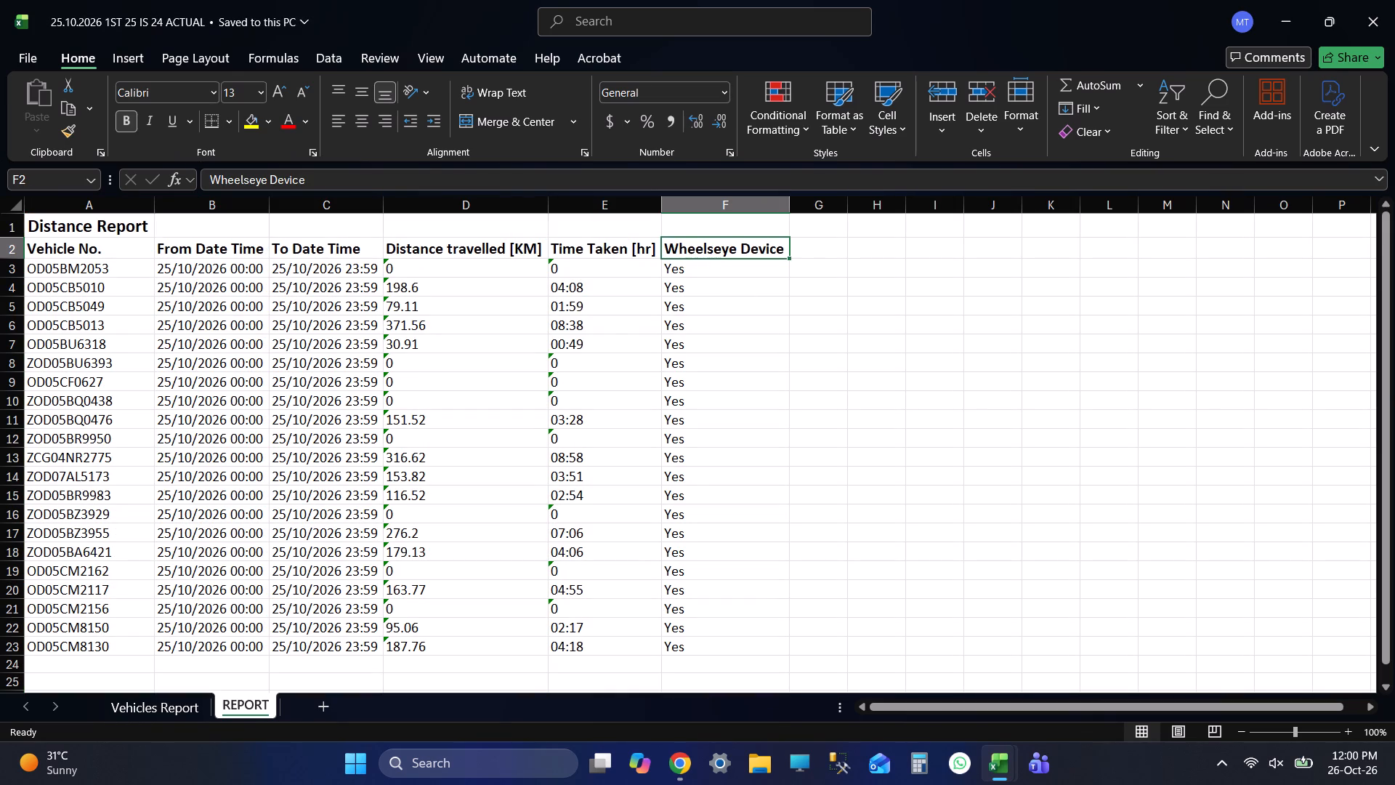
pyautogui.hotkey('ctrl', 's')
# Delete the From Date Time and To Date Time columns and every column after Distance travelled [KM] on the REPORT sheet.
pyautogui.click(198, 196)
pyautogui.hotkey('shift', 'Right')
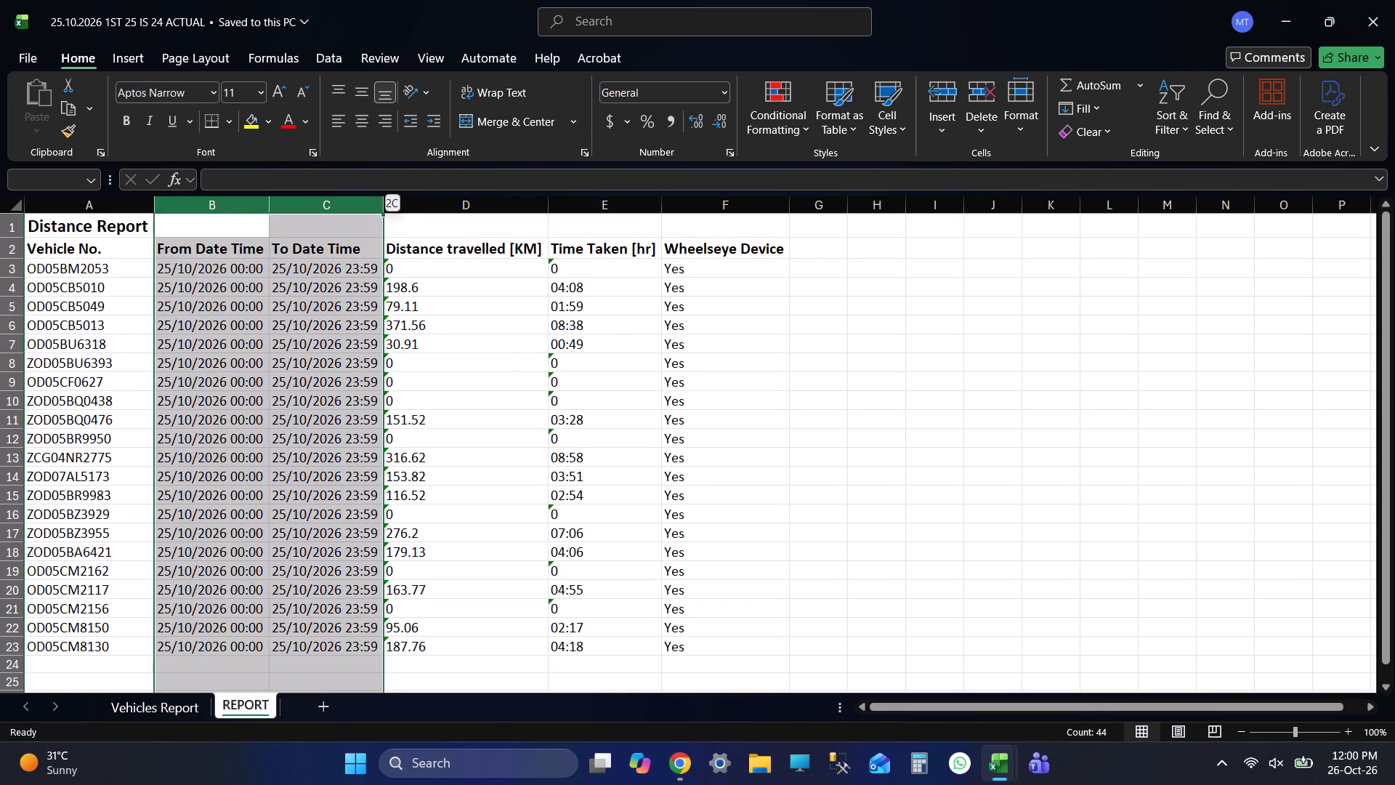
pyautogui.hotkey('ctrl', '-')
pyautogui.click(397, 208)
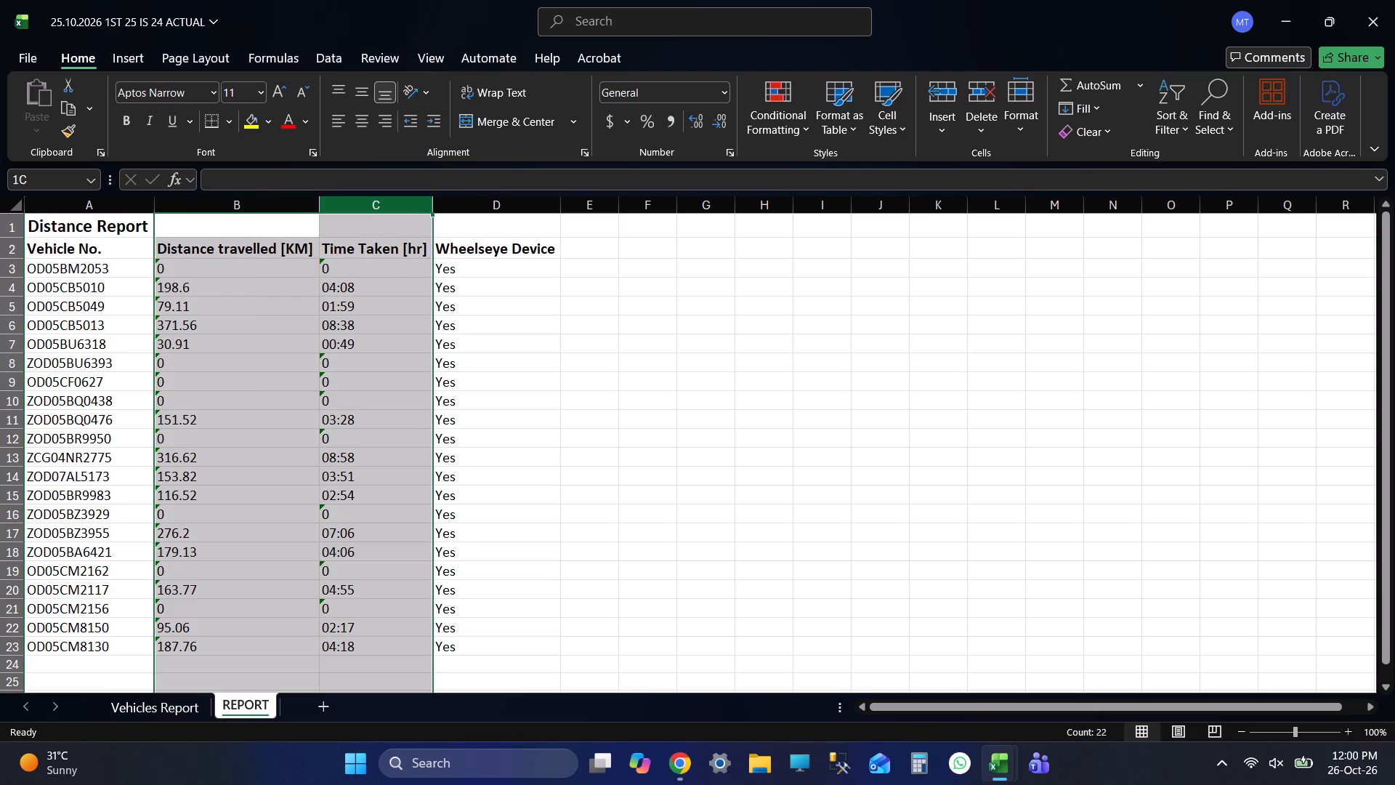
pyautogui.hotkey('ctrl', 'shift', 'Right')
pyautogui.hotkey('ctrl', '-')
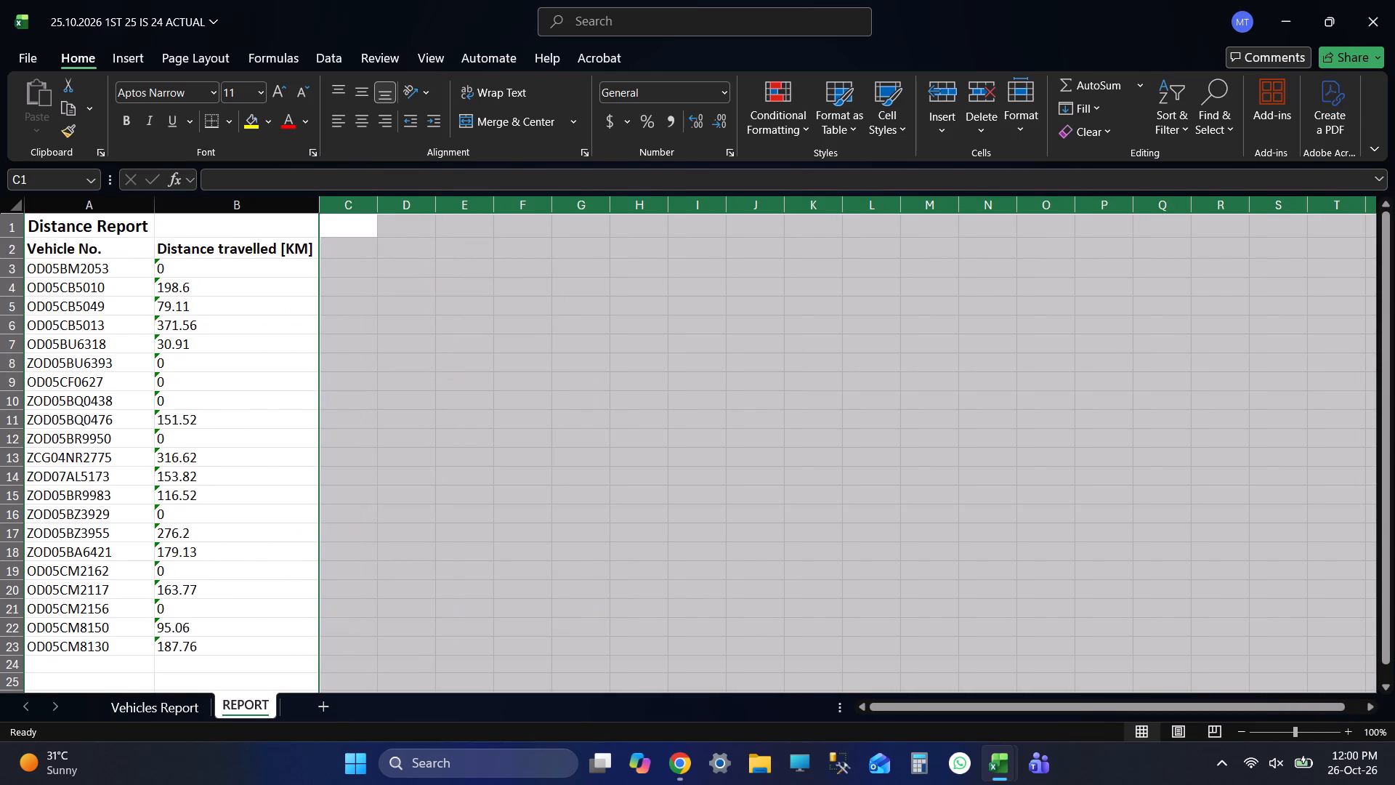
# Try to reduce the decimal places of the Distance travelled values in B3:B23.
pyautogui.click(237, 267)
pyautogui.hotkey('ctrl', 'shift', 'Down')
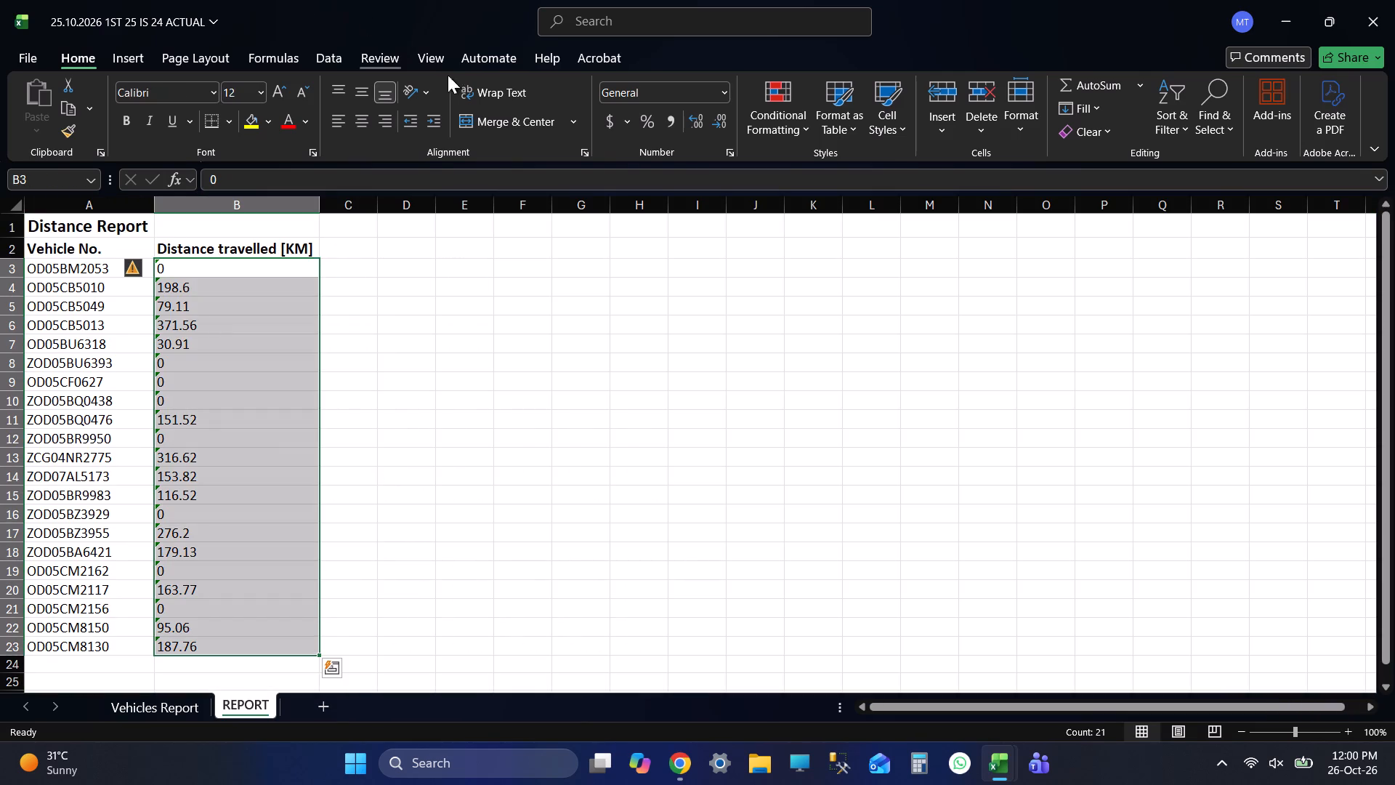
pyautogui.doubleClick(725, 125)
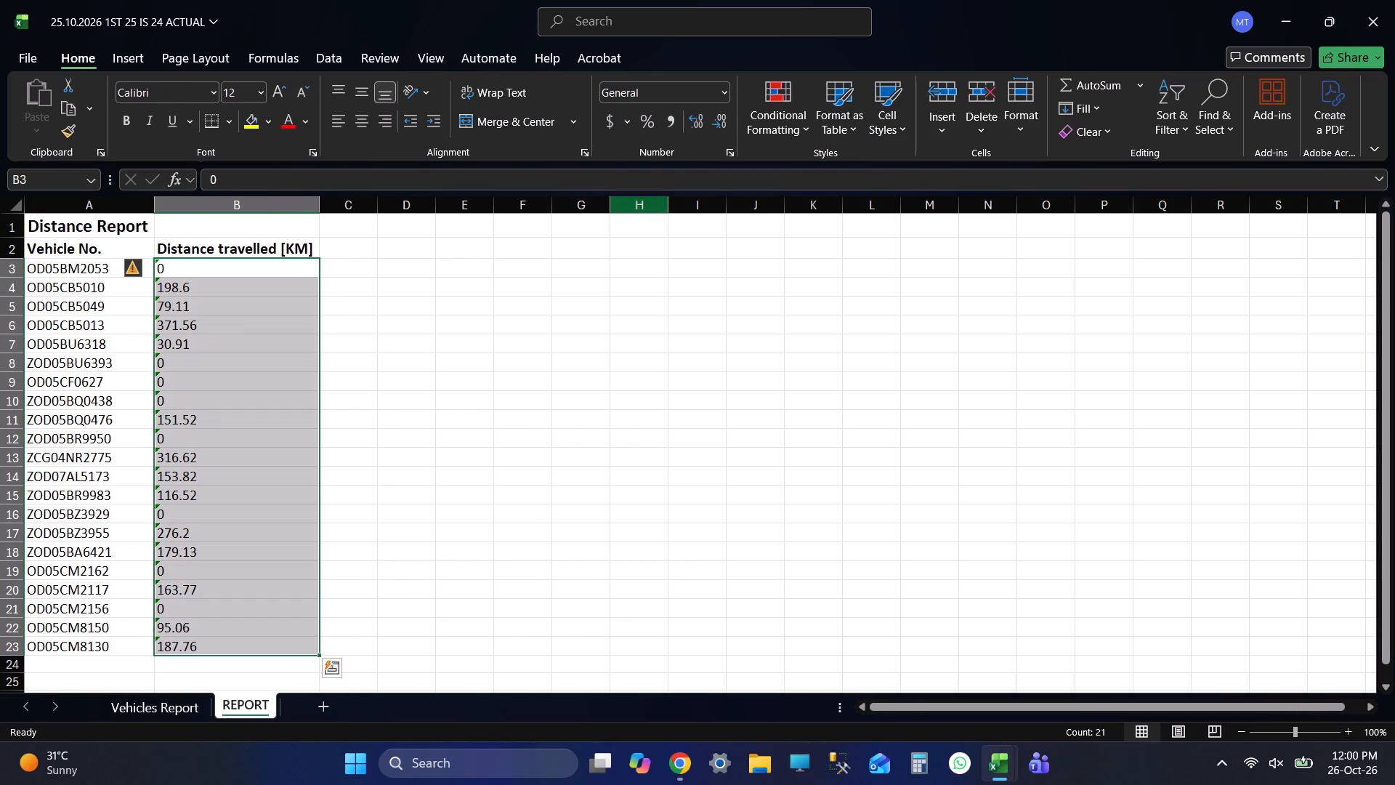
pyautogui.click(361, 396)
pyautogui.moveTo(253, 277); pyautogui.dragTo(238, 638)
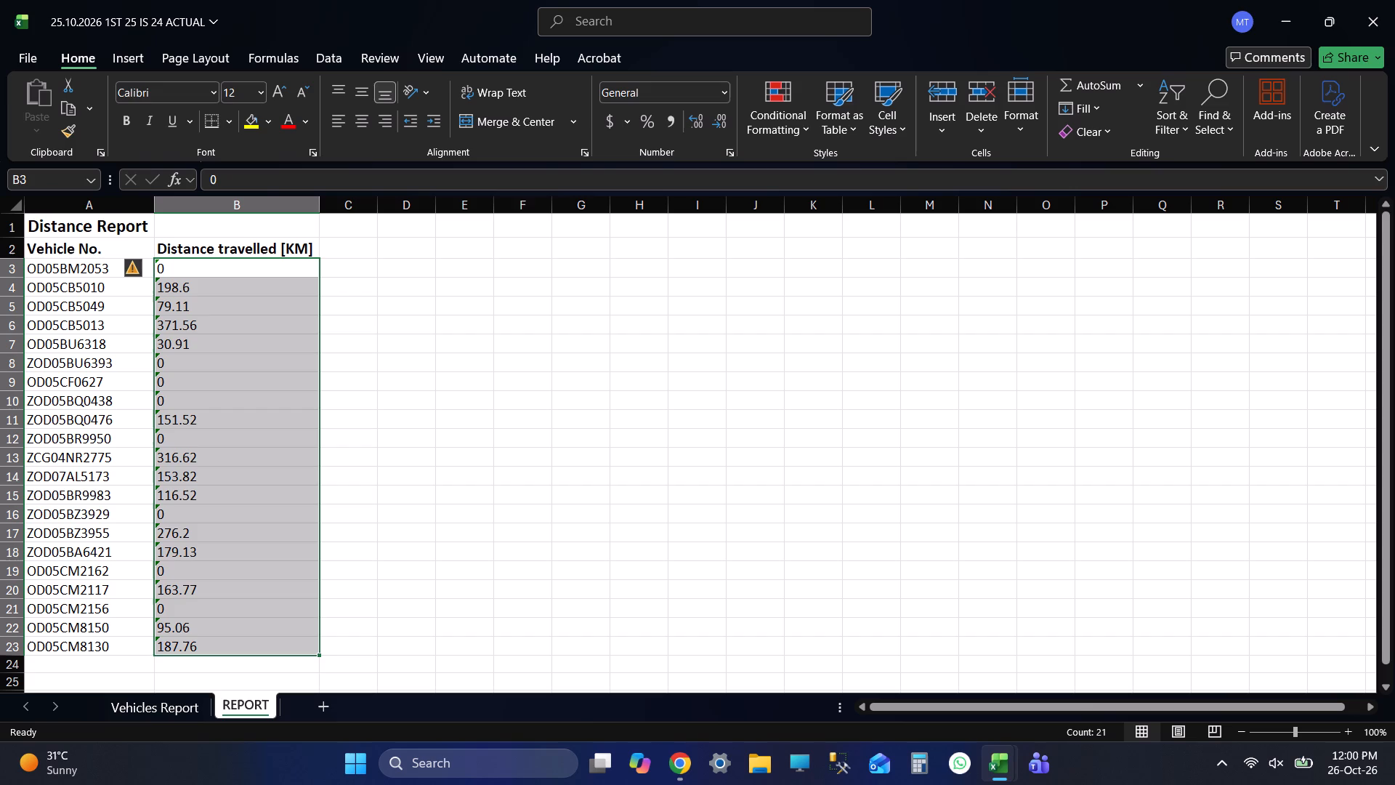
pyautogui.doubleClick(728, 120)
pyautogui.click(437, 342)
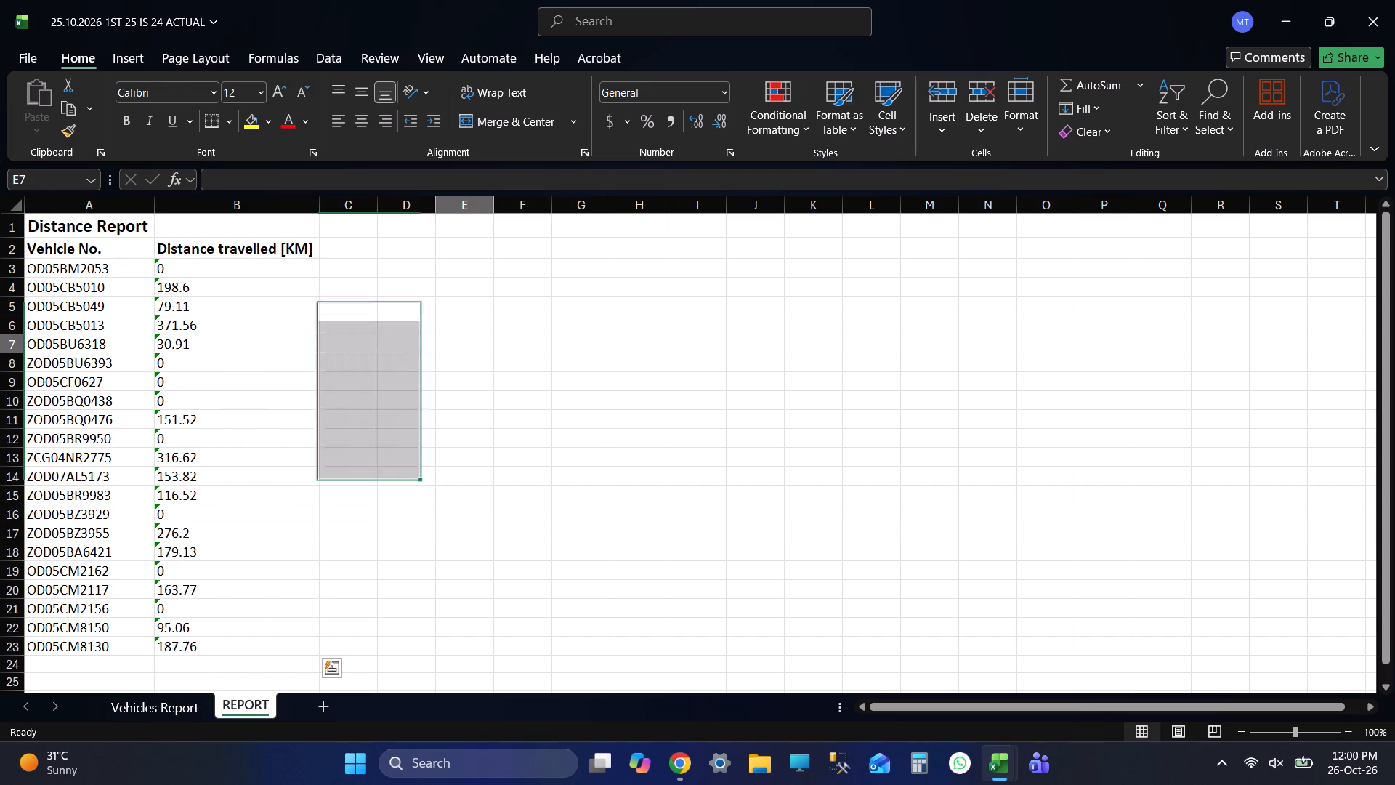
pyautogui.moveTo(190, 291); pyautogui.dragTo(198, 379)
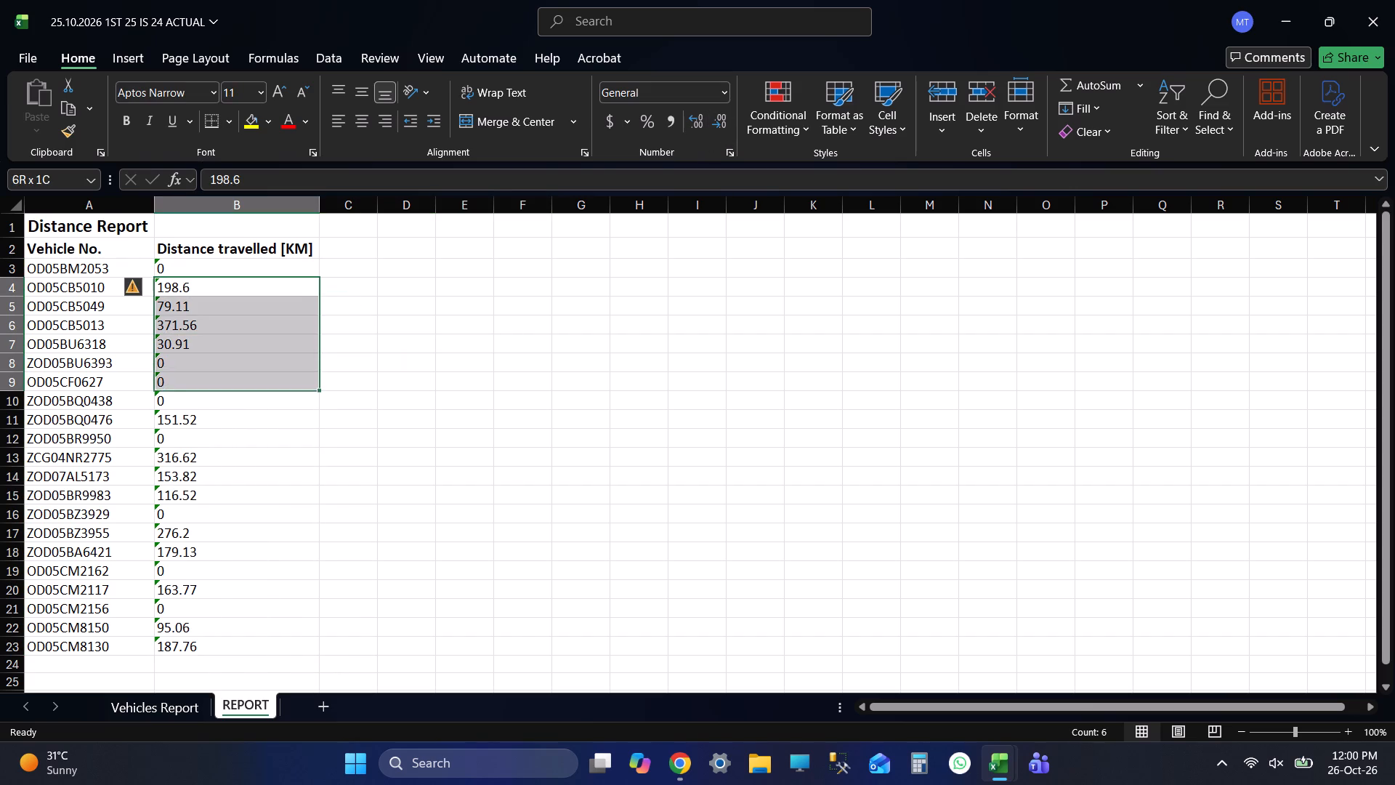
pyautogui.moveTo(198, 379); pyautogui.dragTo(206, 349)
# Convert the text values in the Distance travelled cells B3:B23 to numbers.
pyautogui.click(232, 272)
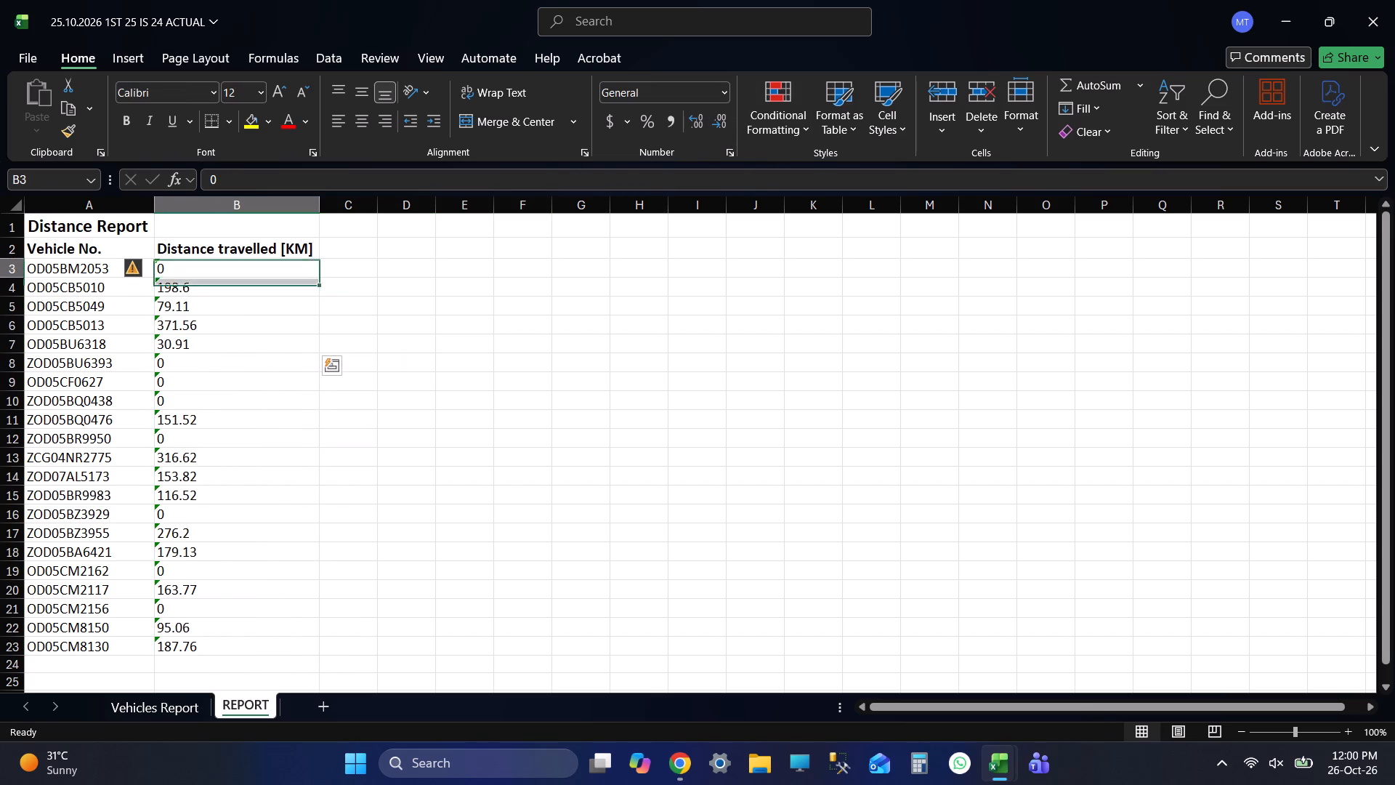
pyautogui.hotkey('ctrl', 'shift', 'Down')
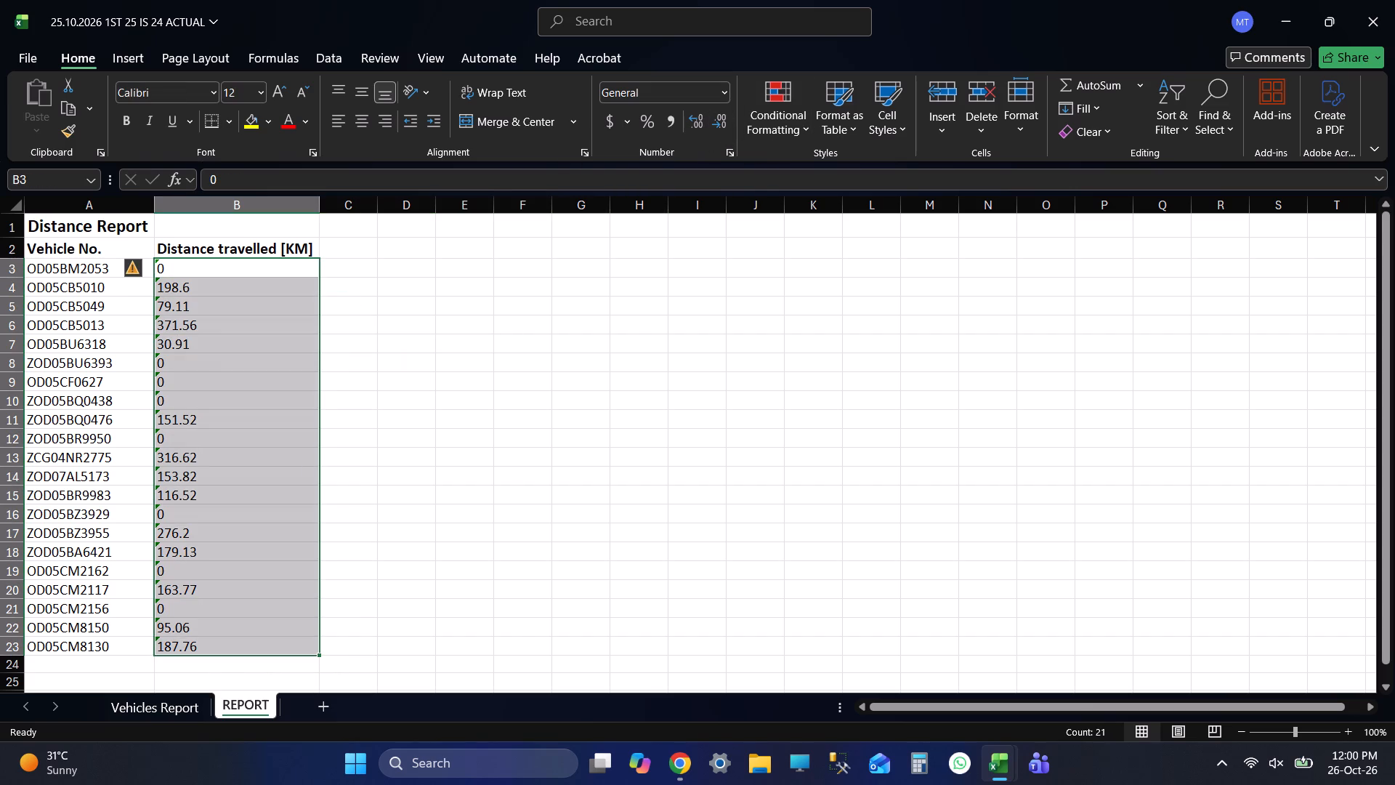
pyautogui.click(142, 273)
pyautogui.click(255, 317)
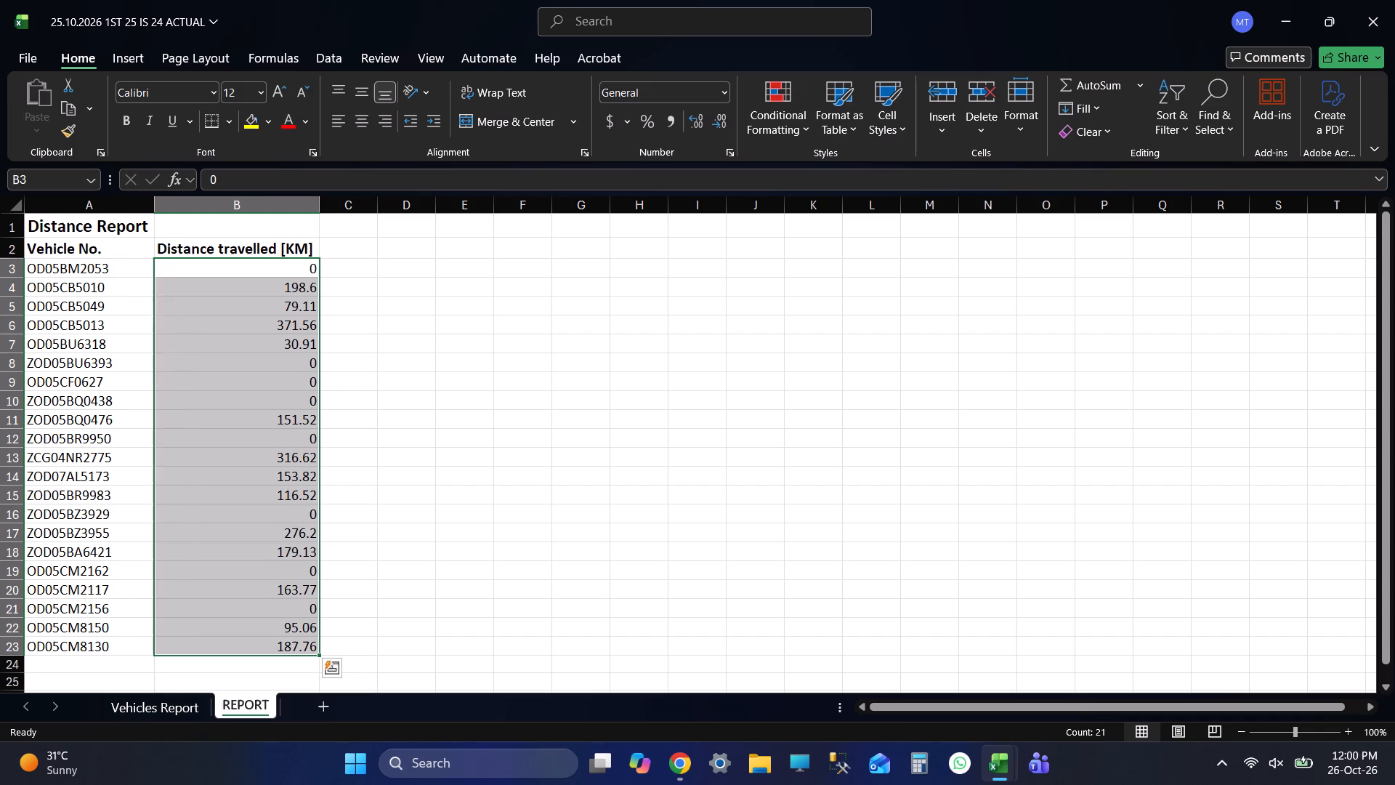
# Show the distances in B3:B23 with no decimal places and save the workbook.
pyautogui.doubleClick(727, 120)
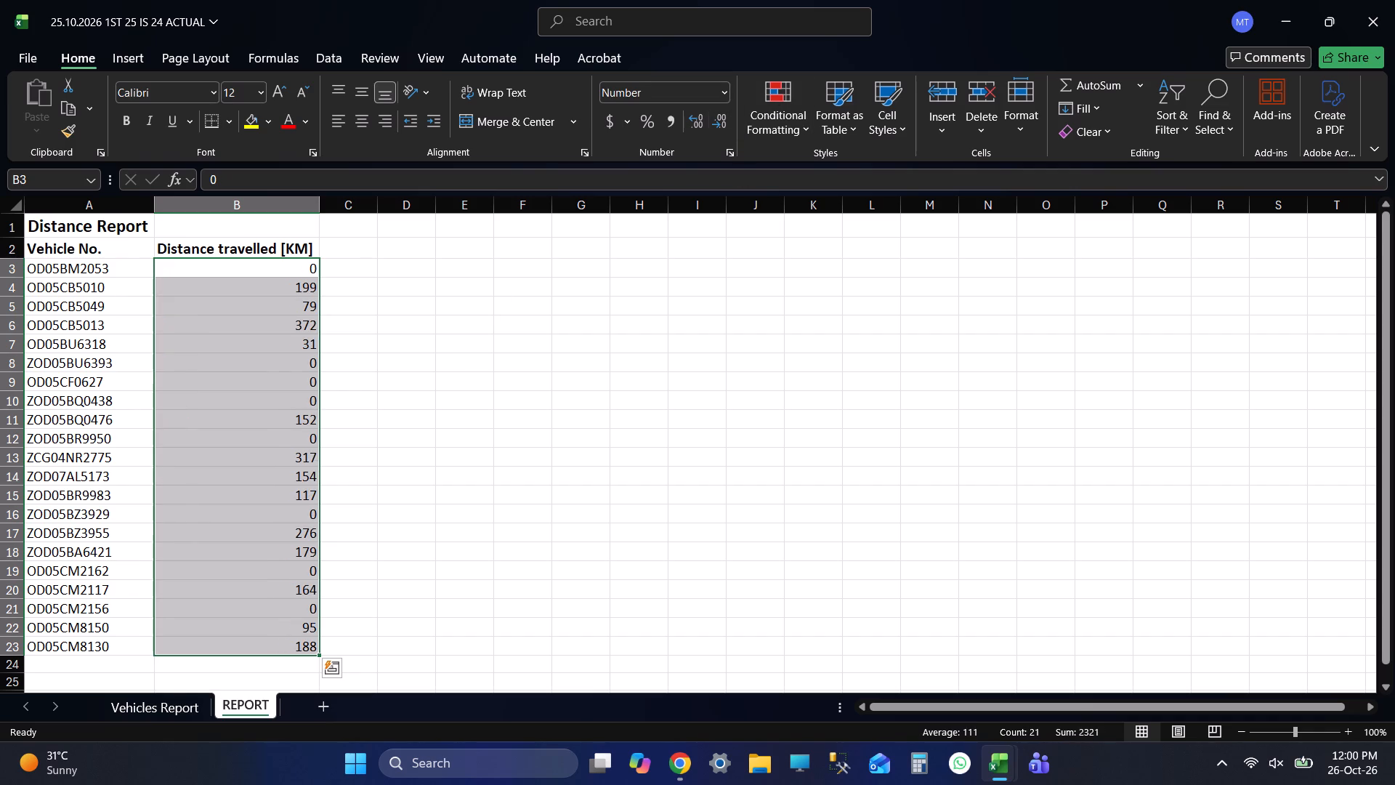
pyautogui.click(366, 325)
pyautogui.hotkey('ctrl', 's')
pyautogui.click(453, 275)
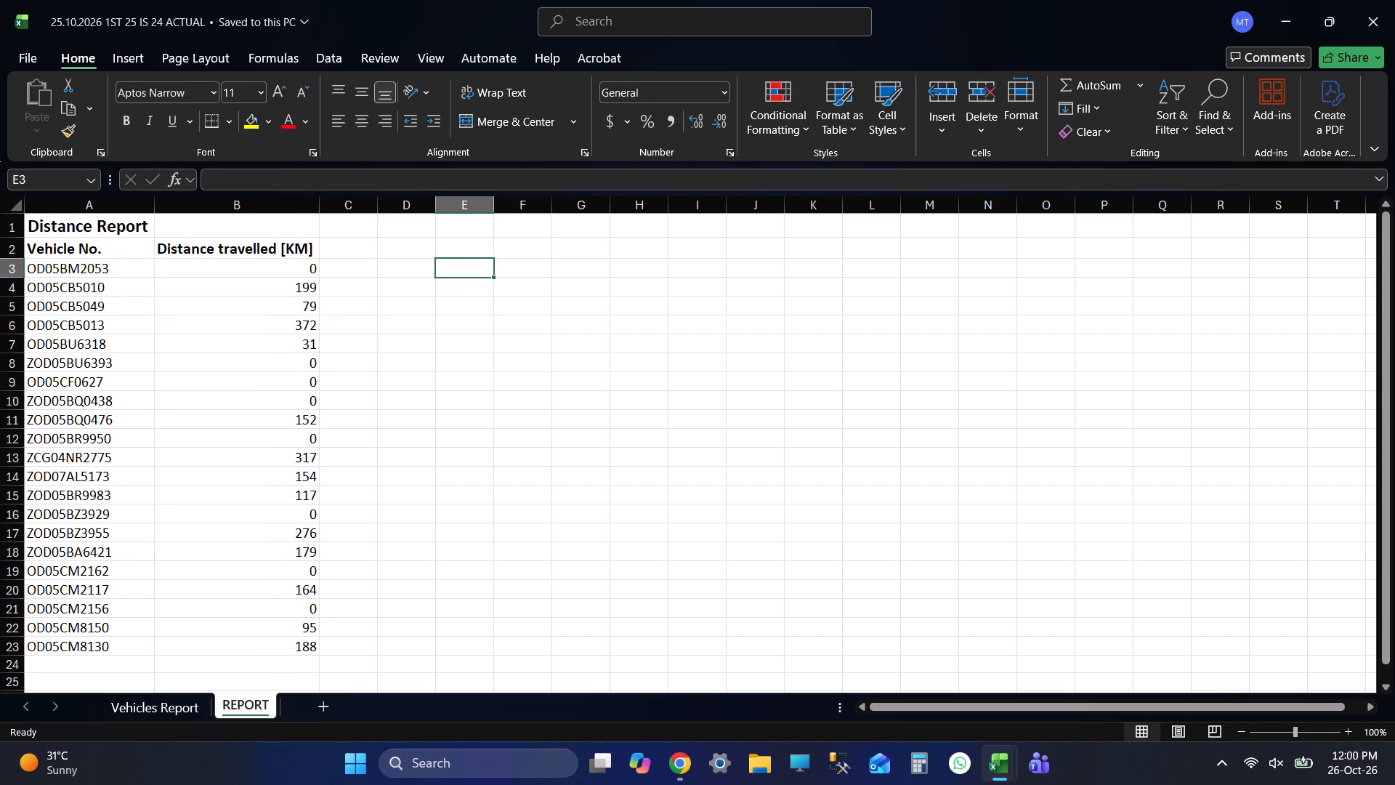
pyautogui.hotkey('ctrl', 's')
pyautogui.hotkey('ctrl', 's')
pyautogui.click(543, 334)
pyautogui.hotkey('ctrl', 's')
pyautogui.hotkey('ctrl', 's')
pyautogui.click(679, 288)
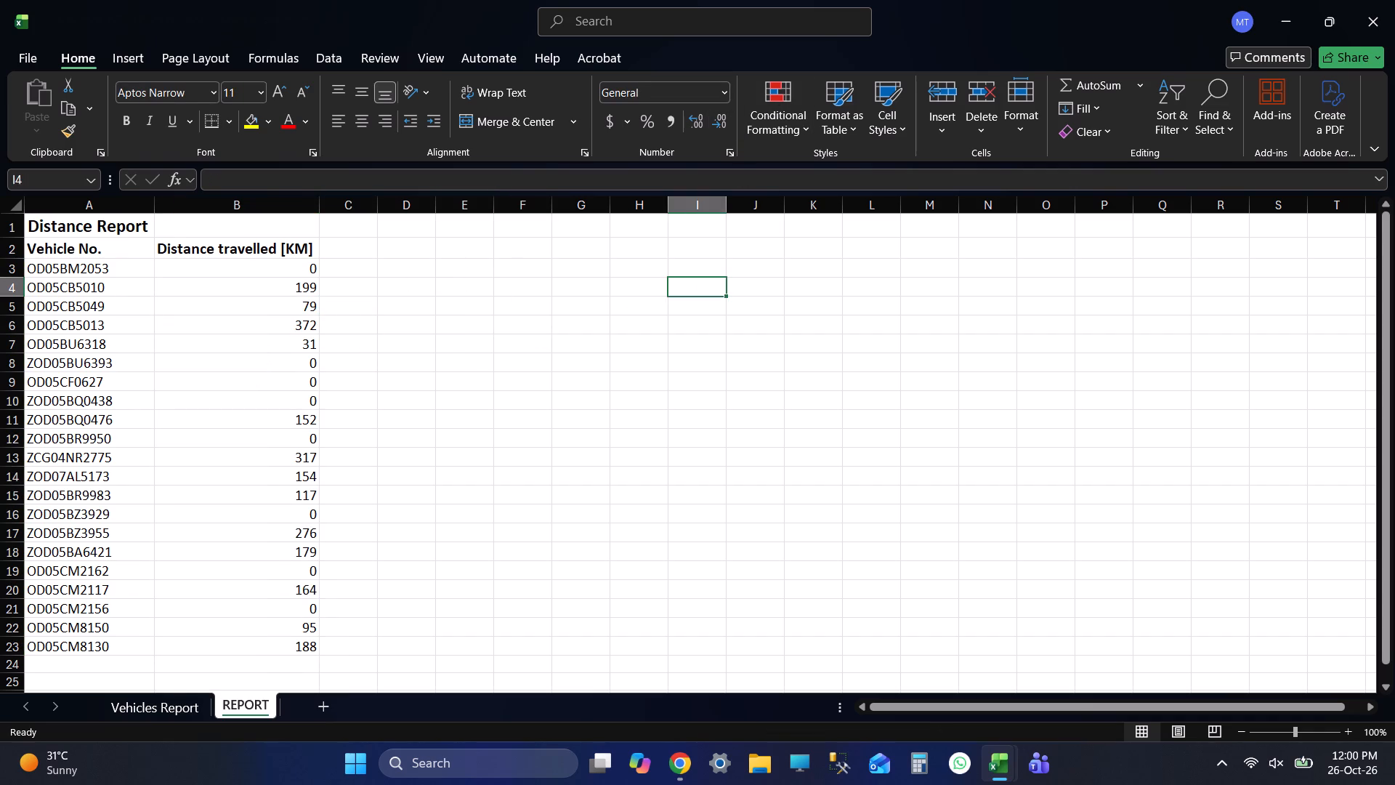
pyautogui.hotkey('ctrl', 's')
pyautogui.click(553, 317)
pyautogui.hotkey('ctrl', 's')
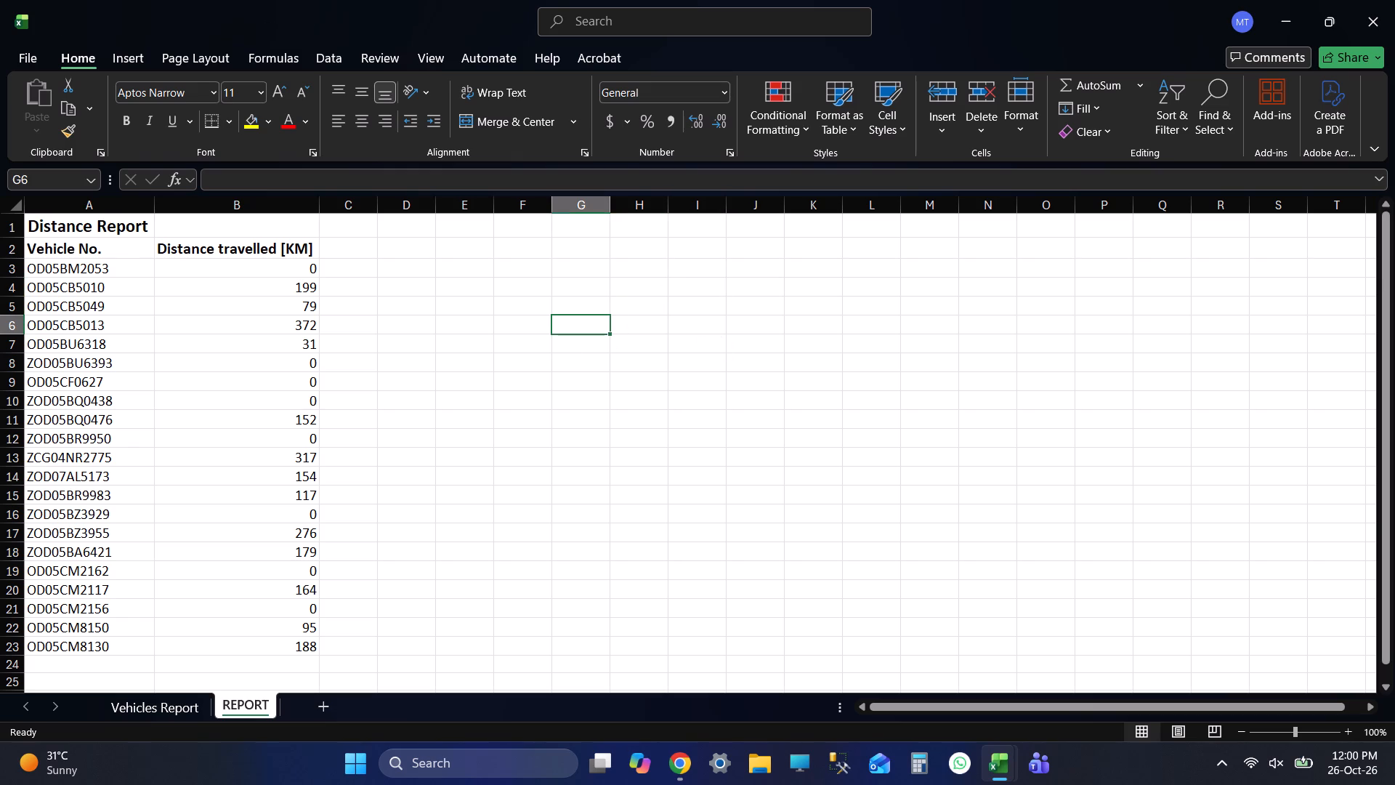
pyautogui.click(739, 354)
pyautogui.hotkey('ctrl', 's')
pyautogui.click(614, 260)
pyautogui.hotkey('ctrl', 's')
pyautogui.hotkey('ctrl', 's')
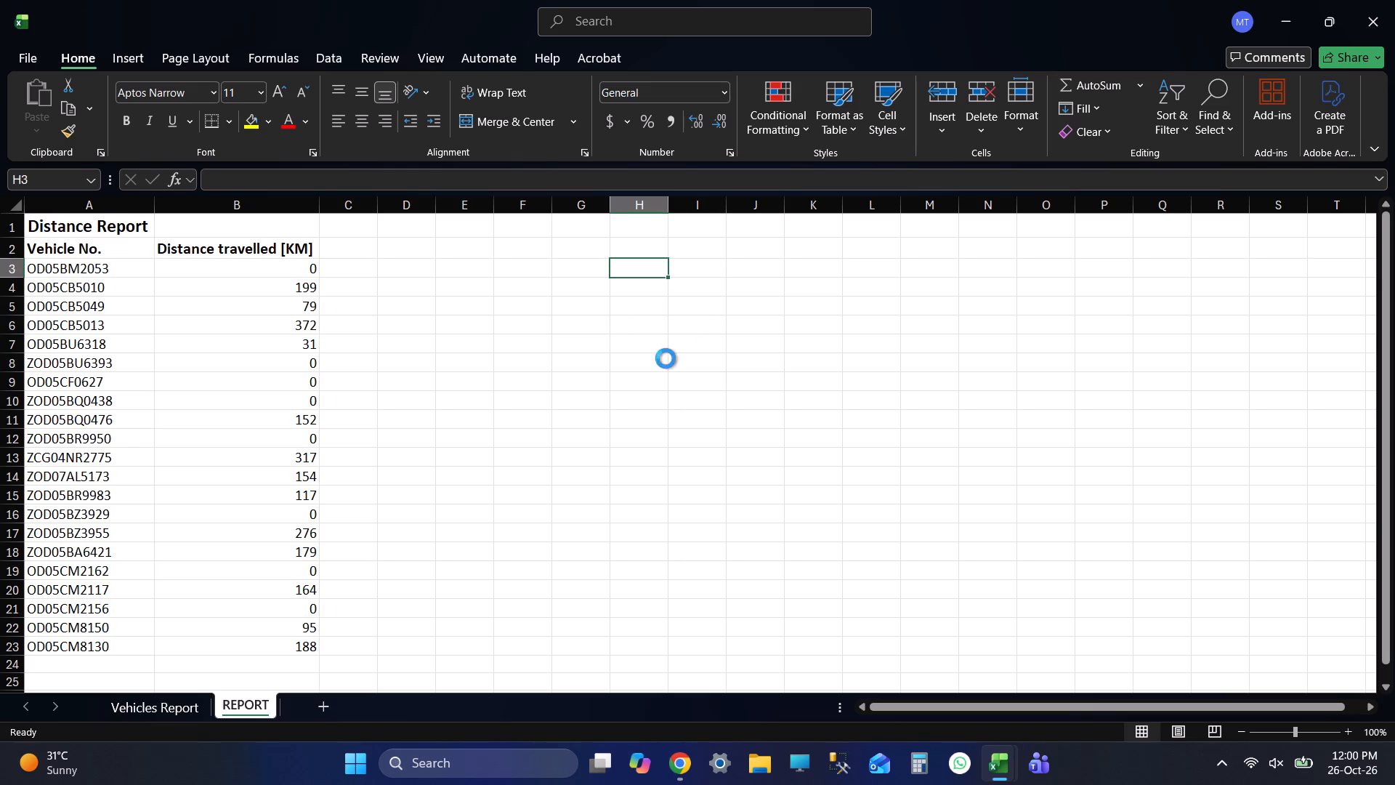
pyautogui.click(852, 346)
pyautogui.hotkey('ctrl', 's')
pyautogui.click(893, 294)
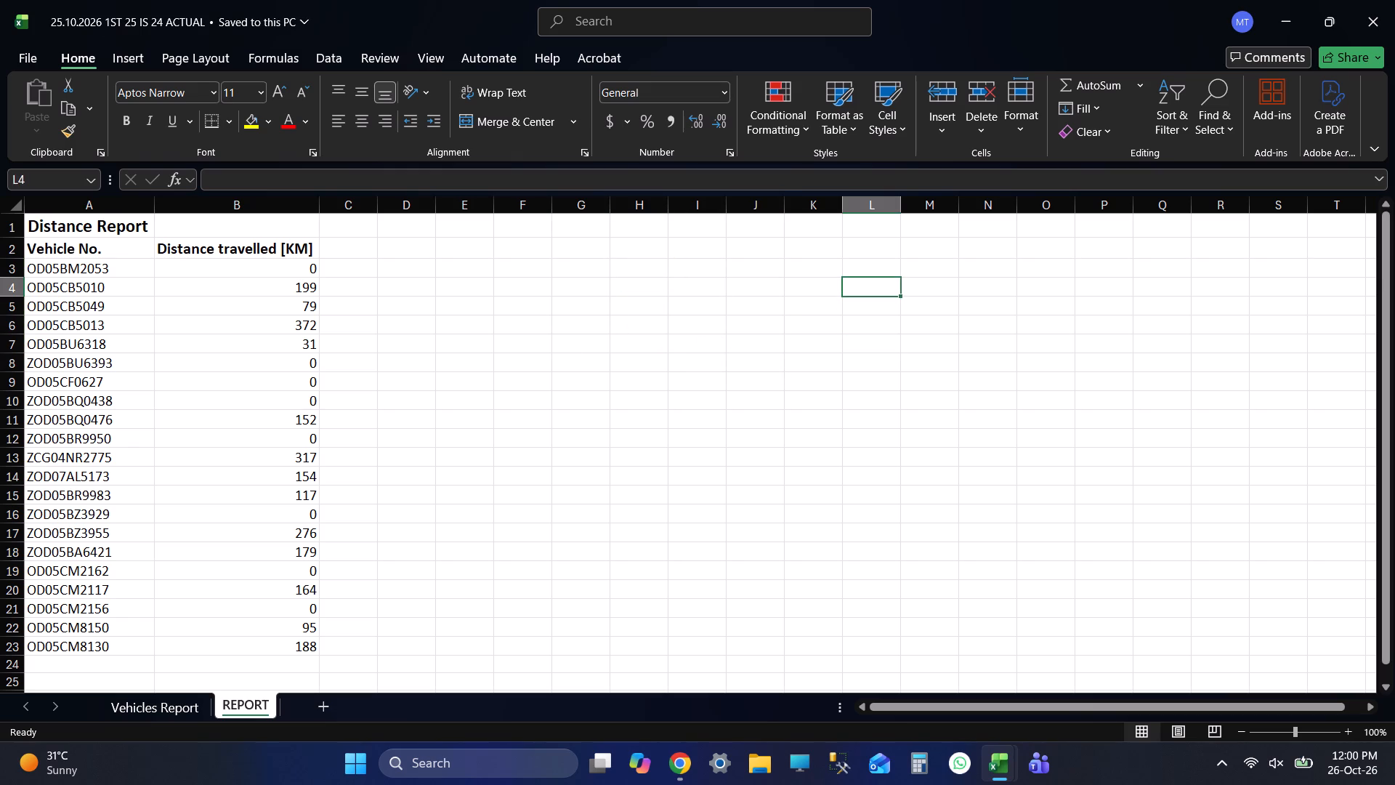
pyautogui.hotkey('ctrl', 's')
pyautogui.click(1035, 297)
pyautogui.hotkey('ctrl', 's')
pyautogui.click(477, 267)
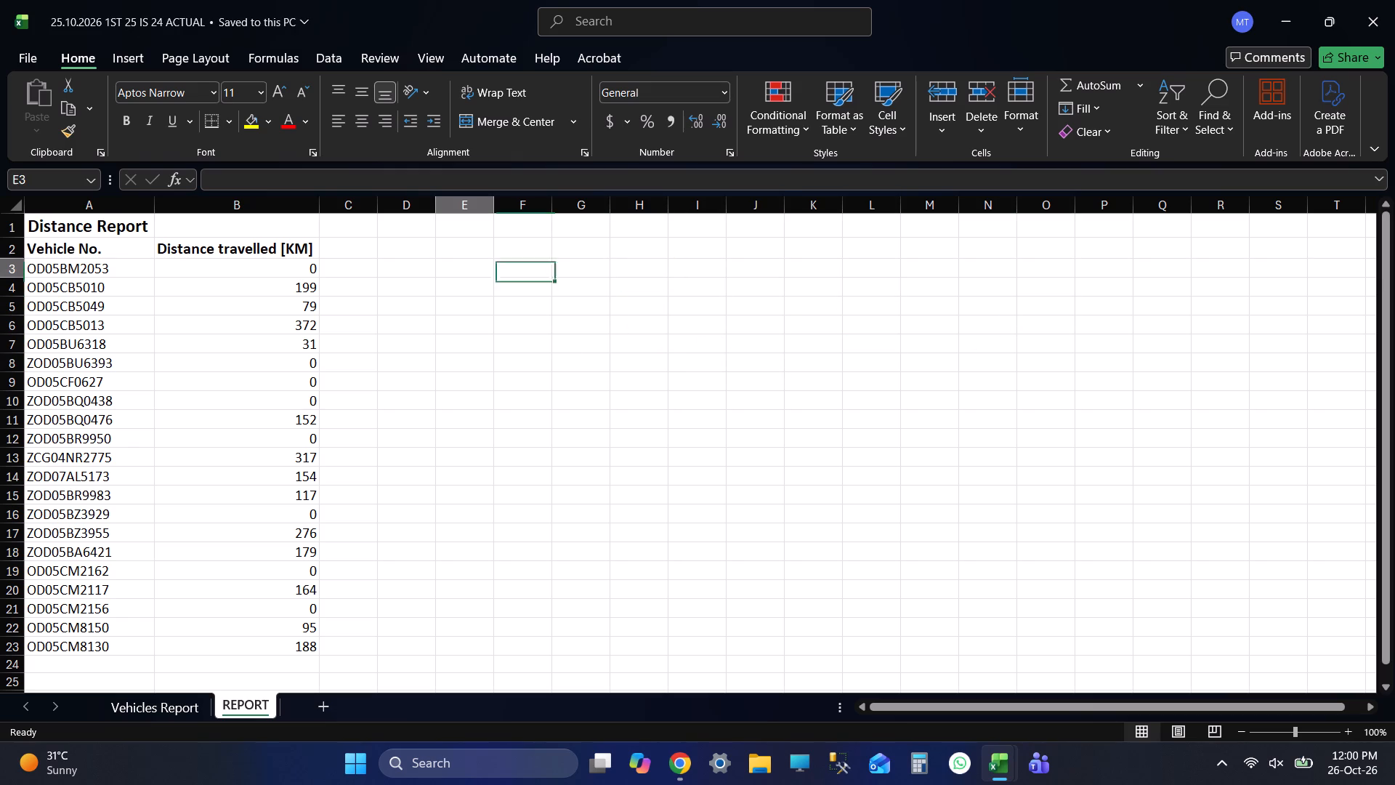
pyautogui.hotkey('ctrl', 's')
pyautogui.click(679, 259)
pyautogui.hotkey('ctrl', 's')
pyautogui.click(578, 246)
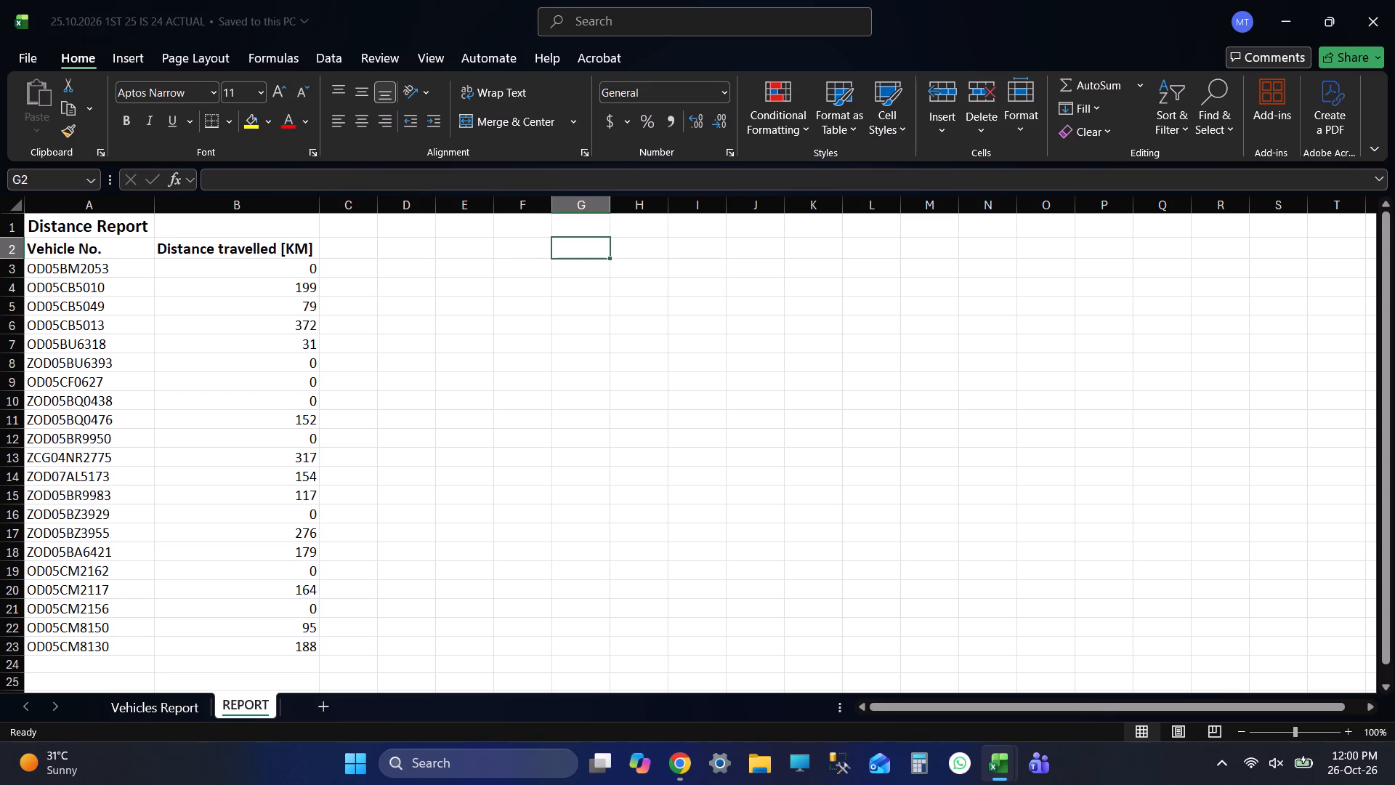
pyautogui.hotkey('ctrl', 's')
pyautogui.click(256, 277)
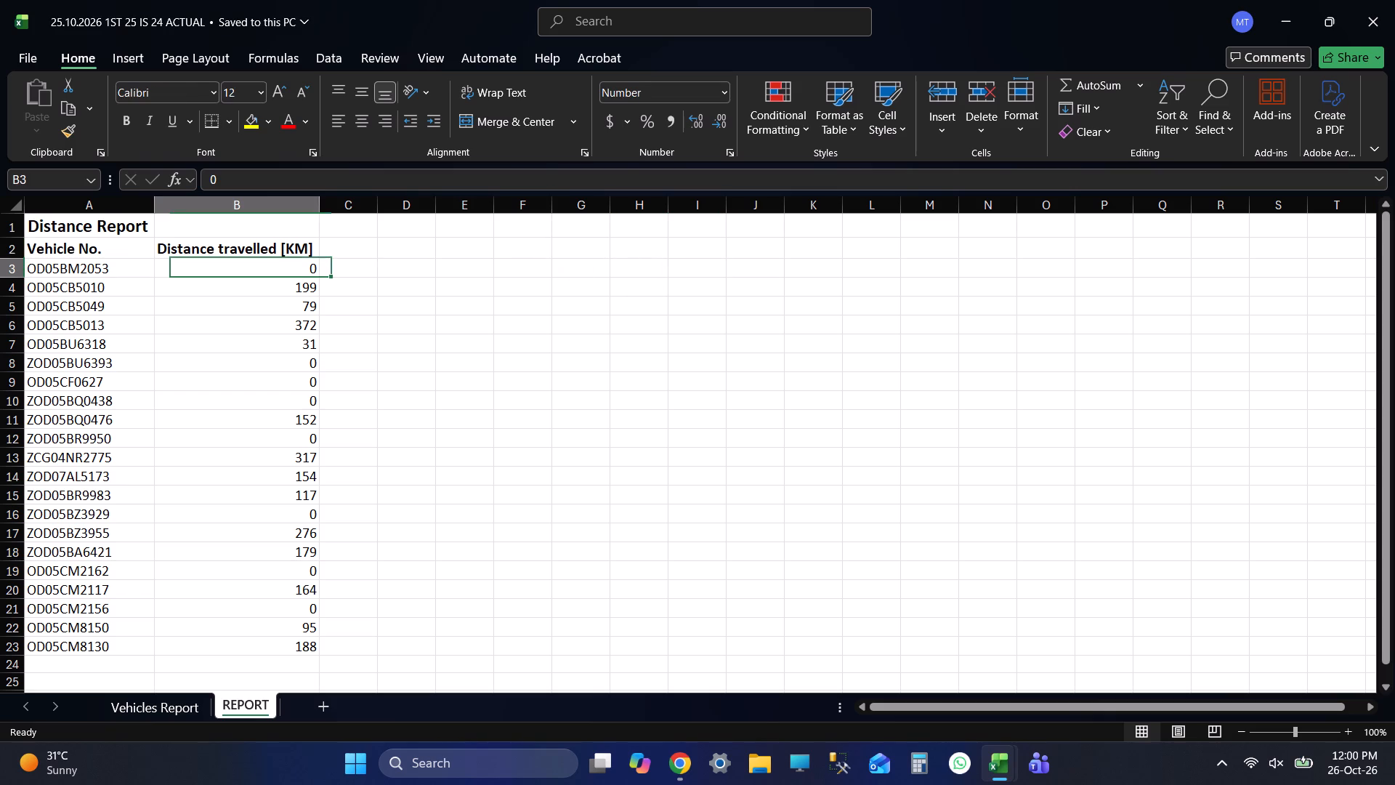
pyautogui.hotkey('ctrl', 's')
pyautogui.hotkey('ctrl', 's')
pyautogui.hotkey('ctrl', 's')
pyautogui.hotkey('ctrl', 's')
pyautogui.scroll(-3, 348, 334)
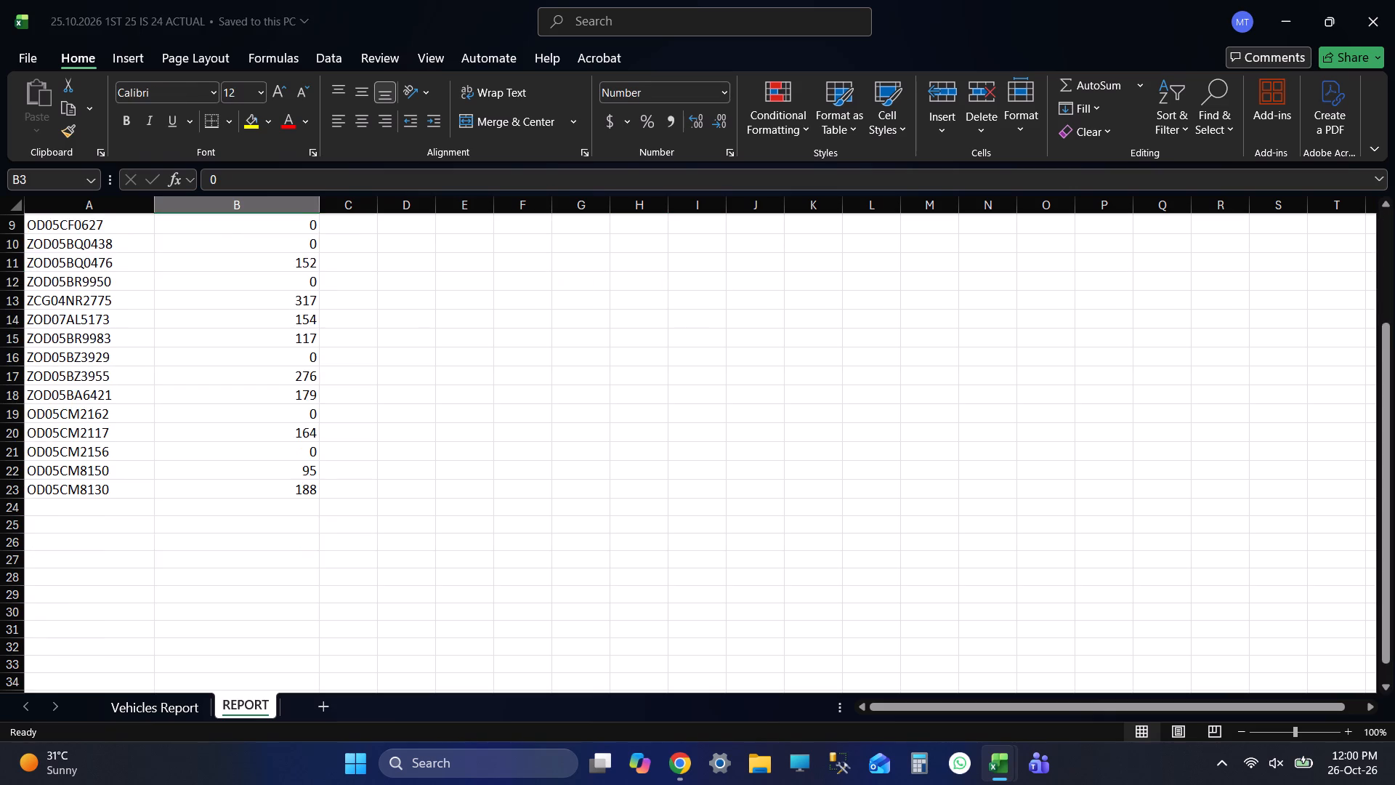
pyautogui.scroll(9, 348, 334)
pyautogui.click(7, 289)
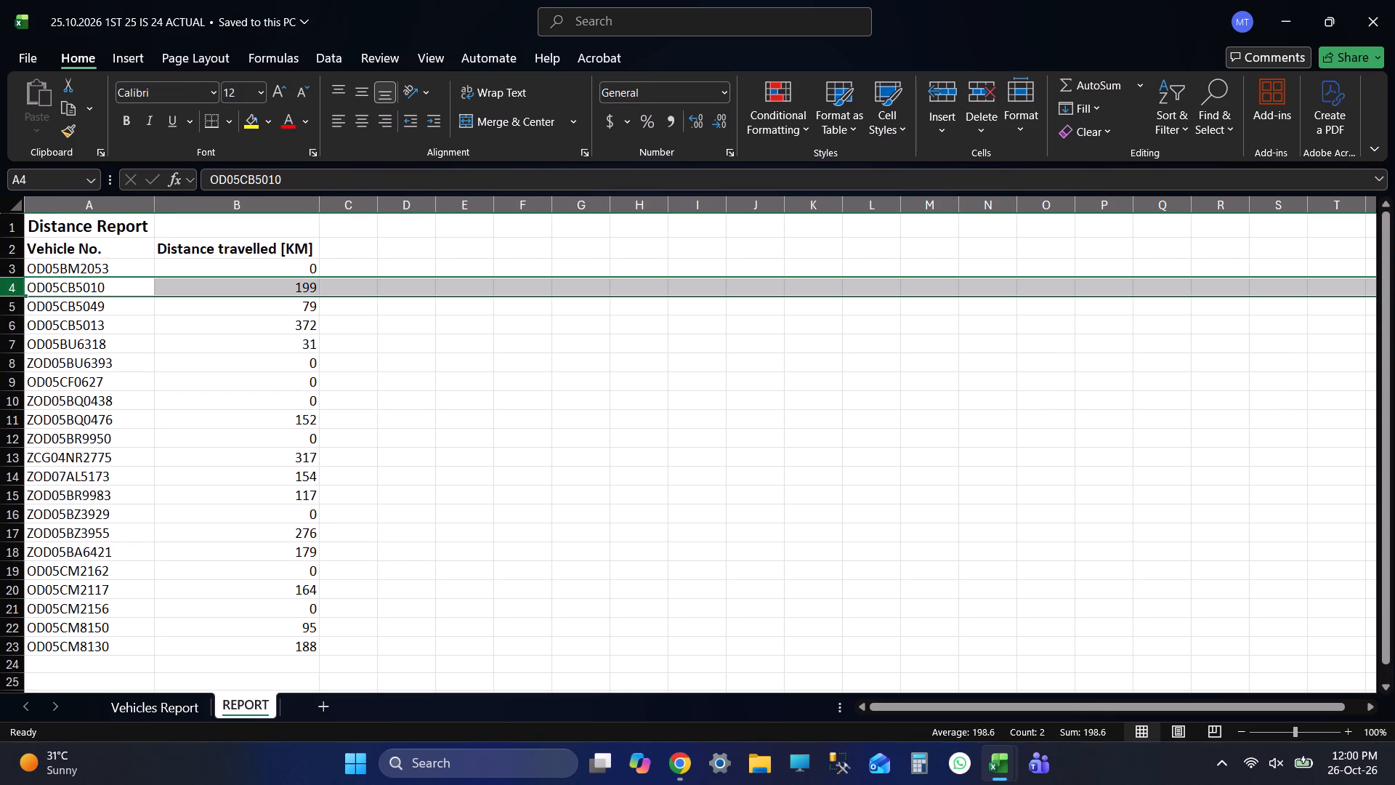
pyautogui.hotkey('ctrl', '+')
pyautogui.hotkey('ctrl', '+')
pyautogui.click(117, 290)
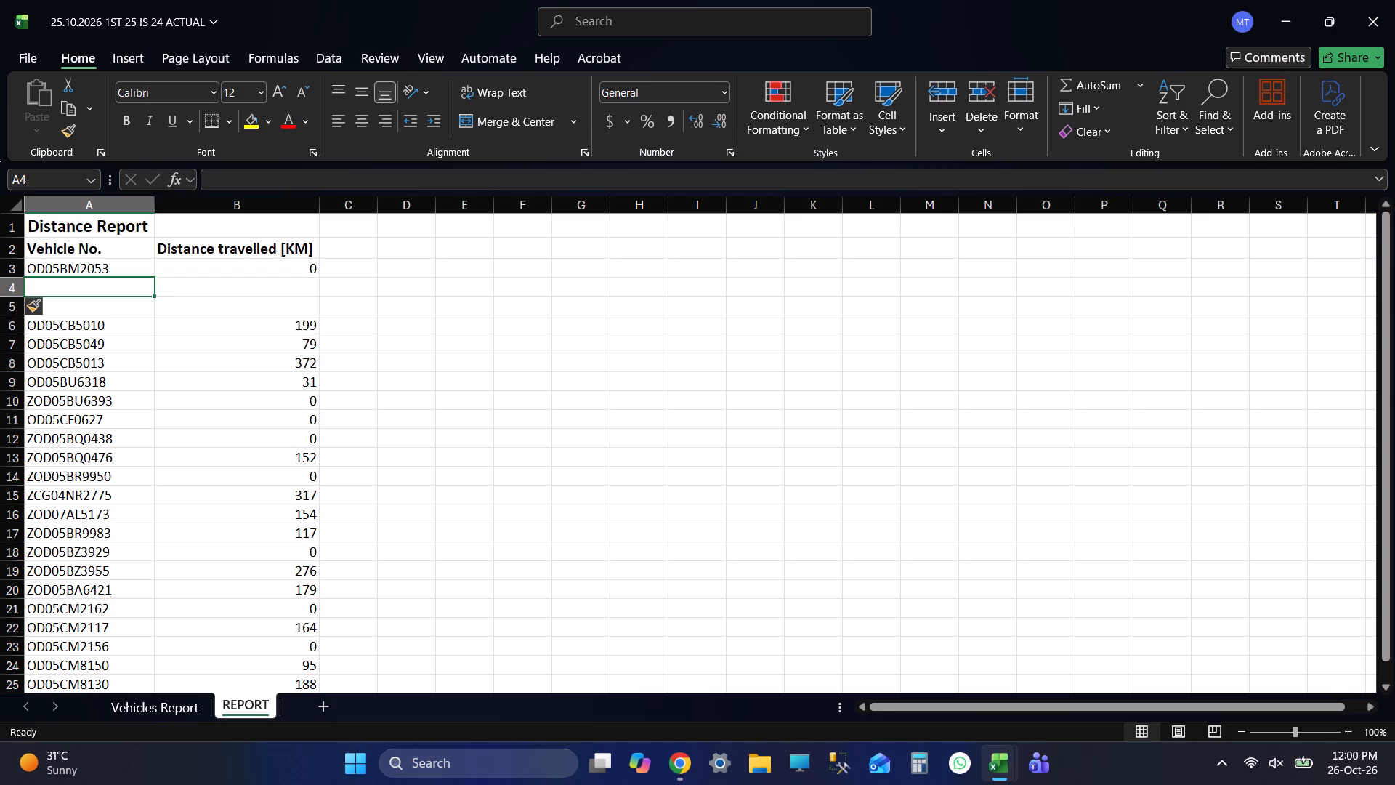
pyautogui.hotkey('ctrl', 's')
pyautogui.hotkey('ctrl', 's')
pyautogui.hotkey('ctrl', 's')
pyautogui.hotkey('ctrl', 's')
pyautogui.hotkey('ctrl', 's')
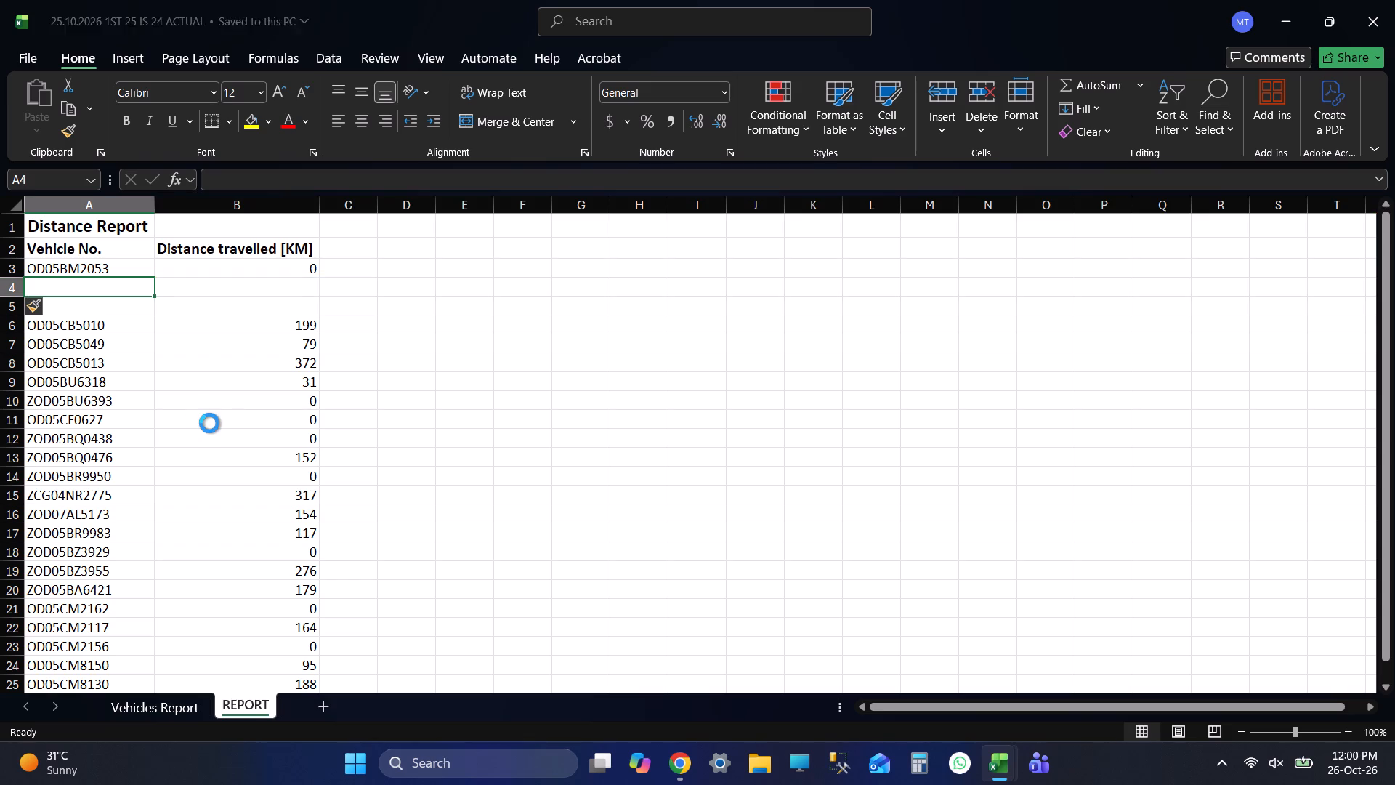
pyautogui.hotkey('ctrl', 's')
pyautogui.hotkey('ctrl', 's')
pyautogui.hotkey('ctrl', 's')
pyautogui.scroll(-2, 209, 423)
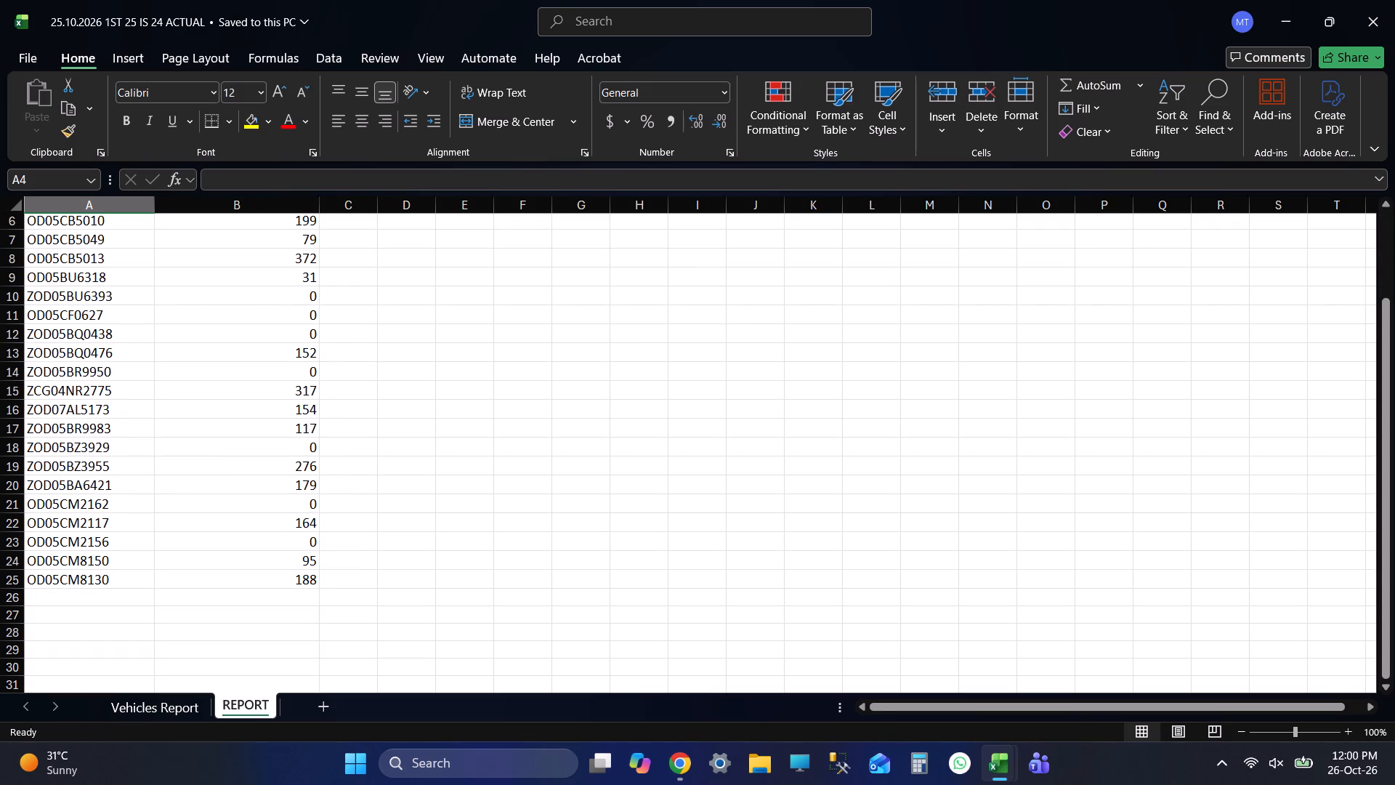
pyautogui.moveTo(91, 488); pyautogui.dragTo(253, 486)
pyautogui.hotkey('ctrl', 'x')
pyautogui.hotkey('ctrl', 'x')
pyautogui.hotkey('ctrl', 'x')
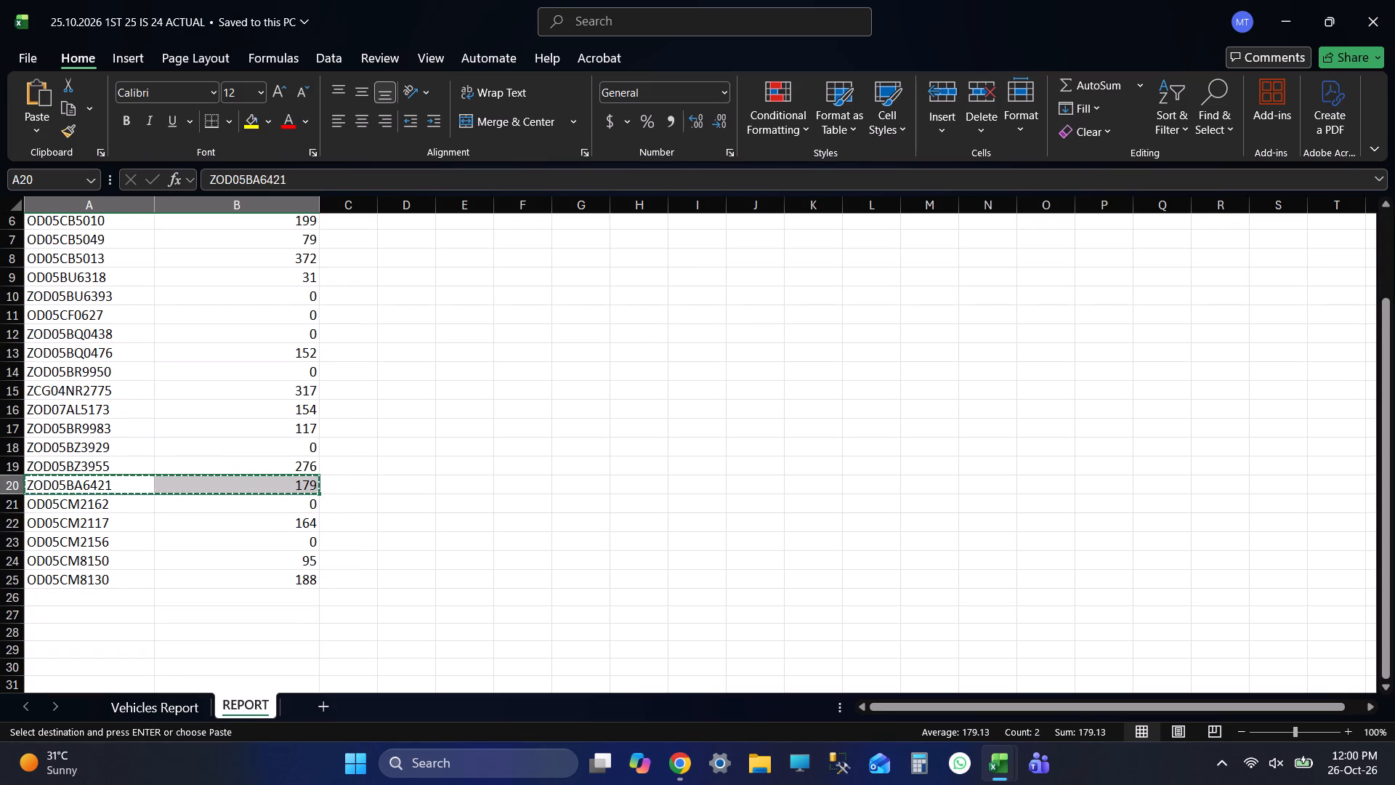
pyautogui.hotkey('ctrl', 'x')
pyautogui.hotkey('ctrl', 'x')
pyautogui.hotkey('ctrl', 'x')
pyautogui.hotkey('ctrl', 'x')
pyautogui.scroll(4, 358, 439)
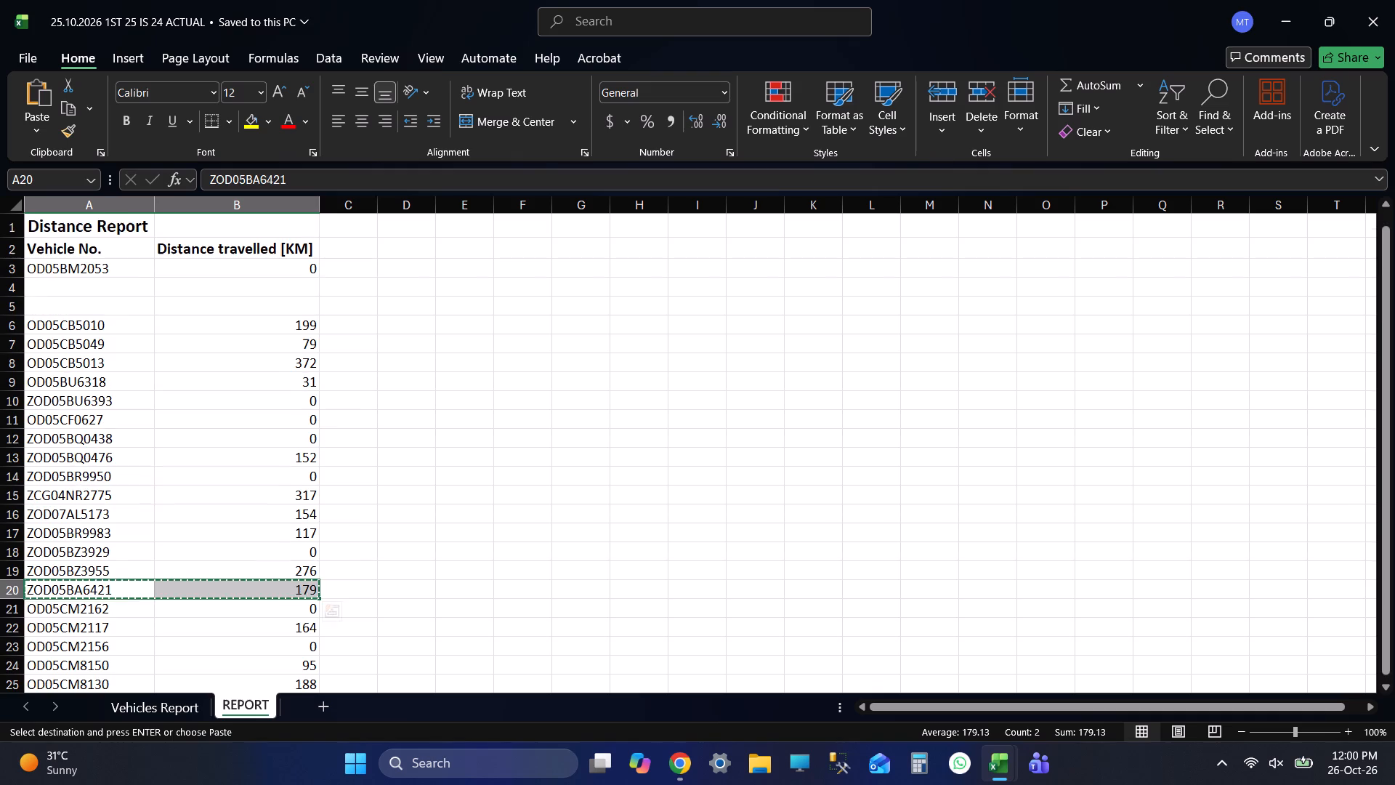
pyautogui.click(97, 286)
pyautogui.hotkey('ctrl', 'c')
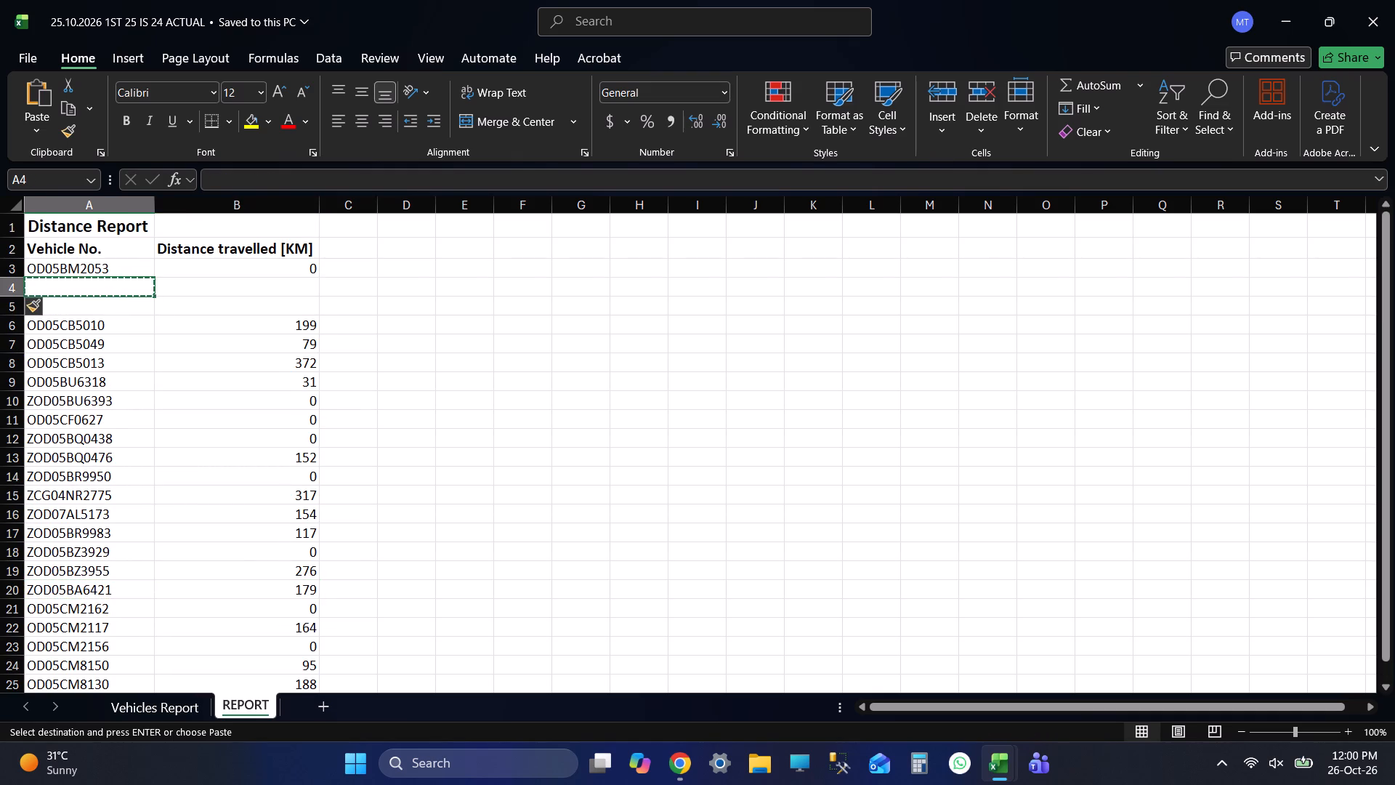
pyautogui.scroll(-4, 266, 372)
pyautogui.moveTo(102, 375); pyautogui.dragTo(224, 372)
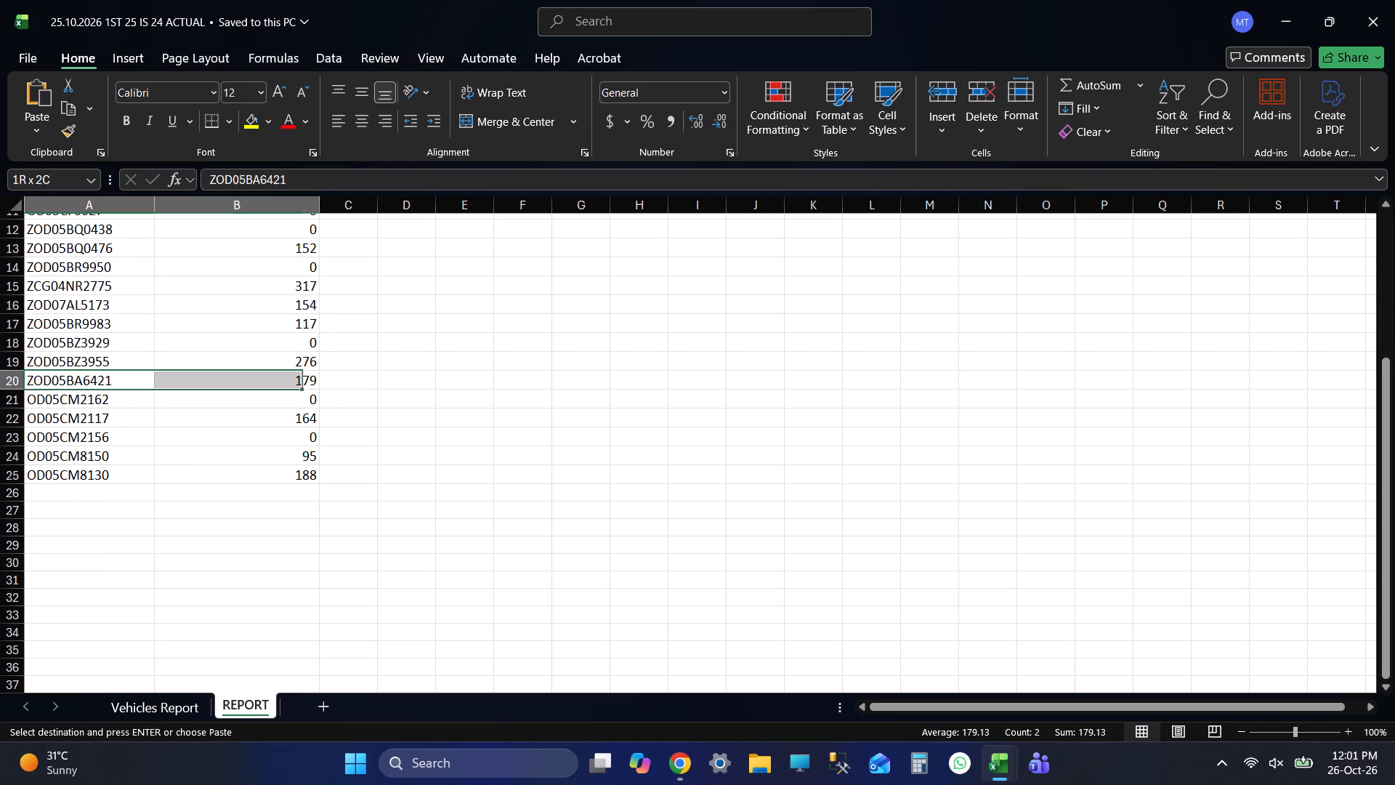
pyautogui.moveTo(224, 372); pyautogui.dragTo(243, 372)
pyautogui.hotkey('ctrl', 'x')
pyautogui.hotkey('ctrl', 'x')
pyautogui.hotkey('ctrl', 'x')
pyautogui.hotkey('ctrl', 'x')
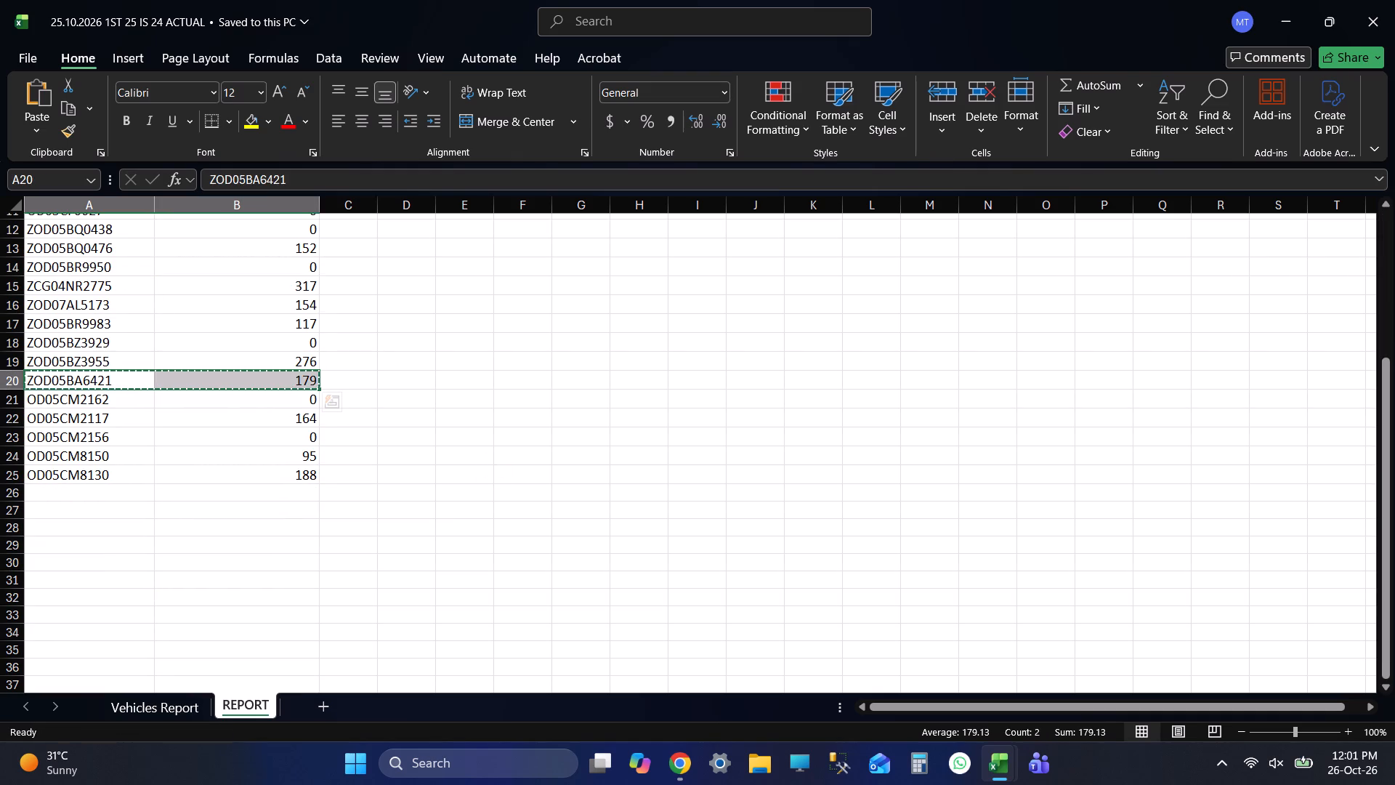
pyautogui.scroll(6, 262, 421)
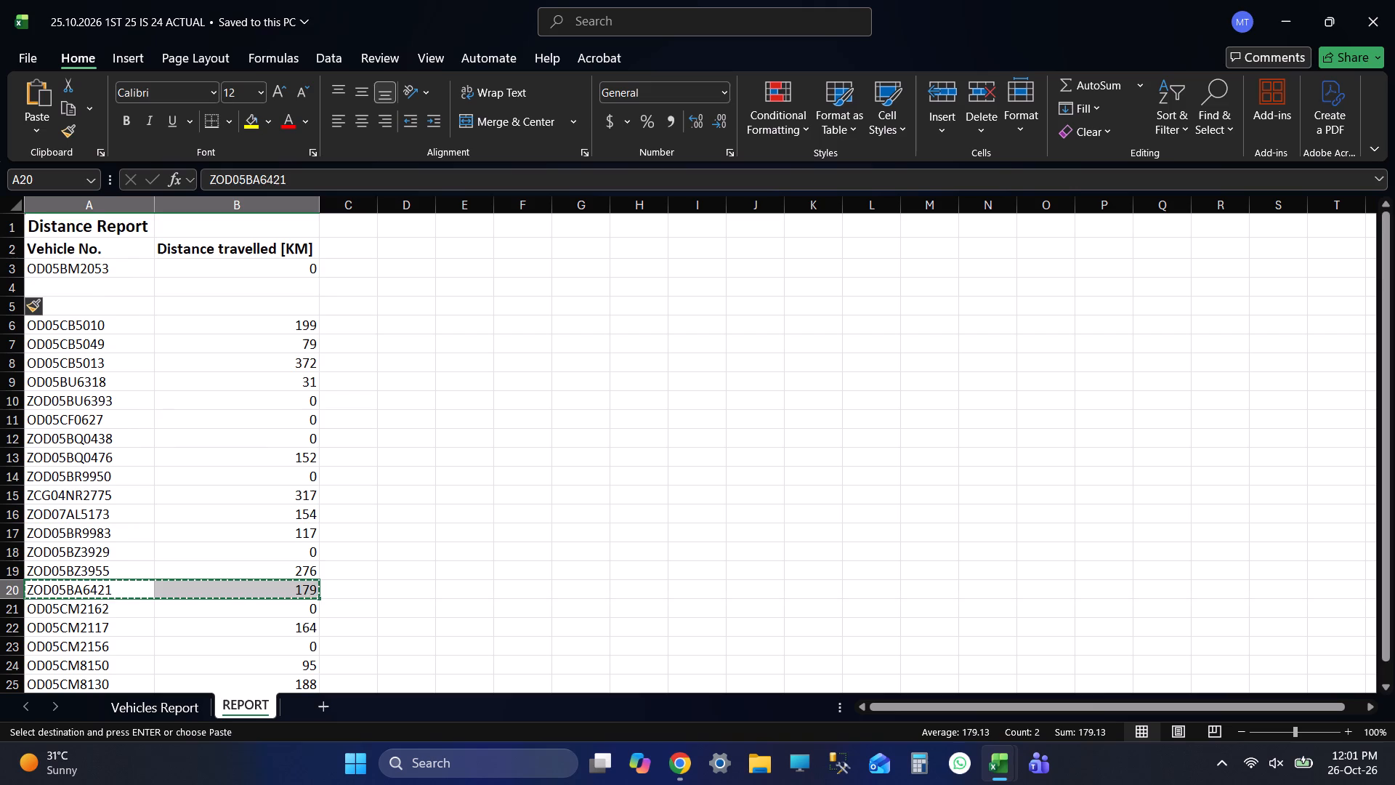
pyautogui.click(85, 288)
pyautogui.hotkey('ctrl', 'v')
pyautogui.click(479, 265)
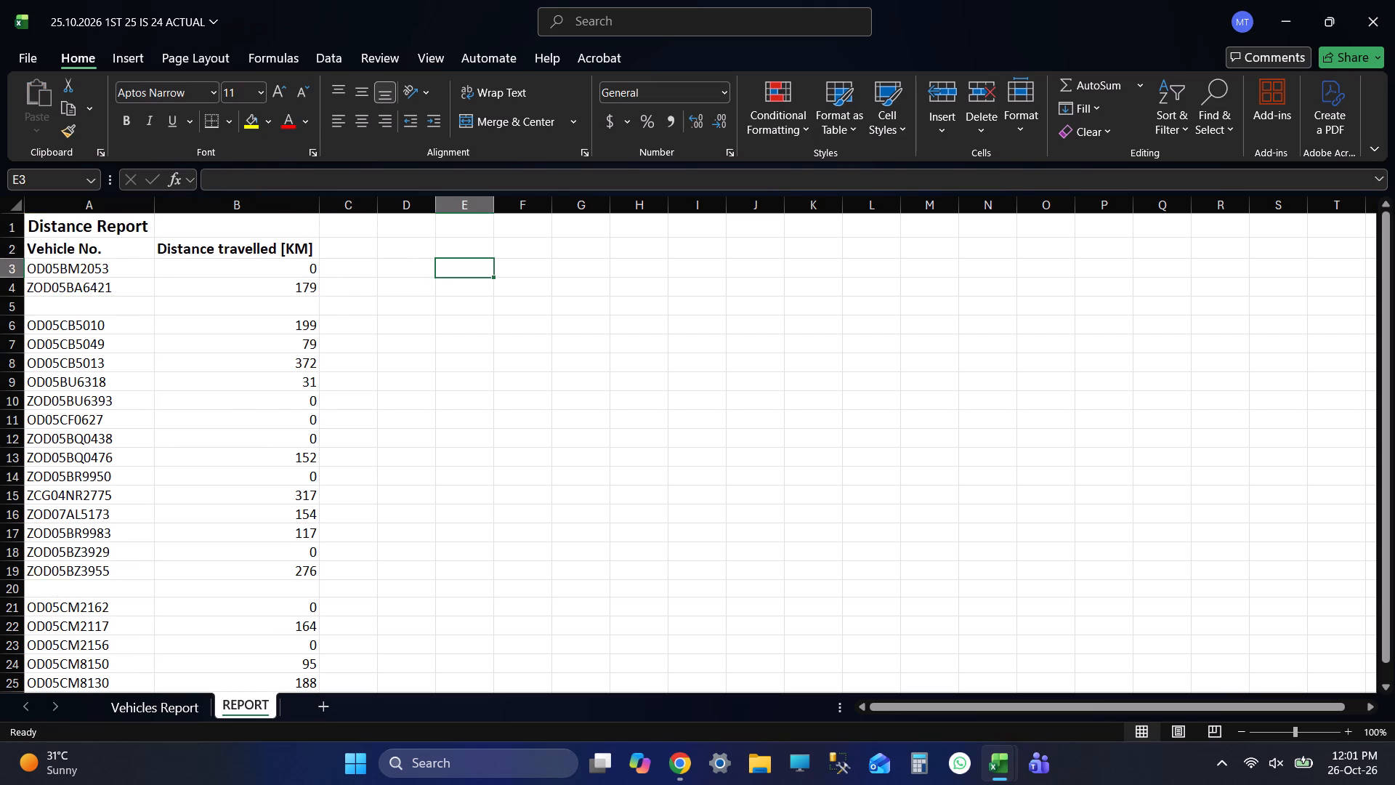
pyautogui.hotkey('ctrl', 's')
pyautogui.hotkey('ctrl', 's')
pyautogui.hotkey('ctrl', 's')
pyautogui.moveTo(106, 419); pyautogui.dragTo(242, 424)
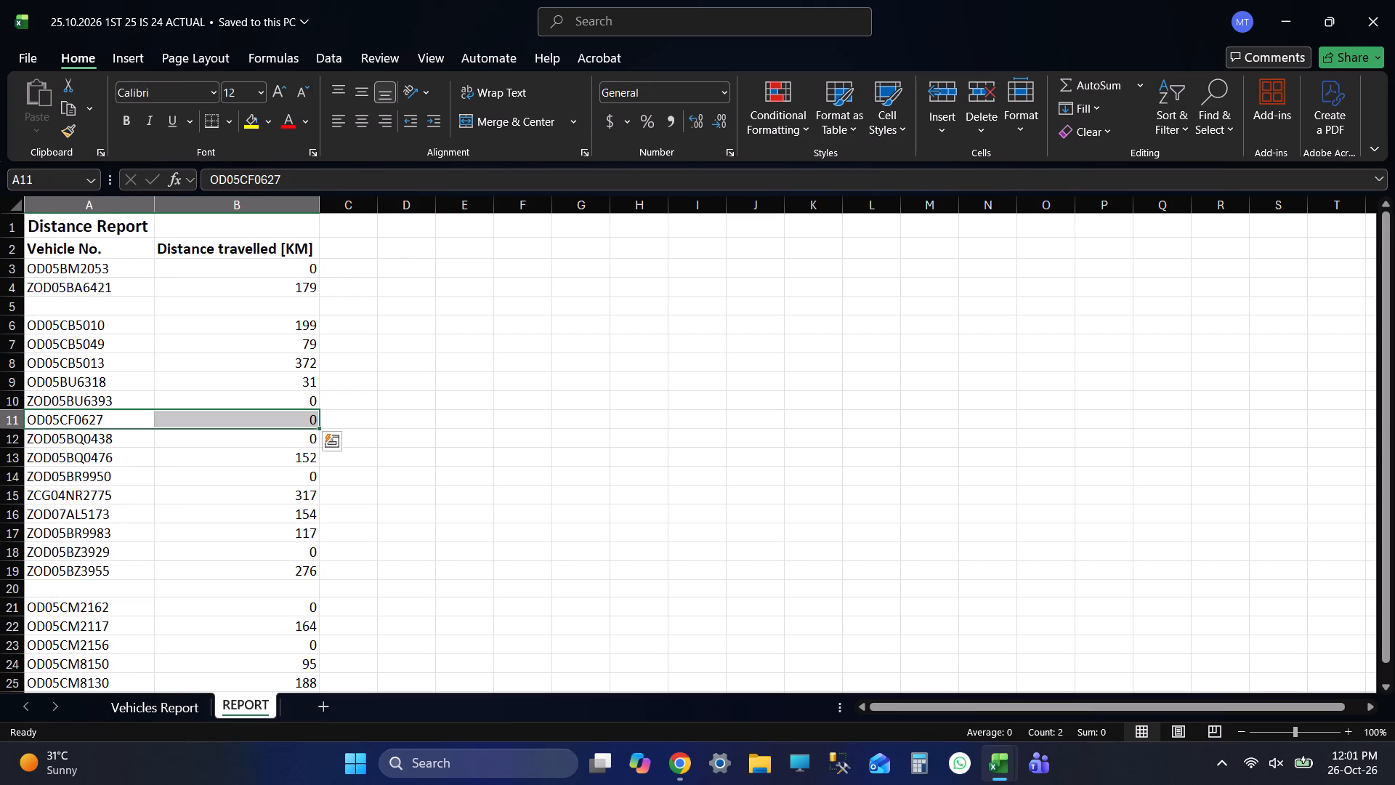
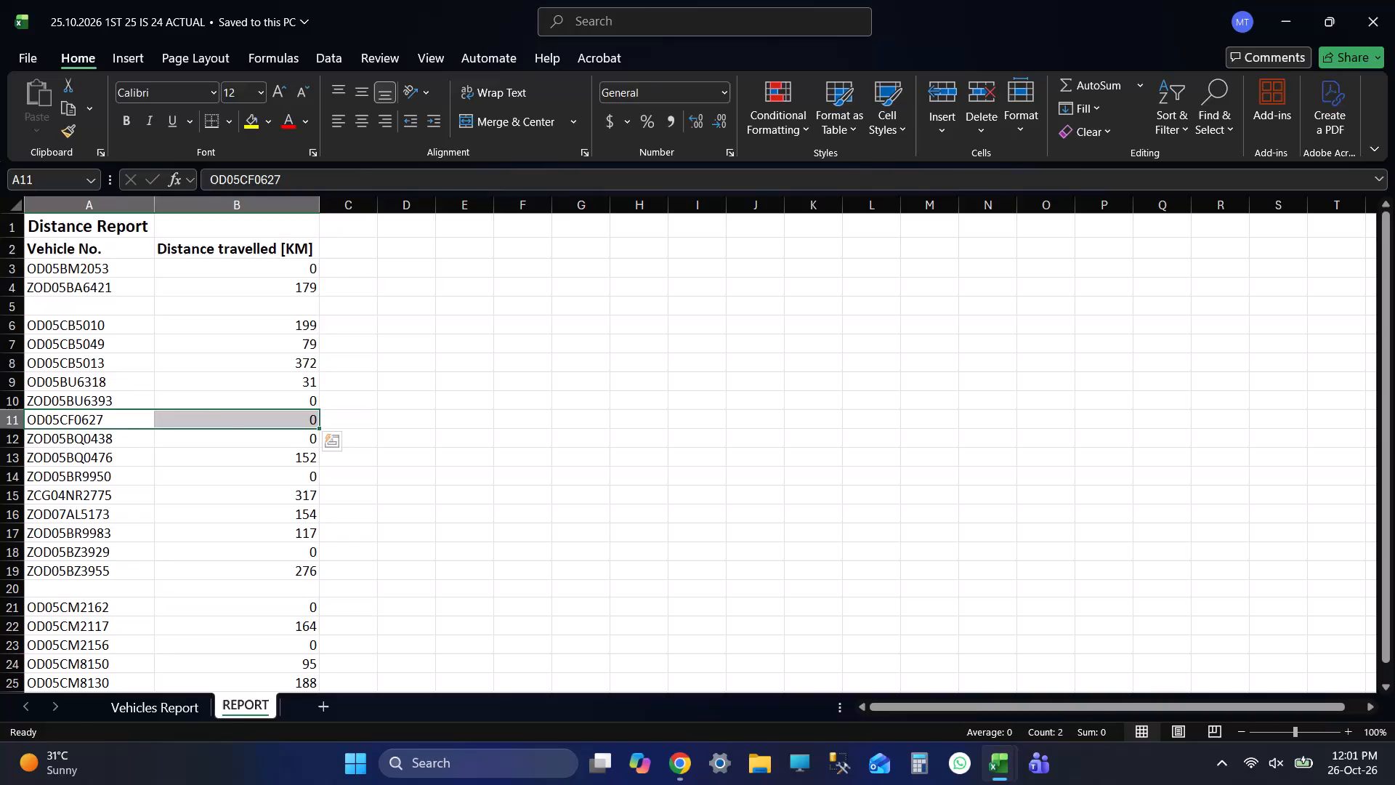
pyautogui.hotkey('ctrl', 'x')
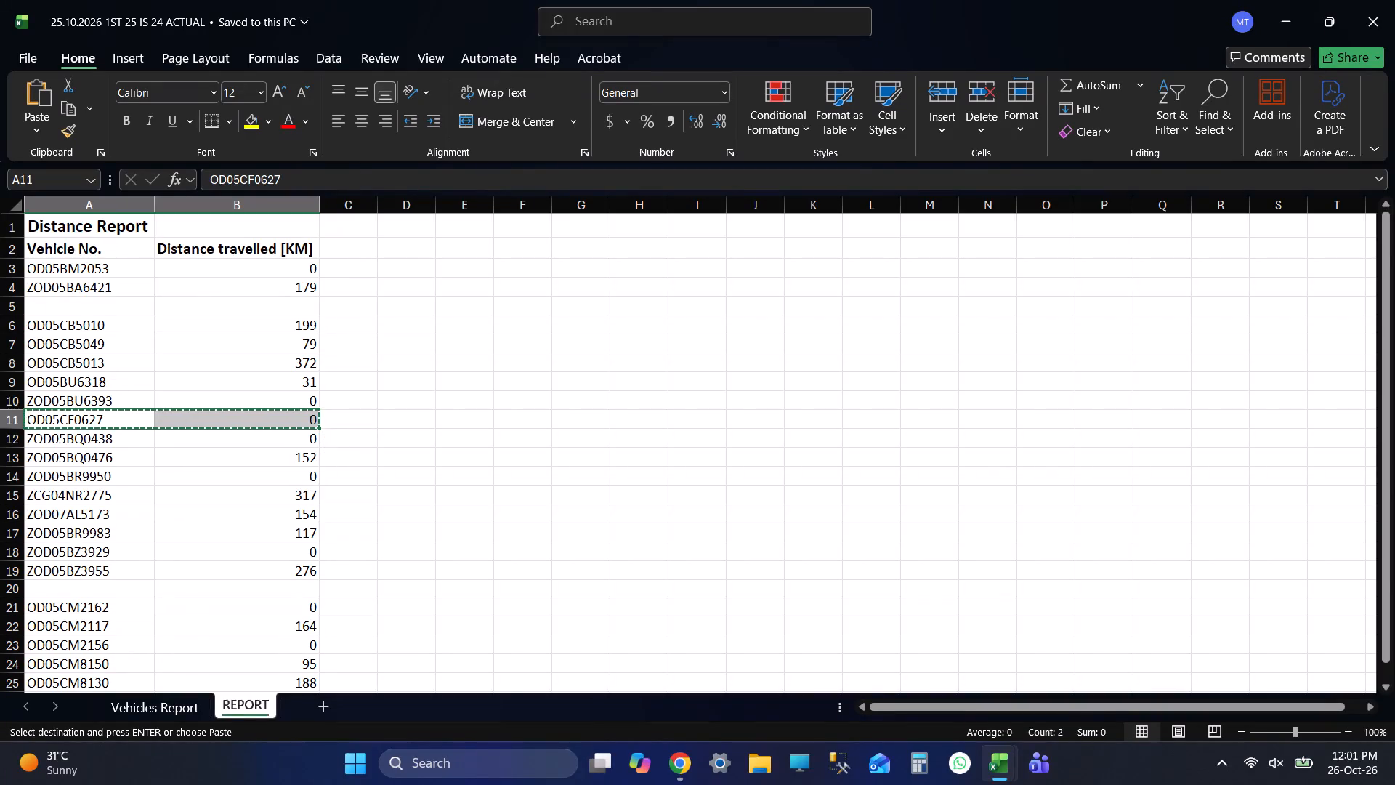
pyautogui.click(111, 311)
pyautogui.hotkey('ctrl', 'v')
pyautogui.click(627, 323)
pyautogui.hotkey('ctrl', 's')
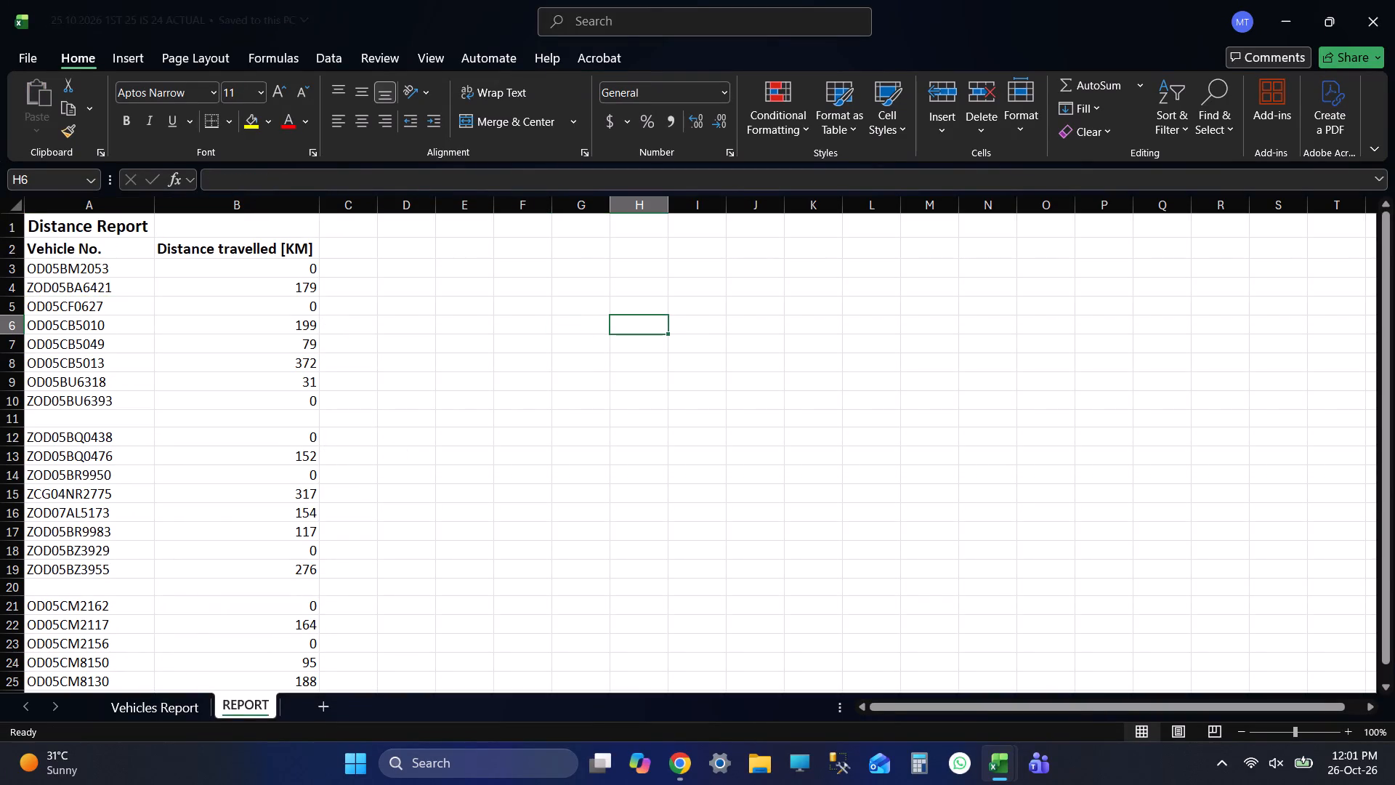
pyautogui.hotkey('ctrl', 's')
pyautogui.hotkey('ctrl', 's')
pyautogui.hotkey('ctrl', 's')
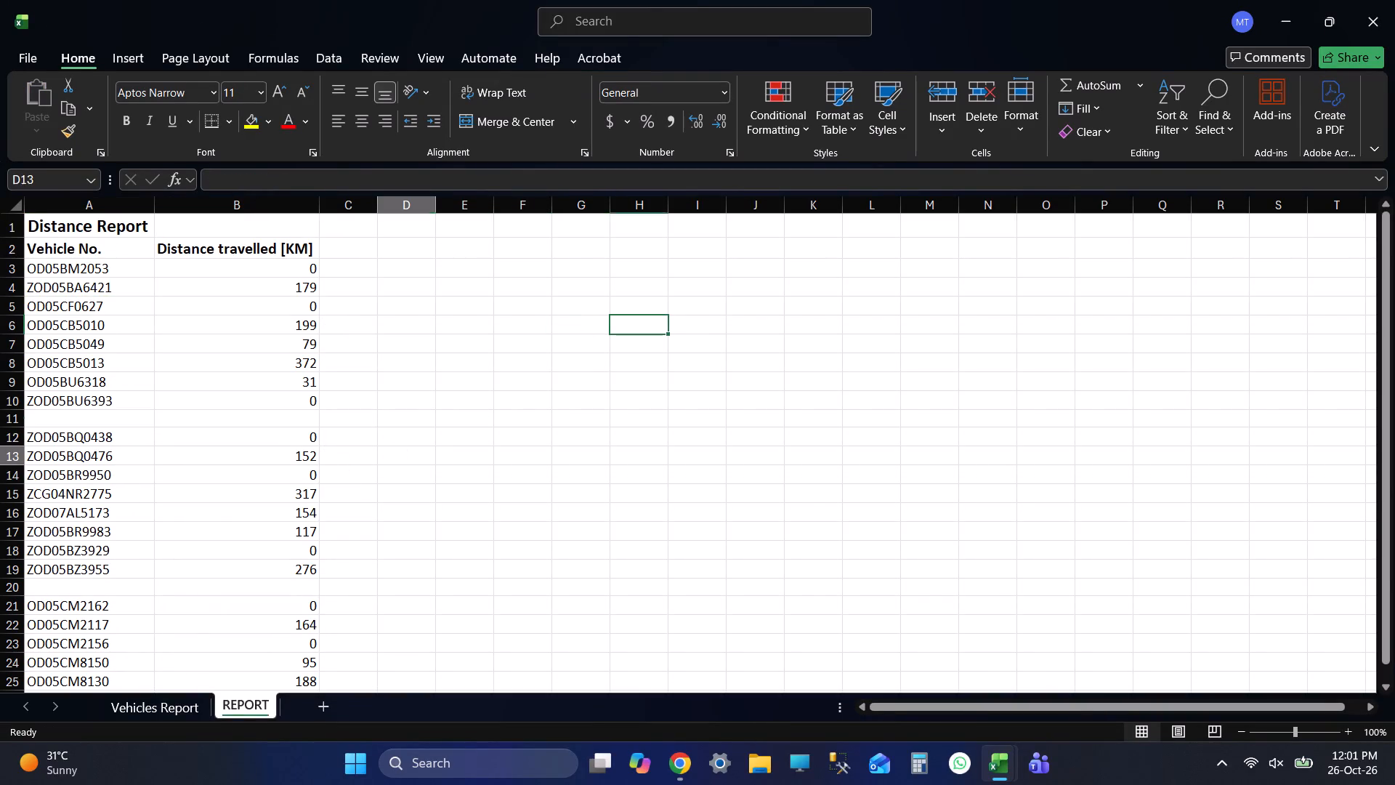
pyautogui.click(401, 448)
pyautogui.hotkey('ctrl', 's')
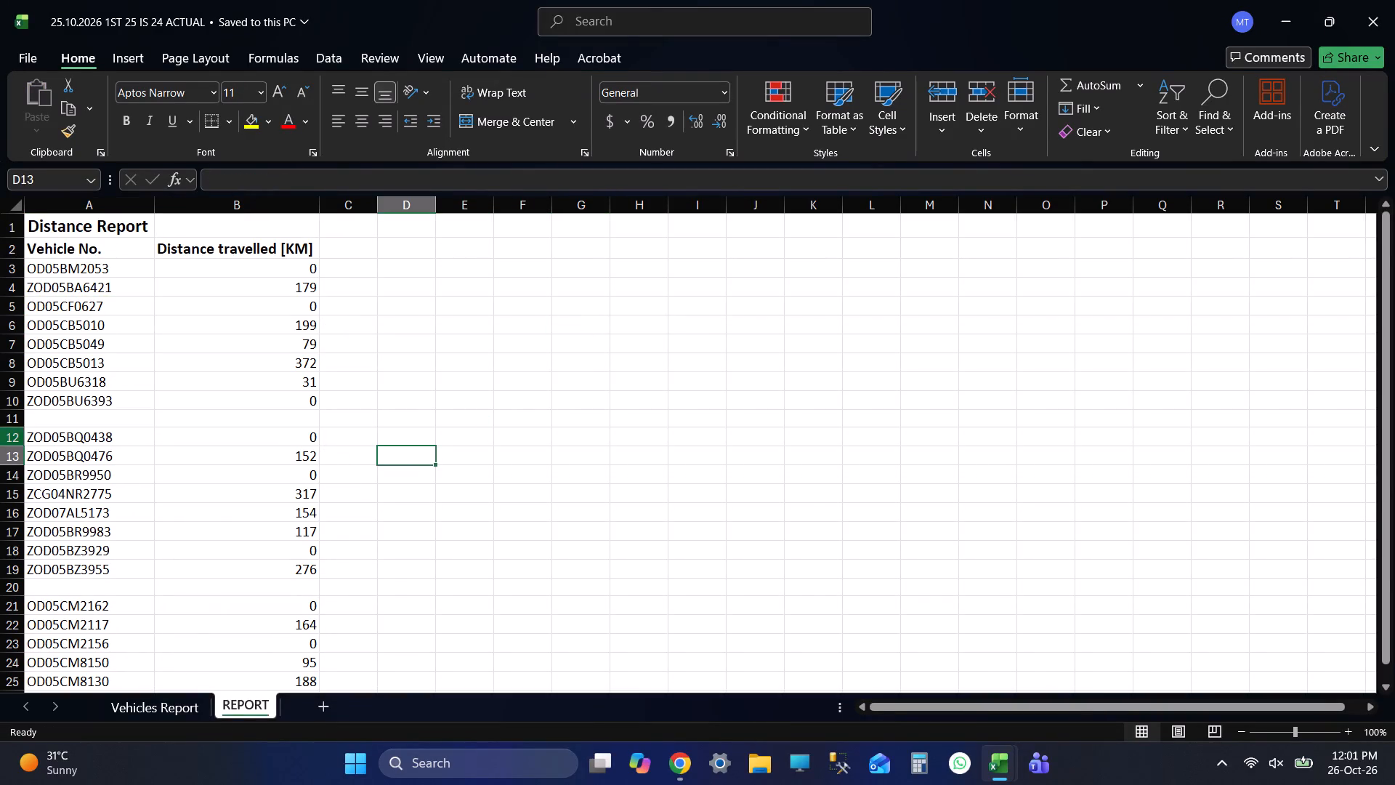
pyautogui.click(5, 416)
pyautogui.hotkey('ctrl', '-')
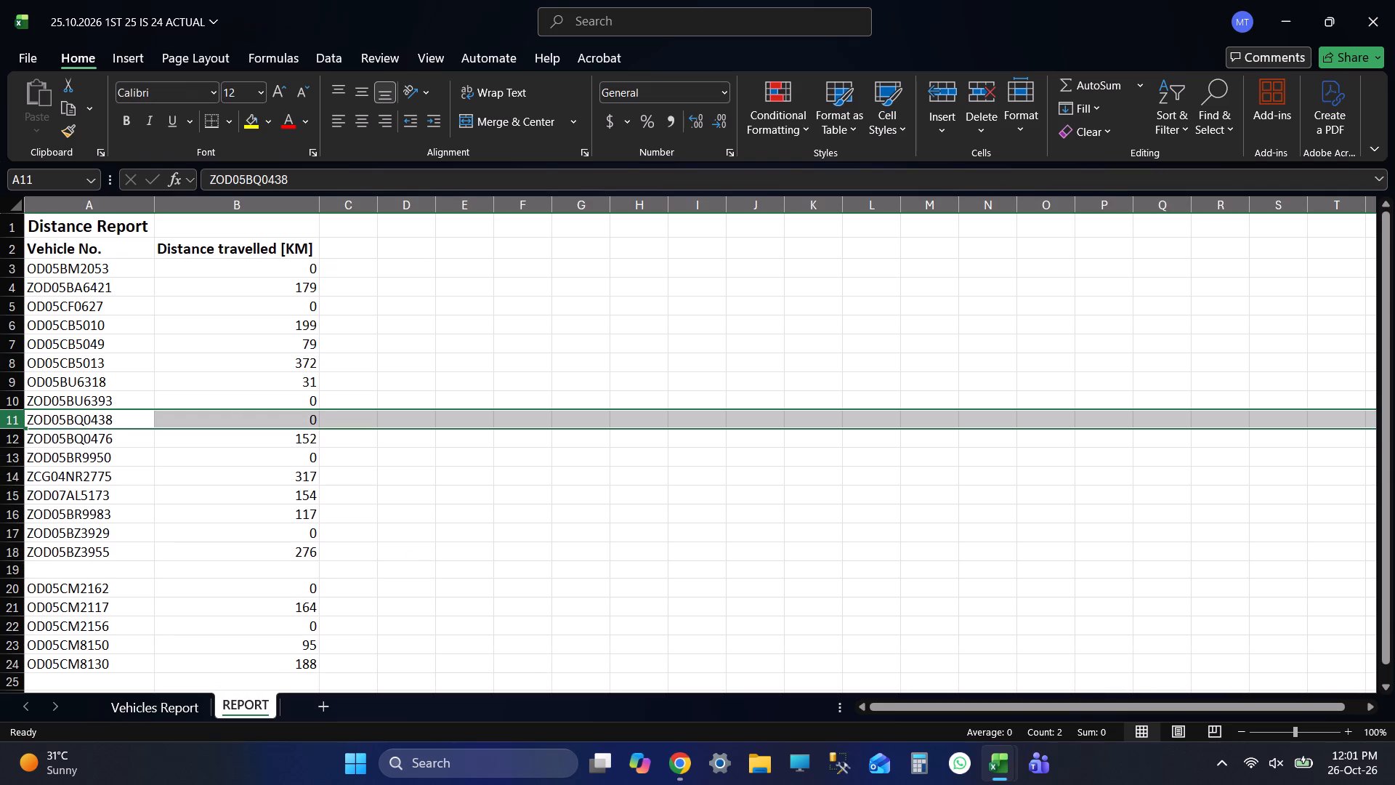
pyautogui.click(4, 572)
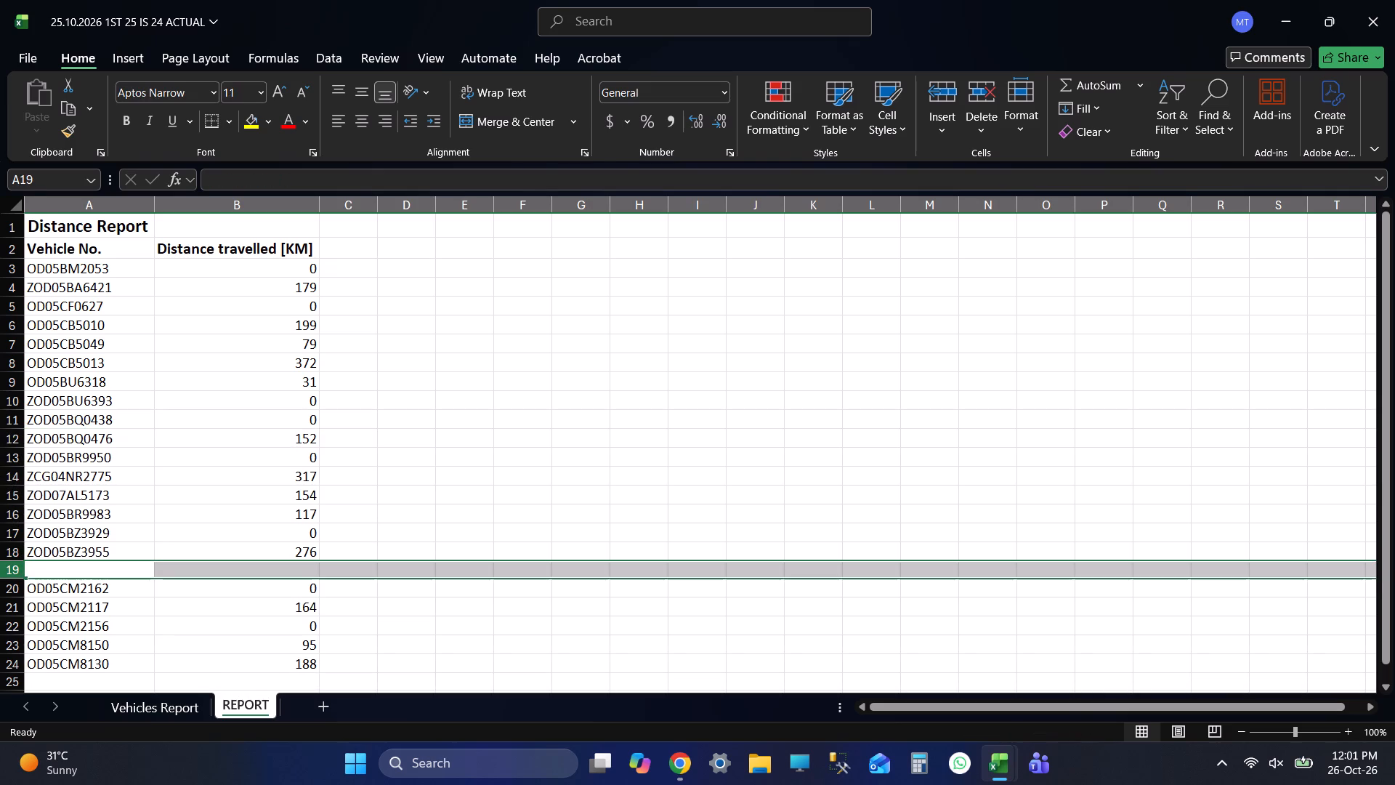
pyautogui.hotkey('ctrl', '-')
pyautogui.click(476, 231)
pyautogui.hotkey('ctrl', 's')
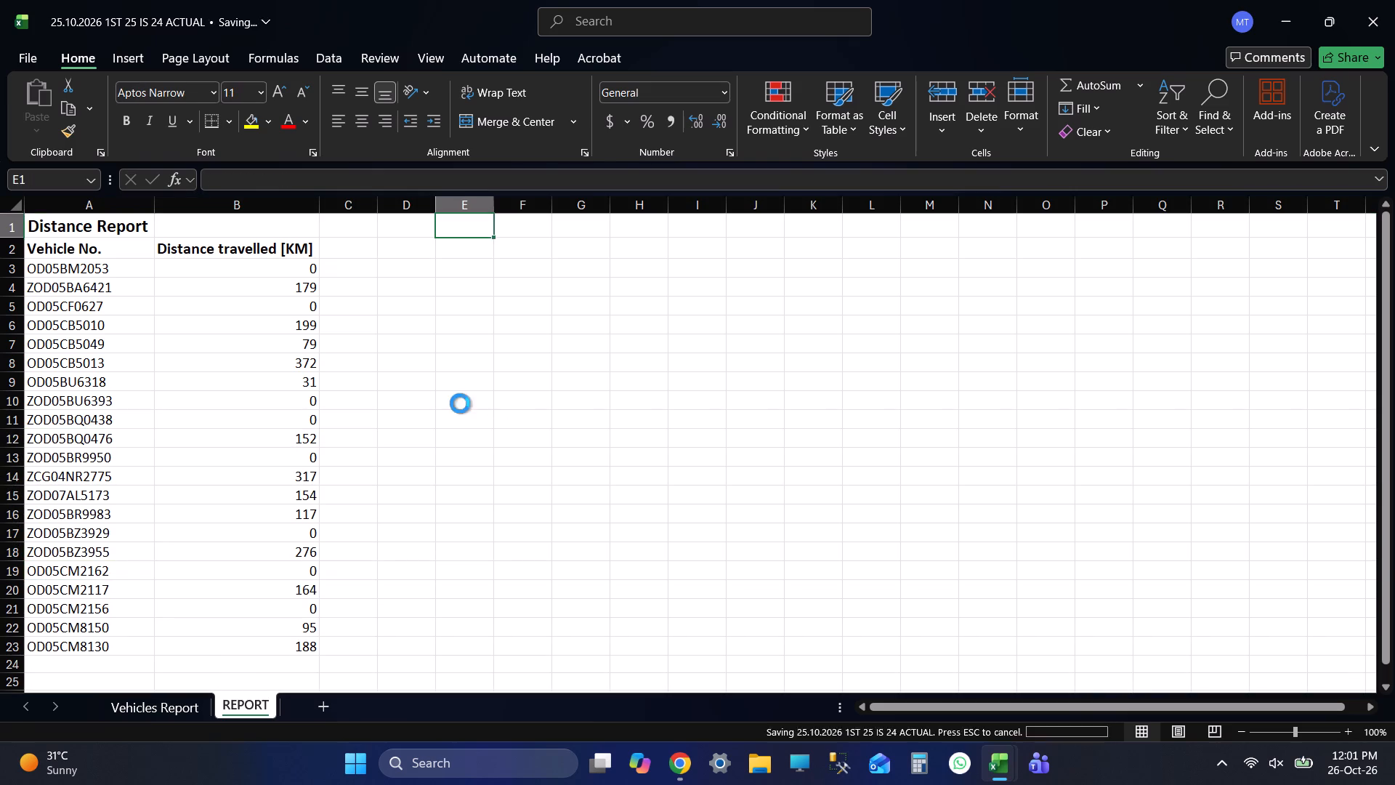
pyautogui.hotkey('ctrl', 's')
pyautogui.hotkey('ctrl', 's')
pyautogui.hotkey('ctrl', 's')
pyautogui.hotkey('ctrl', 's')
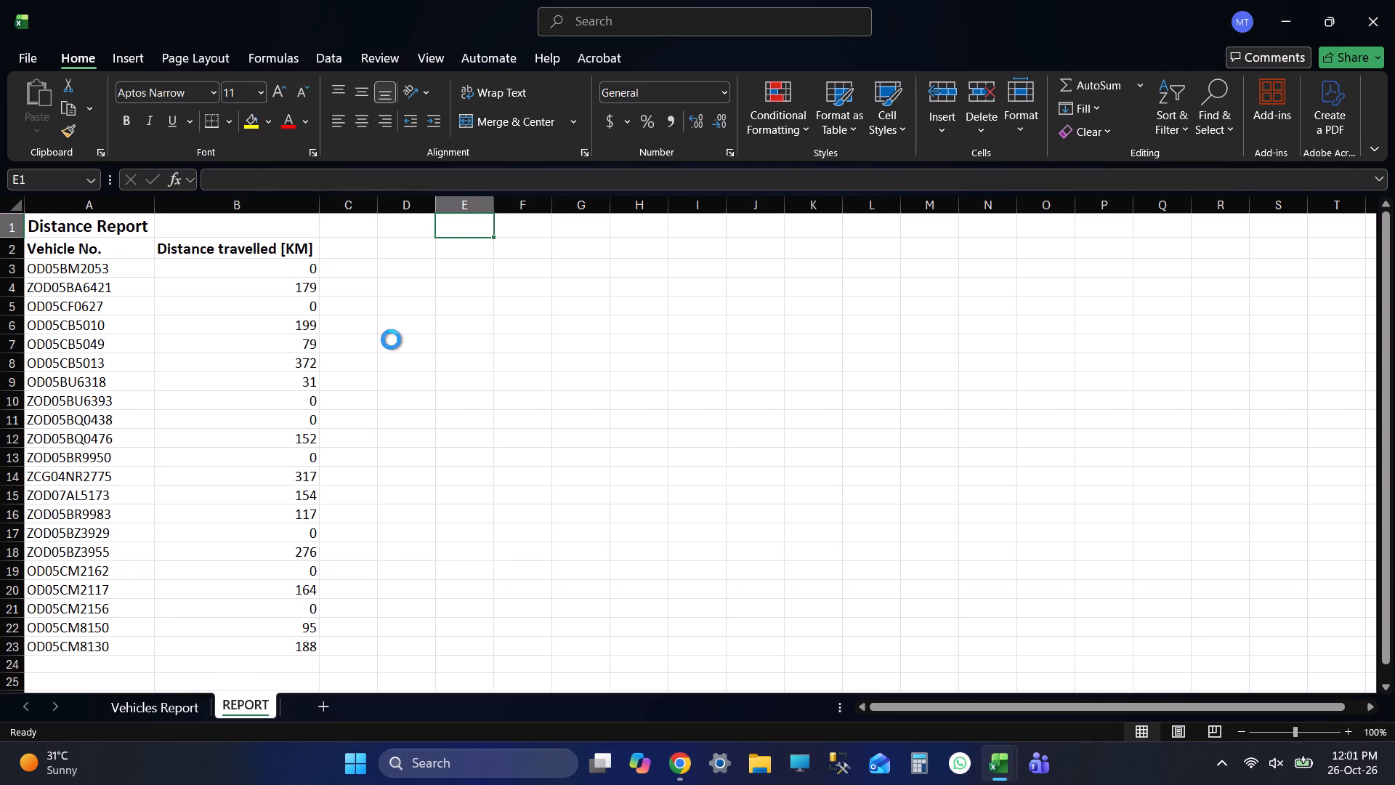
# Compare the vehicle order on the REPORT sheet with the order in the 19 OCT TO 25 OCT with comments workbook.
pyautogui.hotkey('alt', 'Tab')
pyautogui.hotkey('alt', 'Tab')
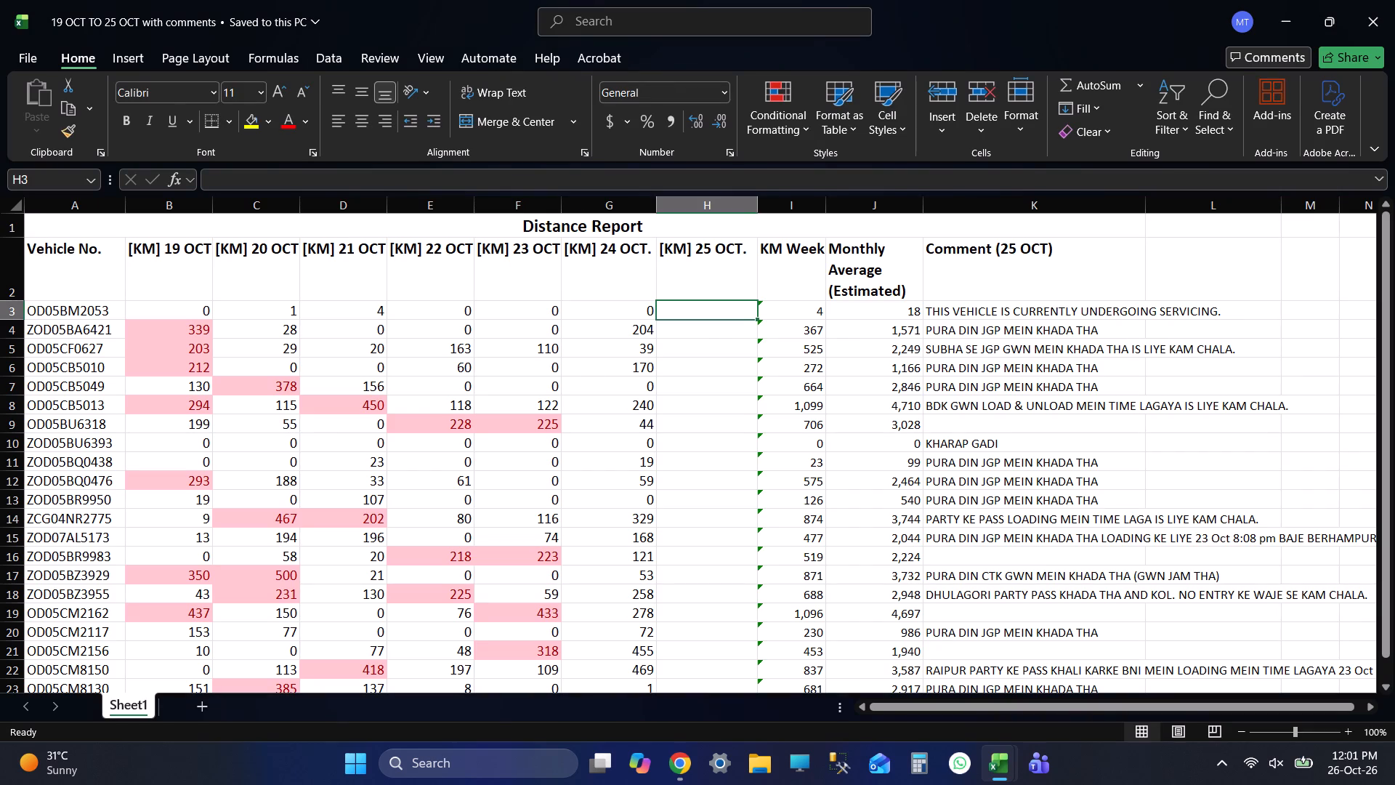
pyautogui.hotkey('alt', 'Tab')
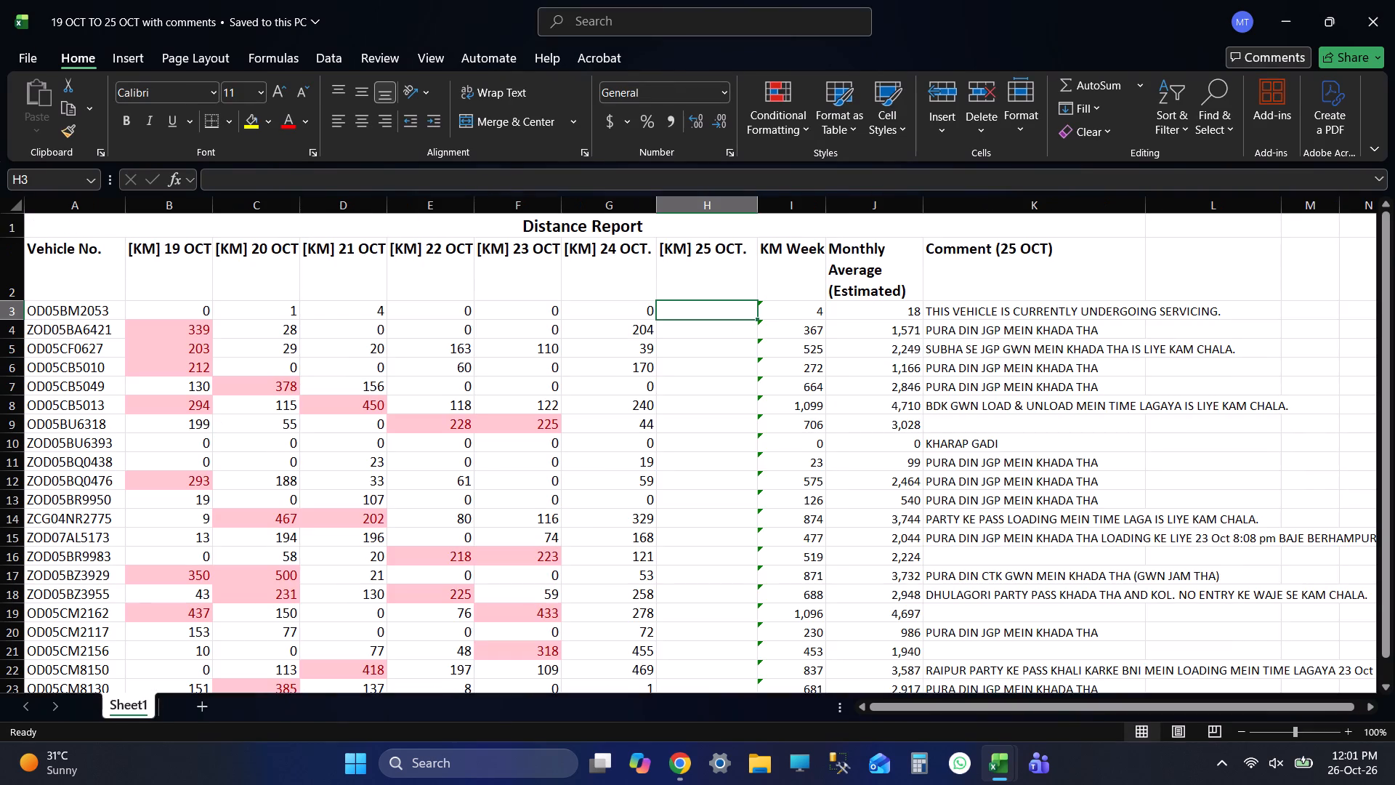
pyautogui.scroll(-1, 557, 390)
pyautogui.hotkey('alt', 'Tab')
pyautogui.hotkey('alt', 'Tab')
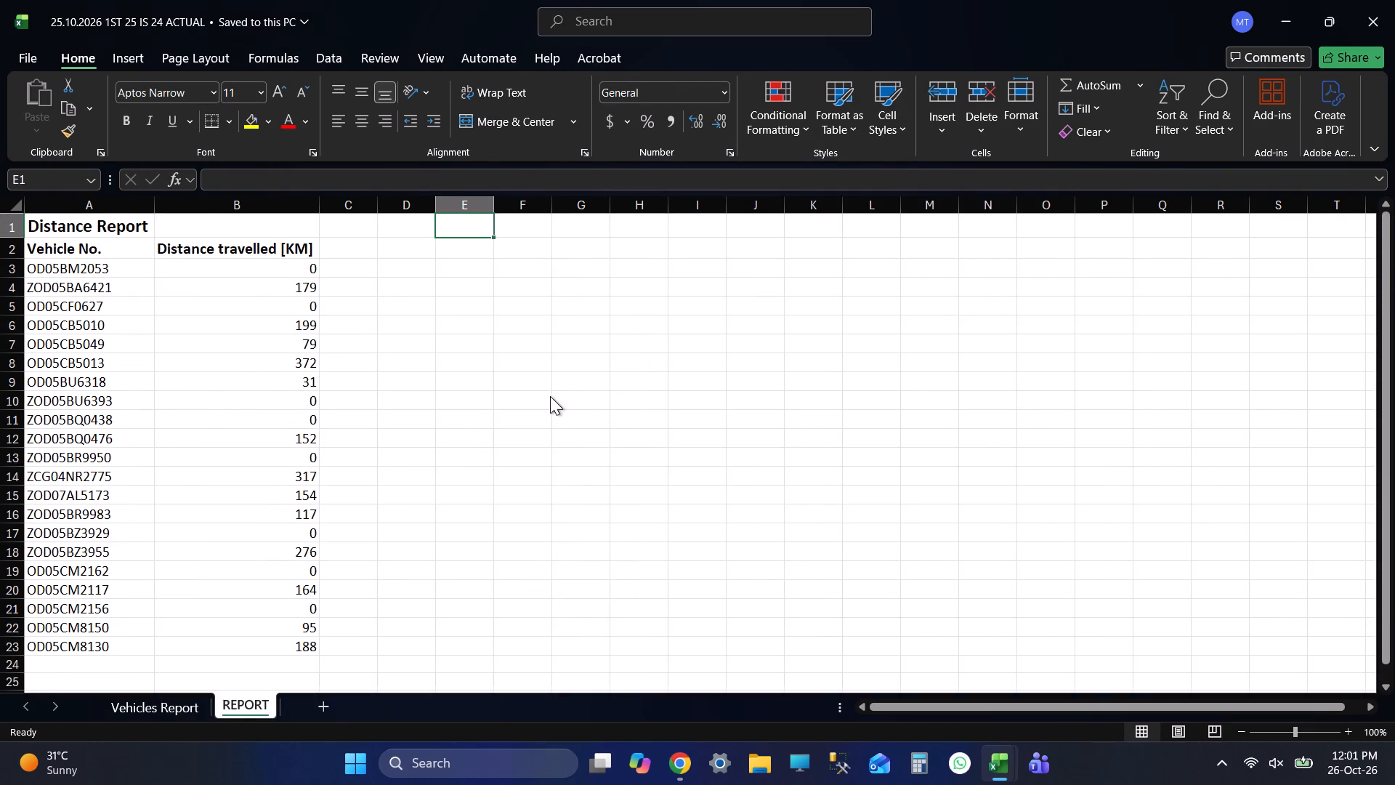
pyautogui.hotkey('alt', 'Tab')
pyautogui.hotkey('alt', 'Tab')
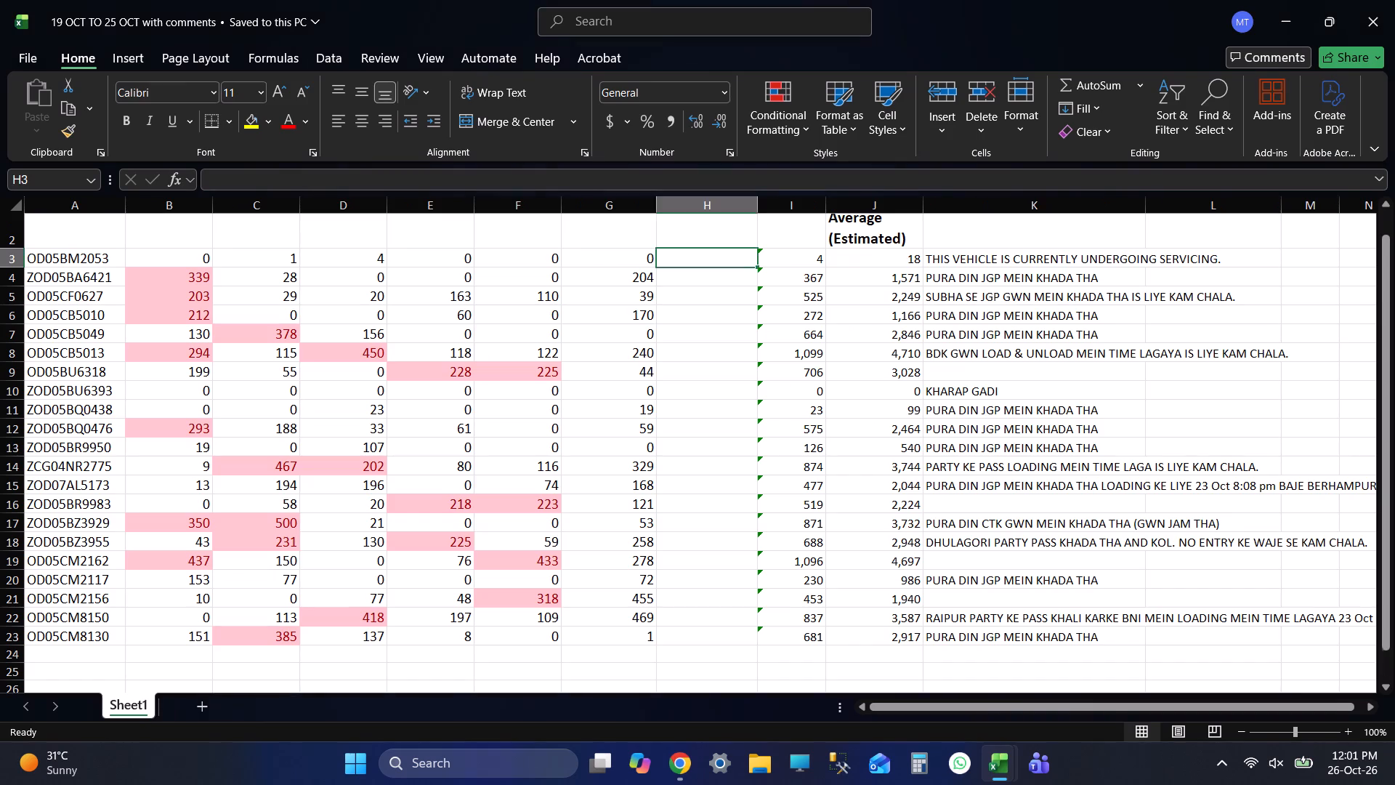
pyautogui.hotkey('alt', 'Tab')
pyautogui.hotkey('alt', 'Tab')
pyautogui.hotkey('alt', 'Tab')
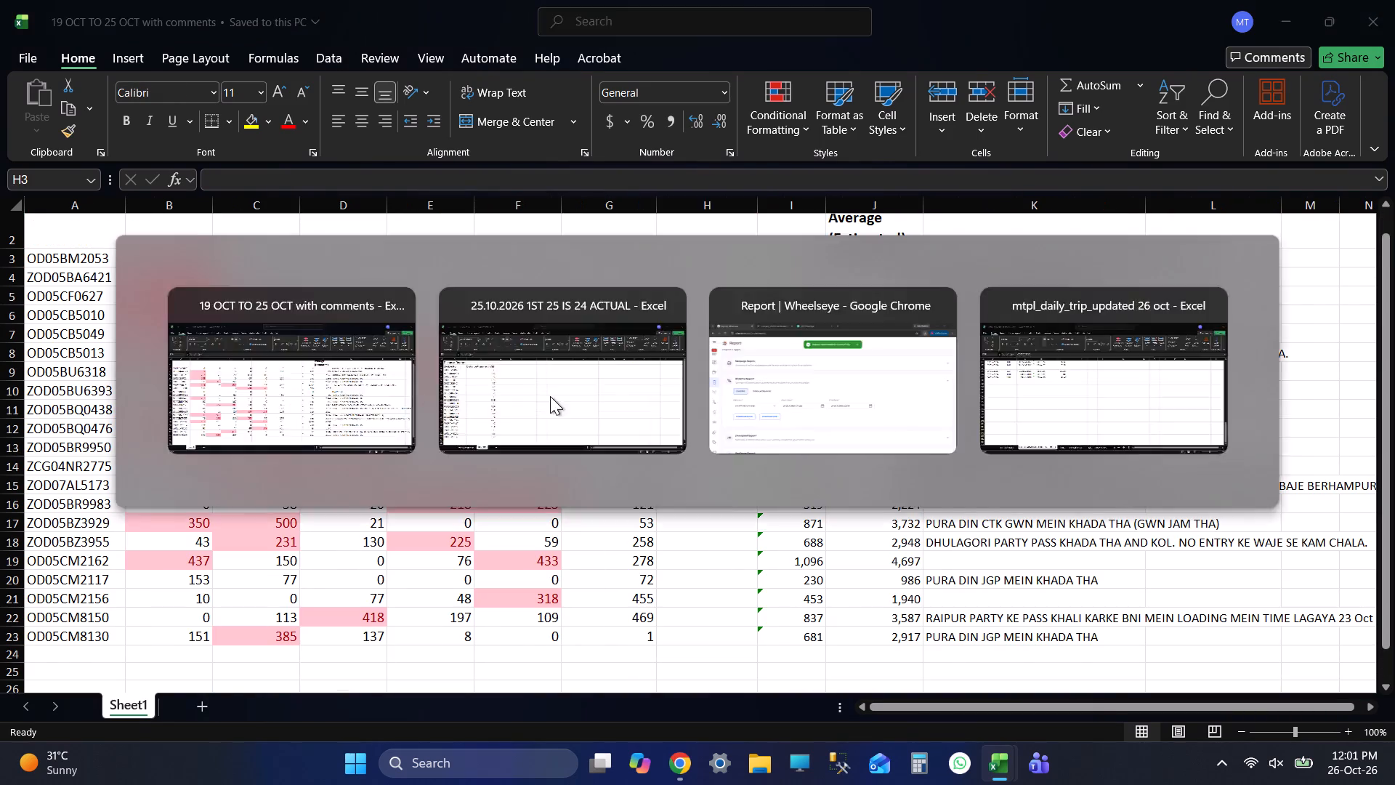
pyautogui.hotkey('alt', 'Tab')
pyautogui.hotkey('alt', 'Tab')
pyautogui.hotkey('alt', 'Tab')
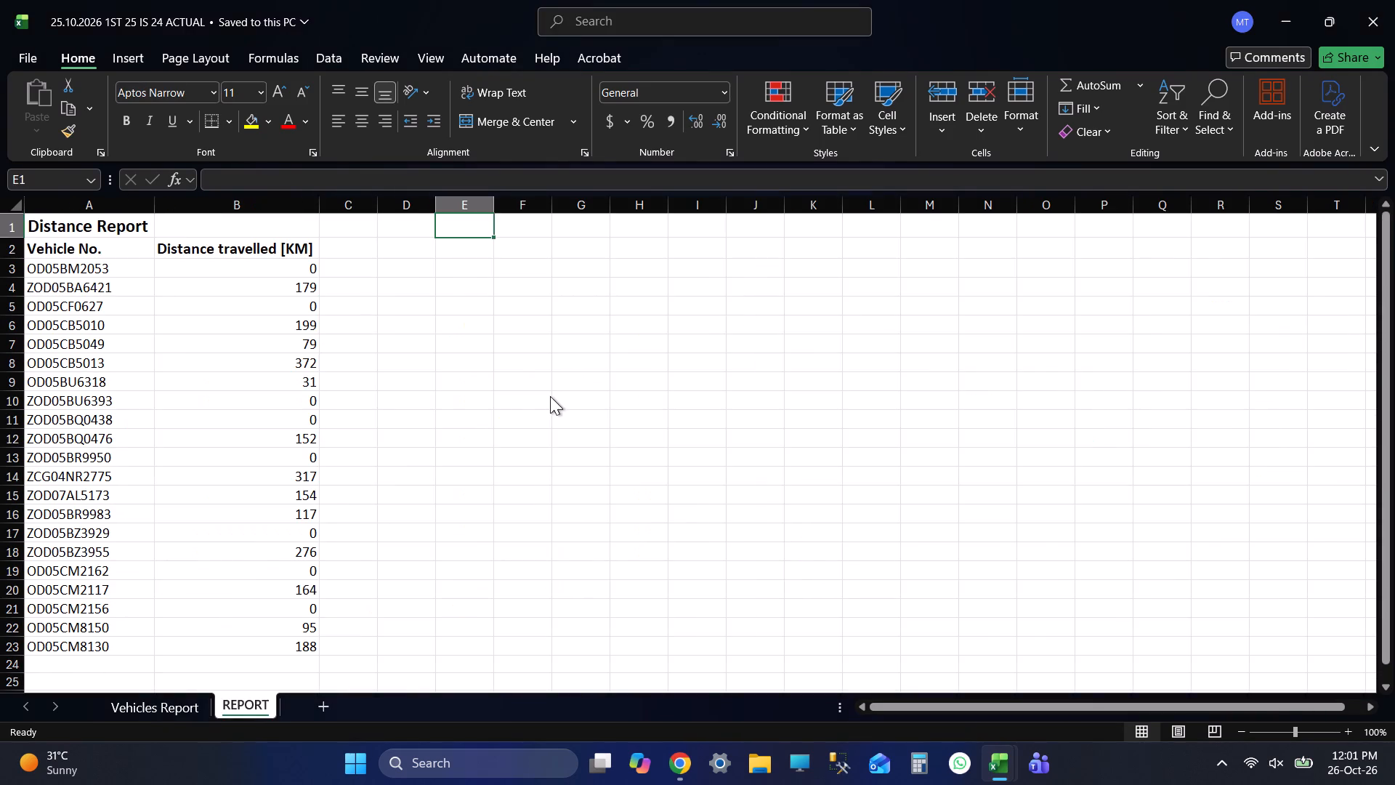
pyautogui.hotkey('alt', 'Tab')
pyautogui.hotkey('alt', 'Tab')
pyautogui.hotkey('alt', 'Tab')
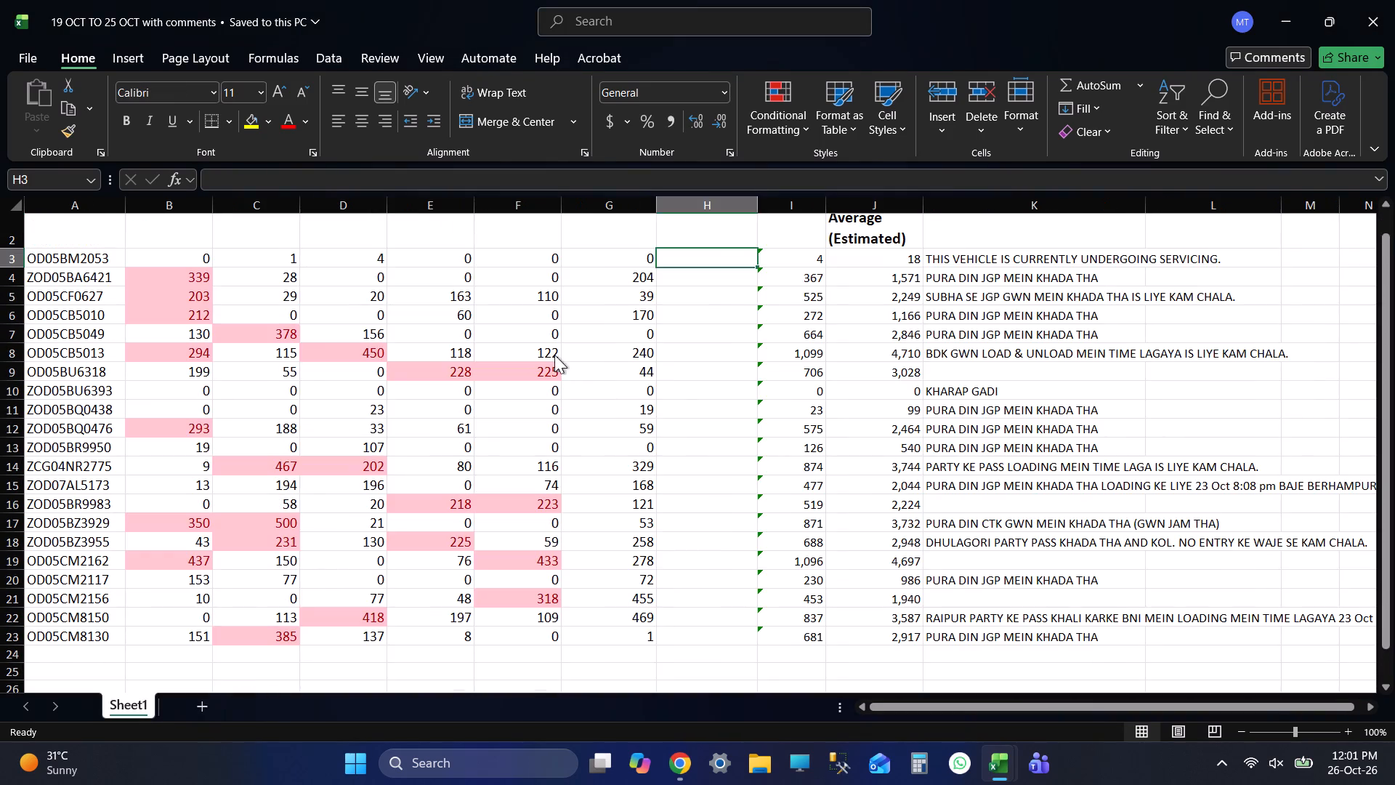
pyautogui.scroll(3, 331, 302)
# Copy distances B3:B23 from the REPORT sheet into the [KM] 25 OCT column starting at H3 of 19 OCT TO 25 OCT with comments, and save.
pyautogui.moveTo(283, 267); pyautogui.dragTo(279, 650)
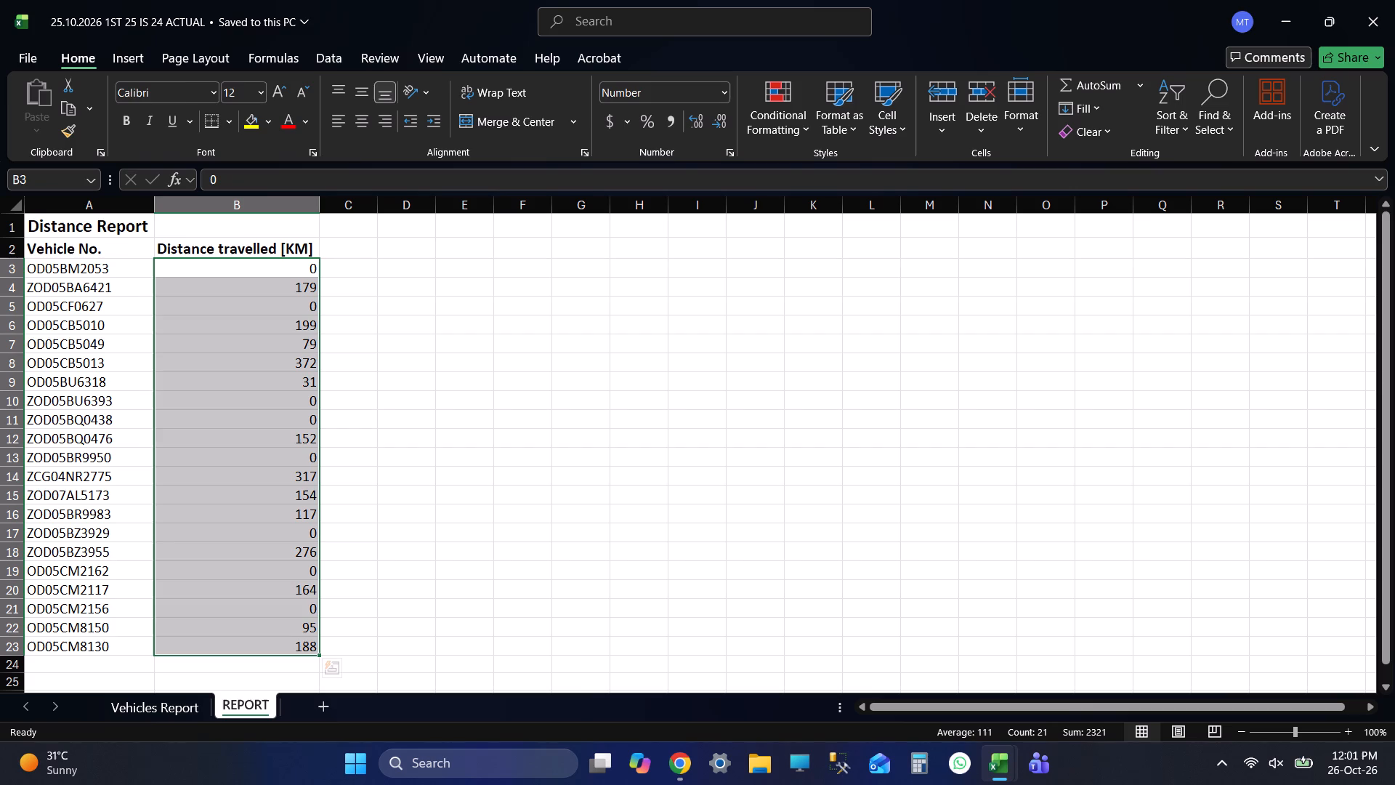
pyautogui.scroll(5, 584, 476)
pyautogui.scroll(-1, 584, 476)
pyautogui.scroll(1, 584, 476)
pyautogui.scroll(-1, 584, 476)
pyautogui.scroll(13, 584, 476)
pyautogui.scroll(-1, 584, 476)
pyautogui.scroll(1, 584, 476)
pyautogui.scroll(-1, 584, 476)
pyautogui.scroll(5, 584, 476)
pyautogui.scroll(-1, 584, 476)
pyautogui.scroll(1, 584, 476)
pyautogui.scroll(-1, 584, 476)
pyautogui.scroll(12, 584, 476)
pyautogui.hotkey('ctrl', 'c')
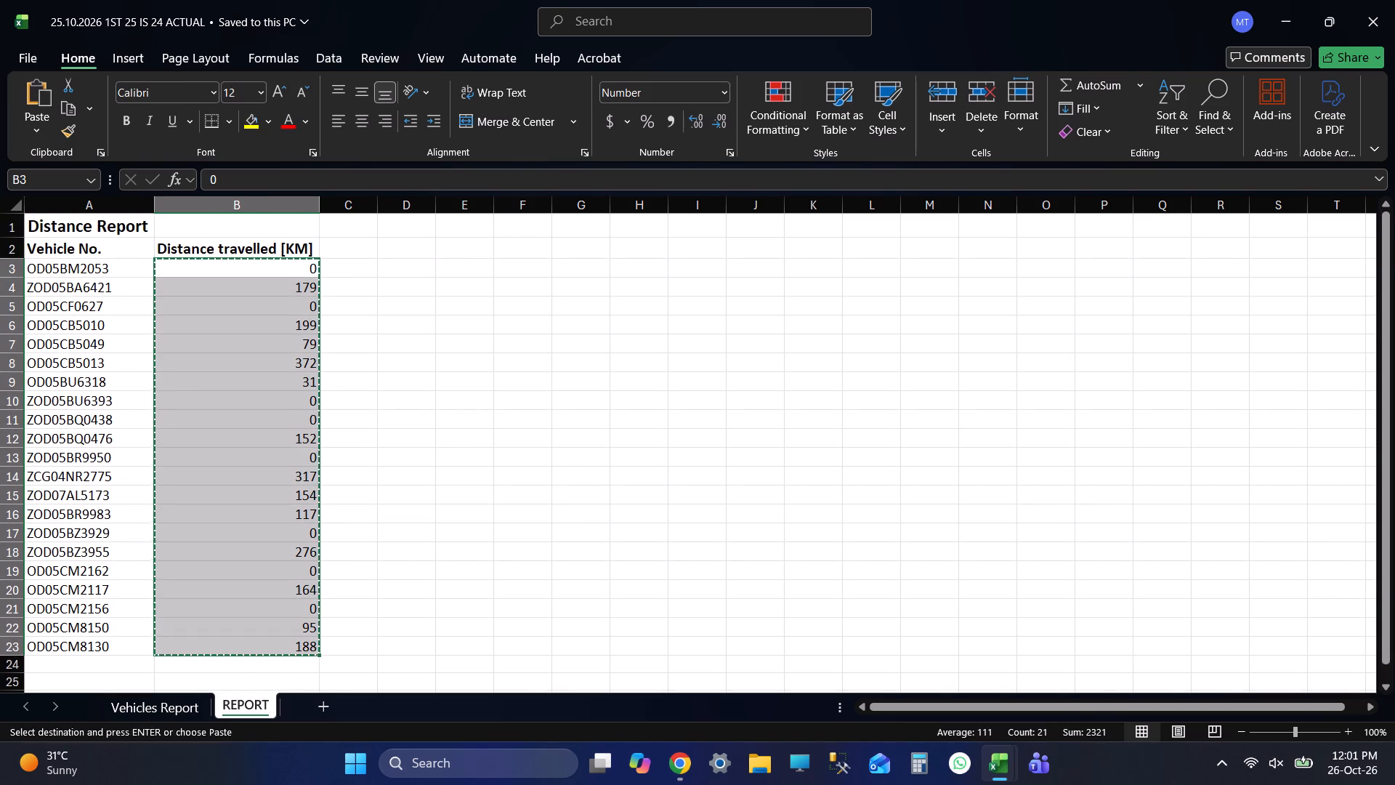
pyautogui.hotkey('ctrl', 'c')
pyautogui.hotkey('ctrl', 'c')
pyautogui.hotkey('ctrl', 'c')
pyautogui.hotkey('ctrl', 'c')
pyautogui.hotkey('ctrl', 'c')
pyautogui.hotkey('ctrl', 'c')
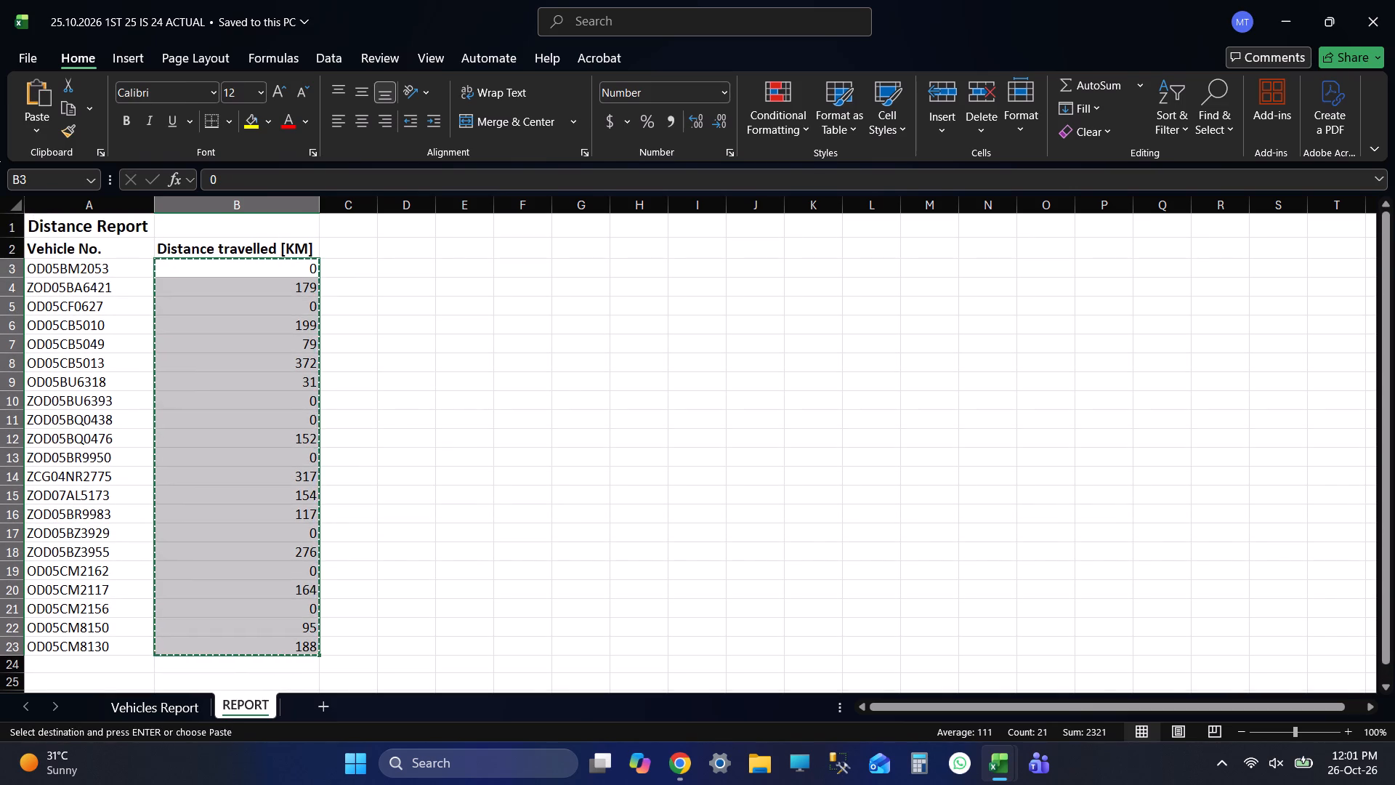
pyautogui.hotkey('alt', 'Tab')
pyautogui.scroll(4, 817, 356)
pyautogui.scroll(-1, 816, 370)
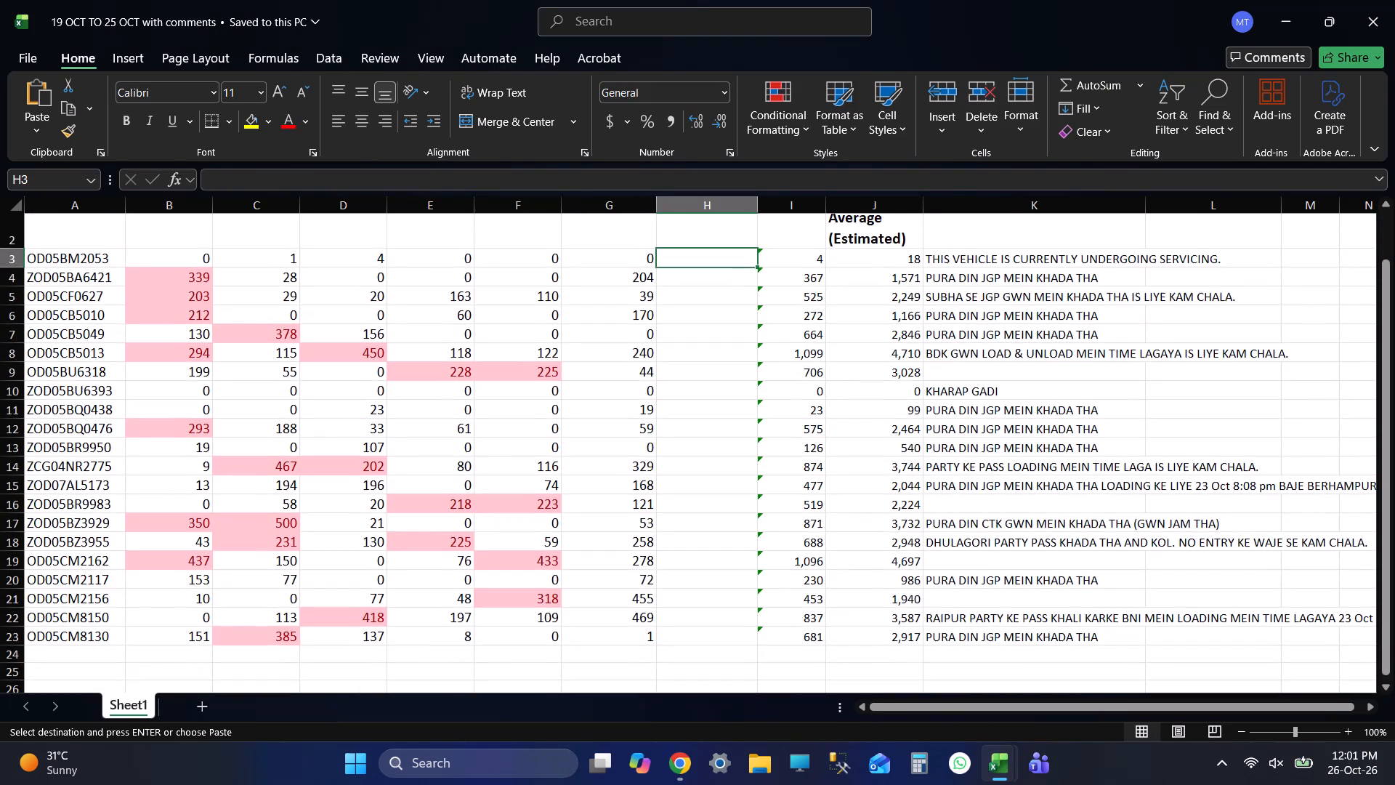
pyautogui.scroll(3, 814, 374)
pyautogui.hotkey('alt', 'Tab')
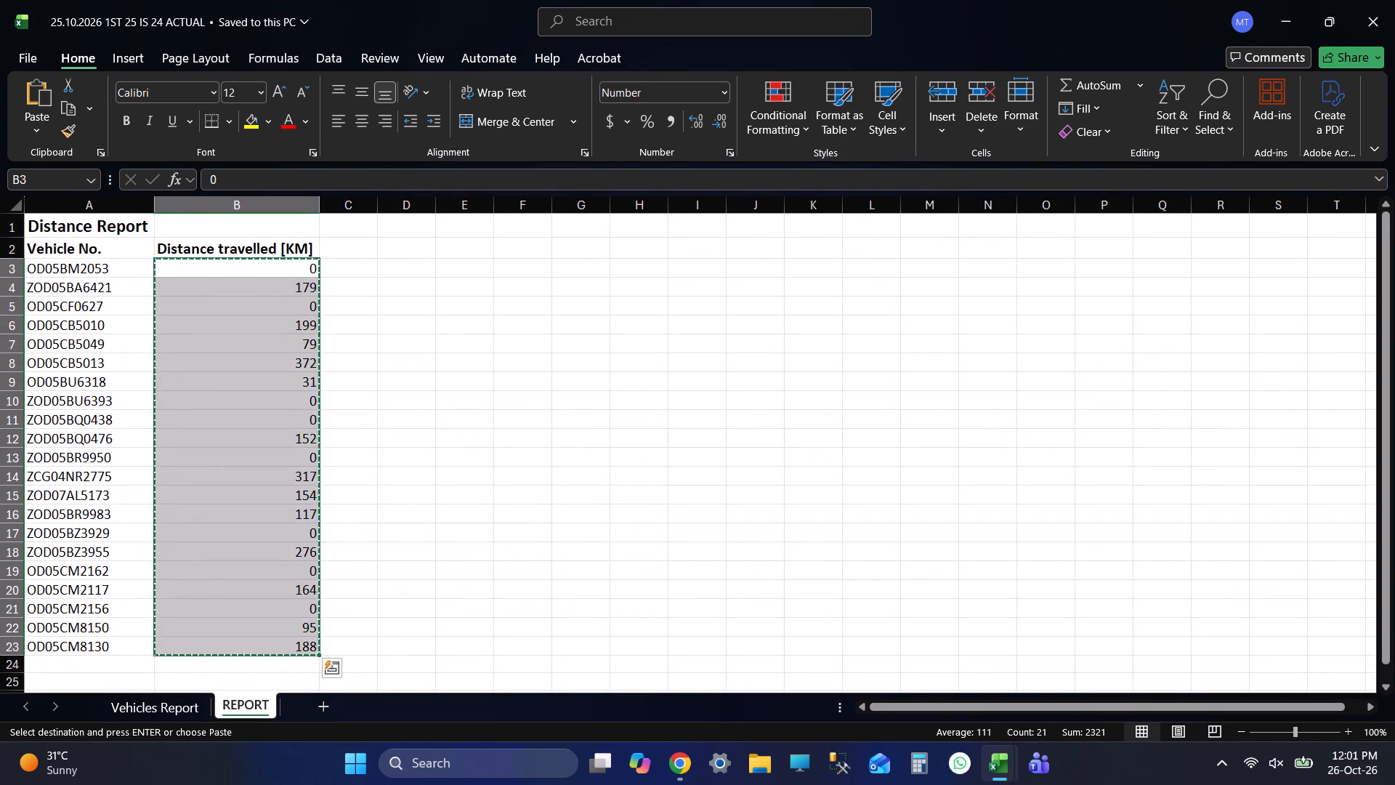
pyautogui.hotkey('ctrl', 'c')
pyautogui.hotkey('ctrl', 'c')
pyautogui.hotkey('ctrl', 'c')
pyautogui.hotkey('ctrl', 'c')
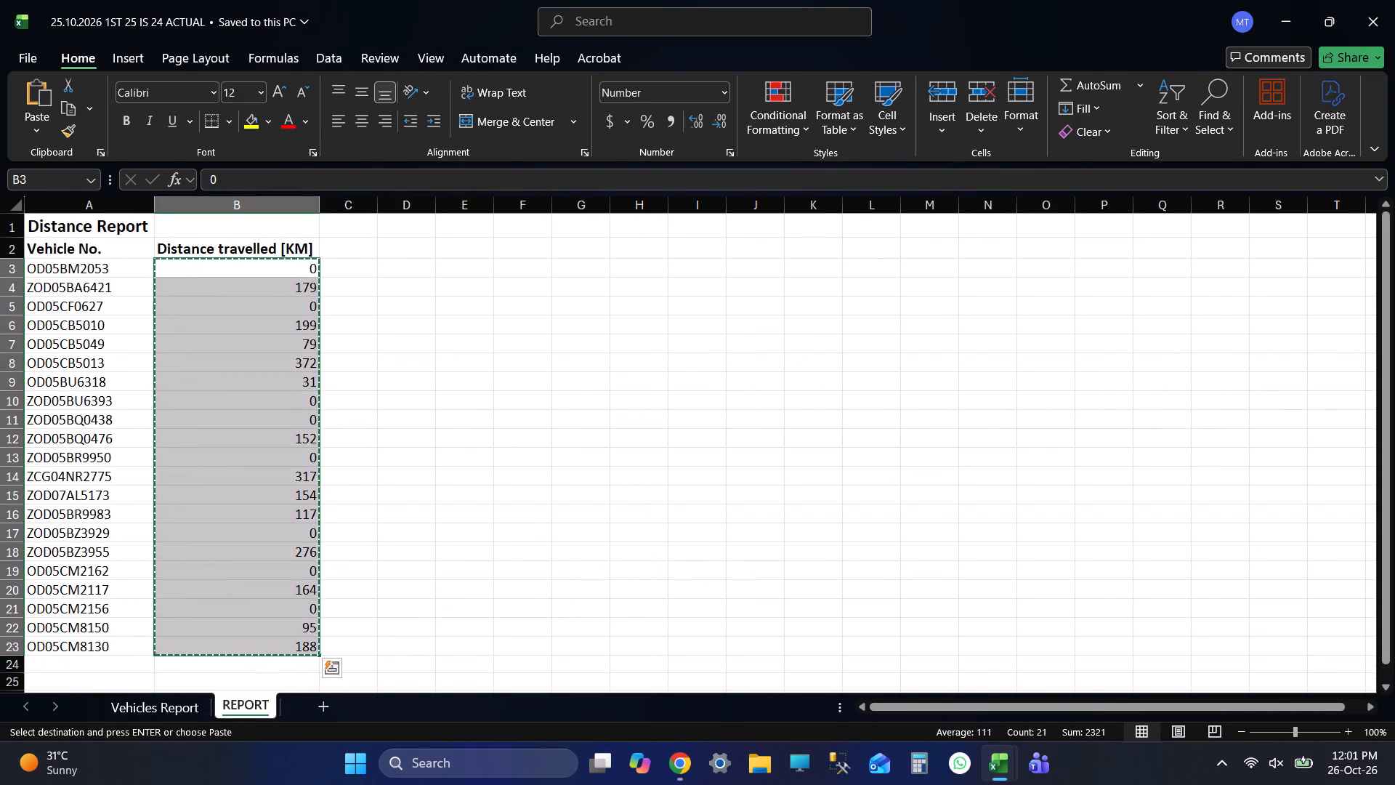
pyautogui.hotkey('alt', 'Tab')
pyautogui.hotkey('ctrl', 'v')
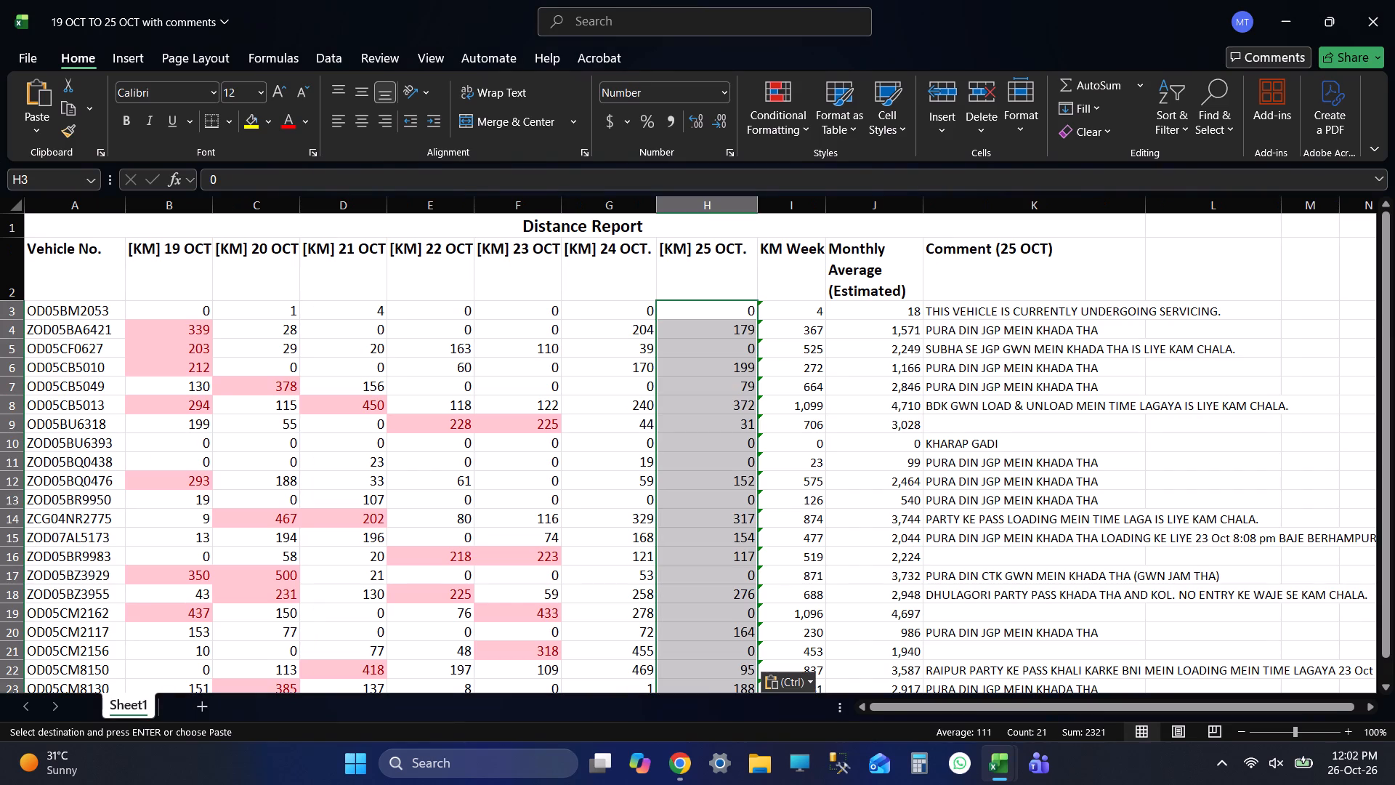
pyautogui.hotkey('ctrl', 's')
pyautogui.hotkey('ctrl', 's')
pyautogui.click(902, 403)
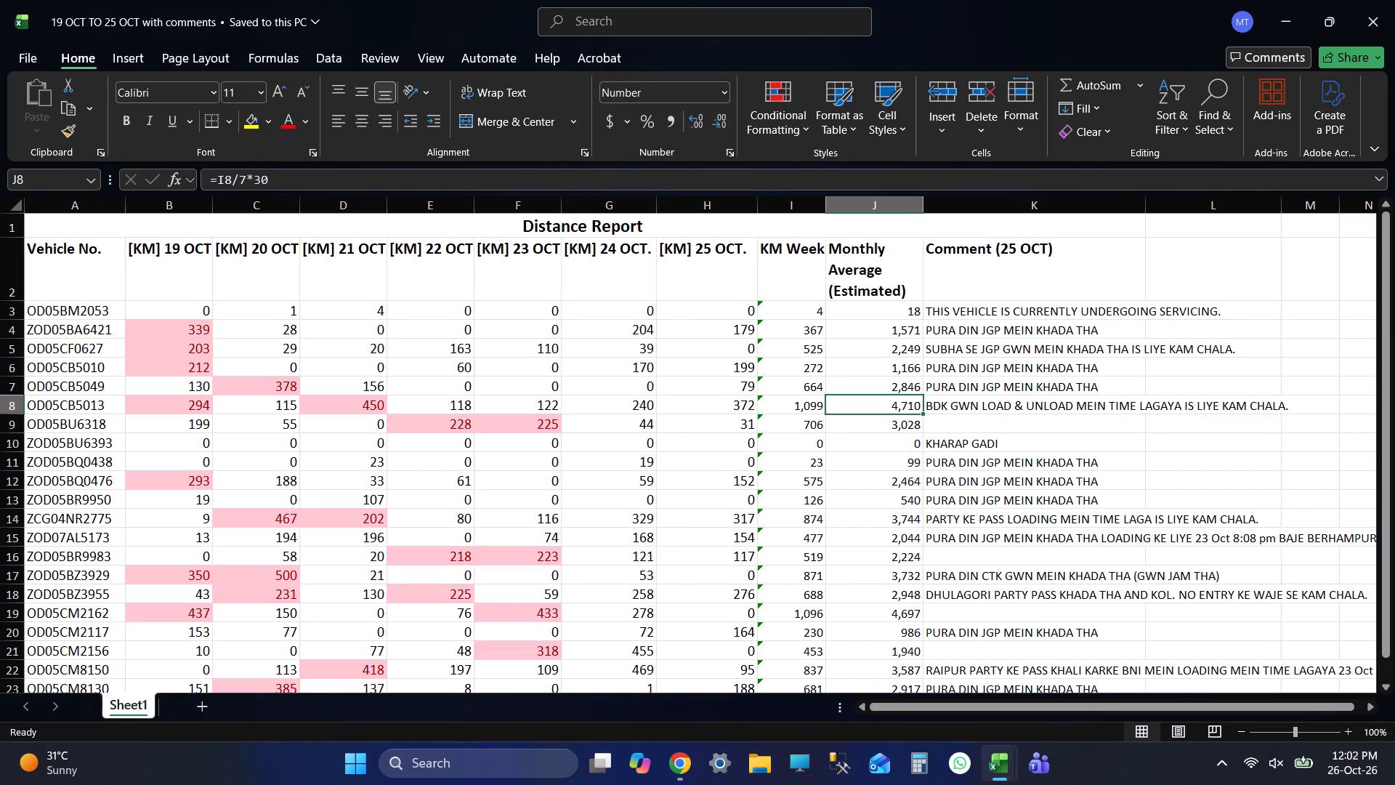
pyautogui.hotkey('ctrl', 's')
pyautogui.hotkey('ctrl', 's')
pyautogui.hotkey('ctrl', 's')
pyautogui.hotkey('ctrl', 's')
pyautogui.hotkey('ctrl', 's')
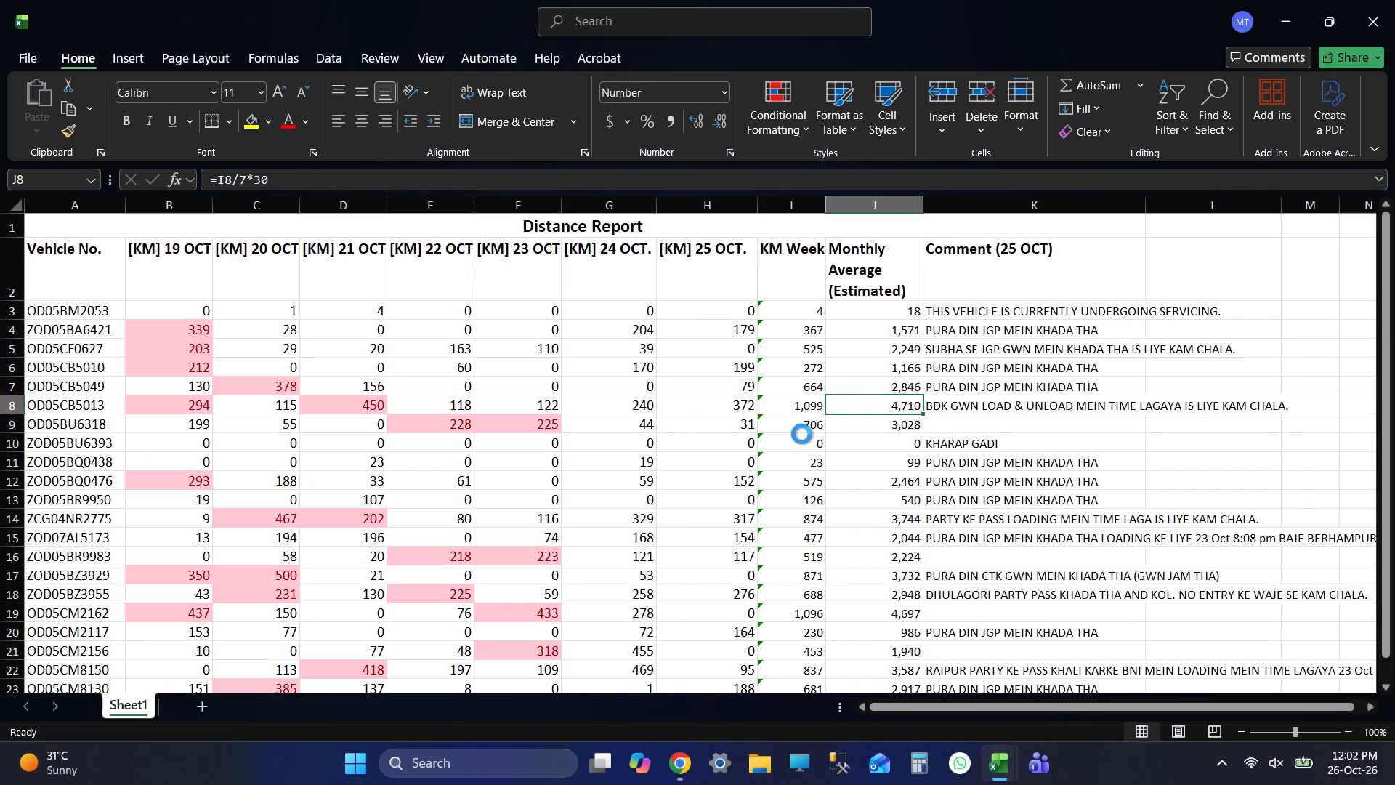
pyautogui.hotkey('ctrl', 's')
pyautogui.hotkey('ctrl', 's')
pyautogui.hotkey('ctrl', 's')
pyautogui.hotkey('ctrl', 's')
pyautogui.scroll(-3, 828, 416)
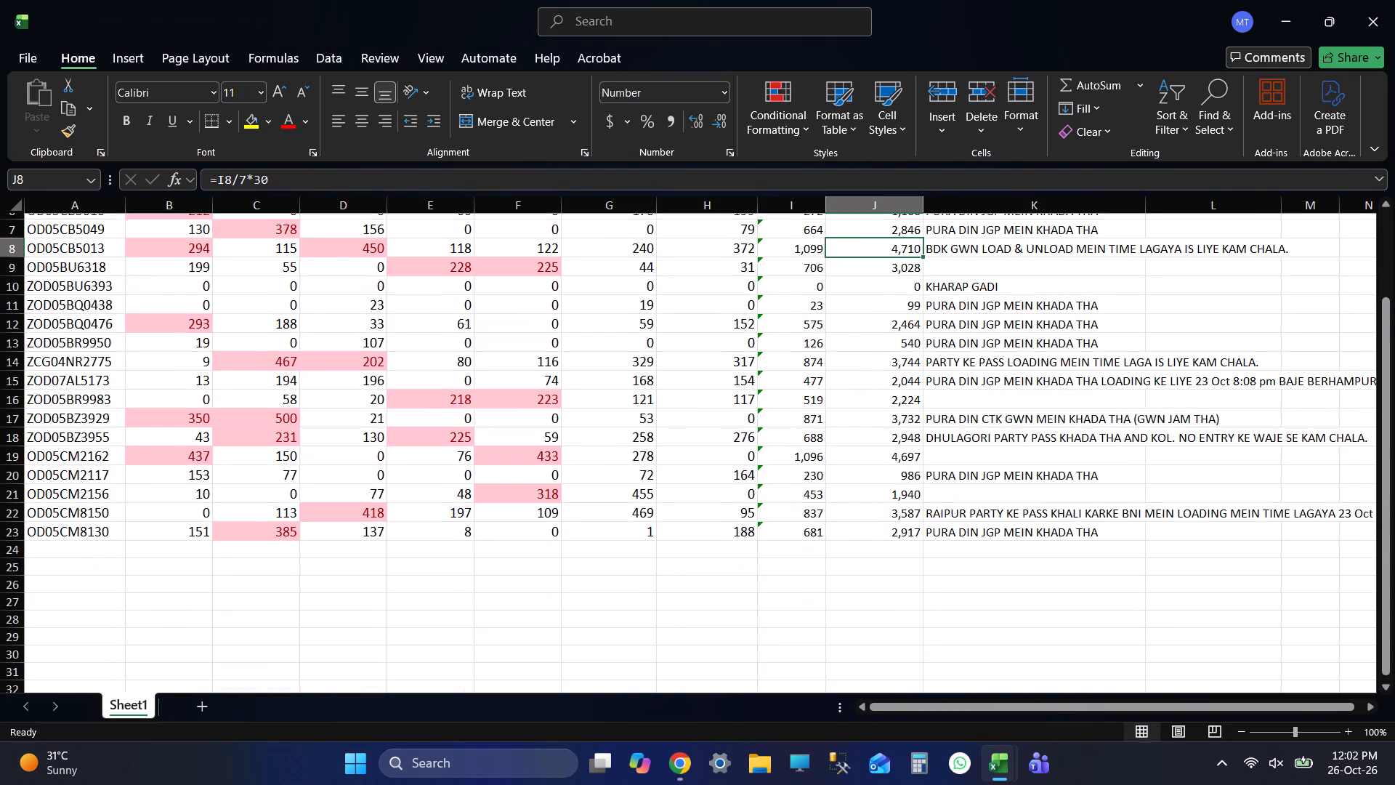
pyautogui.scroll(6, 828, 418)
pyautogui.scroll(-1, 828, 418)
pyautogui.scroll(1, 828, 418)
pyautogui.scroll(-4, 828, 422)
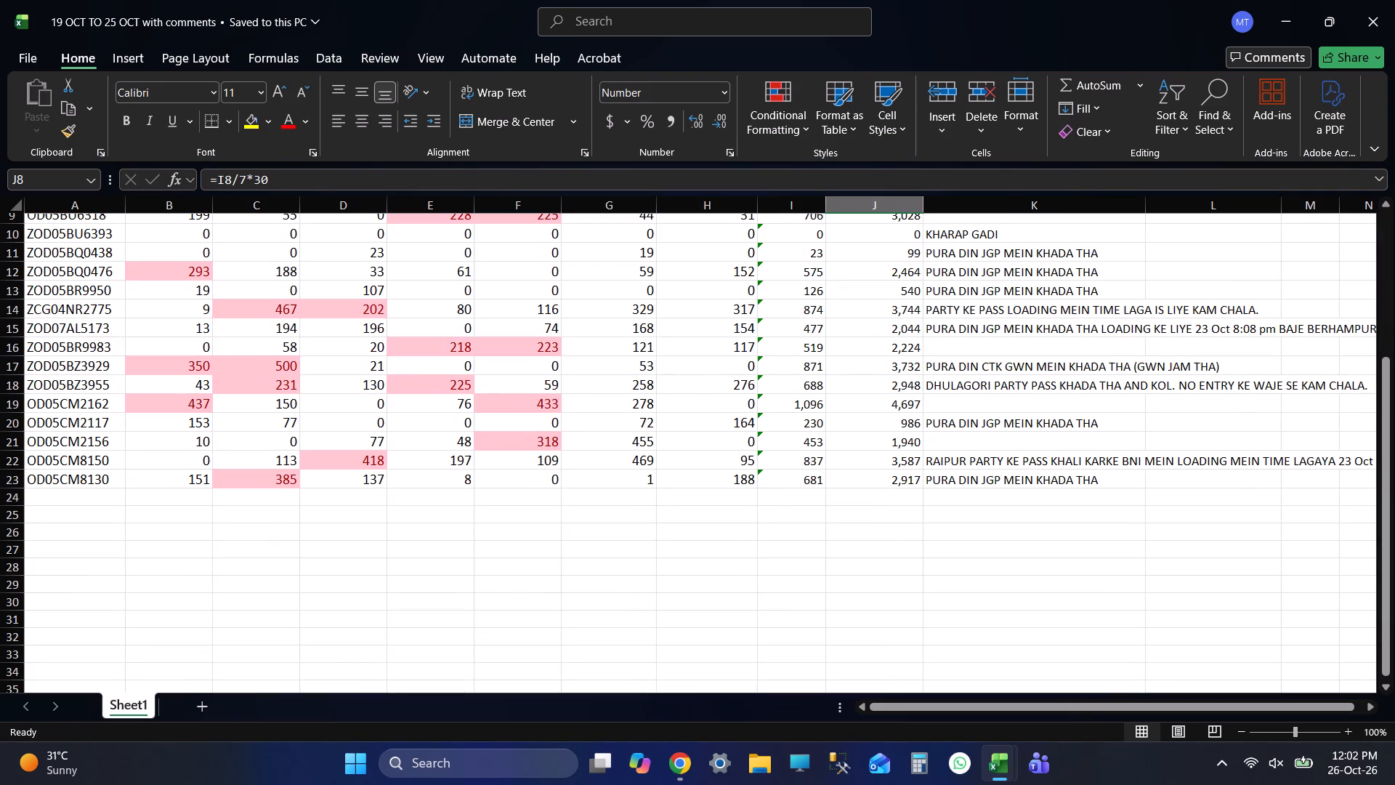
pyautogui.click(745, 483)
pyautogui.hotkey('ctrl', 's')
pyautogui.hotkey('ctrl', 's')
pyautogui.hotkey('ctrl', 's')
pyautogui.hotkey('ctrl', 's')
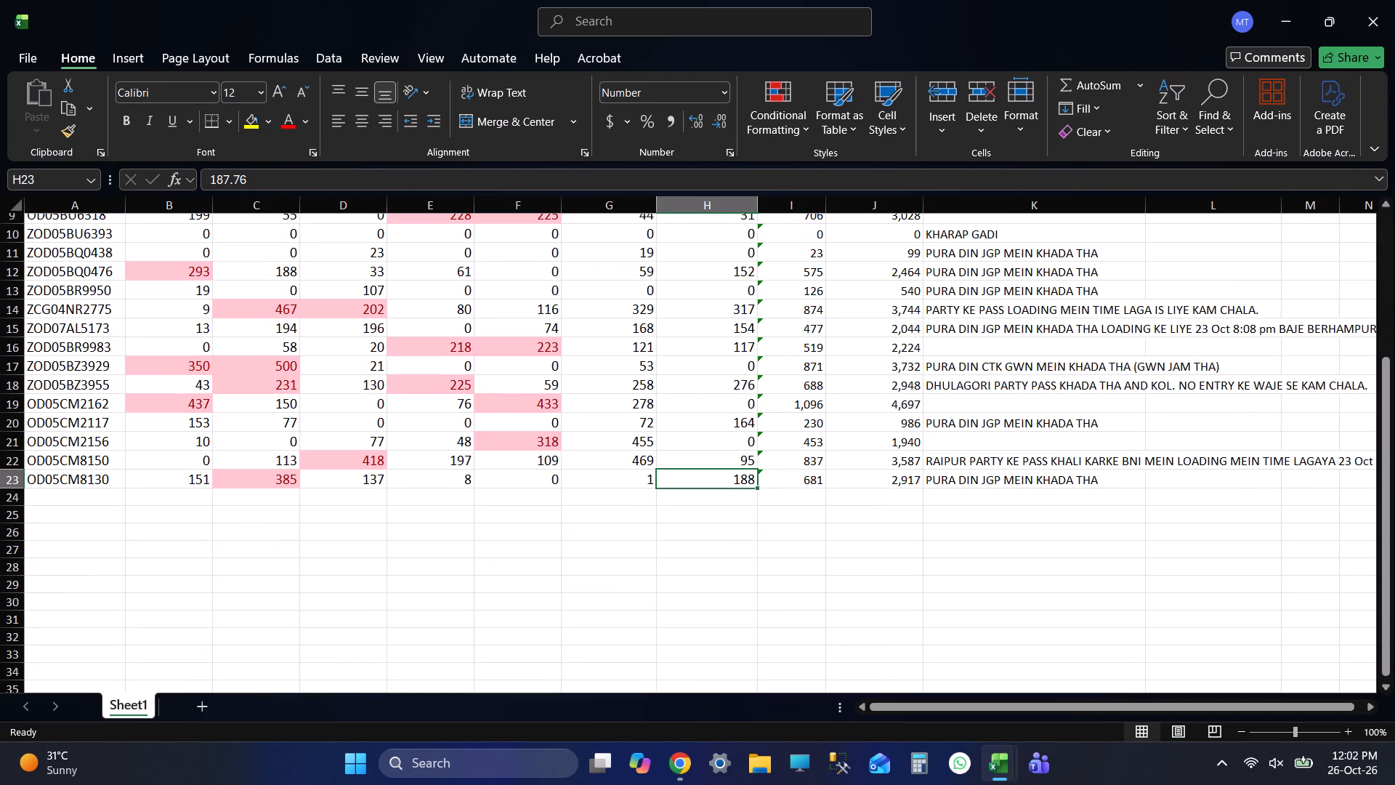
pyautogui.hotkey('ctrl', 's')
pyautogui.hotkey('ctrl', 's')
pyautogui.hotkey('ctrl', 's')
# Save the 25.10.2026 1ST 25 IS 24 ACTUAL workbook and close it.
pyautogui.hotkey('alt', 'Tab')
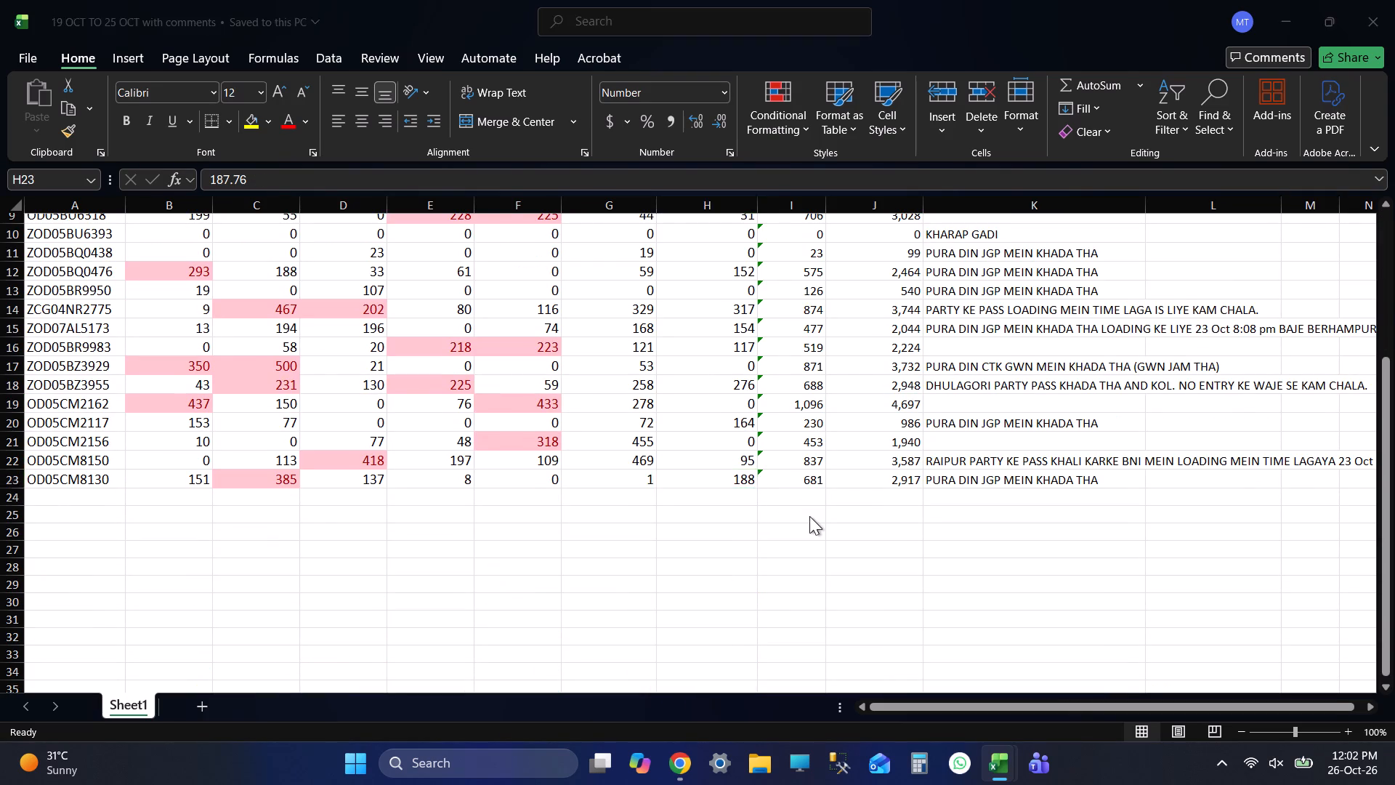
pyautogui.hotkey('ctrl', 's')
pyautogui.hotkey('ctrl', 's')
pyautogui.hotkey('ctrl', 's')
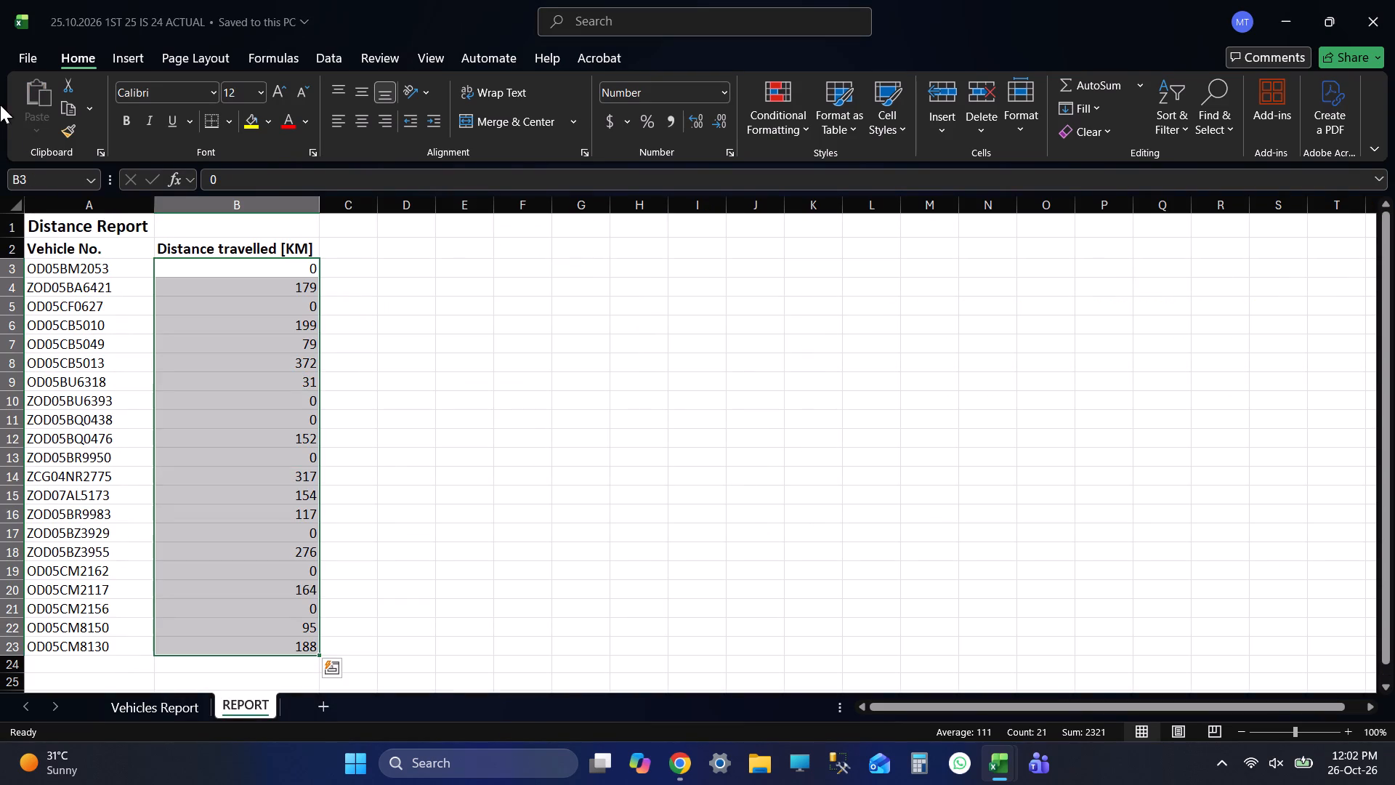
pyautogui.click(1394, 0)
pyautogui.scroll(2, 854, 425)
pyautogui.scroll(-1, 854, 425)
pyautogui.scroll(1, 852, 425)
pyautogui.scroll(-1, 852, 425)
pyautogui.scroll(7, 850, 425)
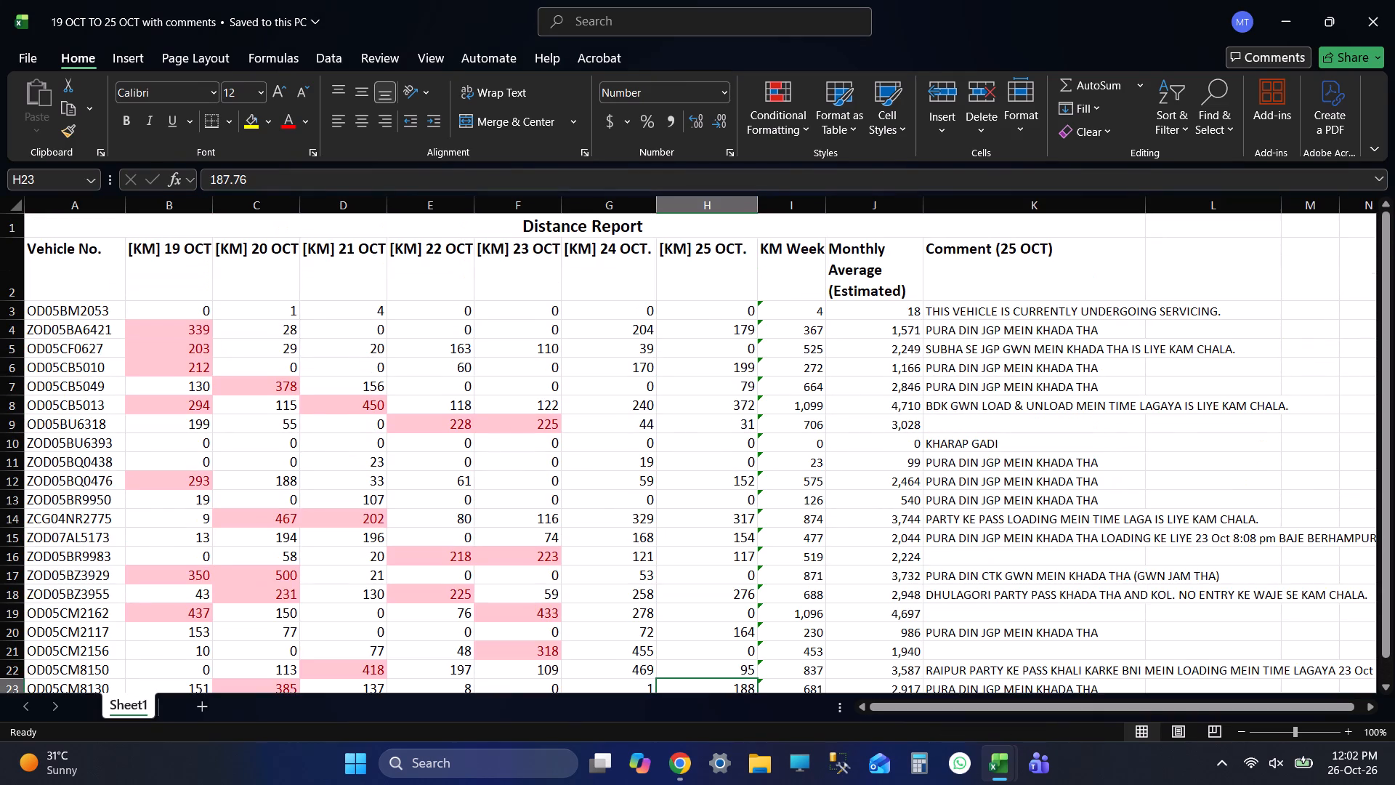
# Save the 19 OCT TO 25 OCT with comments workbook while checking the KM Week formula in I3 and the comments through row 23.
pyautogui.hotkey('ctrl', 's')
pyautogui.hotkey('ctrl', 's')
pyautogui.hotkey('ctrl', 's')
pyautogui.click(802, 319)
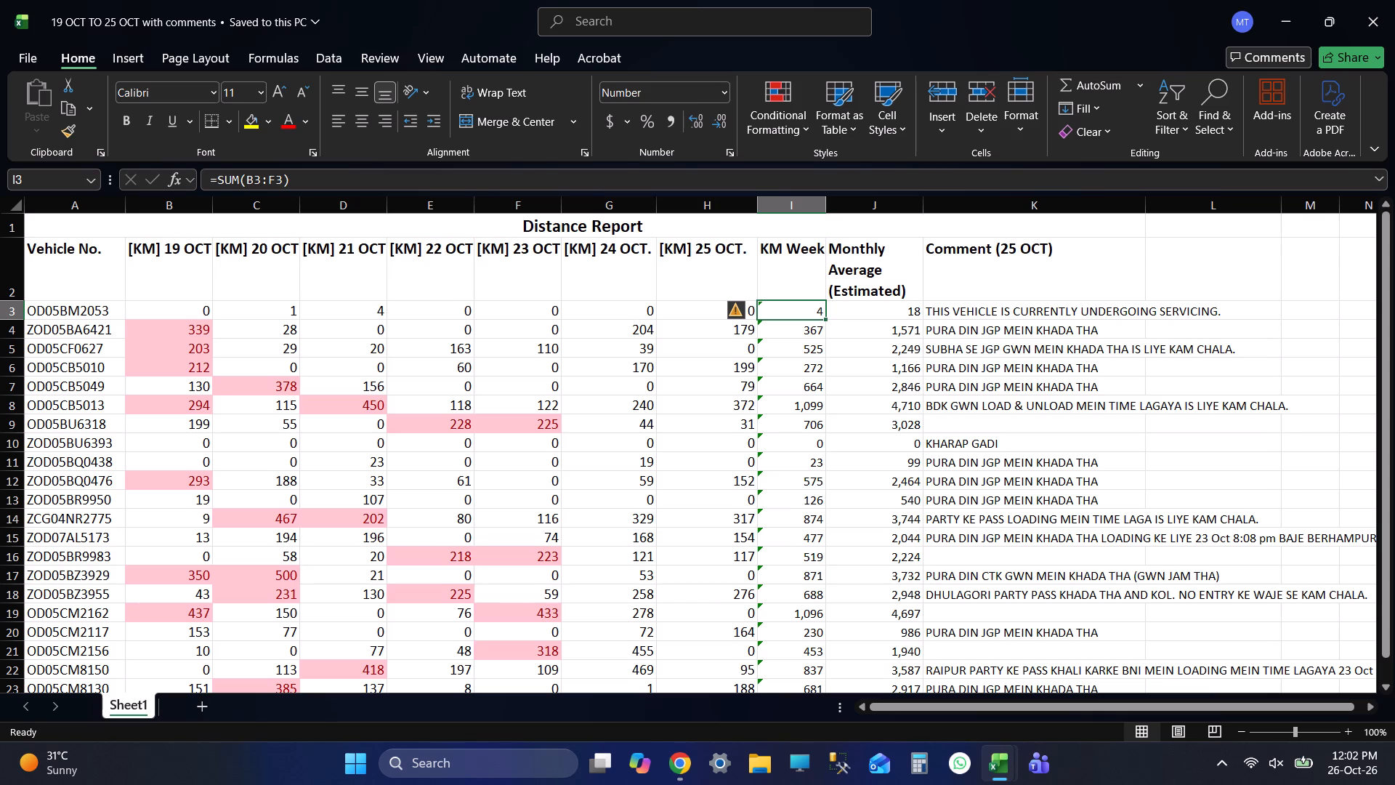
pyautogui.click(1104, 373)
pyautogui.hotkey('ctrl', 's')
pyautogui.scroll(-2, 1000, 394)
pyautogui.click(1000, 395)
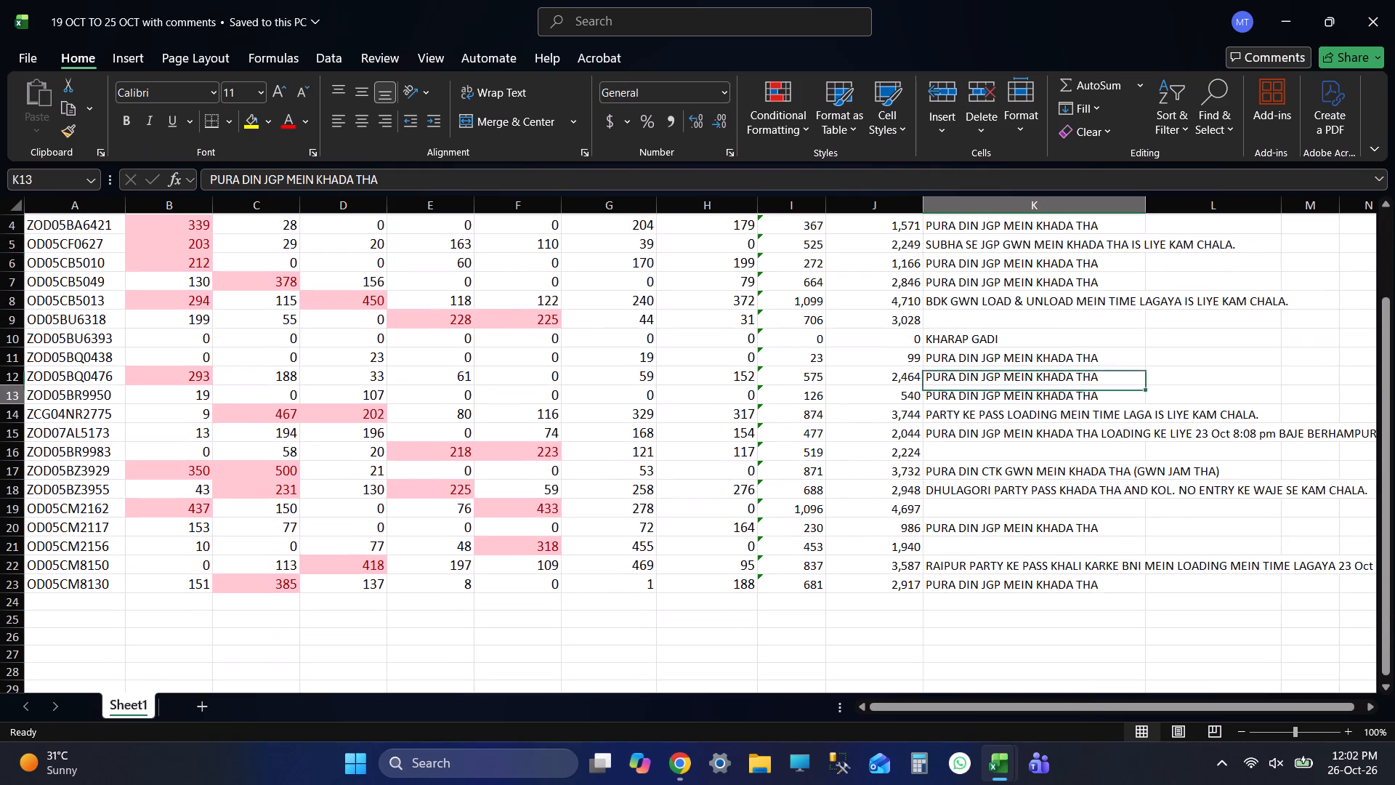
pyautogui.hotkey('ctrl', 's')
pyautogui.hotkey('ctrl', 's')
pyautogui.hotkey('ctrl', 's')
pyautogui.hotkey('ctrl', 's')
pyautogui.hotkey('ctrl', 's')
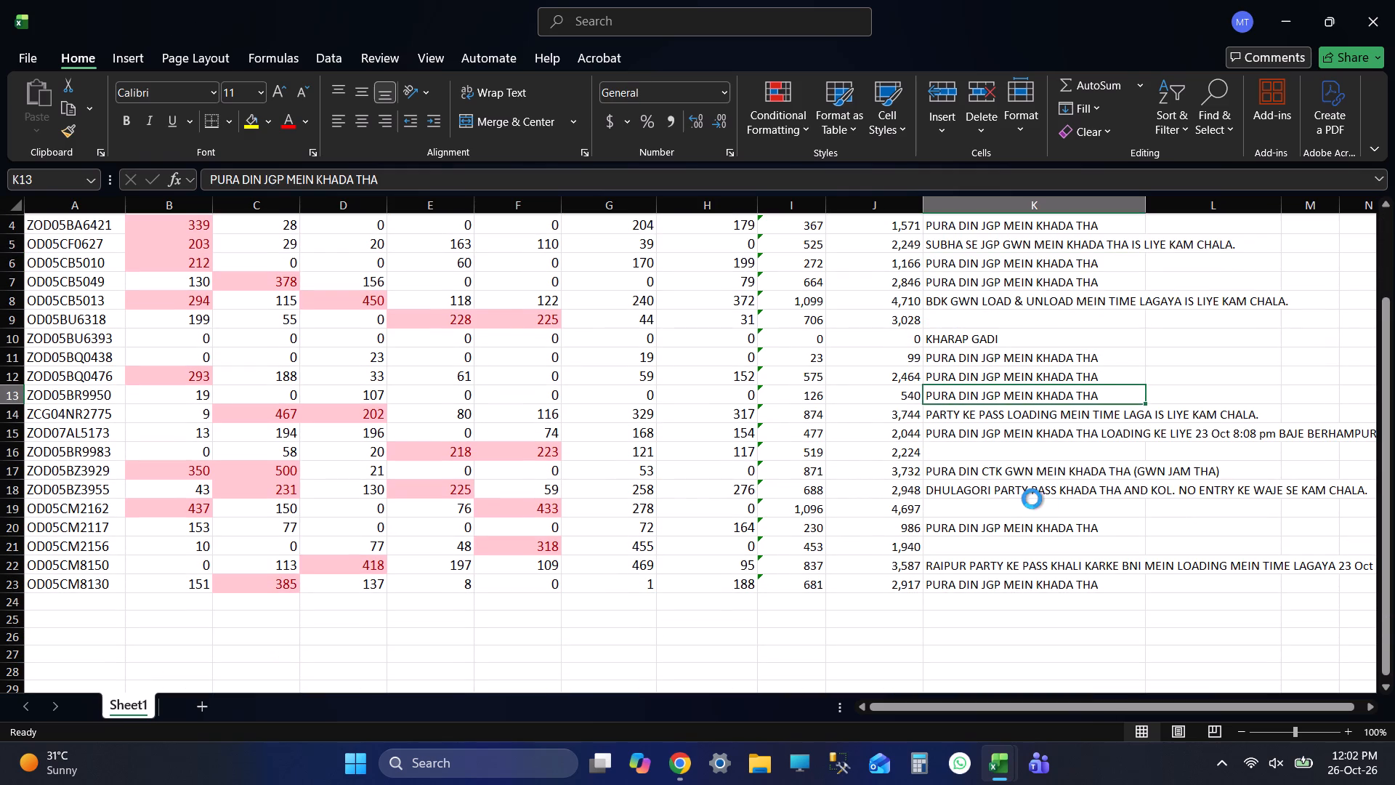
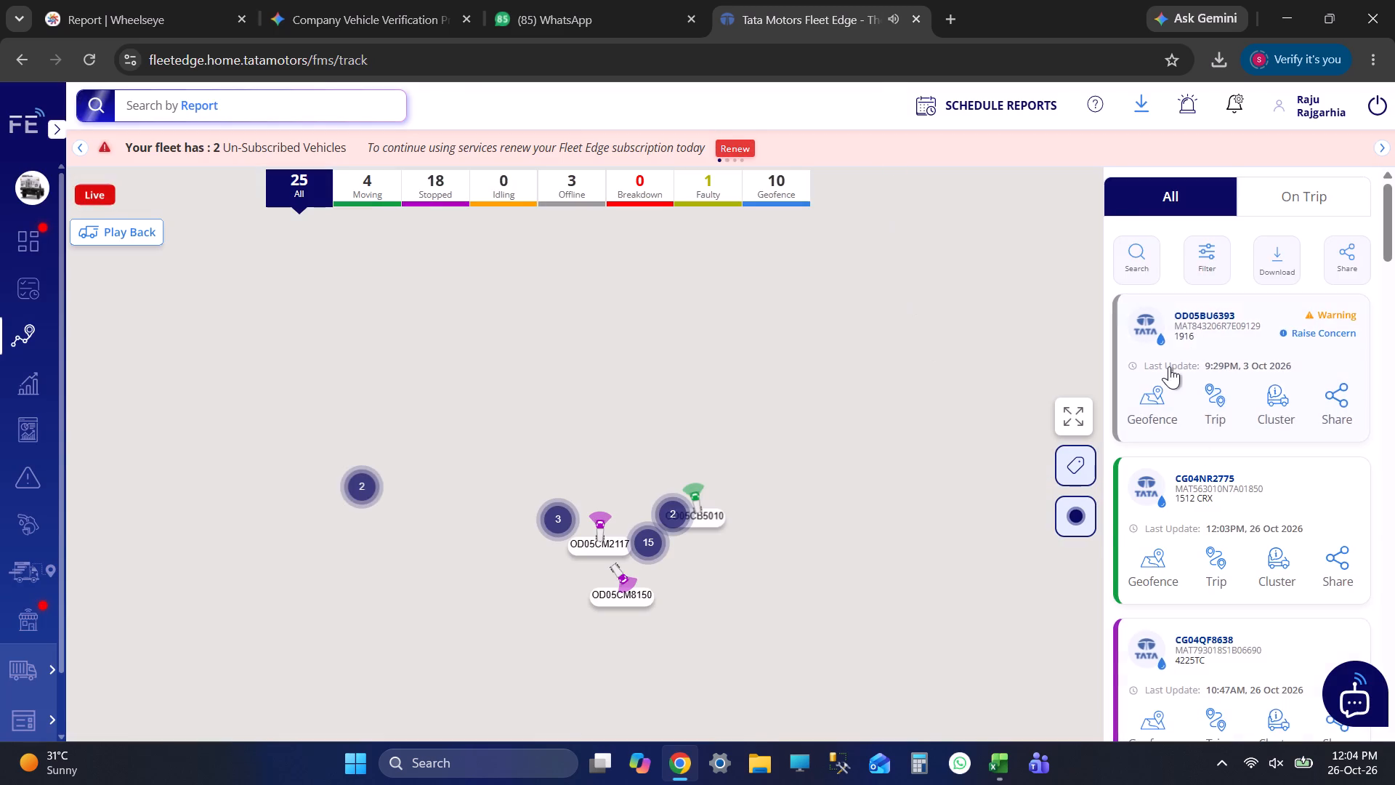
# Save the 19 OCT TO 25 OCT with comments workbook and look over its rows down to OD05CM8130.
pyautogui.hotkey('ctrl', 's')
pyautogui.hotkey('ctrl', 's')
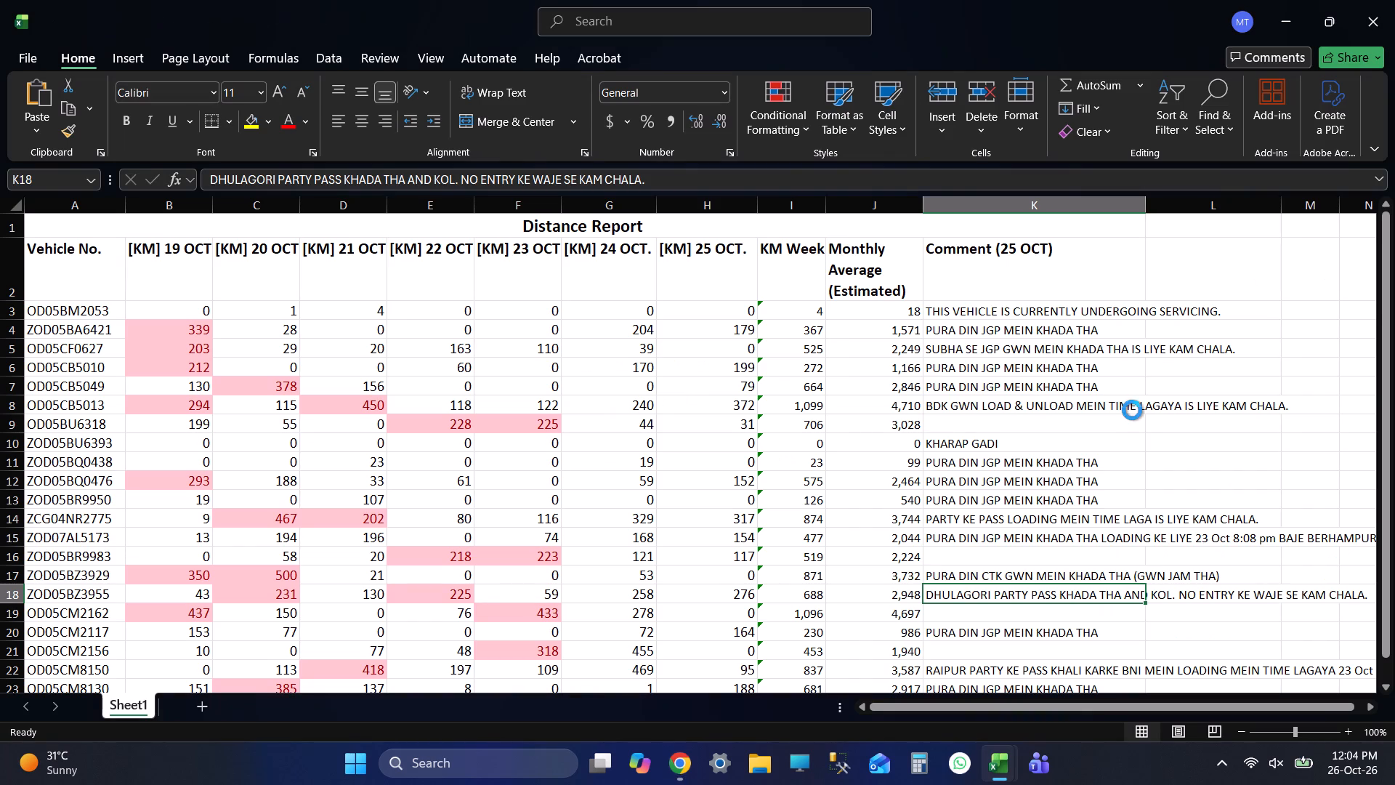
pyautogui.hotkey('ctrl', 's')
pyautogui.hotkey('ctrl', 's')
pyautogui.hotkey('ctrl', 's')
pyautogui.hotkey('ctrl', 's')
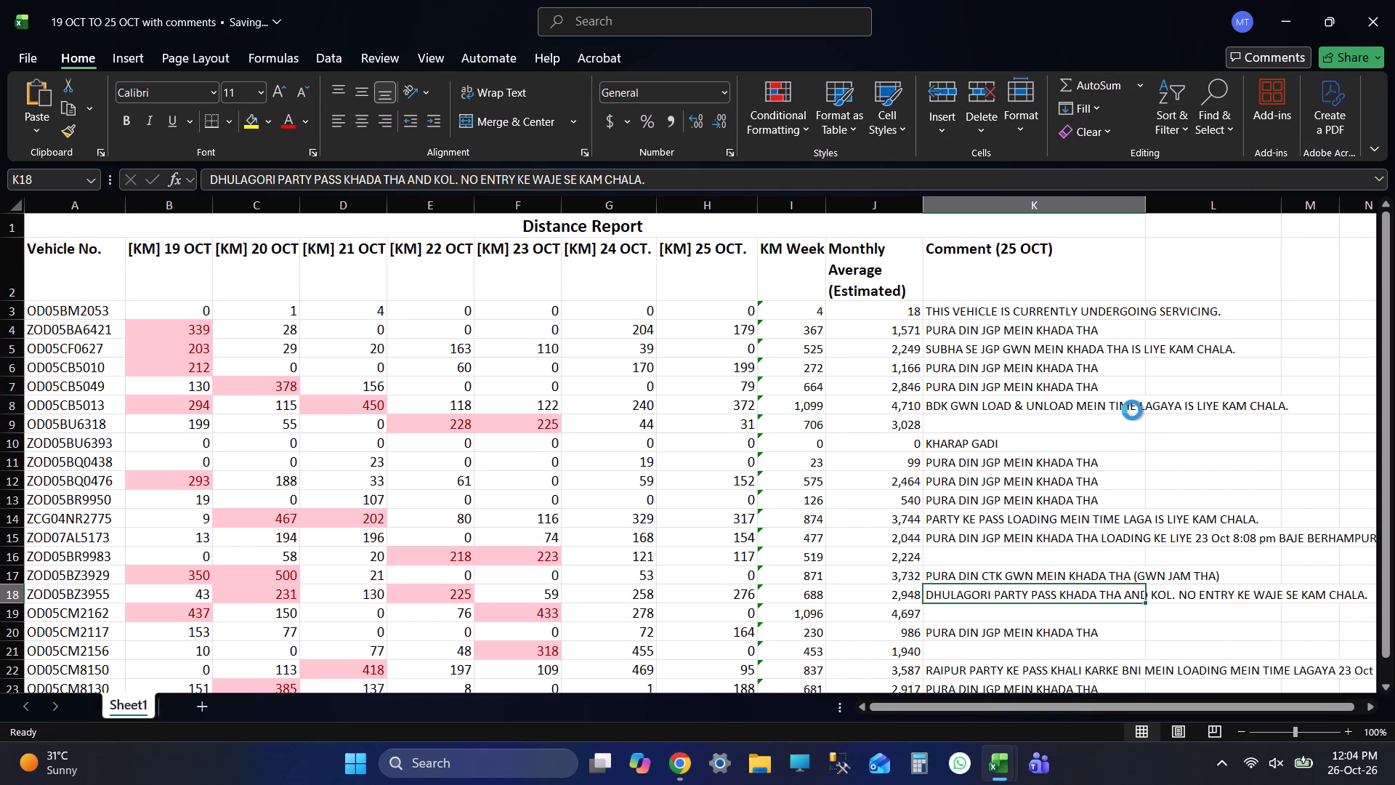
pyautogui.hotkey('ctrl', 's')
pyautogui.hotkey('ctrl', 's')
pyautogui.hotkey('ctrl', 's')
pyautogui.hotkey('ctrl', 's')
pyautogui.hotkey('ctrl', 's')
pyautogui.scroll(-2, 1132, 410)
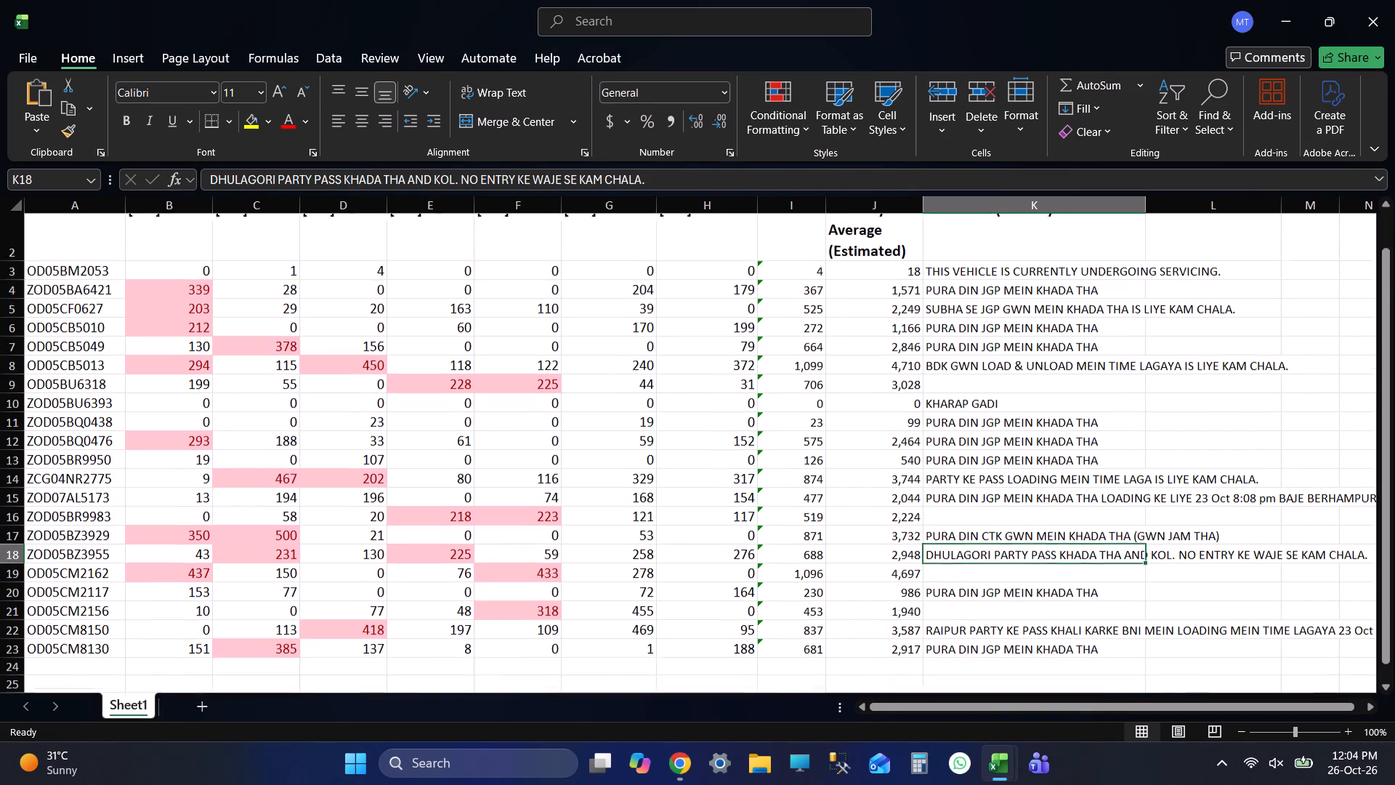
pyautogui.scroll(-3, 1132, 410)
pyautogui.scroll(9, 1132, 410)
pyautogui.click(937, 311)
pyautogui.hotkey('ctrl', 's')
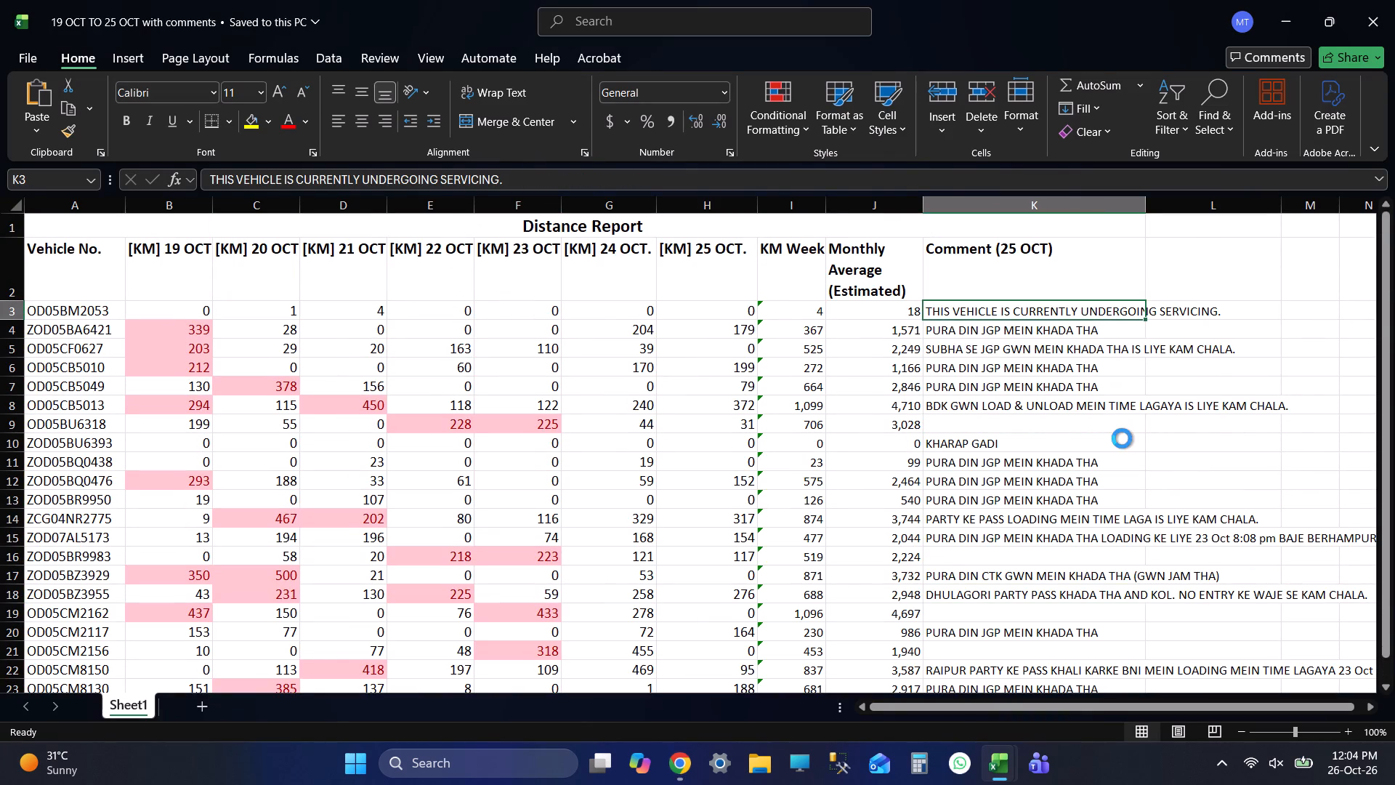
# Switch to Tata Motors Fleet Edge in the browser and open the Fleet Report.
pyautogui.hotkey('alt', 'Tab')
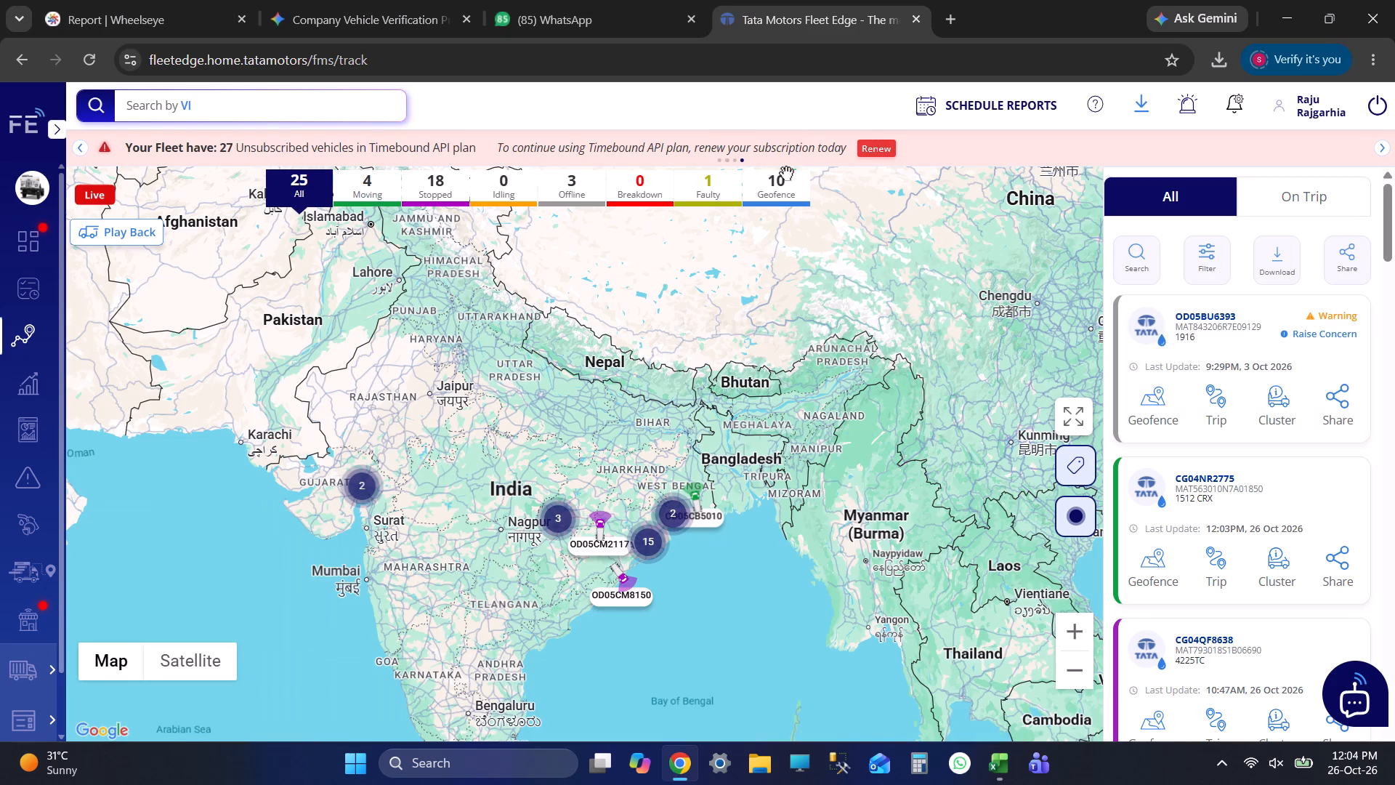
pyautogui.click(28, 374)
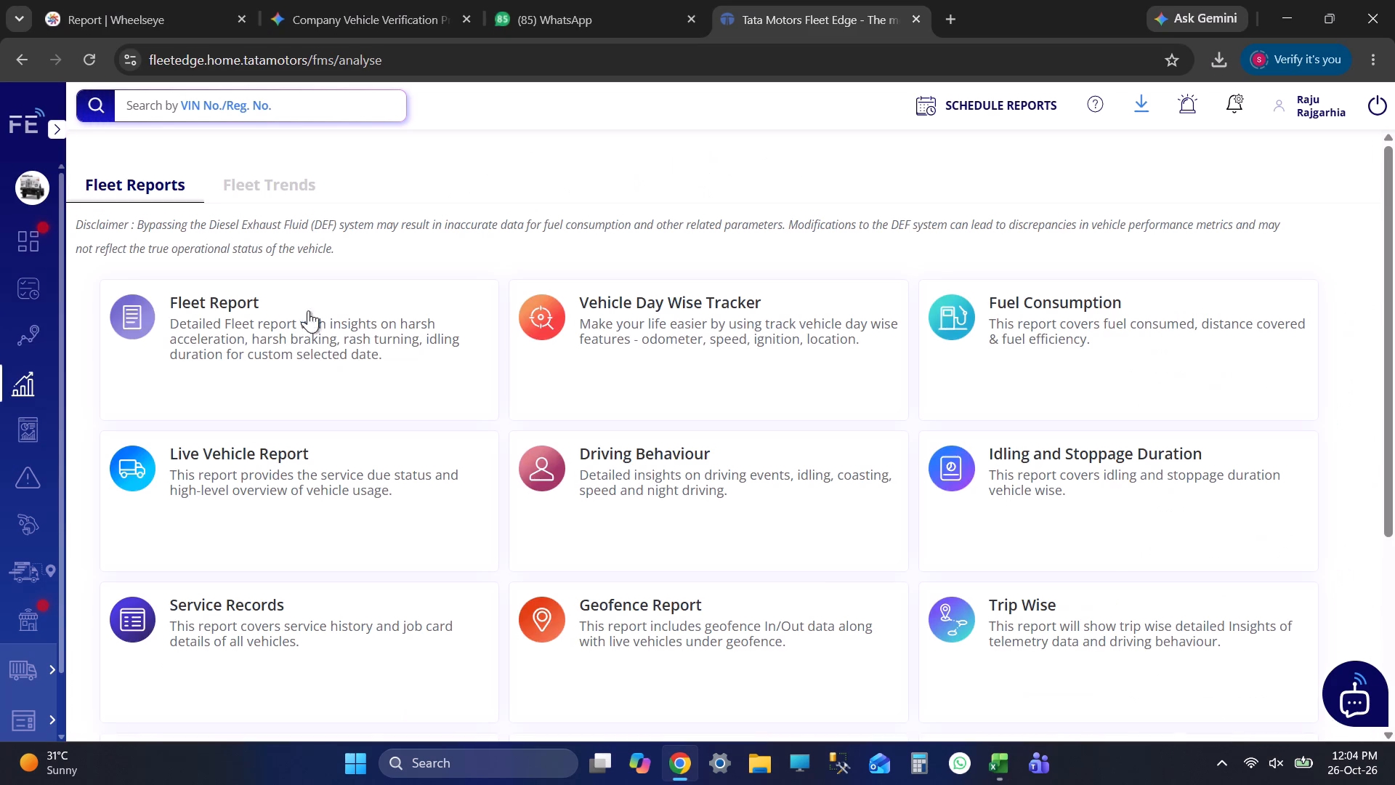
pyautogui.click(290, 350)
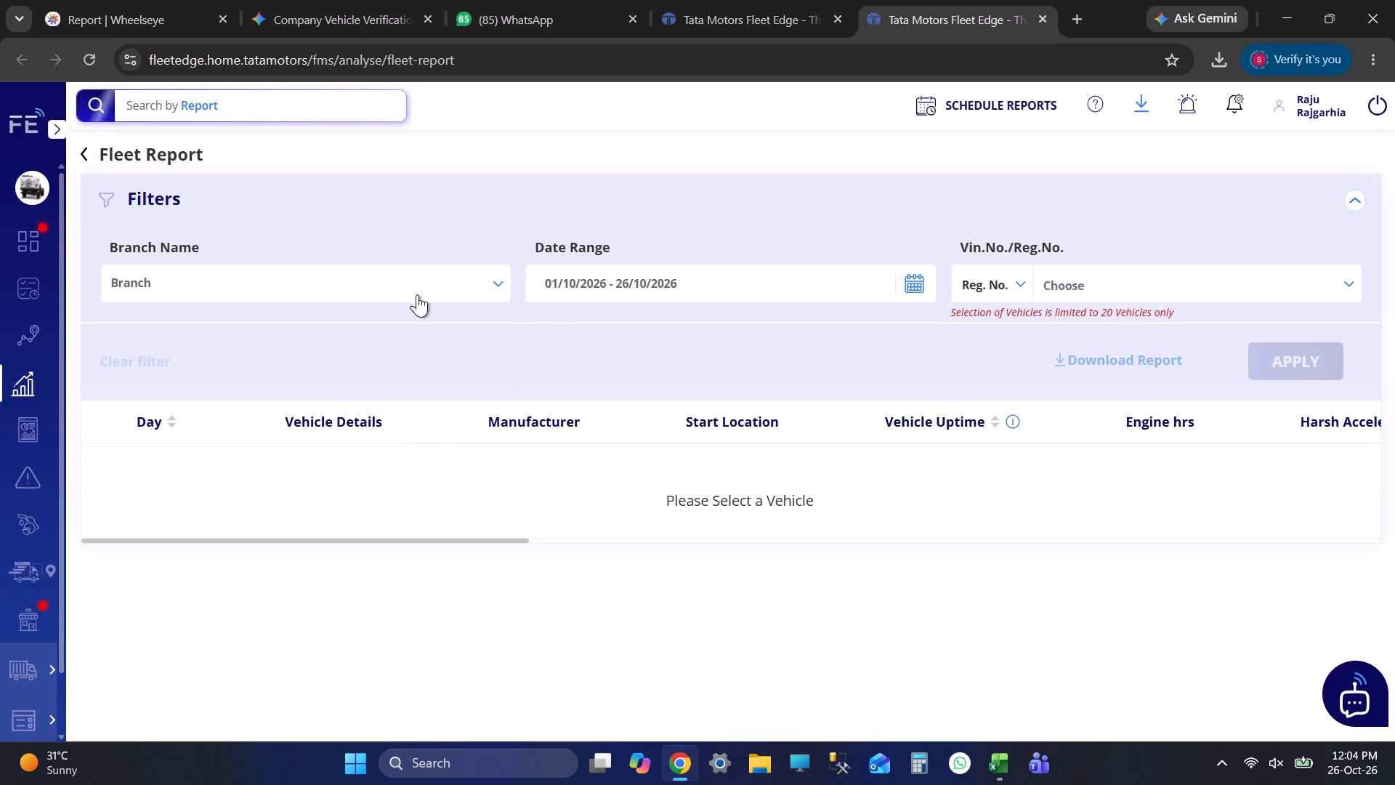
# Filter the Fleet Report to the Default branch and the date range 24/10/2026 - 25/10/2026.
pyautogui.click(454, 288)
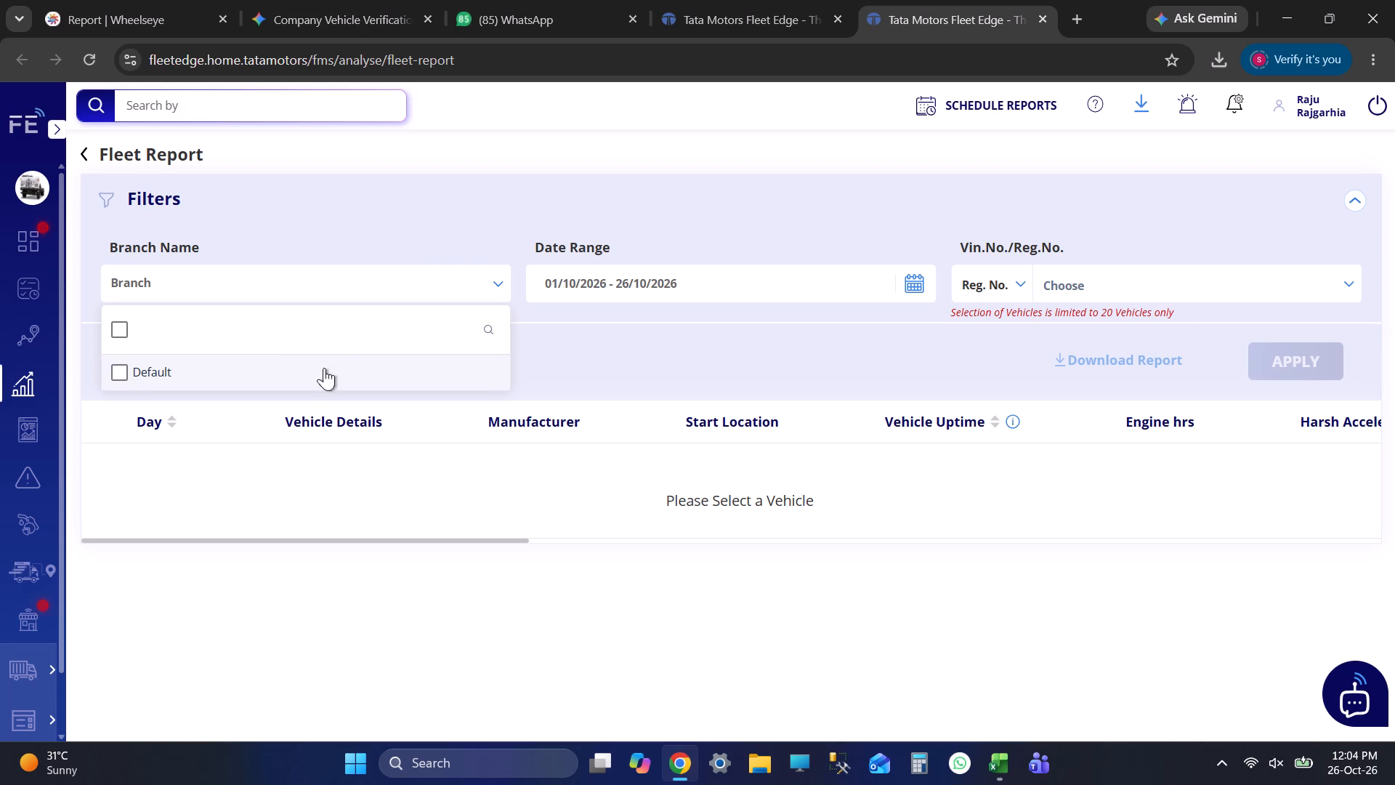
pyautogui.click(285, 380)
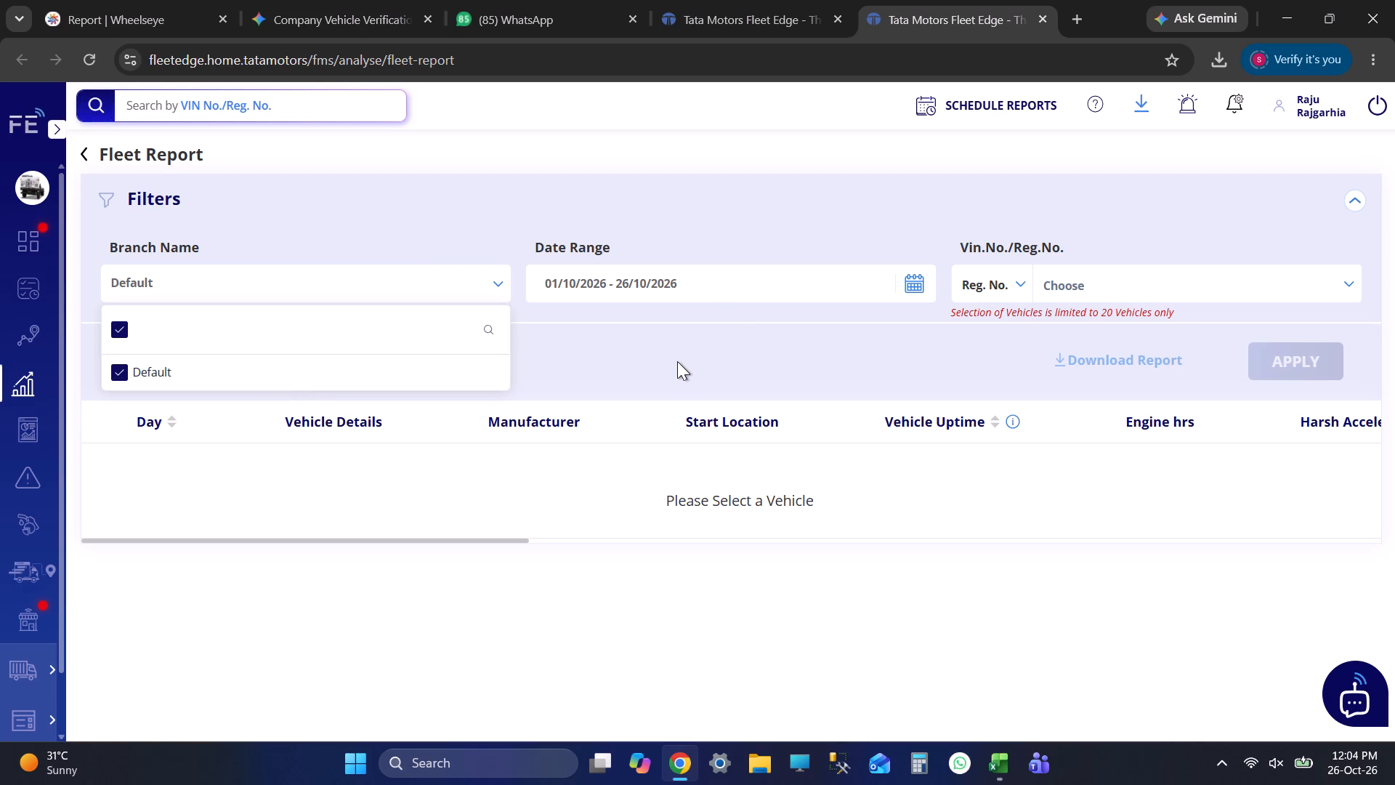
pyautogui.click(677, 361)
pyautogui.click(451, 282)
pyautogui.click(634, 355)
pyautogui.click(631, 286)
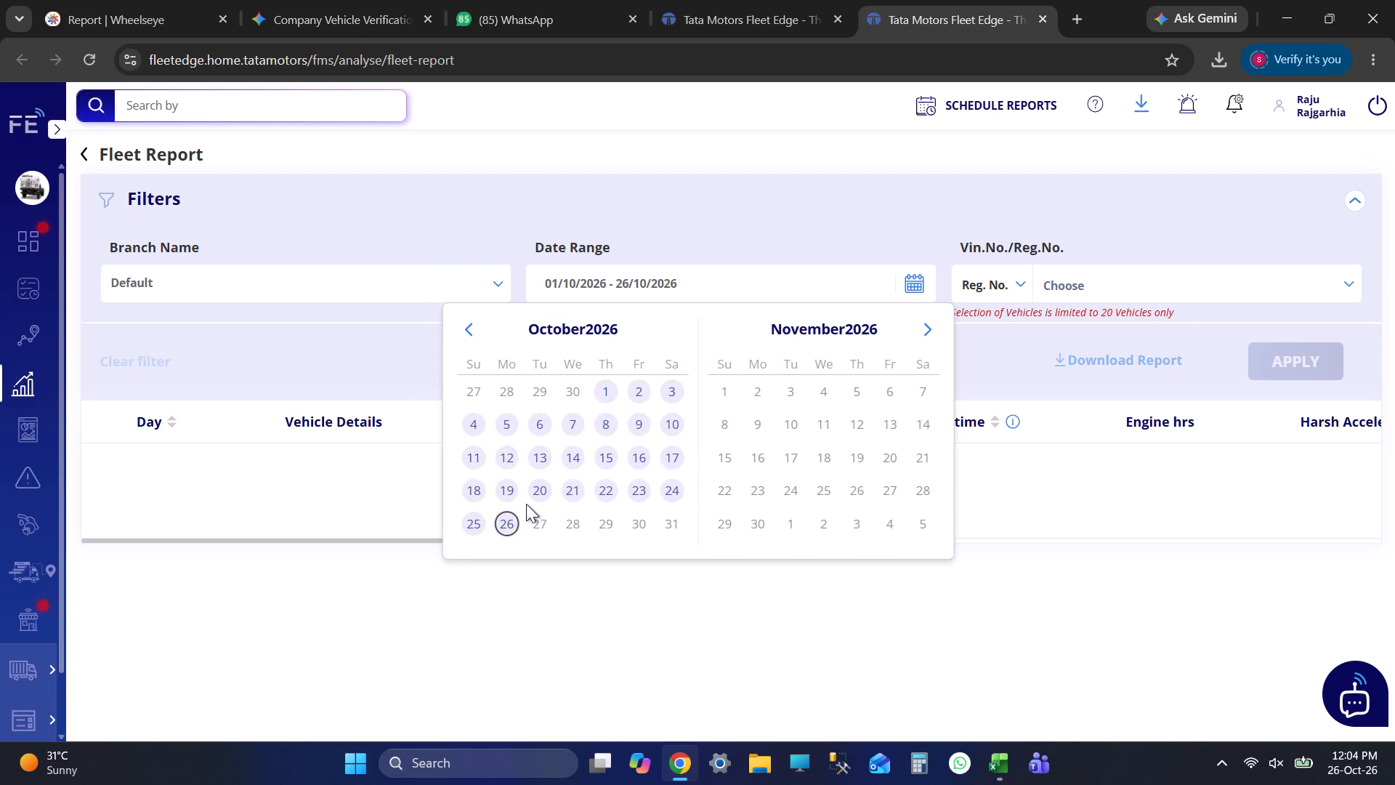
pyautogui.click(671, 485)
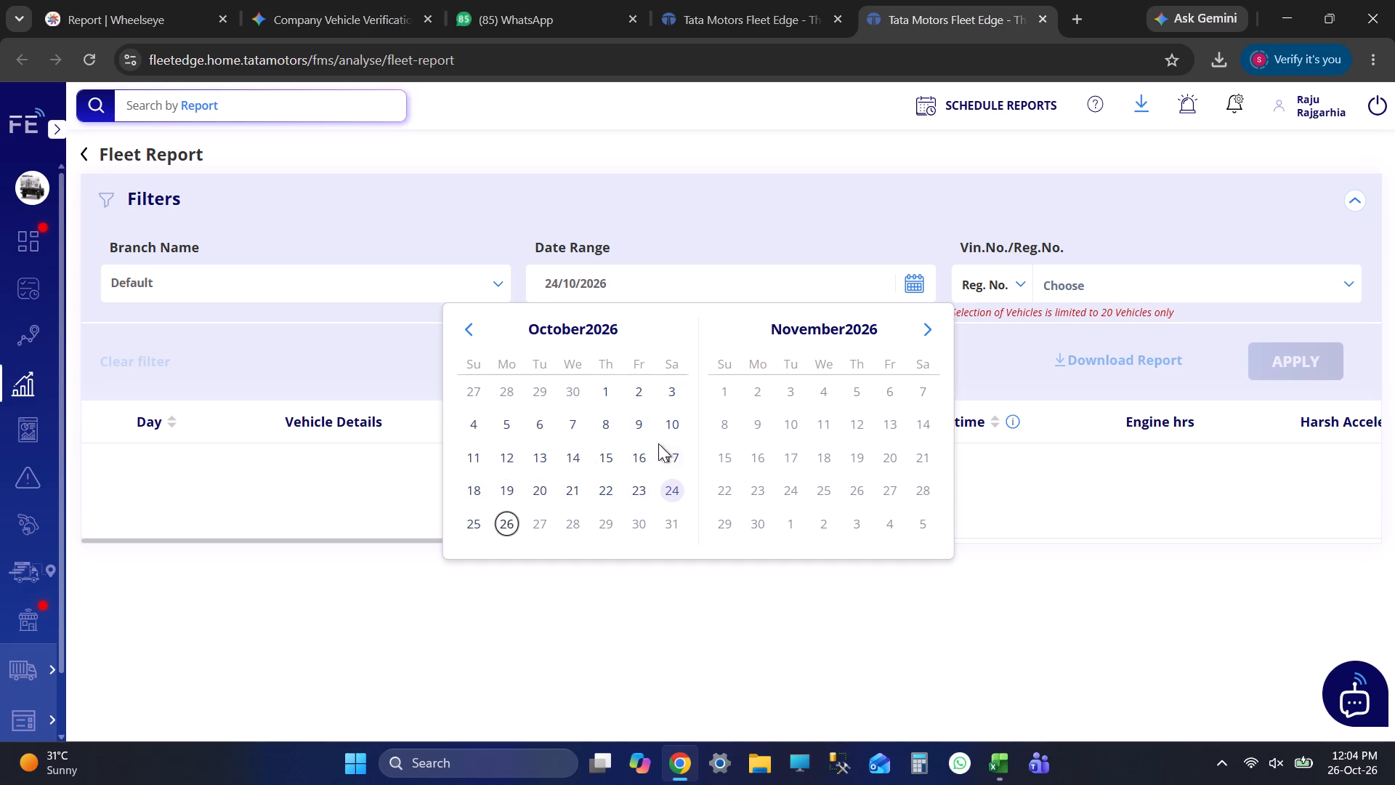
pyautogui.click(478, 523)
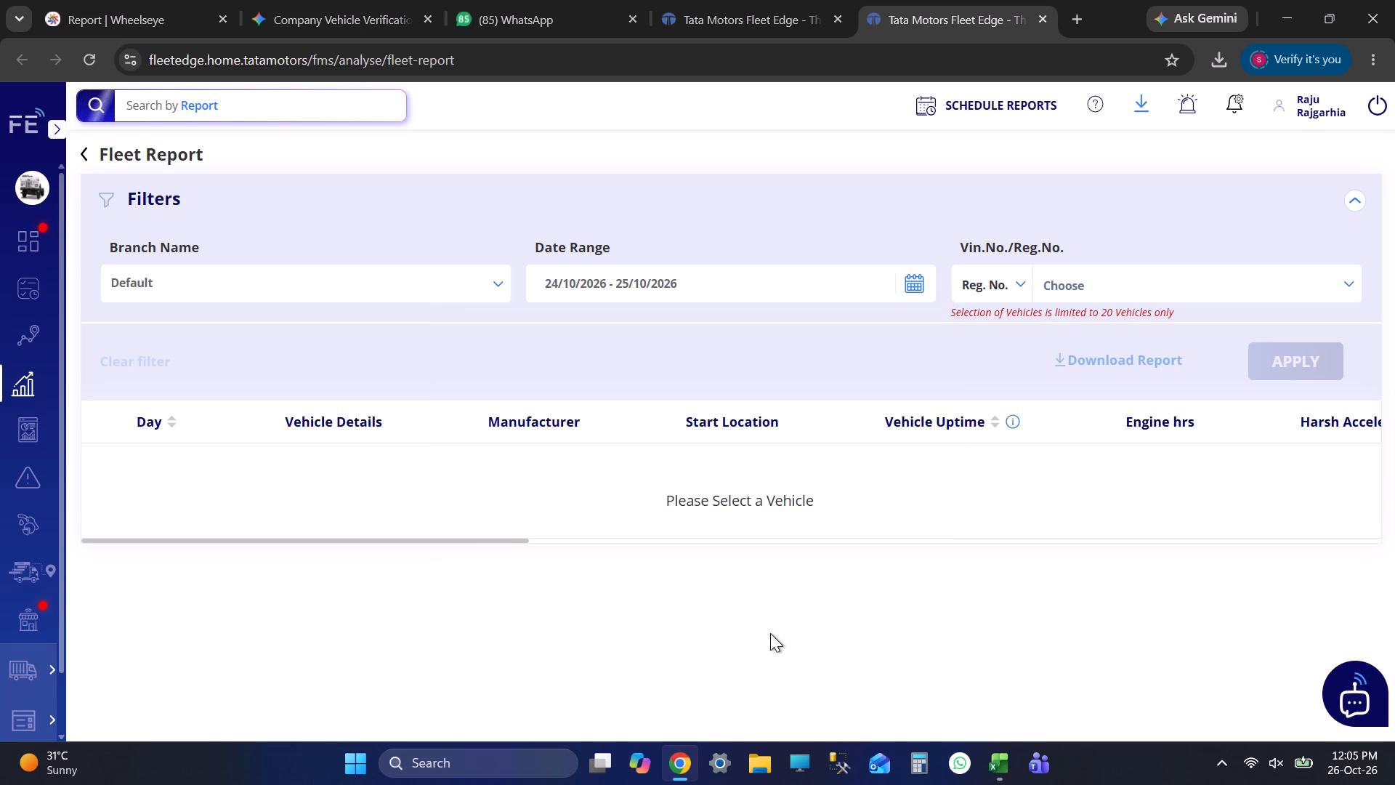
pyautogui.click(992, 282)
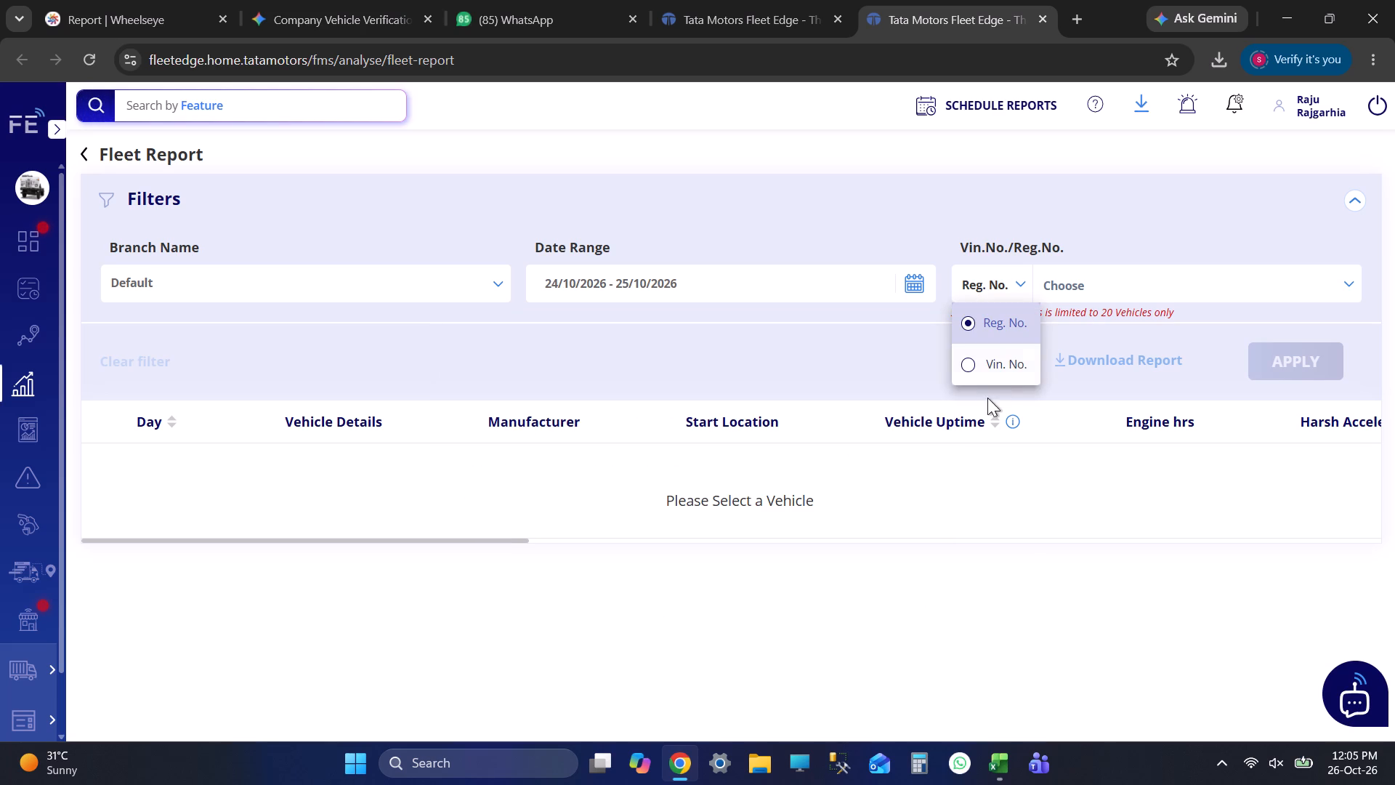
pyautogui.click(972, 602)
pyautogui.click(1107, 282)
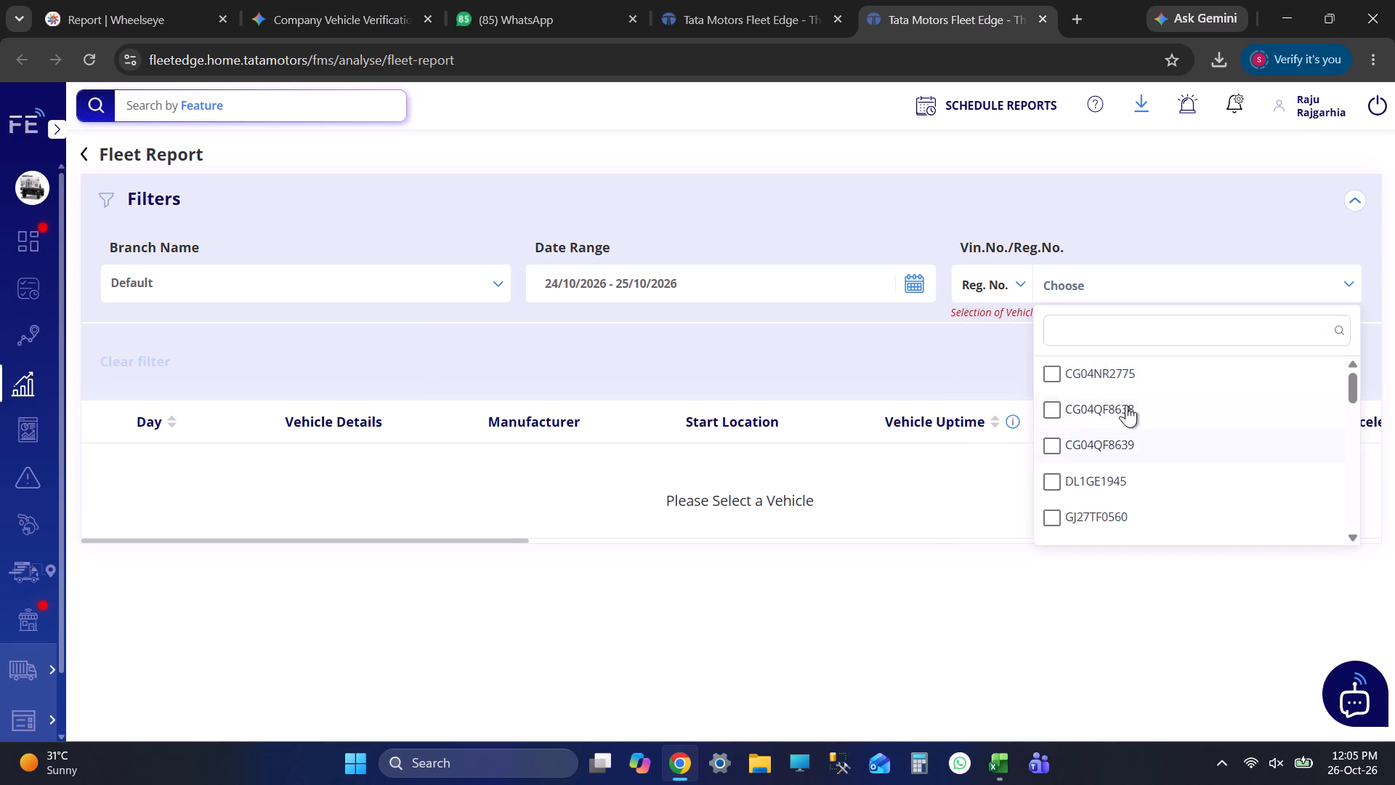
pyautogui.click(1124, 372)
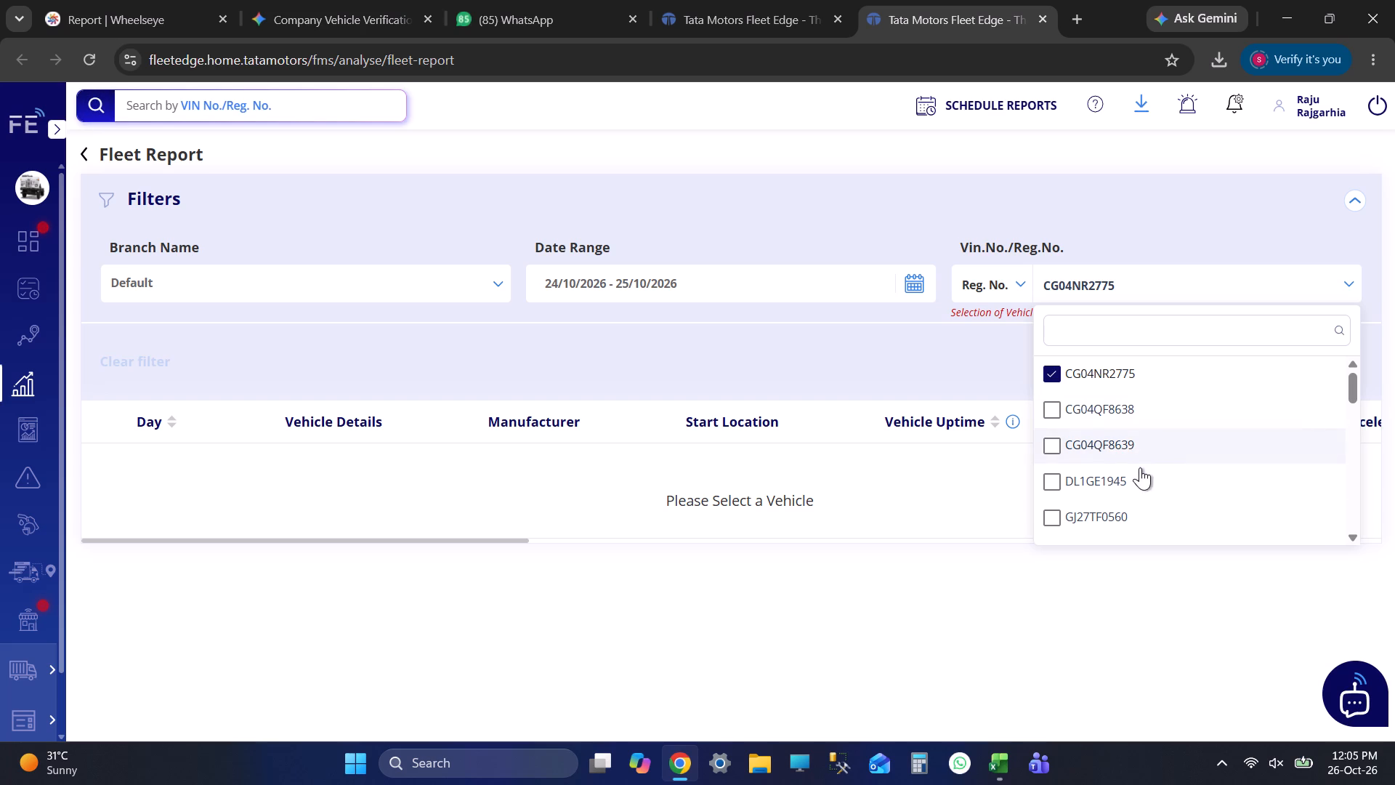
pyautogui.scroll(-1, 1145, 482)
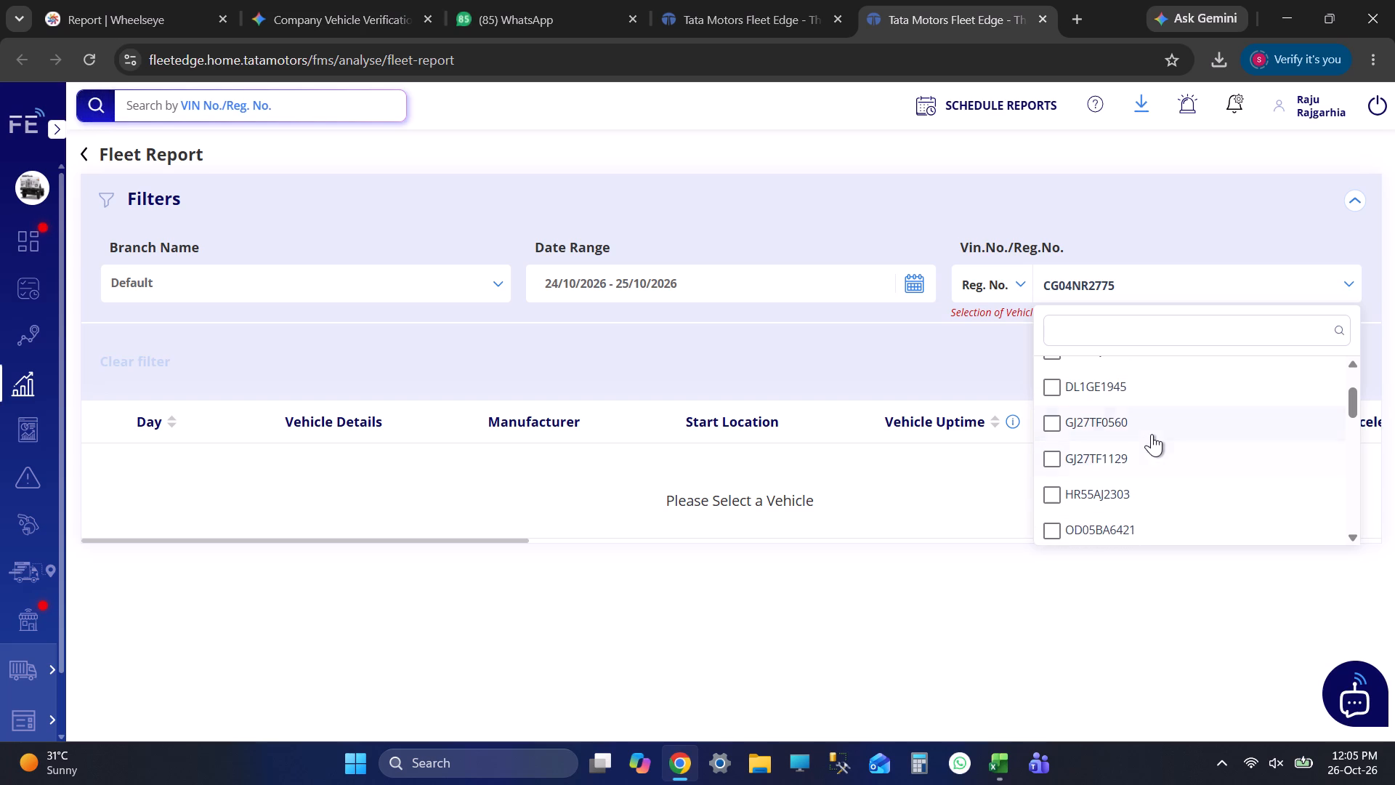
pyautogui.scroll(-1, 1150, 495)
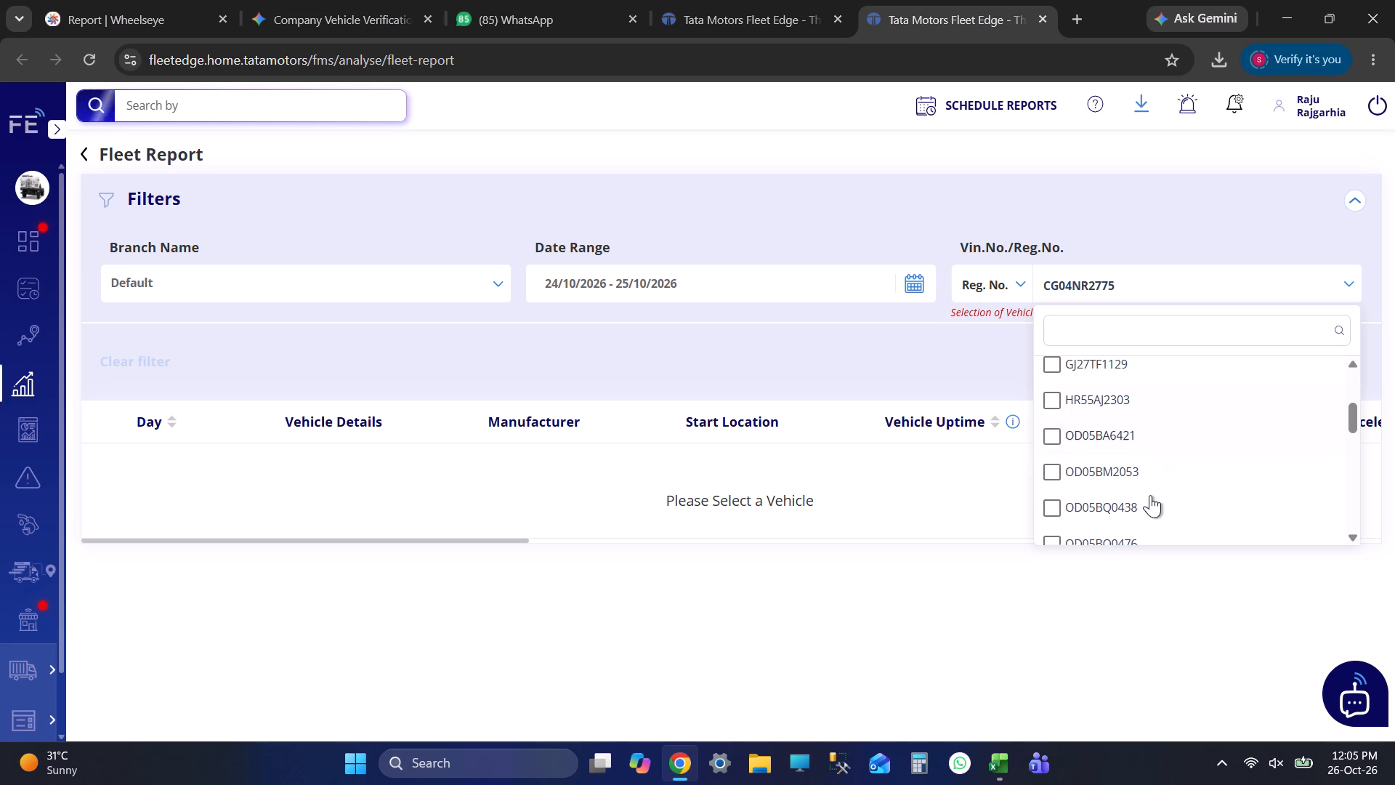
pyautogui.click(1152, 446)
pyautogui.click(1165, 475)
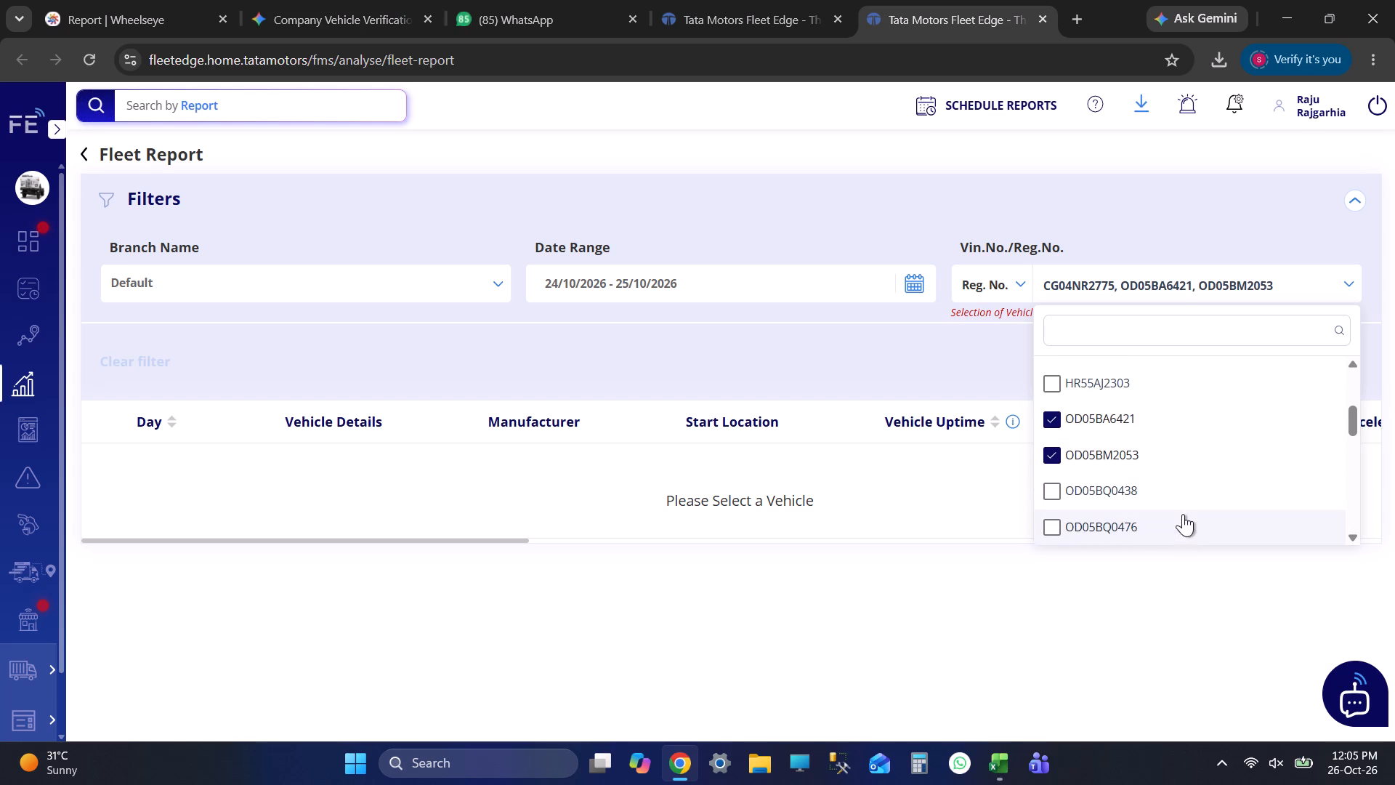
pyautogui.click(1178, 496)
pyautogui.scroll(-1, 1187, 478)
pyautogui.click(1157, 432)
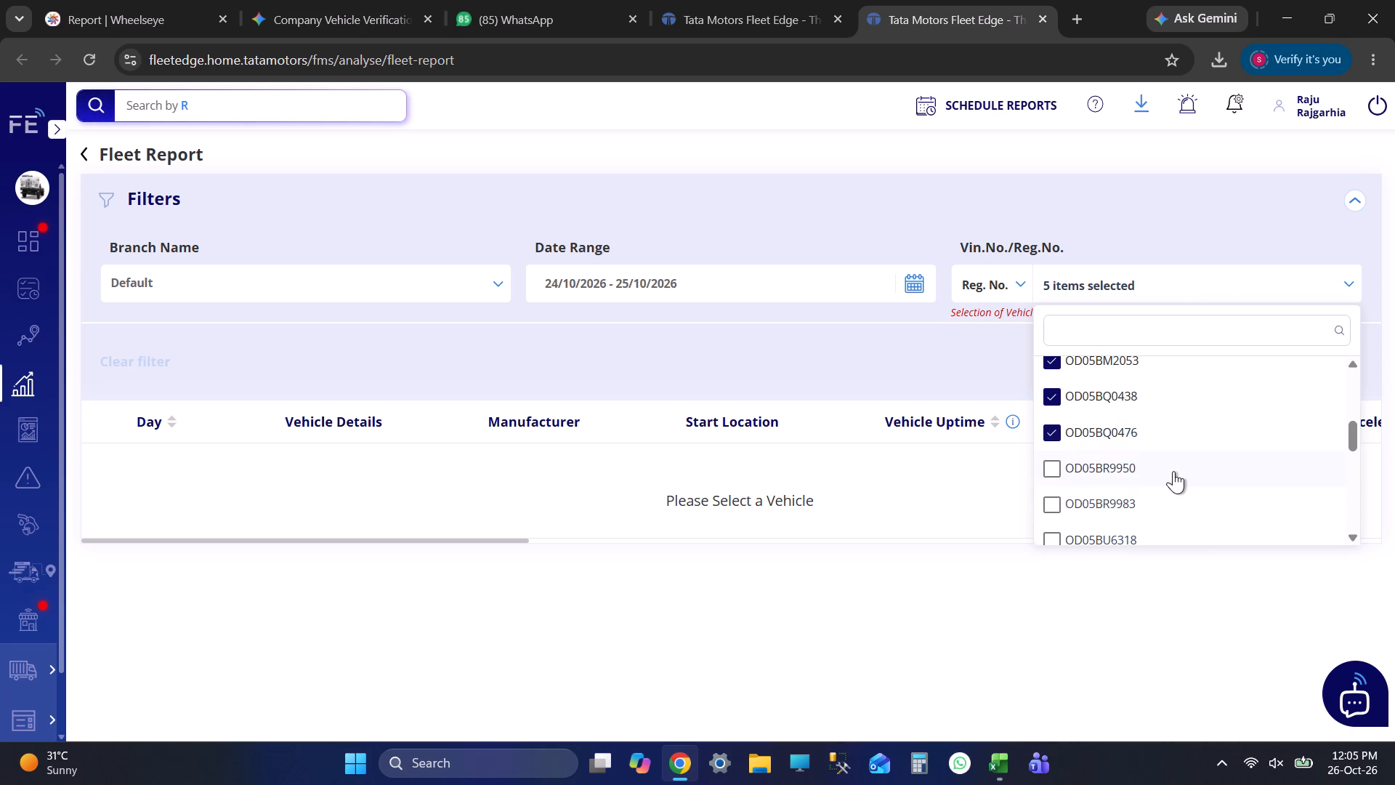
pyautogui.click(1173, 471)
pyautogui.click(1170, 481)
pyautogui.scroll(-1, 1181, 476)
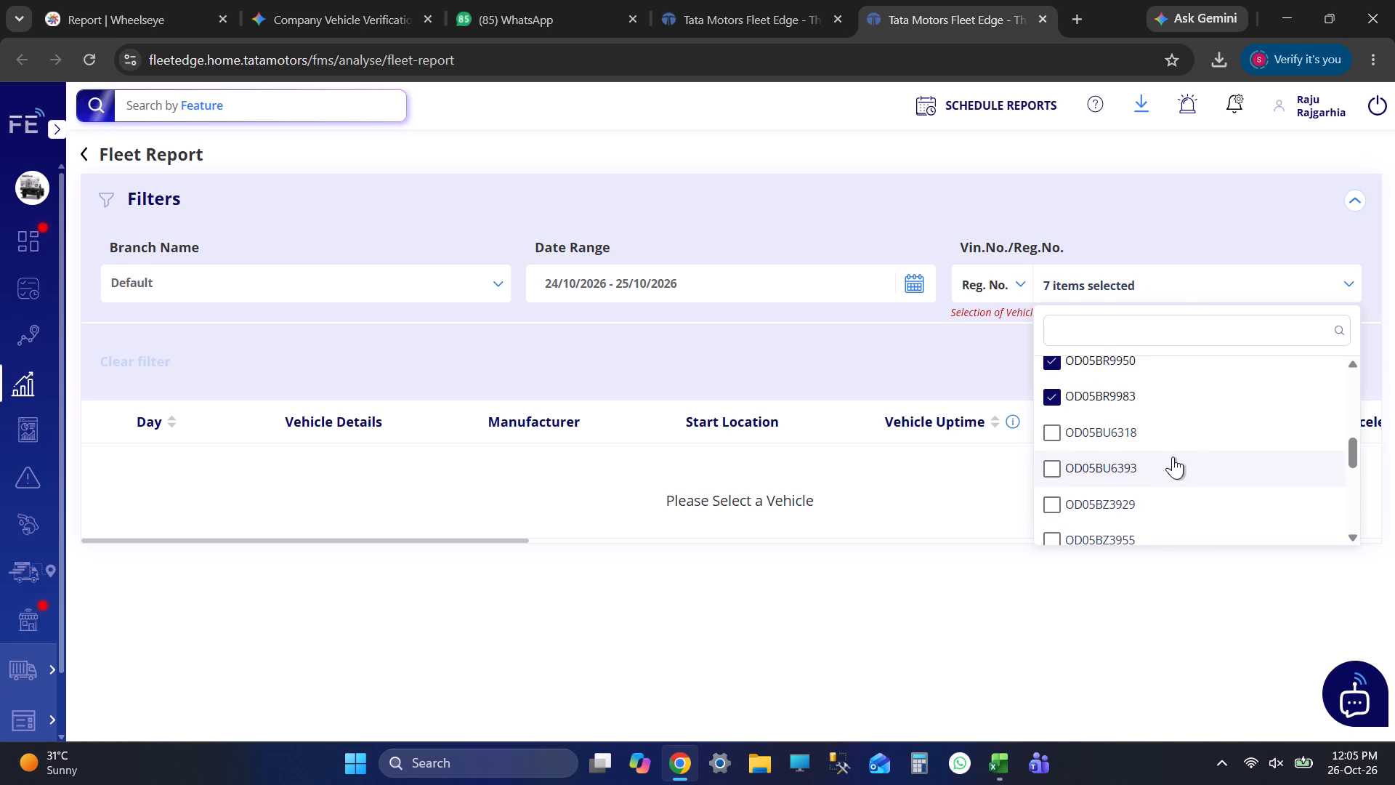
pyautogui.click(1154, 435)
pyautogui.click(1149, 504)
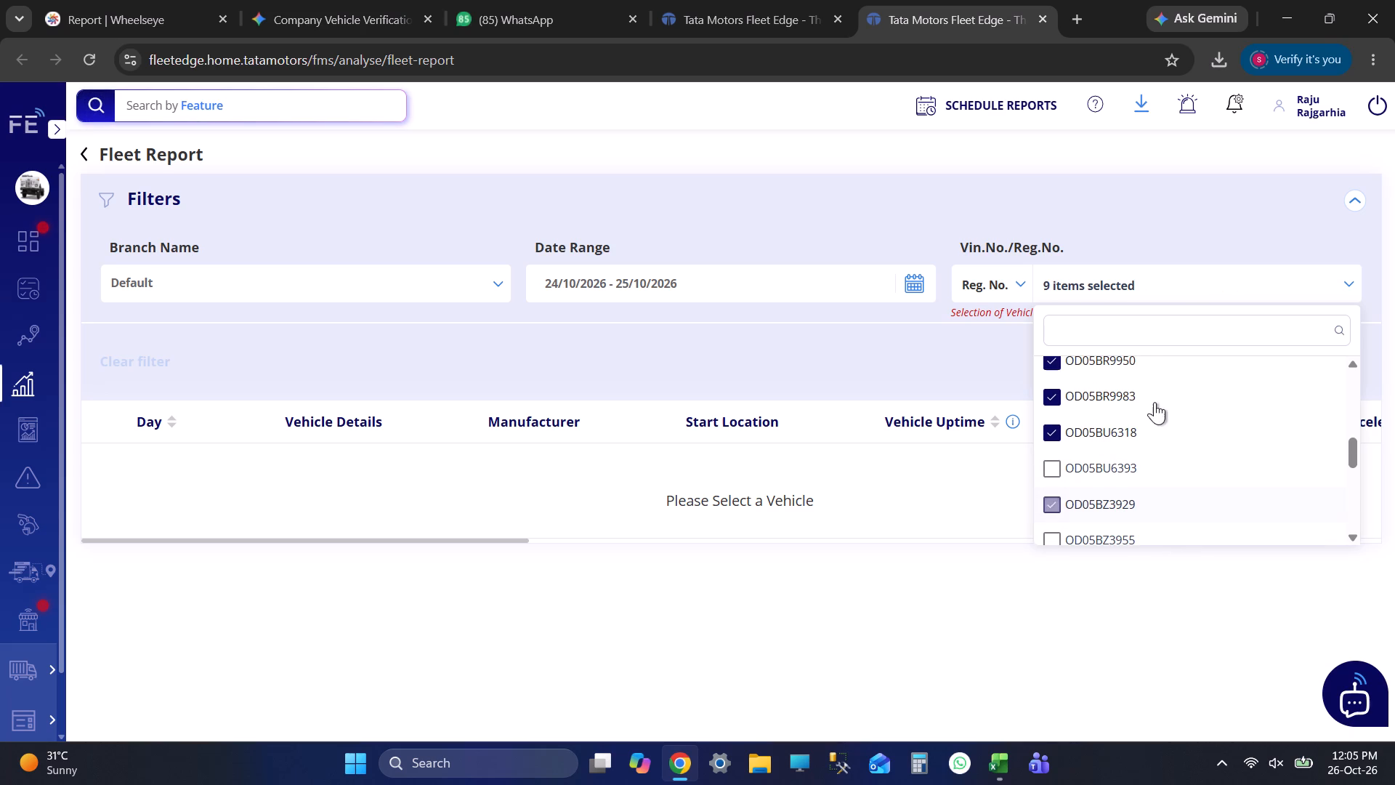
pyautogui.scroll(-1, 1170, 425)
pyautogui.click(1131, 452)
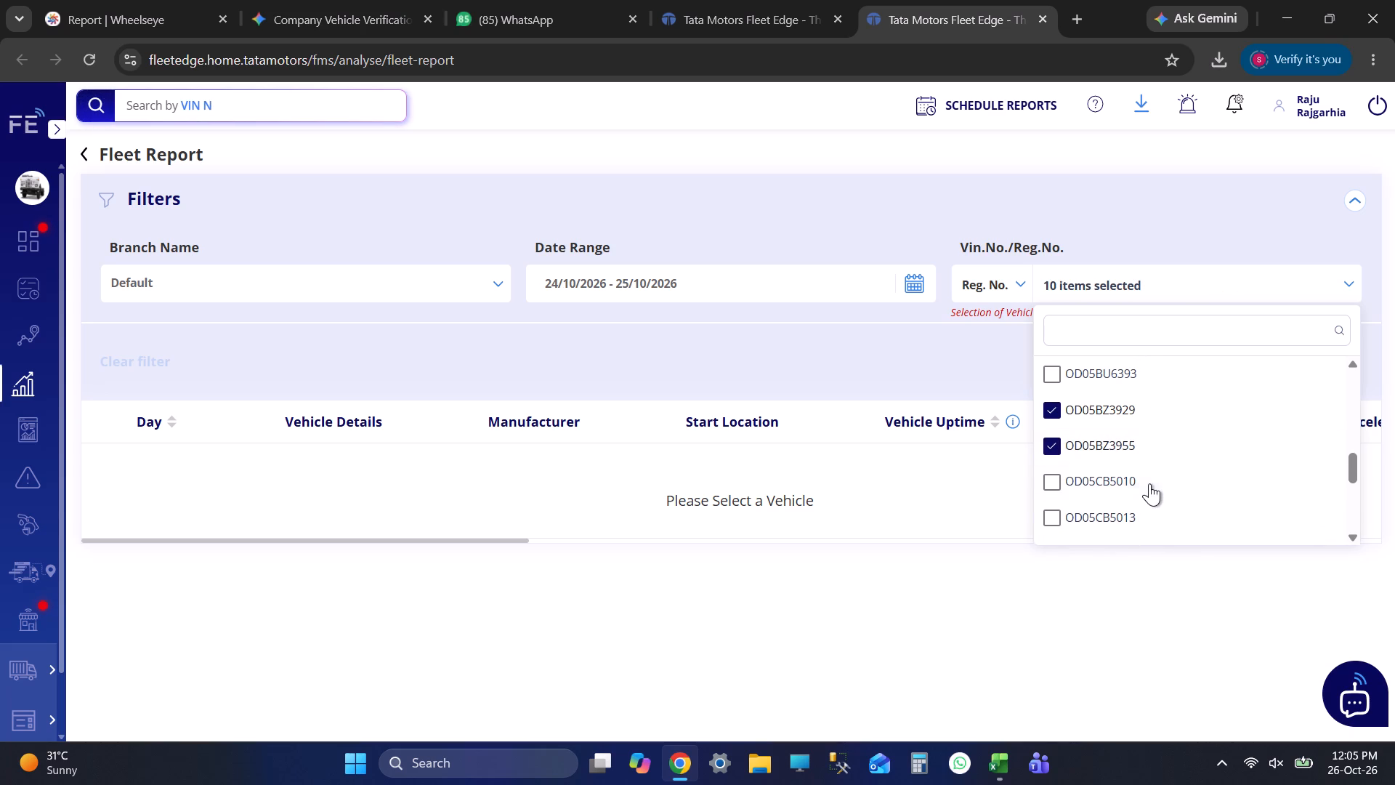
pyautogui.click(1144, 480)
pyautogui.scroll(-2, 1162, 477)
pyautogui.scroll(2, 1154, 430)
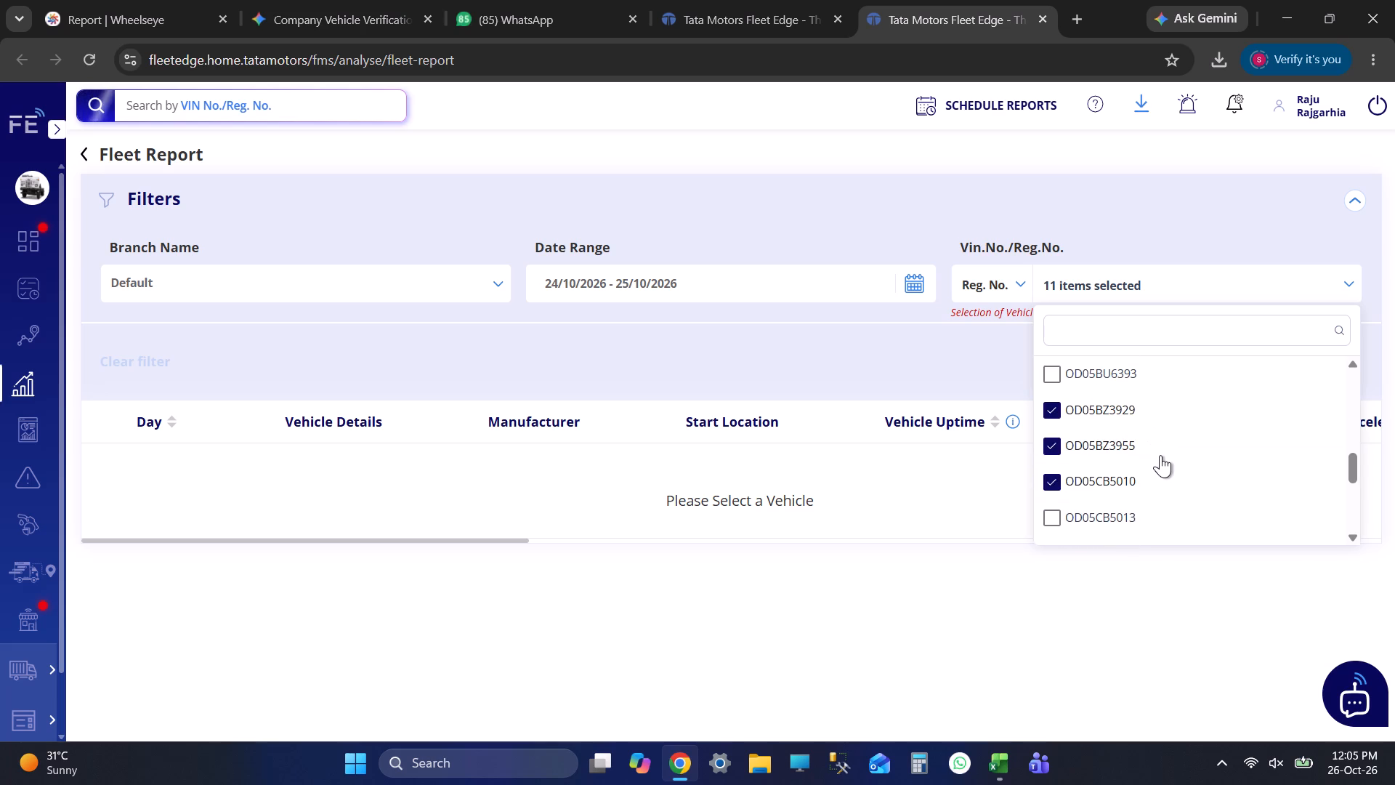
pyautogui.scroll(-1, 1160, 455)
pyautogui.click(1144, 423)
pyautogui.click(1147, 456)
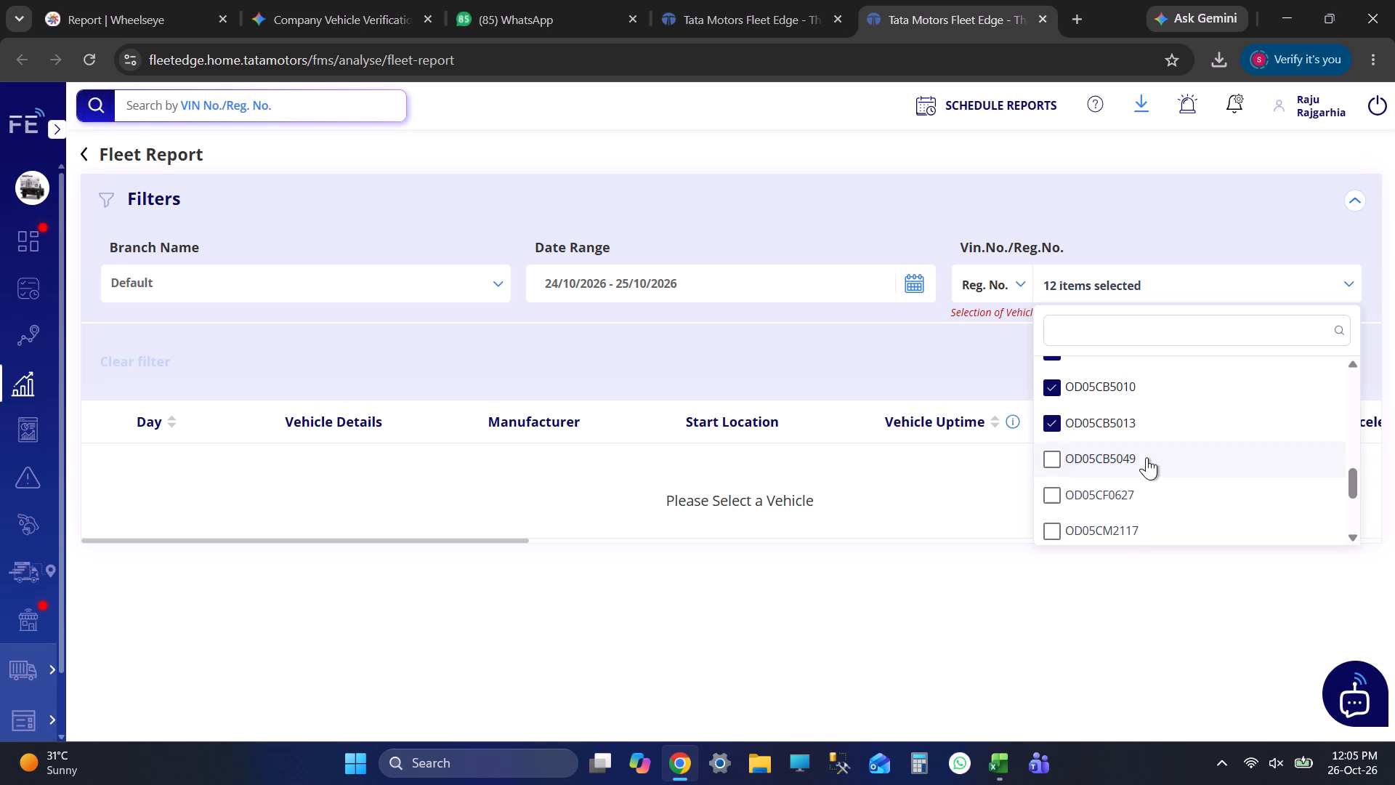
pyautogui.click(1158, 498)
pyautogui.scroll(-1, 1184, 467)
pyautogui.scroll(1, 1184, 467)
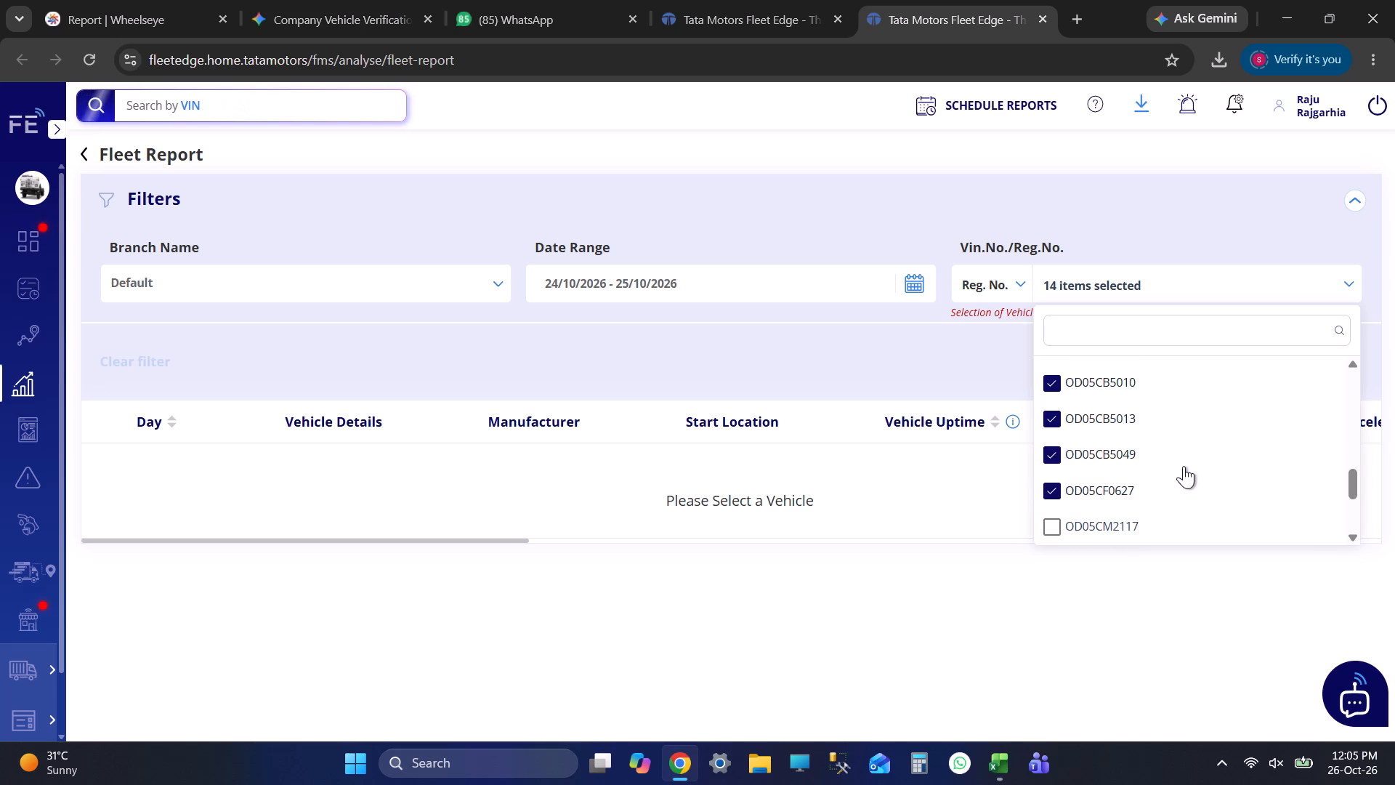
pyautogui.scroll(-1, 1184, 467)
pyautogui.click(1143, 432)
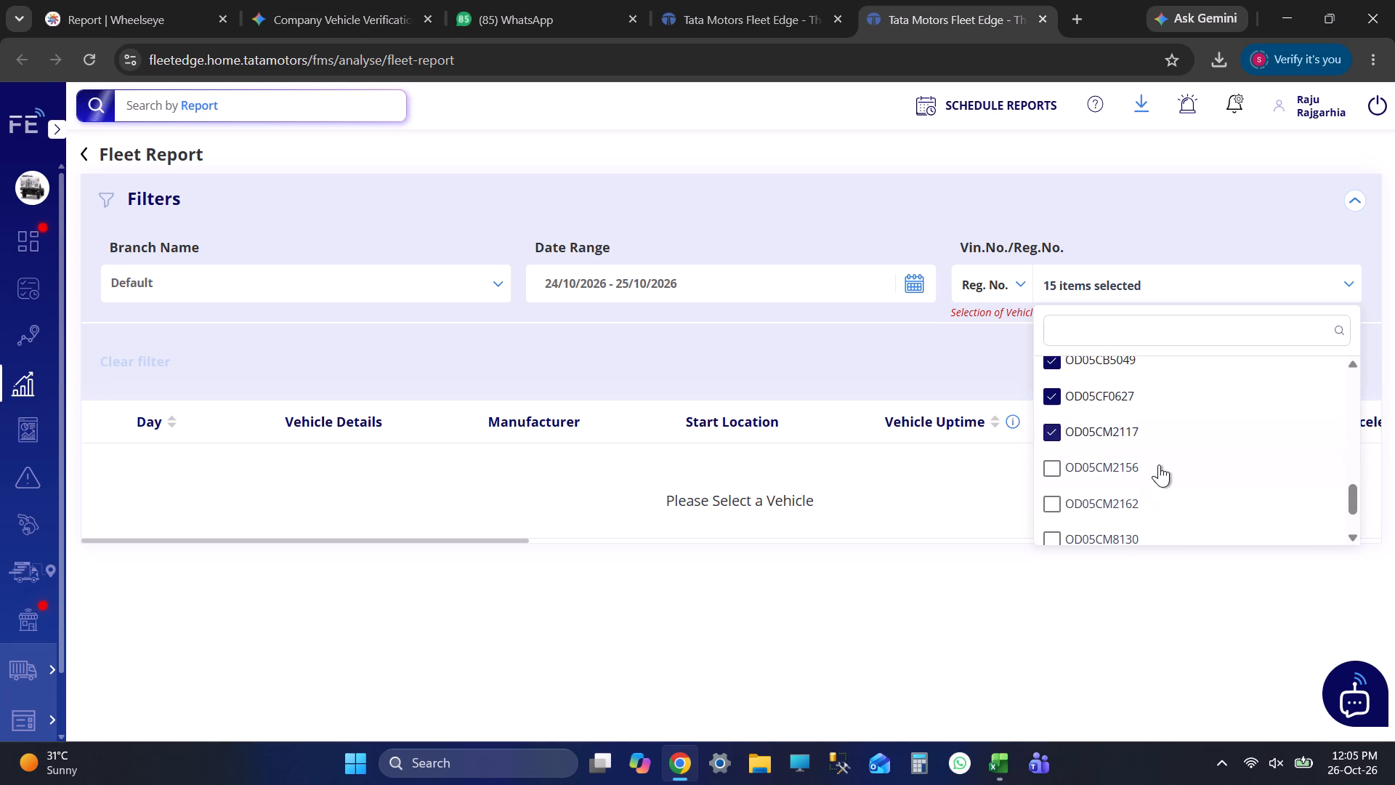
pyautogui.click(1157, 467)
pyautogui.click(1162, 501)
pyautogui.scroll(-1, 1195, 450)
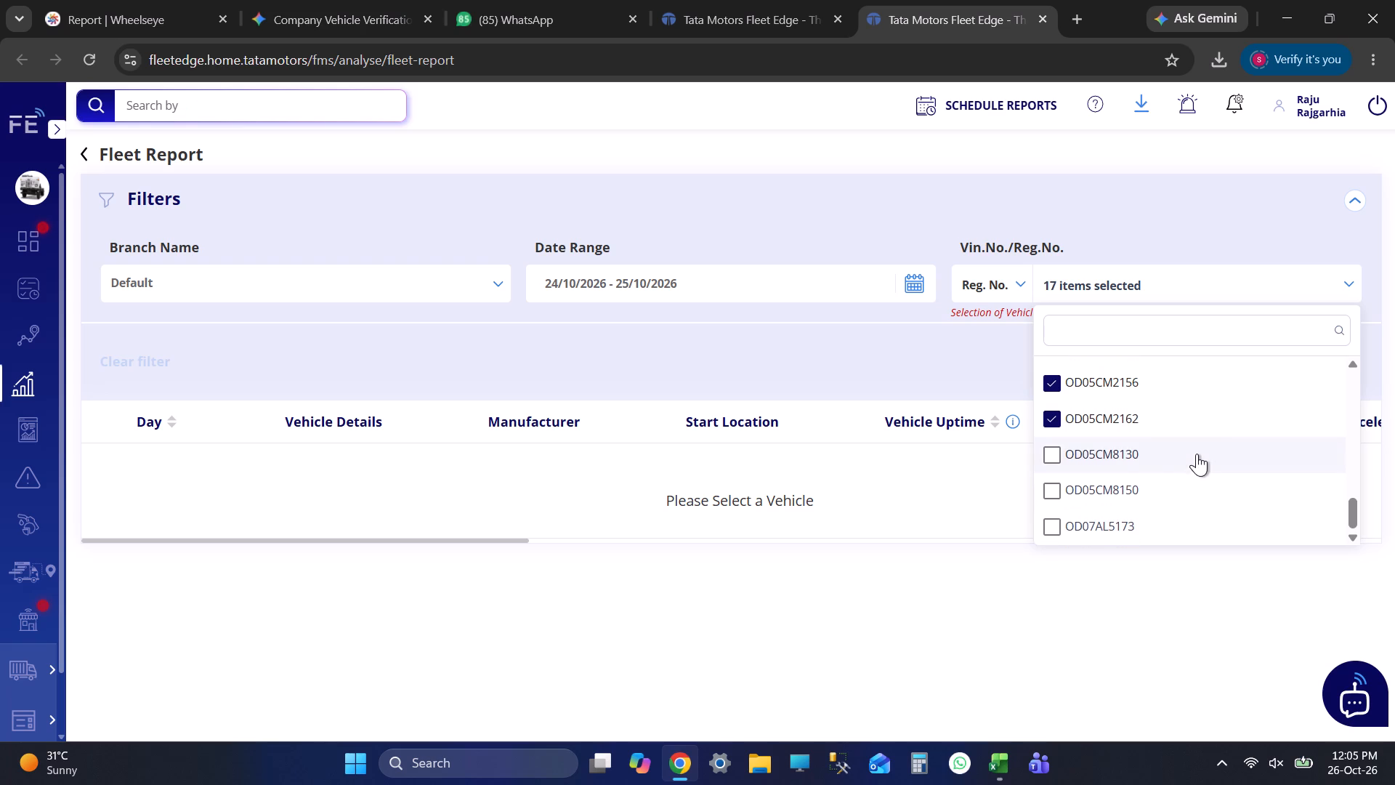
pyautogui.click(1148, 464)
pyautogui.click(1141, 480)
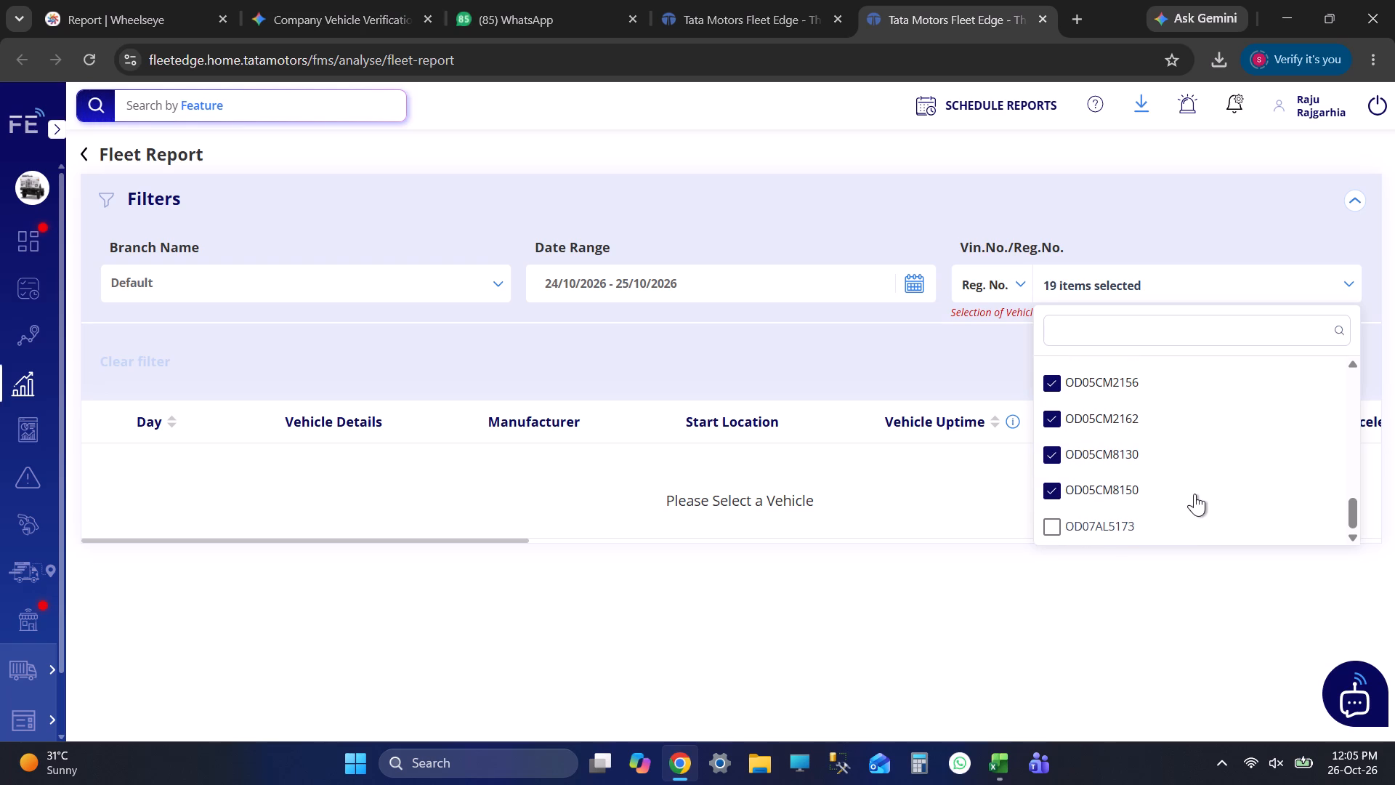
pyautogui.scroll(-2, 1185, 486)
pyautogui.click(1139, 530)
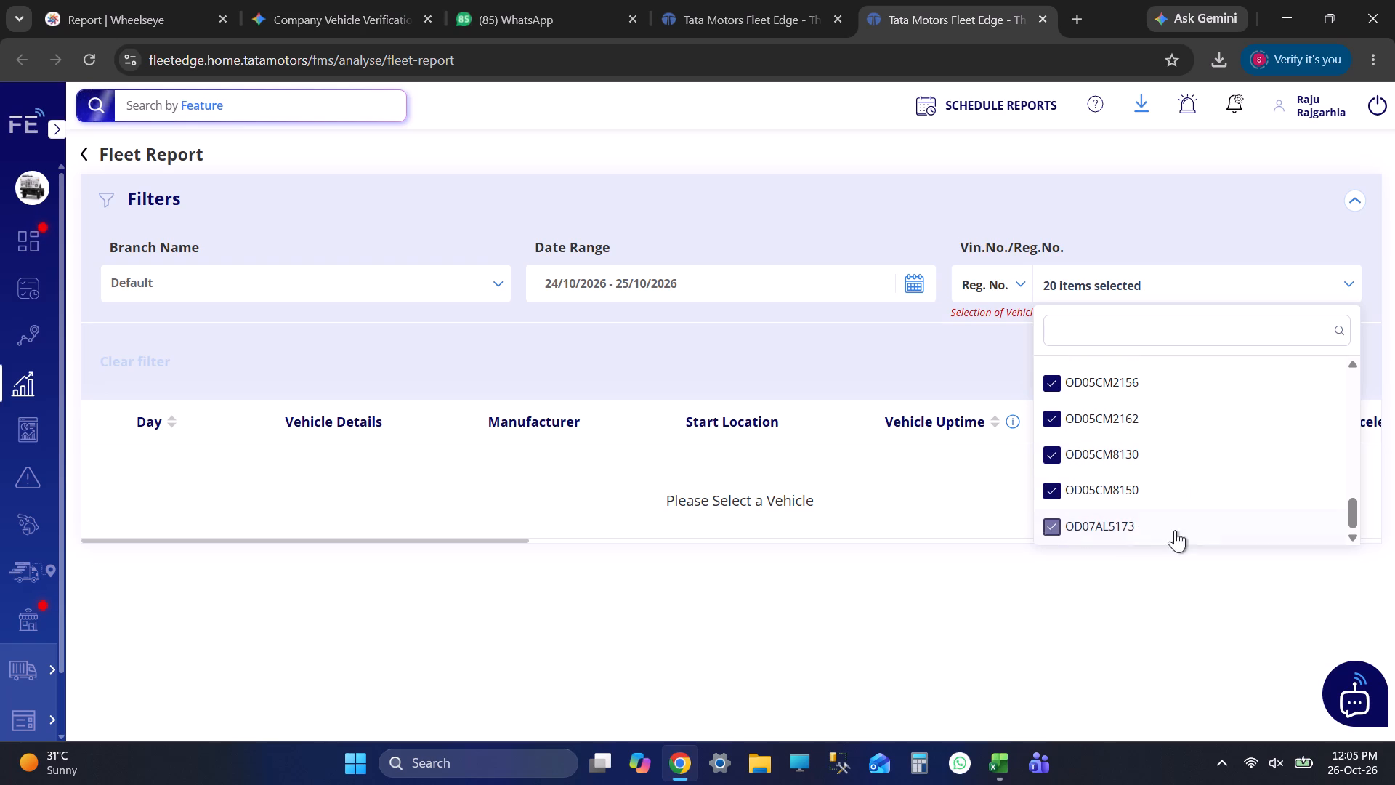
pyautogui.click(1174, 651)
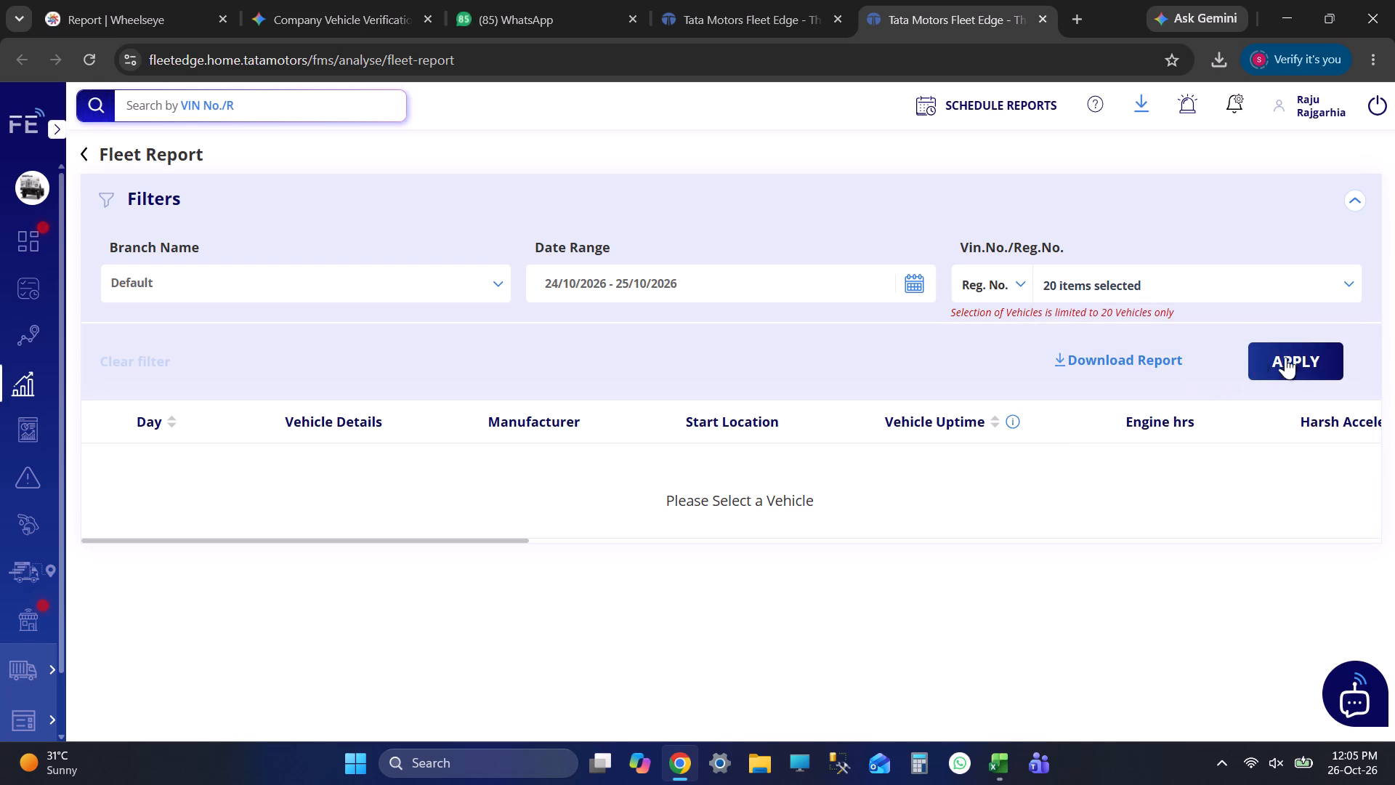
# Apply the filters and download the Fleet Report for the selected vehicles in Excel format.
pyautogui.click(1298, 357)
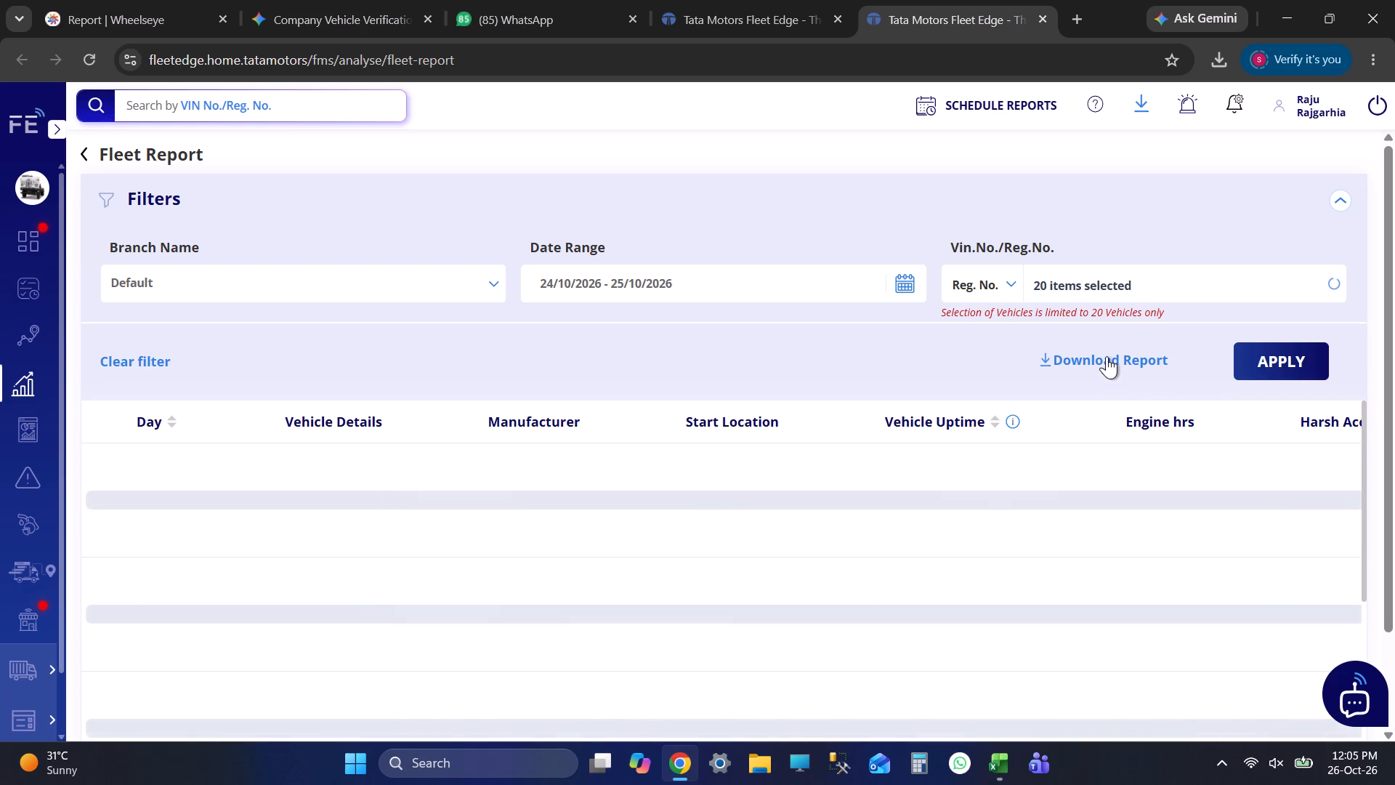
pyautogui.click(1107, 356)
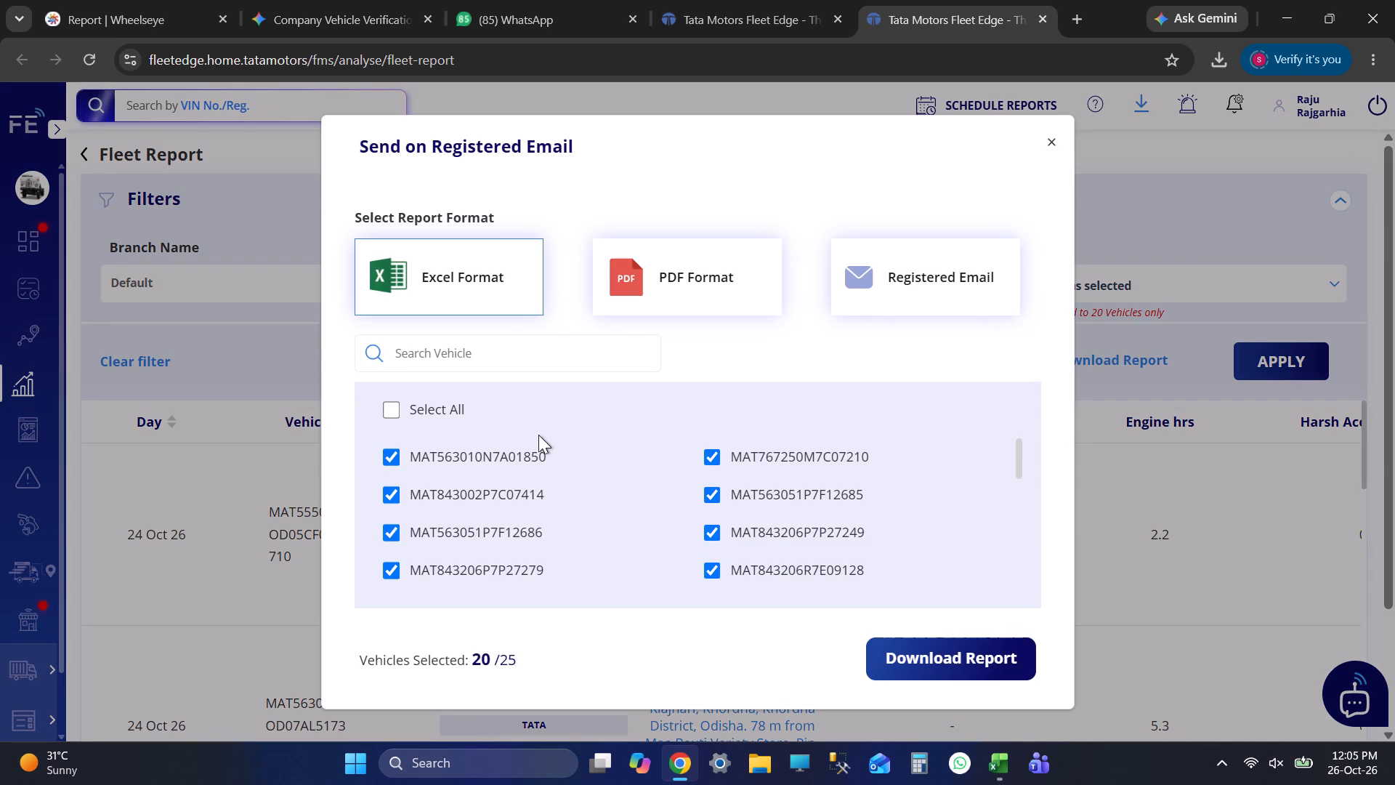
pyautogui.click(911, 654)
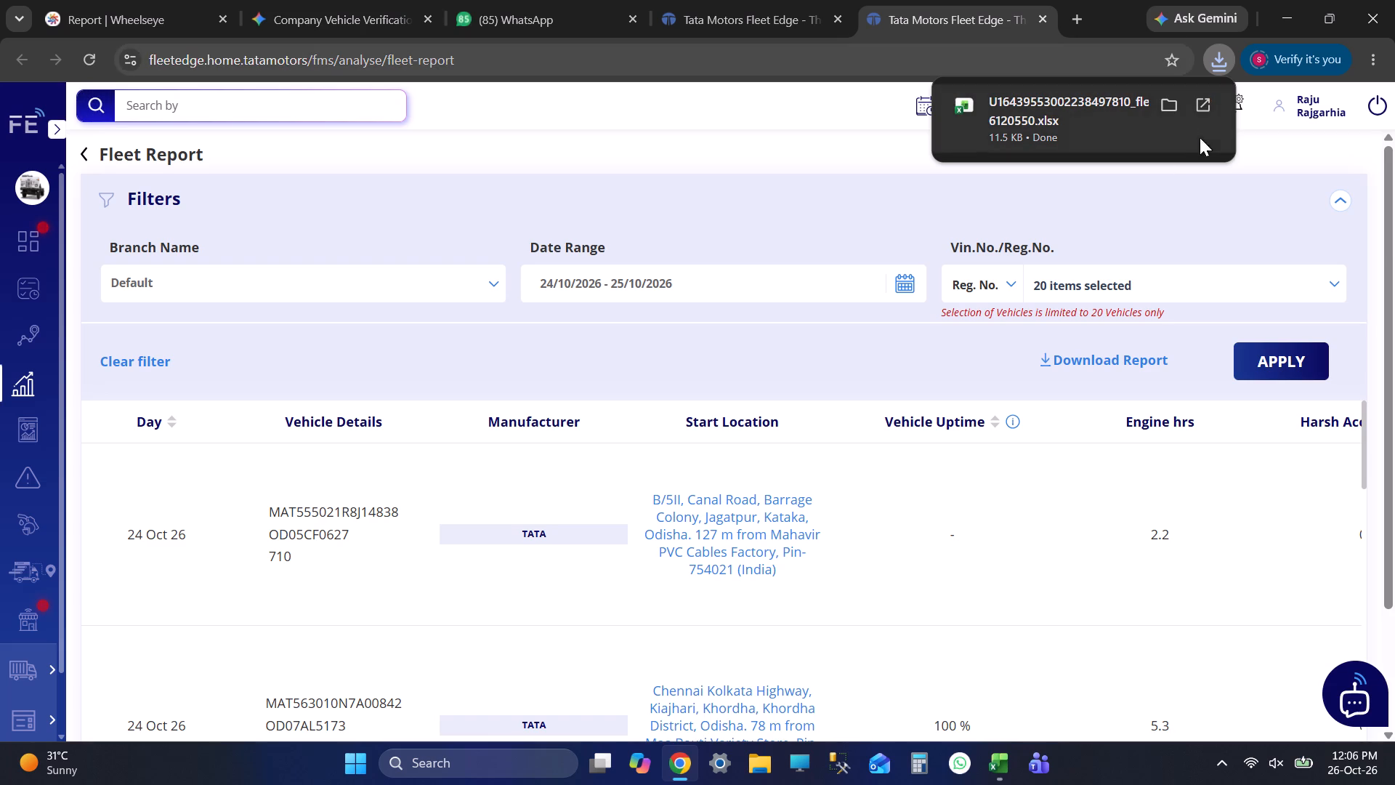
# Open the folder containing the downloaded Fleet Report workbook.
pyautogui.click(1172, 107)
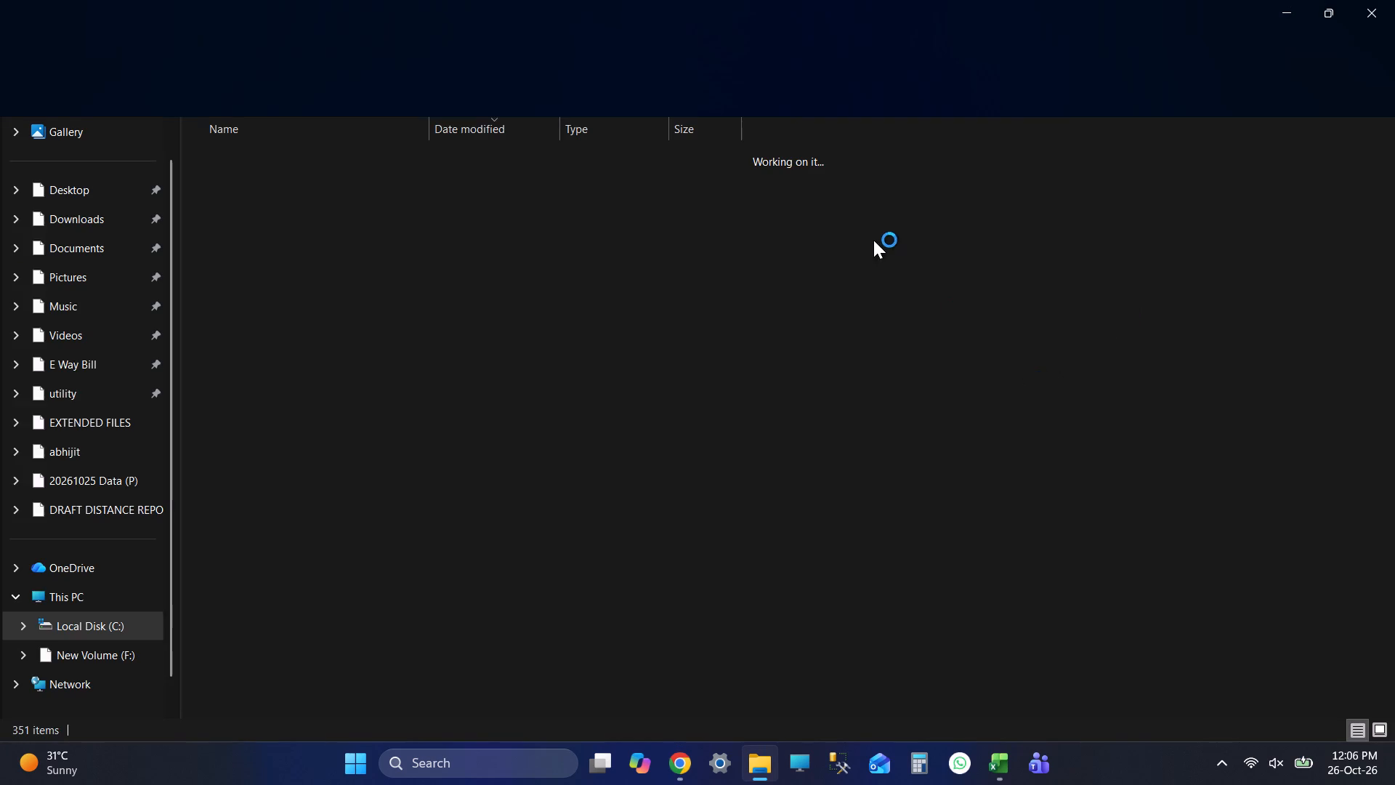
# Open the newly downloaded Fleet Report workbook from the Downloads folder and enable editing.
pyautogui.doubleClick(259, 183)
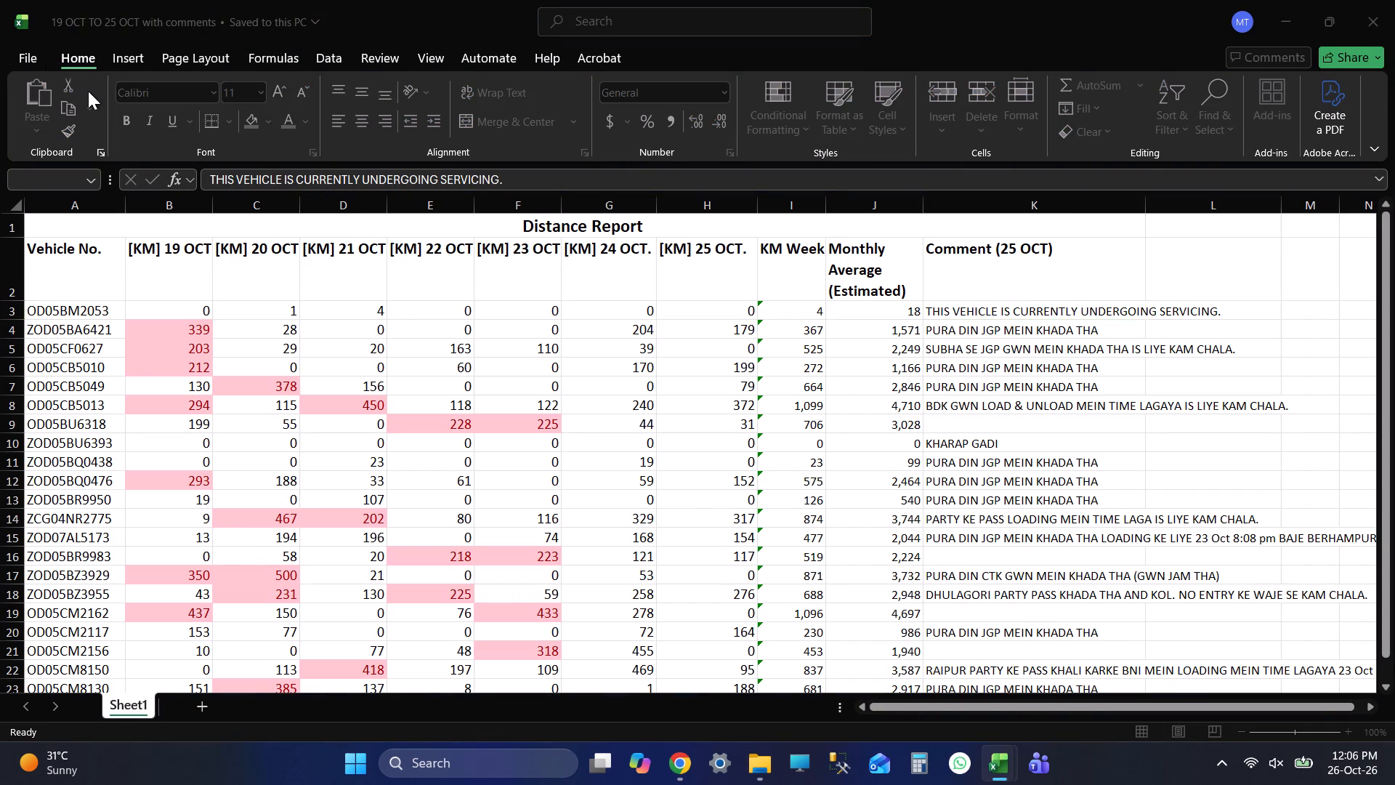
pyautogui.click(745, 88)
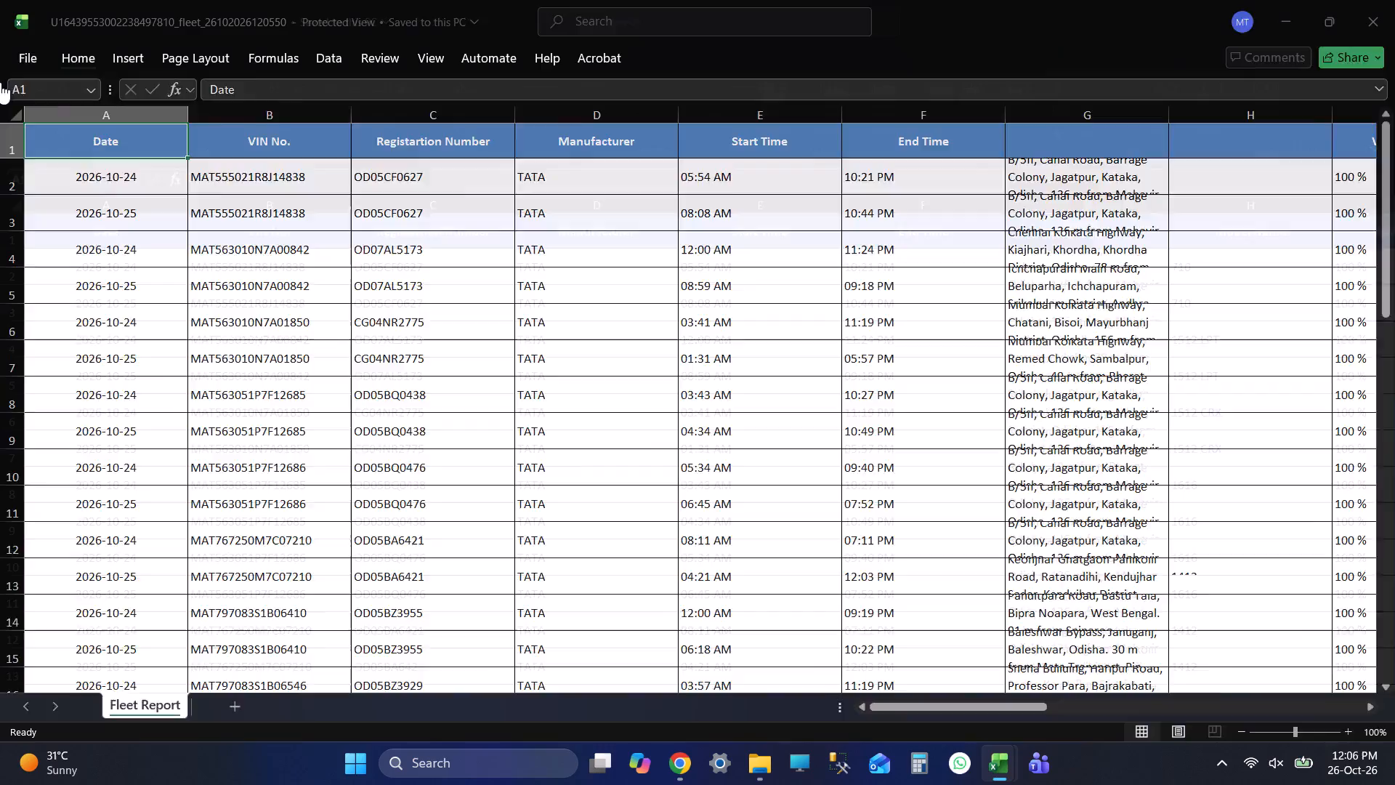
# Start saving the fleet report workbook as a new file by opening the Save As dialog.
pyautogui.click(28, 54)
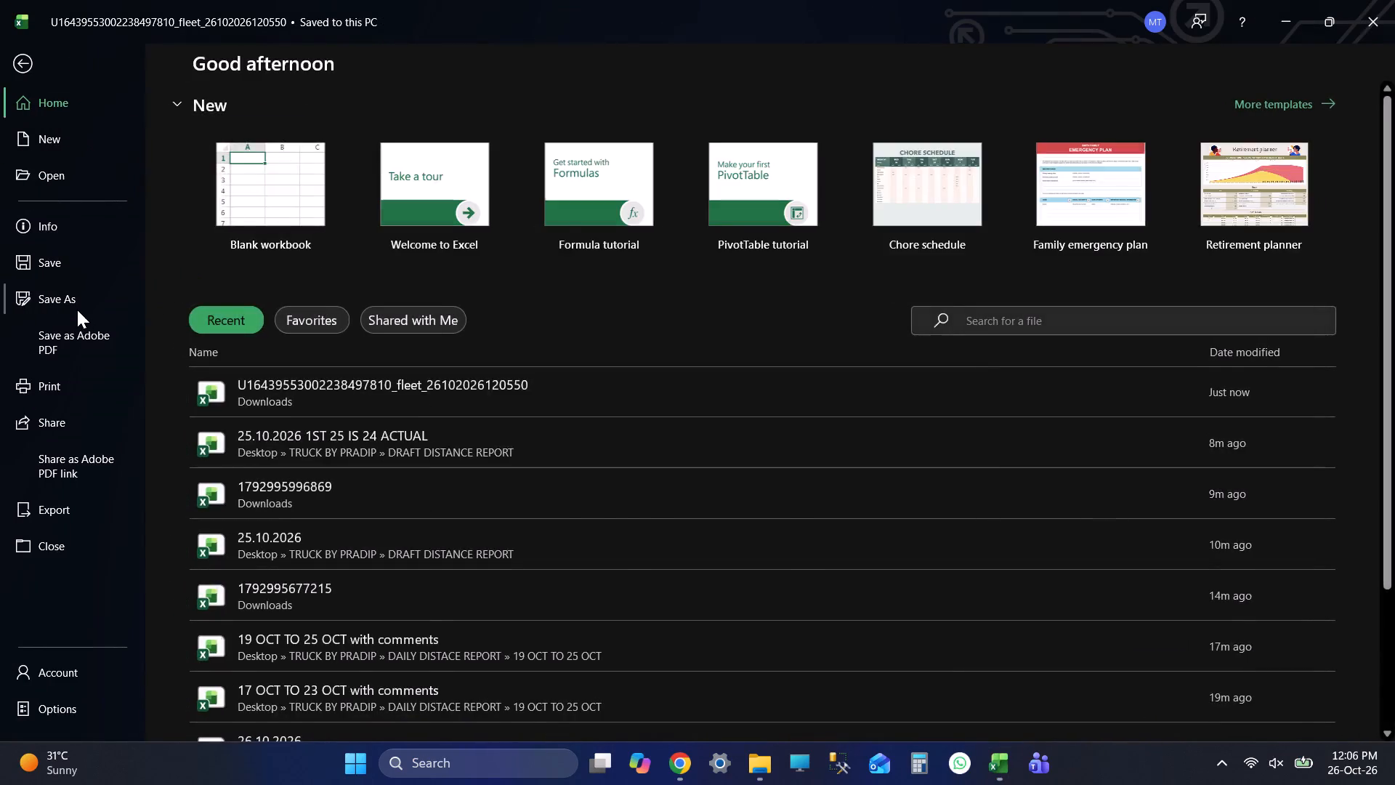
pyautogui.click(77, 310)
pyautogui.doubleClick(293, 349)
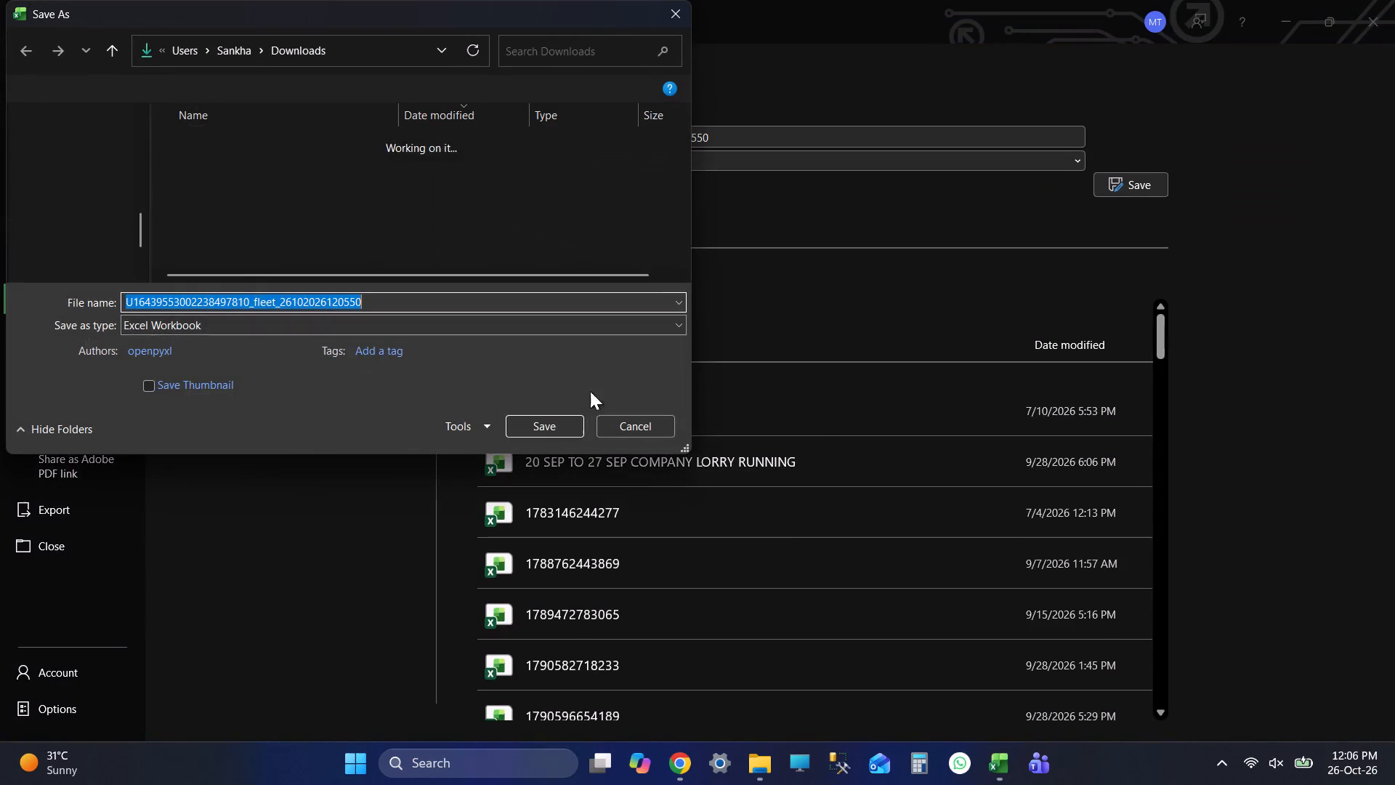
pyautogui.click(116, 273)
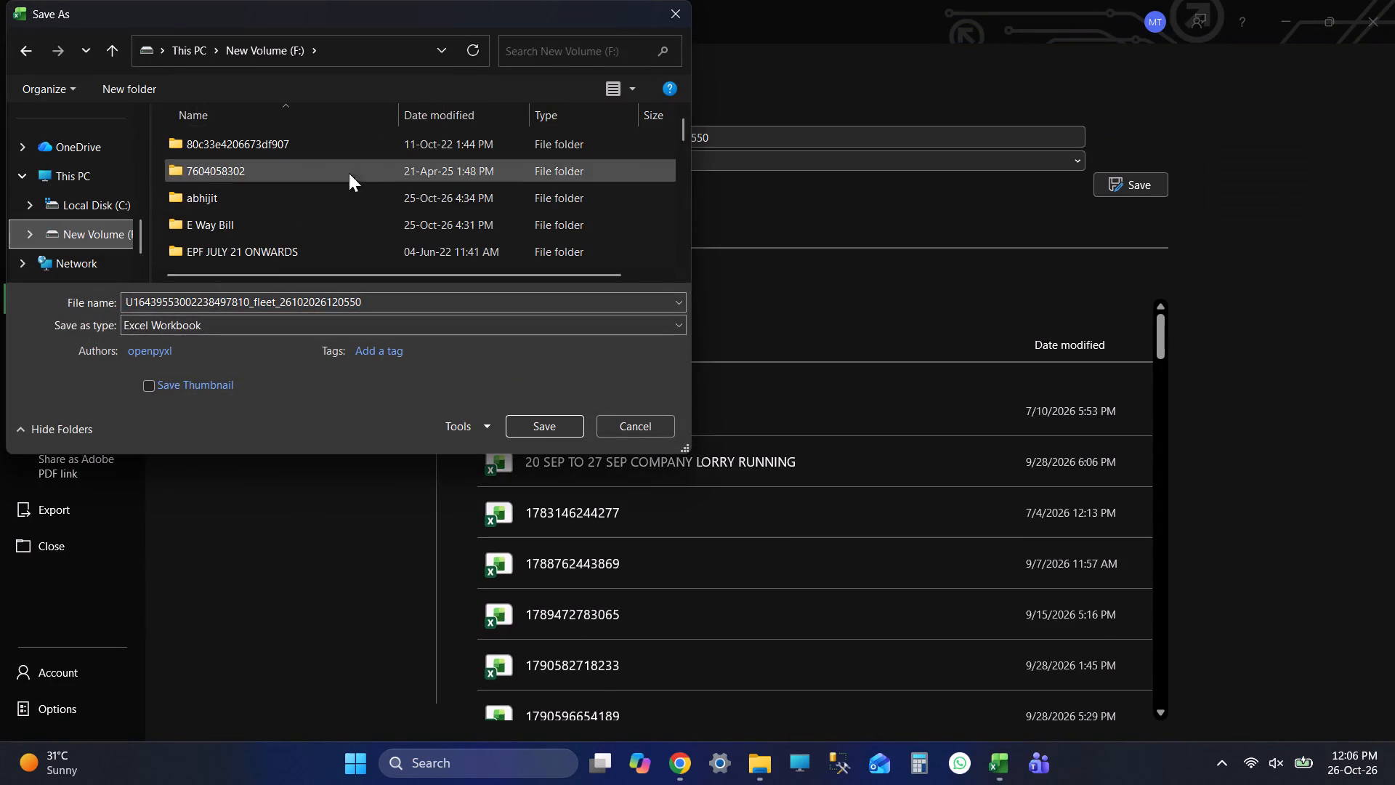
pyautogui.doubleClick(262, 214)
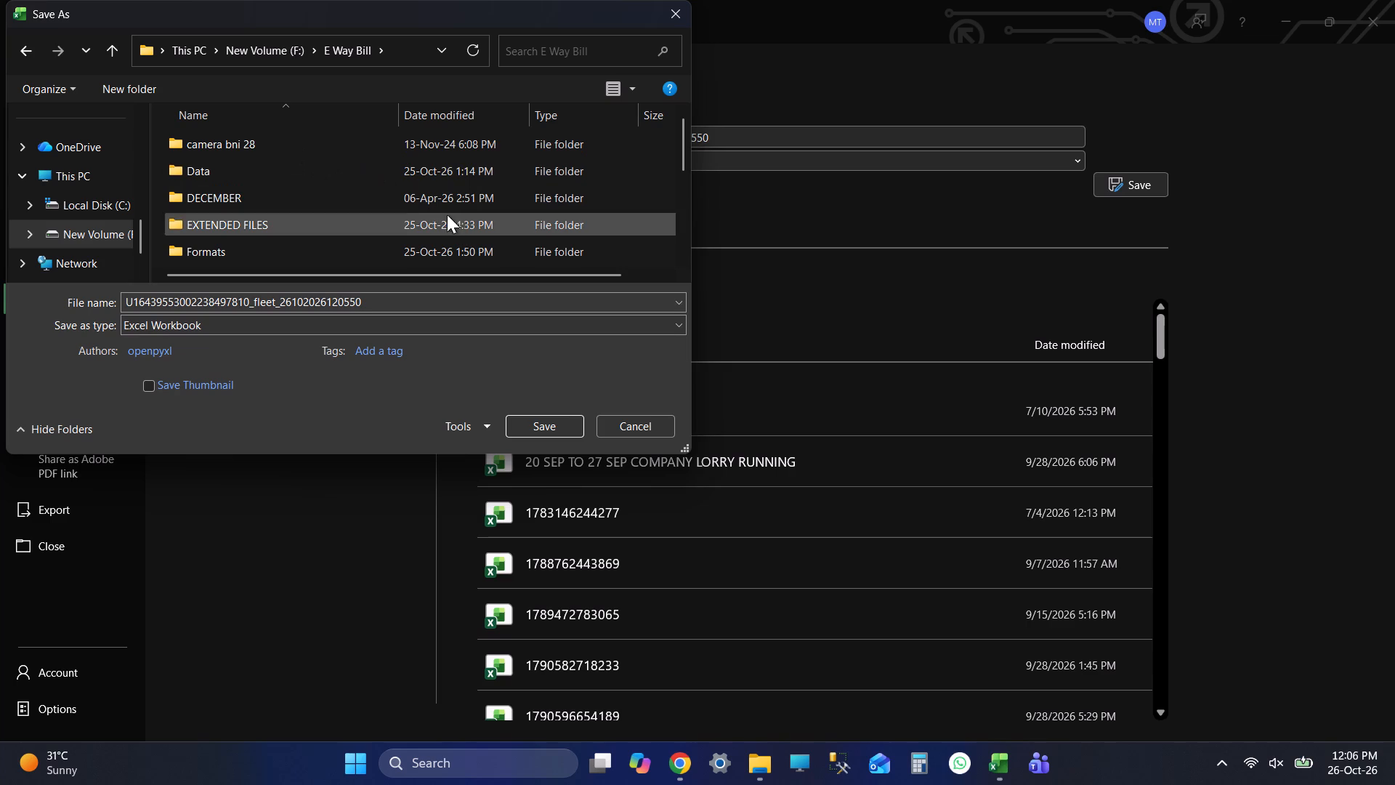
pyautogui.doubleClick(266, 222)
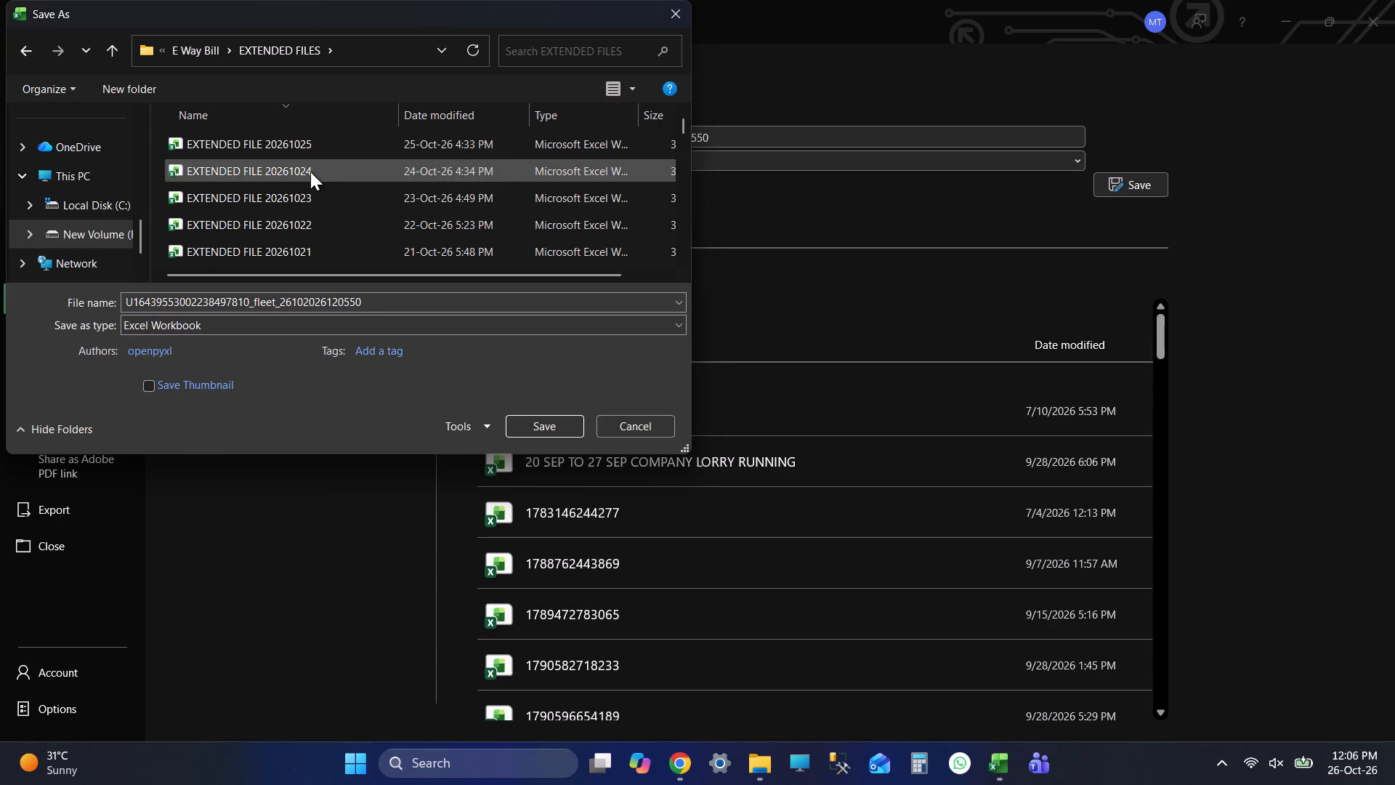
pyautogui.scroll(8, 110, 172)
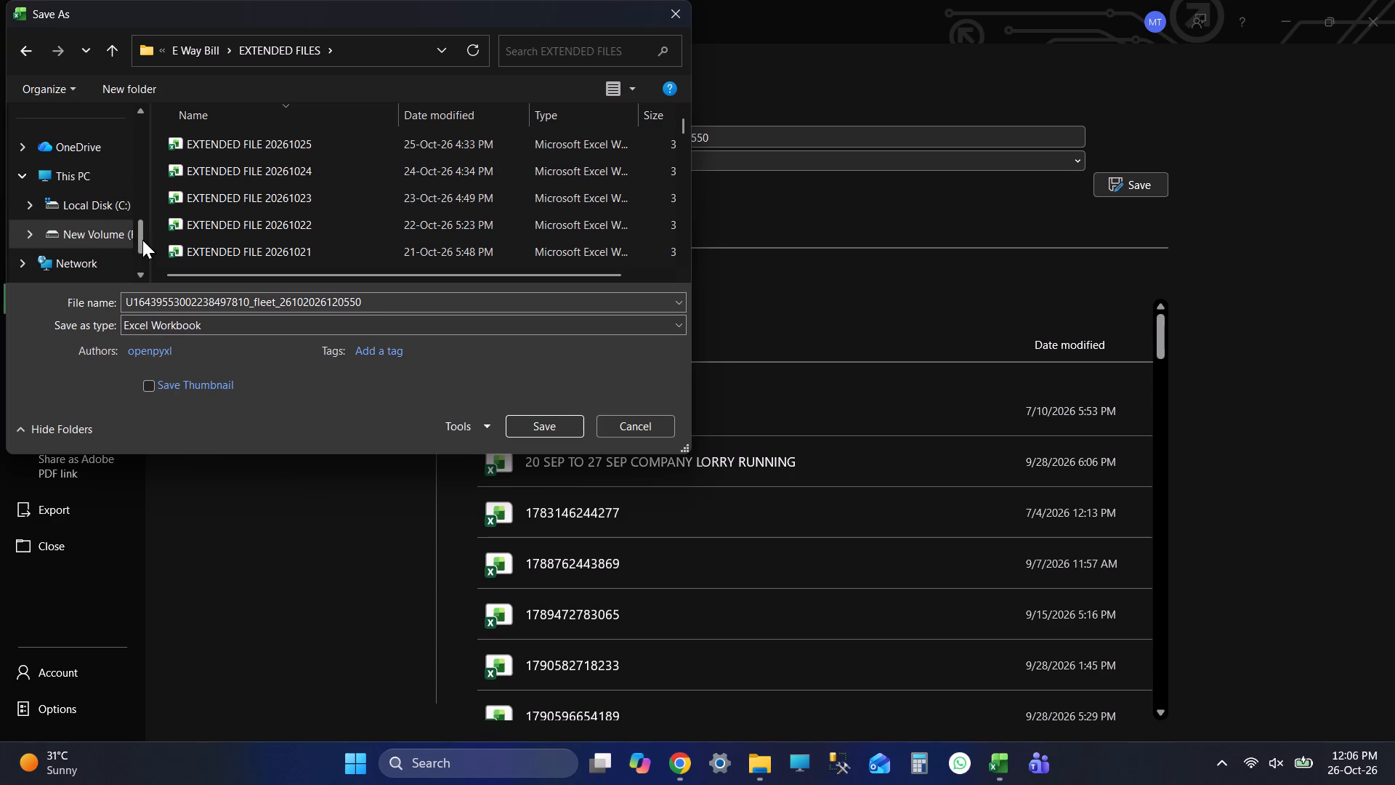
# Save the workbook as "24.10 to 25.10.2026 tata" in the DRAFT DISTANCE REPORT folder under TRUCK BY PRADIP on the Desktop.
pyautogui.moveTo(142, 240); pyautogui.dragTo(137, 129)
pyautogui.click(86, 206)
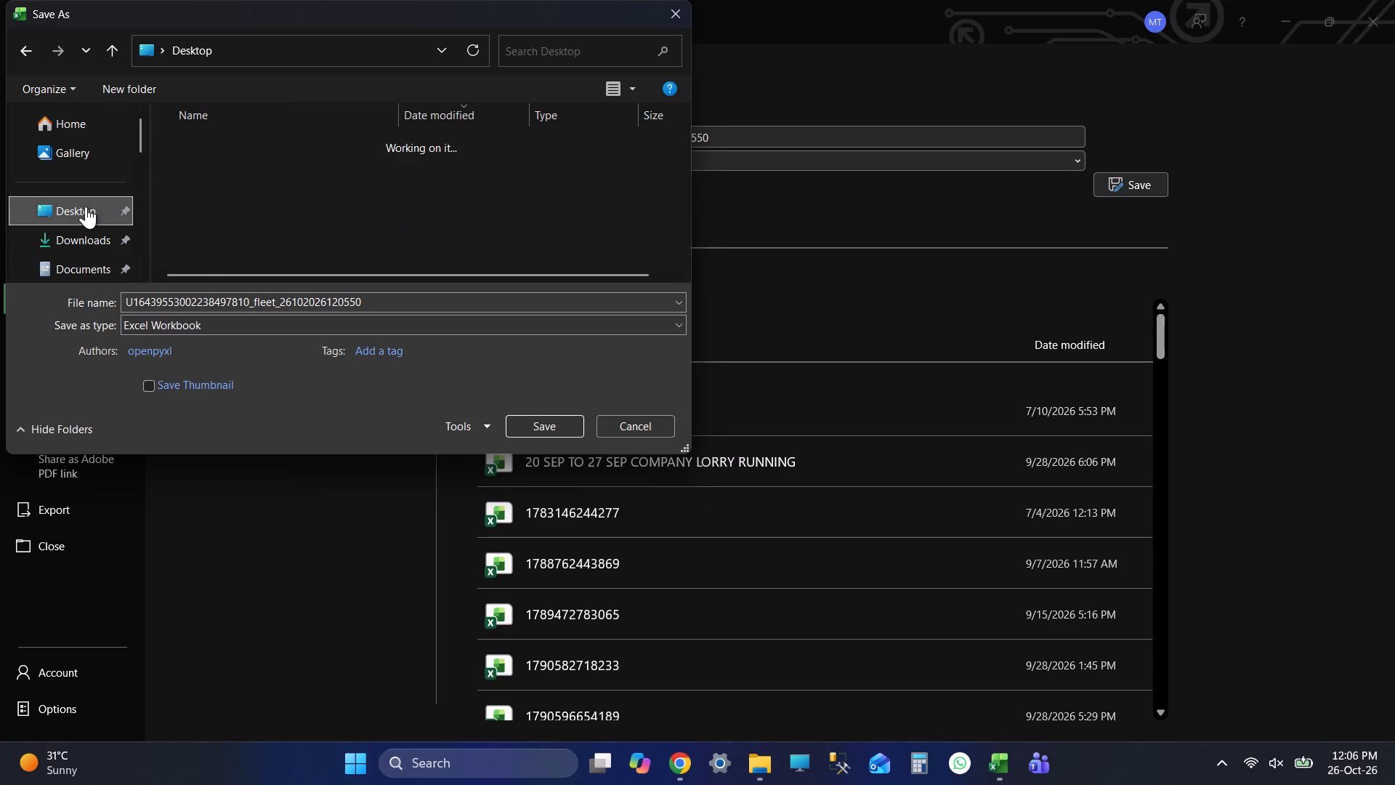
pyautogui.doubleClick(332, 160)
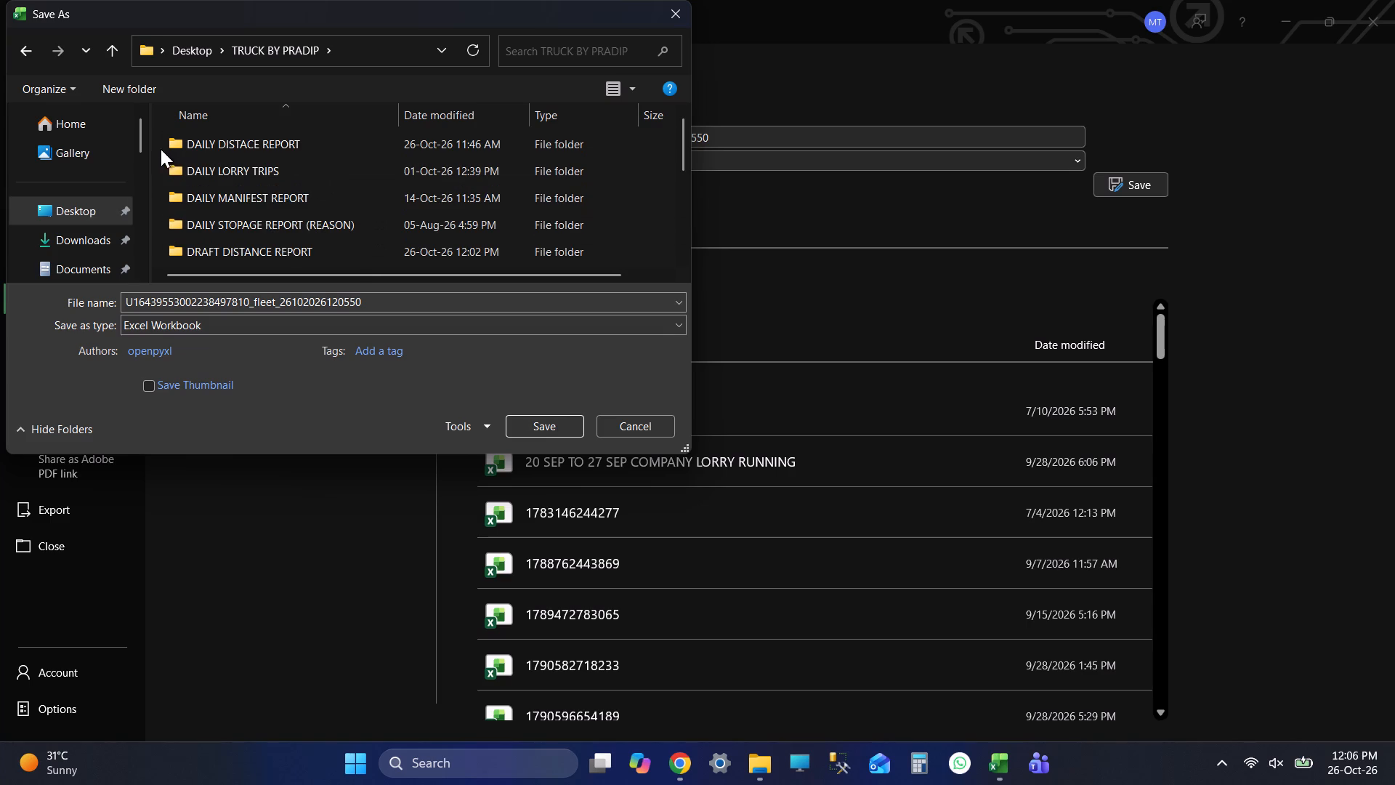
pyautogui.doubleClick(316, 244)
pyautogui.click(240, 304)
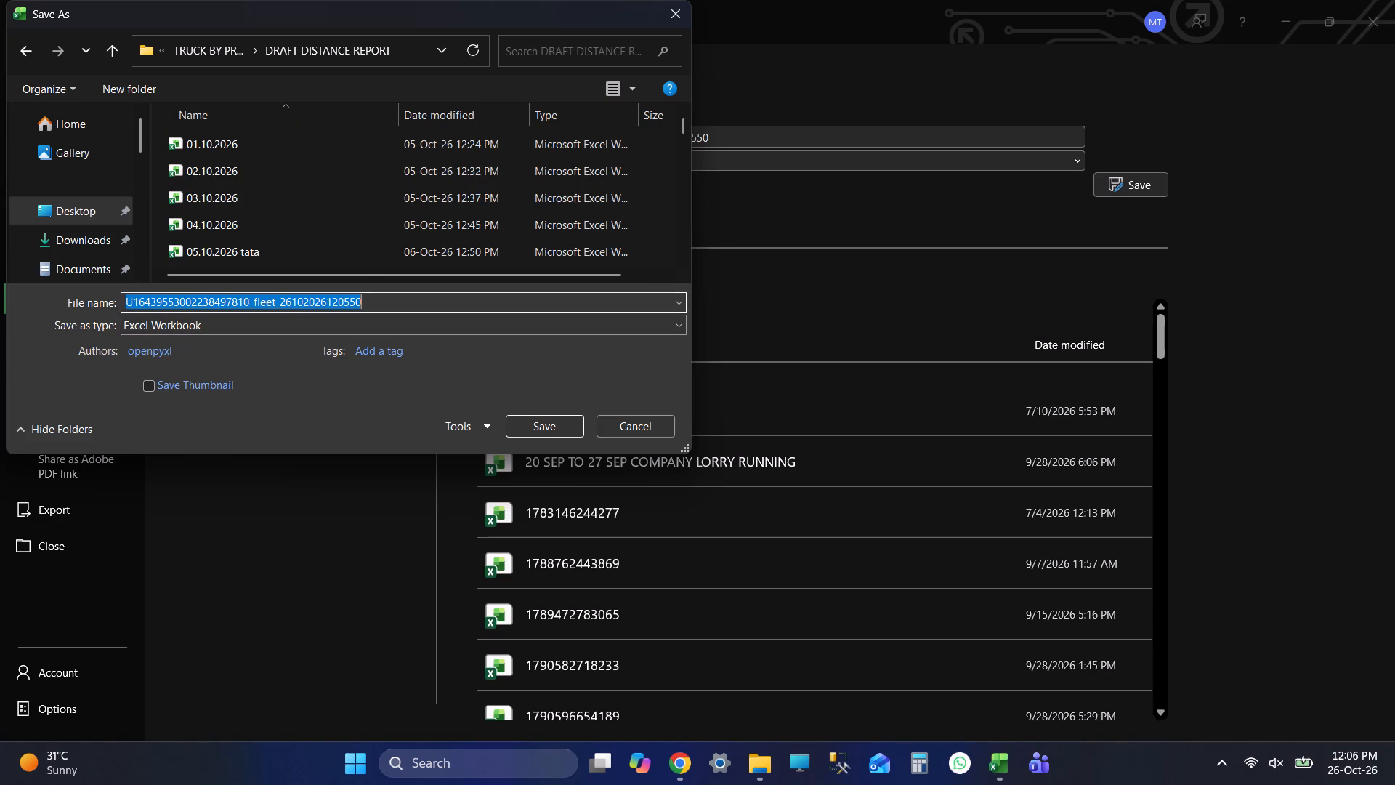
pyautogui.press('BackSpace')
pyautogui.write('24')
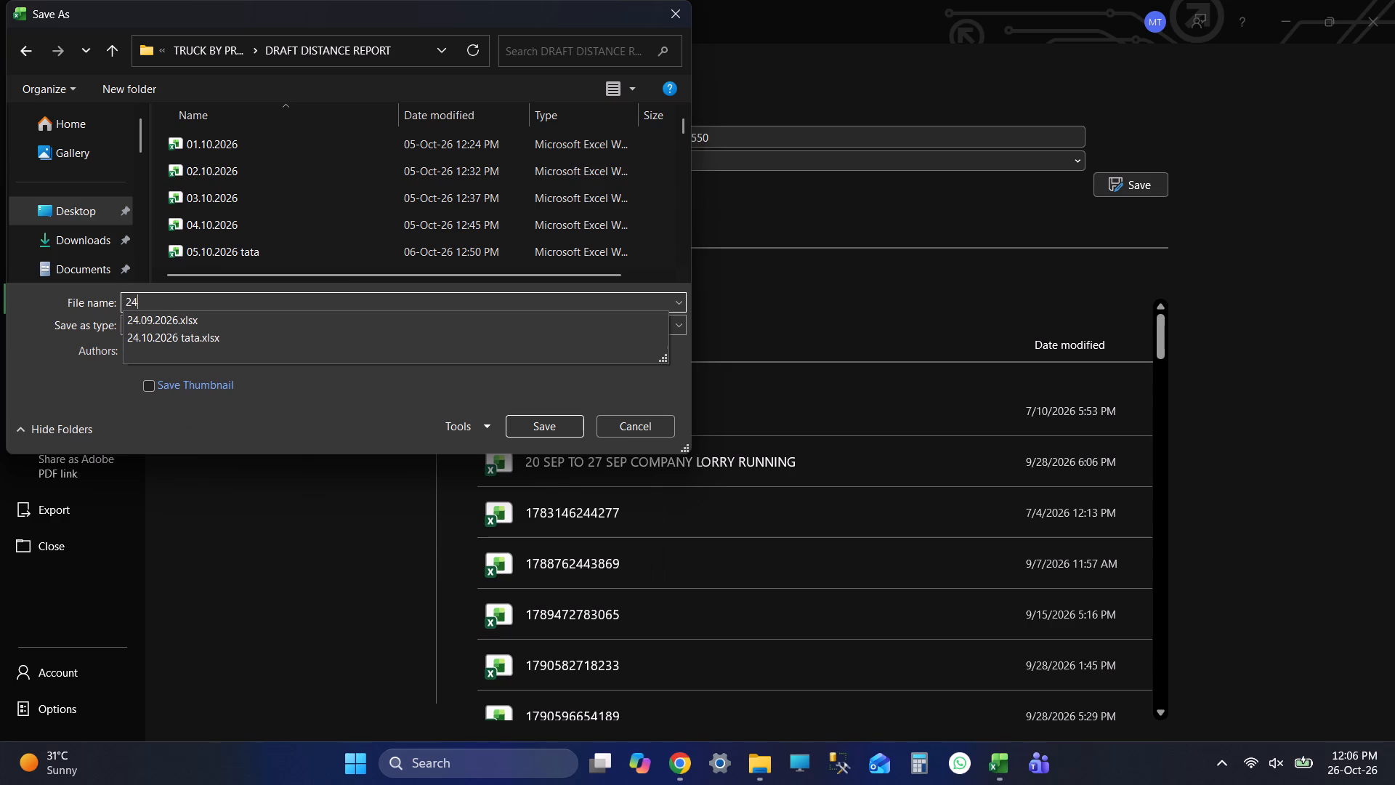
pyautogui.write('.10 to')
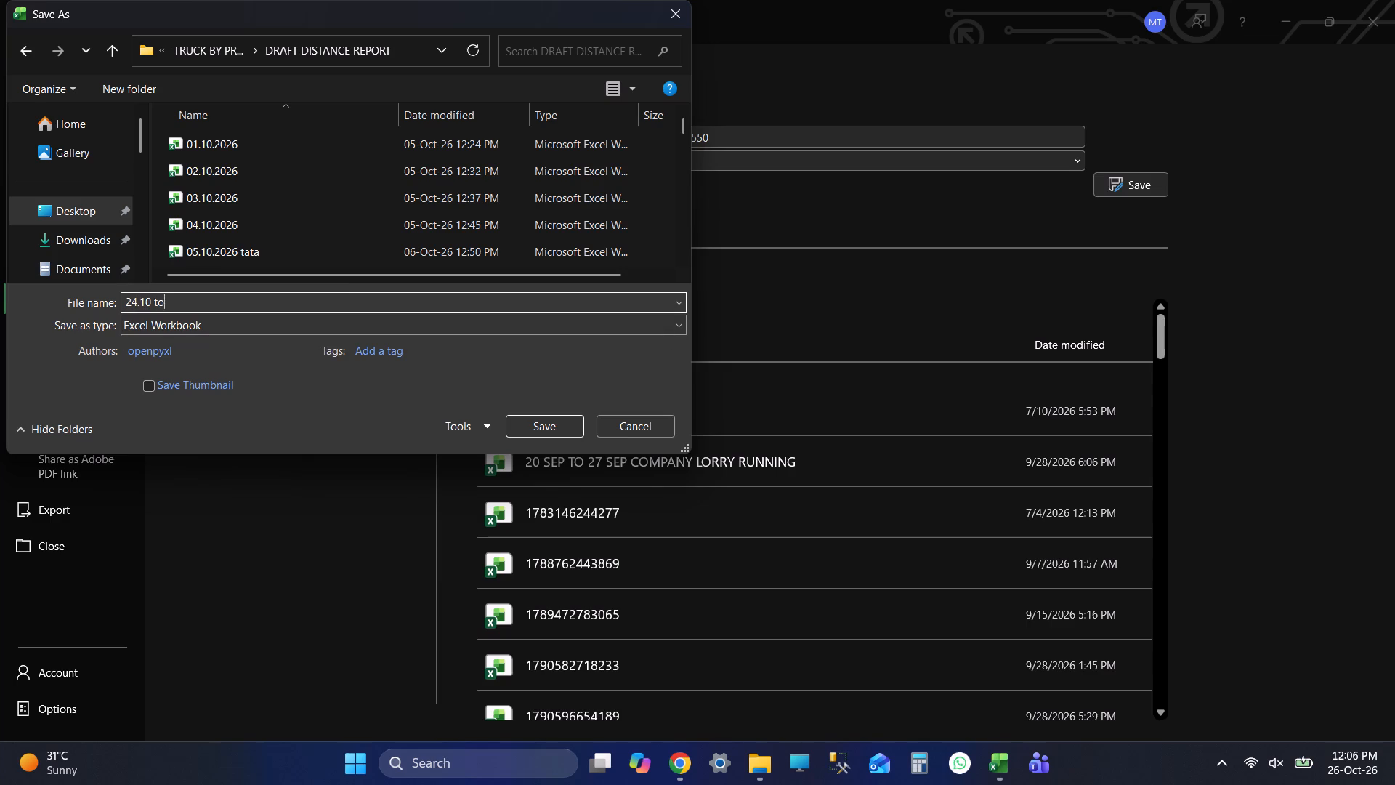
pyautogui.press('space')
pyautogui.write('25.10')
pyautogui.write('.2023')
pyautogui.press('BackSpace')
pyautogui.write('6')
pyautogui.press('space')
pyautogui.write('tata')
pyautogui.press('Return')
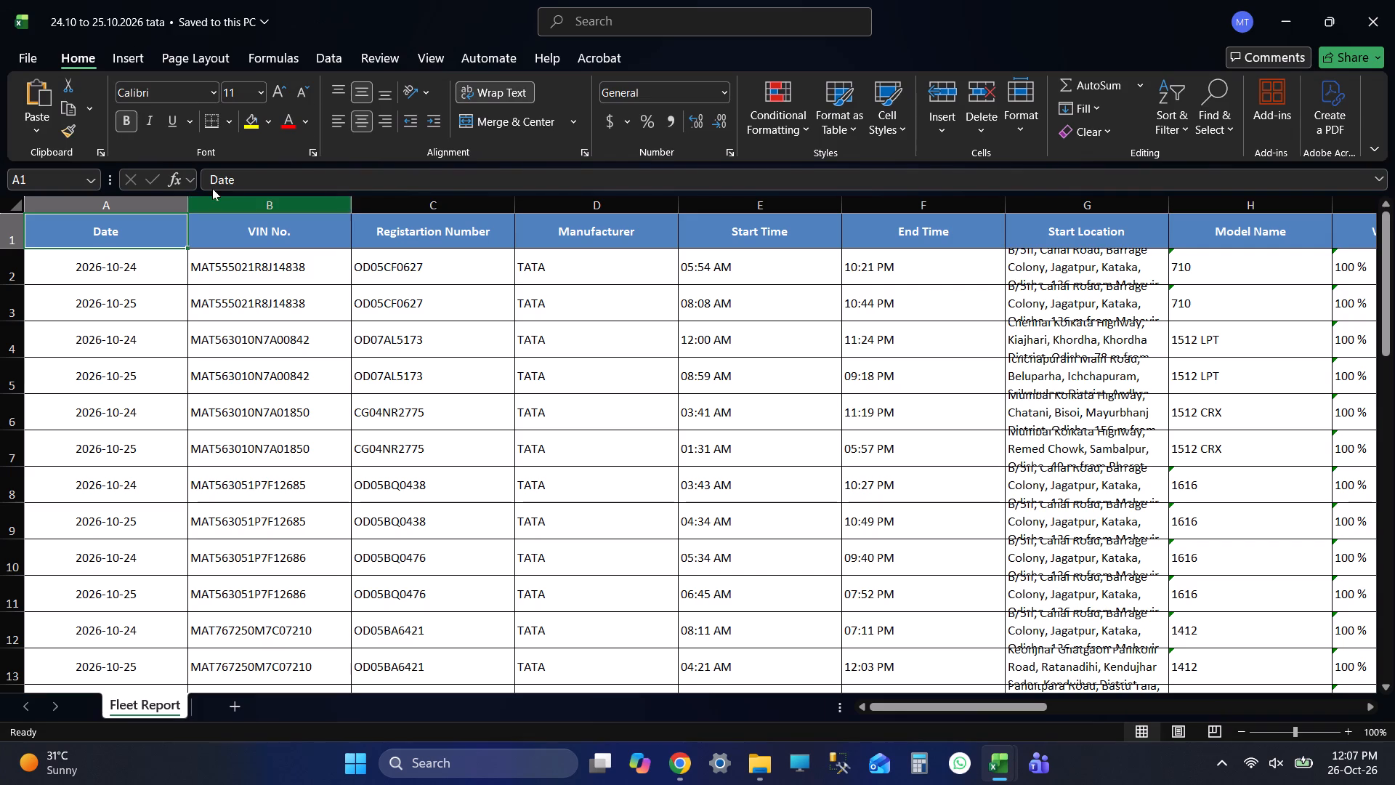
# Delete the VIN No. column from the Fleet Report sheet.
pyautogui.click(258, 194)
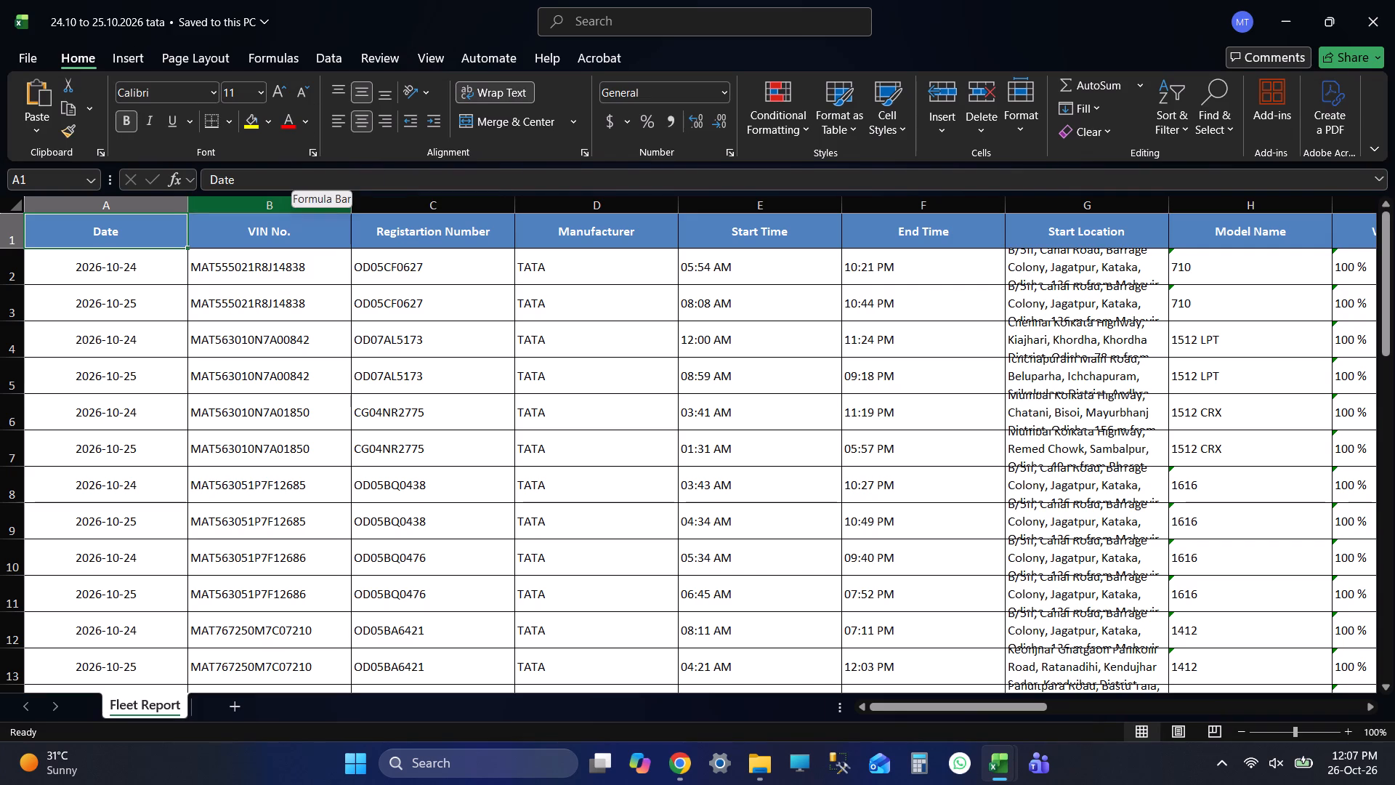
pyautogui.click(271, 204)
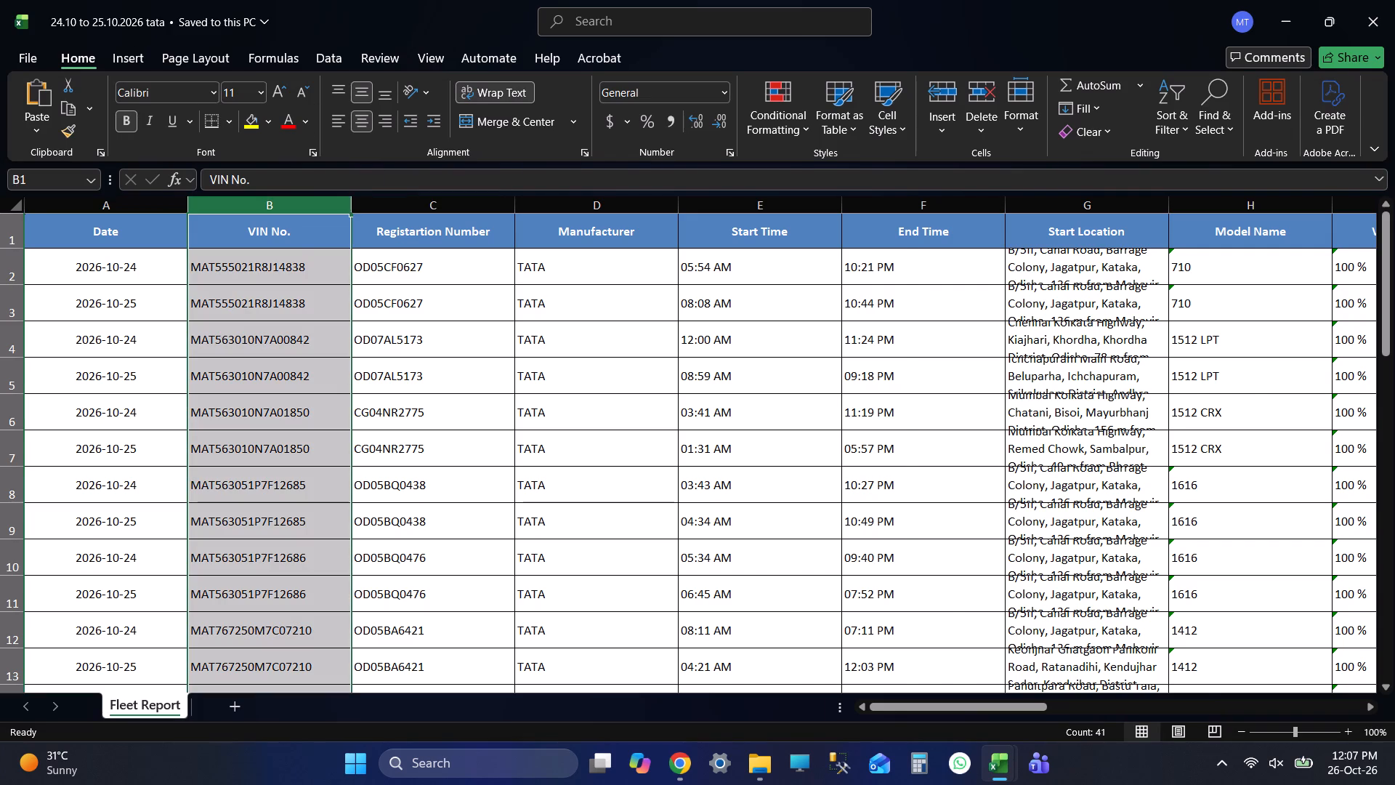
pyautogui.hotkey('ctrl', '-')
# Delete all columns from Manufacturer through Fuel Used/Energy Used, keeping Distance Travelled.
pyautogui.click(429, 194)
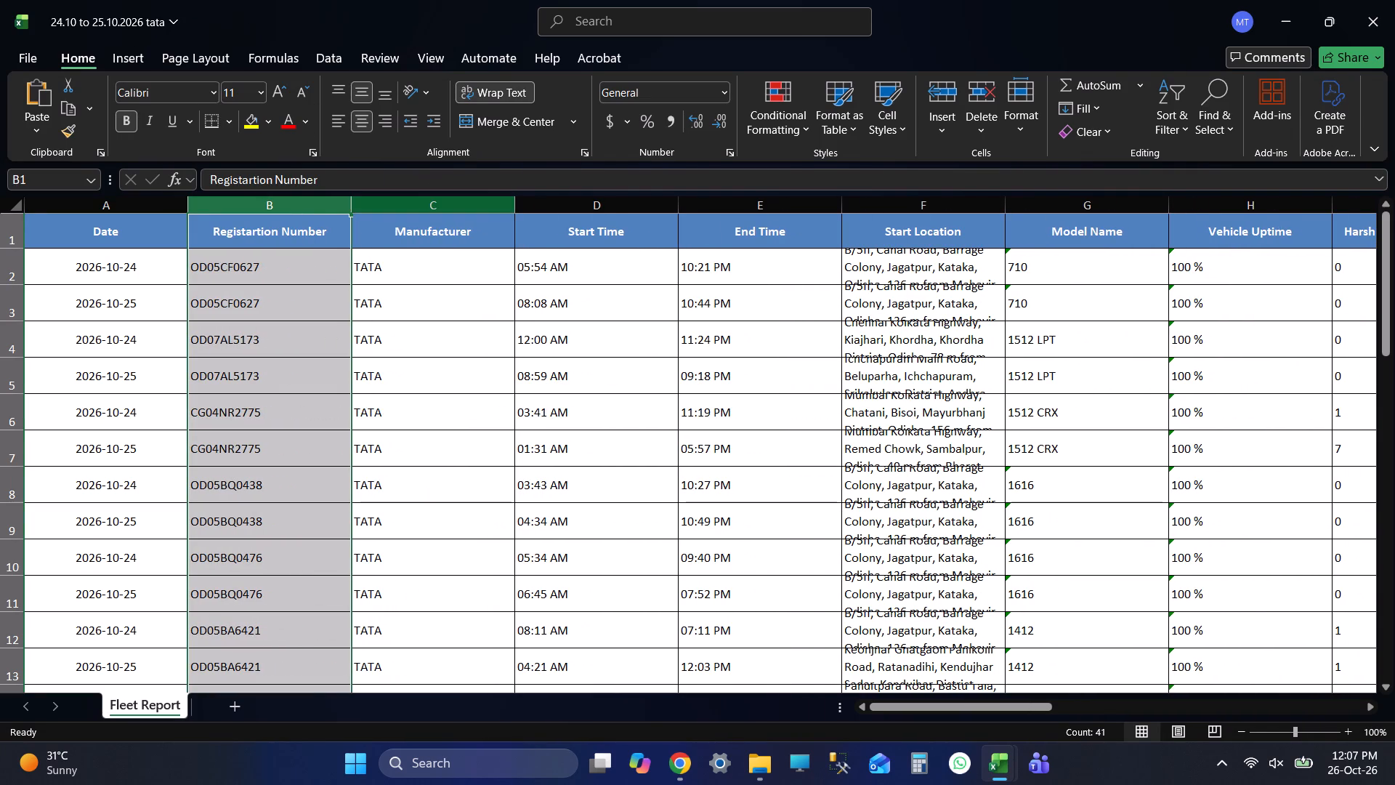
pyautogui.click(435, 200)
pyautogui.hotkey('shift', 'Right')
pyautogui.hotkey('shift', 'Right')
pyautogui.hotkey('shift', 'Right')
pyautogui.hotkey('shift', 'Right')
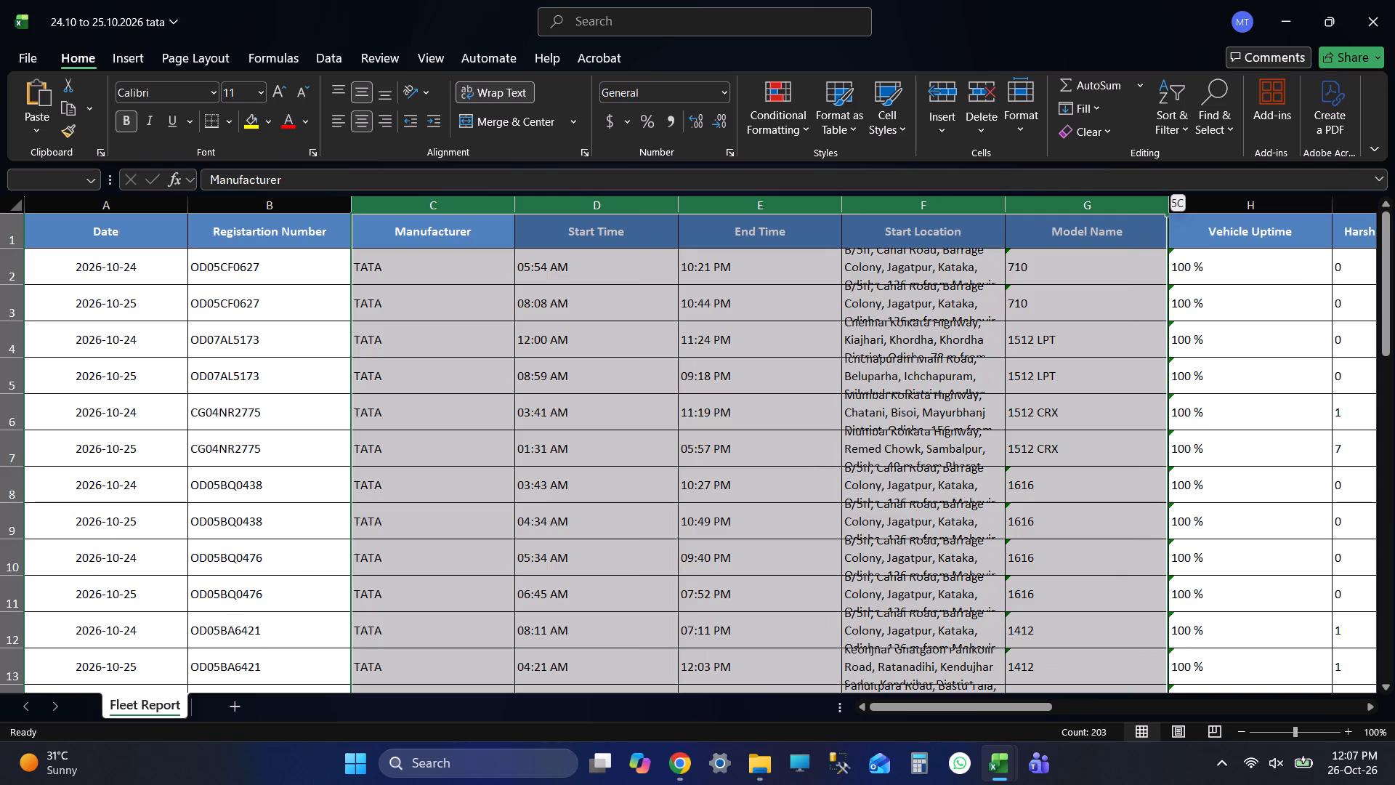
pyautogui.hotkey('shift', 'Right')
pyautogui.hotkey('shift', 'Right')
pyautogui.hotkey('shift', 'Right')
pyautogui.hotkey('shift', 'Right')
pyautogui.hotkey('shift', 'Right')
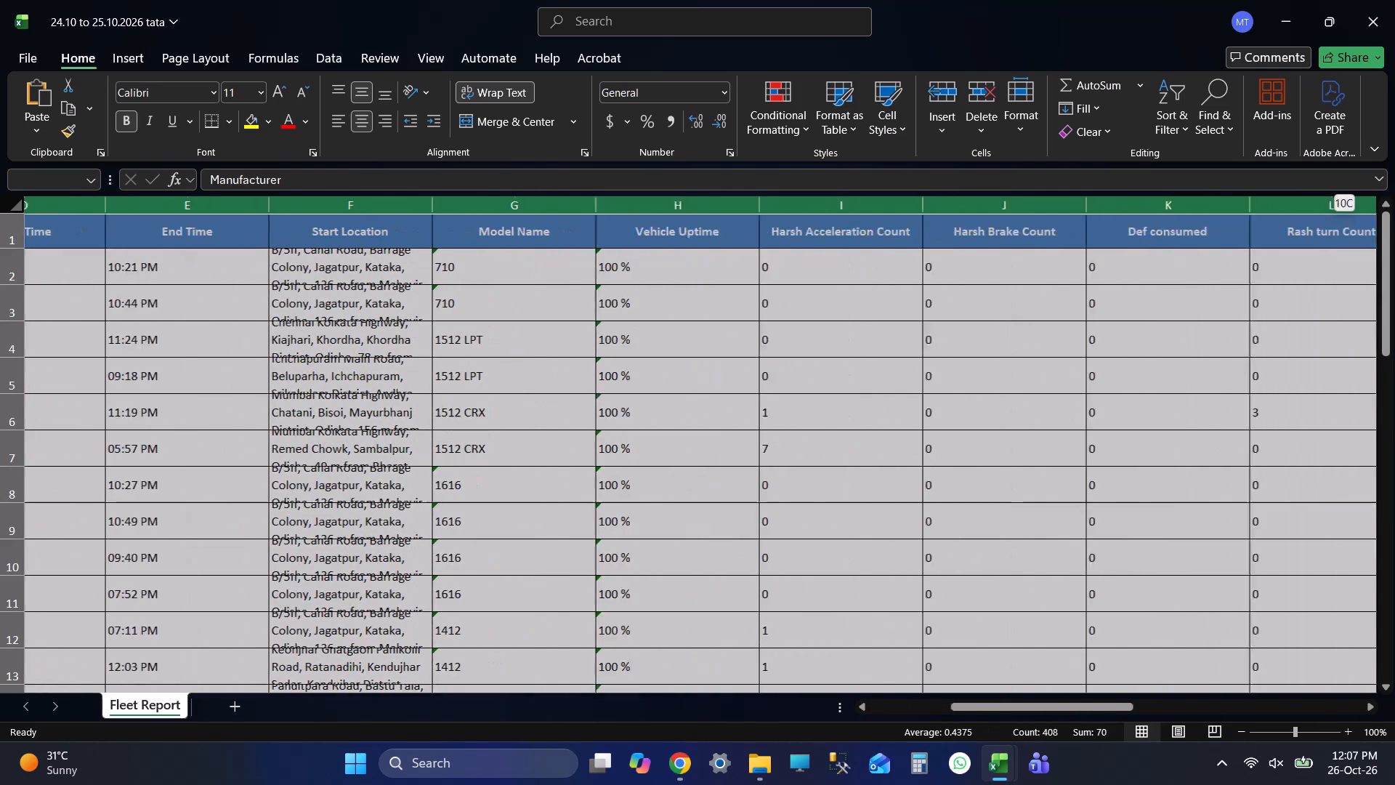
pyautogui.hotkey('shift', 'Right')
pyautogui.hotkey('shift', 'Right')
pyautogui.hotkey('shift', 'Right')
pyautogui.hotkey('shift', 'Right')
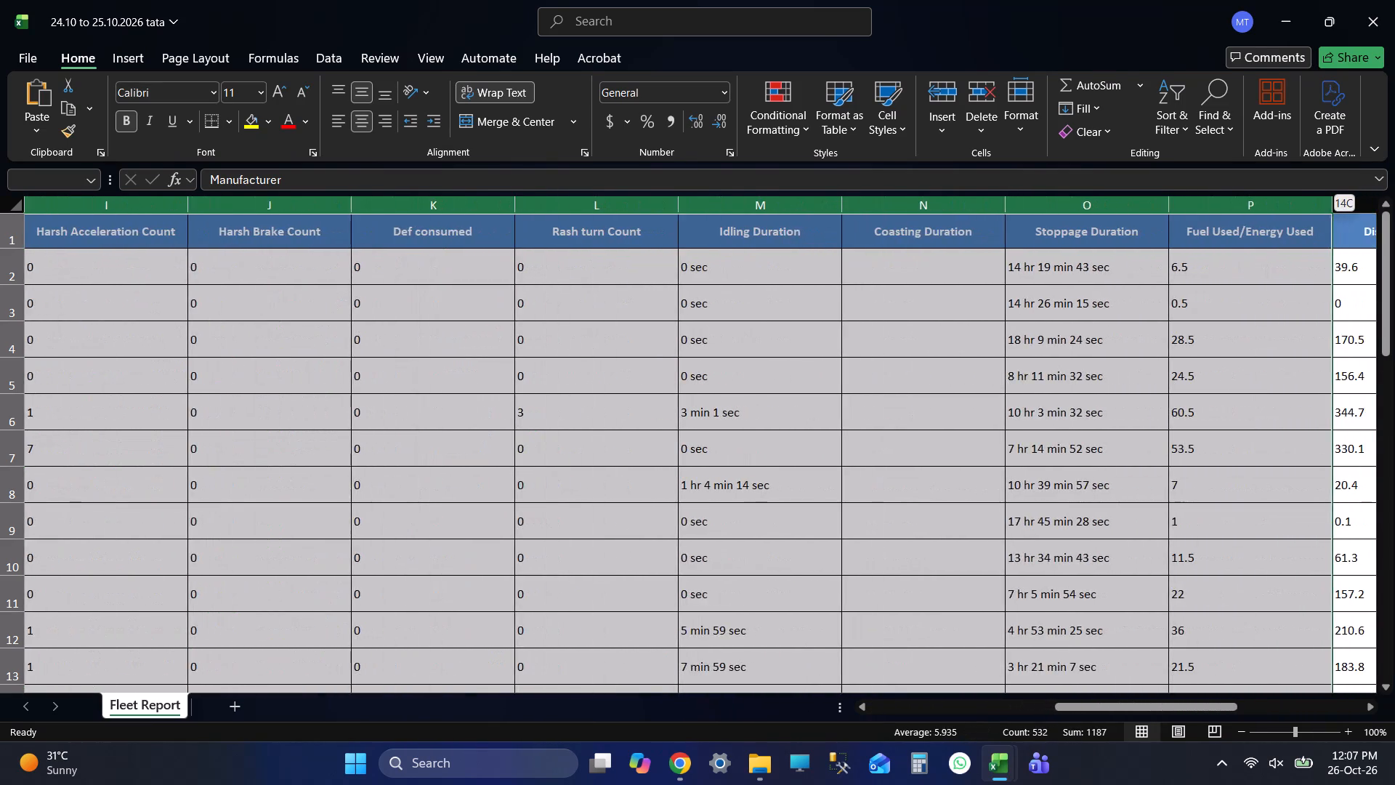
pyautogui.hotkey('shift', 'Right')
pyautogui.hotkey('shift', 'Left')
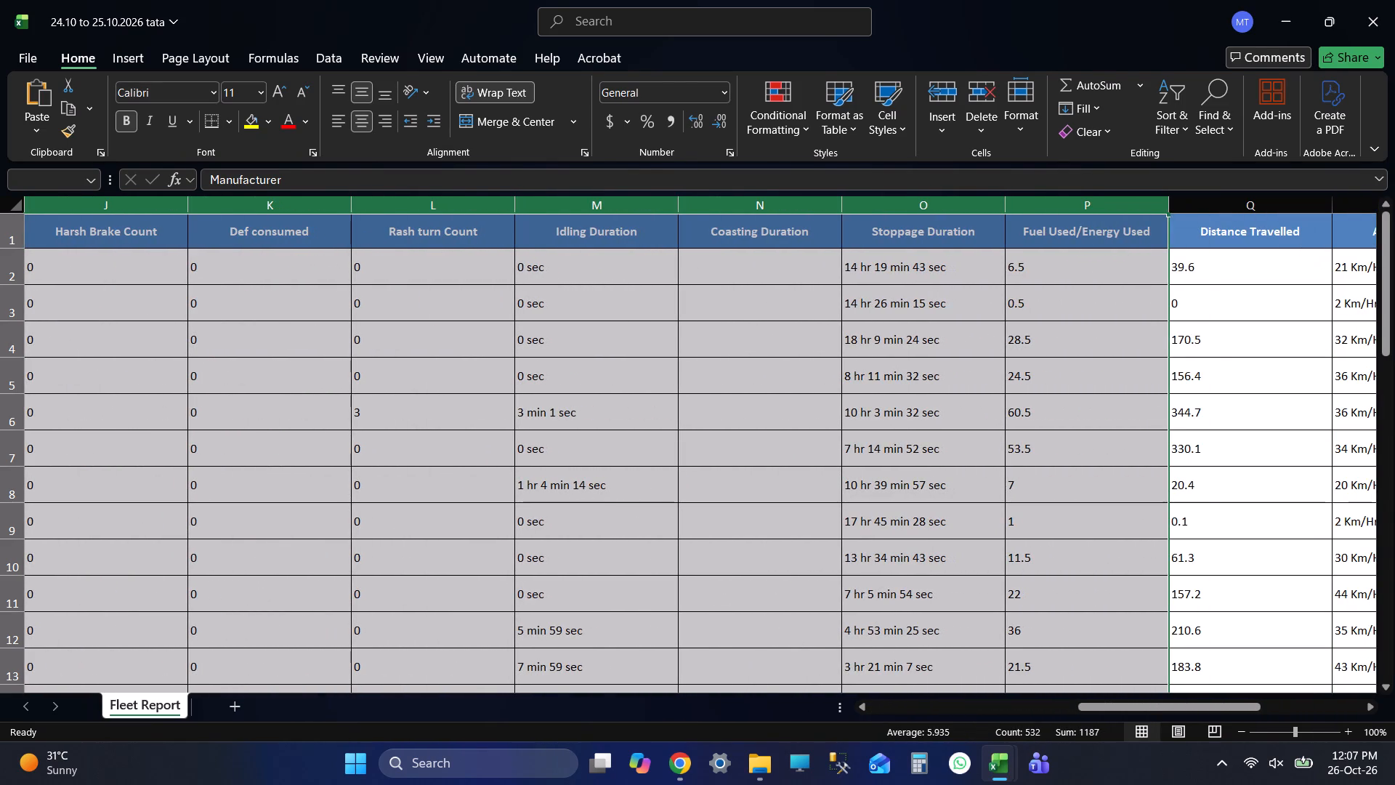
pyautogui.hotkey('ctrl', '-')
# Delete every column after Average Speed, starting with Fuel Efficiency / Energy Efficiency.
pyautogui.click(719, 209)
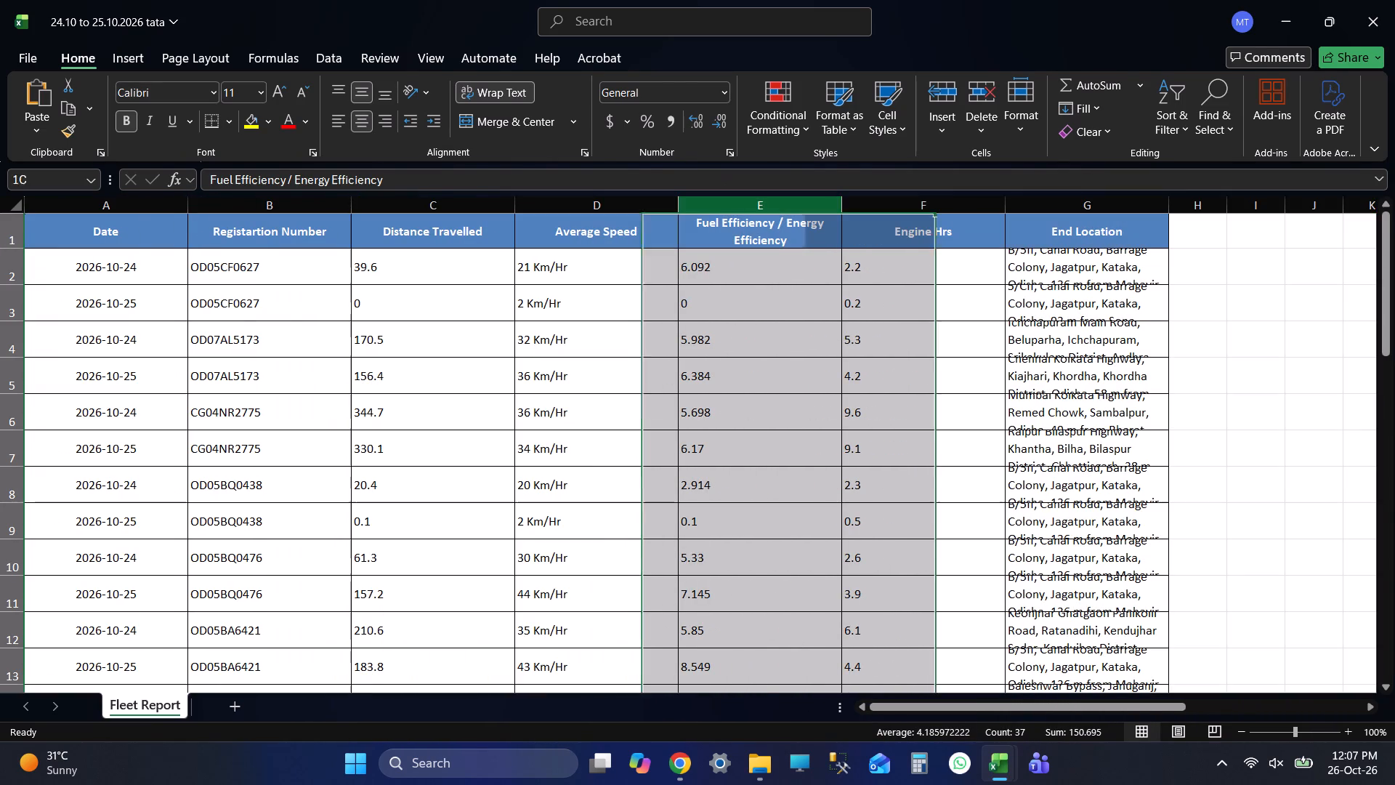
pyautogui.hotkey('ctrl', 'shift', 'Right')
pyautogui.hotkey('ctrl', 'shift', 'Right')
pyautogui.hotkey('ctrl', '-')
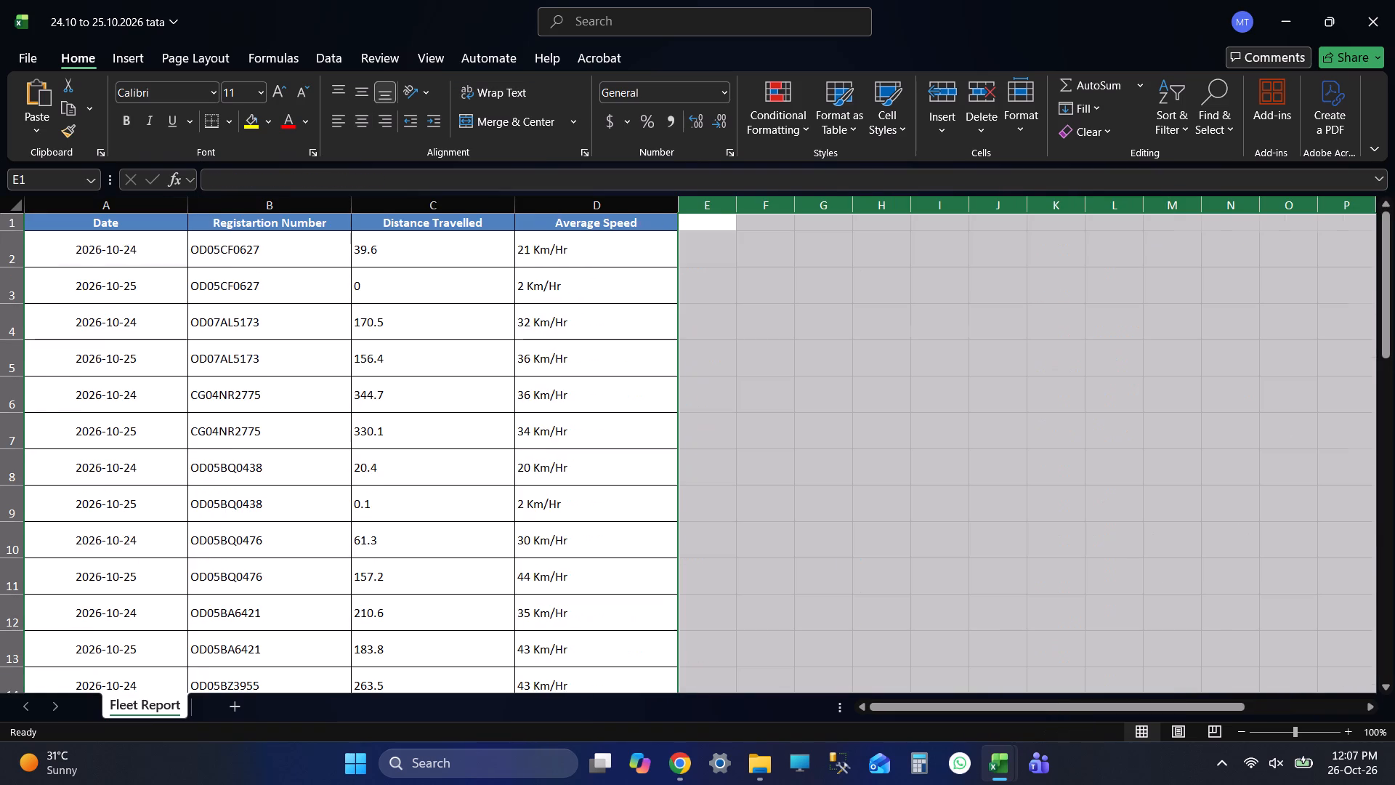
pyautogui.click(712, 228)
pyautogui.click(711, 260)
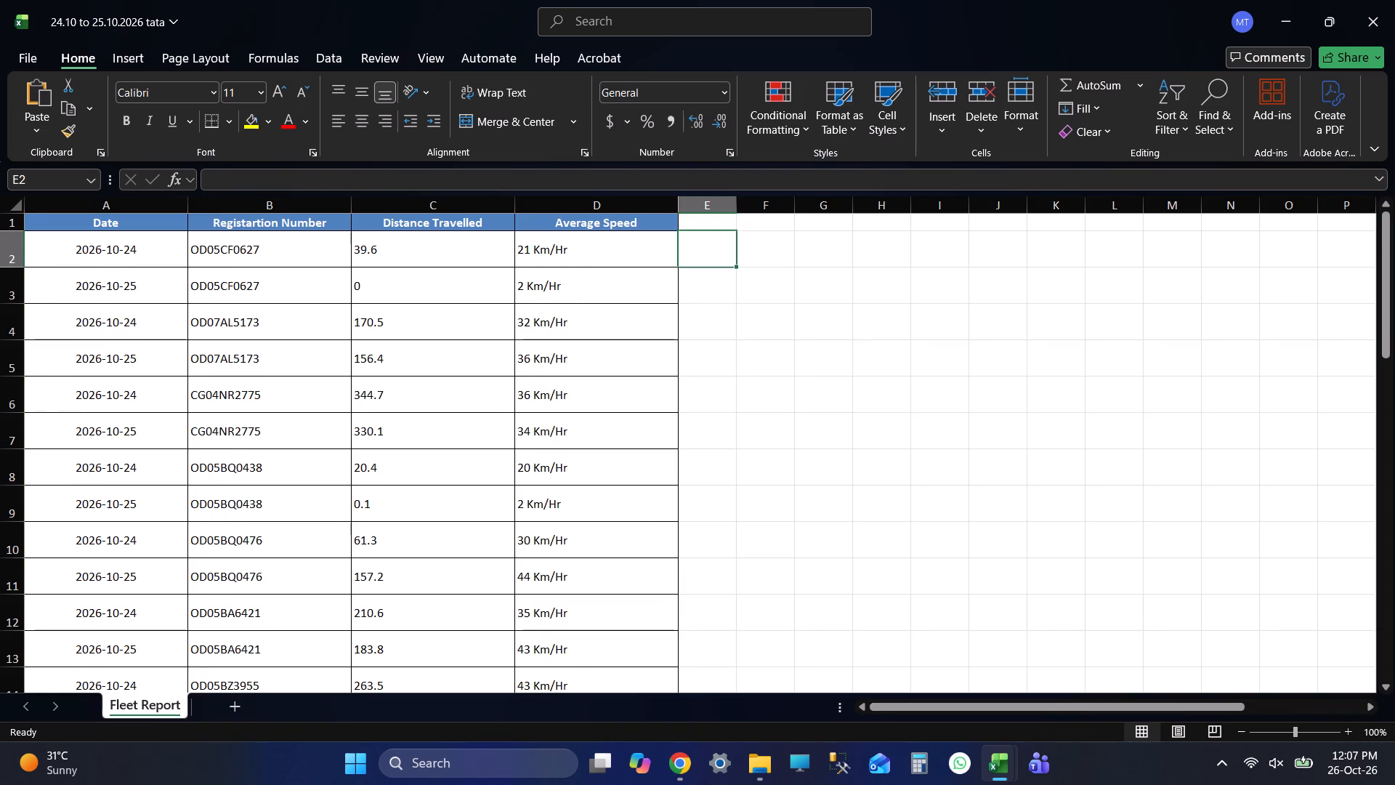
# Save the trimmed fleet report workbook.
pyautogui.hotkey('ctrl', 's')
pyautogui.hotkey('ctrl', 's')
pyautogui.hotkey('ctrl', 's')
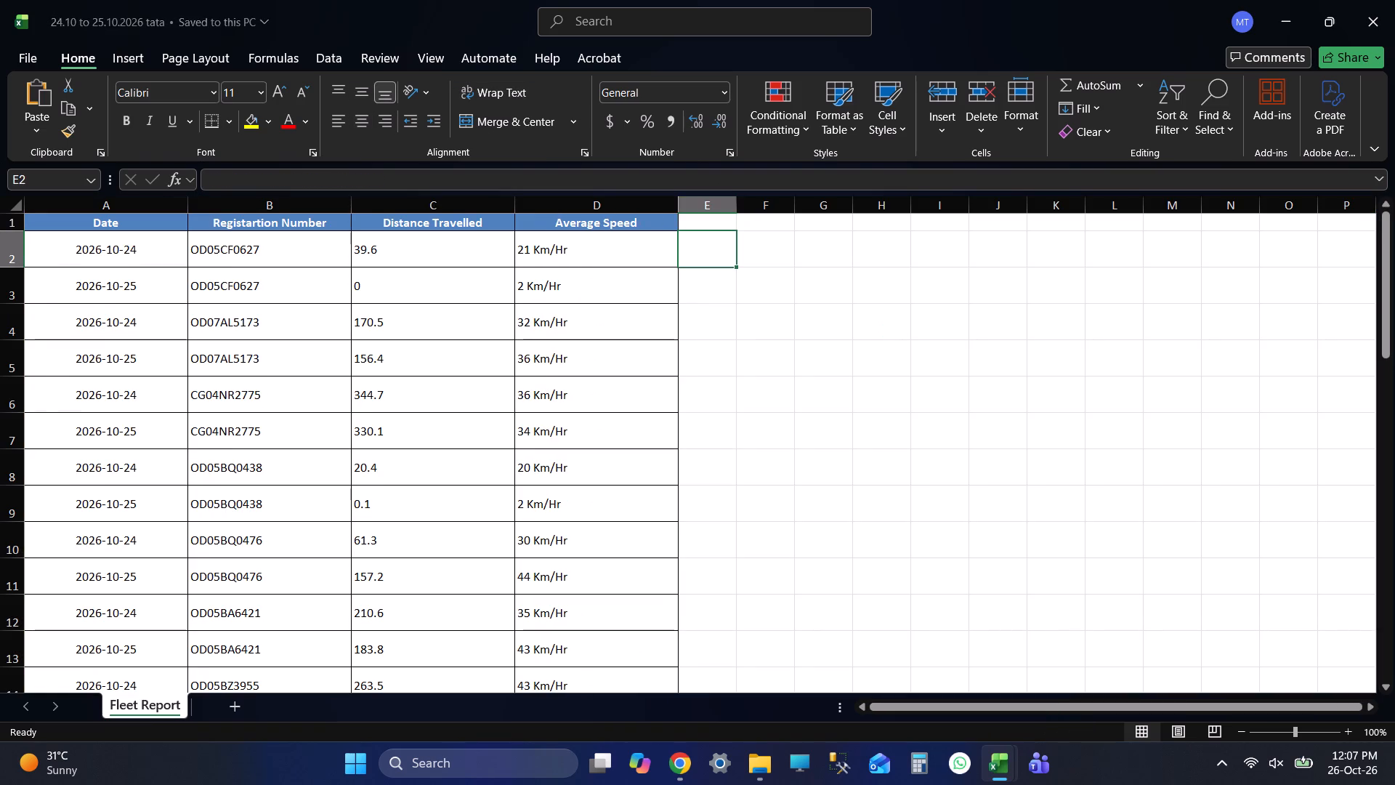
pyautogui.hotkey('ctrl', 's')
pyautogui.hotkey('ctrl', 's')
pyautogui.hotkey('ctrl', 's')
pyautogui.hotkey('ctrl', 's')
pyautogui.hotkey('ctrl', 's')
pyautogui.hotkey('ctrl', 's')
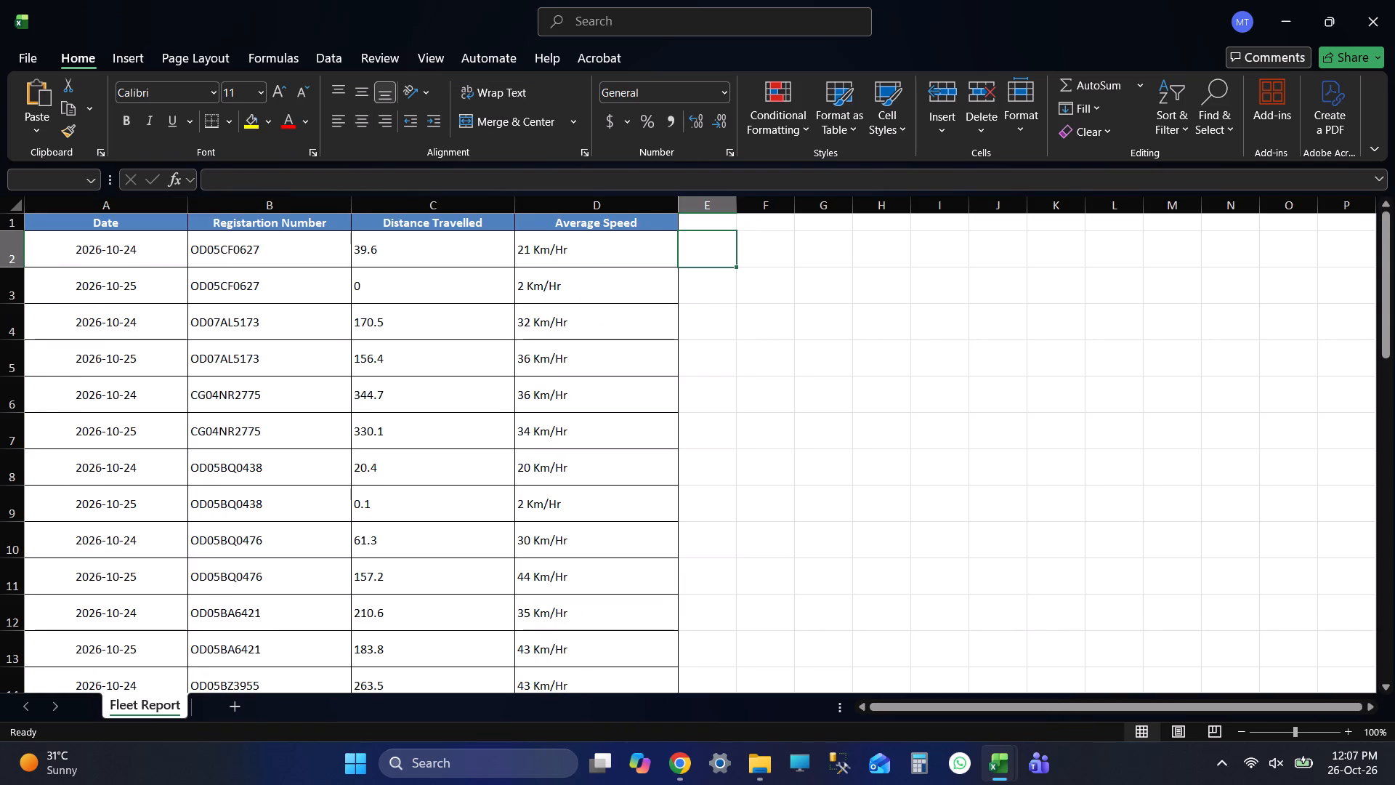
pyautogui.hotkey('ctrl', 's')
pyautogui.hotkey('ctrl', 's')
pyautogui.hotkey('ctrl', 's')
pyautogui.hotkey('ctrl', 's')
pyautogui.hotkey('ctrl', 's')
pyautogui.hotkey('ctrl', 's')
pyautogui.hotkey('ctrl', 's')
pyautogui.hotkey('ctrl', 's')
pyautogui.hotkey('ctrl', 's')
pyautogui.hotkey('ctrl', 's')
pyautogui.hotkey('ctrl', 's')
pyautogui.hotkey('ctrl', 's')
pyautogui.hotkey('ctrl', 's')
pyautogui.hotkey('ctrl', 's')
pyautogui.hotkey('ctrl', 's')
pyautogui.hotkey('ctrl', 's')
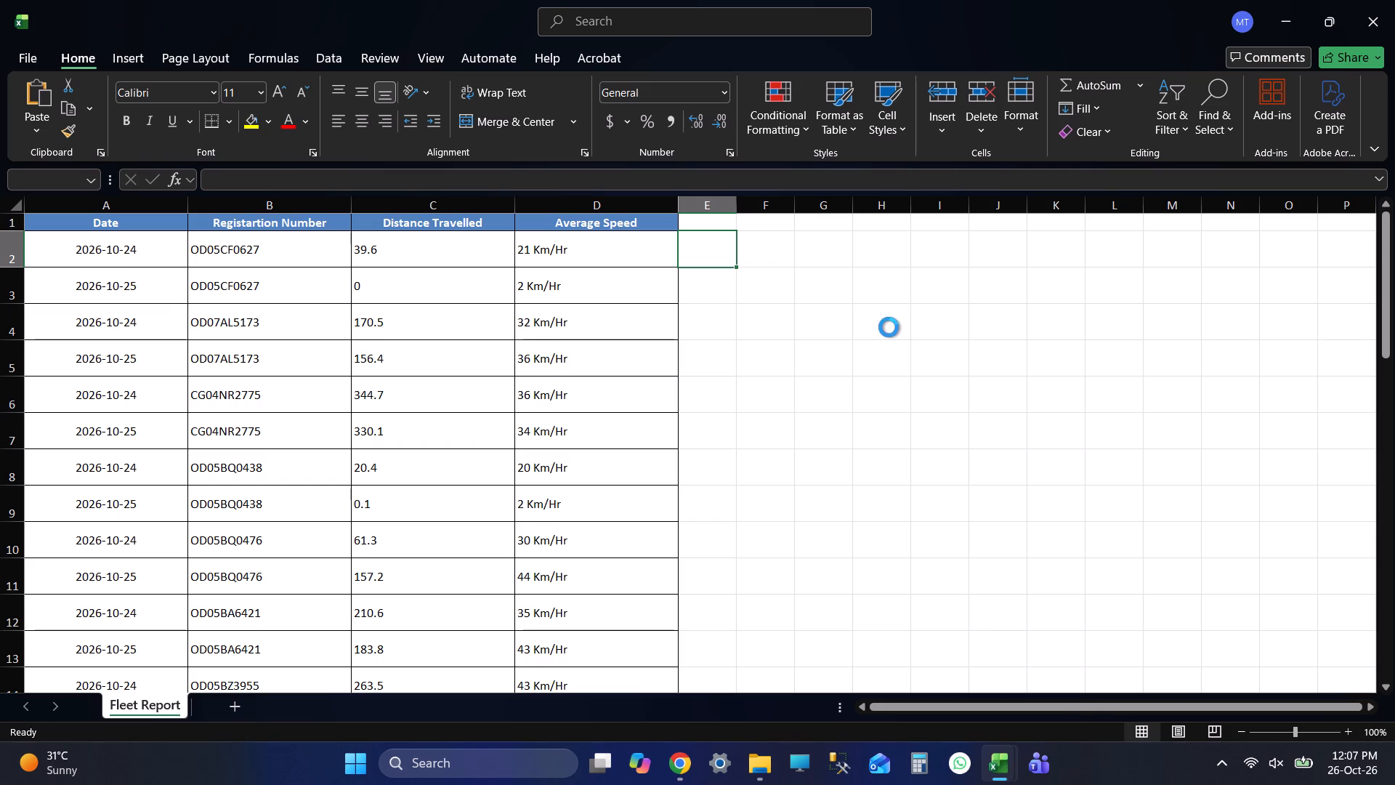
pyautogui.hotkey('ctrl', 's')
# Examine the distance and average speed rows for all vehicles from top to bottom of the fleet report.
pyautogui.scroll(-8, 767, 457)
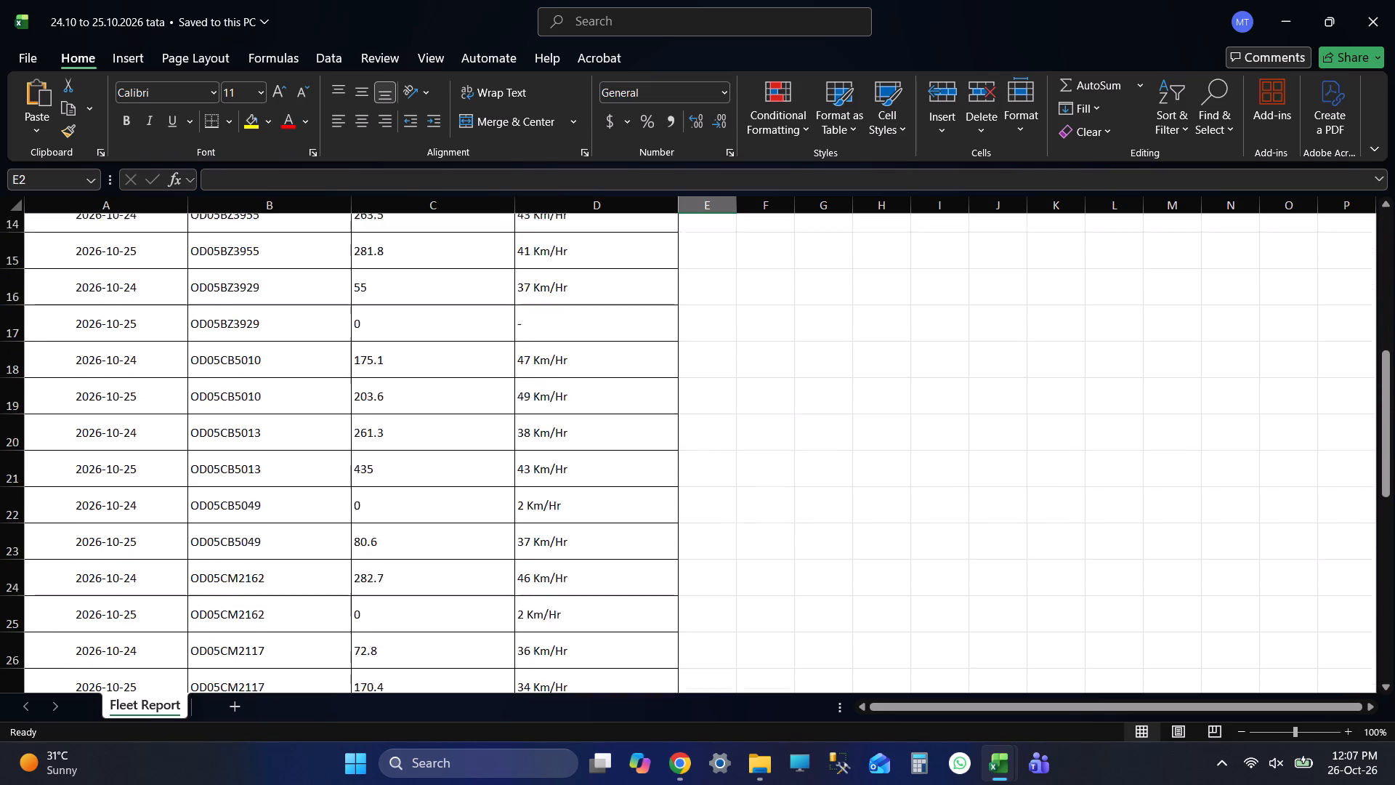
pyautogui.scroll(-12, 761, 447)
pyautogui.scroll(1, 761, 447)
pyautogui.scroll(-1, 761, 447)
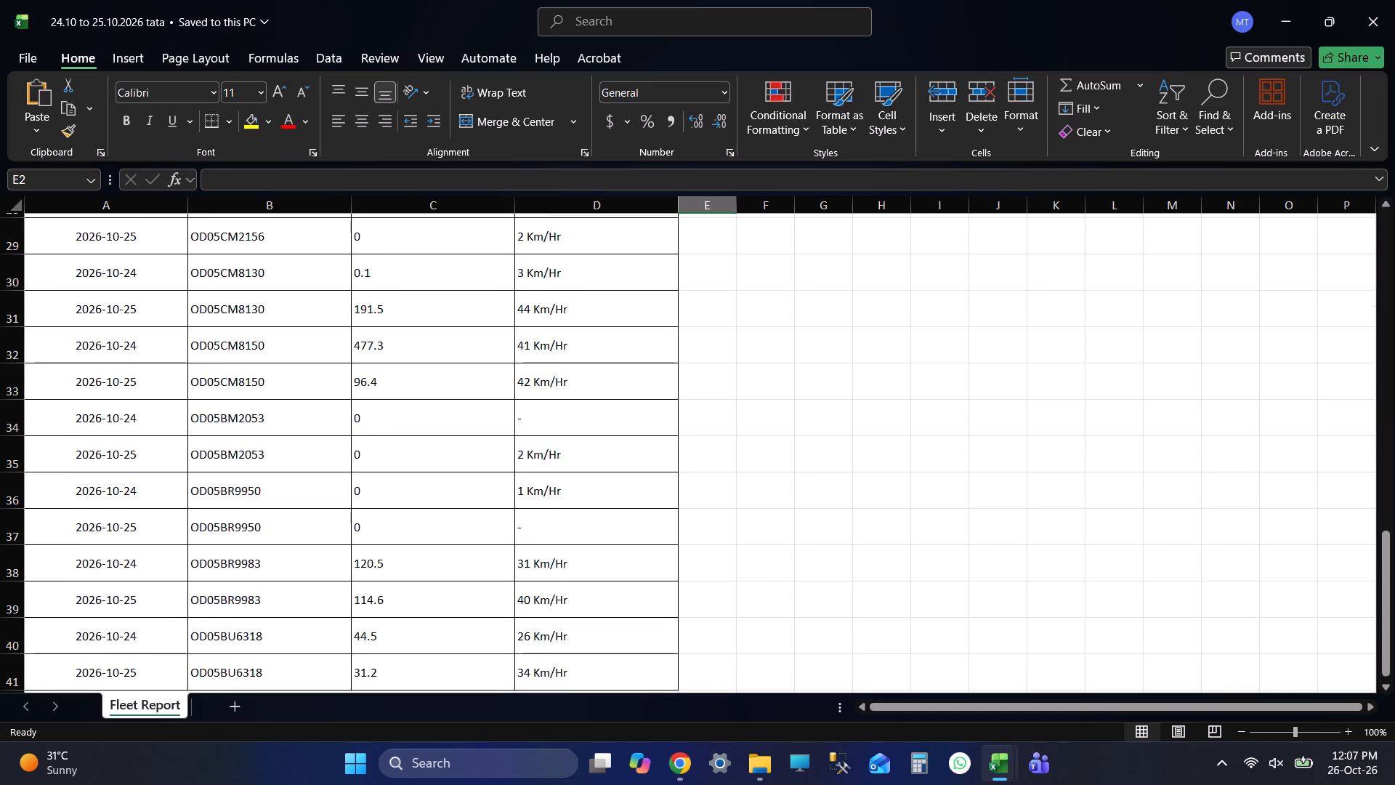
pyautogui.scroll(1, 761, 447)
pyautogui.scroll(-1, 761, 447)
pyautogui.scroll(13, 761, 447)
pyautogui.scroll(-1, 761, 447)
pyautogui.scroll(9, 761, 447)
pyautogui.scroll(-1, 761, 447)
pyautogui.scroll(2, 761, 447)
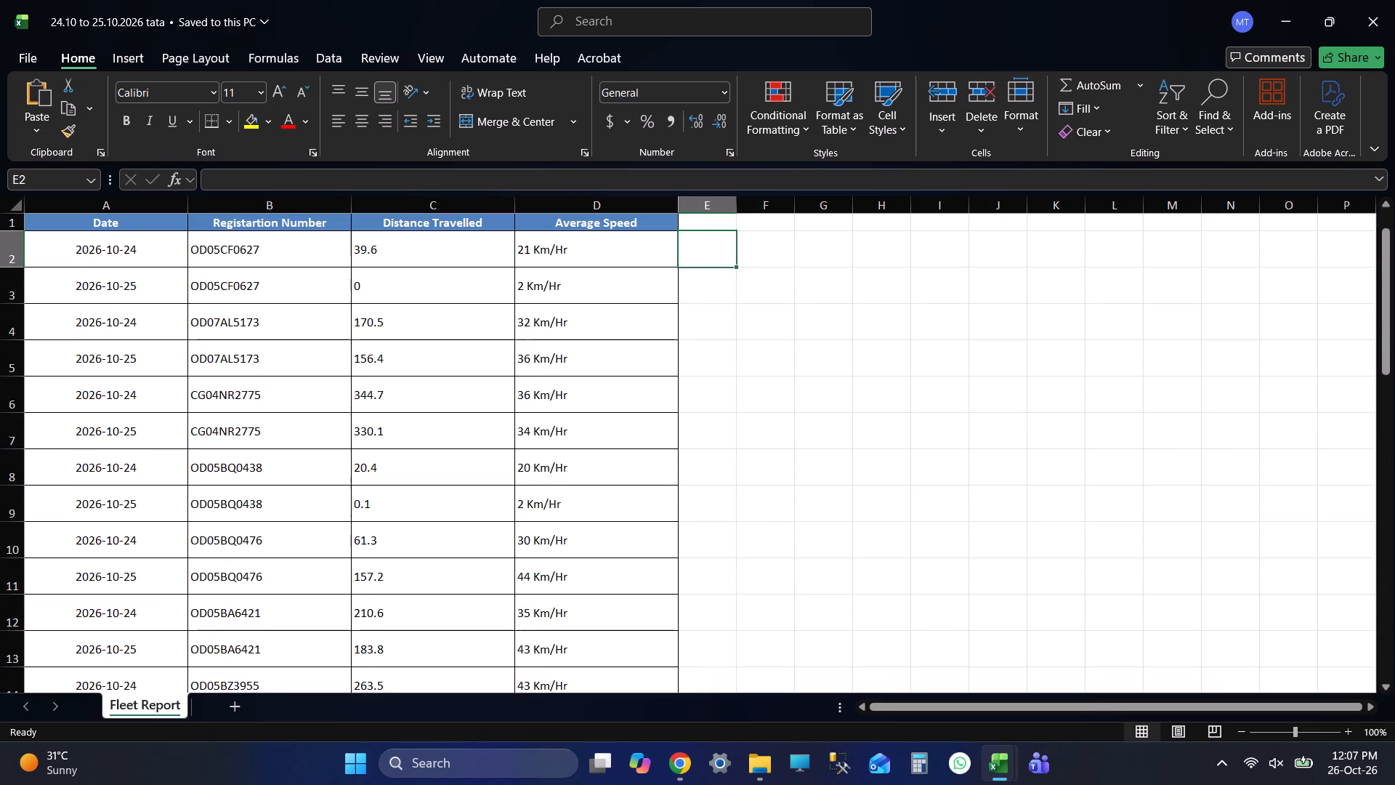
pyautogui.scroll(6, 761, 447)
pyautogui.click(584, 249)
pyautogui.scroll(5, 740, 400)
pyautogui.scroll(-1, 750, 421)
pyautogui.scroll(1, 750, 421)
pyautogui.scroll(-1, 750, 421)
pyautogui.scroll(2, 750, 421)
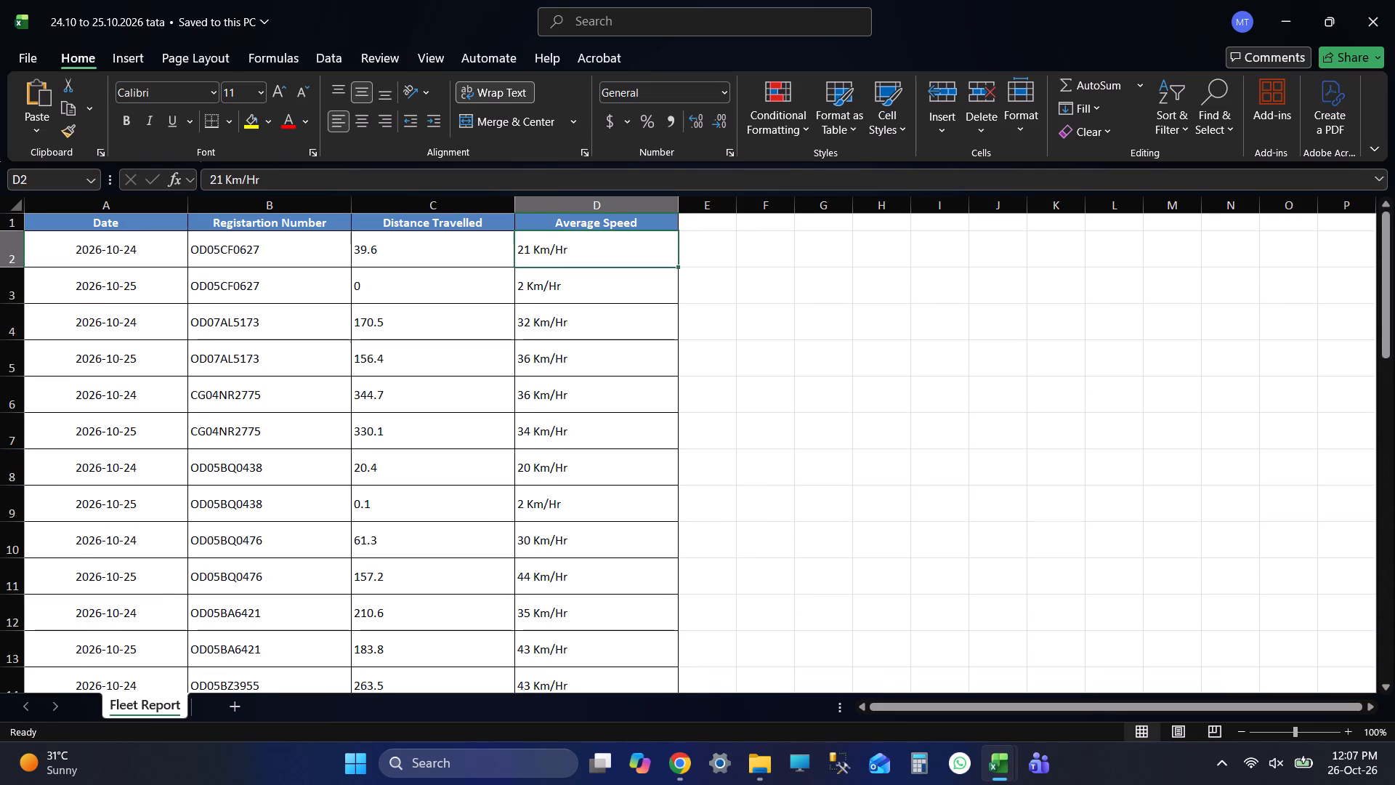
# Save the fleet report workbook again.
pyautogui.hotkey('ctrl', 's')
pyautogui.hotkey('ctrl', 's')
pyautogui.hotkey('ctrl', 's')
pyautogui.hotkey('ctrl', 's')
pyautogui.hotkey('ctrl', 's')
pyautogui.hotkey('ctrl', 's')
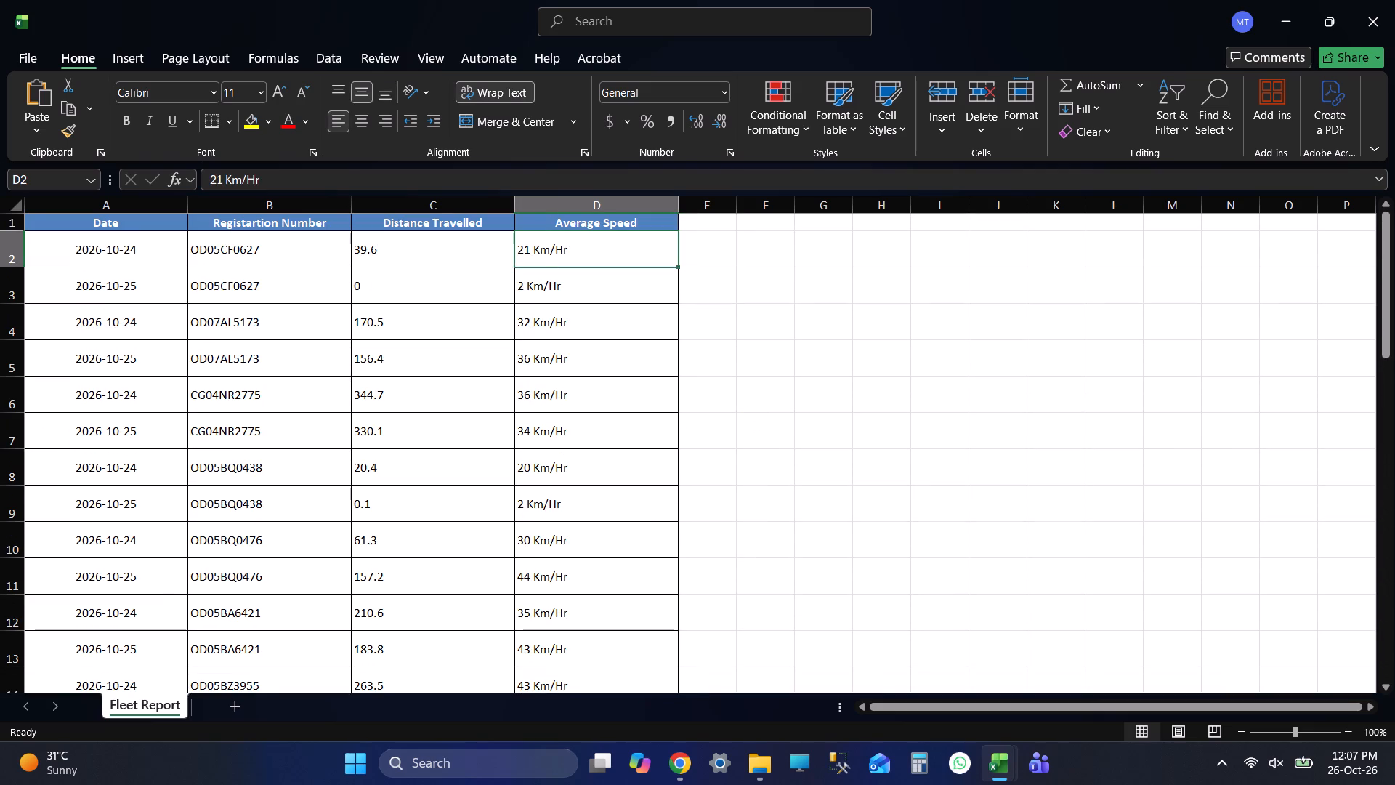
# Switch between the distance report and the 24–25 October fleet report, and add filters to the fleet report's header row.
pyautogui.click(240, 256)
pyautogui.hotkey('alt', 'Tab')
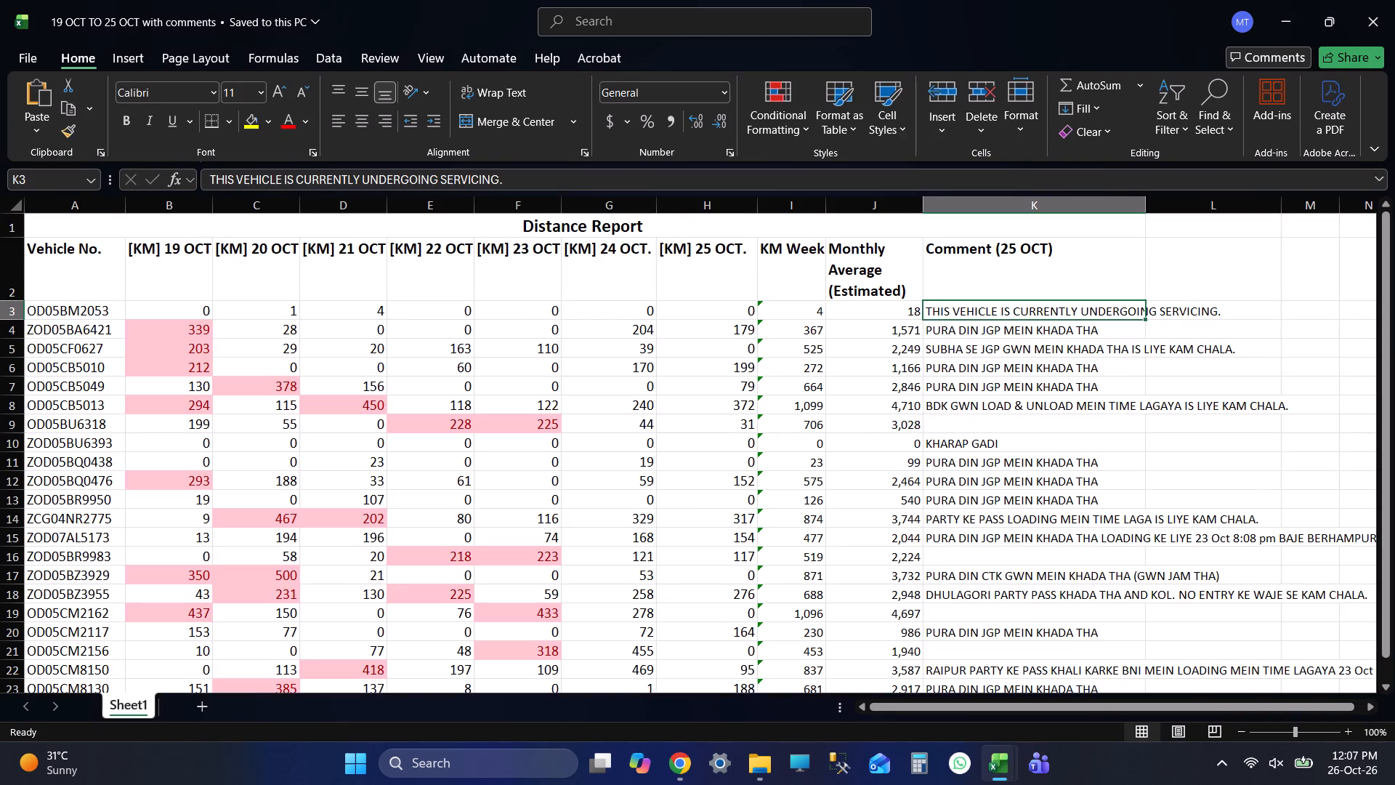
pyautogui.click(607, 306)
pyautogui.hotkey('alt', 'Tab')
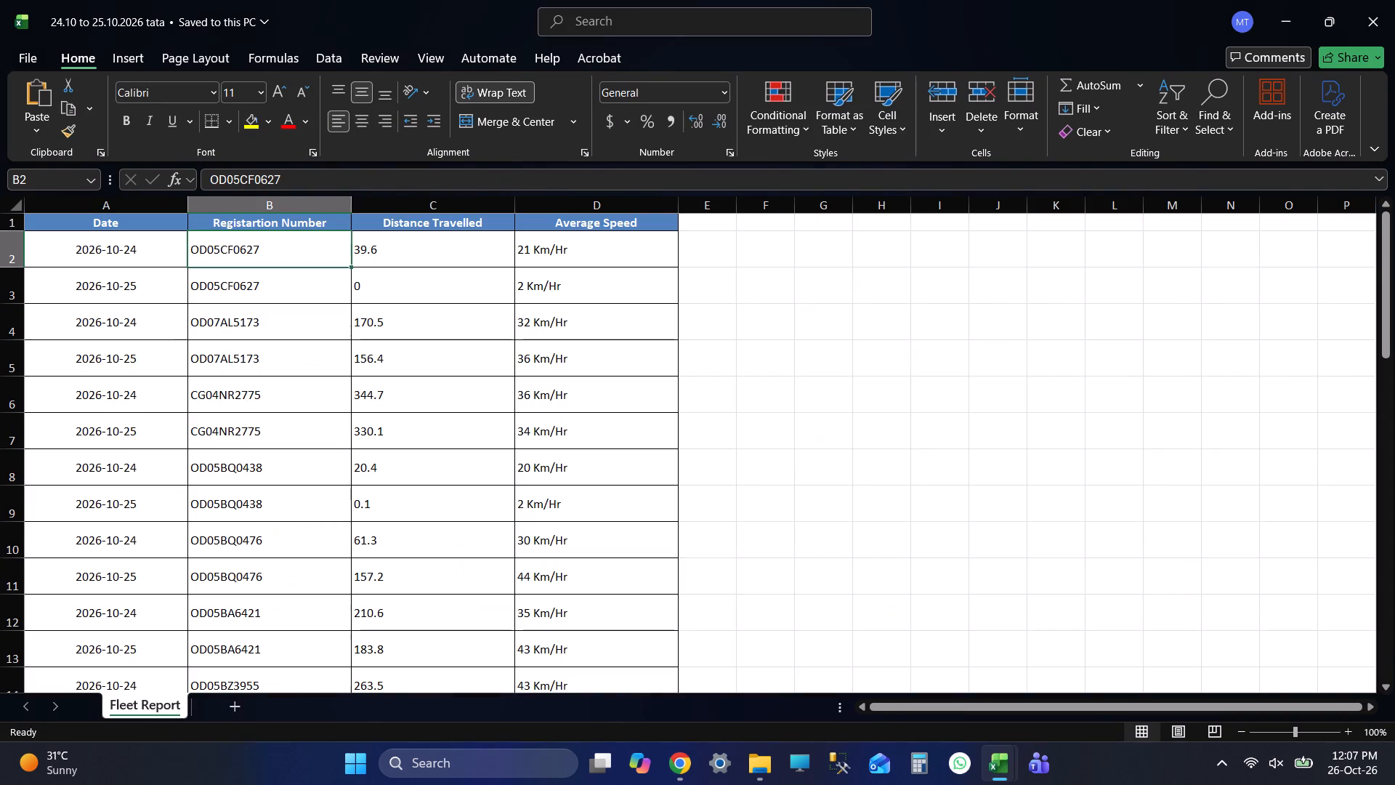
pyautogui.click(105, 222)
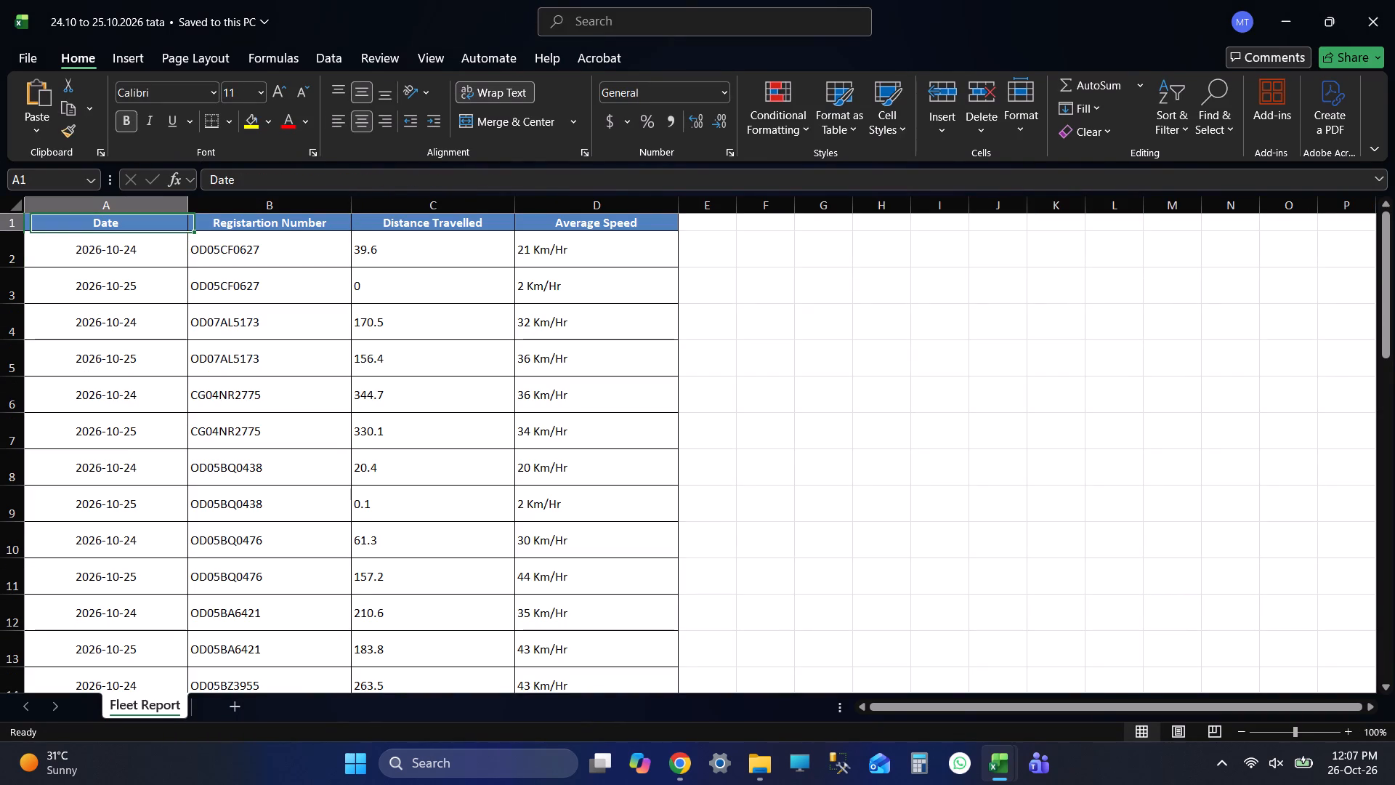
pyautogui.hotkey('ctrl', 'shift', 'l')
pyautogui.click(851, 336)
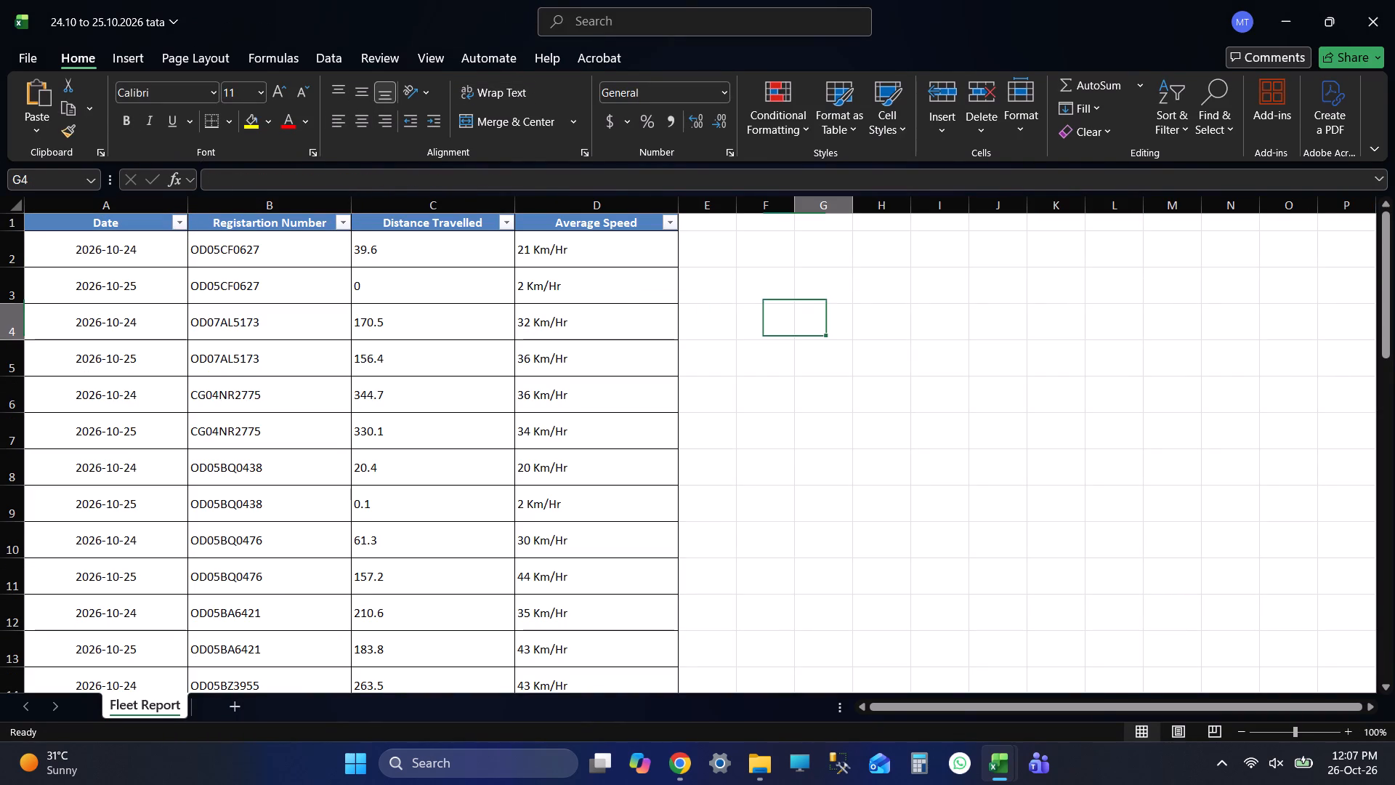
pyautogui.click(339, 220)
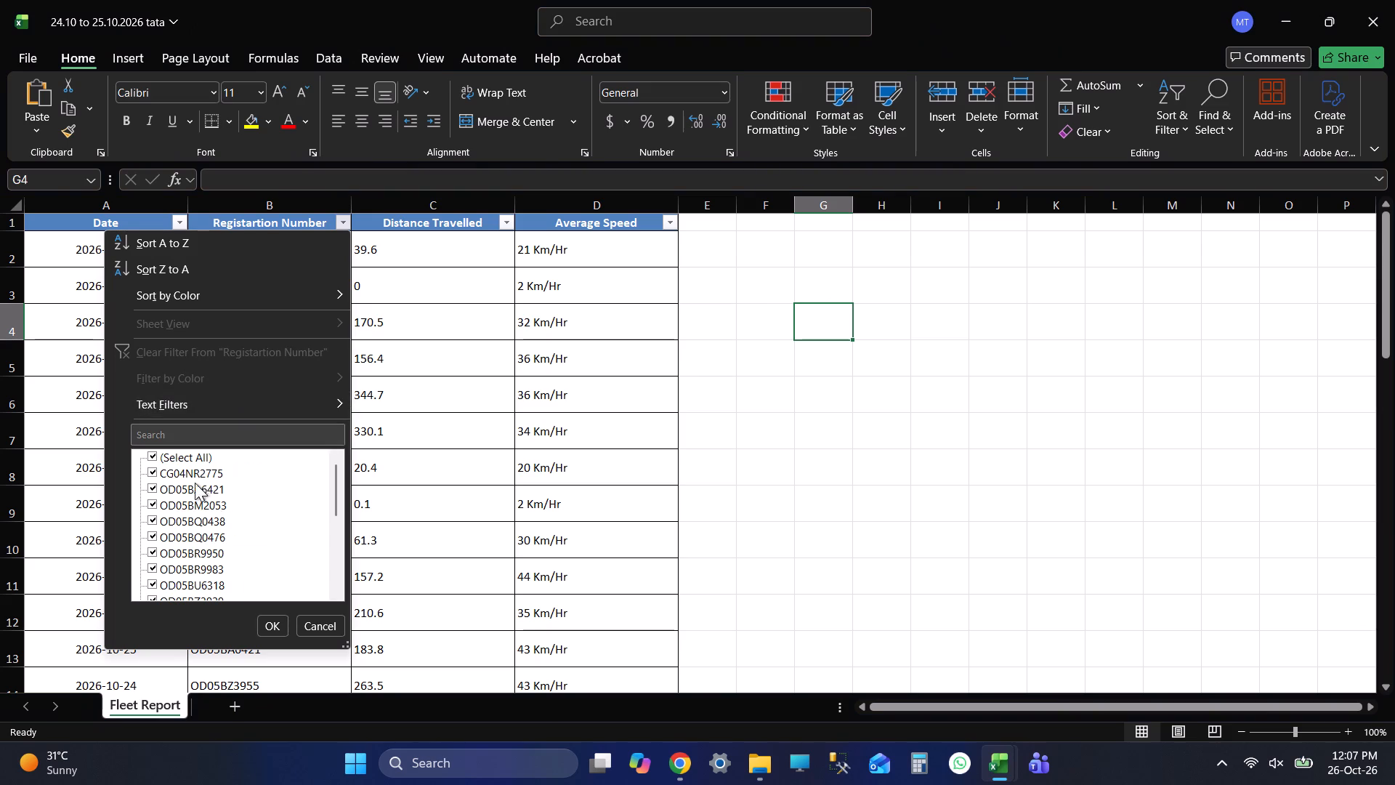
pyautogui.click(170, 458)
pyautogui.click(187, 468)
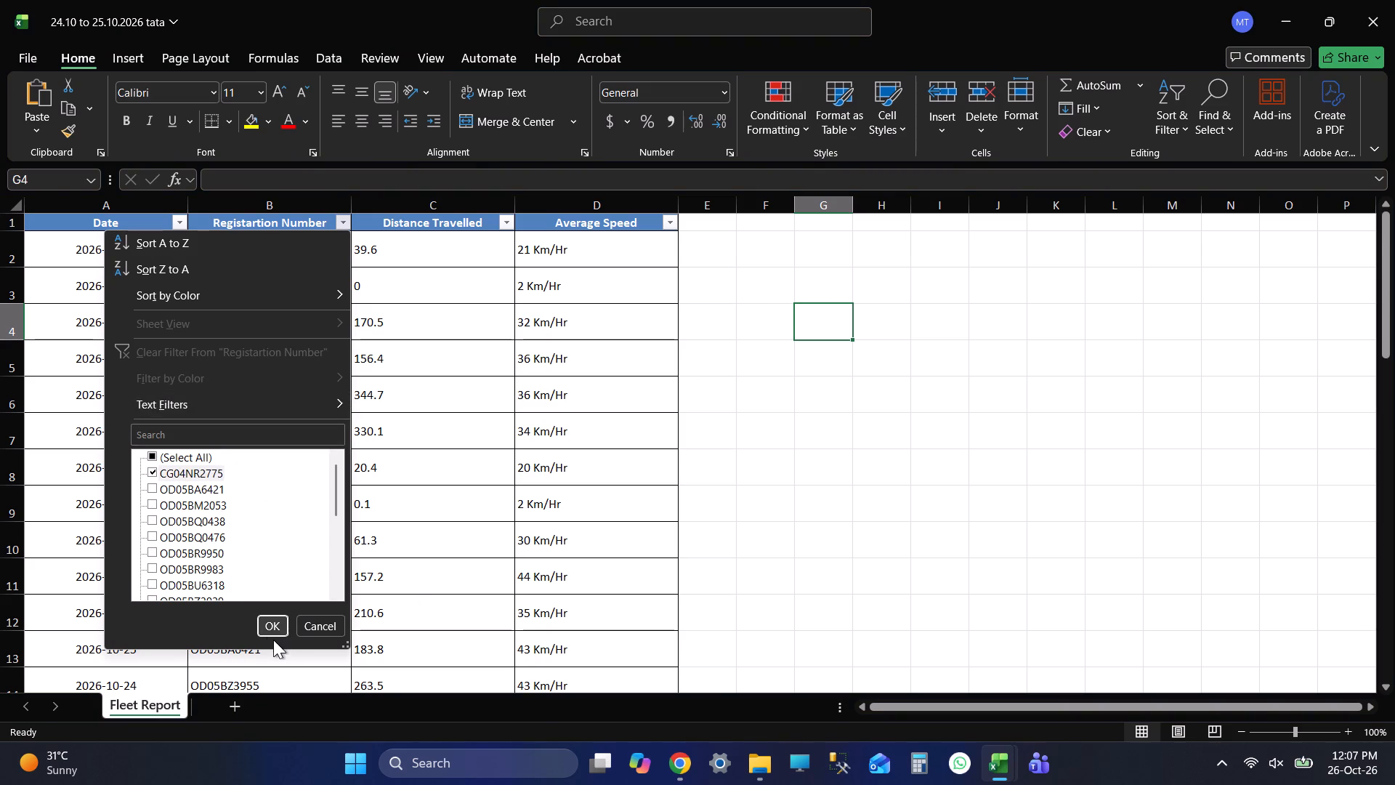
pyautogui.click(265, 629)
pyautogui.click(773, 364)
pyautogui.hotkey('ctrl', 's')
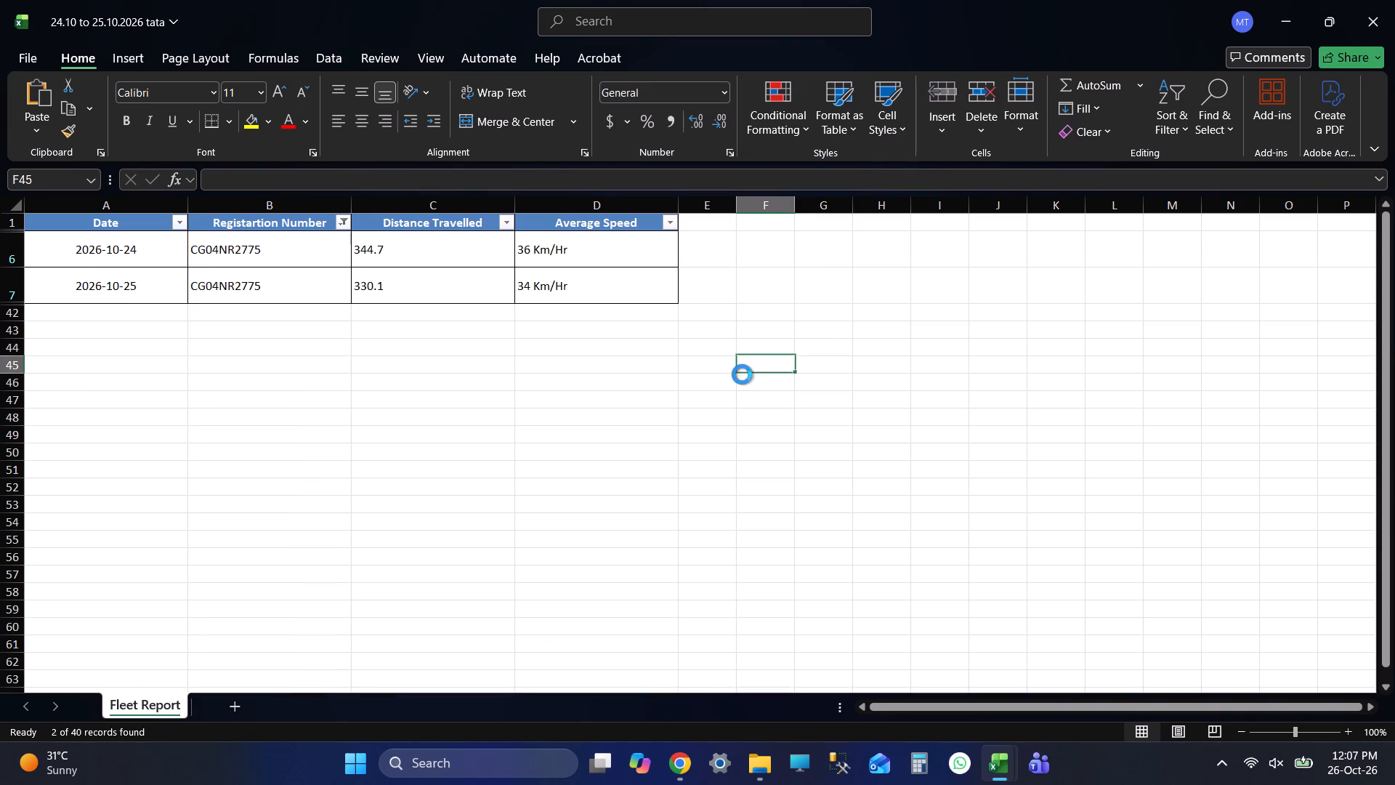
pyautogui.click(455, 257)
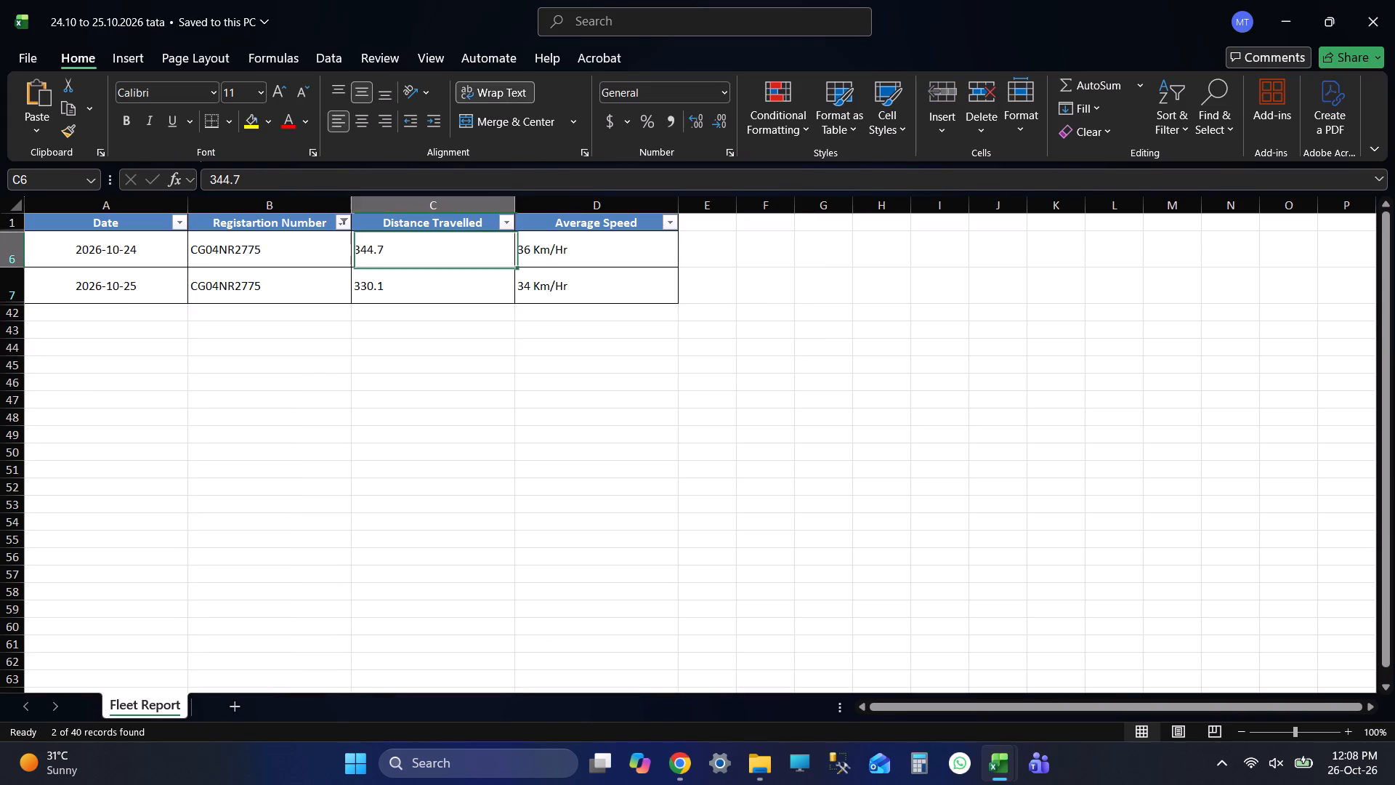
pyautogui.hotkey('alt', 'Tab')
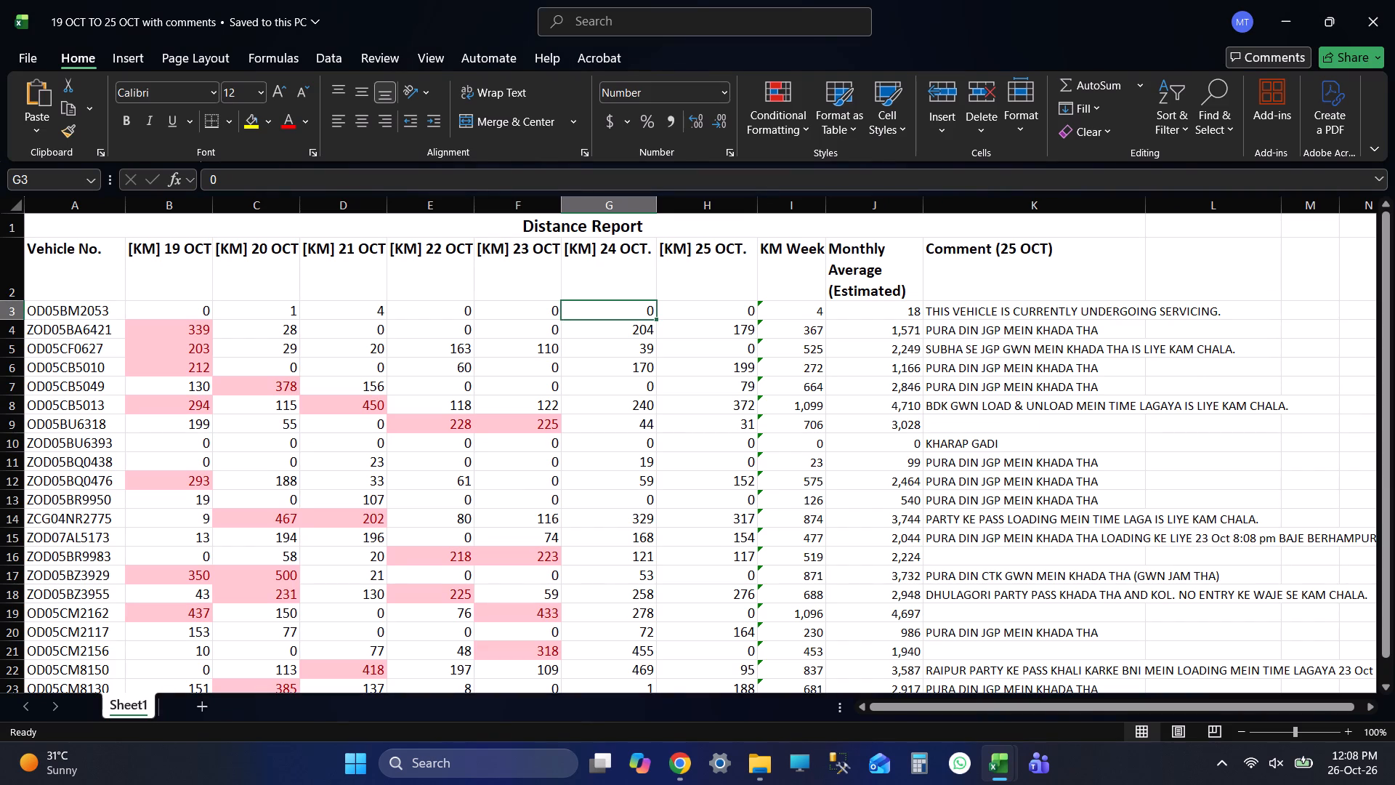
pyautogui.click(98, 520)
pyautogui.press('Tab')
pyautogui.press('Tab')
pyautogui.press('Tab')
pyautogui.press('Tab')
pyautogui.press('Tab')
pyautogui.press('Tab')
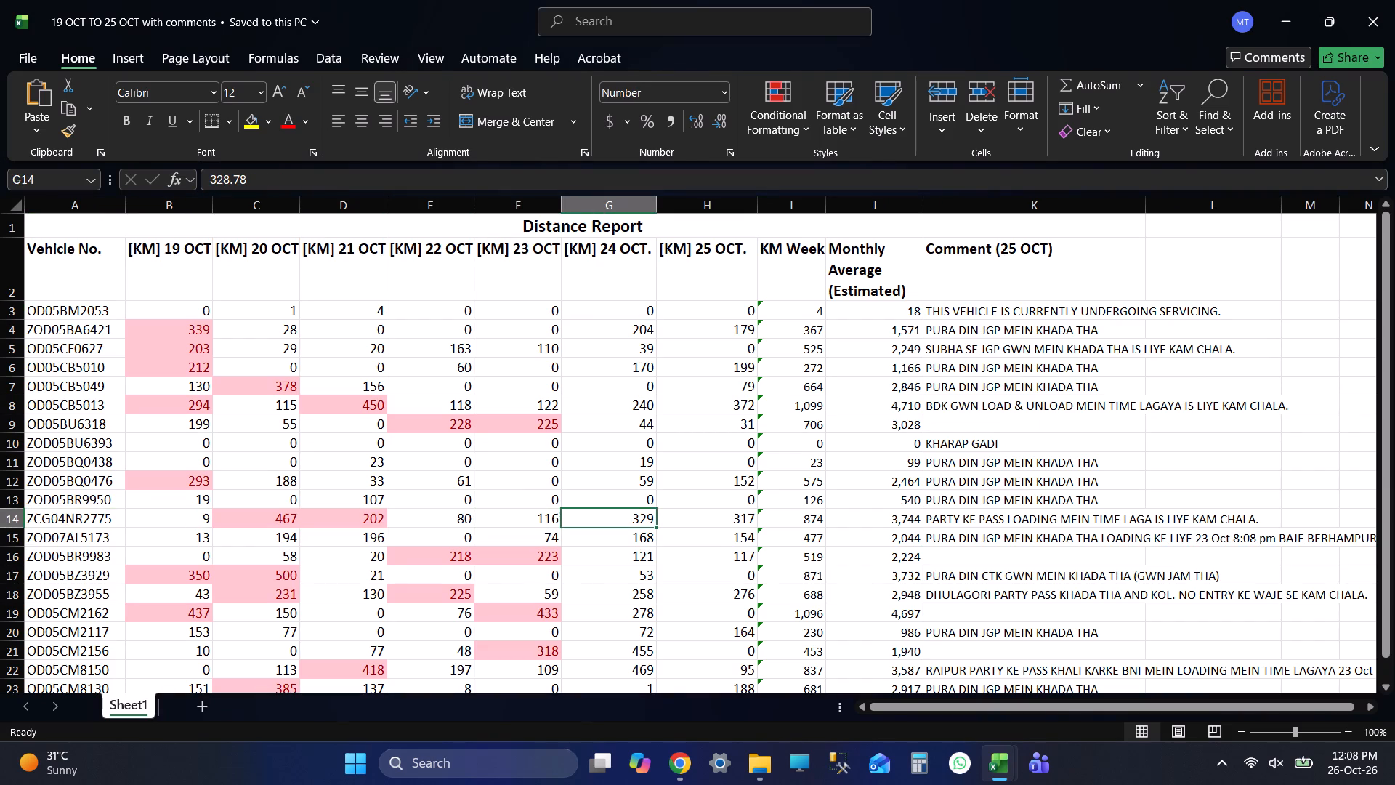
pyautogui.hotkey('alt', 'Tab')
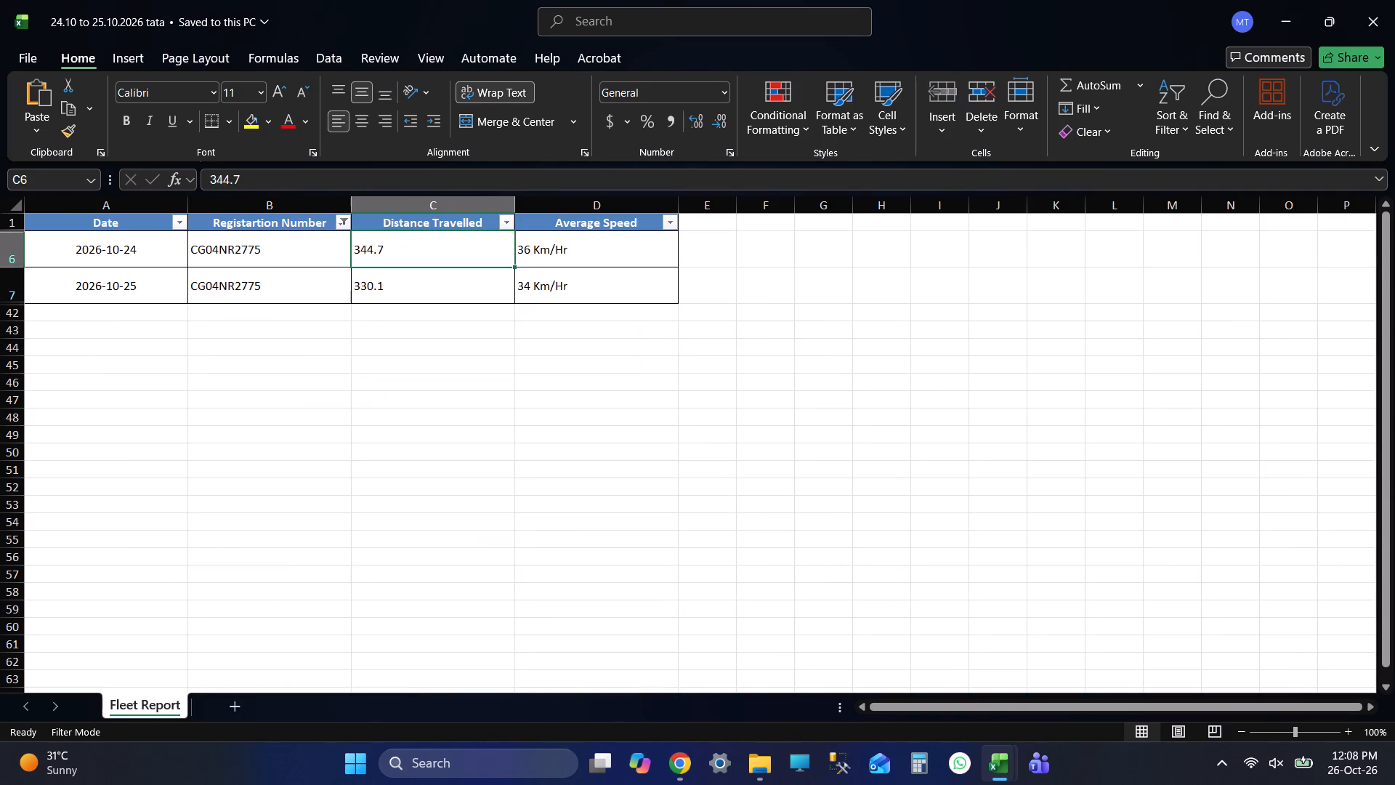
pyautogui.hotkey('alt', 'Tab')
pyautogui.hotkey('alt', 'Tab')
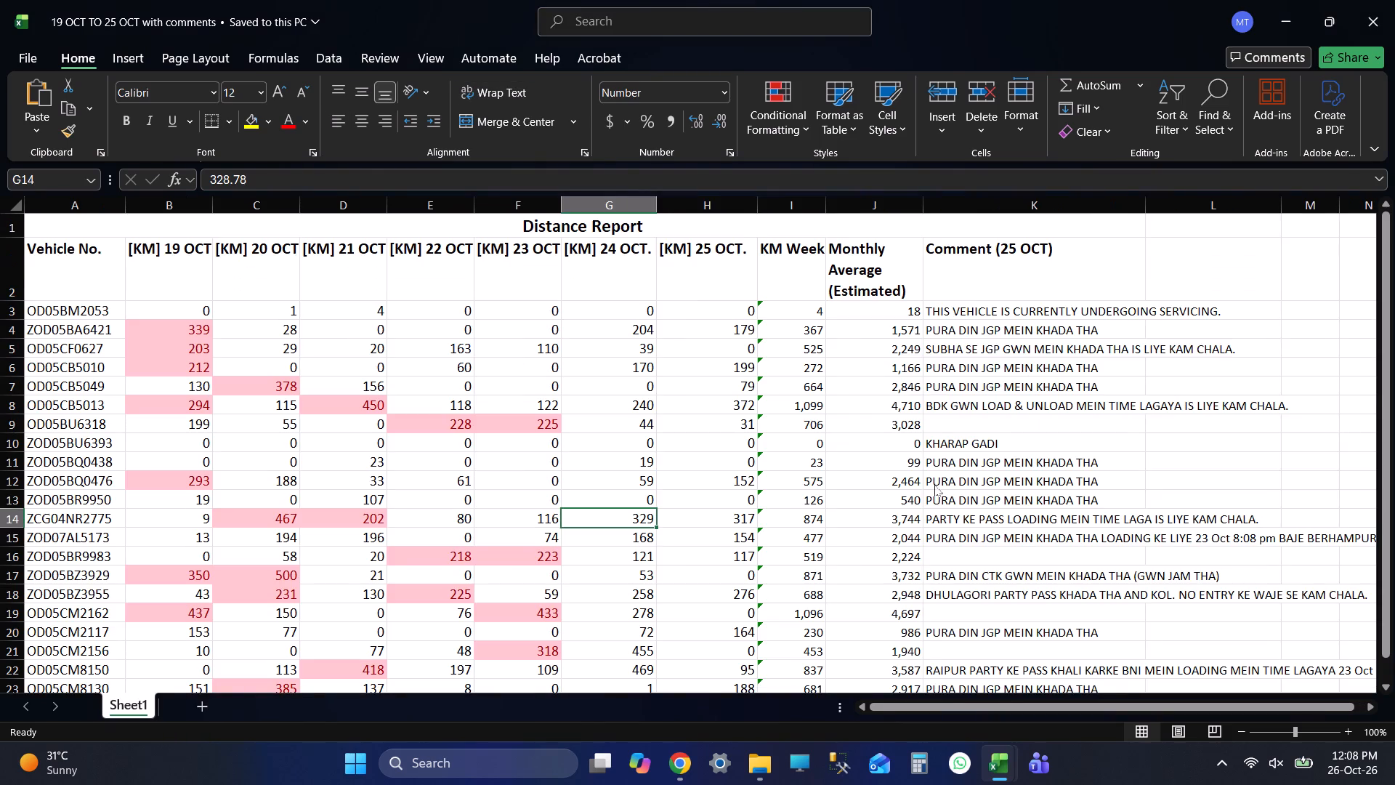
pyautogui.hotkey('alt', 'Tab')
pyautogui.write('345')
pyautogui.press('Tab')
pyautogui.hotkey('alt', 'Tab')
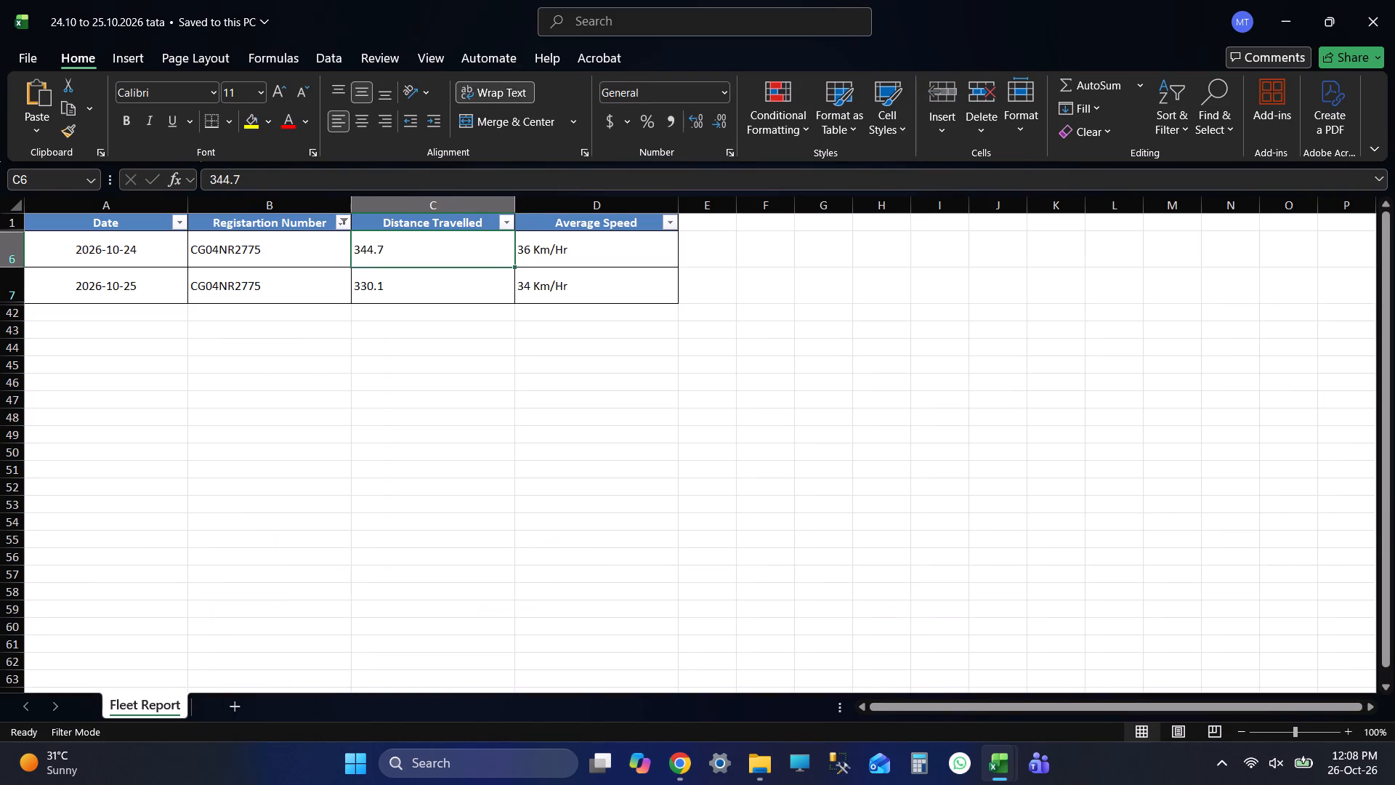
pyautogui.hotkey('alt', 'Tab')
pyautogui.write('330')
pyautogui.press('Return')
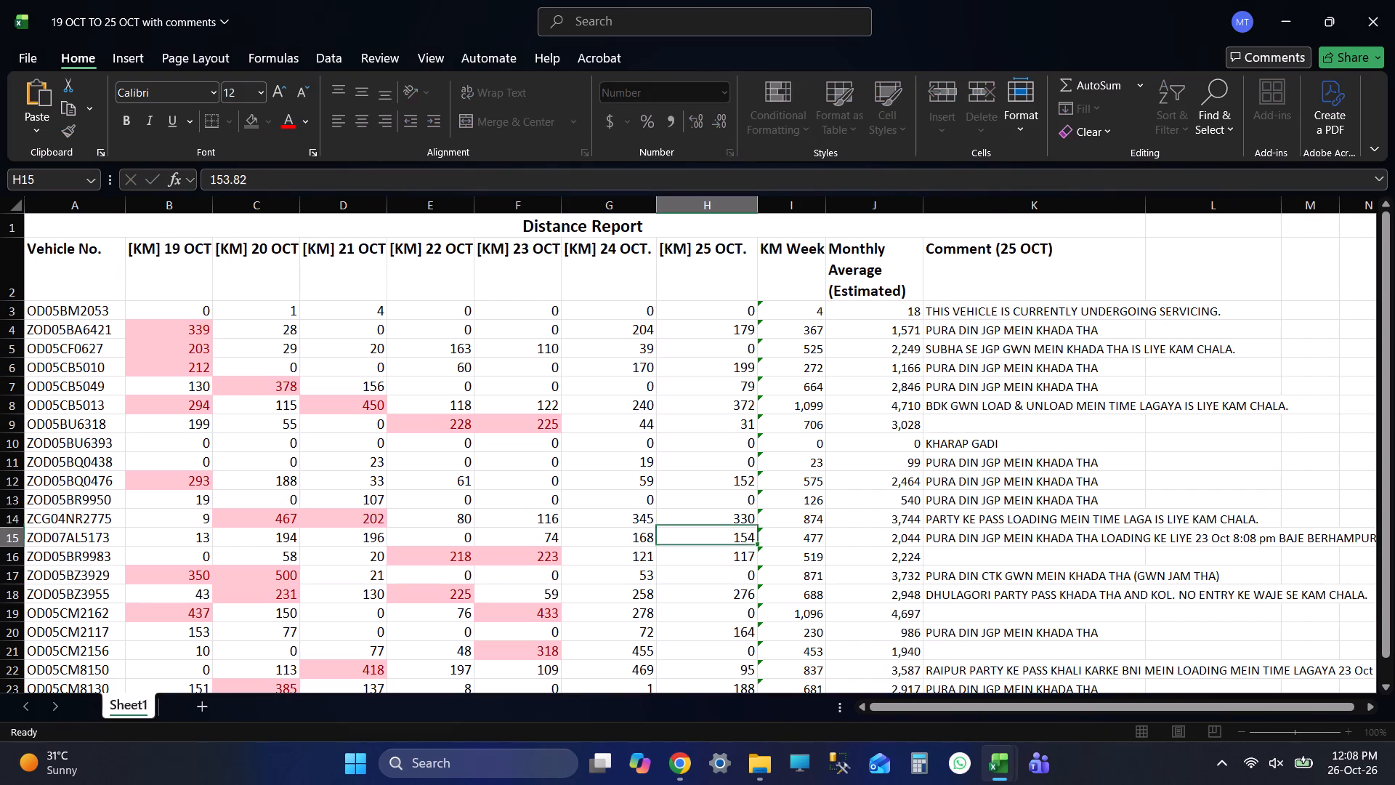
pyautogui.hotkey('ctrl', 's')
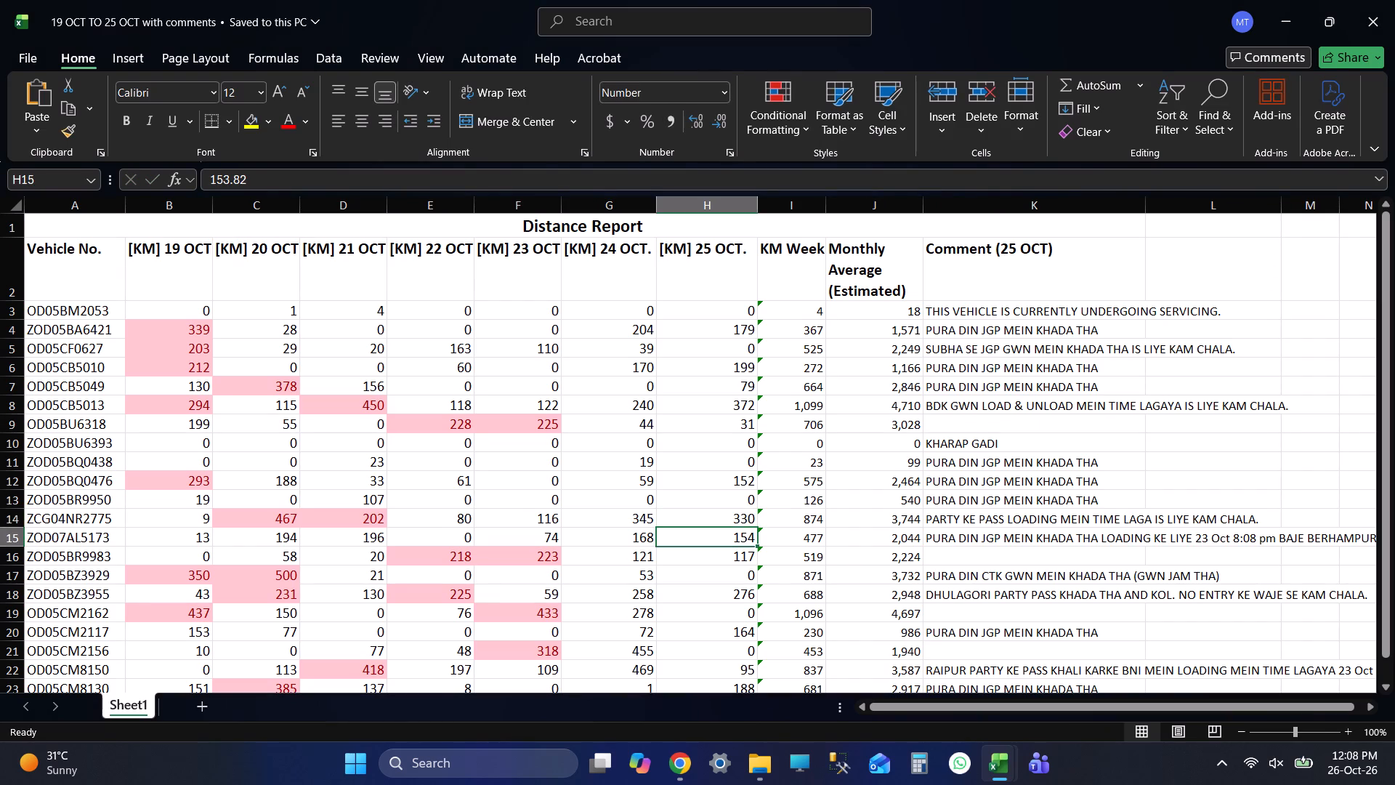
pyautogui.hotkey('alt', 'Tab')
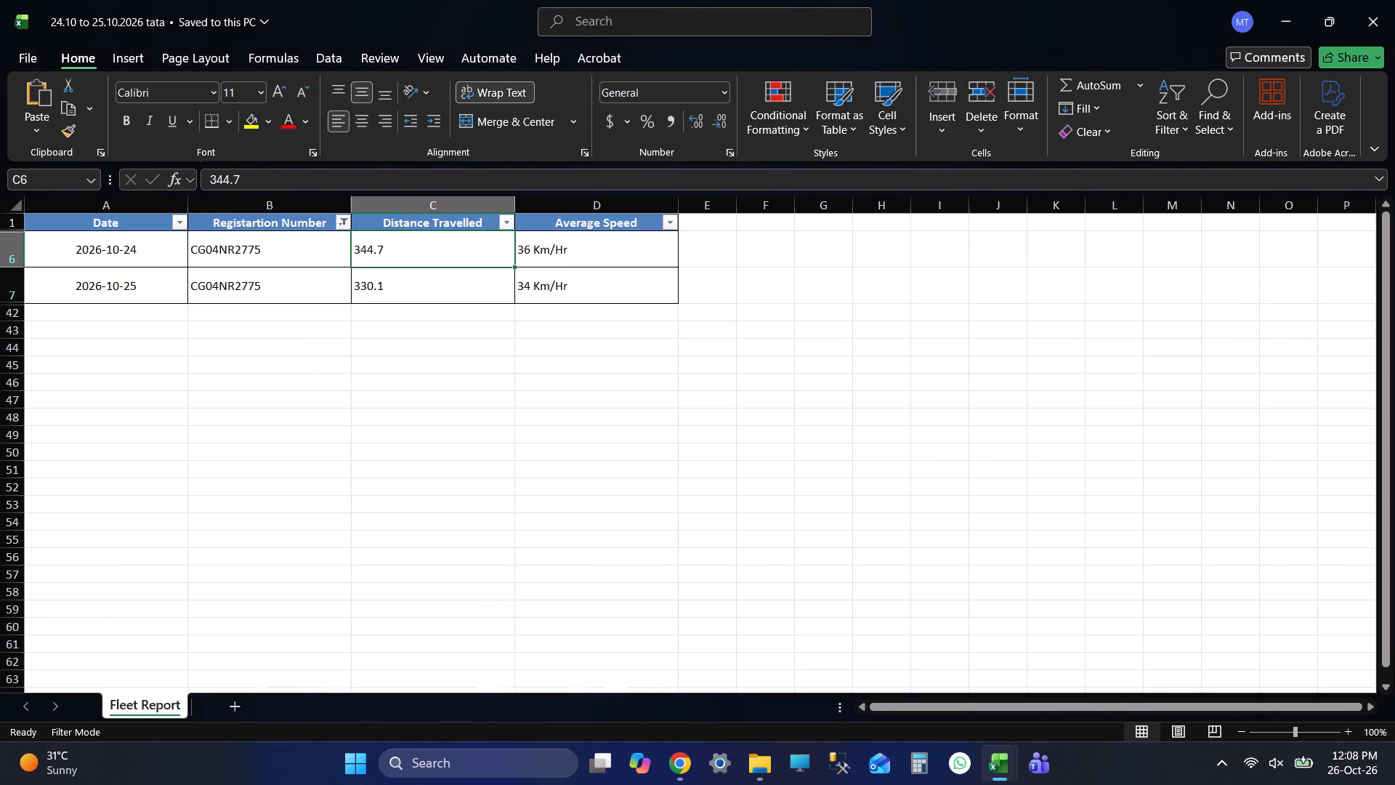
pyautogui.click(341, 220)
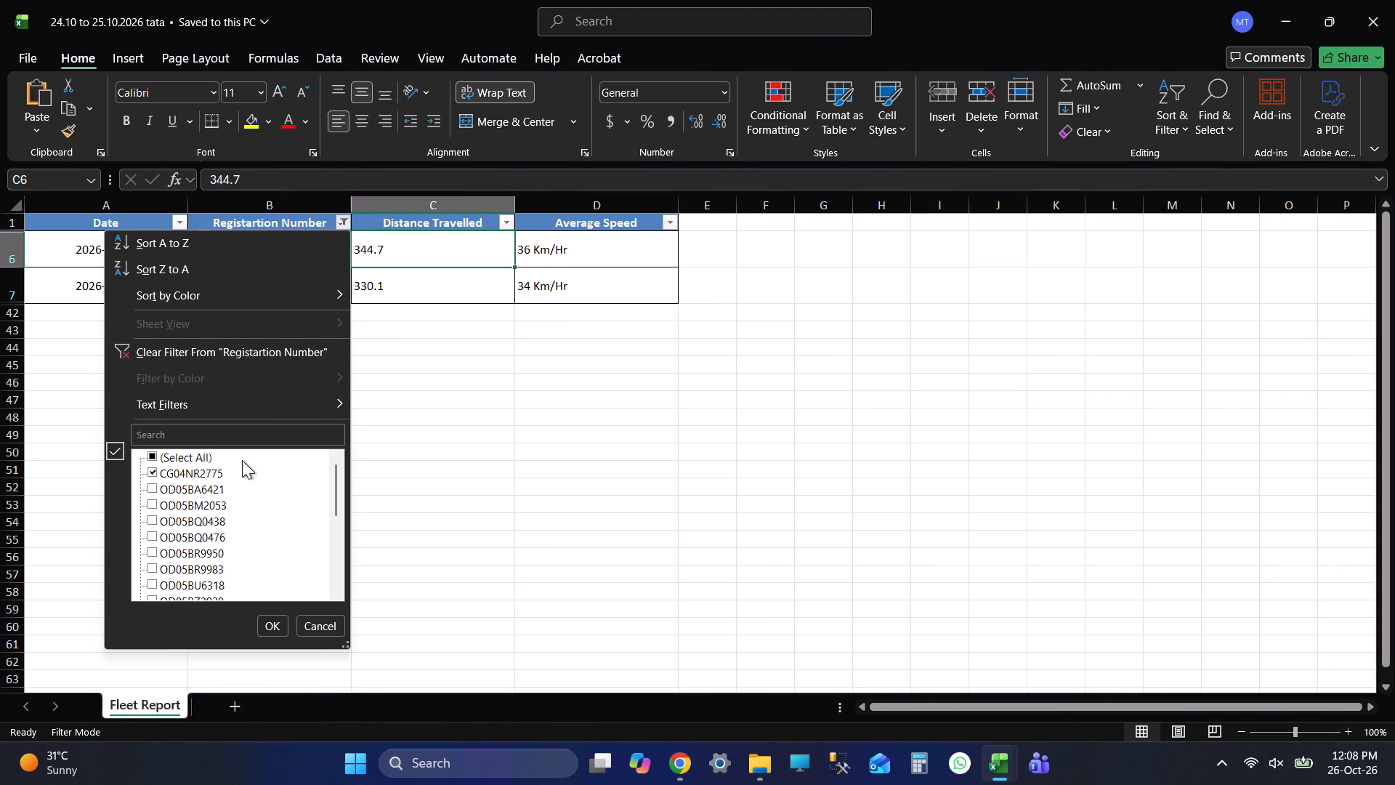
pyautogui.click(198, 475)
pyautogui.click(201, 488)
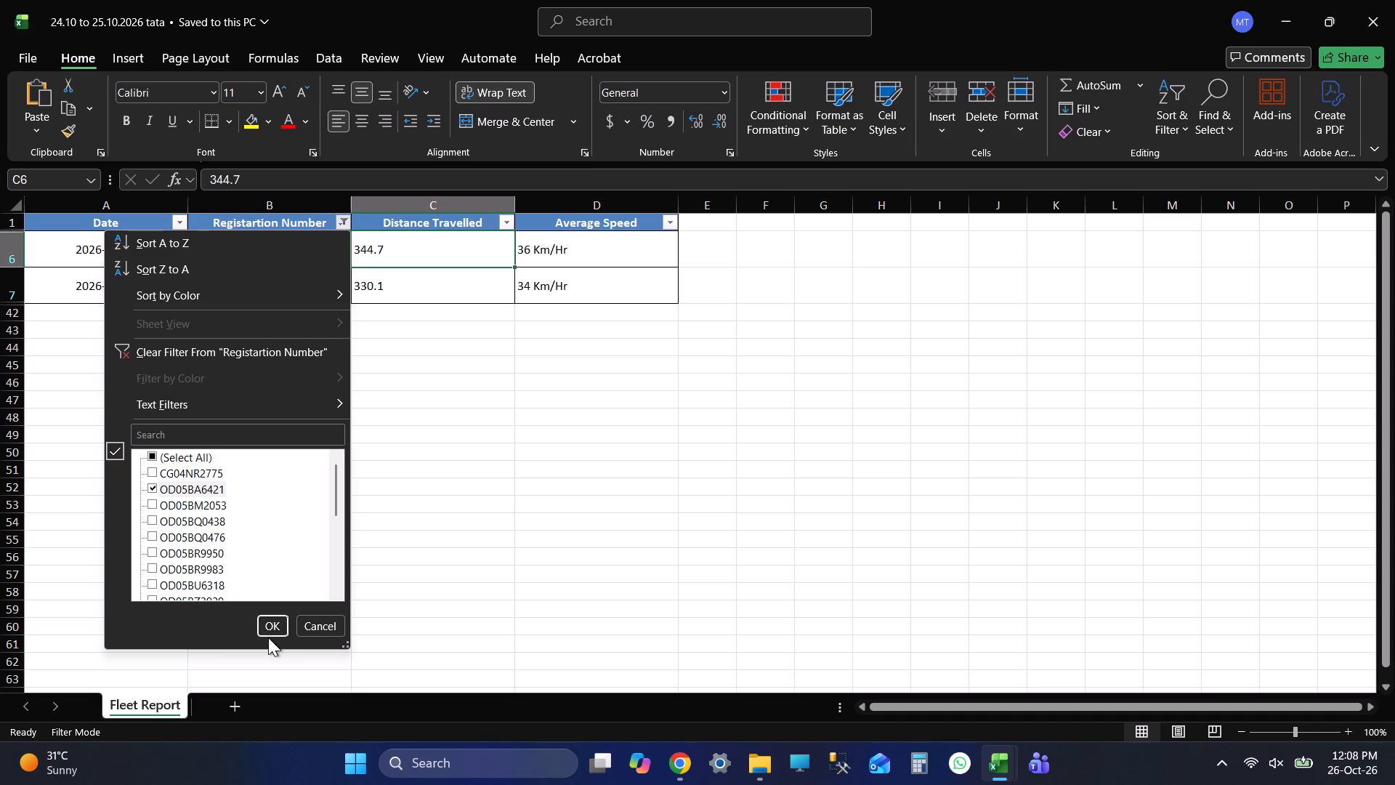
pyautogui.click(268, 632)
pyautogui.click(411, 285)
pyautogui.hotkey('ctrl', 's')
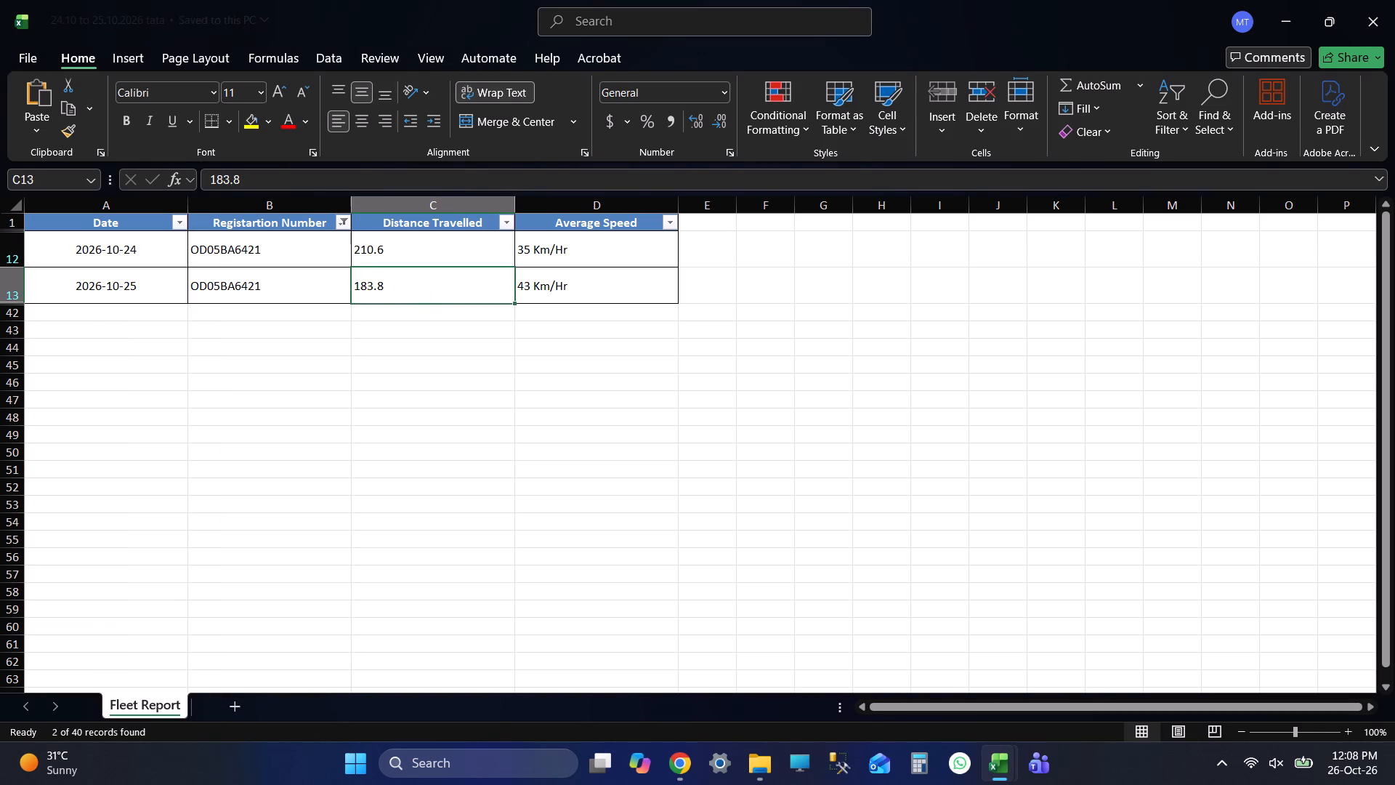
pyautogui.click(295, 268)
pyautogui.click(308, 249)
pyautogui.press('Tab')
pyautogui.hotkey('alt', 'Tab')
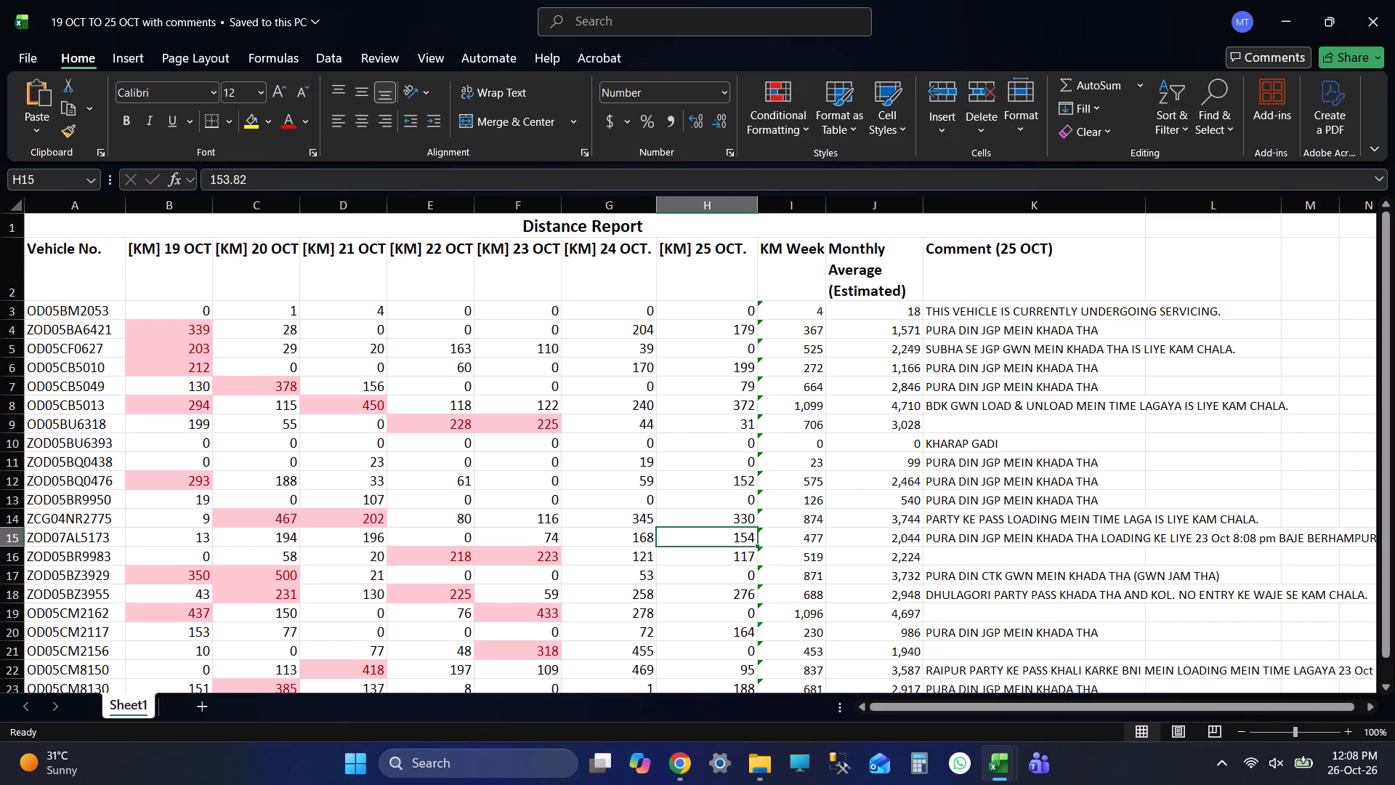
pyautogui.click(92, 330)
pyautogui.press('Tab')
pyautogui.press('Tab')
pyautogui.press('Tab')
pyautogui.press('Tab')
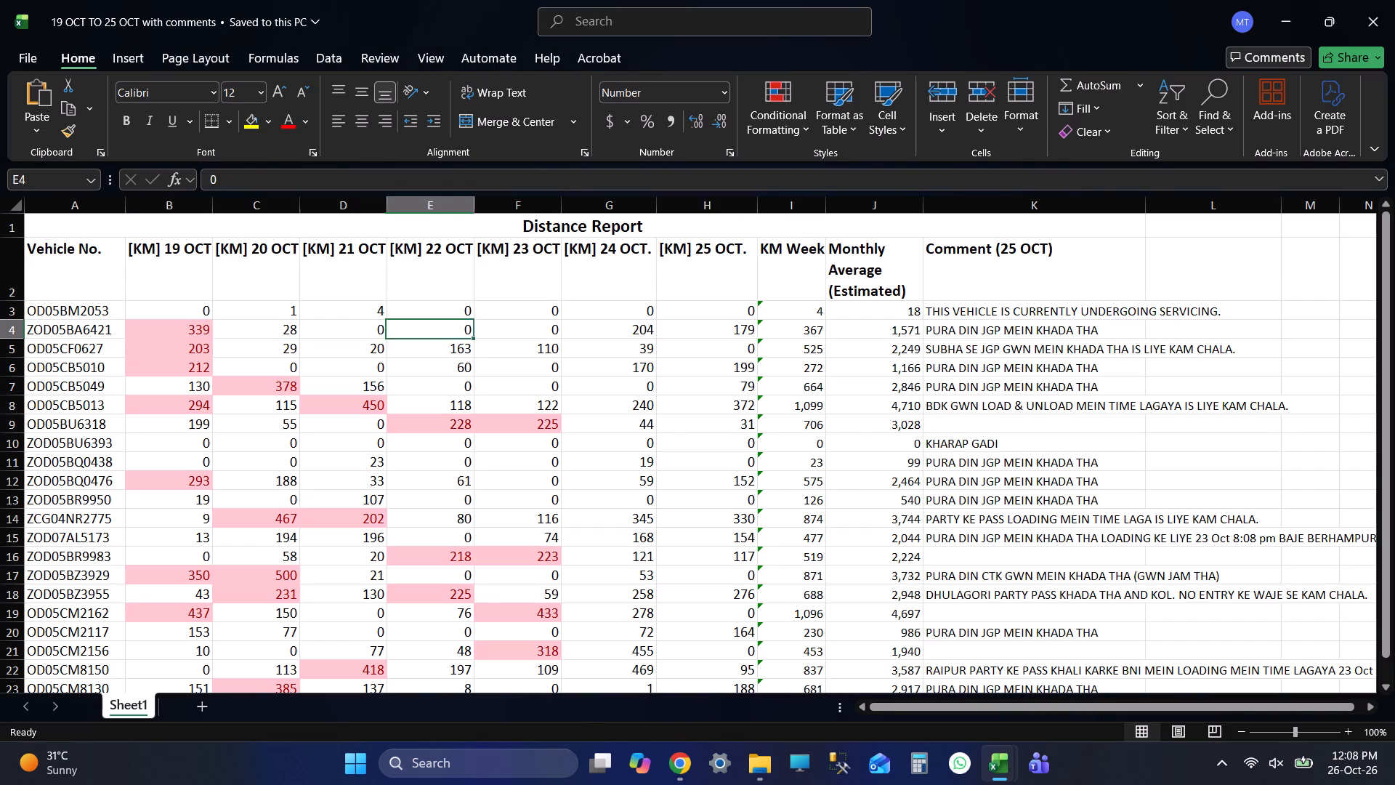
pyautogui.press('Tab')
pyautogui.press('Tab')
pyautogui.hotkey('alt', 'Tab')
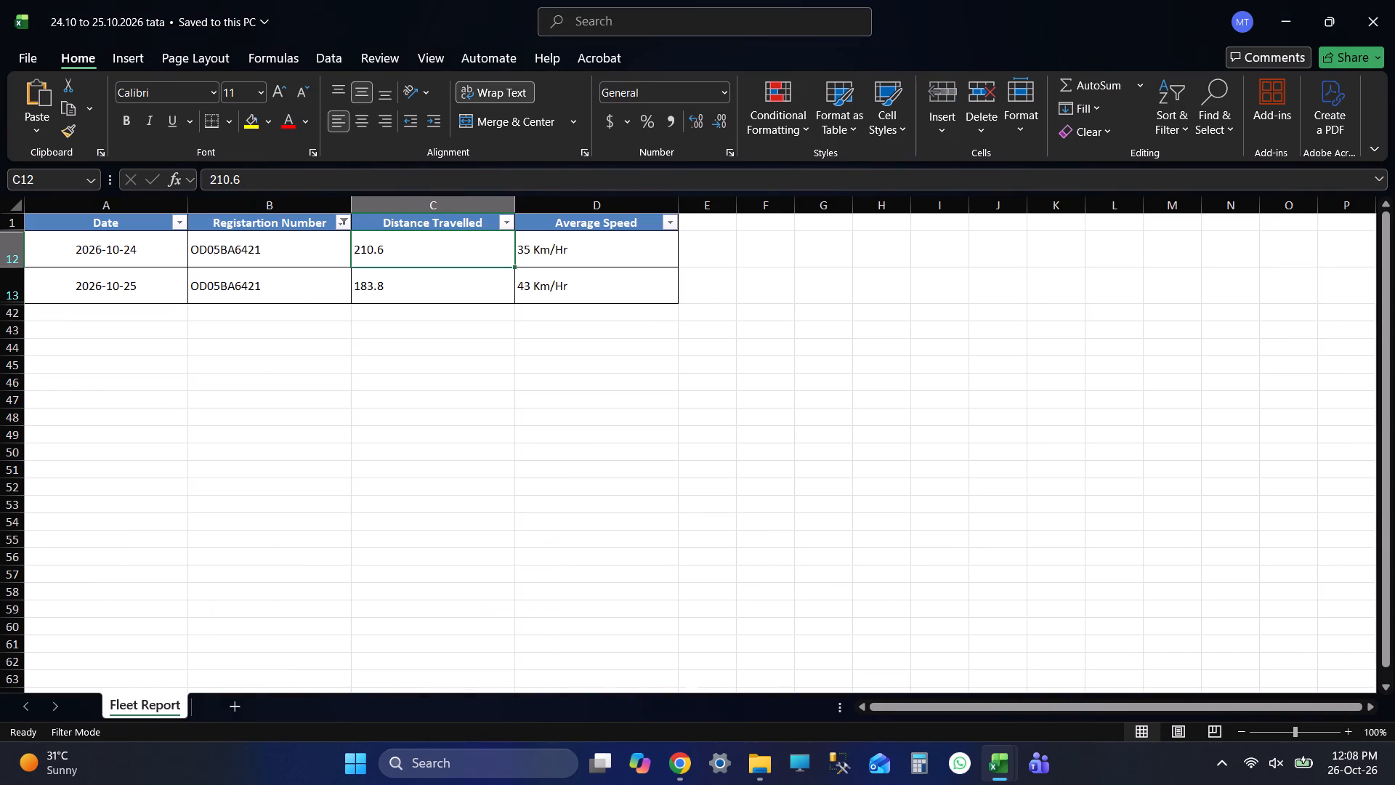
pyautogui.hotkey('alt', 'Tab')
pyautogui.hotkey('alt', 'Tab')
pyautogui.hotkey('alt', 'Tab')
pyautogui.write('210')
pyautogui.press('Tab')
pyautogui.hotkey('alt', 'Tab')
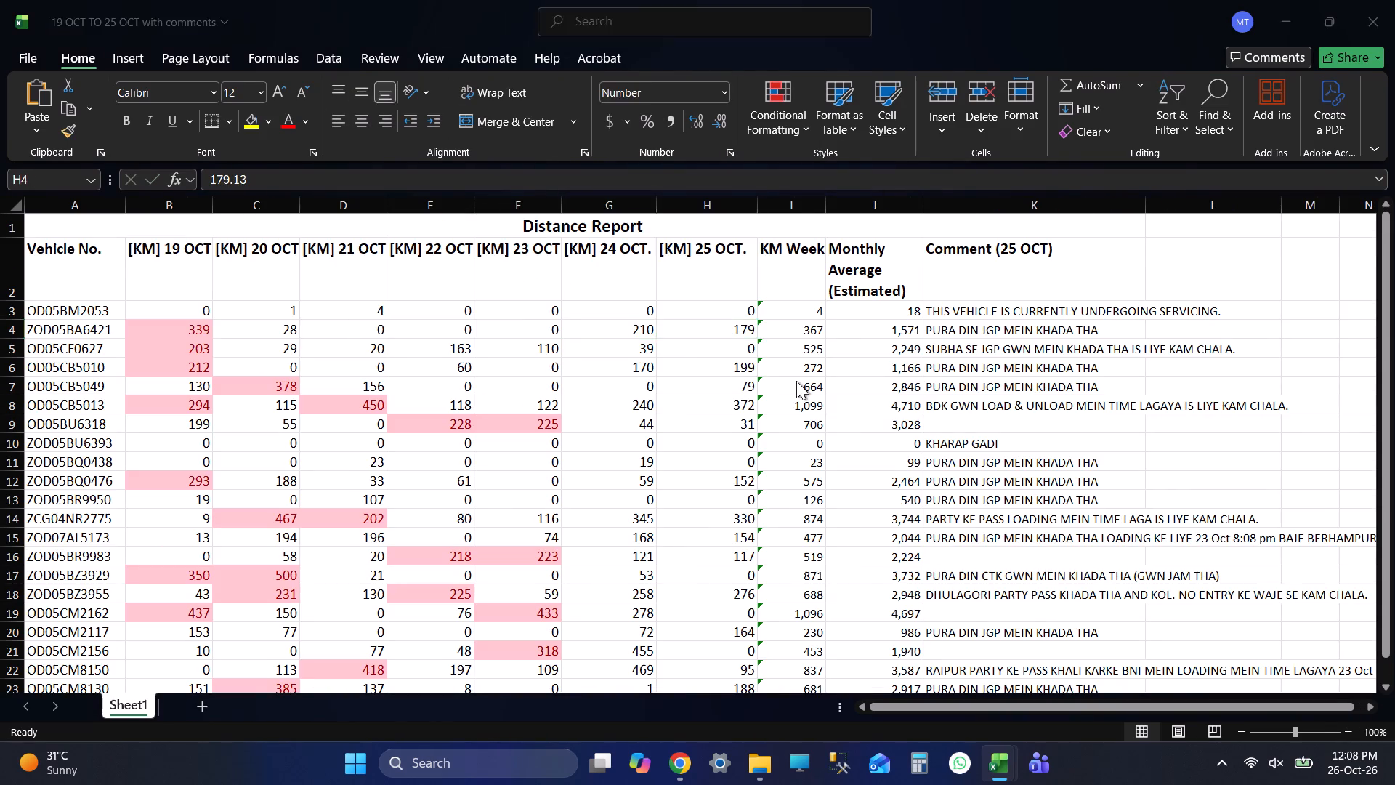
pyautogui.hotkey('alt', 'Tab')
pyautogui.hotkey('alt', 'Tab')
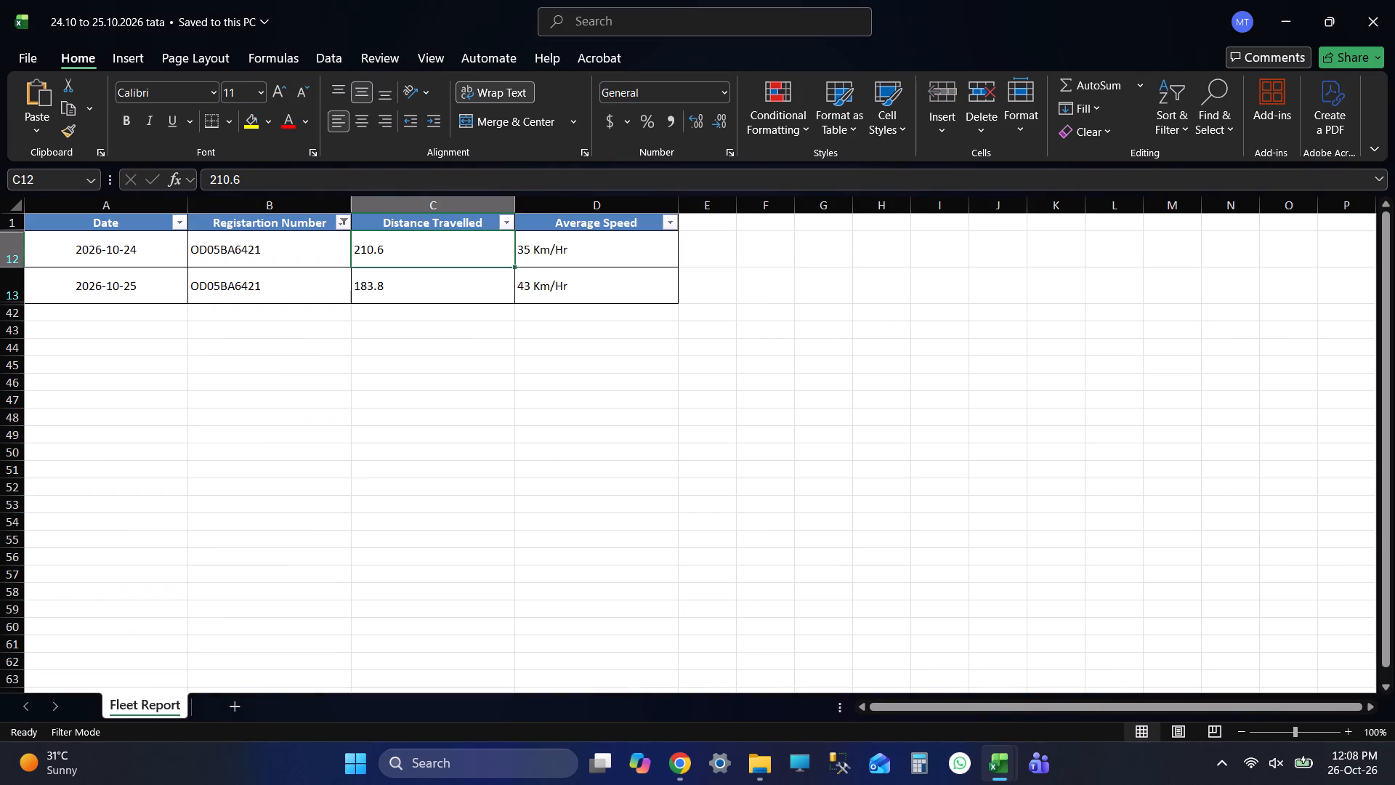
pyautogui.hotkey('alt', 'Tab')
pyautogui.write('184')
pyautogui.press('Return')
pyautogui.hotkey('ctrl', 's')
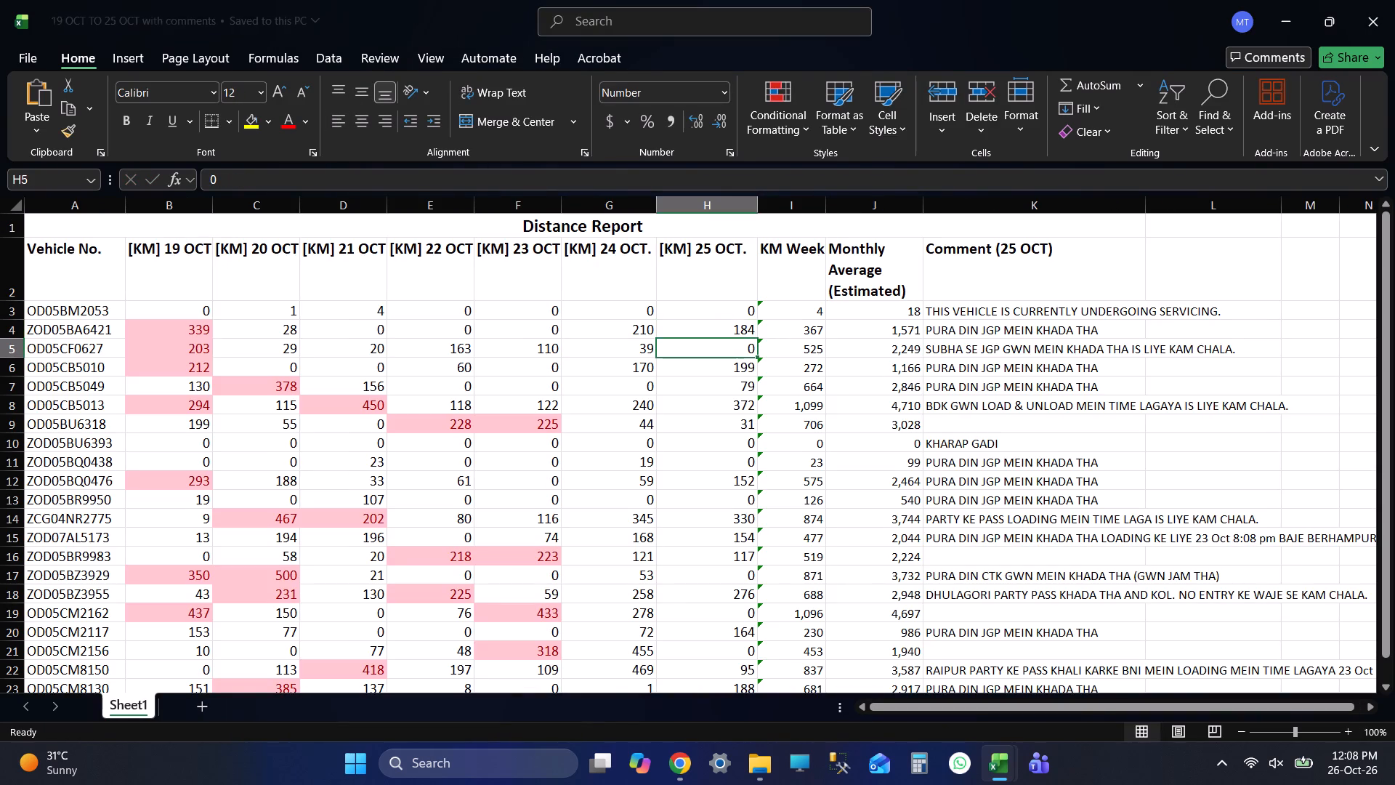
pyautogui.hotkey('alt', 'Tab')
pyautogui.click(344, 214)
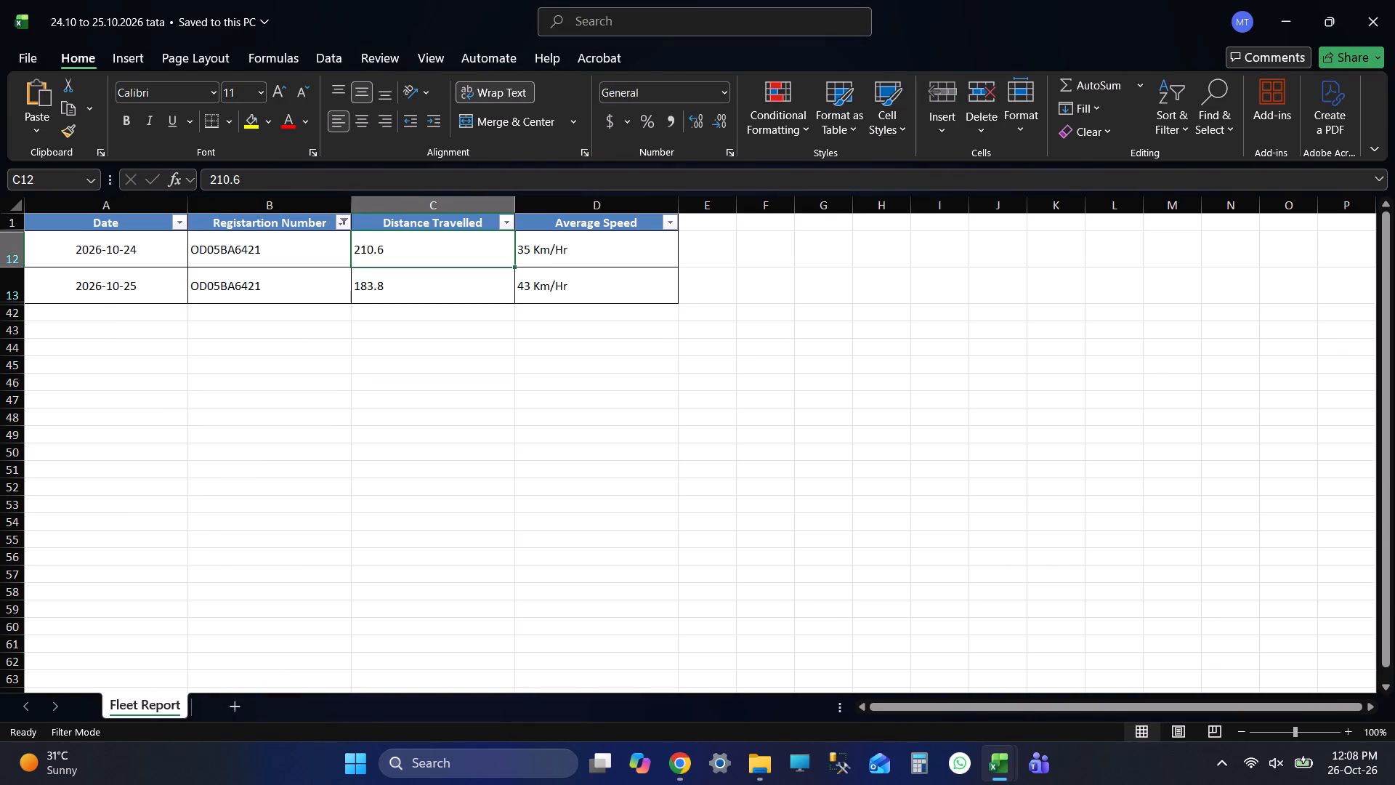
pyautogui.click(184, 491)
pyautogui.click(191, 505)
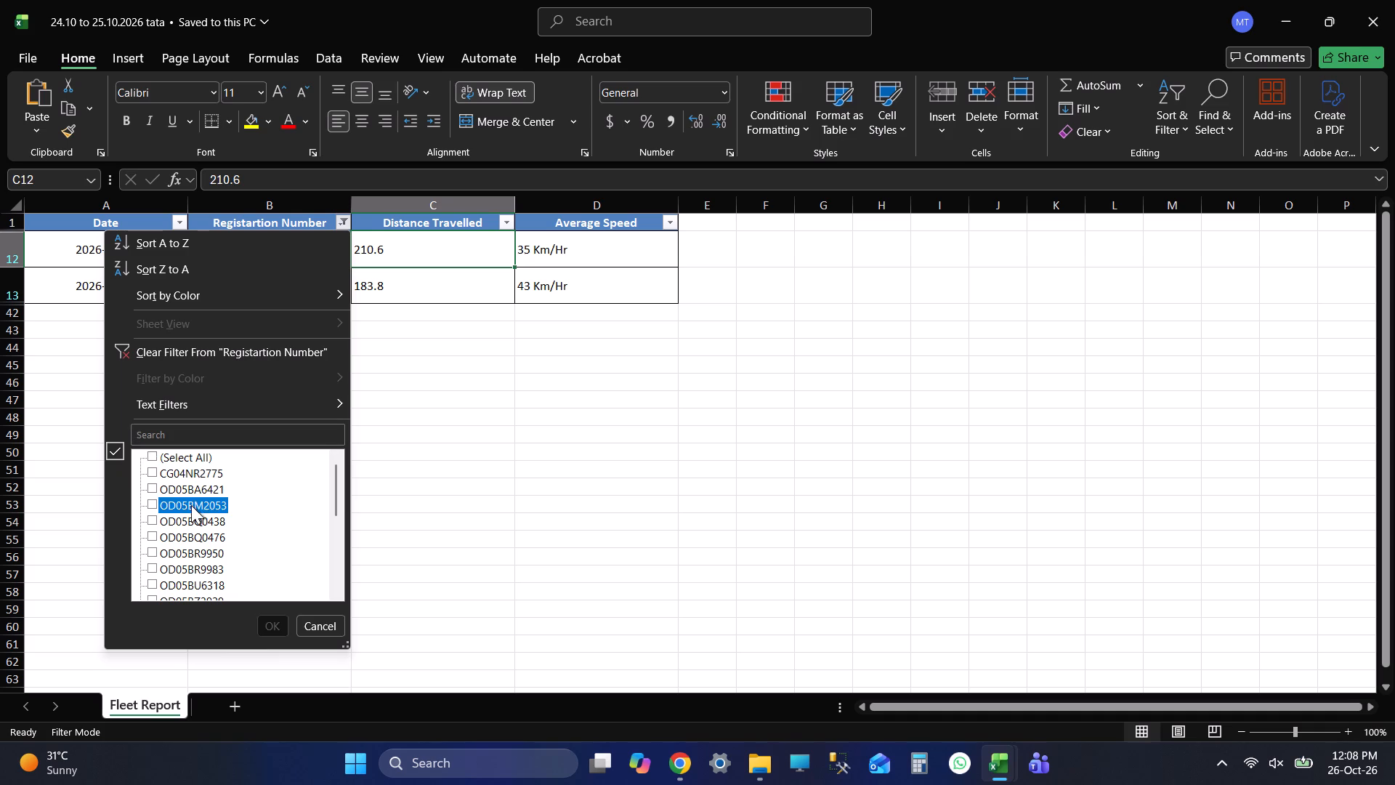
pyautogui.click(264, 620)
pyautogui.click(470, 411)
pyautogui.hotkey('ctrl', 's')
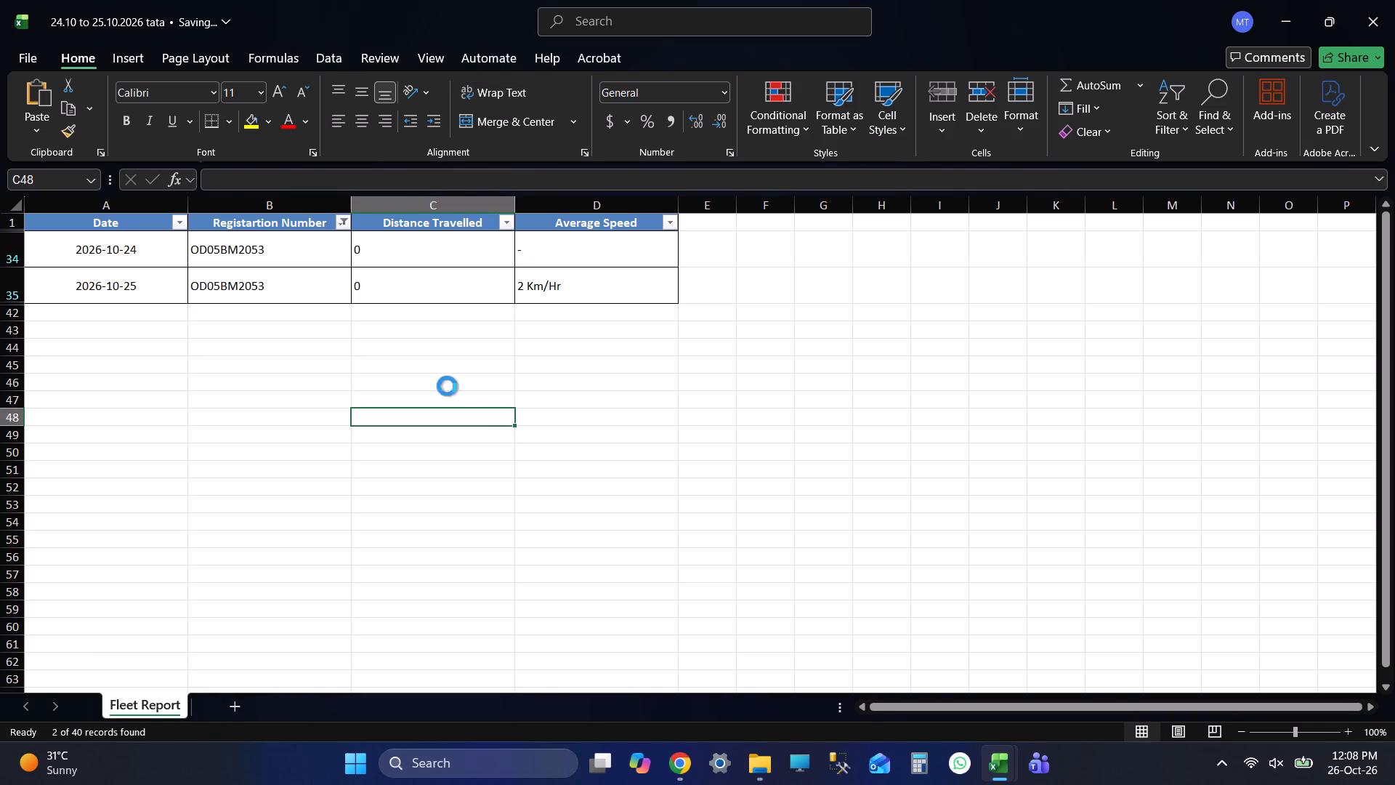
pyautogui.hotkey('alt', 'Tab')
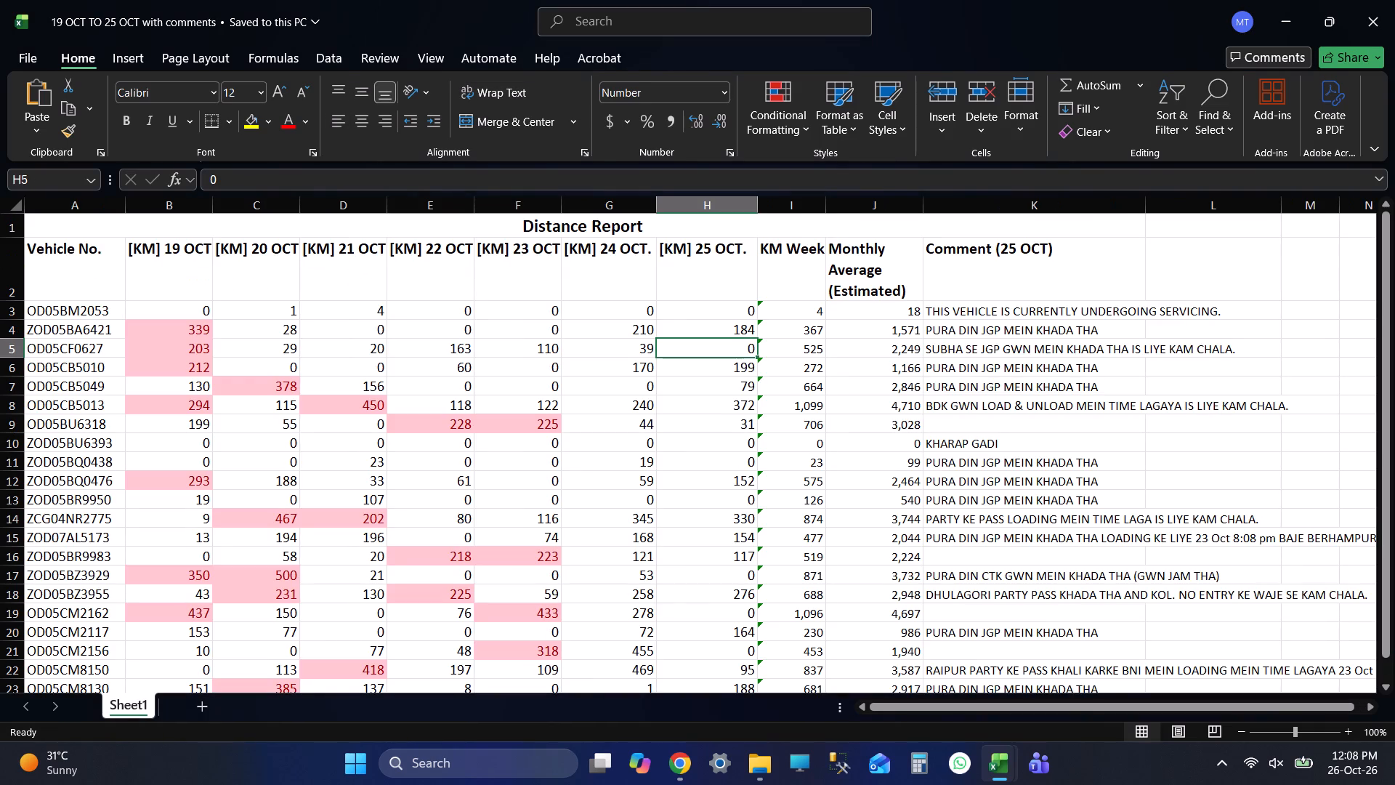
pyautogui.click(745, 315)
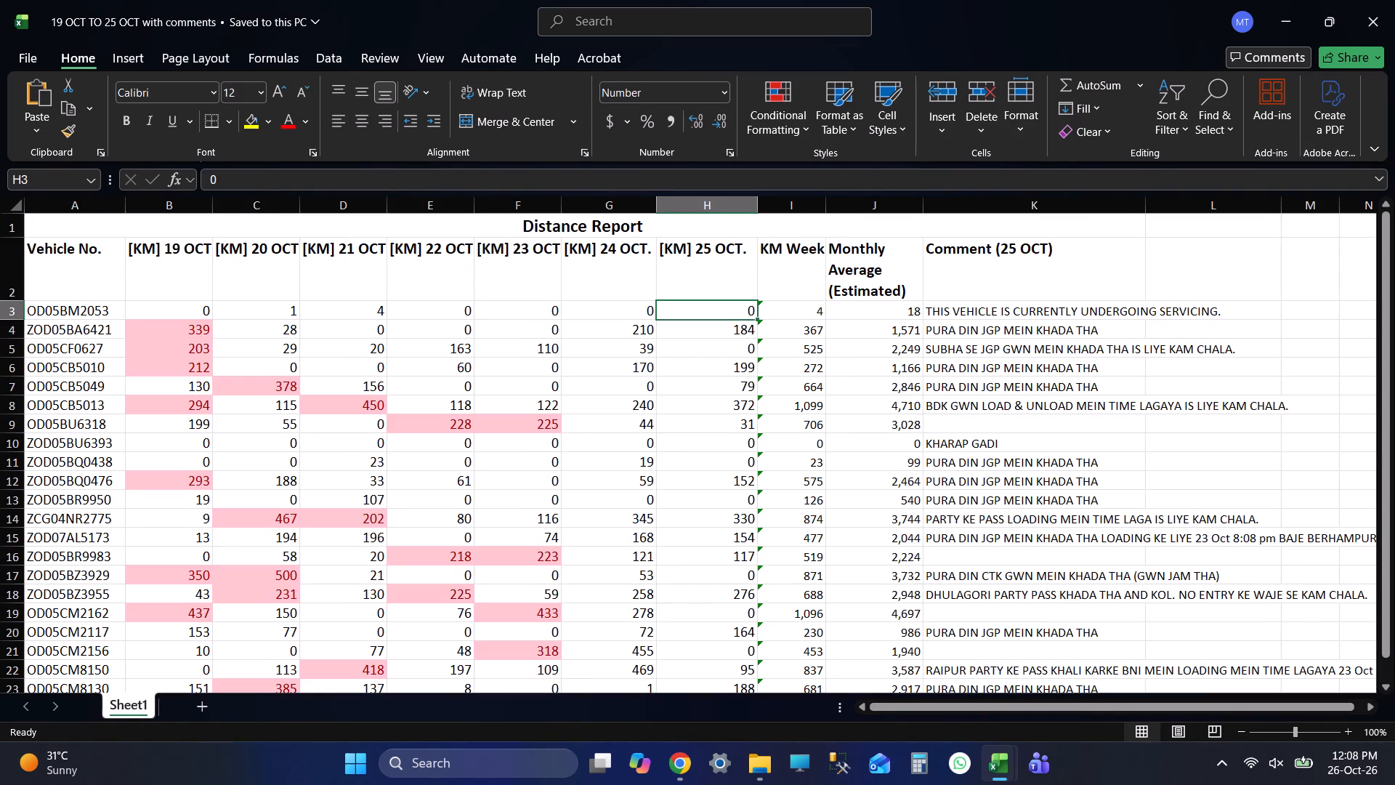
pyautogui.click(647, 311)
pyautogui.hotkey('alt', 'Tab')
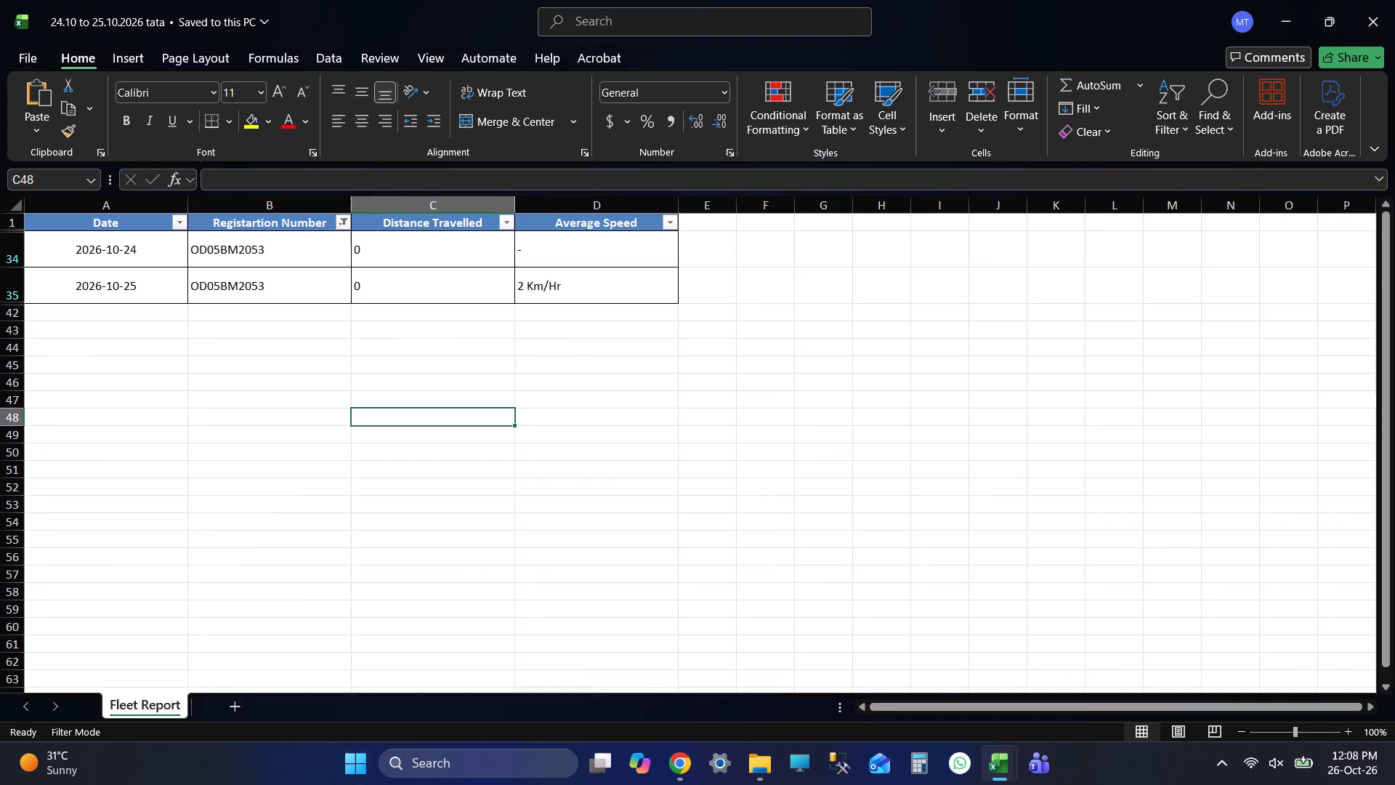
pyautogui.click(341, 222)
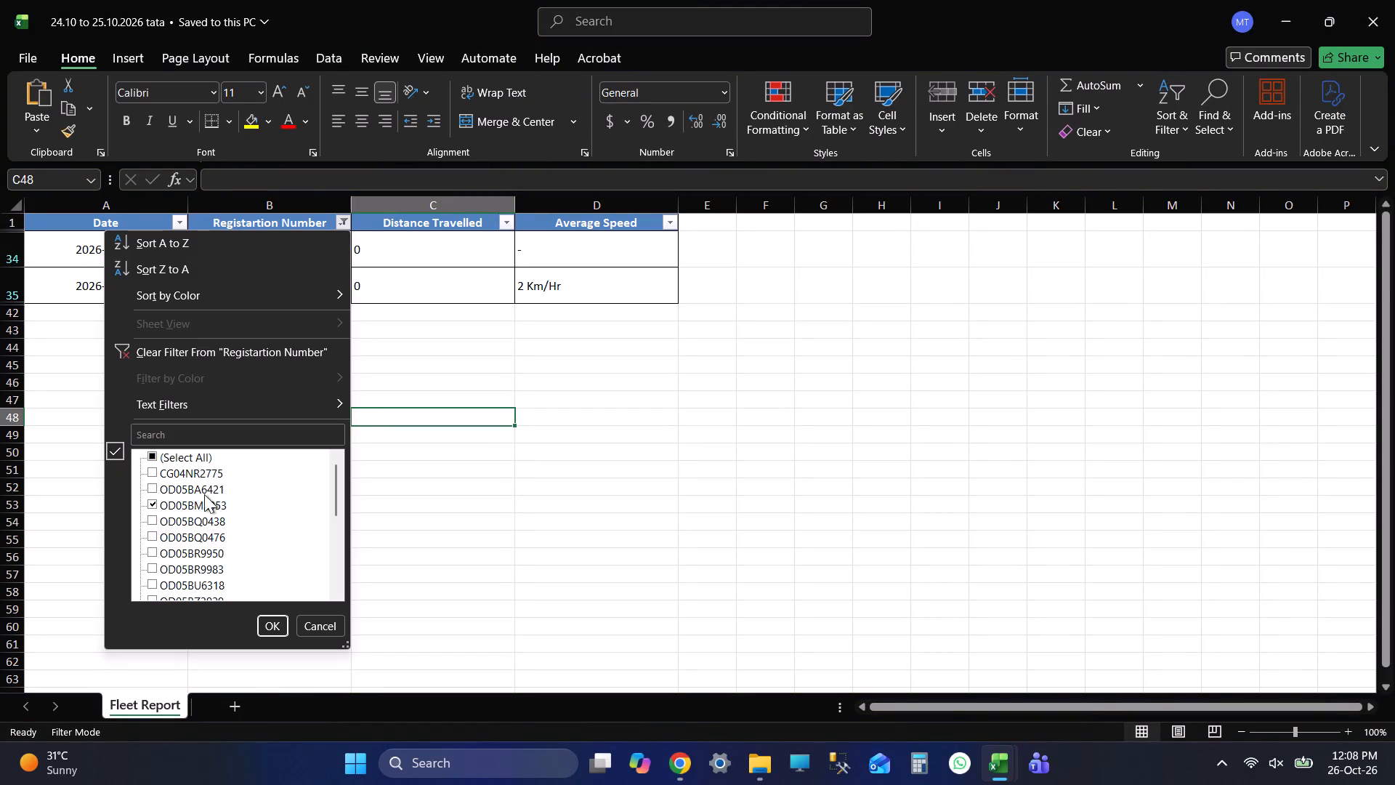
pyautogui.click(198, 504)
pyautogui.click(211, 527)
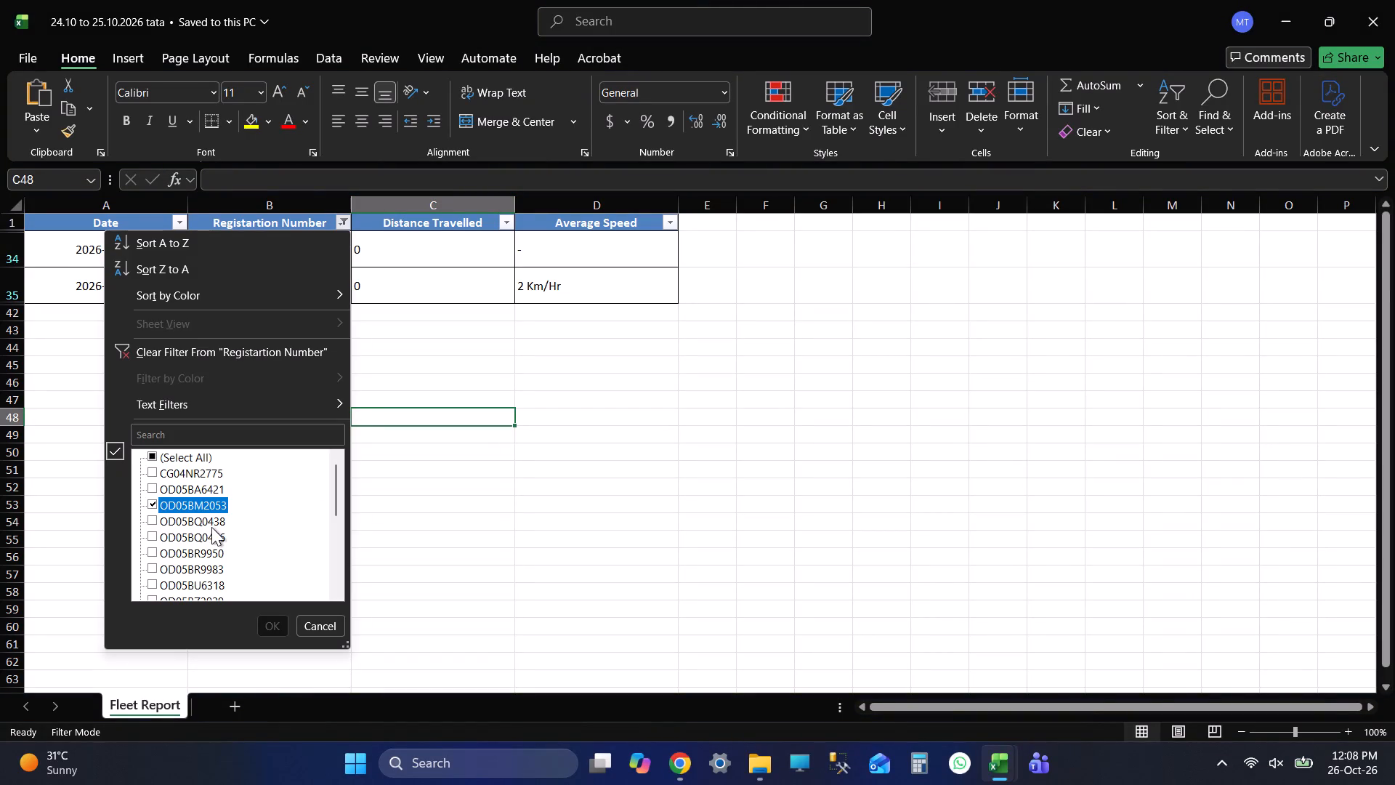
pyautogui.click(263, 622)
pyautogui.click(519, 257)
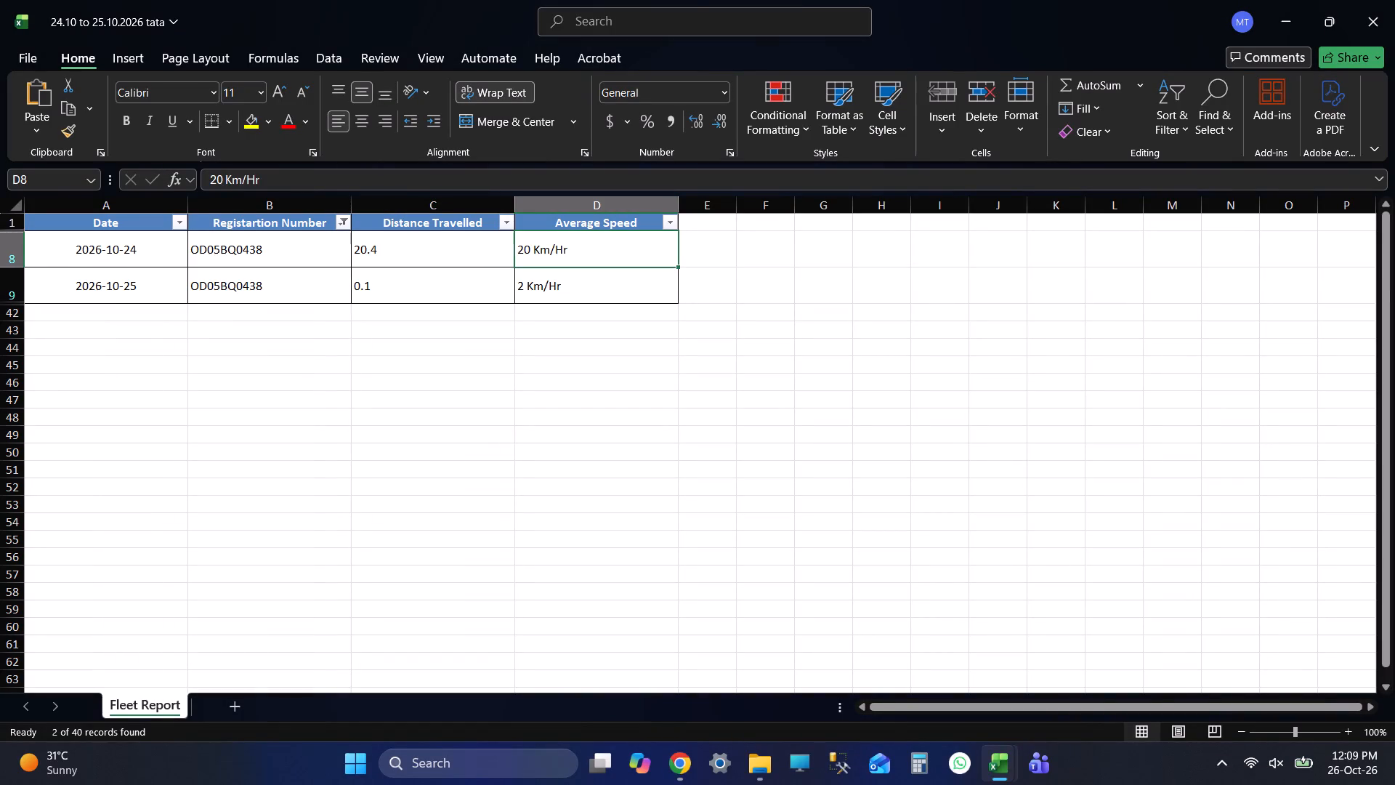
pyautogui.hotkey('ctrl', 's')
pyautogui.hotkey('alt', 'Tab')
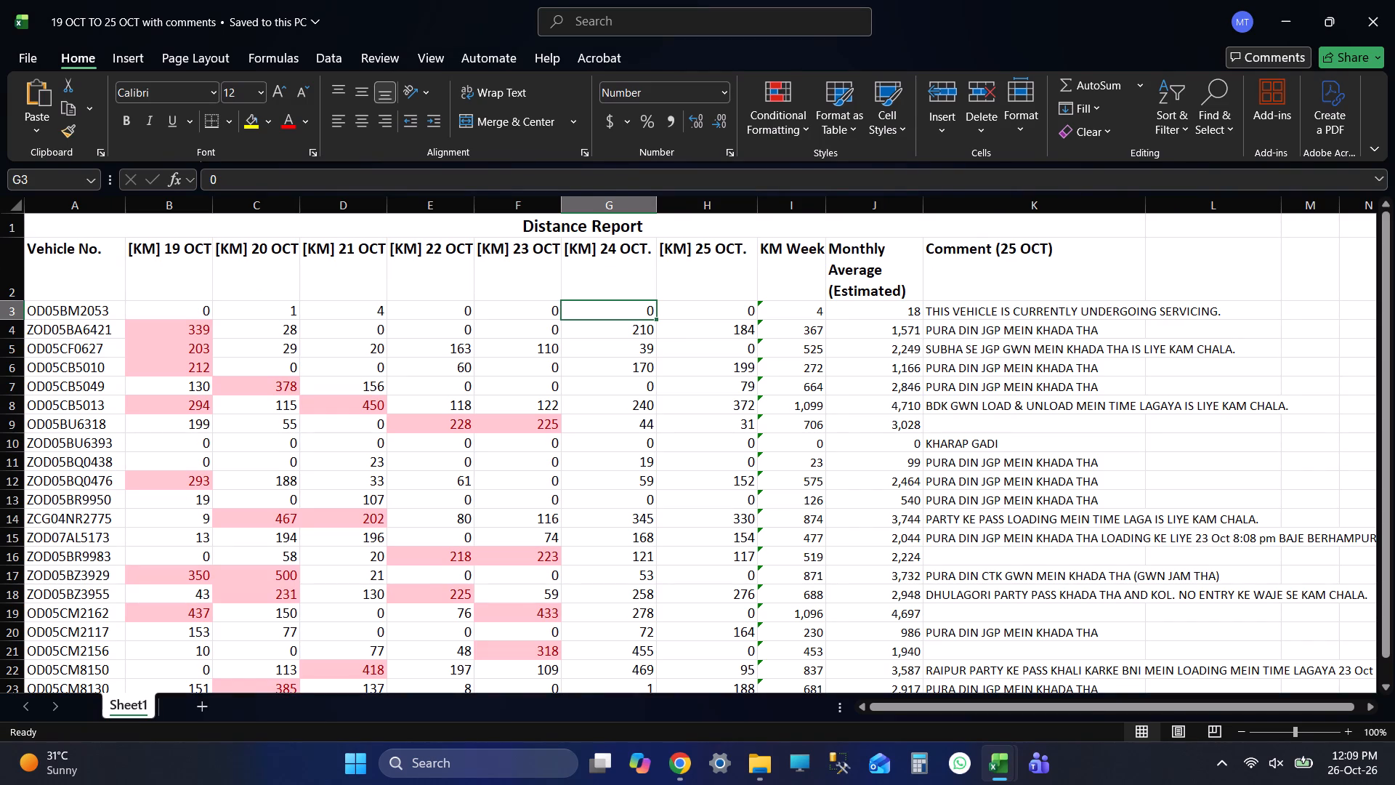
pyautogui.click(100, 464)
pyautogui.press('Tab')
pyautogui.press('Tab')
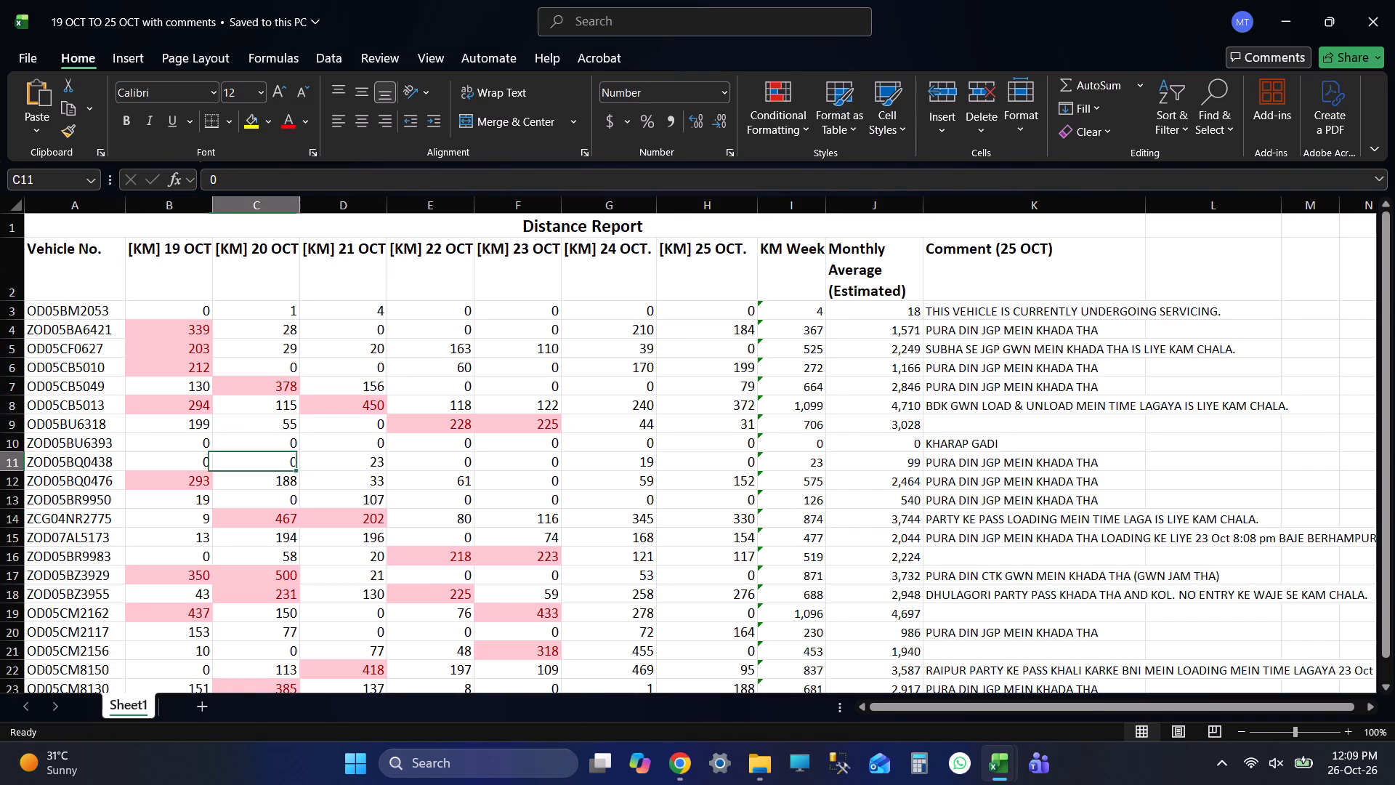
pyautogui.press('Tab')
pyautogui.press('Tab')
pyautogui.press('Tab')
pyautogui.press('Tab')
pyautogui.press('Tab')
pyautogui.hotkey('shift', 'Tab')
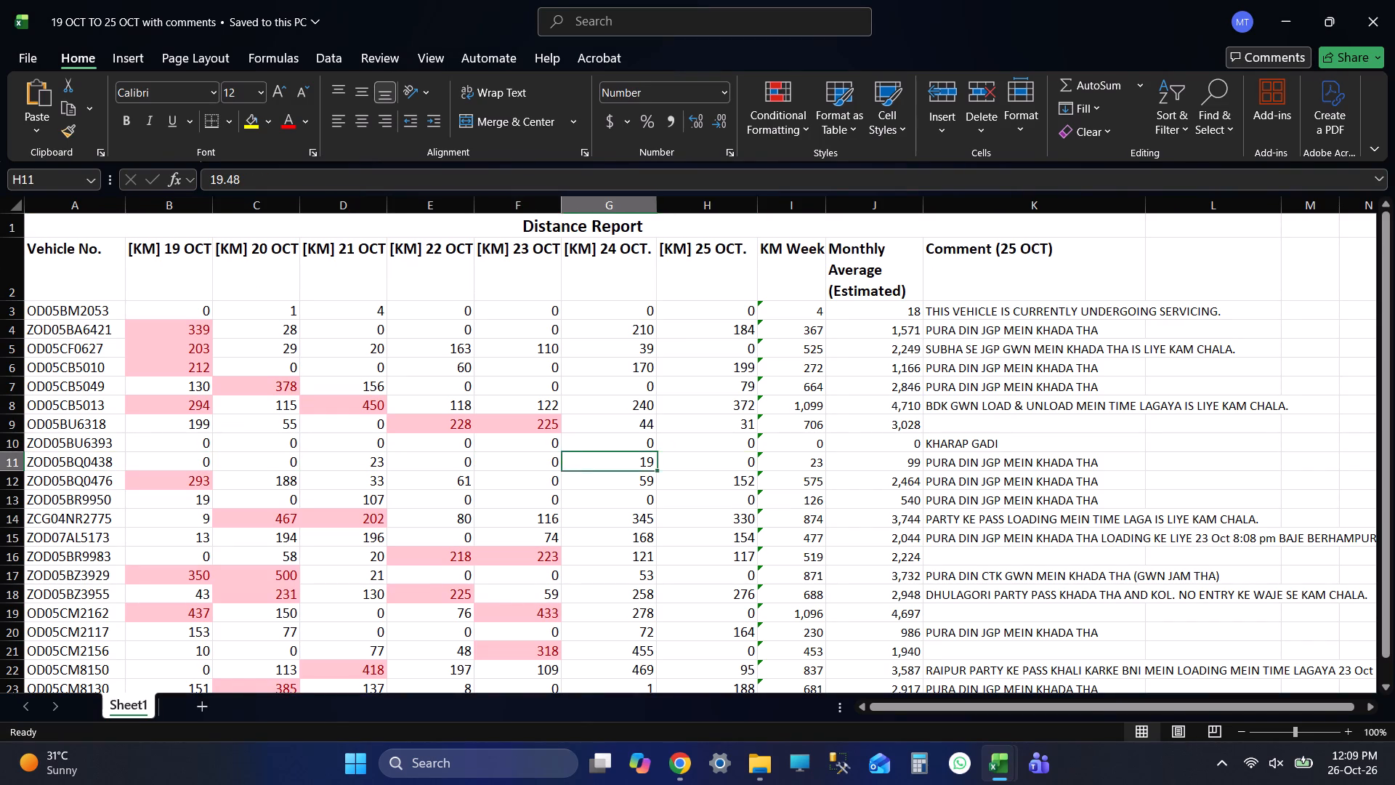
pyautogui.hotkey('alt', 'Tab')
pyautogui.click(437, 259)
pyautogui.hotkey('alt', 'Tab')
pyautogui.write('20')
pyautogui.press('Return')
pyautogui.hotkey('ctrl', 's')
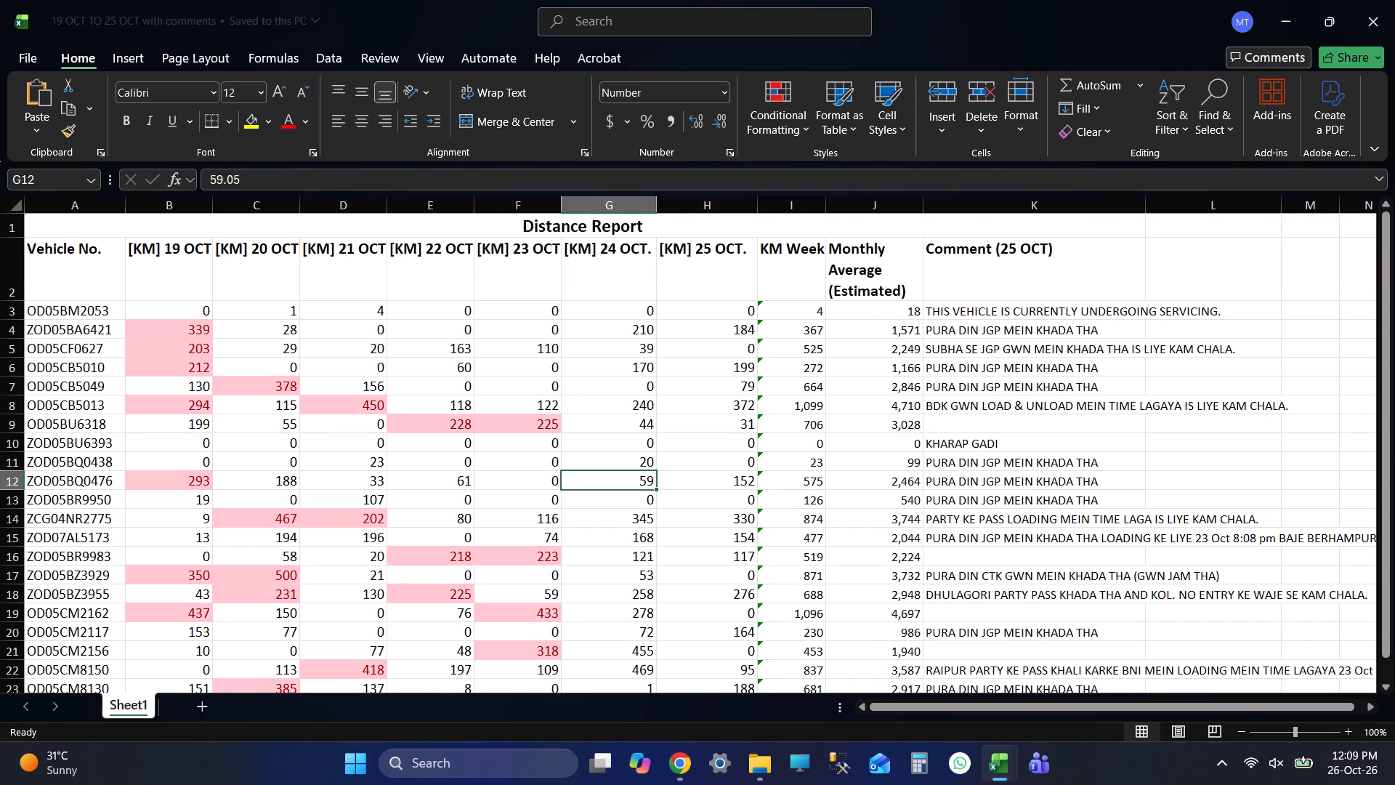
pyautogui.hotkey('alt', 'Tab')
pyautogui.click(335, 221)
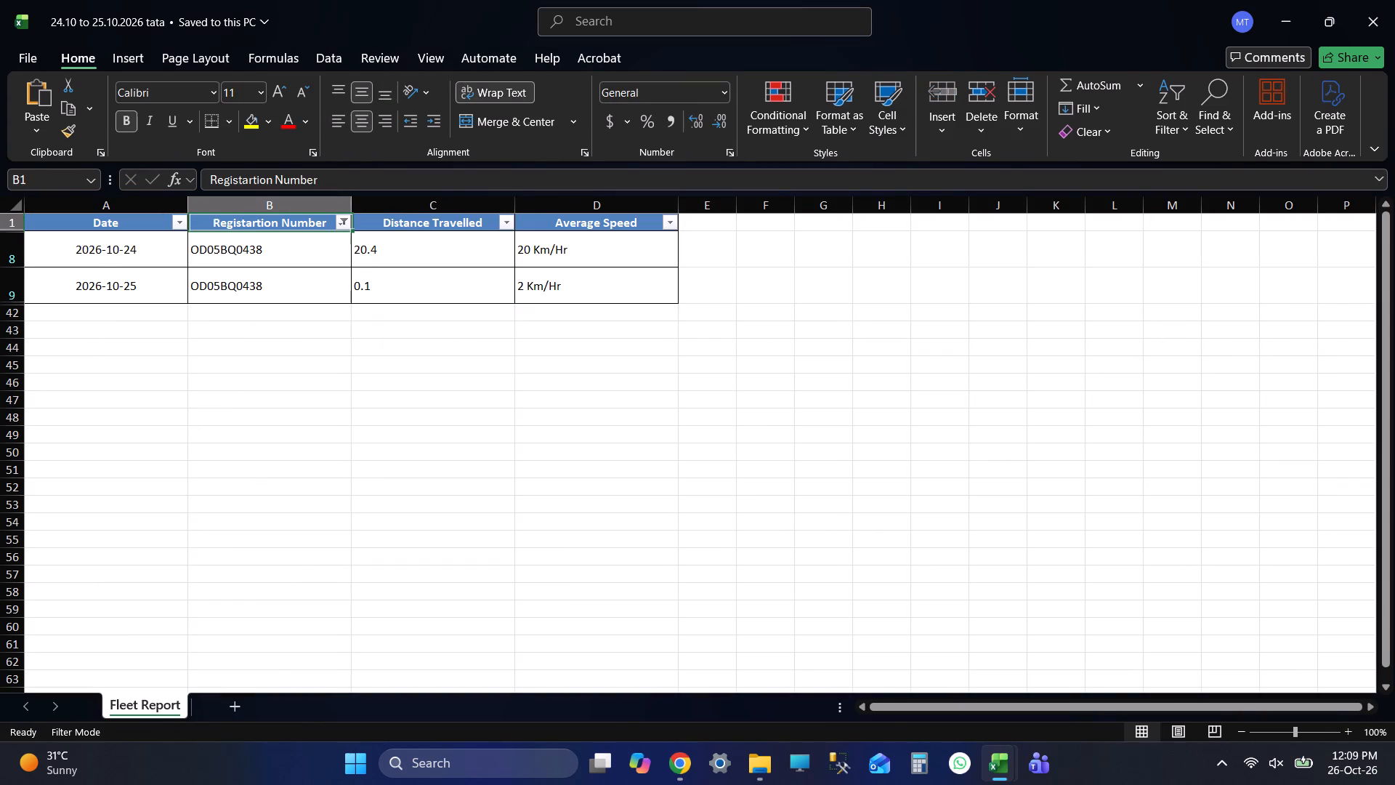
pyautogui.click(343, 225)
pyautogui.click(209, 524)
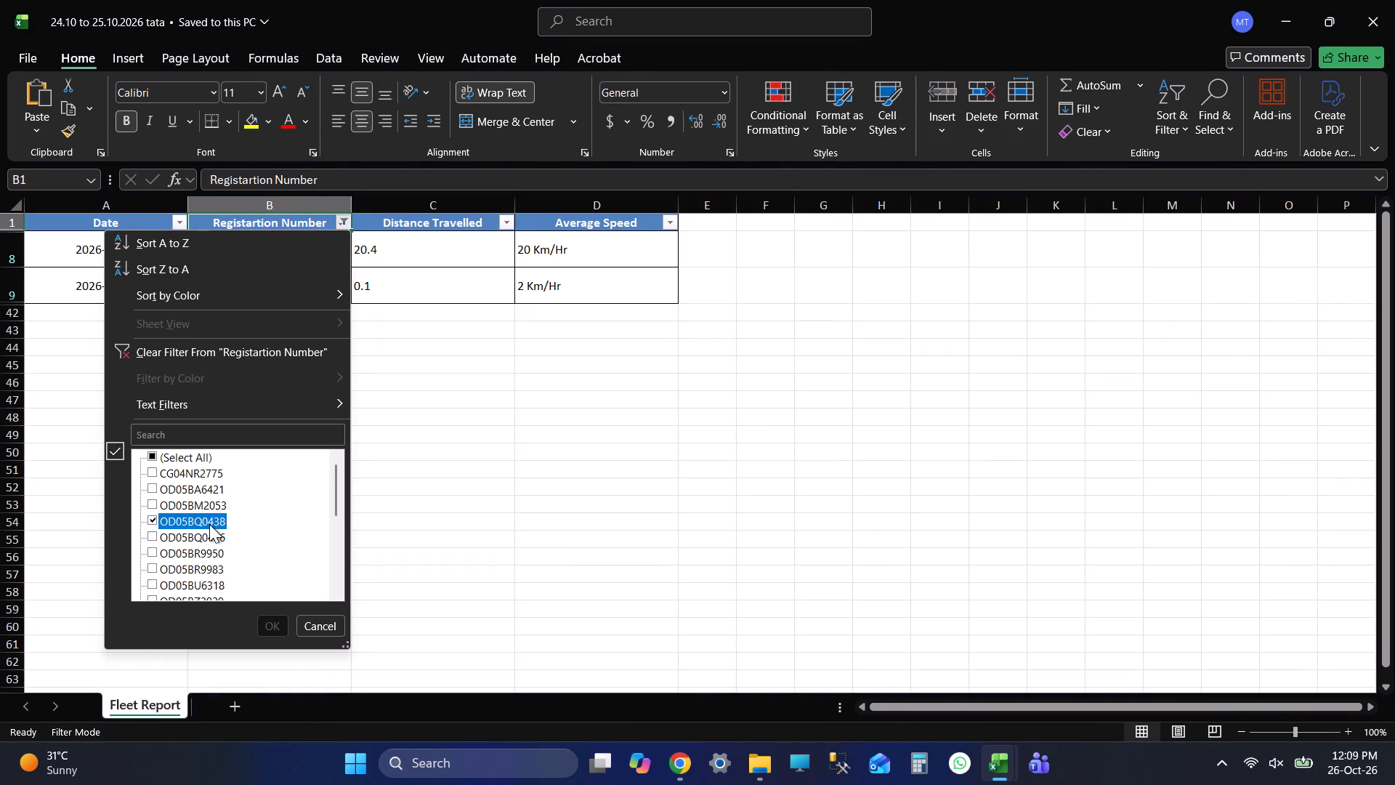
pyautogui.click(210, 530)
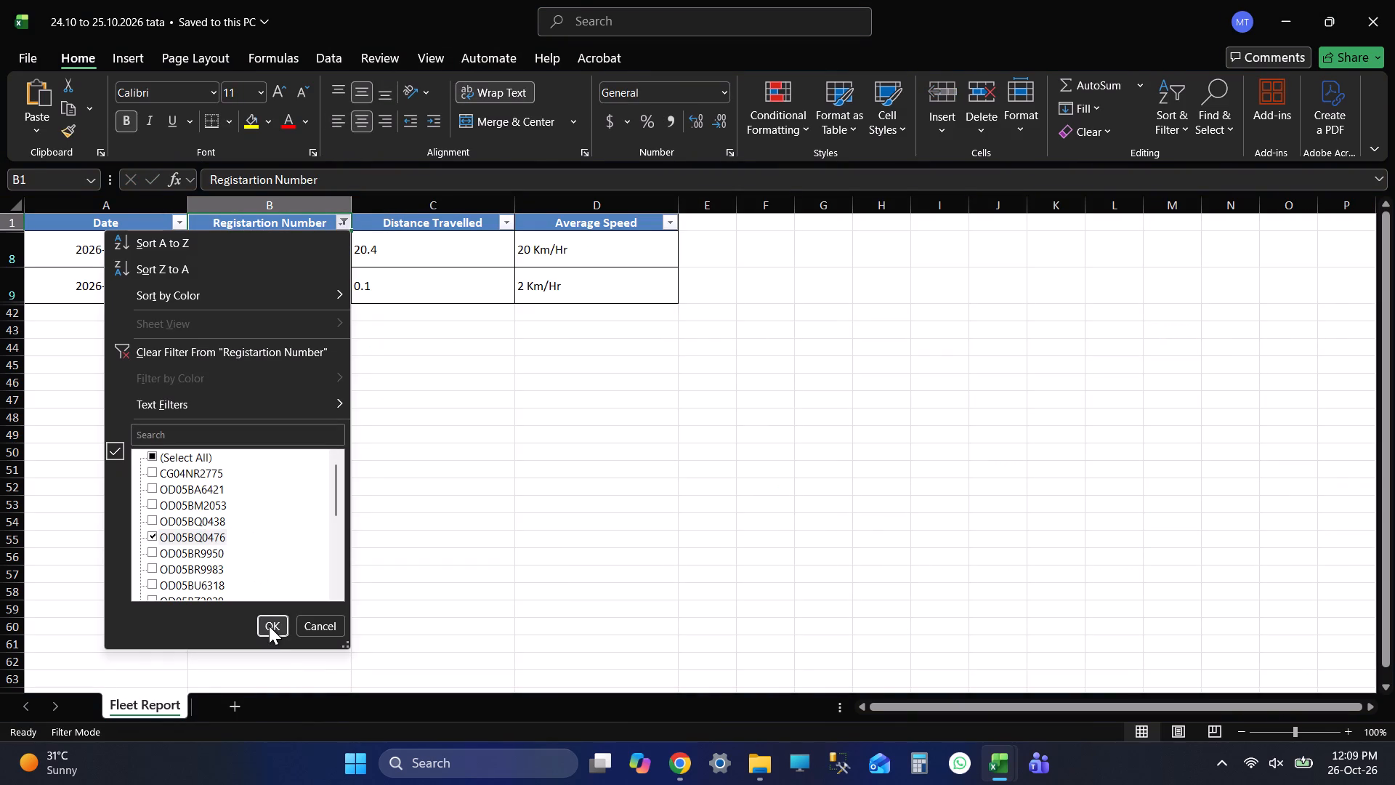
pyautogui.click(269, 626)
pyautogui.click(434, 296)
pyautogui.hotkey('ctrl', 's')
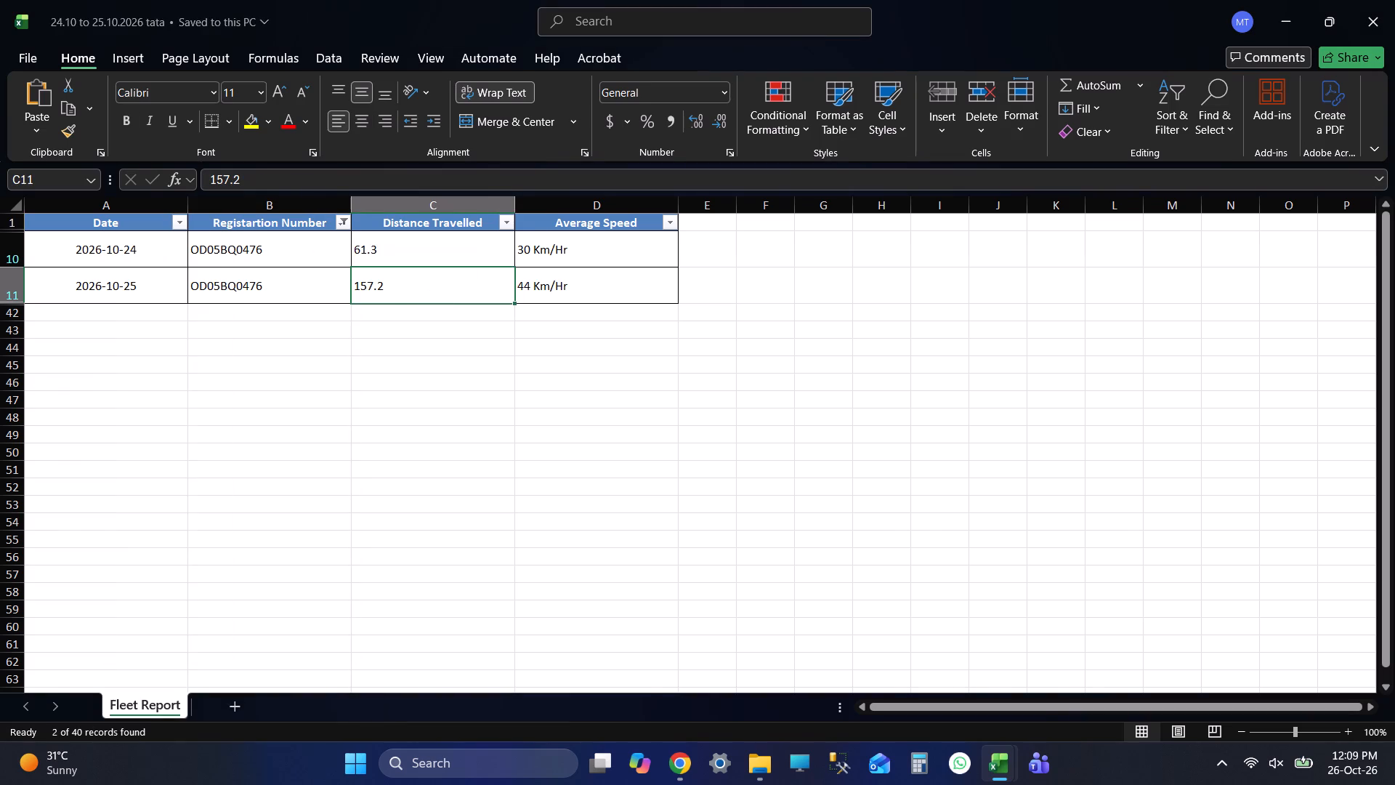
pyautogui.hotkey('alt', 'Tab')
pyautogui.click(97, 484)
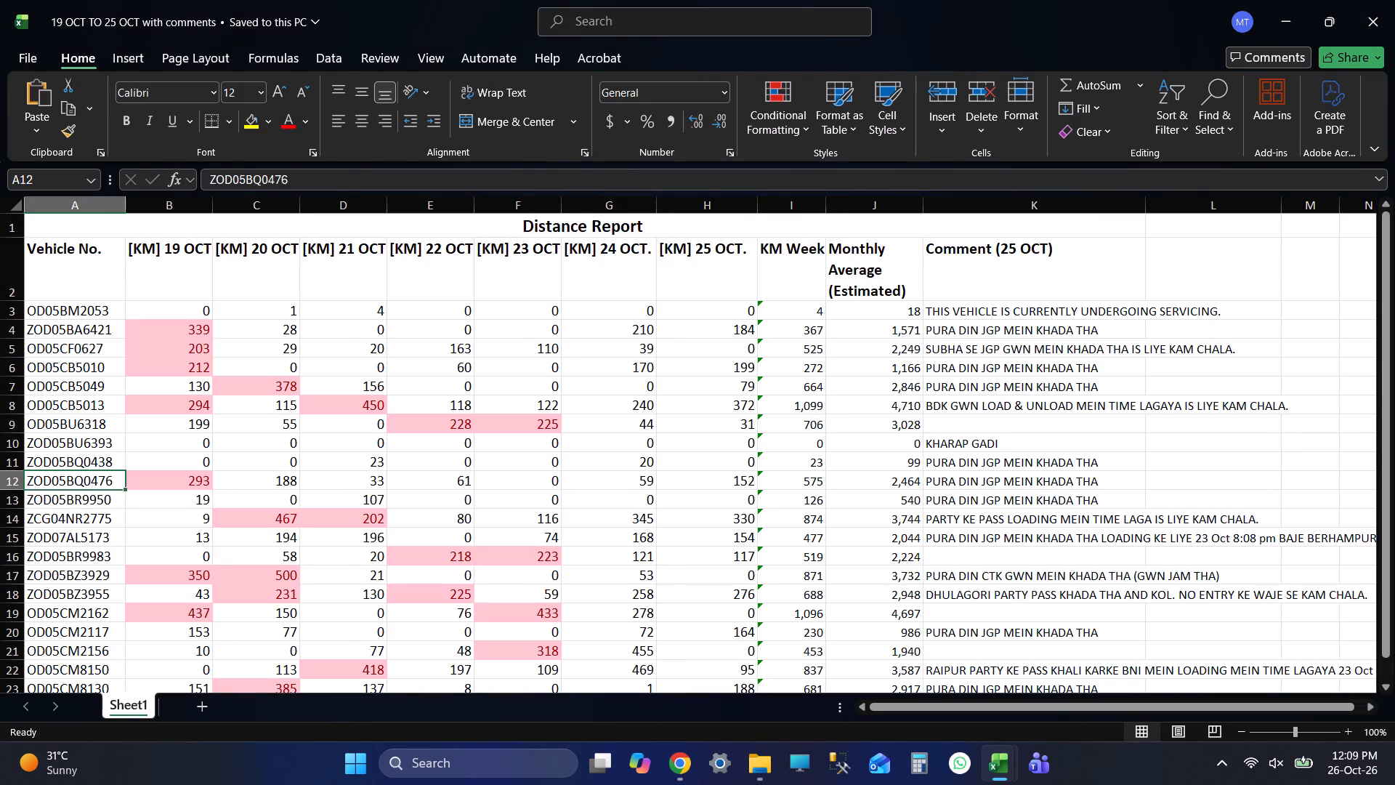
pyautogui.press('Tab')
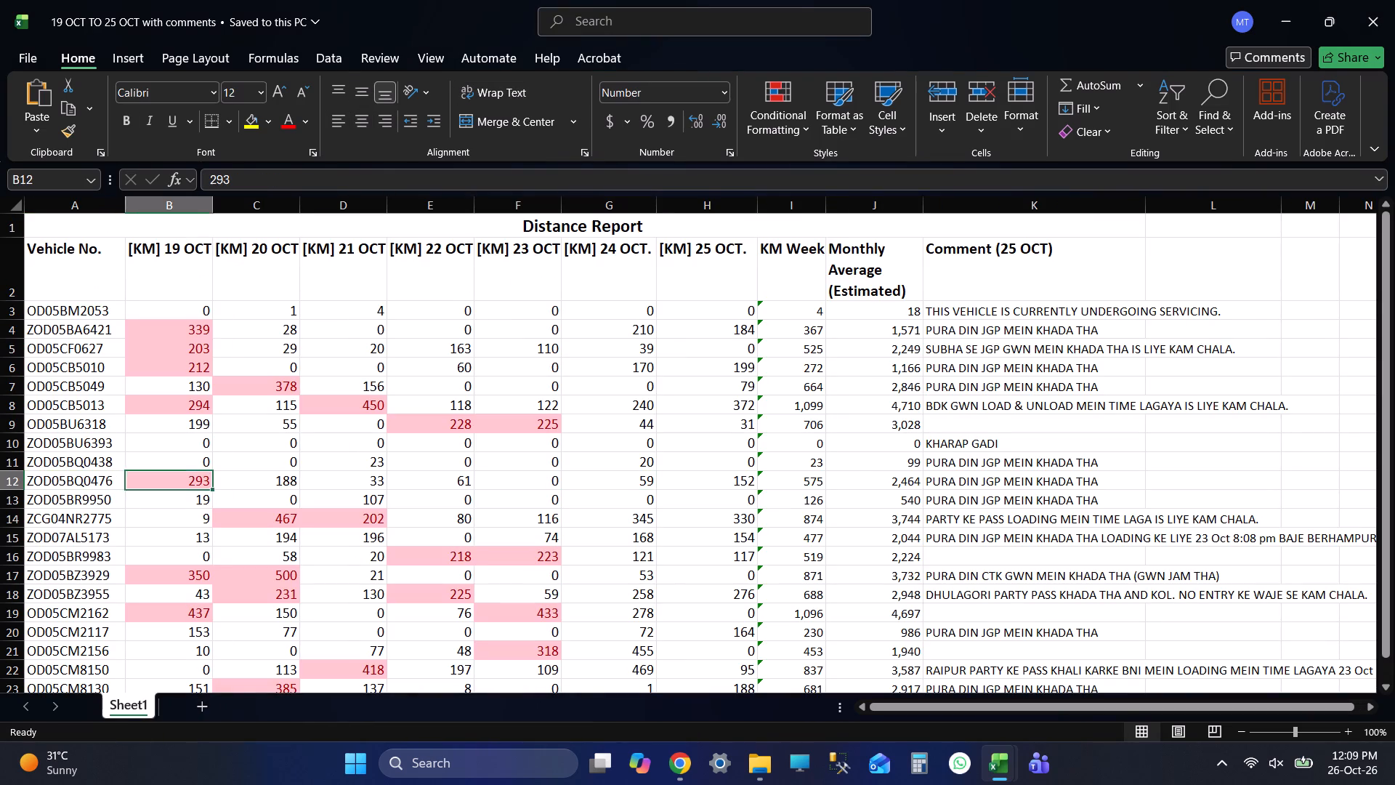
pyautogui.press('Tab')
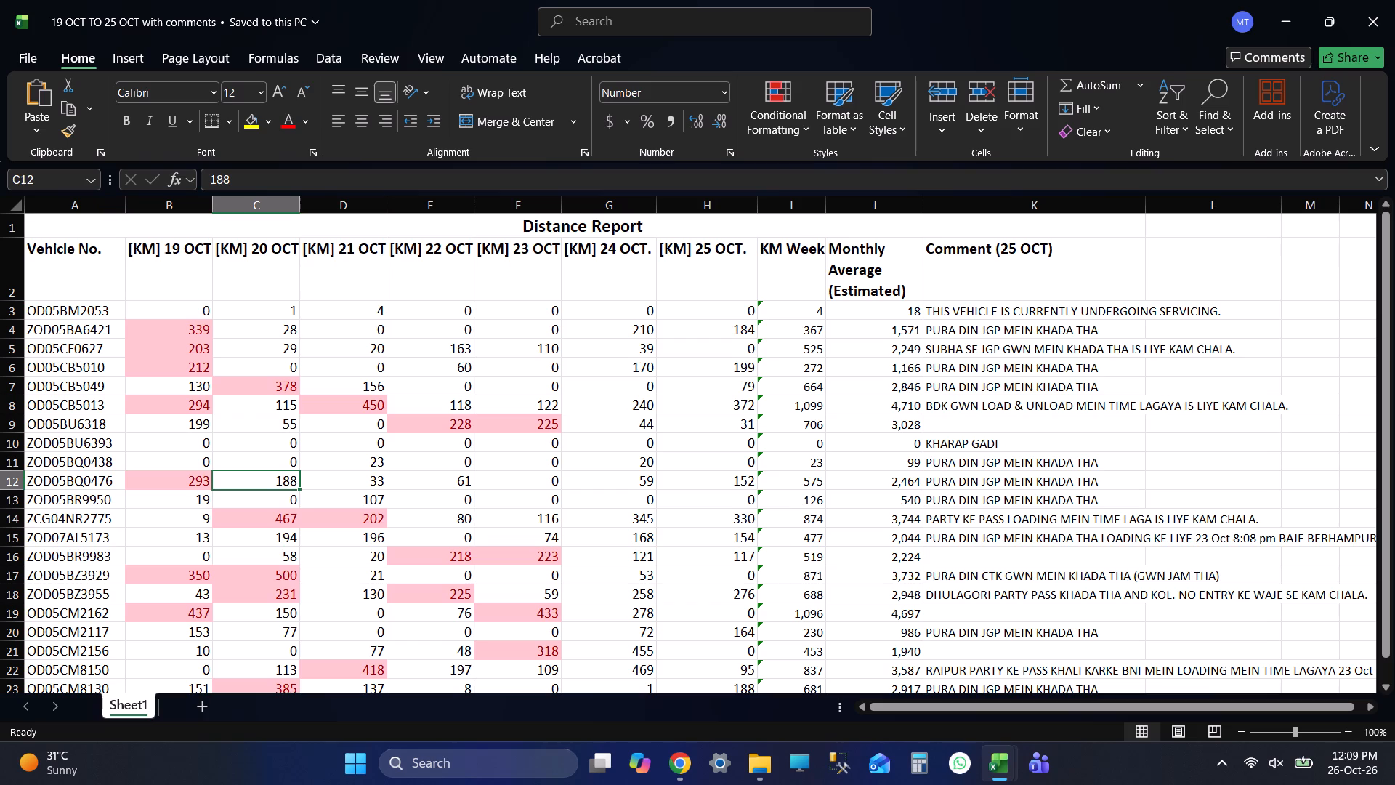
pyautogui.hotkey('shift', 'Tab')
pyautogui.hotkey('shift', 'Tab')
pyautogui.hotkey('shift', 'Tab')
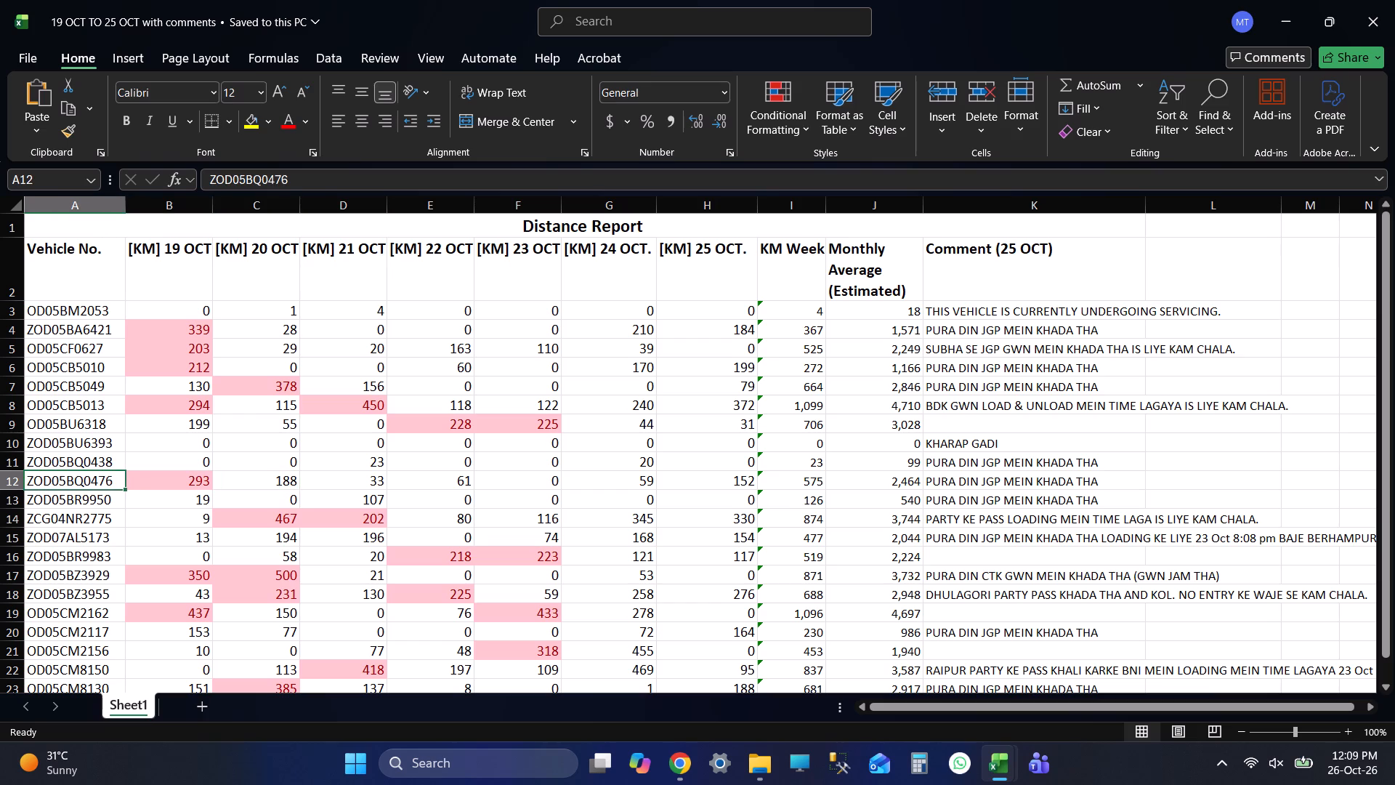
pyautogui.press('Tab')
pyautogui.press('Tab')
pyautogui.press('Tab')
pyautogui.press('Tab')
pyautogui.press('Tab')
pyautogui.press('Tab')
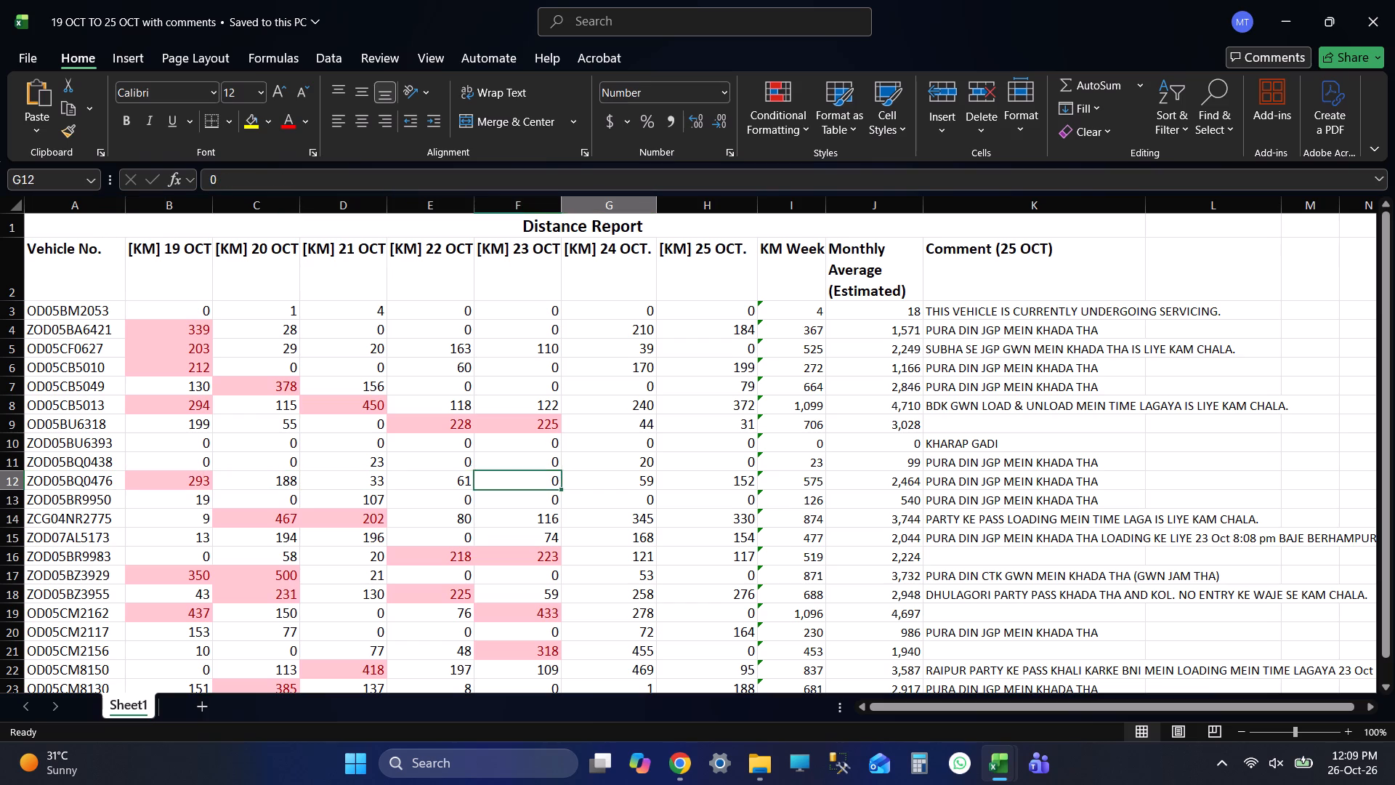
pyautogui.hotkey('alt', 'Tab')
pyautogui.click(383, 243)
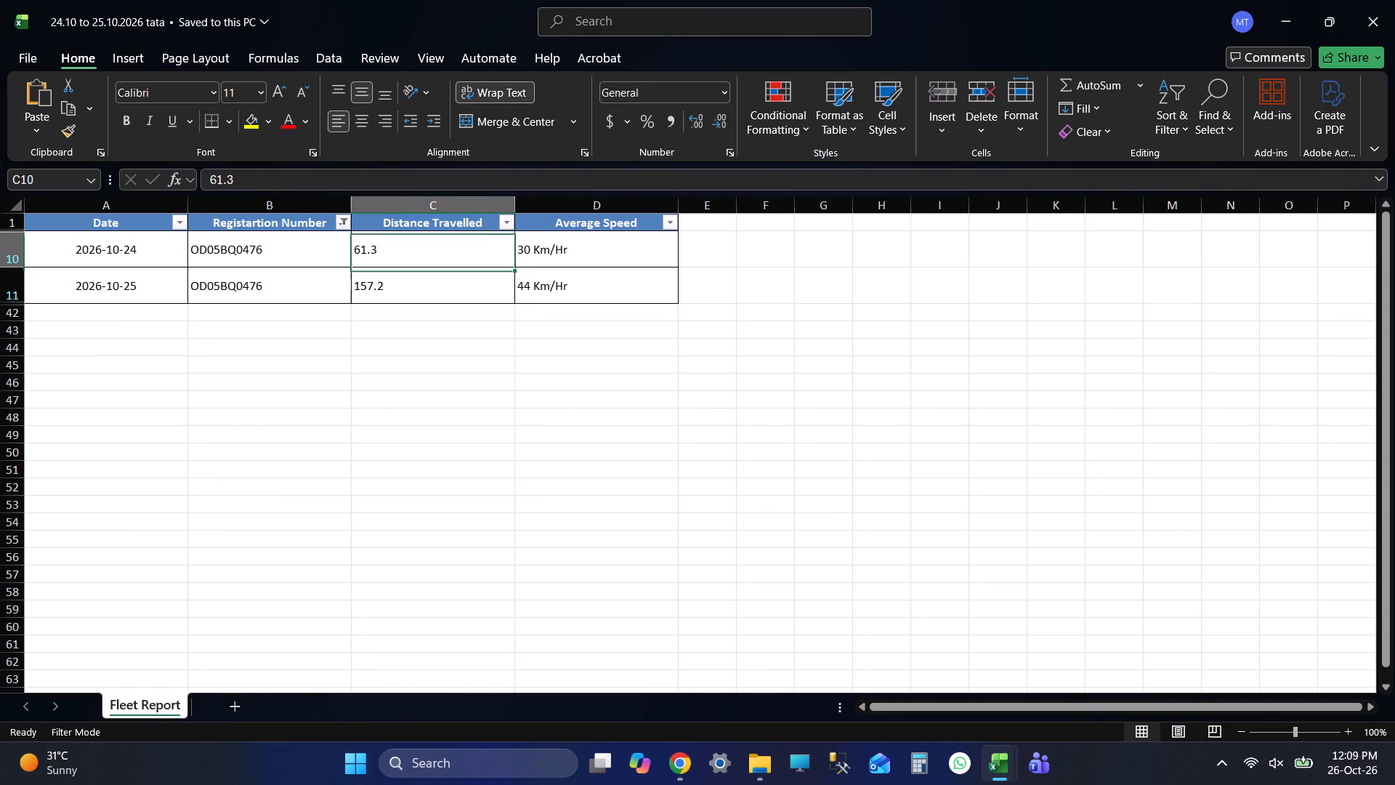
pyautogui.hotkey('alt', 'Tab')
pyautogui.write('61')
pyautogui.press('Tab')
pyautogui.hotkey('alt', 'Tab')
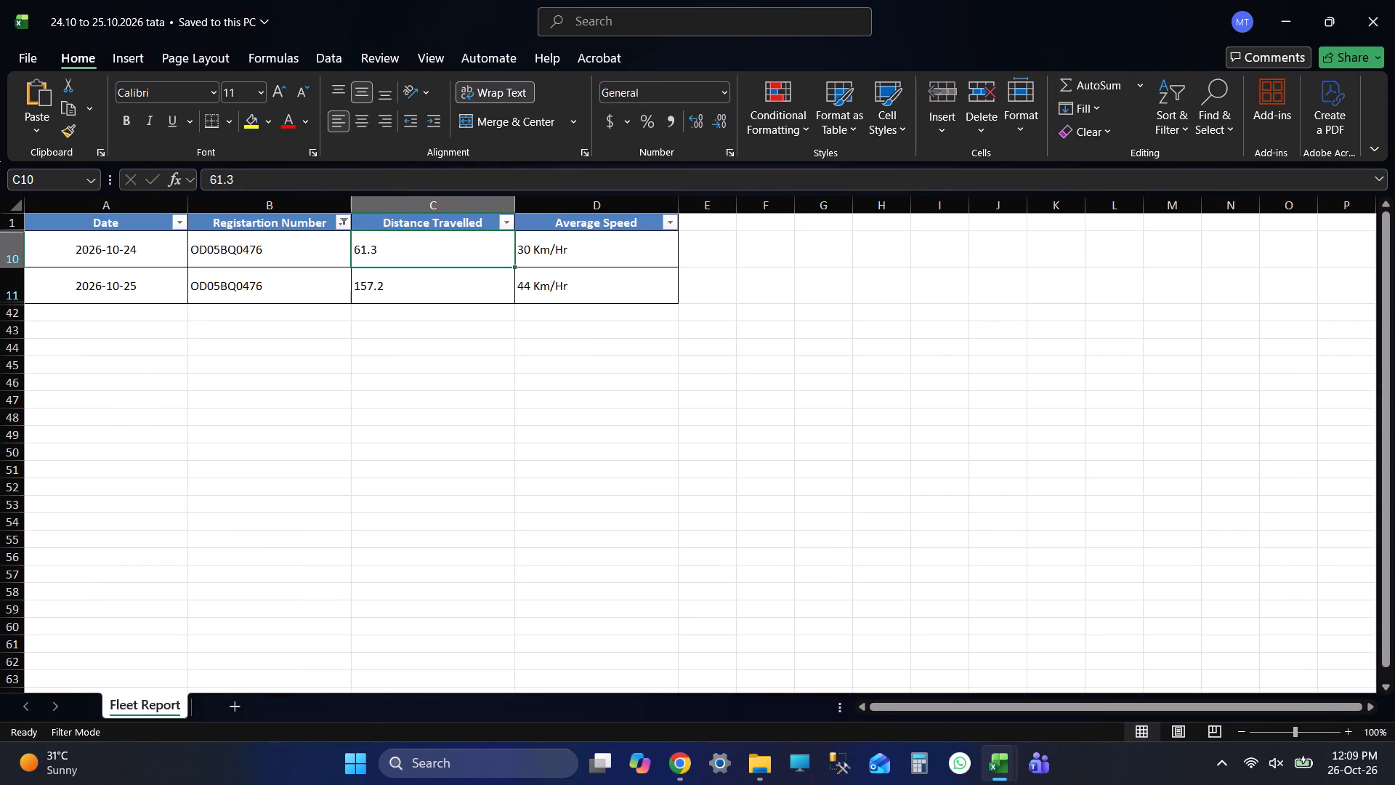
pyautogui.click(436, 283)
pyautogui.hotkey('alt', 'Tab')
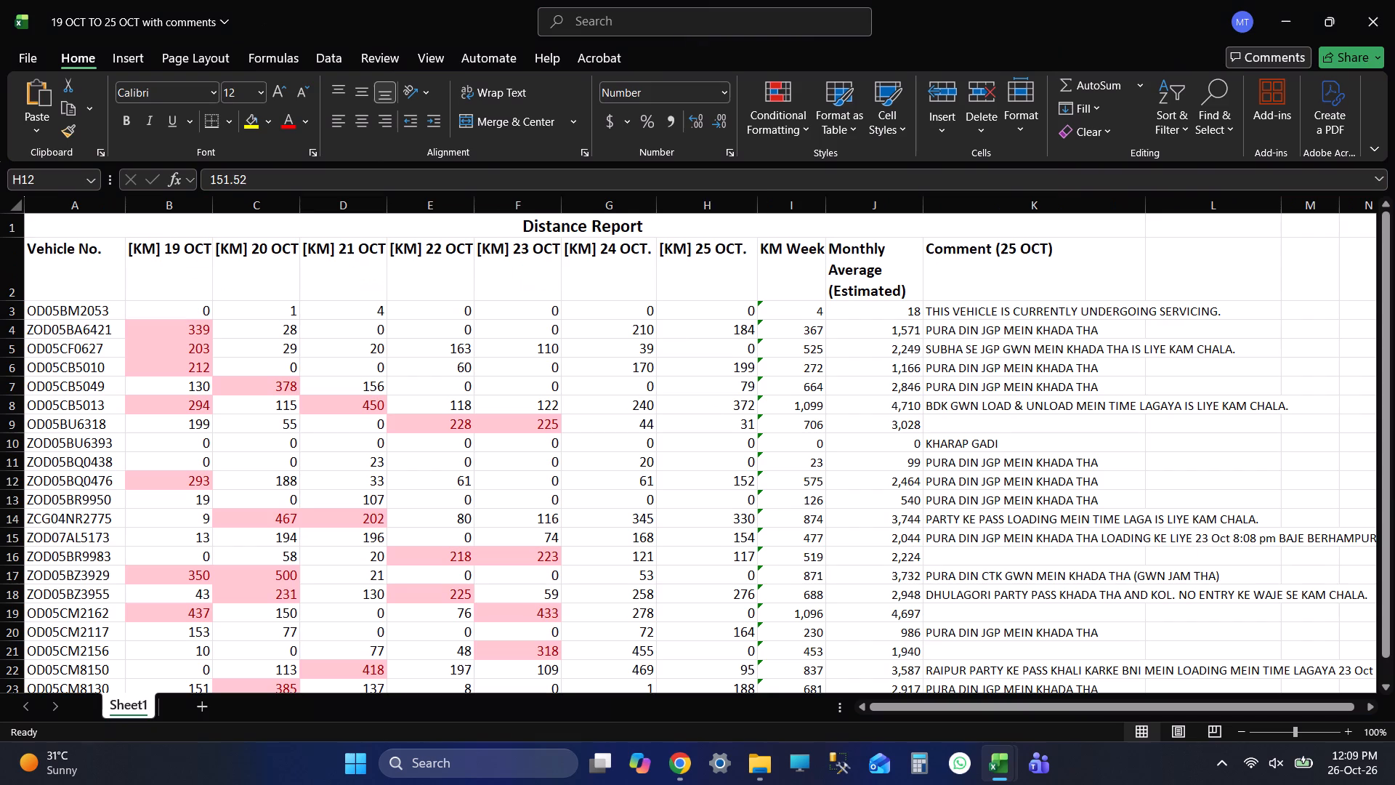
pyautogui.write('157')
pyautogui.press('Return')
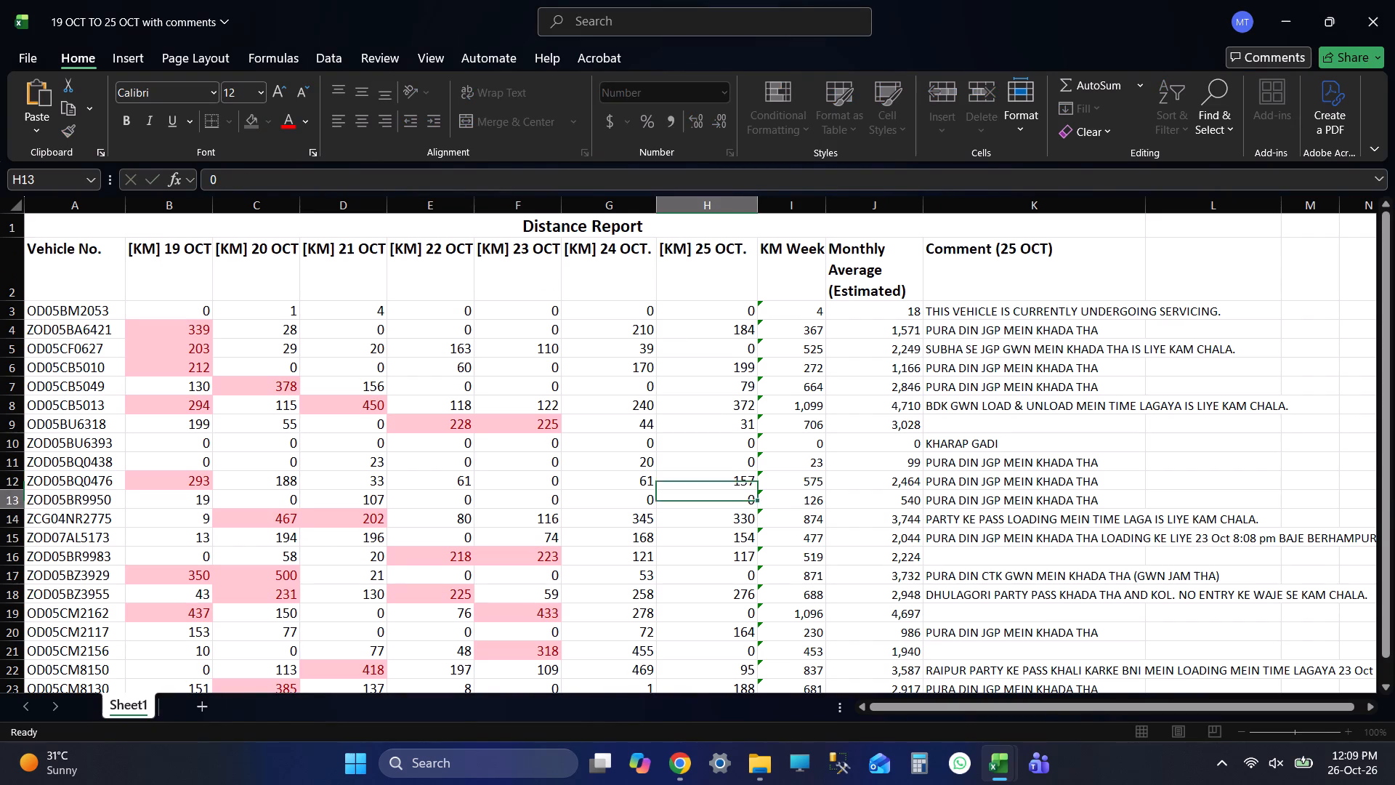
pyautogui.hotkey('ctrl', 's')
pyautogui.hotkey('alt', 'Tab')
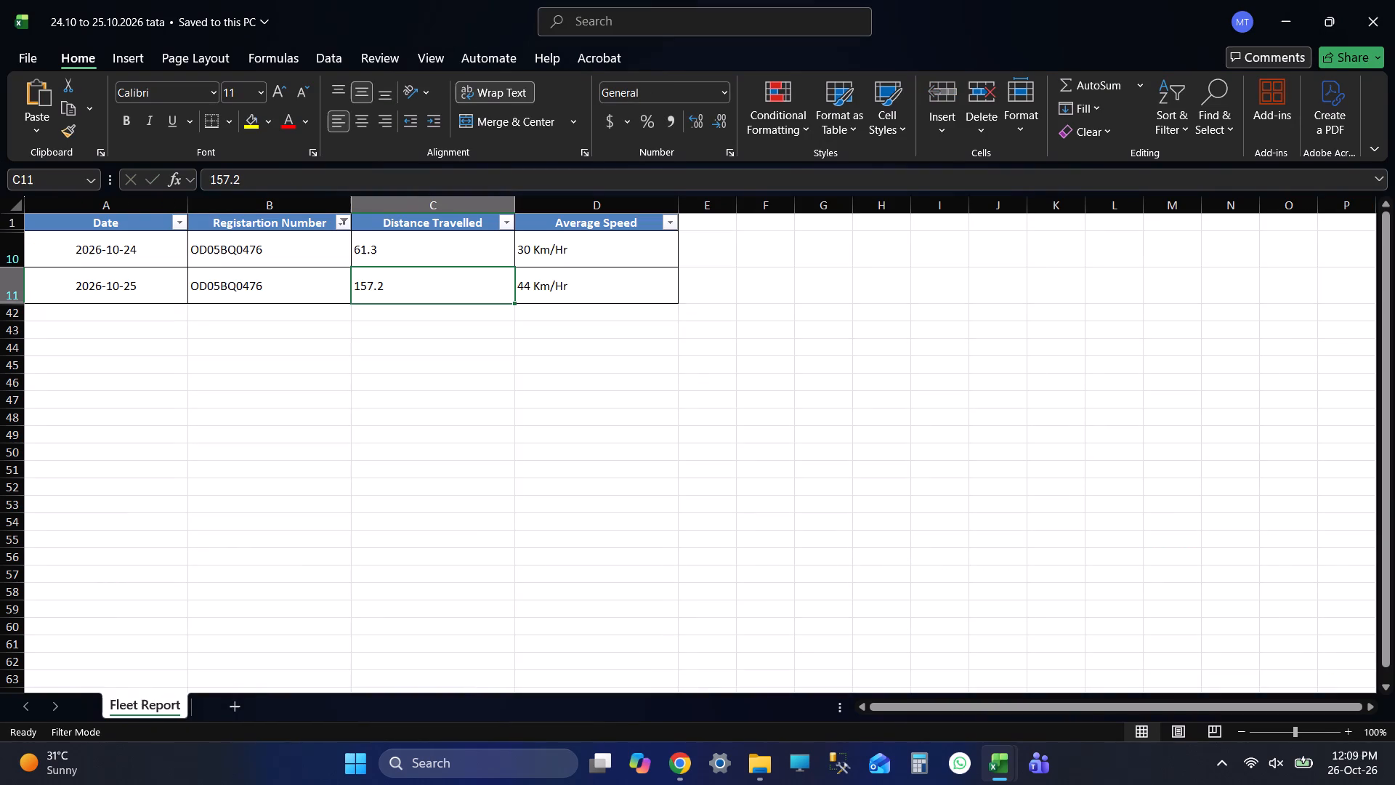
pyautogui.click(337, 220)
pyautogui.click(207, 538)
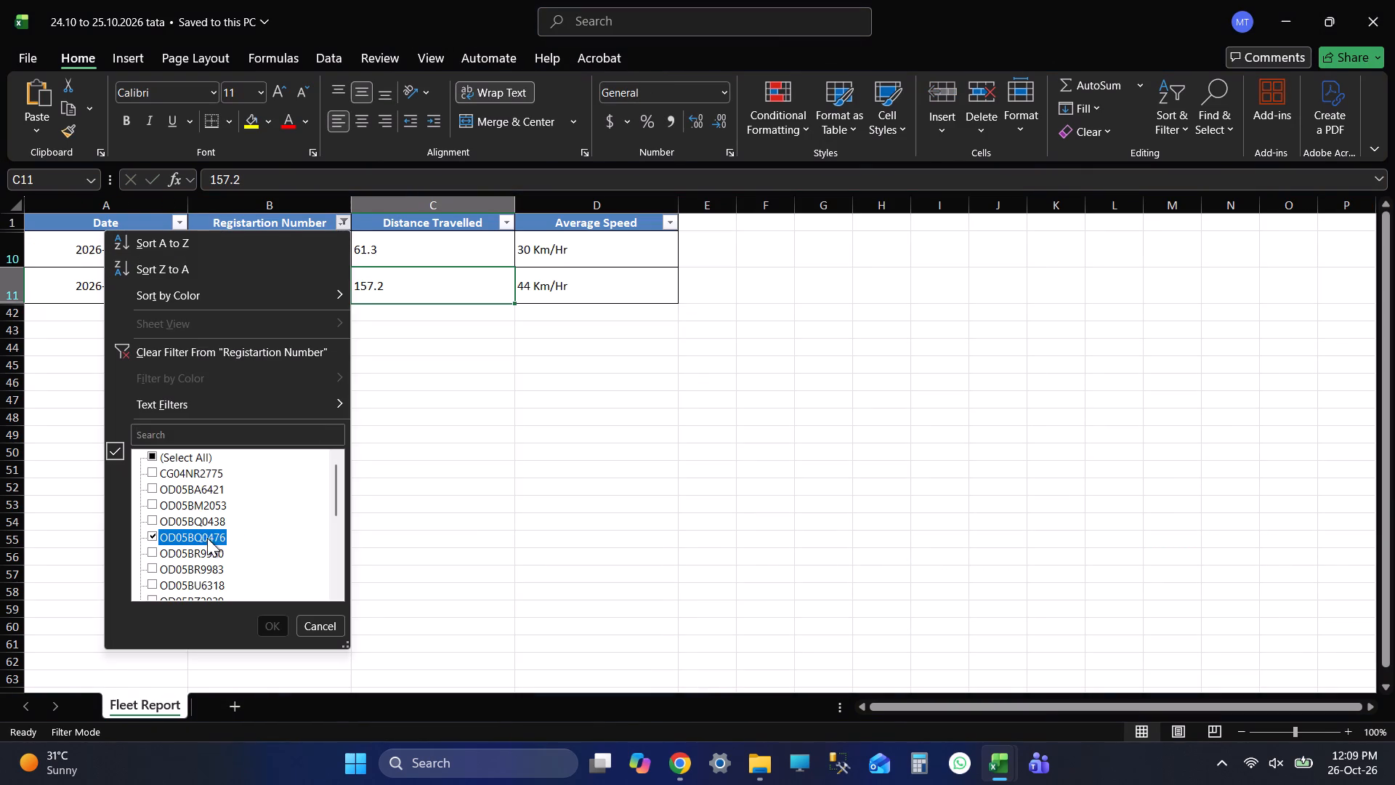
pyautogui.click(203, 551)
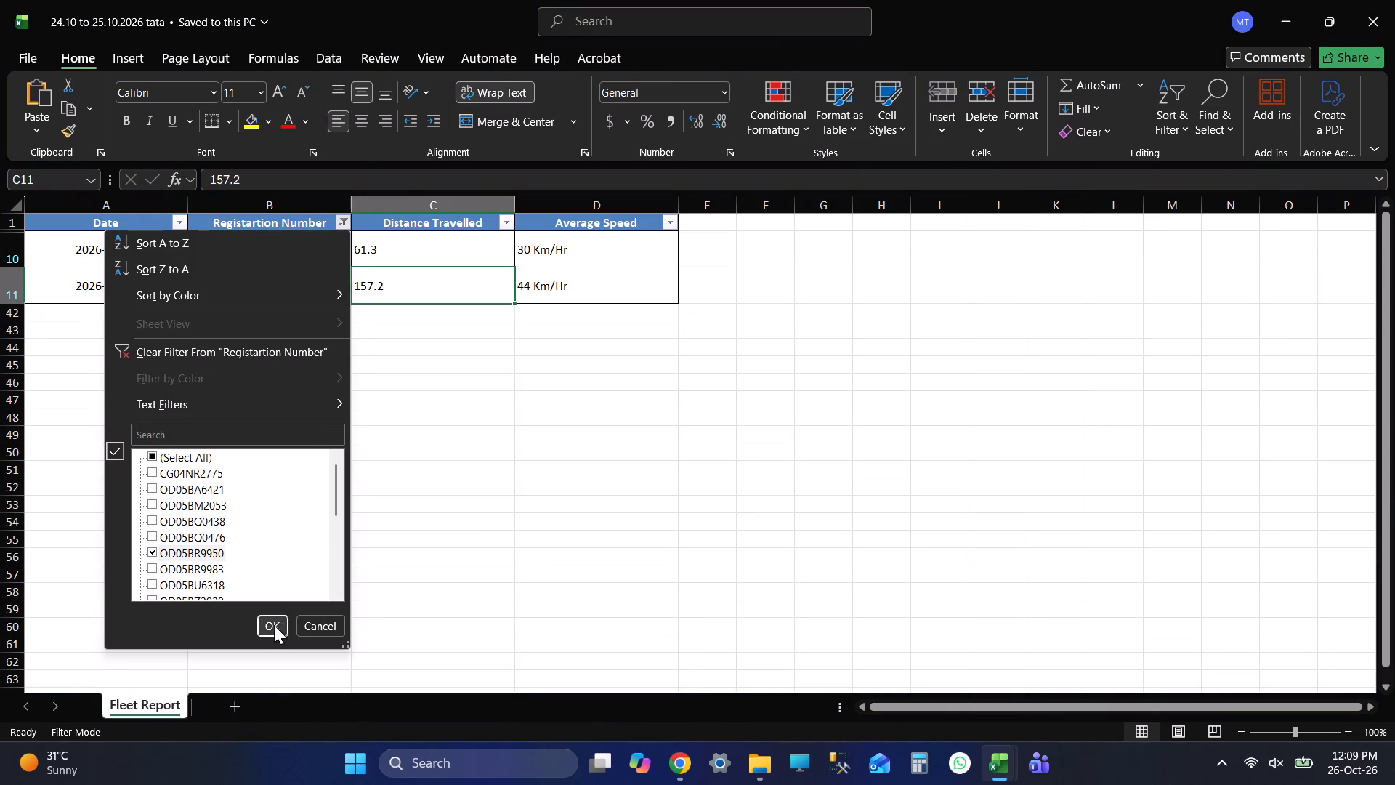
pyautogui.click(274, 625)
pyautogui.click(507, 403)
pyautogui.hotkey('ctrl', 's')
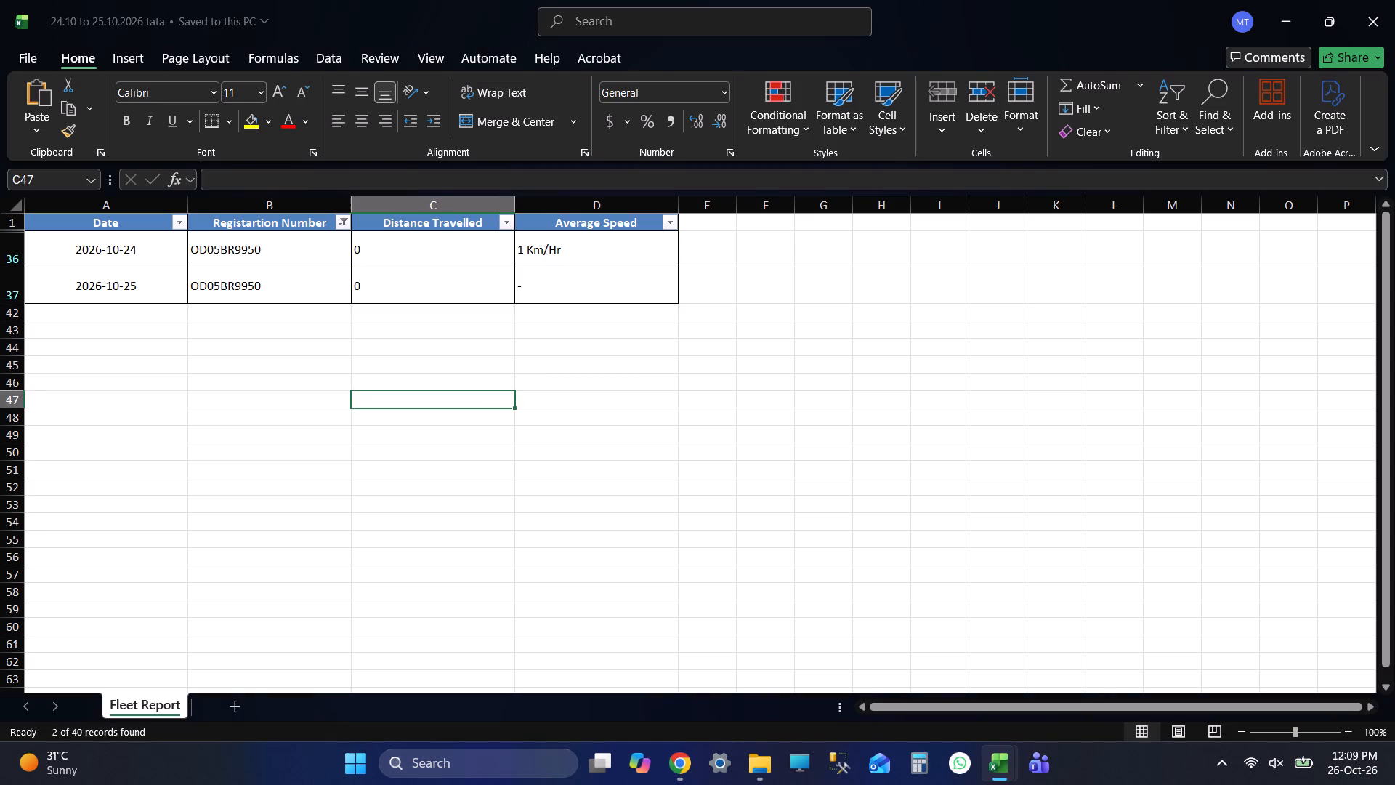
pyautogui.click(158, 252)
pyautogui.click(236, 257)
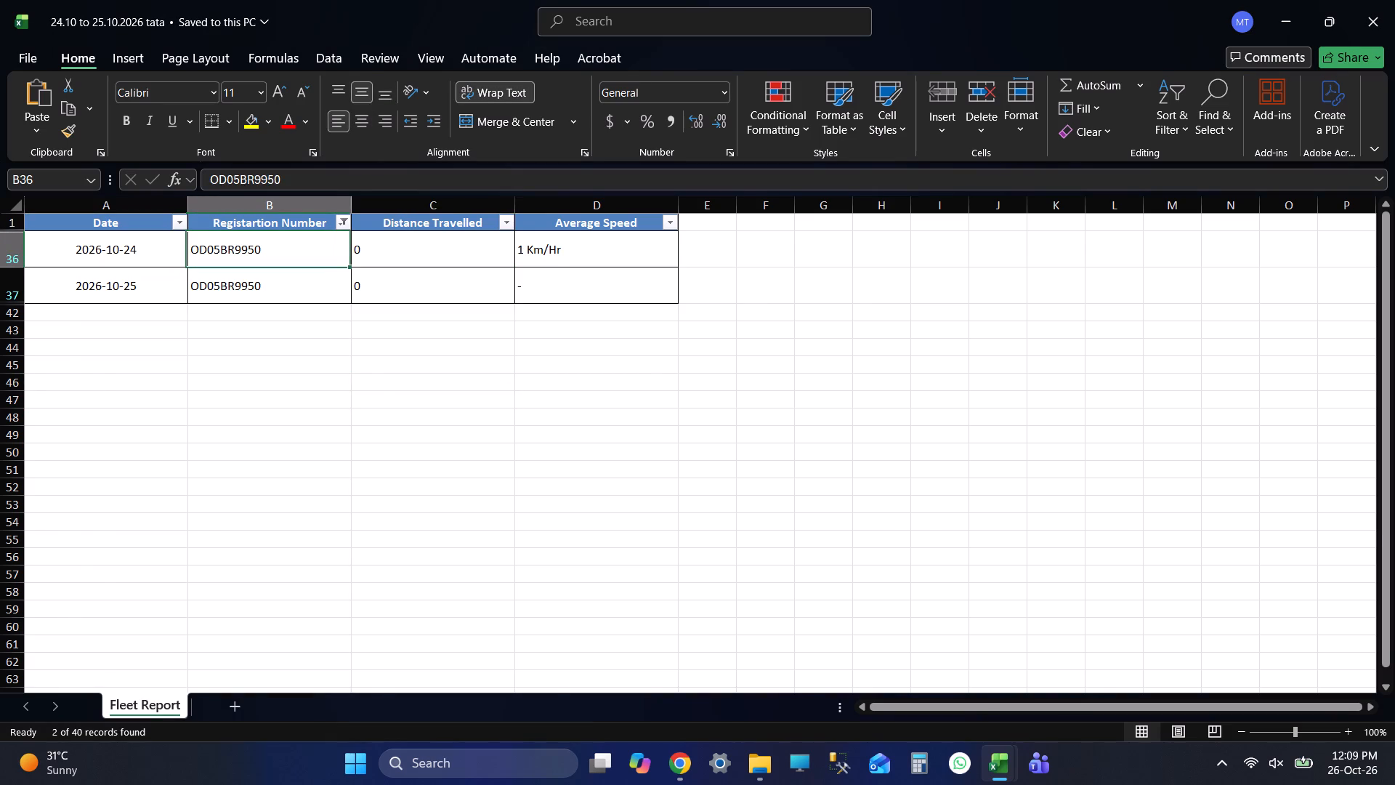
pyautogui.hotkey('alt', 'Tab')
pyautogui.scroll(-2, 127, 534)
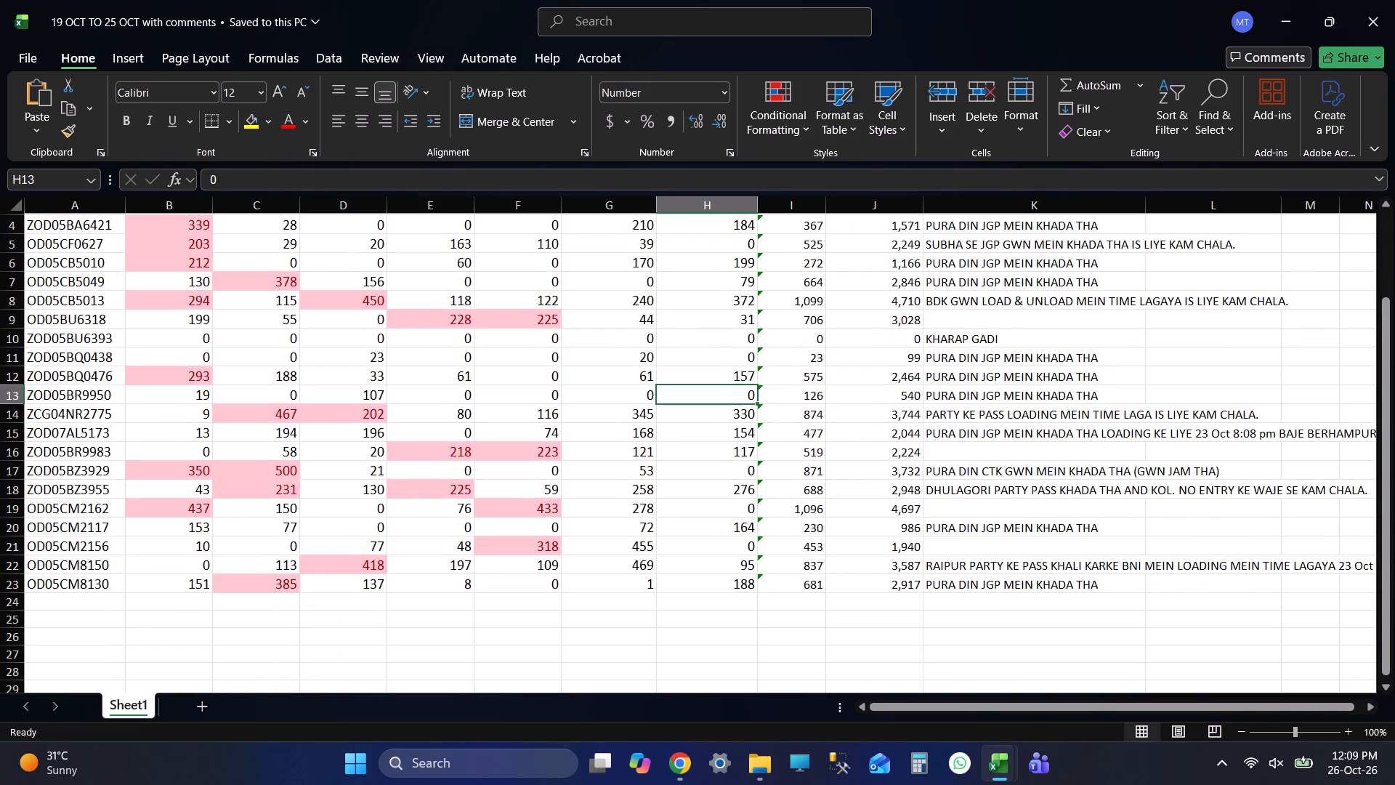
pyautogui.scroll(6, 132, 459)
pyautogui.click(106, 496)
pyautogui.press('Tab')
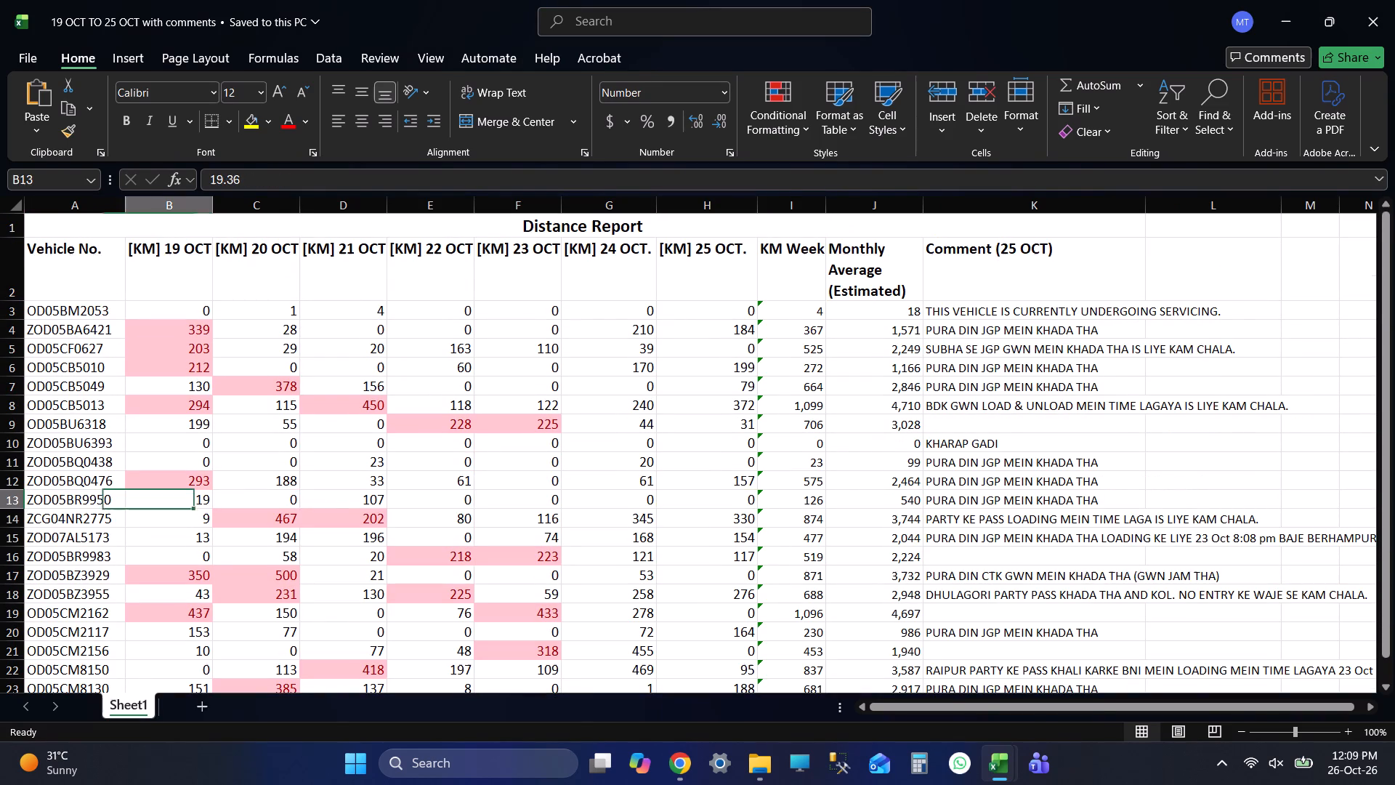
pyautogui.press('Tab')
pyautogui.press('Tab')
pyautogui.press('Tab')
pyautogui.press('Tab')
pyautogui.press('Tab')
pyautogui.press('Tab')
pyautogui.hotkey('alt', 'Tab')
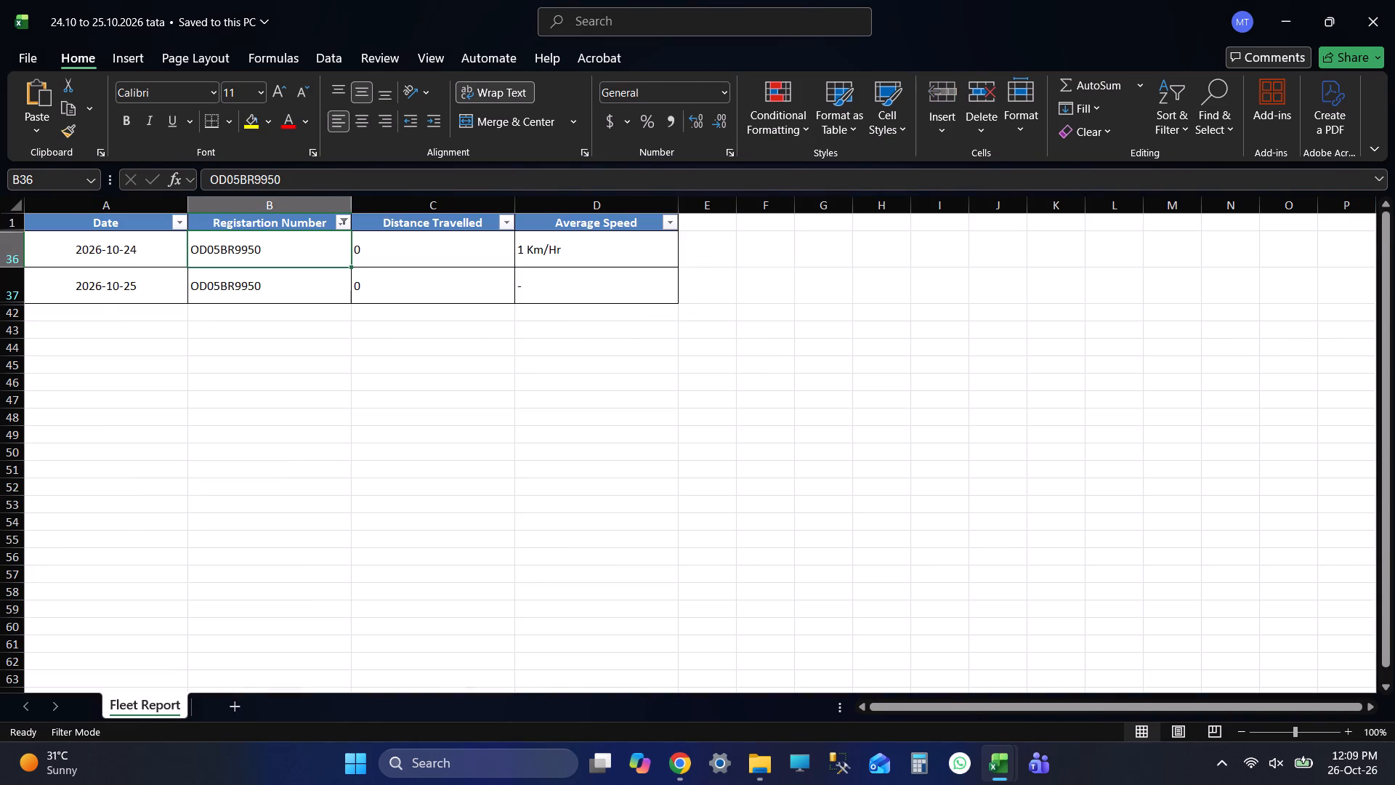
pyautogui.click(346, 221)
pyautogui.click(211, 555)
pyautogui.click(216, 569)
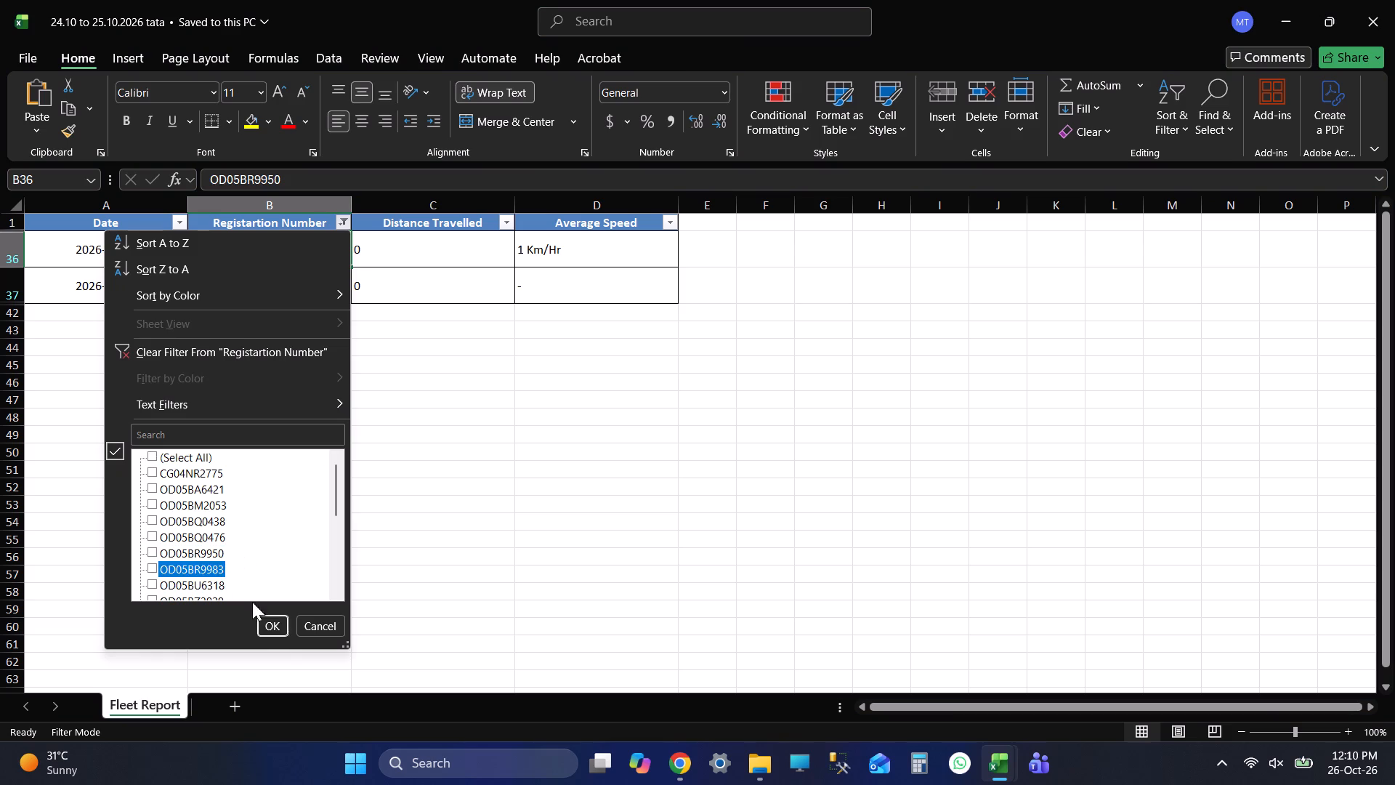
pyautogui.click(277, 629)
pyautogui.click(418, 356)
pyautogui.hotkey('ctrl', 's')
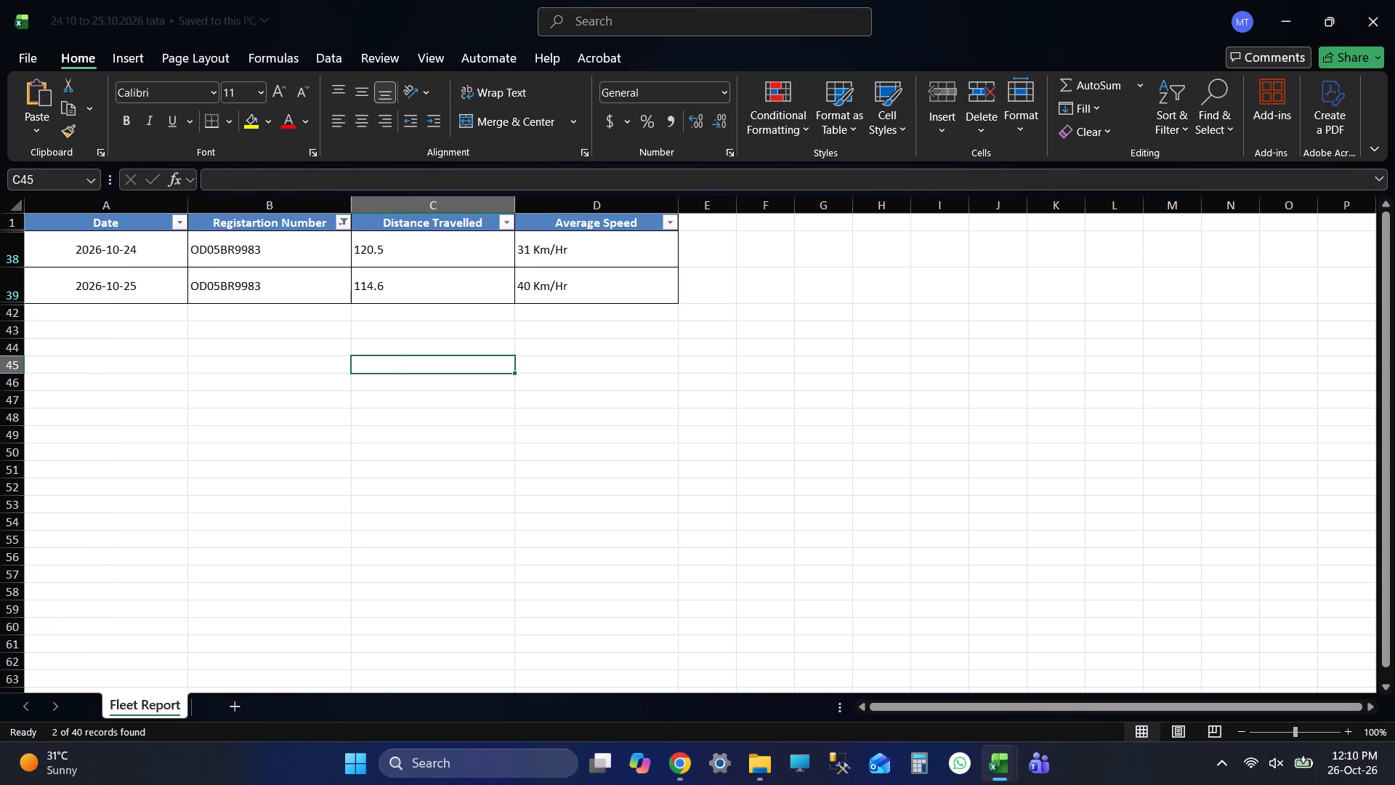
pyautogui.click(284, 238)
pyautogui.hotkey('alt', 'Tab')
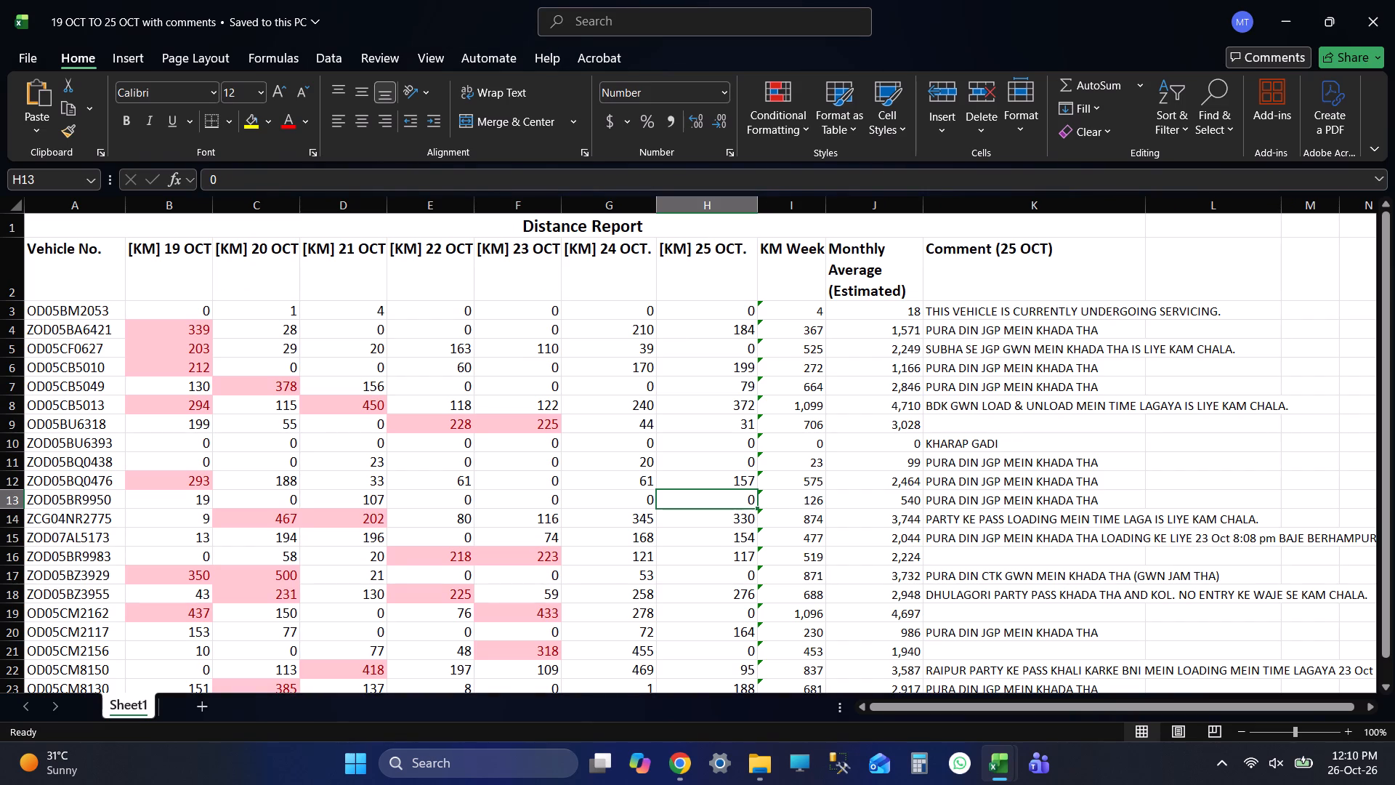
pyautogui.click(103, 553)
pyautogui.press('Tab')
pyautogui.press('Tab')
pyautogui.press('Tab')
pyautogui.press('Tab')
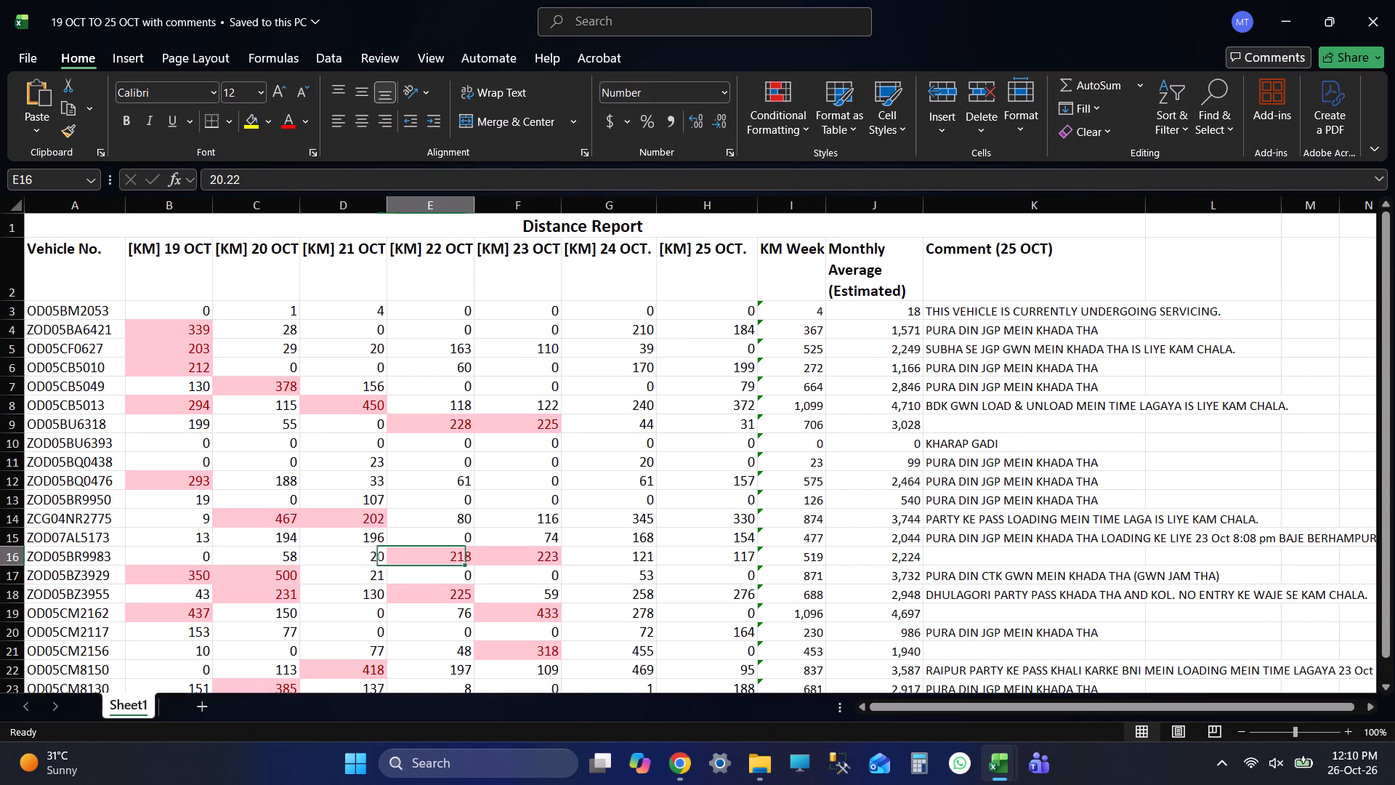
pyautogui.press('Tab')
pyautogui.press('Tab')
pyautogui.hotkey('alt', 'Tab')
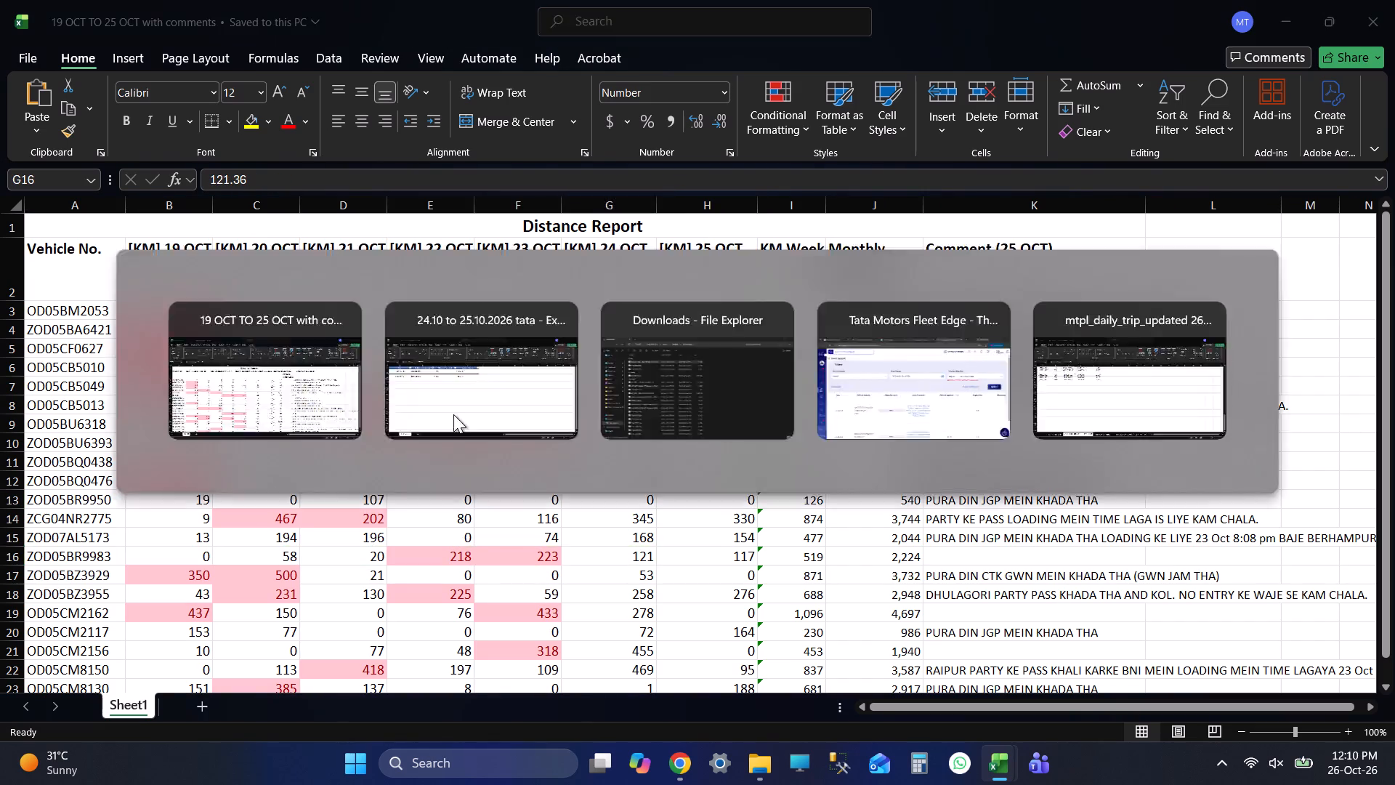
pyautogui.click(403, 255)
pyautogui.hotkey('alt', 'Tab')
pyautogui.hotkey('alt', 'Tab')
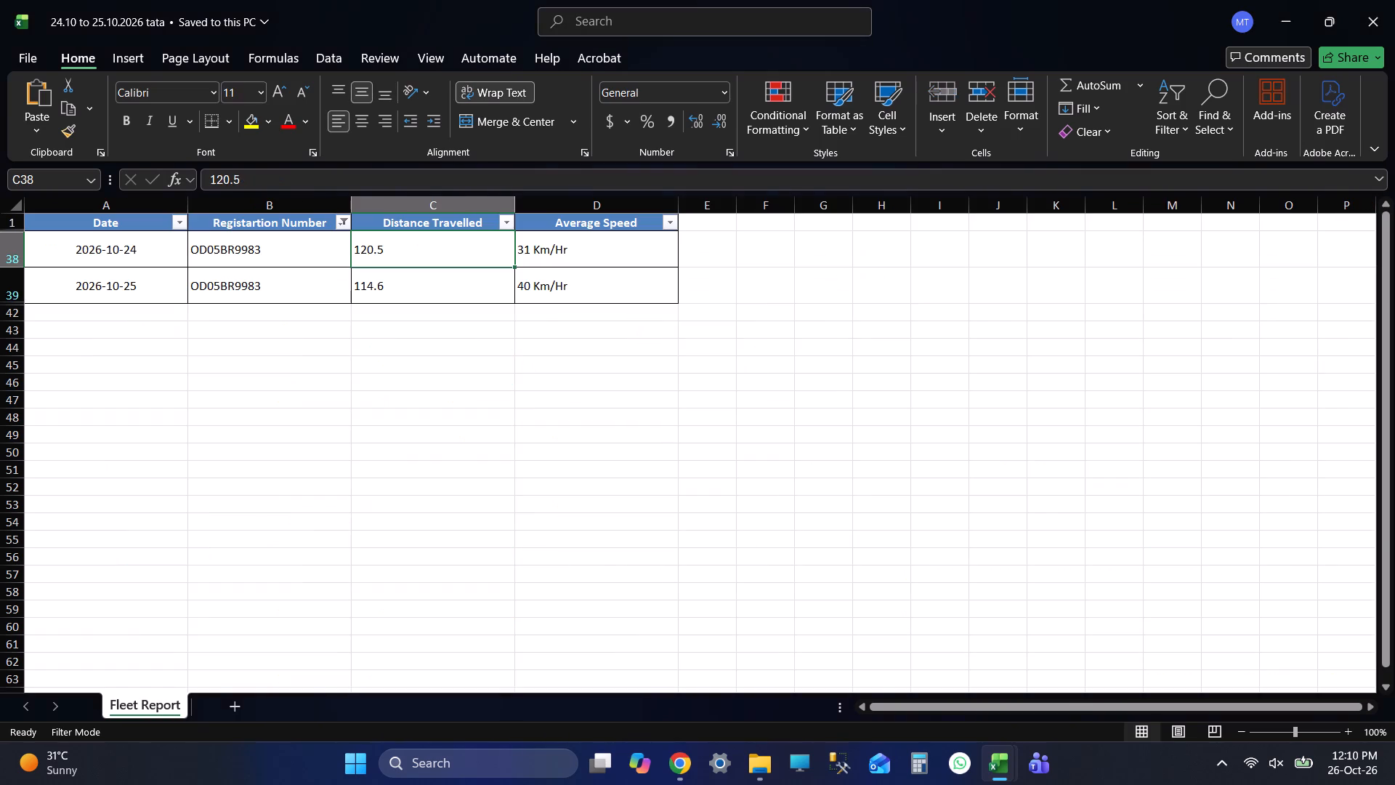
pyautogui.click(411, 292)
pyautogui.hotkey('alt', 'Tab')
pyautogui.press('Tab')
pyautogui.hotkey('alt', 'Tab')
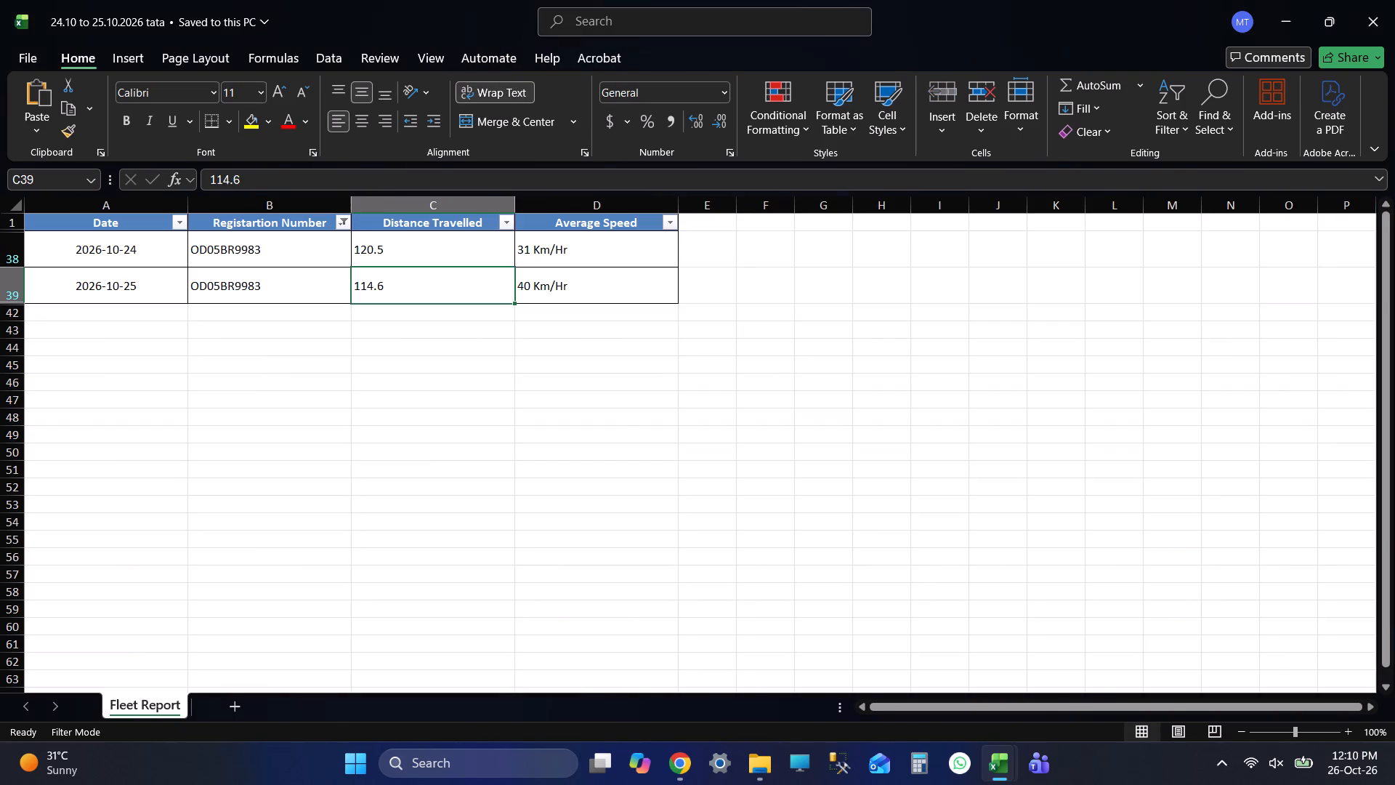
pyautogui.click(352, 221)
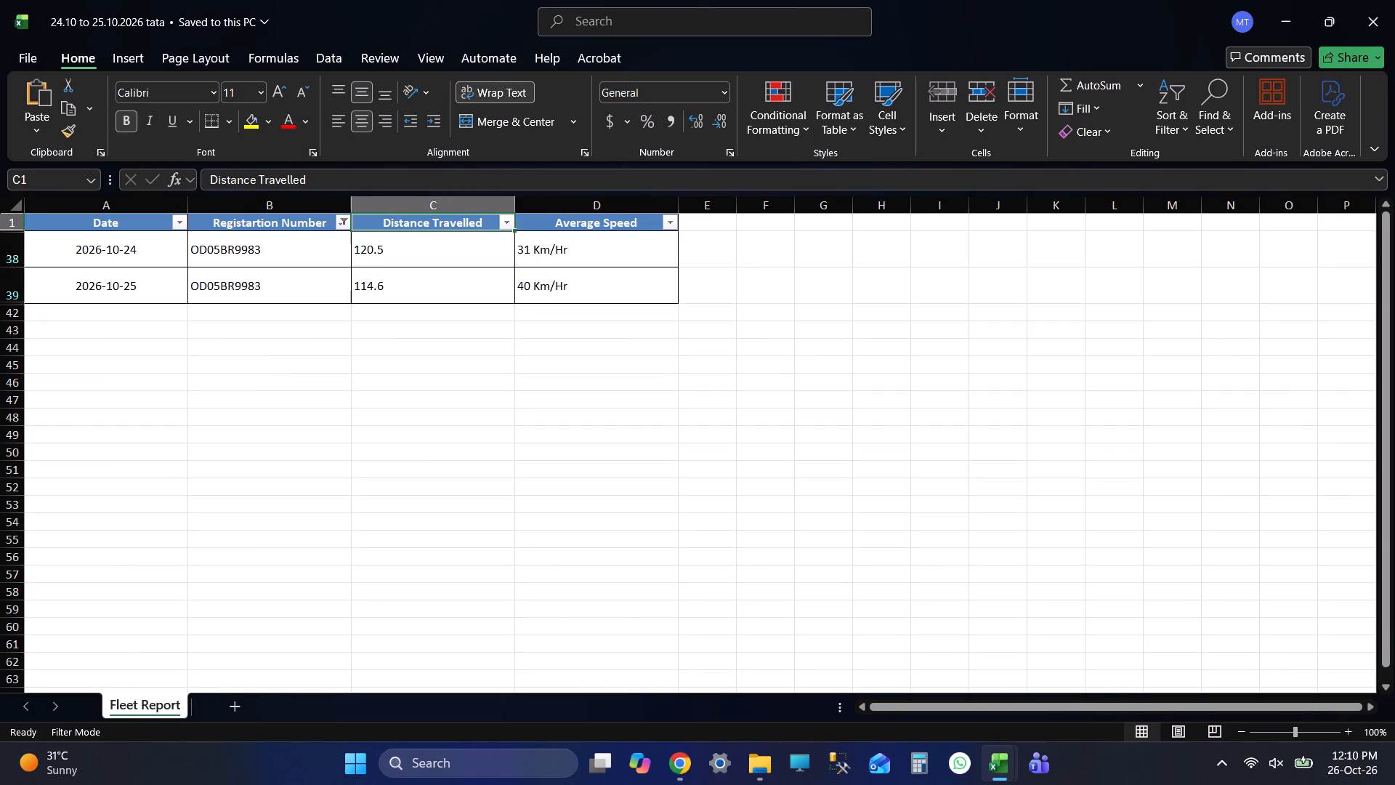
pyautogui.click(340, 221)
pyautogui.click(189, 564)
pyautogui.click(209, 587)
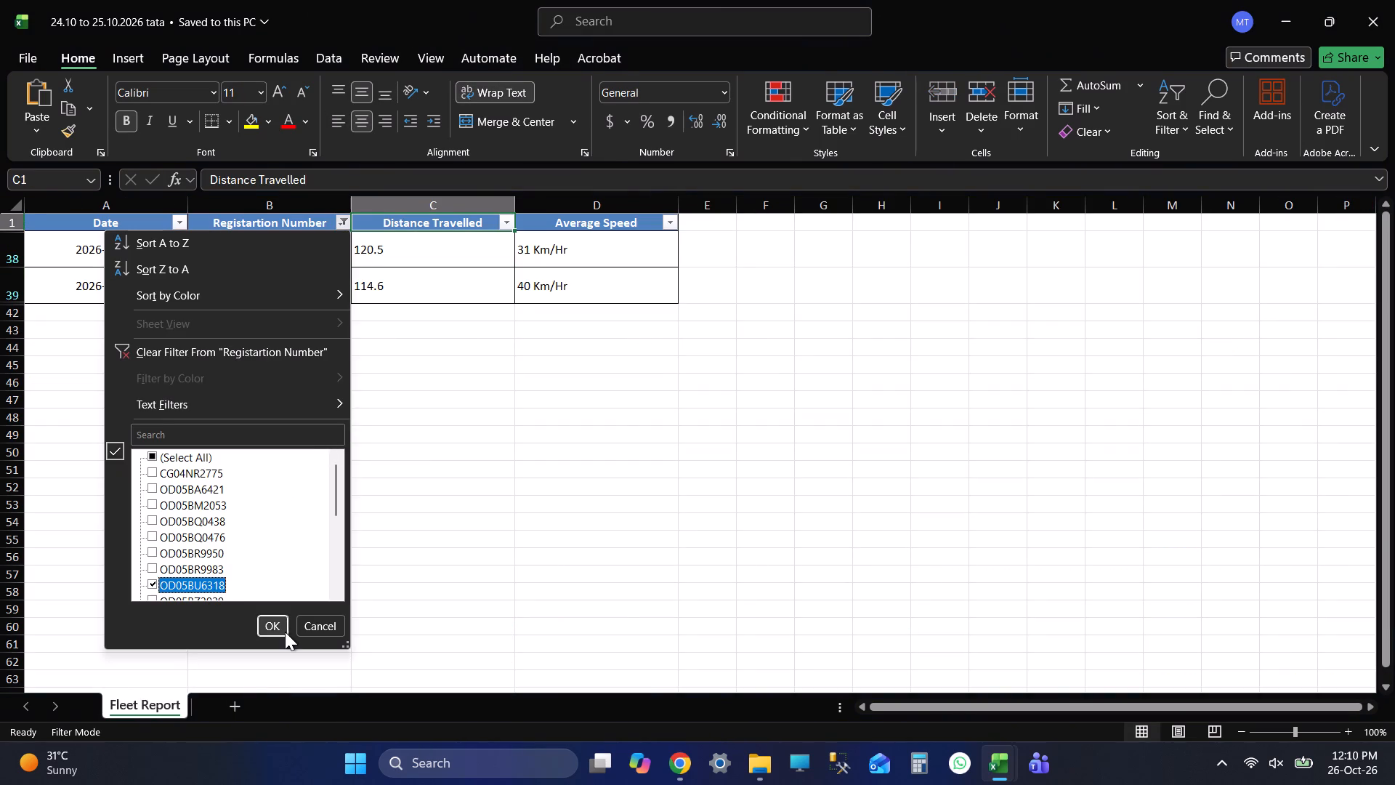
pyautogui.click(279, 621)
pyautogui.click(487, 319)
pyautogui.click(455, 254)
pyautogui.hotkey('alt', 'Tab')
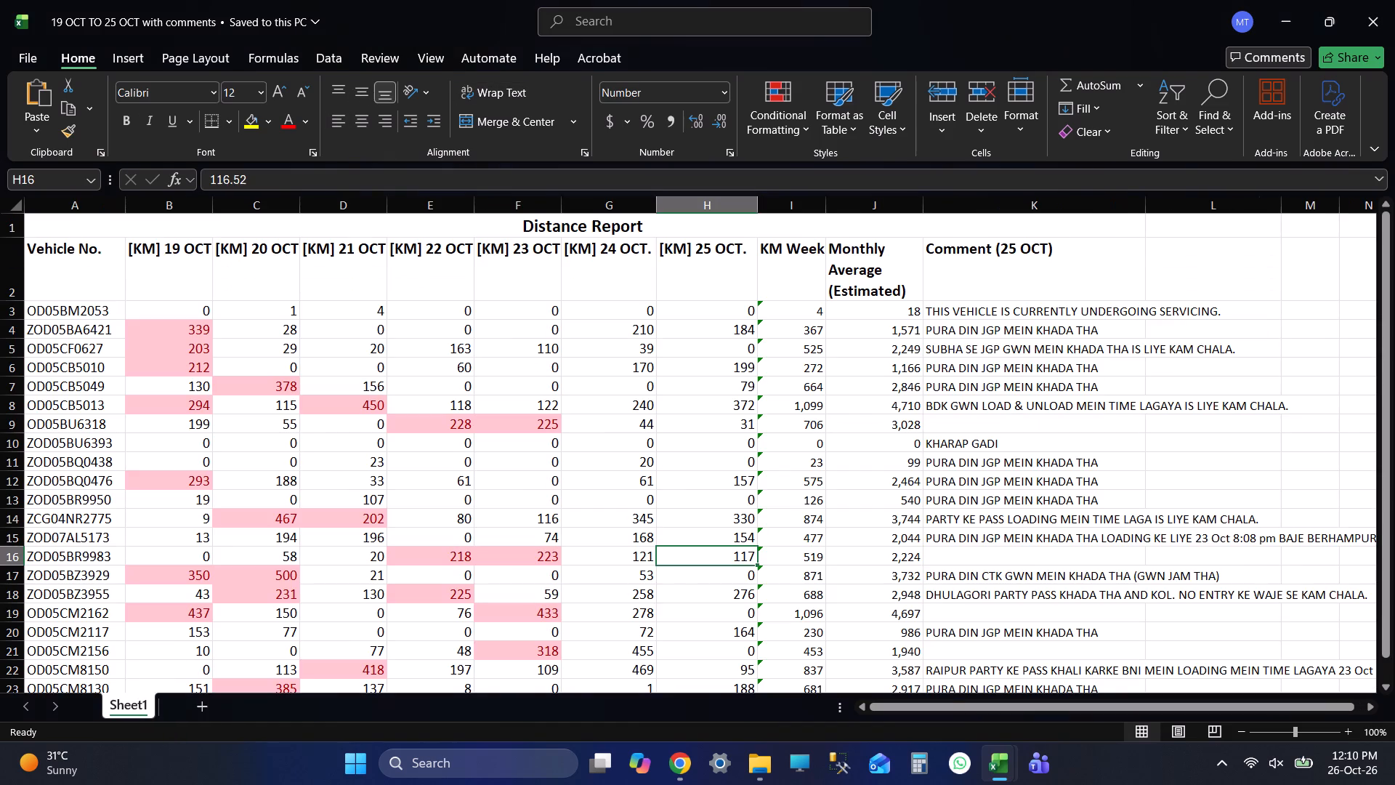
pyautogui.click(93, 428)
pyautogui.press('Tab')
pyautogui.press('Tab')
pyautogui.press('Tab')
pyautogui.press('Tab')
pyautogui.press('Tab')
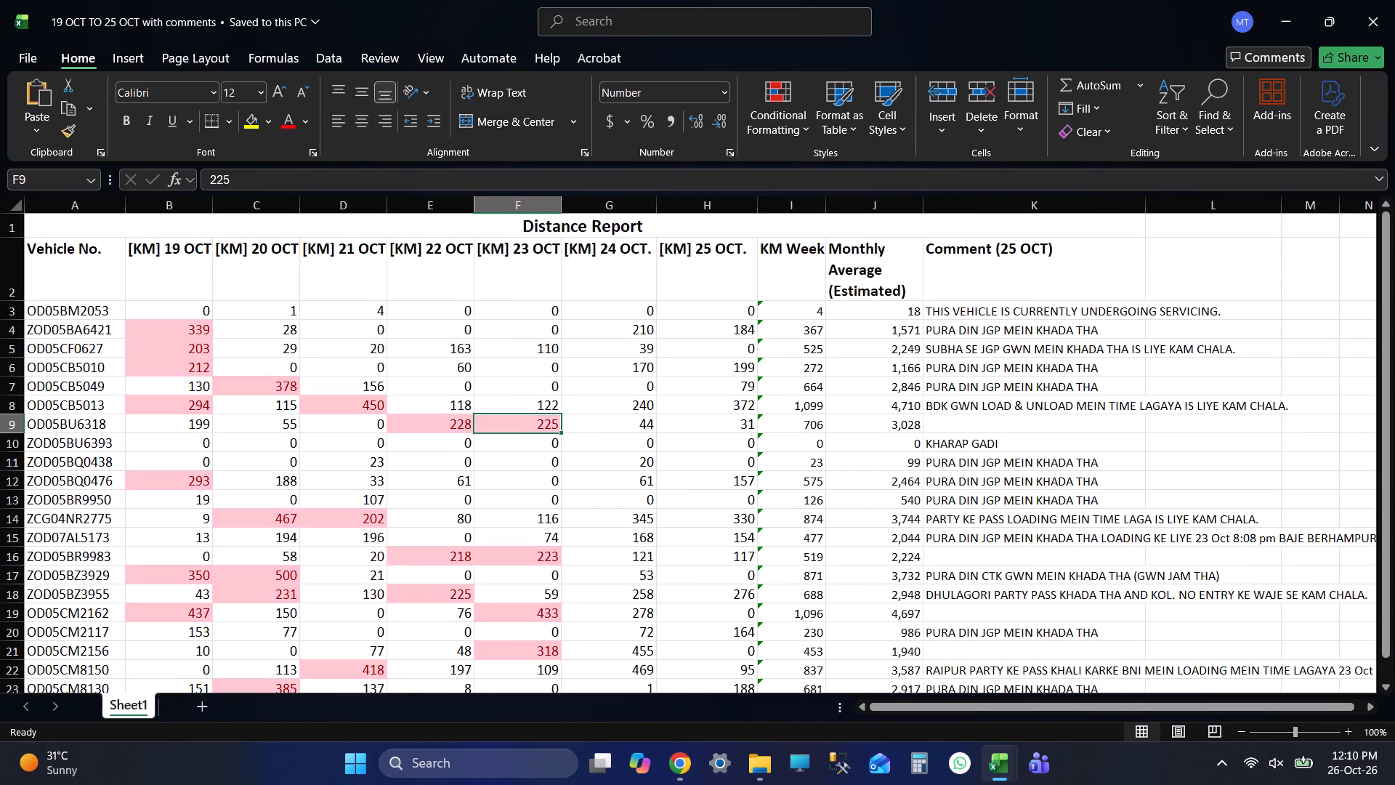
pyautogui.press('Tab')
pyautogui.hotkey('alt', 'Tab')
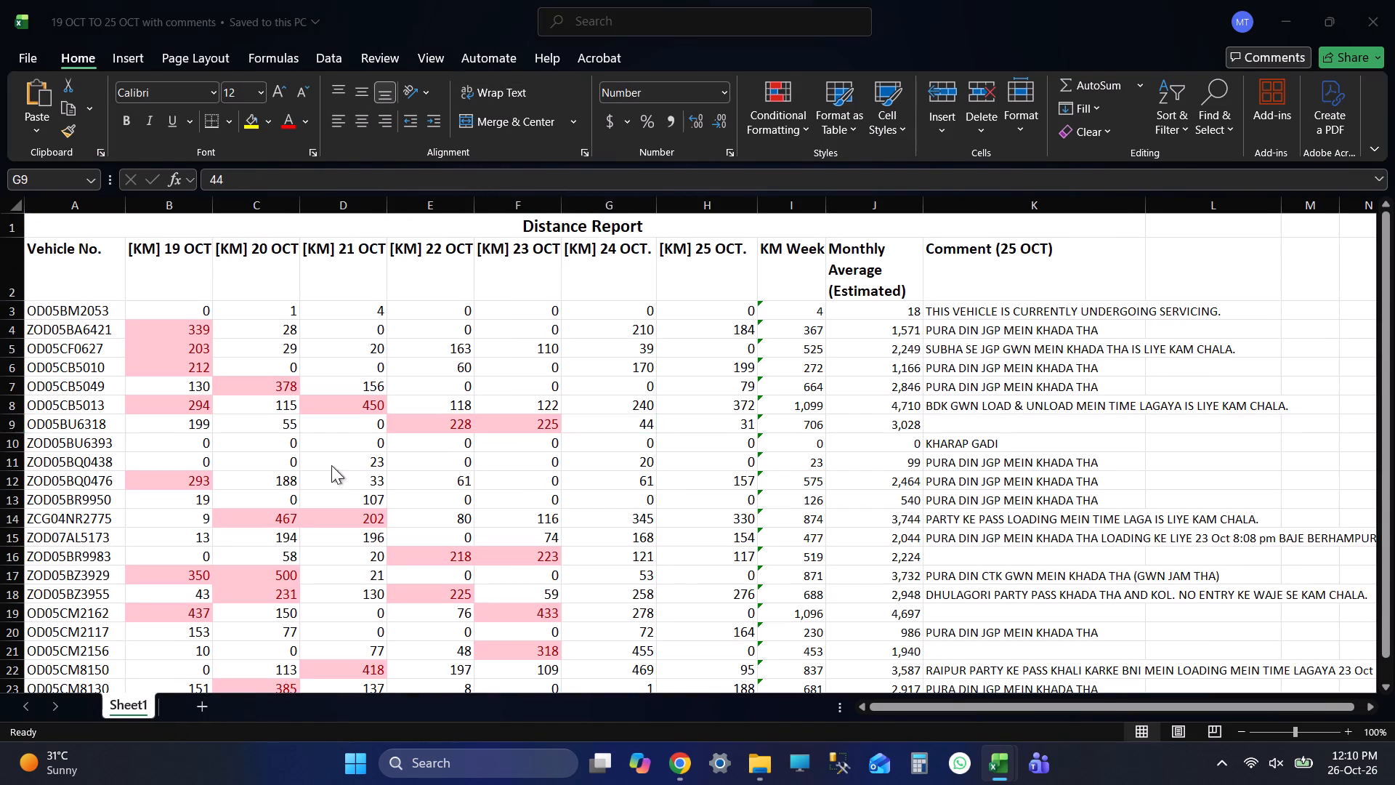
pyautogui.hotkey('alt', 'Tab')
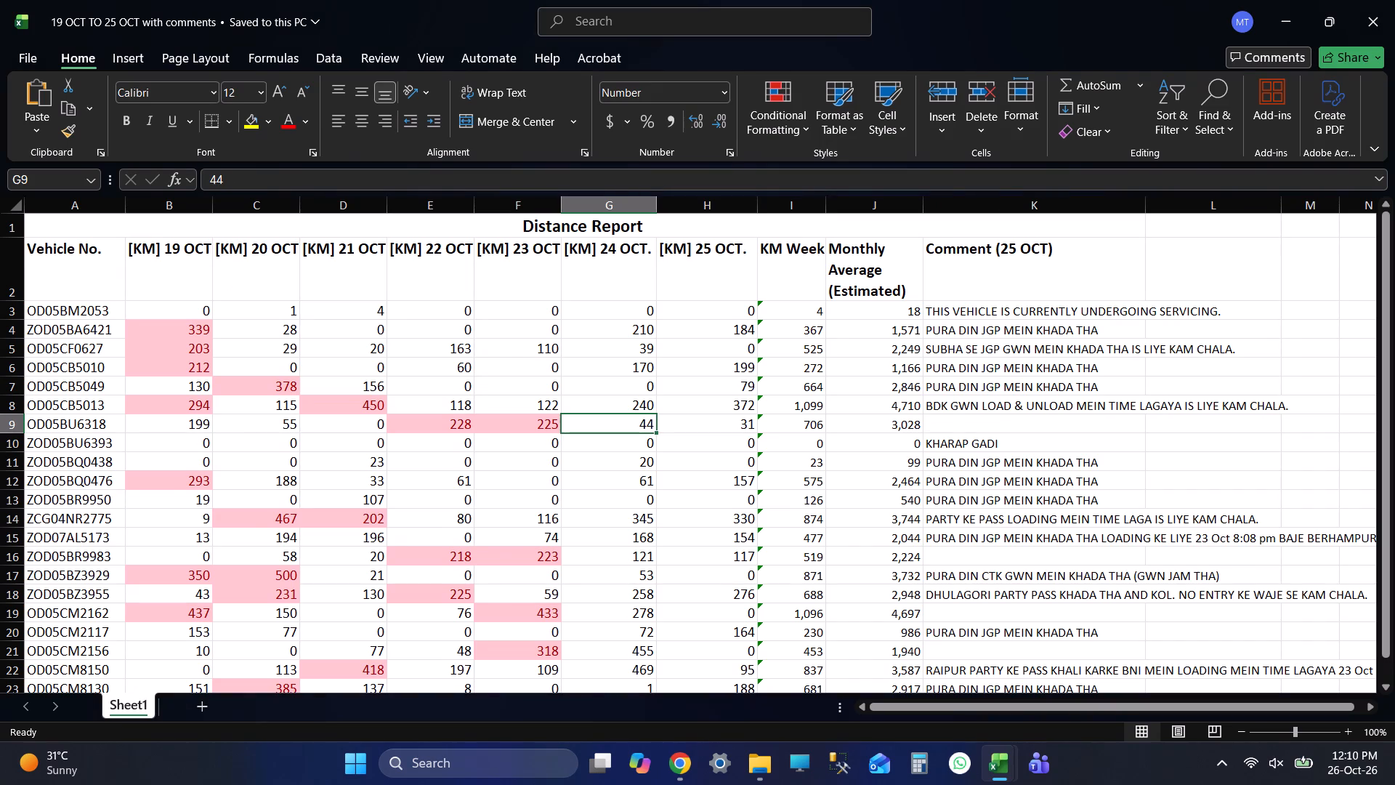
pyautogui.press('Tab')
pyautogui.hotkey('alt', 'Tab')
pyautogui.click(416, 289)
pyautogui.hotkey('alt', 'Tab')
pyautogui.hotkey('alt', 'Tab')
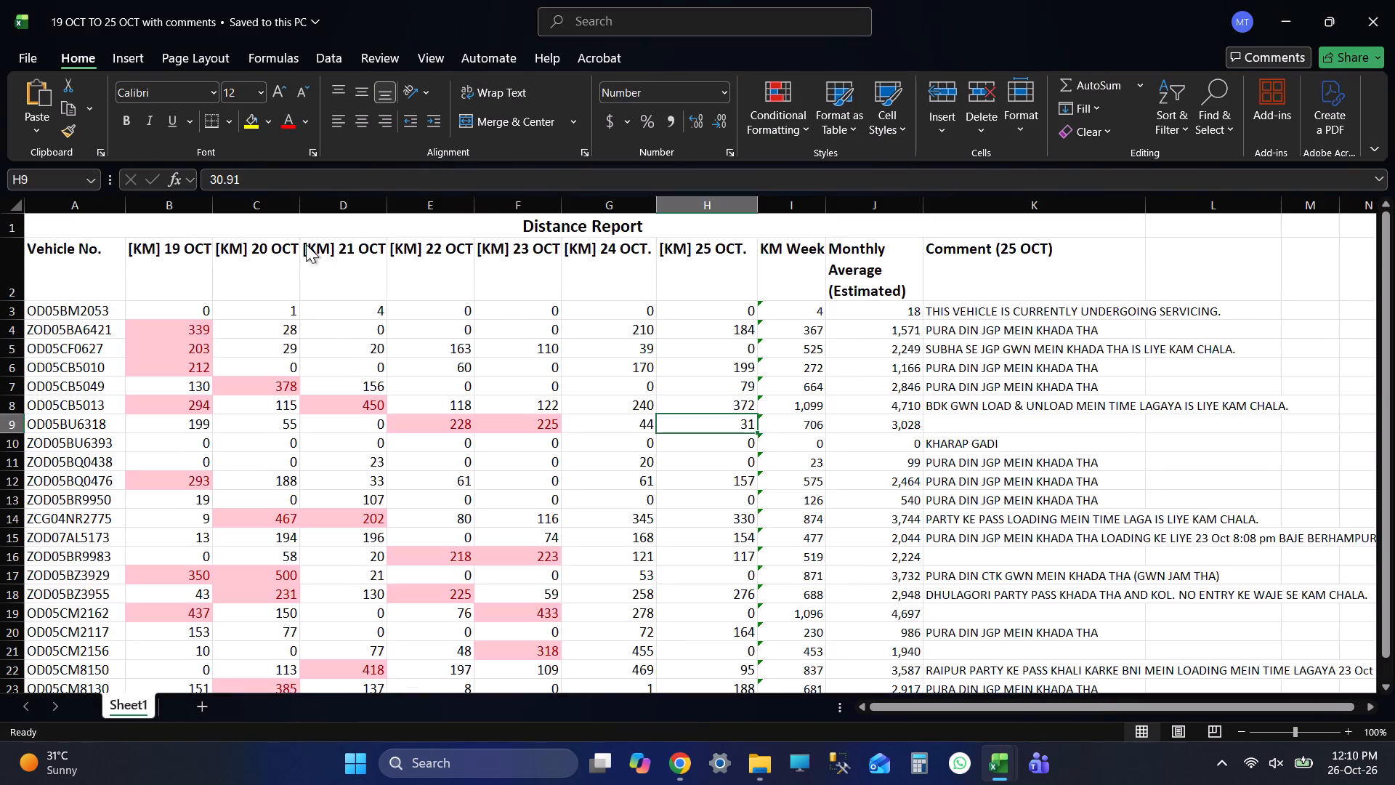
pyautogui.hotkey('alt', 'Tab')
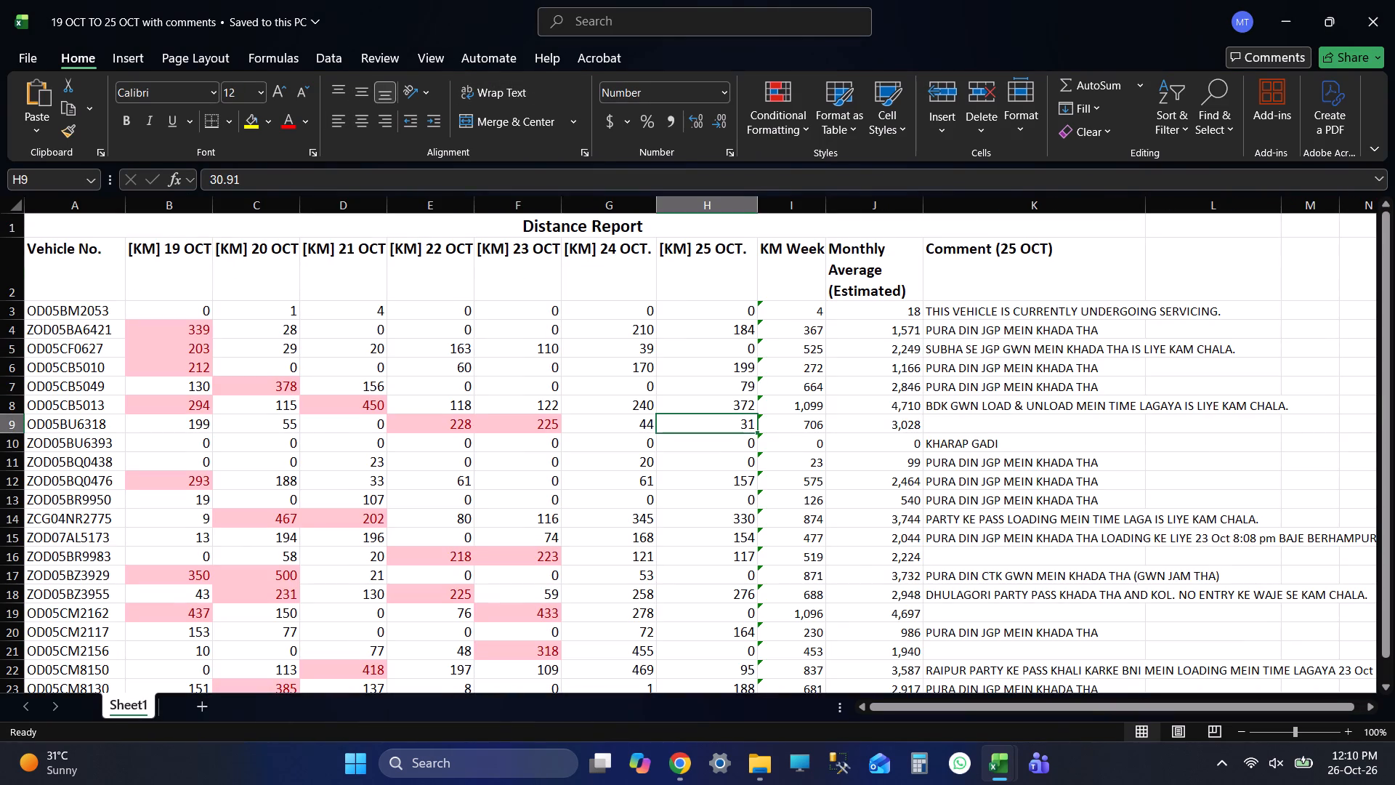
pyautogui.hotkey('alt', 'Tab')
pyautogui.click(344, 222)
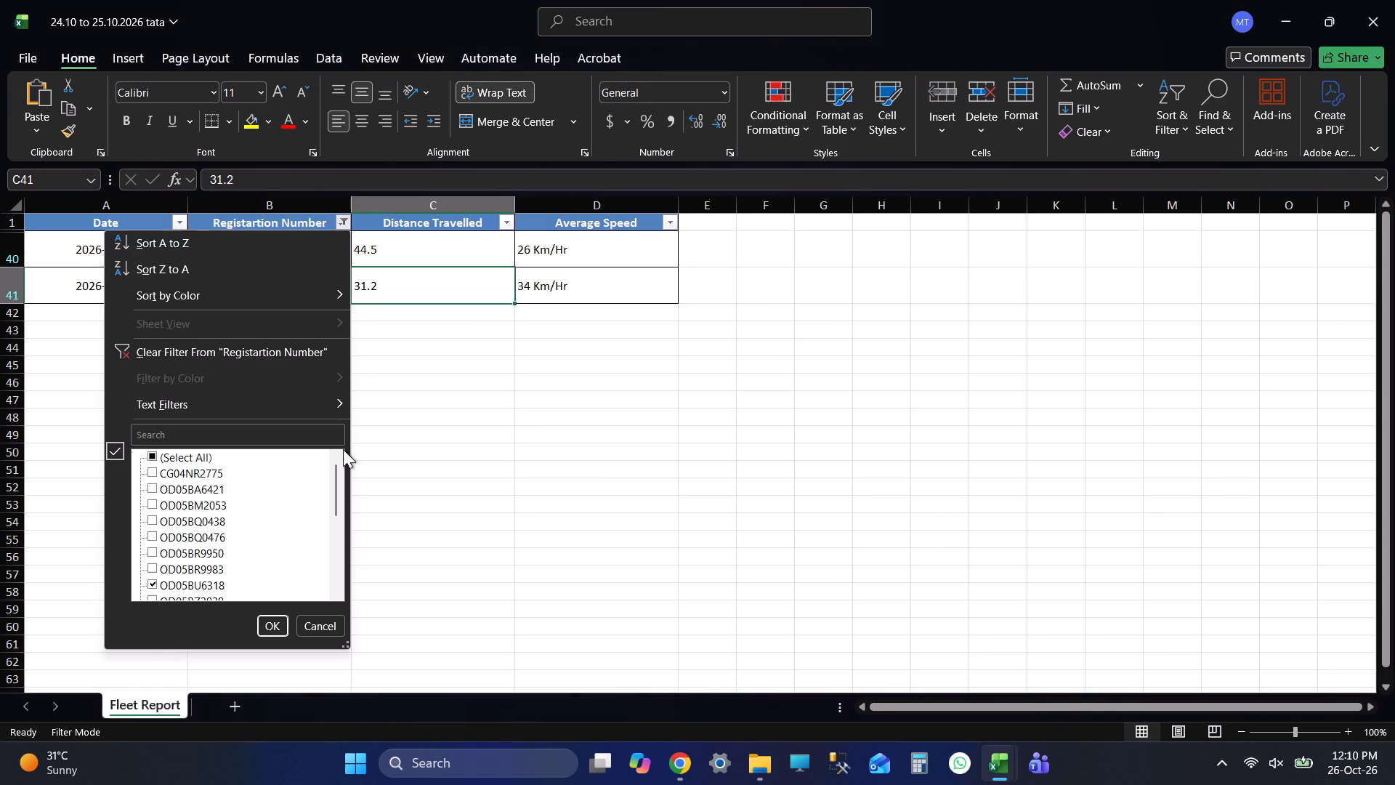
pyautogui.scroll(-2, 285, 518)
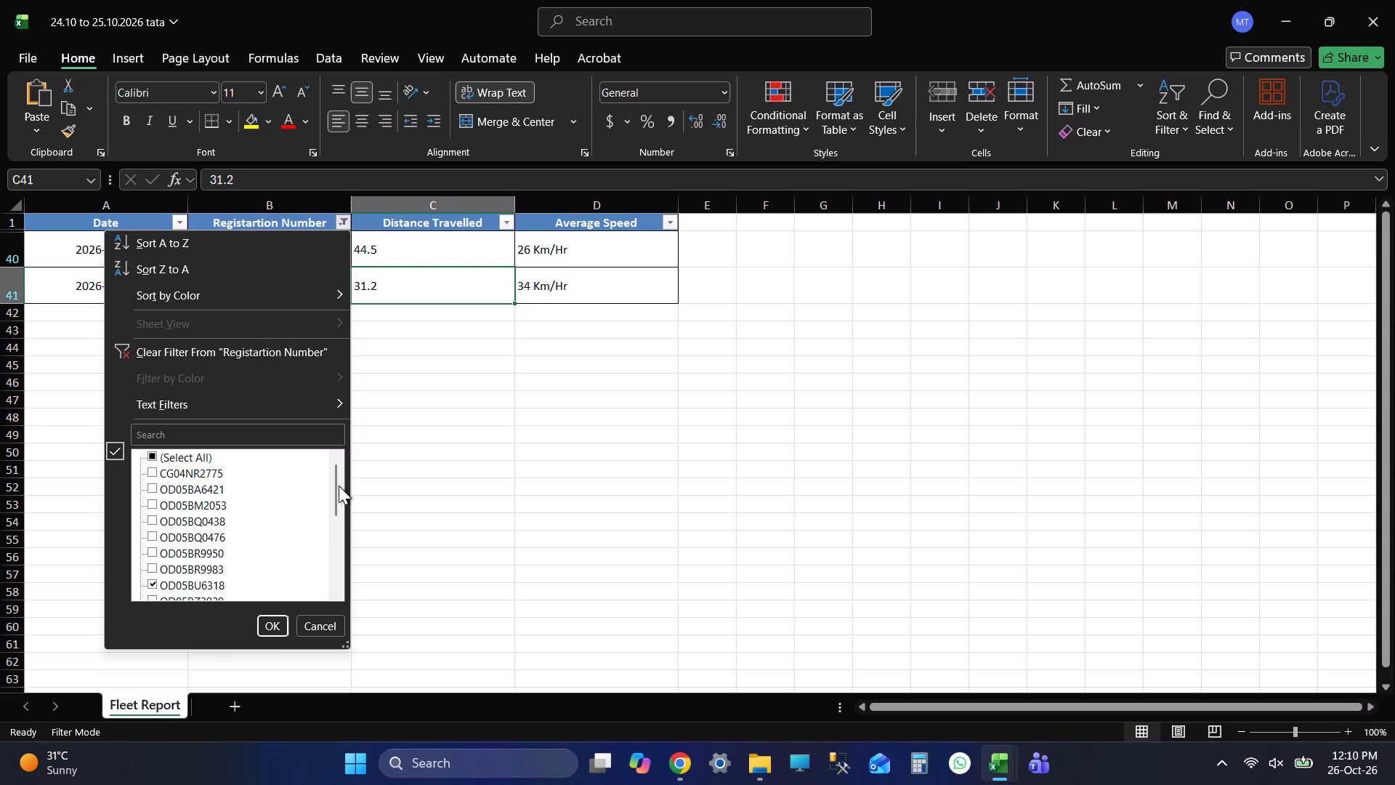
pyautogui.moveTo(335, 481); pyautogui.dragTo(332, 528)
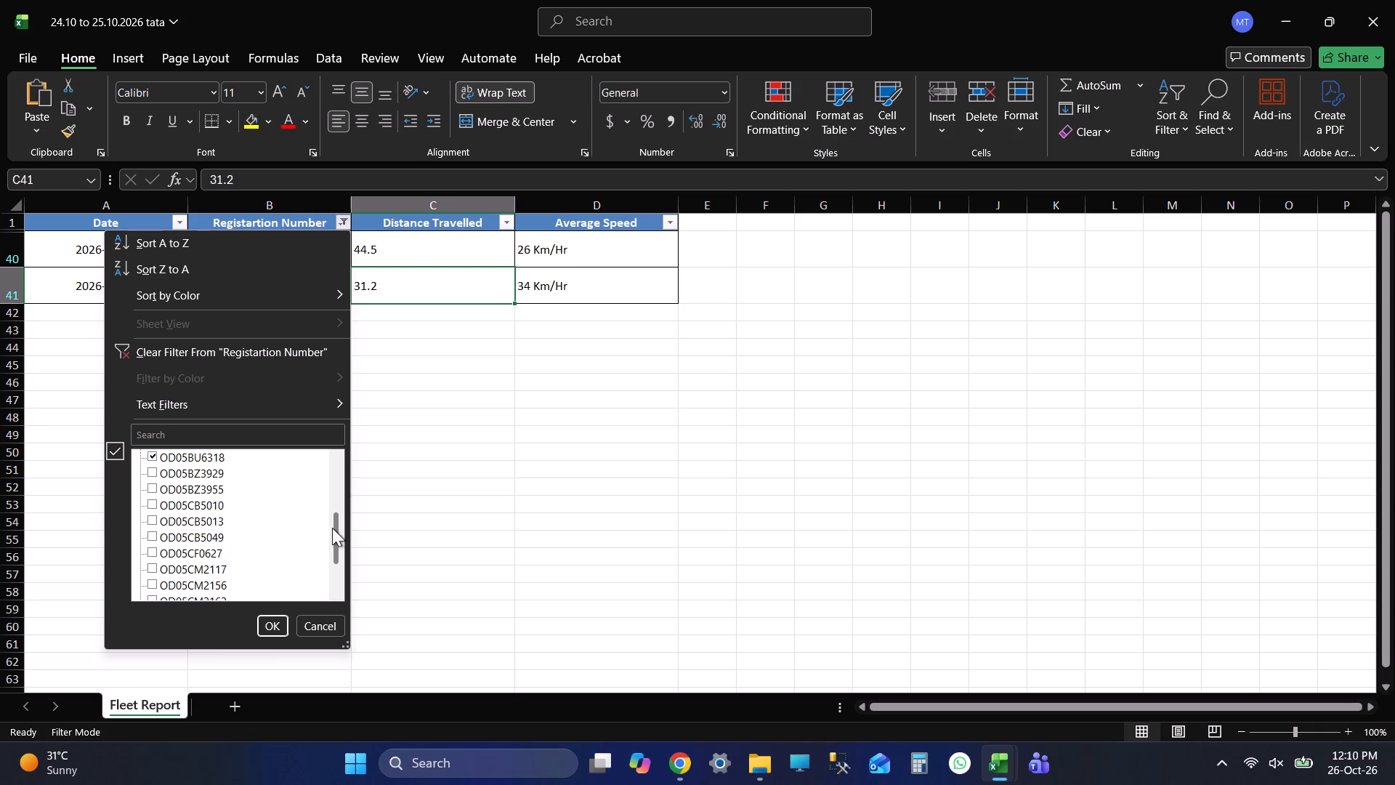
pyautogui.moveTo(332, 528); pyautogui.dragTo(332, 523)
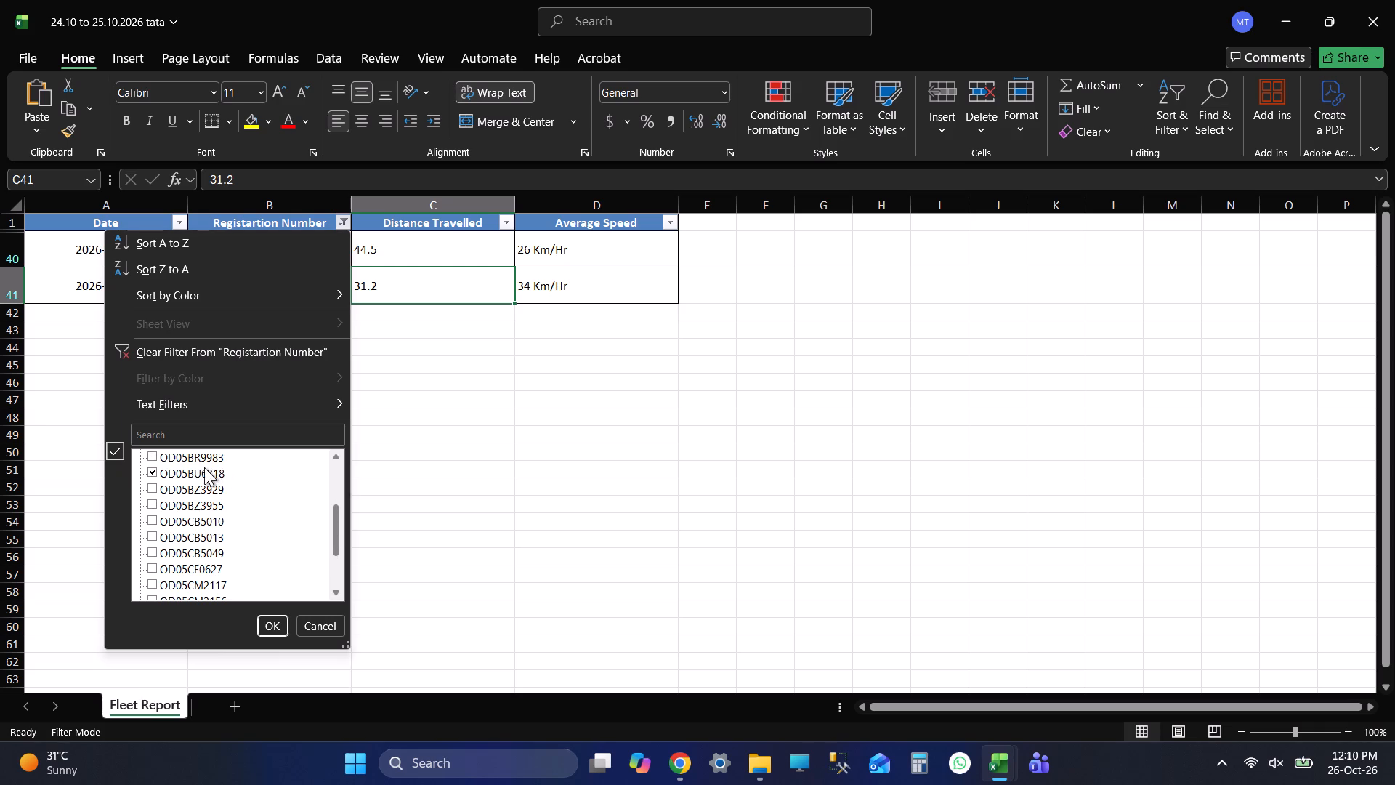
pyautogui.click(204, 467)
pyautogui.click(198, 490)
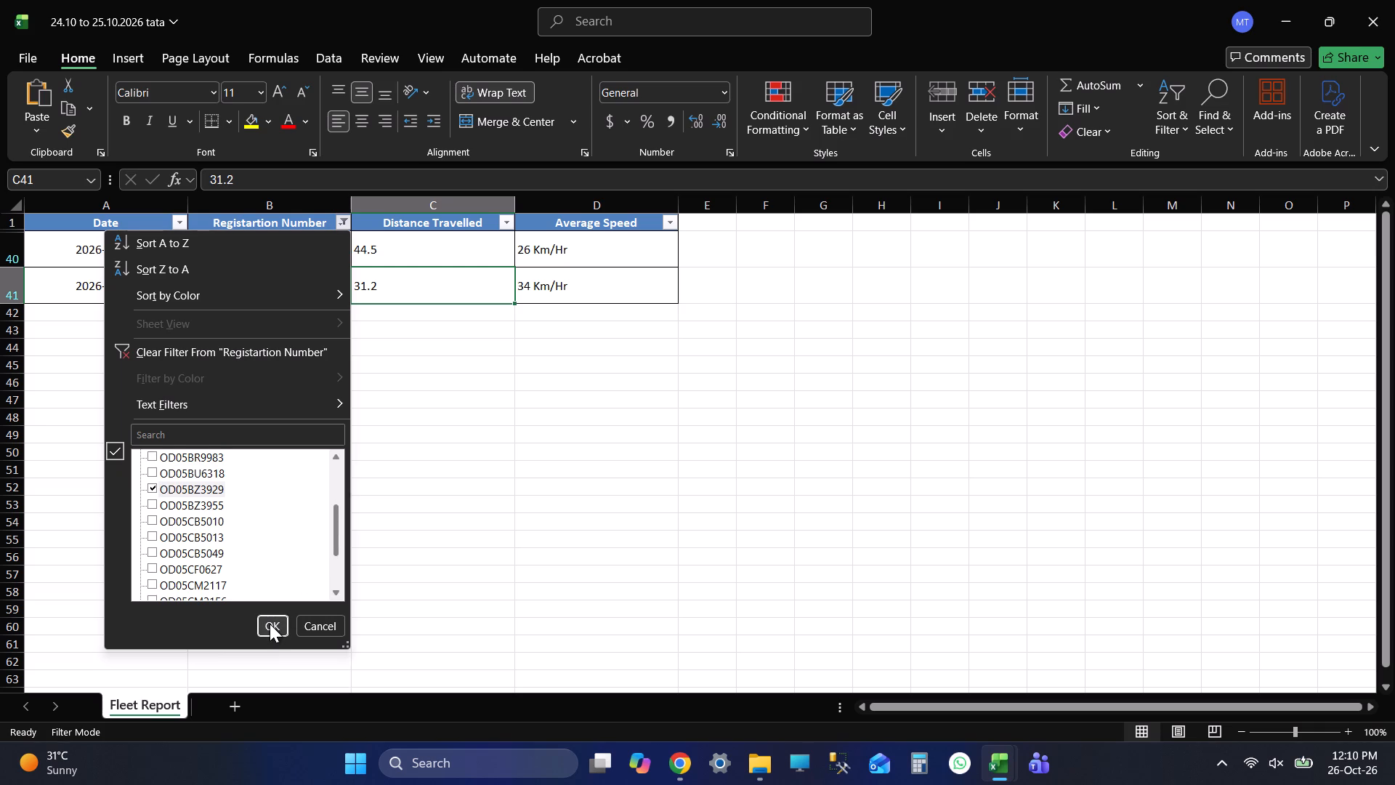
pyautogui.click(270, 627)
pyautogui.click(405, 316)
pyautogui.hotkey('ctrl', 's')
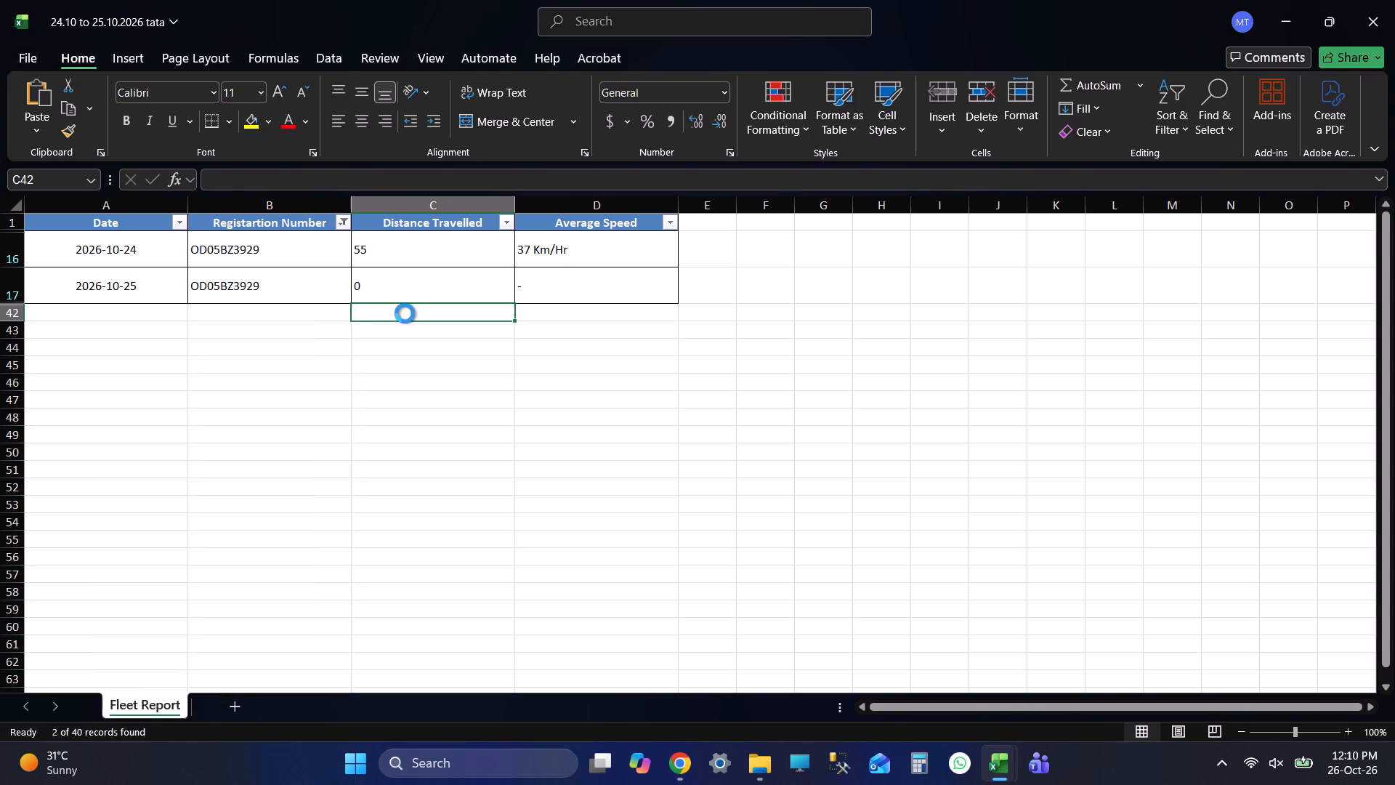
pyautogui.hotkey('ctrl', 's')
pyautogui.hotkey('ctrl', 's')
pyautogui.click(275, 249)
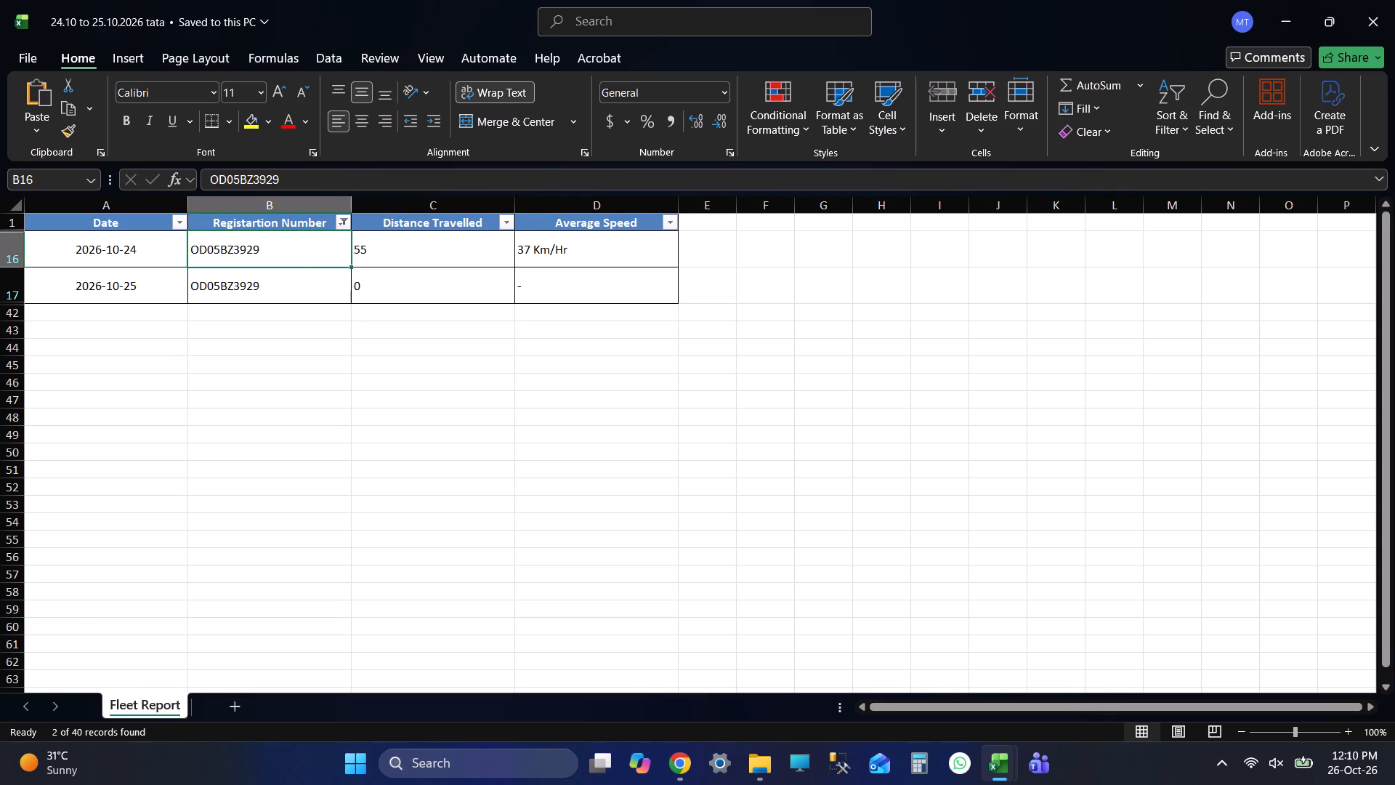
pyautogui.hotkey('alt', 'Tab')
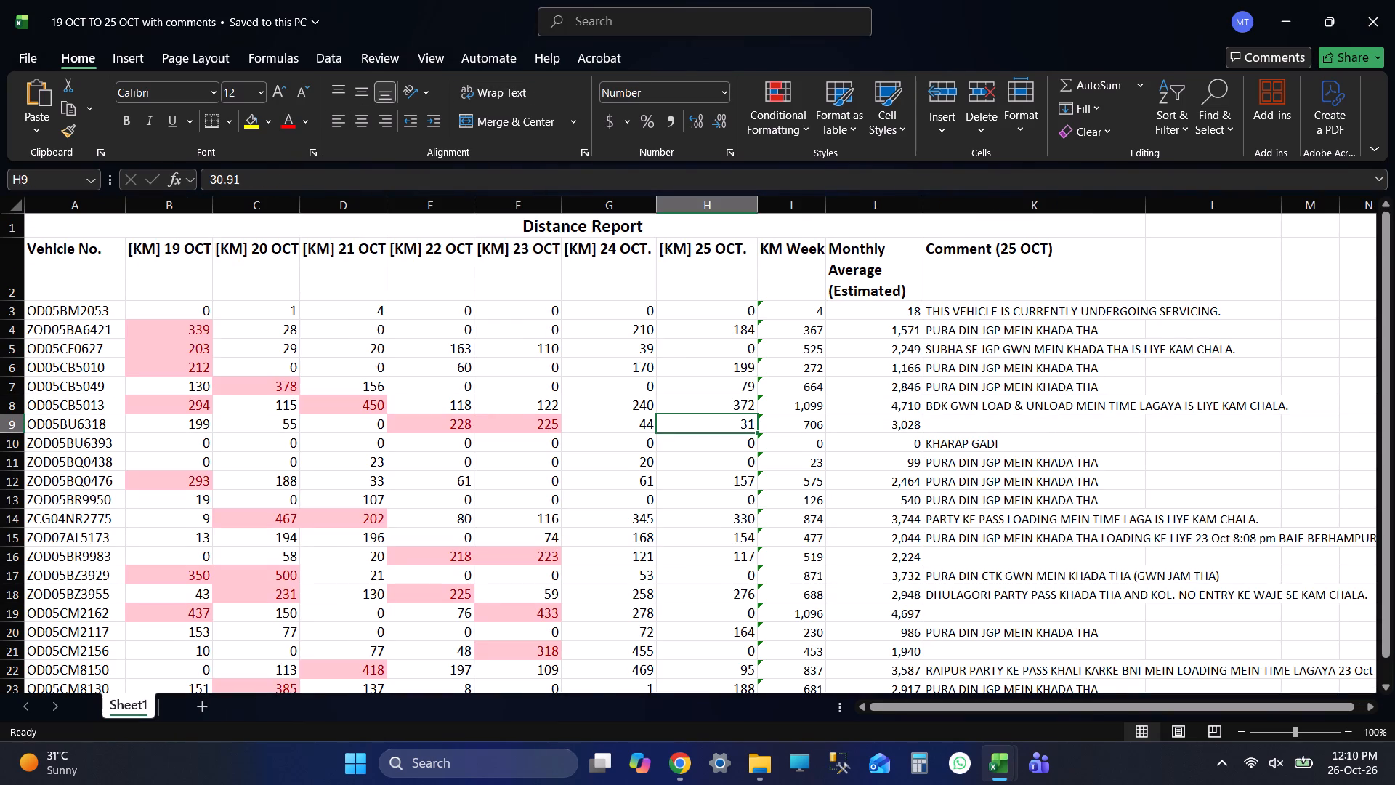
pyautogui.scroll(-1, 137, 446)
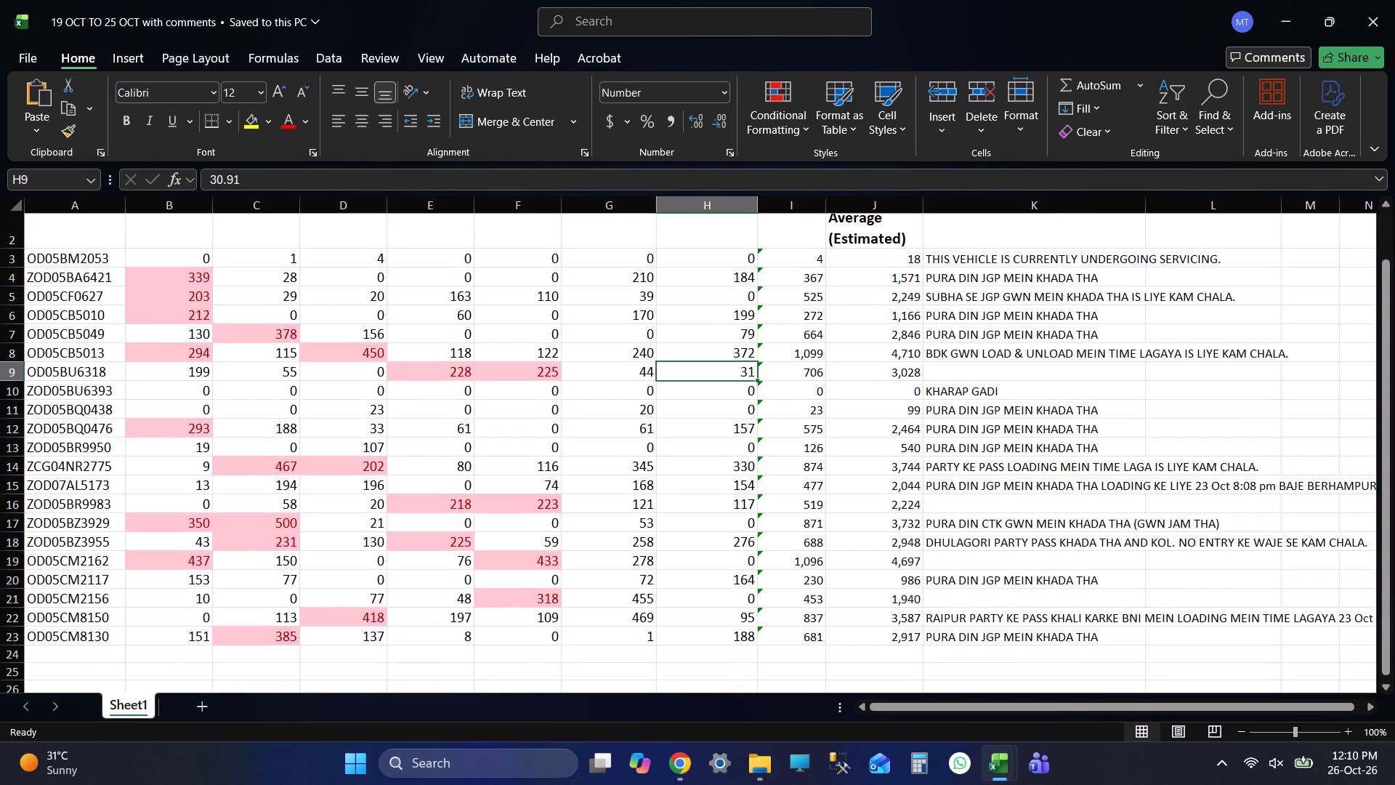
pyautogui.click(98, 525)
pyautogui.hotkey('alt', 'Tab')
pyautogui.hotkey('alt', 'Tab')
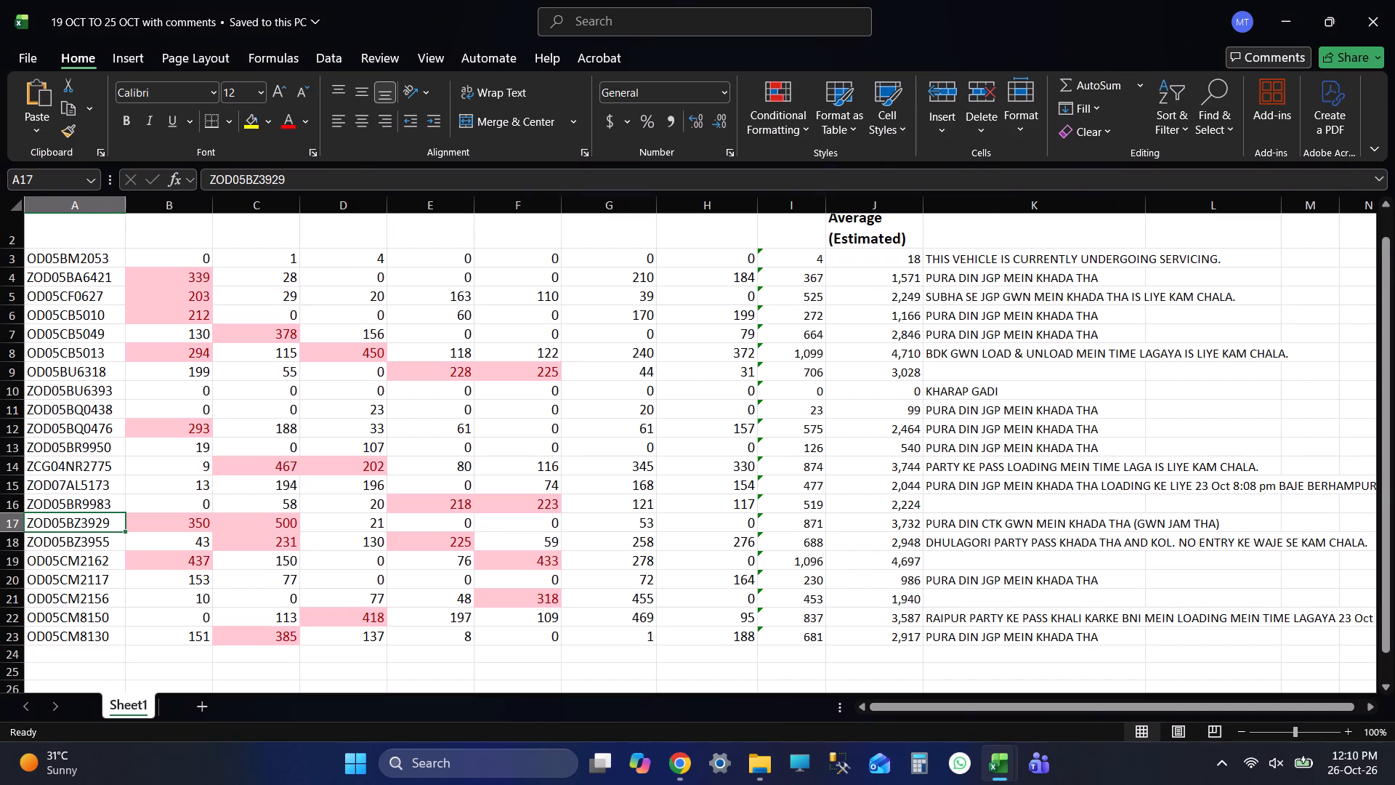
pyautogui.press('Tab')
pyautogui.press('Tab')
pyautogui.press('Tab')
pyautogui.press('Tab')
pyautogui.press('Tab')
pyautogui.press('Tab')
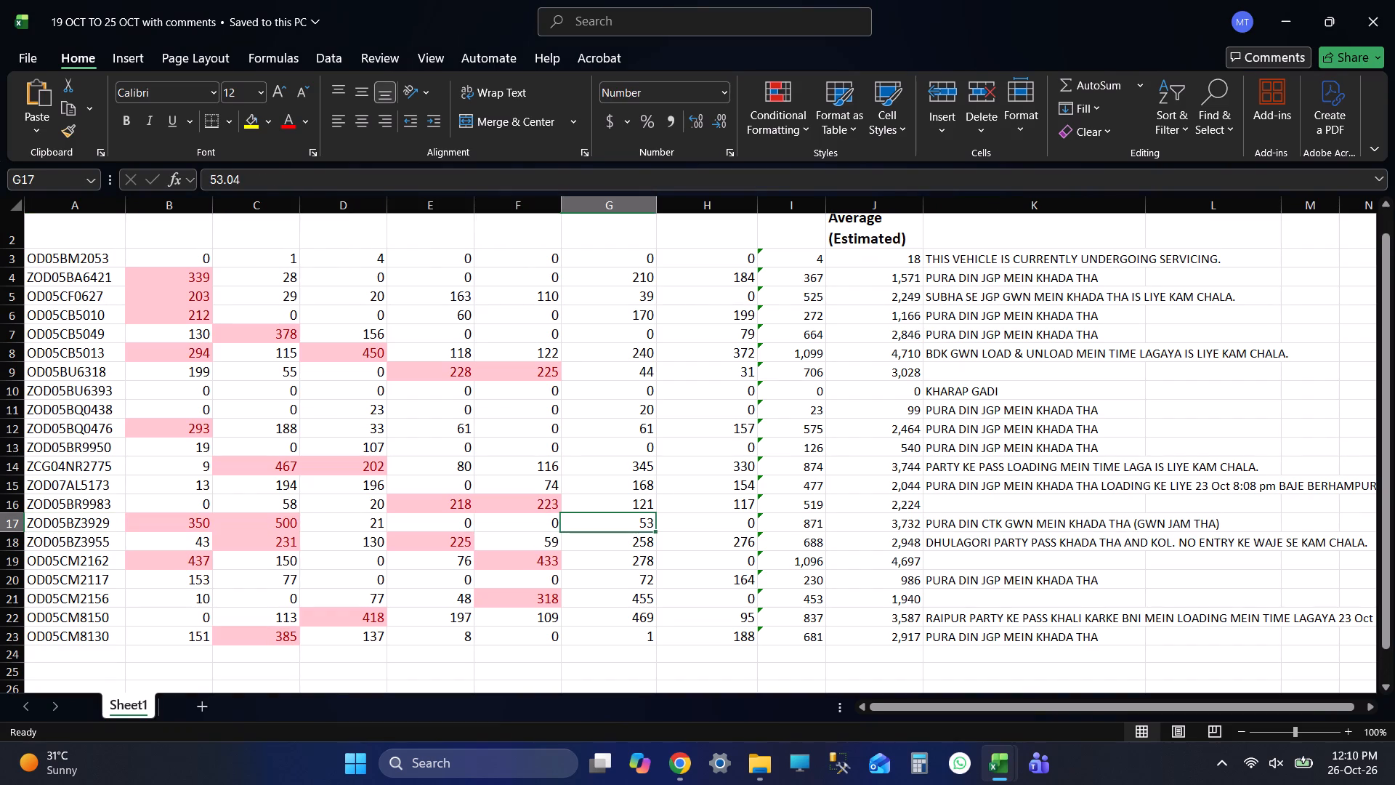
pyautogui.hotkey('alt', 'Tab')
pyautogui.click(428, 255)
pyautogui.hotkey('alt', 'Tab')
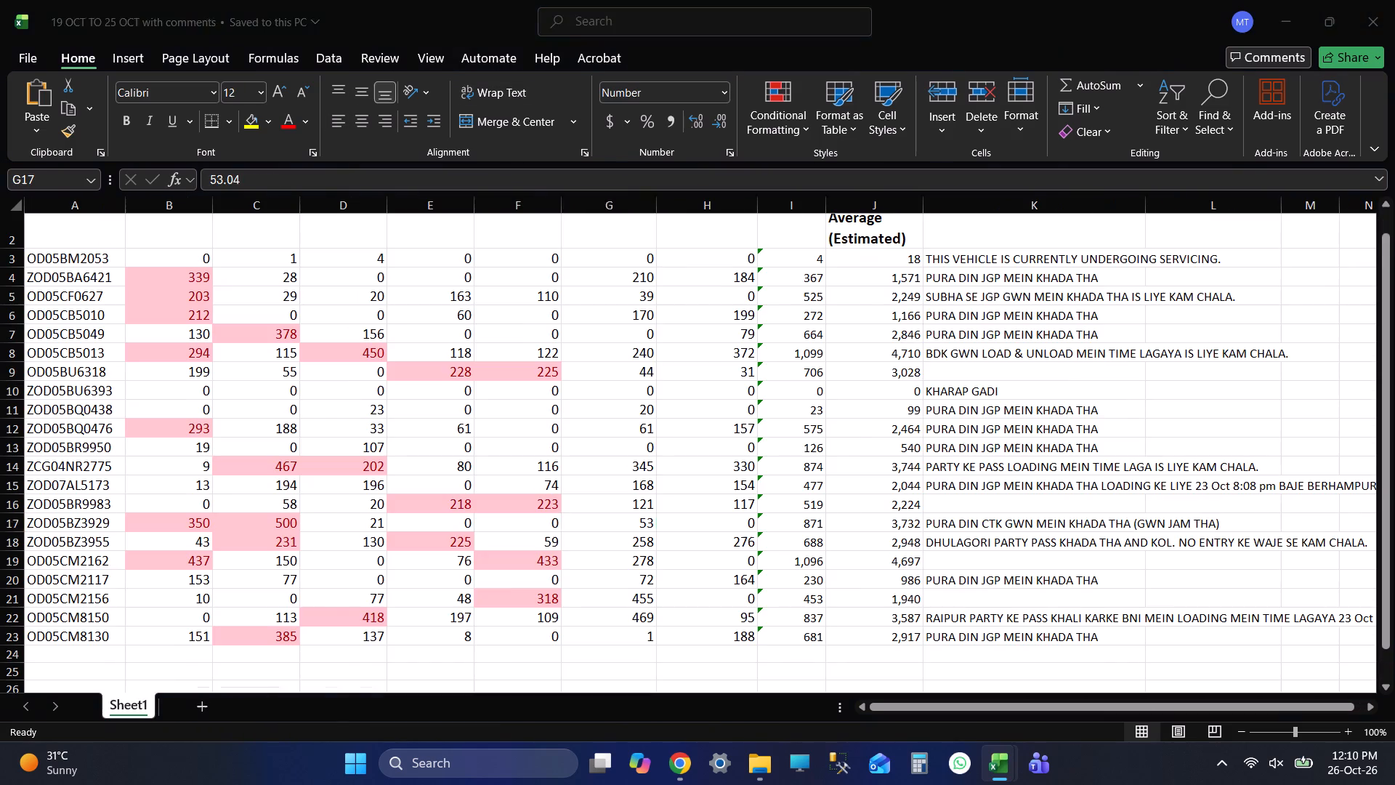
pyautogui.hotkey('alt', 'Tab')
pyautogui.hotkey('alt', 'Tab')
pyautogui.write('55')
pyautogui.press('Return')
pyautogui.hotkey('ctrl', 's')
pyautogui.hotkey('alt', 'Tab')
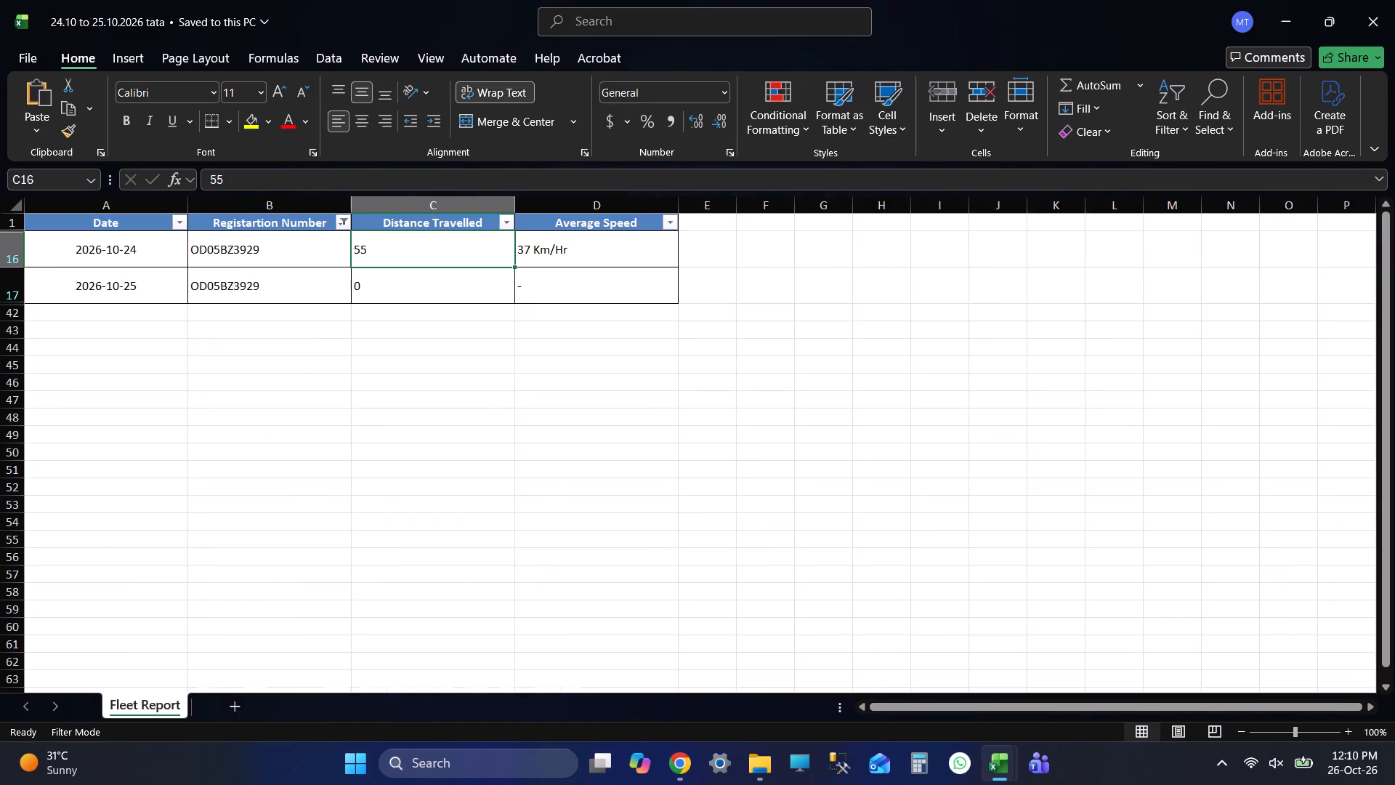
pyautogui.hotkey('alt', 'Tab')
pyautogui.hotkey('alt', 'Tab')
pyautogui.click(337, 221)
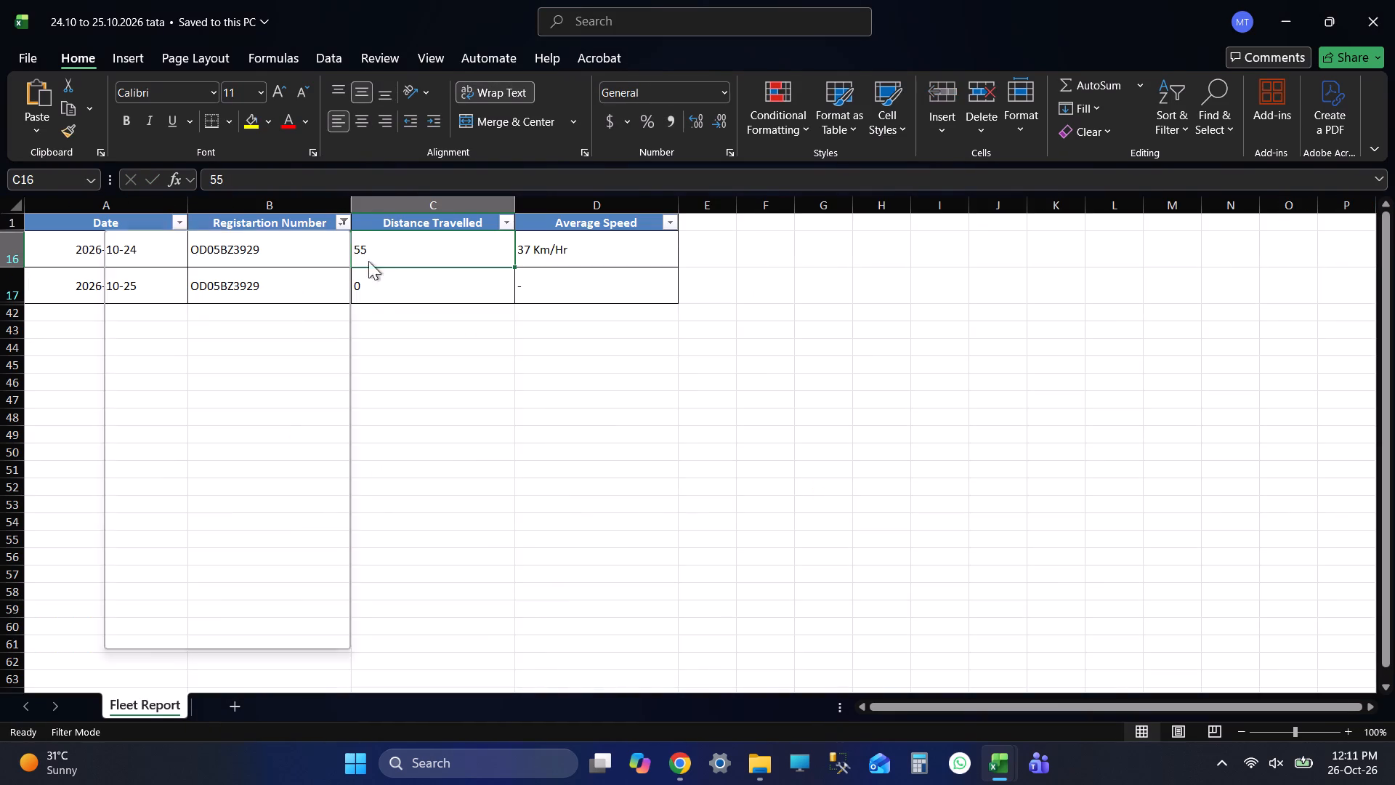
pyautogui.moveTo(339, 482); pyautogui.dragTo(331, 518)
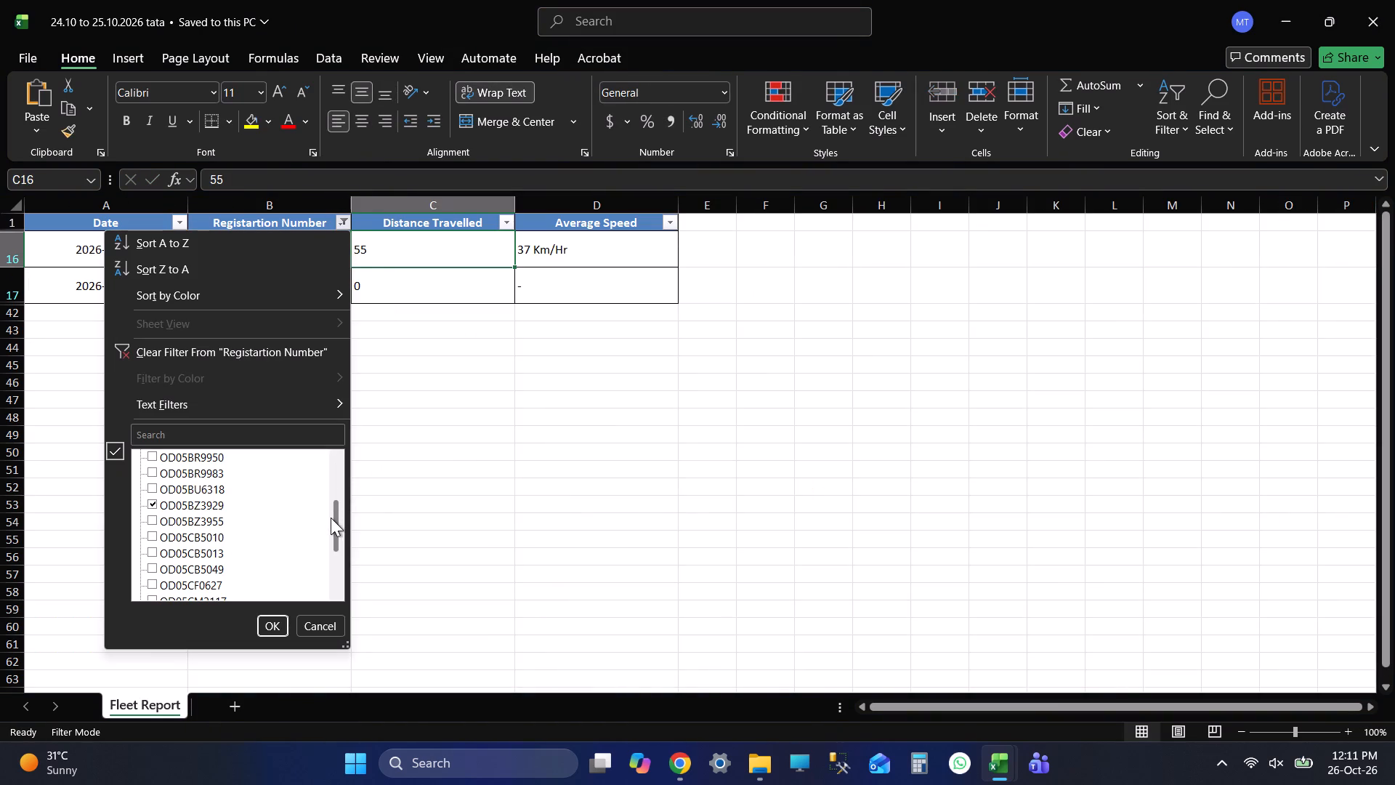
pyautogui.moveTo(331, 518); pyautogui.dragTo(329, 530)
pyautogui.click(175, 470)
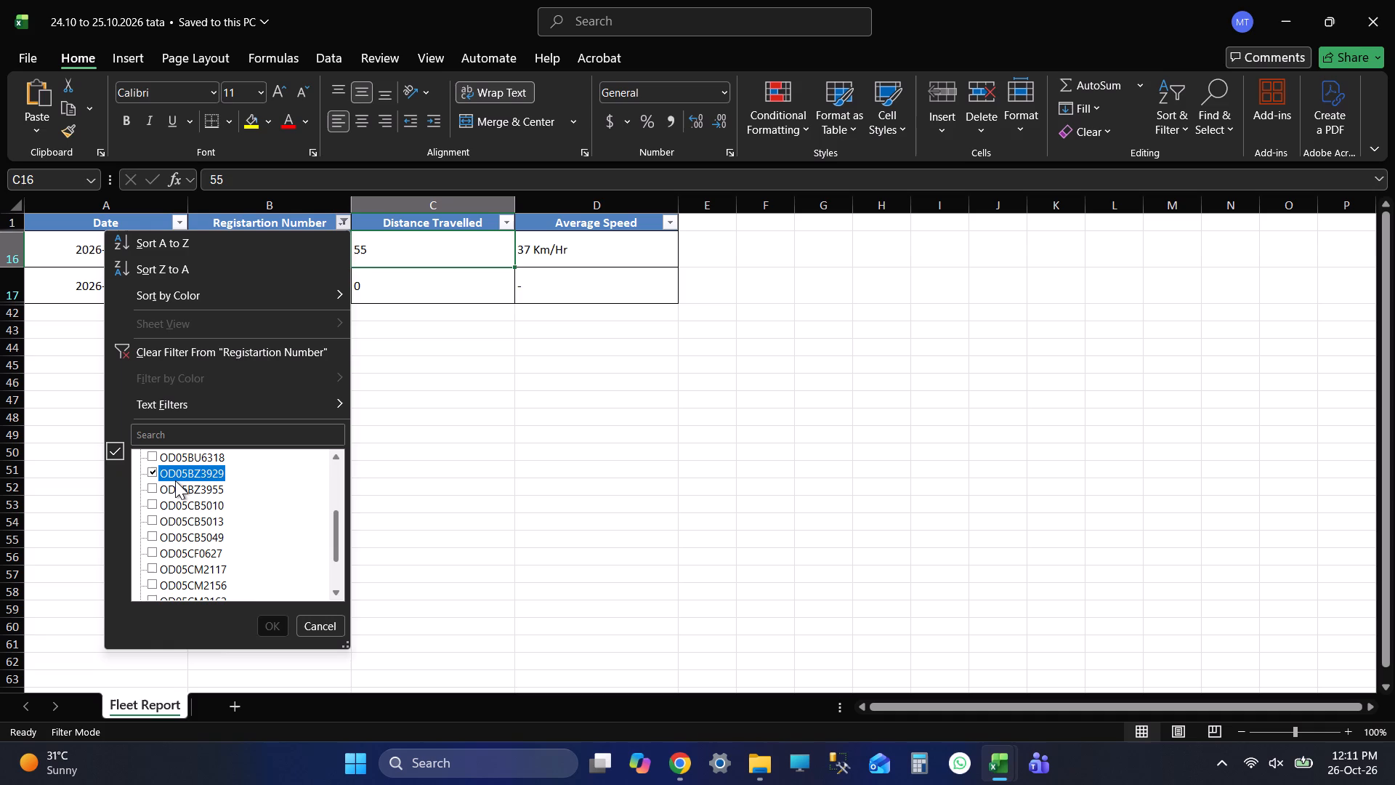
pyautogui.click(175, 480)
pyautogui.click(177, 475)
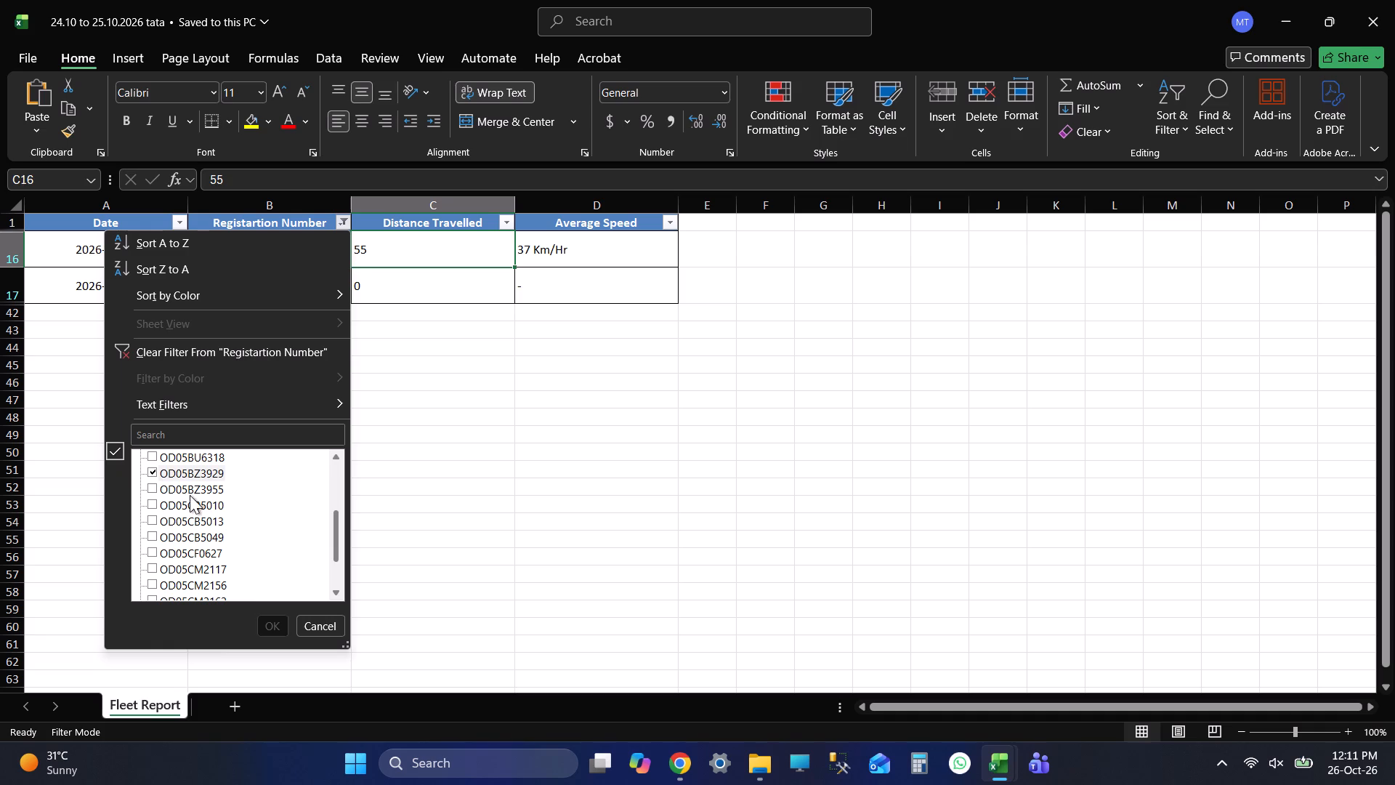
pyautogui.click(190, 489)
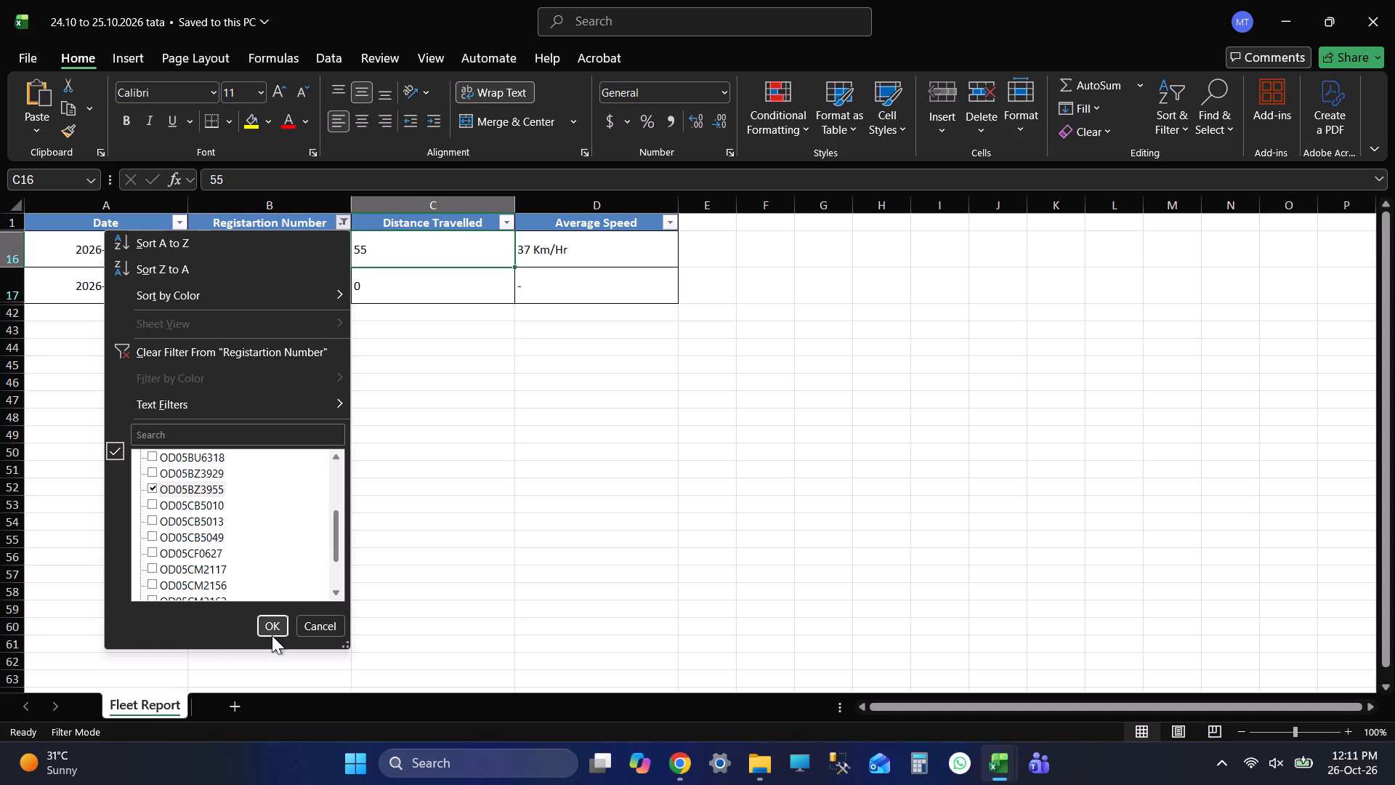
pyautogui.click(265, 619)
pyautogui.click(437, 327)
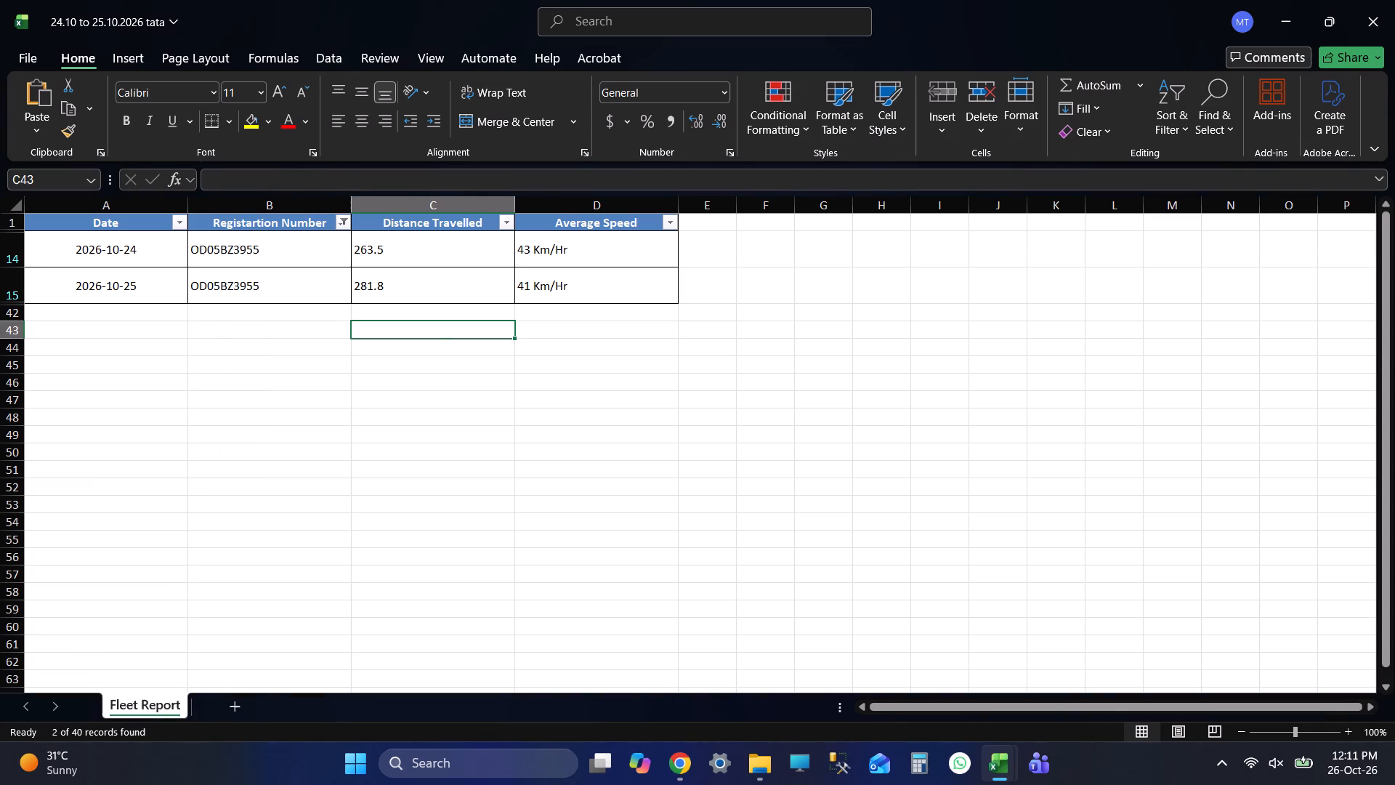
pyautogui.hotkey('ctrl', 's')
pyautogui.hotkey('alt', 'Tab')
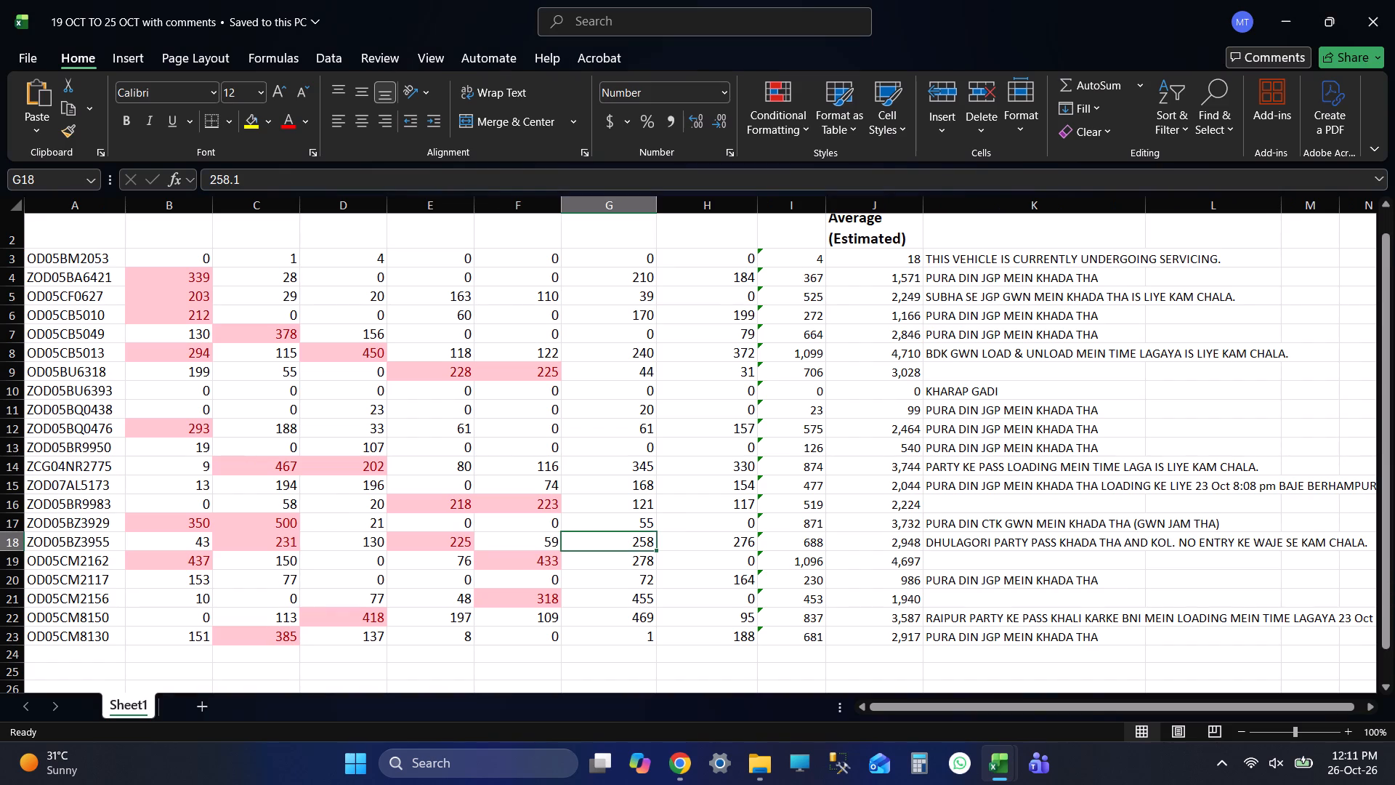
pyautogui.hotkey('alt', 'Tab')
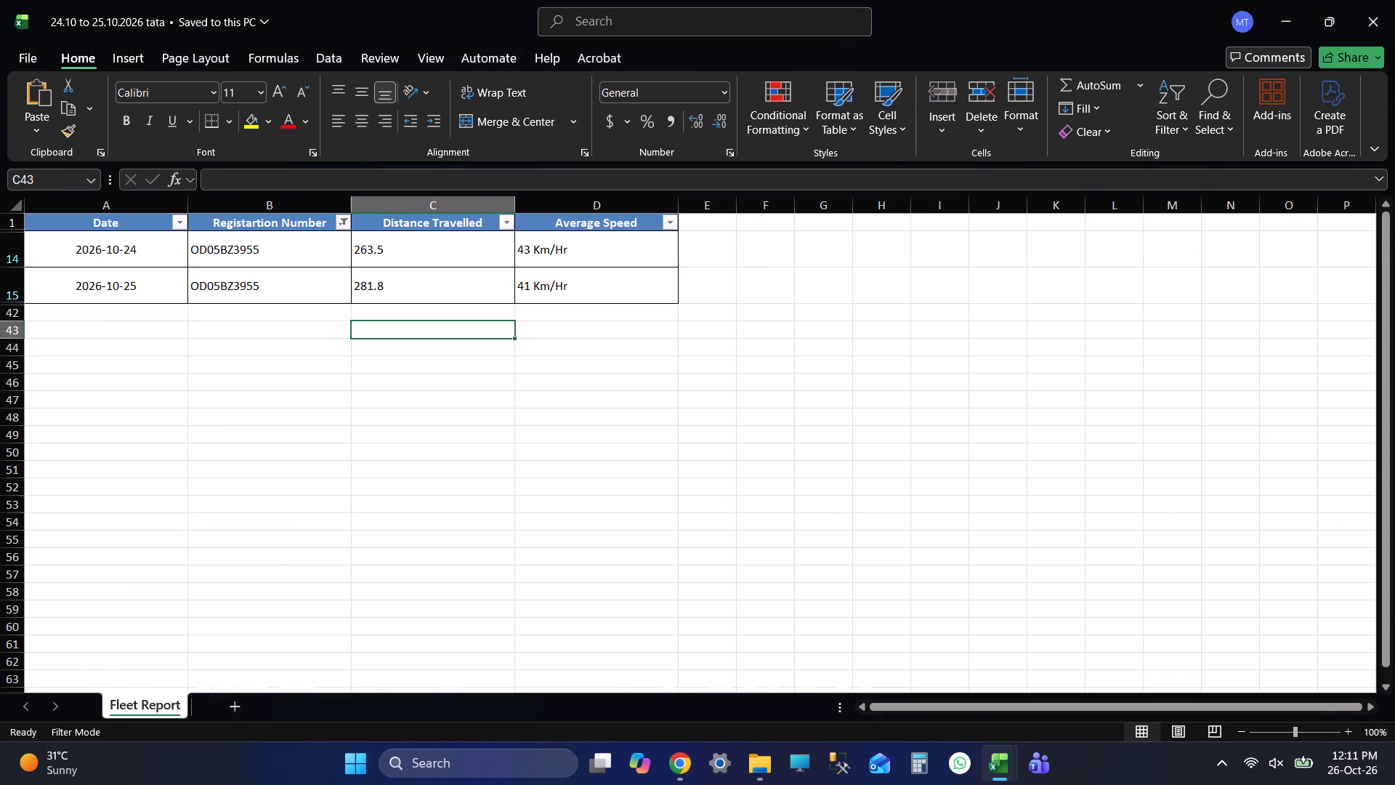
pyautogui.hotkey('alt', 'Tab')
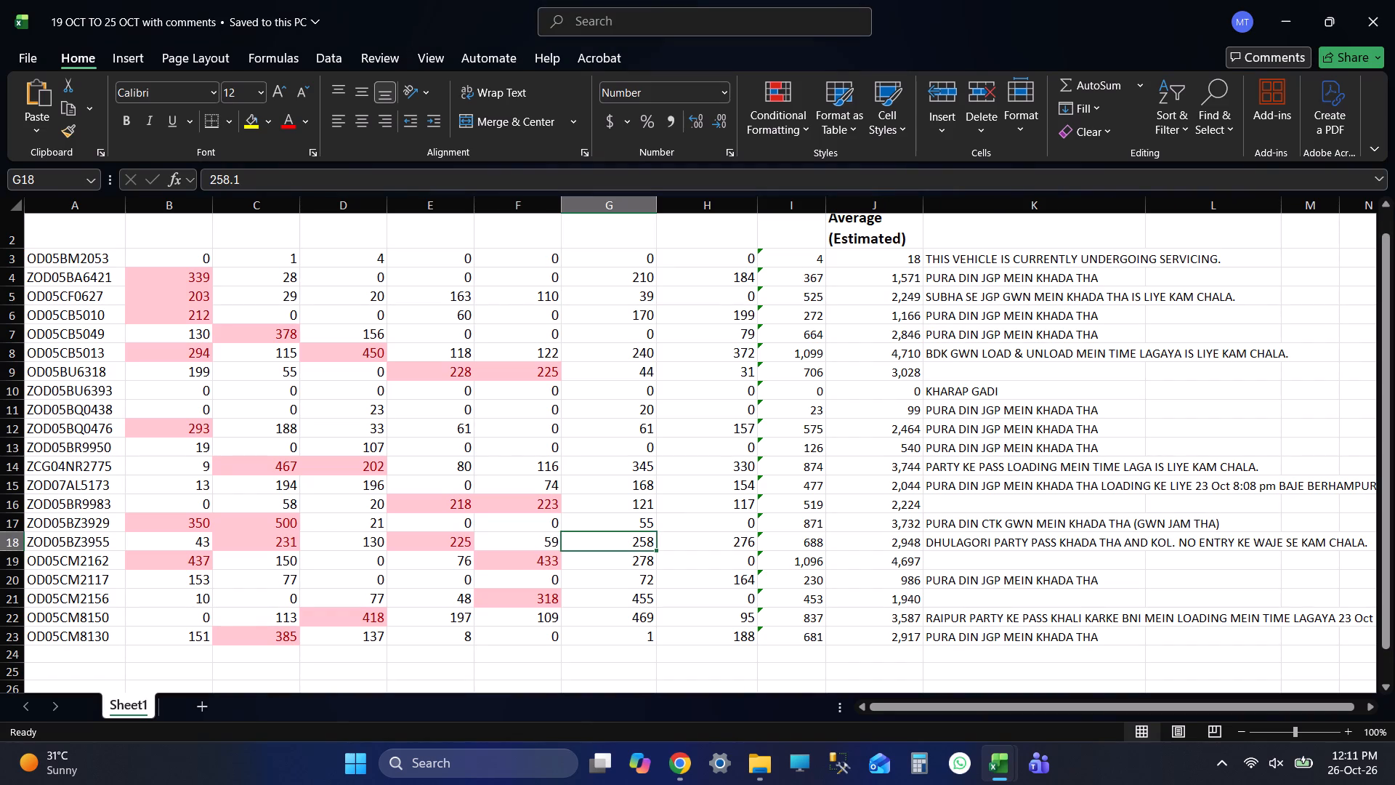
pyautogui.hotkey('alt', 'Tab')
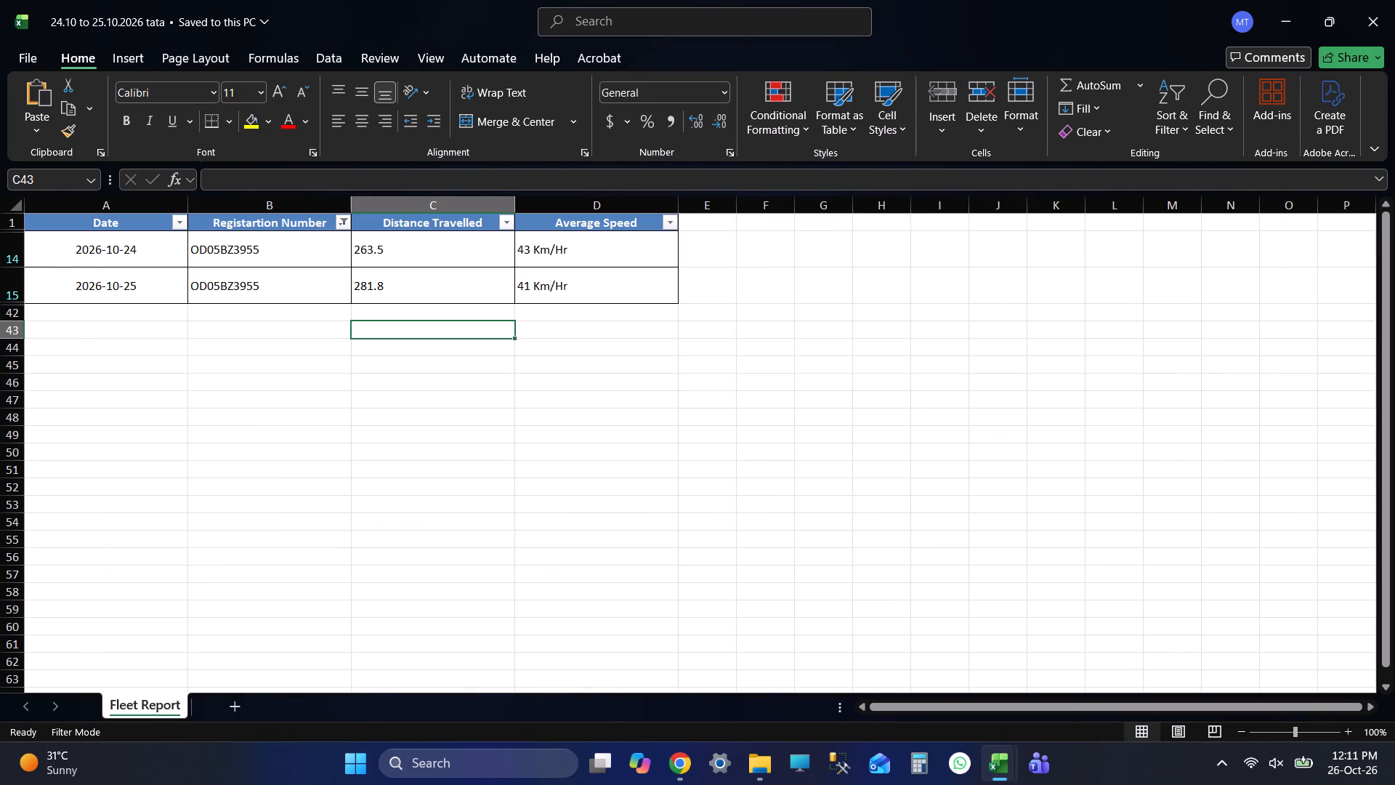
pyautogui.hotkey('alt', 'Tab')
pyautogui.hotkey('alt', 'Tab')
pyautogui.click(427, 258)
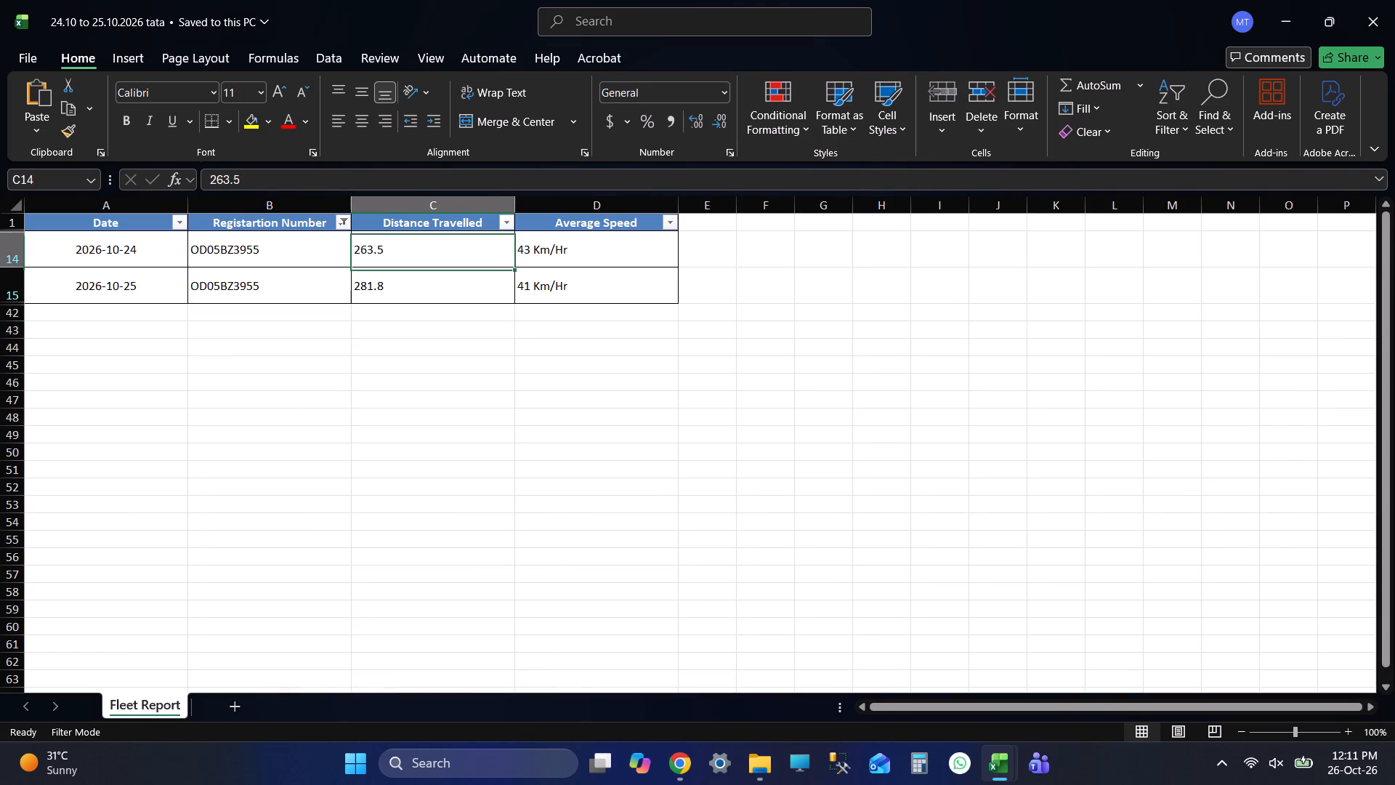
pyautogui.hotkey('alt', 'Tab')
pyautogui.press('2')
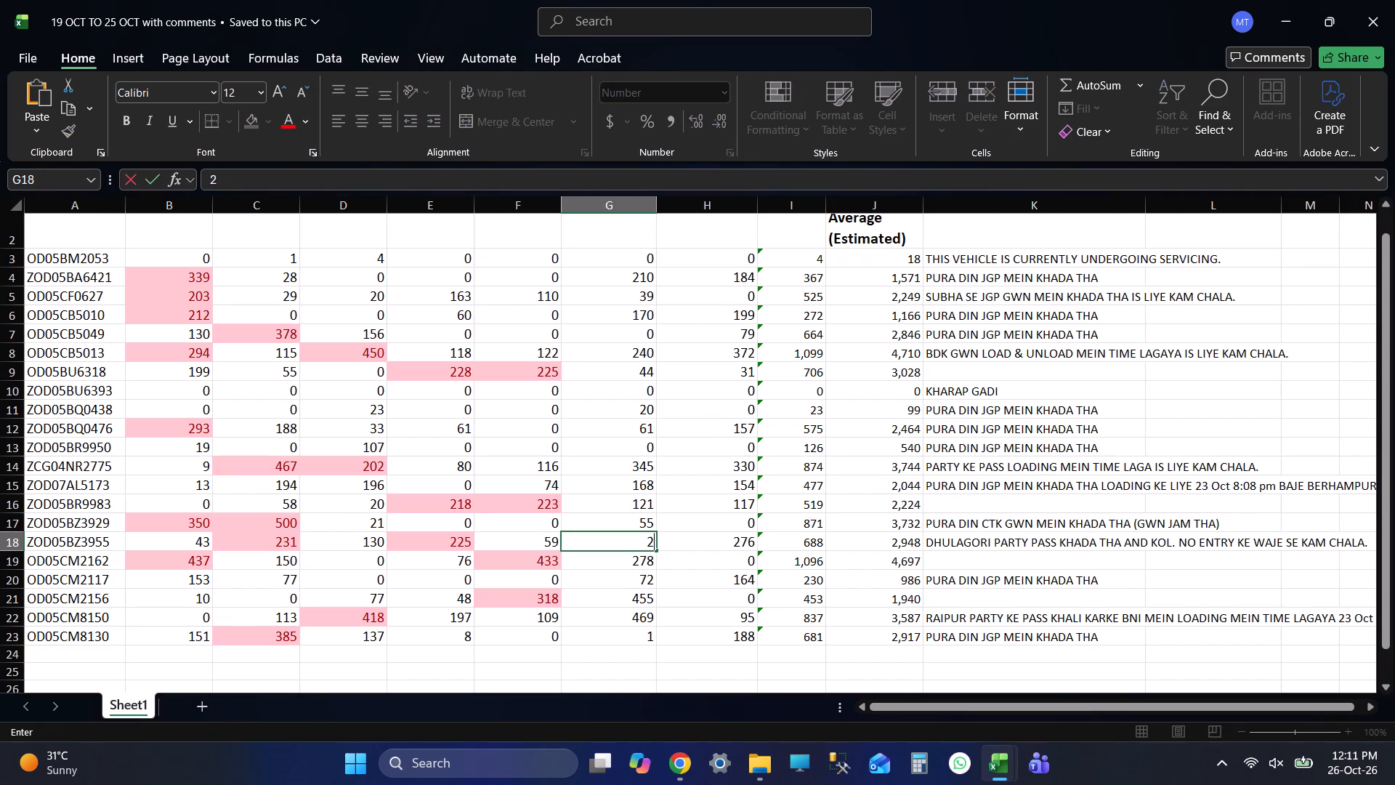
pyautogui.write('64')
pyautogui.press('Tab')
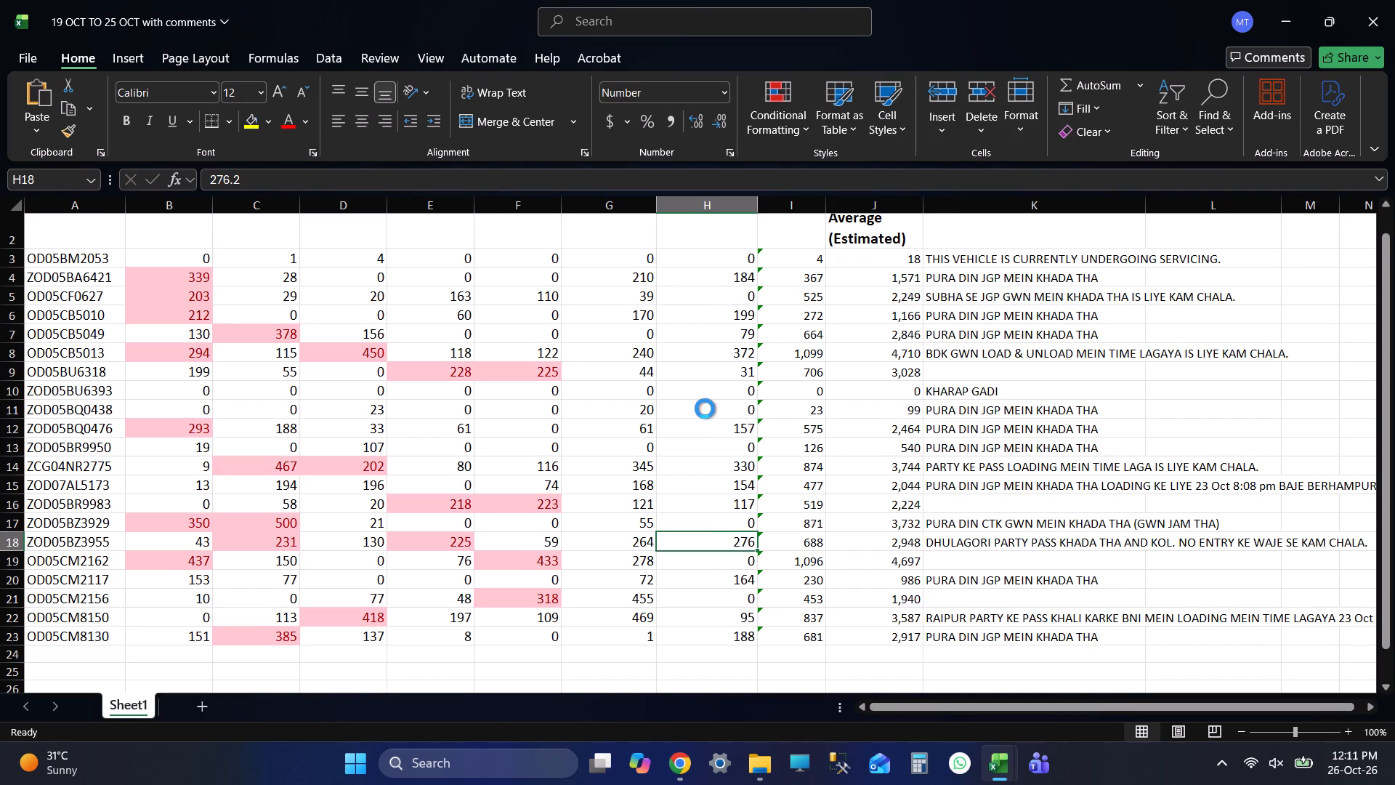
pyautogui.hotkey('ctrl', 's')
pyautogui.hotkey('alt', 'Tab')
pyautogui.click(397, 289)
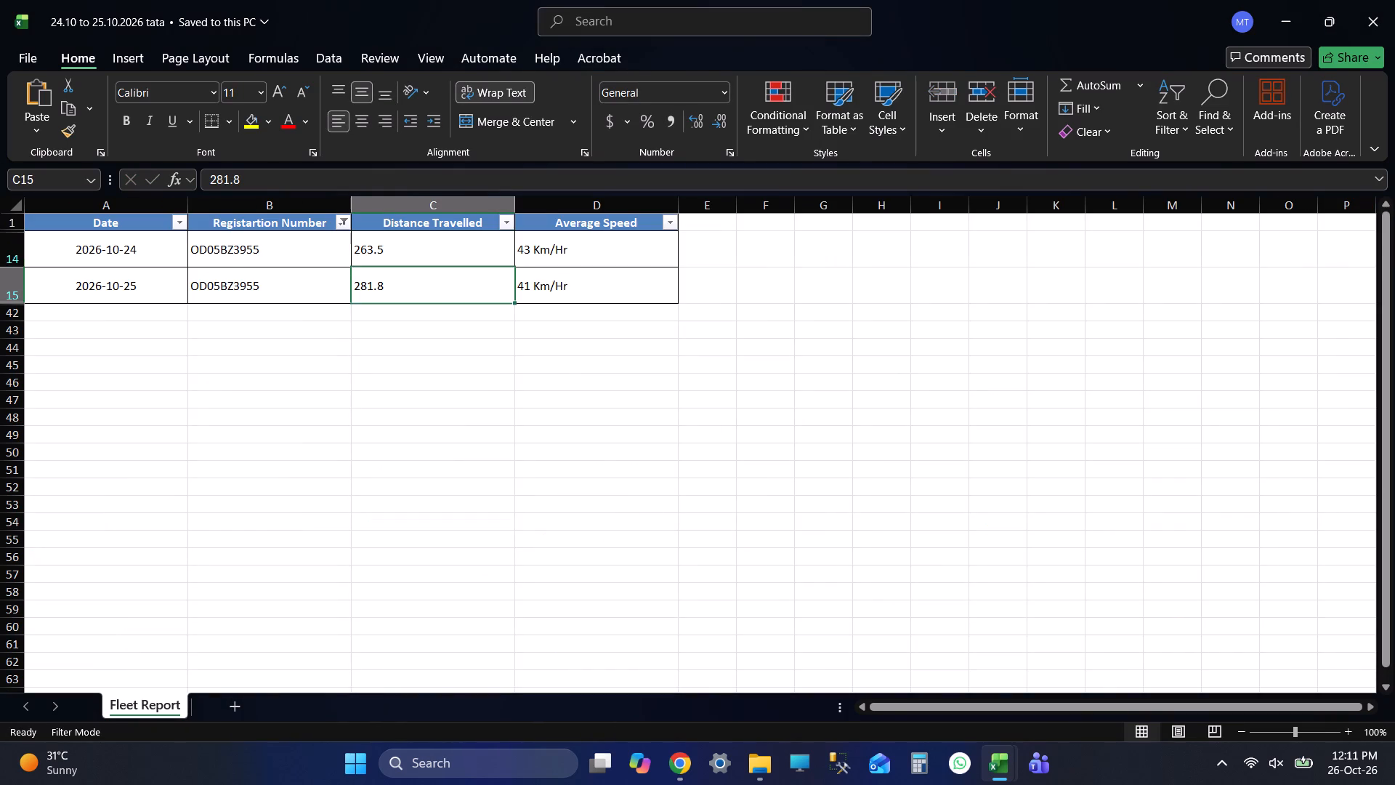
pyautogui.hotkey('alt', 'Tab')
pyautogui.hotkey('alt', 'Tab')
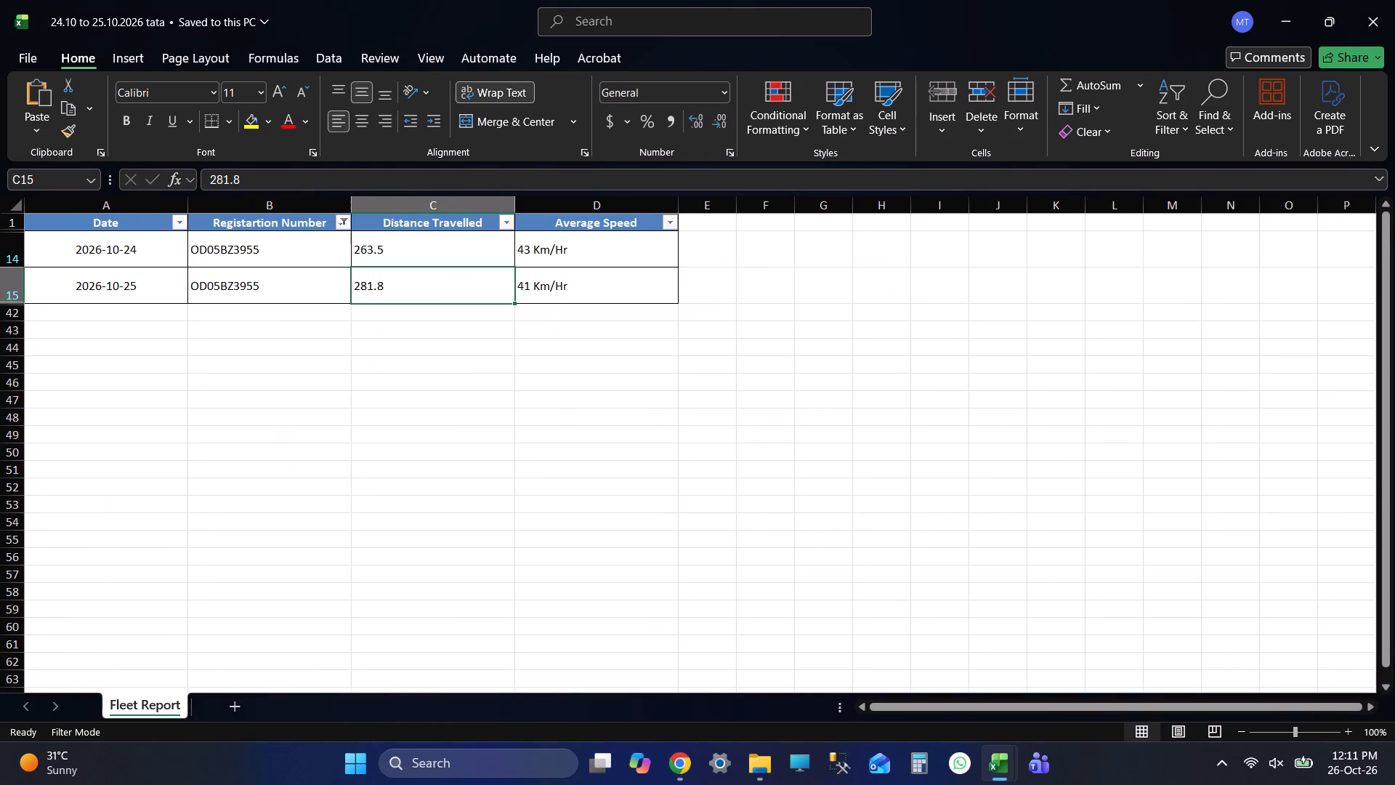
pyautogui.hotkey('alt', 'Tab')
pyautogui.write('282')
pyautogui.press('Return')
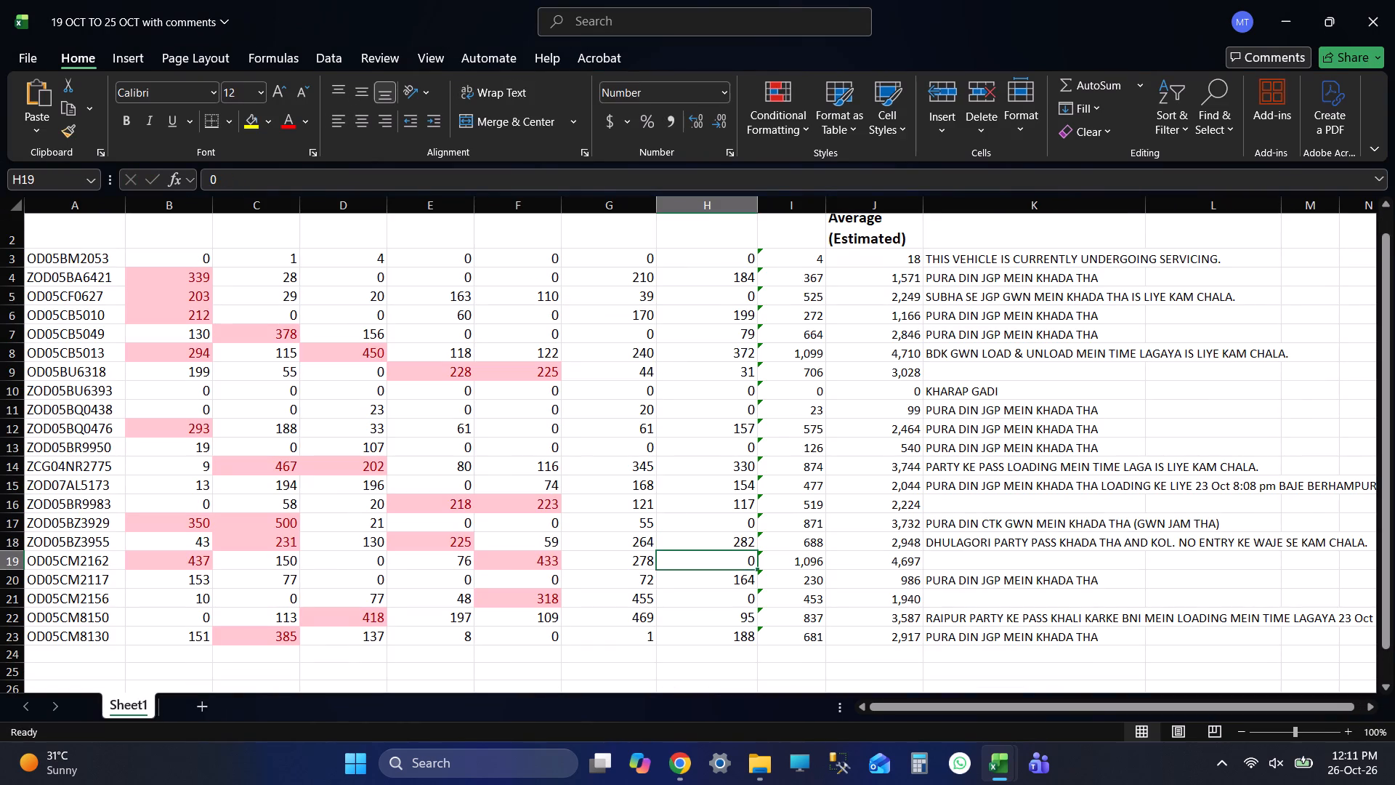
pyautogui.hotkey('ctrl', 'z')
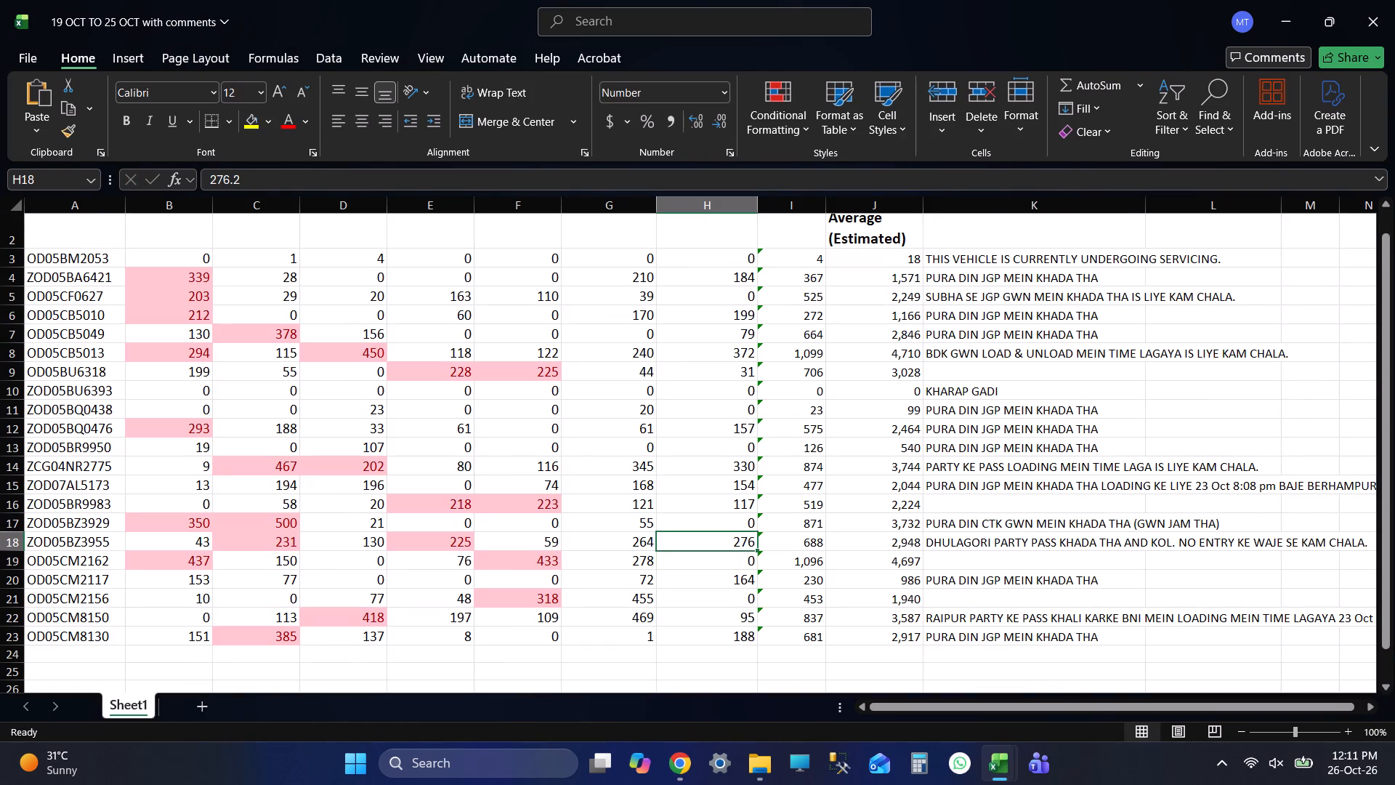
pyautogui.write('282')
pyautogui.press('Return')
pyautogui.hotkey('ctrl', 's')
pyautogui.hotkey('ctrl', 's')
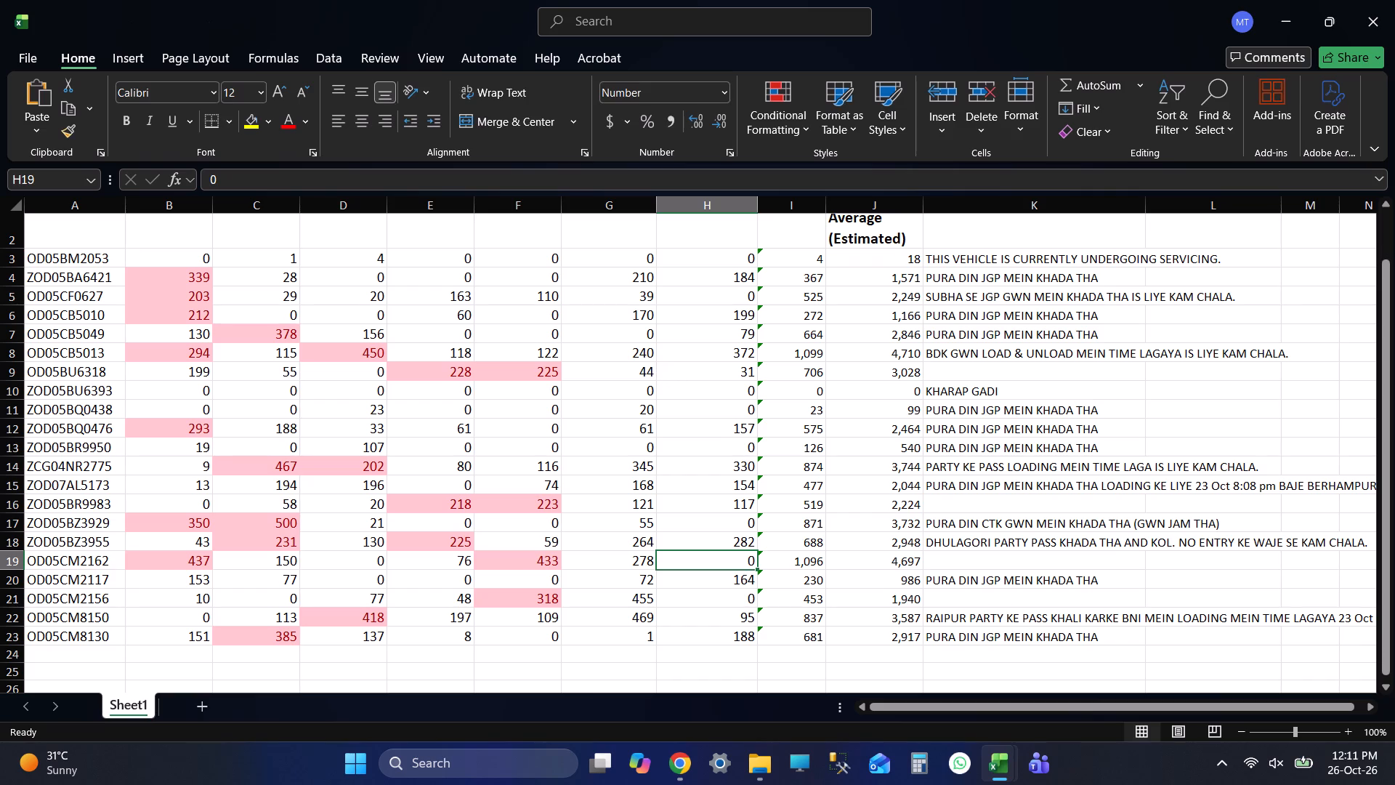
pyautogui.hotkey('ctrl', 's')
pyautogui.hotkey('ctrl', 's')
pyautogui.hotkey('ctrl', 's')
pyautogui.hotkey('alt', 'Tab')
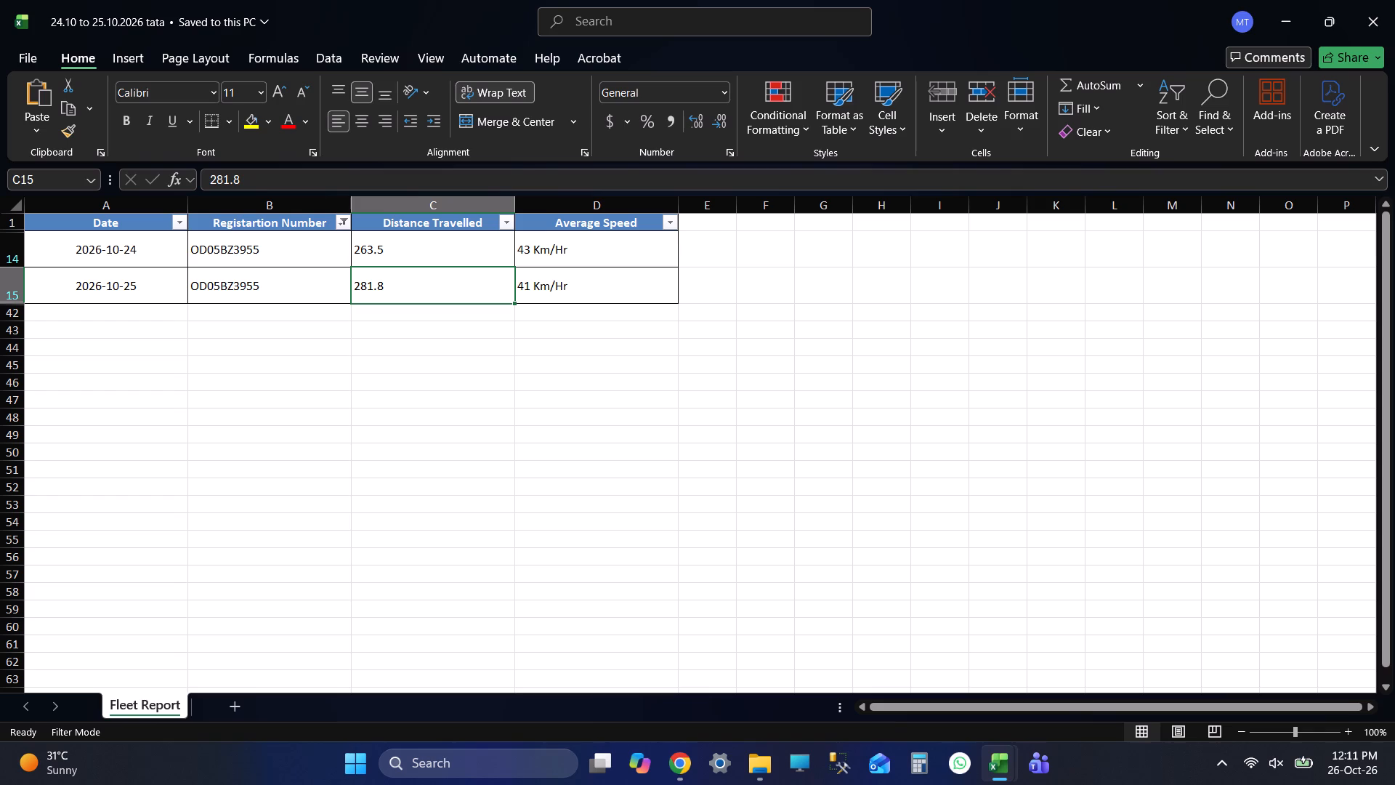
pyautogui.hotkey('alt', 'Tab')
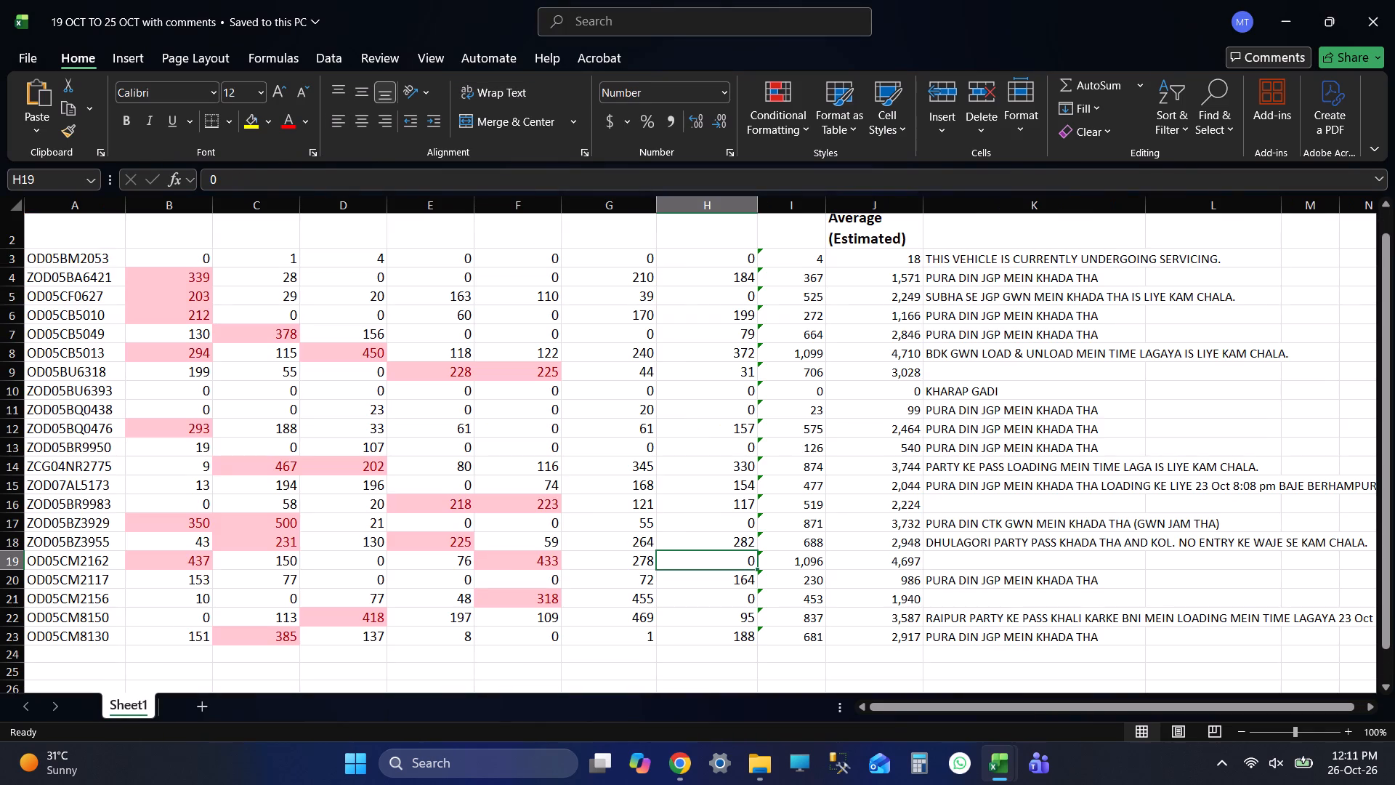
pyautogui.hotkey('ctrl', 's')
pyautogui.hotkey('ctrl', 's')
pyautogui.click(730, 544)
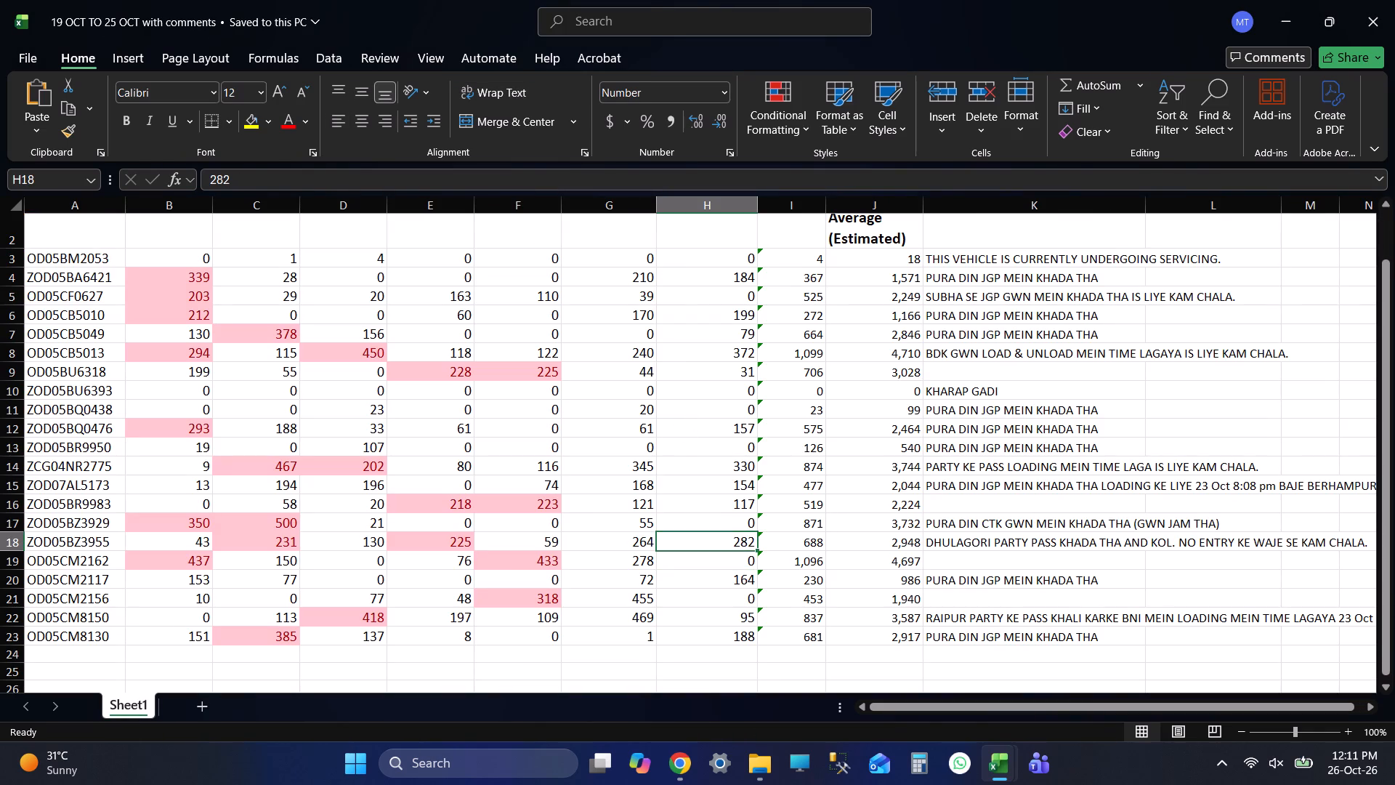
pyautogui.hotkey('ctrl', 's')
pyautogui.hotkey('ctrl', 's')
pyautogui.hotkey('ctrl', 's')
pyautogui.hotkey('ctrl', 's')
pyautogui.hotkey('ctrl', 's')
pyautogui.hotkey('ctrl', 's')
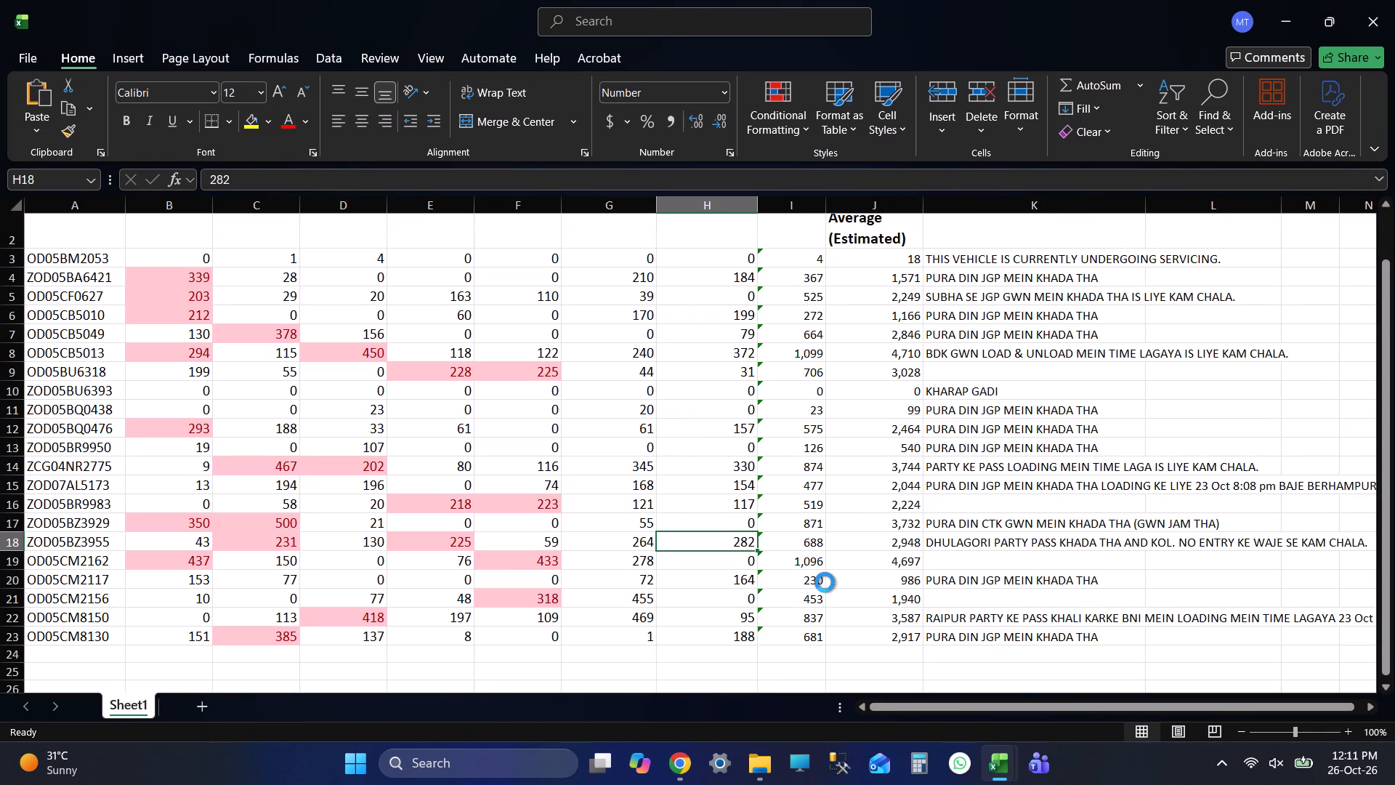
pyautogui.hotkey('ctrl', 's')
pyautogui.hotkey('ctrl', 's')
pyautogui.hotkey('ctrl', 's')
pyautogui.hotkey('alt', 'Tab')
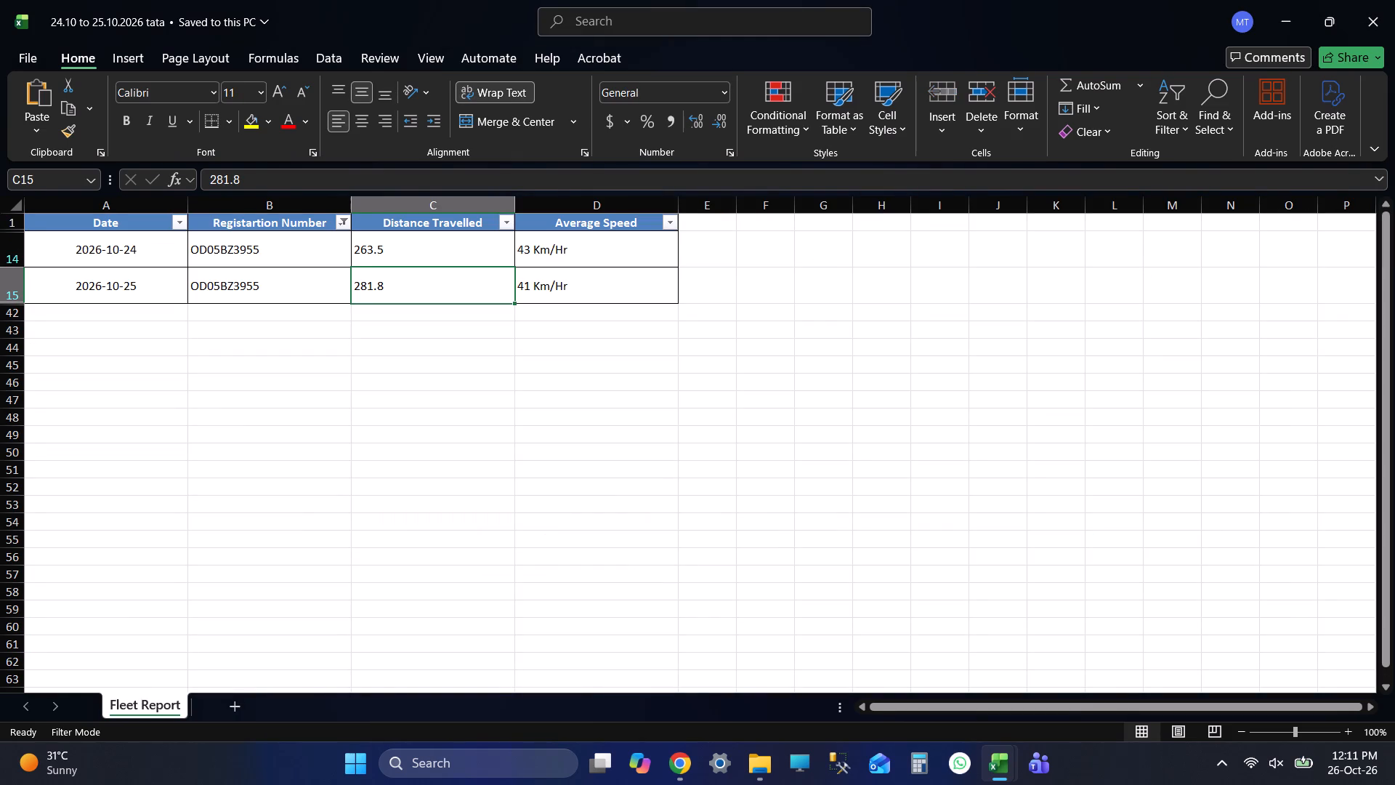
pyautogui.hotkey('alt', 'Tab')
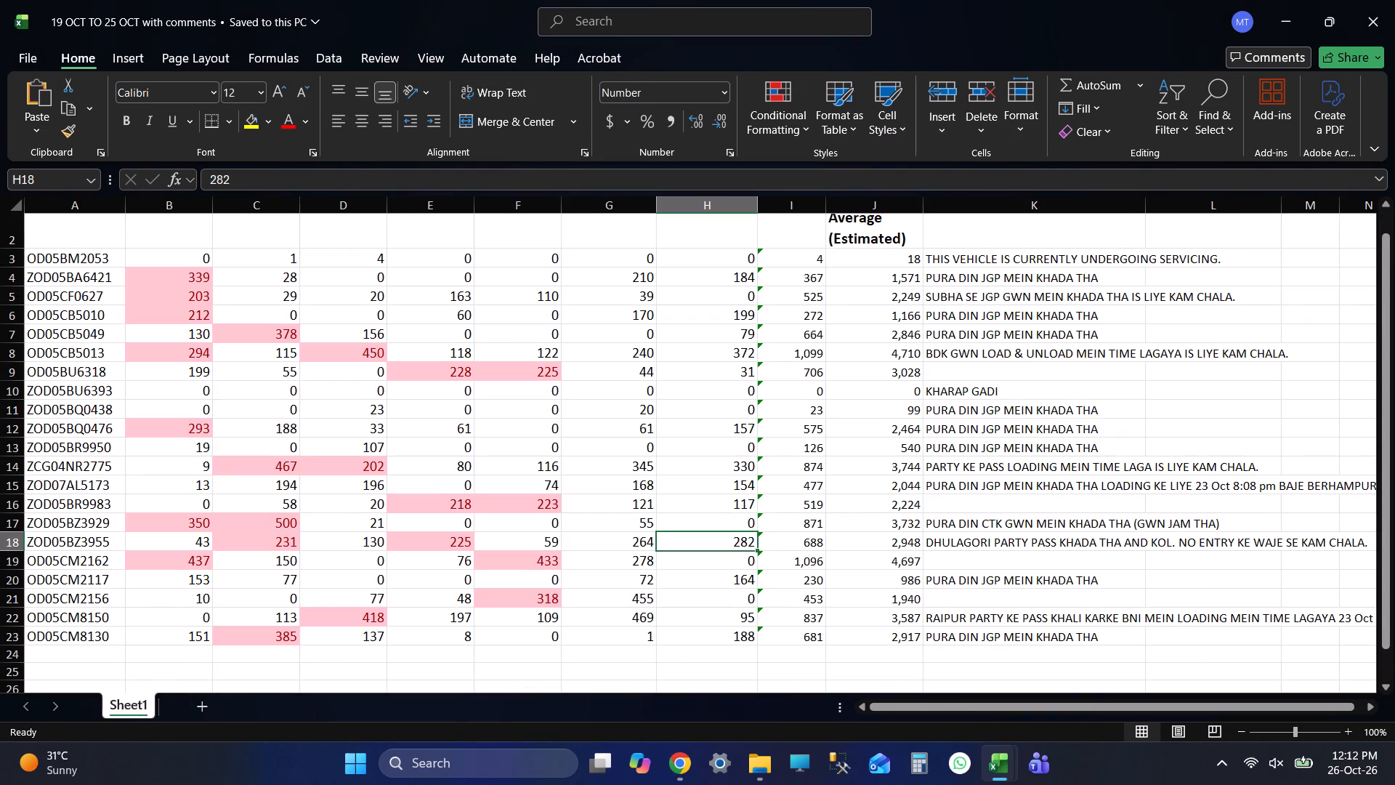
pyautogui.press('Return')
pyautogui.hotkey('ctrl', 's')
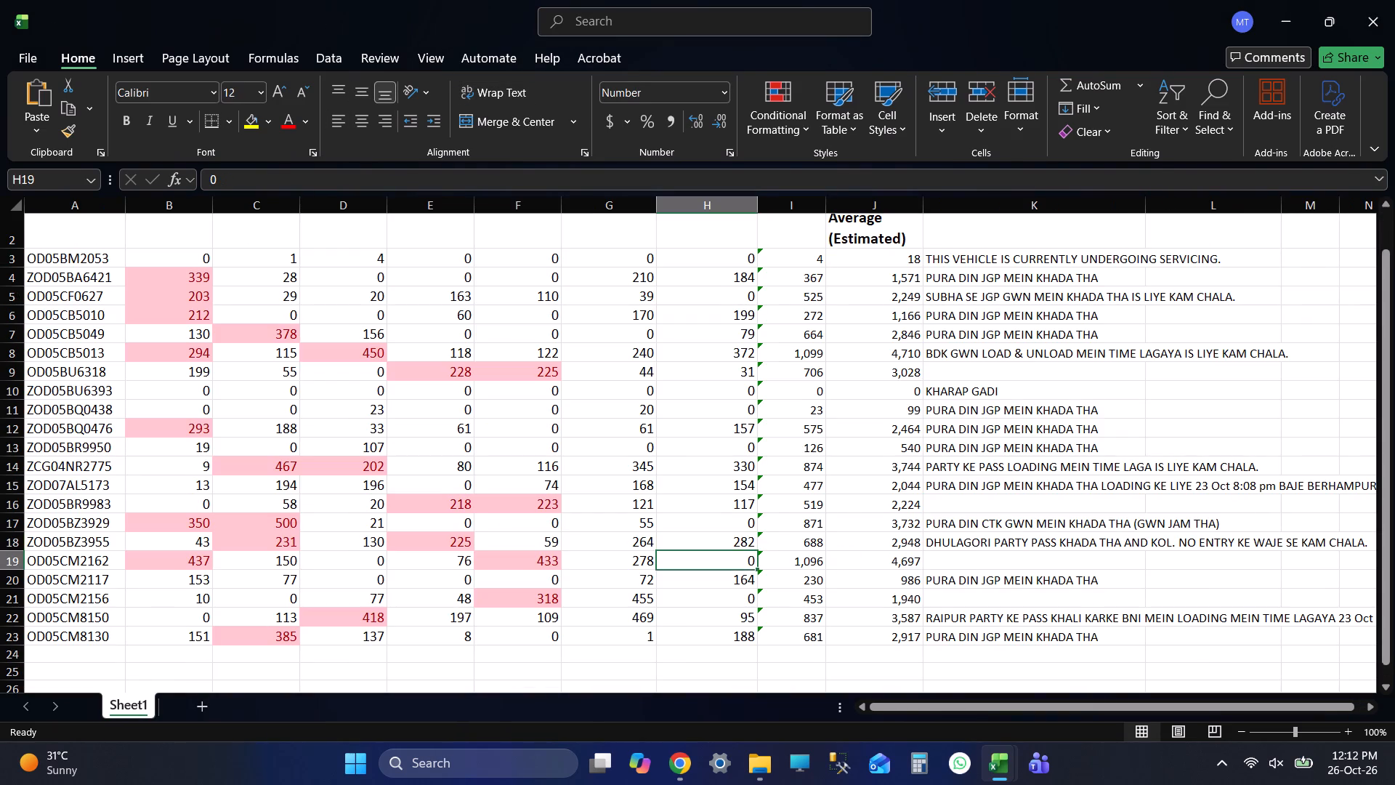
pyautogui.hotkey('alt', 'Tab')
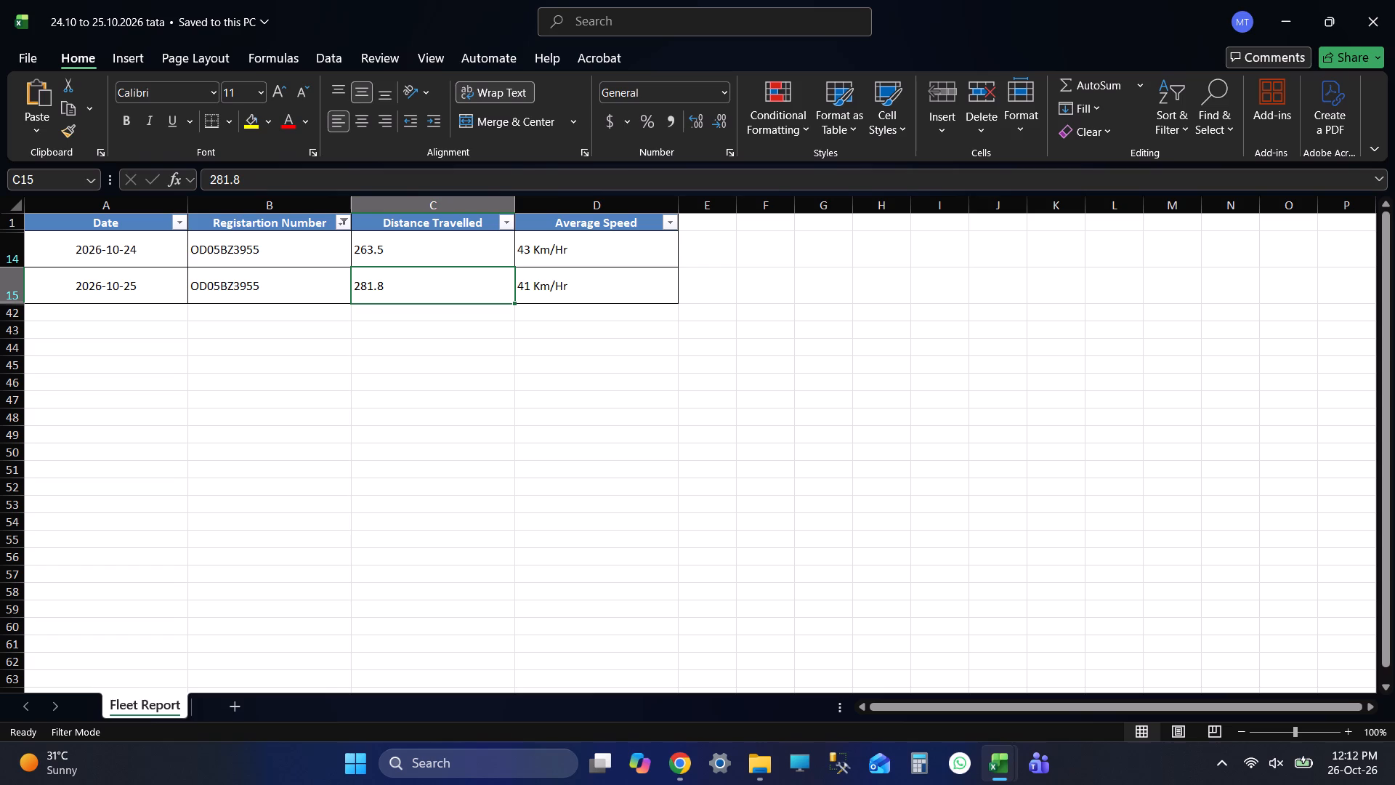
pyautogui.click(337, 221)
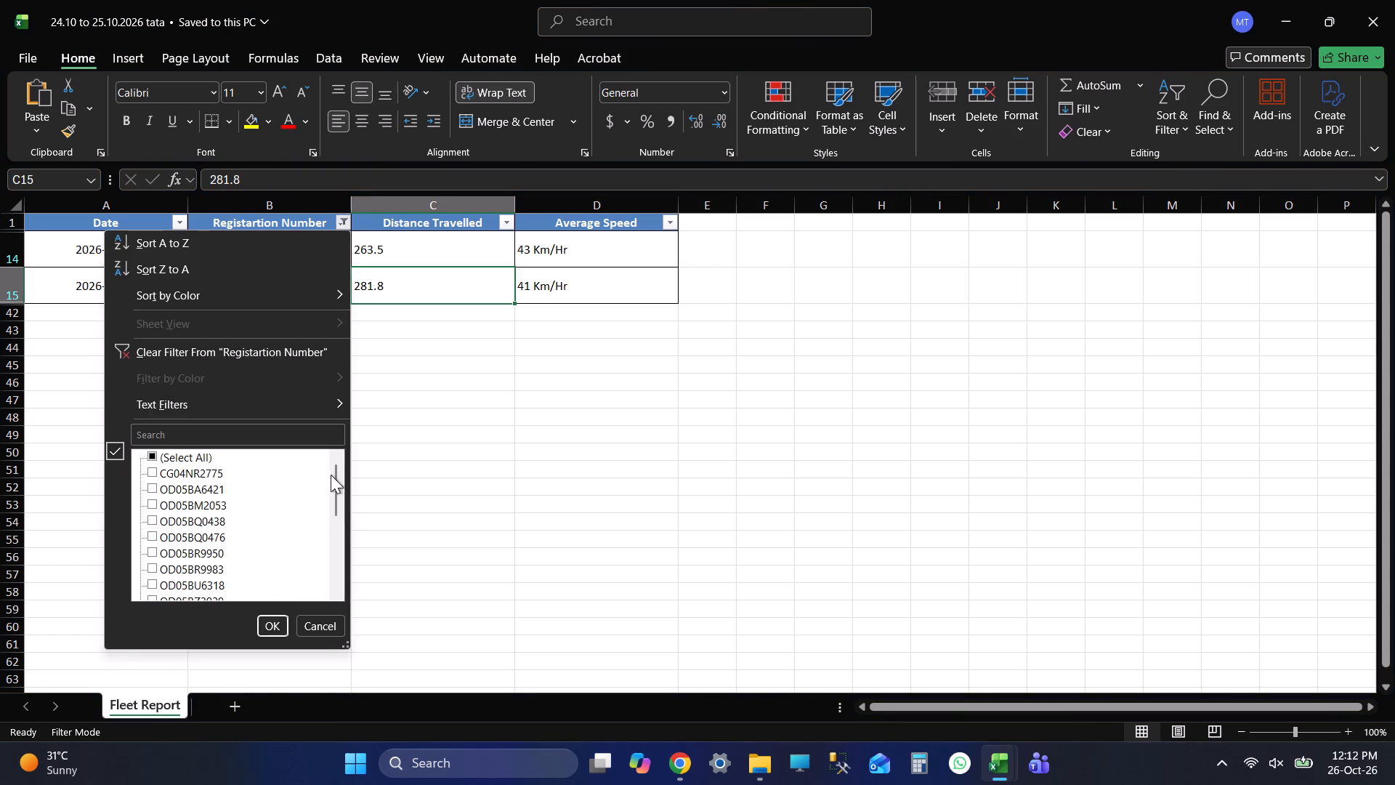
pyautogui.moveTo(334, 490); pyautogui.dragTo(339, 537)
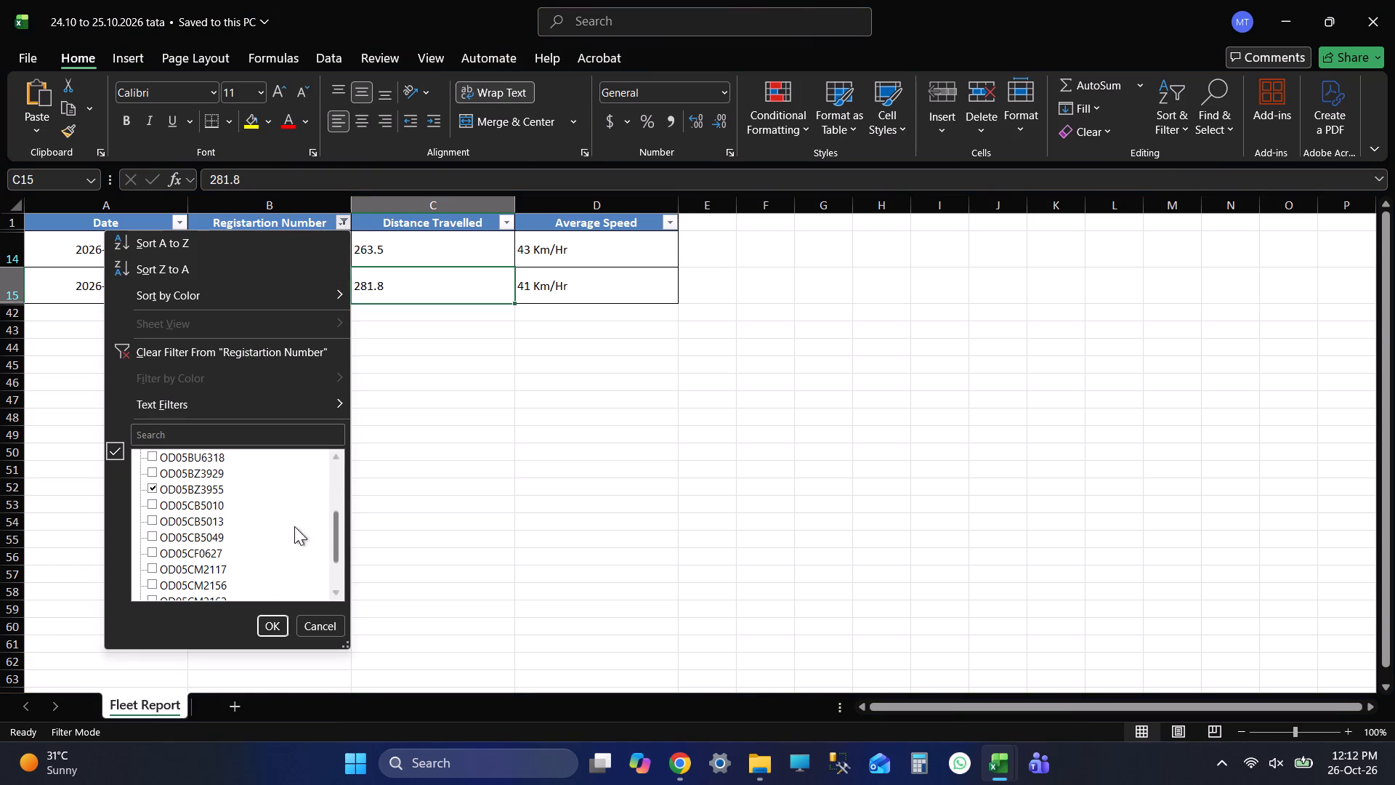
pyautogui.click(219, 486)
pyautogui.click(204, 504)
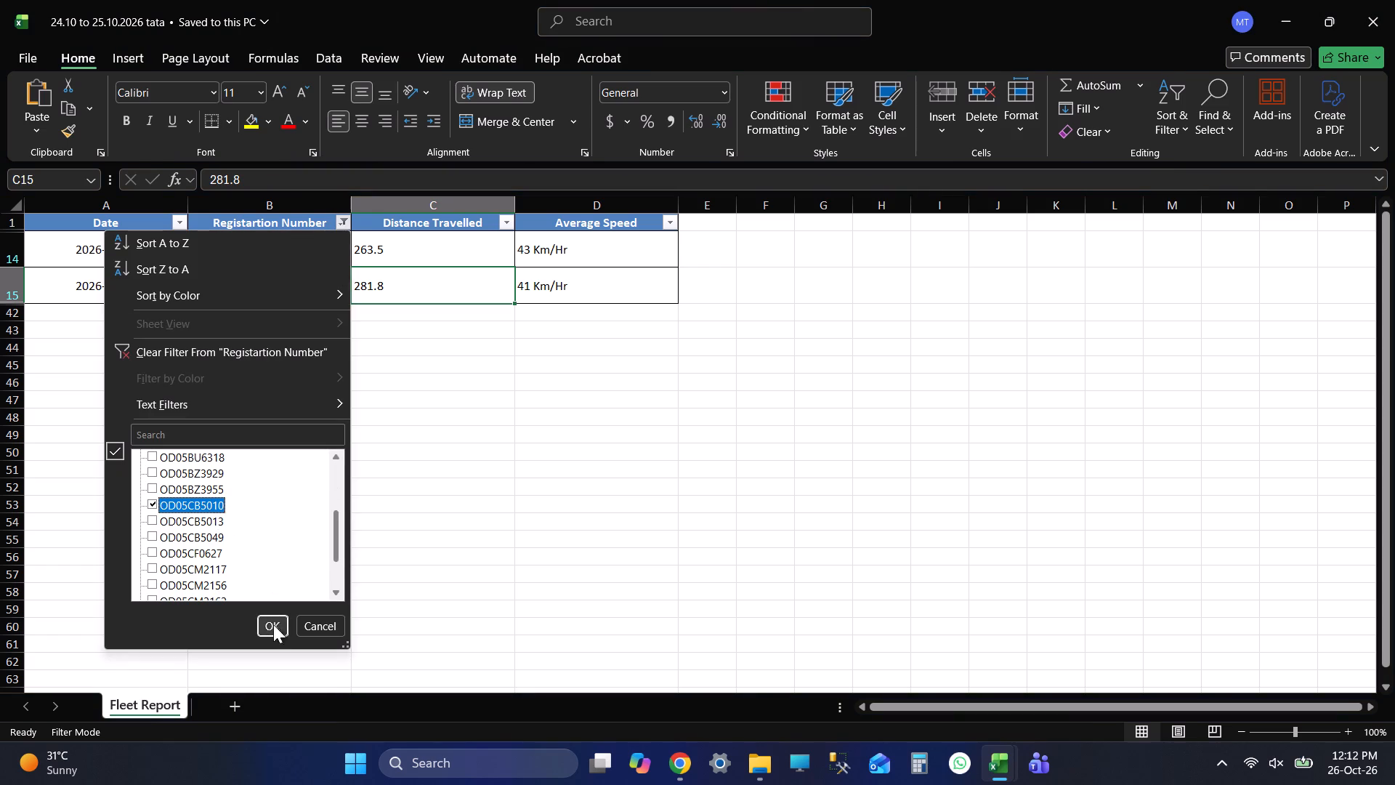
pyautogui.click(268, 623)
pyautogui.click(482, 363)
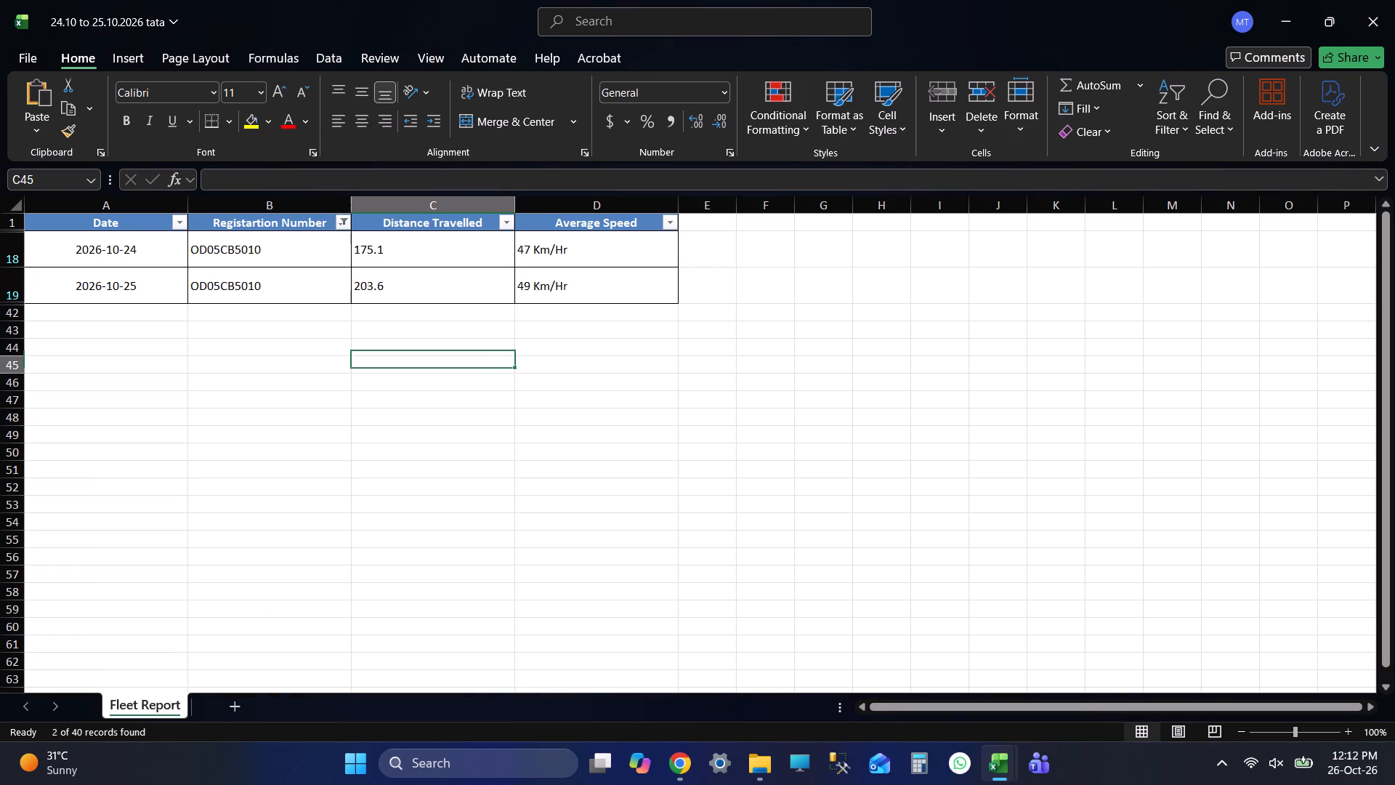
pyautogui.hotkey('ctrl', 's')
pyautogui.click(405, 249)
pyautogui.hotkey('alt', 'Tab')
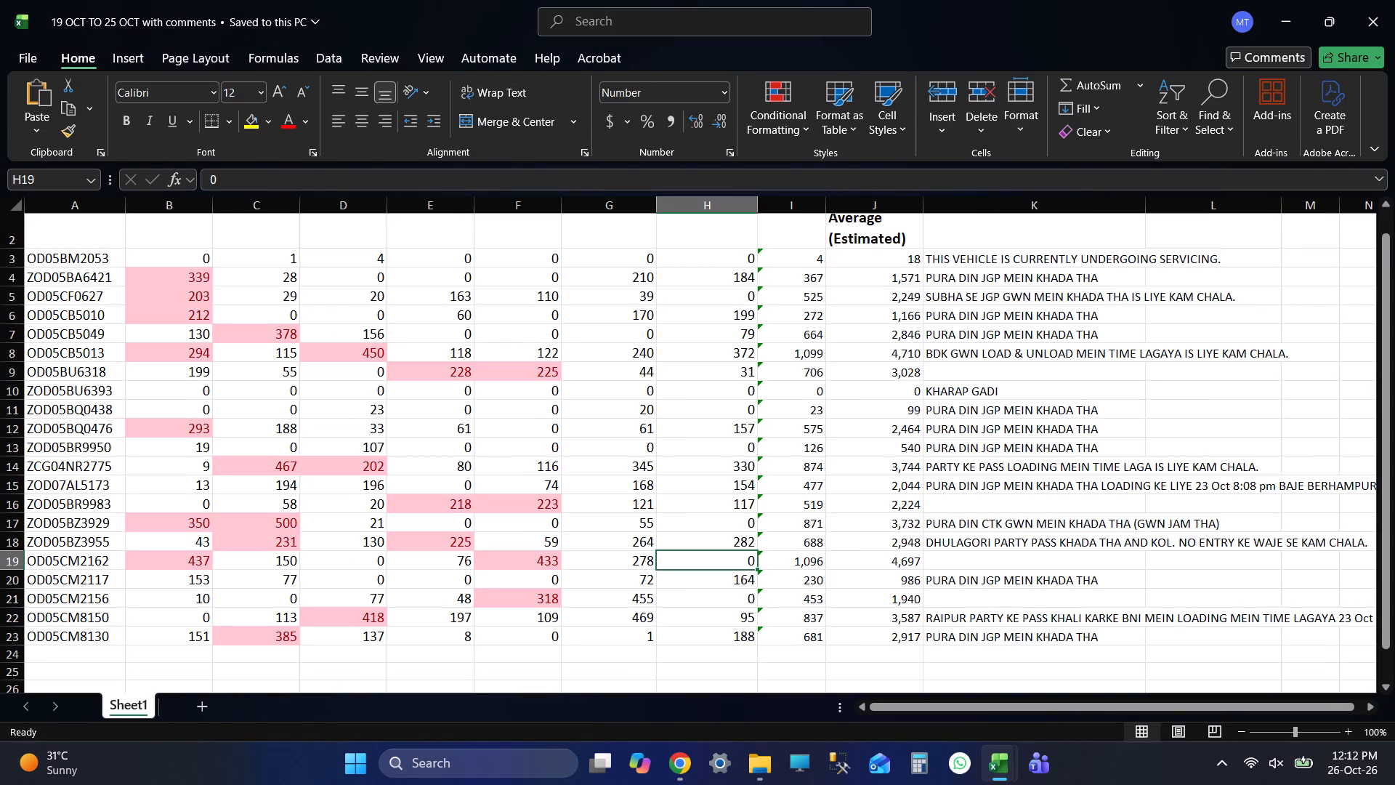
pyautogui.click(99, 310)
pyautogui.press('Tab')
pyautogui.press('Tab')
pyautogui.press('Tab')
pyautogui.press('Tab')
pyautogui.press('Tab')
pyautogui.press('Tab')
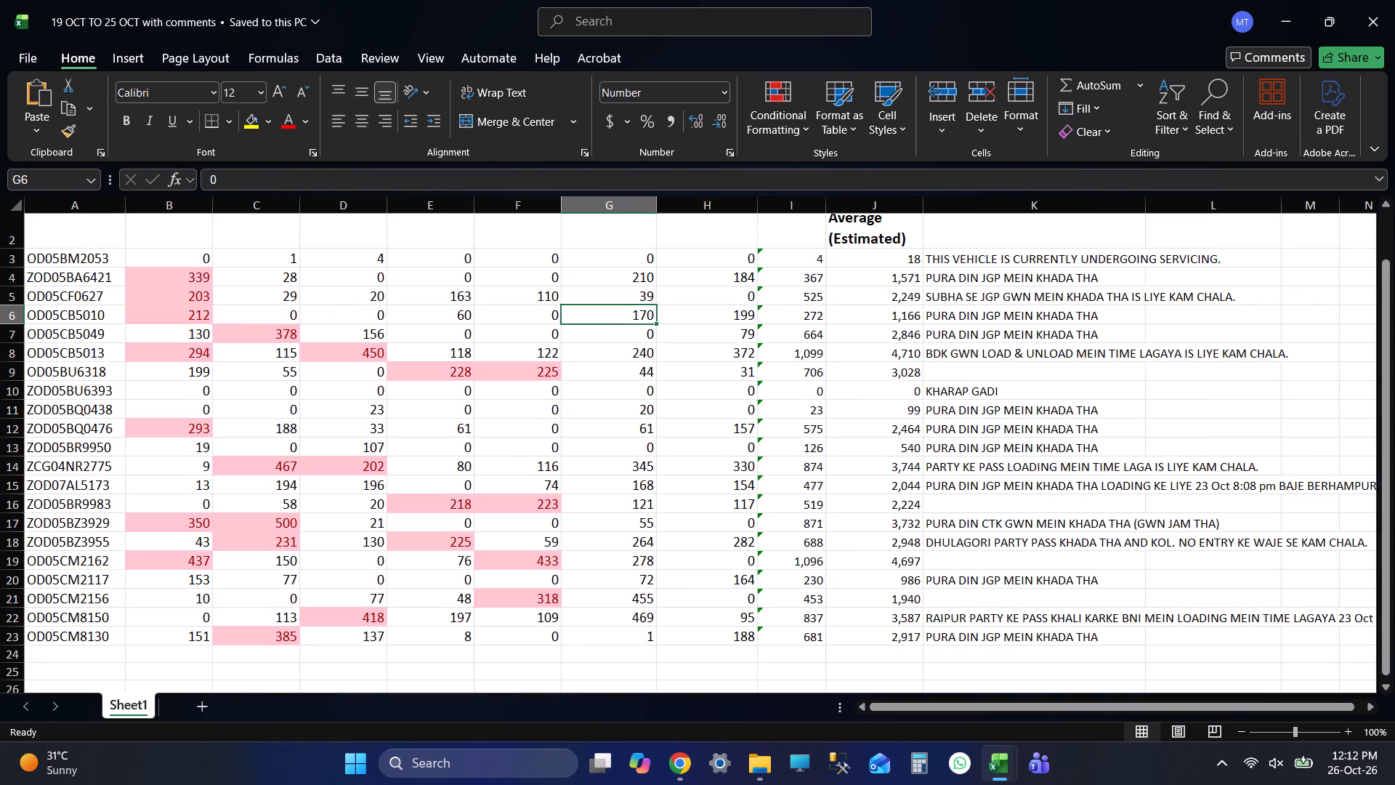
pyautogui.hotkey('alt', 'Tab')
pyautogui.hotkey('alt', 'Tab')
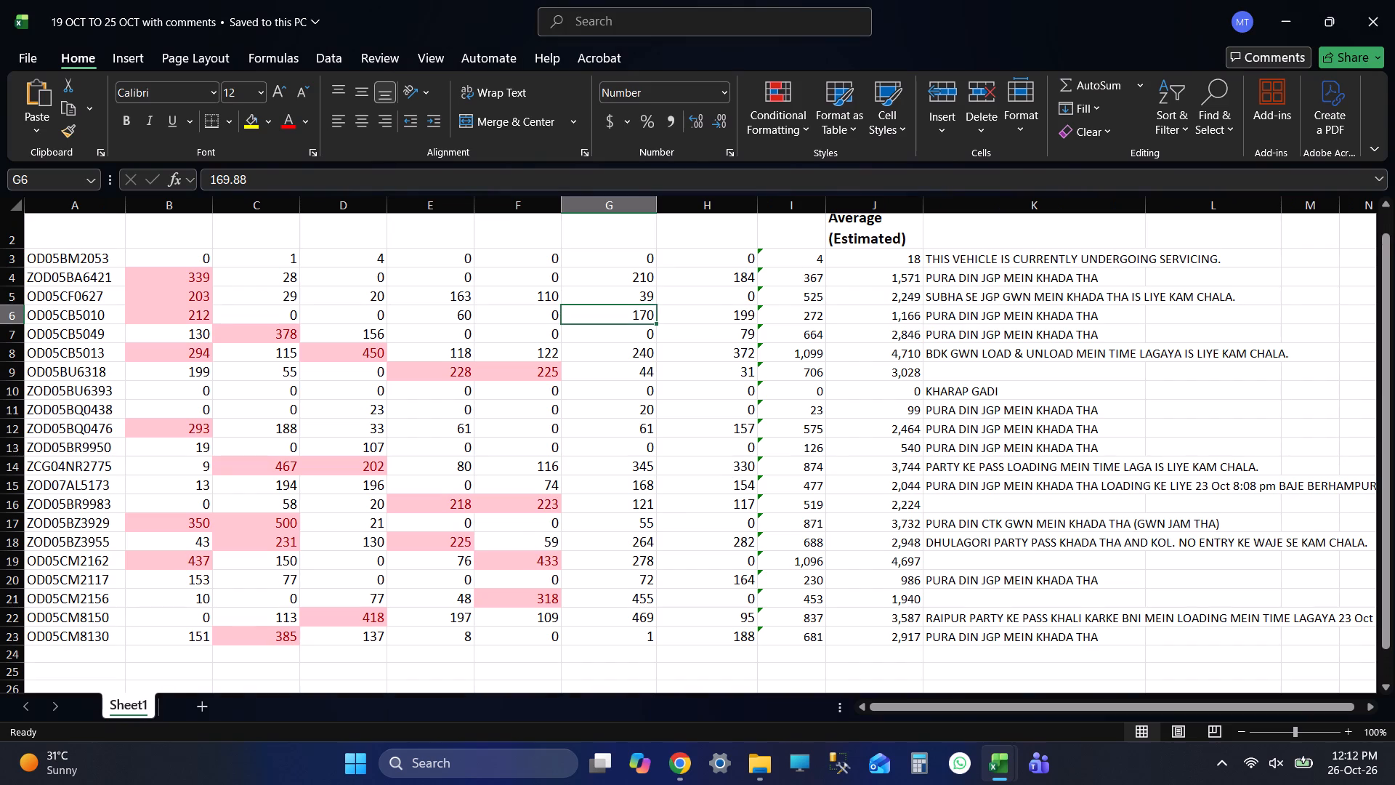
pyautogui.write('175')
pyautogui.press('Tab')
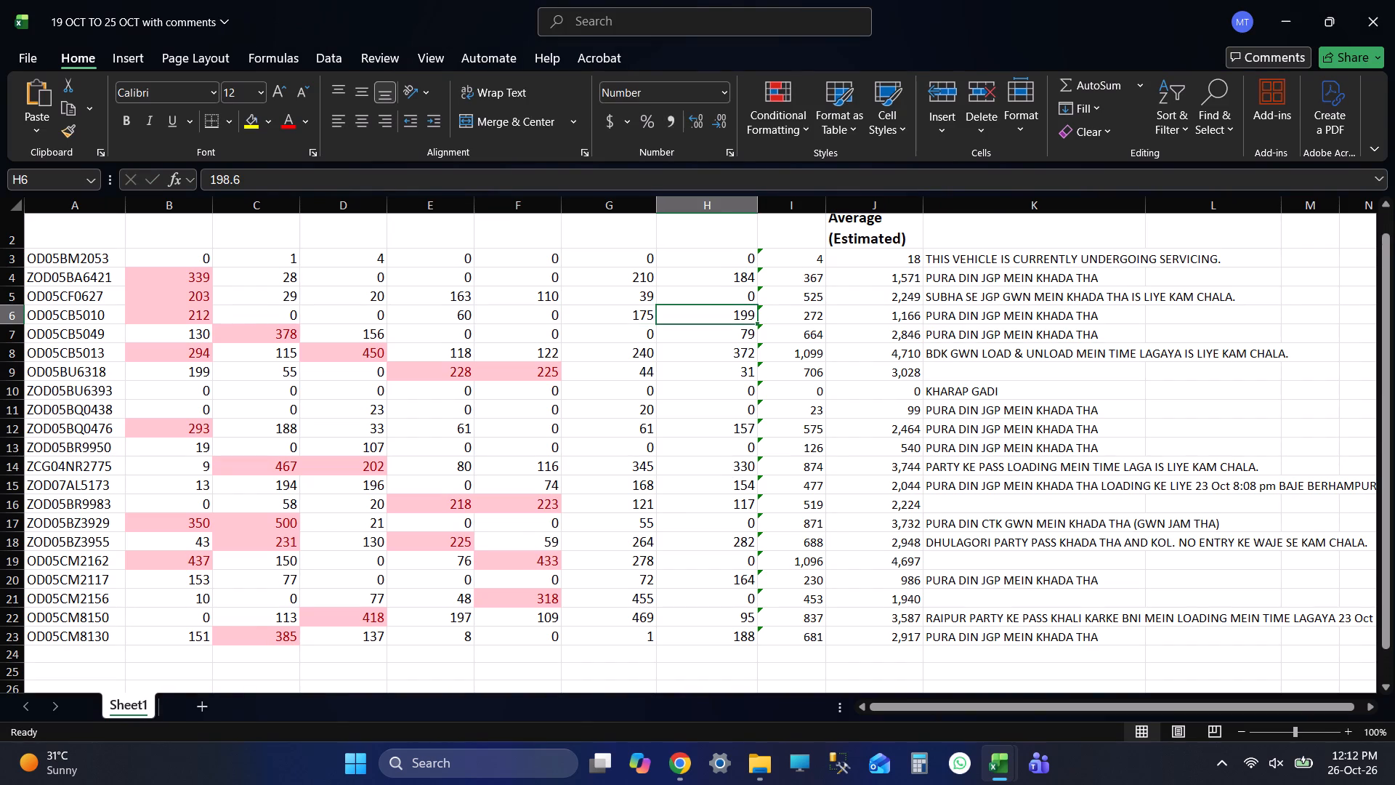
pyautogui.hotkey('ctrl', 's')
pyautogui.hotkey('alt', 'Tab')
pyautogui.click(432, 285)
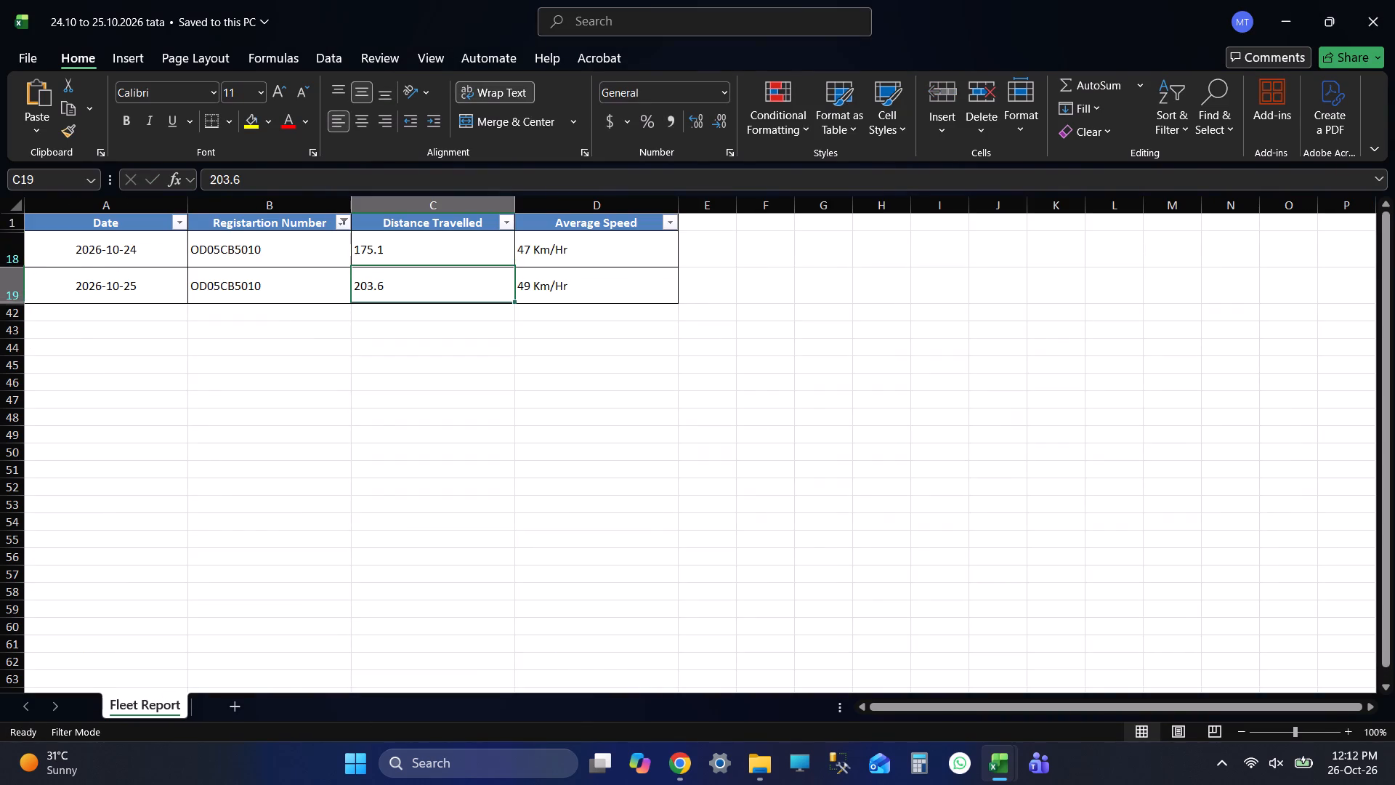
pyautogui.hotkey('alt', 'Tab')
pyautogui.write('203')
pyautogui.press('Return')
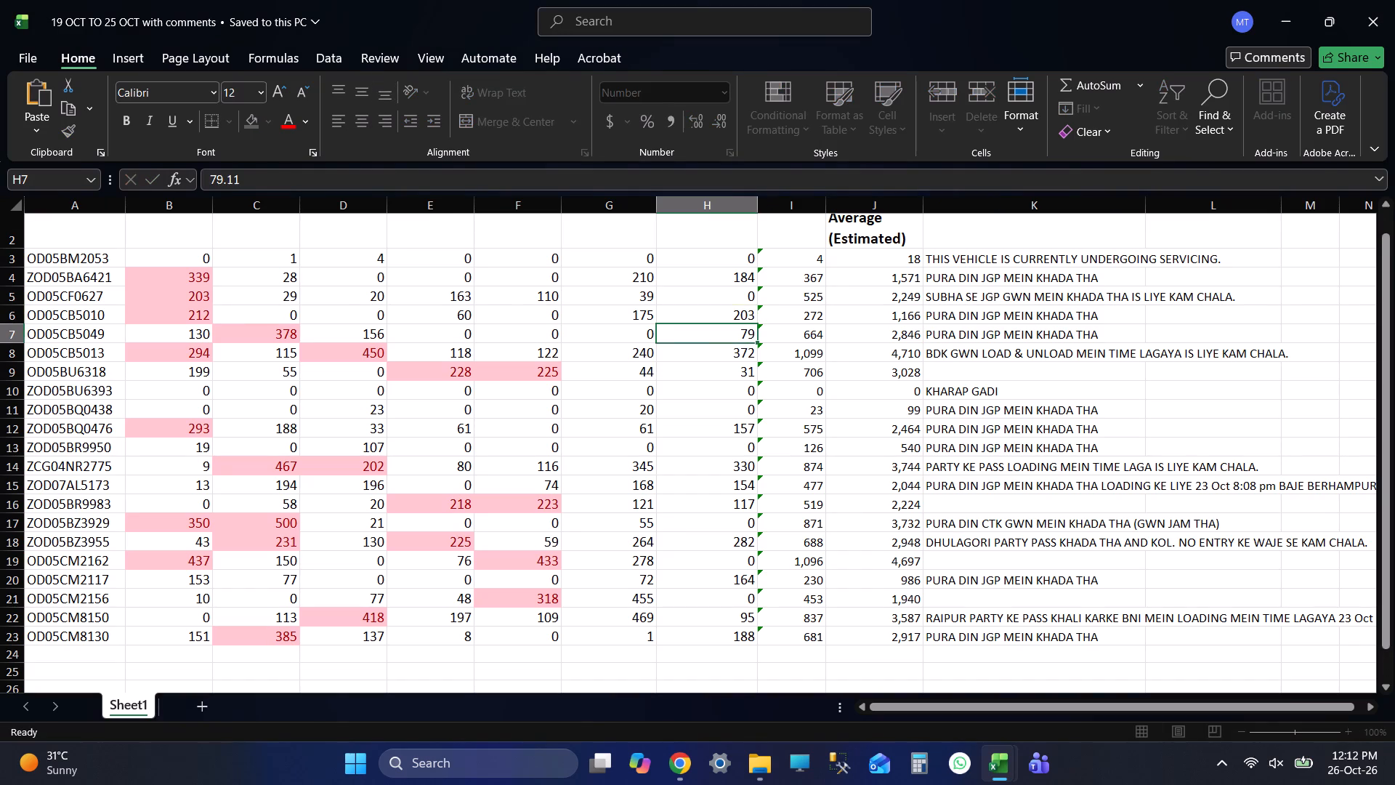
pyautogui.hotkey('ctrl', 's')
pyautogui.hotkey('alt', 'Tab')
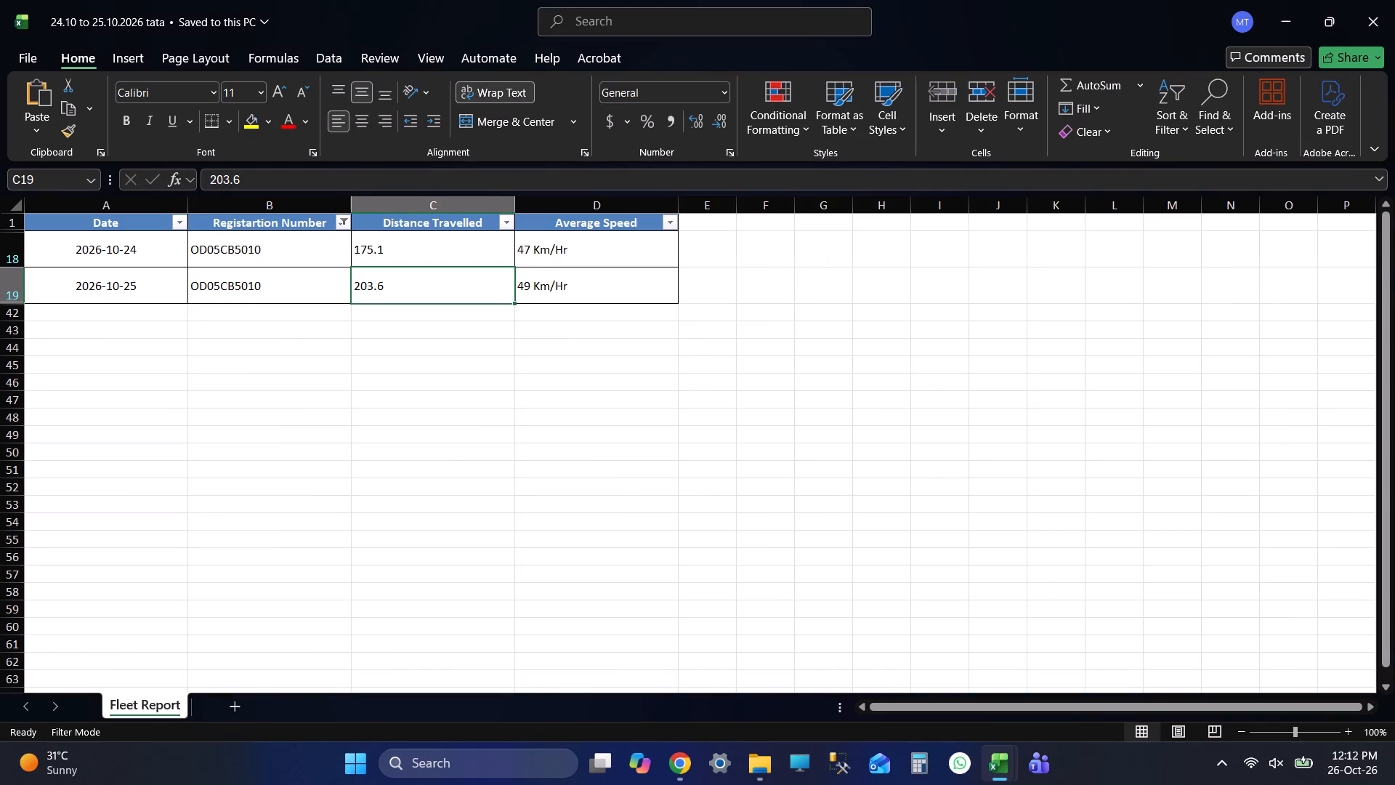
pyautogui.click(344, 225)
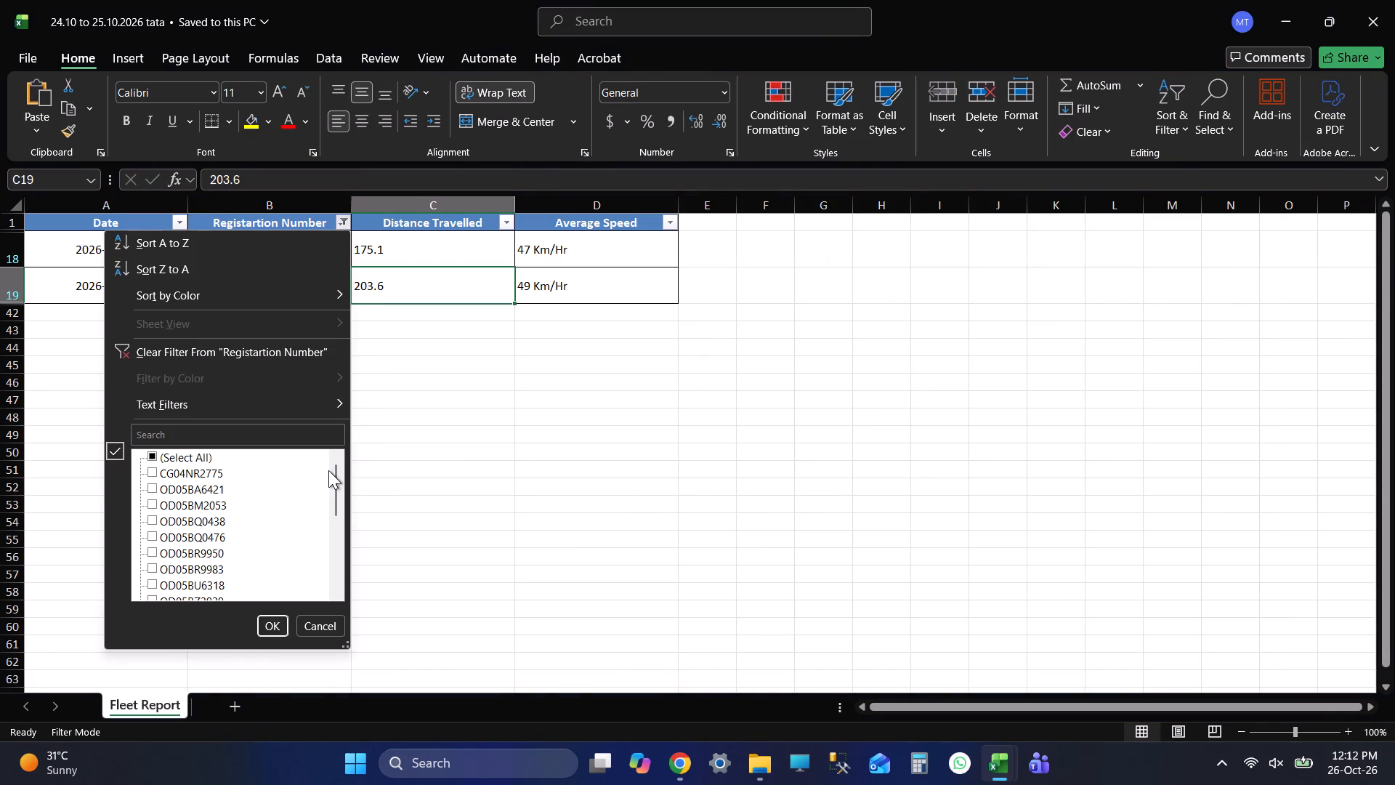
pyautogui.moveTo(334, 471); pyautogui.dragTo(328, 517)
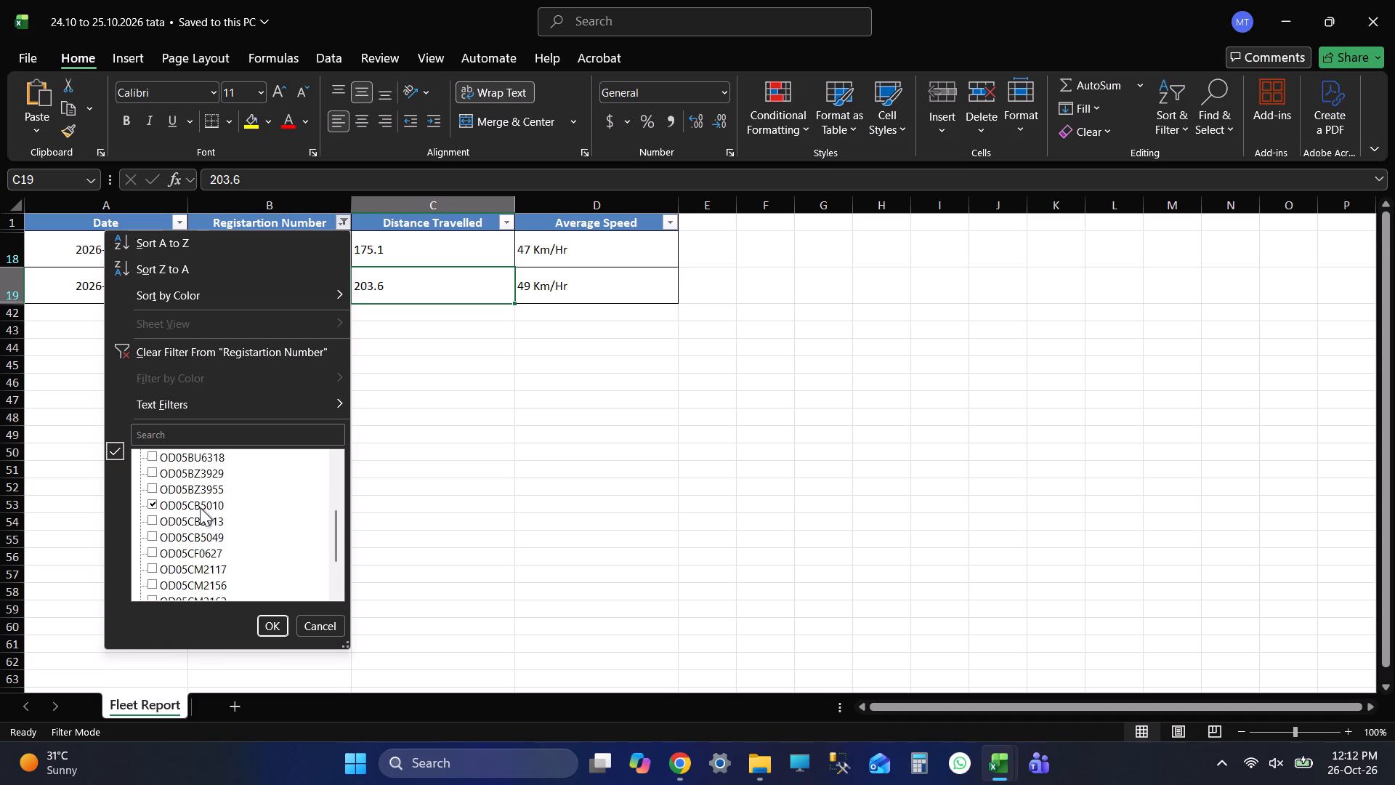
pyautogui.click(197, 504)
pyautogui.click(208, 526)
pyautogui.click(271, 624)
pyautogui.click(582, 430)
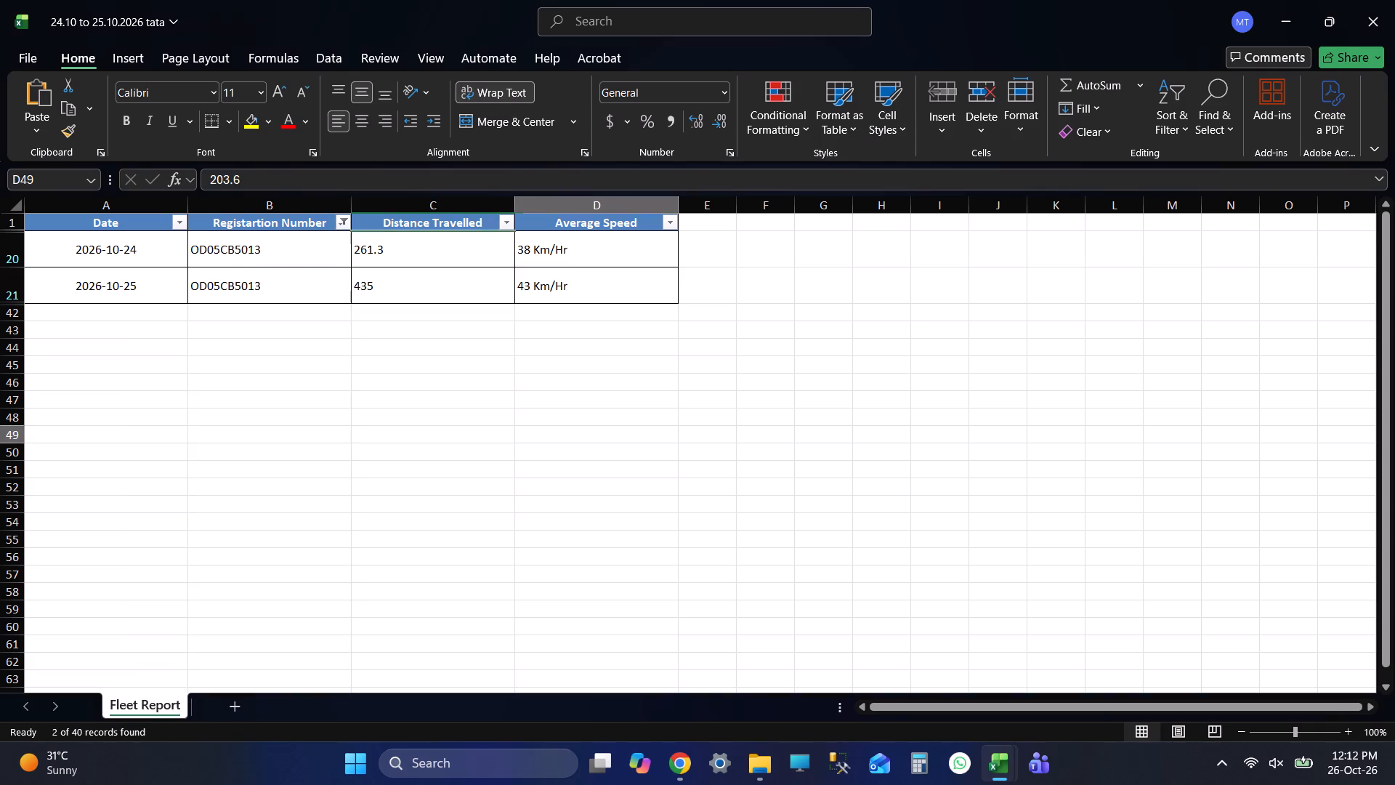
pyautogui.hotkey('ctrl', 's')
pyautogui.click(434, 266)
pyautogui.hotkey('alt', 'Tab')
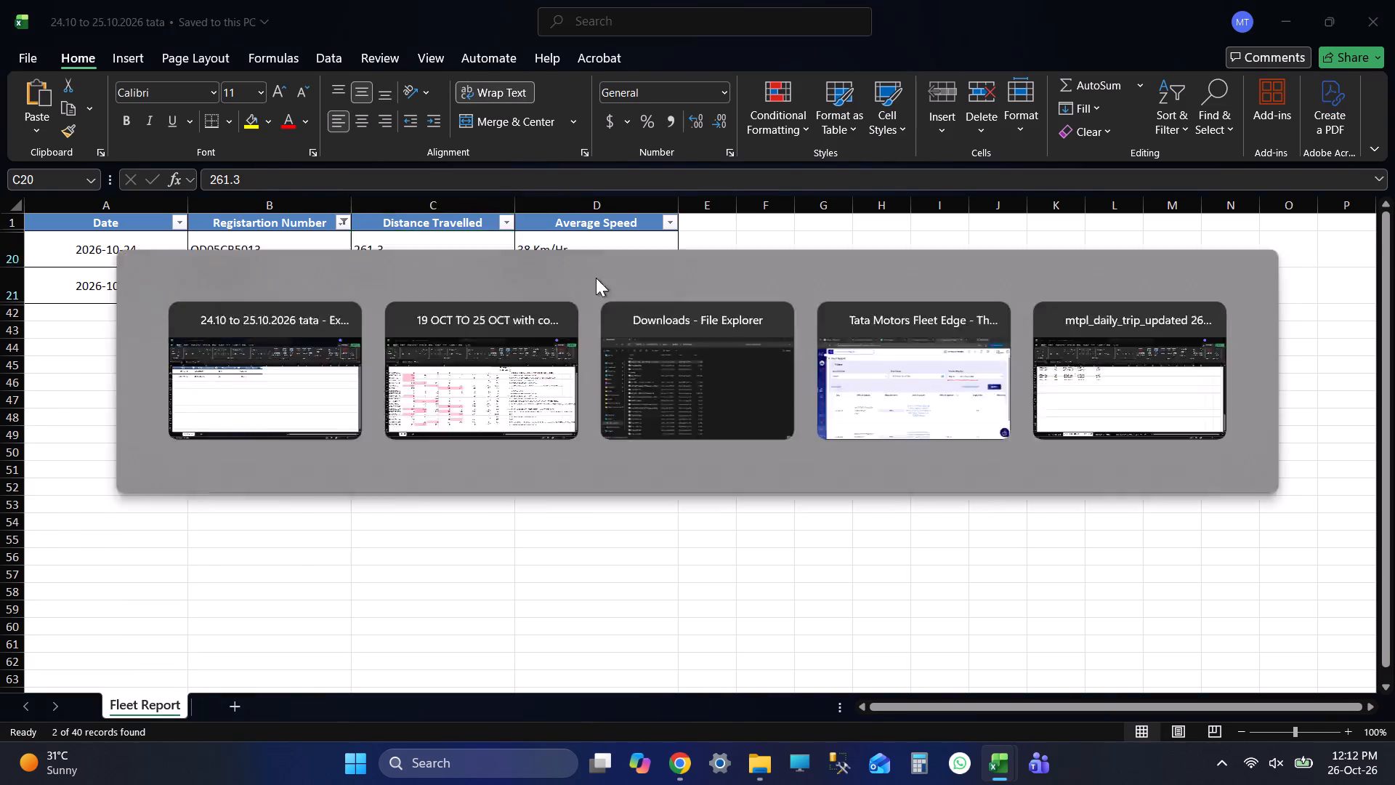
pyautogui.hotkey('alt', 'Tab')
pyautogui.hotkey('alt', 'Tab')
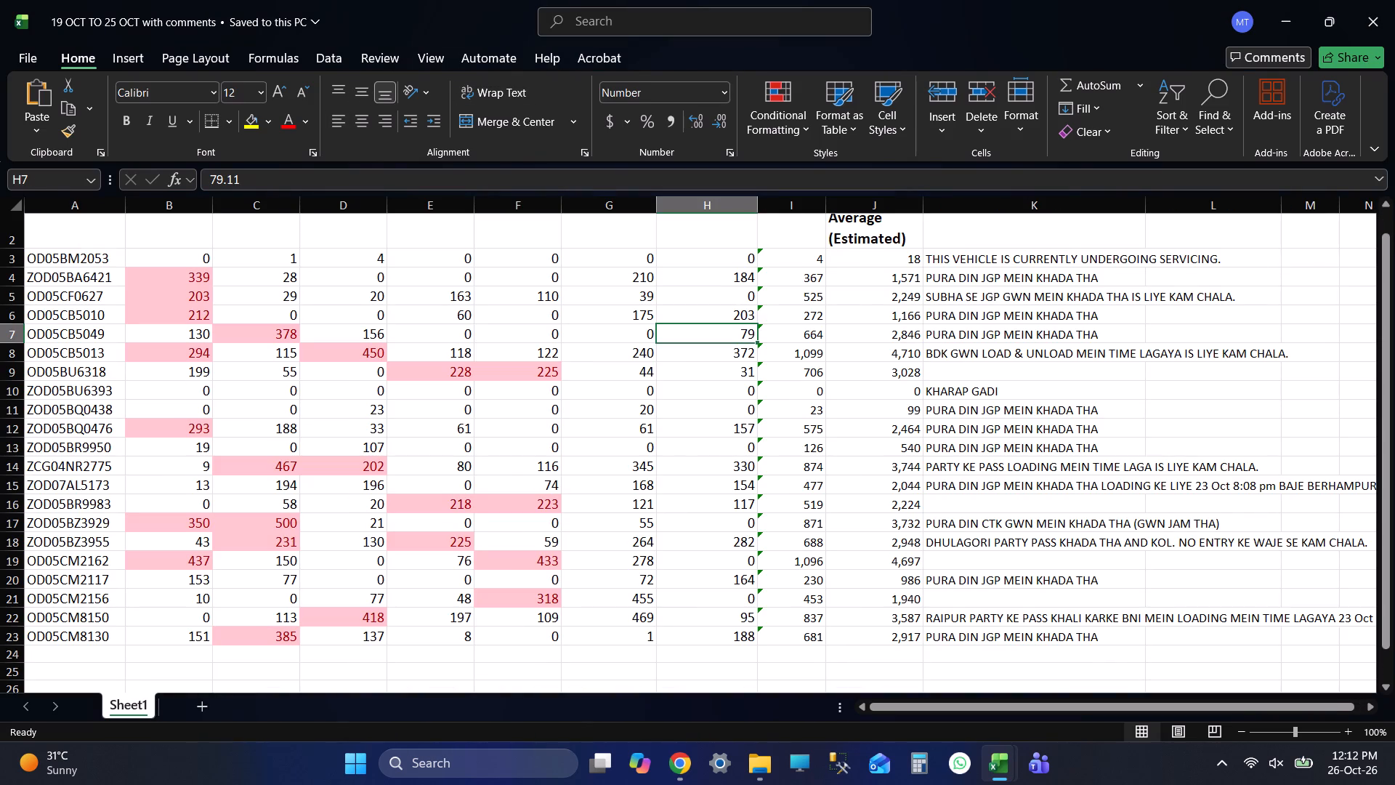
pyautogui.click(97, 355)
pyautogui.press('Tab')
pyautogui.press('Tab')
pyautogui.press('Tab')
pyautogui.press('Tab')
pyautogui.press('Tab')
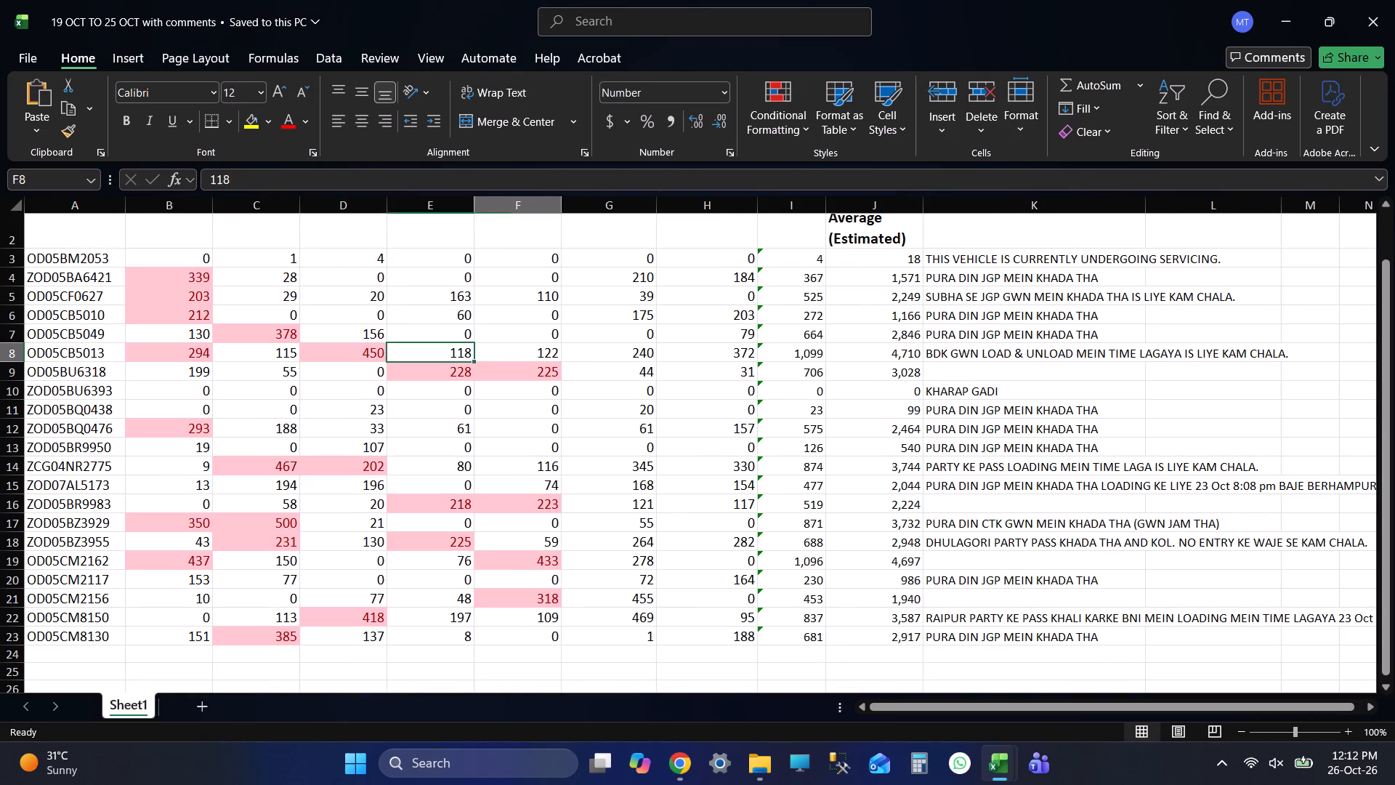
pyautogui.press('Tab')
pyautogui.hotkey('alt', 'Tab')
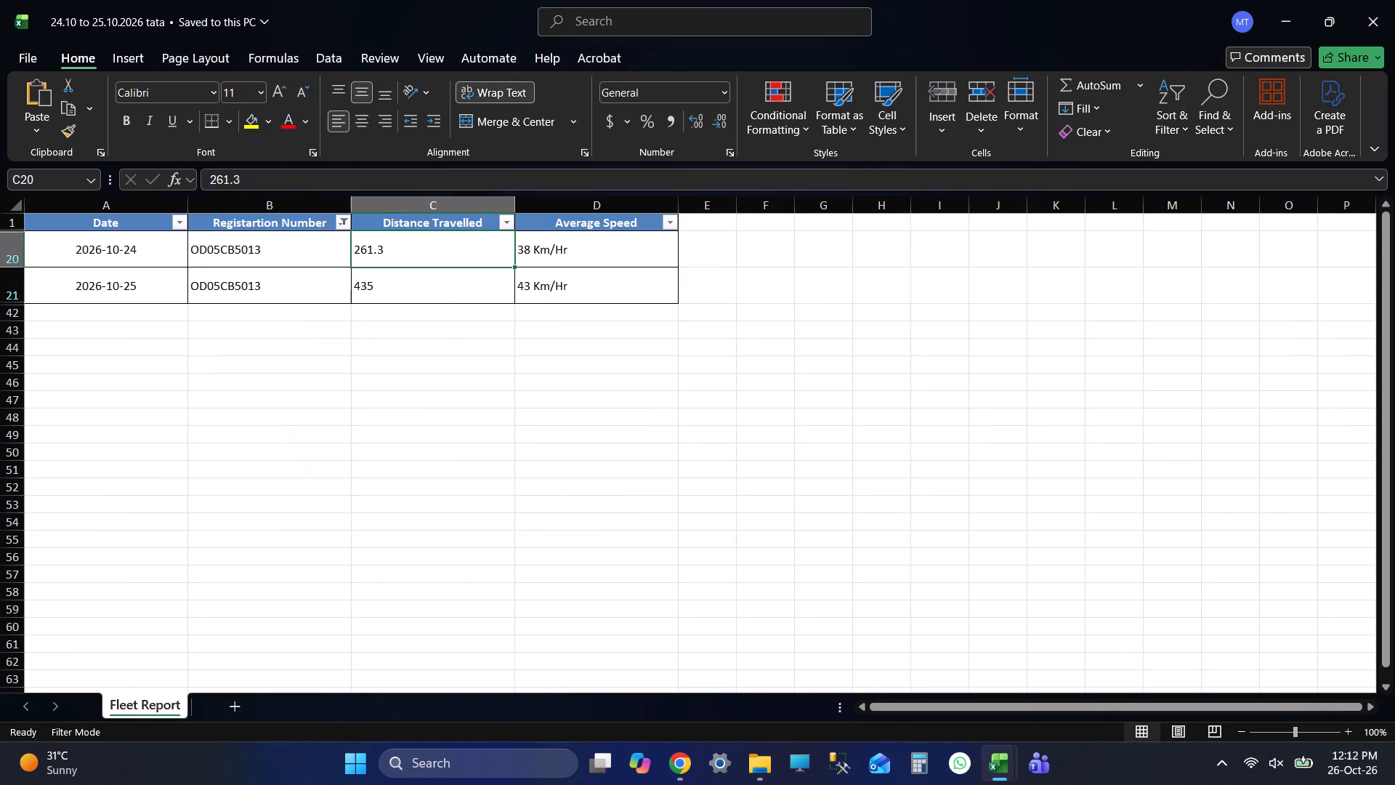
pyautogui.hotkey('alt', 'Tab')
pyautogui.hotkey('alt', 'Tab')
pyautogui.hotkey('alt', 'Tab')
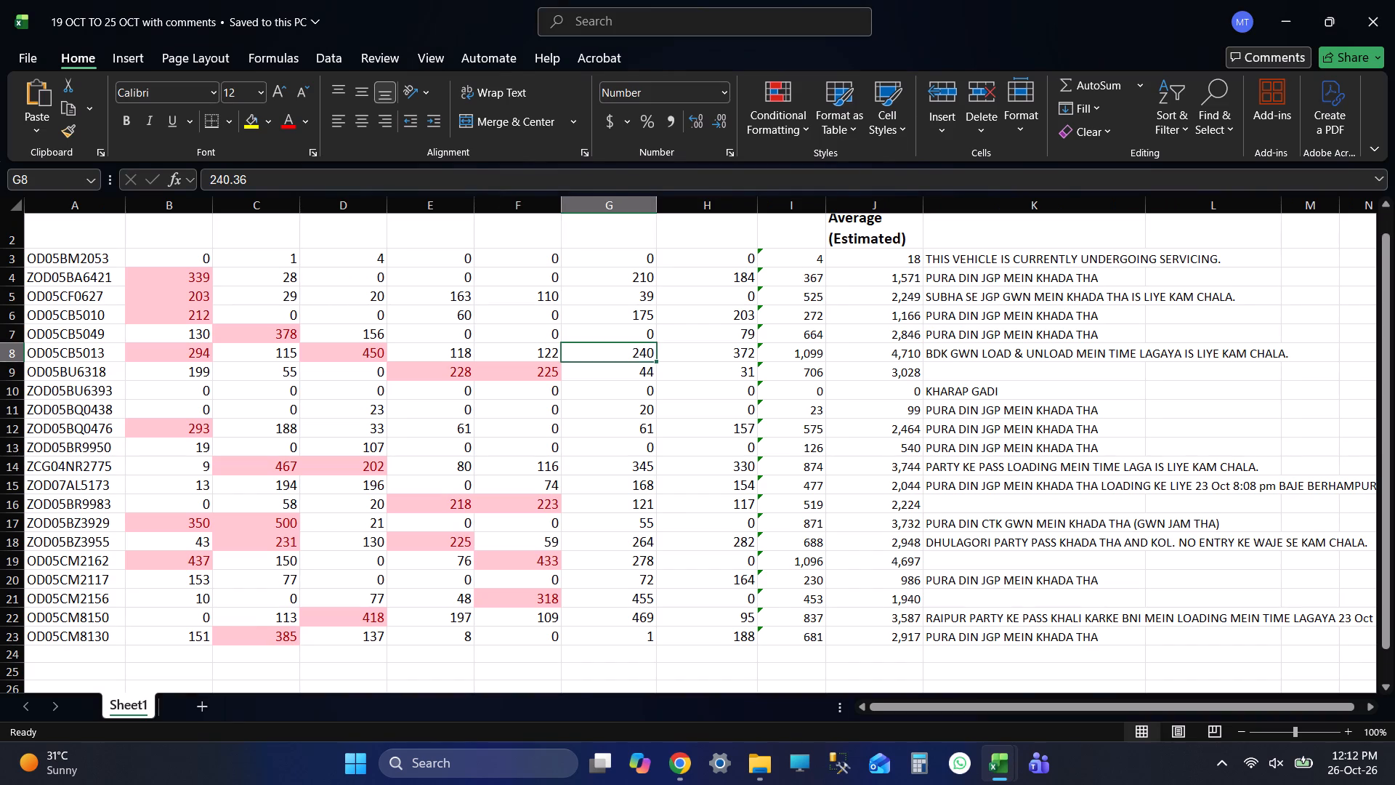
pyautogui.write('261')
pyautogui.press('Tab')
pyautogui.hotkey('ctrl', 's')
pyautogui.hotkey('ctrl', 's')
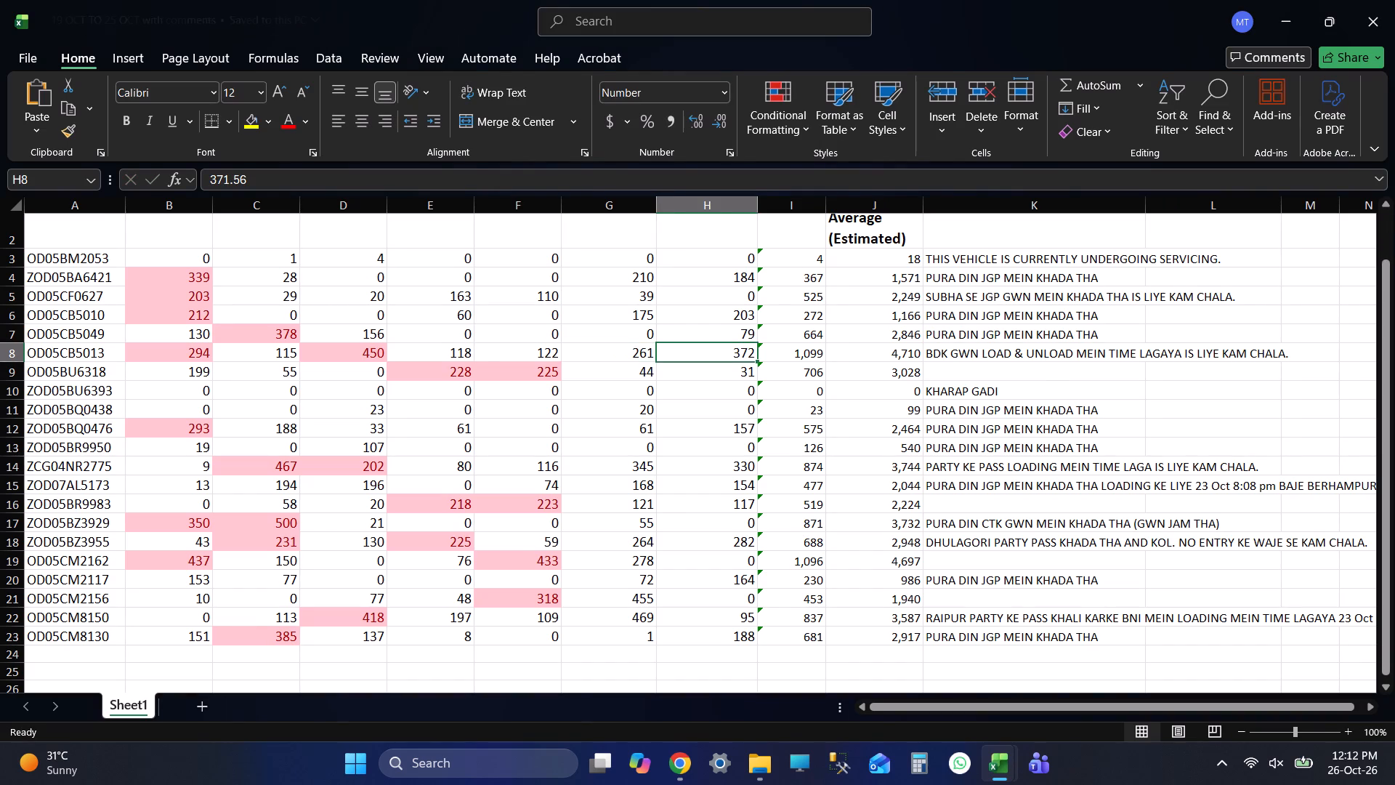
pyautogui.hotkey('alt', 'Tab')
pyautogui.click(382, 294)
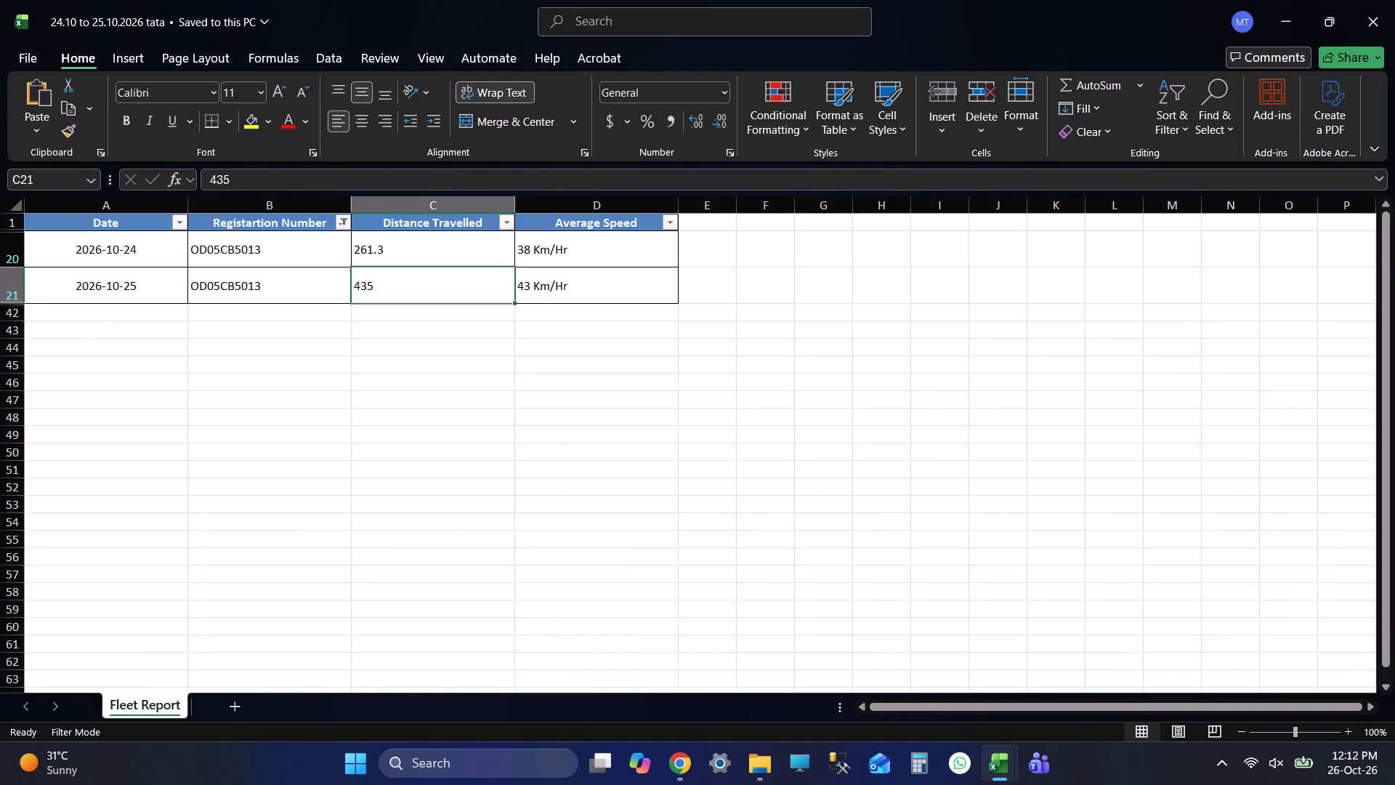
pyautogui.hotkey('alt', 'Tab')
pyautogui.write('435')
pyautogui.press('Return')
pyautogui.hotkey('ctrl', 's')
pyautogui.hotkey('ctrl', 's')
pyautogui.hotkey('ctrl', 's')
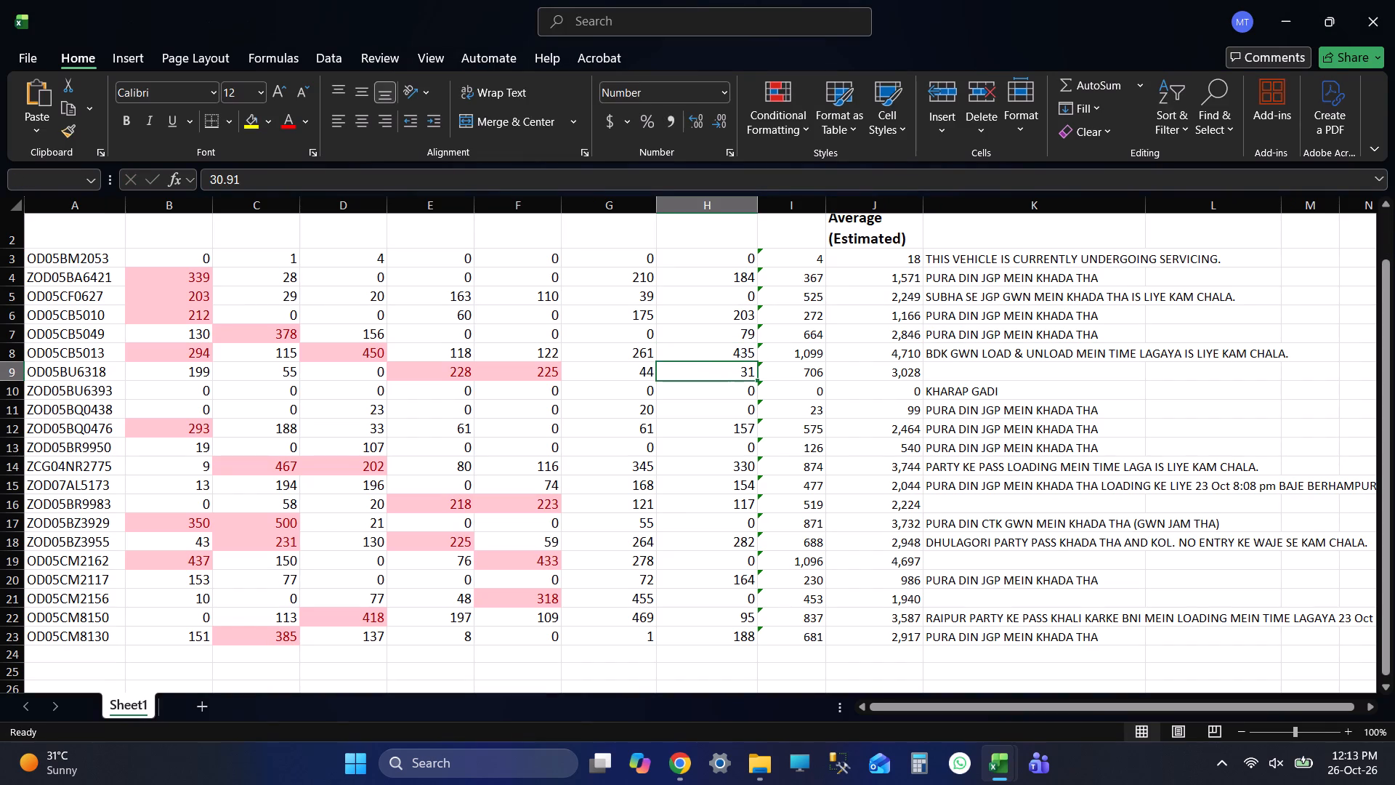
pyautogui.hotkey('alt', 'Tab')
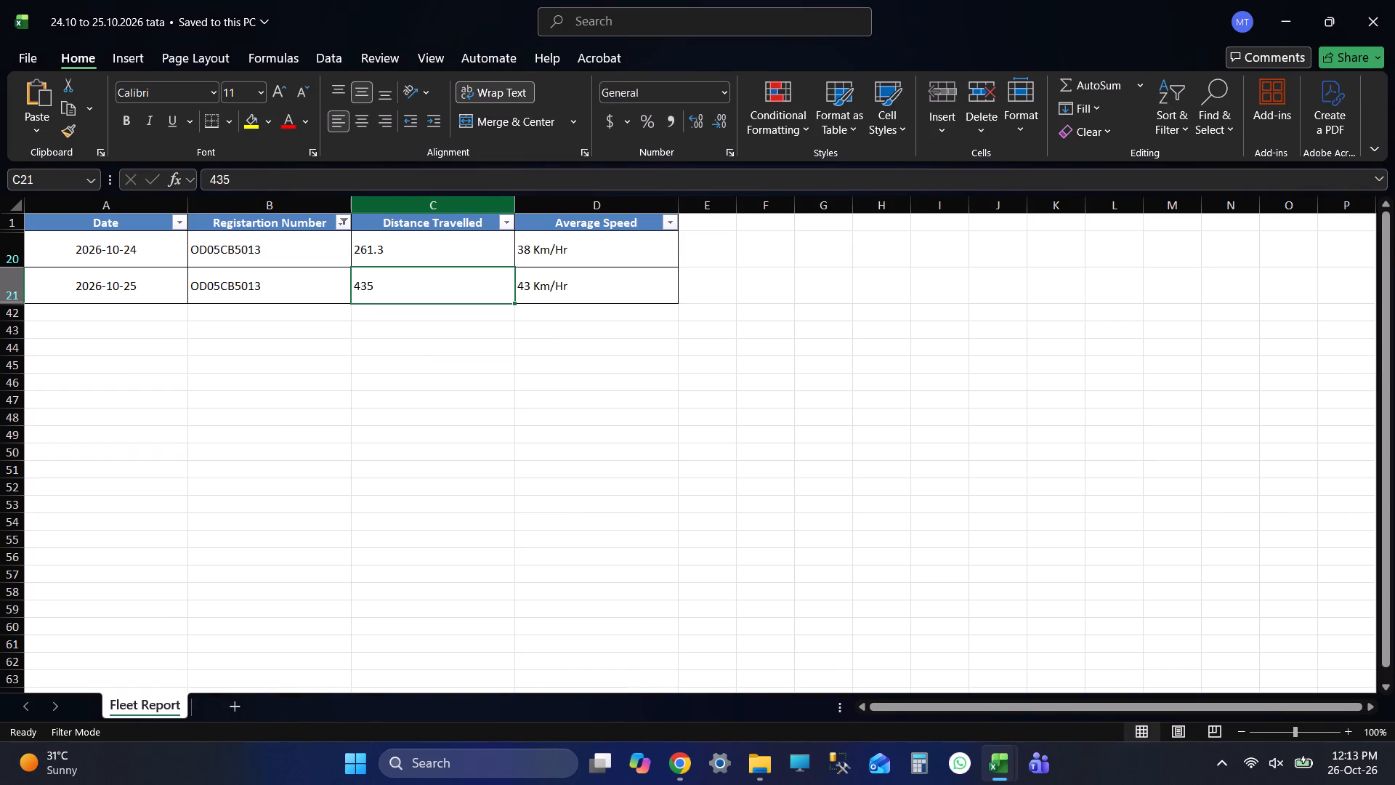
pyautogui.click(338, 220)
pyautogui.moveTo(333, 478); pyautogui.dragTo(332, 544)
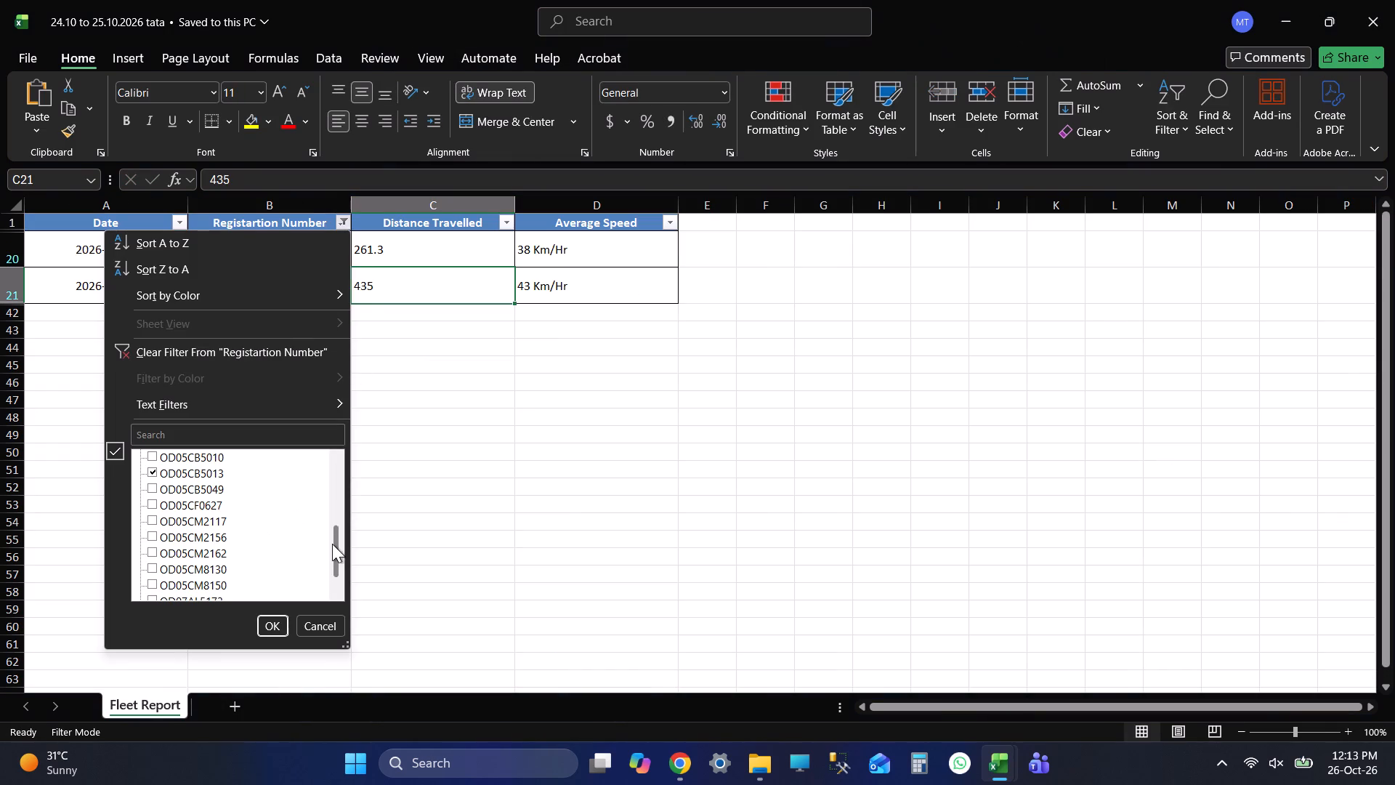
pyautogui.moveTo(332, 544); pyautogui.dragTo(332, 544)
pyautogui.click(198, 470)
pyautogui.click(197, 488)
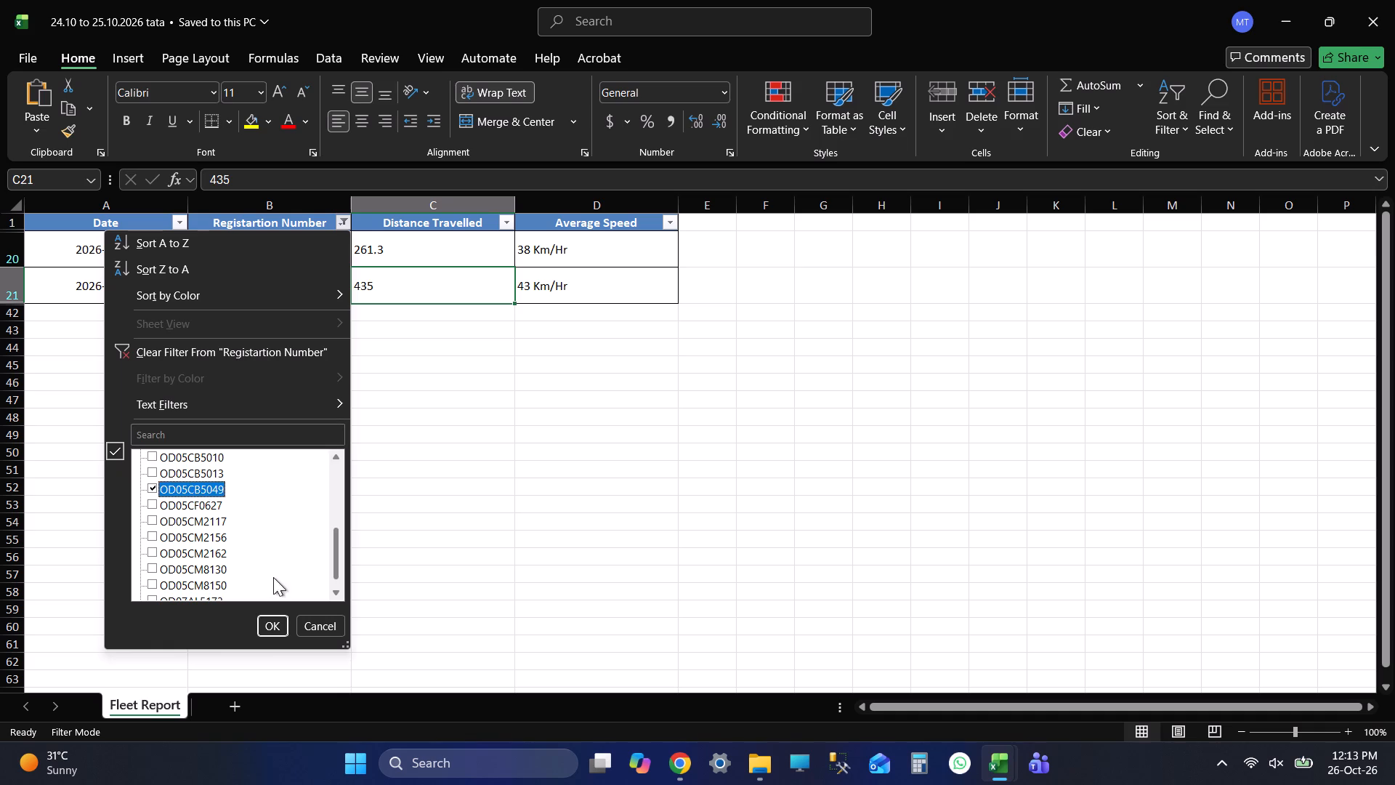
pyautogui.click(270, 621)
pyautogui.click(496, 422)
pyautogui.hotkey('ctrl', 's')
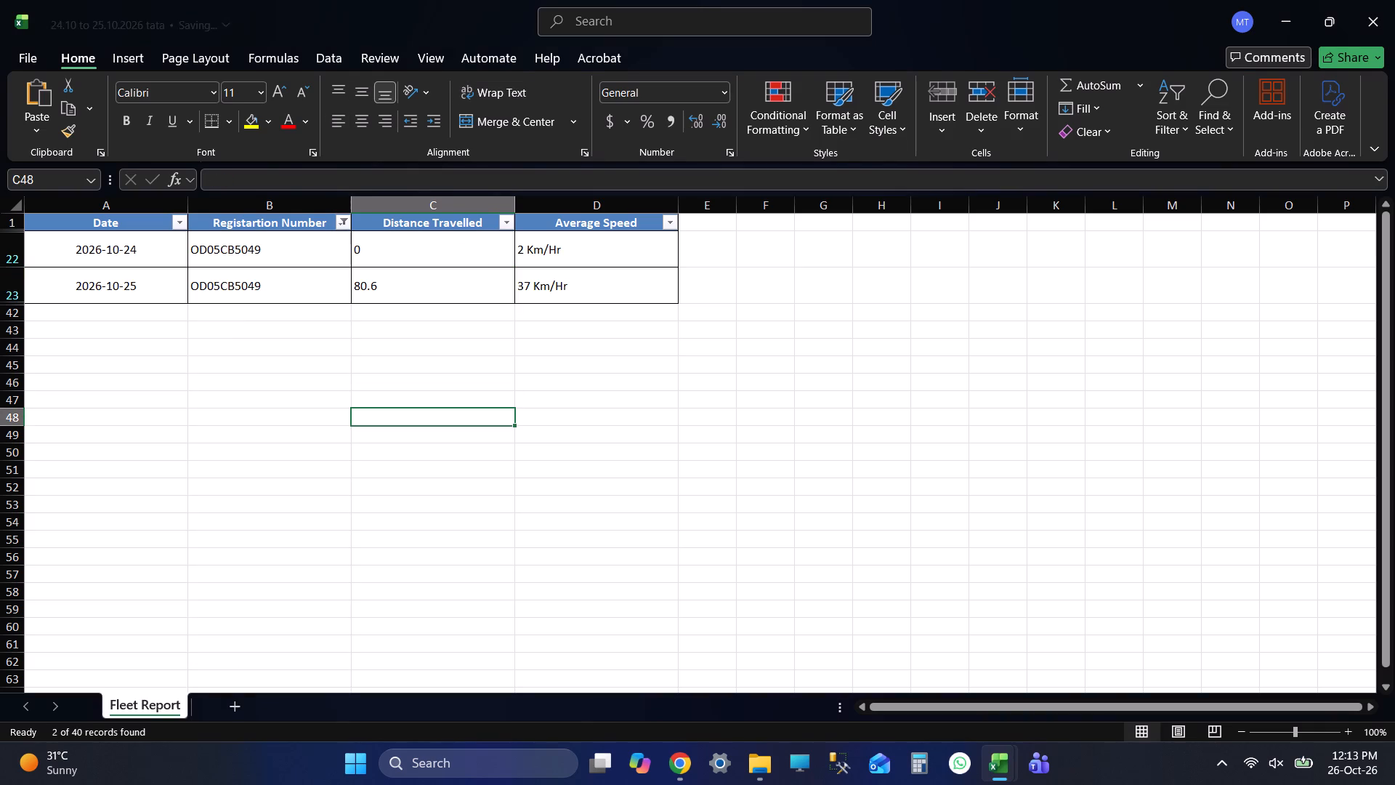
pyautogui.click(426, 254)
pyautogui.hotkey('alt', 'Tab')
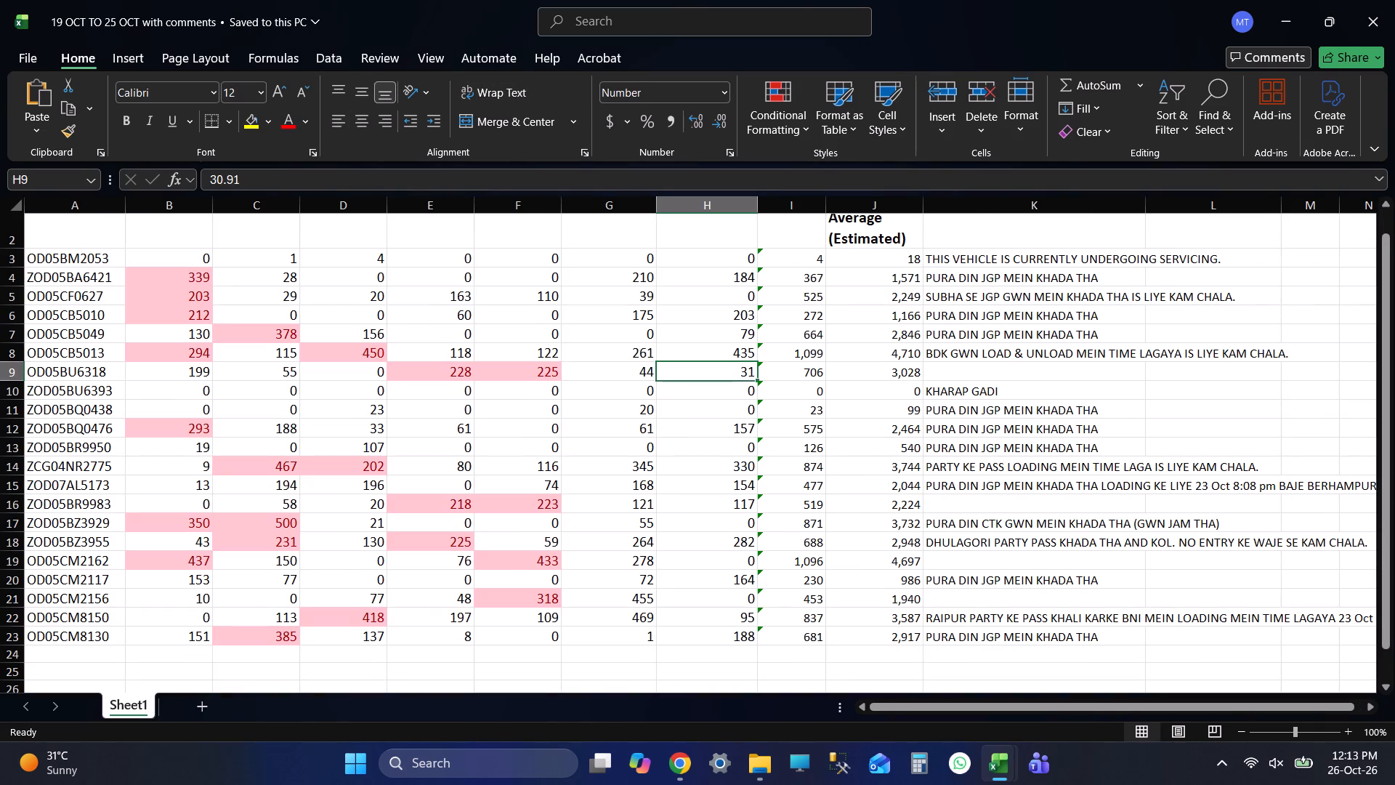
pyautogui.click(94, 339)
pyautogui.press('Tab')
pyautogui.press('Tab')
pyautogui.press('Tab')
pyautogui.press('Tab')
pyautogui.press('Tab')
pyautogui.press('Tab')
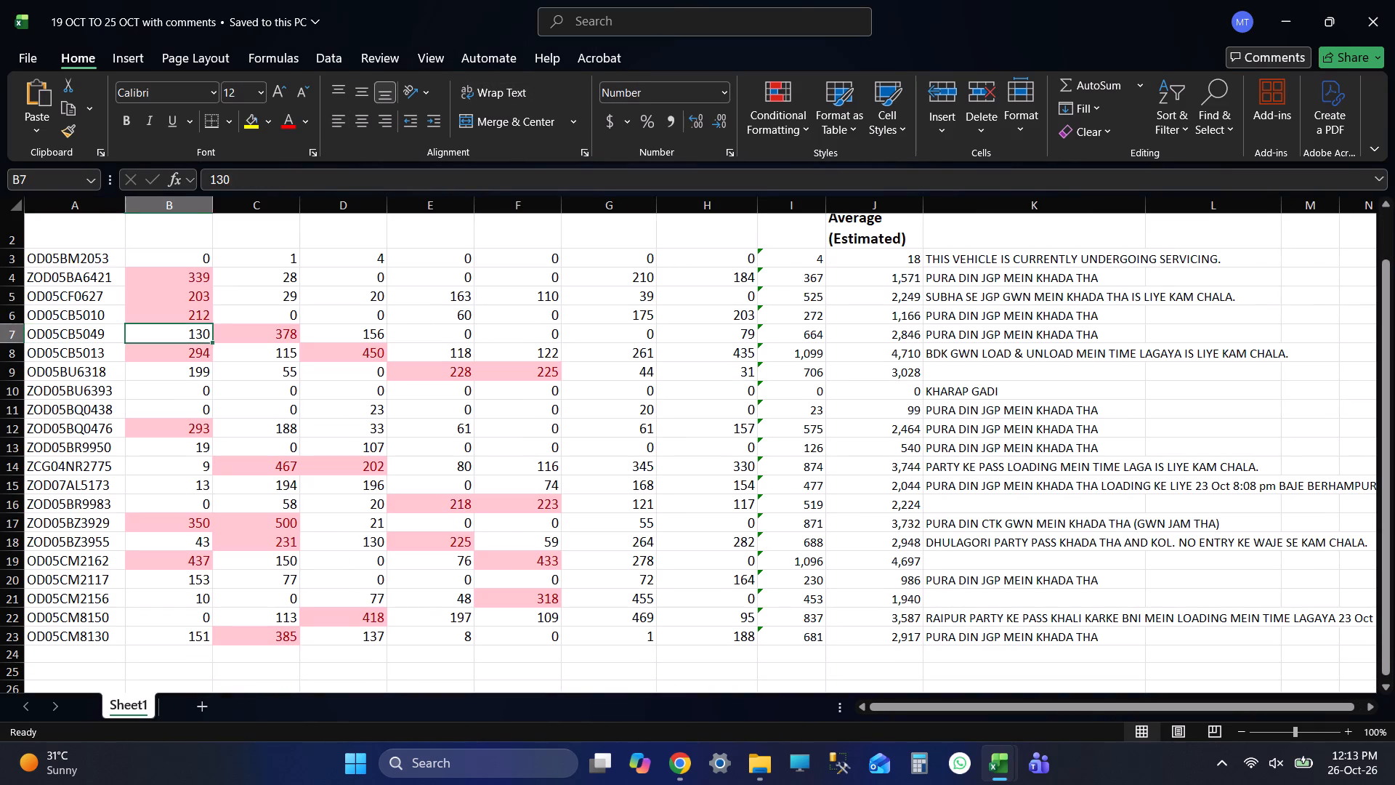
pyautogui.hotkey('alt', 'Tab')
pyautogui.click(449, 293)
pyautogui.hotkey('alt', 'Tab')
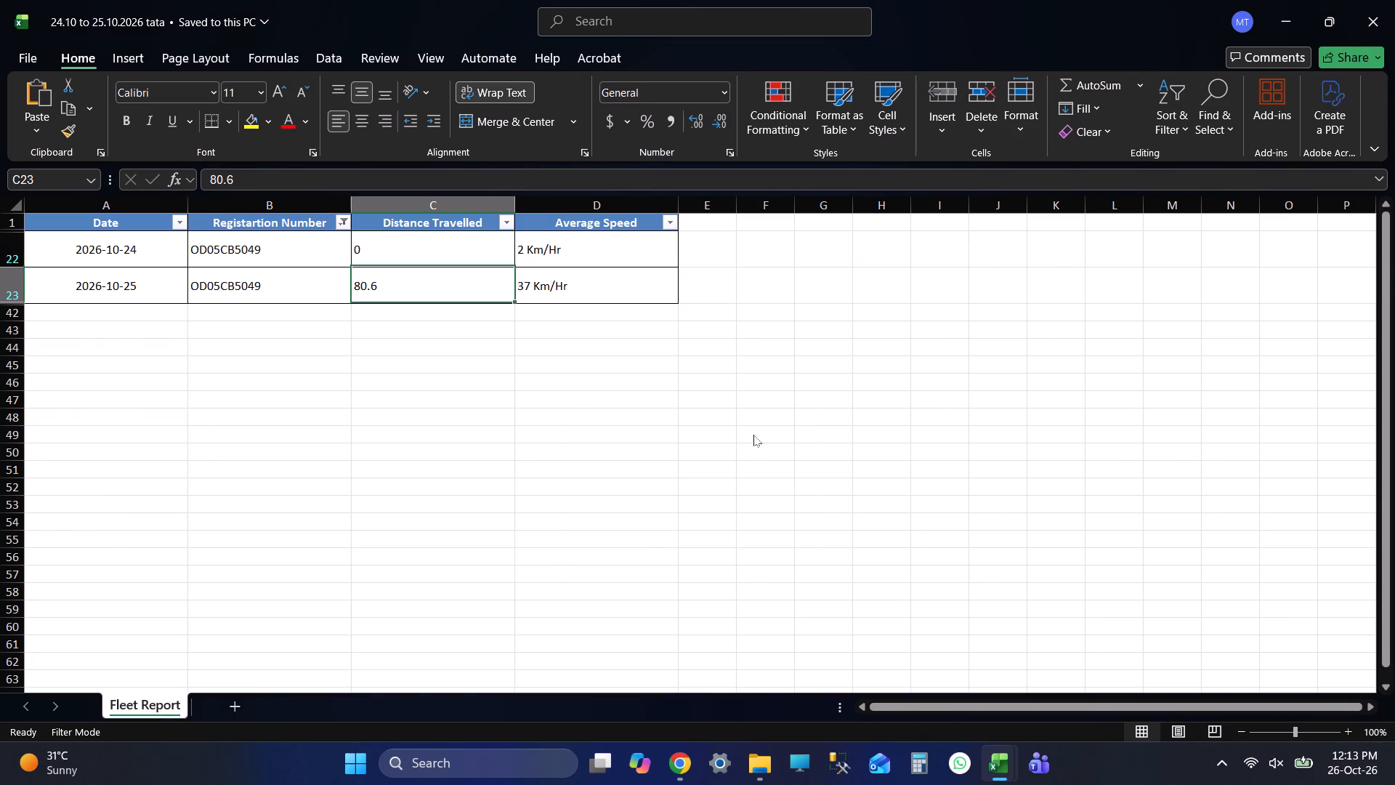
pyautogui.press('Tab')
pyautogui.write('80')
pyautogui.press('Return')
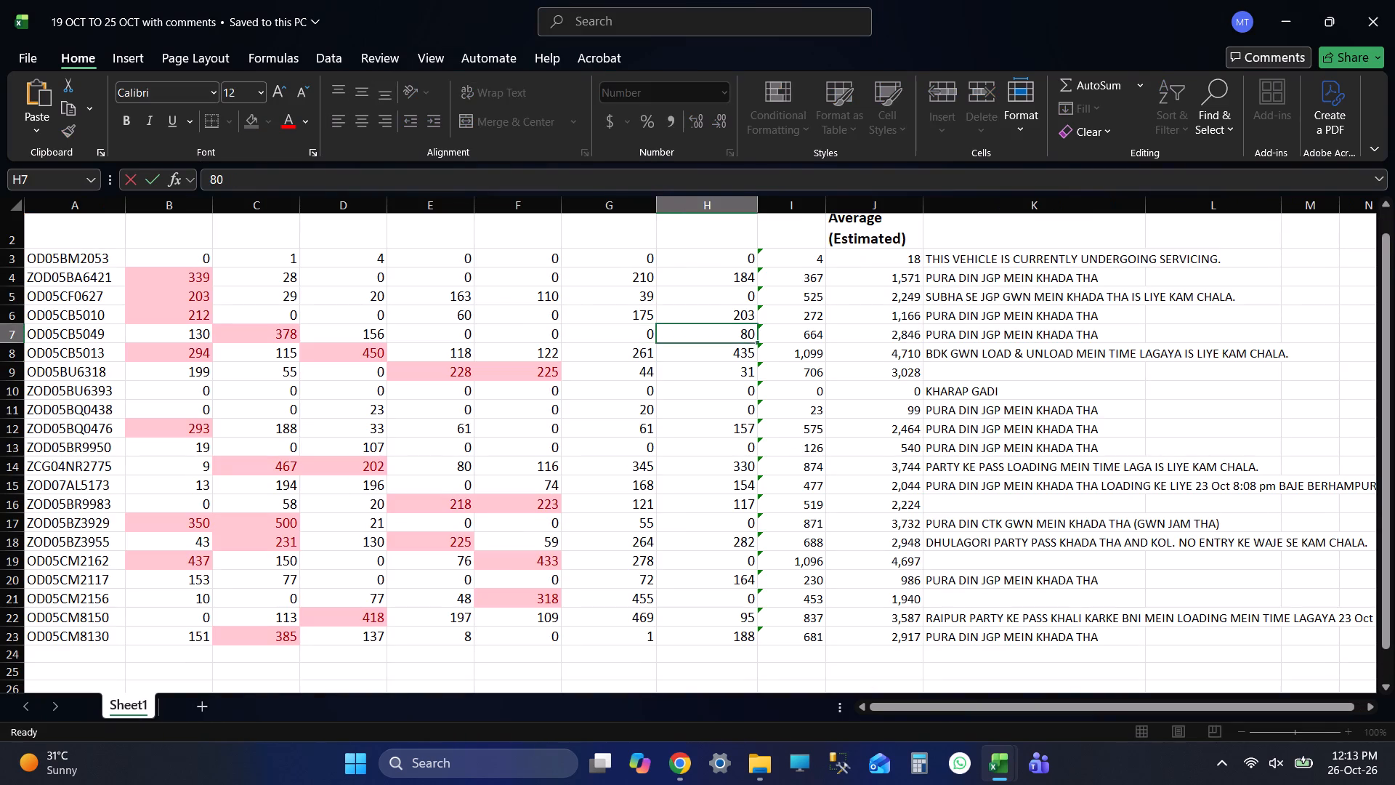
pyautogui.hotkey('ctrl', 's')
pyautogui.hotkey('alt', 'Tab')
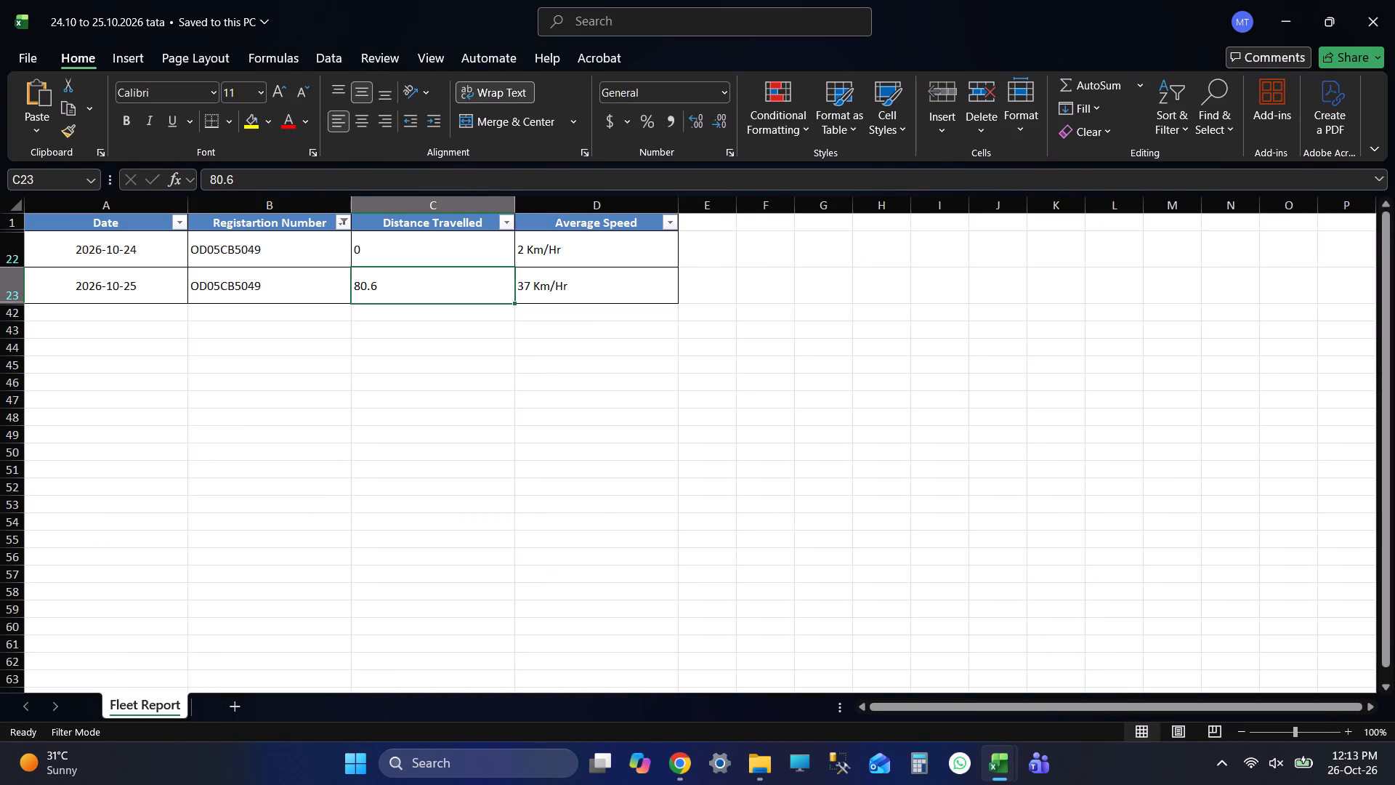
pyautogui.click(342, 222)
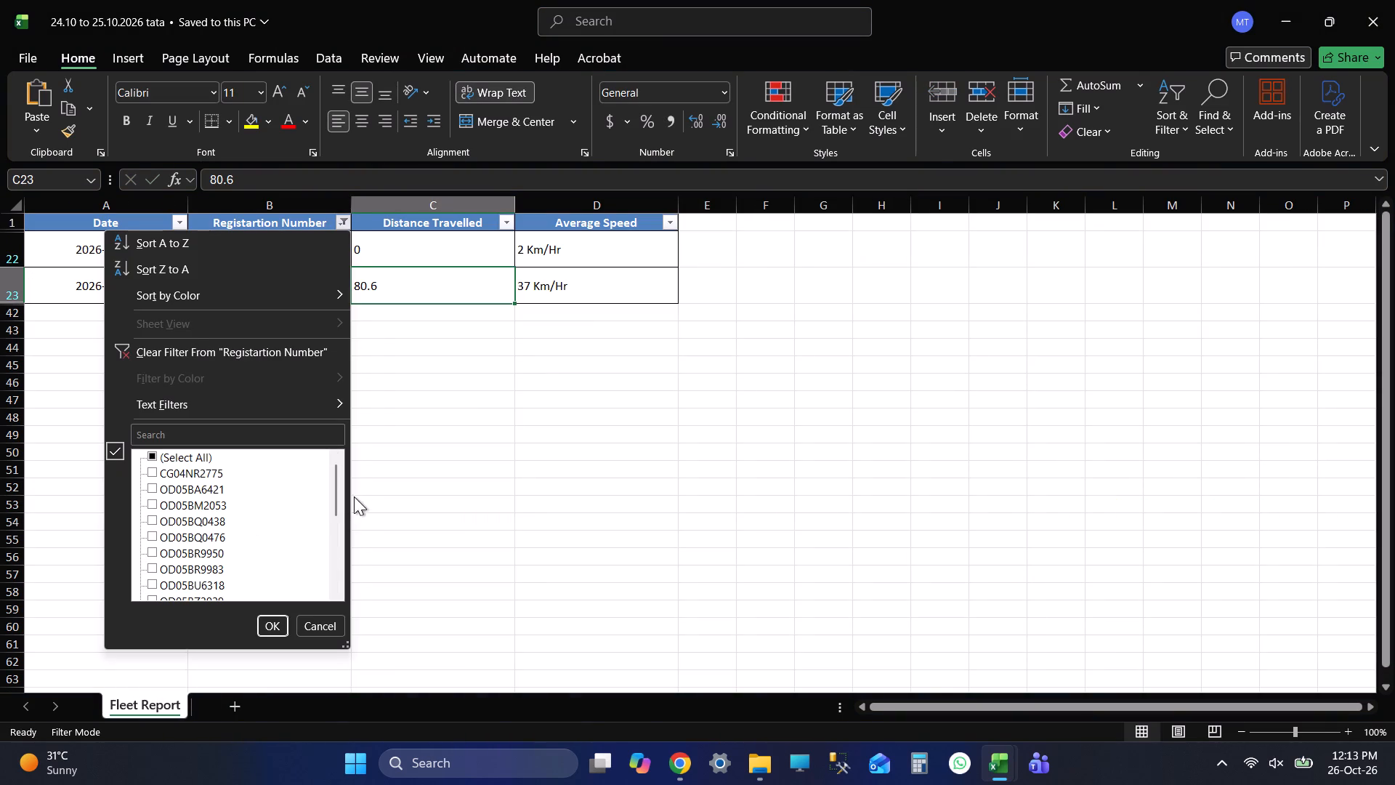
pyautogui.moveTo(338, 486); pyautogui.dragTo(336, 571)
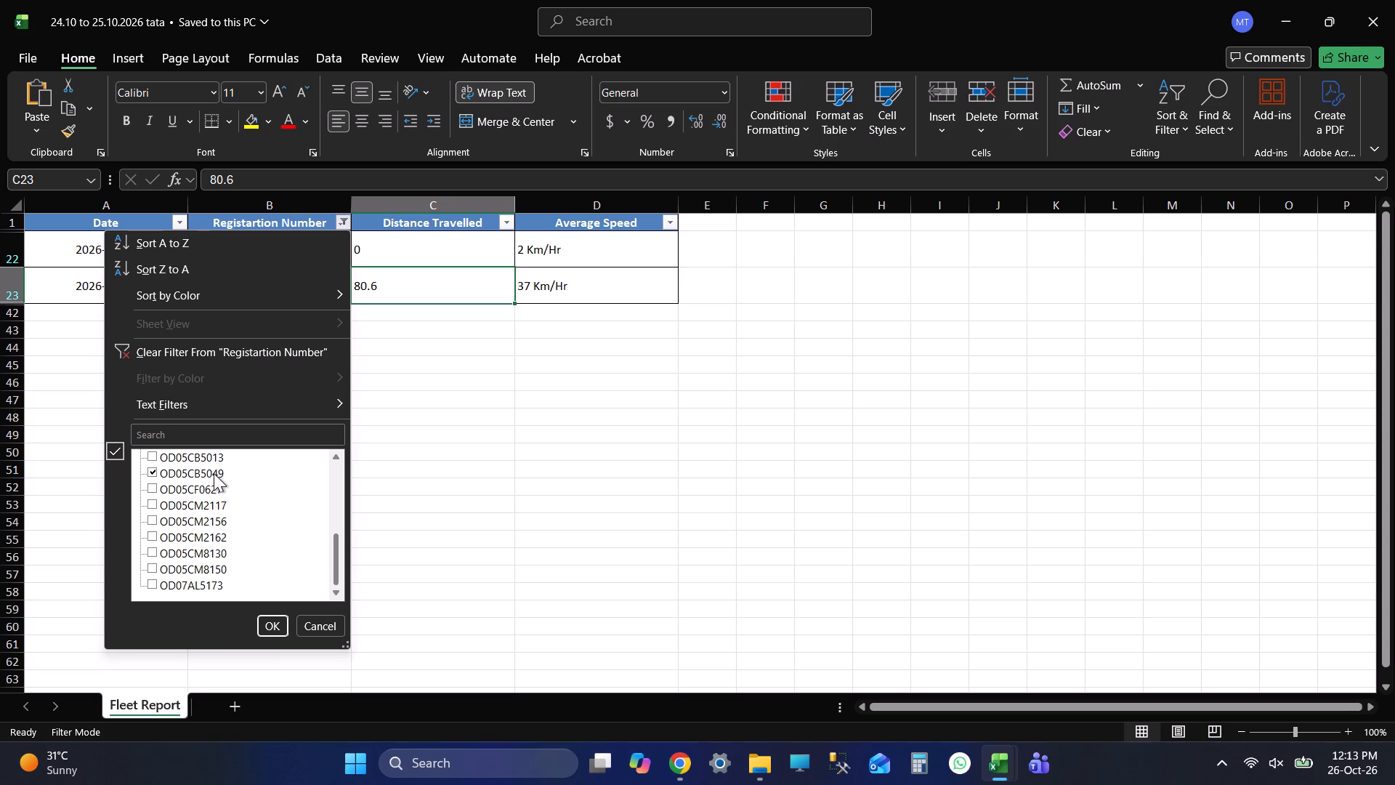
pyautogui.click(207, 472)
pyautogui.click(207, 483)
pyautogui.click(266, 629)
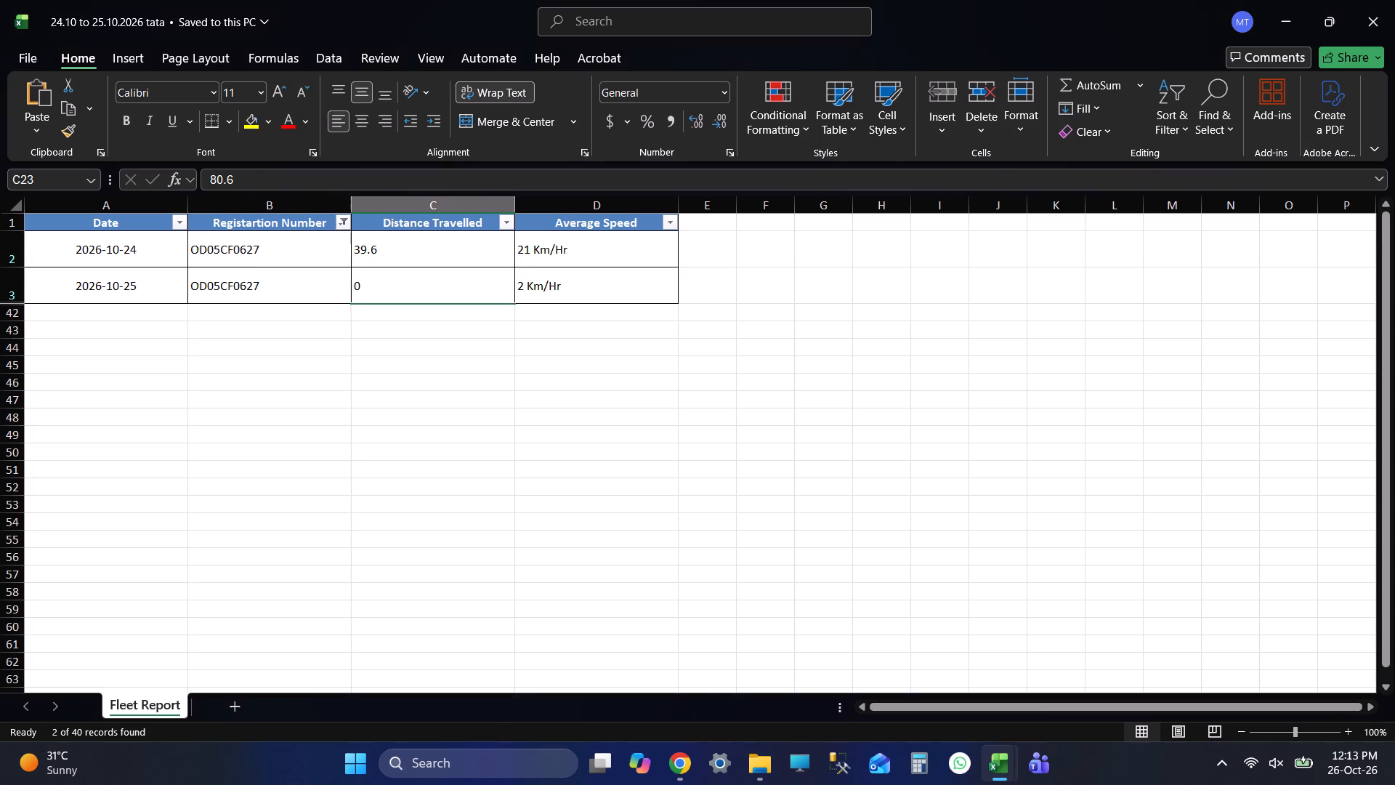
pyautogui.click(397, 402)
pyautogui.hotkey('ctrl', 's')
pyautogui.click(407, 249)
pyautogui.hotkey('alt', 'Tab')
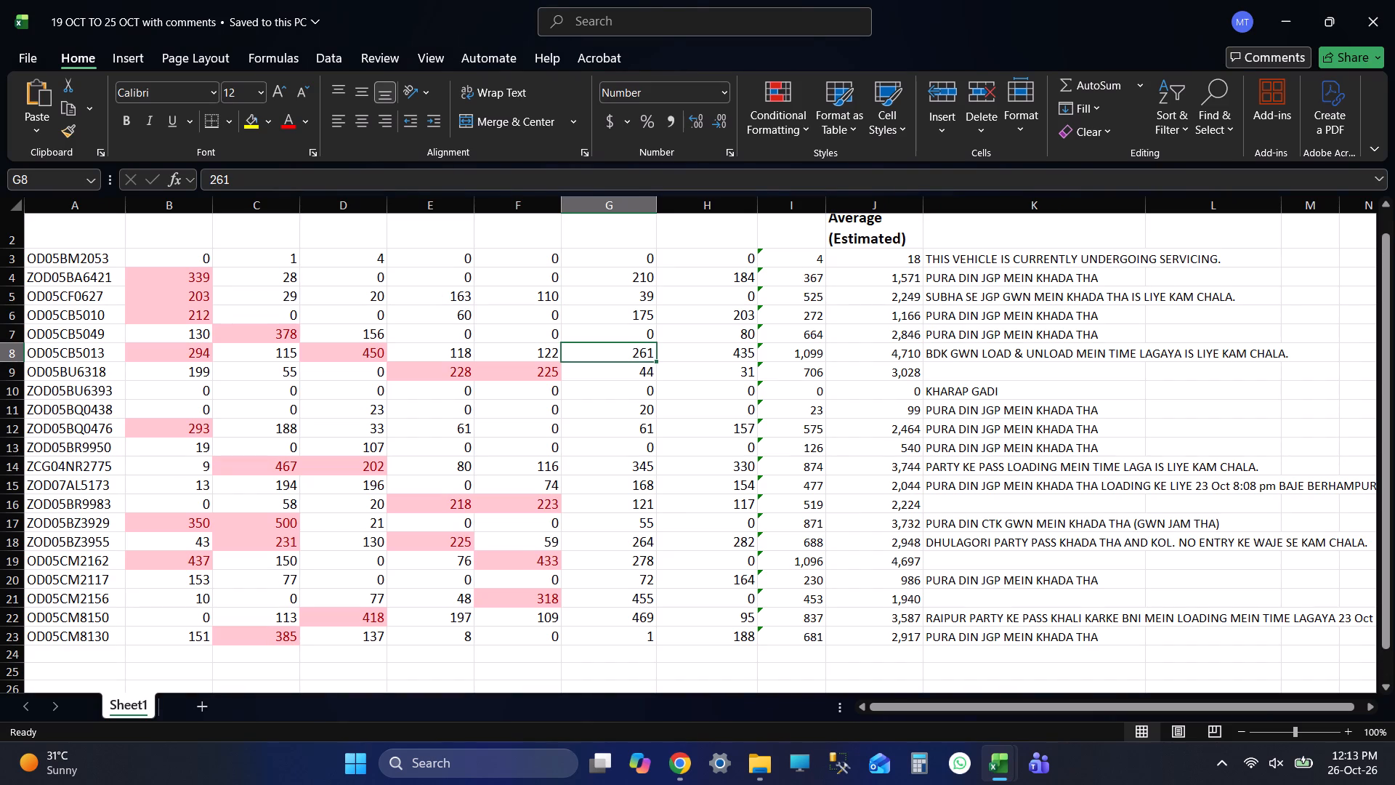
pyautogui.click(100, 293)
pyautogui.press('Tab')
pyautogui.press('Tab')
pyautogui.press('Tab')
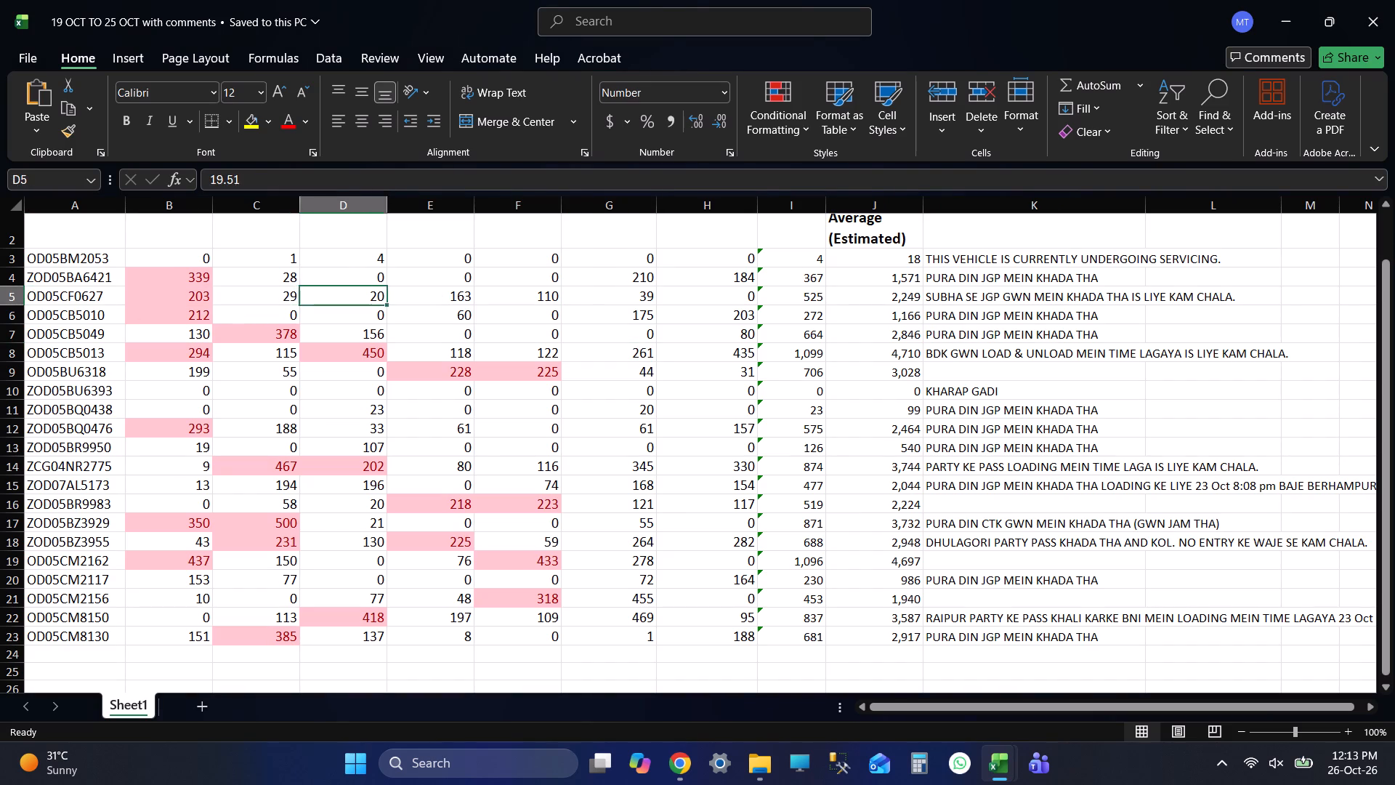
pyautogui.press('Tab')
pyautogui.press('Tab')
pyautogui.press('Tab')
pyautogui.press('Tab')
pyautogui.hotkey('alt', 'Tab')
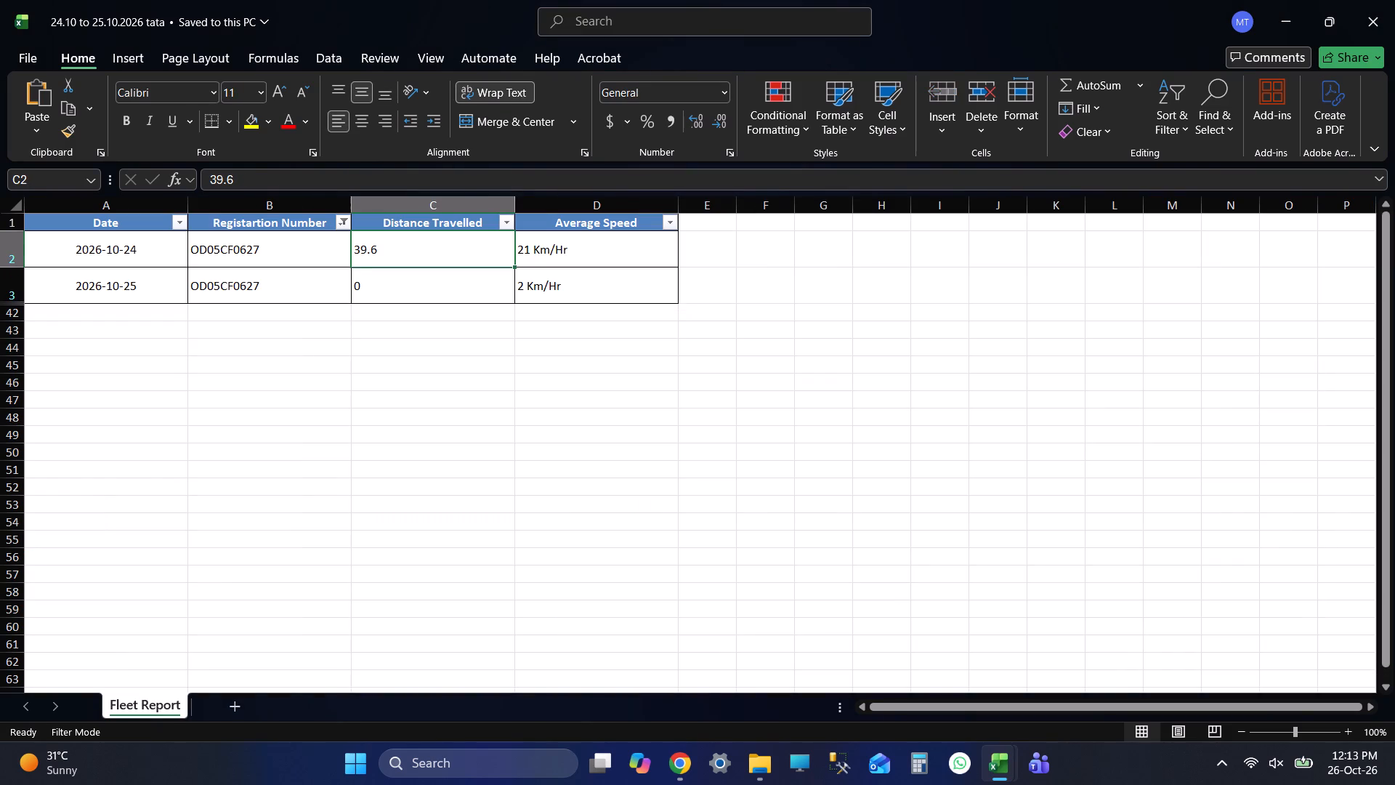
pyautogui.hotkey('alt', 'Tab')
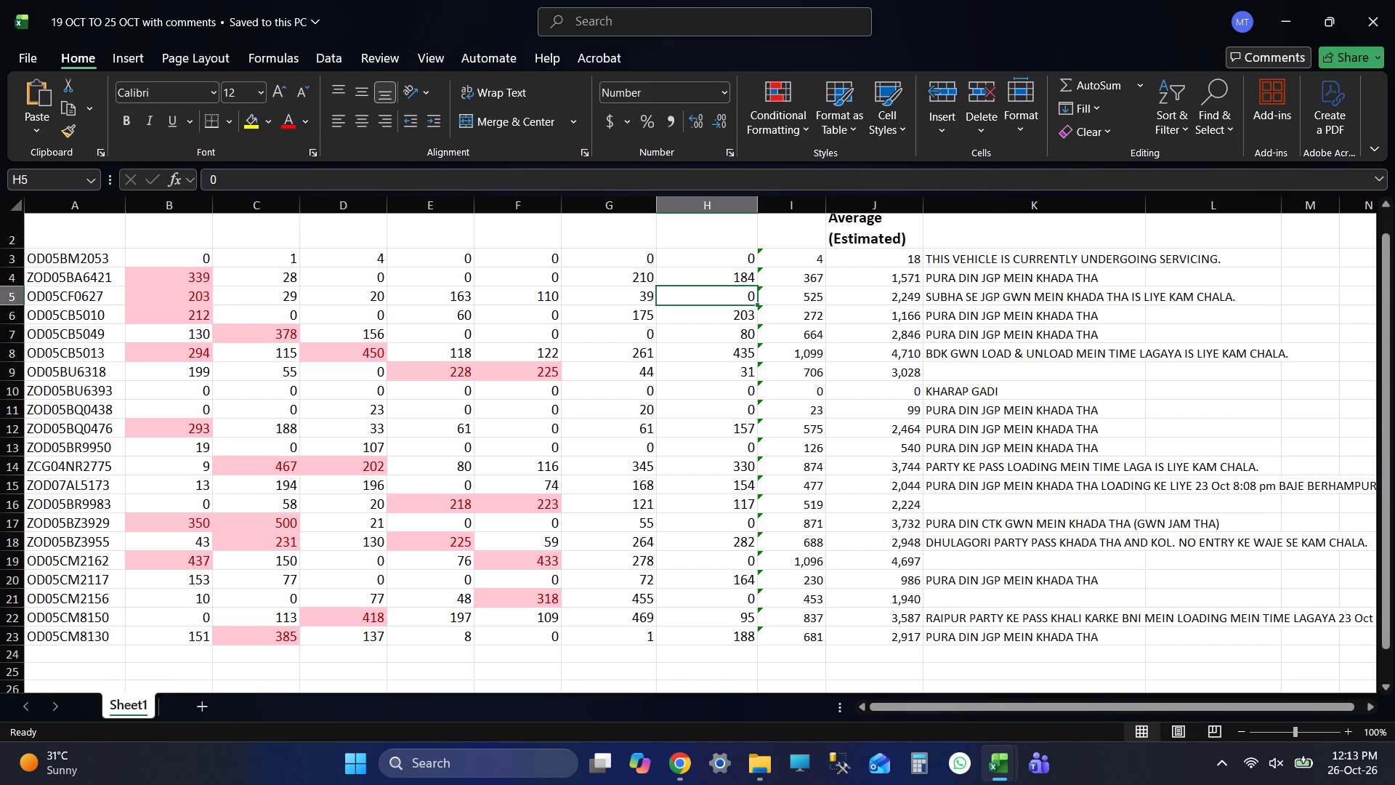
pyautogui.hotkey('shift', 'Tab')
pyautogui.hotkey('alt', 'Tab')
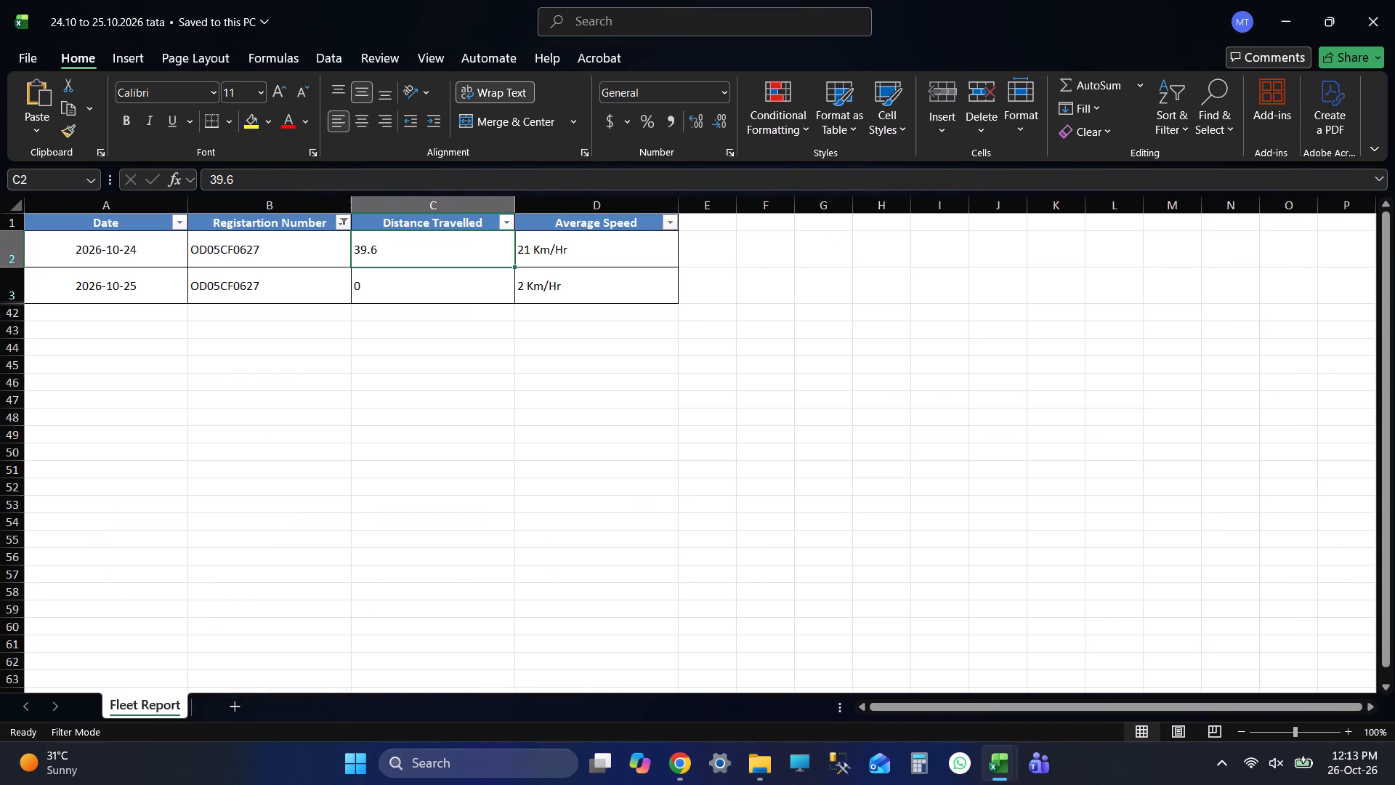
pyautogui.hotkey('alt', 'Tab')
pyautogui.press('Tab')
pyautogui.hotkey('alt', 'Tab')
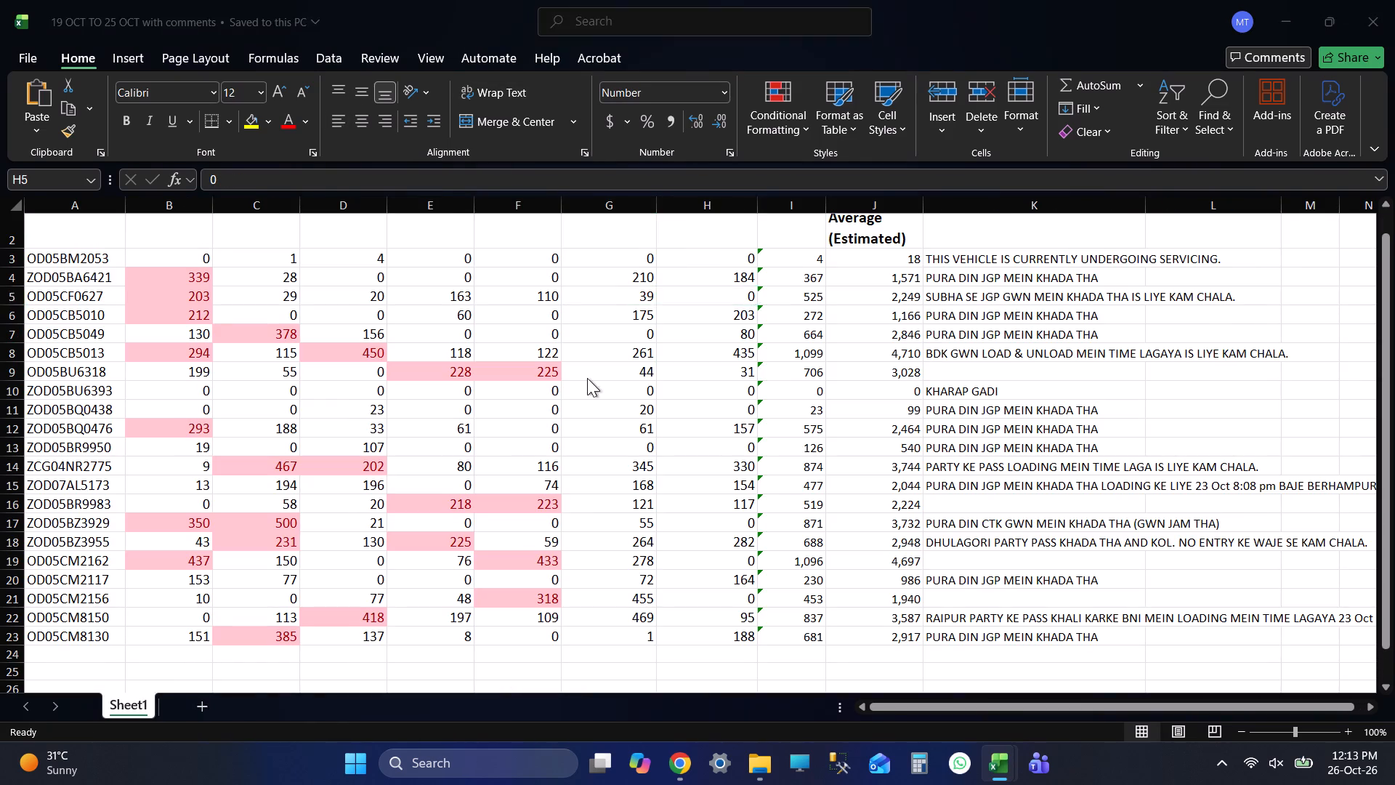
pyautogui.click(440, 286)
pyautogui.hotkey('alt', 'Tab')
pyautogui.hotkey('alt', 'Tab')
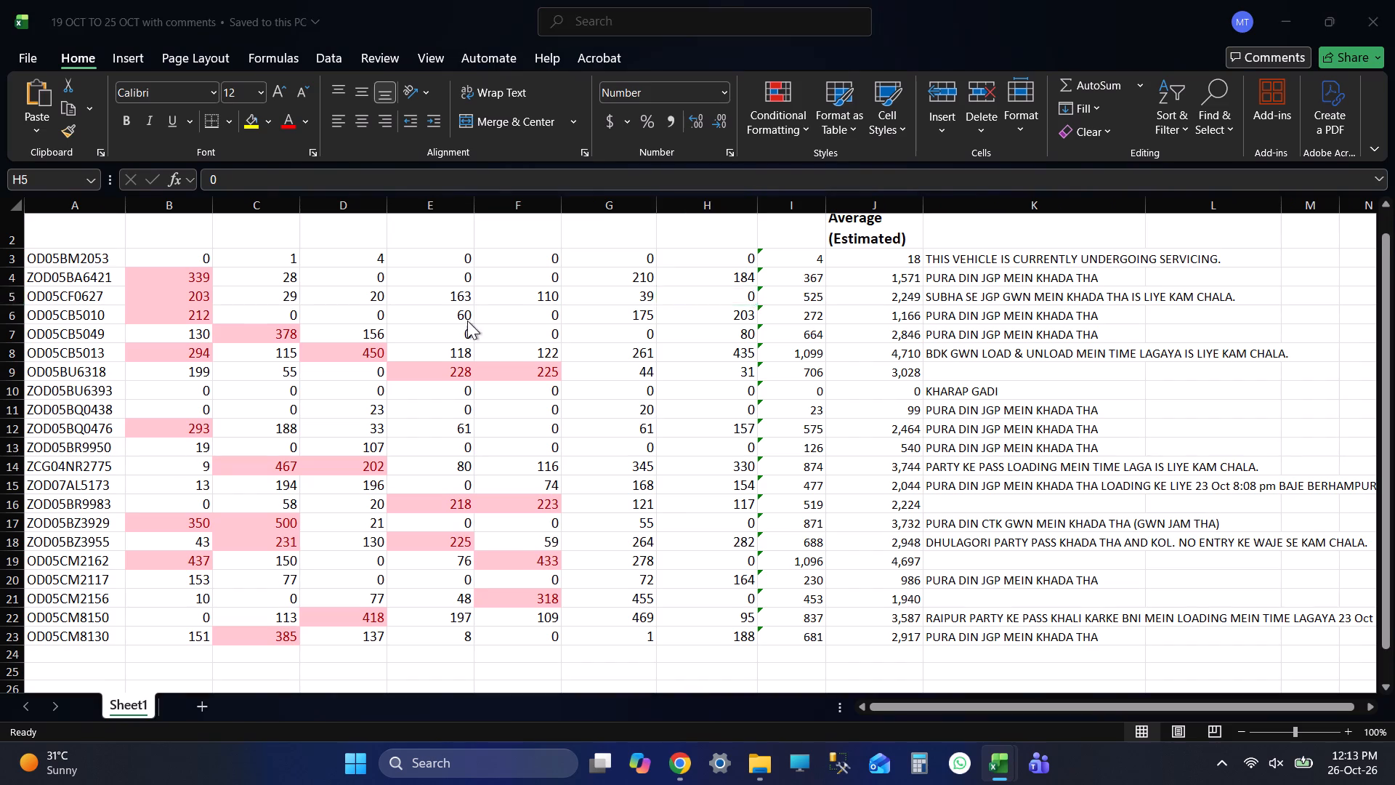
pyautogui.hotkey('alt', 'Tab')
pyautogui.scroll(3, 156, 283)
pyautogui.hotkey('alt', 'Tab')
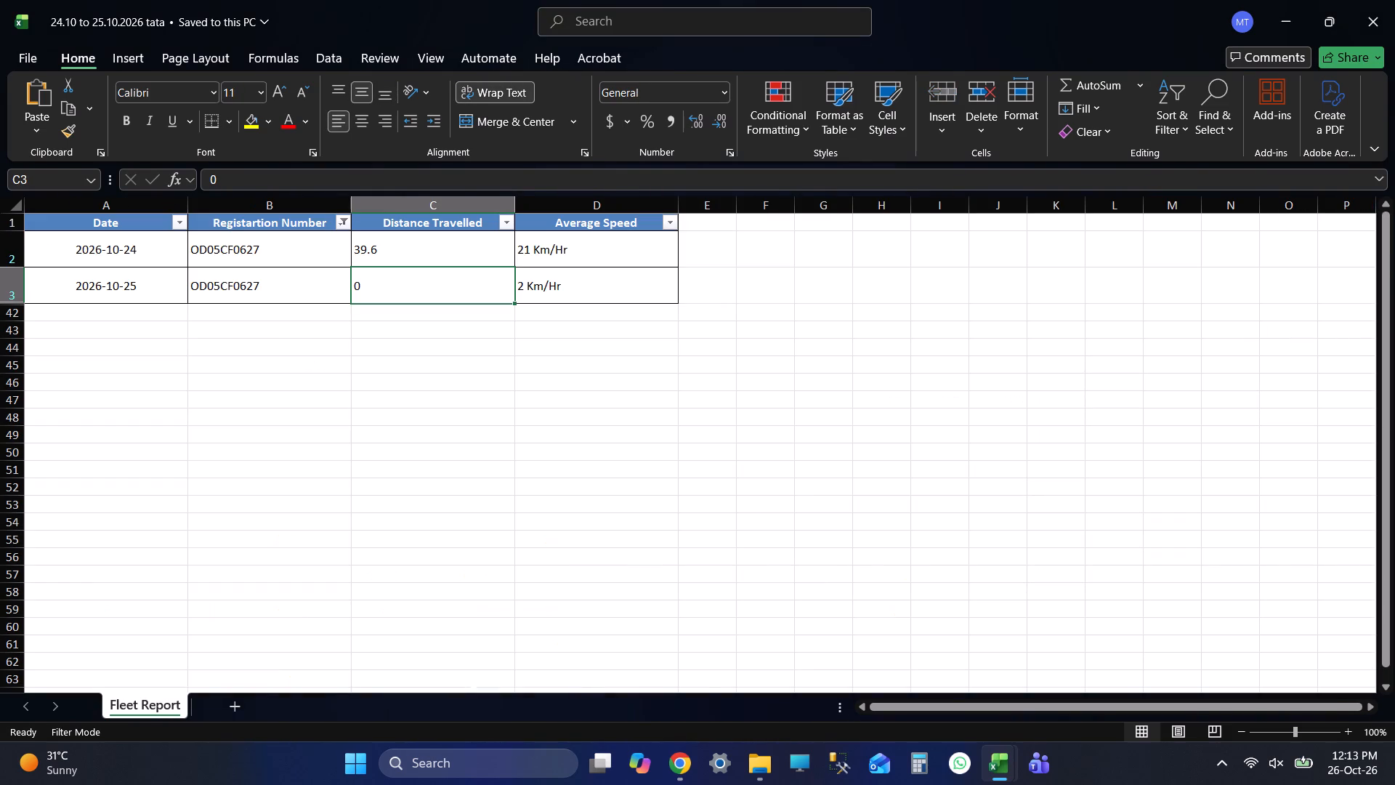
pyautogui.click(349, 222)
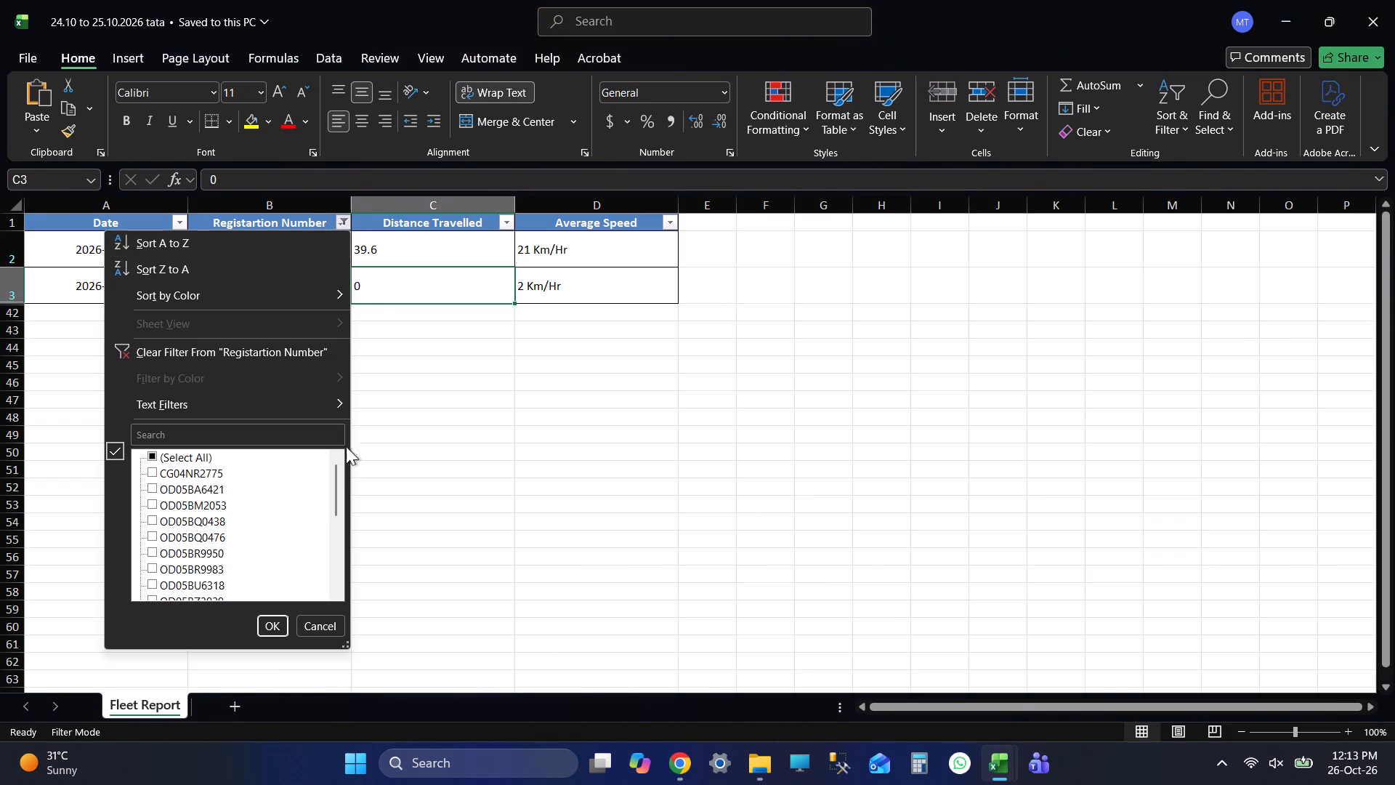
pyautogui.moveTo(334, 483); pyautogui.dragTo(344, 544)
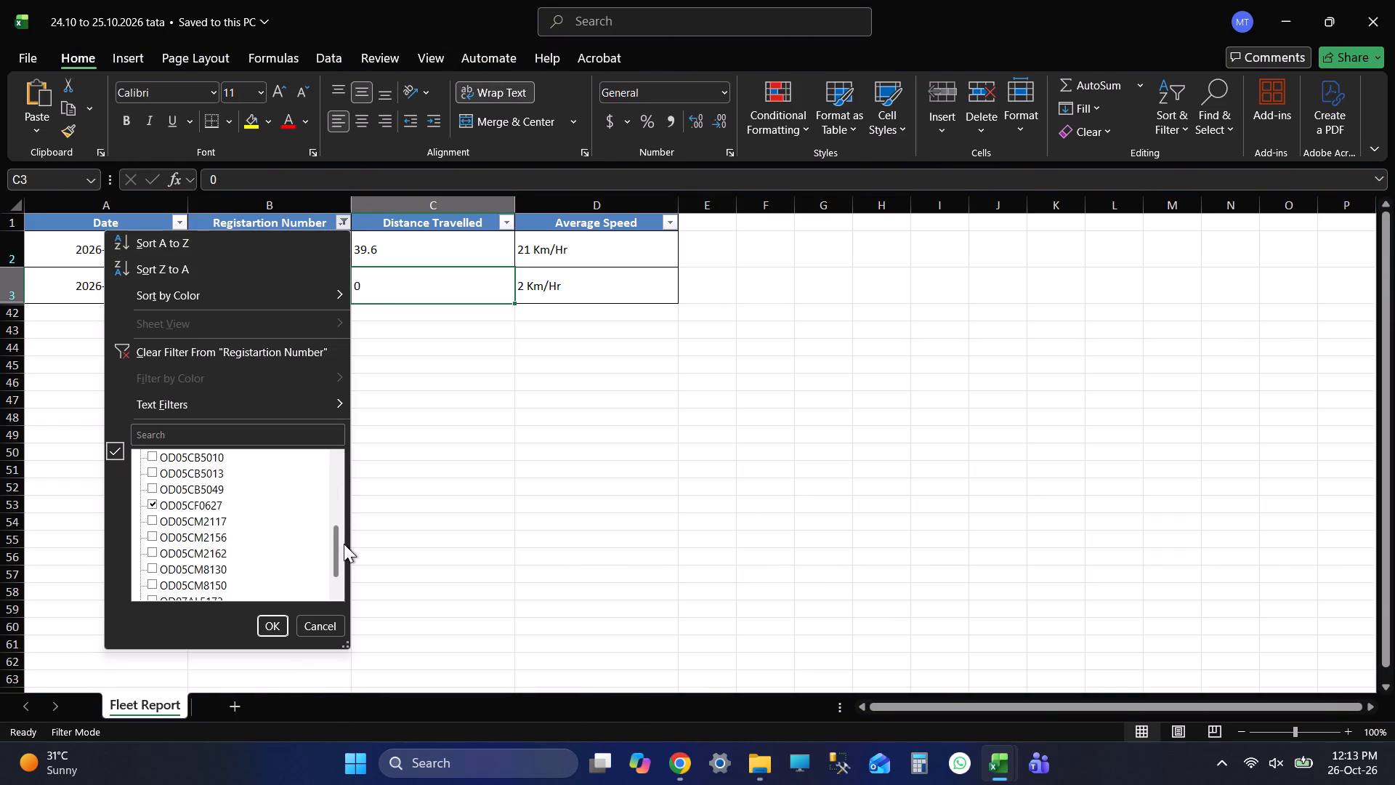
pyautogui.moveTo(344, 544); pyautogui.dragTo(345, 561)
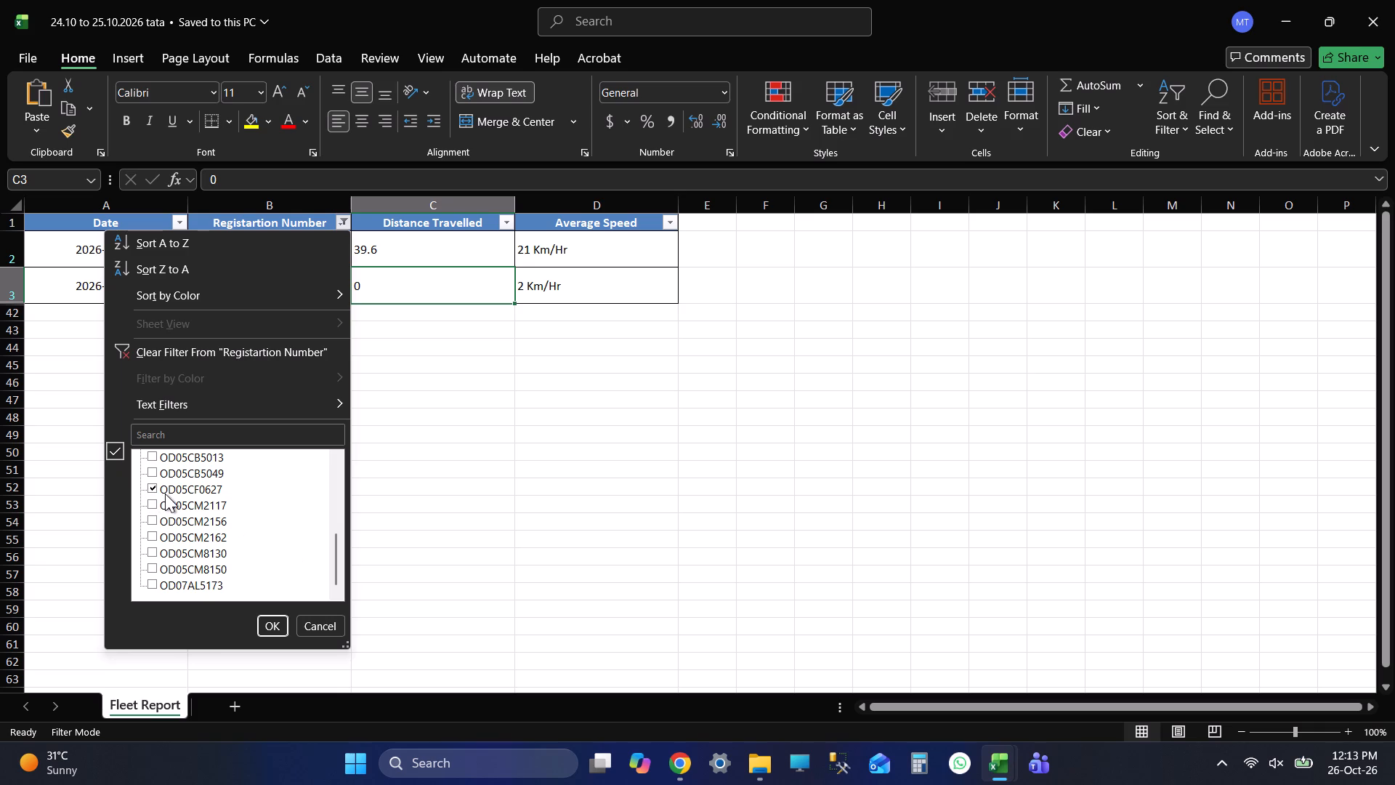
pyautogui.click(165, 494)
pyautogui.click(175, 507)
pyautogui.click(270, 622)
pyautogui.click(342, 358)
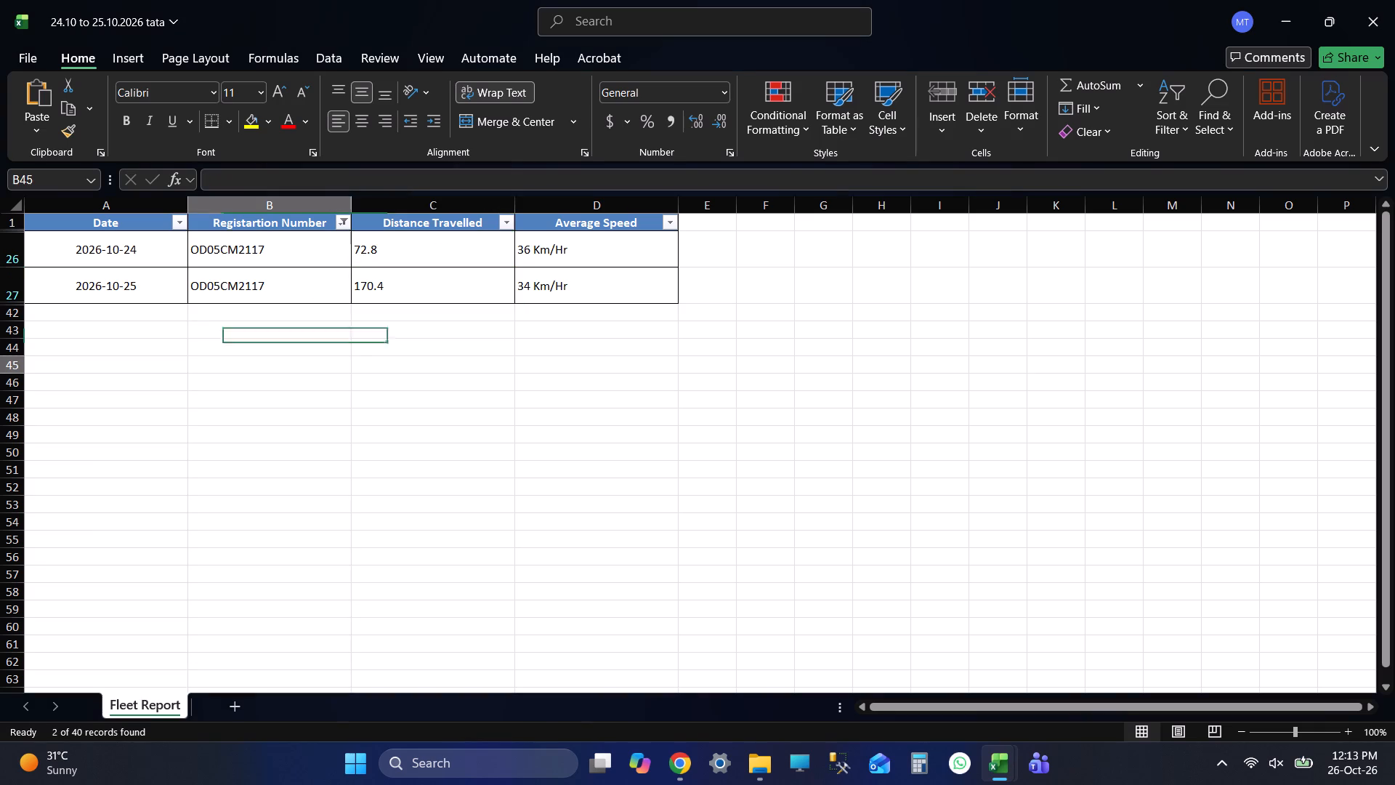
pyautogui.hotkey('ctrl', 's')
pyautogui.click(431, 249)
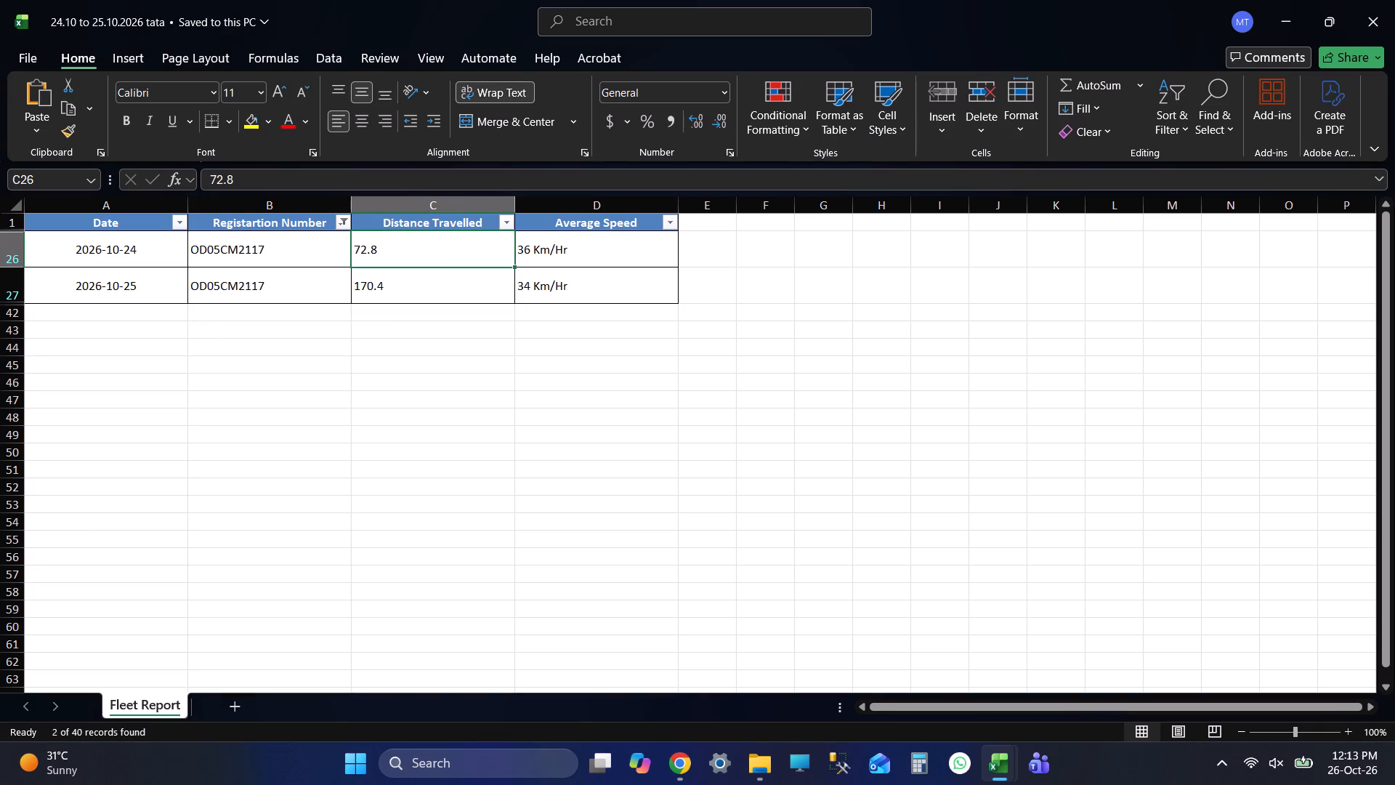
pyautogui.hotkey('ctrl', 's')
pyautogui.hotkey('ctrl', 's')
pyautogui.hotkey('ctrl', 's')
pyautogui.hotkey('ctrl', 's')
pyautogui.hotkey('ctrl', 's')
pyautogui.hotkey('ctrl', 's')
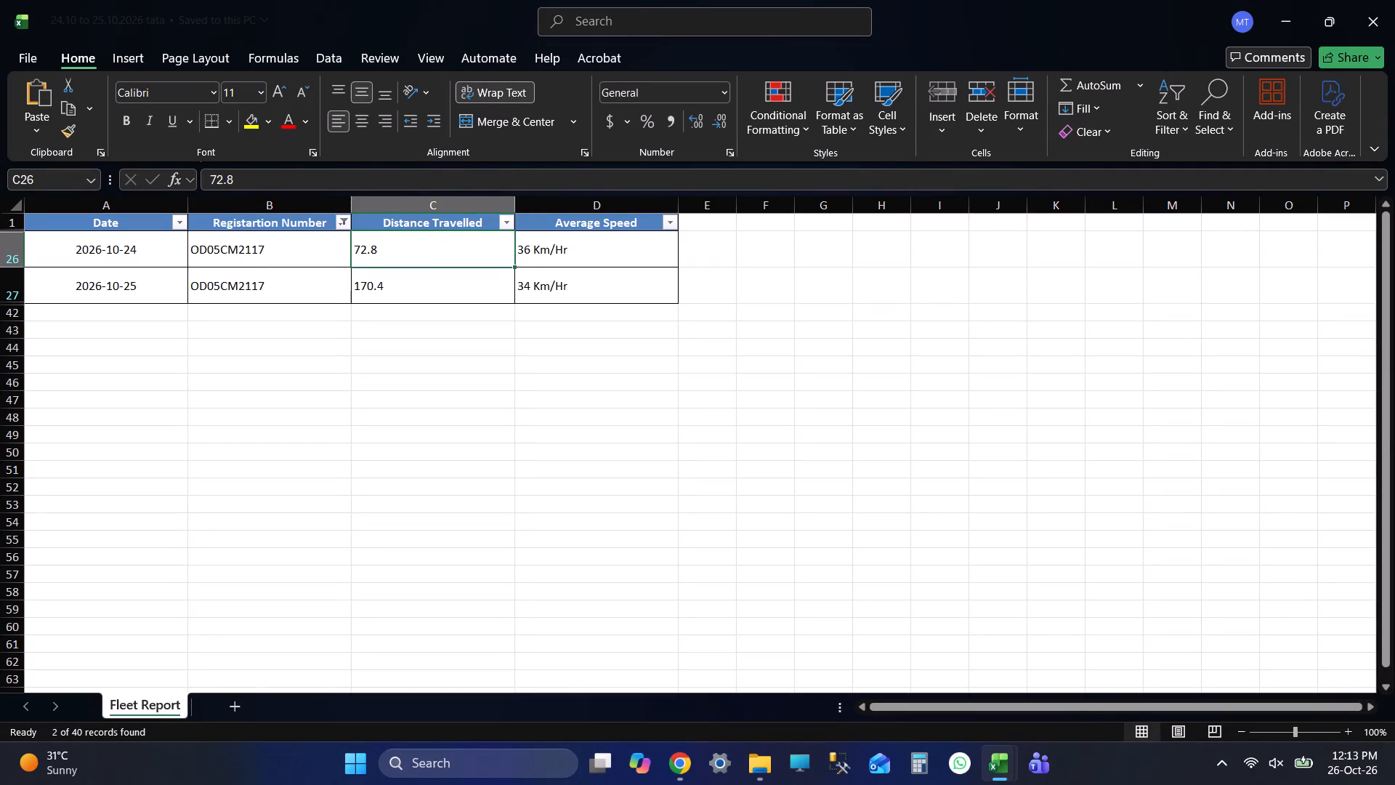
pyautogui.hotkey('ctrl', 's')
pyautogui.hotkey('ctrl', 's')
pyautogui.hotkey('alt', 'Tab')
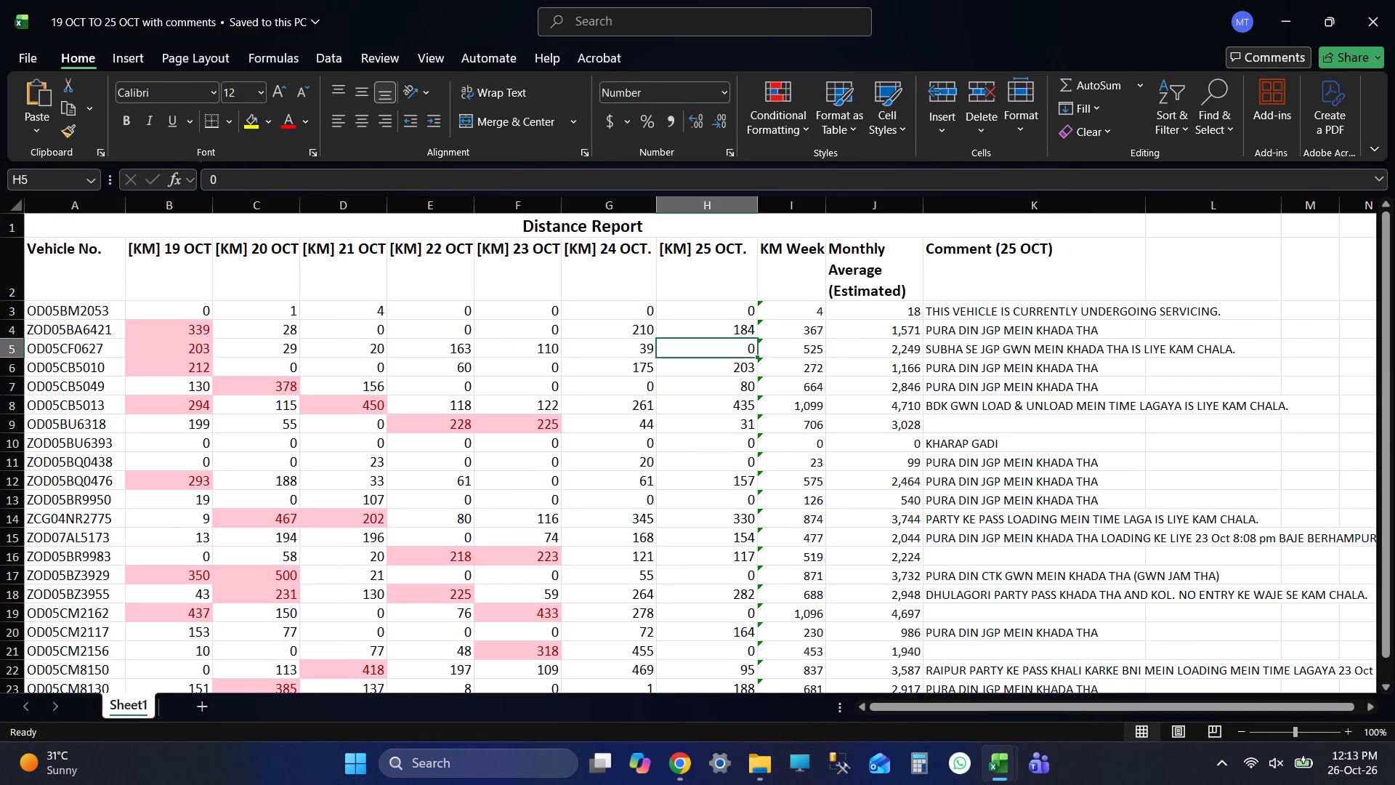
pyautogui.hotkey('alt', 'Tab')
pyautogui.hotkey('ctrl', 's')
pyautogui.hotkey('ctrl', 's')
pyautogui.hotkey('ctrl', 's')
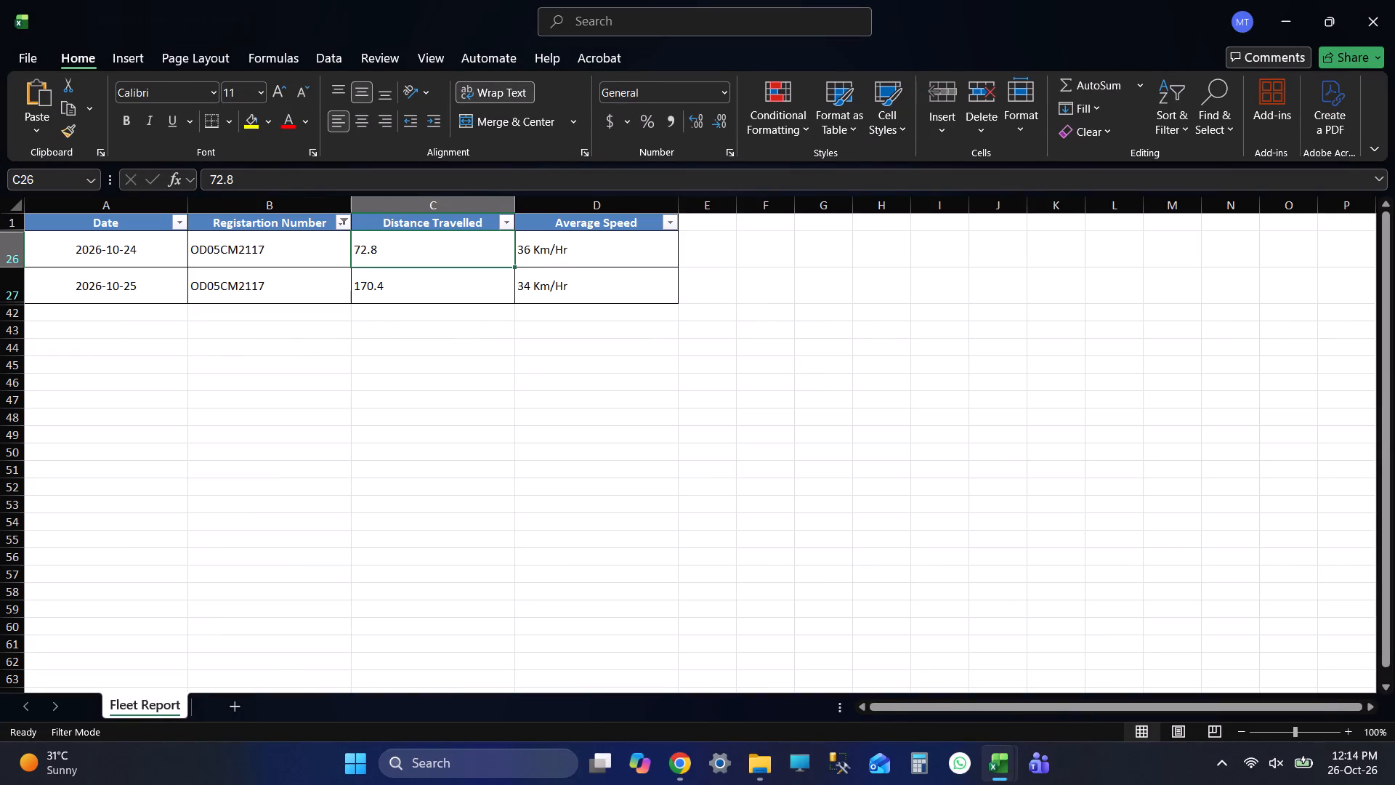
pyautogui.hotkey('ctrl', 's')
pyautogui.hotkey('ctrl', 's')
pyautogui.hotkey('ctrl', 's')
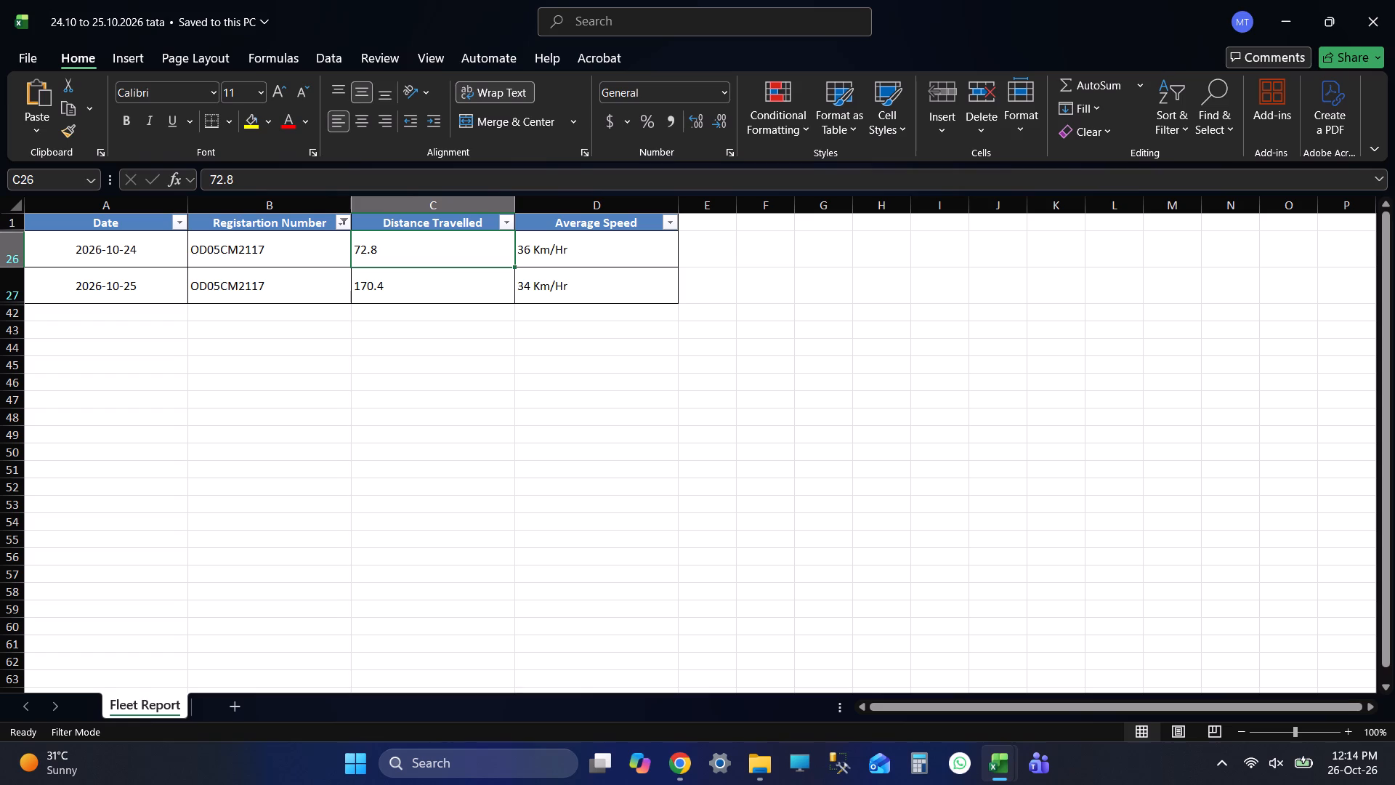
pyautogui.hotkey('ctrl', 's')
pyautogui.hotkey('ctrl', 's')
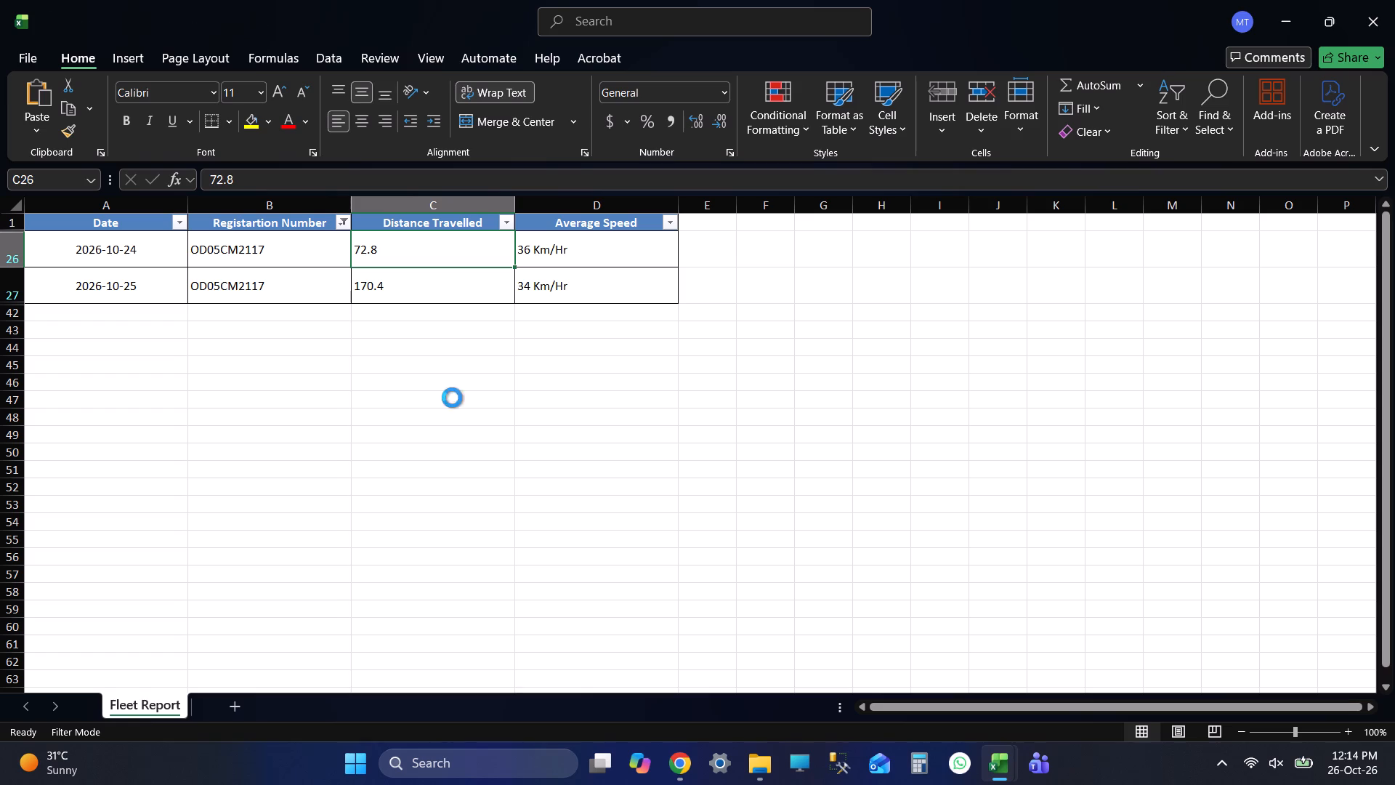
pyautogui.hotkey('ctrl', 's')
pyautogui.hotkey('ctrl', 's')
pyautogui.hotkey('ctrl', 's')
pyautogui.hotkey('ctrl', 's')
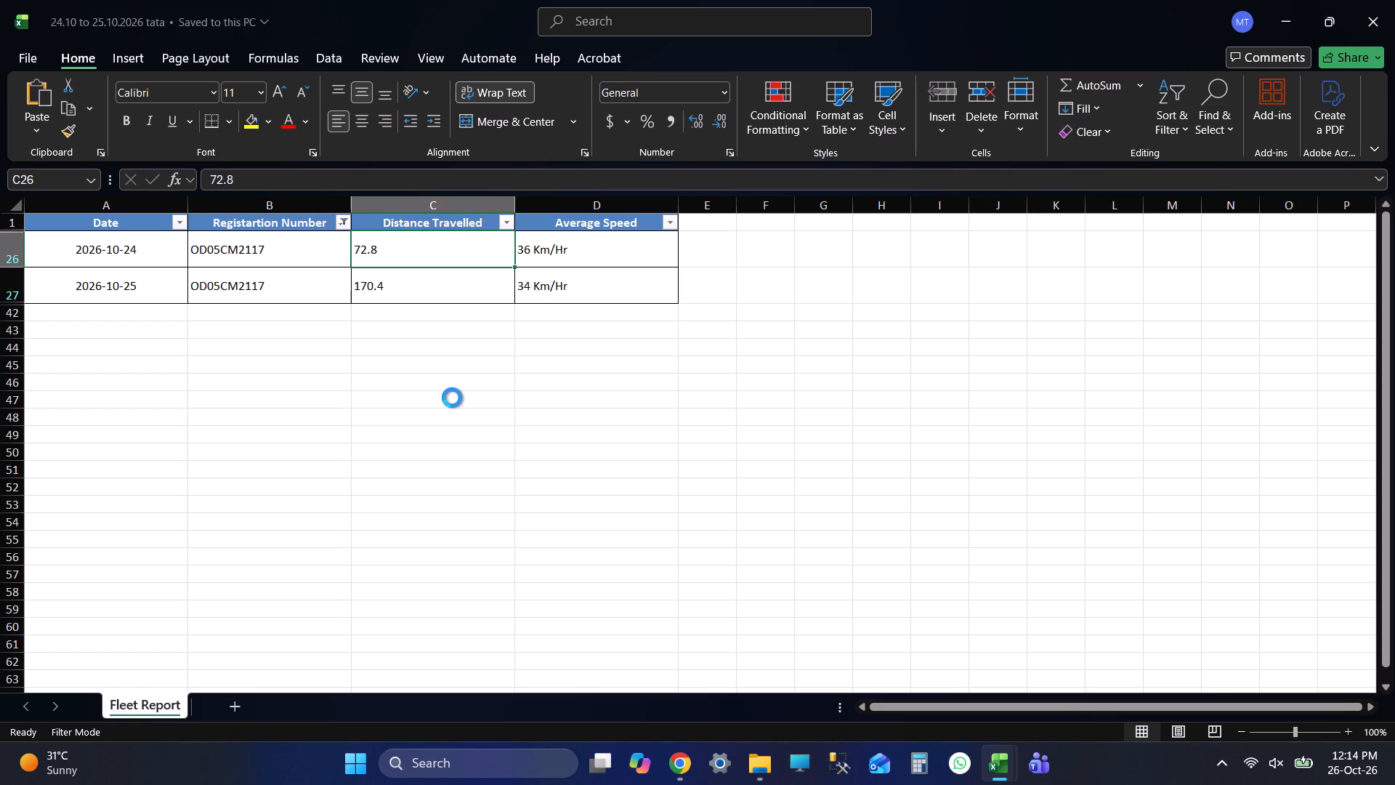
pyautogui.hotkey('ctrl', 's')
pyautogui.hotkey('ctrl', 's')
pyautogui.hotkey('ctrl', 's')
pyautogui.hotkey('ctrl', 's')
pyautogui.hotkey('ctrl', 's')
pyautogui.hotkey('ctrl', 's')
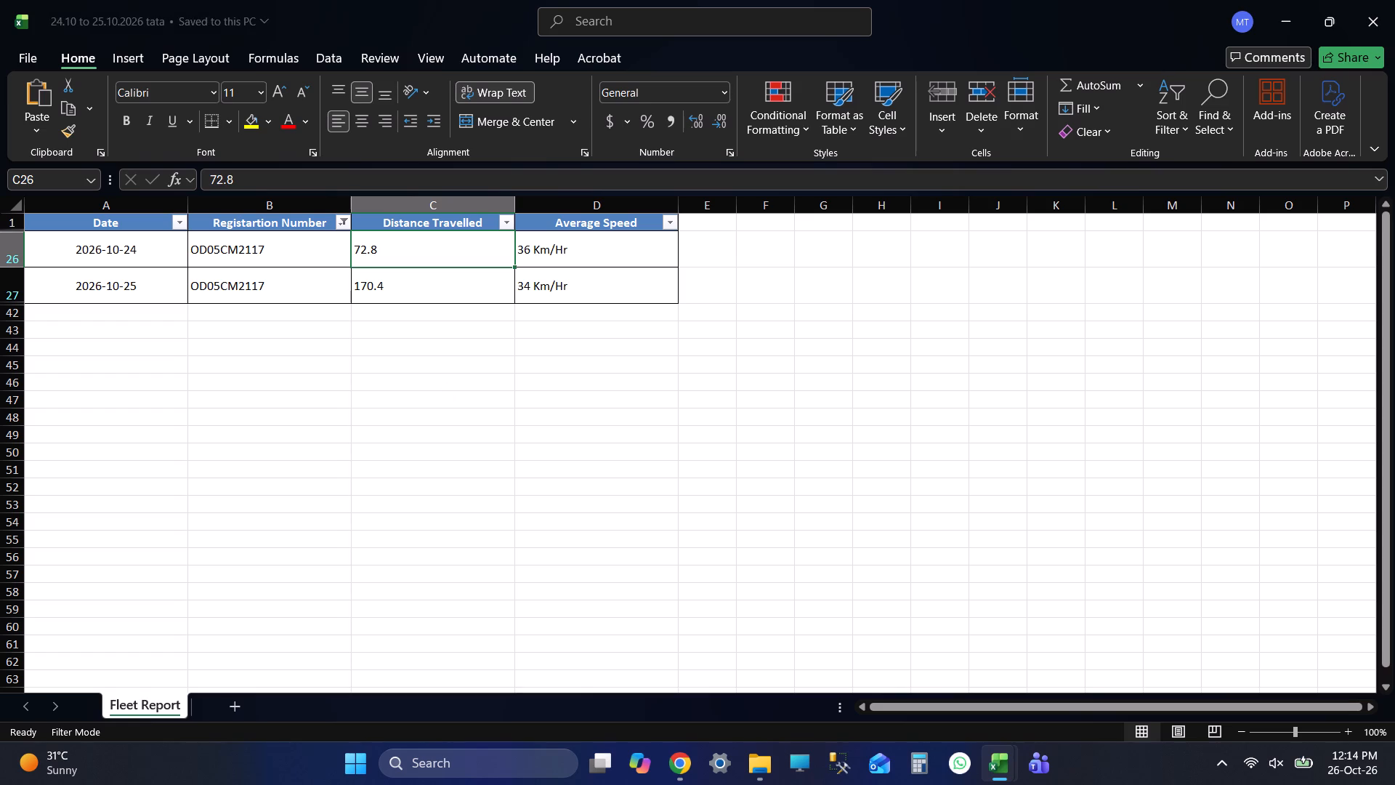
pyautogui.hotkey('alt', 'Tab')
pyautogui.hotkey('alt', 'Tab')
pyautogui.hotkey('ctrl', 's')
pyautogui.hotkey('ctrl', 's')
pyautogui.hotkey('ctrl', 's')
pyautogui.hotkey('ctrl', 's')
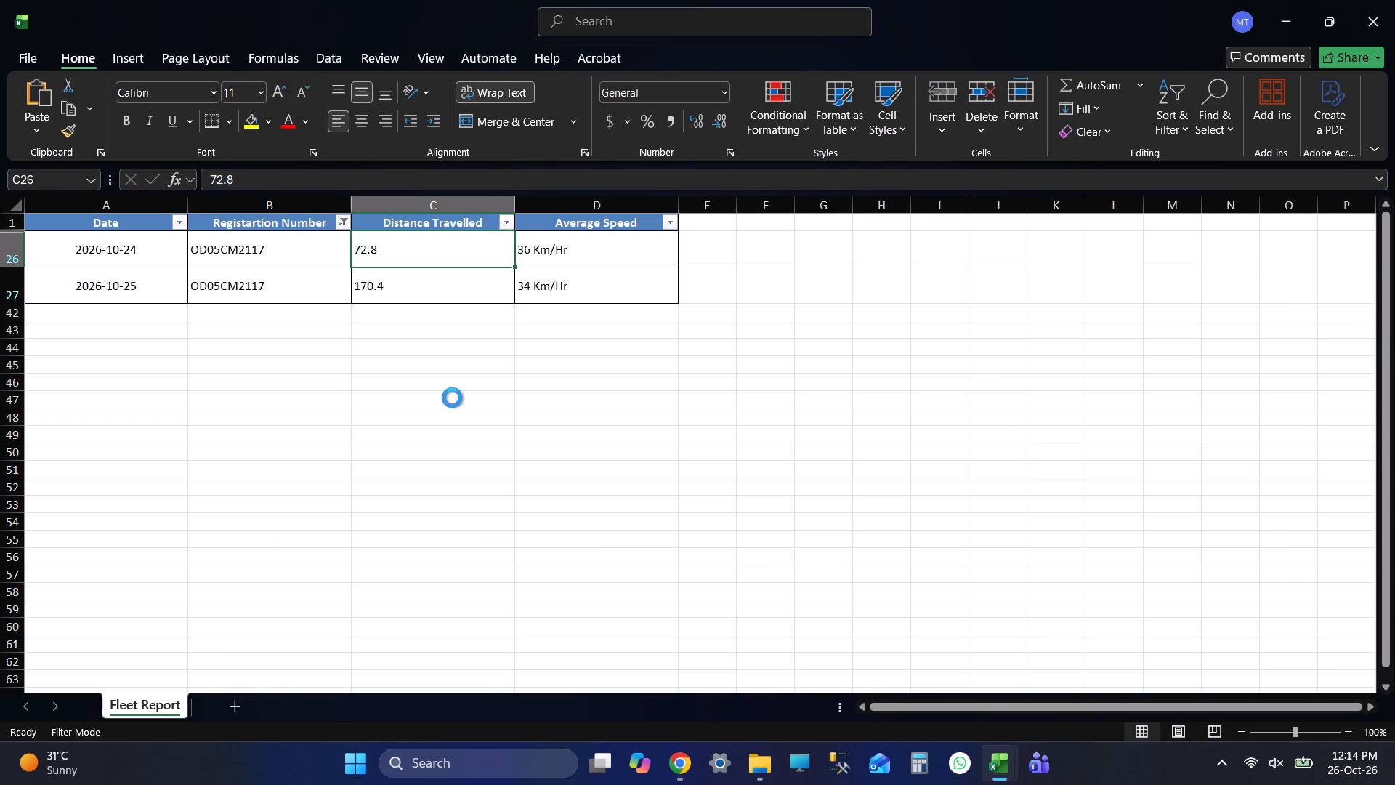
pyautogui.hotkey('ctrl', 's')
pyautogui.hotkey('ctrl', 's')
pyautogui.hotkey('ctrl', 's')
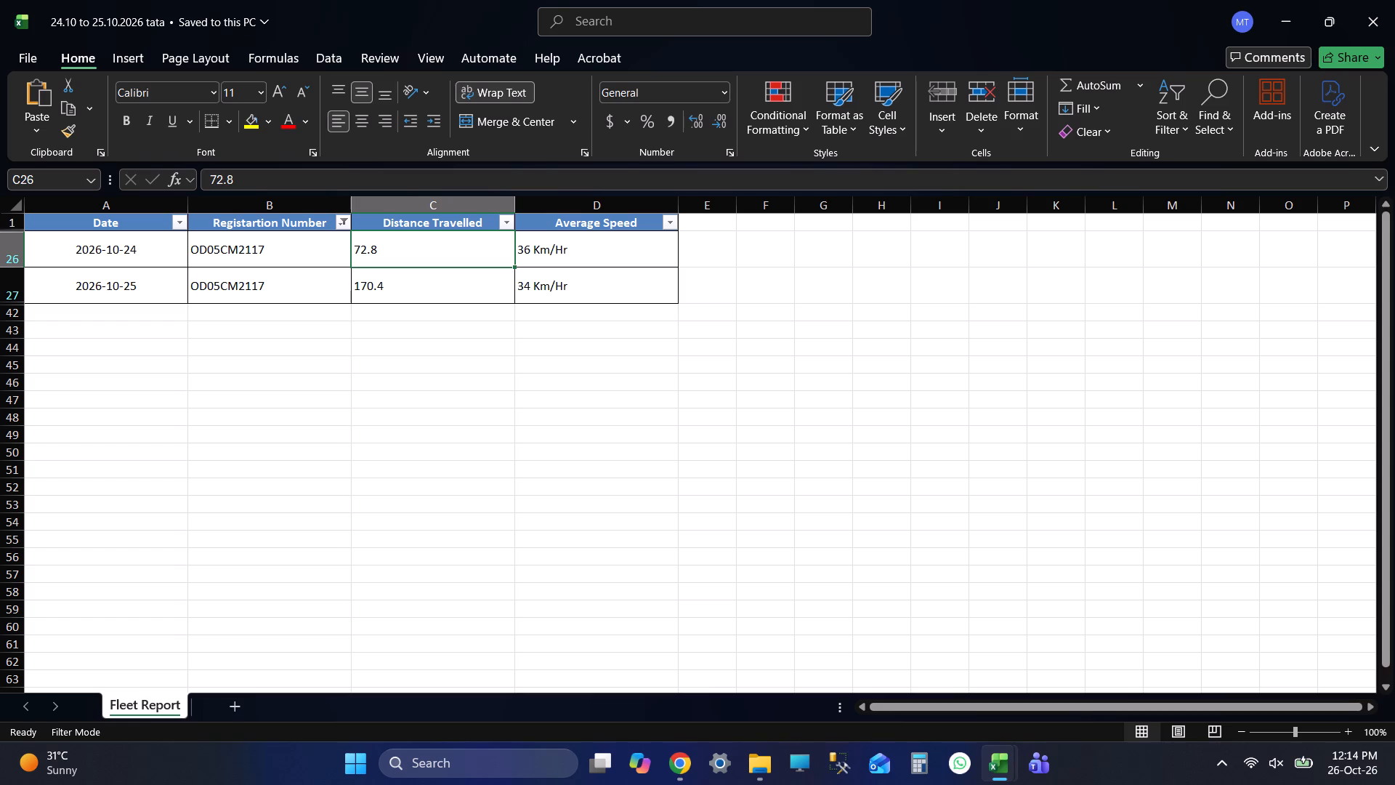
pyautogui.hotkey('ctrl', 's')
pyautogui.hotkey('ctrl', 's')
pyautogui.hotkey('alt', 'Tab')
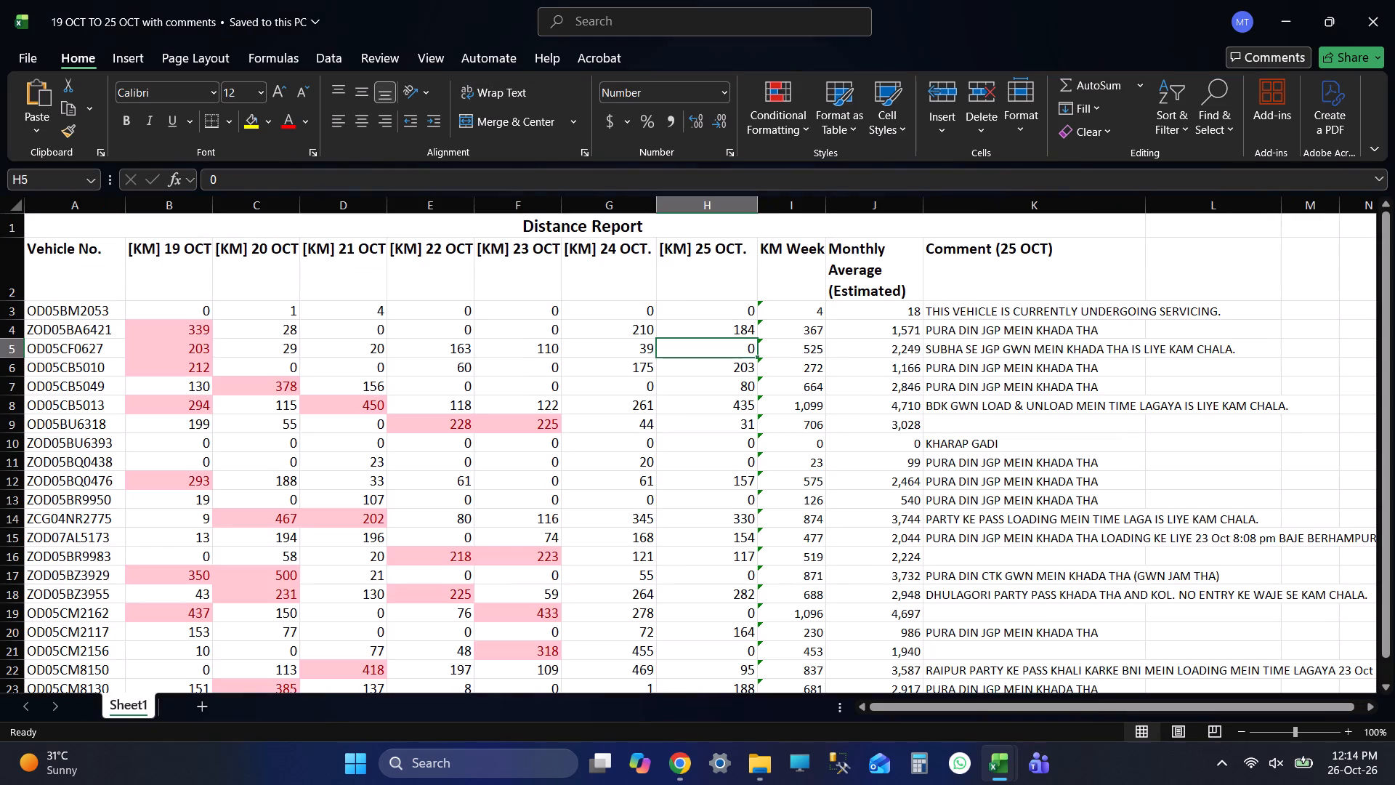
pyautogui.hotkey('alt', 'Tab')
pyautogui.hotkey('ctrl', 's')
pyautogui.hotkey('ctrl', 's')
pyautogui.hotkey('ctrl', 's')
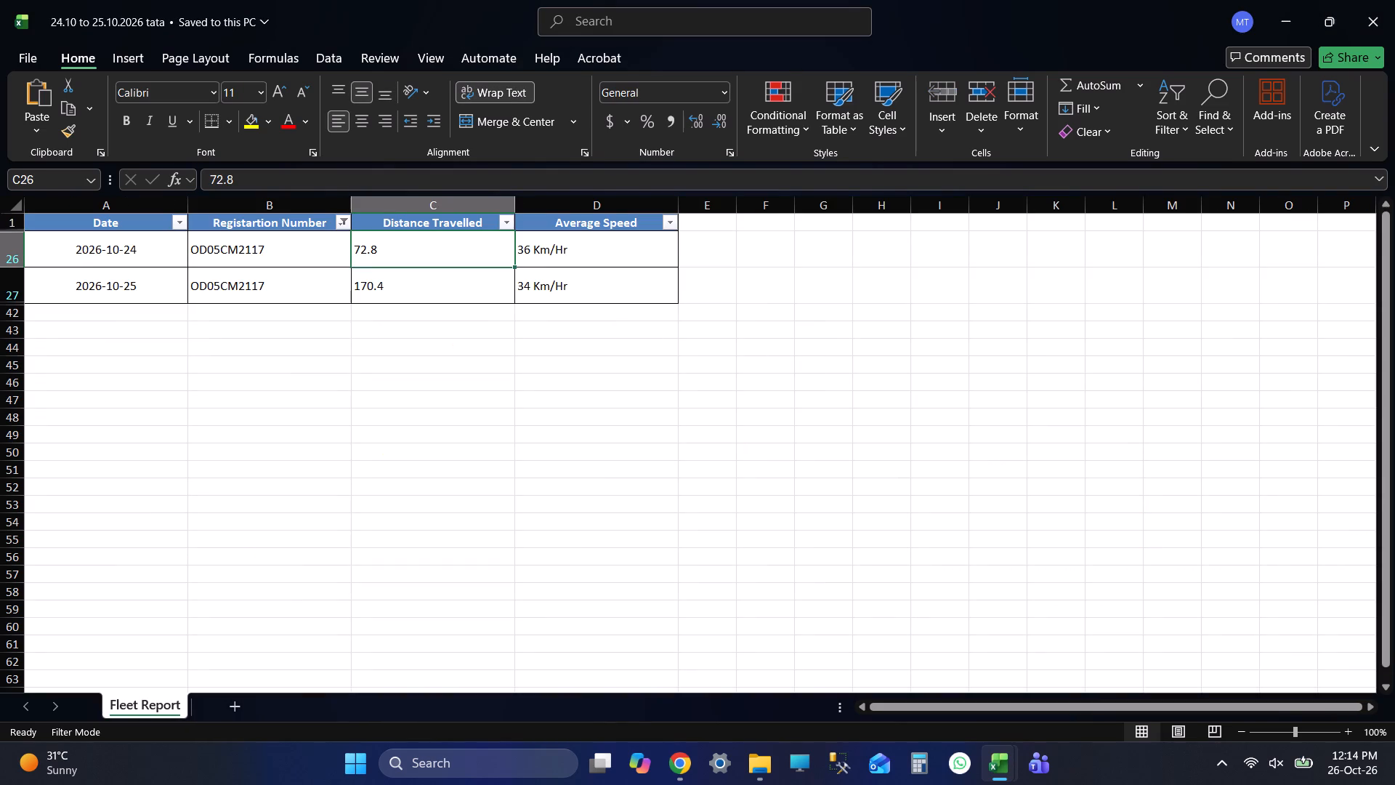
pyautogui.hotkey('ctrl', 's')
pyautogui.hotkey('ctrl', 's')
pyautogui.hotkey('ctrl', 's')
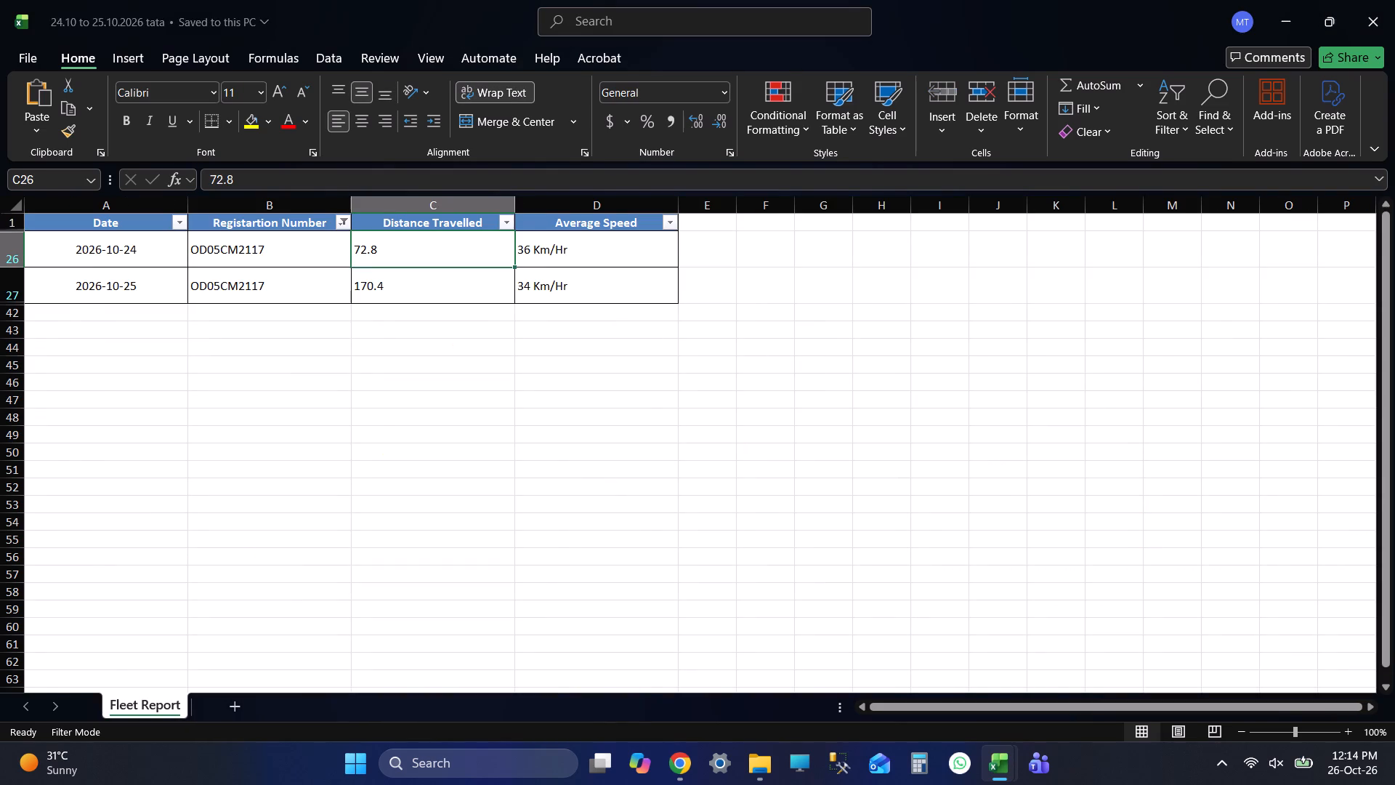
pyautogui.hotkey('alt', 'Tab')
pyautogui.scroll(1, 139, 451)
pyautogui.scroll(-4, 145, 462)
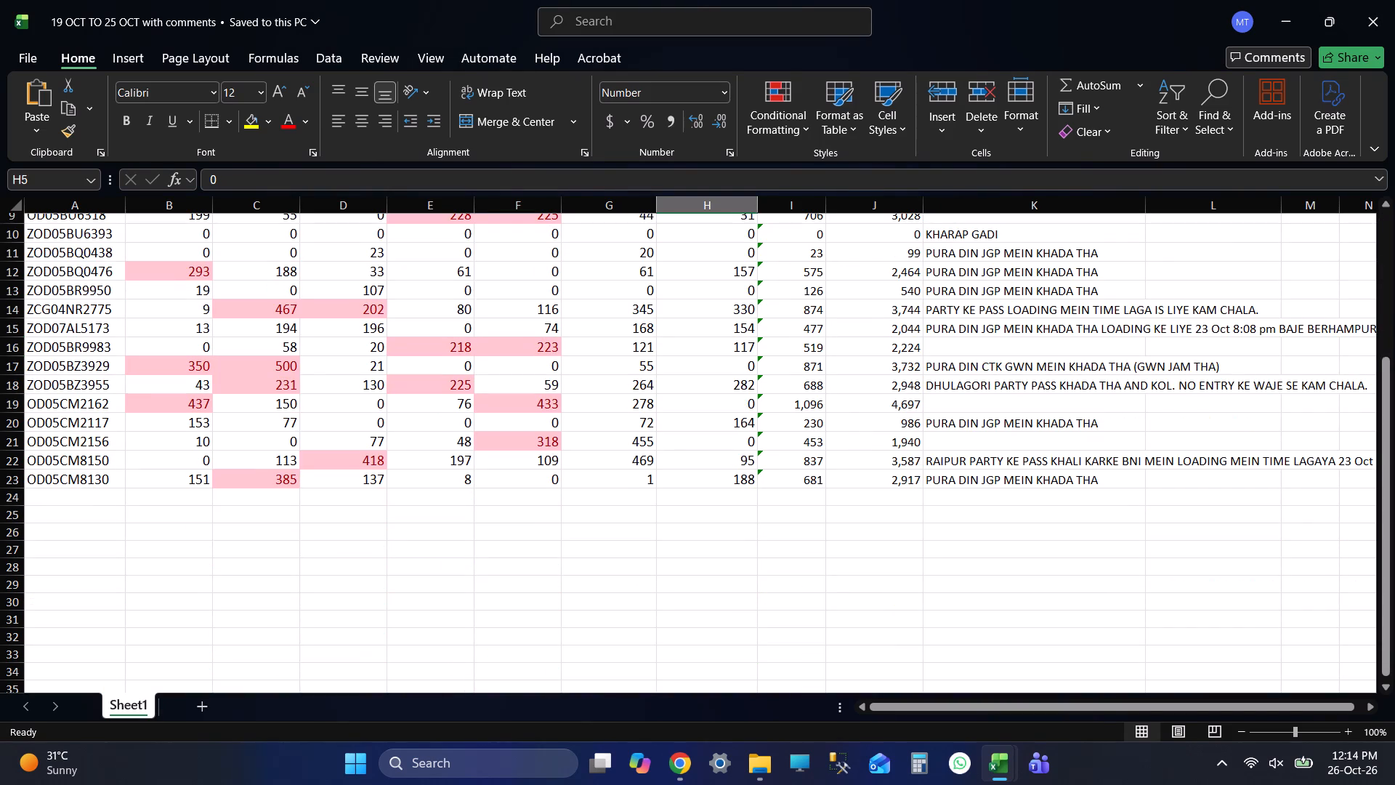
pyautogui.click(88, 415)
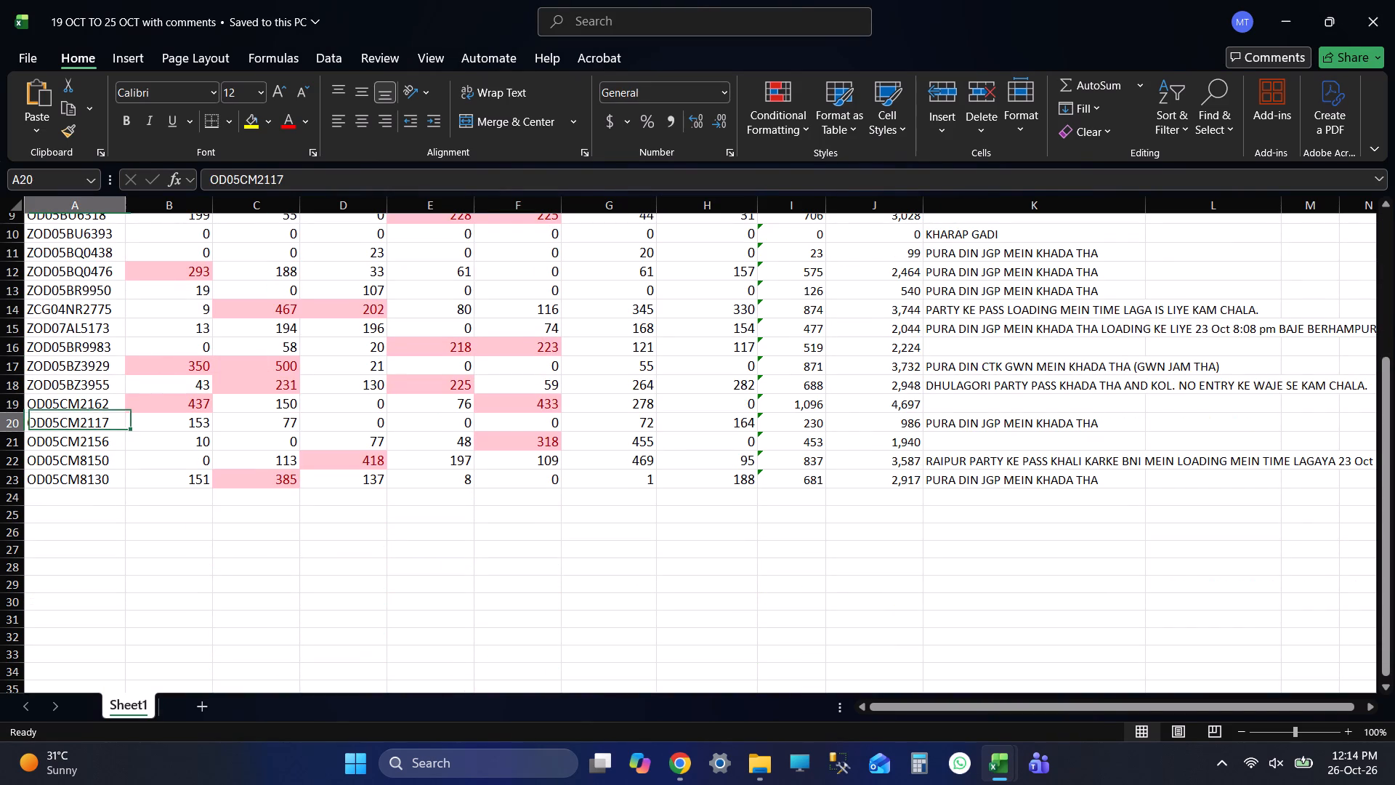
pyautogui.press('Tab')
pyautogui.press('Tab')
pyautogui.press('Tab')
pyautogui.press('Tab')
pyautogui.press('Tab')
pyautogui.press('Tab')
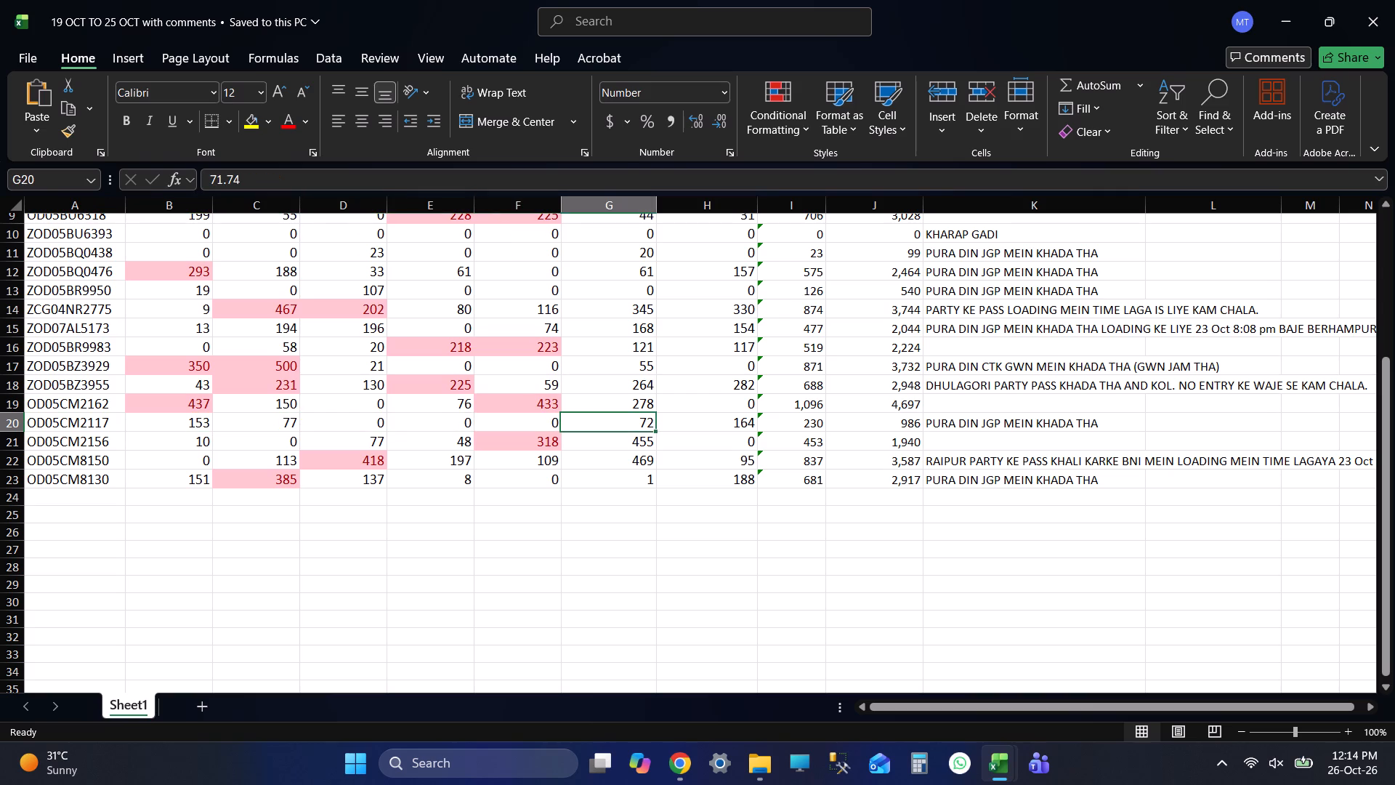
pyautogui.scroll(4, 491, 483)
pyautogui.scroll(-2, 498, 478)
pyautogui.scroll(3, 498, 478)
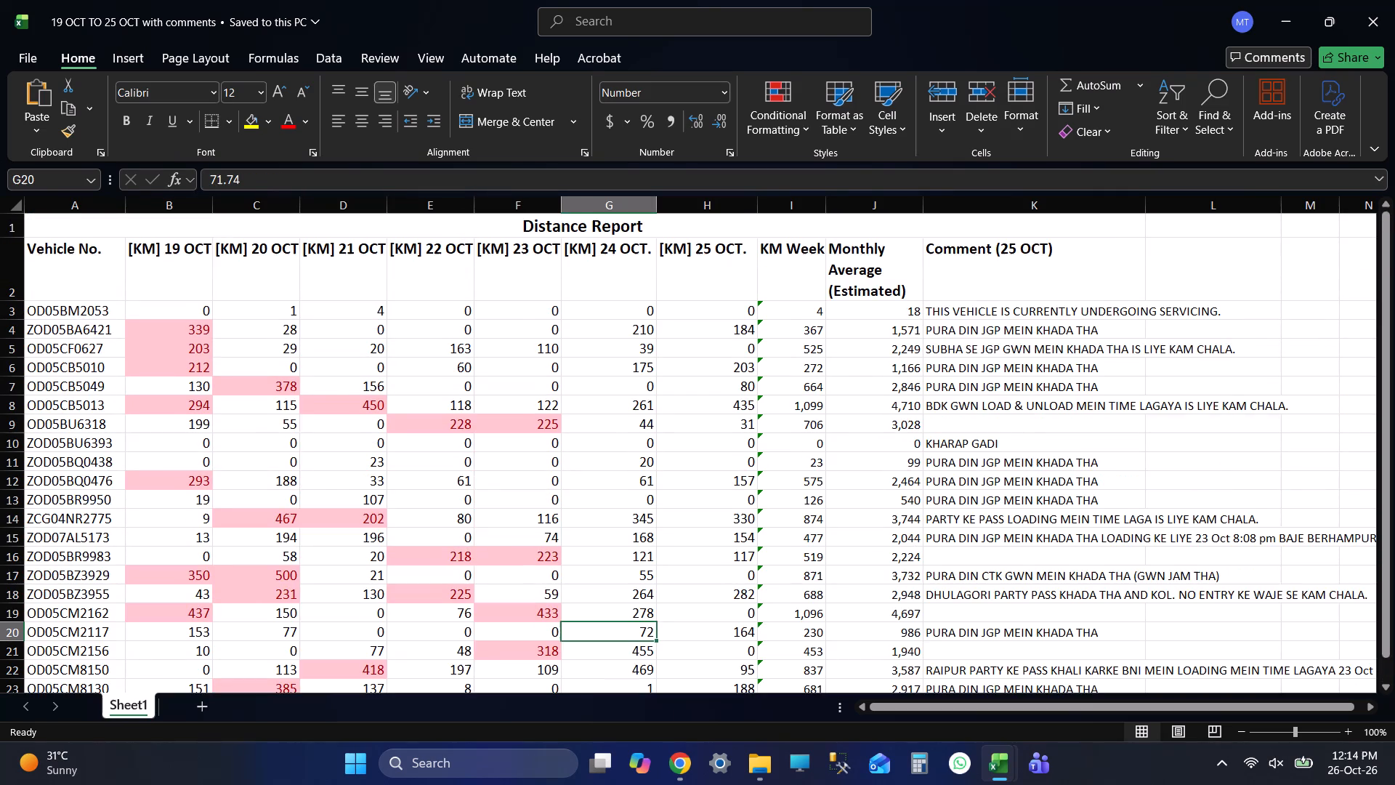
pyautogui.scroll(-2, 498, 478)
pyautogui.hotkey('alt', 'Tab')
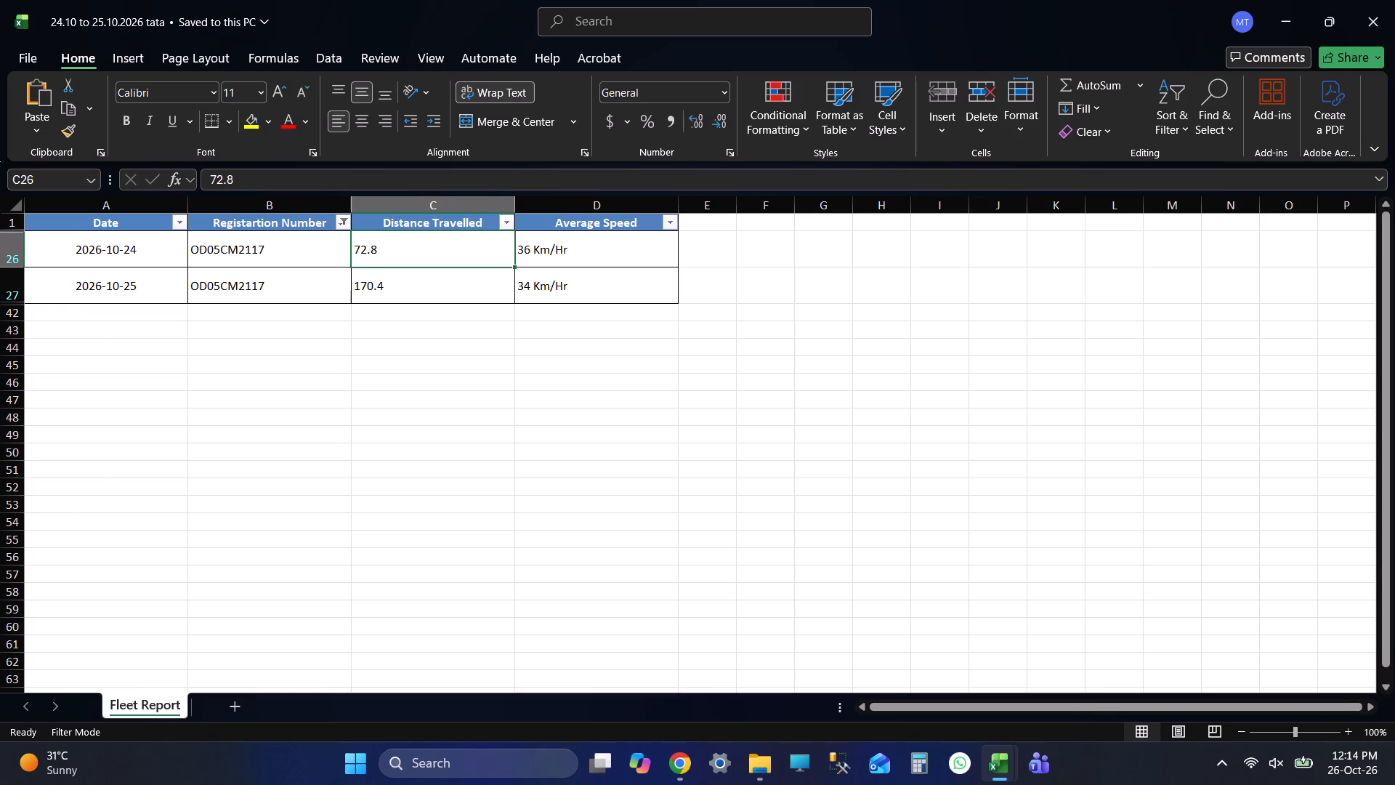
pyautogui.hotkey('alt', 'Tab')
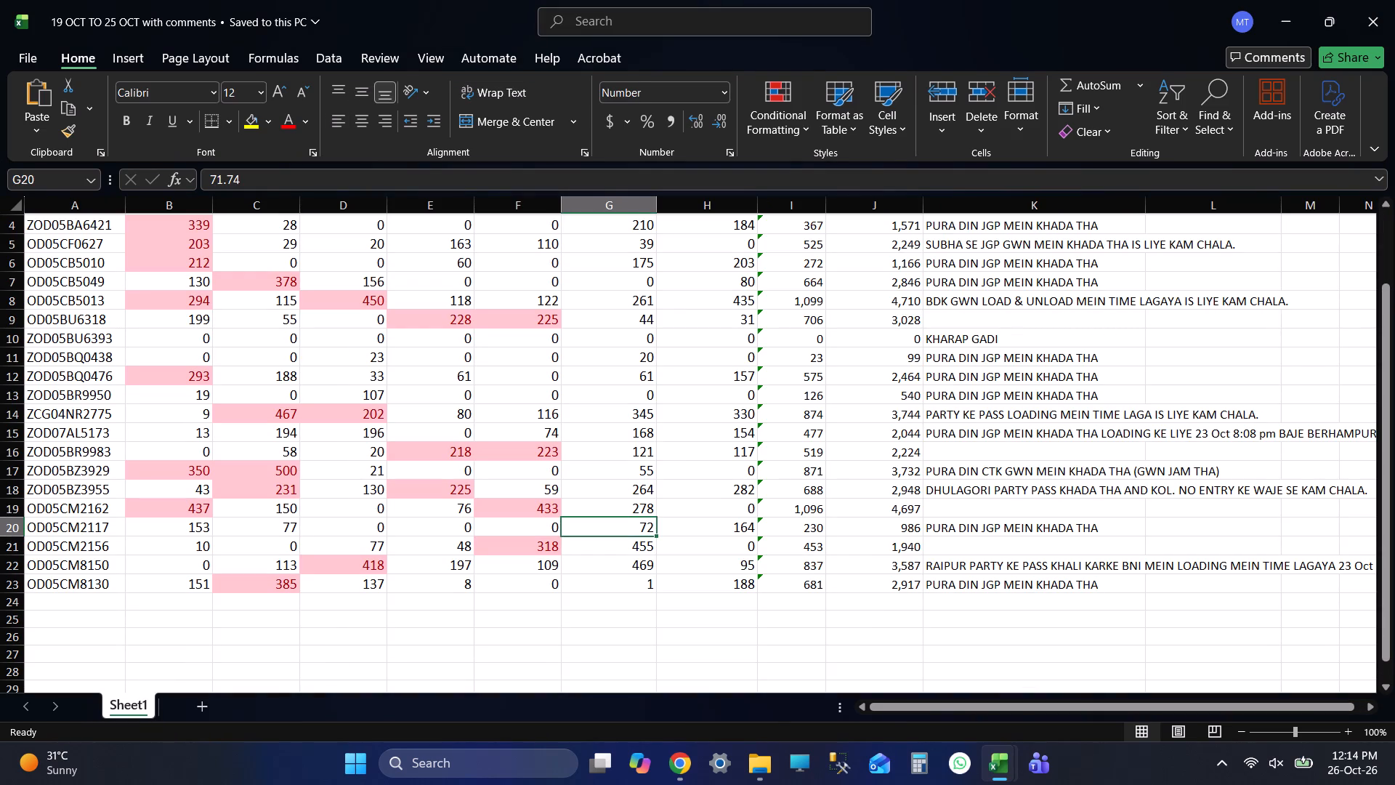
pyautogui.hotkey('alt', 'Tab')
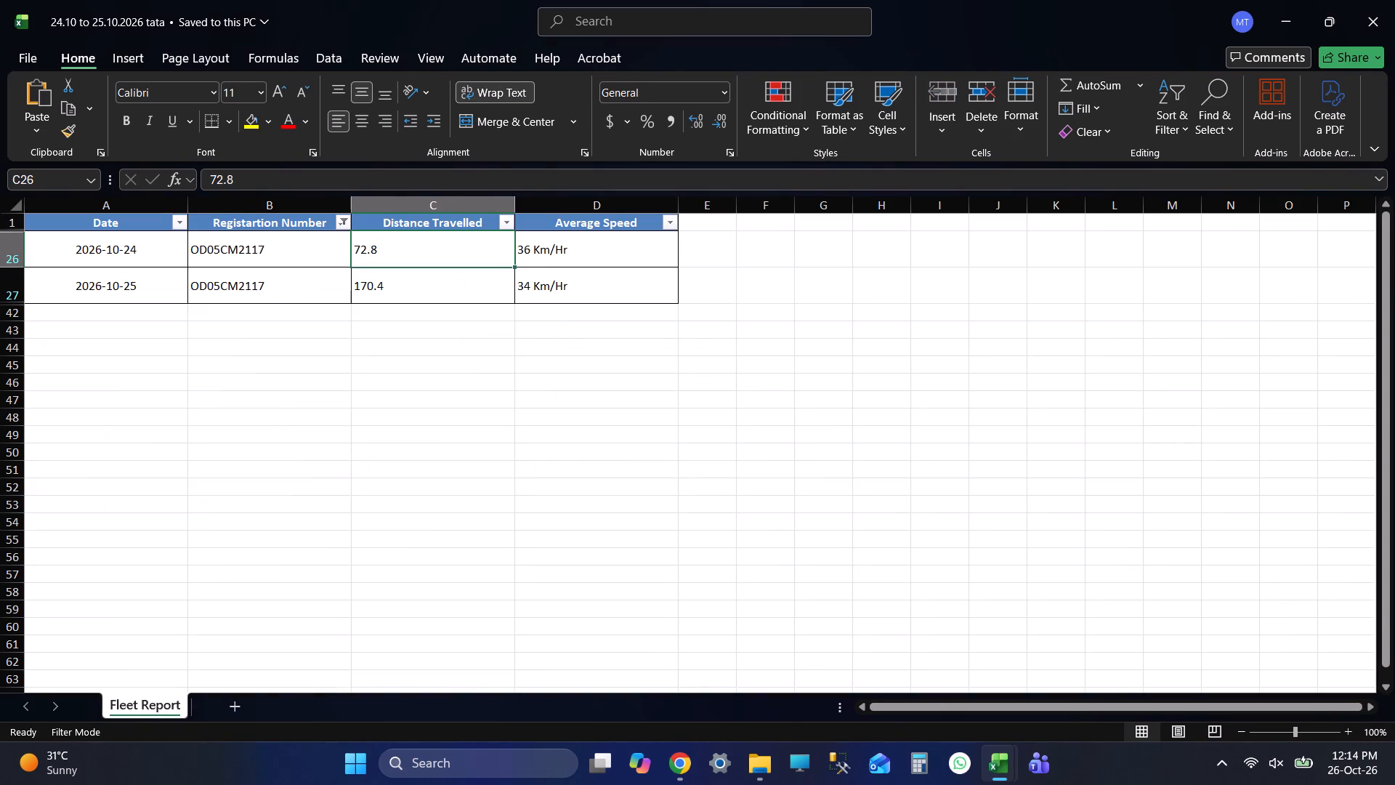
pyautogui.hotkey('alt', 'Tab')
pyautogui.write('73')
pyautogui.press('Tab')
pyautogui.hotkey('alt', 'Tab')
pyautogui.click(376, 278)
pyautogui.hotkey('alt', 'Tab')
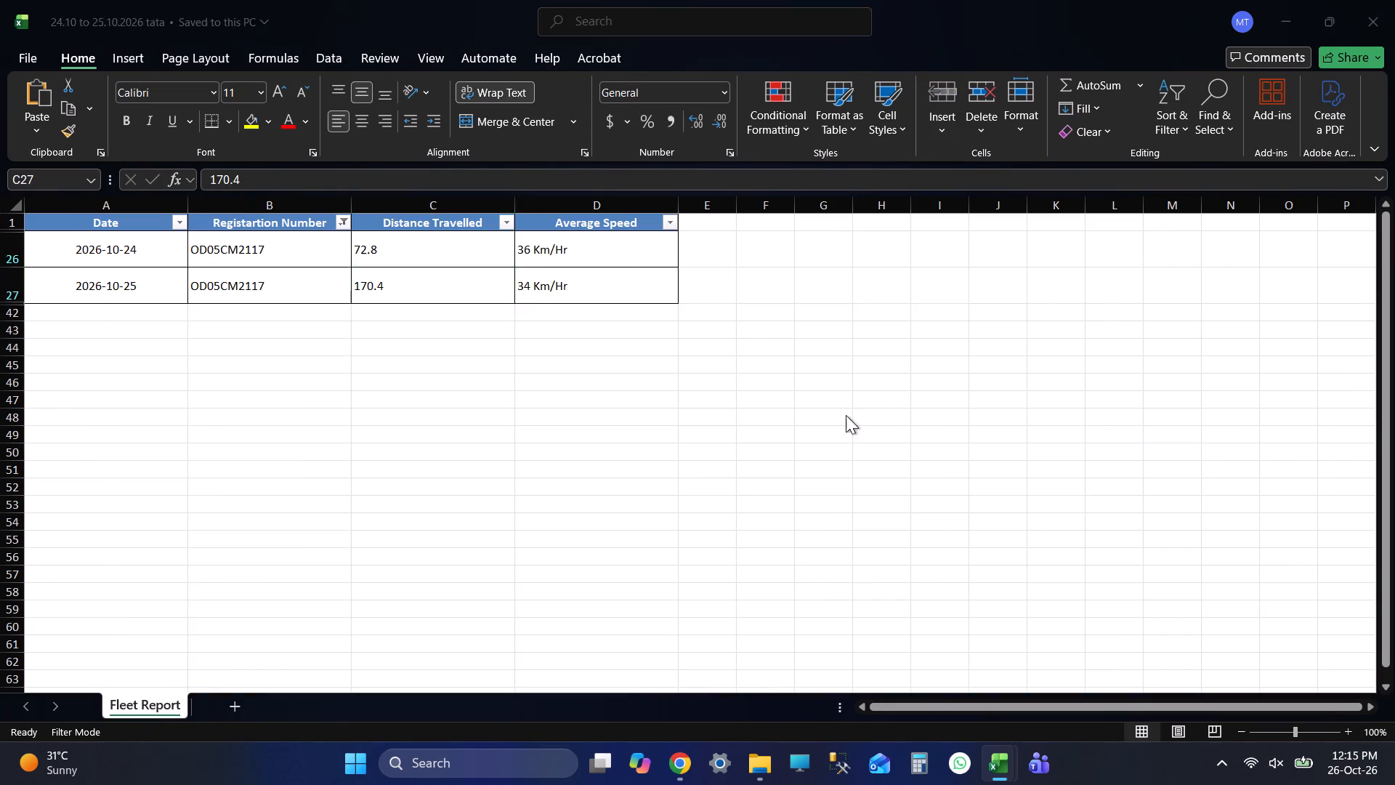
pyautogui.write('170')
pyautogui.press('Return')
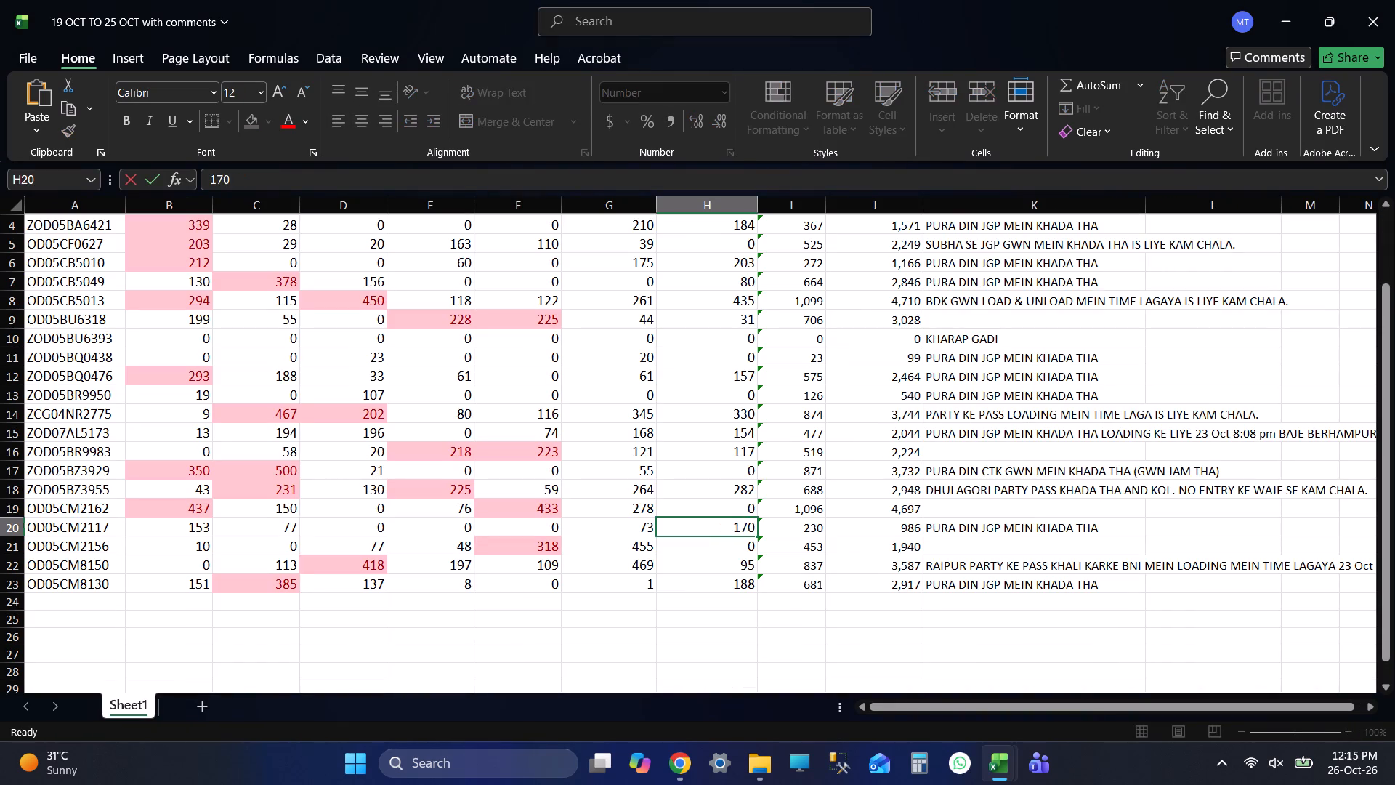
pyautogui.hotkey('ctrl', 's')
pyautogui.hotkey('alt', 'Tab')
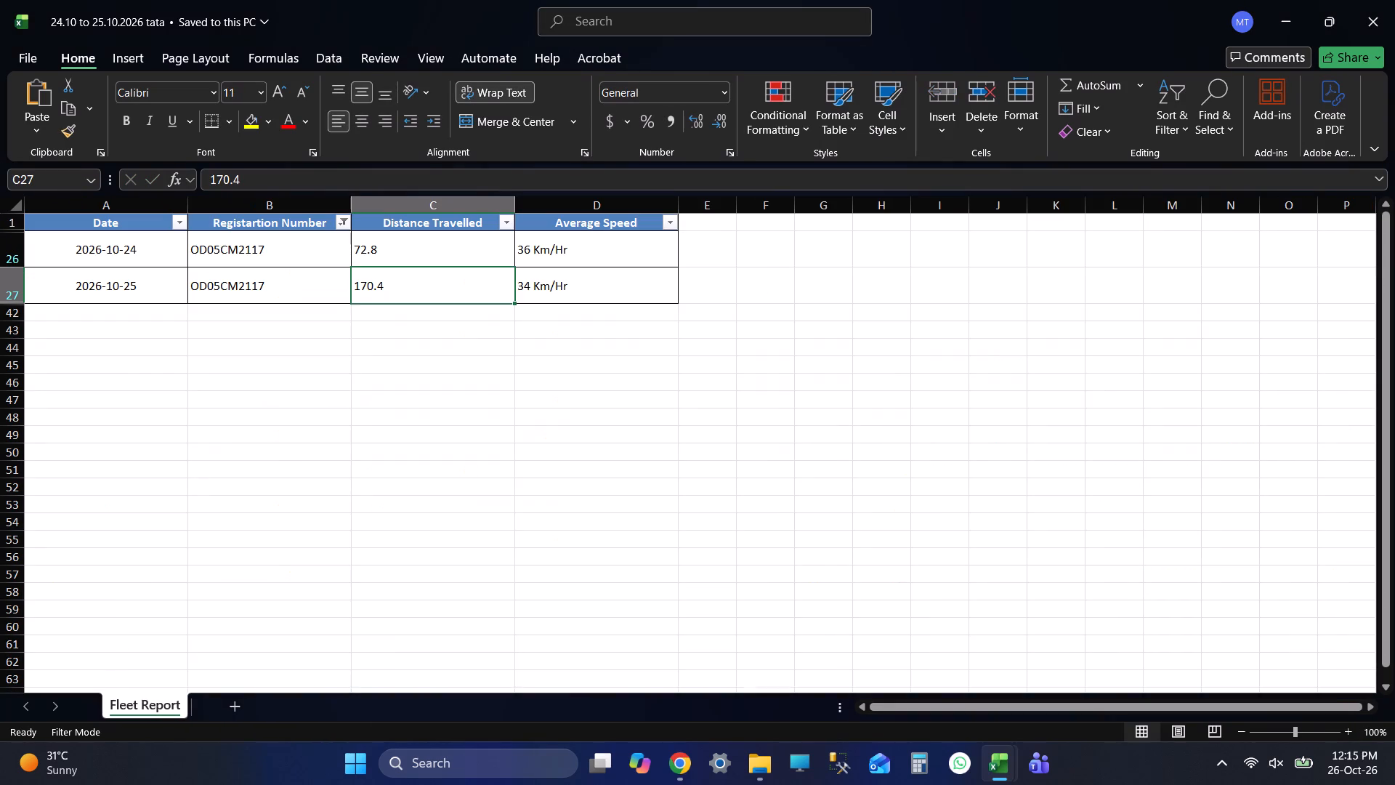
pyautogui.click(344, 223)
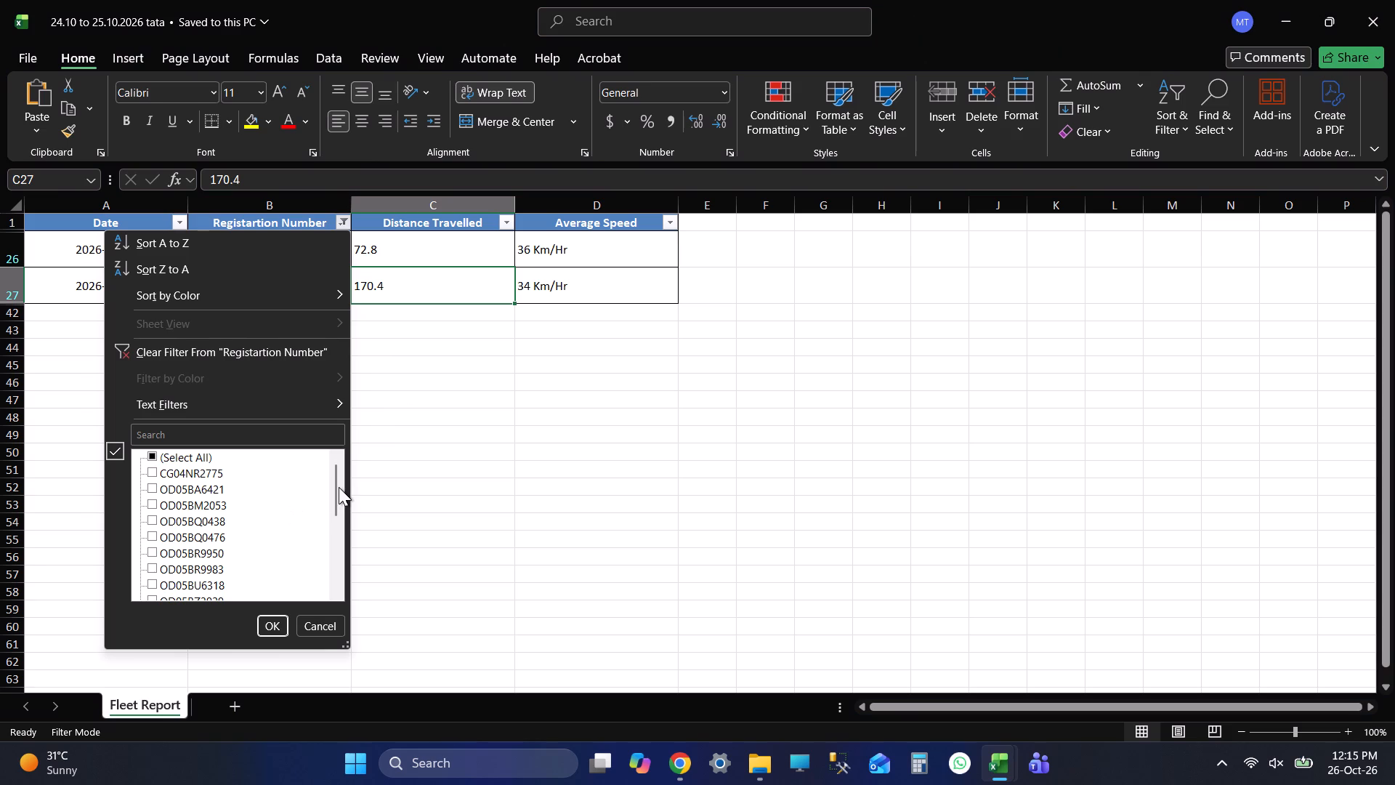
pyautogui.moveTo(339, 487); pyautogui.dragTo(333, 553)
pyautogui.click(186, 516)
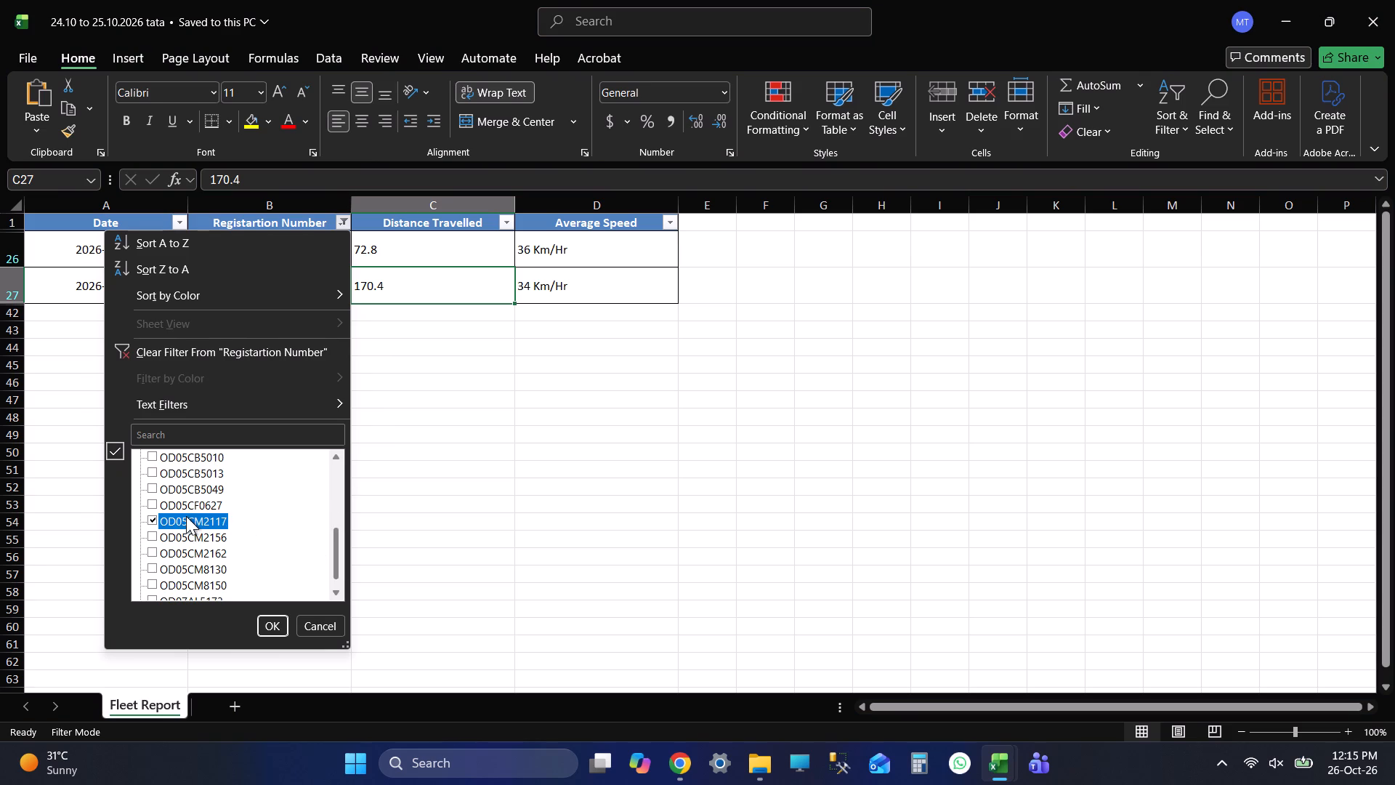
pyautogui.click(177, 536)
pyautogui.click(271, 629)
pyautogui.click(604, 411)
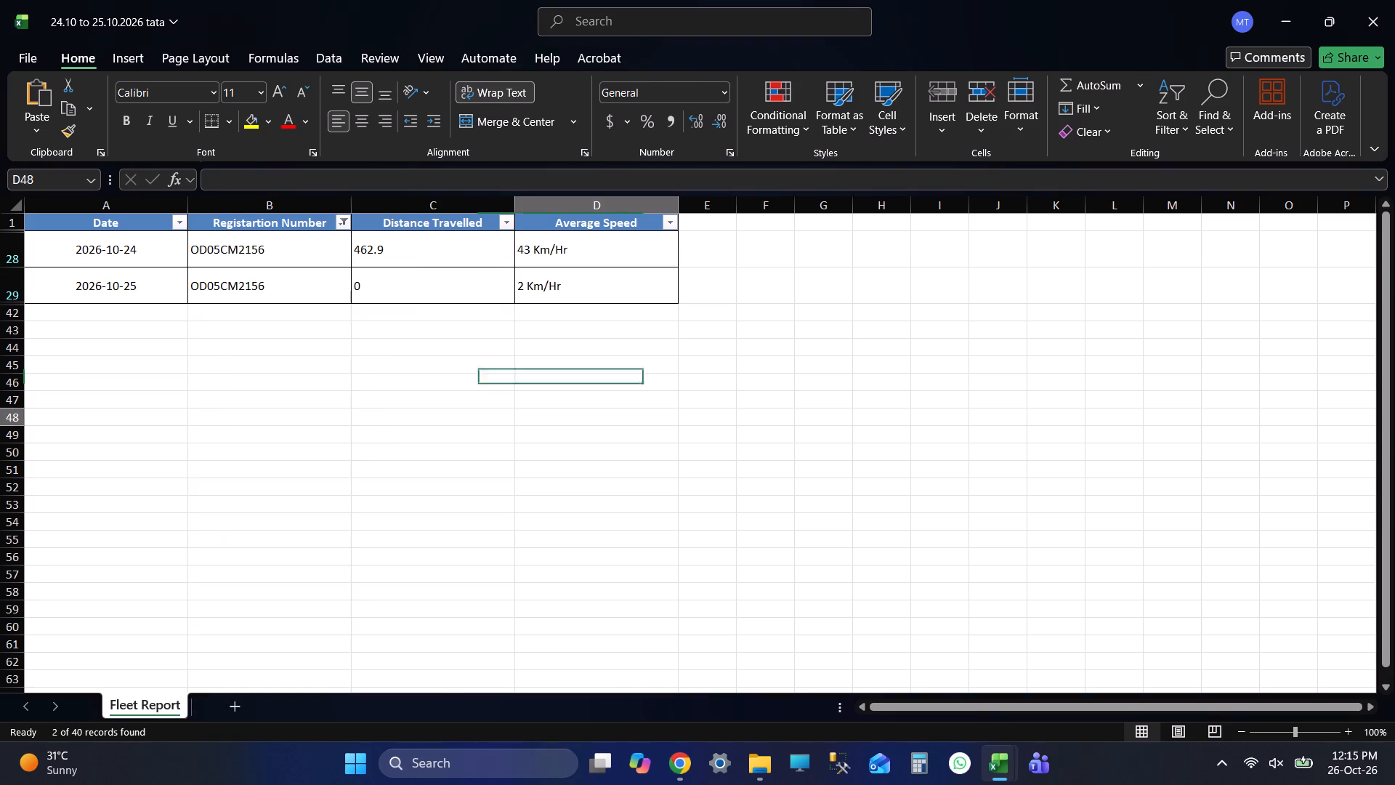
pyautogui.hotkey('ctrl', 's')
pyautogui.click(384, 254)
pyautogui.hotkey('alt', 'Tab')
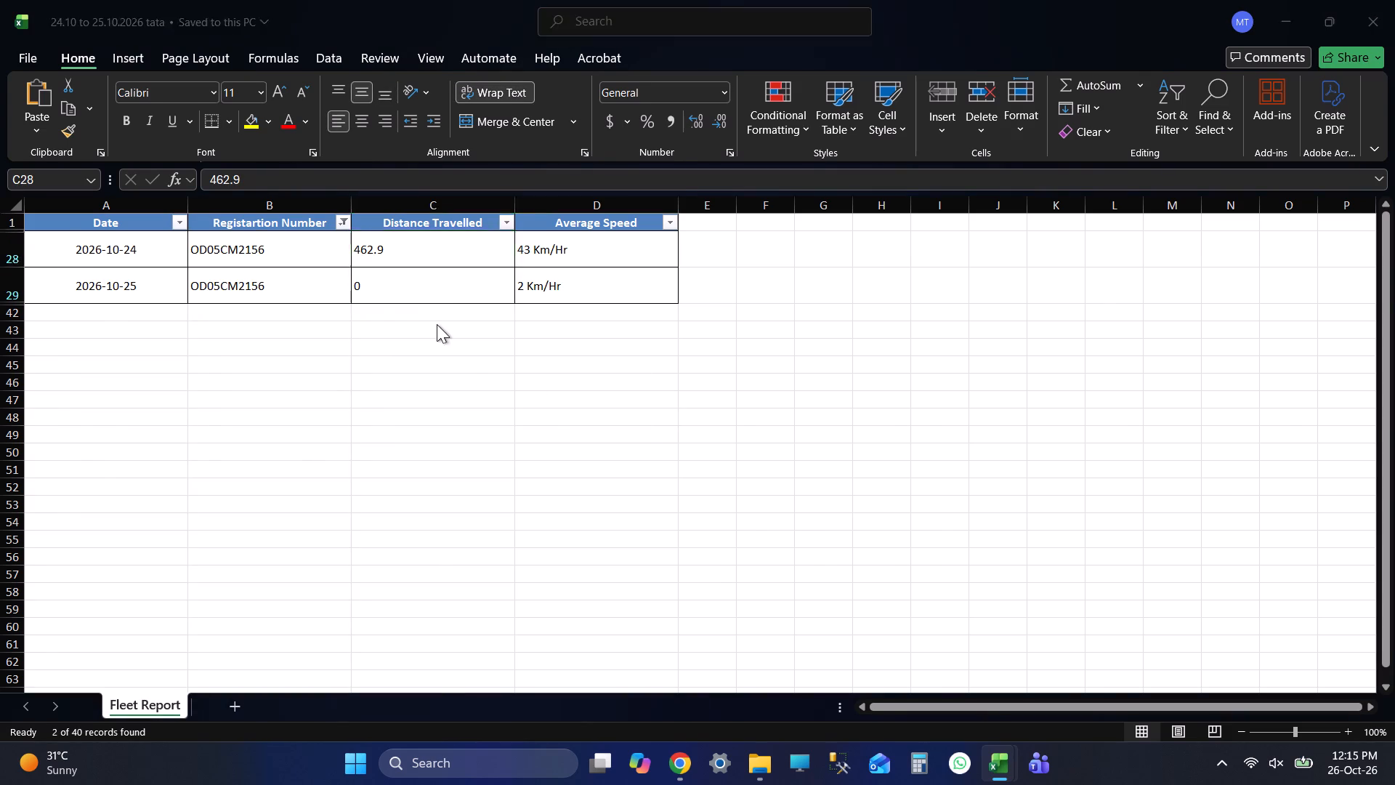
pyautogui.click(103, 541)
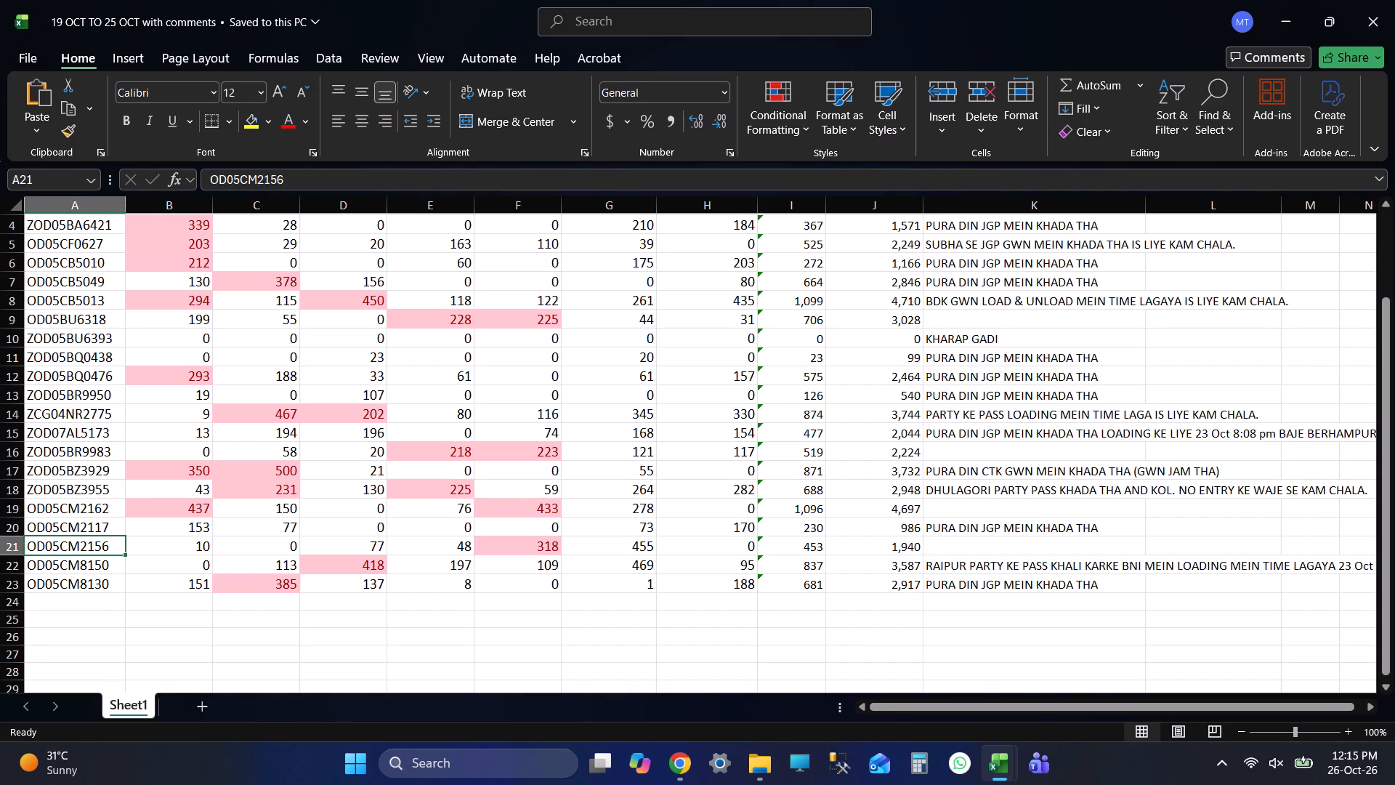
pyautogui.press('Tab')
pyautogui.press('Tab')
pyautogui.press('Tab')
pyautogui.press('Tab')
pyautogui.press('Tab')
pyautogui.press('Tab')
pyautogui.hotkey('alt', 'Tab')
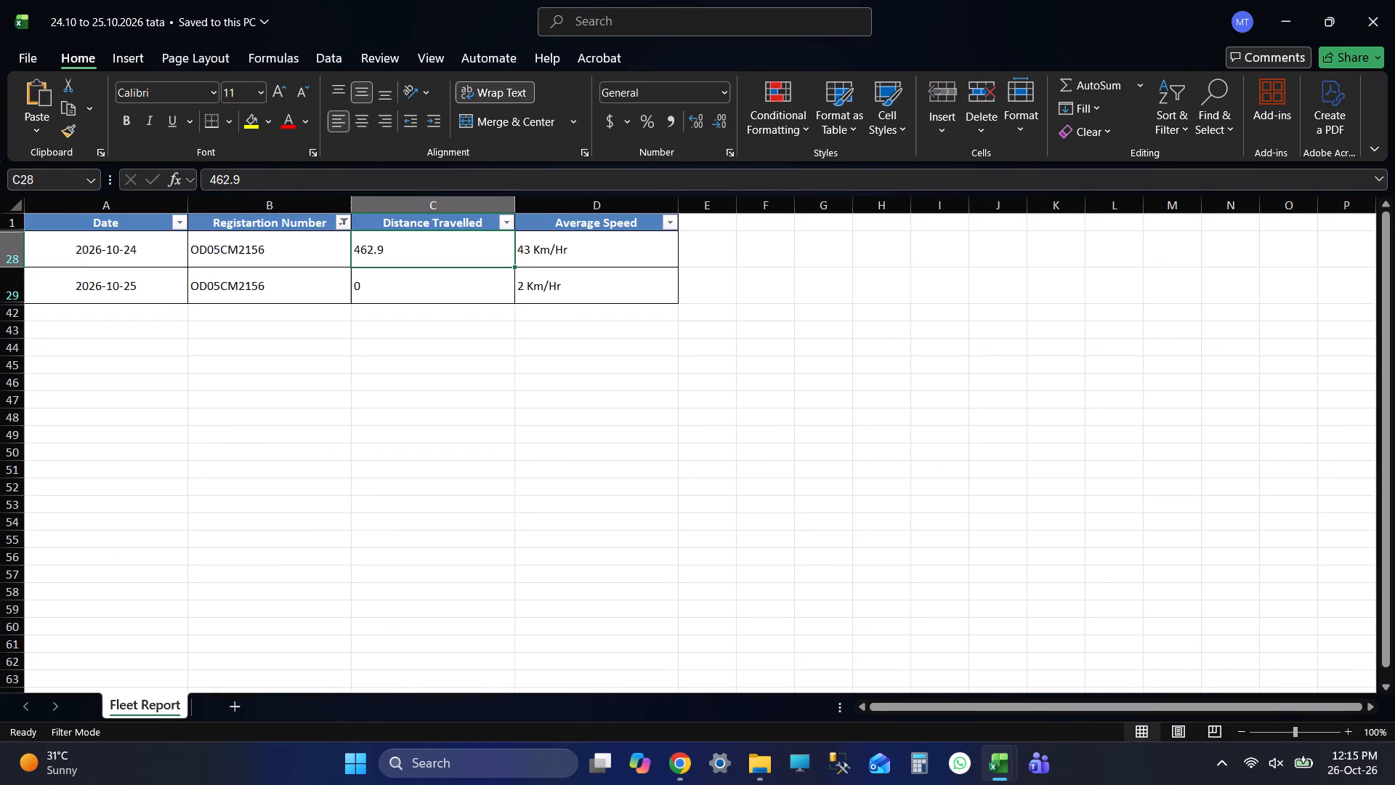
pyautogui.hotkey('alt', 'Tab')
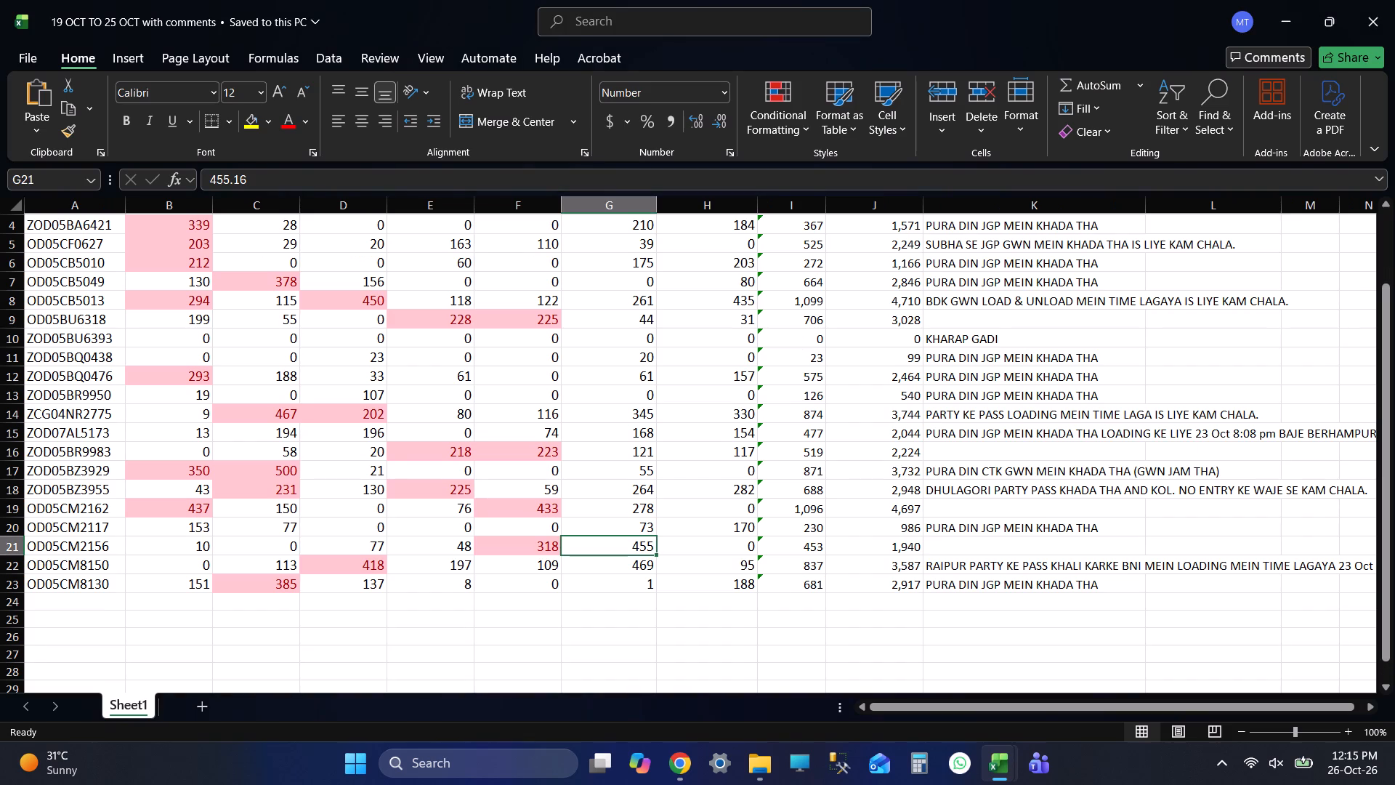
pyautogui.write('463')
pyautogui.press('Return')
pyautogui.press('Up')
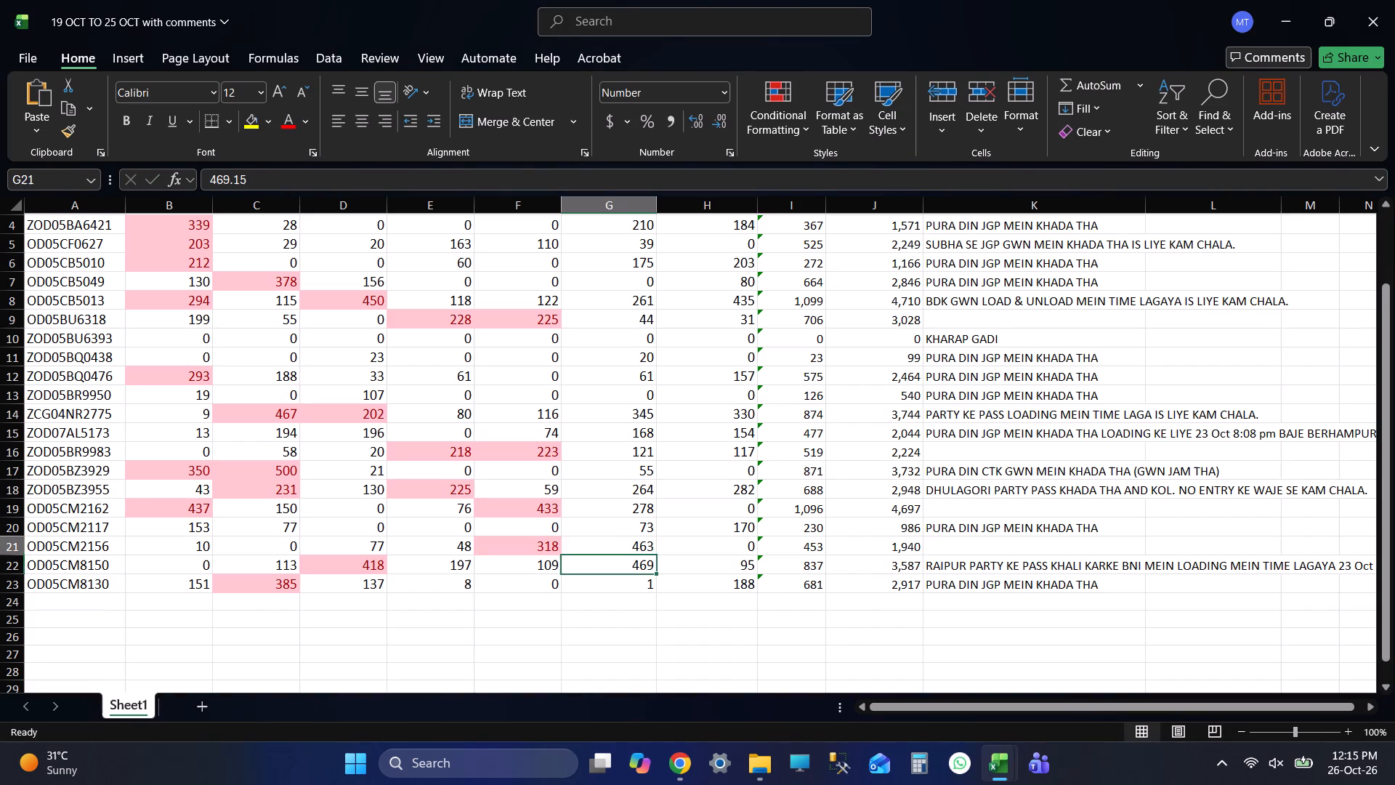
pyautogui.press('Right')
pyautogui.press('Tab')
pyautogui.press('Left')
pyautogui.hotkey('ctrl', 's')
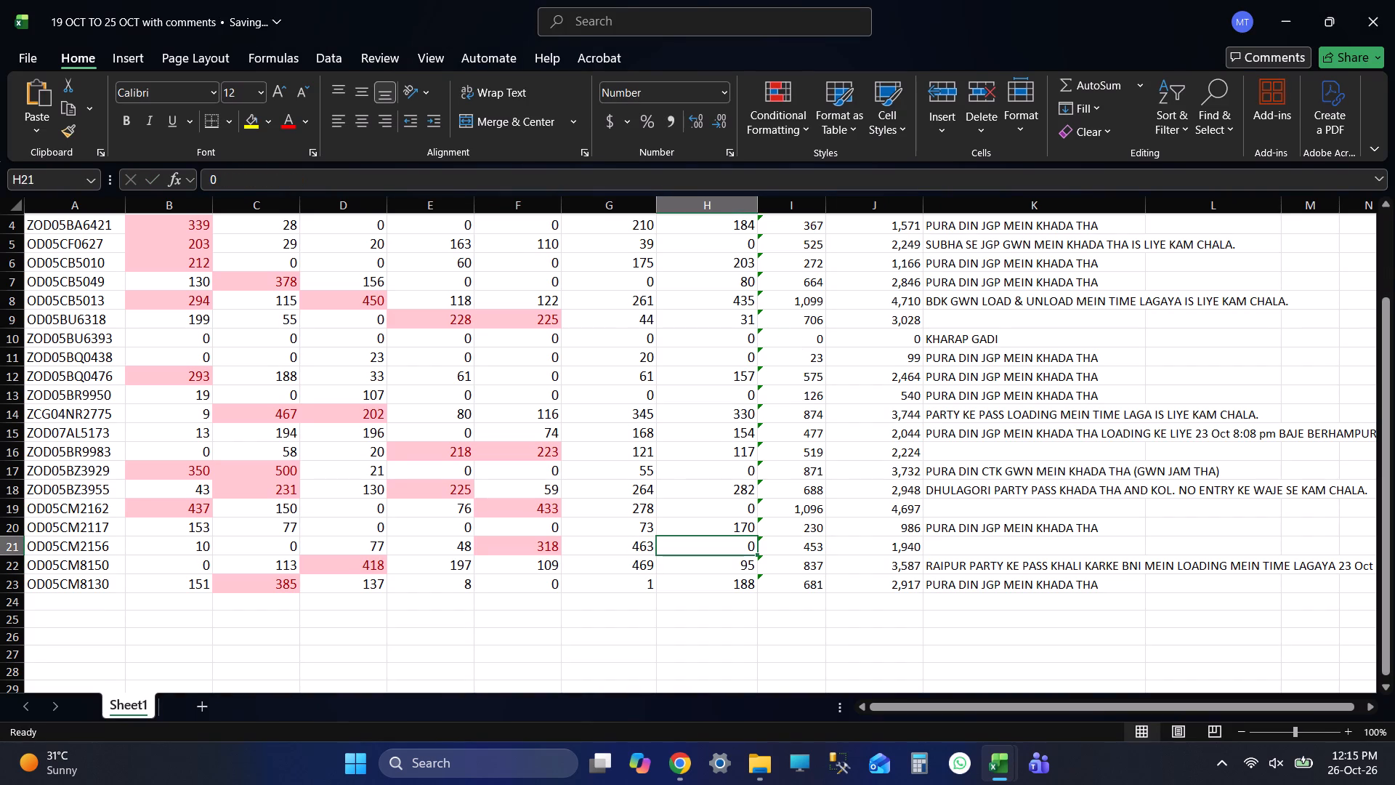
pyautogui.hotkey('alt', 'Tab')
pyautogui.click(410, 289)
pyautogui.hotkey('alt', 'Tab')
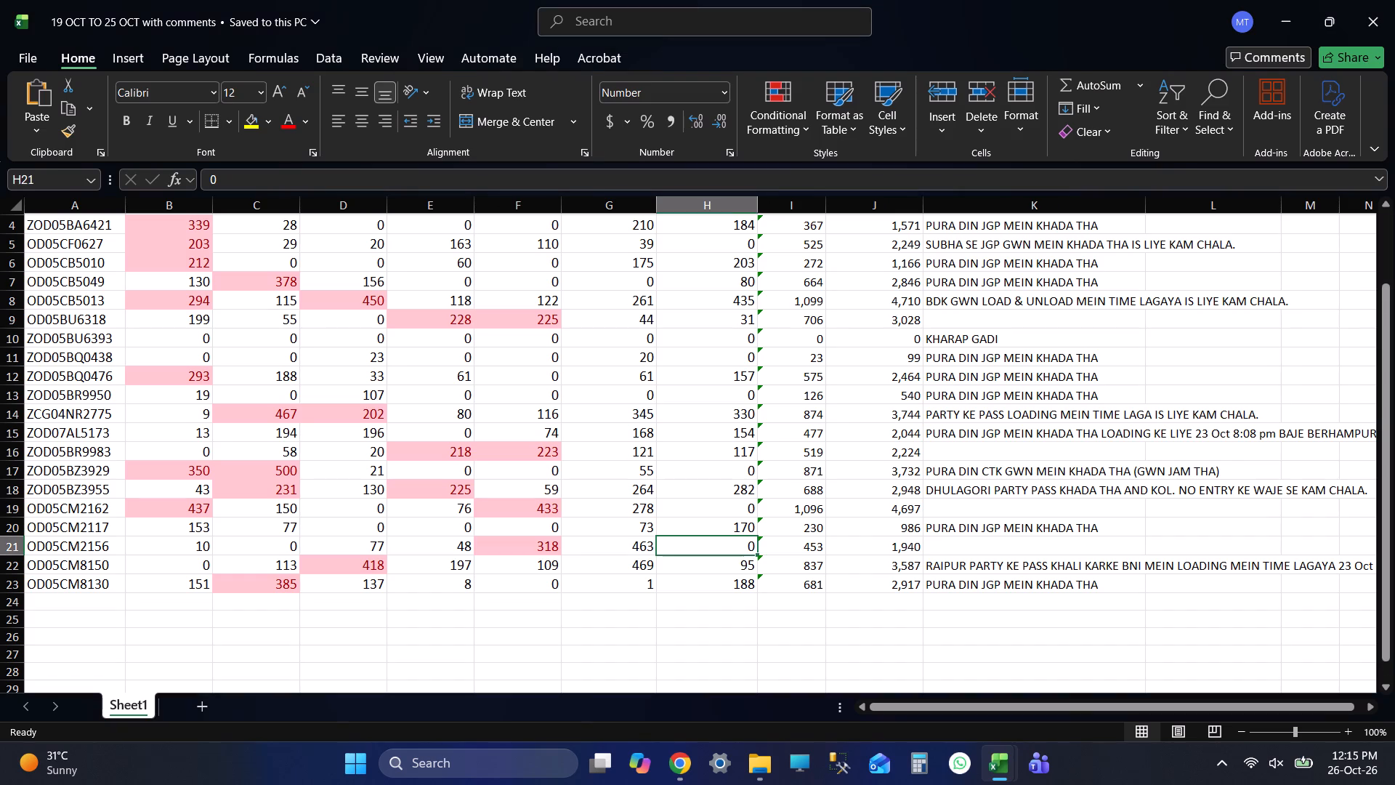
pyautogui.hotkey('ctrl', 's')
pyautogui.hotkey('alt', 'Tab')
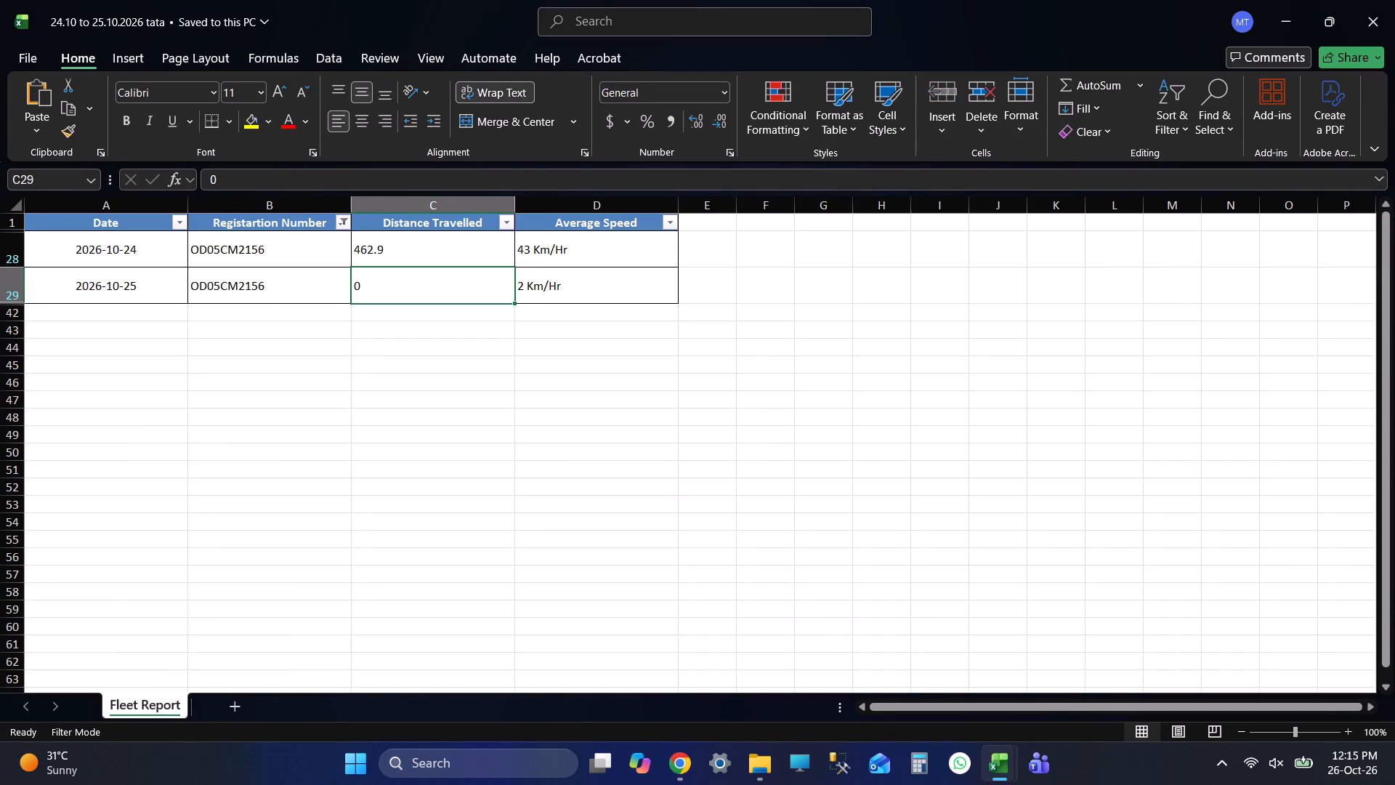
pyautogui.click(337, 222)
pyautogui.moveTo(339, 479); pyautogui.dragTo(339, 563)
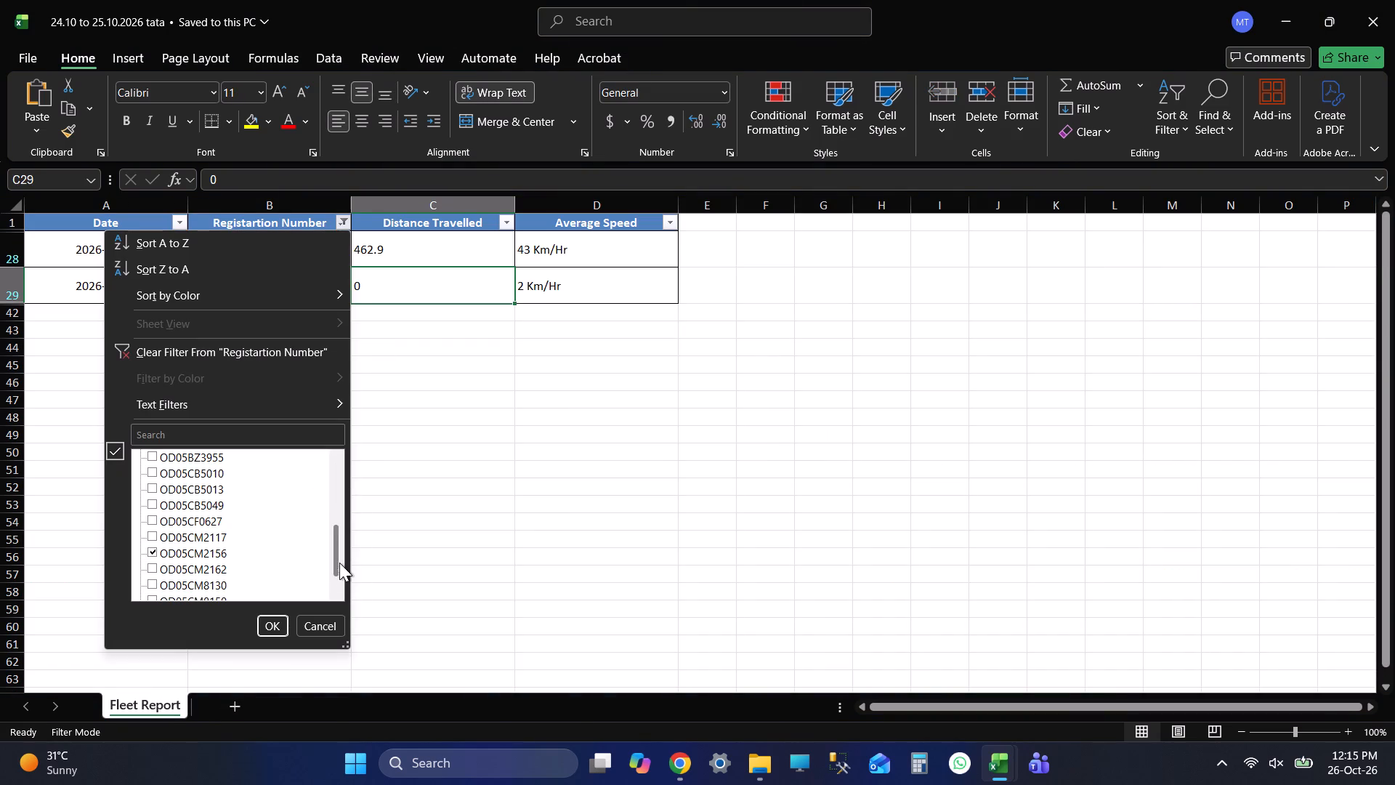
pyautogui.moveTo(339, 563); pyautogui.dragTo(339, 569)
pyautogui.click(201, 515)
pyautogui.click(189, 533)
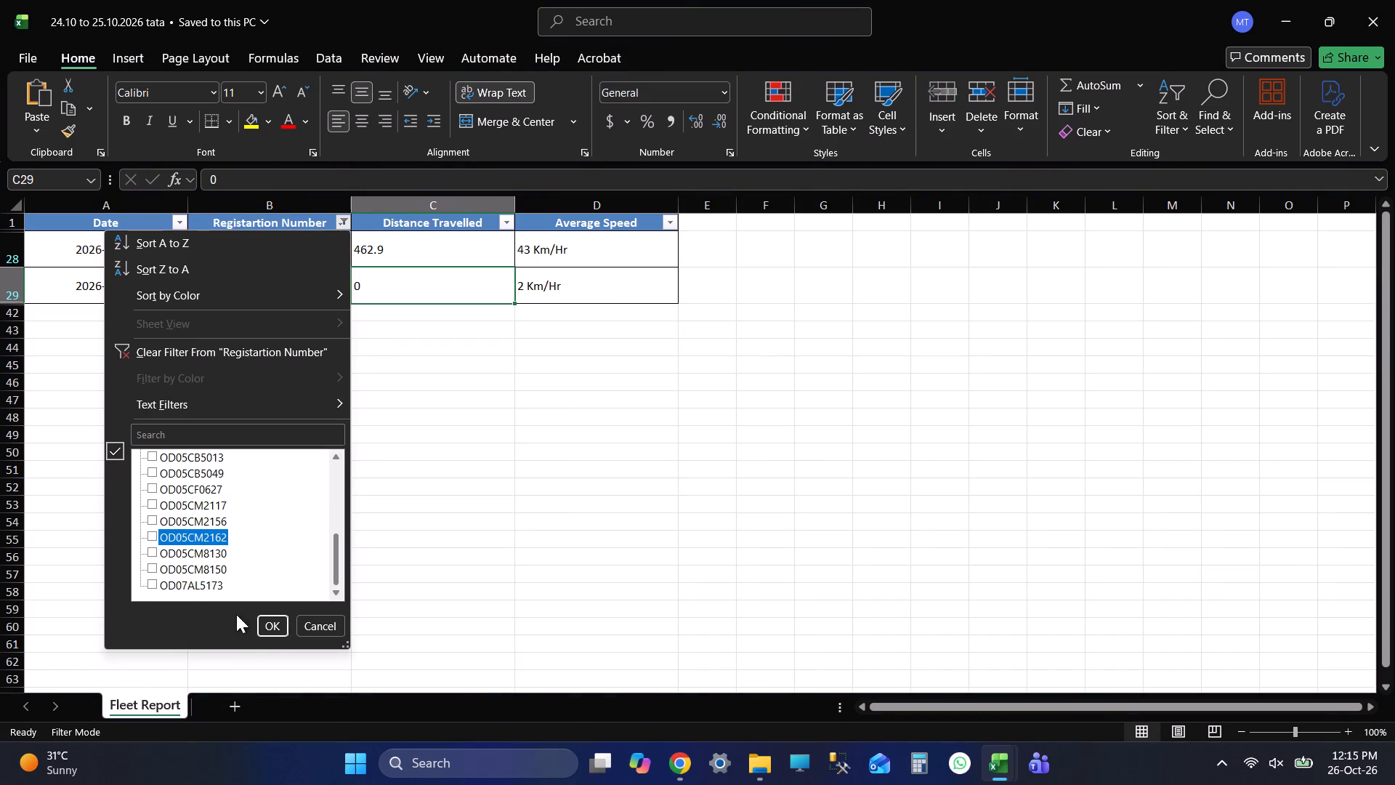
pyautogui.click(264, 626)
pyautogui.click(365, 349)
pyautogui.hotkey('ctrl', 's')
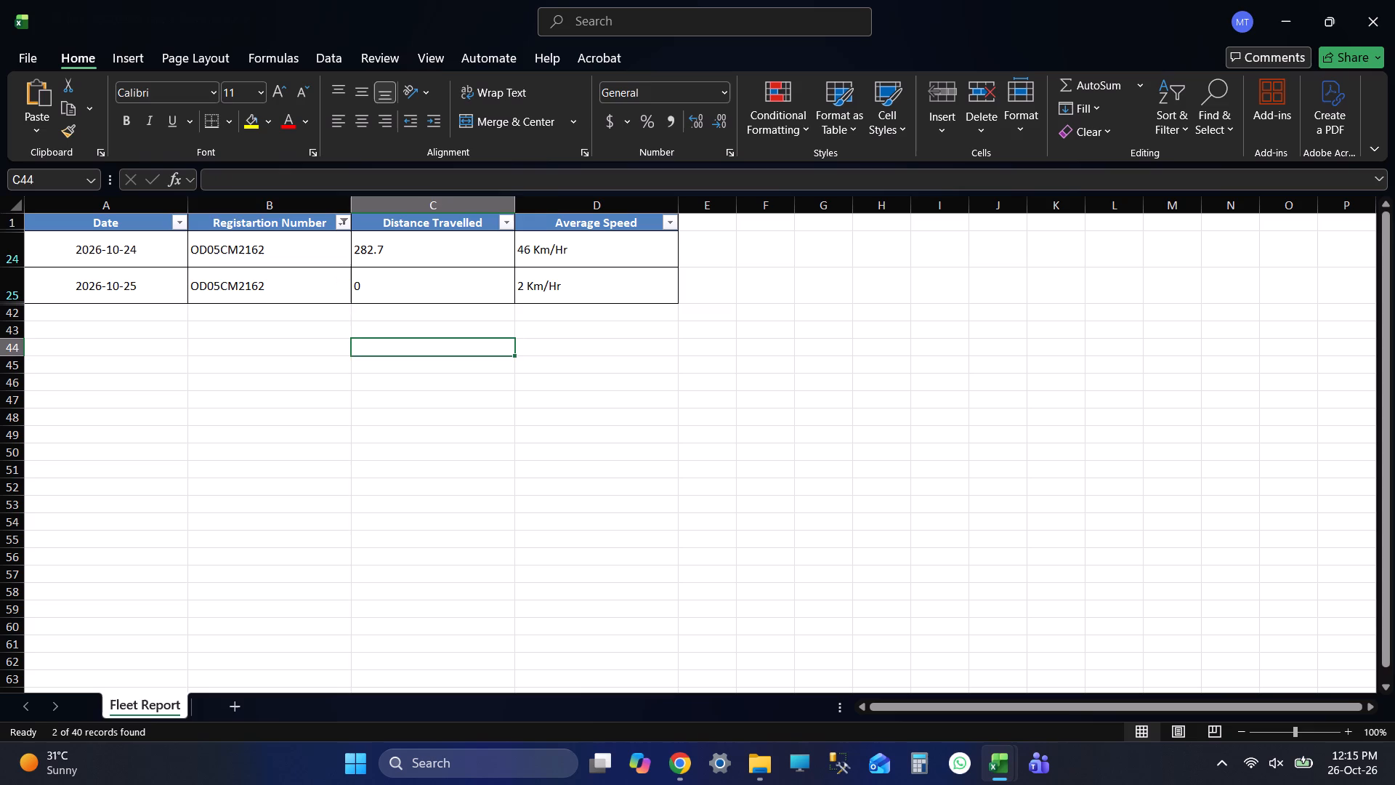
pyautogui.click(302, 265)
pyautogui.press('Tab')
pyautogui.hotkey('alt', 'Tab')
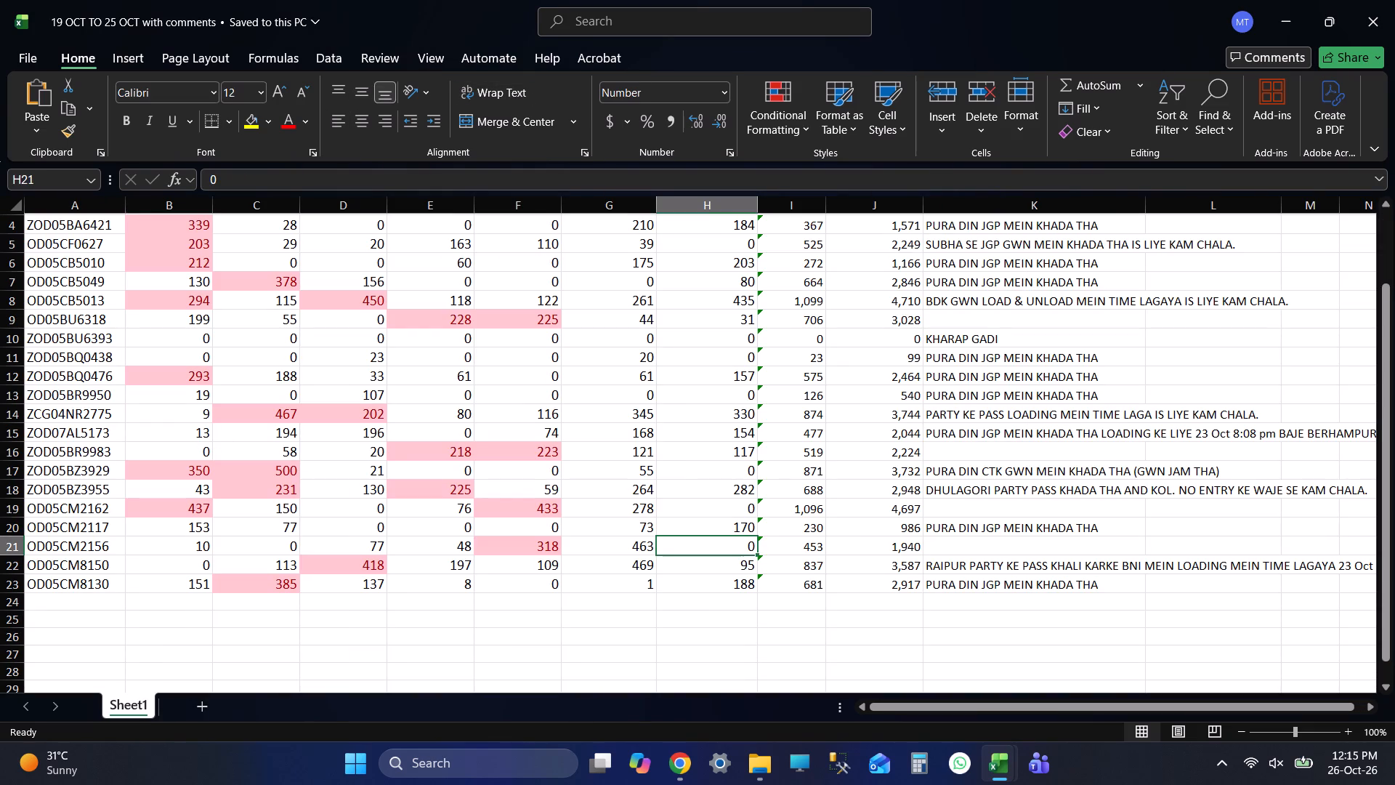
pyautogui.click(100, 508)
pyautogui.press('Tab')
pyautogui.press('Tab')
pyautogui.press('Tab')
pyautogui.press('Tab')
pyautogui.press('Tab')
pyautogui.press('Tab')
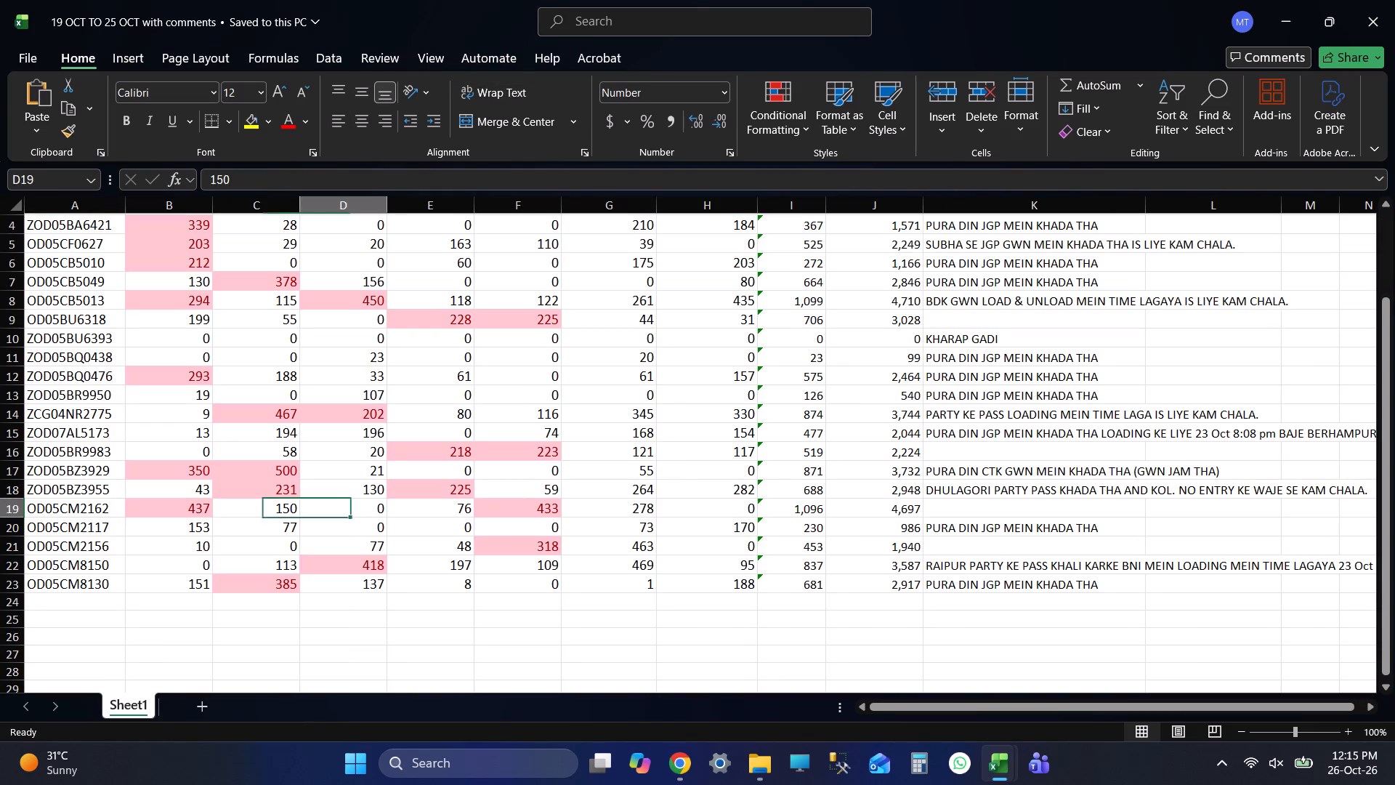
pyautogui.hotkey('alt', 'Tab')
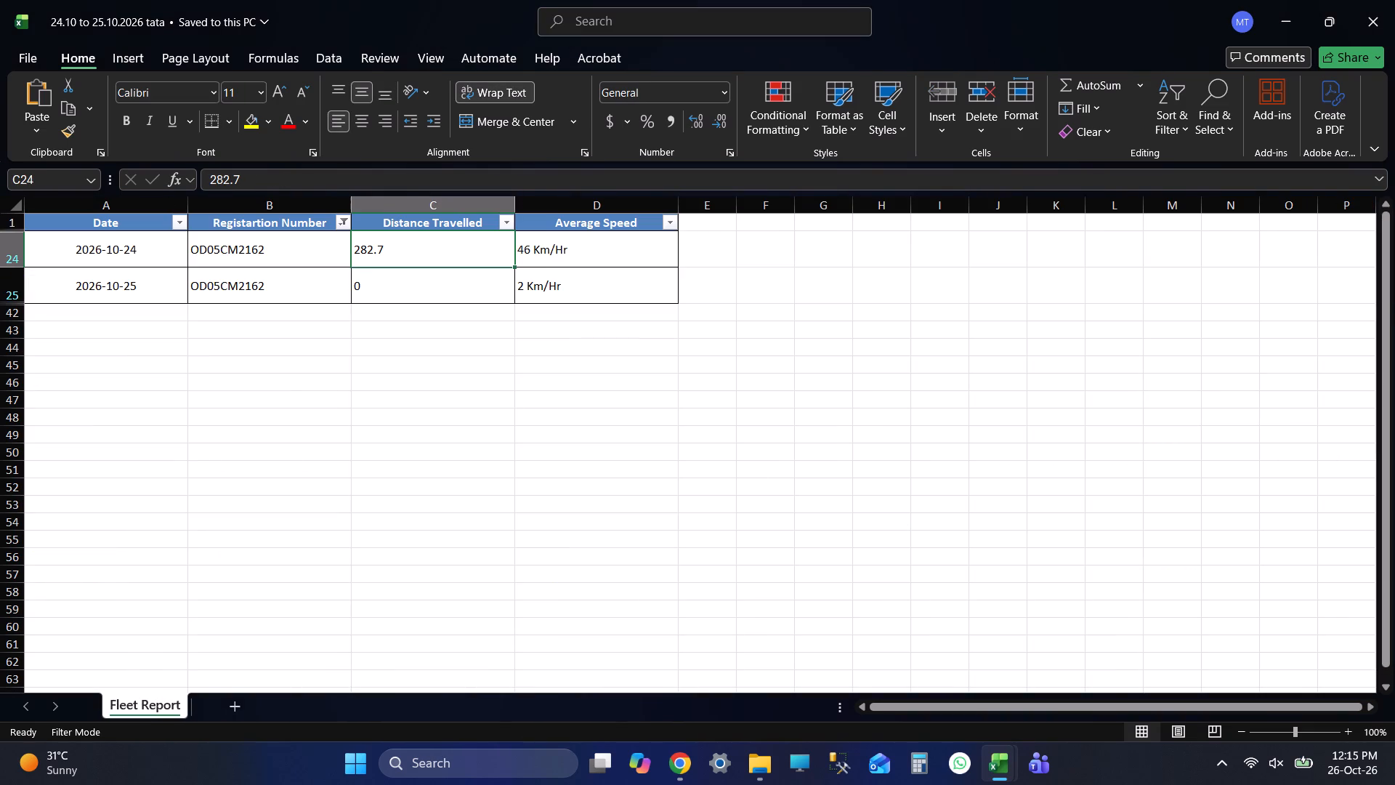
pyautogui.hotkey('alt', 'Tab')
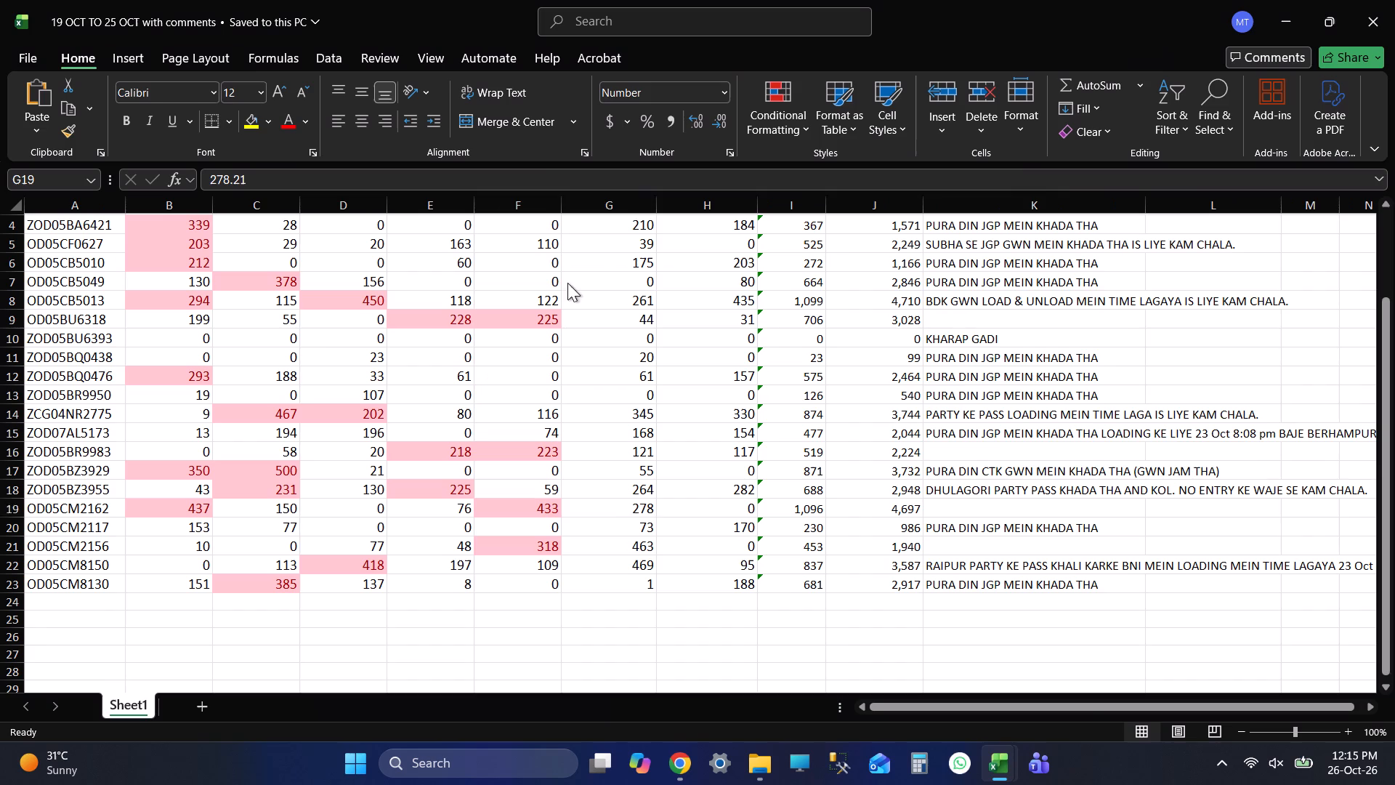
pyautogui.write('283')
pyautogui.press('Tab')
pyautogui.hotkey('ctrl', 's')
pyautogui.hotkey('alt', 'Tab')
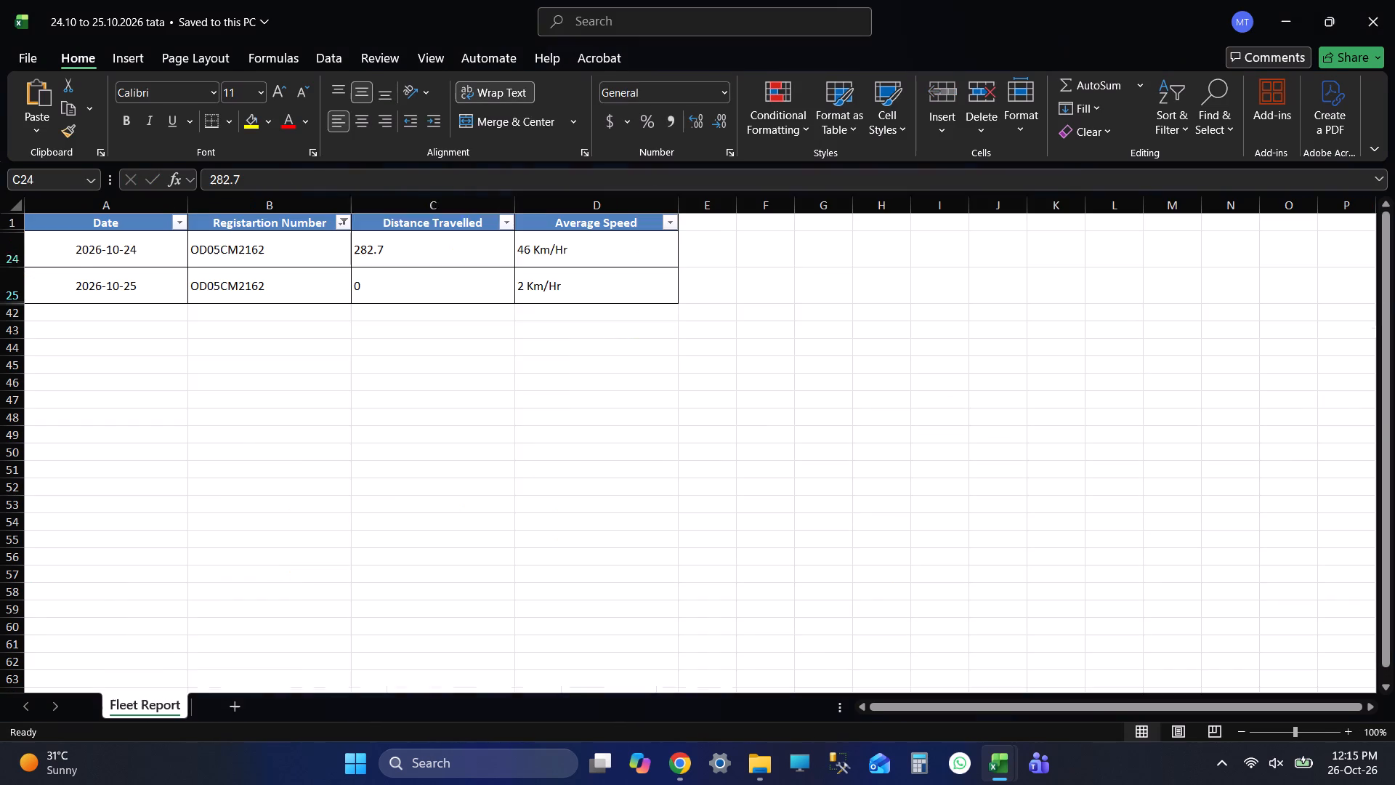
pyautogui.click(430, 291)
pyautogui.hotkey('alt', 'Tab')
pyautogui.hotkey('ctrl', 's')
pyautogui.scroll(1, 569, 424)
pyautogui.scroll(-1, 569, 424)
pyautogui.scroll(4, 569, 424)
pyautogui.scroll(-4, 504, 377)
pyautogui.hotkey('alt', 'Tab')
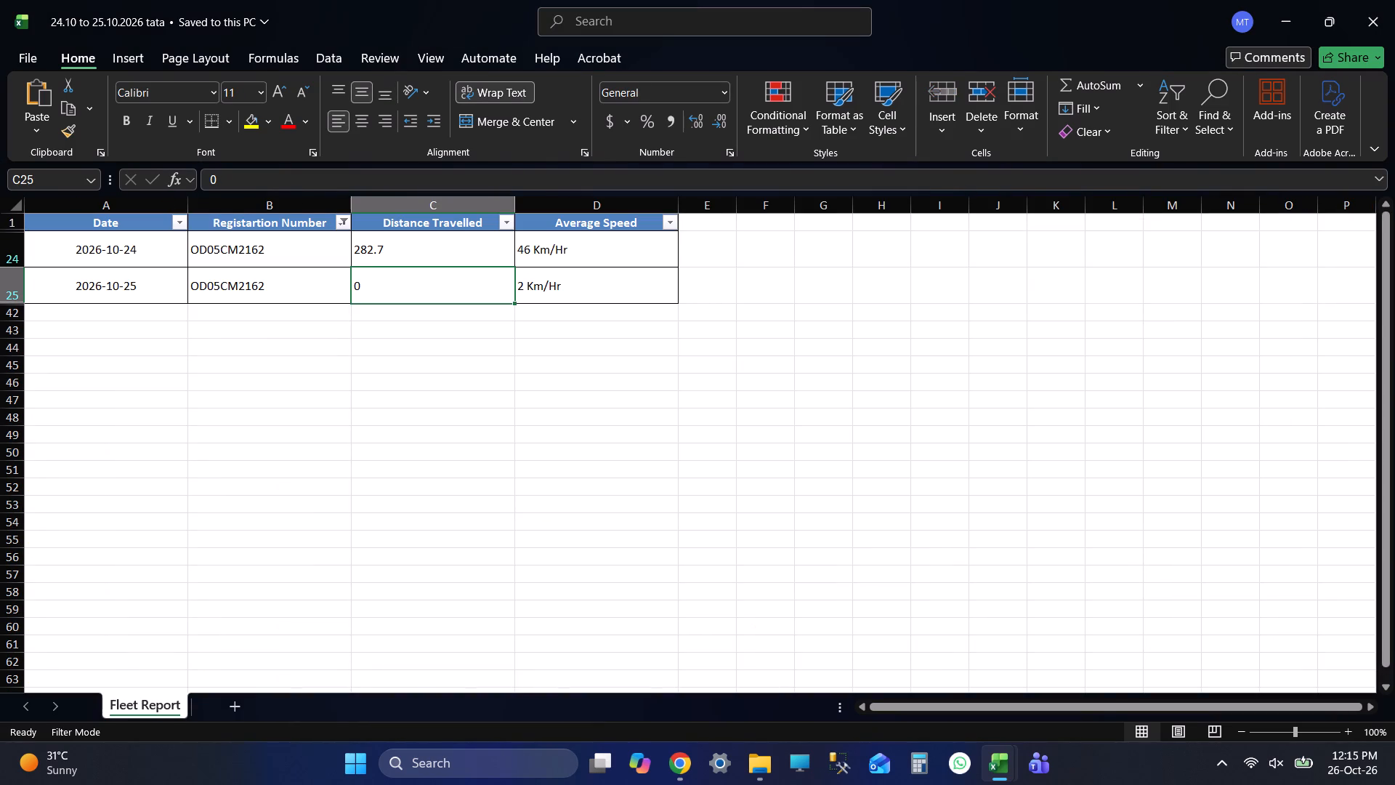
pyautogui.click(340, 222)
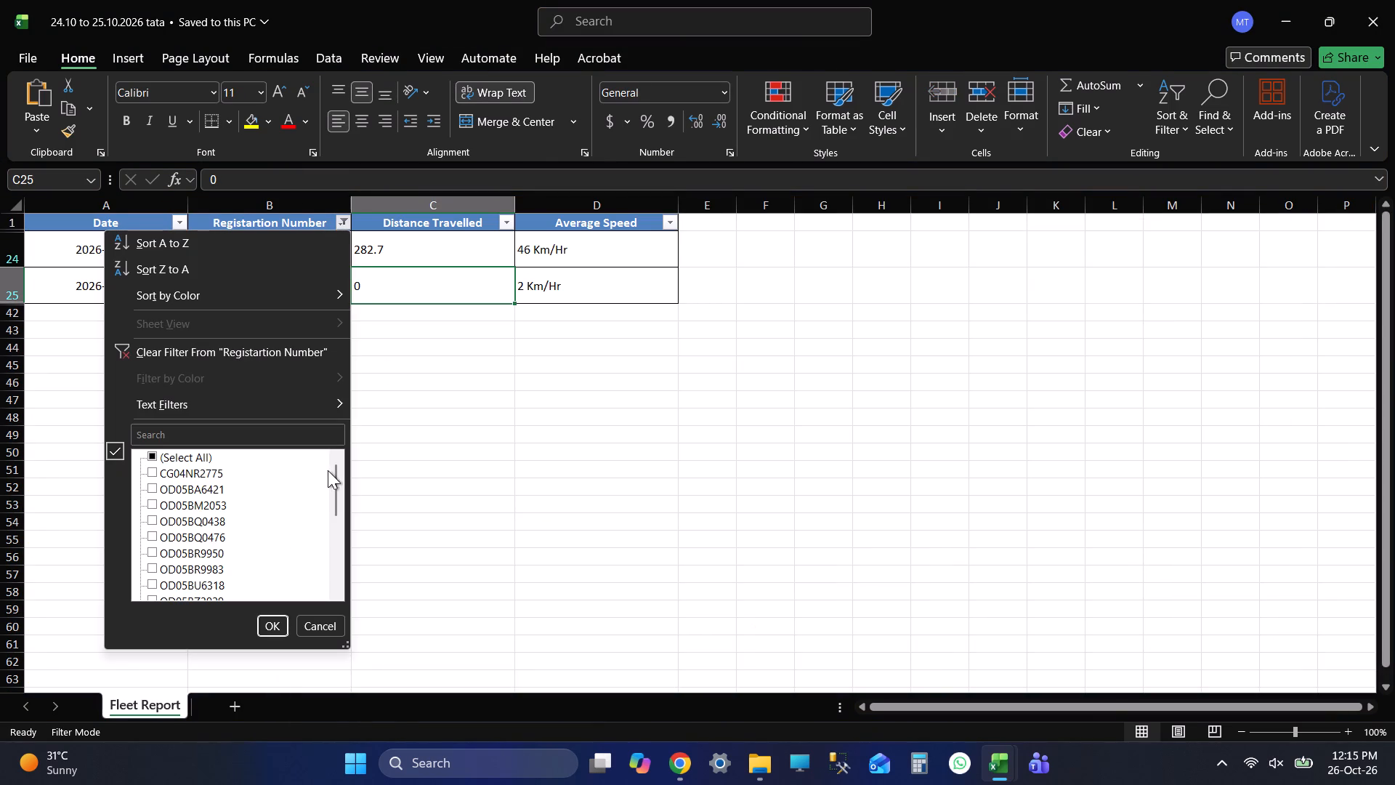
pyautogui.moveTo(331, 483); pyautogui.dragTo(344, 588)
pyautogui.click(211, 536)
pyautogui.click(204, 557)
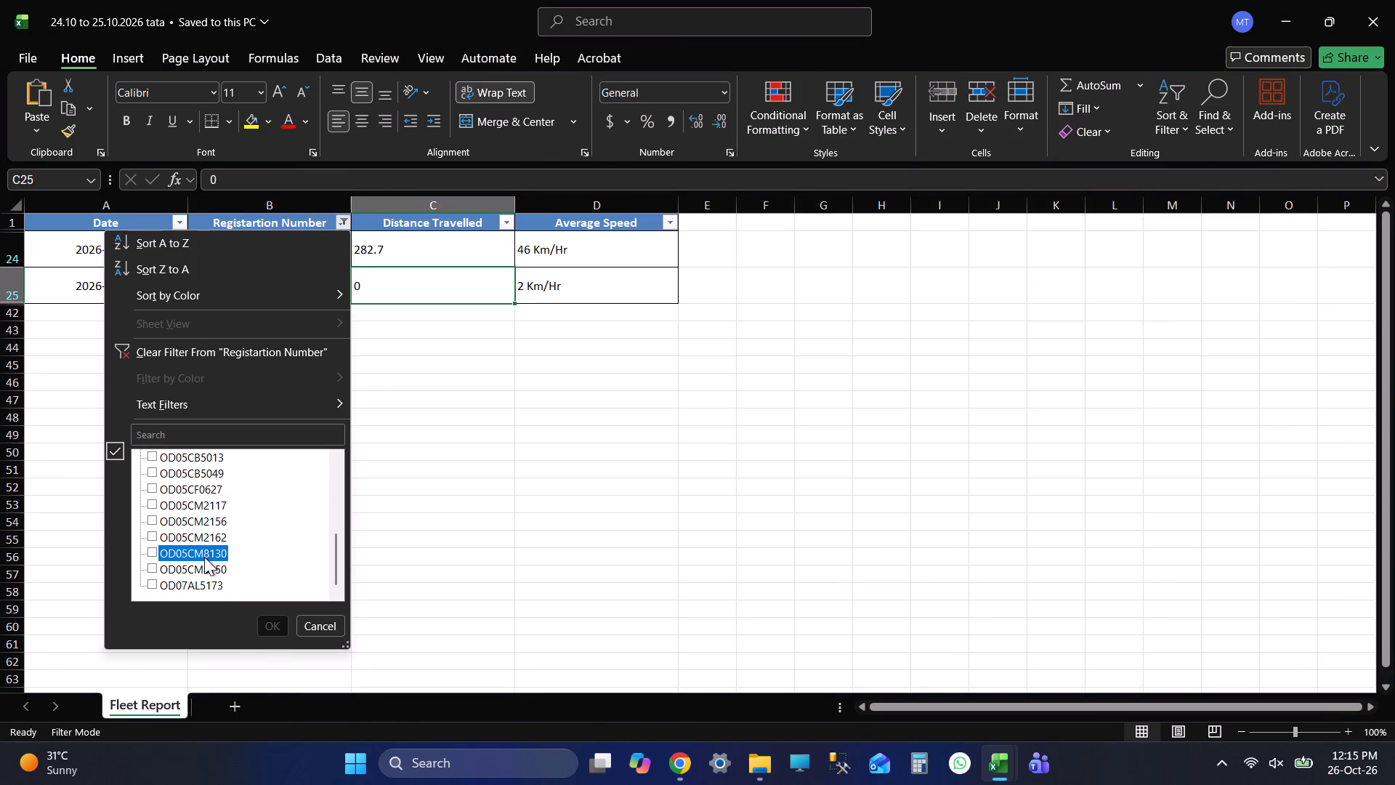
pyautogui.click(275, 621)
pyautogui.click(711, 367)
pyautogui.hotkey('ctrl', 's')
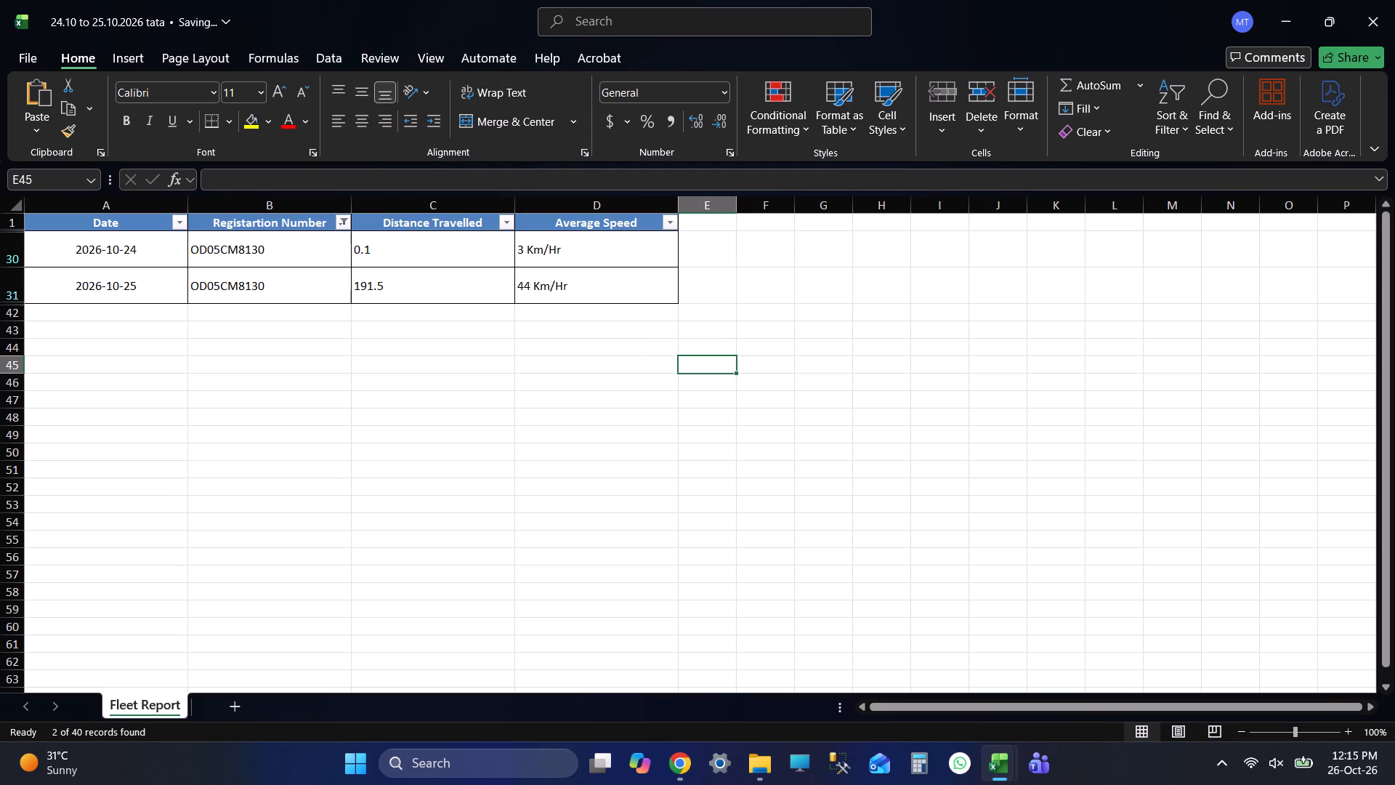
pyautogui.click(450, 257)
pyautogui.hotkey('alt', 'Tab')
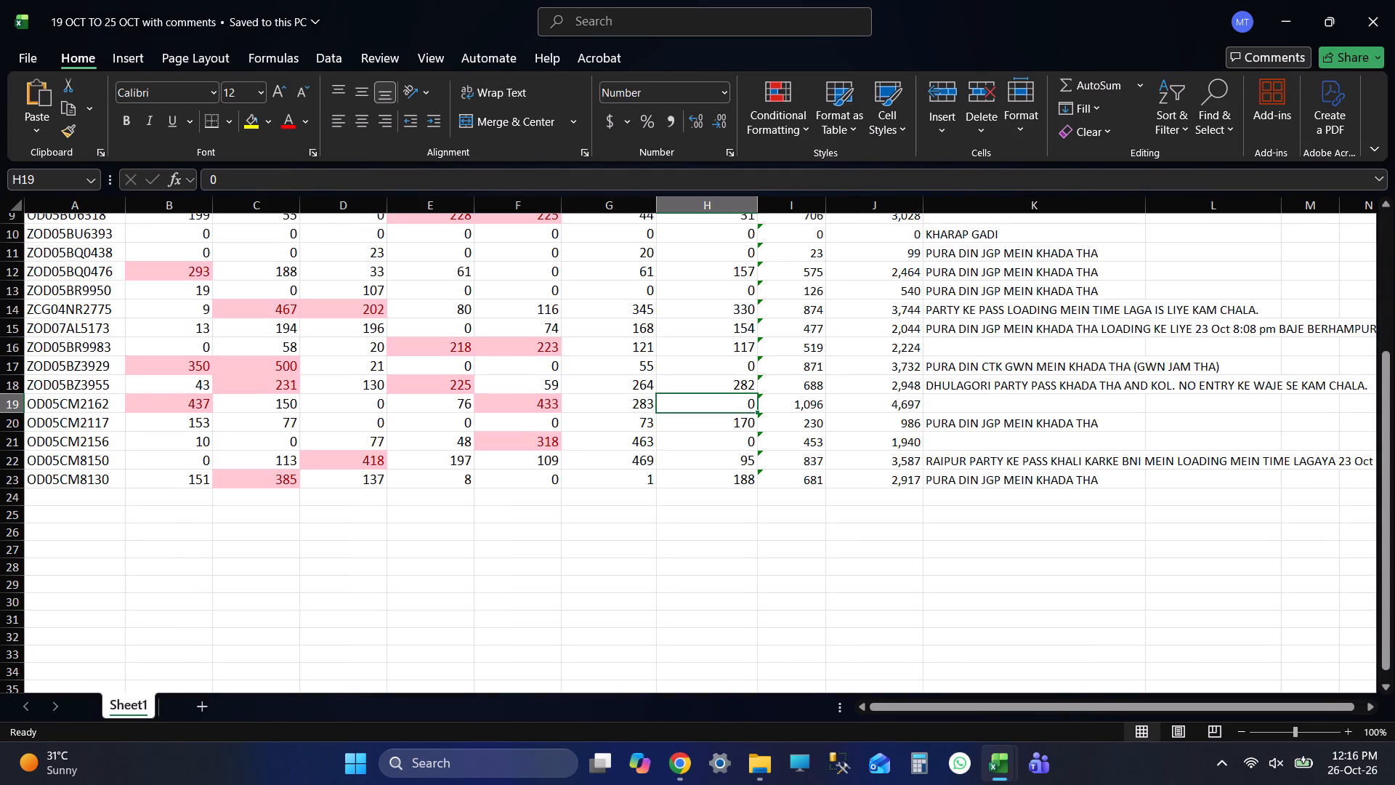
pyautogui.click(108, 474)
pyautogui.hotkey('alt', 'Tab')
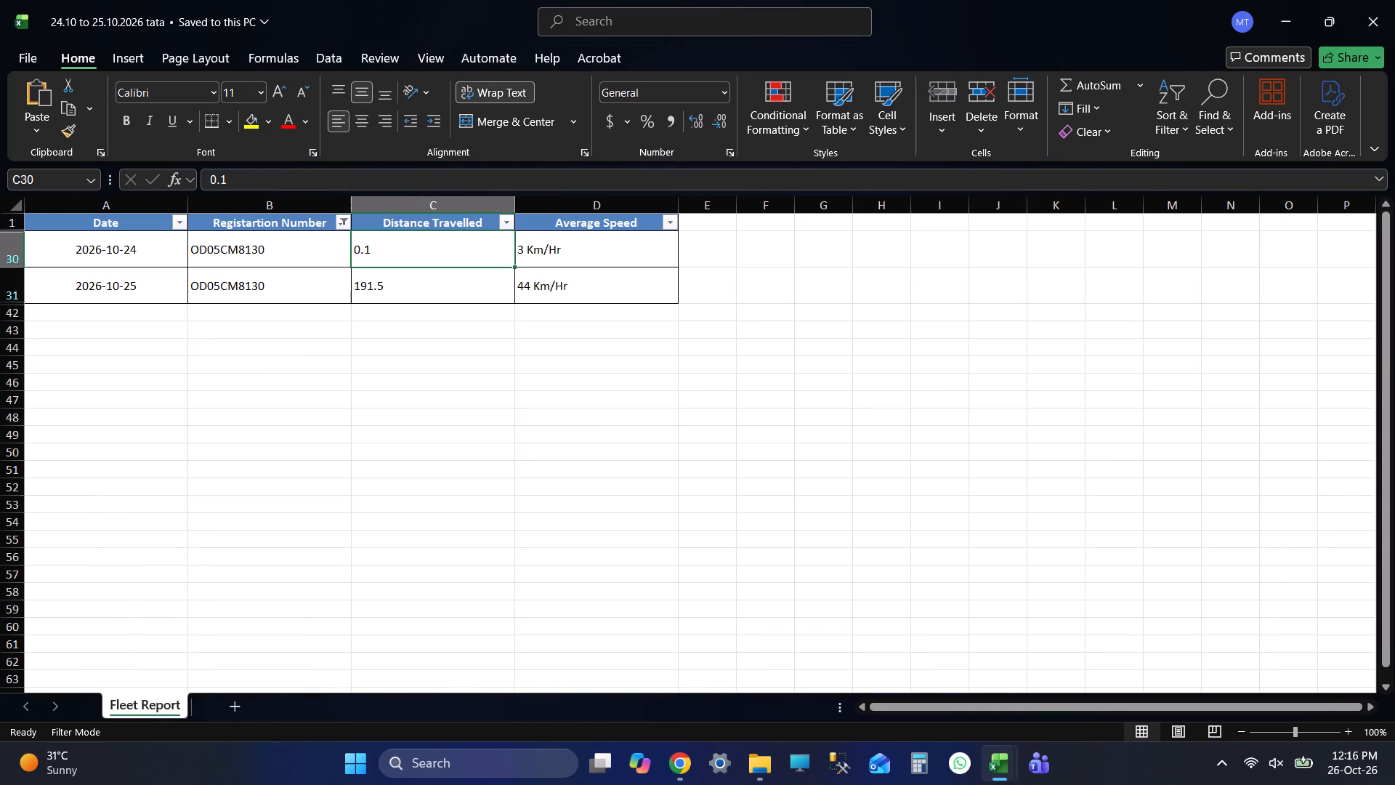
pyautogui.hotkey('alt', 'Tab')
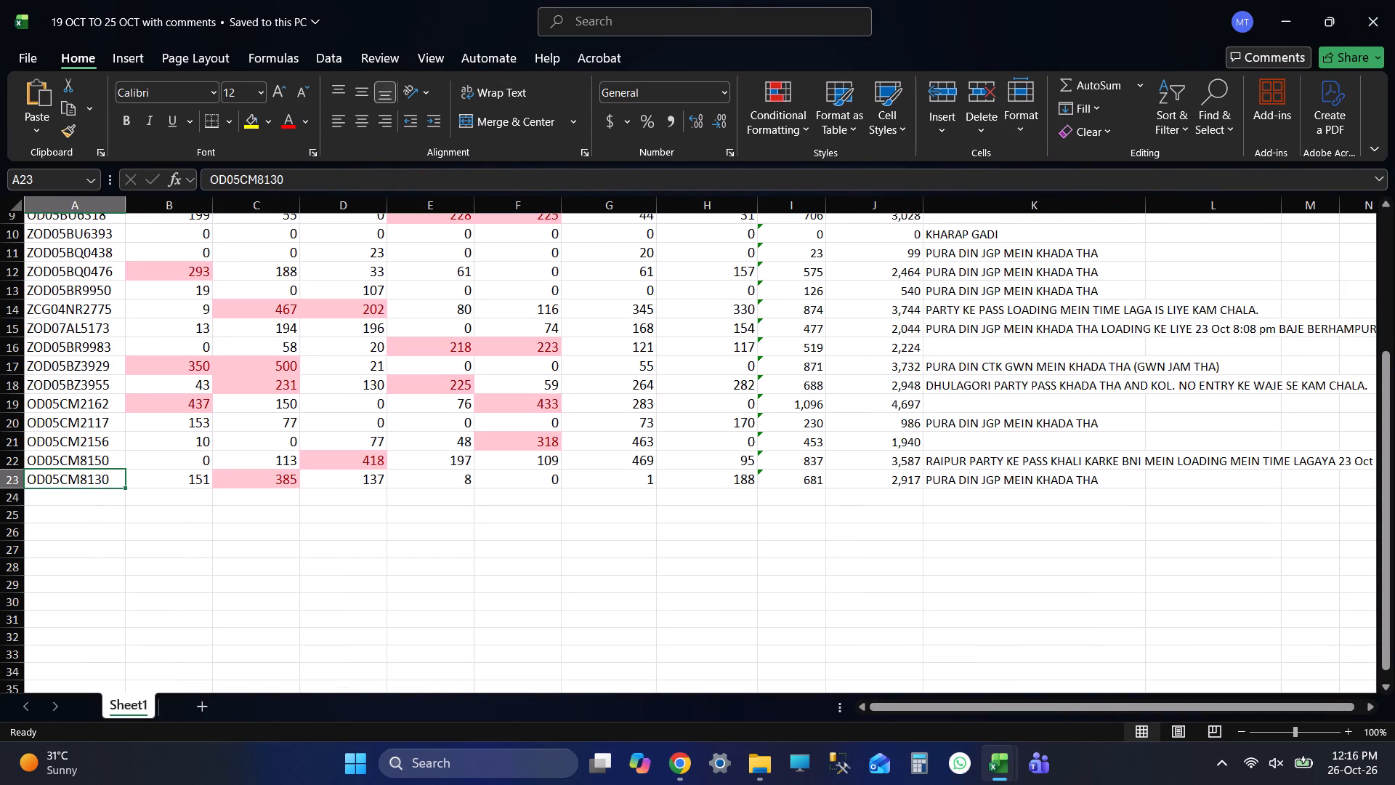
pyautogui.press('Tab')
pyautogui.press('Tab')
pyautogui.press('Tab')
pyautogui.press('Tab')
pyautogui.press('Tab')
pyautogui.press('Tab')
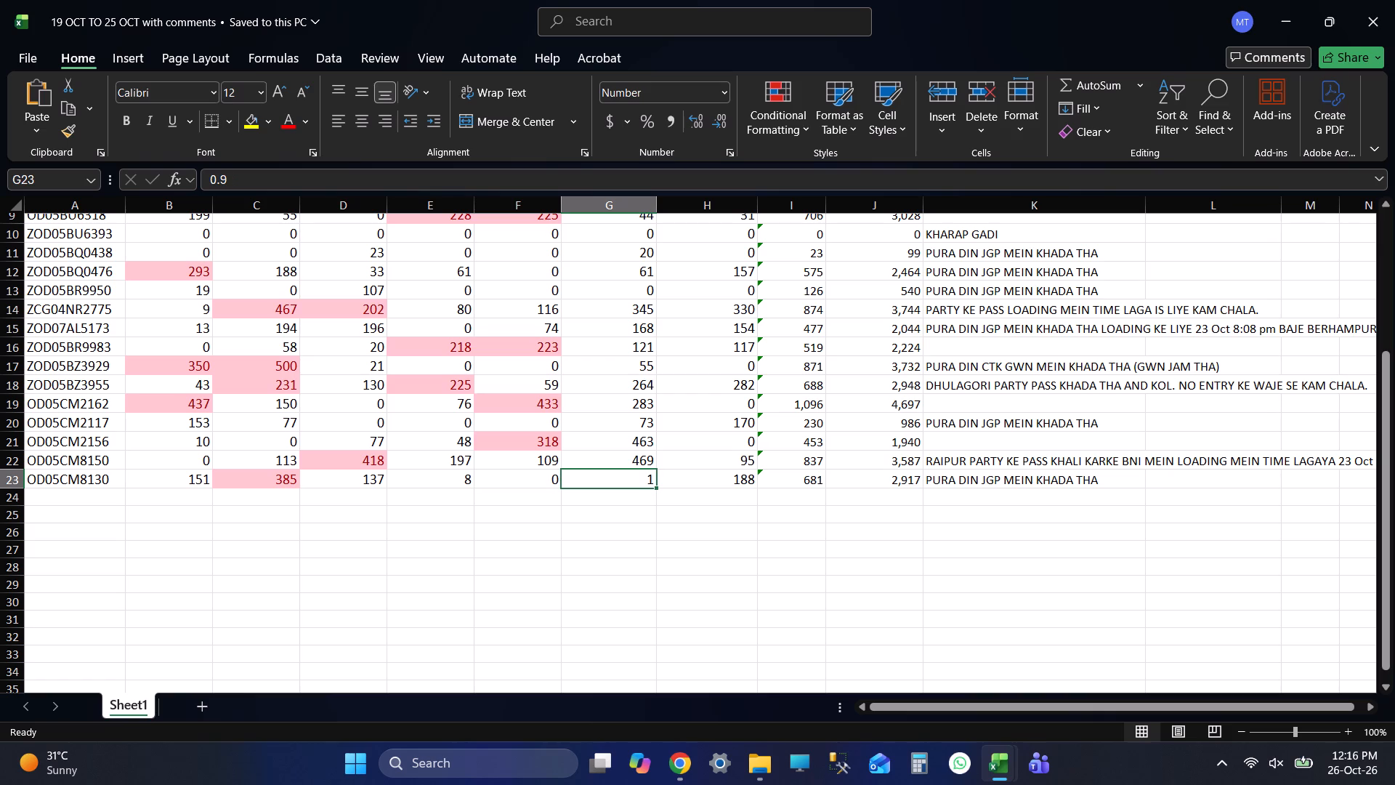
pyautogui.hotkey('alt', 'Tab')
pyautogui.click(427, 289)
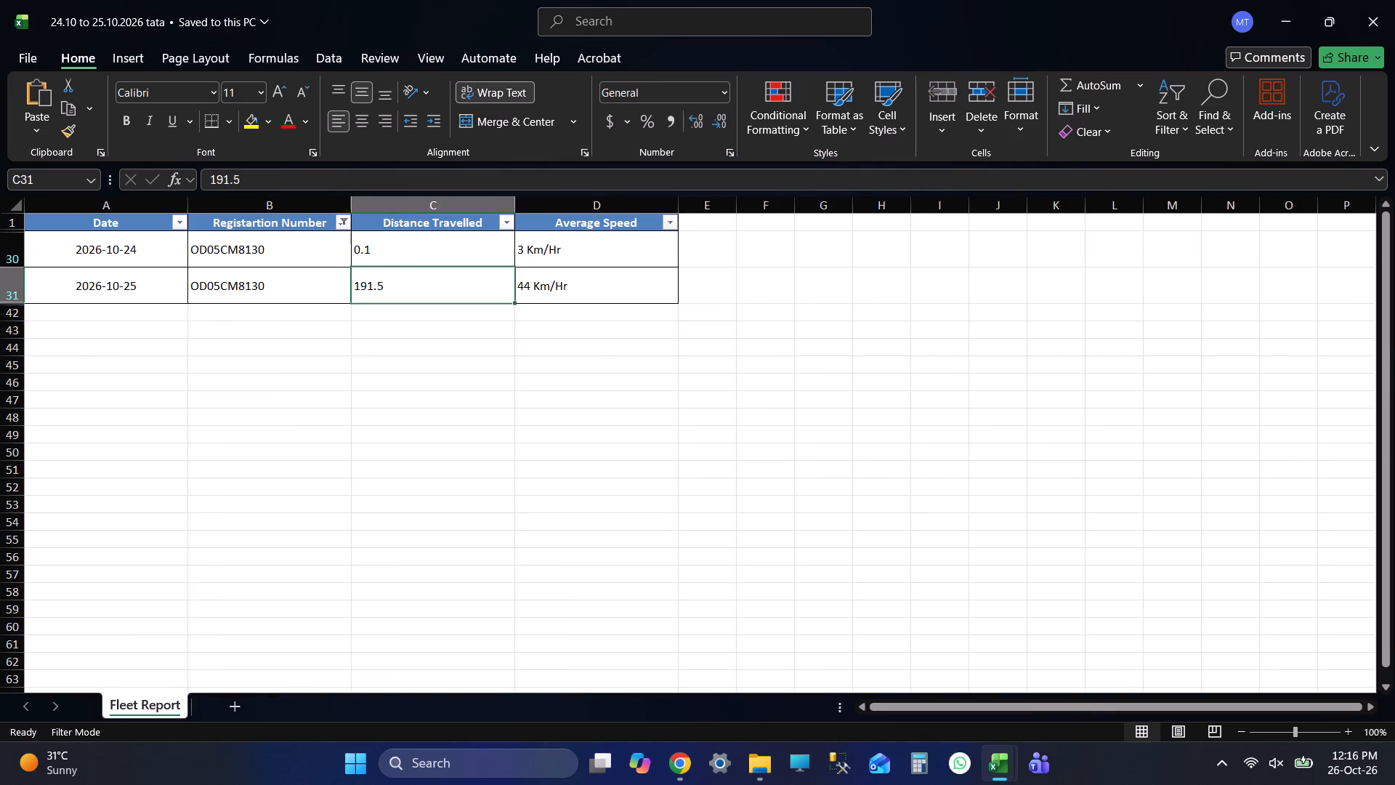
pyautogui.hotkey('alt', 'Tab')
pyautogui.press('Tab')
pyautogui.hotkey('alt', 'Tab')
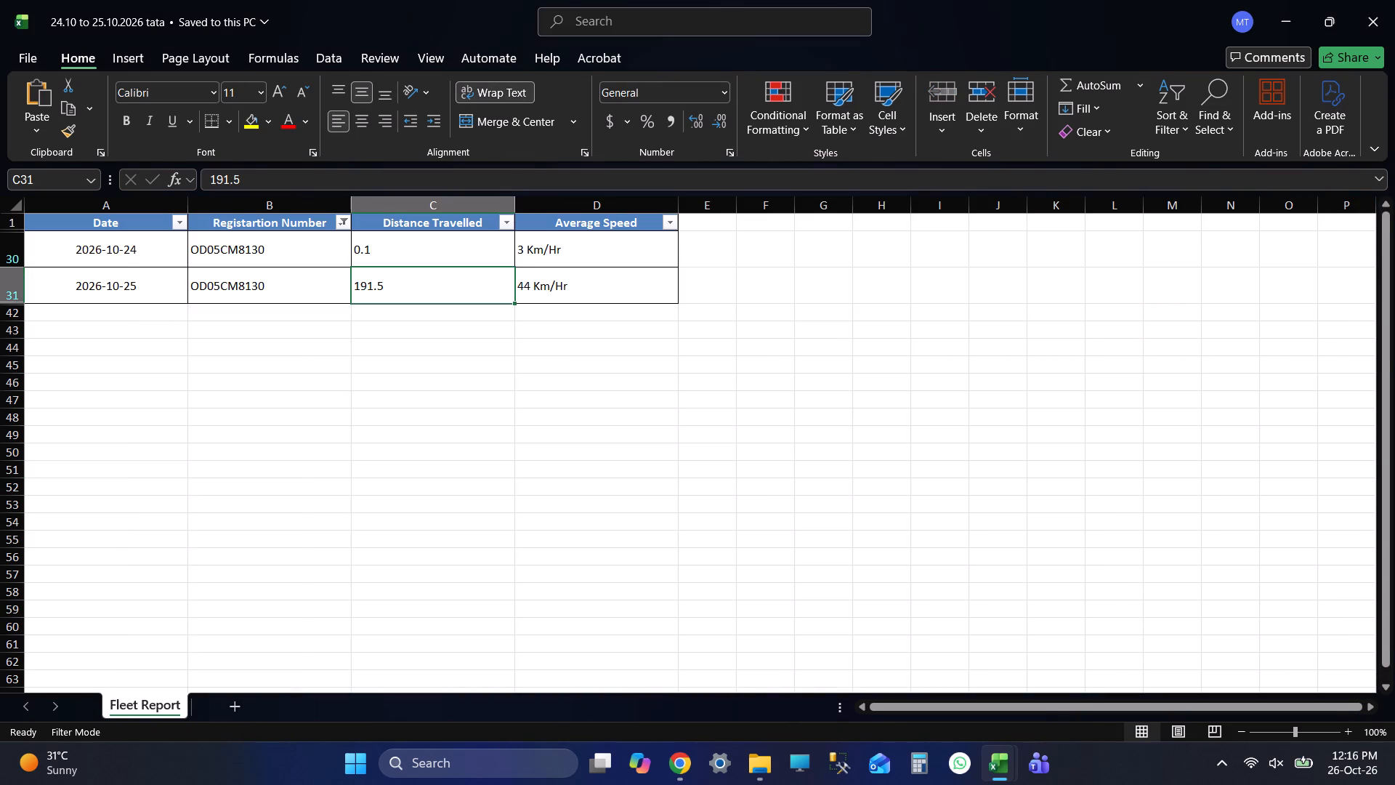
pyautogui.hotkey('alt', 'Tab')
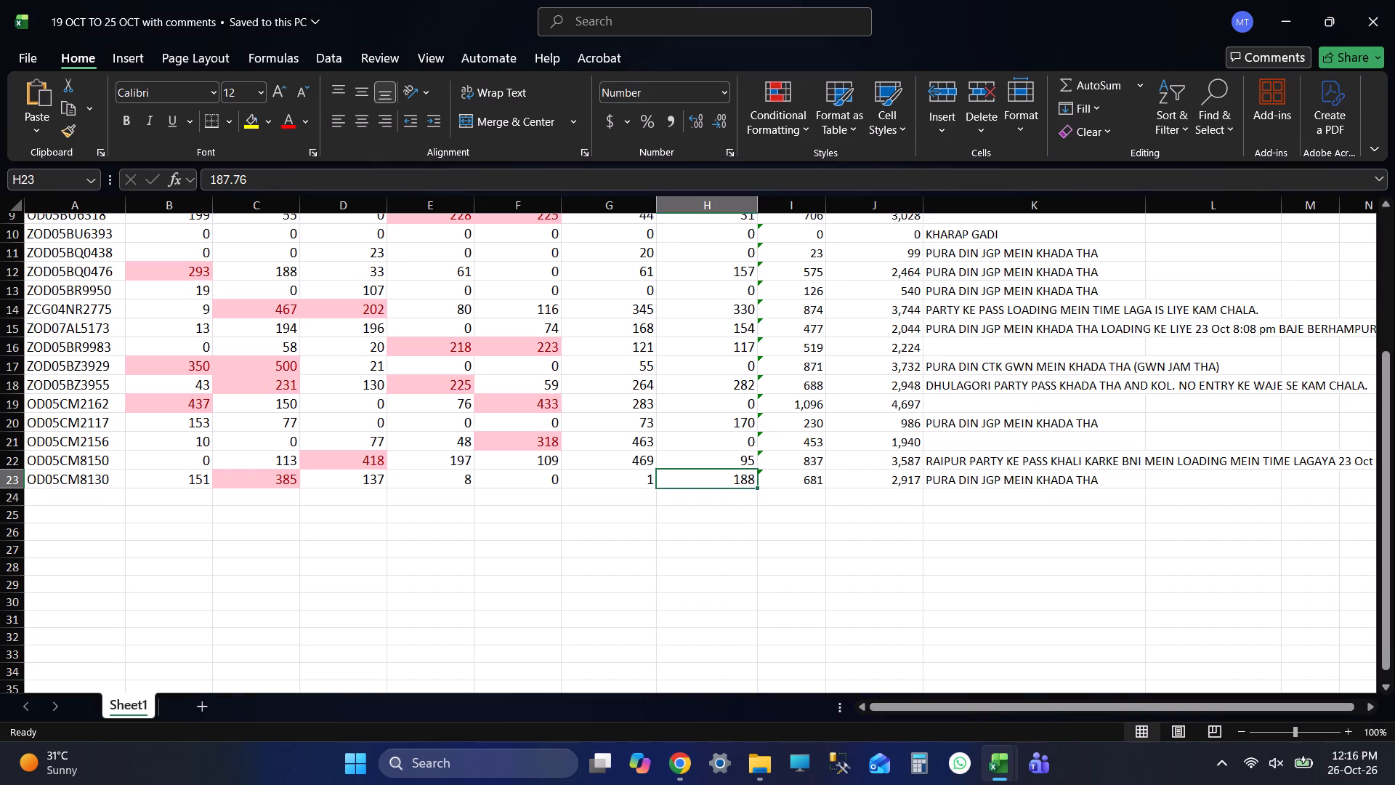
pyautogui.hotkey('alt', 'Tab')
pyautogui.hotkey('alt', 'Tab')
pyautogui.write('192')
pyautogui.press('Tab')
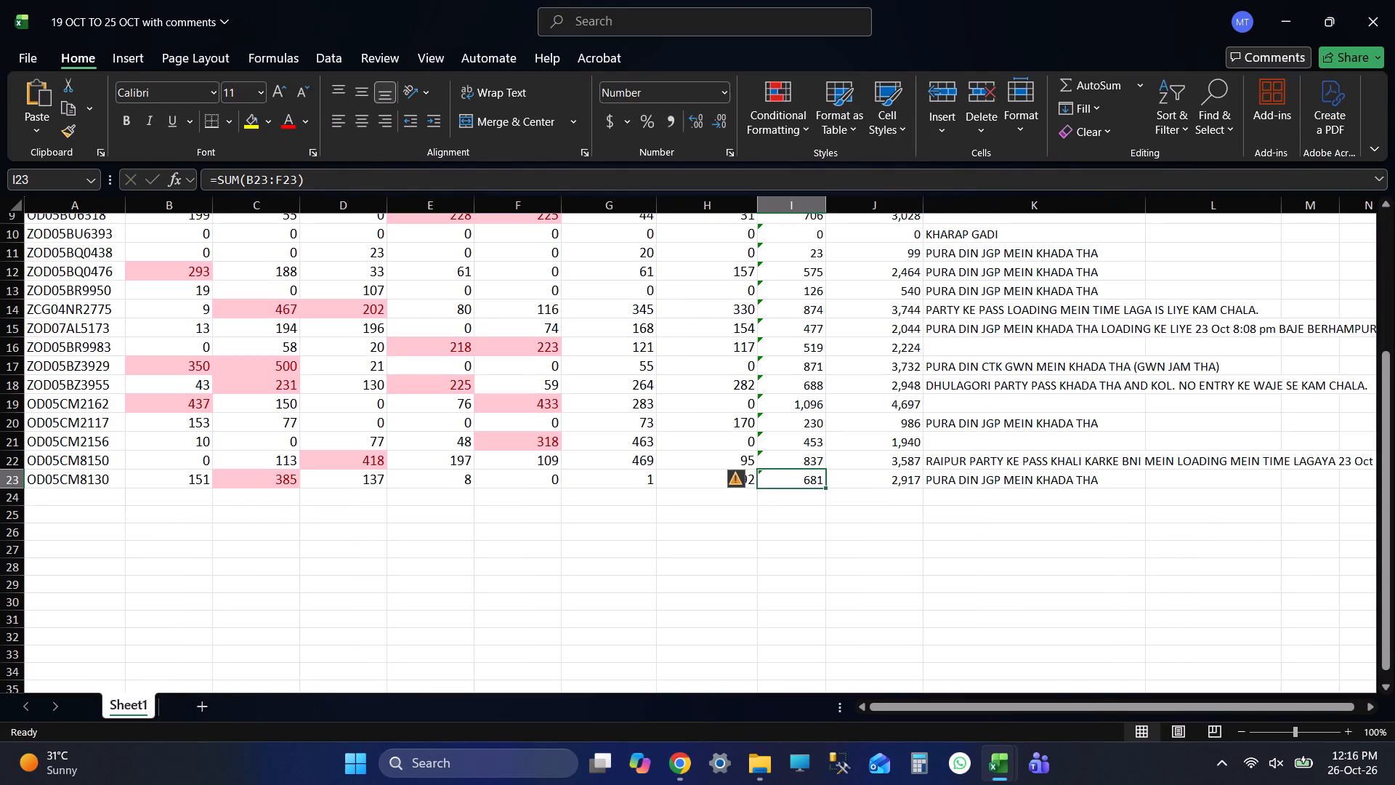
pyautogui.hotkey('ctrl', 's')
pyautogui.hotkey('alt', 'Tab')
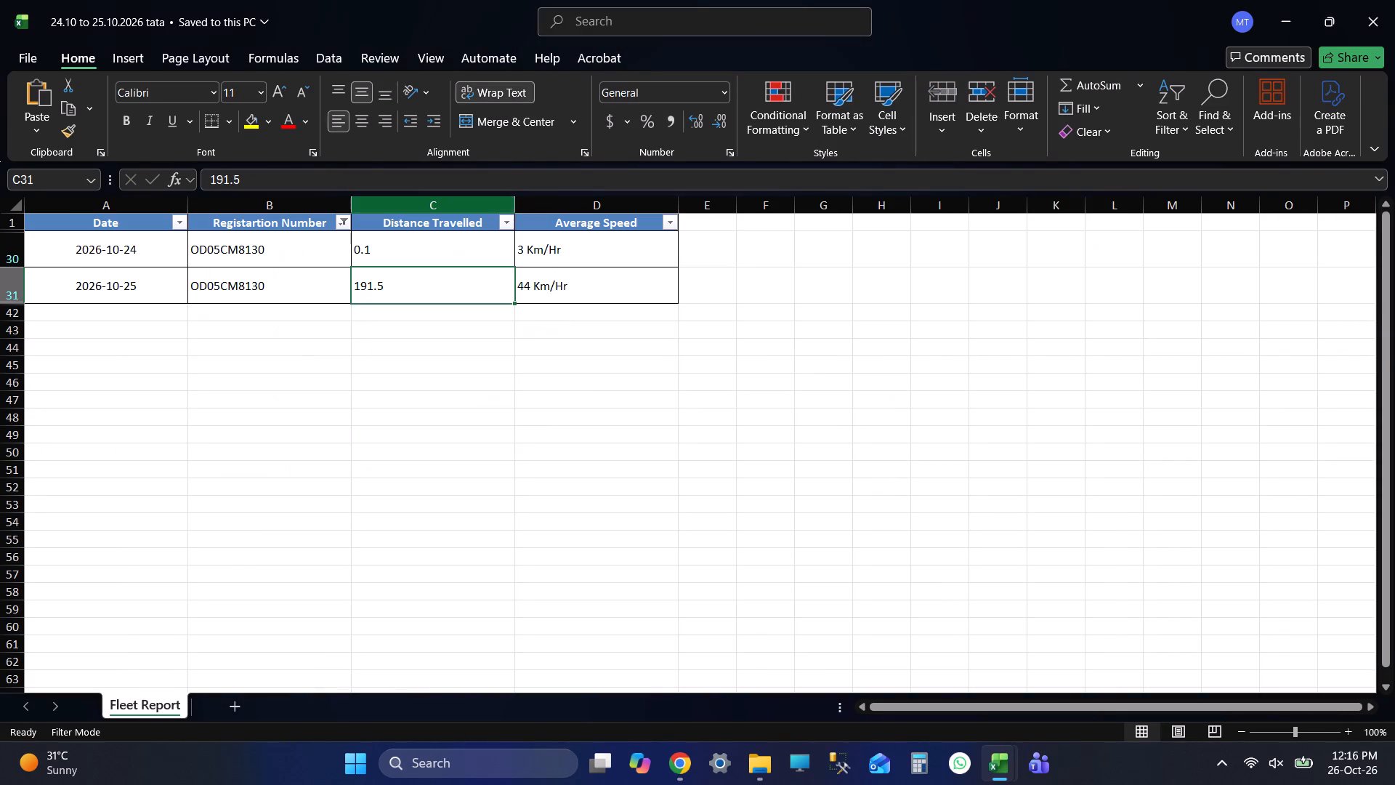
pyautogui.click(347, 223)
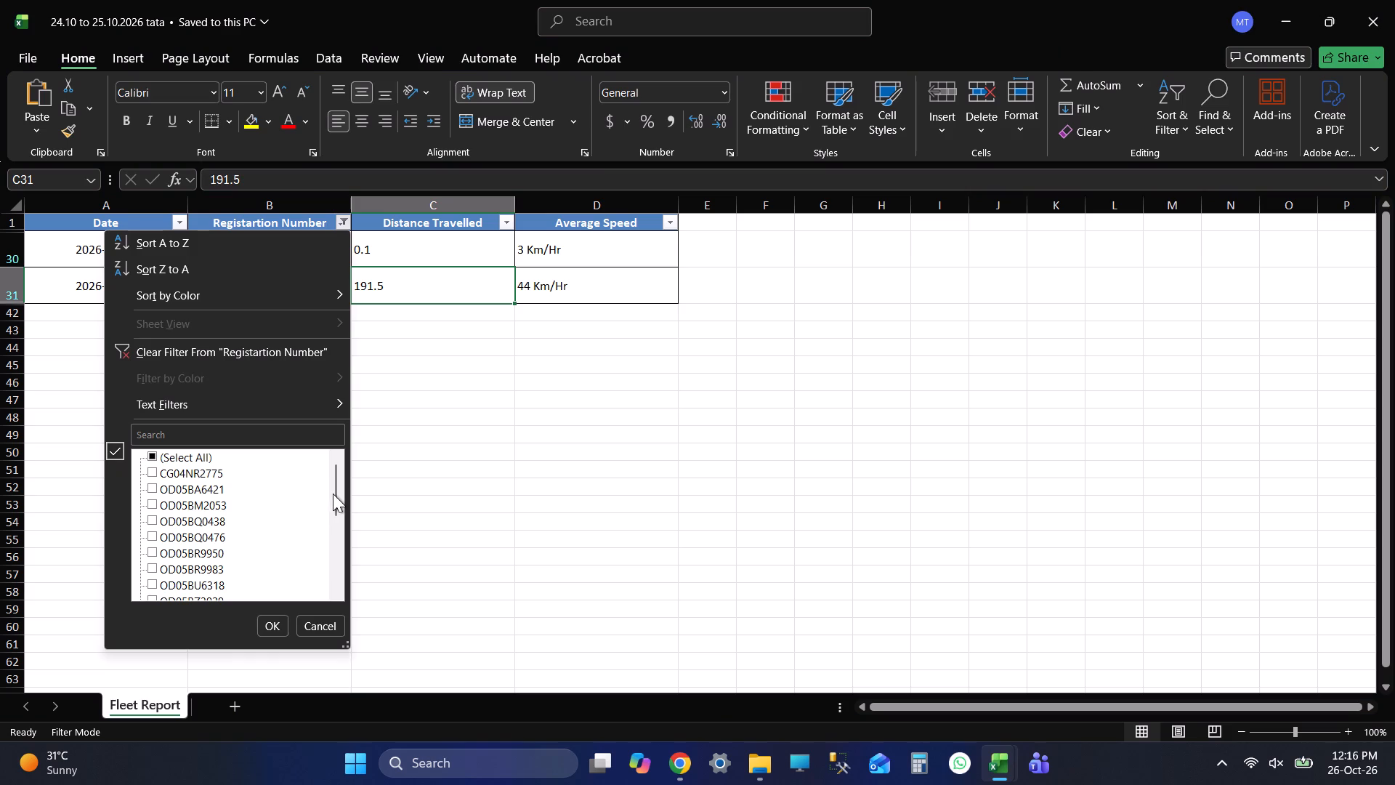
pyautogui.moveTo(333, 494); pyautogui.dragTo(328, 583)
pyautogui.click(197, 554)
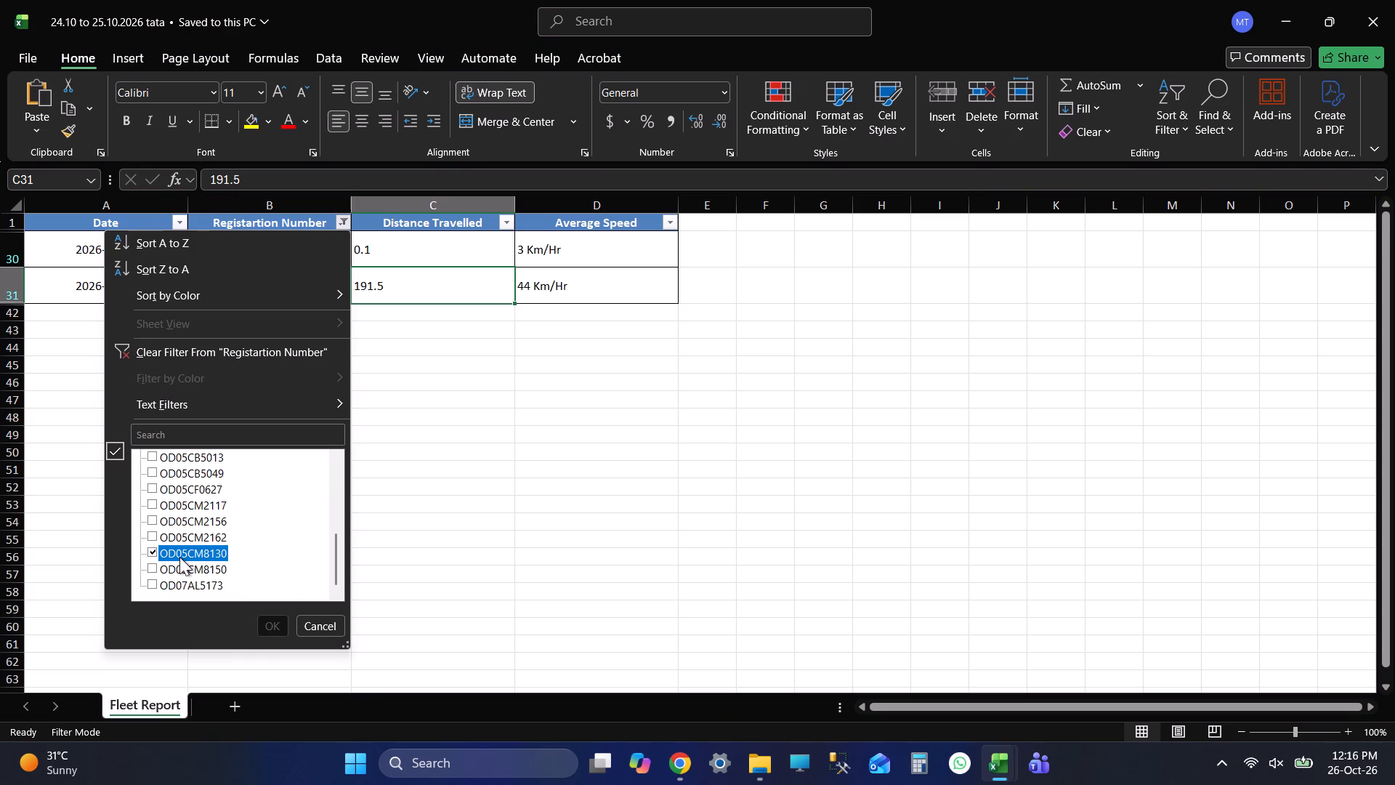
pyautogui.click(179, 565)
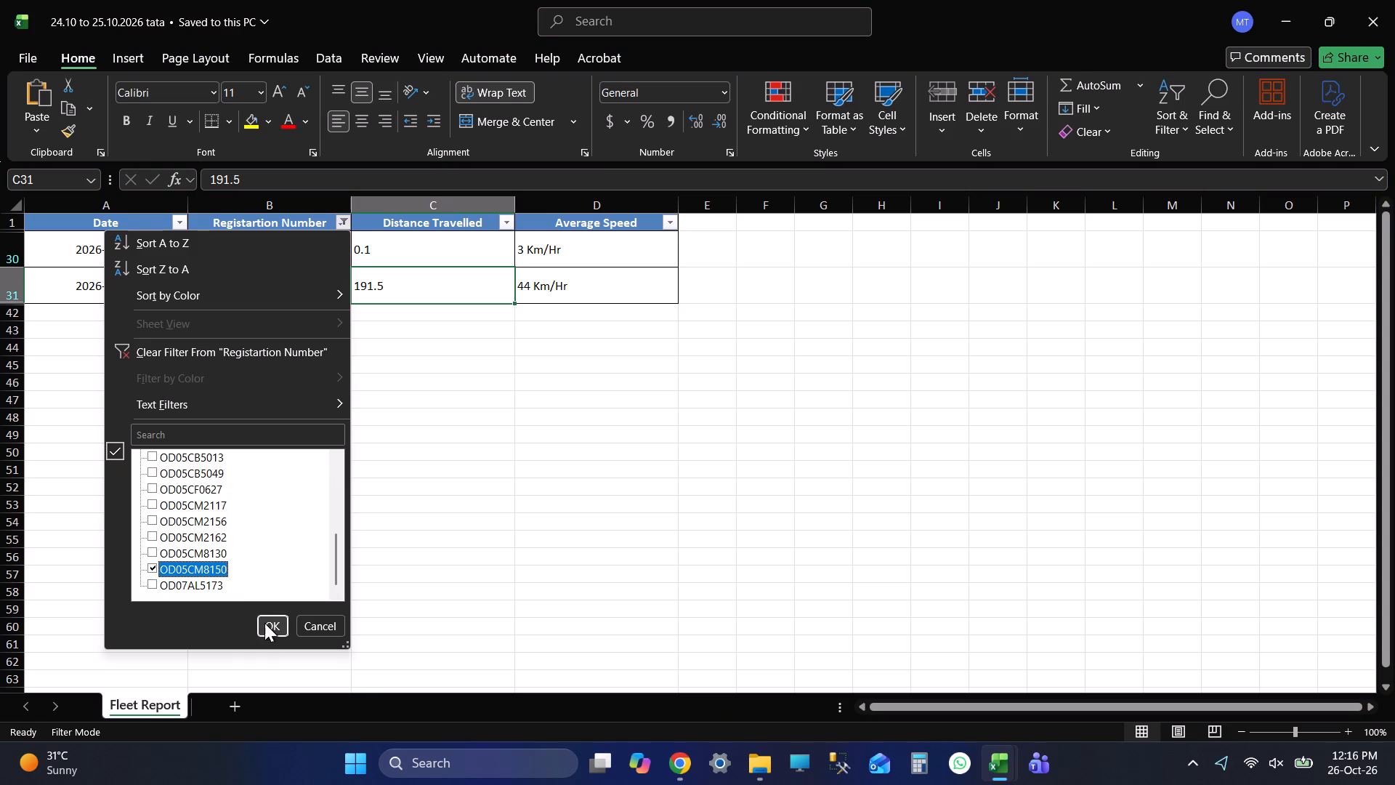
pyautogui.click(264, 623)
pyautogui.click(292, 260)
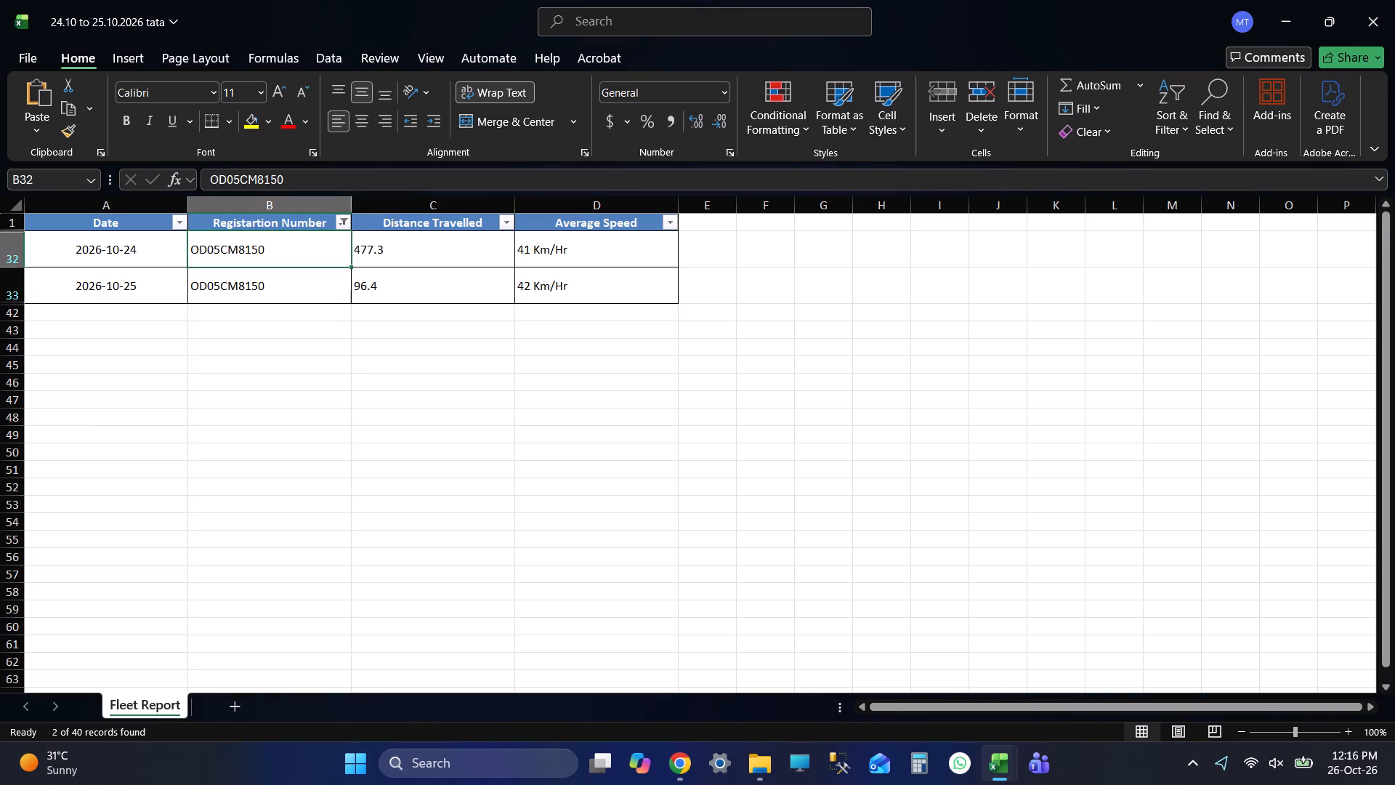
pyautogui.hotkey('alt', 'Tab')
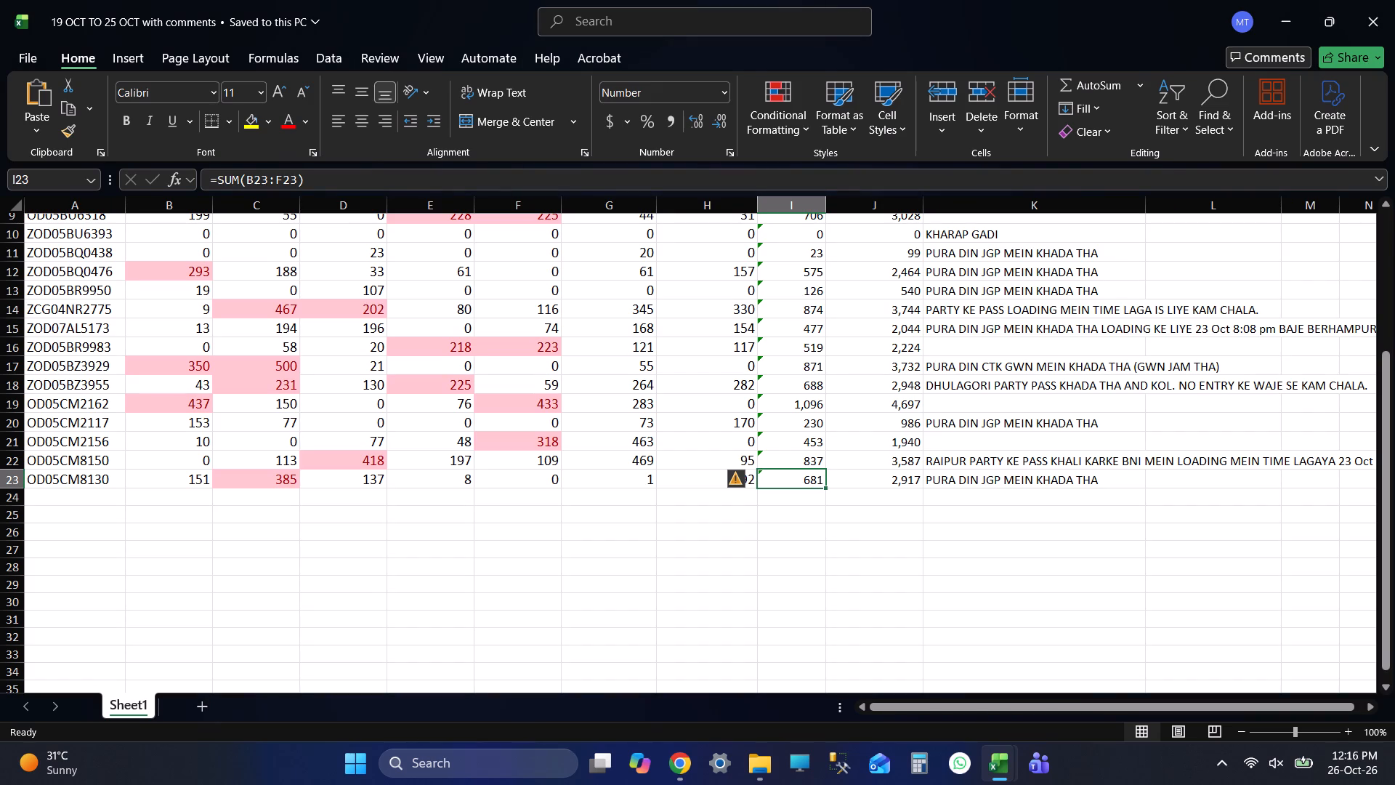
pyautogui.click(100, 459)
pyautogui.hotkey('alt', 'Tab')
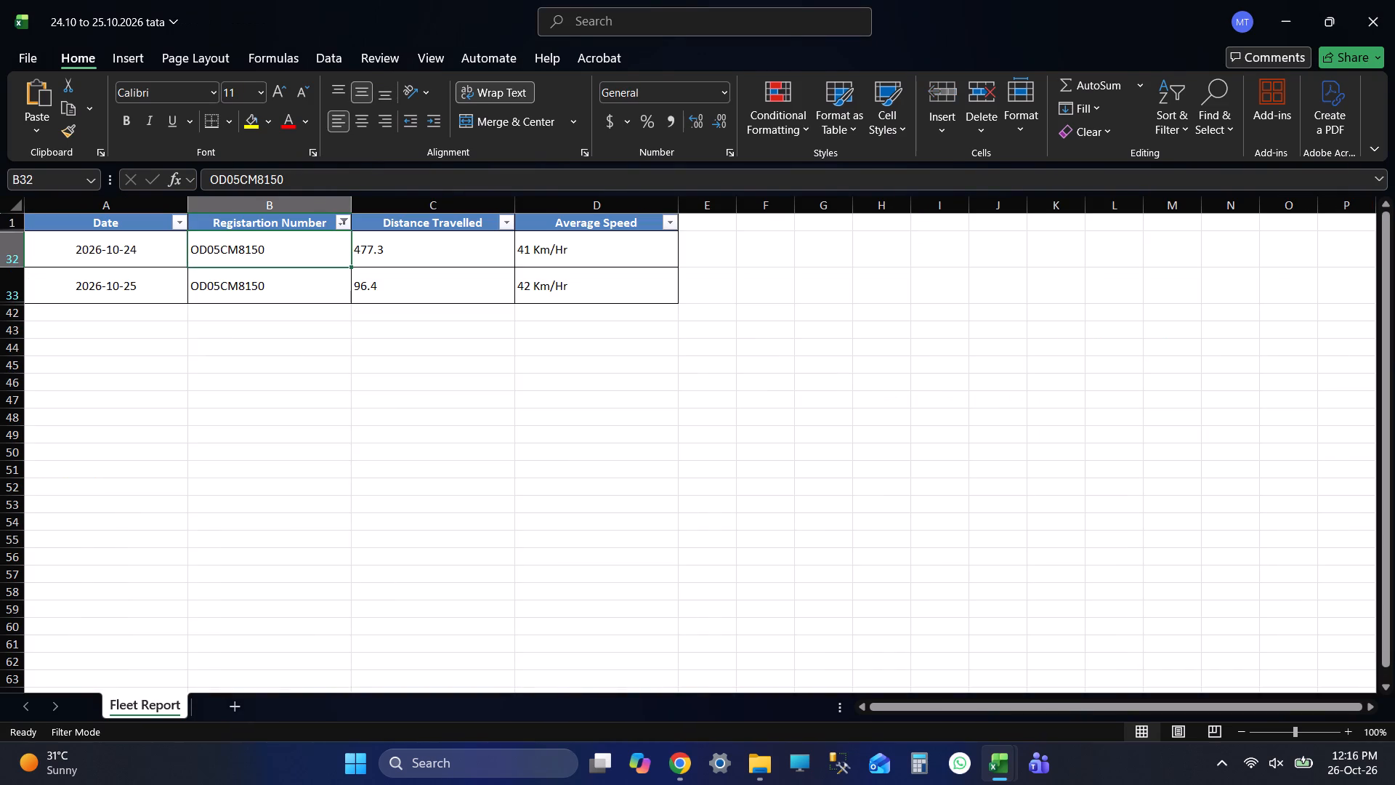
pyautogui.hotkey('alt', 'Tab')
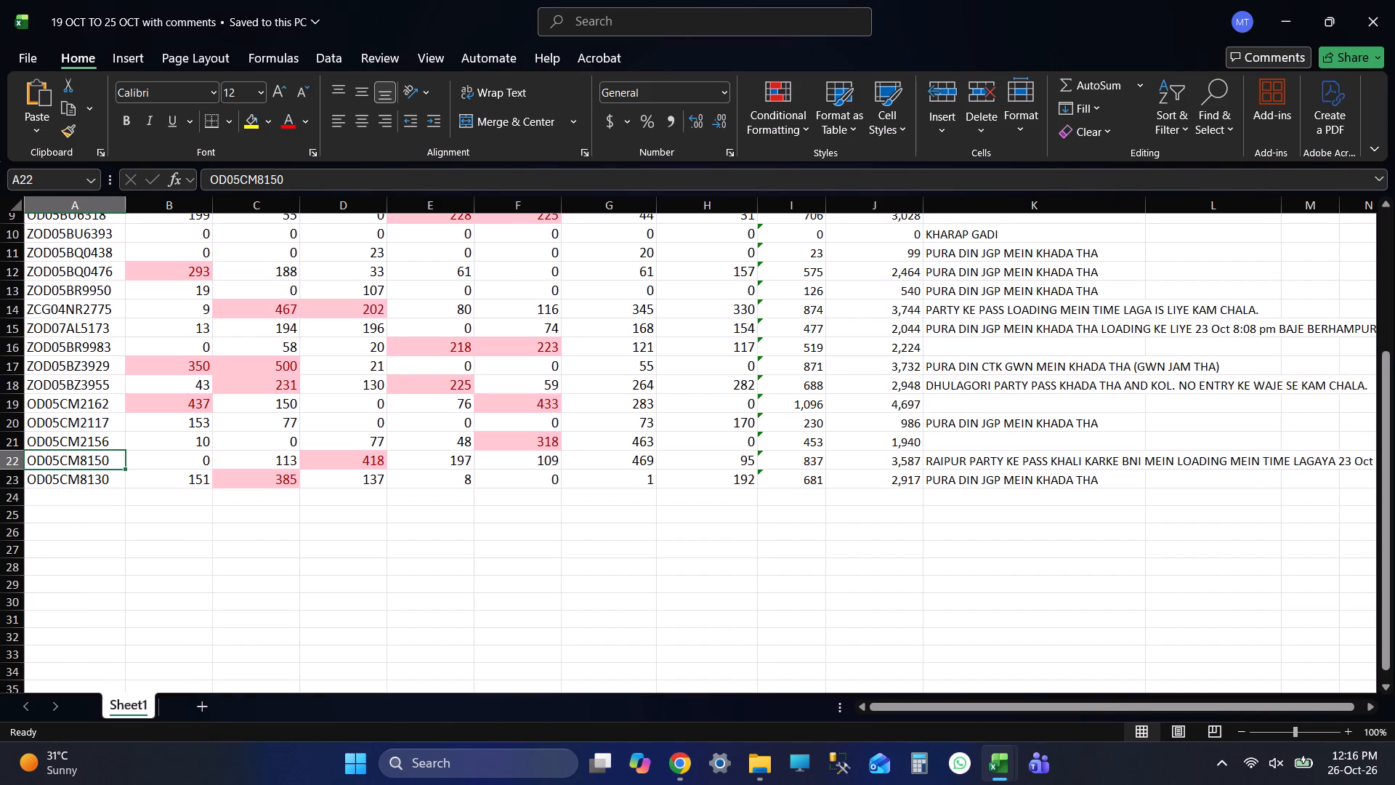
pyautogui.hotkey('alt', 'Tab')
pyautogui.hotkey('alt', 'Tab')
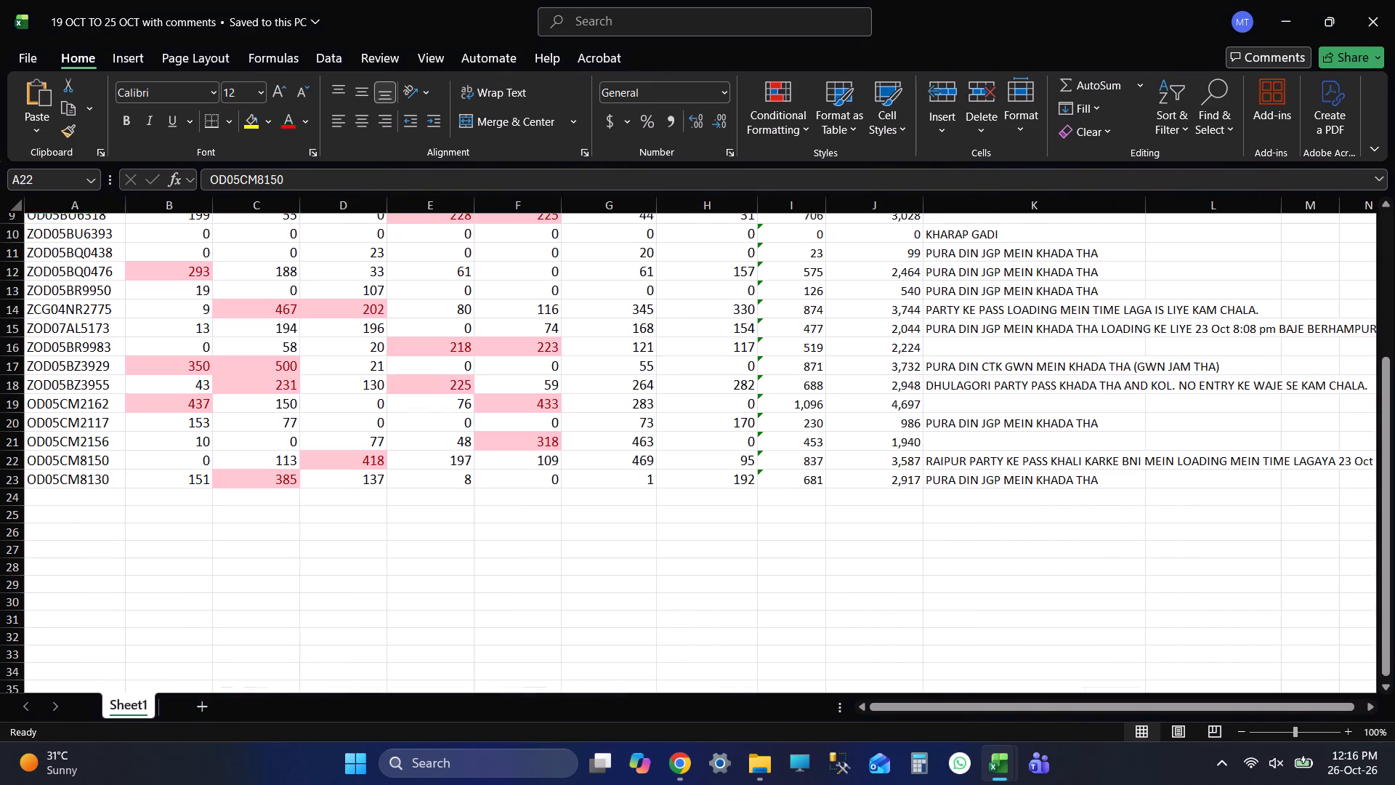
pyautogui.press('Tab')
pyautogui.press('Tab')
pyautogui.press('Tab')
pyautogui.press('Tab')
pyautogui.press('Tab')
pyautogui.press('Tab')
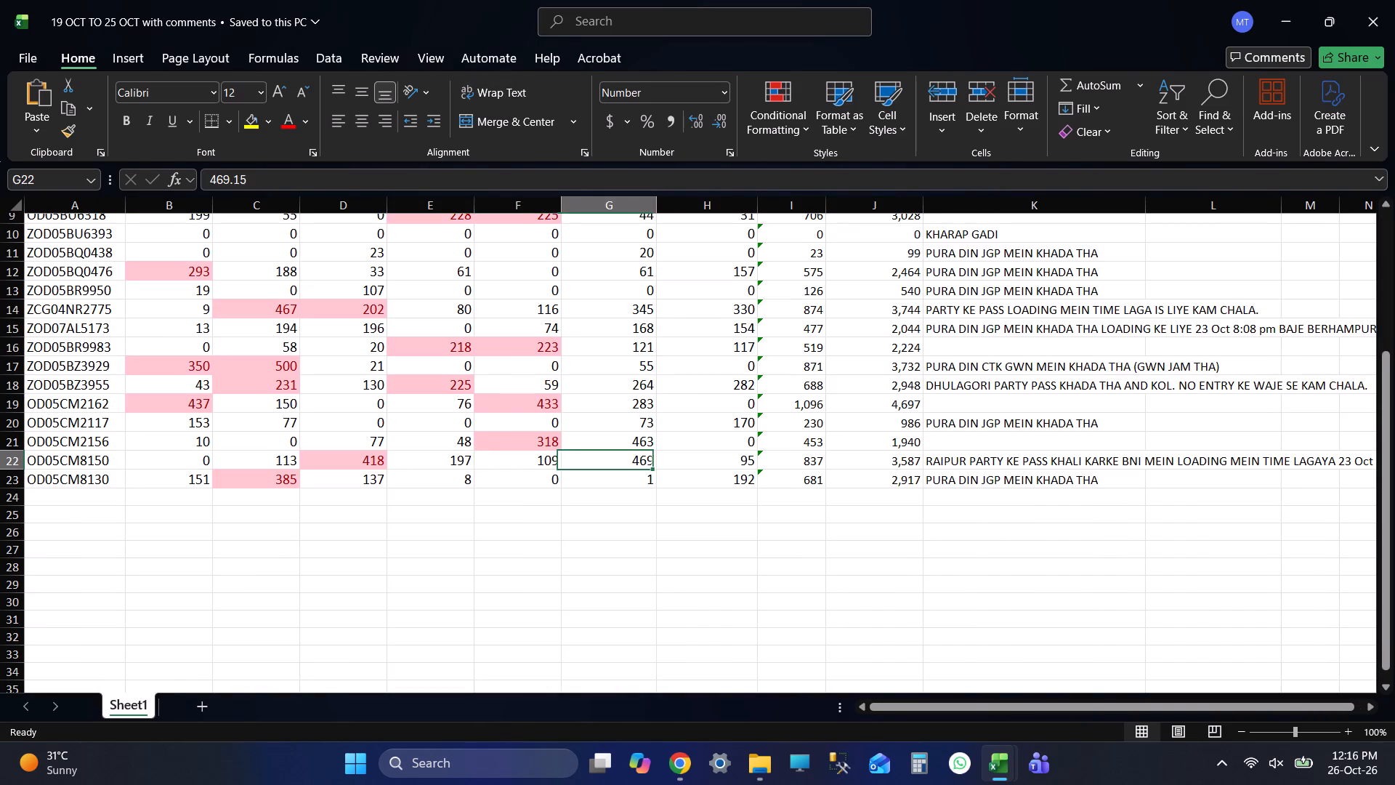
pyautogui.hotkey('alt', 'Tab')
pyautogui.click(464, 251)
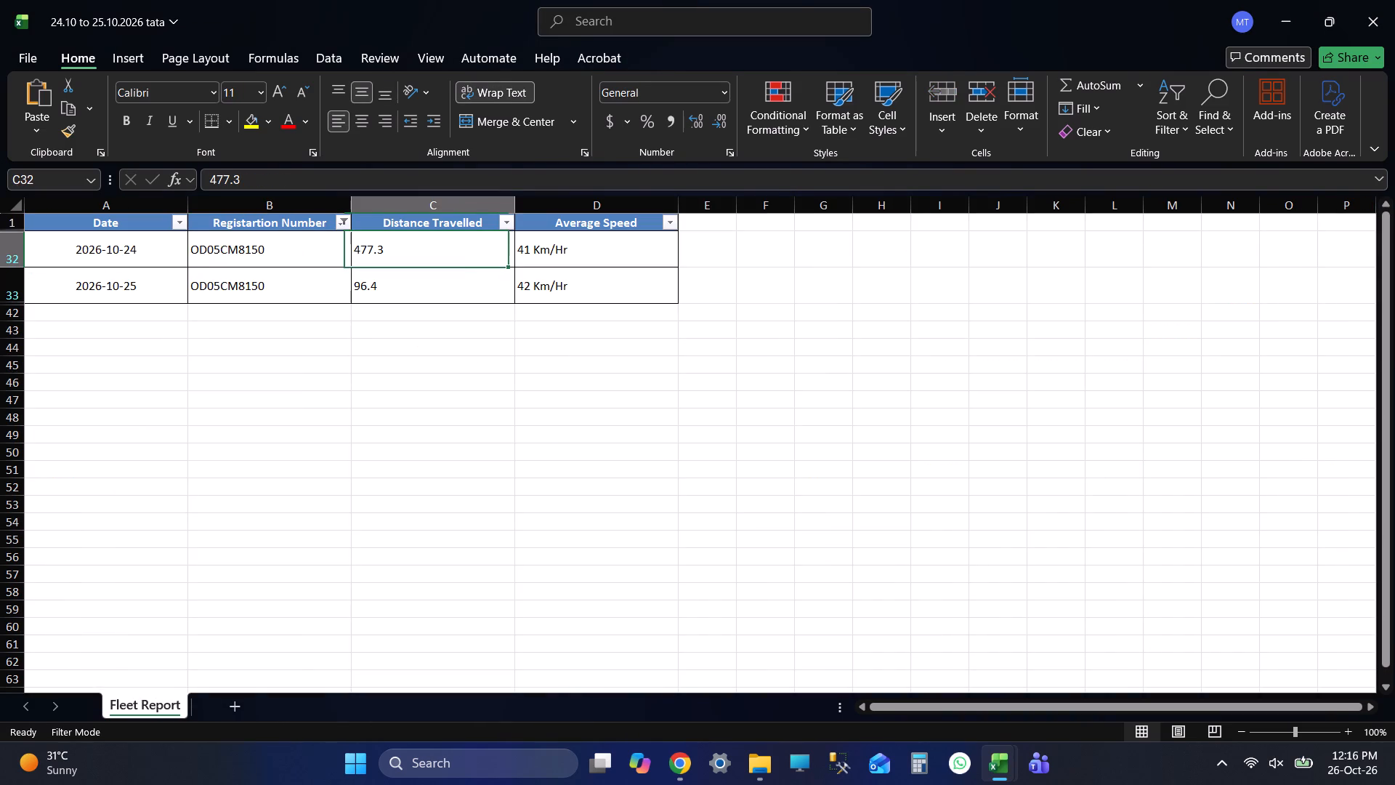
pyautogui.hotkey('alt', 'Tab')
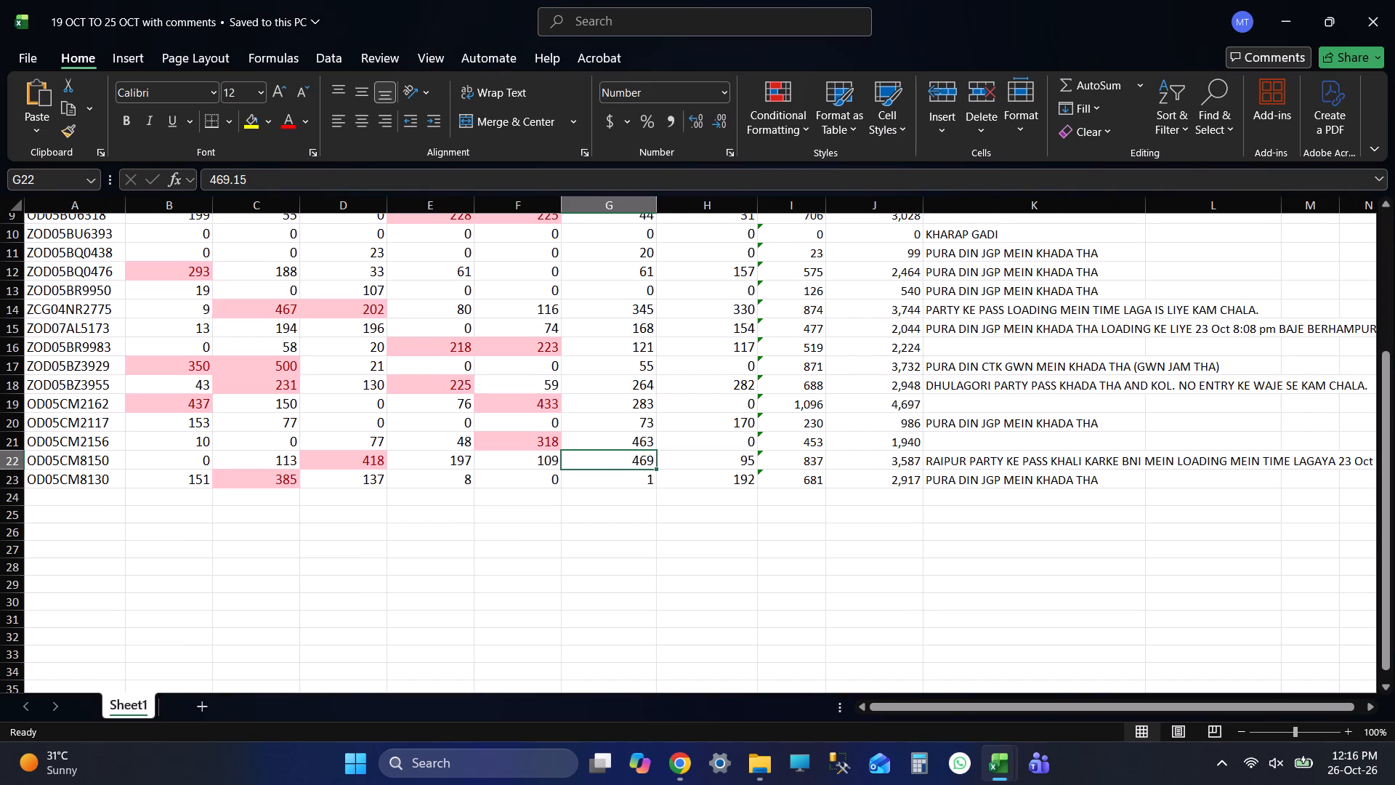
pyautogui.write('477')
pyautogui.press('Tab')
pyautogui.hotkey('alt', 'Tab')
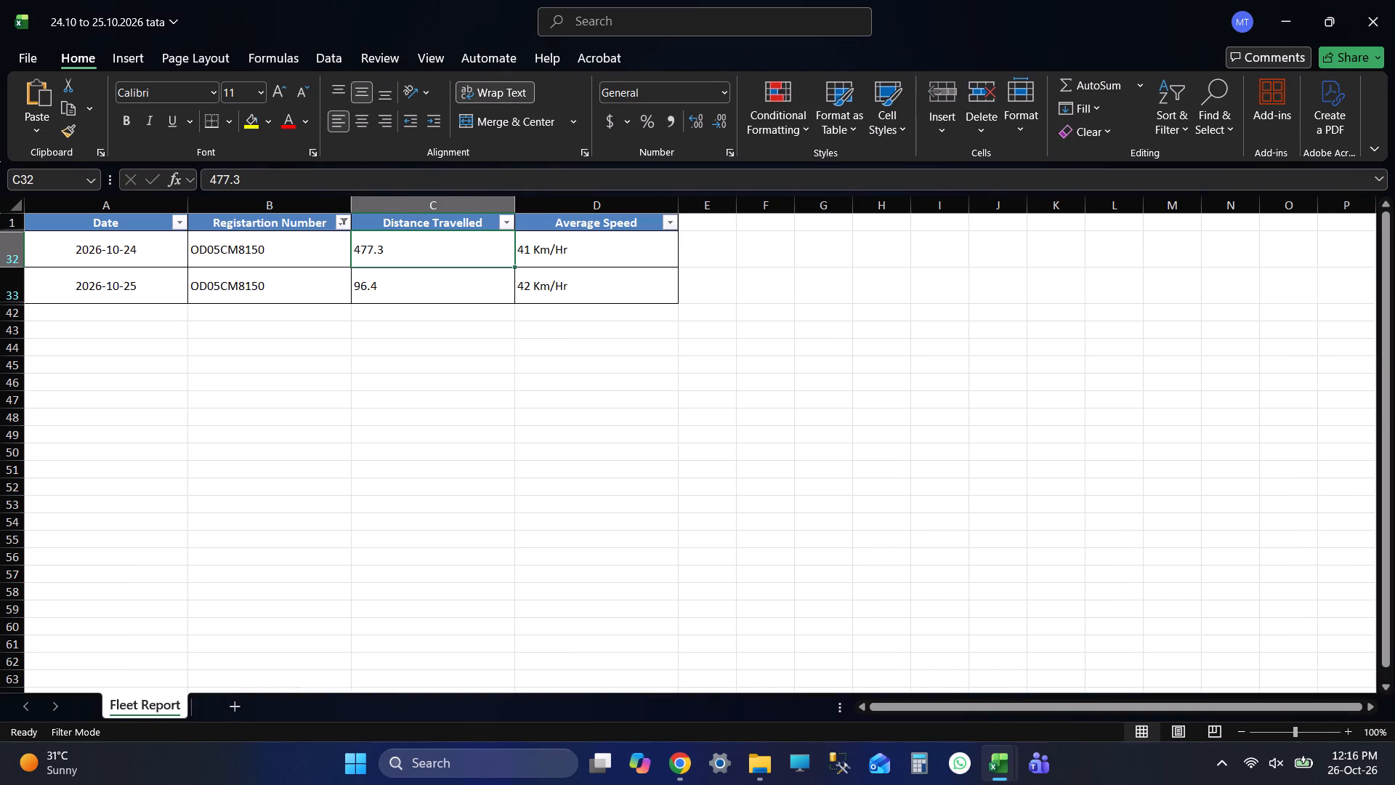
pyautogui.click(349, 299)
pyautogui.click(432, 281)
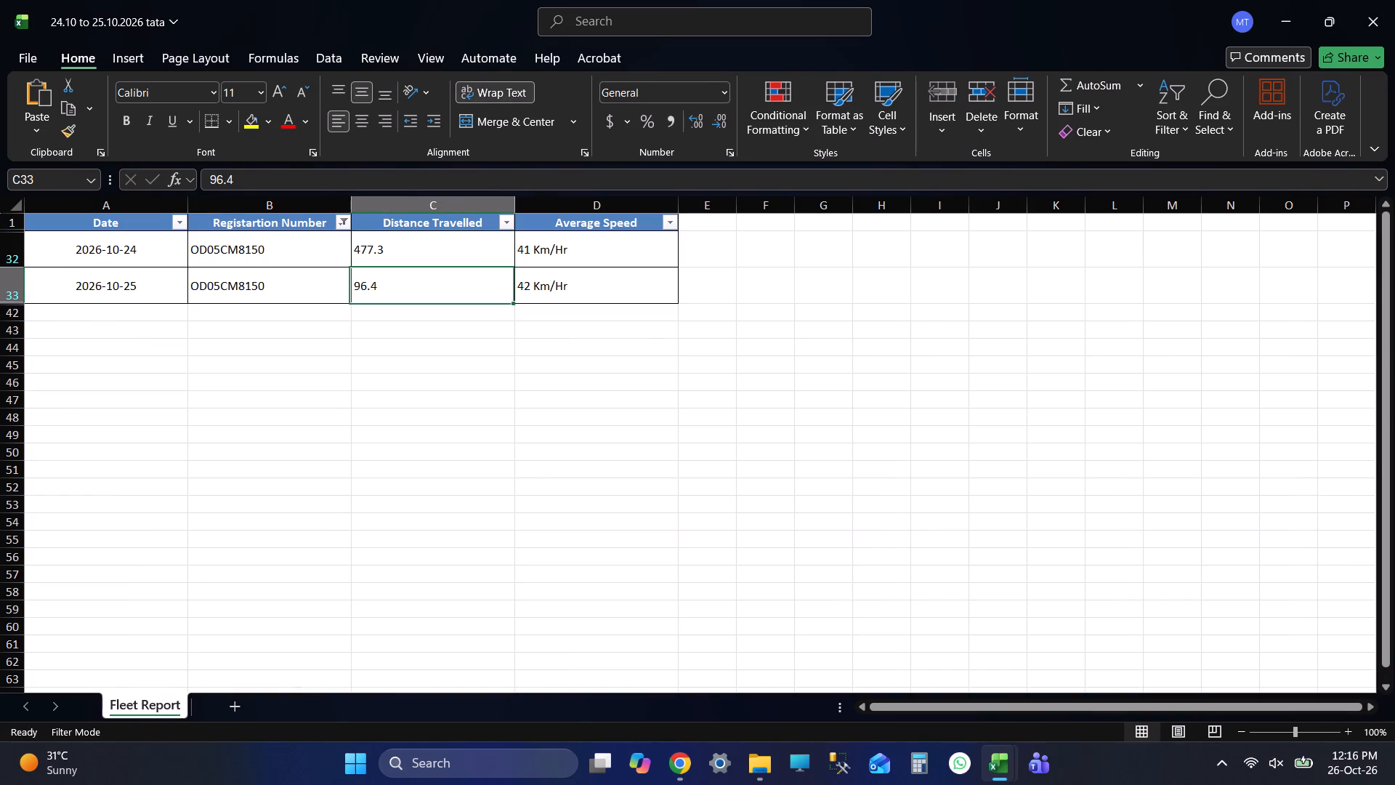
pyautogui.hotkey('alt', 'Tab')
pyautogui.hotkey('alt', 'Tab')
pyautogui.hotkey('alt', 'Tab')
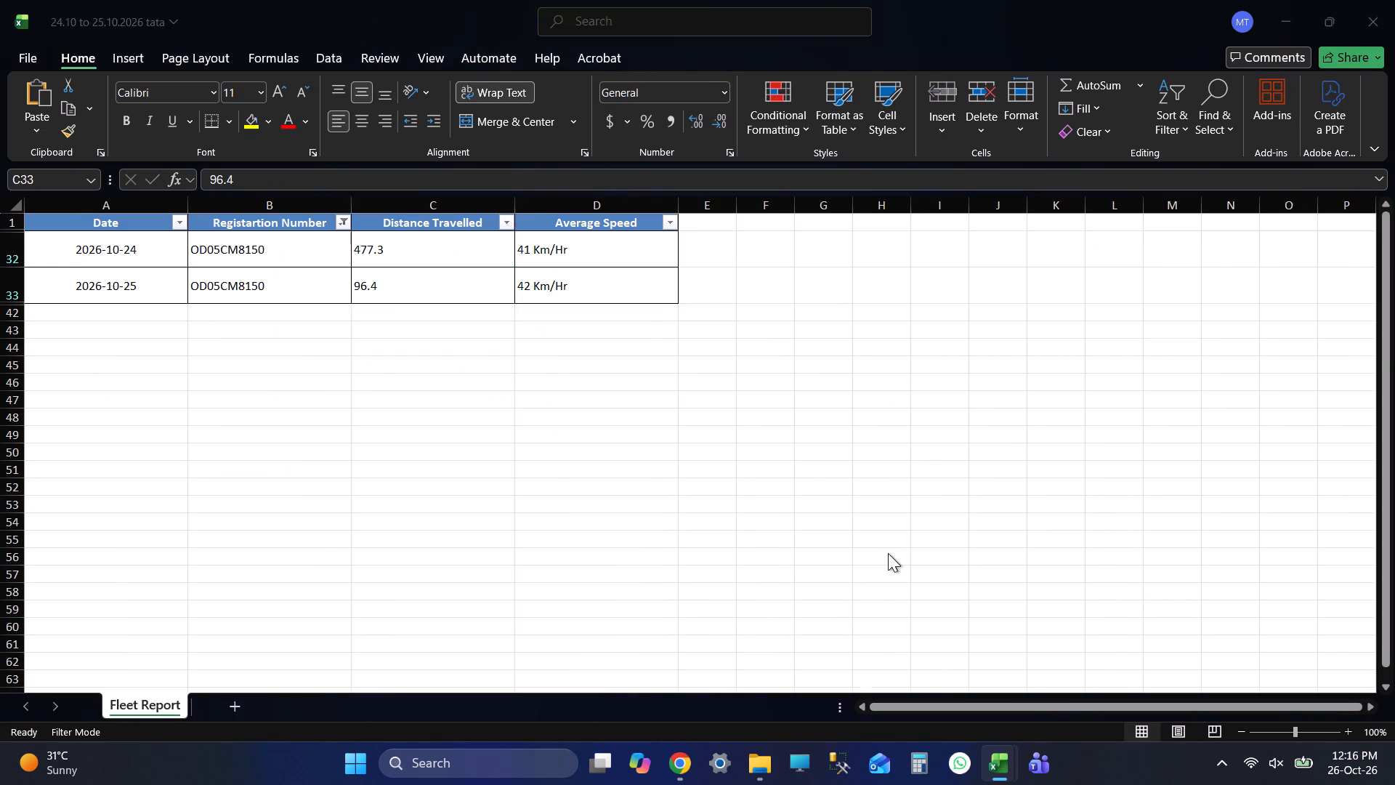
pyautogui.hotkey('alt', 'Tab')
pyautogui.hotkey('alt', 'Tab')
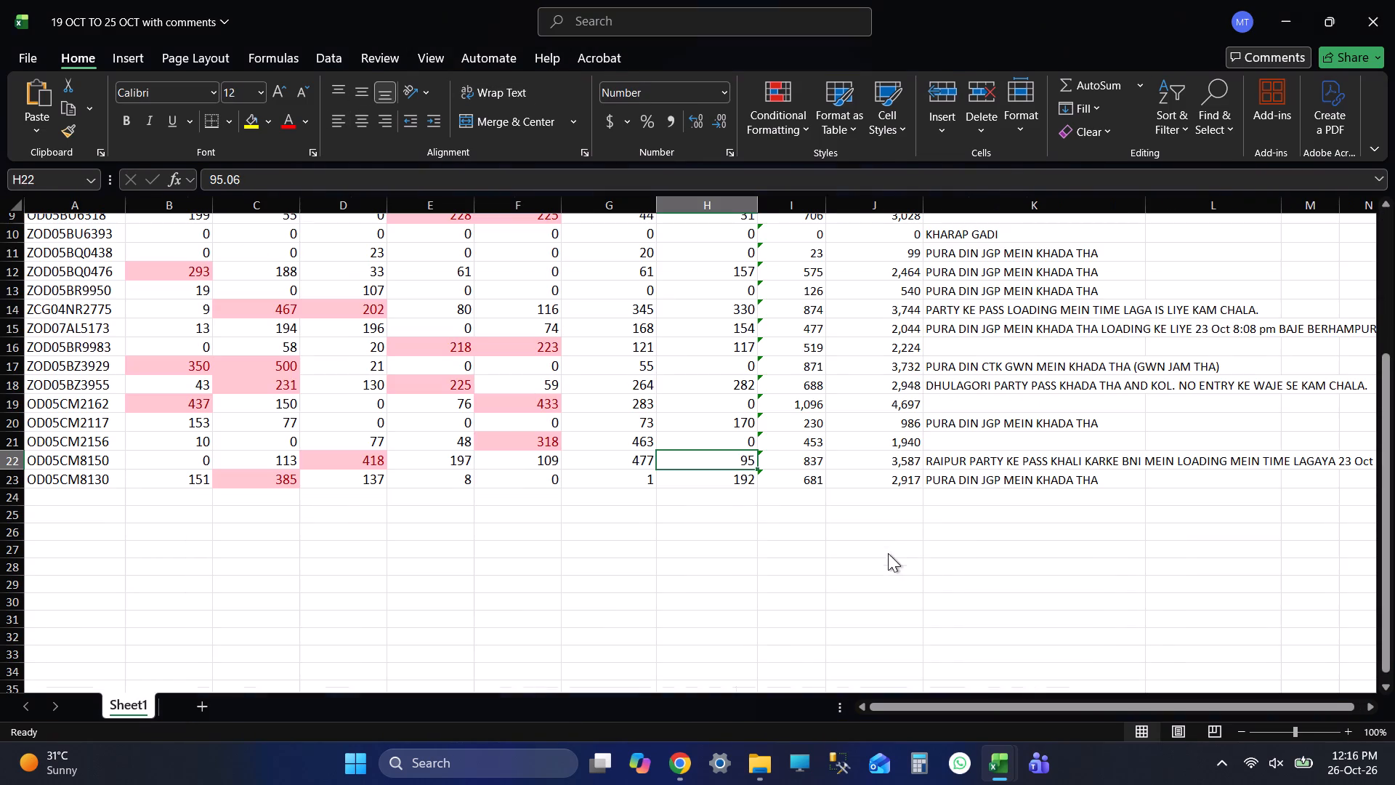
pyautogui.write('96')
pyautogui.press('Return')
pyautogui.hotkey('ctrl', 's')
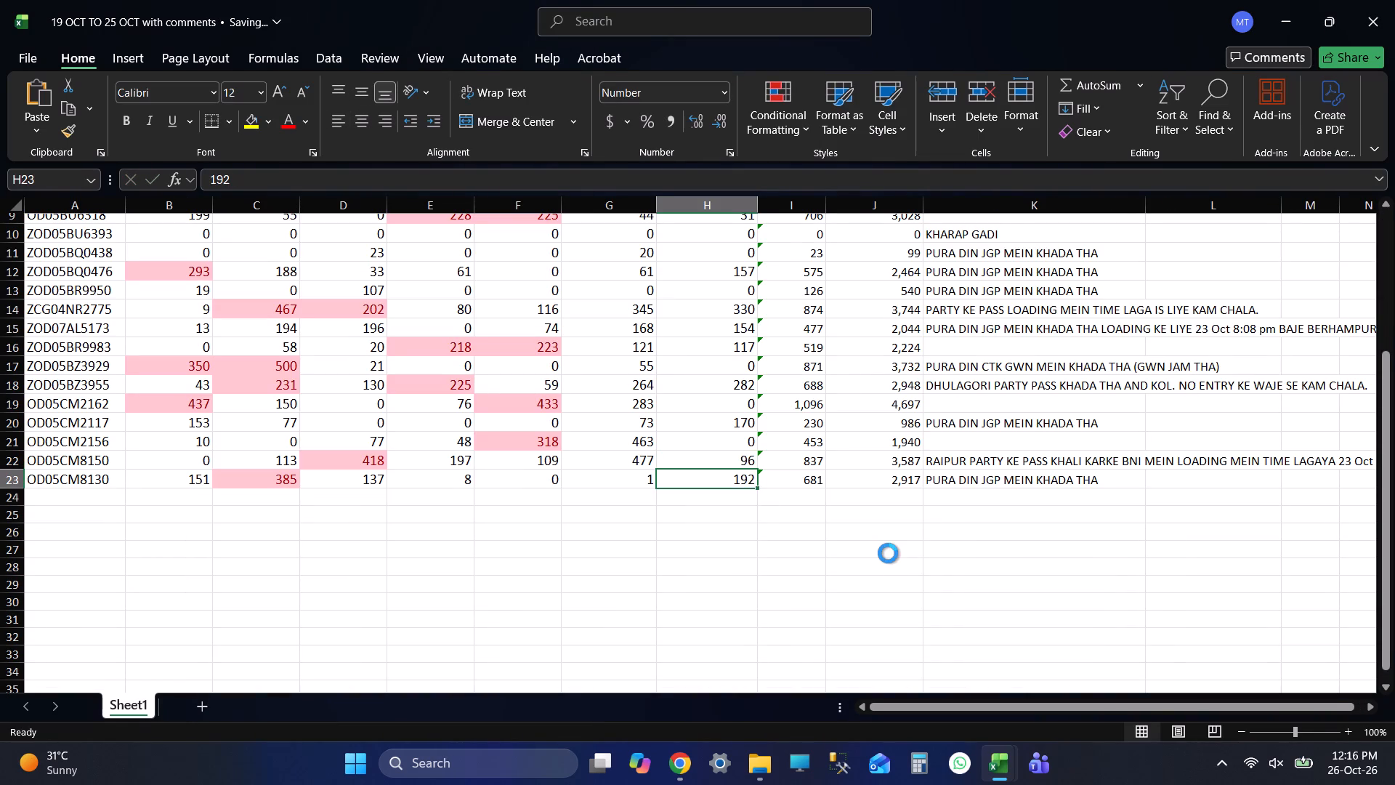
pyautogui.hotkey('ctrl', 's')
pyautogui.hotkey('ctrl', 's')
pyautogui.hotkey('alt', 'Tab')
pyautogui.scroll(2, 328, 222)
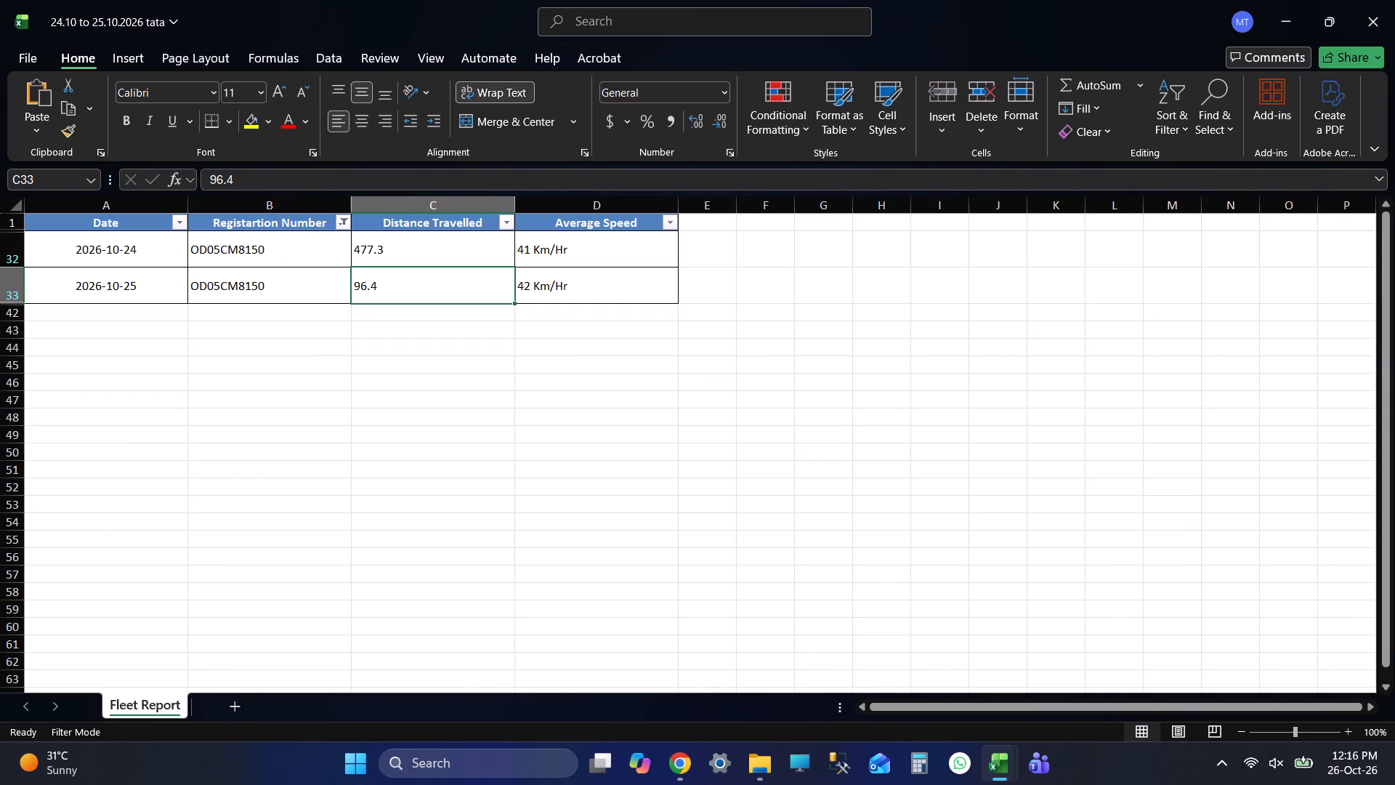
pyautogui.scroll(1, 328, 222)
pyautogui.click(341, 221)
pyautogui.moveTo(333, 481); pyautogui.dragTo(341, 580)
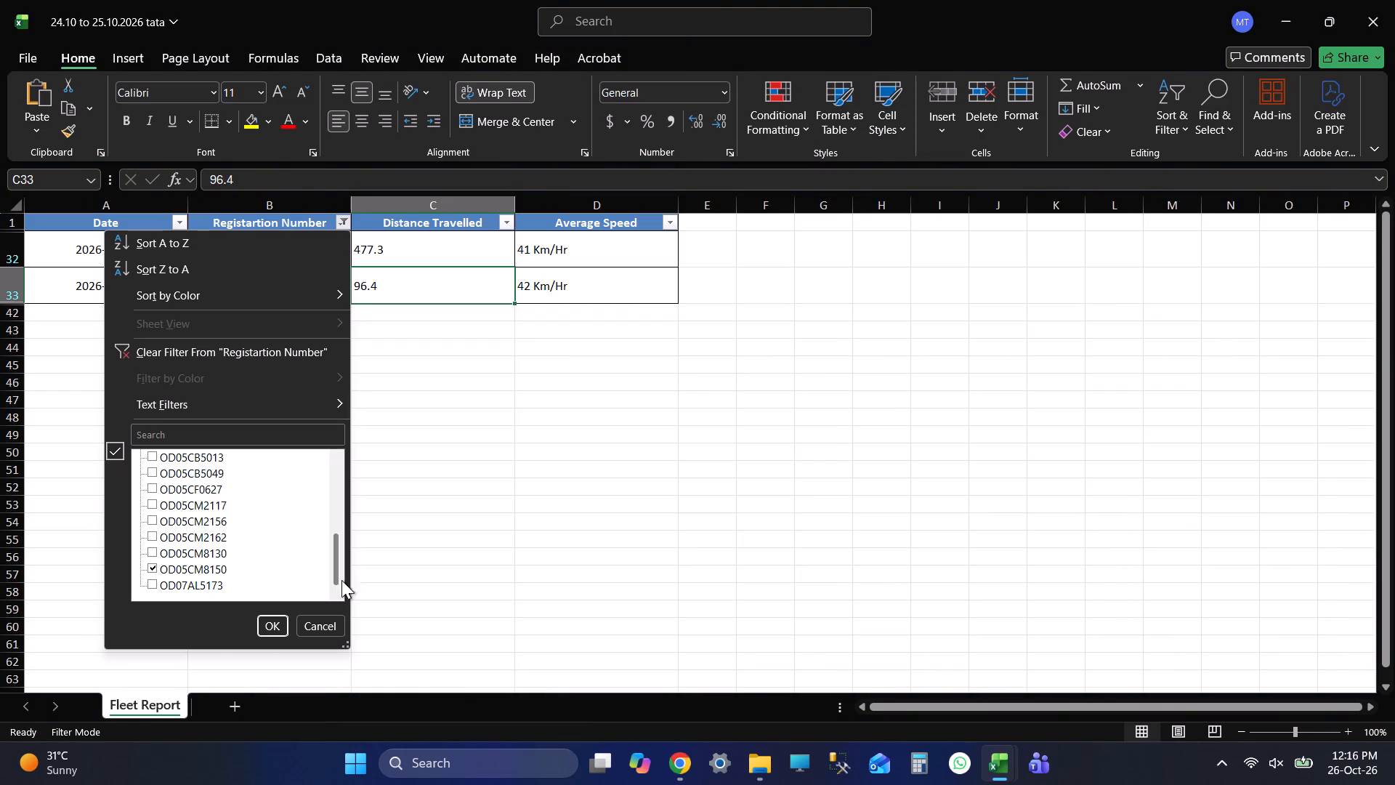
pyautogui.moveTo(341, 580); pyautogui.dragTo(339, 616)
pyautogui.click(218, 565)
pyautogui.click(203, 583)
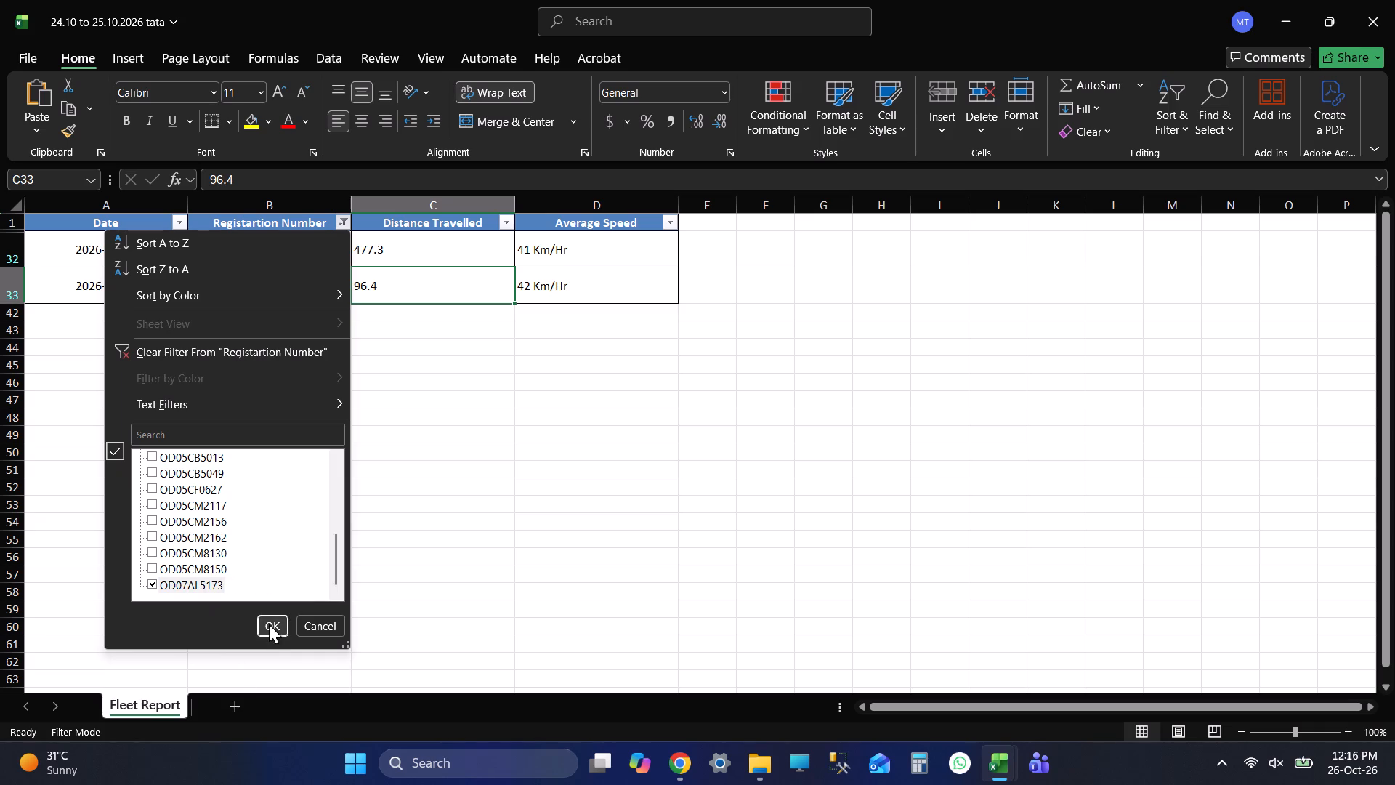
pyautogui.click(269, 623)
pyautogui.click(502, 385)
pyautogui.hotkey('ctrl', 's')
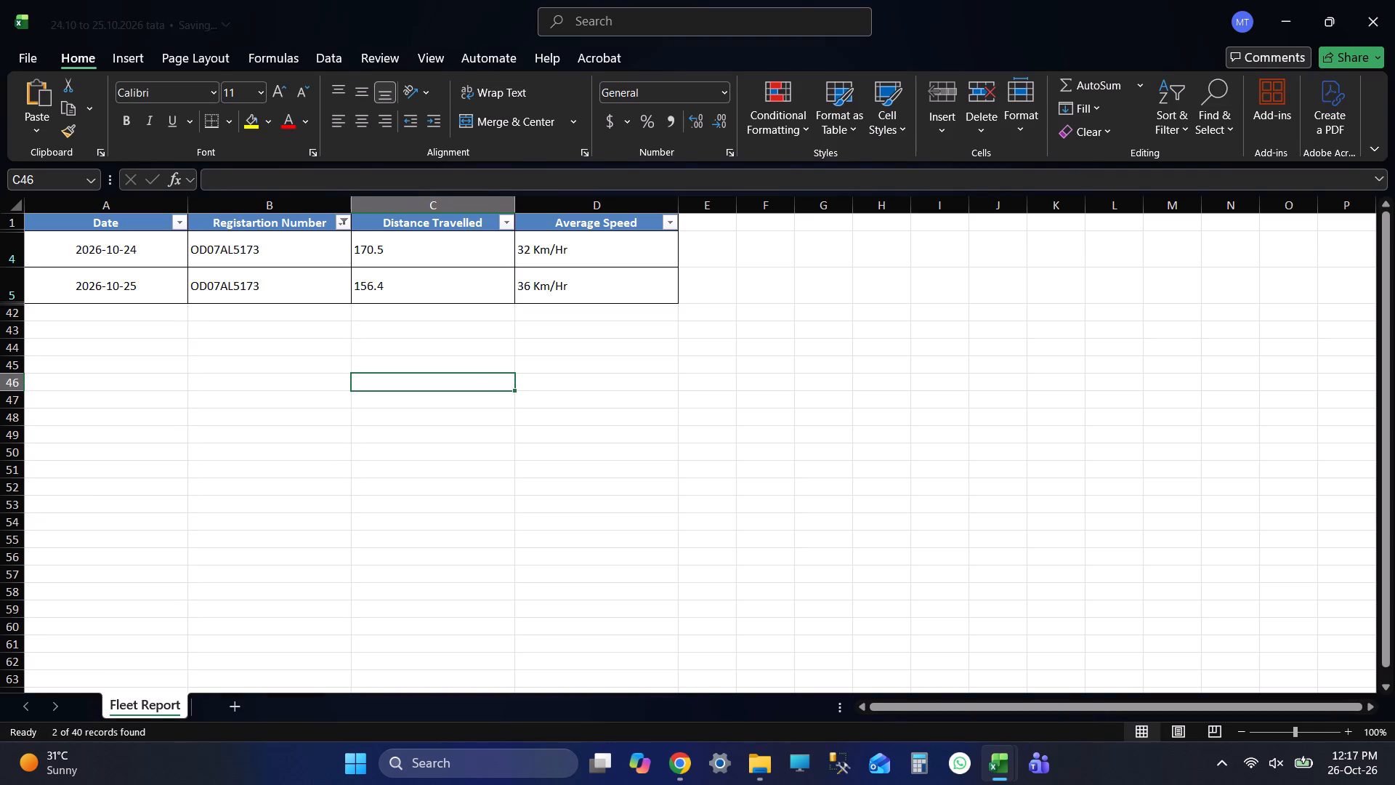
pyautogui.click(401, 252)
pyautogui.hotkey('alt', 'Tab')
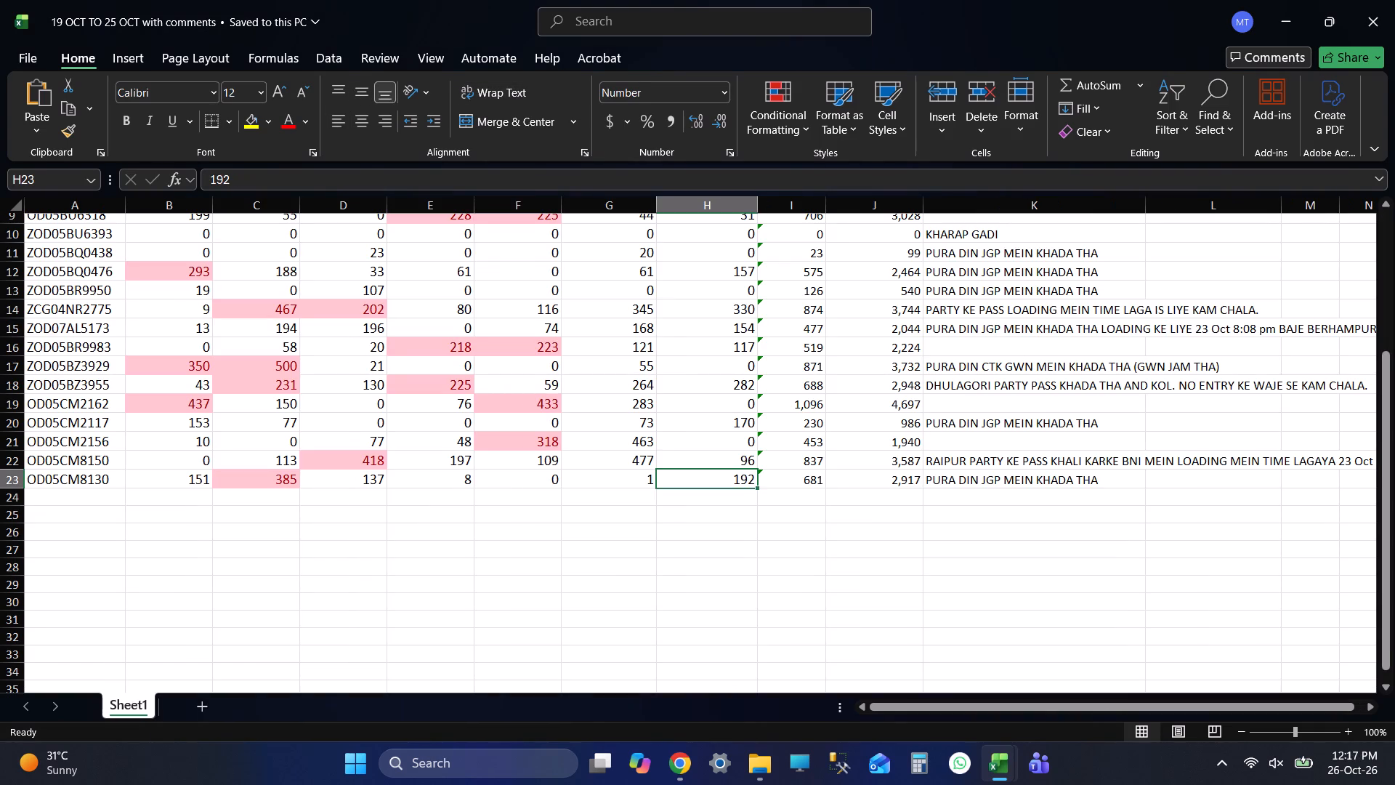
pyautogui.click(85, 332)
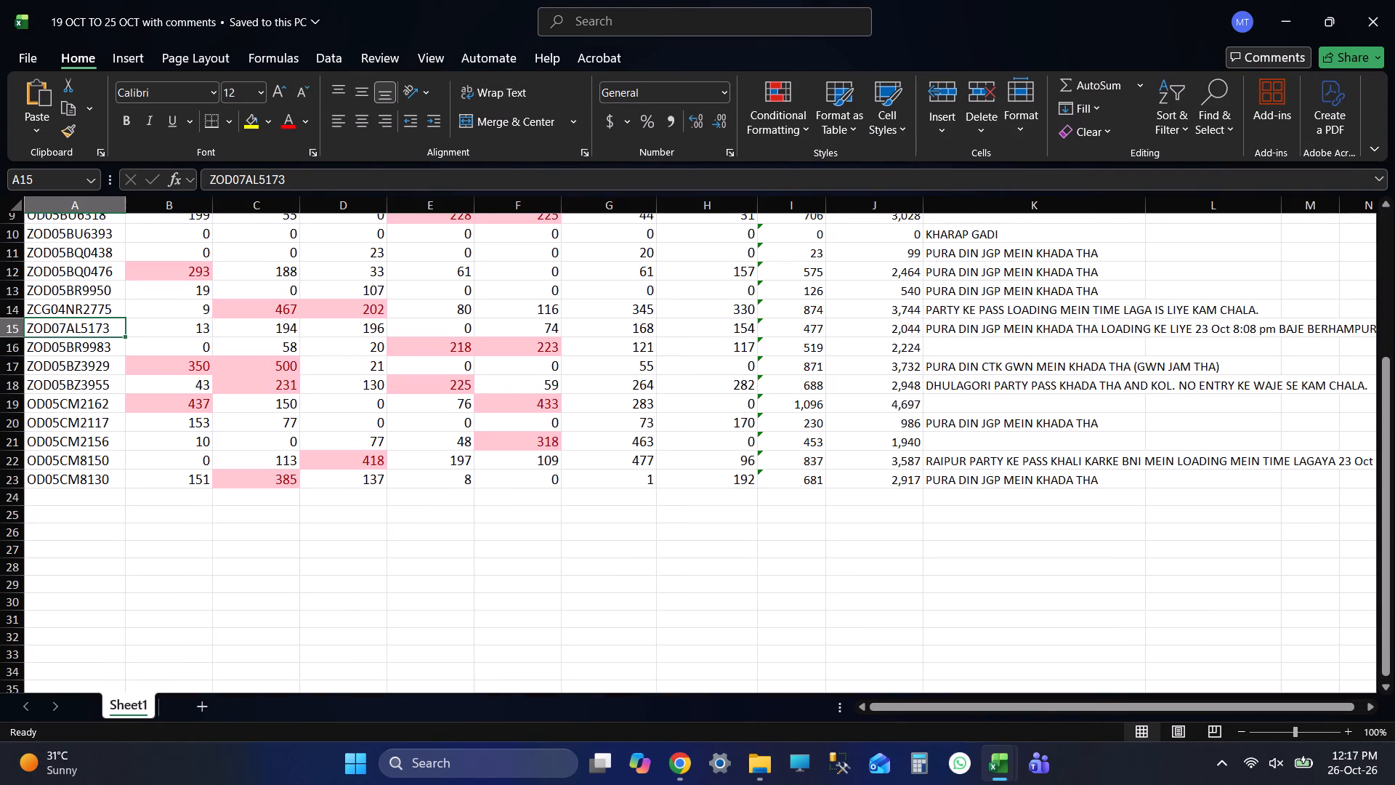
pyautogui.hotkey('ctrl', 's')
pyautogui.hotkey('ctrl', 's')
pyautogui.hotkey('ctrl', 's')
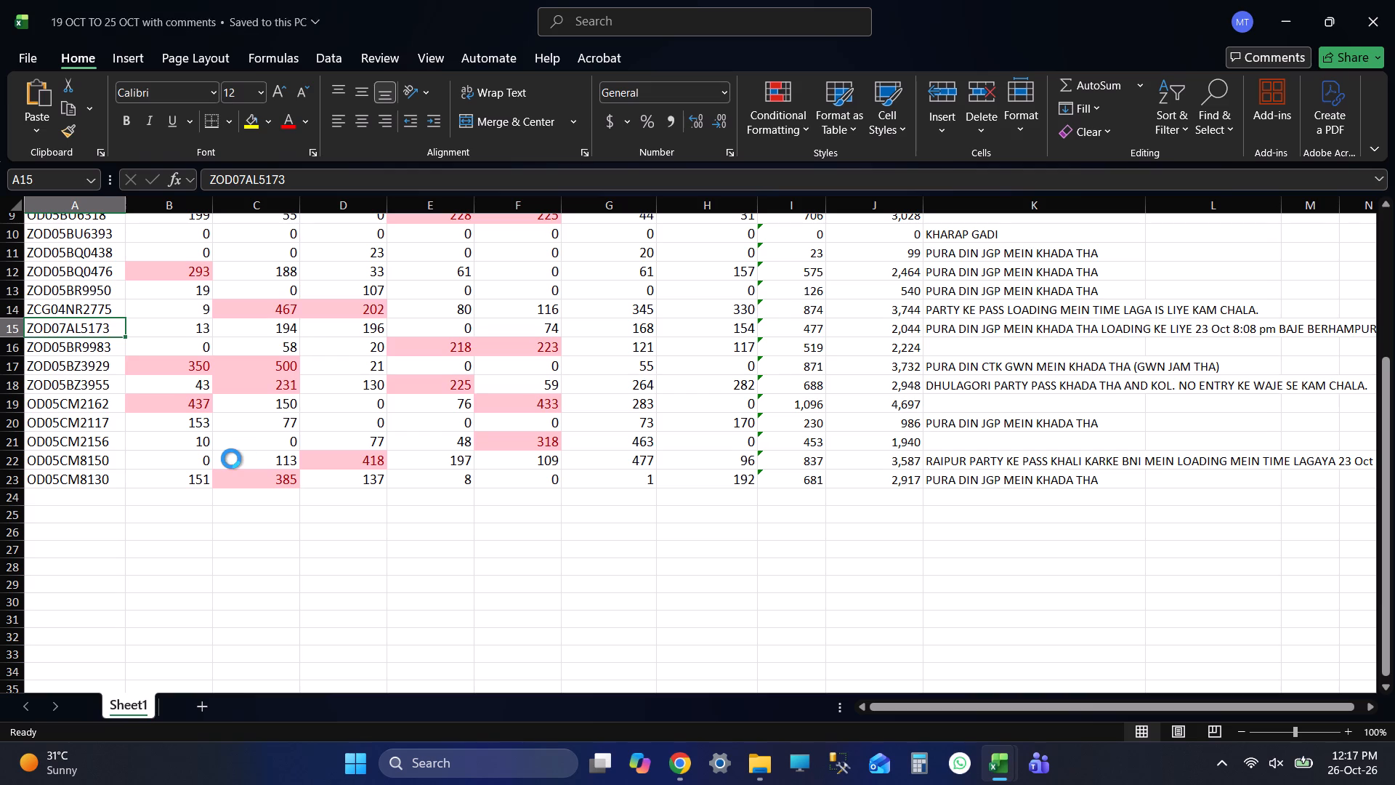
pyautogui.hotkey('ctrl', 's')
pyautogui.hotkey('ctrl', 's')
pyautogui.hotkey('ctrl', 's')
pyautogui.hotkey('ctrl', 's')
pyautogui.hotkey('ctrl', 's')
pyautogui.hotkey('ctrl', 's')
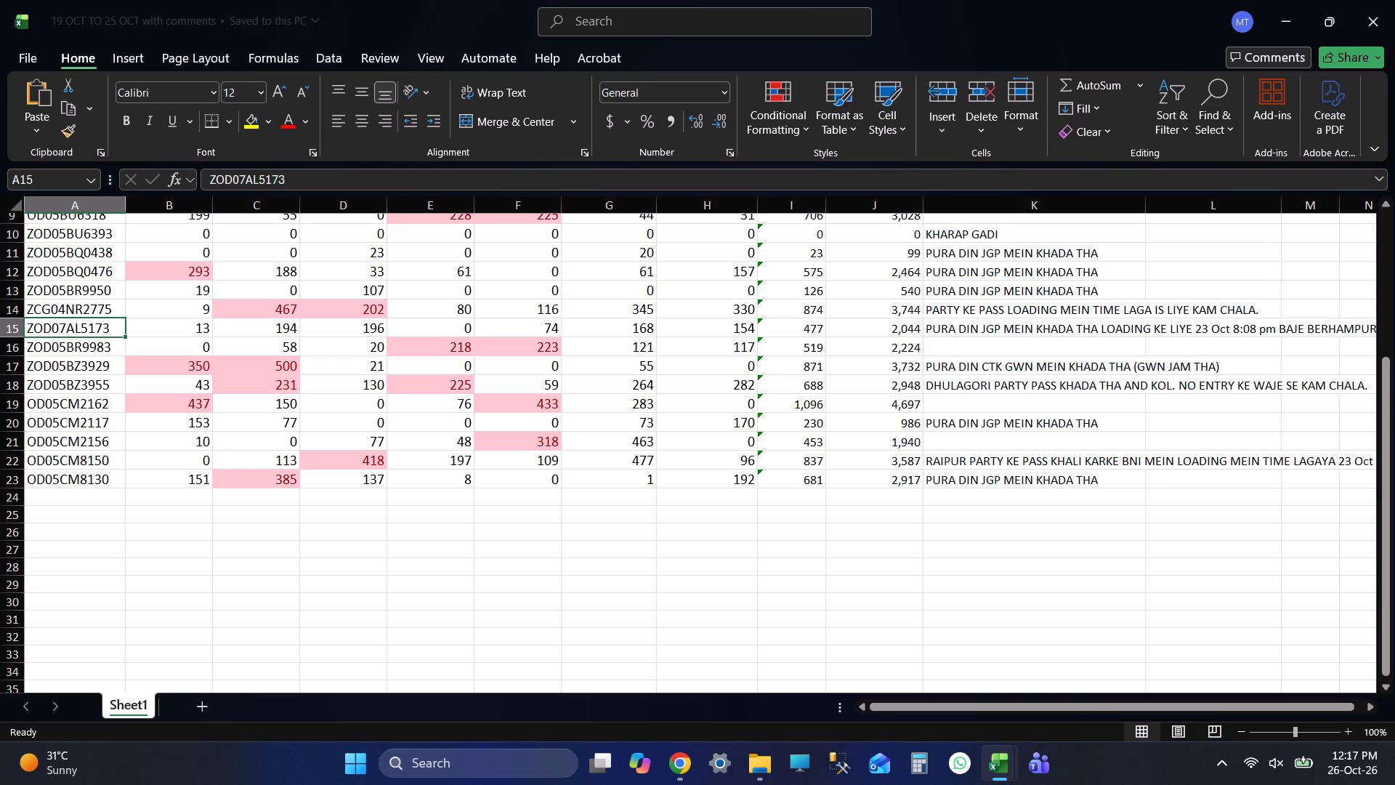
pyautogui.hotkey('ctrl', 's')
pyautogui.hotkey('ctrl', 's')
pyautogui.hotkey('ctrl', 's')
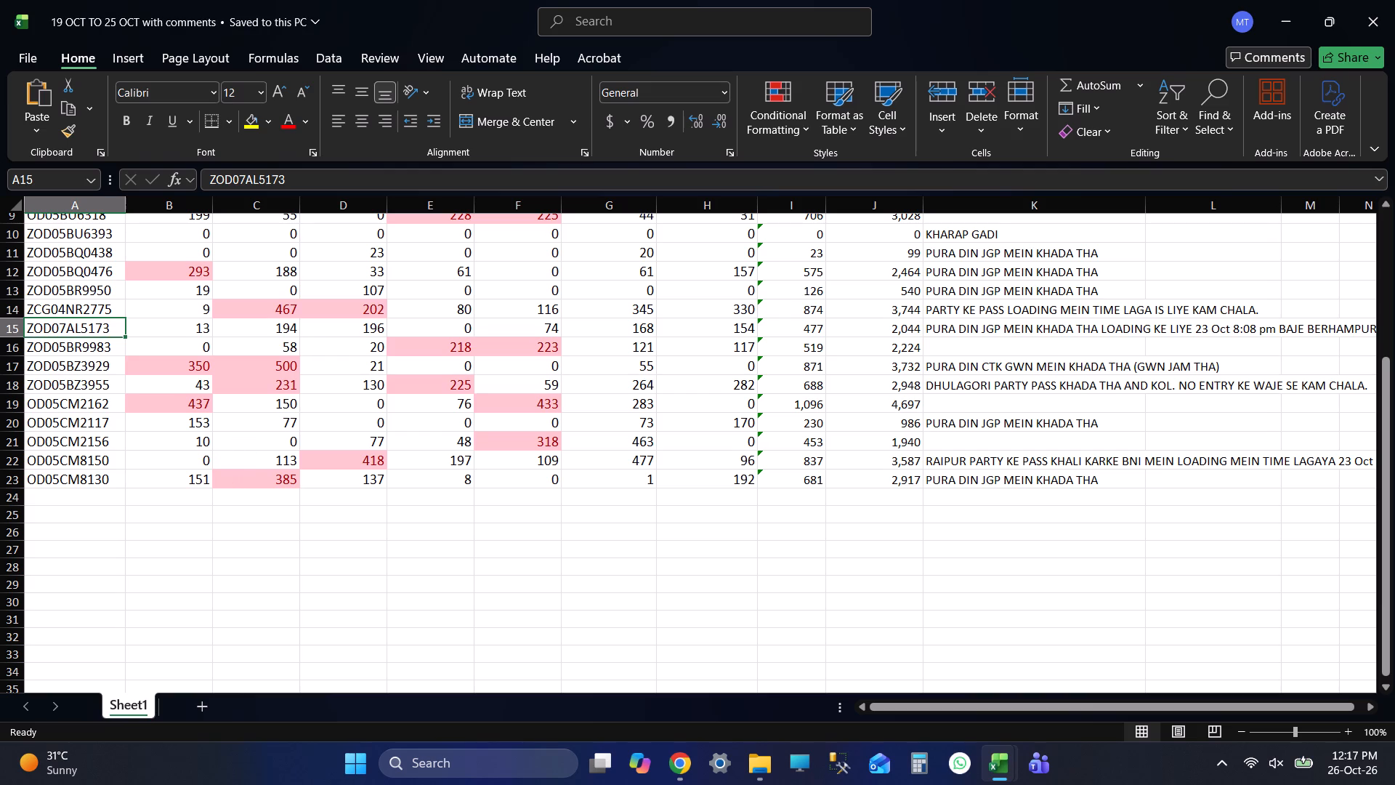
pyautogui.hotkey('ctrl', 's')
pyautogui.hotkey('ctrl', 's')
pyautogui.hotkey('ctrl', 's')
pyautogui.press('Tab')
pyautogui.press('Tab')
pyautogui.press('Tab')
pyautogui.press('Tab')
pyautogui.press('Tab')
pyautogui.press('Tab')
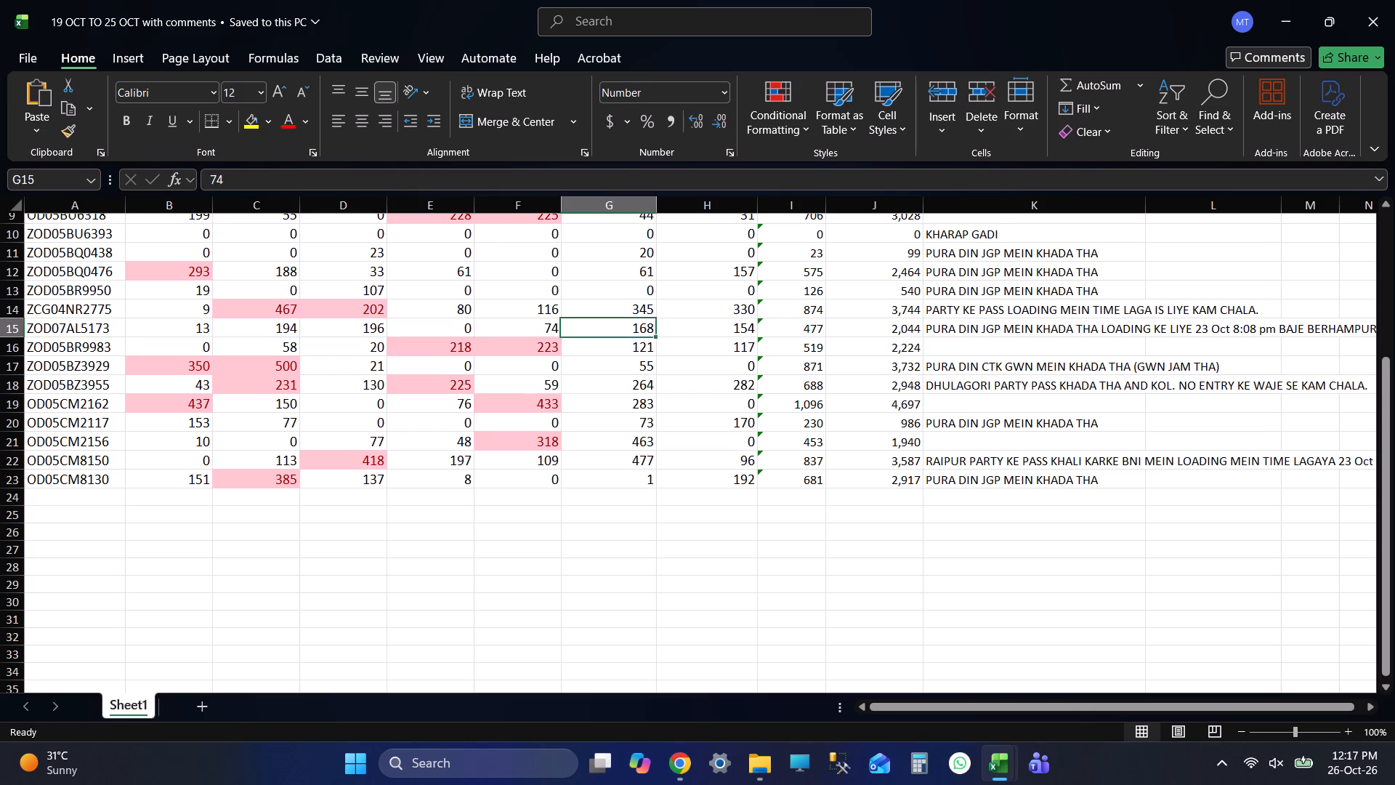
pyautogui.press('Tab')
pyautogui.hotkey('alt', 'Tab')
pyautogui.hotkey('alt', 'Tab')
pyautogui.hotkey('shift', 'Tab')
pyautogui.hotkey('alt', 'Tab')
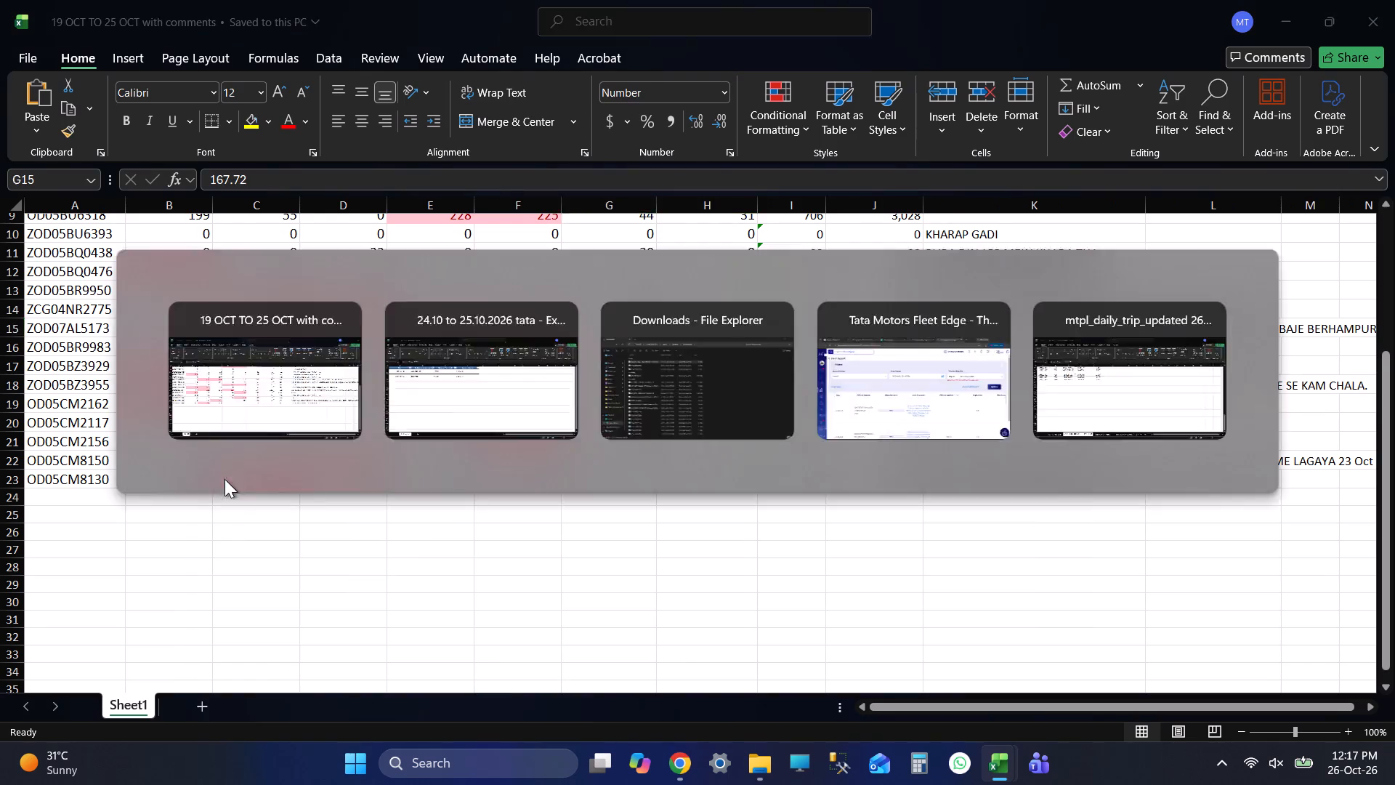
pyautogui.hotkey('alt', 'Tab')
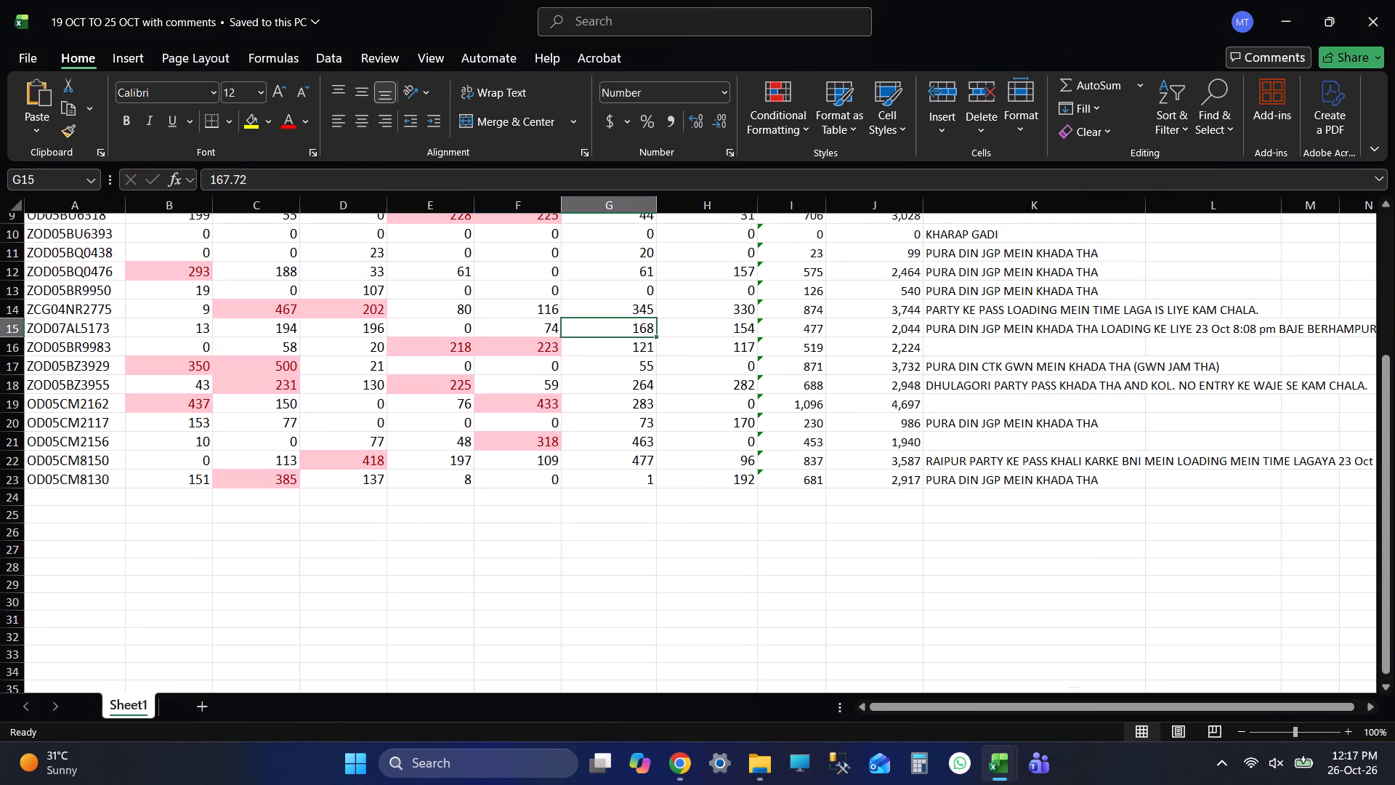
pyautogui.hotkey('alt', 'Tab')
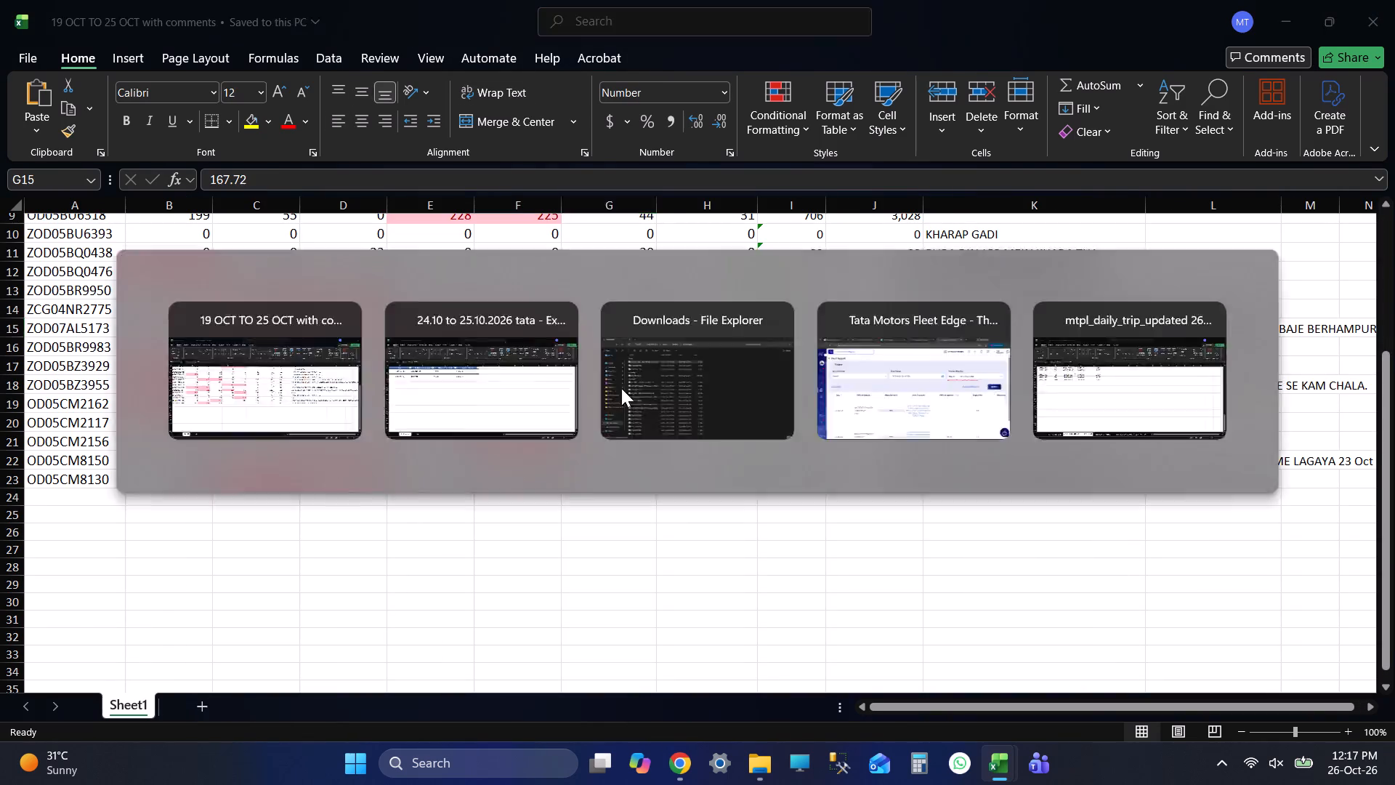
pyautogui.hotkey('alt', 'Tab')
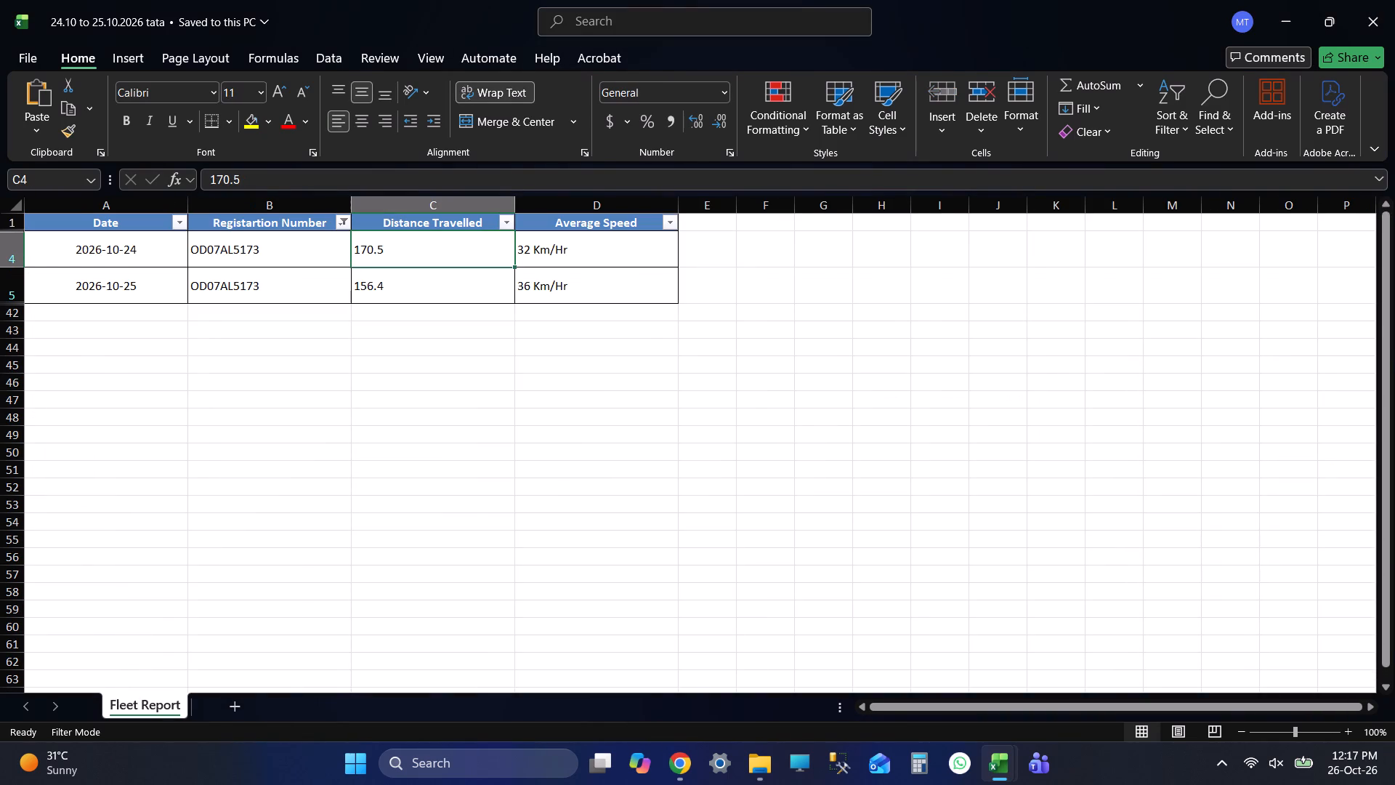
pyautogui.write('171')
pyautogui.press('Tab')
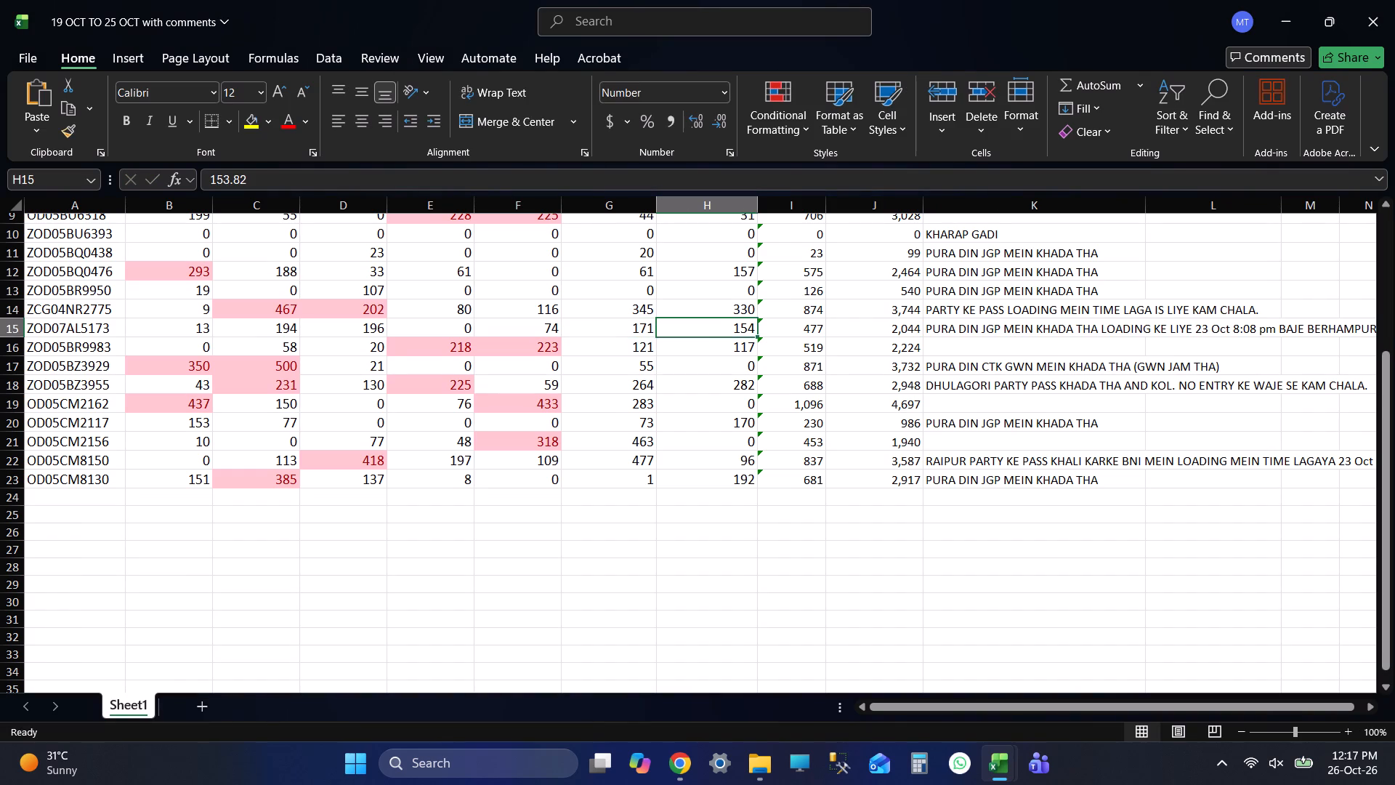
pyautogui.hotkey('ctrl', 's')
pyautogui.hotkey('alt', 'Tab')
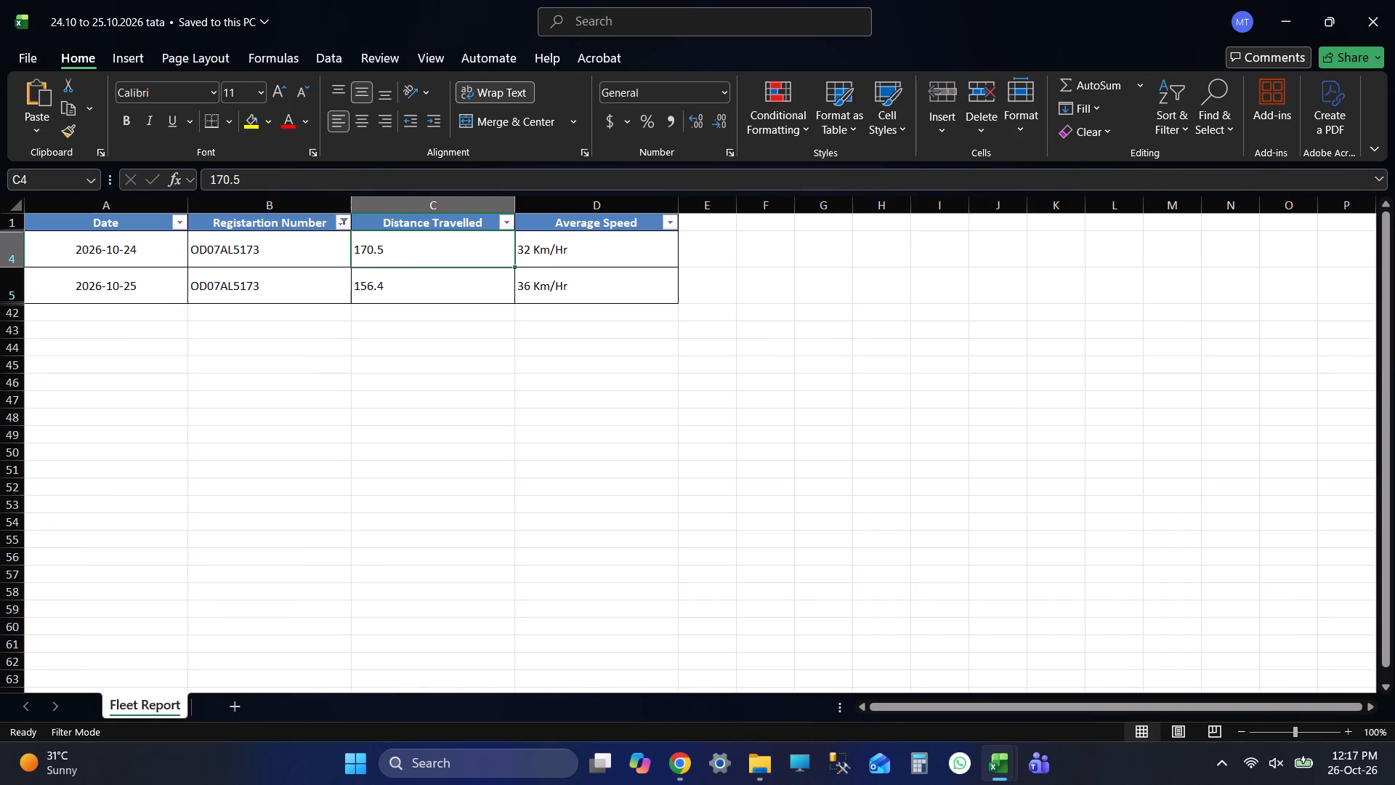
pyautogui.click(391, 287)
pyautogui.hotkey('alt', 'Tab')
pyautogui.hotkey('alt', 'Tab')
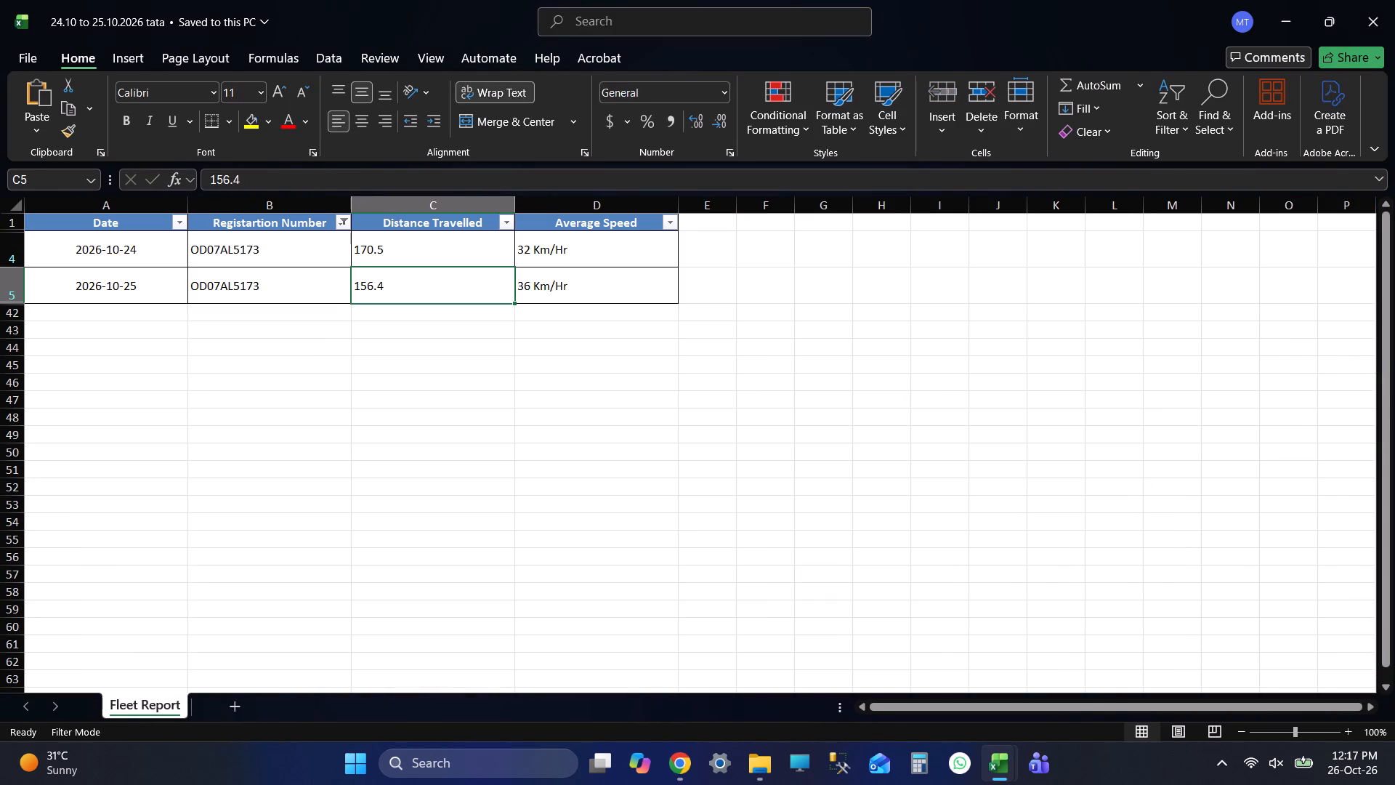
pyautogui.hotkey('alt', 'Tab')
pyautogui.write('156')
pyautogui.hotkey('alt', 'Tab')
pyautogui.hotkey('alt', 'Tab')
pyautogui.press('Return')
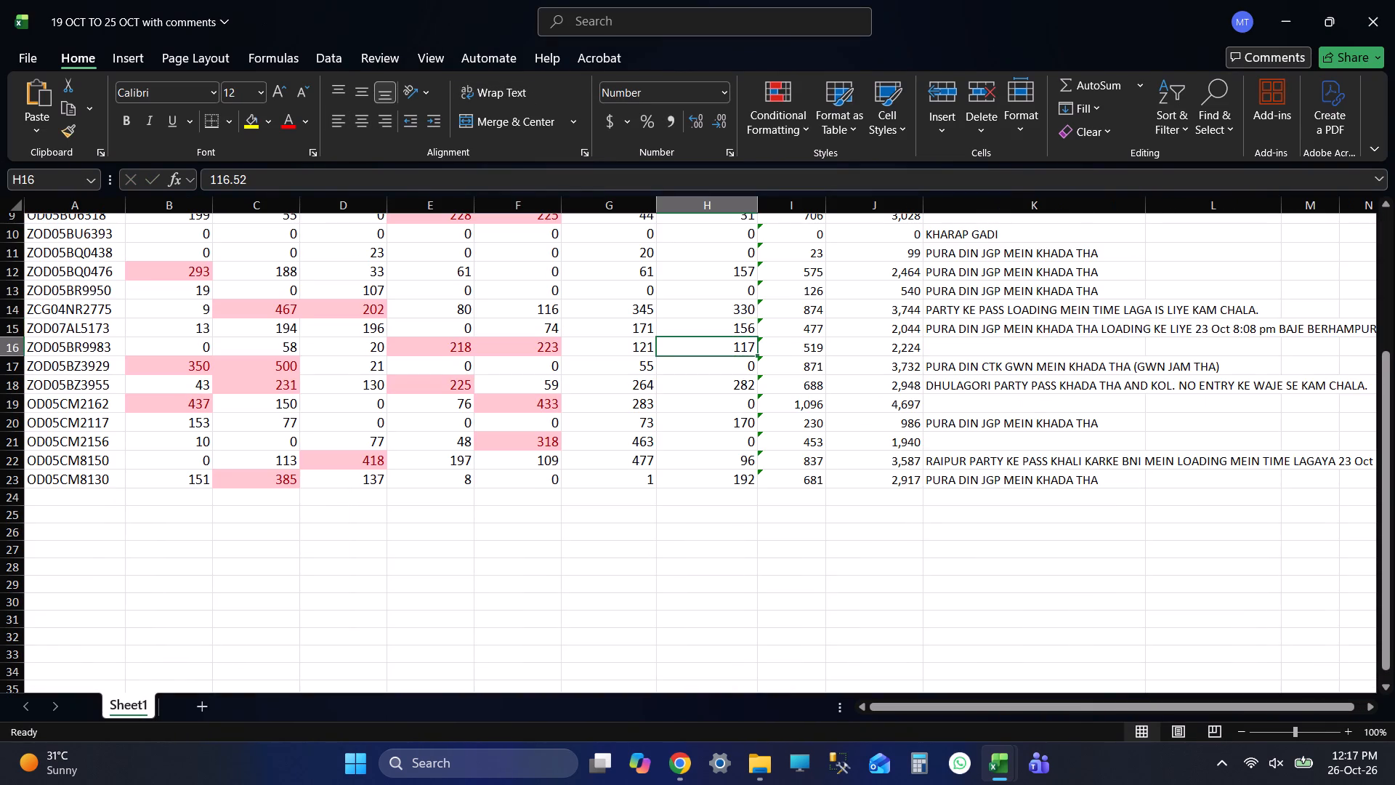
pyautogui.hotkey('ctrl', 's')
pyautogui.hotkey('ctrl', 's')
pyautogui.hotkey('ctrl', 's')
pyautogui.hotkey('ctrl', 's')
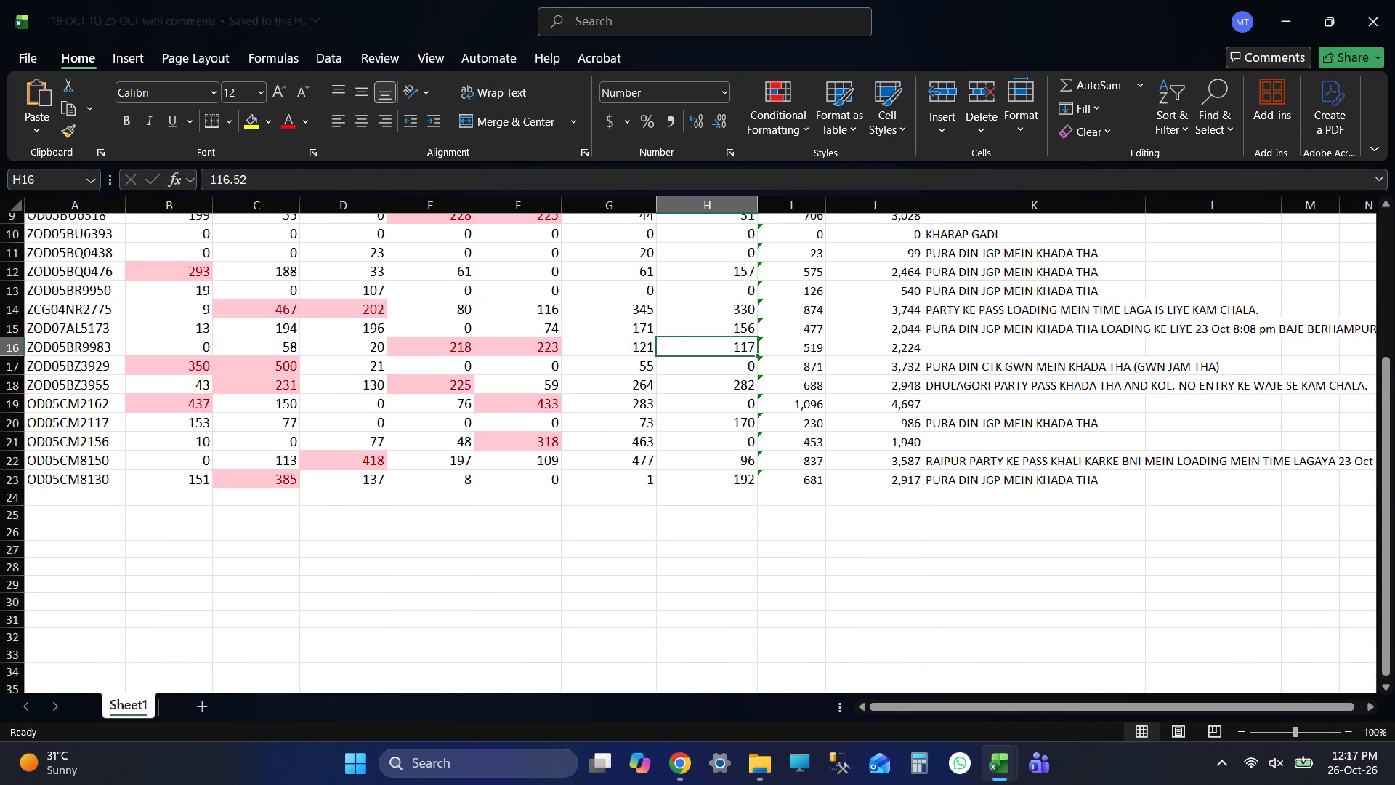
# Review the end of the fleet report's registration number filter list for remaining vehicles, and save and close the fleet report.
pyautogui.hotkey('alt', 'Tab')
pyautogui.click(348, 217)
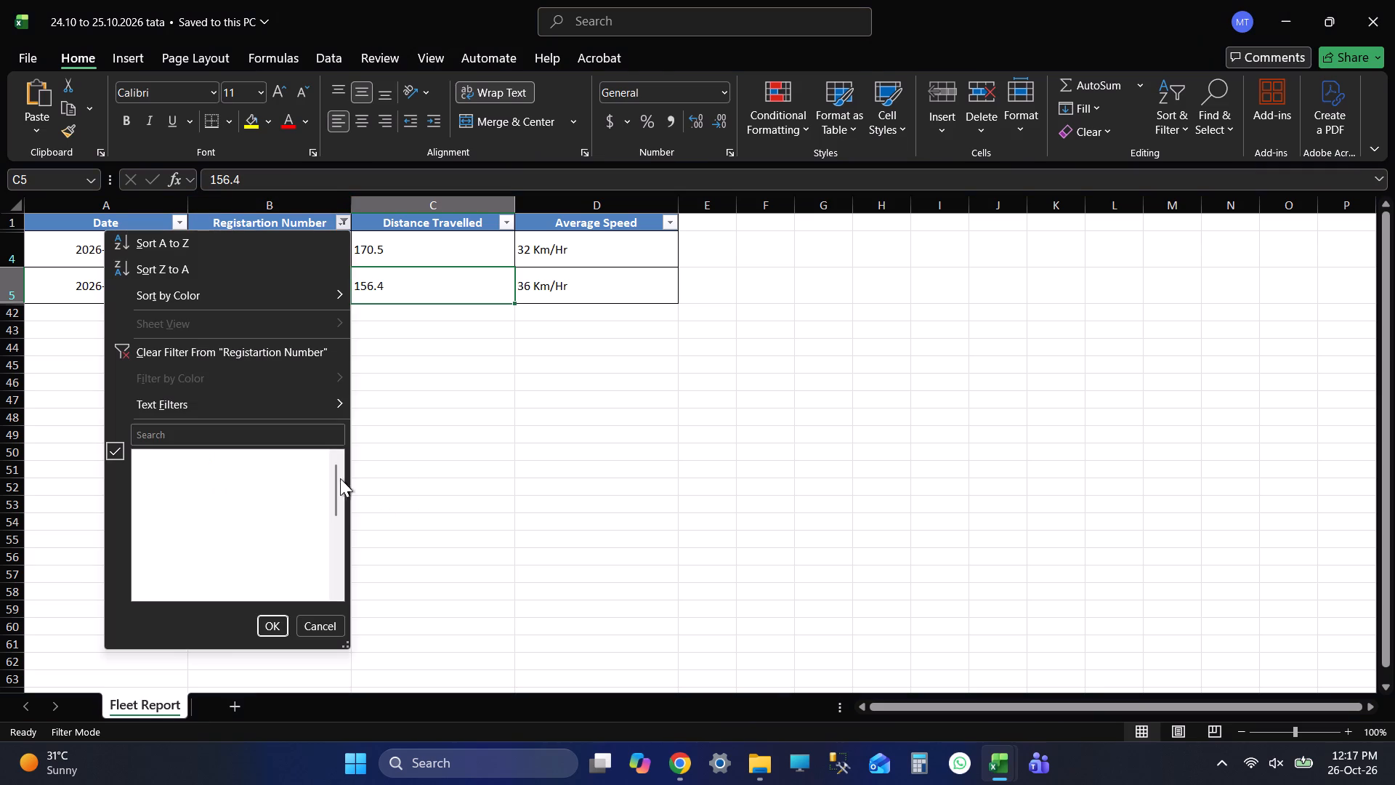
pyautogui.moveTo(339, 478); pyautogui.dragTo(333, 597)
pyautogui.click(257, 620)
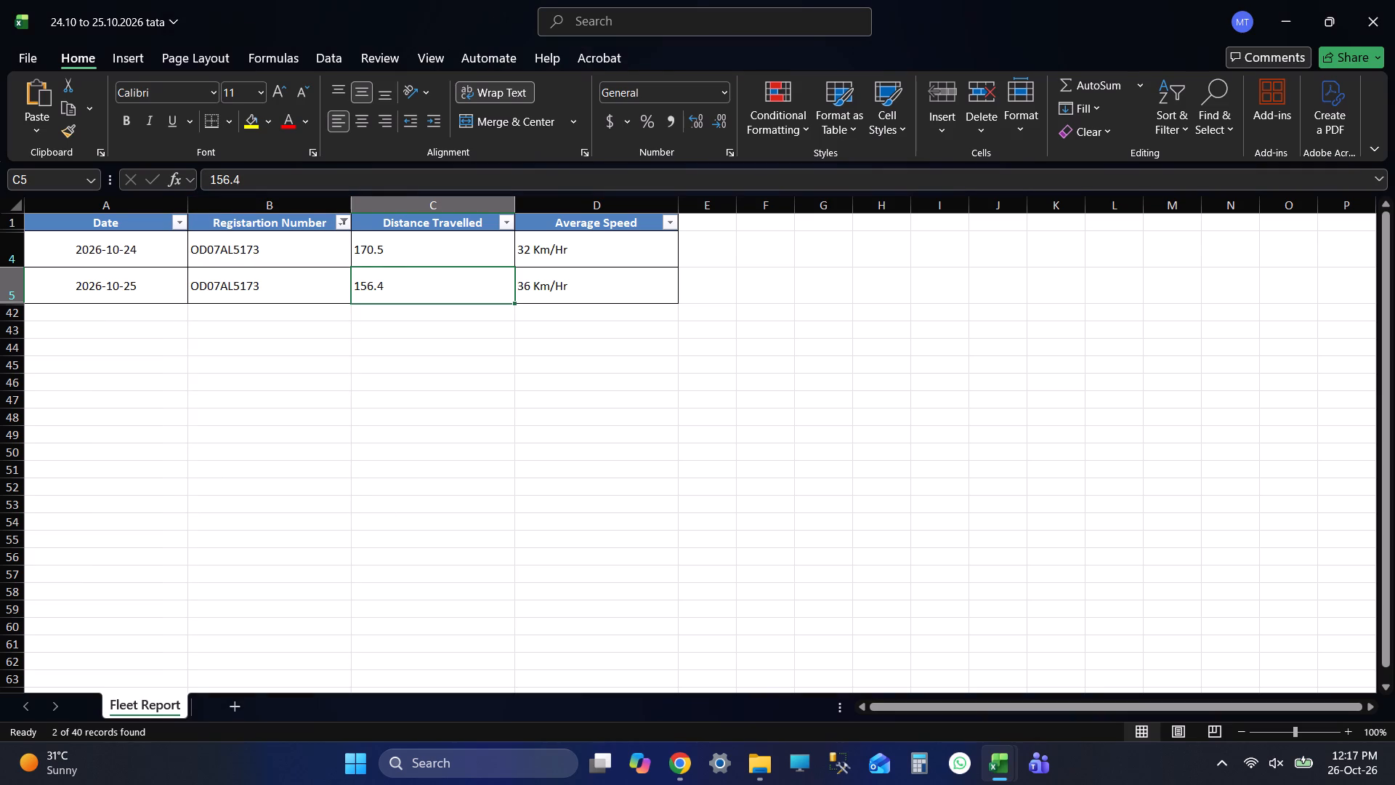
pyautogui.click(480, 375)
pyautogui.hotkey('ctrl', 's')
pyautogui.click(1394, 0)
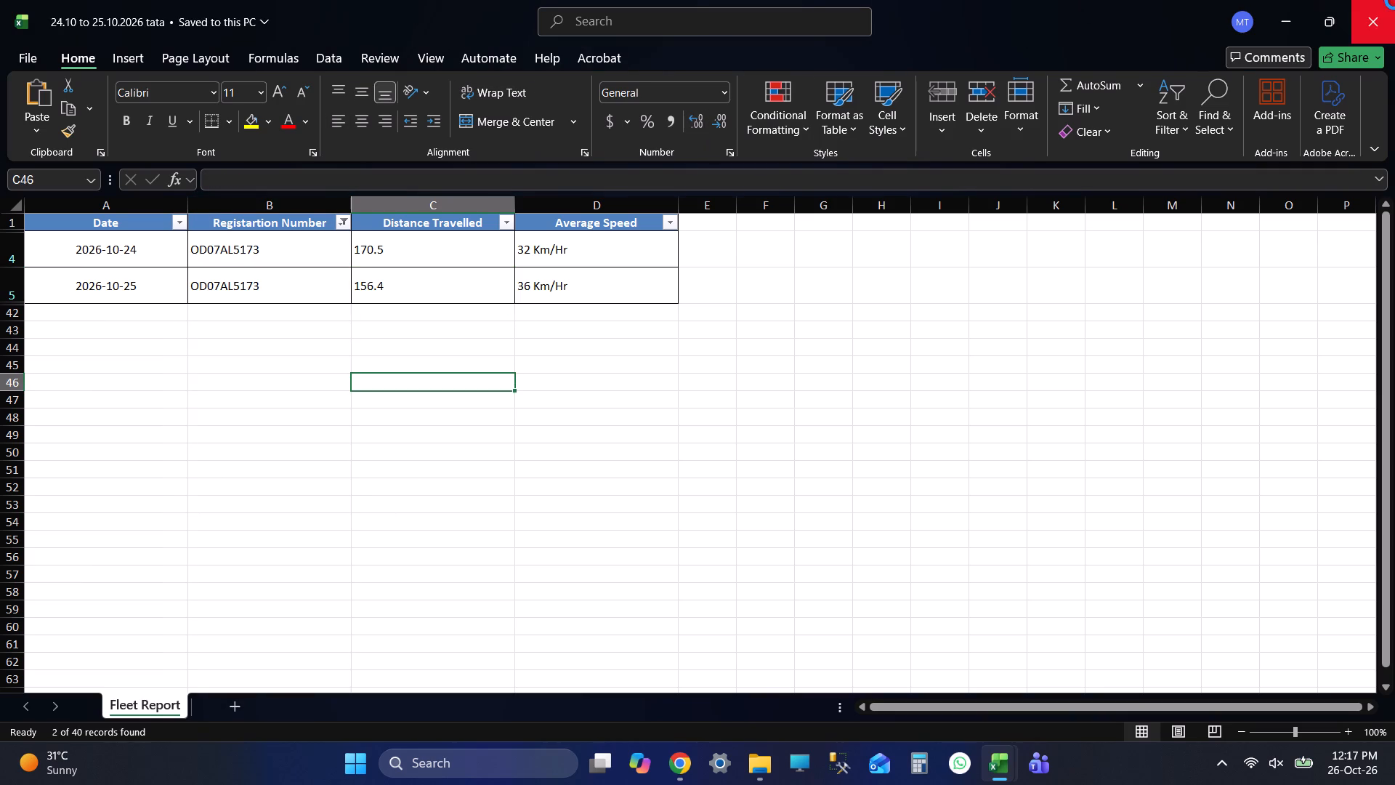
pyautogui.hotkey('ctrl', 's')
# Clear the conditional formatting rules from the 19 OCT to 25 OCT distances of all vehicles, cells B3 to H23.
pyautogui.scroll(6, 759, 351)
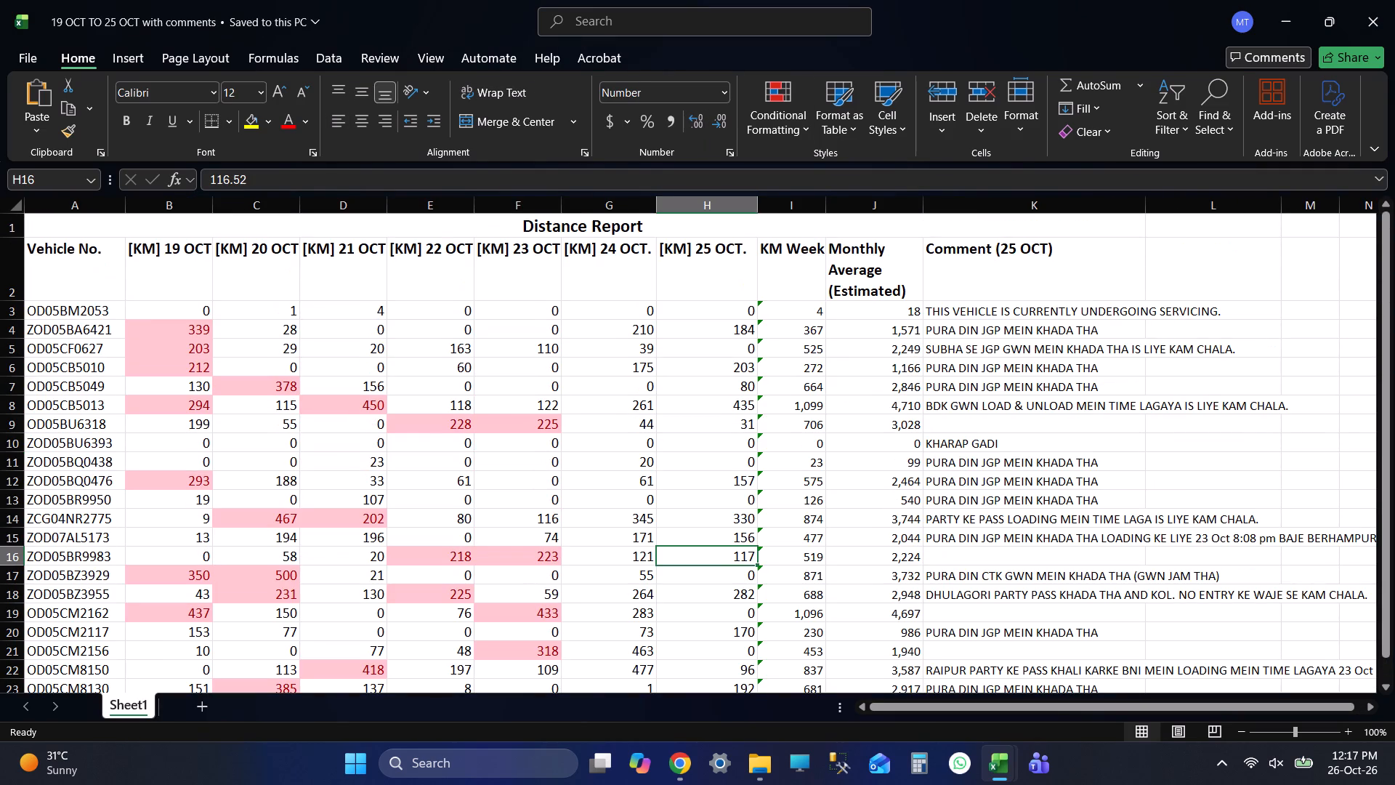
pyautogui.moveTo(196, 315); pyautogui.dragTo(717, 655)
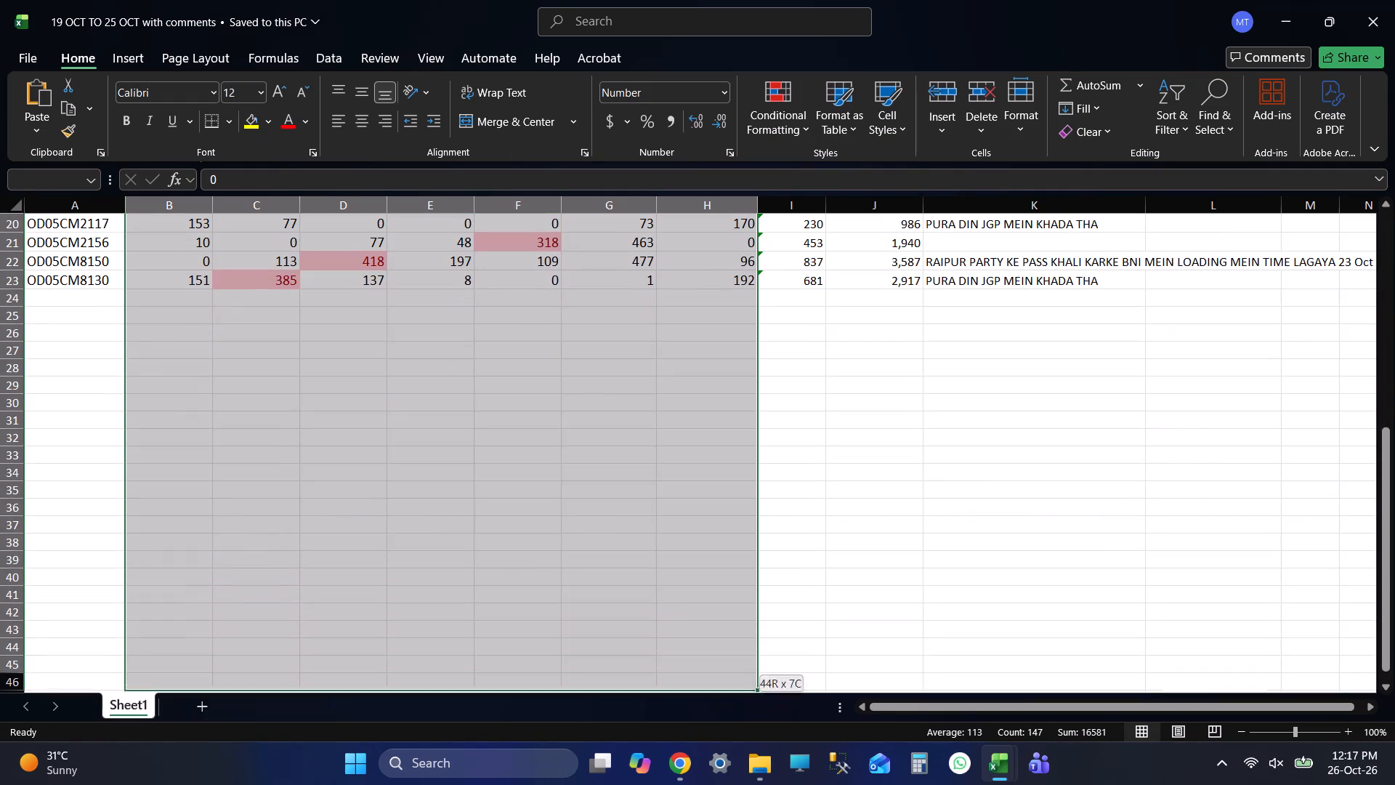
pyautogui.moveTo(717, 655); pyautogui.dragTo(735, 283)
pyautogui.scroll(5, 801, 518)
pyautogui.scroll(-1, 793, 499)
pyautogui.scroll(2, 793, 499)
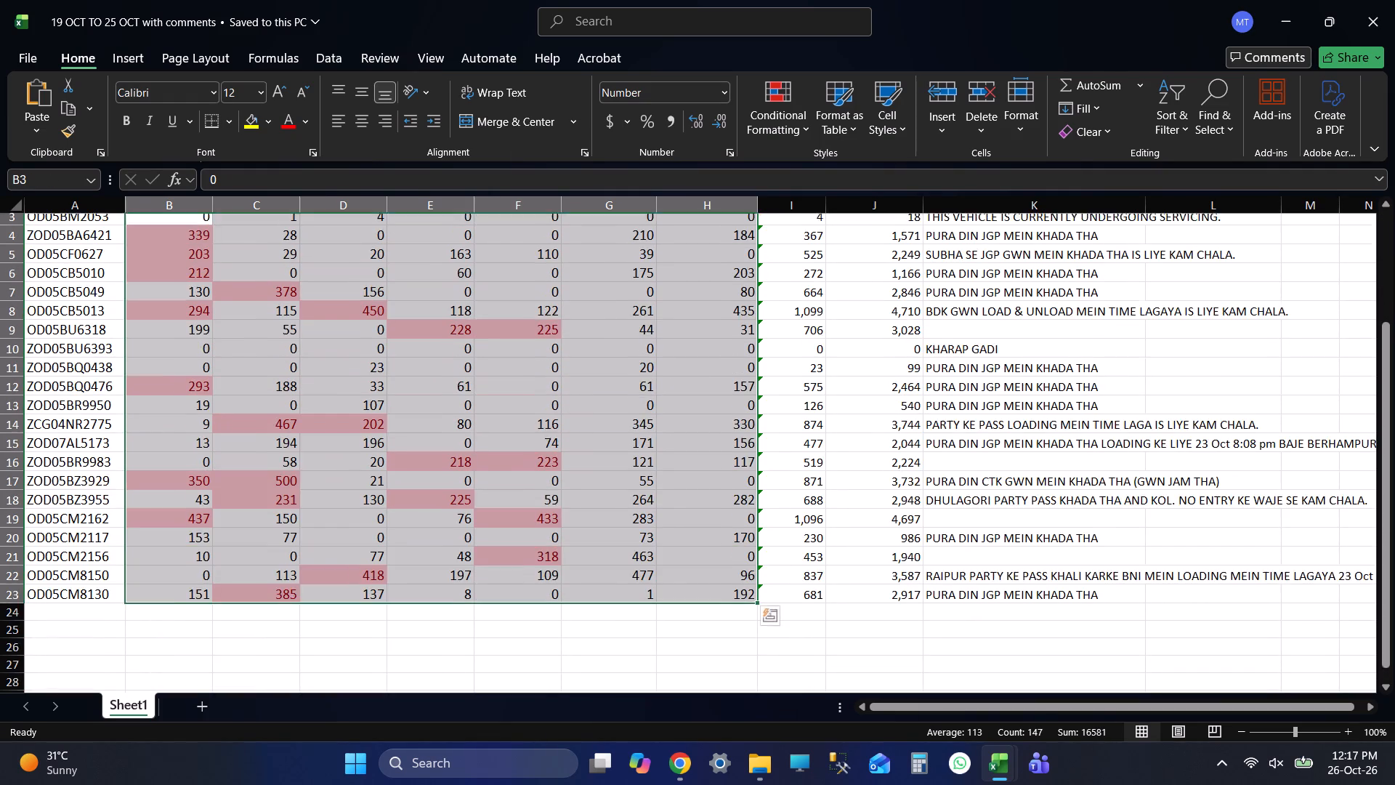
pyautogui.scroll(4, 793, 499)
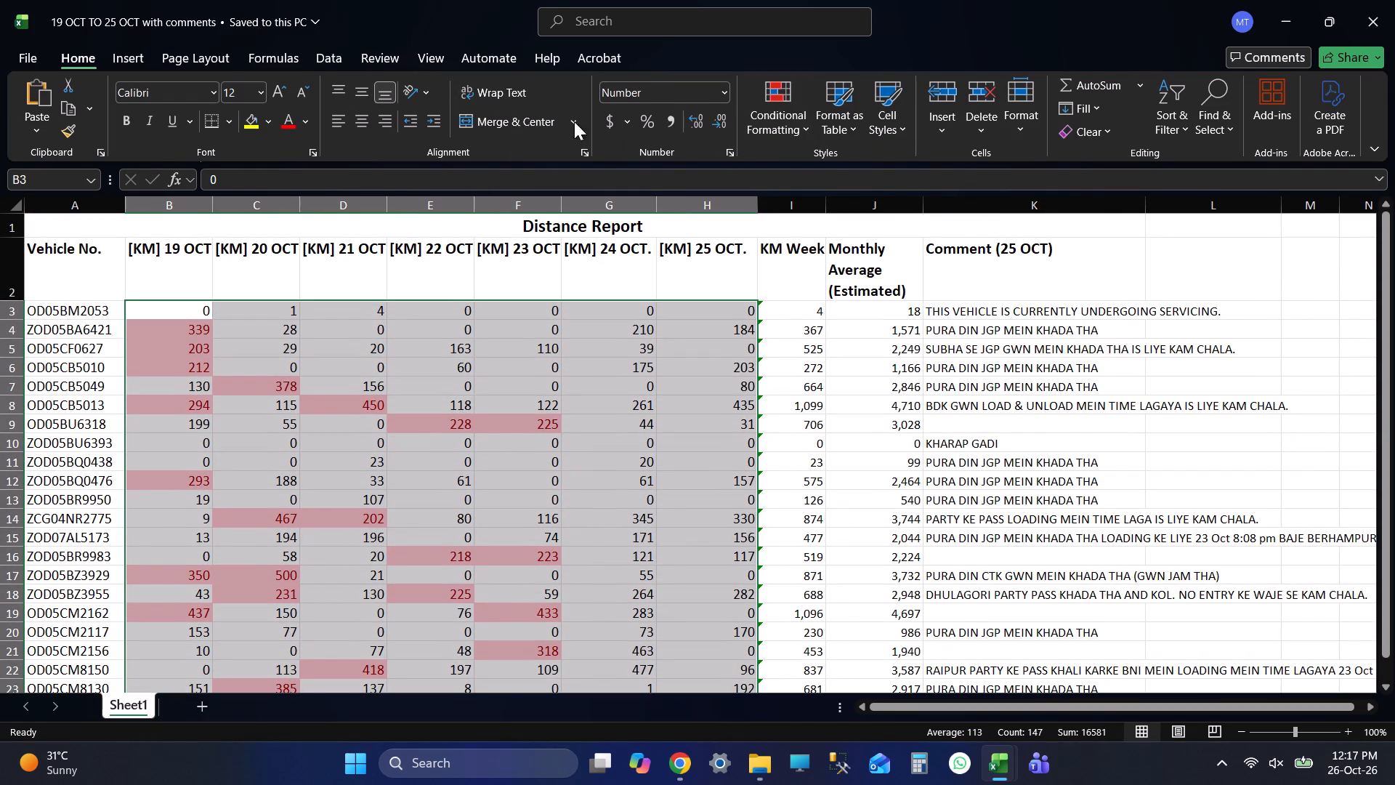
pyautogui.click(788, 118)
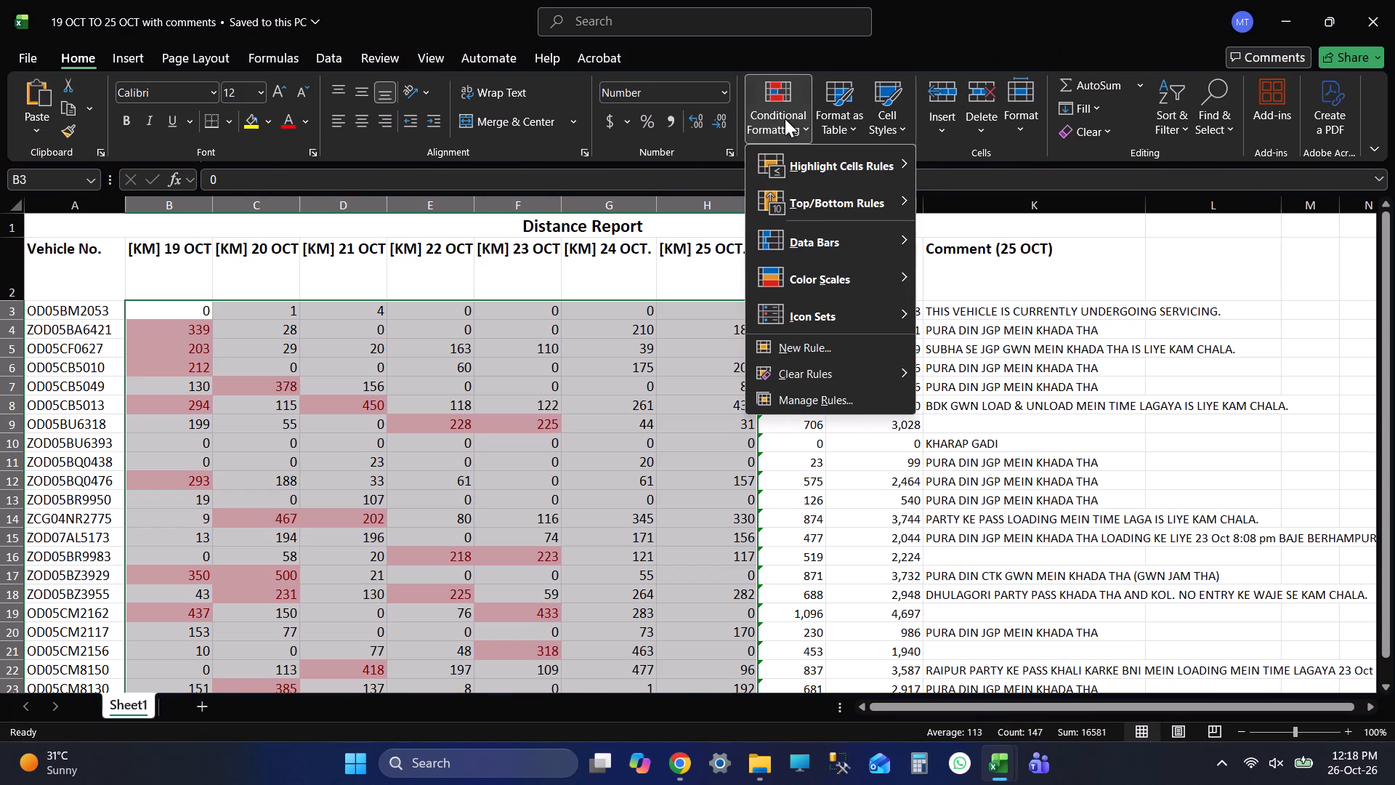
pyautogui.click(785, 118)
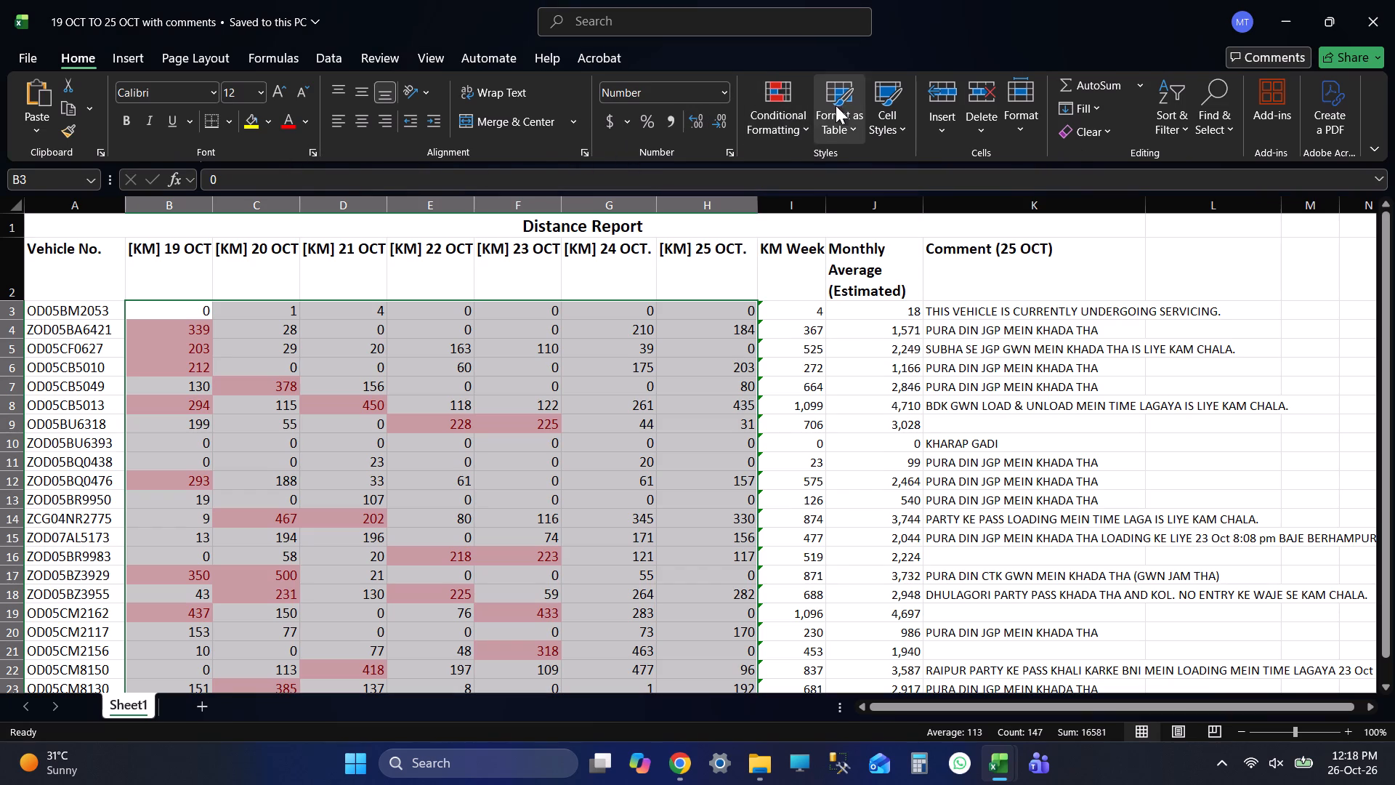
pyautogui.click(783, 132)
pyautogui.click(817, 360)
pyautogui.click(877, 719)
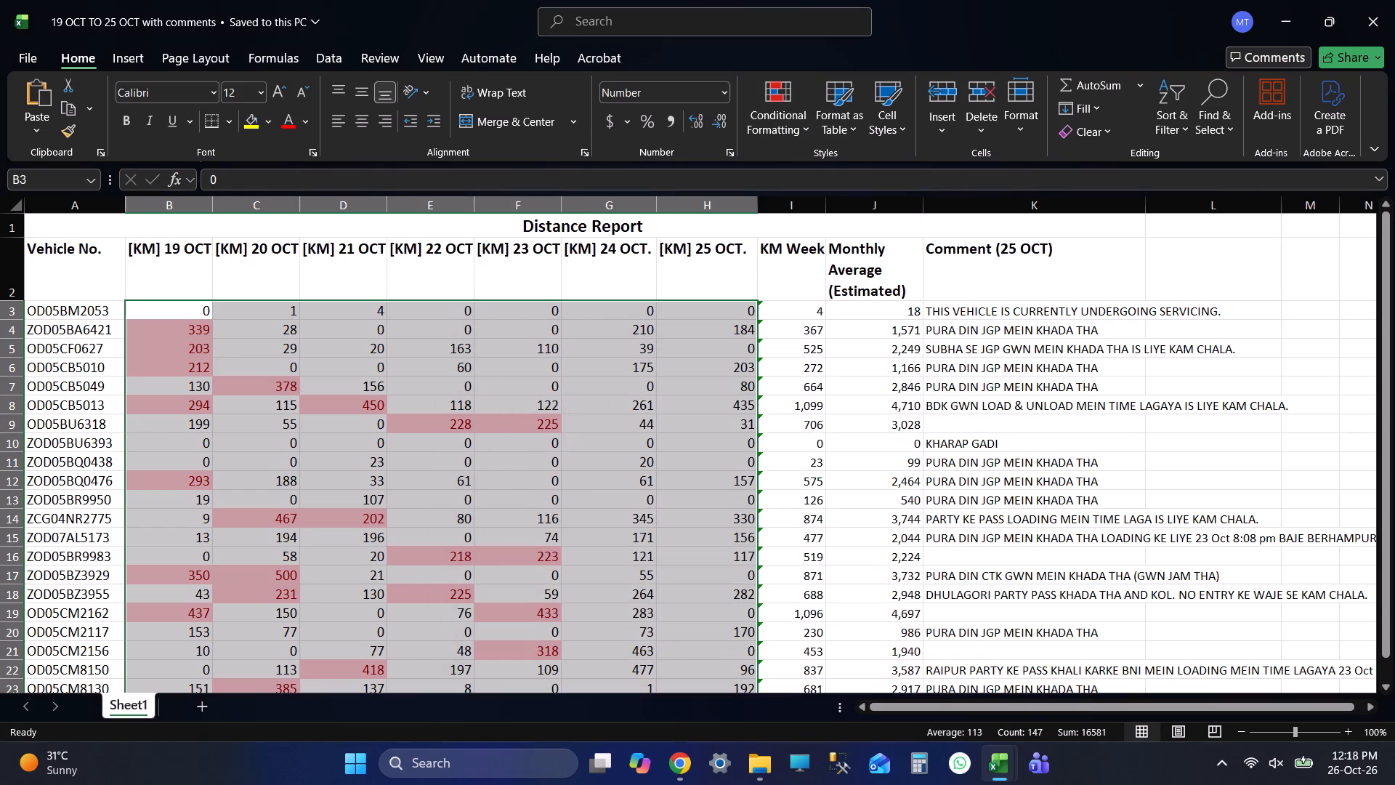
pyautogui.click(791, 115)
pyautogui.click(830, 377)
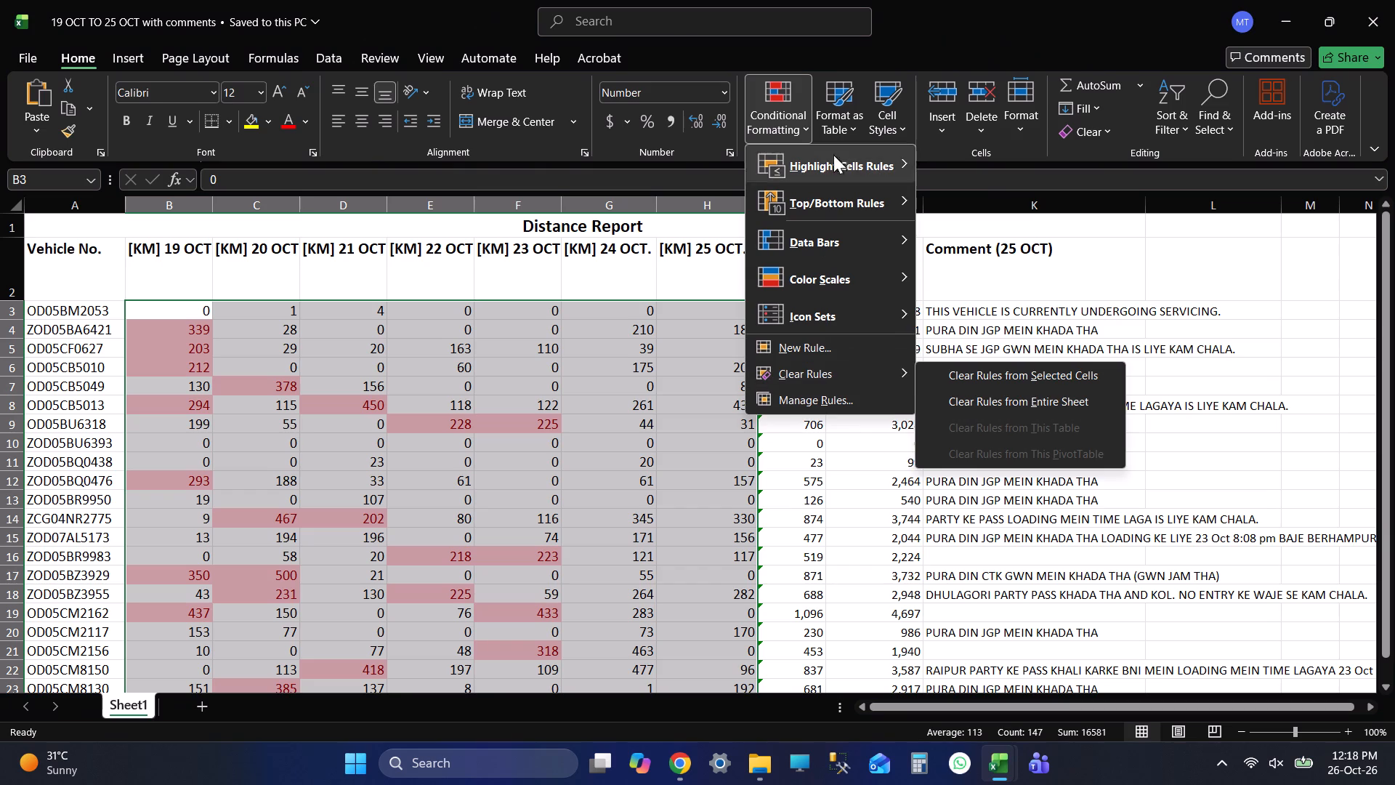
pyautogui.click(967, 384)
# Highlight the 19 OCT to 25 OCT distances greater than 200 with Light Red Fill with Dark Red Text.
pyautogui.click(767, 98)
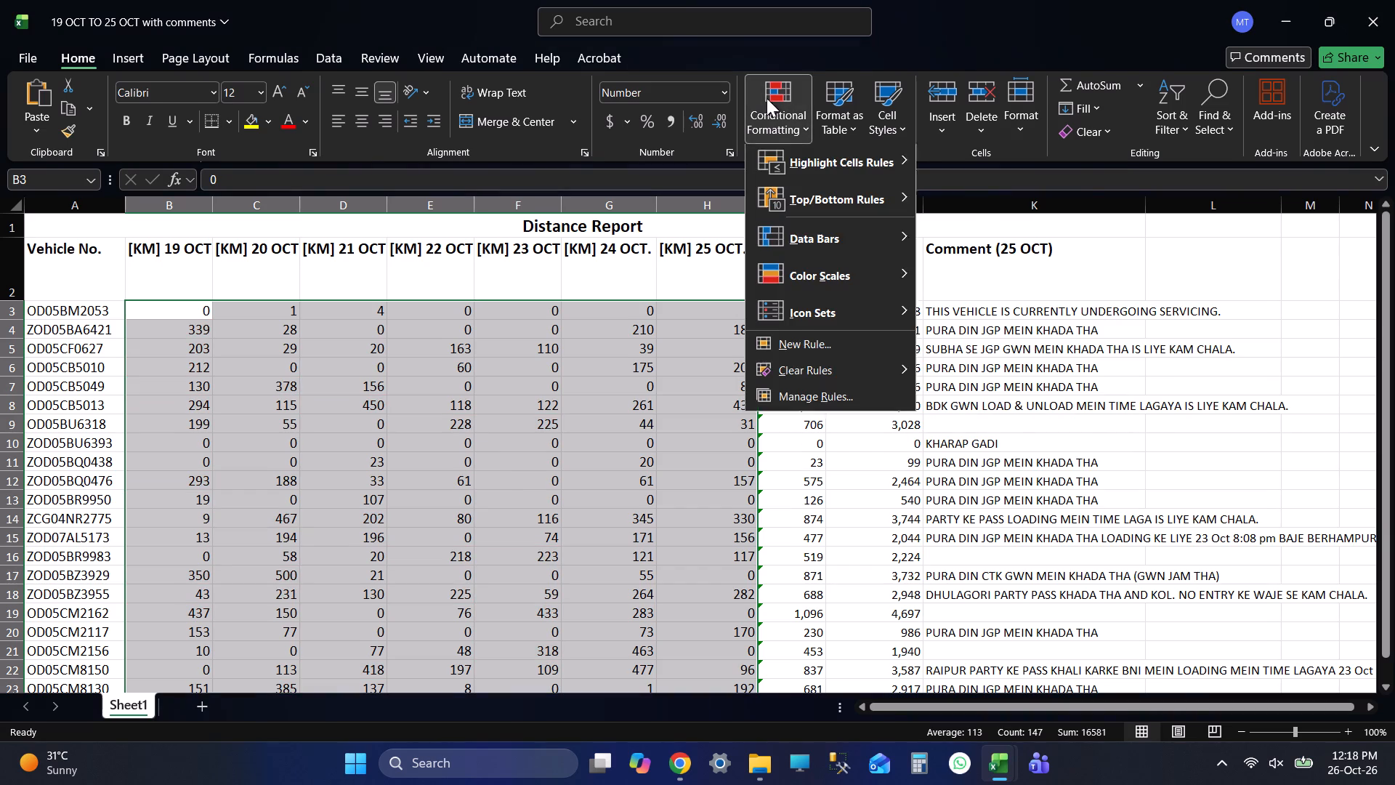
pyautogui.click(1037, 164)
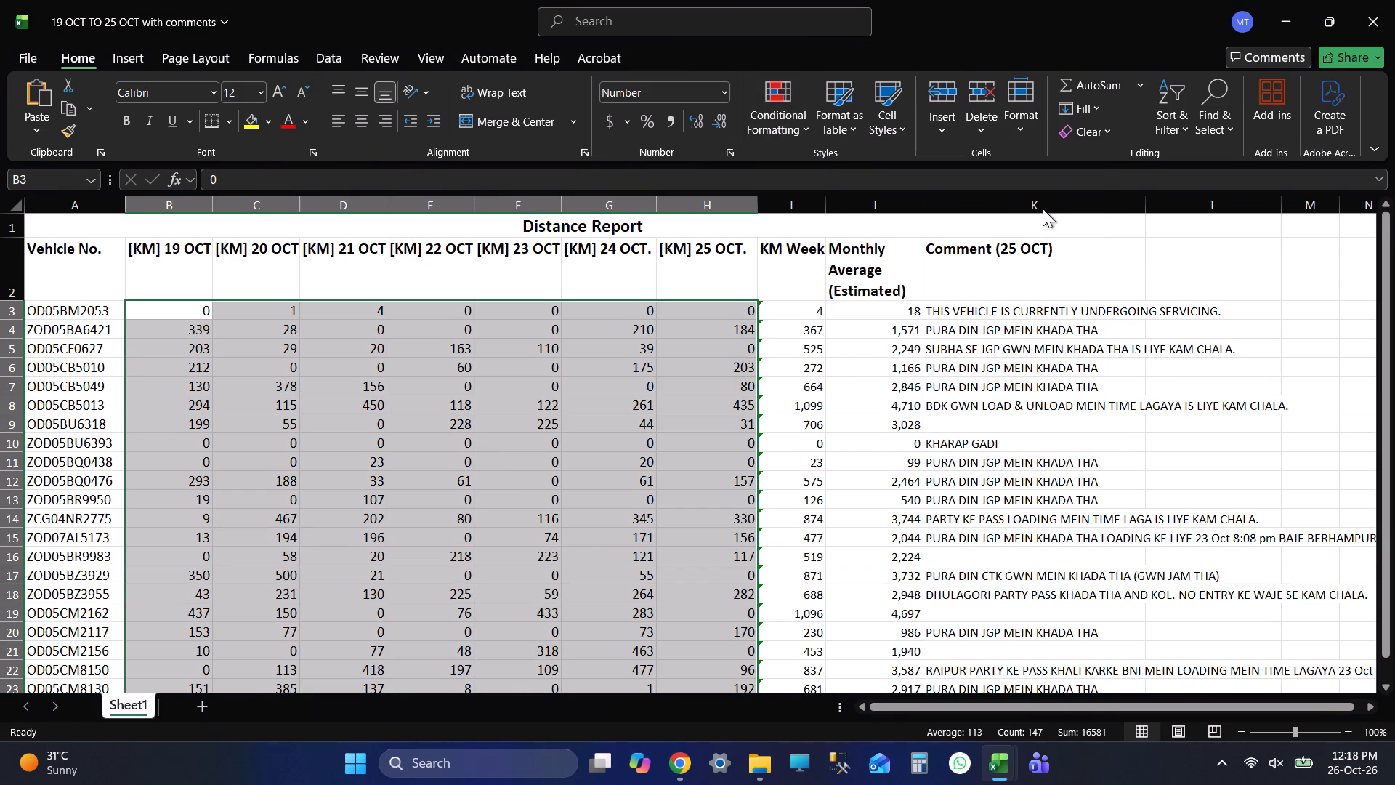
pyautogui.press('BackSpace')
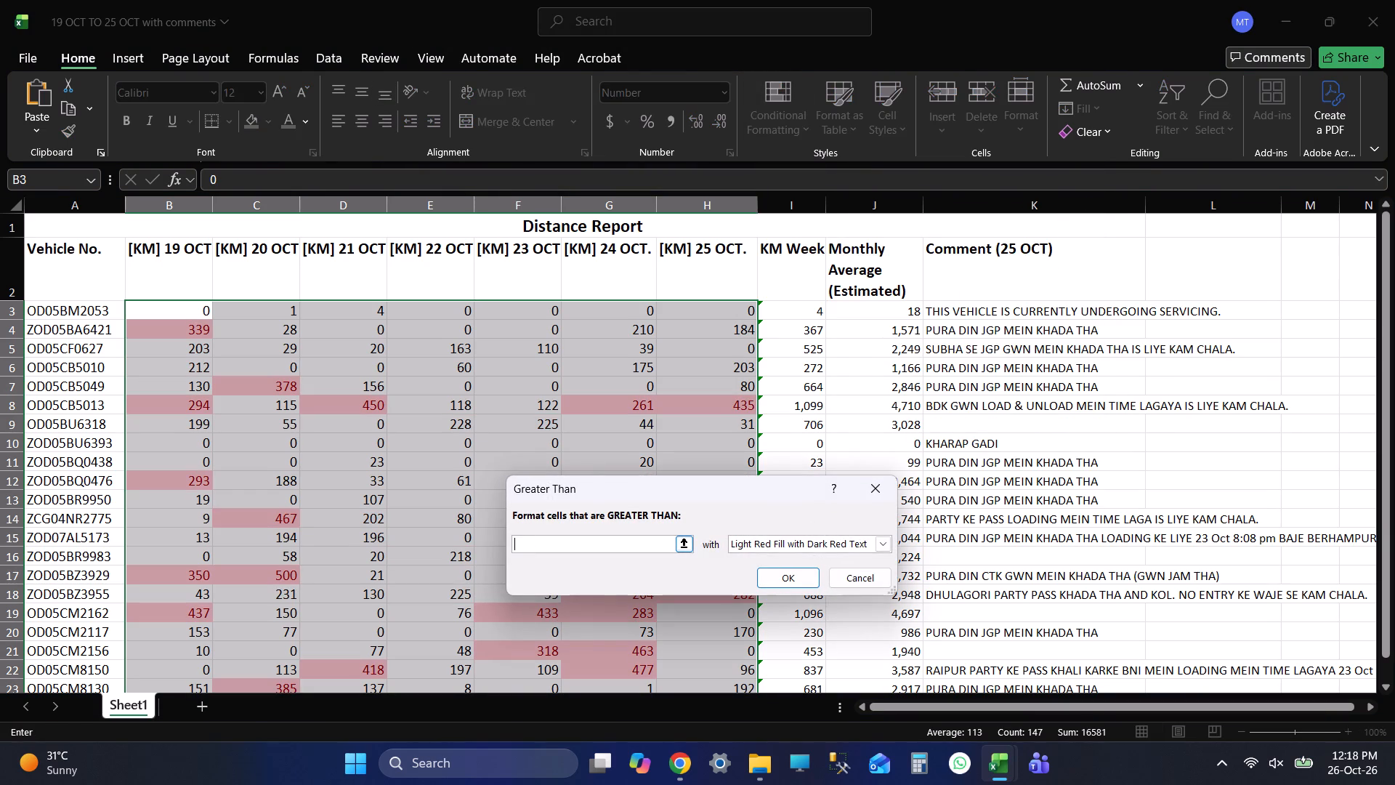
pyautogui.write('200')
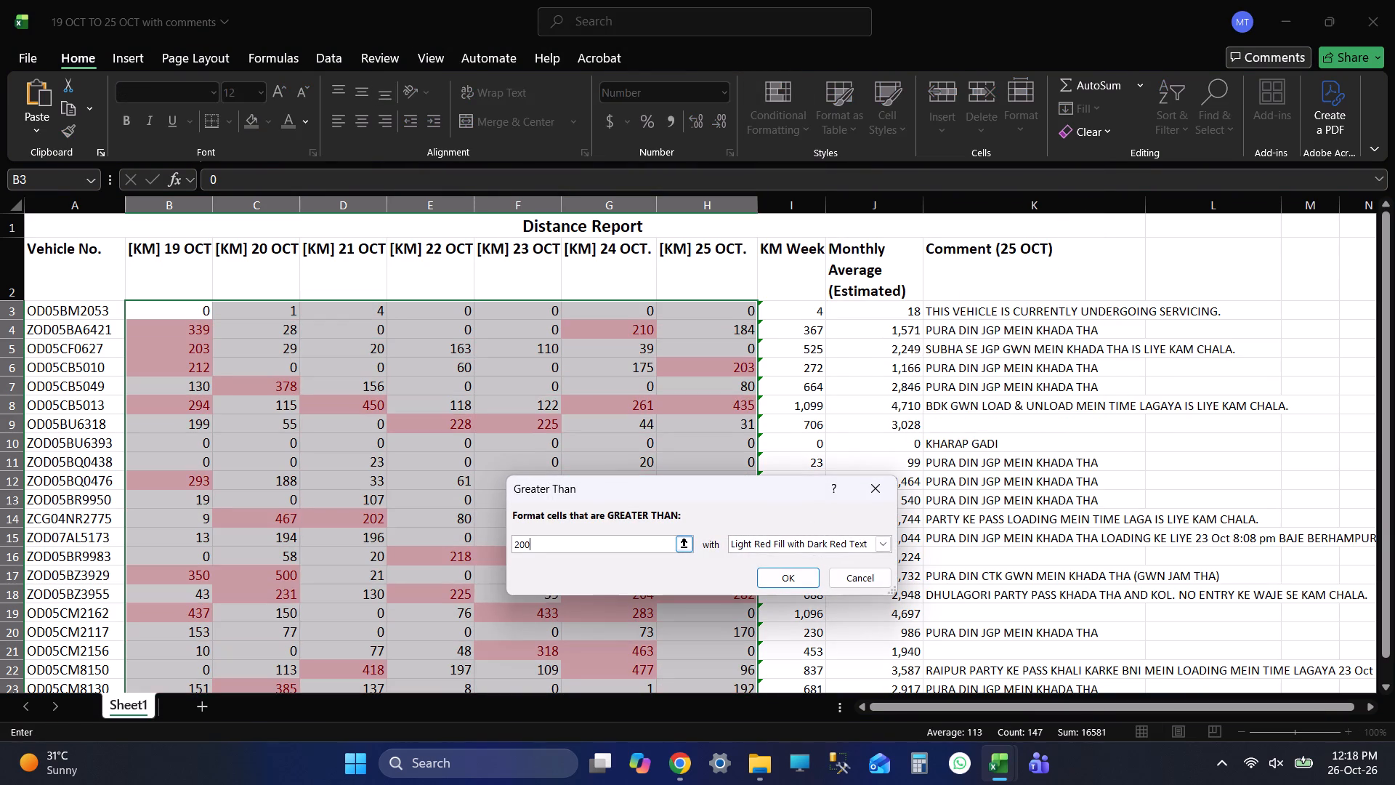
pyautogui.press('Return')
pyautogui.click(828, 412)
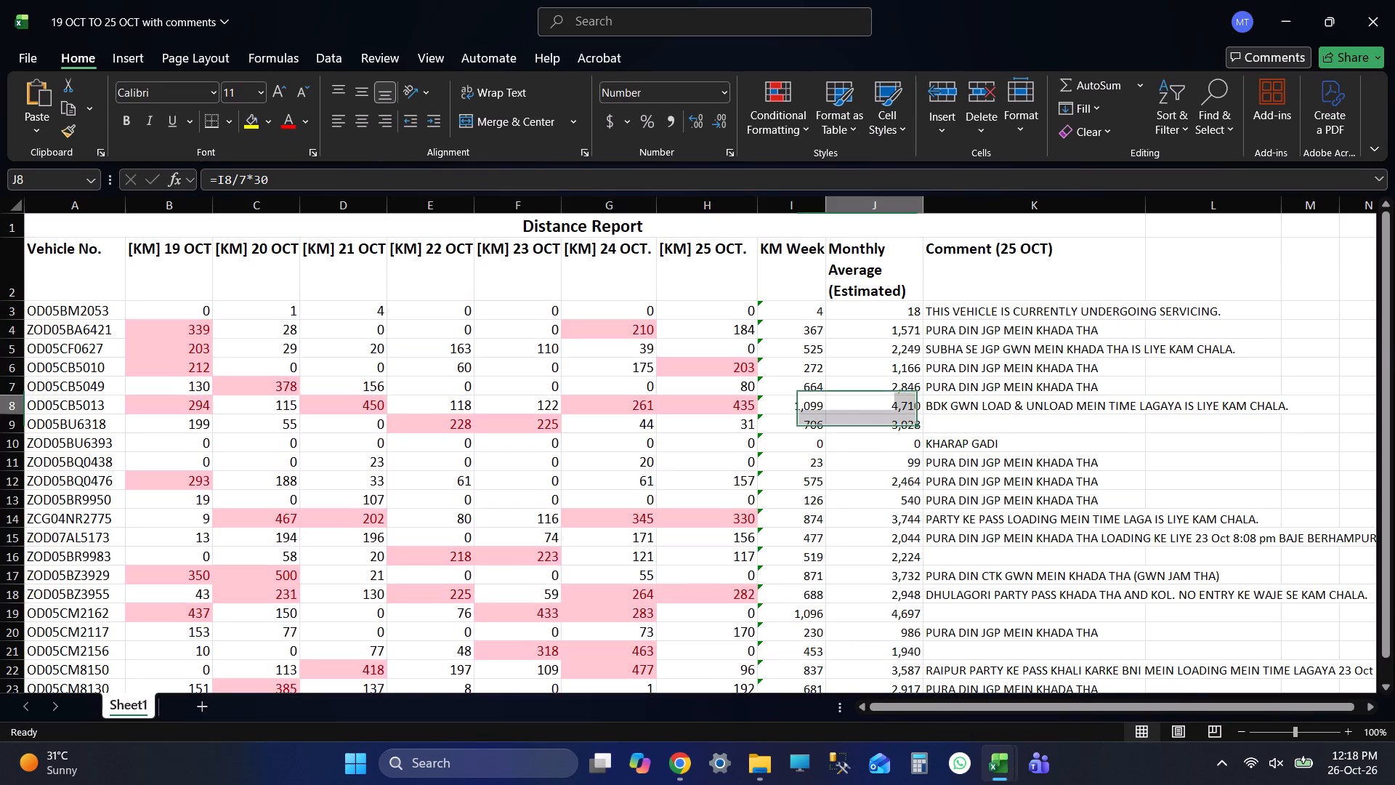
# Look over the highlighted distances and the first vehicle's comment, and save the distance report.
pyautogui.scroll(-4, 928, 526)
pyautogui.scroll(5, 928, 526)
pyautogui.scroll(-1, 928, 526)
pyautogui.scroll(1, 928, 526)
pyautogui.scroll(-1, 928, 526)
pyautogui.scroll(1, 928, 526)
pyautogui.click(741, 310)
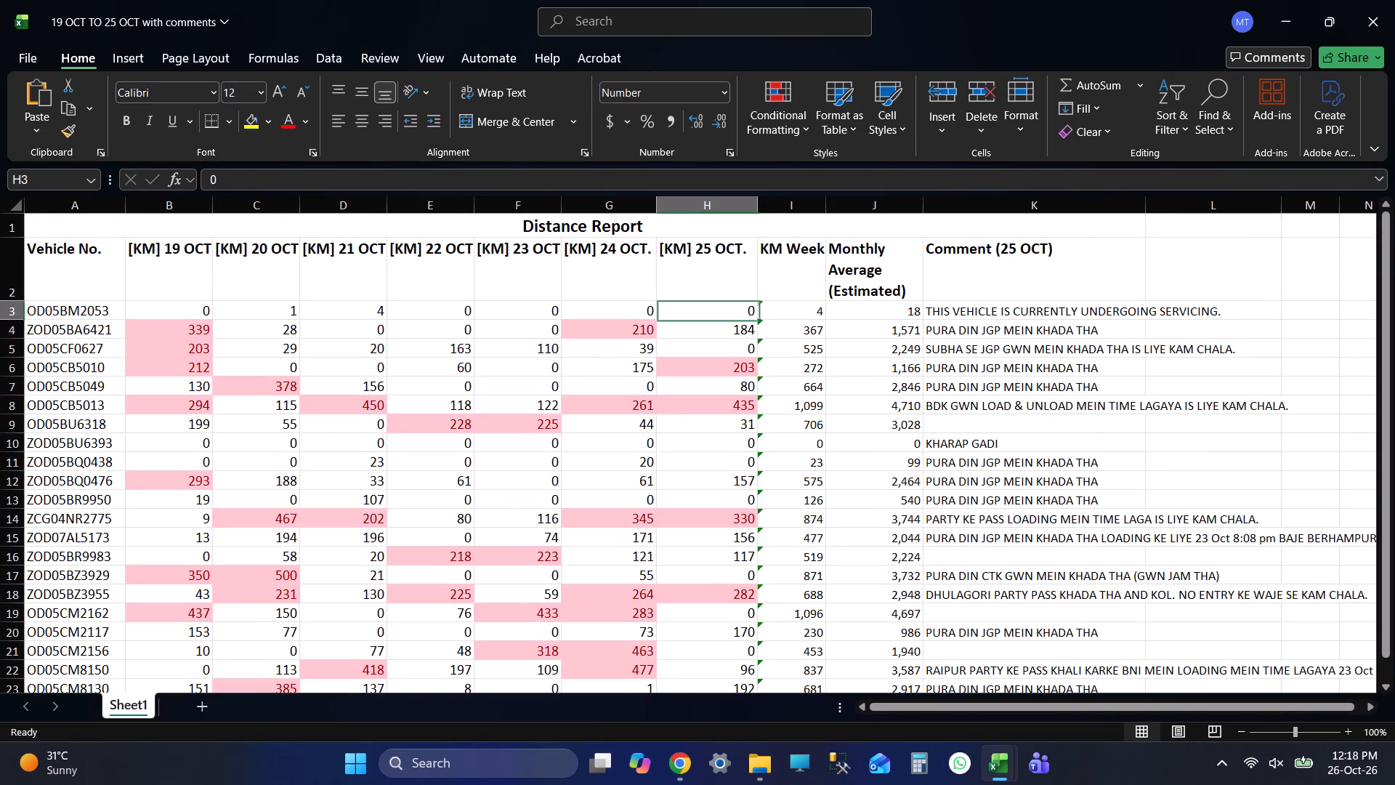
pyautogui.hotkey('ctrl', 's')
pyautogui.hotkey('ctrl', 's')
pyautogui.hotkey('ctrl', 's')
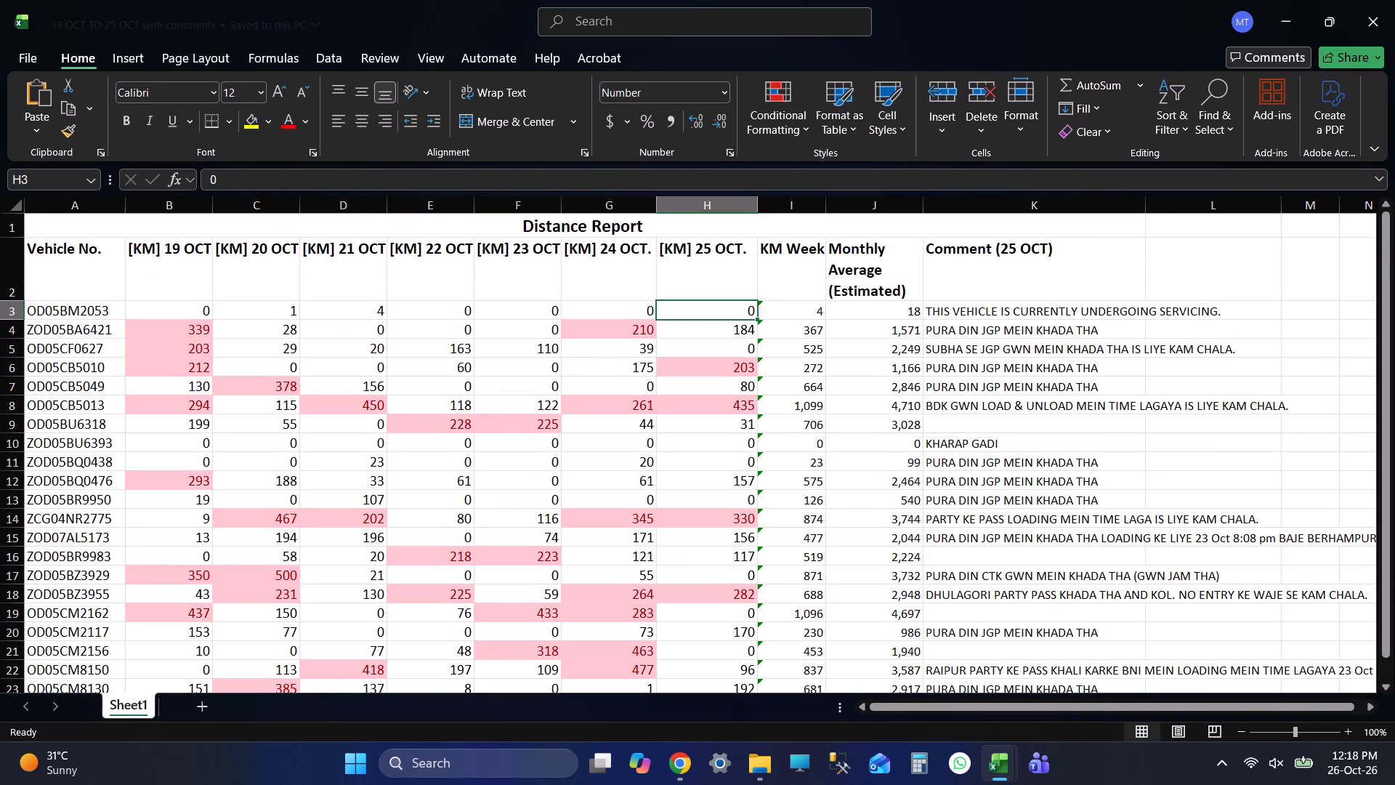
pyautogui.press('Tab')
pyautogui.press('Tab')
pyautogui.press('Tab')
pyautogui.press('Tab')
pyautogui.hotkey('shift', 'Tab')
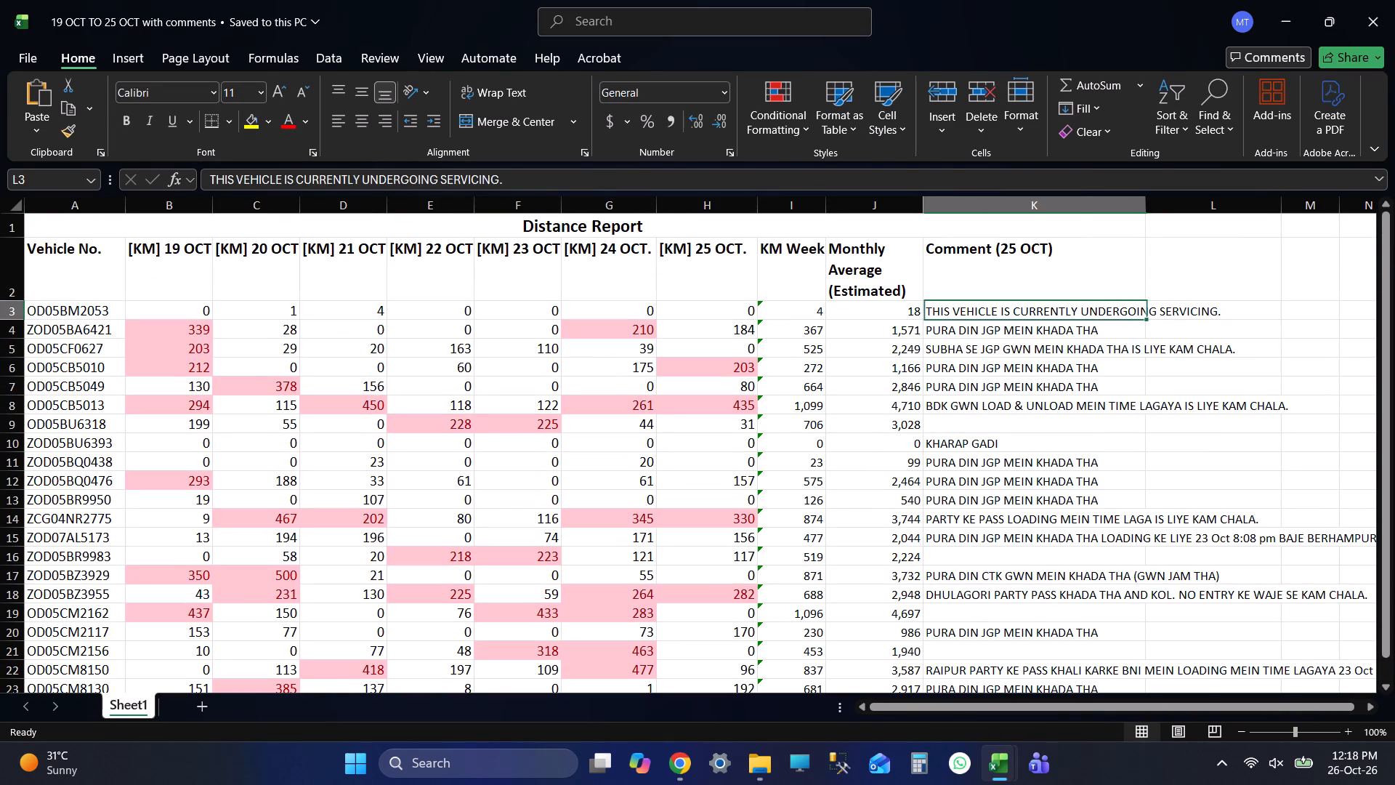
pyautogui.hotkey('ctrl', 's')
# Close the Downloads folder window and switch to the Tata Motors Fleet Edge fleet report in Chrome.
pyautogui.hotkey('alt', 'Tab')
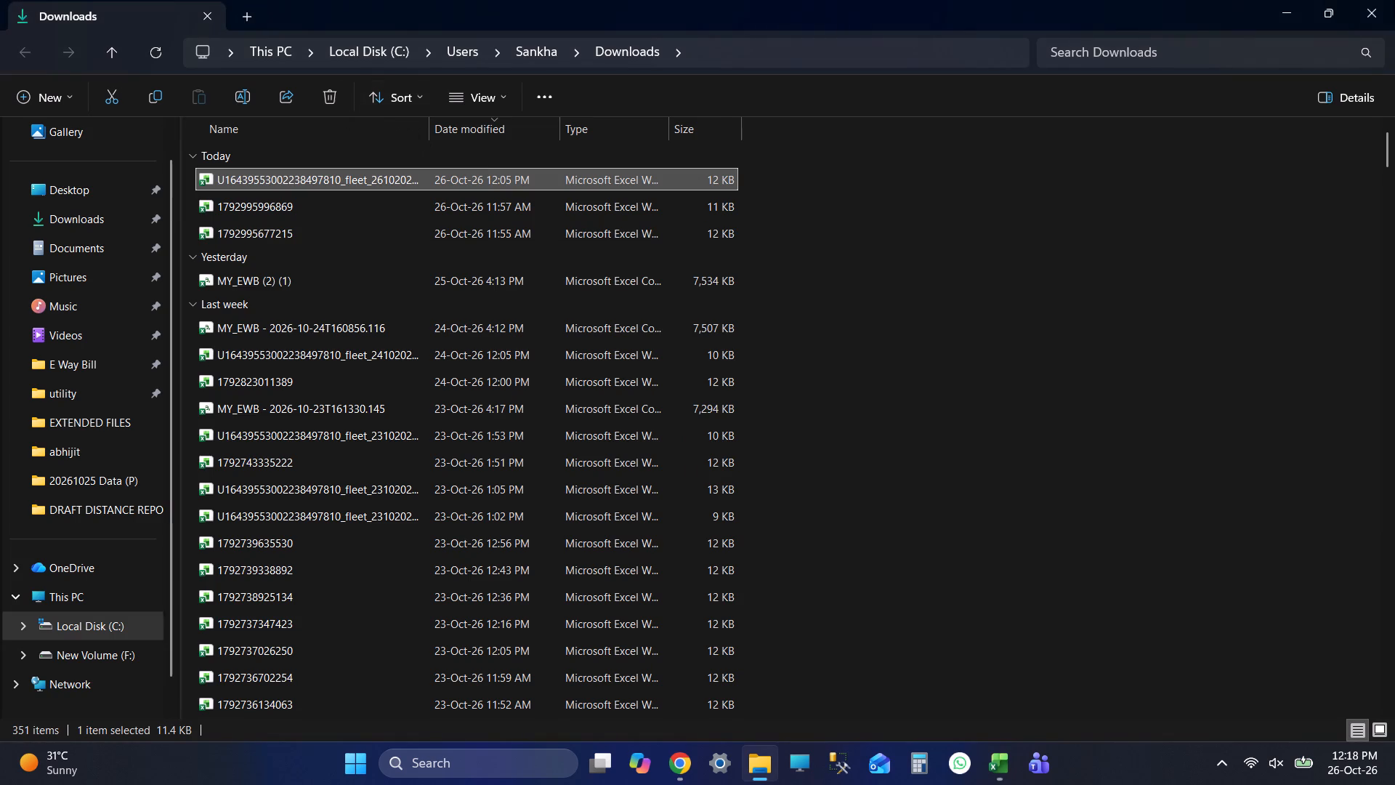
pyautogui.click(1386, 0)
pyautogui.hotkey('alt', 'Tab')
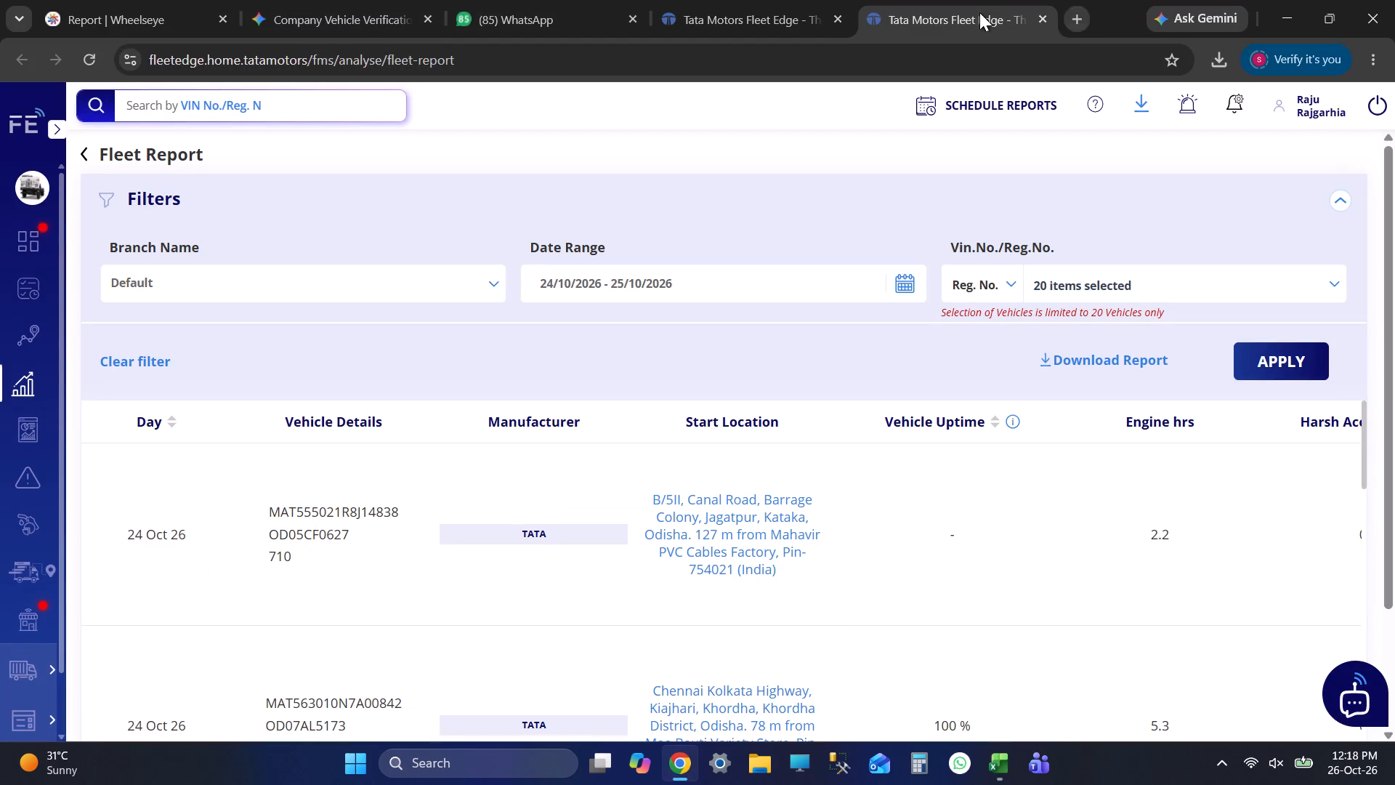
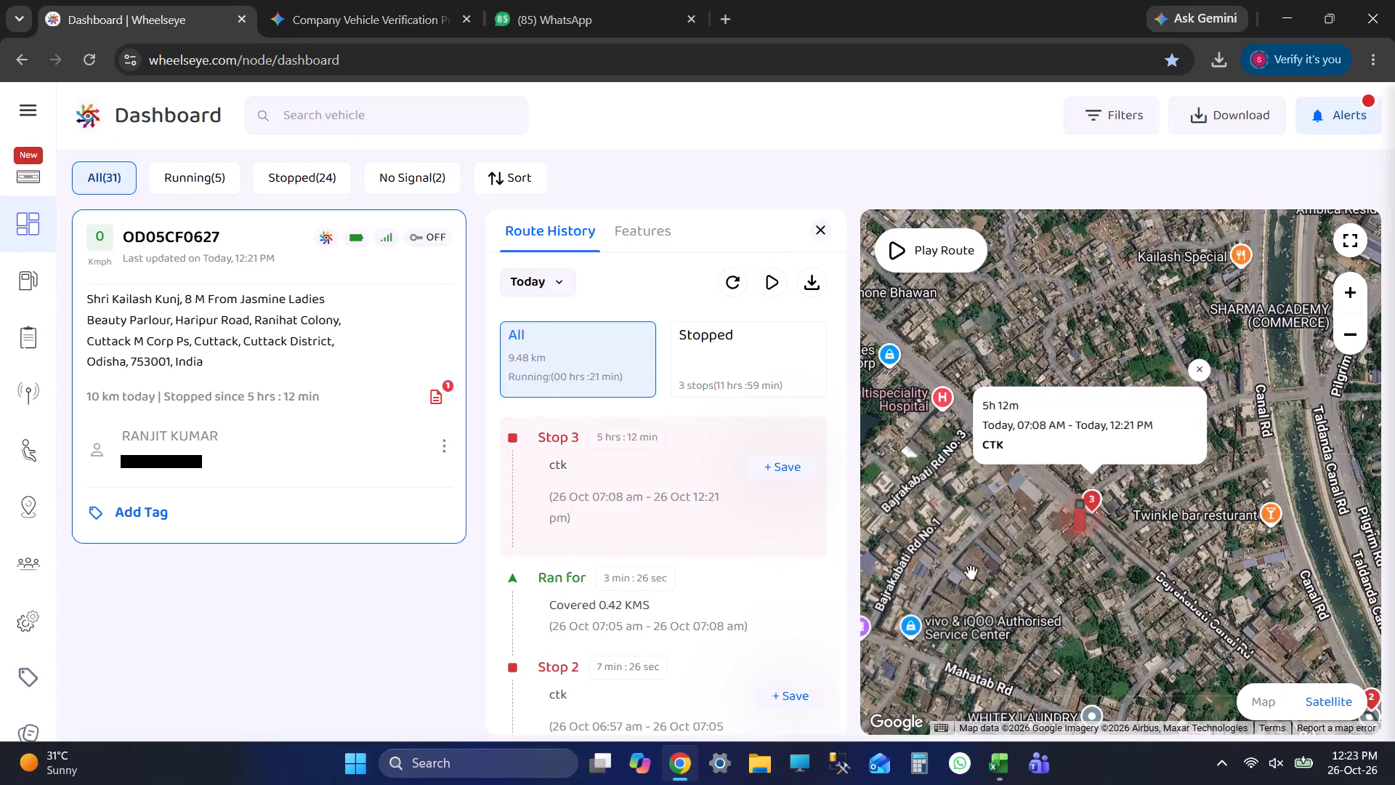
pyautogui.click(1205, 372)
pyautogui.click(650, 464)
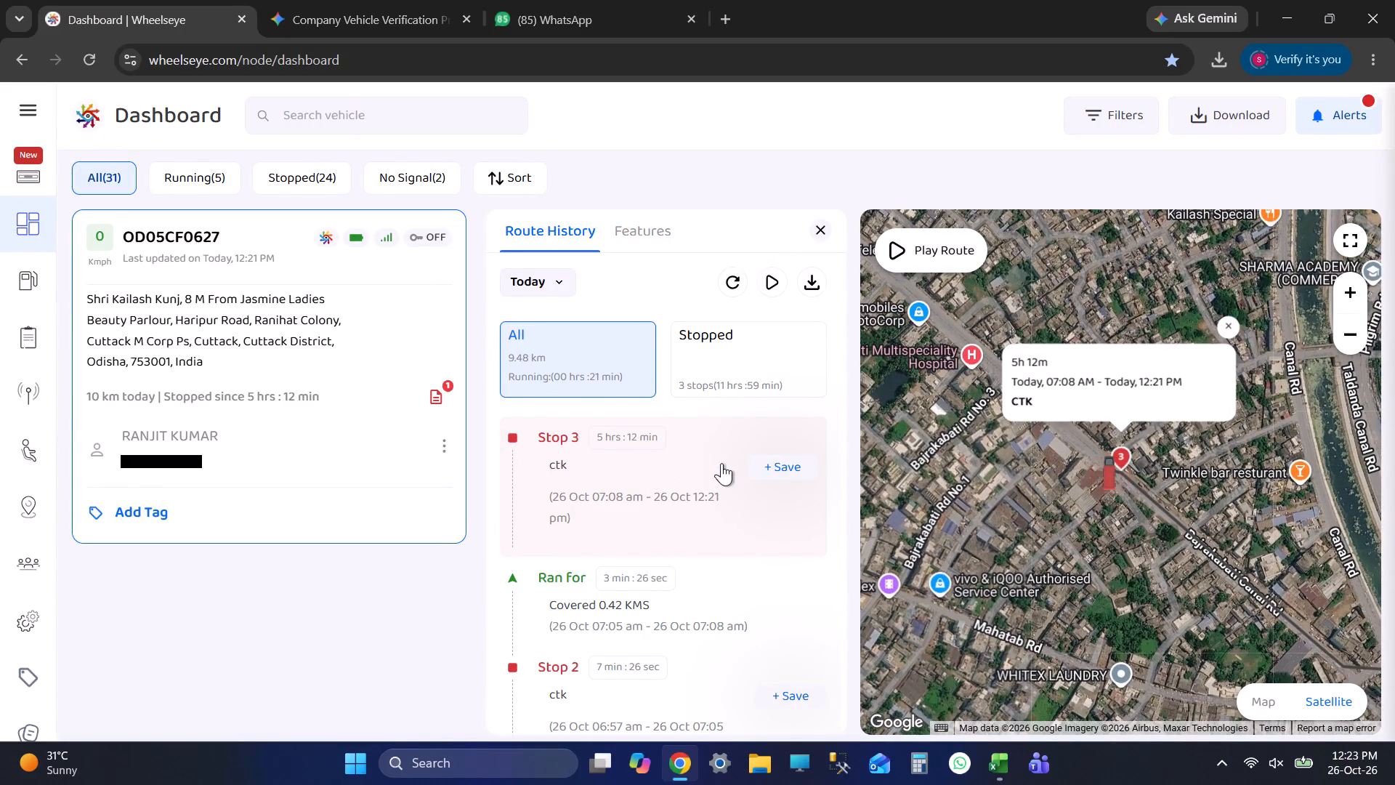
pyautogui.hotkey('alt', 'Tab')
pyautogui.hotkey('alt', 'Tab')
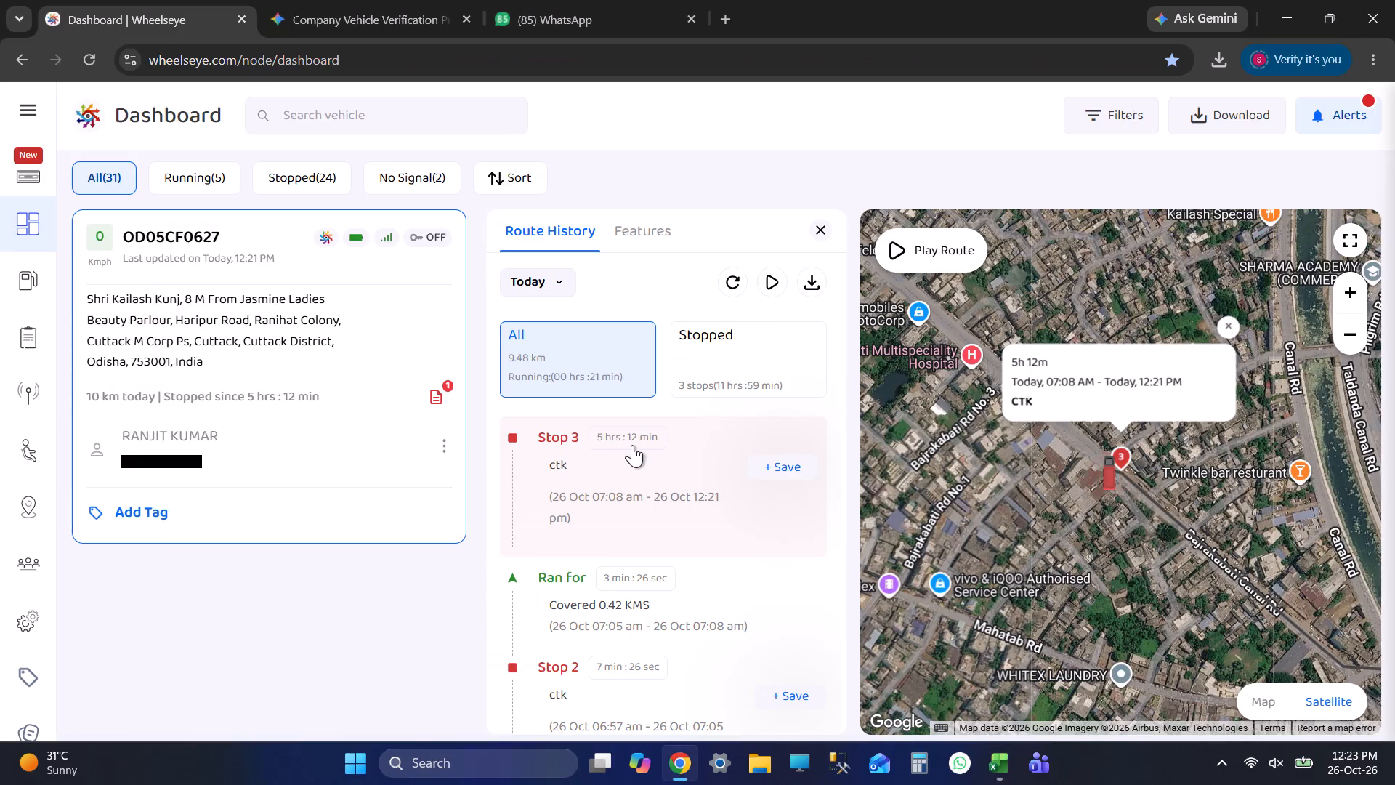
pyautogui.click(623, 496)
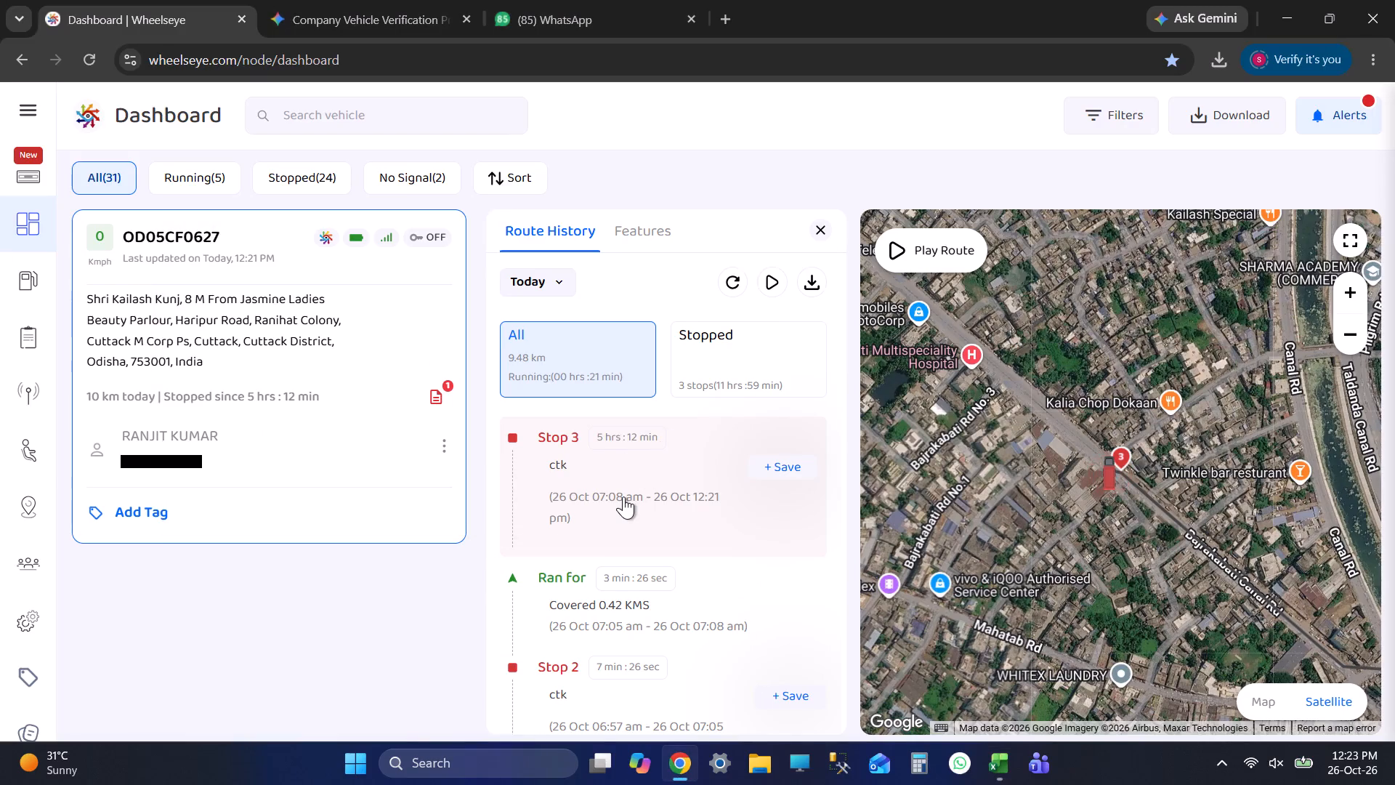
# Switch to the Excel distance report and save the workbook.
pyautogui.hotkey('alt', 'Tab')
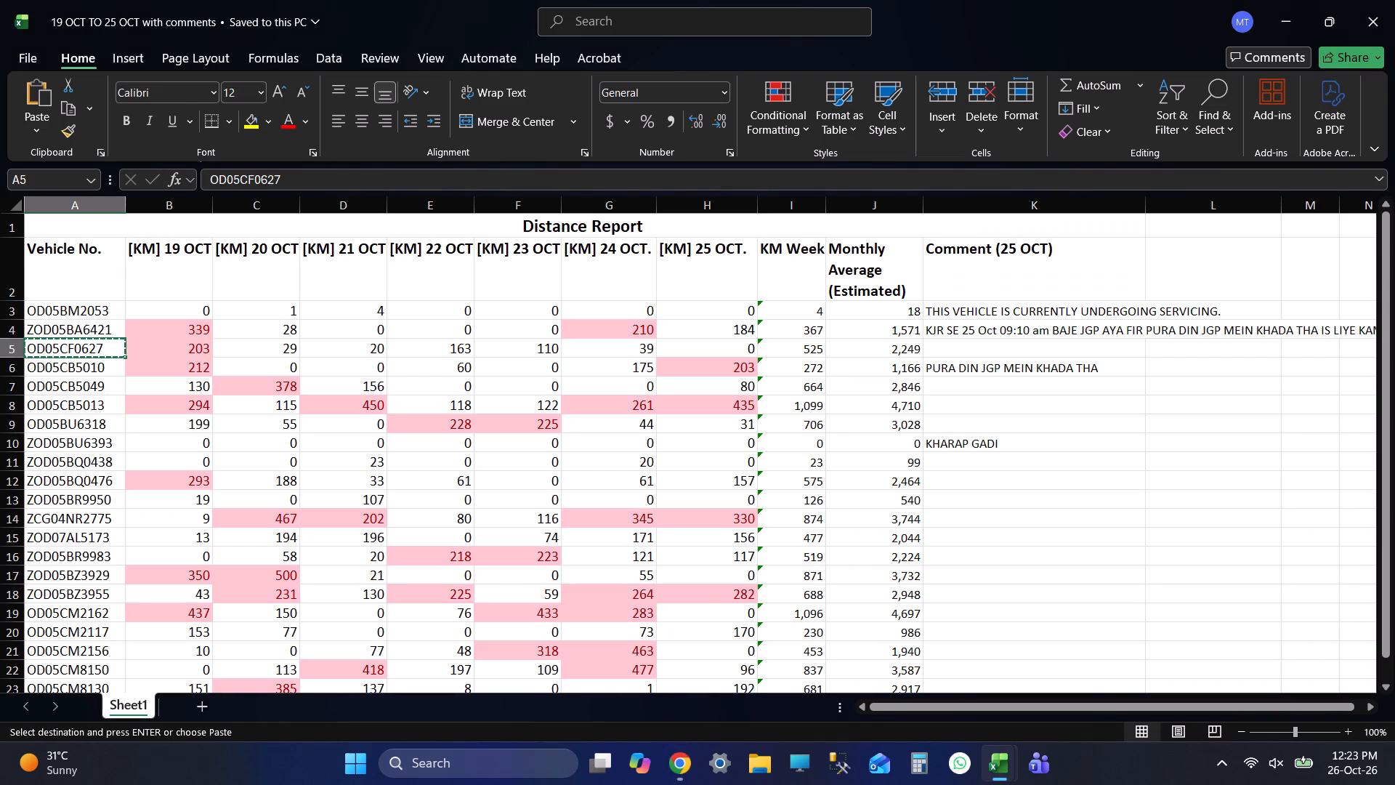
pyautogui.hotkey('ctrl', 's')
pyautogui.hotkey('ctrl', 's')
pyautogui.hotkey('ctrl', 's')
pyautogui.hotkey('ctrl', 's')
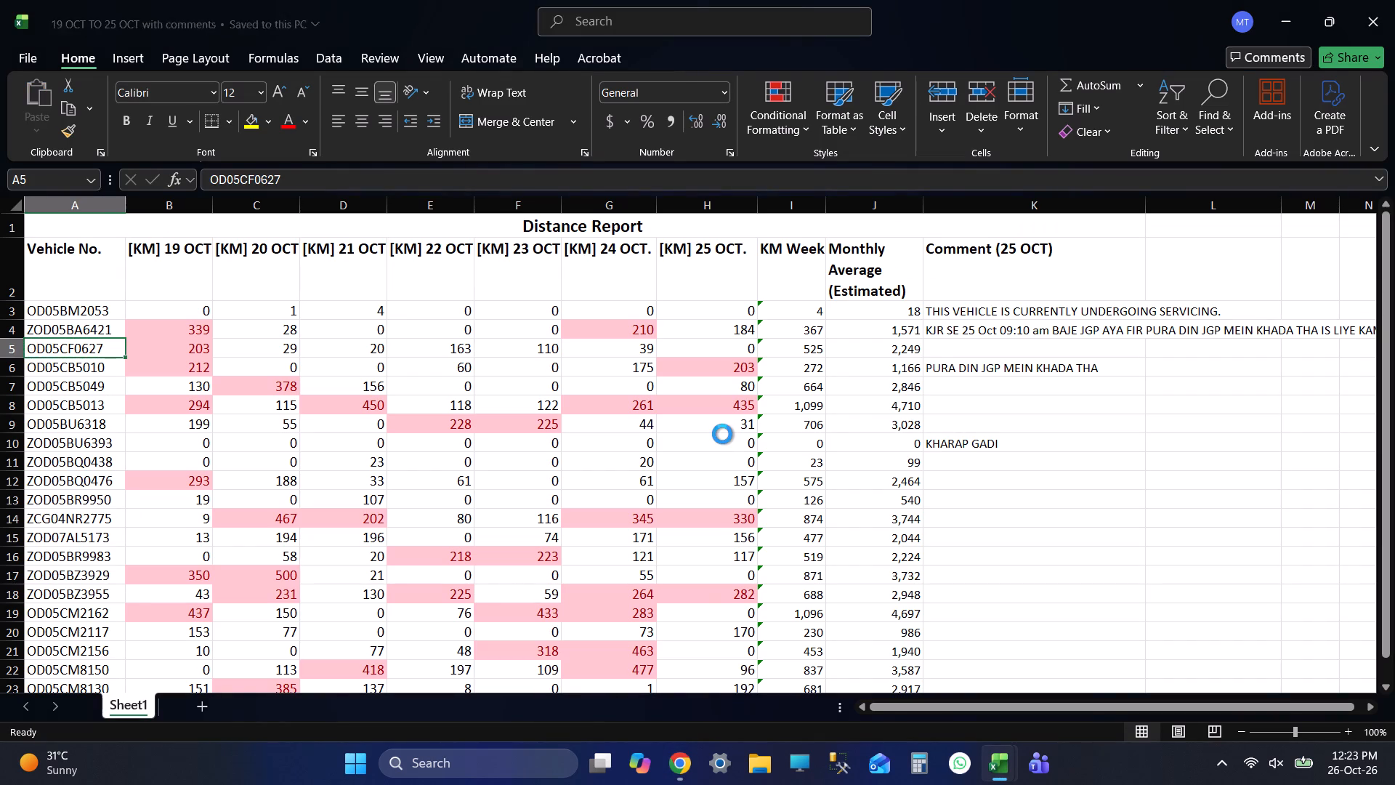
pyautogui.hotkey('ctrl', 's')
pyautogui.hotkey('ctrl', 's')
pyautogui.hotkey('ctrl', 's')
pyautogui.hotkey('ctrl', 's')
pyautogui.hotkey('ctrl', 's')
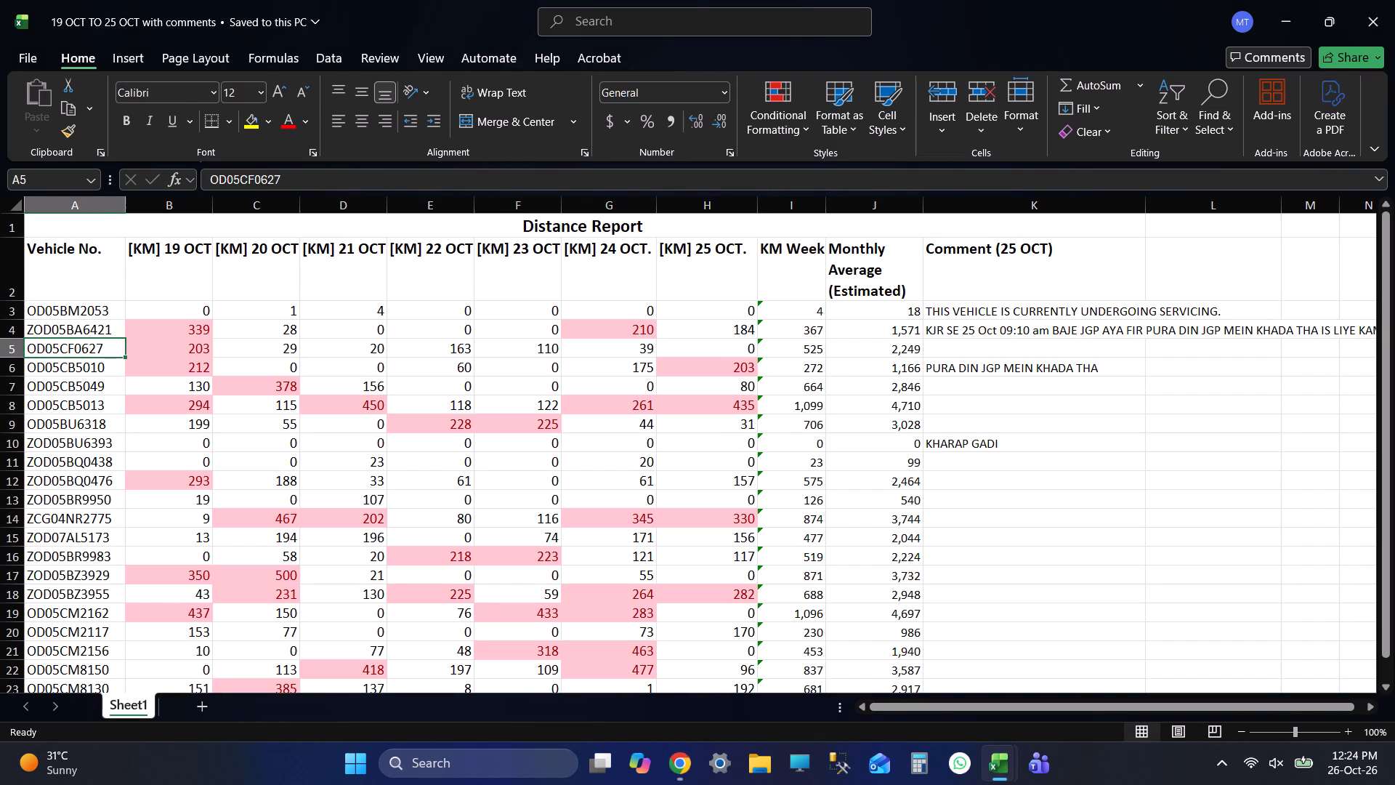
pyautogui.hotkey('ctrl', 's')
pyautogui.hotkey('ctrl', 's')
pyautogui.hotkey('ctrl', 's')
pyautogui.hotkey('alt', 'Tab')
pyautogui.hotkey('alt', 'Tab')
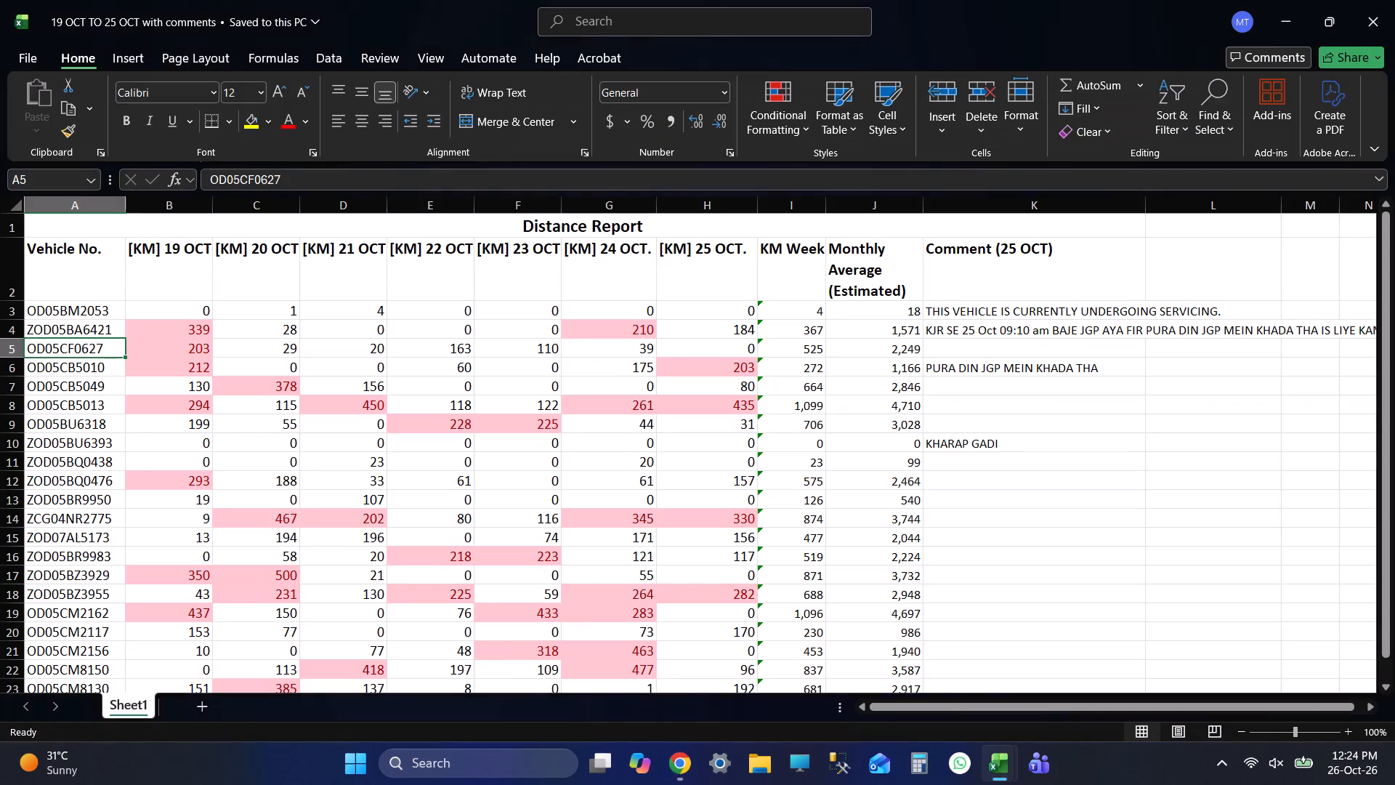
pyautogui.hotkey('ctrl', 's')
pyautogui.hotkey('ctrl', 's')
pyautogui.hotkey('ctrl', 's')
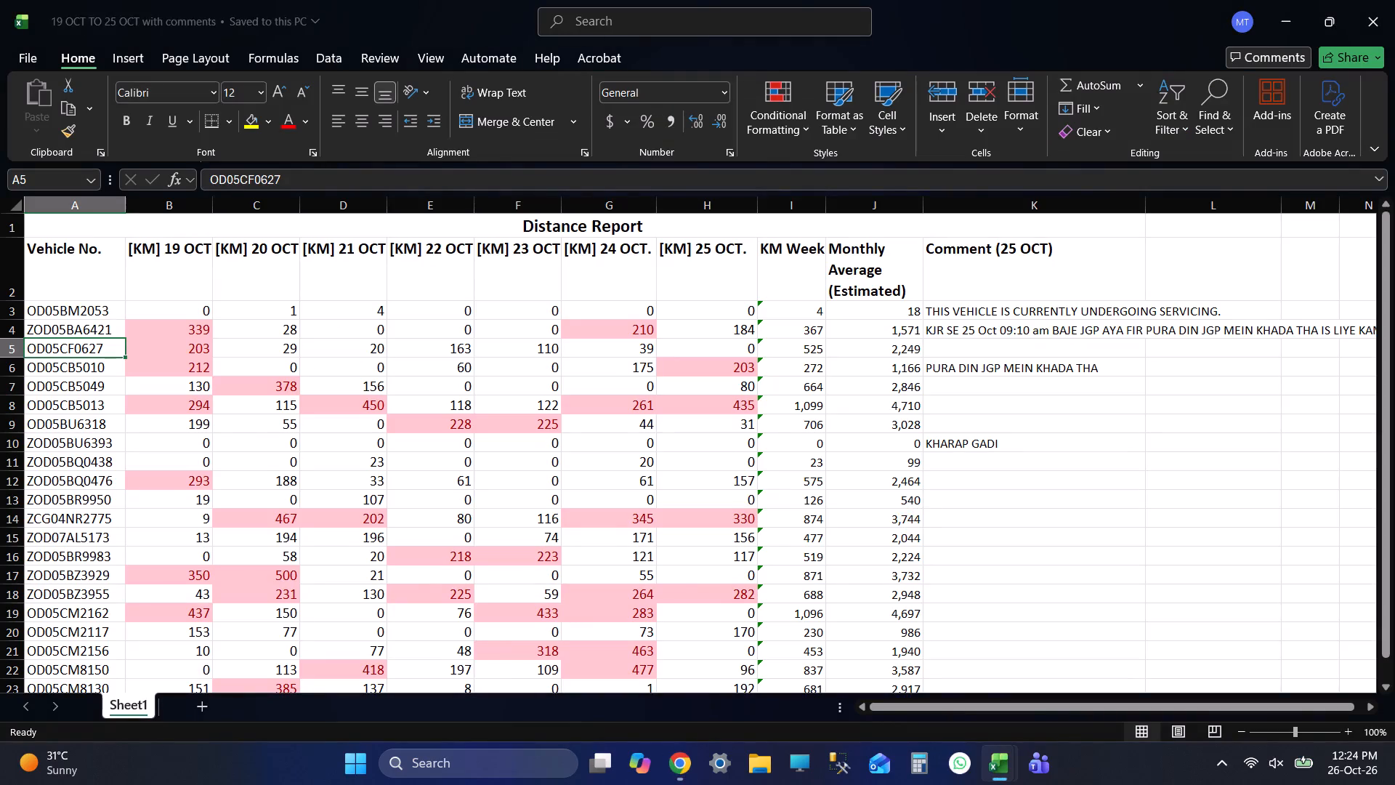
pyautogui.hotkey('ctrl', 's')
pyautogui.hotkey('ctrl', 's')
pyautogui.hotkey('ctrl', 's')
pyautogui.hotkey('ctrl', 's')
pyautogui.hotkey('ctrl', 's')
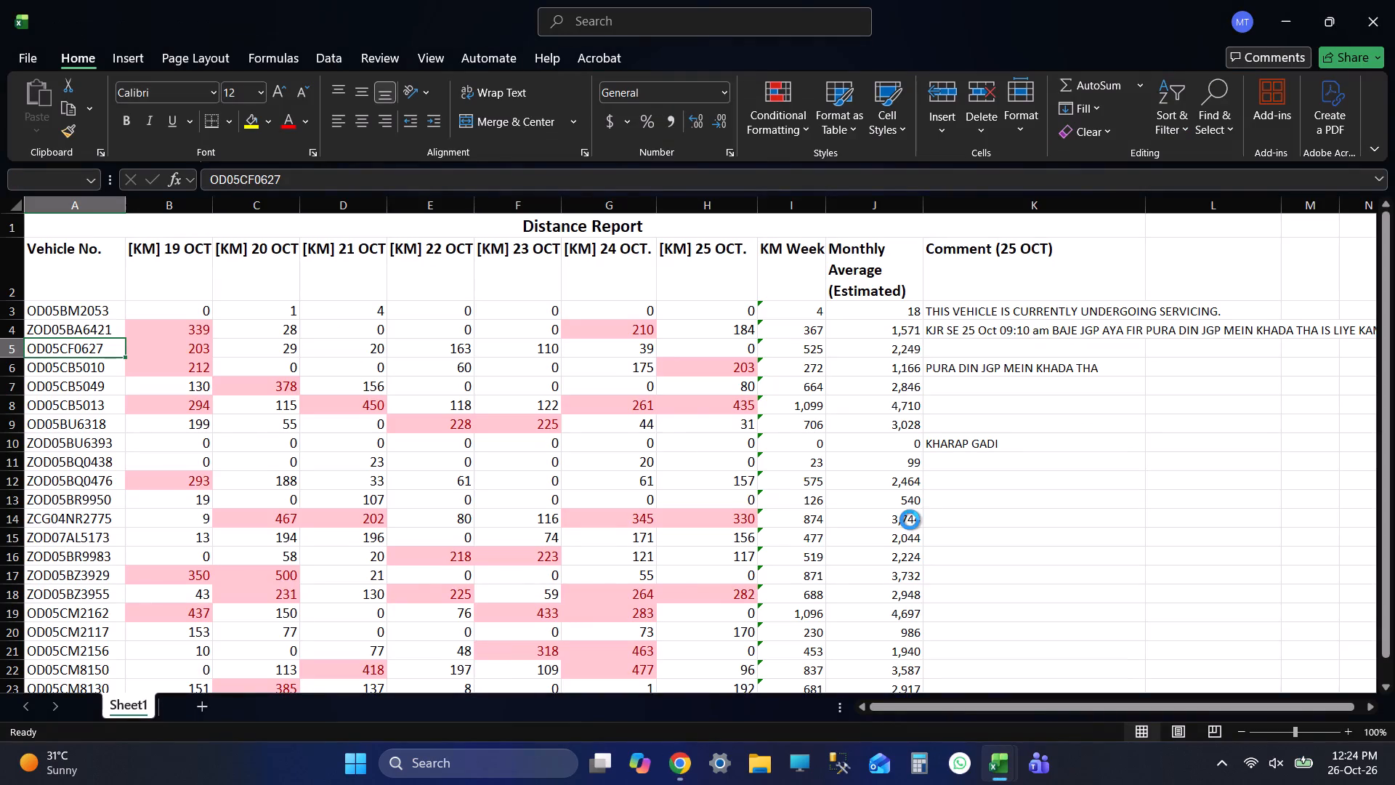
pyautogui.hotkey('alt', 'Tab')
pyautogui.hotkey('alt', 'Tab')
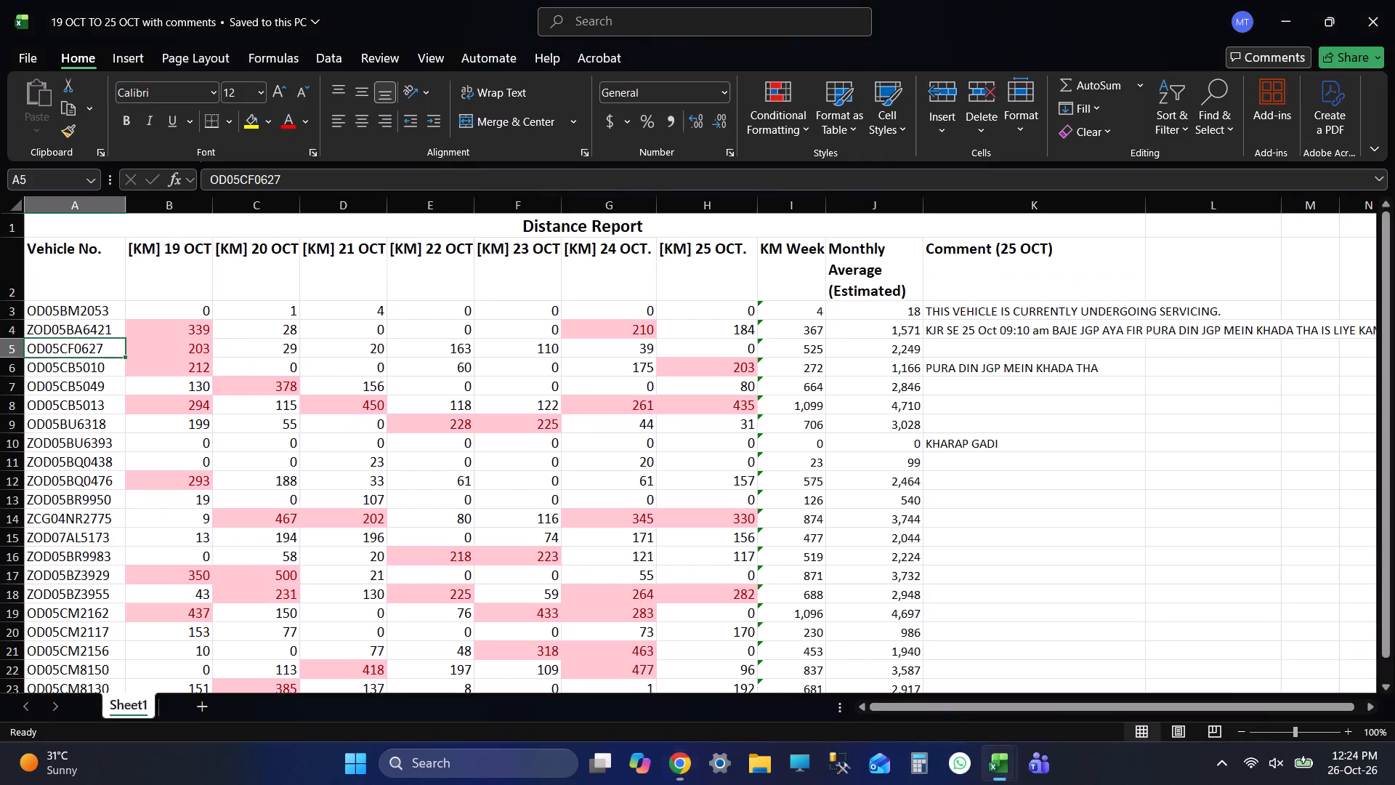
pyautogui.hotkey('alt', 'Tab')
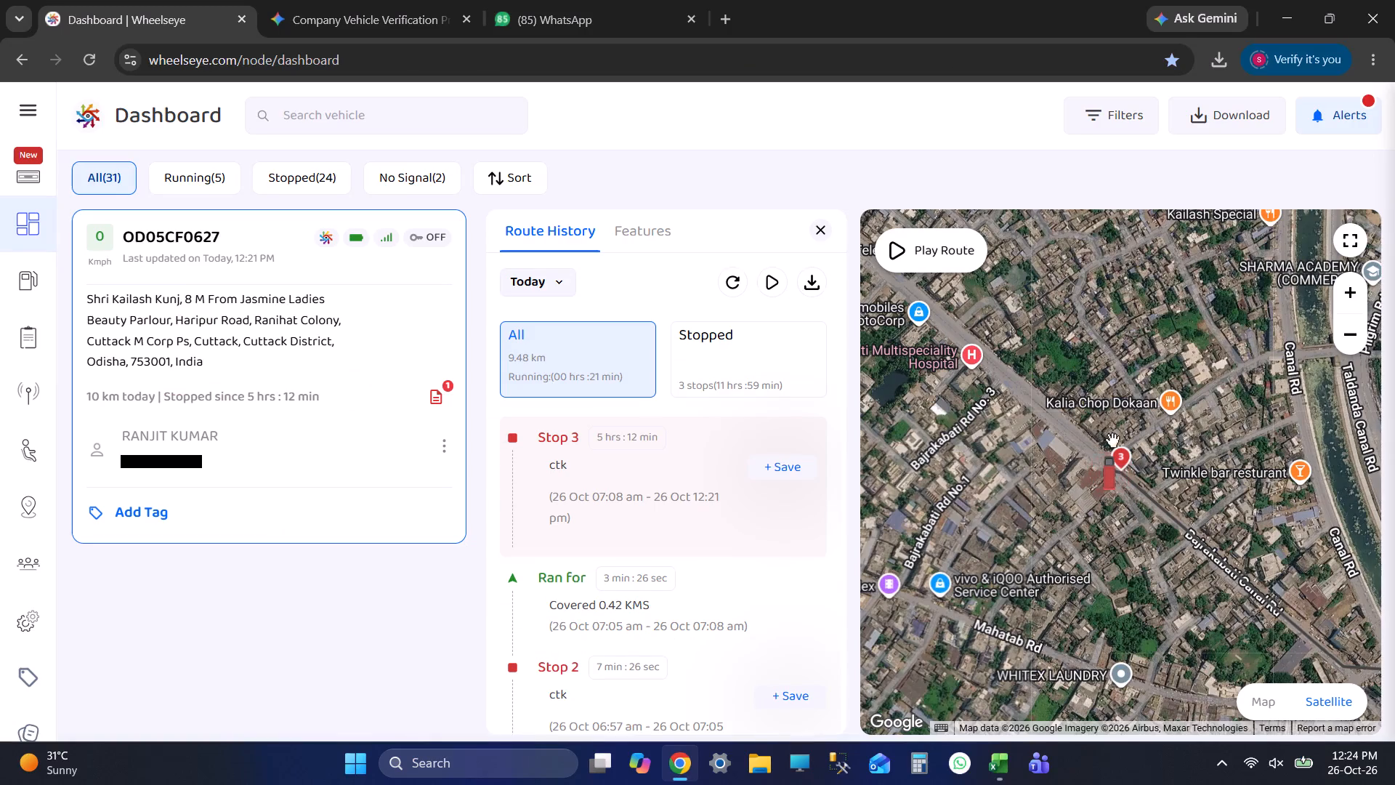
pyautogui.click(688, 484)
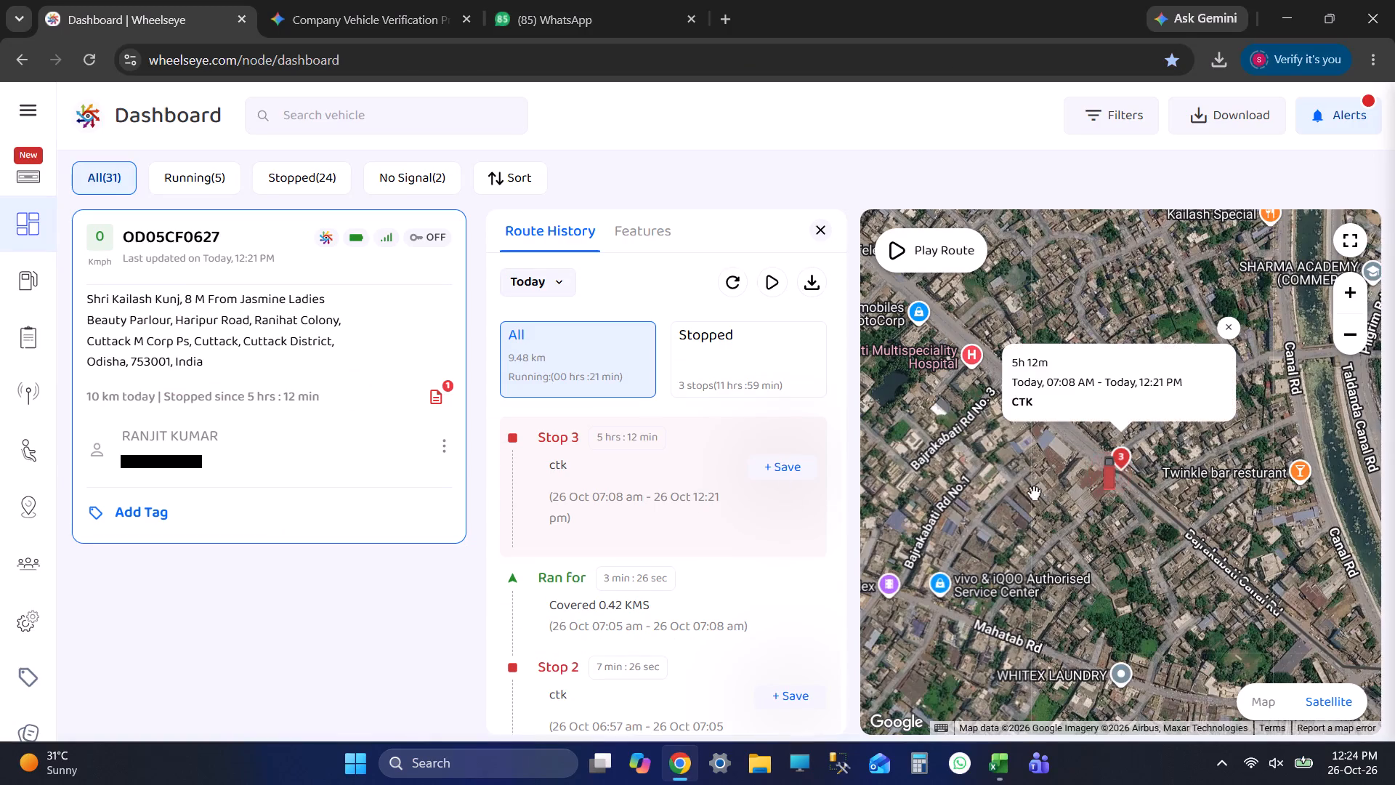
pyautogui.hotkey('alt', 'Tab')
pyautogui.hotkey('ctrl', 's')
pyautogui.hotkey('ctrl', 's')
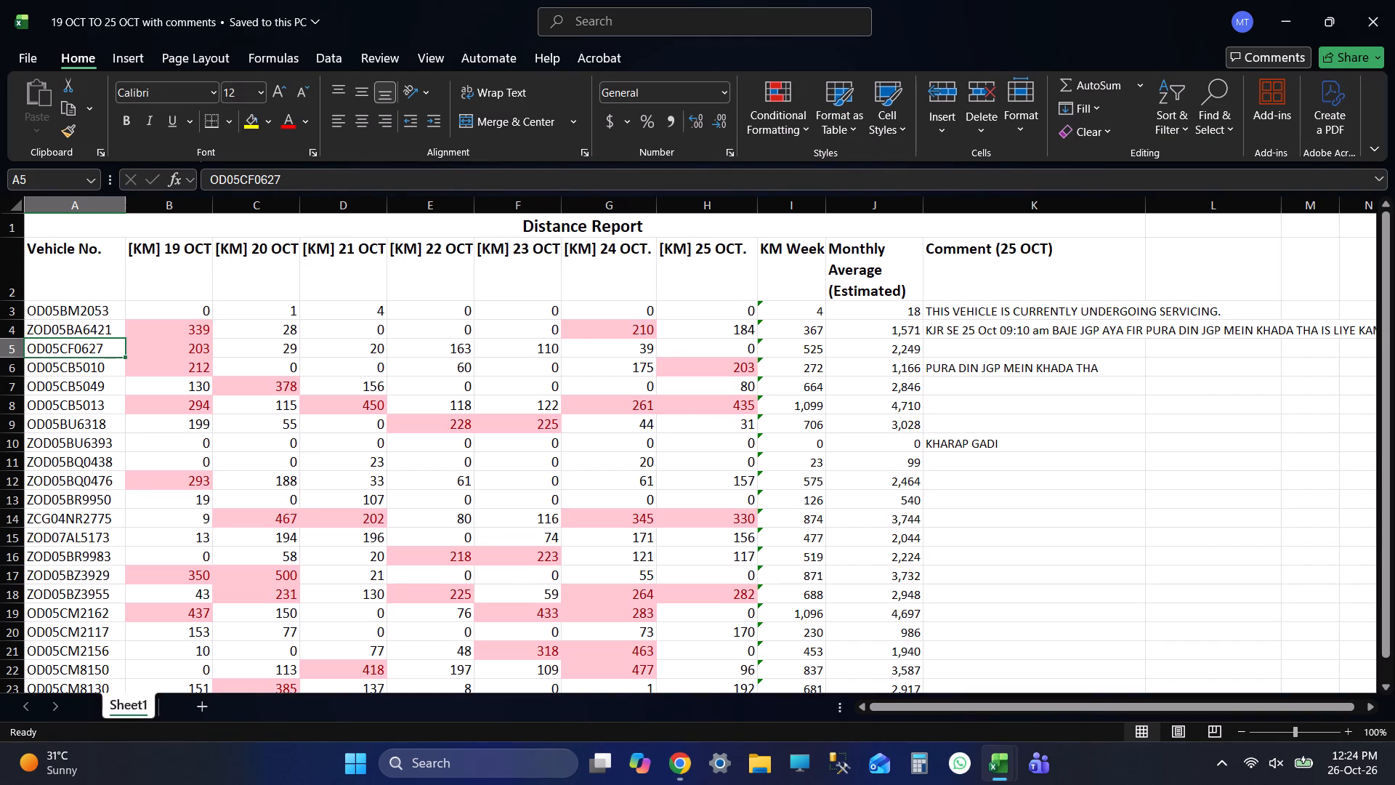
pyautogui.hotkey('alt', 'Tab')
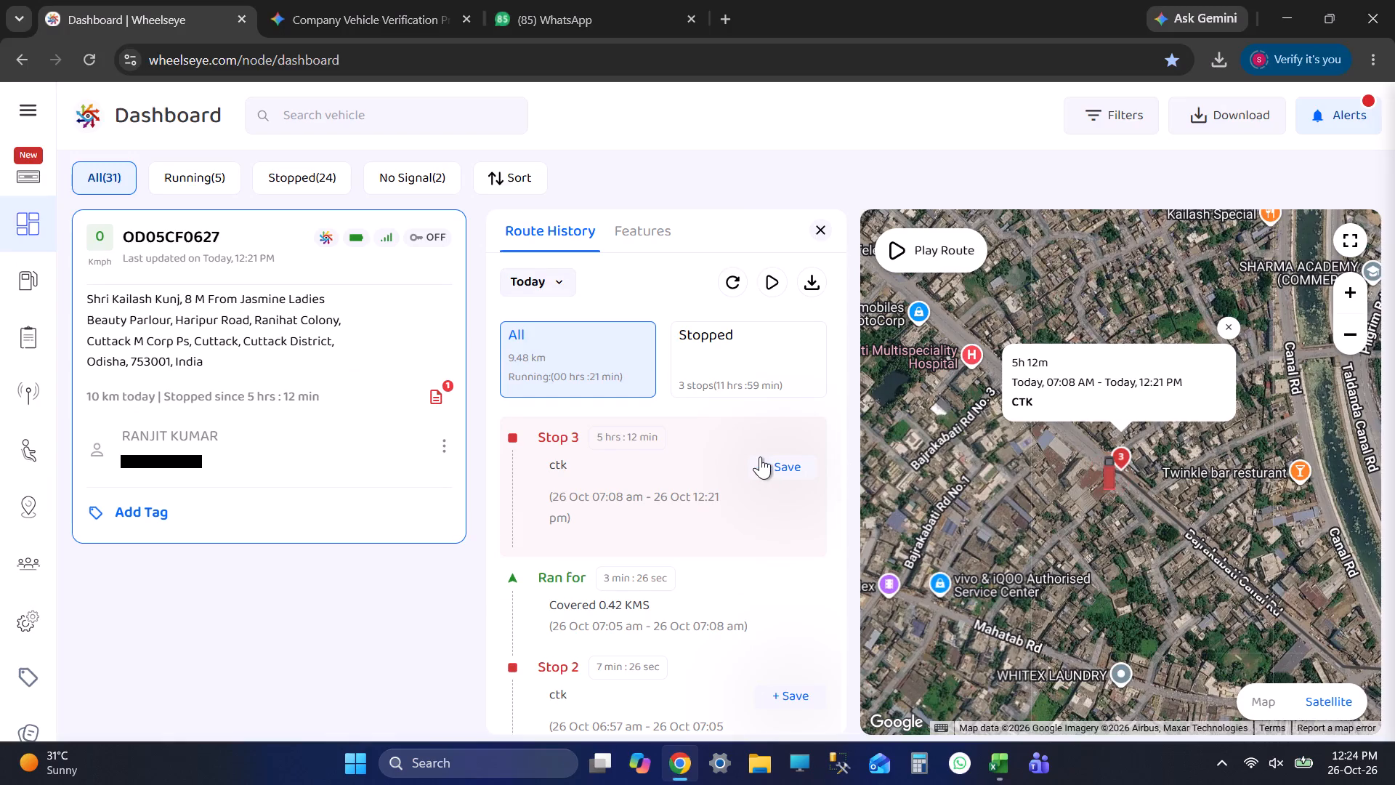
pyautogui.scroll(-3, 1122, 518)
pyautogui.scroll(1, 1122, 529)
pyautogui.scroll(-10, 1122, 534)
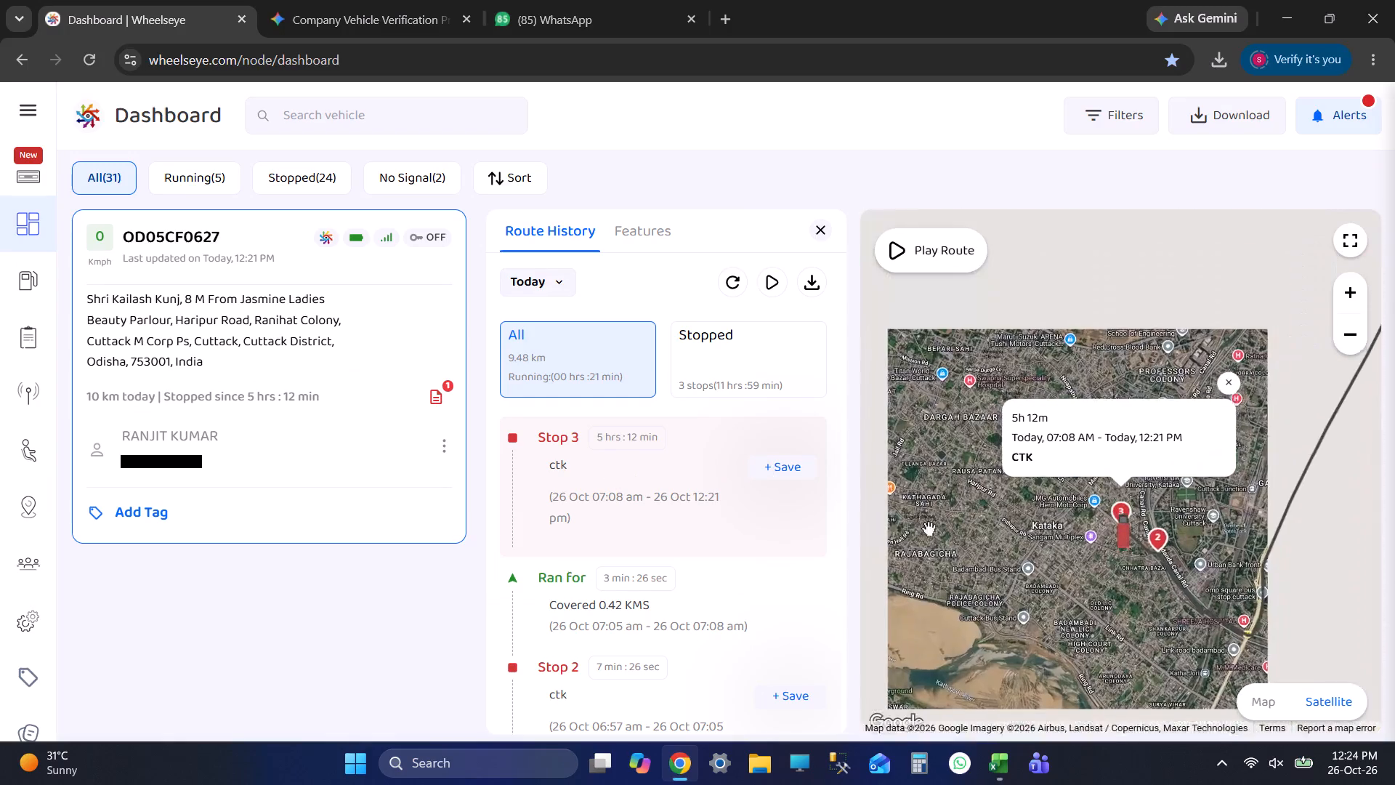
# Save the distance report workbook in Excel and return to the Wheelseye dashboard in Chrome.
pyautogui.hotkey('alt', 'Tab')
pyautogui.hotkey('ctrl', 's')
pyautogui.hotkey('alt', 'Tab')
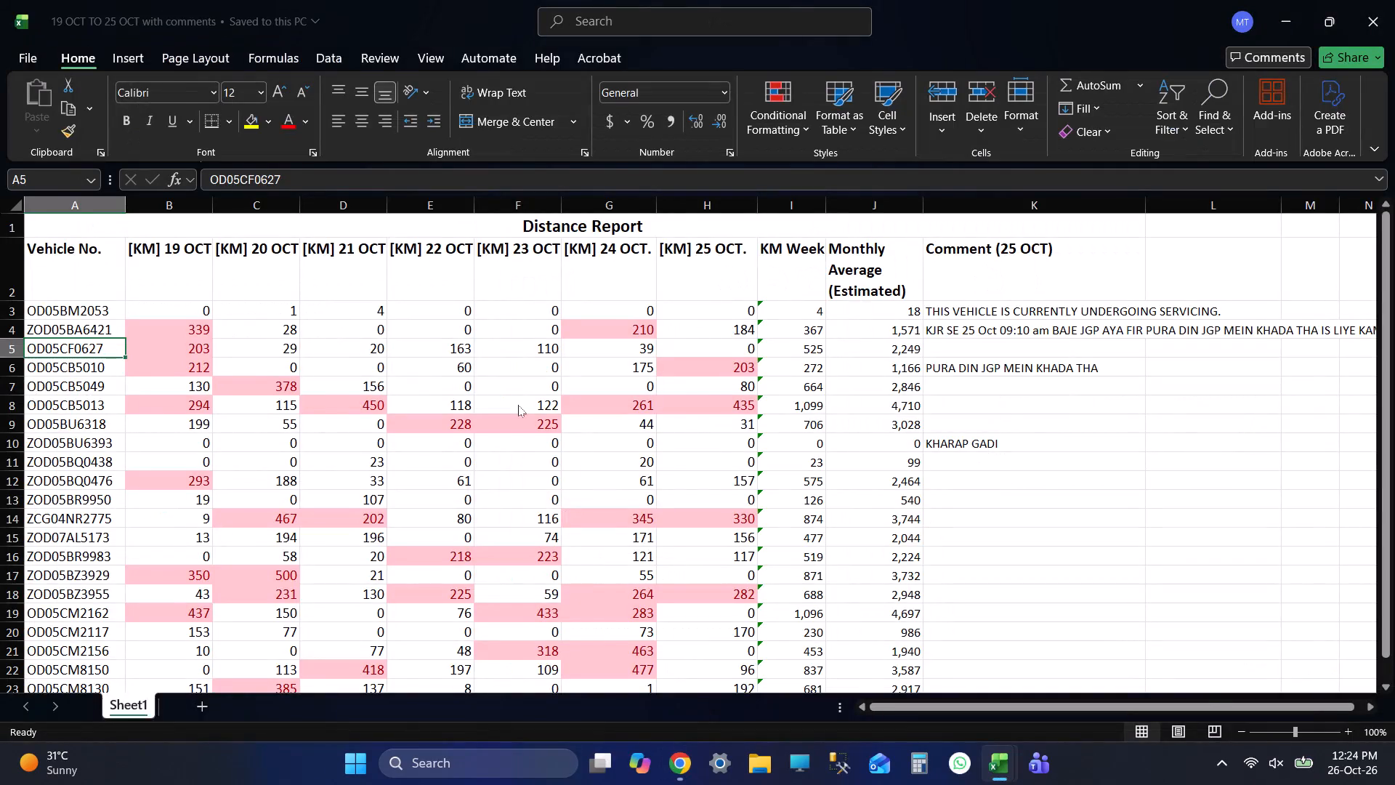
# Reload the Wheelseye dashboard to show all vehicles and load its map.
pyautogui.click(519, 283)
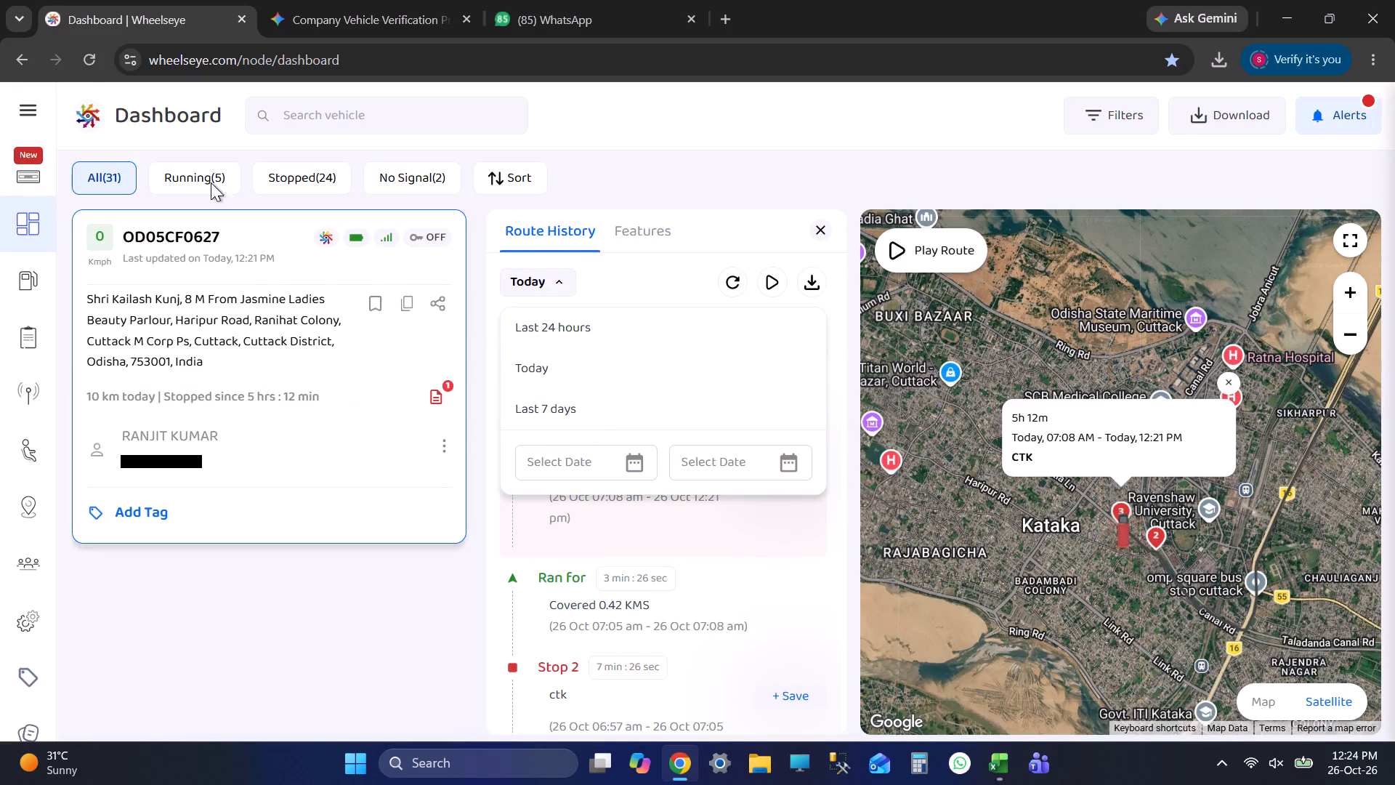
pyautogui.click(81, 60)
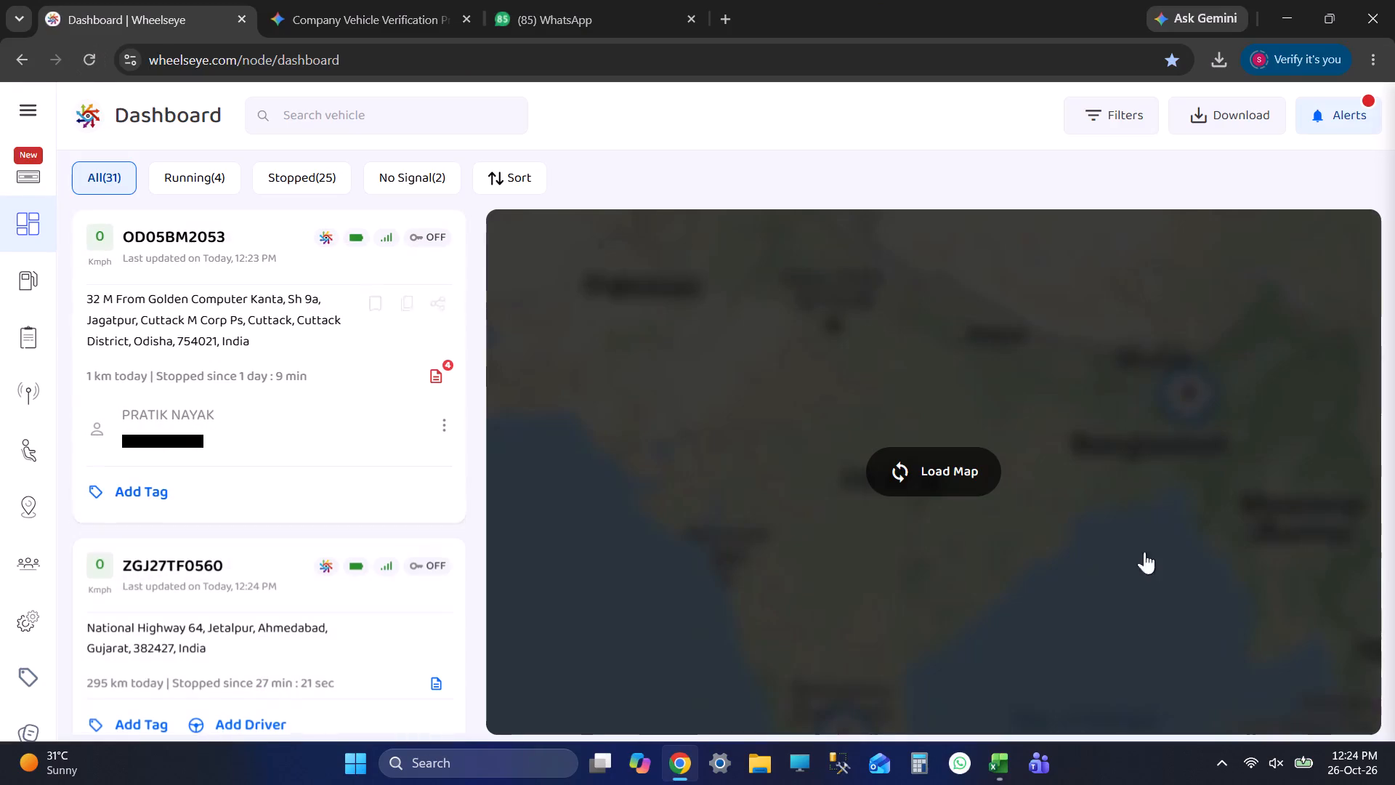
pyautogui.click(931, 441)
pyautogui.click(229, 321)
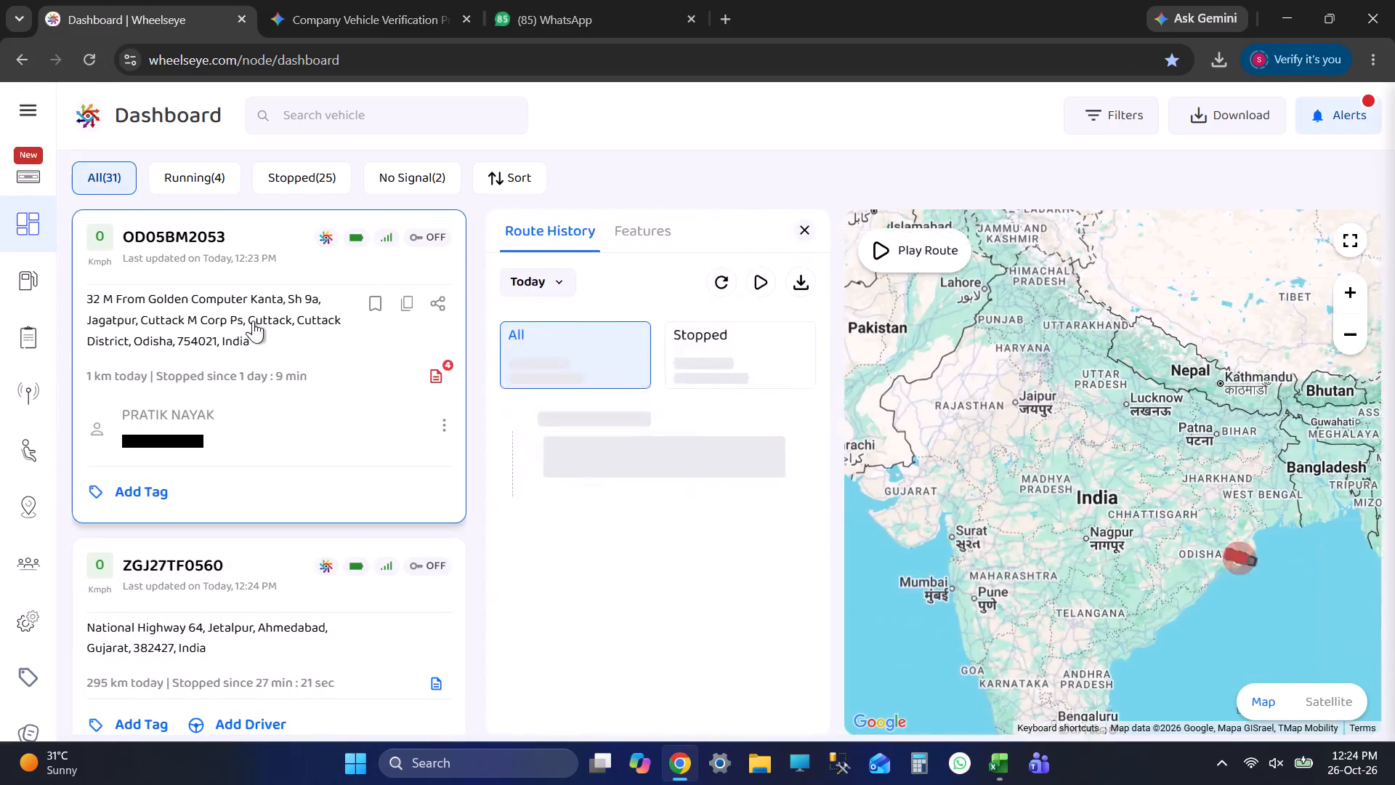
pyautogui.scroll(-4, 299, 486)
pyautogui.scroll(2, 240, 430)
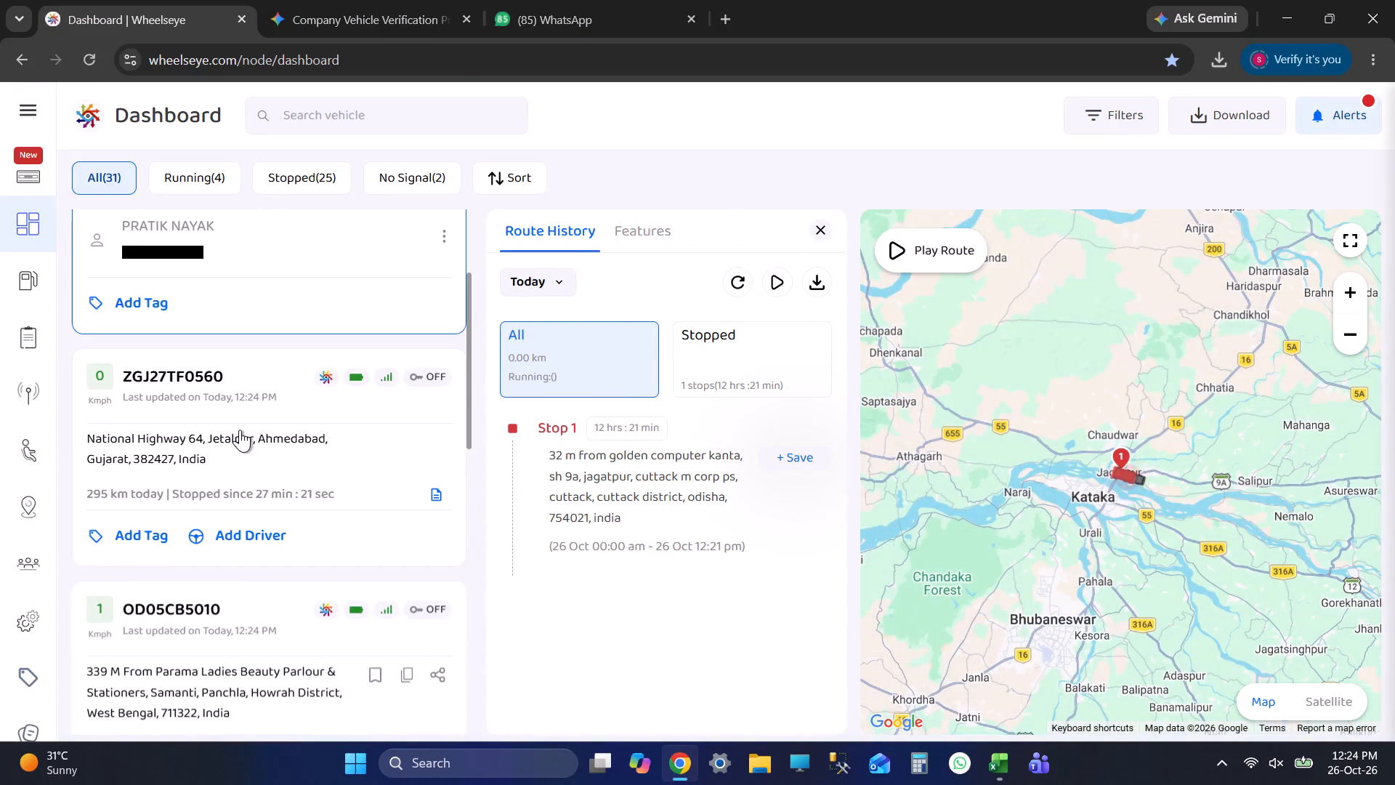
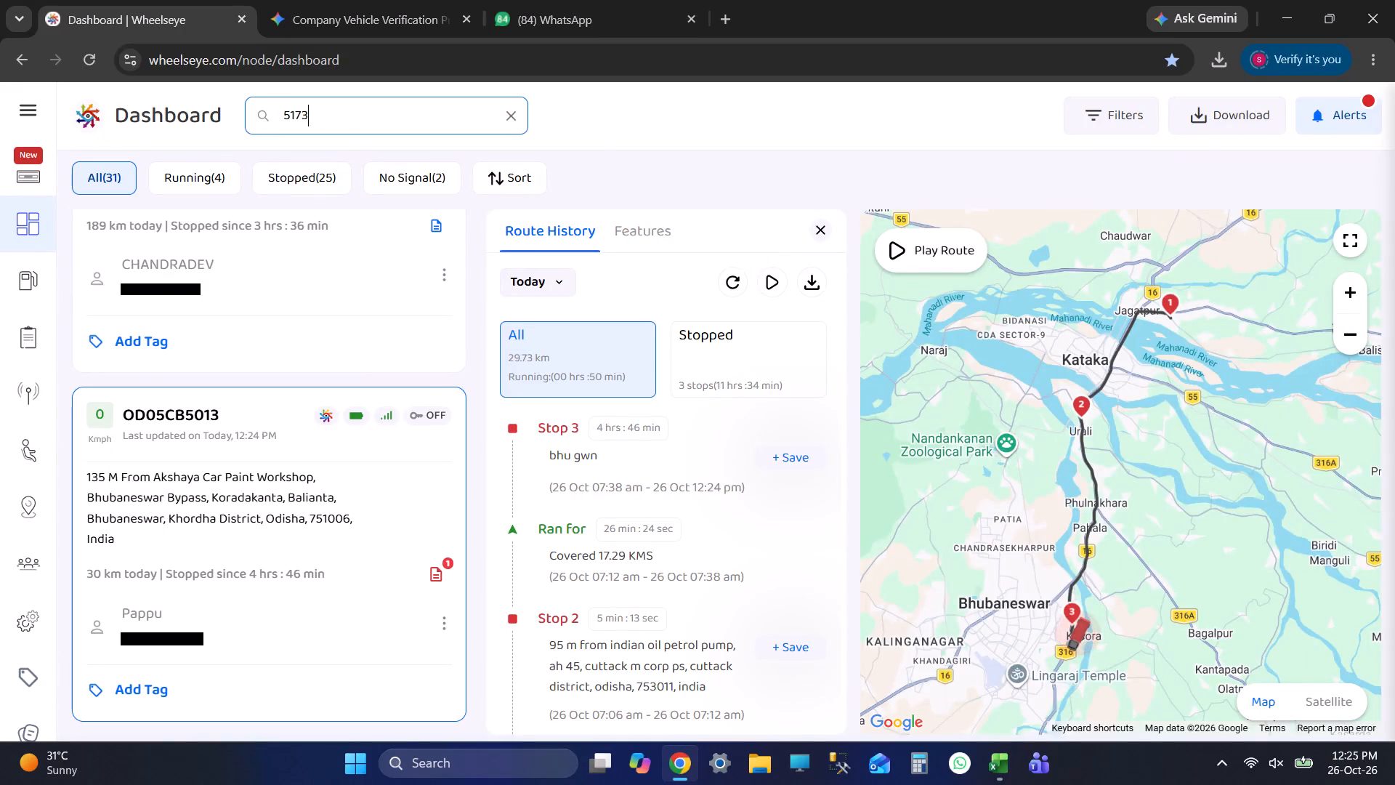
# Search the vehicles for 5173 and view Stop 2 in that vehicle's route history for today.
pyautogui.press('Return')
pyautogui.click(227, 289)
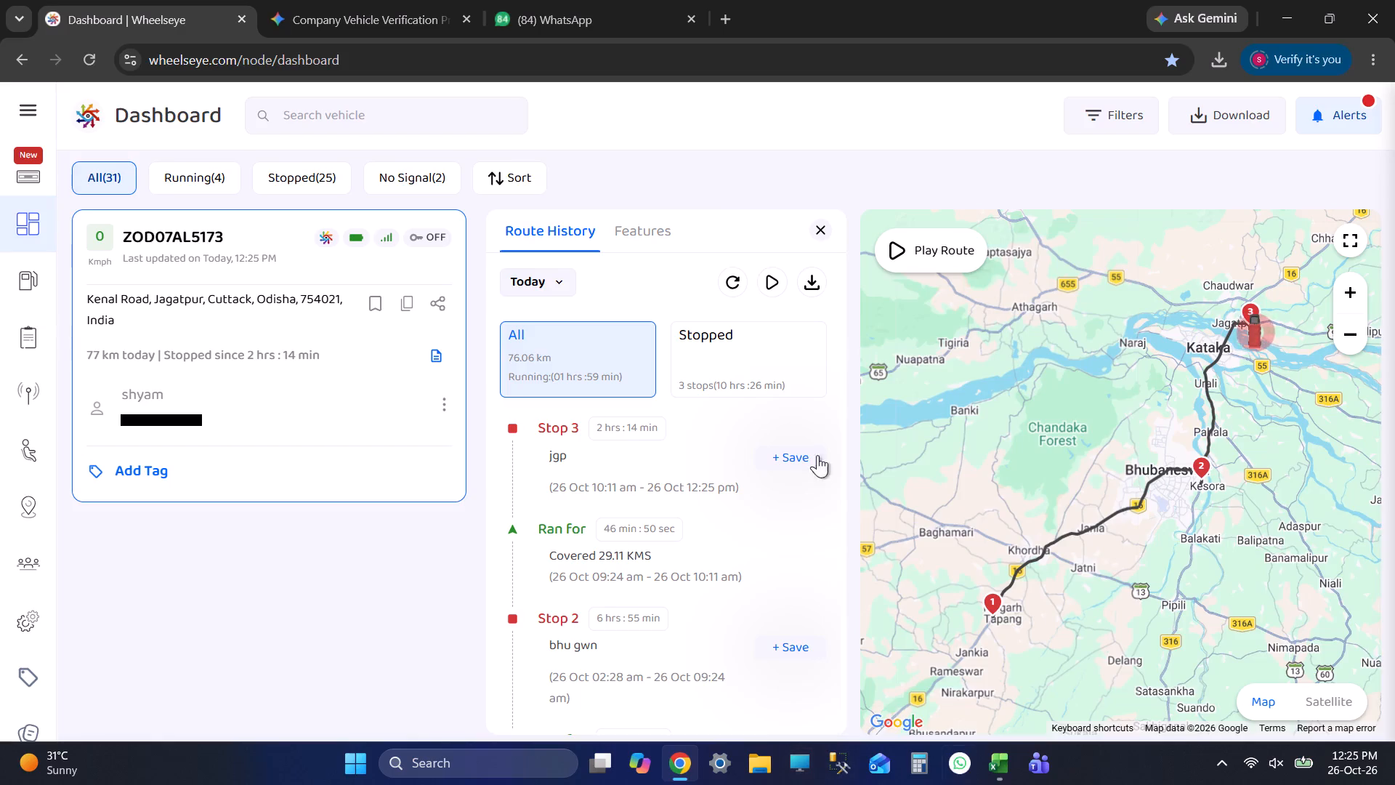
pyautogui.click(671, 616)
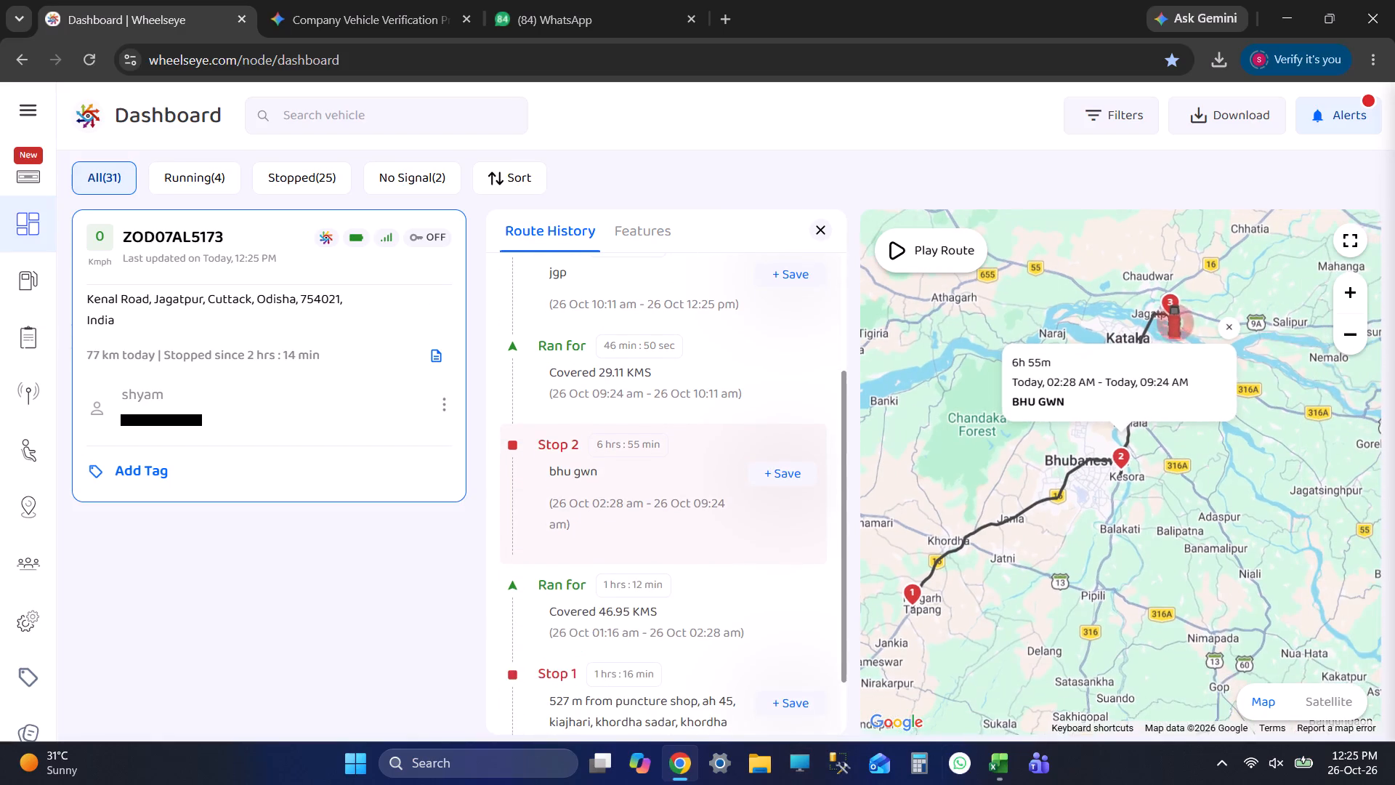
pyautogui.scroll(2, 676, 438)
pyautogui.click(642, 468)
pyautogui.click(397, 110)
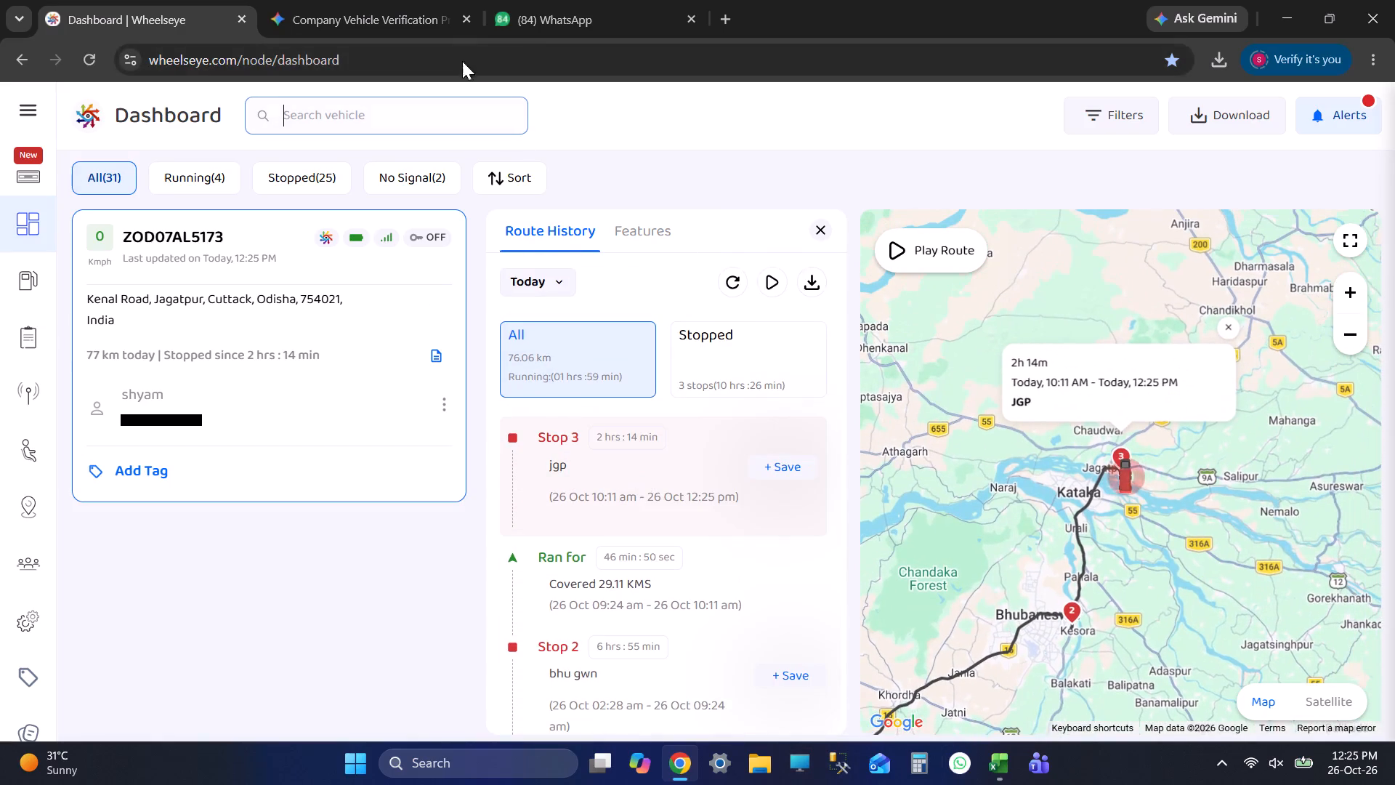
pyautogui.click(89, 55)
pyautogui.scroll(-3, 268, 446)
pyautogui.click(283, 576)
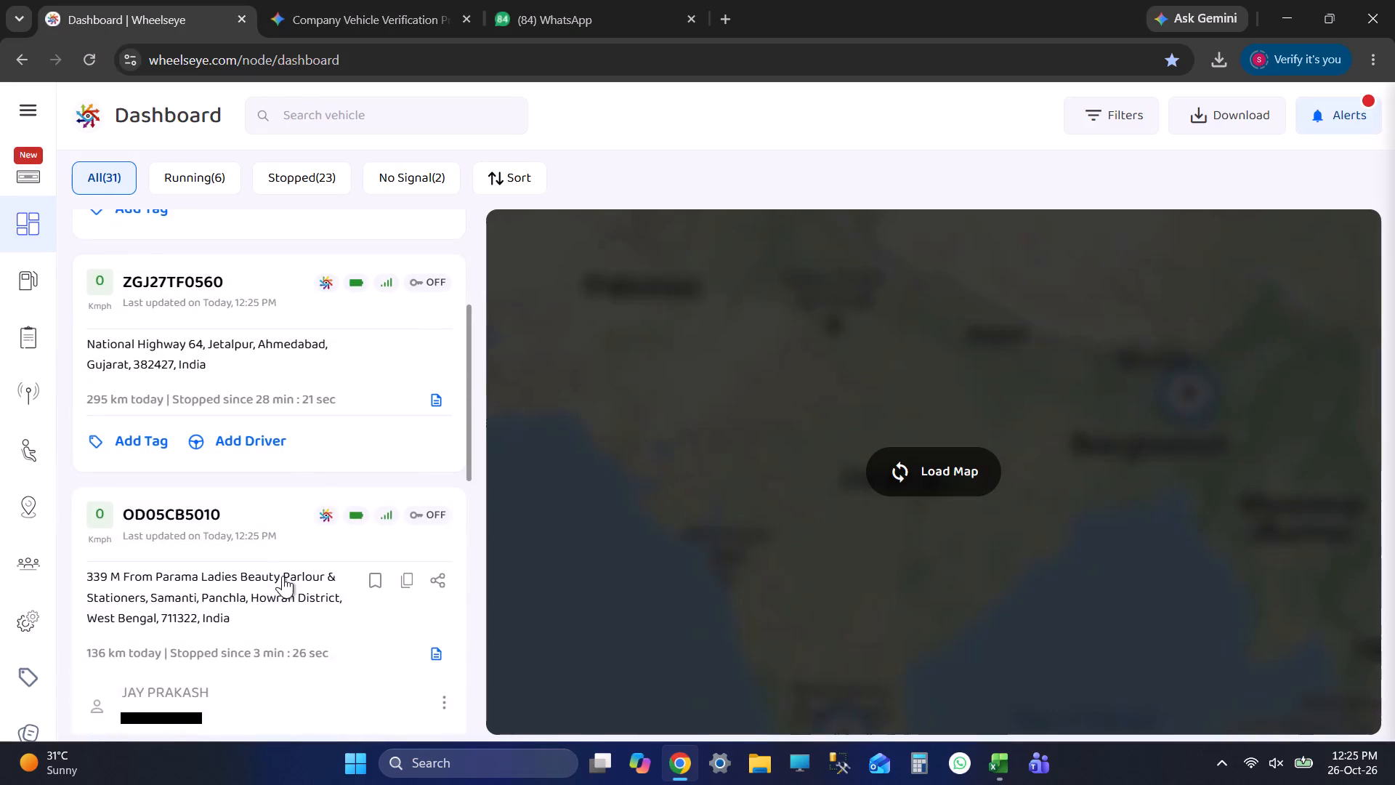
pyautogui.scroll(-2, 308, 508)
pyautogui.scroll(-6, 263, 568)
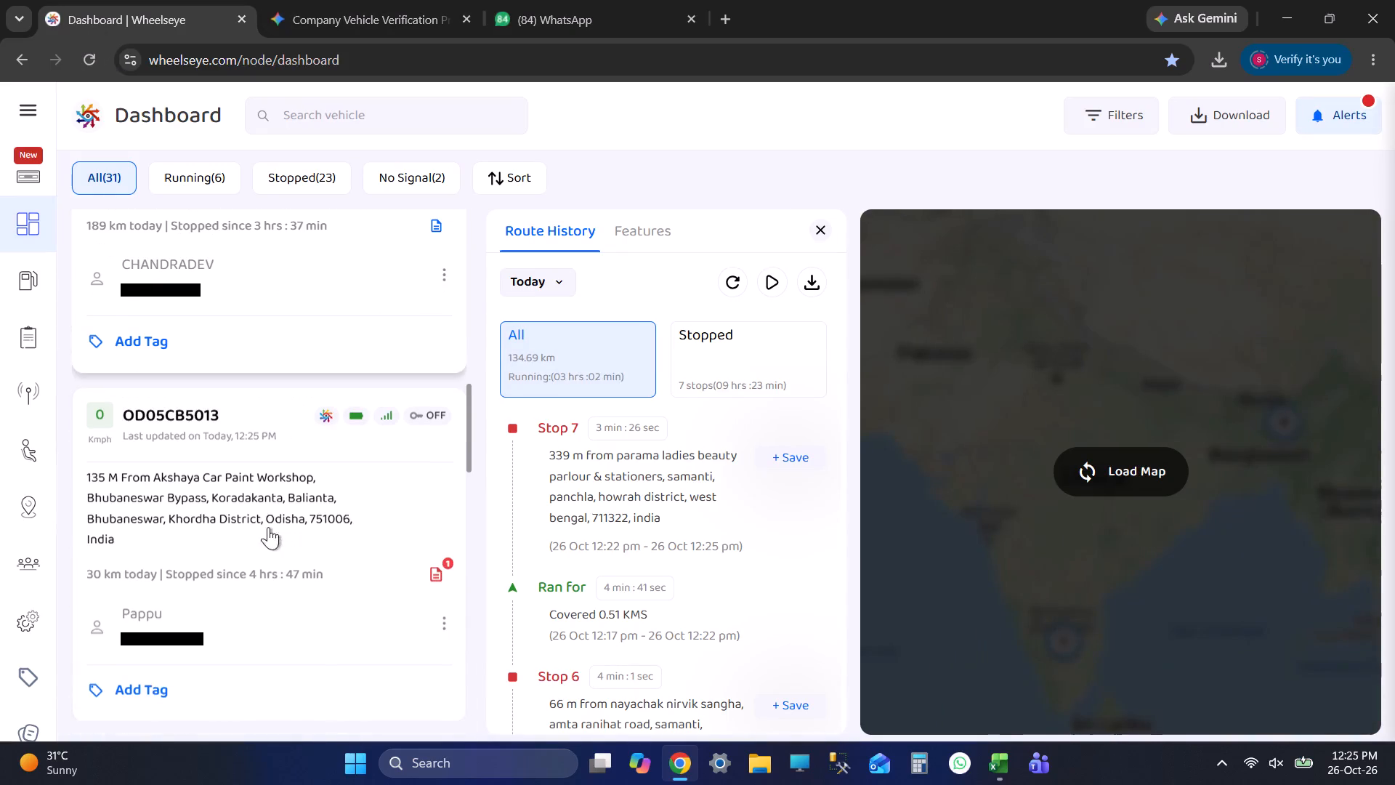
pyautogui.click(264, 493)
pyautogui.click(1128, 467)
pyautogui.scroll(-4, 321, 489)
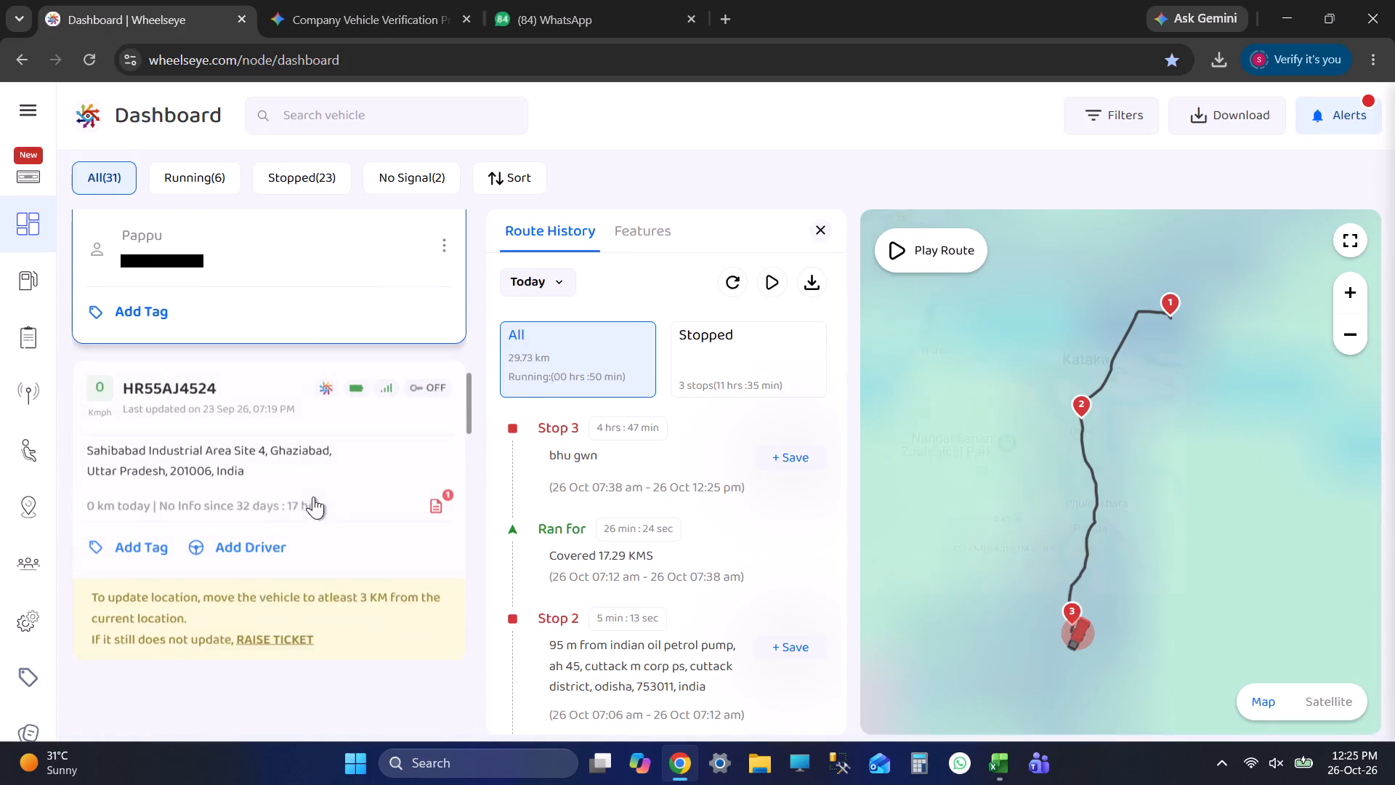
pyautogui.click(264, 489)
pyautogui.scroll(-3, 310, 451)
pyautogui.click(263, 482)
pyautogui.scroll(-1, 256, 543)
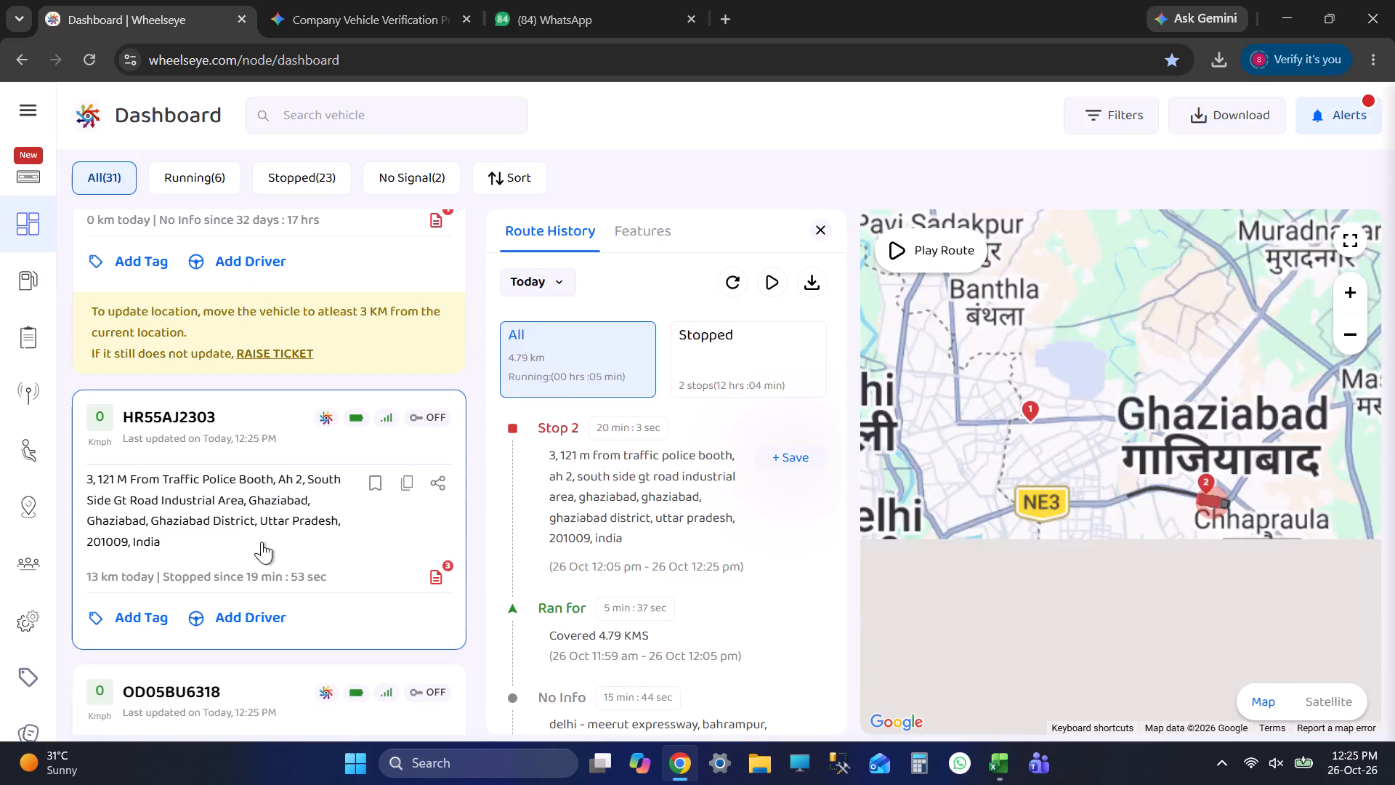
pyautogui.scroll(-1, 262, 542)
pyautogui.scroll(5, 335, 482)
pyautogui.scroll(-2, 352, 520)
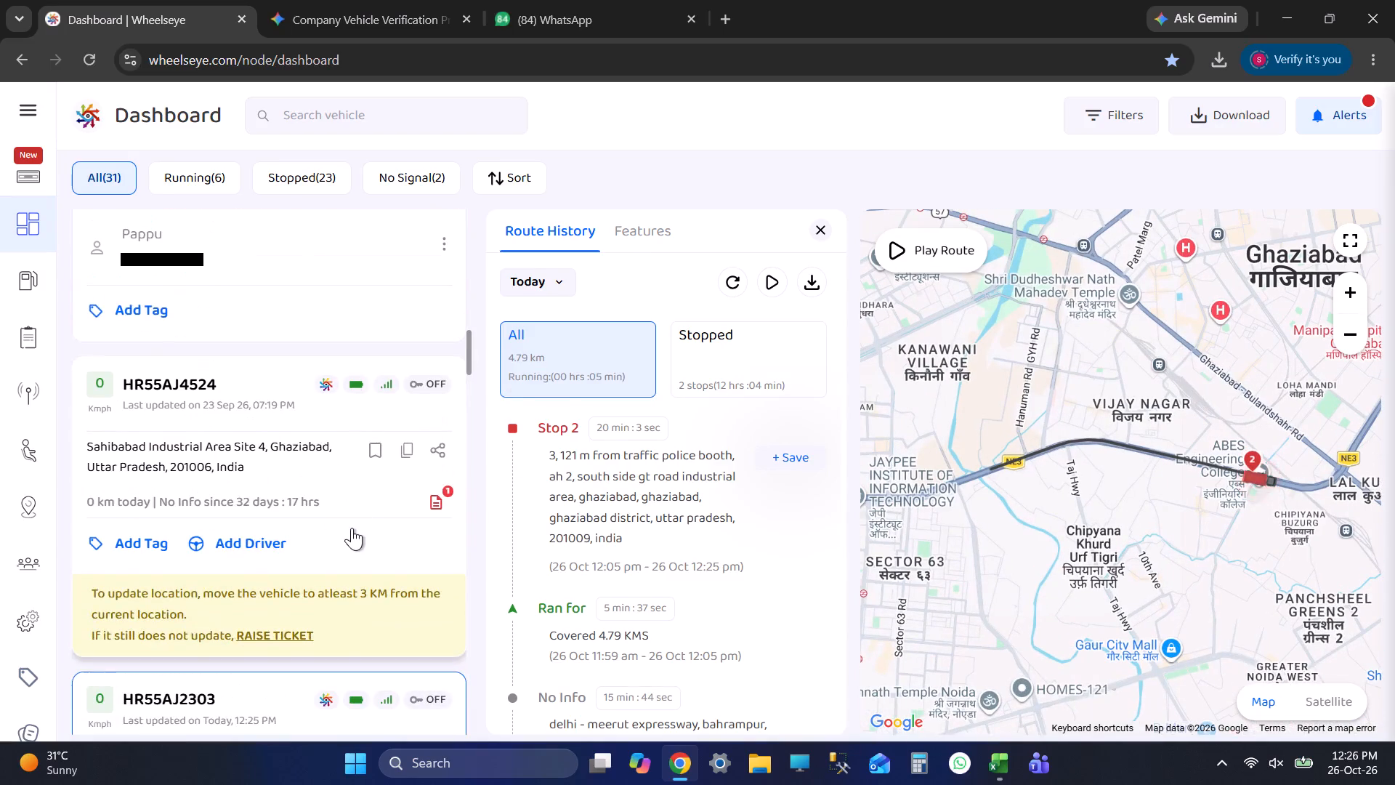
pyautogui.scroll(-2, 352, 528)
pyautogui.scroll(-3, 294, 579)
pyautogui.click(263, 395)
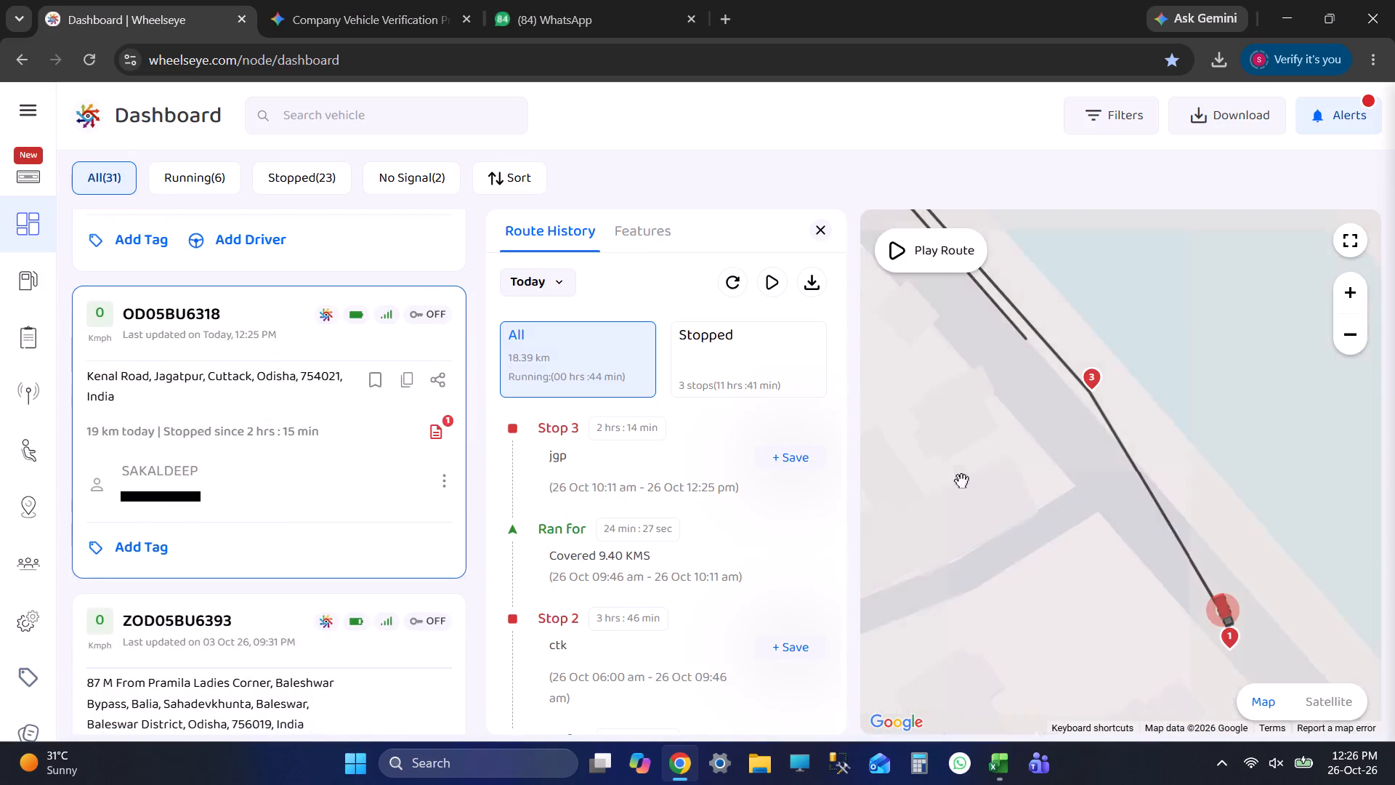
pyautogui.scroll(-3, 329, 508)
pyautogui.scroll(-2, 295, 422)
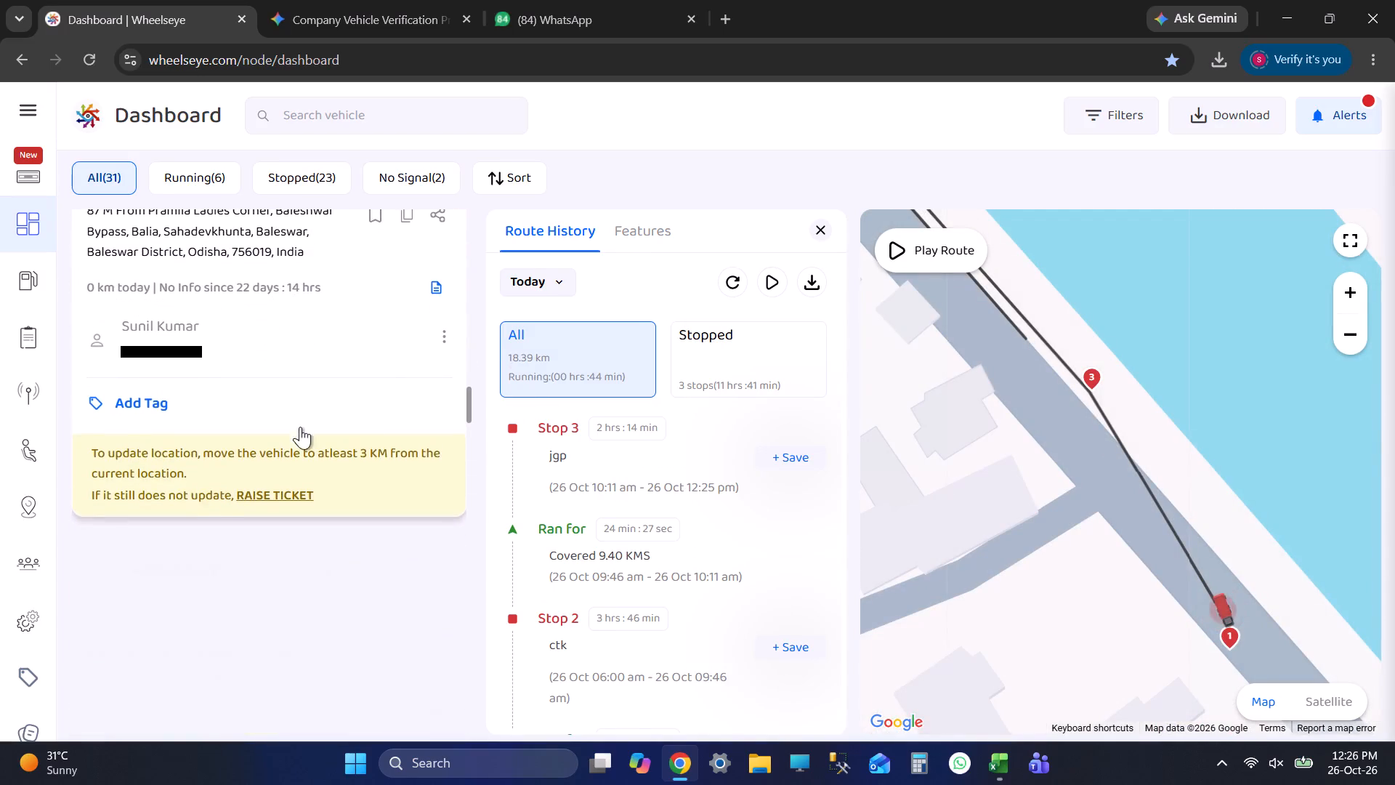
pyautogui.scroll(-1, 296, 454)
pyautogui.click(209, 515)
pyautogui.scroll(-3, 266, 499)
pyautogui.click(270, 512)
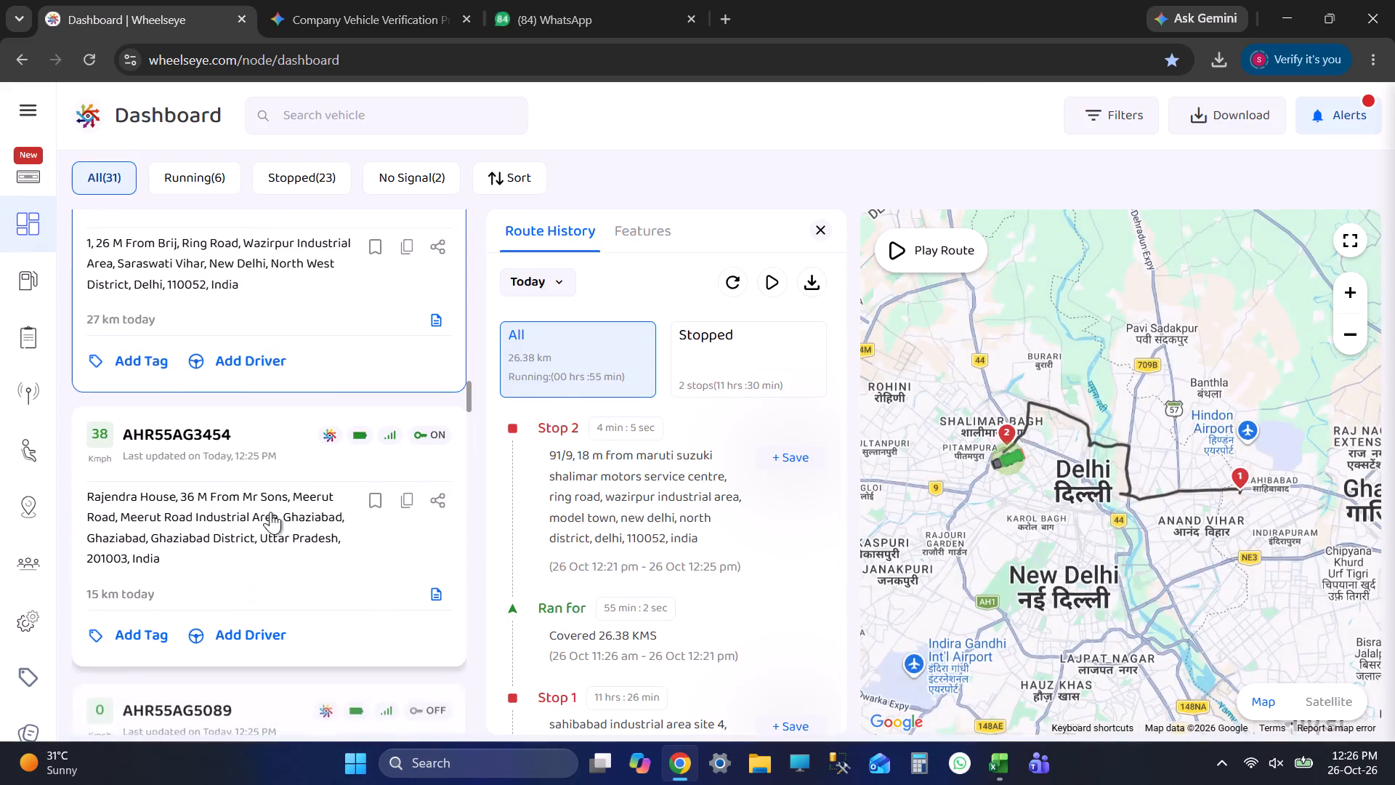
pyautogui.scroll(-1, 270, 512)
pyautogui.scroll(1, 270, 512)
pyautogui.scroll(-1, 270, 512)
pyautogui.scroll(-3, 256, 584)
pyautogui.click(283, 351)
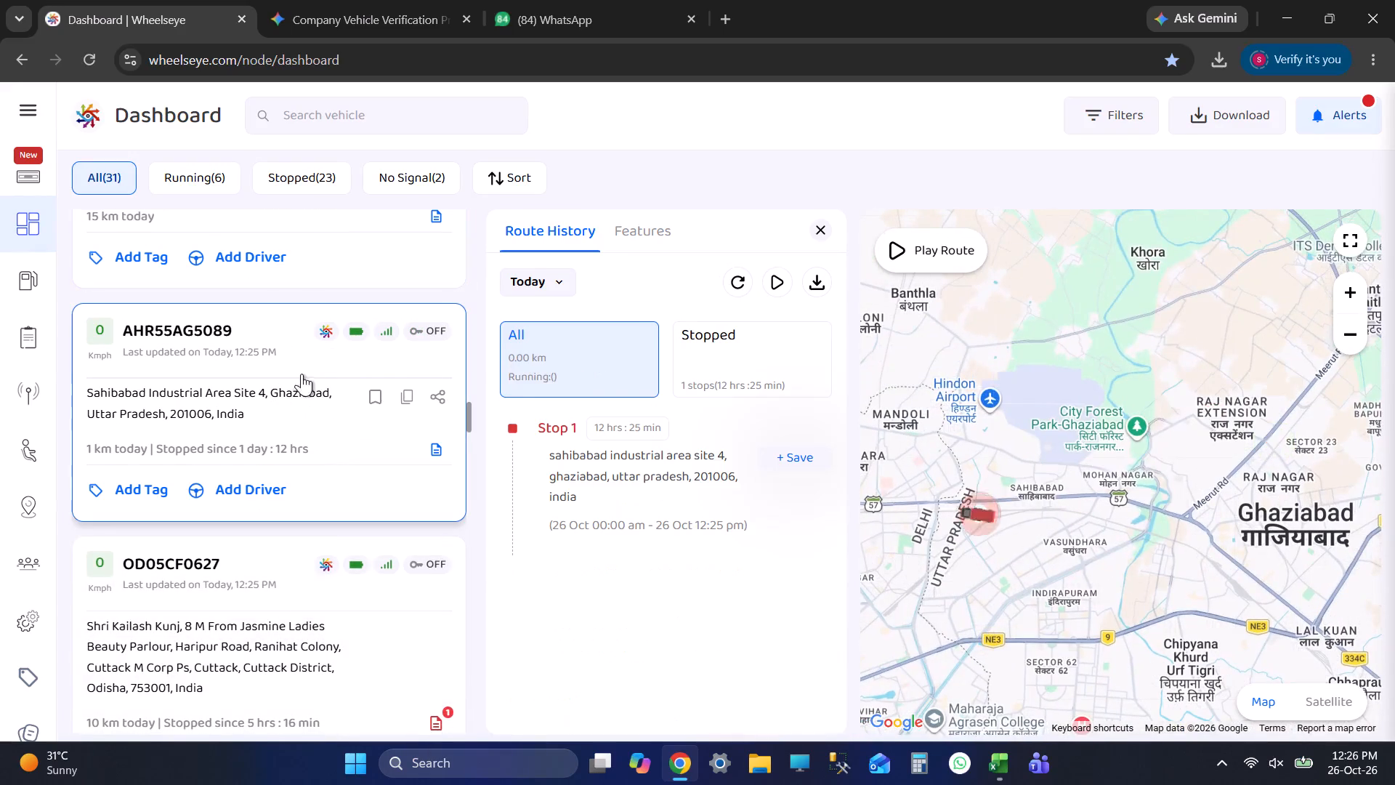
pyautogui.scroll(-3, 310, 414)
pyautogui.click(246, 407)
pyautogui.scroll(-1, 255, 453)
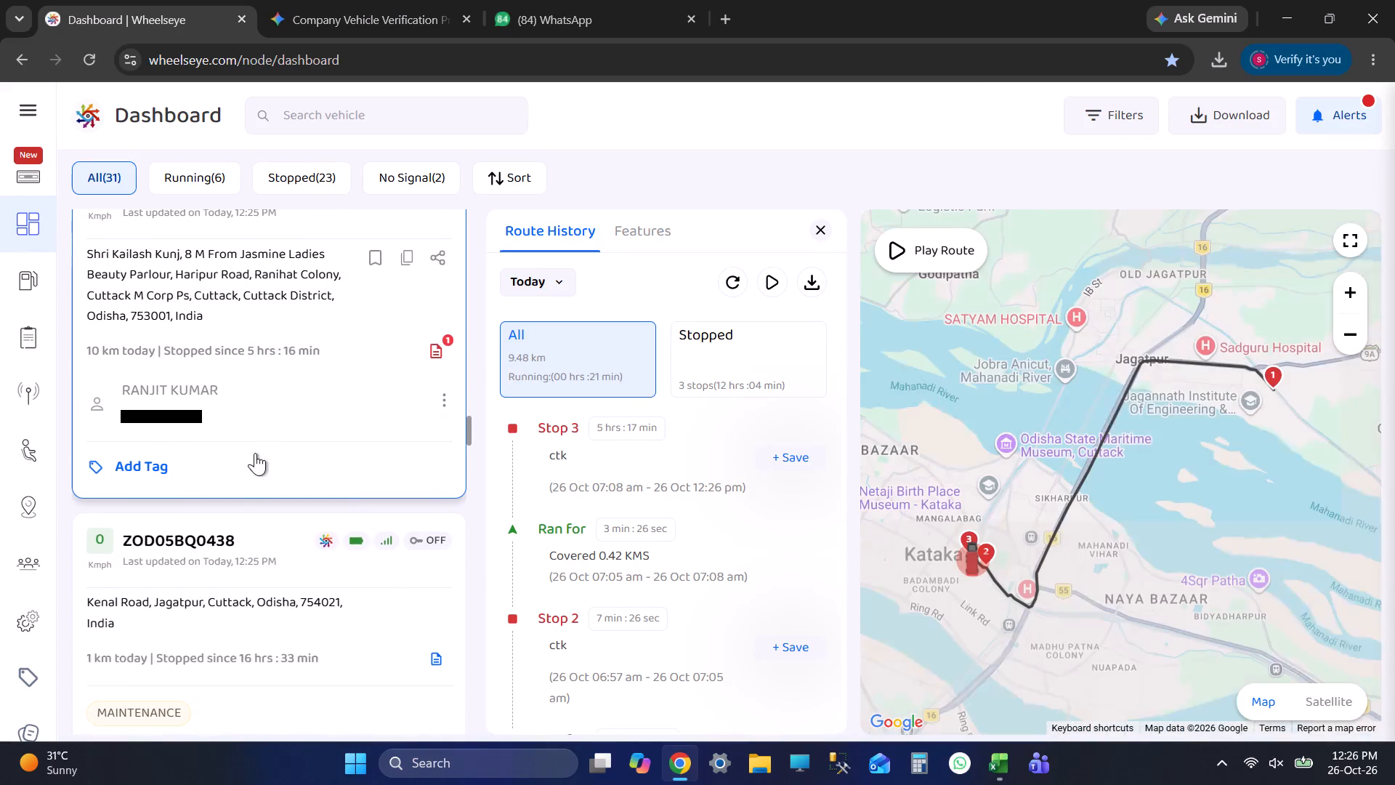
pyautogui.scroll(-2, 207, 487)
pyautogui.click(240, 446)
pyautogui.scroll(3, 242, 446)
pyautogui.click(244, 416)
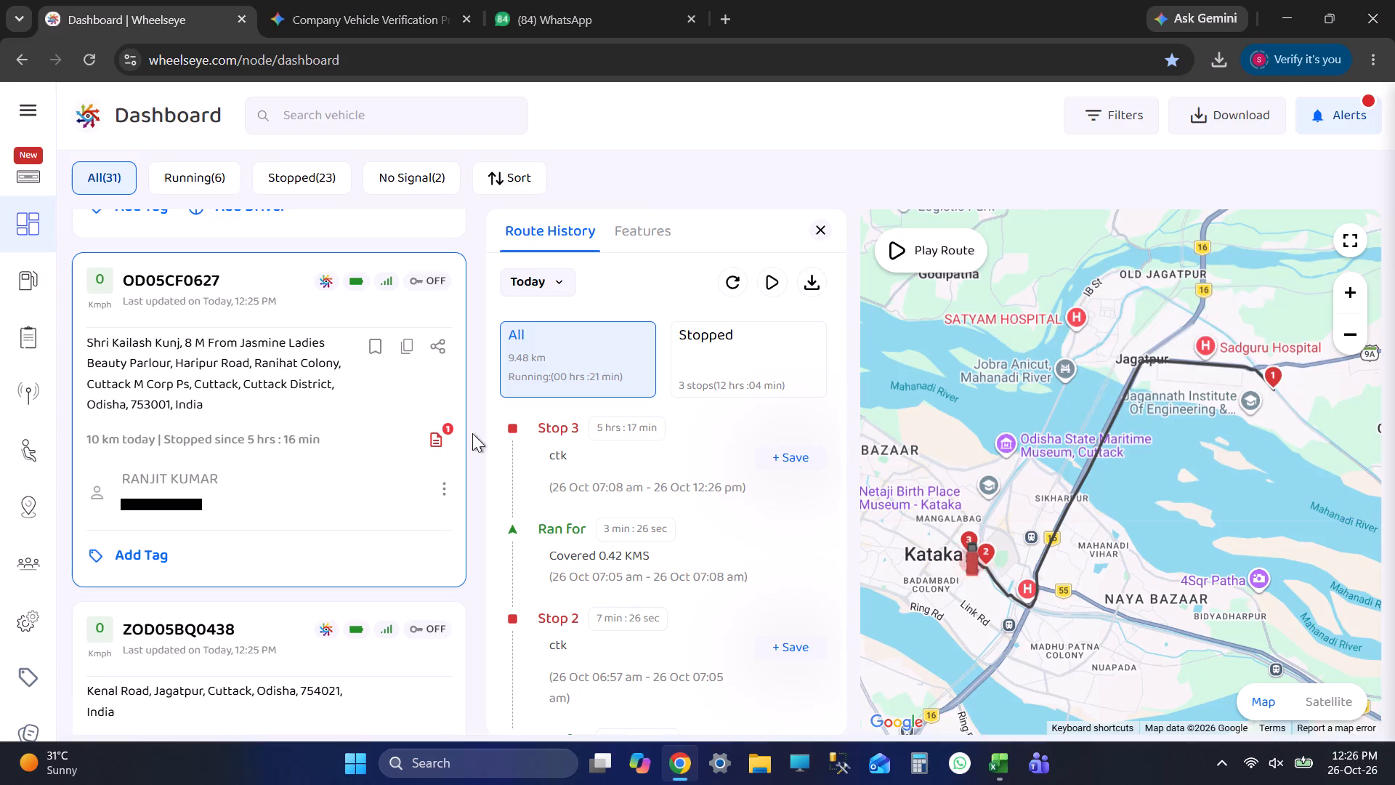
pyautogui.scroll(-2, 296, 517)
pyautogui.click(240, 524)
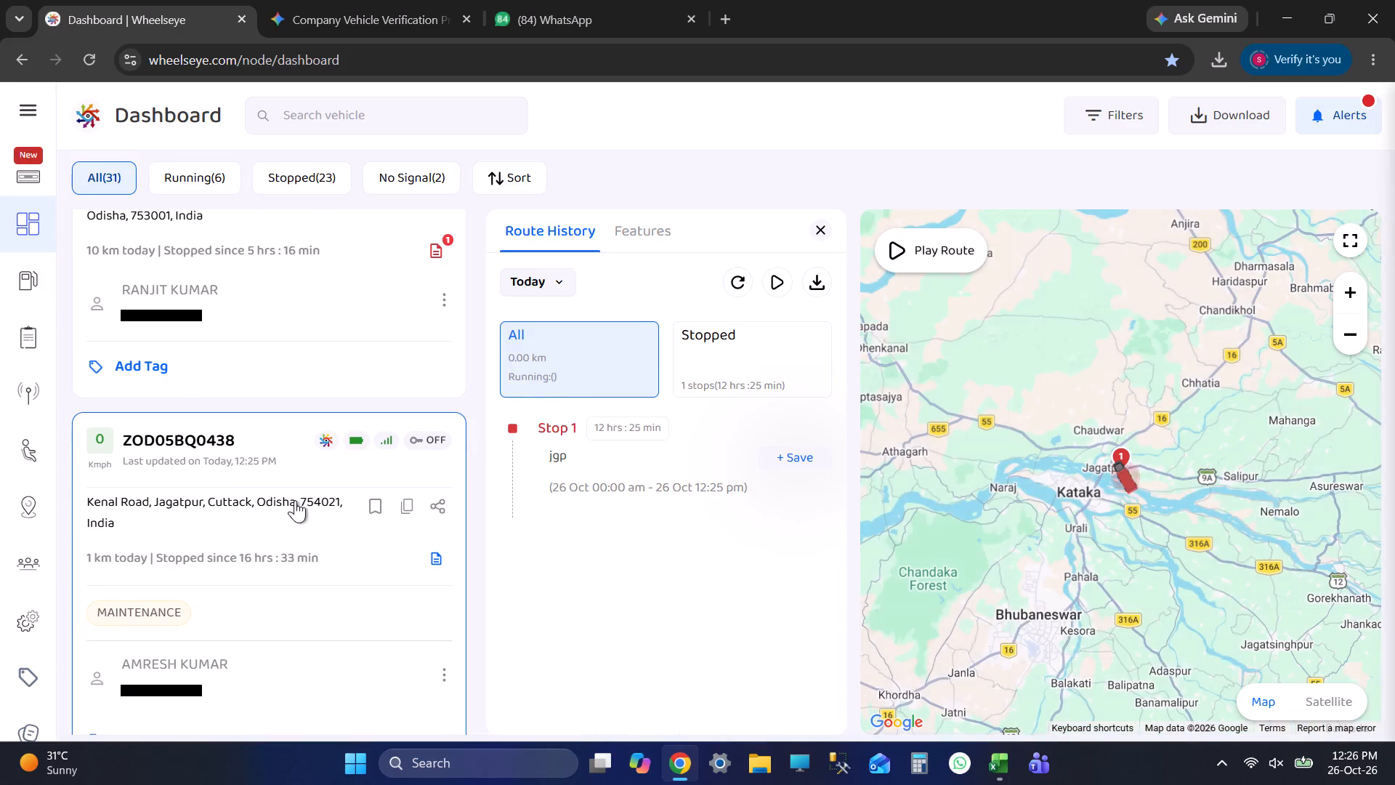
pyautogui.scroll(1, 290, 526)
pyautogui.scroll(-6, 285, 537)
pyautogui.click(221, 440)
pyautogui.scroll(-4, 227, 498)
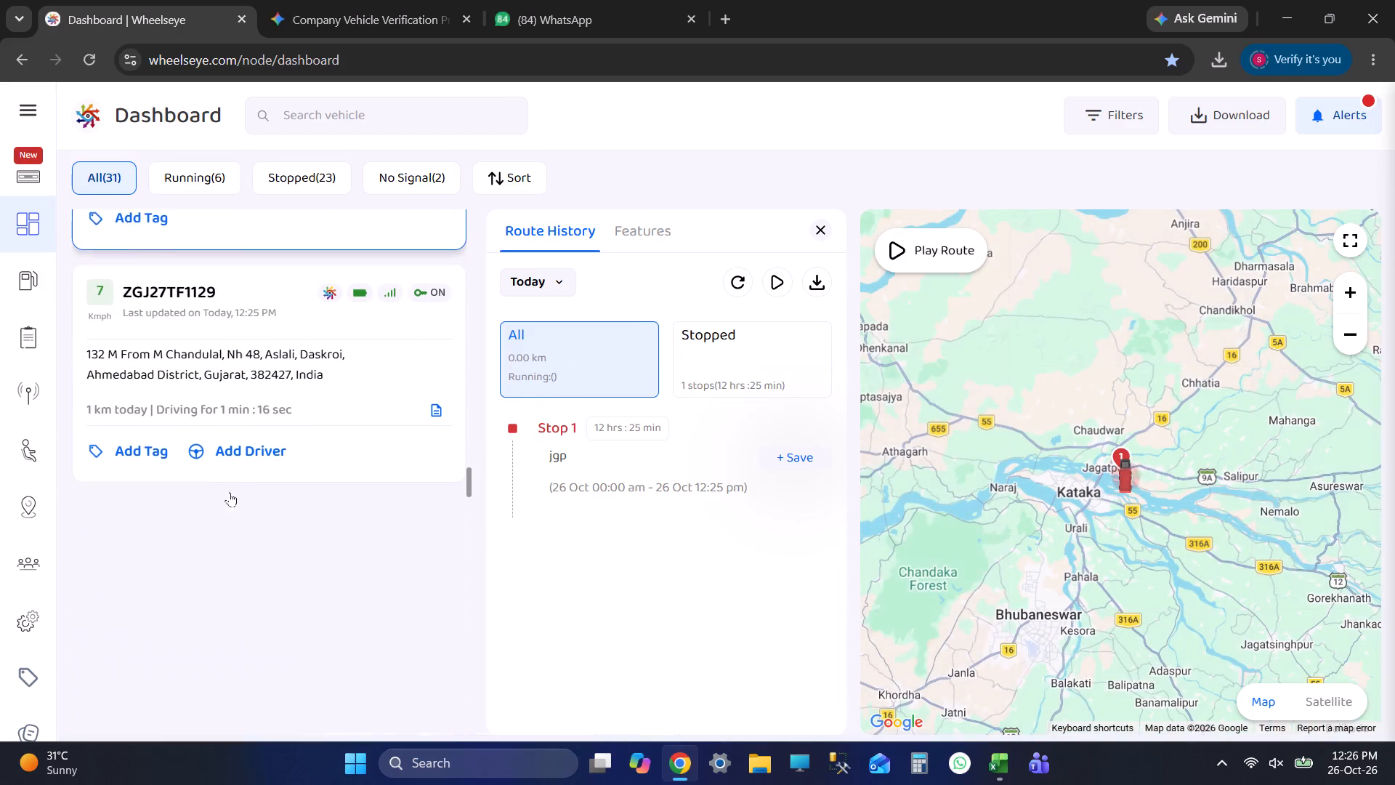
pyautogui.click(264, 297)
pyautogui.scroll(-3, 264, 471)
pyautogui.scroll(-3, 265, 325)
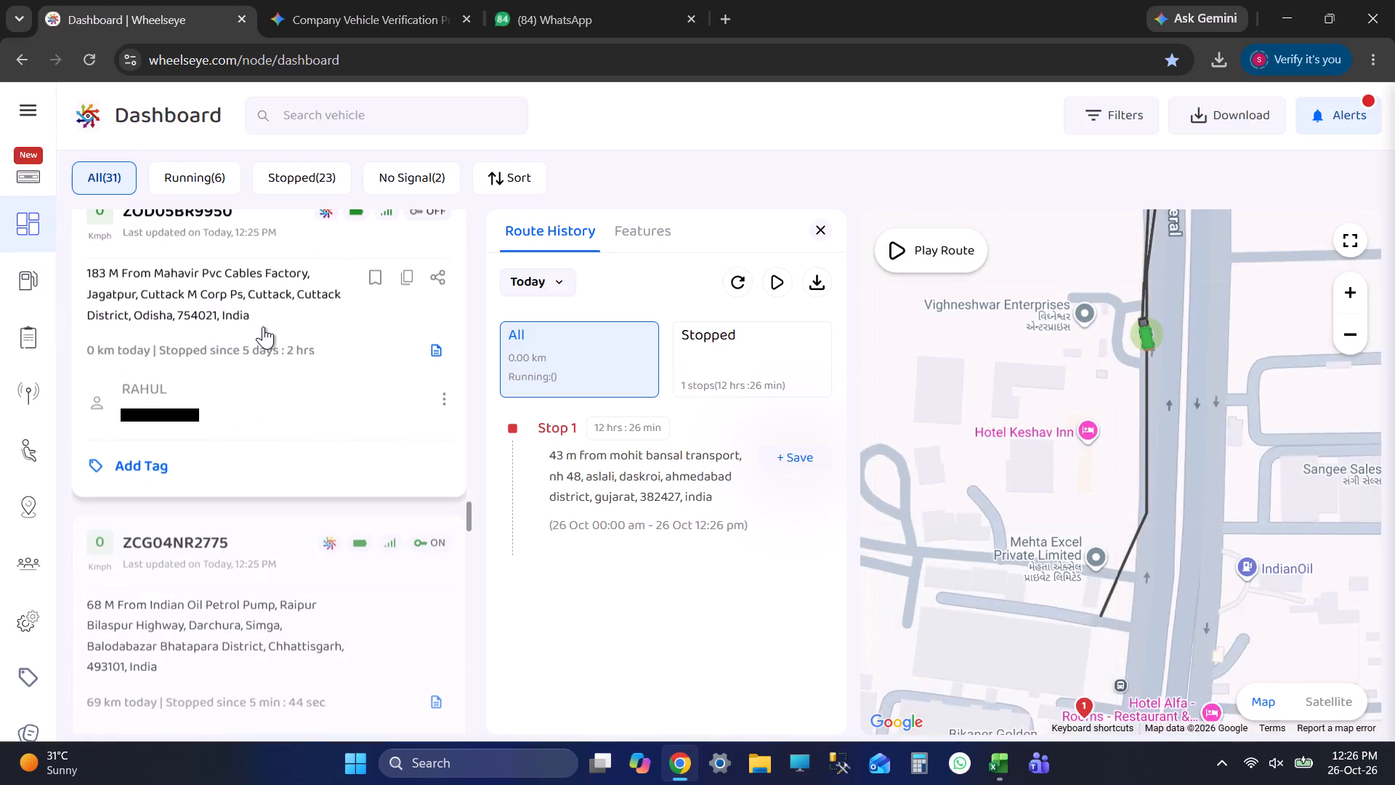
pyautogui.click(263, 326)
pyautogui.scroll(-2, 340, 414)
pyautogui.click(290, 403)
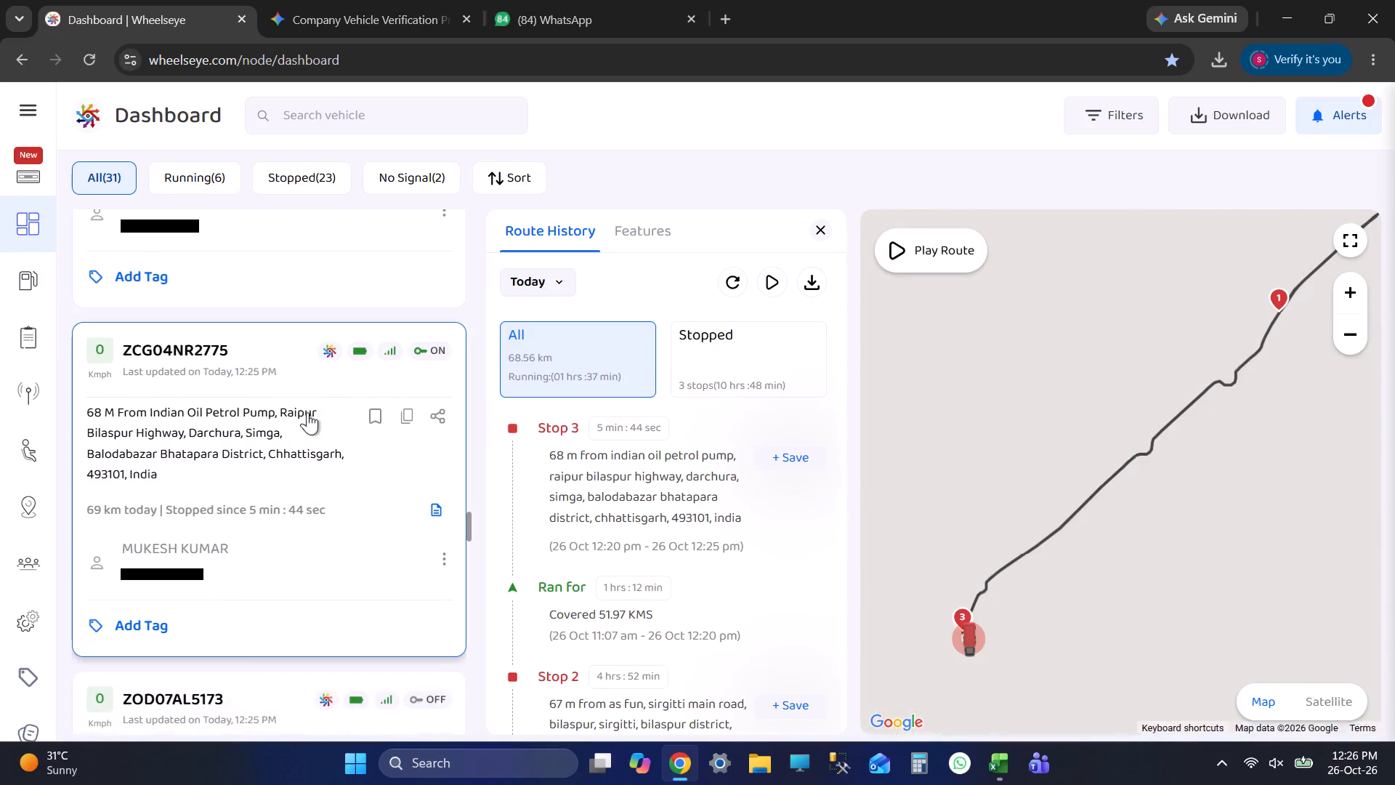
pyautogui.scroll(-3, 309, 420)
pyautogui.scroll(1, 1054, 438)
pyautogui.scroll(-1, 1054, 442)
pyautogui.scroll(1, 1054, 442)
pyautogui.scroll(-4, 1054, 442)
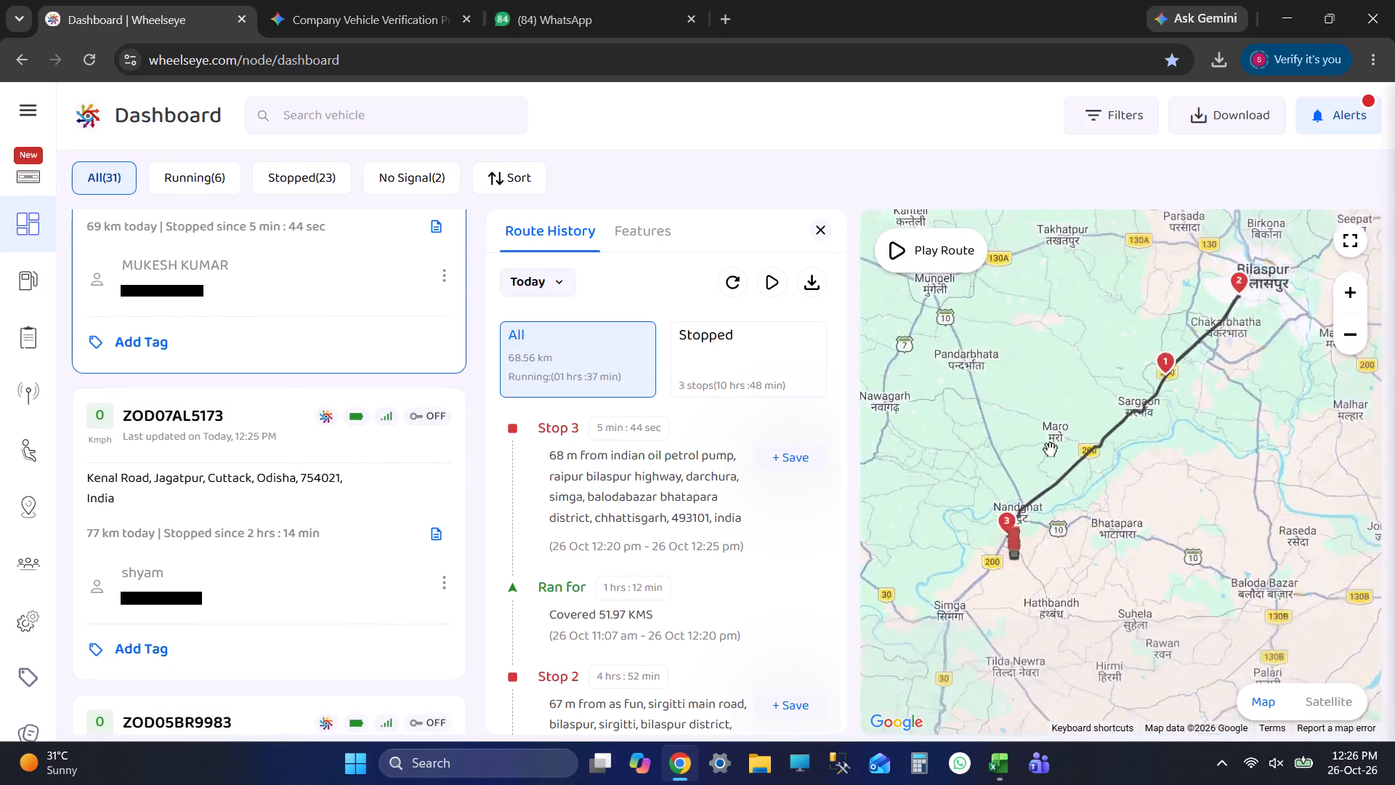
pyautogui.scroll(-5, 1050, 449)
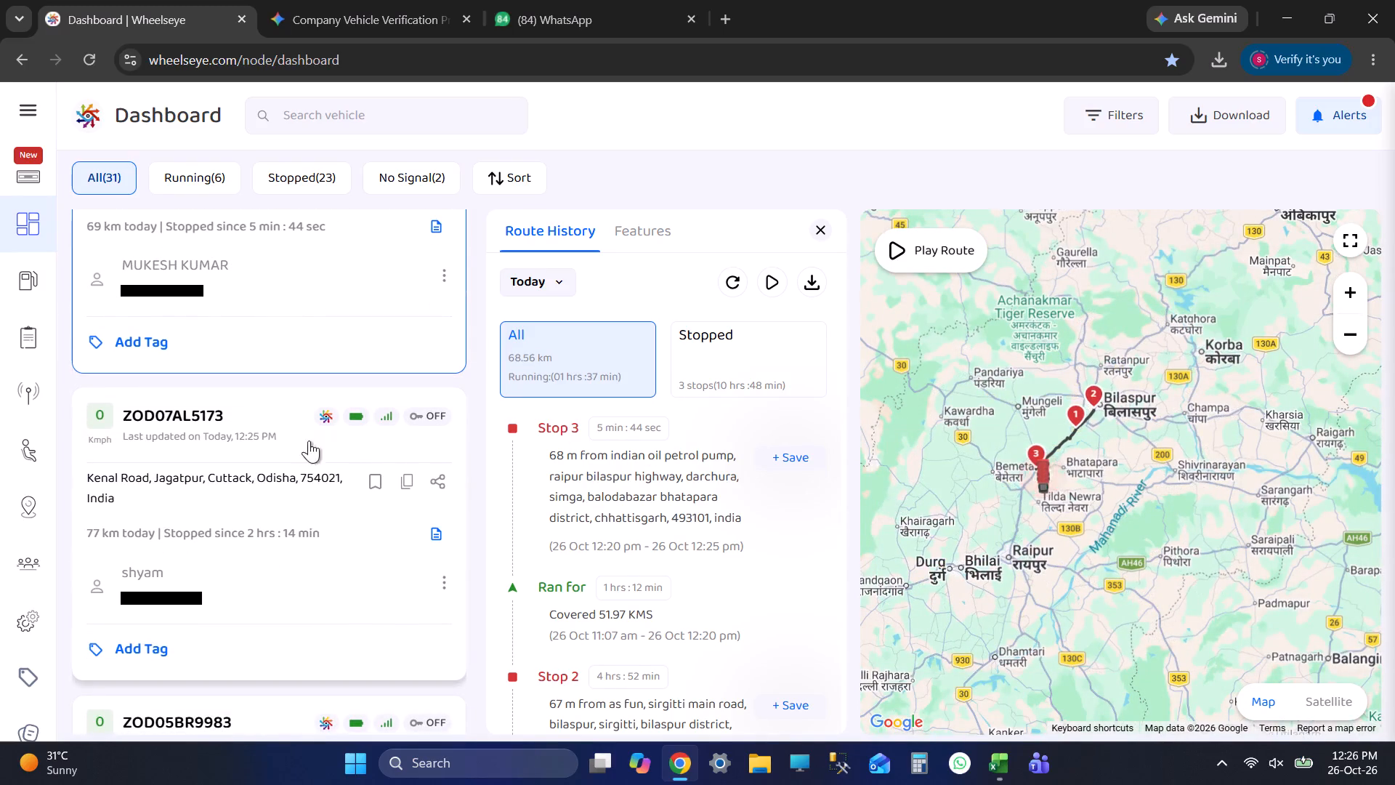
pyautogui.click(257, 483)
pyautogui.scroll(1, 296, 459)
pyautogui.scroll(-1, 296, 459)
pyautogui.scroll(1, 296, 459)
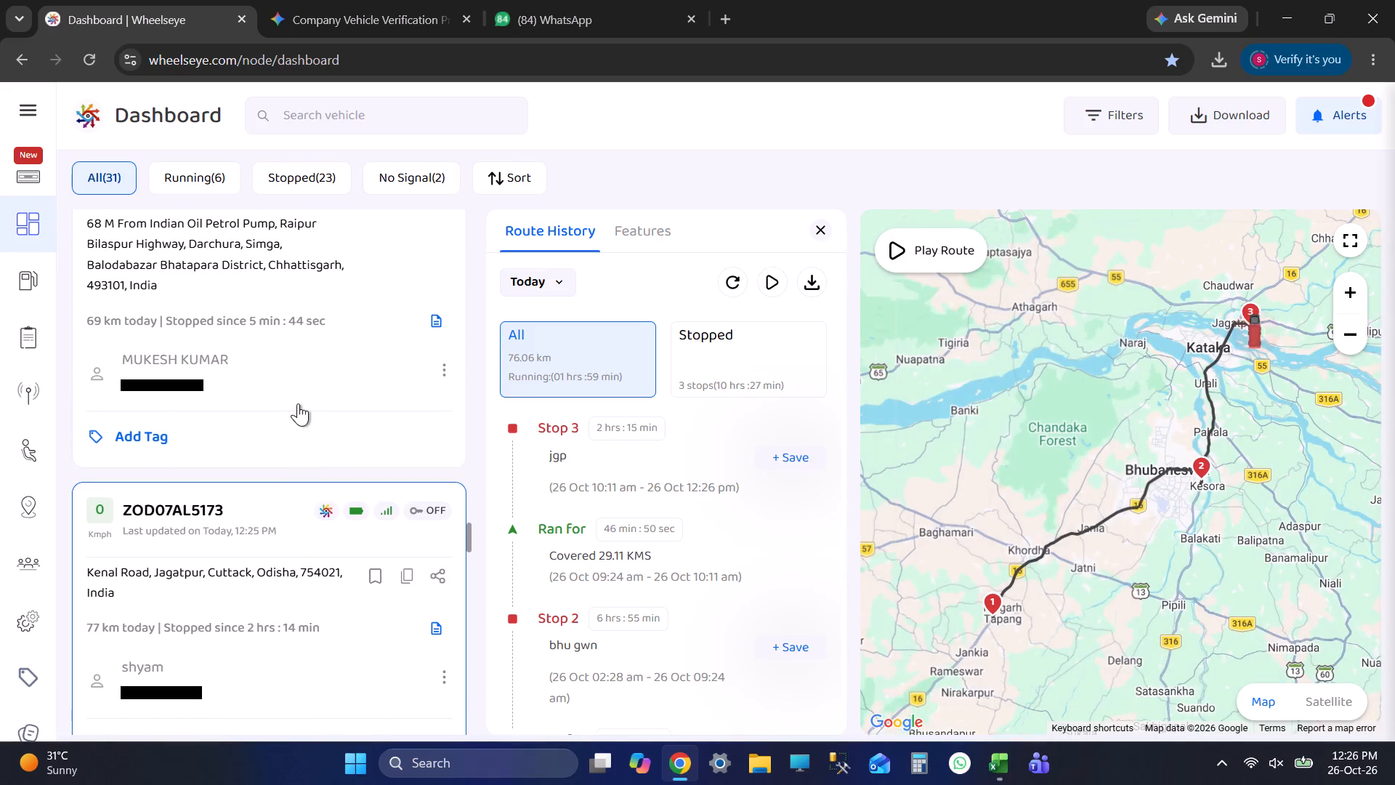
pyautogui.click(303, 368)
pyautogui.scroll(-3, 303, 403)
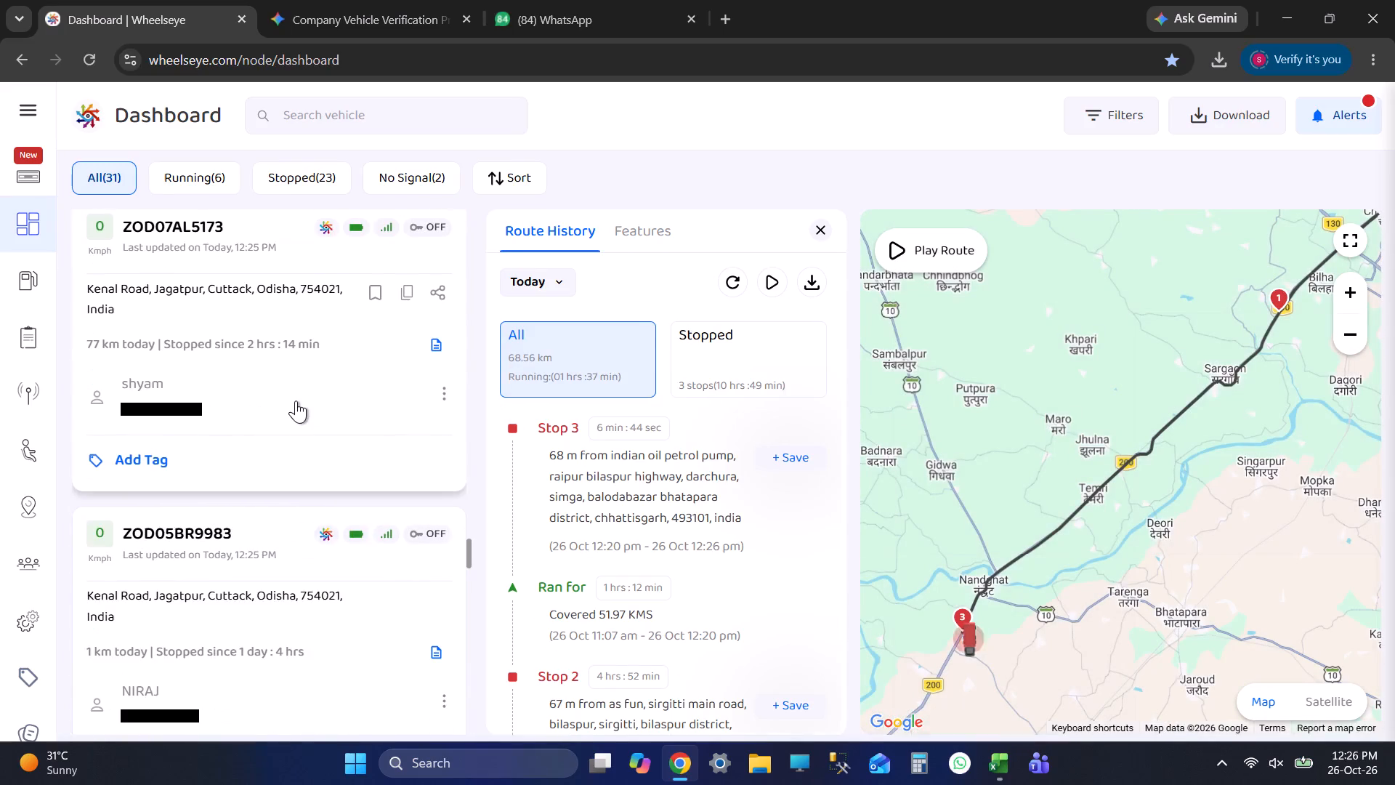
pyautogui.click(296, 400)
pyautogui.scroll(2, 1261, 318)
pyautogui.scroll(-1, 1266, 347)
pyautogui.scroll(4, 1268, 359)
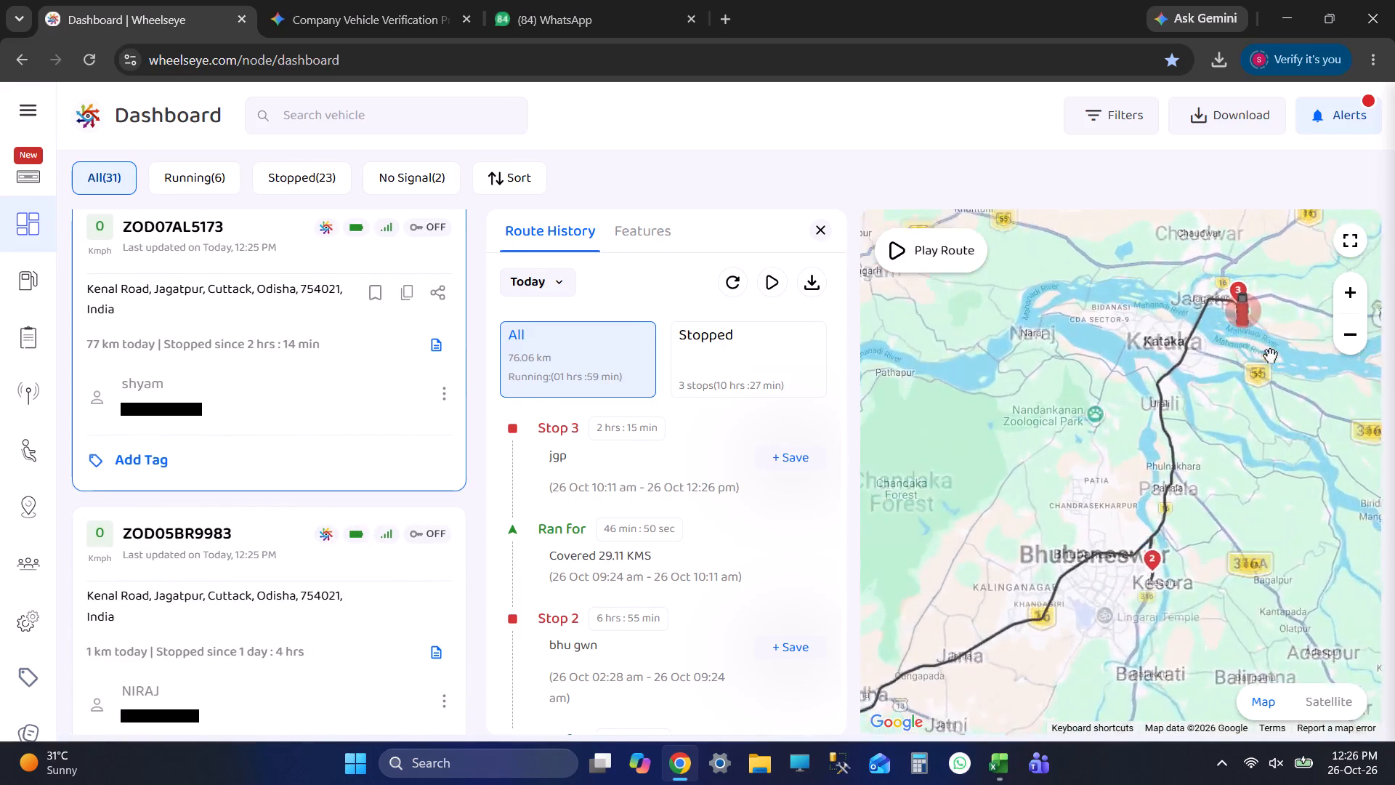
pyautogui.scroll(4, 1270, 355)
pyautogui.moveTo(1177, 300); pyautogui.dragTo(1203, 512)
pyautogui.scroll(7, 1177, 469)
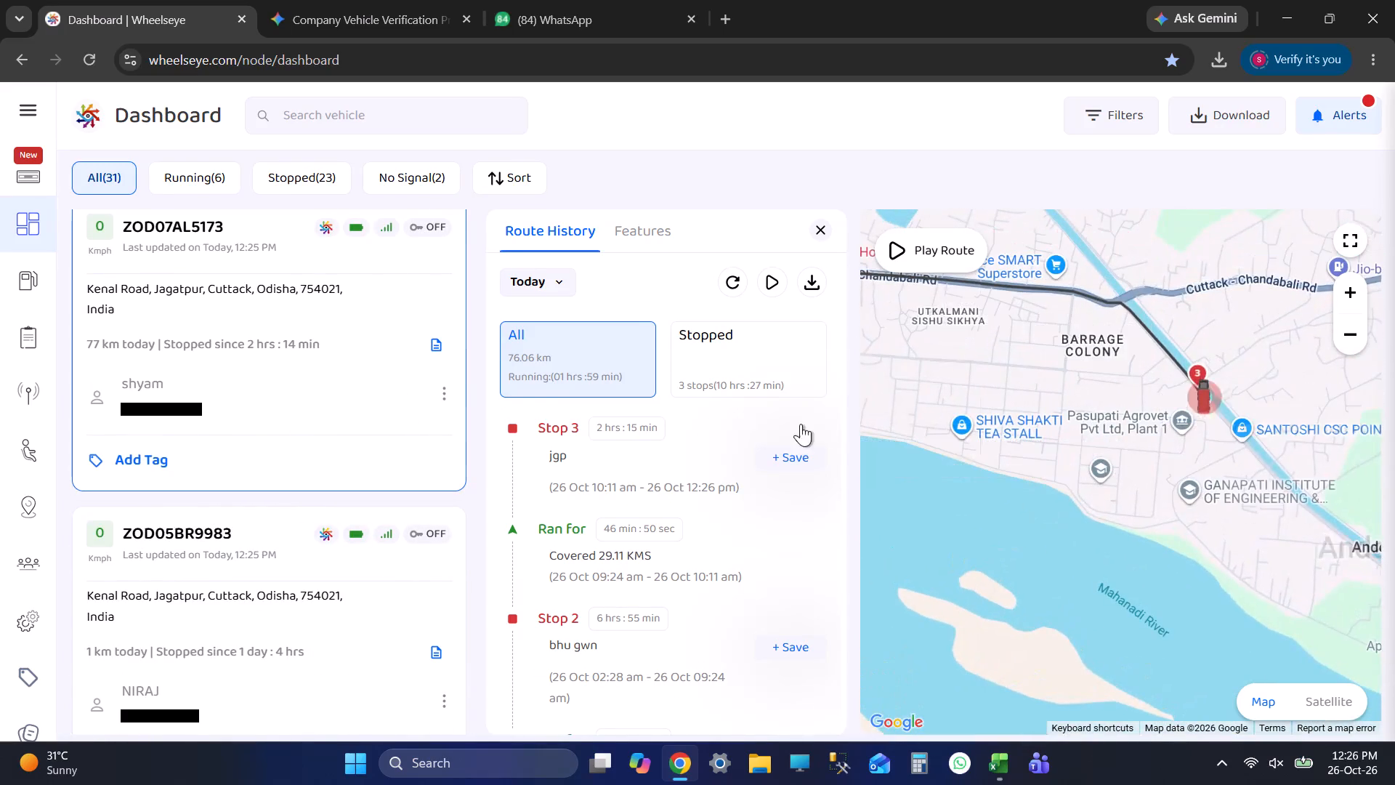
pyautogui.scroll(-2, 286, 471)
pyautogui.click(282, 413)
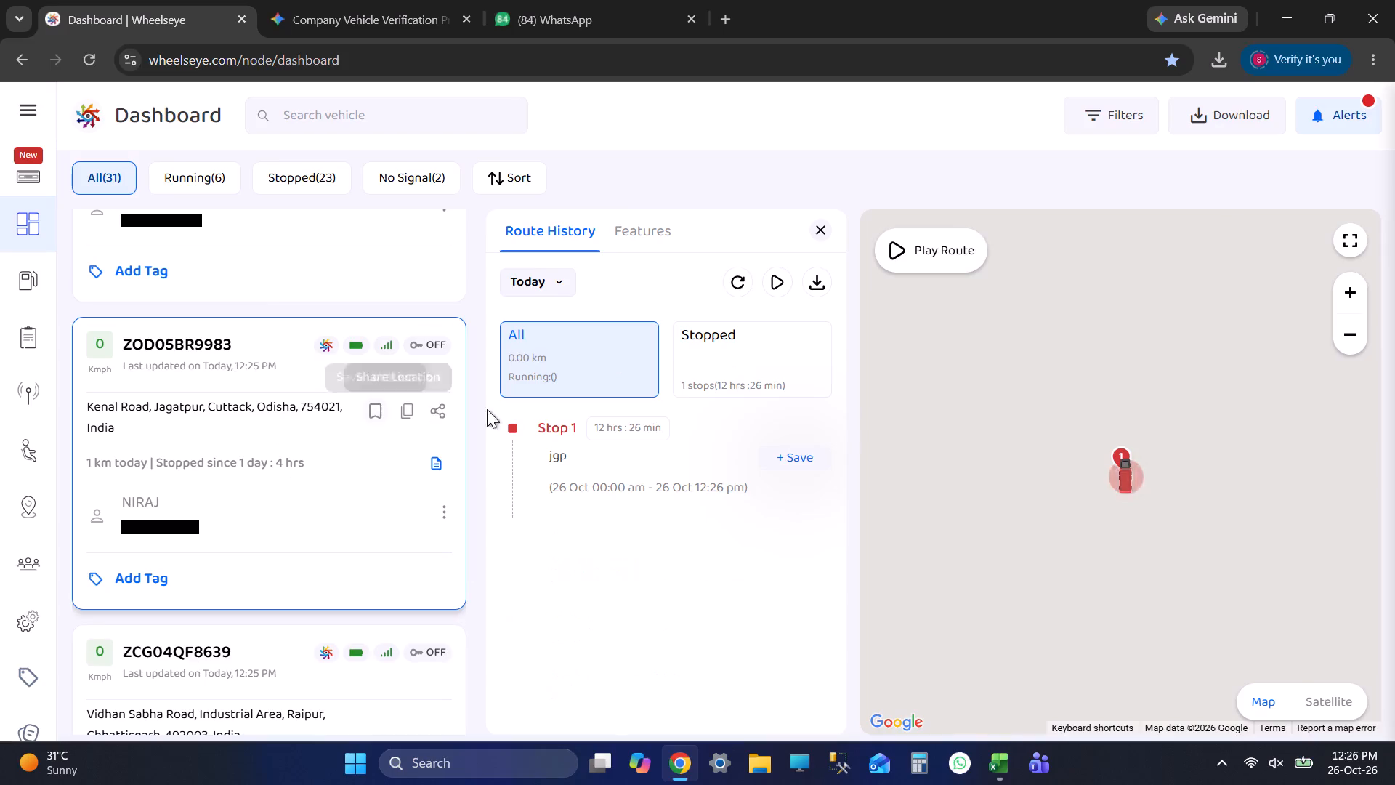
pyautogui.scroll(-3, 273, 483)
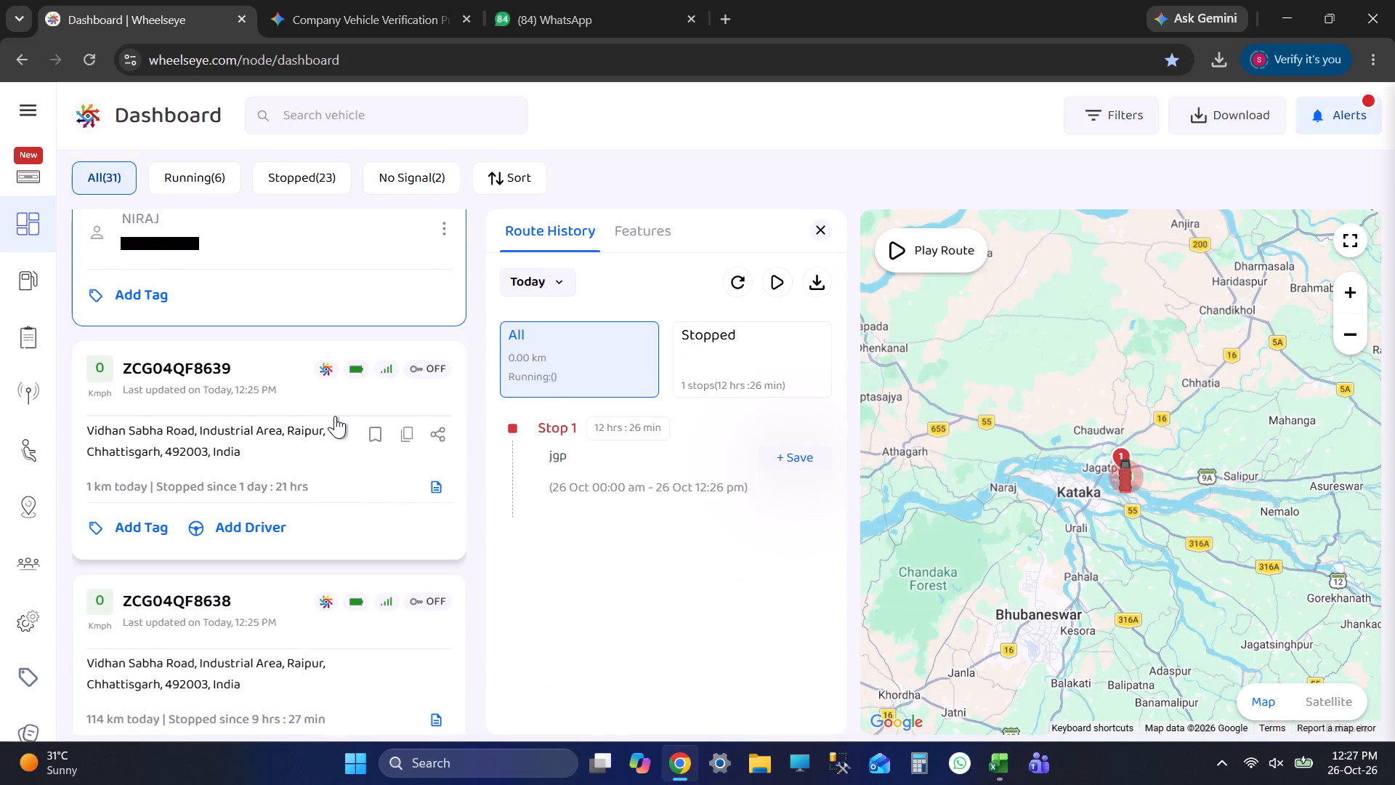
pyautogui.scroll(2, 257, 427)
pyautogui.scroll(-2, 257, 427)
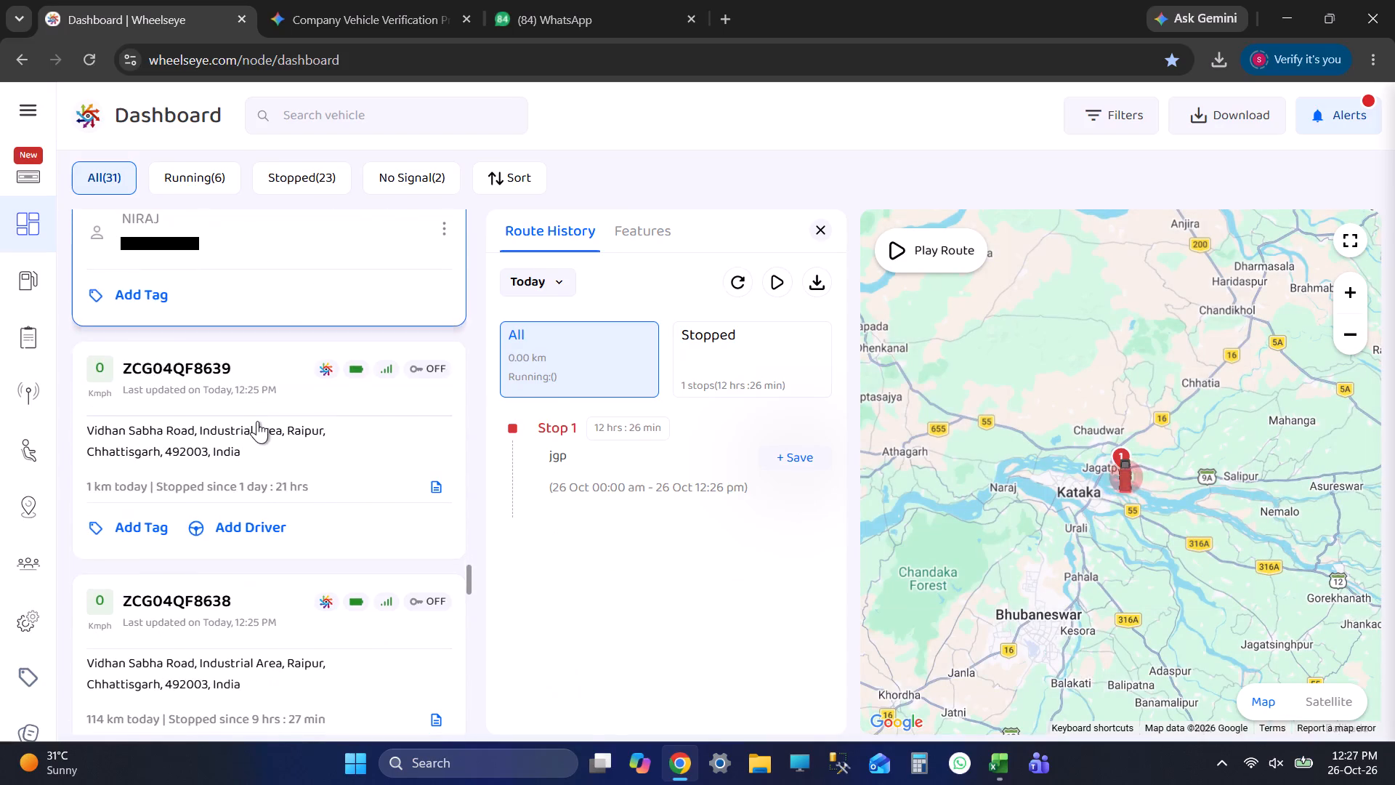
pyautogui.click(257, 421)
pyautogui.scroll(2, 257, 421)
pyautogui.click(257, 421)
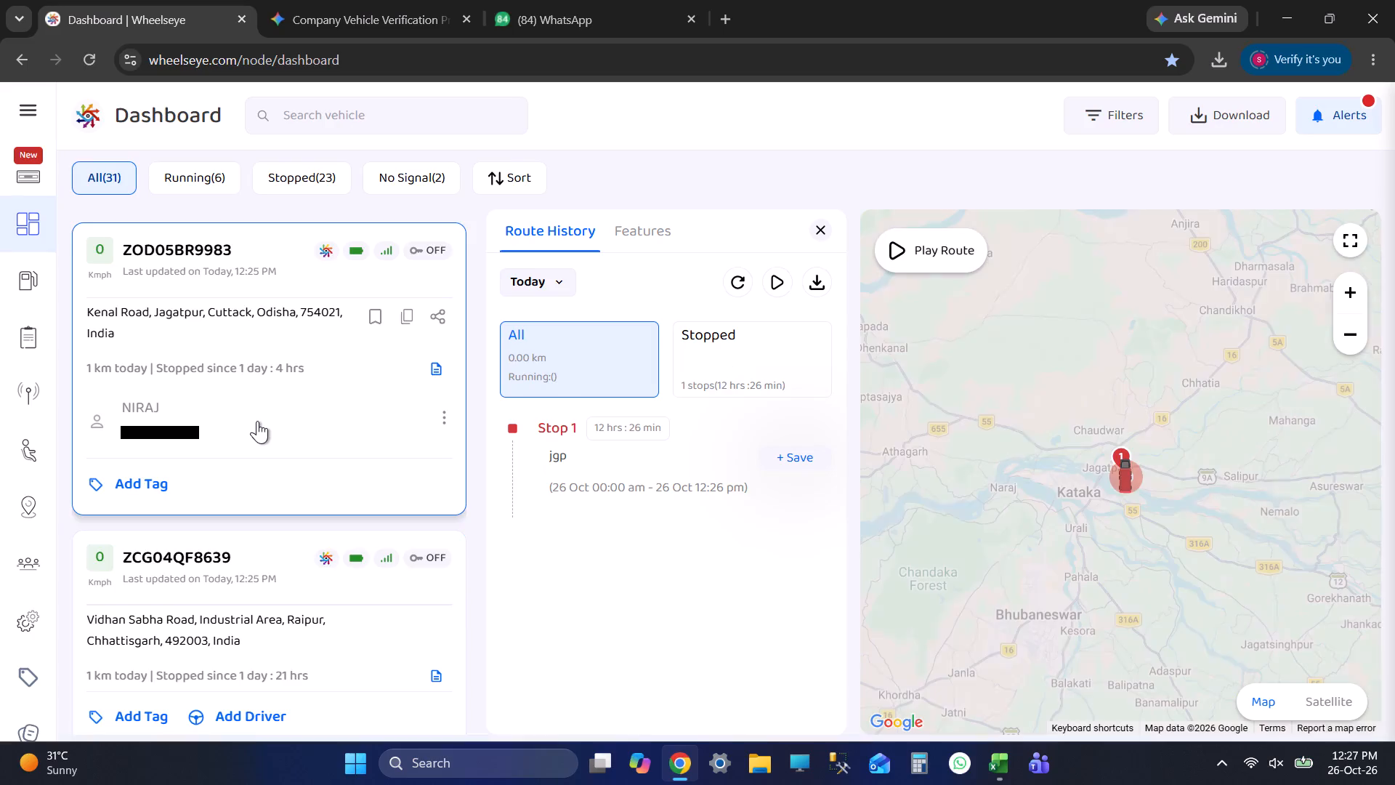
pyautogui.scroll(-1, 257, 421)
pyautogui.click(257, 457)
pyautogui.scroll(-4, 295, 442)
pyautogui.click(290, 406)
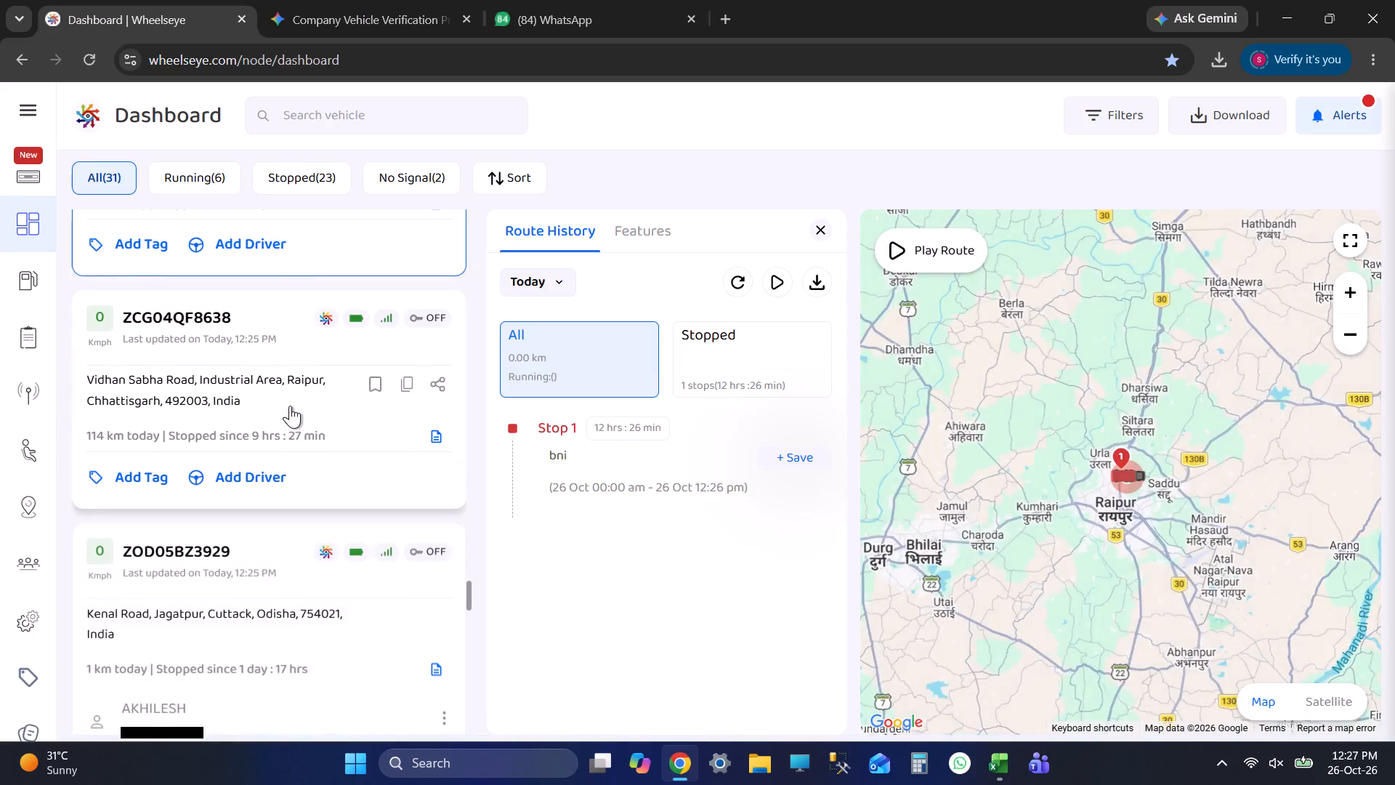
pyautogui.scroll(-3, 310, 412)
pyautogui.click(286, 406)
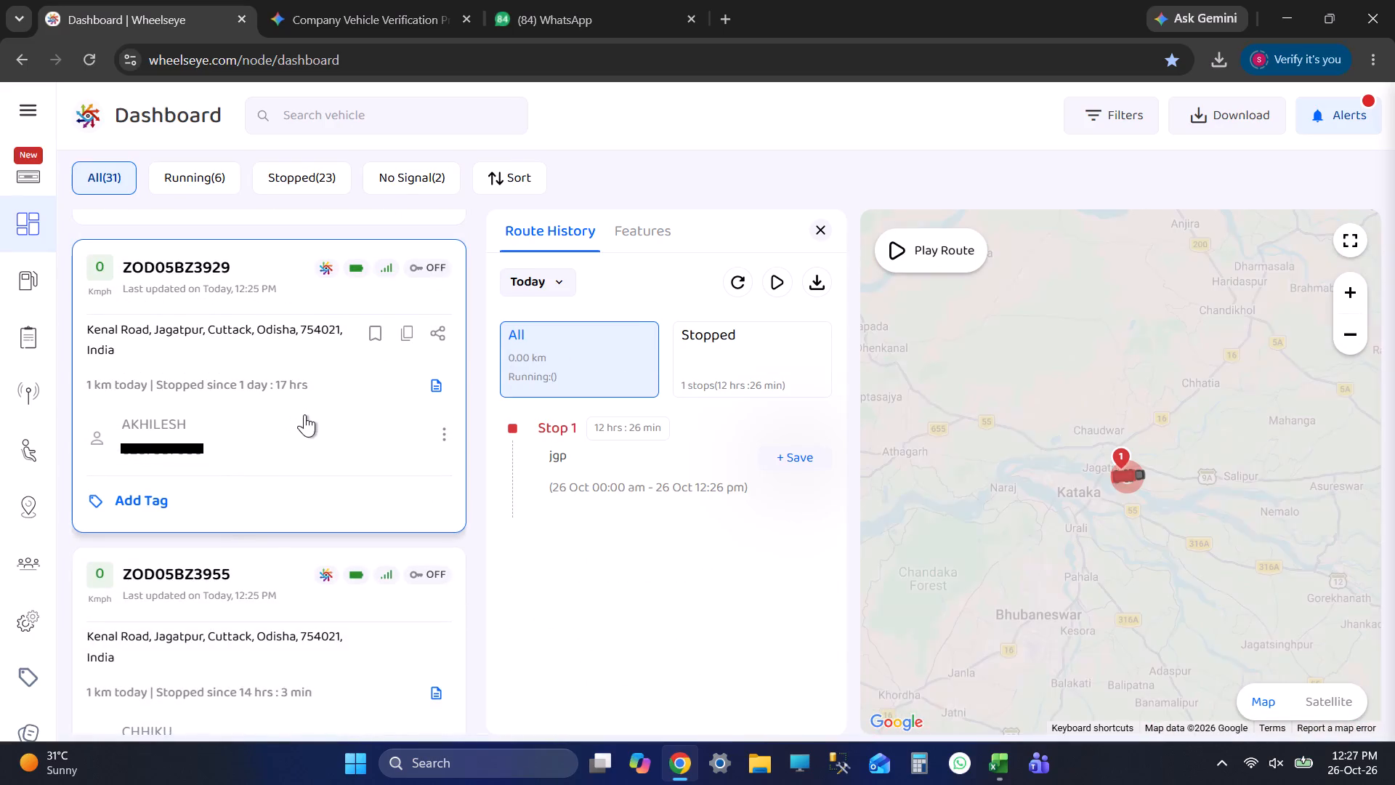
pyautogui.scroll(-3, 307, 427)
pyautogui.click(277, 403)
pyautogui.scroll(-3, 294, 415)
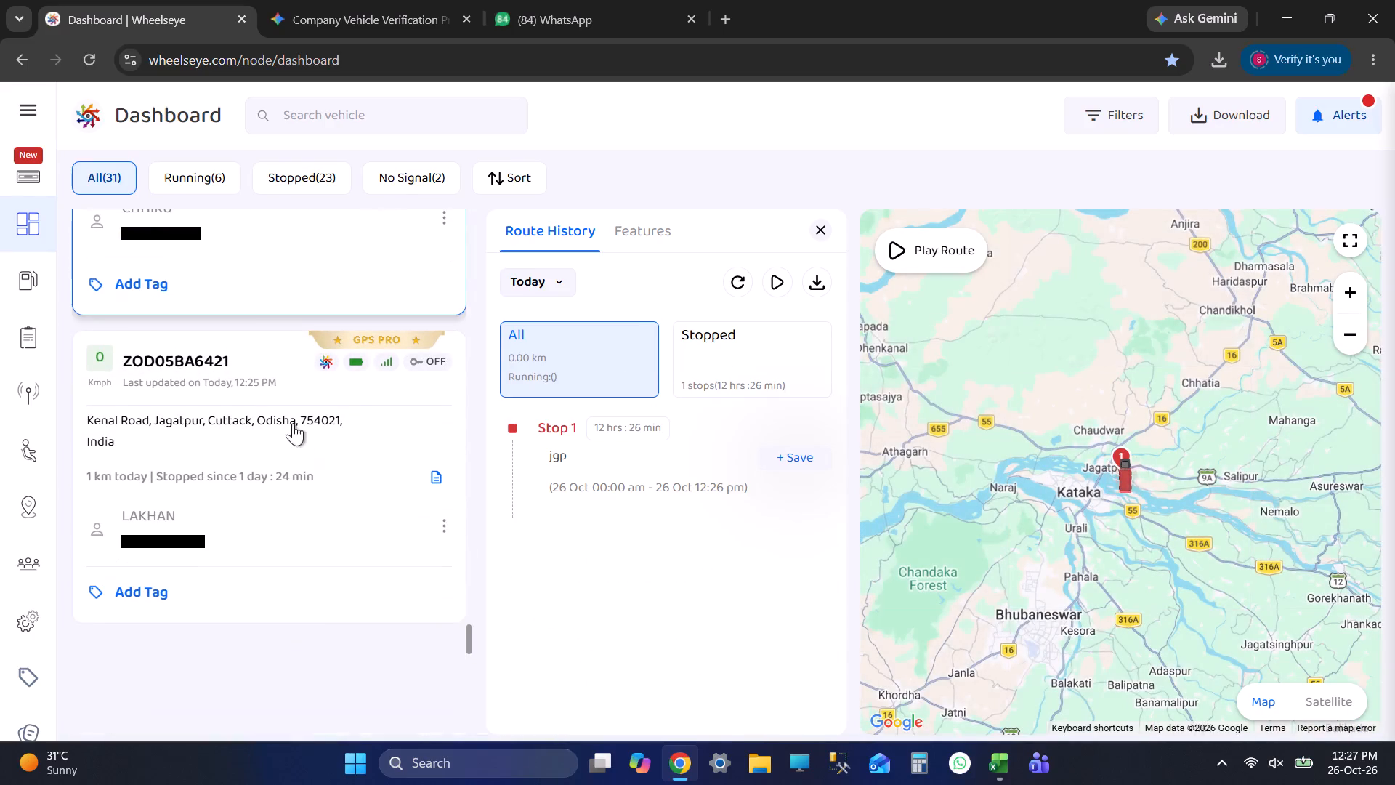
pyautogui.click(286, 391)
pyautogui.scroll(-1, 305, 440)
pyautogui.scroll(1, 302, 453)
pyautogui.scroll(-1, 301, 454)
pyautogui.click(248, 557)
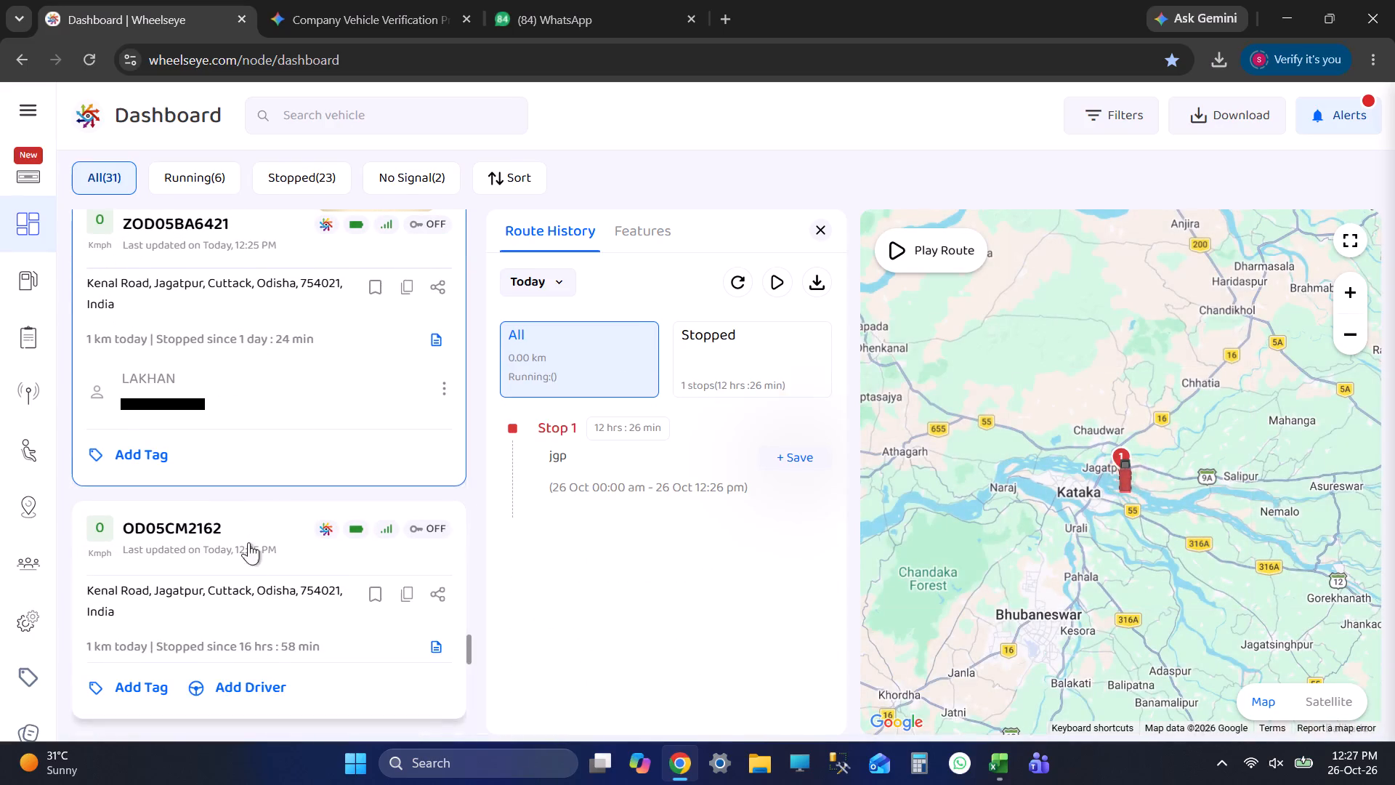
pyautogui.scroll(-4, 265, 488)
pyautogui.click(267, 435)
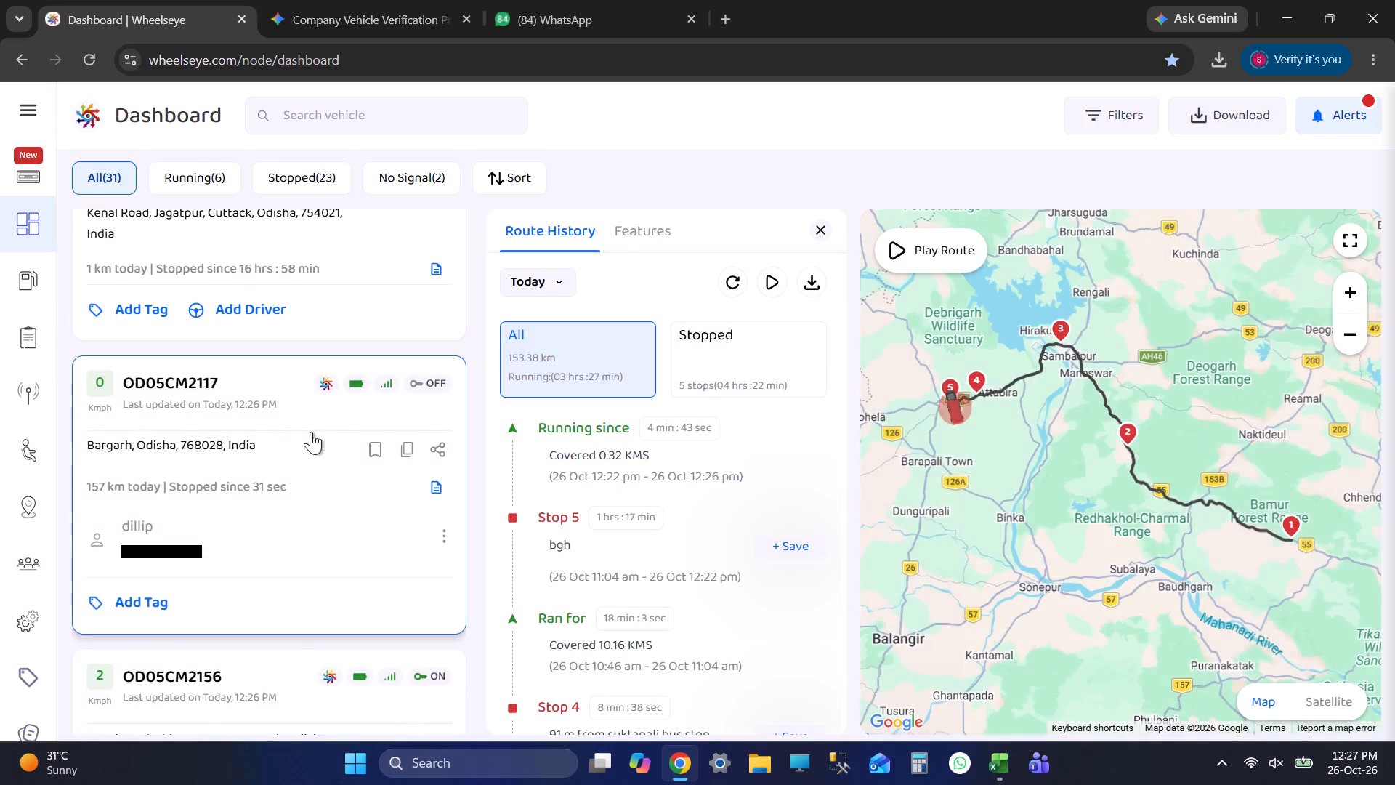
pyautogui.scroll(1, 947, 370)
pyautogui.scroll(-6, 950, 386)
pyautogui.scroll(4, 952, 392)
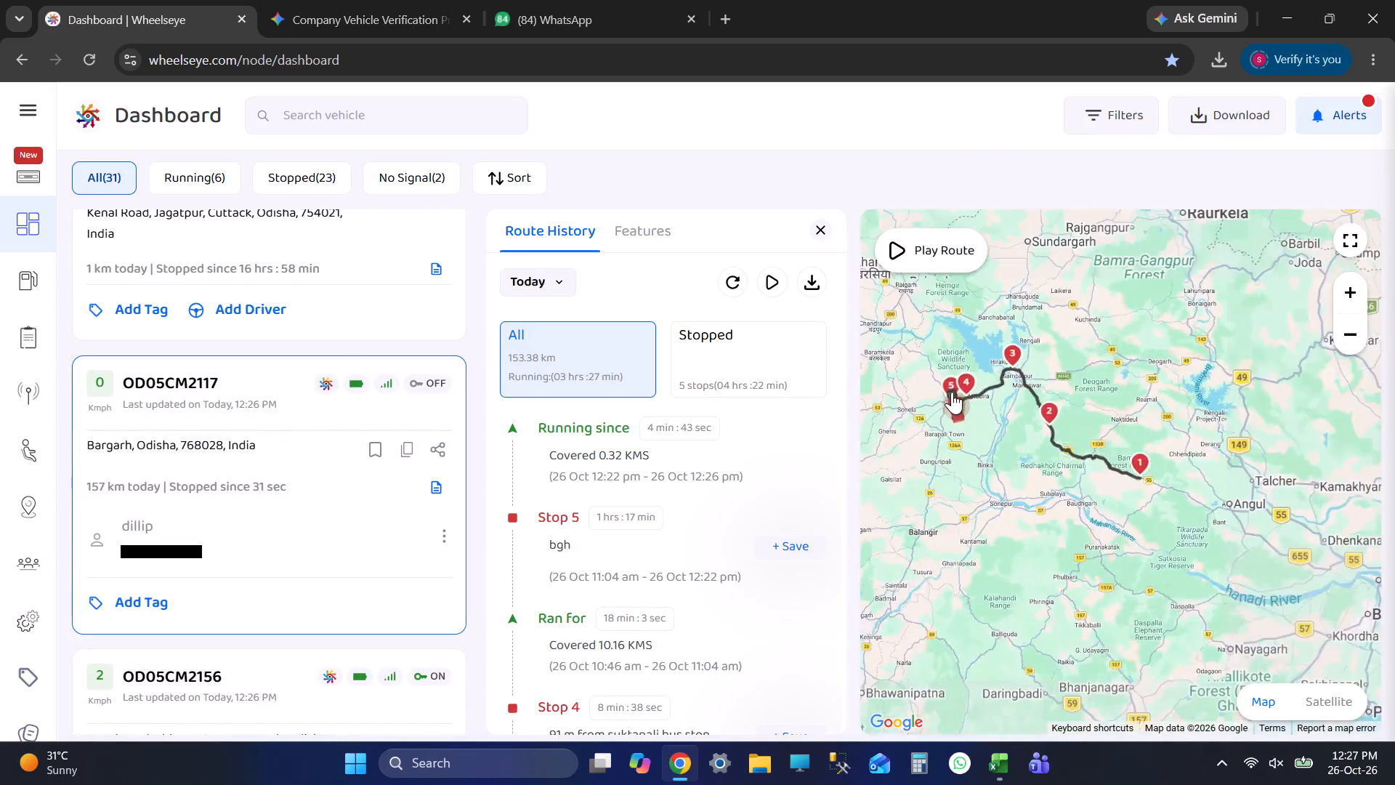
pyautogui.scroll(-1, 953, 393)
pyautogui.scroll(5, 953, 393)
pyautogui.moveTo(937, 434); pyautogui.dragTo(1039, 406)
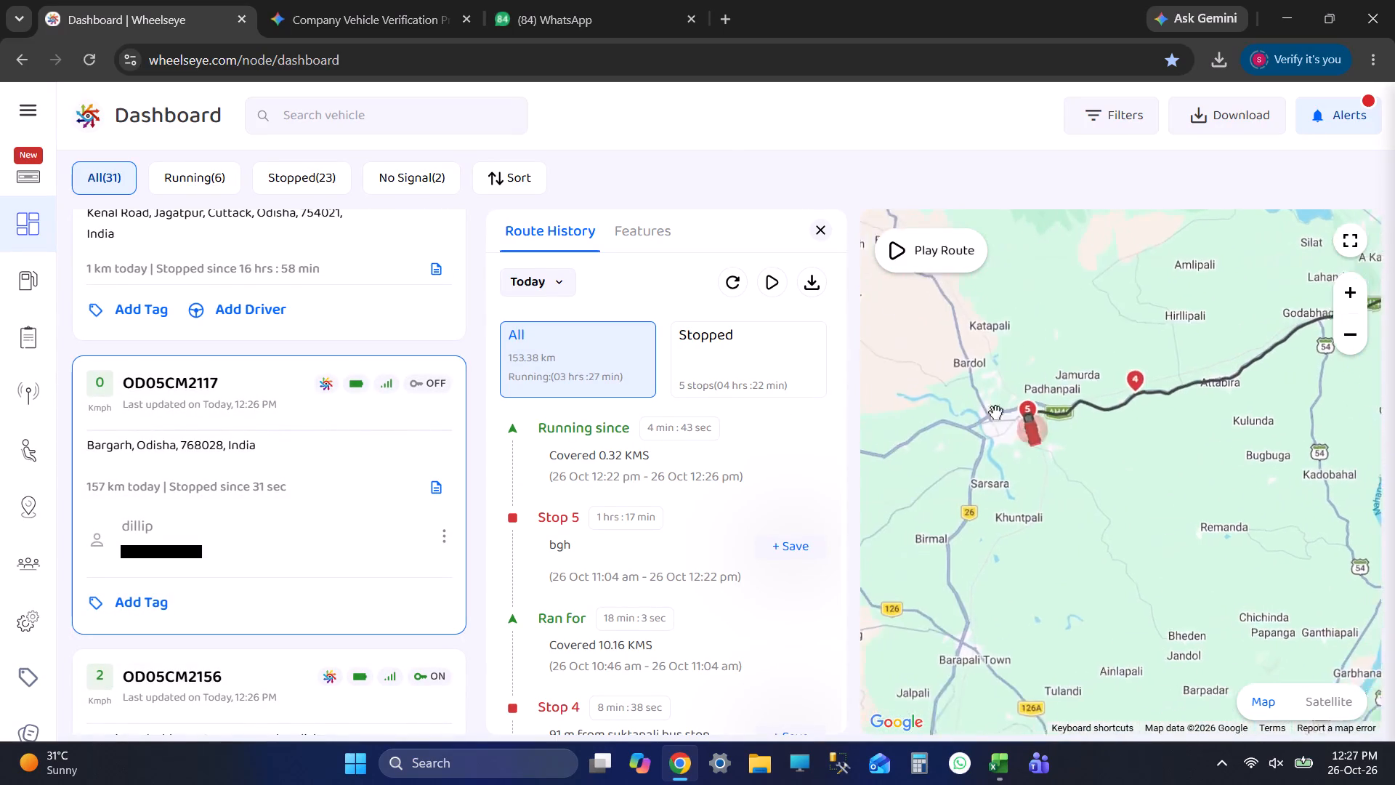
pyautogui.scroll(15, 990, 416)
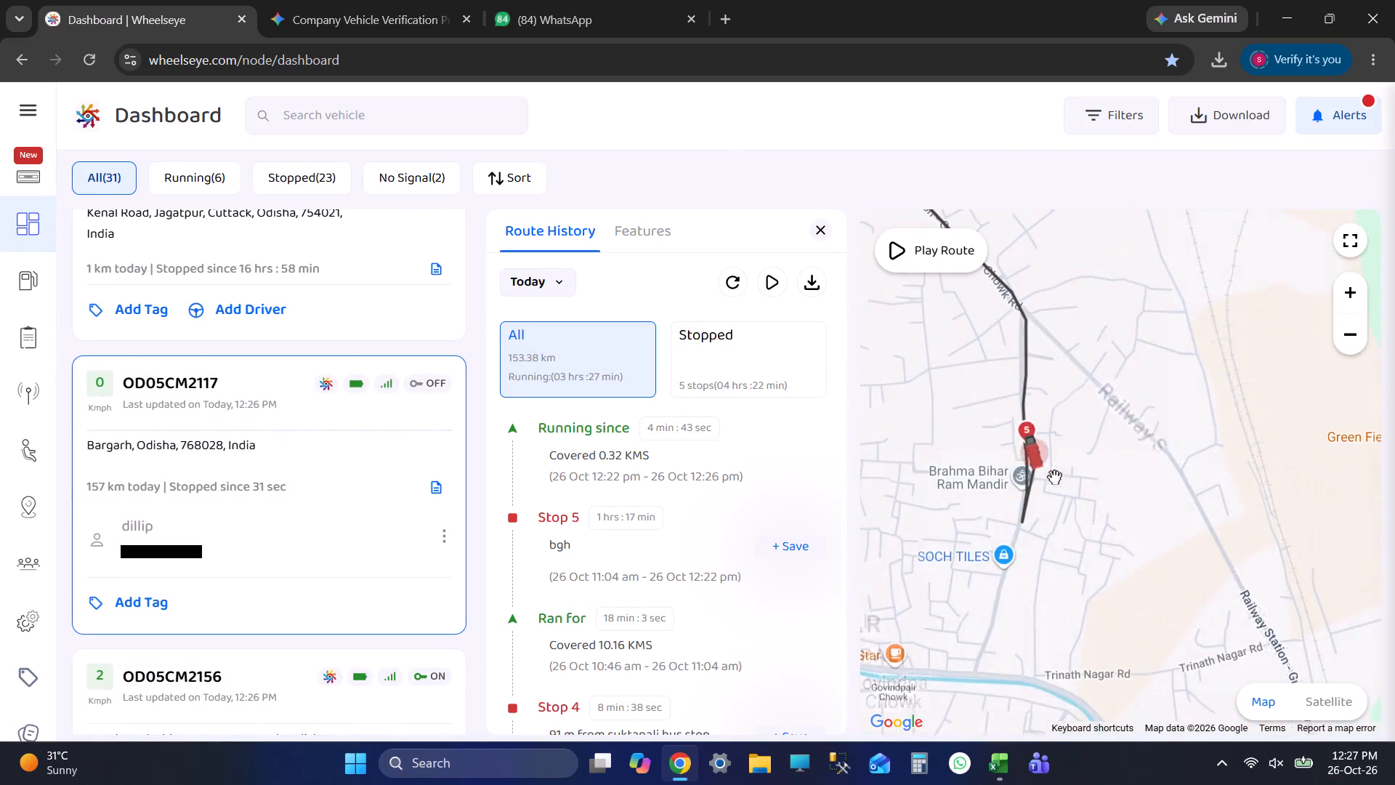
pyautogui.scroll(-17, 1058, 459)
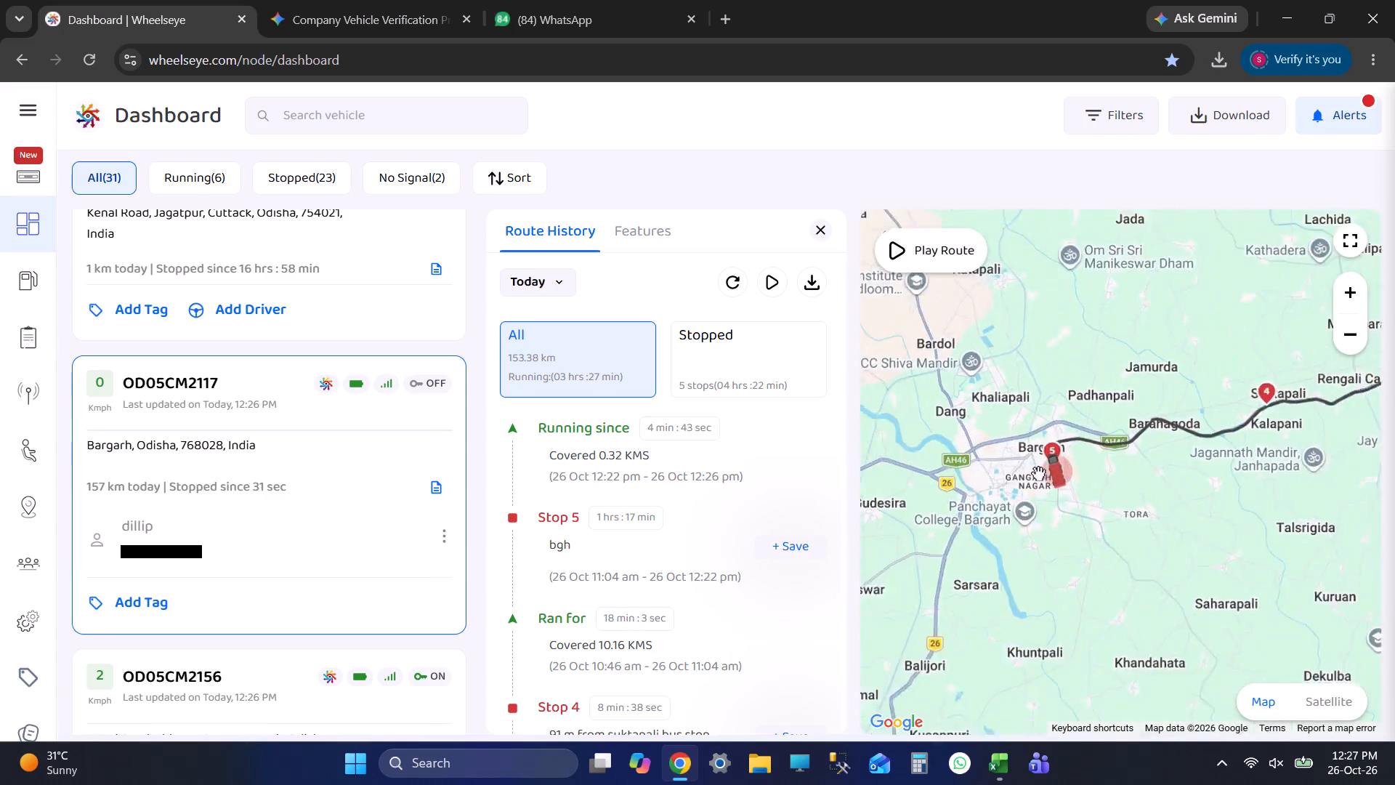
pyautogui.scroll(-6, 1038, 473)
pyautogui.scroll(-5, 350, 520)
pyautogui.scroll(4, 333, 353)
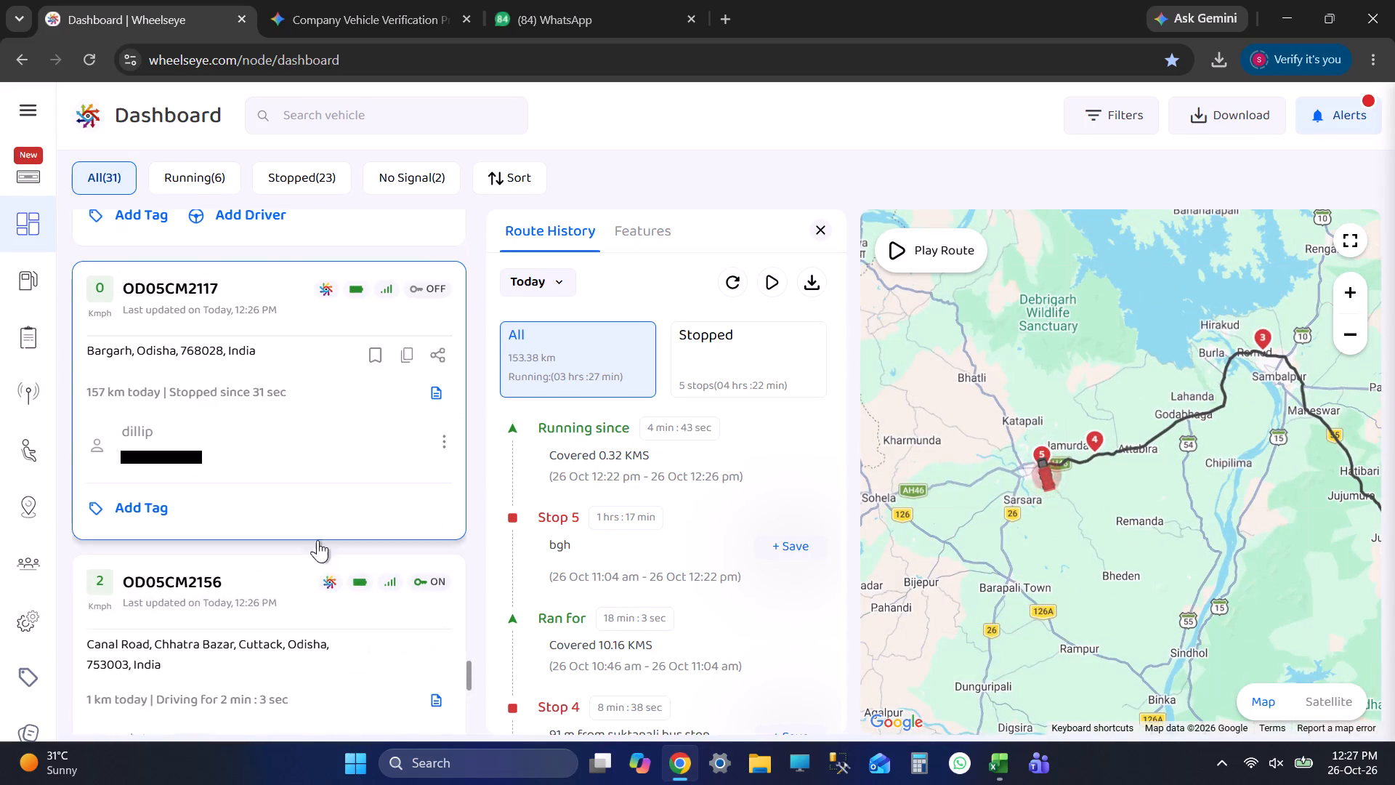
pyautogui.scroll(-2, 301, 557)
pyautogui.click(282, 469)
pyautogui.scroll(-12, 1030, 445)
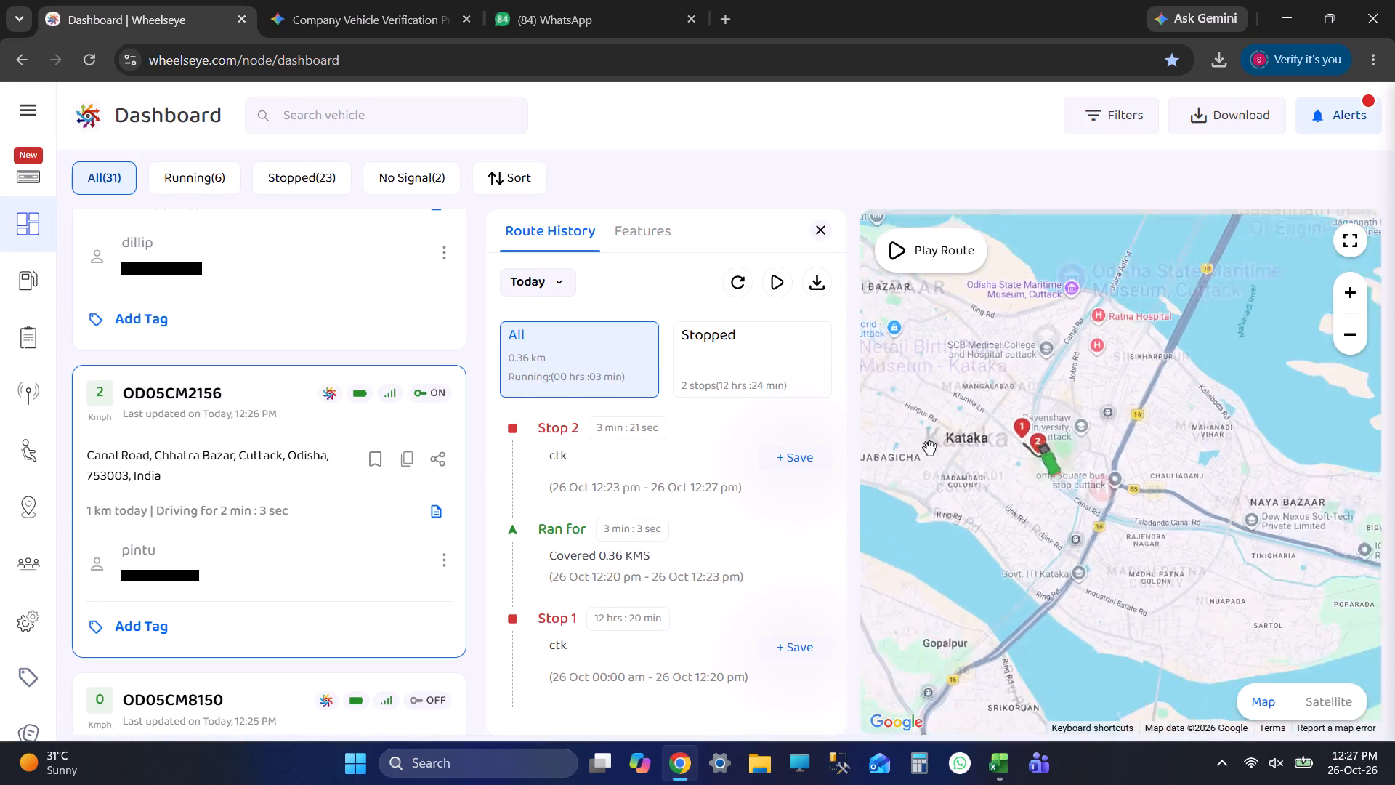
pyautogui.scroll(-3, 676, 597)
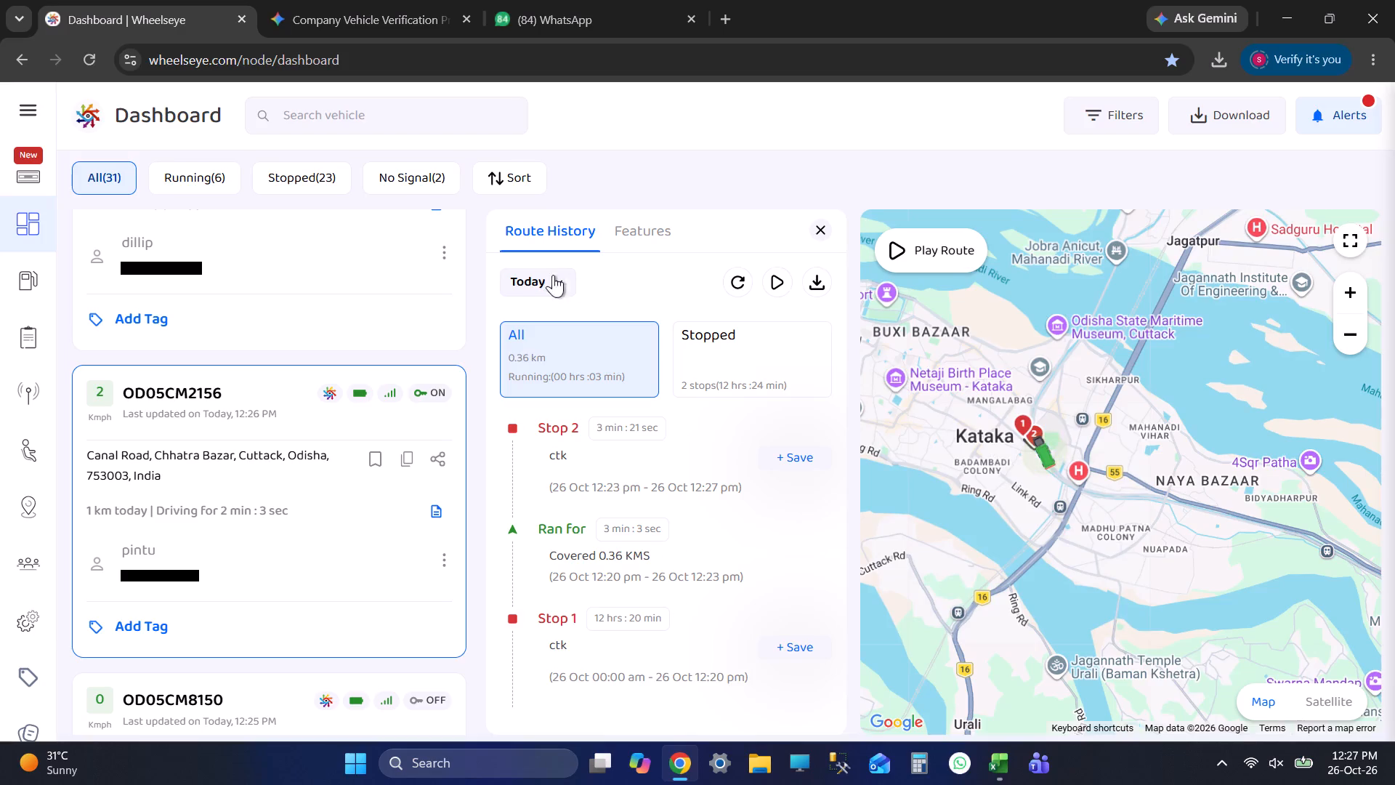
pyautogui.click(541, 283)
pyautogui.click(573, 409)
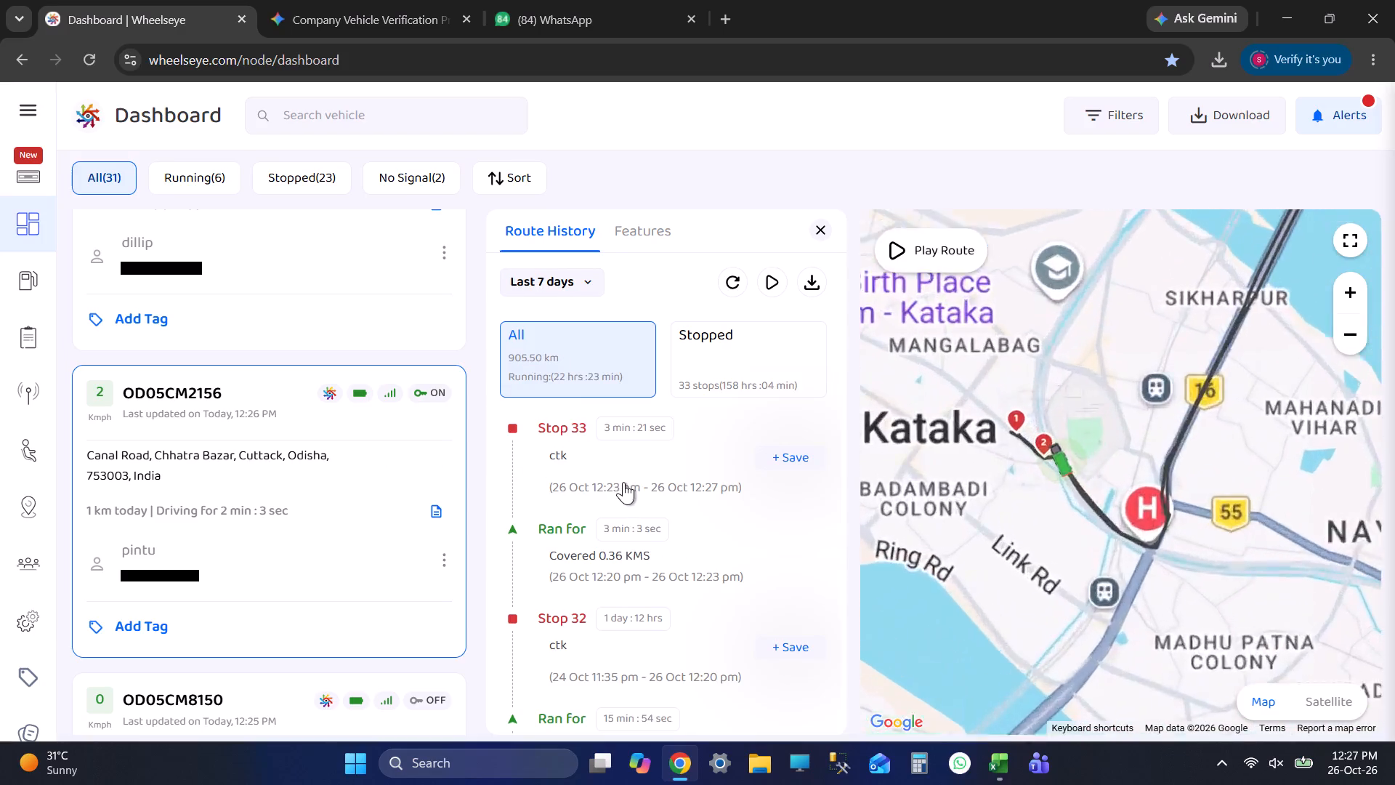
pyautogui.click(631, 456)
pyautogui.scroll(-2, 653, 482)
pyautogui.click(627, 514)
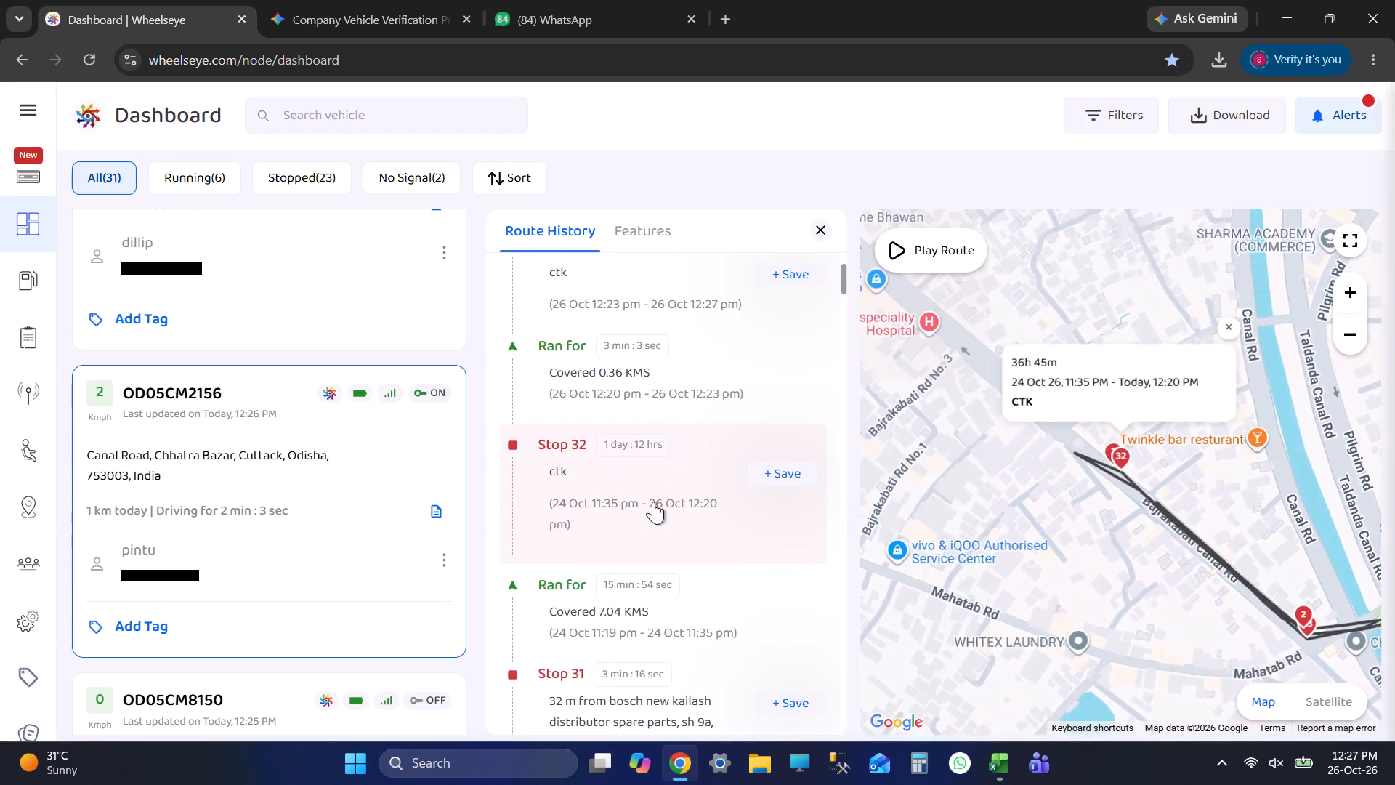
pyautogui.scroll(-8, 946, 483)
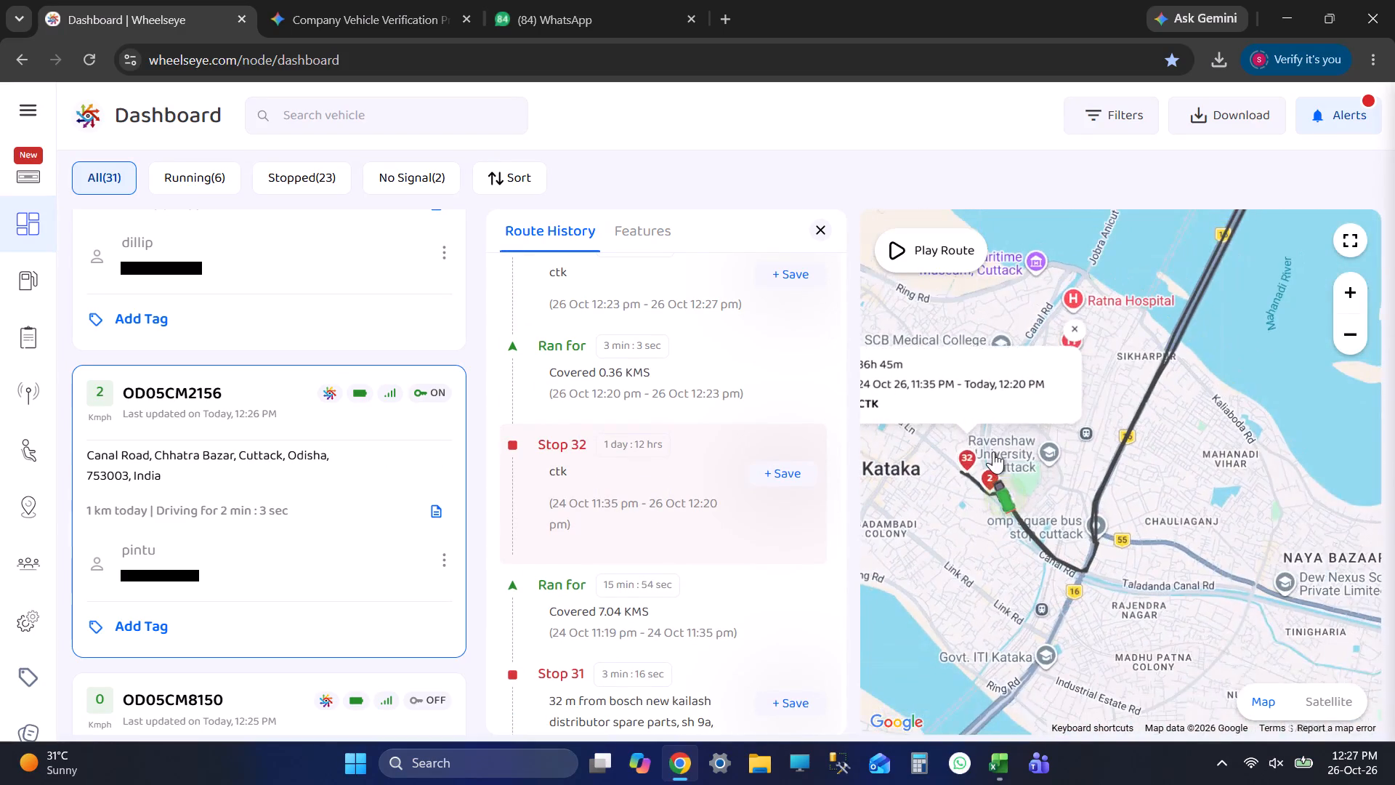
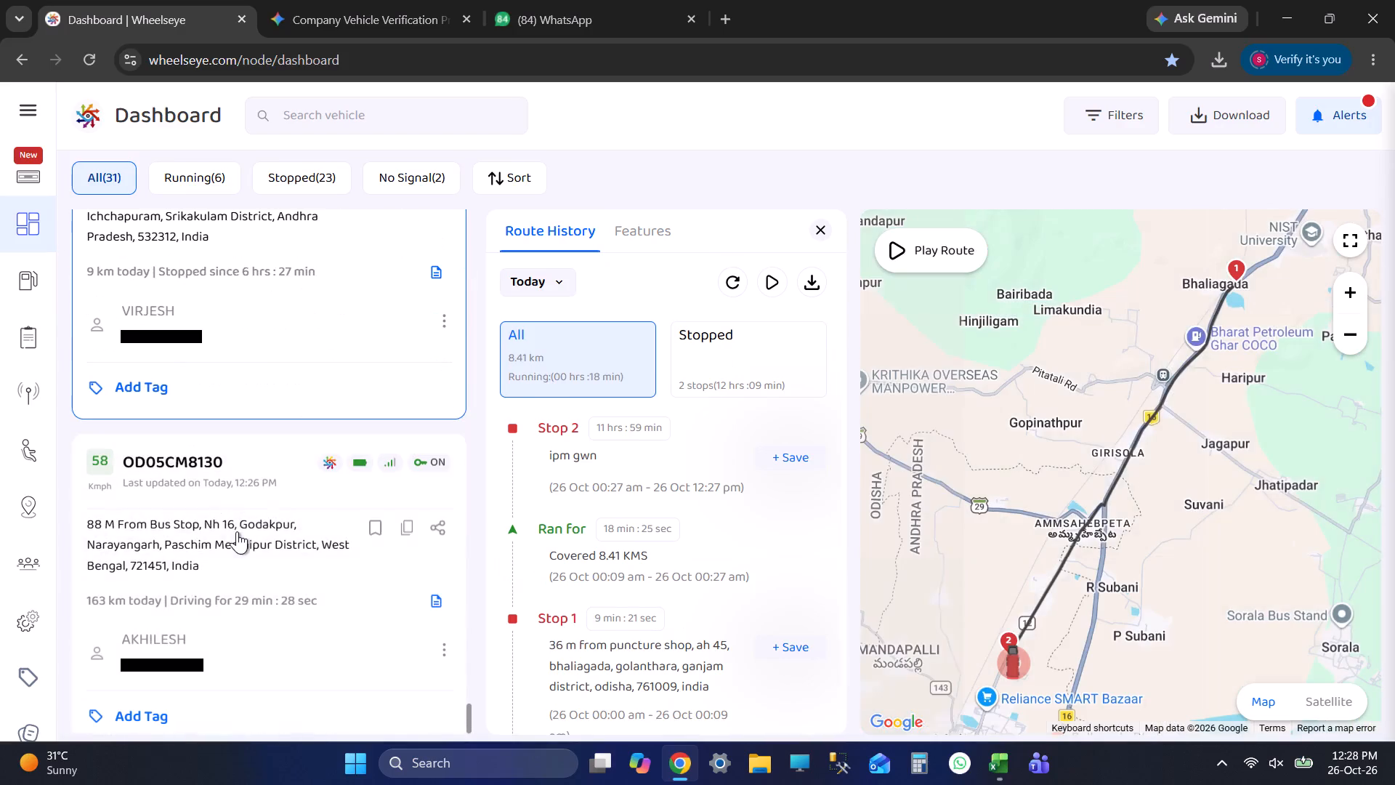
pyautogui.click(228, 537)
pyautogui.scroll(-5, 309, 472)
pyautogui.scroll(1, 274, 506)
pyautogui.scroll(-7, 272, 506)
pyautogui.scroll(1, 282, 499)
pyautogui.scroll(-5, 281, 501)
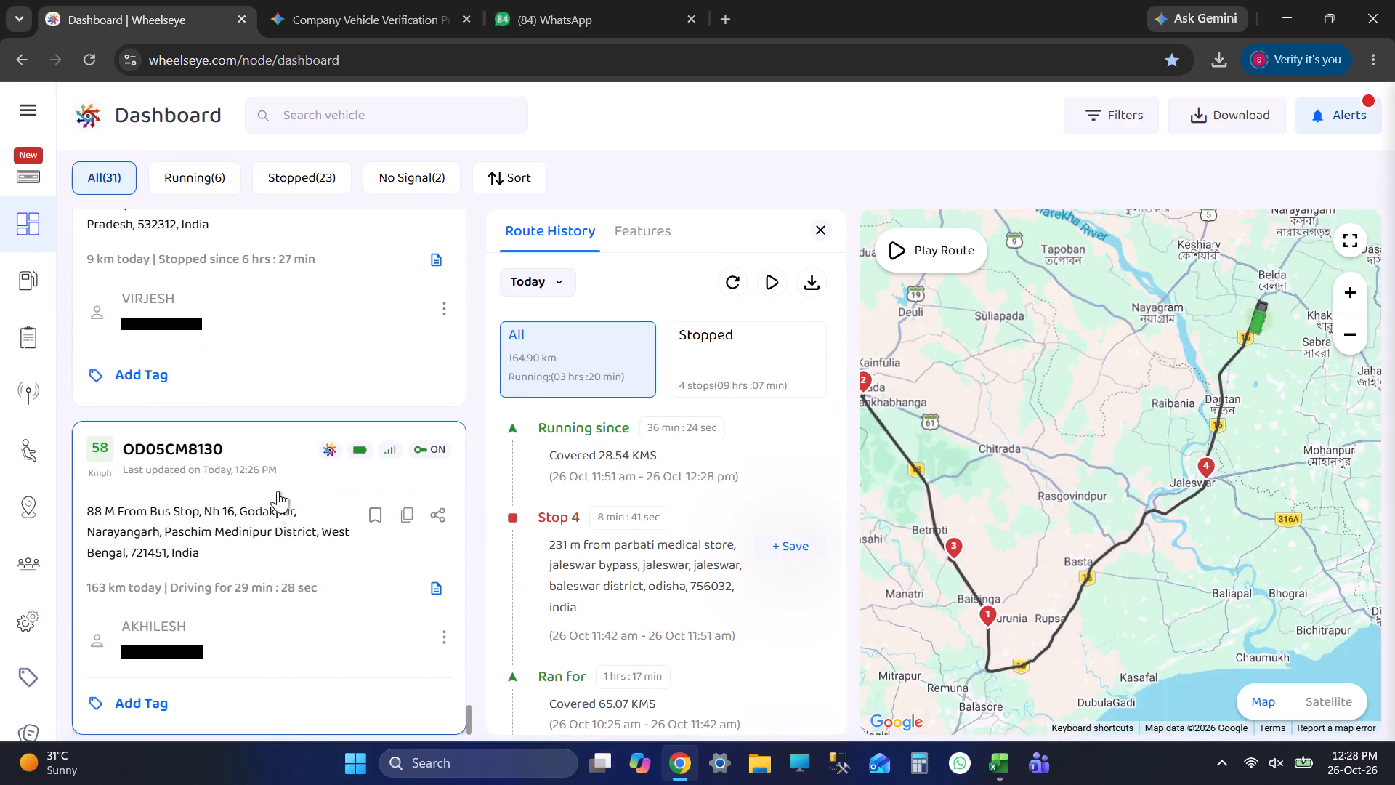
pyautogui.scroll(-3, 278, 491)
pyautogui.scroll(-1, 624, 510)
pyautogui.click(645, 447)
pyautogui.scroll(-4, 666, 471)
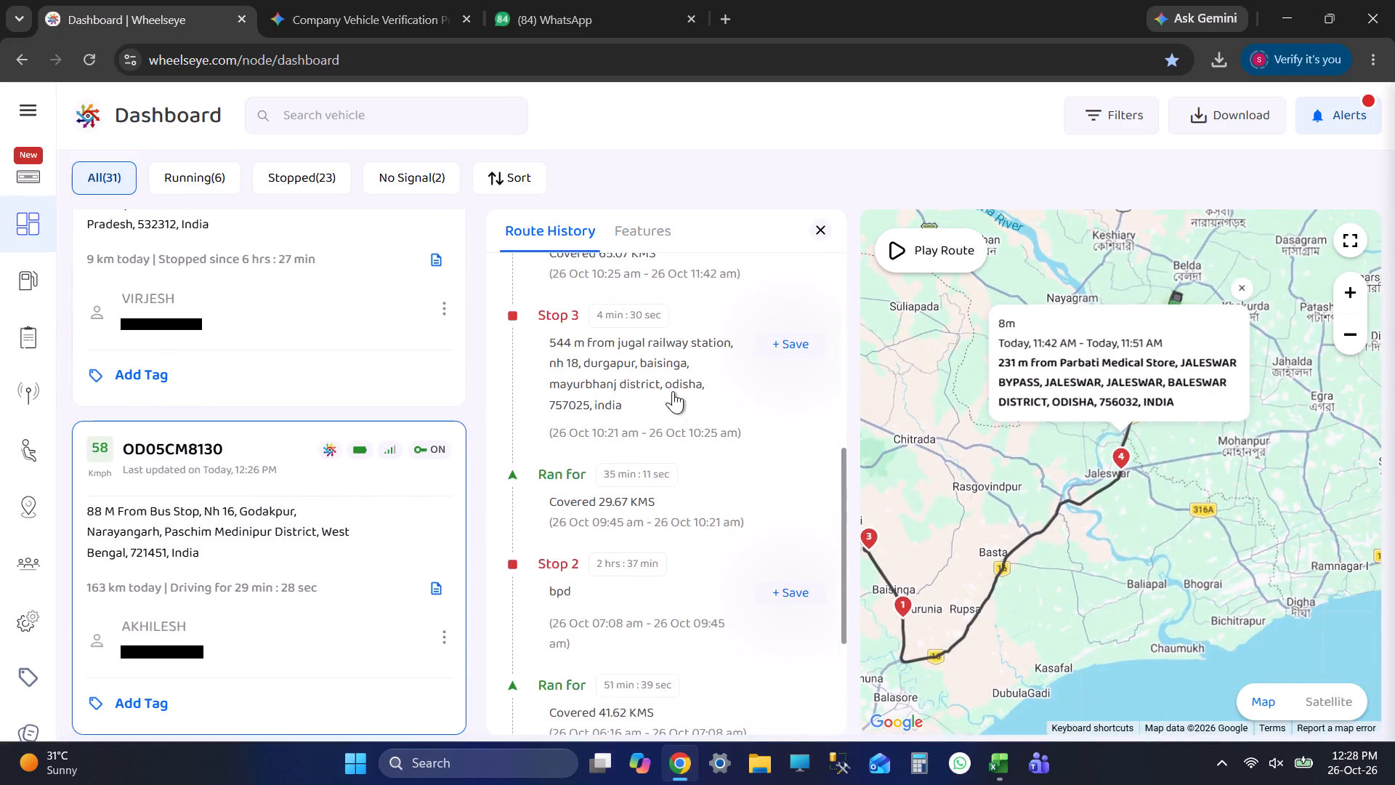
pyautogui.click(673, 391)
pyautogui.scroll(6, 635, 423)
pyautogui.scroll(-5, 248, 435)
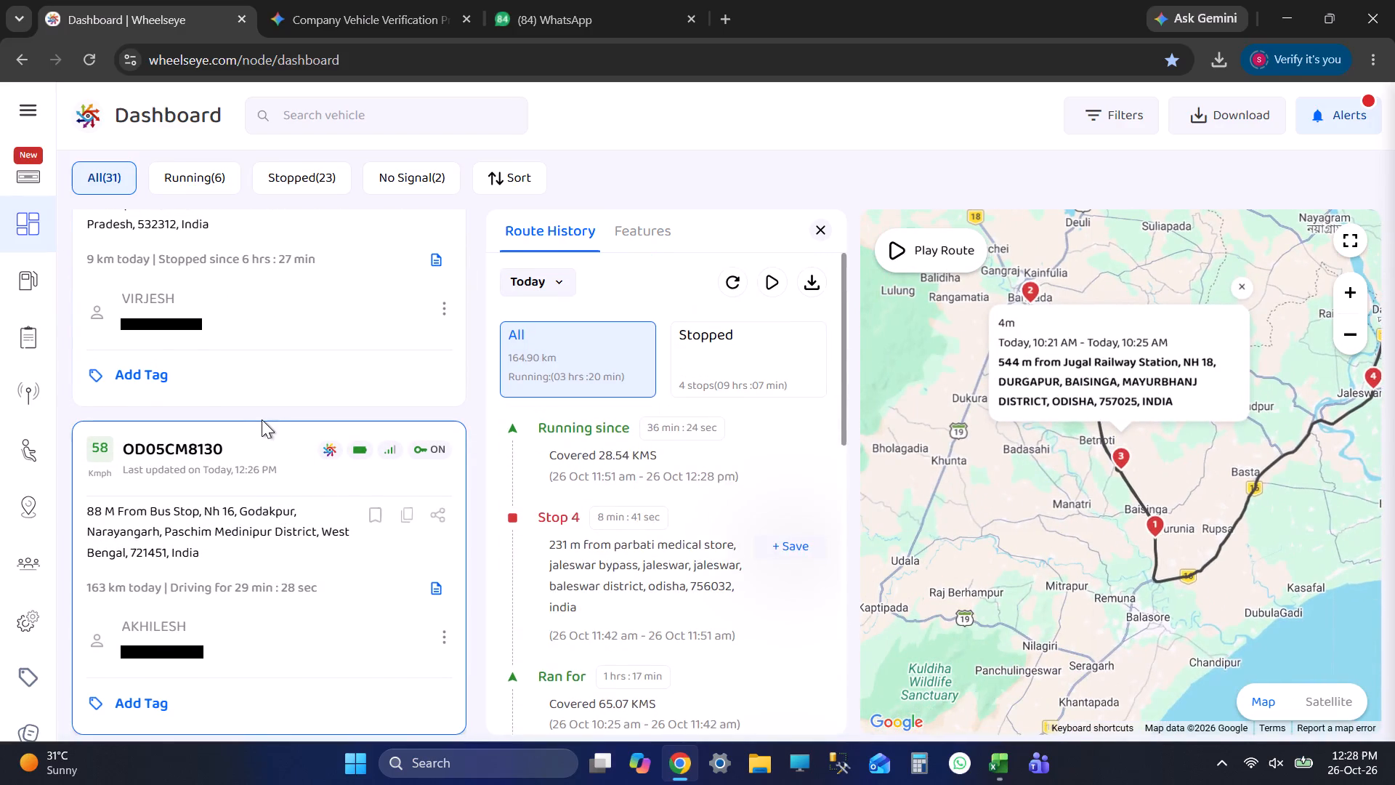
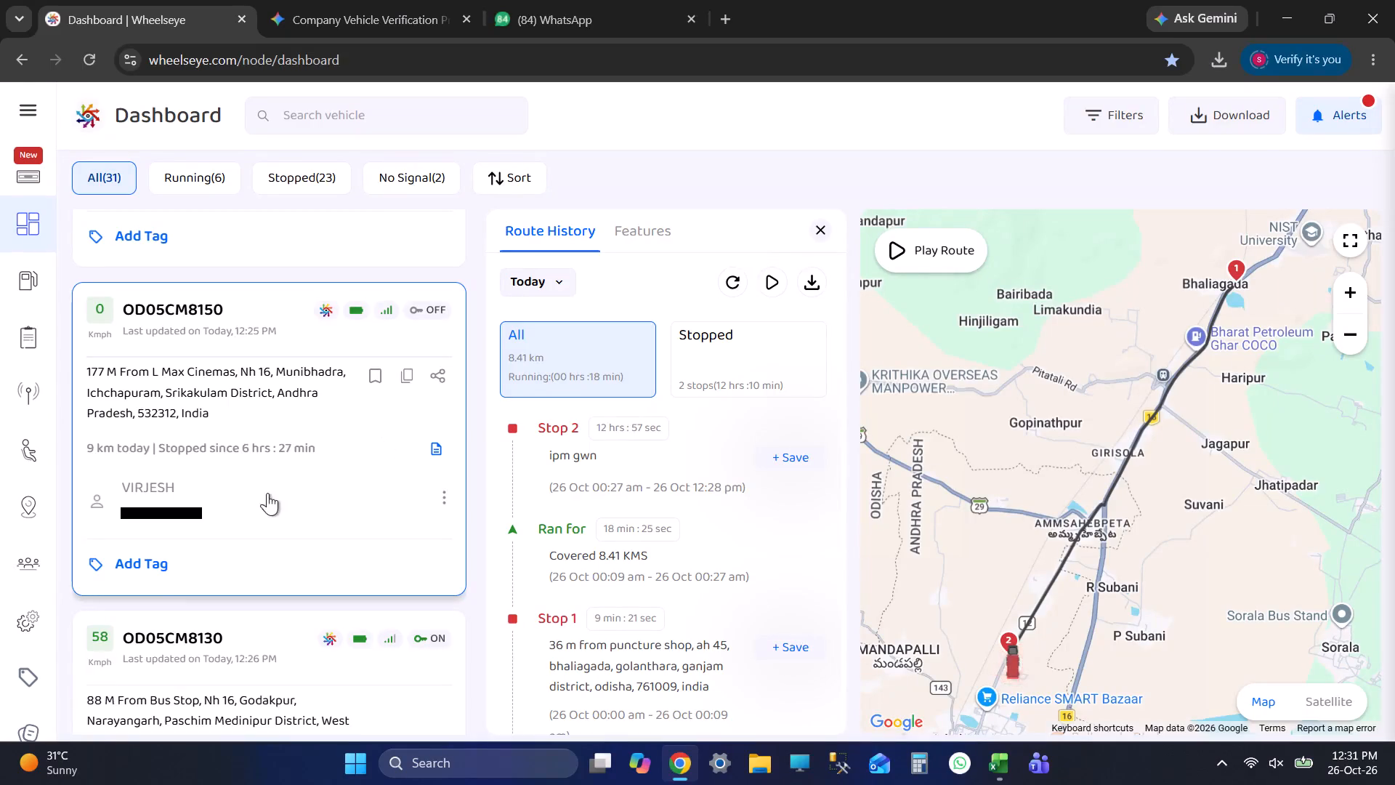
pyautogui.scroll(2, 218, 456)
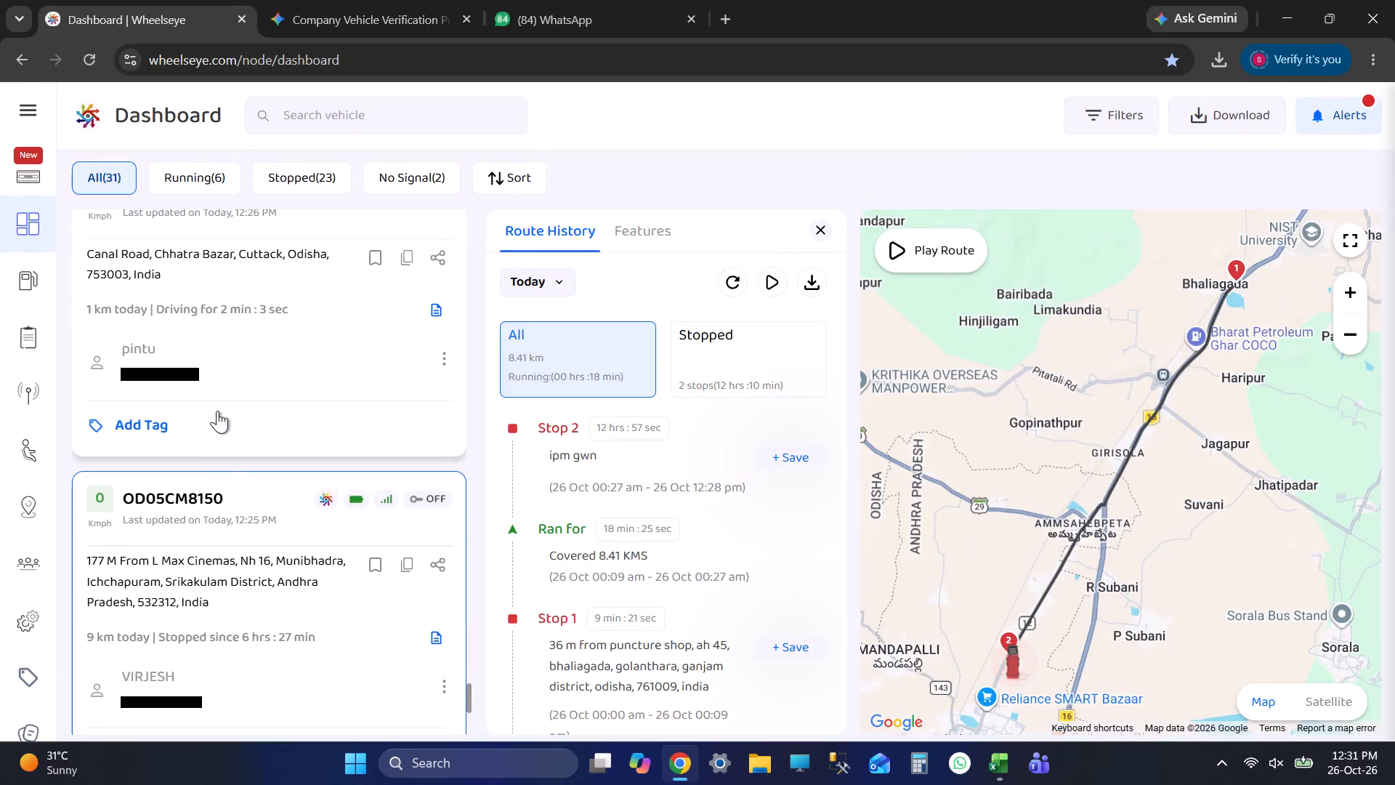
pyautogui.scroll(-2, 915, 441)
pyautogui.scroll(1, 923, 446)
pyautogui.scroll(-1, 923, 446)
pyautogui.scroll(1, 923, 446)
pyautogui.scroll(-8, 923, 448)
pyautogui.moveTo(966, 471); pyautogui.dragTo(1075, 462)
pyautogui.scroll(2, 1051, 455)
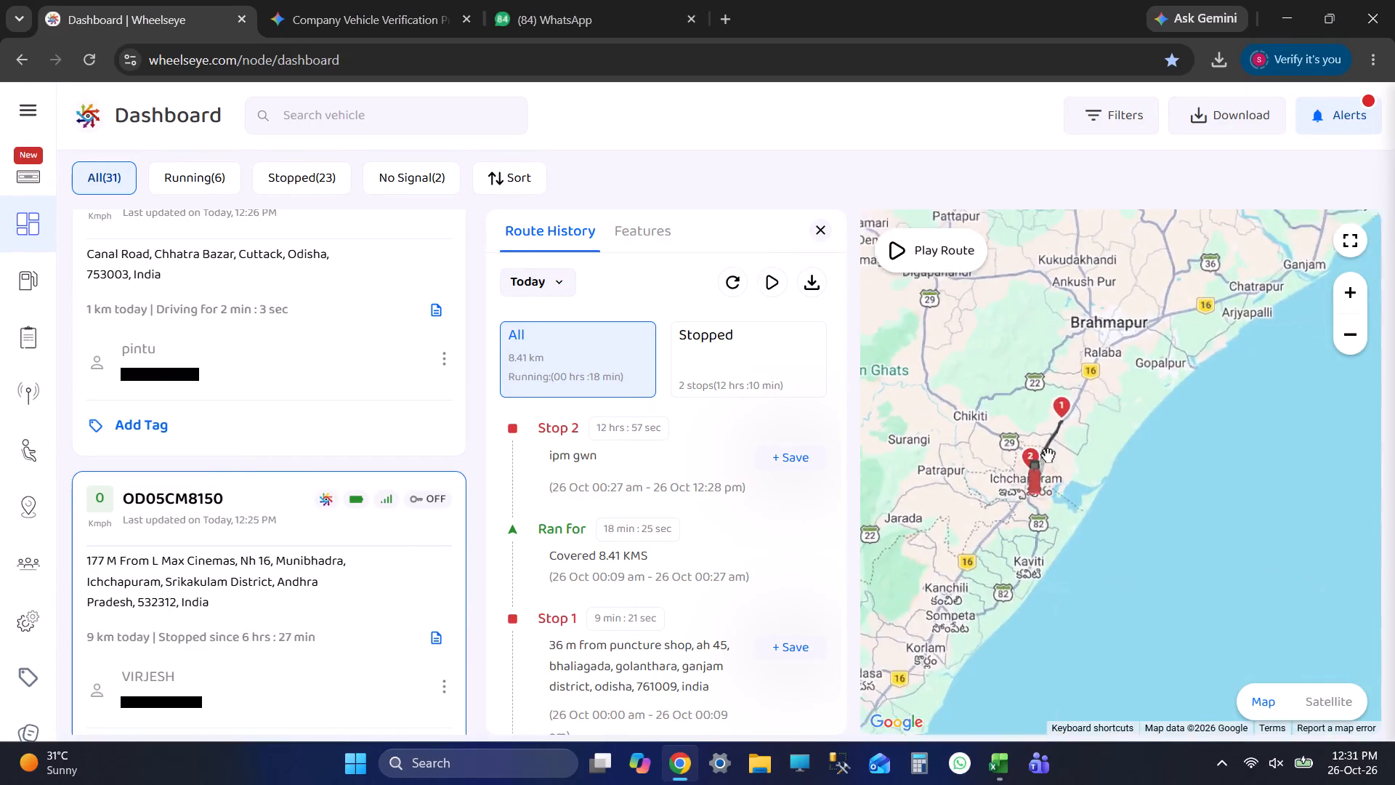
pyautogui.scroll(6, 1048, 455)
pyautogui.scroll(-8, 1029, 479)
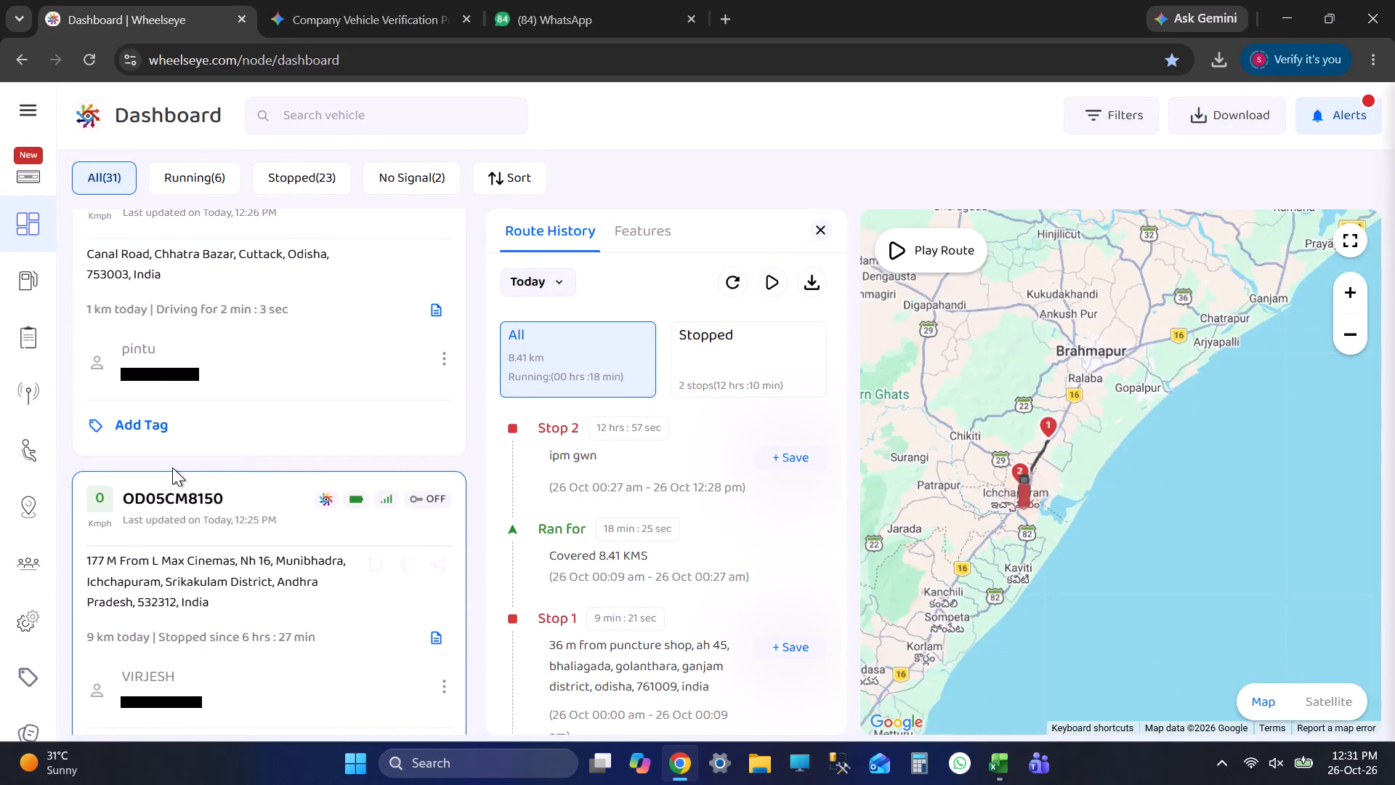
pyautogui.scroll(2, 172, 467)
pyautogui.click(178, 459)
pyautogui.scroll(3, 237, 462)
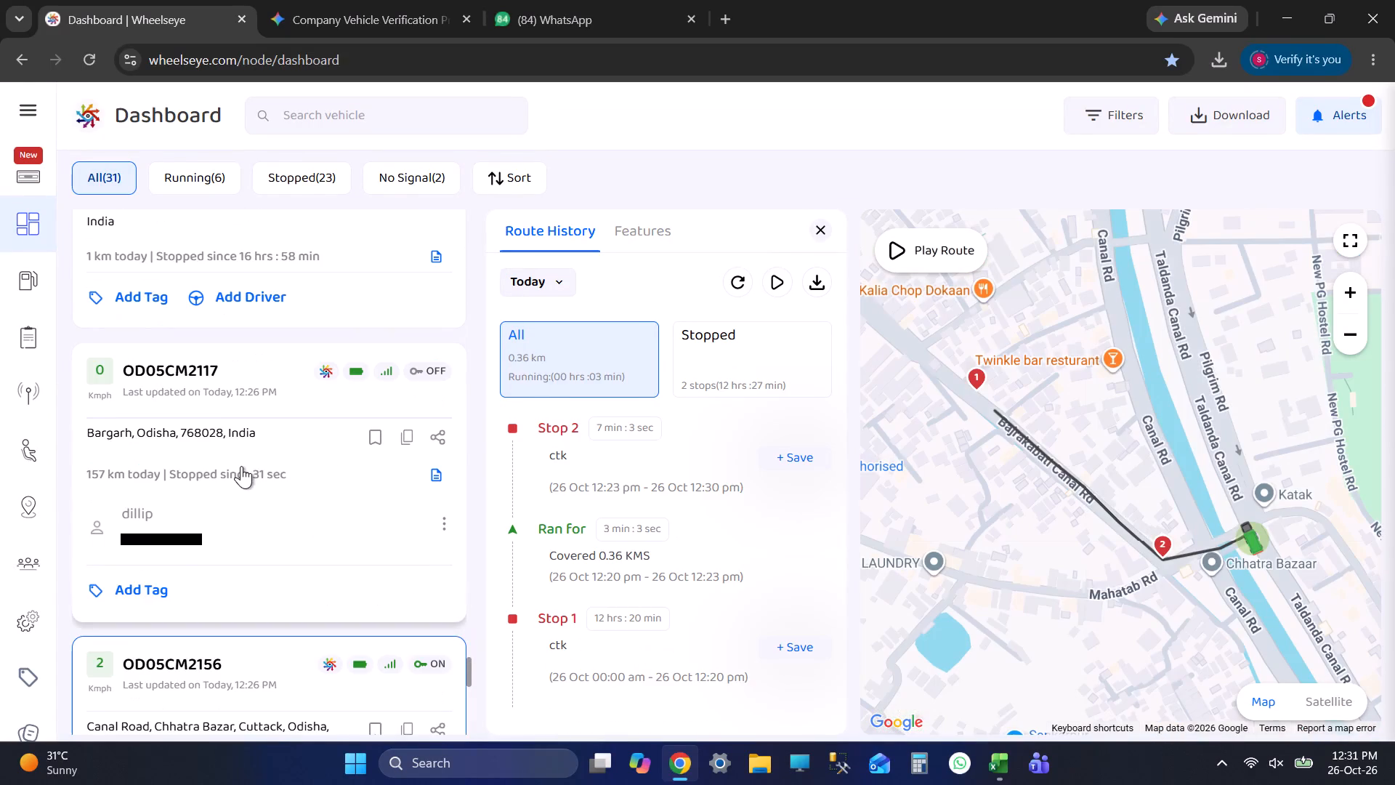
pyautogui.click(241, 466)
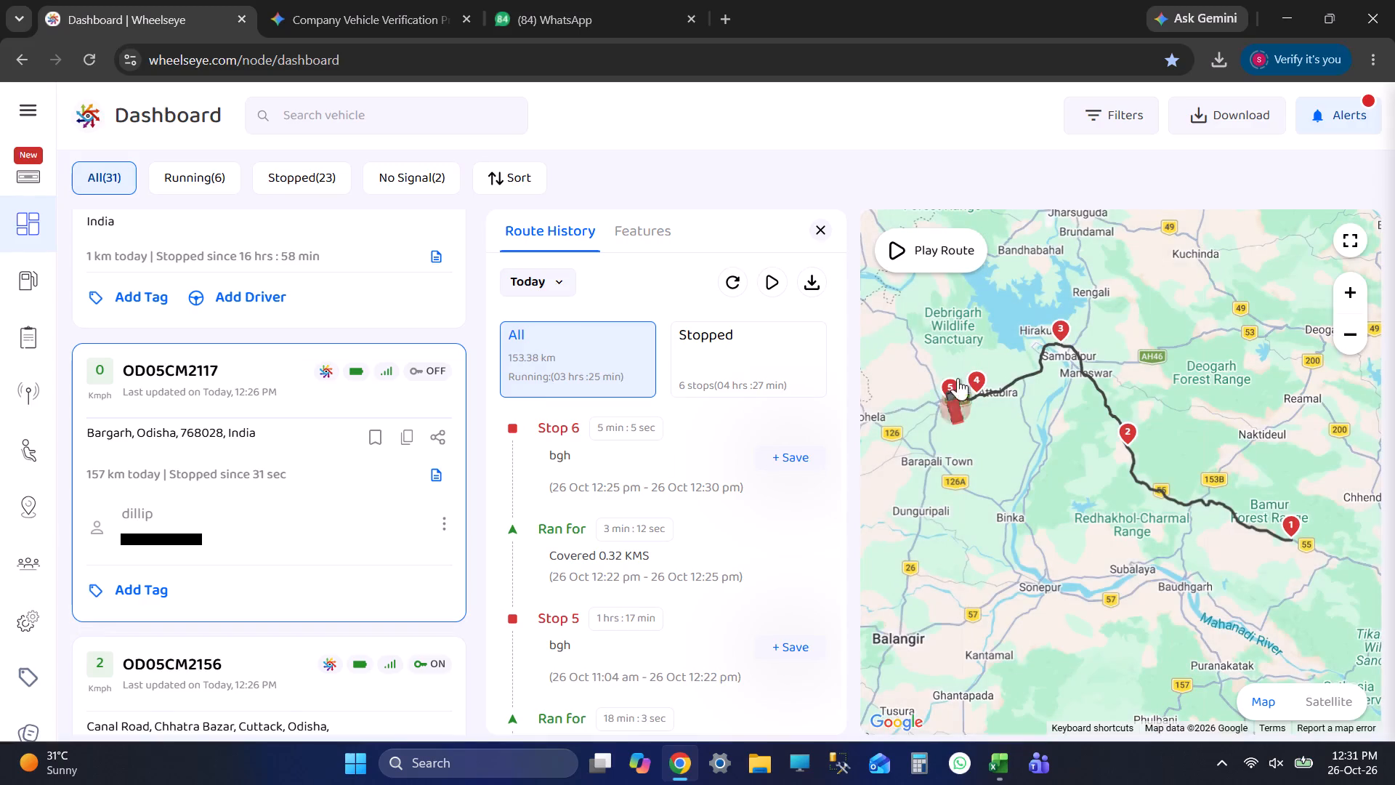
pyautogui.scroll(2, 963, 379)
pyautogui.scroll(1, 200, 465)
pyautogui.scroll(-1, 200, 465)
pyautogui.scroll(1, 200, 465)
pyautogui.scroll(2, 349, 430)
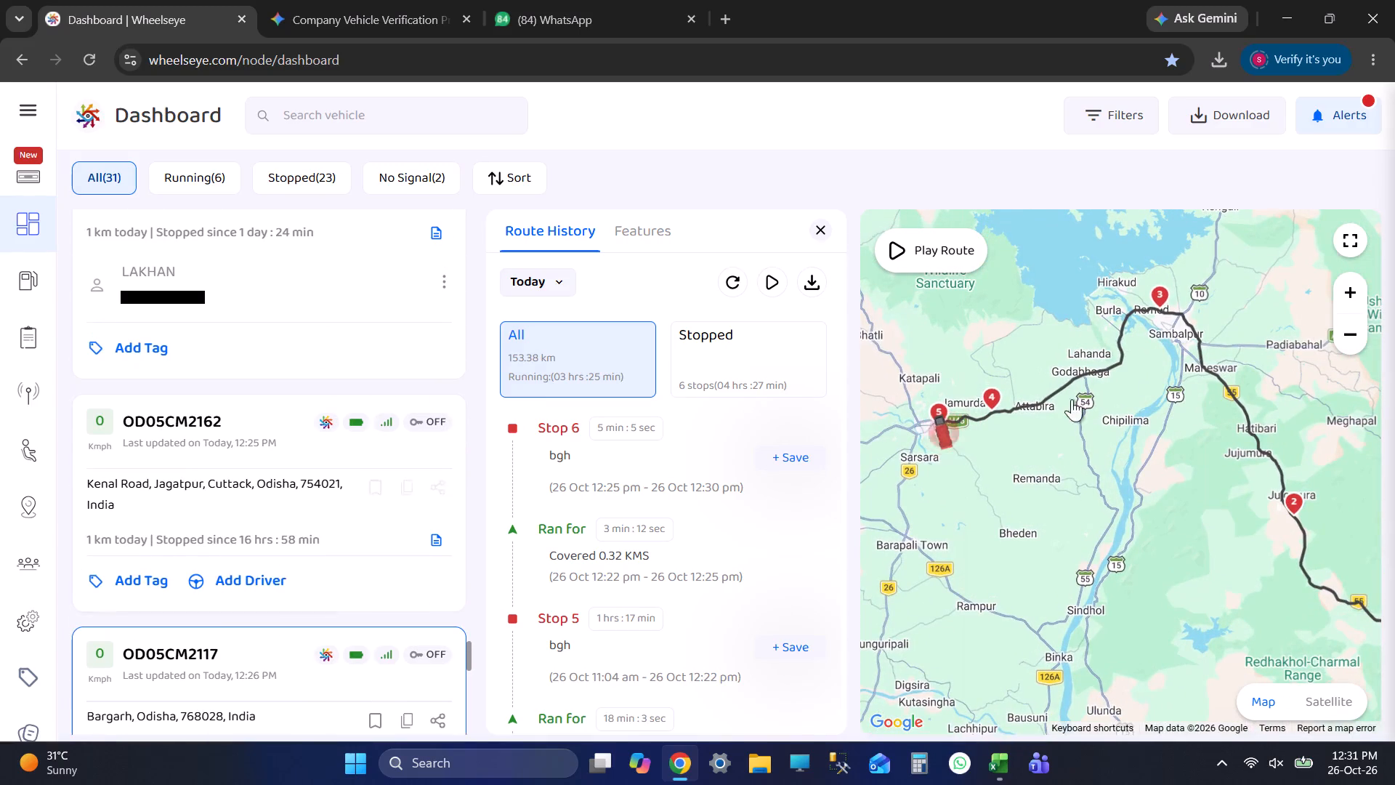
pyautogui.scroll(-1, 1108, 406)
pyautogui.scroll(1, 1105, 411)
pyautogui.scroll(-3, 1105, 411)
pyautogui.scroll(-3, 340, 572)
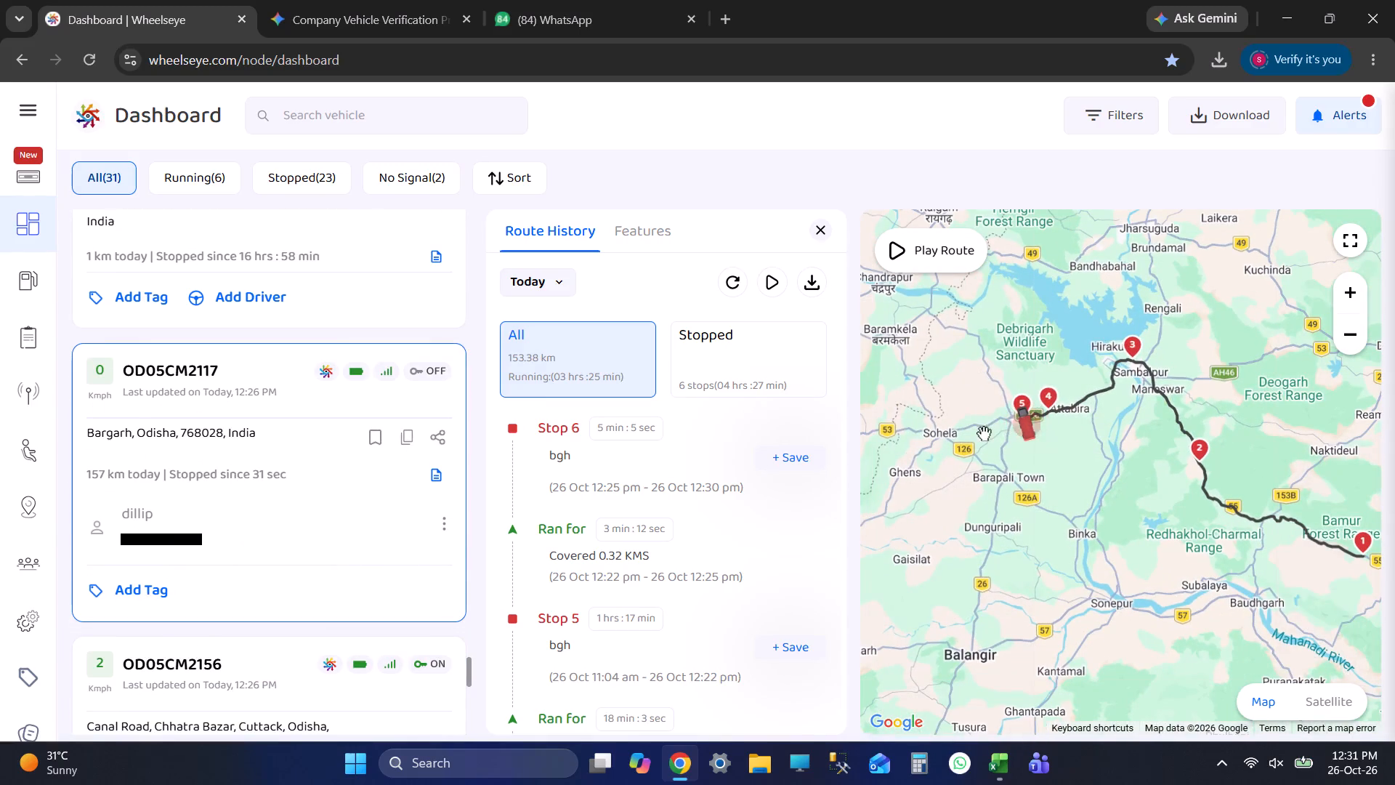
pyautogui.scroll(-2, 989, 437)
pyautogui.scroll(12, 1006, 425)
pyautogui.scroll(-1, 963, 447)
pyautogui.scroll(1, 963, 446)
pyautogui.scroll(-1, 994, 442)
pyautogui.scroll(2, 994, 442)
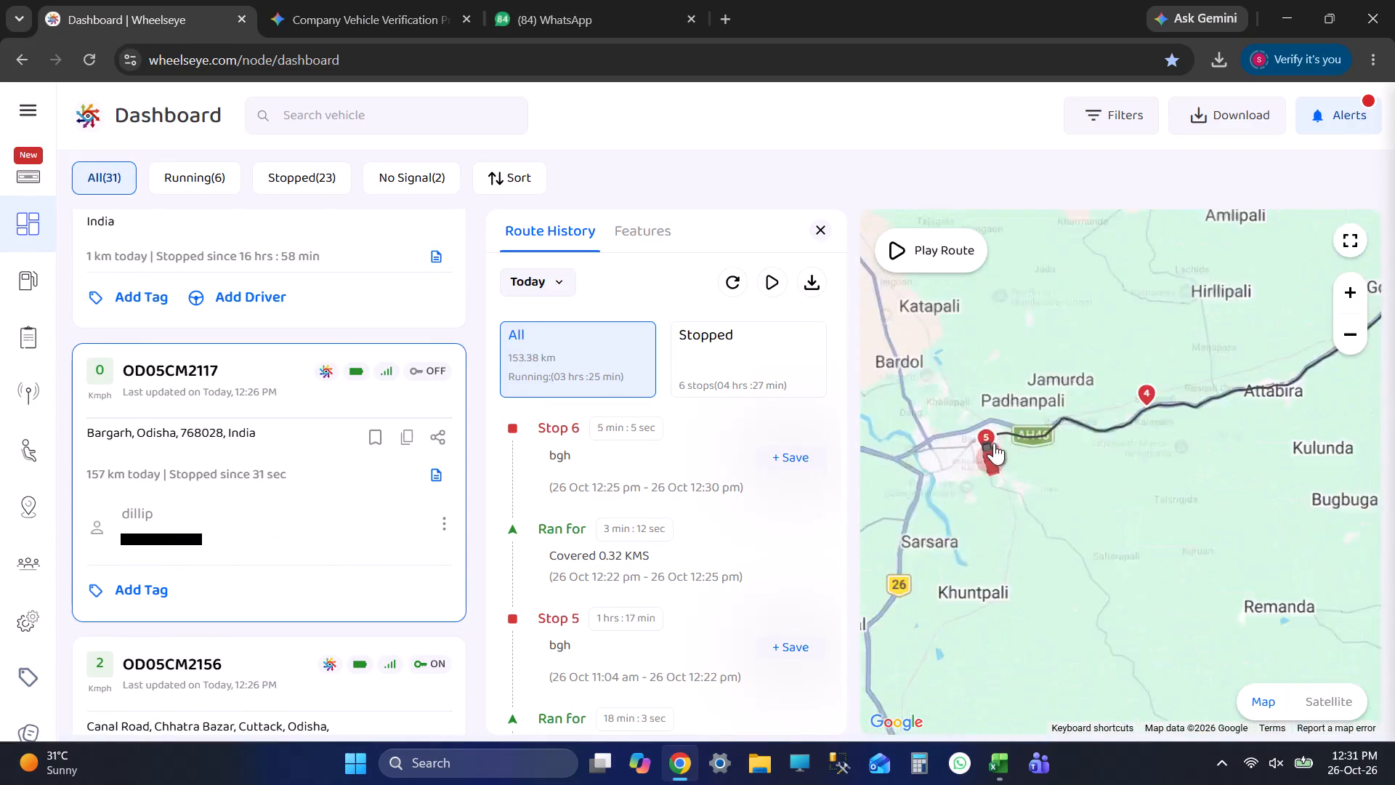
pyautogui.scroll(5, 994, 443)
pyautogui.scroll(8, 950, 510)
pyautogui.scroll(-1, 928, 502)
pyautogui.scroll(3, 928, 502)
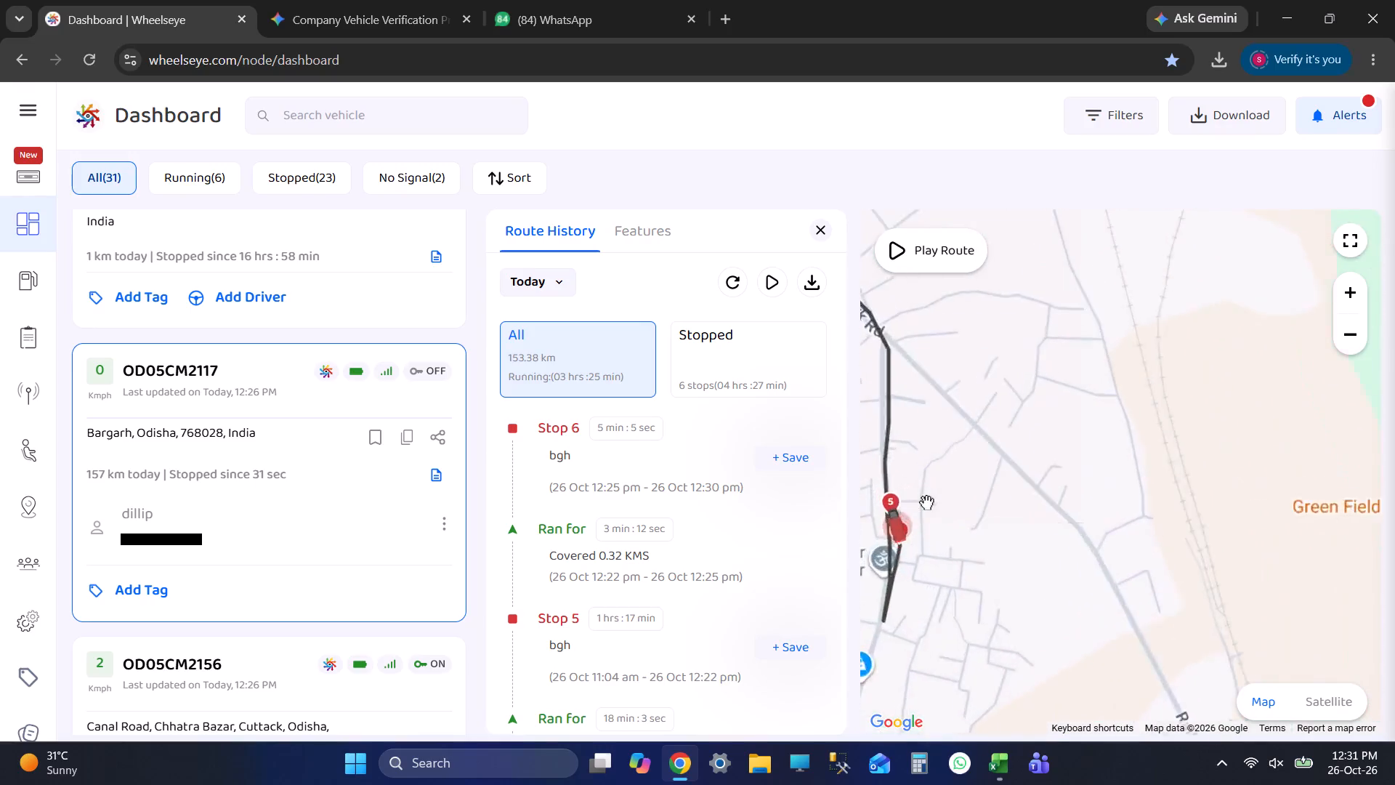
pyautogui.moveTo(926, 502); pyautogui.dragTo(1064, 494)
pyautogui.scroll(4, 1048, 497)
pyautogui.moveTo(1008, 520); pyautogui.dragTo(1084, 523)
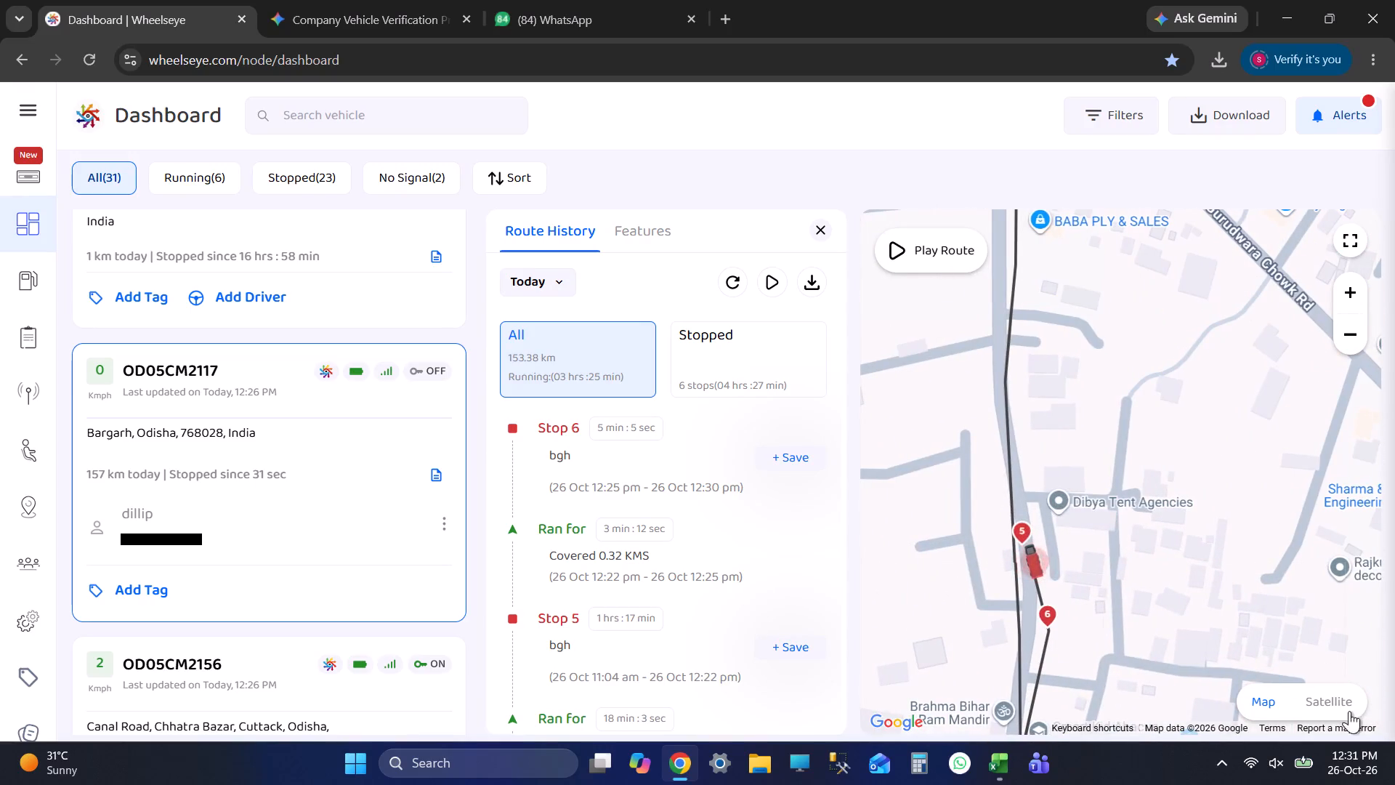
pyautogui.click(1348, 712)
pyautogui.scroll(4, 1030, 555)
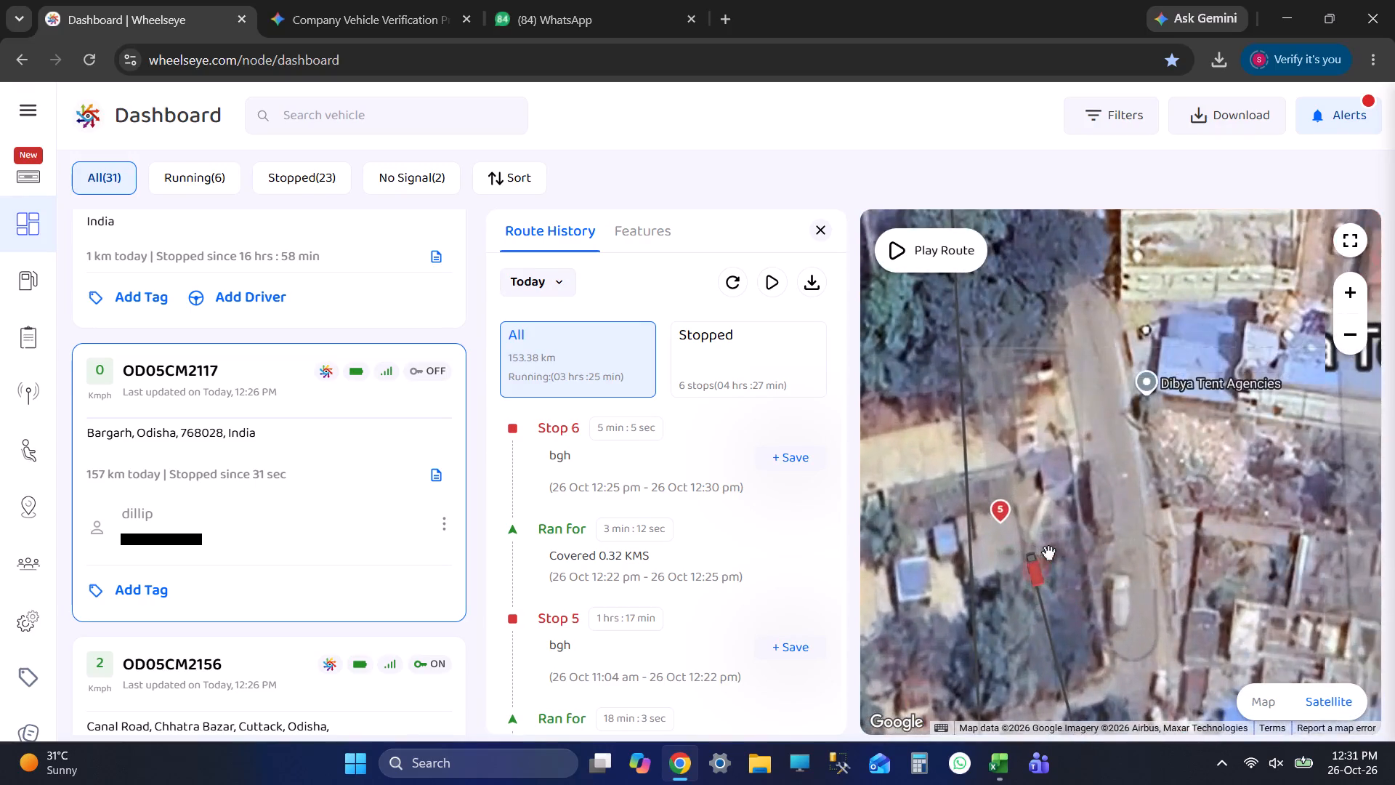
pyautogui.scroll(-5, 1048, 566)
pyautogui.scroll(1, 1045, 587)
pyautogui.scroll(-3, 1045, 587)
pyautogui.scroll(1, 1045, 587)
pyautogui.scroll(-2, 1045, 587)
pyautogui.click(1271, 720)
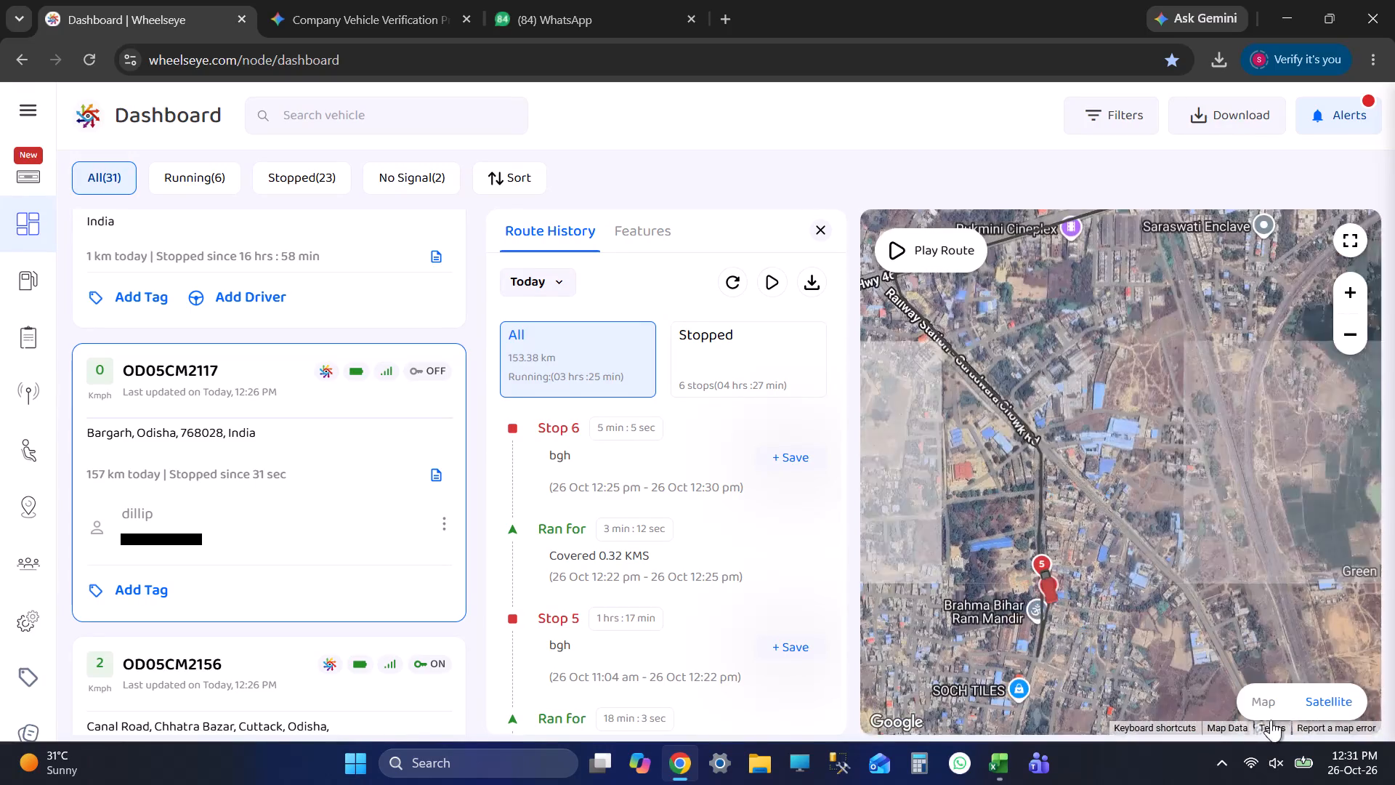
pyautogui.scroll(-11, 1052, 618)
pyautogui.scroll(-2, 912, 595)
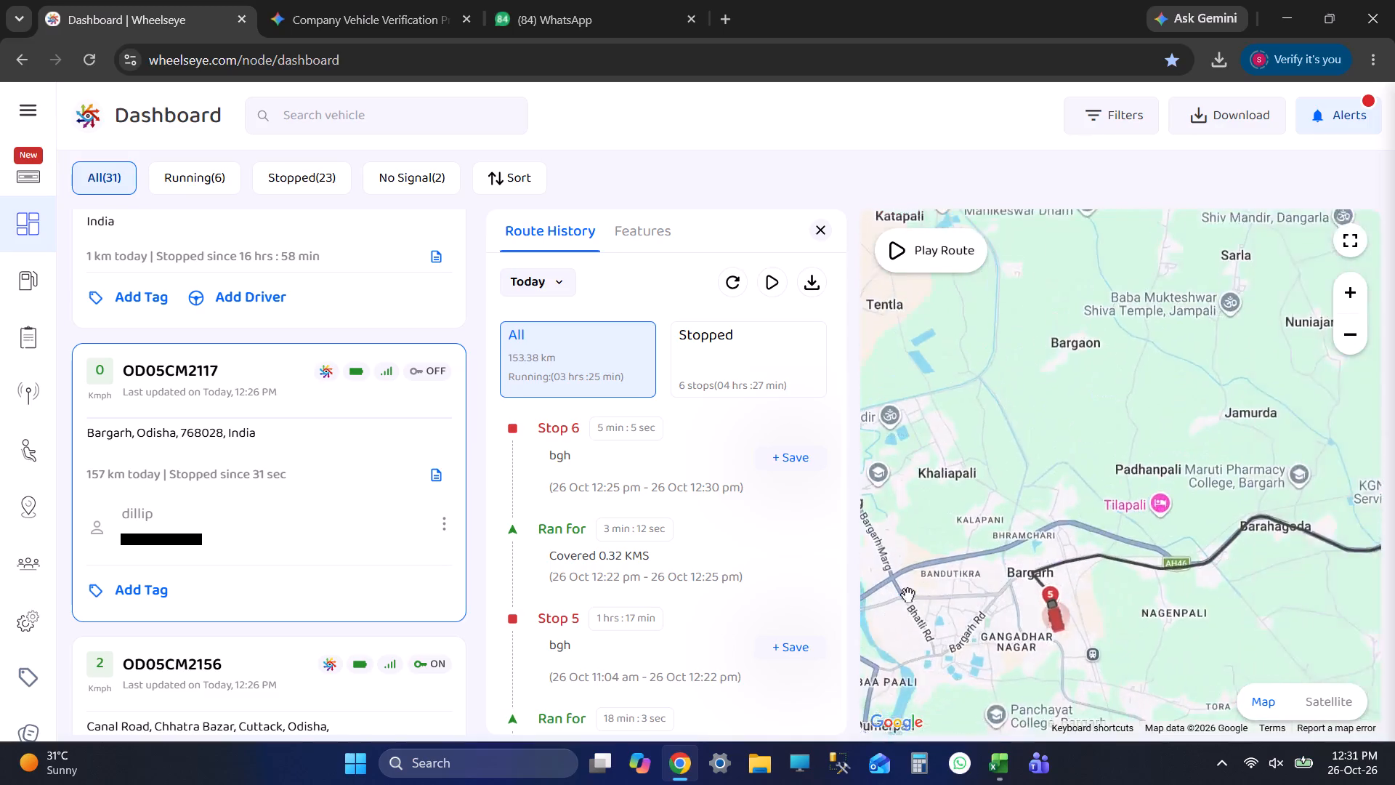
pyautogui.scroll(-4, 907, 595)
pyautogui.scroll(1, 961, 597)
pyautogui.scroll(-2, 961, 597)
pyautogui.scroll(-2, 320, 587)
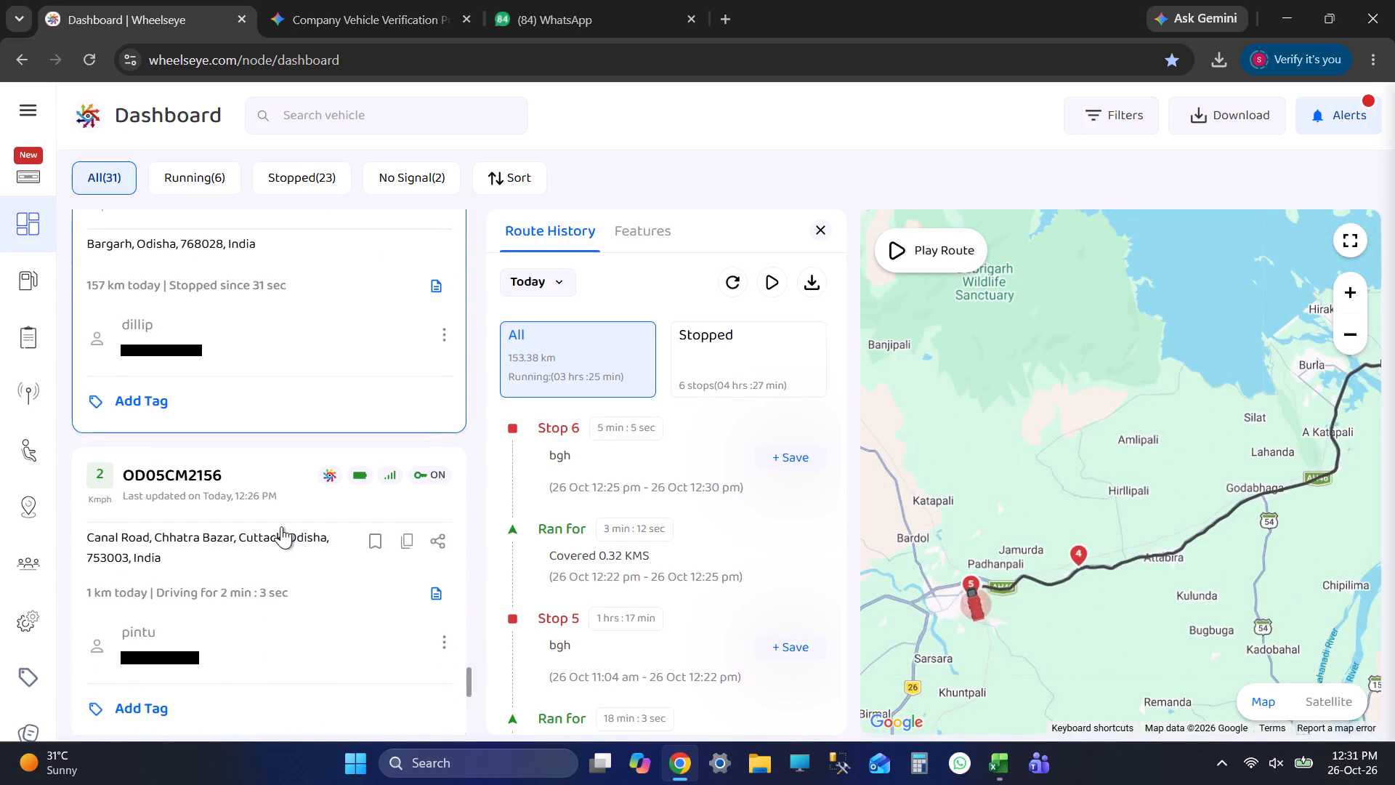
pyautogui.click(267, 532)
pyautogui.scroll(-4, 966, 464)
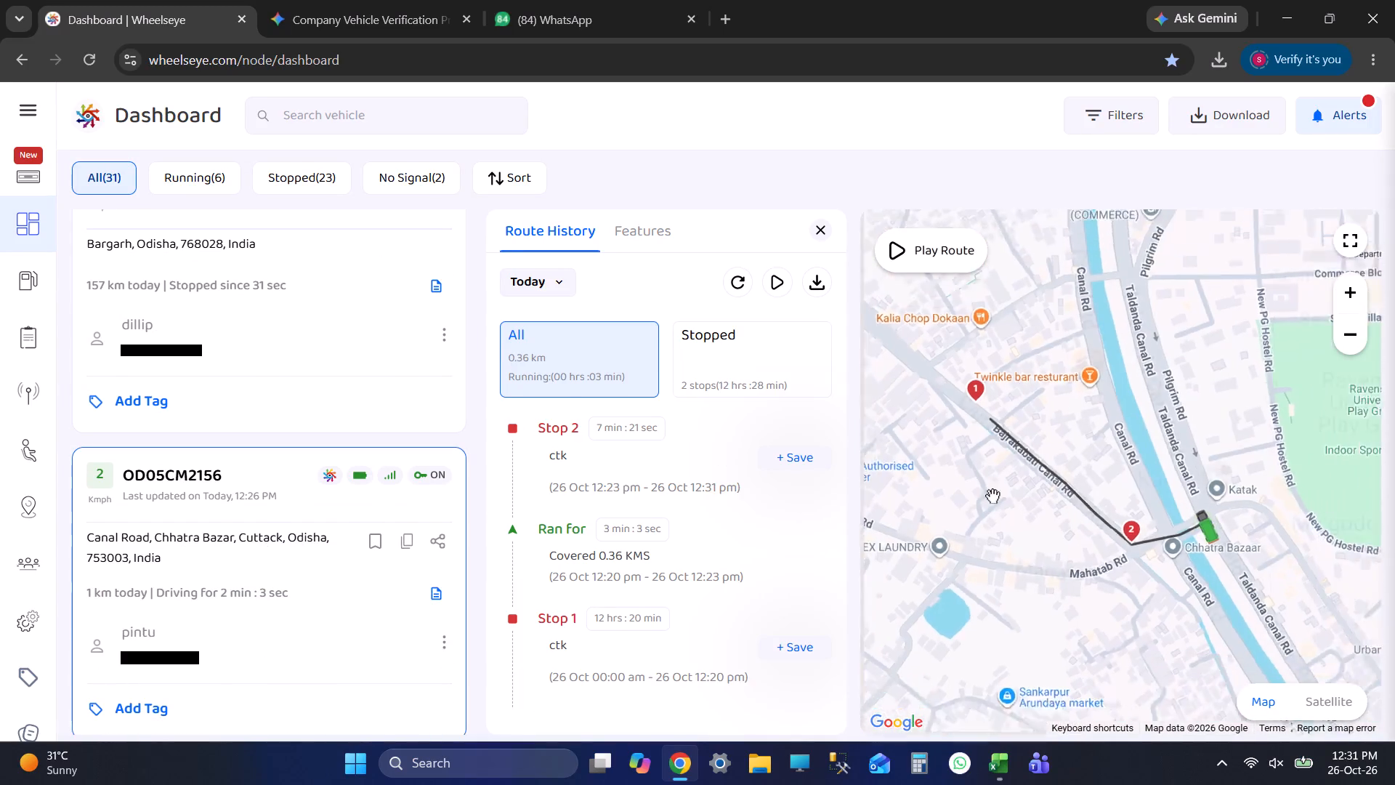
pyautogui.scroll(-12, 1011, 515)
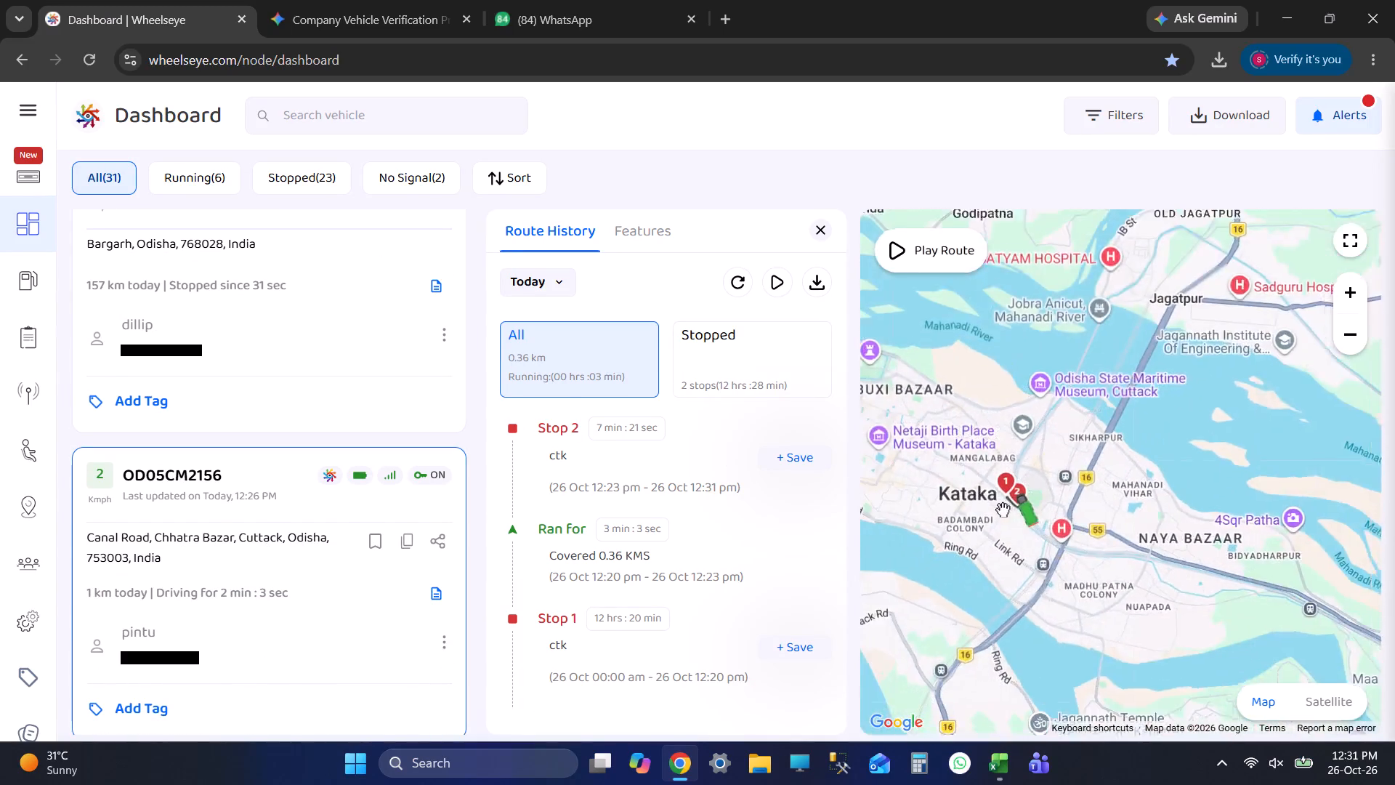
pyautogui.scroll(17, 291, 456)
pyautogui.scroll(-1, 306, 453)
pyautogui.scroll(5, 306, 453)
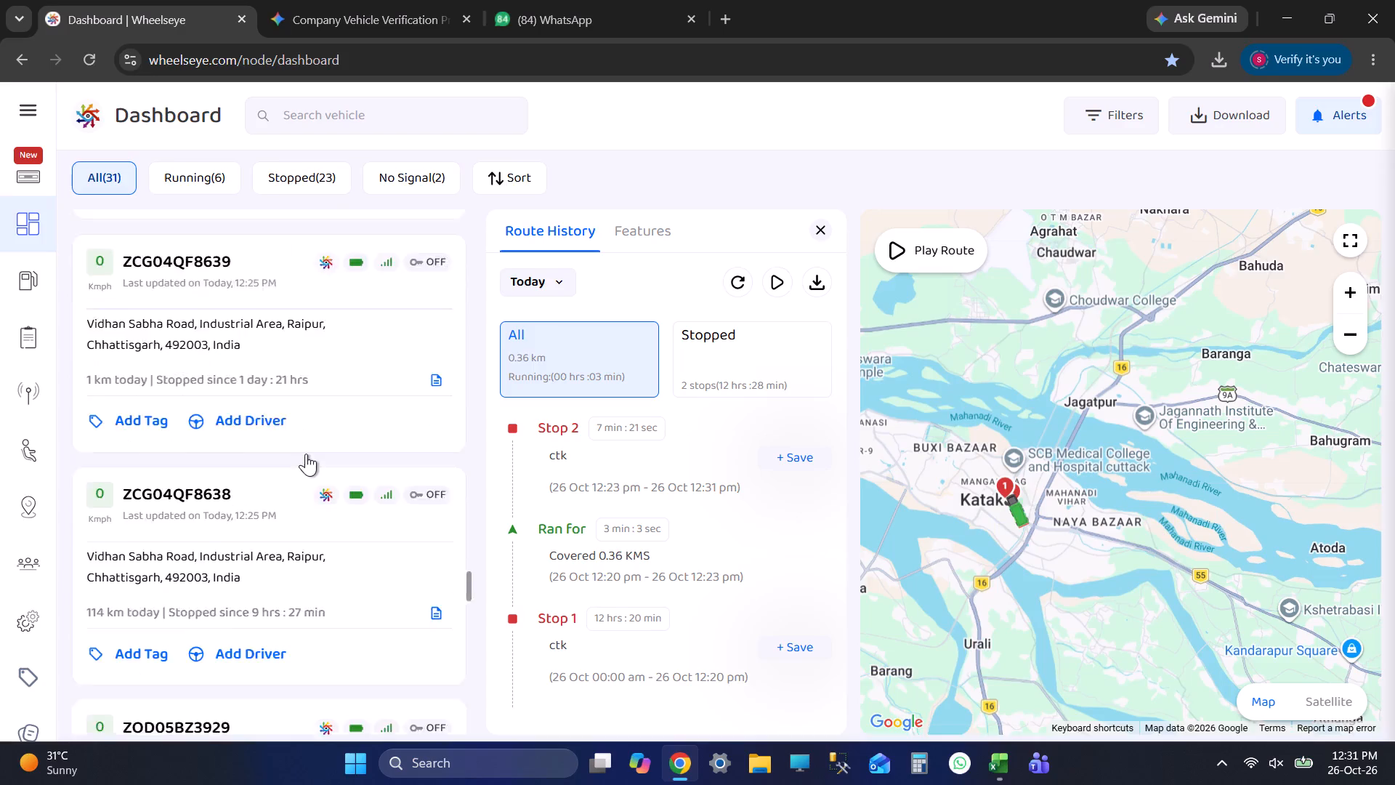
pyautogui.scroll(10, 306, 454)
pyautogui.scroll(-1, 296, 460)
pyautogui.scroll(9, 292, 463)
pyautogui.scroll(-1, 291, 464)
pyautogui.scroll(16, 289, 464)
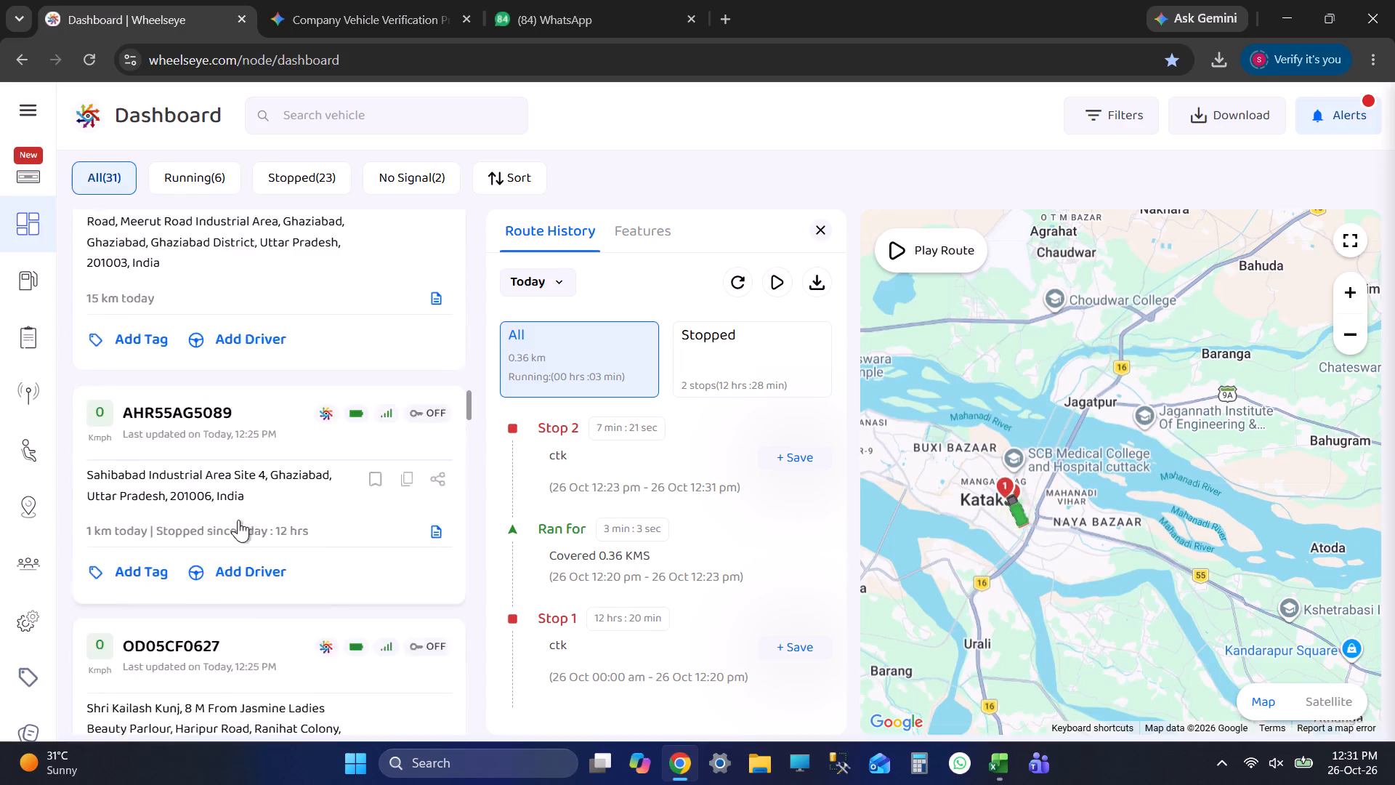
pyautogui.scroll(20, 238, 520)
pyautogui.scroll(1, 238, 520)
pyautogui.scroll(-1, 151, 584)
pyautogui.scroll(5, 152, 582)
pyautogui.scroll(-1, 146, 582)
pyautogui.scroll(1, 146, 582)
pyautogui.scroll(-1, 146, 582)
pyautogui.scroll(9, 146, 582)
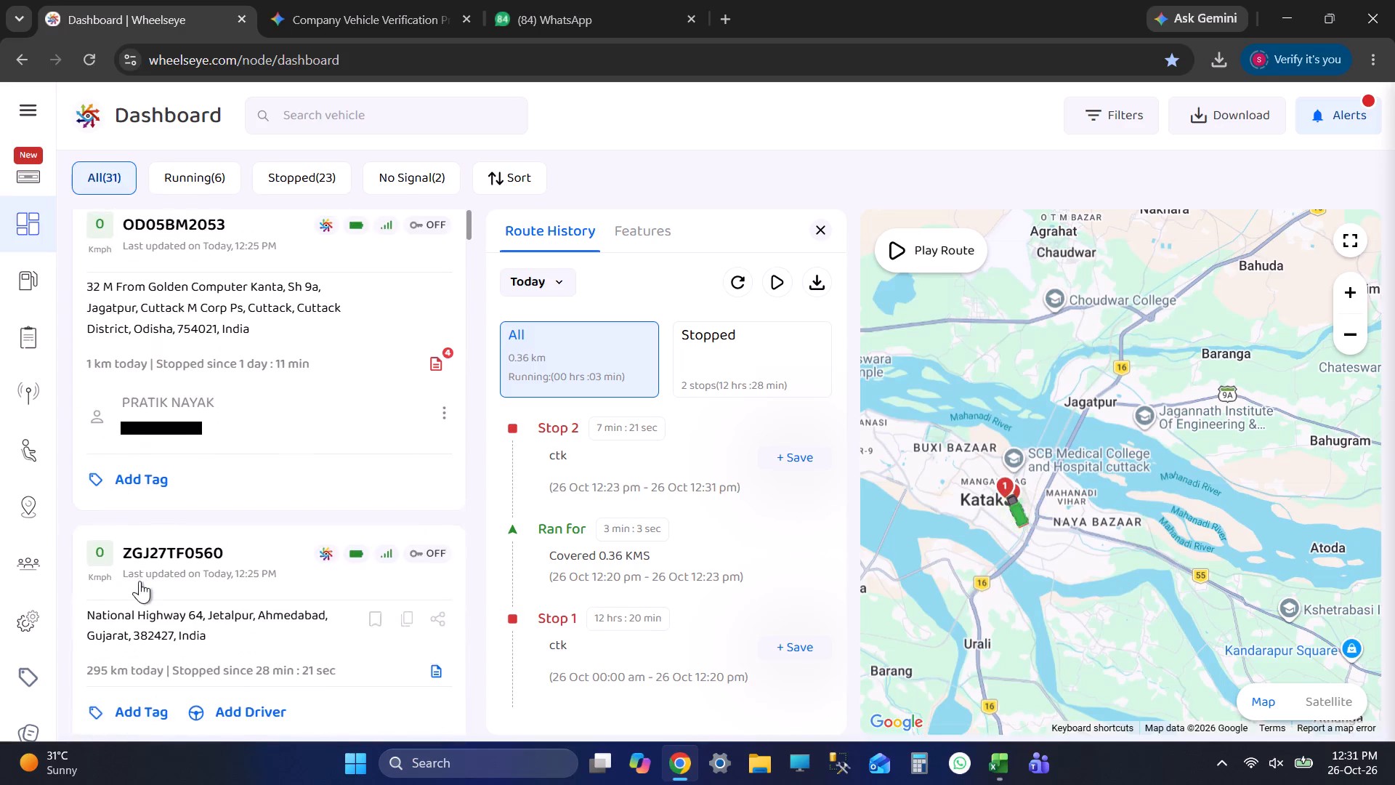
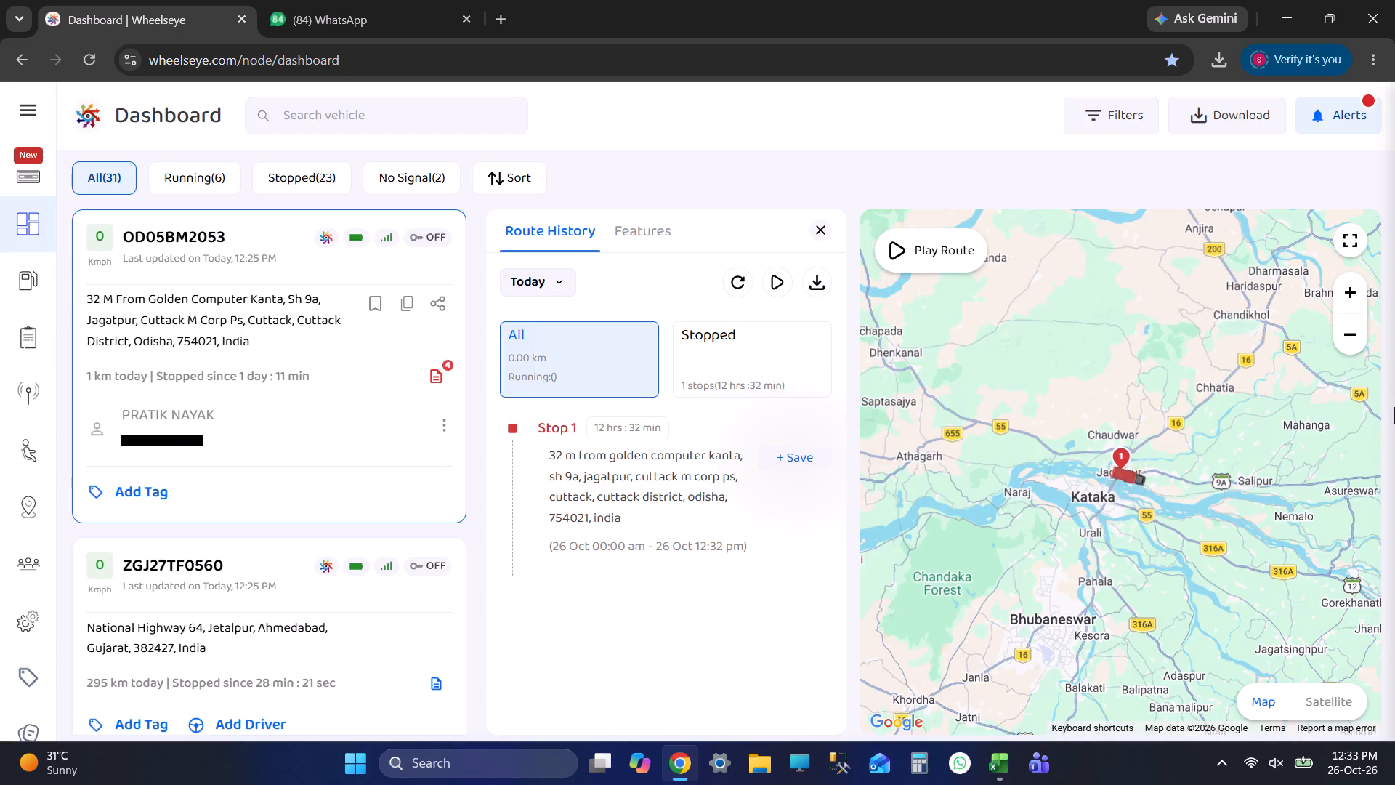
# Switch from the Wheelseye dashboard in Chrome to the Distance Report workbook in Excel.
pyautogui.hotkey('alt', 'Tab')
pyautogui.hotkey('ctrl', 's')
pyautogui.hotkey('ctrl', 's')
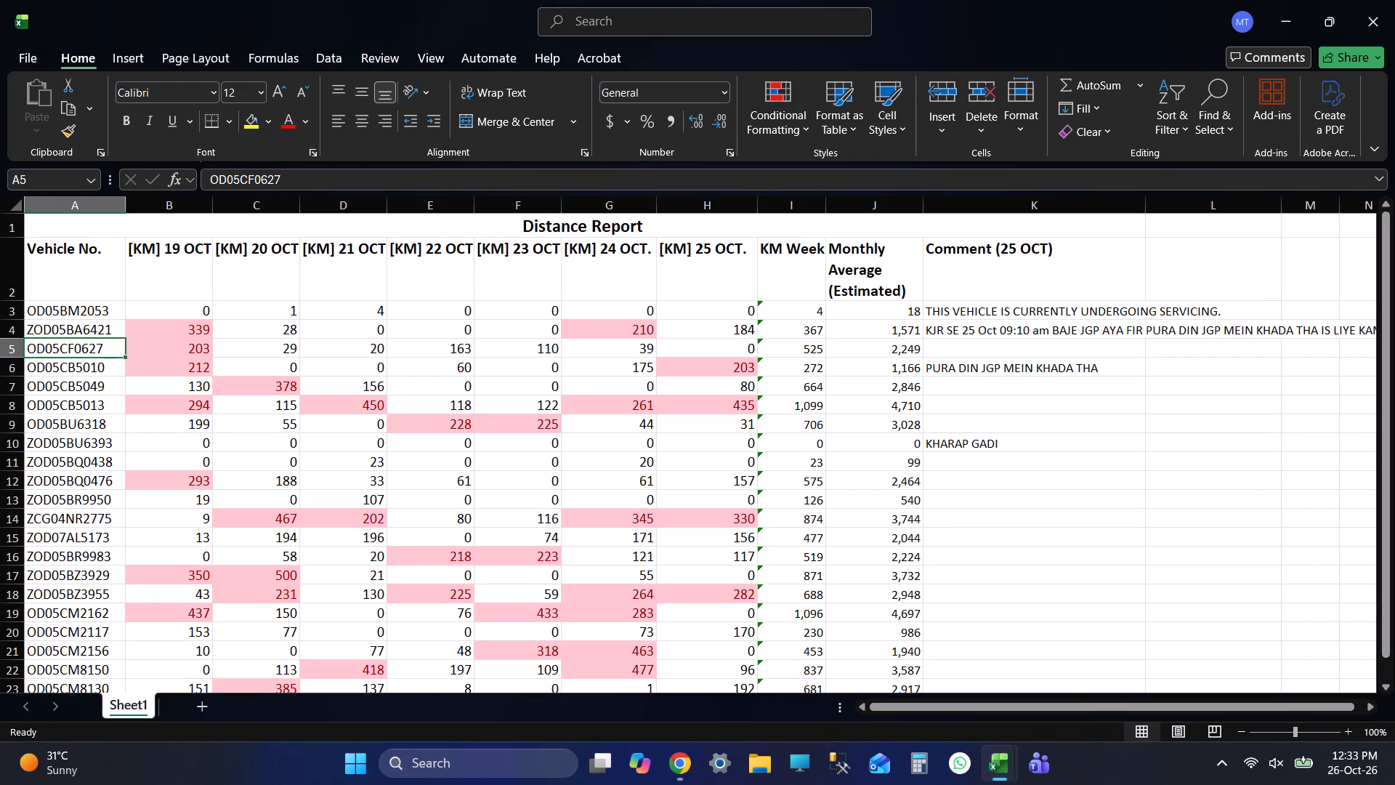
pyautogui.hotkey('ctrl', 's')
pyautogui.hotkey('ctrl', 's')
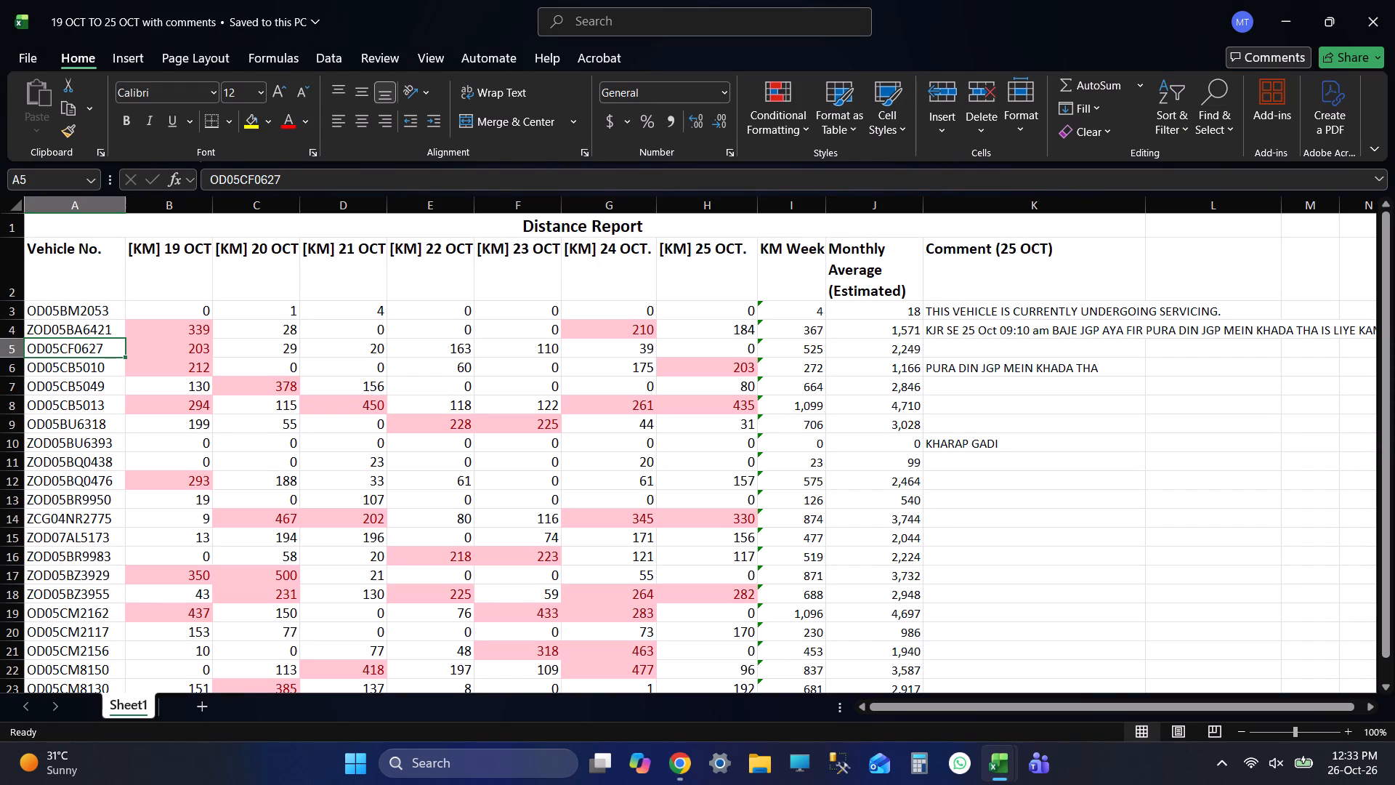
pyautogui.click(1021, 331)
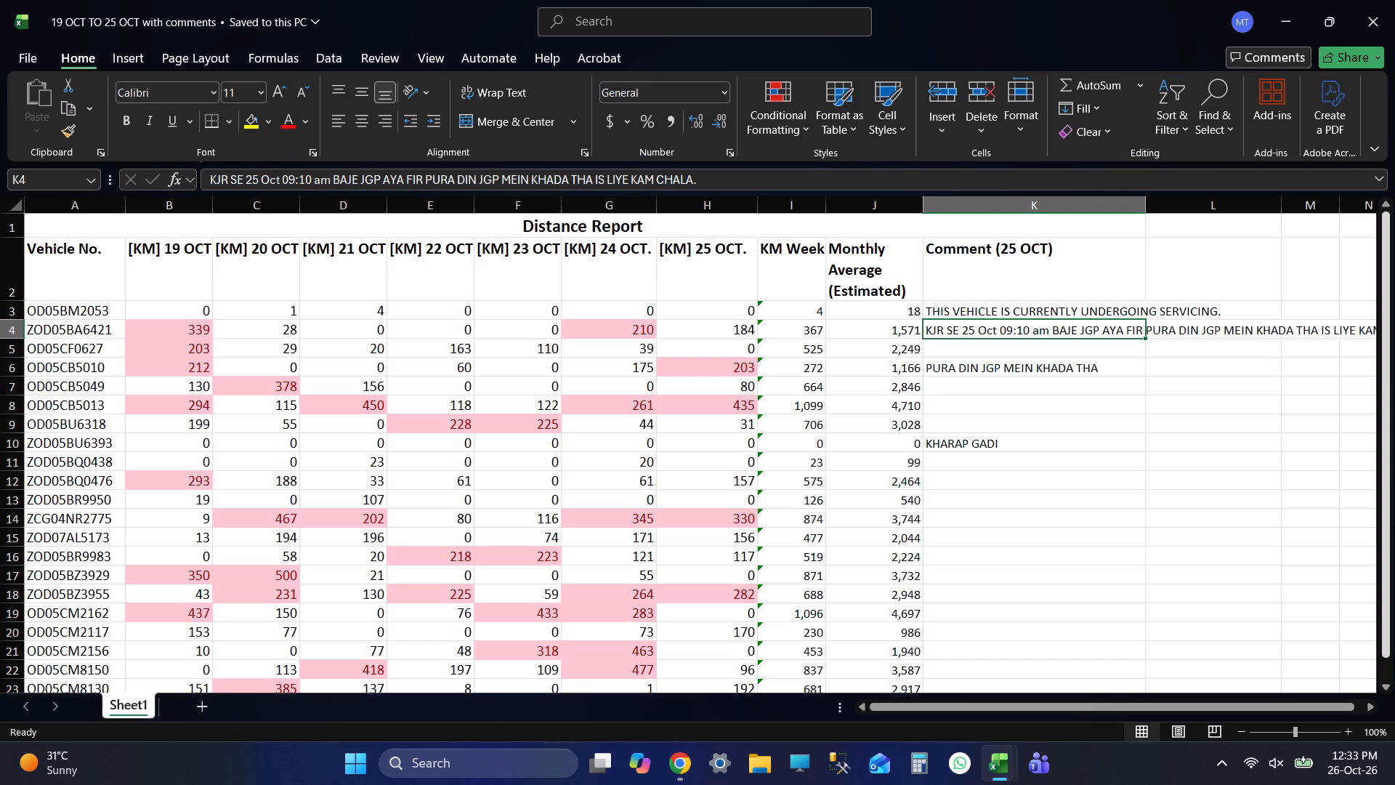
pyautogui.press('Return')
pyautogui.press('Return')
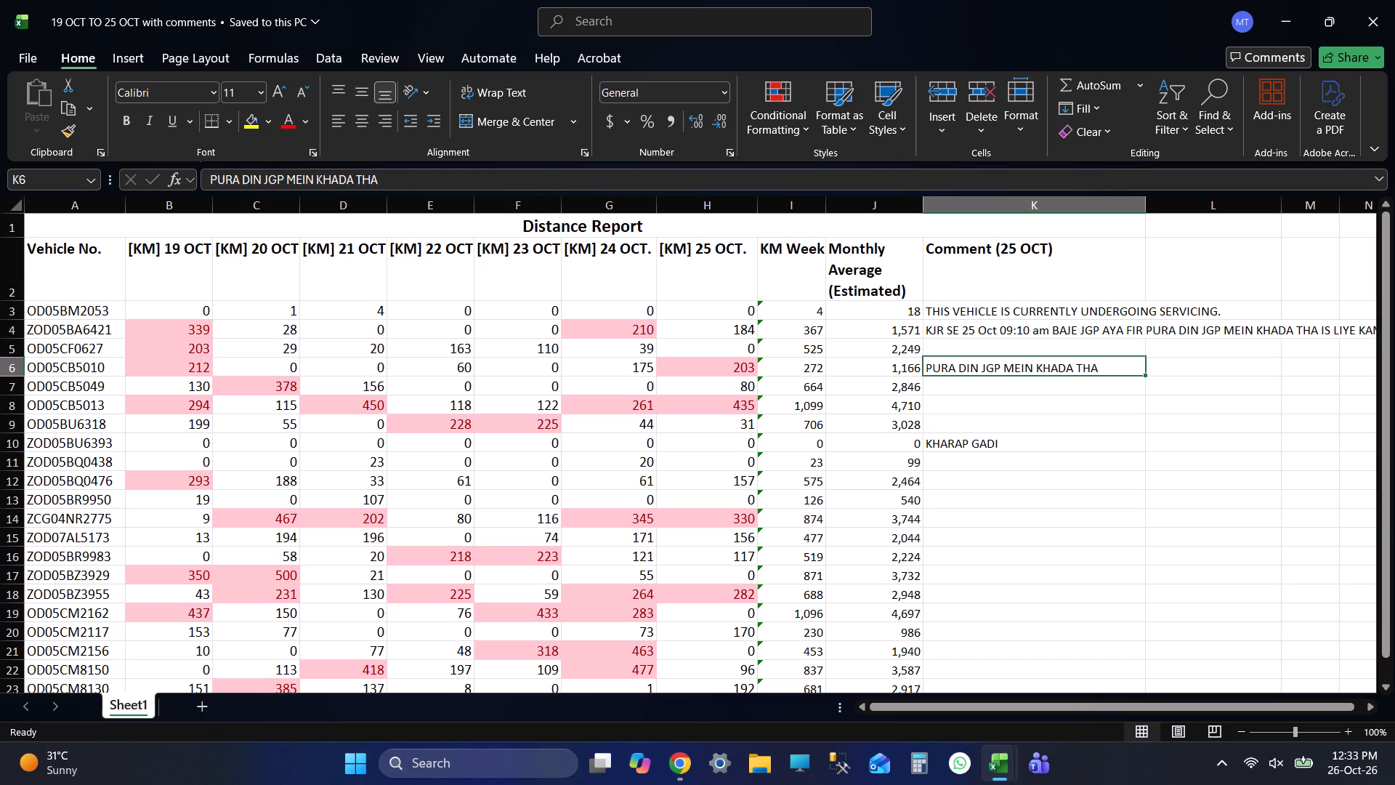
pyautogui.hotkey('ctrl', 's')
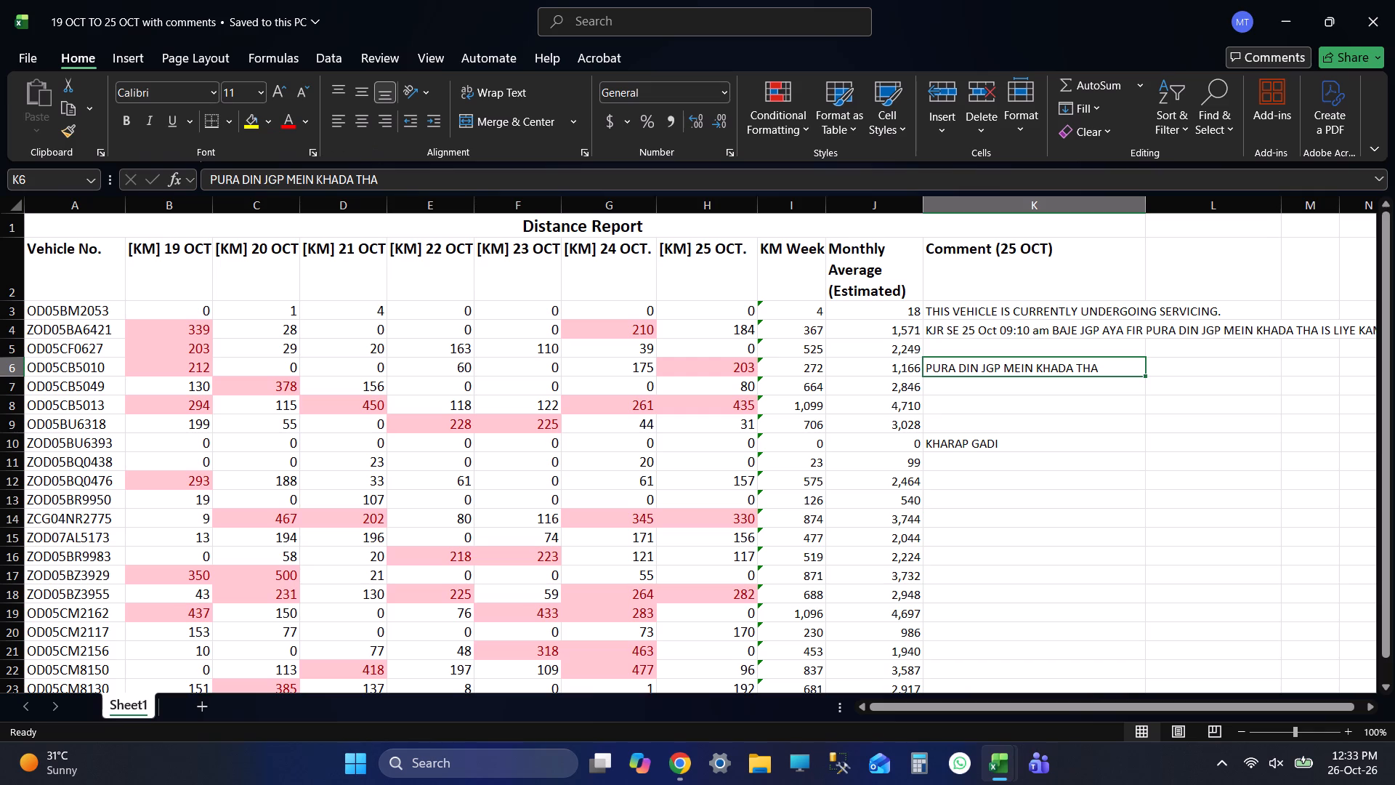
pyautogui.click(86, 353)
pyautogui.hotkey('ctrl', 'c')
pyautogui.hotkey('alt', 'Tab')
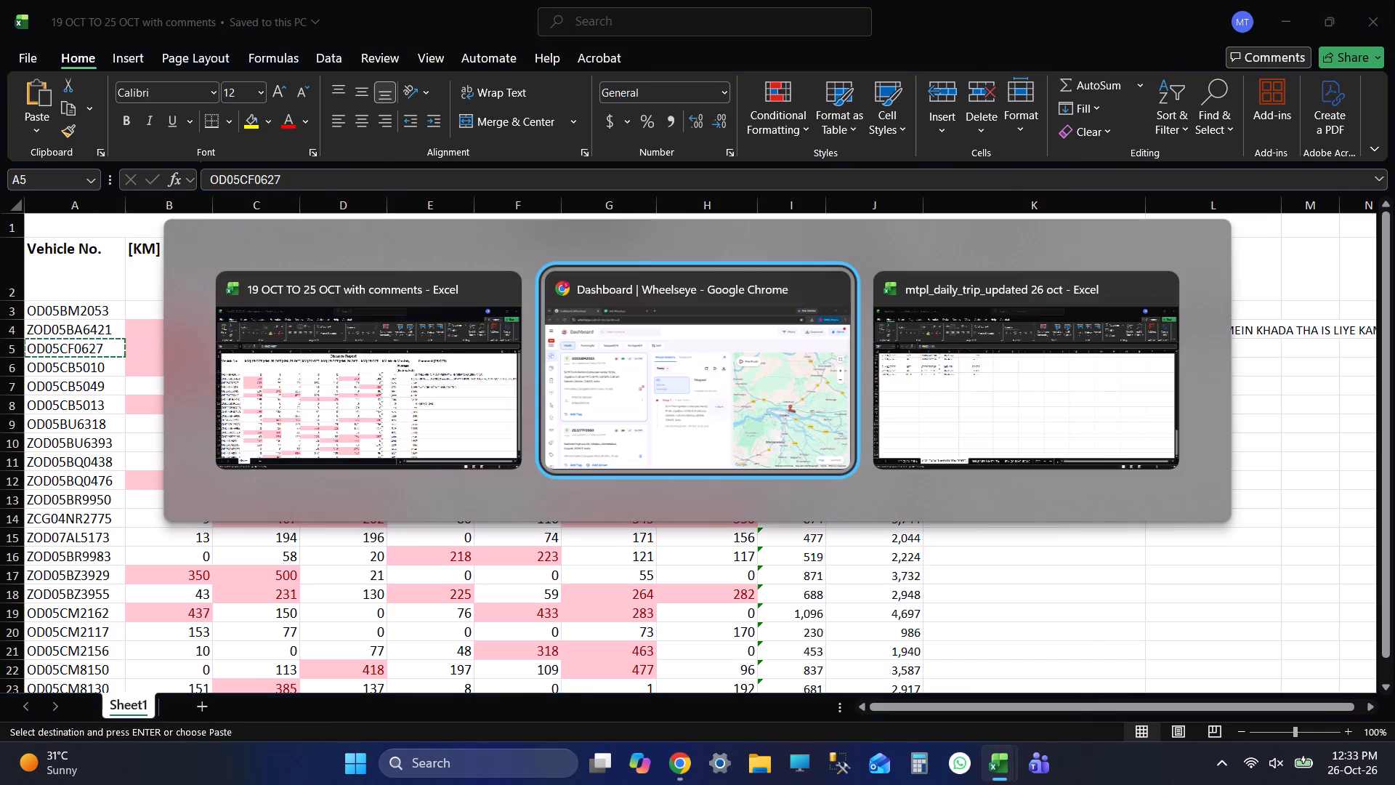
pyautogui.click(323, 125)
pyautogui.hotkey('ctrl', 'v')
pyautogui.press('Return')
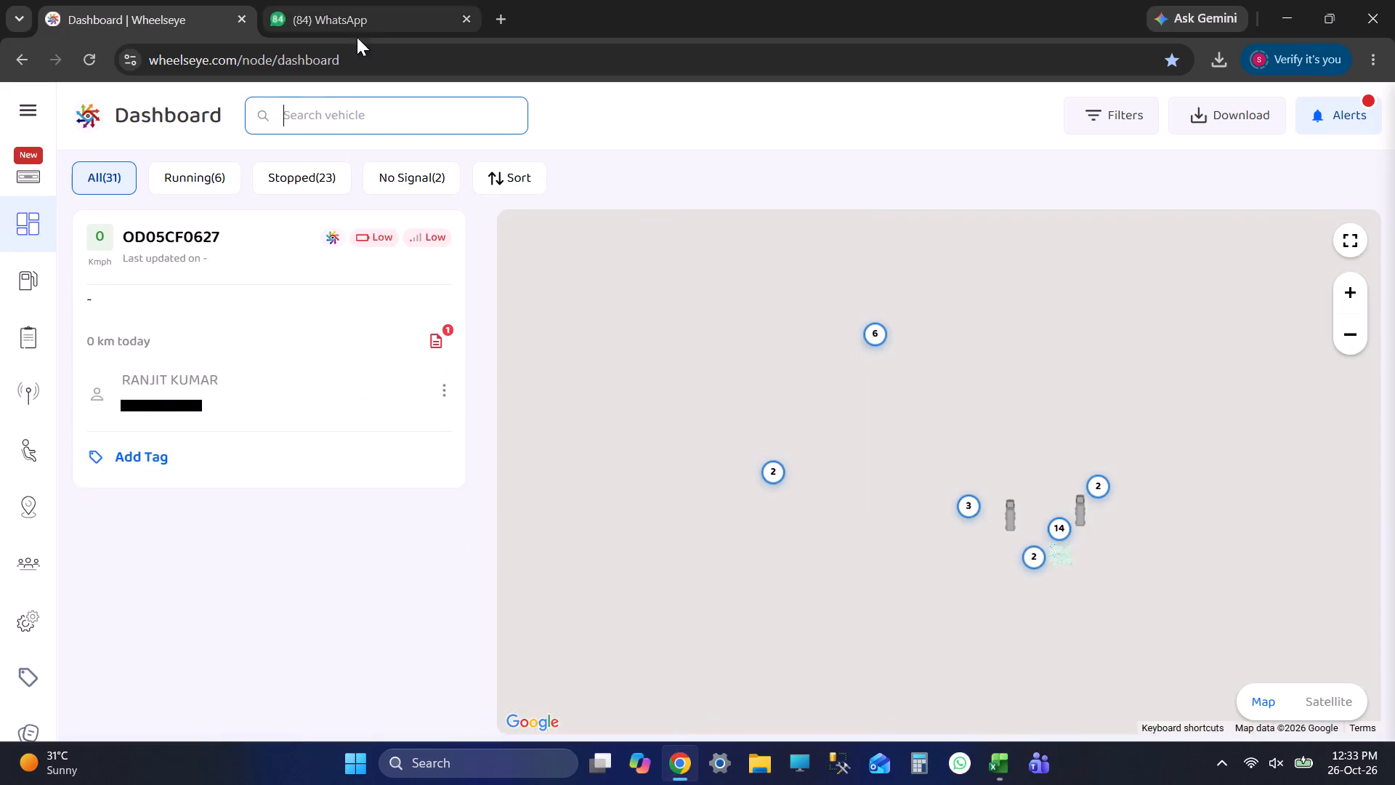
pyautogui.click(247, 305)
pyautogui.click(535, 290)
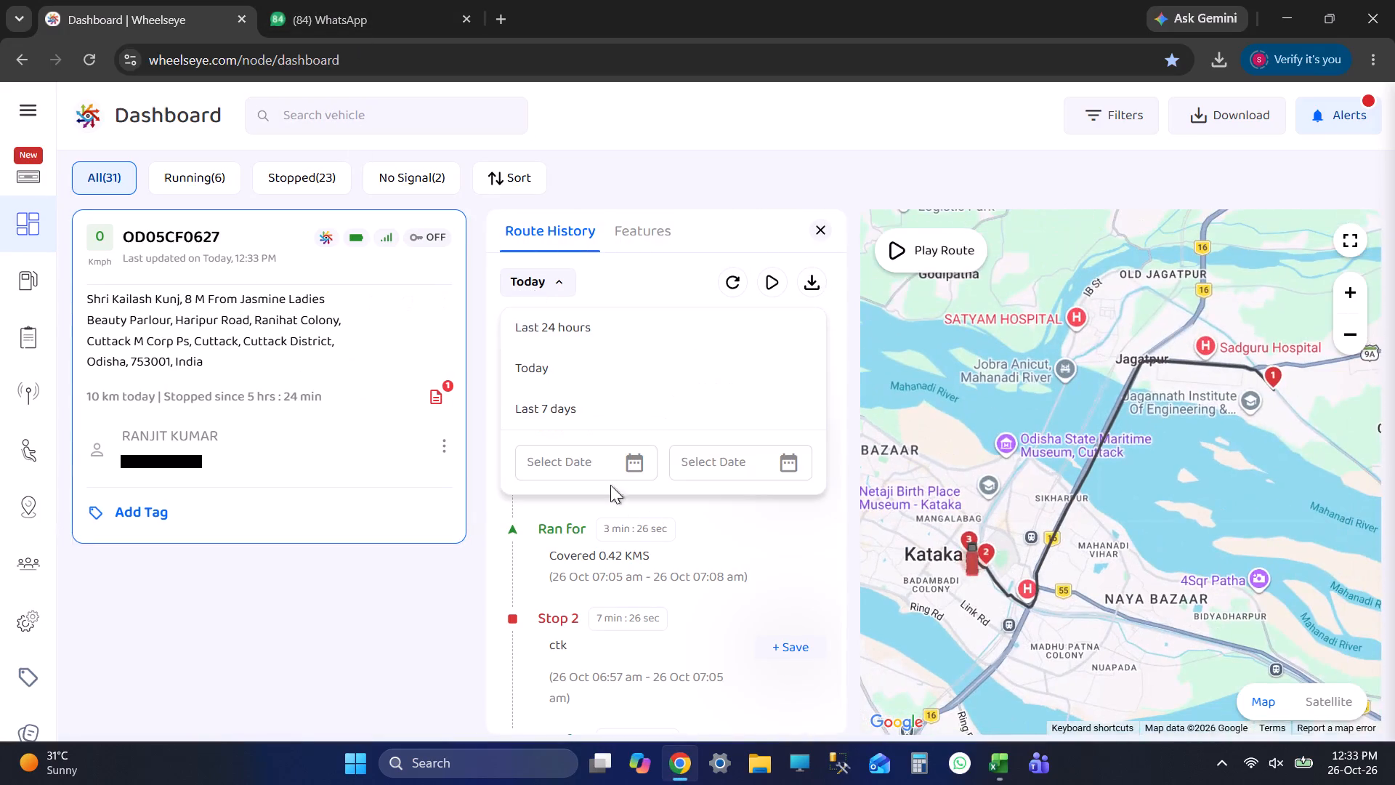
pyautogui.click(601, 474)
pyautogui.click(580, 562)
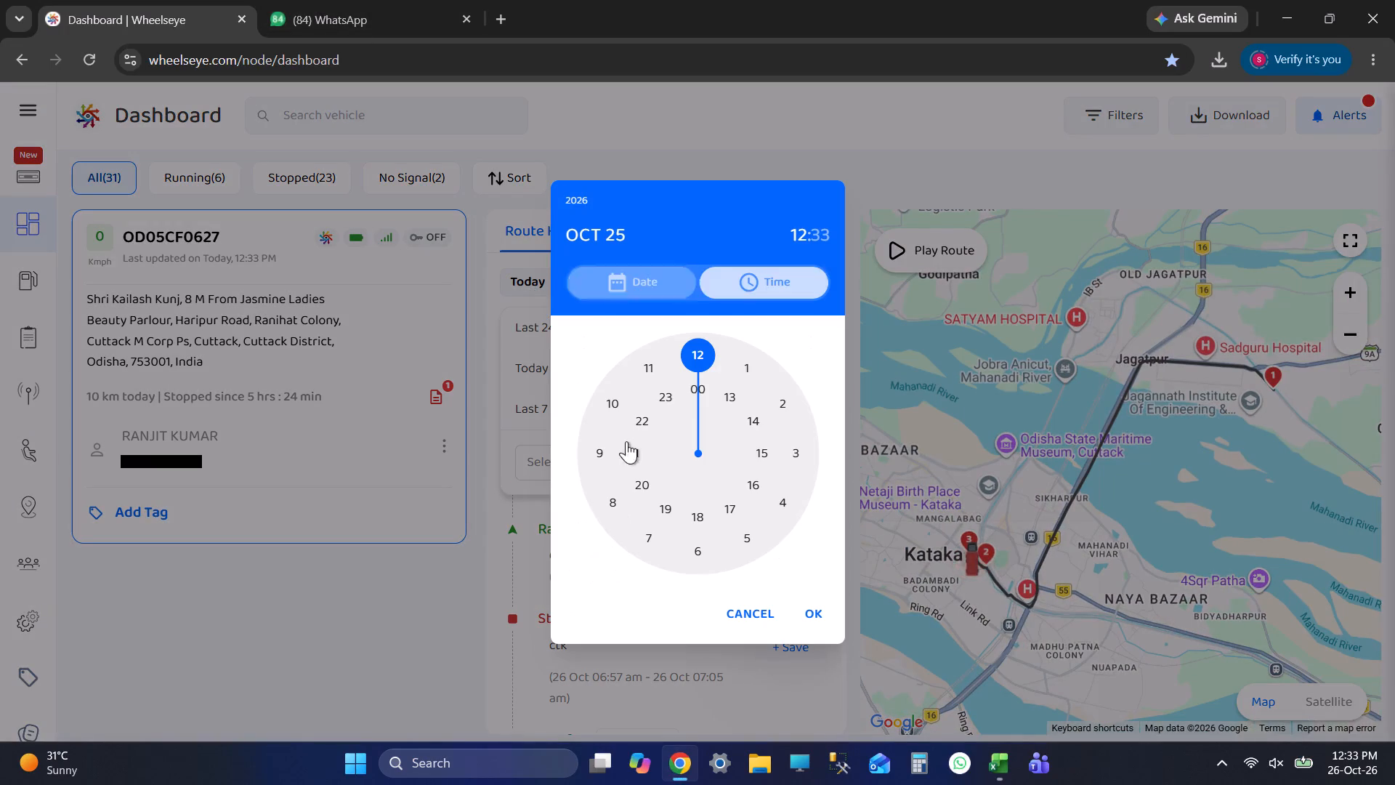
pyautogui.click(698, 385)
pyautogui.click(703, 350)
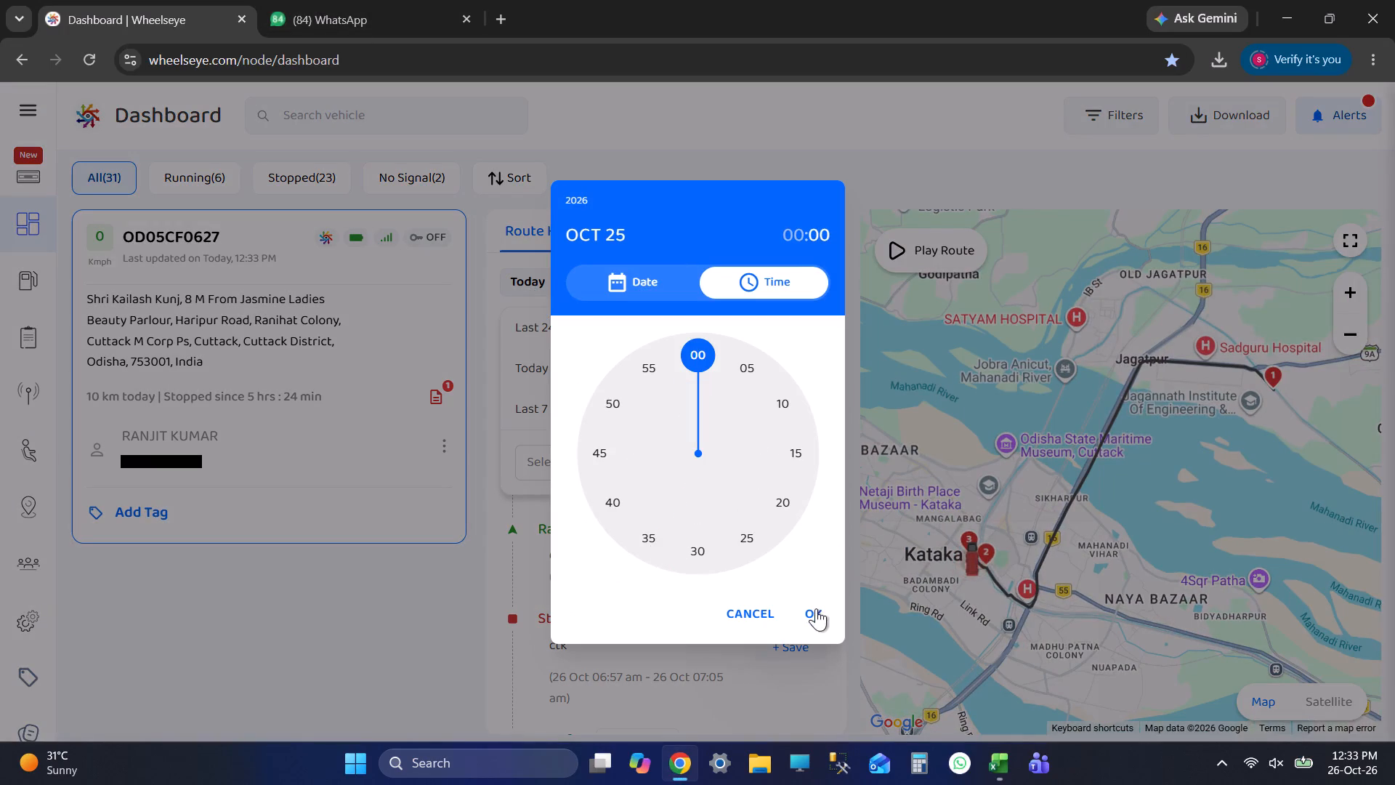
pyautogui.click(814, 610)
pyautogui.click(738, 468)
pyautogui.click(574, 564)
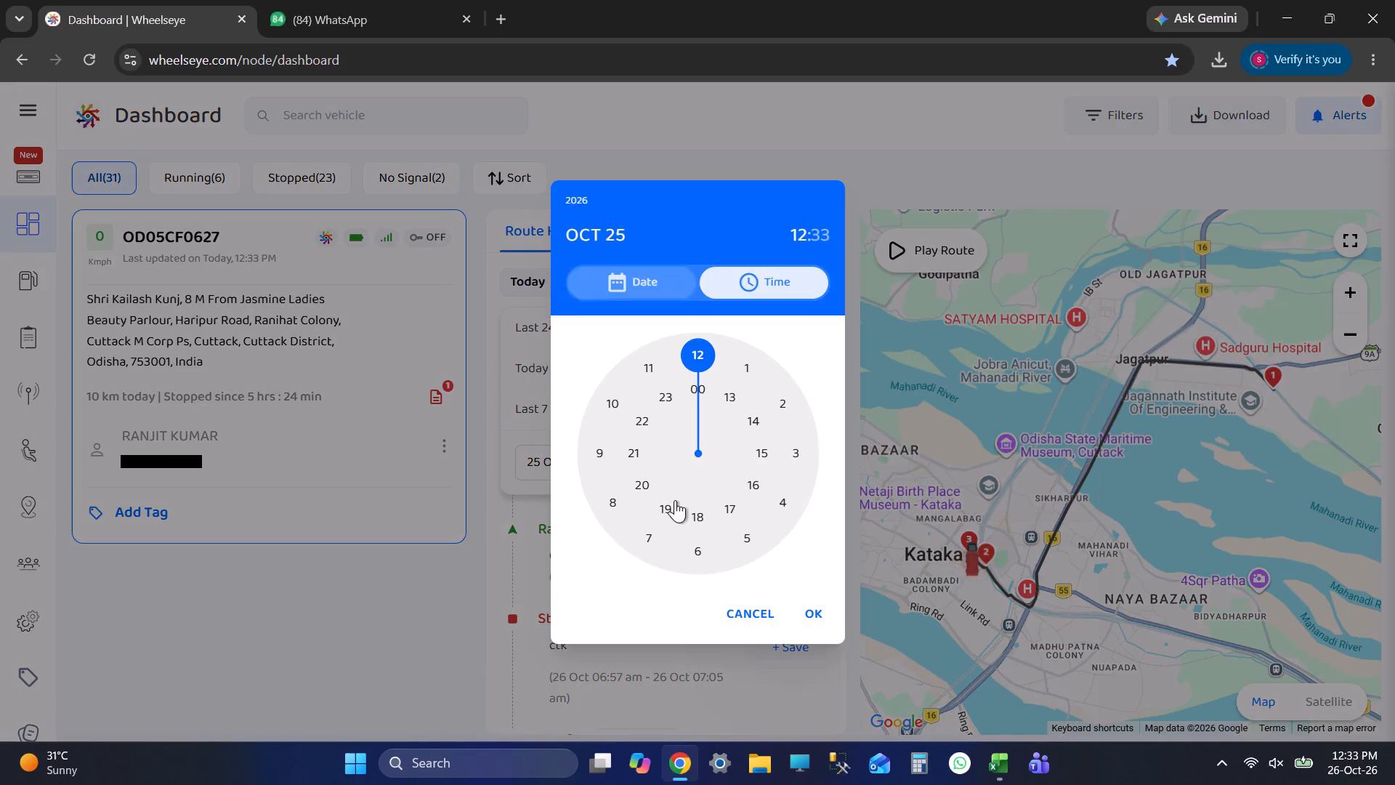
pyautogui.click(669, 392)
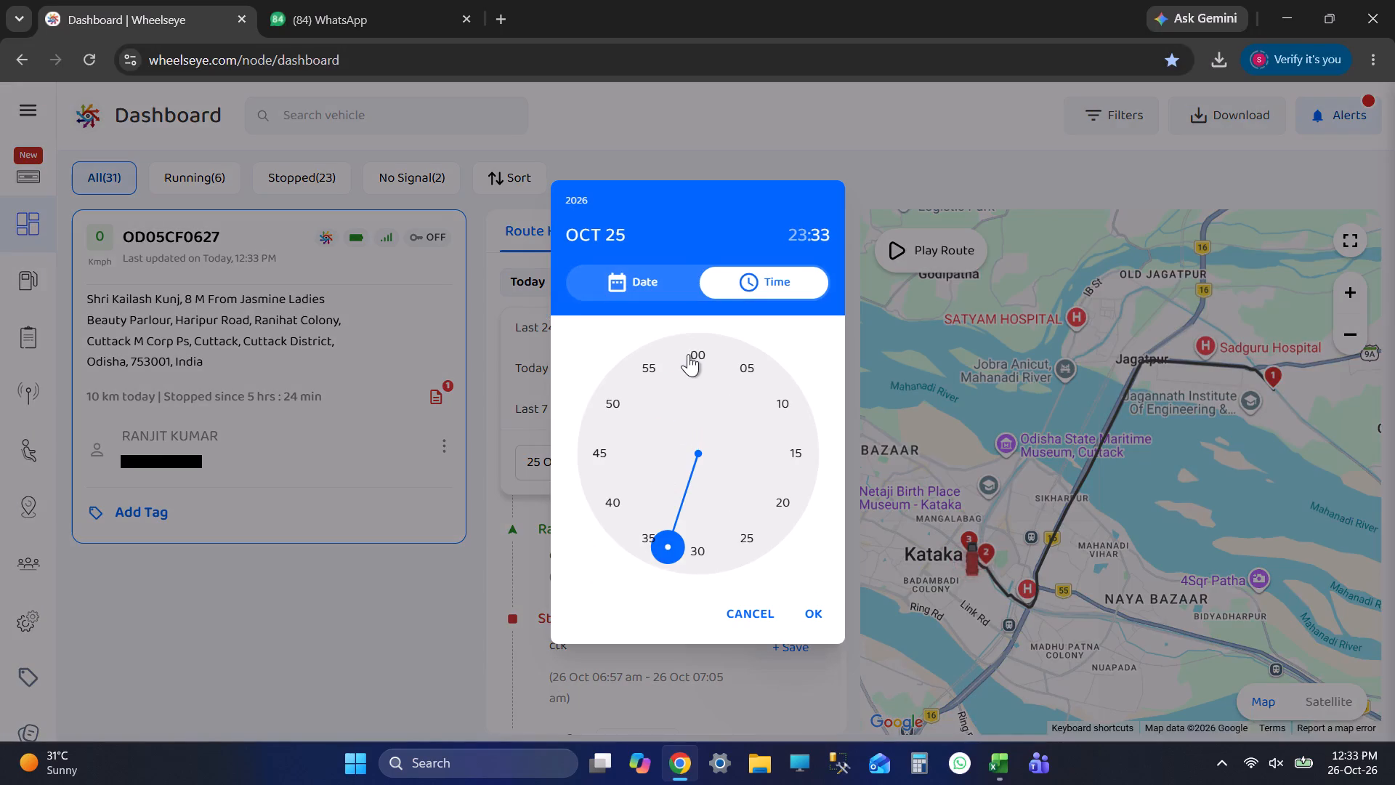
pyautogui.click(688, 354)
pyautogui.click(812, 614)
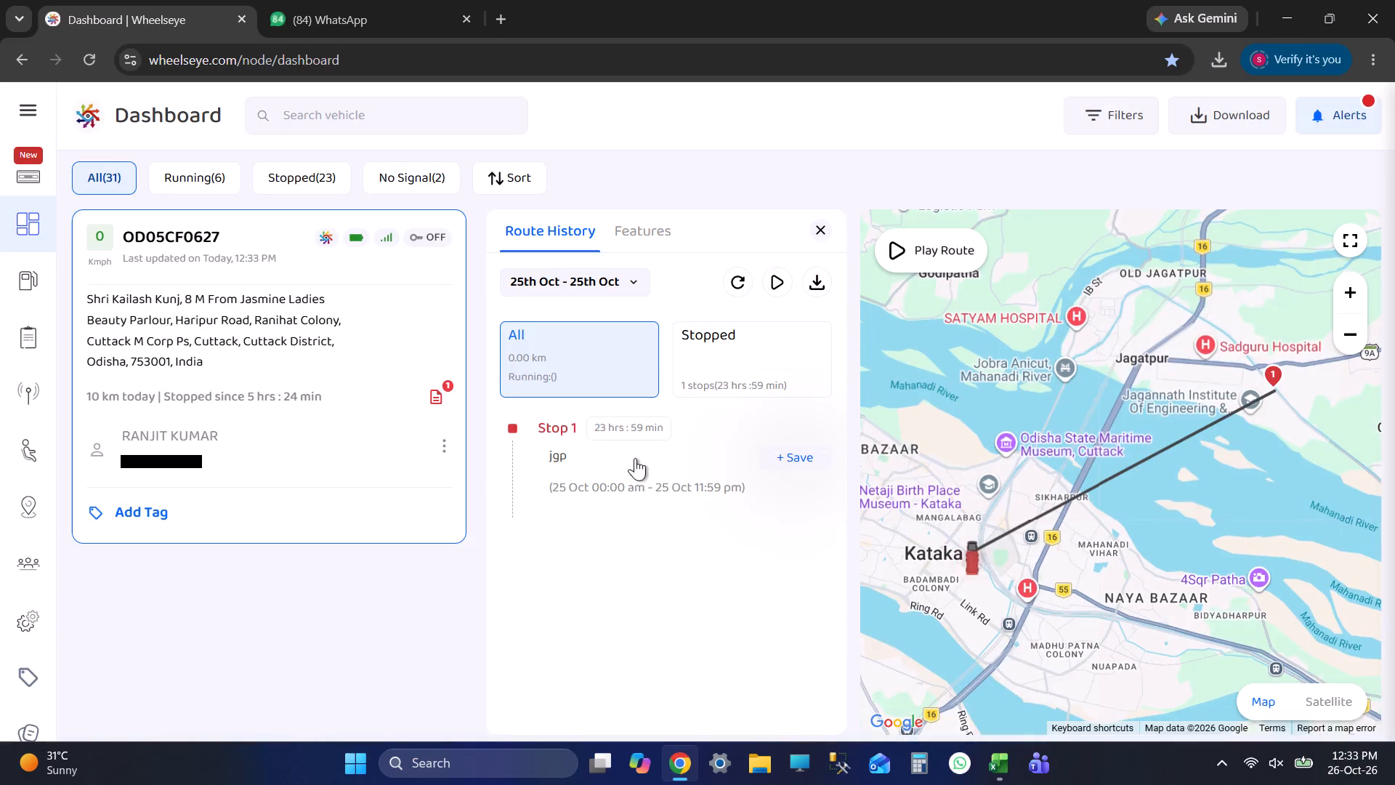
pyautogui.click(626, 458)
pyautogui.hotkey('alt', 'Tab')
pyautogui.press('Tab')
pyautogui.press('Tab')
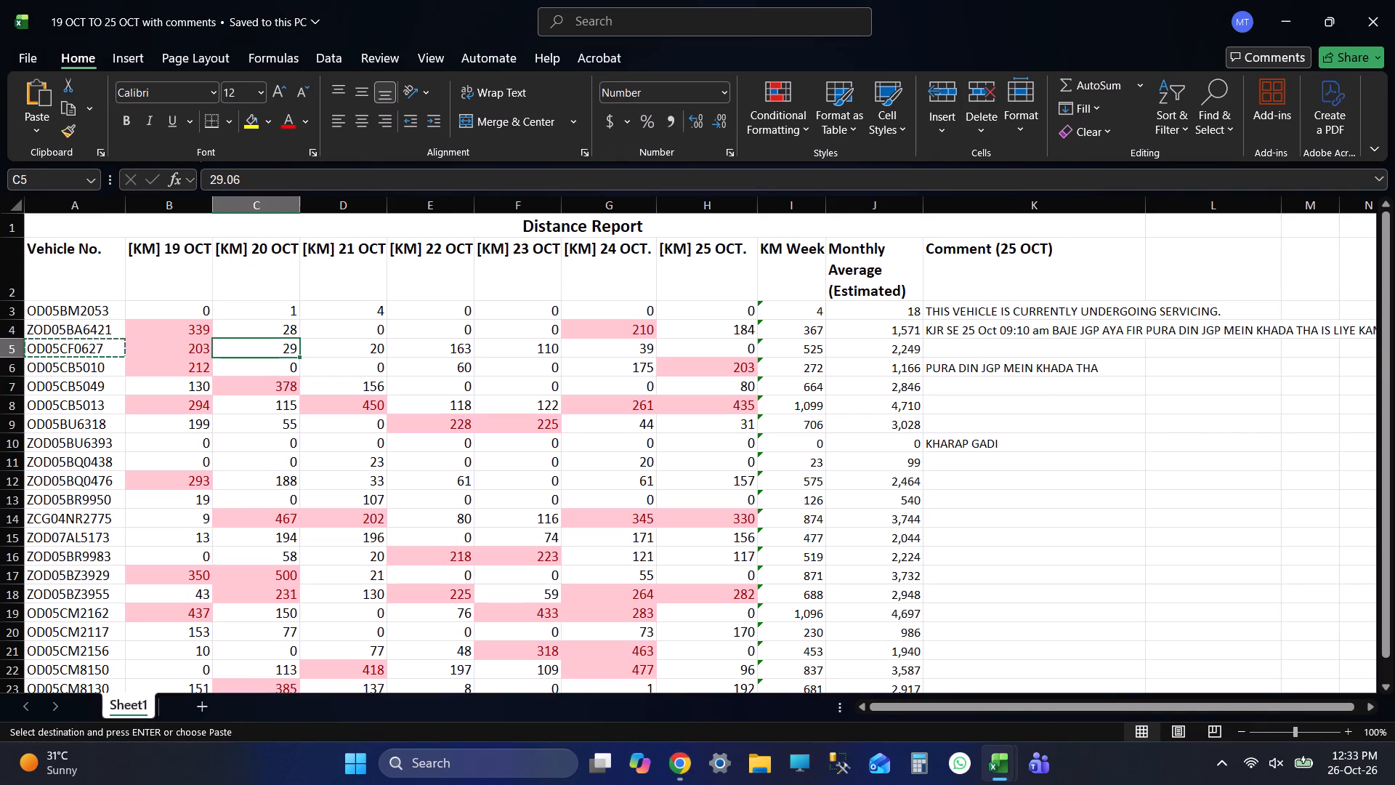
pyautogui.click(993, 374)
pyautogui.hotkey('ctrl', 'x')
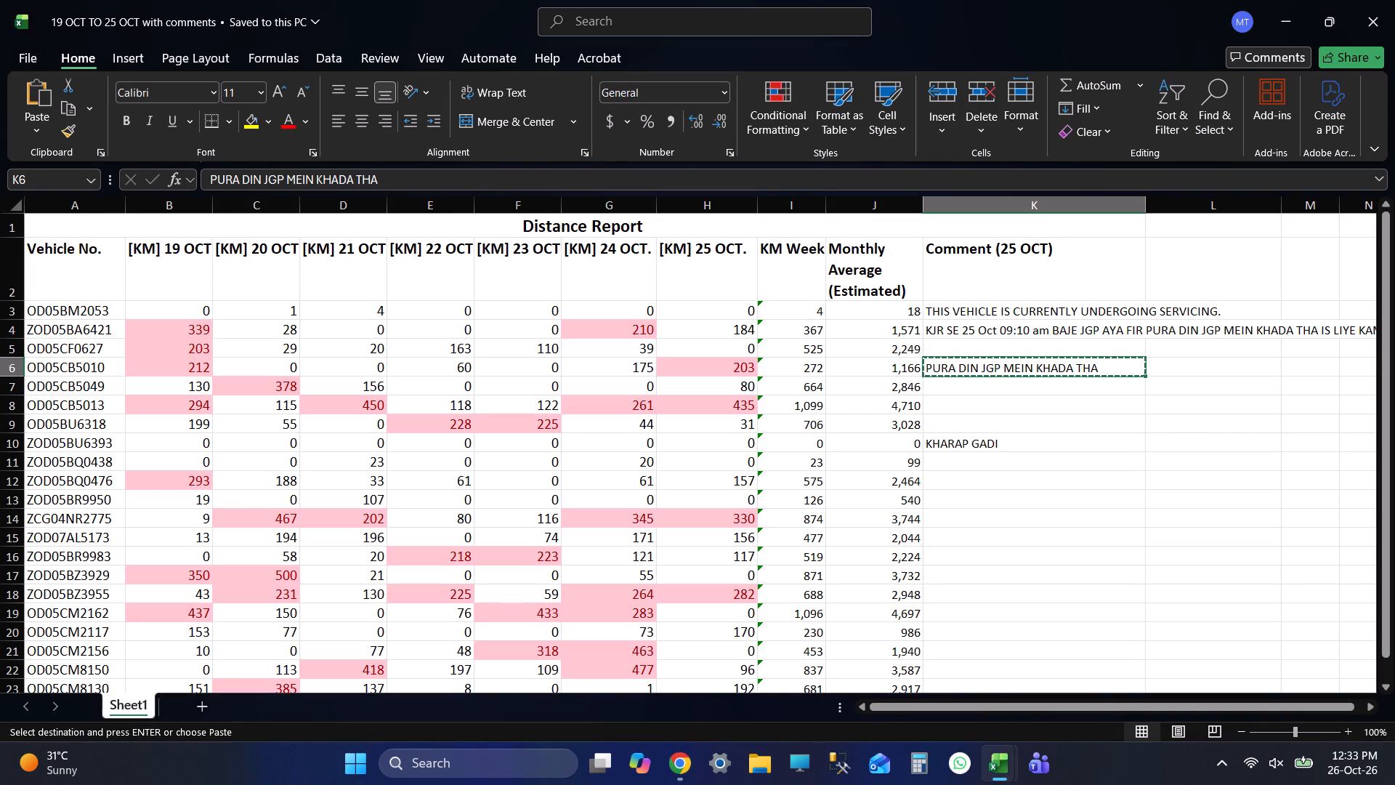
pyautogui.click(979, 343)
pyautogui.hotkey('ctrl', 'v')
pyautogui.click(1030, 378)
pyautogui.hotkey('ctrl', 's')
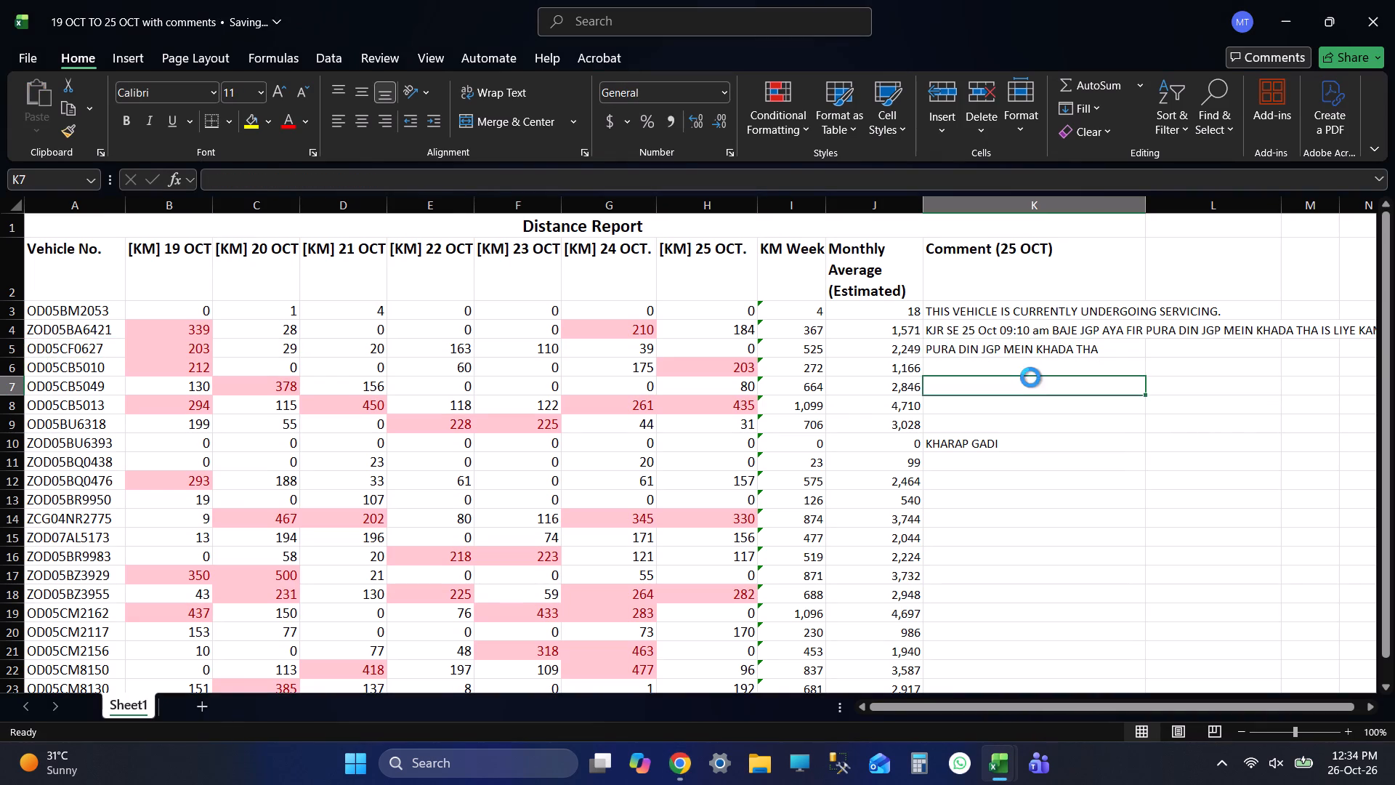
pyautogui.hotkey('ctrl', 's')
pyautogui.click(1008, 360)
pyautogui.hotkey('ctrl', 's')
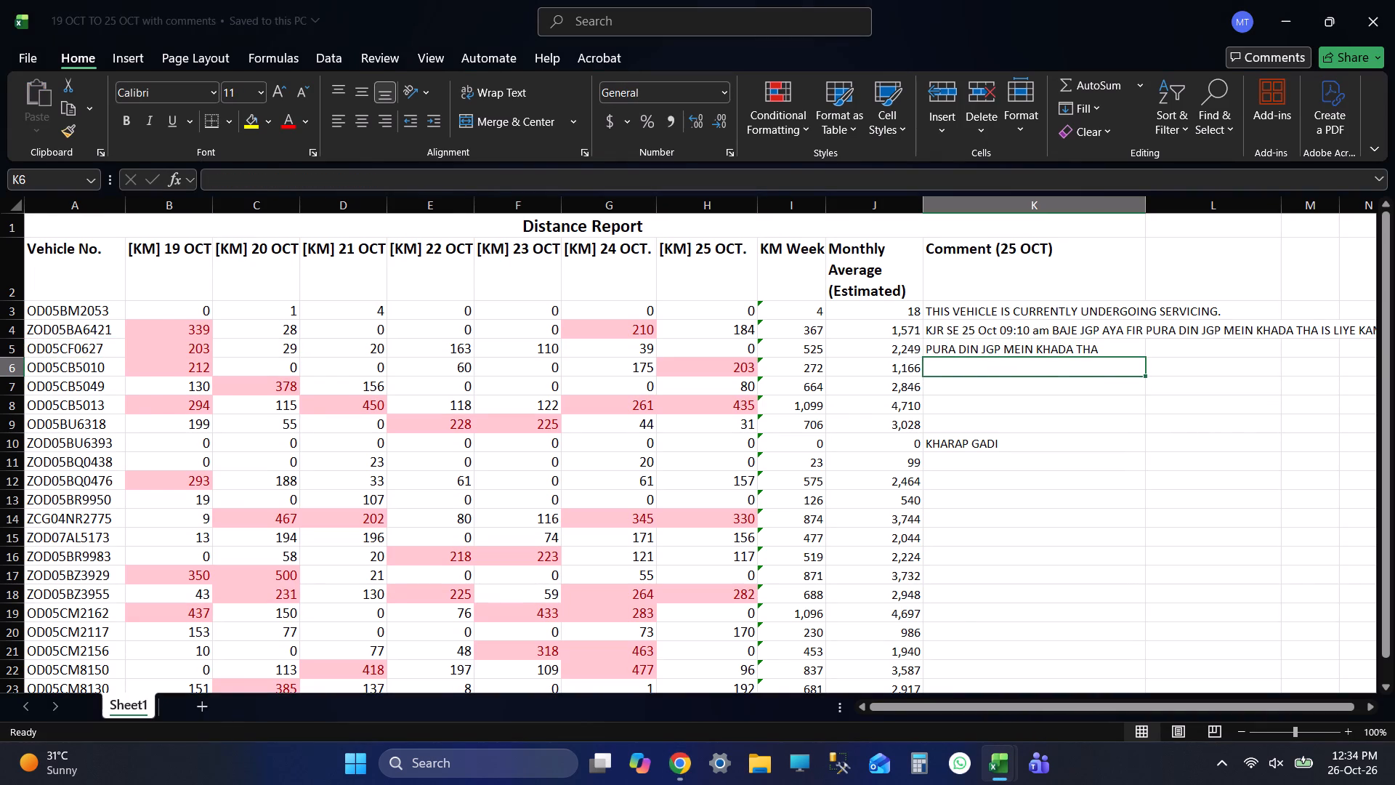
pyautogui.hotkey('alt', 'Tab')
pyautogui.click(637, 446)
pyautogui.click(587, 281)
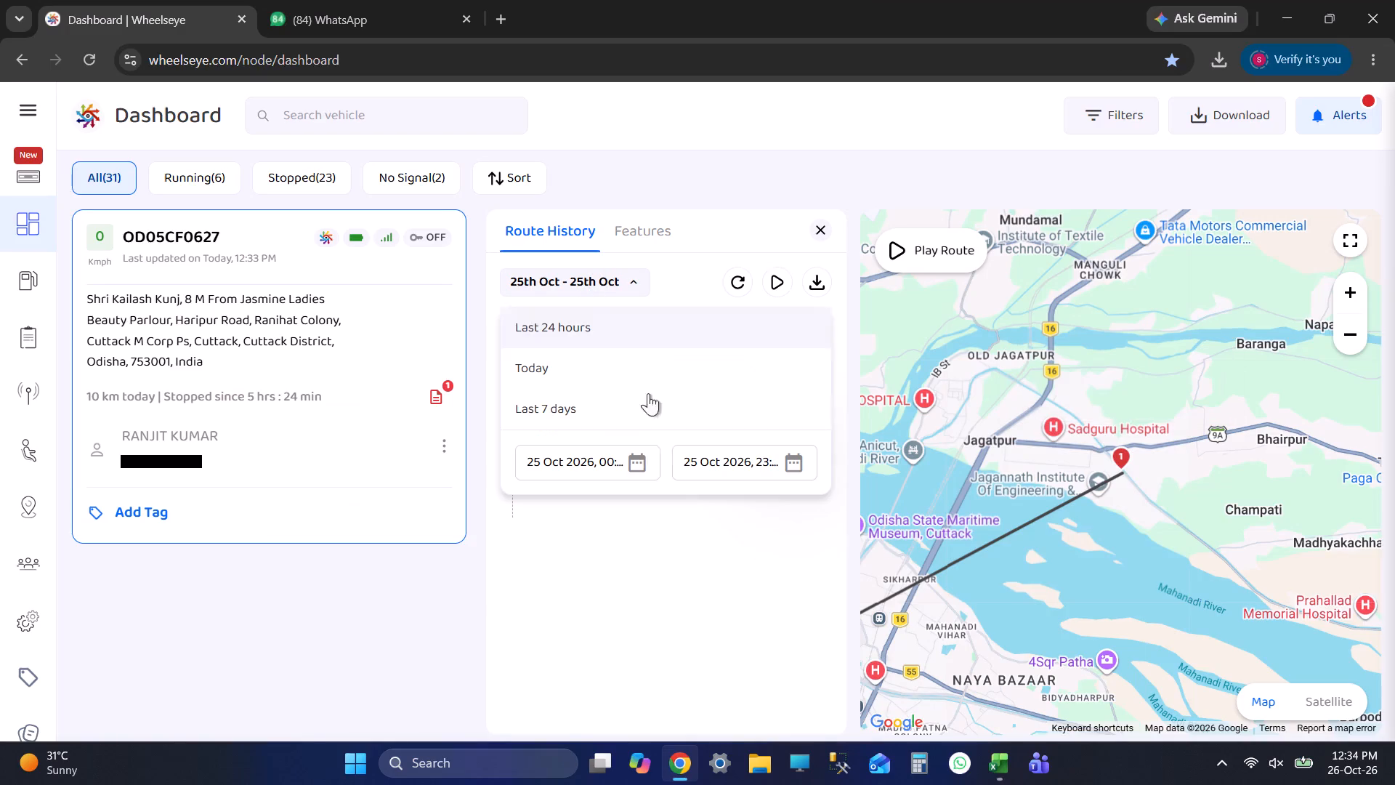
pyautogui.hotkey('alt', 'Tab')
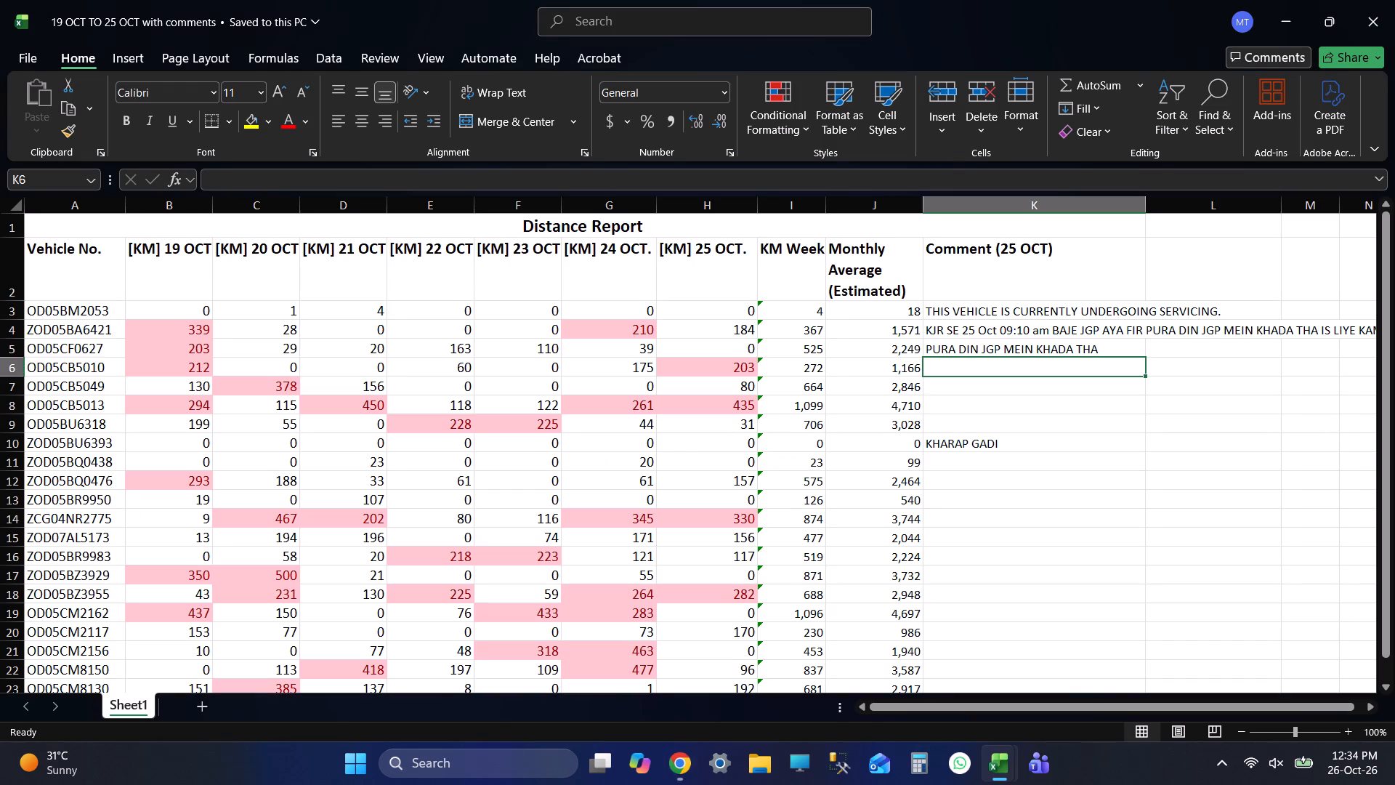
pyautogui.click(766, 383)
pyautogui.hotkey('shift', 'Tab')
pyautogui.hotkey('shift', 'Tab')
pyautogui.hotkey('shift', 'Tab')
pyautogui.hotkey('shift', 'Tab')
pyautogui.hotkey('shift', 'Tab')
pyautogui.hotkey('shift', 'Tab')
pyautogui.hotkey('shift', 'Tab')
pyautogui.hotkey('shift', 'Tab')
pyautogui.hotkey('shift', 'Tab')
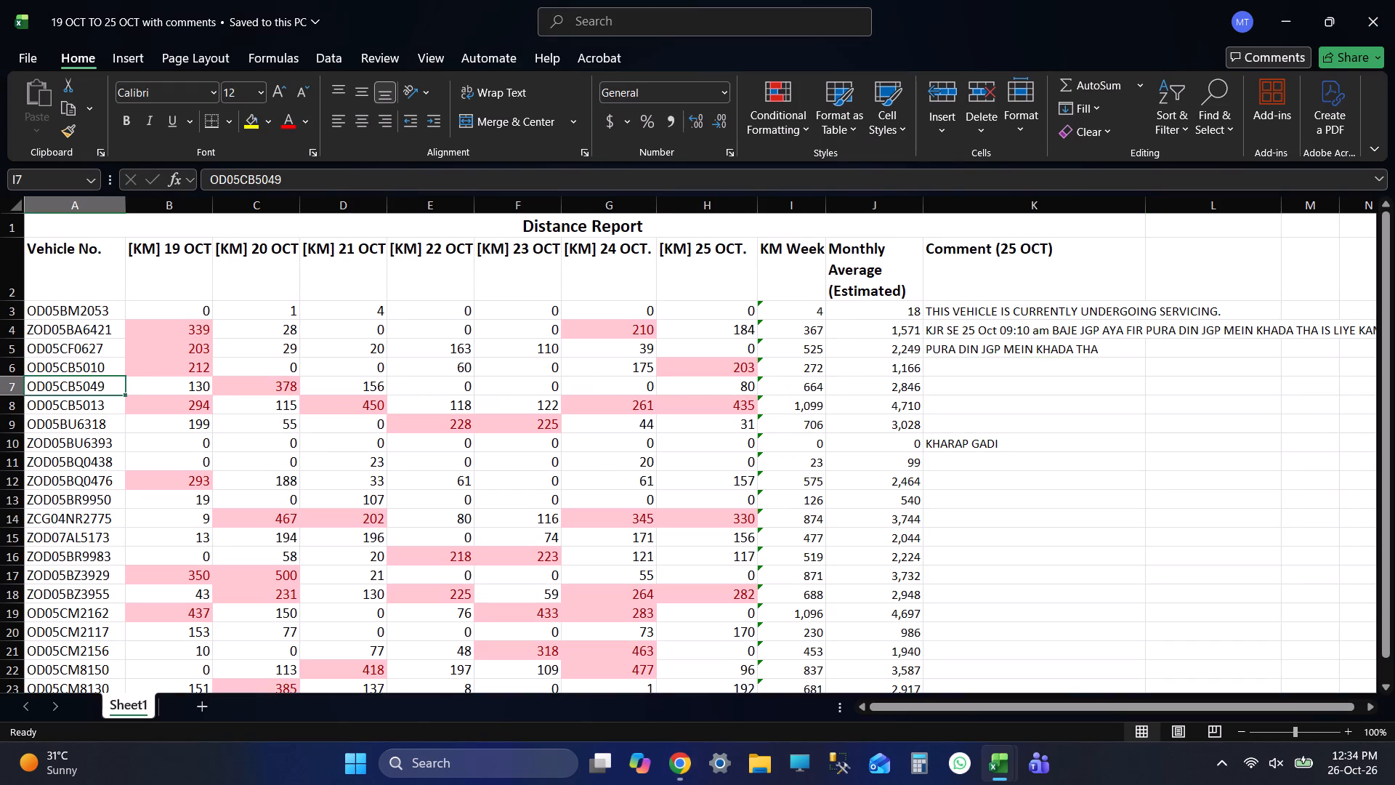
pyautogui.hotkey('ctrl', 'c')
pyautogui.hotkey('alt', 'Tab')
pyautogui.click(386, 134)
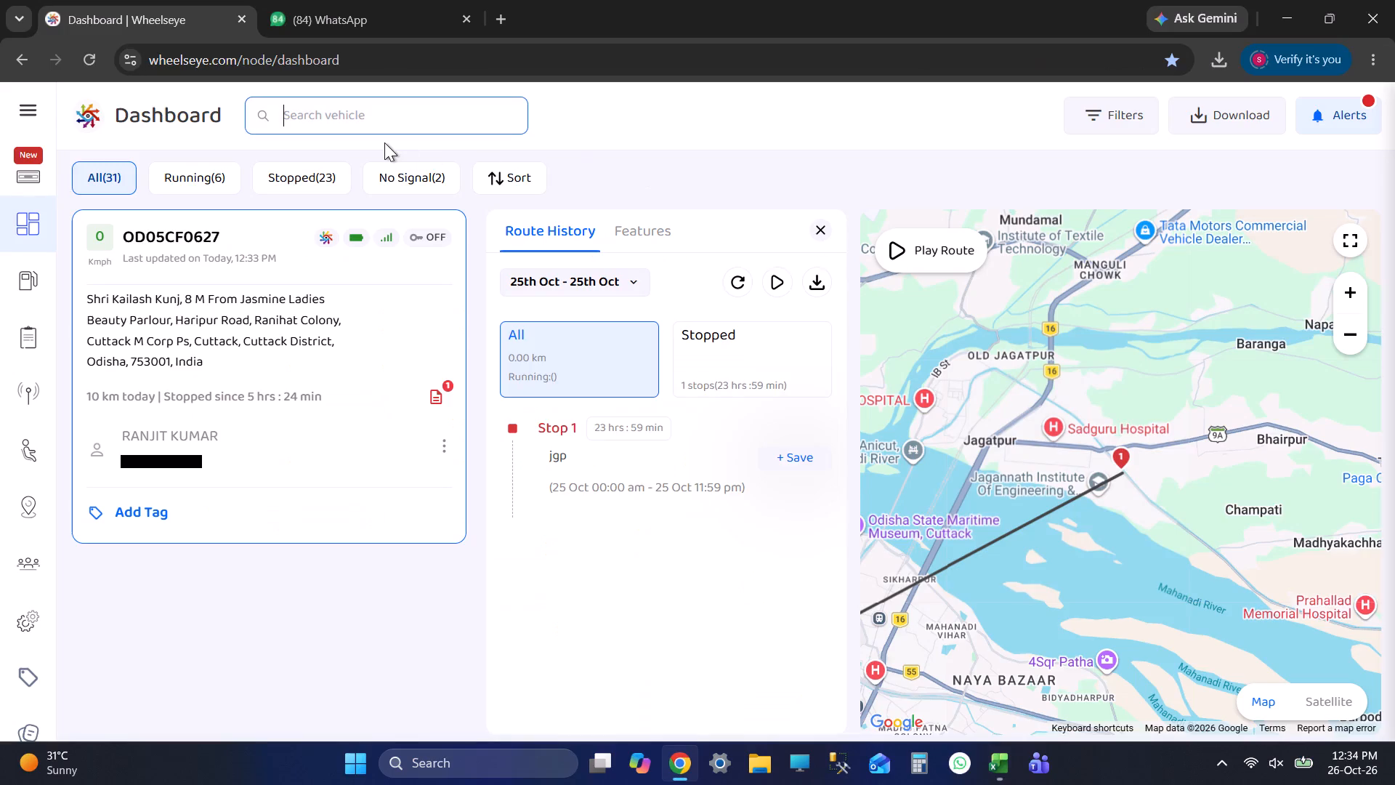
pyautogui.hotkey('ctrl', 'v')
pyautogui.press('Return')
pyautogui.moveTo(171, 374); pyautogui.dragTo(170, 342)
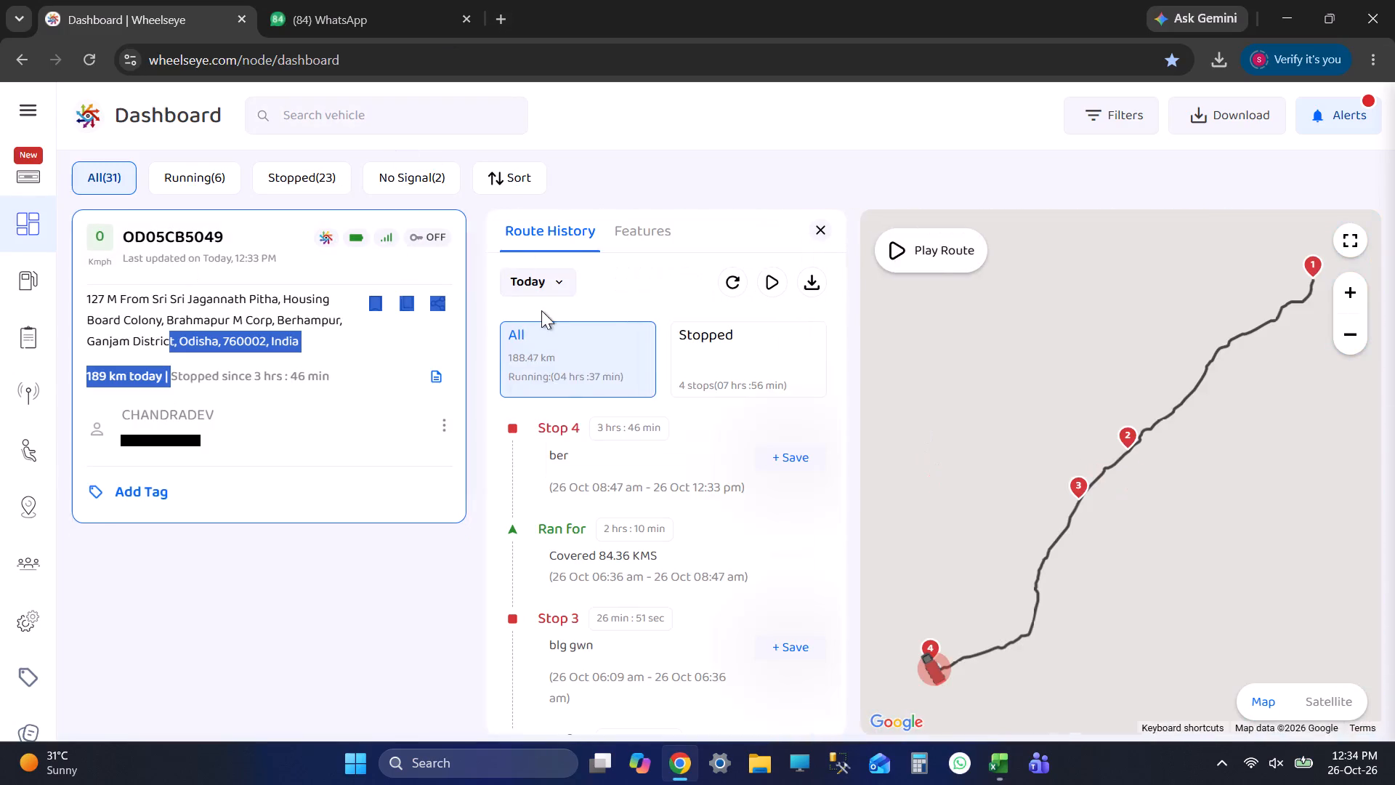
pyautogui.click(543, 271)
pyautogui.click(593, 453)
pyautogui.click(587, 570)
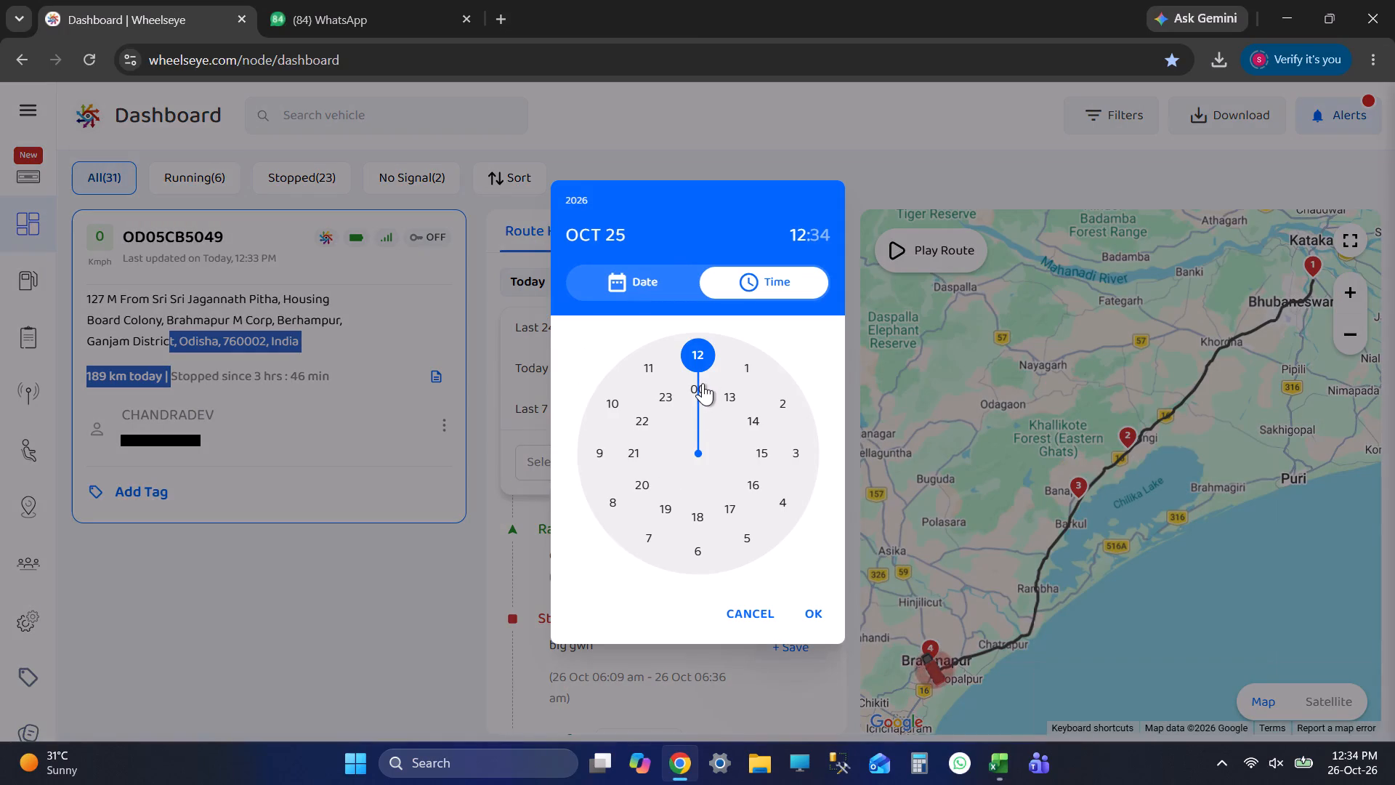
pyautogui.click(703, 383)
pyautogui.click(696, 357)
pyautogui.click(806, 608)
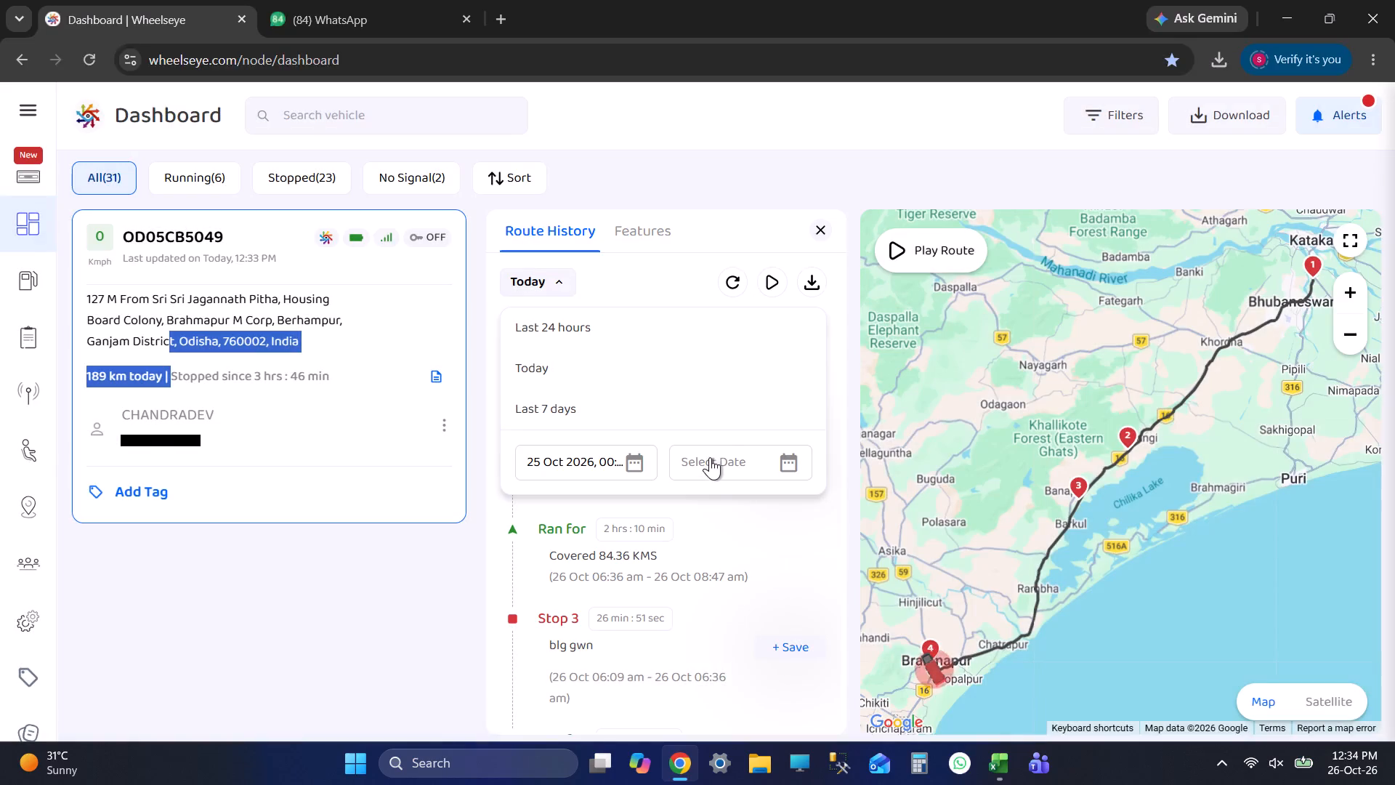
pyautogui.click(710, 463)
pyautogui.click(585, 551)
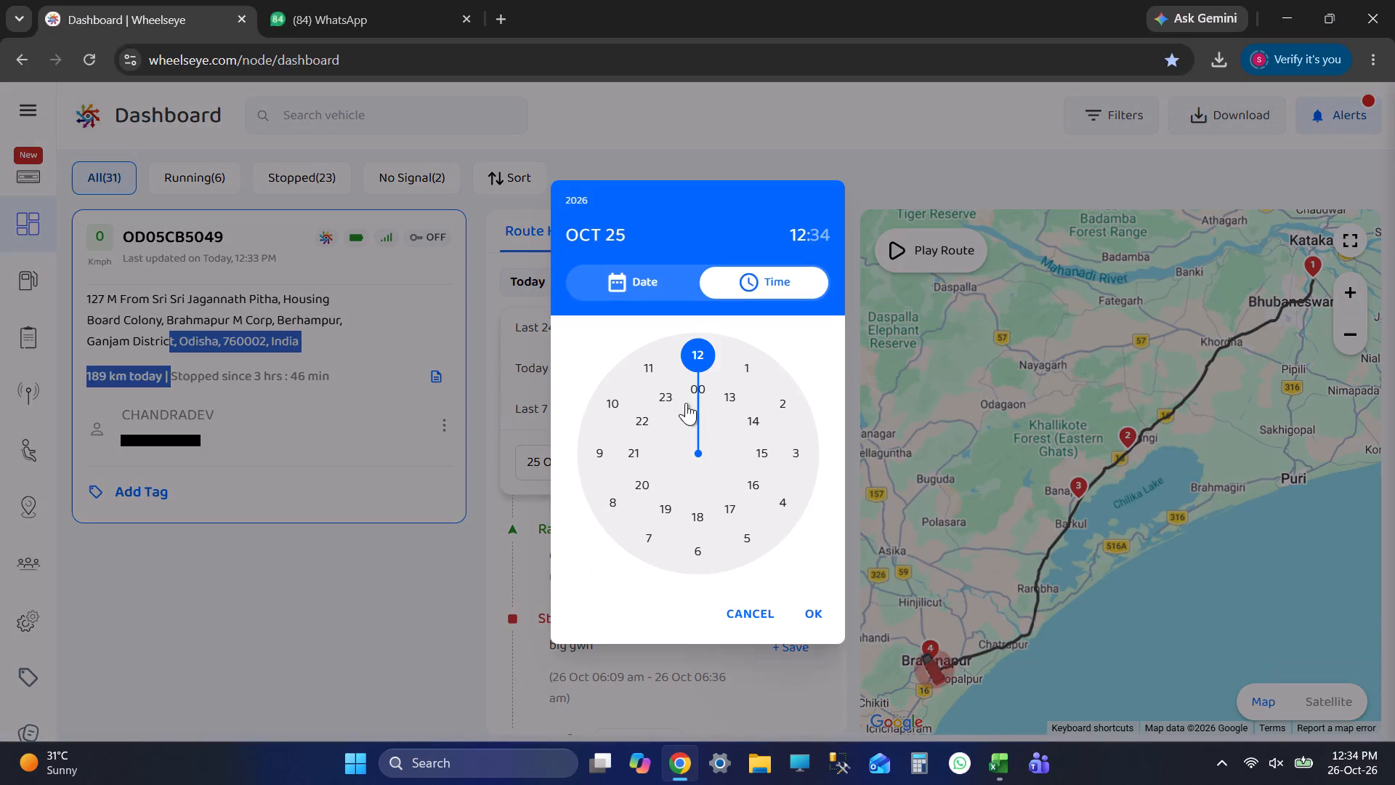
pyautogui.click(671, 397)
pyautogui.click(690, 353)
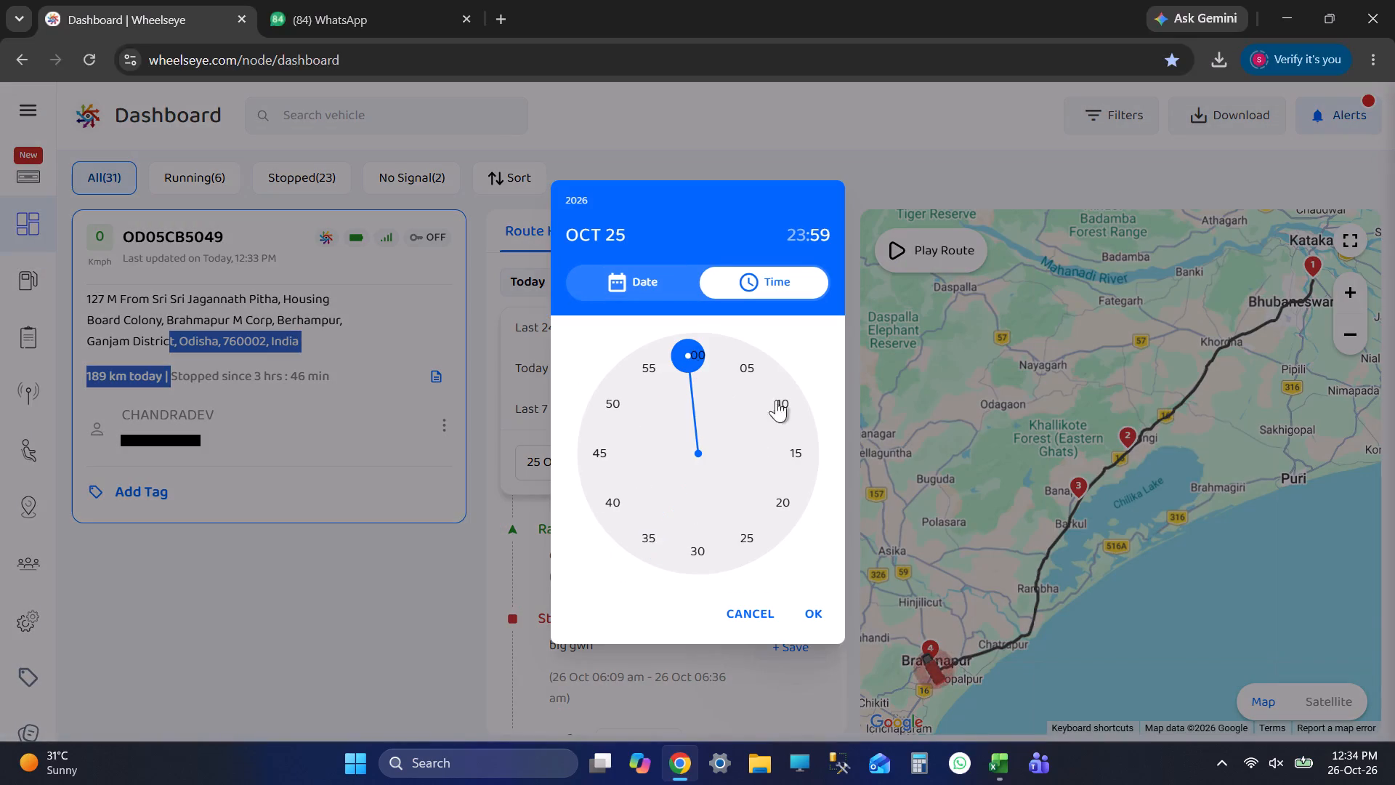
pyautogui.click(804, 604)
pyautogui.scroll(-5, 749, 507)
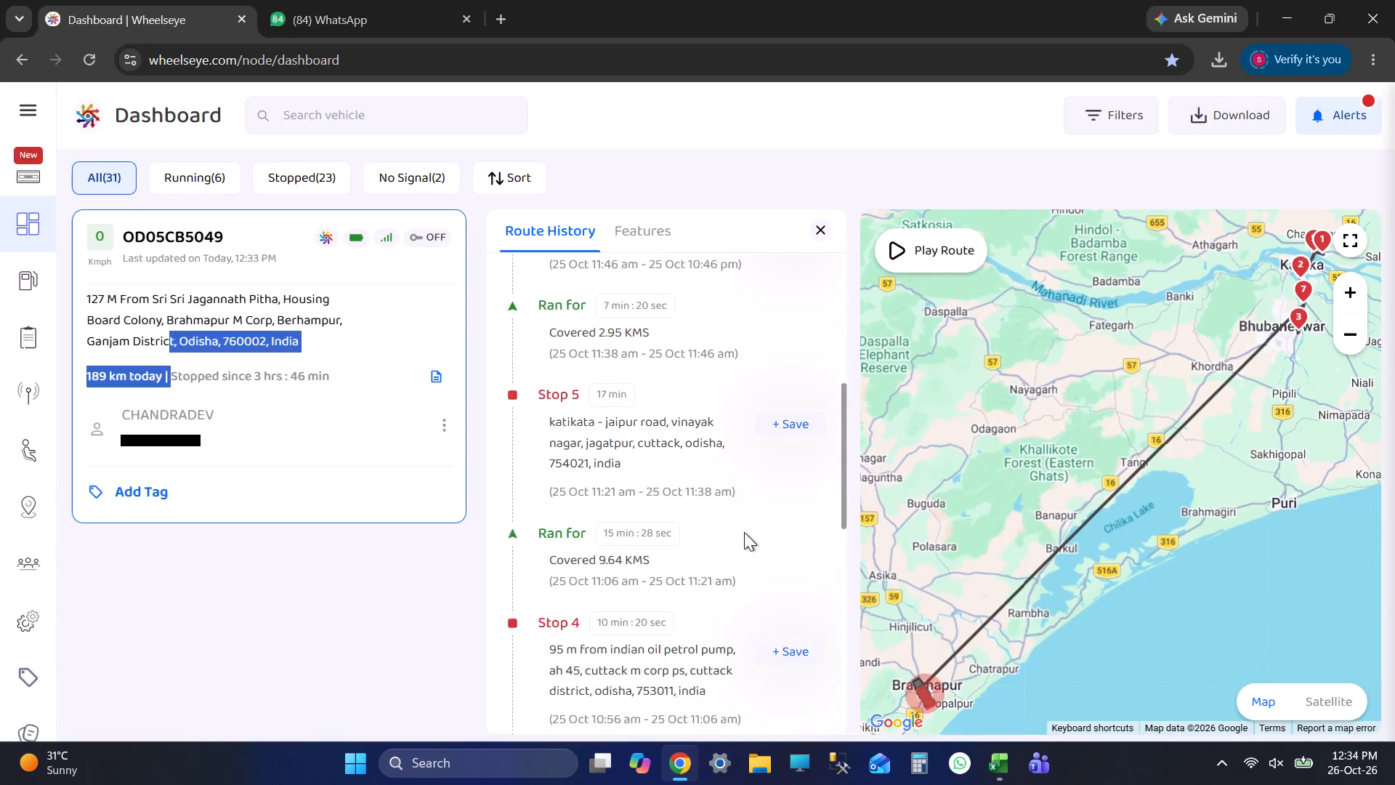
pyautogui.scroll(-10, 744, 532)
pyautogui.scroll(1, 743, 574)
pyautogui.scroll(-5, 741, 583)
pyautogui.click(670, 613)
pyautogui.click(658, 355)
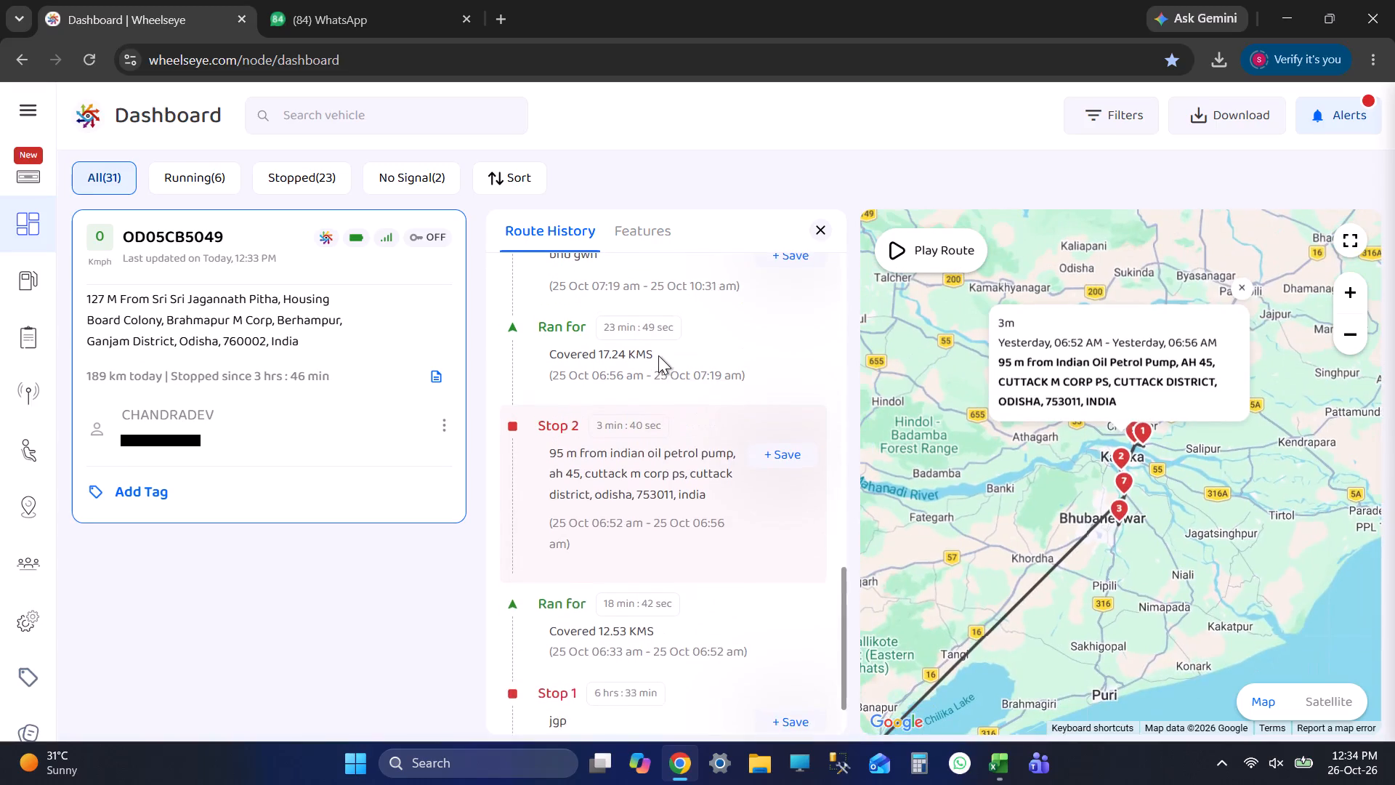
pyautogui.scroll(2, 658, 355)
pyautogui.click(658, 355)
pyautogui.click(658, 483)
pyautogui.scroll(2, 740, 451)
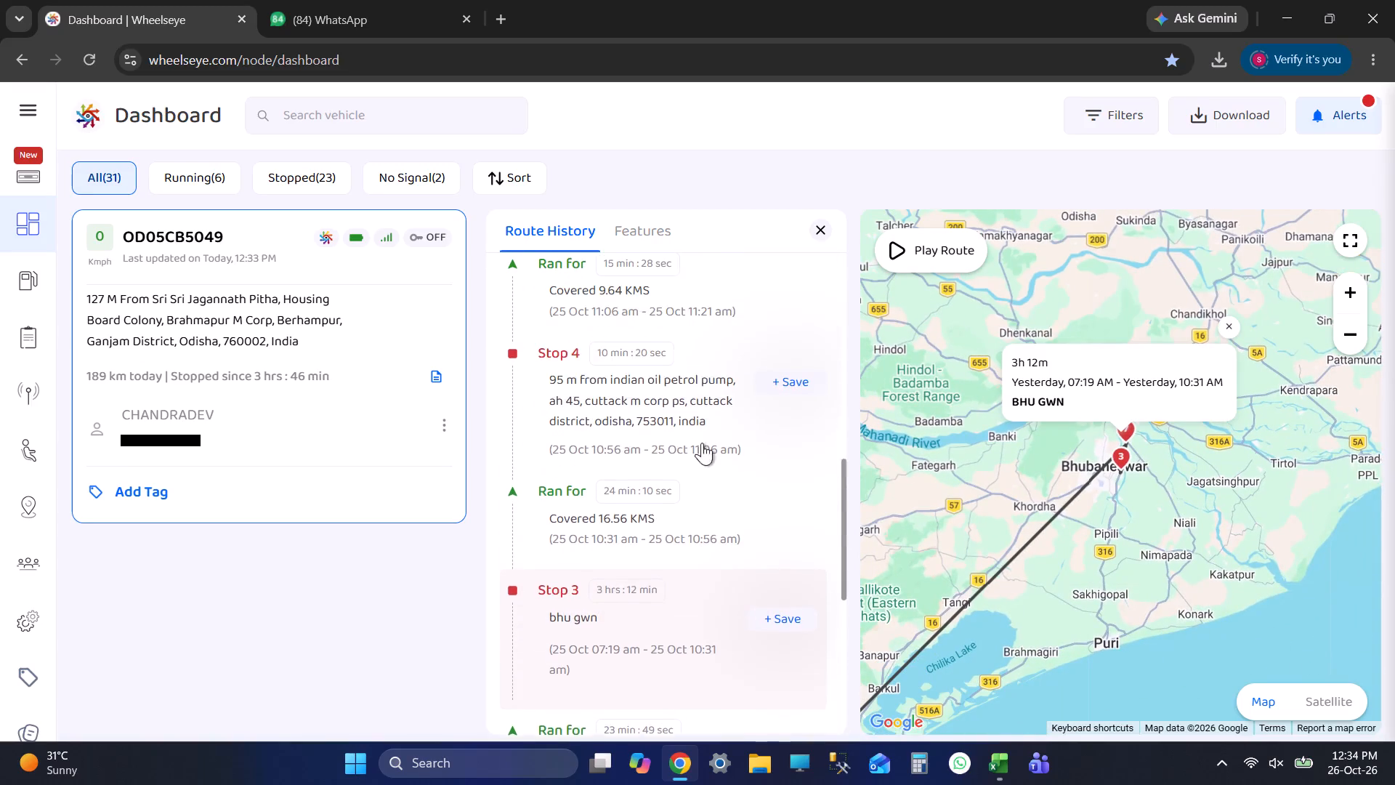
pyautogui.click(651, 432)
pyautogui.scroll(4, 668, 441)
pyautogui.click(621, 599)
pyautogui.scroll(3, 618, 582)
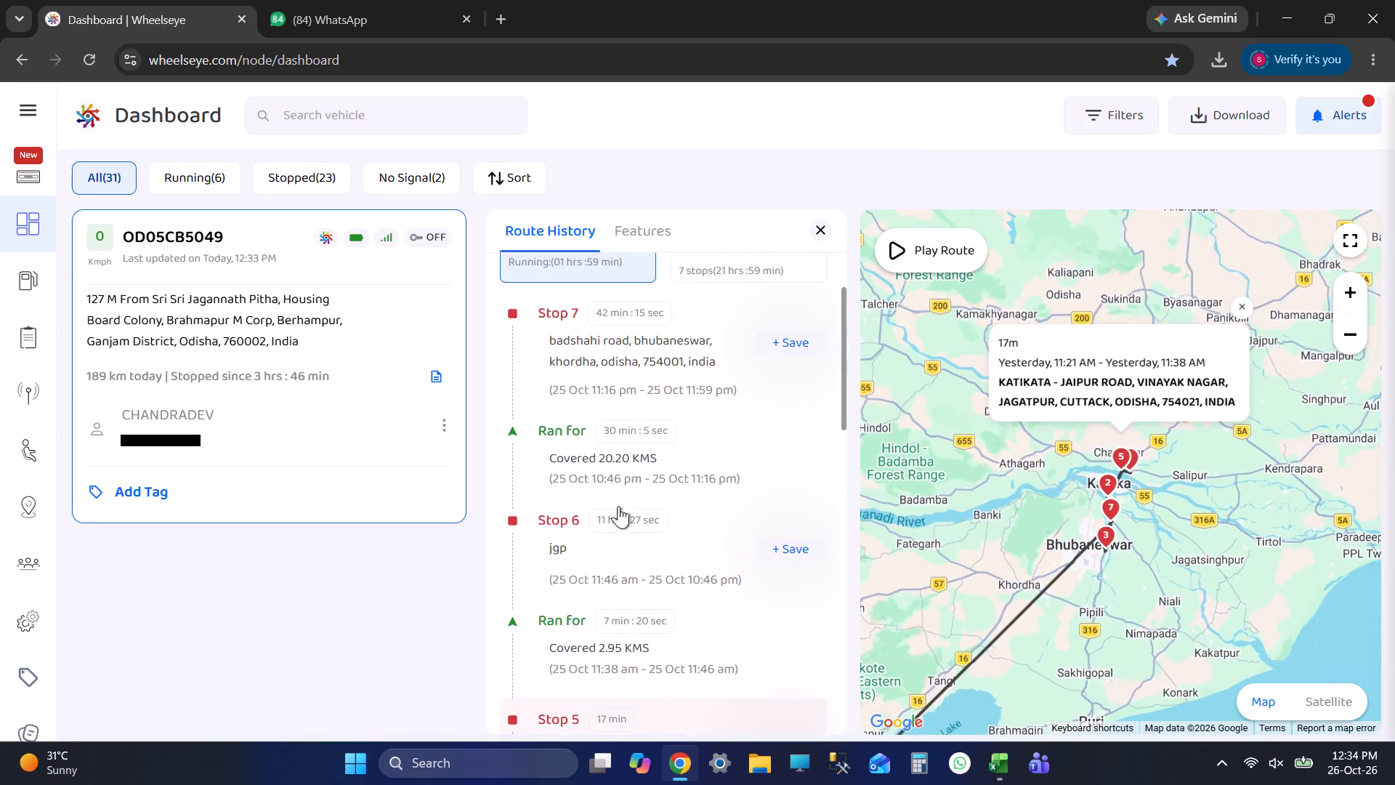
pyautogui.click(618, 499)
pyautogui.click(659, 547)
pyautogui.scroll(1, 673, 465)
pyautogui.scroll(-1, 674, 465)
pyautogui.scroll(2, 674, 465)
pyautogui.click(678, 444)
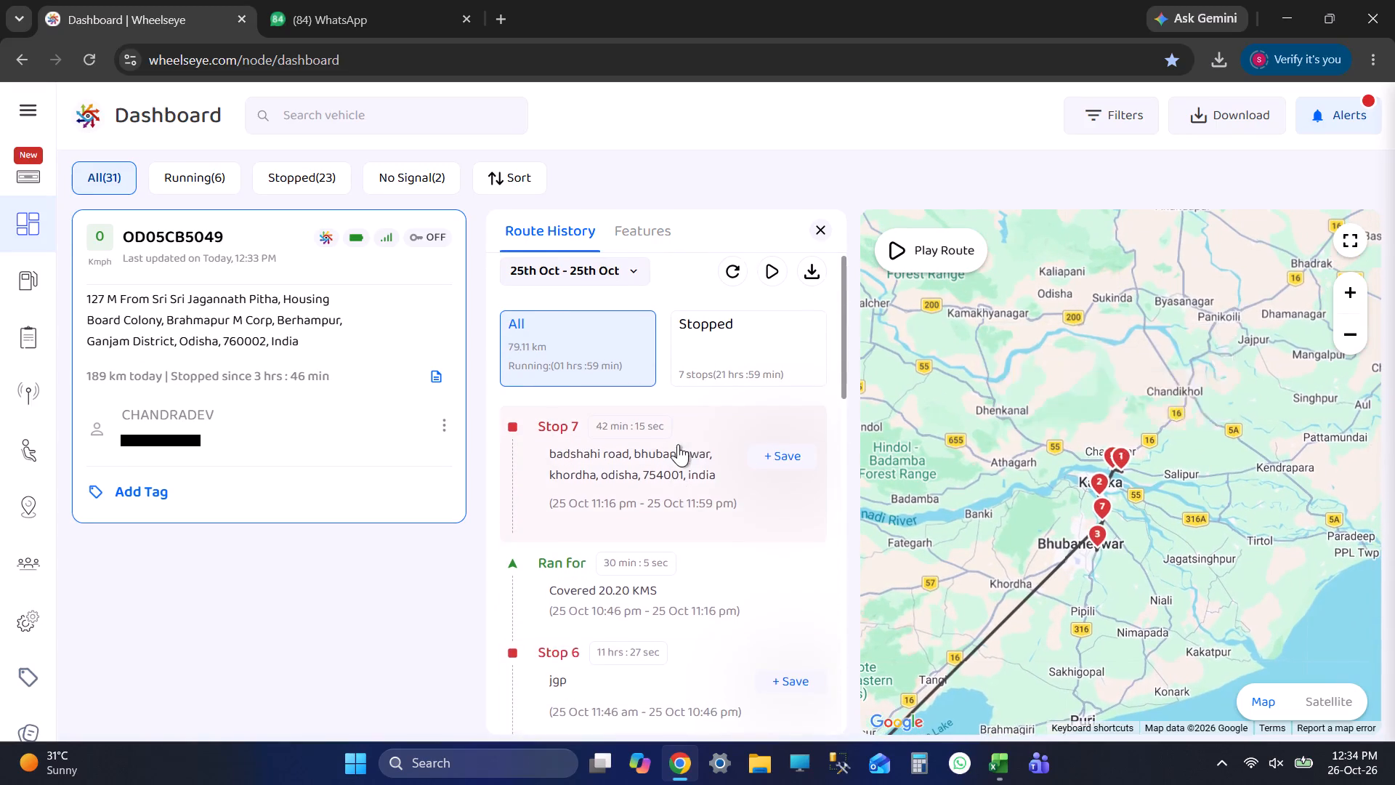
pyautogui.scroll(7, 1155, 449)
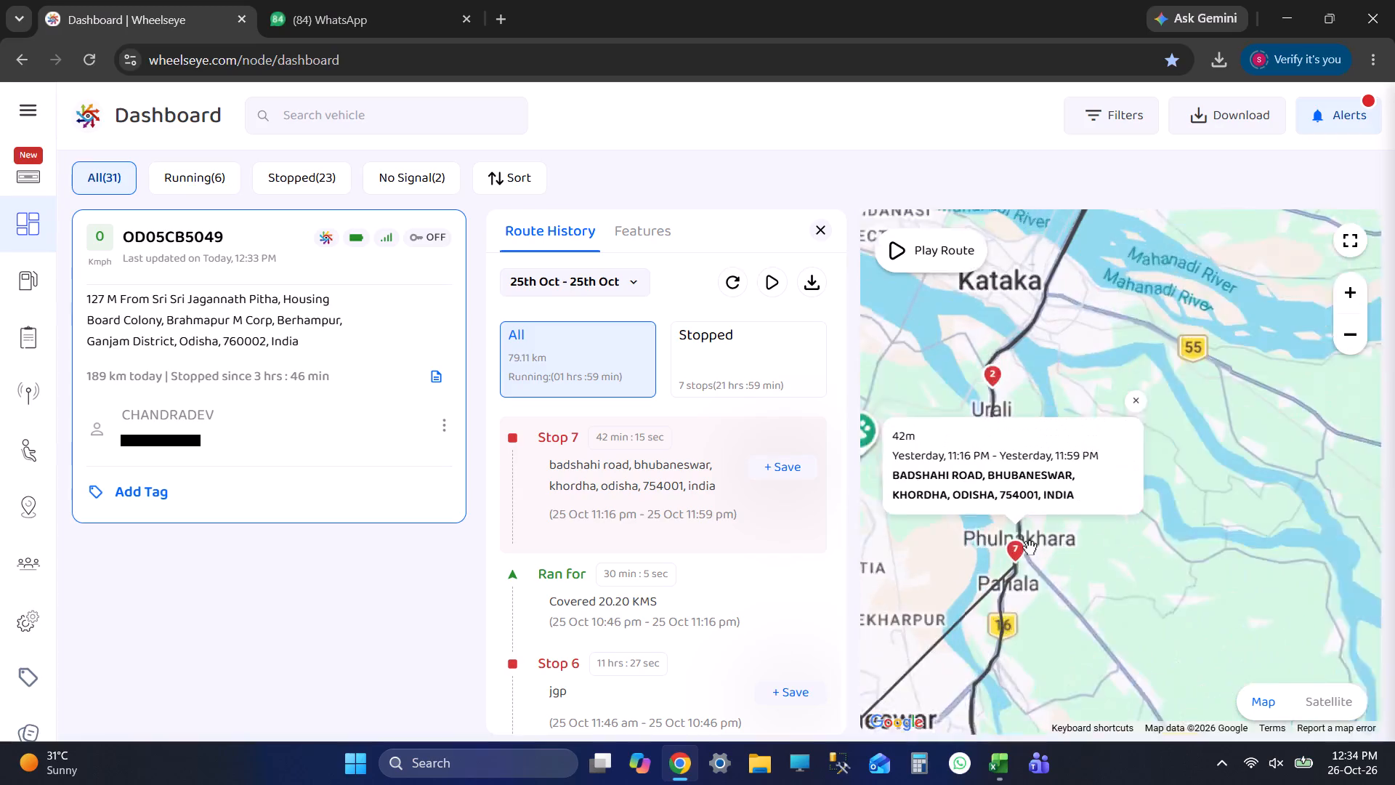
pyautogui.scroll(-3, 1022, 573)
pyautogui.scroll(-2, 684, 597)
pyautogui.click(688, 678)
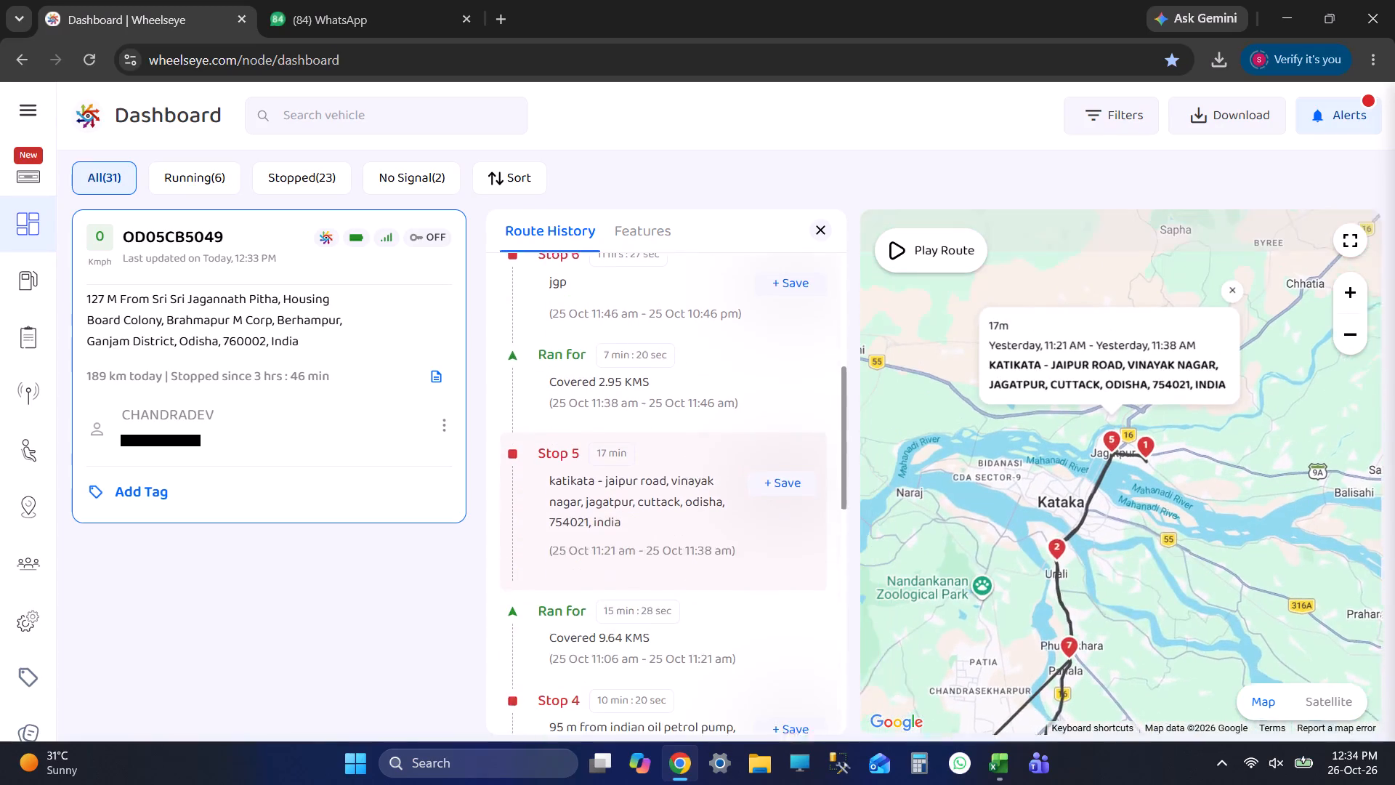
pyautogui.scroll(-5, 701, 669)
pyautogui.scroll(1, 709, 565)
pyautogui.scroll(-1, 711, 566)
pyautogui.scroll(1, 711, 568)
pyautogui.scroll(-3, 711, 568)
pyautogui.scroll(1, 712, 633)
pyautogui.scroll(-1, 712, 644)
pyautogui.scroll(1, 695, 605)
pyautogui.scroll(-1, 697, 607)
pyautogui.scroll(1, 697, 608)
pyautogui.scroll(-1, 697, 608)
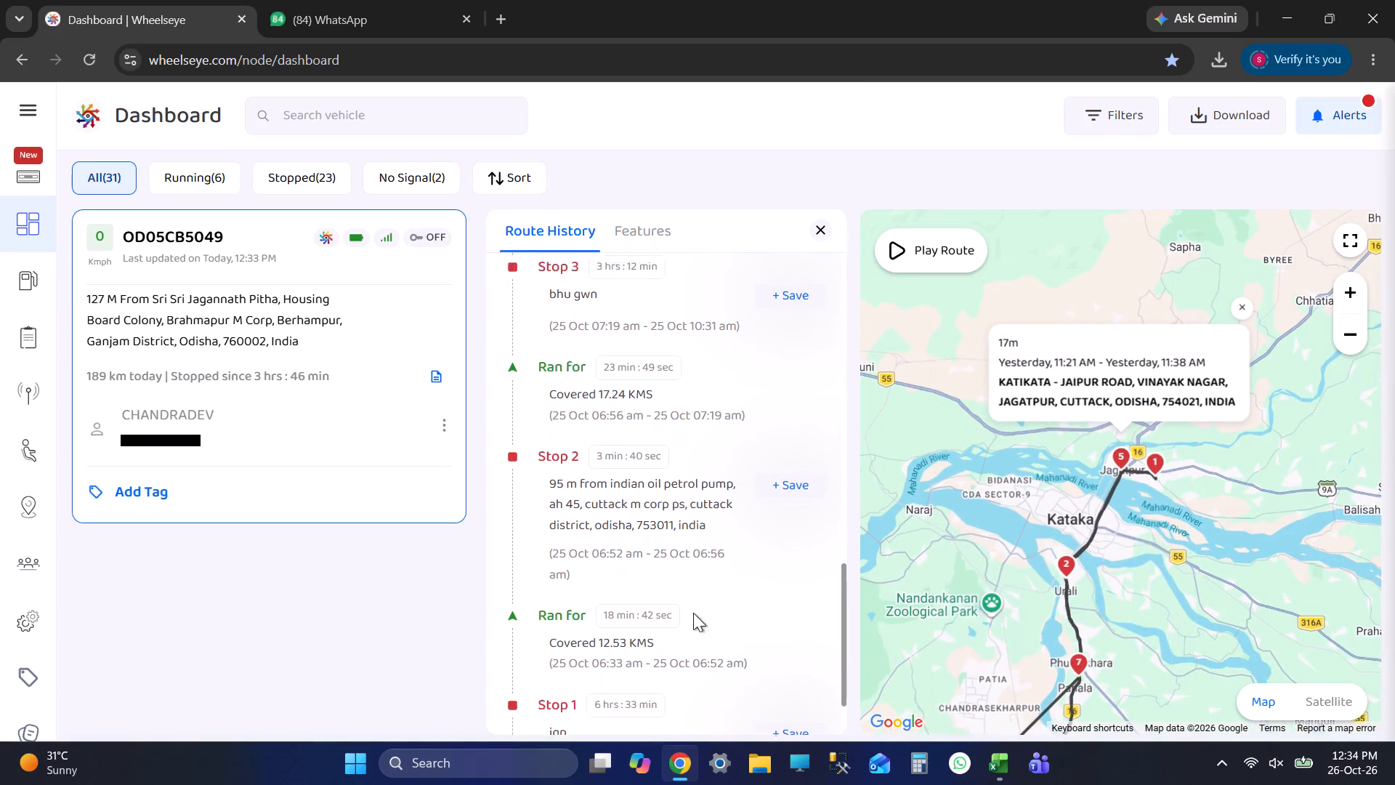
pyautogui.click(661, 712)
pyautogui.click(724, 360)
pyautogui.scroll(2, 696, 524)
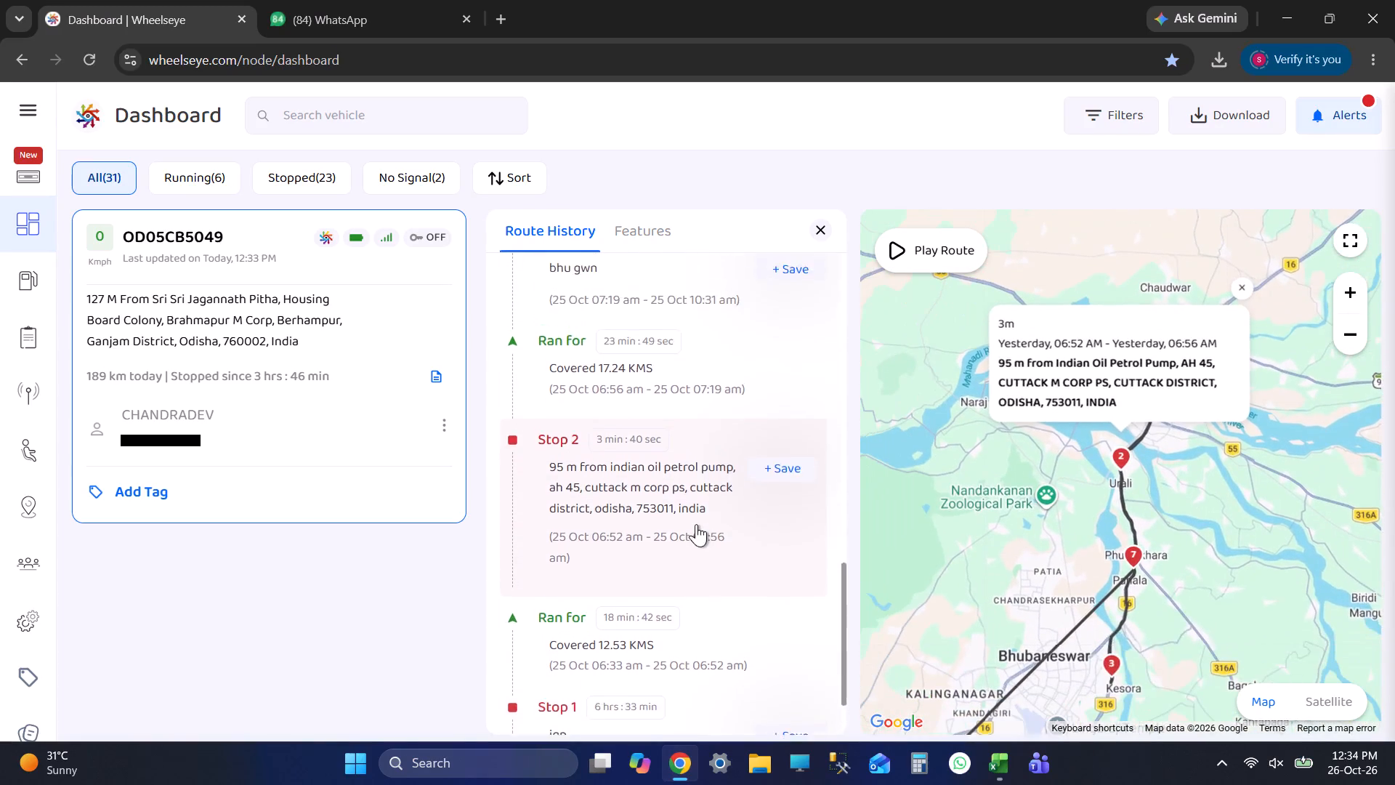
pyautogui.scroll(1, 696, 524)
pyautogui.click(696, 523)
pyautogui.scroll(-1, 696, 523)
pyautogui.scroll(3, 696, 523)
pyautogui.click(666, 436)
pyautogui.scroll(-2, 665, 449)
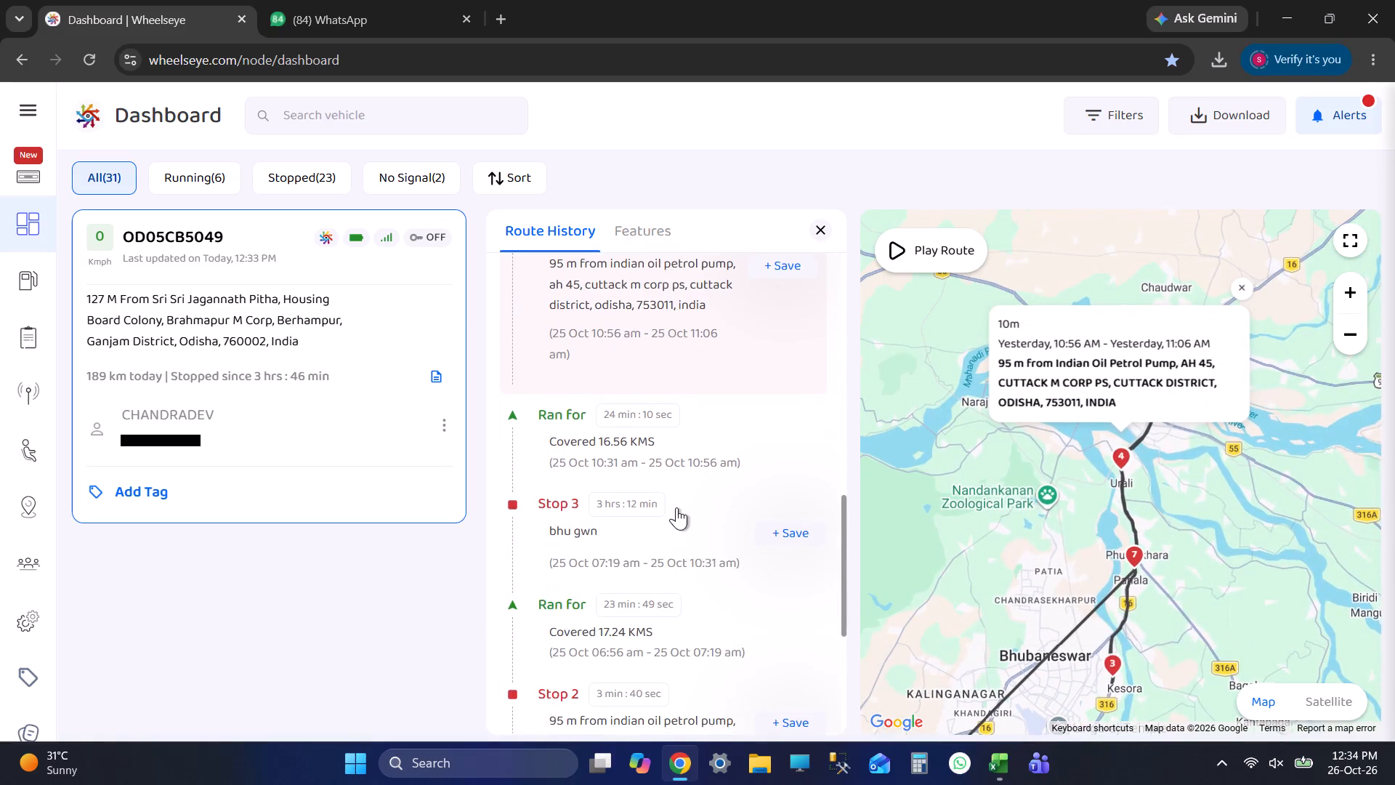
pyautogui.click(668, 527)
pyautogui.scroll(3, 1139, 474)
pyautogui.scroll(-6, 1099, 479)
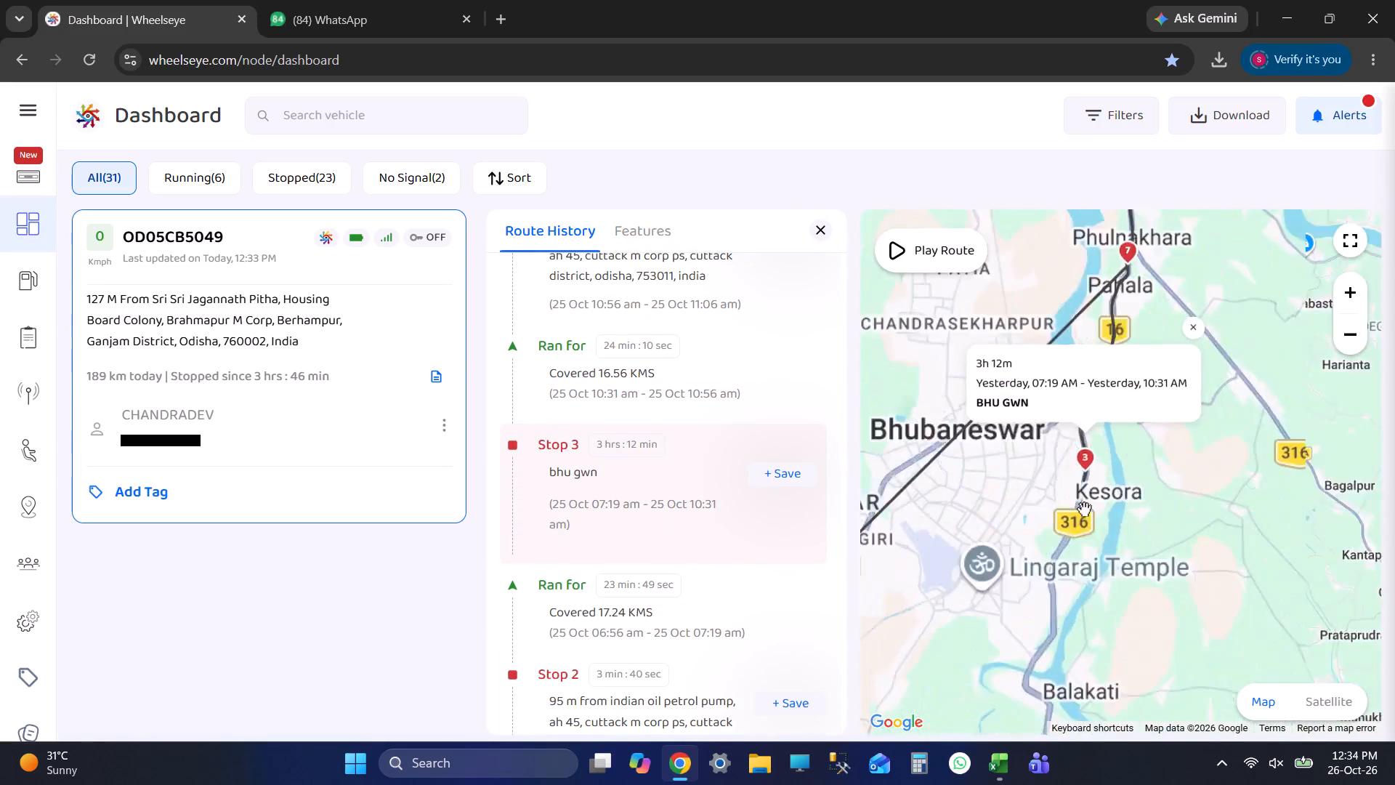
pyautogui.scroll(-10, 1084, 509)
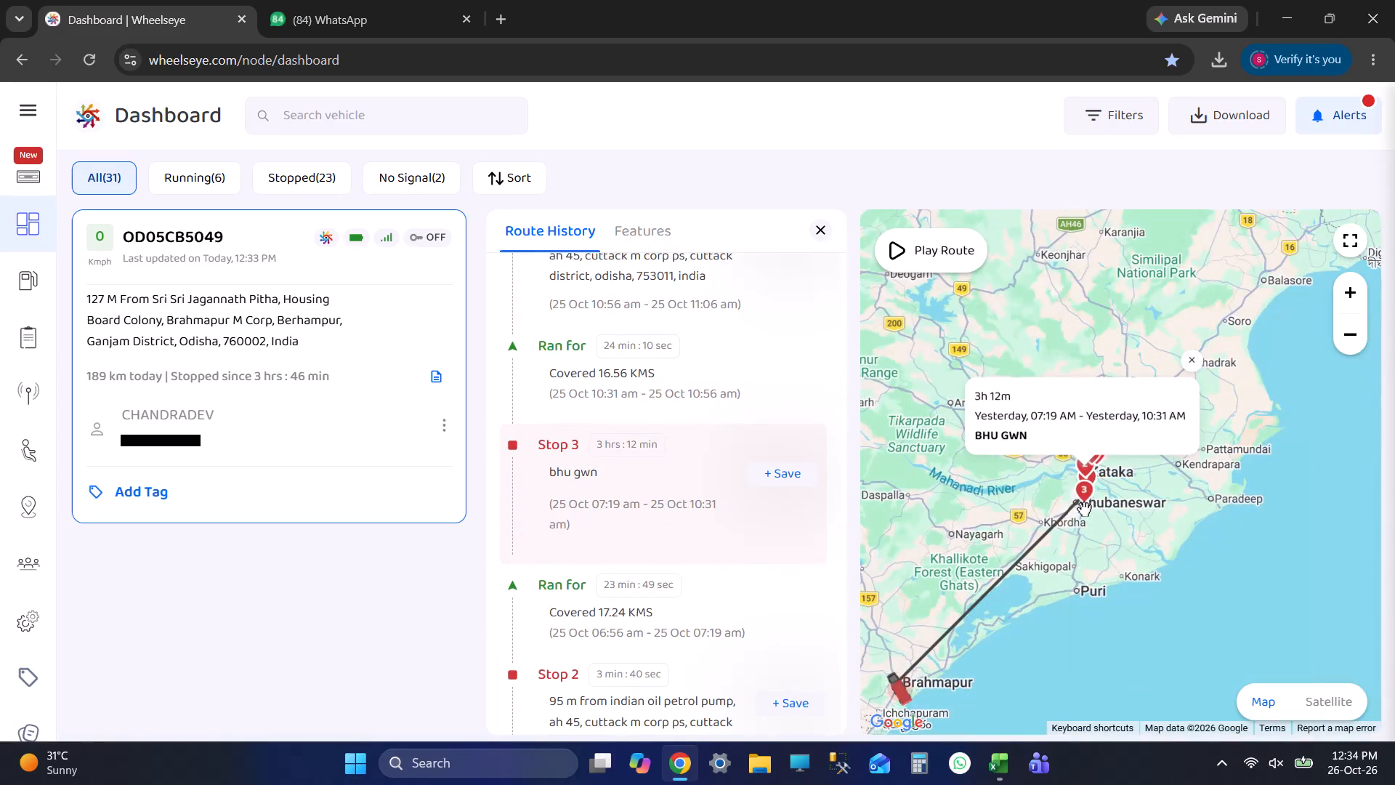
pyautogui.scroll(2, 673, 478)
pyautogui.click(671, 431)
pyautogui.scroll(3, 690, 463)
pyautogui.click(655, 516)
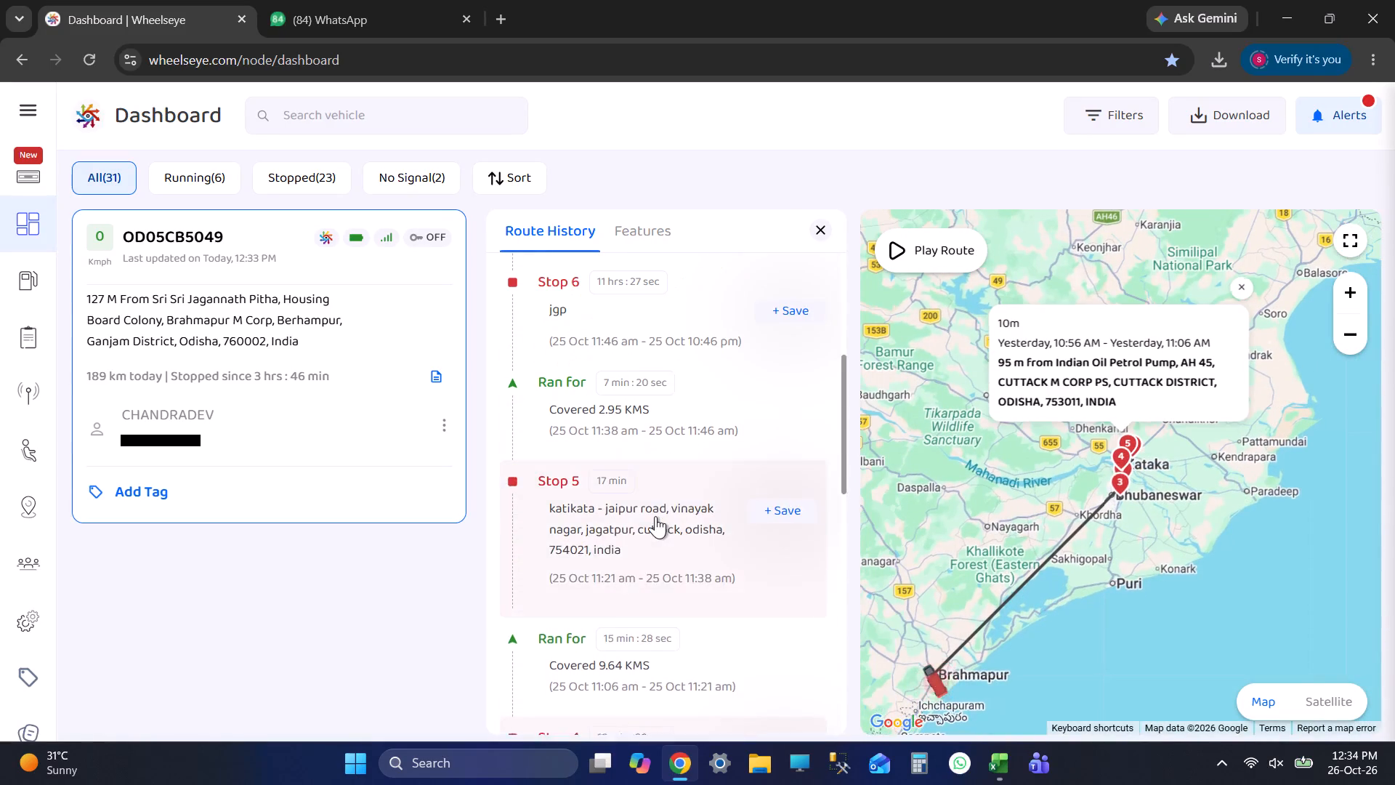
pyautogui.scroll(6, 1198, 438)
pyautogui.scroll(-1, 1015, 482)
pyautogui.scroll(5, 1015, 486)
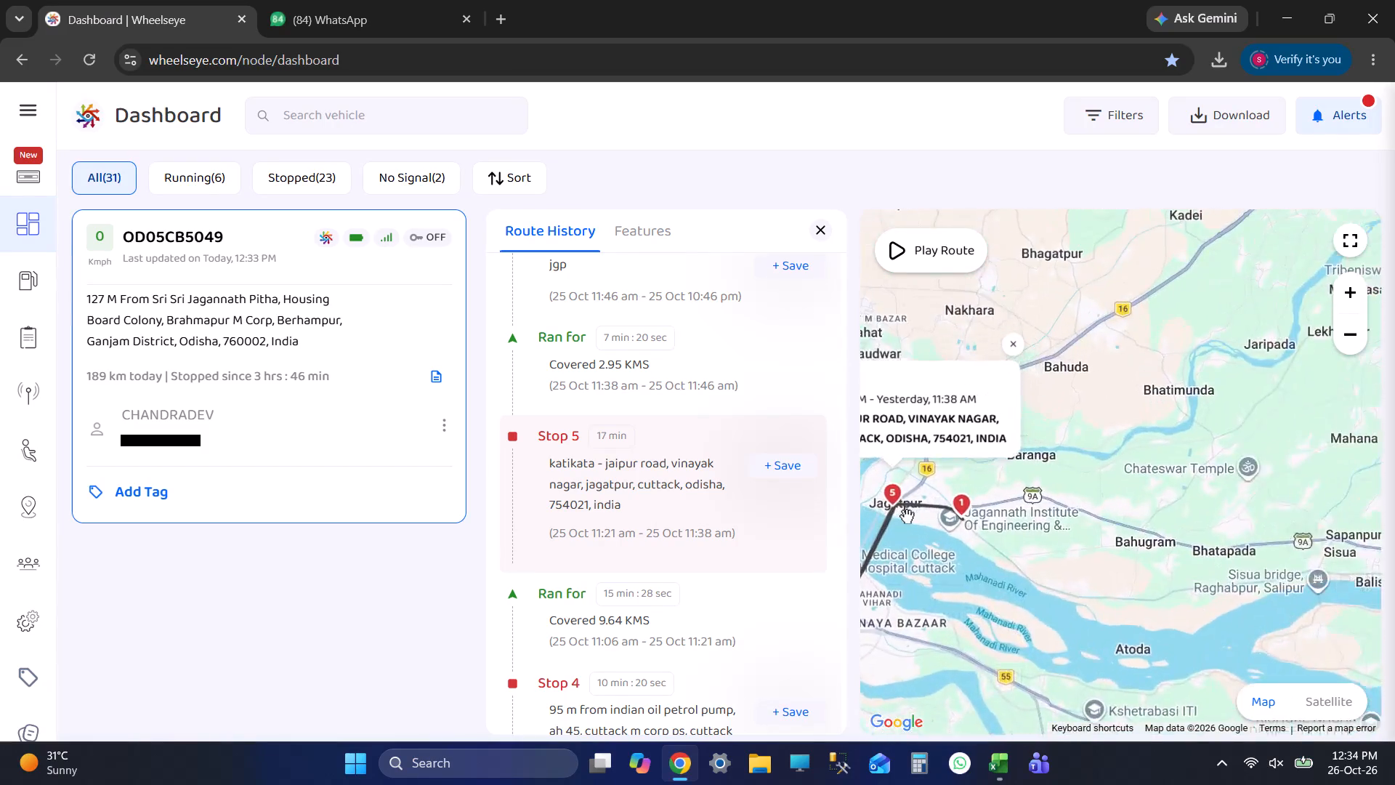
pyautogui.scroll(3, 907, 516)
pyautogui.moveTo(908, 508); pyautogui.dragTo(1058, 581)
pyautogui.scroll(5, 597, 502)
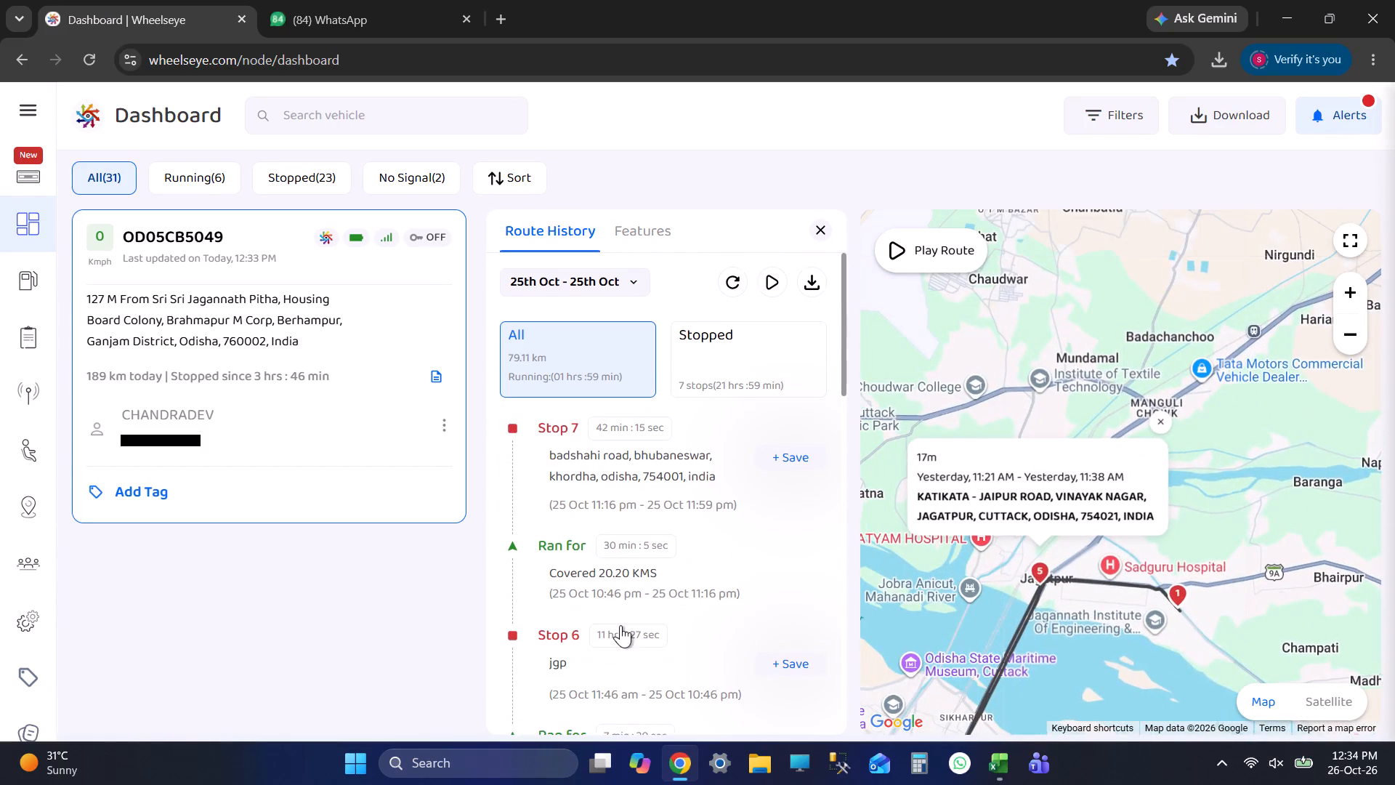
pyautogui.click(620, 625)
pyautogui.scroll(3, 628, 619)
pyautogui.click(670, 472)
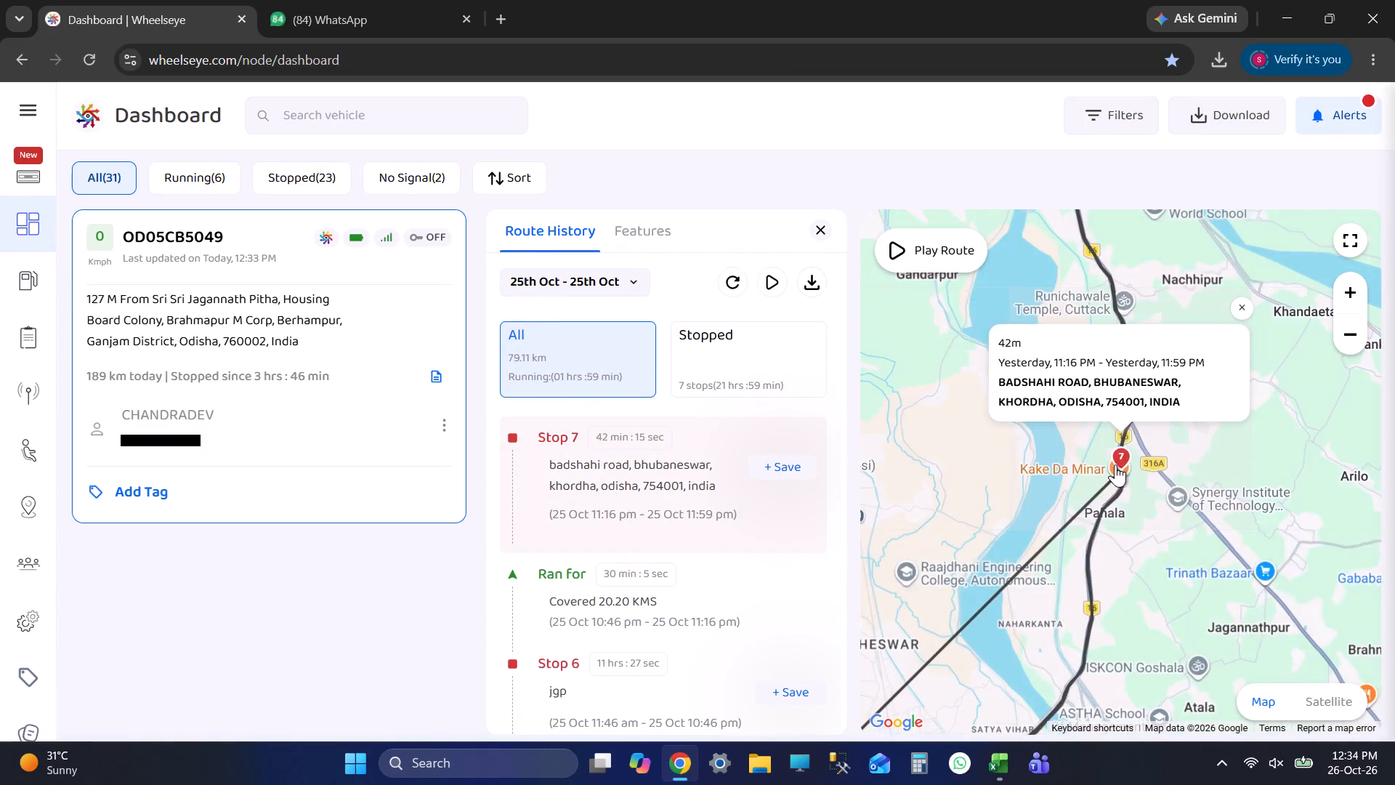
pyautogui.scroll(-1, 1117, 472)
pyautogui.scroll(1, 1117, 475)
pyautogui.scroll(-14, 1117, 475)
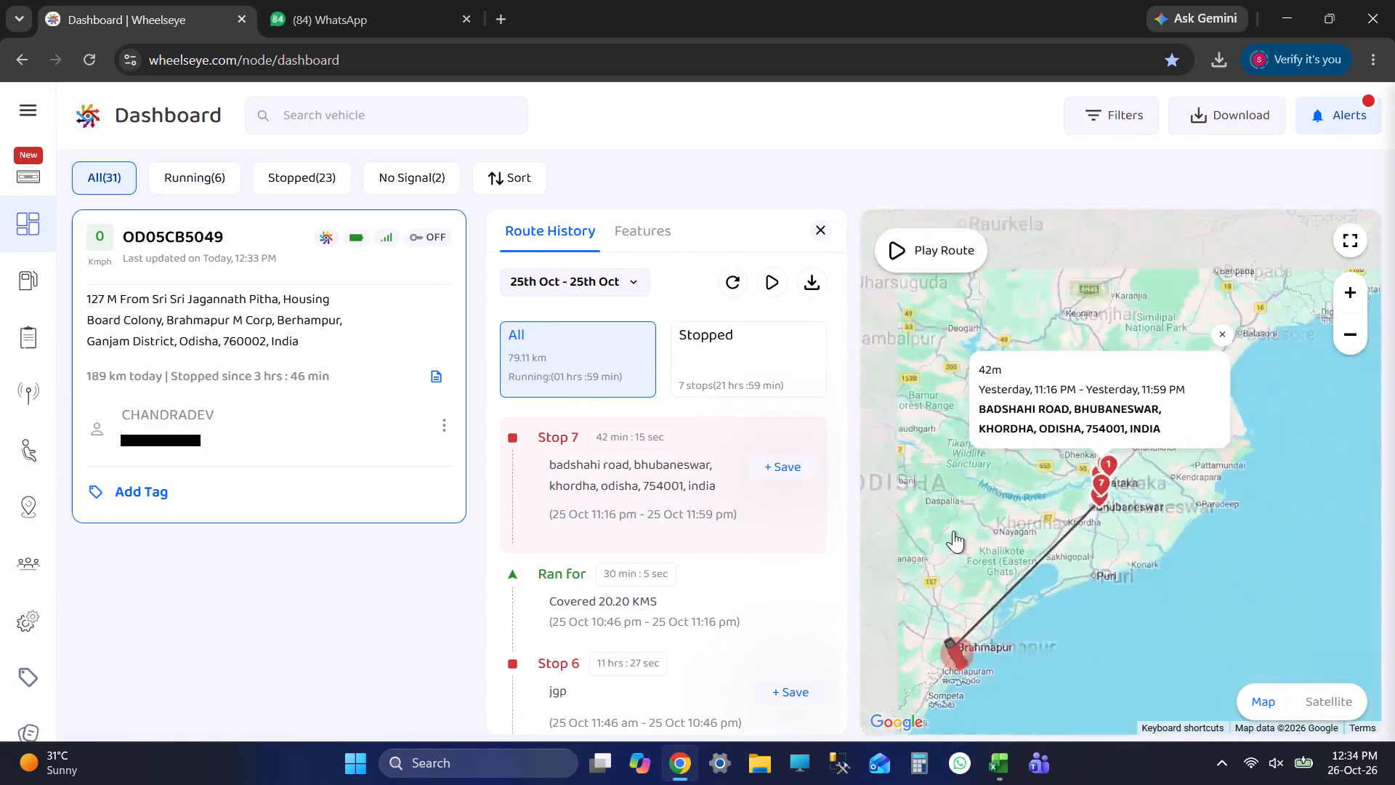
pyautogui.scroll(-1, 650, 619)
pyautogui.scroll(1, 650, 627)
pyautogui.click(652, 683)
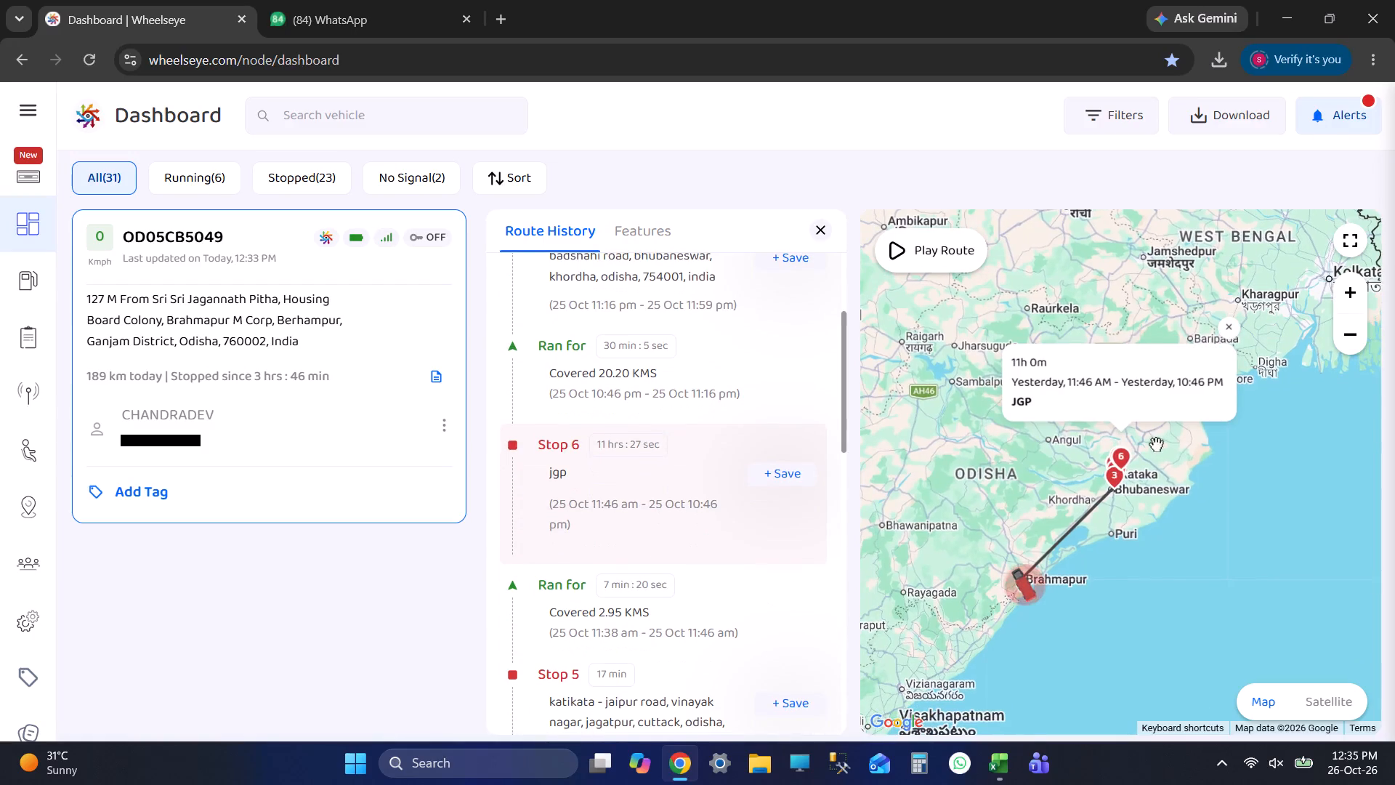
pyautogui.scroll(-2, 1160, 440)
pyautogui.scroll(2, 1144, 443)
pyautogui.scroll(-1, 1144, 443)
pyautogui.scroll(6, 1141, 445)
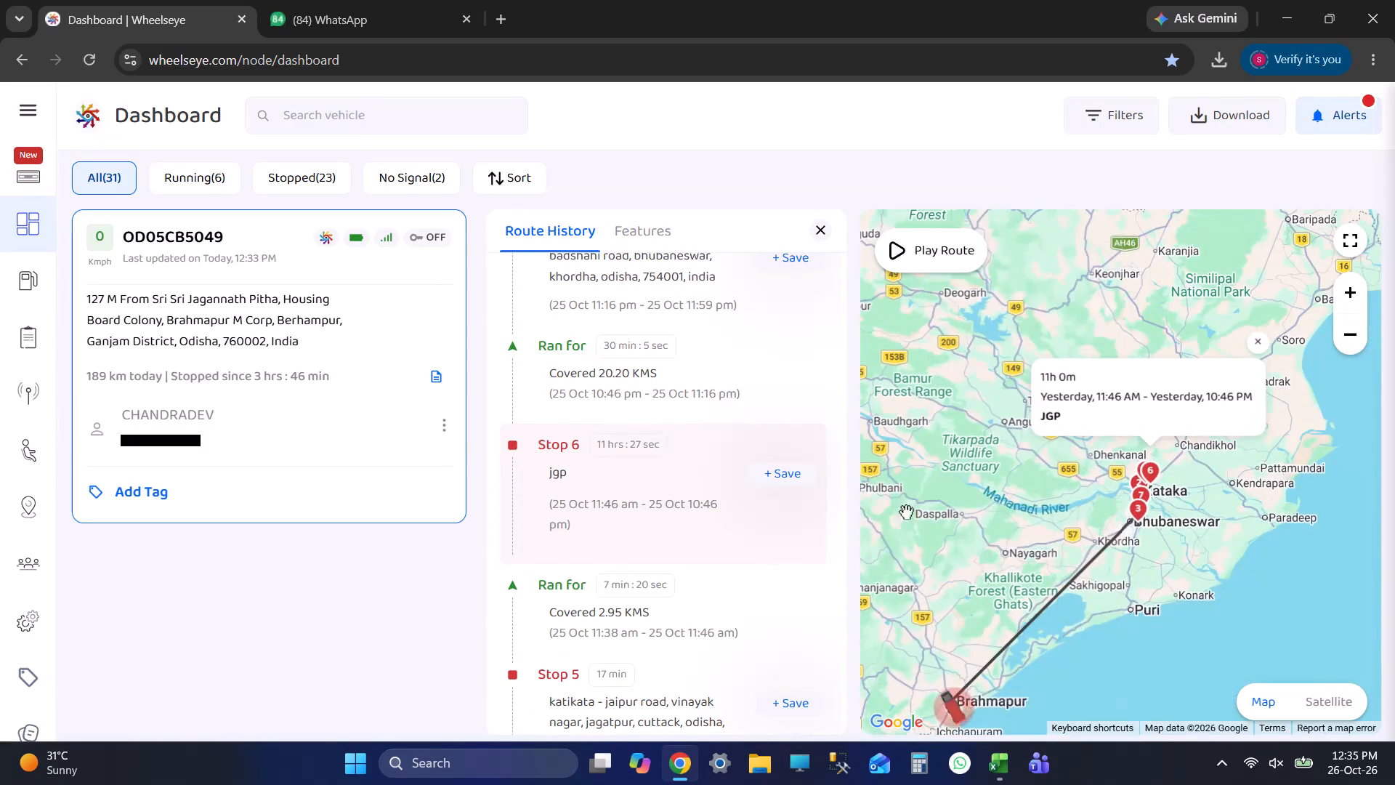
pyautogui.hotkey('alt', 'Tab')
pyautogui.press('Tab')
pyautogui.press('Tab')
pyautogui.press('Tab')
pyautogui.press('Tab')
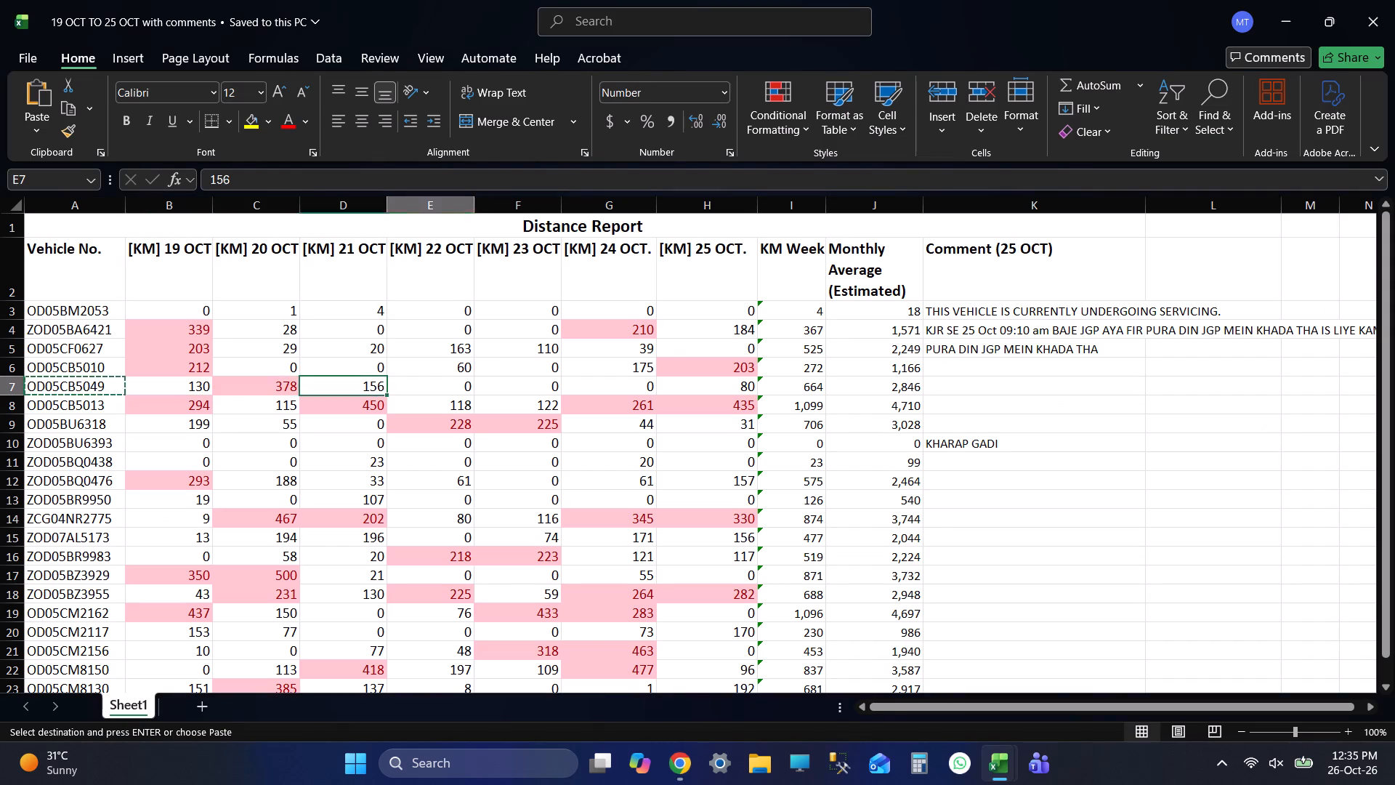
pyautogui.press('Tab')
pyautogui.press('Tab')
pyautogui.press('Tab')
pyautogui.press('Tab')
pyautogui.press('Tab')
pyautogui.press('Tab')
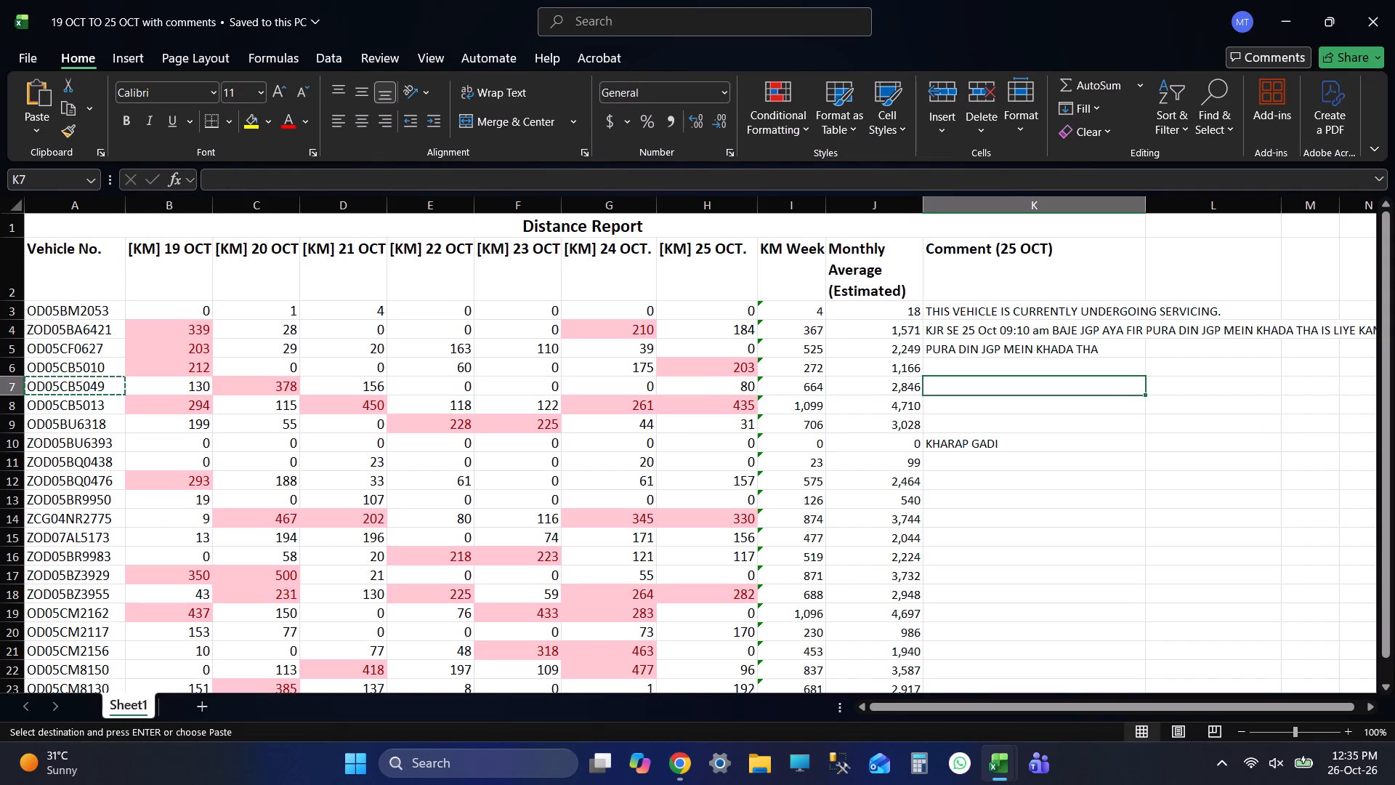
pyautogui.hotkey('ctrl', 's')
pyautogui.hotkey('alt', 'Tab')
pyautogui.hotkey('alt', 'Tab')
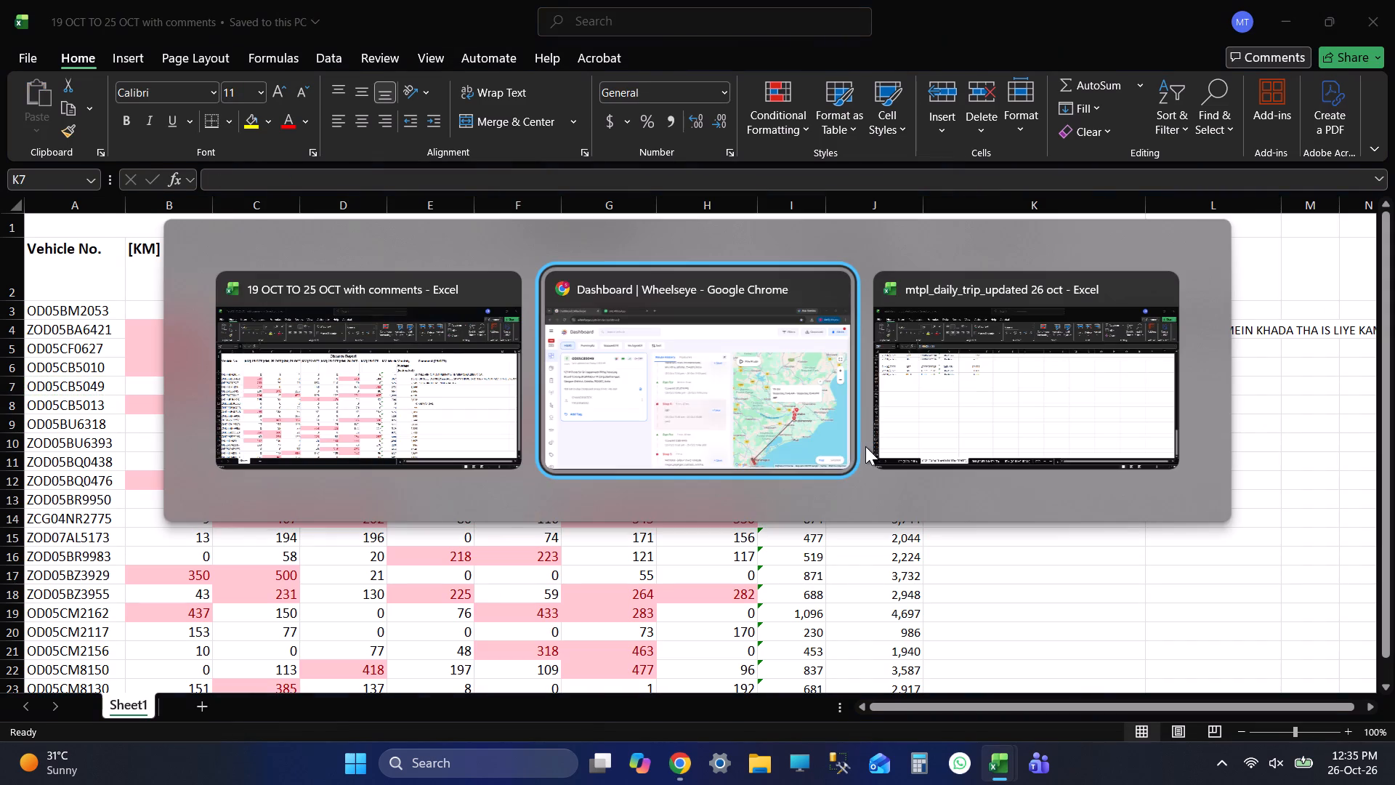
pyautogui.click(163, 718)
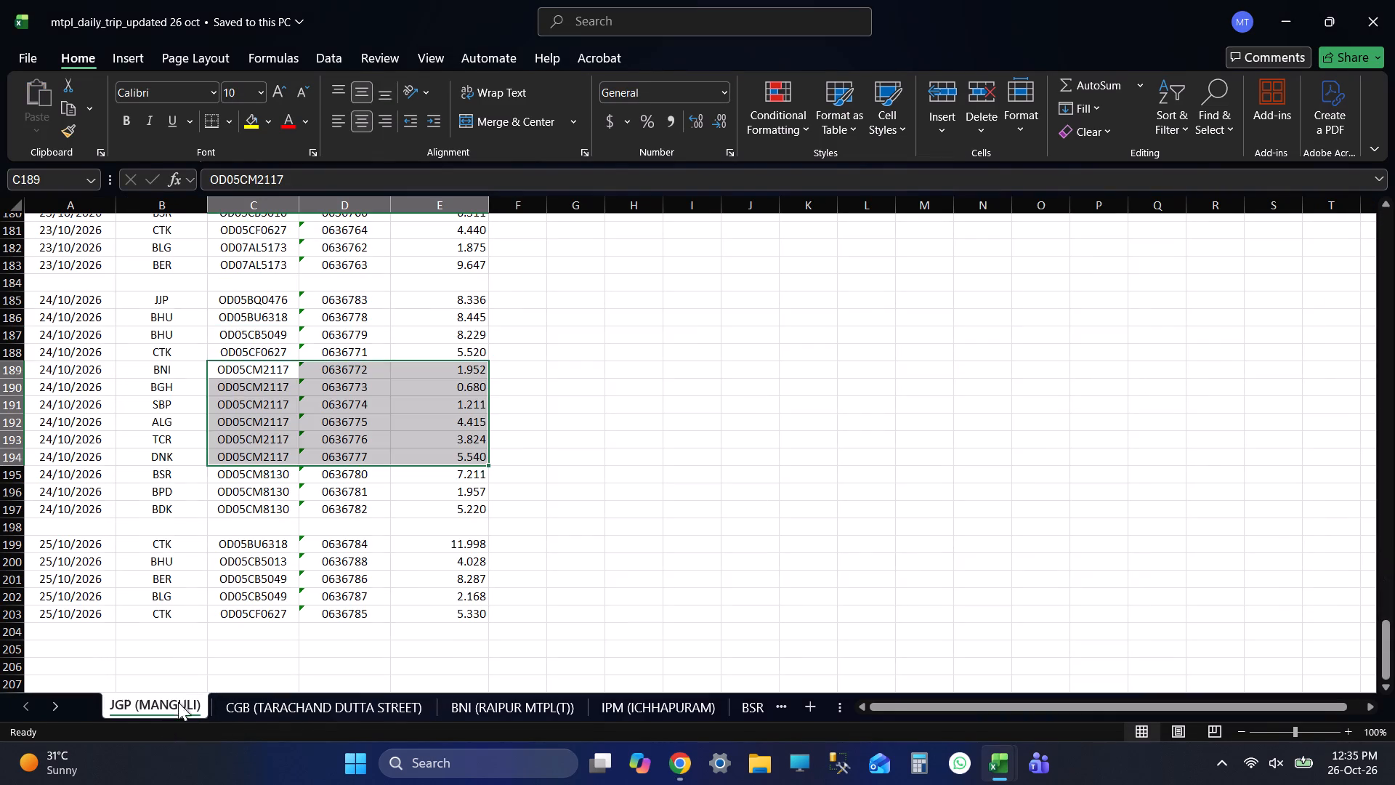
pyautogui.hotkey('alt', 'Tab')
pyautogui.hotkey('alt', 'Tab')
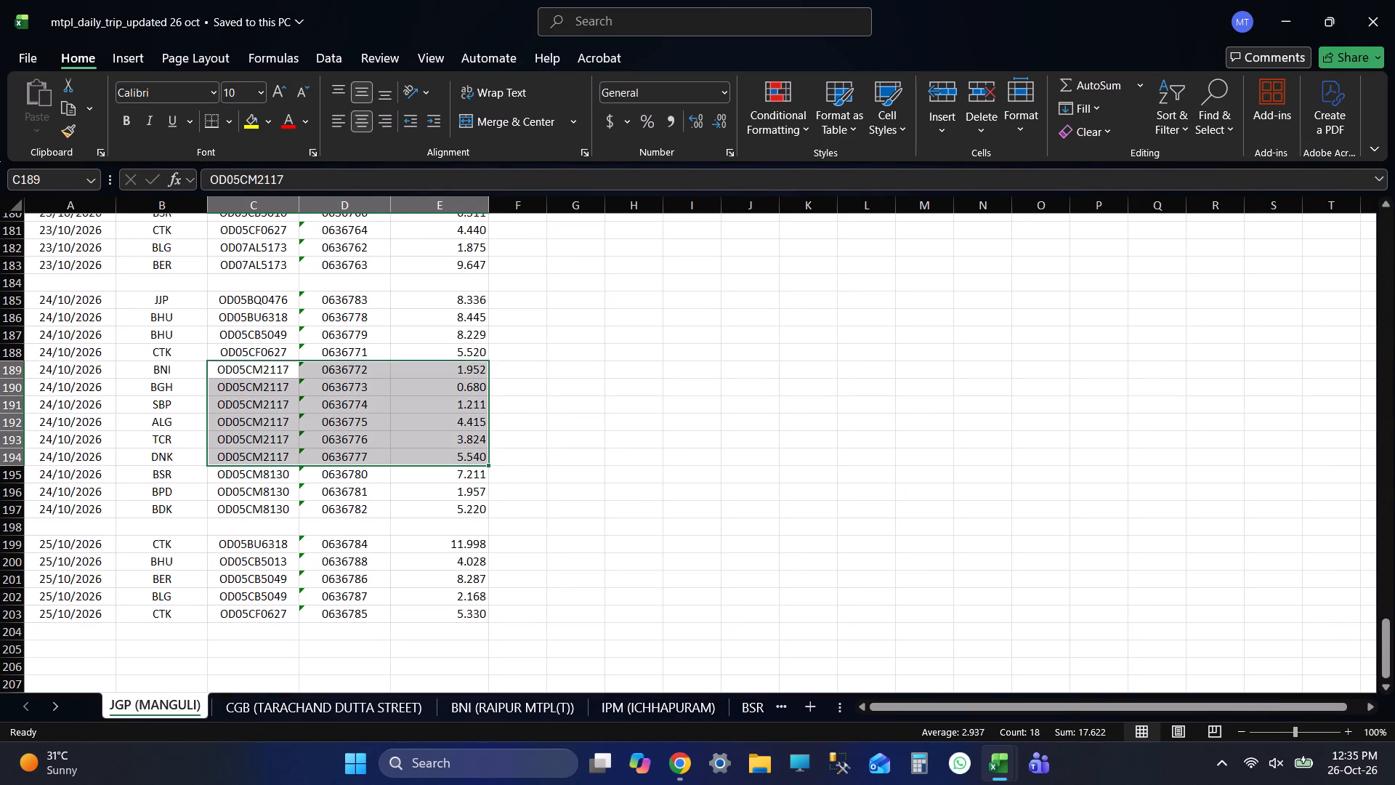
pyautogui.moveTo(263, 581); pyautogui.dragTo(443, 595)
pyautogui.hotkey('alt', 'Tab')
pyautogui.hotkey('alt', 'Tab')
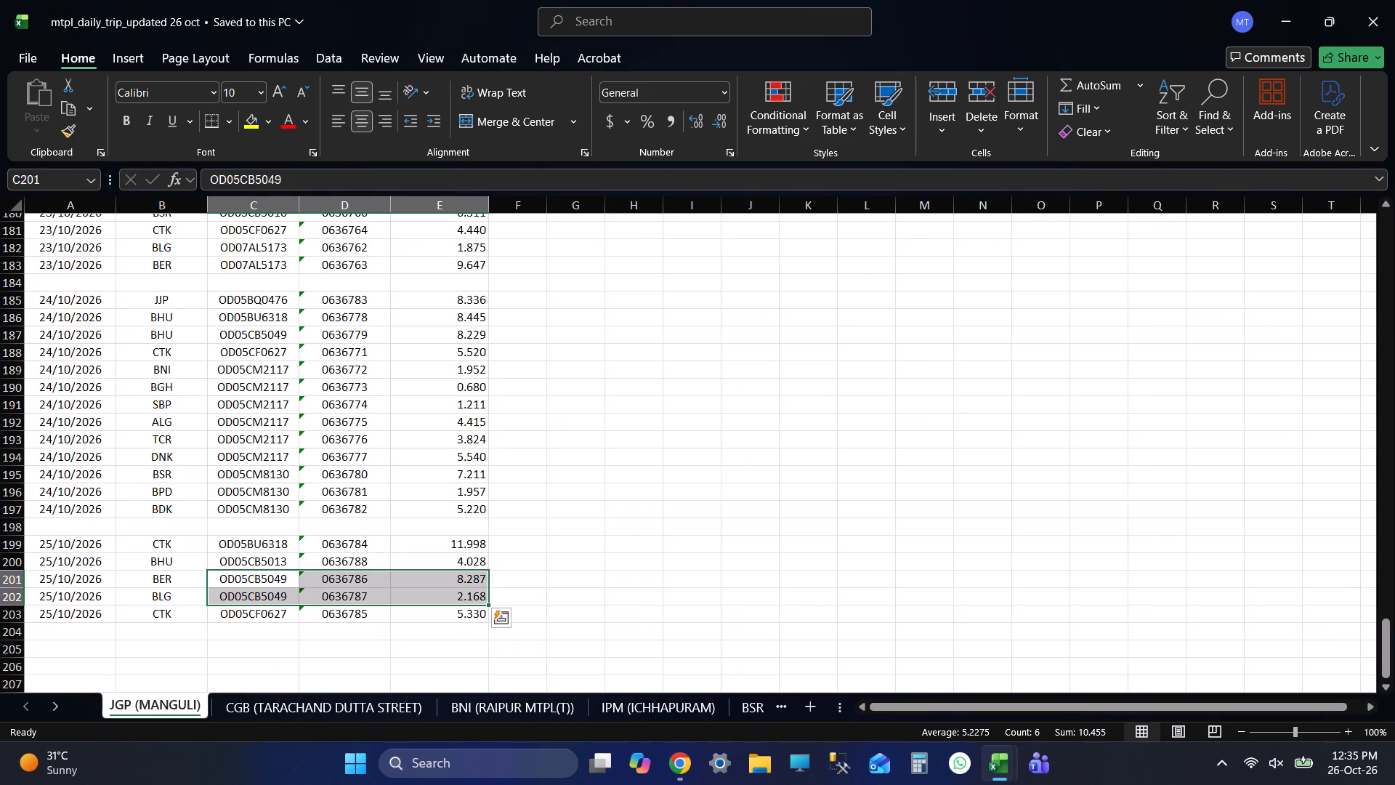
pyautogui.hotkey('alt', 'Tab')
pyautogui.hotkey('alt', 'Tab')
pyautogui.hotkey('alt', 'Tab')
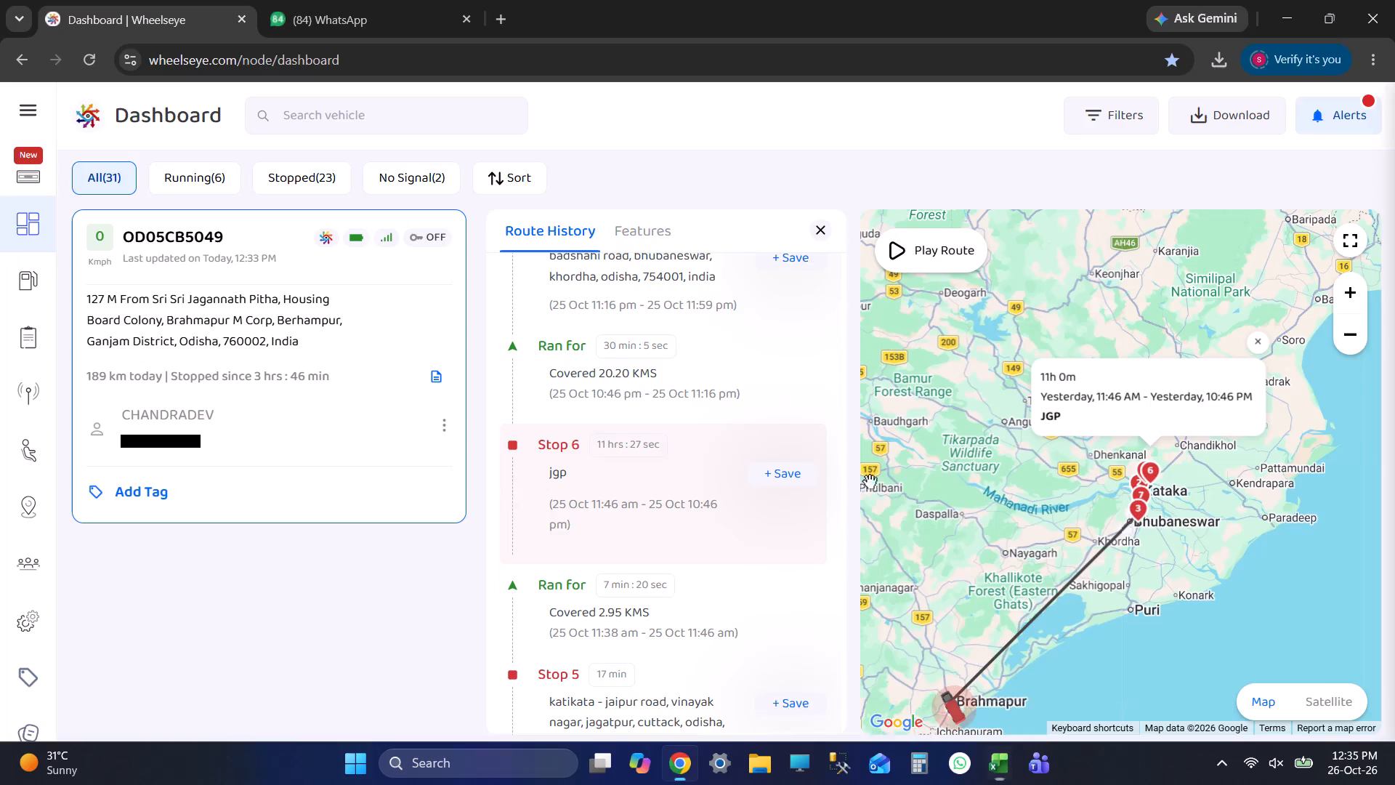
pyautogui.scroll(16, 1167, 454)
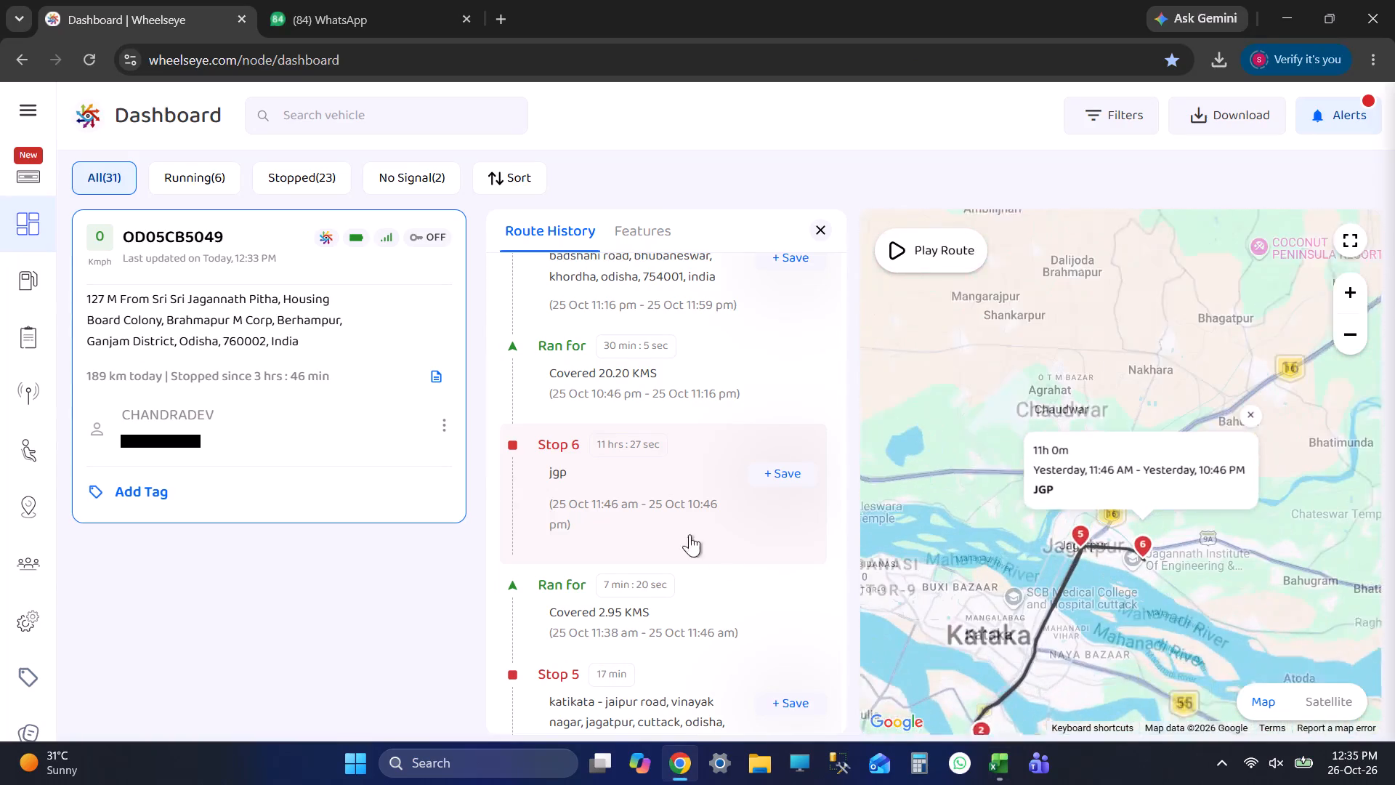
pyautogui.scroll(-1, 643, 517)
pyautogui.scroll(5, 643, 517)
pyautogui.scroll(-1, 656, 517)
pyautogui.scroll(2, 656, 517)
pyautogui.click(639, 454)
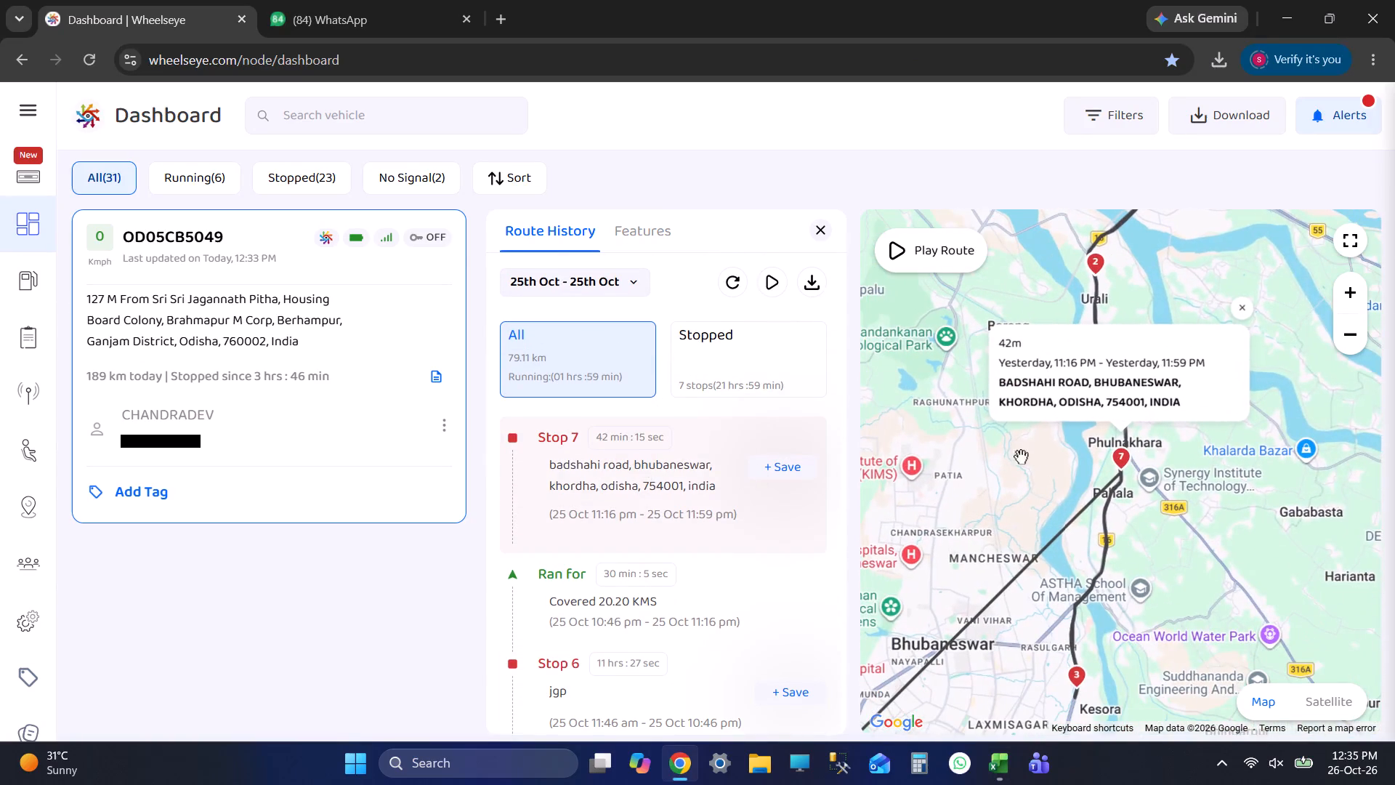
pyautogui.click(682, 484)
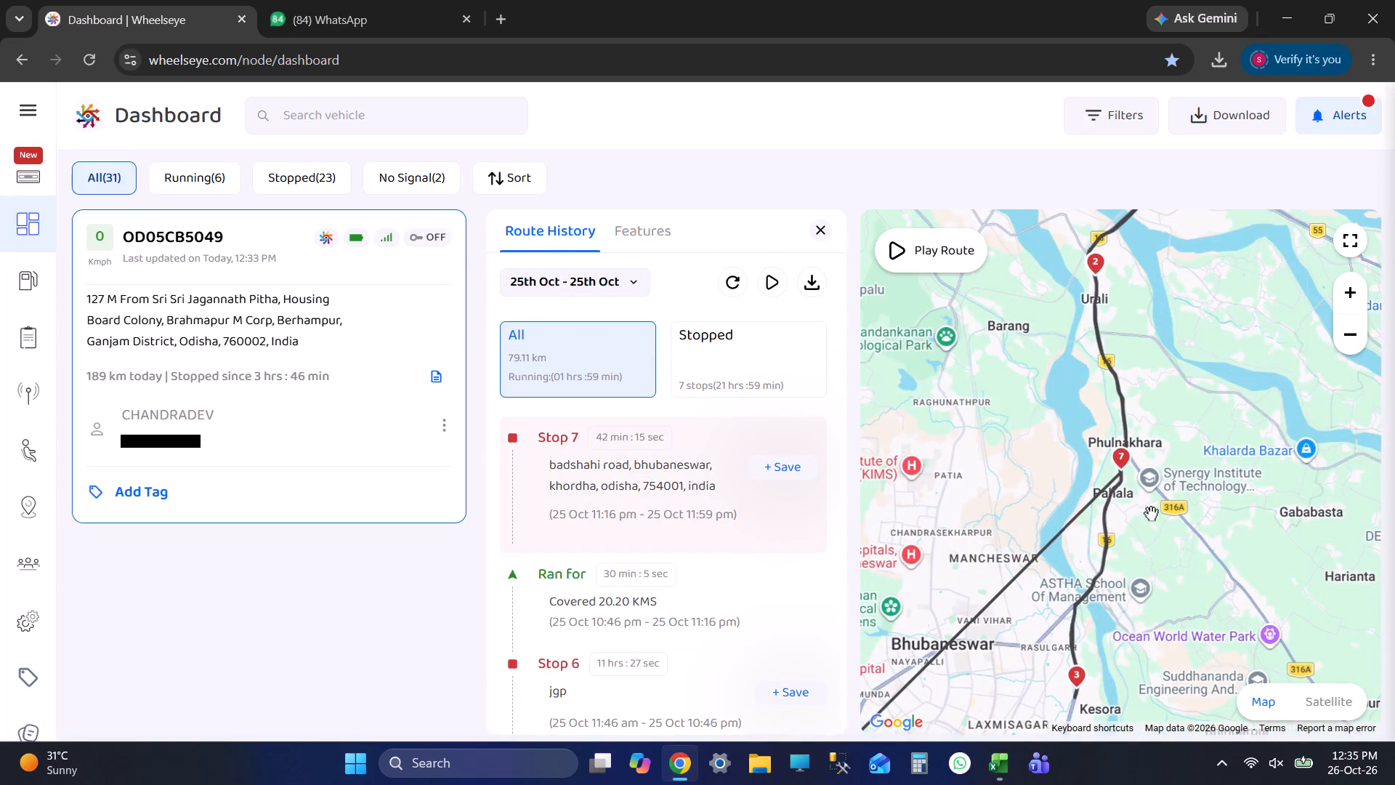
pyautogui.scroll(-4, 1149, 515)
pyautogui.scroll(3, 785, 518)
pyautogui.scroll(-3, 752, 524)
pyautogui.click(696, 419)
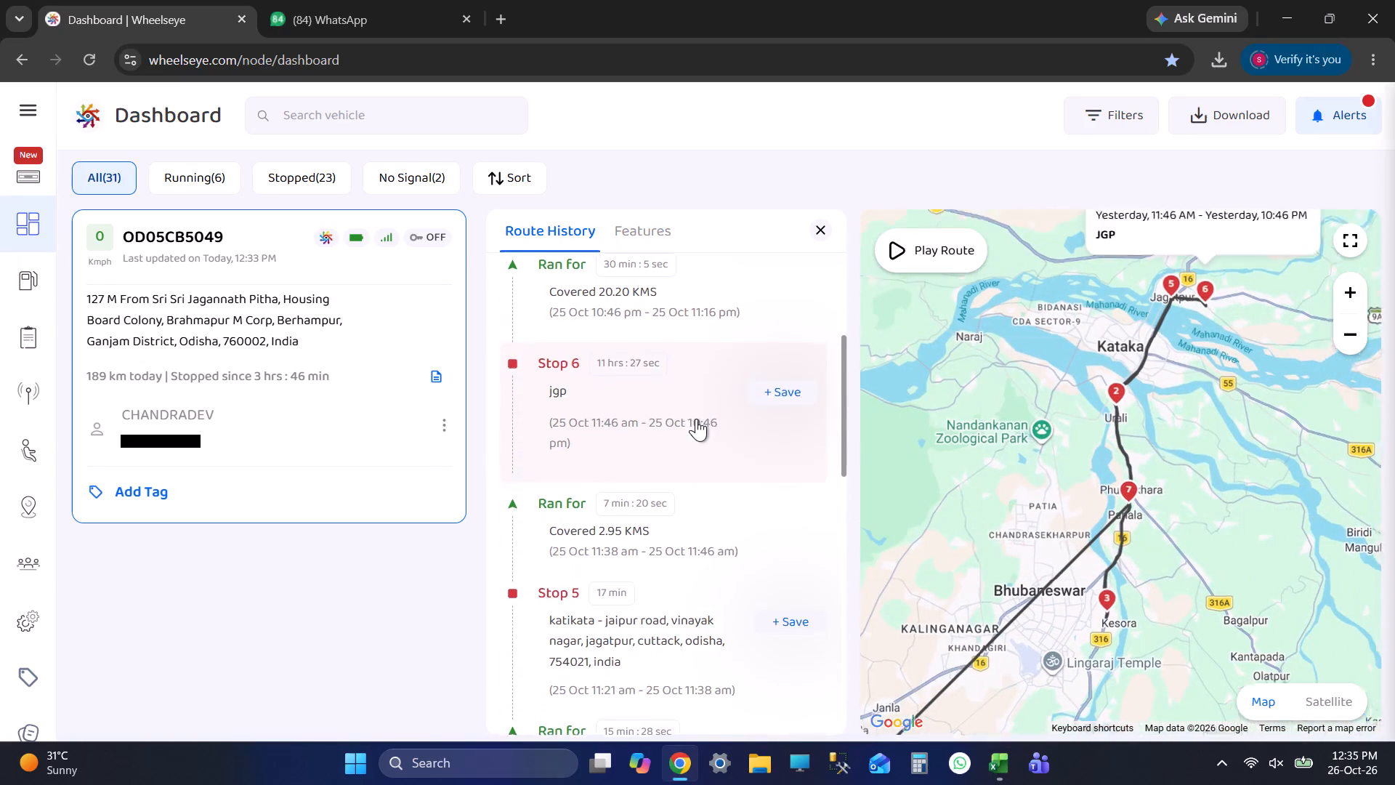
# Switch back to the Excel distance report and save the workbook.
pyautogui.hotkey('alt', 'Tab')
pyautogui.hotkey('ctrl', 's')
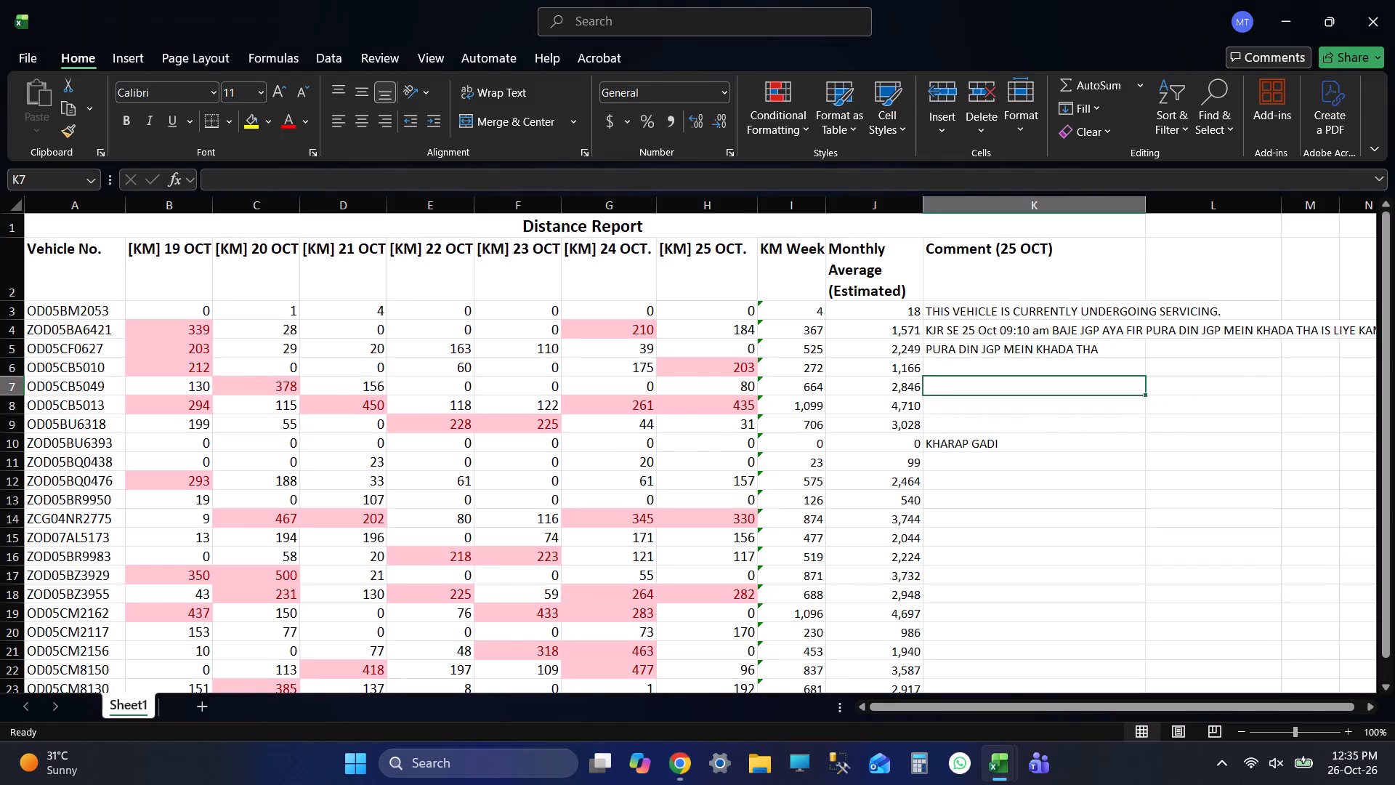
pyautogui.hotkey('alt', 'Tab')
pyautogui.hotkey('alt', 'Tab')
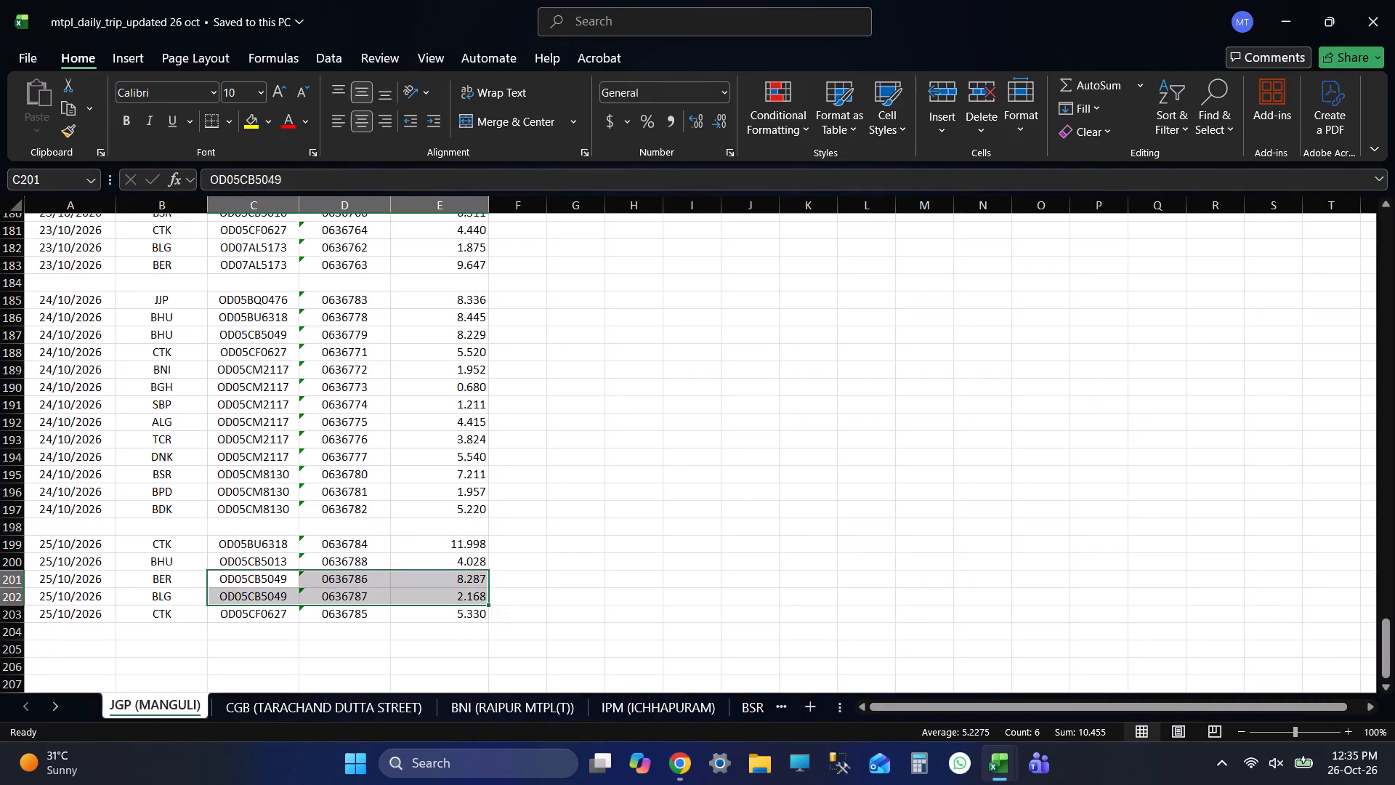
pyautogui.moveTo(248, 335); pyautogui.dragTo(485, 337)
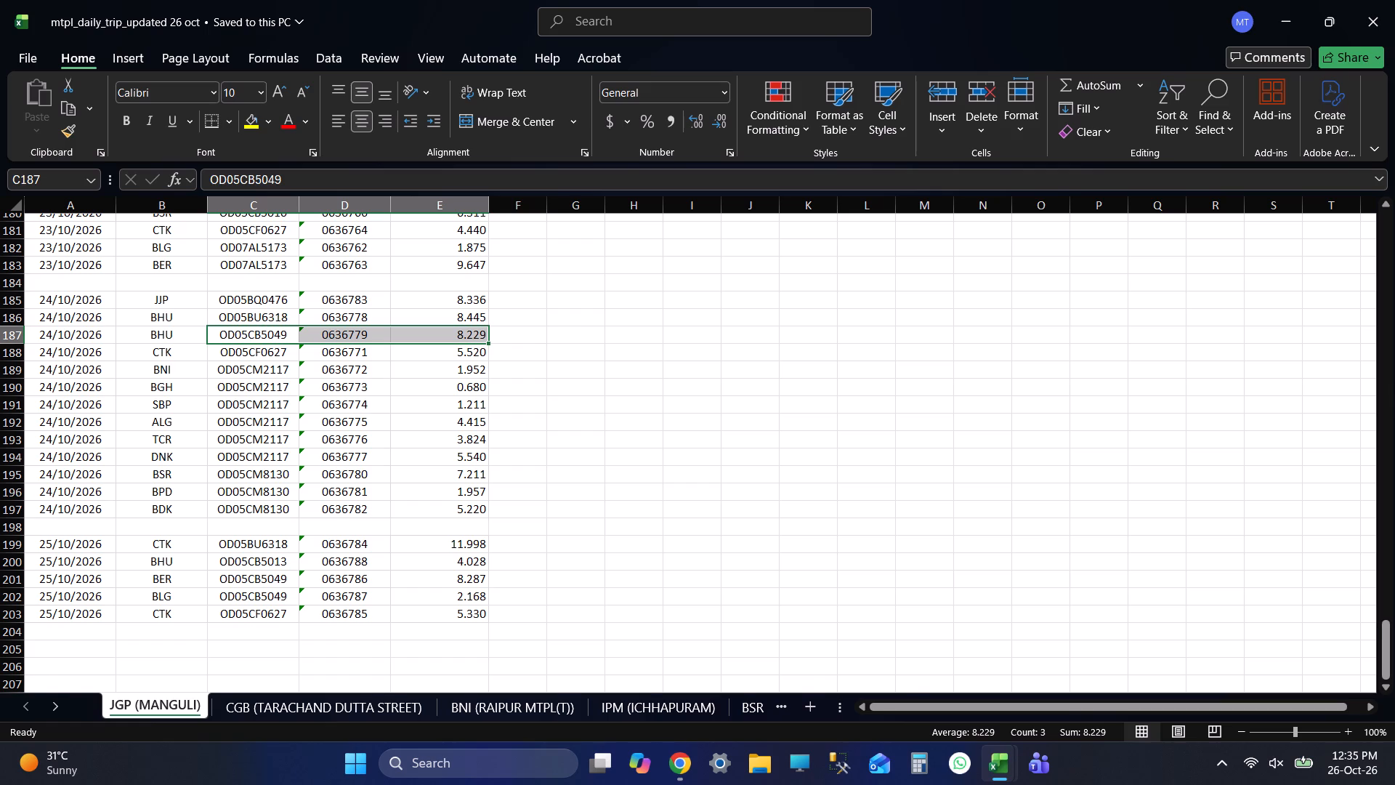
pyautogui.hotkey('alt', 'Tab')
pyautogui.hotkey('alt', 'Tab')
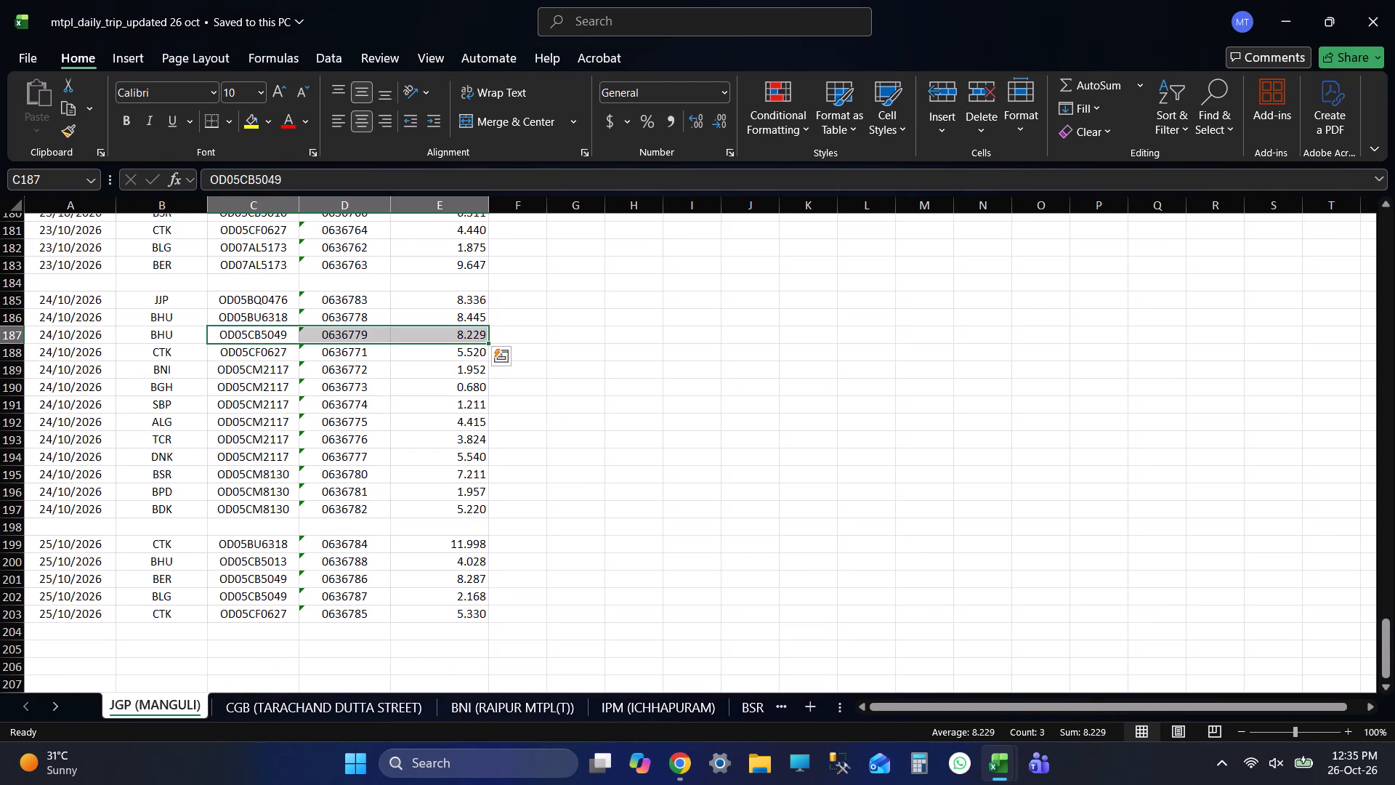
pyautogui.hotkey('alt', 'Tab')
pyautogui.hotkey('alt', 'Tab')
pyautogui.hotkey('alt', 'Tab')
pyautogui.hotkey('alt', 'Tab')
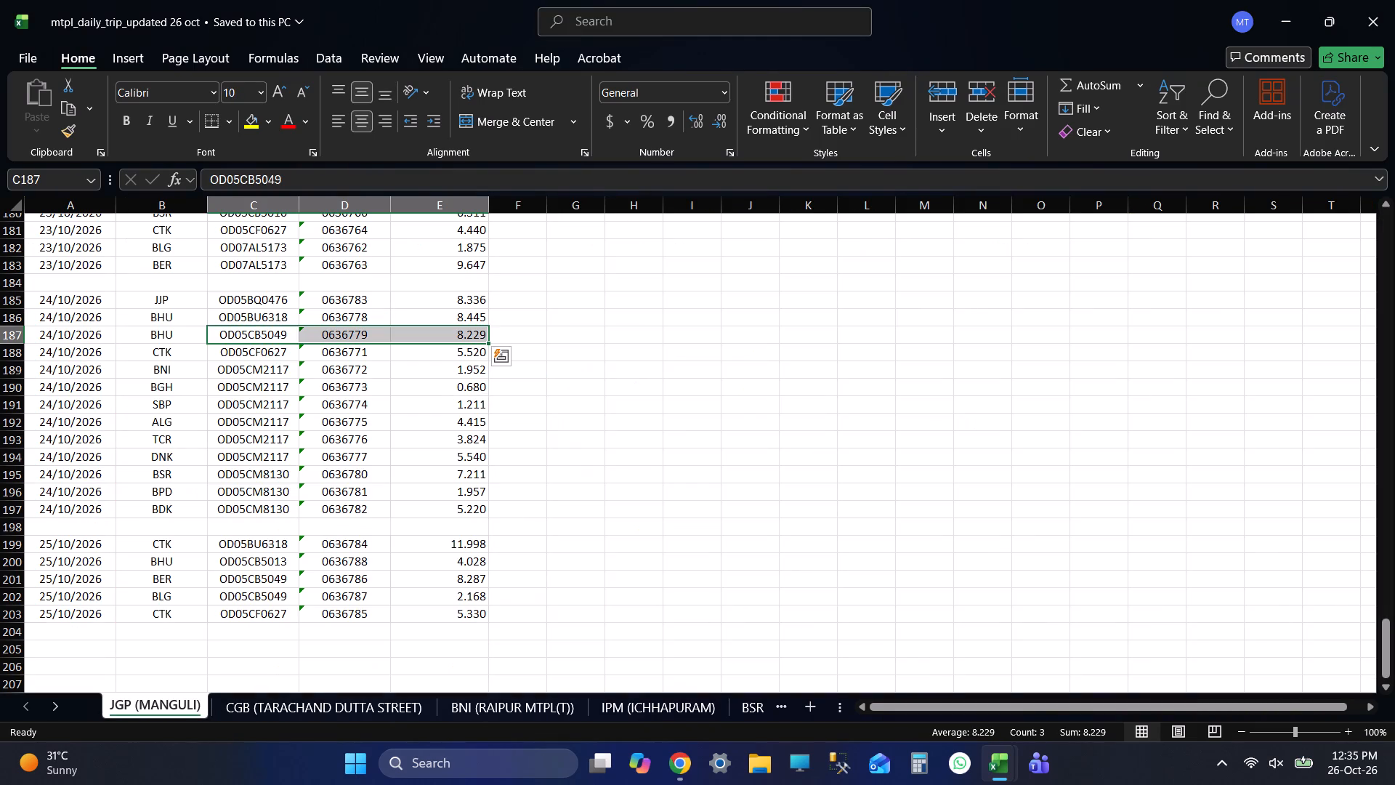
# Save the daily trip workbook.
pyautogui.hotkey('ctrl', 's')
pyautogui.hotkey('ctrl', 's')
pyautogui.hotkey('ctrl', 's')
pyautogui.hotkey('ctrl', 's')
pyautogui.hotkey('ctrl', 's')
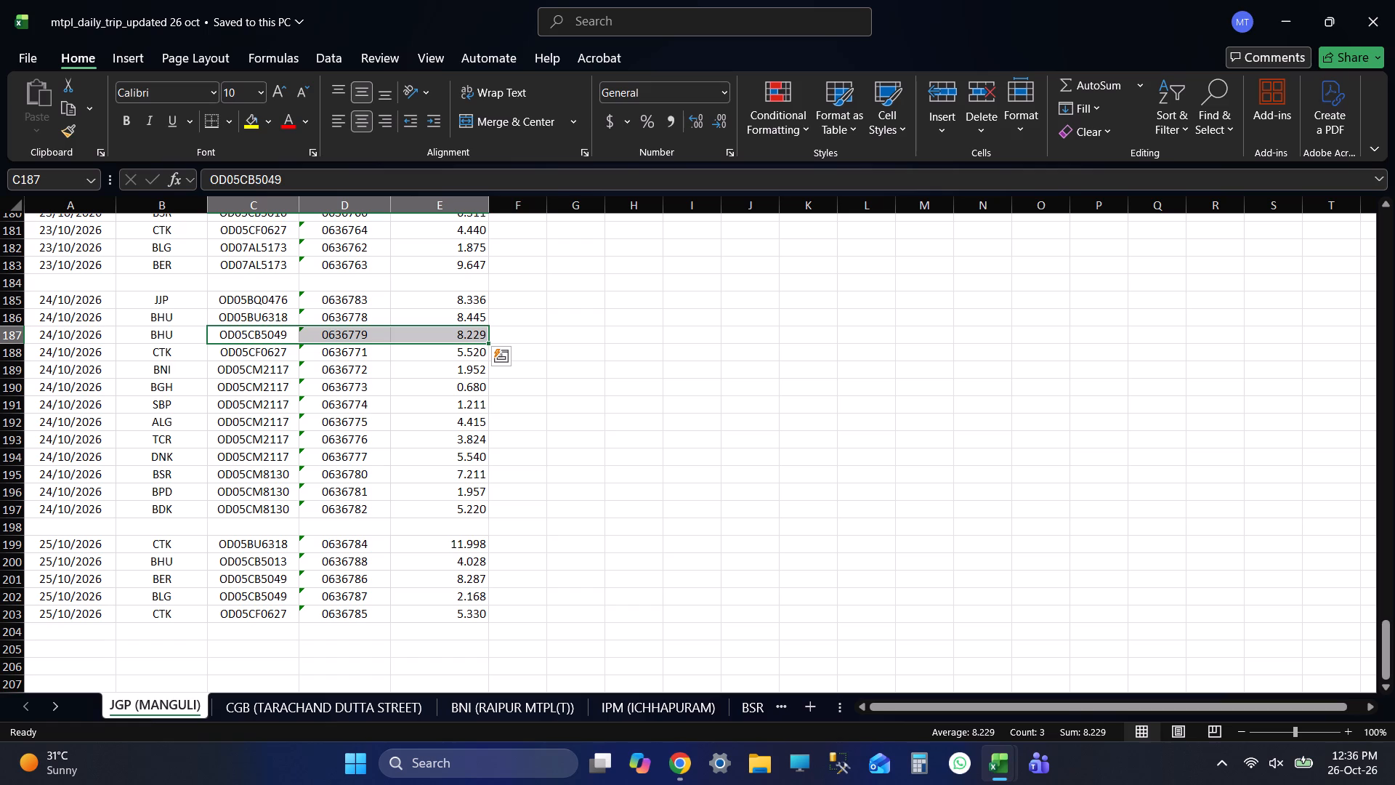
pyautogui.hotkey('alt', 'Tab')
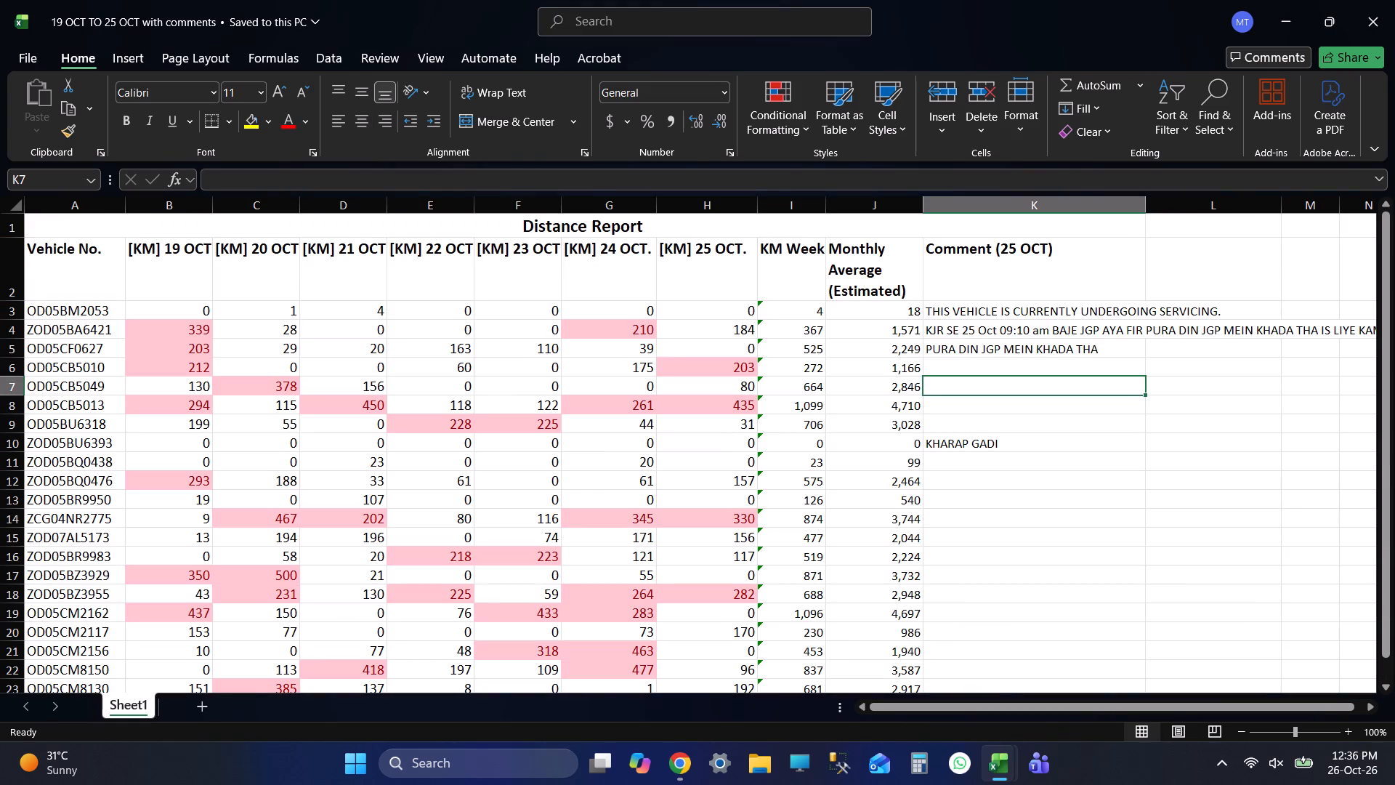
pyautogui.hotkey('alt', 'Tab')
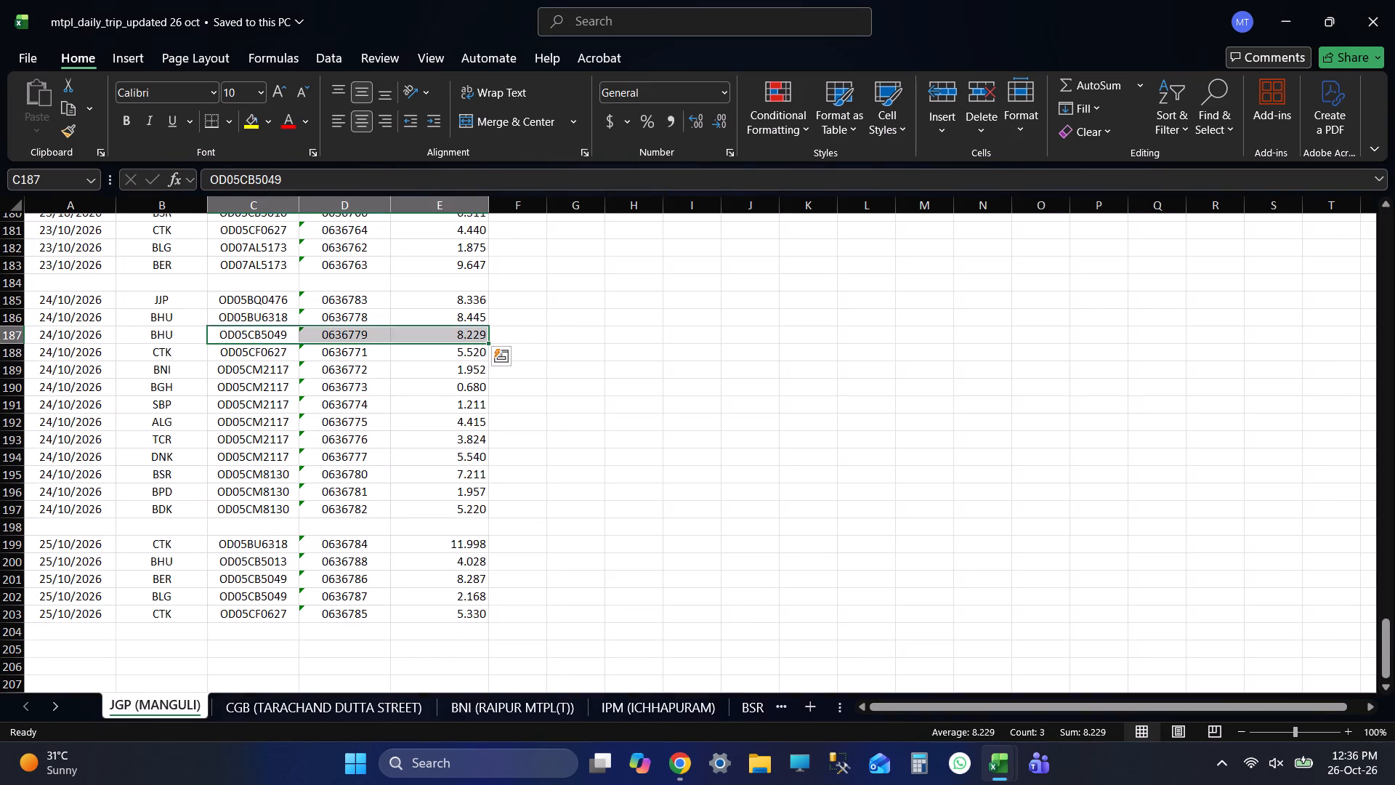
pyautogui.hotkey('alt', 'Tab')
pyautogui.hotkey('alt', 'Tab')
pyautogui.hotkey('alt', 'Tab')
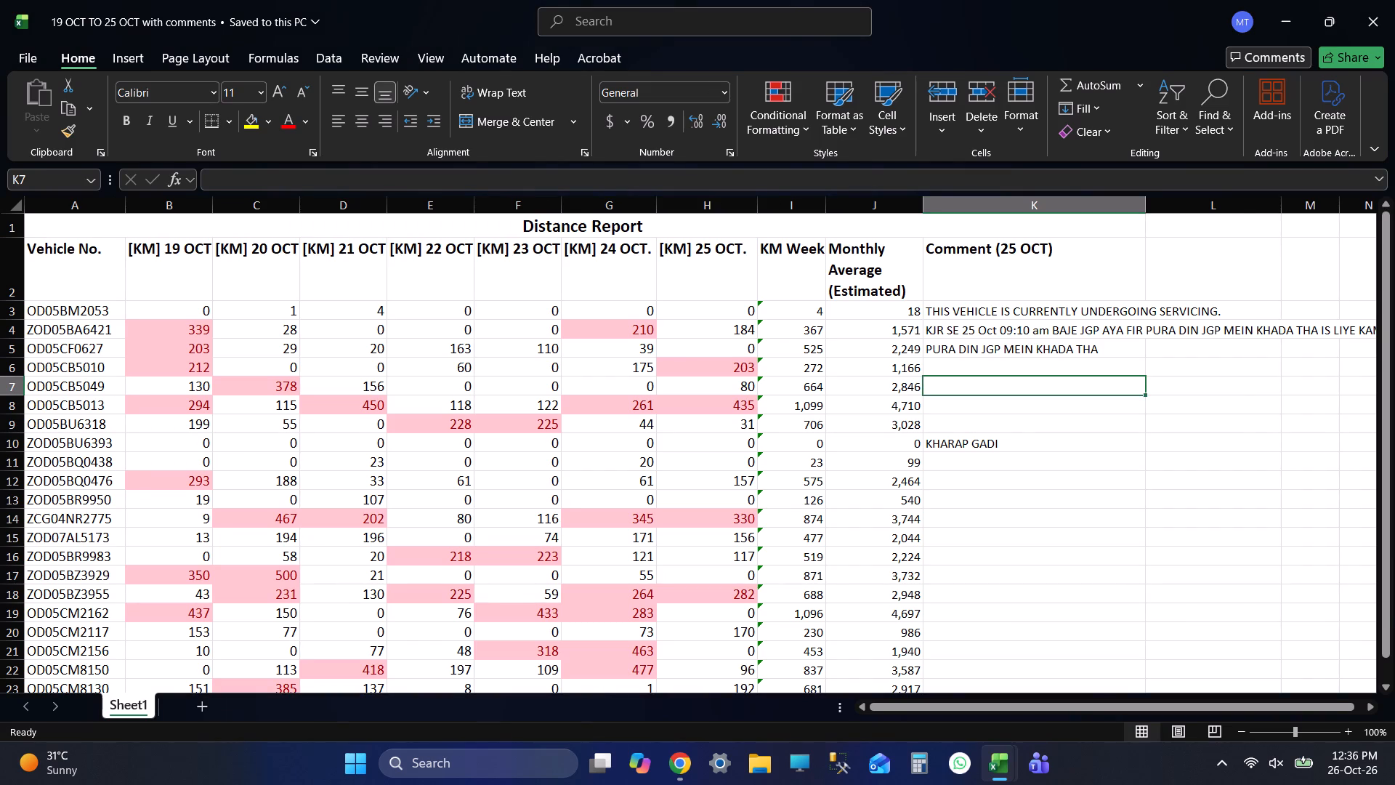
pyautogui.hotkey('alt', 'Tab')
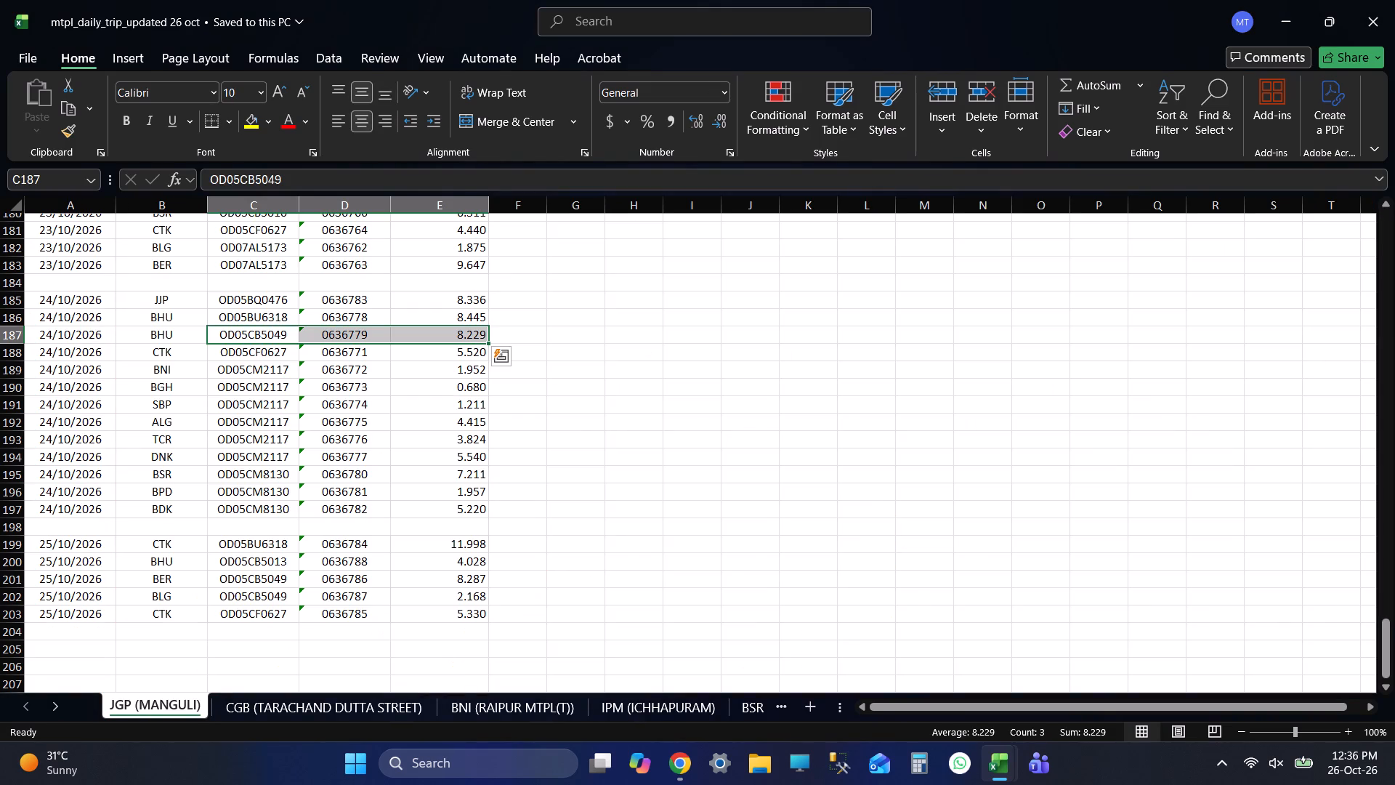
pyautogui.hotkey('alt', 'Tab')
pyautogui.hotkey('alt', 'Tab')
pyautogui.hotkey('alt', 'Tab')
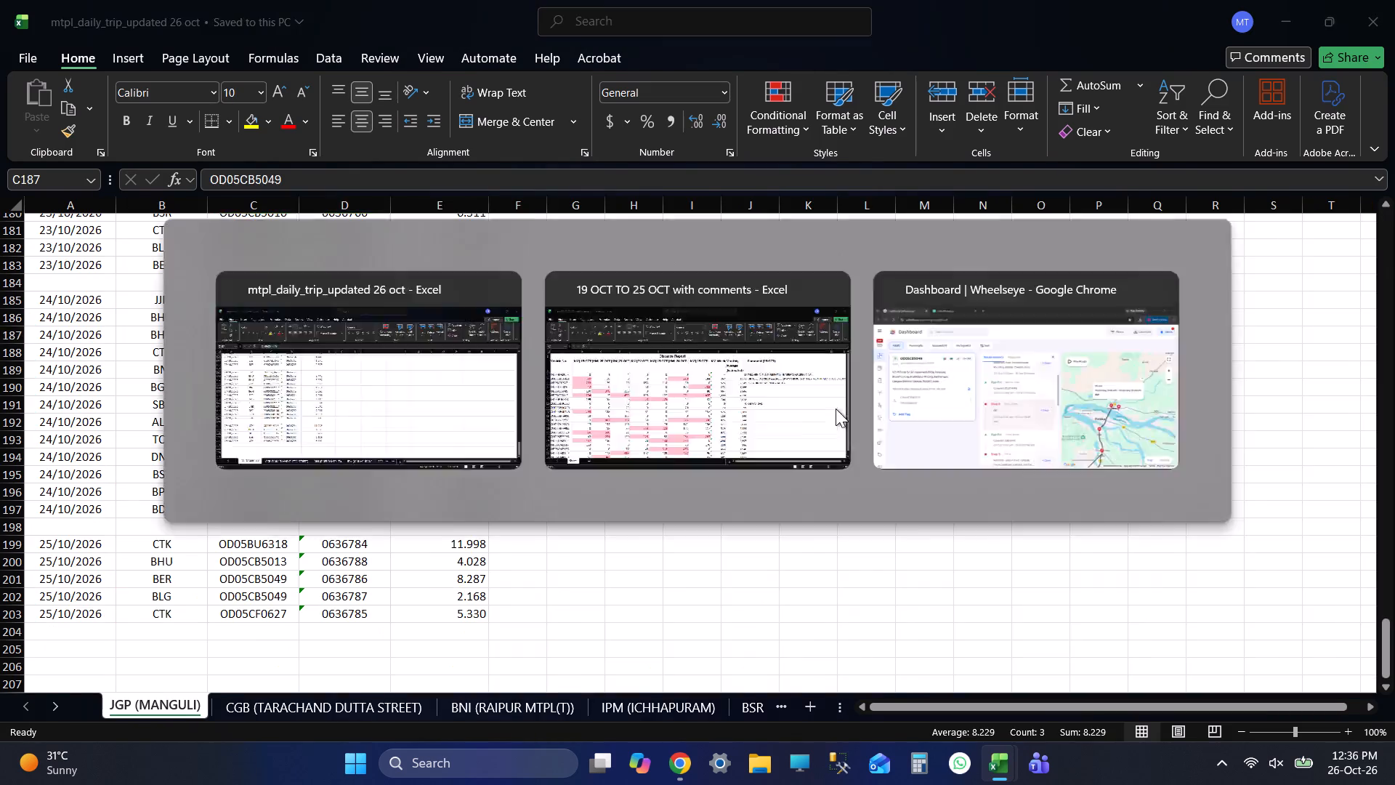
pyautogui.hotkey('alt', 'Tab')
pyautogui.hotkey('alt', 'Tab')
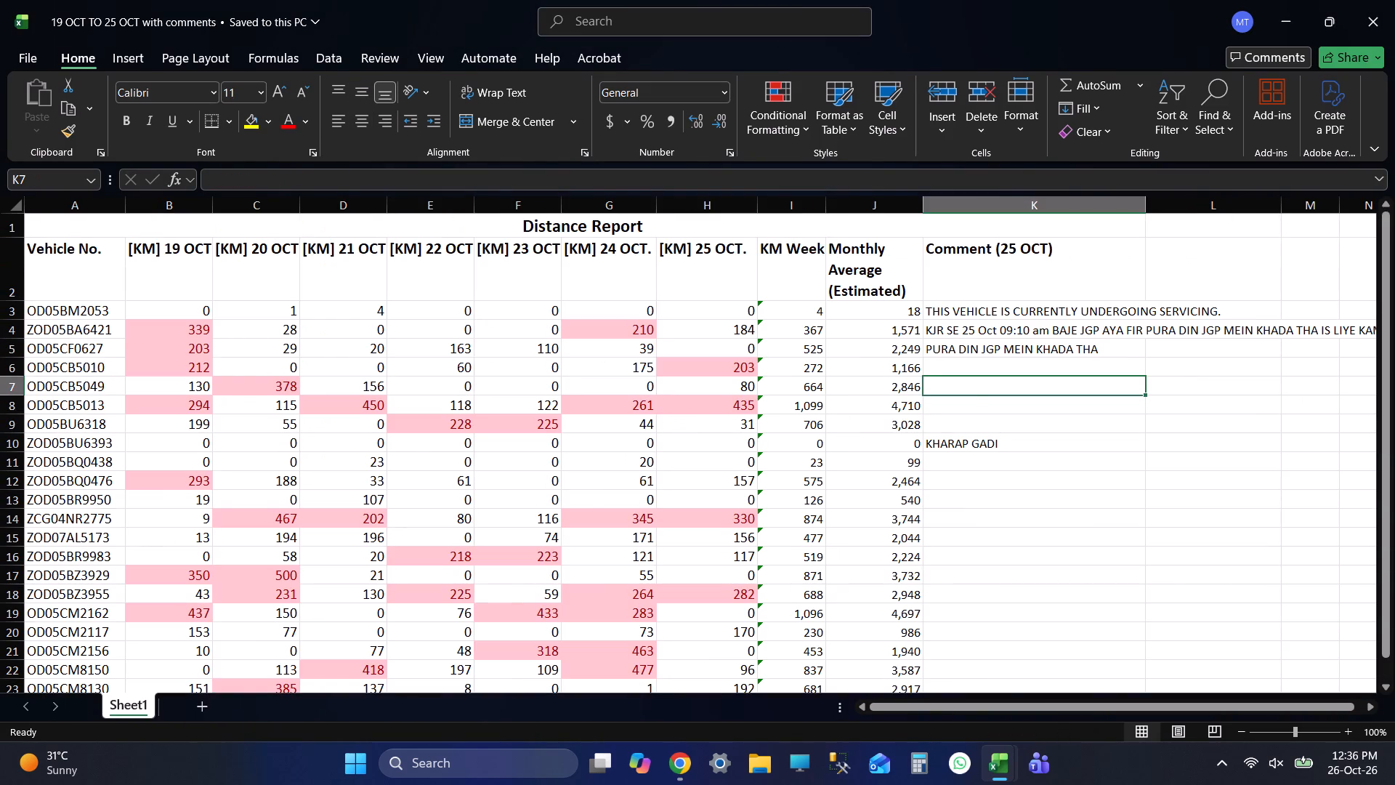
pyautogui.hotkey('alt', 'Tab')
pyautogui.hotkey('alt', 'Tab')
pyautogui.scroll(1, 655, 509)
pyautogui.scroll(-1, 652, 510)
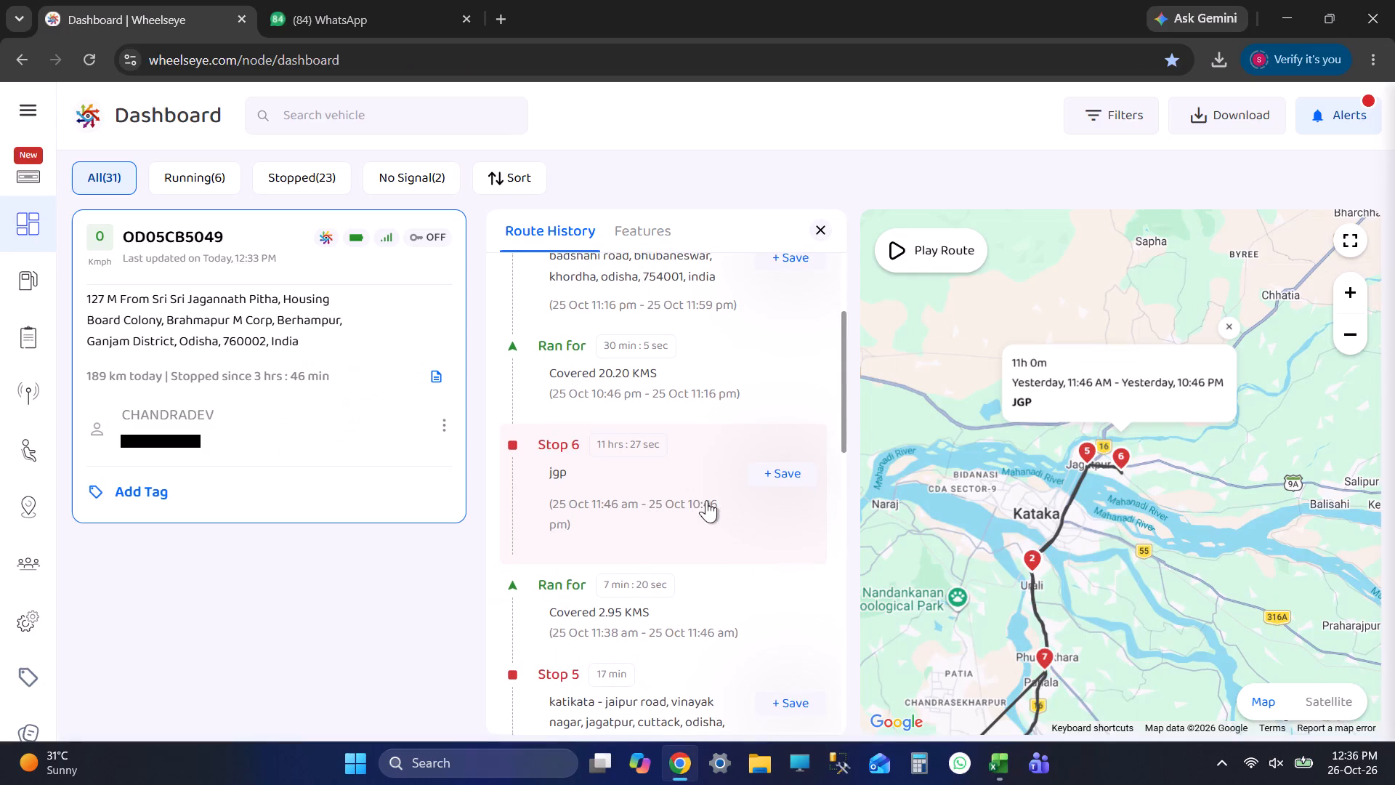
pyautogui.scroll(-3, 710, 523)
pyautogui.scroll(2, 713, 511)
pyautogui.scroll(-3, 713, 511)
pyautogui.scroll(1, 716, 515)
pyautogui.scroll(-1, 716, 515)
pyautogui.scroll(1, 716, 513)
pyautogui.scroll(-5, 716, 518)
pyautogui.scroll(1, 708, 521)
pyautogui.scroll(-1, 709, 531)
pyautogui.scroll(1, 709, 541)
pyautogui.scroll(-1, 709, 542)
pyautogui.scroll(1, 709, 543)
pyautogui.scroll(-1, 709, 543)
pyautogui.scroll(1, 708, 549)
pyautogui.scroll(-1, 707, 552)
pyautogui.scroll(1, 707, 557)
pyautogui.scroll(-1, 684, 521)
pyautogui.scroll(1, 684, 521)
pyautogui.scroll(-1, 684, 521)
pyautogui.scroll(1, 684, 521)
pyautogui.scroll(-3, 684, 521)
pyautogui.scroll(1, 703, 497)
pyautogui.scroll(-8, 703, 497)
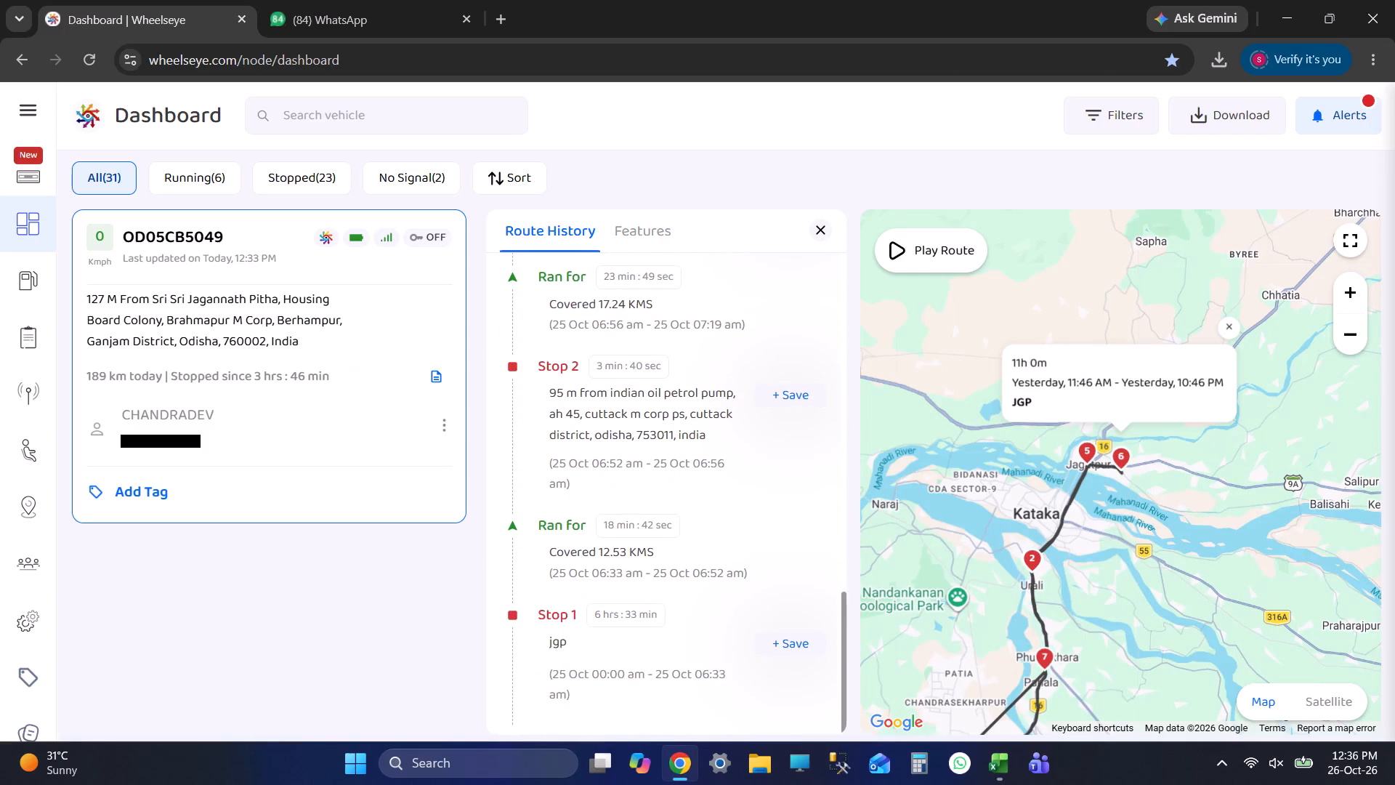
pyautogui.click(690, 648)
pyautogui.scroll(3, 695, 605)
pyautogui.click(666, 478)
pyautogui.scroll(2, 666, 497)
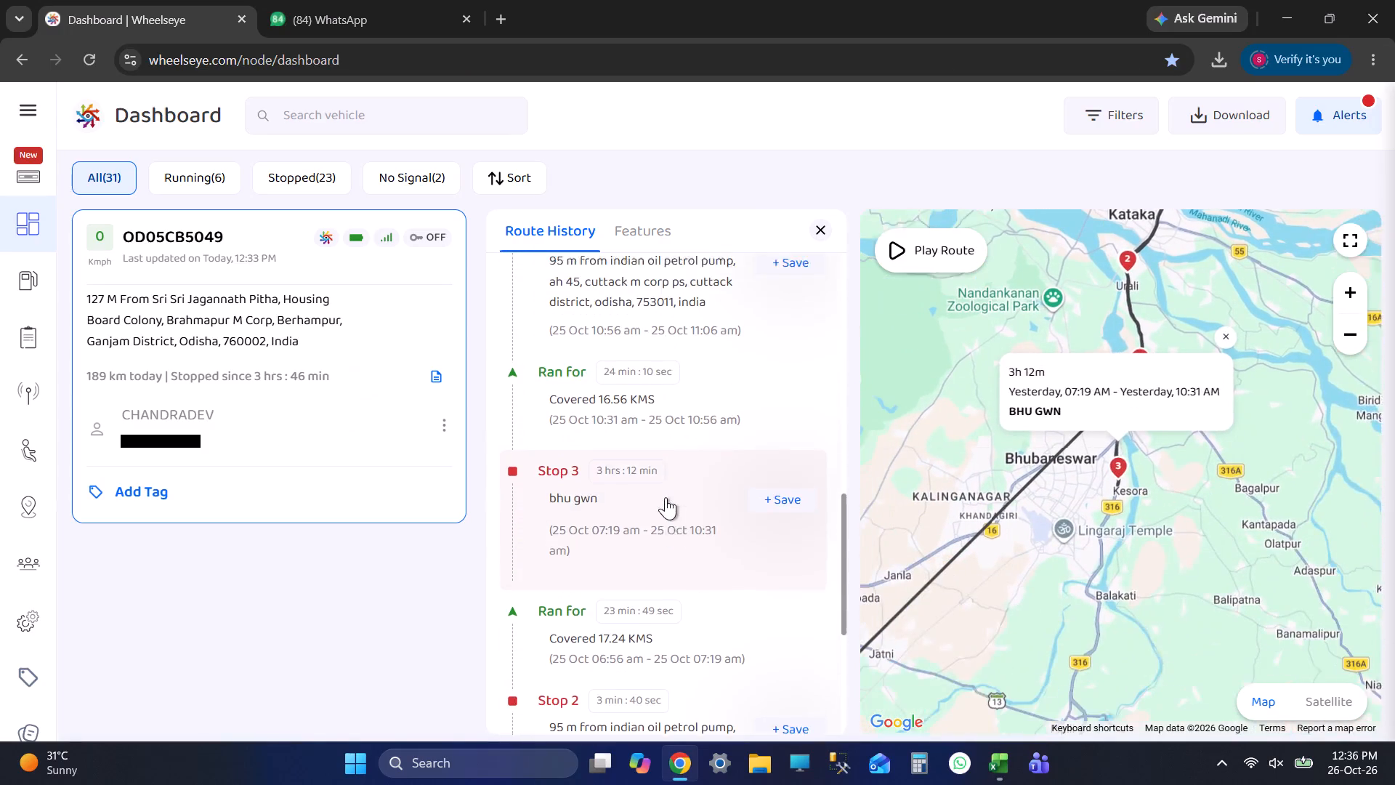
pyautogui.scroll(1, 666, 497)
pyautogui.click(666, 523)
pyautogui.scroll(4, 666, 523)
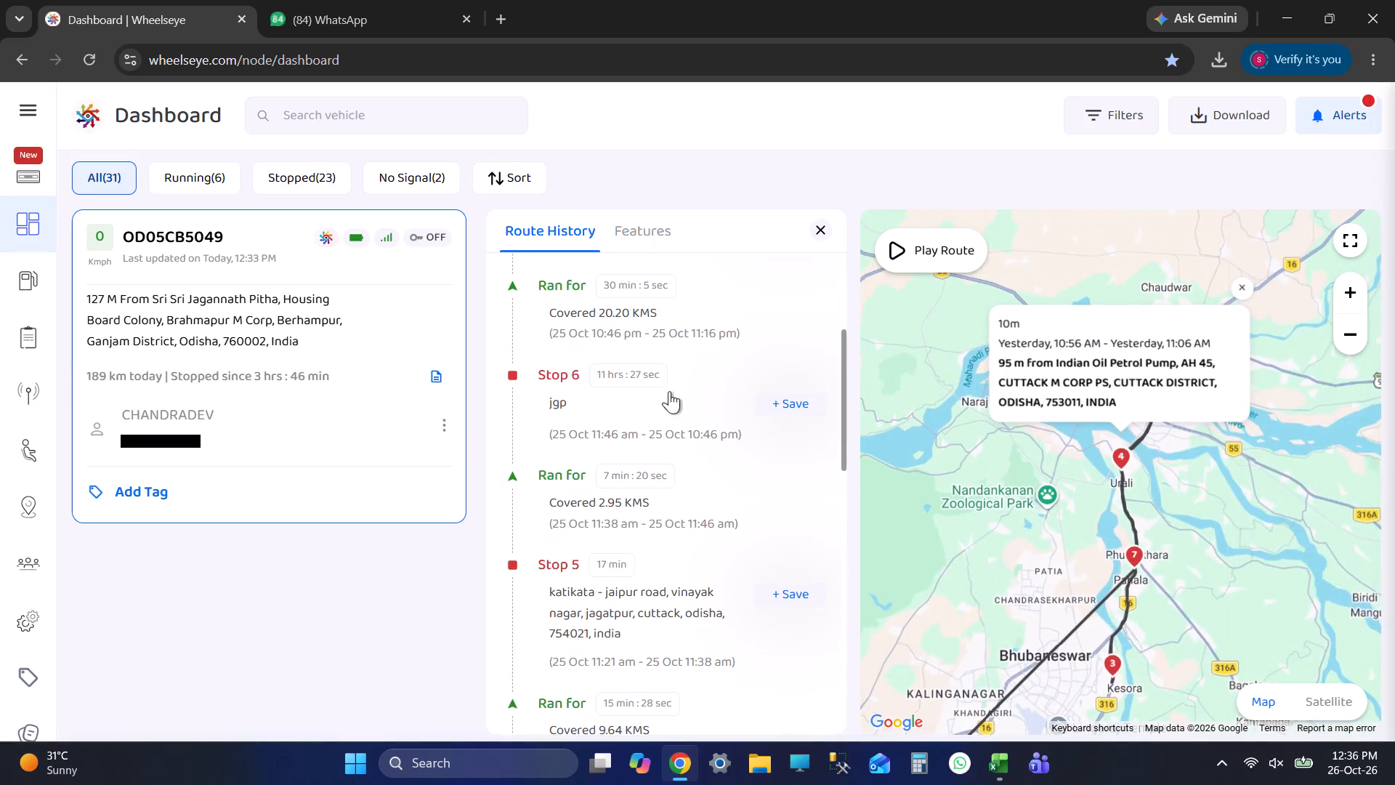
pyautogui.scroll(-6, 666, 486)
pyautogui.scroll(2, 676, 499)
pyautogui.scroll(-2, 676, 499)
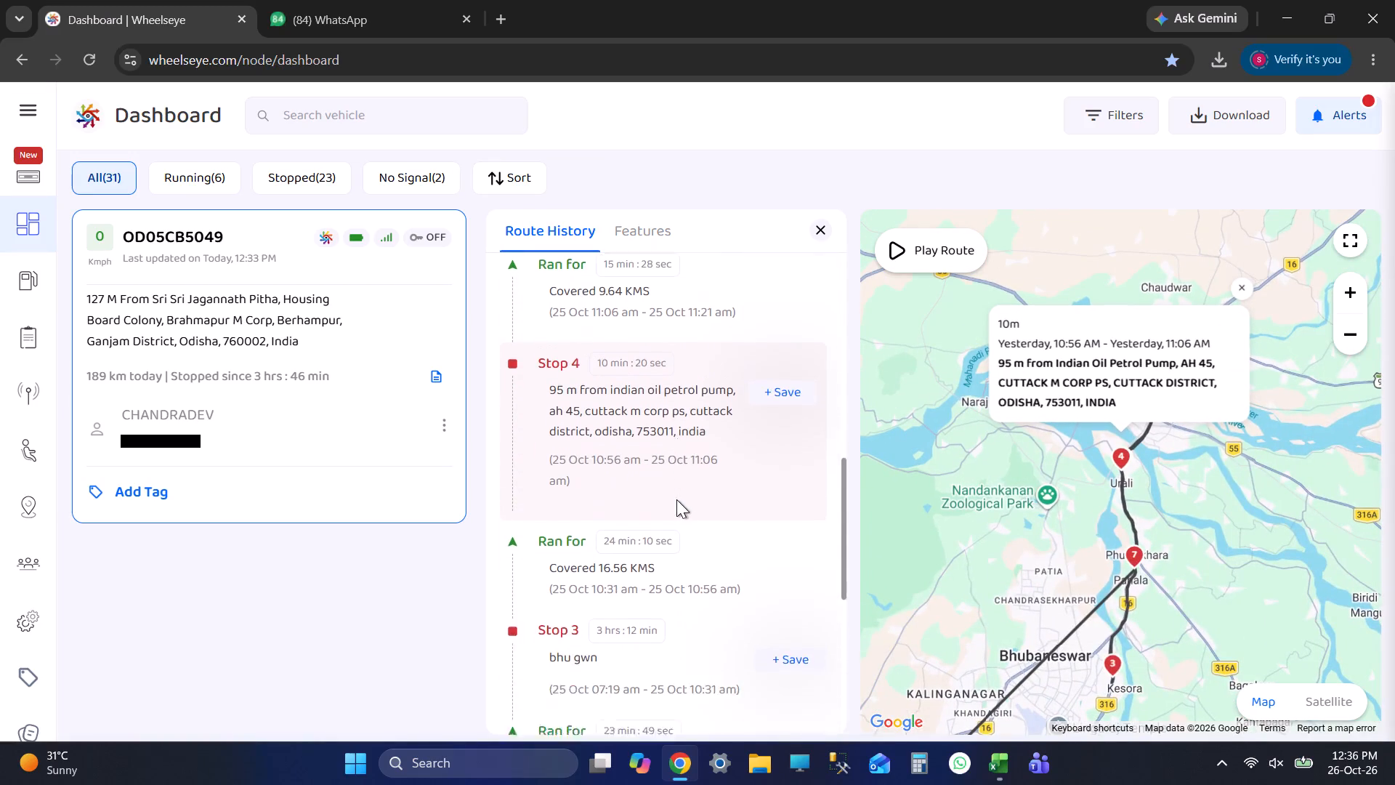
pyautogui.click(674, 519)
pyautogui.scroll(2, 680, 515)
pyautogui.click(716, 439)
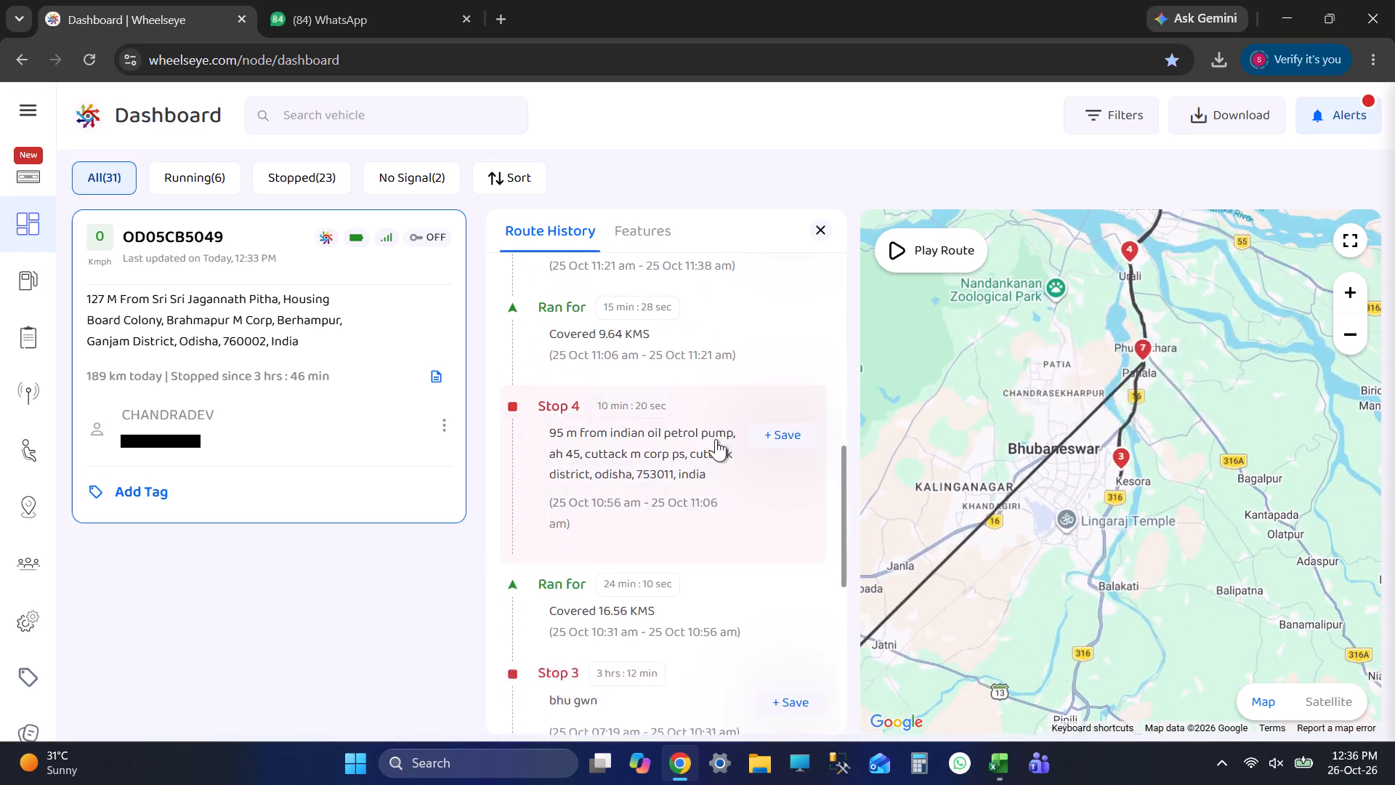
pyautogui.scroll(6, 697, 441)
pyautogui.hotkey('alt', 'Tab')
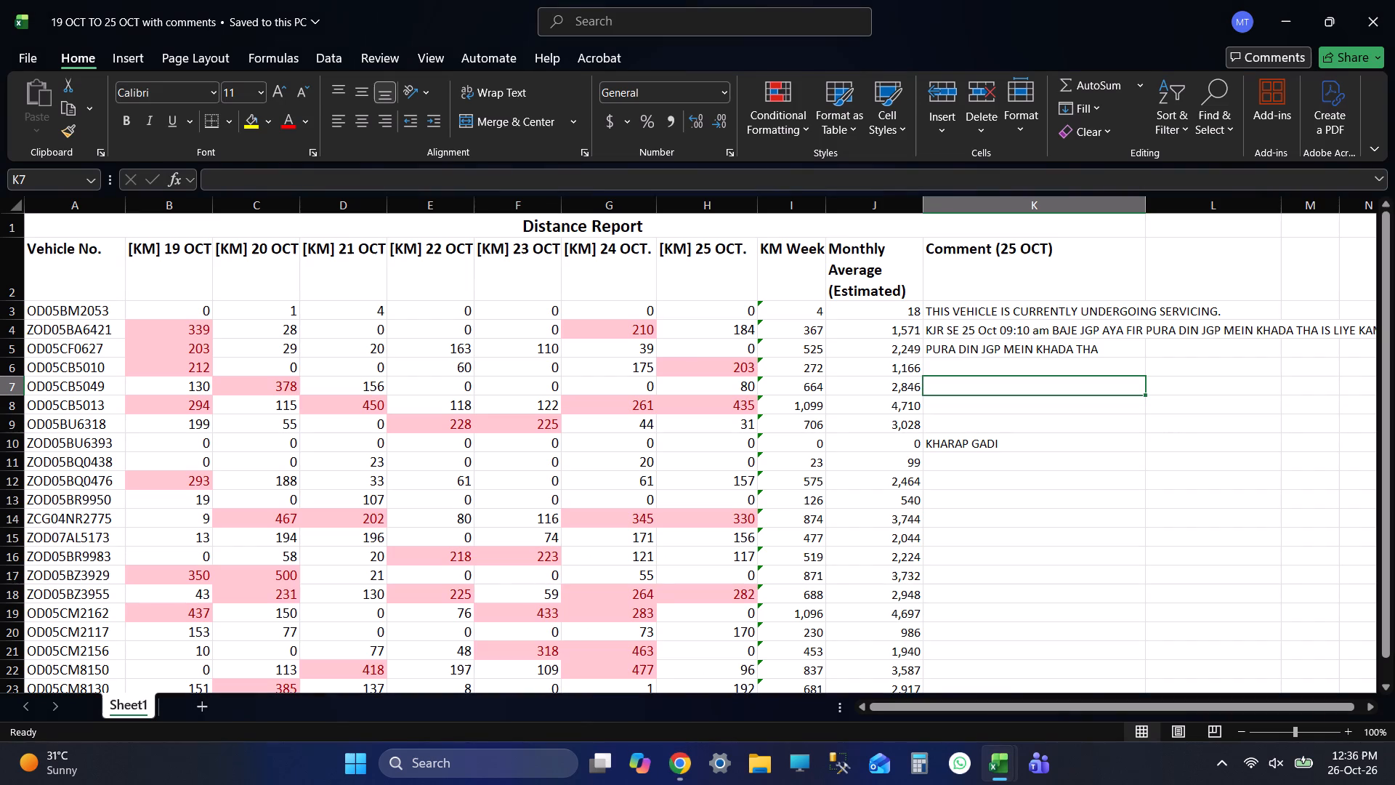
pyautogui.write('JGP SE BHU KA')
pyautogui.press('space')
pyautogui.press('BackSpace')
pyautogui.press('BackSpace')
pyautogui.press('BackSpace')
pyautogui.press('BackSpace')
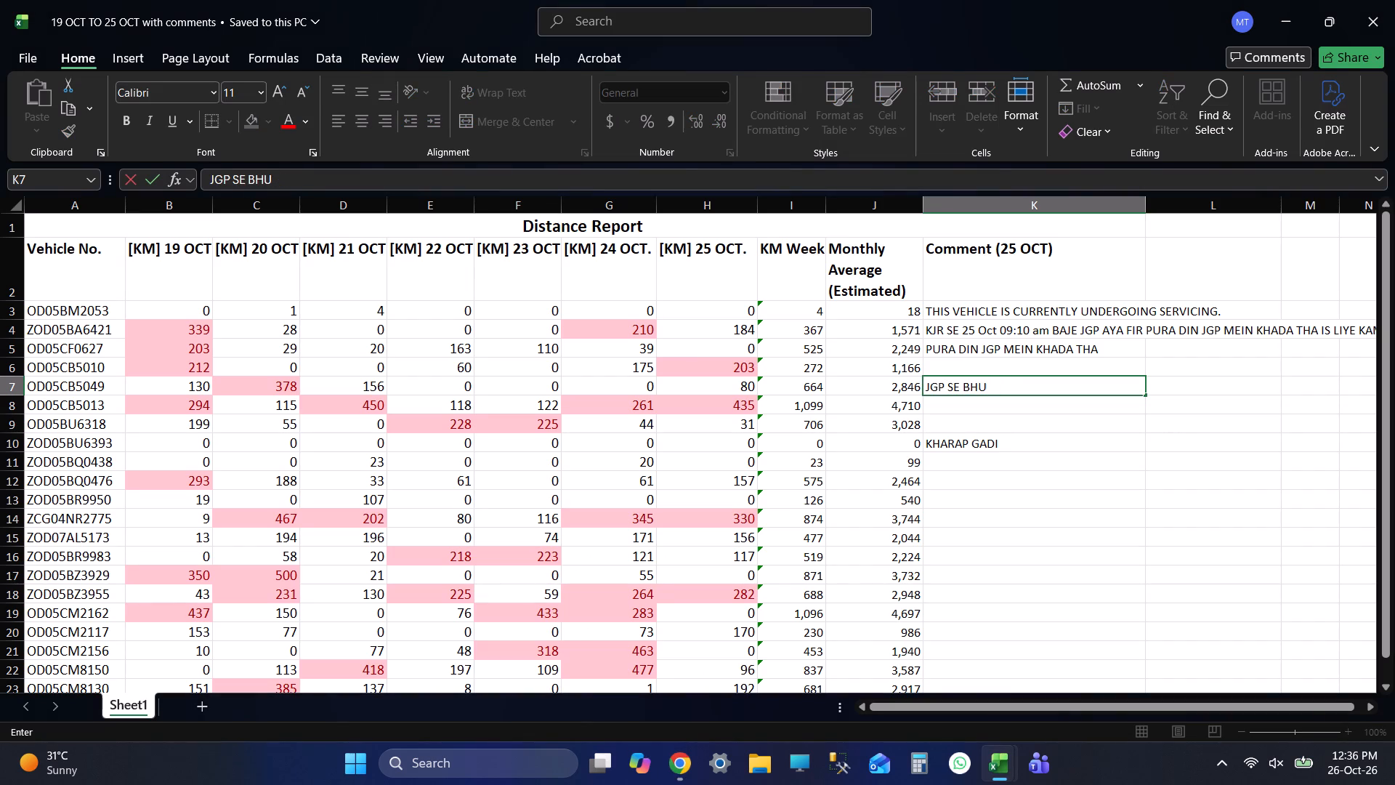
pyautogui.press('BackSpace')
pyautogui.press('BackSpace')
pyautogui.press('BackSpace')
pyautogui.press('BackSpace')
pyautogui.press('BackSpace')
pyautogui.press('BackSpace')
pyautogui.write('TO BHU')
pyautogui.press('space')
pyautogui.write('KA AK')
pyautogui.press('space')
pyautogui.write('TRIP')
pyautogui.press('space')
pyautogui.write('NIKLA THA')
pyautogui.press('space')
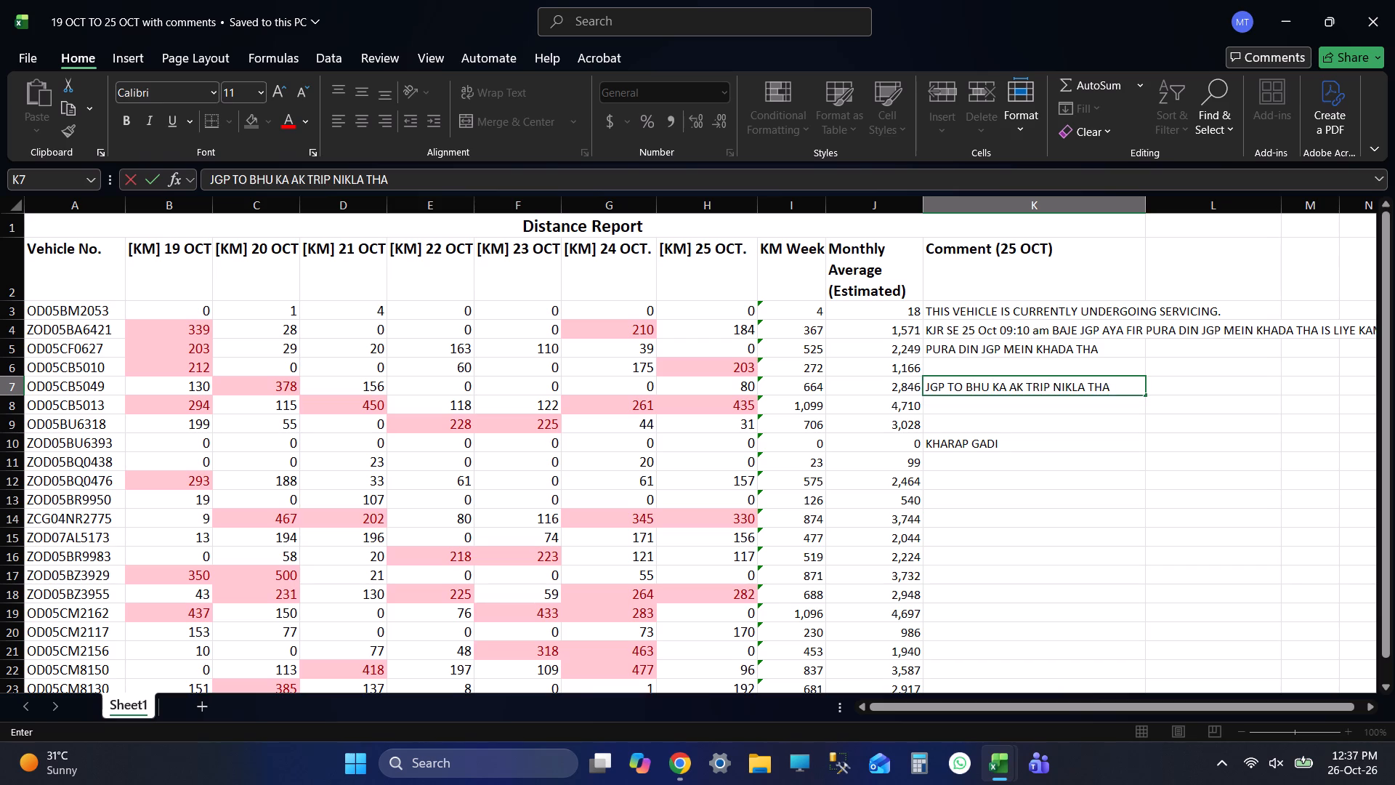
pyautogui.write('PHIR')
pyautogui.press('space')
pyautogui.write('RAT')
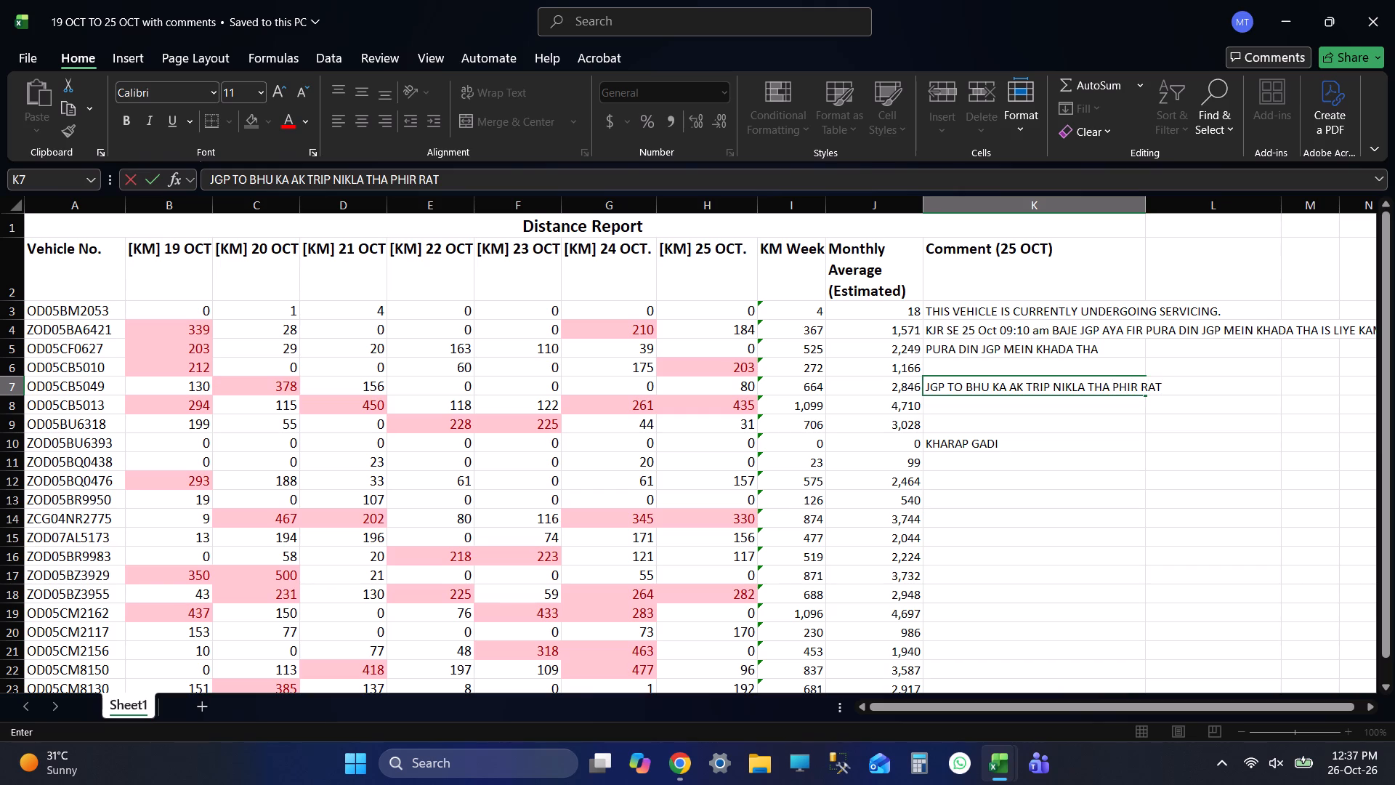
pyautogui.press('space')
pyautogui.write('MEIN BER')
pyautogui.press('space')
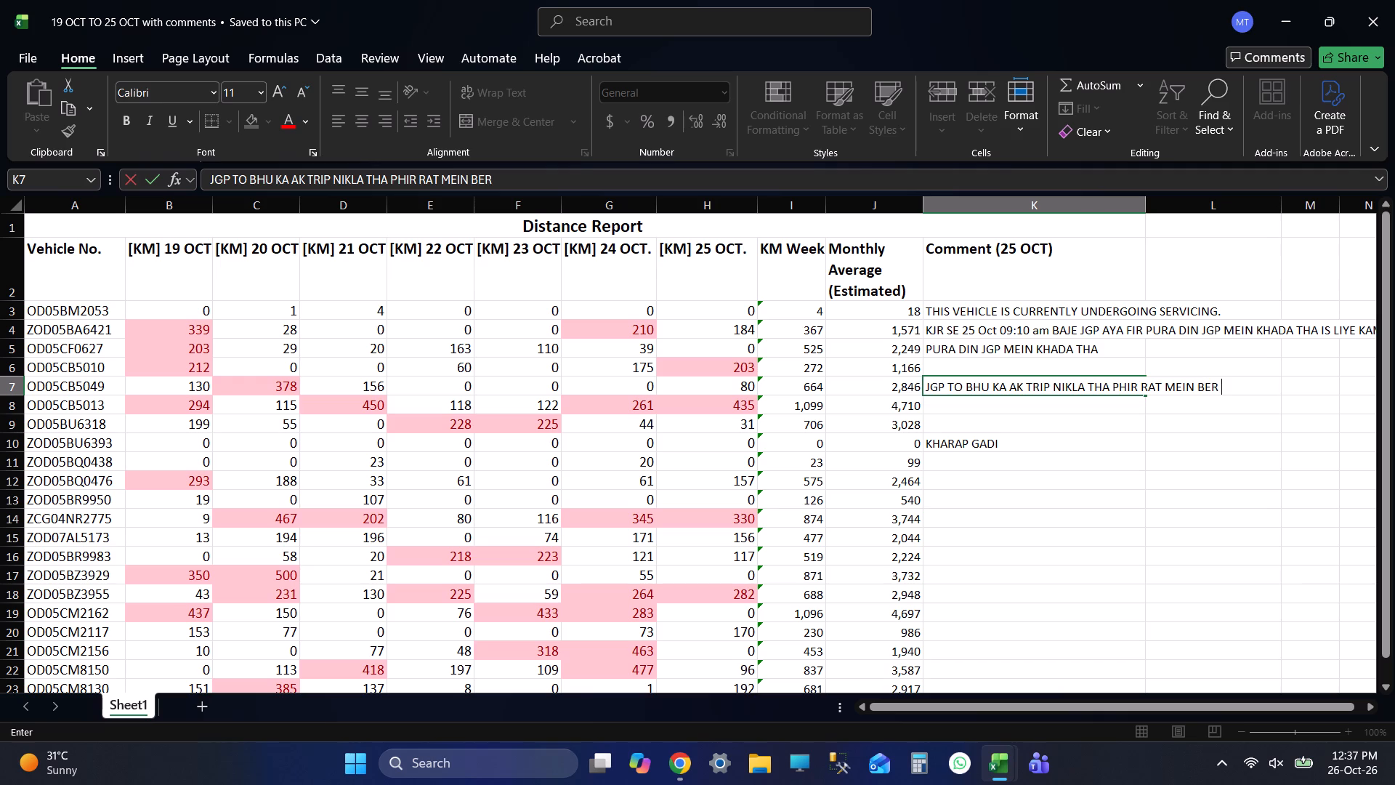
pyautogui.write('KE')
pyautogui.press('space')
pyautogui.write('LIYE NIKLA IS LIYE KAM CHALA')
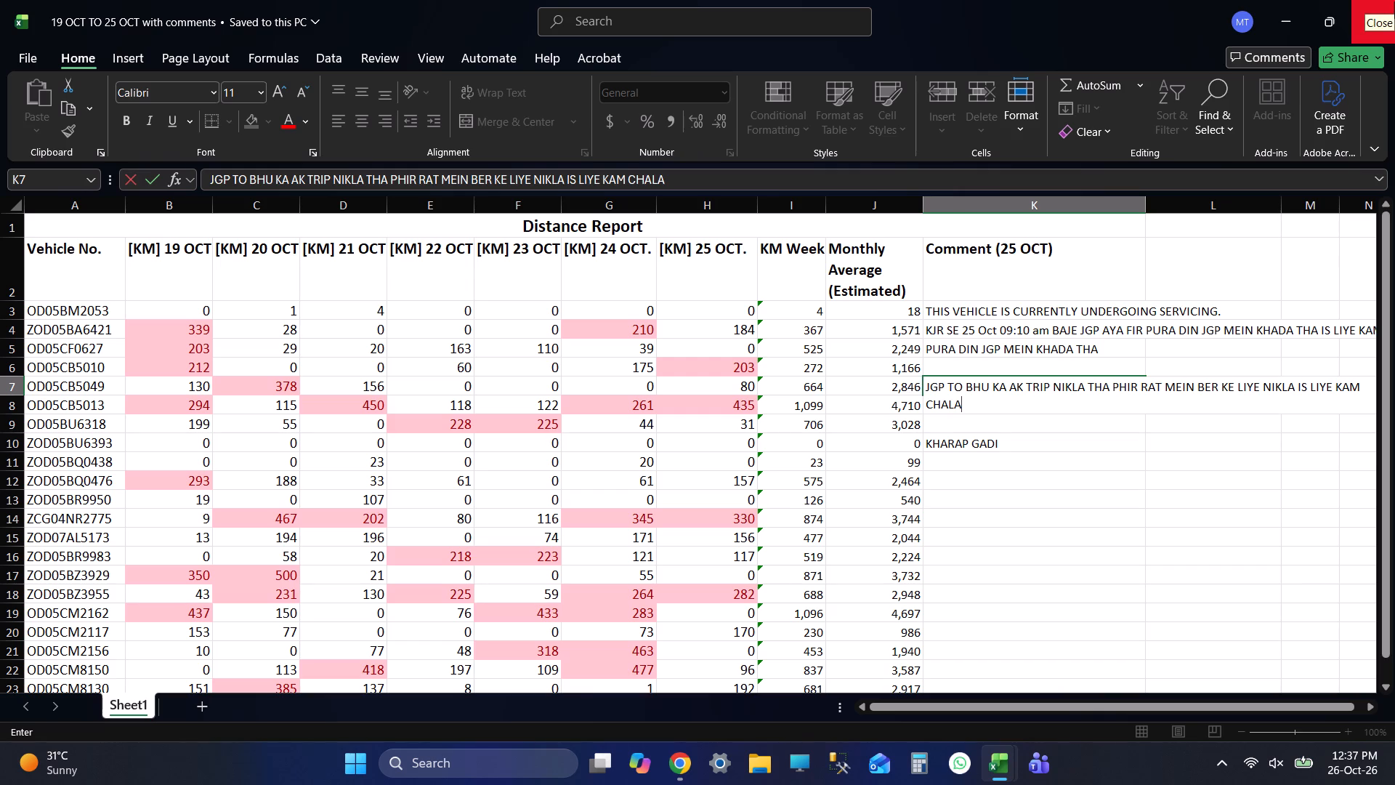
pyautogui.click(1138, 387)
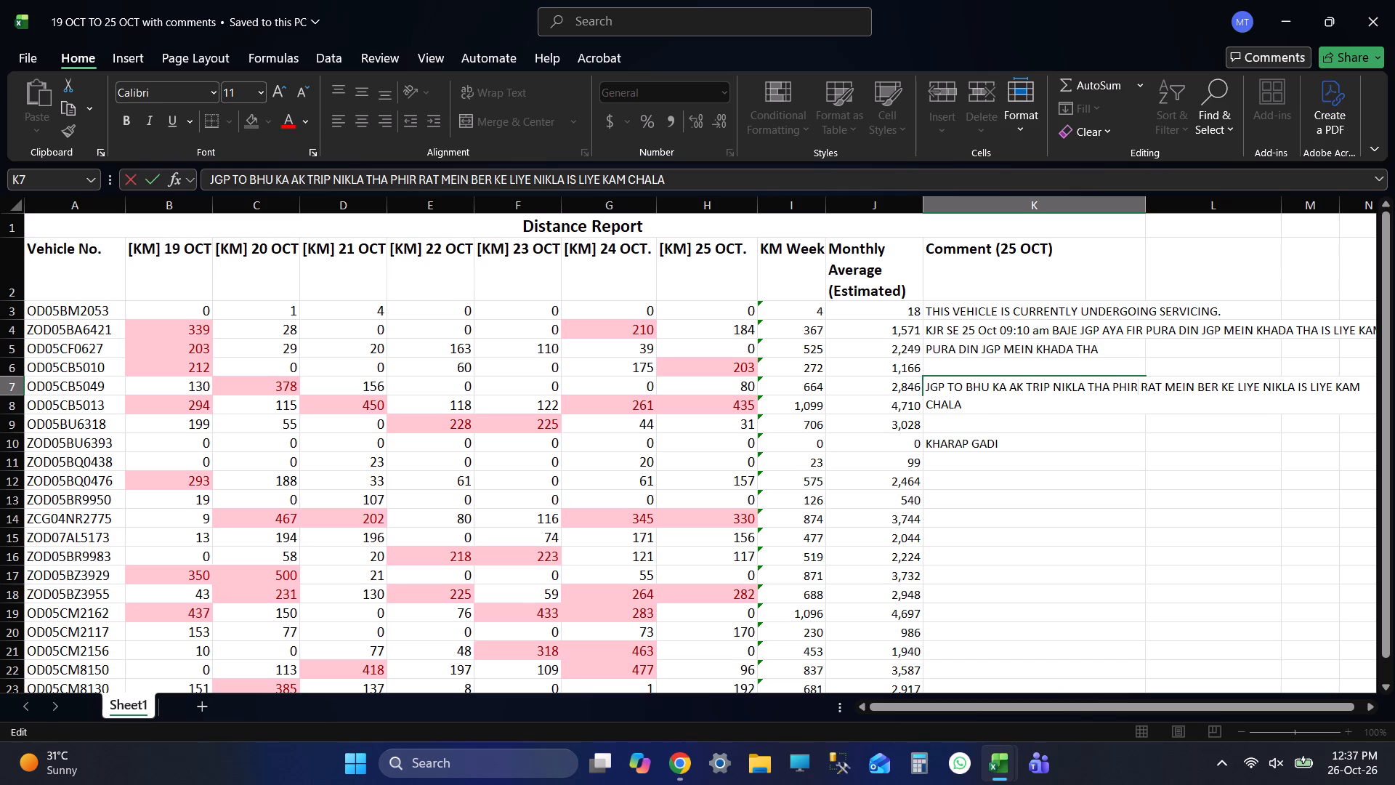
pyautogui.press('BackSpace')
pyautogui.press('BackSpace')
pyautogui.press('BackSpace')
pyautogui.press('BackSpace')
pyautogui.write('FIR')
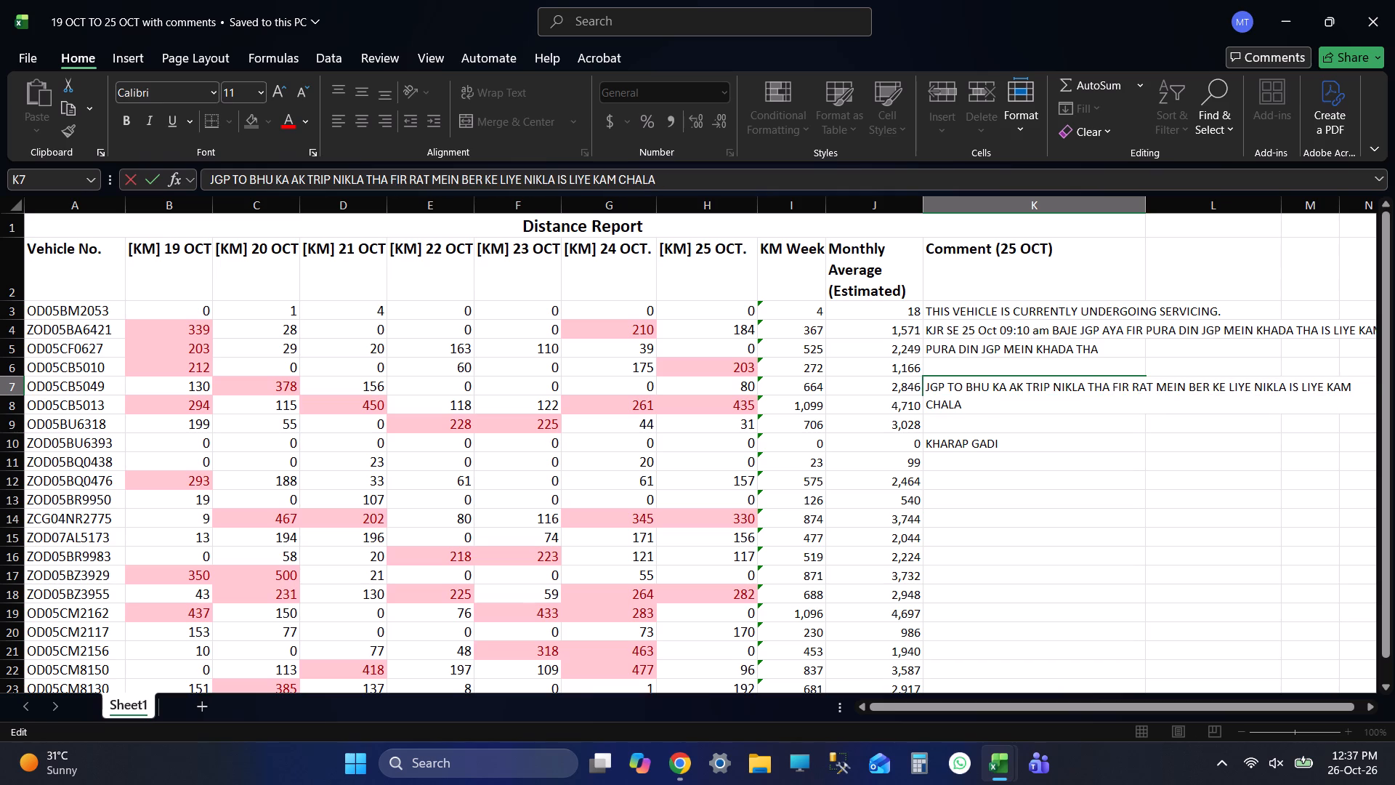
pyautogui.press('space')
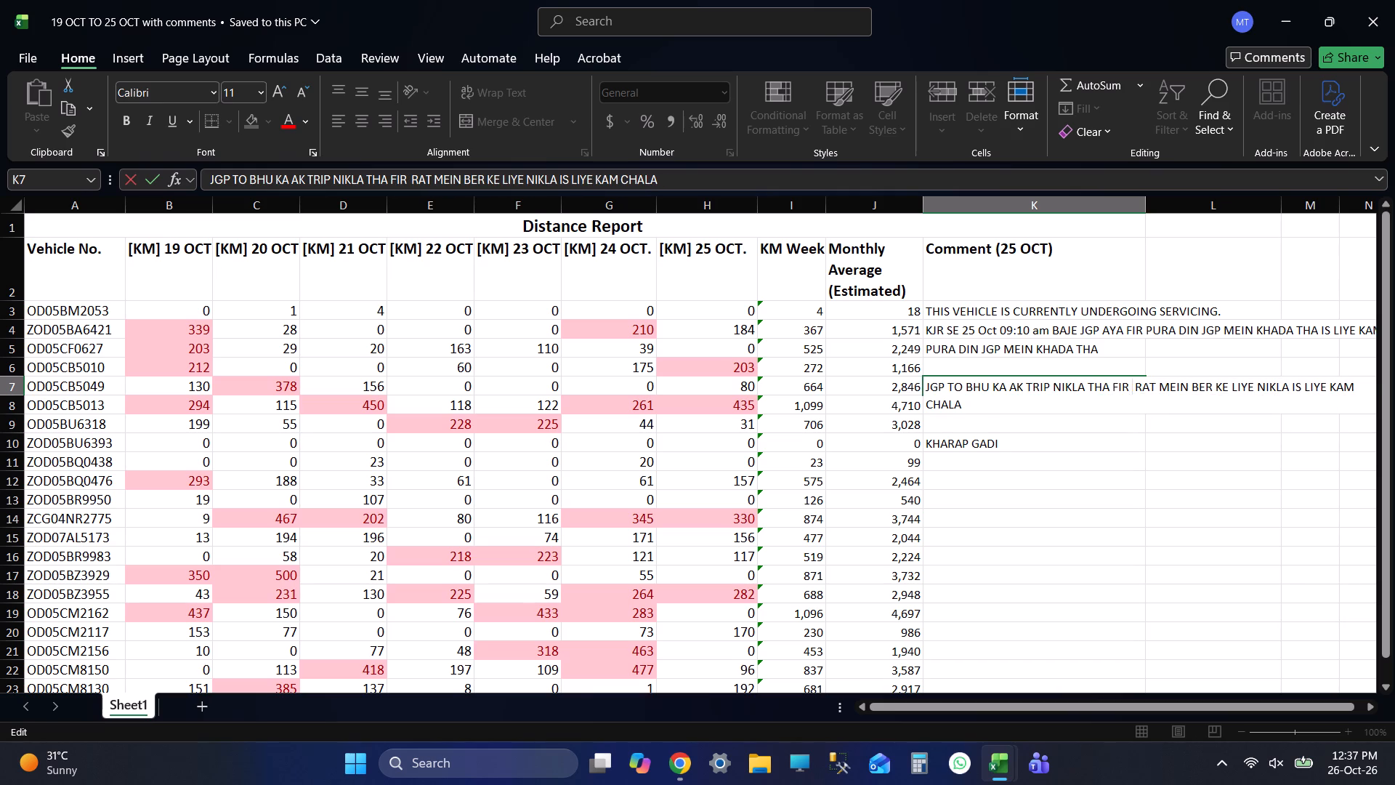
pyautogui.write('JGP MEIN KHADA THA')
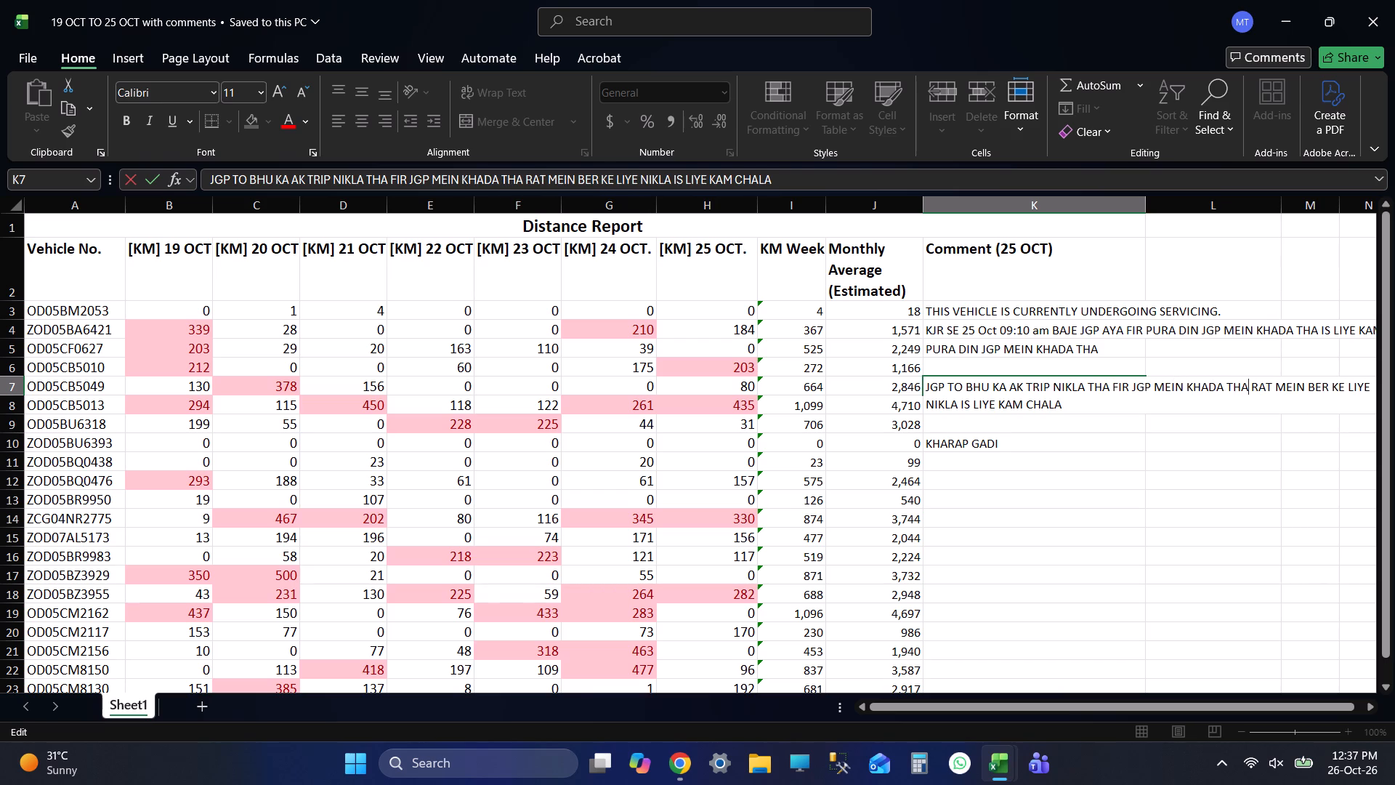
pyautogui.click(1327, 388)
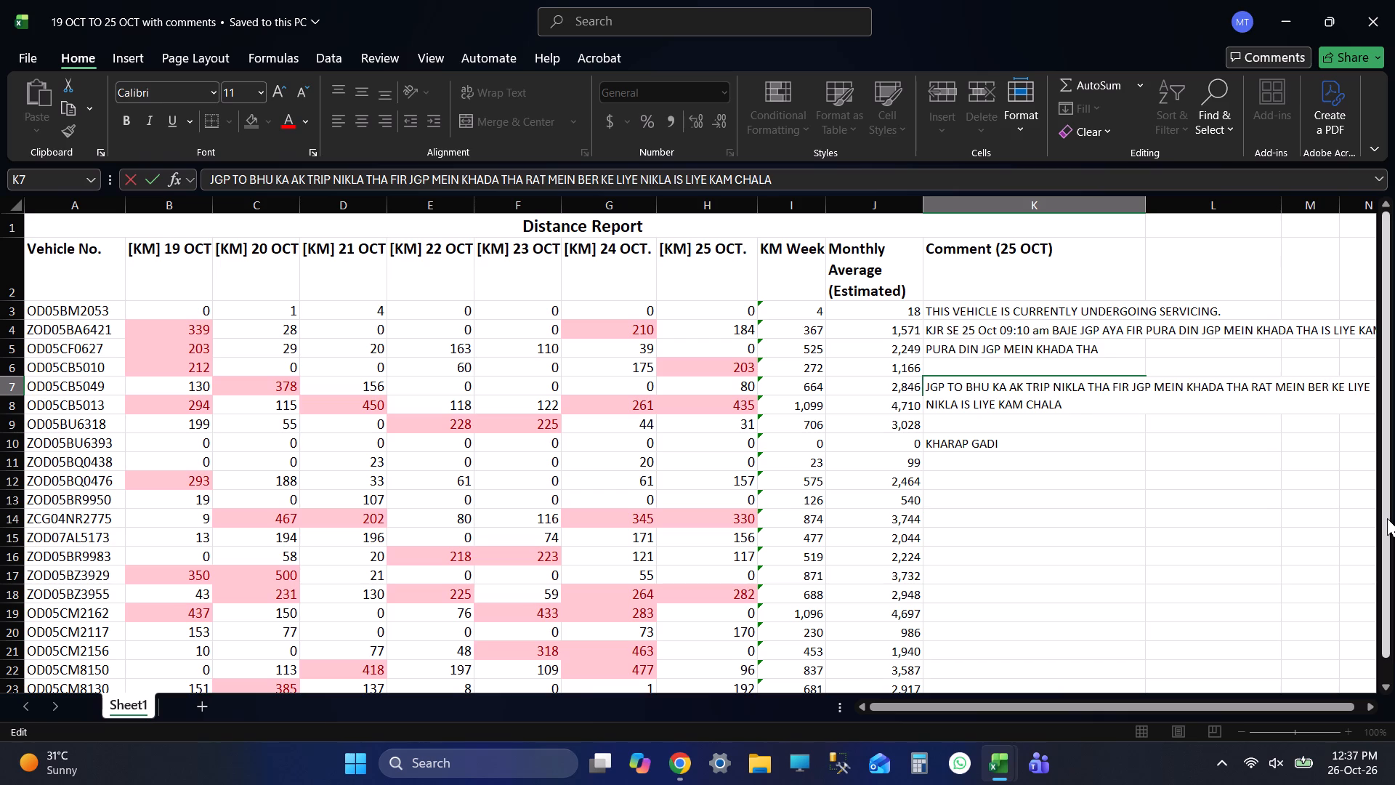
pyautogui.write('HAMPUR')
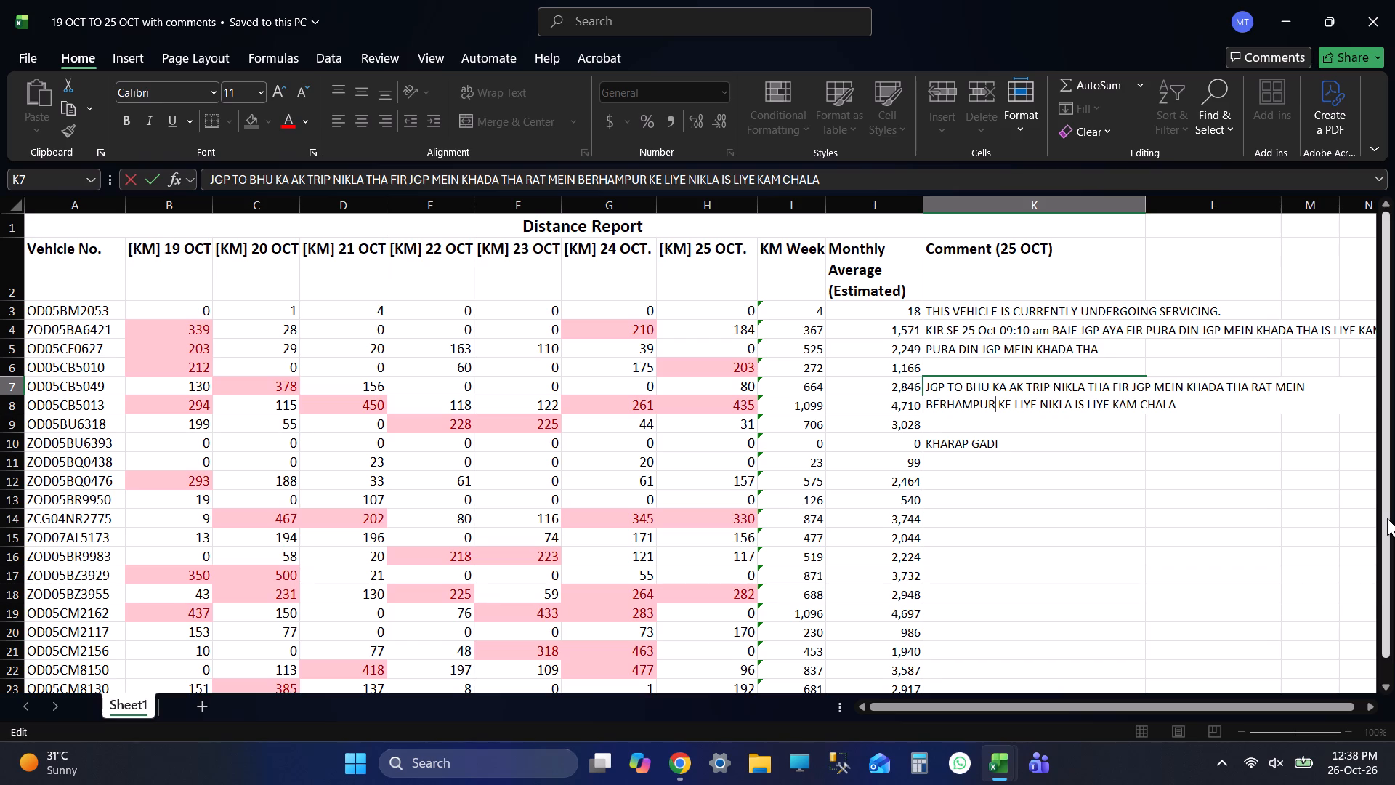
pyautogui.press('Return')
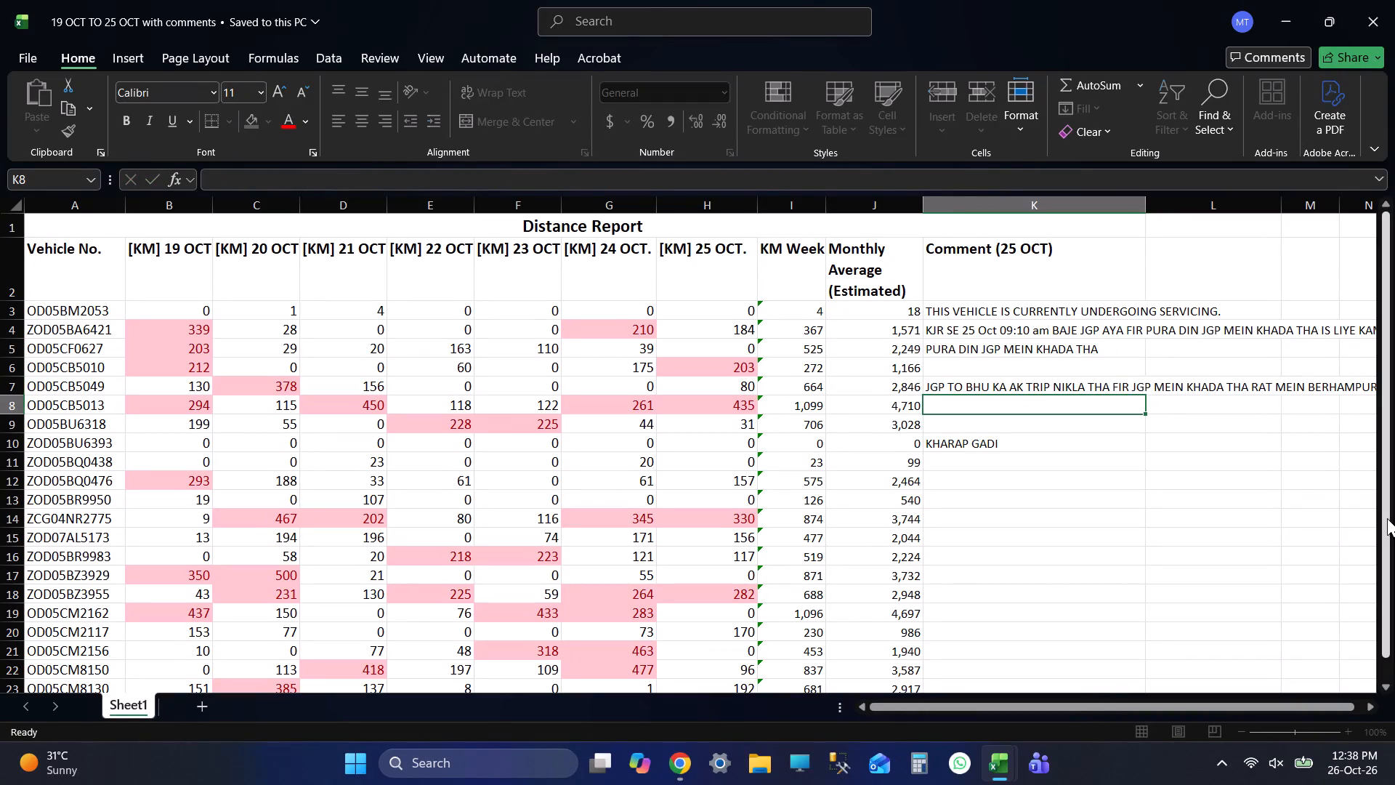
pyautogui.hotkey('ctrl', 's')
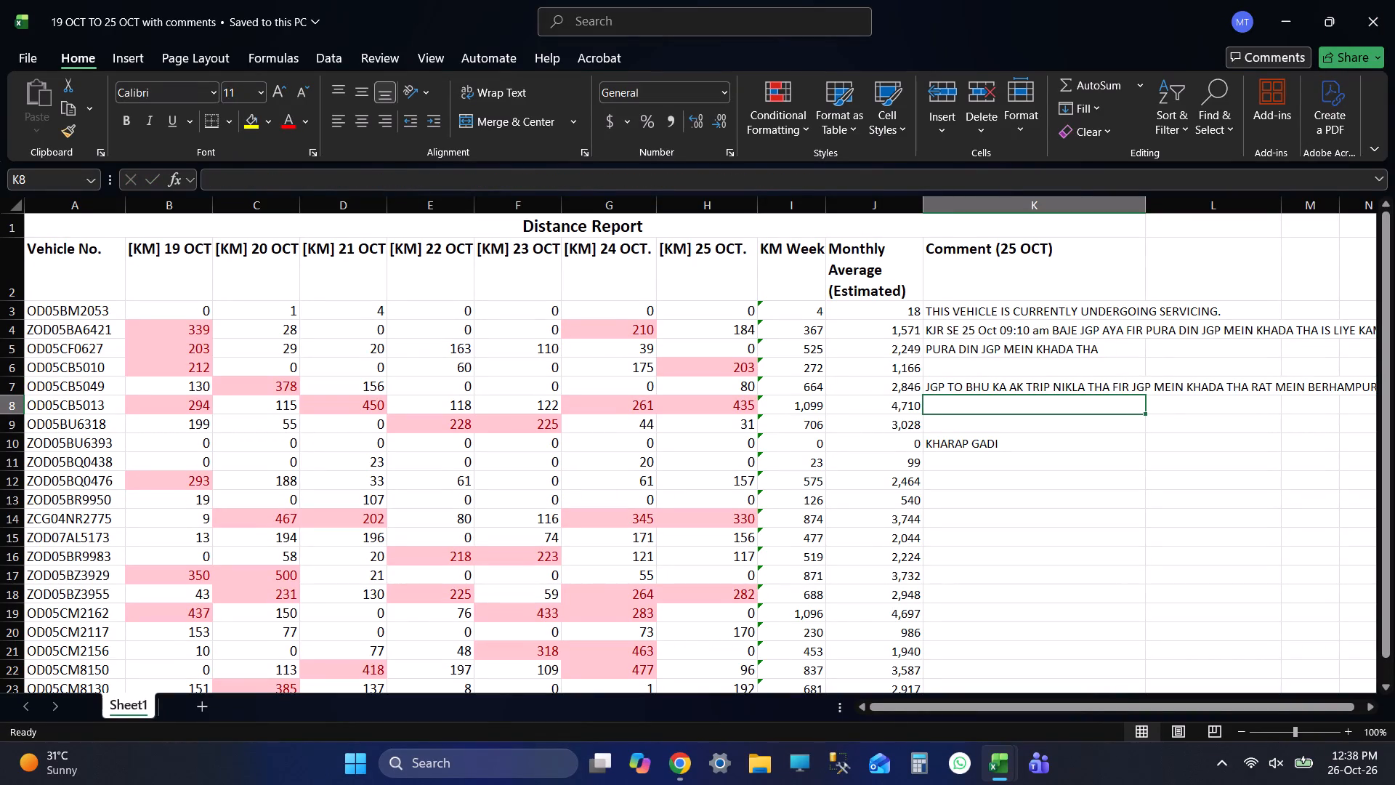
pyautogui.click(753, 421)
pyautogui.hotkey('shift', 'Tab')
pyautogui.hotkey('shift', 'Tab')
pyautogui.hotkey('shift', 'Tab')
pyautogui.hotkey('shift', 'Tab')
pyautogui.hotkey('shift', 'Tab')
pyautogui.hotkey('shift', 'Tab')
pyautogui.hotkey('shift', 'Tab')
pyautogui.hotkey('shift', 'Tab')
pyautogui.hotkey('shift', 'Tab')
pyautogui.hotkey('shift', 'Tab')
pyautogui.hotkey('shift', 'Tab')
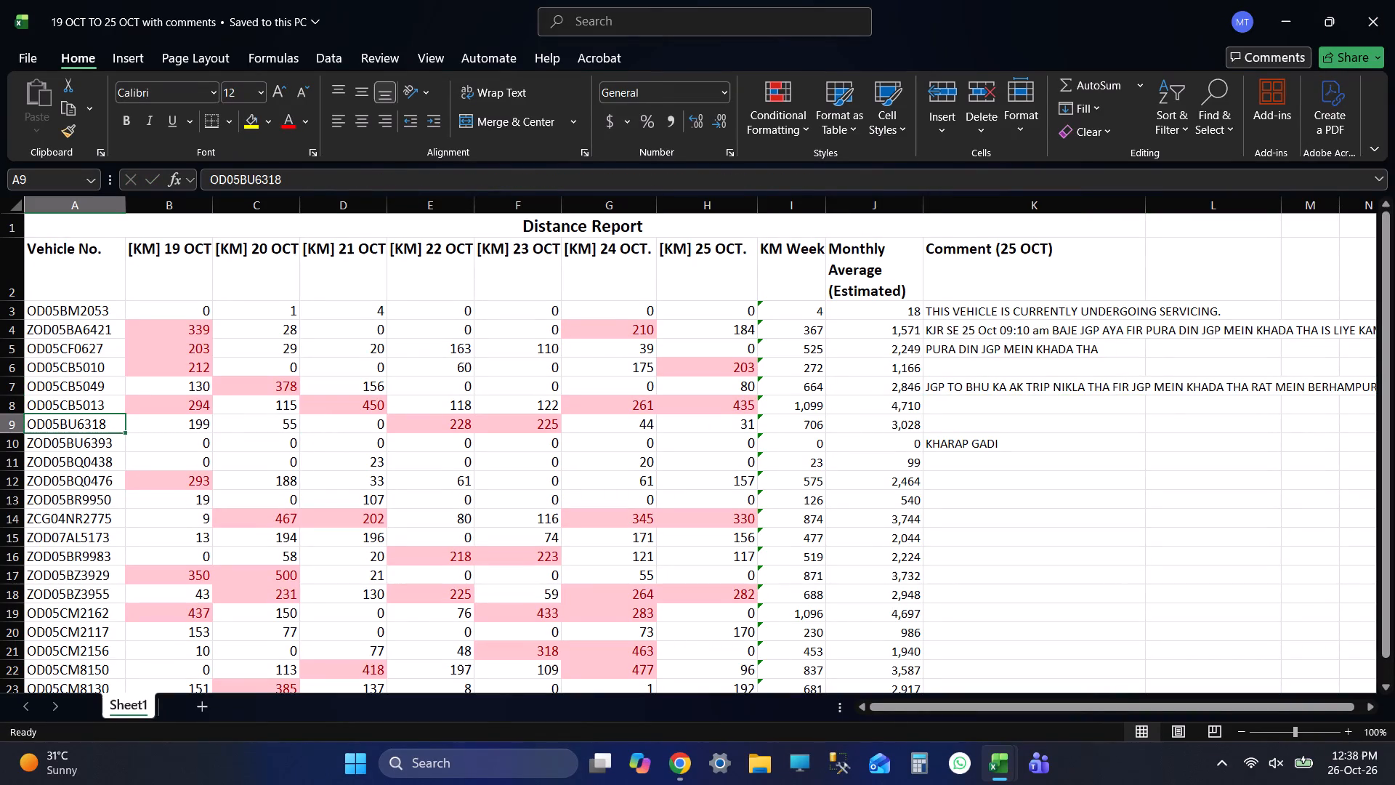
pyautogui.hotkey('ctrl', 'c')
pyautogui.hotkey('alt', 'Tab')
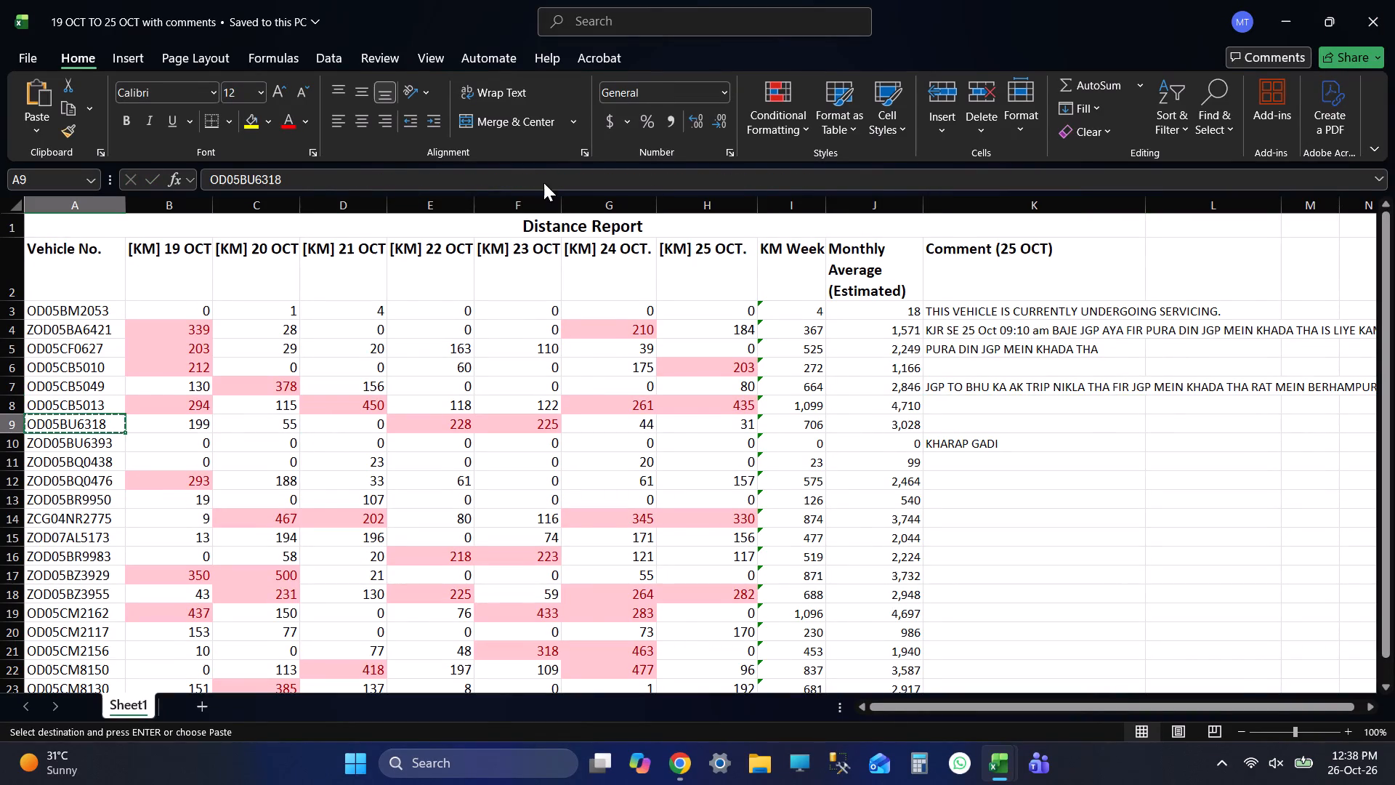
pyautogui.click(356, 101)
pyautogui.hotkey('ctrl', 'v')
pyautogui.press('Return')
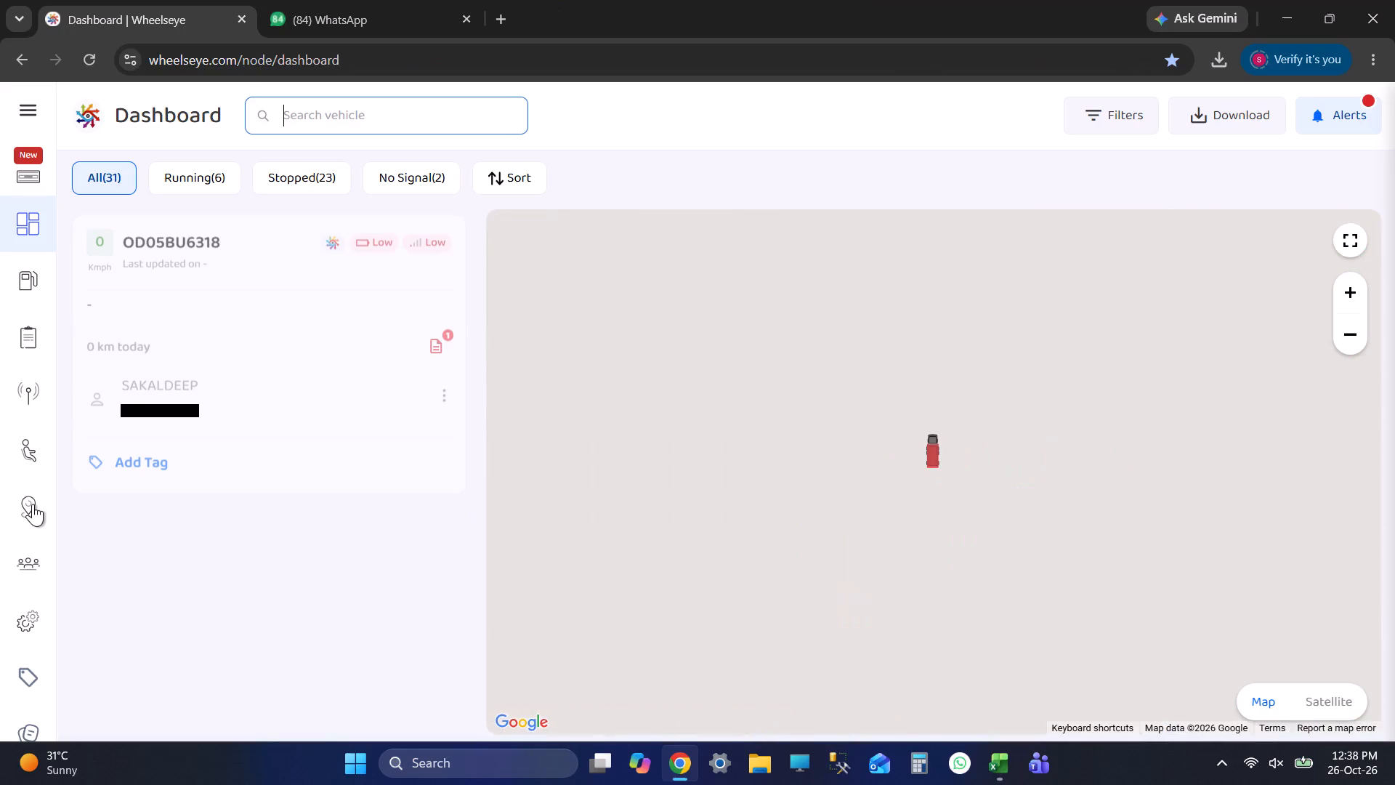
pyautogui.click(203, 327)
pyautogui.click(541, 276)
pyautogui.click(550, 461)
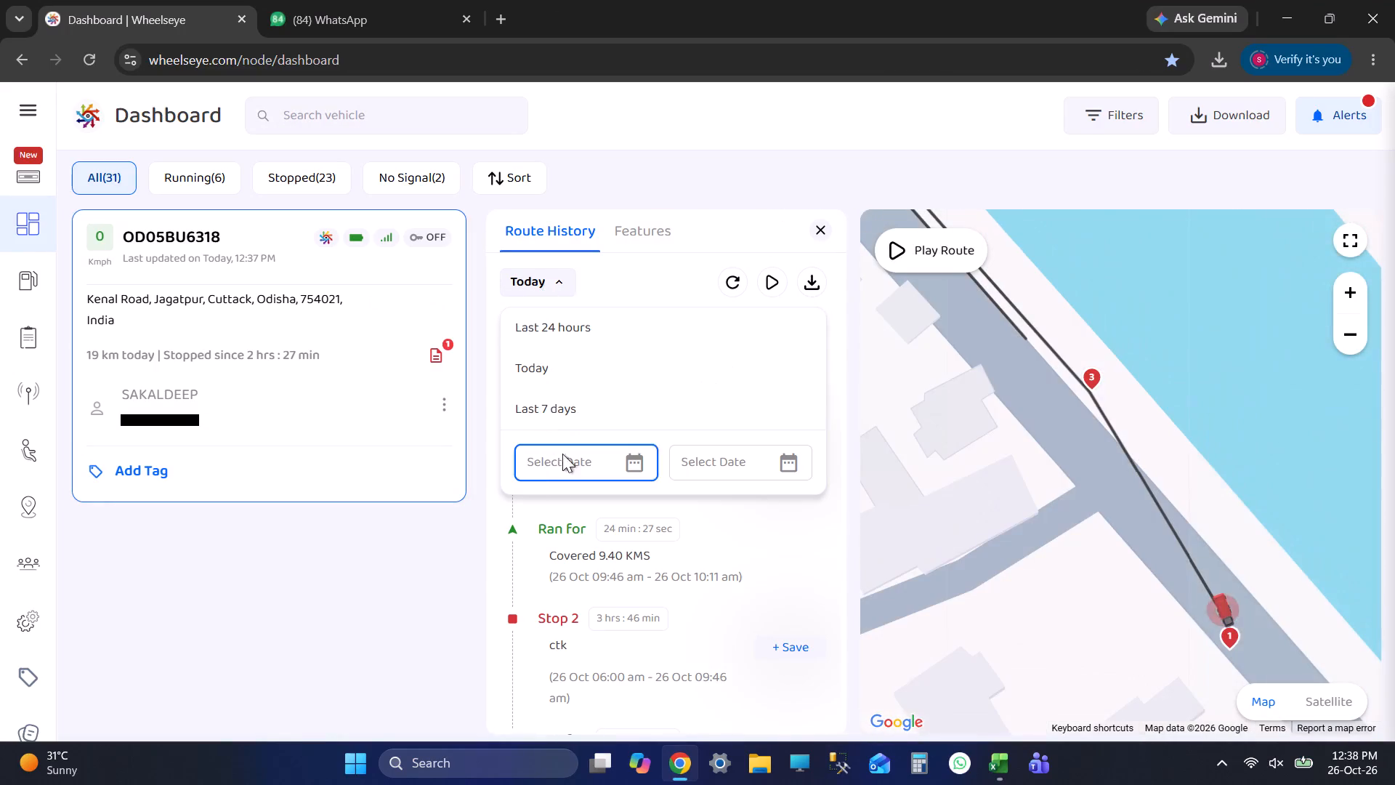
pyautogui.click(581, 555)
pyautogui.click(697, 391)
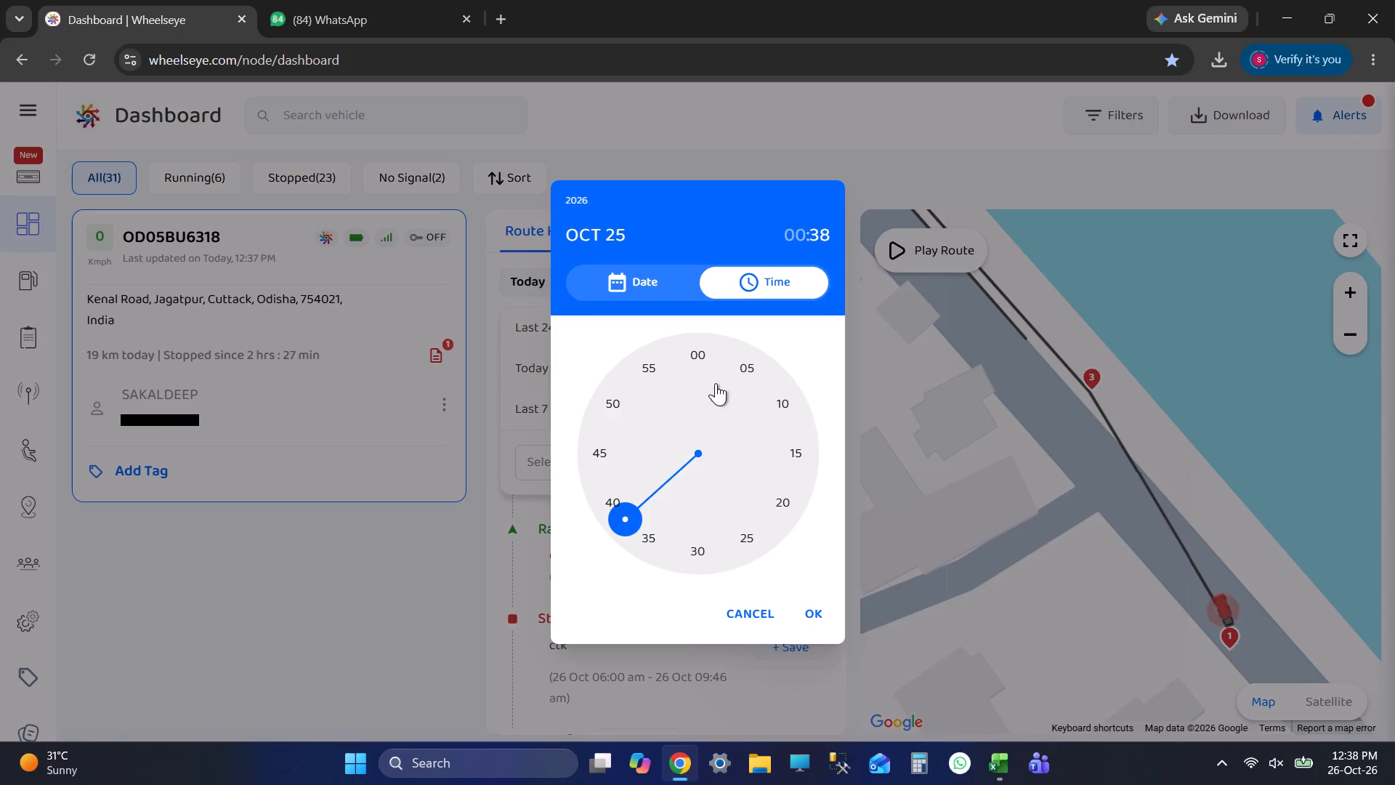
pyautogui.click(705, 349)
pyautogui.click(697, 350)
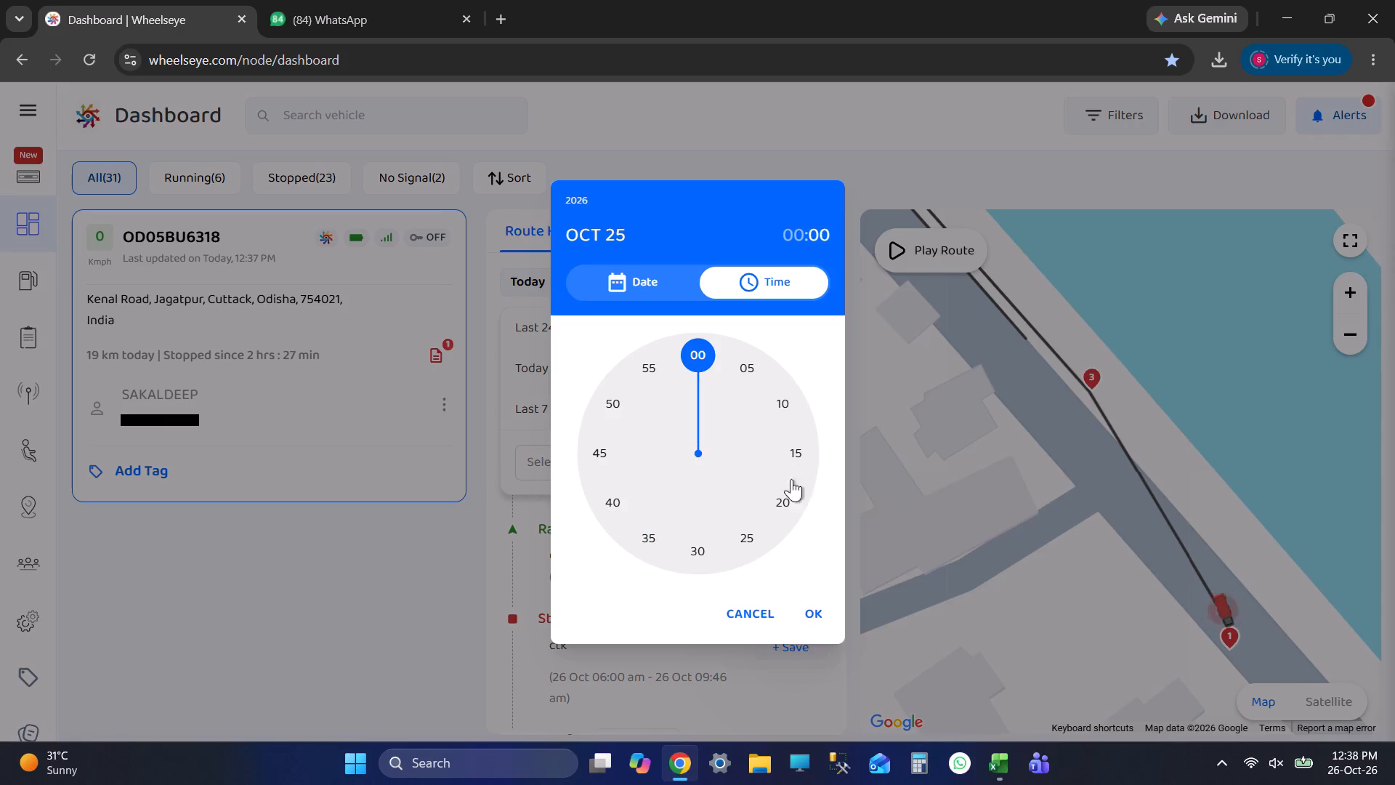
pyautogui.click(808, 611)
pyautogui.click(711, 467)
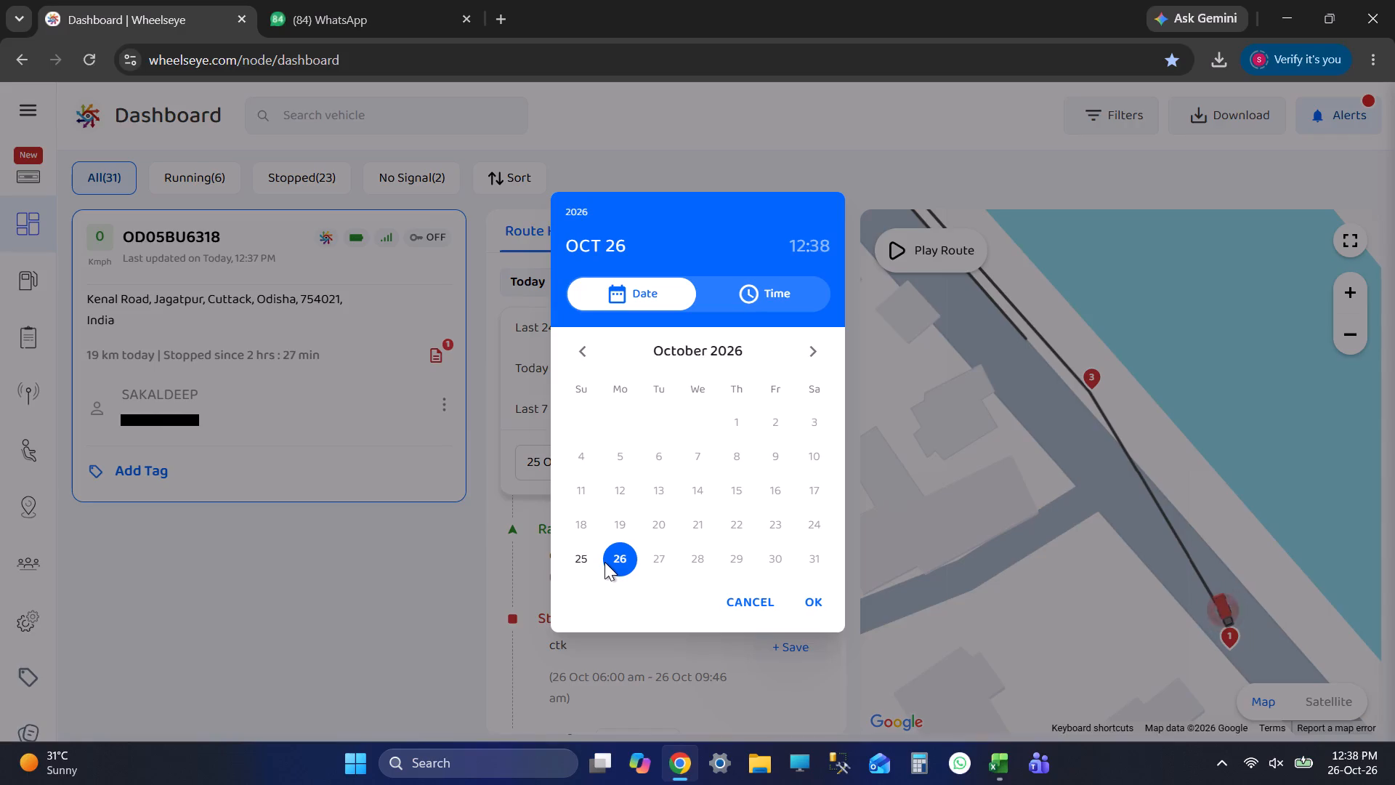
pyautogui.click(581, 555)
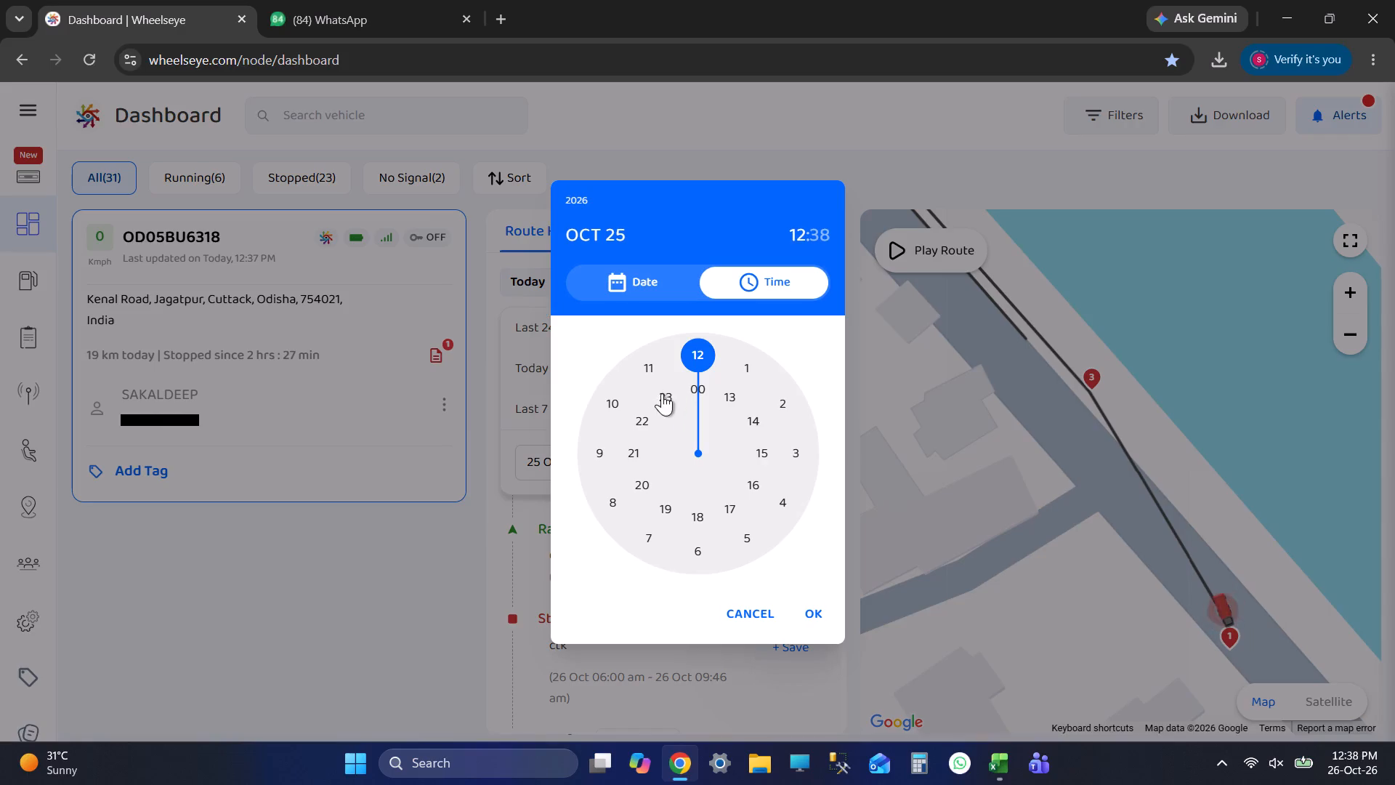
pyautogui.click(662, 393)
pyautogui.click(687, 354)
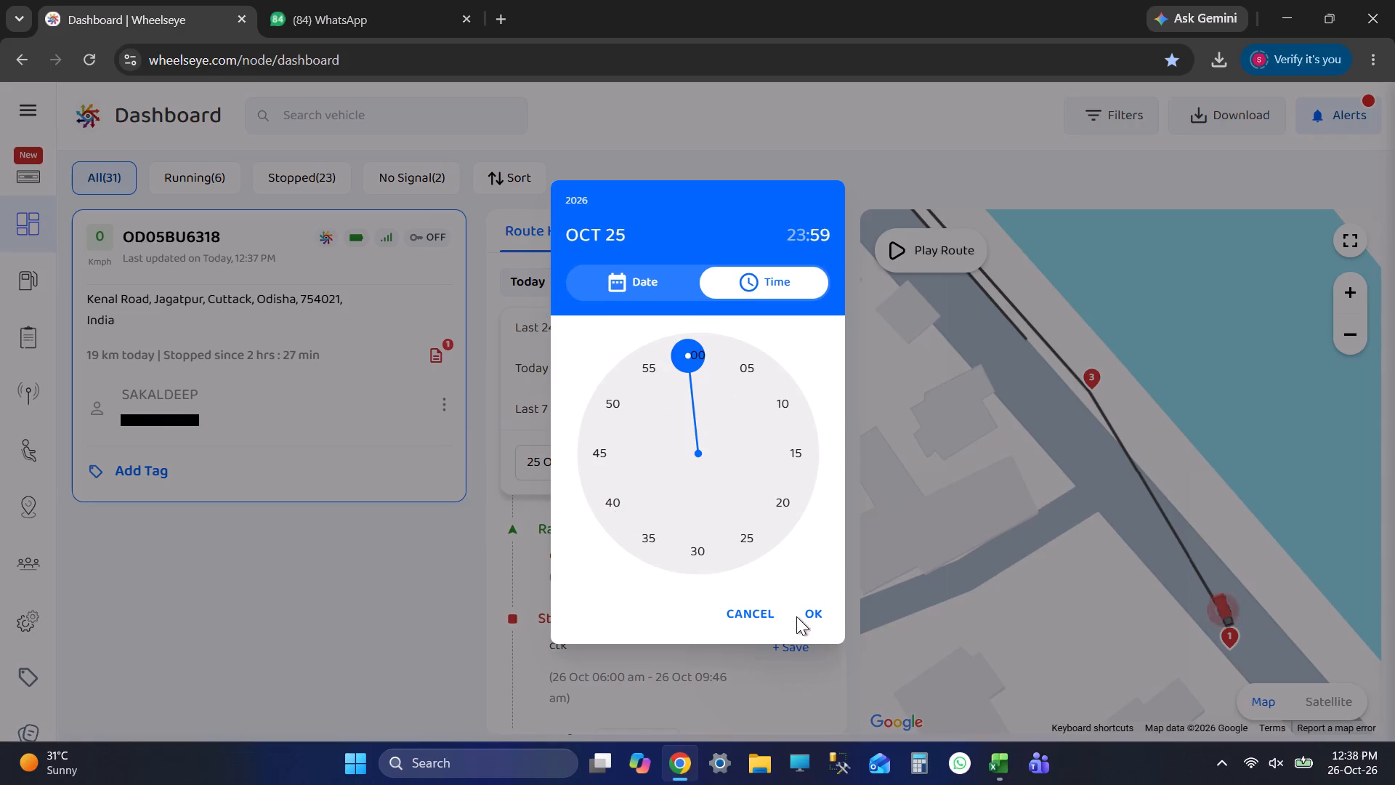
pyautogui.click(804, 608)
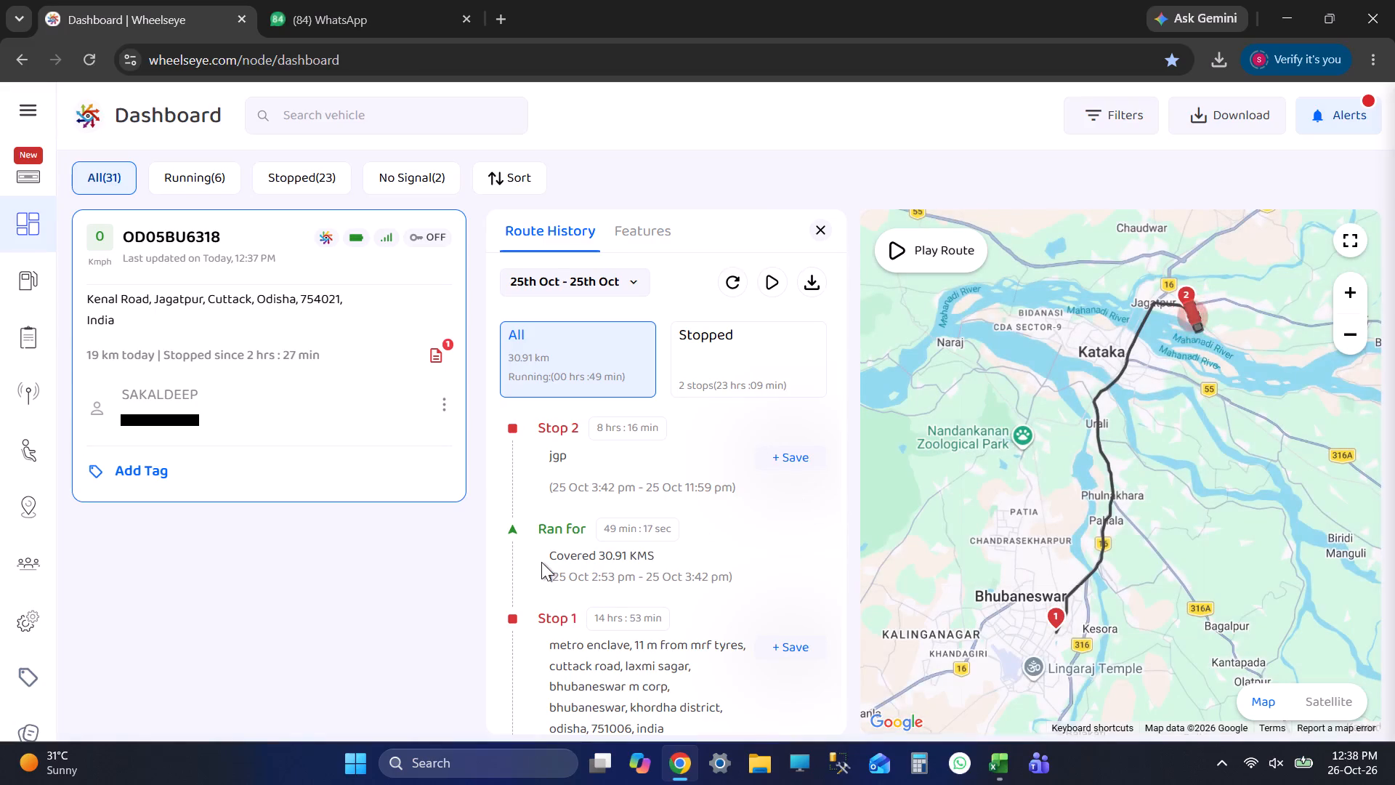
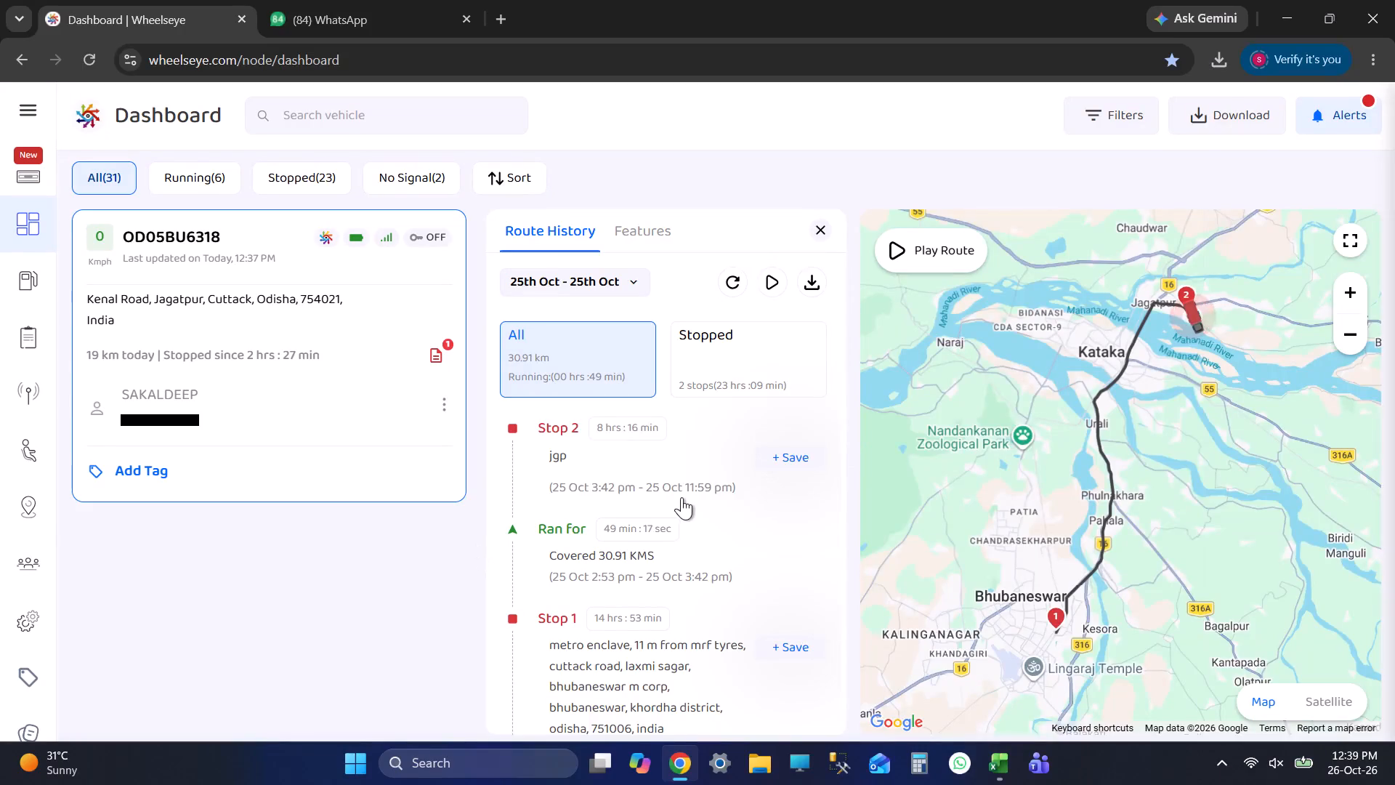
pyautogui.click(680, 497)
pyautogui.hotkey('alt', 'Tab')
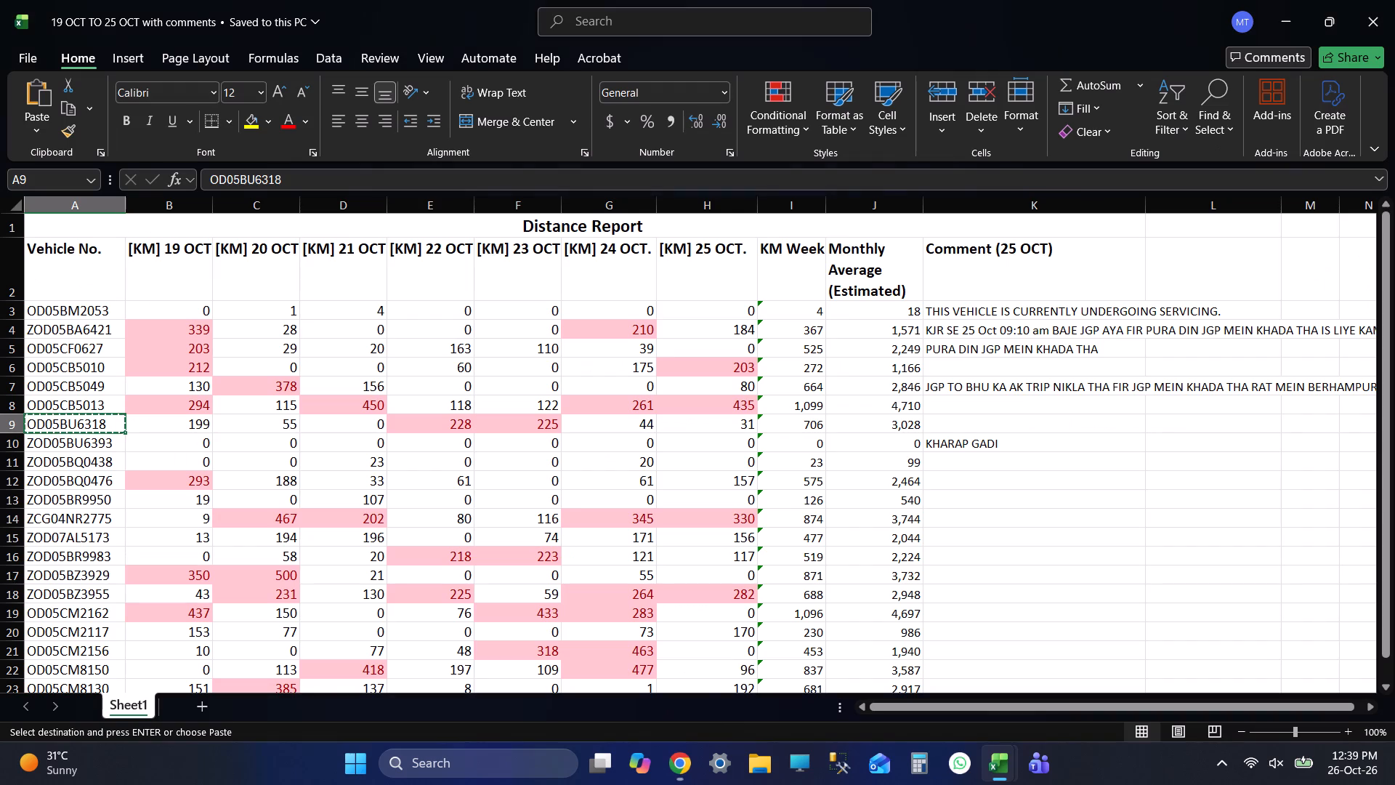
pyautogui.hotkey('ctrl', 's')
pyautogui.hotkey('ctrl', 's')
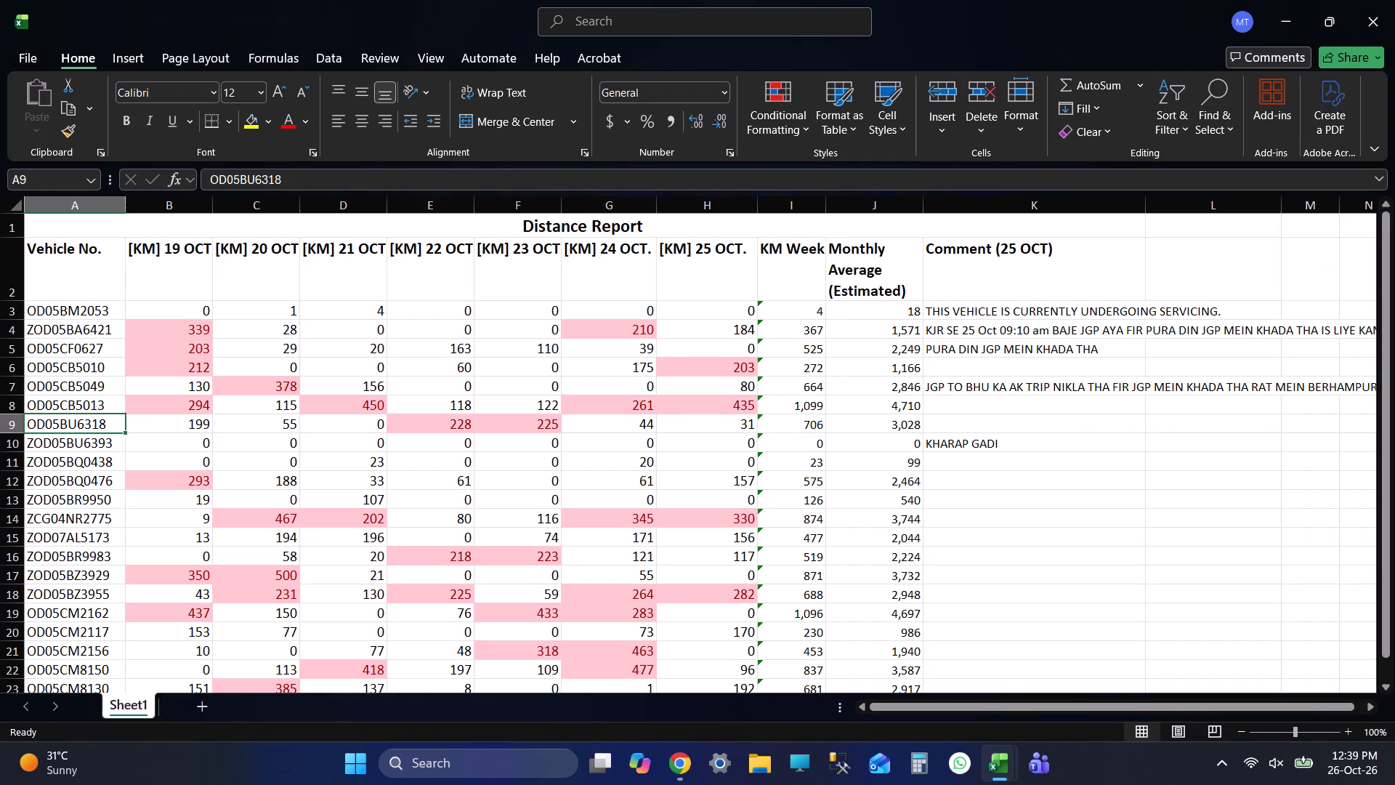
pyautogui.hotkey('alt', 'Tab')
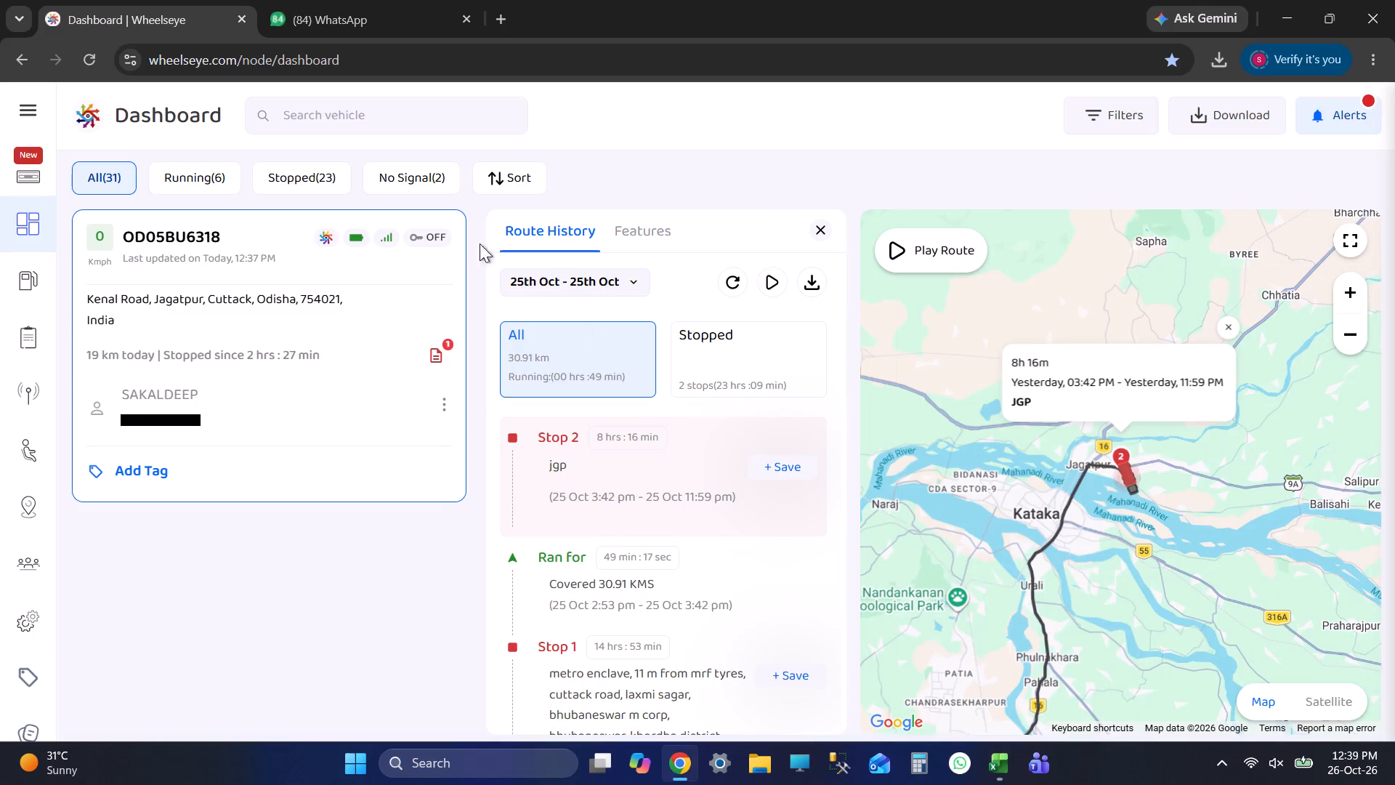
pyautogui.hotkey('alt', 'Tab')
pyautogui.hotkey('alt', 'Tab')
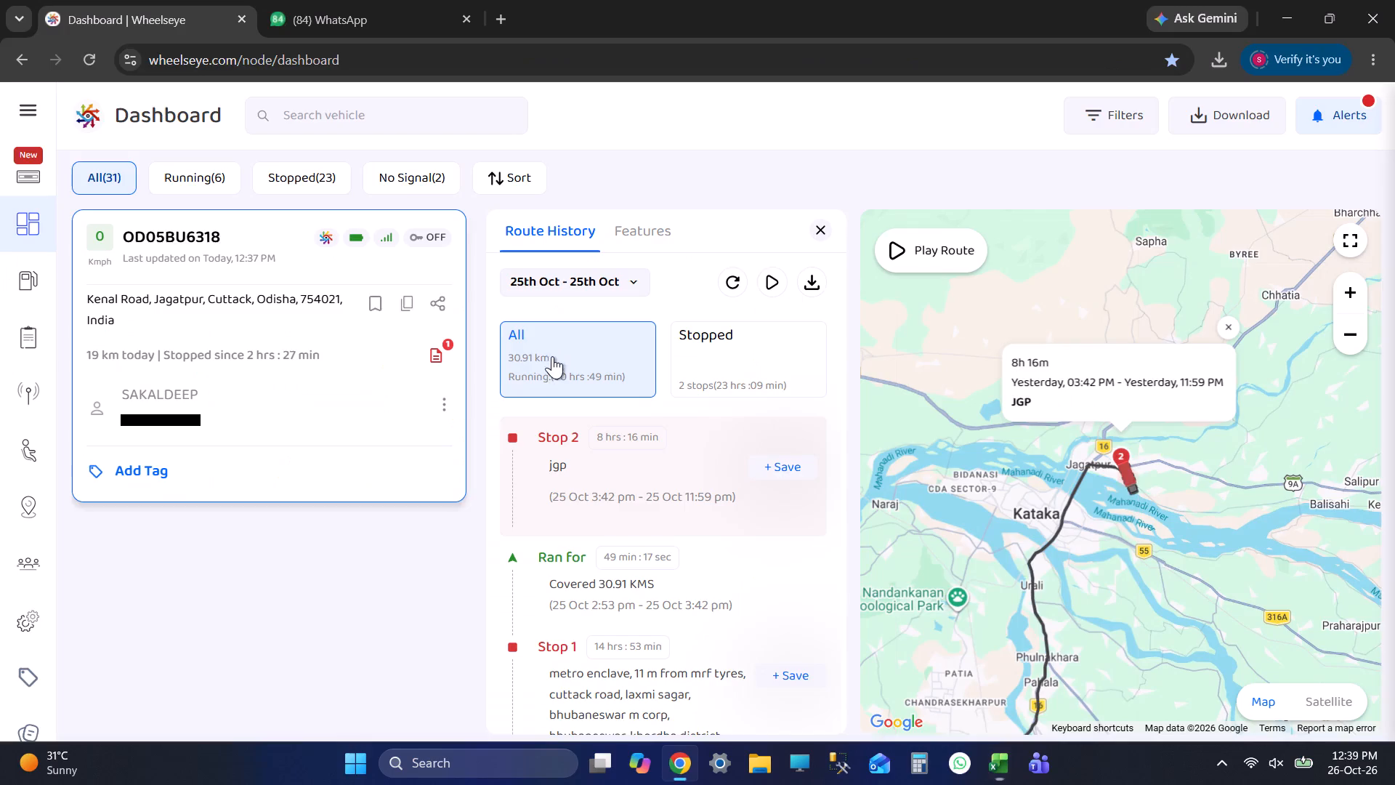
pyautogui.hotkey('alt', 'Tab')
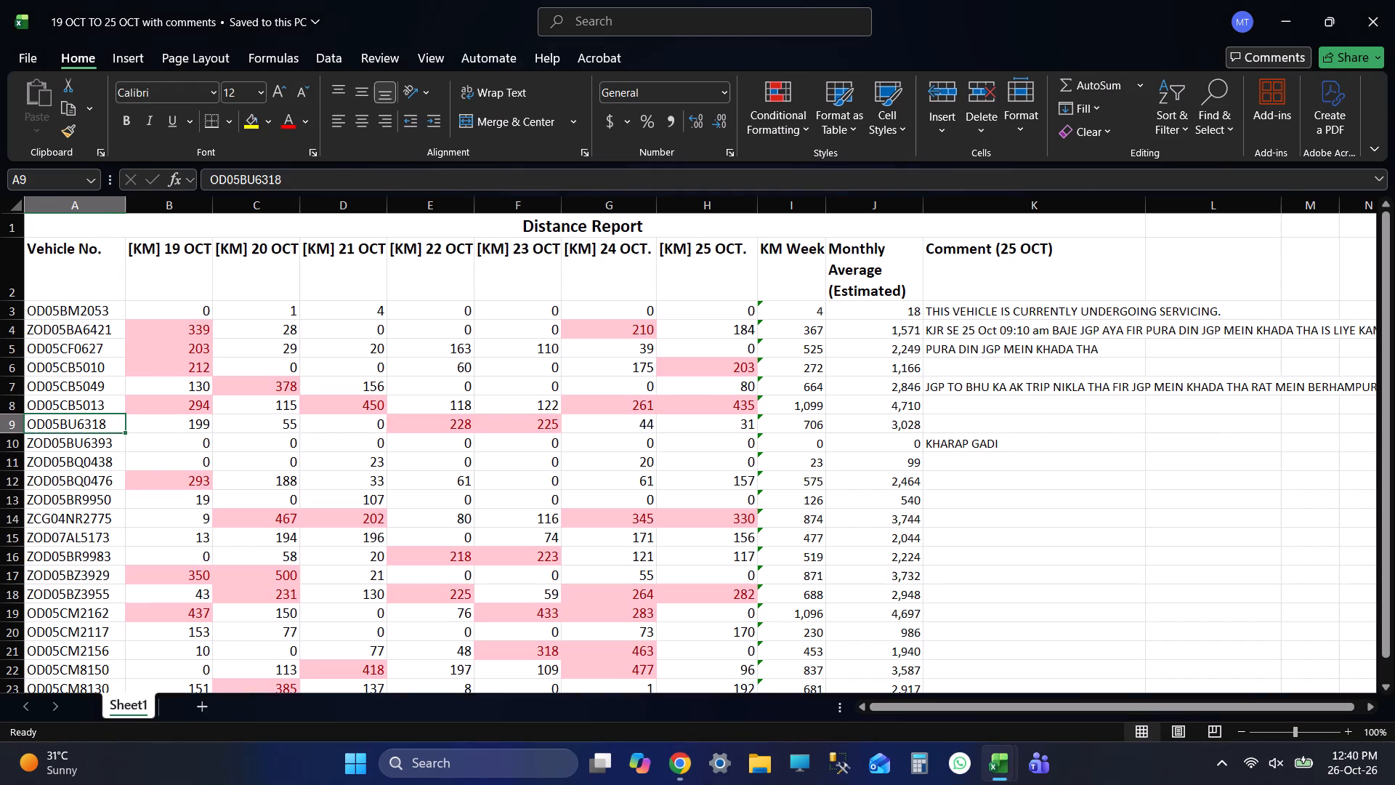
pyautogui.hotkey('alt', 'Tab')
pyautogui.hotkey('alt', 'Tab')
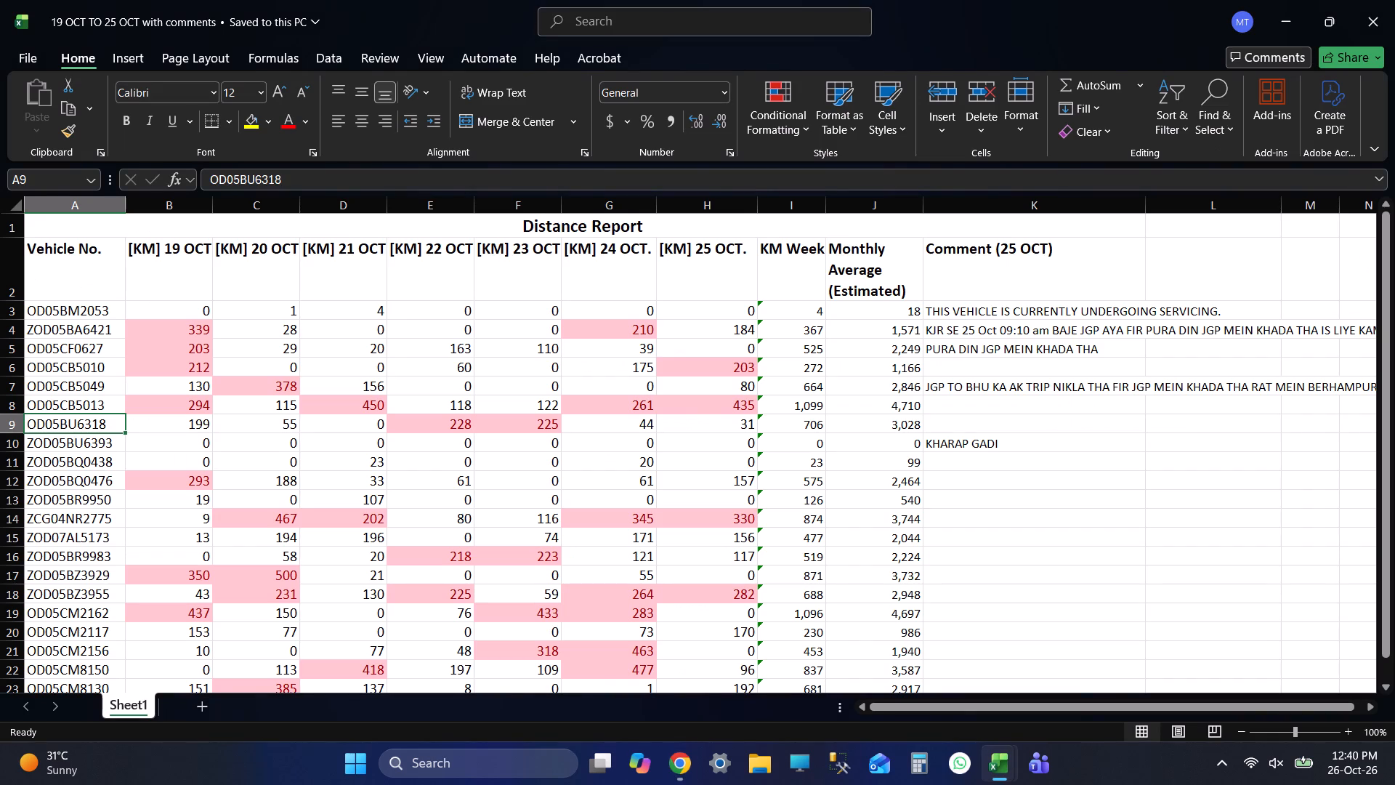
pyautogui.hotkey('alt', 'Tab')
pyautogui.hotkey('alt', 'Tab')
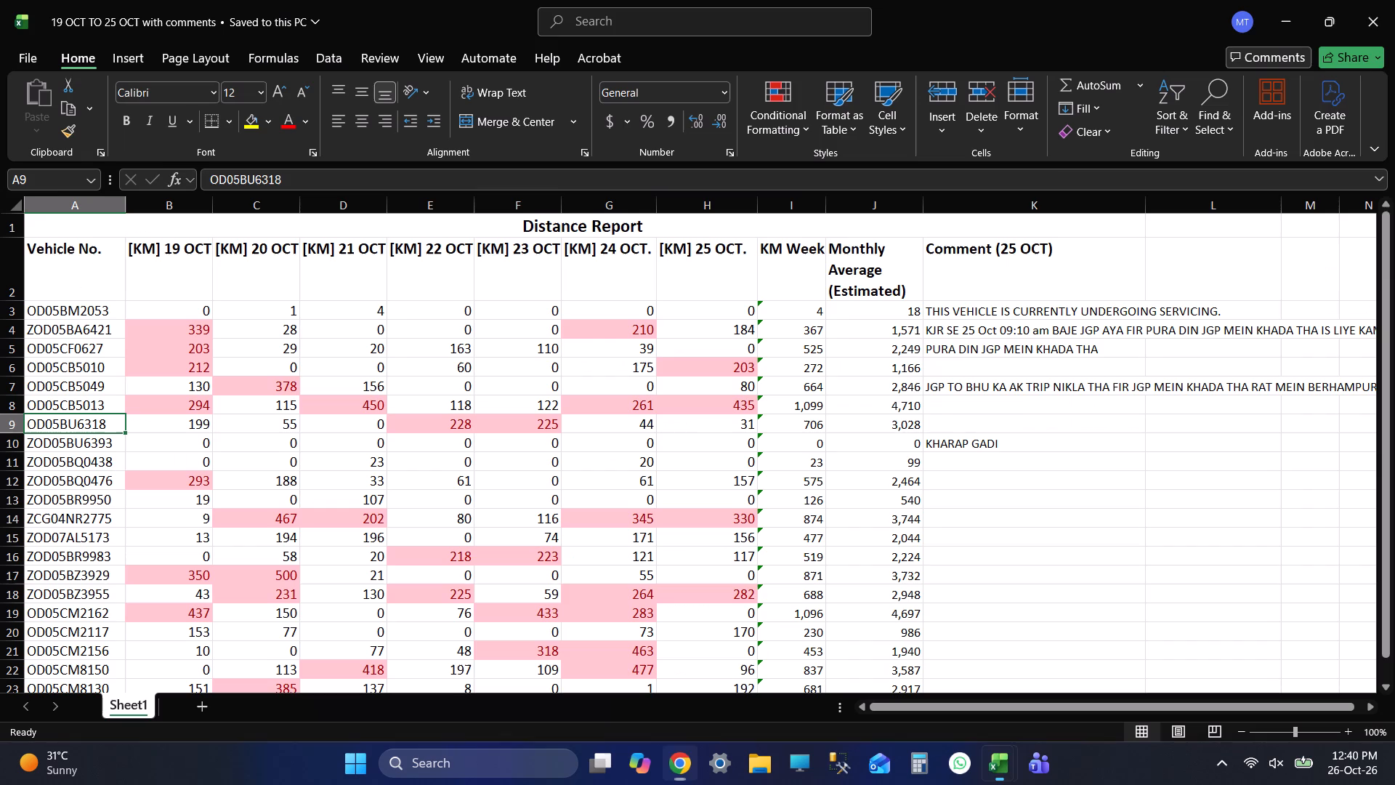
pyautogui.hotkey('alt', 'Tab')
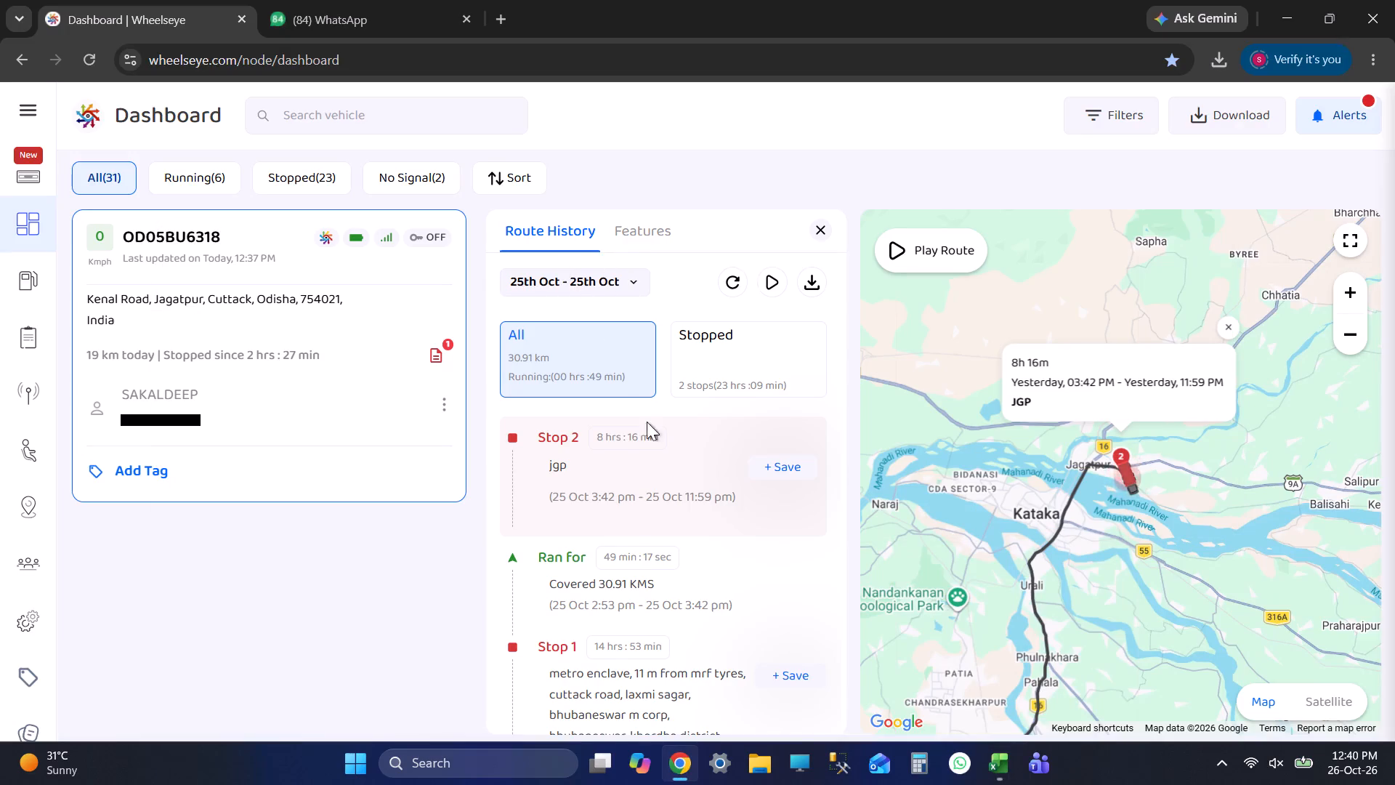
pyautogui.scroll(-5, 659, 515)
pyautogui.scroll(1, 659, 532)
pyautogui.scroll(-9, 659, 532)
pyautogui.scroll(1, 670, 602)
pyautogui.scroll(-3, 670, 607)
pyautogui.click(671, 613)
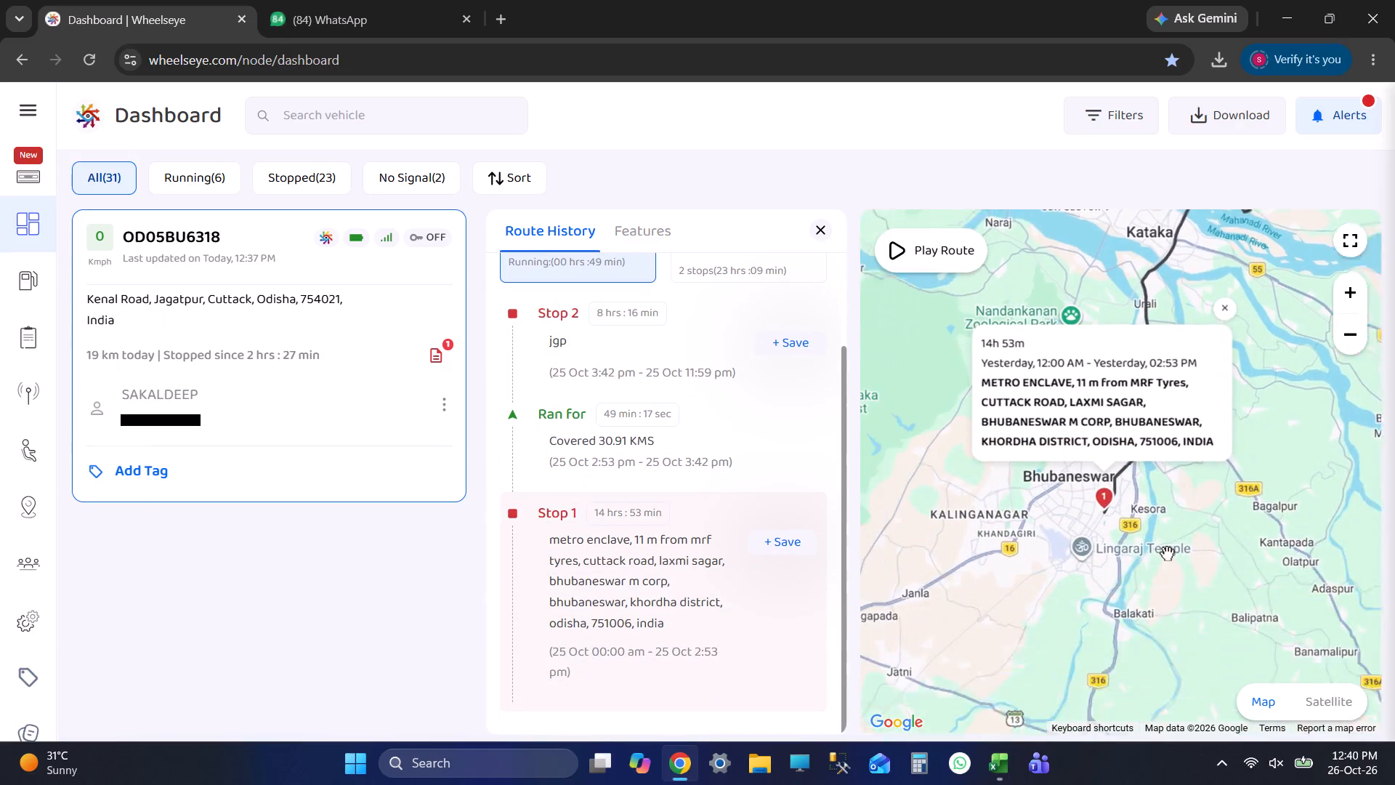
pyautogui.scroll(19, 1138, 467)
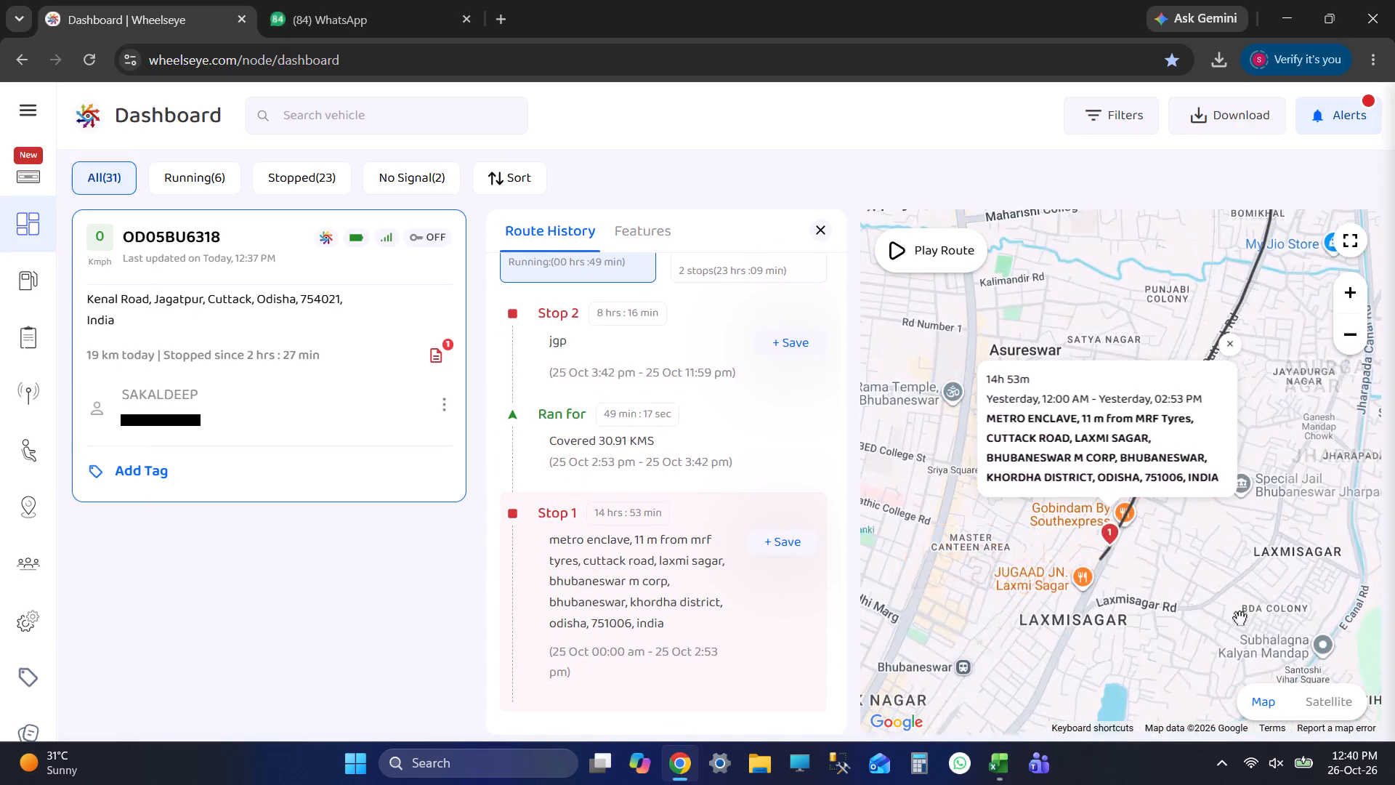
pyautogui.click(1340, 696)
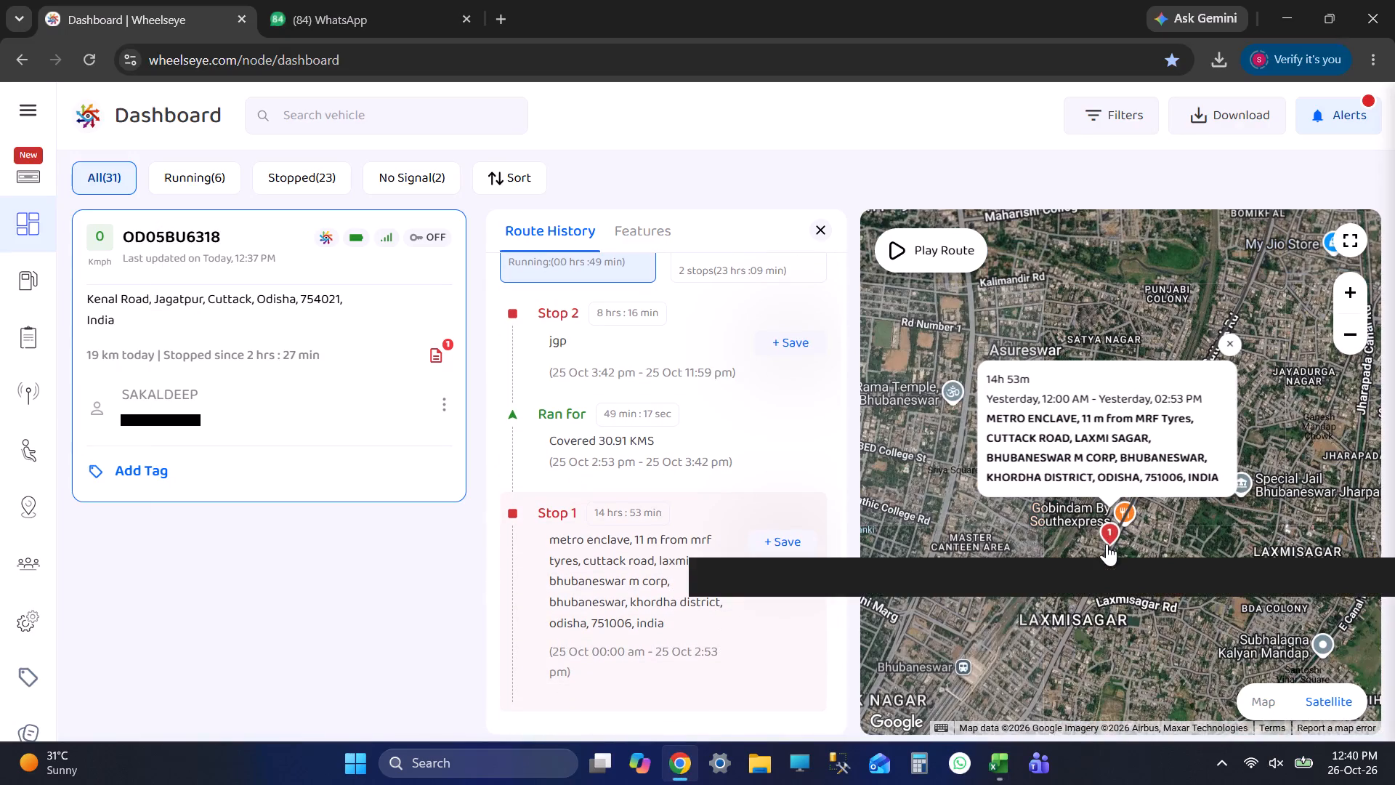
pyautogui.scroll(2, 1107, 544)
pyautogui.scroll(-1, 1107, 544)
pyautogui.scroll(4, 1107, 544)
pyautogui.scroll(-1, 1129, 552)
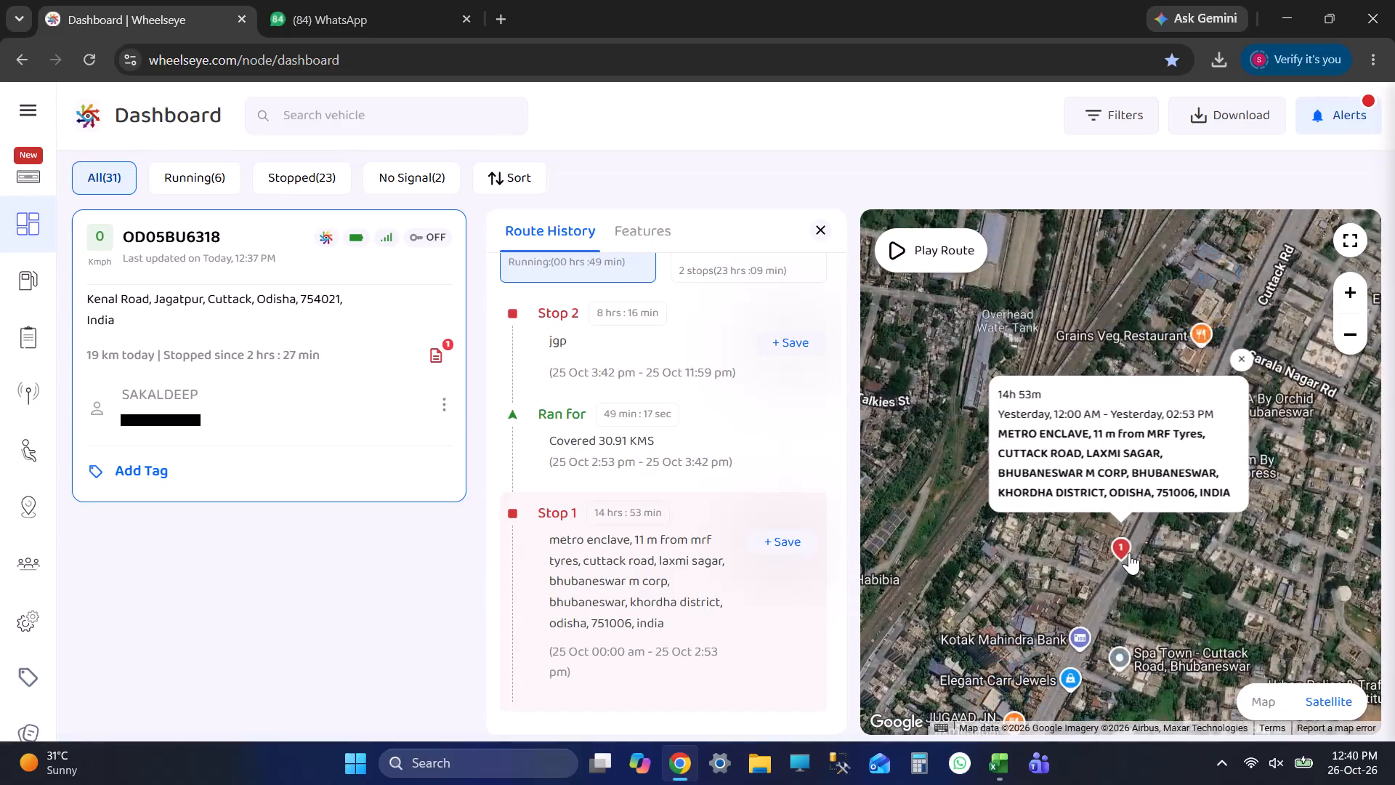
pyautogui.scroll(-3, 1129, 552)
pyautogui.scroll(1, 1129, 552)
pyautogui.scroll(-3, 1129, 552)
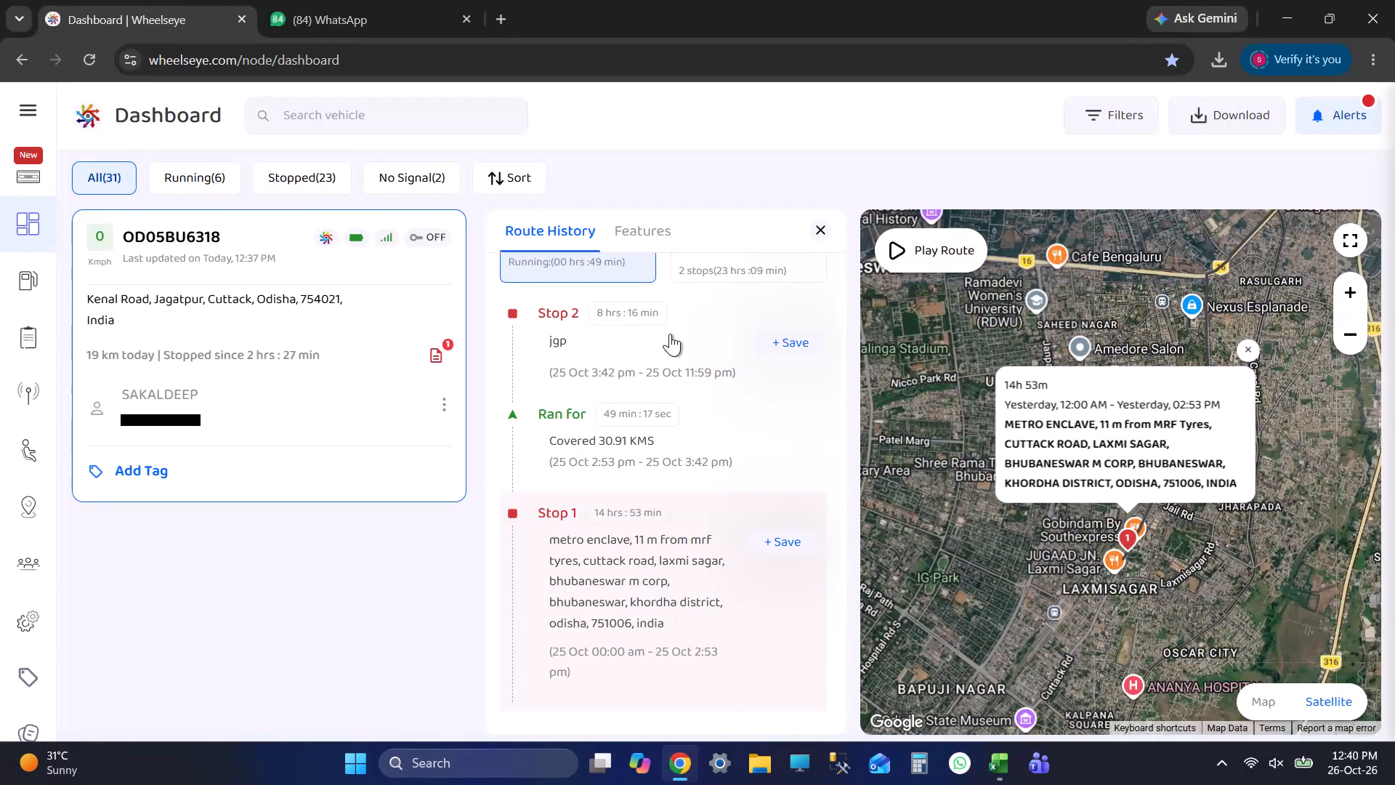
pyautogui.click(670, 334)
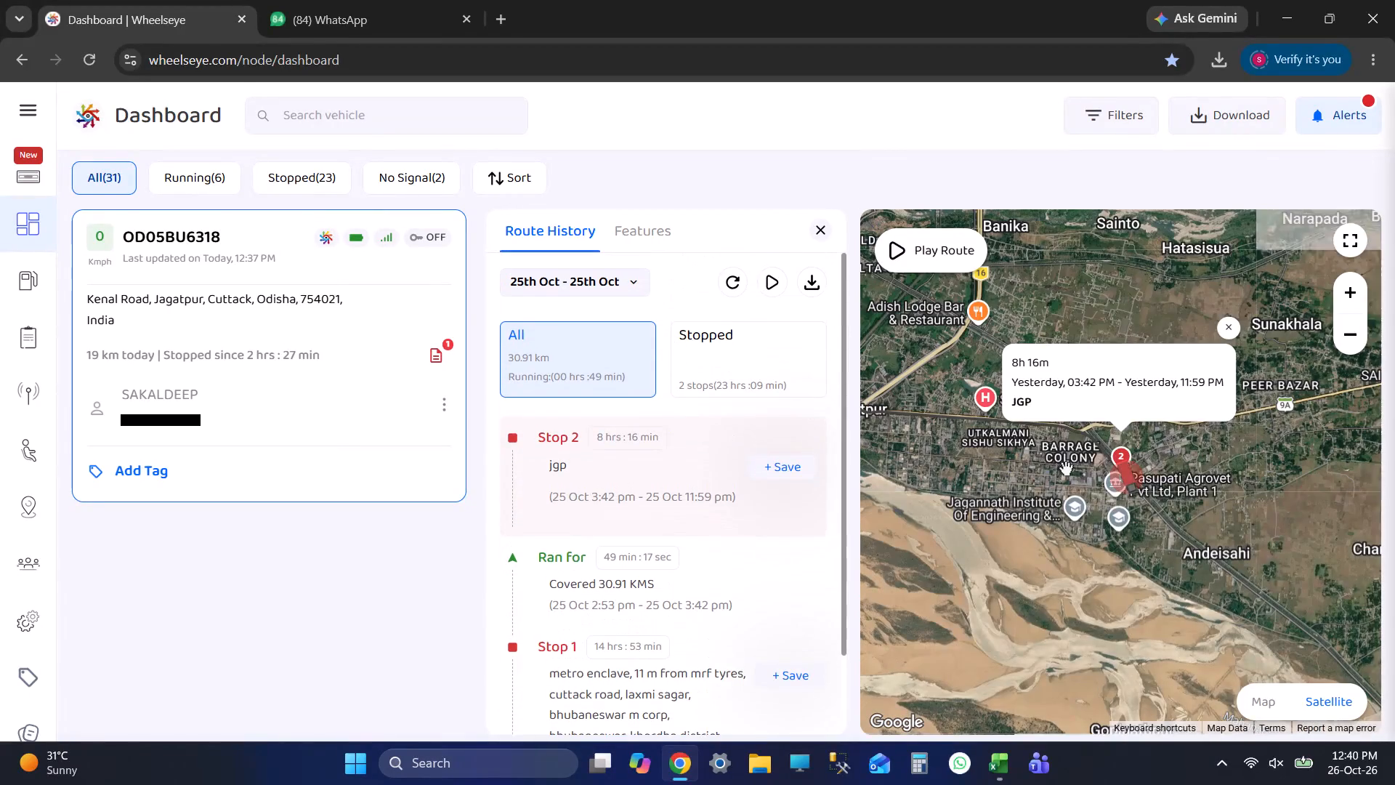
pyautogui.click(571, 278)
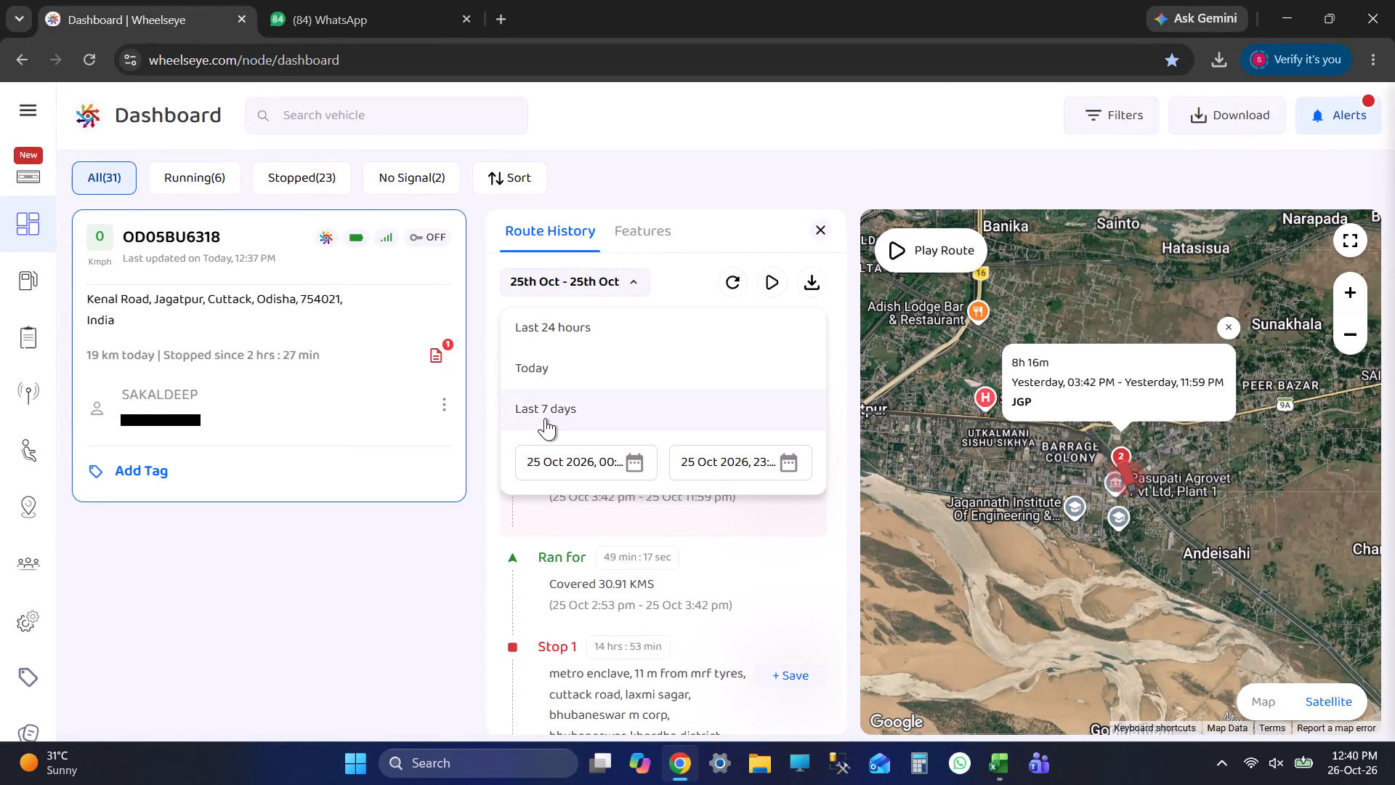
pyautogui.click(545, 418)
# Find Stop 24 at Metro Enclave, Cuttack Road, in the 7-day history and examine its surroundings on the satellite map.
pyautogui.scroll(-3, 664, 520)
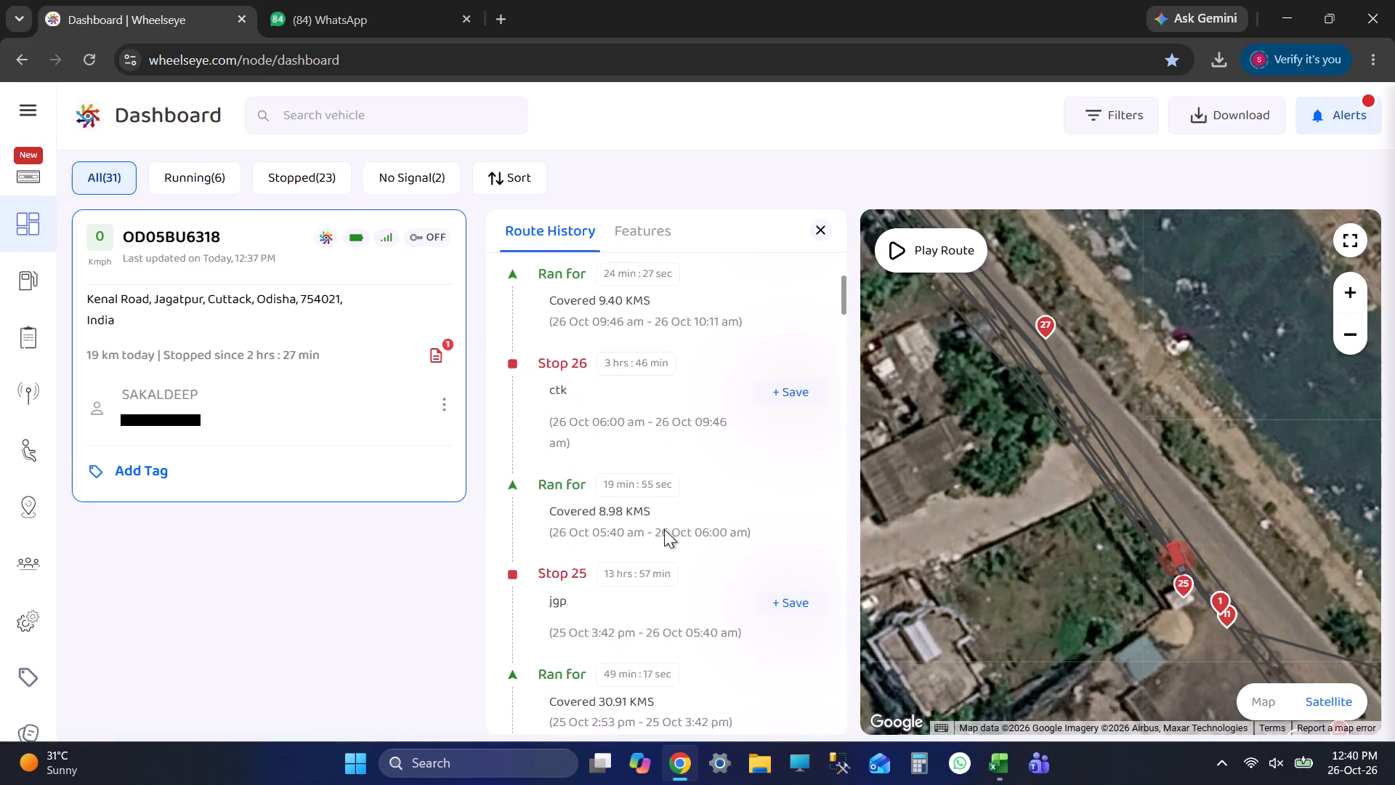
pyautogui.scroll(-4, 664, 529)
pyautogui.click(664, 499)
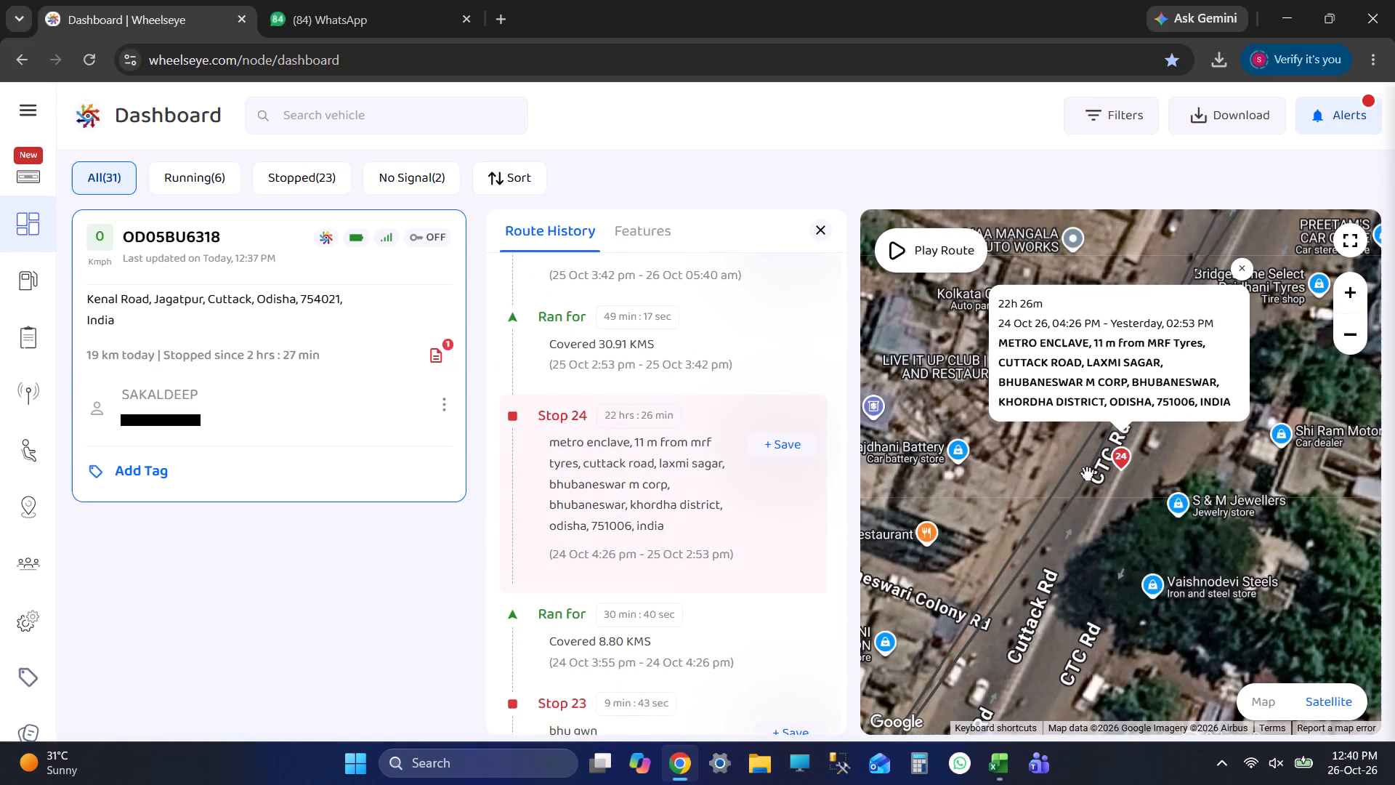
pyautogui.scroll(1, 1123, 479)
pyautogui.scroll(-12, 1102, 494)
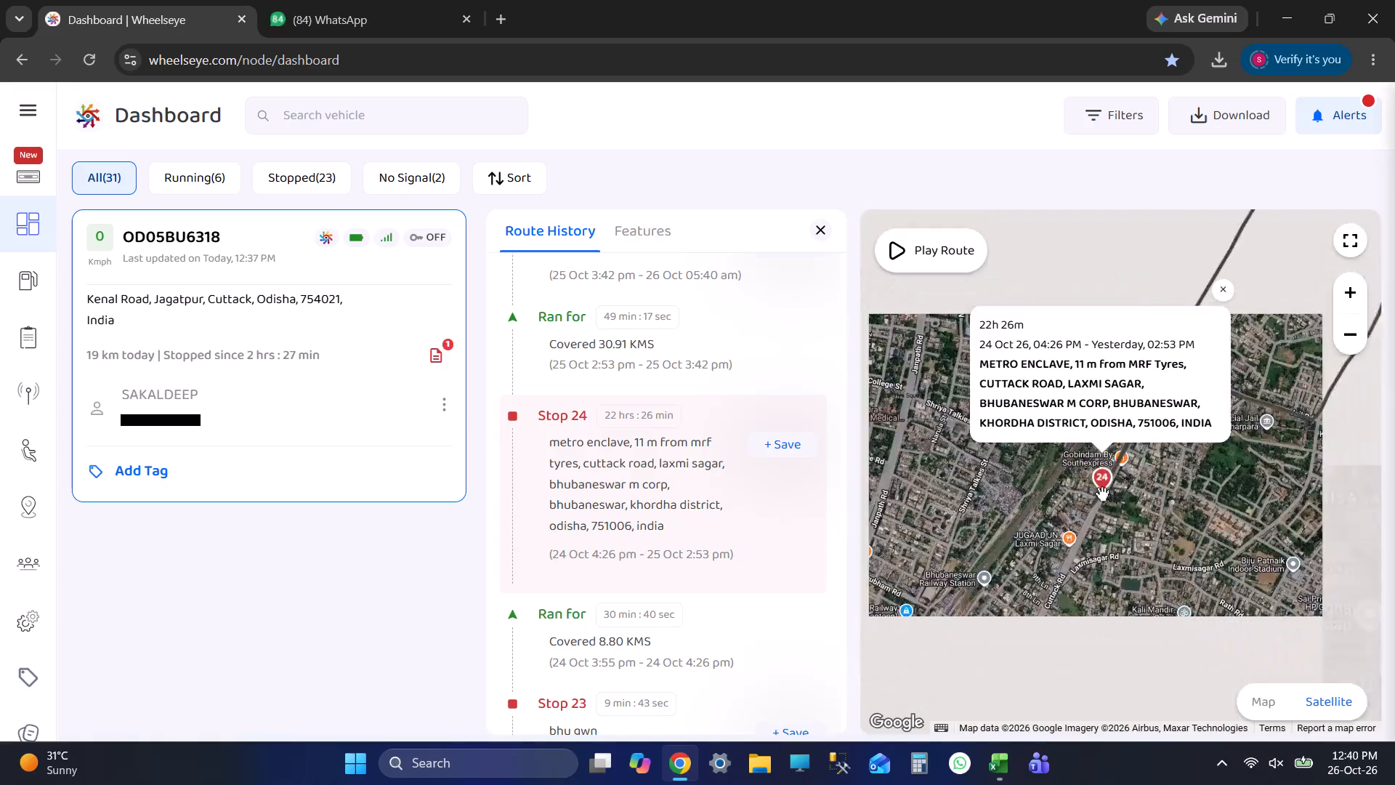
pyautogui.scroll(1, 1102, 494)
pyautogui.scroll(-1, 1102, 494)
pyautogui.scroll(1, 1102, 494)
pyautogui.scroll(-2, 1102, 494)
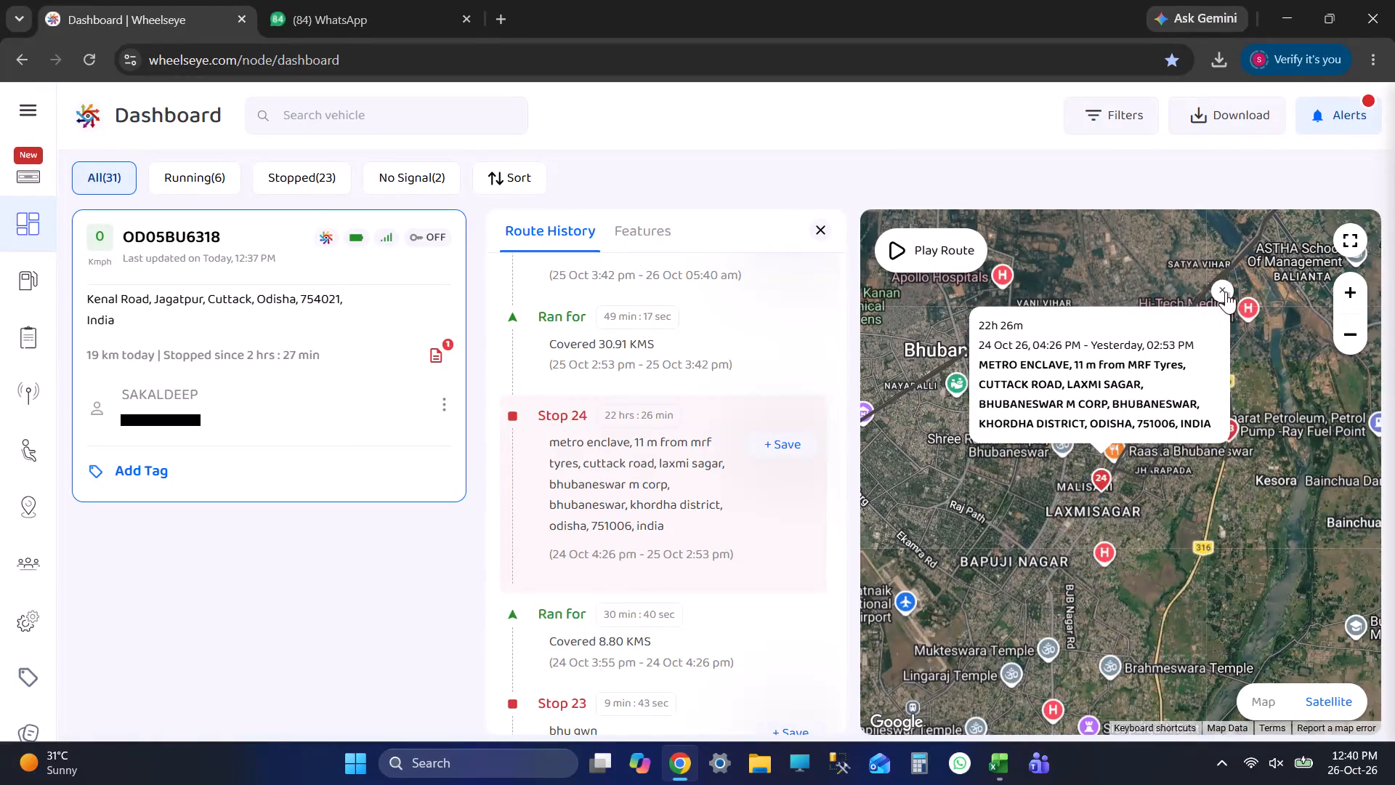
pyautogui.click(1226, 291)
pyautogui.click(672, 485)
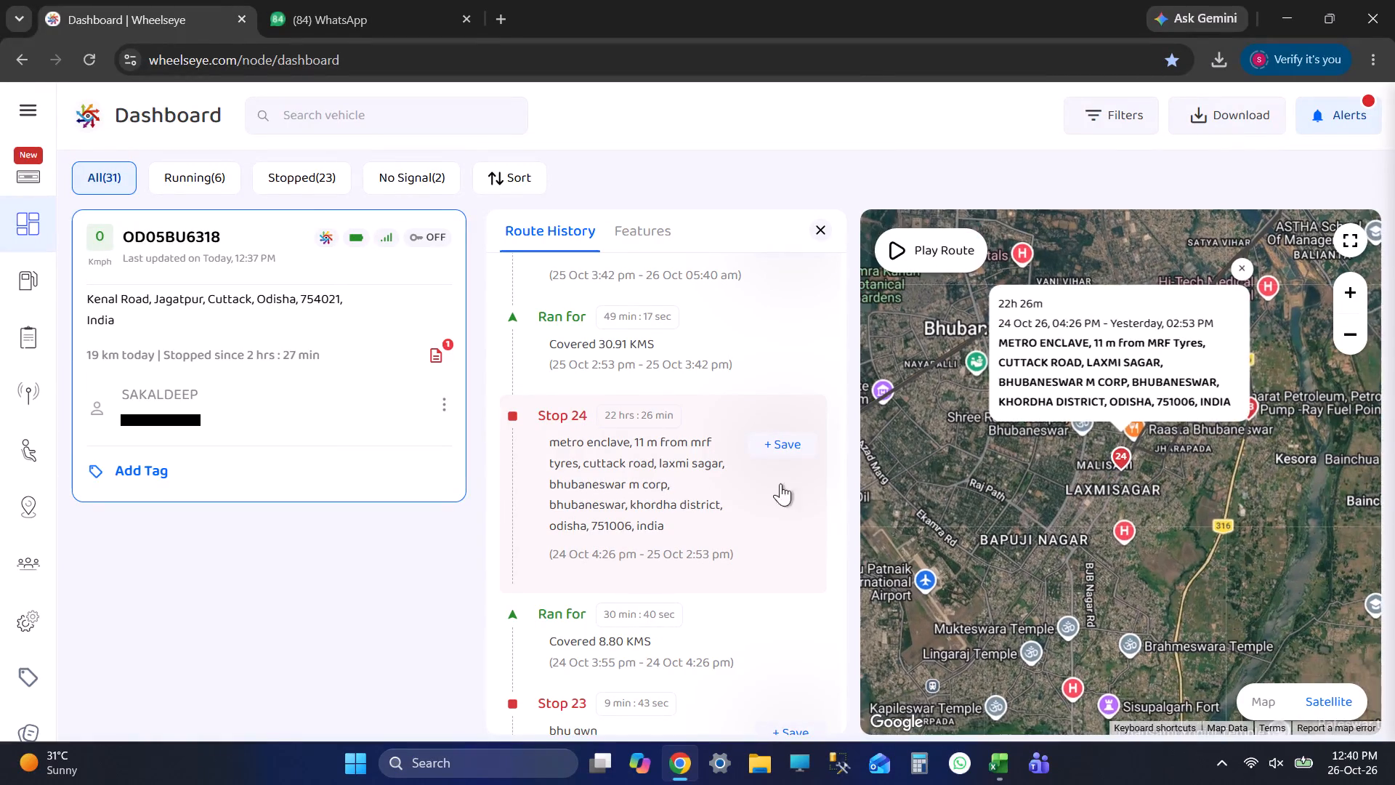
pyautogui.scroll(8, 1125, 492)
pyautogui.scroll(-1, 1124, 440)
pyautogui.scroll(6, 1124, 440)
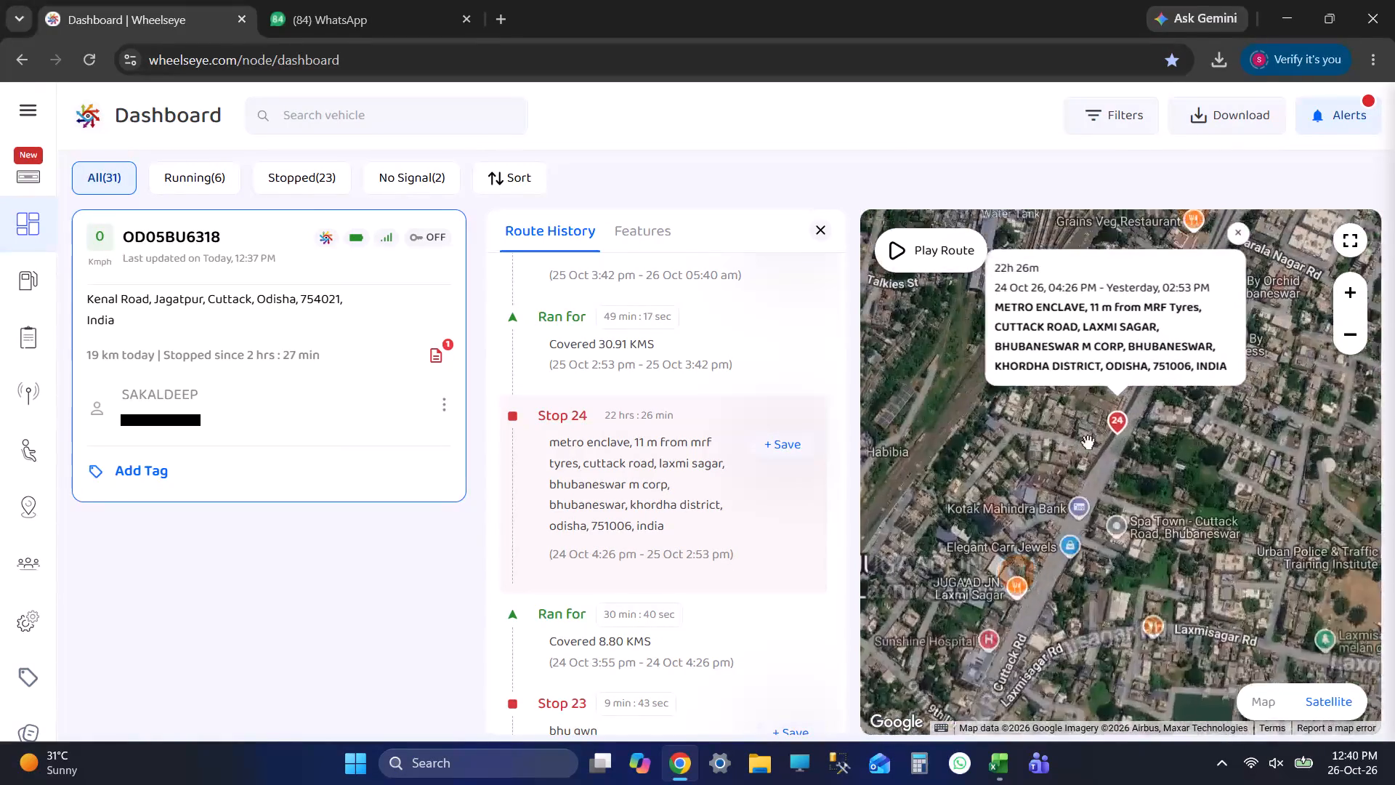
pyautogui.scroll(1, 1088, 442)
pyautogui.moveTo(1131, 441); pyautogui.dragTo(1072, 512)
pyautogui.scroll(-7, 1073, 520)
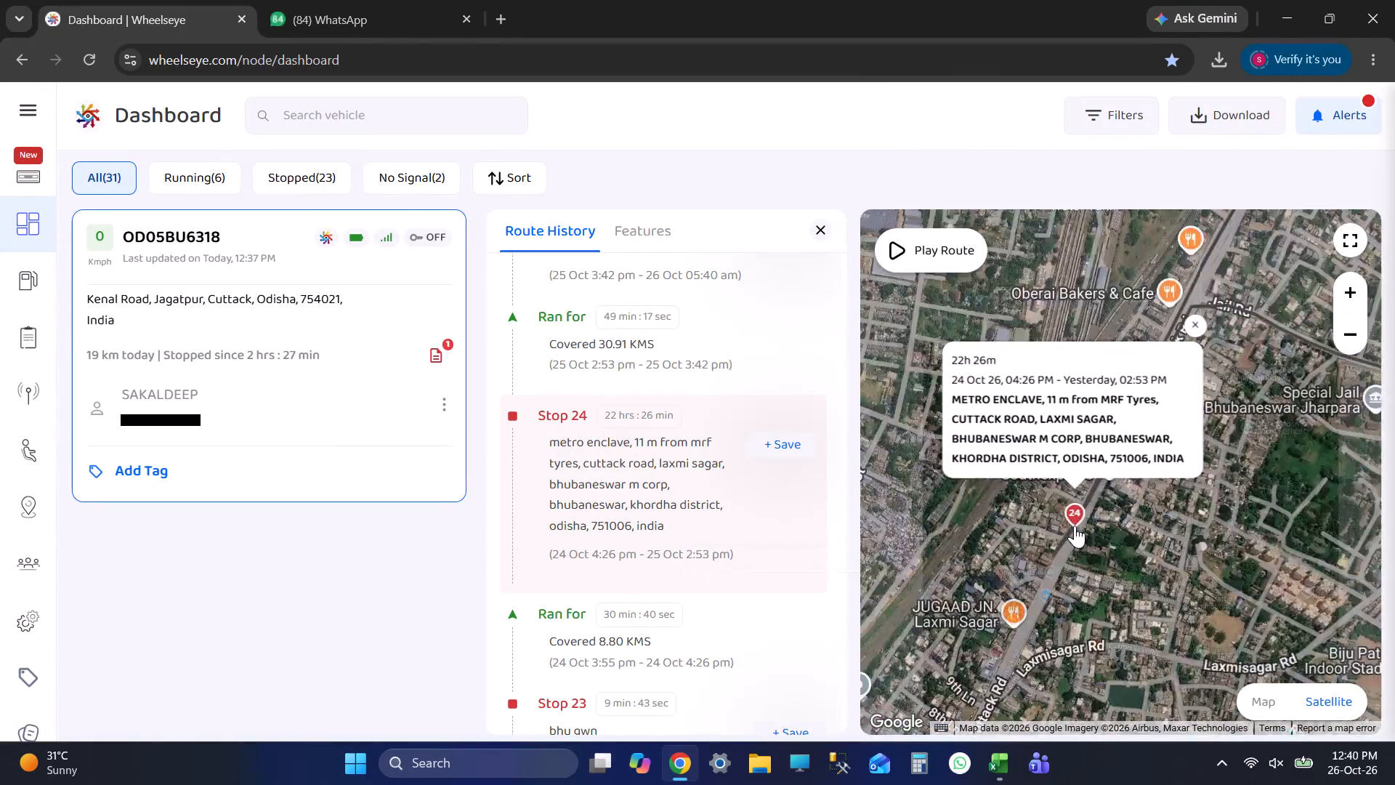
pyautogui.scroll(-3, 1075, 526)
pyautogui.scroll(8, 1075, 526)
pyautogui.scroll(-5, 1075, 526)
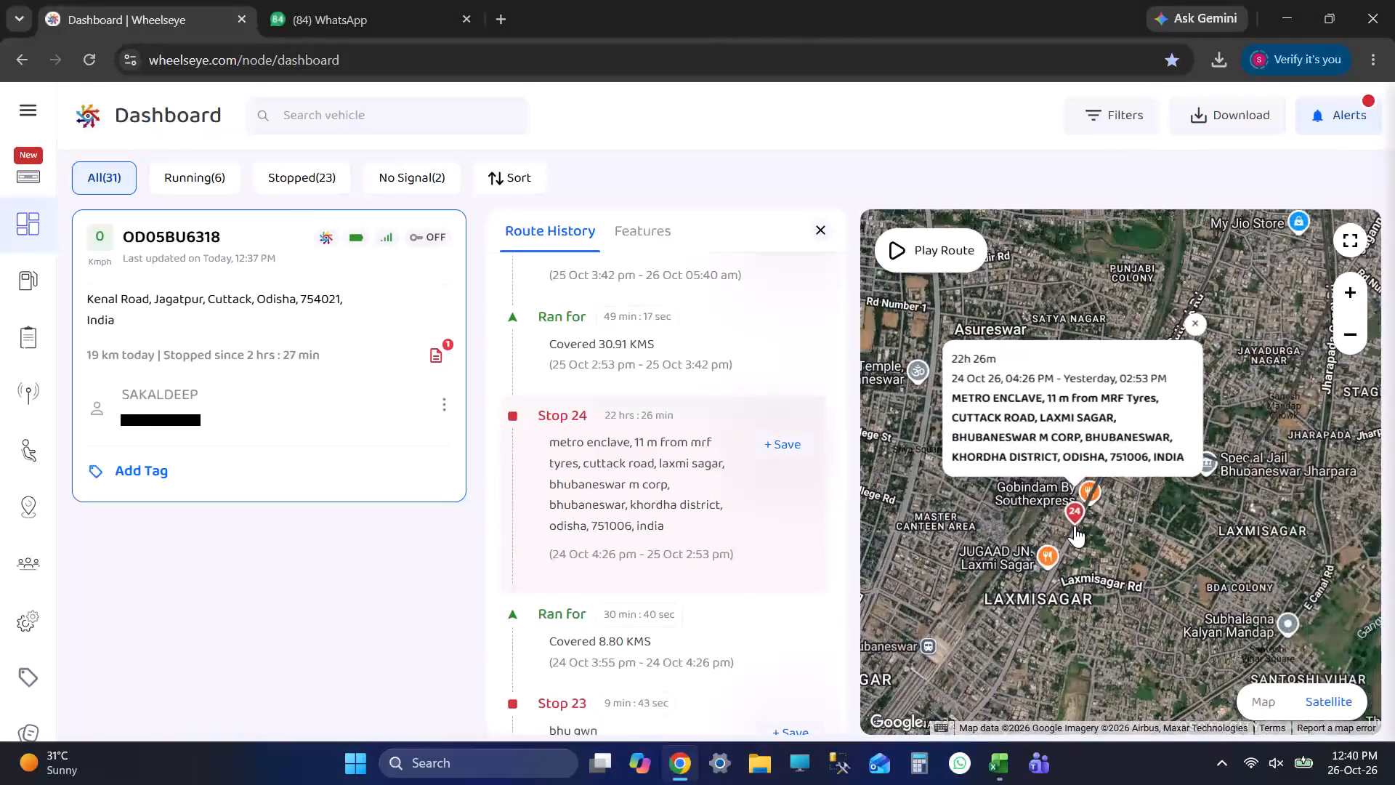
pyautogui.scroll(-1, 1075, 526)
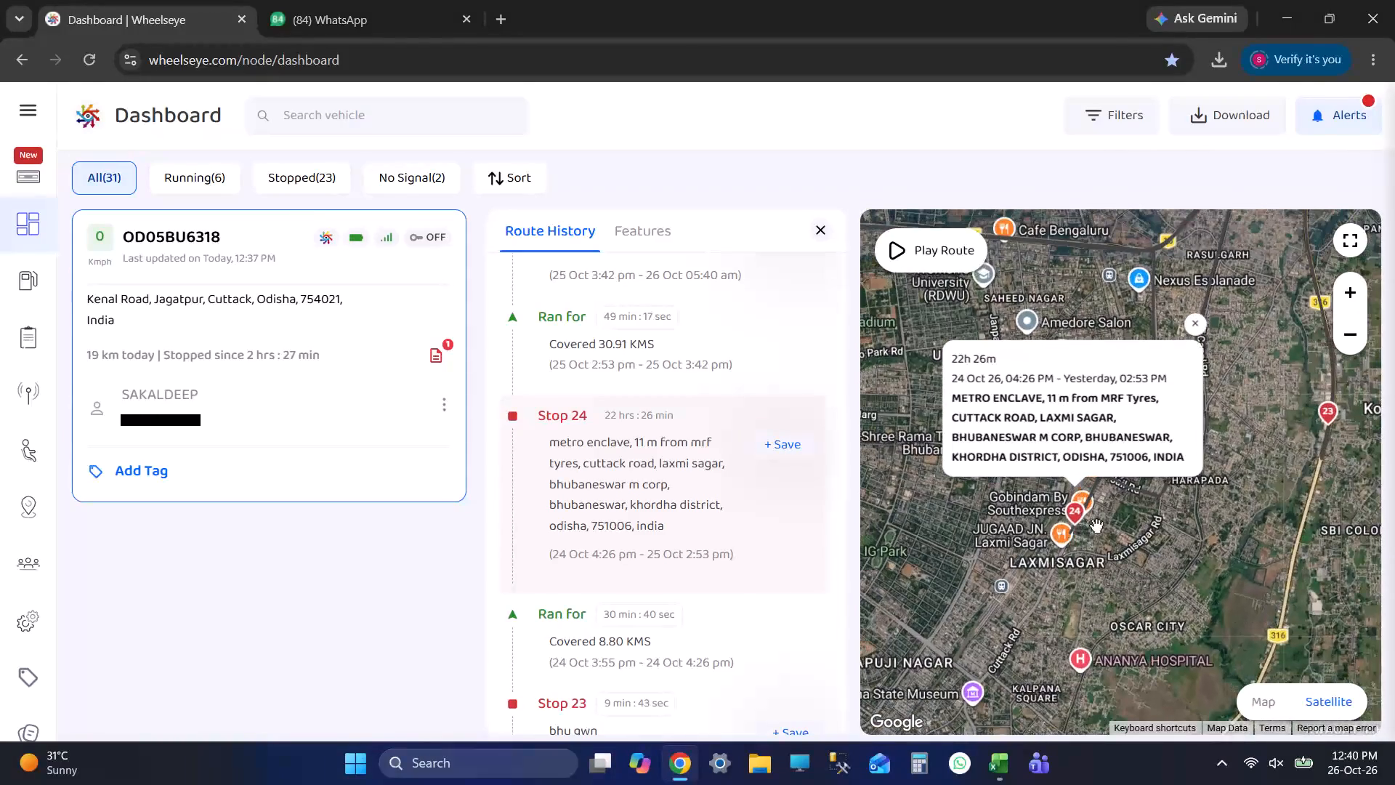
pyautogui.scroll(-3, 1096, 526)
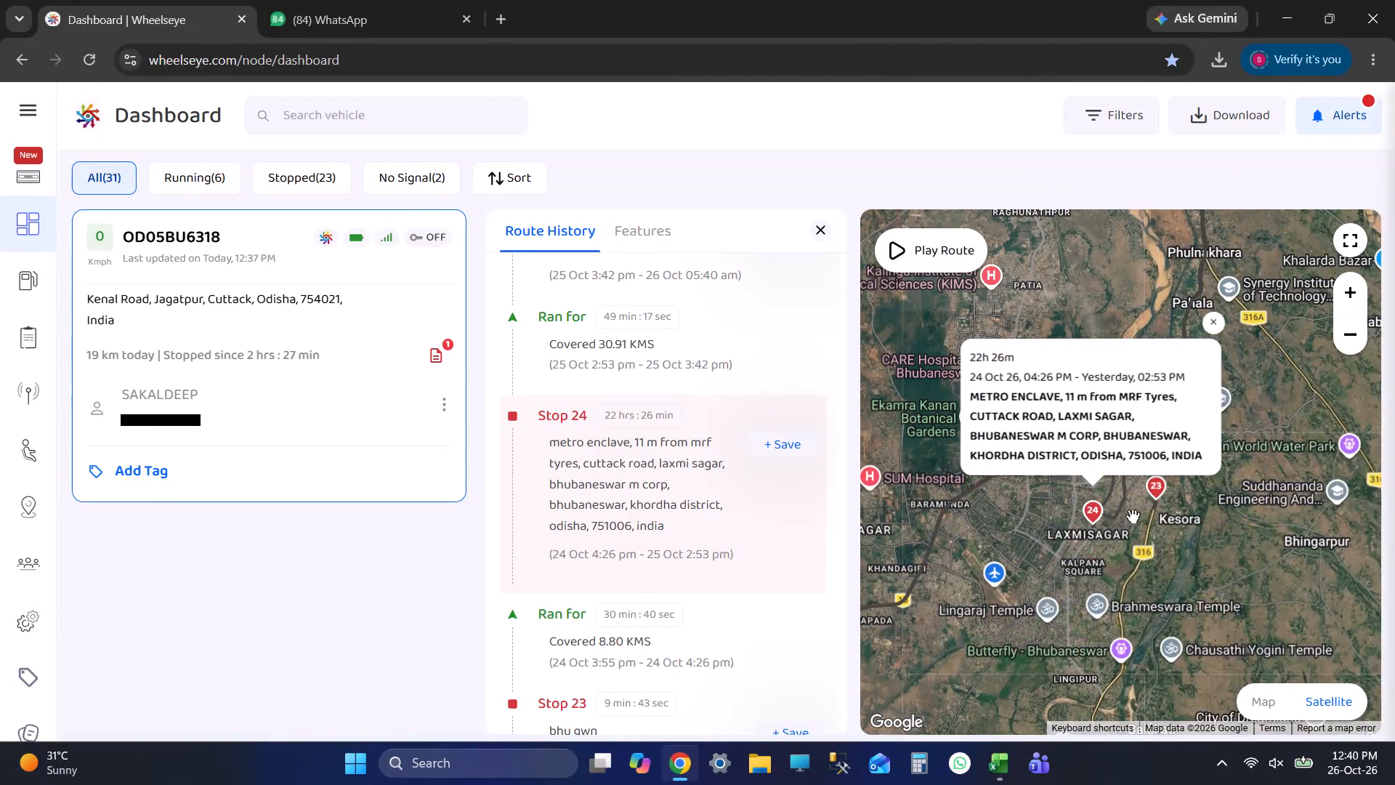
pyautogui.scroll(2, 1112, 517)
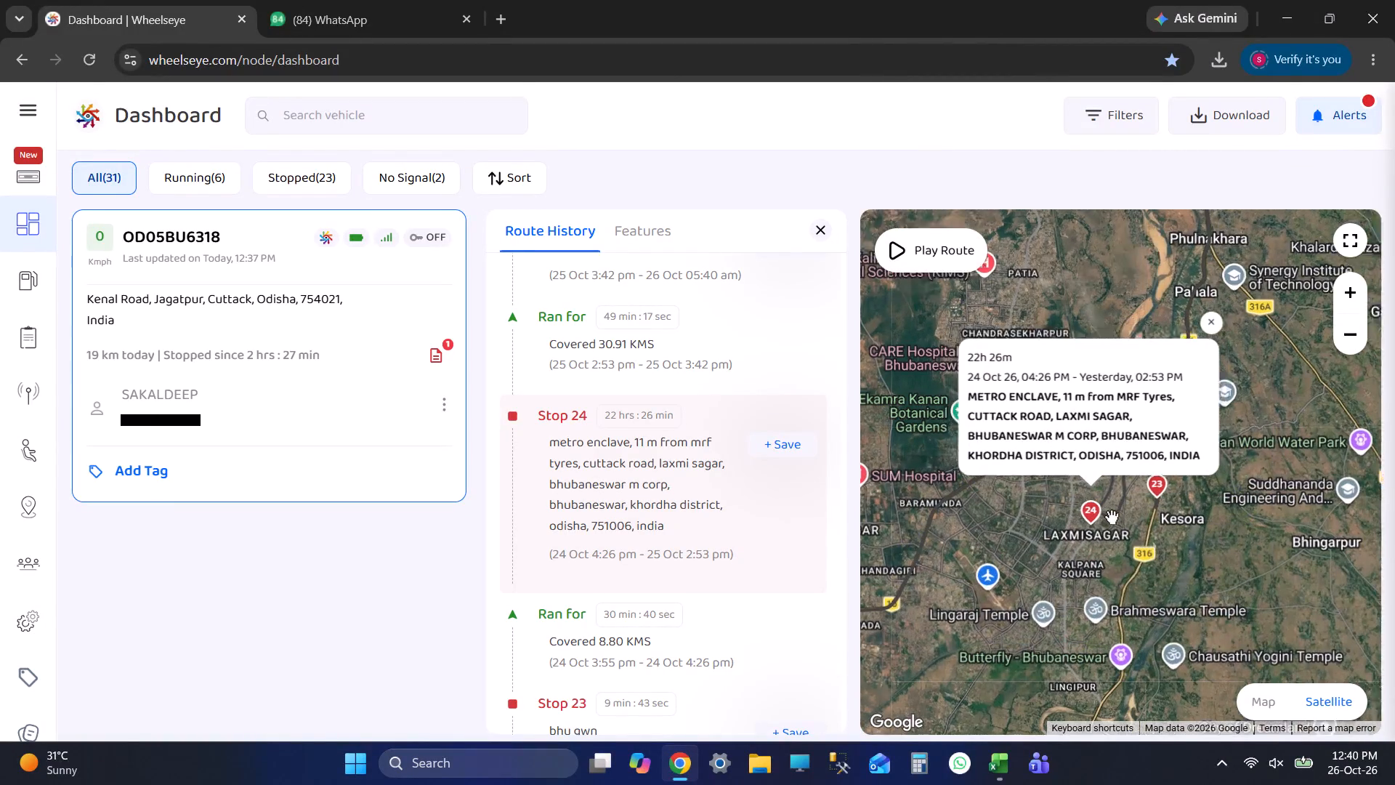
pyautogui.scroll(6, 1112, 517)
pyautogui.scroll(3, 1056, 543)
pyautogui.moveTo(1070, 548); pyautogui.dragTo(1120, 571)
pyautogui.scroll(-3, 1152, 561)
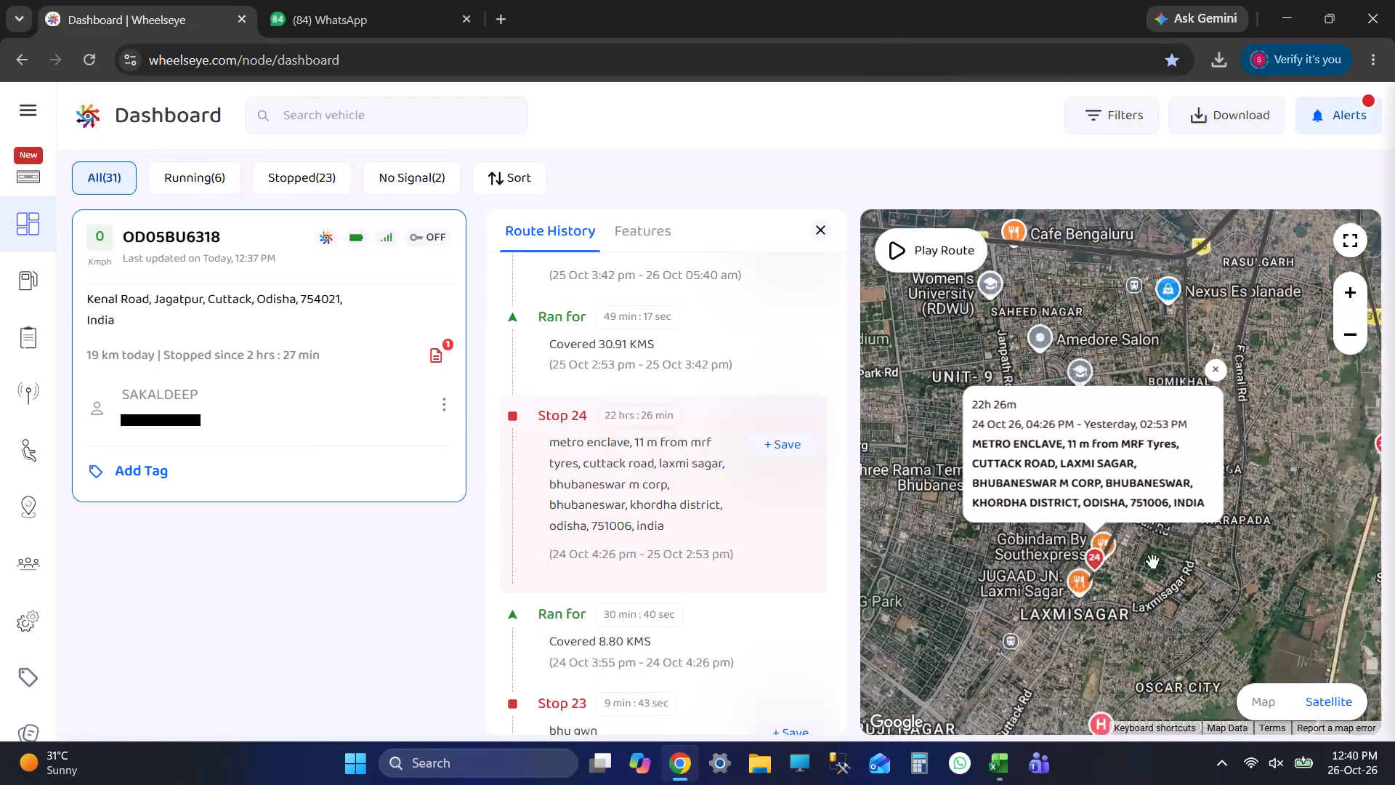
pyautogui.scroll(-2, 1152, 561)
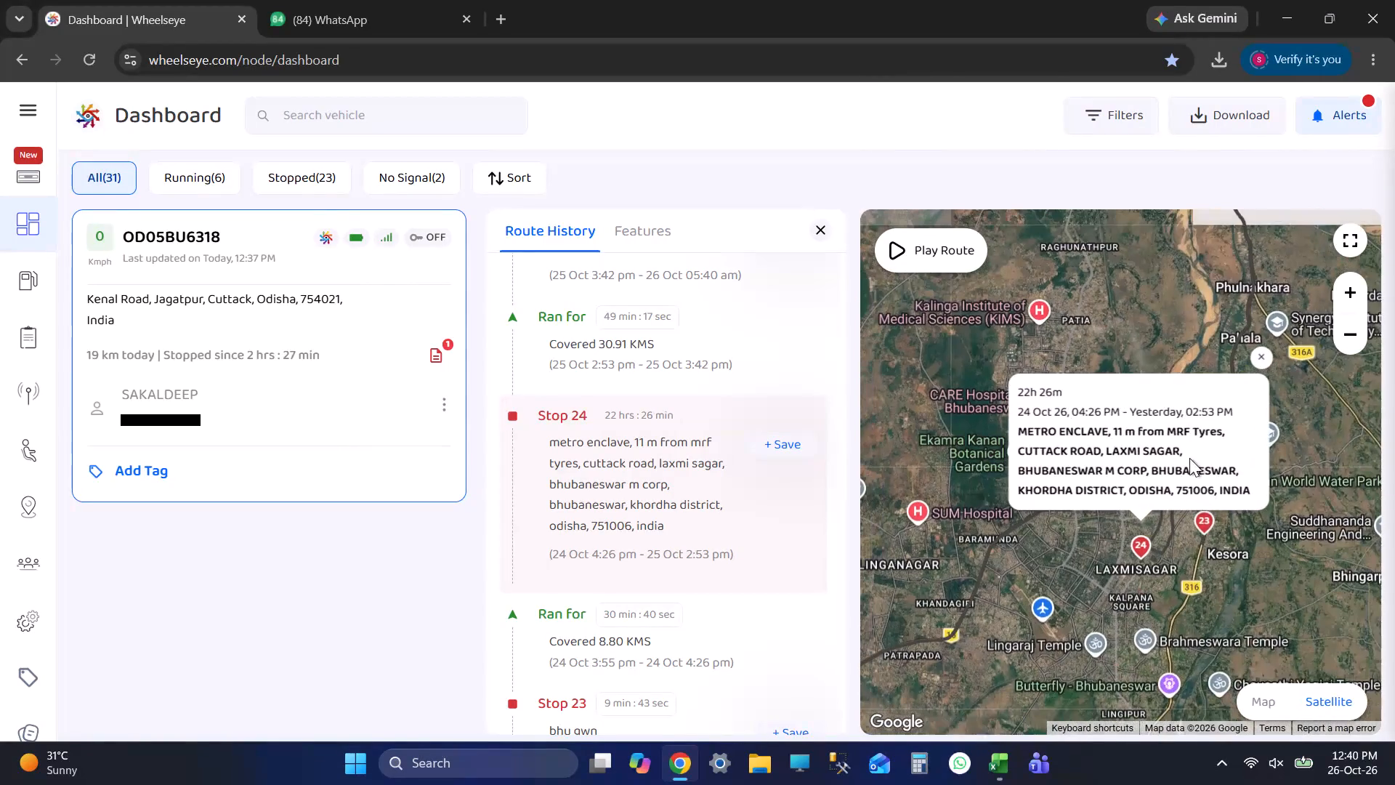
# Dismiss Stop 24's map details to inspect the area around its marker, and recheck the stop against the neighbouring route history entries.
pyautogui.click(1264, 358)
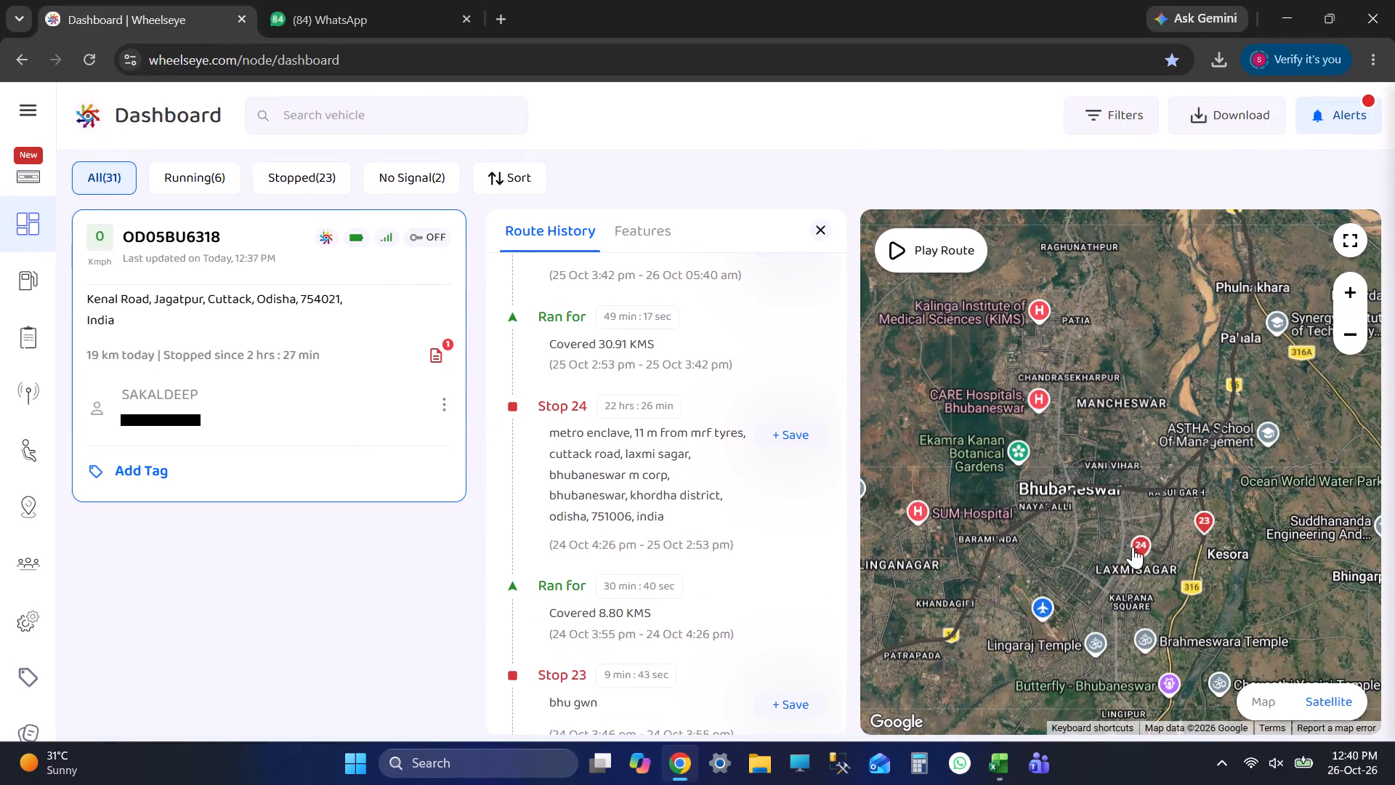
pyautogui.scroll(12, 1137, 547)
pyautogui.scroll(3, 1152, 613)
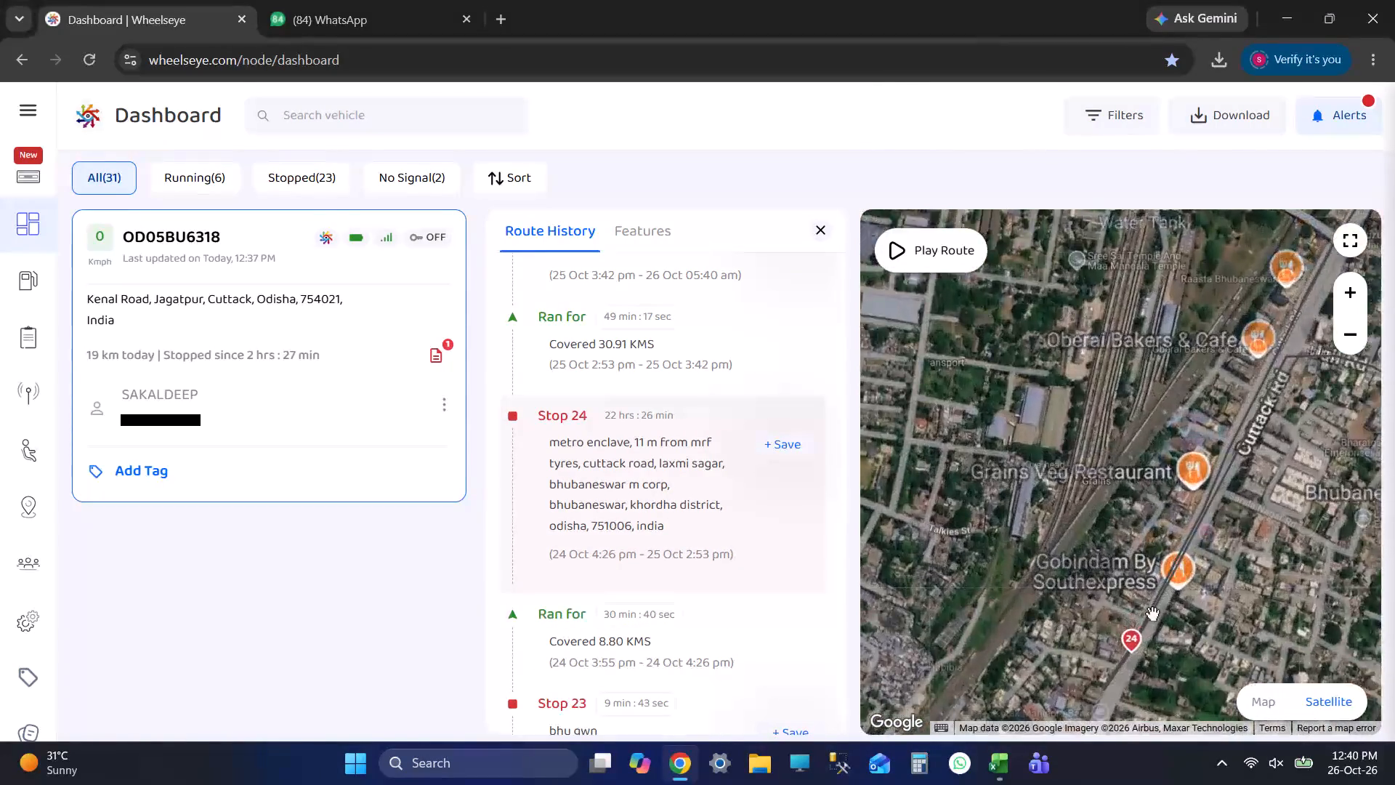
pyautogui.moveTo(1152, 613); pyautogui.dragTo(1153, 560)
pyautogui.scroll(3, 1134, 602)
pyautogui.scroll(-1, 1134, 602)
pyautogui.moveTo(1134, 602); pyautogui.dragTo(1114, 462)
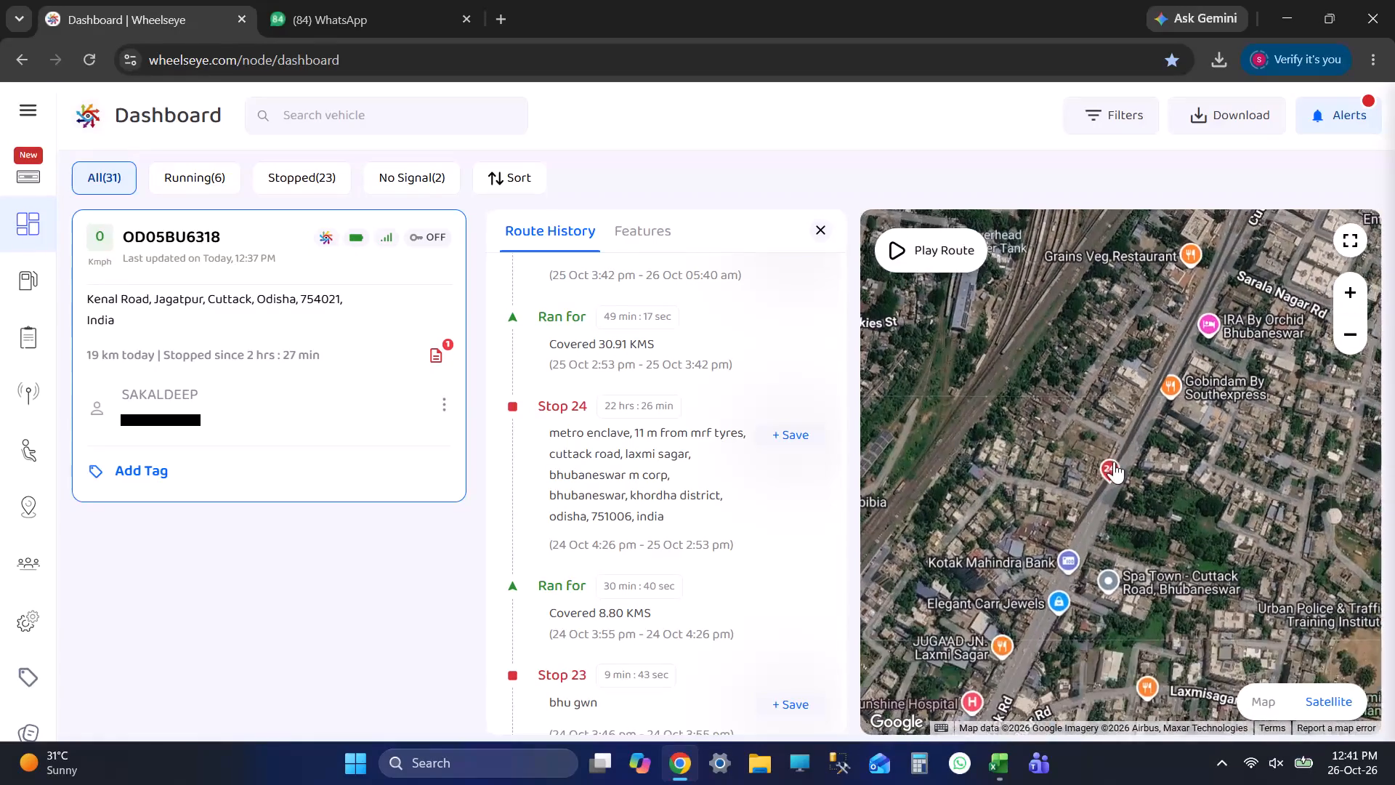
pyautogui.scroll(4, 1115, 484)
pyautogui.scroll(-3, 1112, 528)
pyautogui.scroll(1, 1112, 532)
pyautogui.scroll(-1, 1112, 532)
pyautogui.scroll(1, 1112, 532)
pyautogui.scroll(-4, 1112, 532)
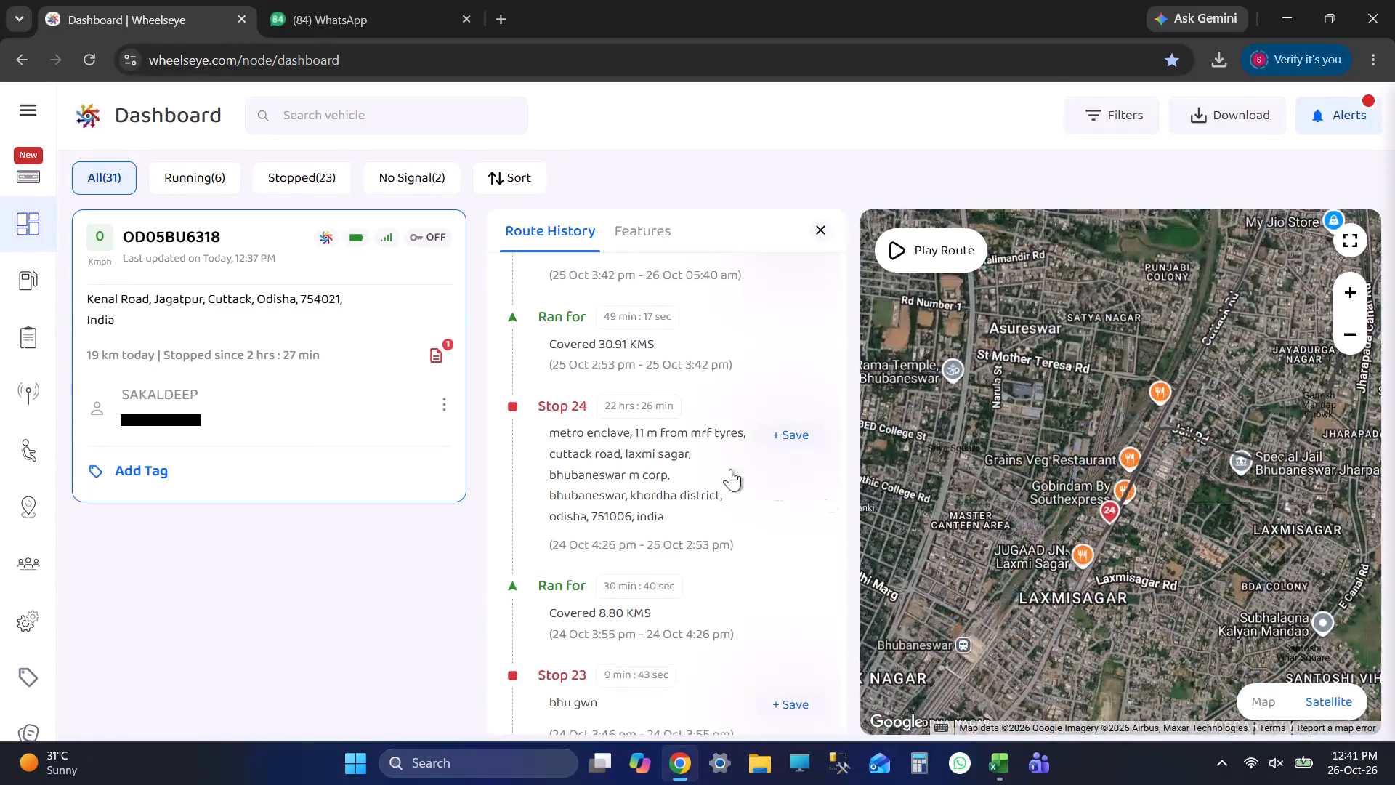
pyautogui.click(631, 451)
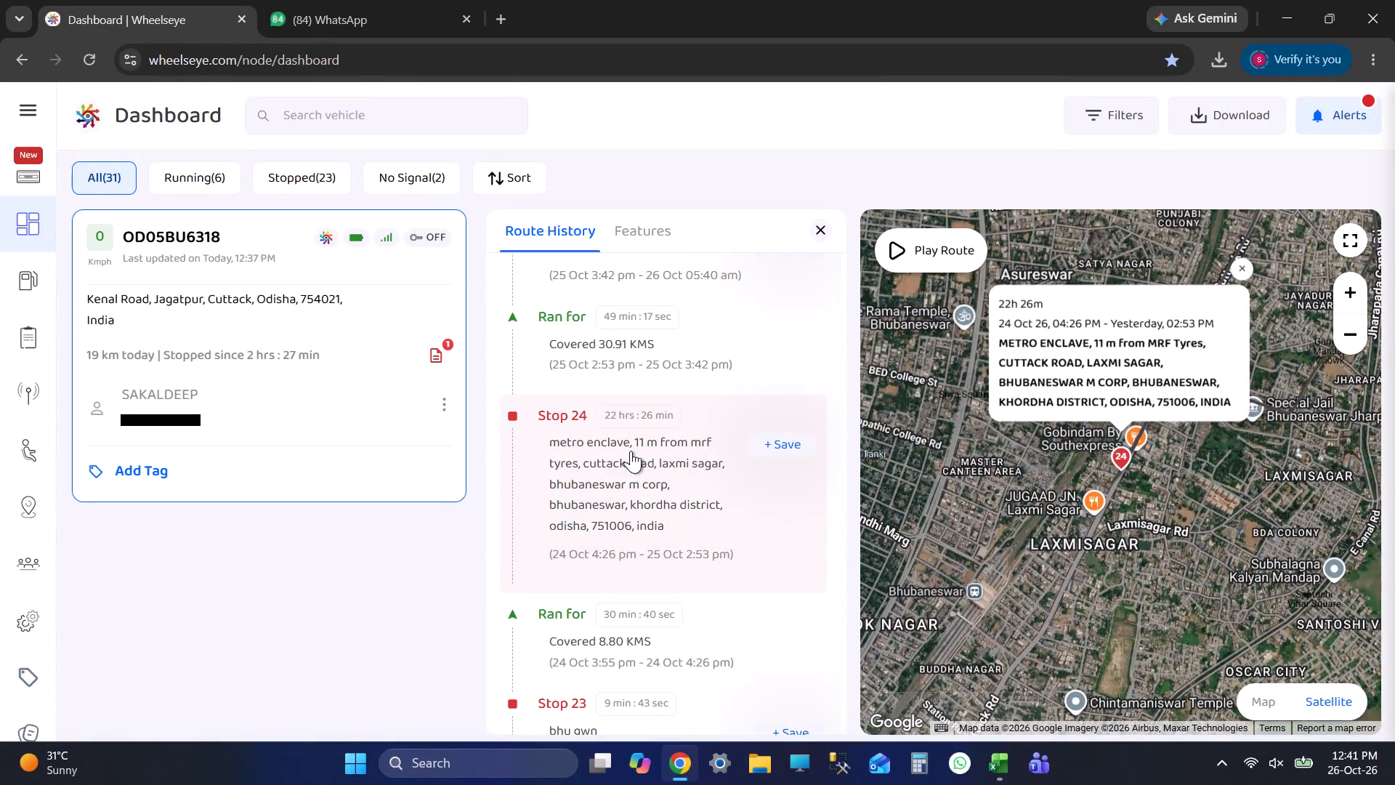
pyautogui.scroll(2, 655, 471)
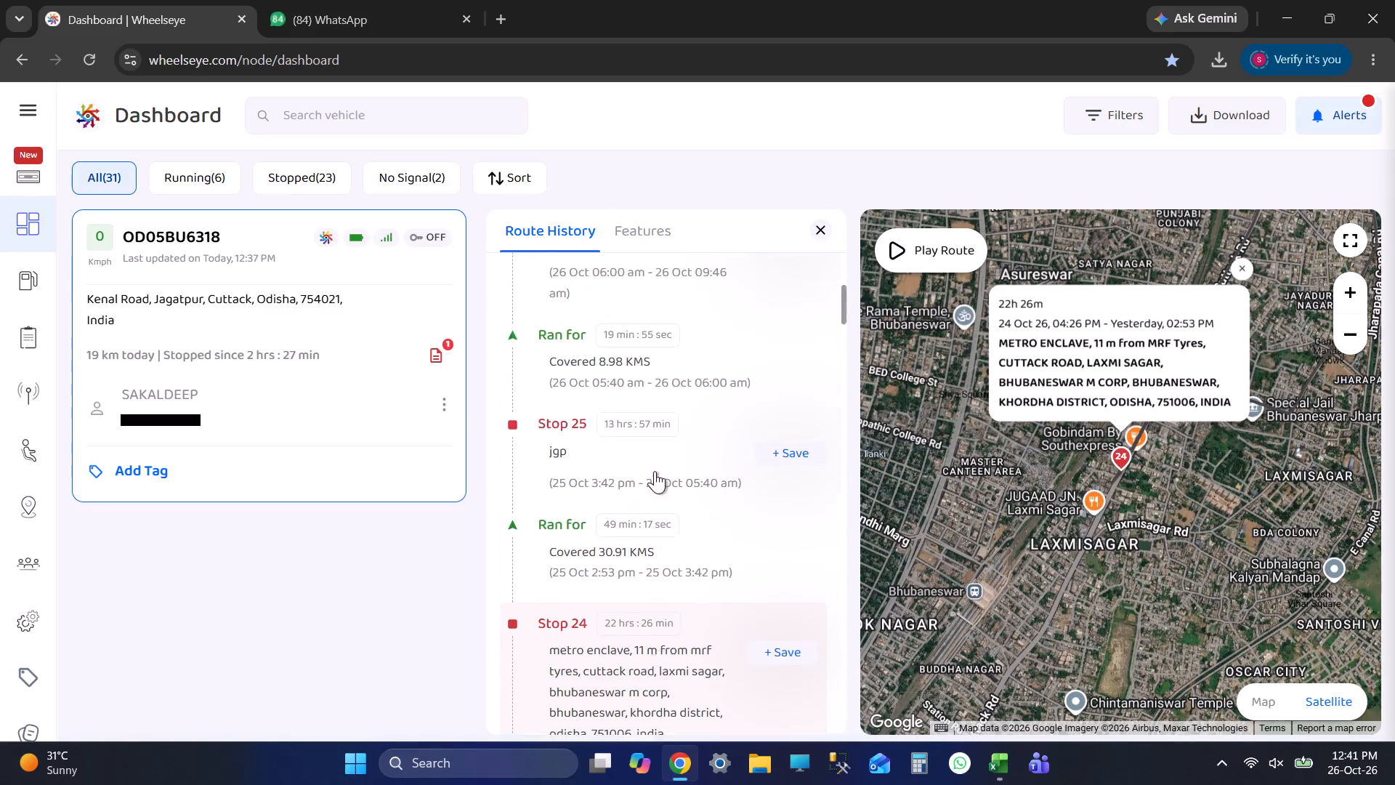
pyautogui.scroll(2, 655, 471)
pyautogui.click(620, 652)
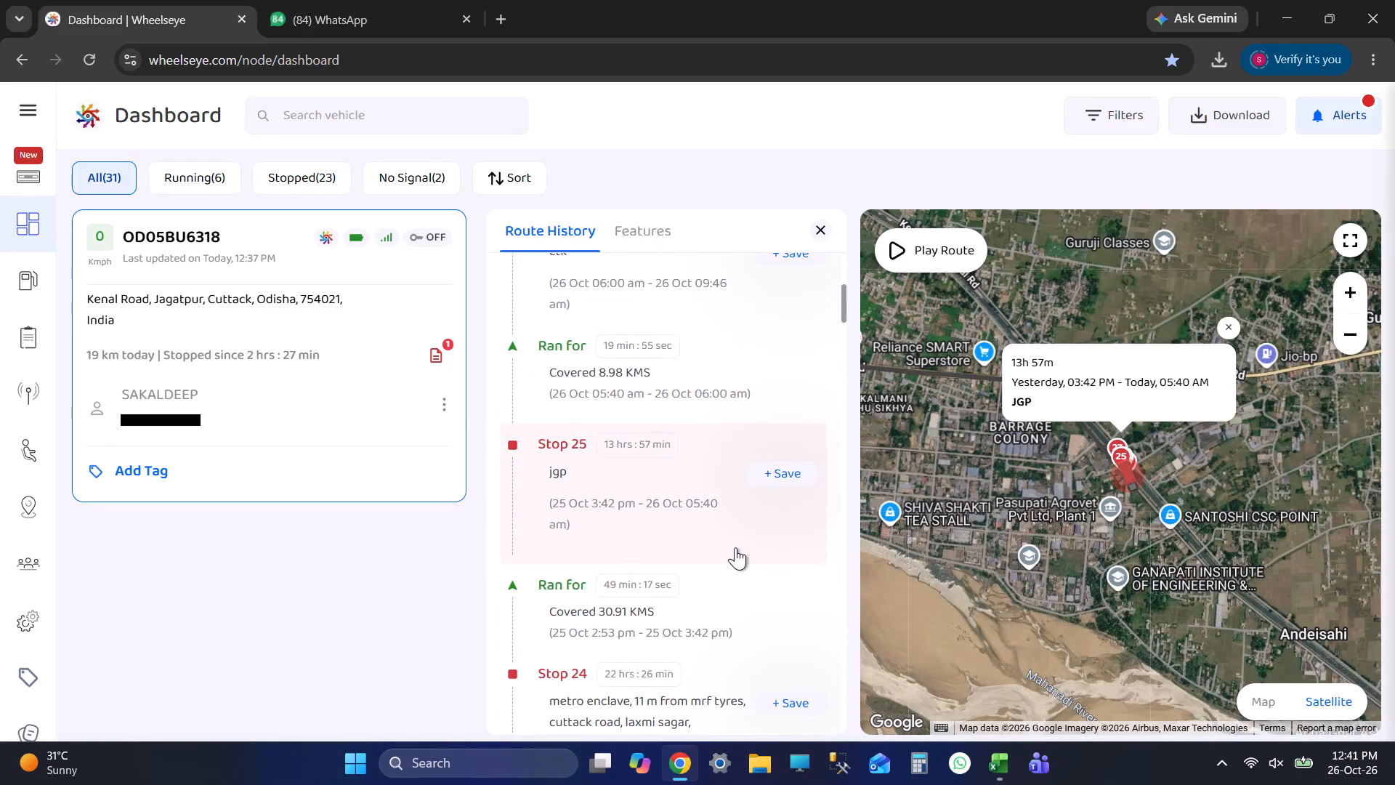
pyautogui.scroll(-2, 730, 554)
pyautogui.click(696, 545)
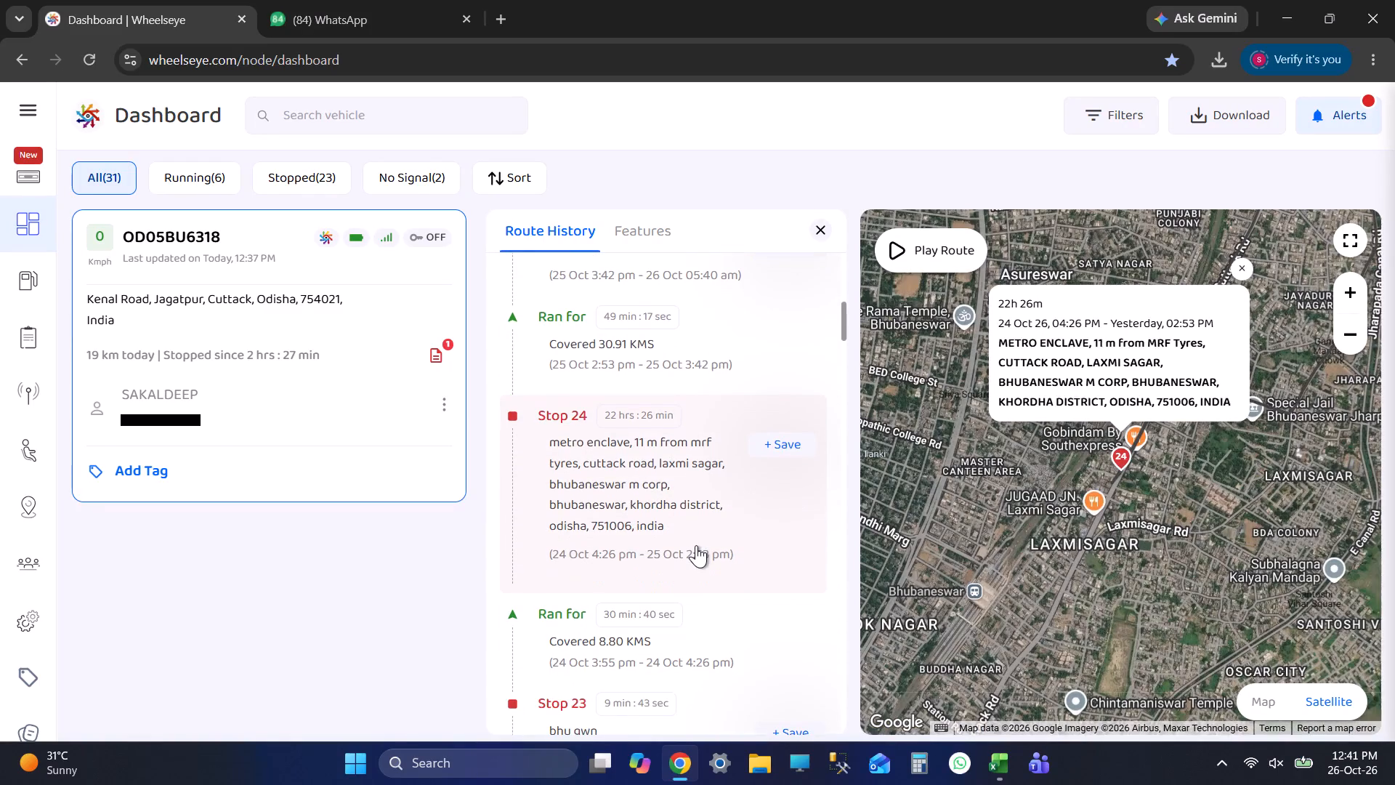
pyautogui.hotkey('alt', 'Tab')
pyautogui.press('Tab')
pyautogui.press('Tab')
pyautogui.press('Tab')
pyautogui.press('Tab')
pyautogui.press('Tab')
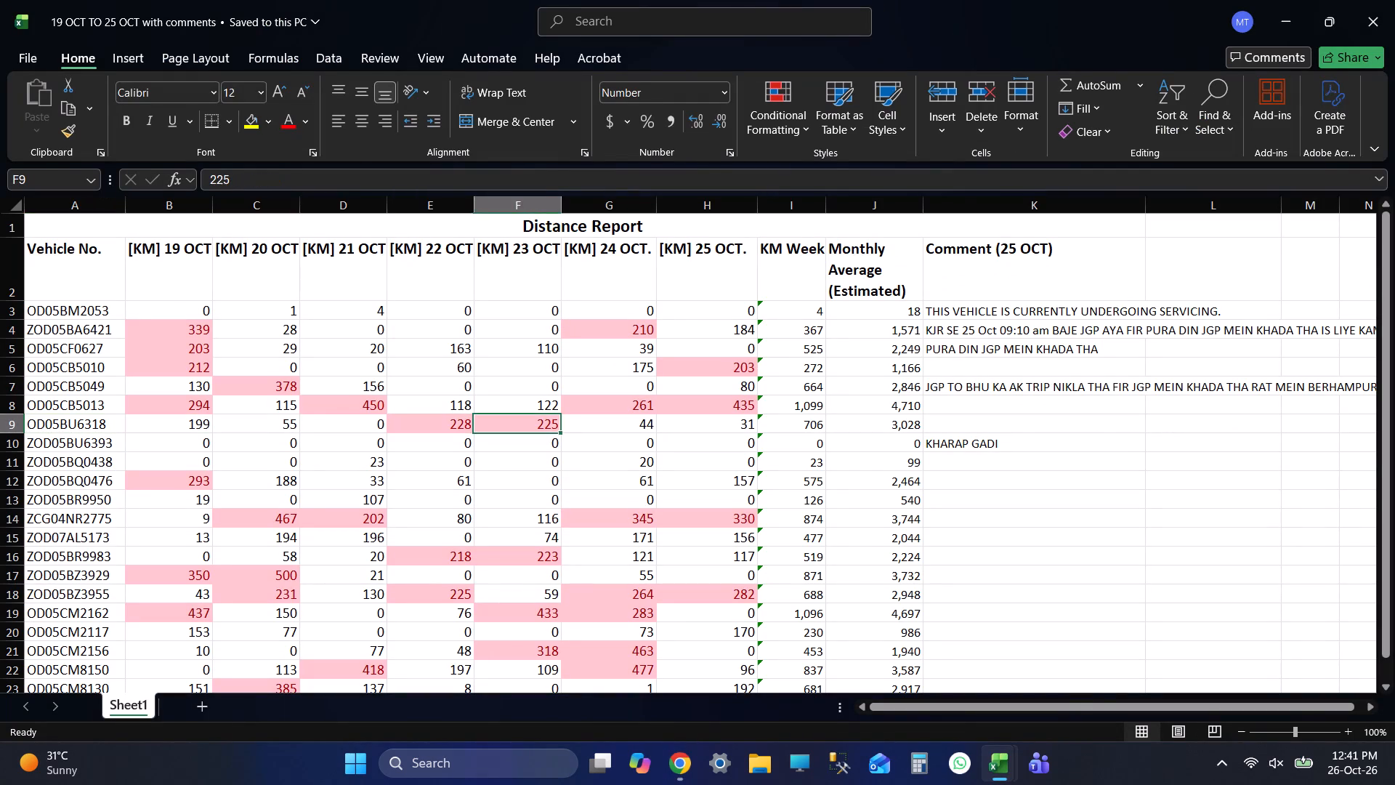
pyautogui.press('Tab')
pyautogui.press('Tab')
pyautogui.press('Tab')
pyautogui.press('Tab')
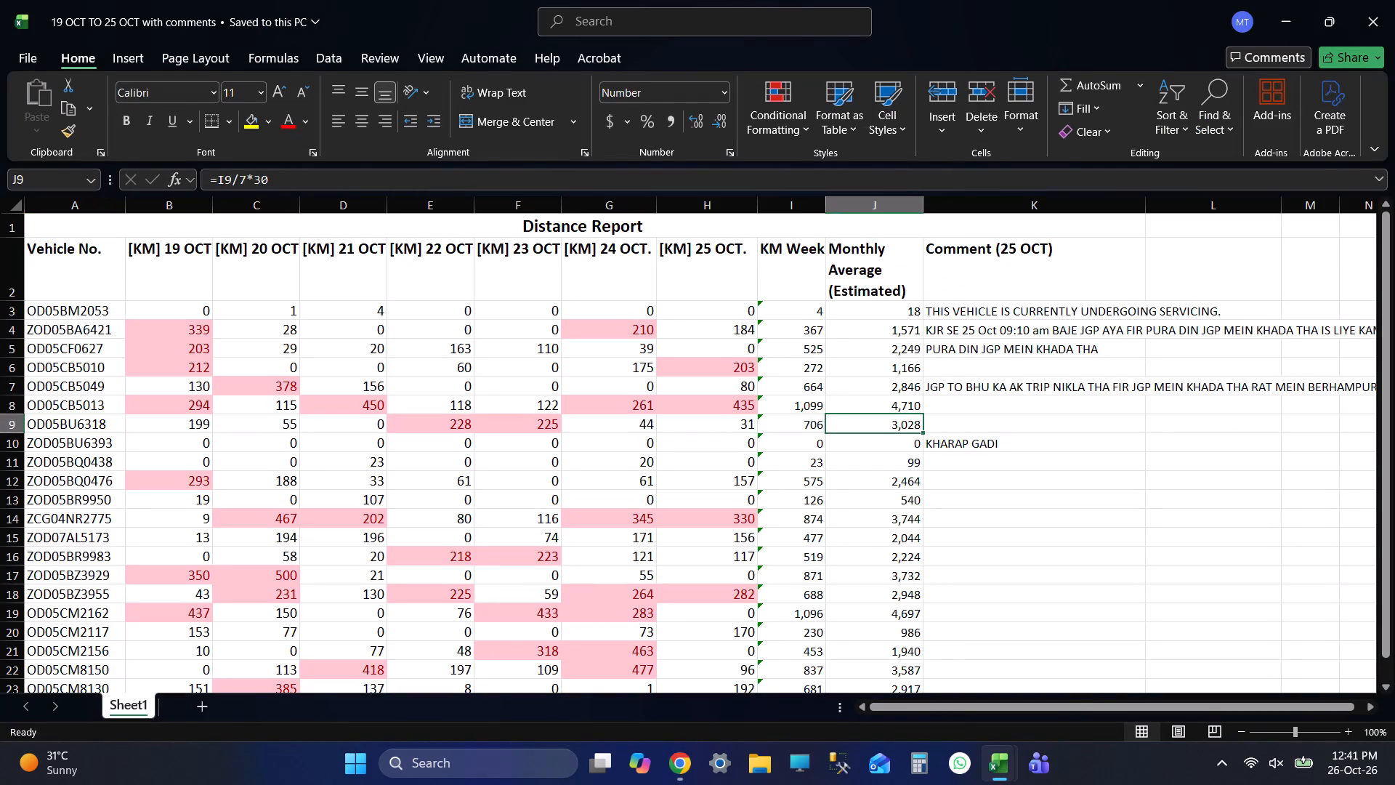
pyautogui.press('Tab')
pyautogui.hotkey('alt', 'Tab')
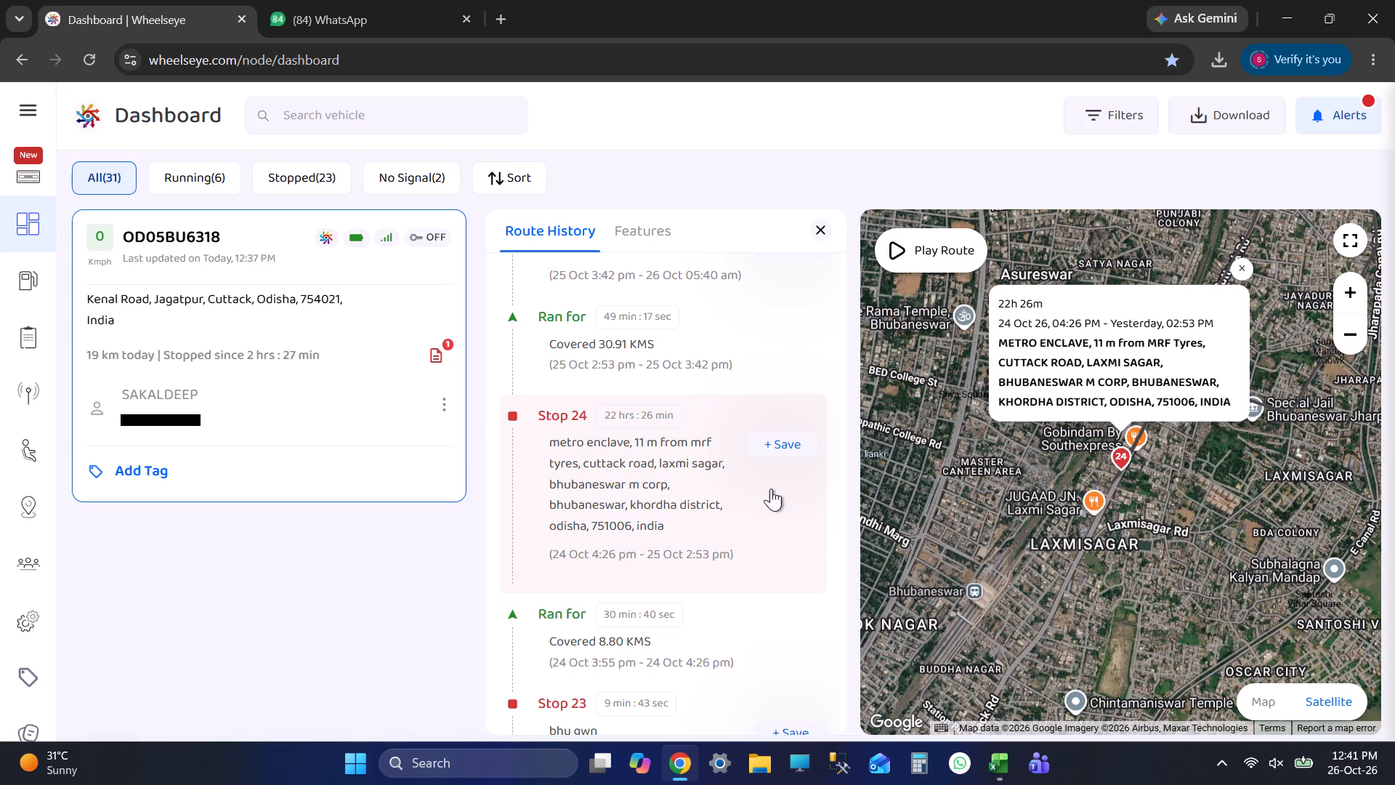
pyautogui.scroll(2, 700, 491)
pyautogui.click(658, 408)
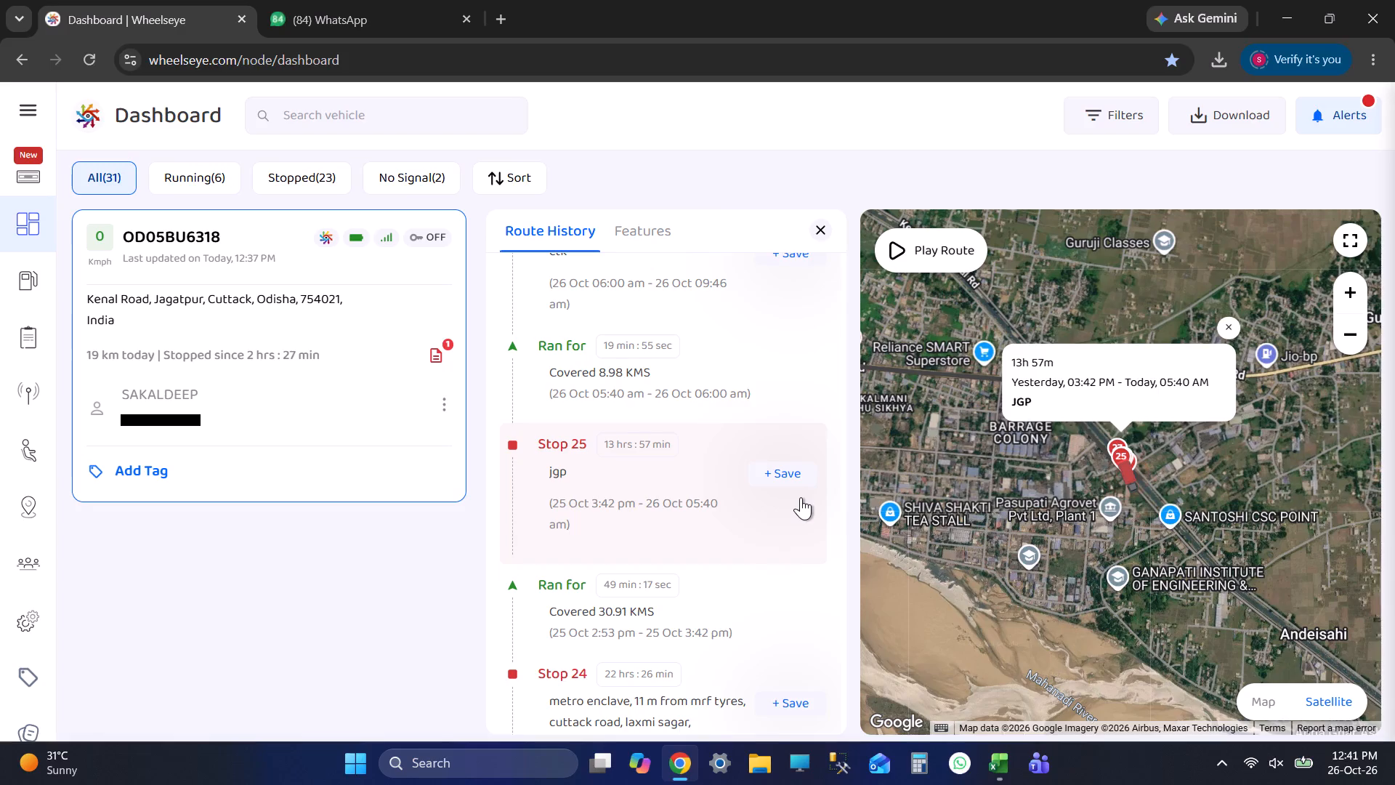
pyautogui.hotkey('alt', 'Tab')
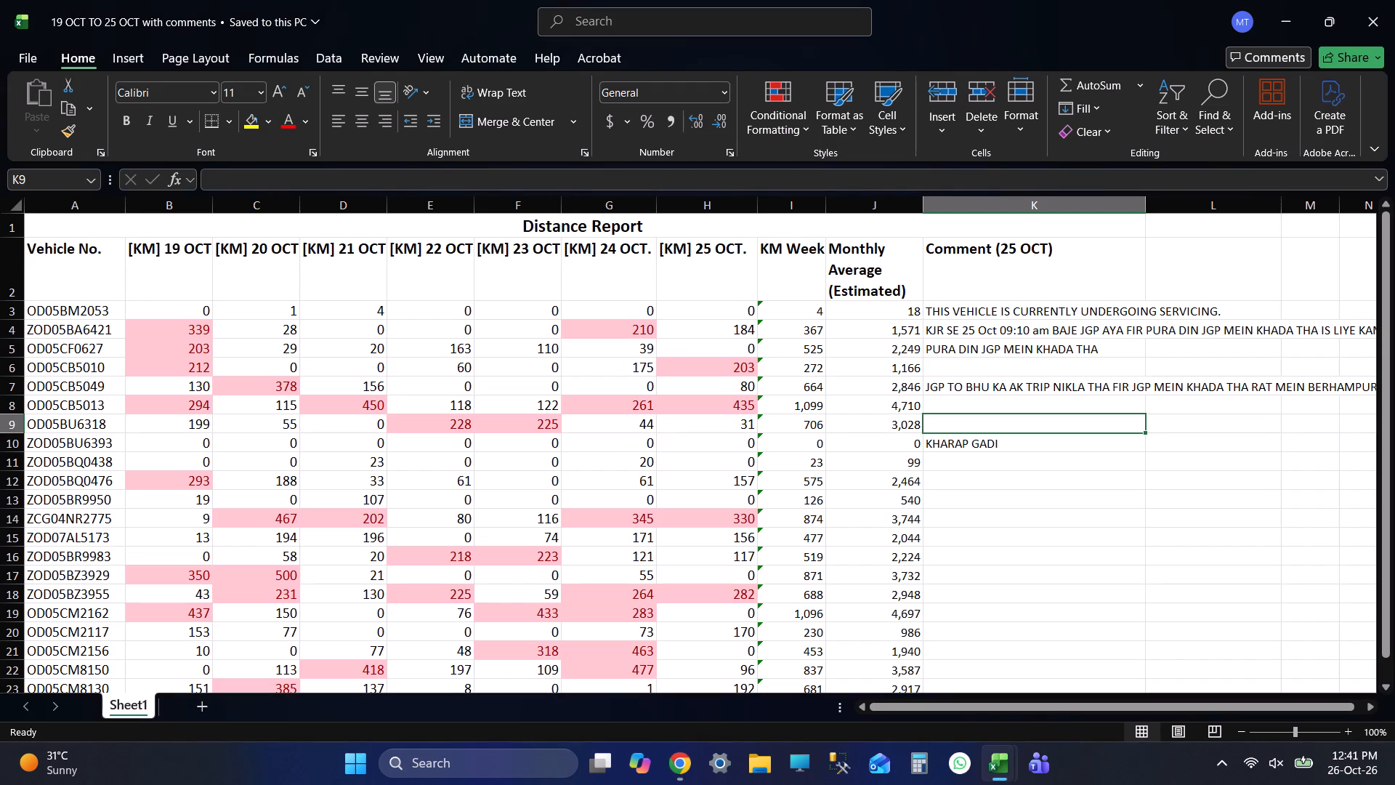
pyautogui.hotkey('alt', 'Tab')
pyautogui.scroll(-2, 595, 587)
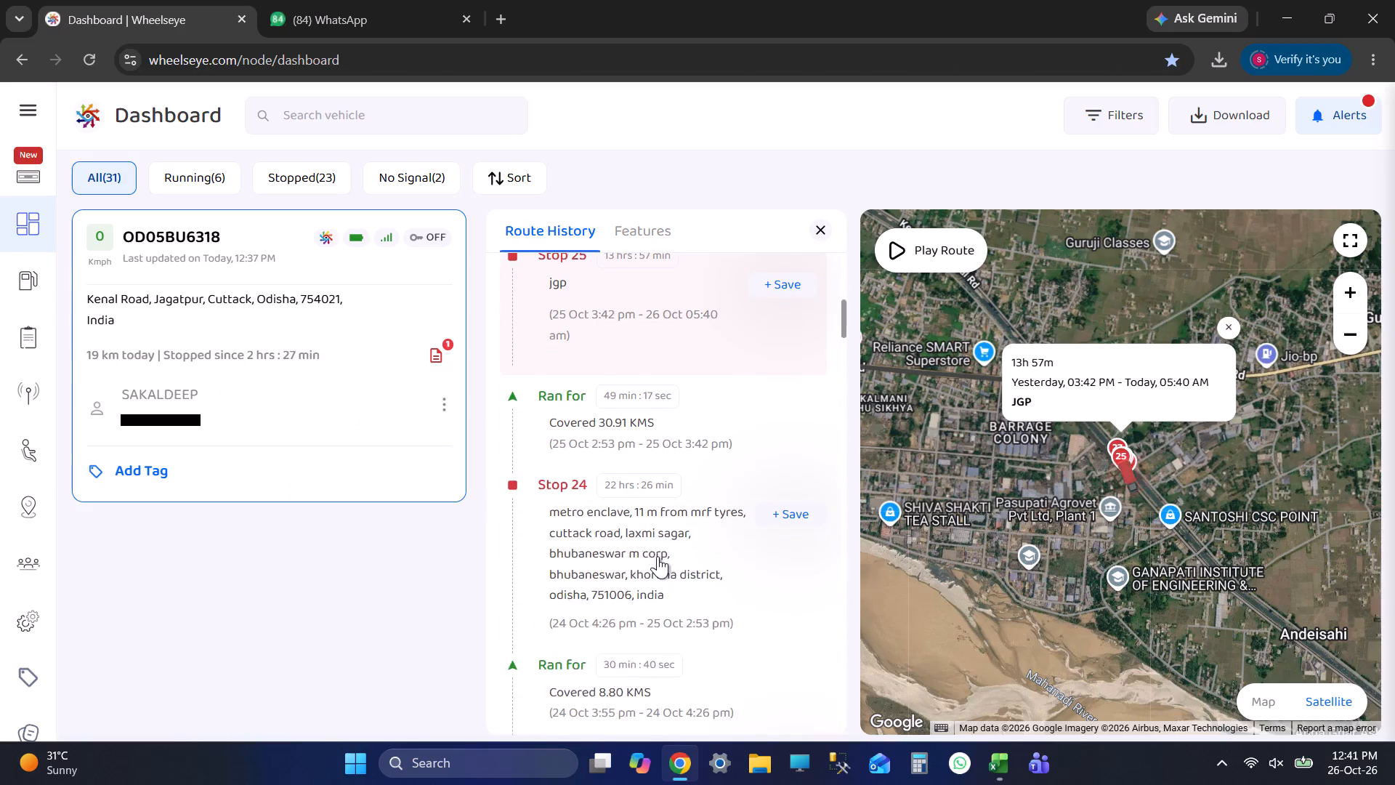
pyautogui.click(658, 556)
pyautogui.hotkey('alt', 'Tab')
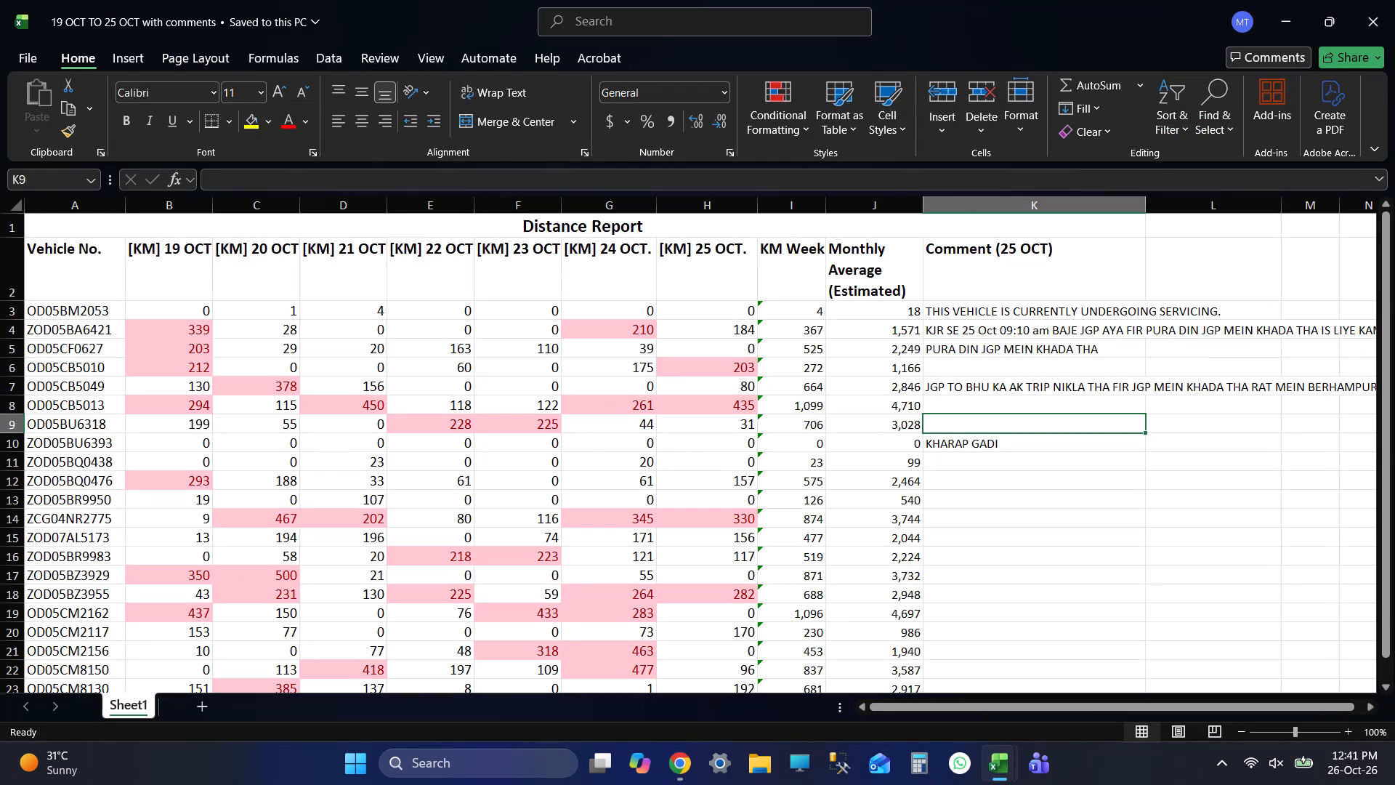
pyautogui.write('PARTY KE')
pyautogui.press('space')
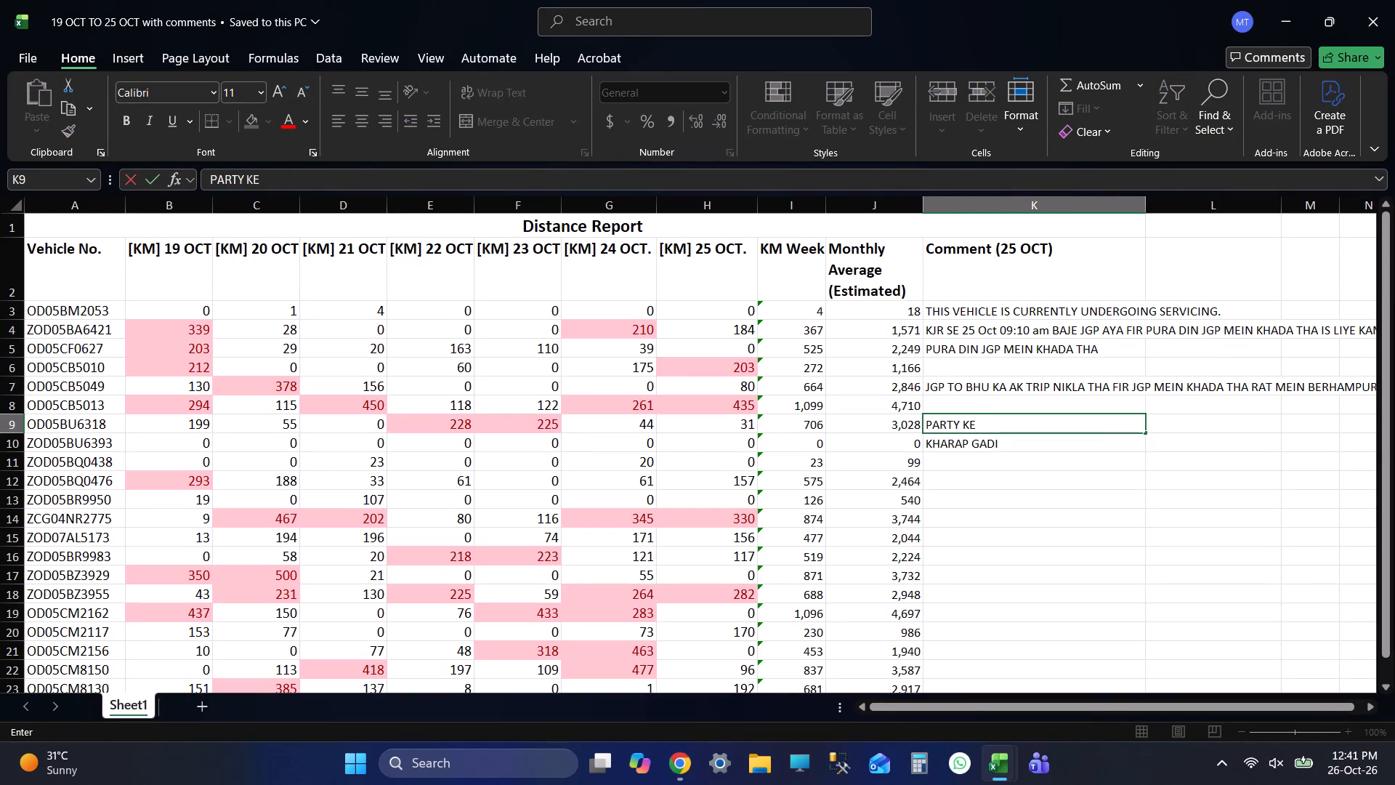
pyautogui.write('PASS KHADA')
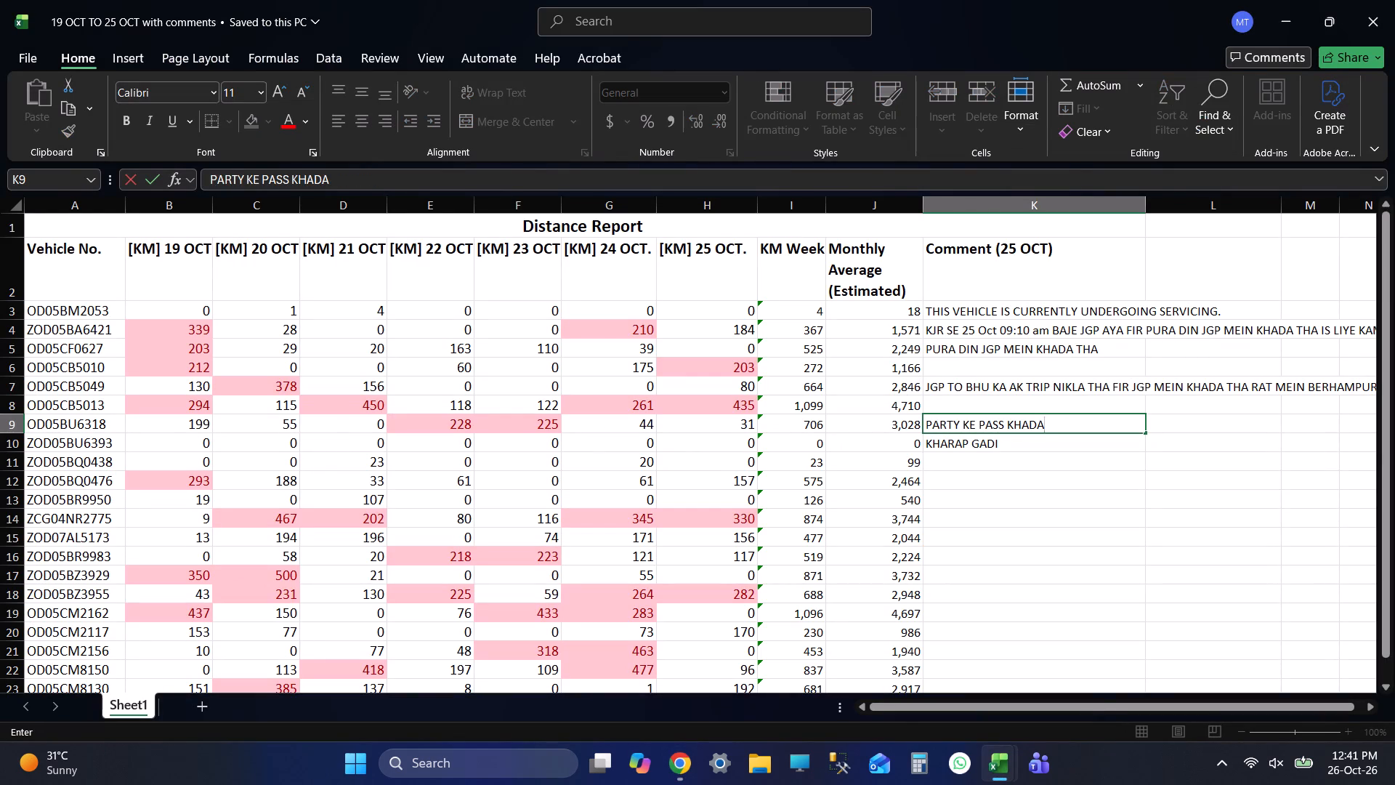
pyautogui.press('space')
pyautogui.write('THA AND')
pyautogui.press('space')
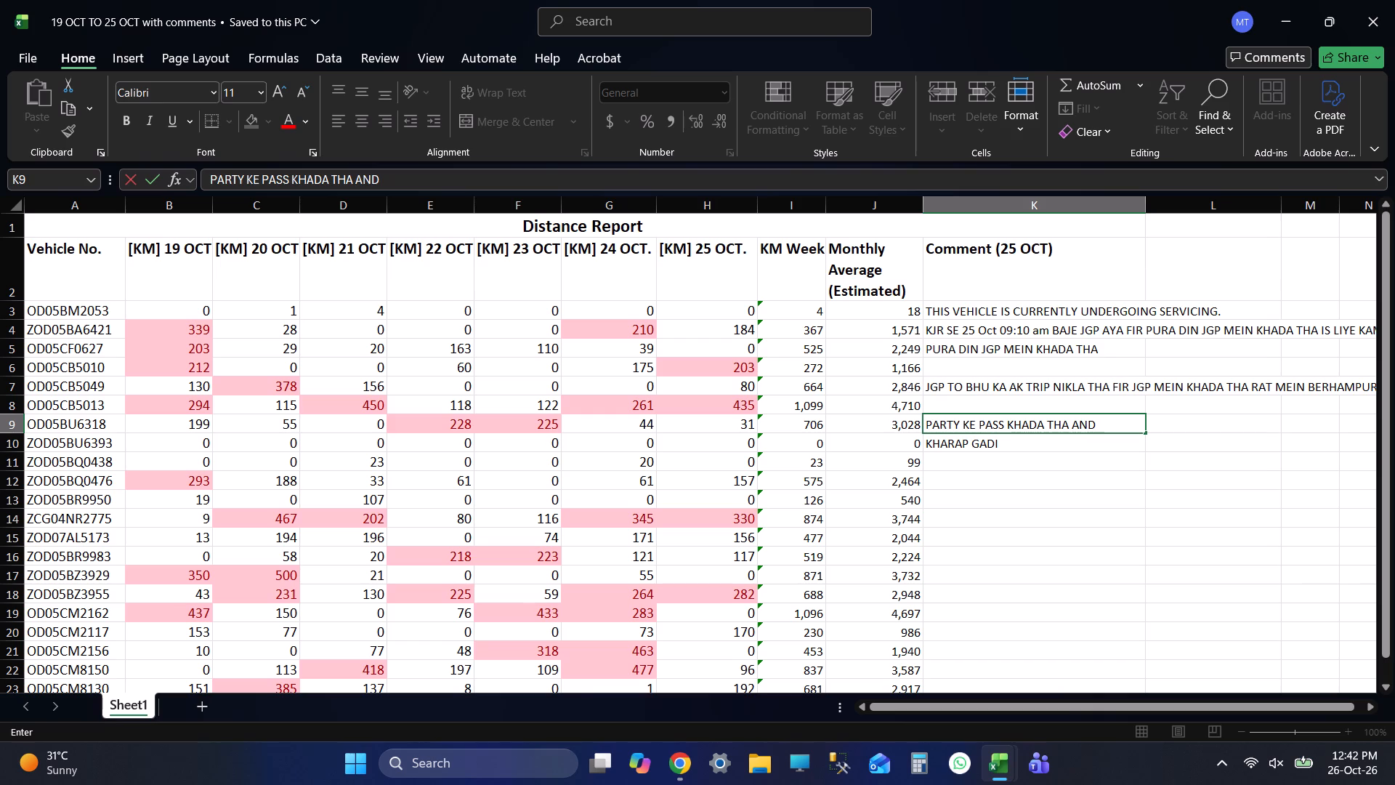
pyautogui.hotkey('alt', 'Tab')
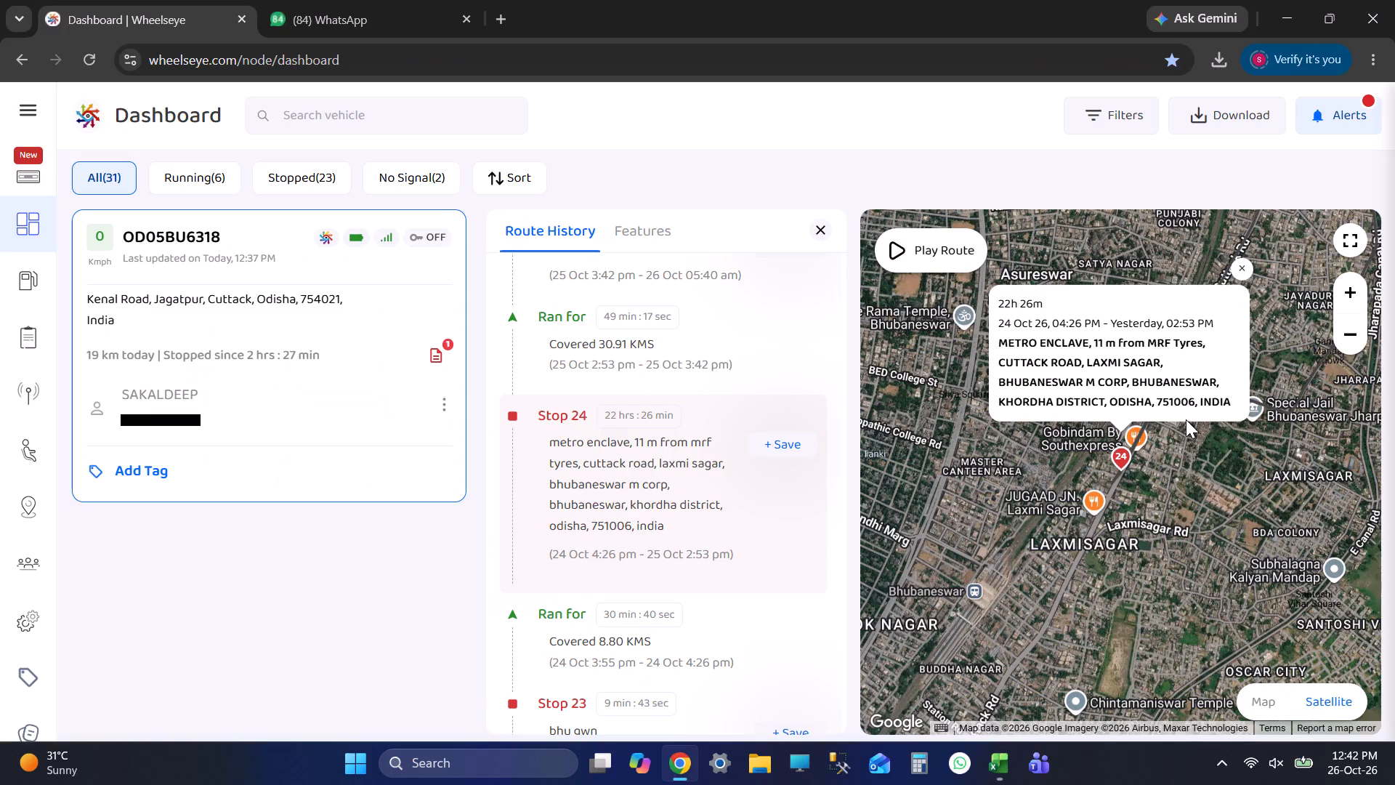
pyautogui.scroll(-3, 1196, 482)
pyautogui.scroll(1, 1196, 496)
pyautogui.scroll(-12, 1196, 496)
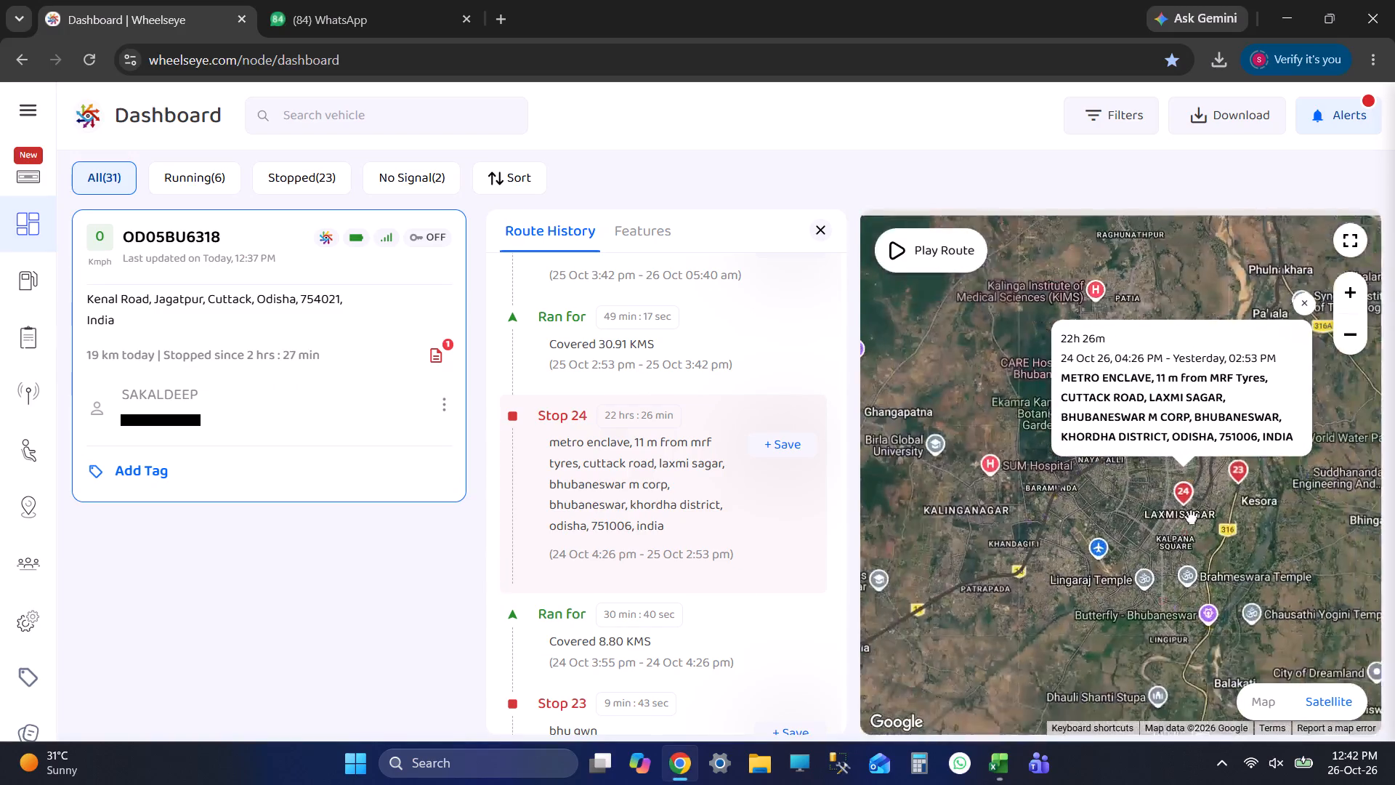
pyautogui.scroll(-1, 1240, 535)
pyautogui.scroll(5, 1240, 535)
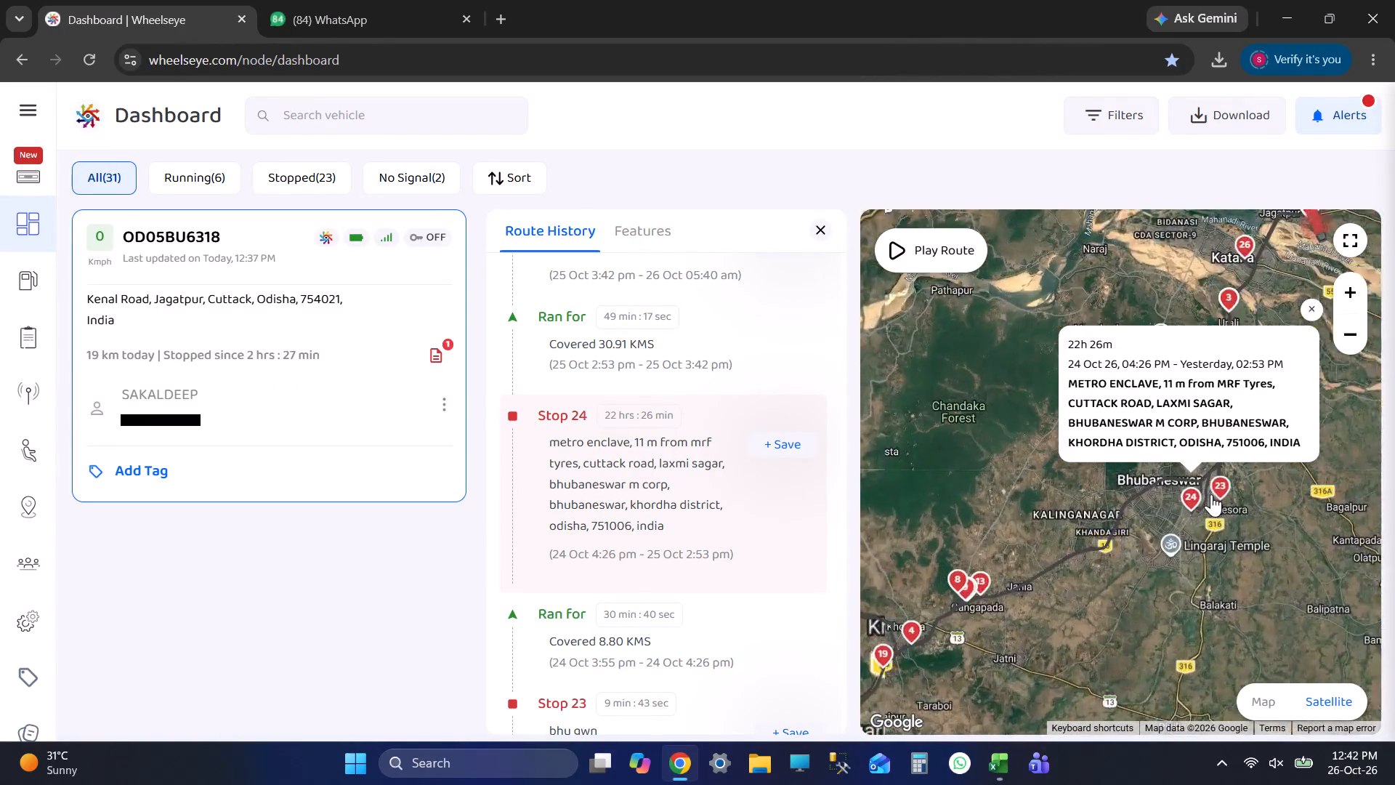
pyautogui.scroll(6, 1211, 494)
pyautogui.scroll(3, 1144, 549)
pyautogui.moveTo(1085, 576); pyautogui.dragTo(1092, 587)
pyautogui.scroll(-2, 711, 579)
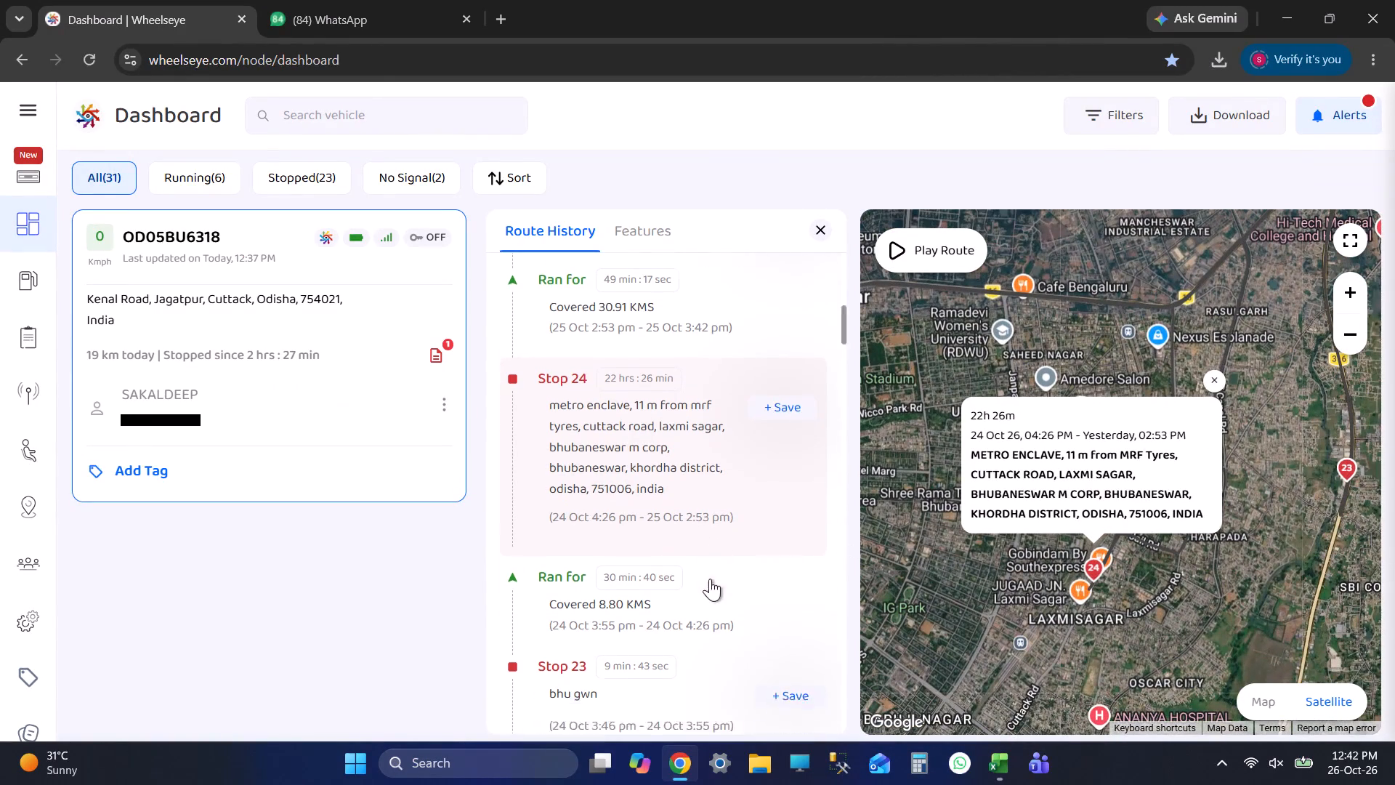
pyautogui.click(674, 556)
pyautogui.scroll(3, 674, 556)
pyautogui.scroll(-1, 674, 556)
pyautogui.click(700, 478)
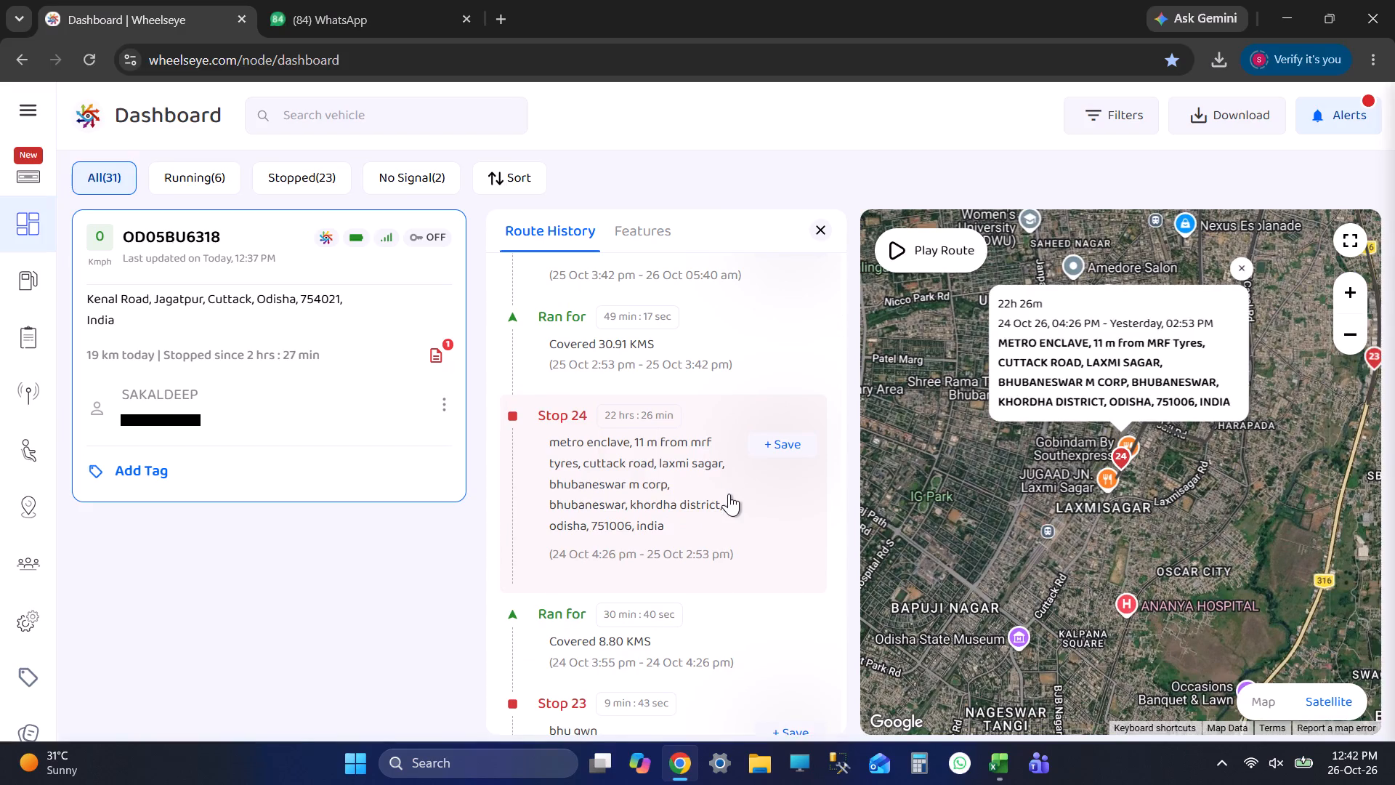
# Check the partial comment in the distance report, and re-examine the wider area around Stop 24 on the Wheelseye map.
pyautogui.hotkey('alt', 'Tab')
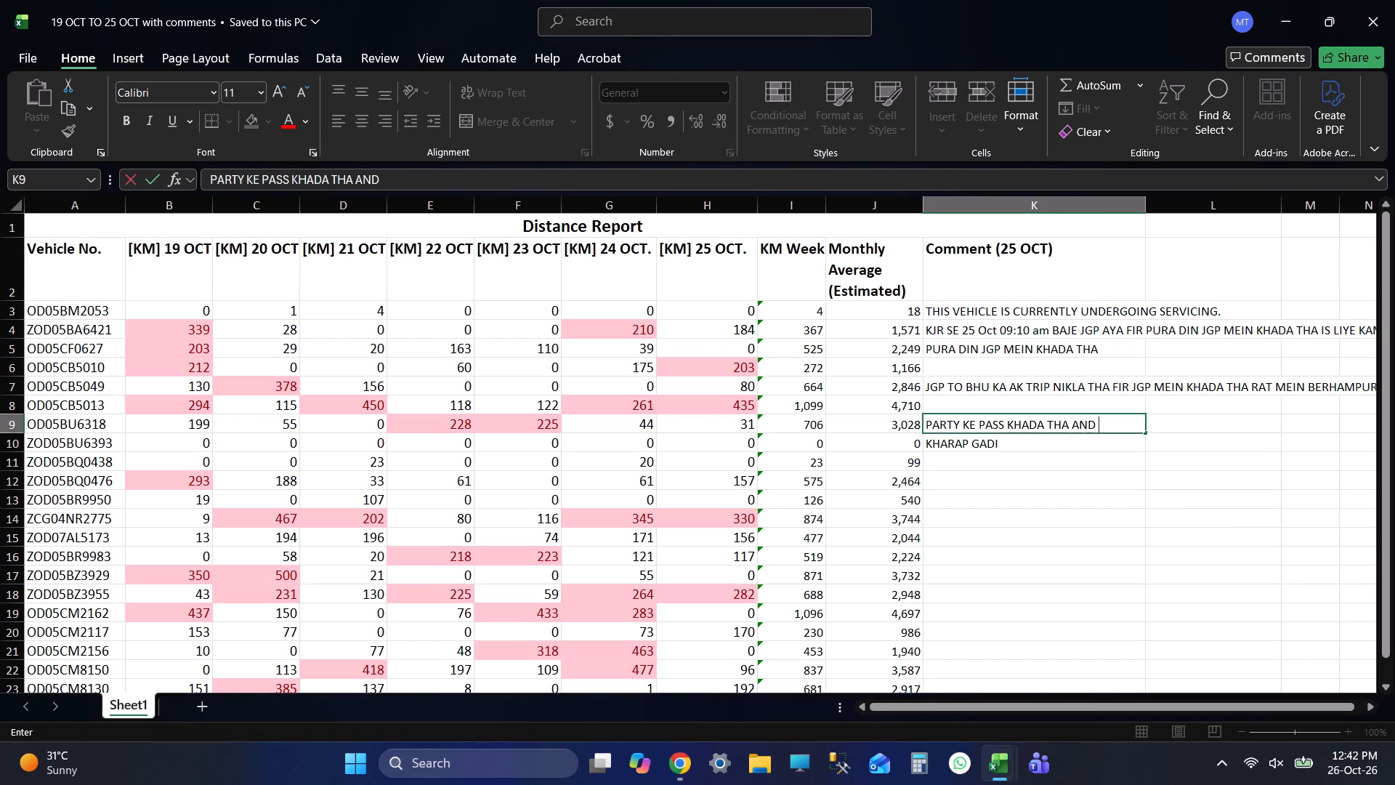
pyautogui.hotkey('alt', 'Tab')
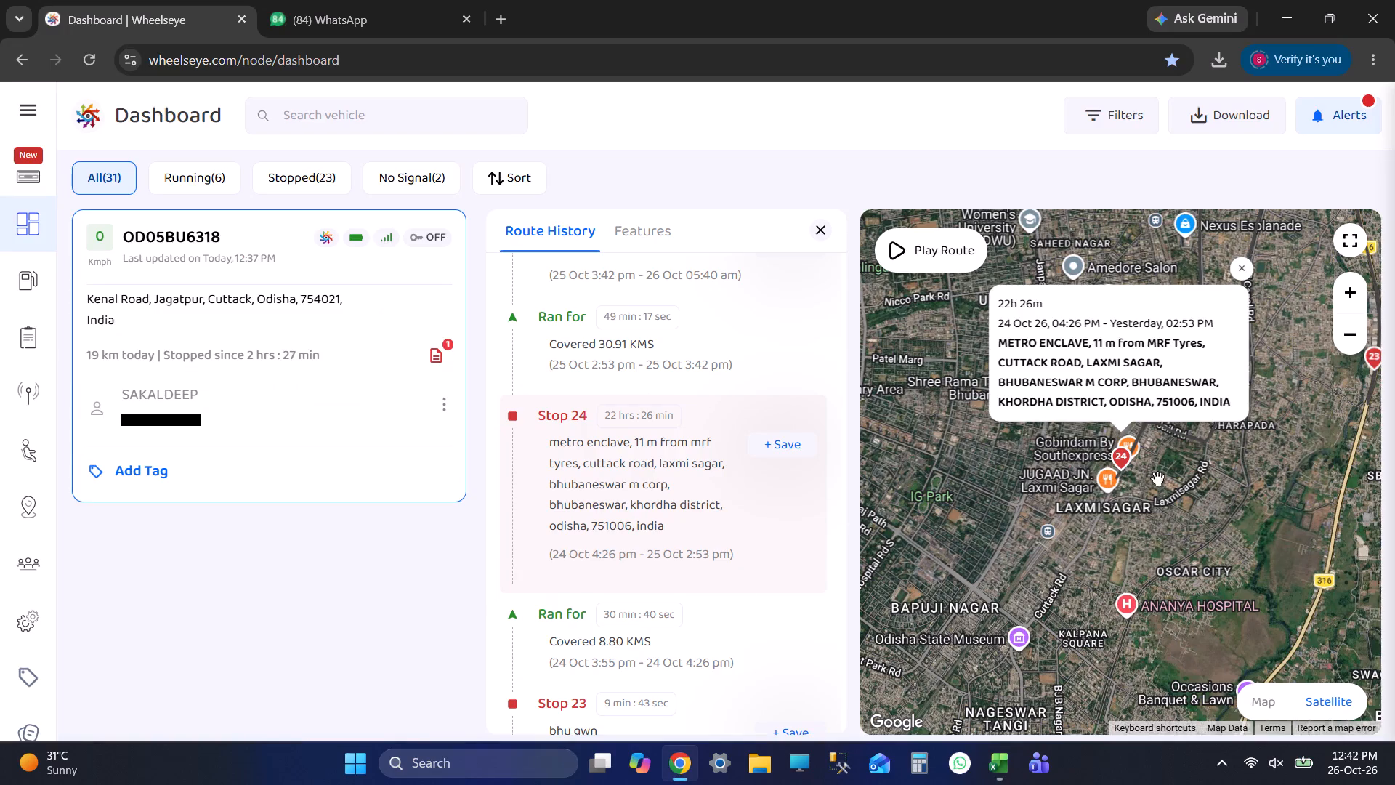
pyautogui.scroll(-2, 1309, 462)
pyautogui.moveTo(1301, 464); pyautogui.dragTo(1252, 476)
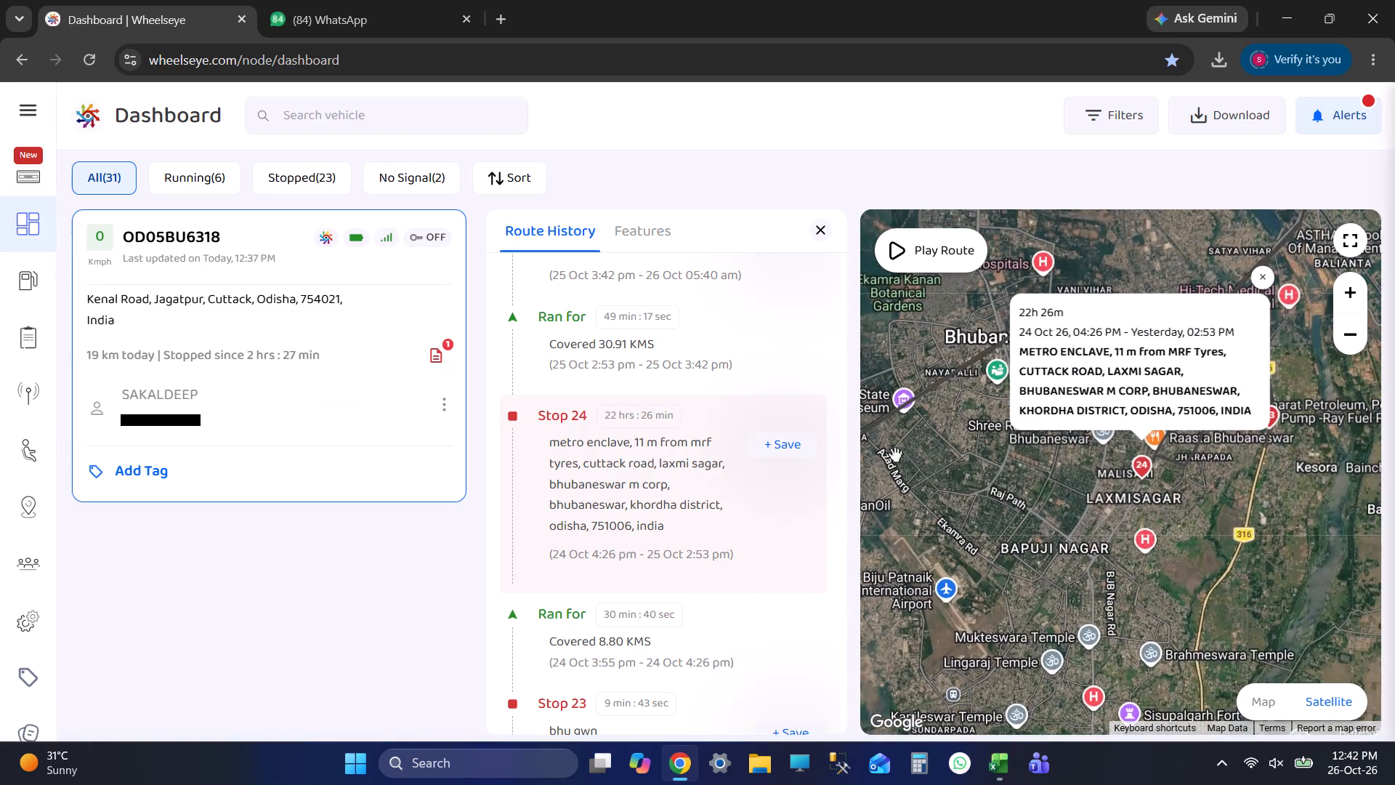
pyautogui.scroll(-2, 695, 490)
pyautogui.click(642, 544)
pyautogui.scroll(3, 642, 544)
pyautogui.click(642, 522)
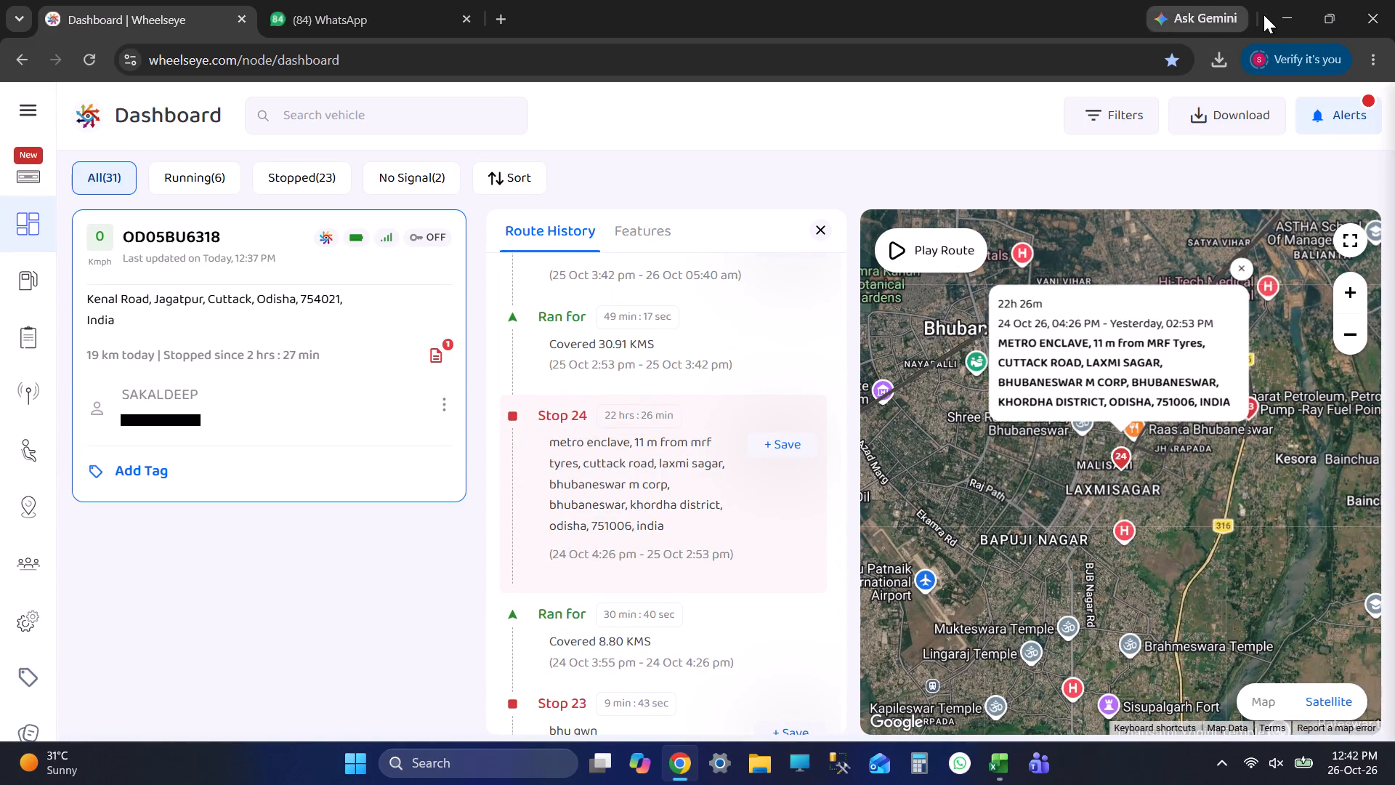
# Switch to the daily trip workbook and examine the trip entries on the CGB (TARACHAND DUTTA STREET) sheet.
pyautogui.hotkey('alt', 'Tab')
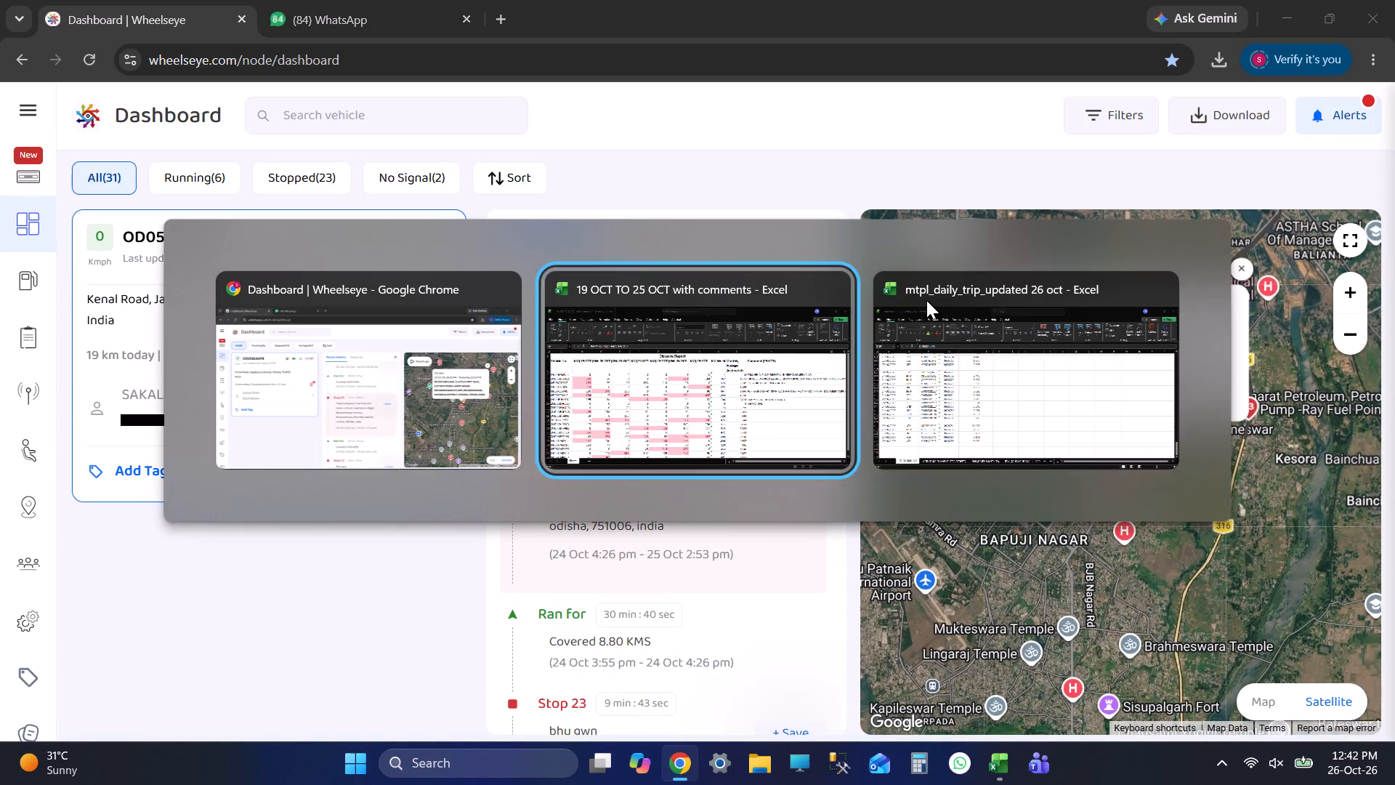
pyautogui.hotkey('alt', 'Tab')
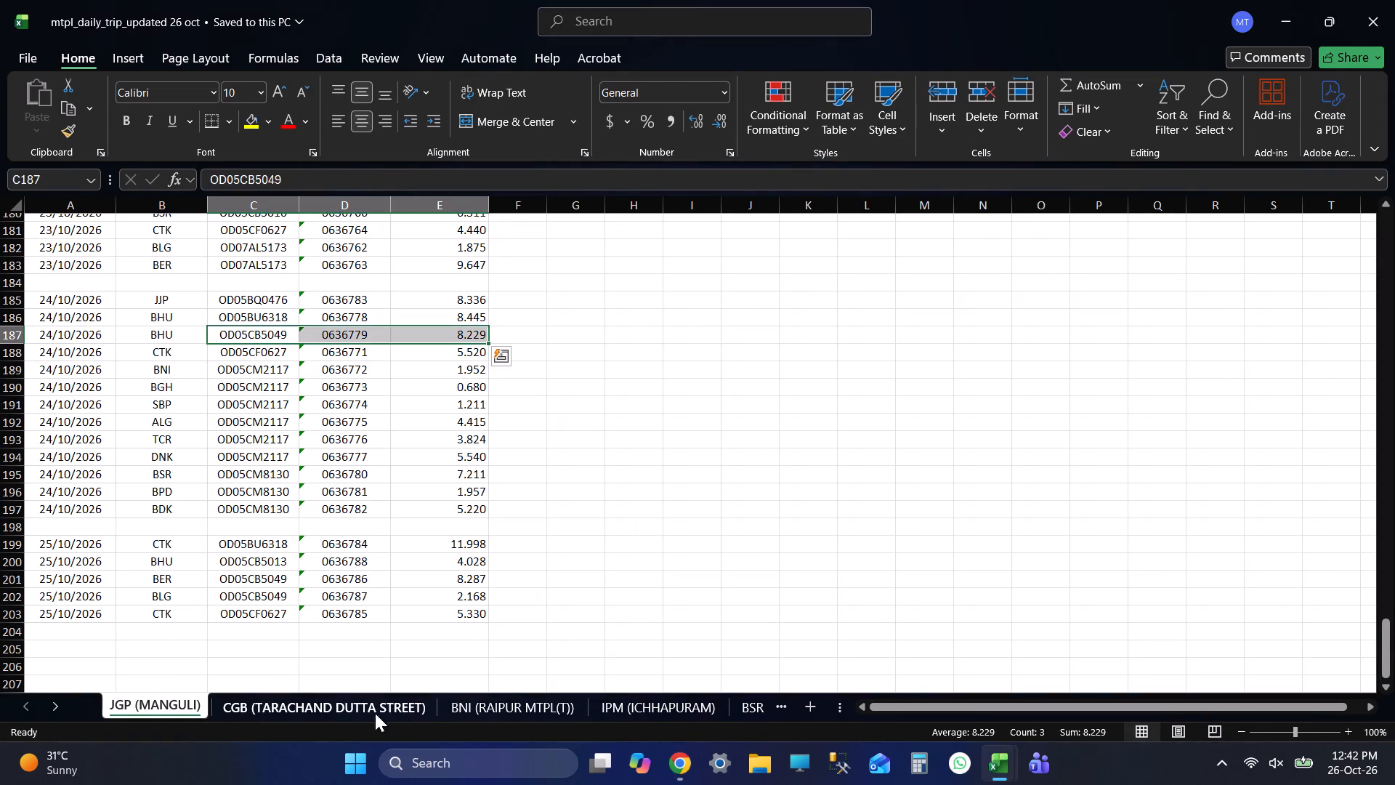
pyautogui.hotkey('alt', 'Tab')
pyautogui.hotkey('alt', 'Tab')
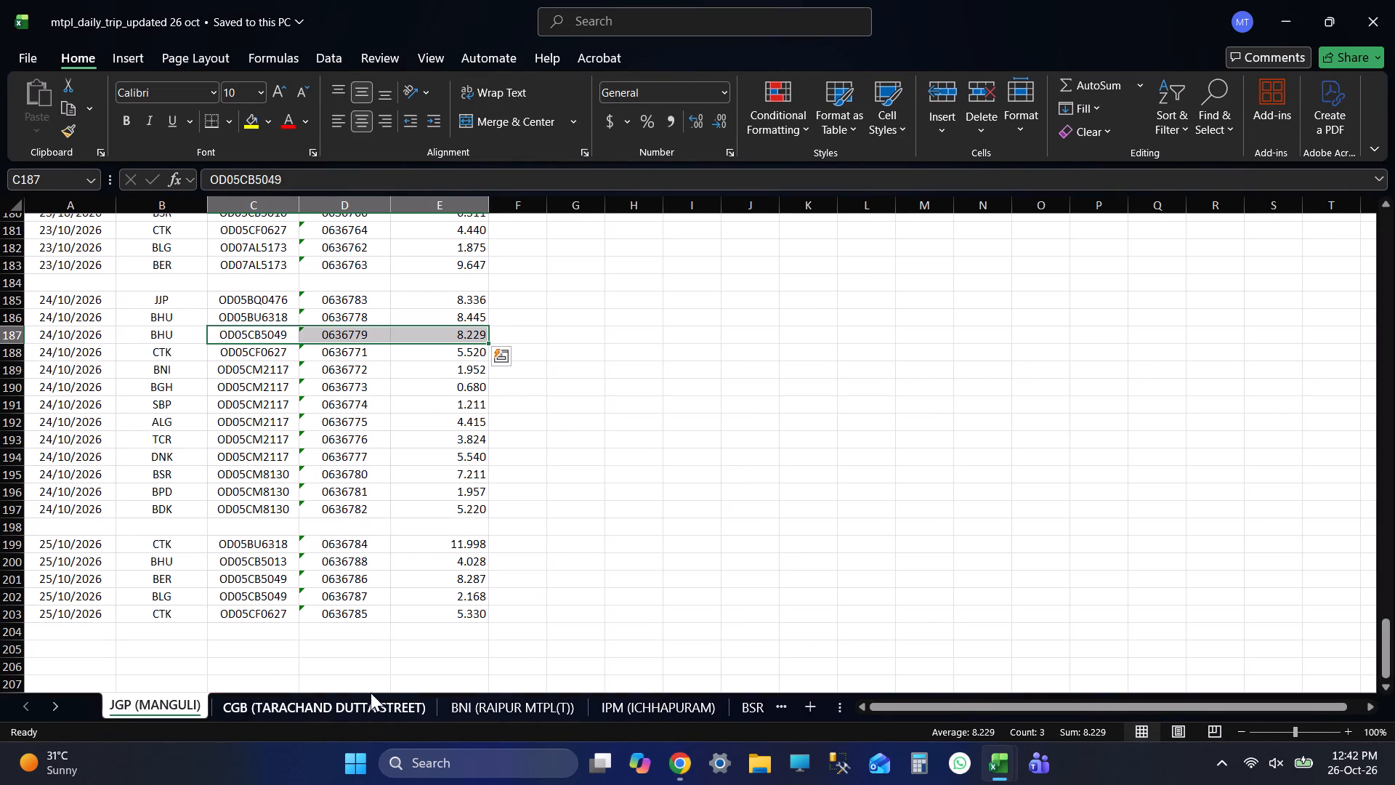
pyautogui.hotkey('alt', 'Tab')
pyautogui.hotkey('alt', 'Tab')
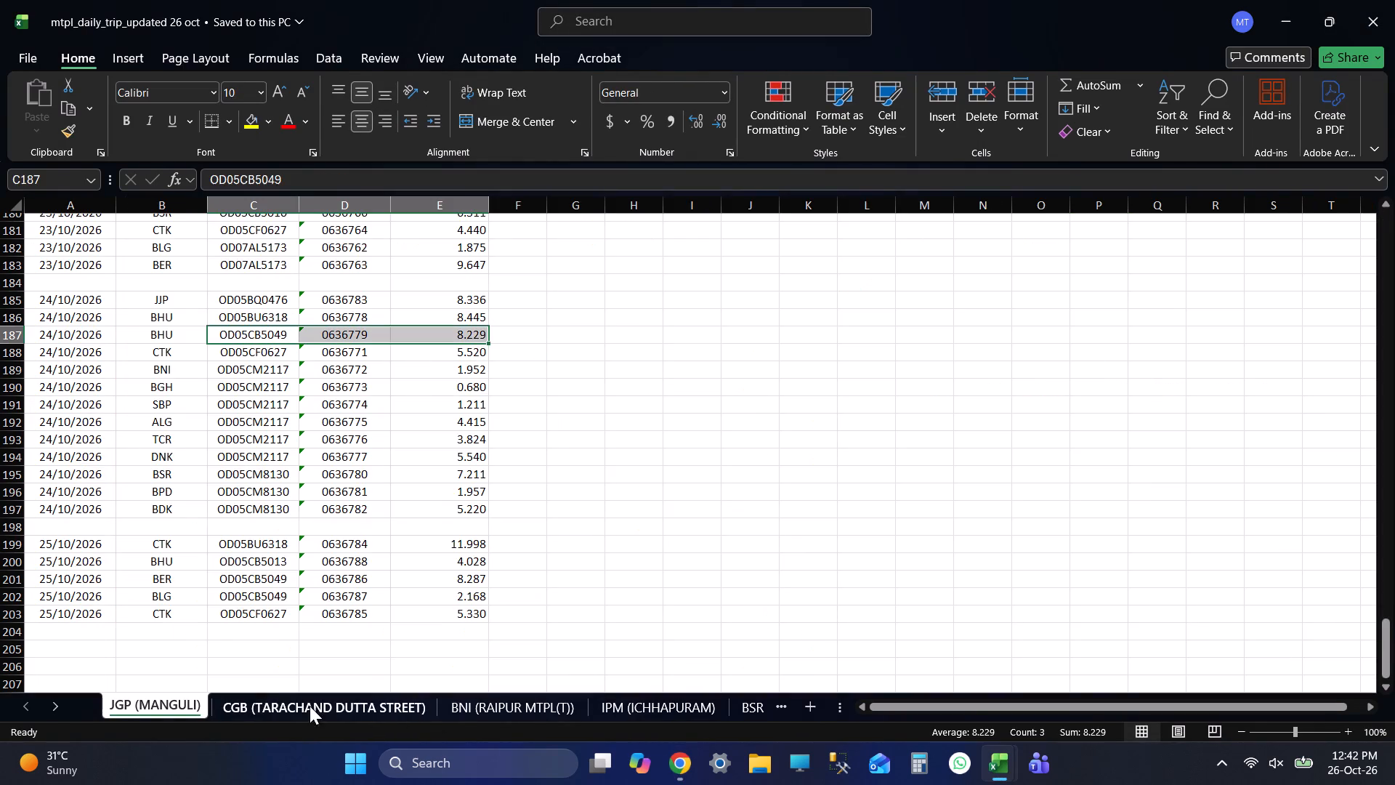
pyautogui.click(357, 710)
pyautogui.scroll(3, 371, 408)
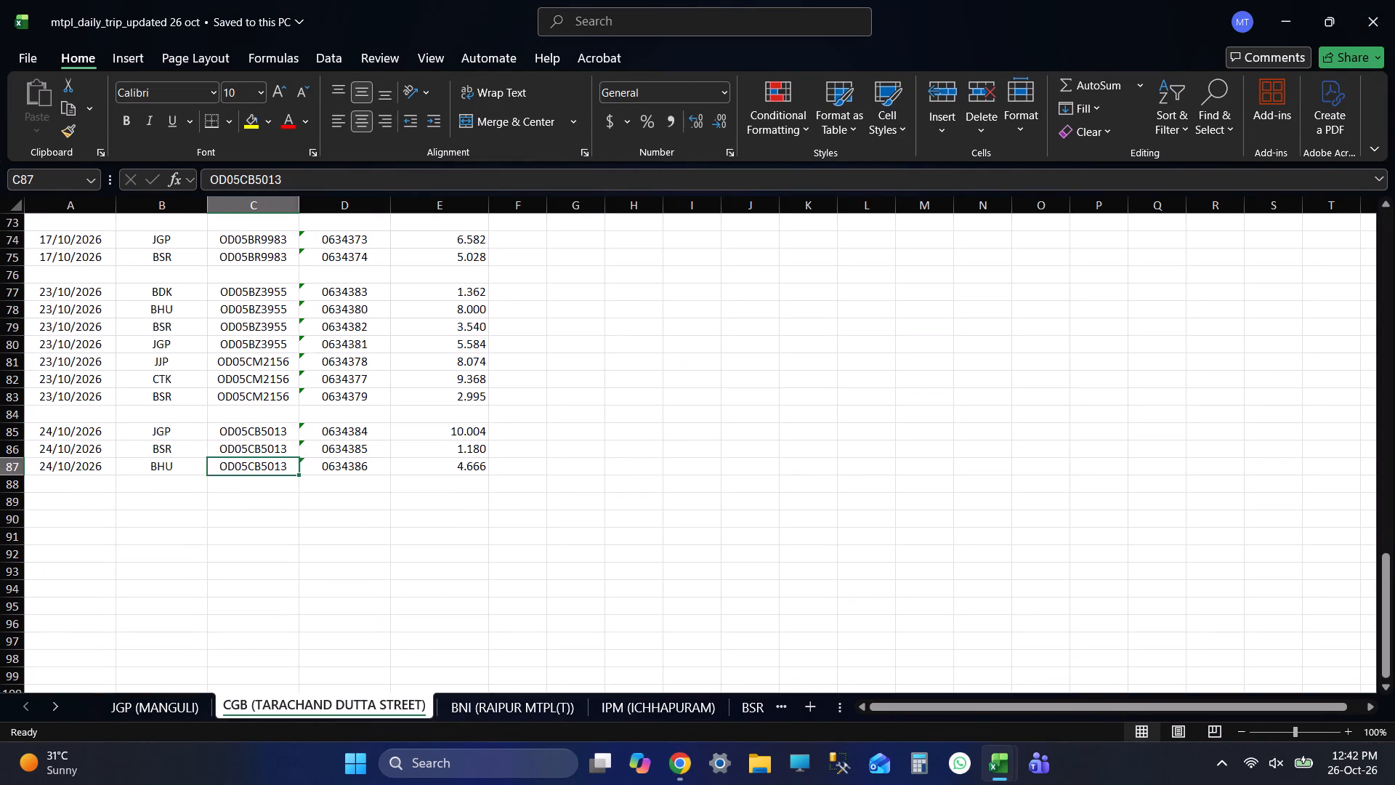
pyautogui.scroll(2, 371, 408)
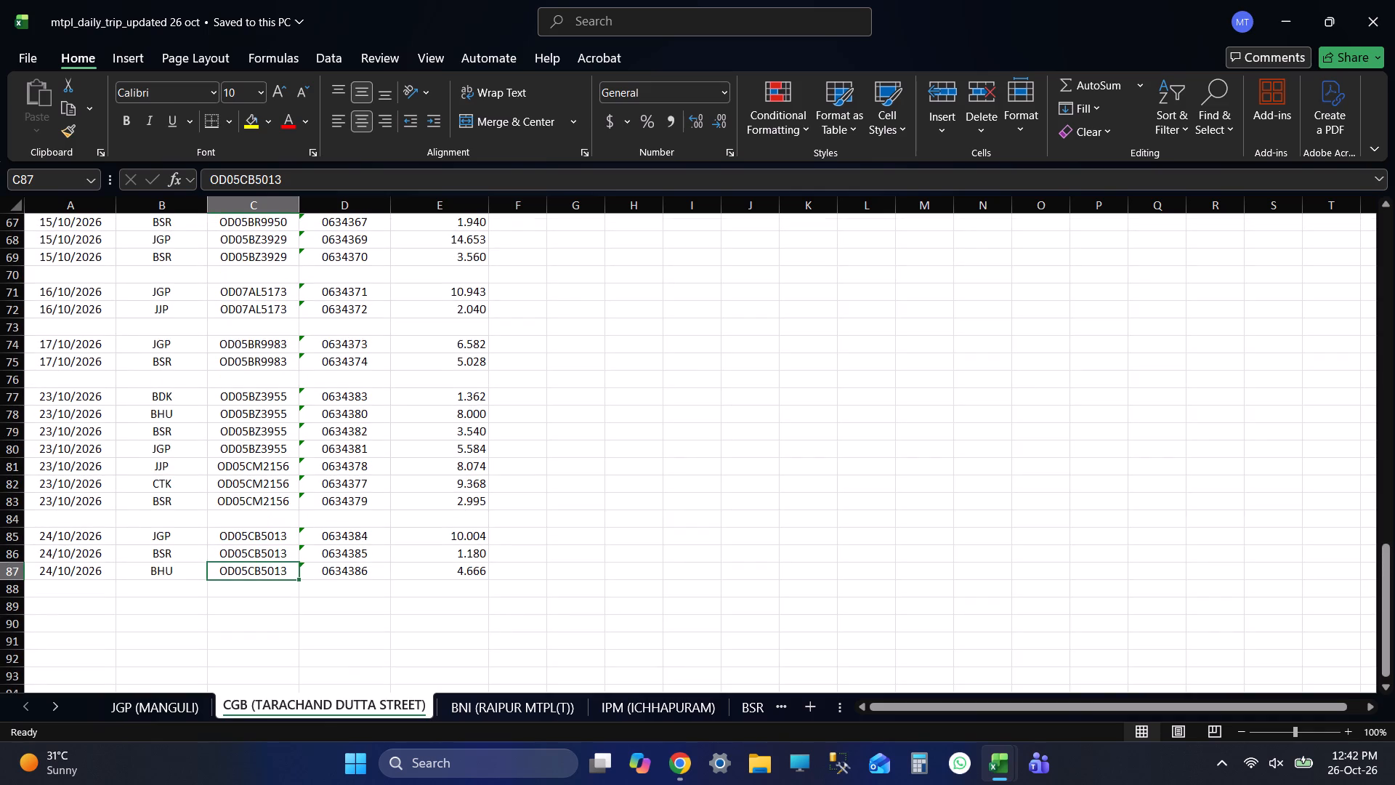
pyautogui.scroll(4, 413, 366)
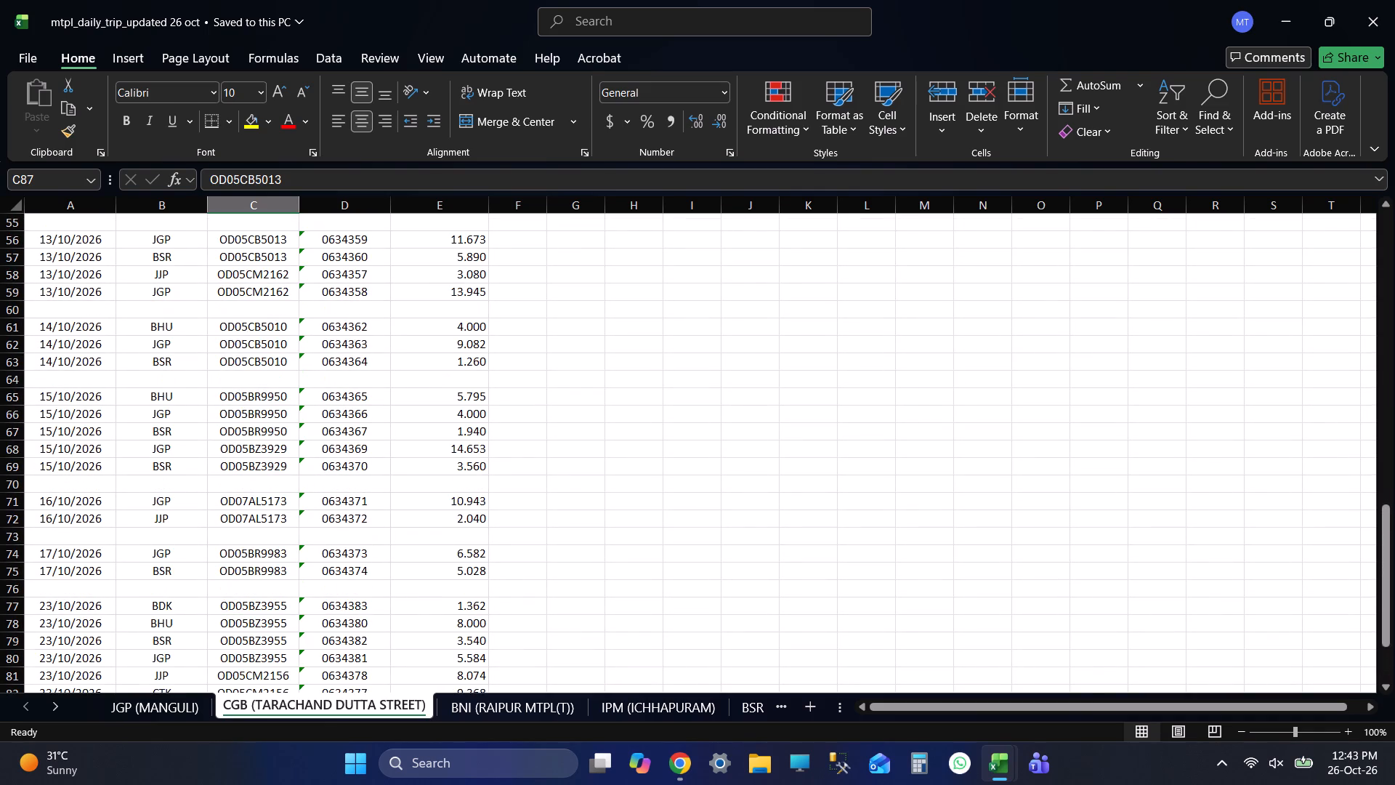
pyautogui.scroll(1, 402, 373)
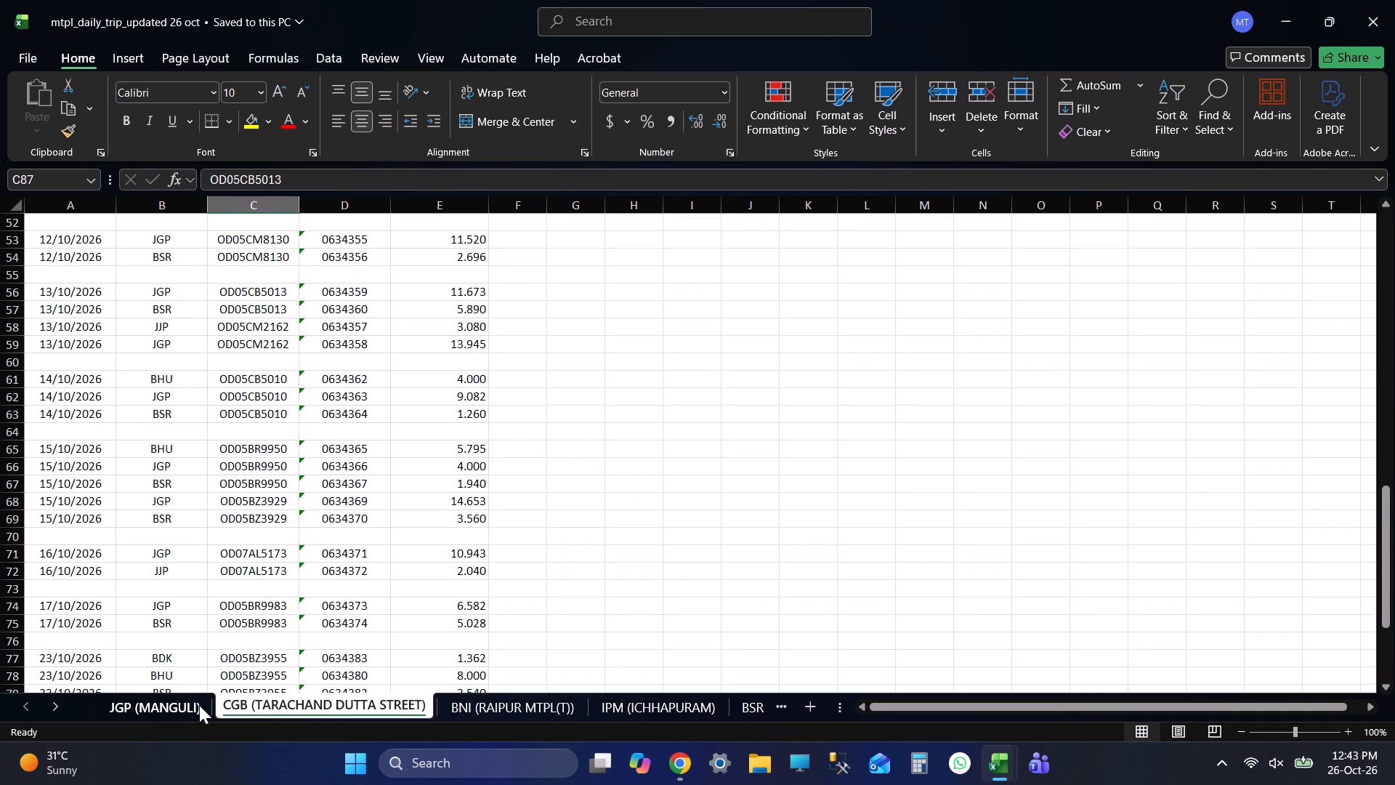
# Examine the dates, destinations and truck numbers on the BNI (RAIPUR MTPL(T)) sheet.
pyautogui.click(533, 714)
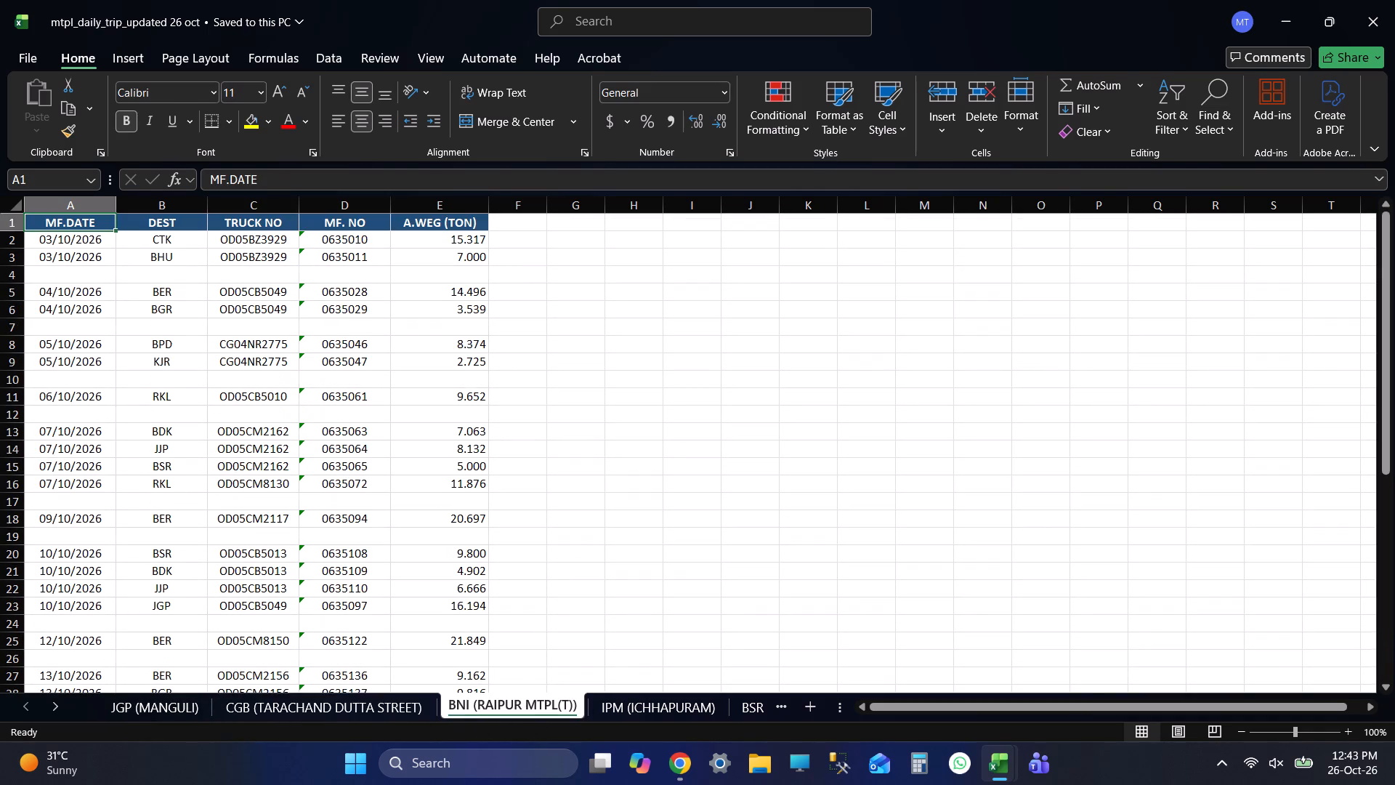
pyautogui.scroll(-1, 411, 486)
pyautogui.scroll(1, 411, 491)
pyautogui.scroll(-1, 409, 493)
pyautogui.scroll(1, 409, 493)
pyautogui.scroll(-1, 409, 493)
pyautogui.scroll(1, 409, 493)
pyautogui.scroll(-5, 409, 493)
pyautogui.scroll(1, 409, 493)
pyautogui.scroll(-6, 409, 493)
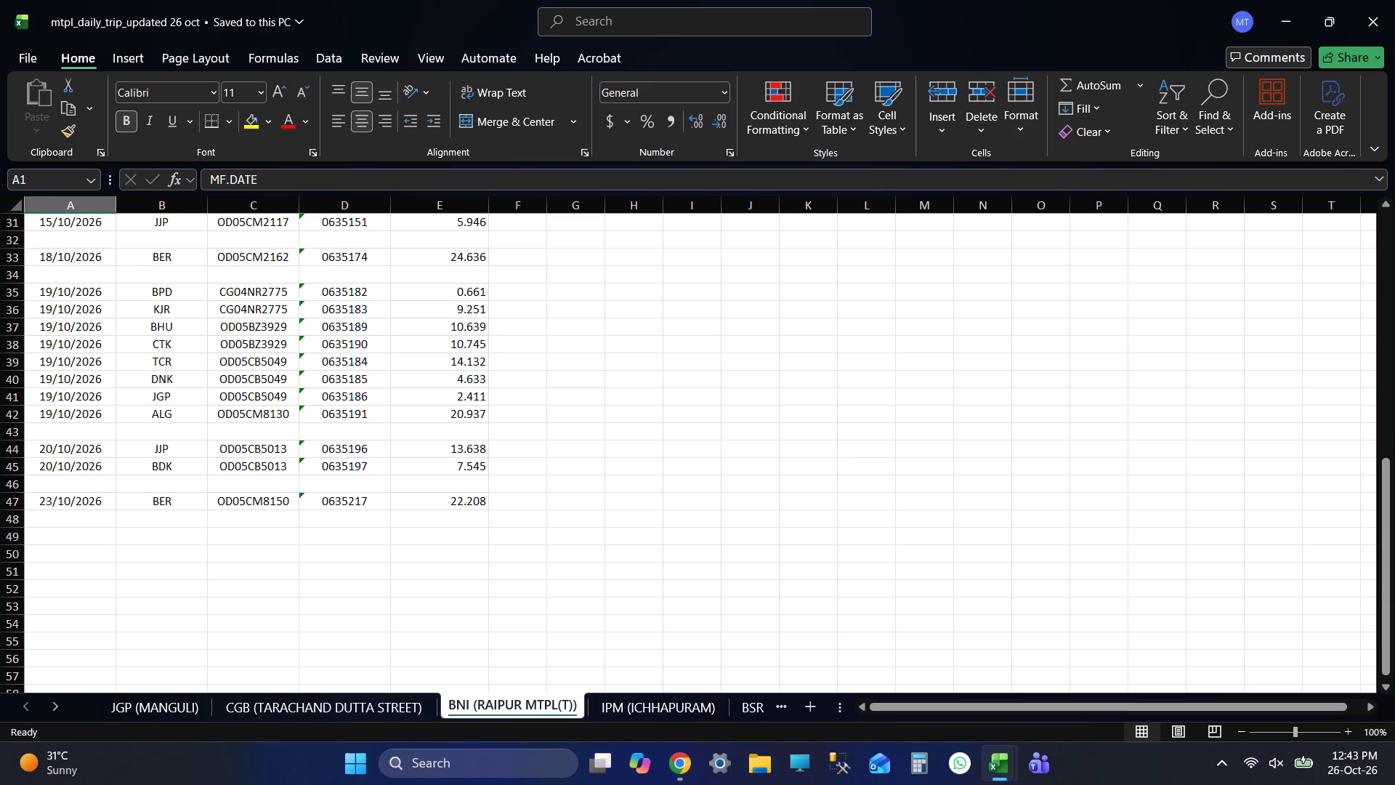
pyautogui.scroll(1, 424, 481)
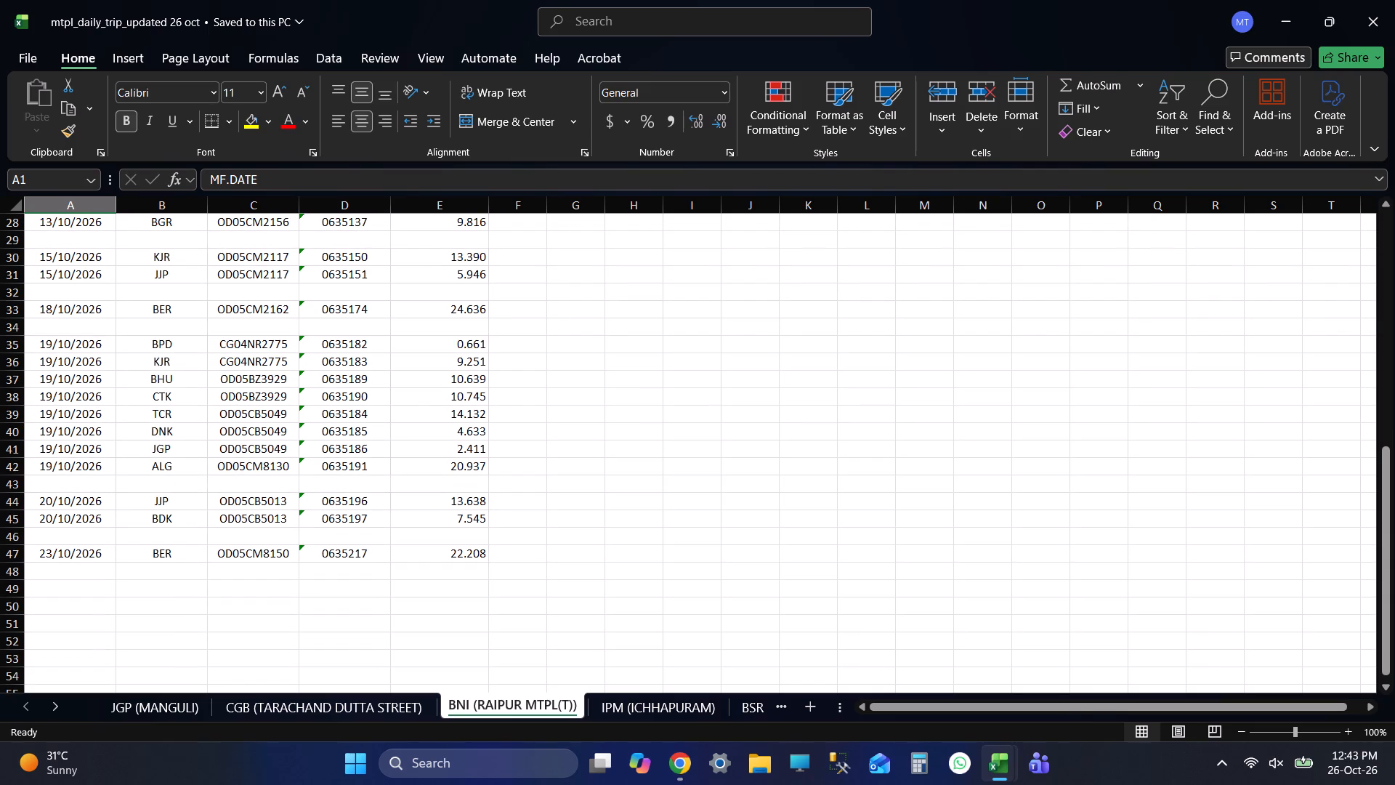
pyautogui.scroll(2, 428, 483)
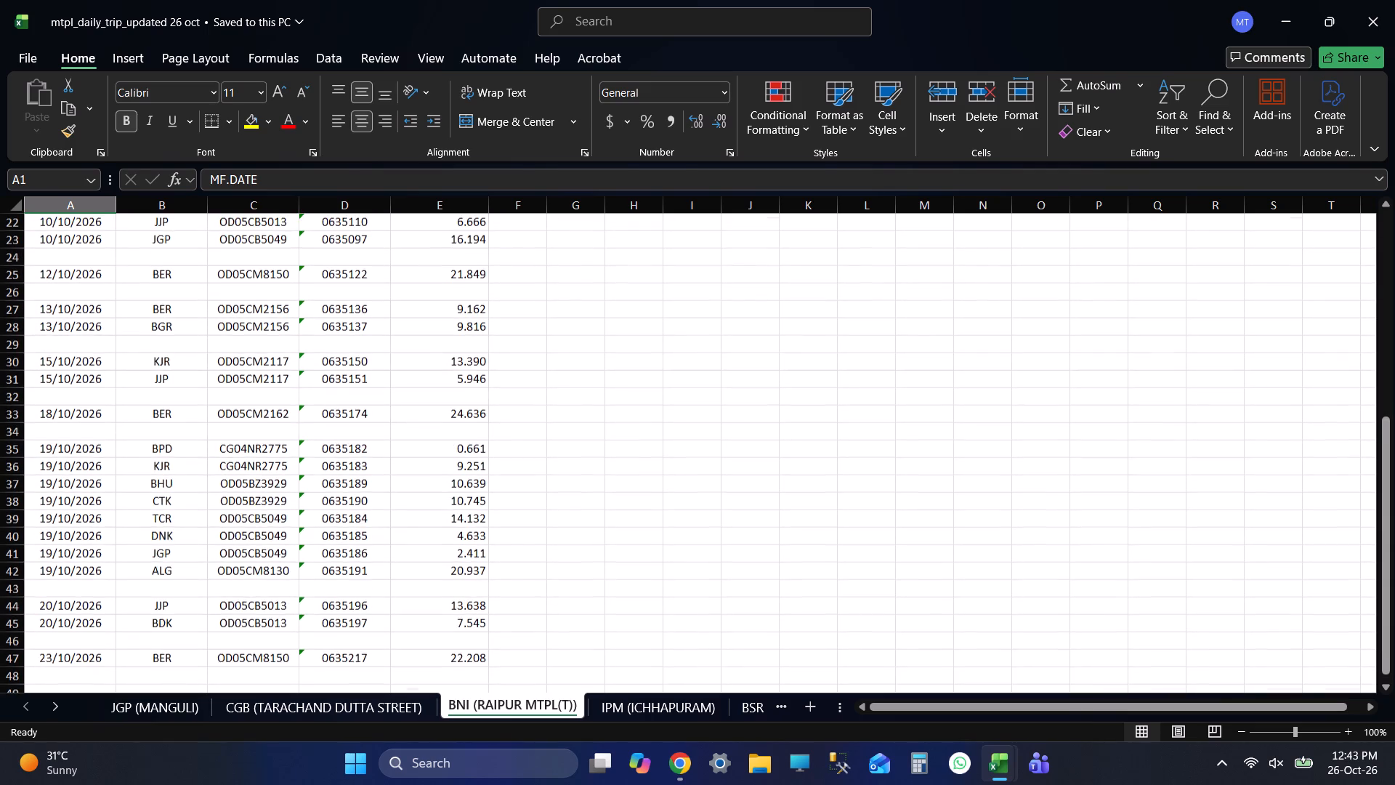
pyautogui.scroll(5, 428, 483)
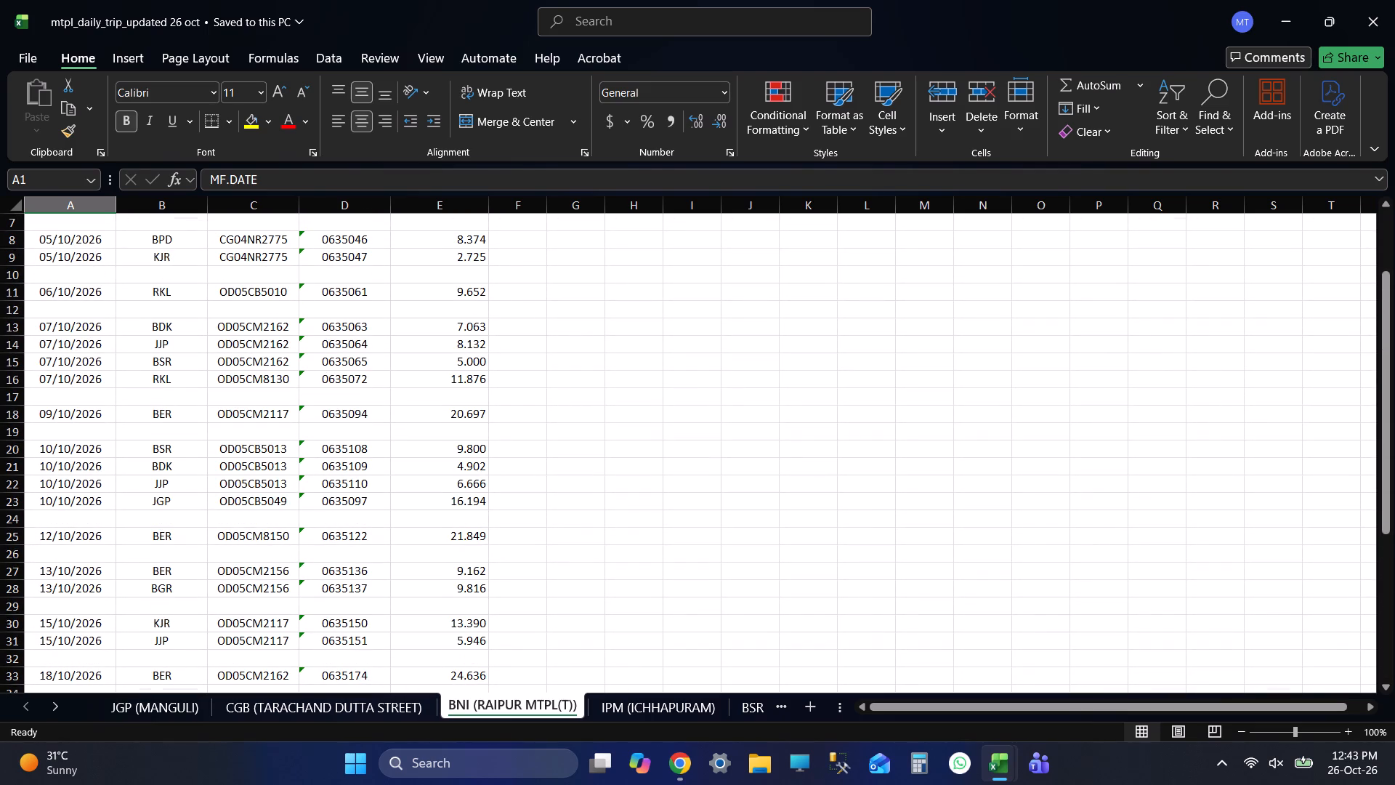
pyautogui.click(672, 714)
pyautogui.scroll(-5, 493, 483)
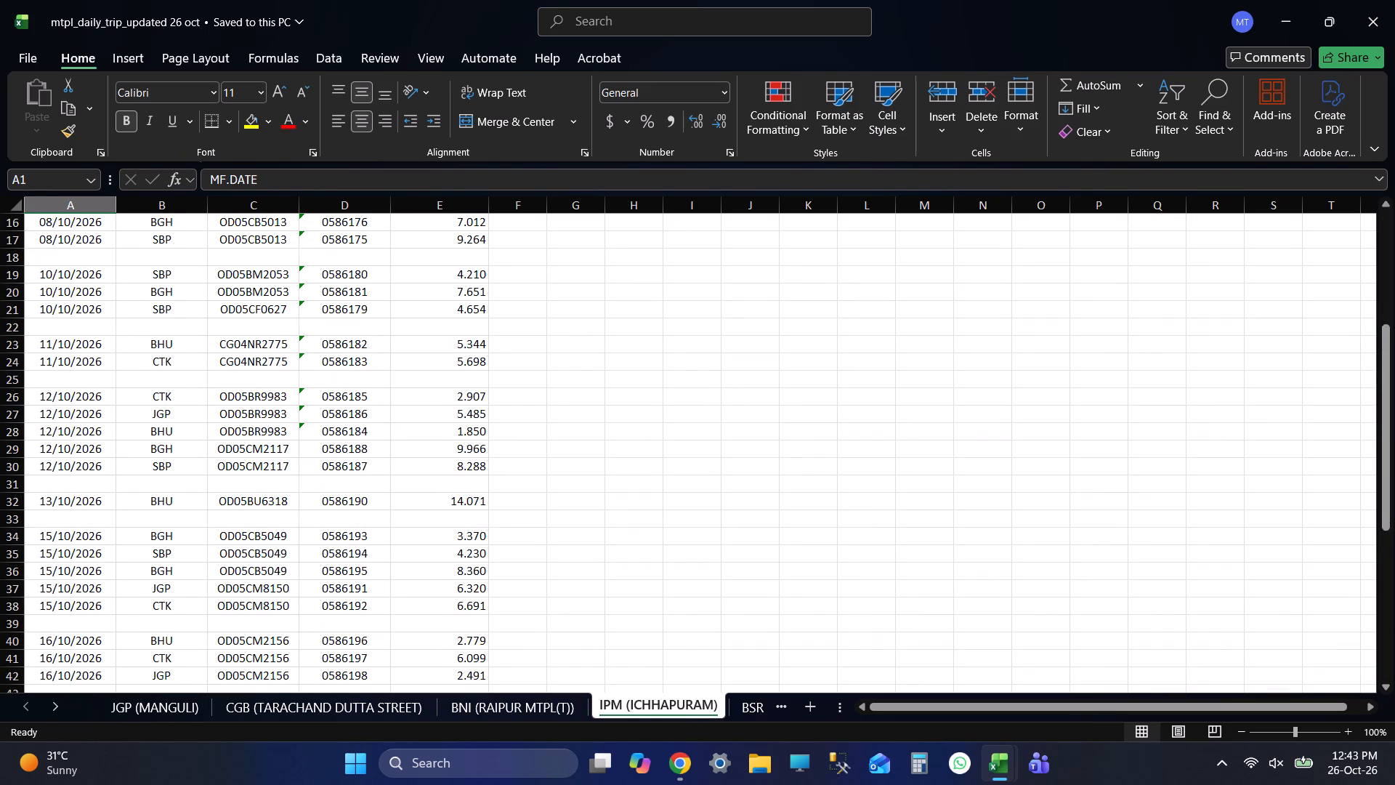
pyautogui.scroll(-9, 487, 484)
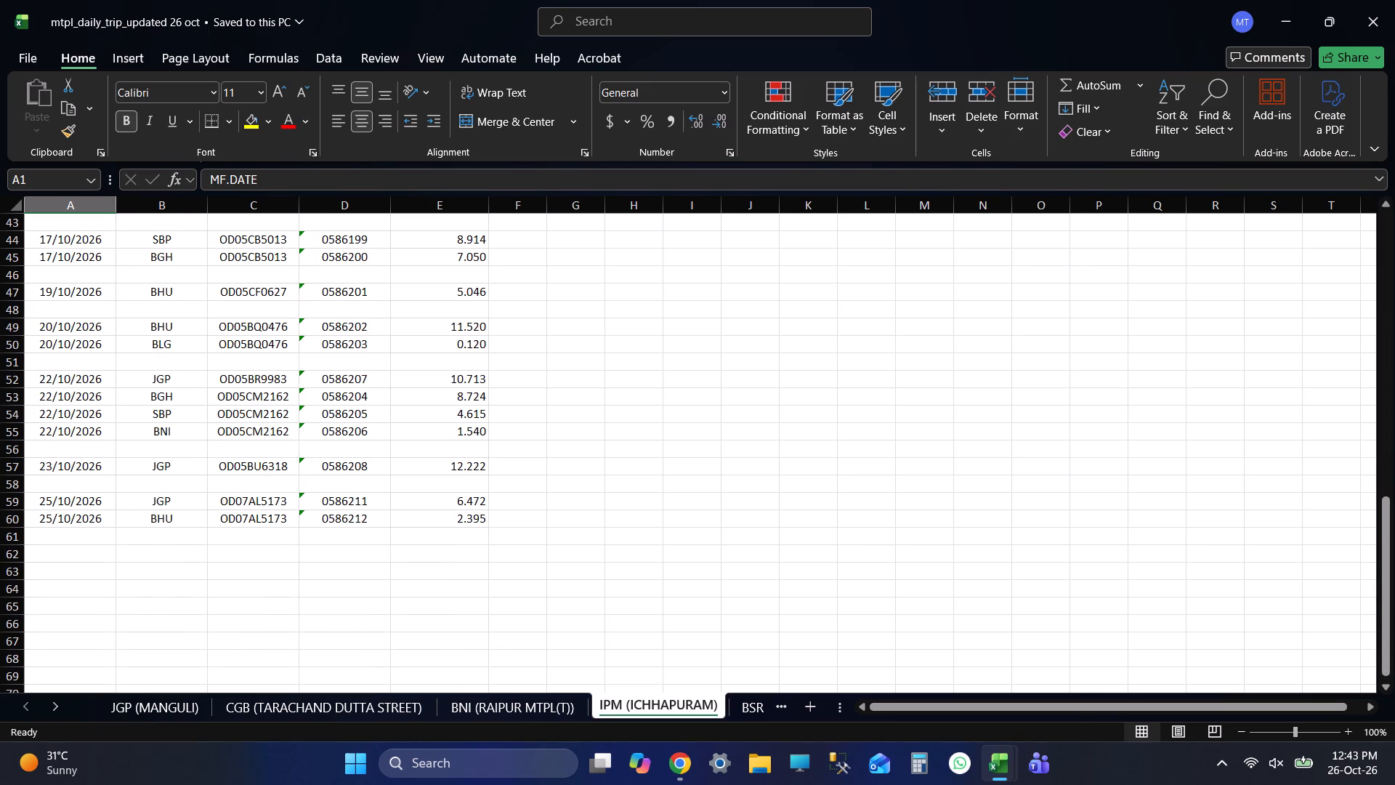
pyautogui.moveTo(251, 470); pyautogui.dragTo(332, 471)
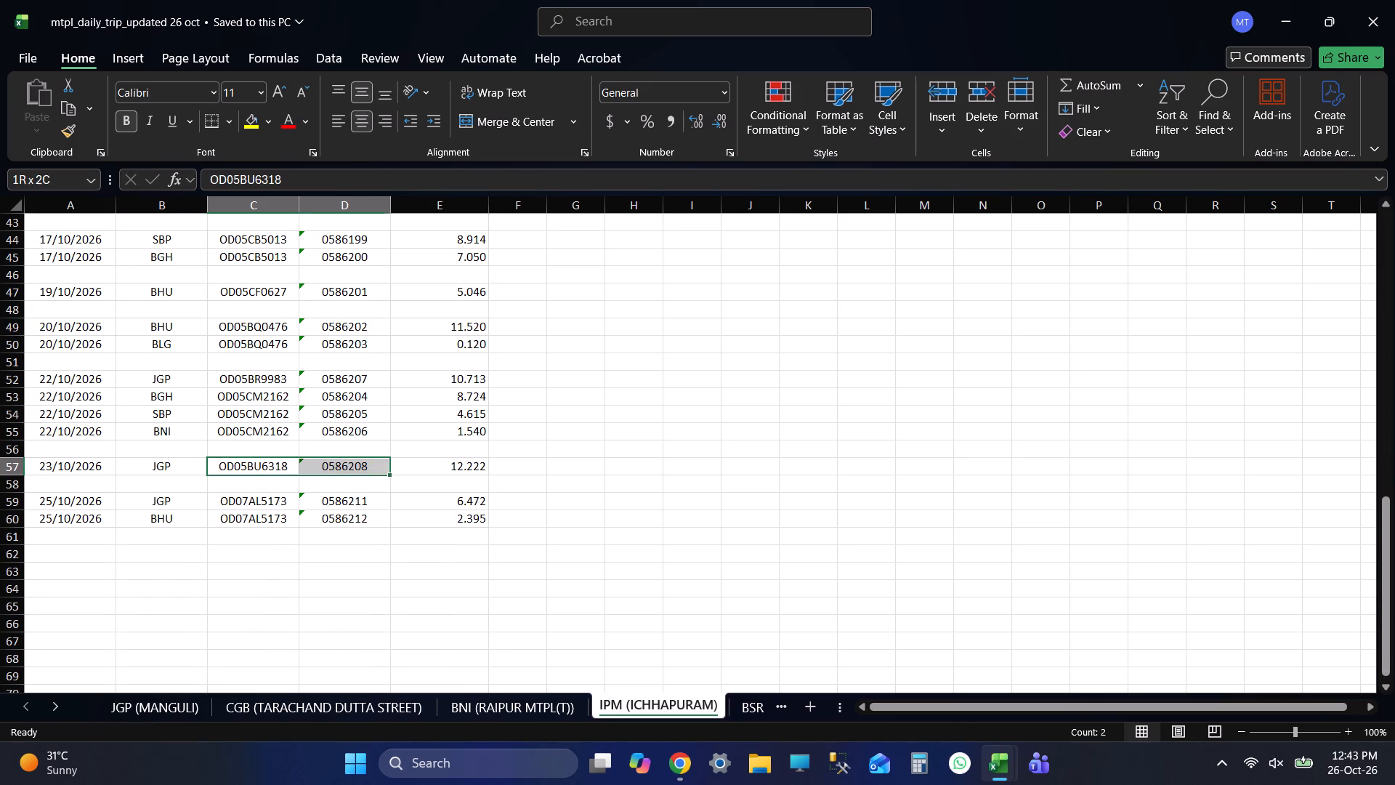
pyautogui.moveTo(332, 471); pyautogui.dragTo(471, 466)
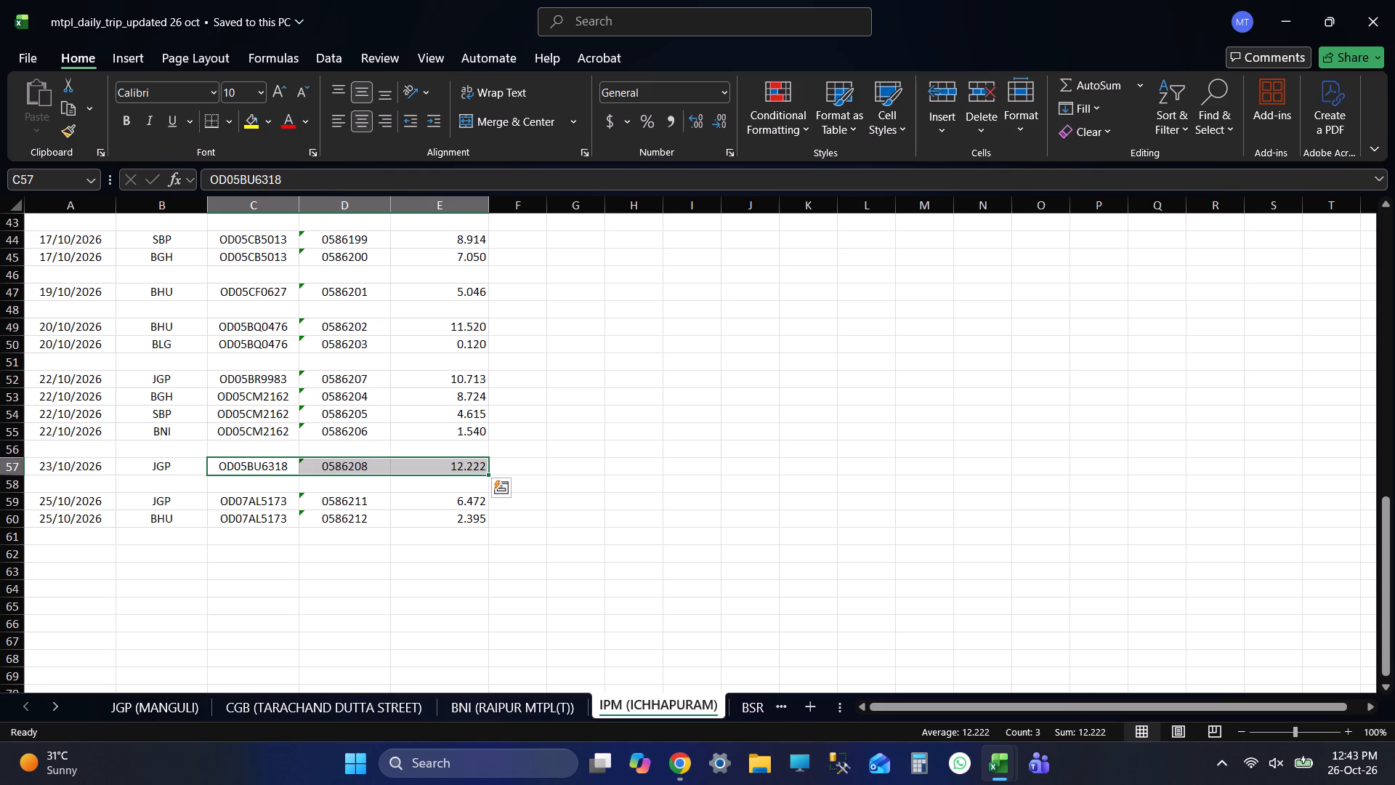
pyautogui.click(526, 709)
pyautogui.scroll(-1, 504, 672)
pyautogui.scroll(1, 505, 686)
pyautogui.scroll(-2, 505, 686)
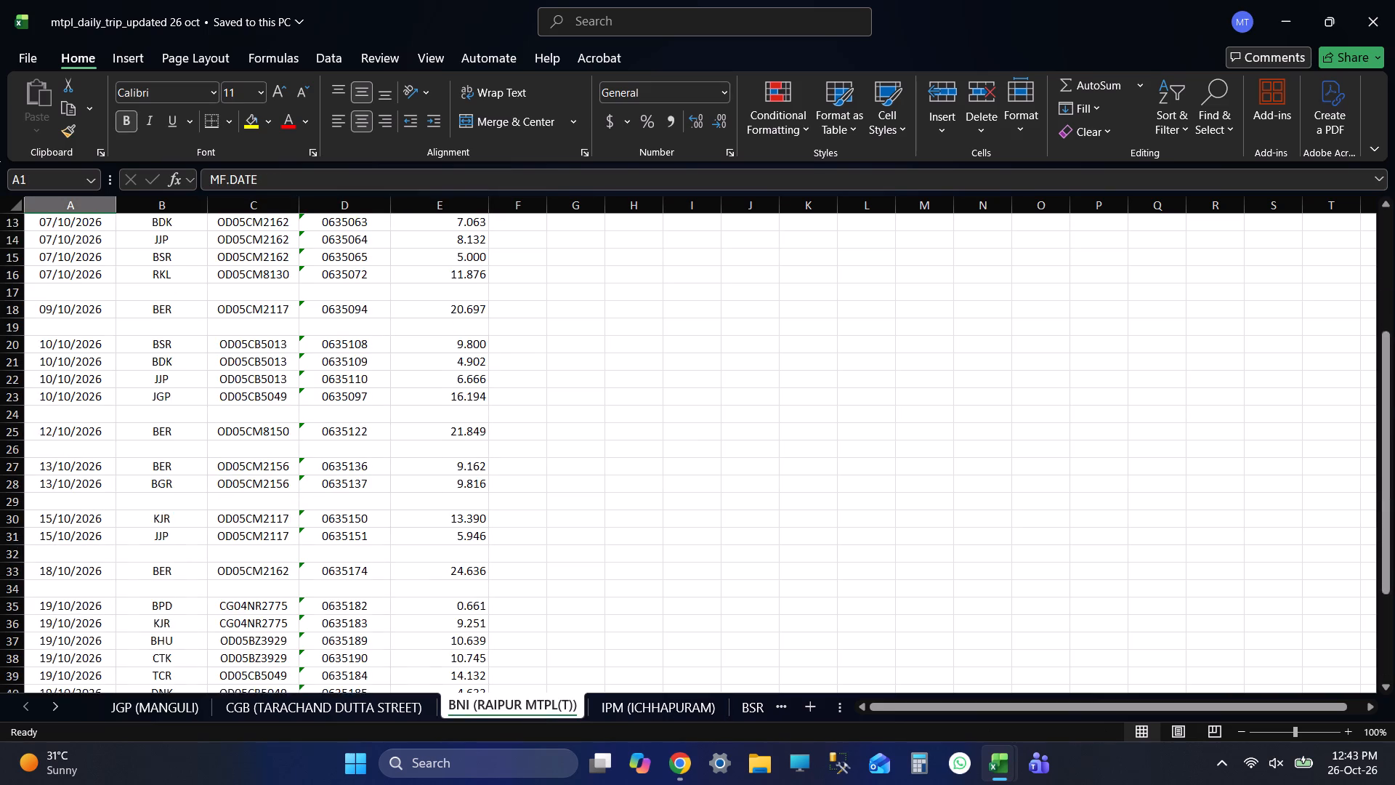
pyautogui.scroll(-1, 501, 640)
pyautogui.scroll(1, 501, 640)
pyautogui.scroll(-13, 501, 640)
pyautogui.scroll(6, 522, 582)
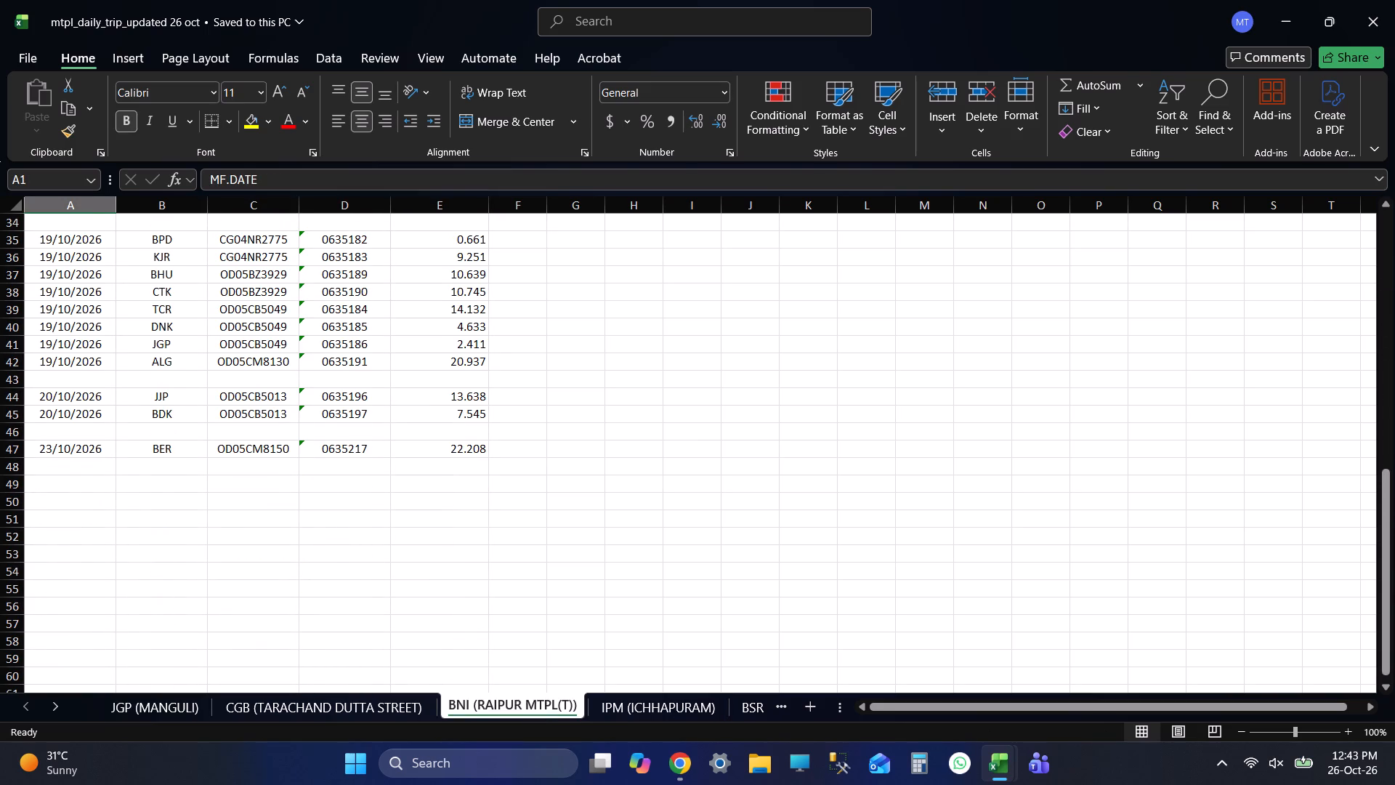
pyautogui.scroll(3, 522, 582)
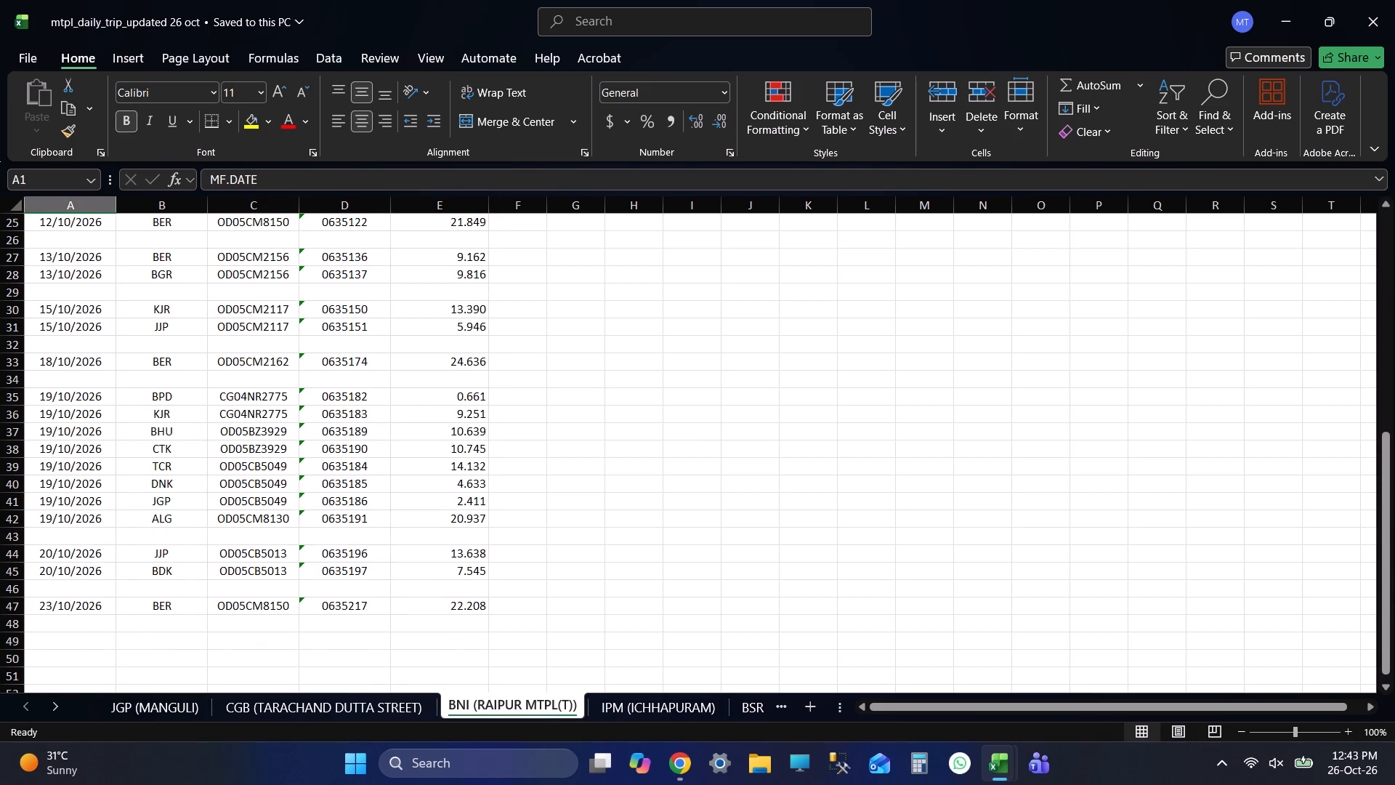
pyautogui.scroll(1, 522, 582)
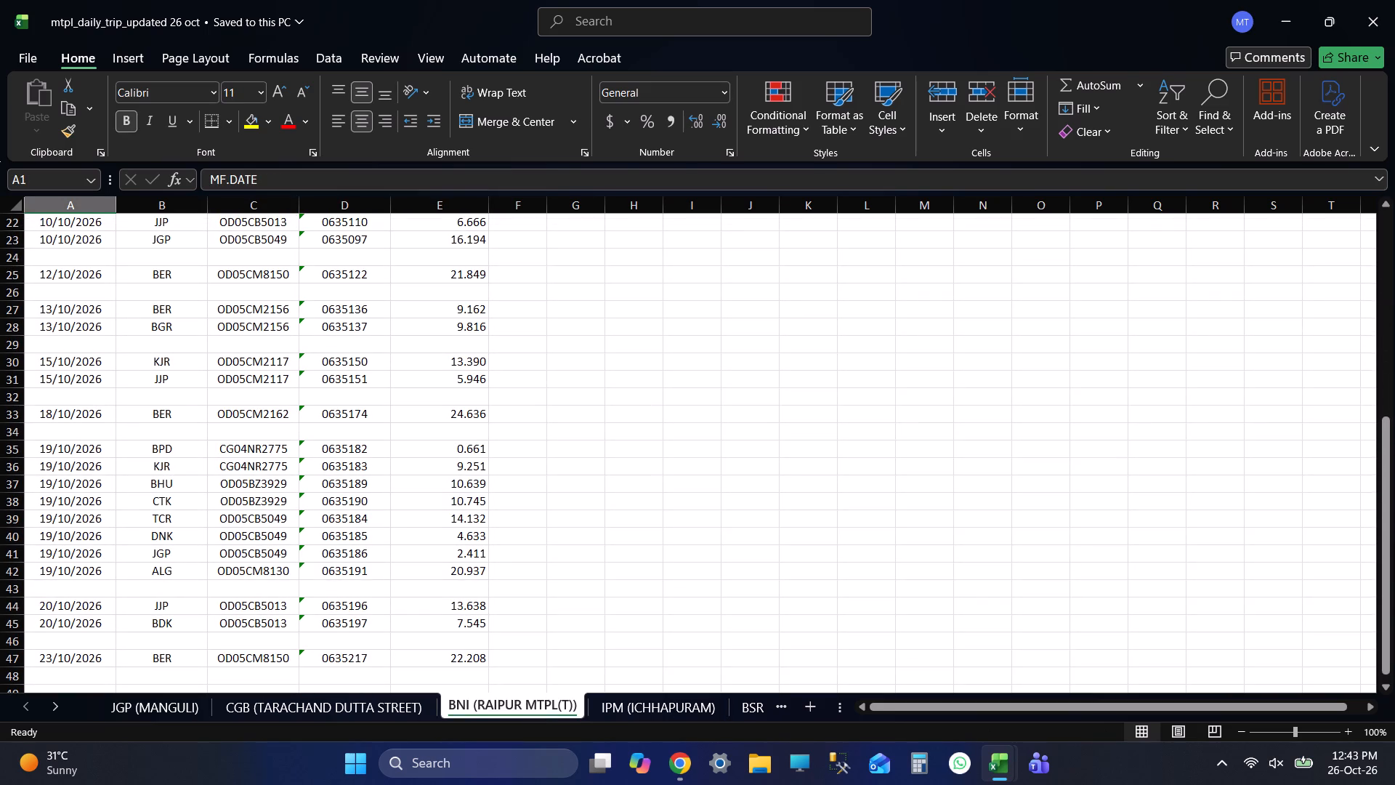
pyautogui.scroll(3, 522, 582)
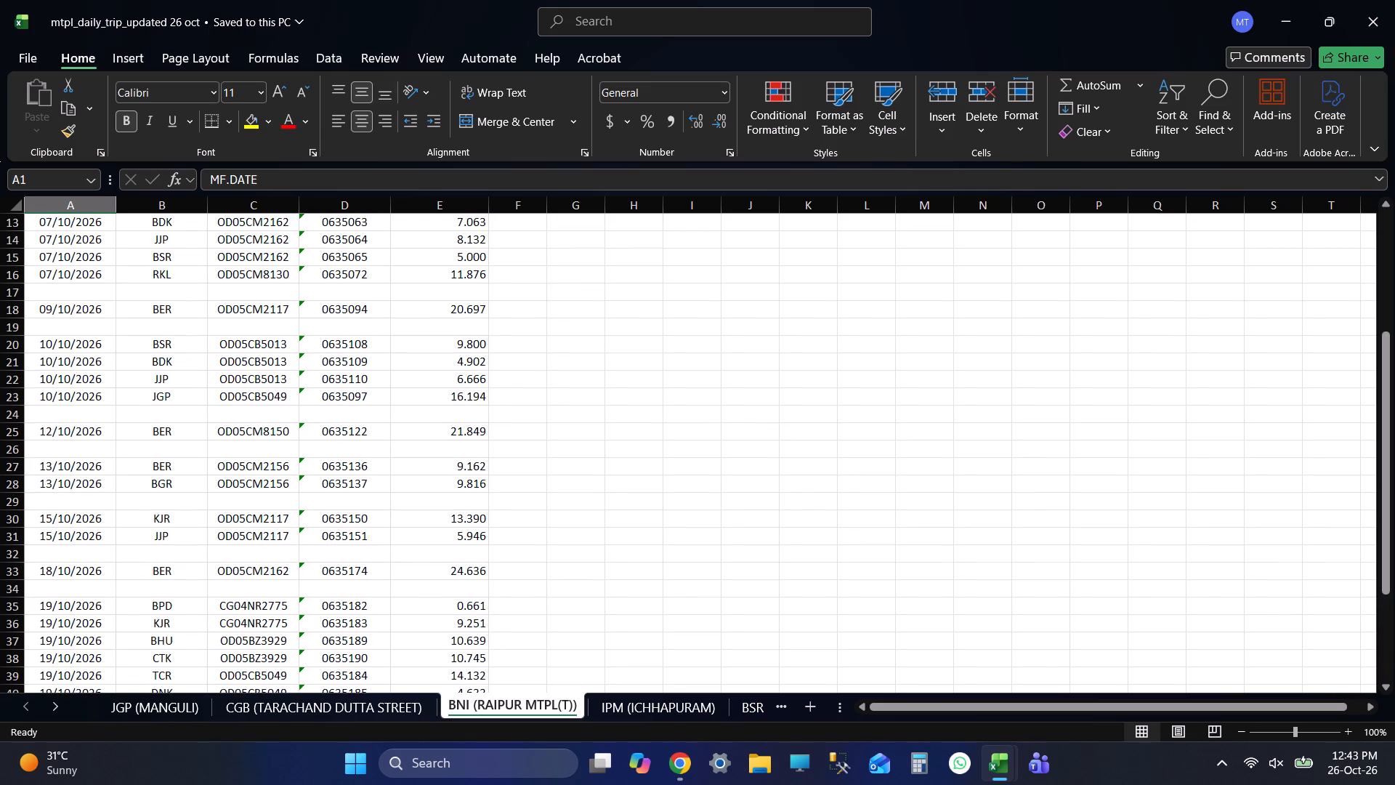
pyautogui.scroll(2, 522, 582)
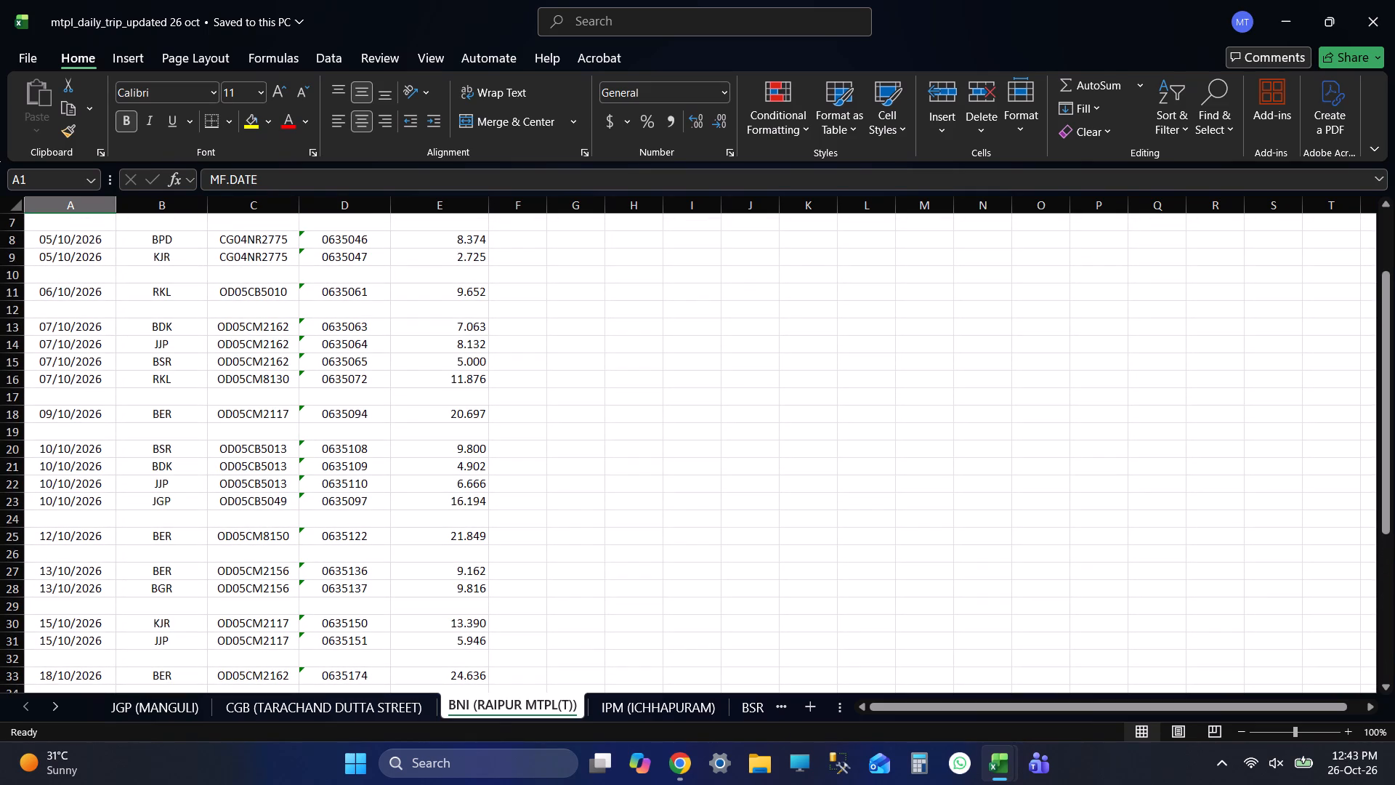
pyautogui.click(262, 704)
pyautogui.scroll(-1, 338, 571)
pyautogui.scroll(1, 331, 582)
pyautogui.scroll(-1, 327, 587)
pyautogui.scroll(1, 322, 587)
pyautogui.scroll(-7, 316, 583)
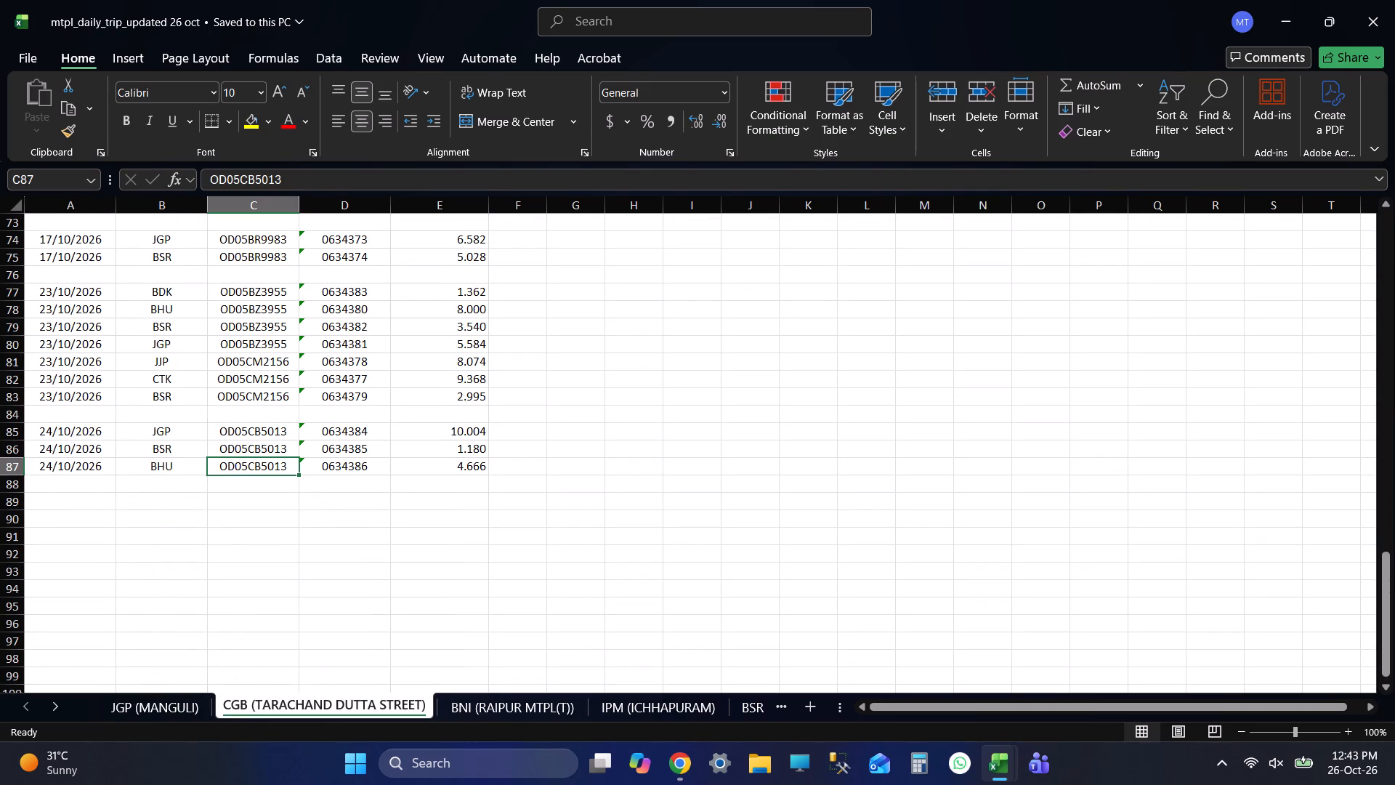
pyautogui.scroll(1, 276, 492)
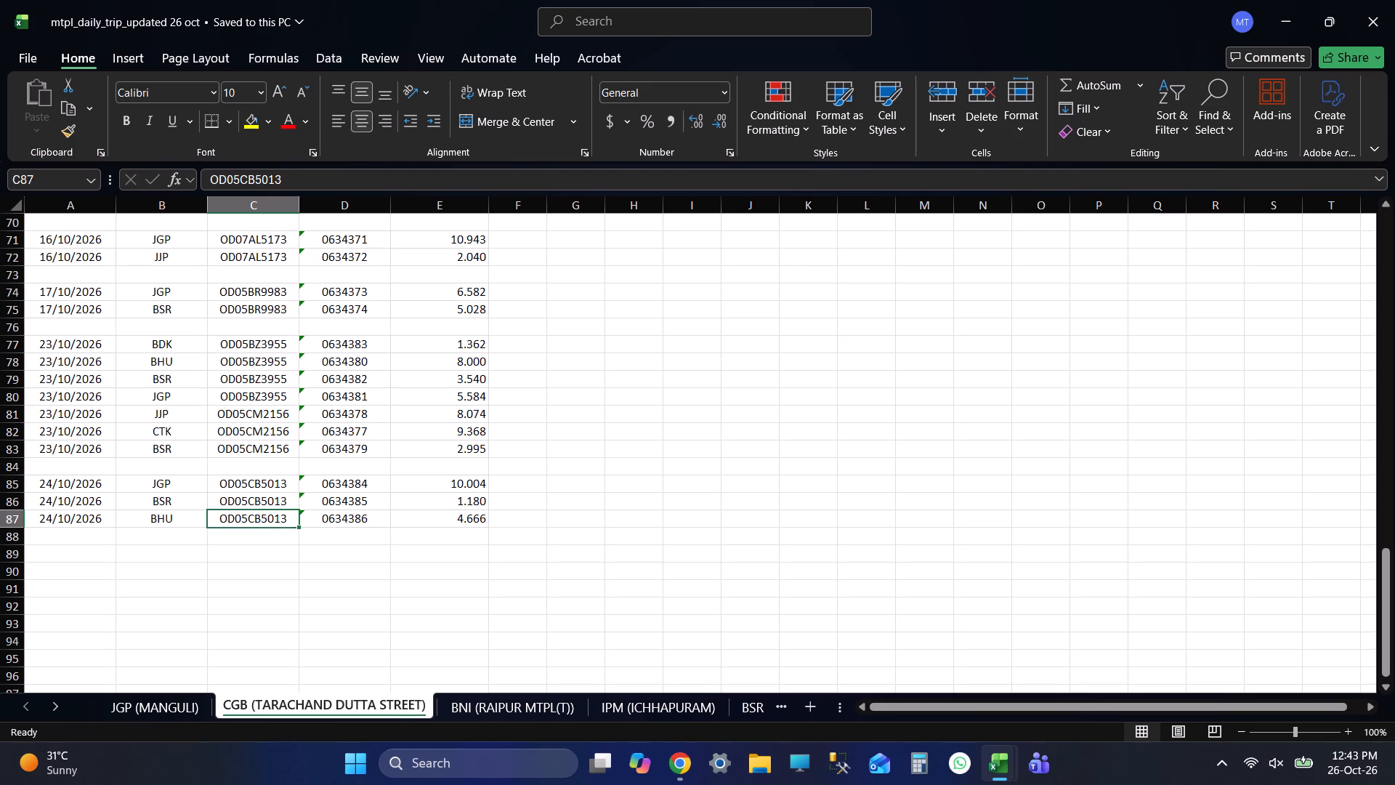
pyautogui.scroll(2, 387, 395)
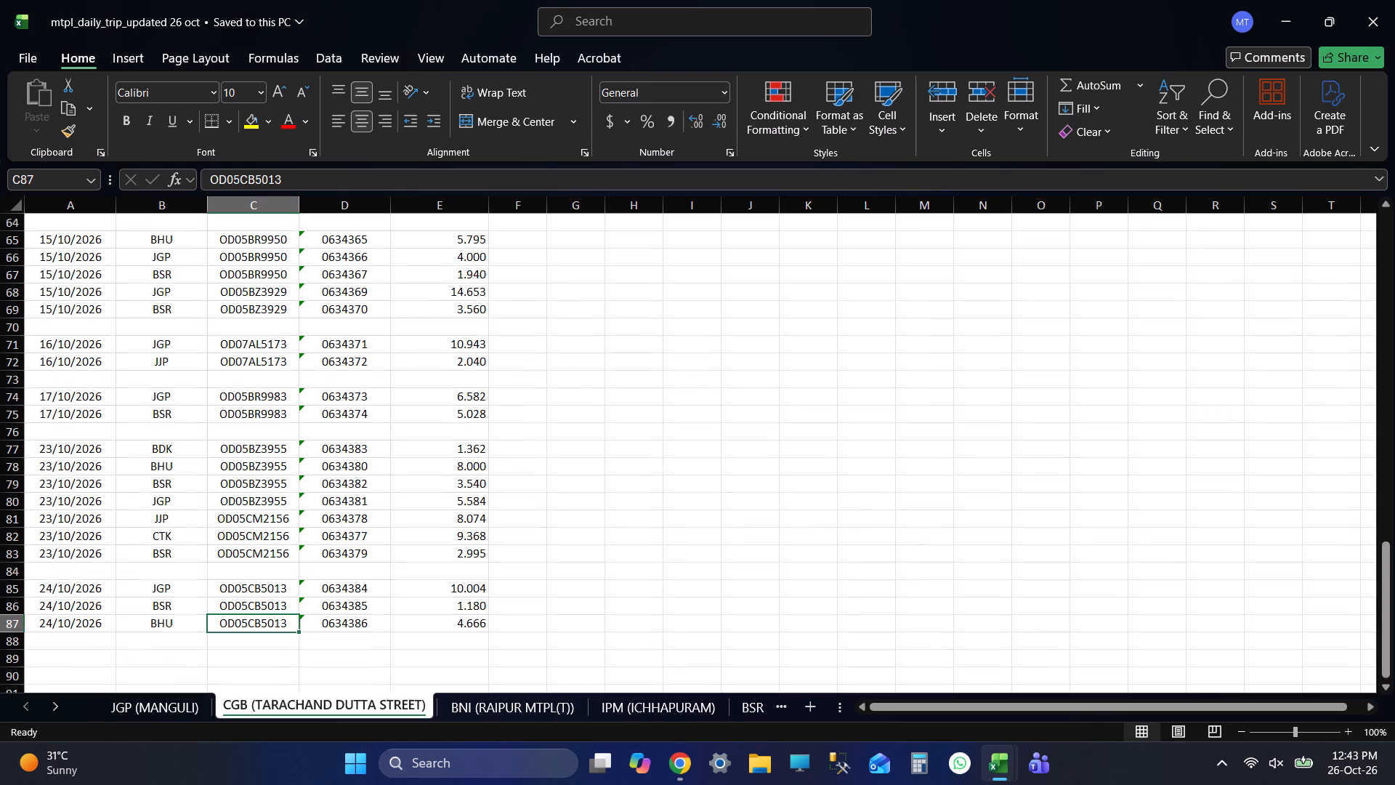
pyautogui.scroll(3, 415, 387)
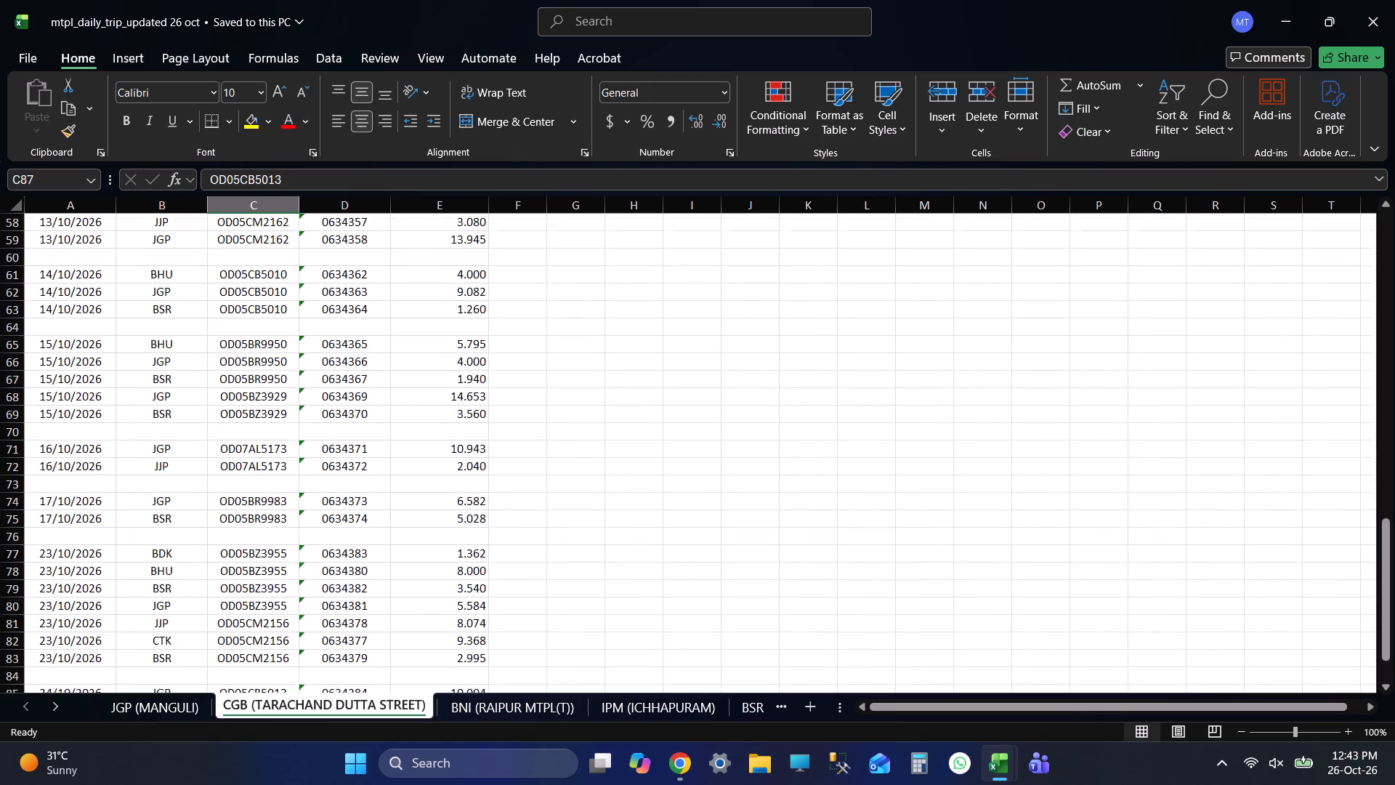
pyautogui.scroll(2, 416, 392)
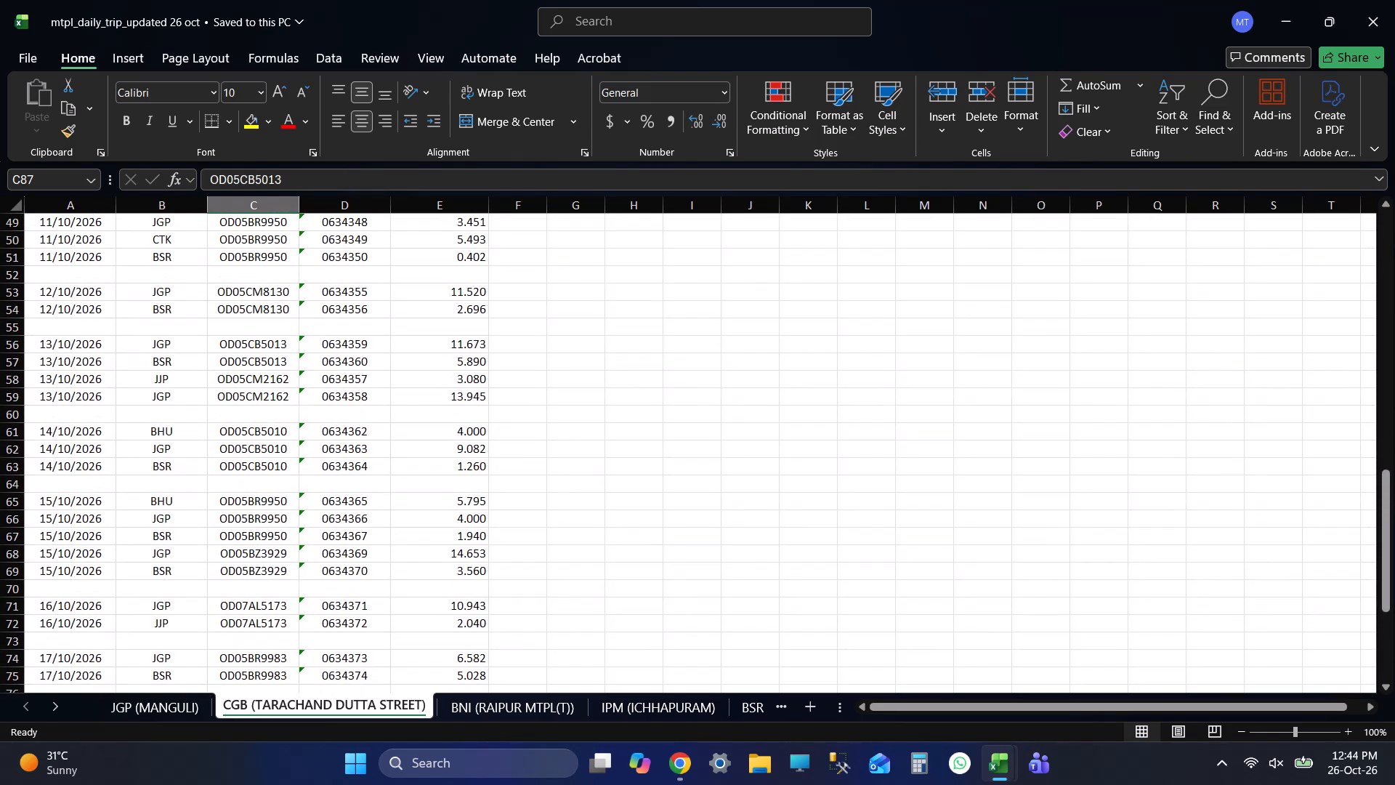
pyautogui.scroll(2, 416, 392)
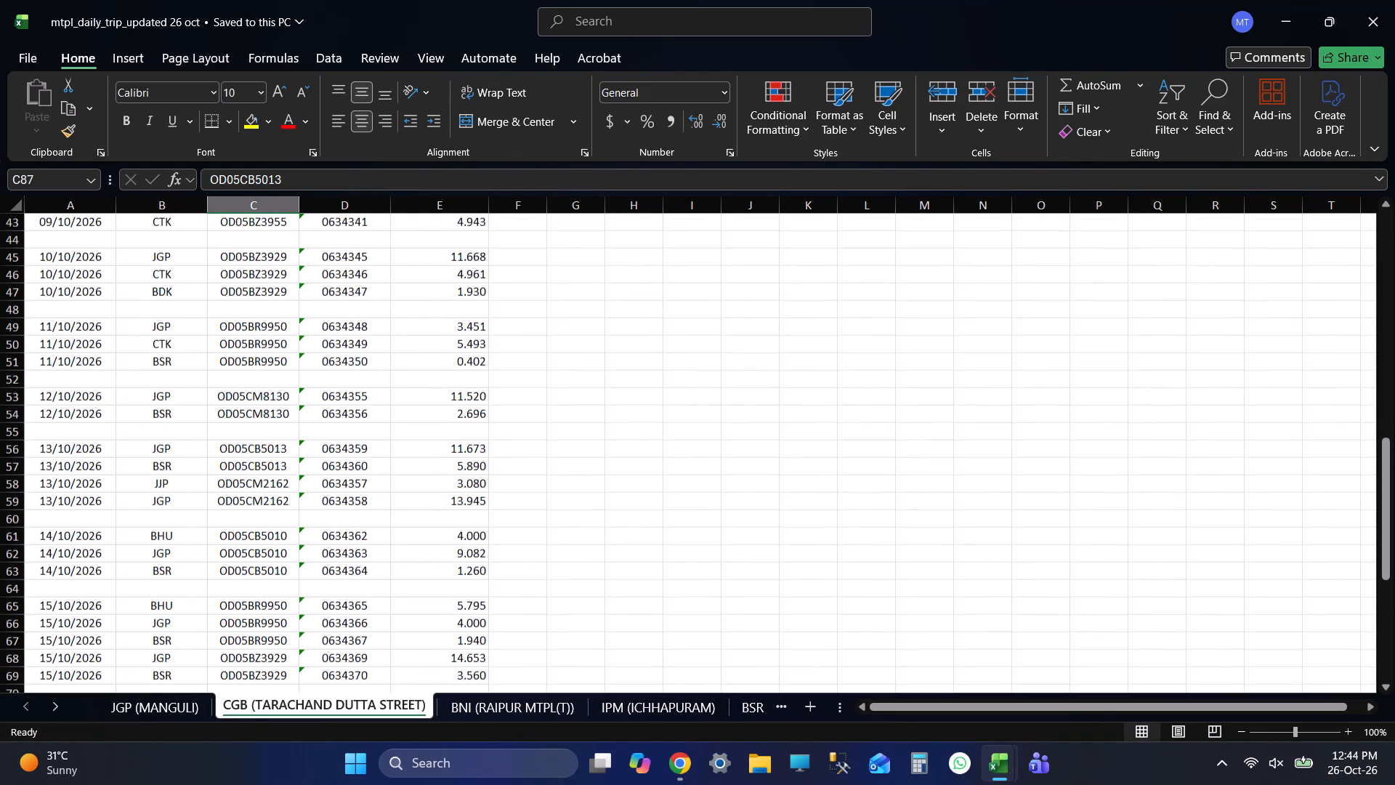
pyautogui.scroll(1, 416, 392)
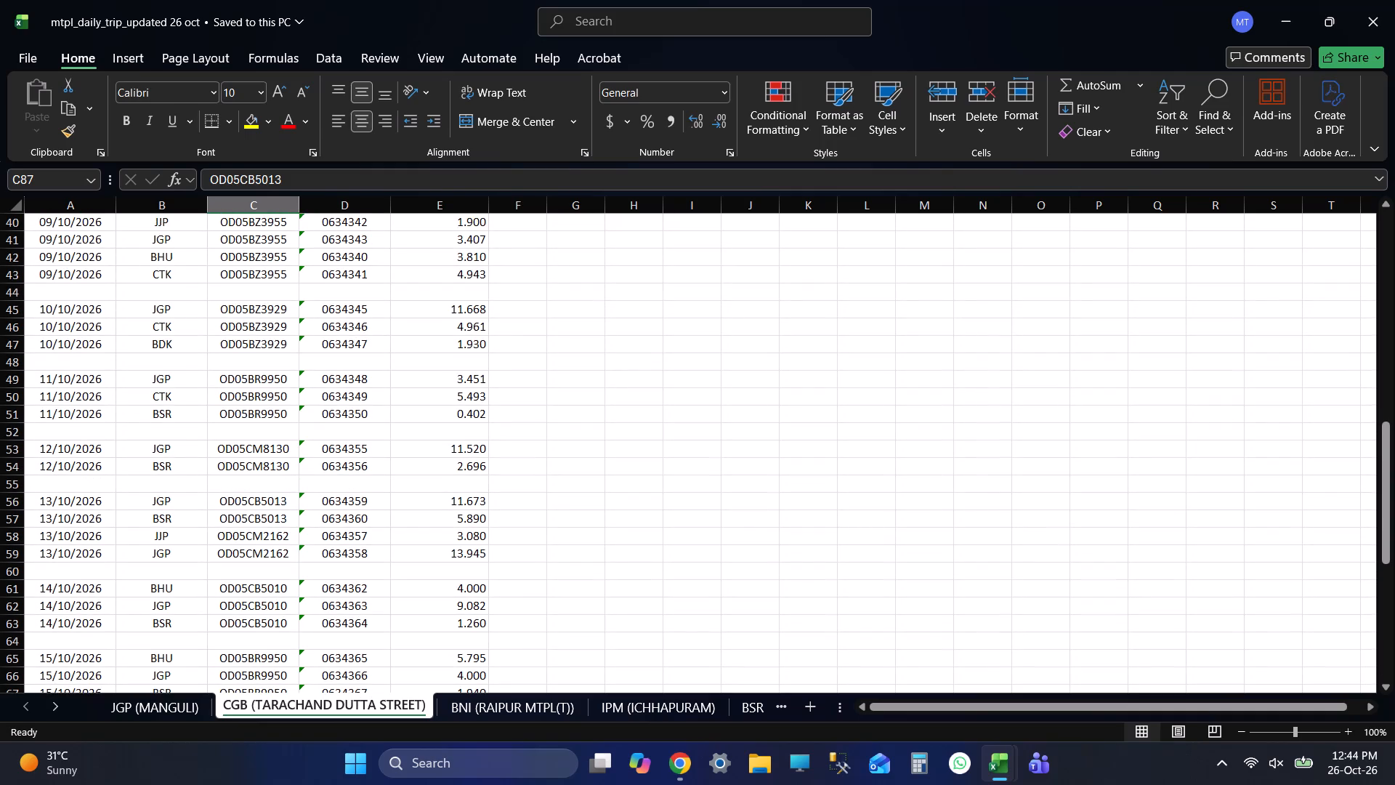
pyautogui.scroll(5, 416, 392)
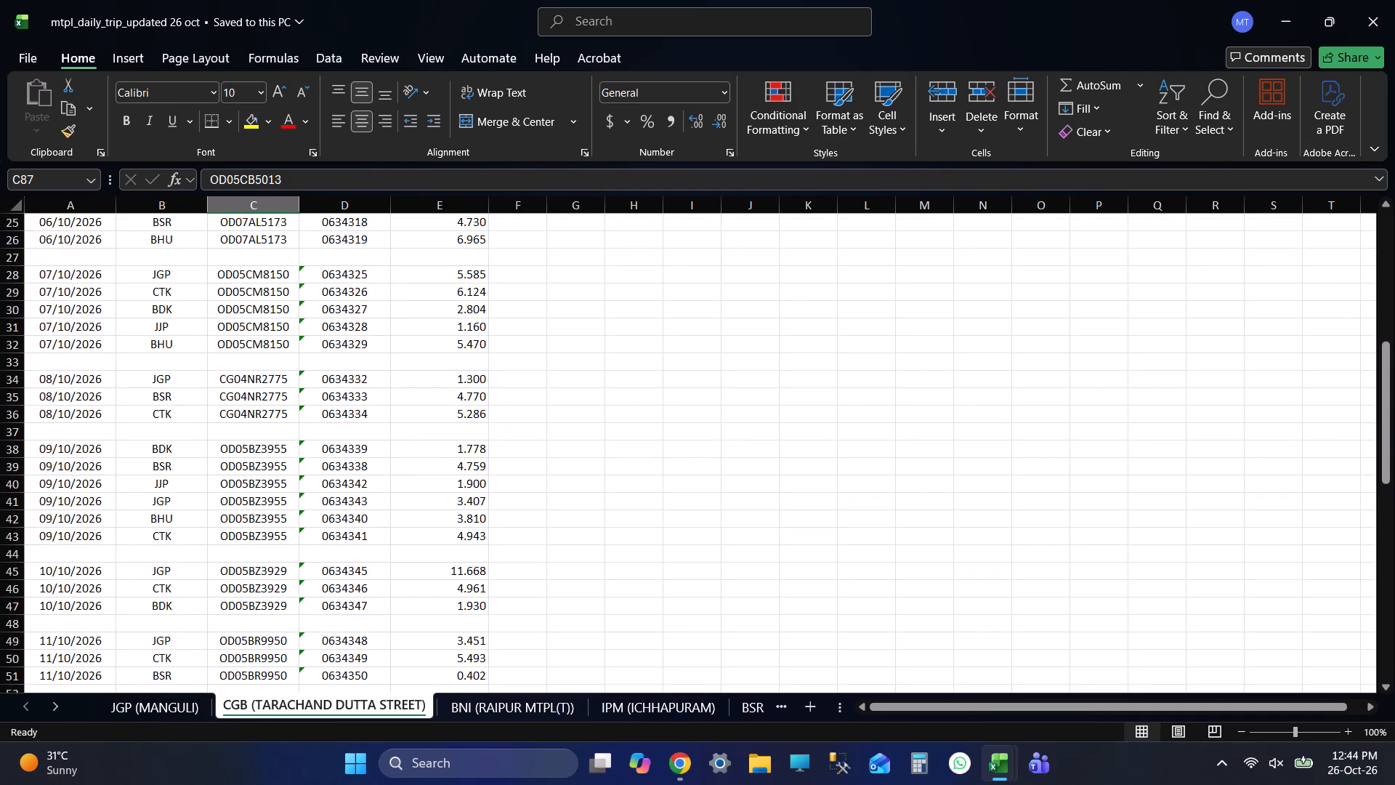
pyautogui.scroll(2, 416, 392)
pyautogui.click(163, 702)
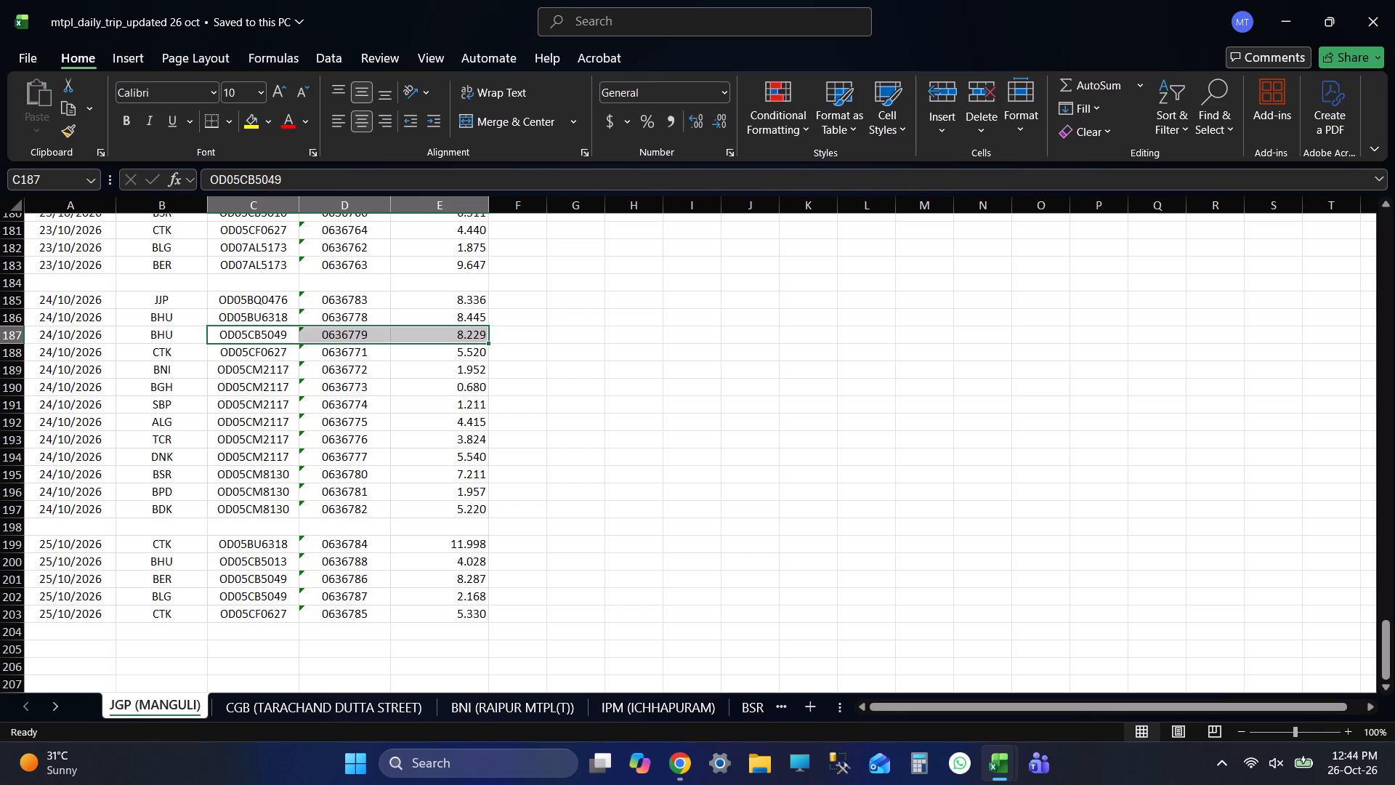
pyautogui.moveTo(243, 547); pyautogui.dragTo(458, 539)
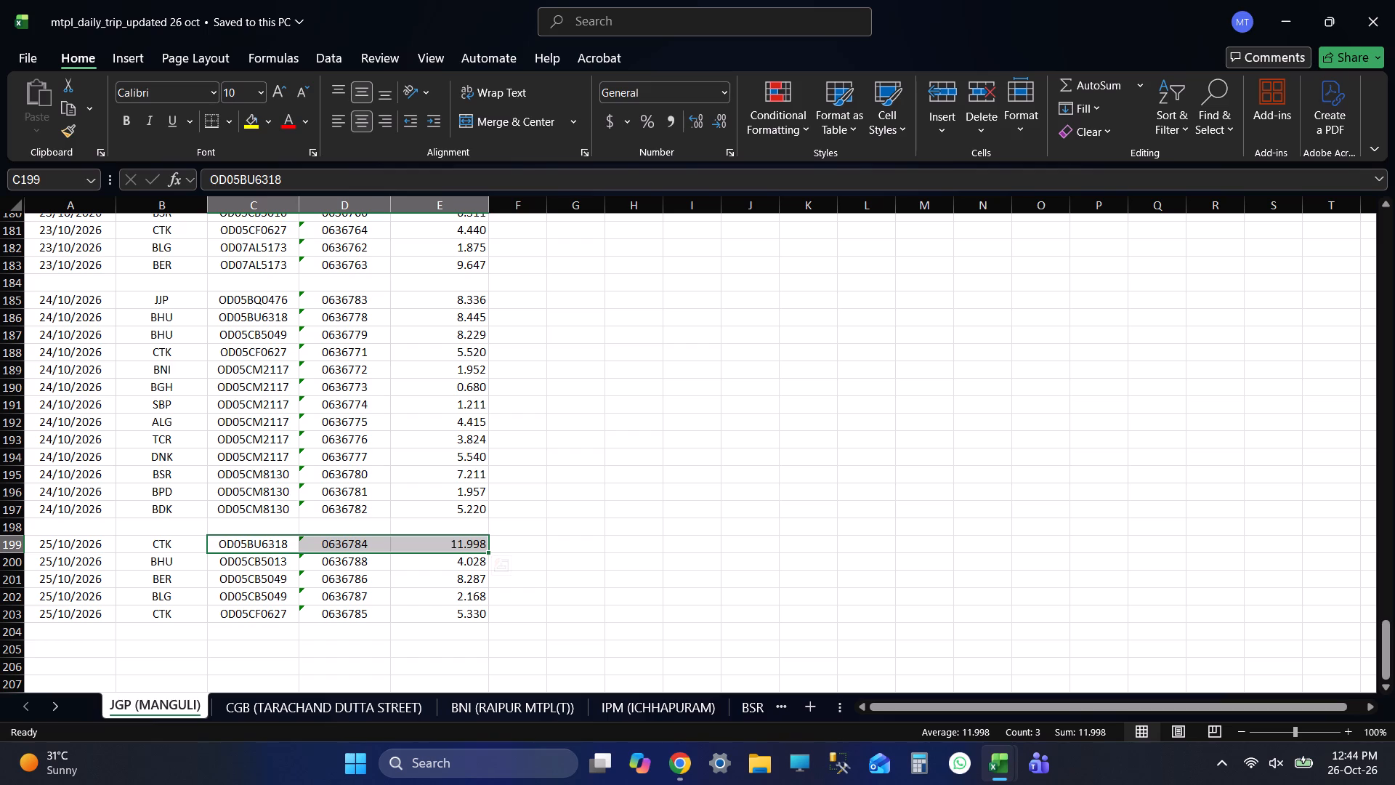
pyautogui.moveTo(267, 318); pyautogui.dragTo(477, 323)
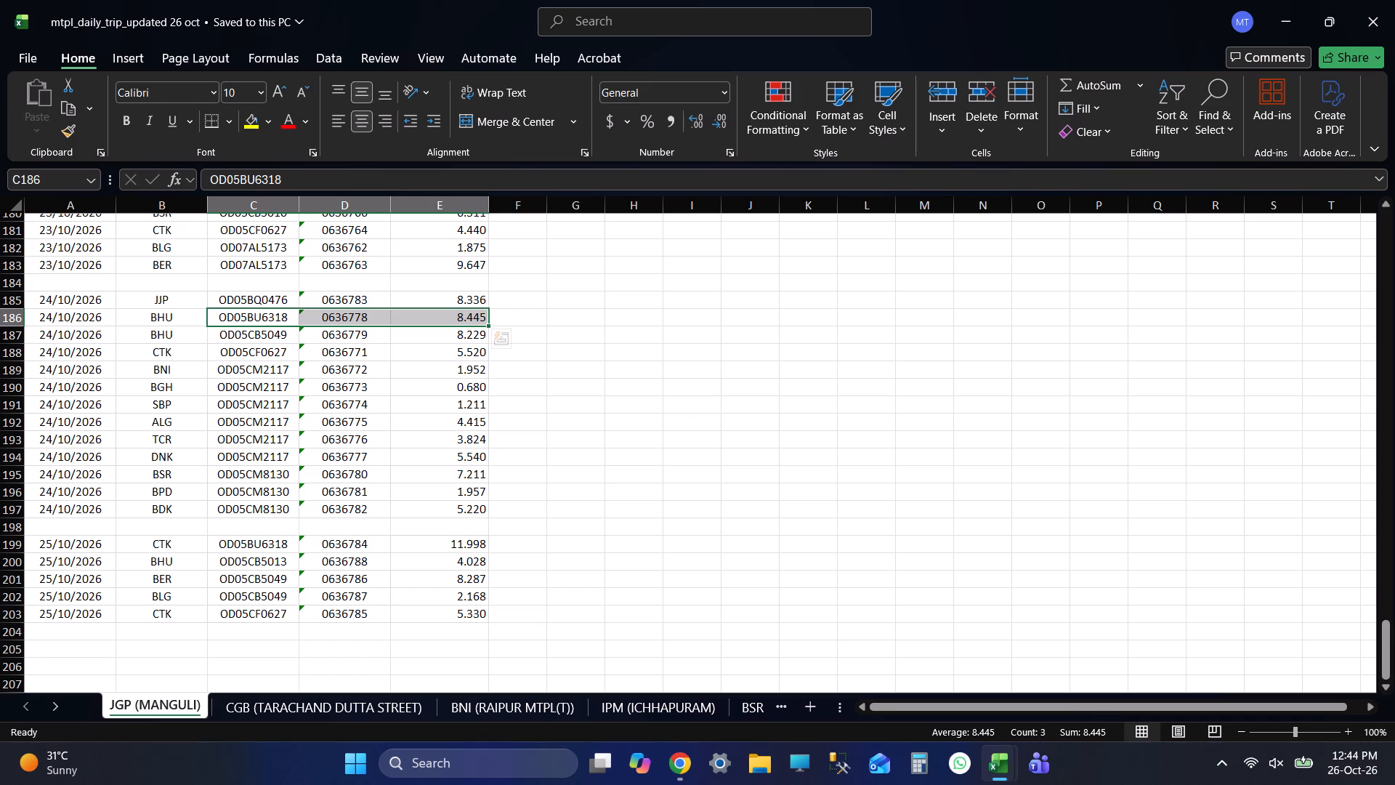
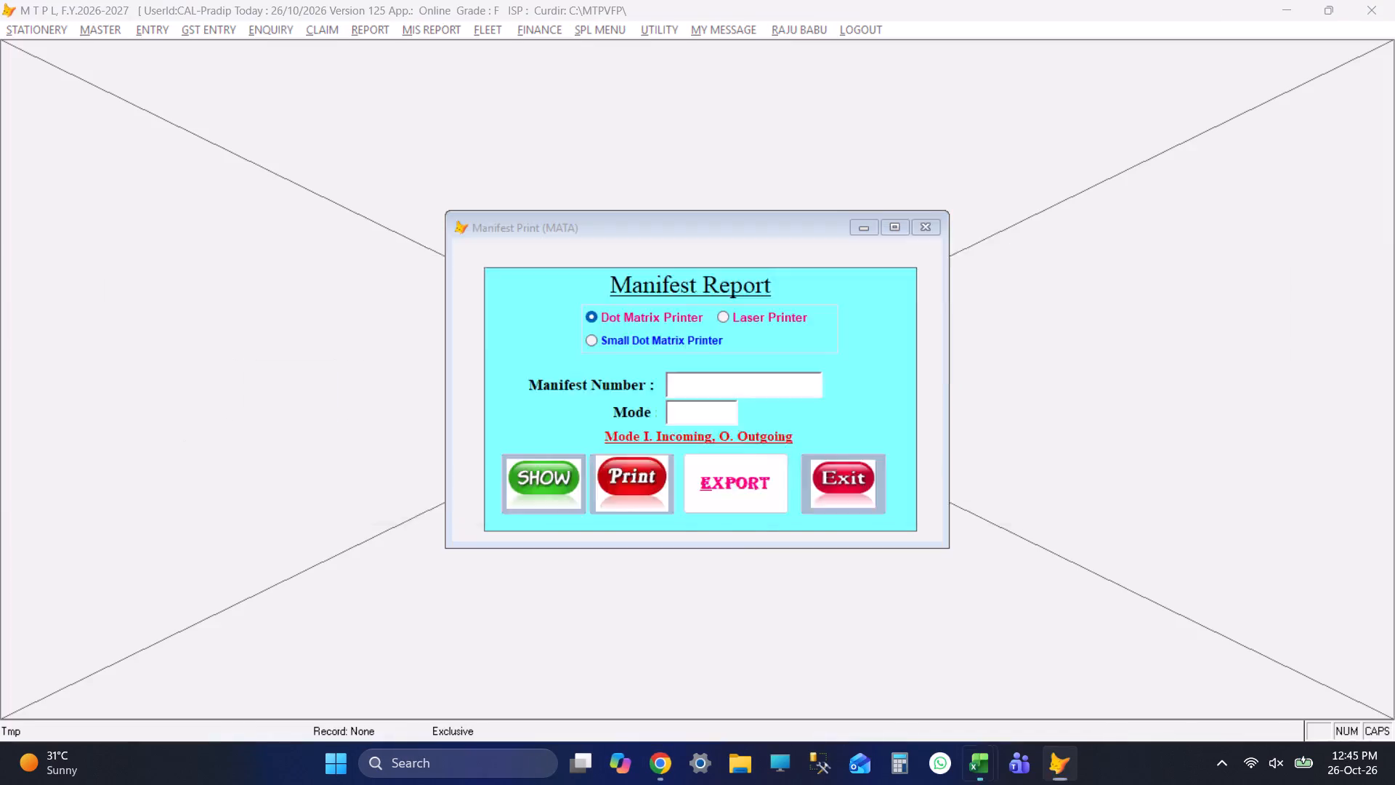
pyautogui.hotkey('alt', 'Tab')
pyautogui.hotkey('alt', 'Tab')
pyautogui.hotkey('alt', 'Tab')
pyautogui.hotkey('alt', 'Tab')
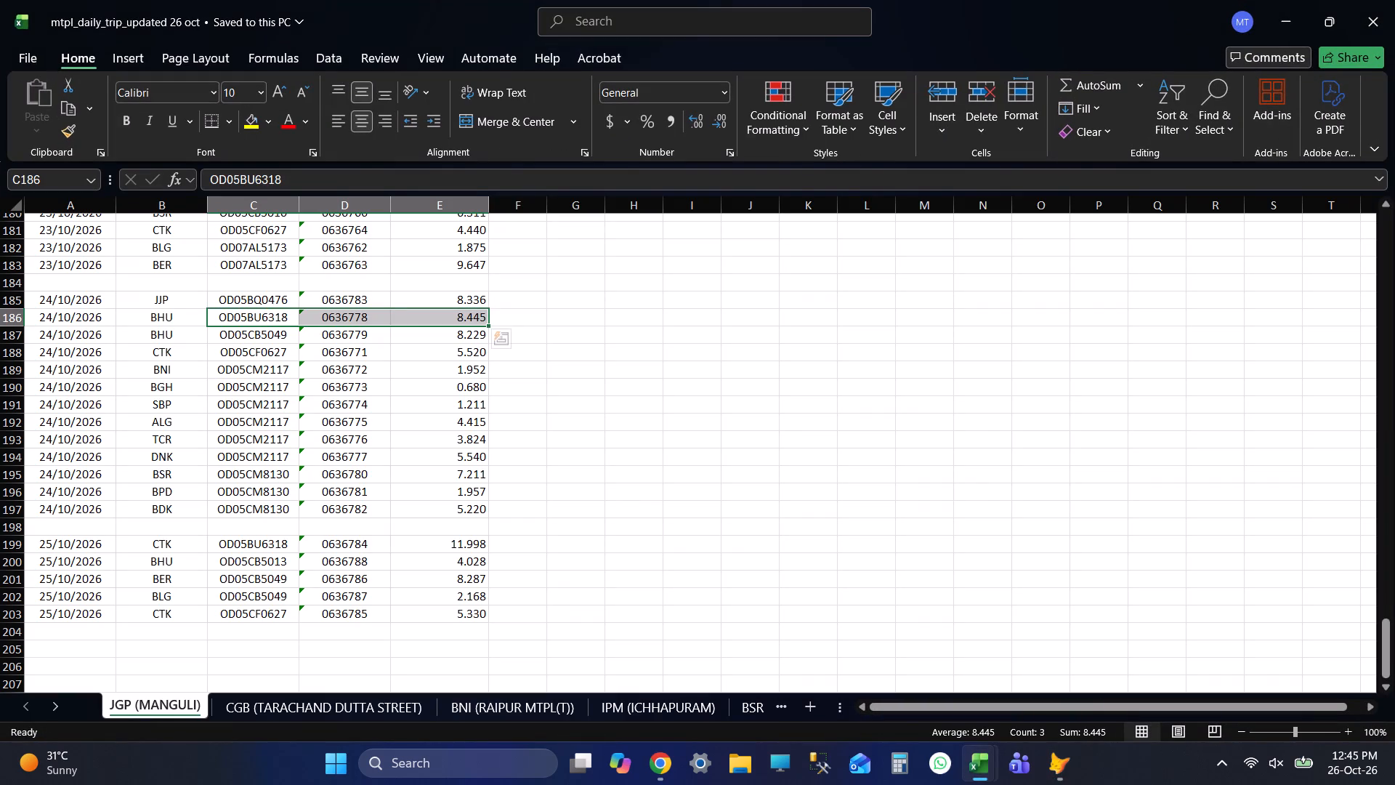
pyautogui.click(355, 319)
pyautogui.hotkey('ctrl', 'c')
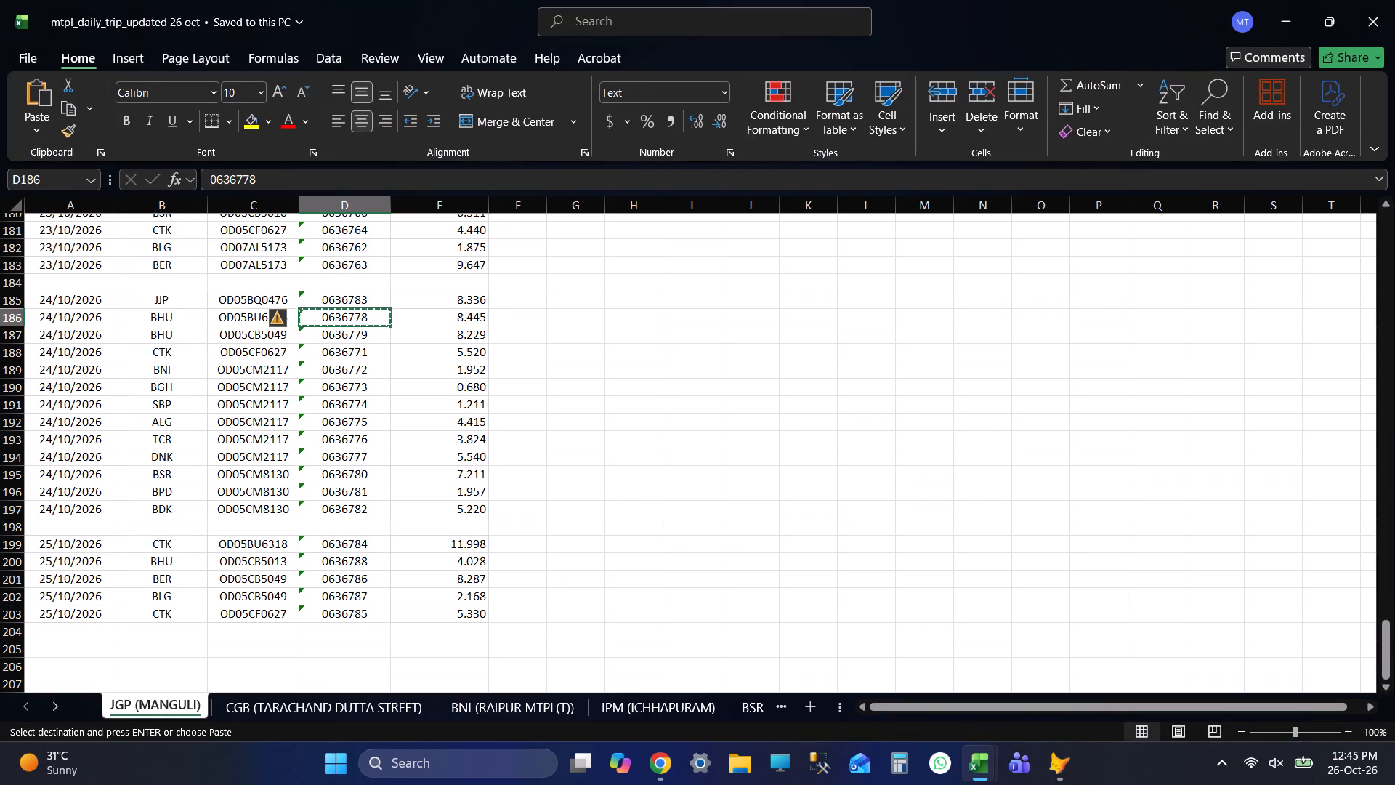
pyautogui.hotkey('alt', 'Tab')
pyautogui.hotkey('ctrl', 'v')
pyautogui.press('Return')
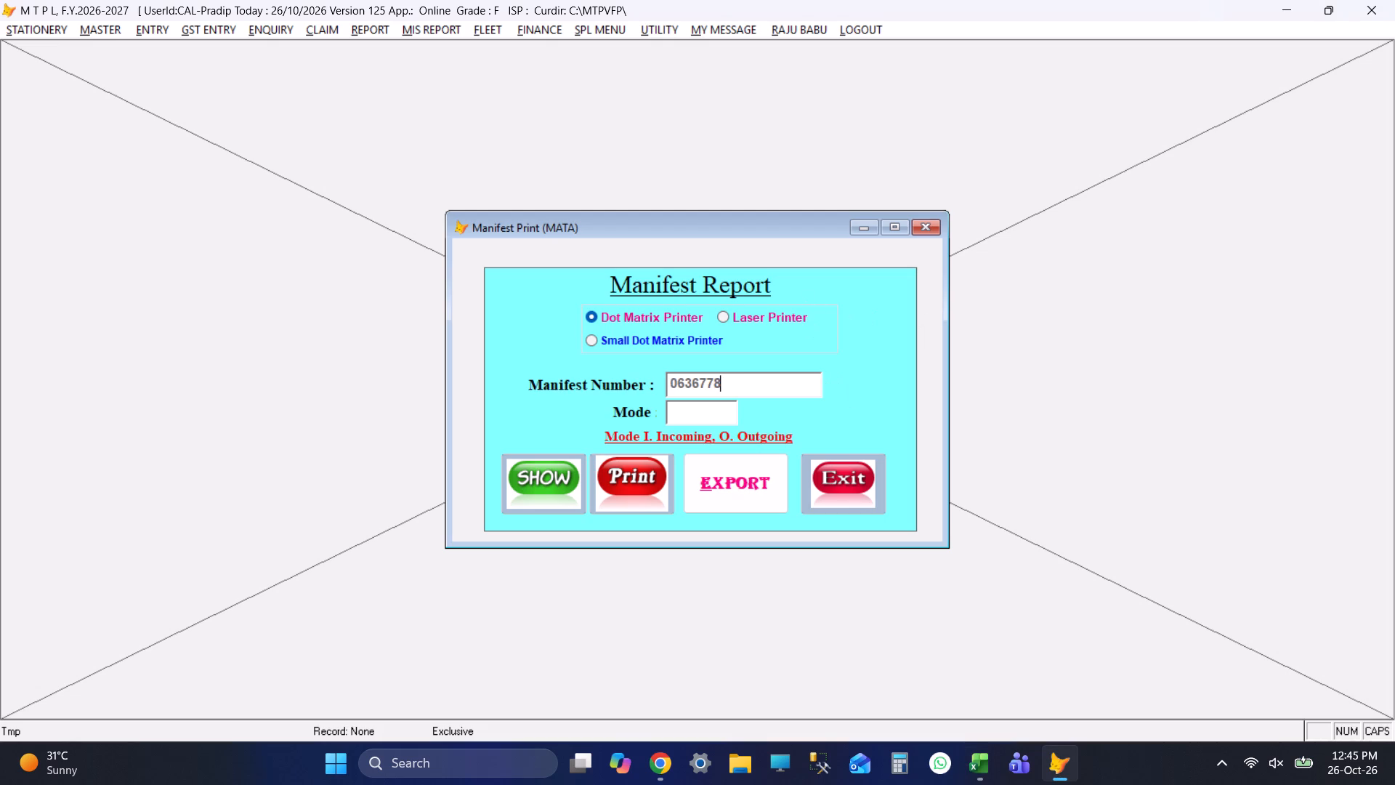
pyautogui.press('o')
pyautogui.press('Return')
pyautogui.press('Return')
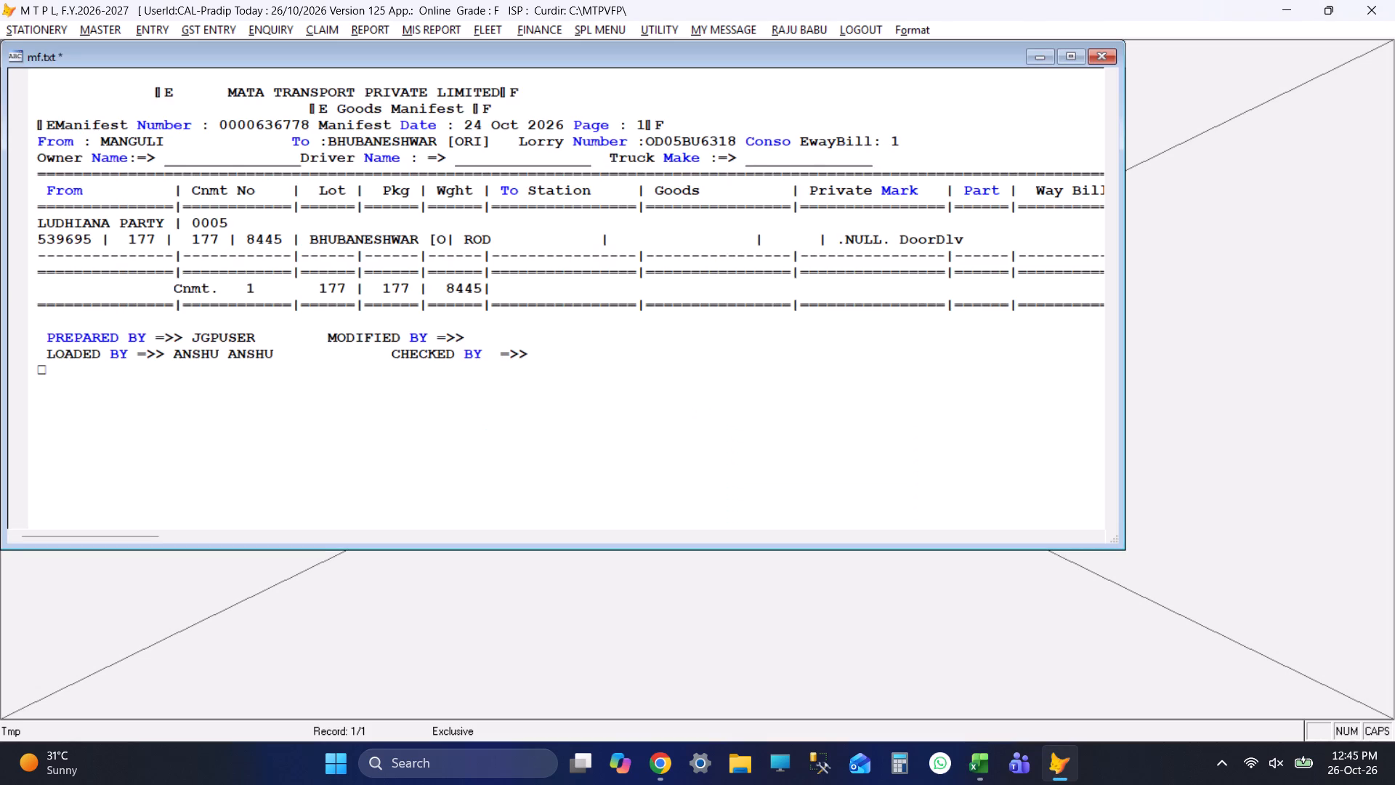
# Reopen the report for manifest 0636778, maximise it and examine its consignment line and destination.
pyautogui.press('Escape')
pyautogui.click(644, 419)
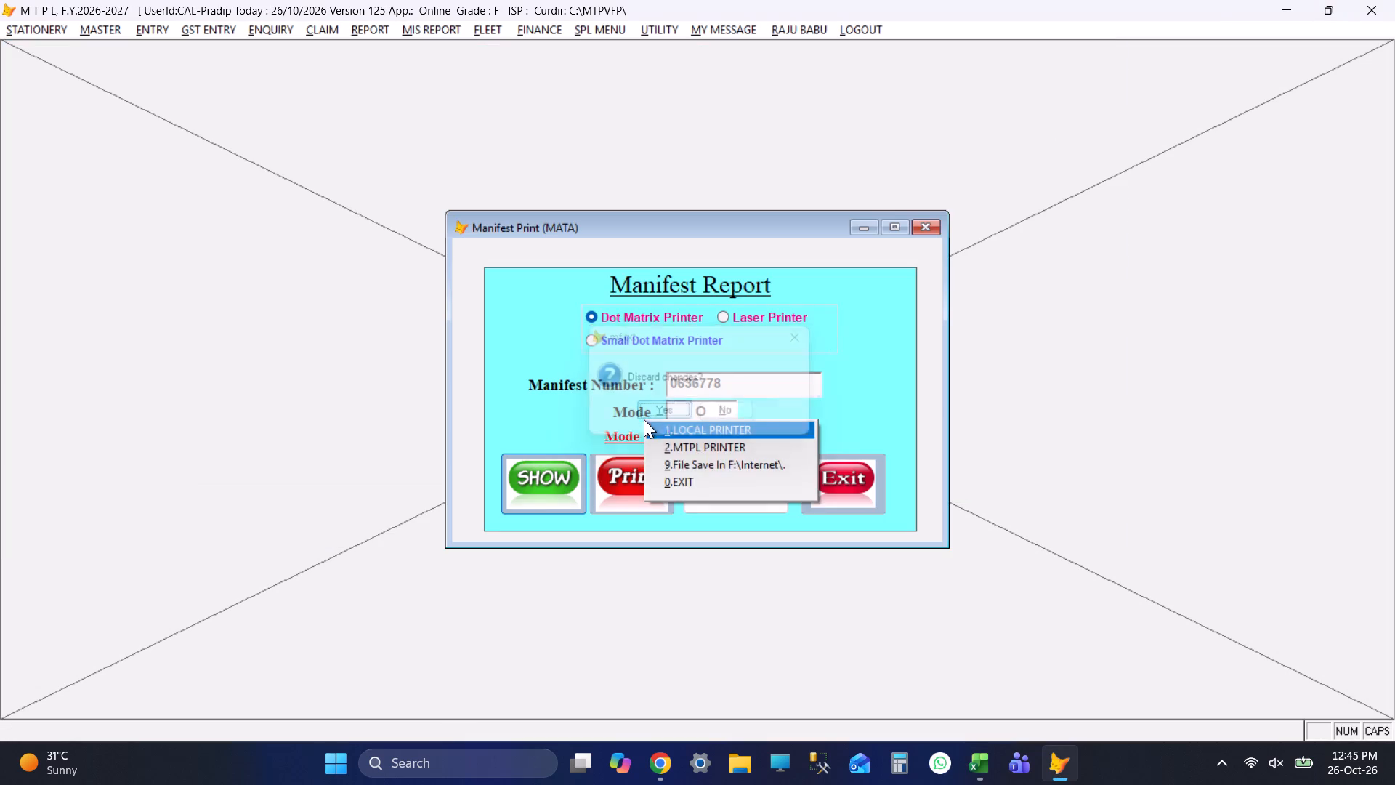
pyautogui.click(536, 473)
pyautogui.click(536, 473)
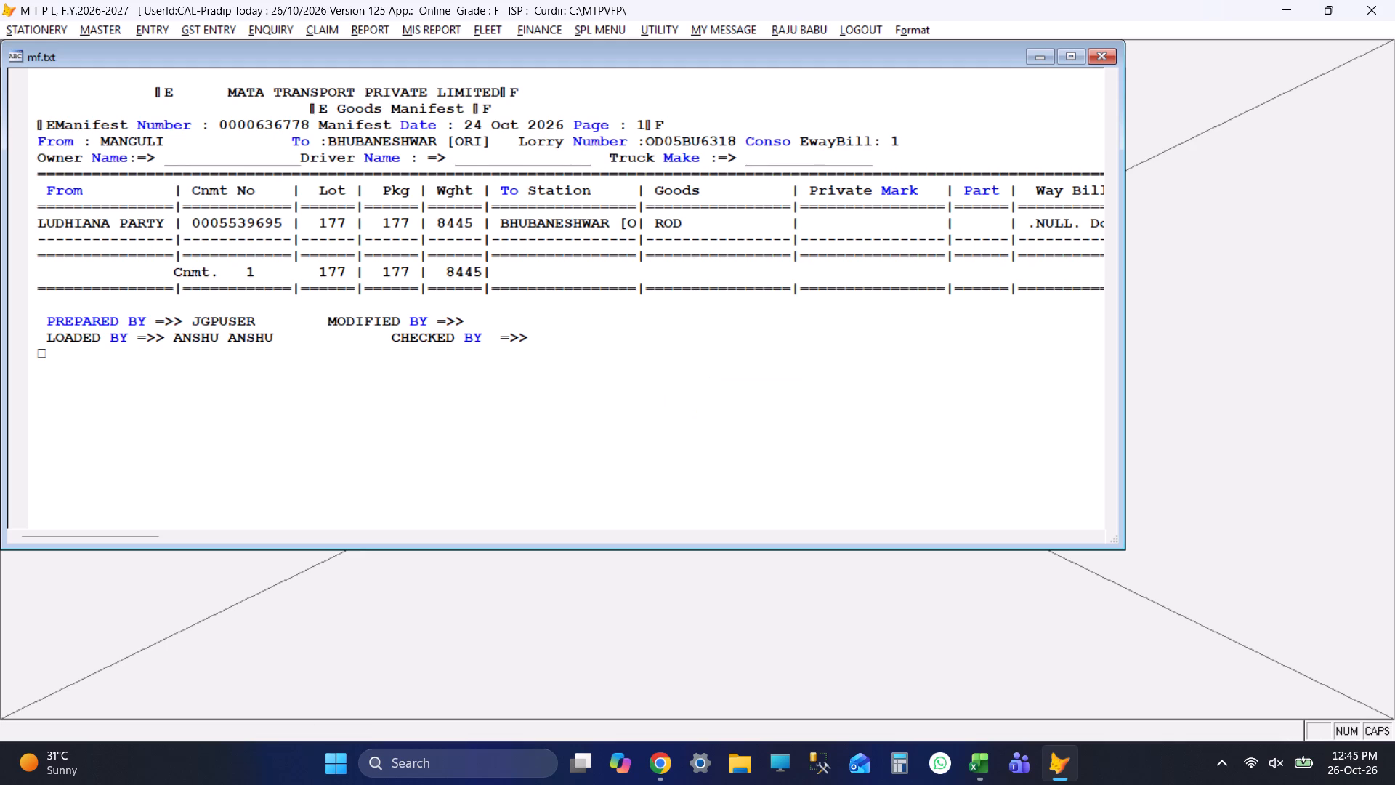
pyautogui.click(1070, 56)
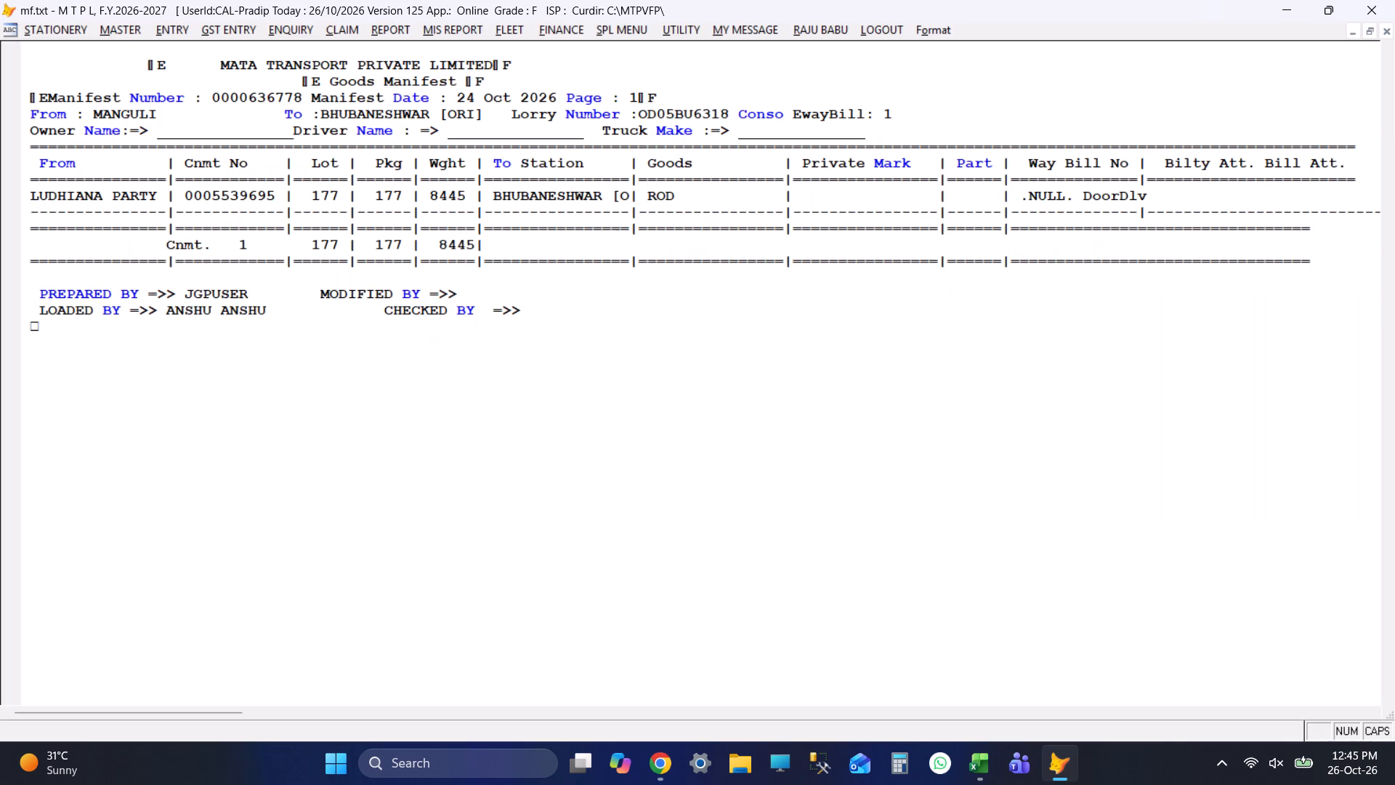
pyautogui.doubleClick(575, 206)
pyautogui.tripleClick(557, 198)
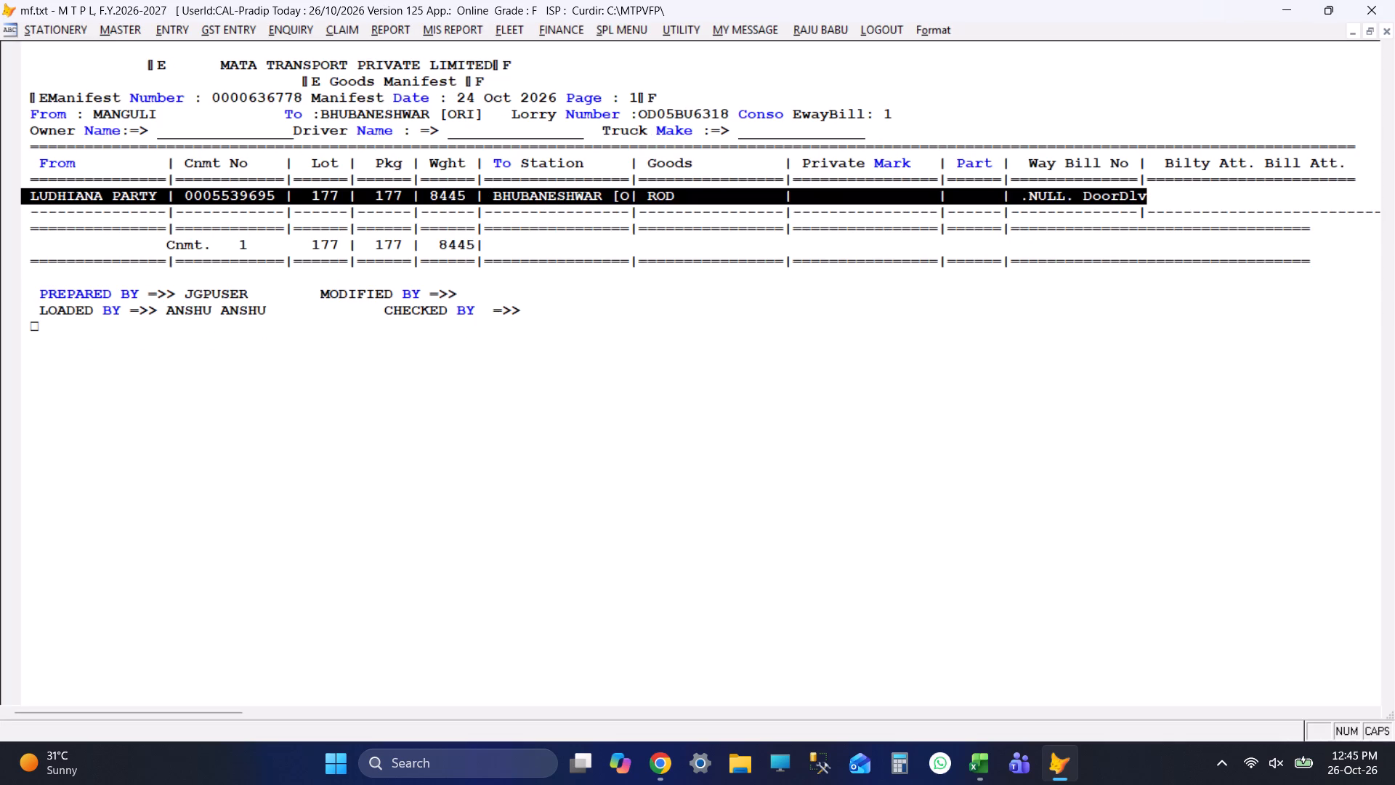
pyautogui.click(236, 191)
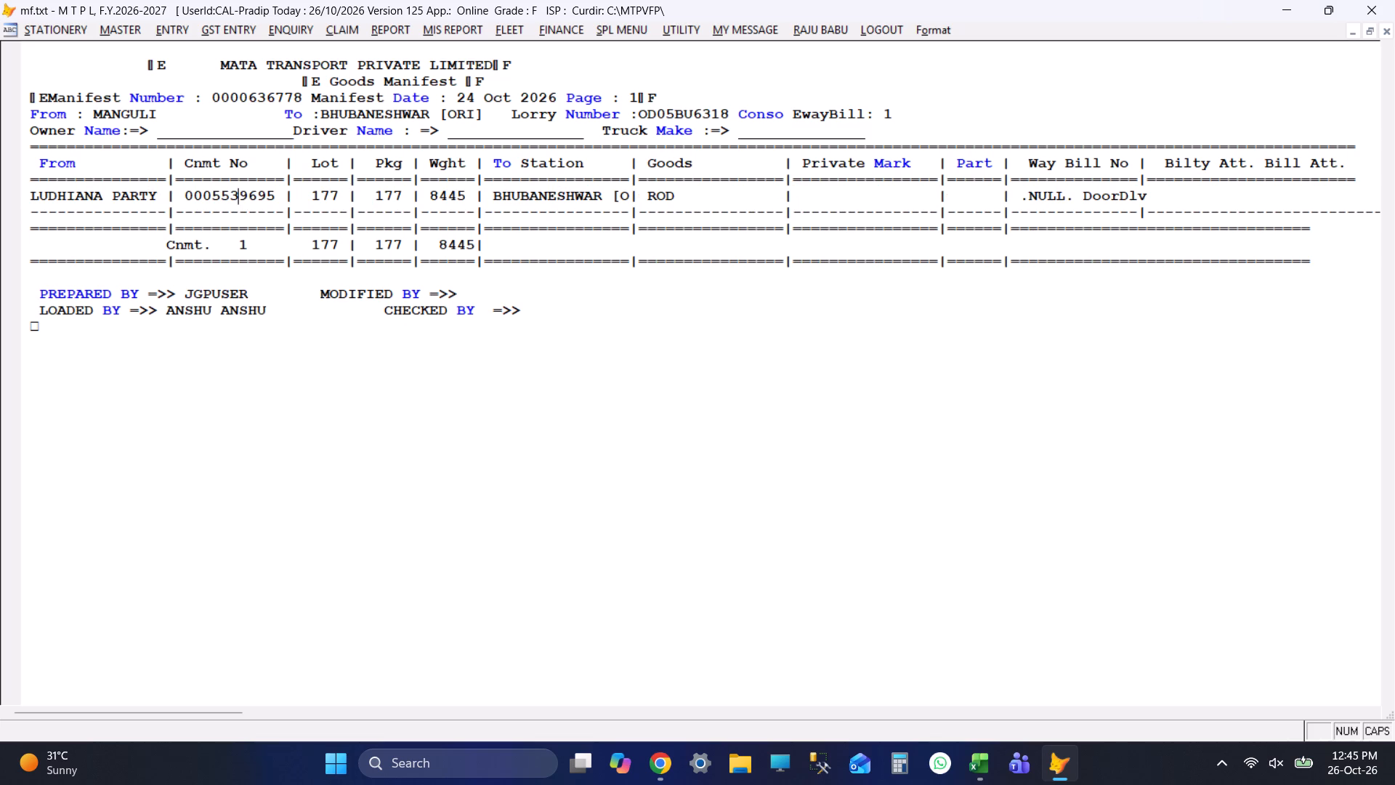
pyautogui.moveTo(215, 198); pyautogui.dragTo(239, 198)
pyautogui.moveTo(239, 198); pyautogui.dragTo(272, 200)
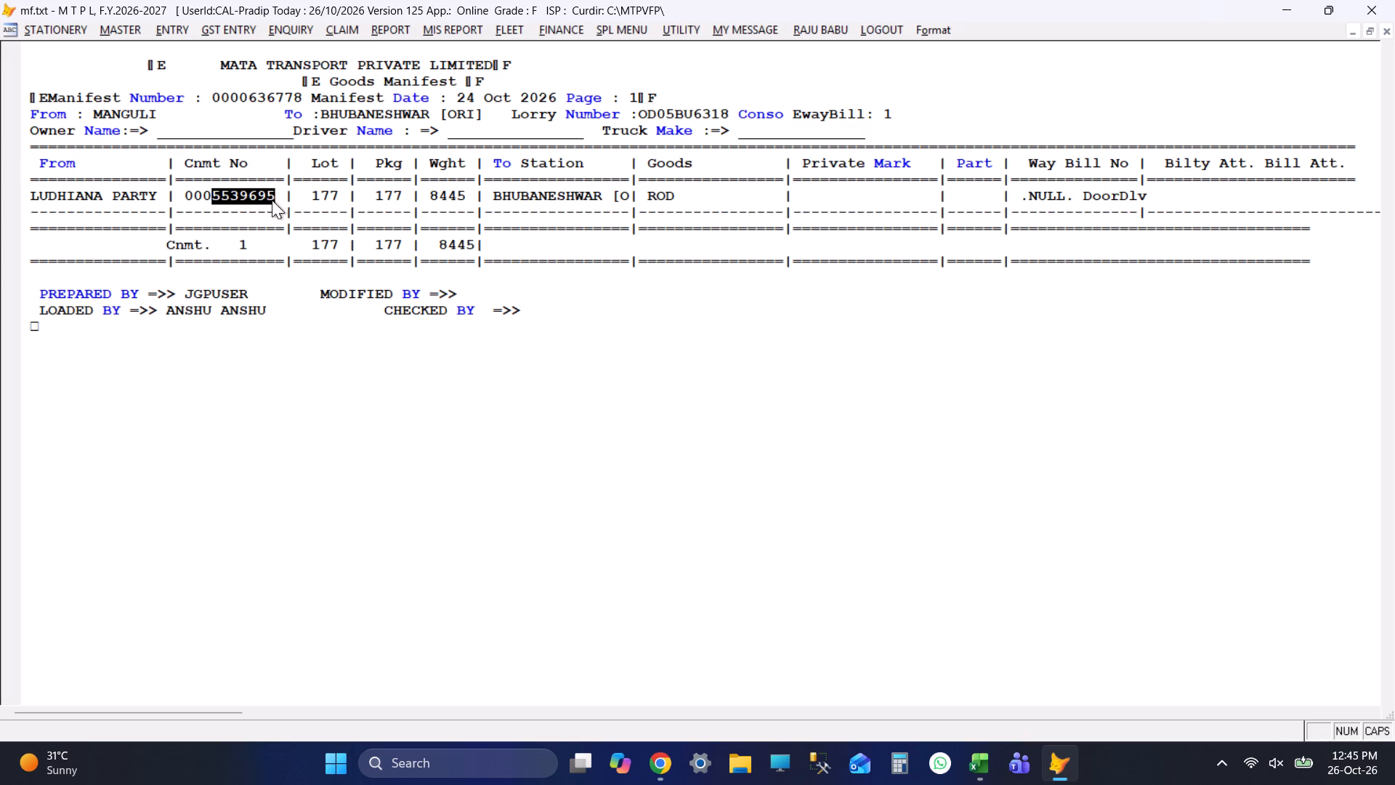
pyautogui.rightClick(228, 205)
pyautogui.click(281, 235)
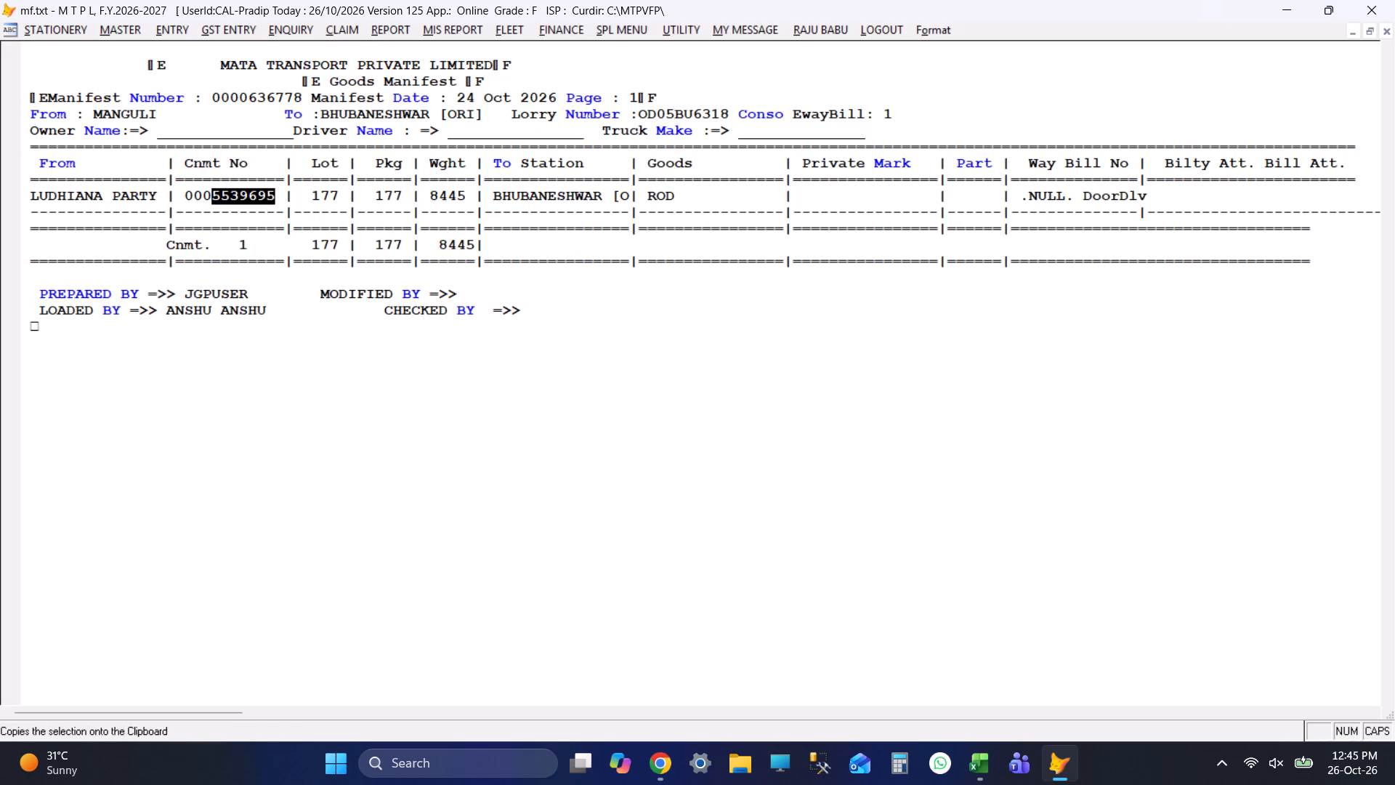
pyautogui.rightClick(246, 181)
pyautogui.click(261, 212)
pyautogui.press('Escape')
pyautogui.click(833, 464)
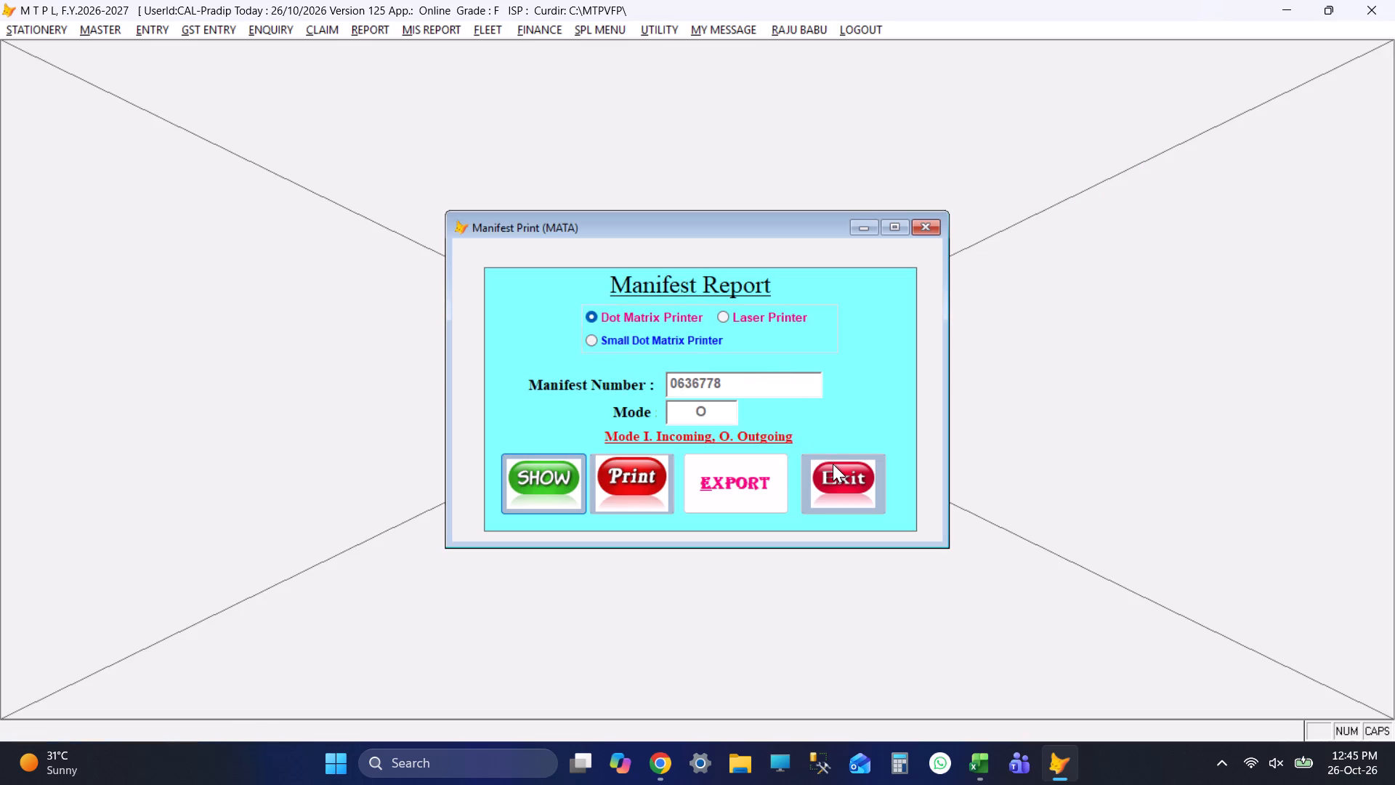
pyautogui.click(833, 464)
# Open the Enquiry form and show the consignment enquiry for the copied number 5539695.
pyautogui.click(159, 24)
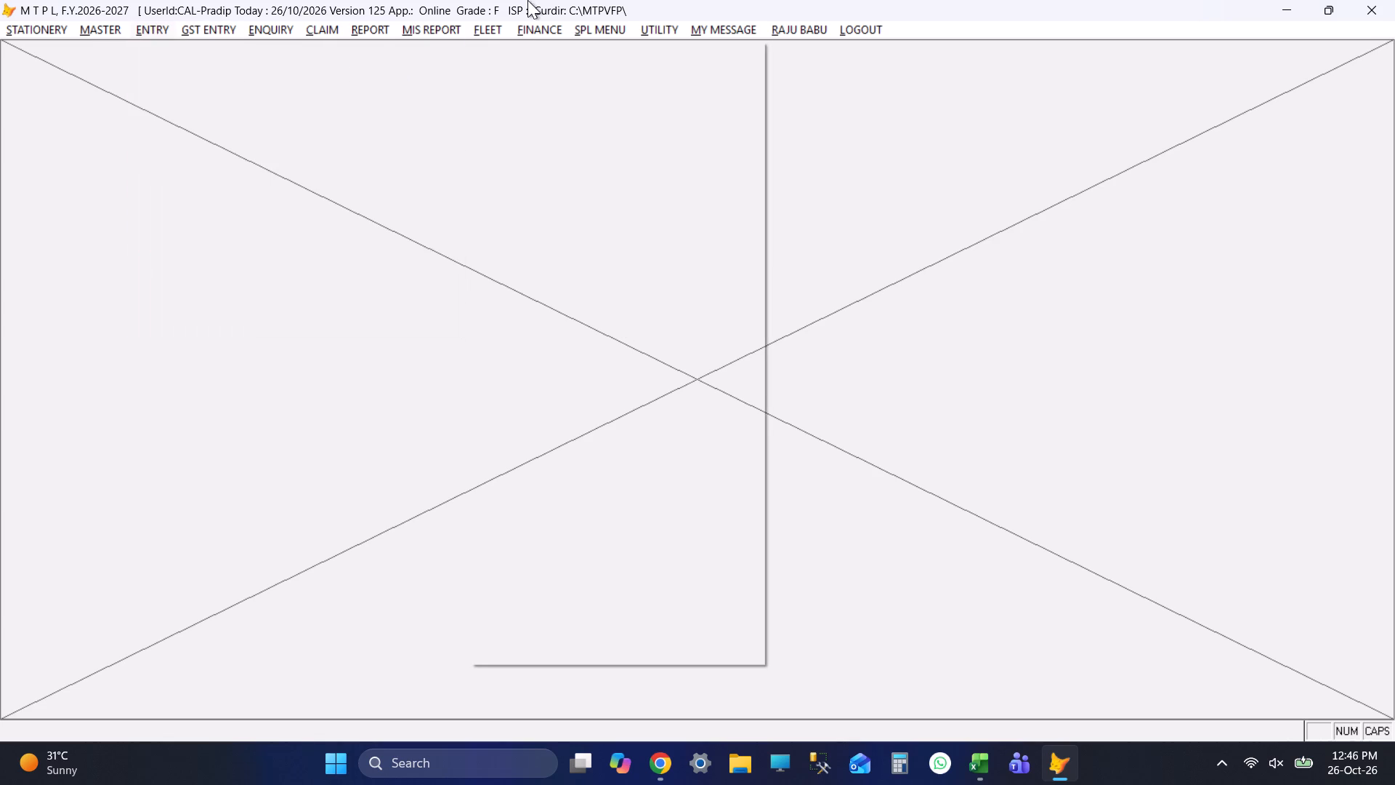
pyautogui.click(400, 63)
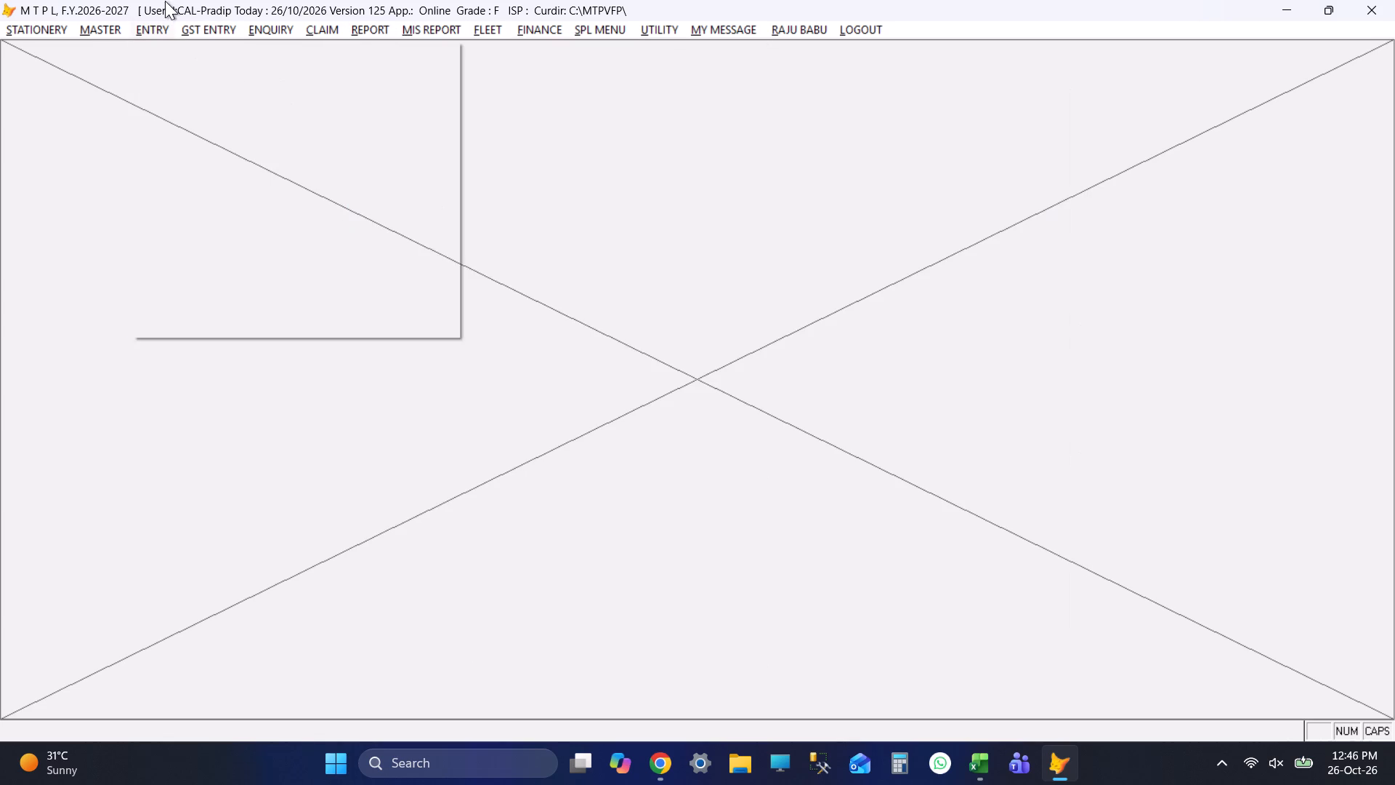
pyautogui.click(280, 28)
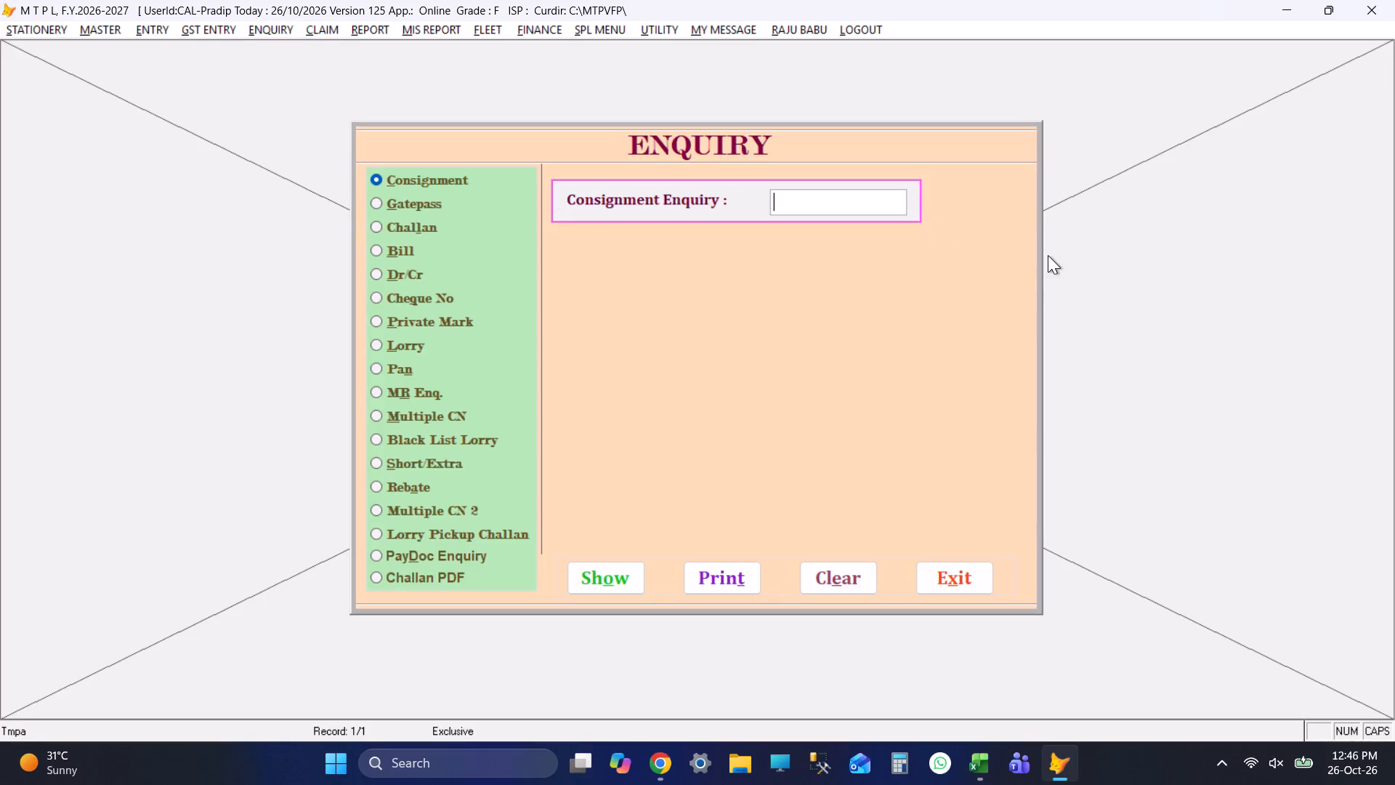
pyautogui.hotkey('ctrl', 'v')
pyautogui.press('Return')
pyautogui.press('Return')
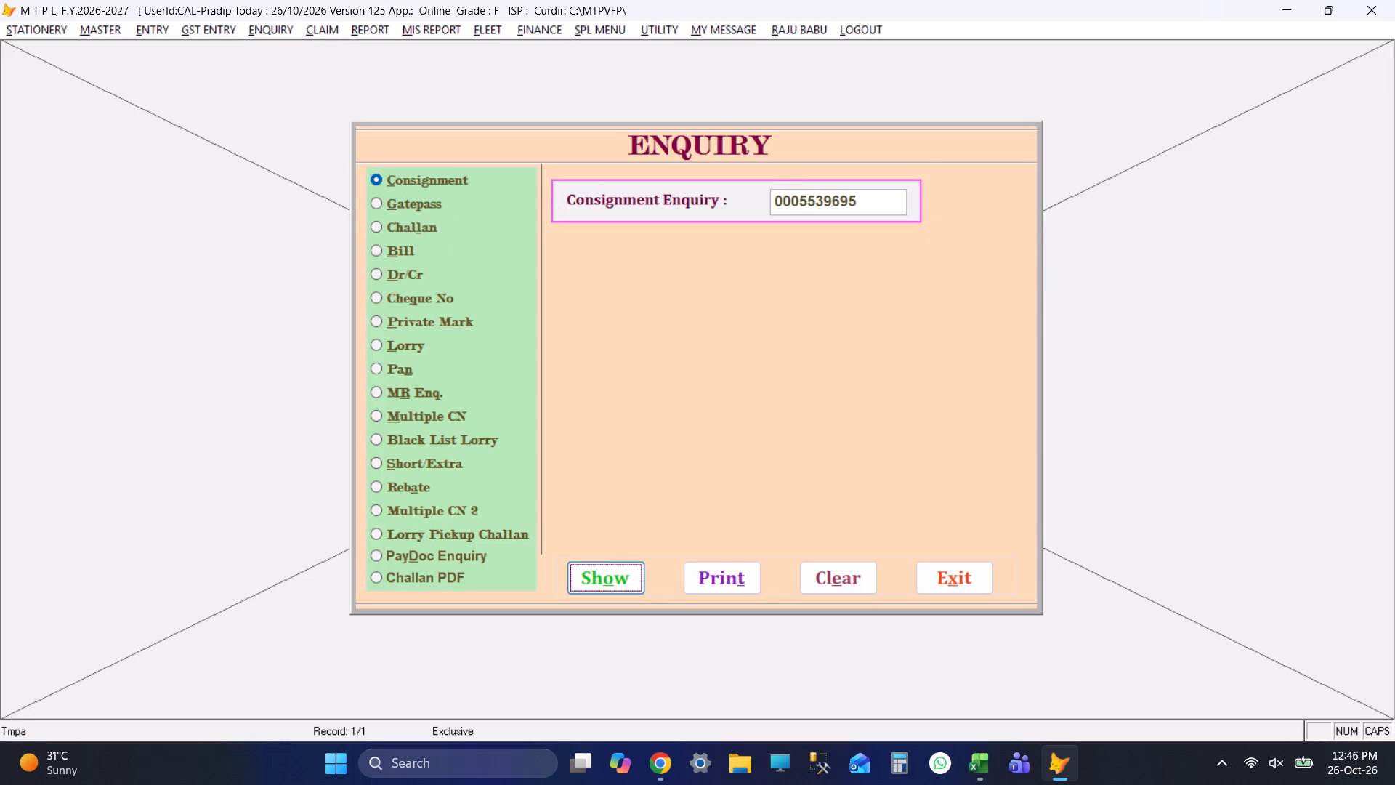
pyautogui.scroll(3, 640, 193)
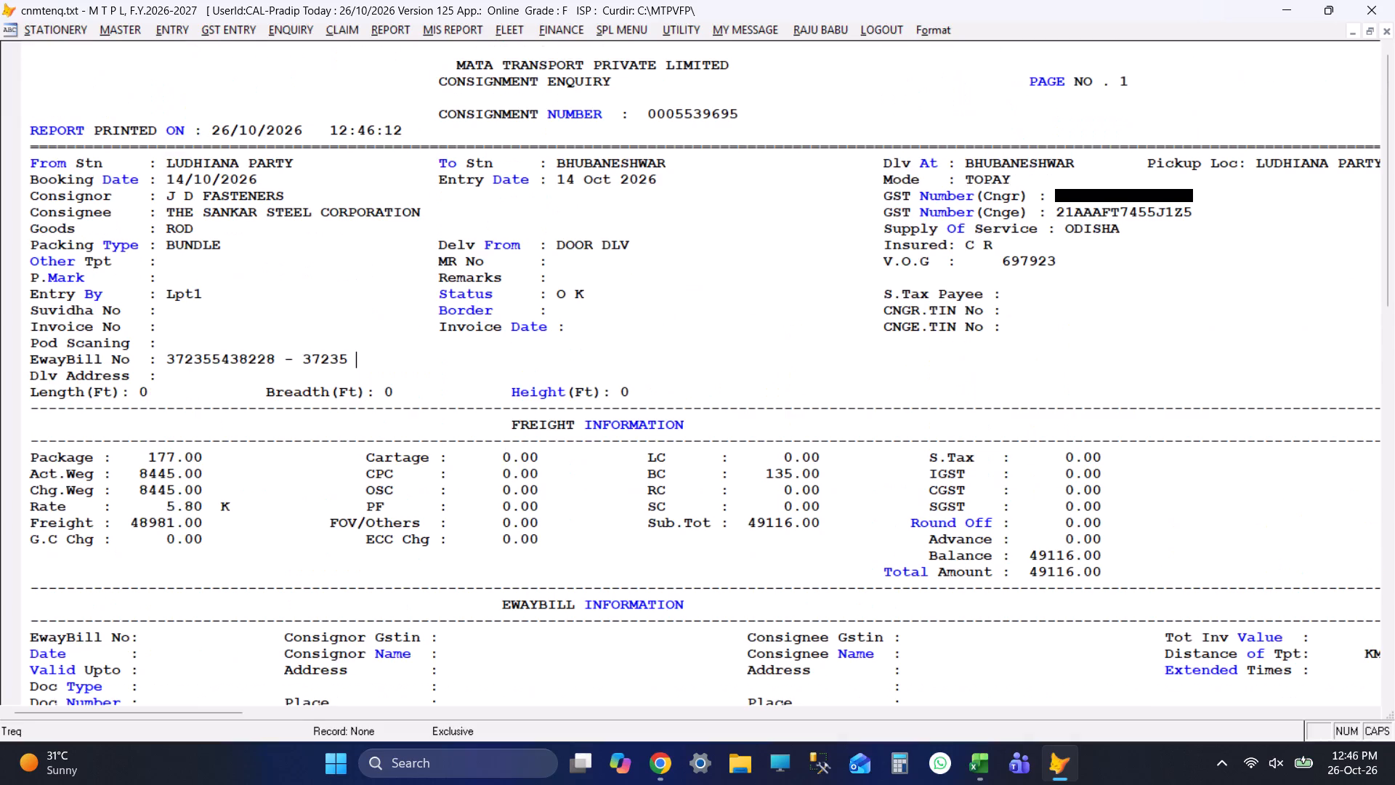
# Examine the delivery type in the consignment enquiry, then close the report and exit the Enquiry form.
pyautogui.tripleClick(565, 251)
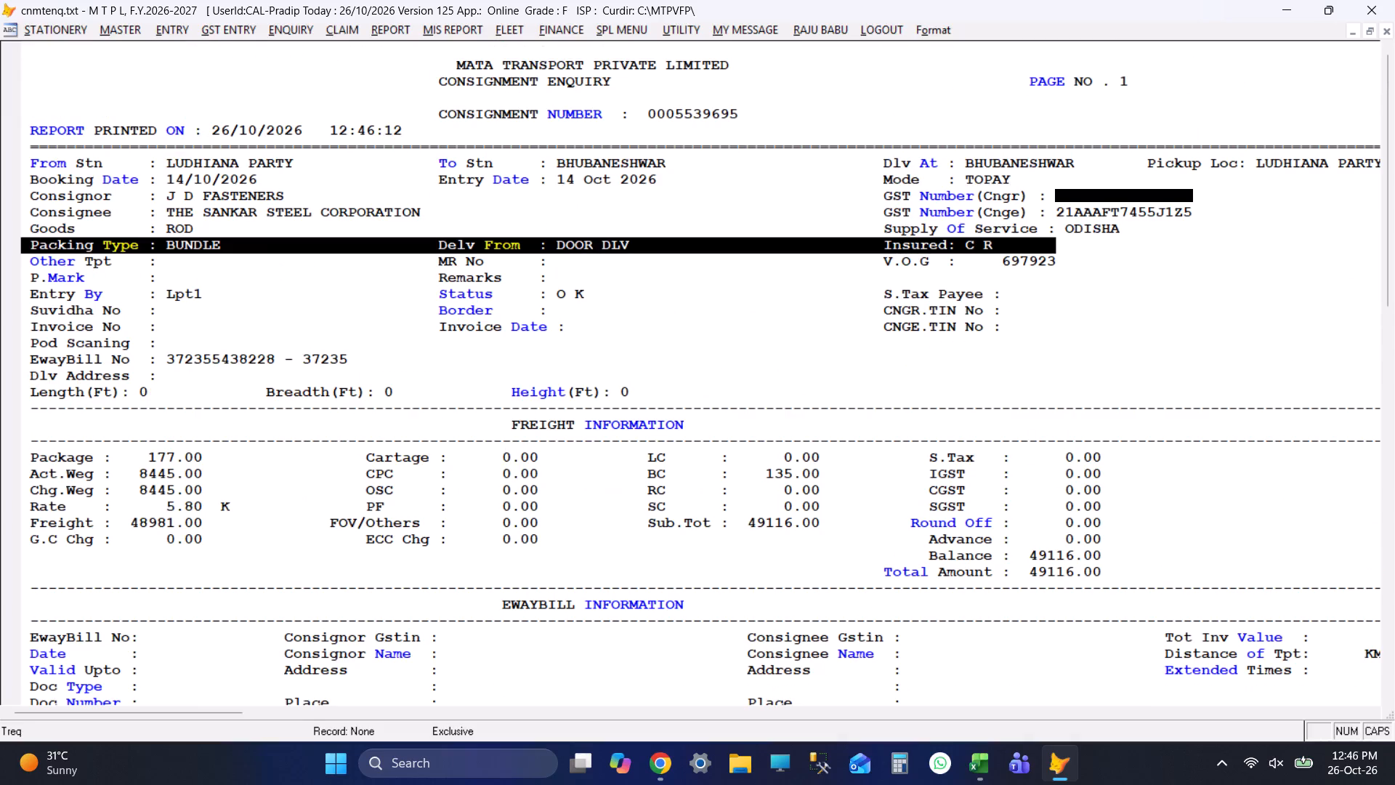
pyautogui.doubleClick(615, 251)
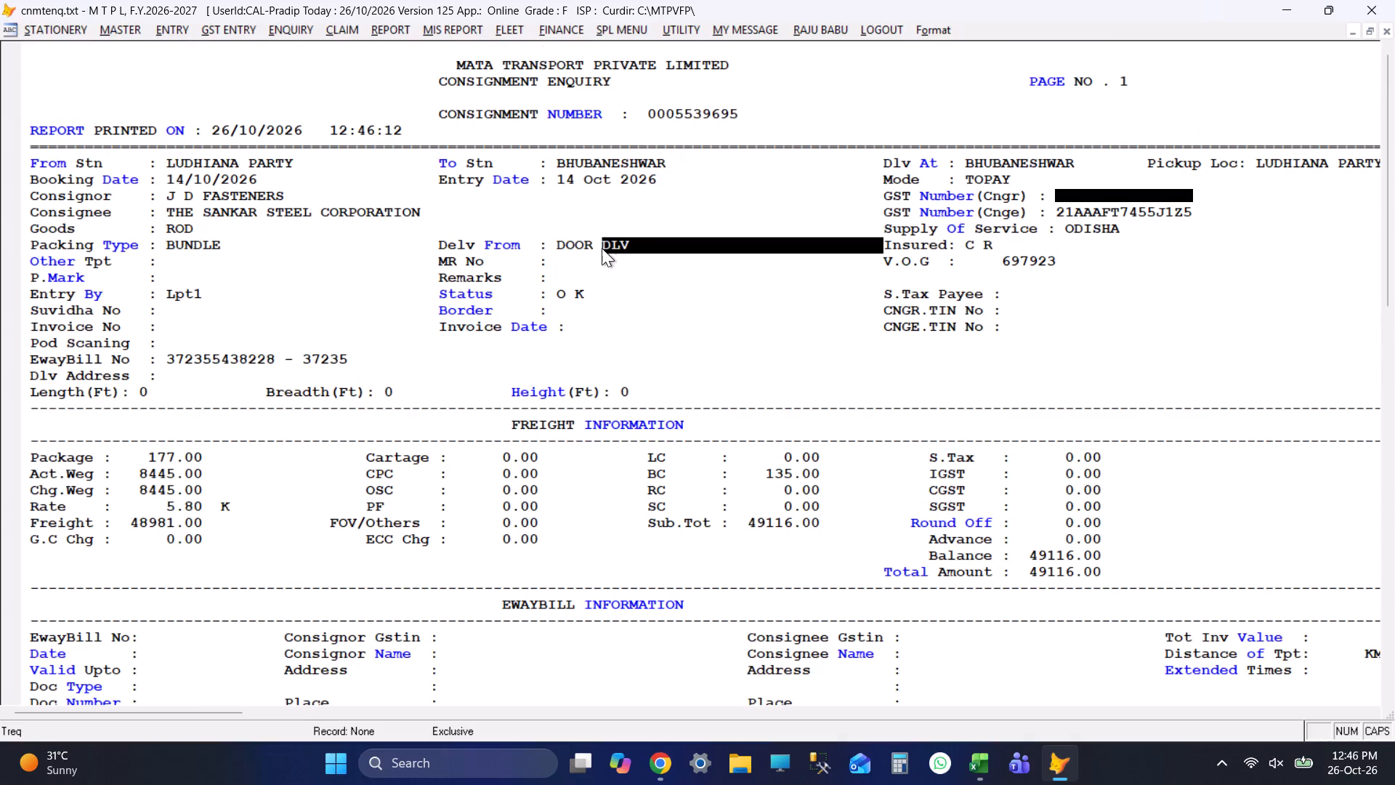
pyautogui.tripleClick(581, 246)
pyautogui.doubleClick(618, 254)
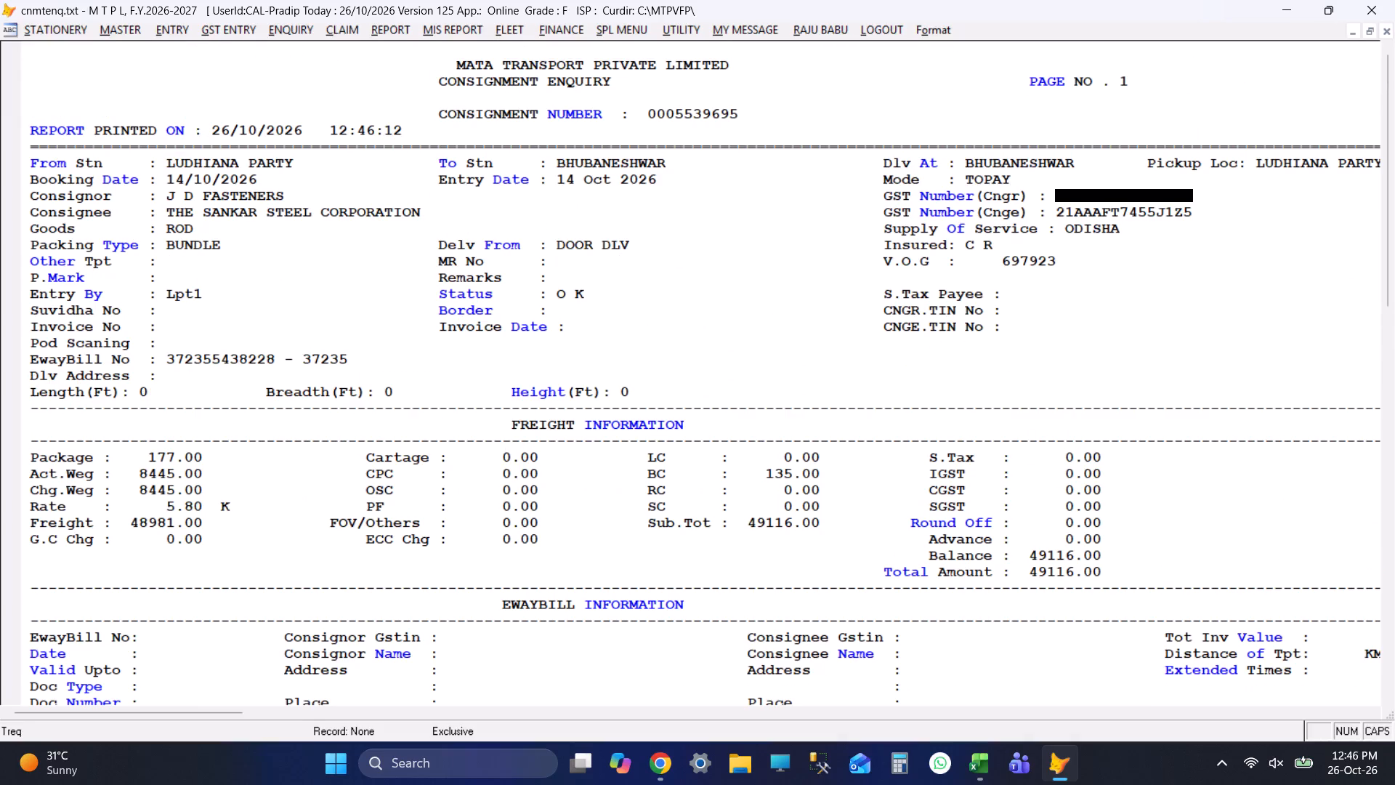
pyautogui.tripleClick(601, 244)
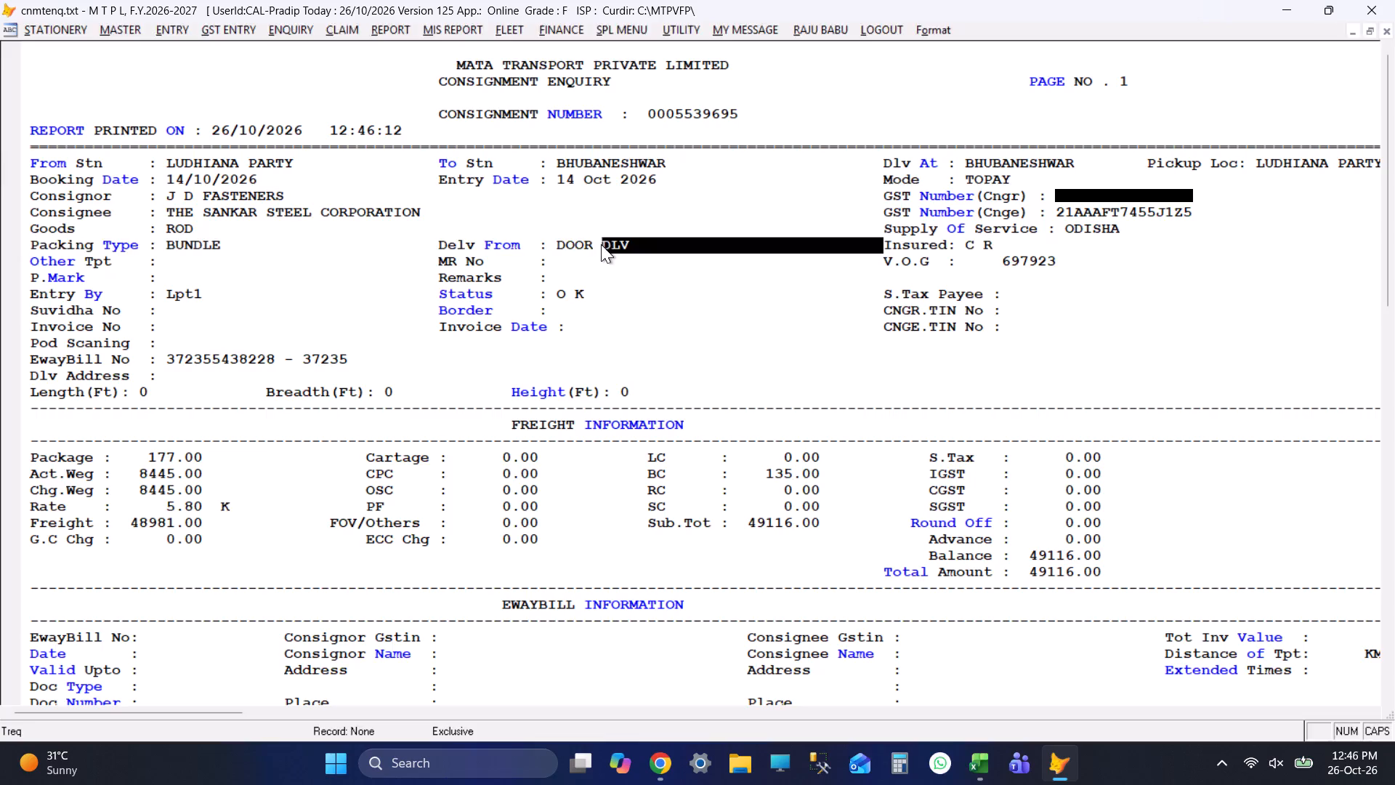
pyautogui.press('Escape')
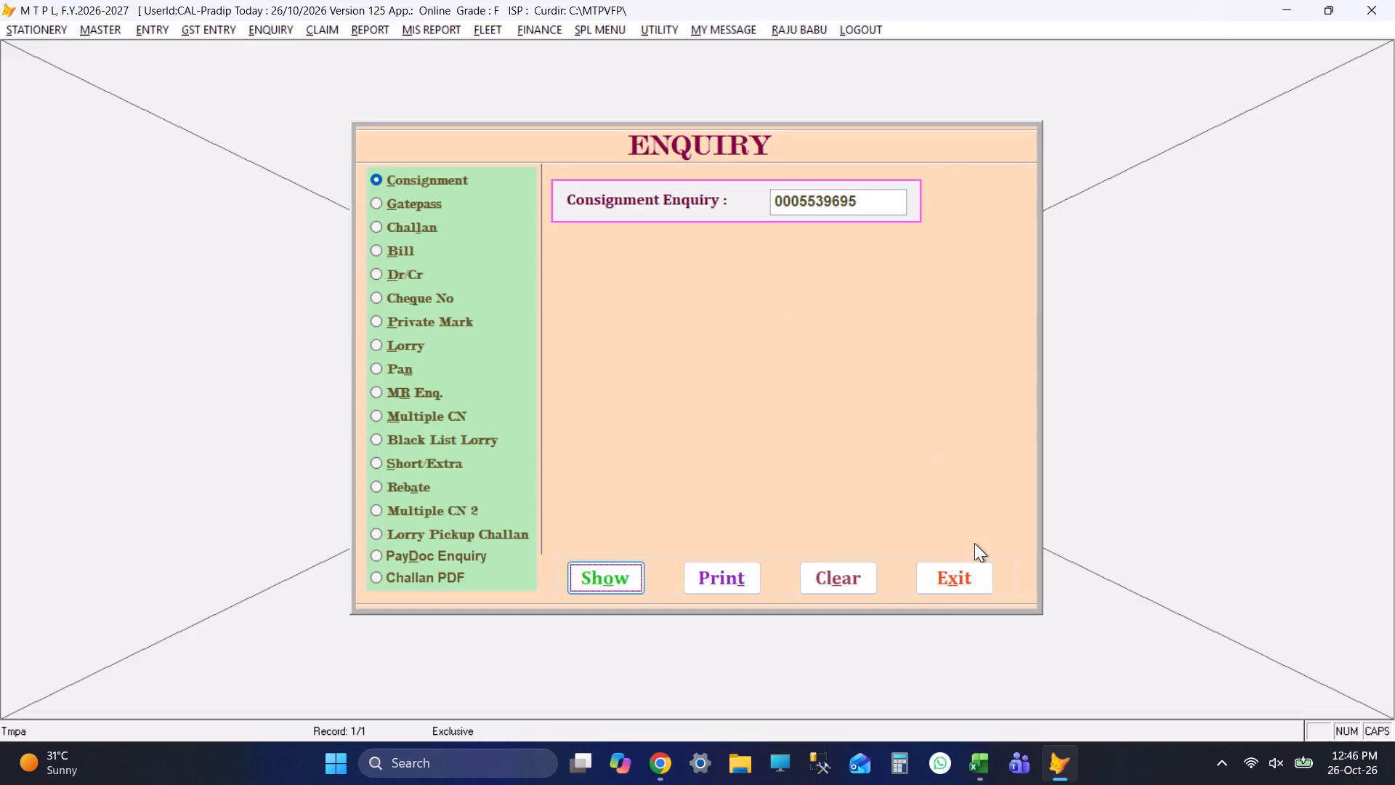
pyautogui.click(944, 587)
# Log out of the MTPL program.
pyautogui.click(856, 24)
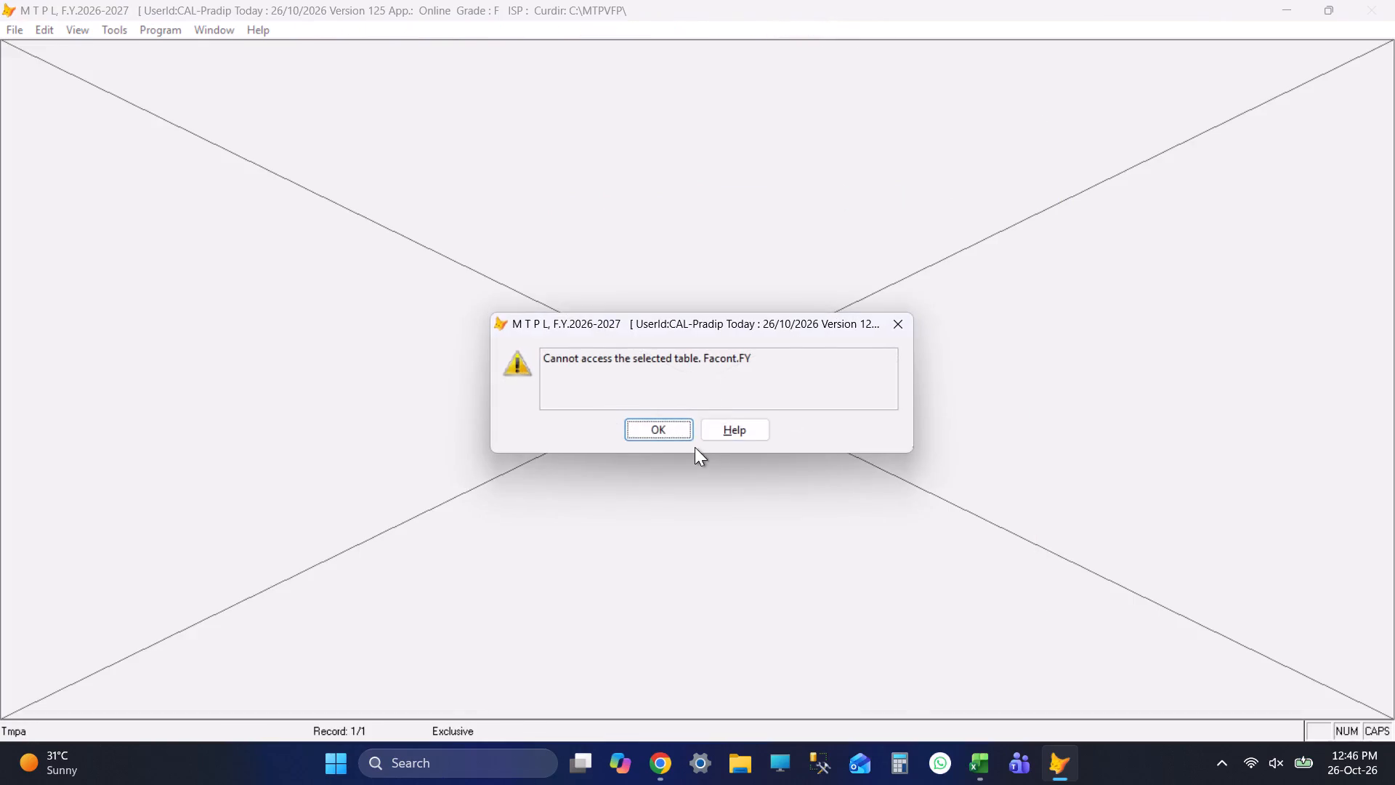
pyautogui.click(671, 436)
pyautogui.hotkey('alt', 'Tab')
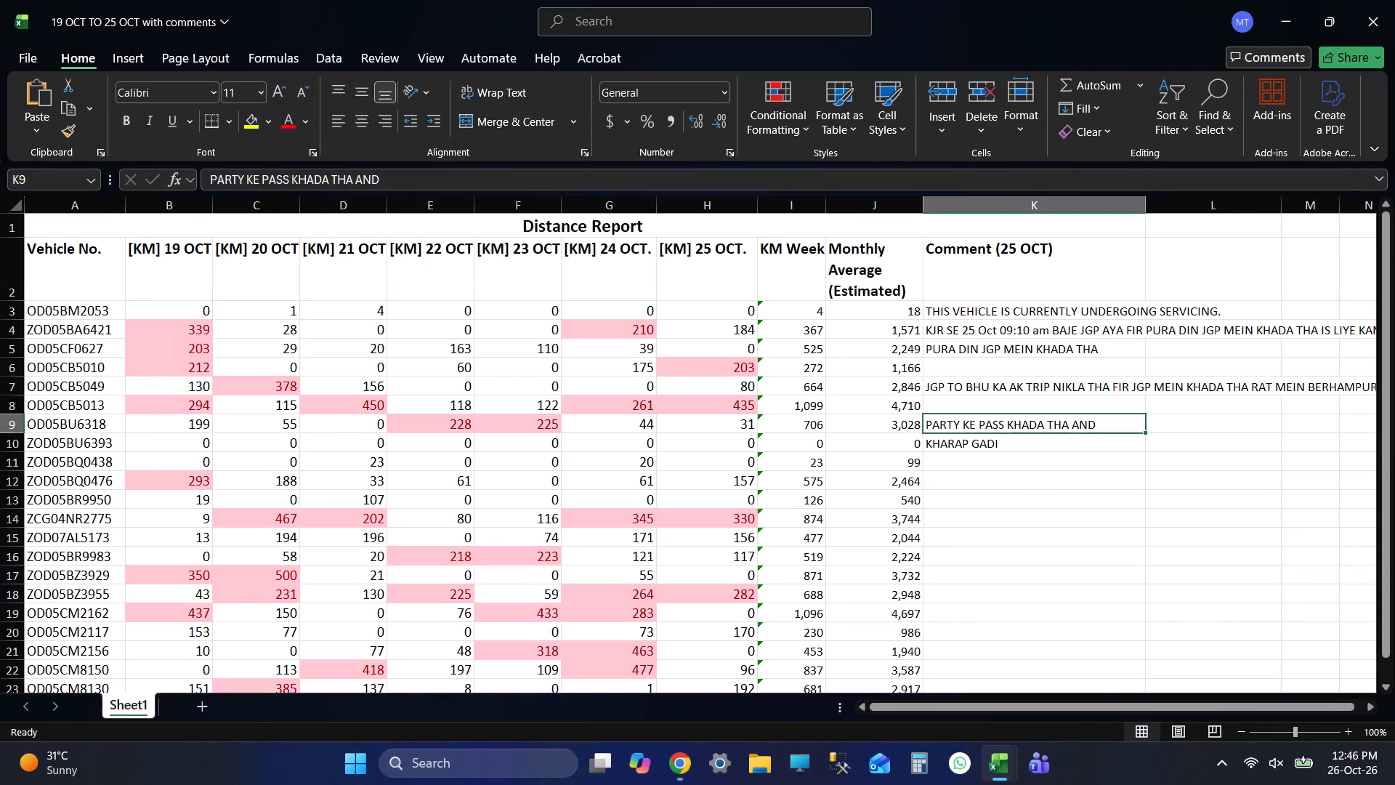
pyautogui.hotkey('alt', 'Tab')
pyautogui.hotkey('alt', 'Tab')
pyautogui.hotkey('alt', 'Tab')
pyautogui.hotkey('alt', 'Tab')
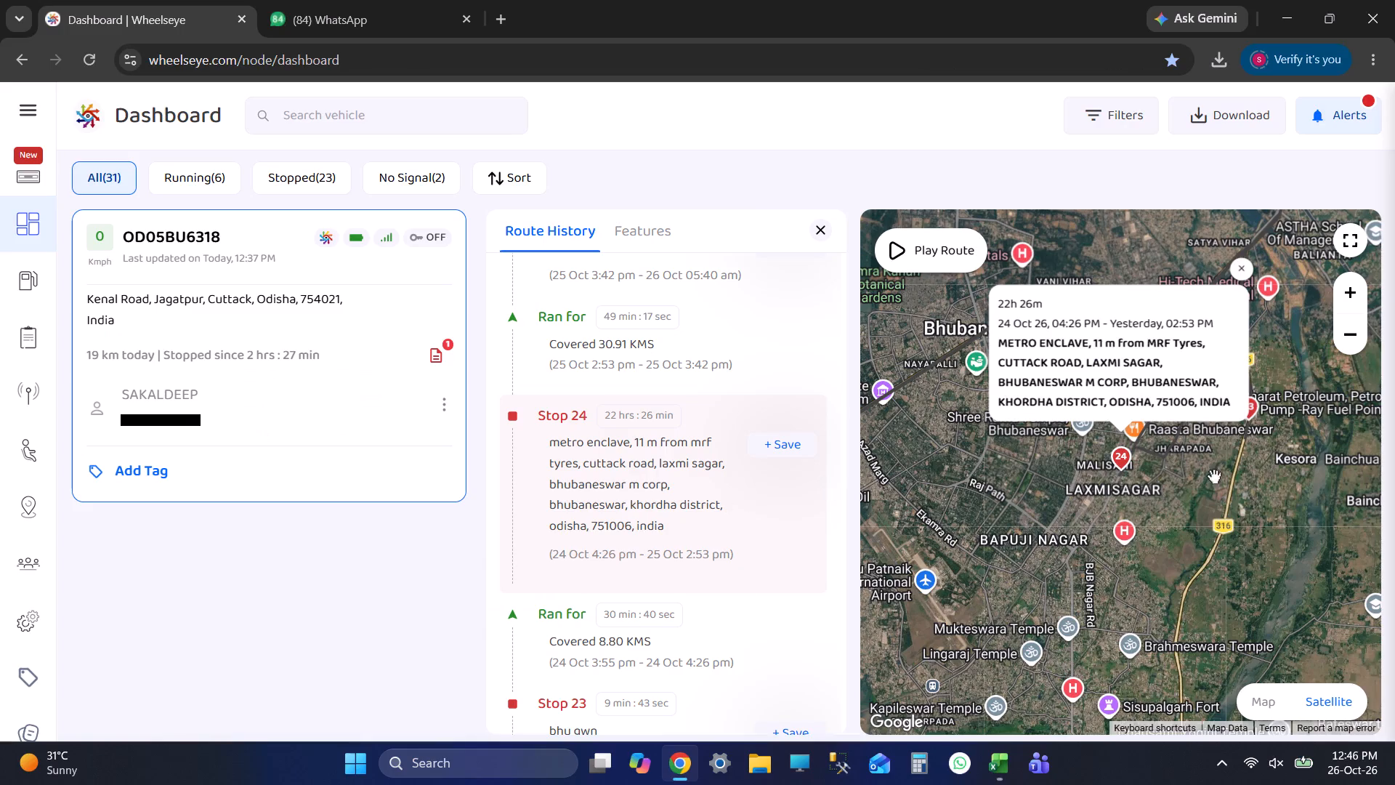
pyautogui.scroll(4, 1176, 454)
pyautogui.hotkey('alt', 'Tab')
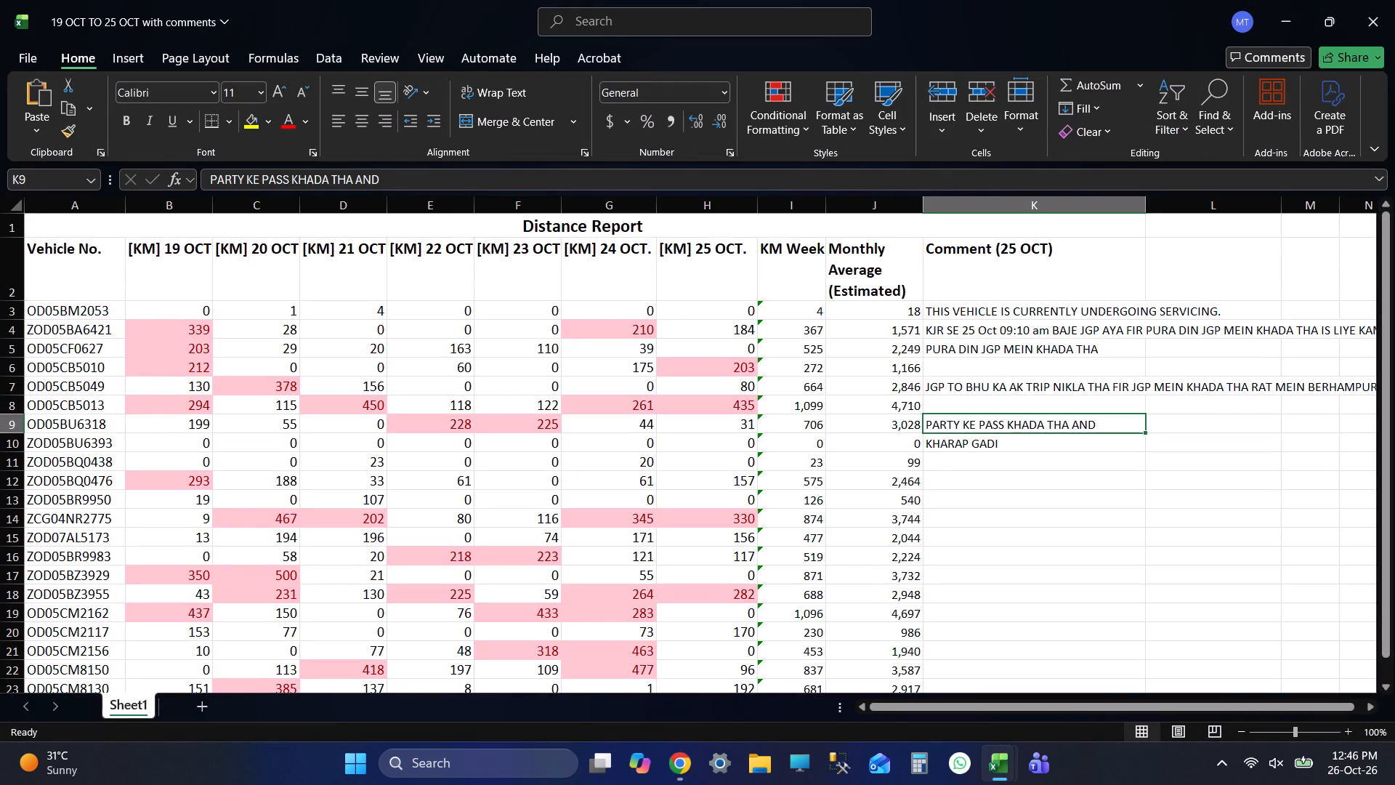
pyautogui.hotkey('alt', 'Tab')
pyautogui.hotkey('alt', 'Tab')
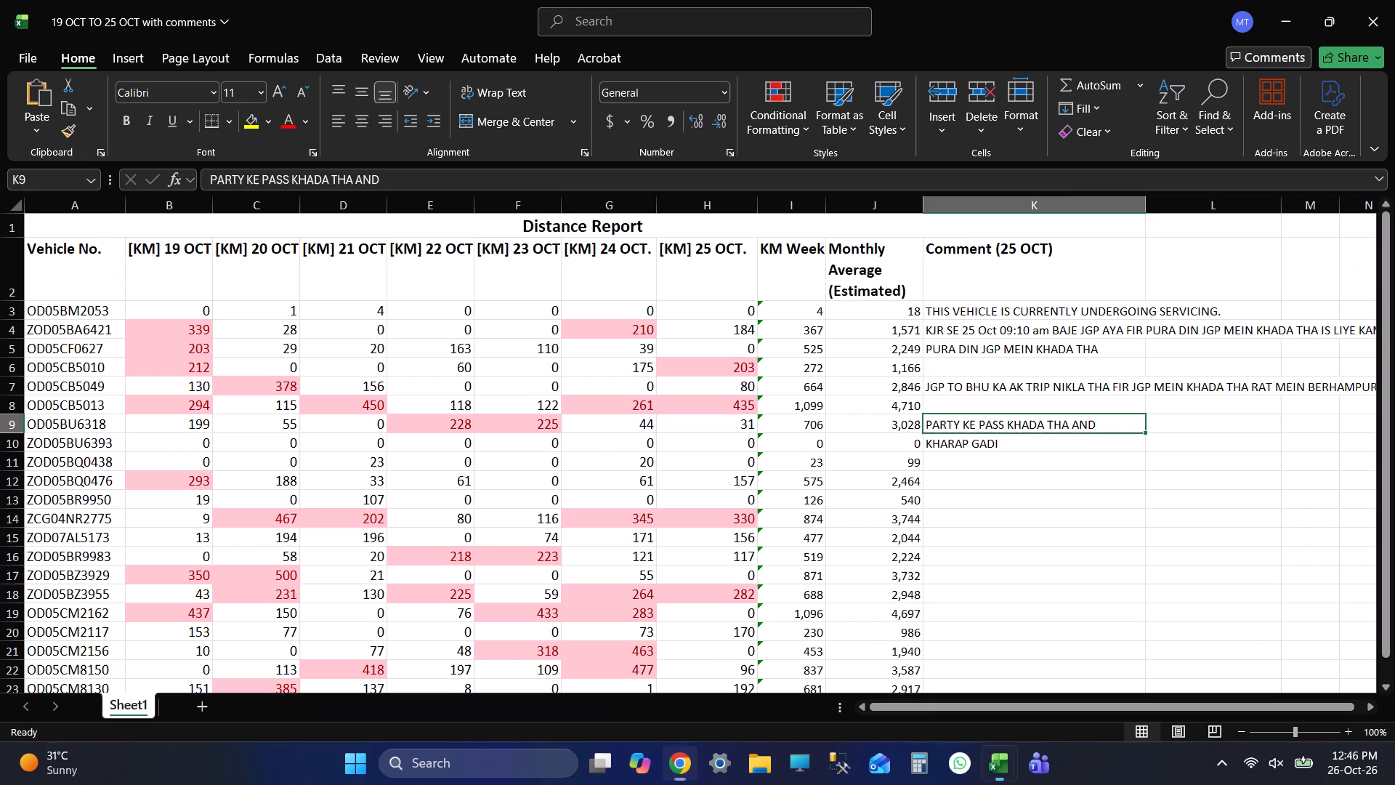
pyautogui.hotkey('alt', 'Tab')
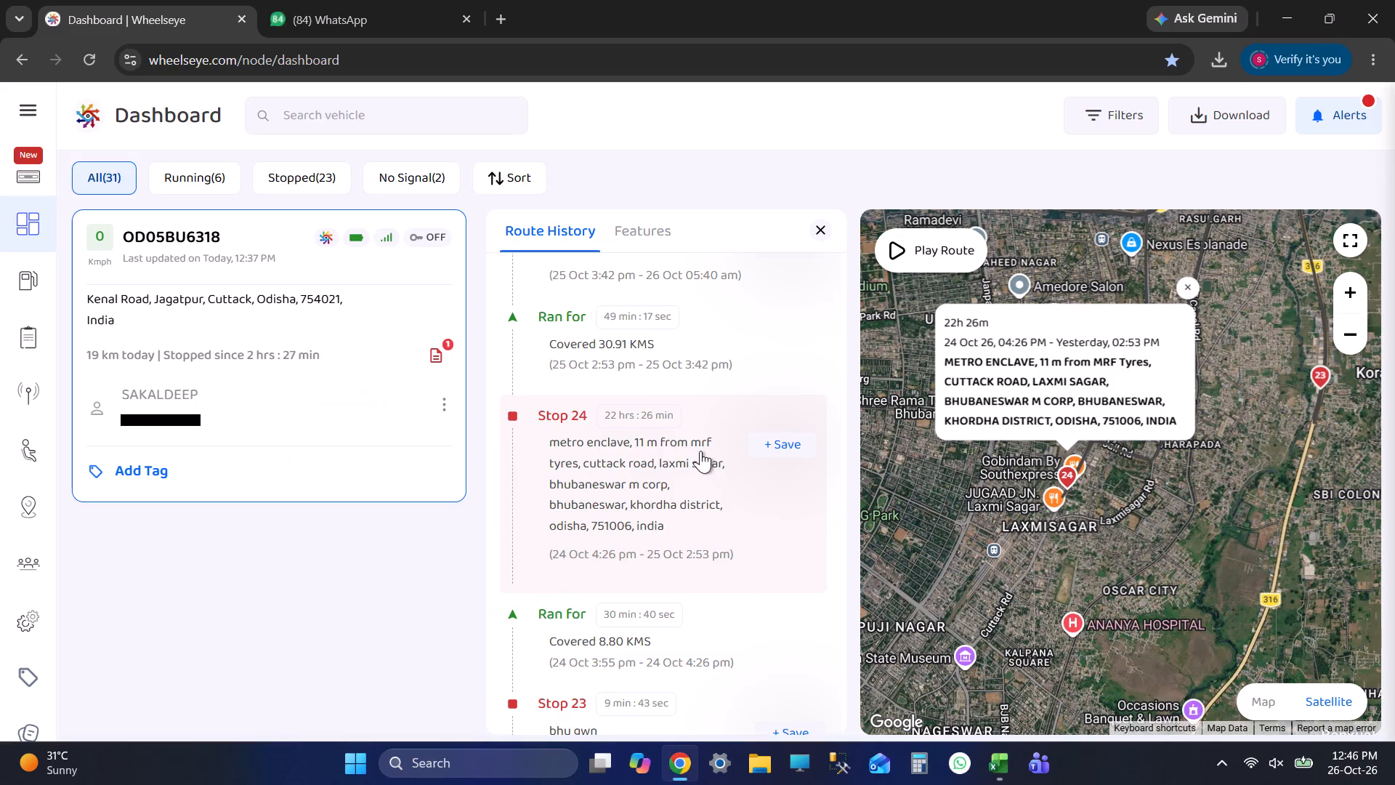
pyautogui.scroll(2, 708, 448)
pyautogui.scroll(-1, 708, 448)
pyautogui.hotkey('alt', 'Tab')
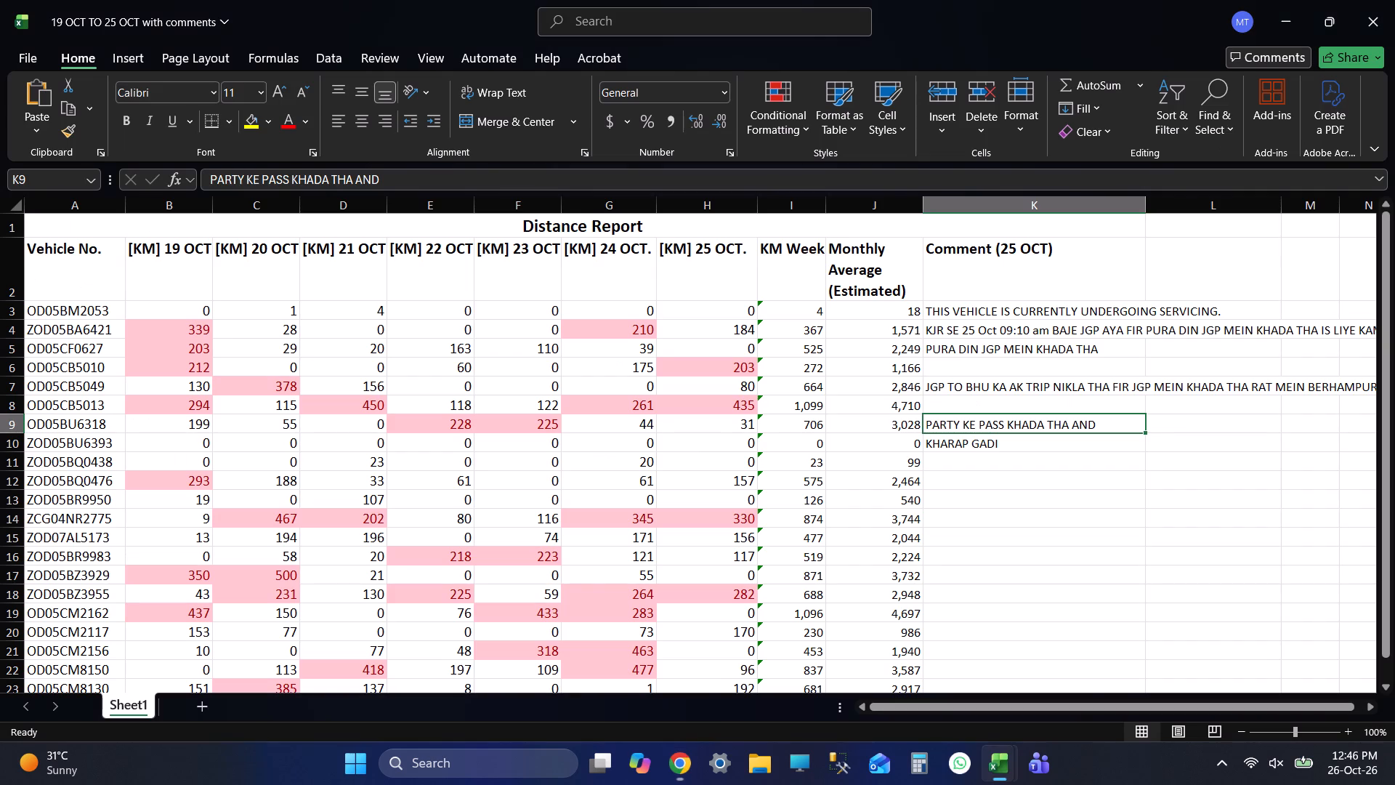
pyautogui.hotkey('alt', 'Tab')
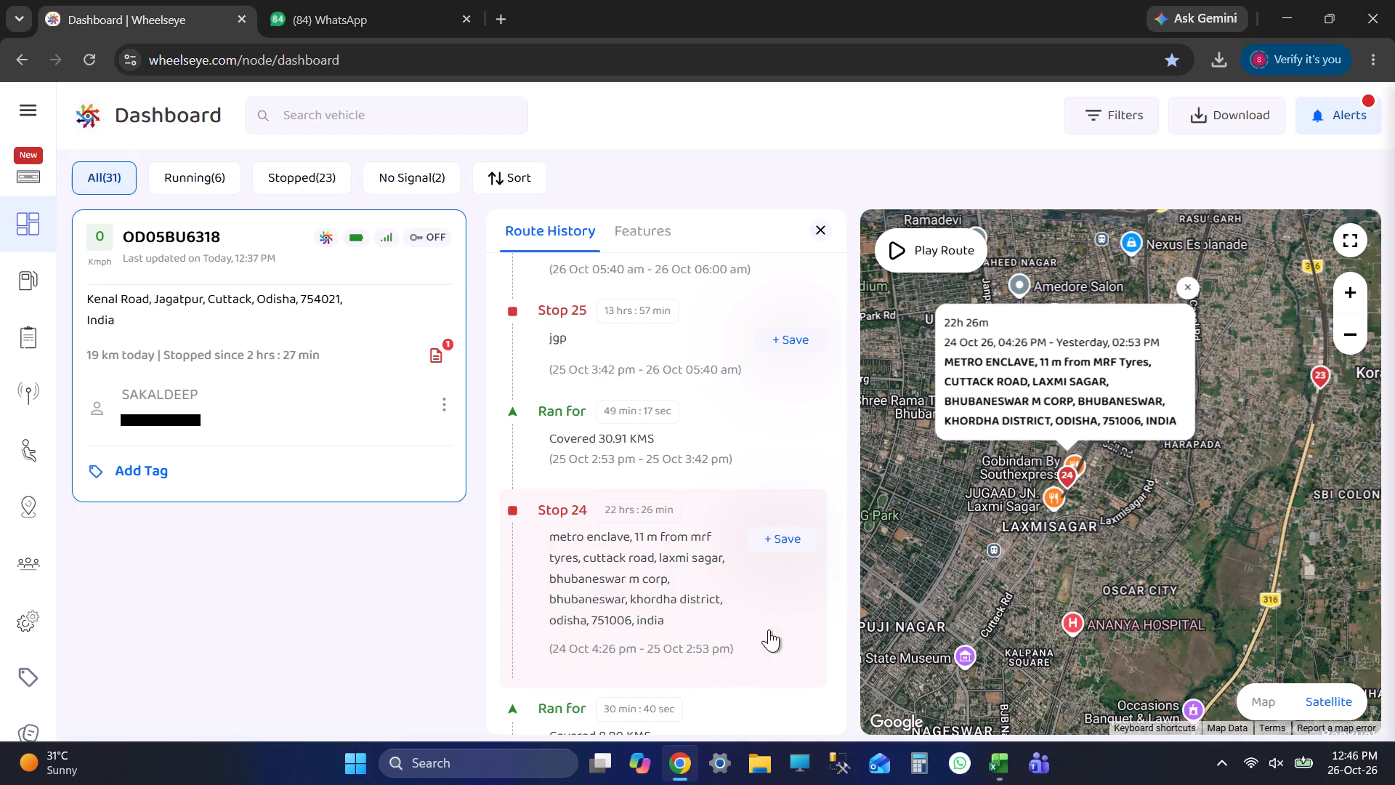
pyautogui.scroll(-1, 647, 483)
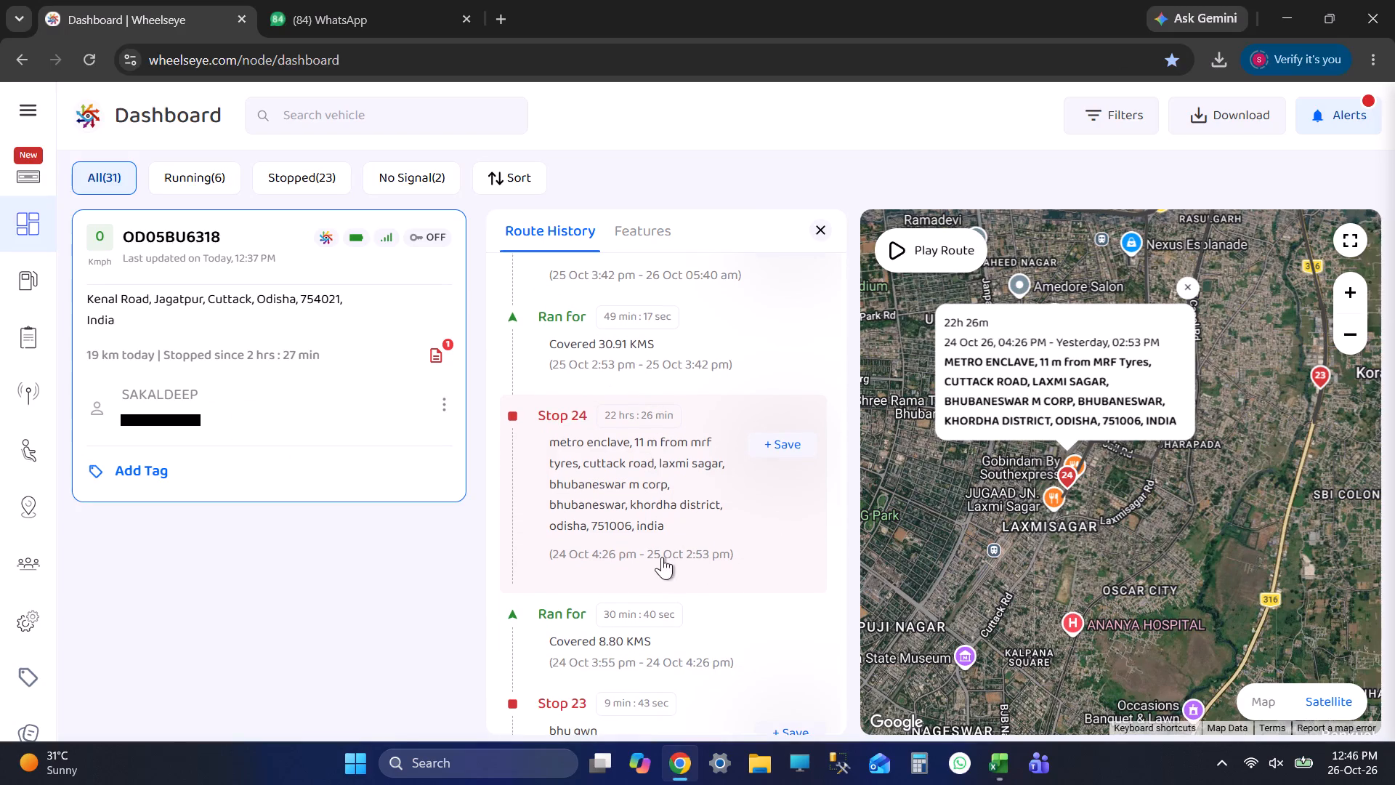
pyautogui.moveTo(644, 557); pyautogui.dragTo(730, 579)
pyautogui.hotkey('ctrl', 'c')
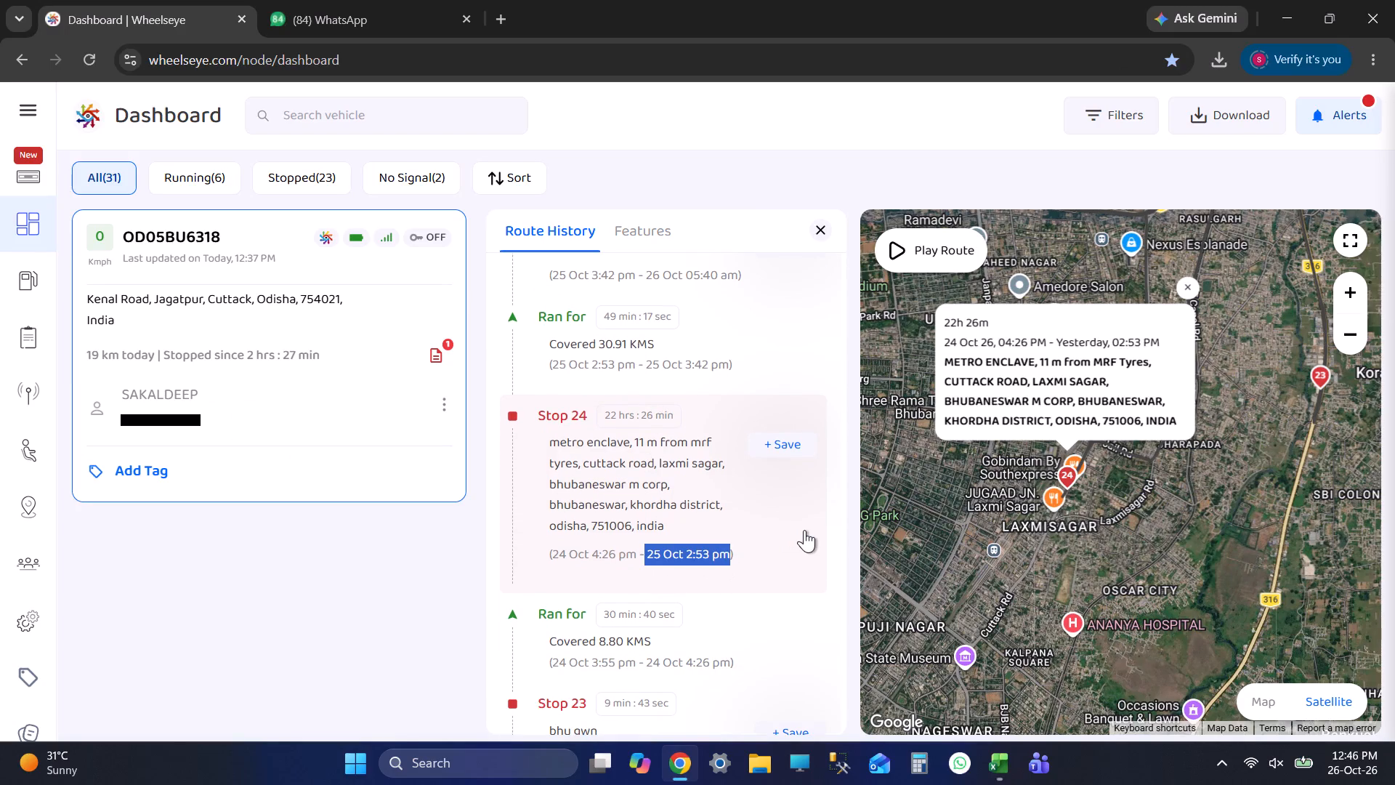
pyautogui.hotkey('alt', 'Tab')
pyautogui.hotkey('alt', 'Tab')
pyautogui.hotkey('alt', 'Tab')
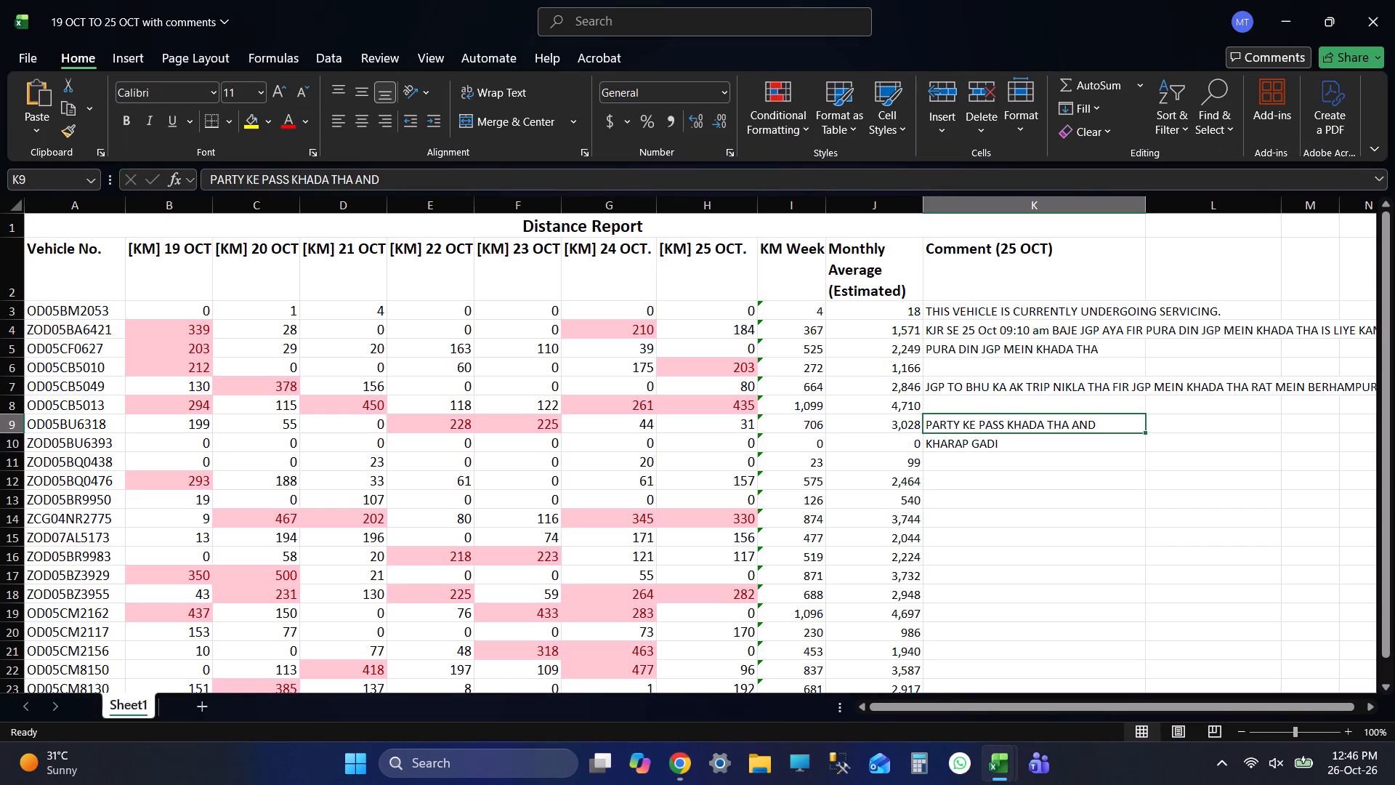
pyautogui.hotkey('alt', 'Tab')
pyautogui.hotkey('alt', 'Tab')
pyautogui.click(206, 180)
pyautogui.write('BHU')
pyautogui.press('space')
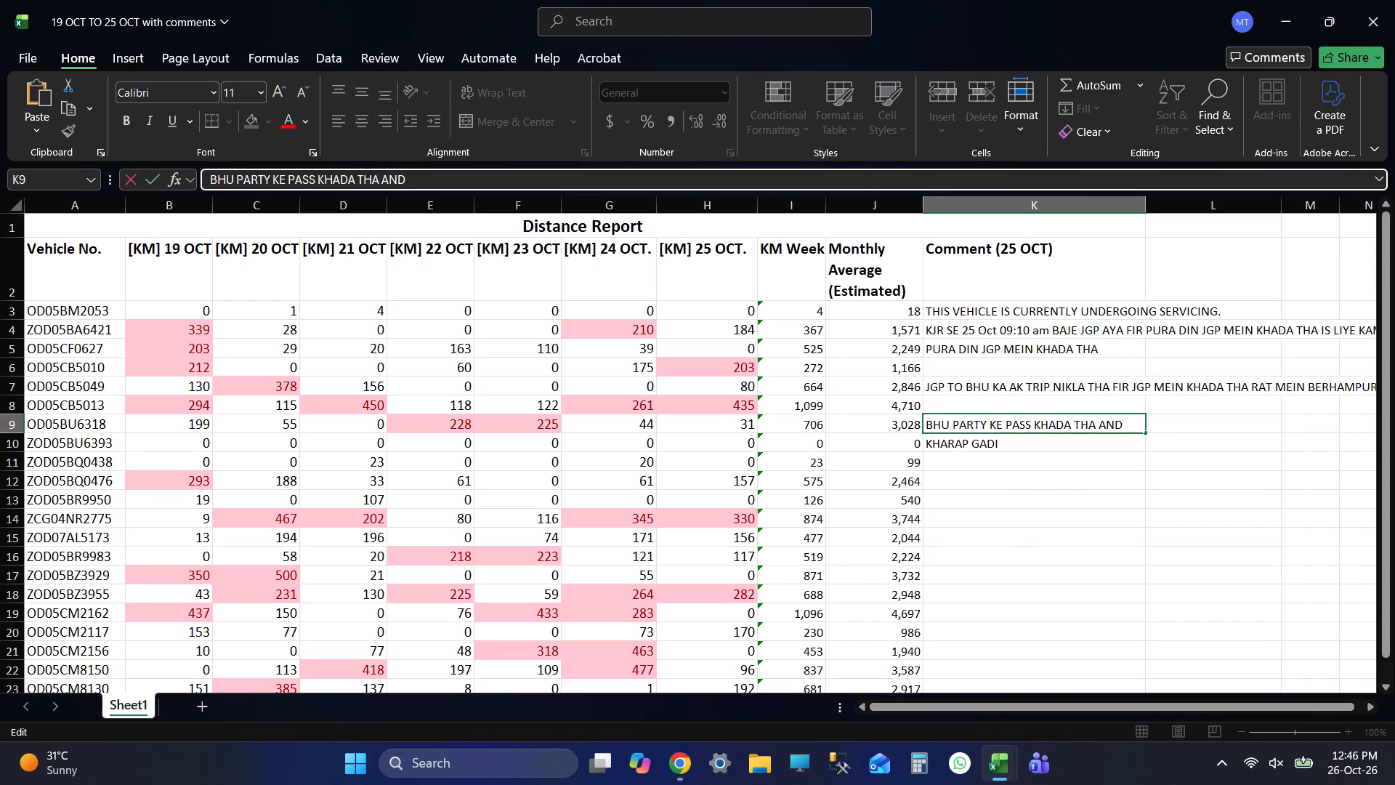
pyautogui.click(418, 174)
pyautogui.press('BackSpace')
pyautogui.press('BackSpace')
pyautogui.press('BackSpace')
pyautogui.press('BackSpace')
pyautogui.write('FIR')
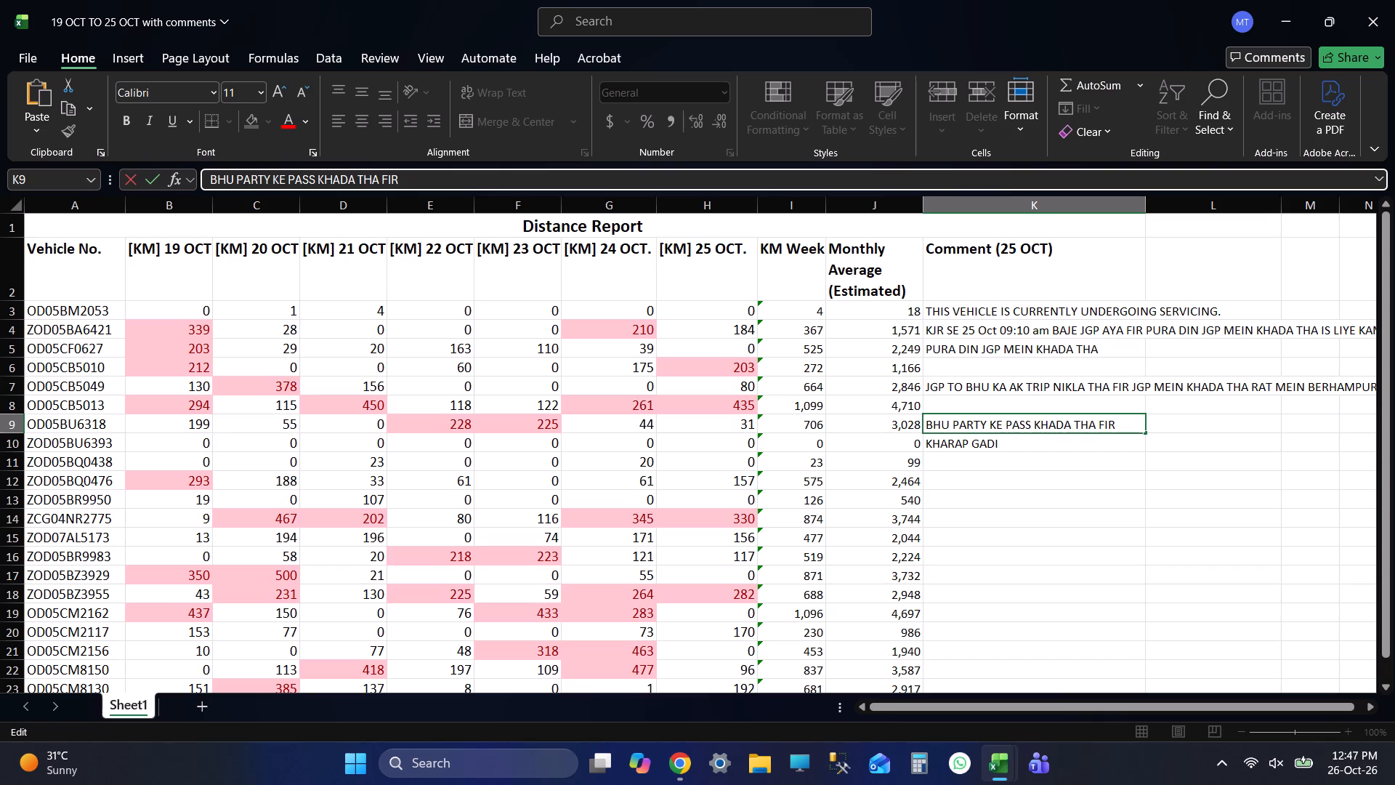
pyautogui.press('space')
pyautogui.write('JGP')
pyautogui.press('space')
pyautogui.write('GWN M')
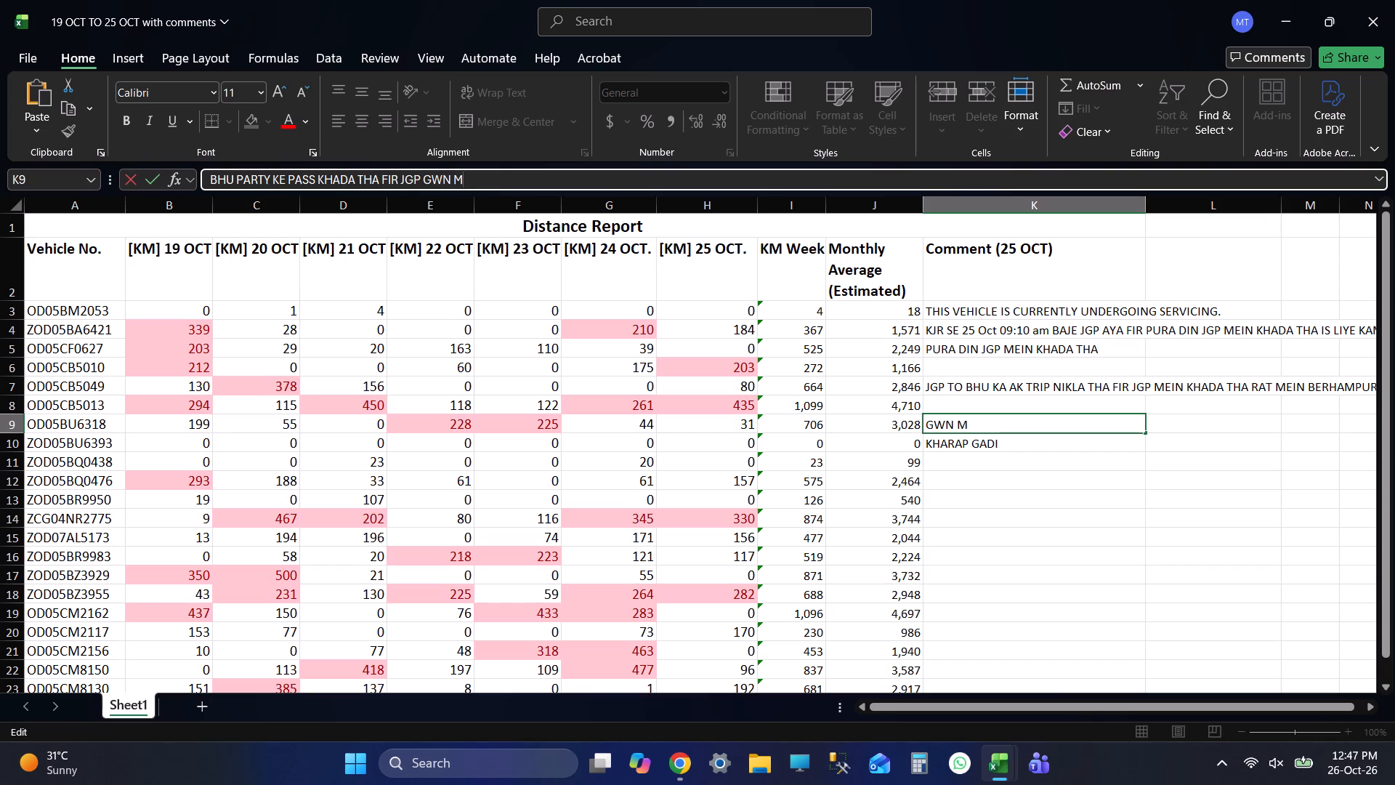
pyautogui.write('EIN')
pyautogui.press('space')
pyautogui.write('LOADING KE LIYE KHADA THA')
pyautogui.press('space')
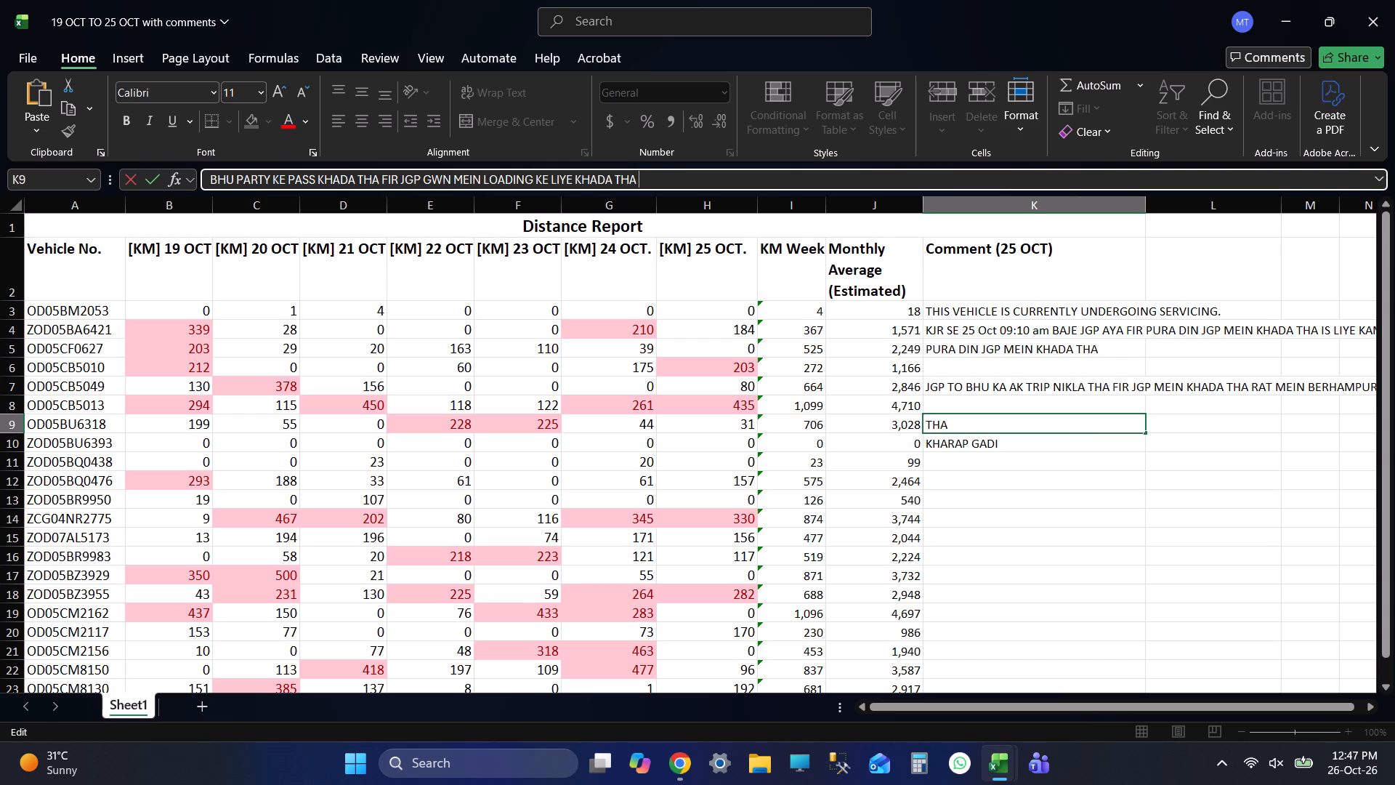
pyautogui.write('IS LIYE KAM CHALA')
pyautogui.hotkey('alt', 'Tab')
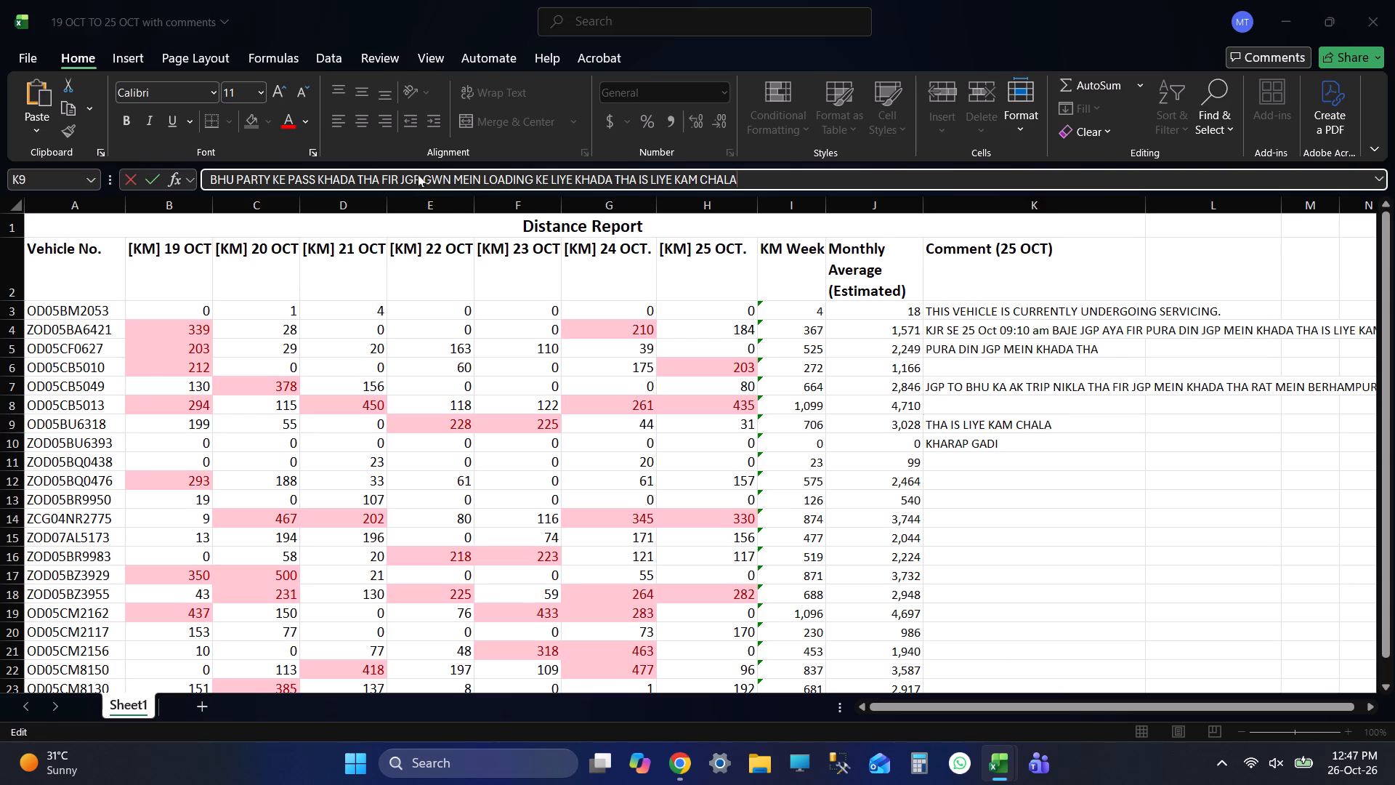
pyautogui.scroll(3, 711, 411)
pyautogui.click(623, 508)
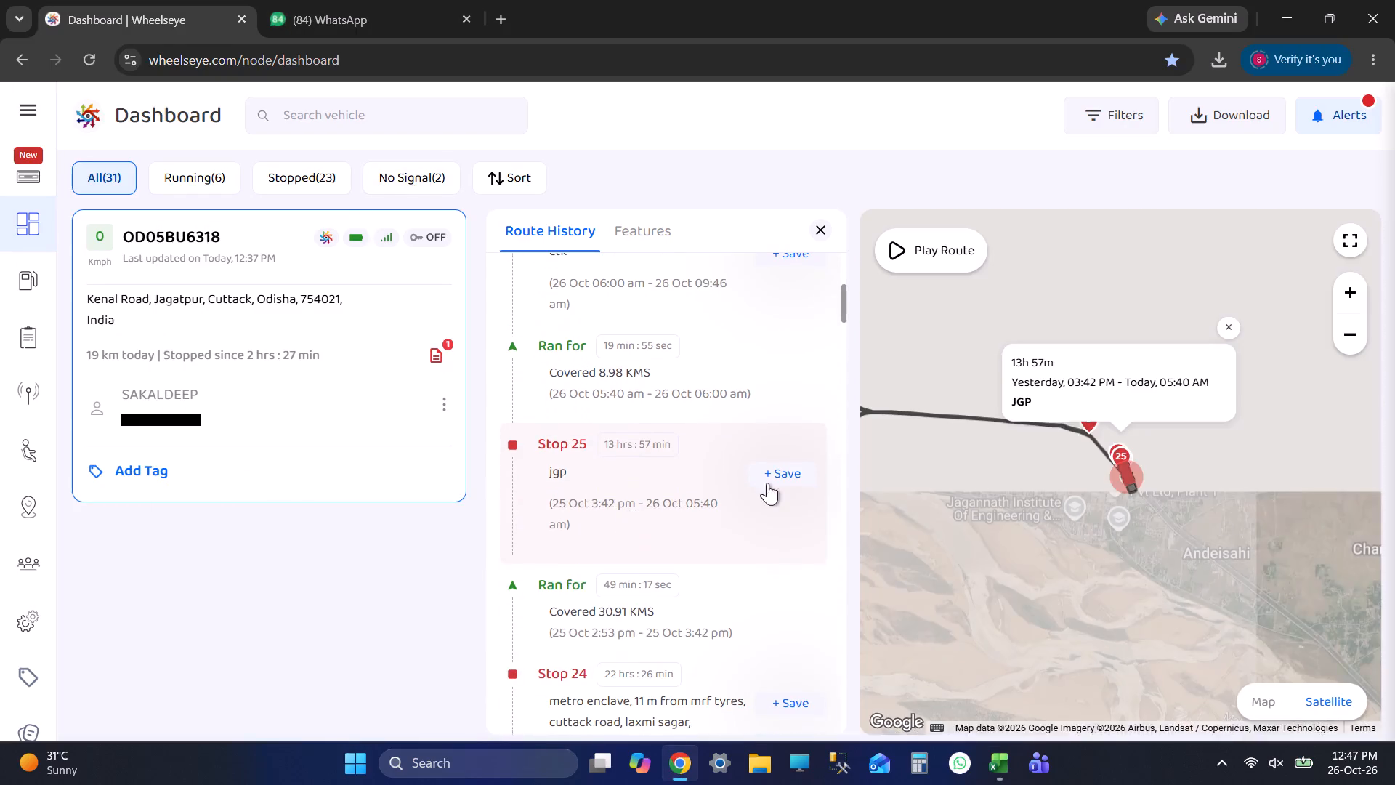
pyautogui.scroll(-4, 1089, 490)
pyautogui.scroll(3, 650, 547)
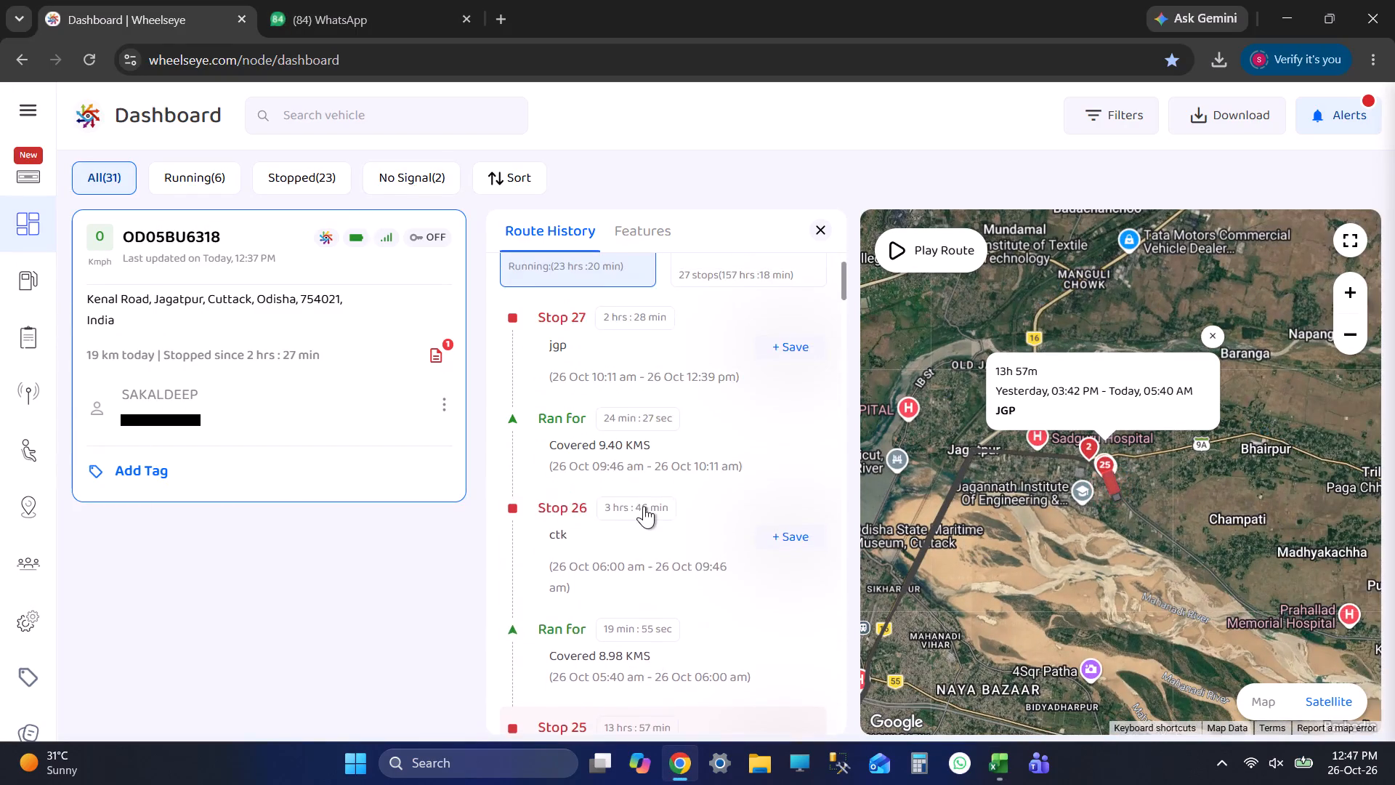
pyautogui.click(644, 506)
pyautogui.scroll(3, 644, 506)
pyautogui.click(644, 506)
pyautogui.hotkey('alt', 'Tab')
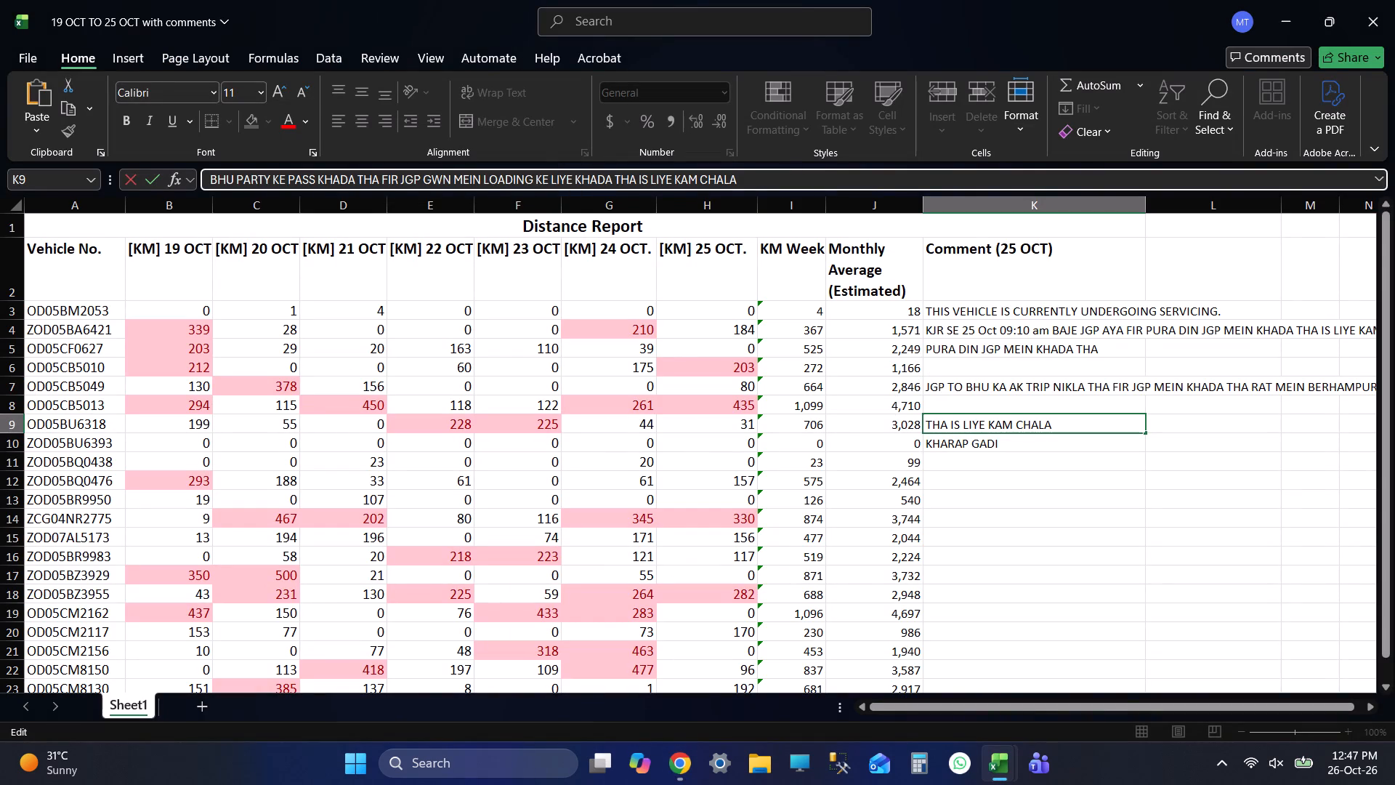
pyautogui.press('.')
pyautogui.press('Return')
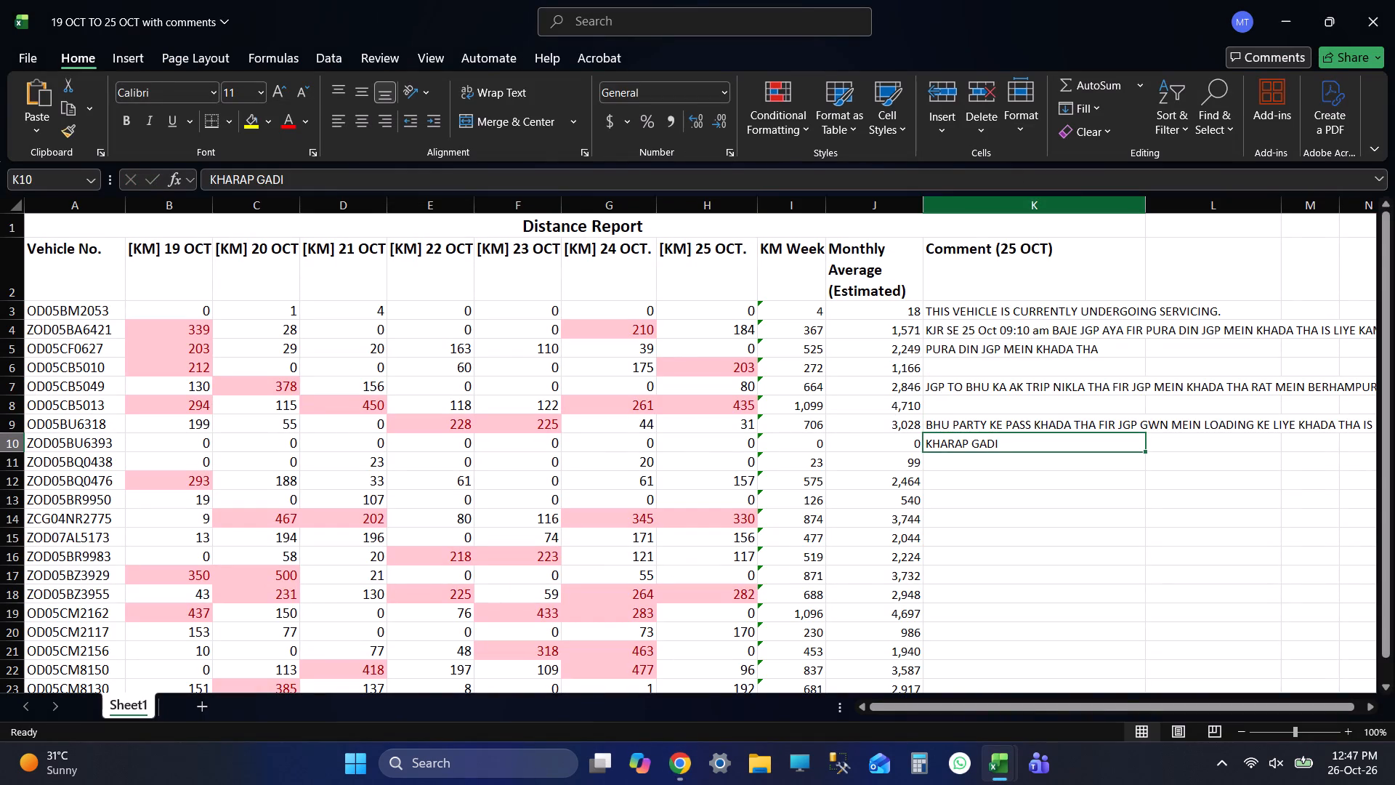
pyautogui.hotkey('ctrl', 's')
pyautogui.hotkey('ctrl', 's')
pyautogui.click(990, 467)
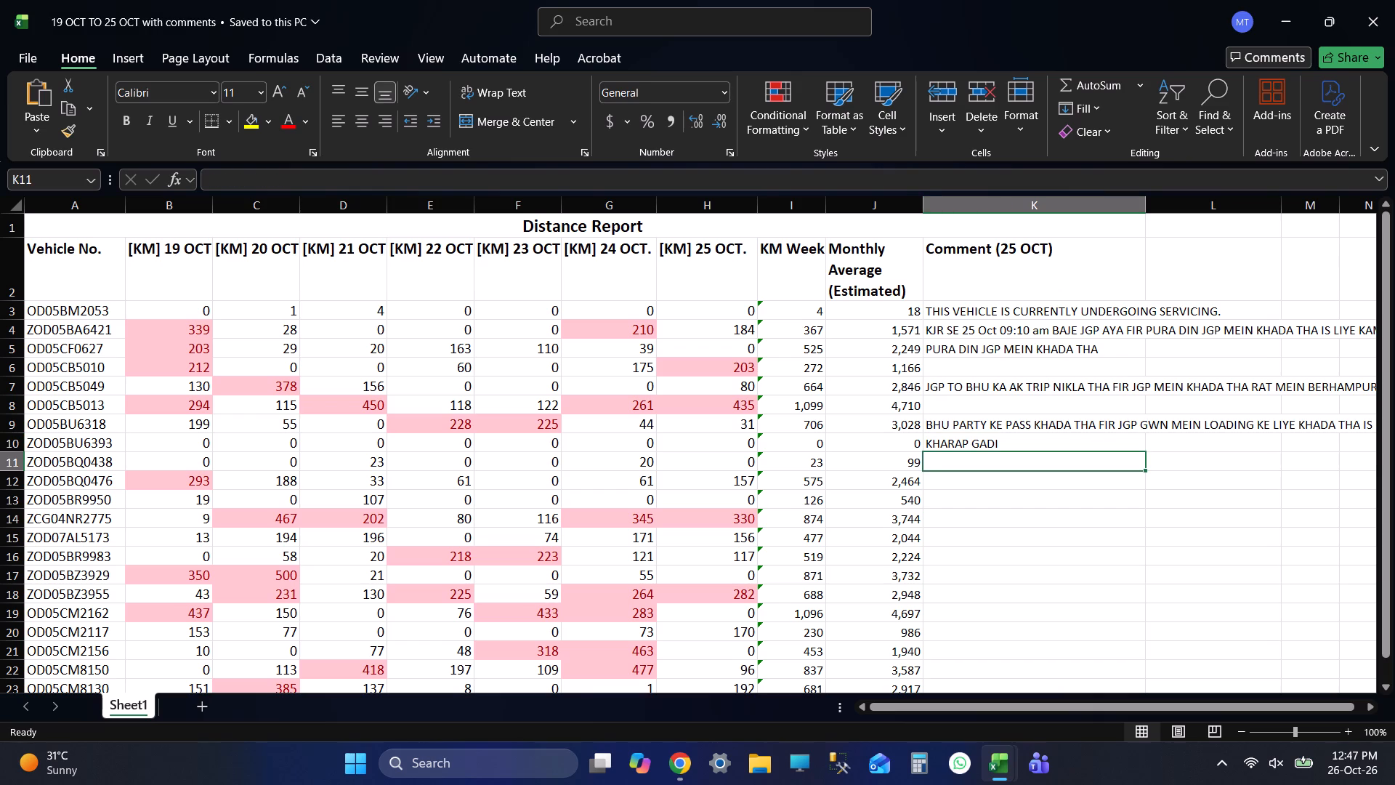
pyautogui.hotkey('shift', 'Tab')
pyautogui.hotkey('shift', 'Tab')
pyautogui.hotkey('shift', 'Tab')
pyautogui.hotkey('shift', 'Tab')
pyautogui.hotkey('shift', 'Tab')
pyautogui.hotkey('shift', 'Tab')
pyautogui.hotkey('shift', 'Tab')
pyautogui.hotkey('shift', 'Tab')
pyautogui.hotkey('shift', 'Tab')
pyautogui.hotkey('shift', 'Tab')
pyautogui.hotkey('shift', 'Tab')
pyautogui.hotkey('shift', 'Tab')
pyautogui.hotkey('ctrl', 'c')
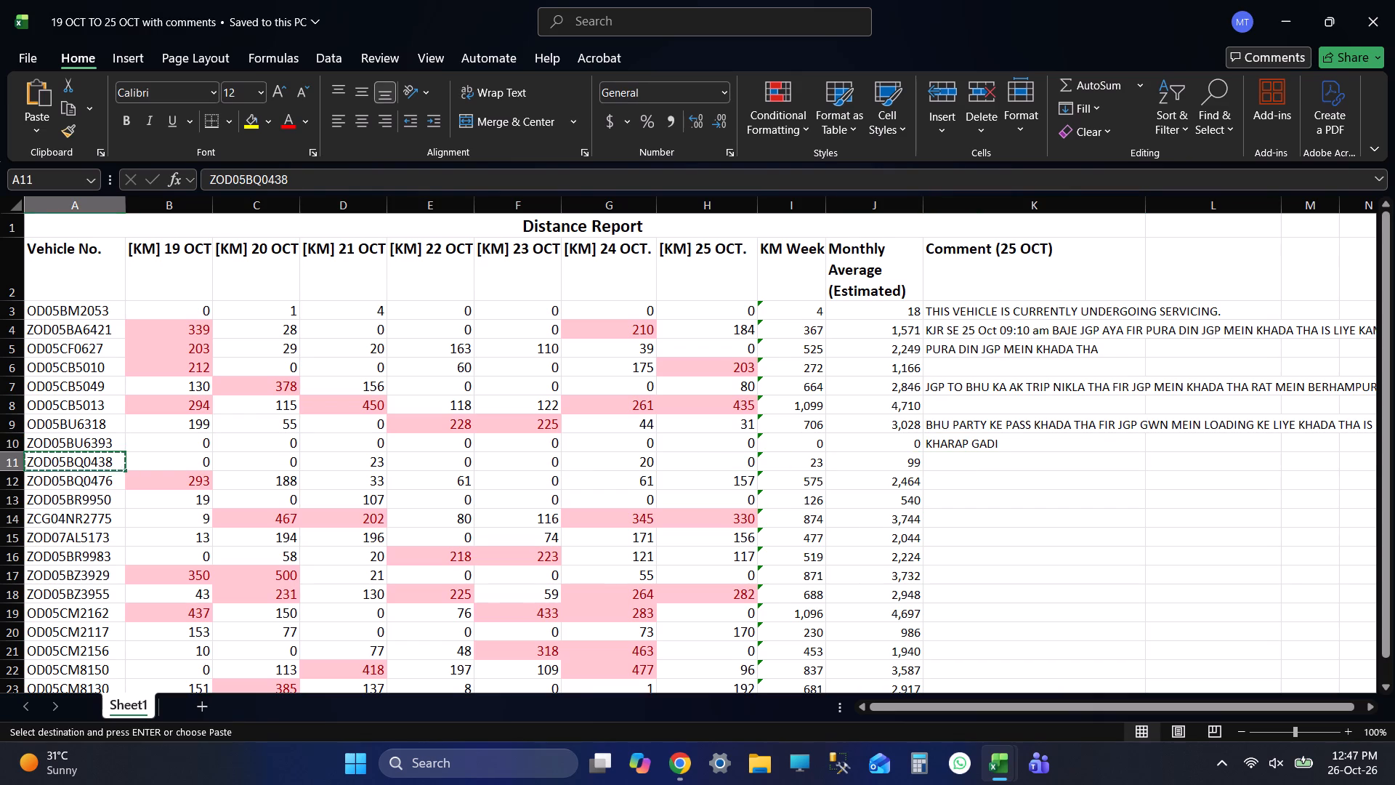
pyautogui.hotkey('alt', 'Tab')
pyautogui.click(413, 100)
pyautogui.hotkey('ctrl', 'v')
pyautogui.press('Return')
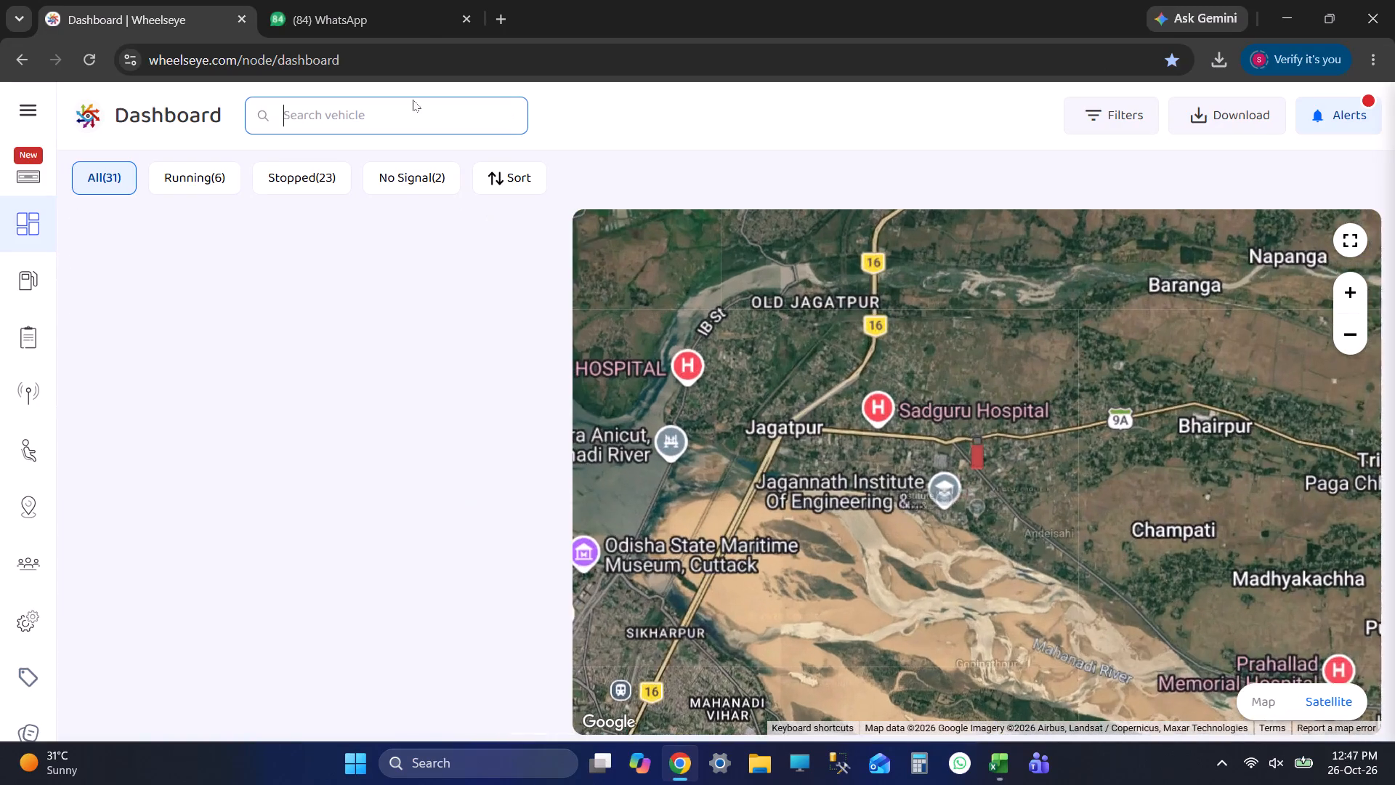
pyautogui.click(186, 299)
pyautogui.click(525, 298)
pyautogui.click(527, 296)
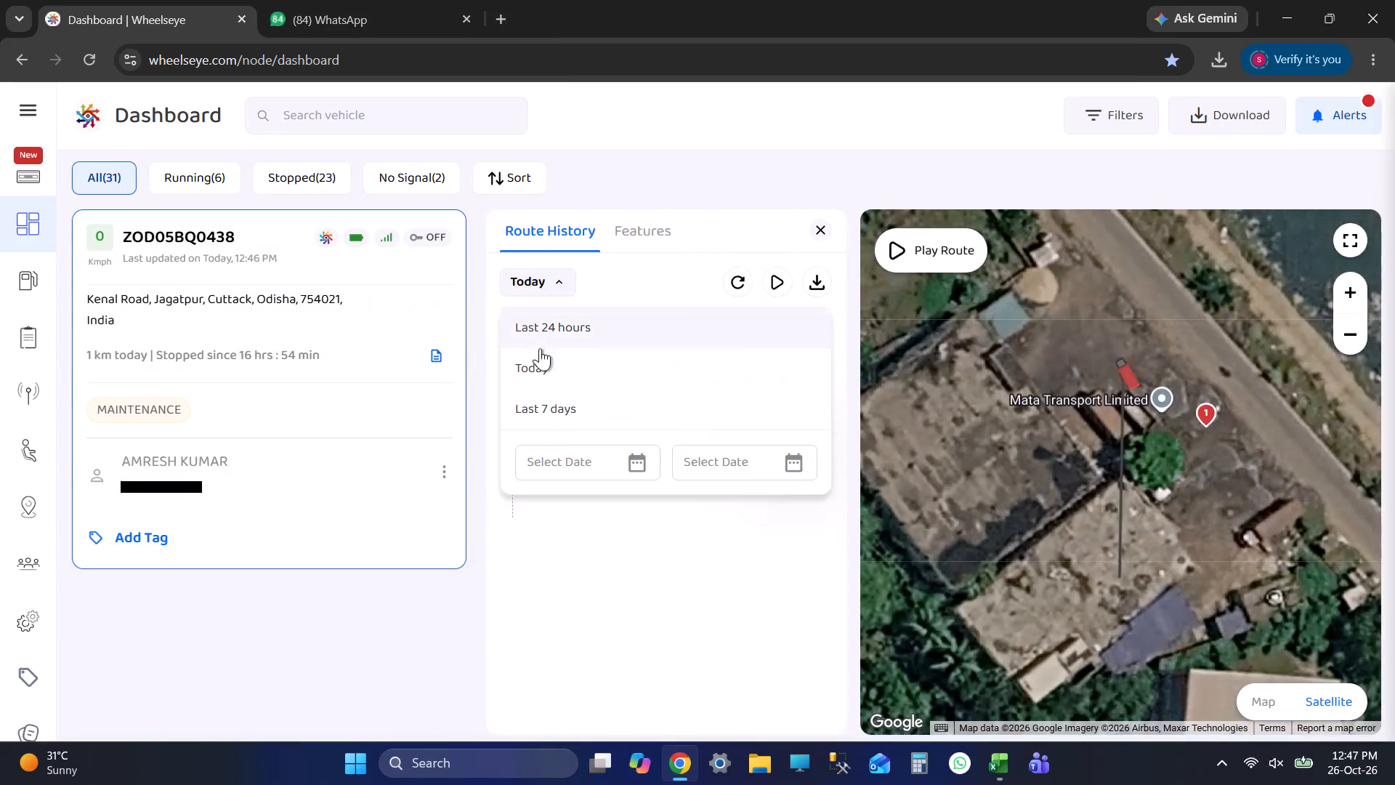
pyautogui.click(559, 470)
pyautogui.hotkey('alt', 'Tab')
pyautogui.press('Tab')
pyautogui.press('Tab')
pyautogui.press('Tab')
pyautogui.press('Tab')
pyautogui.press('Tab')
pyautogui.press('Tab')
pyautogui.press('Tab')
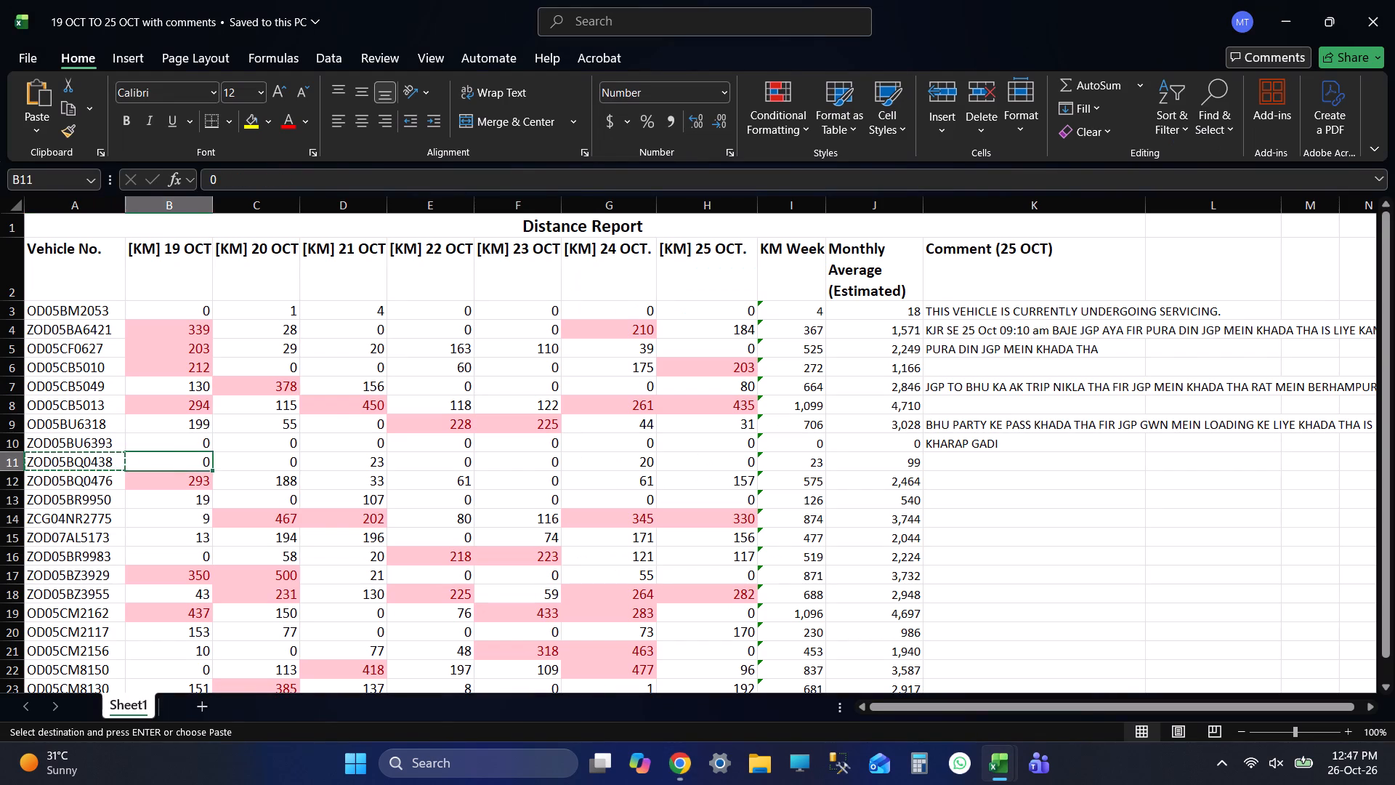
pyautogui.hotkey('alt', 'Tab')
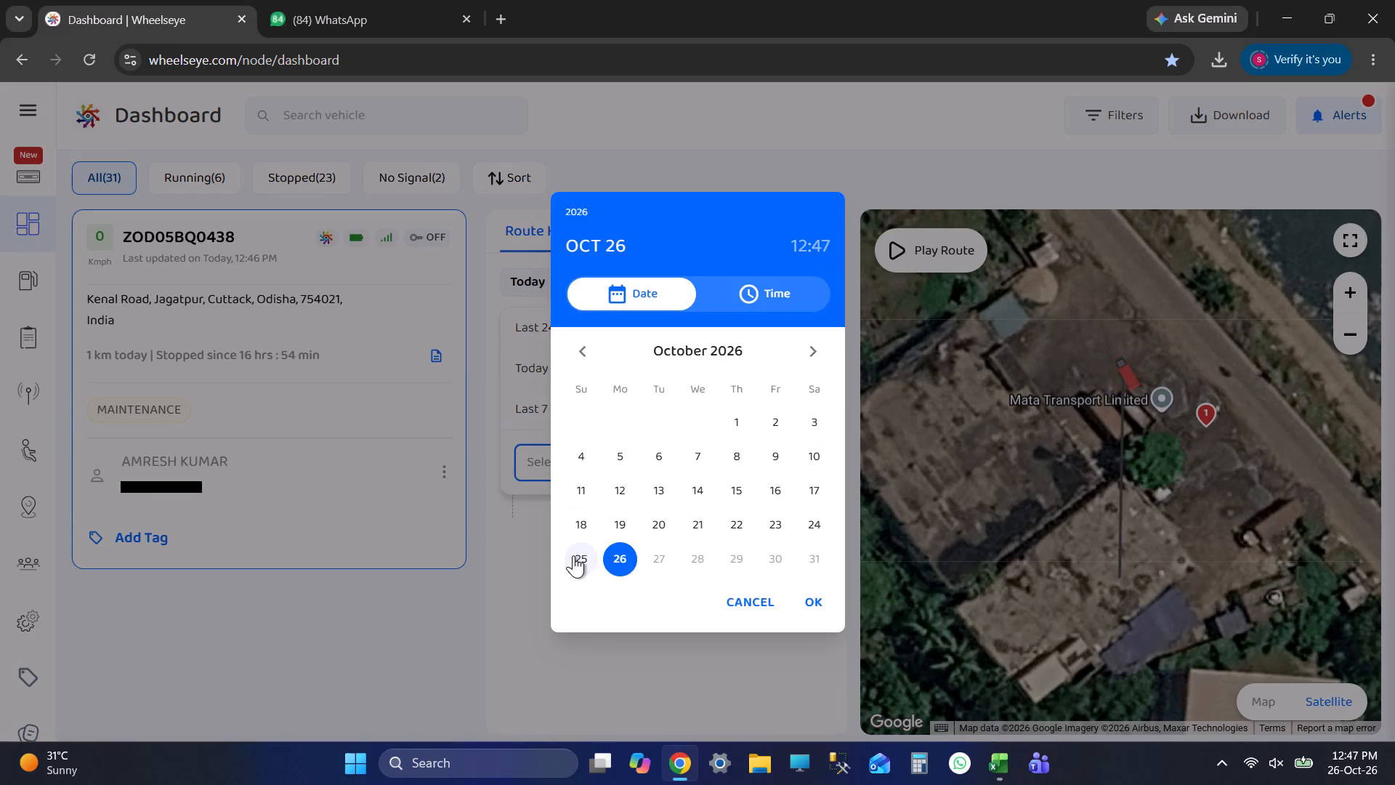
pyautogui.click(573, 555)
pyautogui.click(689, 377)
pyautogui.click(696, 339)
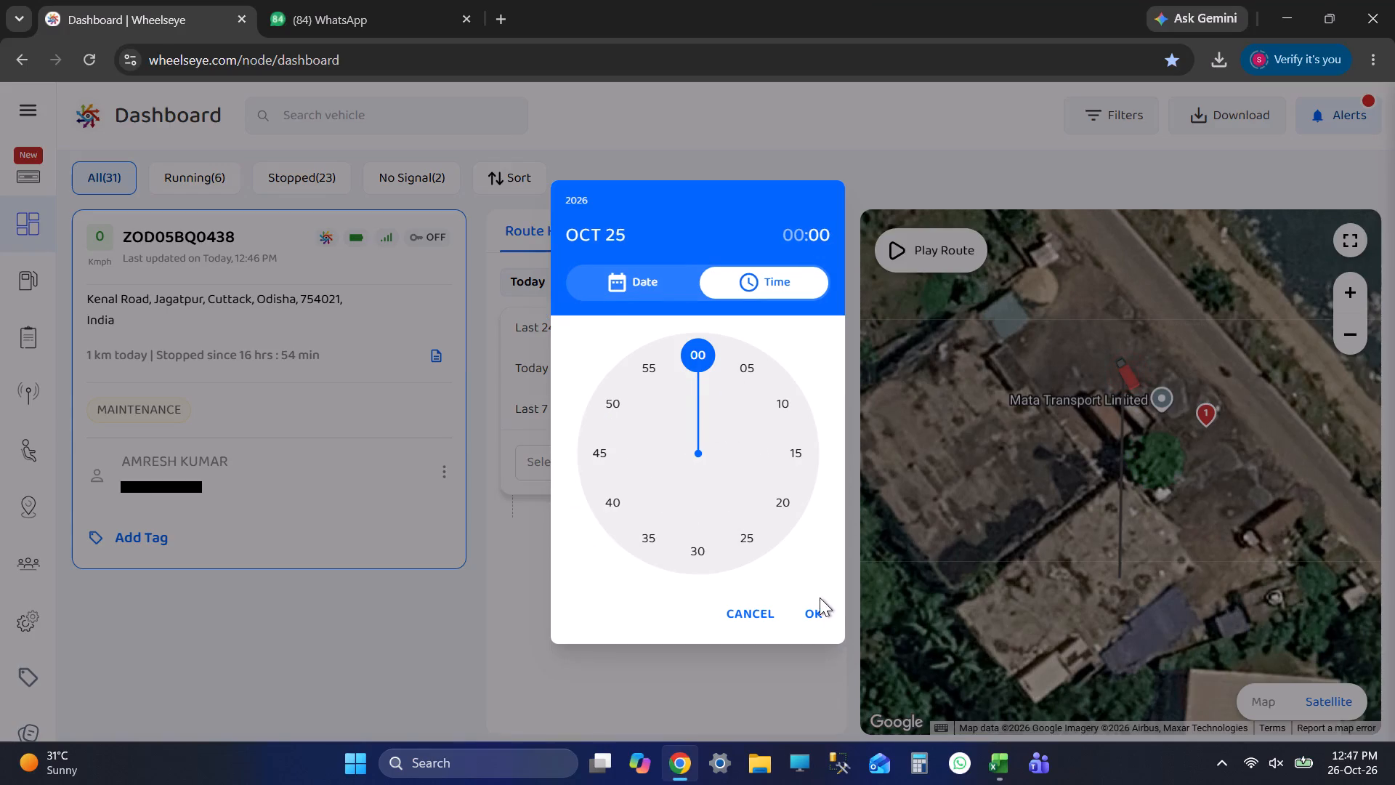
pyautogui.click(820, 597)
pyautogui.click(814, 622)
pyautogui.click(717, 464)
pyautogui.click(587, 565)
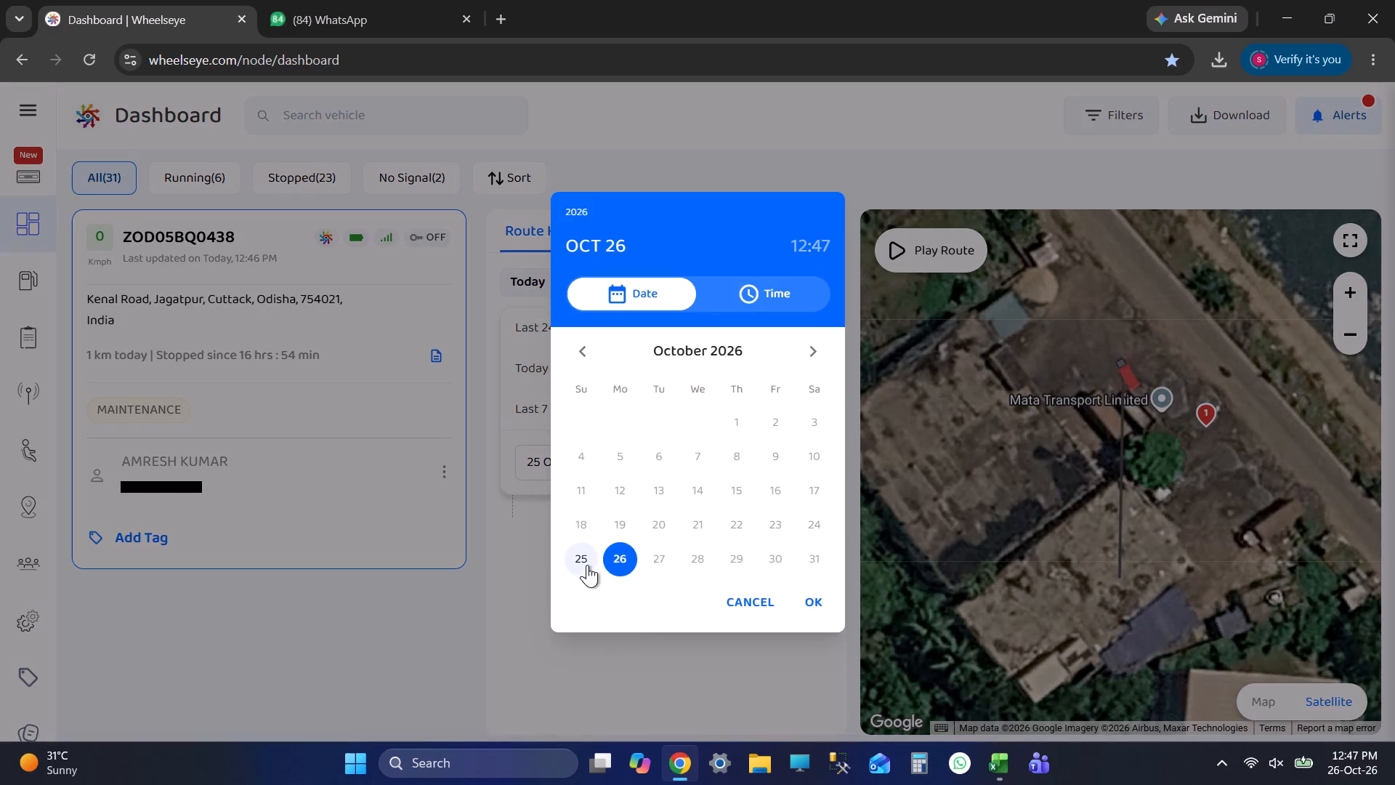
pyautogui.click(671, 387)
pyautogui.click(688, 355)
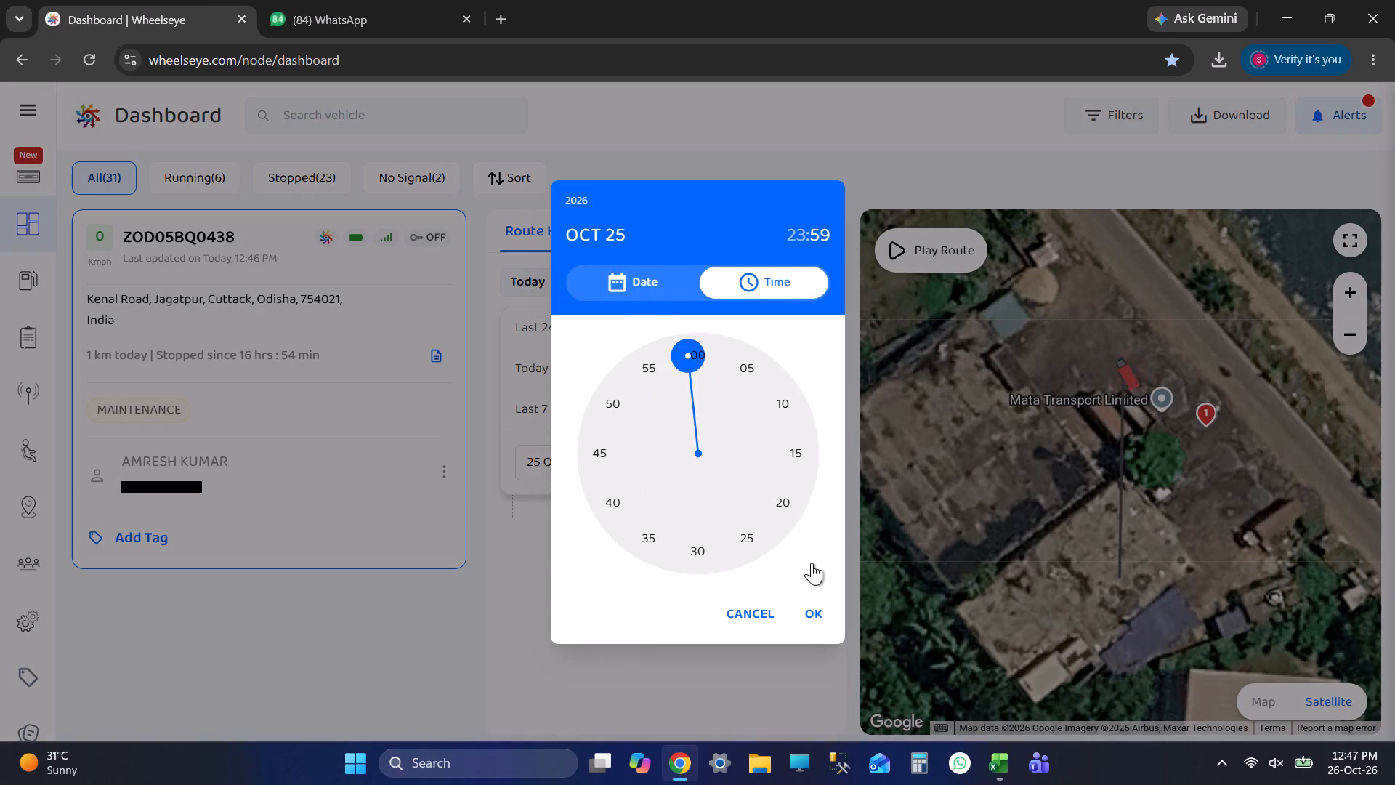
pyautogui.click(805, 622)
pyautogui.click(676, 412)
pyautogui.click(668, 454)
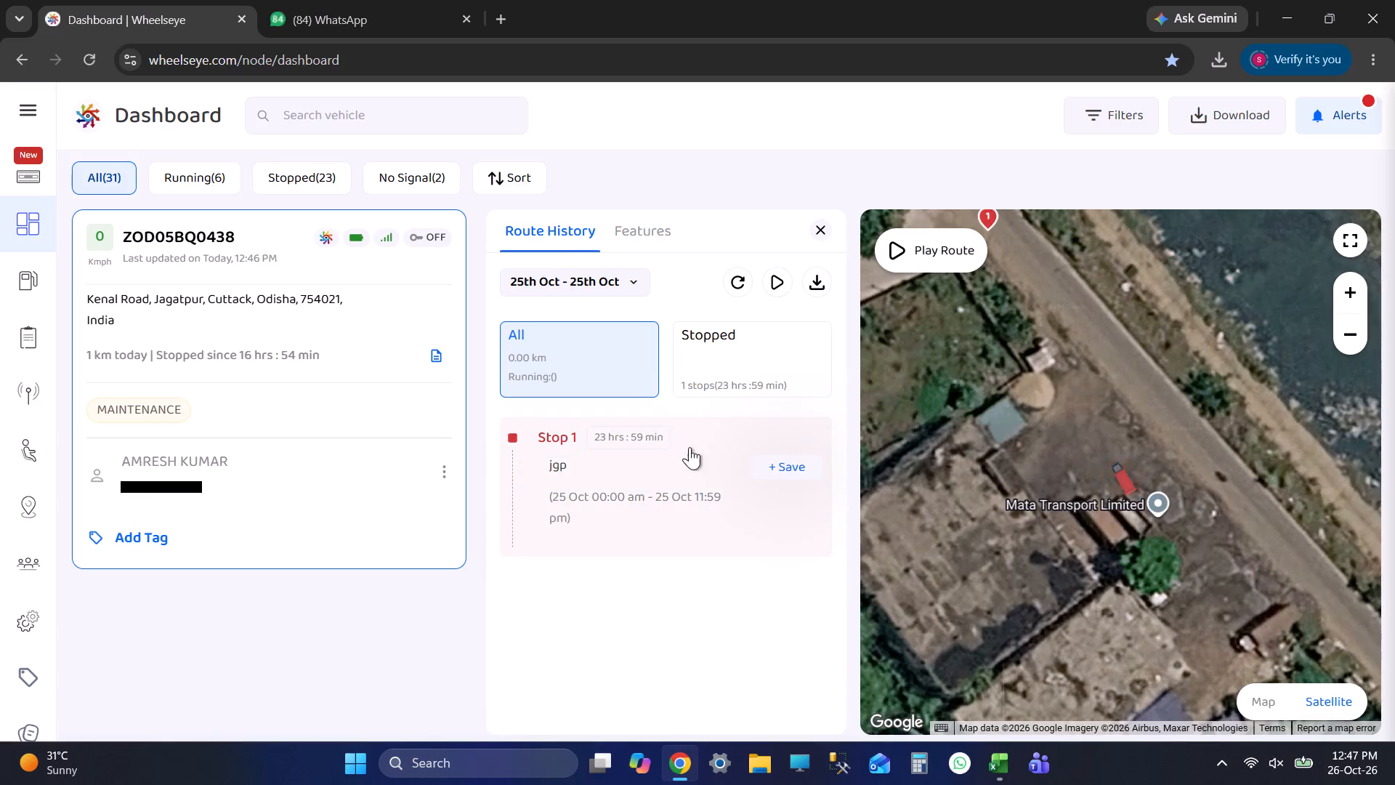
pyautogui.hotkey('alt', 'Tab')
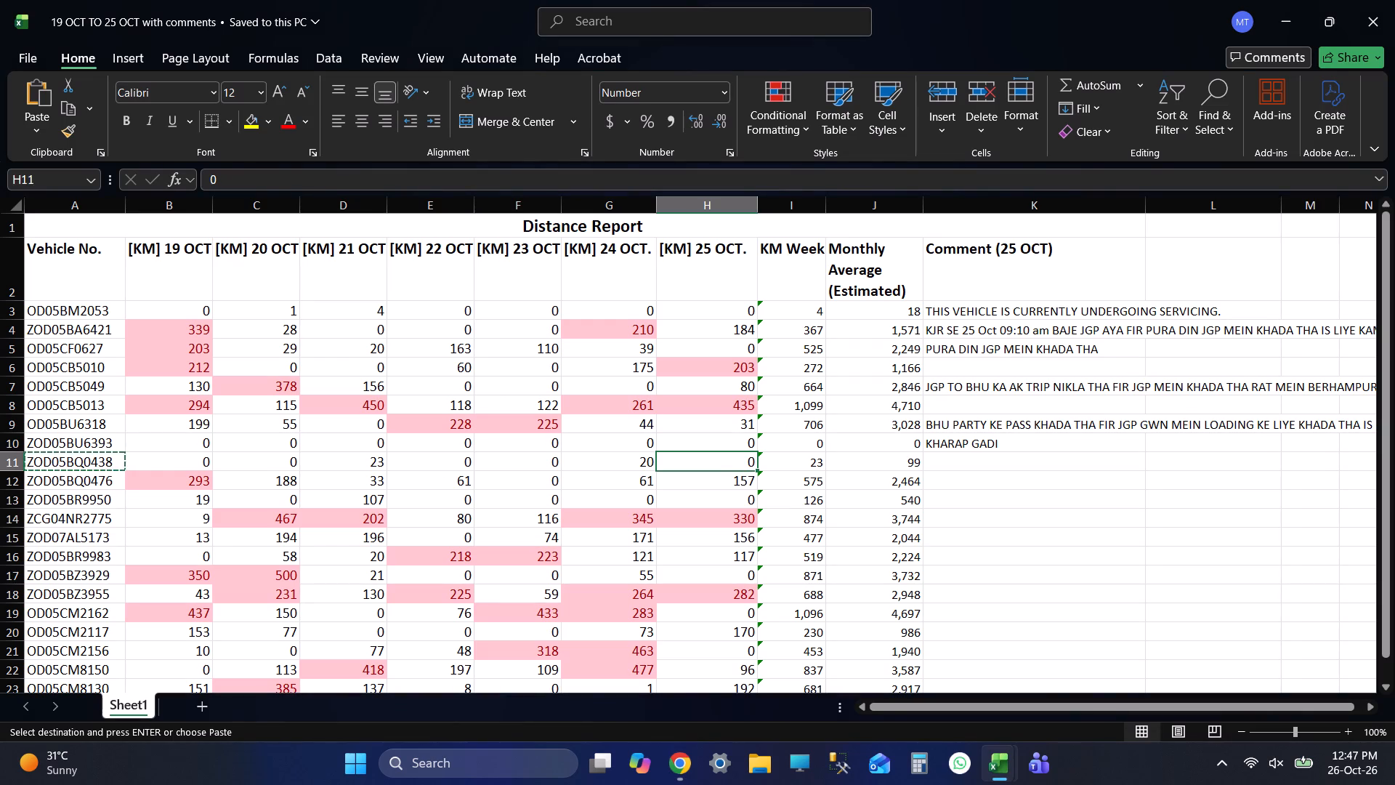
pyautogui.click(1011, 345)
pyautogui.hotkey('ctrl', 'c')
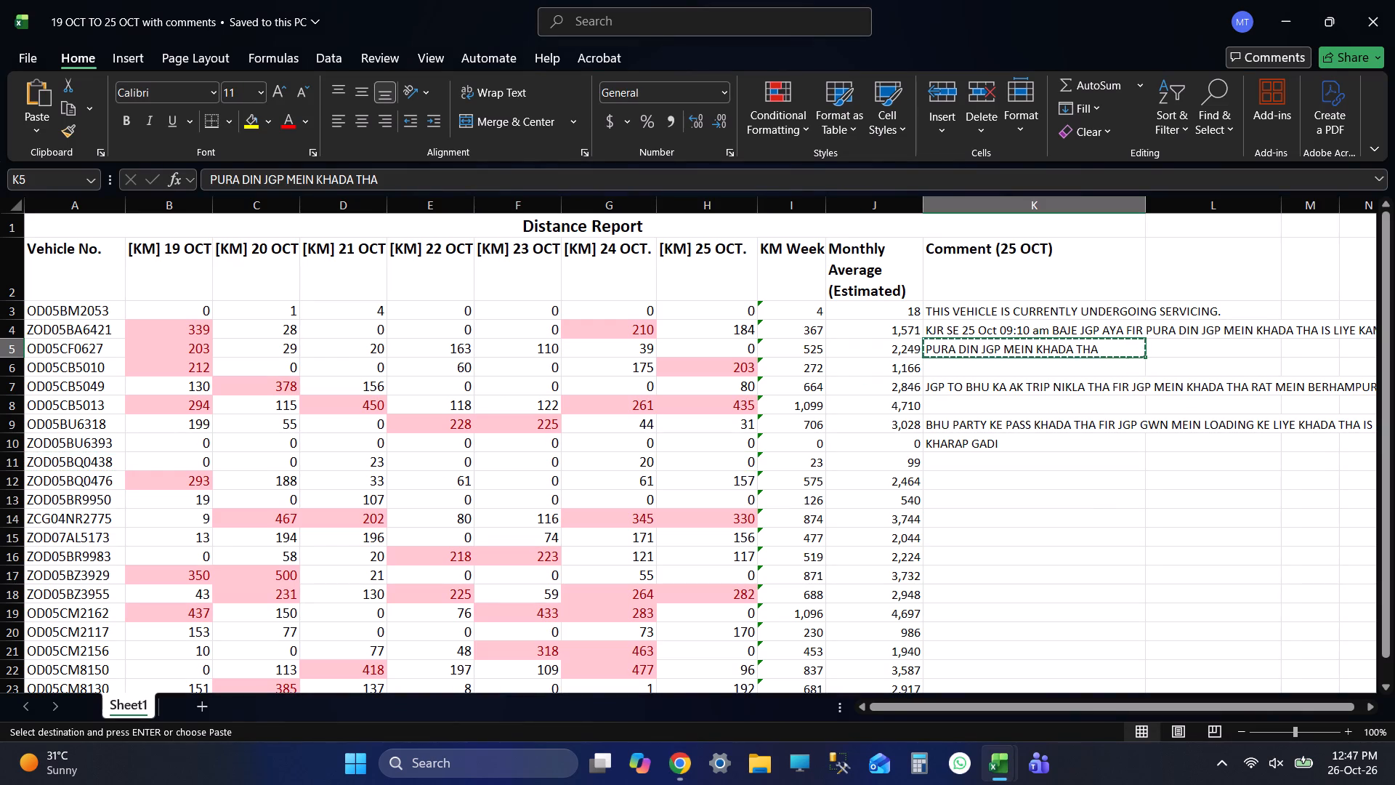
pyautogui.click(971, 462)
pyautogui.hotkey('ctrl', 'v')
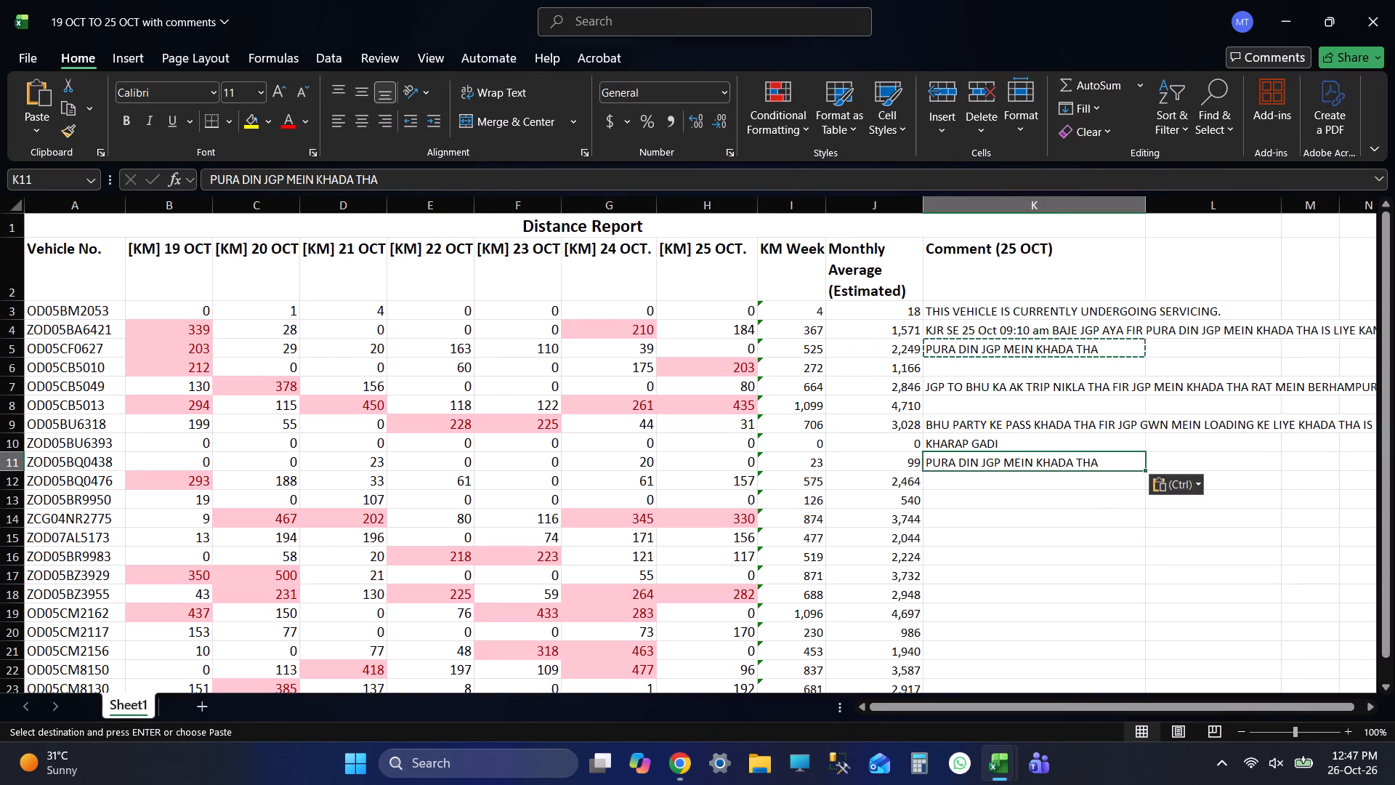
pyautogui.click(988, 474)
pyautogui.hotkey('ctrl', 's')
pyautogui.hotkey('shift', 'Tab')
pyautogui.hotkey('shift', 'Tab')
pyautogui.hotkey('shift', 'Tab')
pyautogui.hotkey('shift', 'Tab')
pyautogui.hotkey('shift', 'Tab')
pyautogui.hotkey('shift', 'Tab')
pyautogui.hotkey('shift', 'Tab')
pyautogui.hotkey('shift', 'Tab')
pyautogui.hotkey('shift', 'Tab')
pyautogui.hotkey('shift', 'Tab')
pyautogui.hotkey('shift', 'Tab')
pyautogui.hotkey('shift', 'Tab')
pyautogui.hotkey('shift', 'Tab')
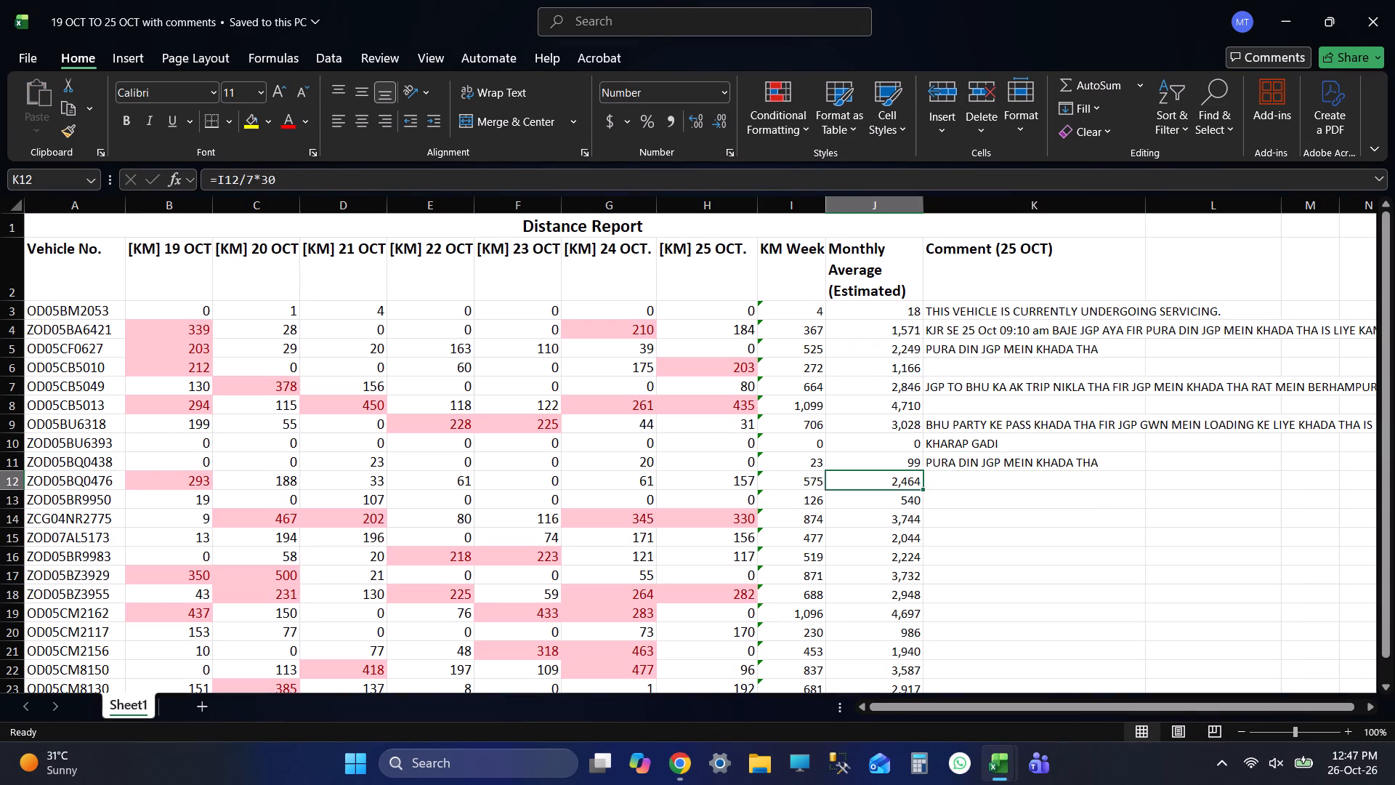
pyautogui.hotkey('ctrl', 'c')
pyautogui.press('Tab')
pyautogui.press('Tab')
pyautogui.press('Tab')
pyautogui.press('Tab')
pyautogui.press('Tab')
pyautogui.press('Tab')
pyautogui.press('Tab')
pyautogui.press('Tab')
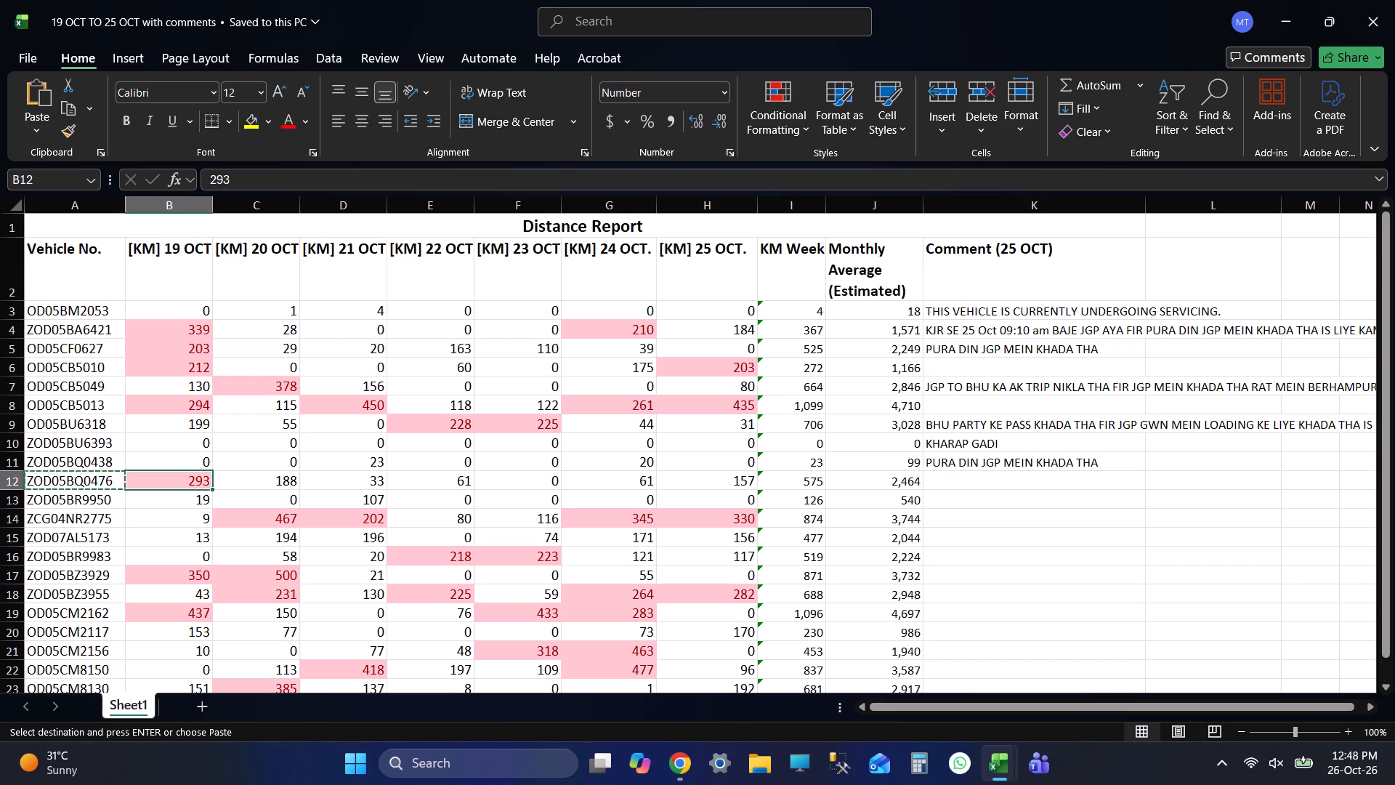
pyautogui.press('Tab')
pyautogui.press('Tab')
pyautogui.scroll(-6, 988, 474)
pyautogui.scroll(3, 988, 474)
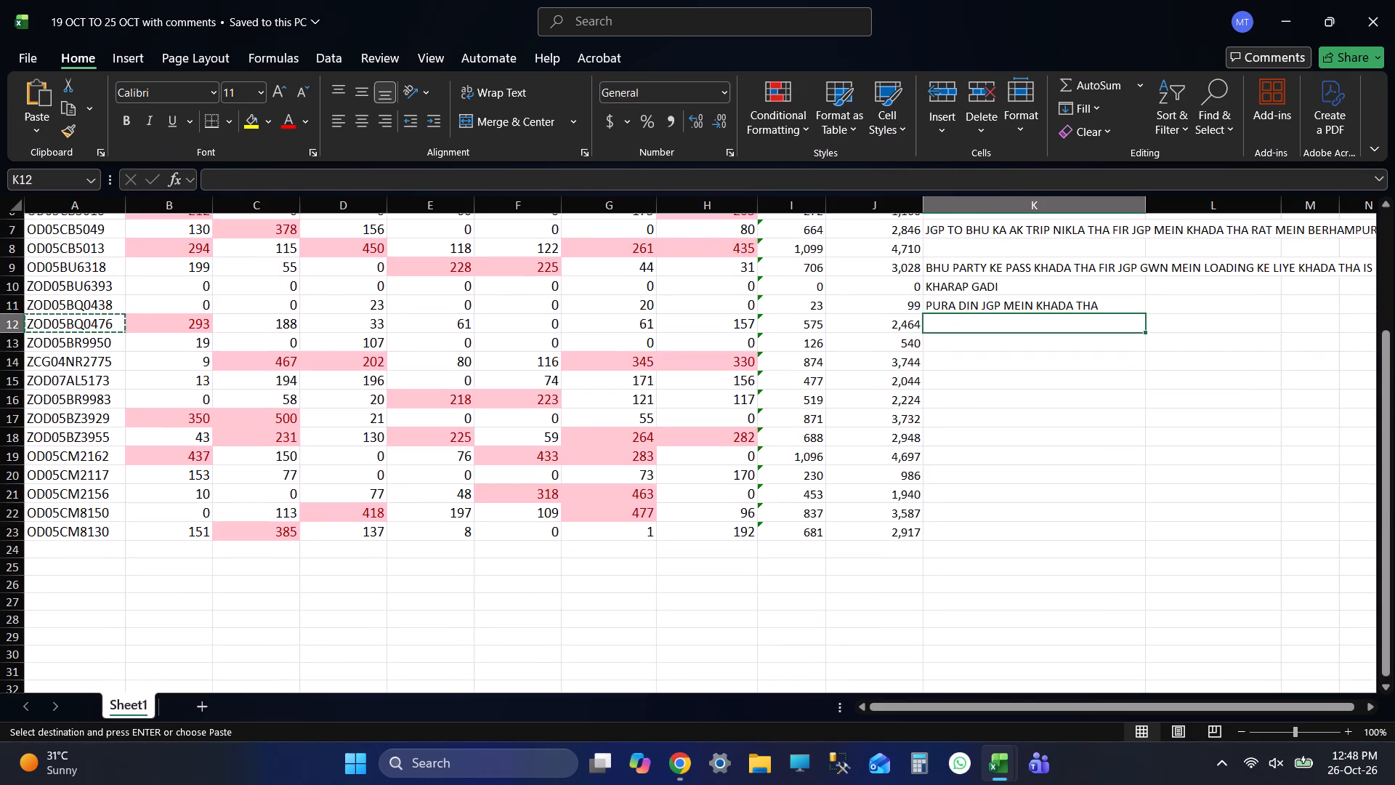
pyautogui.hotkey('alt', 'Tab')
pyautogui.click(335, 120)
pyautogui.hotkey('ctrl', 'v')
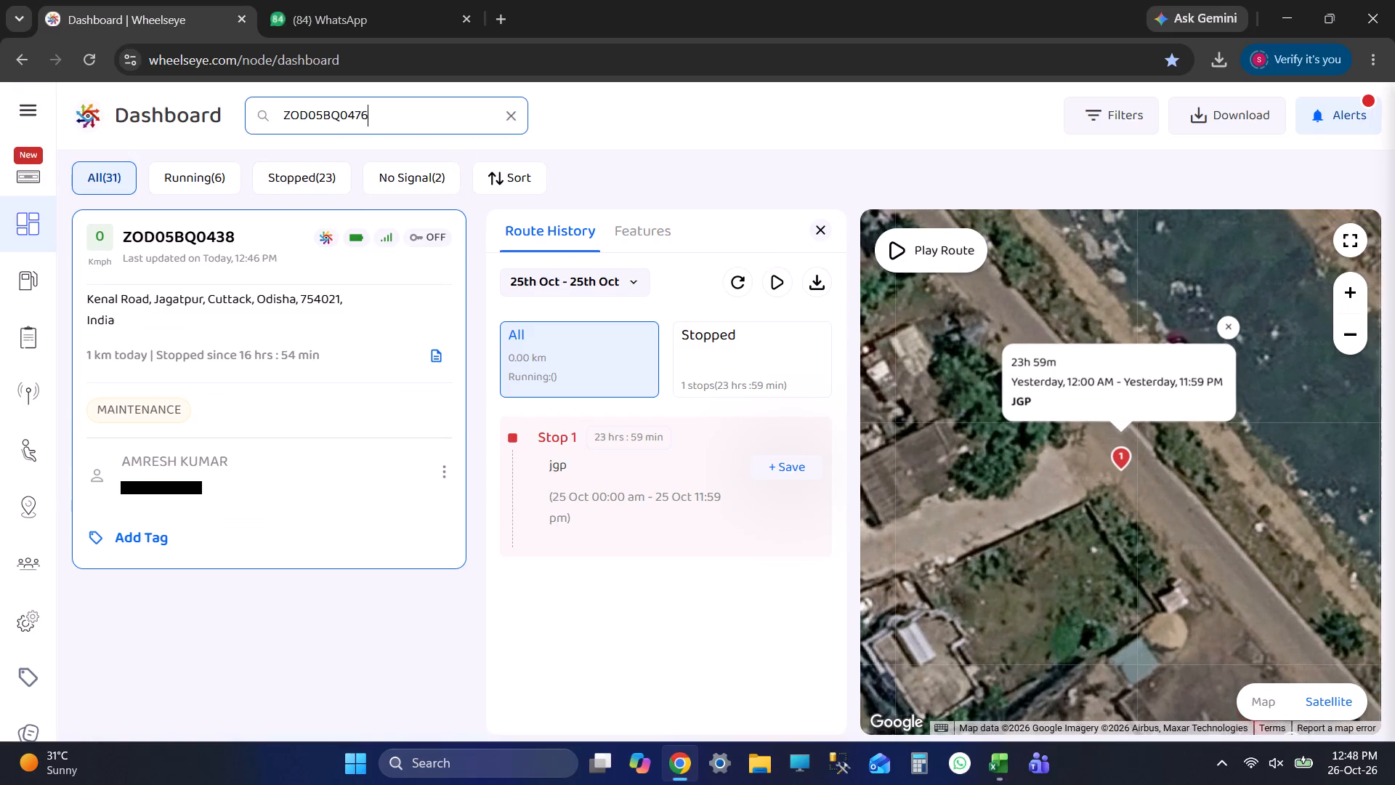
pyautogui.press('Return')
pyautogui.click(206, 297)
pyautogui.click(532, 281)
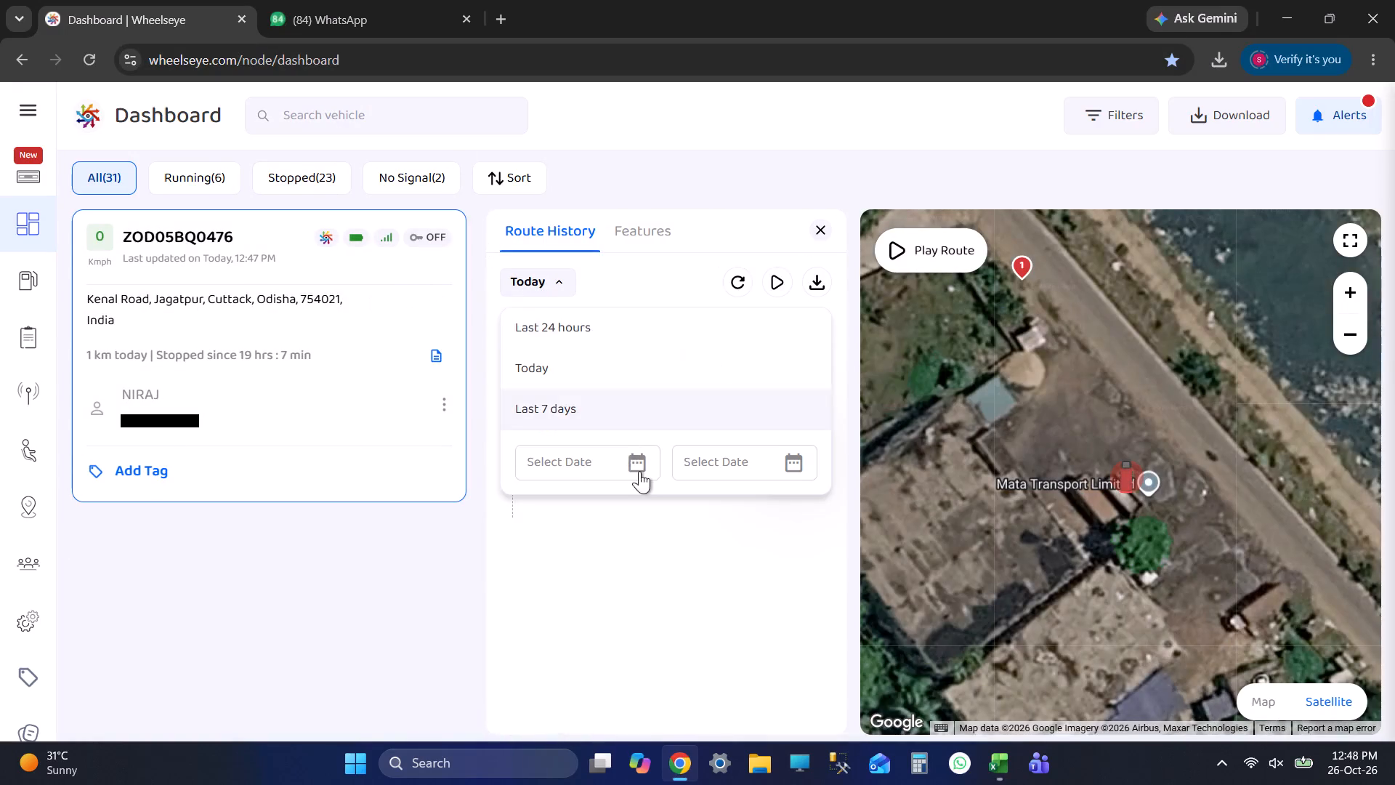
pyautogui.click(553, 456)
pyautogui.click(573, 557)
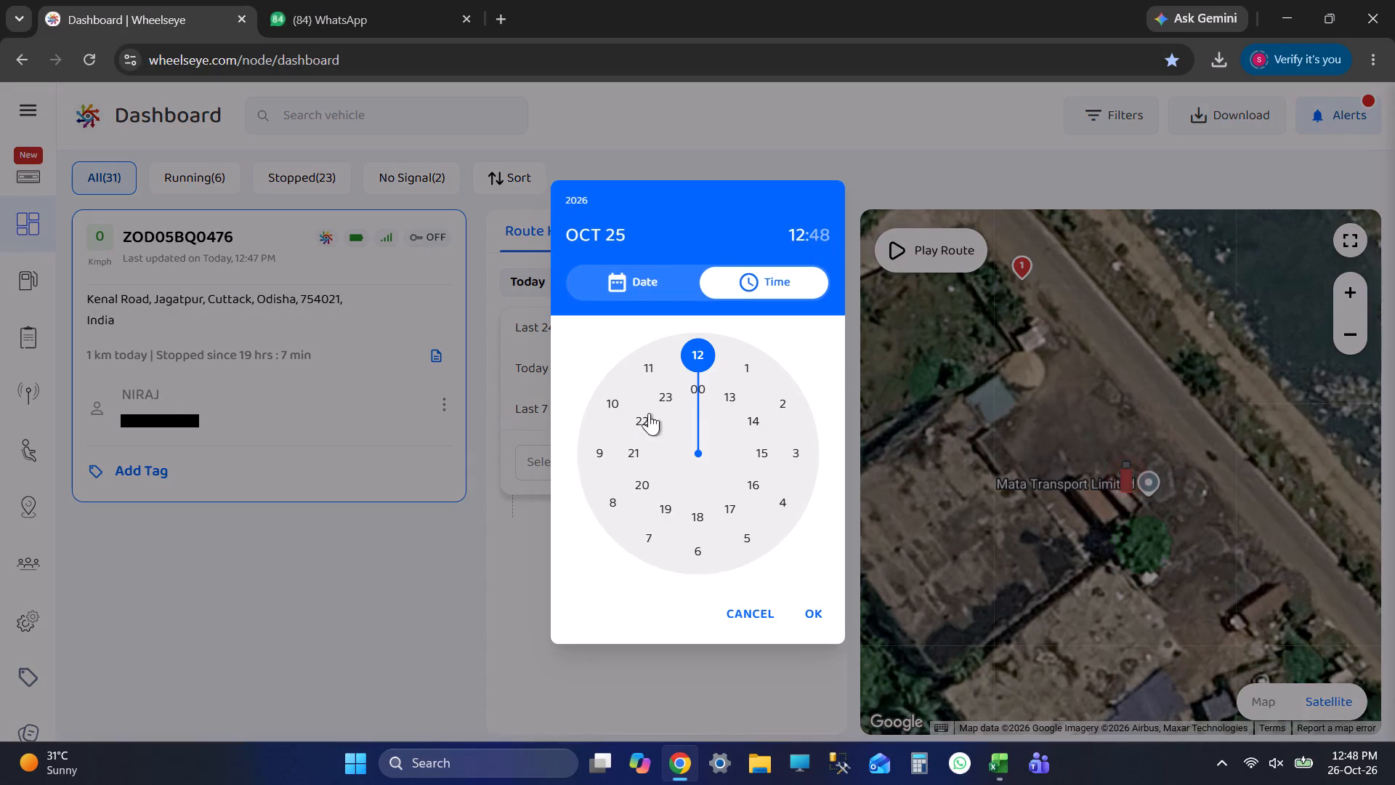
pyautogui.click(701, 387)
pyautogui.click(695, 356)
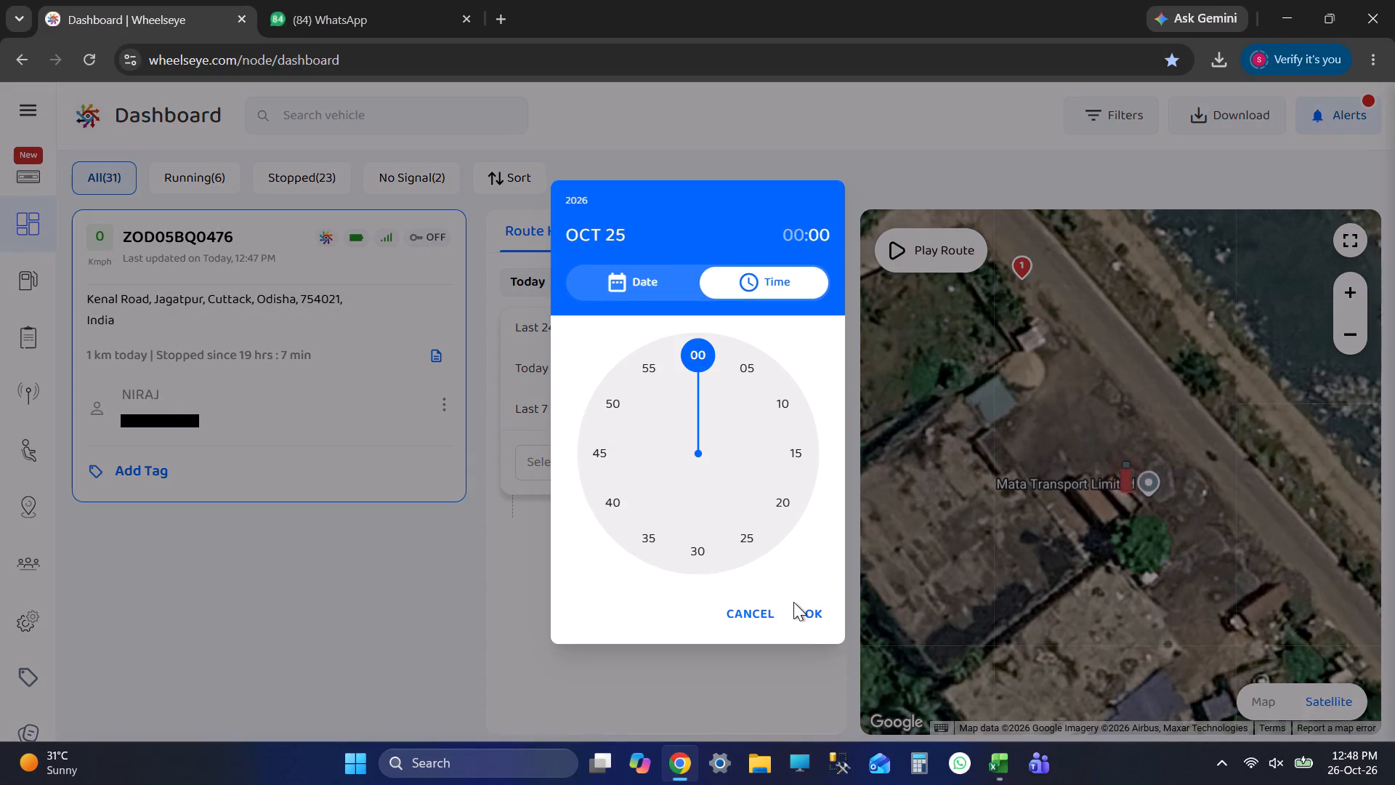
pyautogui.click(819, 621)
pyautogui.click(755, 445)
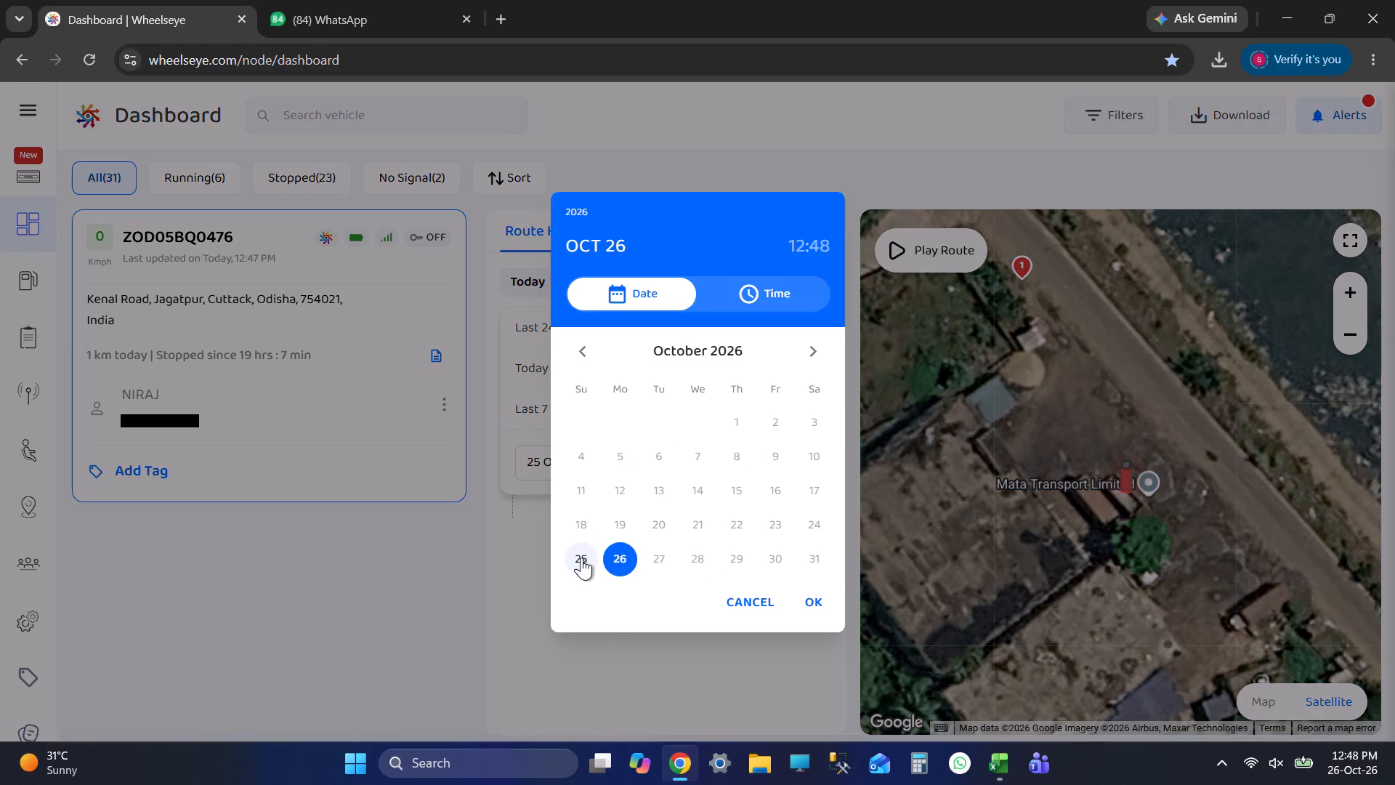
pyautogui.click(581, 557)
pyautogui.click(667, 401)
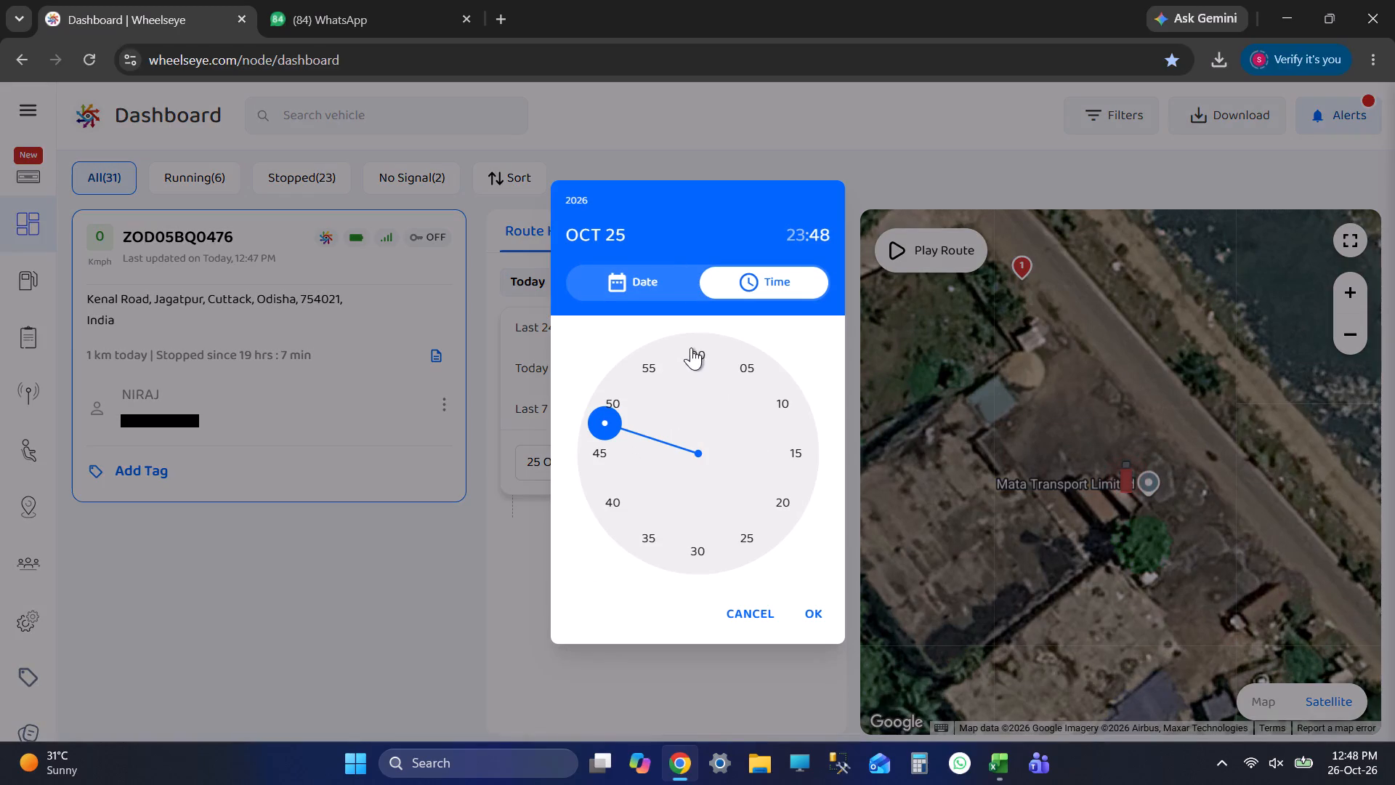
pyautogui.click(691, 347)
pyautogui.click(826, 619)
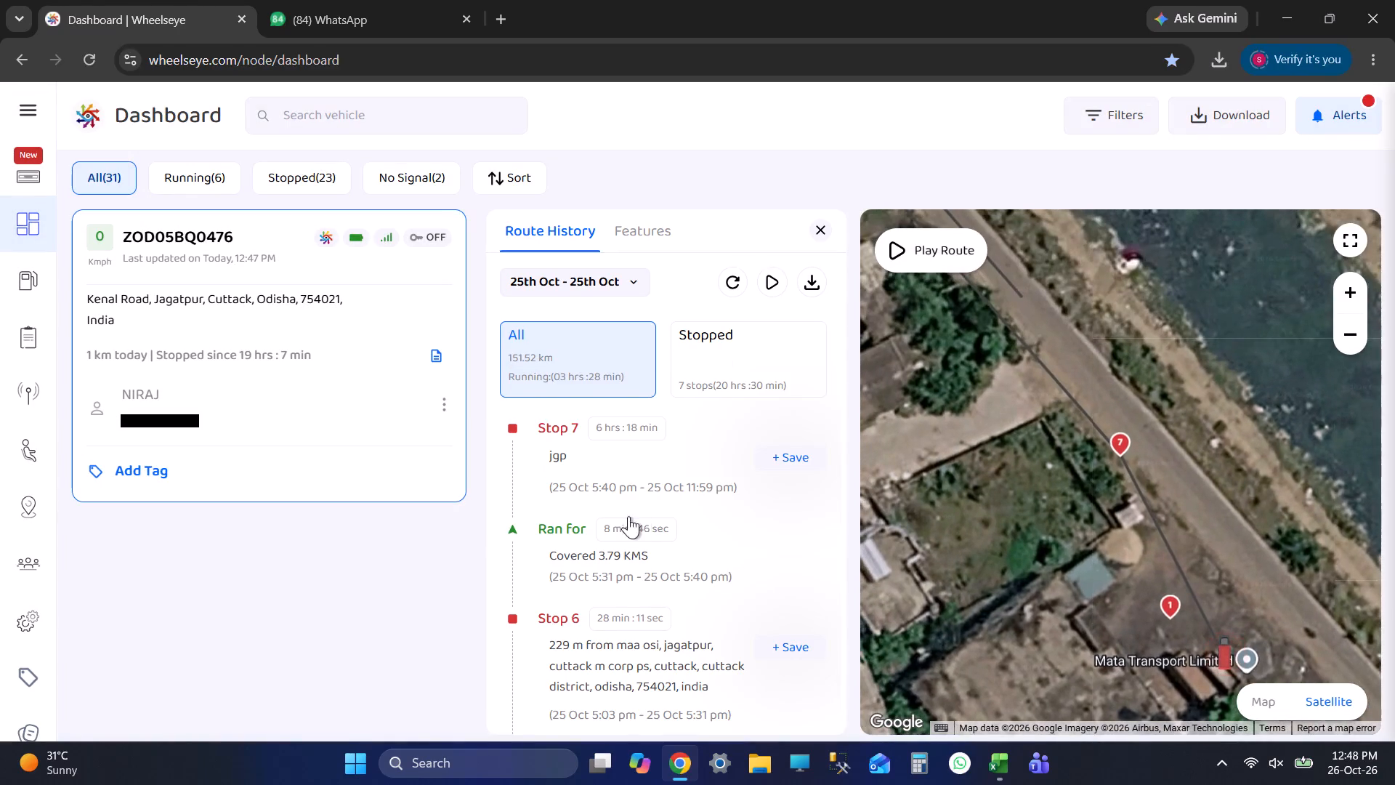
pyautogui.click(643, 456)
pyautogui.scroll(-10, 668, 500)
pyautogui.scroll(1, 662, 538)
pyautogui.scroll(-3, 662, 539)
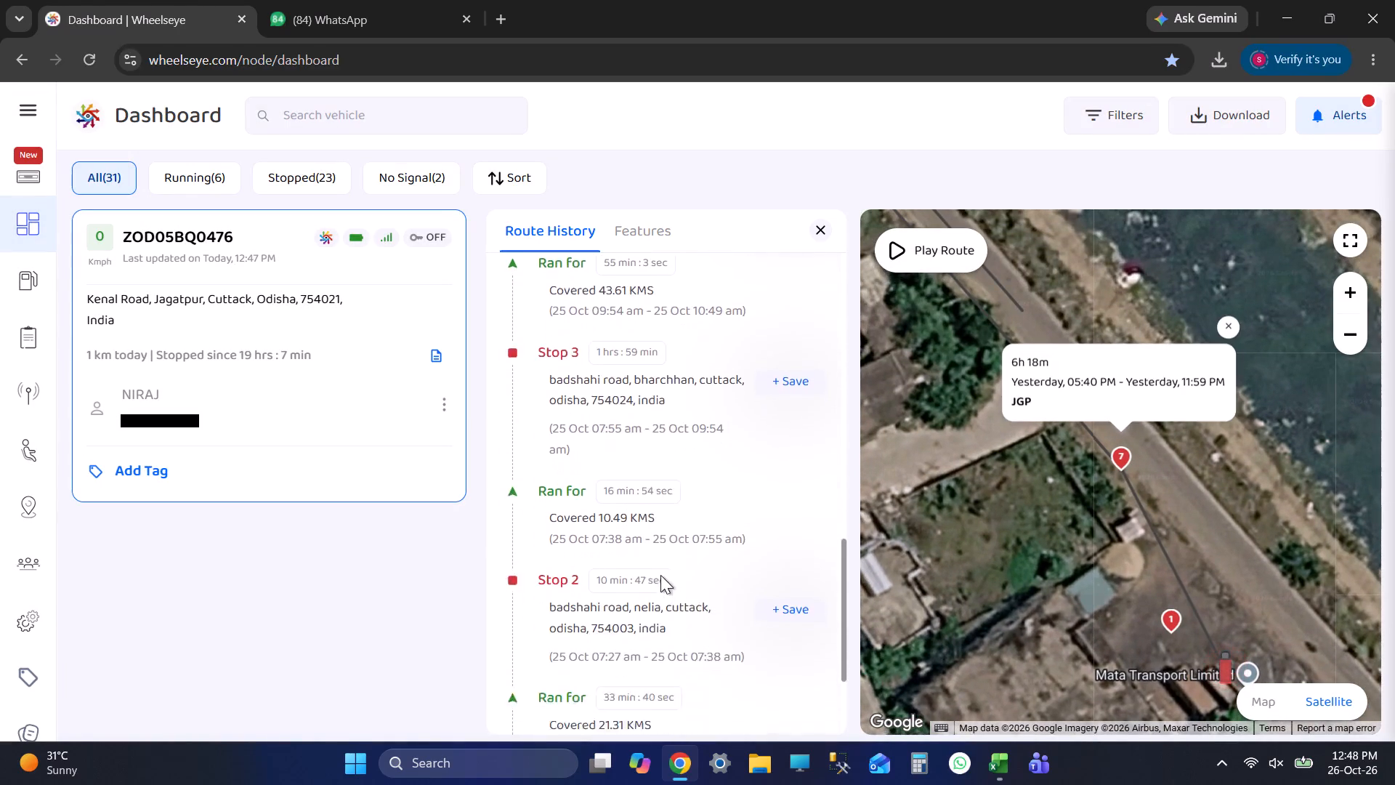
pyautogui.scroll(-2, 660, 575)
pyautogui.scroll(1, 660, 603)
pyautogui.scroll(-6, 660, 603)
pyautogui.click(658, 642)
pyautogui.scroll(-3, 675, 634)
pyautogui.scroll(1, 676, 634)
pyautogui.scroll(-1, 679, 632)
pyautogui.scroll(1, 679, 632)
pyautogui.scroll(-1, 679, 632)
pyautogui.scroll(1, 679, 632)
pyautogui.scroll(-1, 679, 632)
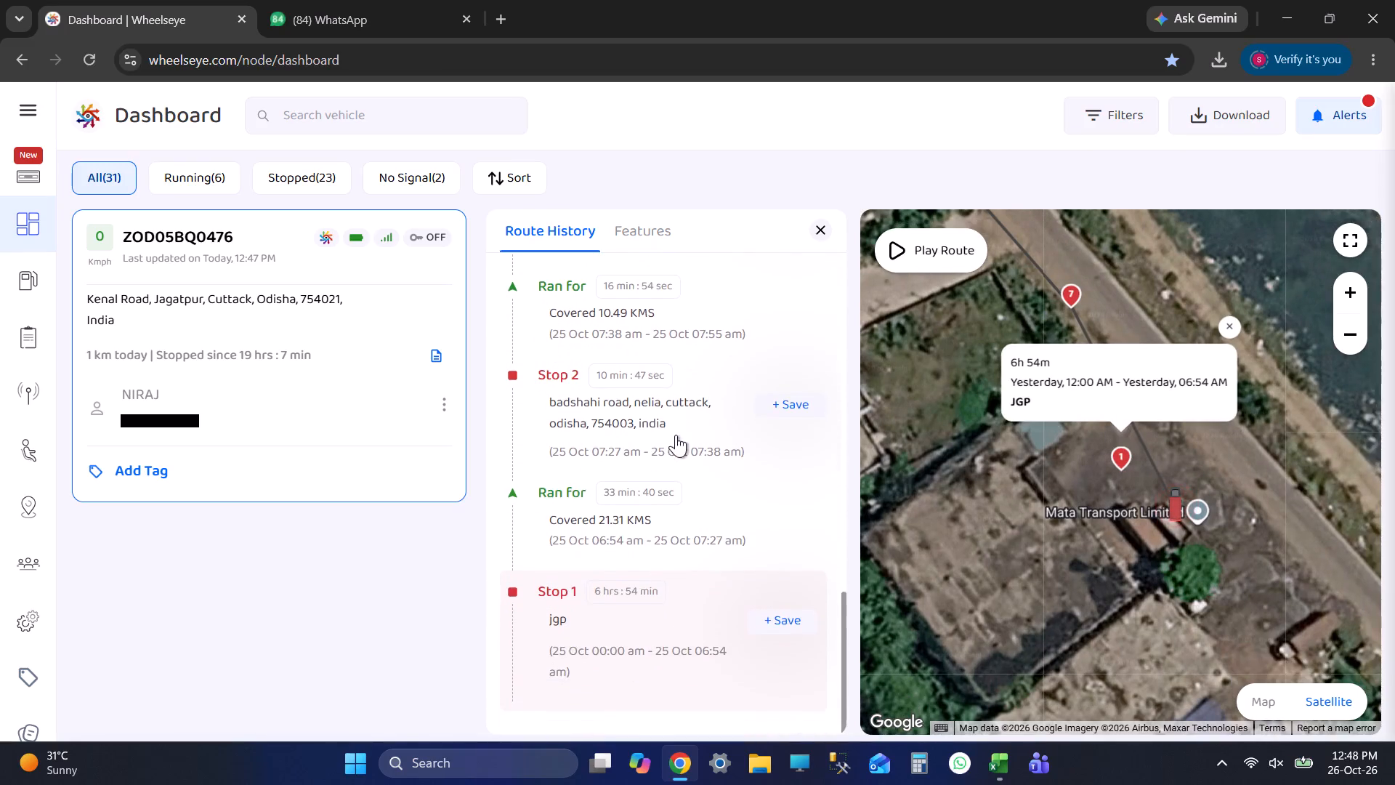
pyautogui.click(676, 430)
# Examine the locations and surroundings of Stop 3 on Badshahi Road and Stop 4 at JJP GWN on the map.
pyautogui.scroll(2, 682, 522)
pyautogui.click(678, 488)
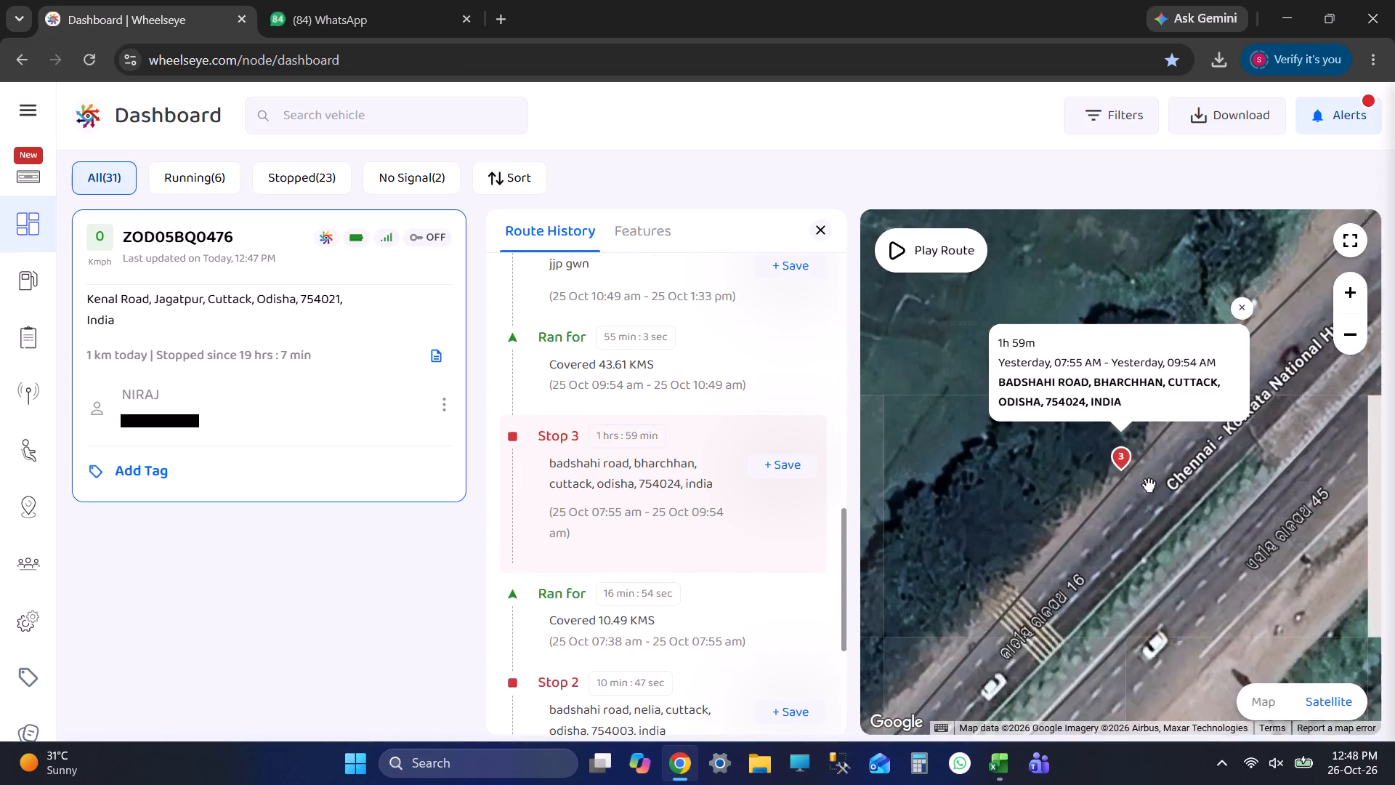
pyautogui.scroll(1, 1149, 485)
pyautogui.scroll(-10, 1149, 485)
pyautogui.scroll(3, 668, 525)
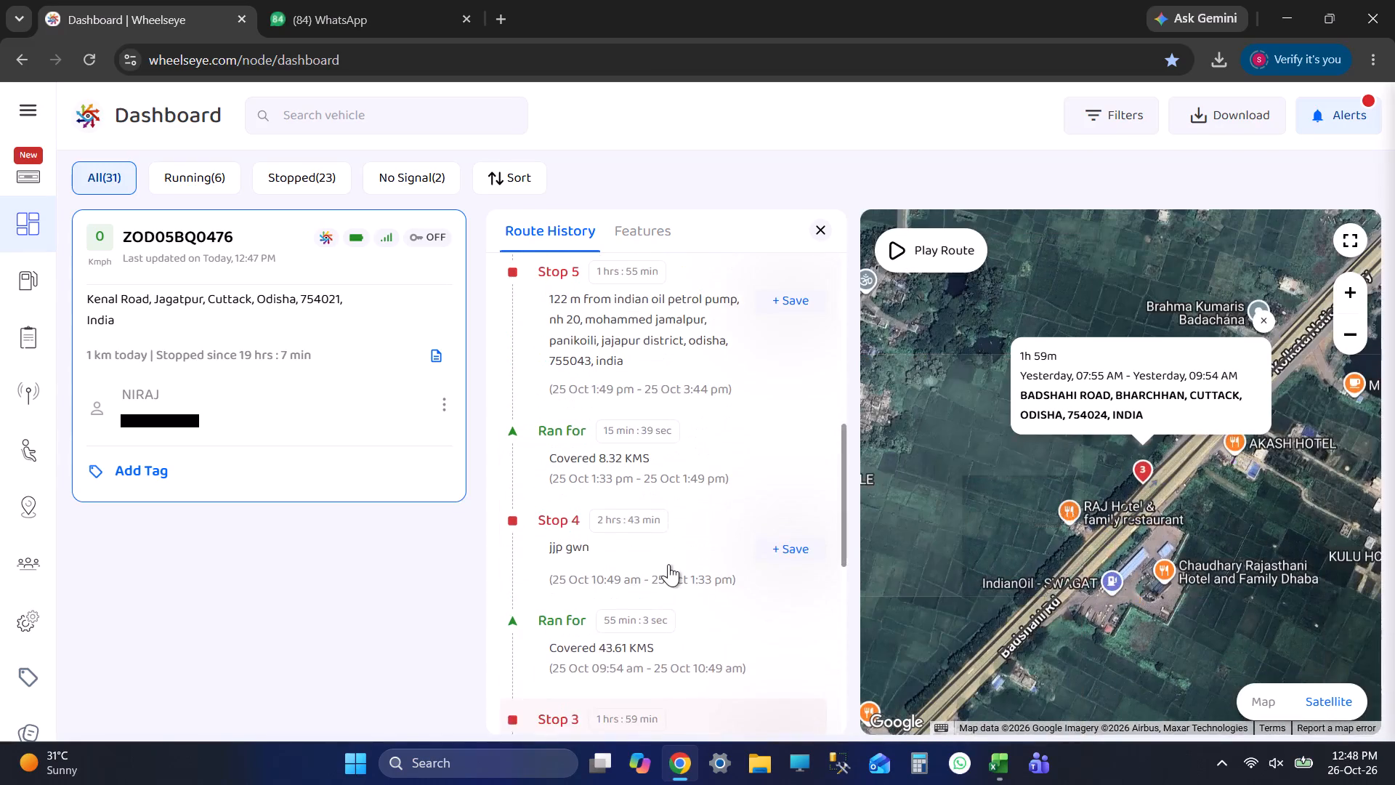
pyautogui.click(668, 564)
pyautogui.scroll(-2, 668, 564)
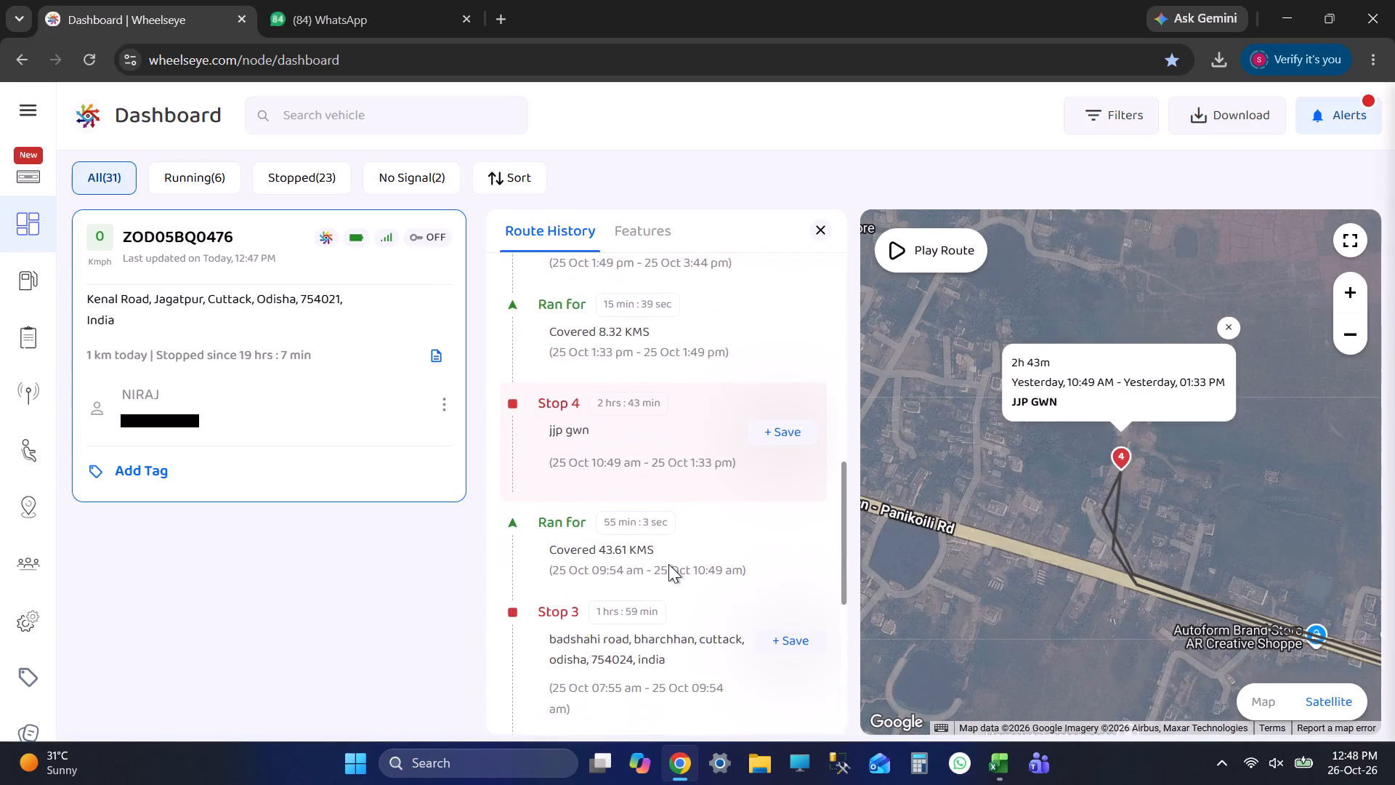
pyautogui.click(661, 532)
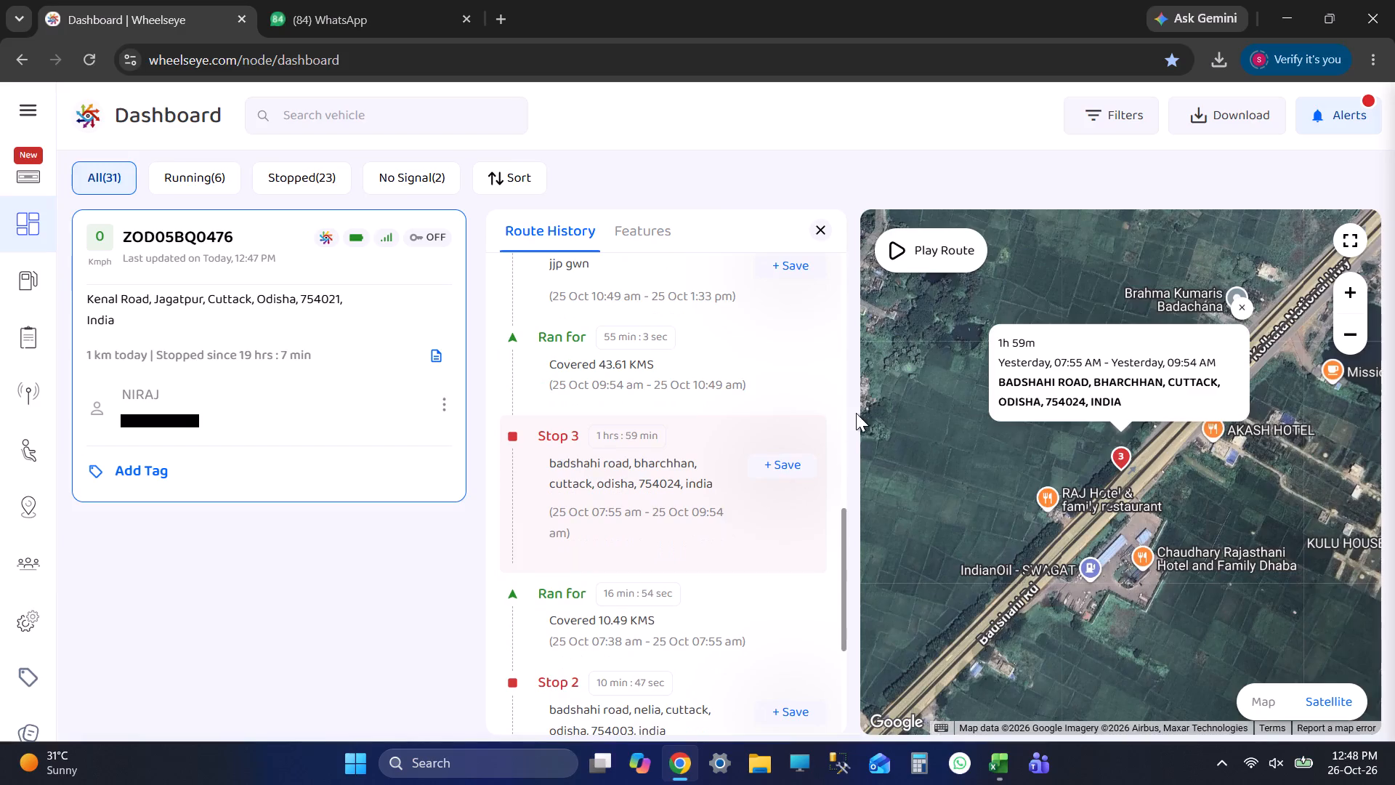
pyautogui.scroll(4, 1143, 478)
pyautogui.scroll(-7, 1114, 473)
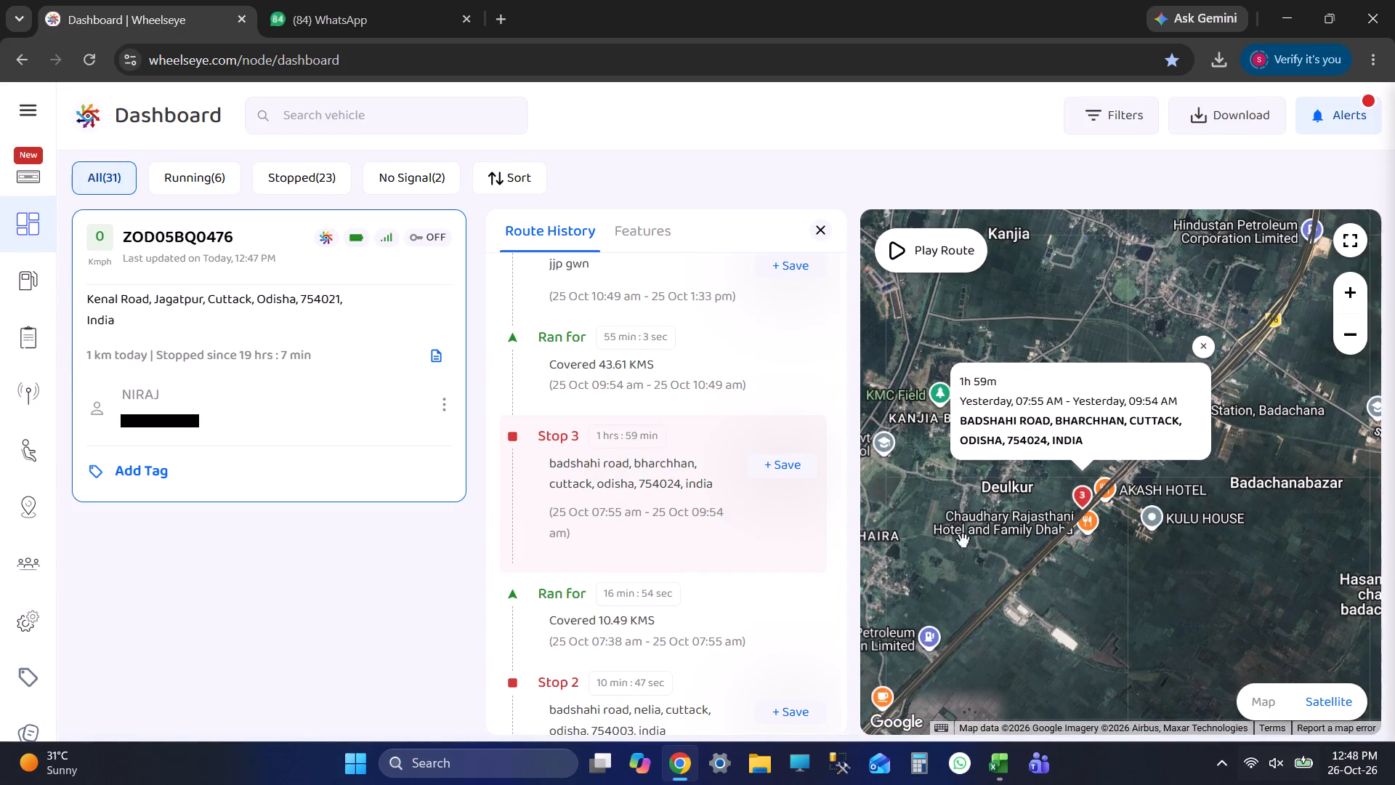
pyautogui.scroll(5, 1090, 489)
pyautogui.scroll(2, 1162, 598)
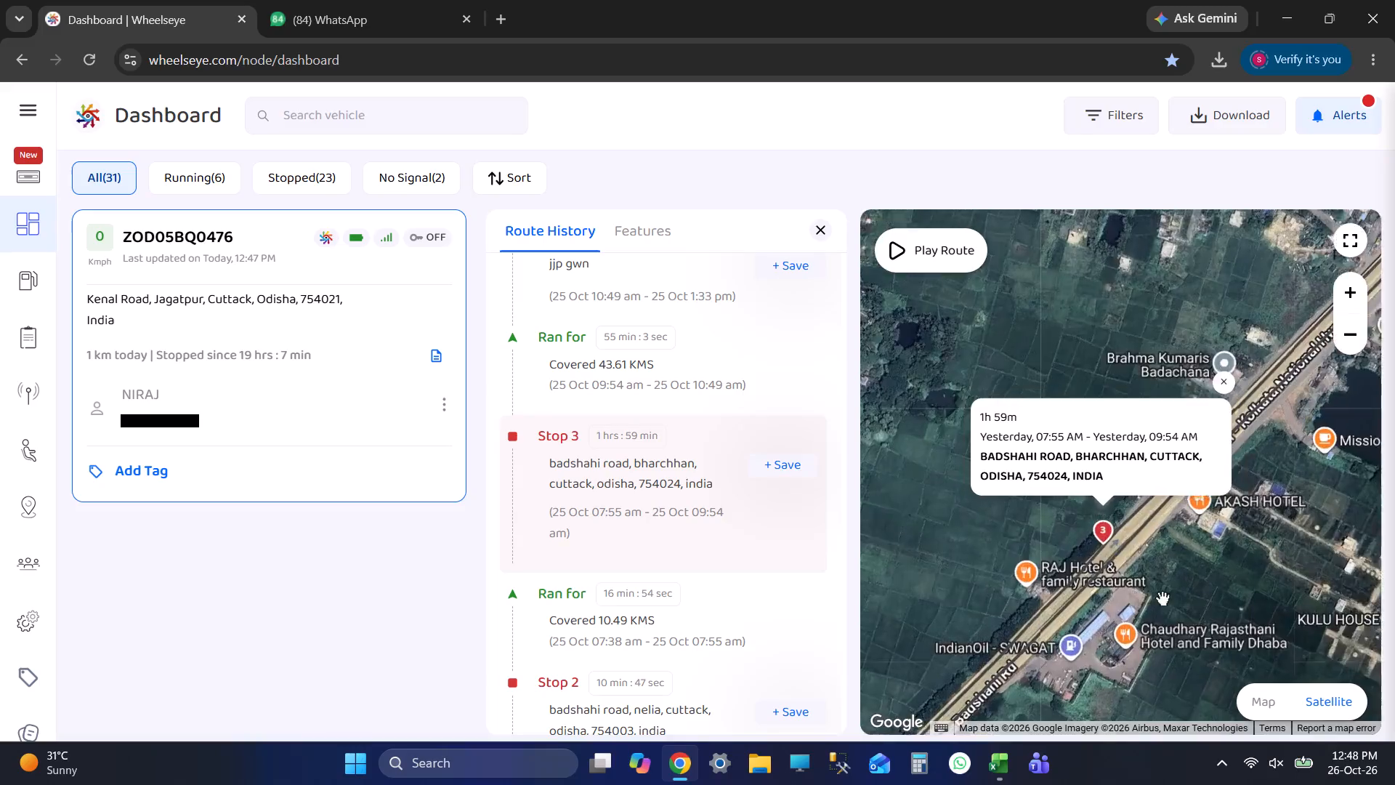
pyautogui.scroll(2, 1162, 598)
pyautogui.scroll(3, 1014, 520)
pyautogui.scroll(4, 686, 537)
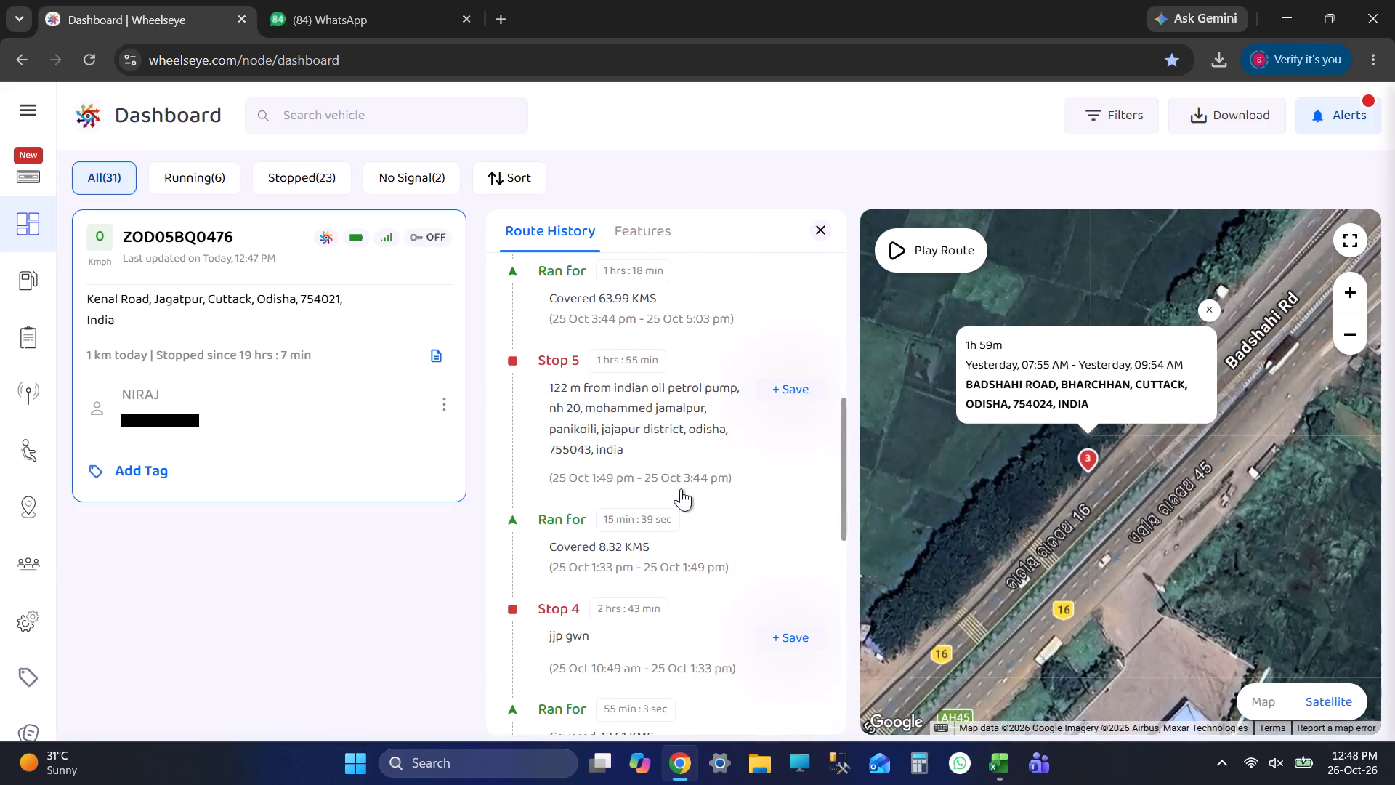
# Examine Stop 4 at JJP GWN and Stop 5 near the Panikoili petrol pump in relation to the route.
pyautogui.scroll(-3, 655, 498)
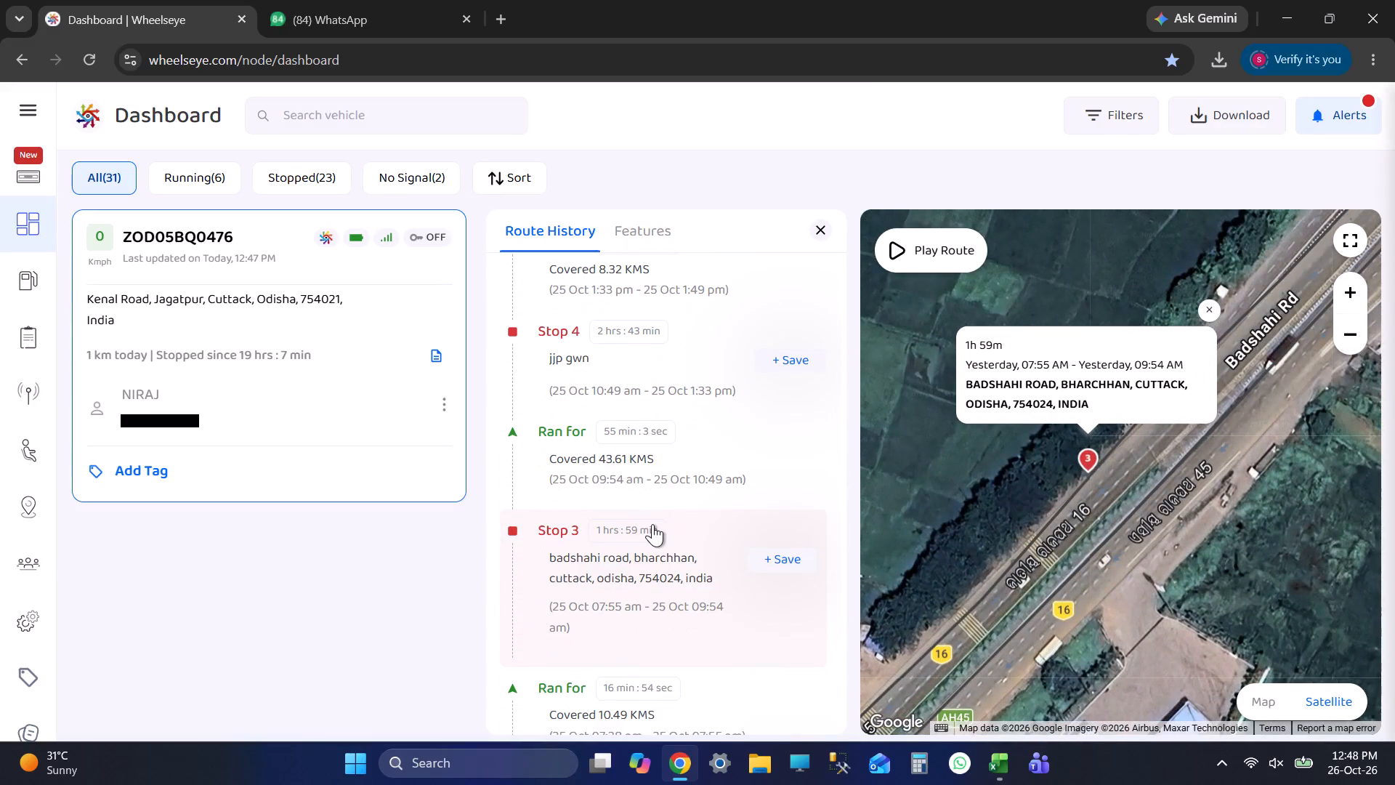
pyautogui.click(724, 355)
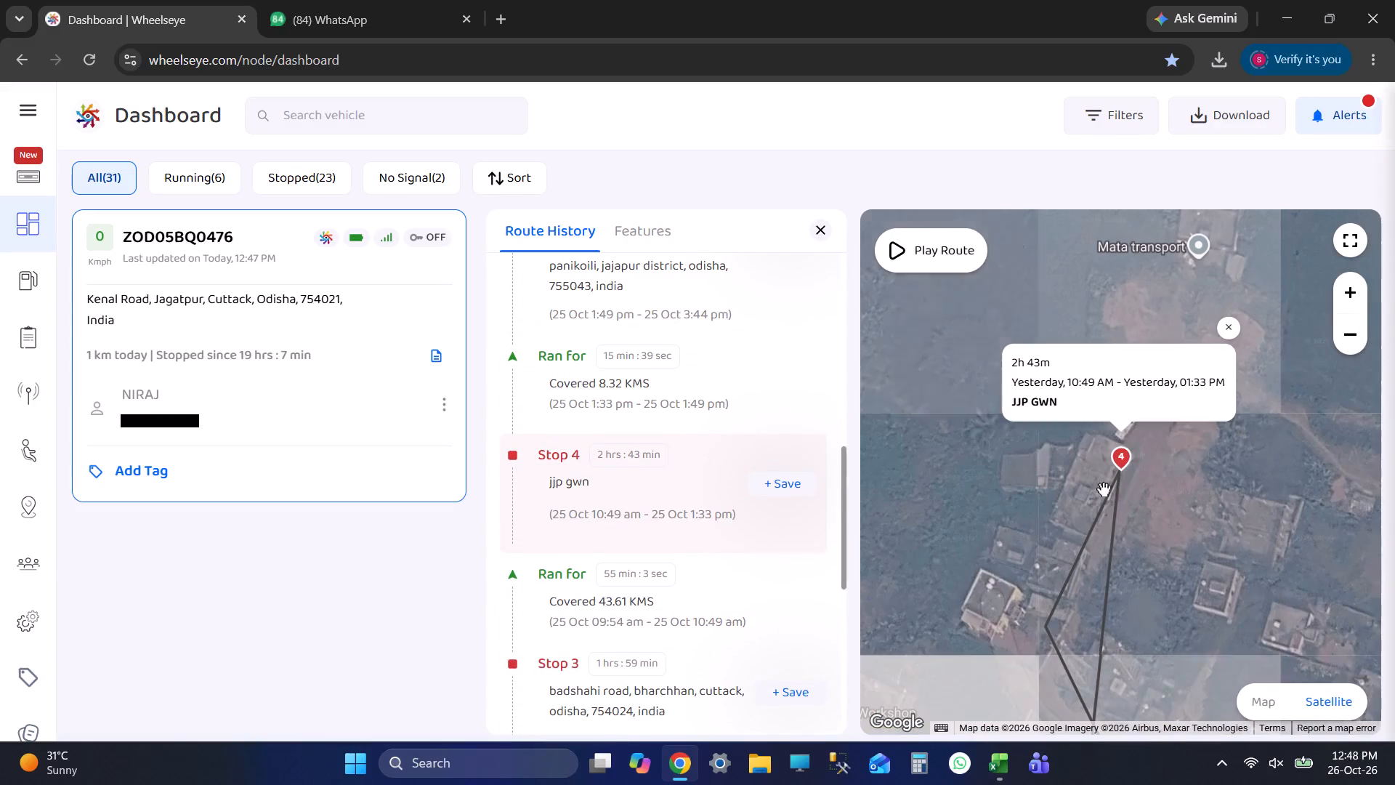
pyautogui.scroll(-2, 1098, 472)
pyautogui.scroll(2, 689, 497)
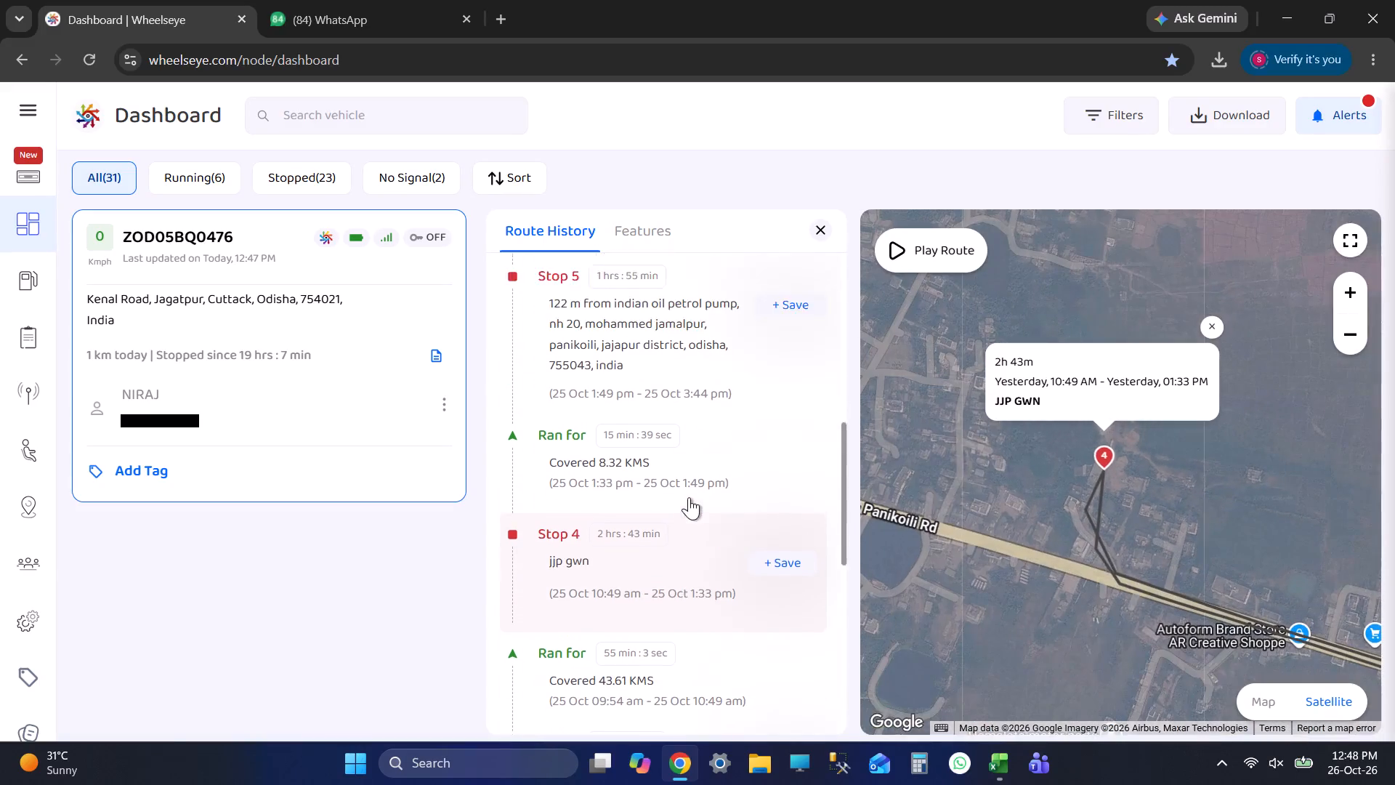
pyautogui.click(689, 497)
pyautogui.scroll(2, 689, 497)
pyautogui.scroll(-1, 1116, 522)
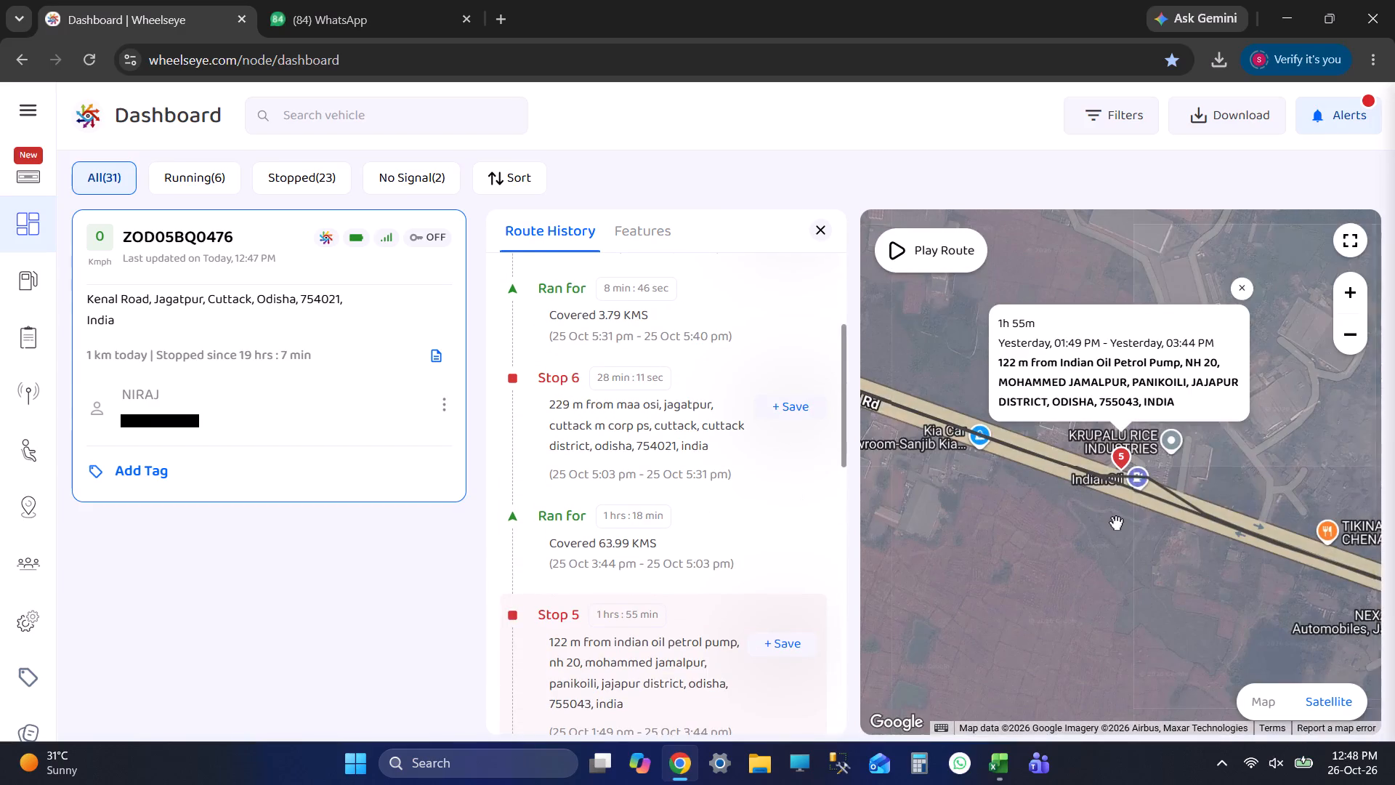
pyautogui.scroll(-14, 1116, 523)
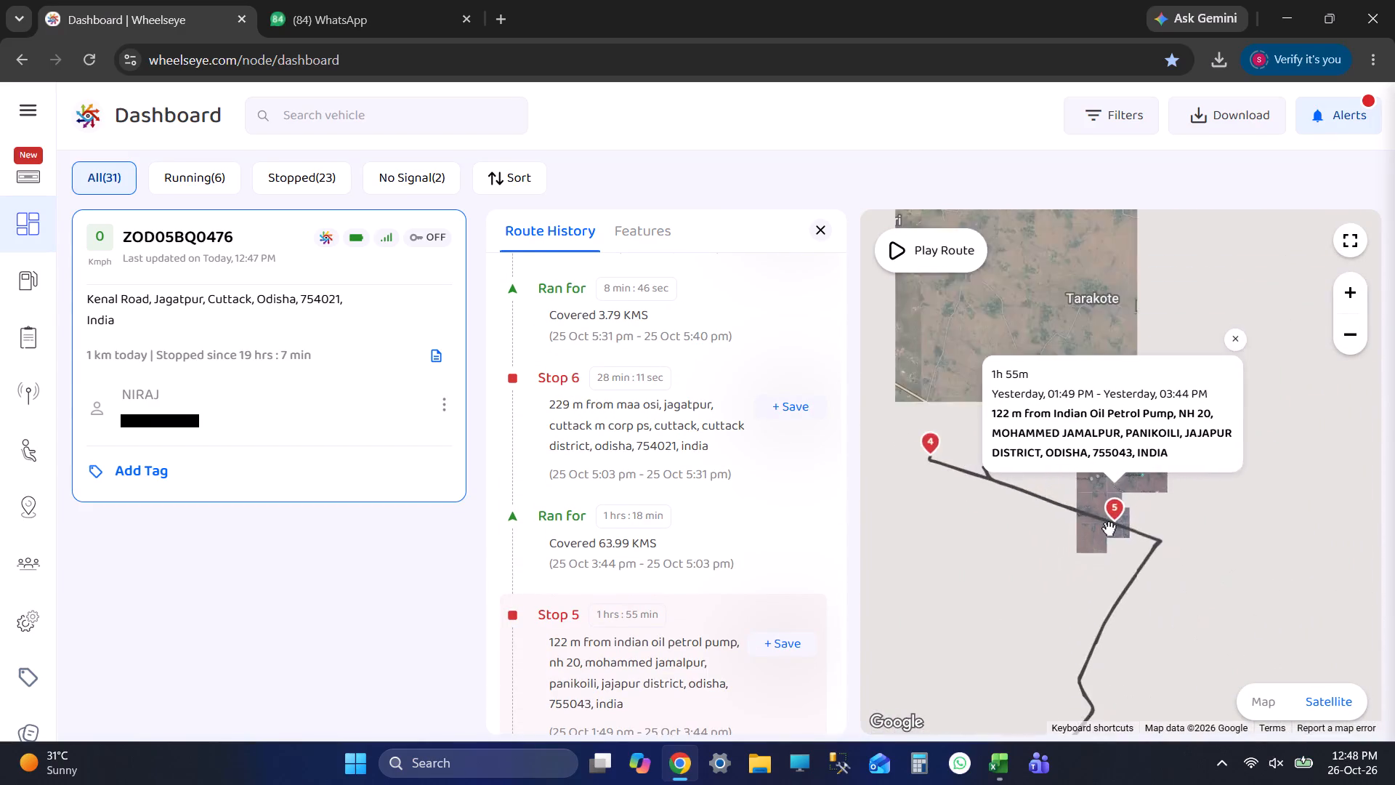
pyautogui.scroll(-6, 1109, 528)
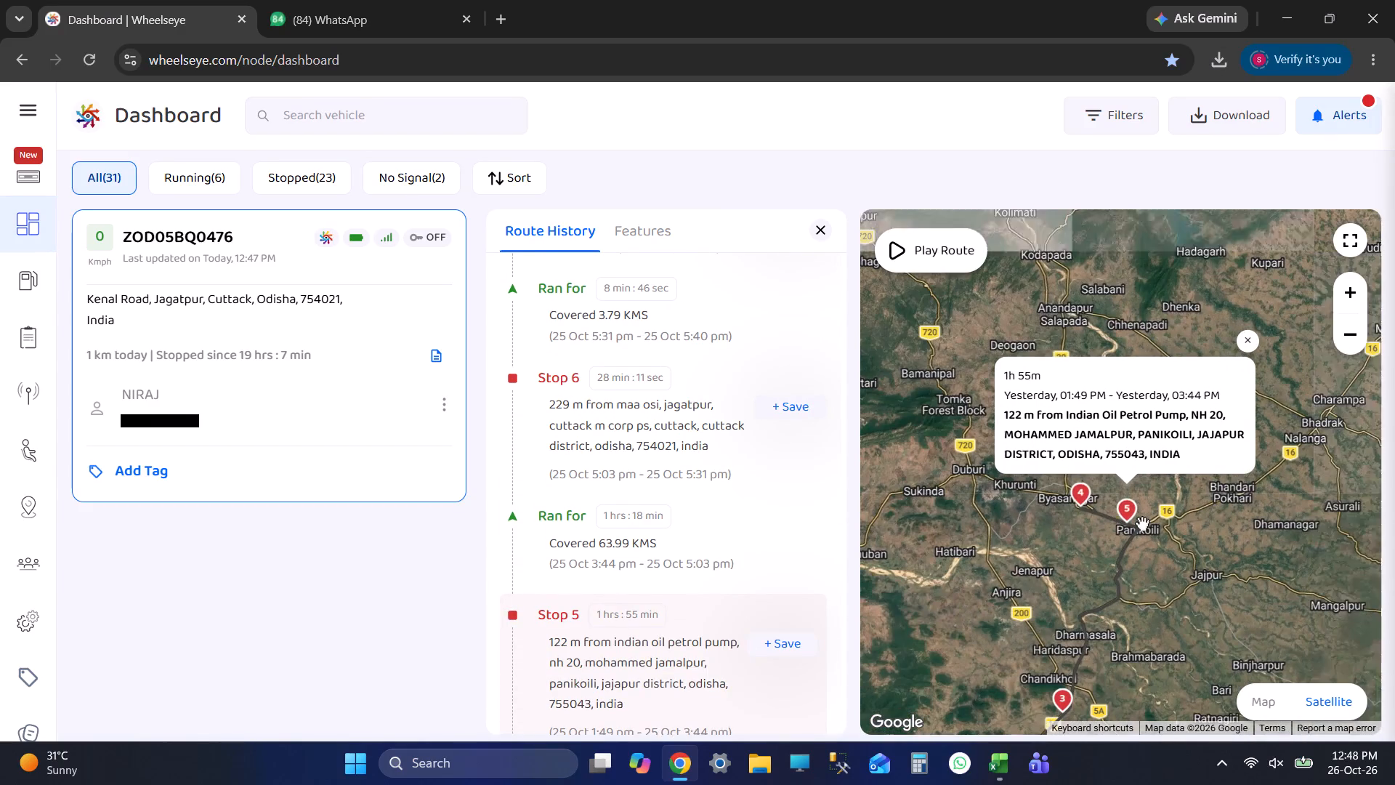
pyautogui.scroll(1, 1106, 523)
pyautogui.scroll(-2, 626, 591)
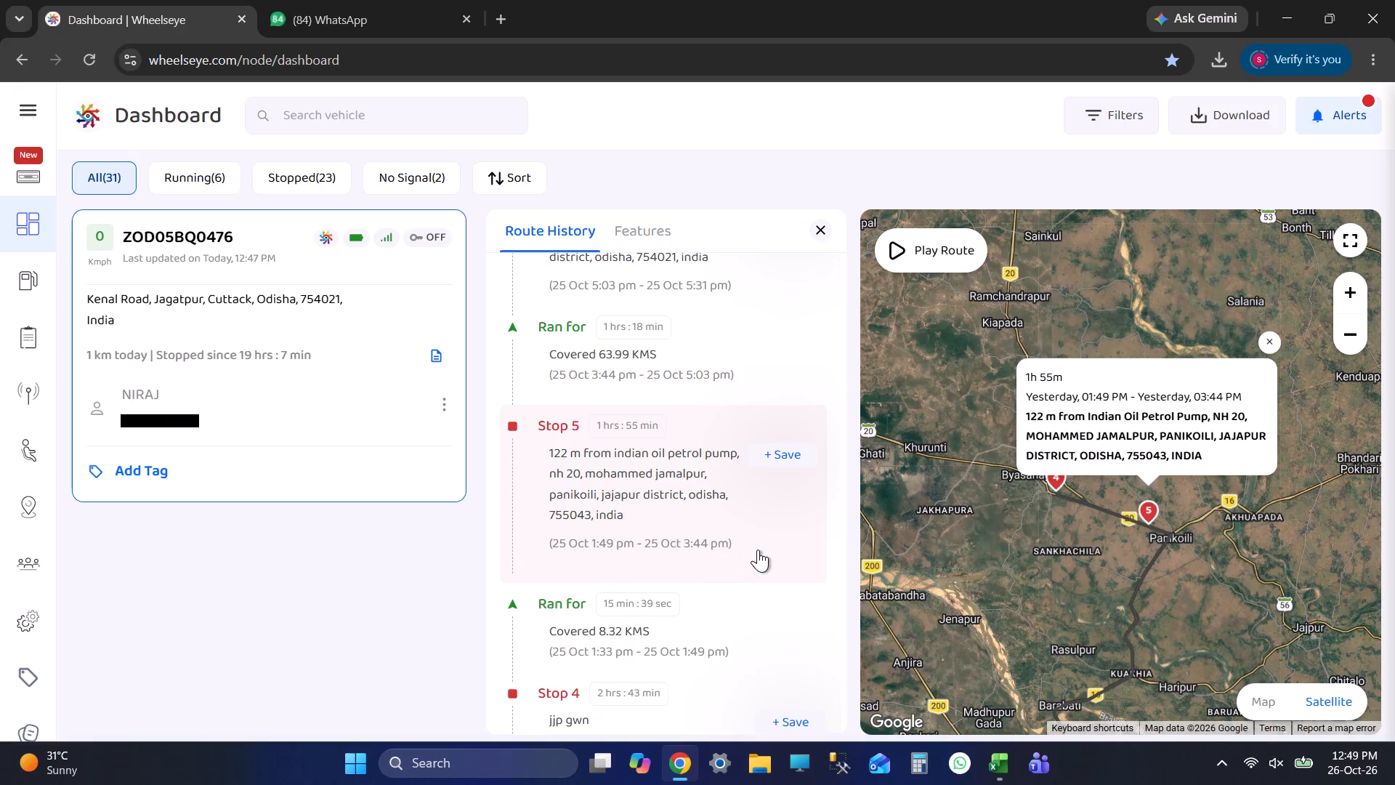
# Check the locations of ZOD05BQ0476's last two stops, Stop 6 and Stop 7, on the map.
pyautogui.scroll(3, 708, 542)
pyautogui.click(687, 509)
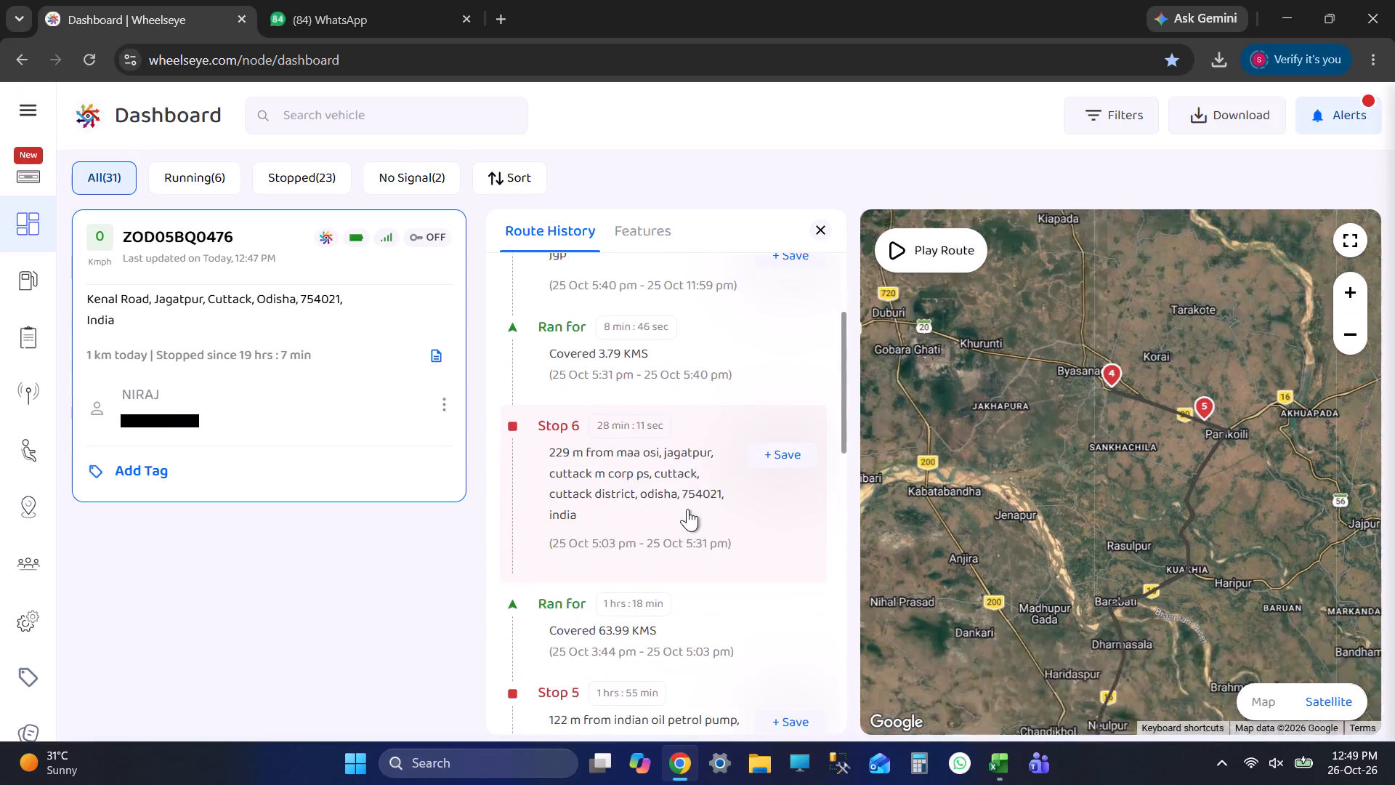
pyautogui.scroll(3, 687, 509)
pyautogui.click(700, 448)
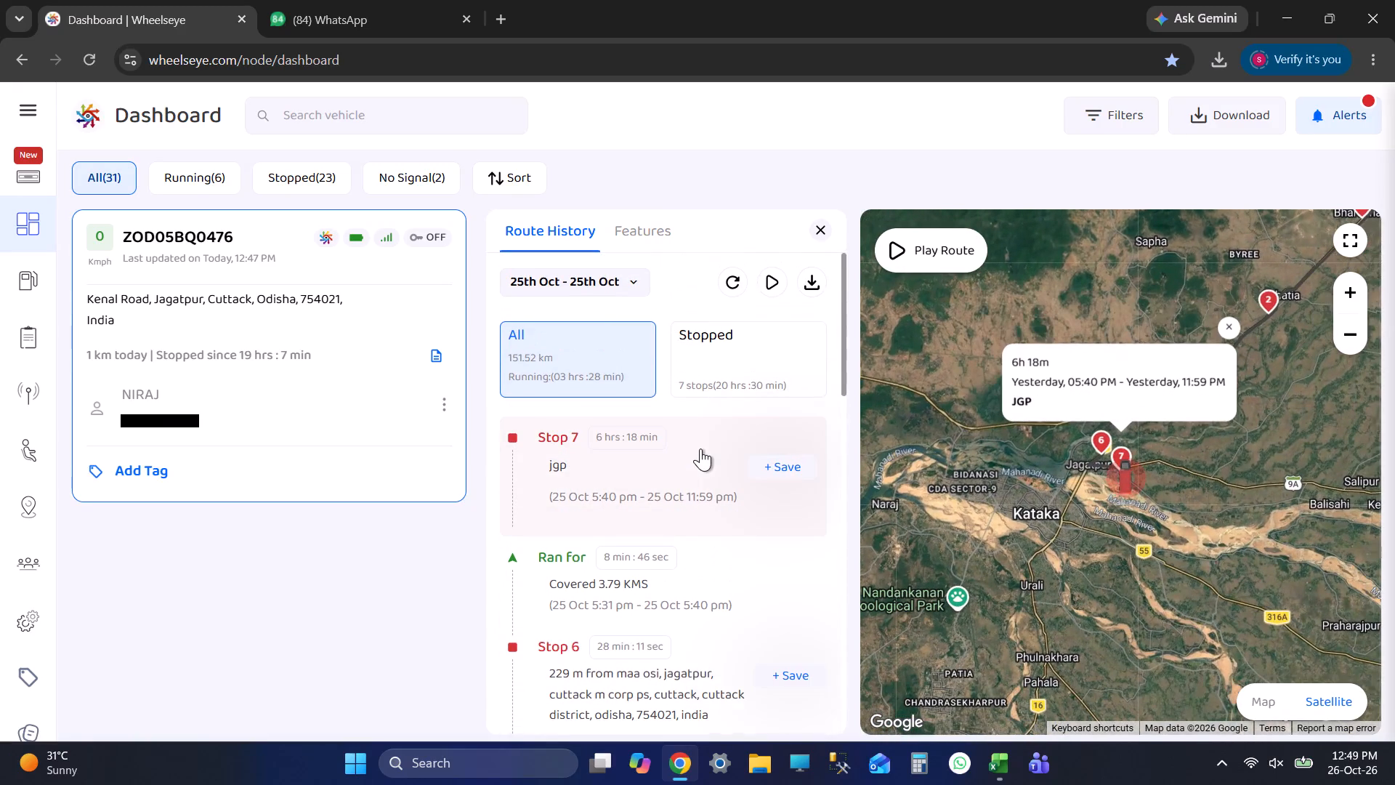
pyautogui.hotkey('alt', 'Tab')
pyautogui.hotkey('alt', 'Tab')
pyautogui.hotkey('alt', 'Tab')
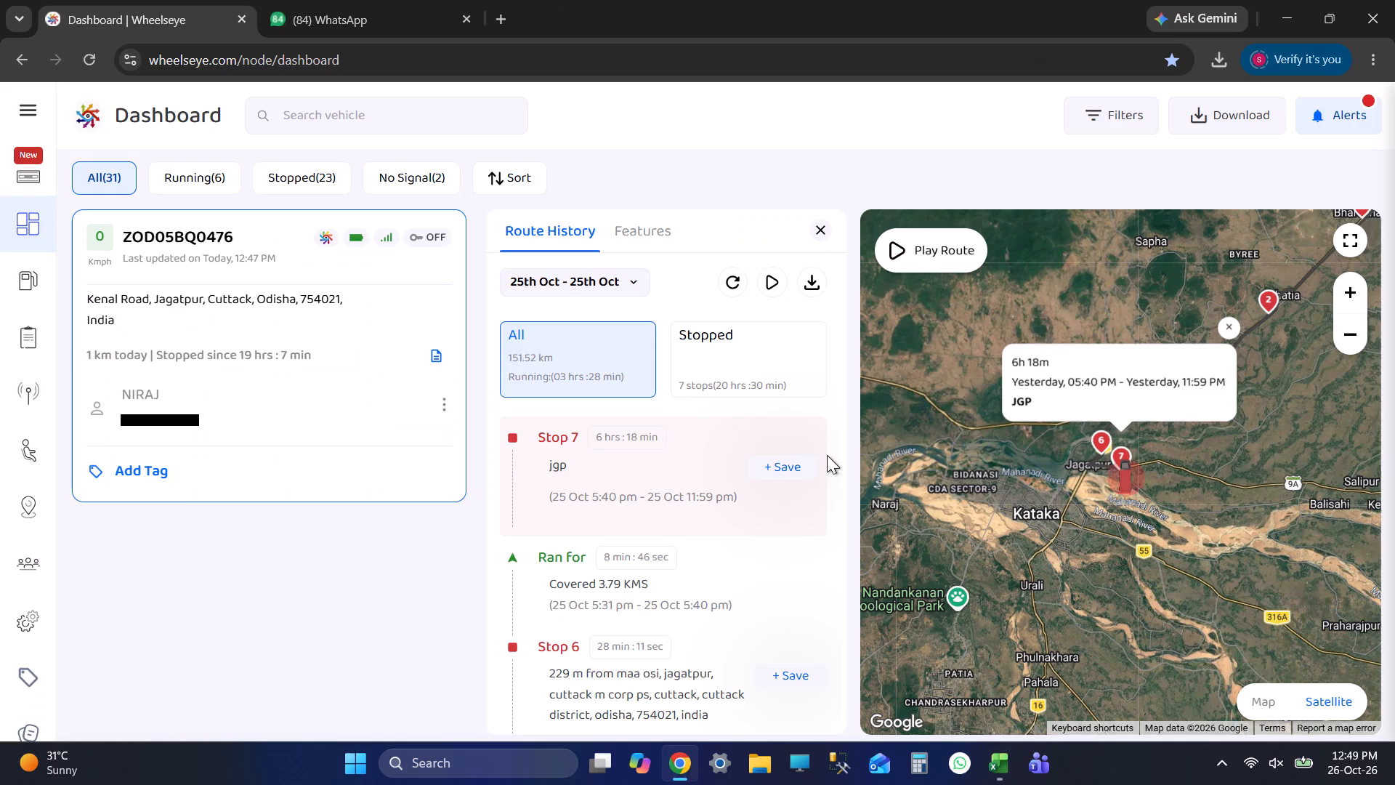
pyautogui.hotkey('alt', 'Tab')
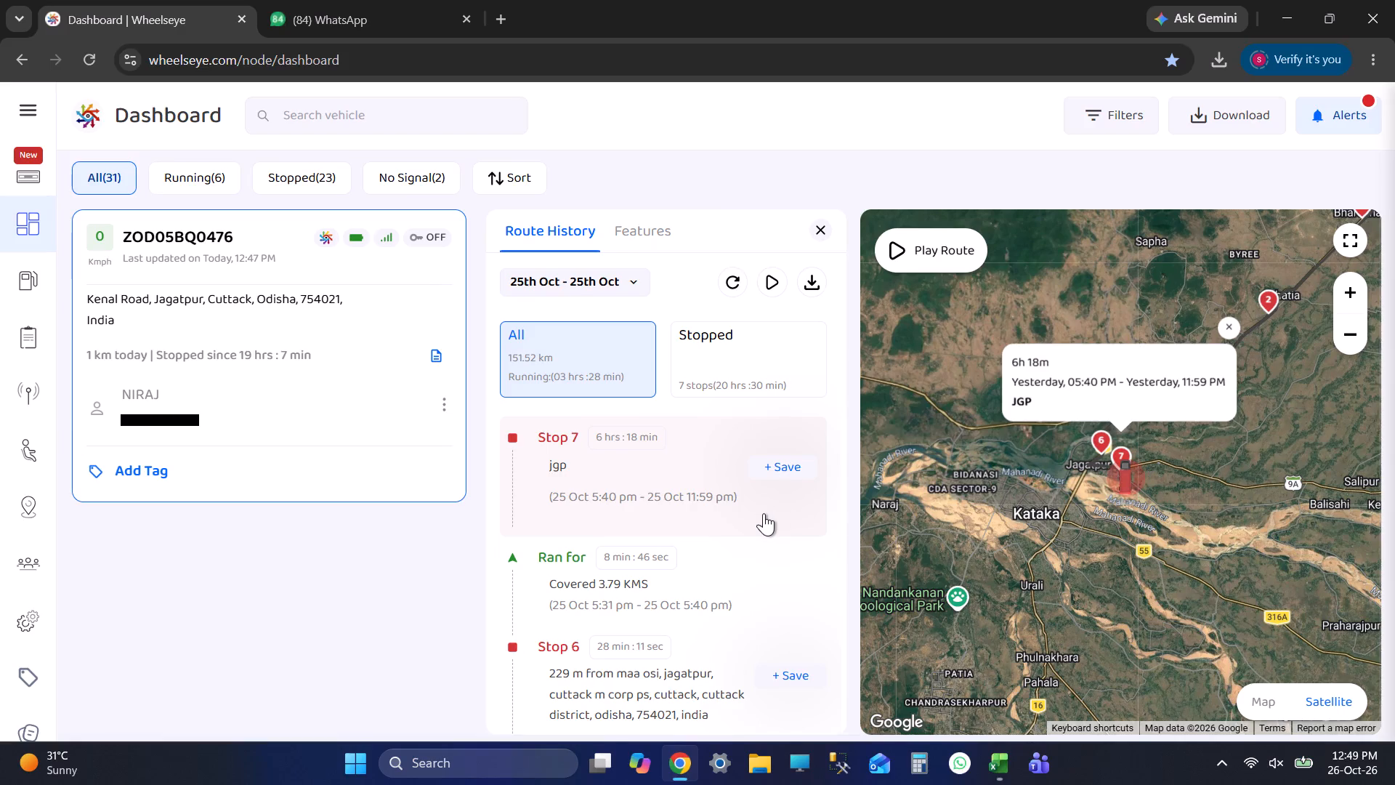
pyautogui.hotkey('alt', 'Tab')
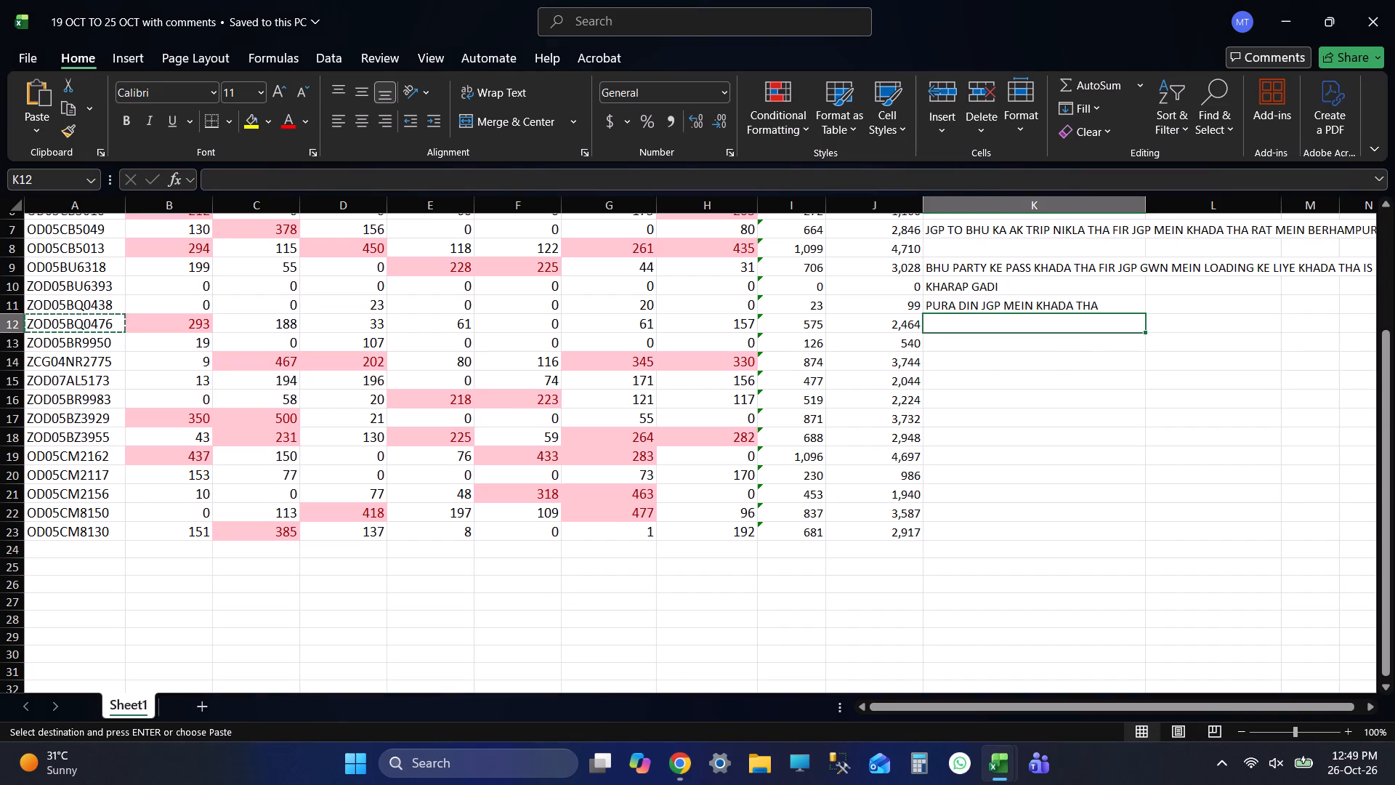
pyautogui.hotkey('alt', 'Tab')
pyautogui.hotkey('alt', 'Tab')
pyautogui.hotkey('alt', 'Tab')
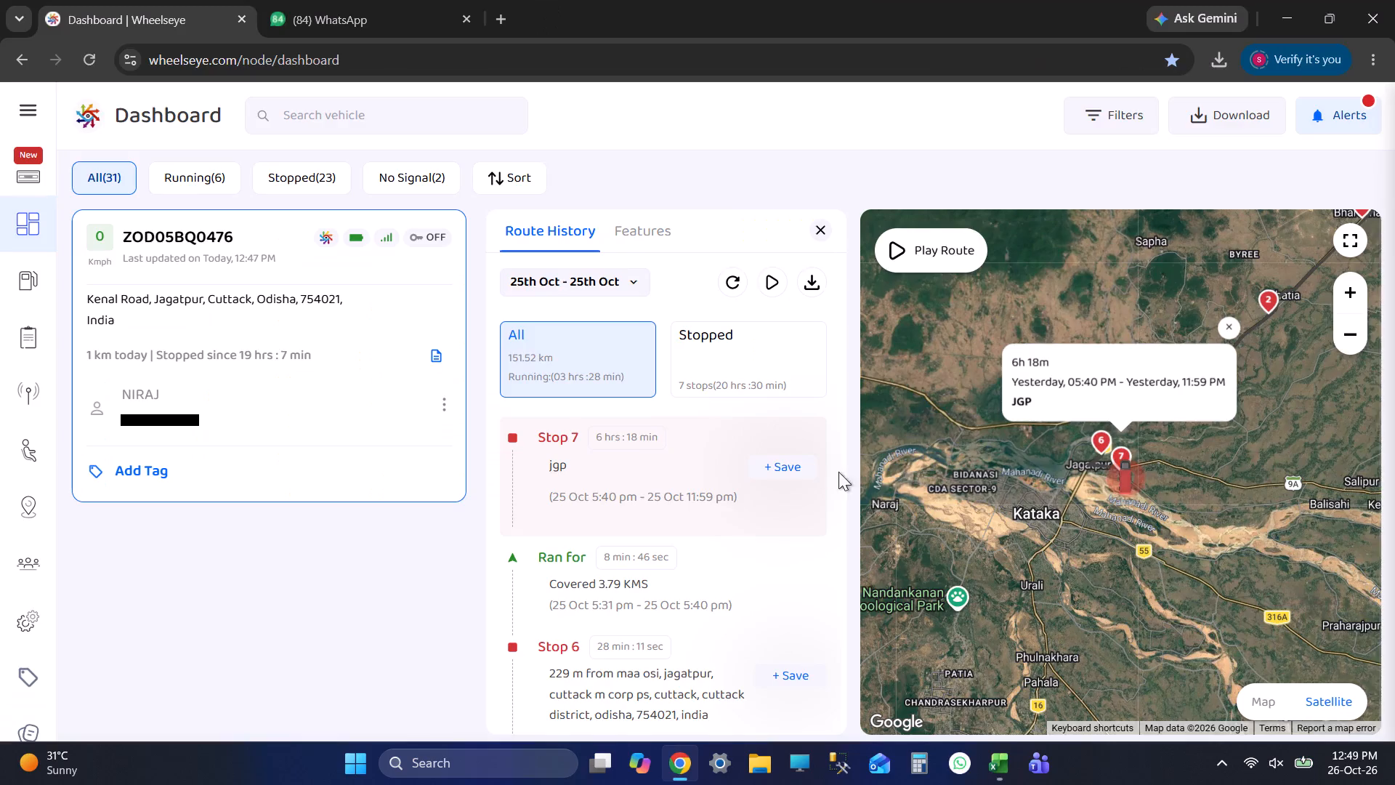
pyautogui.hotkey('alt', 'Tab')
pyautogui.hotkey('alt', 'Tab')
pyautogui.hotkey('alt', 'Tab')
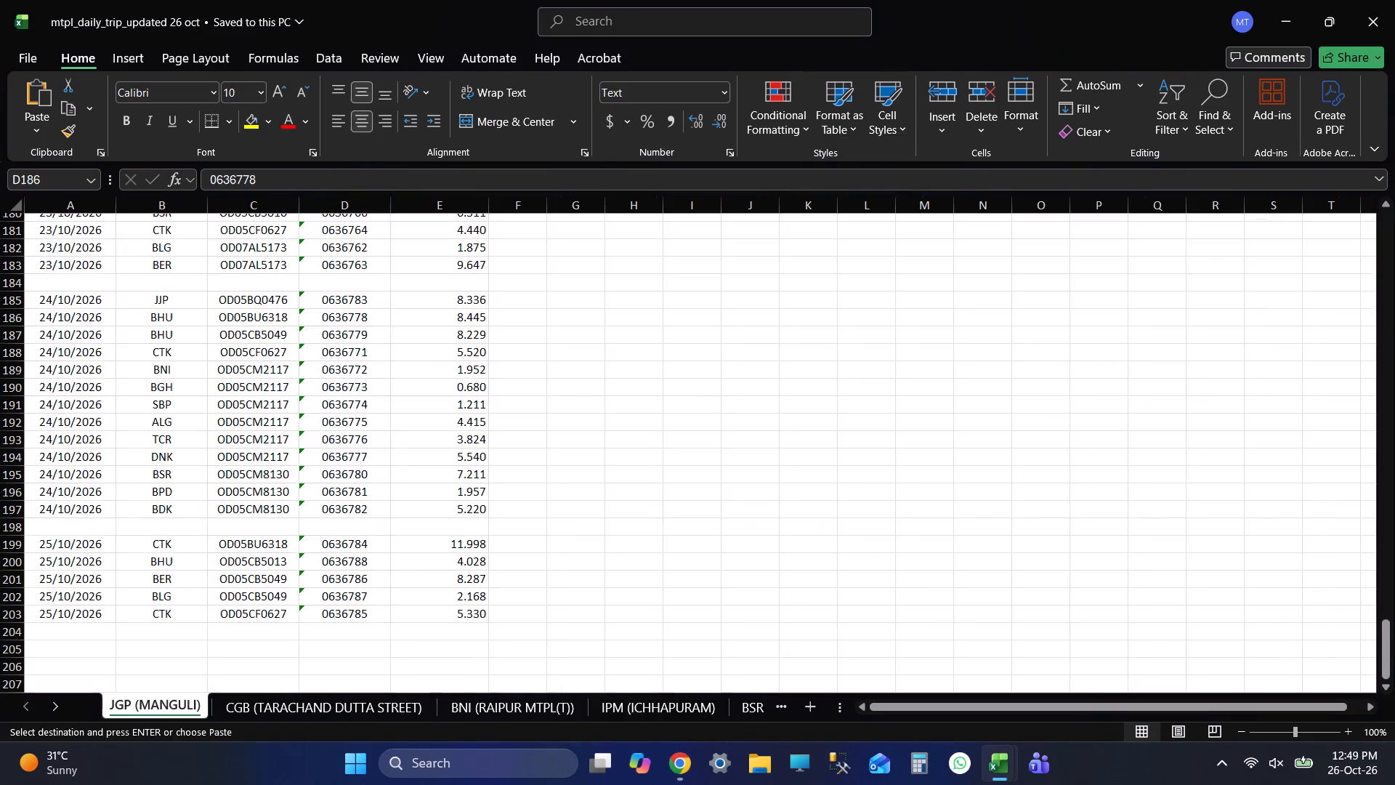
pyautogui.hotkey('alt', 'Tab')
pyautogui.hotkey('alt', 'Tab')
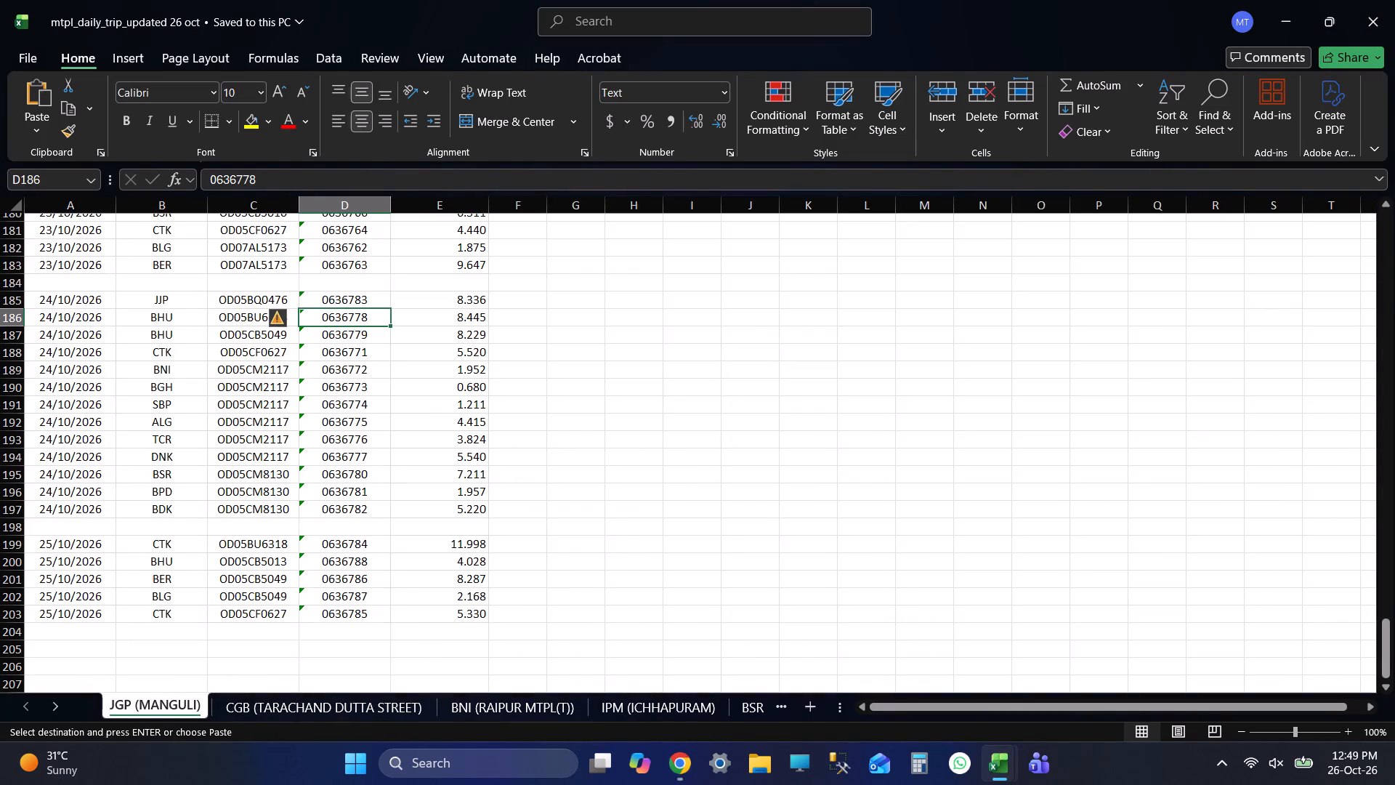
pyautogui.moveTo(245, 297); pyautogui.dragTo(456, 306)
pyautogui.hotkey('alt', 'Tab')
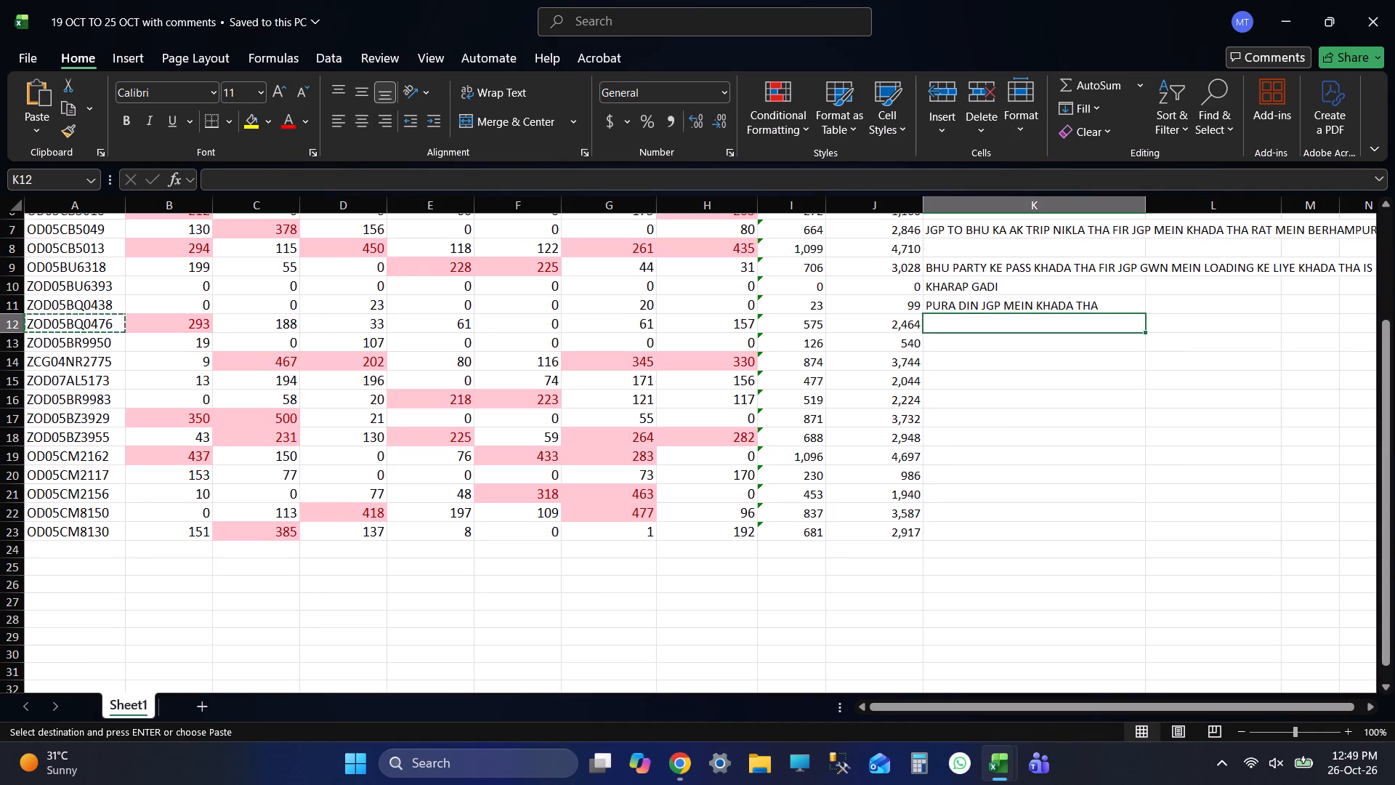
pyautogui.write('KJ')
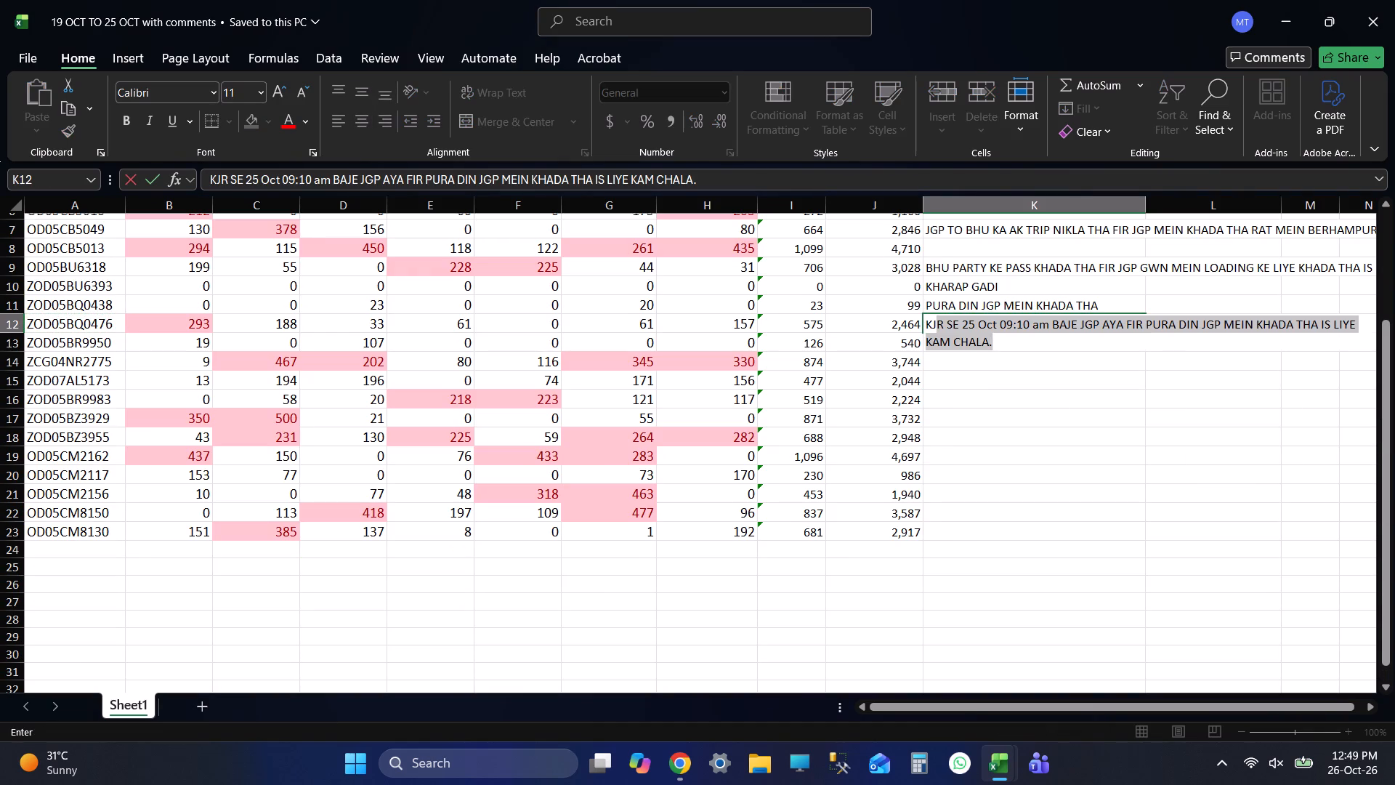
pyautogui.press('BackSpace')
pyautogui.press('BackSpace')
pyautogui.press('BackSpace')
pyautogui.write('JGP SE JJP KA AK HI')
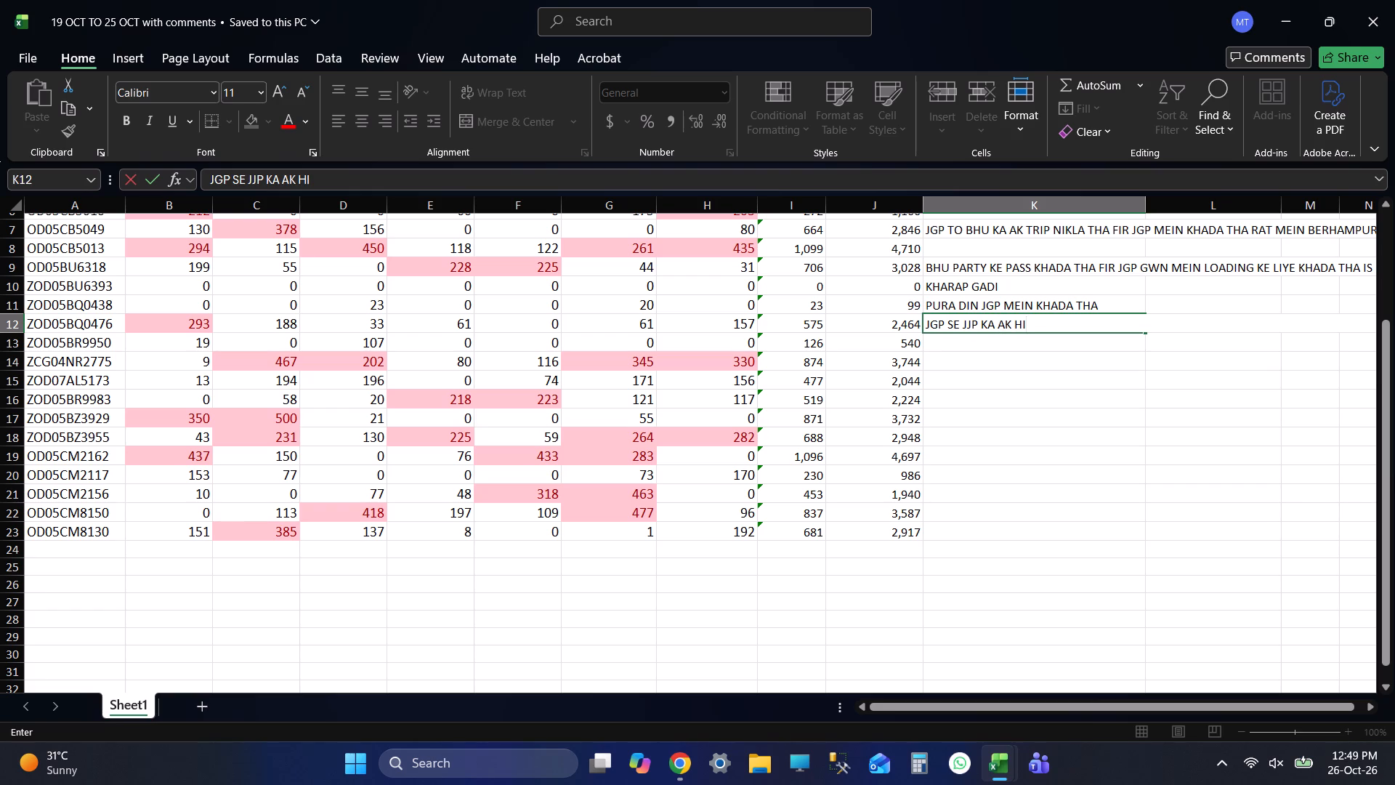
pyautogui.press('BackSpace')
pyautogui.press('BackSpace')
pyautogui.press('BackSpace')
pyautogui.press('BackSpace')
pyautogui.press('BackSpace')
pyautogui.press('BackSpace')
pyautogui.press('a')
pyautogui.press('BackSpace')
pyautogui.press('space')
pyautogui.write('AK HI TRIP NIKLA THA IS LIYE')
pyautogui.press('space')
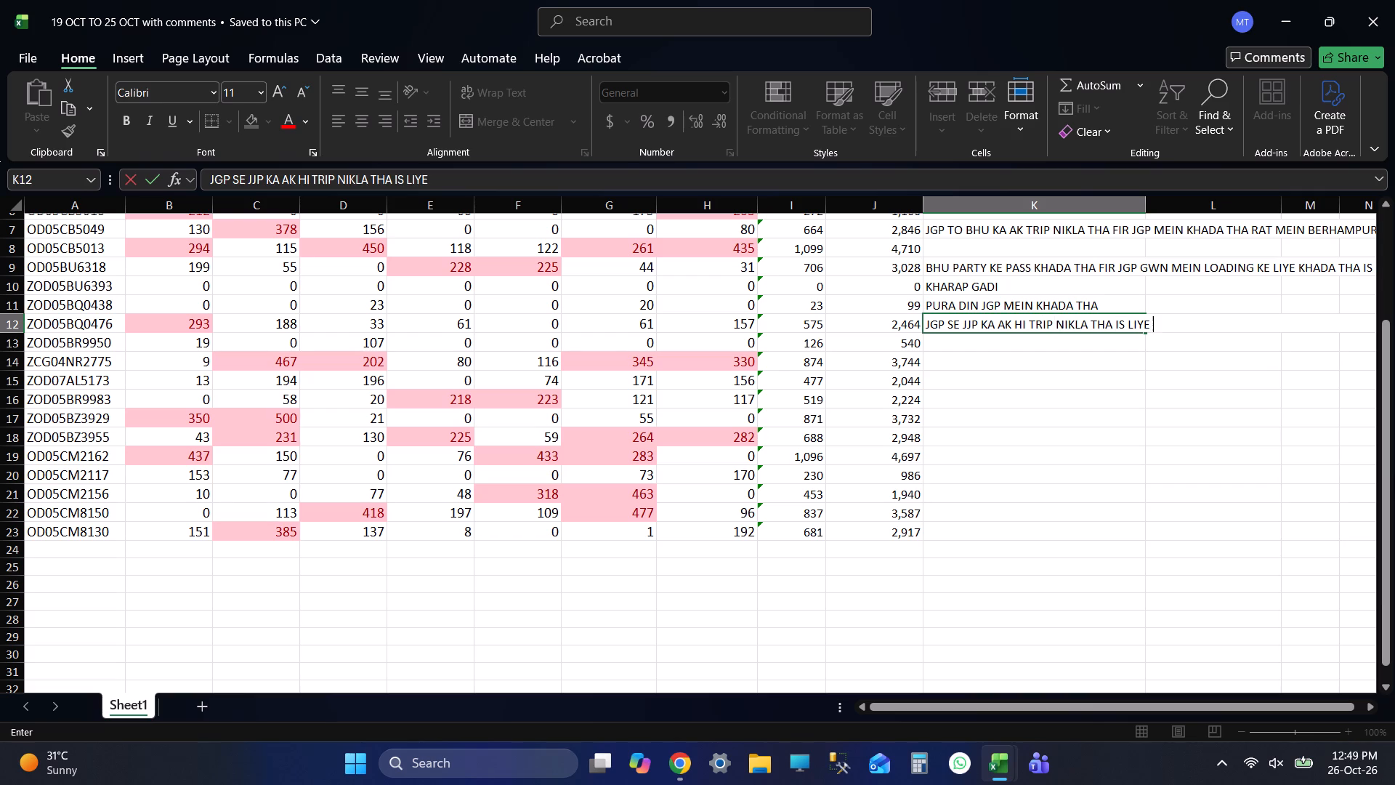
pyautogui.write('KAM CHALA')
pyautogui.hotkey('alt', 'Tab')
pyautogui.hotkey('alt', 'Tab')
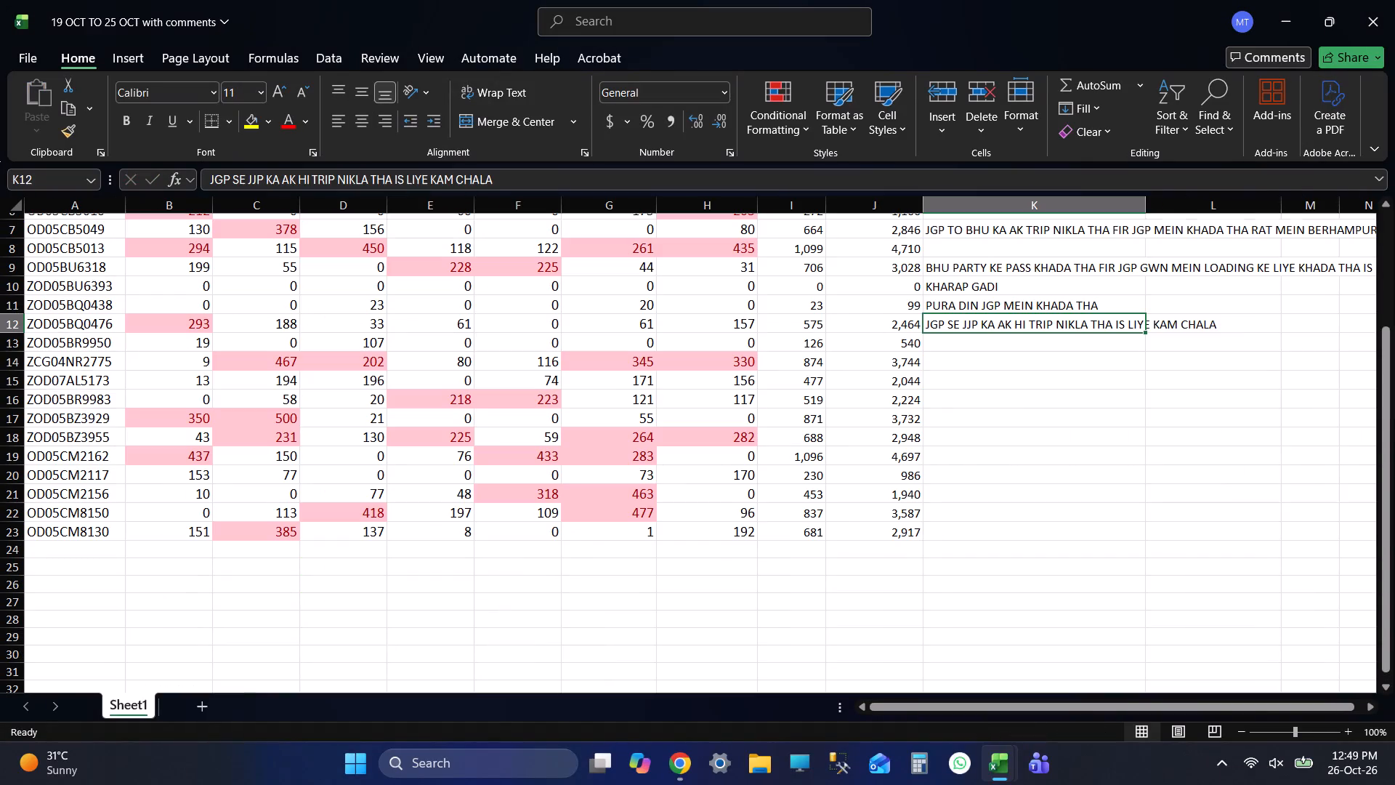
# Save the distance report workbook with the new comment.
pyautogui.hotkey('ctrl', 's')
pyautogui.hotkey('ctrl', 's')
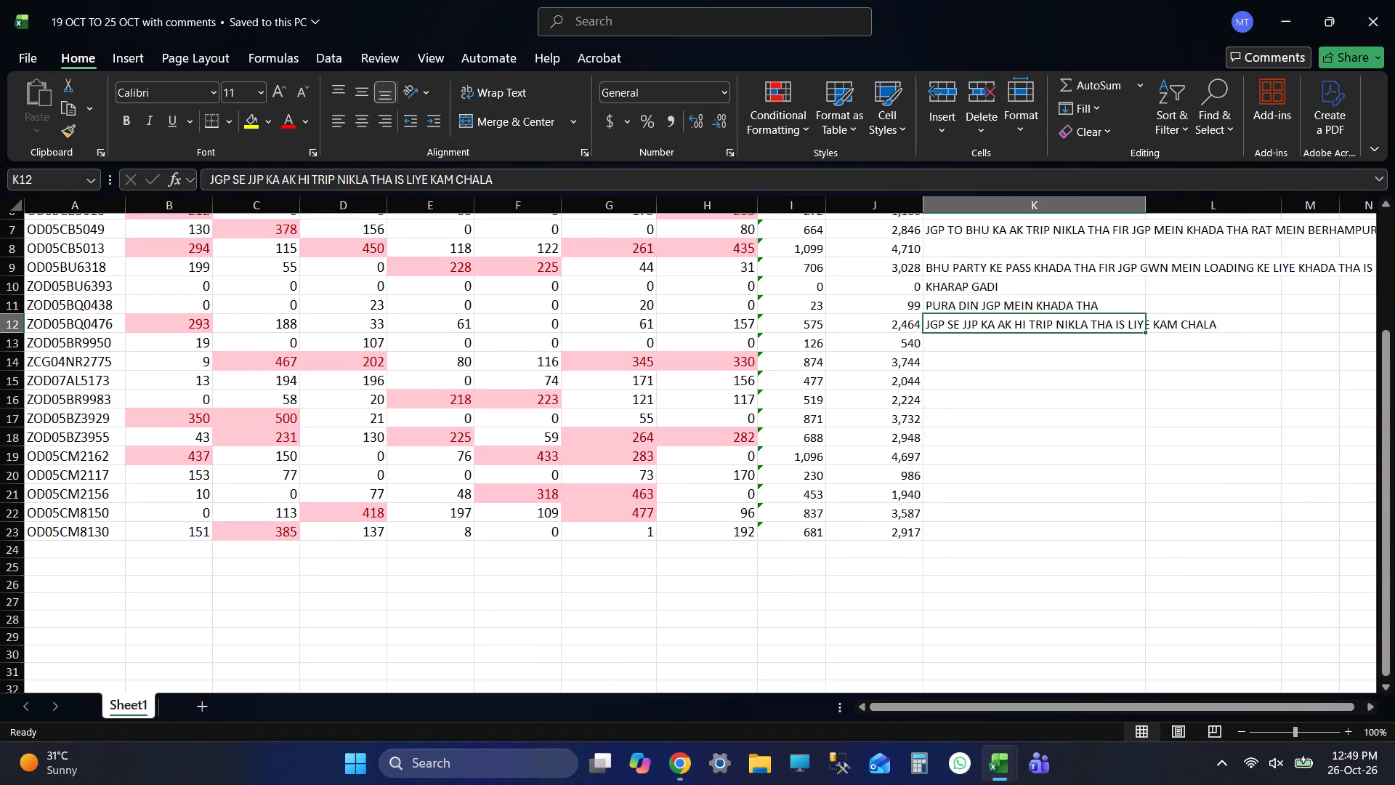
pyautogui.hotkey('alt', 'Tab')
pyautogui.hotkey('alt', 'Tab')
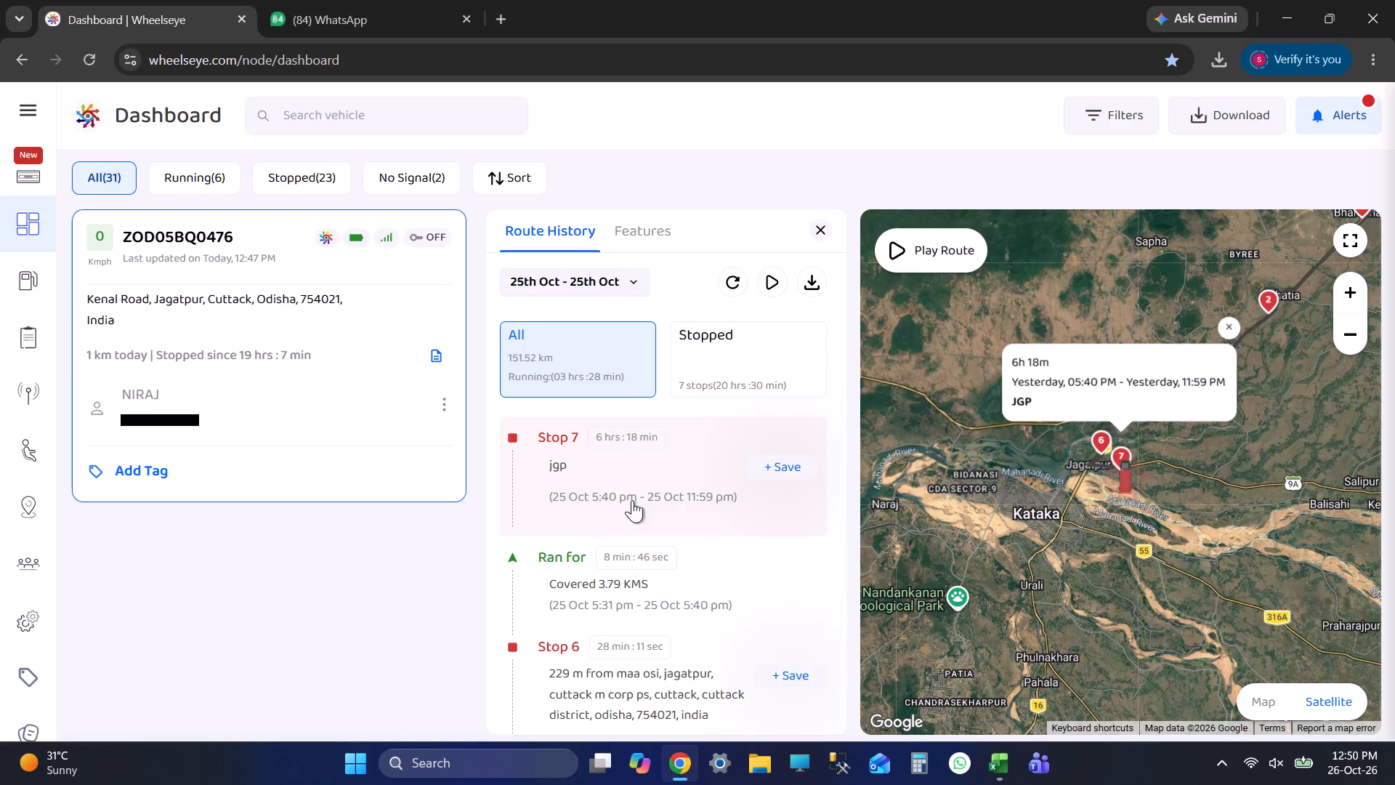
pyautogui.scroll(-3, 708, 564)
pyautogui.click(698, 439)
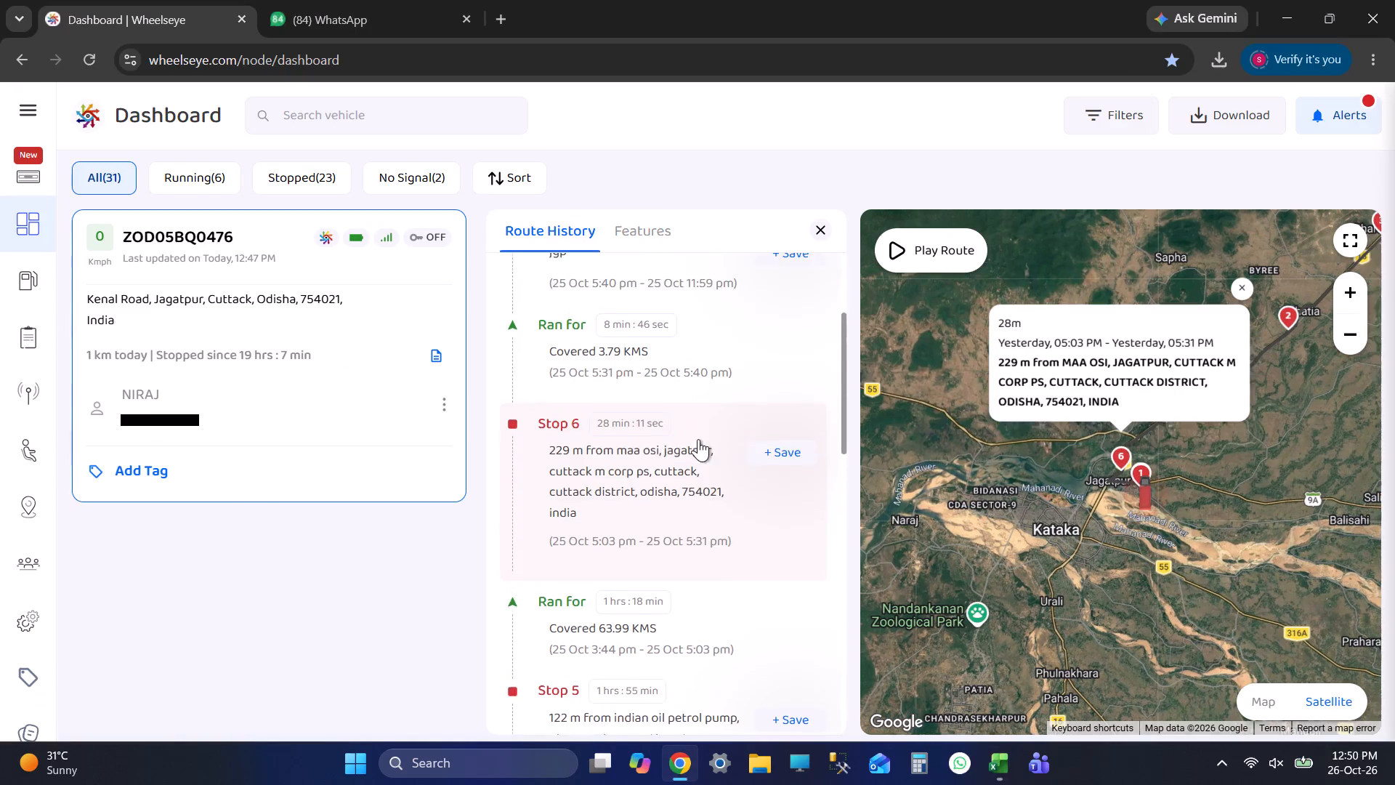
pyautogui.scroll(-3, 706, 474)
pyautogui.click(704, 467)
pyautogui.scroll(-3, 704, 467)
pyautogui.click(704, 467)
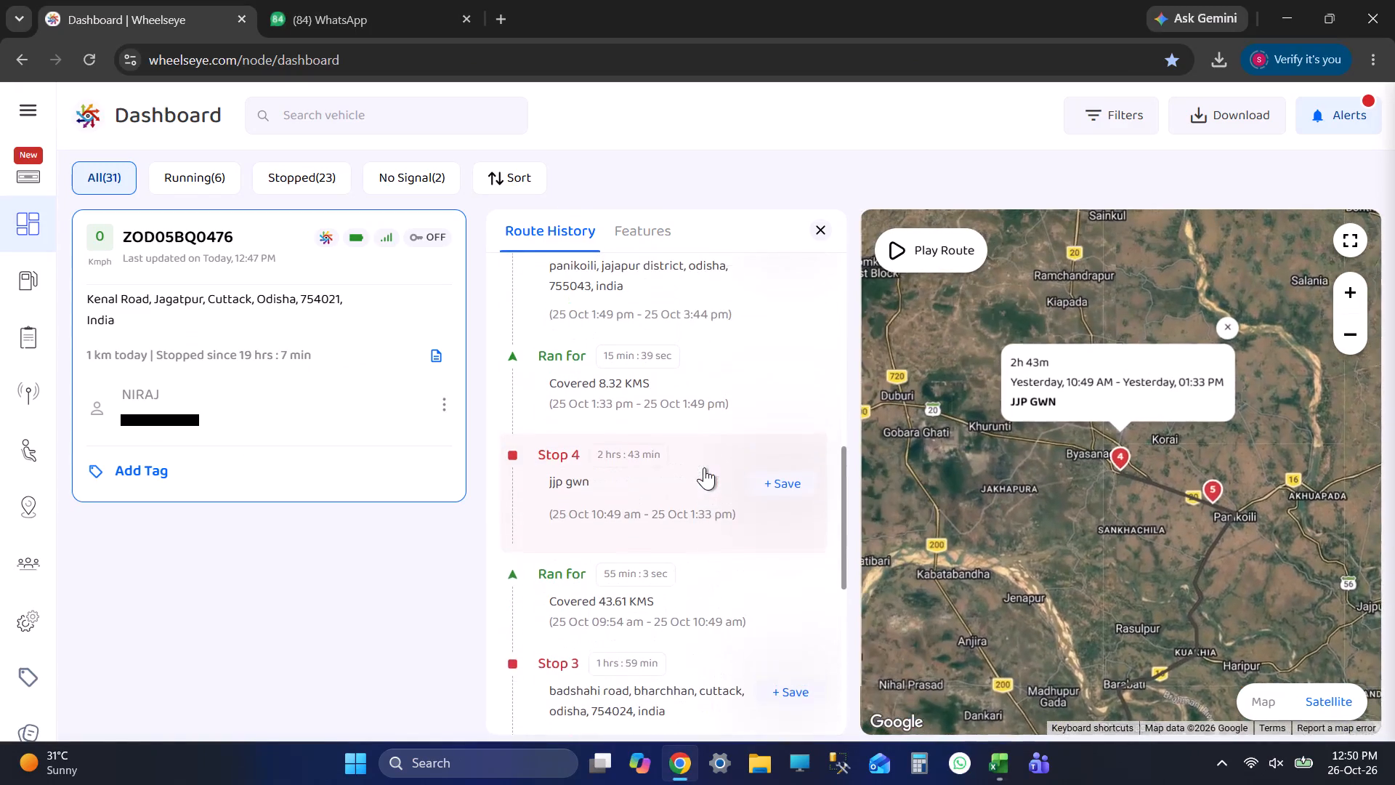
pyautogui.scroll(-1, 724, 566)
pyautogui.scroll(1, 724, 572)
pyautogui.scroll(-1, 724, 572)
pyautogui.click(679, 573)
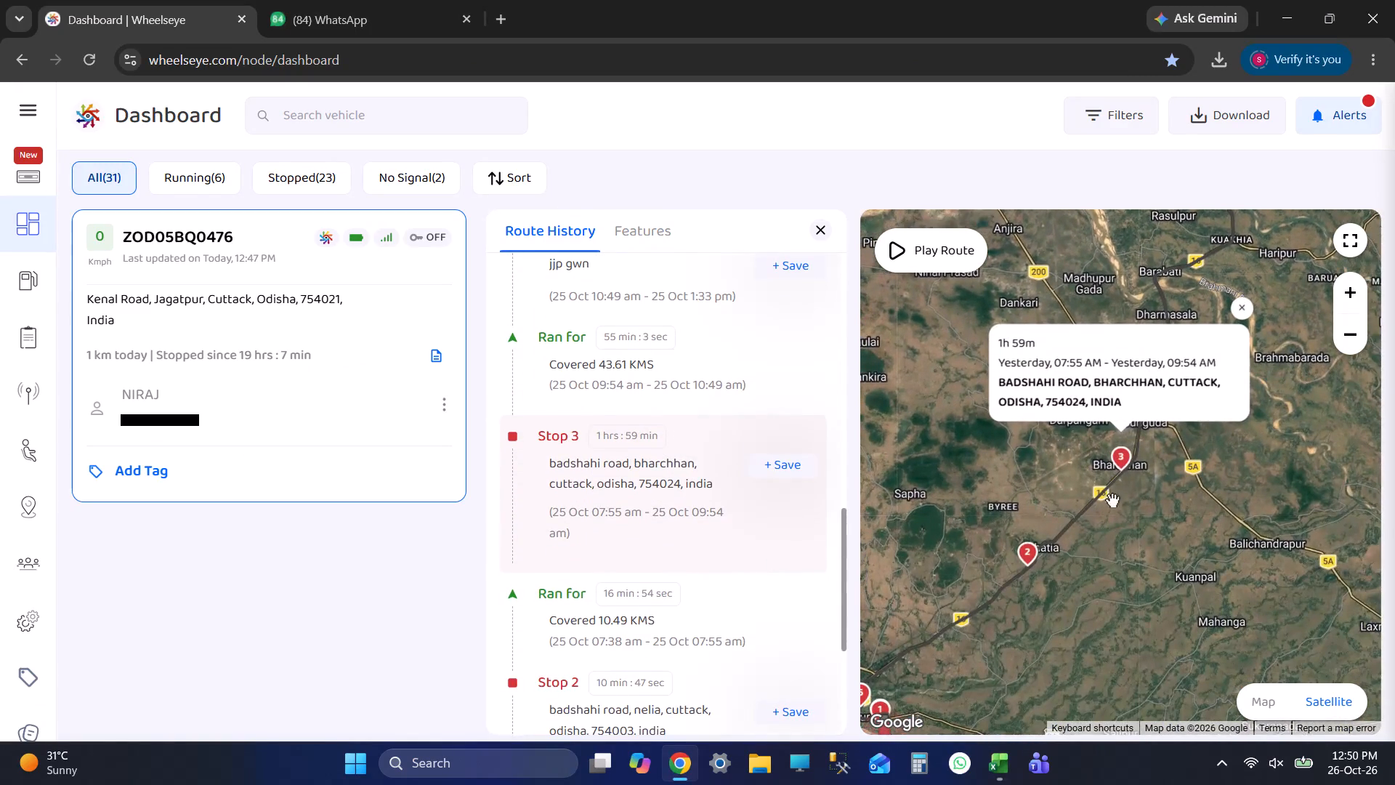
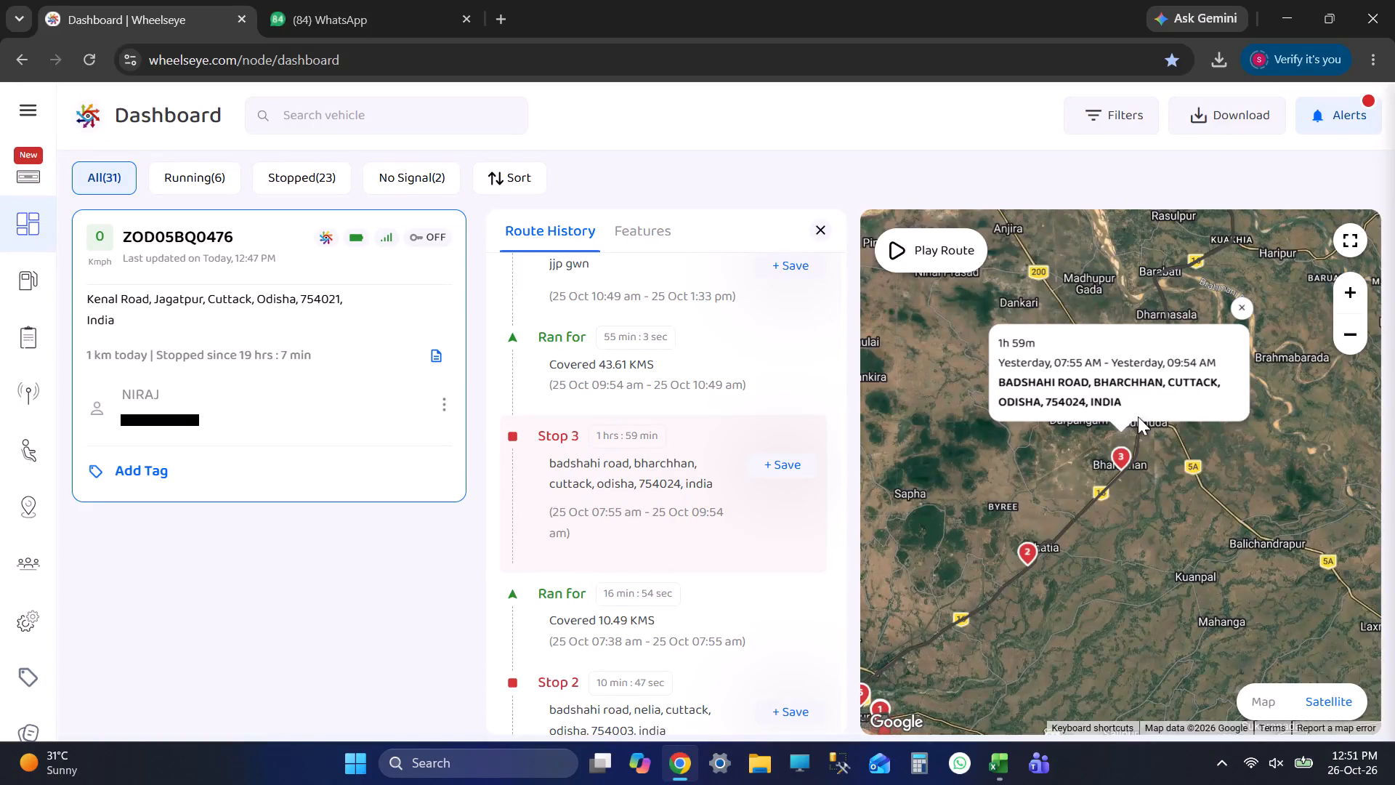
pyautogui.scroll(4, 1138, 416)
pyautogui.scroll(2, 1095, 508)
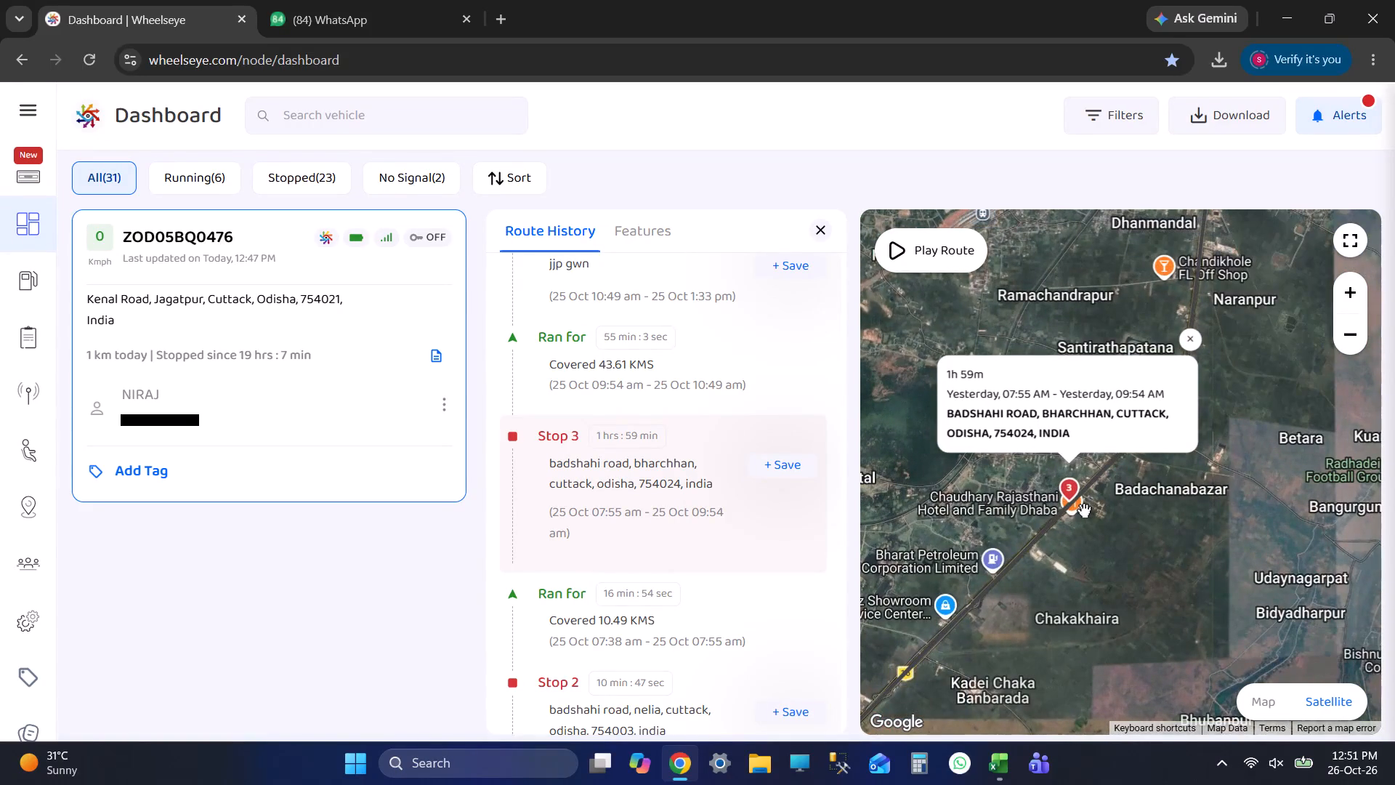
pyautogui.scroll(-7, 1084, 510)
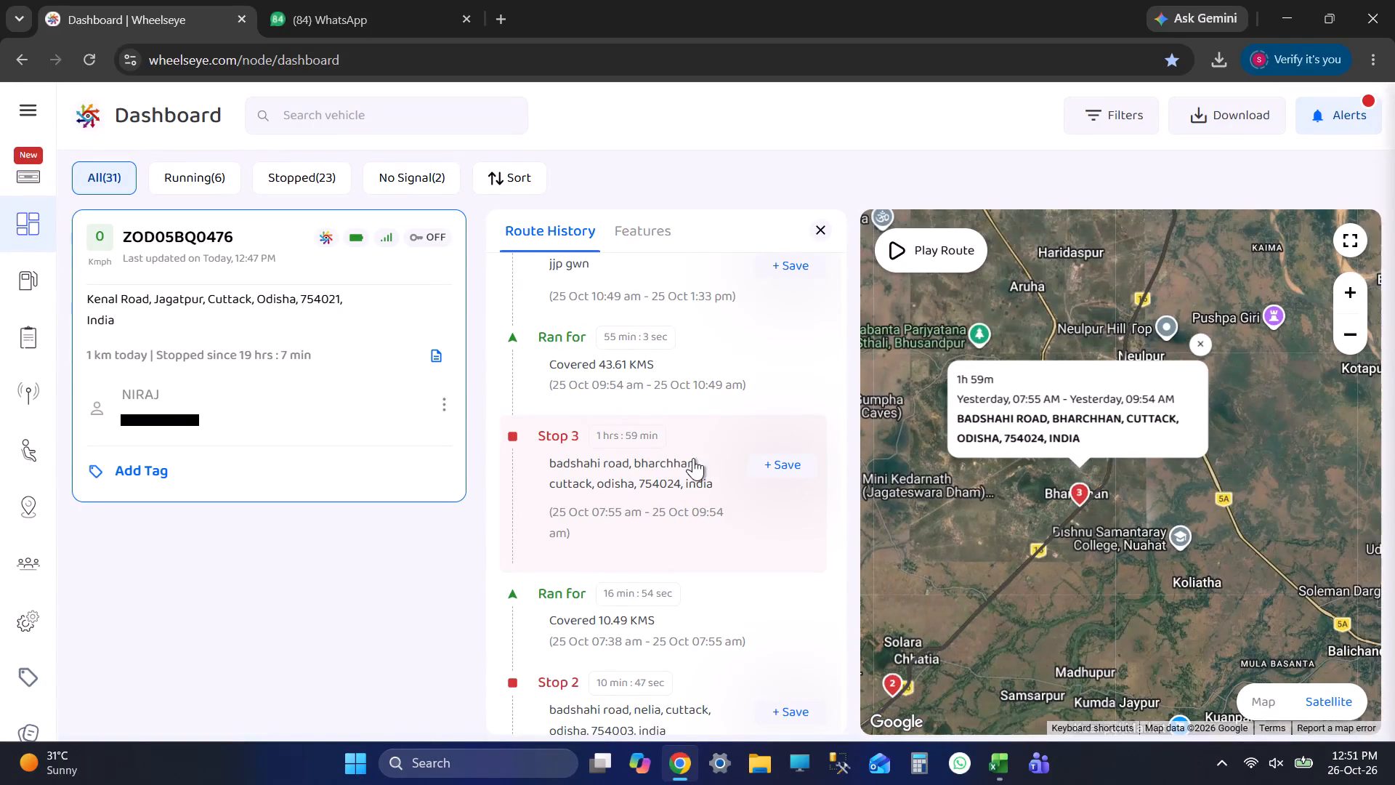
pyautogui.scroll(-6, 1129, 538)
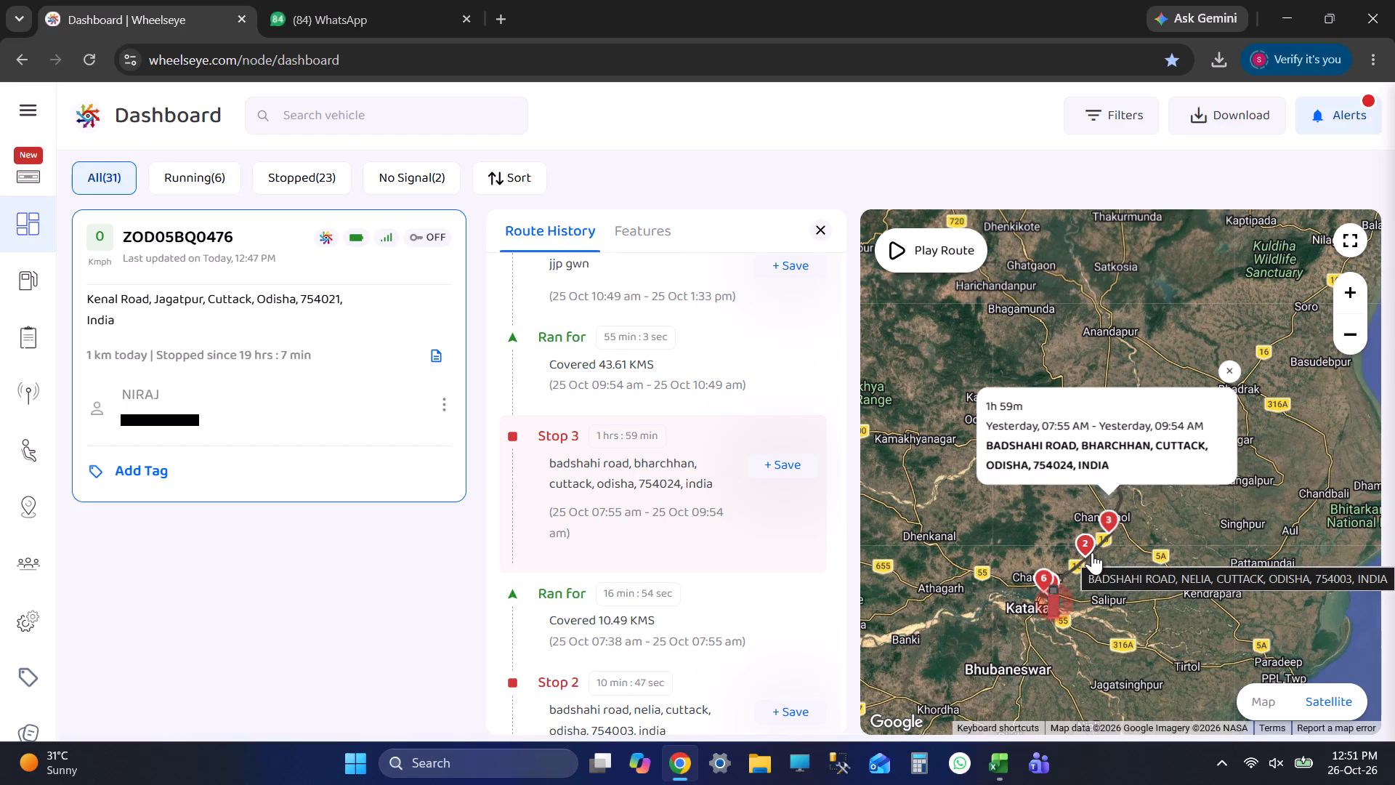
pyautogui.scroll(6, 1091, 554)
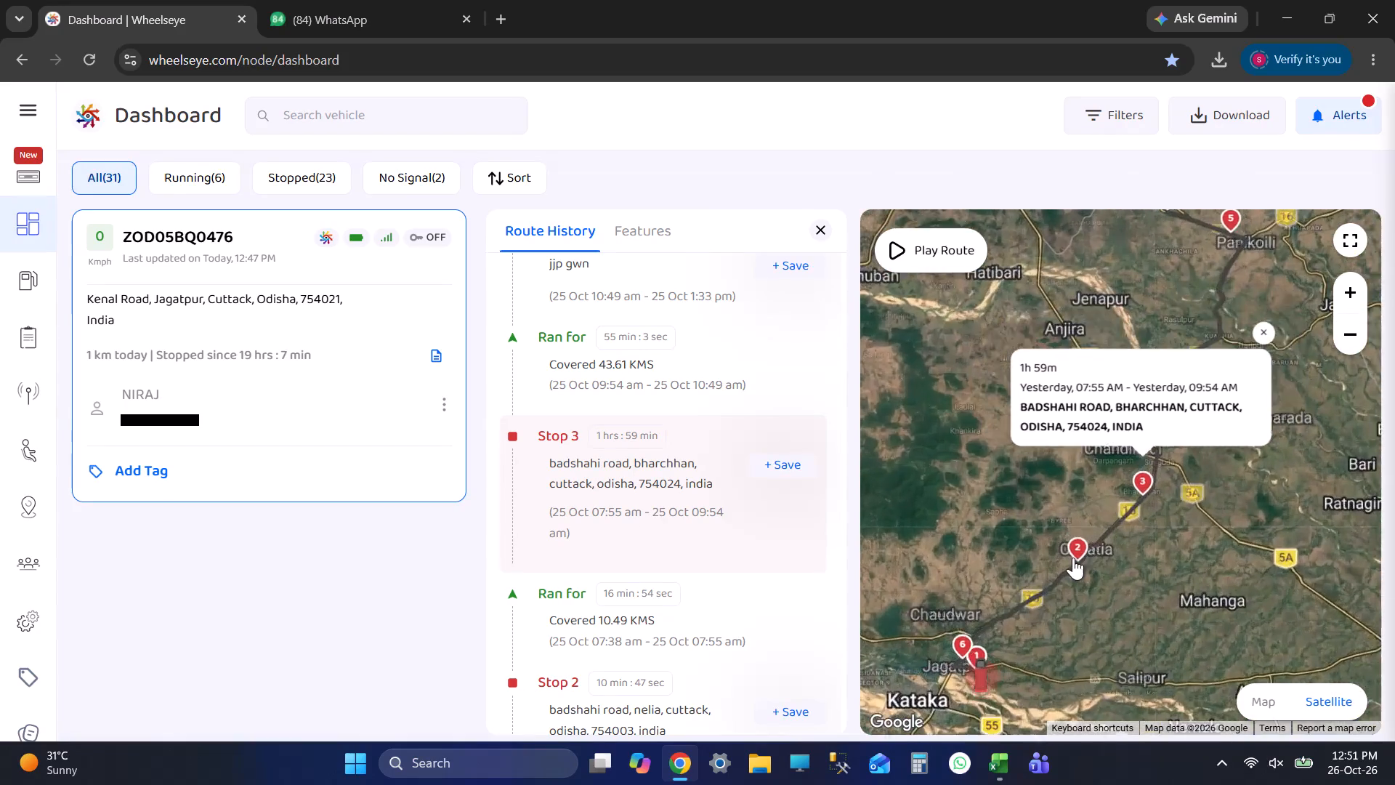
pyautogui.scroll(9, 1073, 557)
pyautogui.moveTo(1073, 591); pyautogui.dragTo(1051, 486)
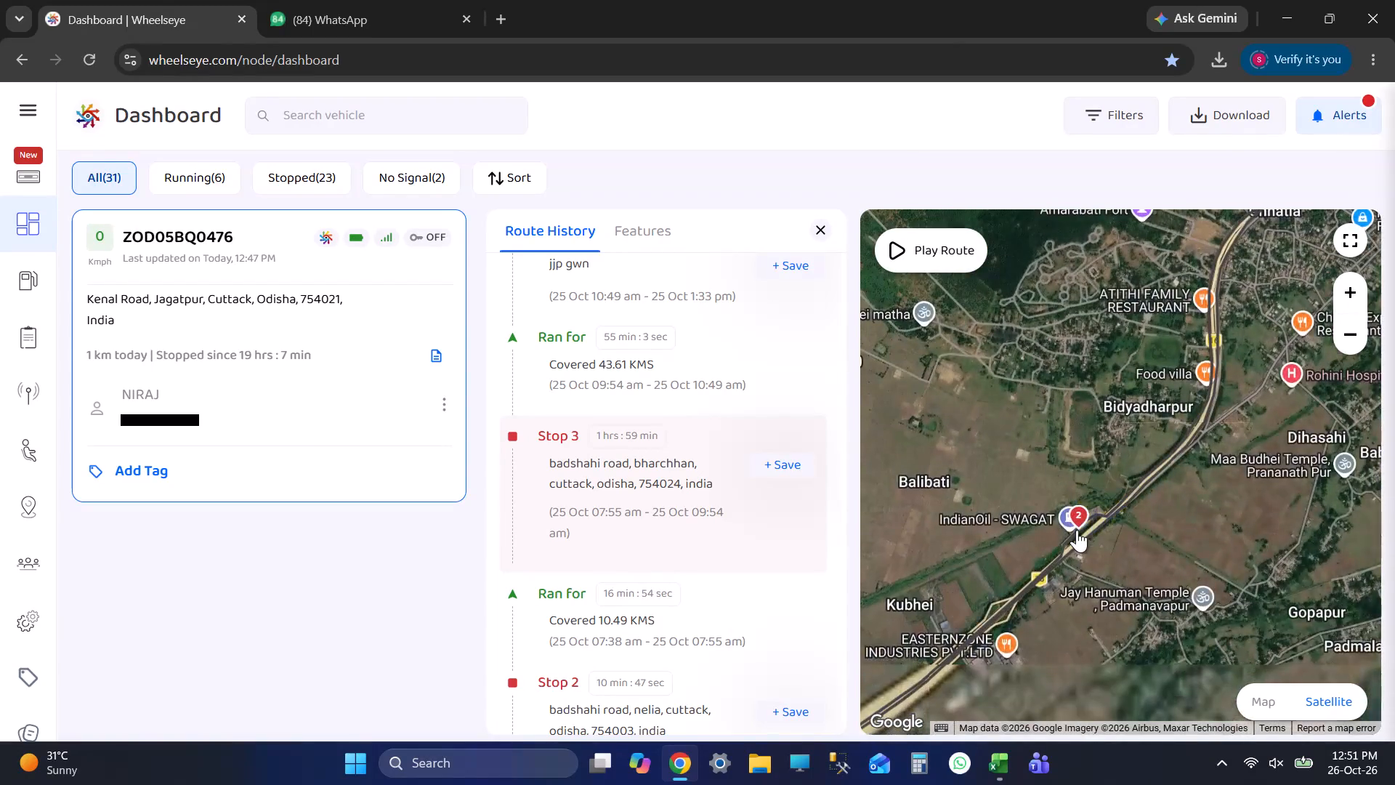
pyautogui.scroll(4, 1077, 530)
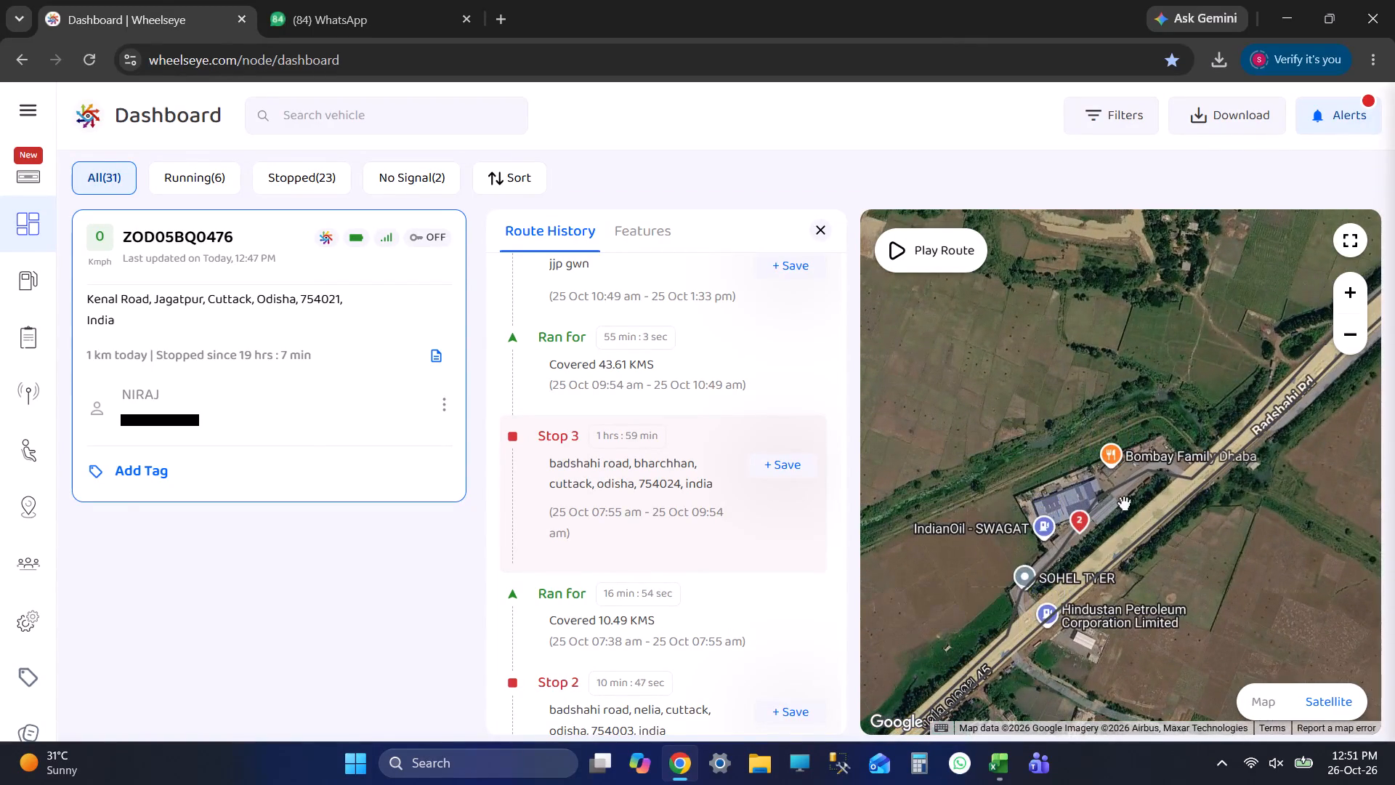
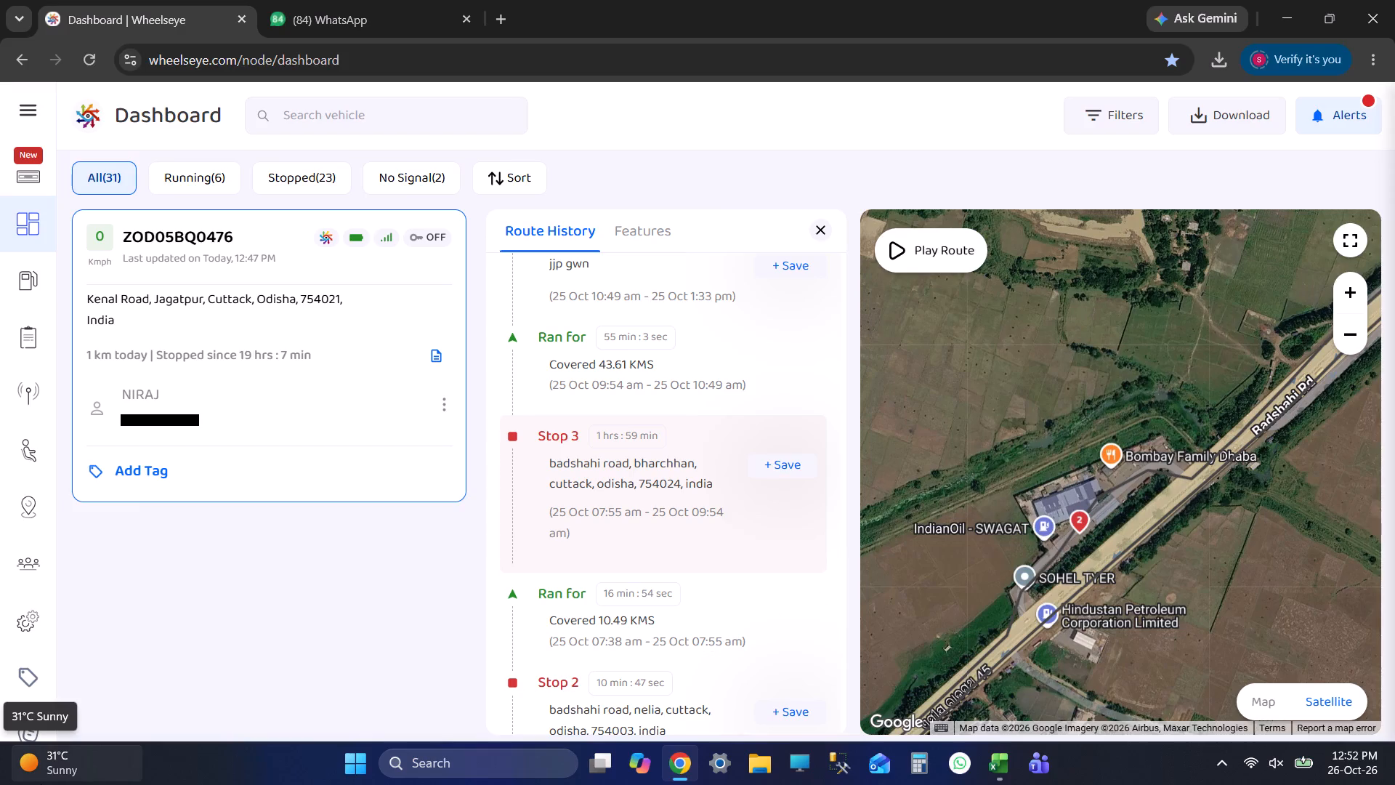
pyautogui.hotkey('alt', 'Tab')
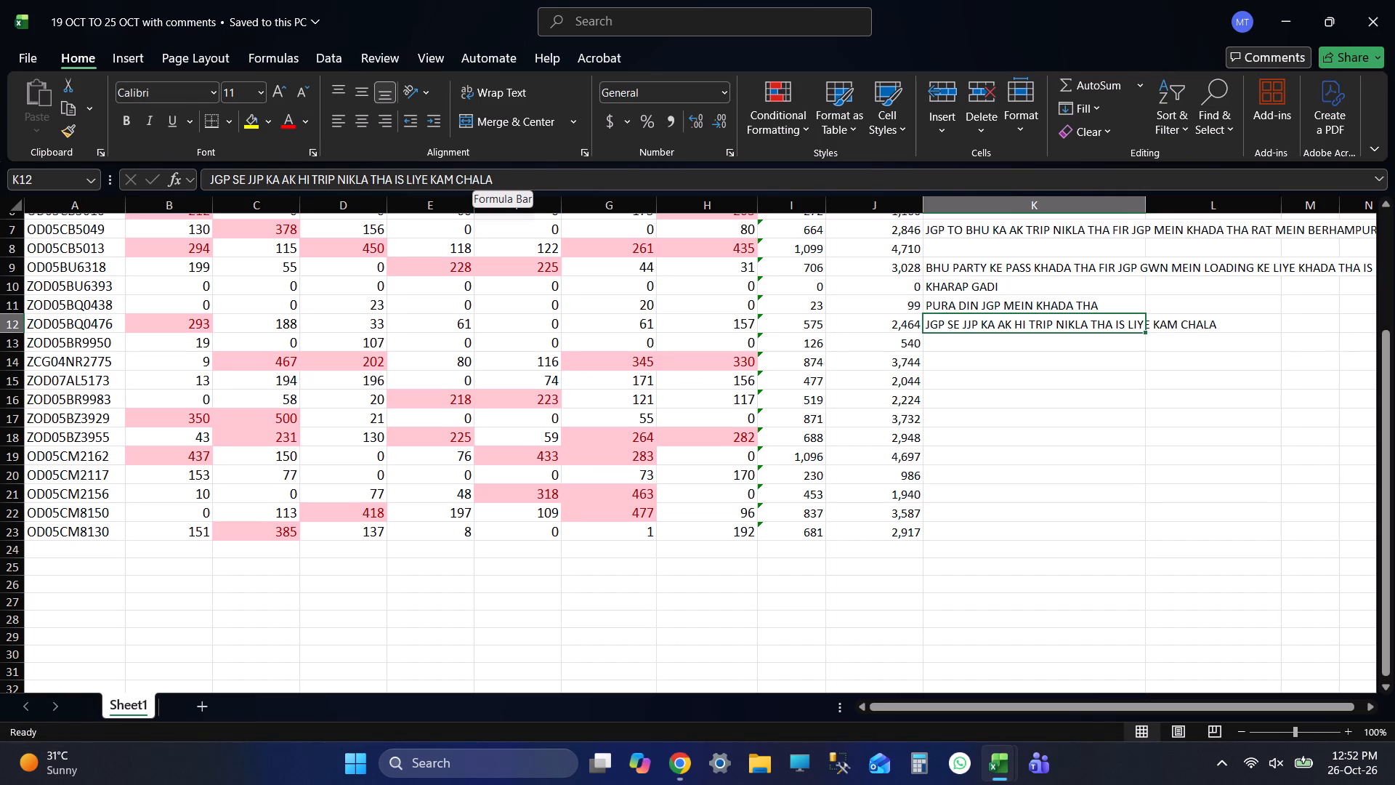
pyautogui.hotkey('alt', 'Tab')
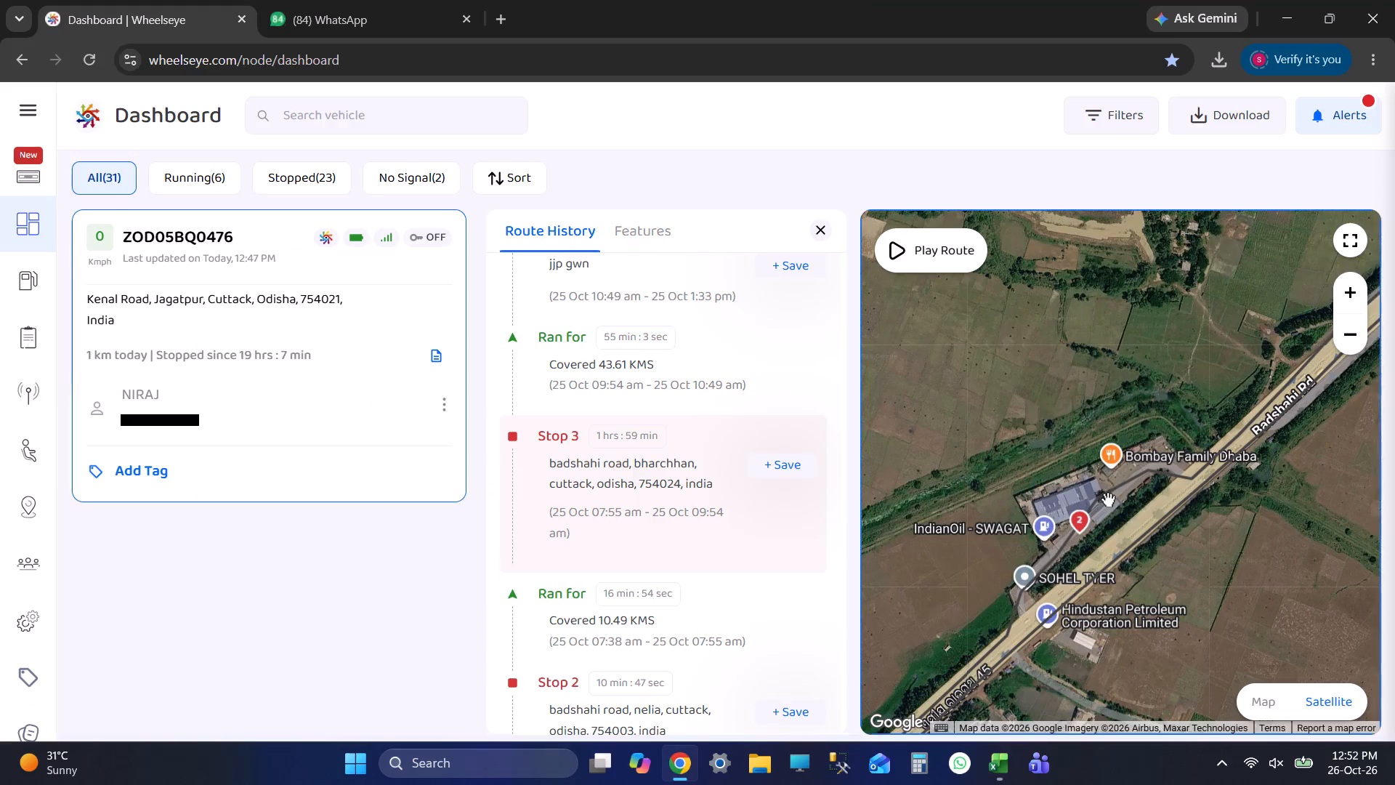
pyautogui.hotkey('alt', 'Tab')
pyautogui.hotkey('alt', 'Tab')
pyautogui.hotkey('alt', 'Tab')
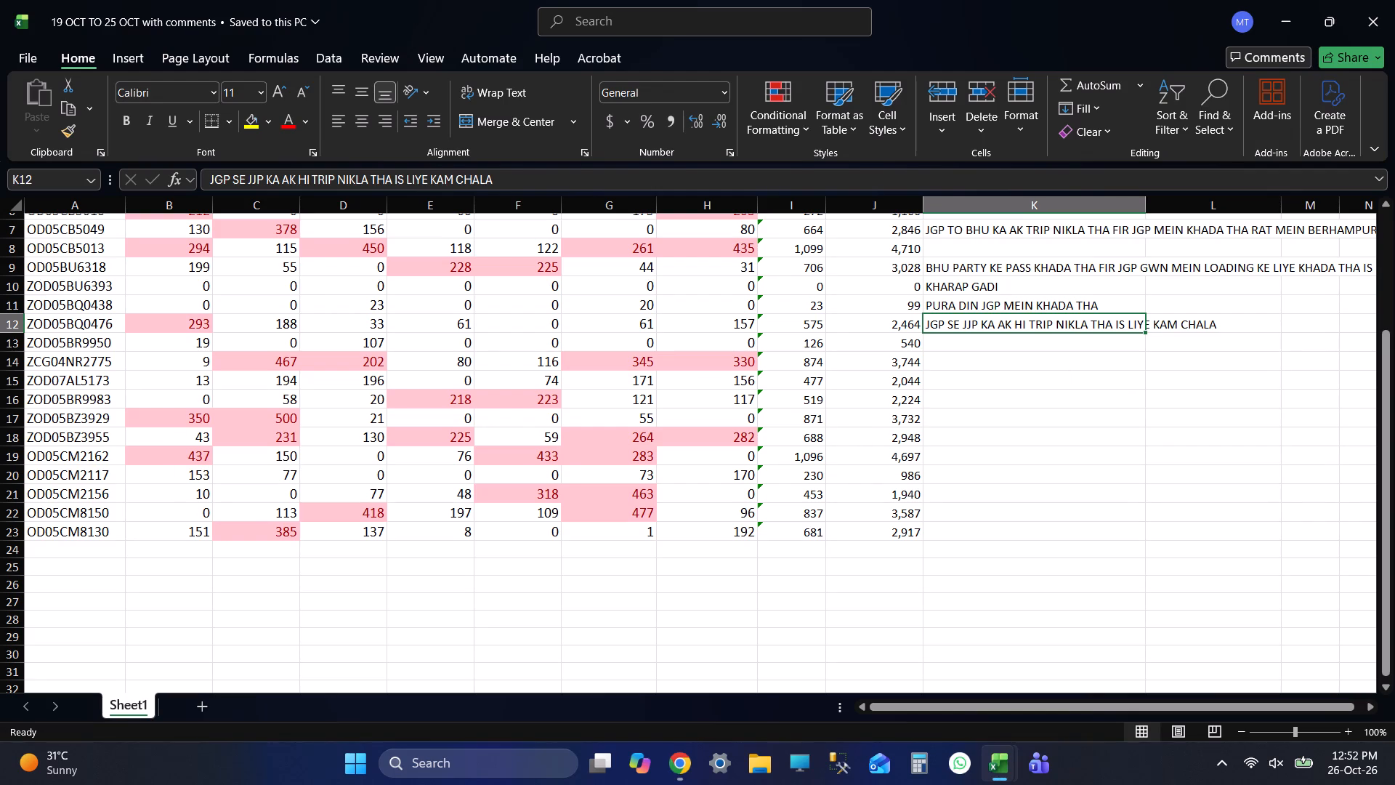
pyautogui.click(369, 174)
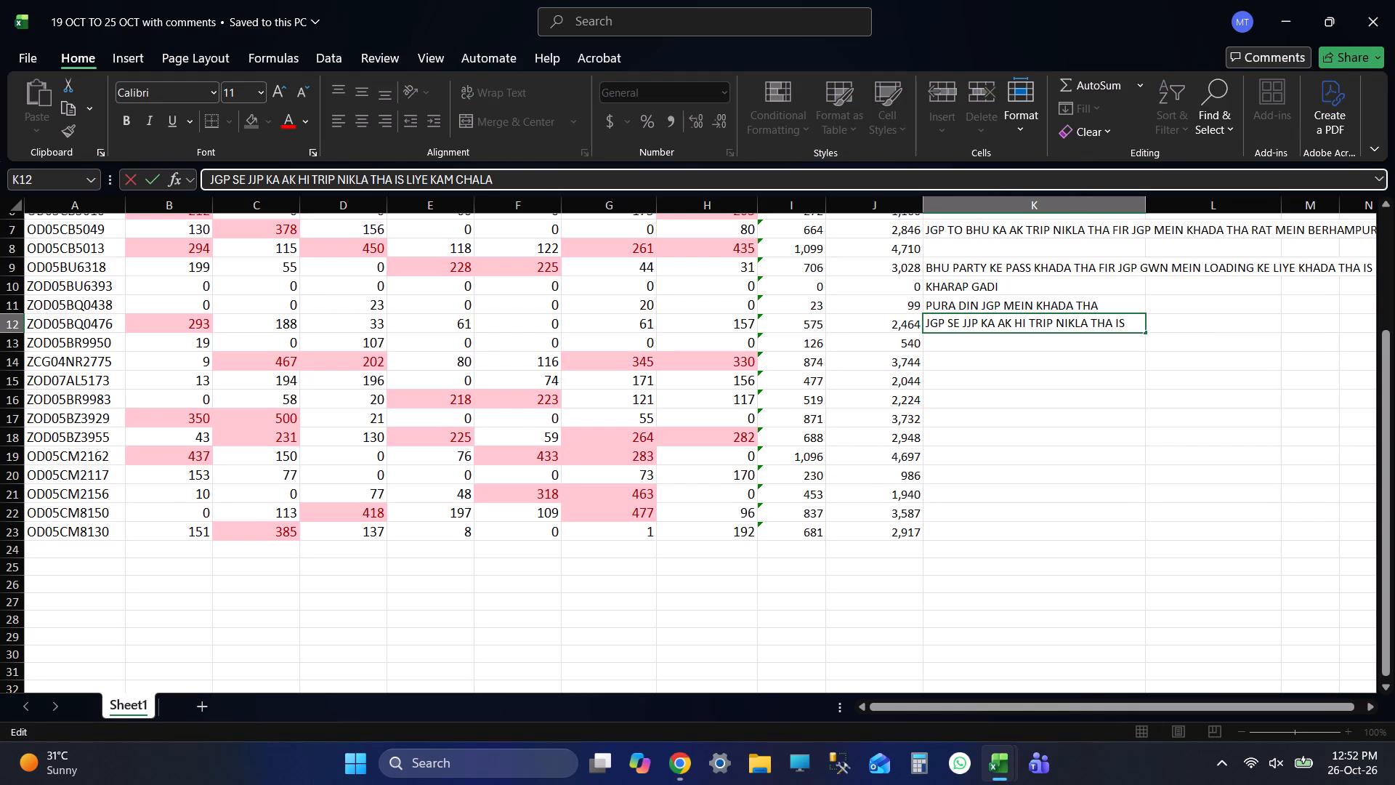
pyautogui.write(',')
pyautogui.press('space')
pyautogui.write('RASTE MEIN')
pyautogui.press('space')
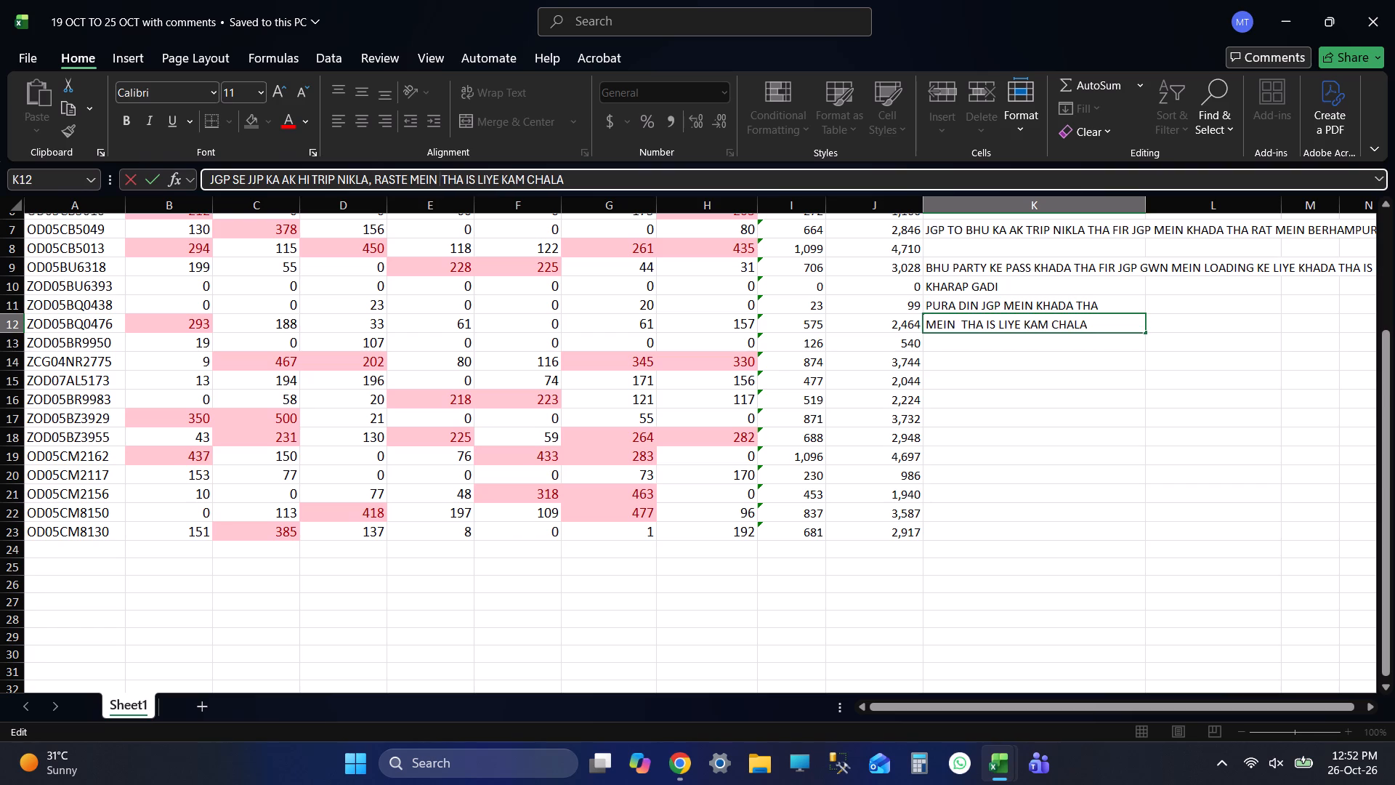
pyautogui.write('DI')
pyautogui.write('SEL')
pyautogui.press('space')
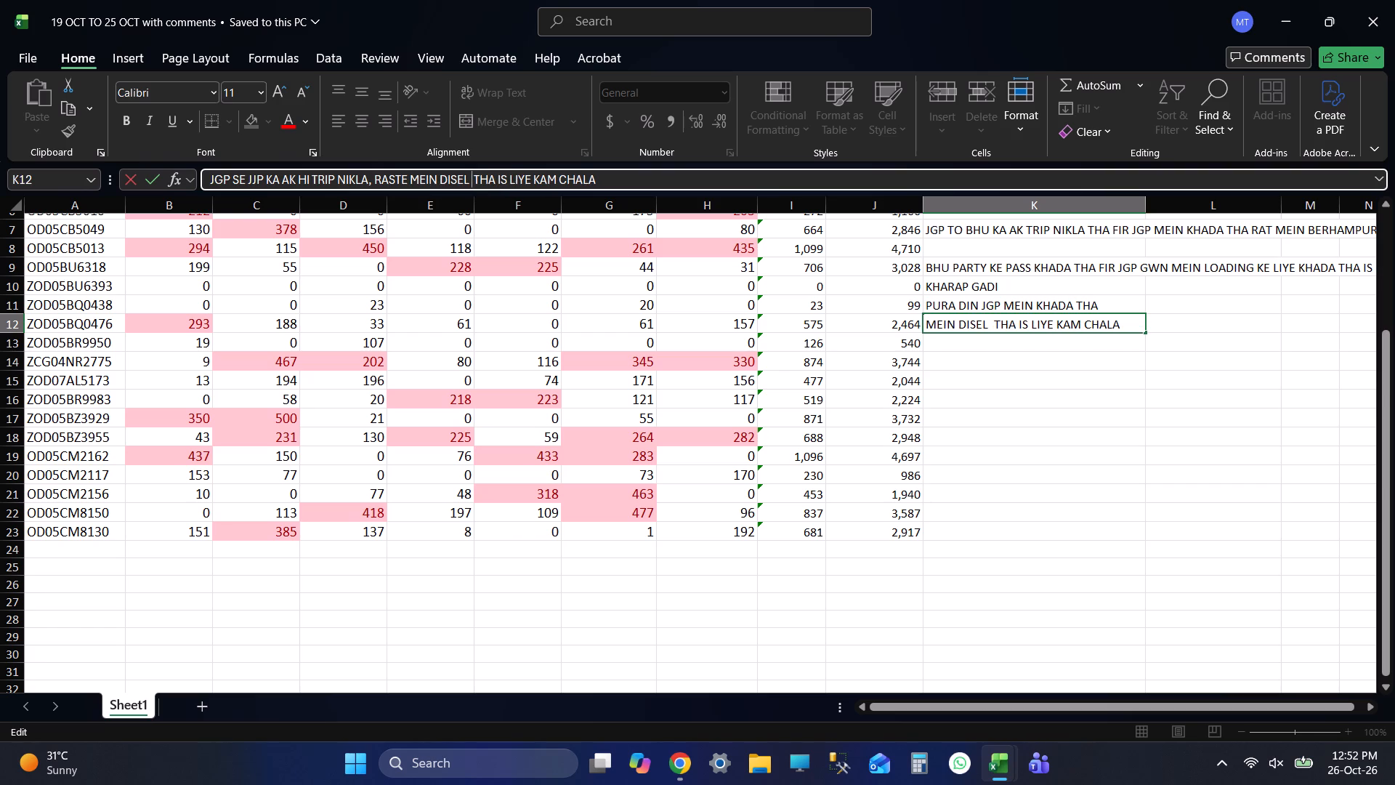
pyautogui.write('KE LIYE')
pyautogui.press('space')
pyautogui.write('RUKA')
pyautogui.press('space')
pyautogui.write('THA')
pyautogui.press('space')
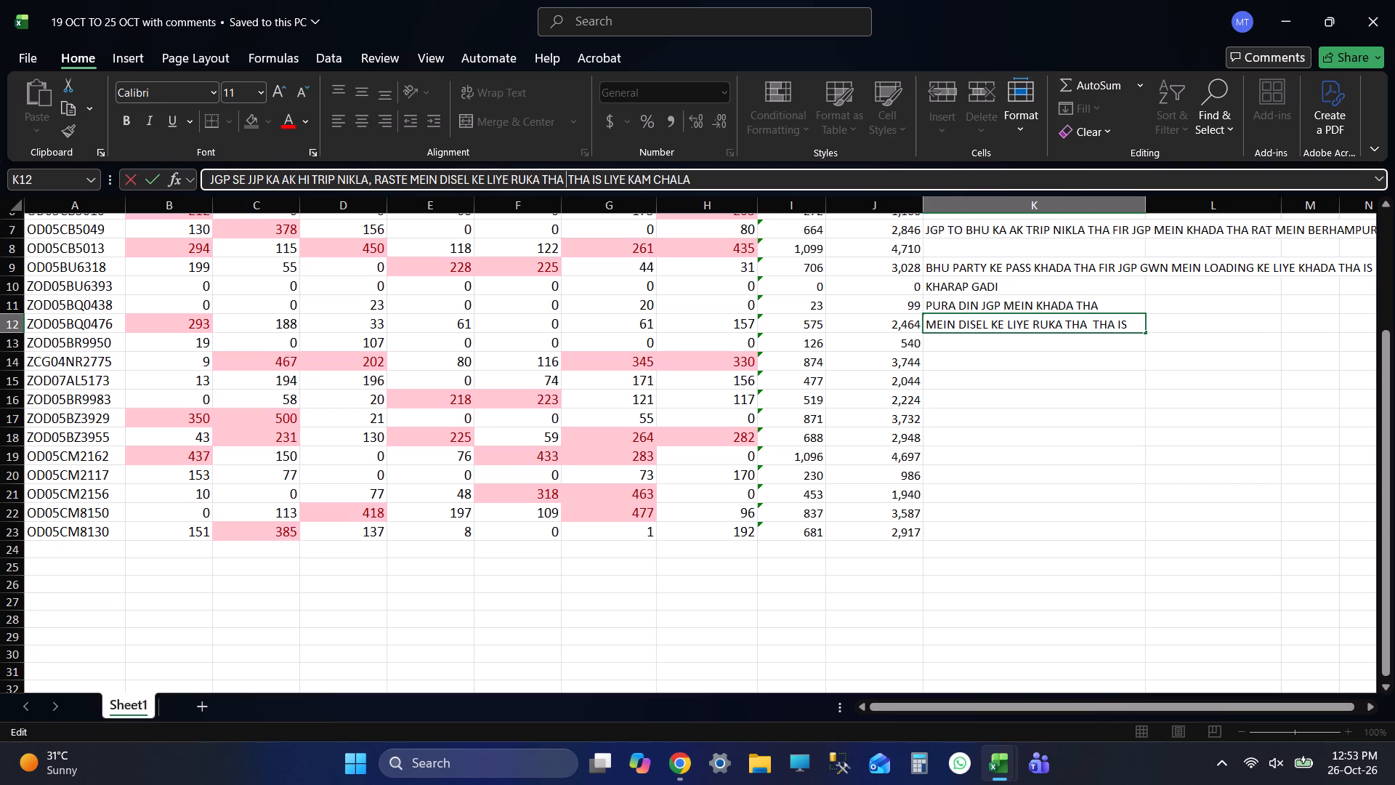
pyautogui.press('2')
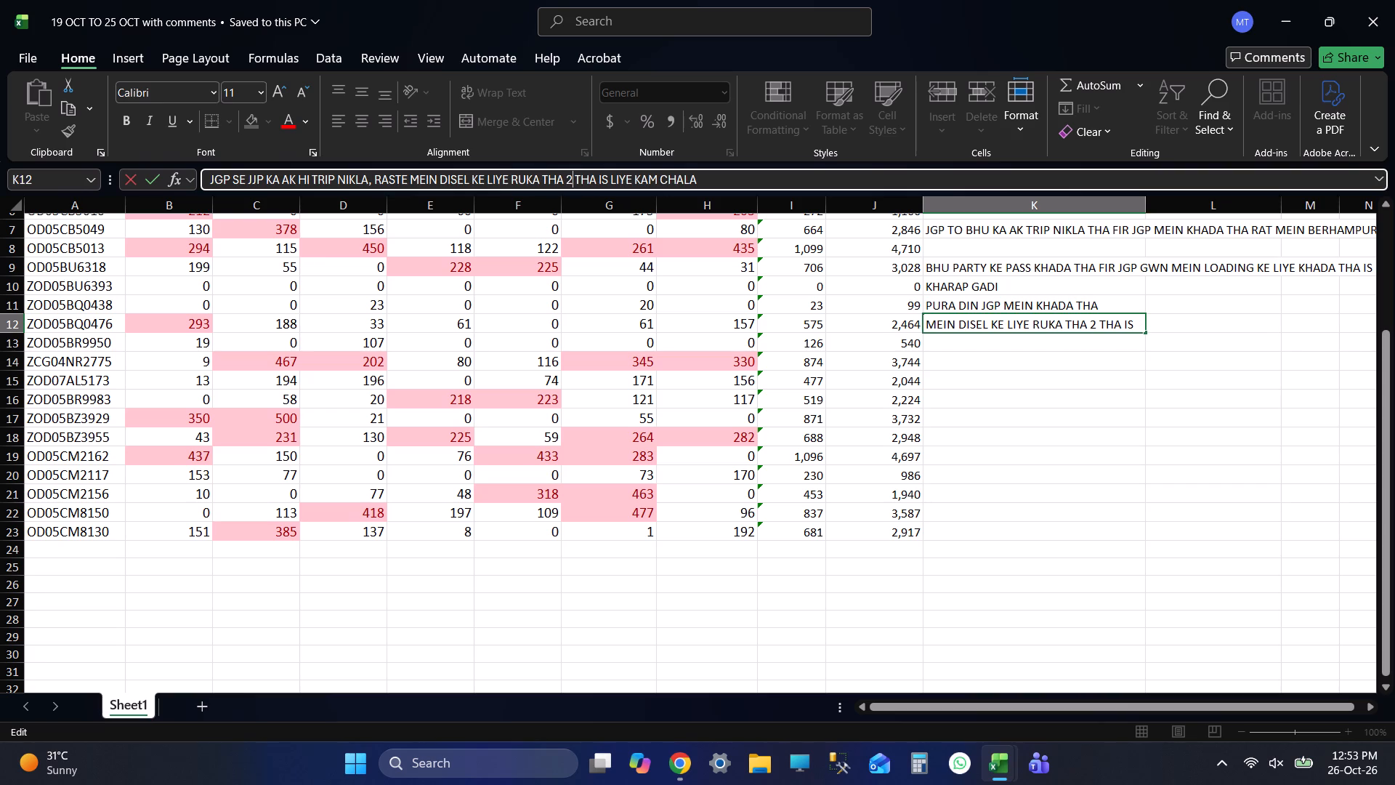
pyautogui.press('space')
pyautogui.write('GHNATA')
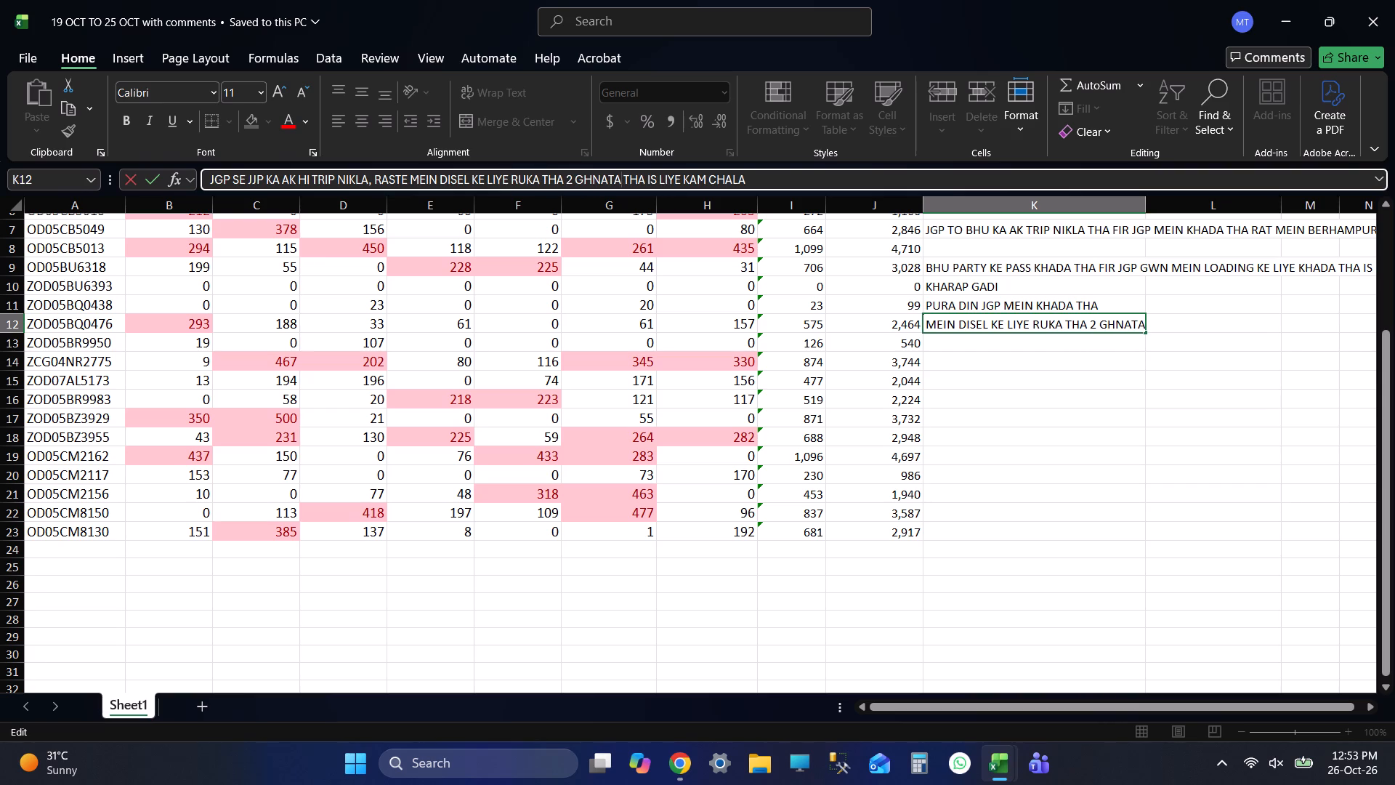
pyautogui.press('BackSpace')
pyautogui.press('BackSpace')
pyautogui.press('BackSpace')
pyautogui.press('BackSpace')
pyautogui.write('ANM')
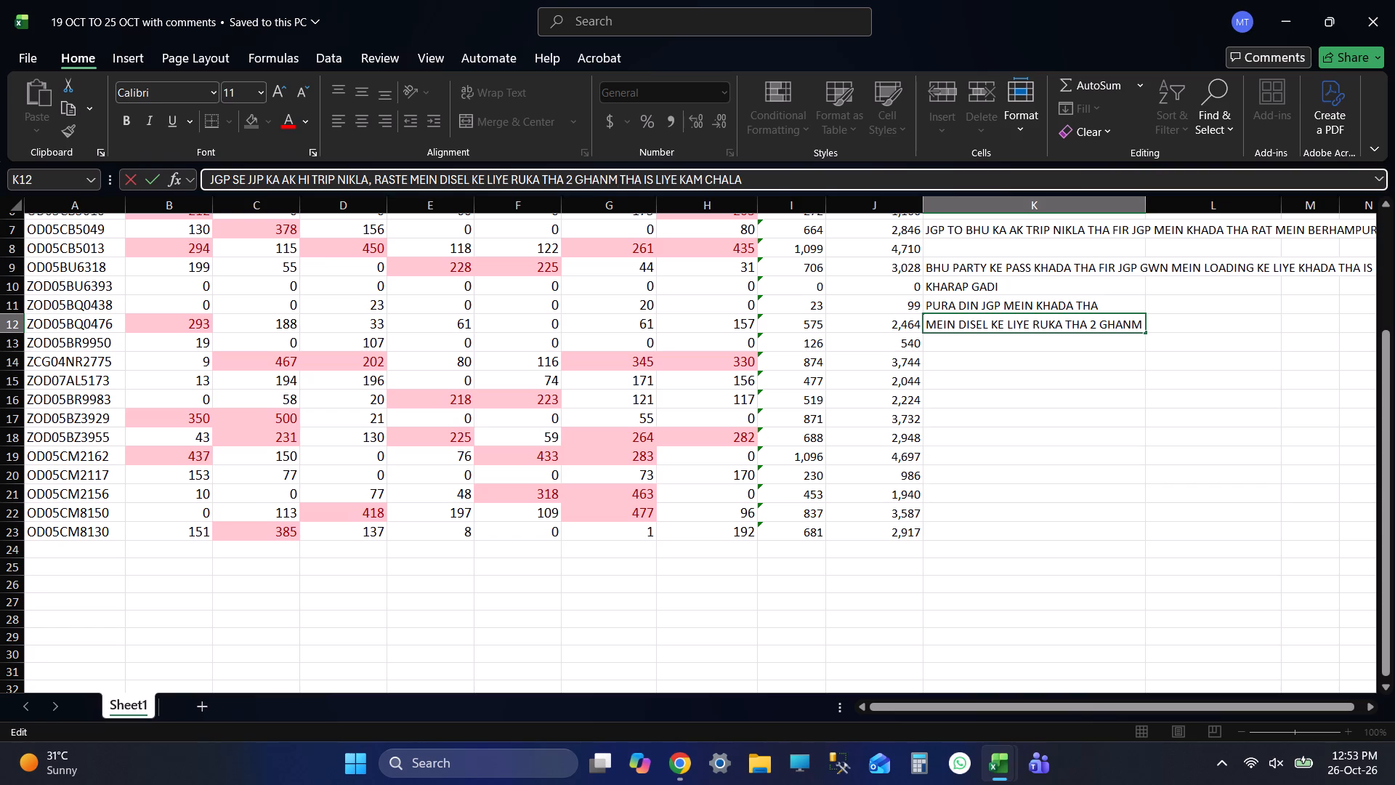
pyautogui.press('BackSpace')
pyautogui.write('TA')
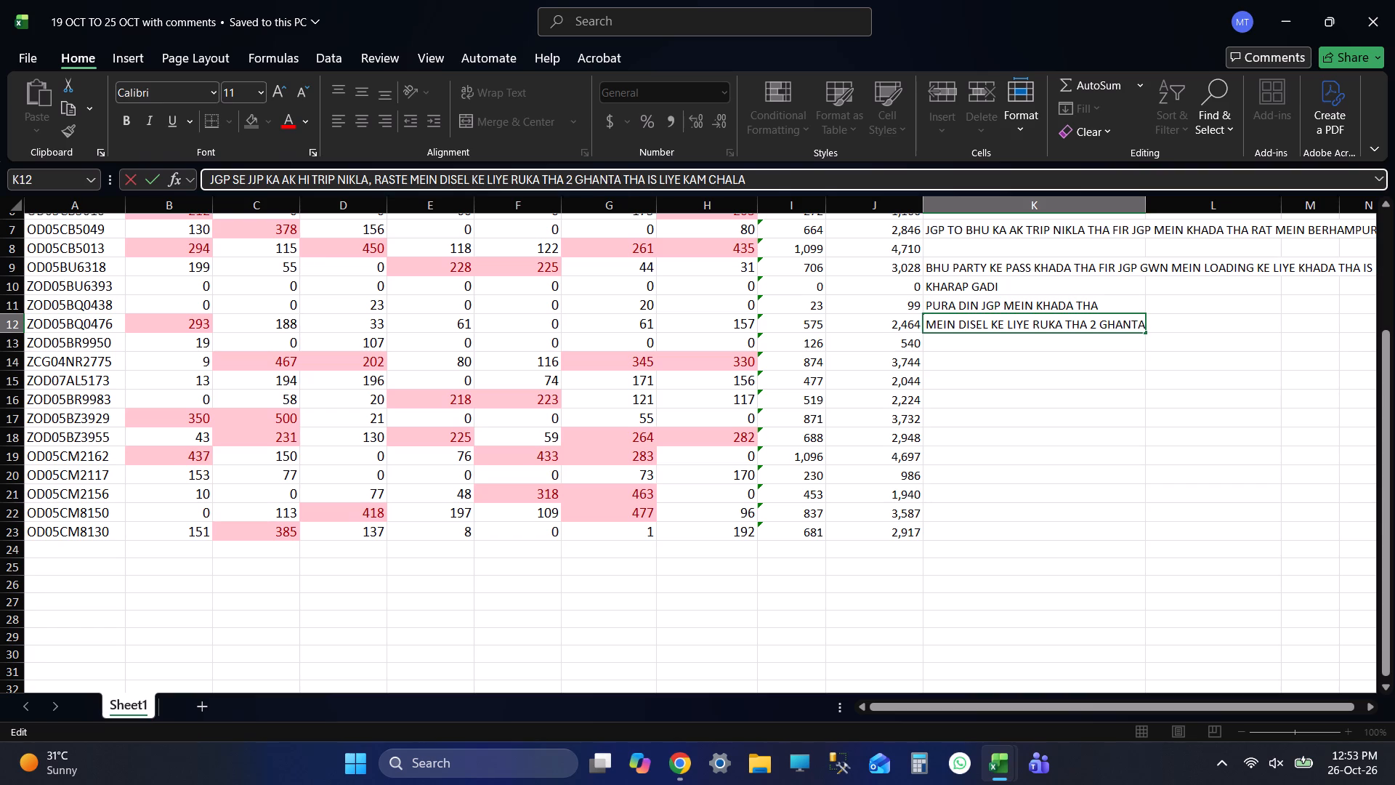
pyautogui.click(376, 185)
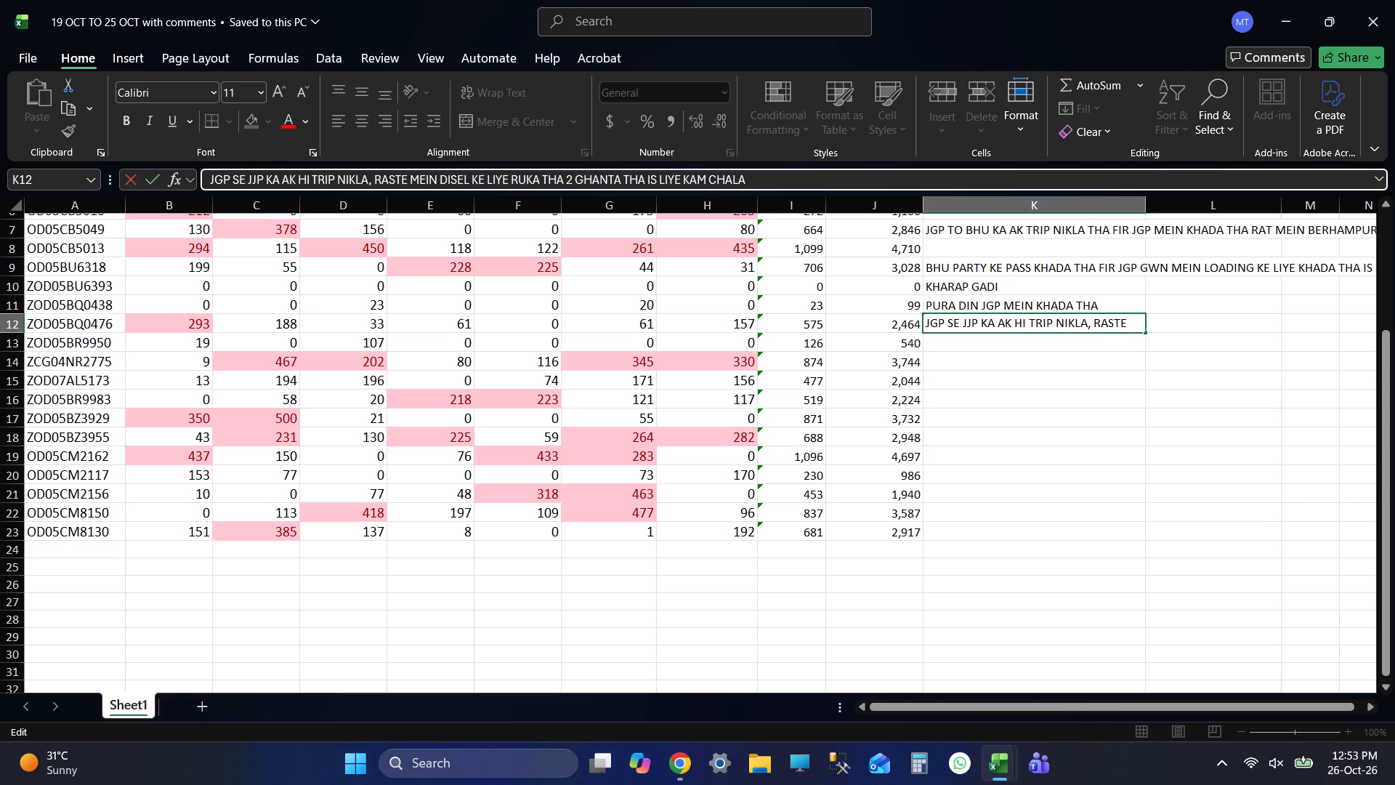
pyautogui.press('BackSpace')
pyautogui.press('BackSpace')
pyautogui.press('space')
pyautogui.write('&')
pyautogui.press('space')
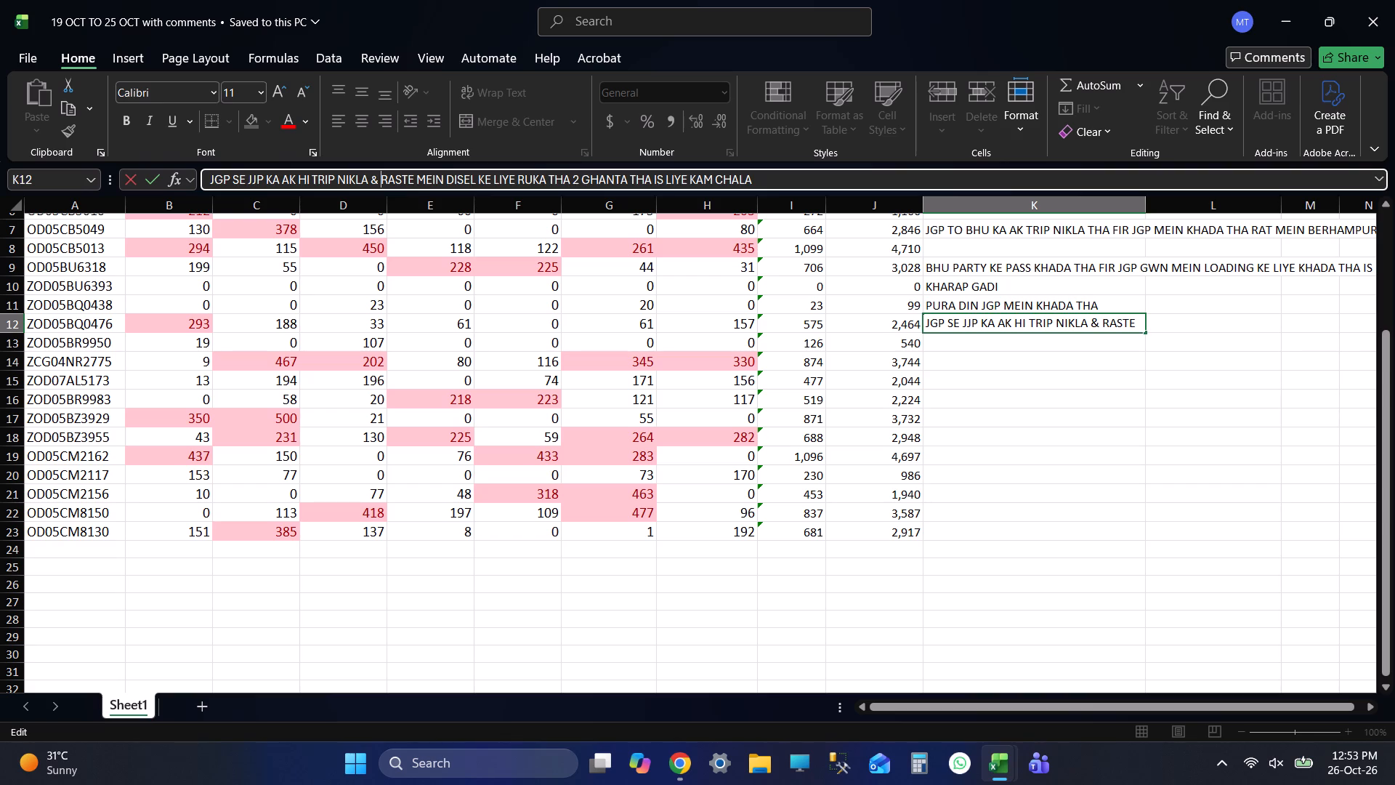
pyautogui.click(774, 172)
pyautogui.press('.')
pyautogui.press('Return')
pyautogui.hotkey('ctrl', 's')
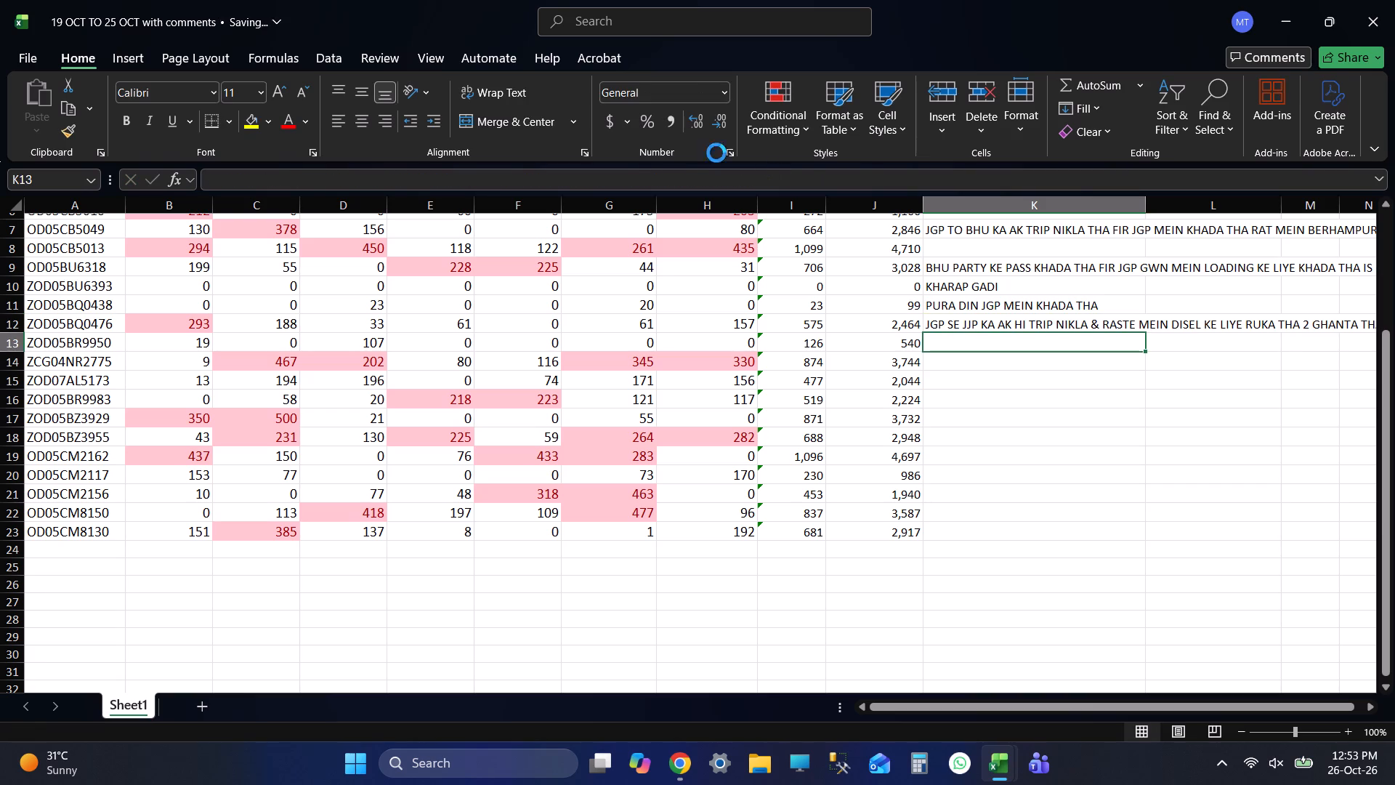
pyautogui.hotkey('shift', 'Tab')
pyautogui.hotkey('shift', 'Tab')
pyautogui.hotkey('shift', 'Tab')
pyautogui.hotkey('shift', 'Tab')
pyautogui.hotkey('shift', 'Tab')
pyautogui.hotkey('shift', 'Tab')
pyautogui.hotkey('shift', 'Tab')
pyautogui.hotkey('shift', 'Tab')
pyautogui.hotkey('shift', 'Tab')
pyautogui.hotkey('shift', 'Tab')
pyautogui.hotkey('shift', 'Tab')
pyautogui.hotkey('shift', 'Tab')
pyautogui.hotkey('shift', 'Tab')
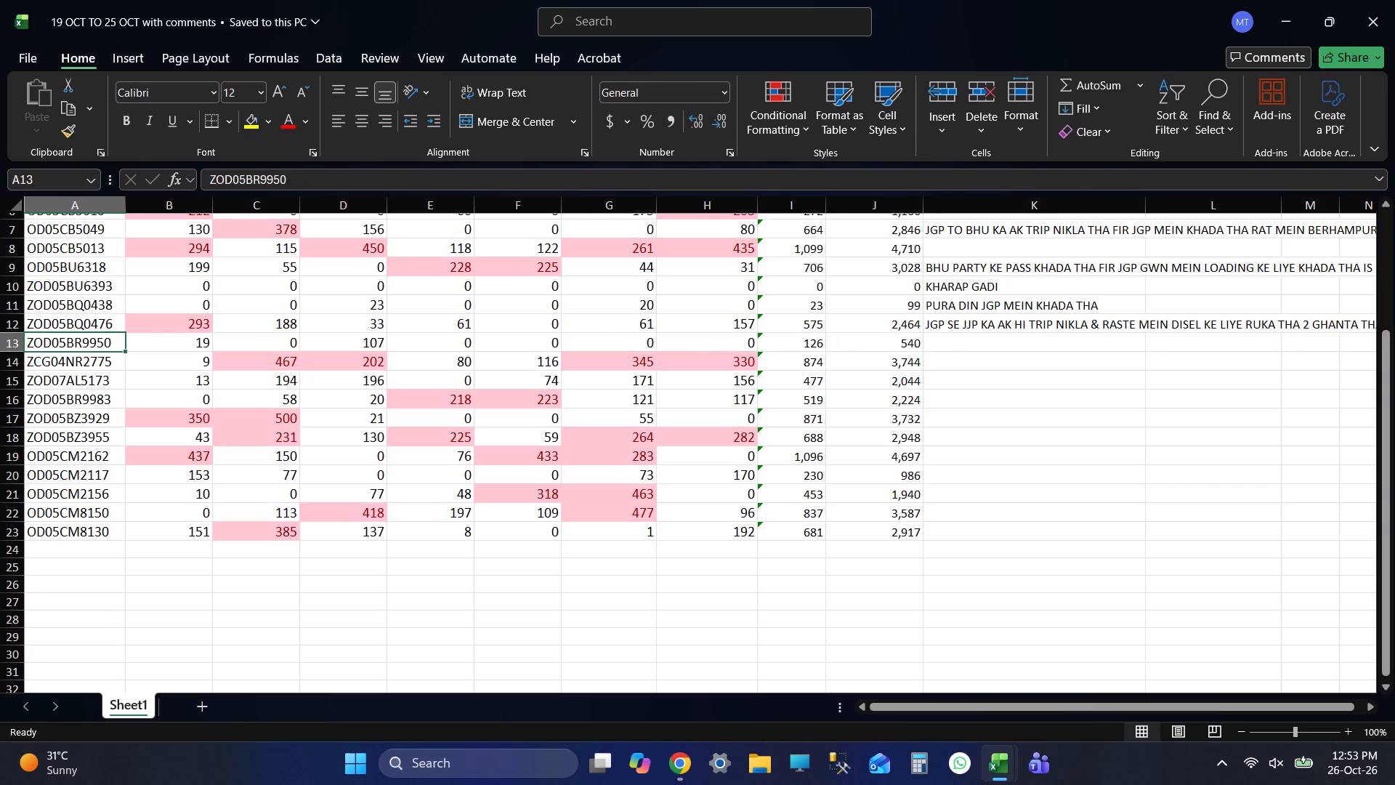
pyautogui.hotkey('ctrl', 'c')
pyautogui.hotkey('alt', 'Tab')
pyautogui.click(414, 102)
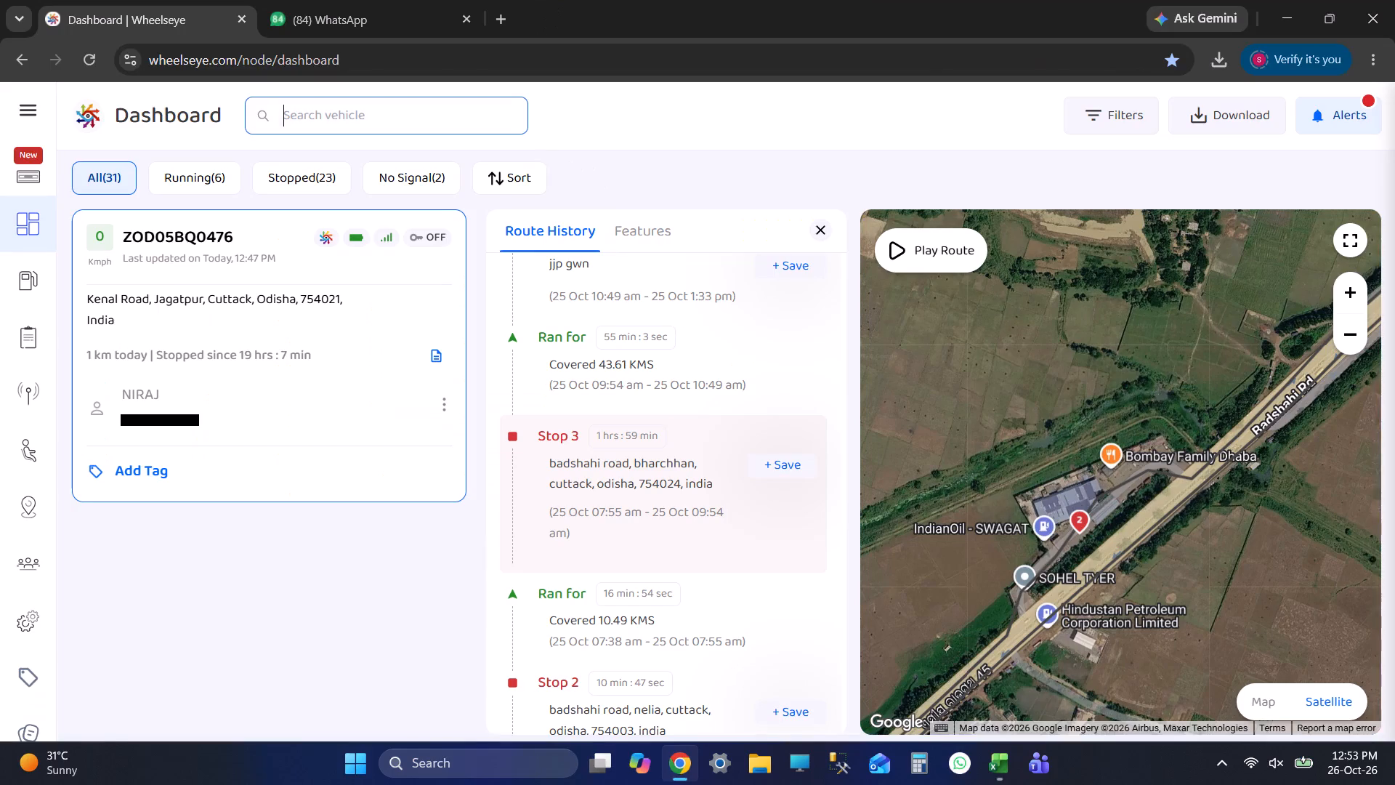
pyautogui.hotkey('ctrl', 'v')
pyautogui.press('Return')
pyautogui.click(203, 339)
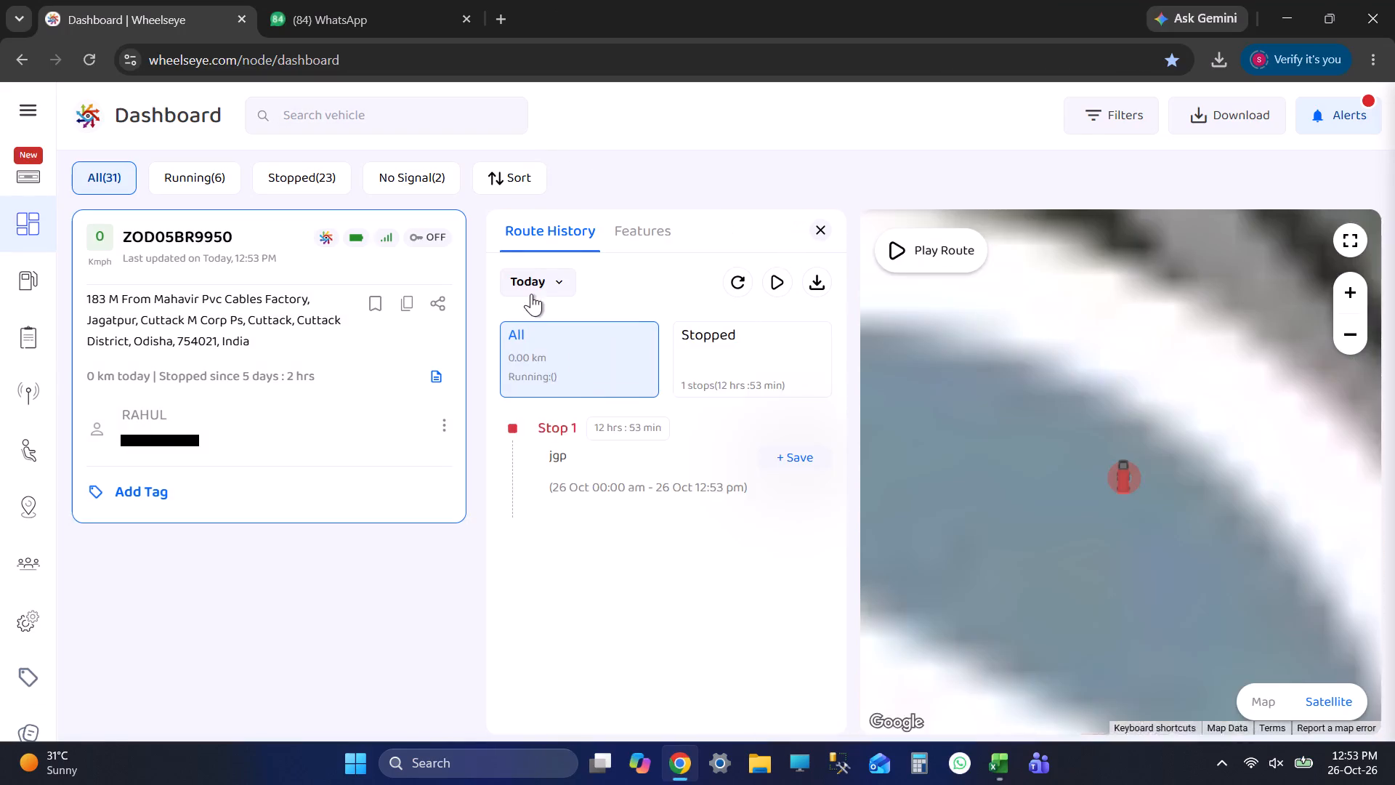
pyautogui.click(531, 294)
pyautogui.click(578, 454)
pyautogui.click(575, 552)
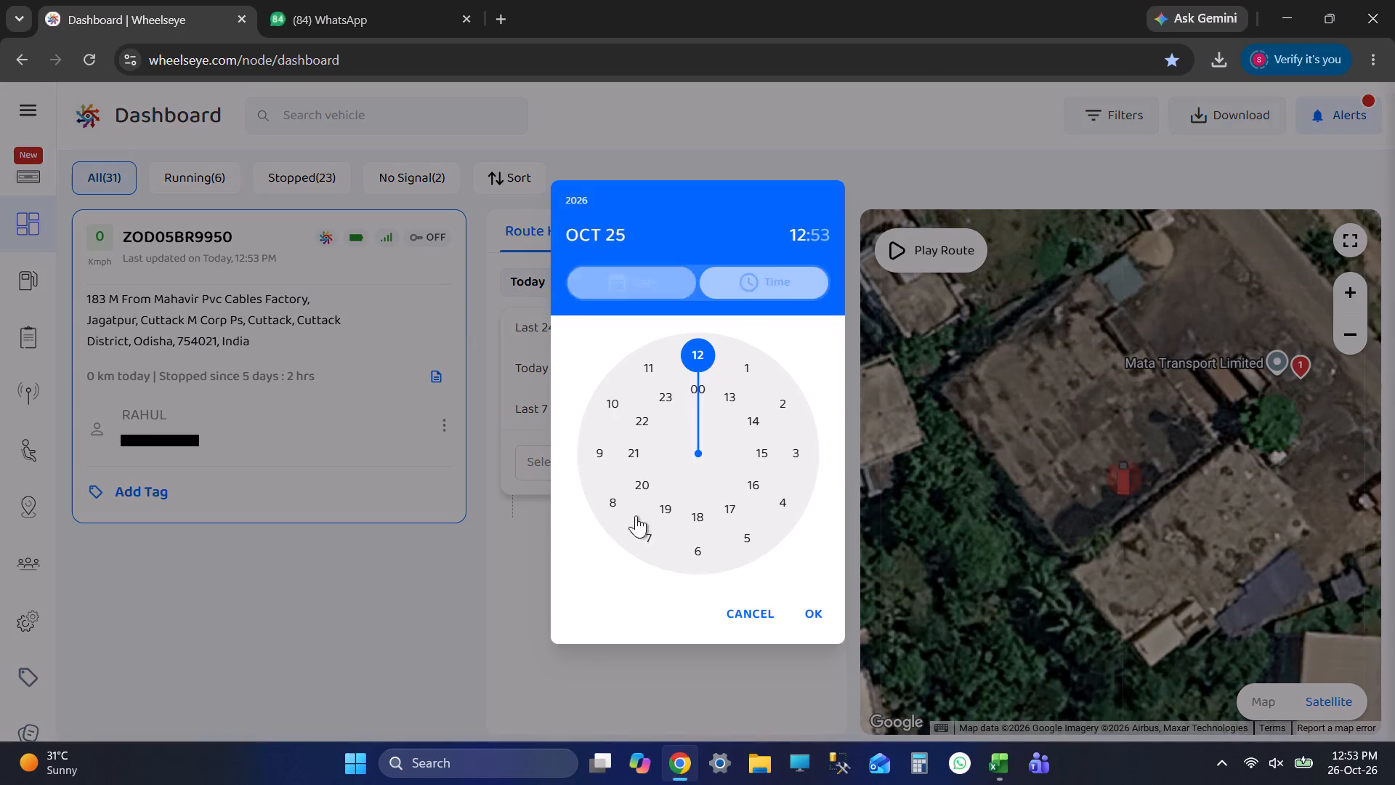
pyautogui.click(698, 398)
pyautogui.click(698, 367)
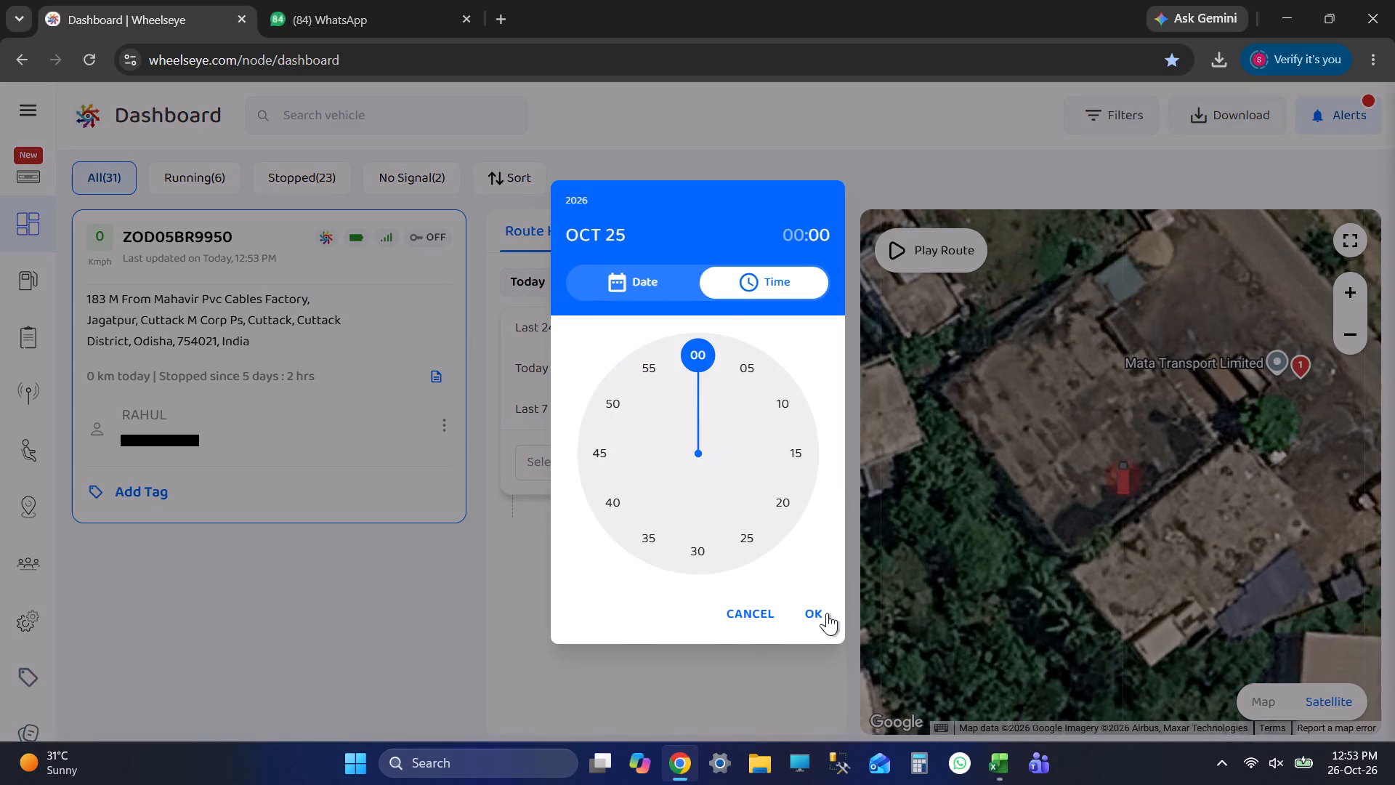
pyautogui.click(827, 613)
pyautogui.click(689, 456)
pyautogui.click(582, 552)
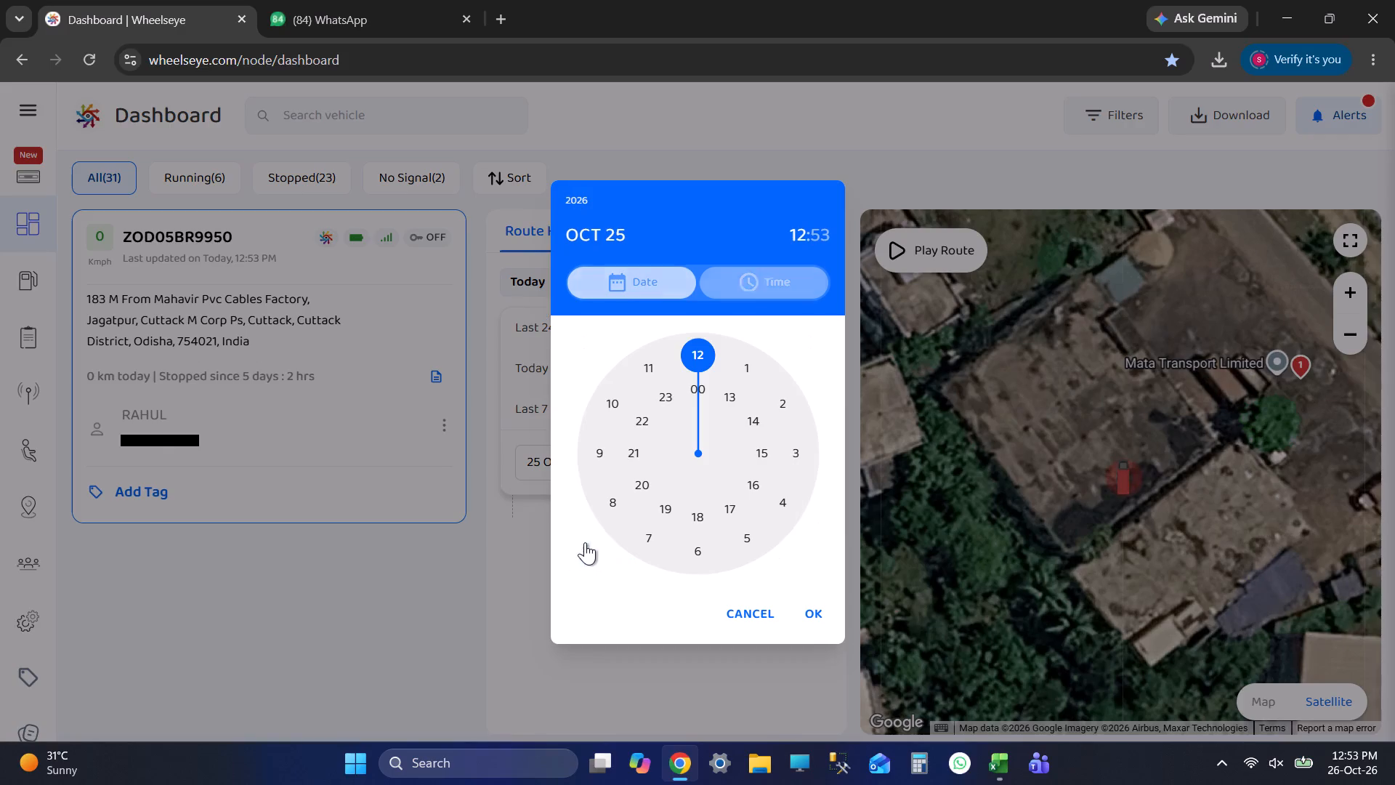
pyautogui.click(662, 410)
pyautogui.click(694, 342)
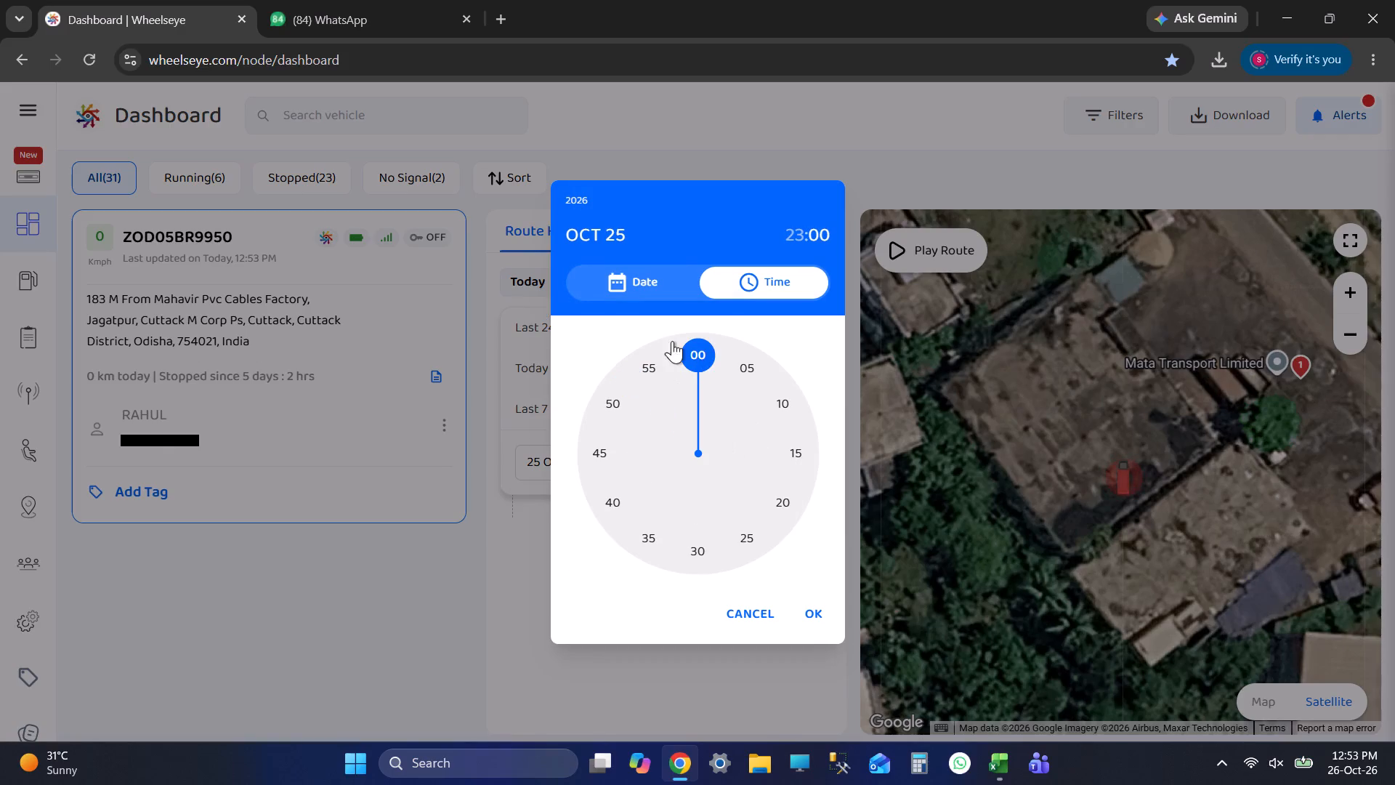
pyautogui.click(690, 346)
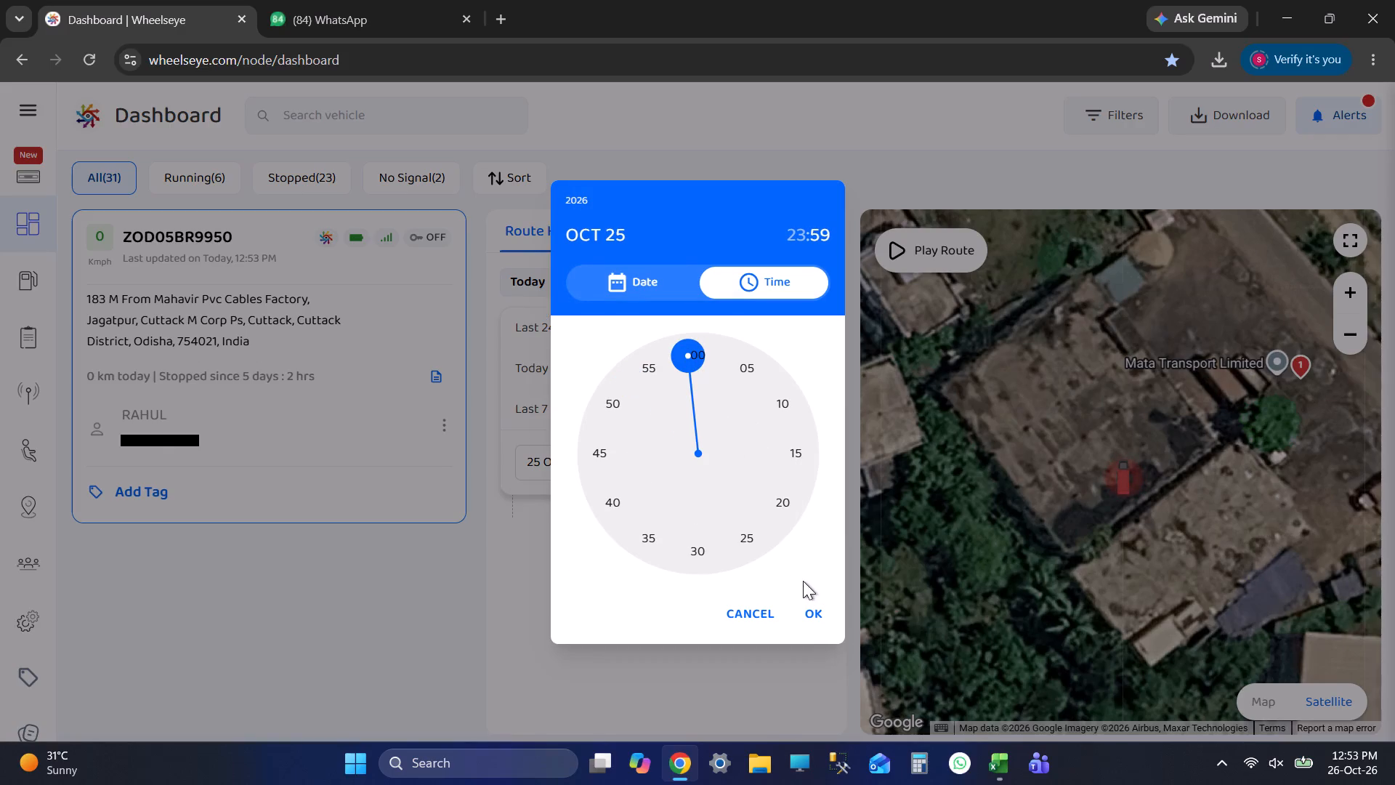
pyautogui.click(817, 600)
pyautogui.click(640, 466)
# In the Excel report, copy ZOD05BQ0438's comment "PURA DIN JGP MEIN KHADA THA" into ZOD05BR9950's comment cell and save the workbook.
pyautogui.hotkey('alt', 'Tab')
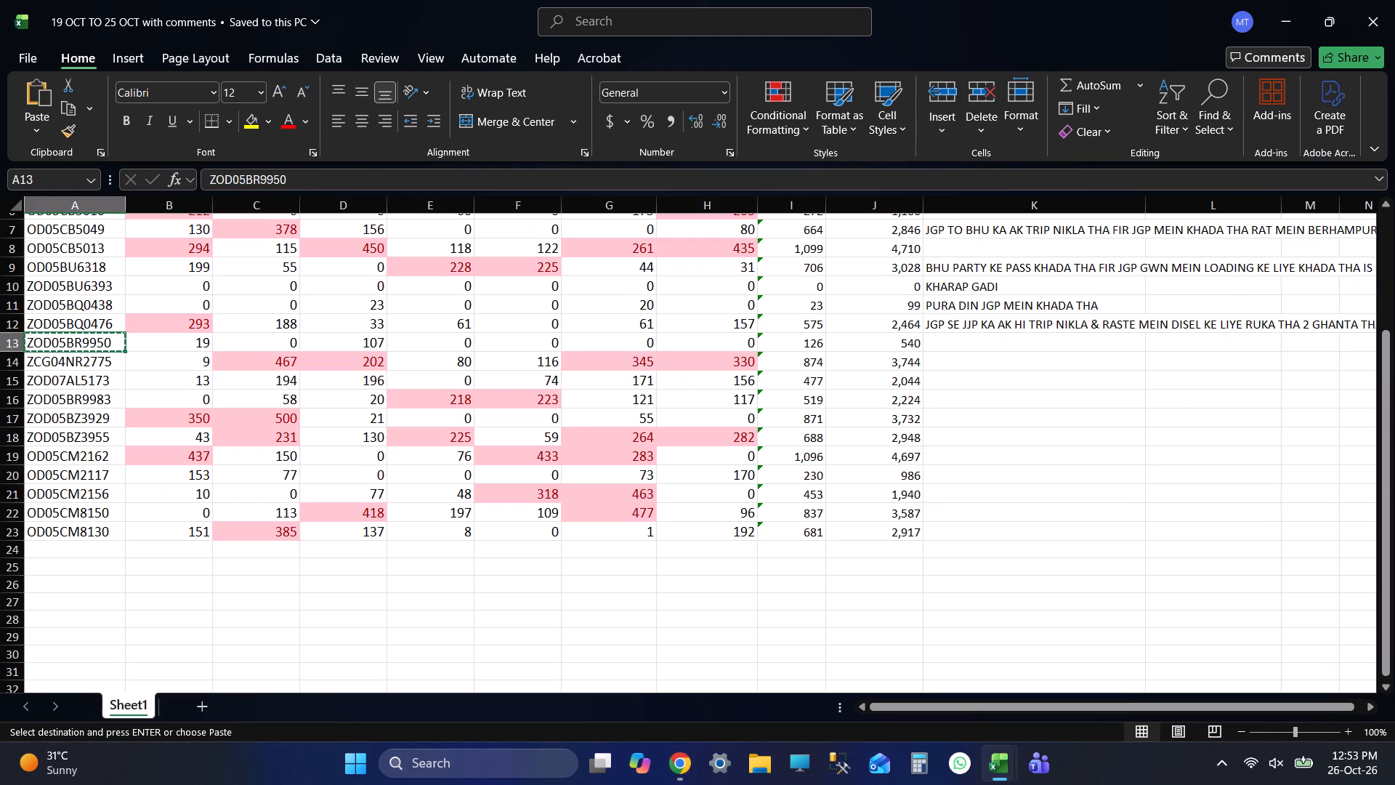
pyautogui.press('Tab')
pyautogui.press('Tab')
pyautogui.press('Tab')
pyautogui.press('Tab')
pyautogui.press('Tab')
pyautogui.press('Tab')
pyautogui.press('Tab')
pyautogui.press('Tab')
pyautogui.press('Tab')
pyautogui.press('Tab')
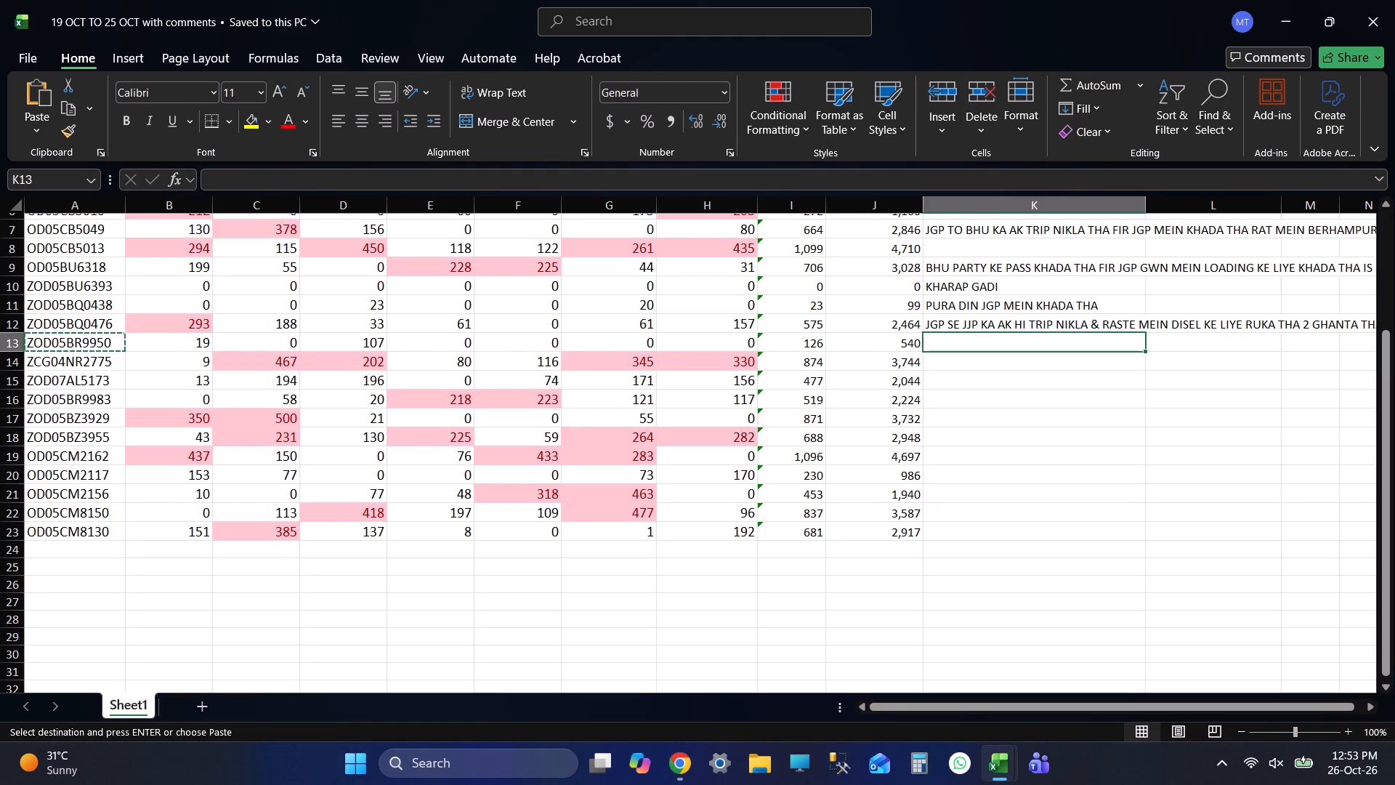
pyautogui.click(1014, 302)
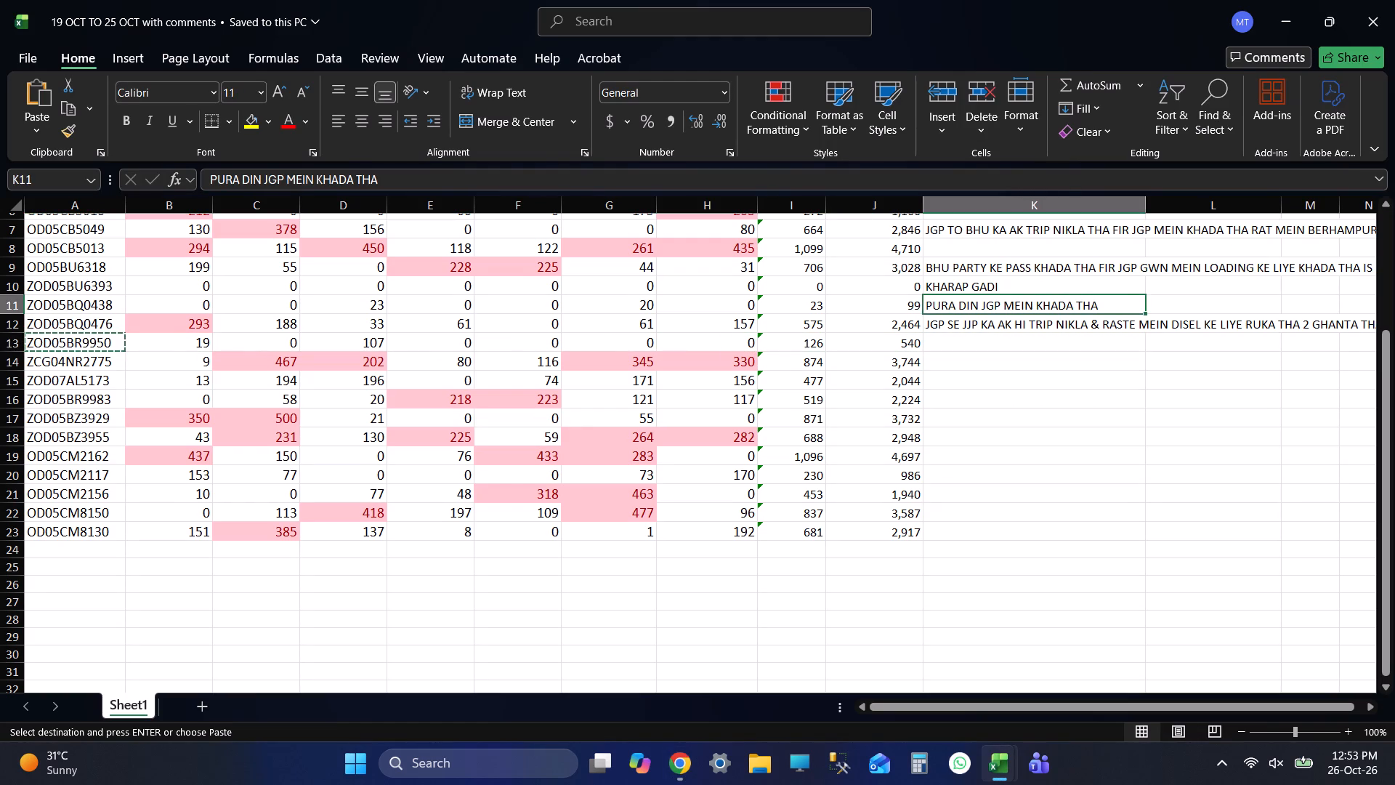
pyautogui.hotkey('ctrl', 'c')
pyautogui.click(982, 344)
pyautogui.hotkey('ctrl', 'v')
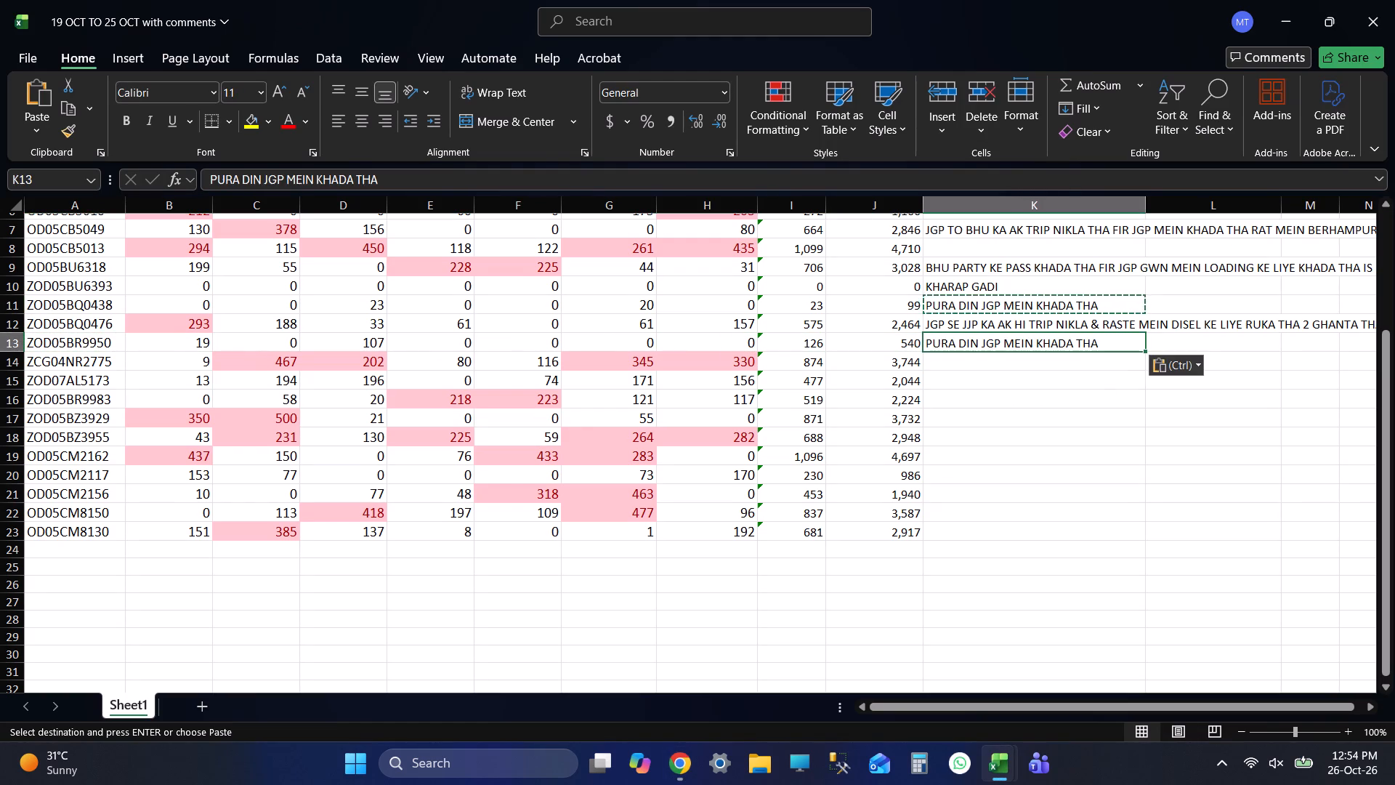
pyautogui.press('Return')
pyautogui.press('Return')
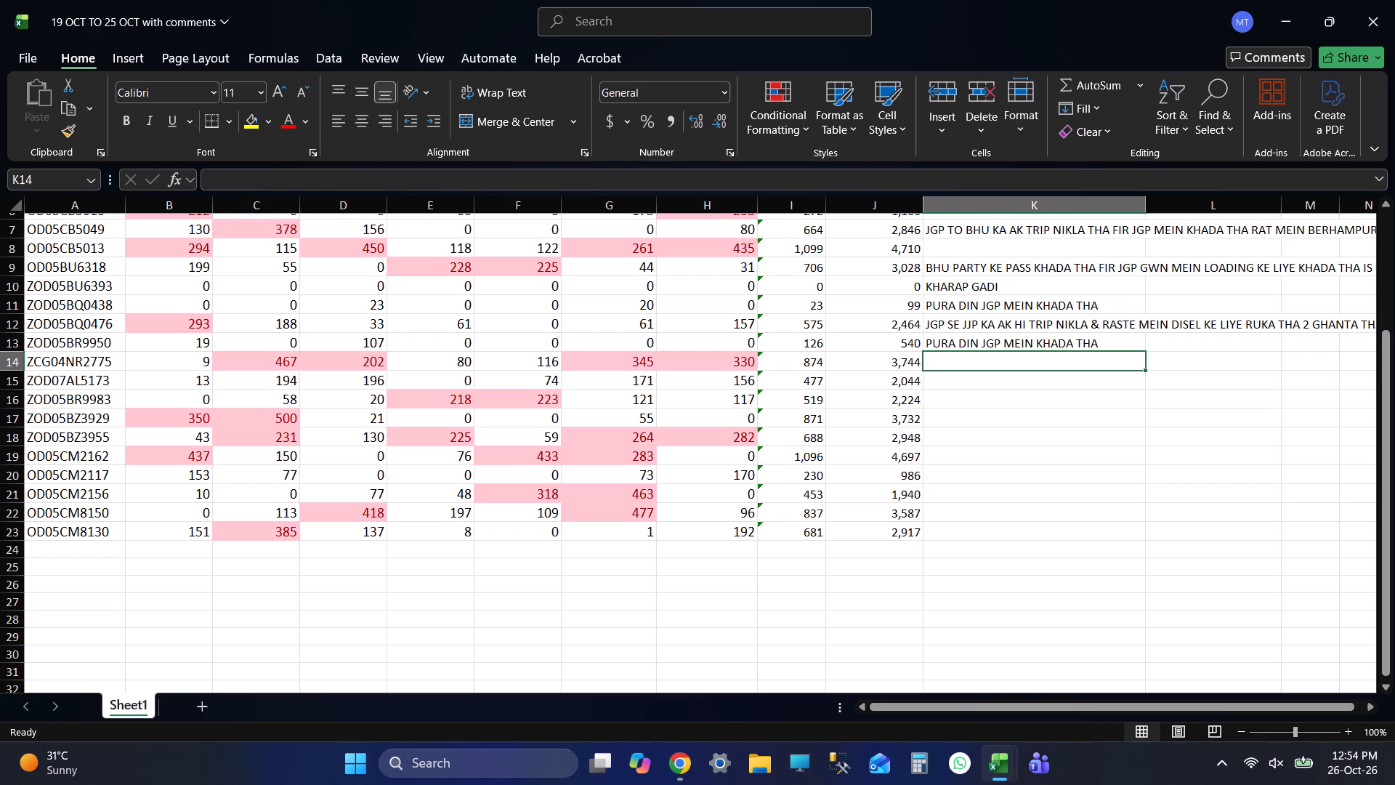
pyautogui.hotkey('ctrl', 's')
pyautogui.hotkey('ctrl', 's')
pyautogui.hotkey('ctrl', 's')
pyautogui.hotkey('ctrl', 's')
pyautogui.hotkey('ctrl', 's')
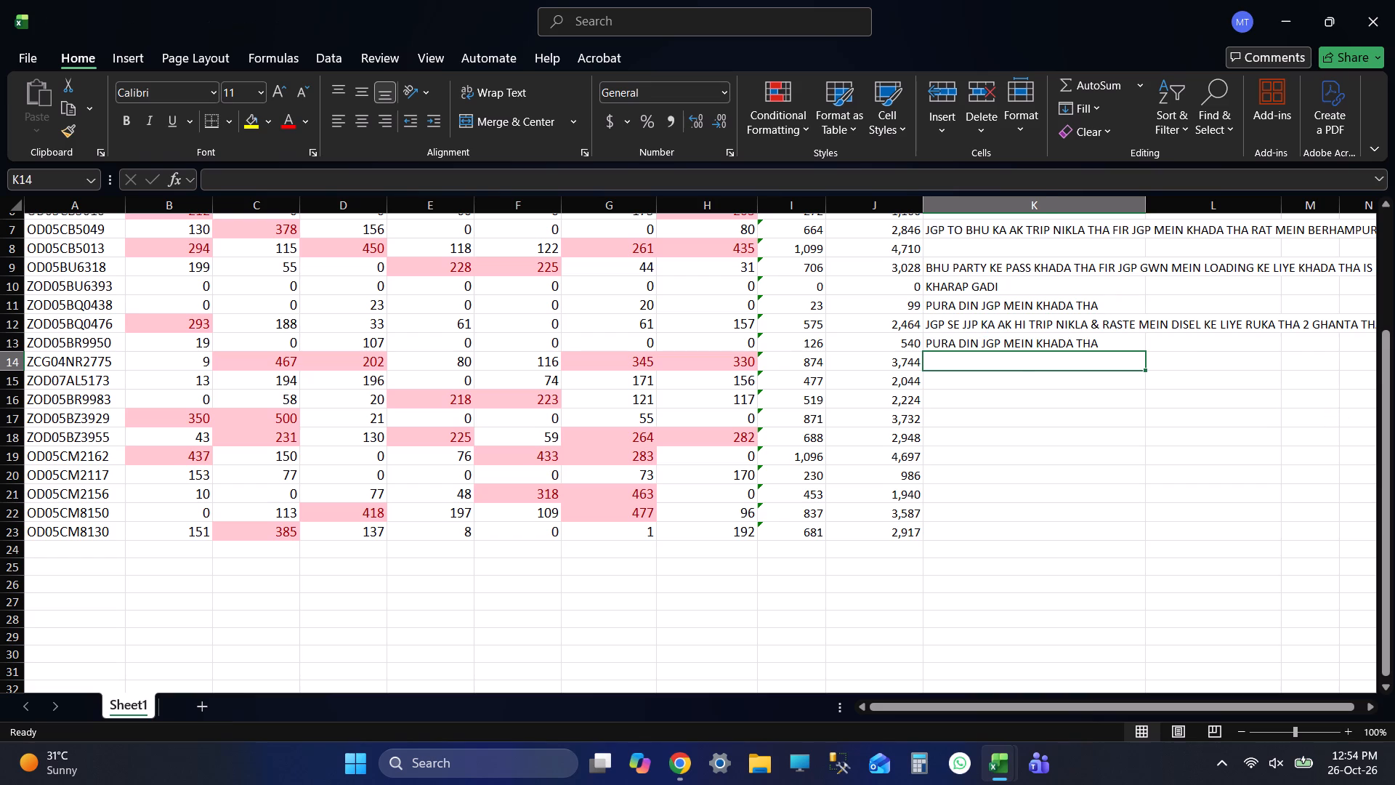
pyautogui.hotkey('shift', 'Tab')
pyautogui.click(723, 374)
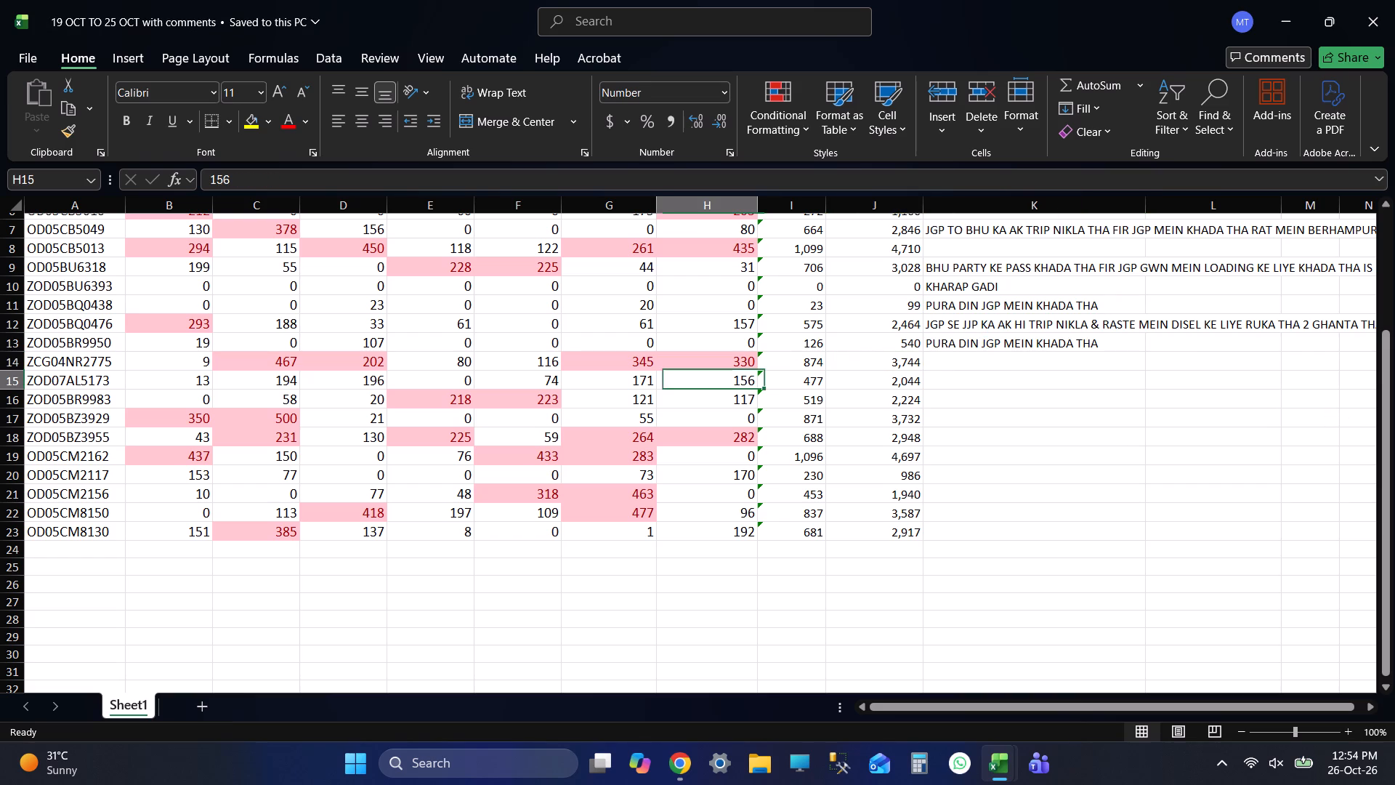
pyautogui.hotkey('shift', 'Tab')
pyautogui.hotkey('shift', 'Tab')
pyautogui.hotkey('shift', 'Tab')
pyautogui.hotkey('shift', 'Tab')
pyautogui.hotkey('shift', 'Tab')
pyautogui.hotkey('shift', 'Tab')
pyautogui.hotkey('shift', 'Tab')
pyautogui.hotkey('shift', 'Tab')
pyautogui.hotkey('shift', 'Tab')
pyautogui.hotkey('shift', 'Tab')
pyautogui.hotkey('shift', 'Tab')
pyautogui.hotkey('ctrl', 'c')
pyautogui.hotkey('alt', 'Tab')
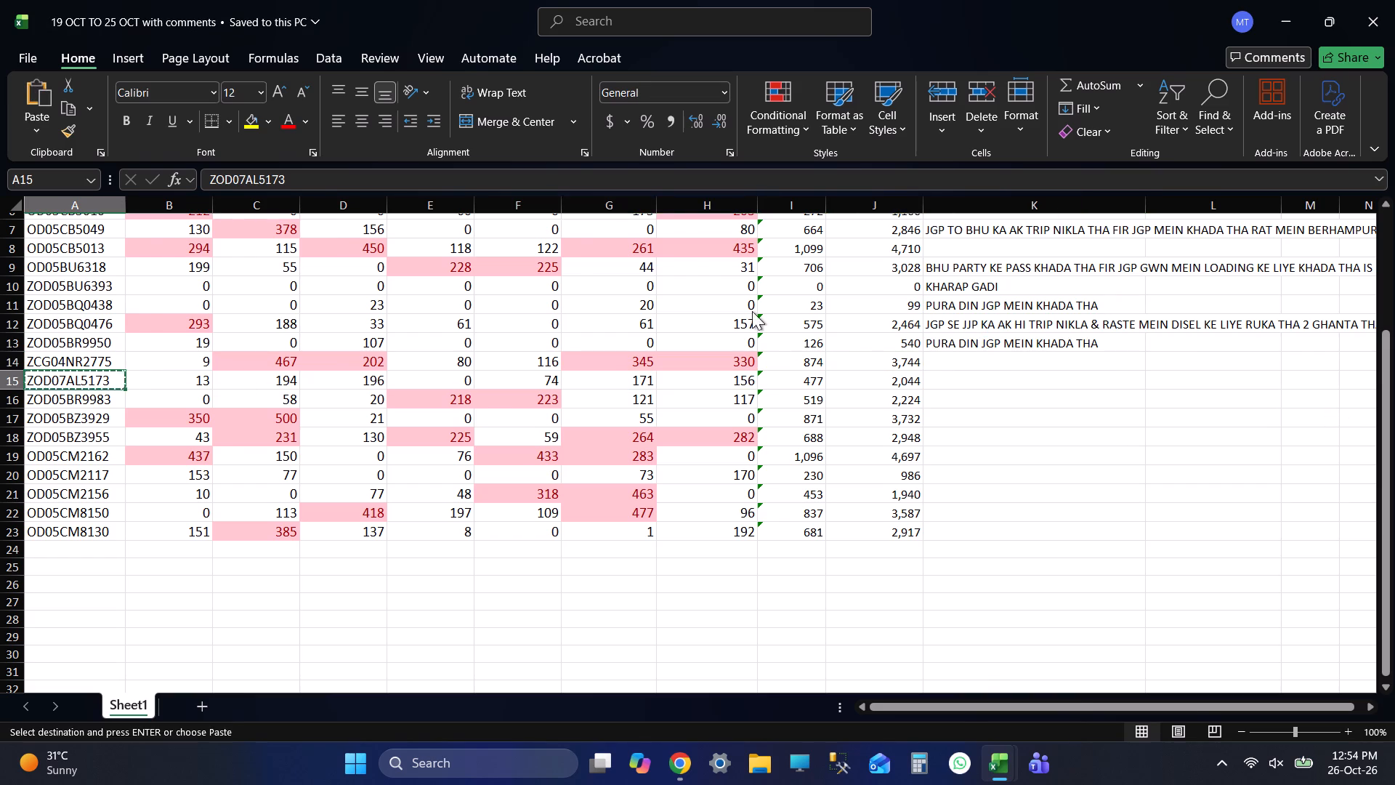
pyautogui.click(403, 117)
pyautogui.hotkey('ctrl', 'v')
pyautogui.press('Return')
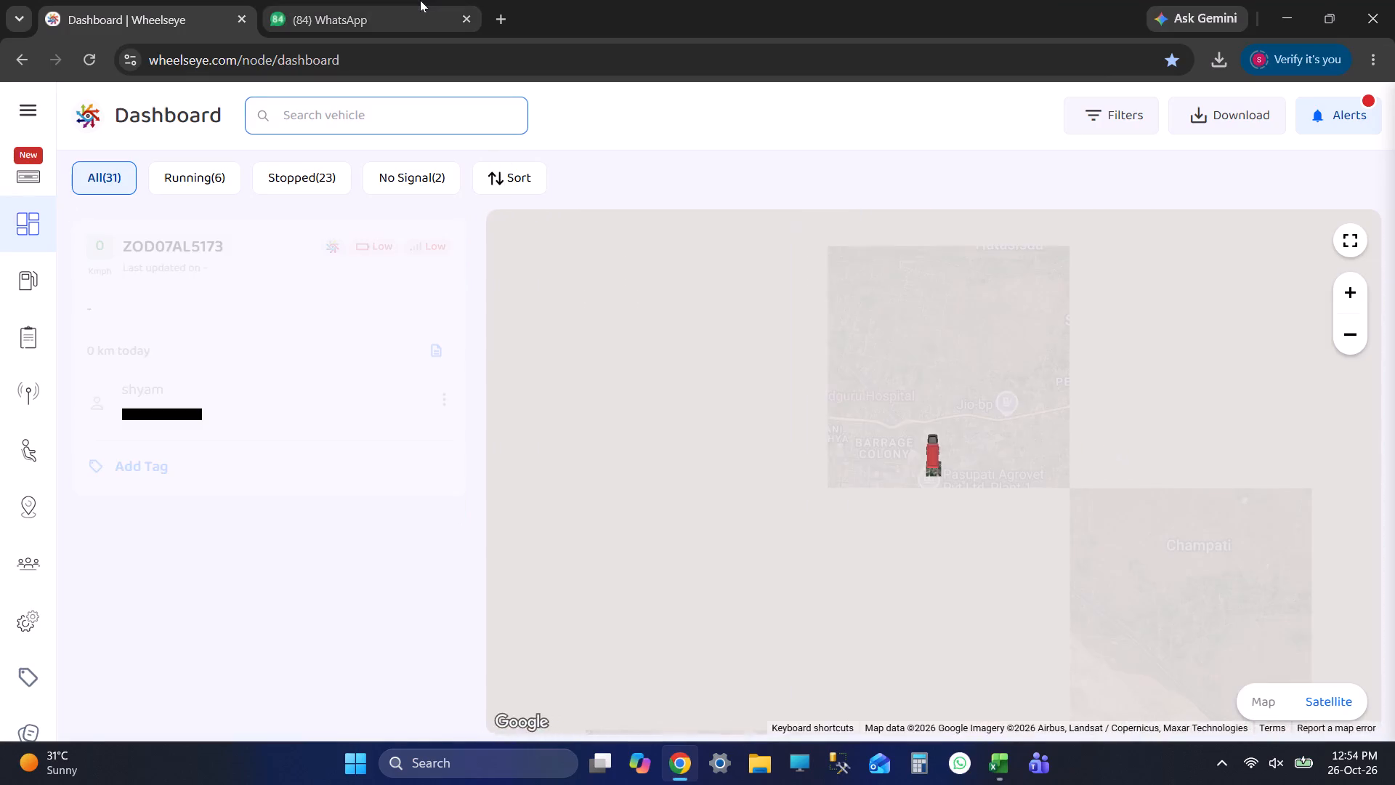
pyautogui.click(235, 326)
pyautogui.click(534, 297)
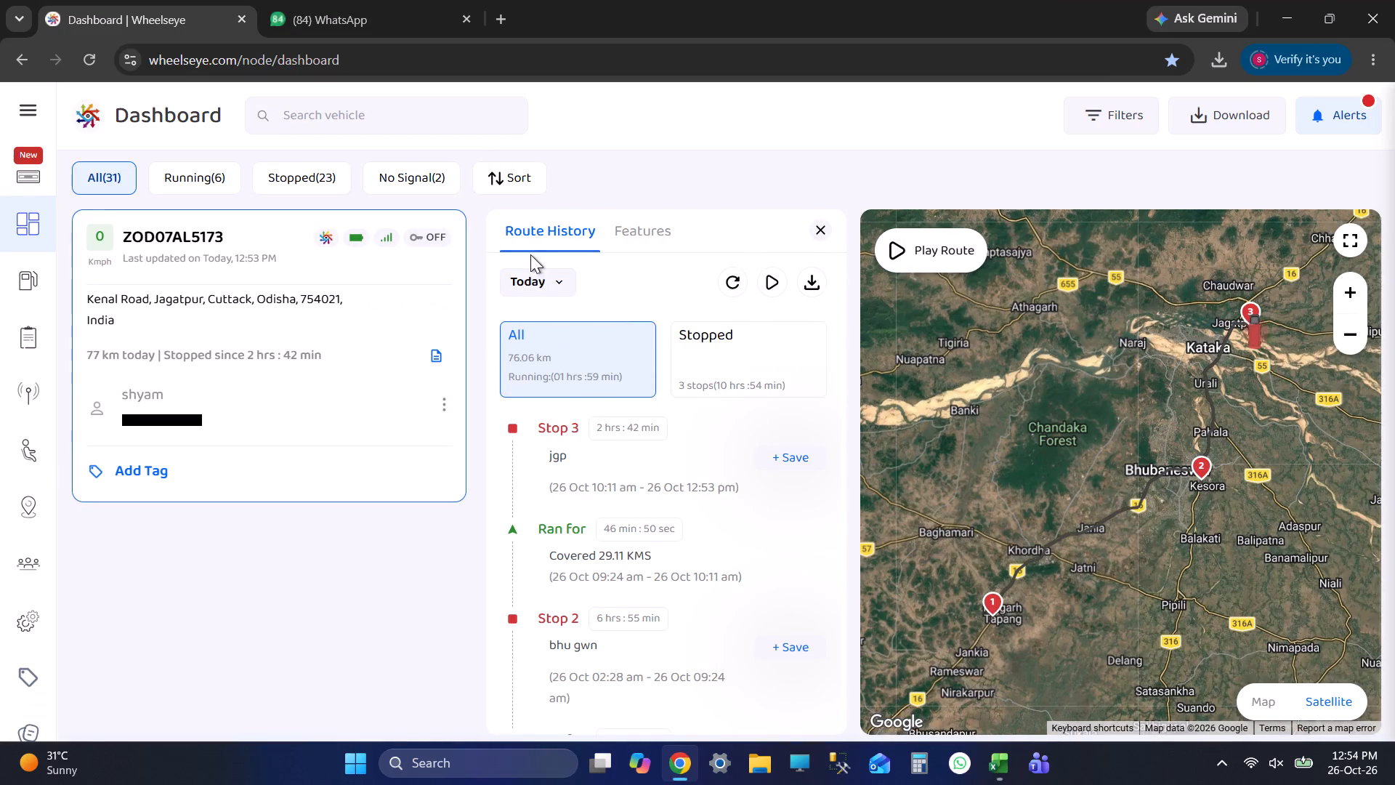
pyautogui.click(530, 254)
pyautogui.click(527, 275)
pyautogui.click(542, 460)
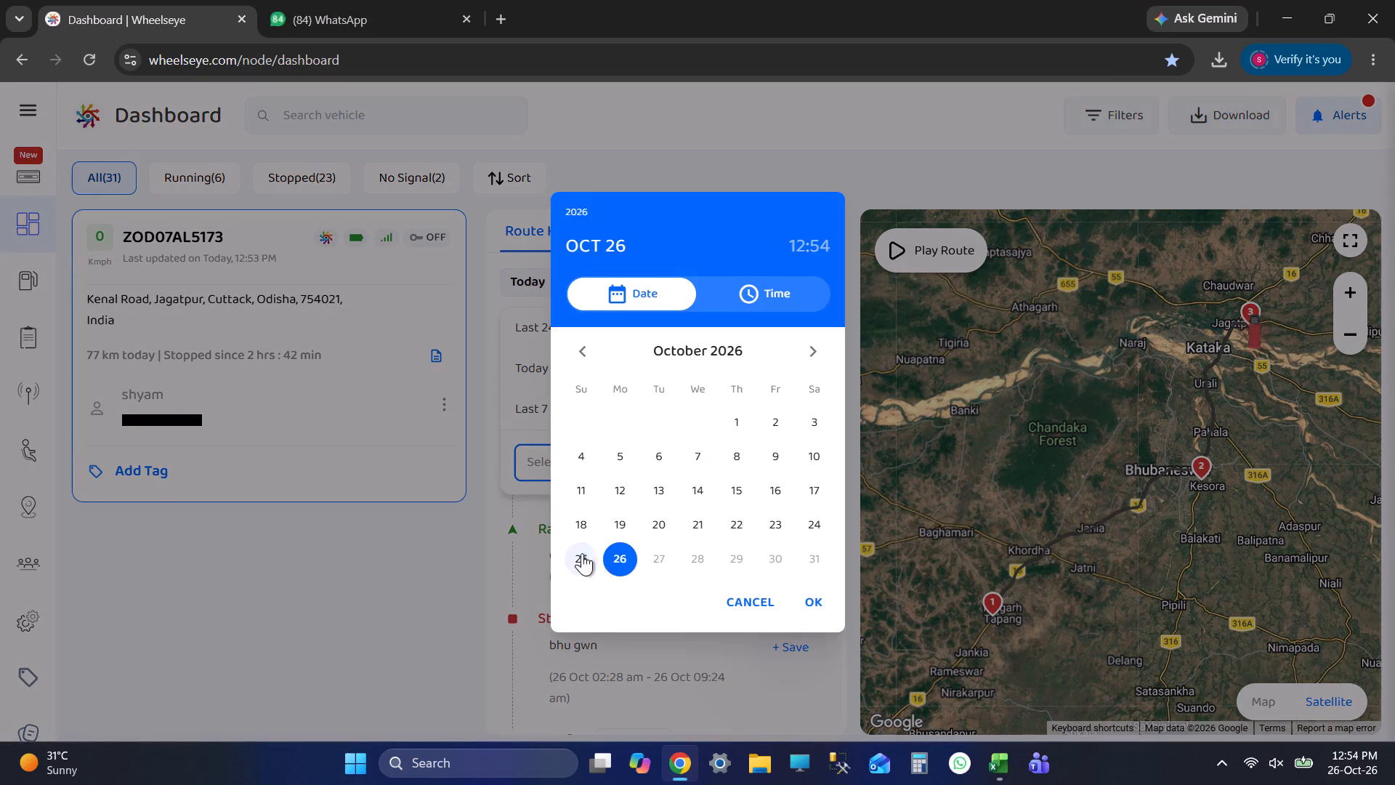
pyautogui.click(581, 553)
pyautogui.click(698, 397)
pyautogui.click(698, 366)
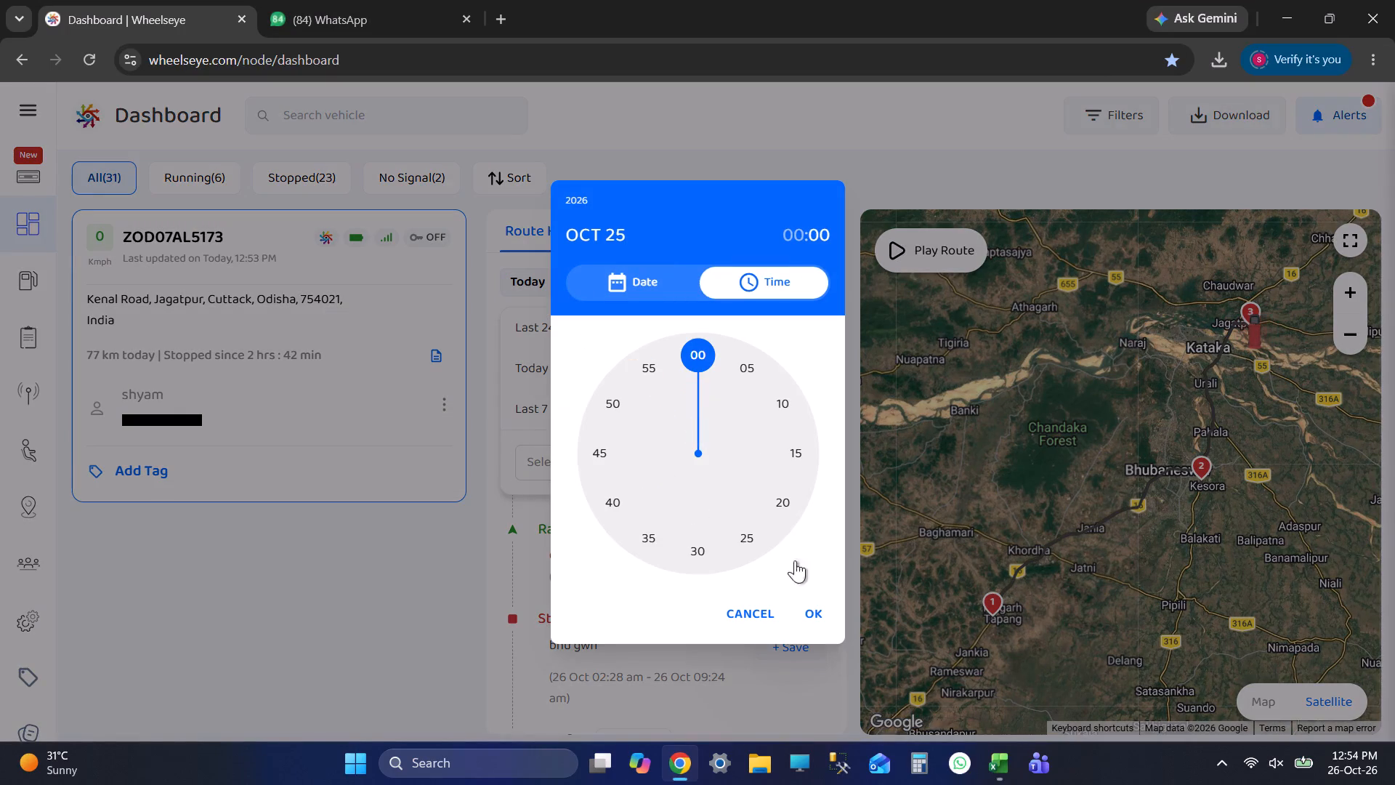
pyautogui.click(816, 609)
pyautogui.click(719, 469)
pyautogui.click(594, 560)
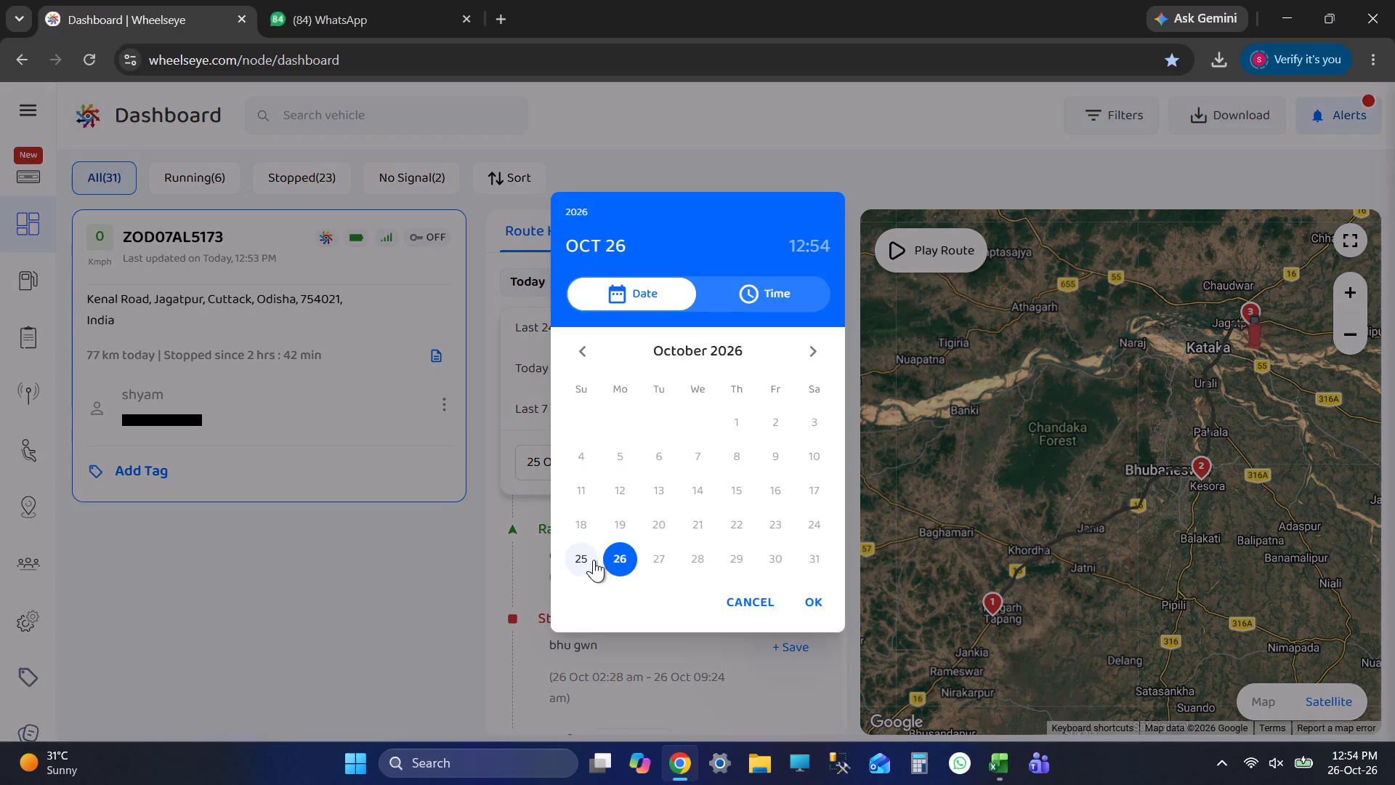
pyautogui.click(669, 403)
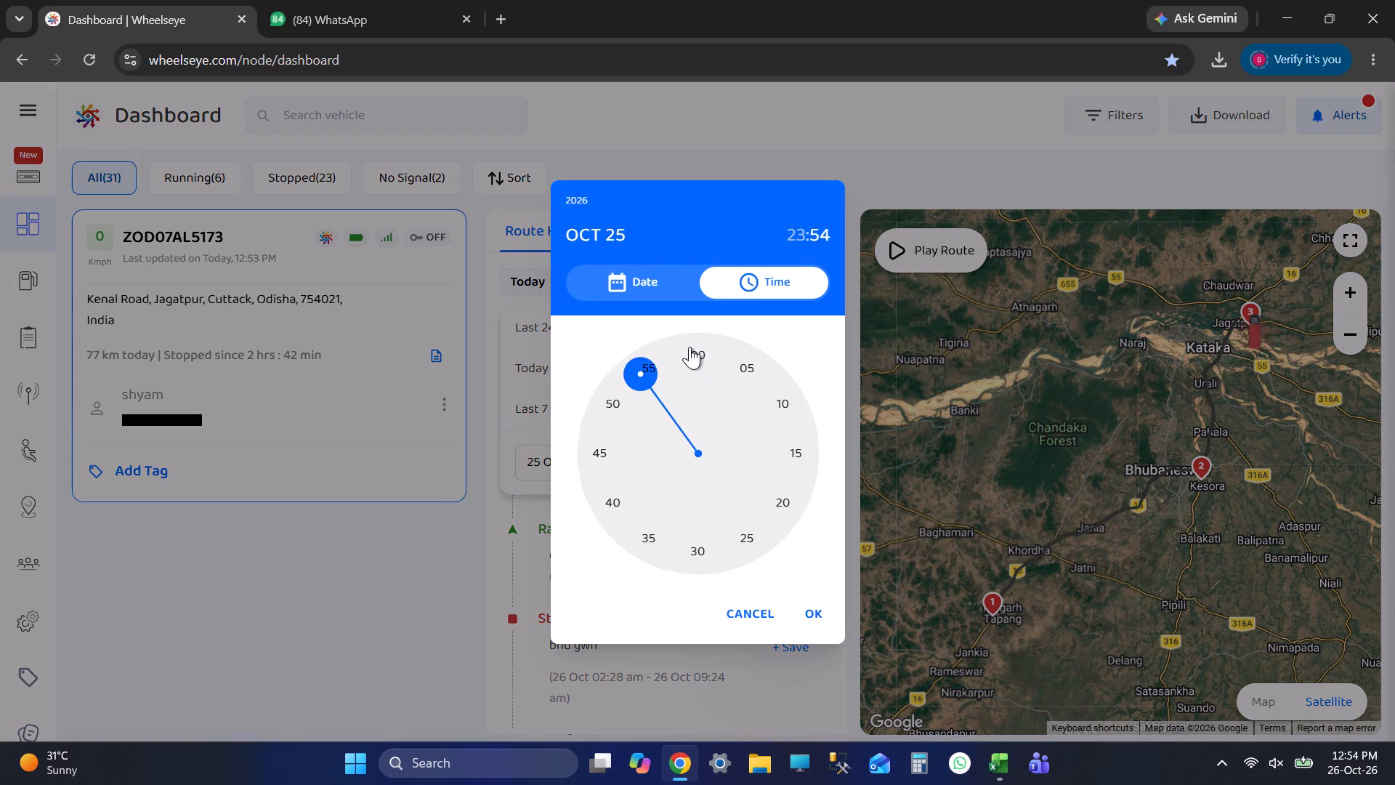
pyautogui.click(690, 347)
pyautogui.click(812, 598)
pyautogui.click(804, 604)
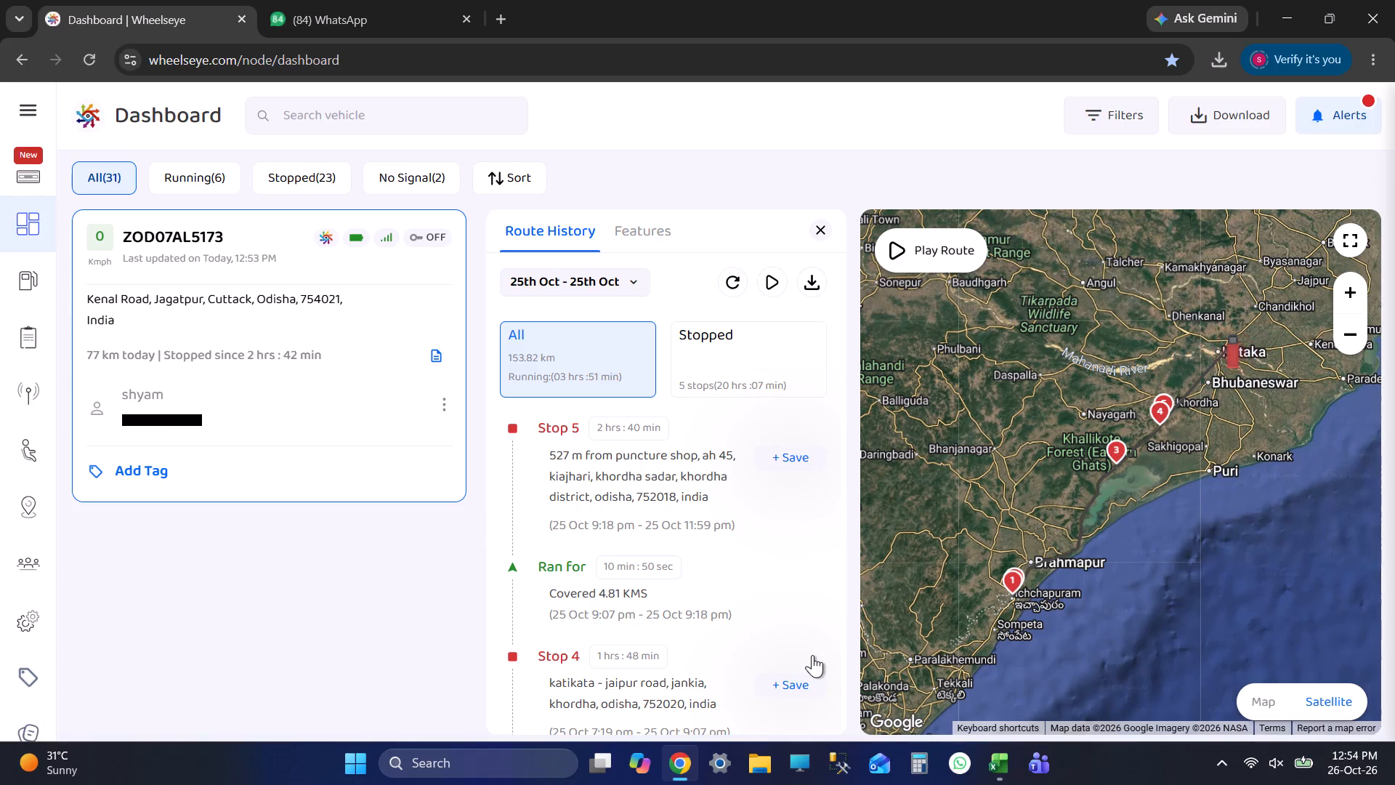
pyautogui.click(649, 475)
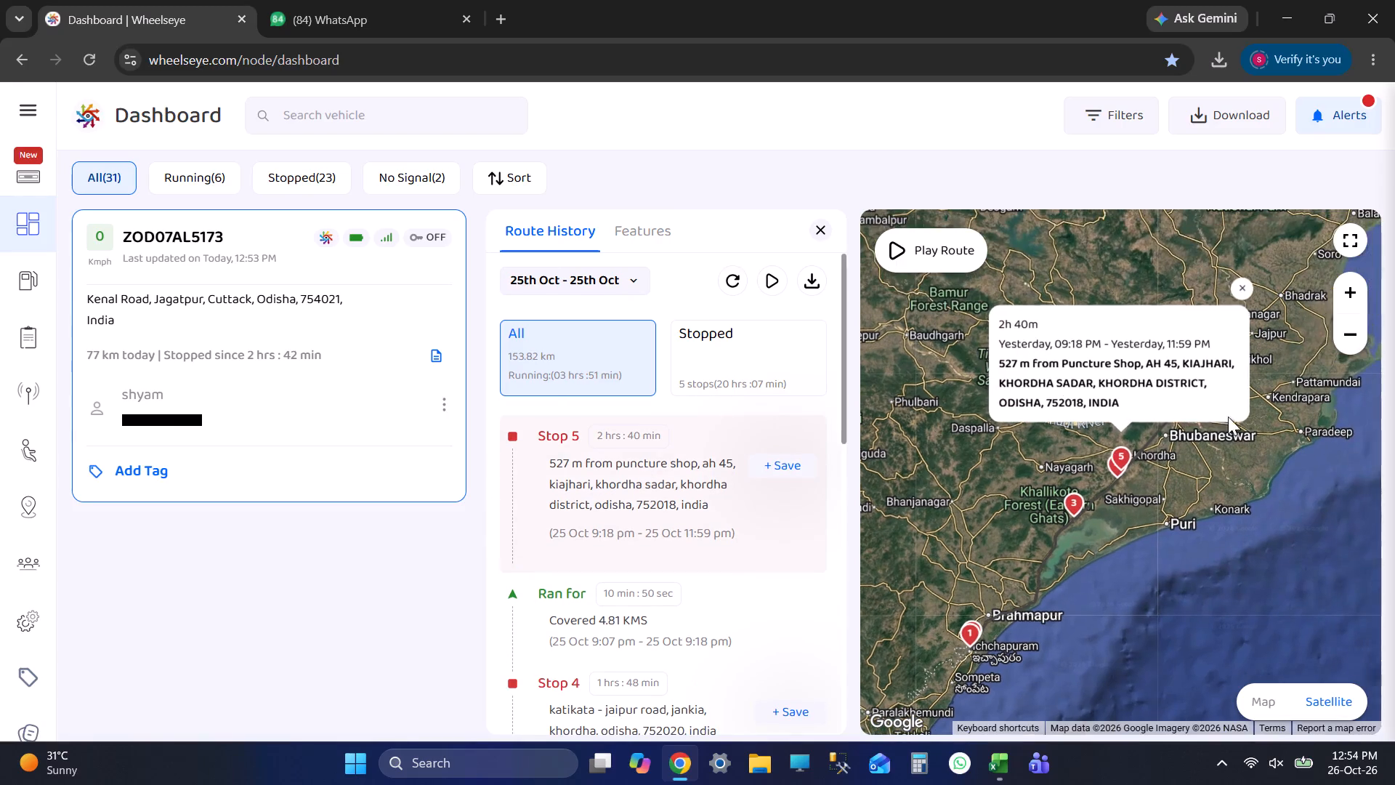
pyautogui.scroll(8, 1132, 457)
pyautogui.scroll(-1, 1120, 536)
pyautogui.scroll(1, 1120, 536)
pyautogui.scroll(-1, 1126, 520)
pyautogui.scroll(3, 1126, 520)
pyautogui.scroll(-1, 1126, 520)
pyautogui.scroll(11, 1116, 433)
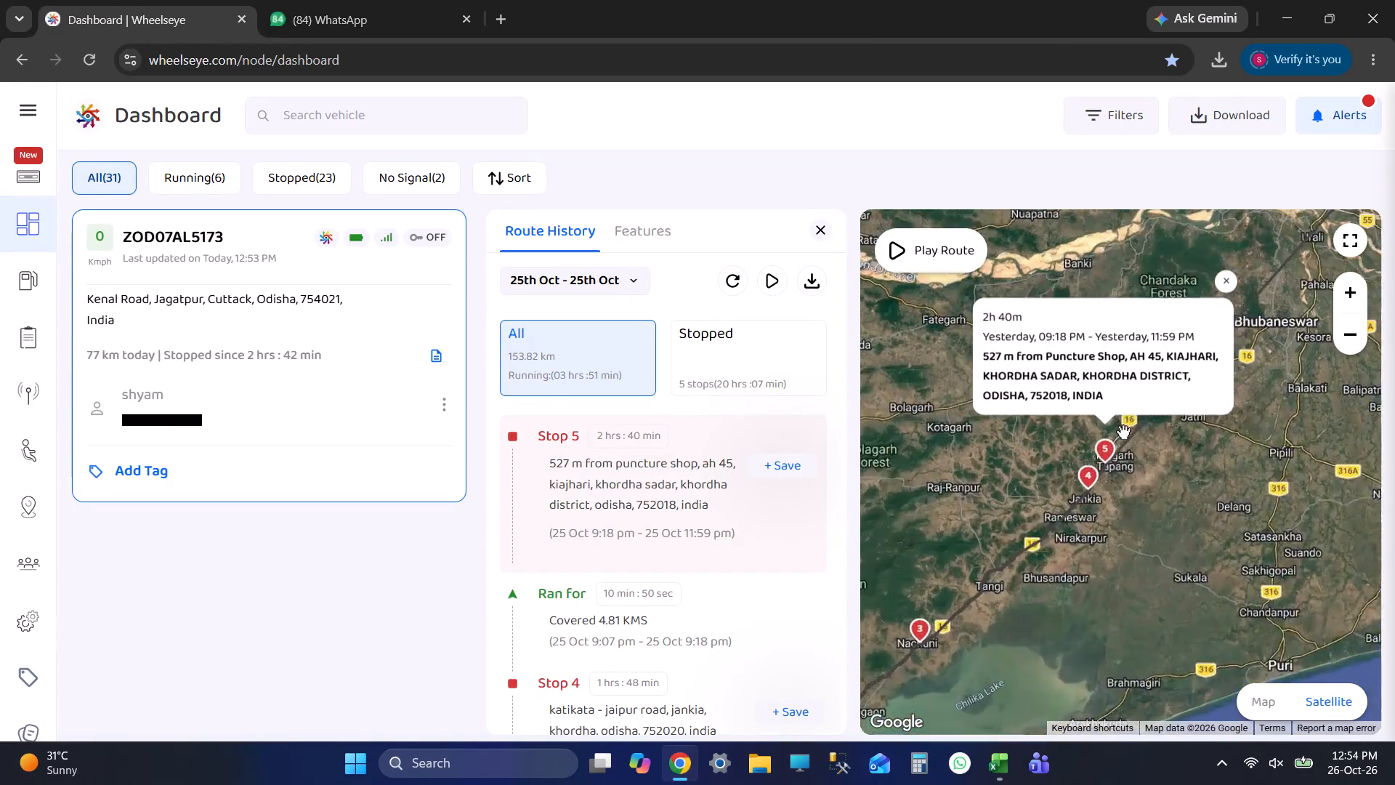
pyautogui.scroll(8, 1123, 432)
pyautogui.scroll(-1, 1101, 486)
pyautogui.scroll(3, 1101, 486)
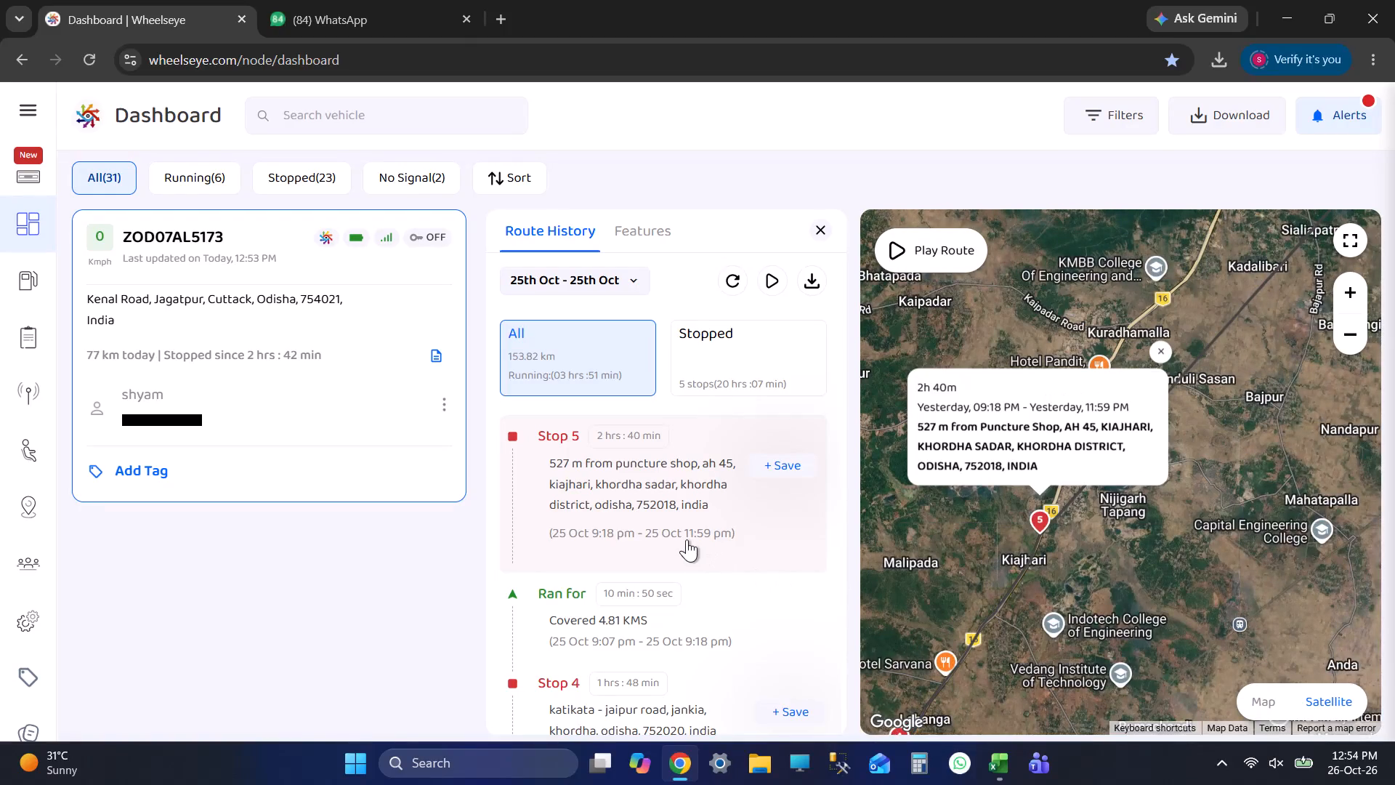
pyautogui.scroll(-2, 683, 573)
pyautogui.click(671, 563)
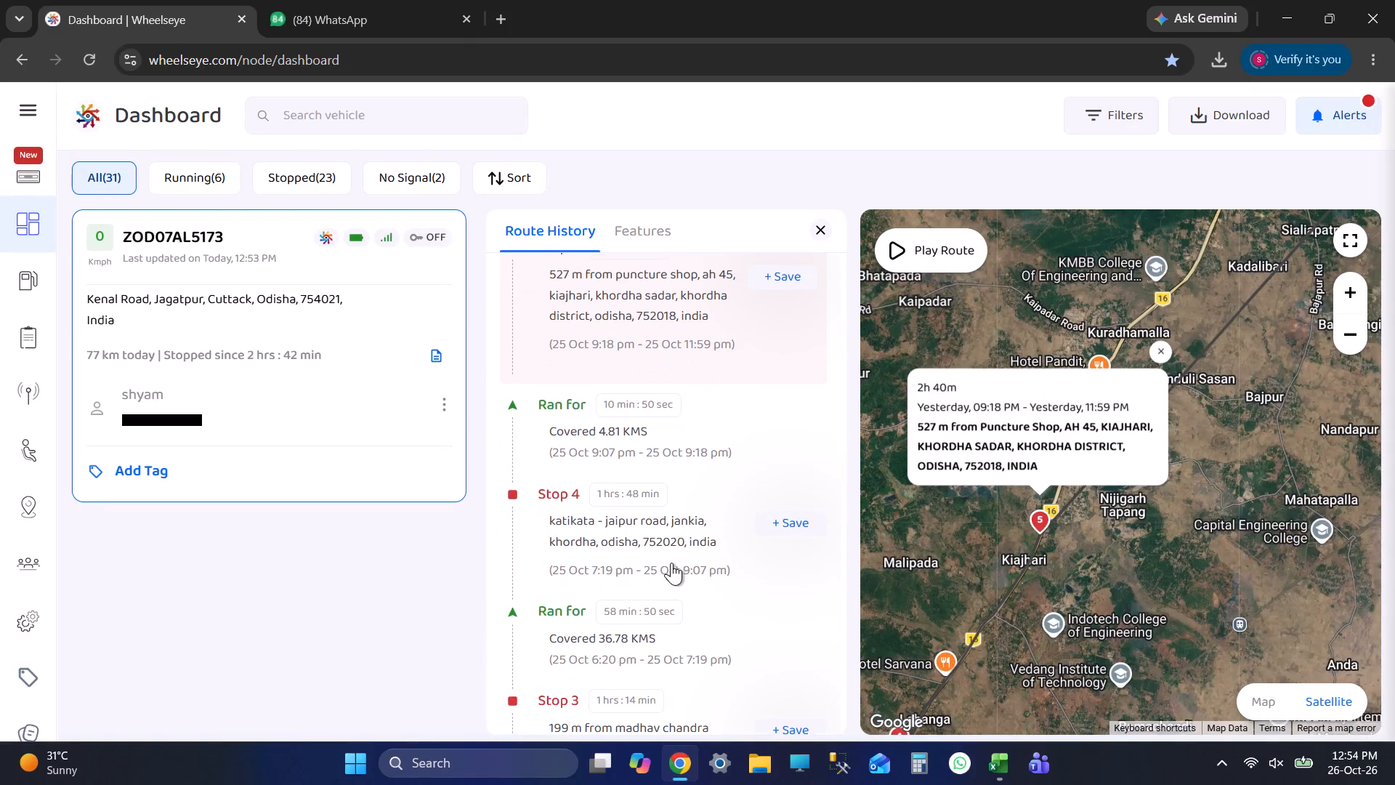
pyautogui.scroll(-2, 671, 563)
pyautogui.click(671, 563)
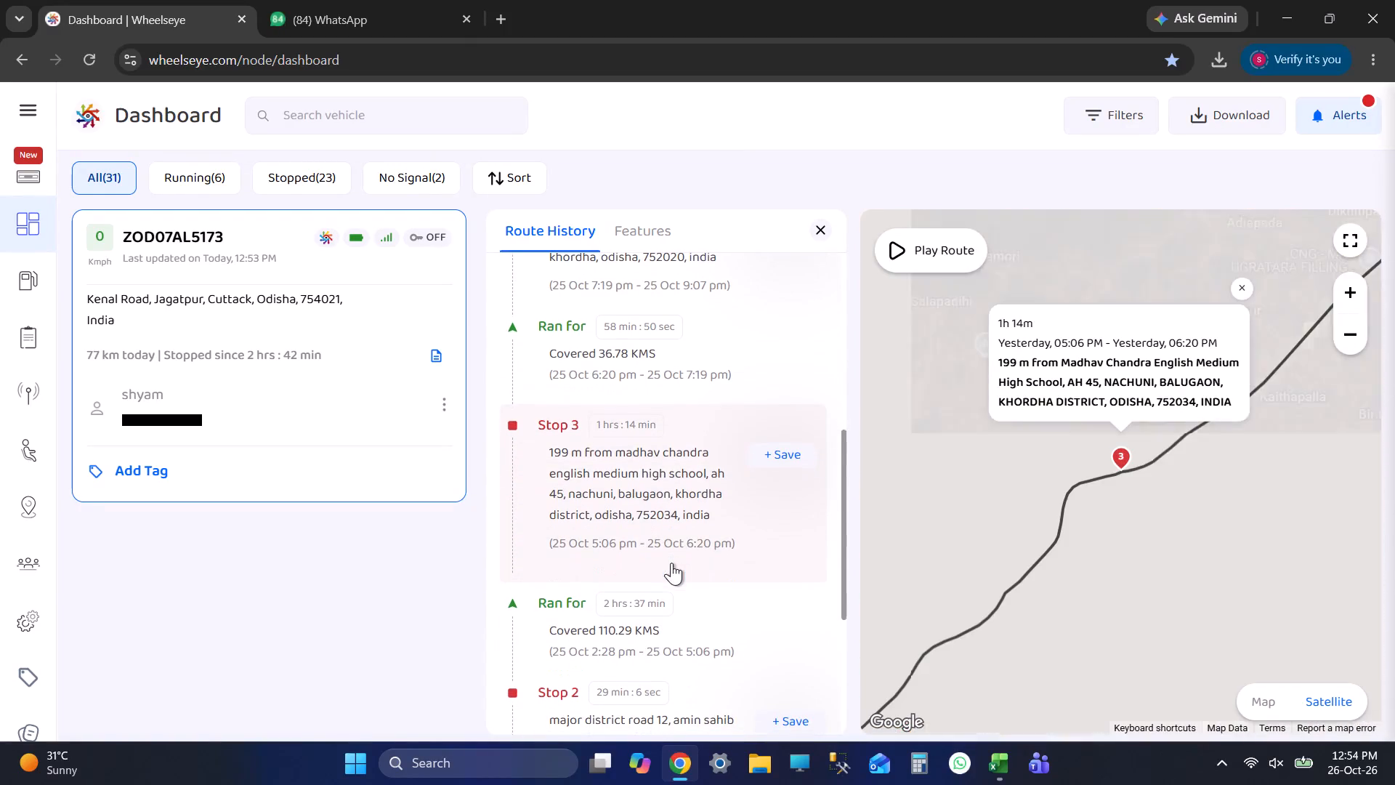
pyautogui.scroll(-11, 1055, 525)
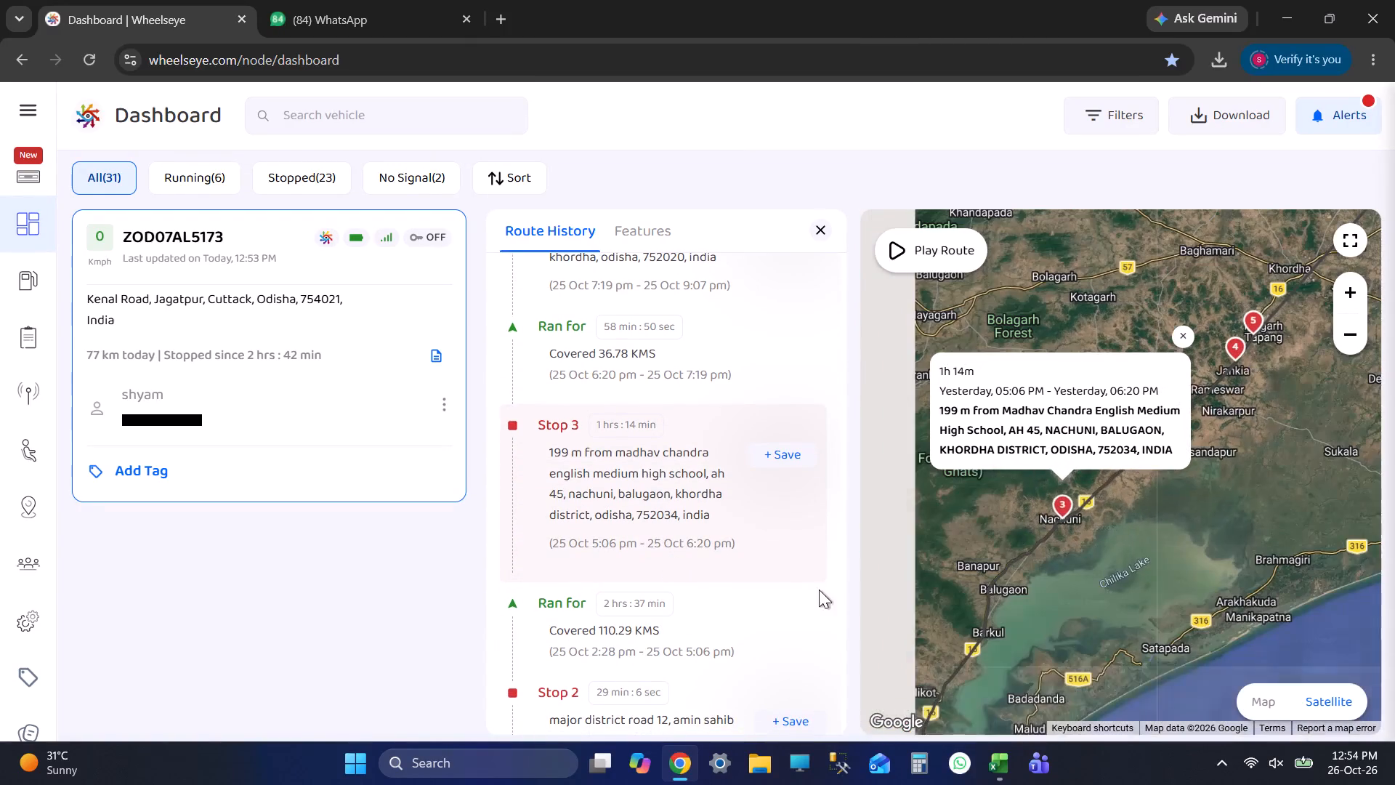
pyautogui.scroll(-2, 598, 603)
pyautogui.click(656, 523)
pyautogui.scroll(-3, 656, 523)
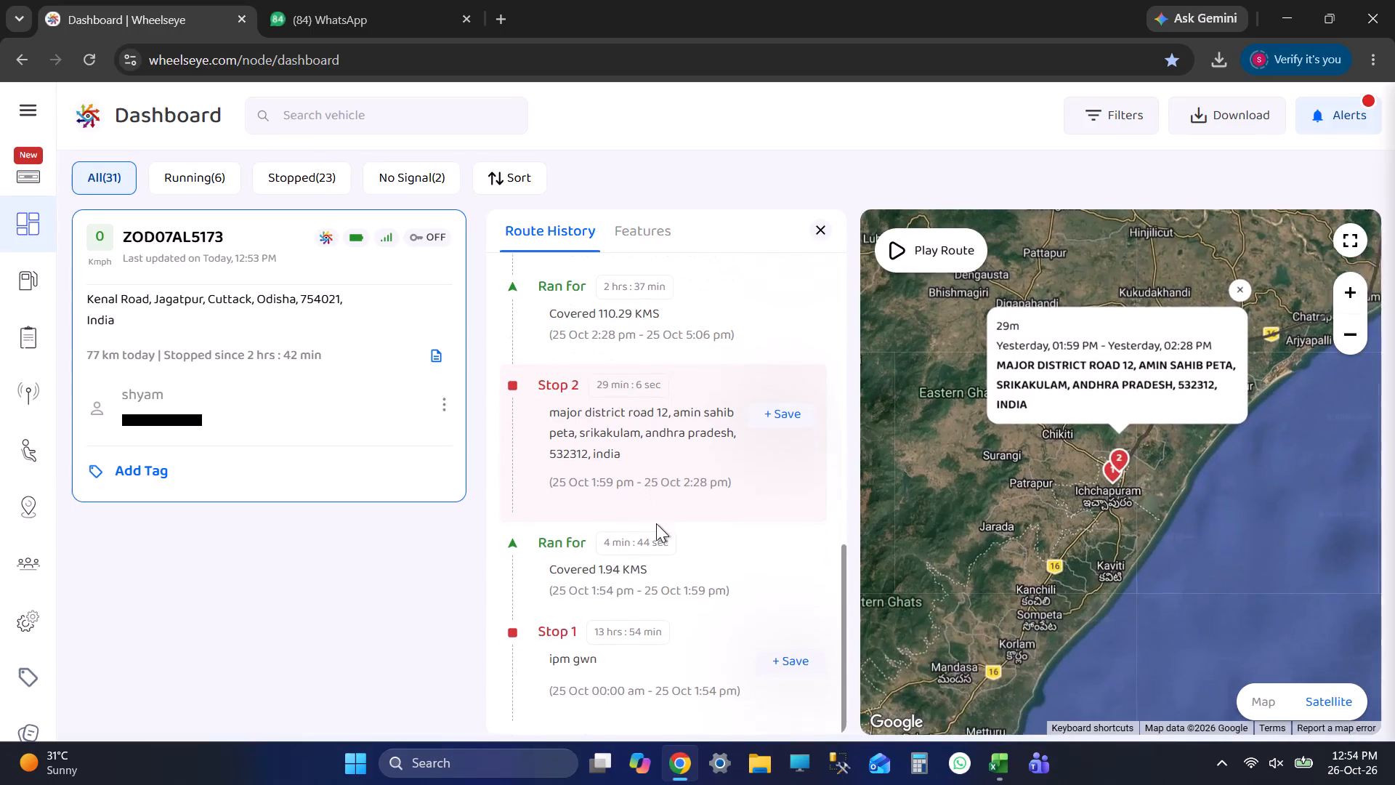
pyautogui.click(667, 646)
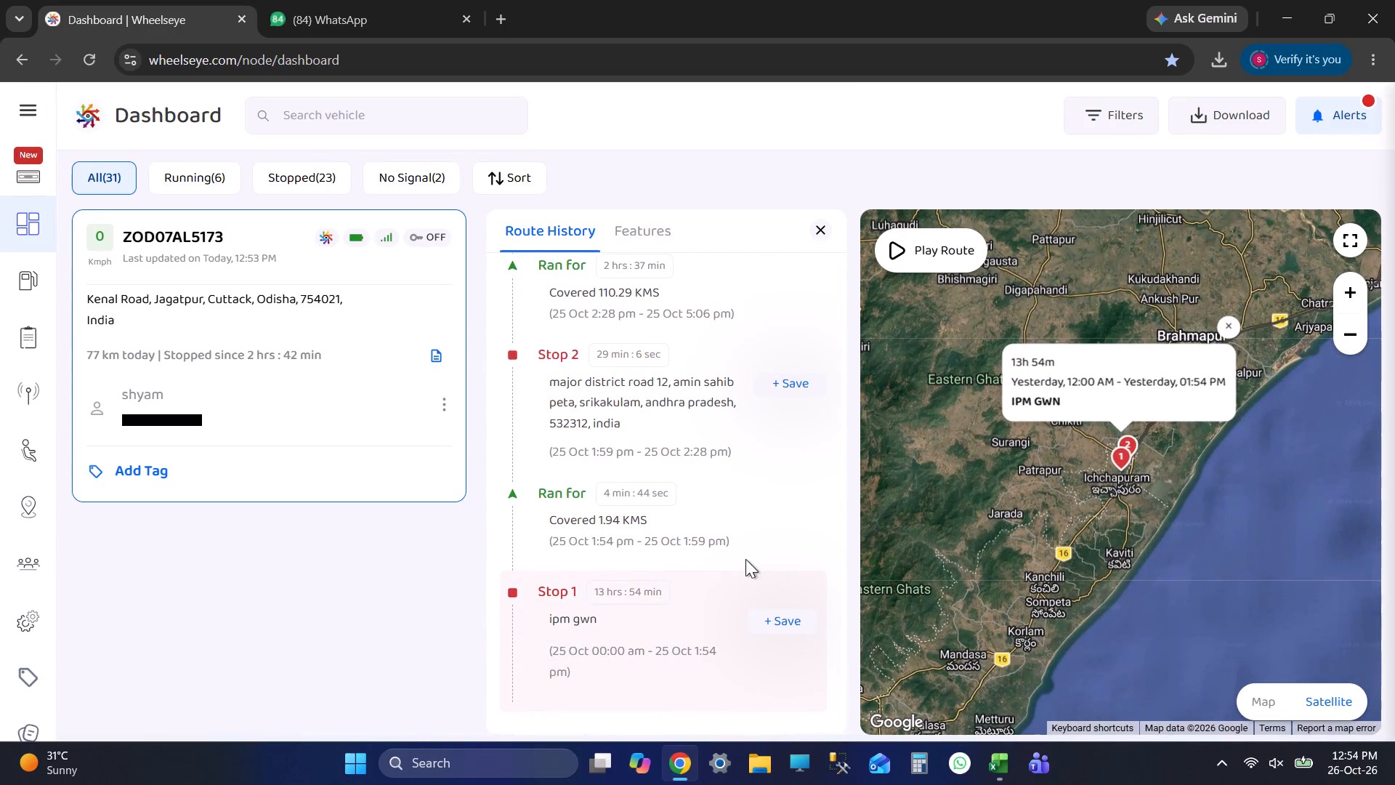
pyautogui.scroll(2, 740, 560)
pyautogui.click(643, 592)
pyautogui.scroll(3, 643, 592)
pyautogui.click(645, 571)
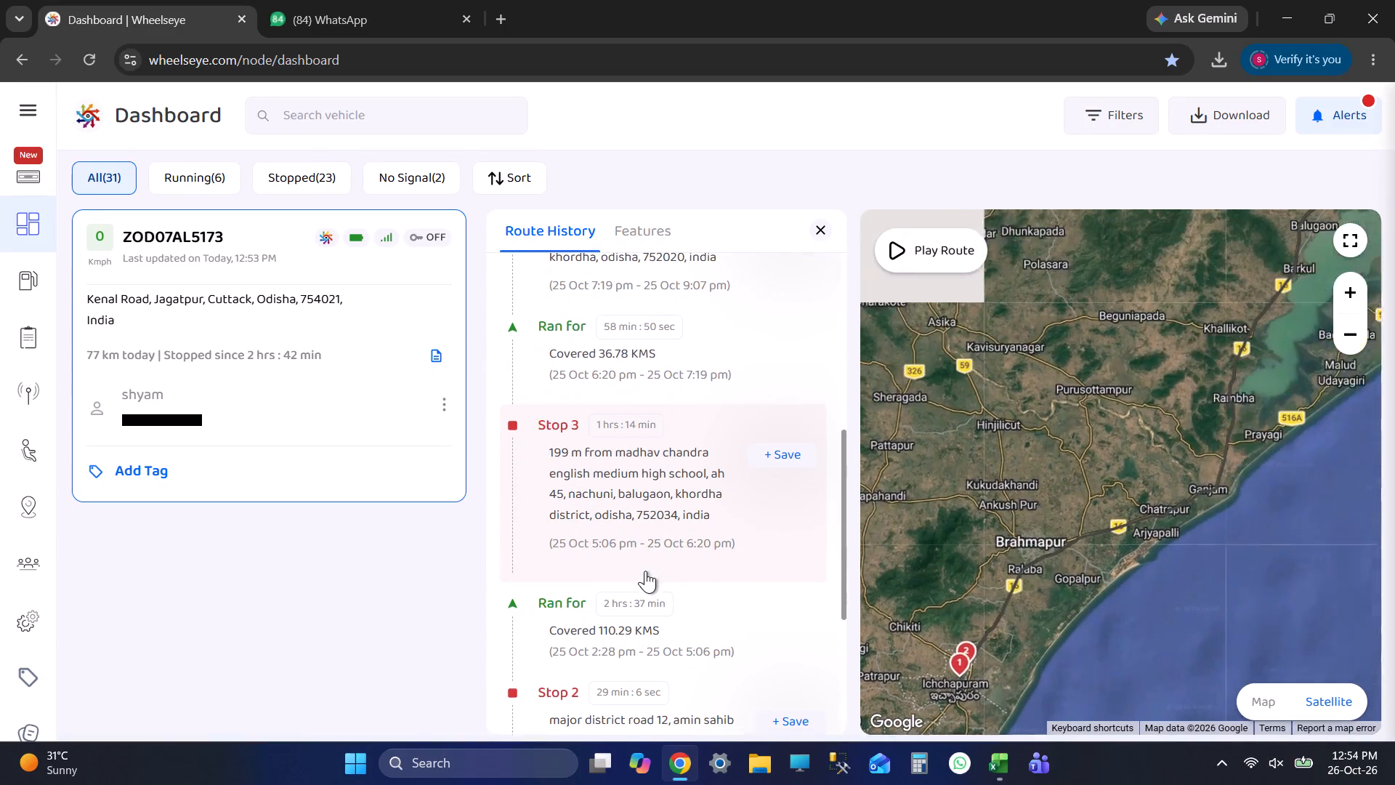
pyautogui.scroll(1, 1149, 499)
pyautogui.moveTo(1149, 499); pyautogui.dragTo(1062, 680)
pyautogui.scroll(-4, 1059, 686)
pyautogui.moveTo(1223, 583); pyautogui.dragTo(1170, 632)
pyautogui.scroll(3, 685, 569)
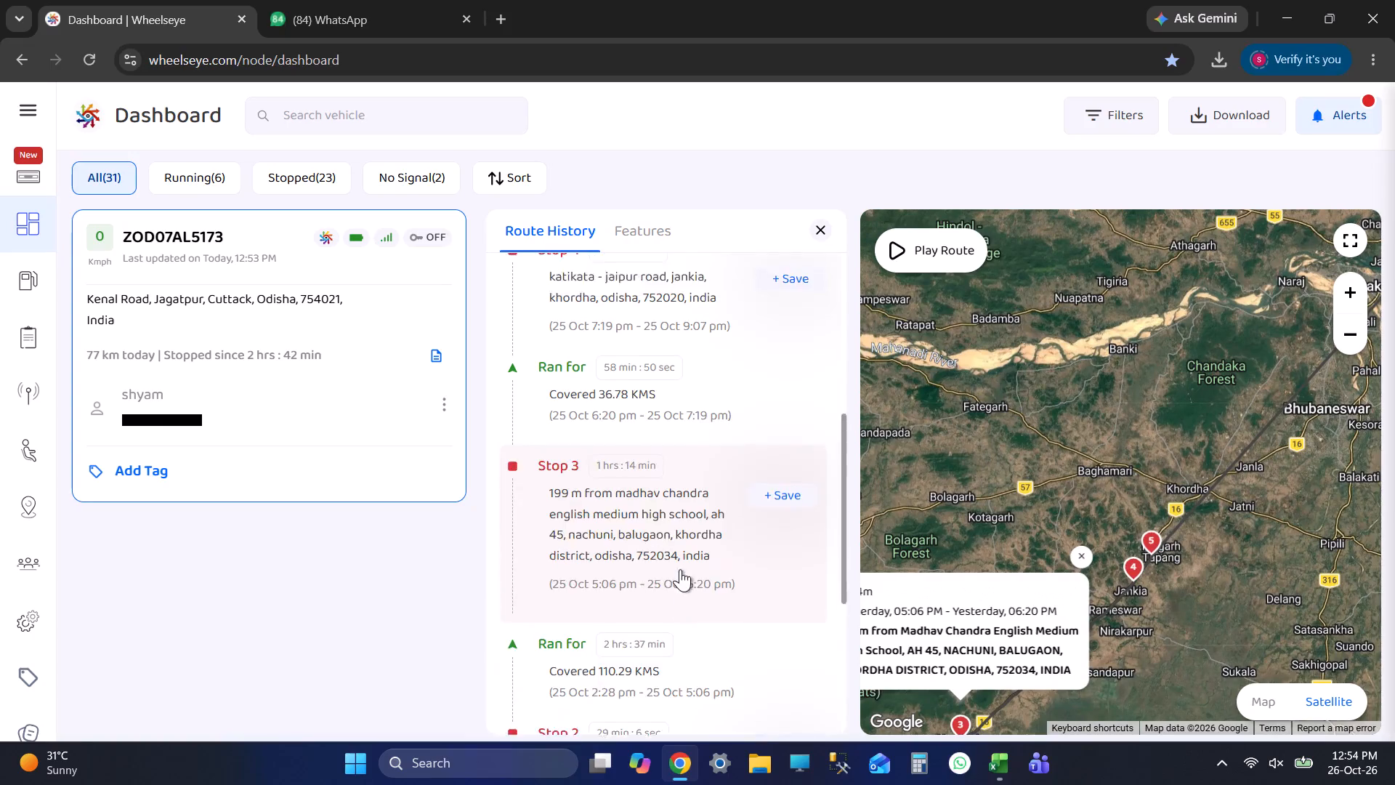
pyautogui.click(671, 517)
pyautogui.scroll(2, 684, 512)
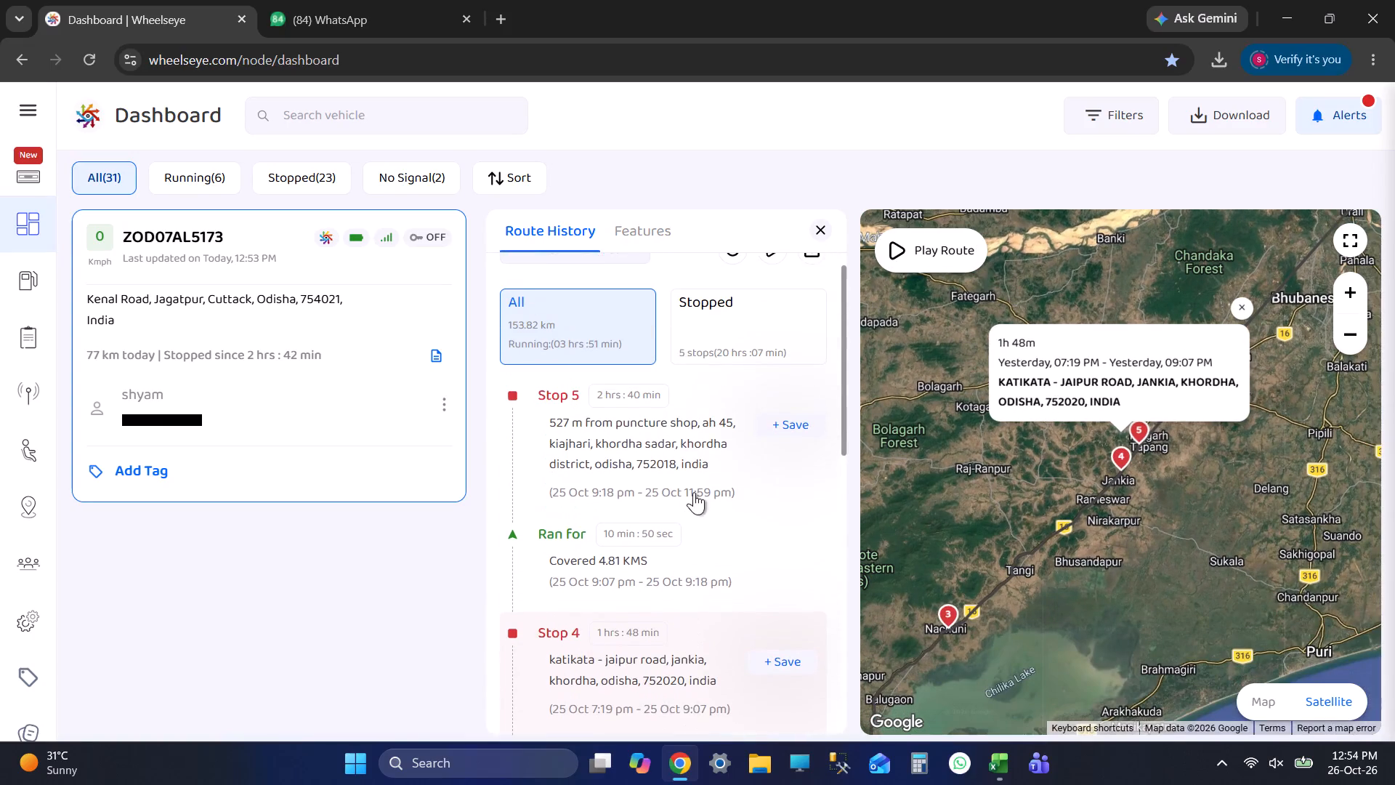
pyautogui.click(697, 477)
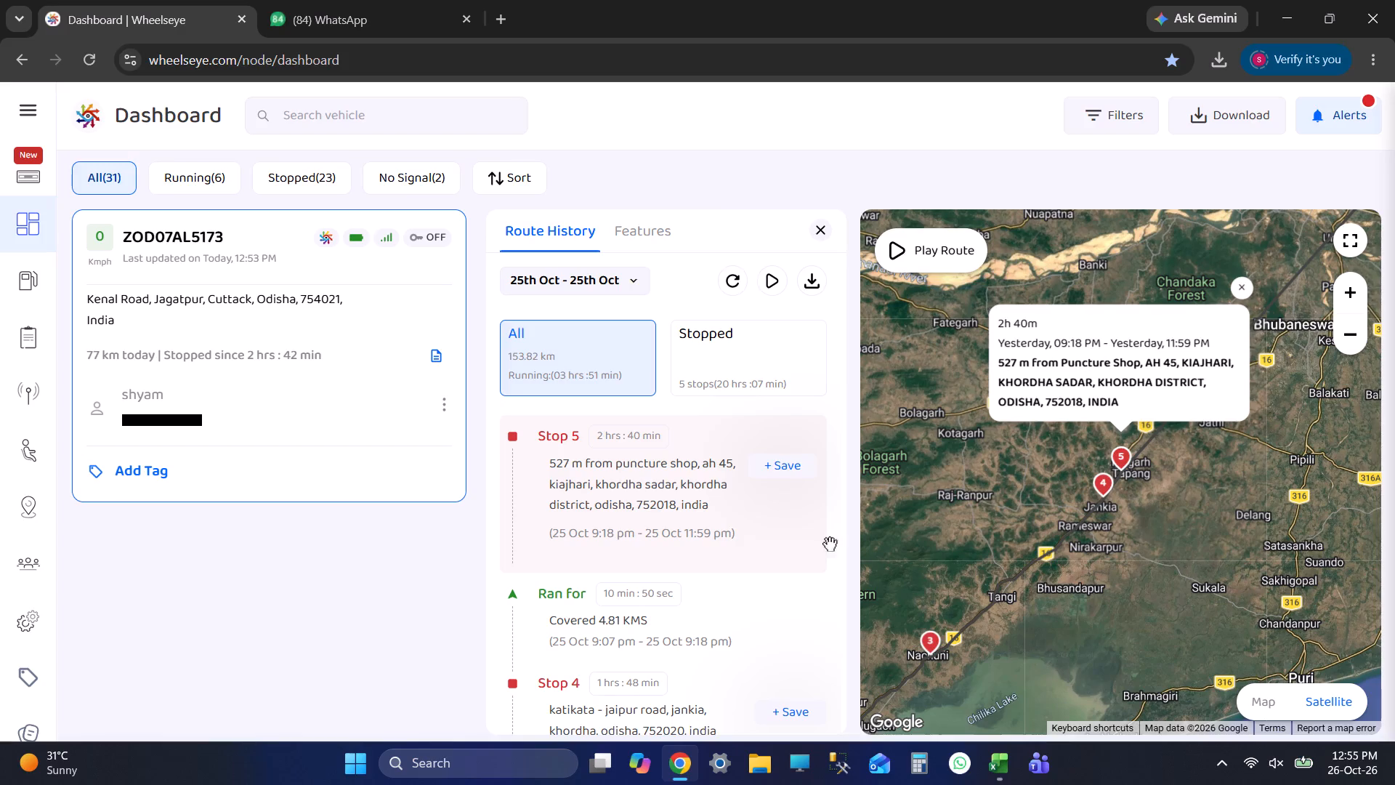
pyautogui.scroll(-2, 625, 570)
pyautogui.click(650, 555)
pyautogui.scroll(-2, 676, 542)
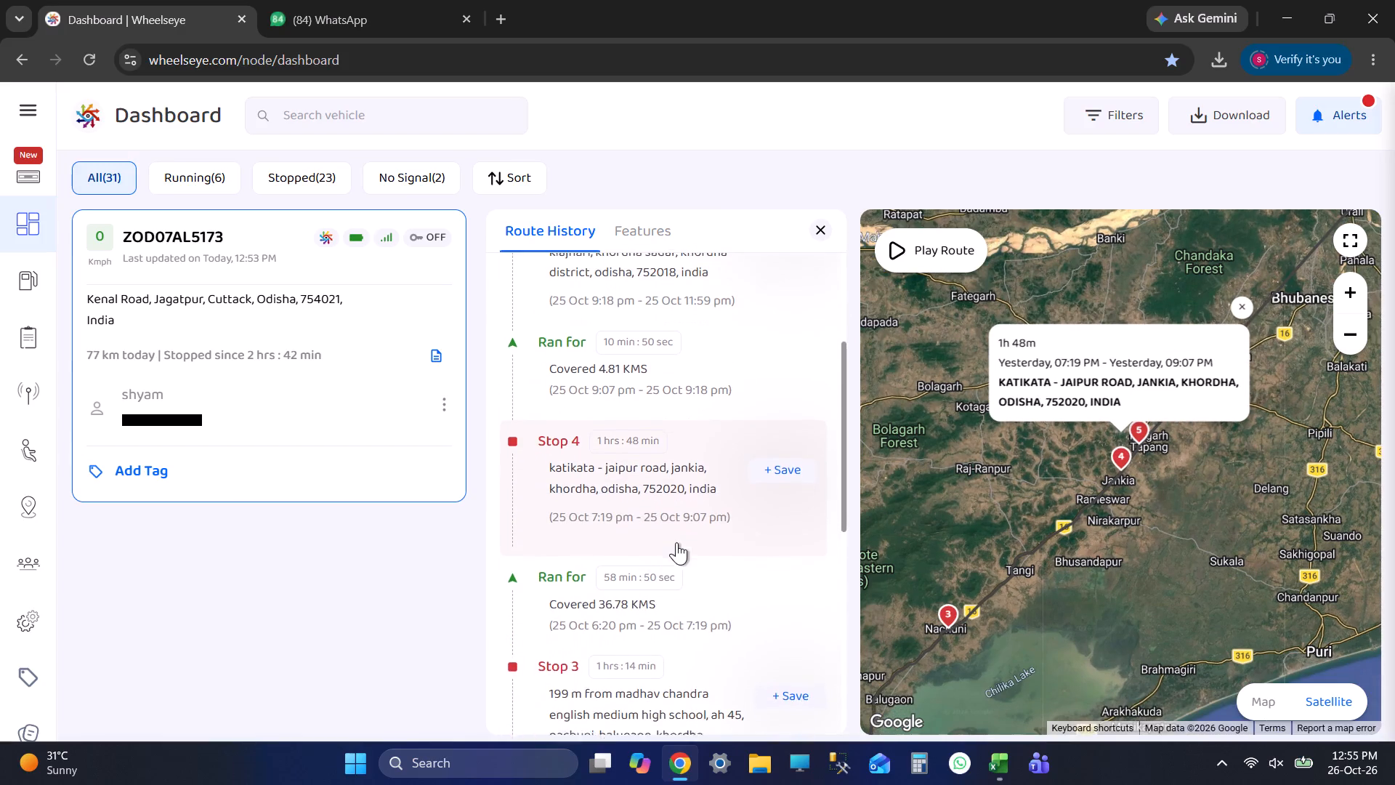
pyautogui.click(676, 542)
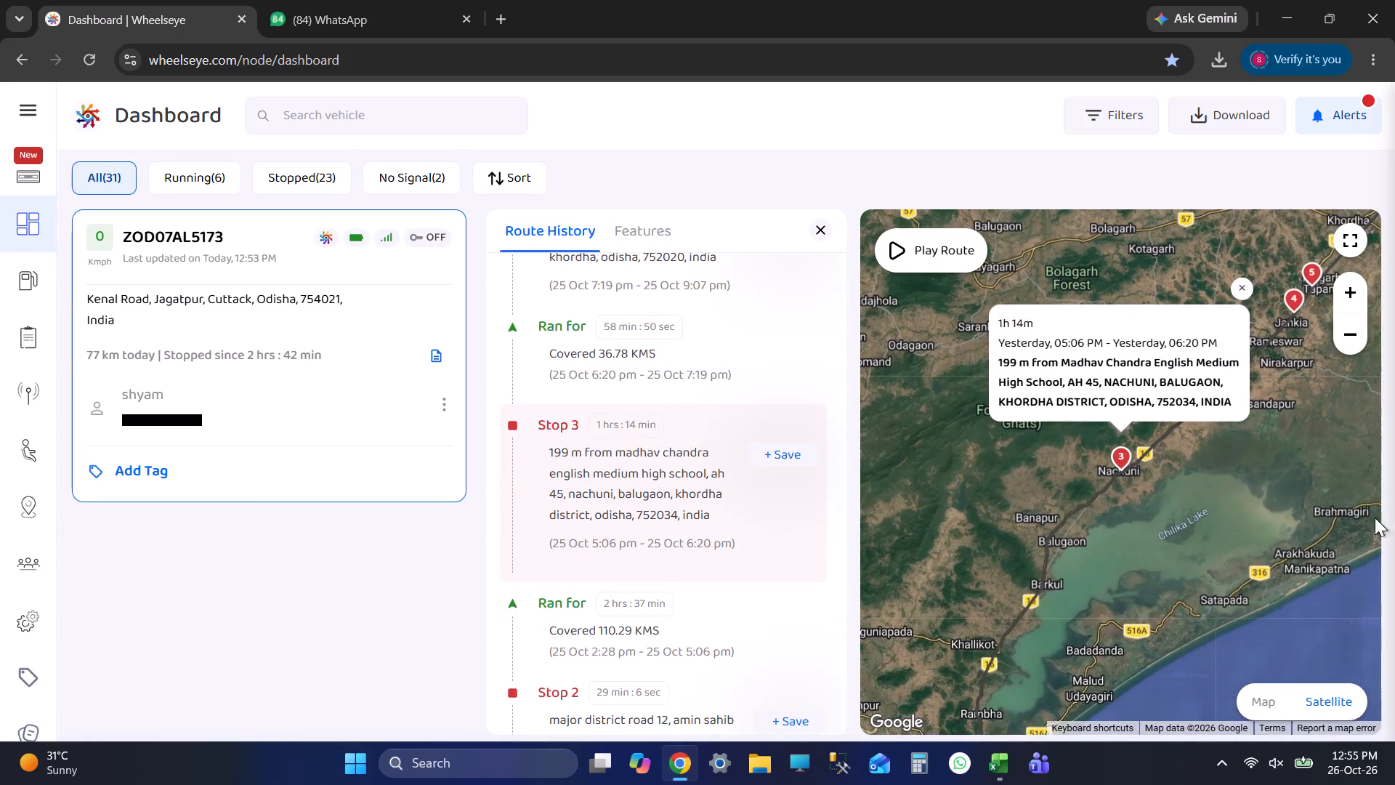
pyautogui.scroll(5, 1092, 456)
pyautogui.scroll(-6, 1158, 460)
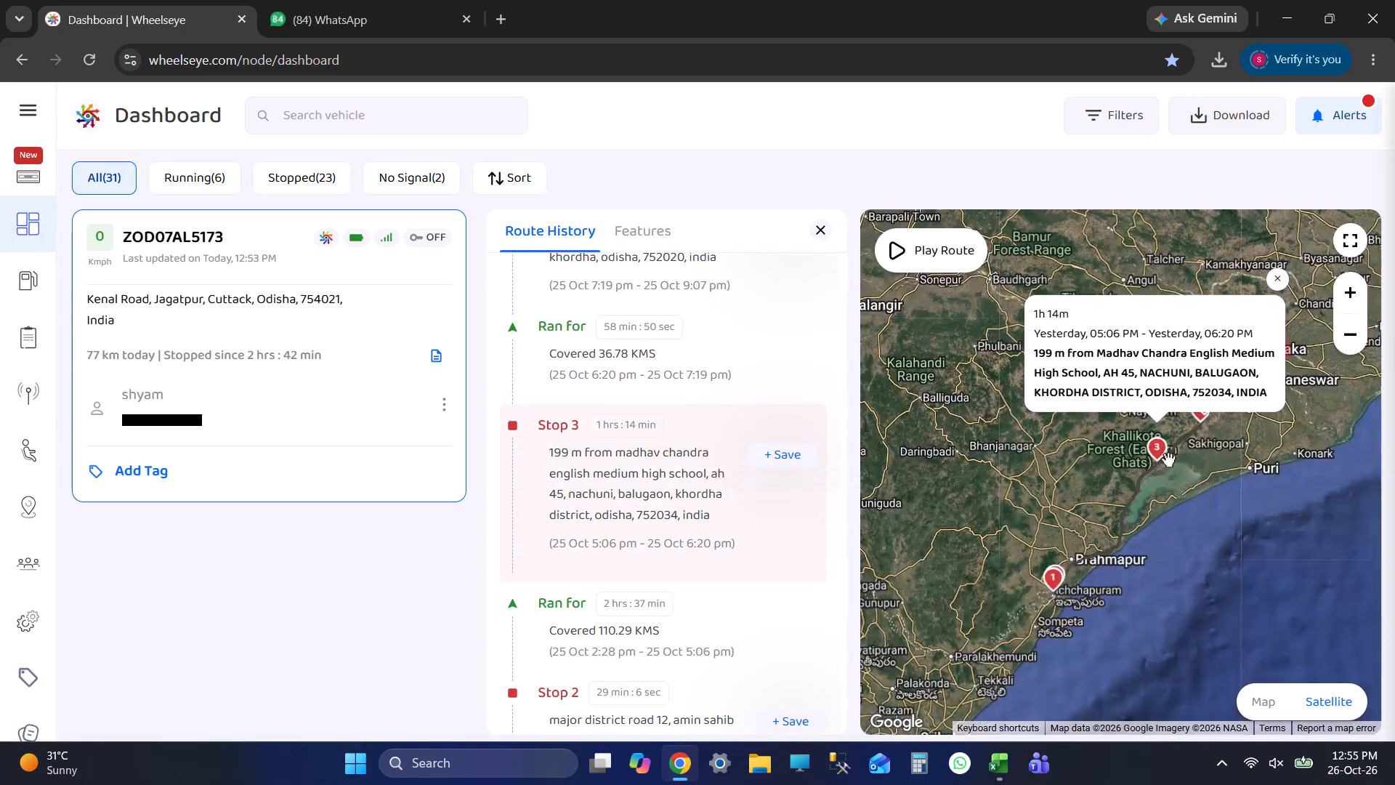
pyautogui.moveTo(1169, 458); pyautogui.dragTo(1092, 521)
pyautogui.scroll(-2, 751, 555)
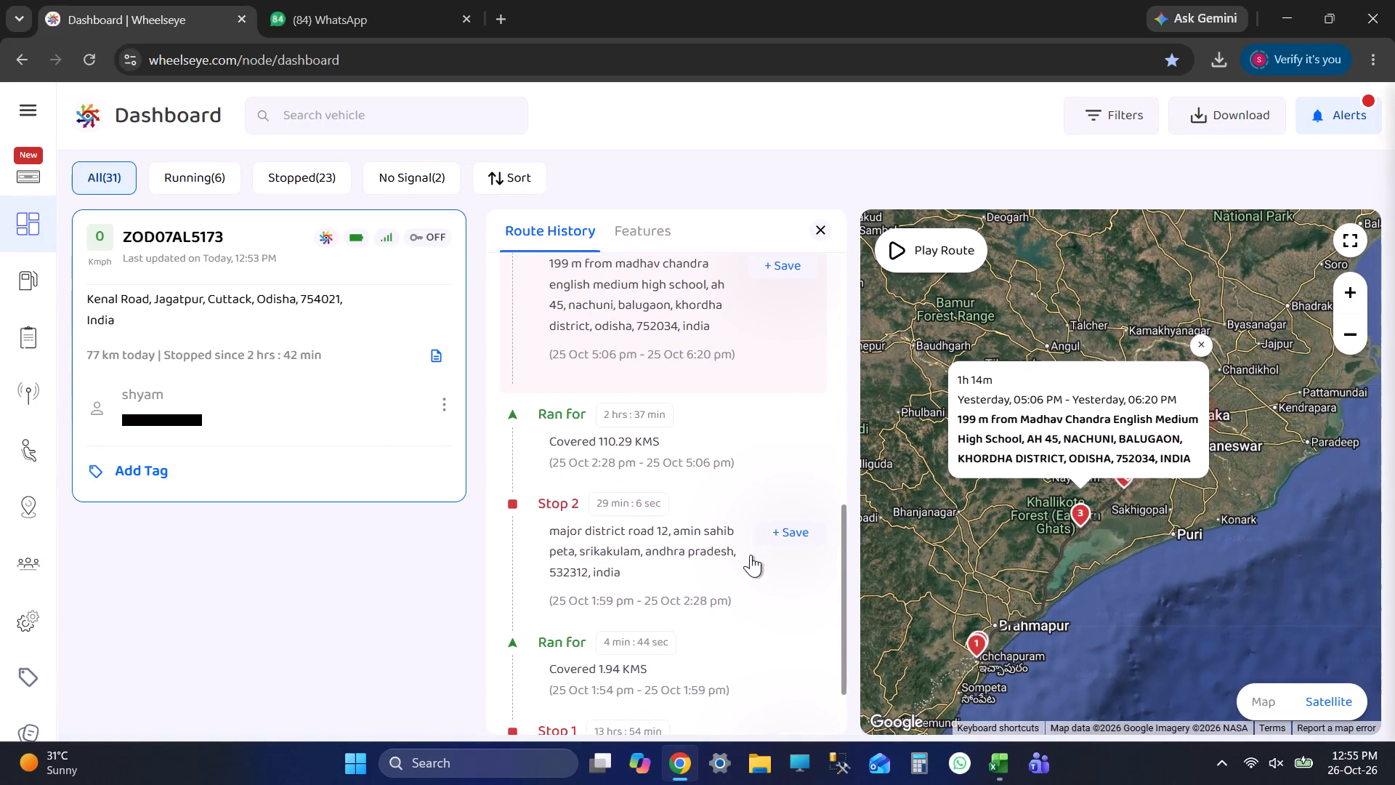
pyautogui.hotkey('alt', 'Tab')
pyautogui.hotkey('alt', 'Tab')
pyautogui.scroll(-4, 682, 568)
pyautogui.click(668, 486)
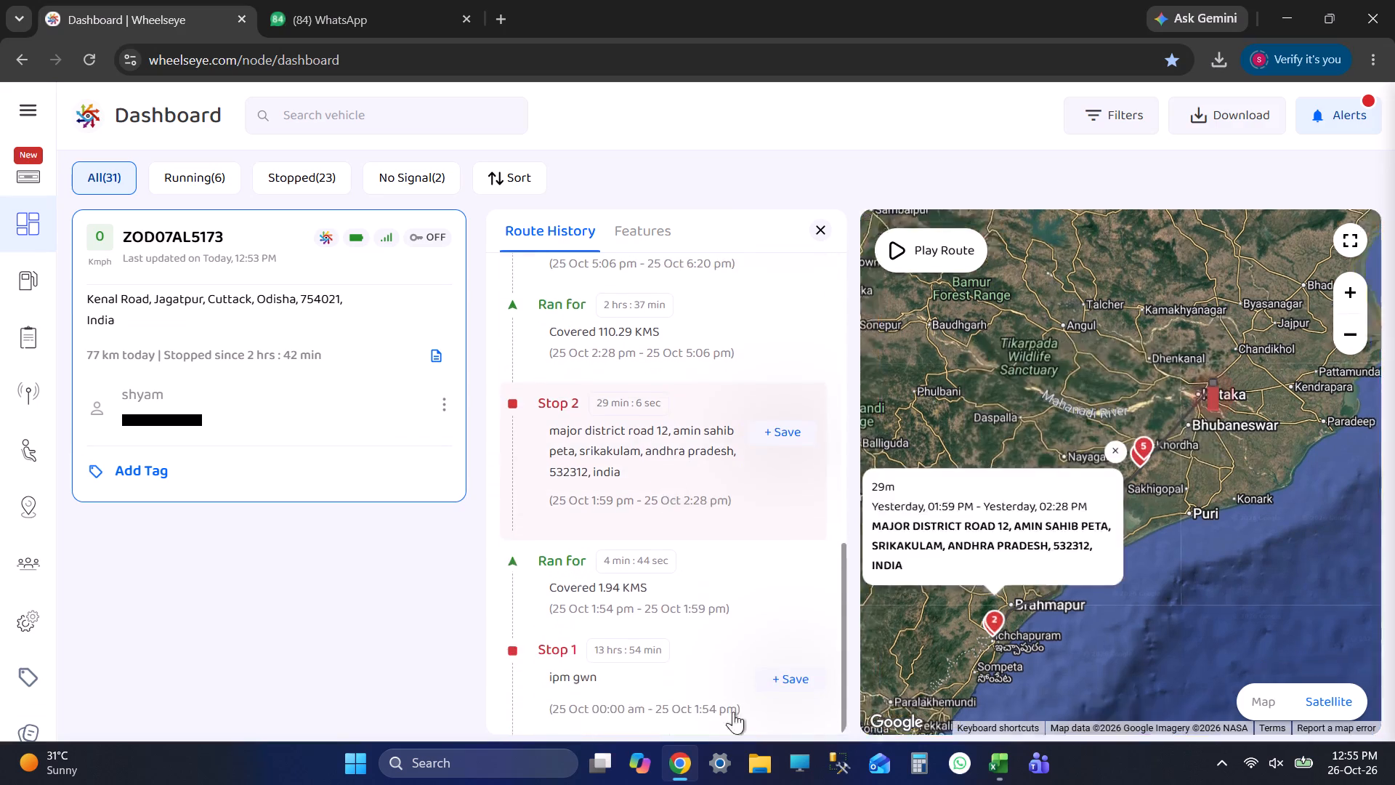
pyautogui.scroll(-1, 739, 747)
pyautogui.scroll(1, 739, 747)
pyautogui.scroll(-4, 739, 747)
pyautogui.scroll(-5, 713, 627)
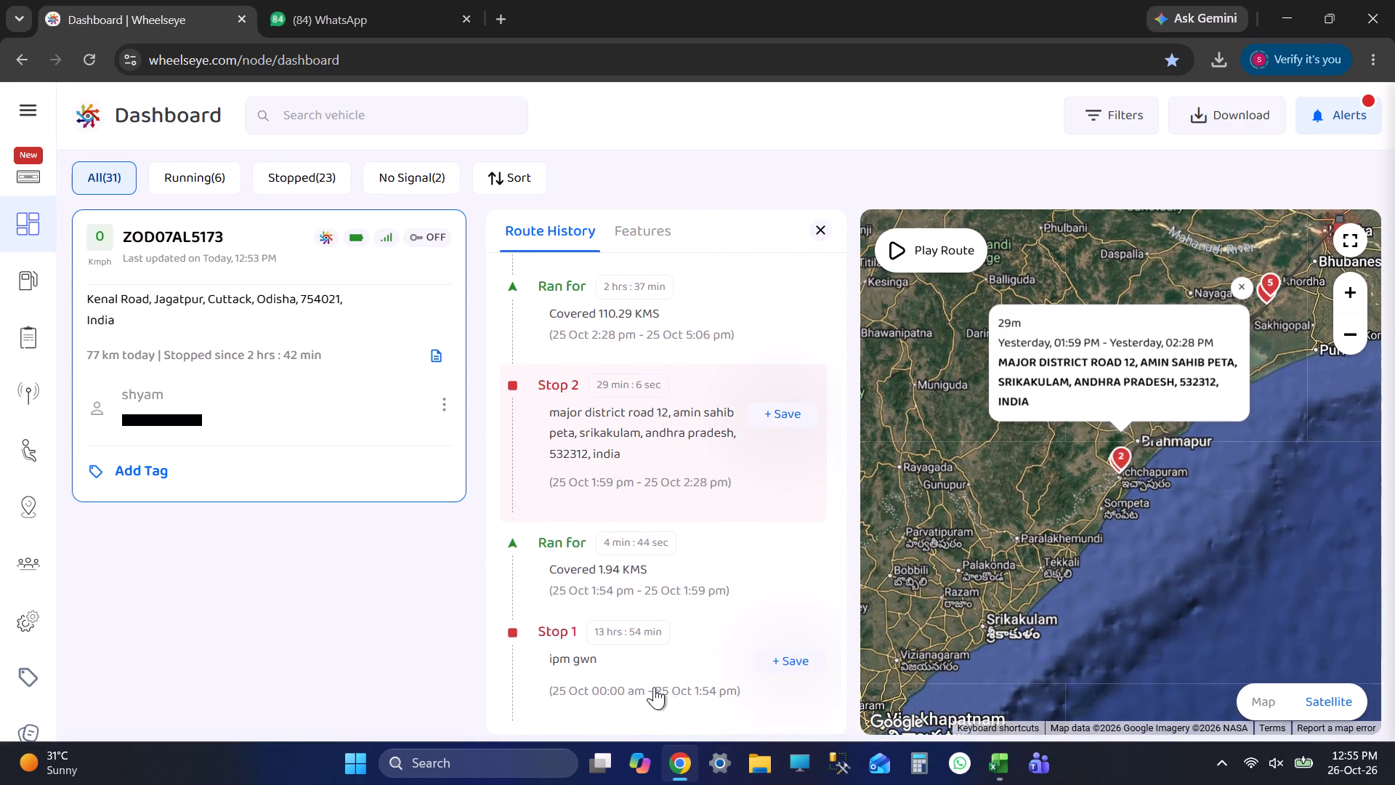
pyautogui.moveTo(654, 687); pyautogui.dragTo(609, 733)
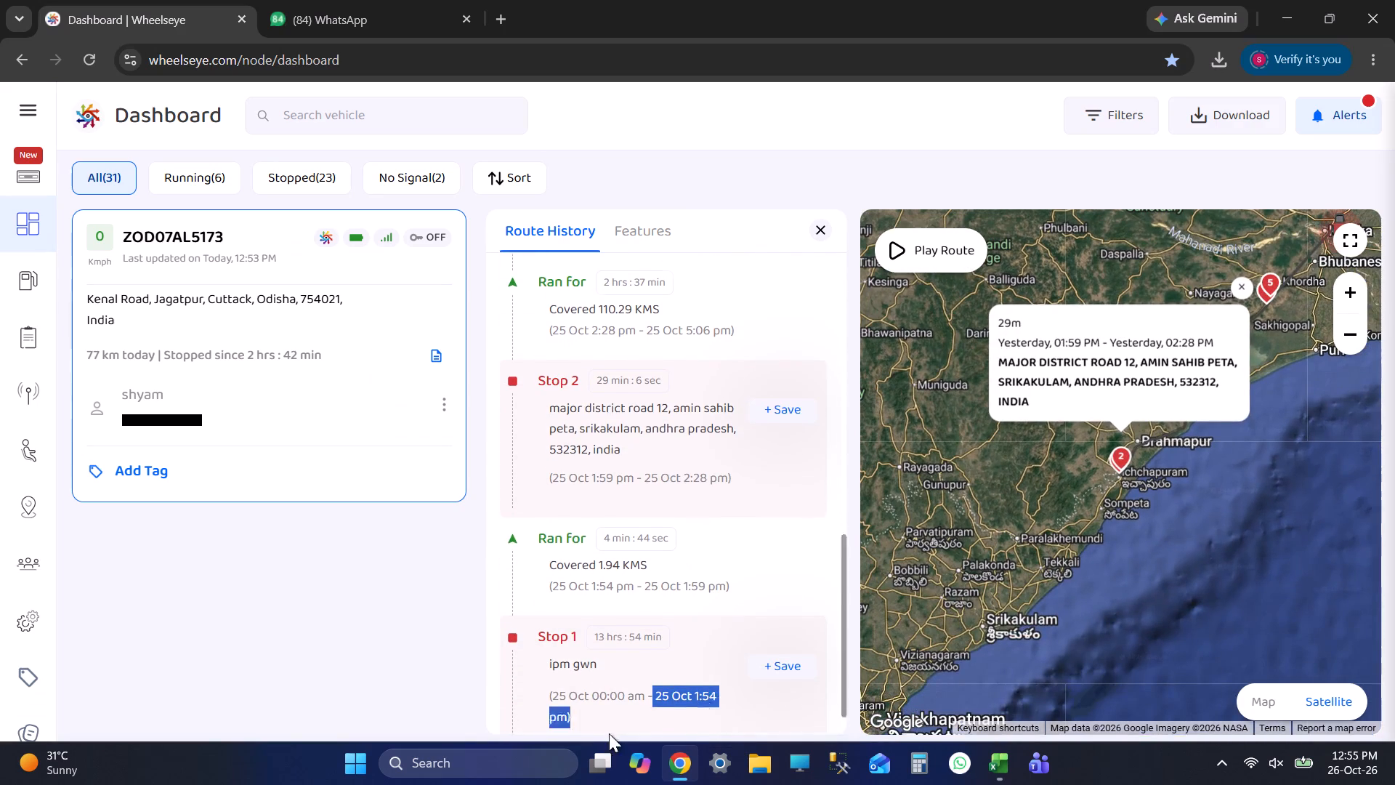
pyautogui.moveTo(609, 733); pyautogui.dragTo(567, 670)
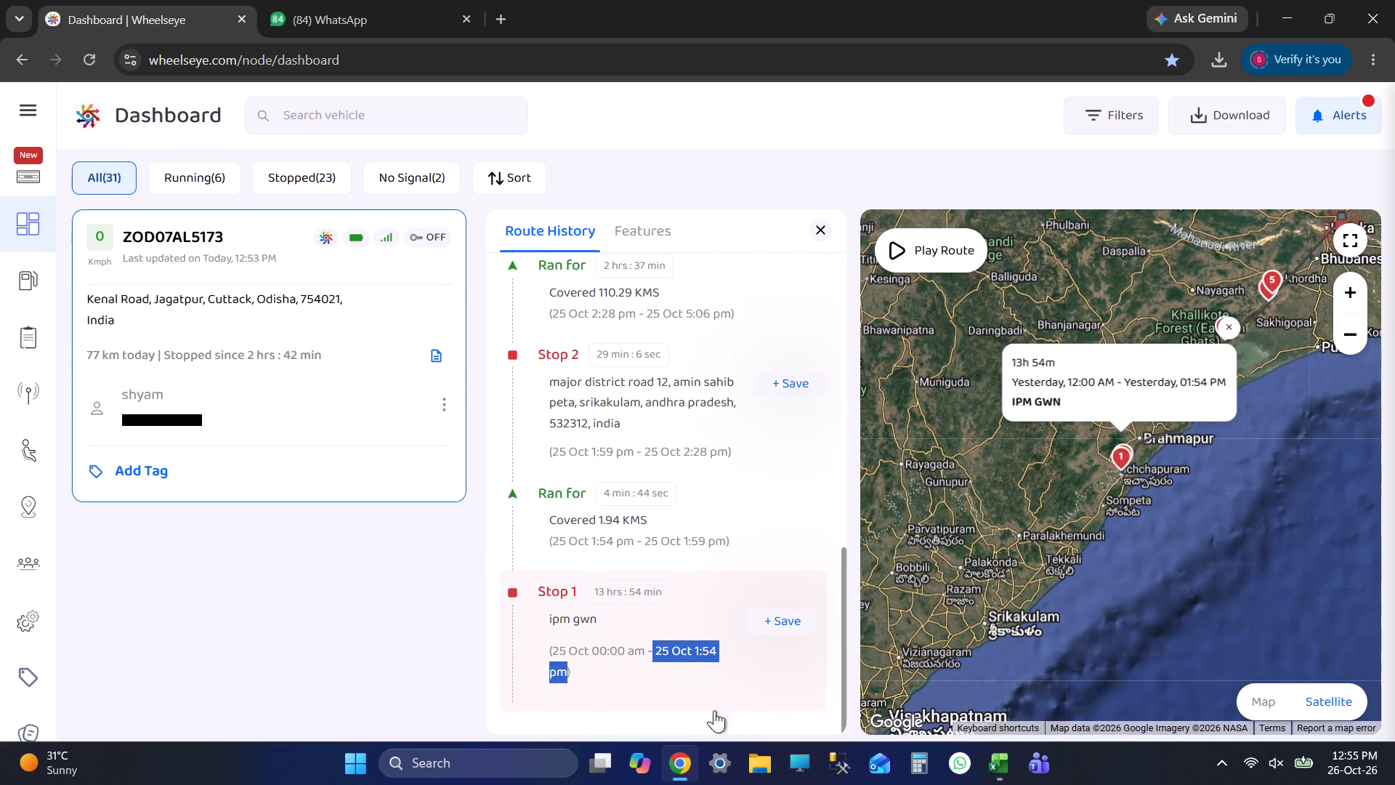
pyautogui.hotkey('ctrl', 'c')
pyautogui.hotkey('alt', 'Tab')
pyautogui.press('Tab')
pyautogui.press('Tab')
pyautogui.press('Tab')
pyautogui.press('Tab')
pyautogui.press('Tab')
pyautogui.press('Tab')
pyautogui.press('Tab')
pyautogui.press('Tab')
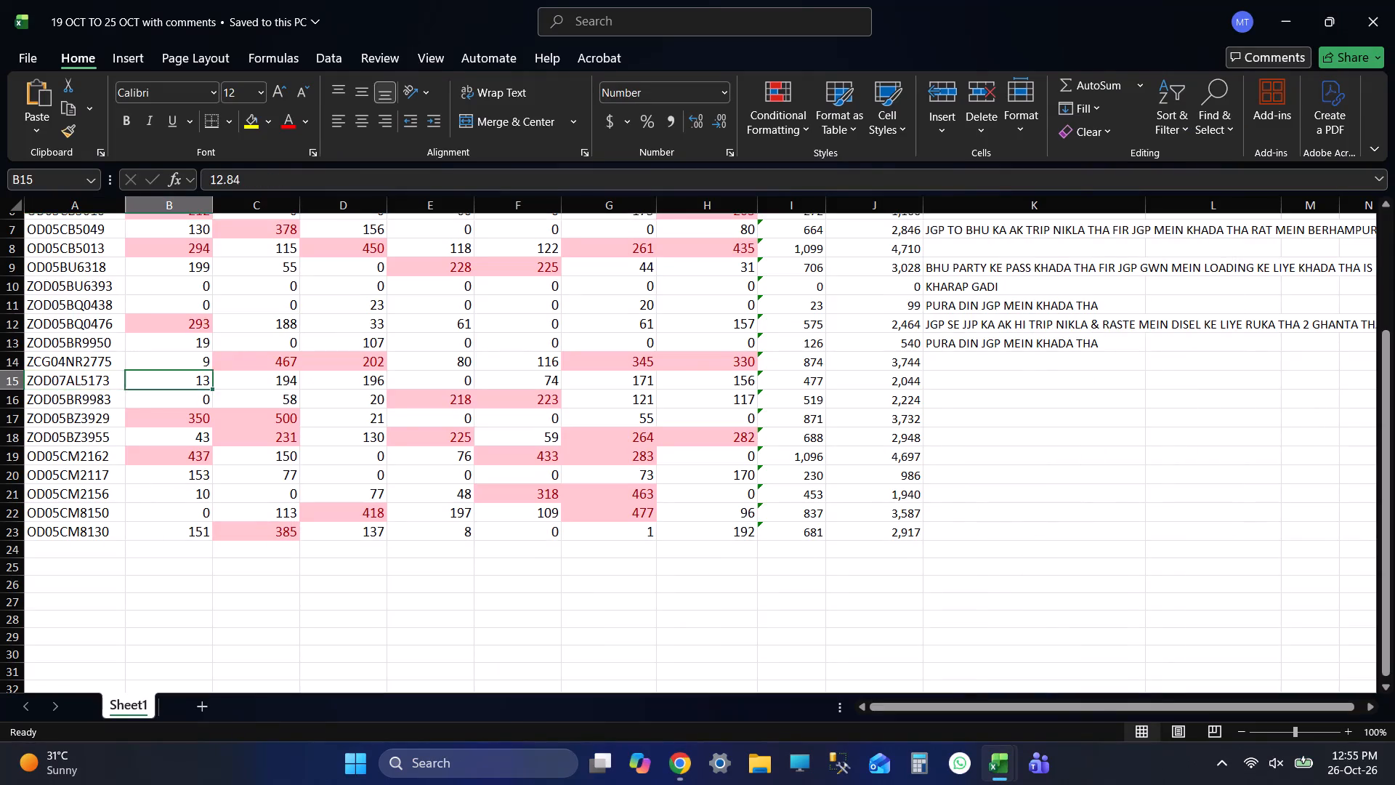
pyautogui.press('Tab')
pyautogui.press('Tab')
pyautogui.hotkey('alt', 'Tab')
pyautogui.hotkey('alt', 'Tab')
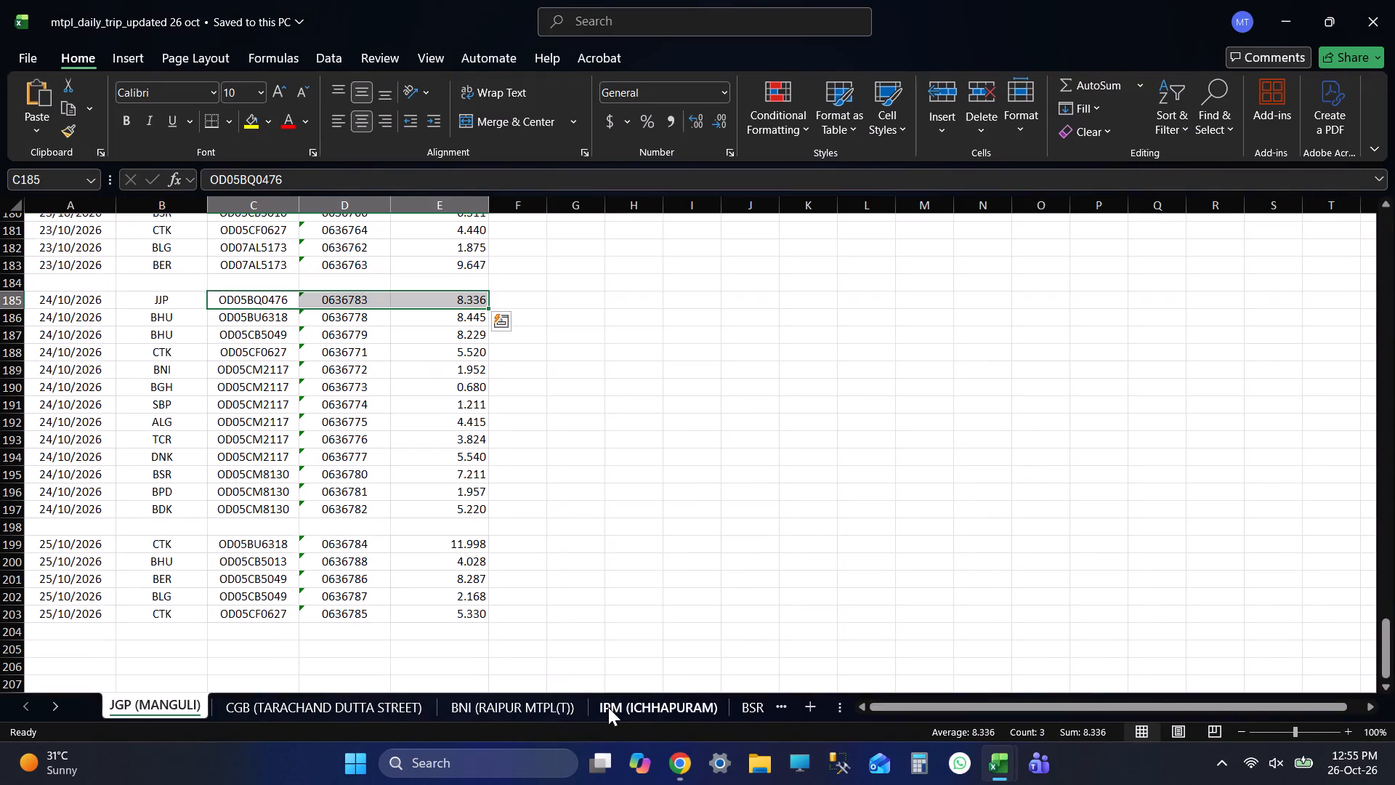
pyautogui.click(612, 709)
pyautogui.hotkey('alt', 'Tab')
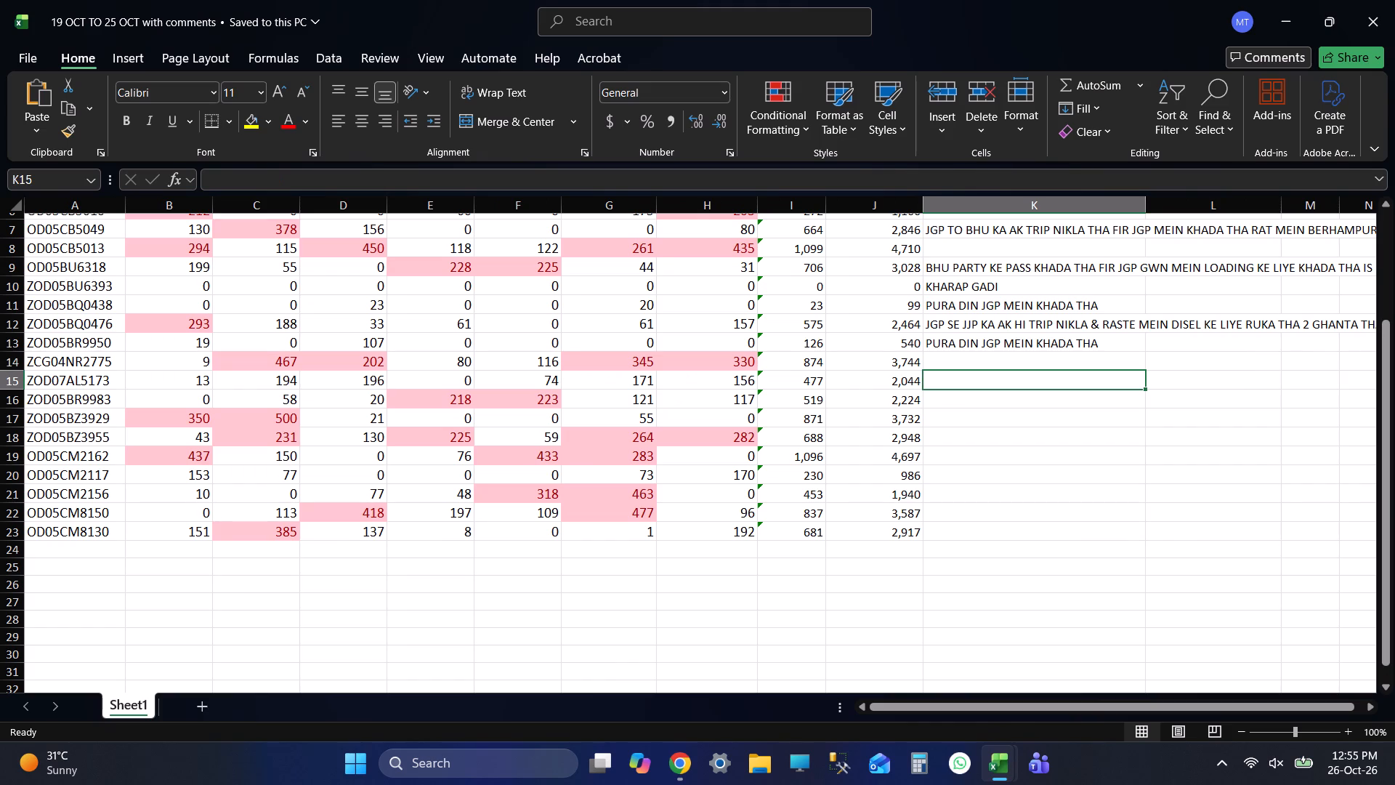
pyautogui.hotkey('alt', 'Tab')
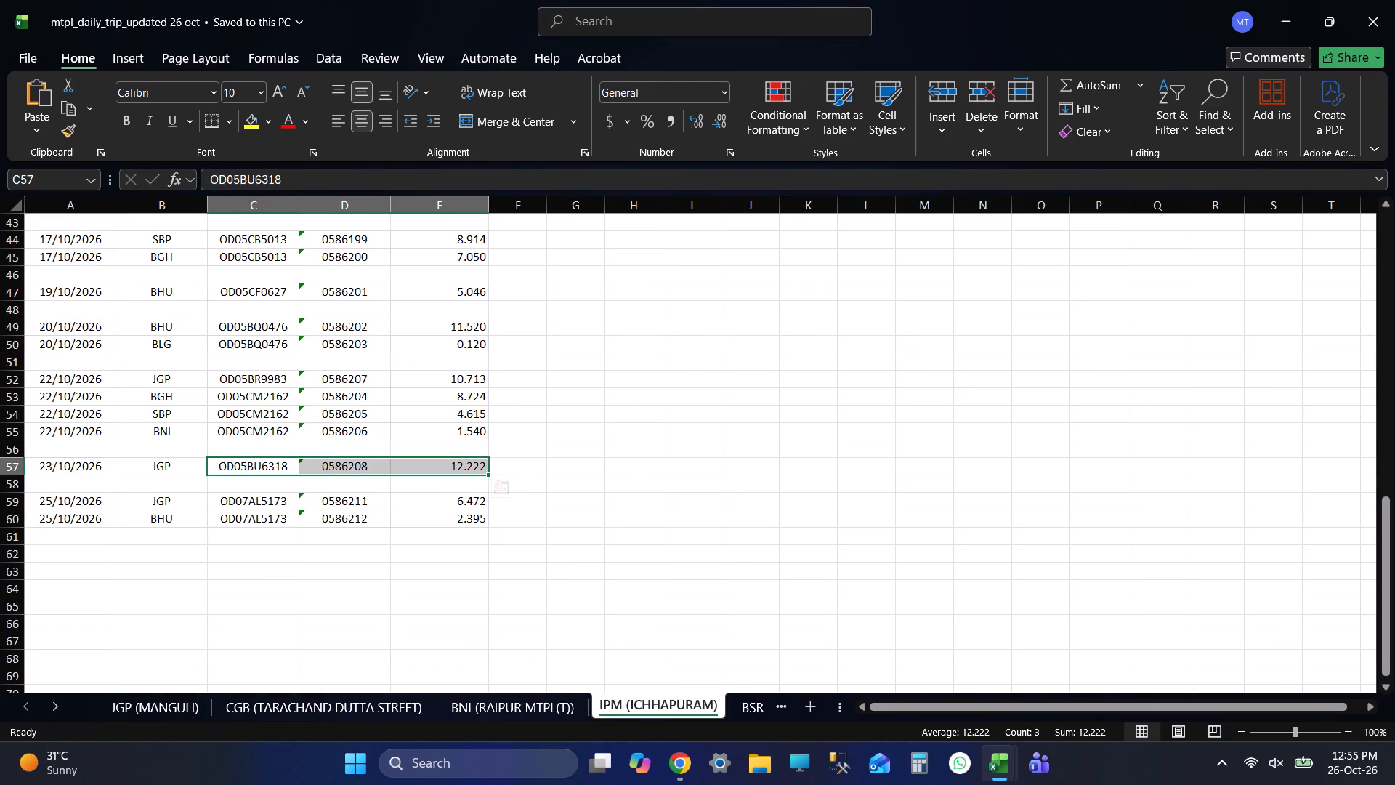
pyautogui.moveTo(260, 499); pyautogui.dragTo(493, 519)
pyautogui.hotkey('alt', 'Tab')
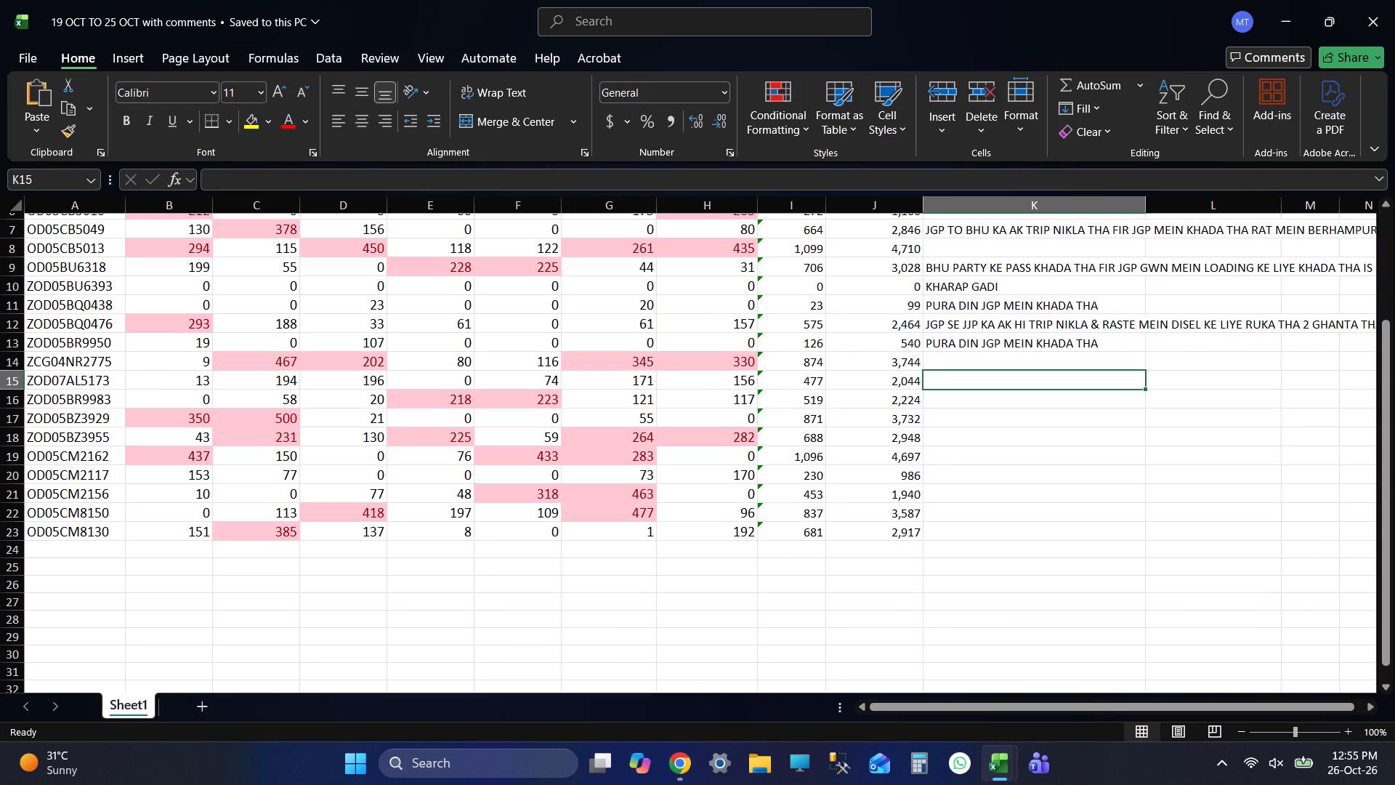
pyautogui.write('IPM SE')
pyautogui.press('space')
pyautogui.hotkey('ctrl', 'v')
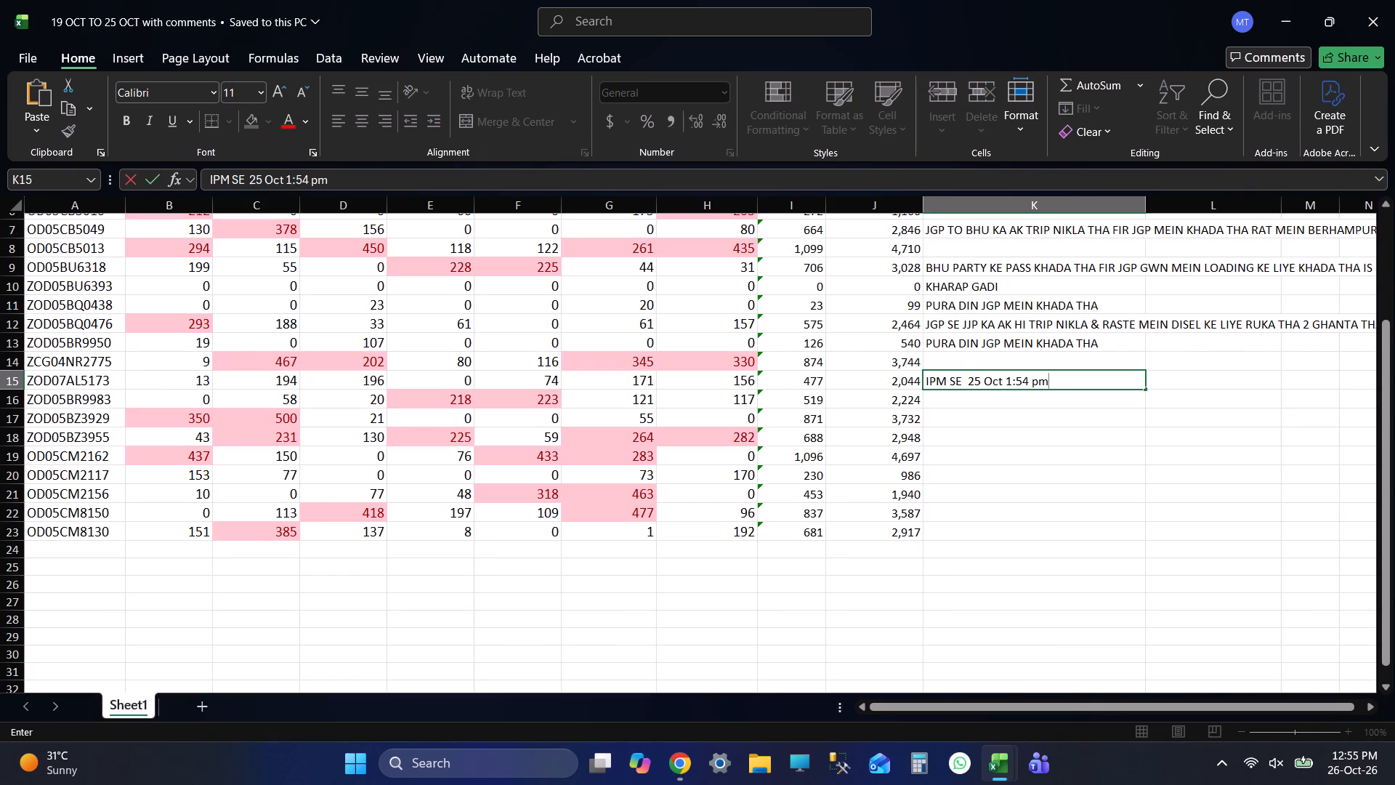
pyautogui.press('space')
pyautogui.write('BAJE')
pyautogui.press('space')
pyautogui.write('JGP')
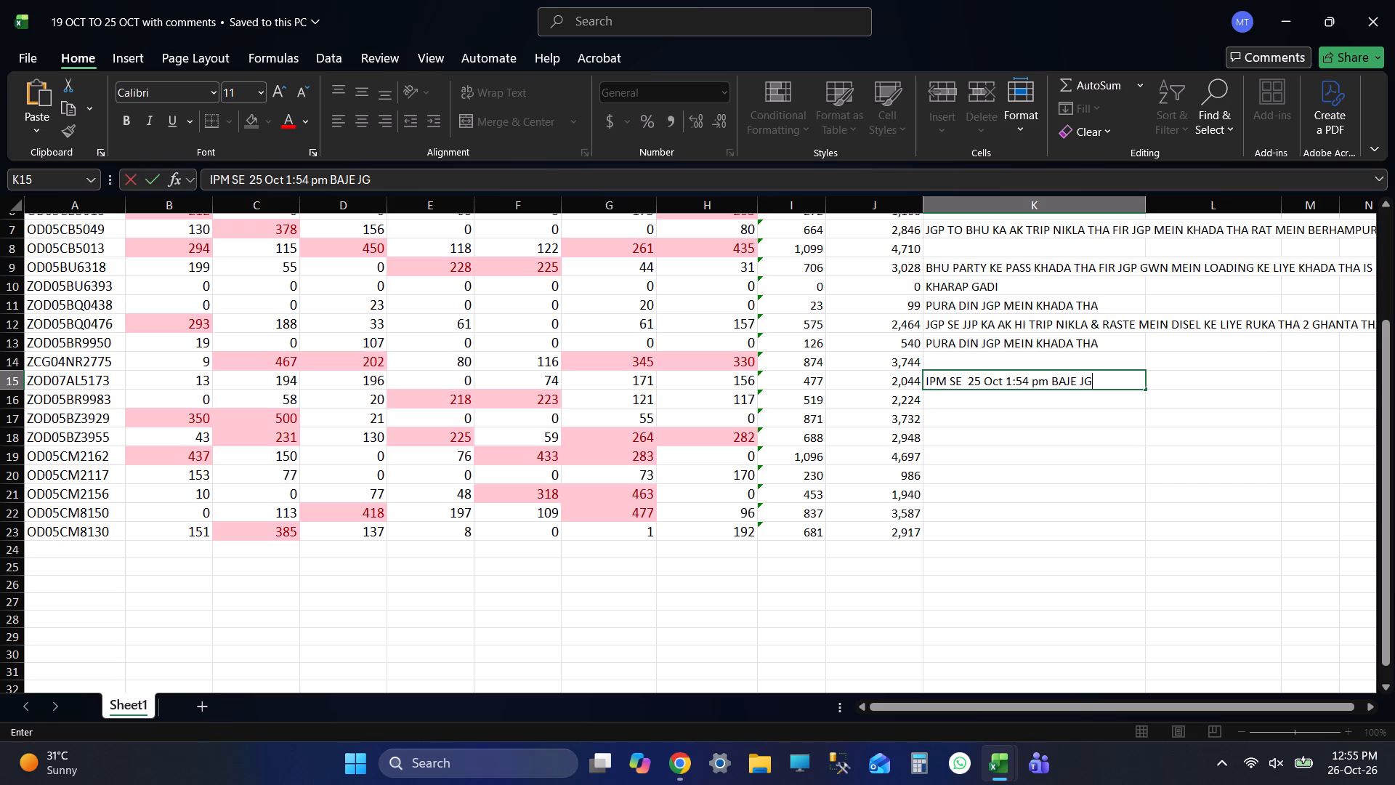
pyautogui.press('space')
pyautogui.write('KE L')
pyautogui.write('IYE NIKLA TA')
pyautogui.press('space')
pyautogui.press('BackSpace')
pyautogui.press('BackSpace')
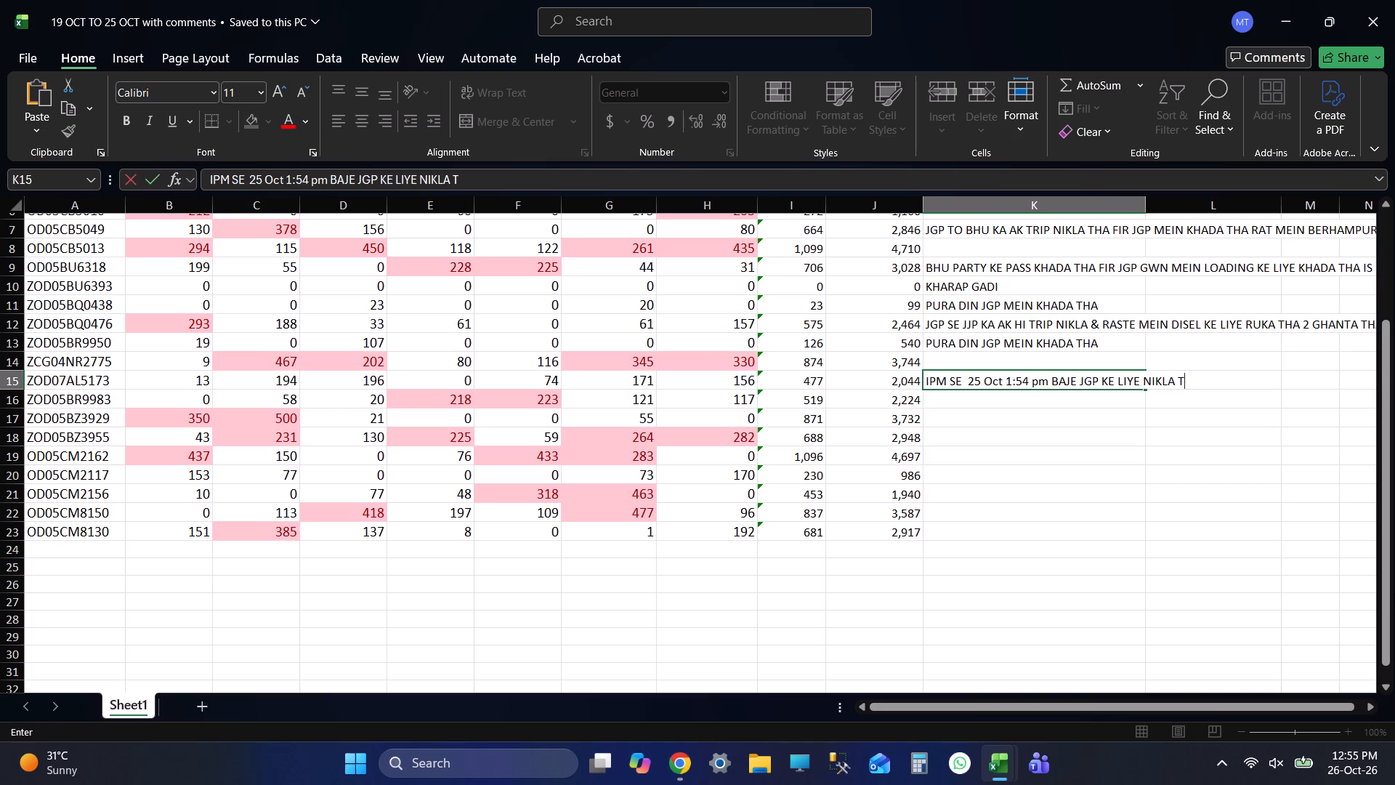
pyautogui.write('HA')
pyautogui.click(967, 384)
pyautogui.press('BackSpace')
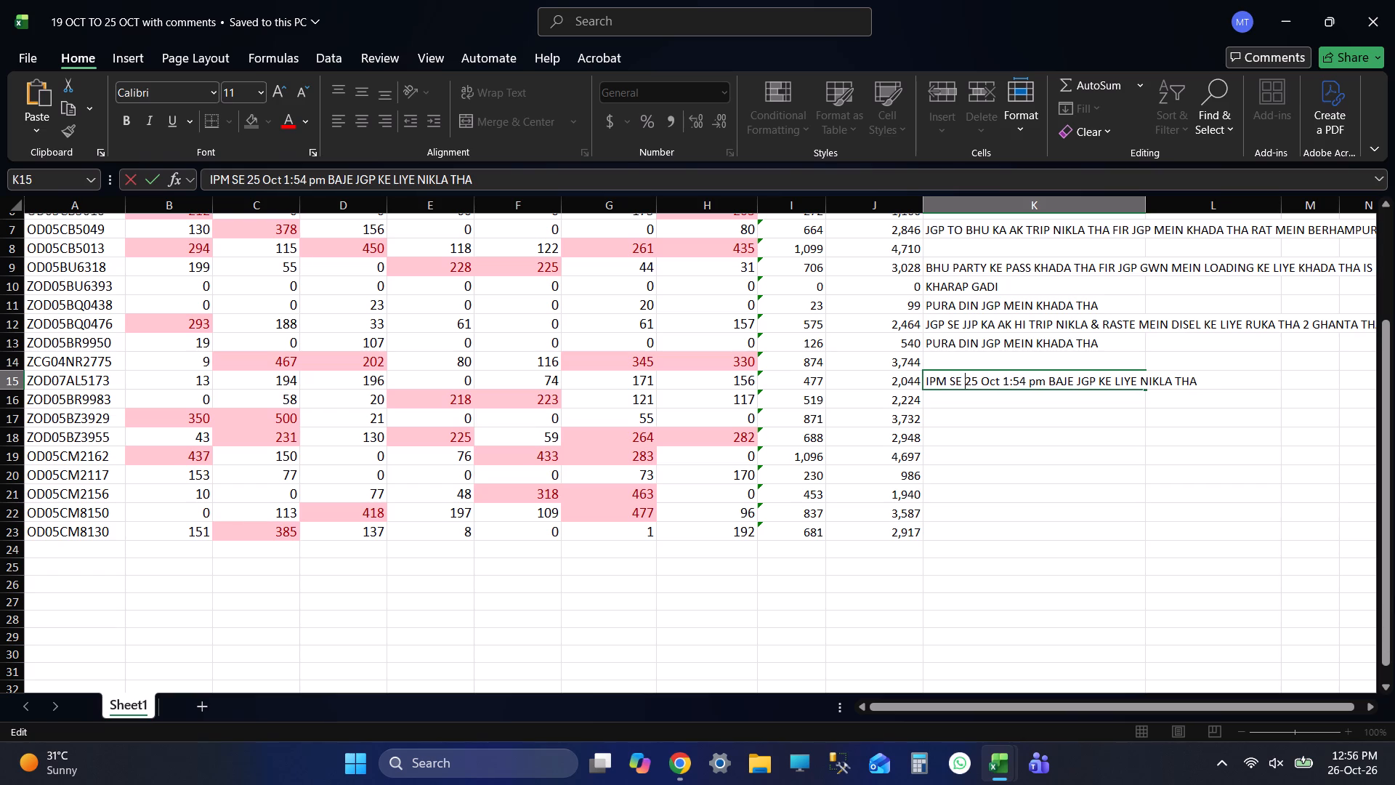
pyautogui.hotkey('ctrl', 'Right')
pyautogui.hotkey('ctrl', 'Right')
pyautogui.hotkey('ctrl', 'Right')
pyautogui.hotkey('ctrl', 'Right')
pyautogui.hotkey('ctrl', 'Right')
pyautogui.hotkey('ctrl', 'Right')
pyautogui.hotkey('ctrl', 'Right')
pyautogui.hotkey('ctrl', 'Right')
pyautogui.hotkey('ctrl', 'Right')
pyautogui.hotkey('ctrl', 'Right')
pyautogui.hotkey('ctrl', 'Right')
pyautogui.hotkey('ctrl', 'Right')
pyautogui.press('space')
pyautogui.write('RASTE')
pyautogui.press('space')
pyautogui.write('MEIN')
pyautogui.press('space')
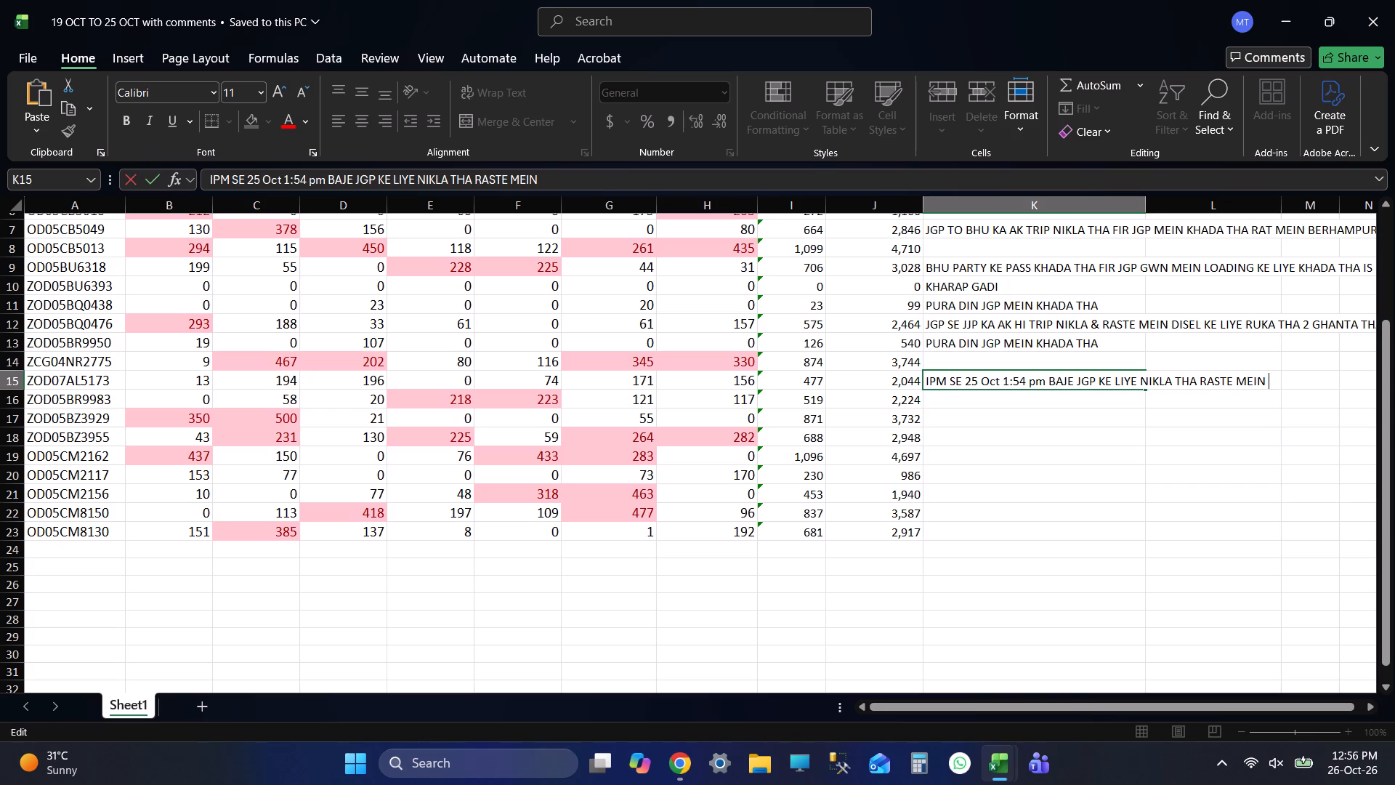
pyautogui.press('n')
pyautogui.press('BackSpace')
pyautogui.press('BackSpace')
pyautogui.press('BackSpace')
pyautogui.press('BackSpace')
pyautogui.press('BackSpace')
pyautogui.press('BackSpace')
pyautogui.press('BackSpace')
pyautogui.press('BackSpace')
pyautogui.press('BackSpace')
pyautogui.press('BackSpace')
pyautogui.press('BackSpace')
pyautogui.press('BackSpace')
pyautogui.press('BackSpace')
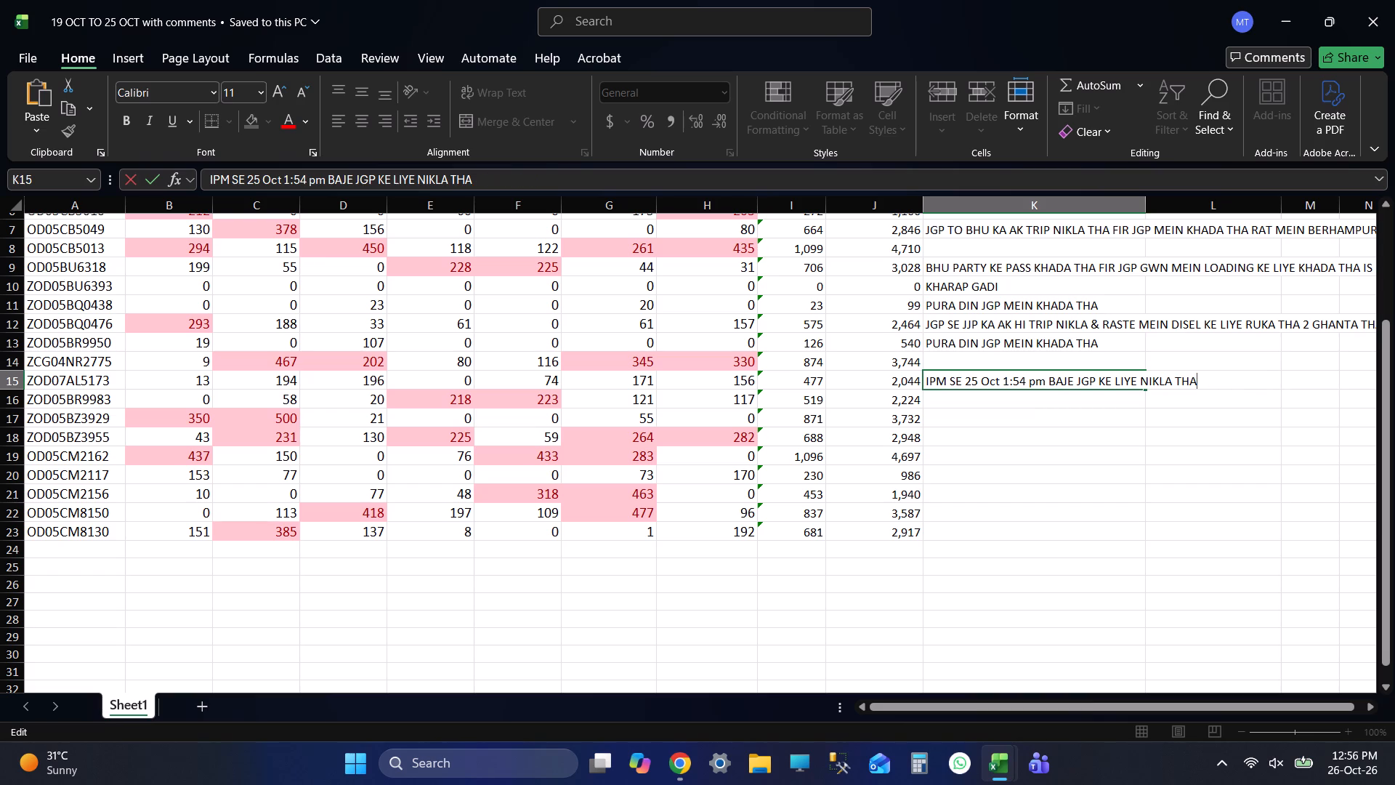
pyautogui.press('space')
pyautogui.write('KHO')
pyautogui.write('RD')
pyautogui.write('A')
pyautogui.press('space')
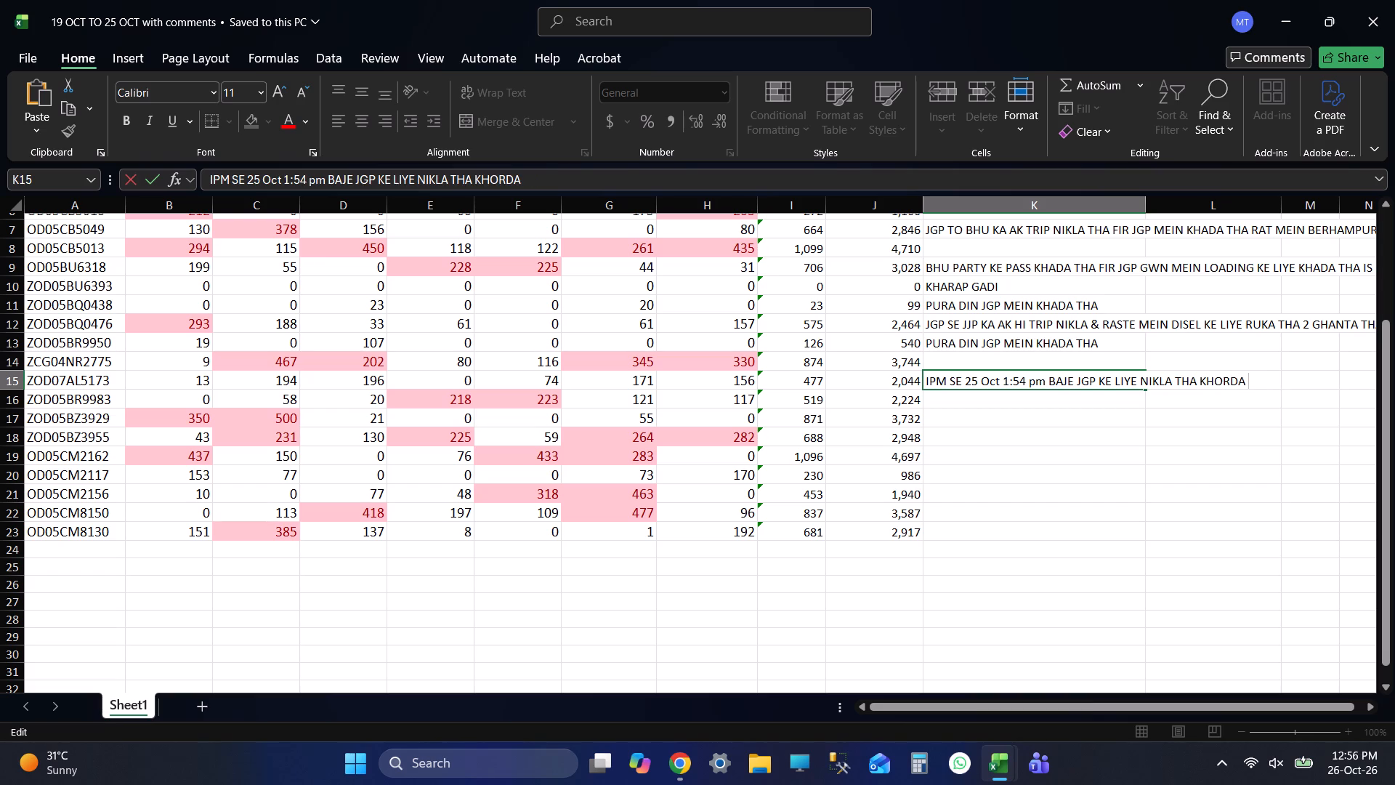
pyautogui.write('MEIN NO')
pyautogui.press('space')
pyautogui.write('ENTRY')
pyautogui.press('space')
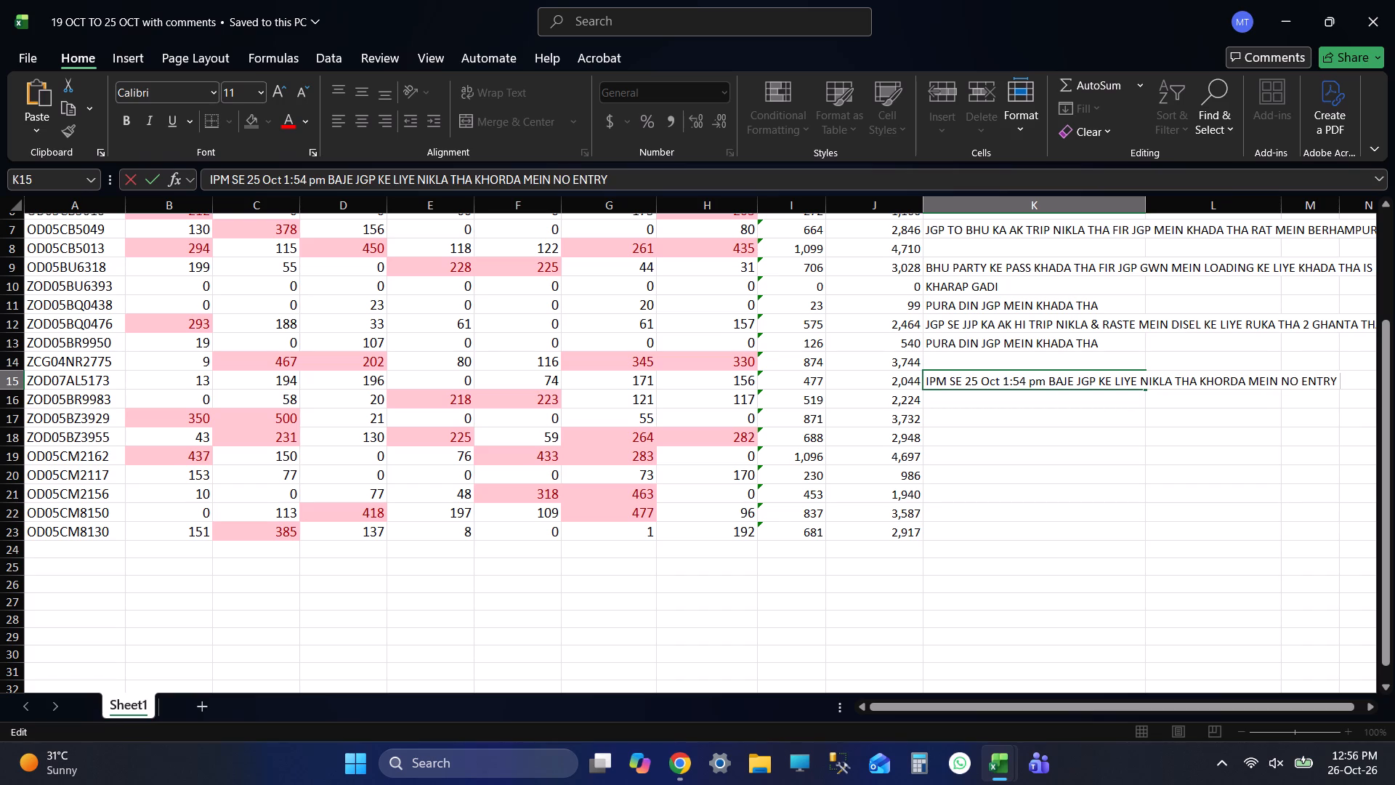
pyautogui.write('KE')
pyautogui.press('space')
pyautogui.write('WAJE SE KAM CHALA.')
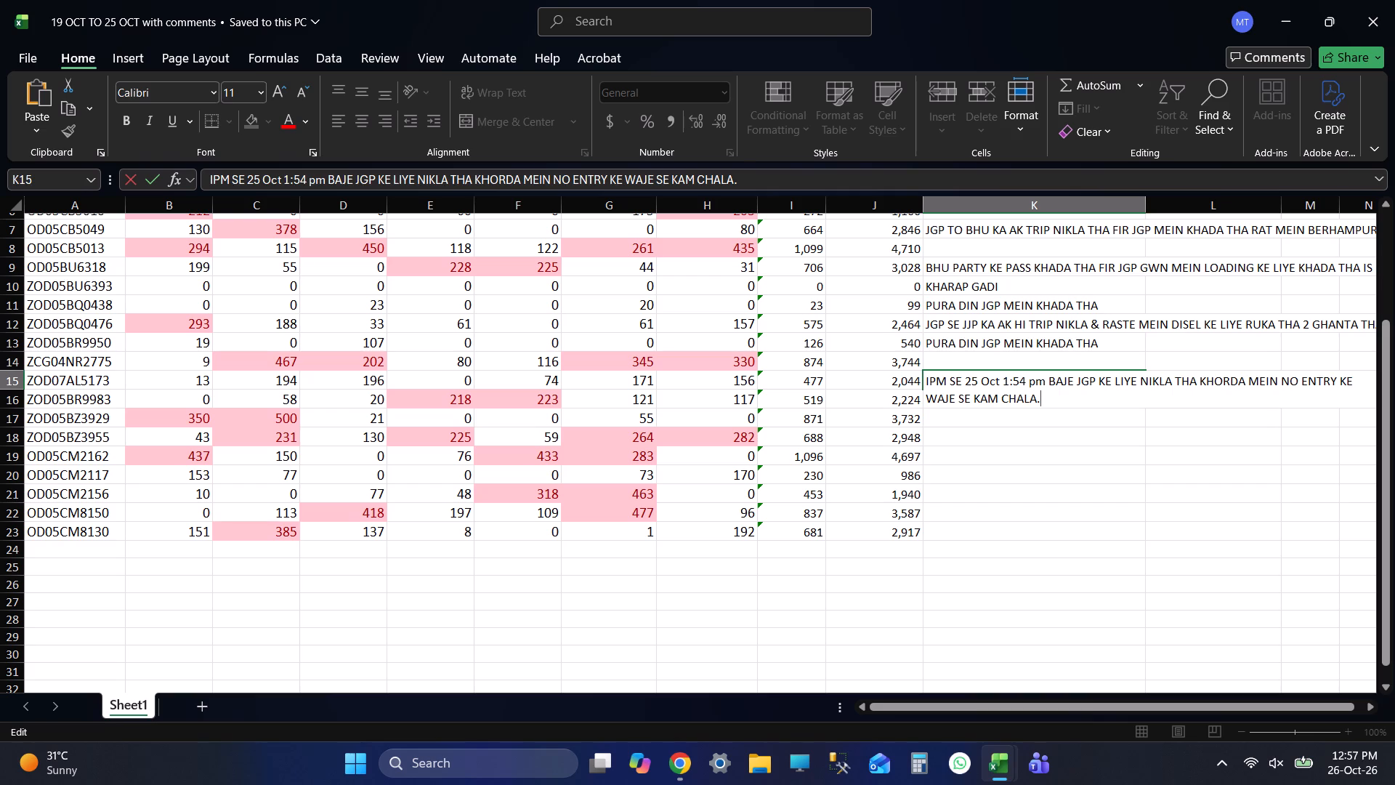
pyautogui.press('Return')
pyautogui.hotkey('ctrl', 's')
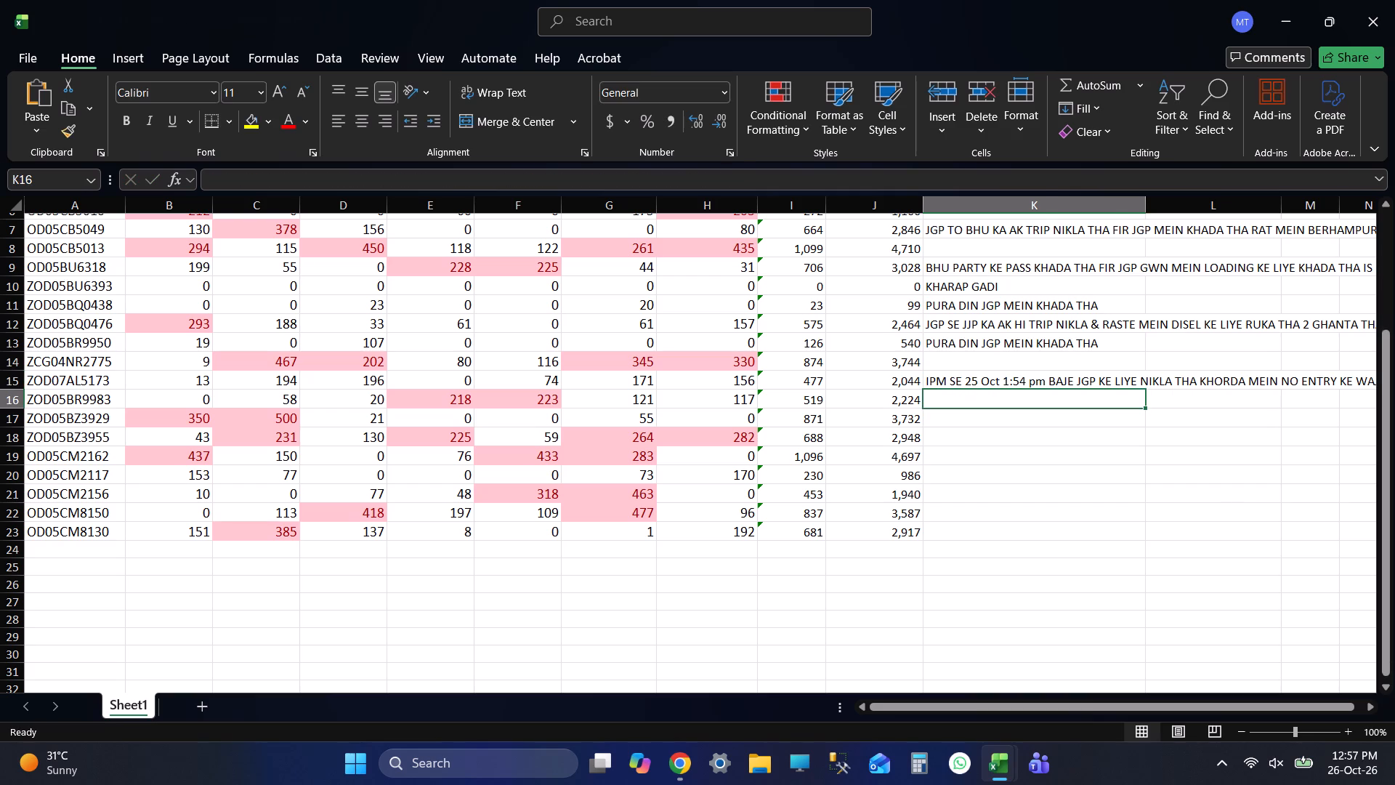
pyautogui.hotkey('shift', 'Tab')
pyautogui.hotkey('shift', 'Tab')
pyautogui.hotkey('shift', 'Tab')
pyautogui.hotkey('shift', 'Tab')
pyautogui.hotkey('shift', 'Tab')
pyautogui.hotkey('shift', 'Tab')
pyautogui.hotkey('shift', 'Tab')
pyautogui.hotkey('shift', 'Tab')
pyautogui.hotkey('shift', 'Tab')
pyautogui.hotkey('shift', 'Tab')
pyautogui.hotkey('shift', 'Tab')
pyautogui.hotkey('shift', 'Tab')
pyautogui.hotkey('shift', 'Tab')
pyautogui.hotkey('shift', 'Tab')
pyautogui.hotkey('ctrl', 'c')
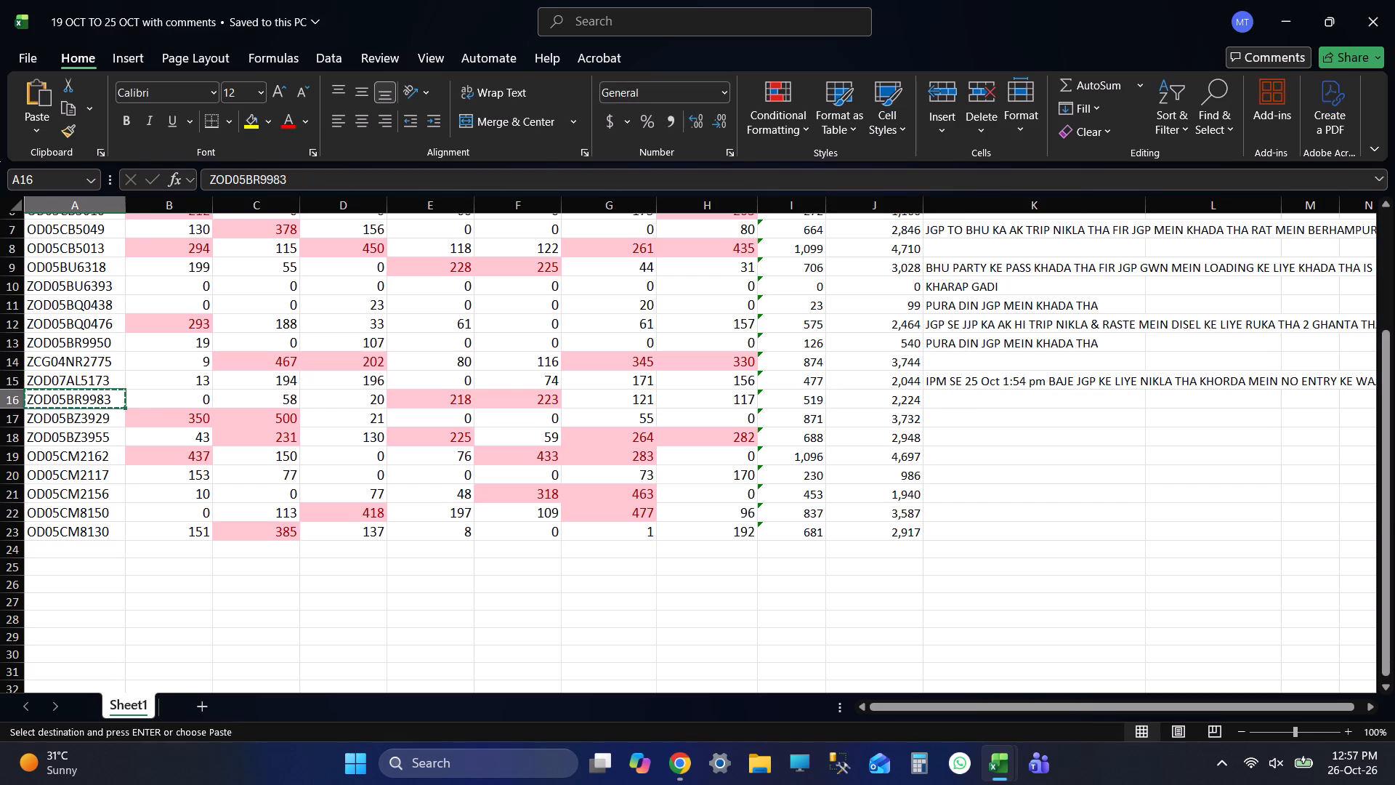
pyautogui.hotkey('alt', 'Tab')
pyautogui.hotkey('alt', 'Tab')
pyautogui.hotkey('alt', 'Tab')
pyautogui.hotkey('alt', 'Tab')
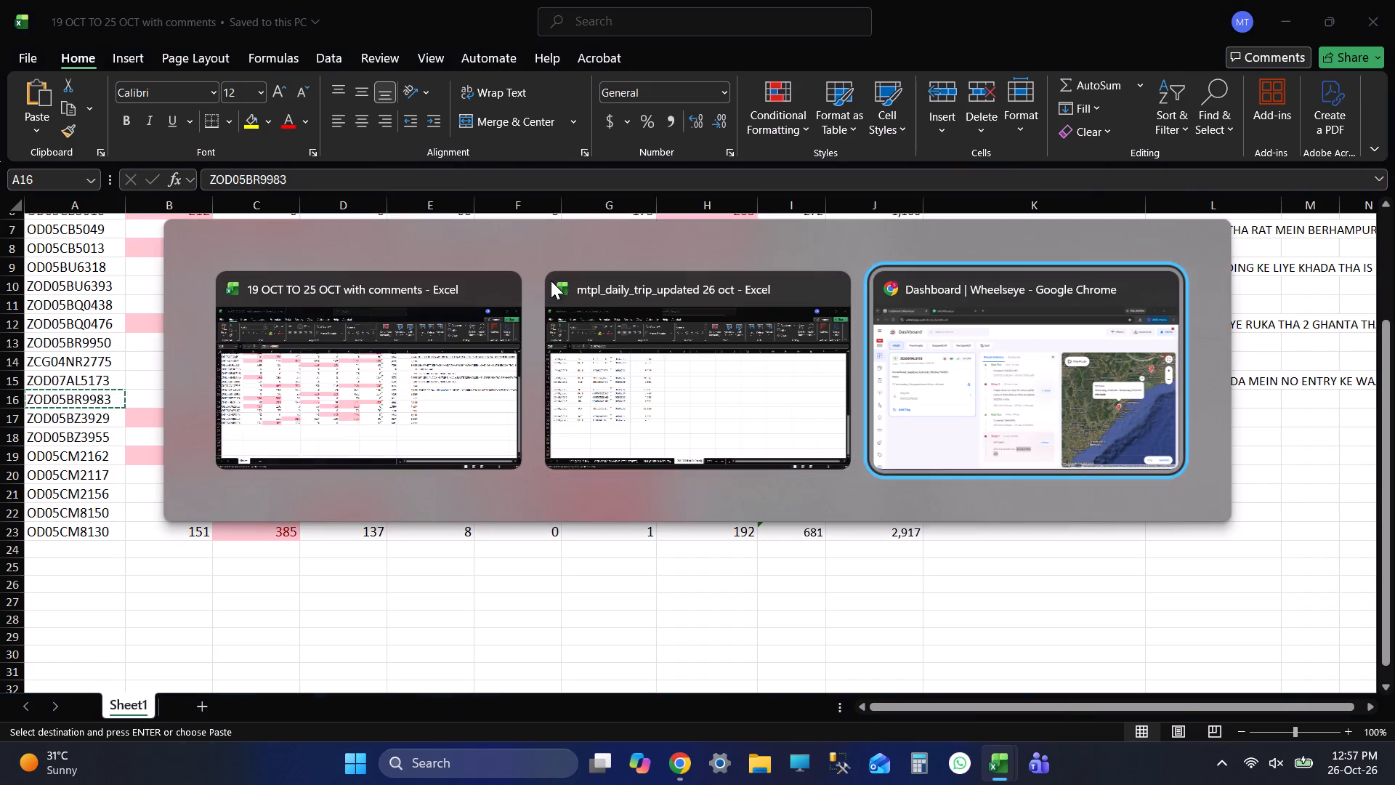
pyautogui.click(294, 120)
pyautogui.hotkey('ctrl', 'v')
pyautogui.press('Return')
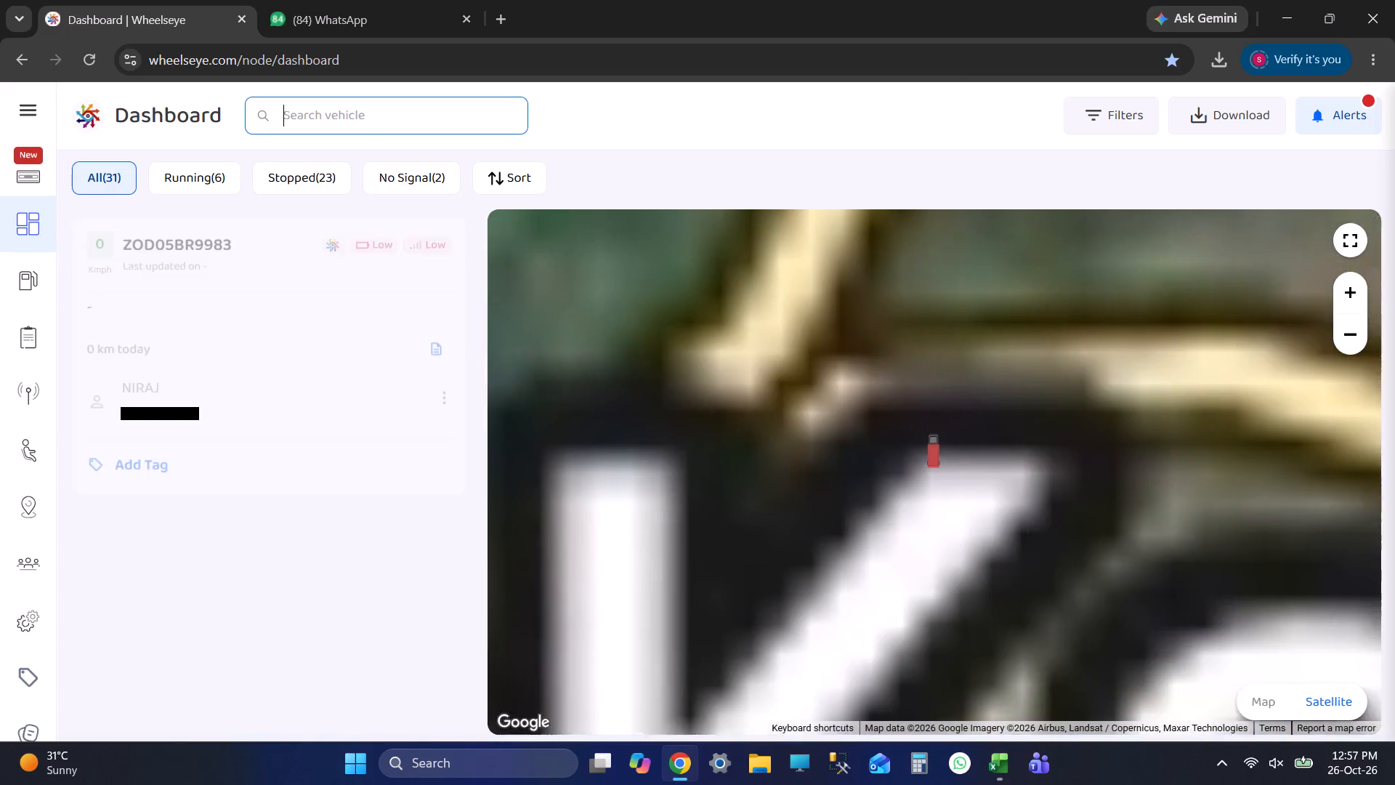
pyautogui.click(170, 467)
pyautogui.click(1359, 117)
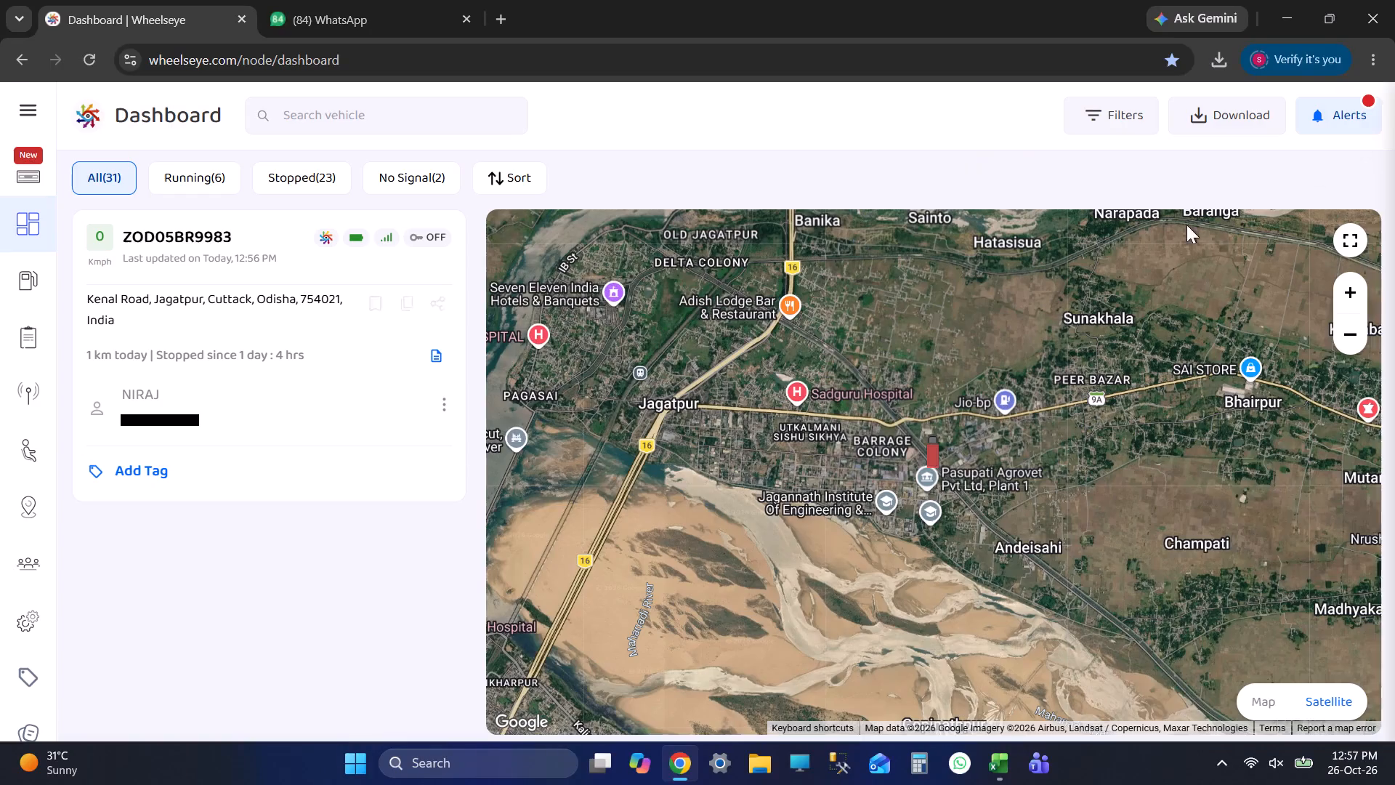
pyautogui.click(313, 329)
pyautogui.click(533, 258)
pyautogui.click(535, 286)
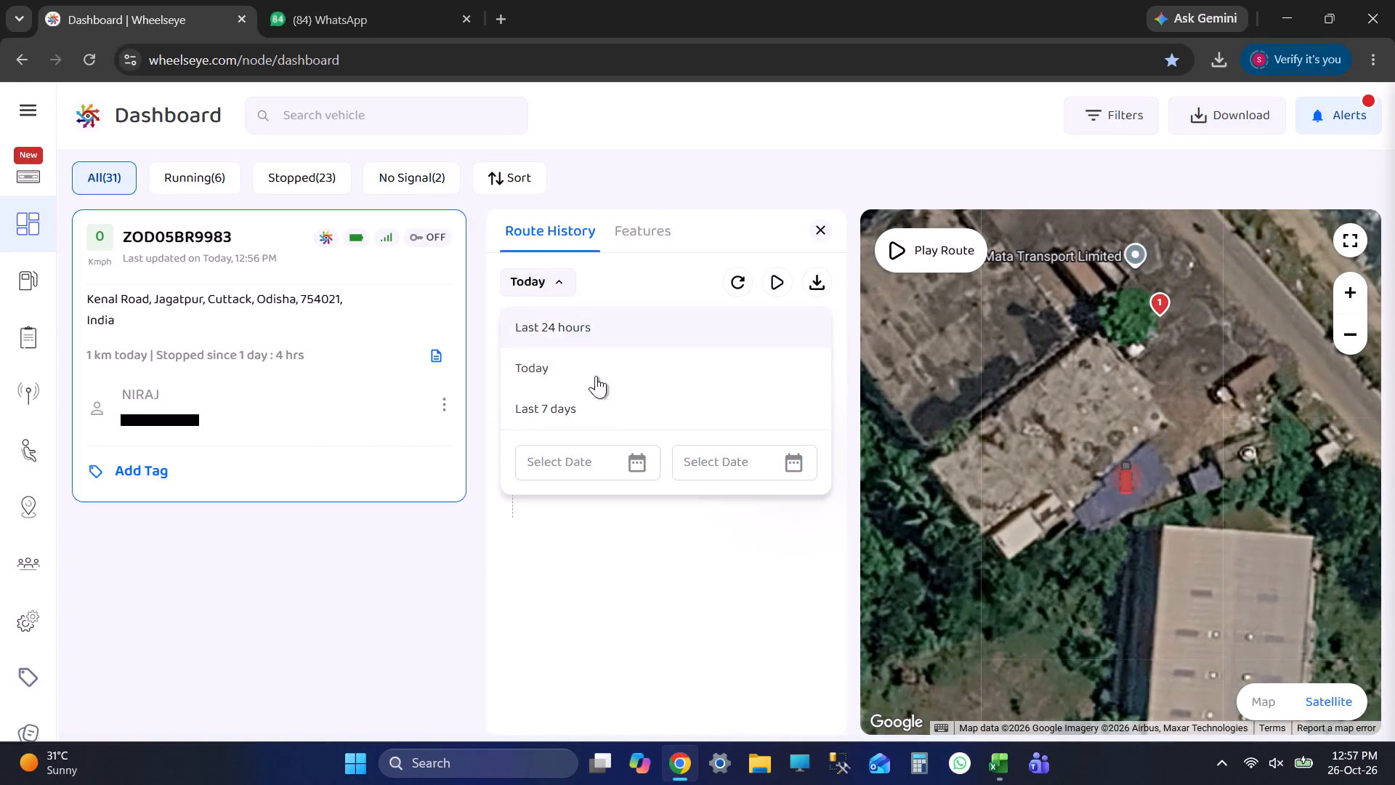
pyautogui.click(570, 455)
pyautogui.click(567, 553)
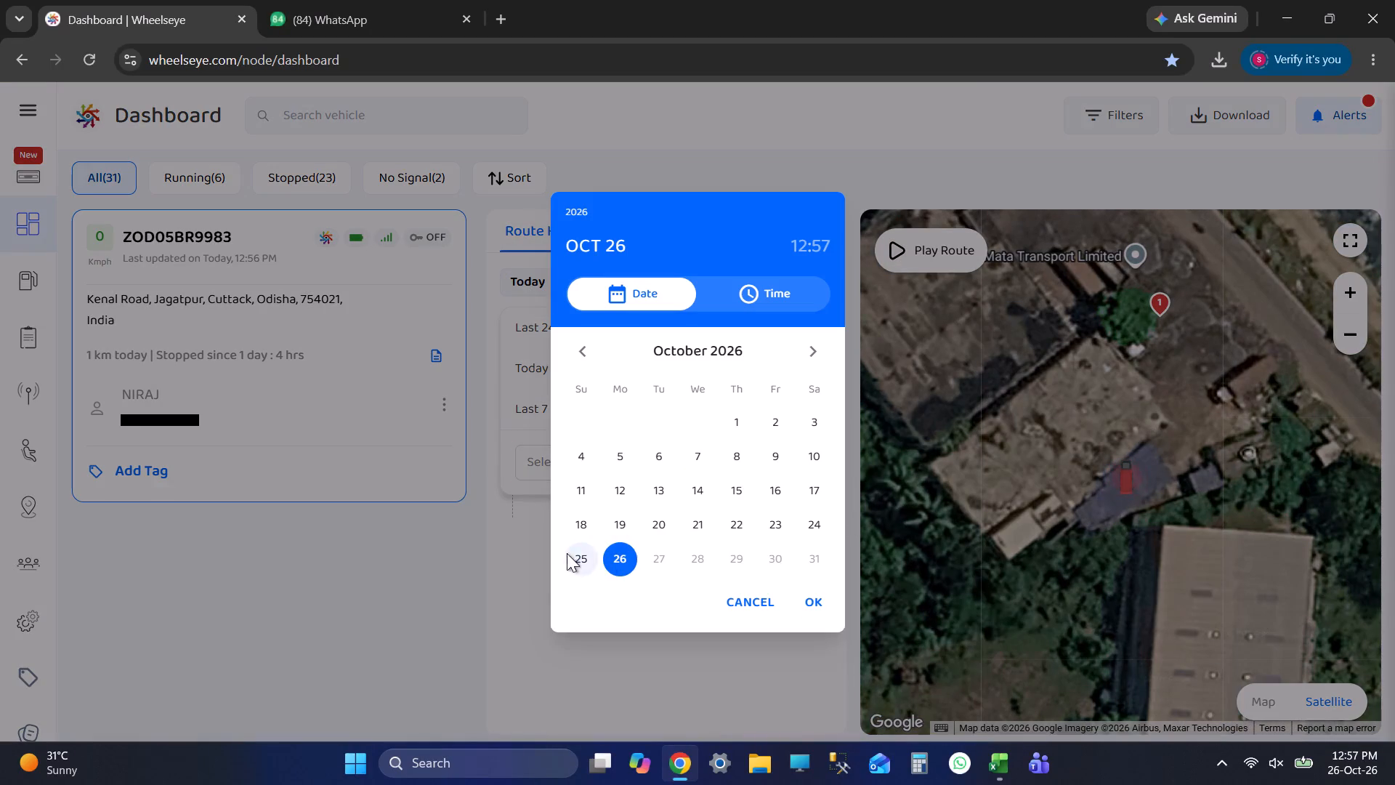
pyautogui.click(692, 393)
pyautogui.click(700, 360)
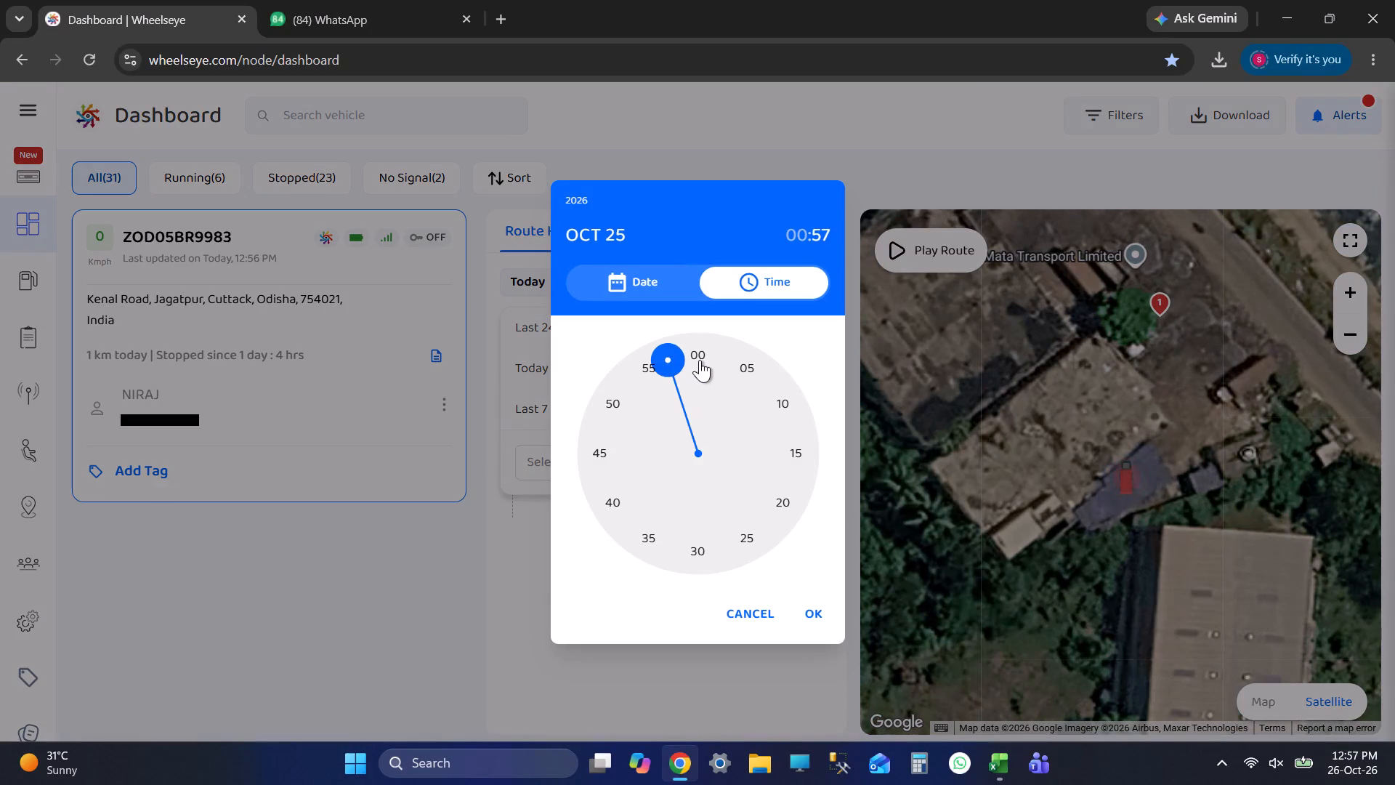
pyautogui.click(812, 605)
pyautogui.click(727, 469)
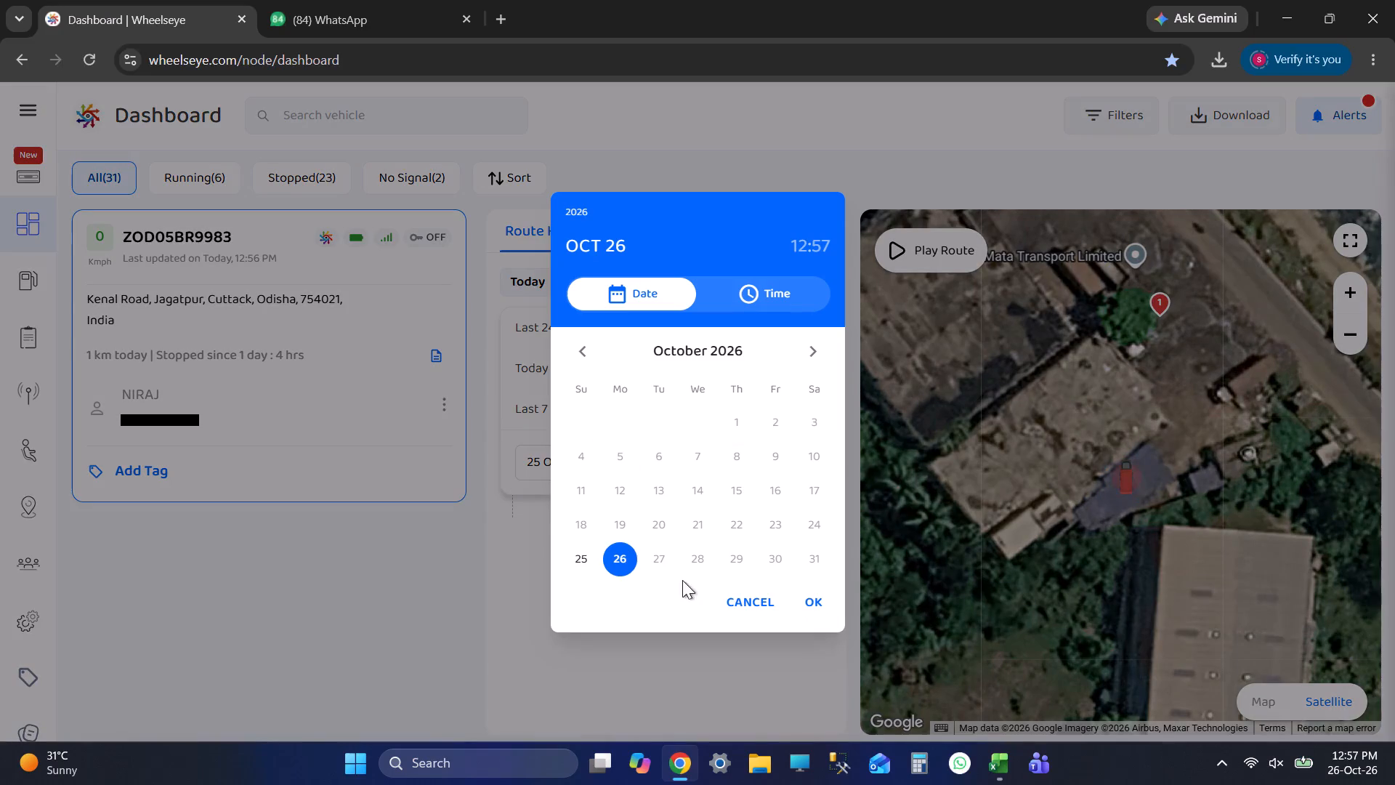
pyautogui.click(573, 564)
pyautogui.click(662, 412)
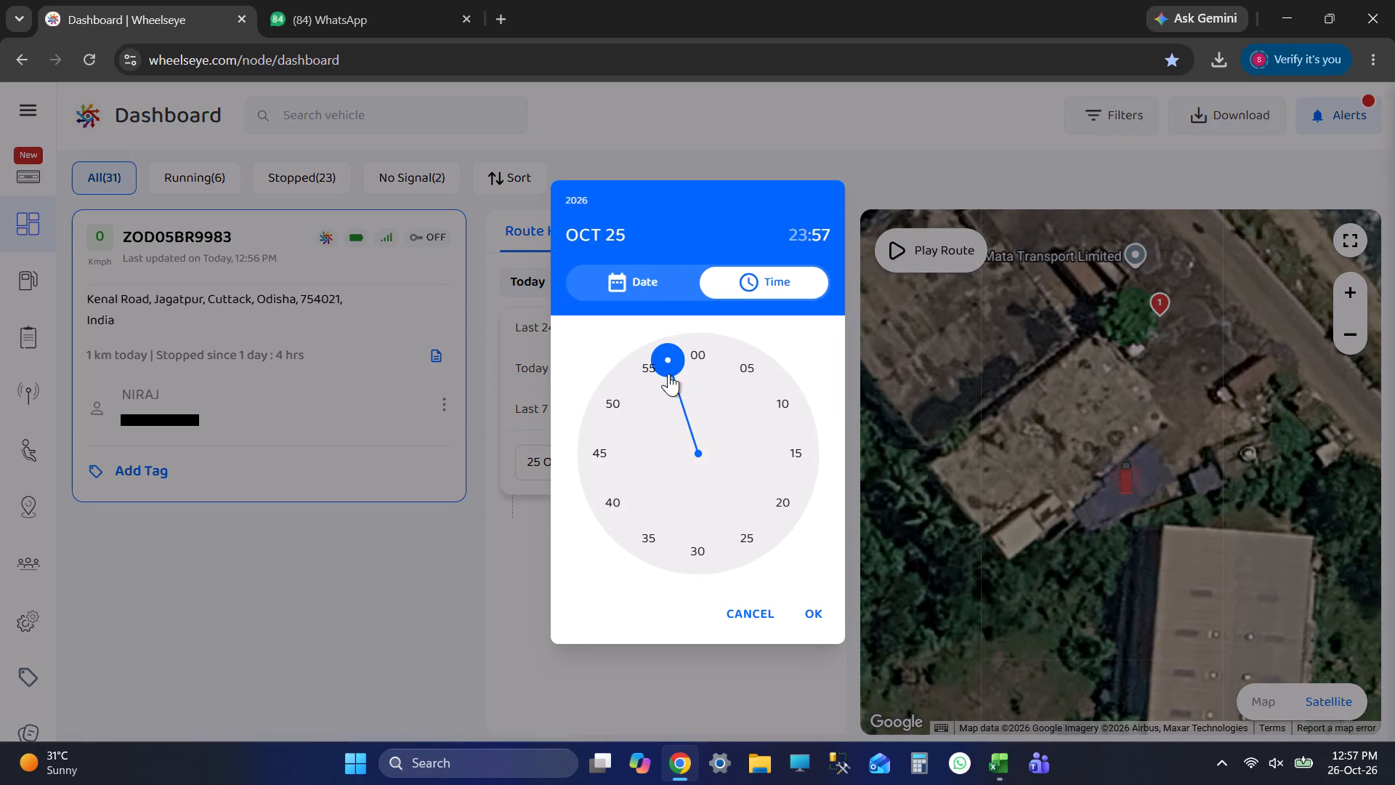
pyautogui.click(688, 357)
pyautogui.click(826, 601)
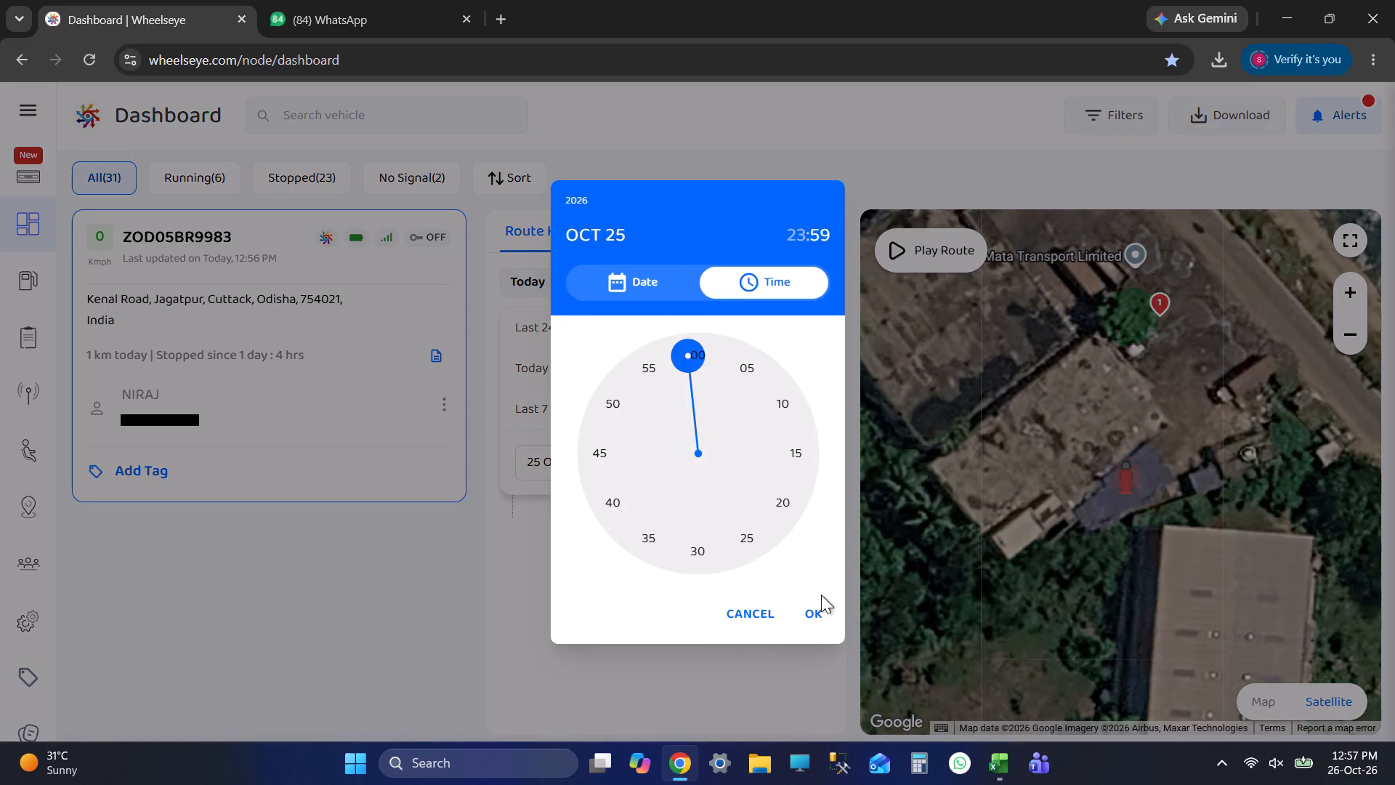
pyautogui.click(624, 455)
pyautogui.scroll(-8, 729, 508)
pyautogui.scroll(1, 734, 566)
pyautogui.scroll(-5, 734, 566)
pyautogui.click(690, 623)
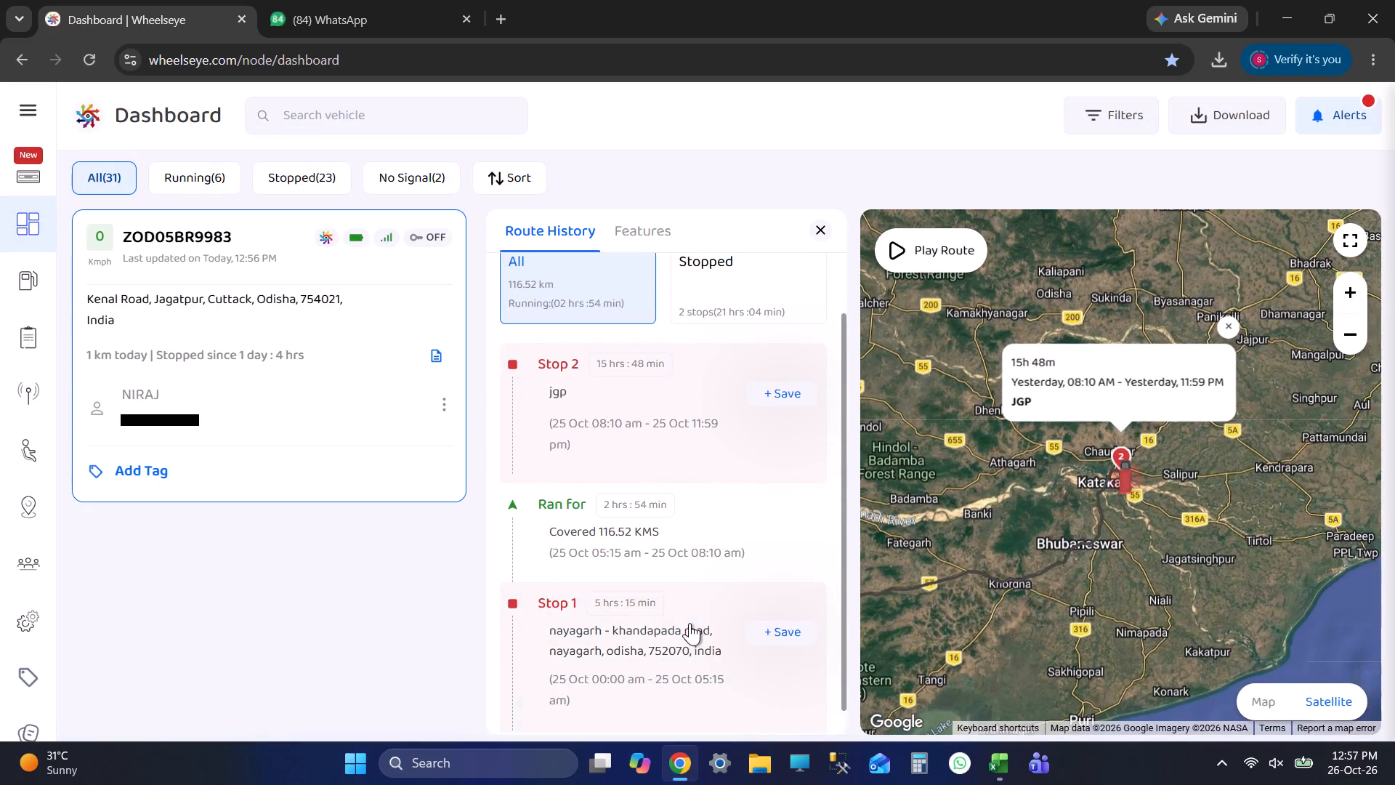
pyautogui.scroll(13, 1125, 459)
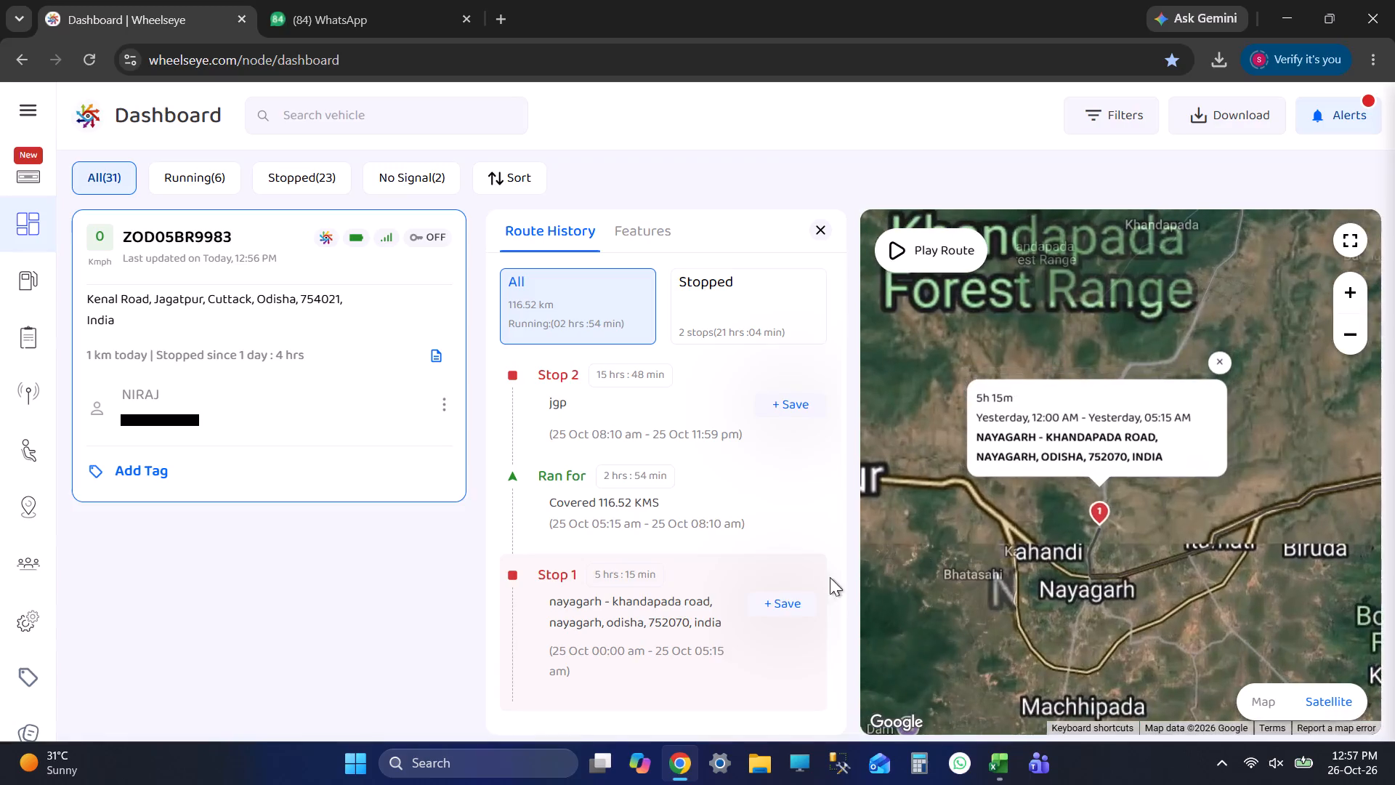
pyautogui.click(679, 608)
pyautogui.scroll(2, 679, 608)
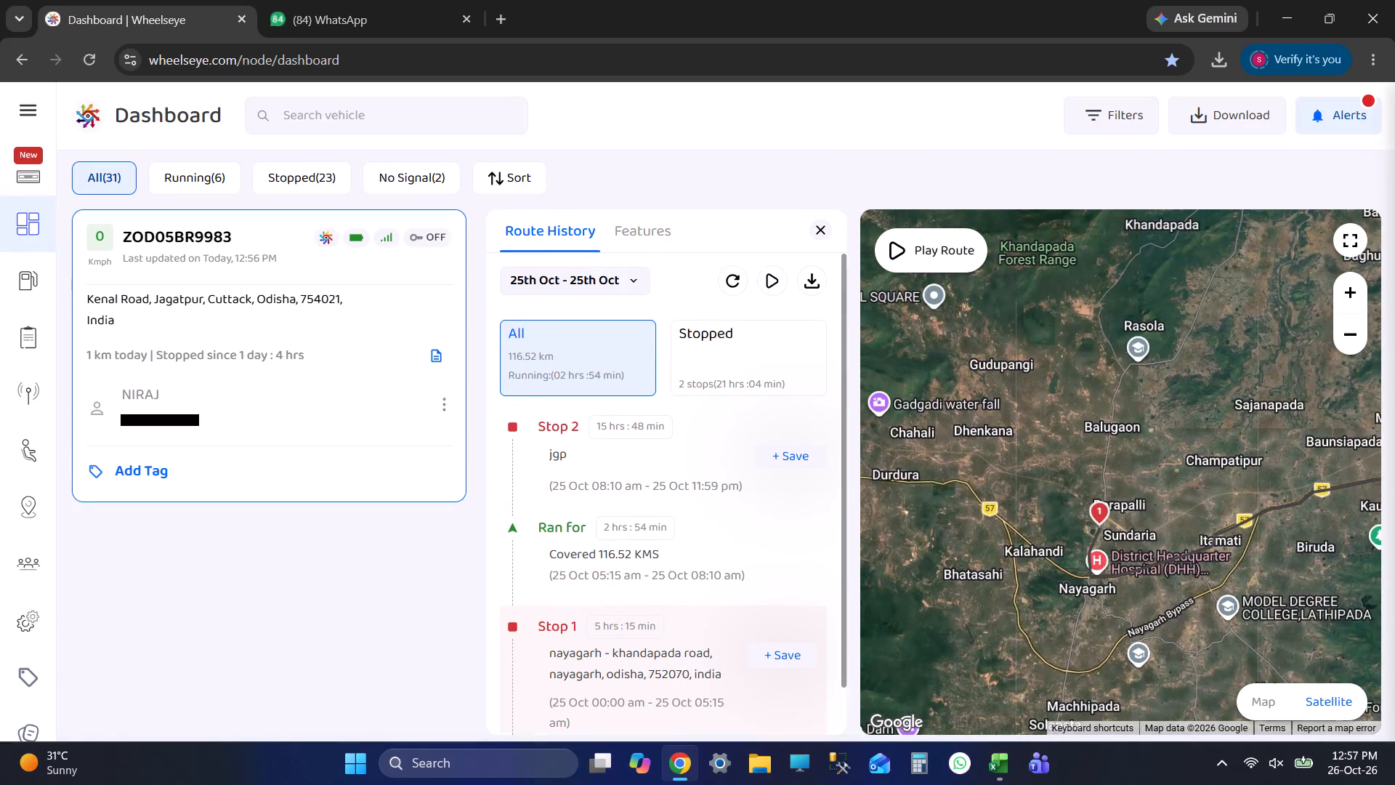
pyautogui.click(668, 455)
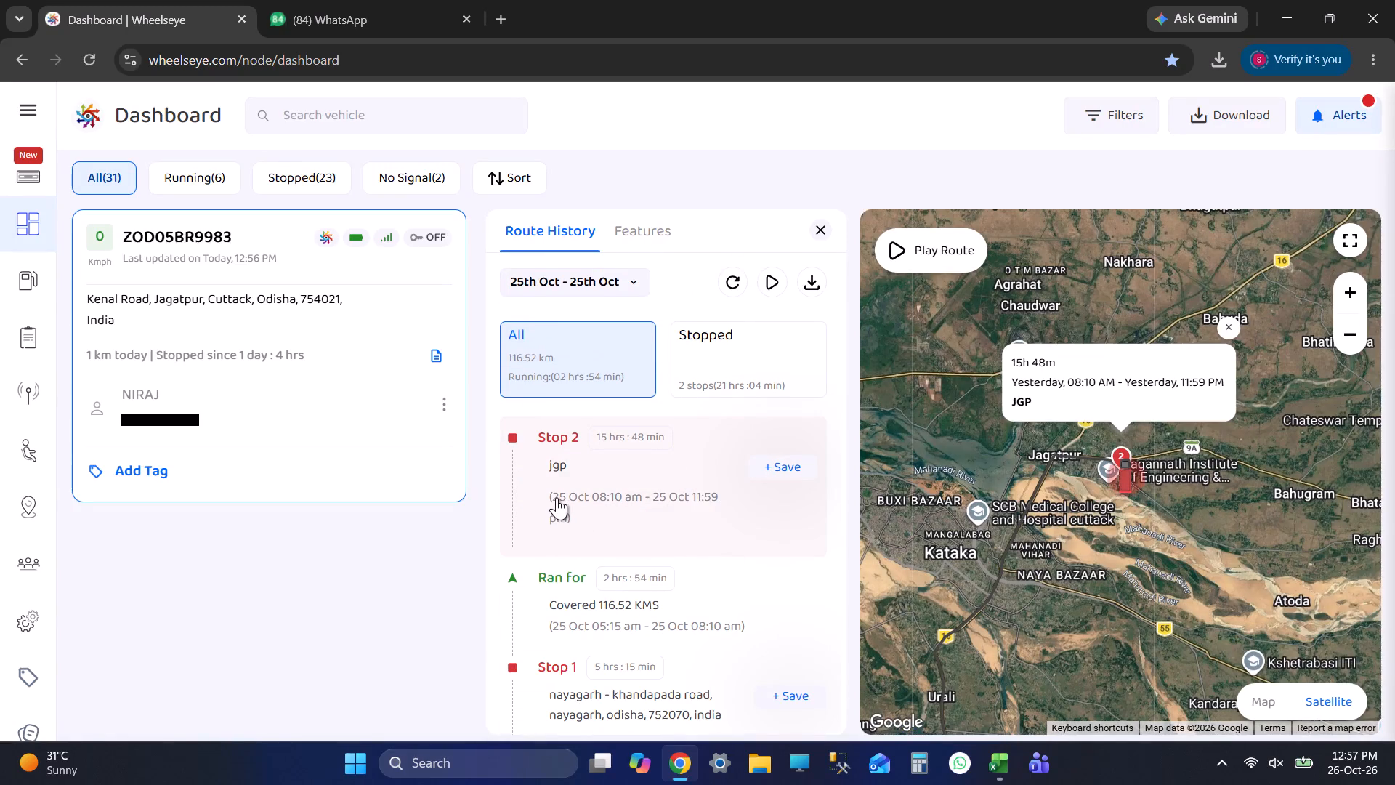
pyautogui.moveTo(553, 498); pyautogui.dragTo(638, 496)
pyautogui.hotkey('ctrl', 'c')
pyautogui.hotkey('alt', 'Tab')
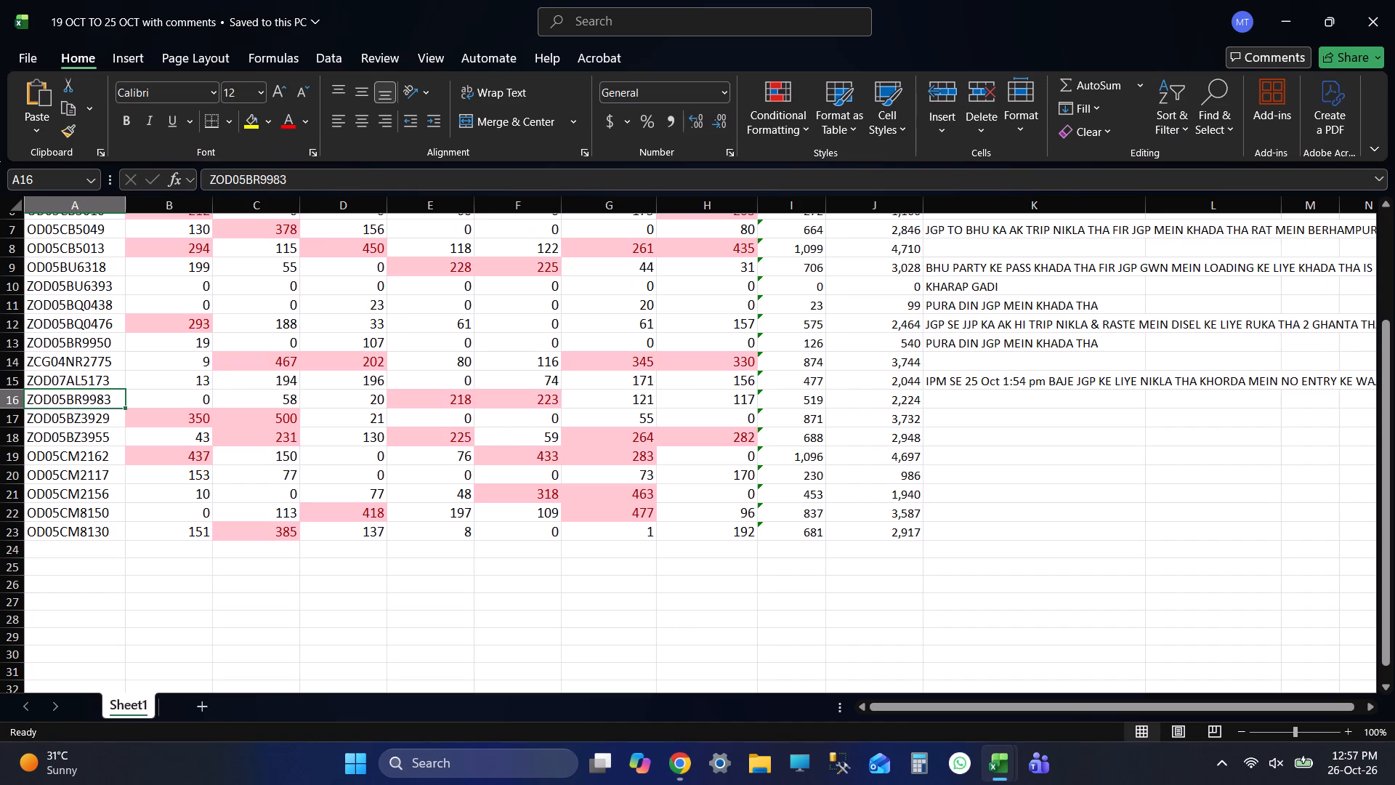
pyautogui.press('Tab')
pyautogui.press('Tab')
pyautogui.press('Tab')
pyautogui.press('Tab')
pyautogui.press('Tab')
pyautogui.press('Tab')
pyautogui.press('Tab')
pyautogui.press('Tab')
pyautogui.press('Tab')
pyautogui.press('Tab')
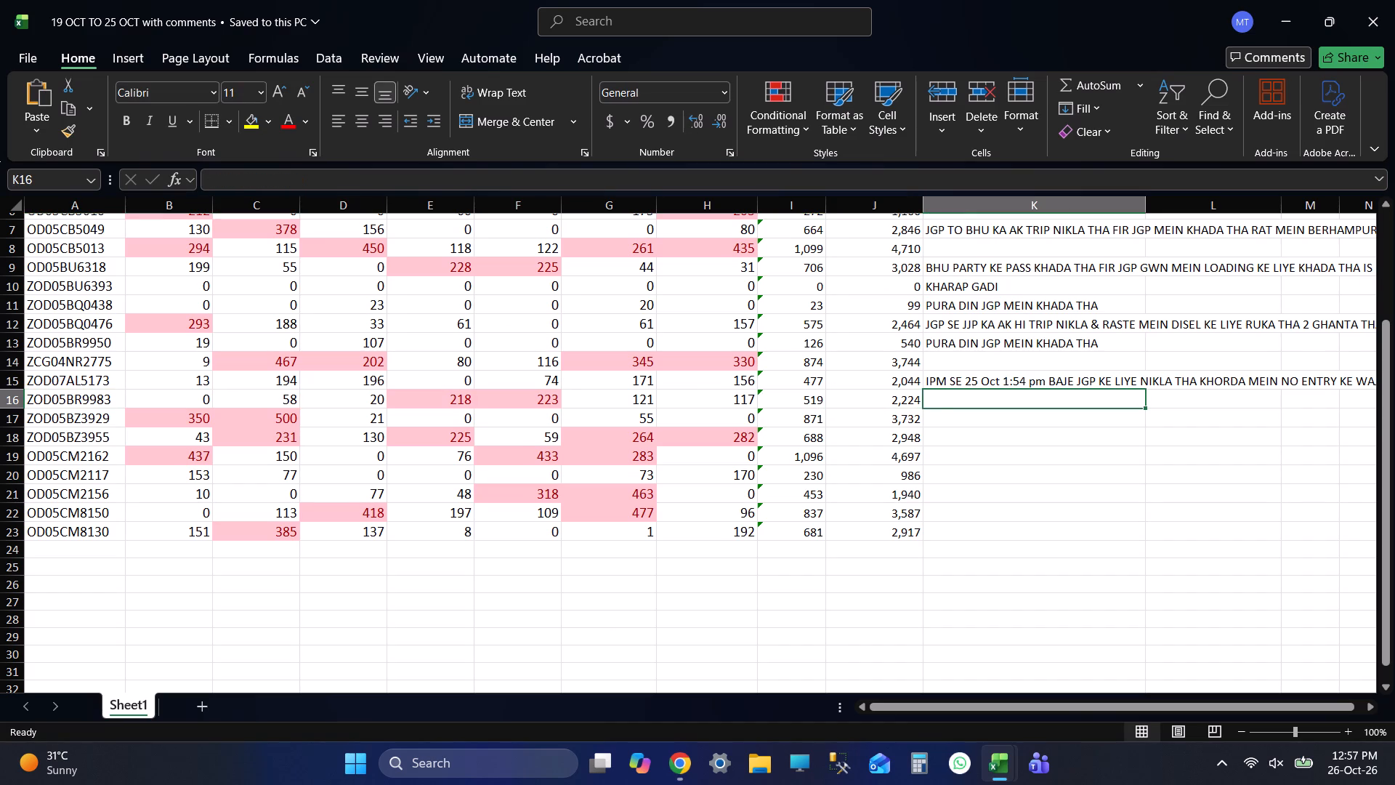
pyautogui.write('NYG SE')
pyautogui.press('space')
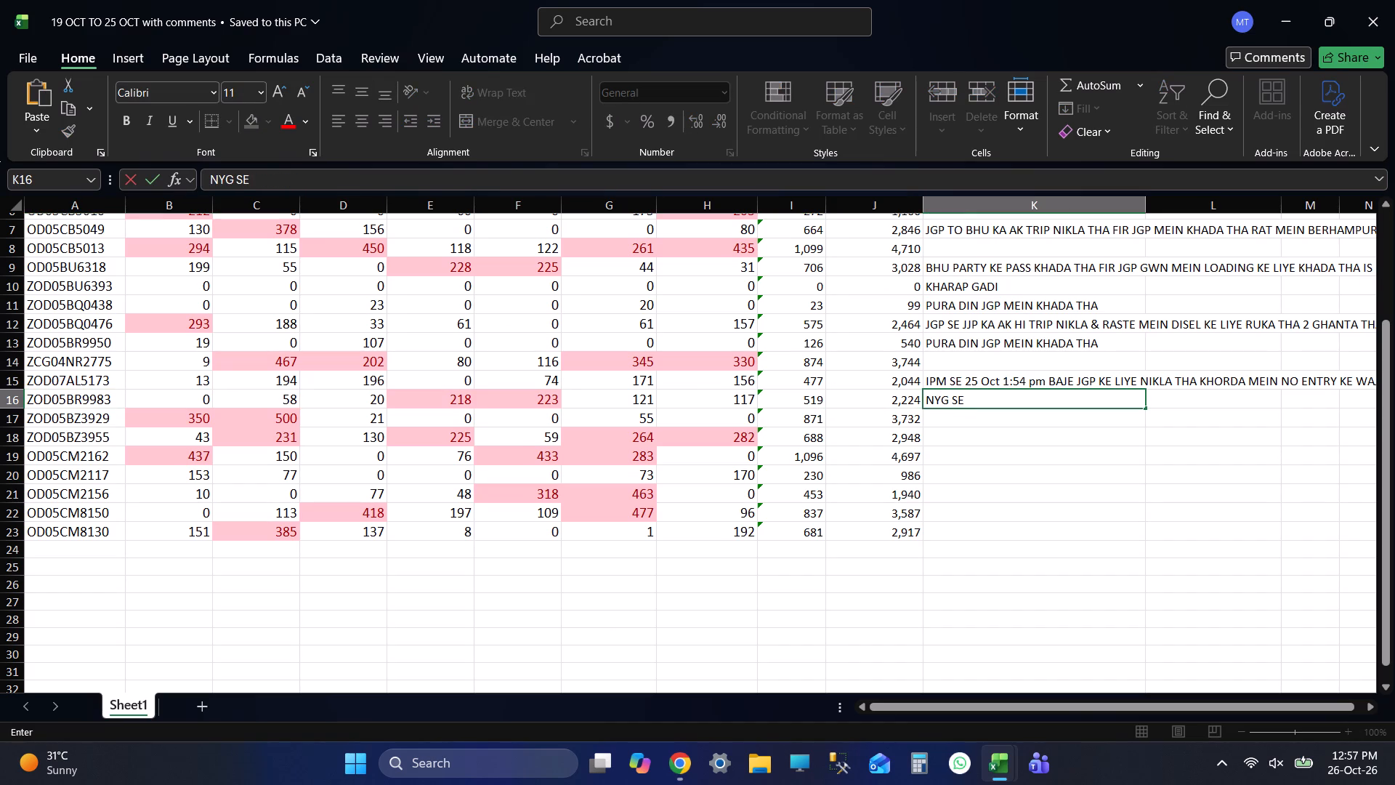
pyautogui.press('g')
pyautogui.press('BackSpace')
pyautogui.write('JGP')
pyautogui.press('space')
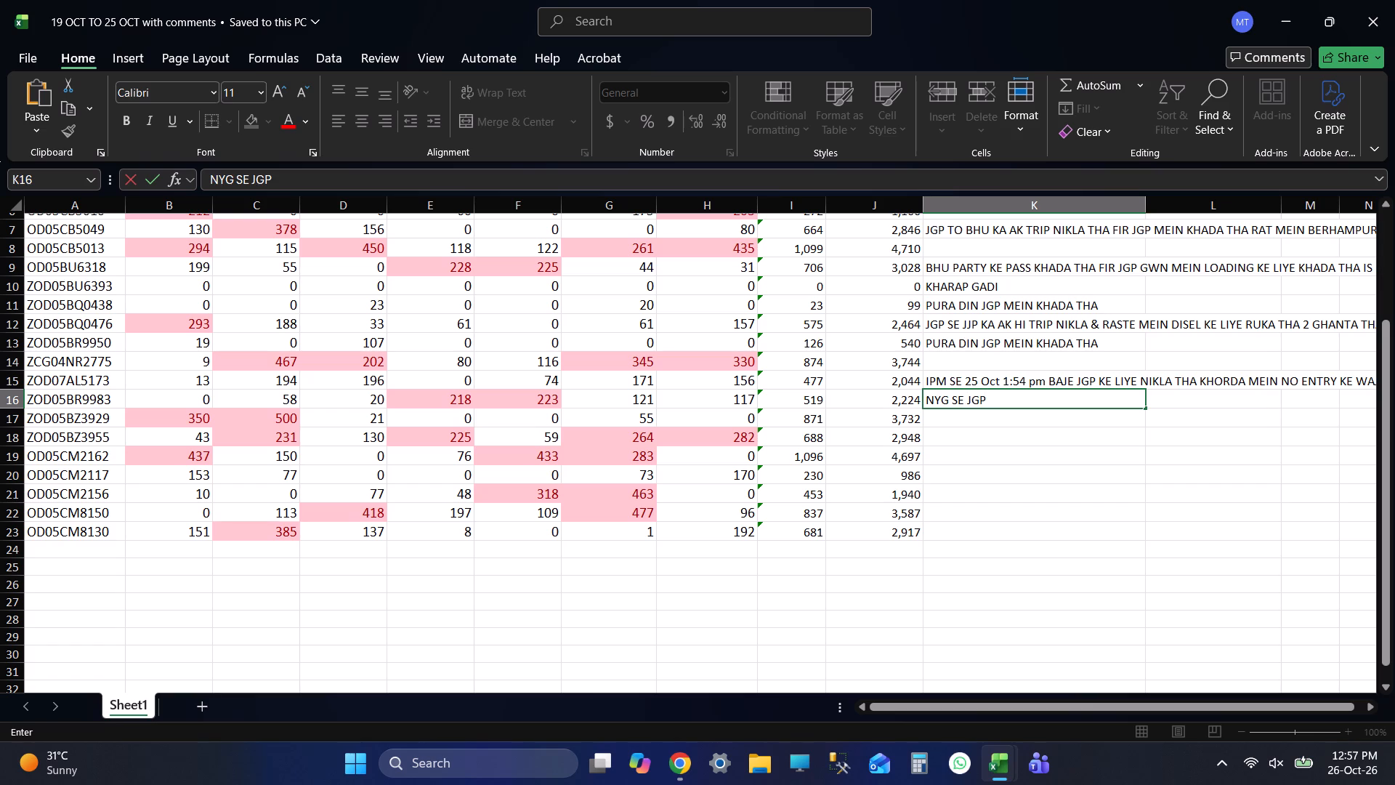
pyautogui.hotkey('ctrl', 'v')
pyautogui.press('space')
pyautogui.write('BAJE')
pyautogui.press('space')
pyautogui.write('RETURN')
pyautogui.press('space')
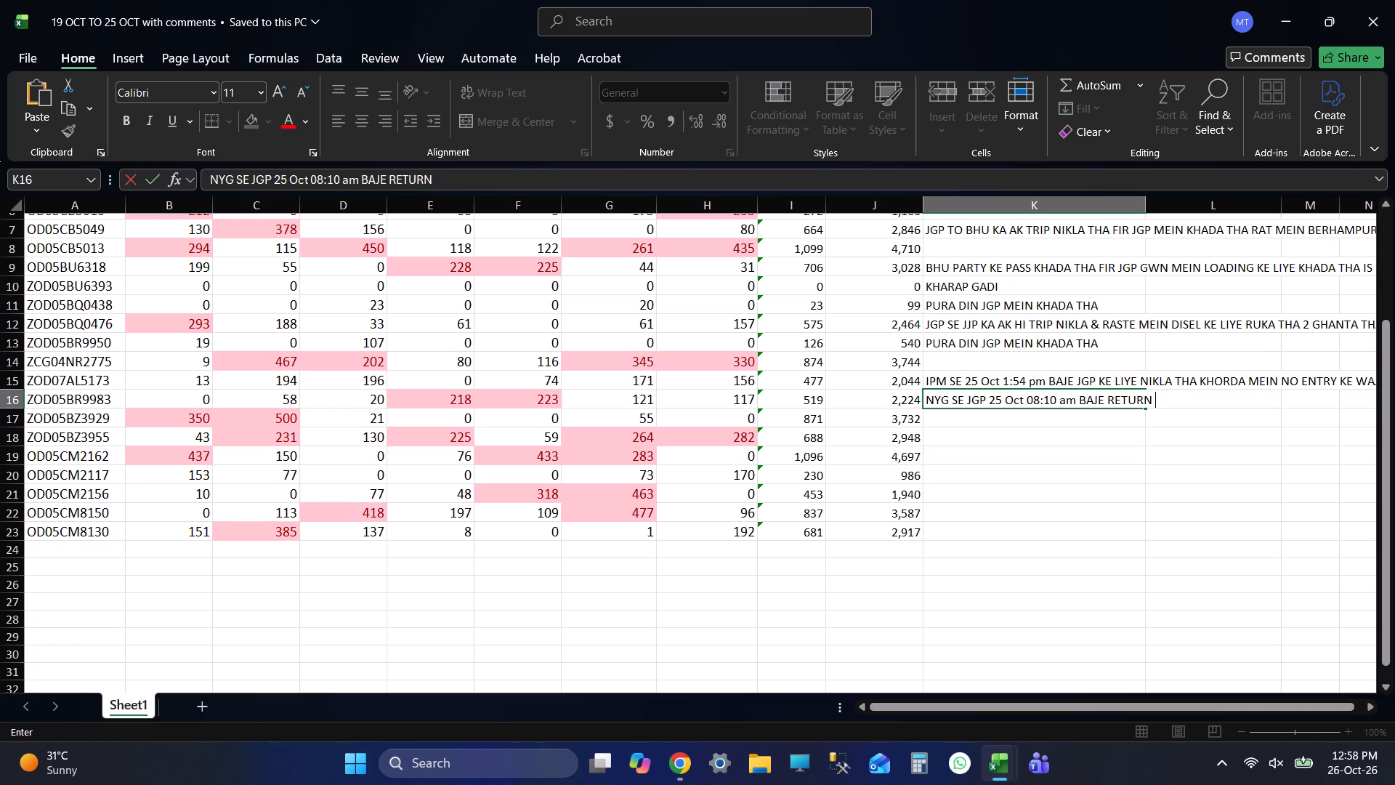
pyautogui.write('AYA THA FIR JA')
pyautogui.press('BackSpace')
pyautogui.write('GP MEIN H')
pyautogui.press('BackSpace')
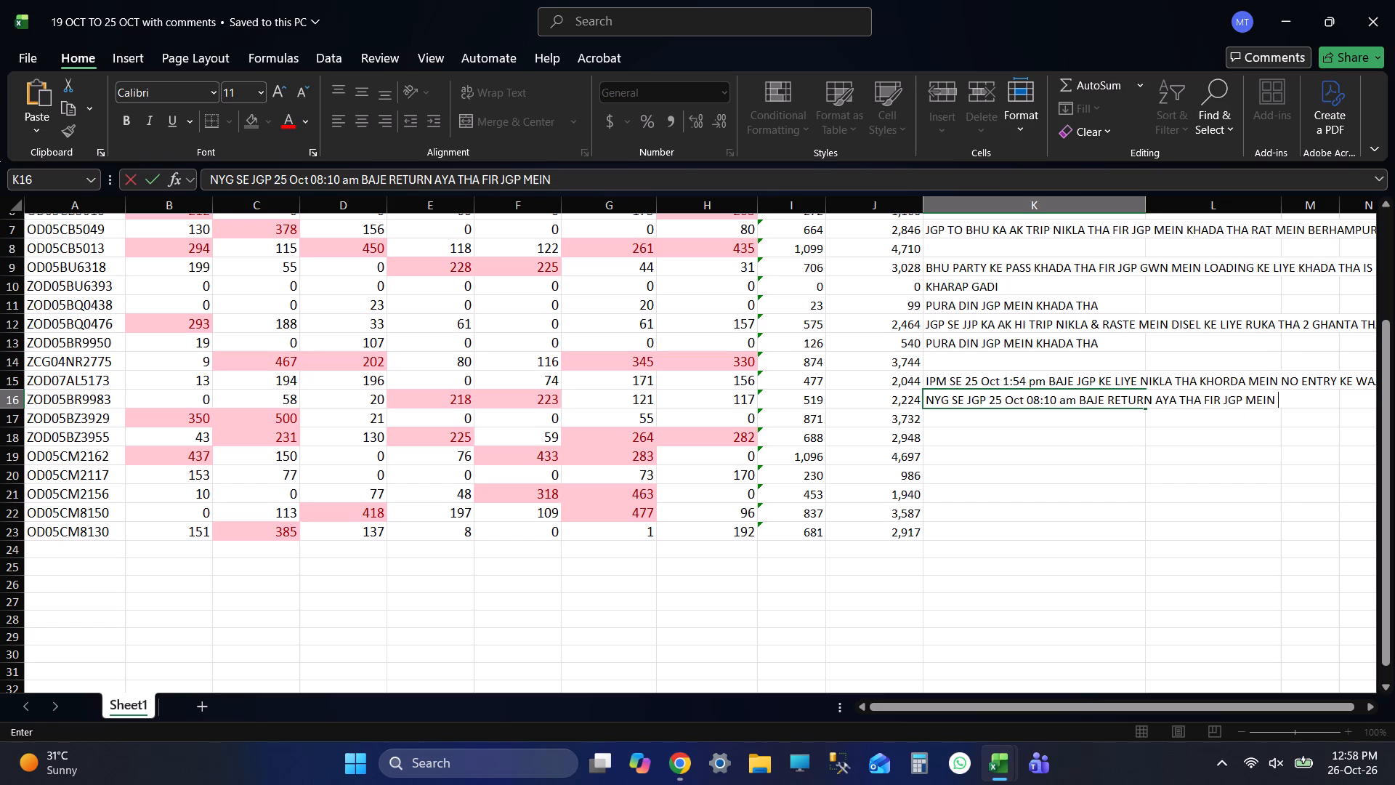
pyautogui.write('PURA')
pyautogui.press('space')
pyautogui.write('DIN KHADA')
pyautogui.press('space')
pyautogui.write('THA')
pyautogui.press('space')
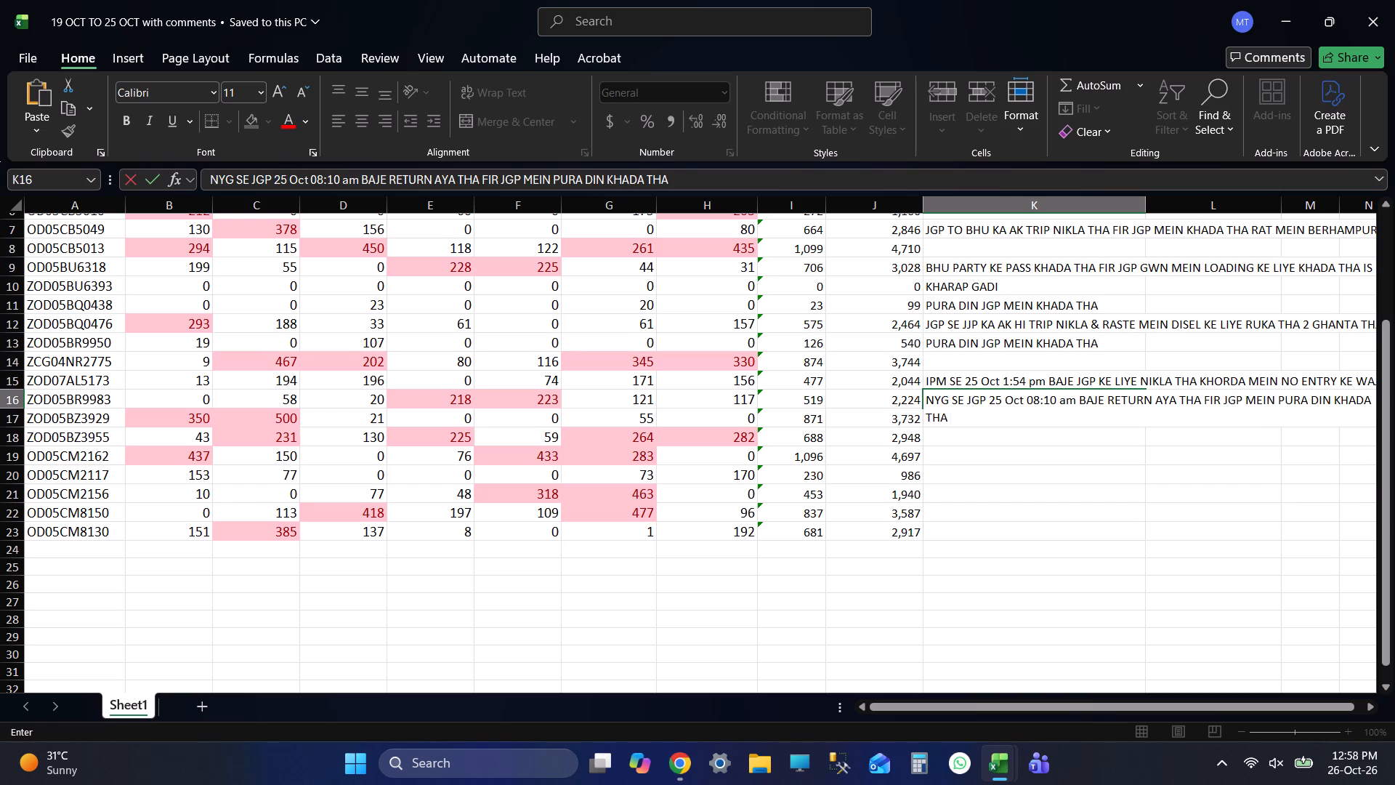
pyautogui.write('IS LIYE KAM CVH')
pyautogui.press('BackSpace')
pyautogui.press('BackSpace')
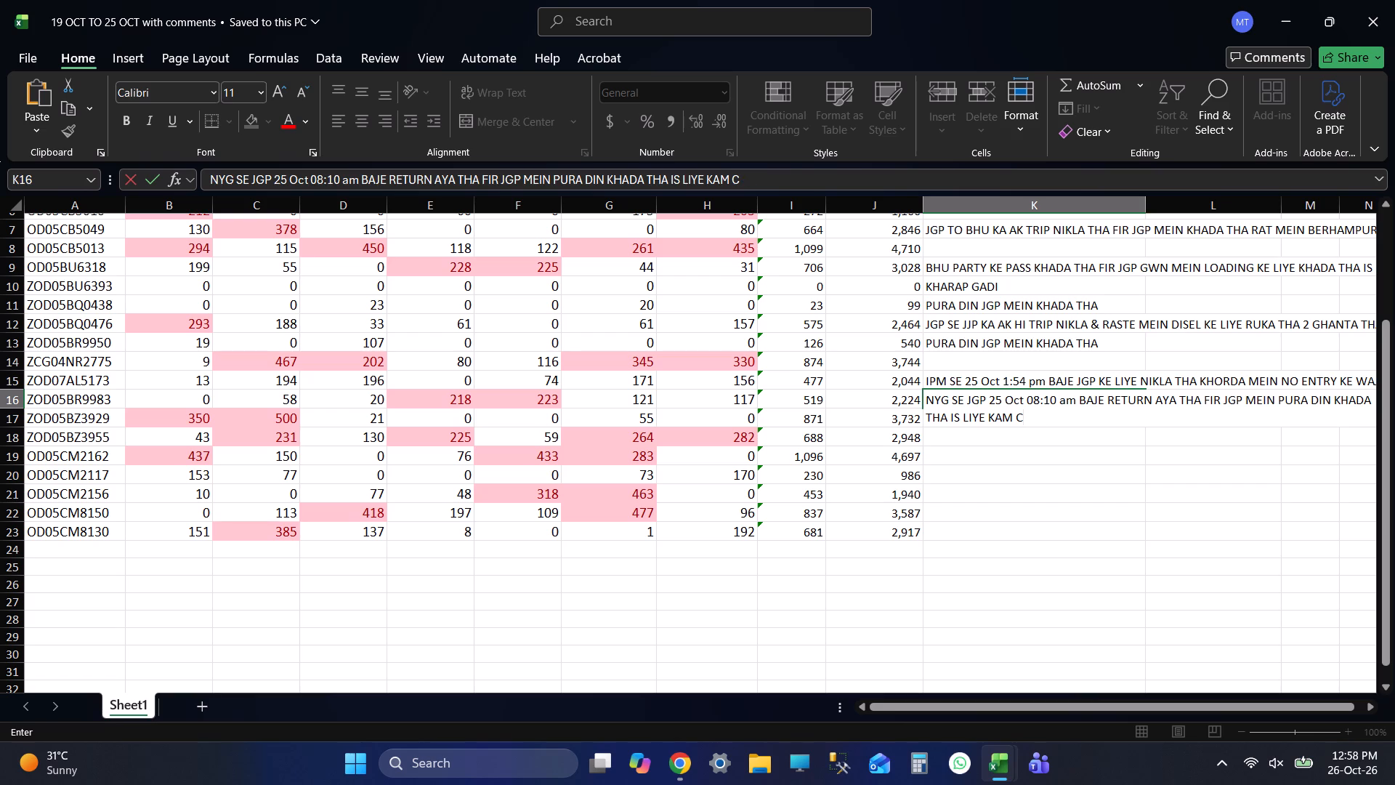
pyautogui.write('HALA')
pyautogui.press('.')
pyautogui.press('Return')
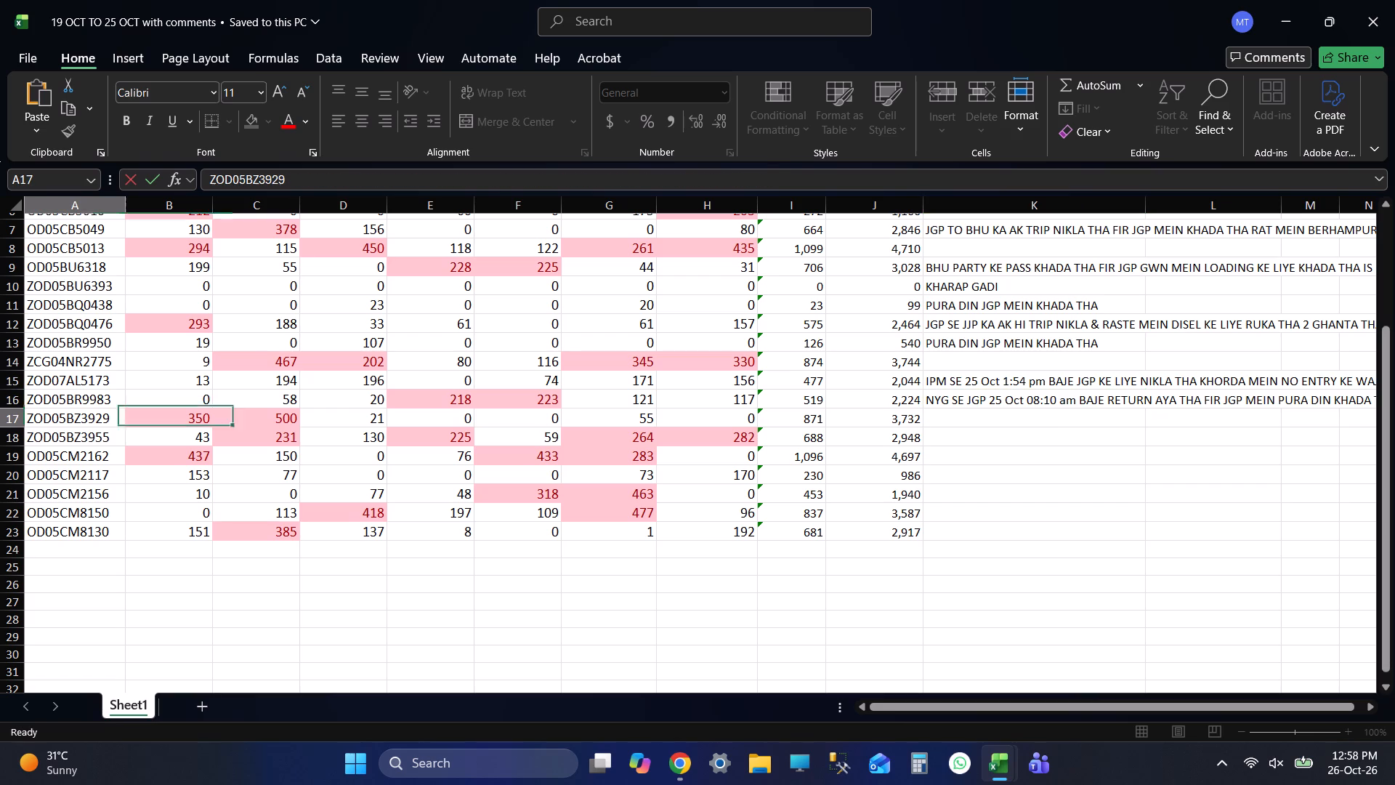
pyautogui.click(1020, 403)
pyautogui.hotkey('alt', 'Tab')
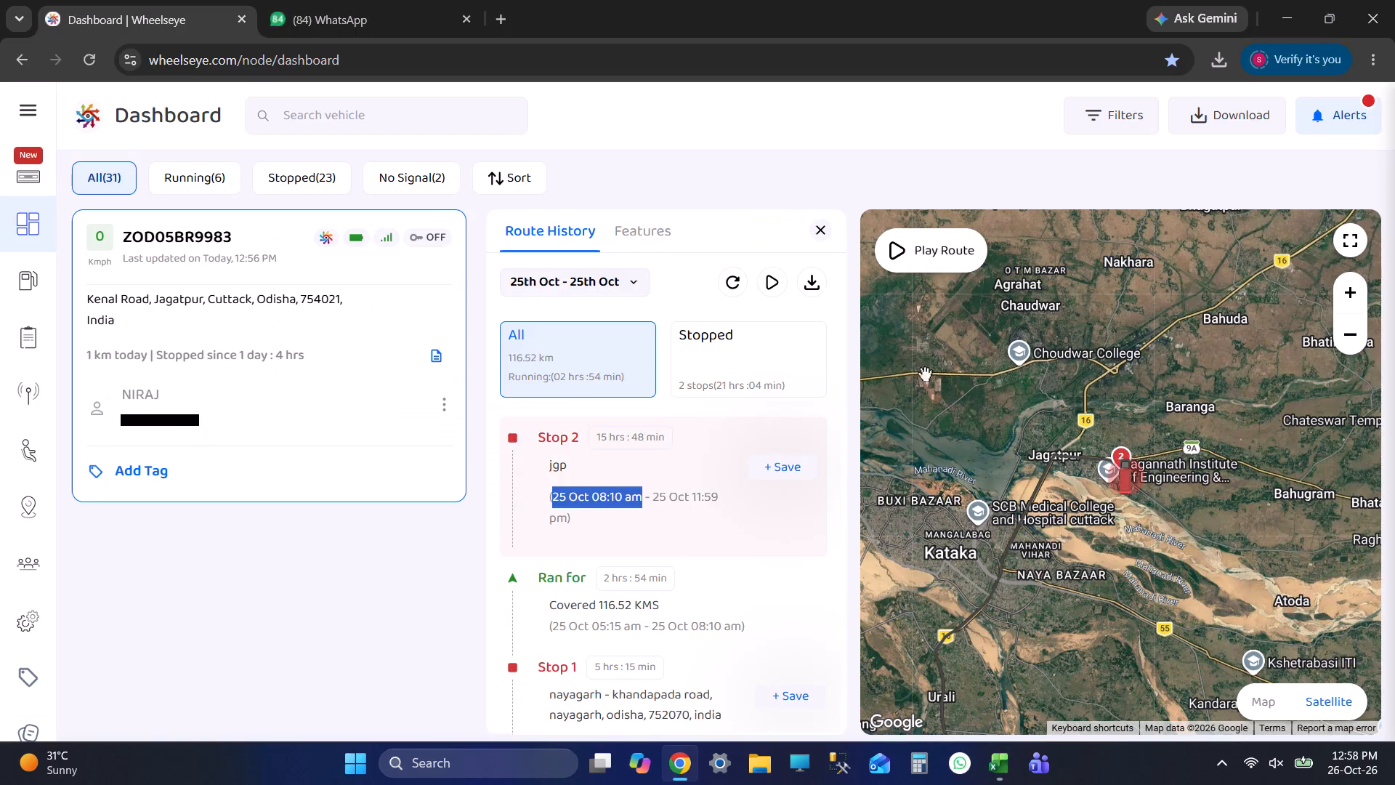
pyautogui.scroll(-3, 661, 555)
pyautogui.click(680, 608)
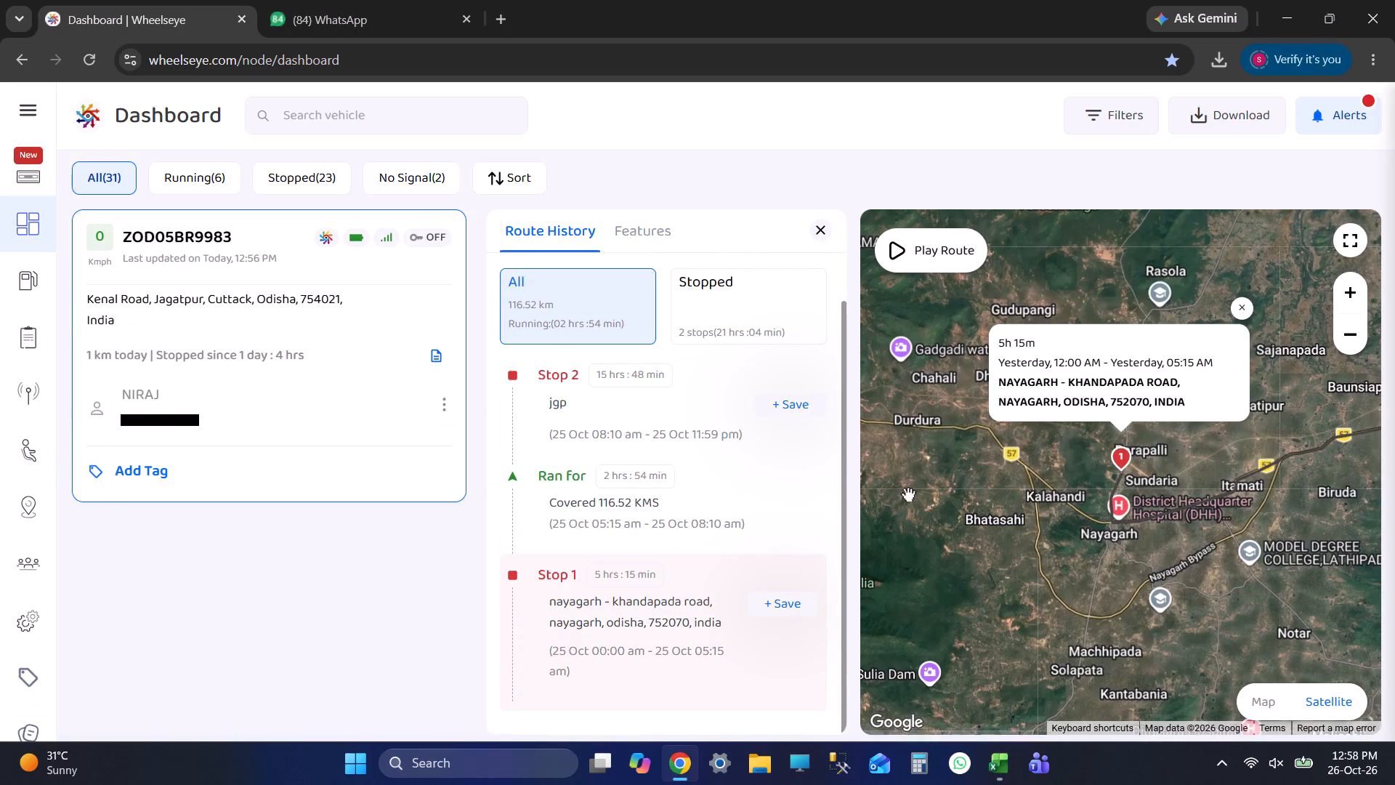
pyautogui.scroll(1, 685, 501)
pyautogui.click(689, 451)
pyautogui.hotkey('alt', 'Tab')
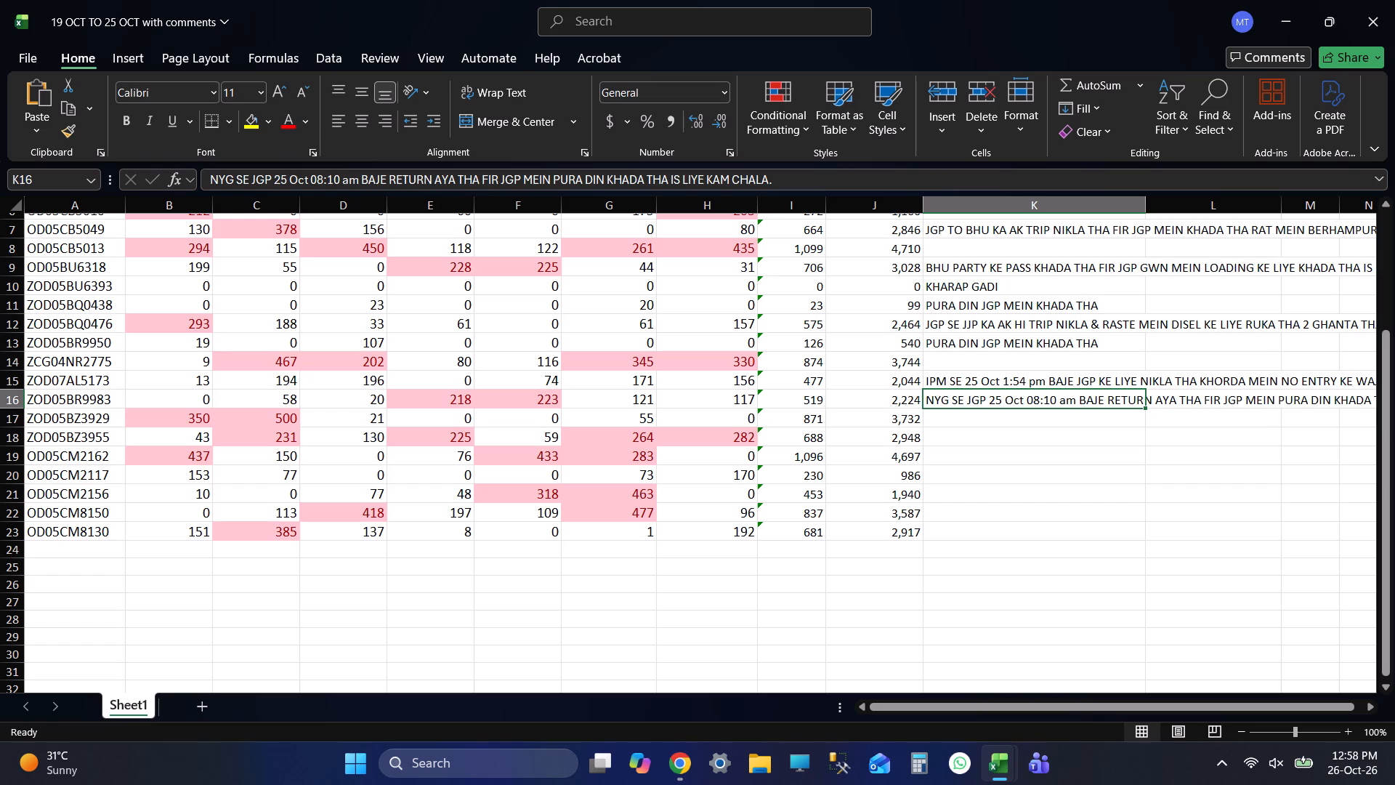
pyautogui.press('Return')
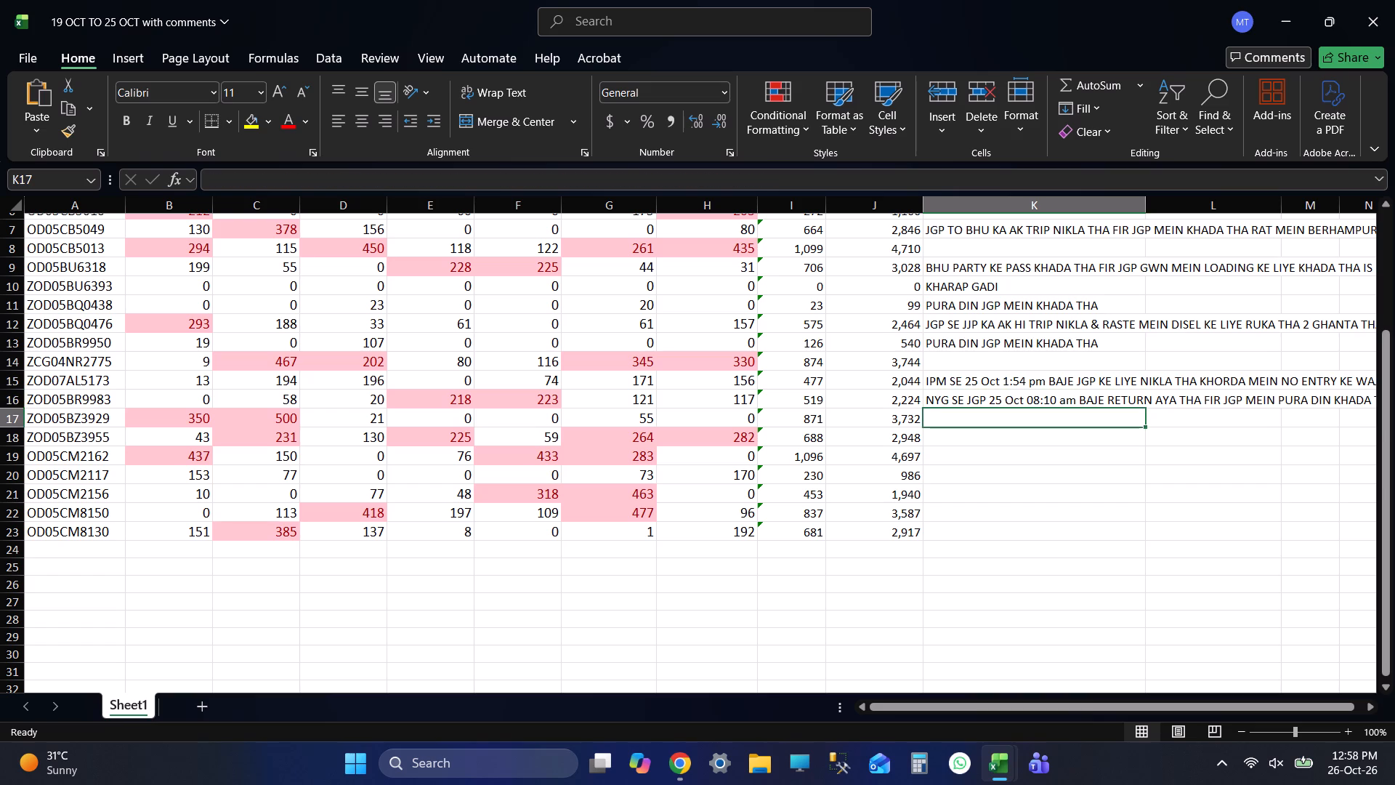
pyautogui.hotkey('ctrl', 's')
pyautogui.hotkey('shift', 'Tab')
pyautogui.hotkey('shift', 'Tab')
pyautogui.hotkey('shift', 'Tab')
pyautogui.hotkey('shift', 'Tab')
pyautogui.hotkey('shift', 'Tab')
pyautogui.hotkey('shift', 'Tab')
pyautogui.hotkey('shift', 'Tab')
pyautogui.hotkey('shift', 'Tab')
pyautogui.hotkey('shift', 'Tab')
pyautogui.hotkey('shift', 'Tab')
pyautogui.hotkey('shift', 'Tab')
pyautogui.hotkey('shift', 'Tab')
pyautogui.hotkey('shift', 'Tab')
pyautogui.hotkey('shift', 'Tab')
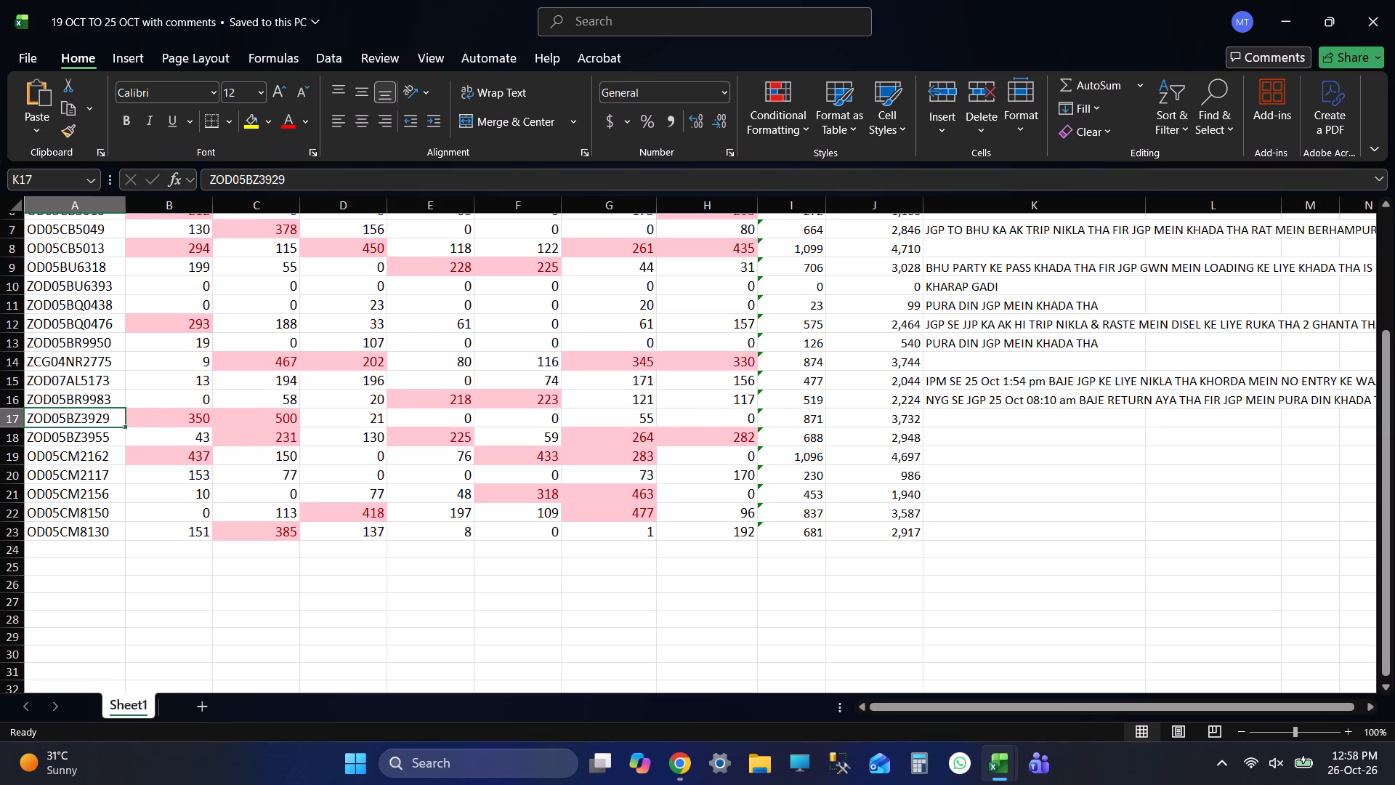
pyautogui.hotkey('ctrl', 'c')
pyautogui.hotkey('alt', 'Tab')
pyautogui.click(402, 128)
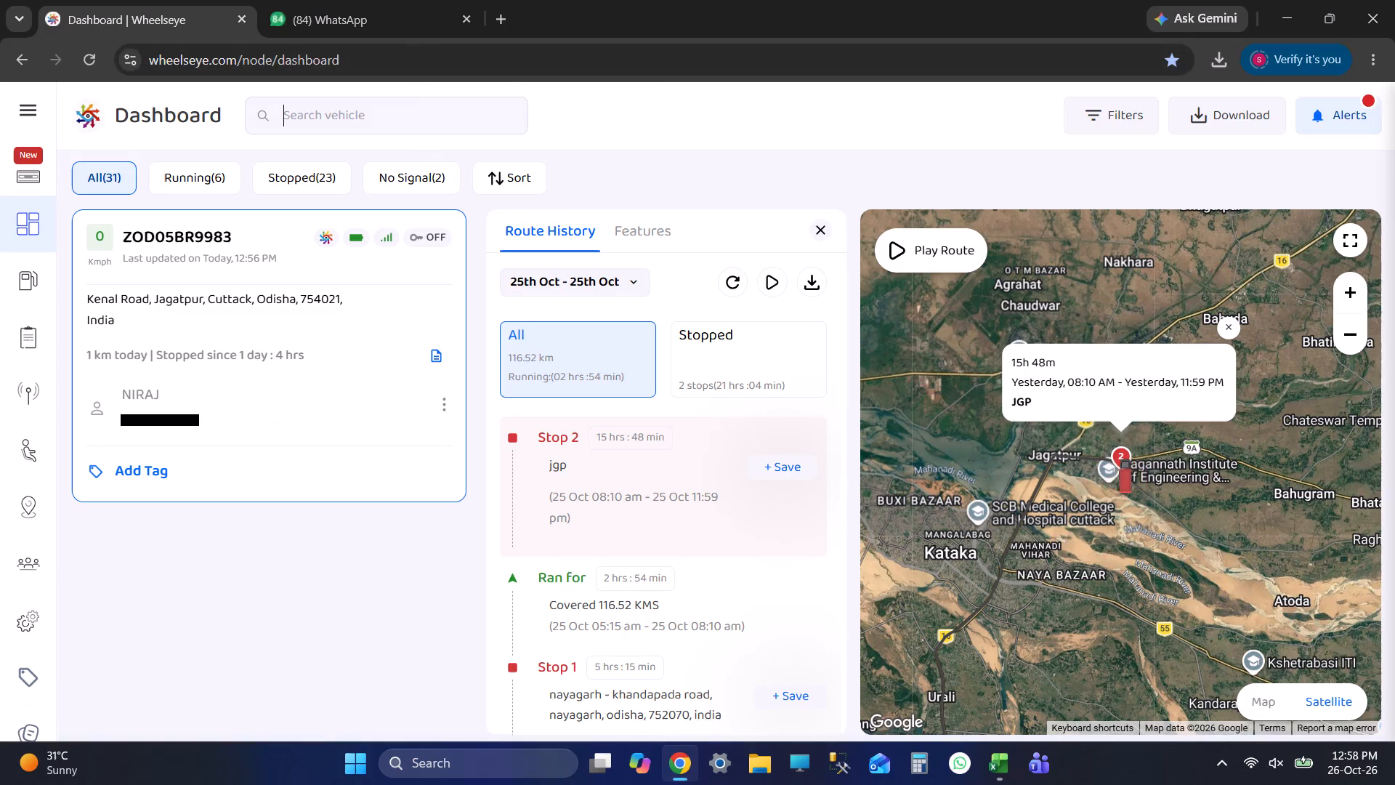
pyautogui.hotkey('ctrl', 'v')
pyautogui.press('Return')
pyautogui.click(274, 359)
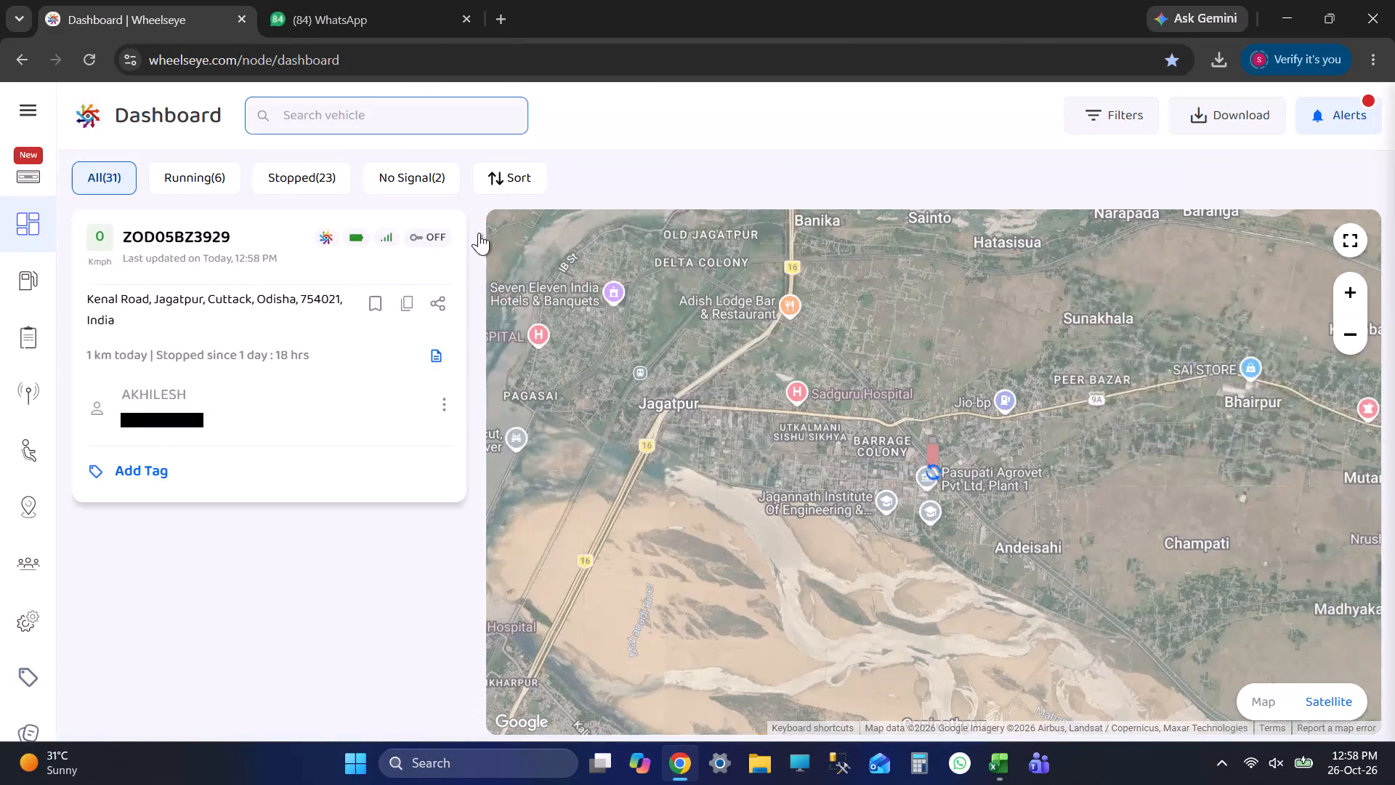
pyautogui.click(533, 265)
pyautogui.click(541, 281)
pyautogui.click(548, 462)
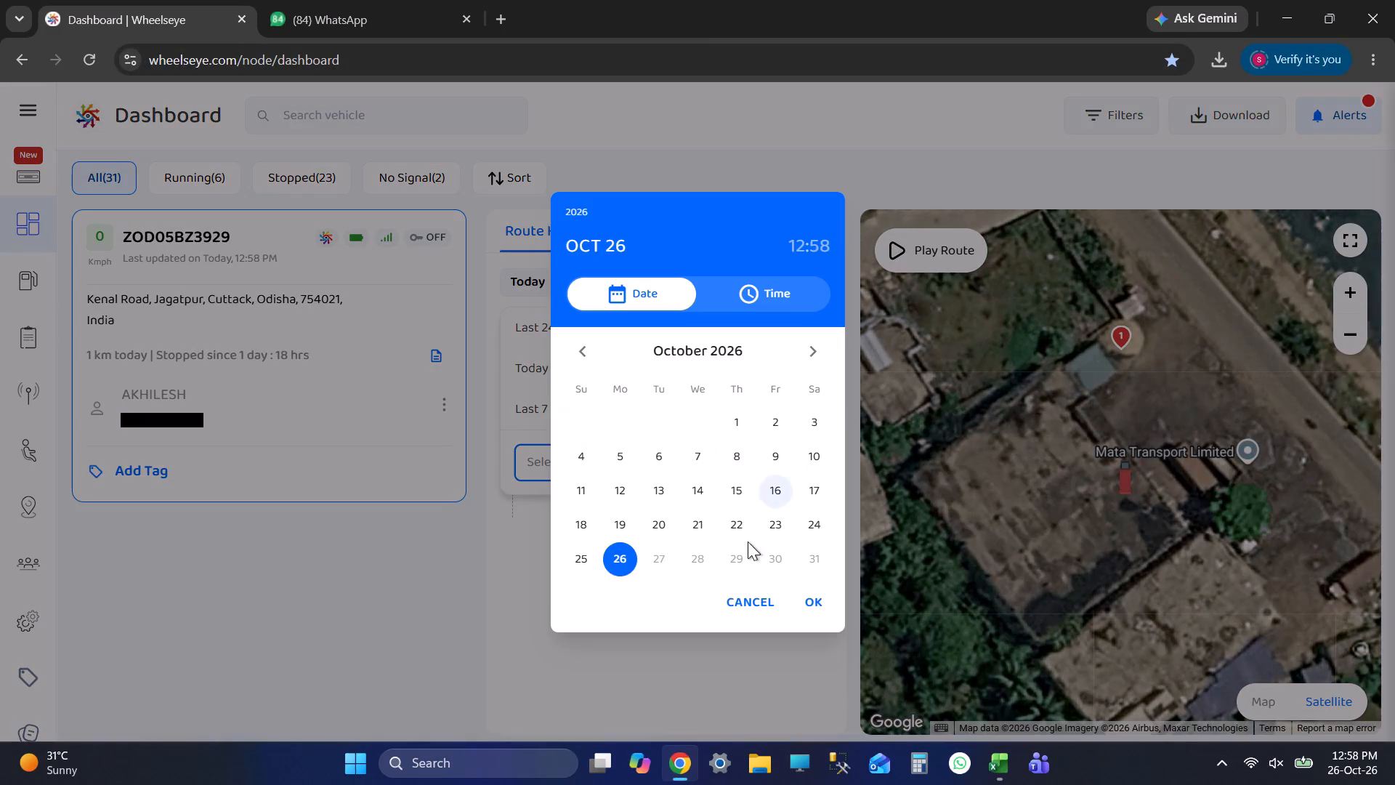
pyautogui.click(584, 560)
pyautogui.click(694, 391)
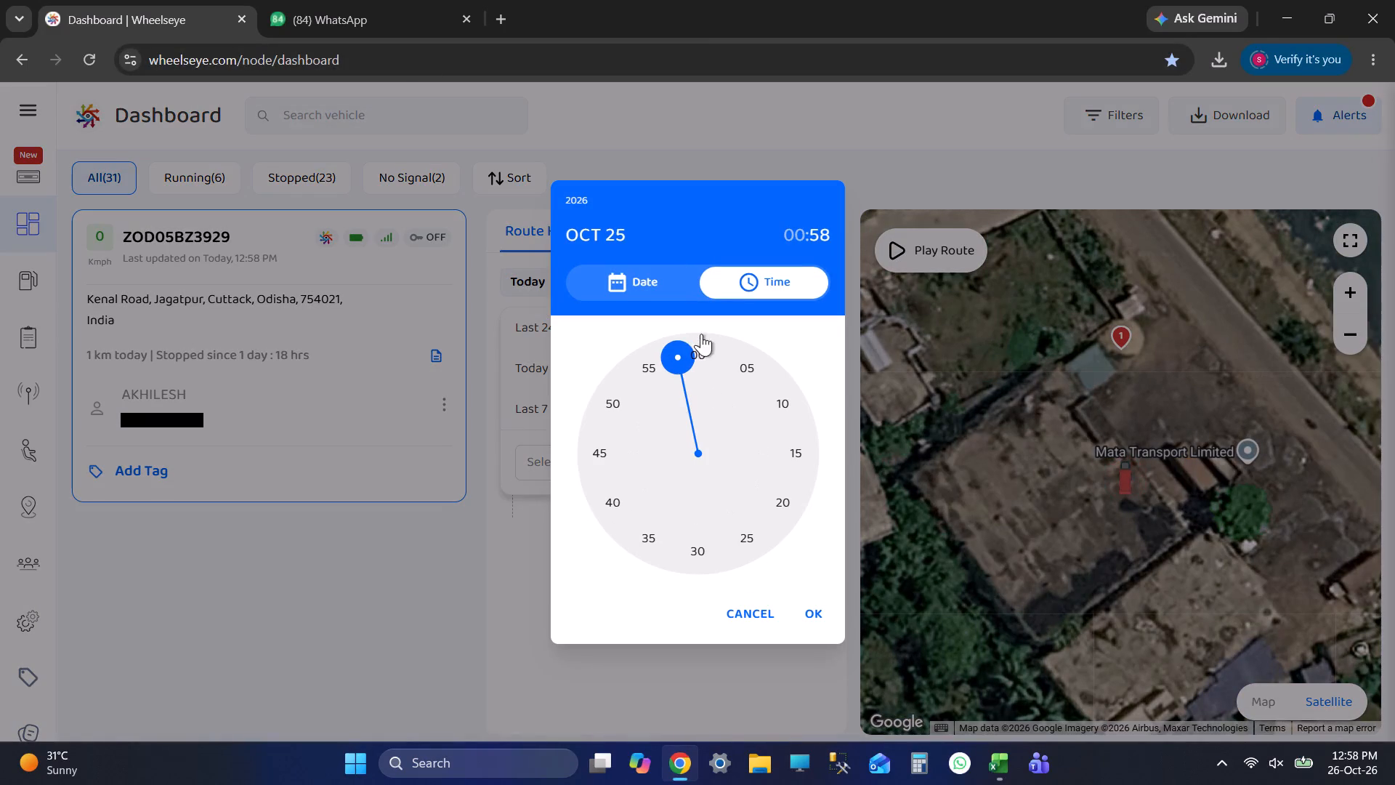
pyautogui.click(705, 348)
pyautogui.click(700, 346)
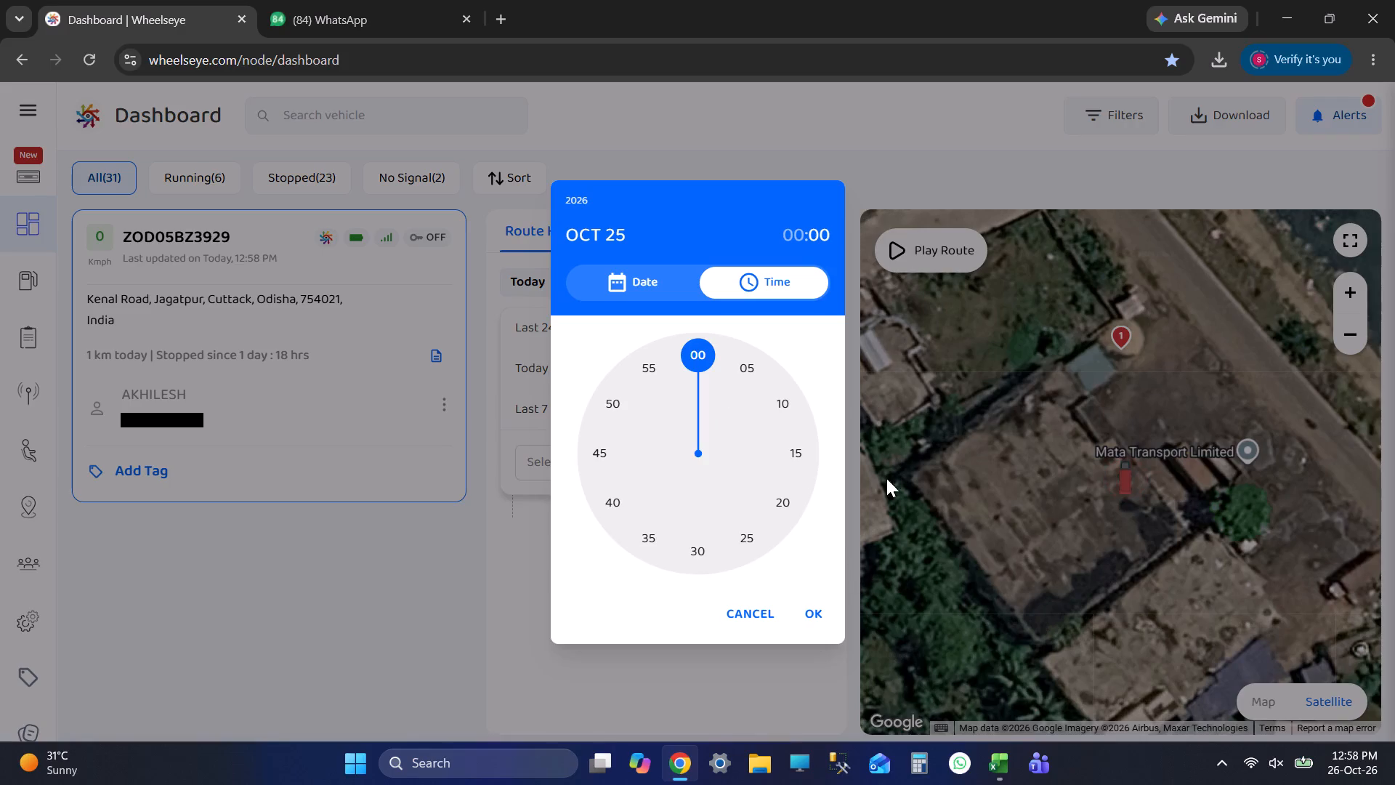
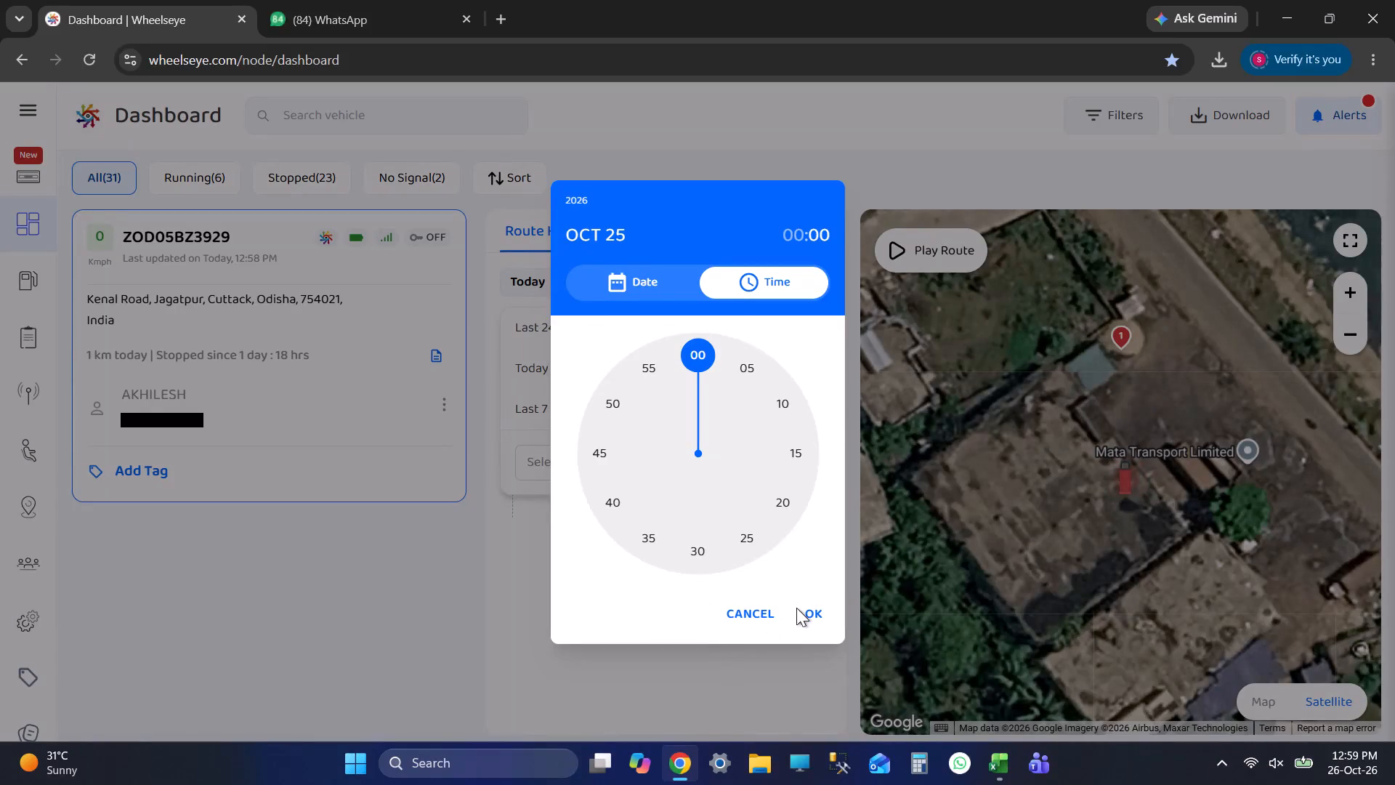
pyautogui.click(818, 613)
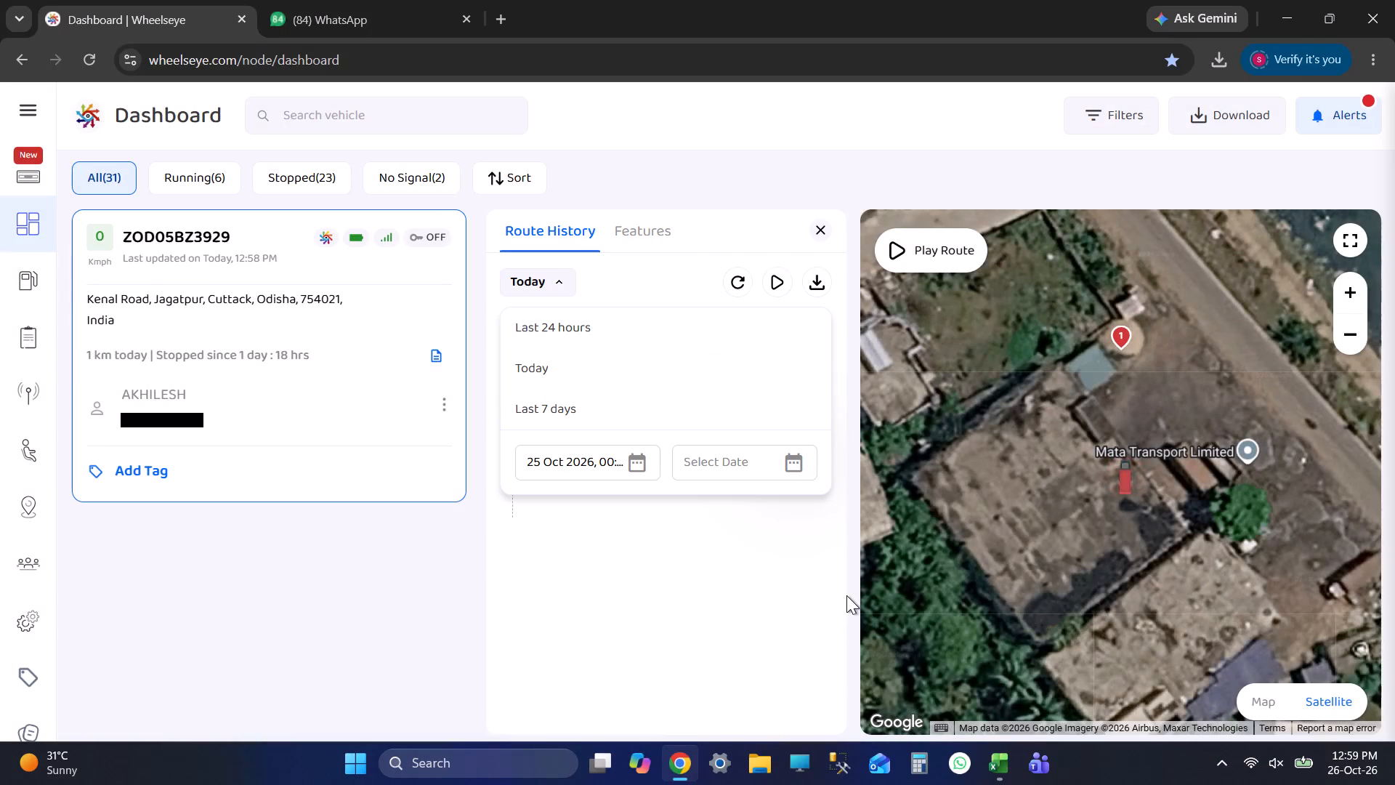
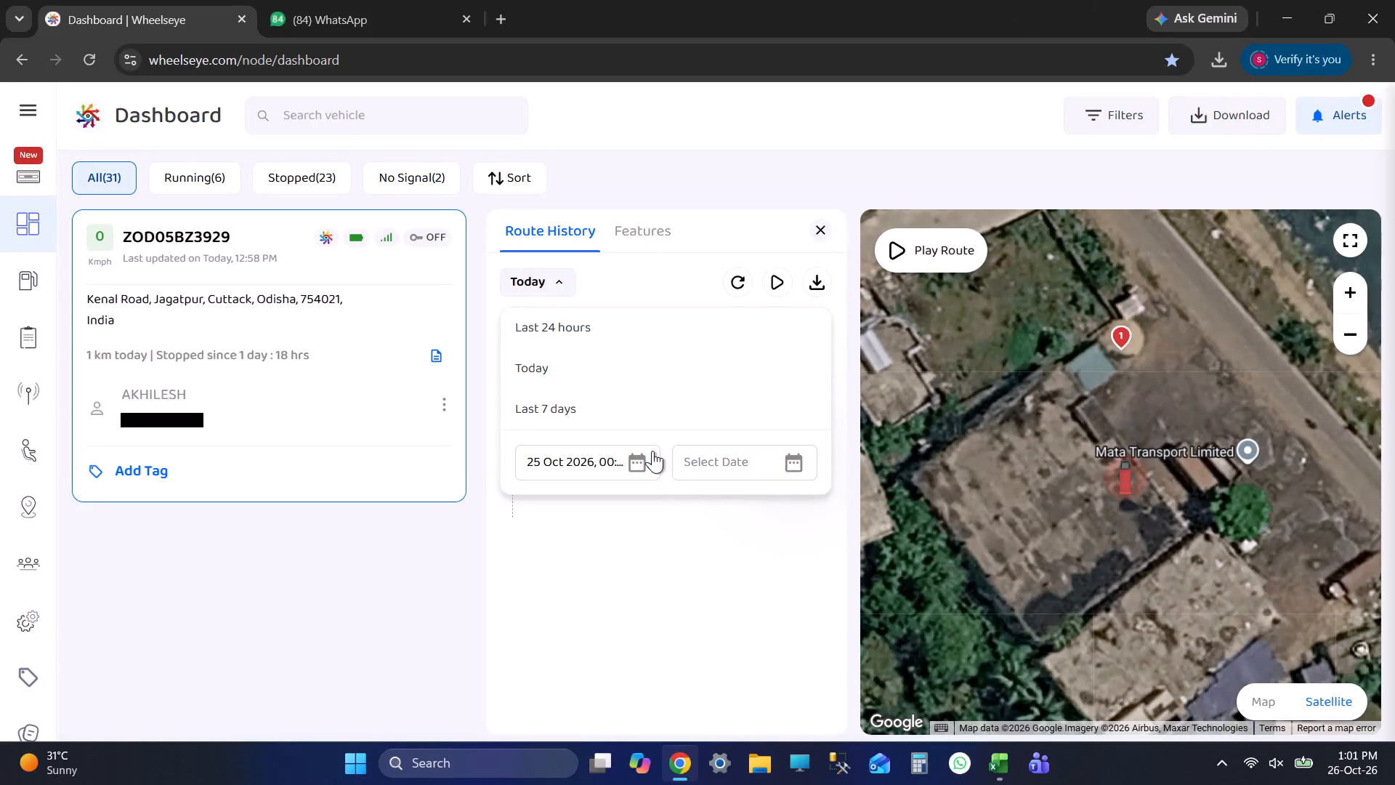
pyautogui.click(711, 471)
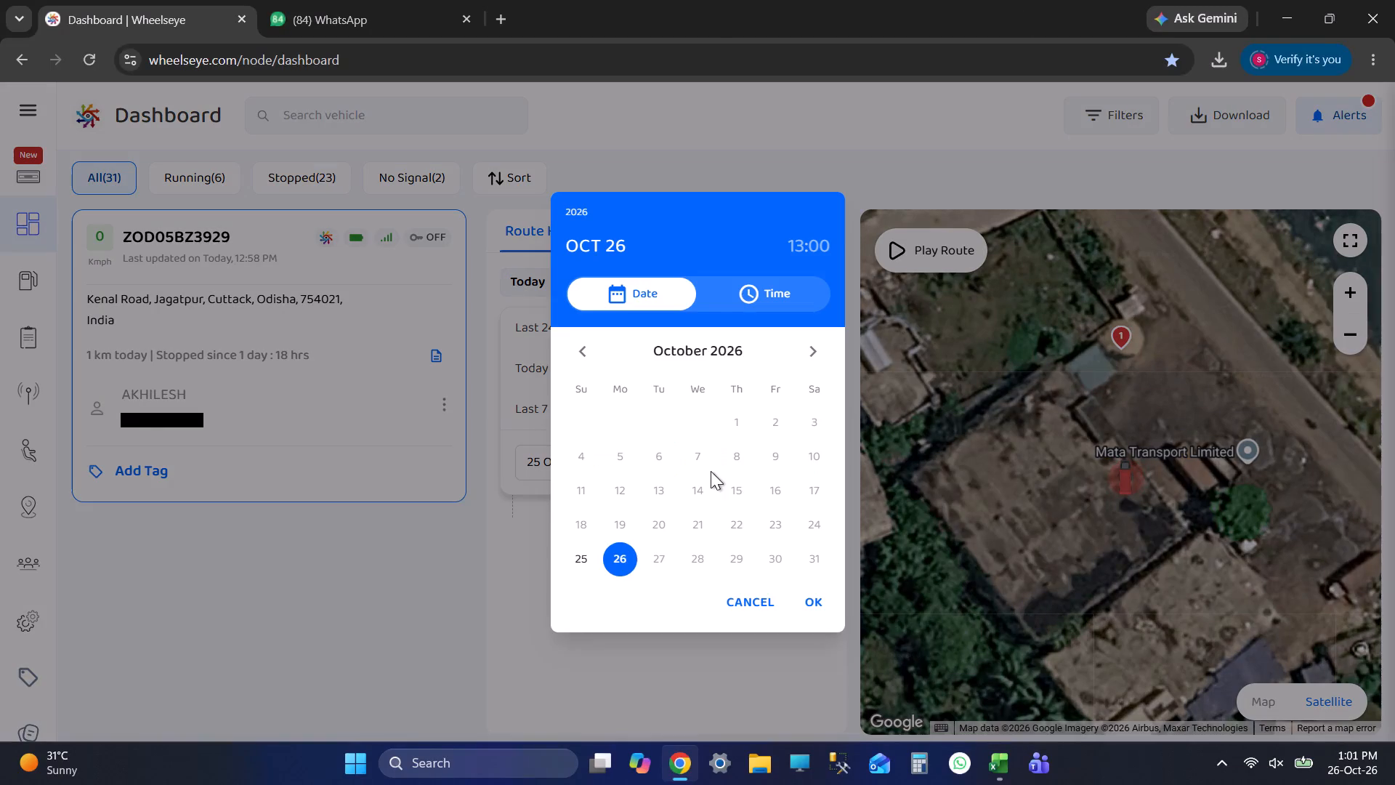
pyautogui.click(576, 567)
pyautogui.click(666, 412)
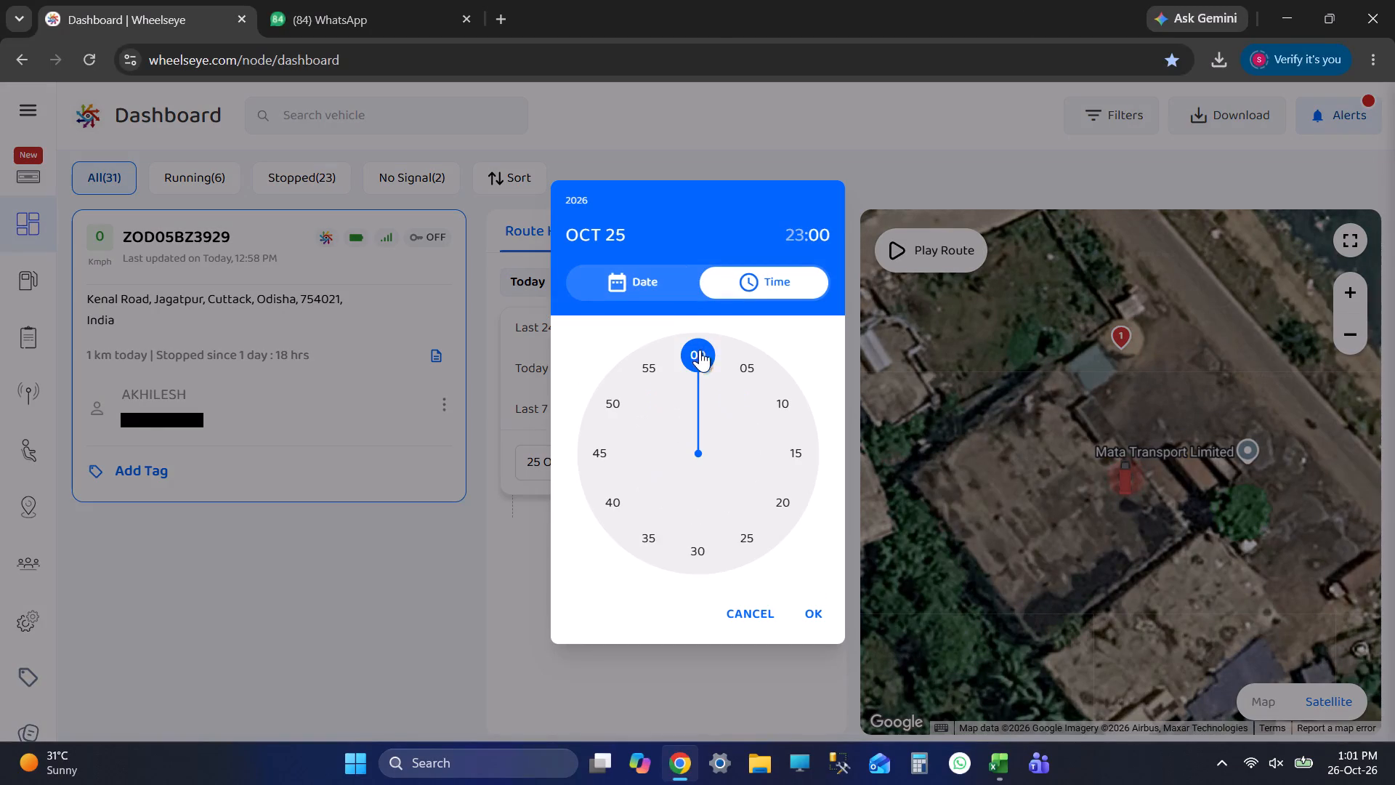
pyautogui.click(692, 362)
pyautogui.click(819, 619)
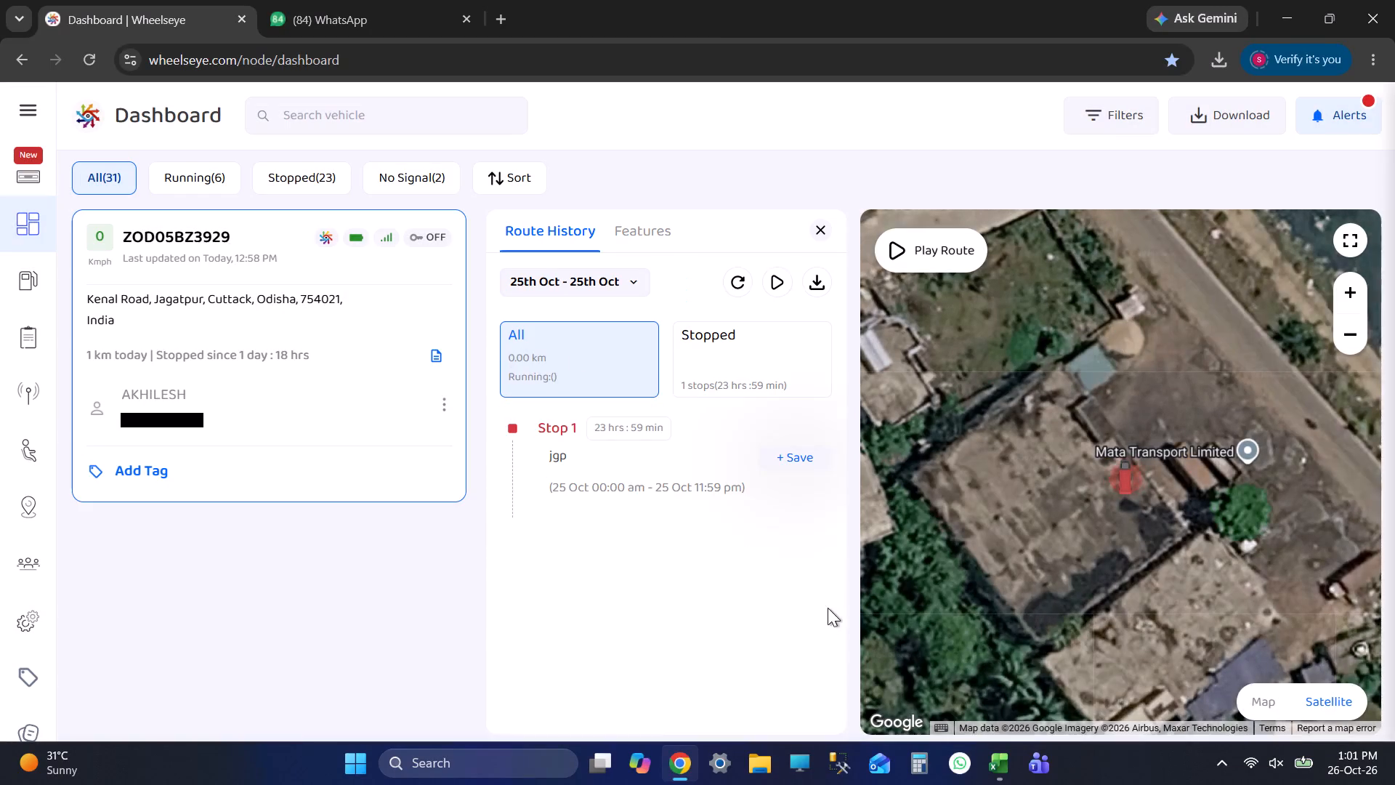
pyautogui.click(631, 480)
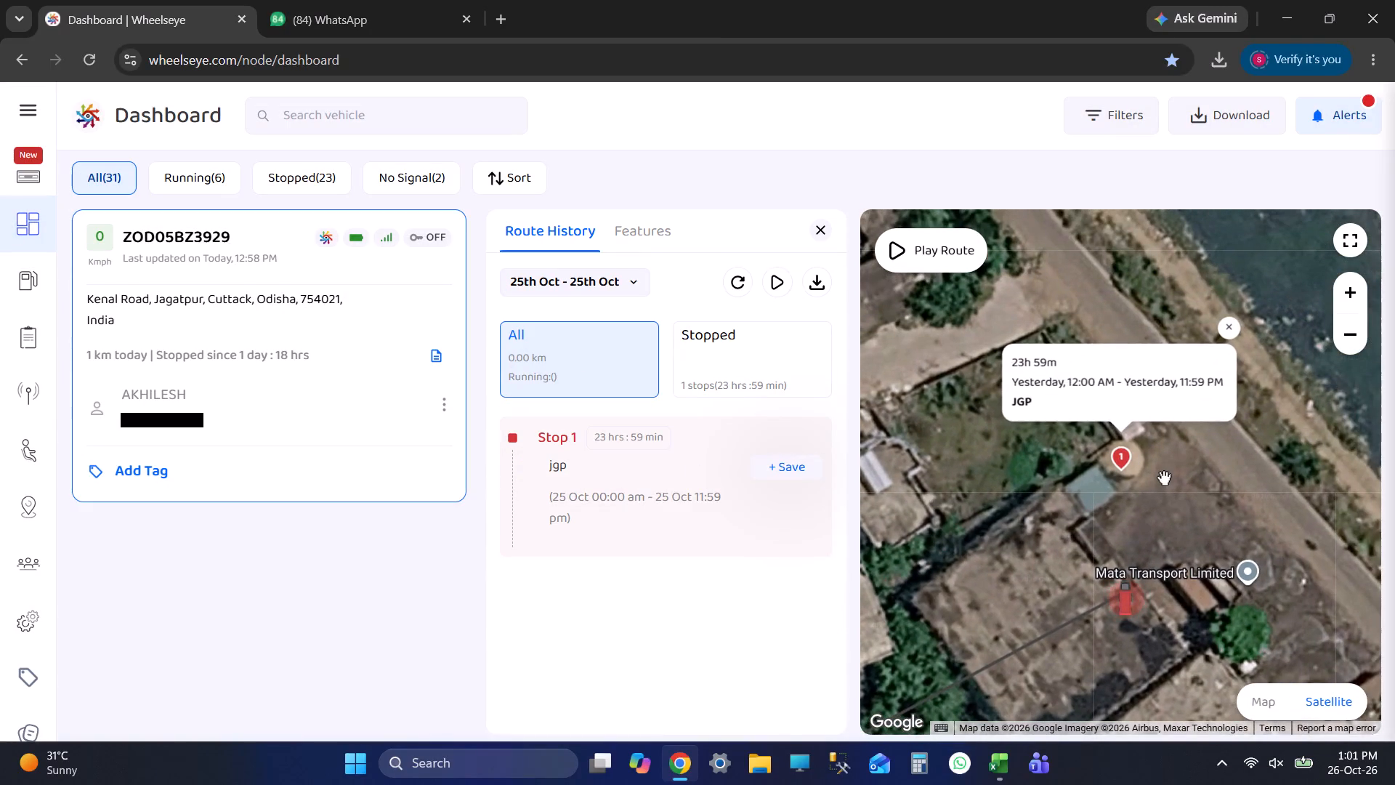
pyautogui.hotkey('alt', 'Tab')
pyautogui.hotkey('alt', 'Tab')
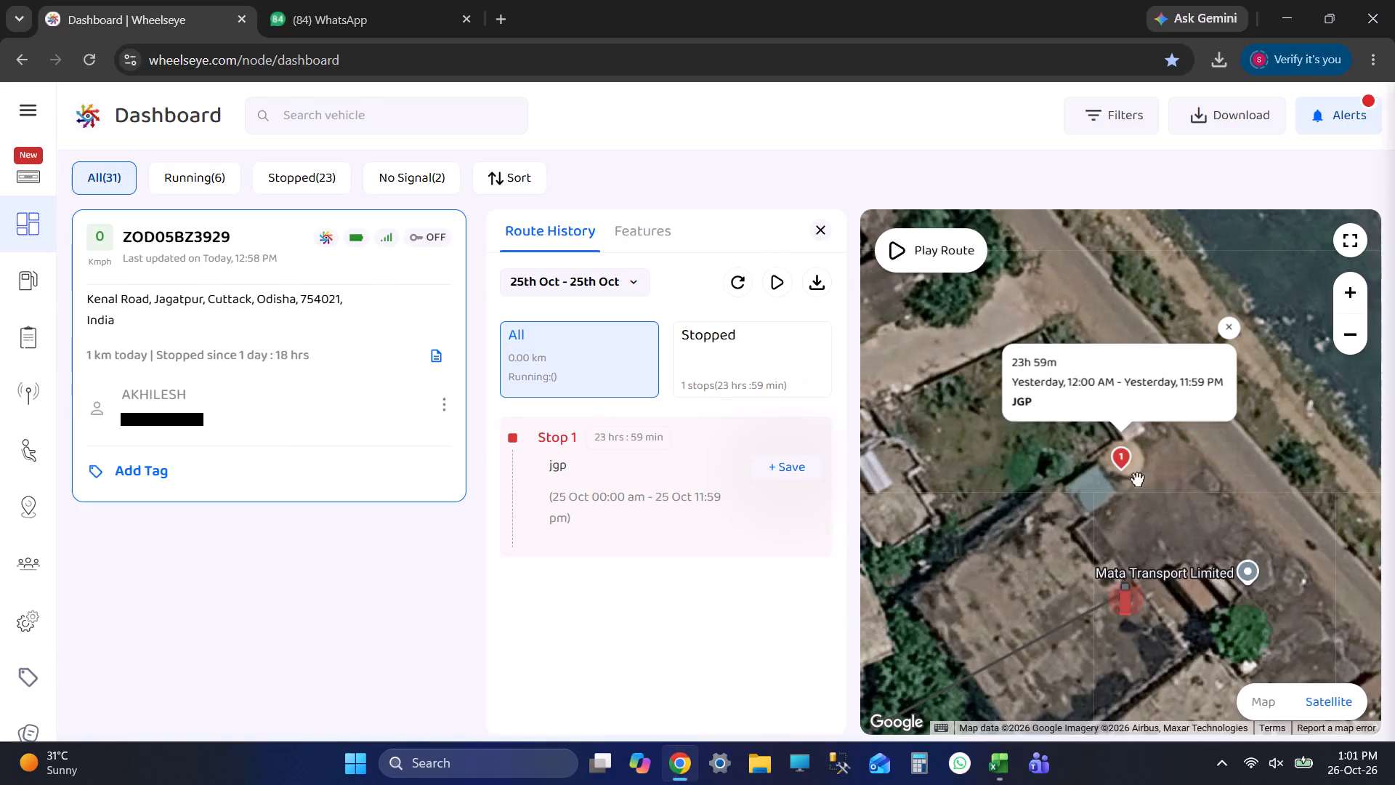
pyautogui.hotkey('alt', 'Tab')
pyautogui.press('Tab')
pyautogui.press('Tab')
pyautogui.press('Tab')
pyautogui.press('Tab')
pyautogui.press('Tab')
pyautogui.press('Tab')
pyautogui.press('Tab')
pyautogui.press('Tab')
pyautogui.press('Tab')
pyautogui.press('Tab')
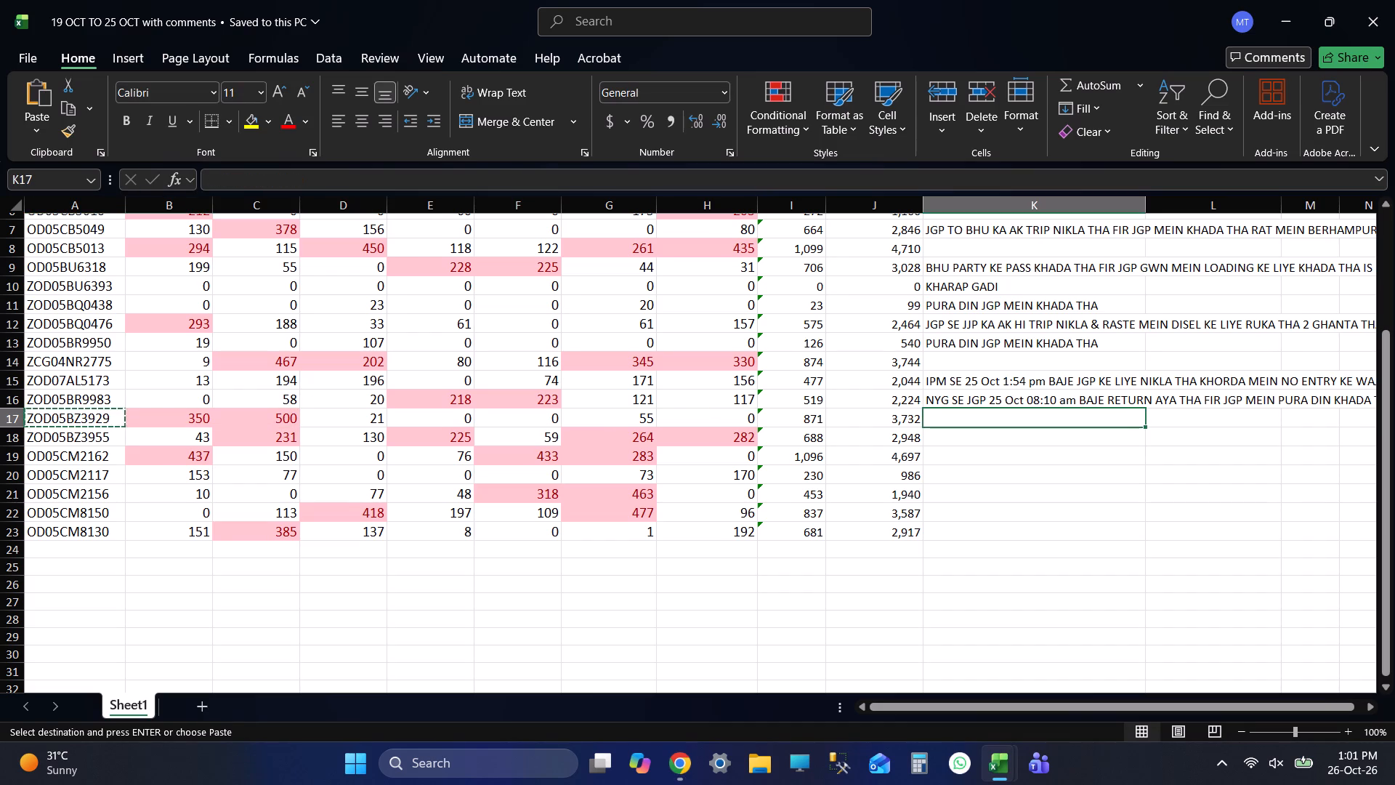
pyautogui.click(1006, 340)
pyautogui.hotkey('ctrl', 'c')
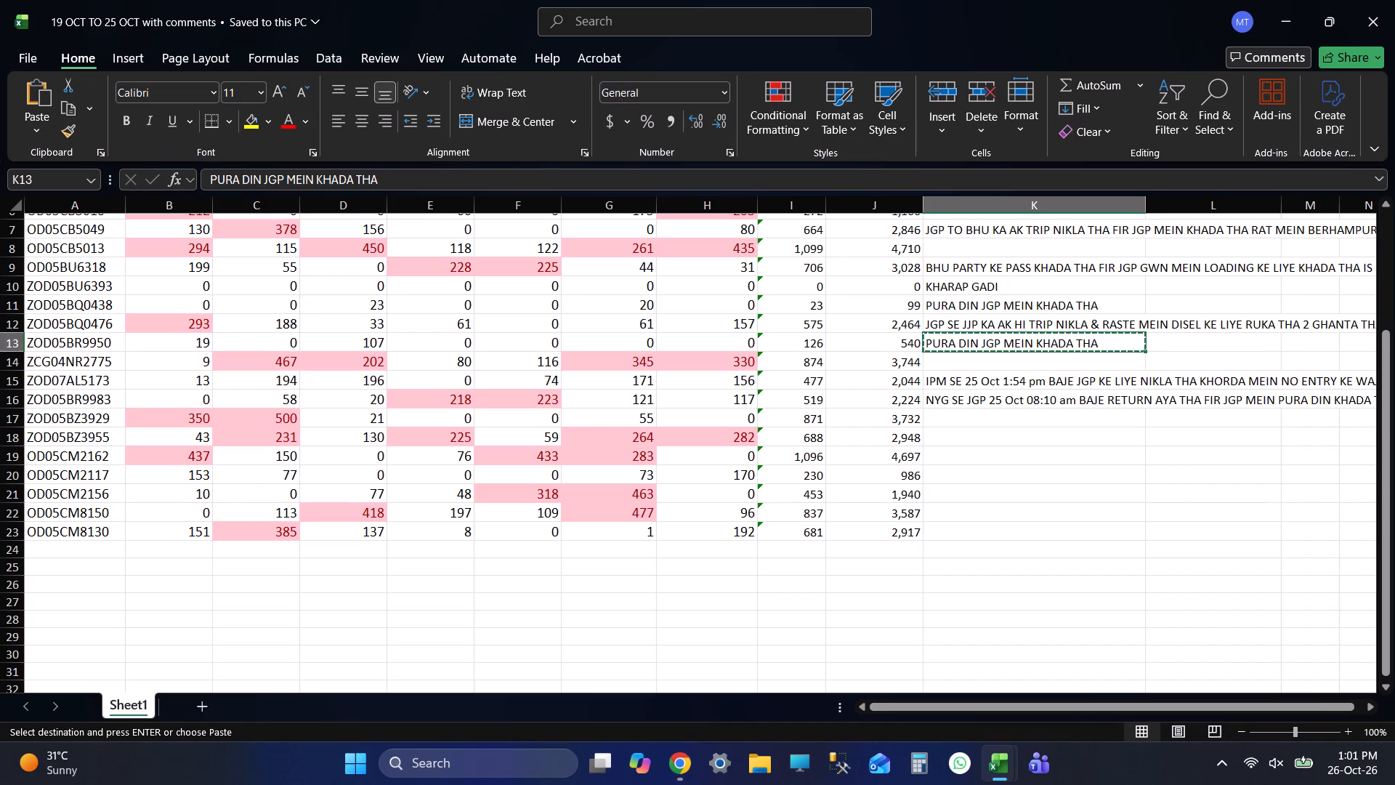
pyautogui.click(975, 421)
pyautogui.hotkey('ctrl', 'v')
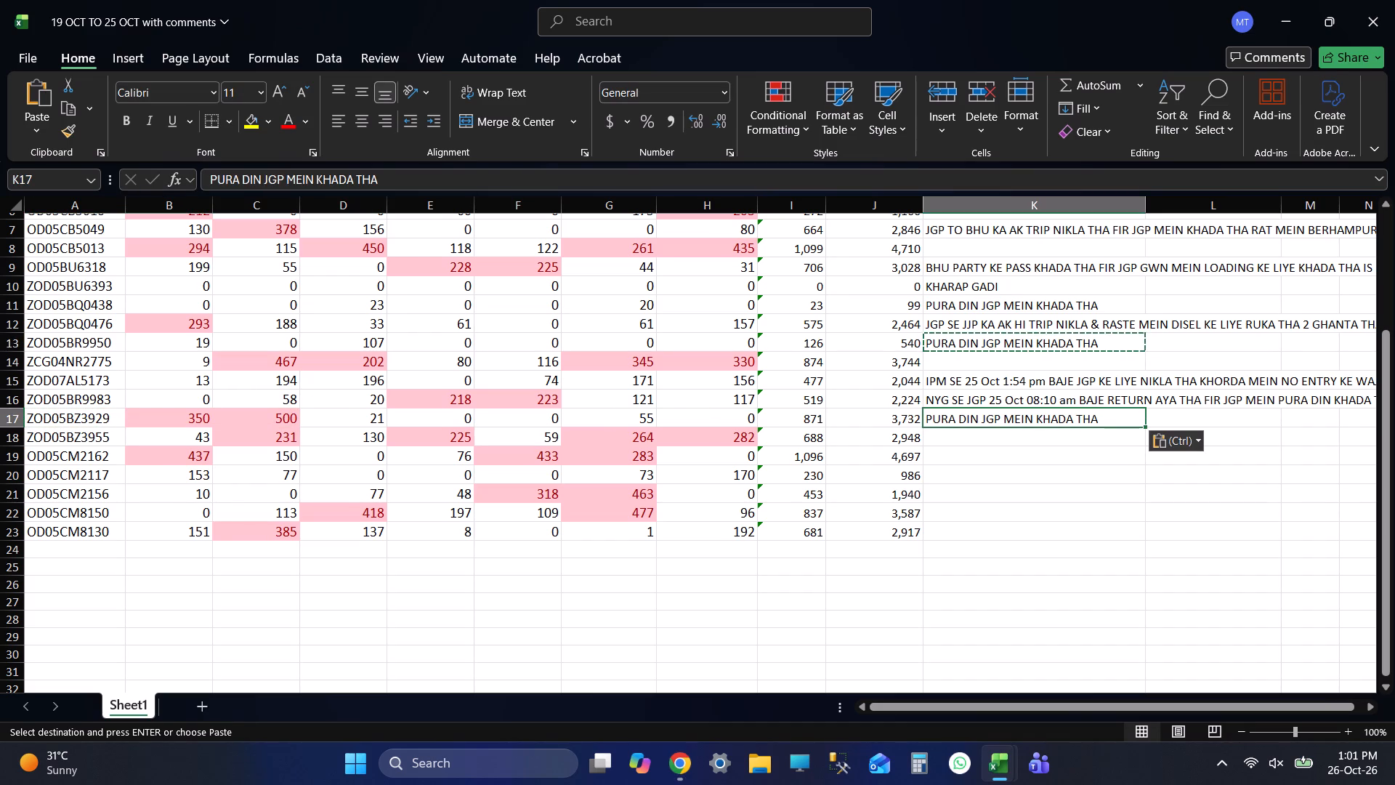
pyautogui.click(951, 458)
pyautogui.hotkey('ctrl', 's')
pyautogui.hotkey('ctrl', 's')
pyautogui.hotkey('shift', 'Tab')
pyautogui.hotkey('shift', 'Tab')
pyautogui.hotkey('shift', 'Tab')
pyautogui.hotkey('shift', 'Tab')
pyautogui.hotkey('shift', 'Tab')
pyautogui.hotkey('shift', 'Tab')
pyautogui.hotkey('shift', 'Tab')
pyautogui.hotkey('shift', 'Tab')
pyautogui.hotkey('shift', 'Tab')
pyautogui.hotkey('shift', 'Tab')
pyautogui.hotkey('shift', 'Tab')
pyautogui.hotkey('shift', 'Tab')
pyautogui.hotkey('shift', 'Tab')
pyautogui.hotkey('shift', 'Tab')
pyautogui.hotkey('shift', 'Tab')
pyautogui.hotkey('shift', 'Tab')
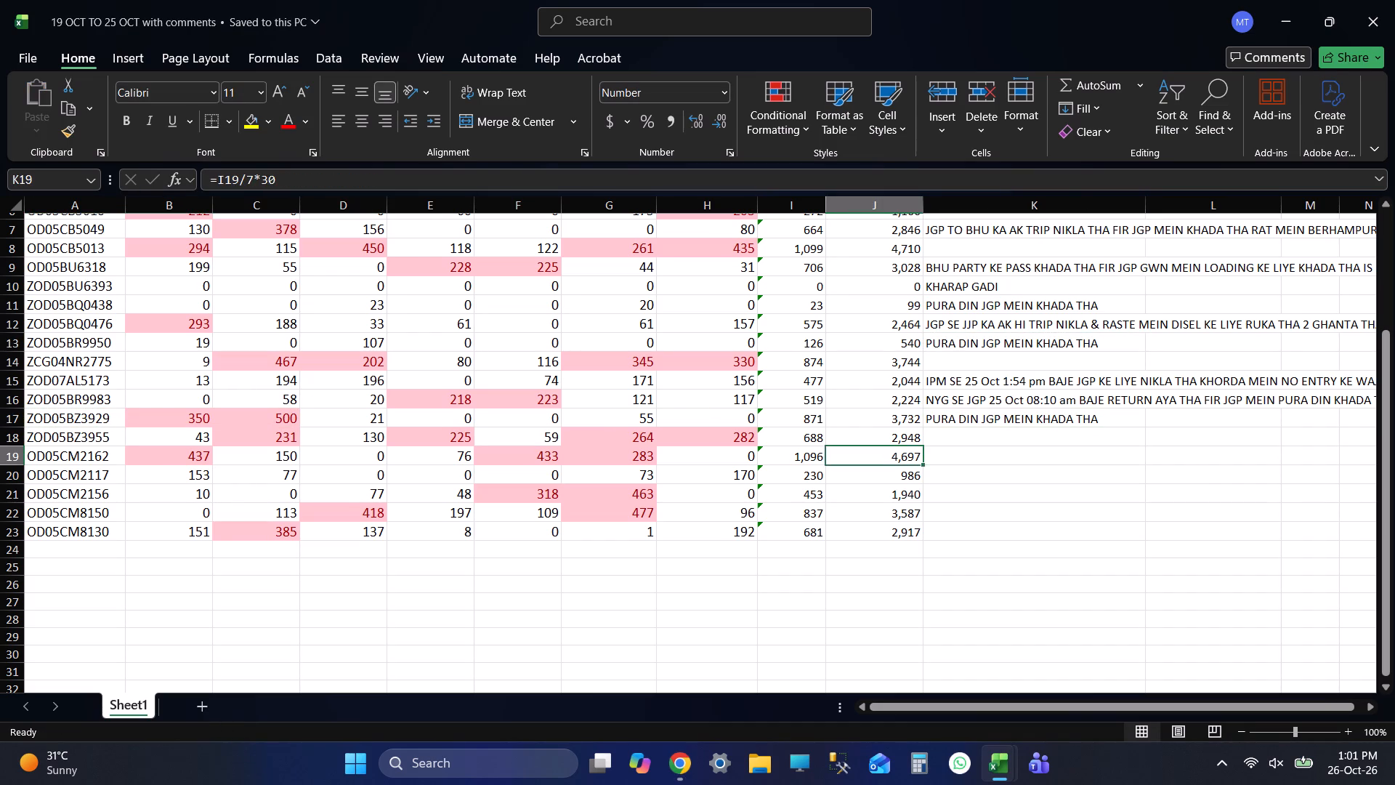
pyautogui.hotkey('ctrl', 'c')
pyautogui.hotkey('alt', 'Tab')
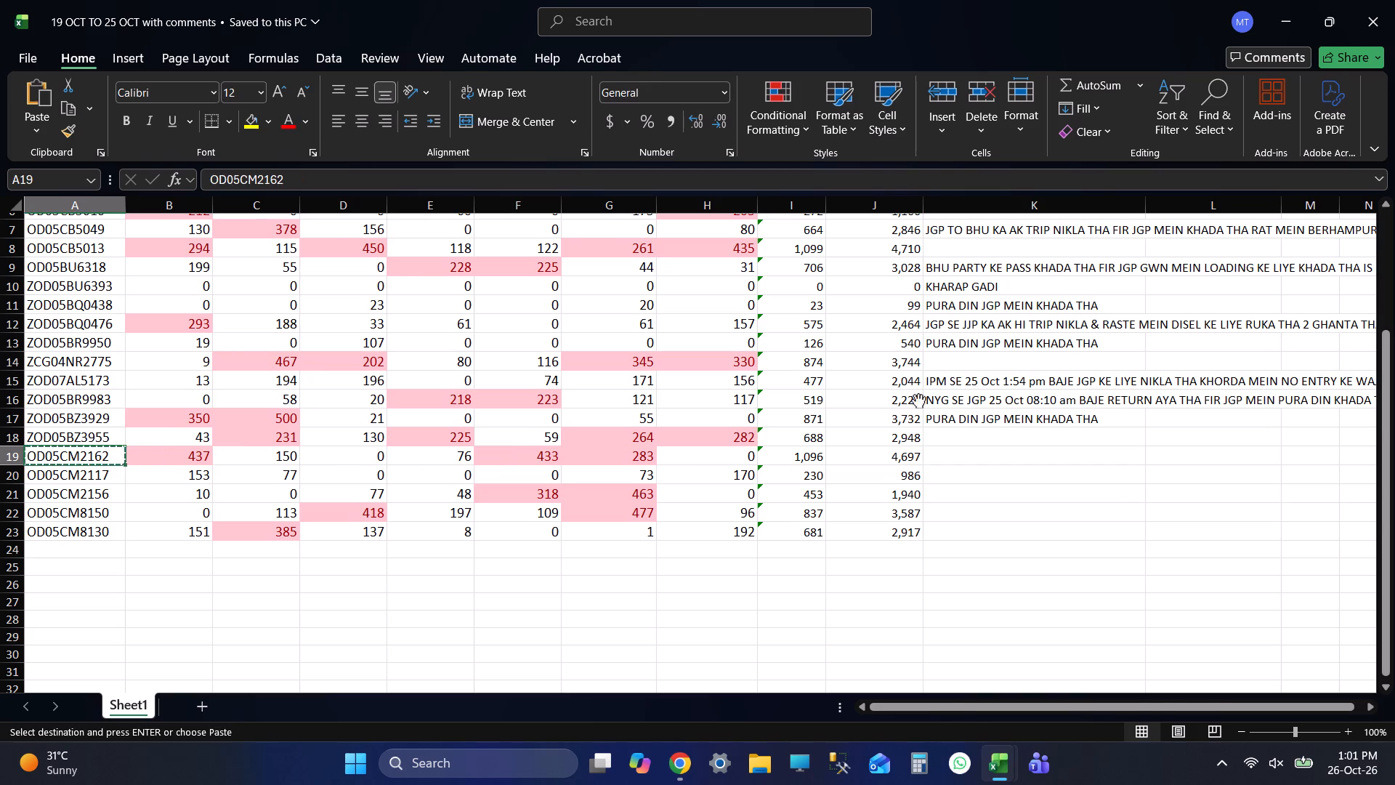
pyautogui.click(406, 133)
pyautogui.hotkey('ctrl', 'v')
pyautogui.press('Return')
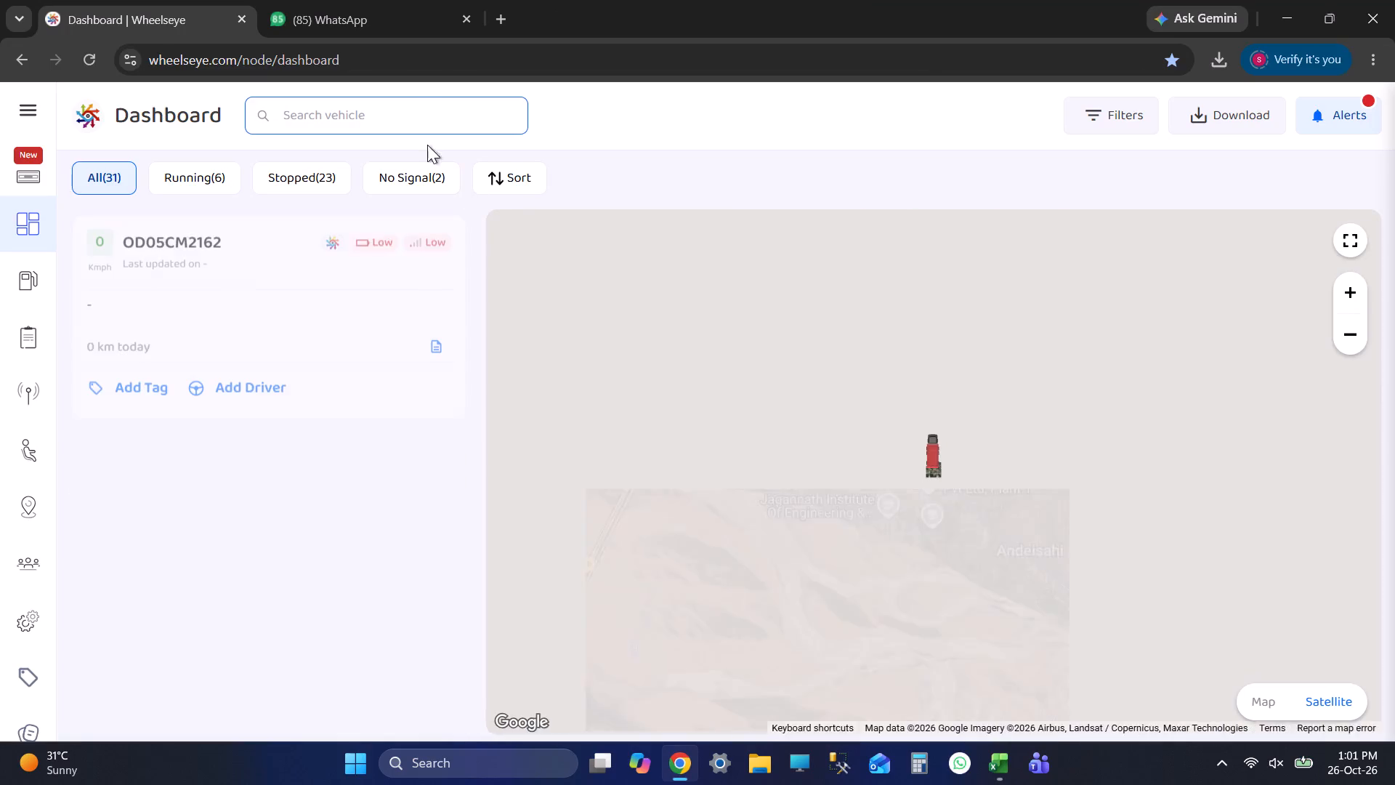
pyautogui.click(318, 308)
pyautogui.click(508, 294)
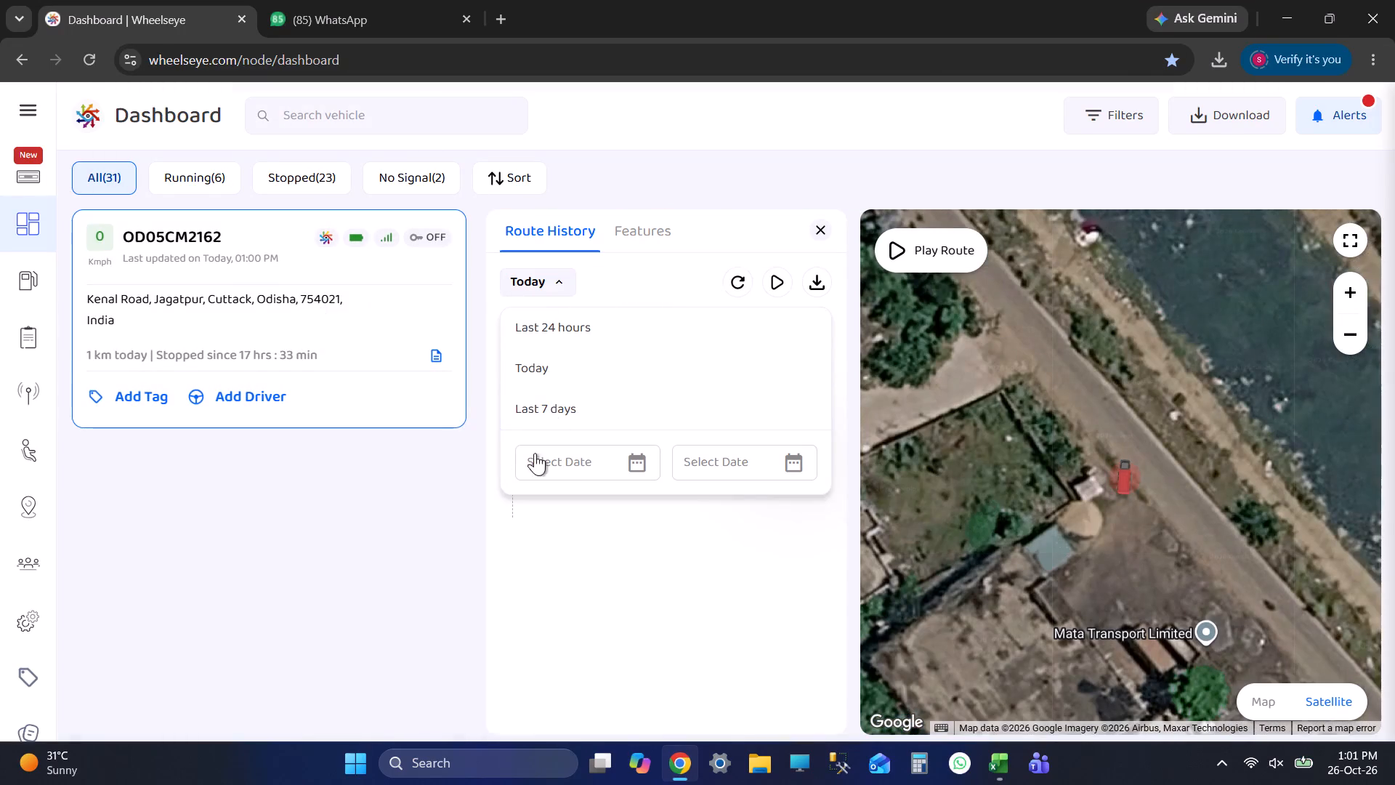
pyautogui.click(574, 461)
pyautogui.click(470, 562)
pyautogui.click(535, 427)
pyautogui.click(619, 487)
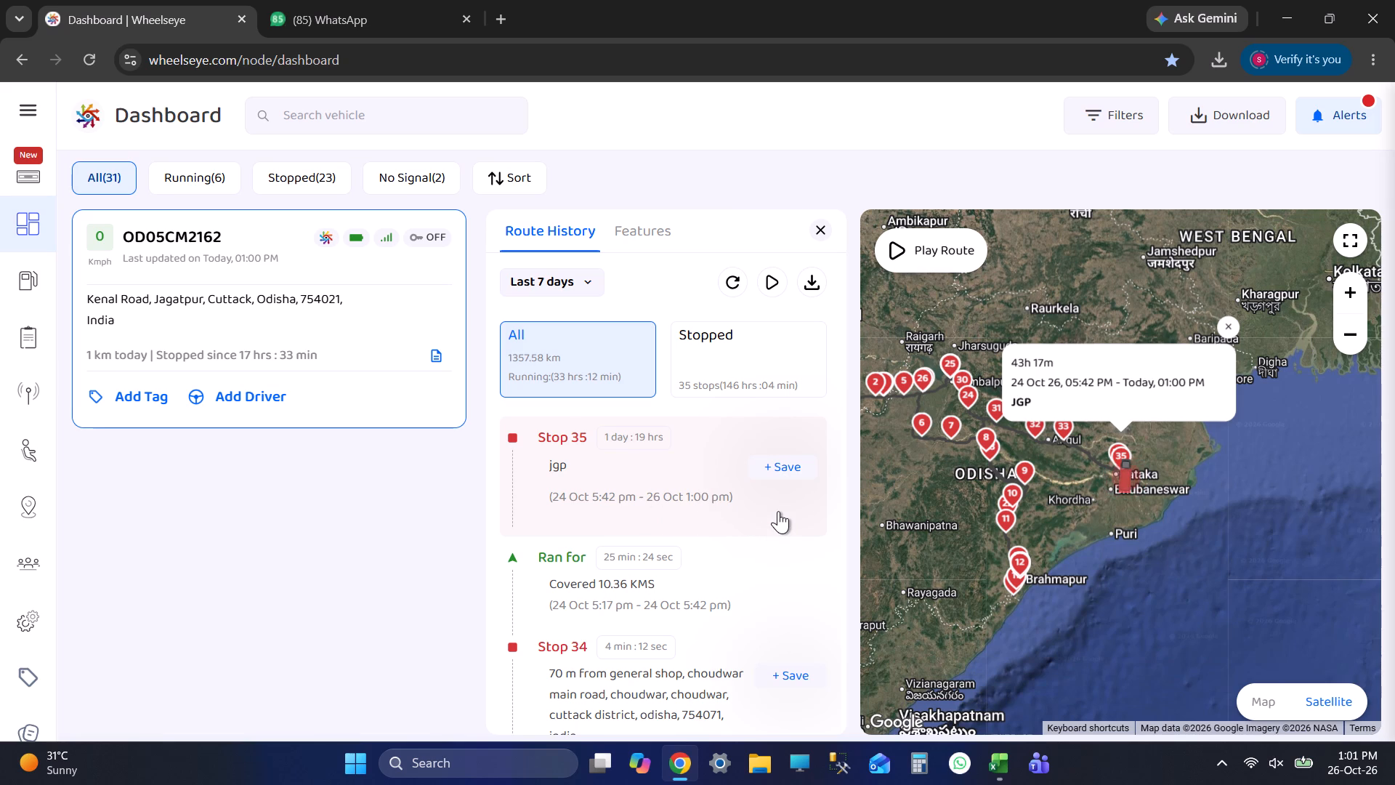
pyautogui.hotkey('alt', 'Tab')
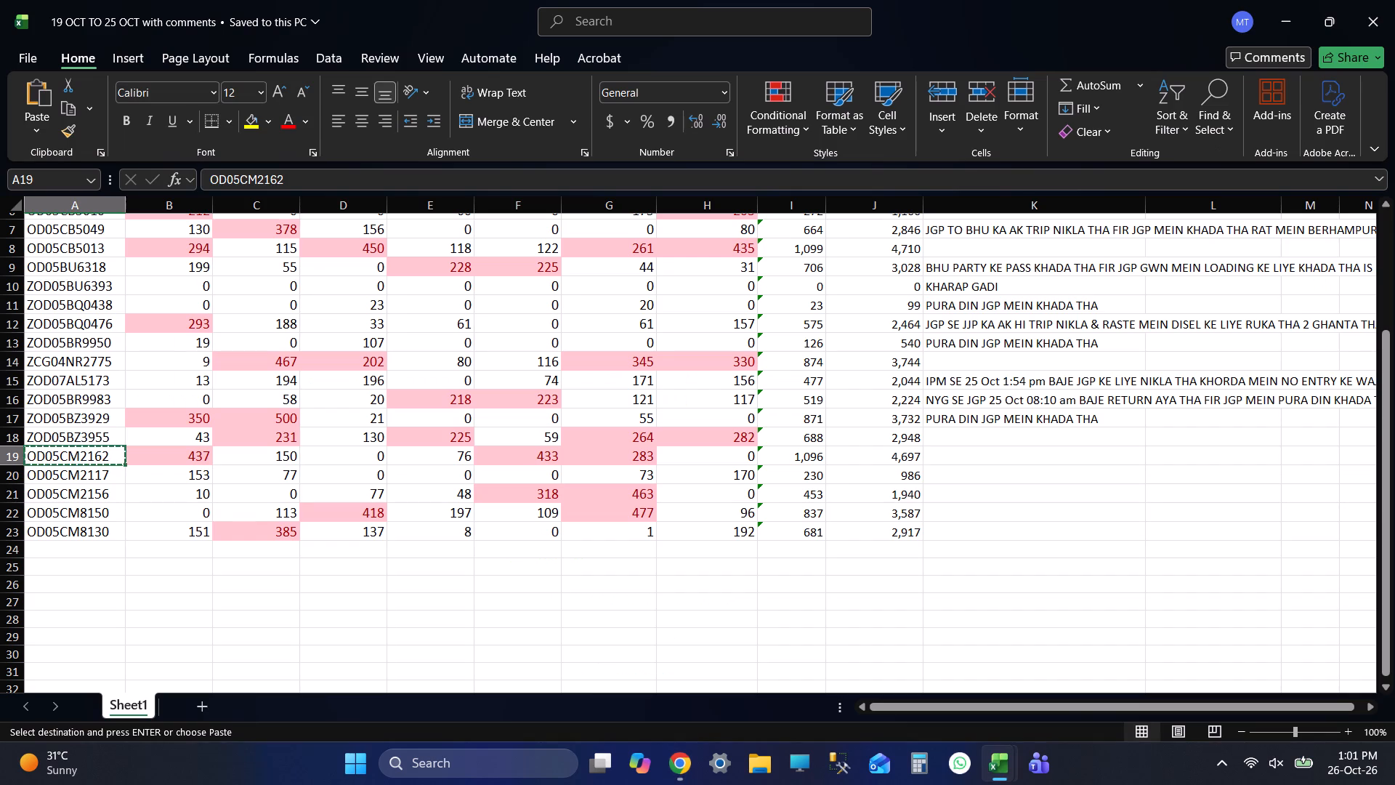
pyautogui.press('Tab')
pyautogui.press('Tab')
pyautogui.press('Tab')
pyautogui.press('Tab')
pyautogui.press('Tab')
pyautogui.press('Tab')
pyautogui.press('Tab')
pyautogui.press('Tab')
pyautogui.press('Tab')
pyautogui.press('Tab')
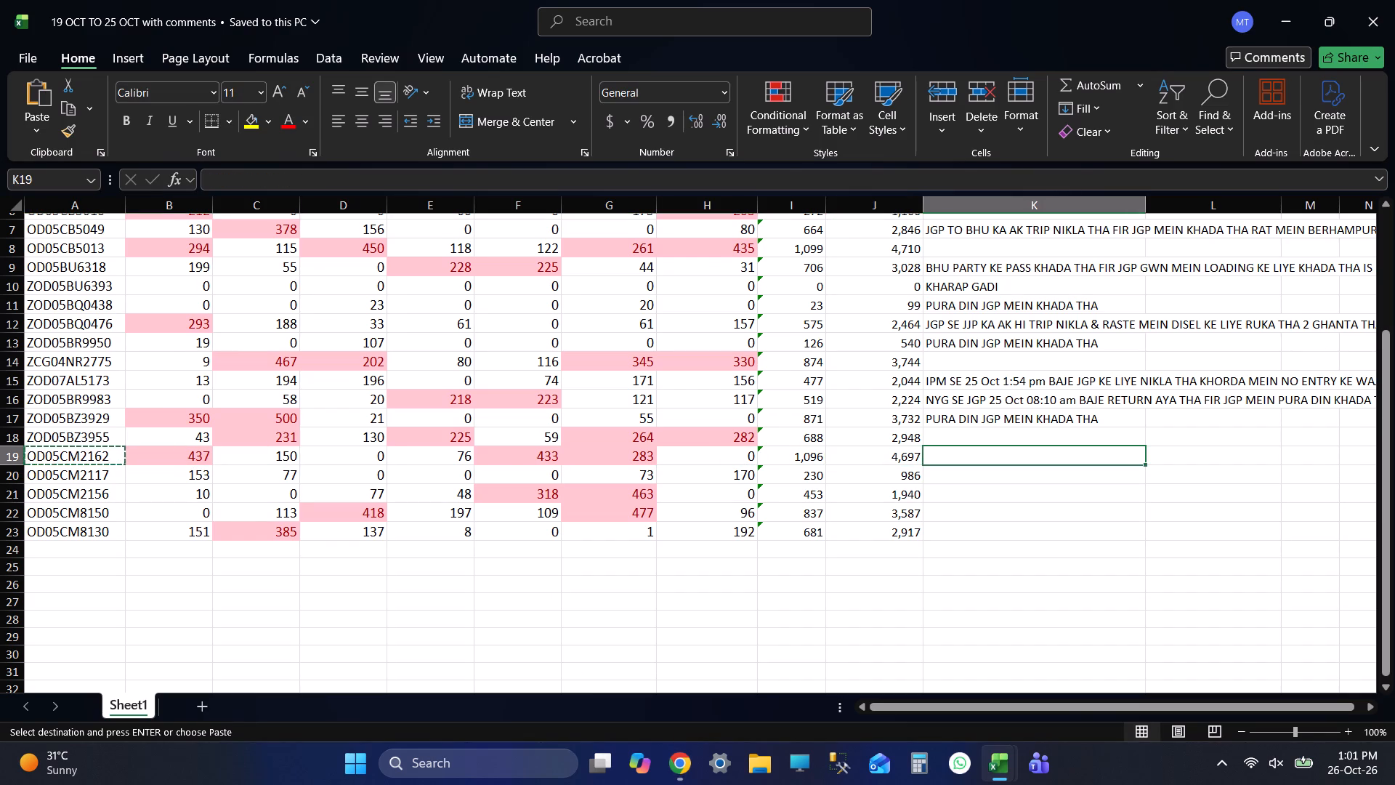
pyautogui.click(962, 424)
pyautogui.hotkey('ctrl', 'c')
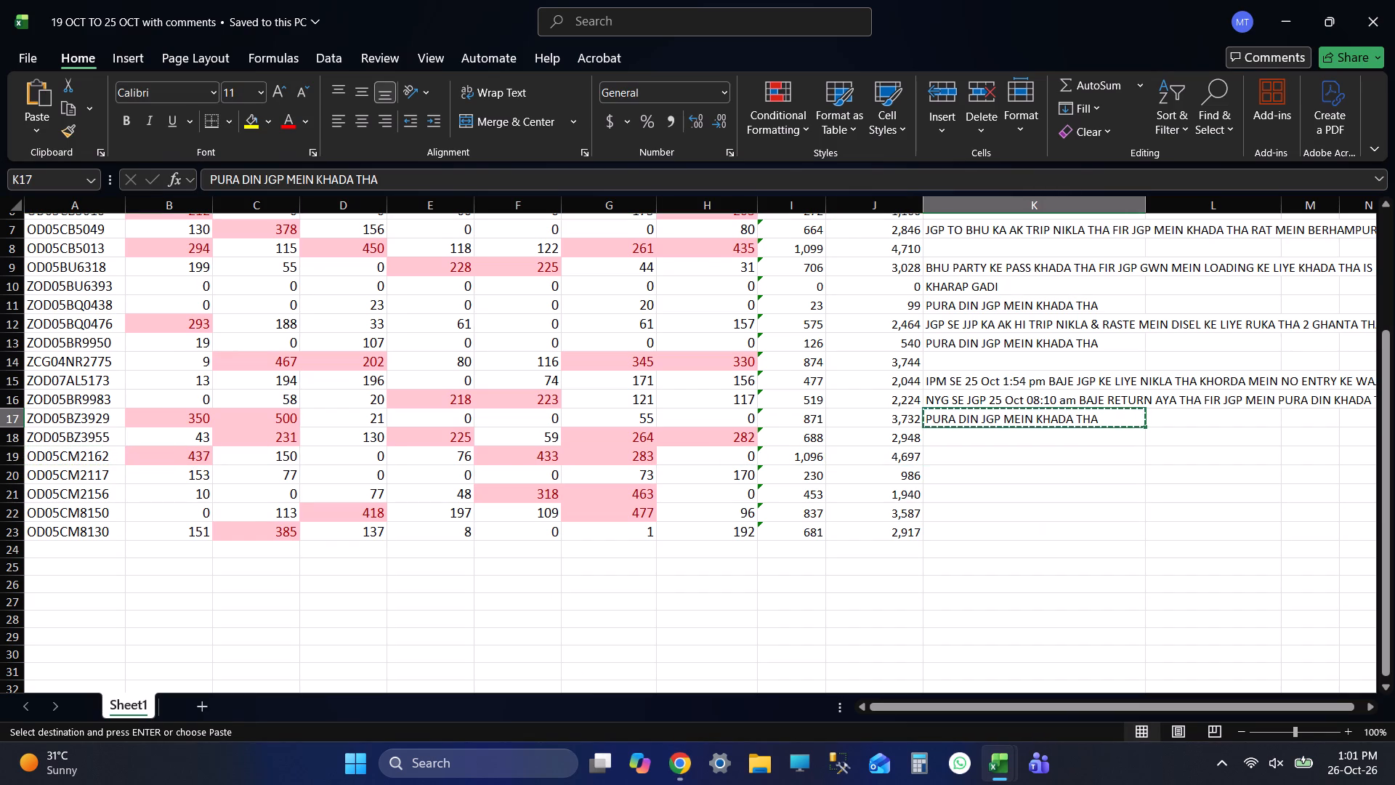
pyautogui.click(734, 459)
pyautogui.press('Tab')
pyautogui.press('Tab')
pyautogui.press('Tab')
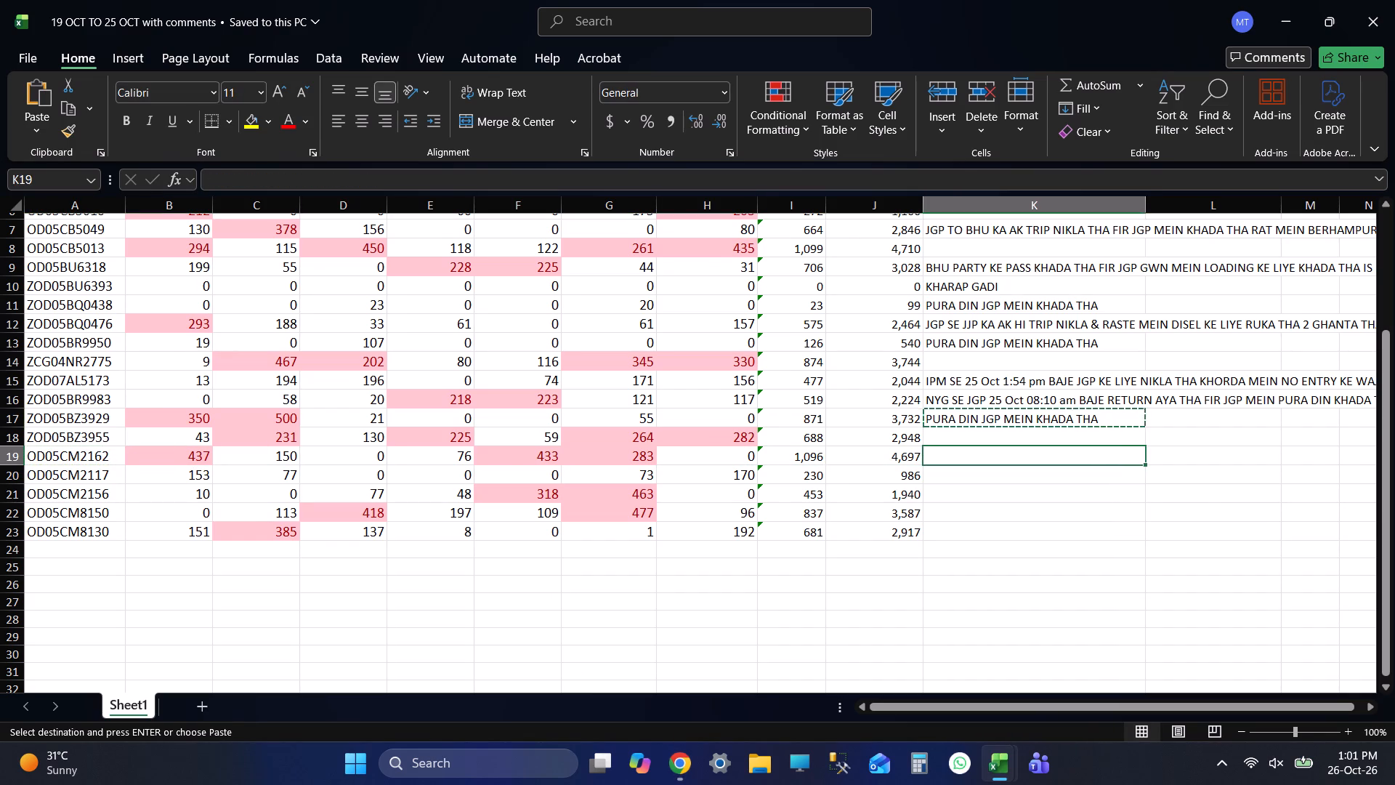
pyautogui.hotkey('ctrl', 'v')
pyautogui.click(941, 482)
pyautogui.hotkey('ctrl', 's')
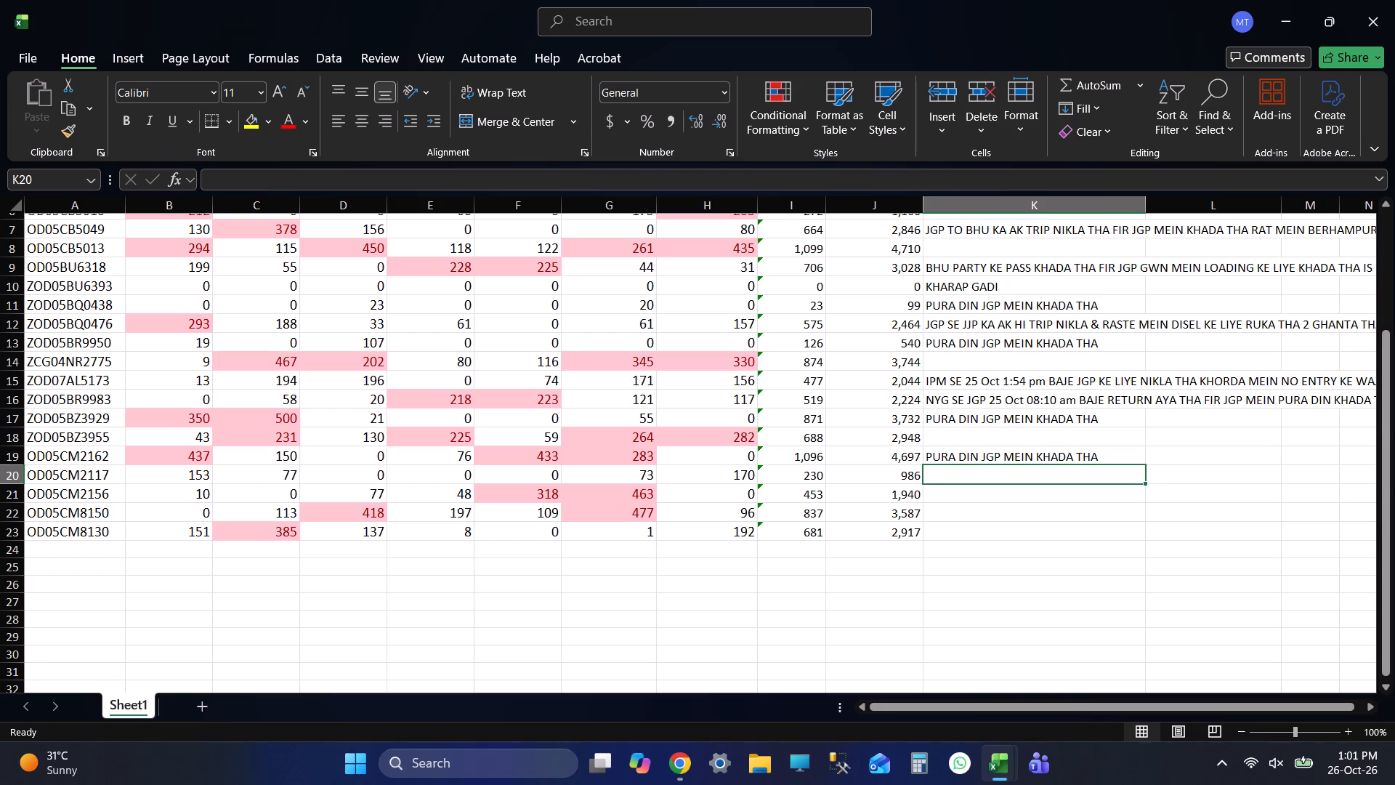
pyautogui.hotkey('shift', 'Tab')
pyautogui.hotkey('shift', 'Tab')
pyautogui.hotkey('shift', 'Tab')
pyautogui.hotkey('shift', 'Tab')
pyautogui.hotkey('shift', 'Tab')
pyautogui.hotkey('shift', 'Tab')
pyautogui.hotkey('shift', 'Tab')
pyautogui.hotkey('shift', 'Tab')
pyautogui.hotkey('shift', 'Tab')
pyautogui.hotkey('shift', 'Tab')
pyautogui.hotkey('shift', 'Tab')
pyautogui.hotkey('shift', 'Tab')
pyautogui.hotkey('shift', 'Tab')
pyautogui.hotkey('shift', 'Tab')
pyautogui.hotkey('ctrl', 'c')
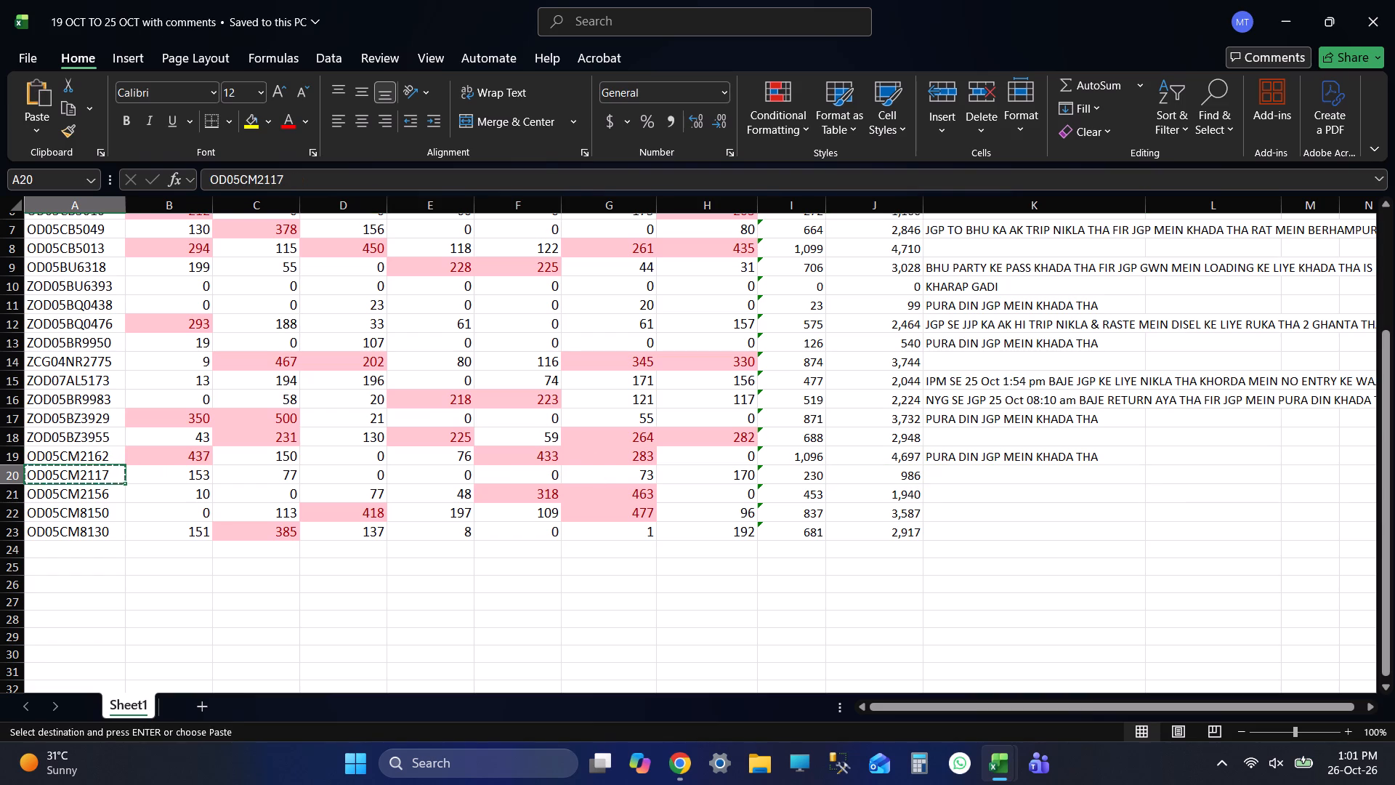
pyautogui.hotkey('alt', 'Tab')
pyautogui.click(354, 100)
pyautogui.hotkey('ctrl', 'v')
pyautogui.press('Return')
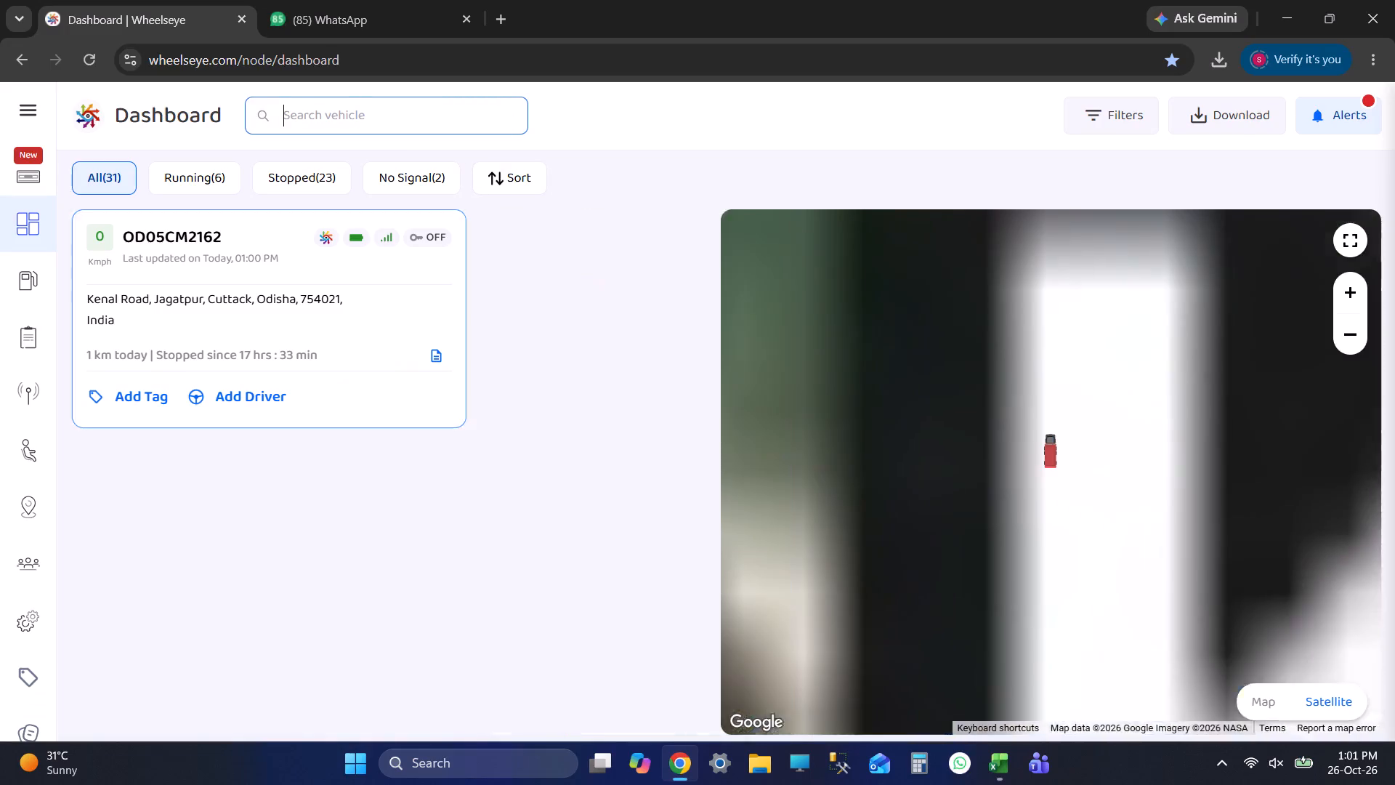
pyautogui.moveTo(222, 250); pyautogui.dragTo(235, 249)
pyautogui.click(545, 299)
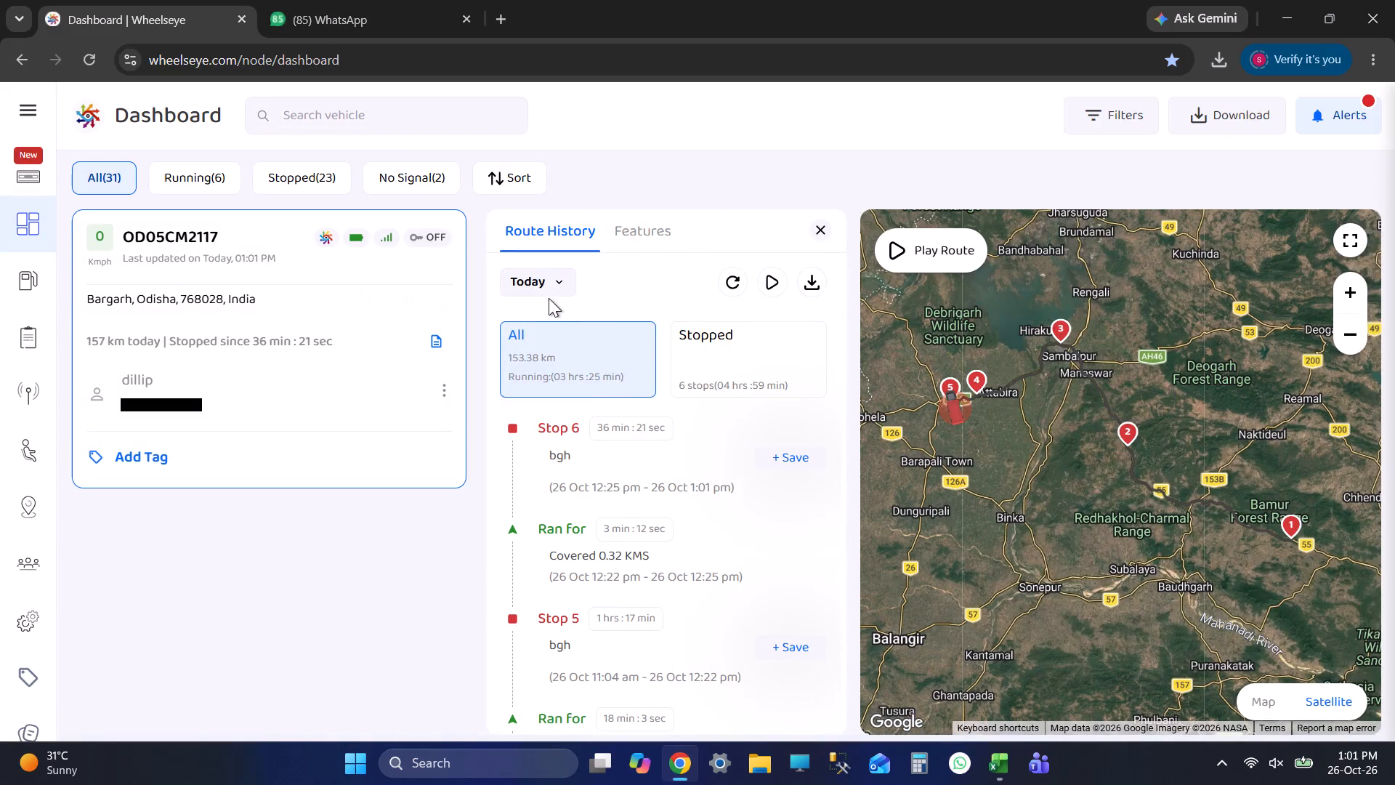
pyautogui.moveTo(549, 286); pyautogui.dragTo(559, 299)
pyautogui.click(533, 283)
pyautogui.click(573, 446)
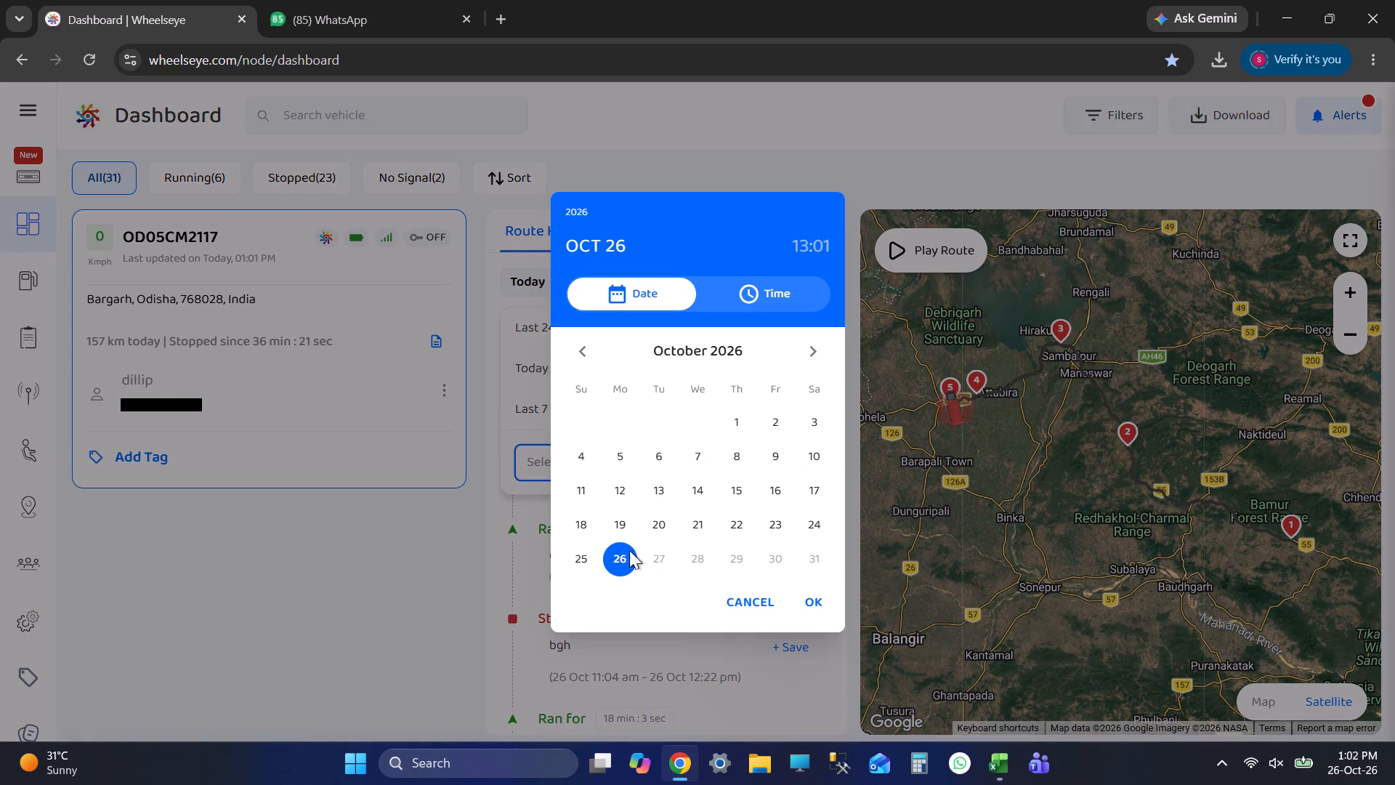
pyautogui.click(581, 569)
pyautogui.click(698, 394)
pyautogui.click(700, 354)
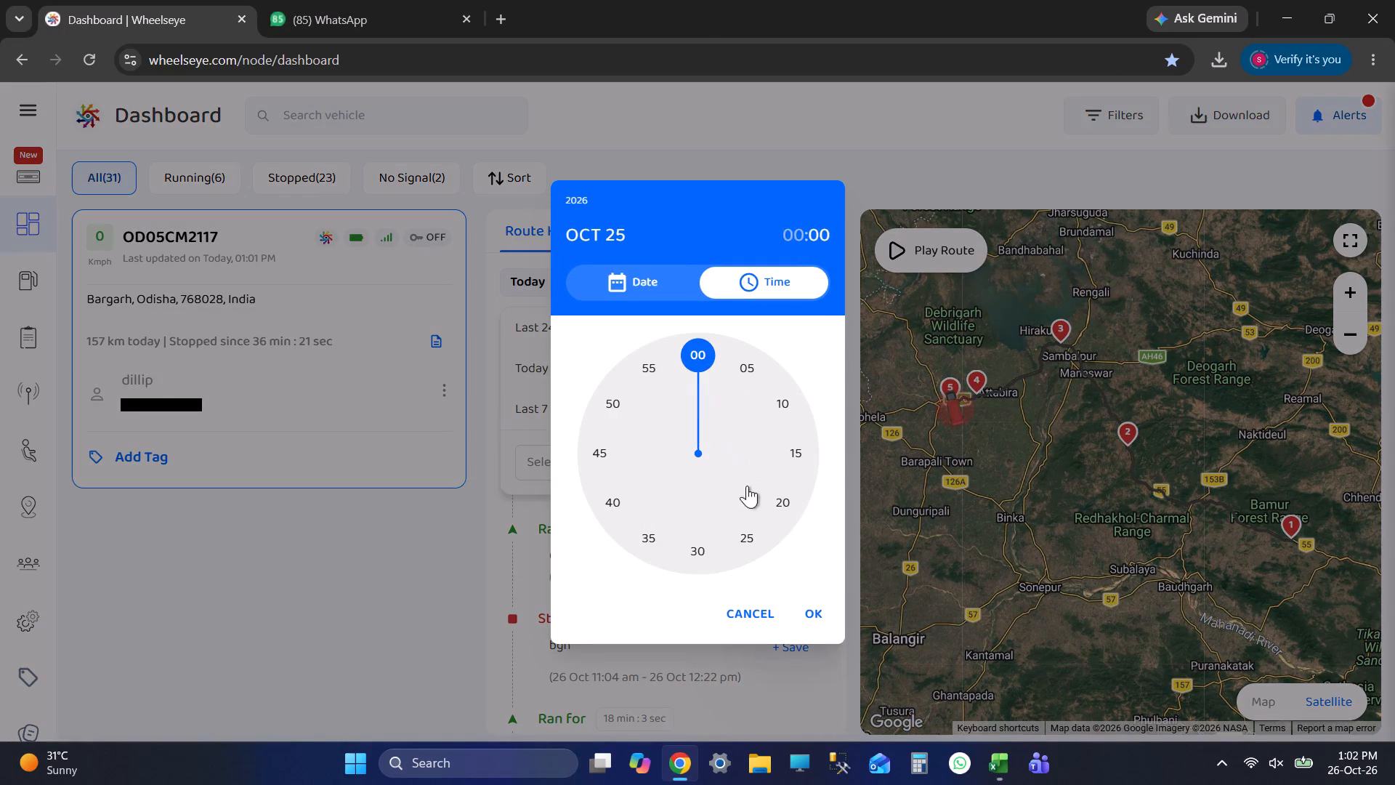
pyautogui.click(804, 622)
pyautogui.click(727, 467)
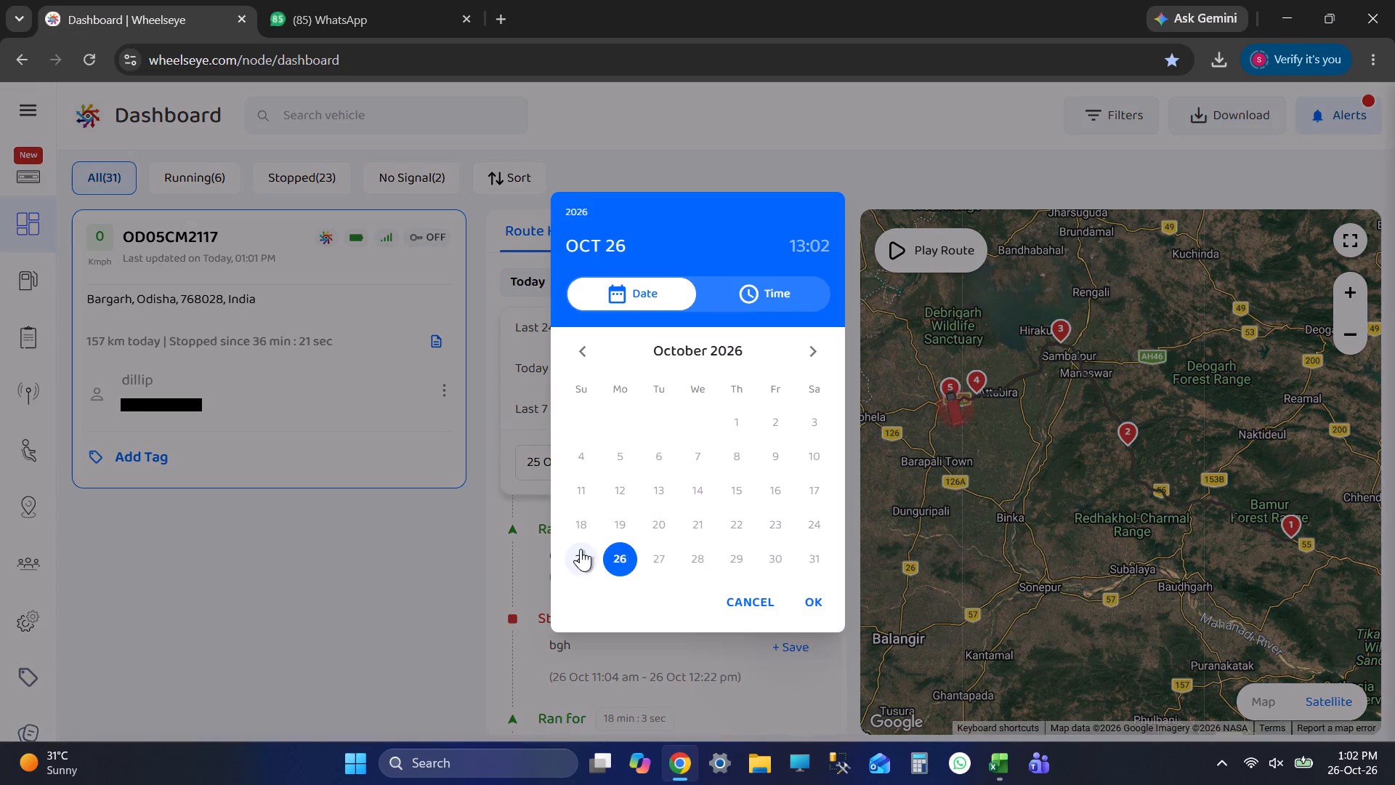
pyautogui.click(581, 549)
pyautogui.click(669, 400)
pyautogui.click(692, 338)
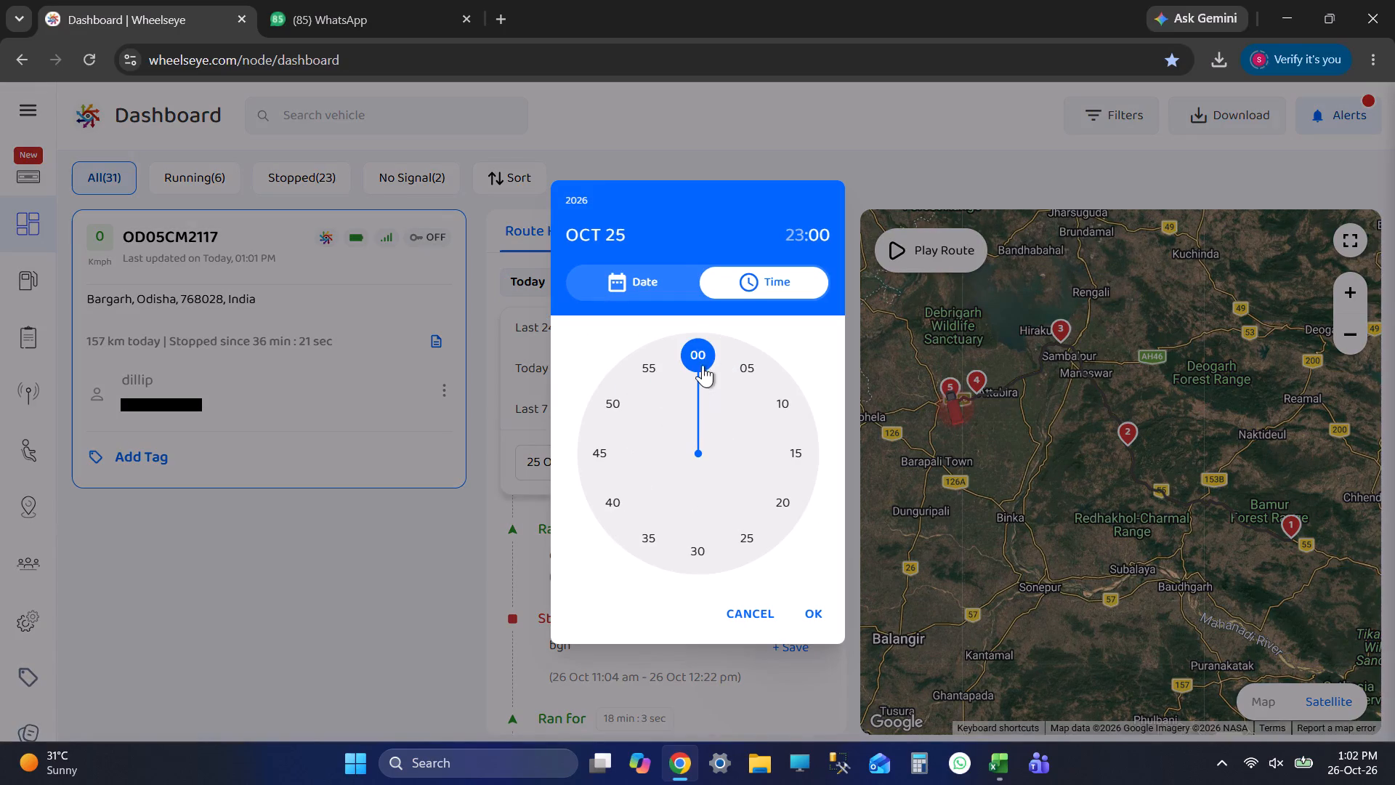
pyautogui.click(690, 349)
pyautogui.click(811, 627)
pyautogui.click(626, 494)
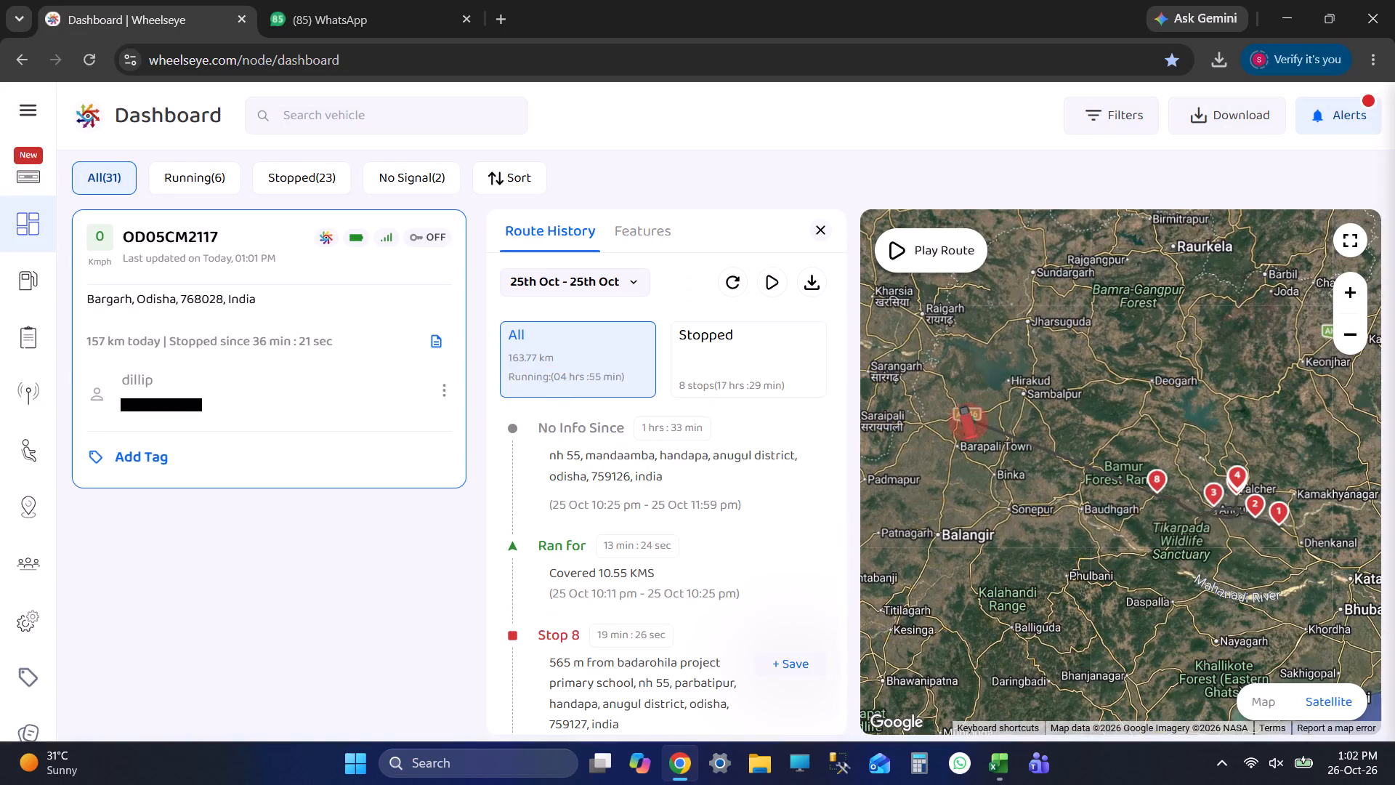
pyautogui.scroll(-7, 701, 512)
pyautogui.scroll(1, 703, 531)
pyautogui.scroll(-1, 703, 531)
pyautogui.scroll(1, 728, 574)
pyautogui.scroll(-7, 729, 581)
pyautogui.scroll(1, 736, 613)
pyautogui.scroll(-3, 736, 613)
pyautogui.scroll(1, 742, 621)
pyautogui.scroll(-1, 742, 624)
pyautogui.scroll(1, 742, 624)
pyautogui.scroll(-8, 742, 624)
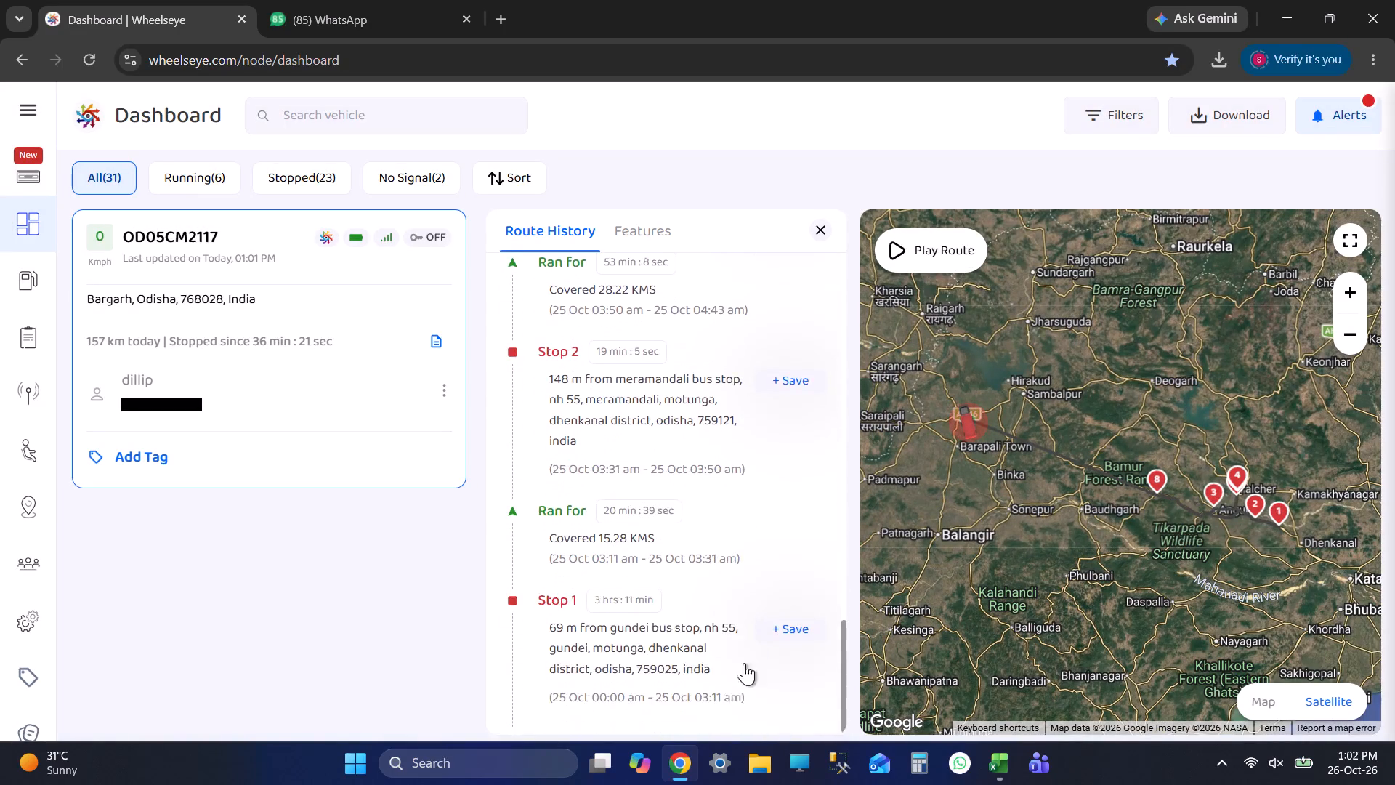
pyautogui.scroll(-1, 730, 689)
pyautogui.scroll(1, 730, 694)
pyautogui.scroll(-1, 730, 696)
pyautogui.scroll(1, 730, 696)
pyautogui.scroll(-2, 730, 696)
pyautogui.click(696, 637)
pyautogui.scroll(10, 1142, 487)
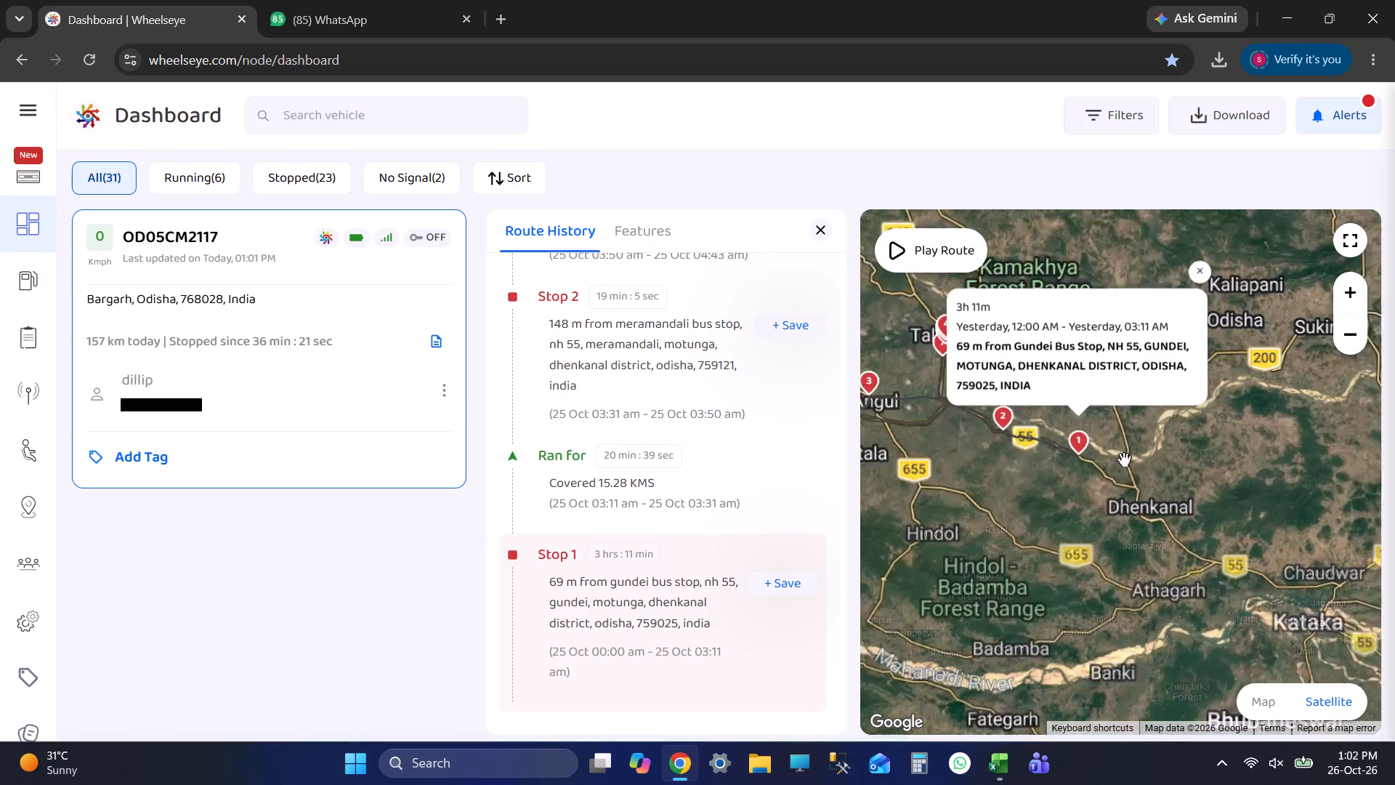
pyautogui.scroll(8, 1124, 459)
pyautogui.scroll(2, 700, 602)
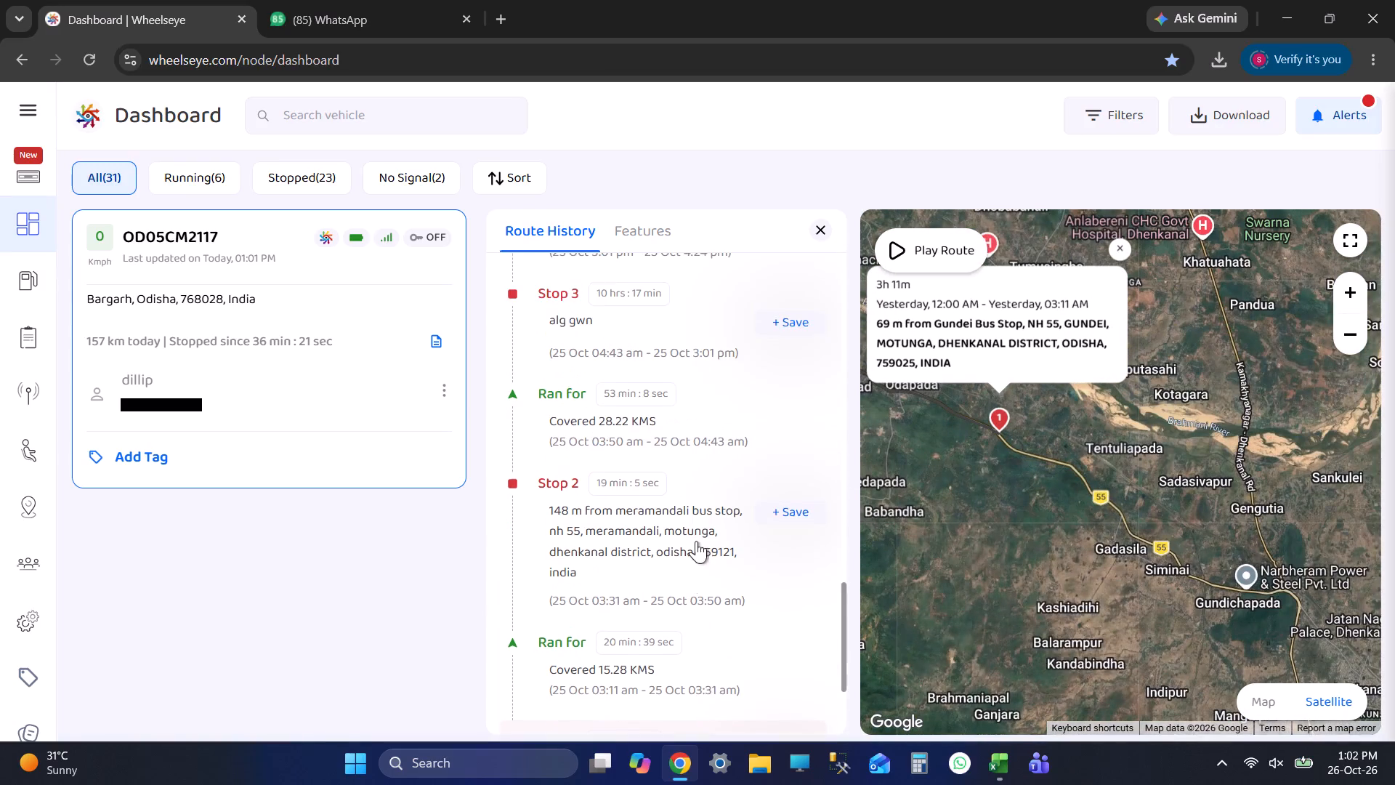
pyautogui.click(696, 519)
pyautogui.scroll(2, 696, 519)
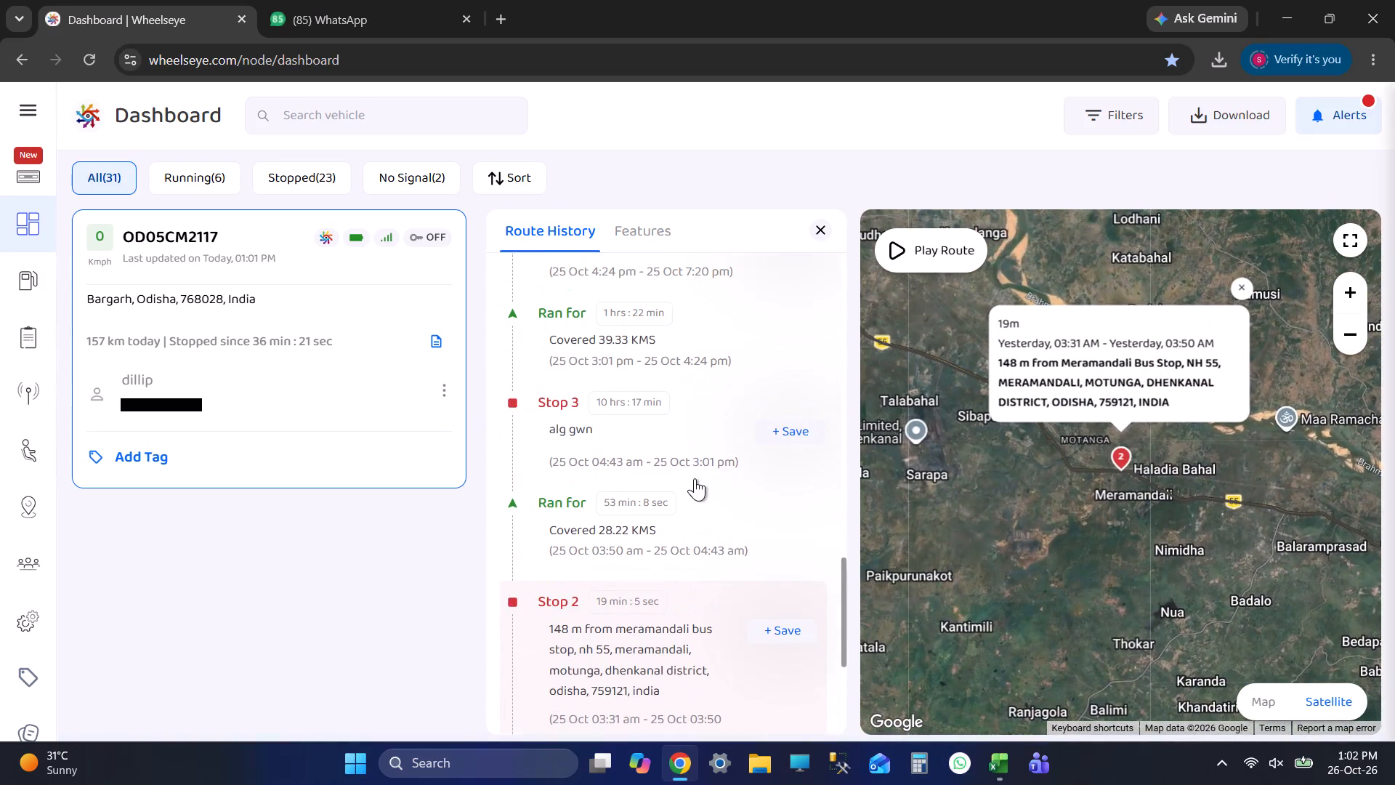
pyautogui.click(692, 455)
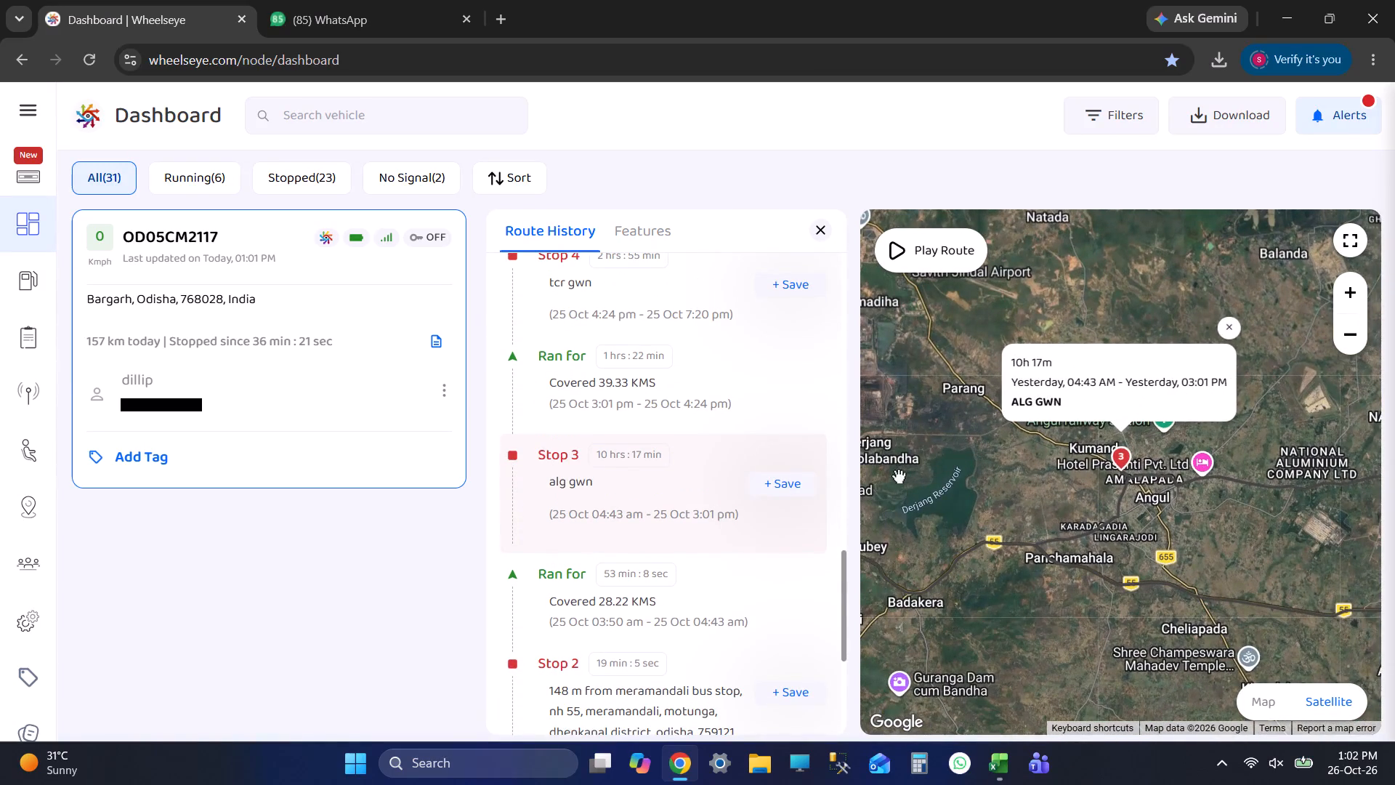
pyautogui.scroll(2, 752, 480)
pyautogui.click(710, 460)
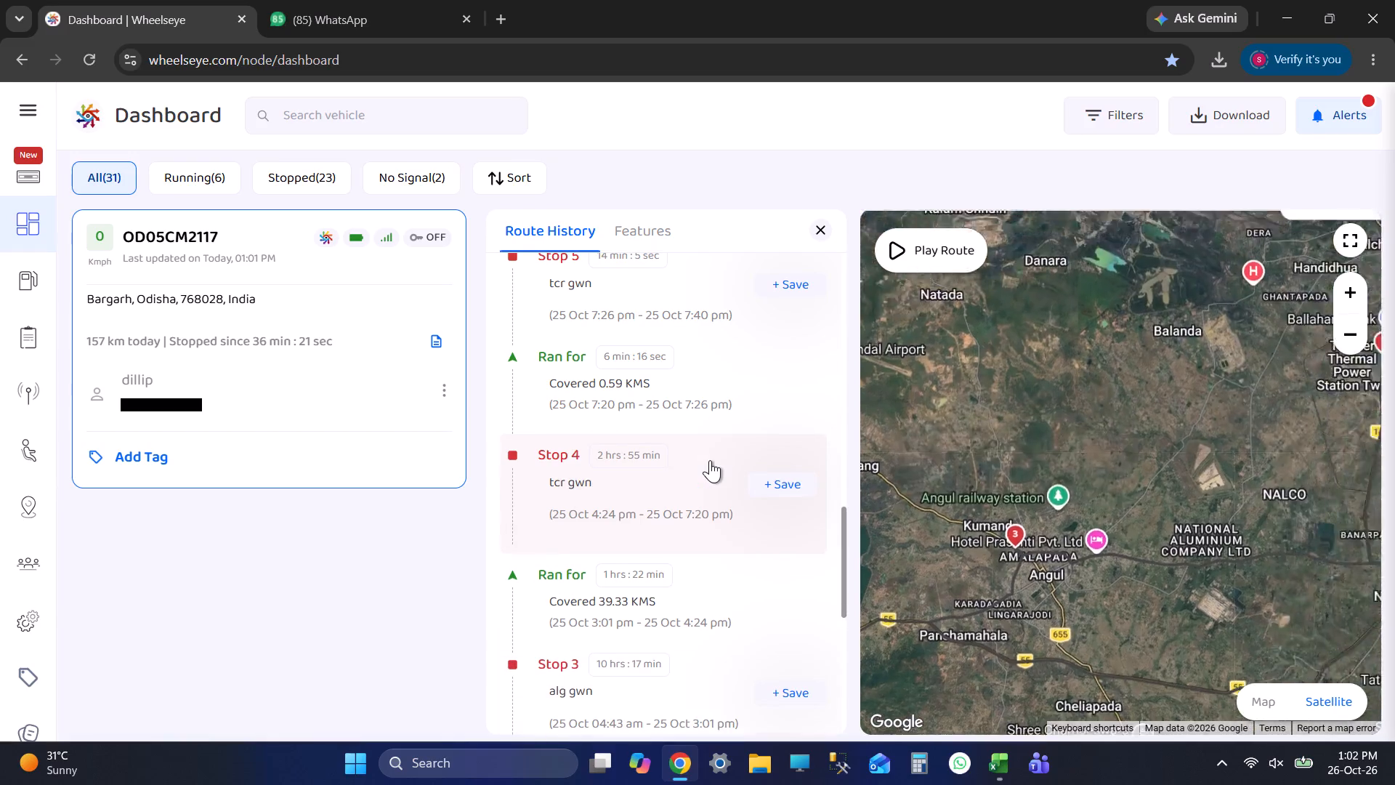
pyautogui.scroll(2, 710, 460)
pyautogui.click(628, 473)
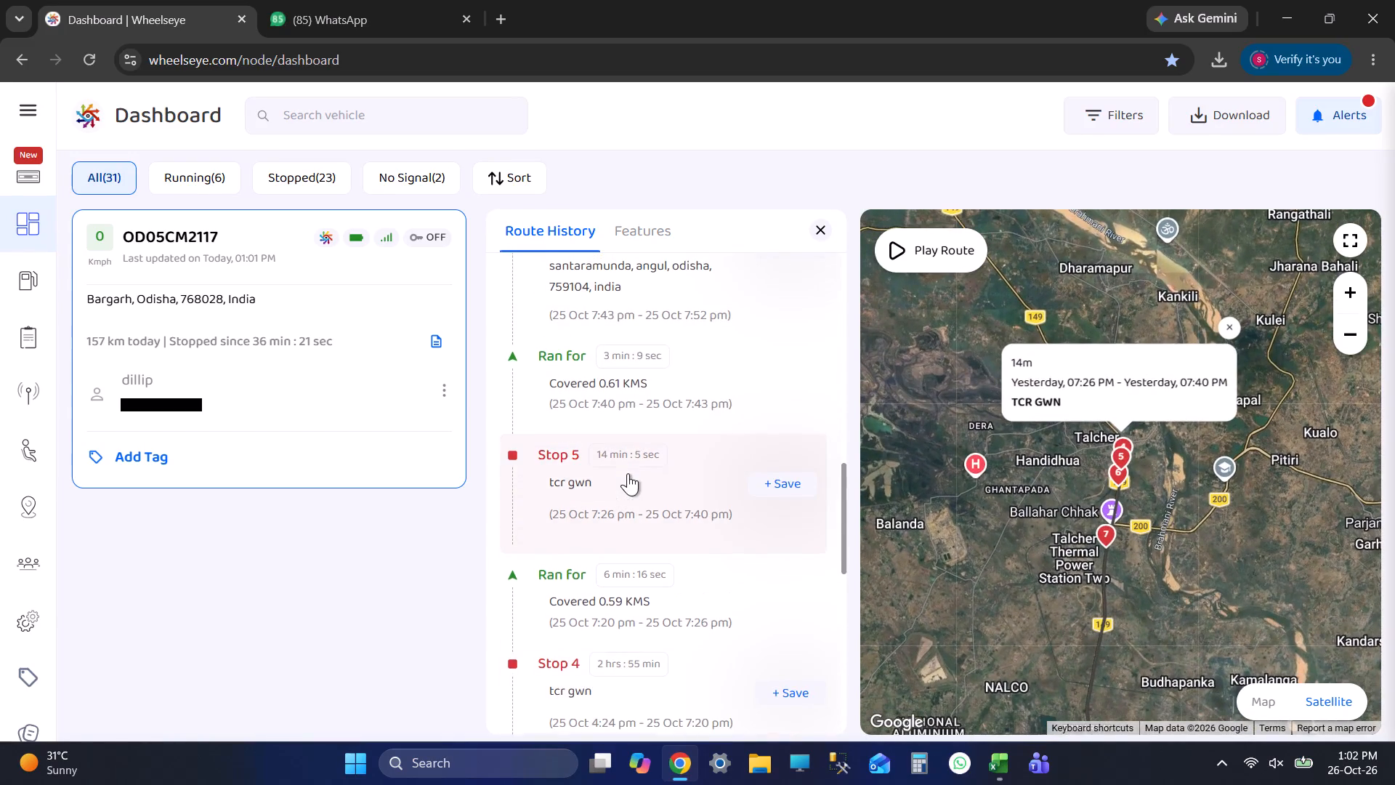
pyautogui.scroll(3, 667, 487)
pyautogui.click(667, 487)
pyautogui.click(662, 544)
pyautogui.scroll(4, 662, 546)
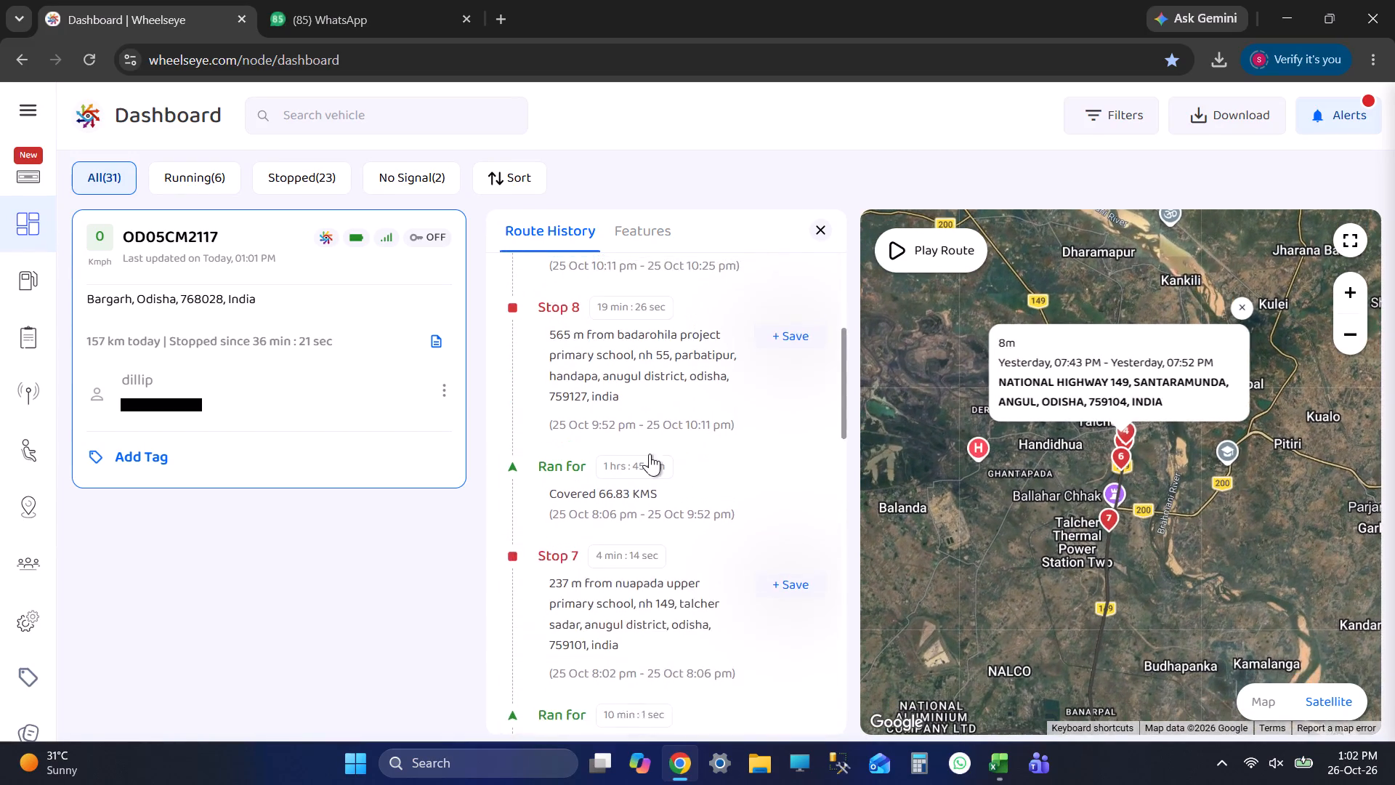
pyautogui.click(652, 571)
pyautogui.scroll(2, 652, 571)
pyautogui.click(651, 448)
pyautogui.scroll(3, 661, 482)
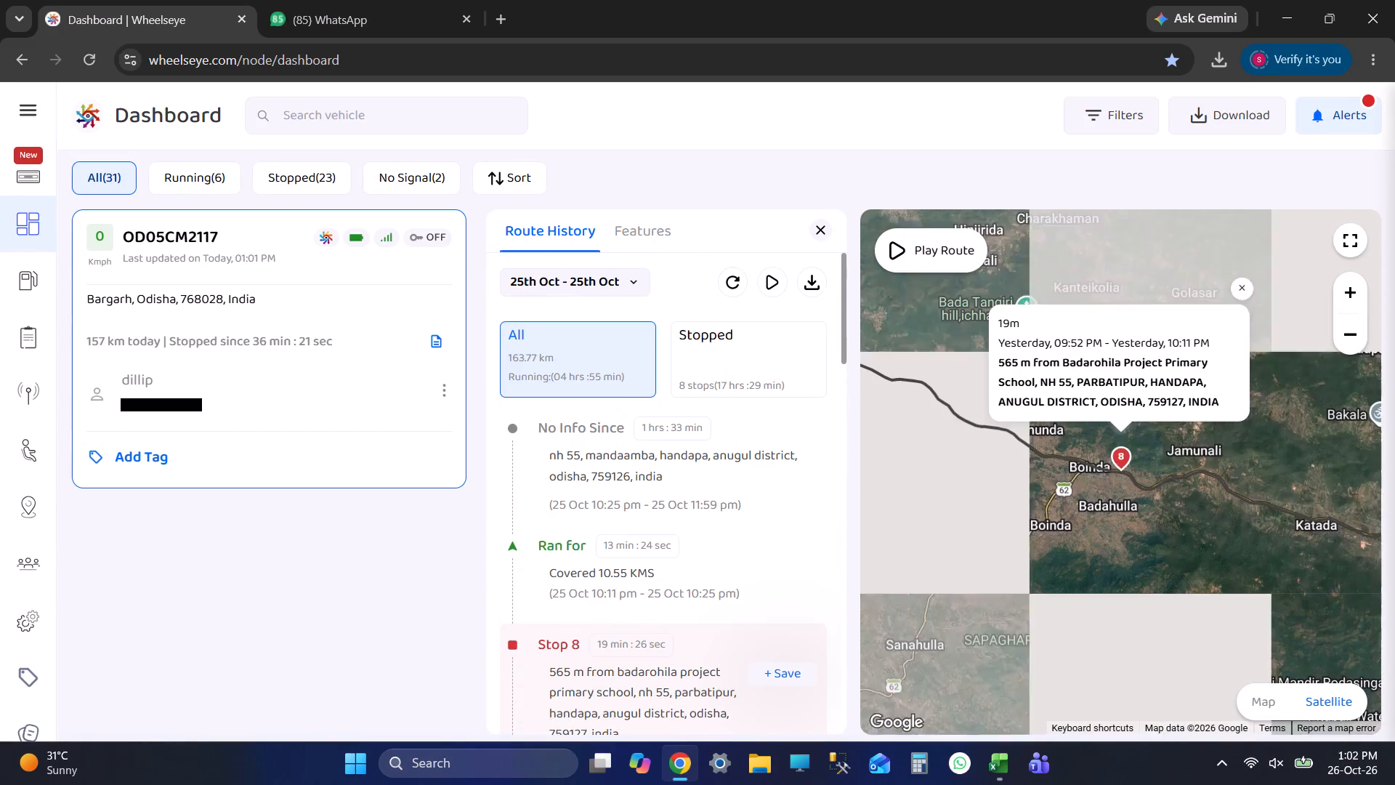
pyautogui.click(661, 506)
pyautogui.hotkey('alt', 'Tab')
pyautogui.press('Tab')
pyautogui.press('Tab')
pyautogui.press('Tab')
pyautogui.press('Tab')
pyautogui.press('Tab')
pyautogui.press('Tab')
pyautogui.press('Tab')
pyautogui.press('Tab')
pyautogui.press('Tab')
pyautogui.press('Tab')
pyautogui.press('Tab')
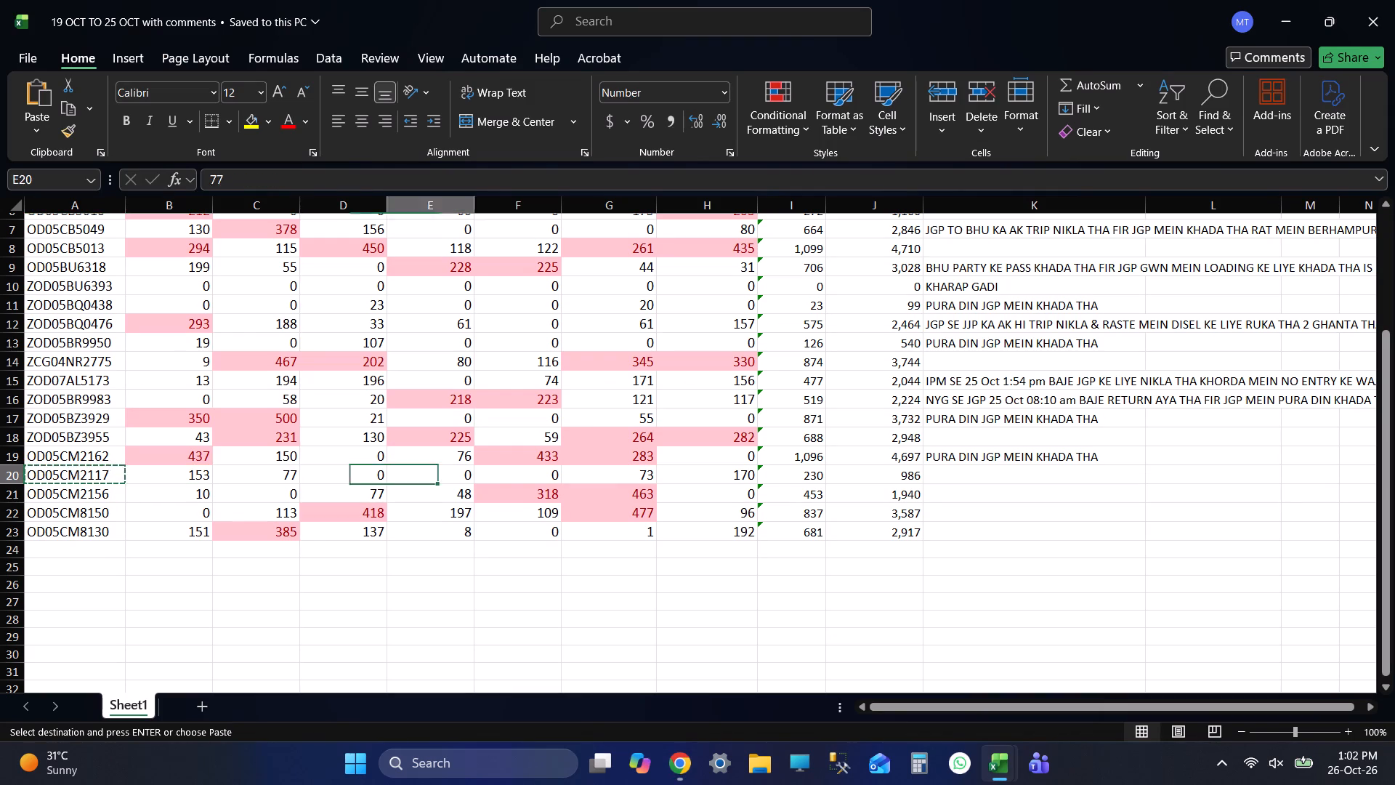
pyautogui.hotkey('shift', 'Tab')
pyautogui.hotkey('alt', 'Tab')
pyautogui.scroll(-5, 720, 547)
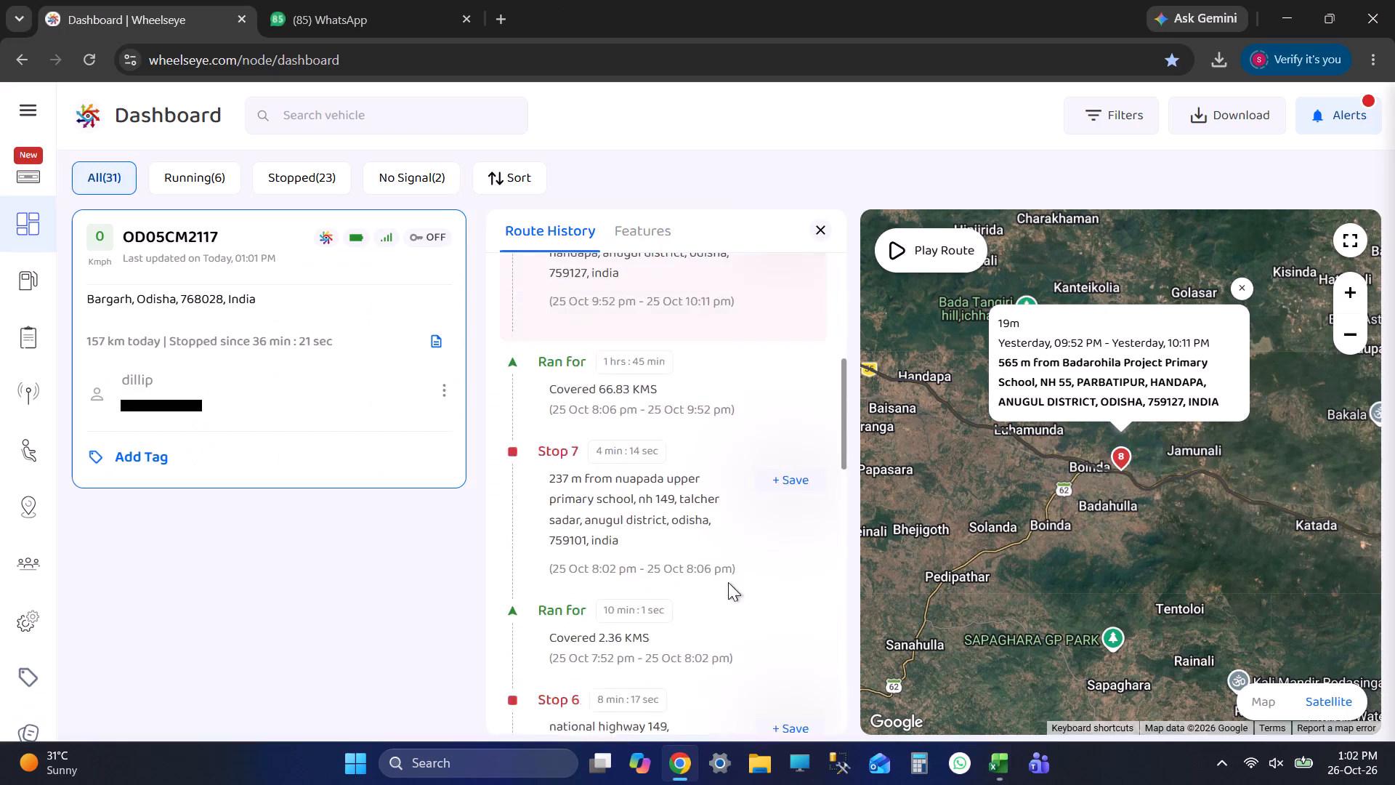
pyautogui.scroll(-4, 728, 582)
pyautogui.scroll(1, 729, 603)
pyautogui.scroll(-7, 729, 605)
pyautogui.scroll(1, 729, 608)
pyautogui.scroll(-8, 729, 608)
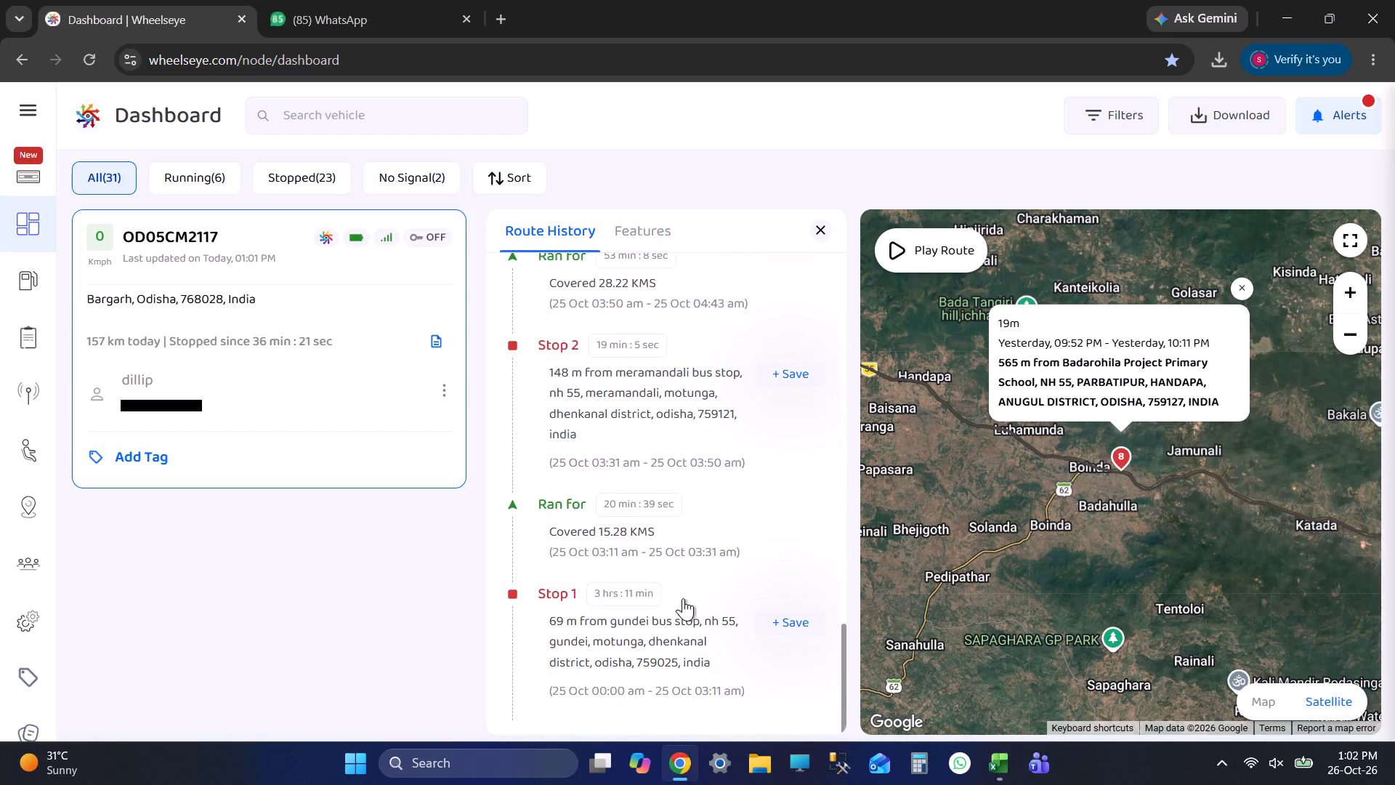
pyautogui.scroll(8, 686, 586)
pyautogui.scroll(-1, 686, 586)
pyautogui.scroll(5, 686, 586)
pyautogui.scroll(-1, 686, 586)
pyautogui.scroll(10, 686, 586)
pyautogui.scroll(-2, 686, 579)
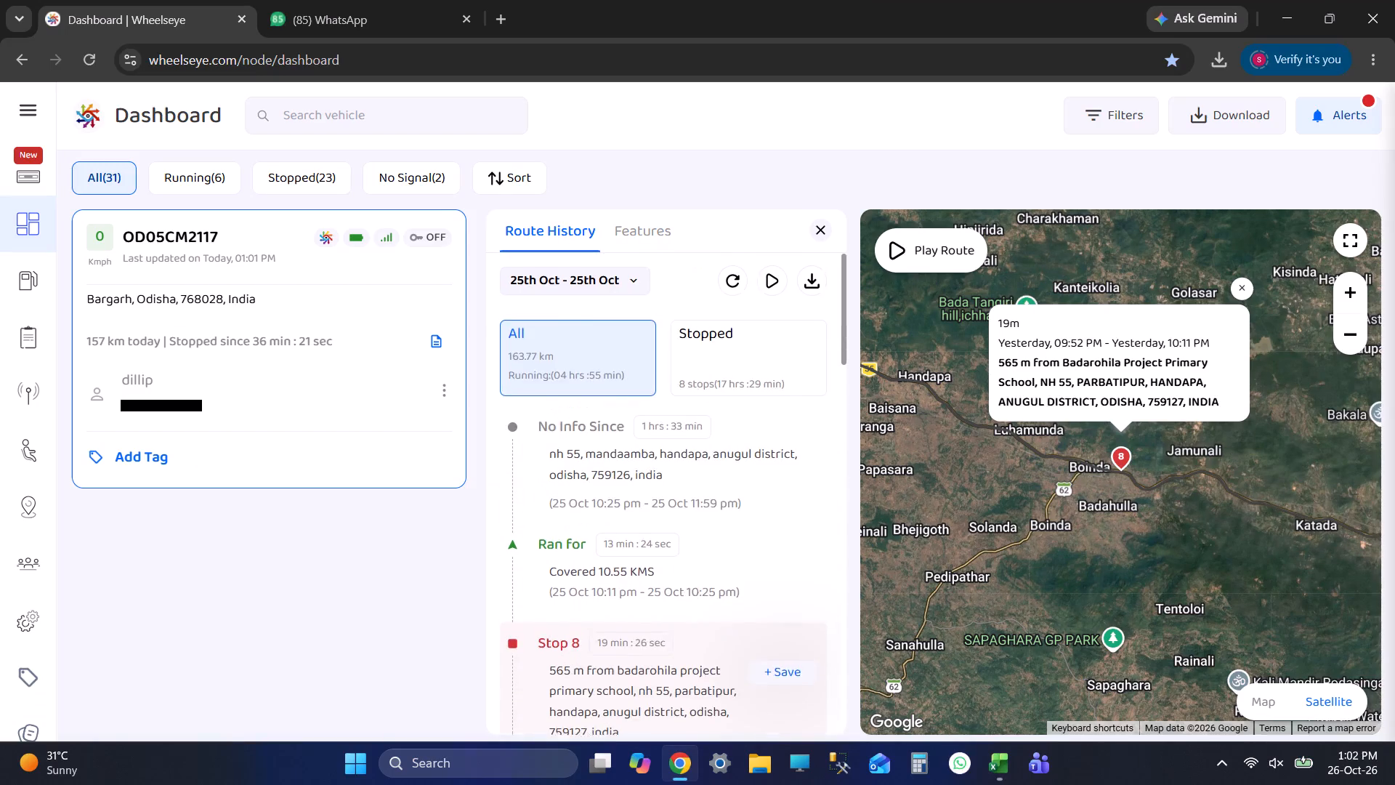
pyautogui.scroll(-4, 686, 581)
pyautogui.scroll(1, 686, 581)
pyautogui.scroll(-6, 686, 581)
pyautogui.click(657, 602)
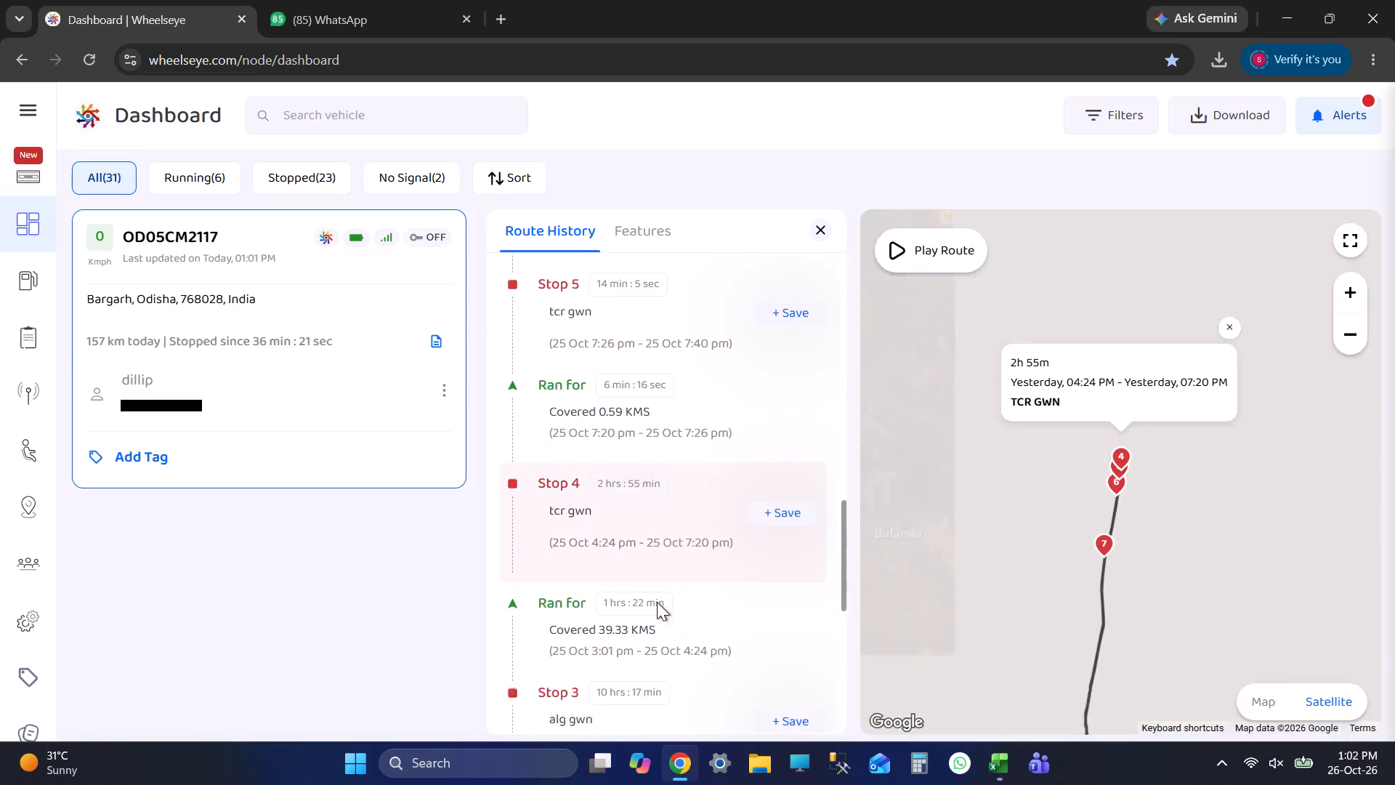
pyautogui.scroll(3, 657, 602)
pyautogui.scroll(-2, 657, 602)
pyautogui.scroll(1, 657, 602)
pyautogui.scroll(-5, 657, 602)
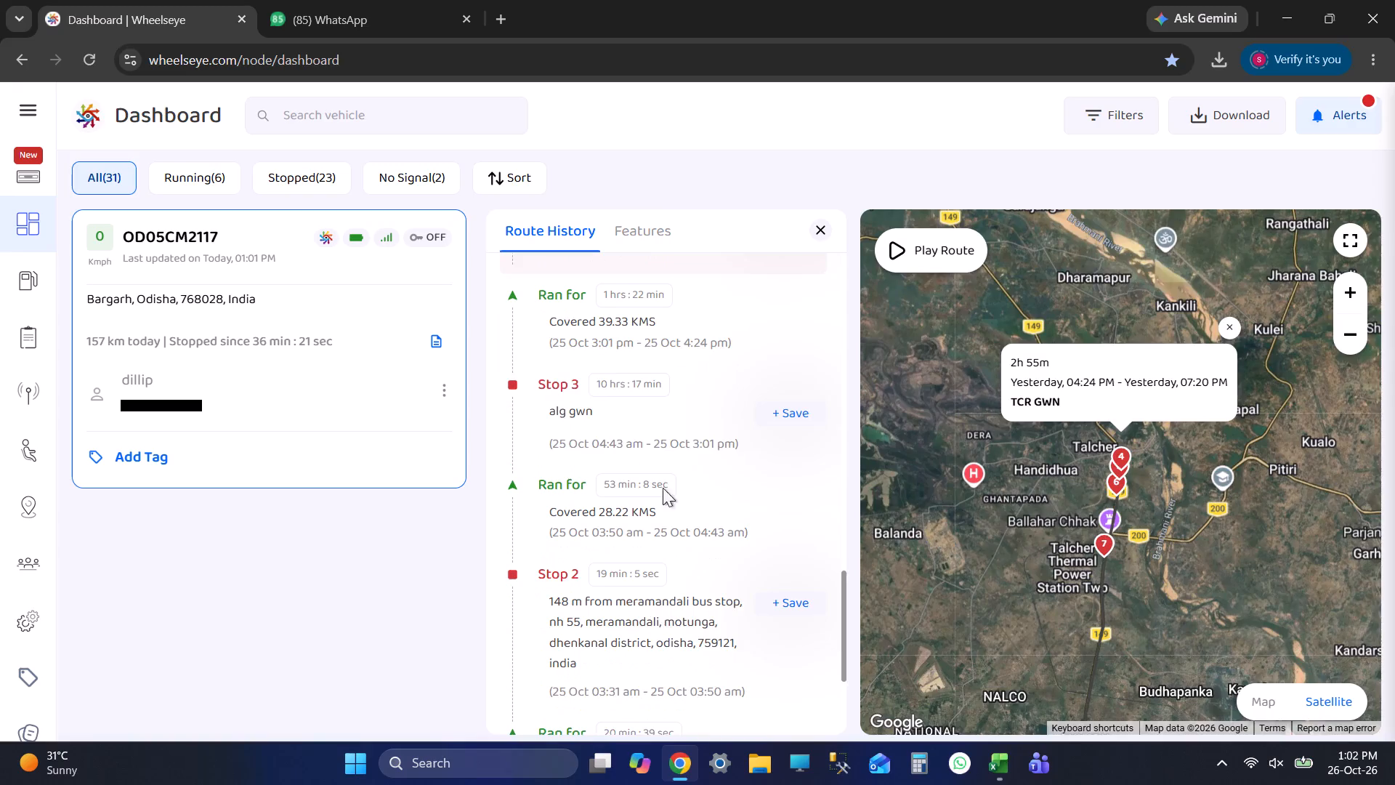
pyautogui.click(669, 399)
pyautogui.hotkey('alt', 'Tab')
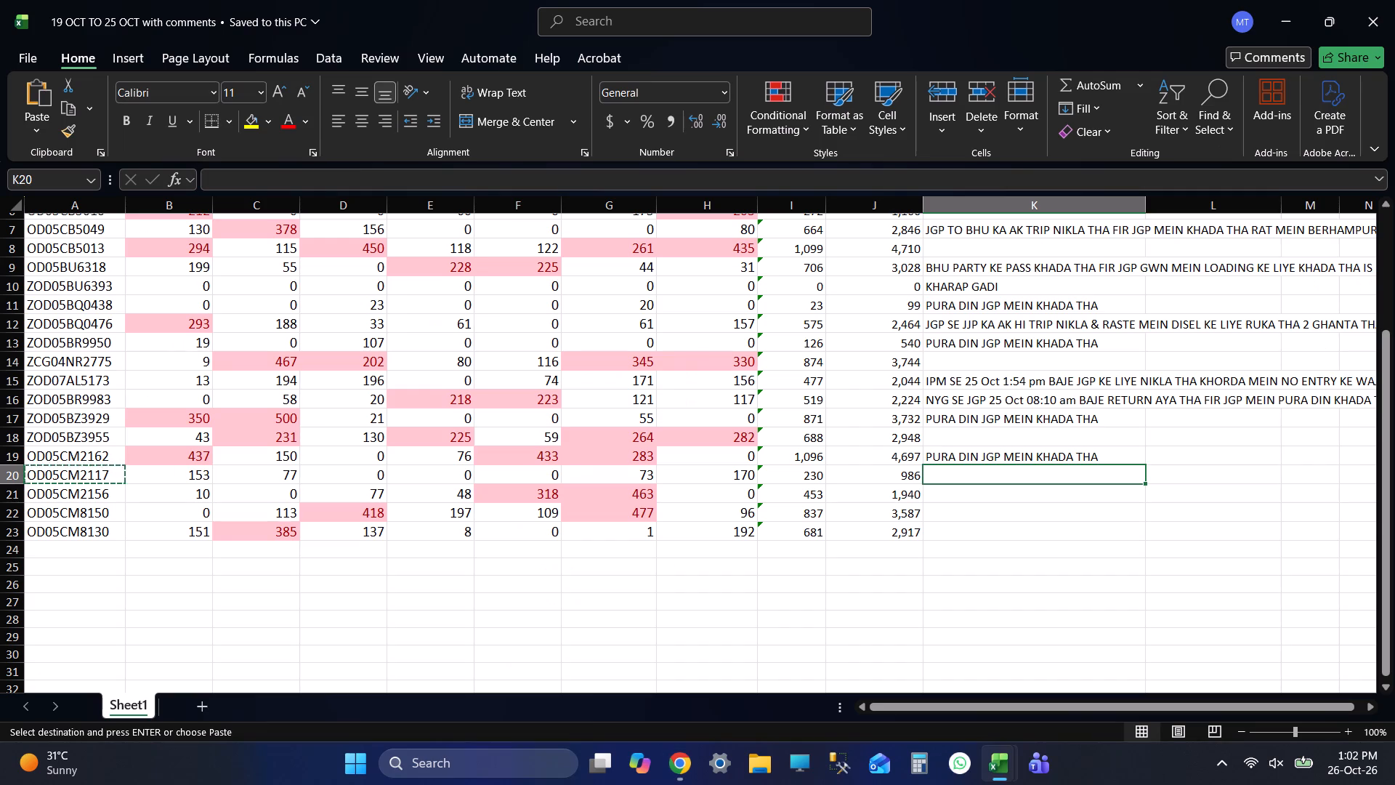
pyautogui.write('ALG GWN MEIN TIME LAGAYA')
pyautogui.press('space')
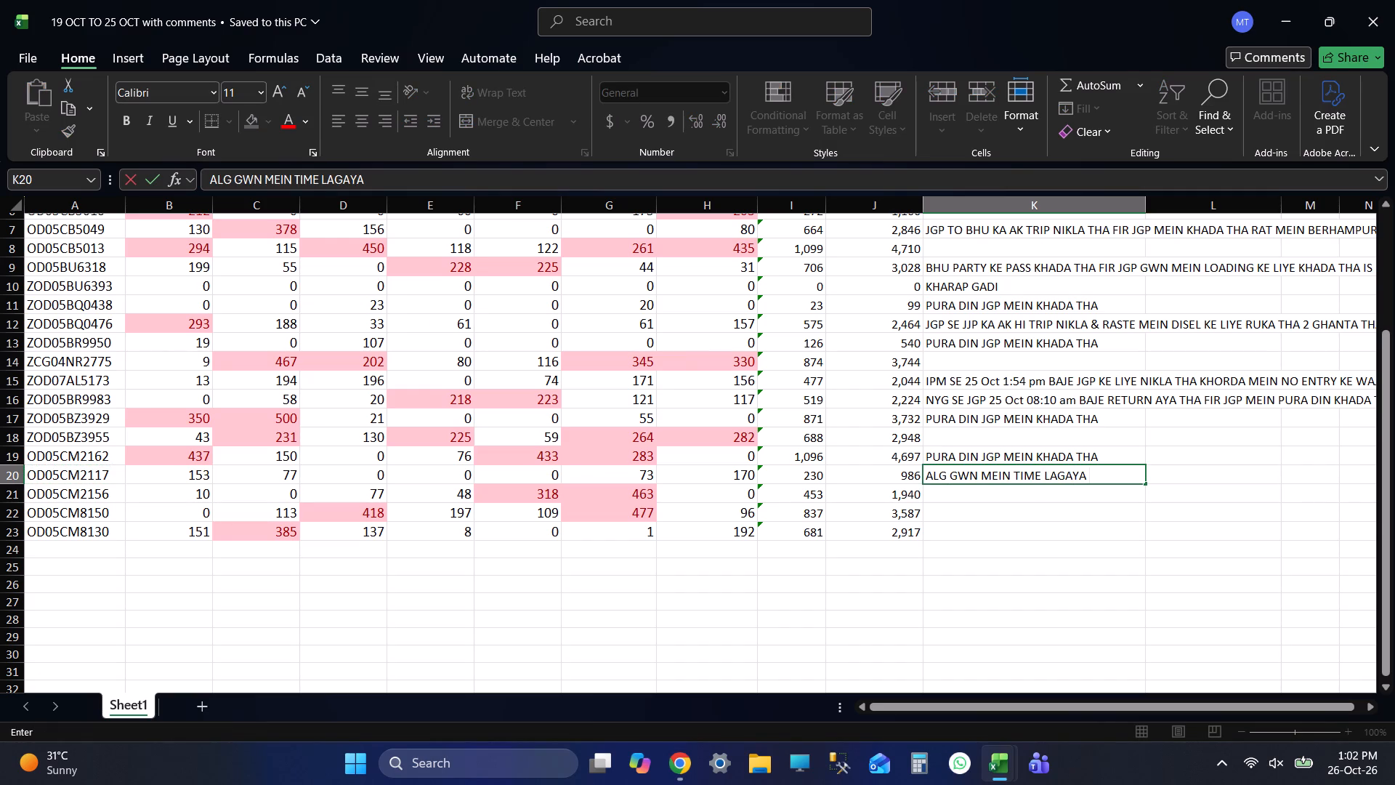
pyautogui.write('IS LIYE KAM CHALA.')
pyautogui.press('Return')
pyautogui.hotkey('ctrl', 's')
pyautogui.hotkey('ctrl', 's')
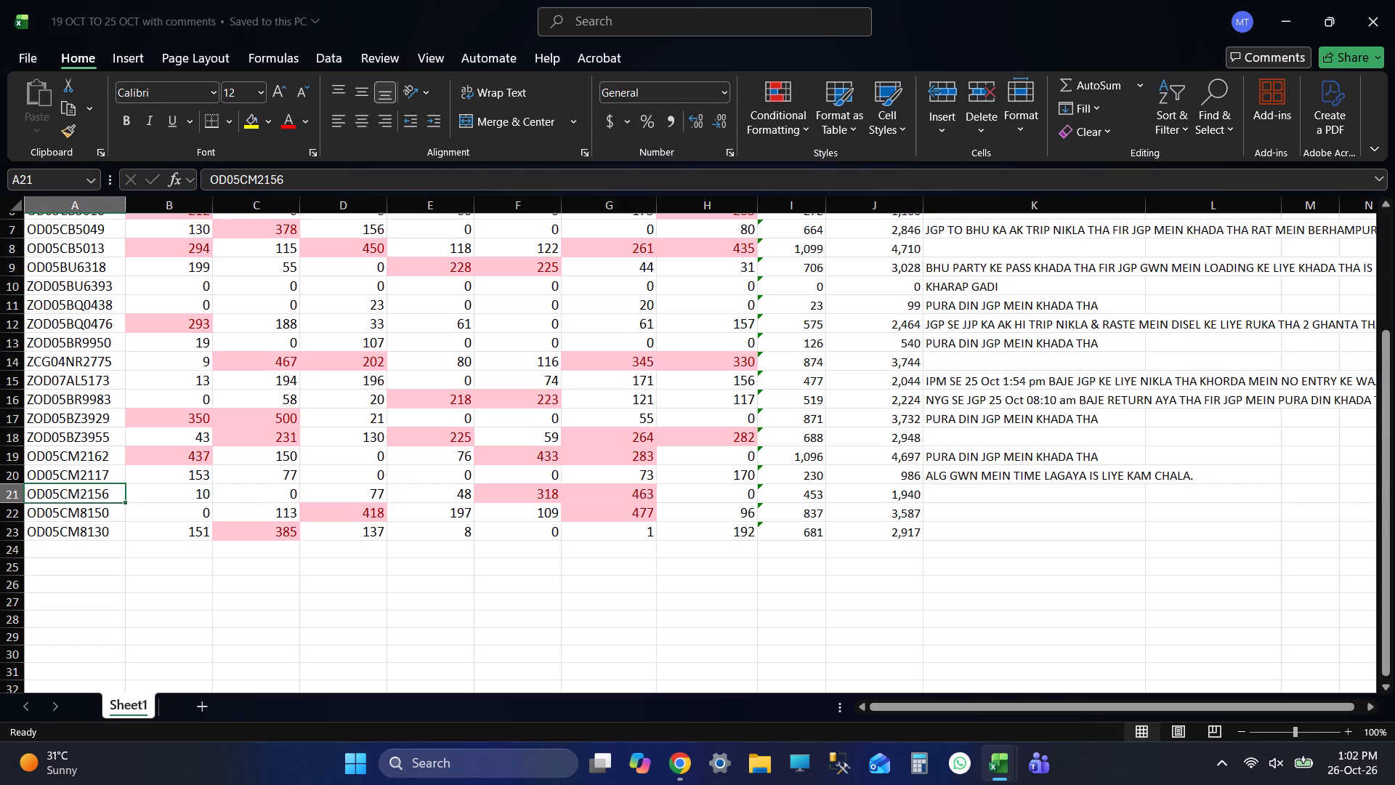
pyautogui.click(1057, 466)
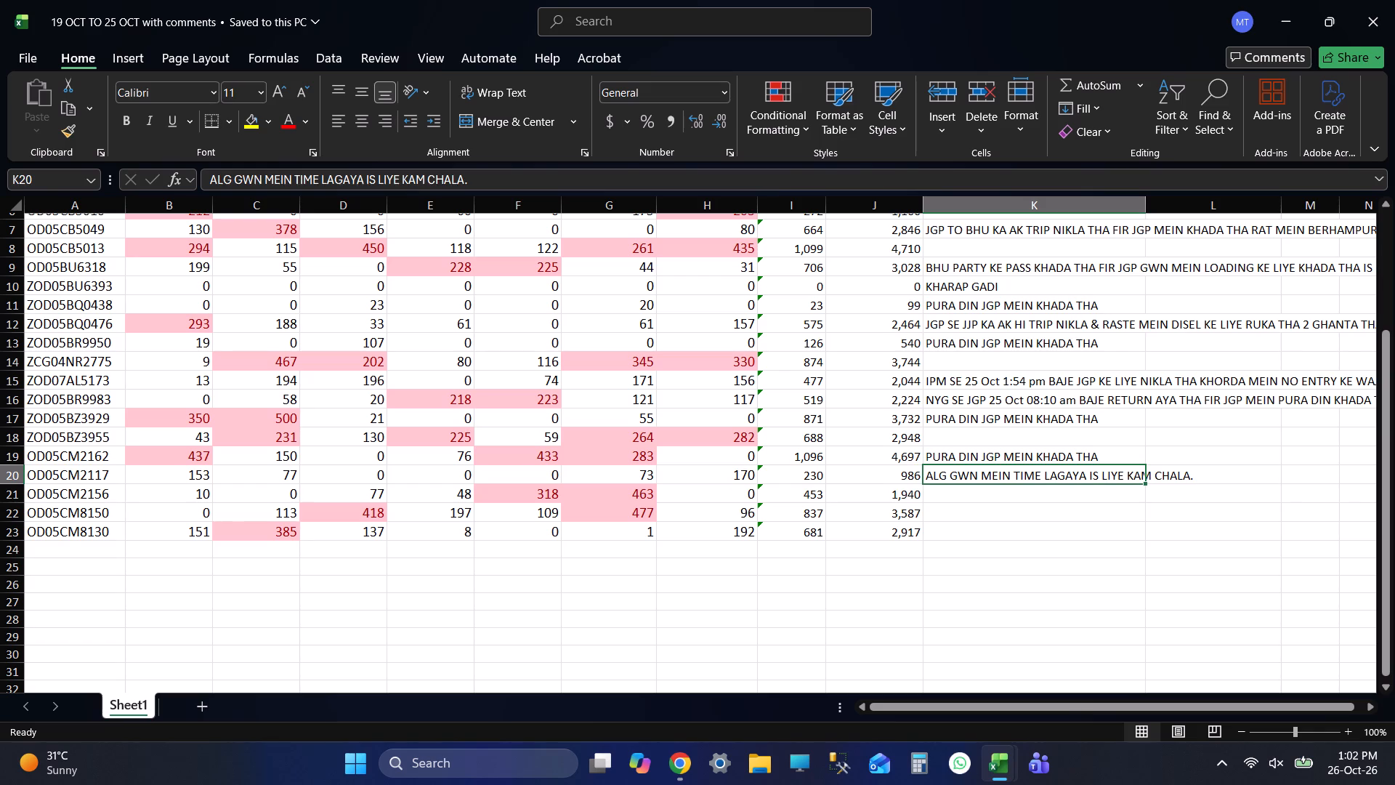
pyautogui.press('Return')
pyautogui.hotkey('ctrl', 's')
pyautogui.hotkey('ctrl', 's')
pyautogui.hotkey('alt', 'Tab')
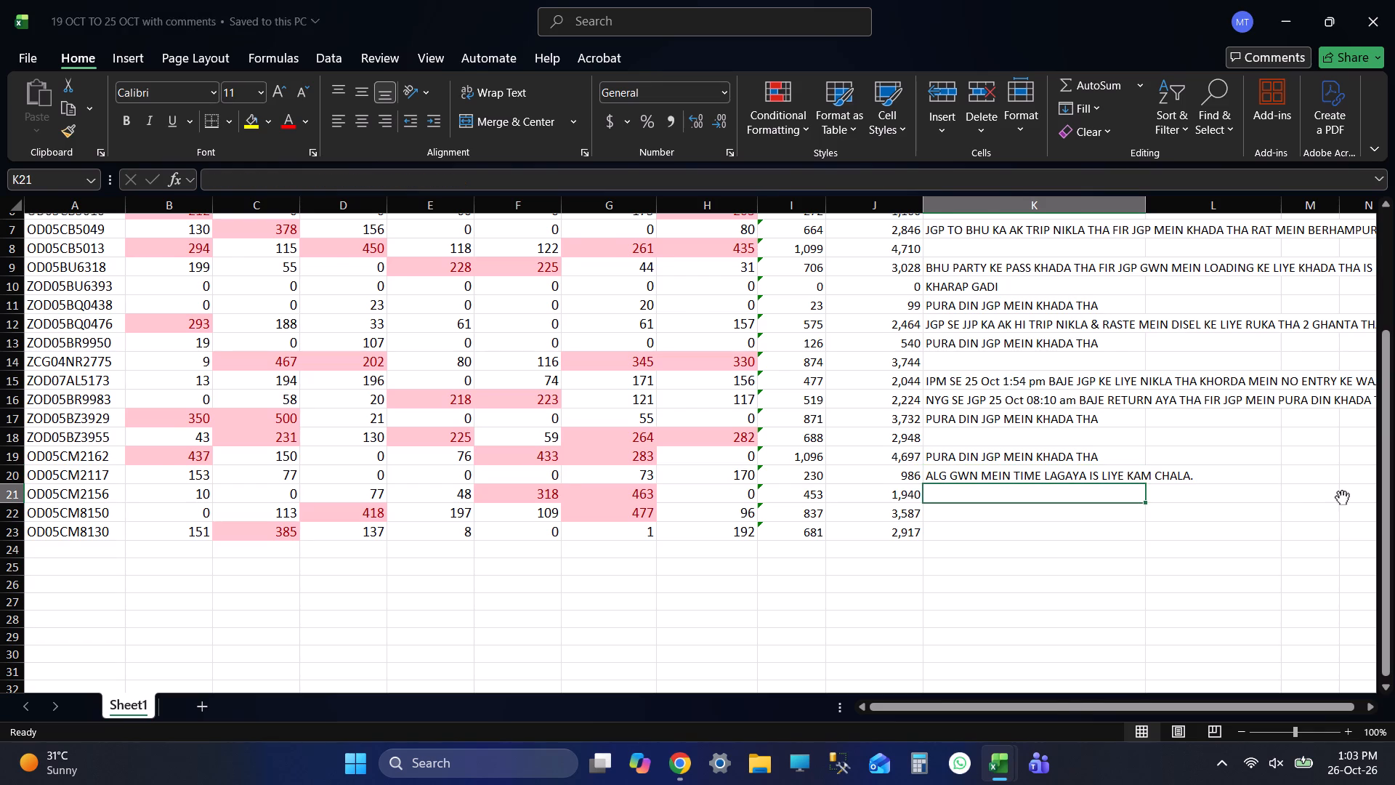
pyautogui.scroll(2, 728, 545)
pyautogui.click(679, 477)
pyautogui.scroll(3, 710, 524)
pyautogui.click(659, 525)
pyautogui.click(658, 547)
pyautogui.scroll(-4, 658, 547)
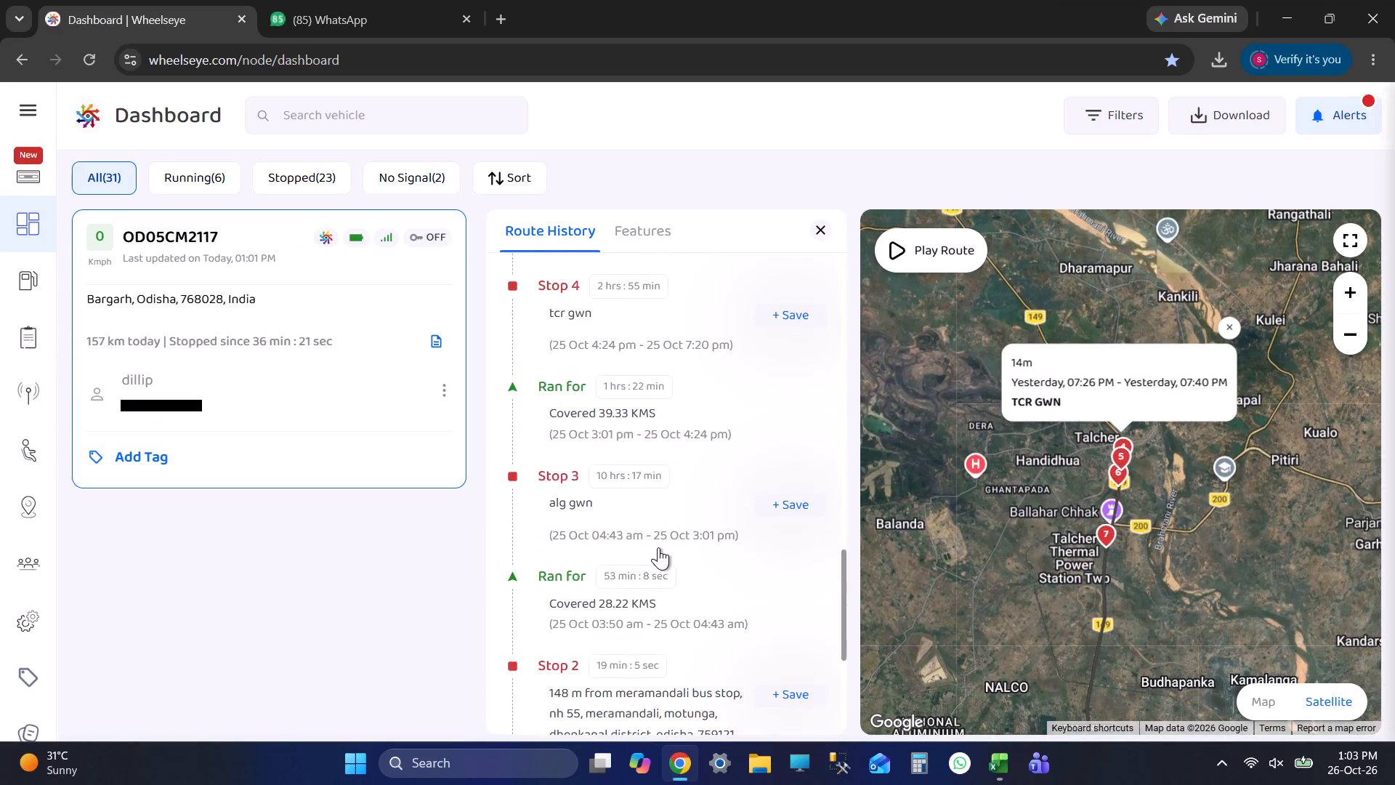
pyautogui.click(658, 547)
pyautogui.hotkey('alt', 'Tab')
pyautogui.hotkey('alt', 'Tab')
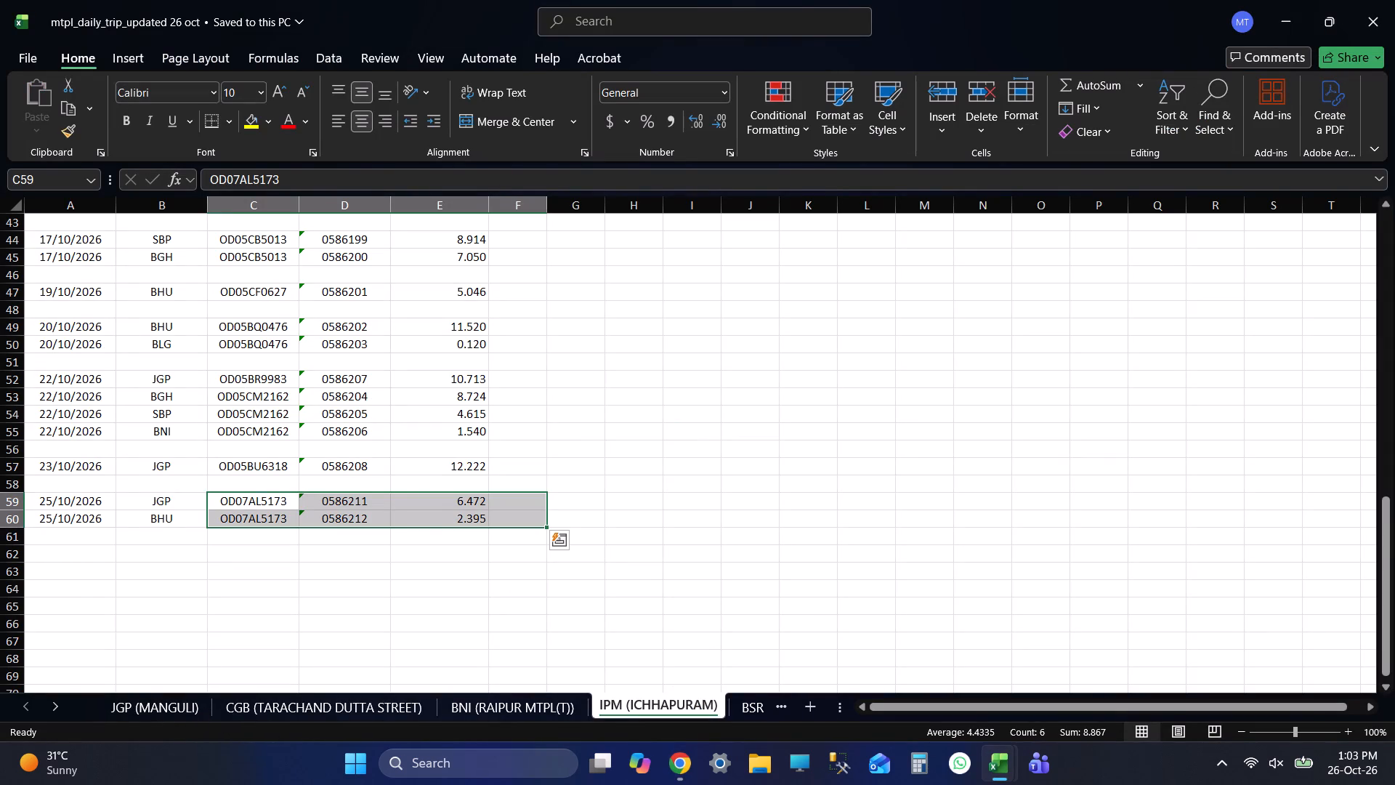
pyautogui.click(178, 710)
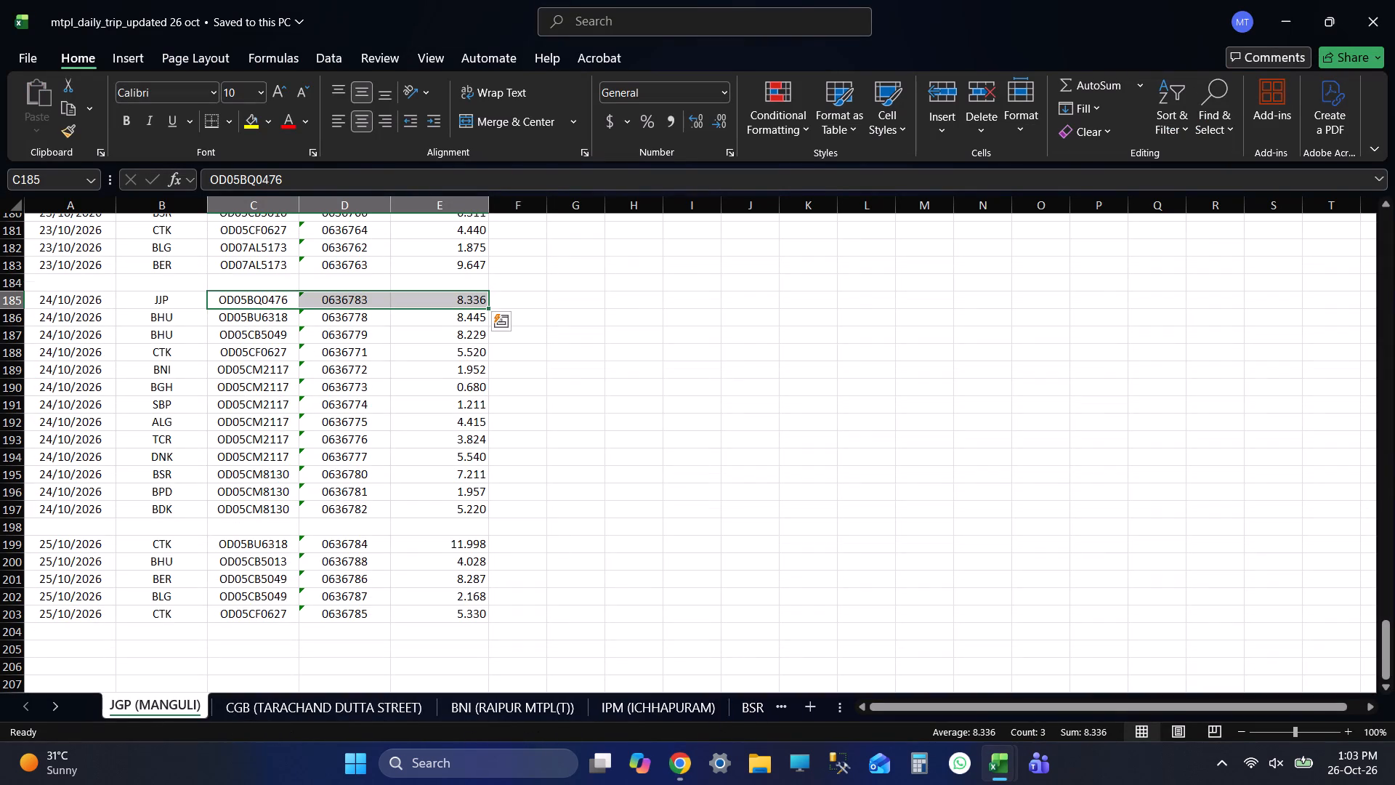
pyautogui.scroll(1, 354, 511)
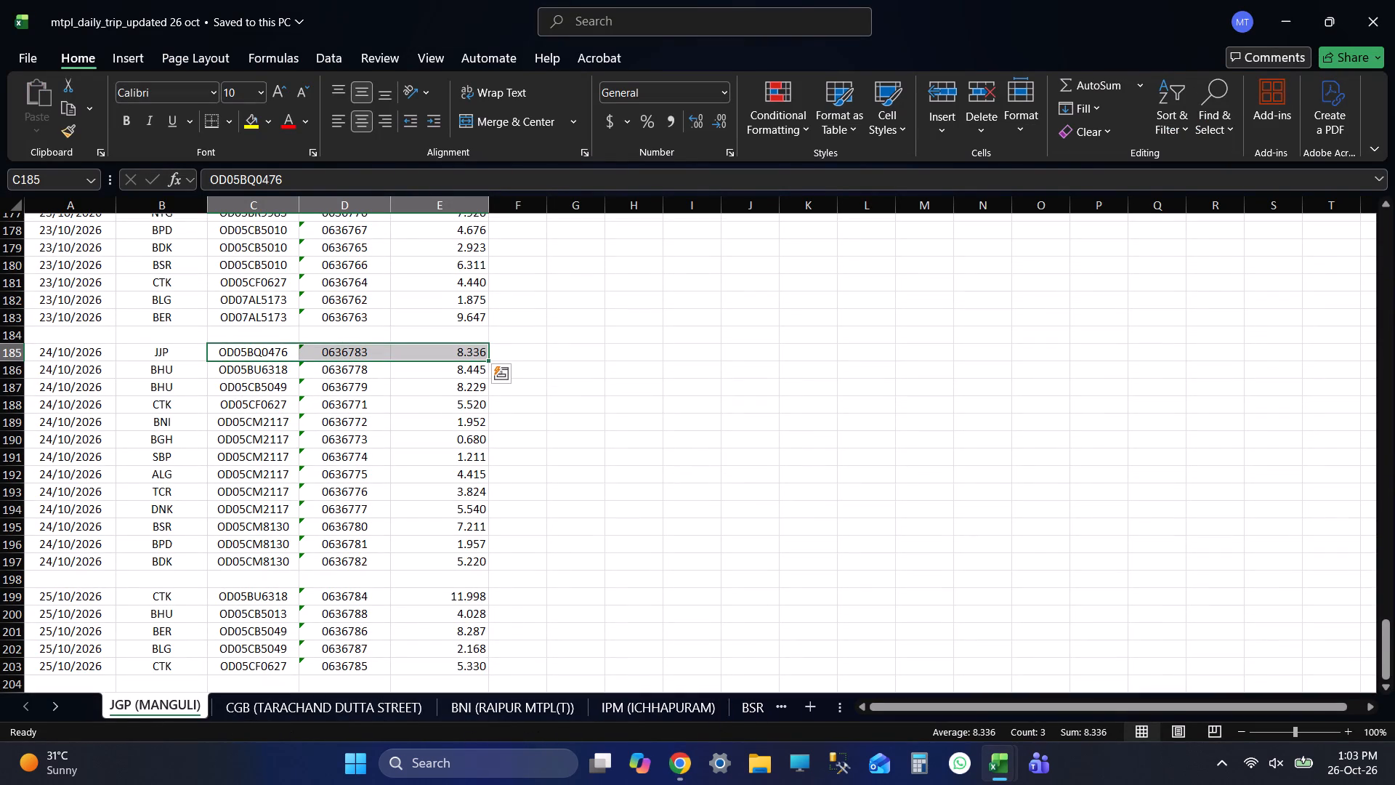
pyautogui.hotkey('alt', 'Tab')
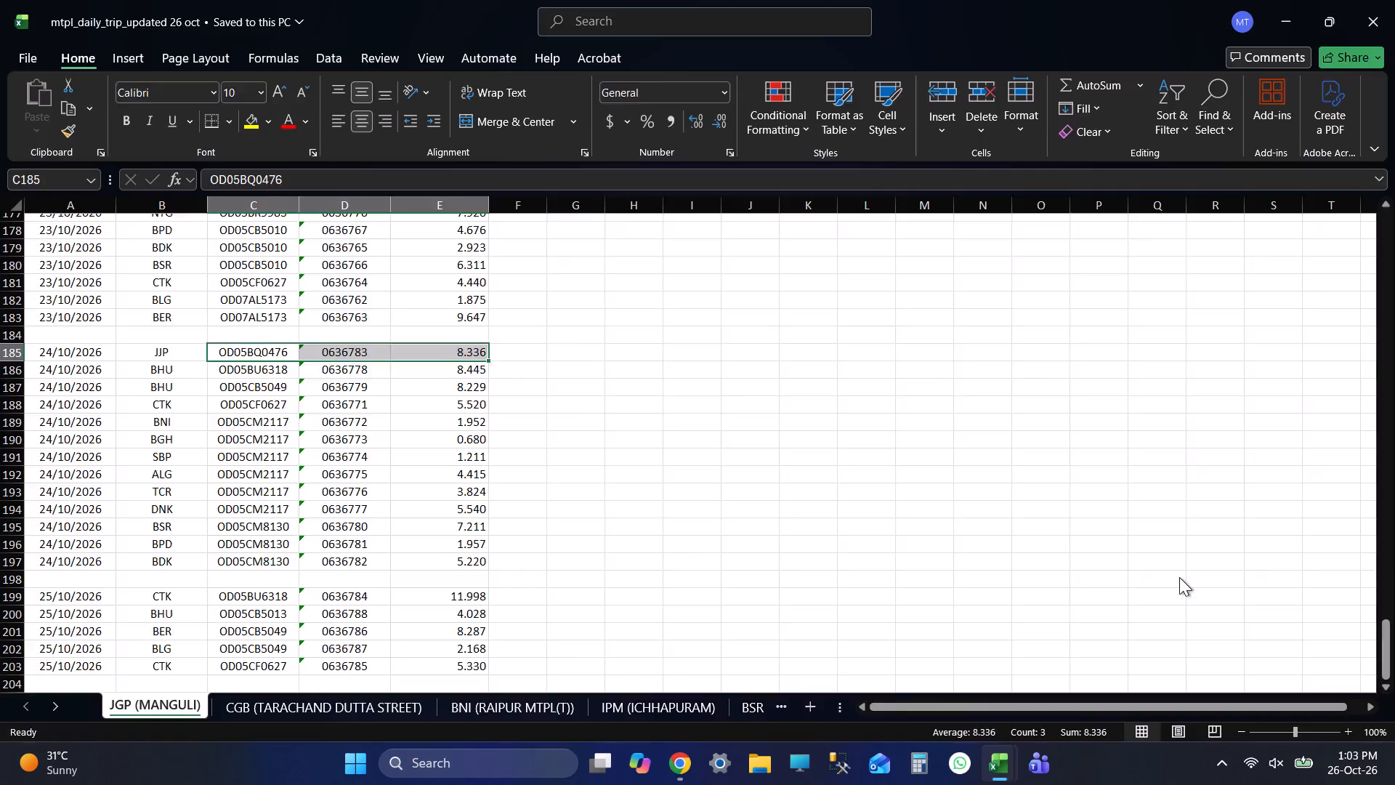
pyautogui.hotkey('alt', 'Tab')
pyautogui.hotkey('alt', 'Tab')
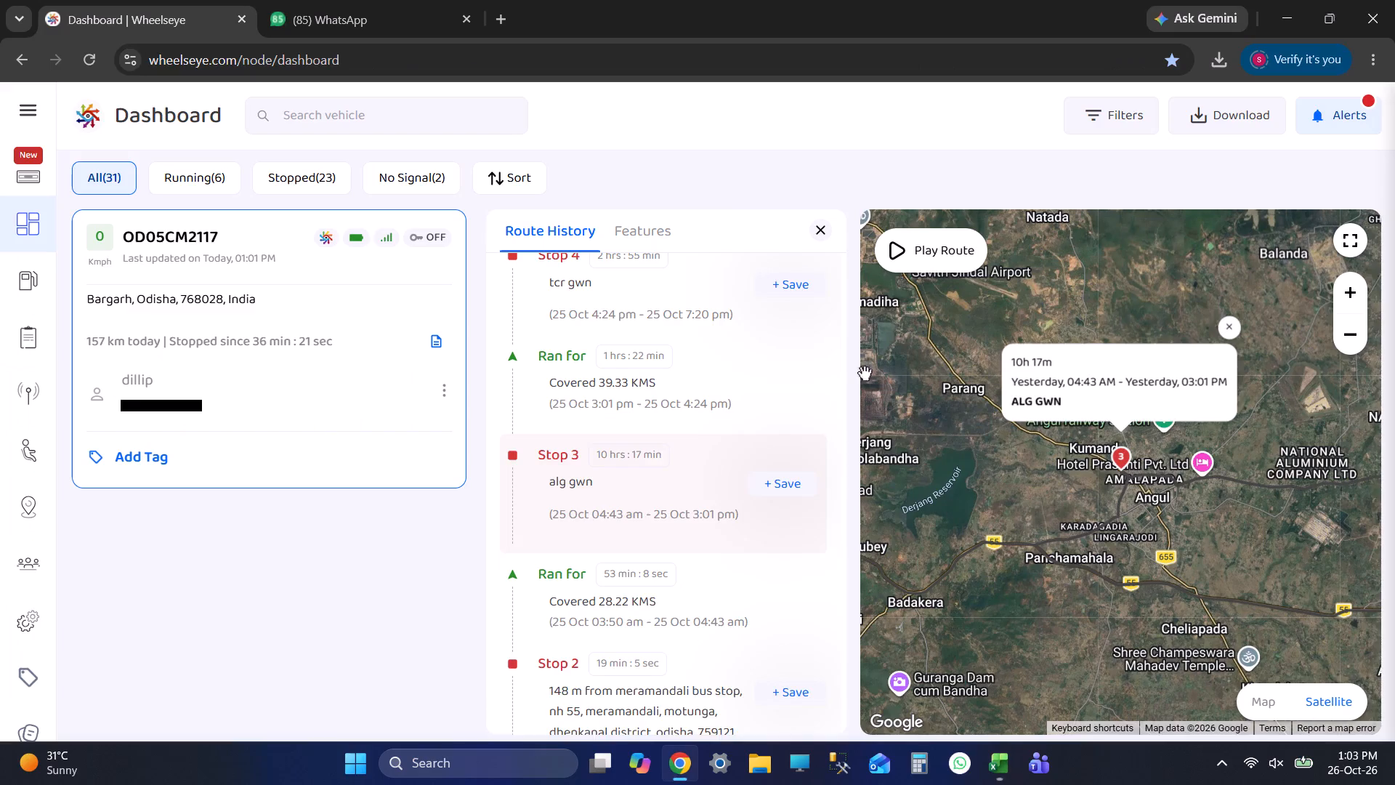
pyautogui.scroll(1, 602, 302)
pyautogui.scroll(-1, 602, 302)
pyautogui.scroll(1, 602, 302)
pyautogui.scroll(-9, 611, 325)
pyautogui.scroll(2, 628, 363)
pyautogui.scroll(-1, 628, 363)
pyautogui.scroll(4, 628, 363)
pyautogui.scroll(-1, 658, 355)
pyautogui.scroll(3, 655, 356)
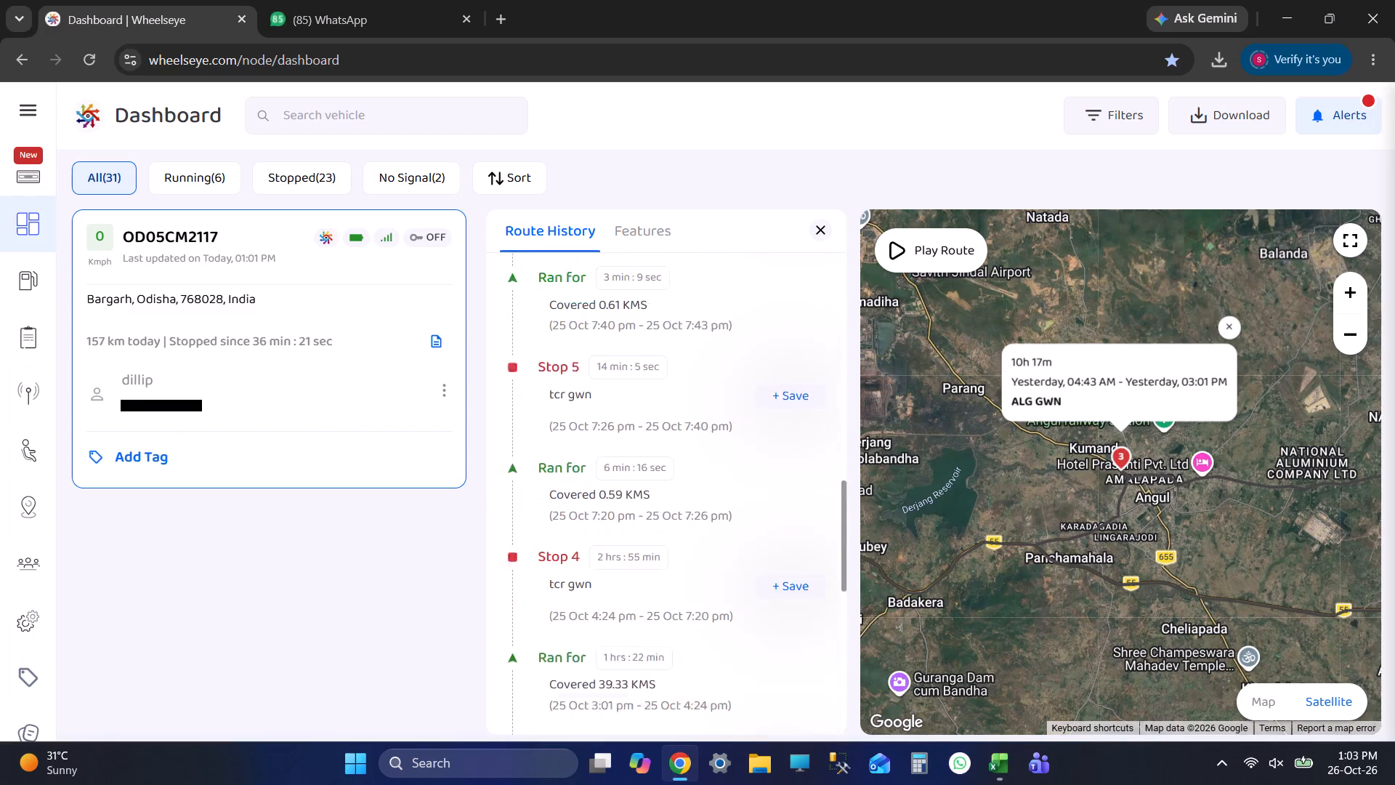
pyautogui.scroll(-1, 666, 358)
pyautogui.scroll(5, 659, 361)
pyautogui.scroll(-1, 655, 362)
pyautogui.scroll(7, 655, 362)
pyautogui.click(543, 268)
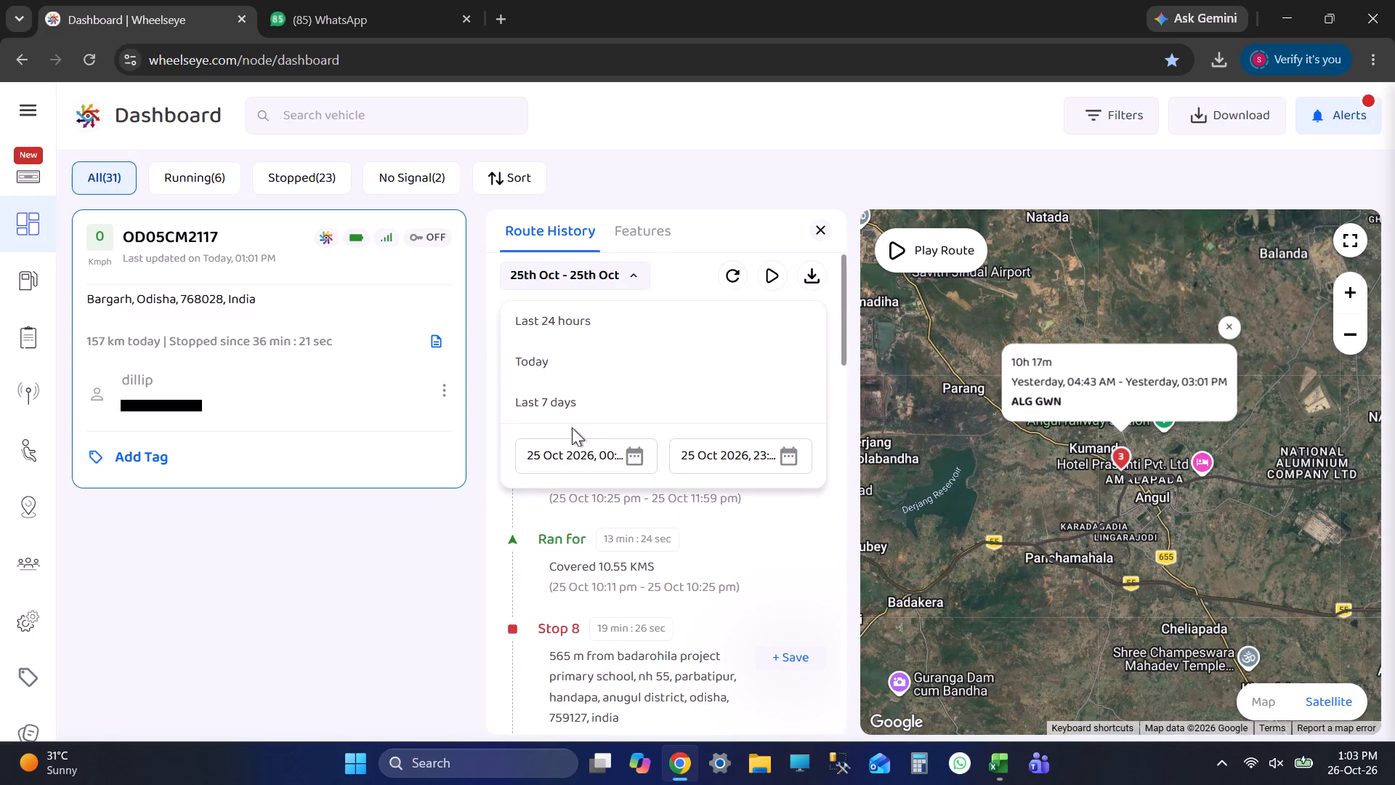
pyautogui.click(572, 403)
pyautogui.scroll(-6, 669, 571)
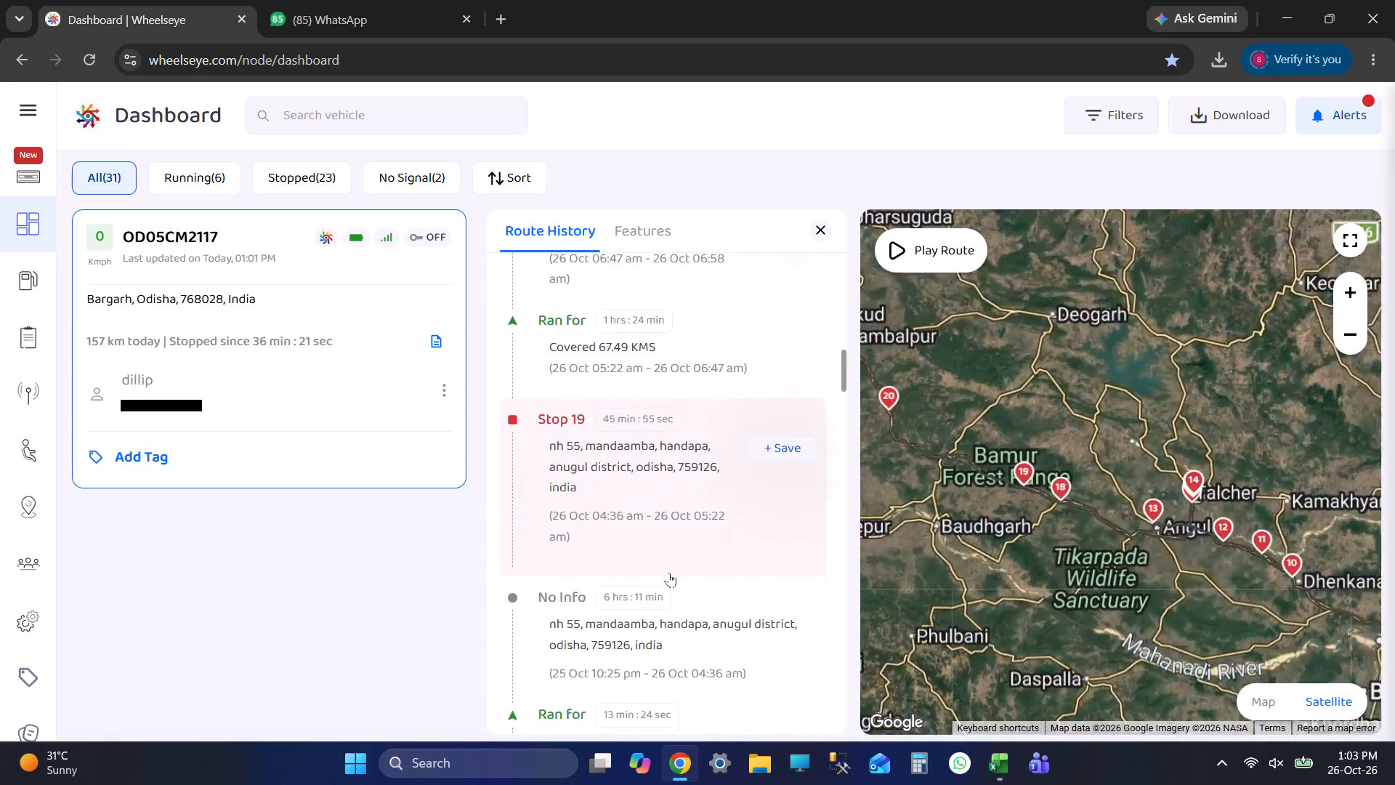
pyautogui.scroll(-9, 669, 573)
pyautogui.scroll(1, 669, 573)
pyautogui.scroll(-2, 669, 573)
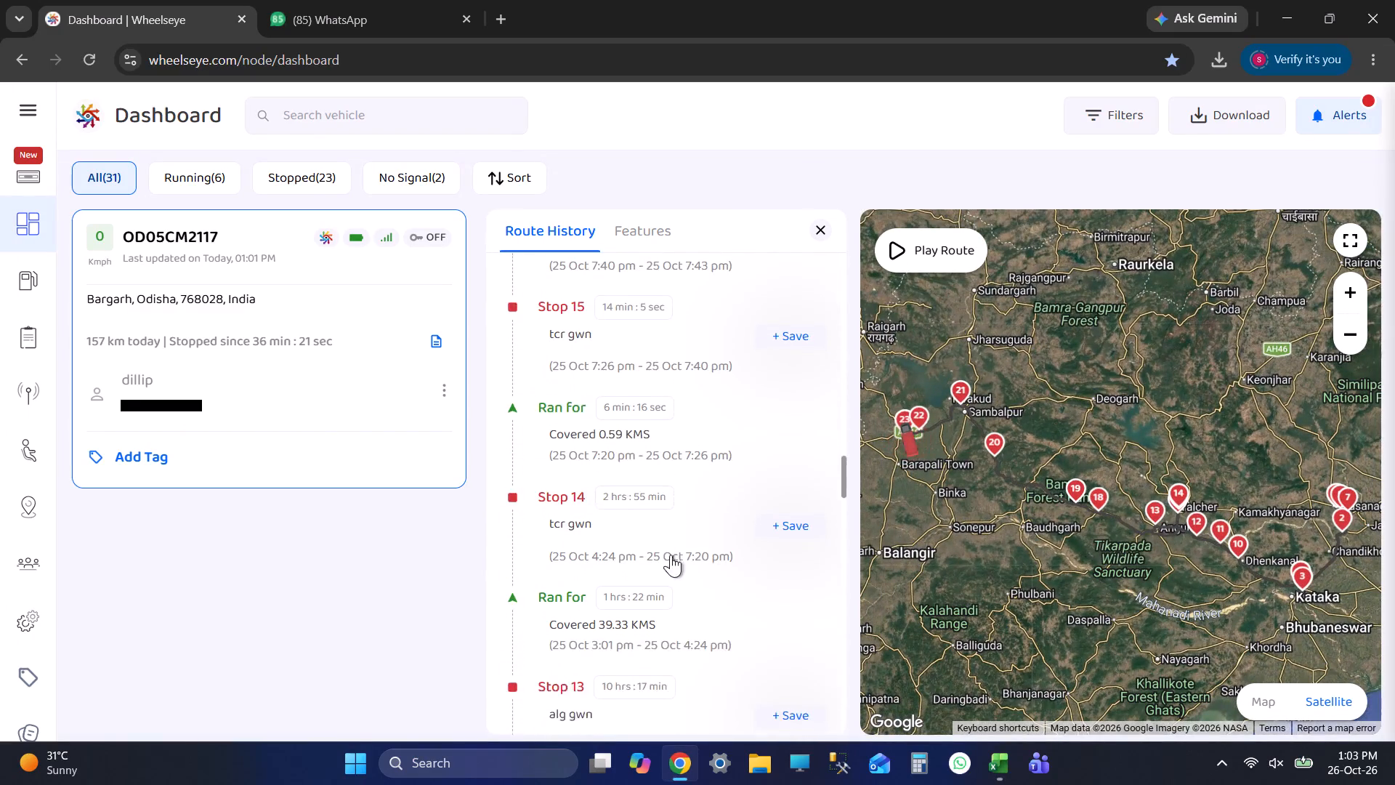
pyautogui.scroll(-4, 671, 553)
pyautogui.scroll(1, 672, 544)
pyautogui.click(665, 460)
pyautogui.scroll(-6, 690, 495)
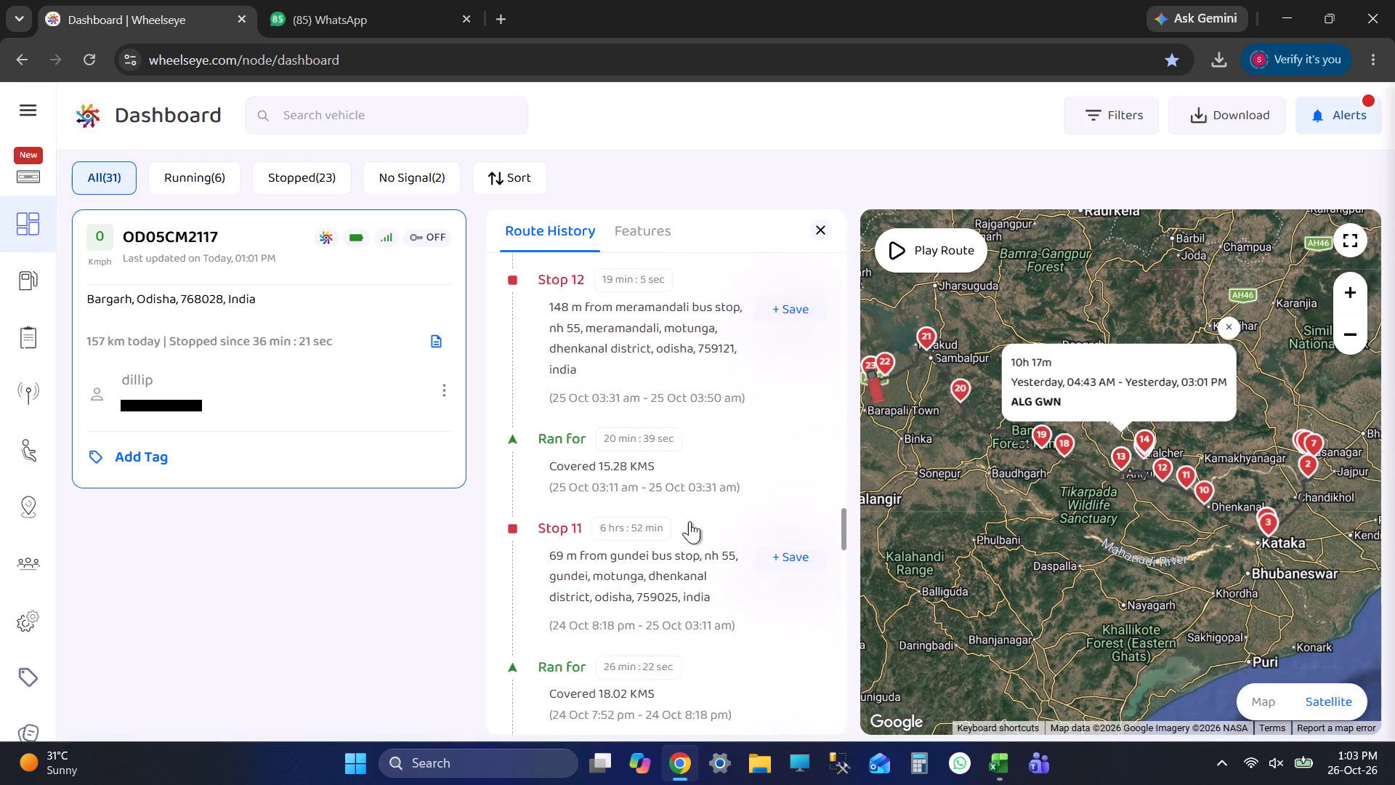
pyautogui.scroll(-2, 690, 526)
pyautogui.click(682, 440)
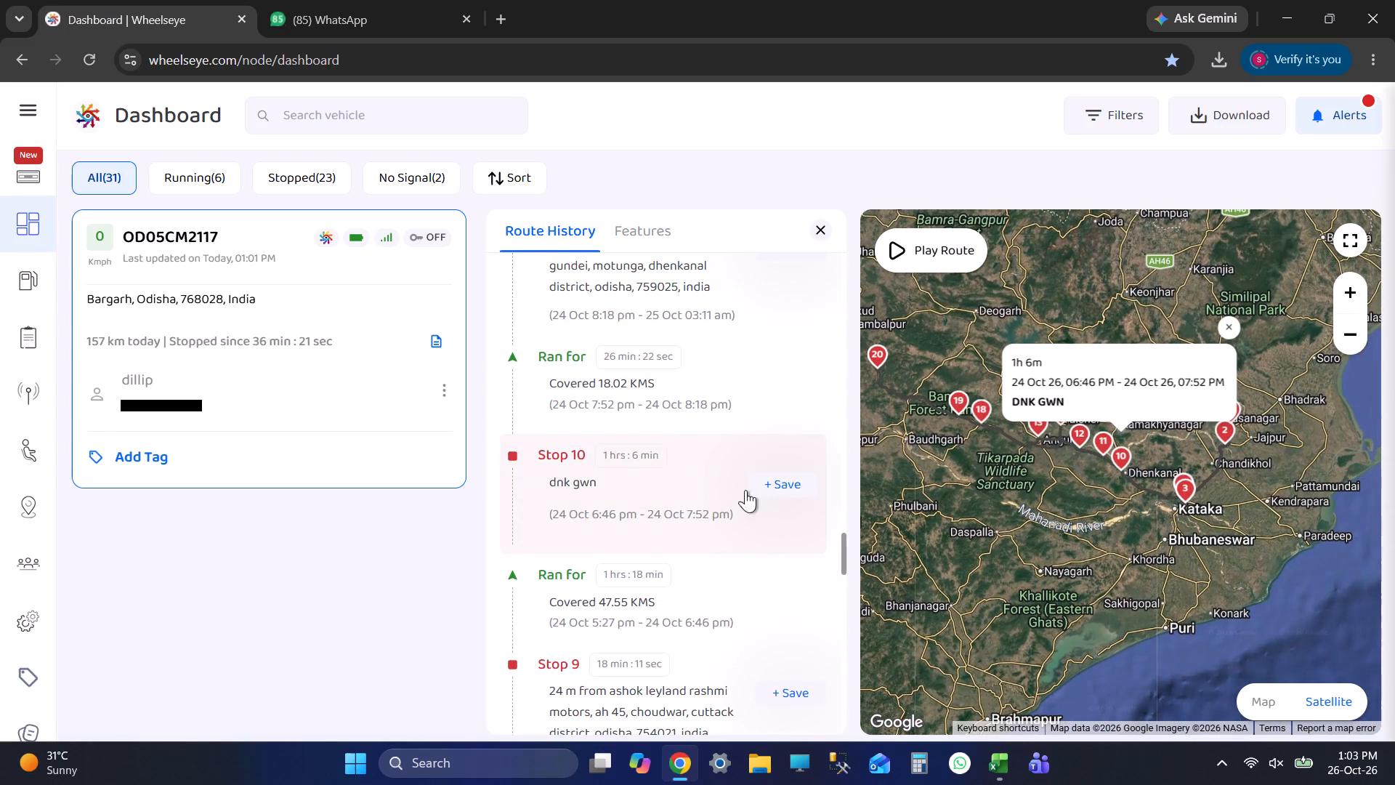
pyautogui.scroll(3, 701, 474)
pyautogui.click(729, 534)
pyautogui.scroll(4, 729, 534)
pyautogui.click(704, 608)
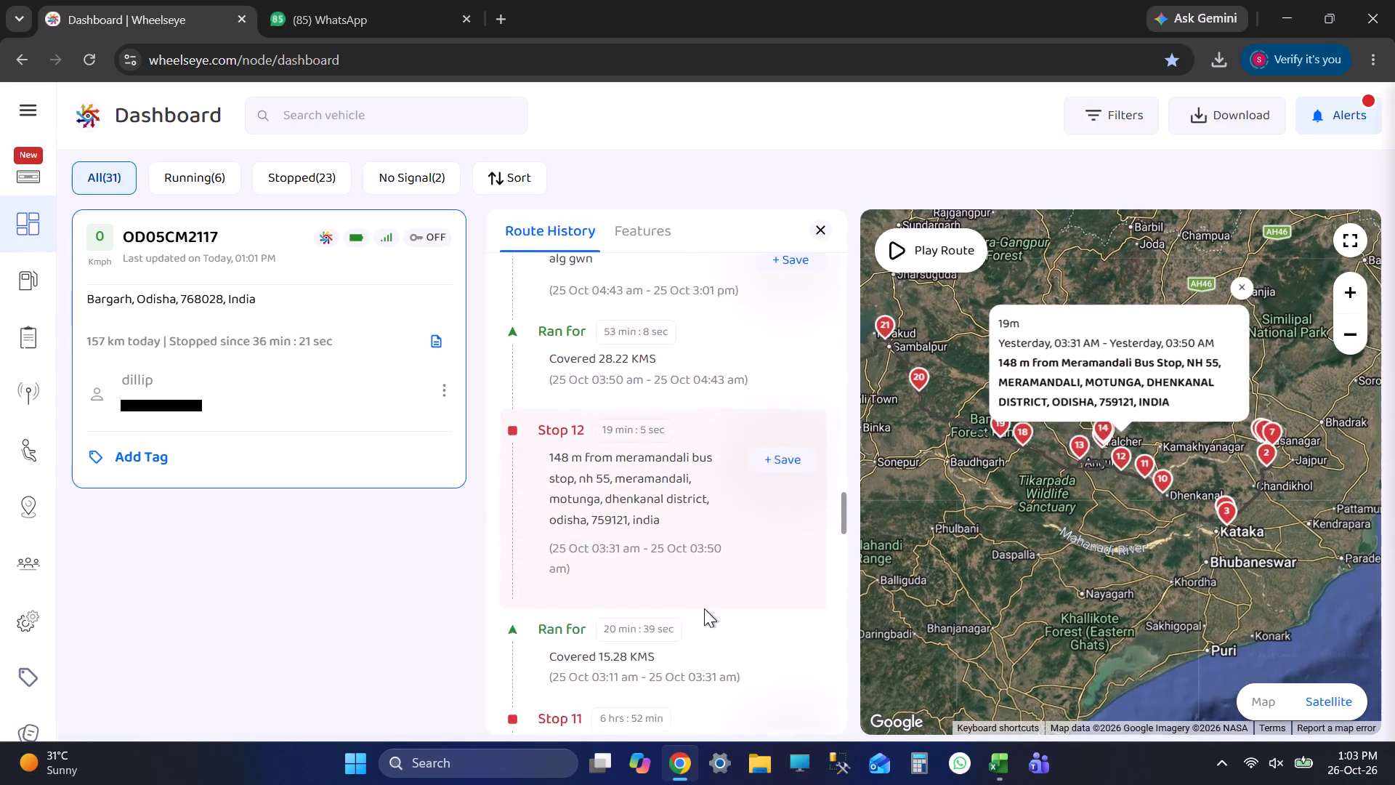
pyautogui.hotkey('alt', 'Tab')
pyautogui.hotkey('alt', 'Tab')
pyautogui.scroll(-3, 704, 608)
pyautogui.scroll(1, 704, 608)
pyautogui.scroll(-8, 704, 608)
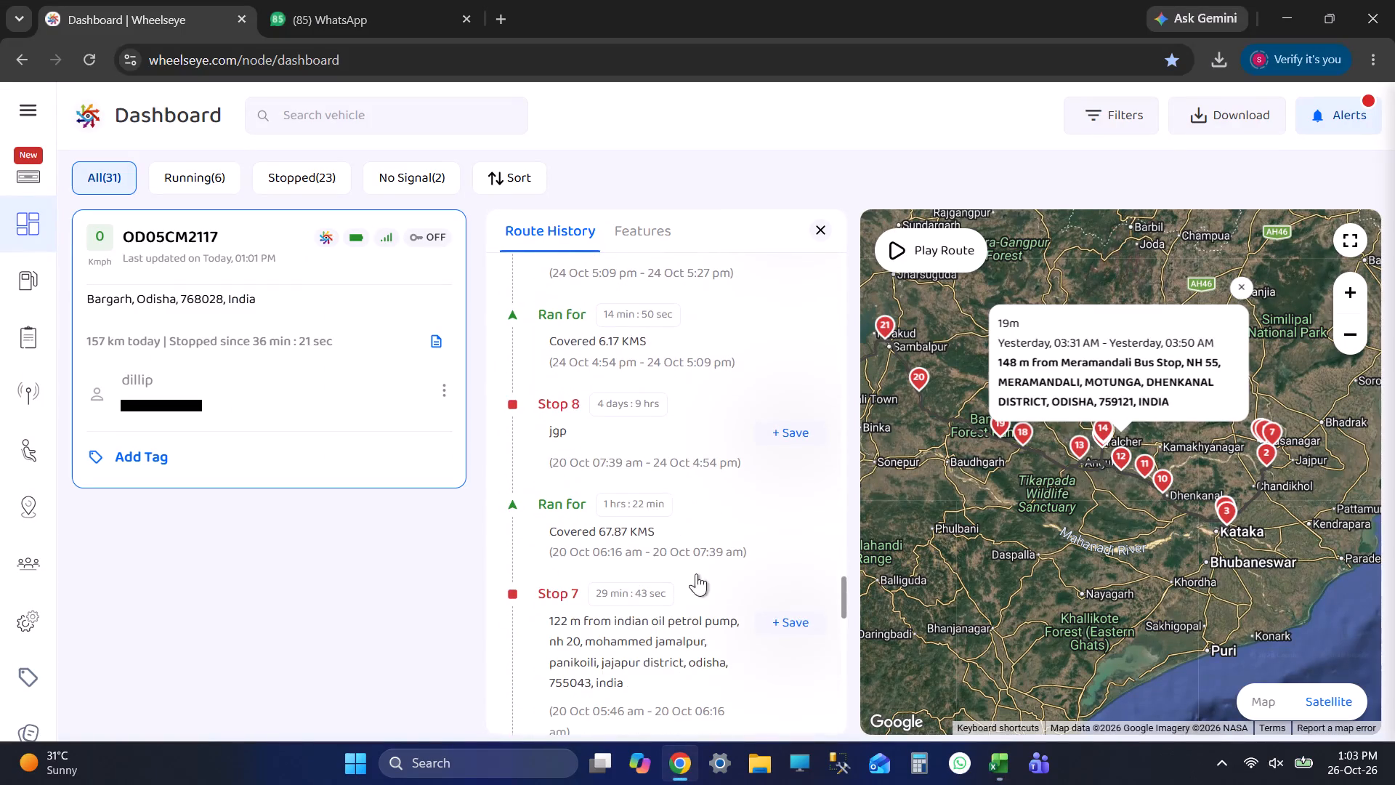
pyautogui.click(655, 482)
pyautogui.scroll(4, 727, 504)
pyautogui.click(651, 456)
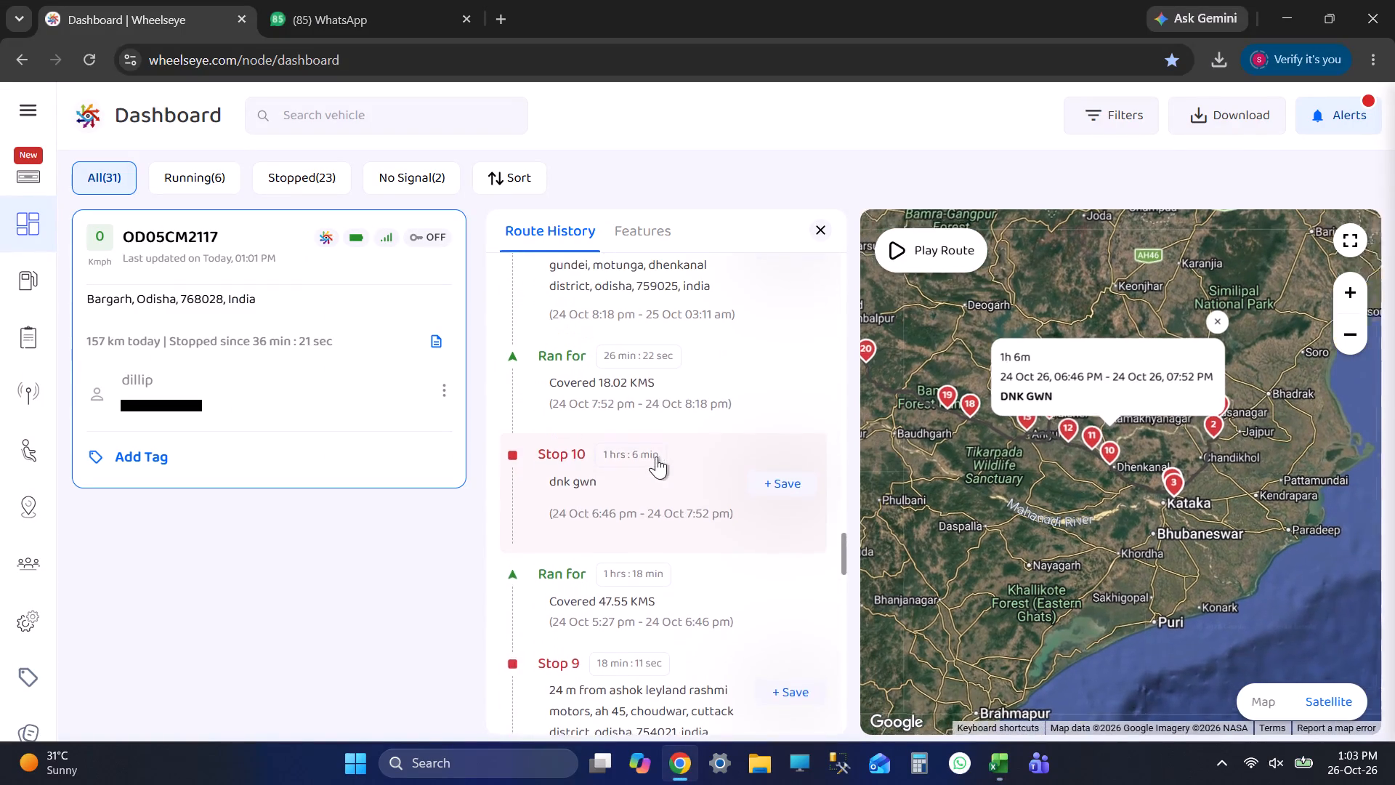
pyautogui.scroll(20, 702, 487)
pyautogui.scroll(6, 702, 487)
pyautogui.hotkey('alt', 'Tab')
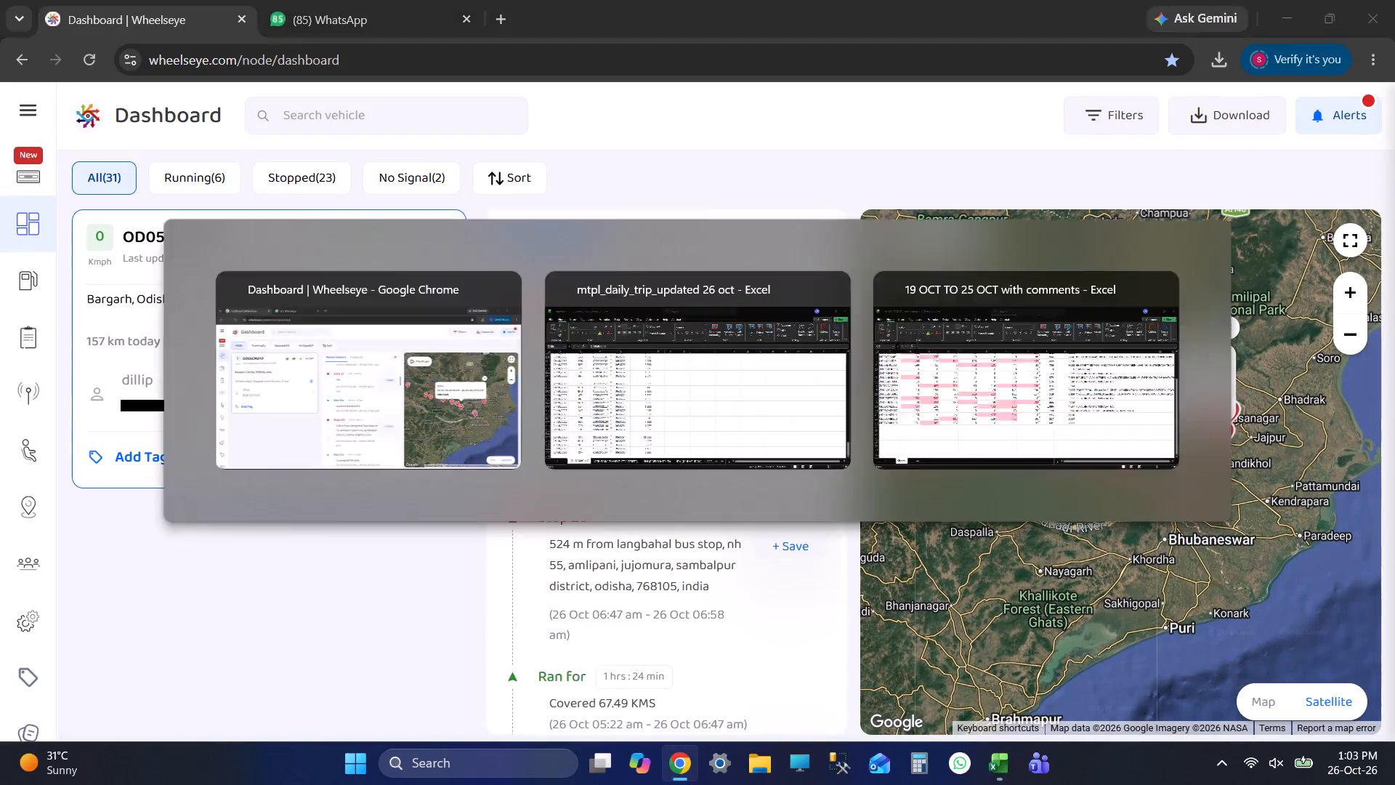
pyautogui.hotkey('alt', 'Tab')
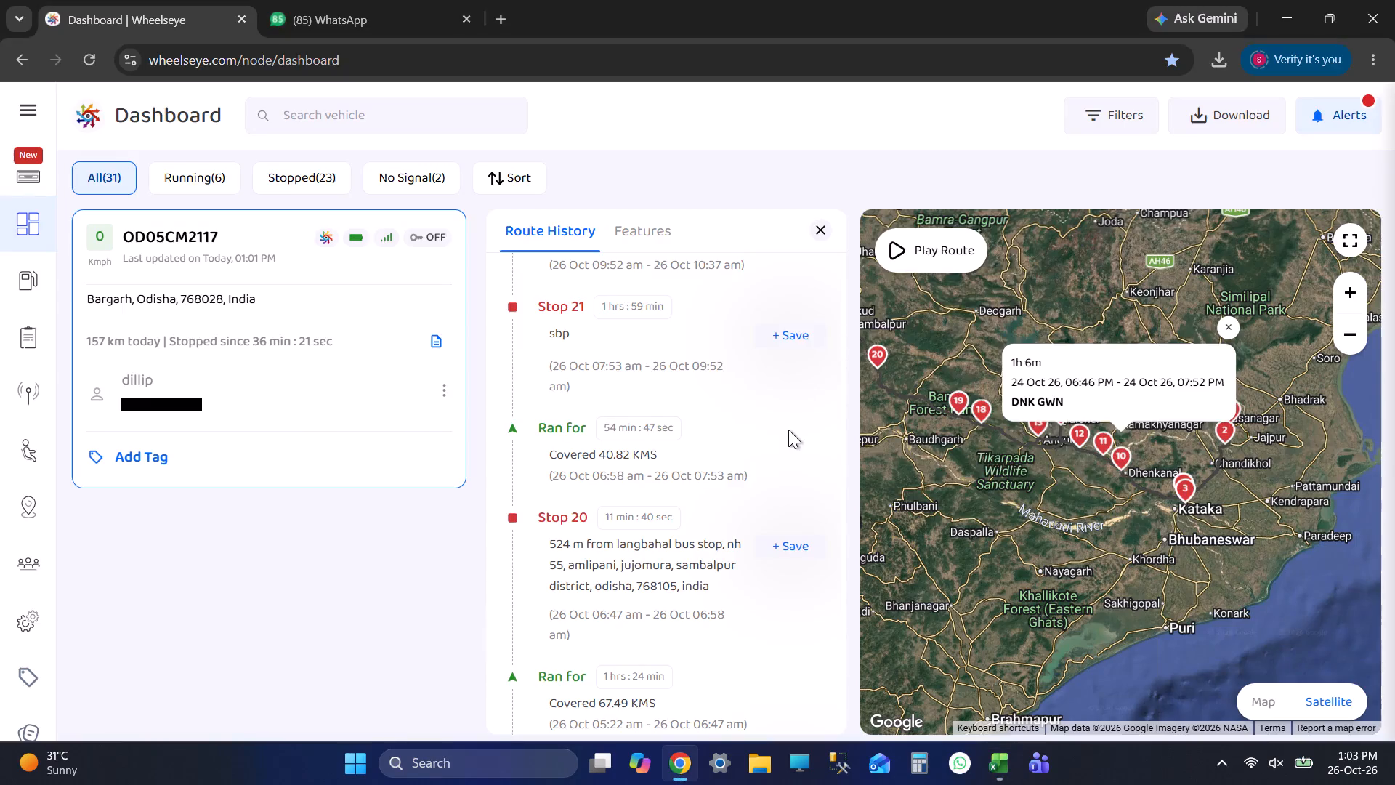
# Switch to the 19 OCT TO 25 OCT with comments workbook in Excel and save it.
pyautogui.hotkey('alt', 'Tab')
pyautogui.hotkey('alt', 'Tab')
pyautogui.hotkey('ctrl', 's')
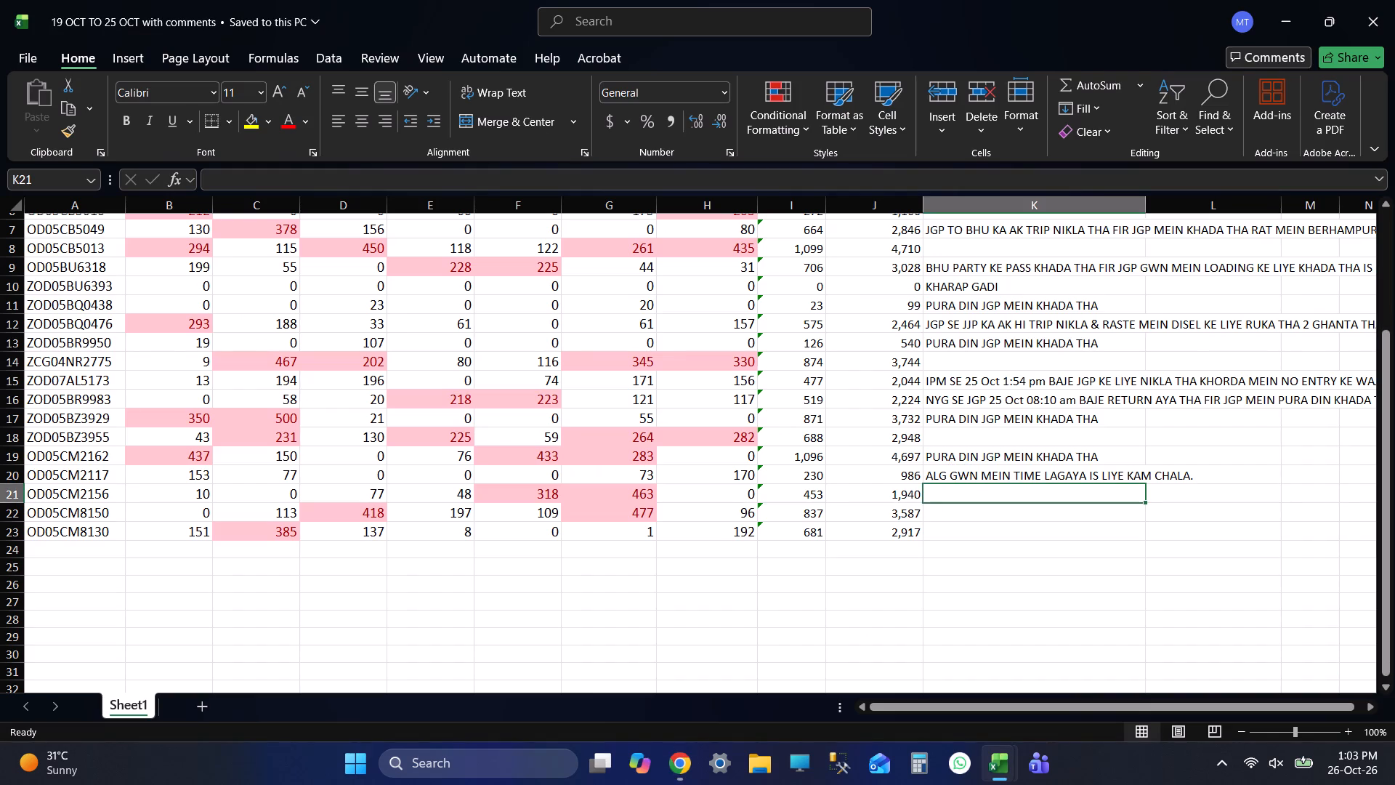
pyautogui.hotkey('shift', 'Tab')
pyautogui.hotkey('shift', 'Tab')
pyautogui.hotkey('shift', 'Tab')
pyautogui.hotkey('shift', 'Tab')
pyautogui.hotkey('shift', 'Tab')
pyautogui.hotkey('shift', 'Tab')
pyautogui.hotkey('shift', 'Tab')
pyautogui.hotkey('shift', 'Tab')
pyautogui.hotkey('shift', 'Tab')
pyautogui.hotkey('shift', 'Tab')
pyautogui.hotkey('shift', 'Tab')
pyautogui.hotkey('shift', 'Tab')
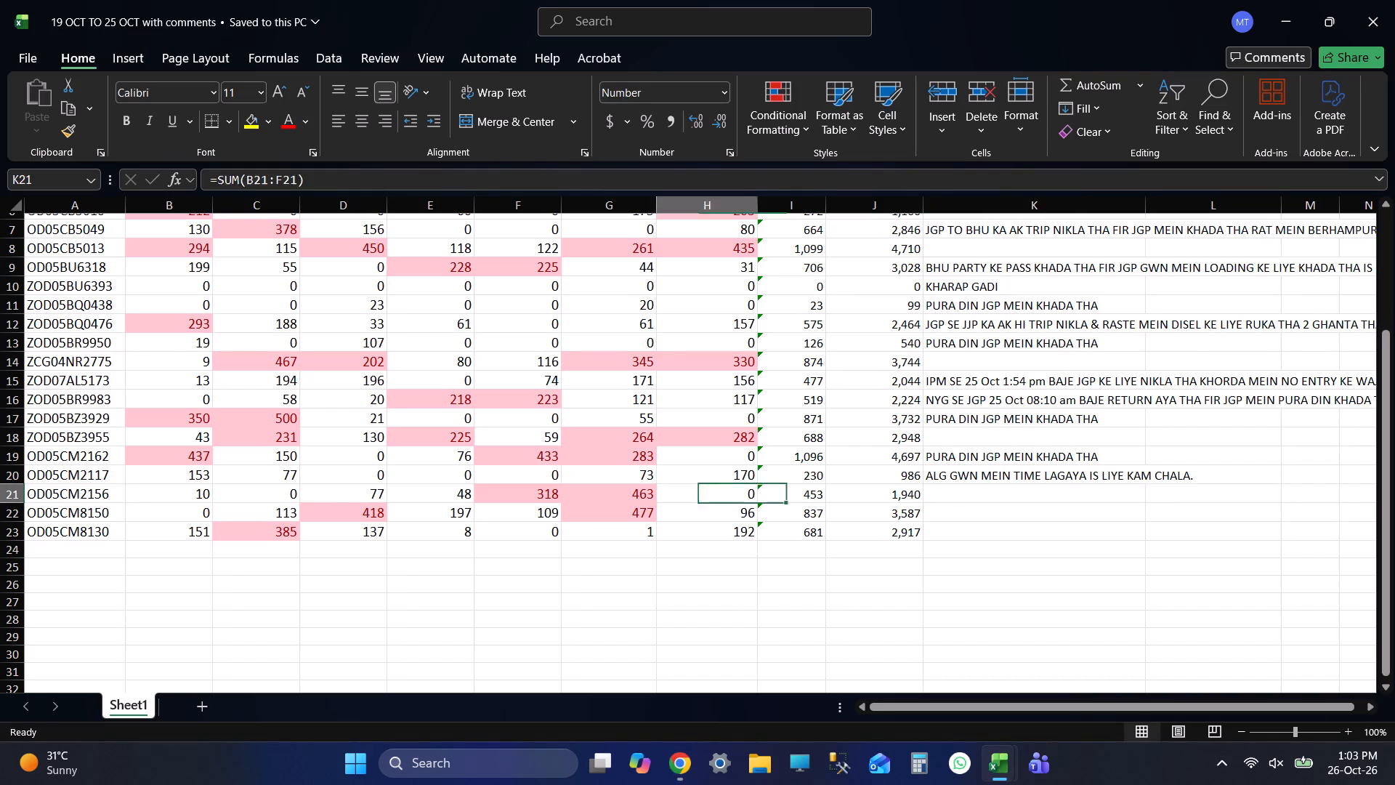
pyautogui.hotkey('ctrl', 'c')
pyautogui.hotkey('alt', 'Tab')
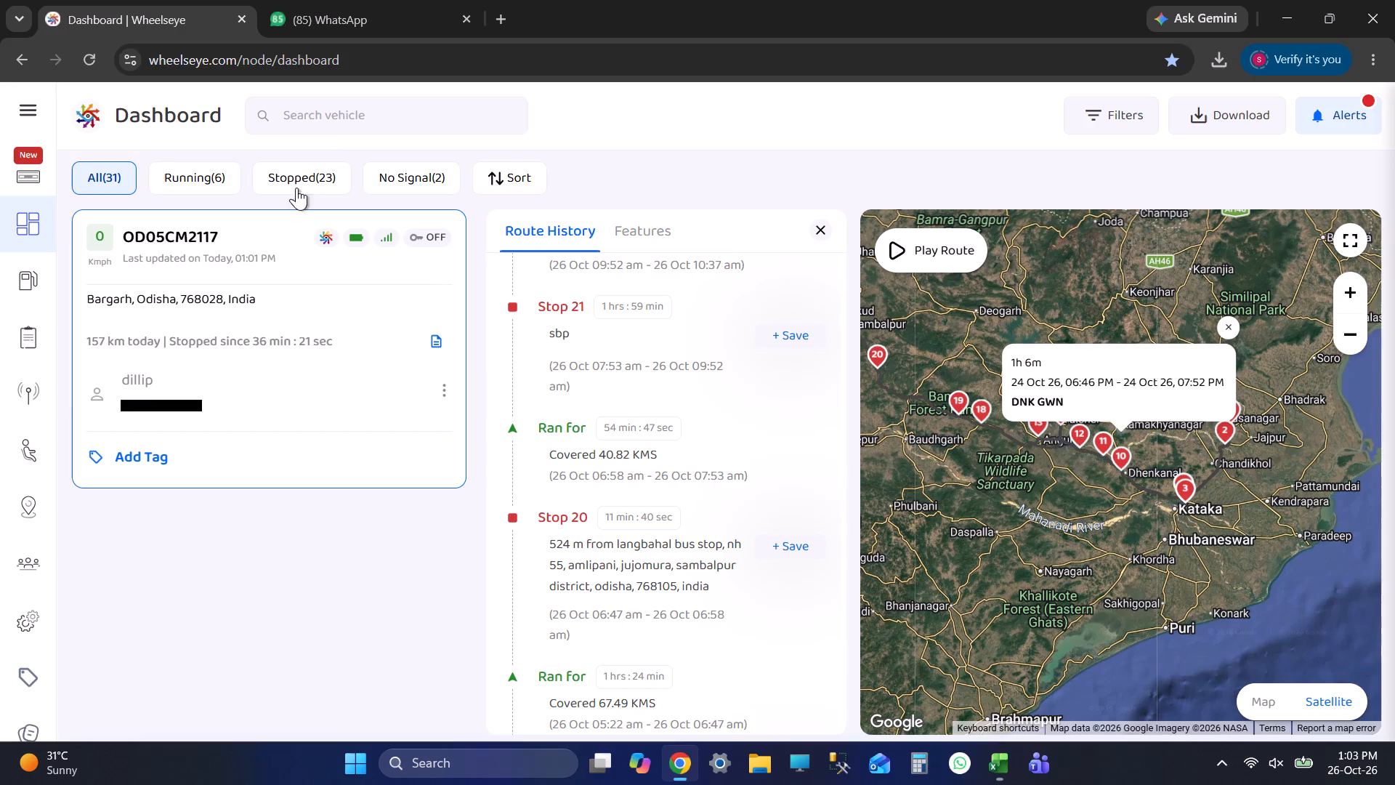
pyautogui.click(352, 128)
pyautogui.hotkey('ctrl', 'v')
pyautogui.press('Return')
pyautogui.click(230, 259)
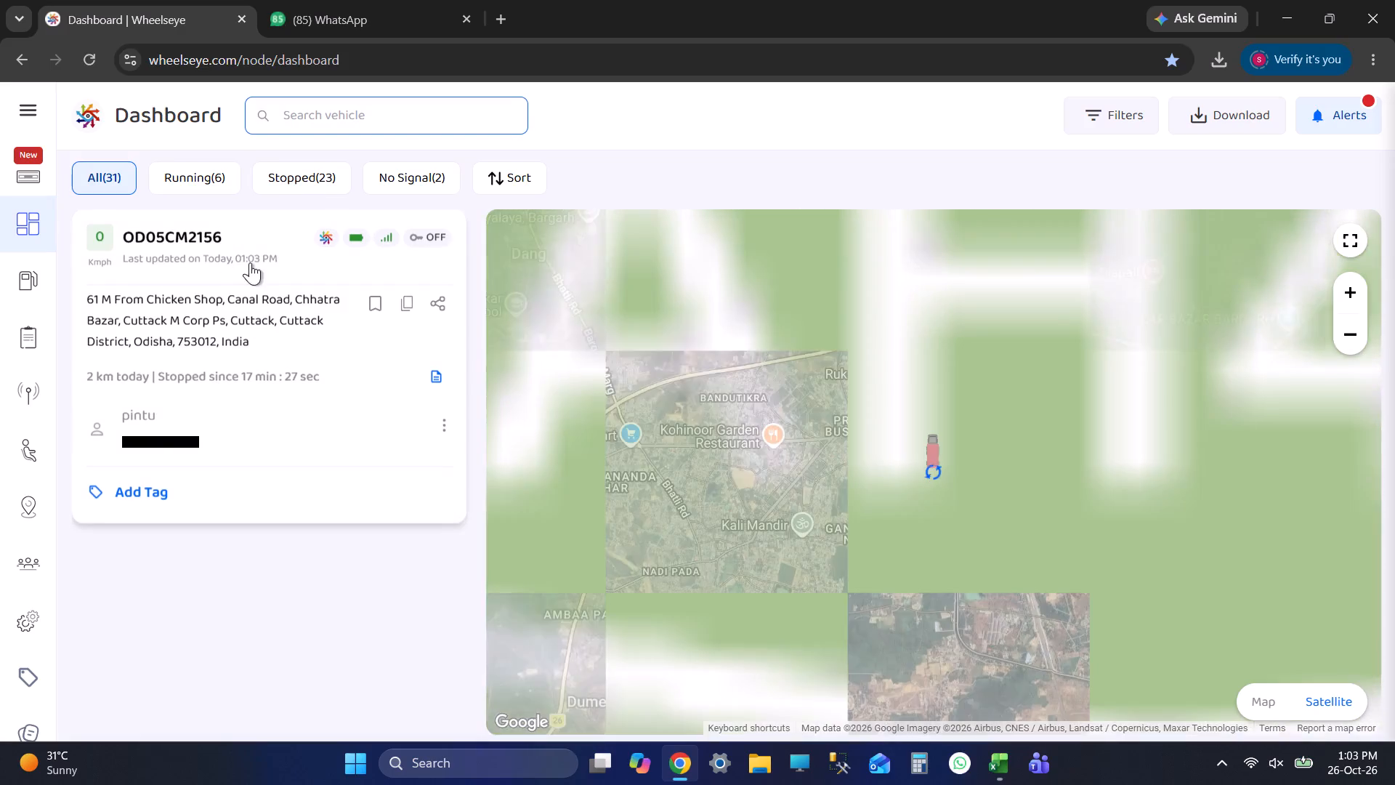
pyautogui.click(528, 289)
pyautogui.click(561, 442)
pyautogui.click(566, 483)
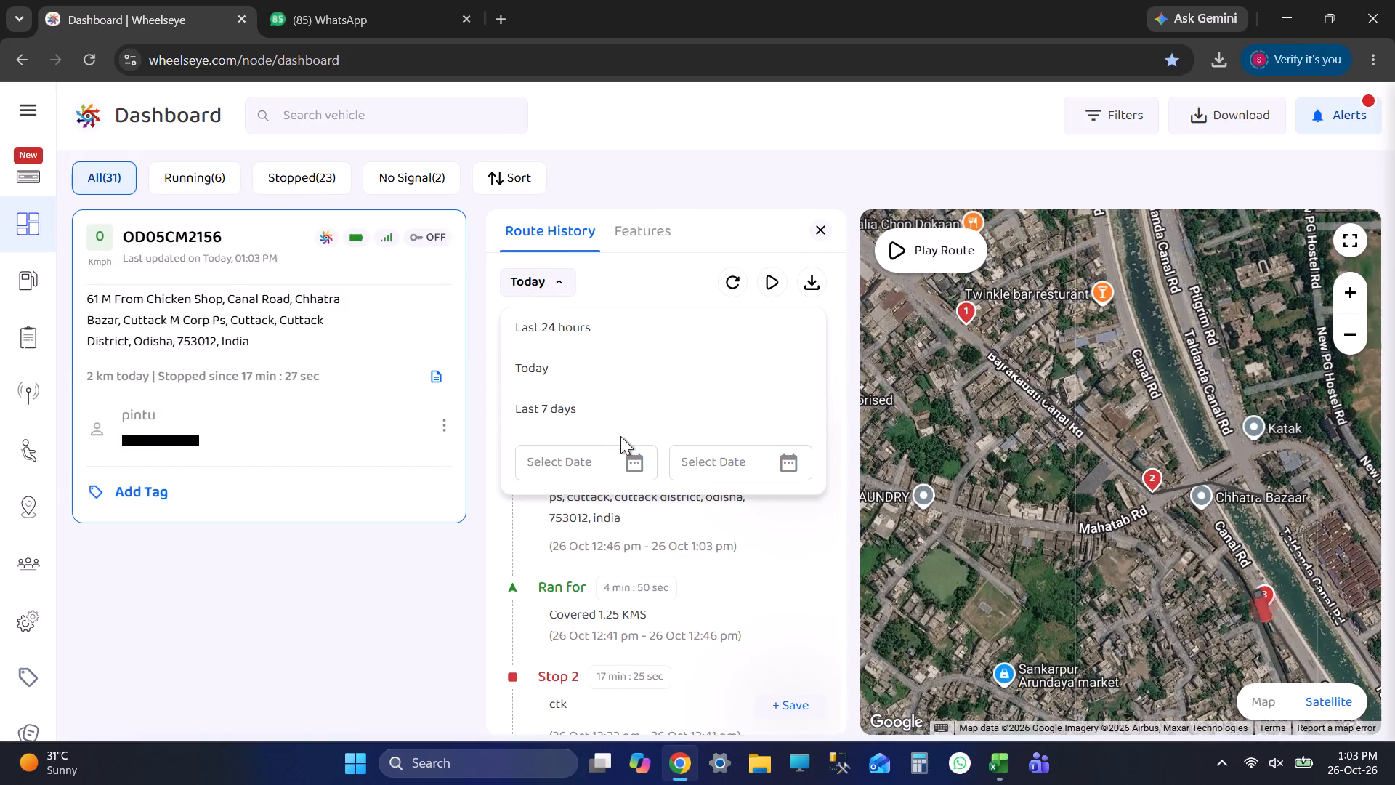
pyautogui.click(607, 471)
pyautogui.click(584, 561)
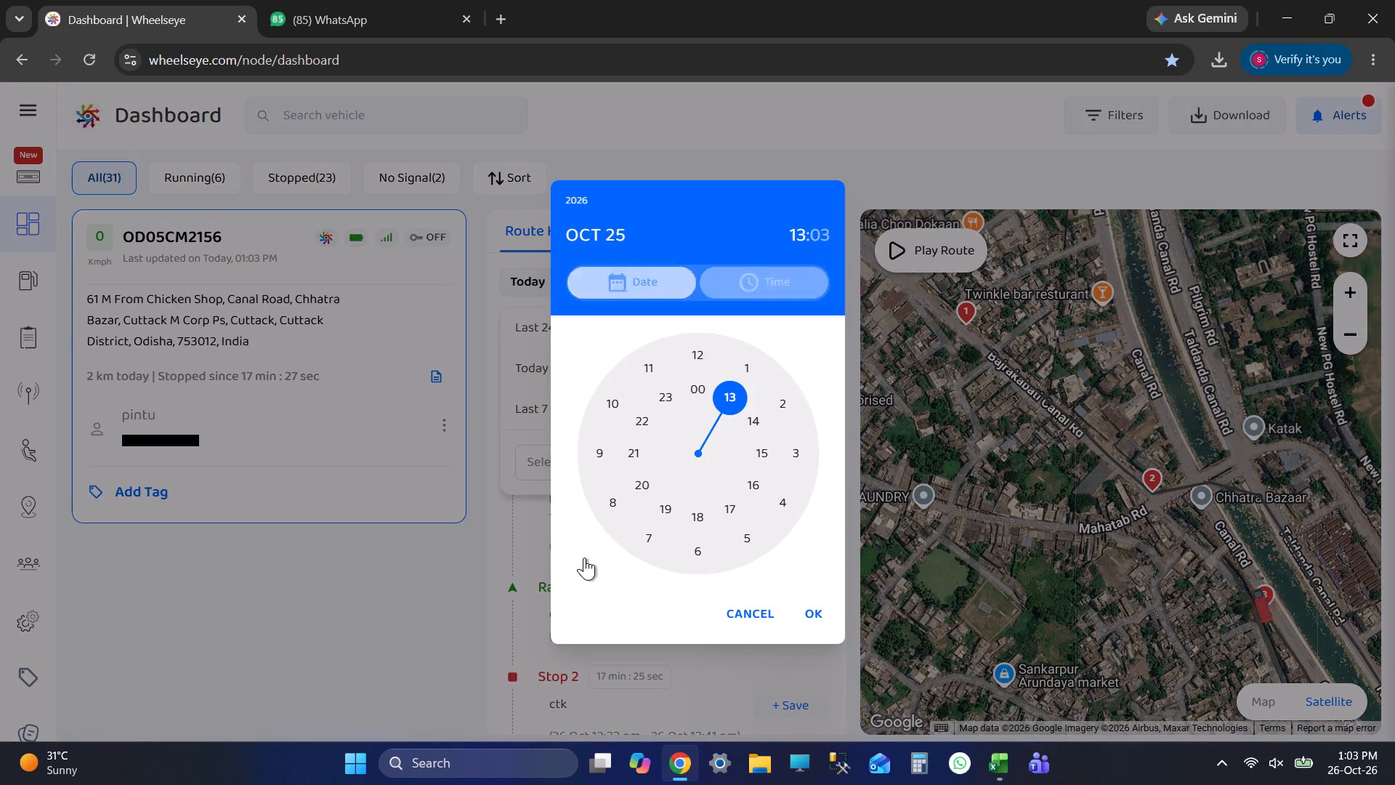
pyautogui.click(700, 394)
pyautogui.click(700, 343)
pyautogui.click(822, 605)
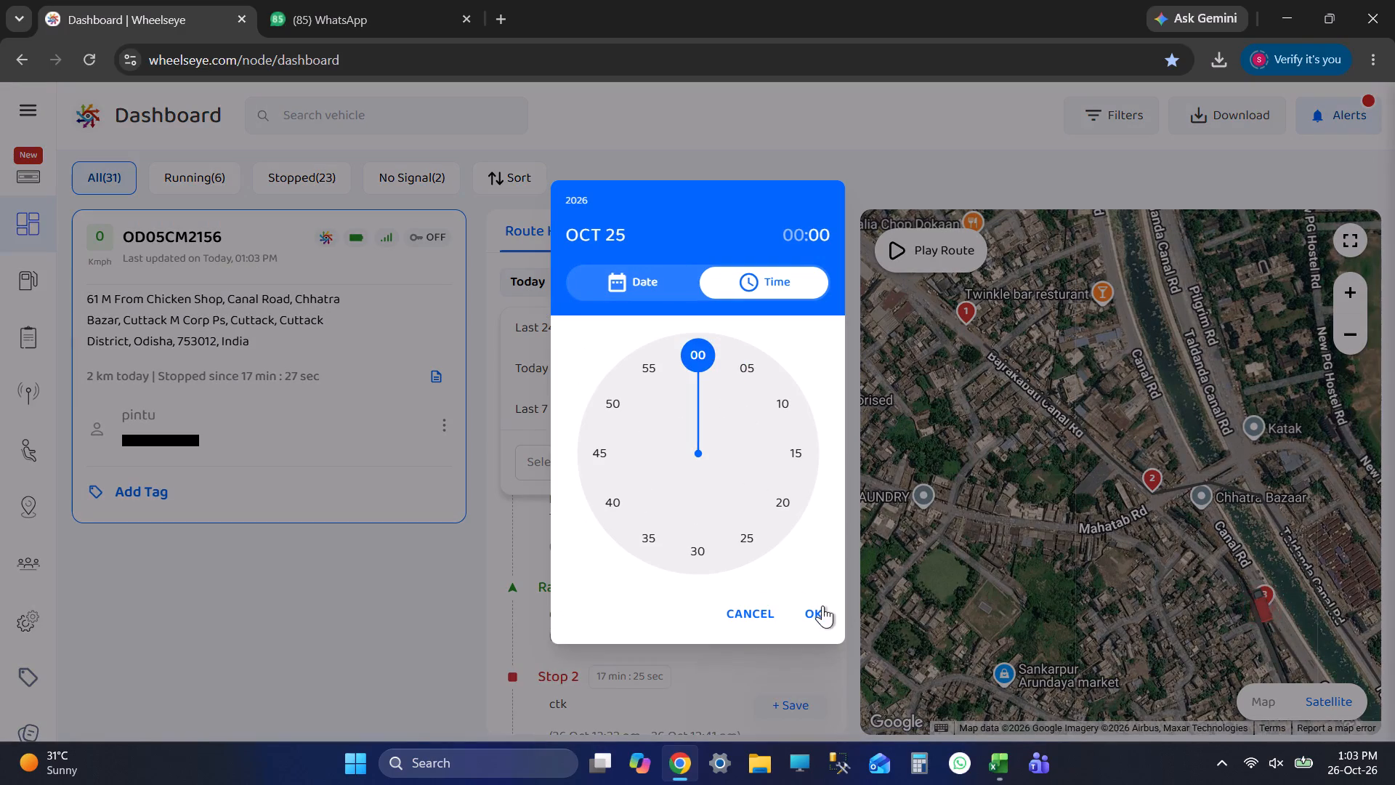
pyautogui.click(720, 452)
pyautogui.click(570, 552)
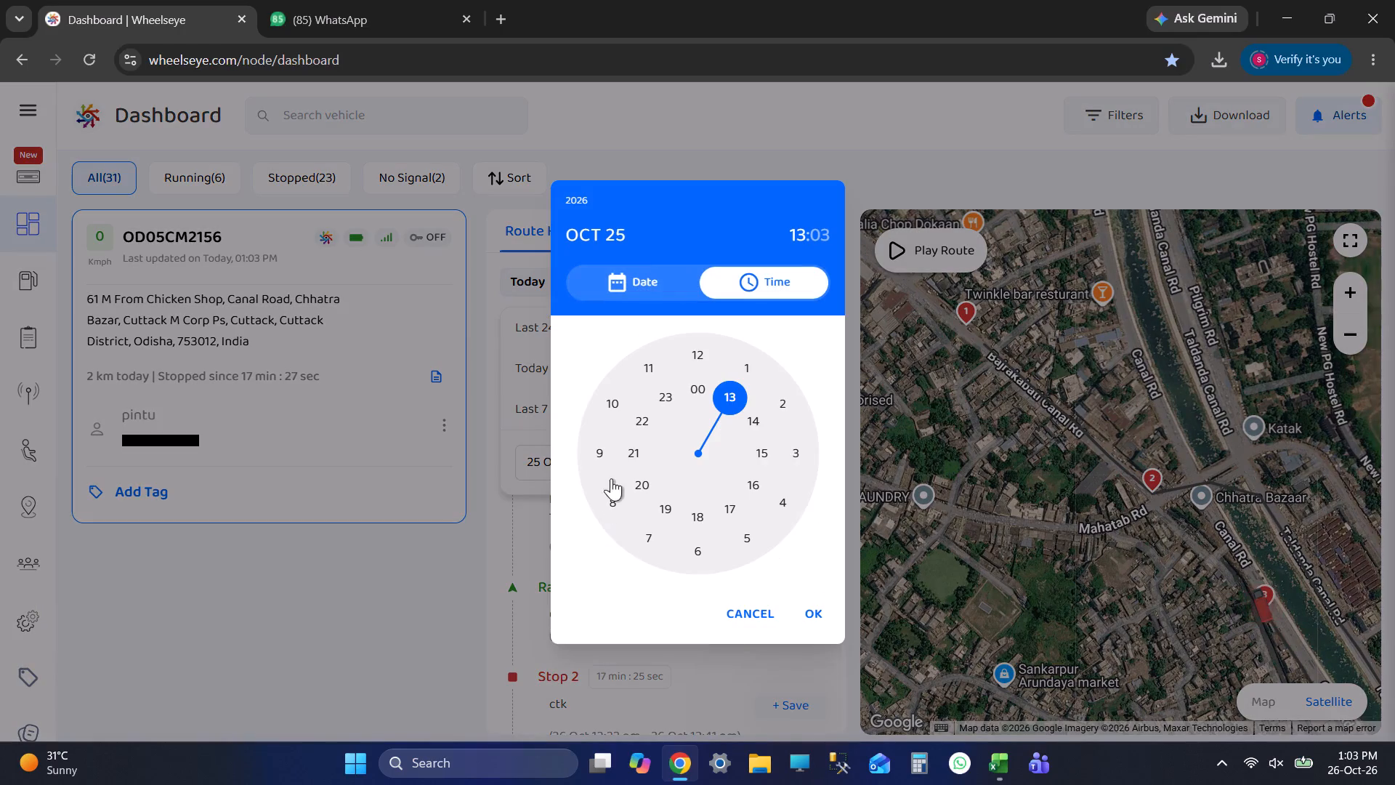
pyautogui.click(671, 396)
pyautogui.click(690, 350)
pyautogui.click(807, 613)
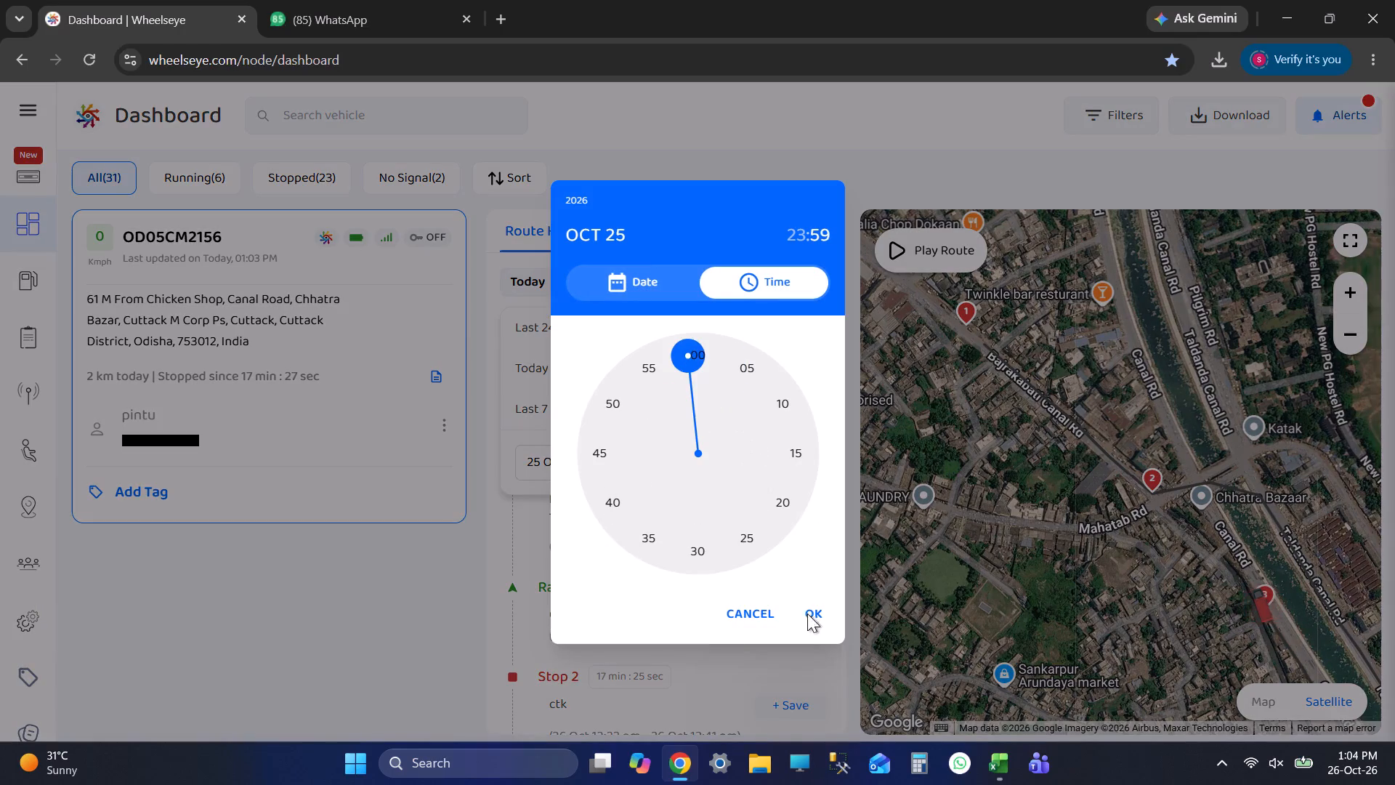
pyautogui.click(606, 478)
pyautogui.scroll(-8, 1168, 517)
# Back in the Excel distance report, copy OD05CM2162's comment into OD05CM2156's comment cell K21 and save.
pyautogui.hotkey('alt', 'Tab')
pyautogui.press('Tab')
pyautogui.press('Tab')
pyautogui.press('Tab')
pyautogui.press('Tab')
pyautogui.press('Tab')
pyautogui.press('Tab')
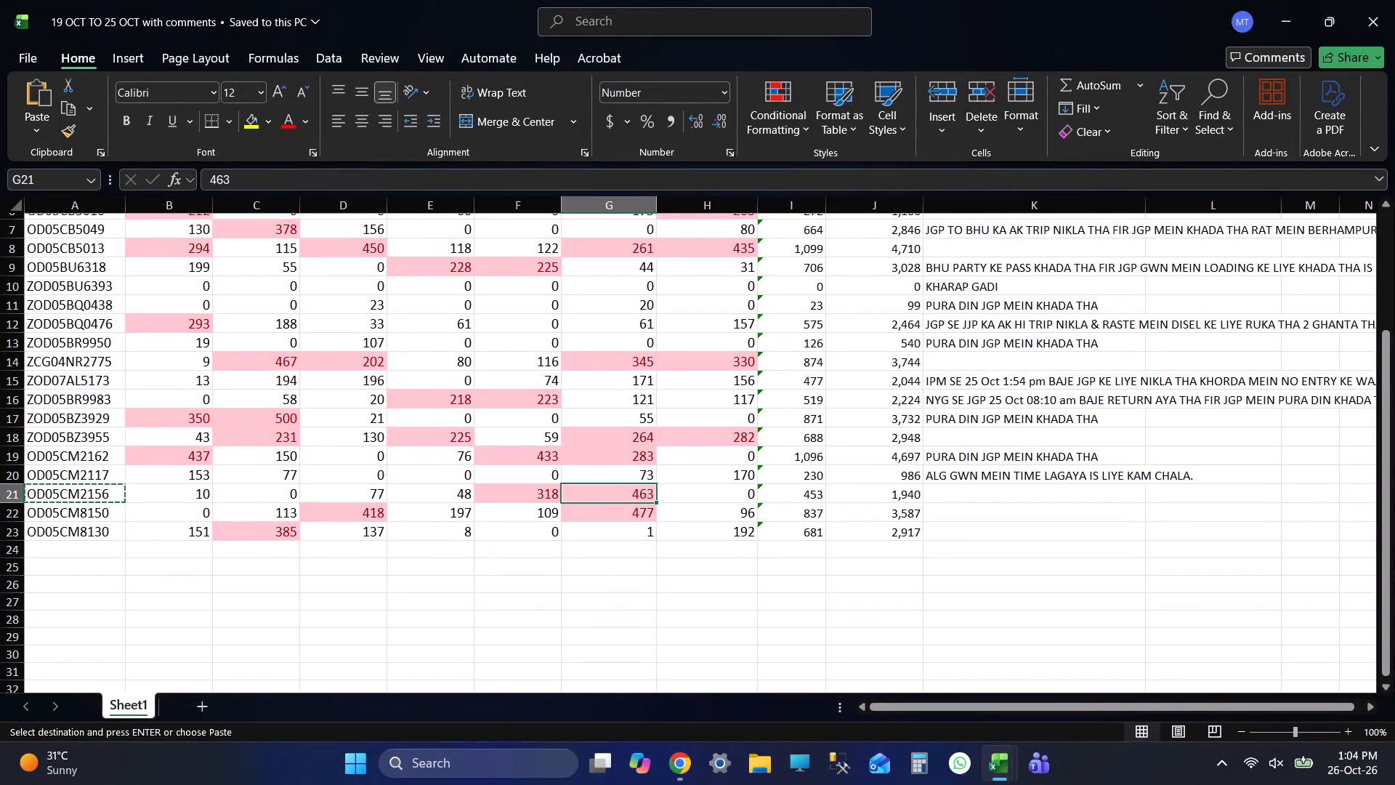
pyautogui.press('Tab')
pyautogui.press('Tab')
pyautogui.press('Tab')
pyautogui.press('Tab')
pyautogui.click(1042, 455)
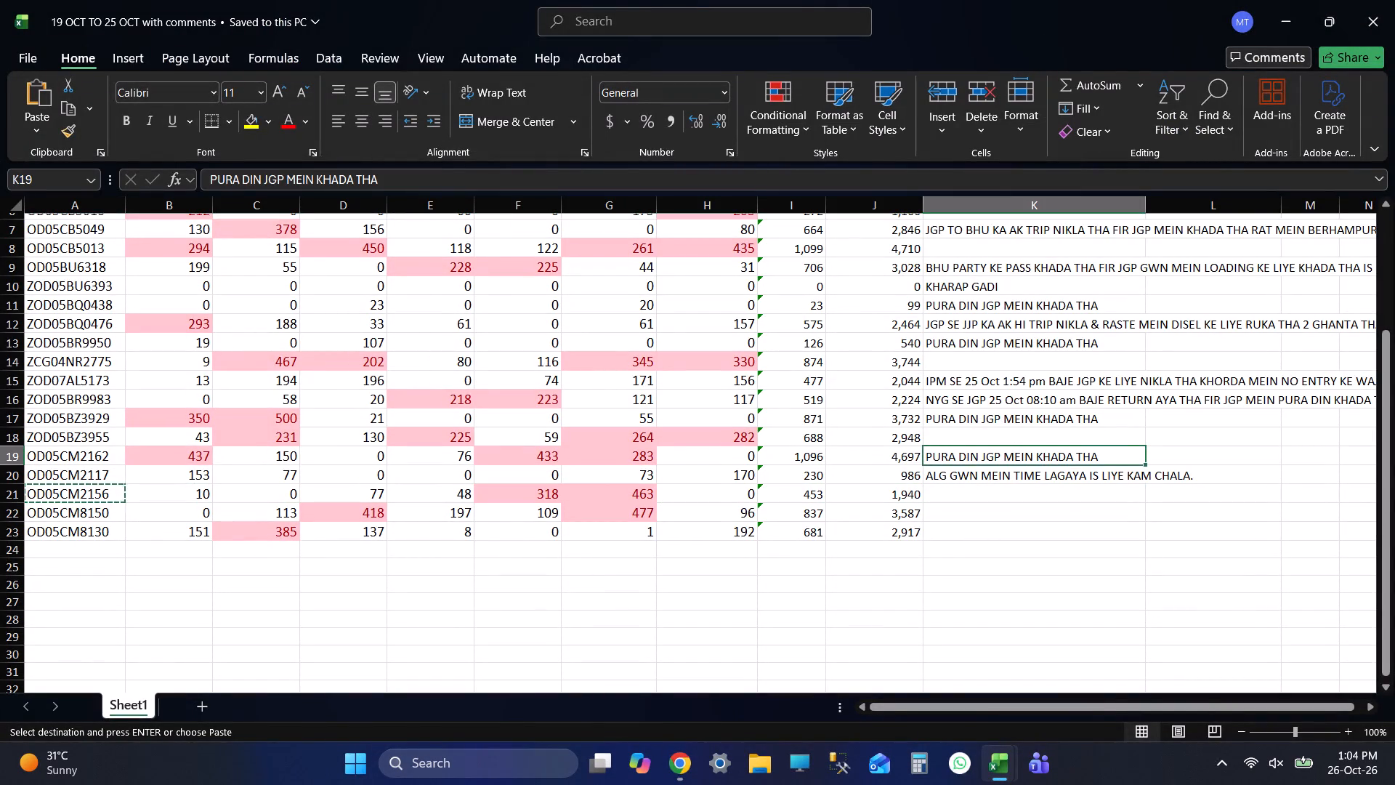
pyautogui.hotkey('ctrl', 'c')
pyautogui.click(948, 494)
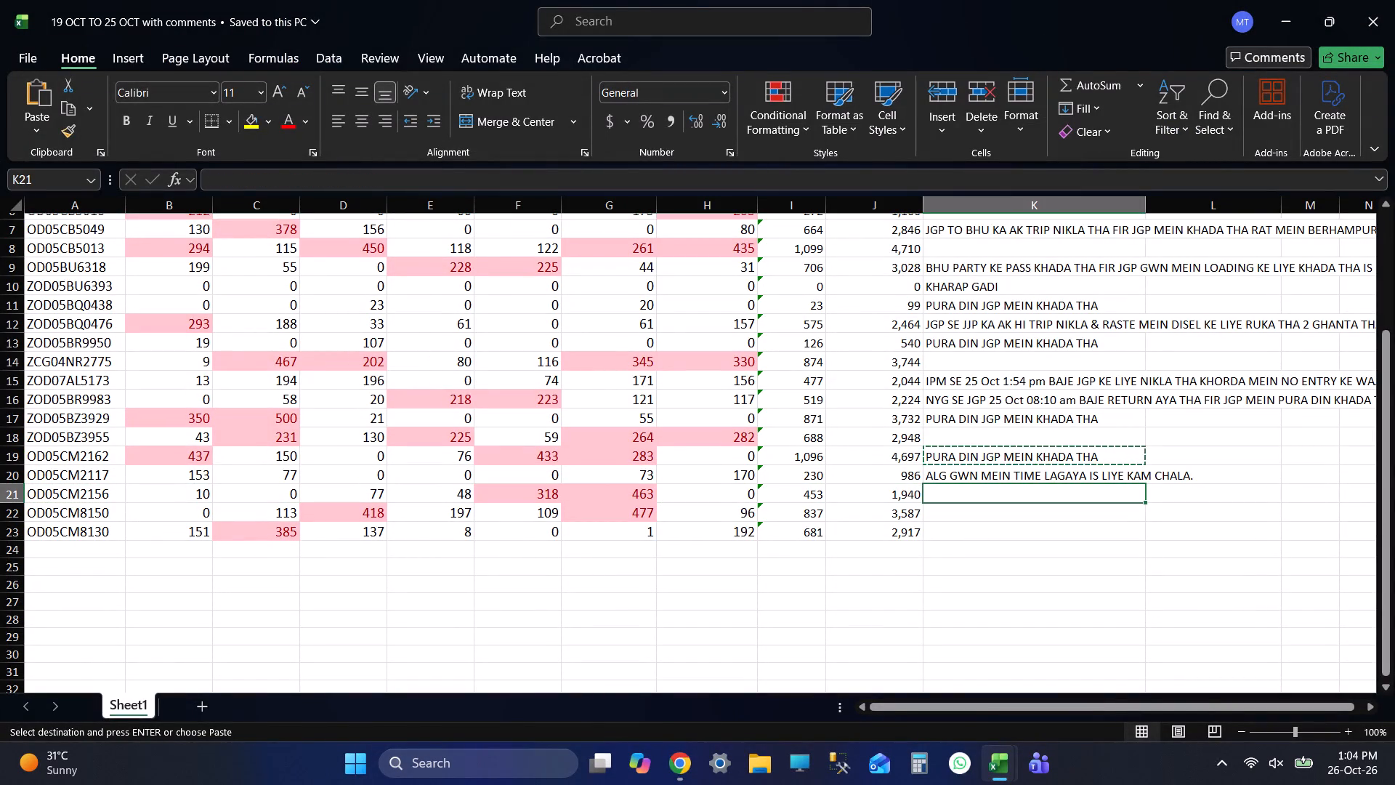
pyautogui.hotkey('ctrl', 'v')
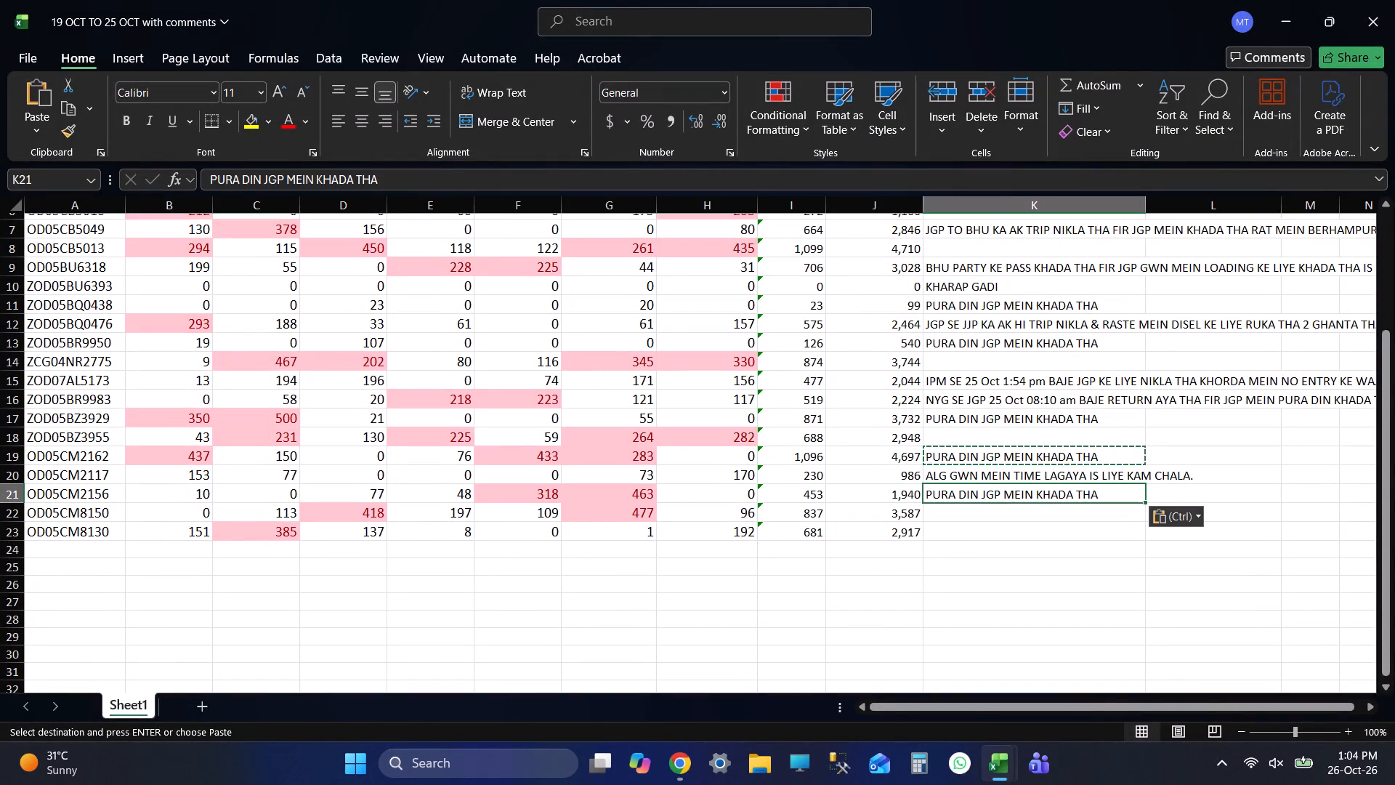
pyautogui.hotkey('ctrl', 's')
pyautogui.hotkey('ctrl', 's')
pyautogui.hotkey('ctrl', 's')
pyautogui.doubleClick(992, 491)
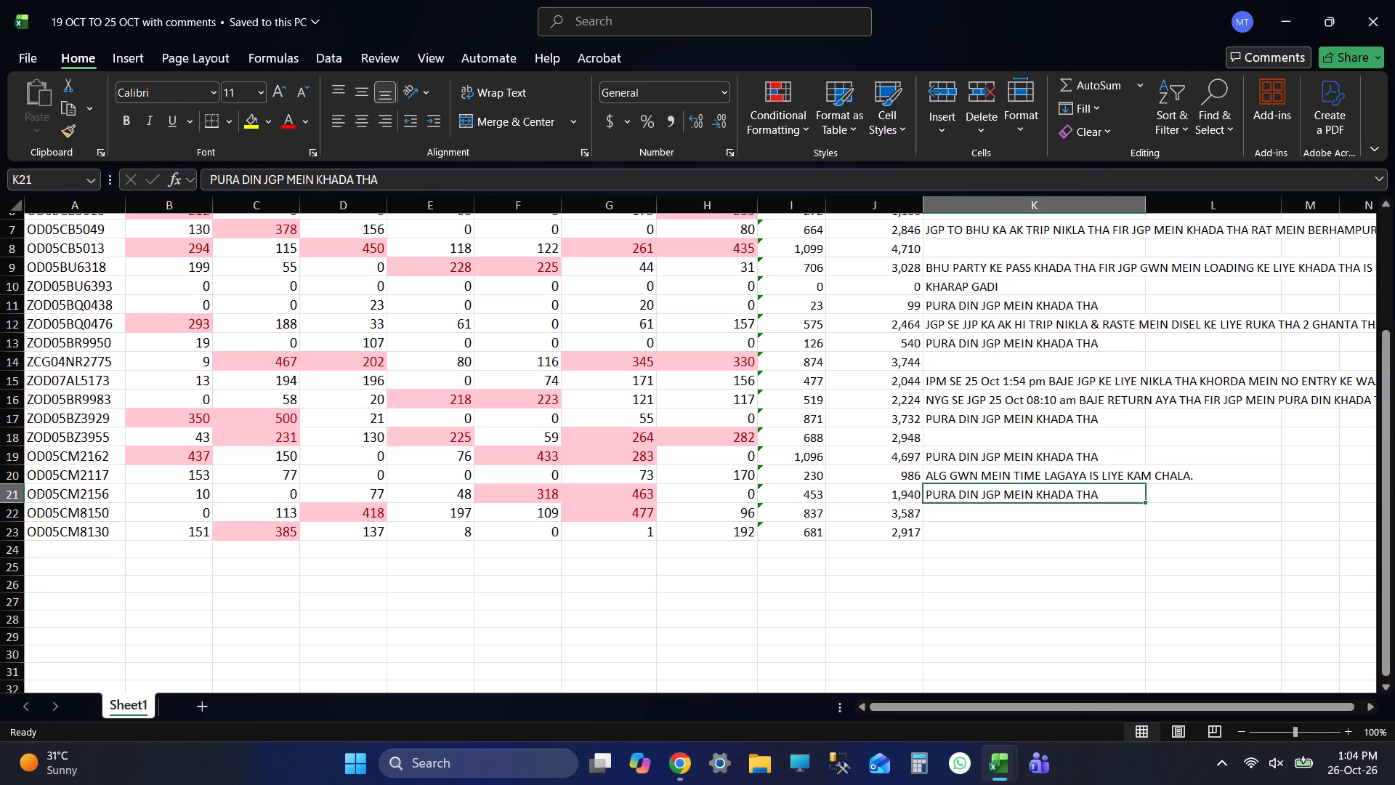
pyautogui.press('Right')
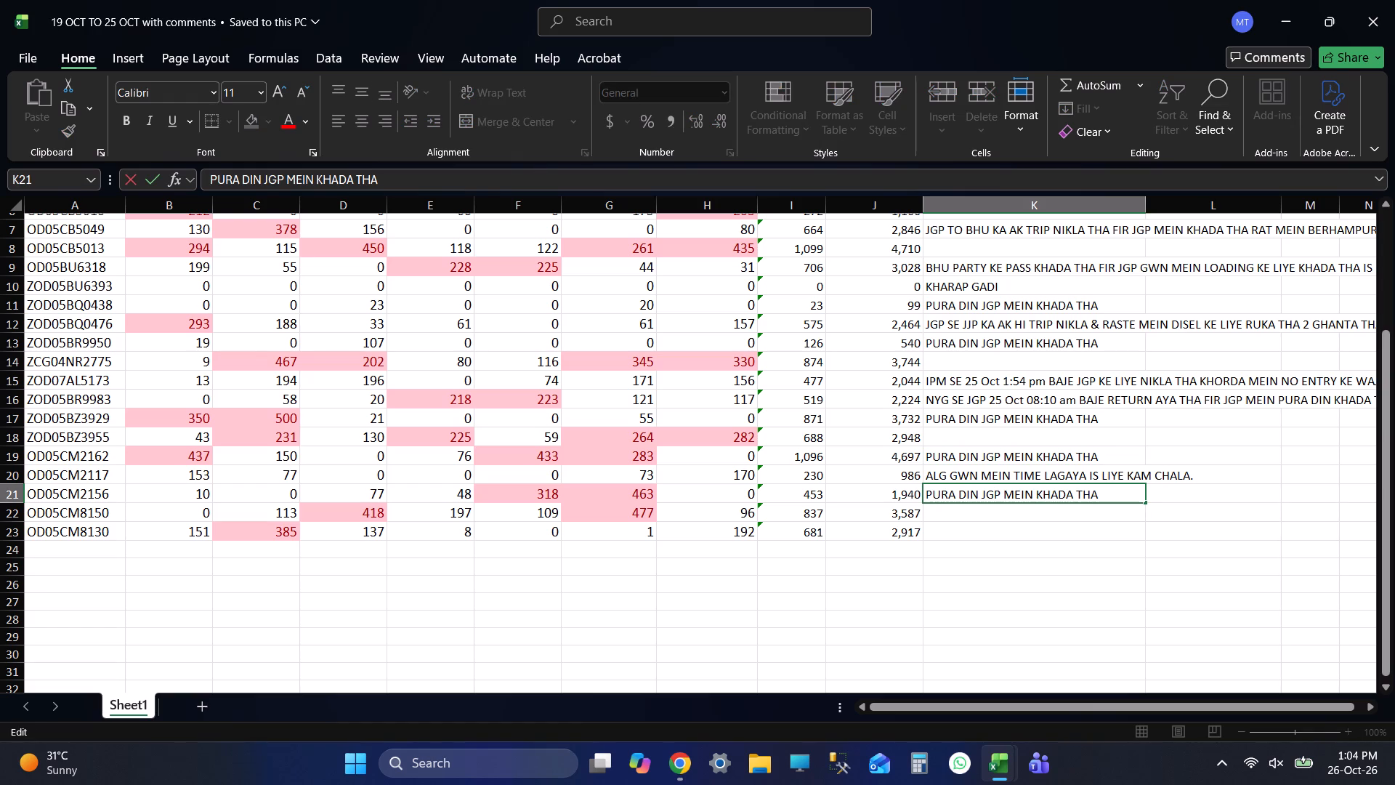
pyautogui.press('BackSpace')
pyautogui.press('BackSpace')
pyautogui.press('BackSpace')
pyautogui.write('CTK')
pyautogui.press('Return')
pyautogui.hotkey('ctrl', 's')
pyautogui.hotkey('ctrl', 's')
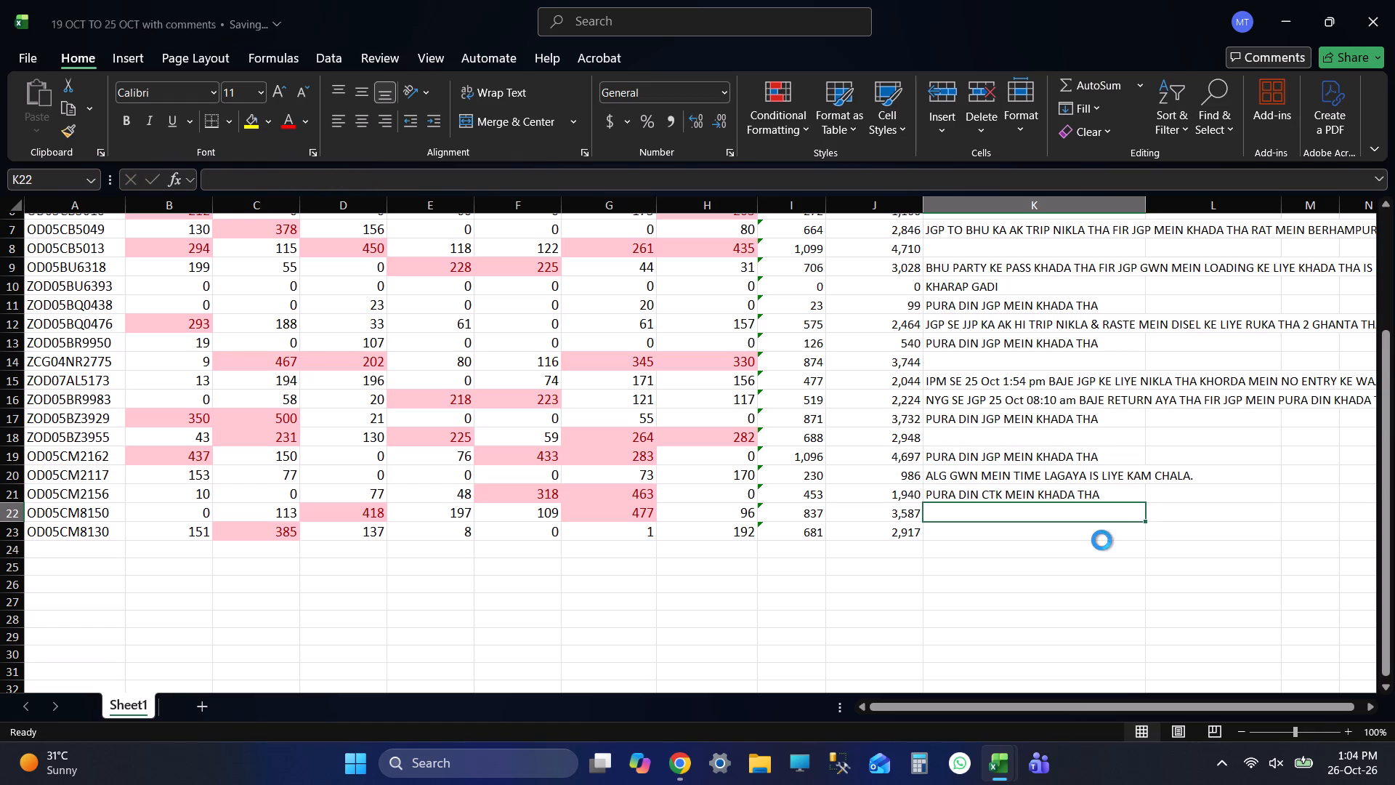
pyautogui.hotkey('ctrl', 's')
pyautogui.hotkey('ctrl', 's')
pyautogui.hotkey('ctrl', 's')
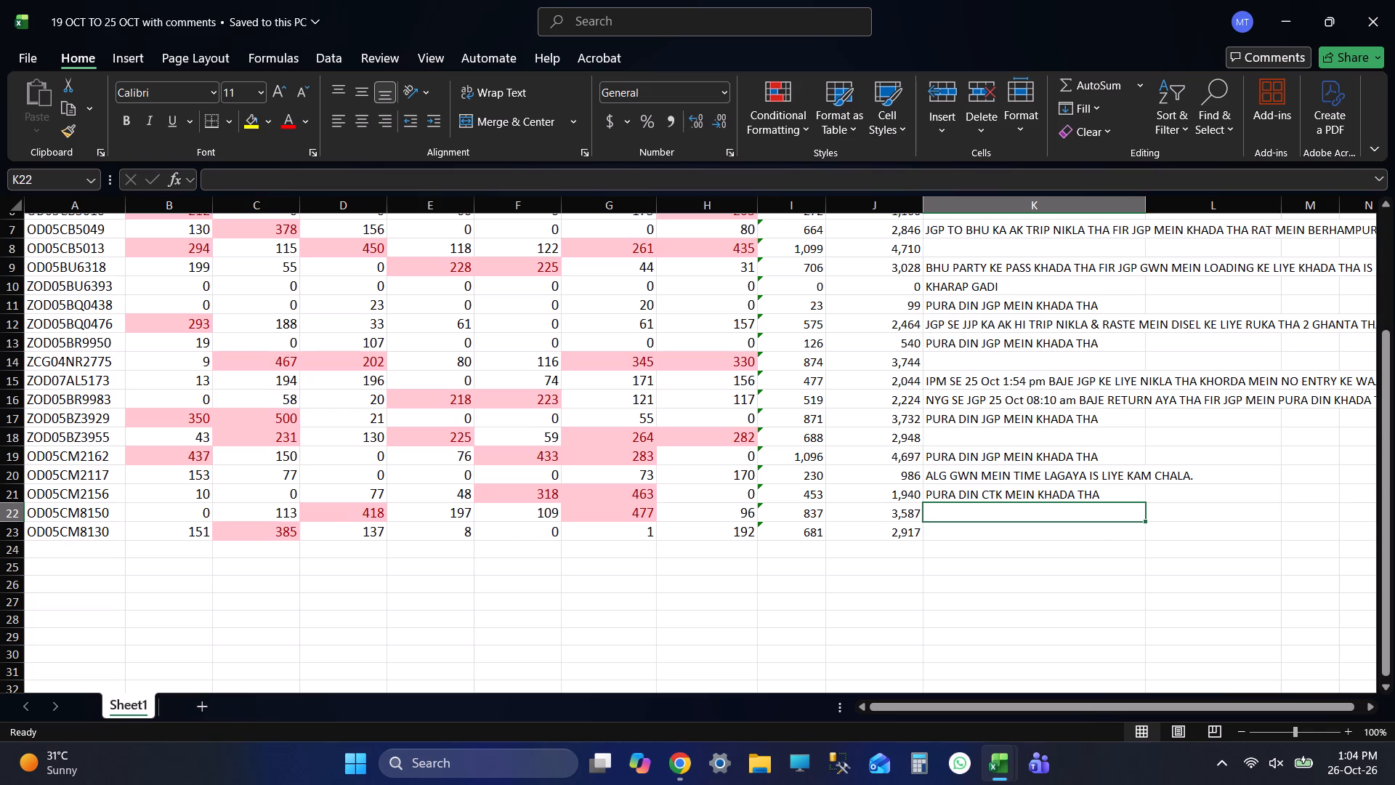
pyautogui.hotkey('ctrl', 's')
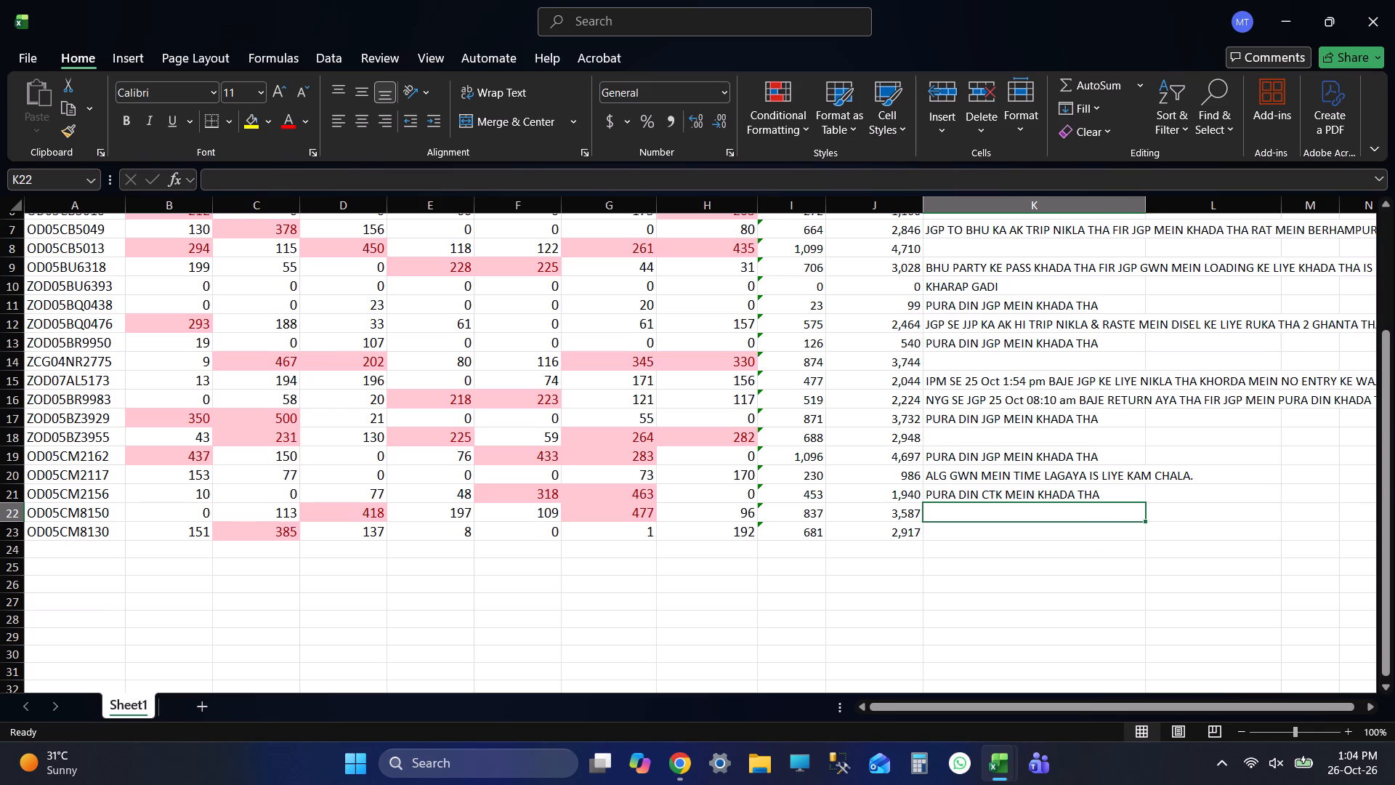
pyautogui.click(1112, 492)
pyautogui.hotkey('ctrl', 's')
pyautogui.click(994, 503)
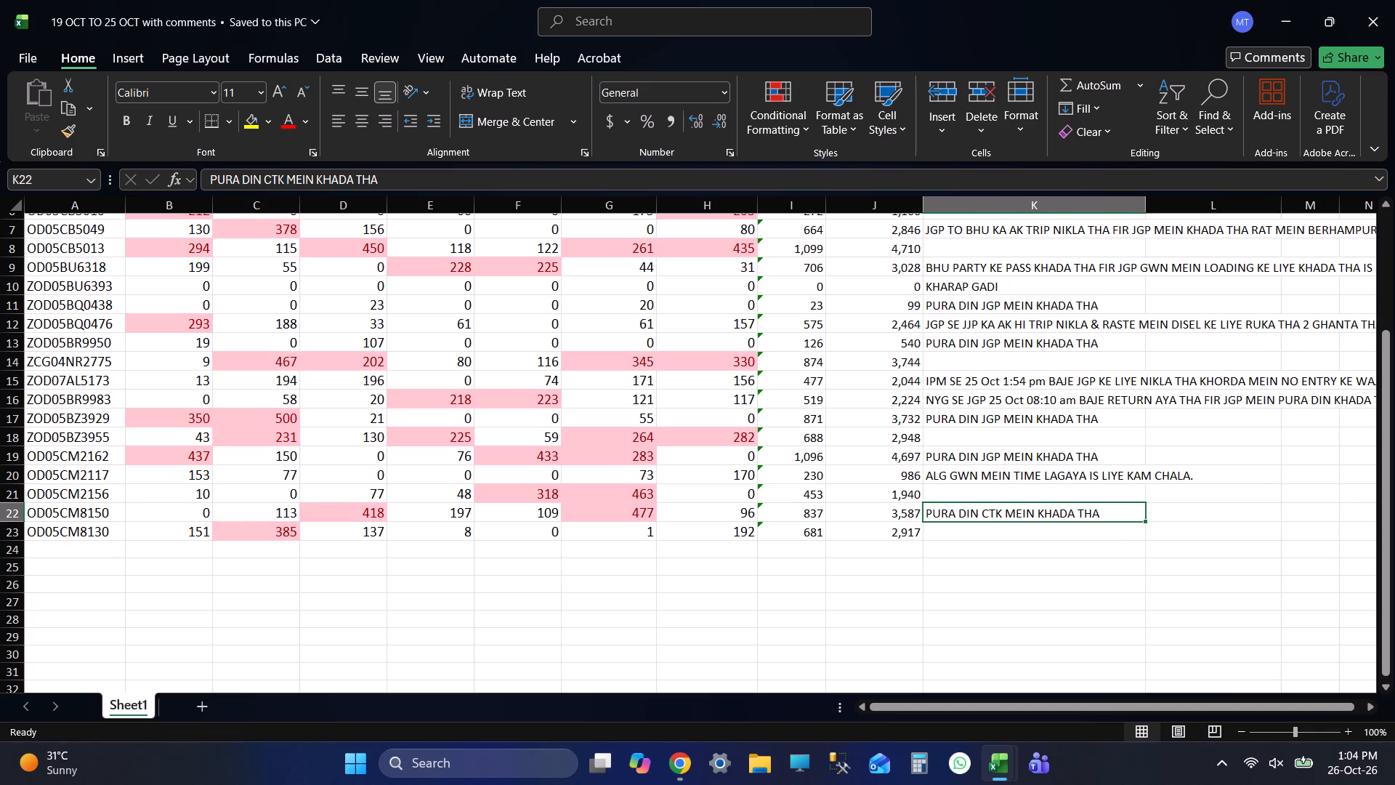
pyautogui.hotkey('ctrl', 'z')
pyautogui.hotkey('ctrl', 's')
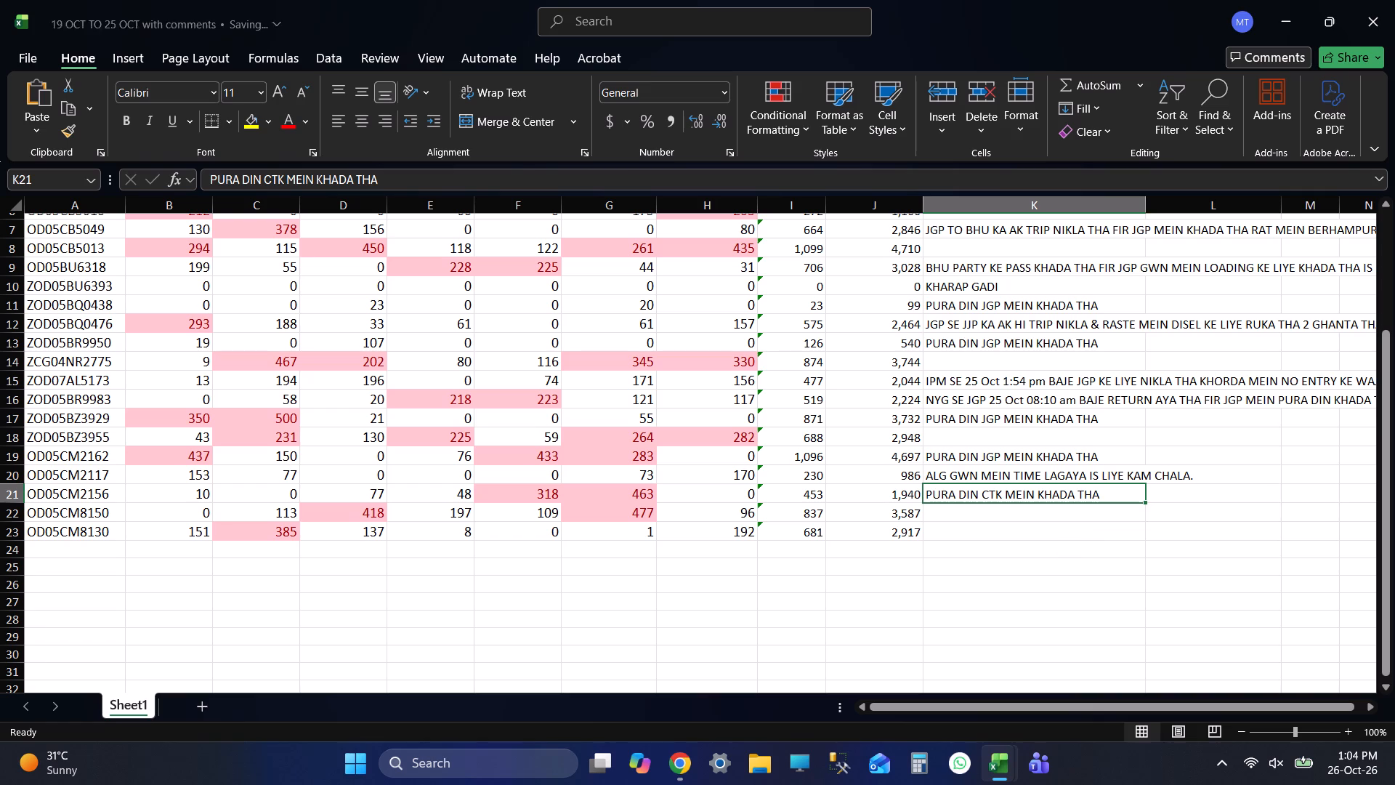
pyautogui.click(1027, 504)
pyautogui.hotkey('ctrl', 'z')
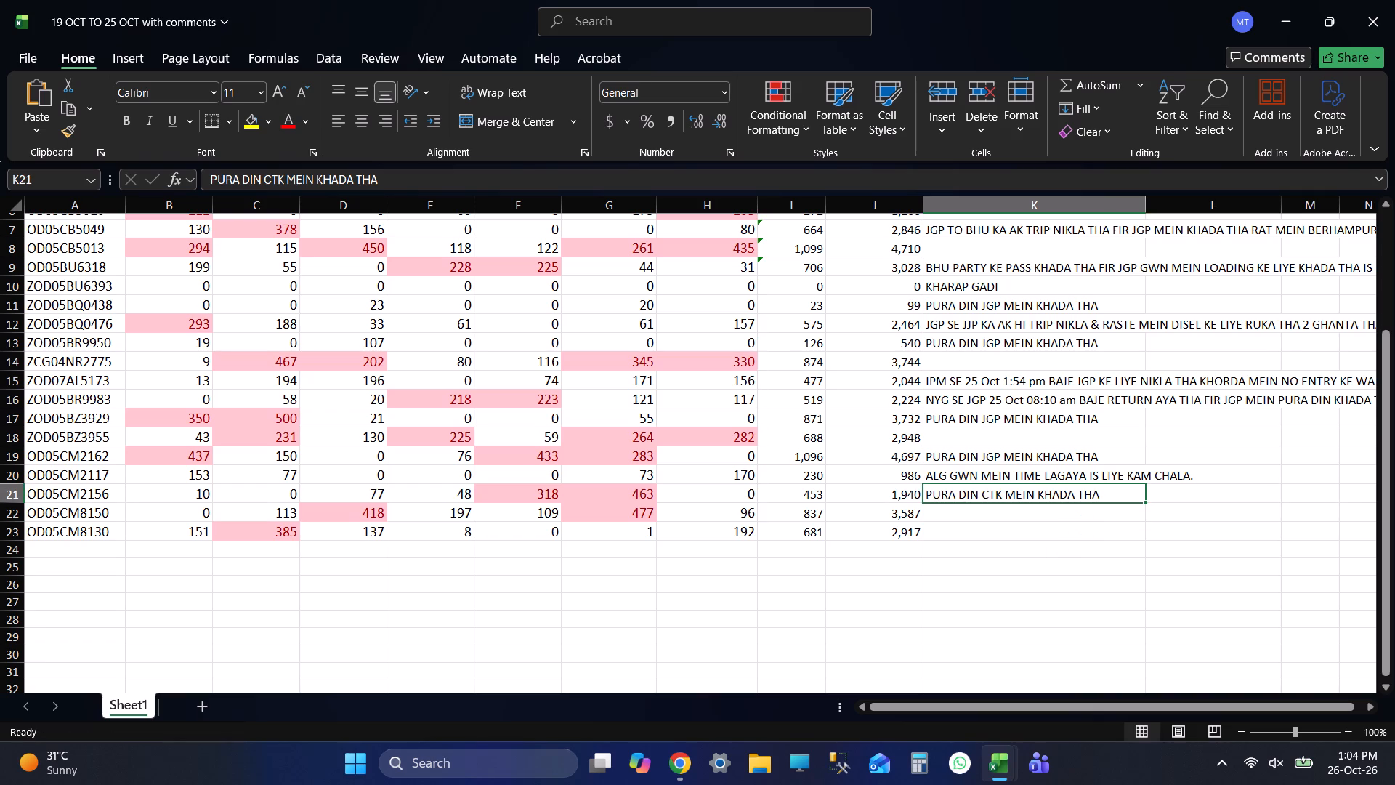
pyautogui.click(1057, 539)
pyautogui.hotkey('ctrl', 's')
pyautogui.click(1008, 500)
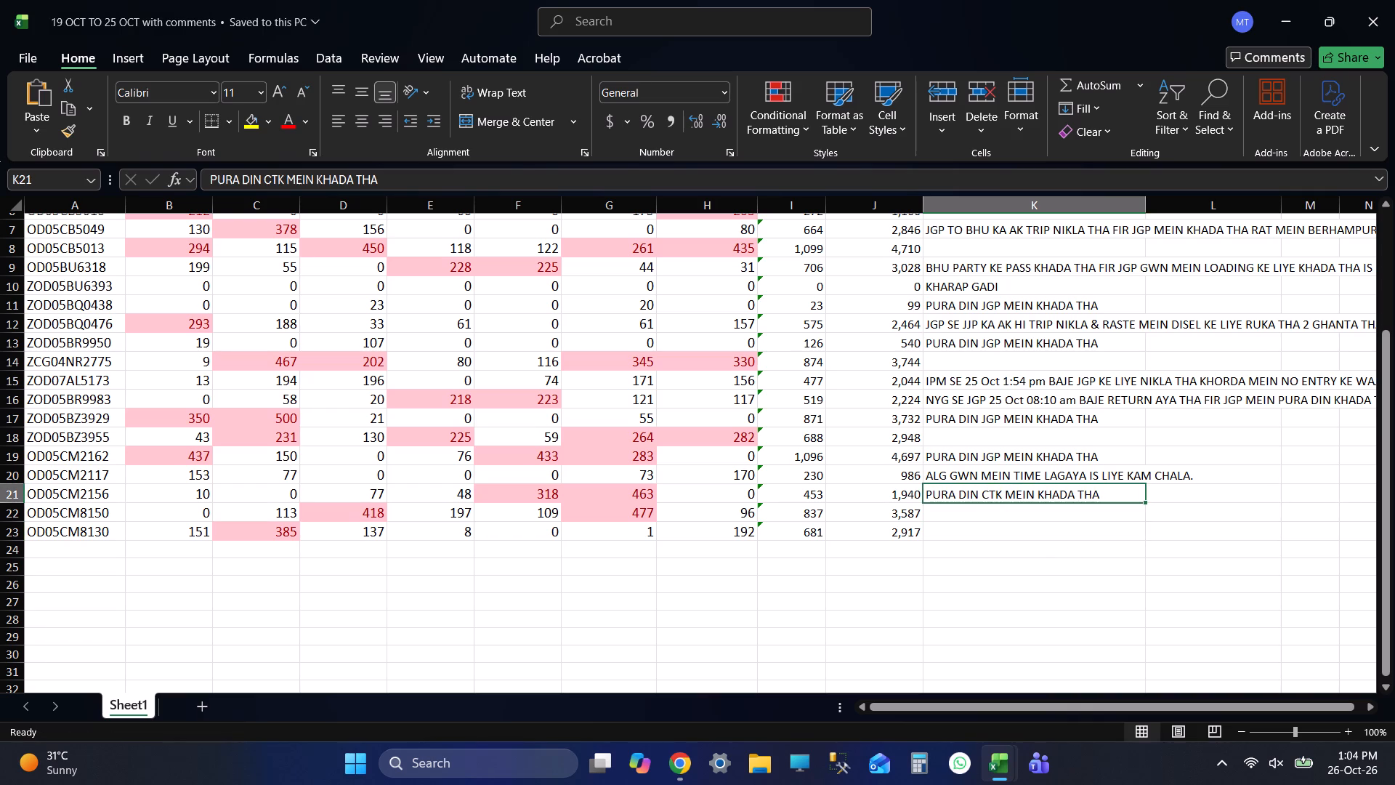
pyautogui.click(986, 512)
pyautogui.hotkey('shift', 'Tab')
pyautogui.hotkey('shift', 'Tab')
pyautogui.hotkey('shift', 'Tab')
pyautogui.hotkey('shift', 'Tab')
pyautogui.hotkey('shift', 'Tab')
pyautogui.hotkey('shift', 'Tab')
pyautogui.hotkey('shift', 'Tab')
pyautogui.hotkey('shift', 'Tab')
pyautogui.hotkey('shift', 'Tab')
pyautogui.hotkey('shift', 'Tab')
pyautogui.hotkey('shift', 'Tab')
pyautogui.hotkey('shift', 'Tab')
pyautogui.hotkey('shift', 'Tab')
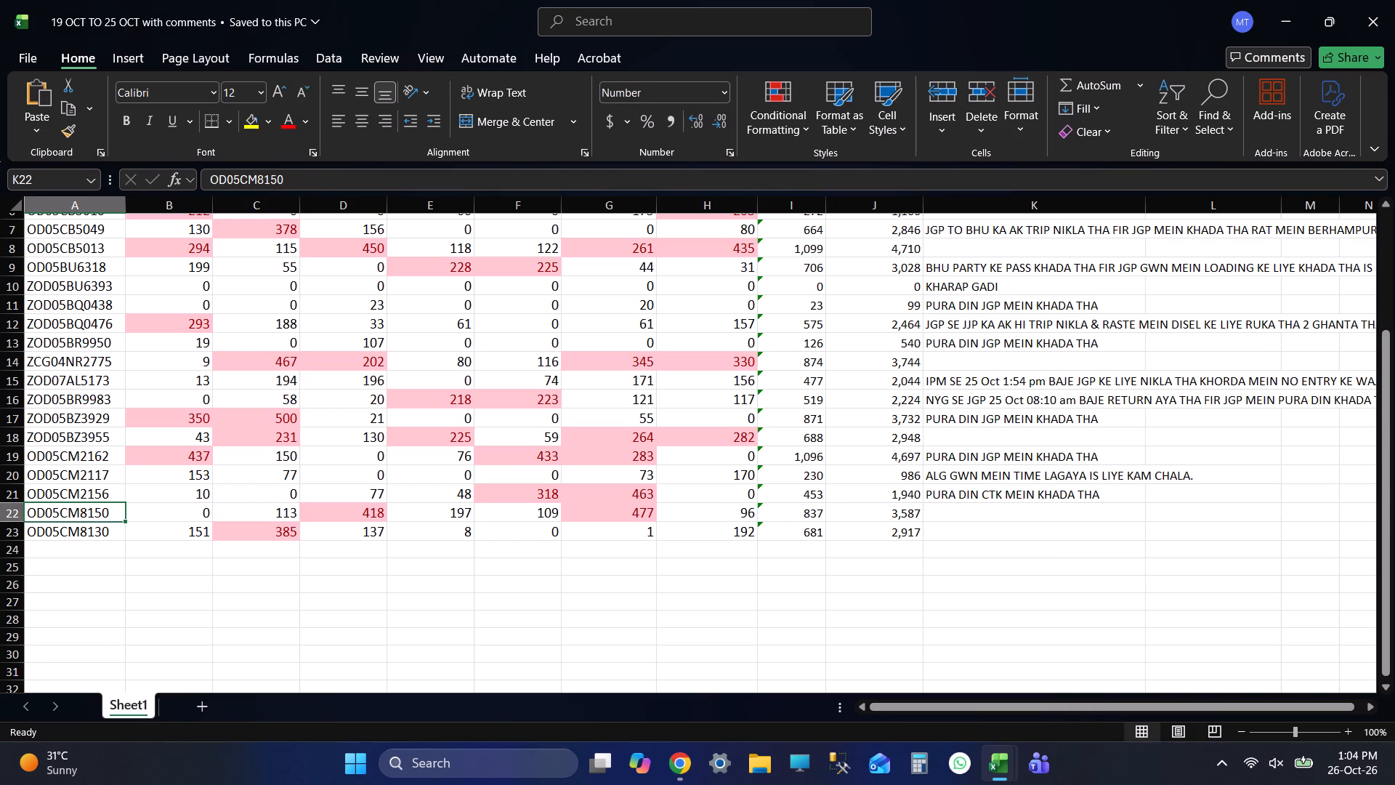
pyautogui.hotkey('ctrl', 'c')
pyautogui.hotkey('alt', 'Tab')
pyautogui.click(399, 125)
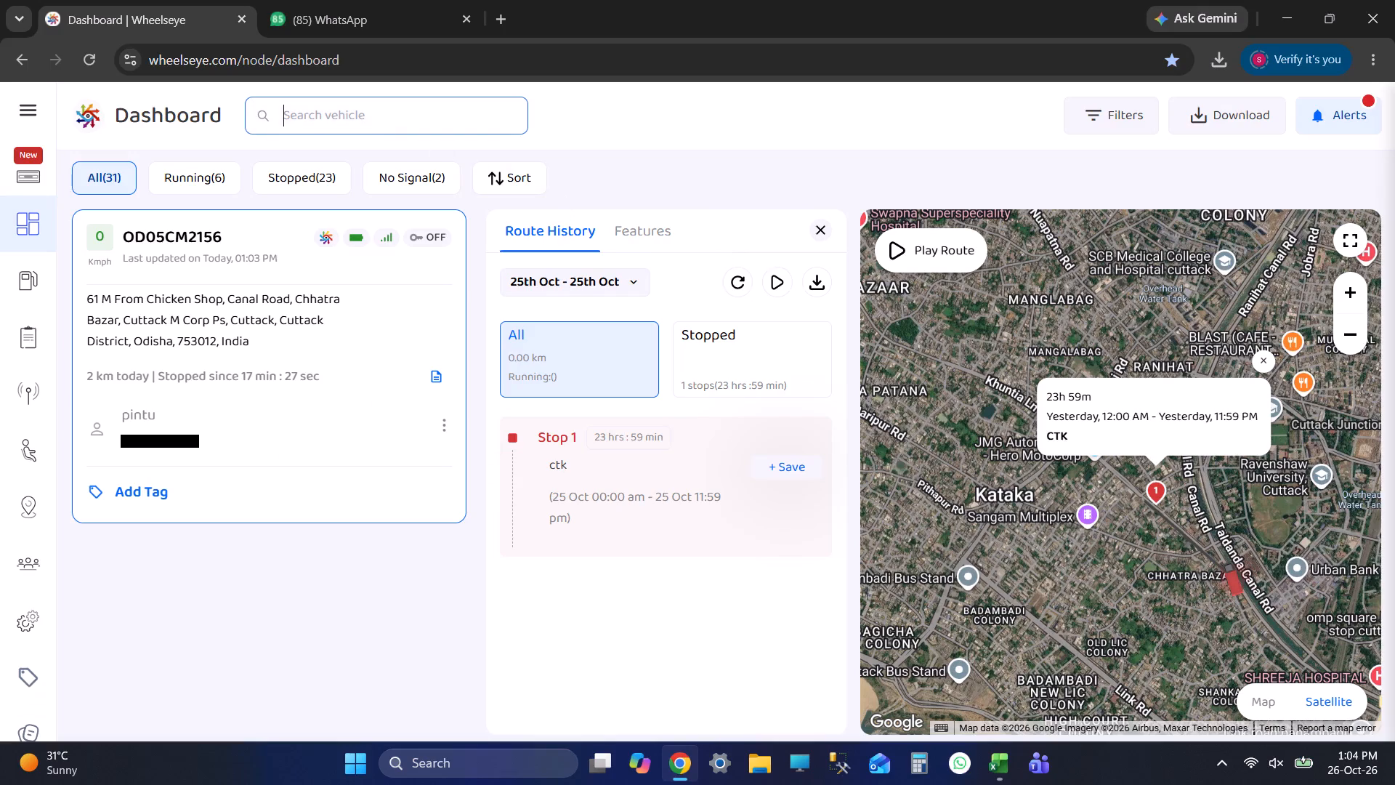
pyautogui.hotkey('ctrl', 'v')
pyautogui.press('Return')
pyautogui.click(262, 319)
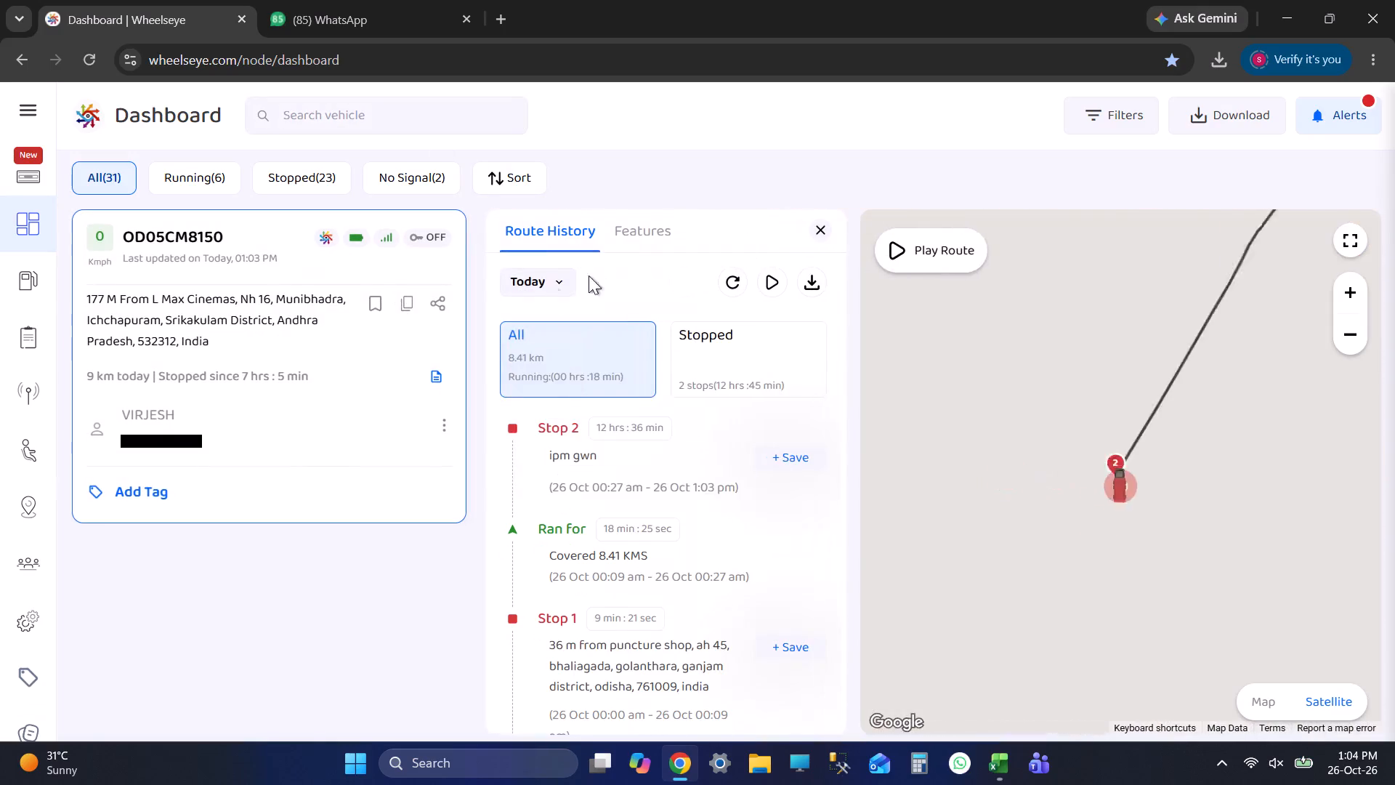
pyautogui.click(553, 289)
pyautogui.click(582, 475)
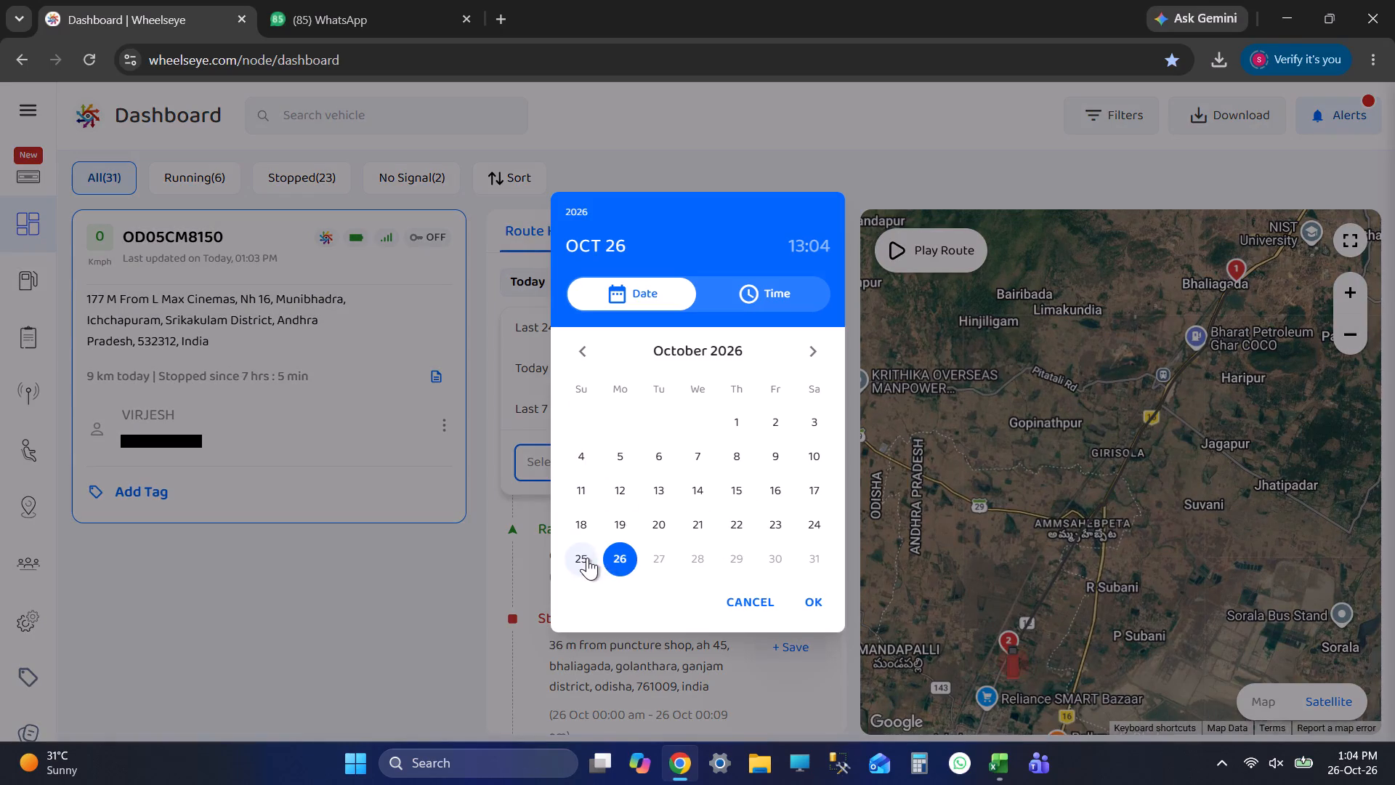
pyautogui.click(587, 557)
pyautogui.click(692, 391)
pyautogui.click(703, 350)
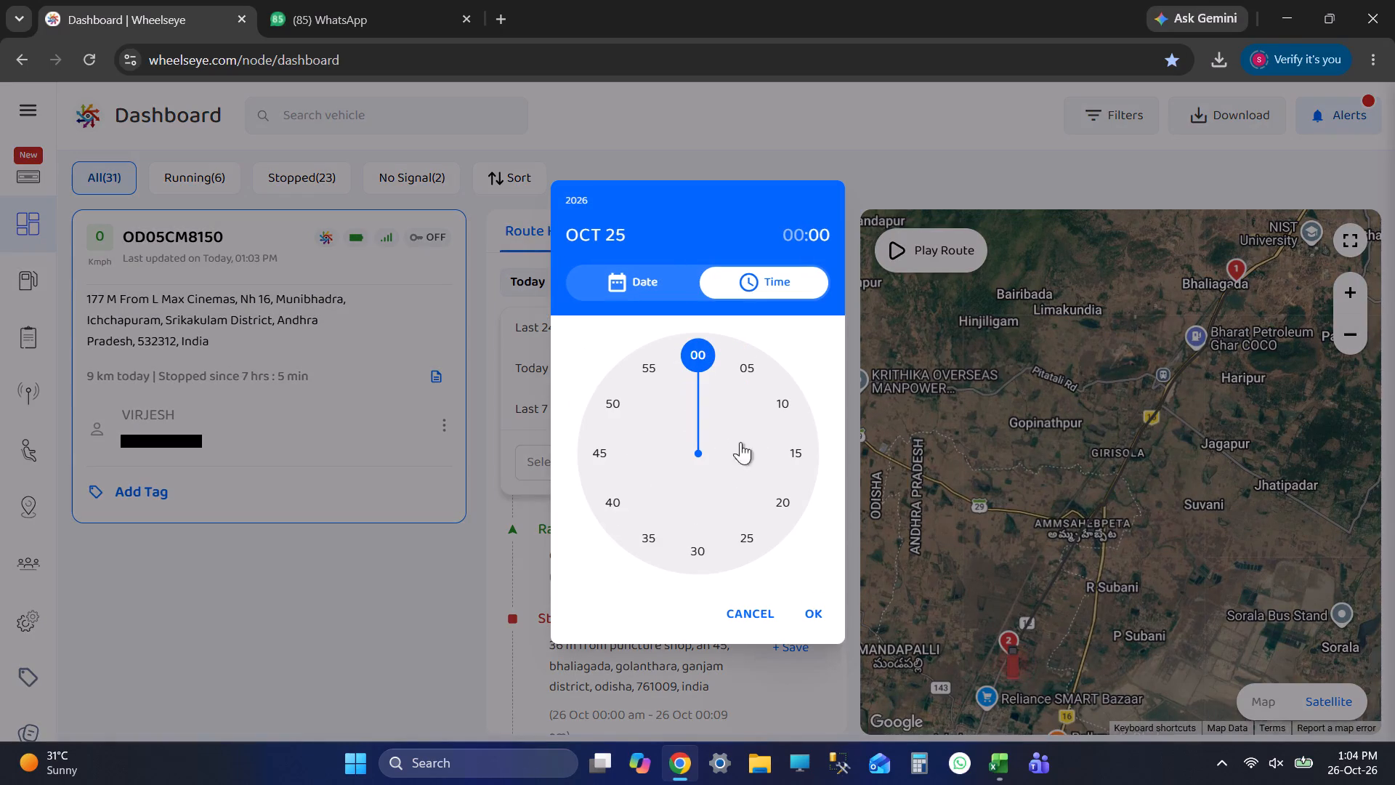
pyautogui.click(814, 616)
pyautogui.click(716, 469)
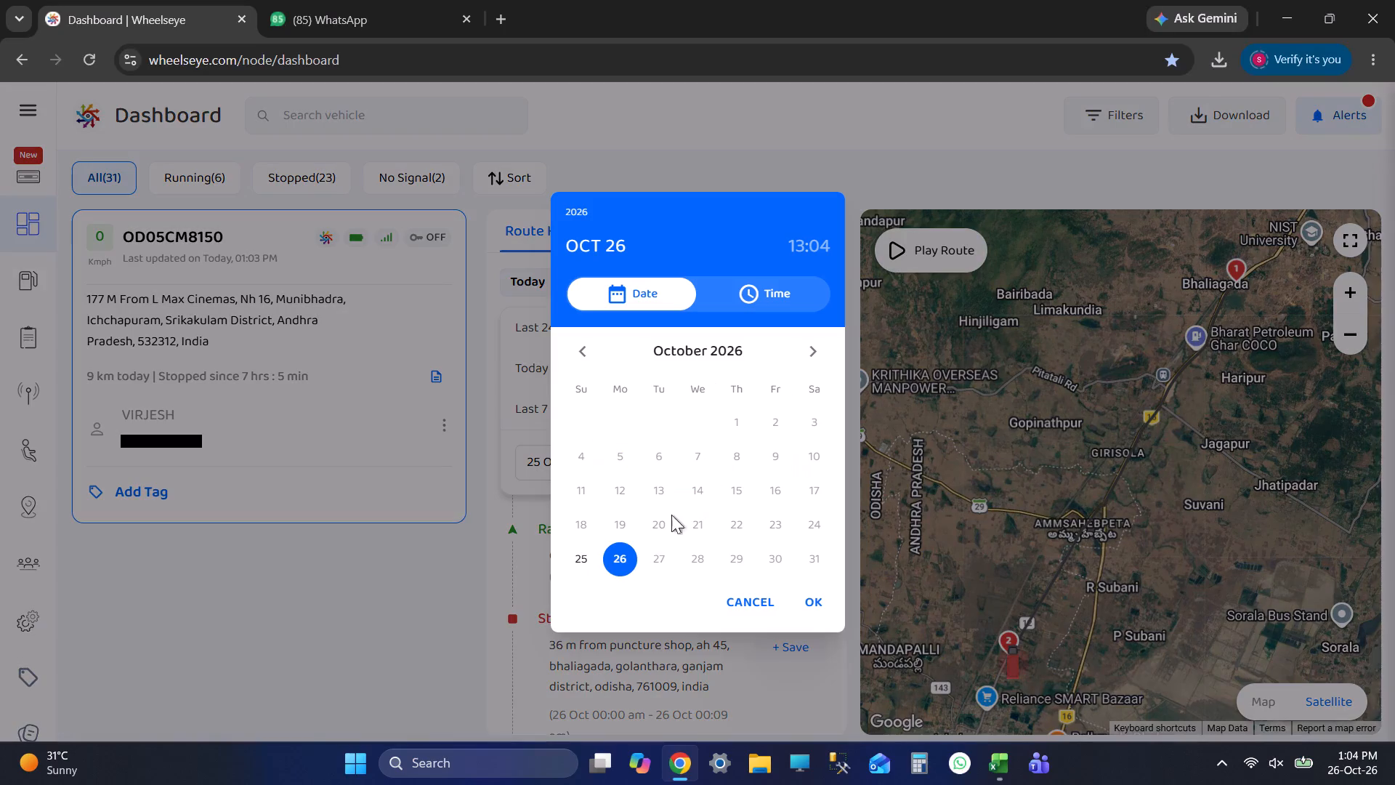
pyautogui.click(591, 552)
pyautogui.click(666, 385)
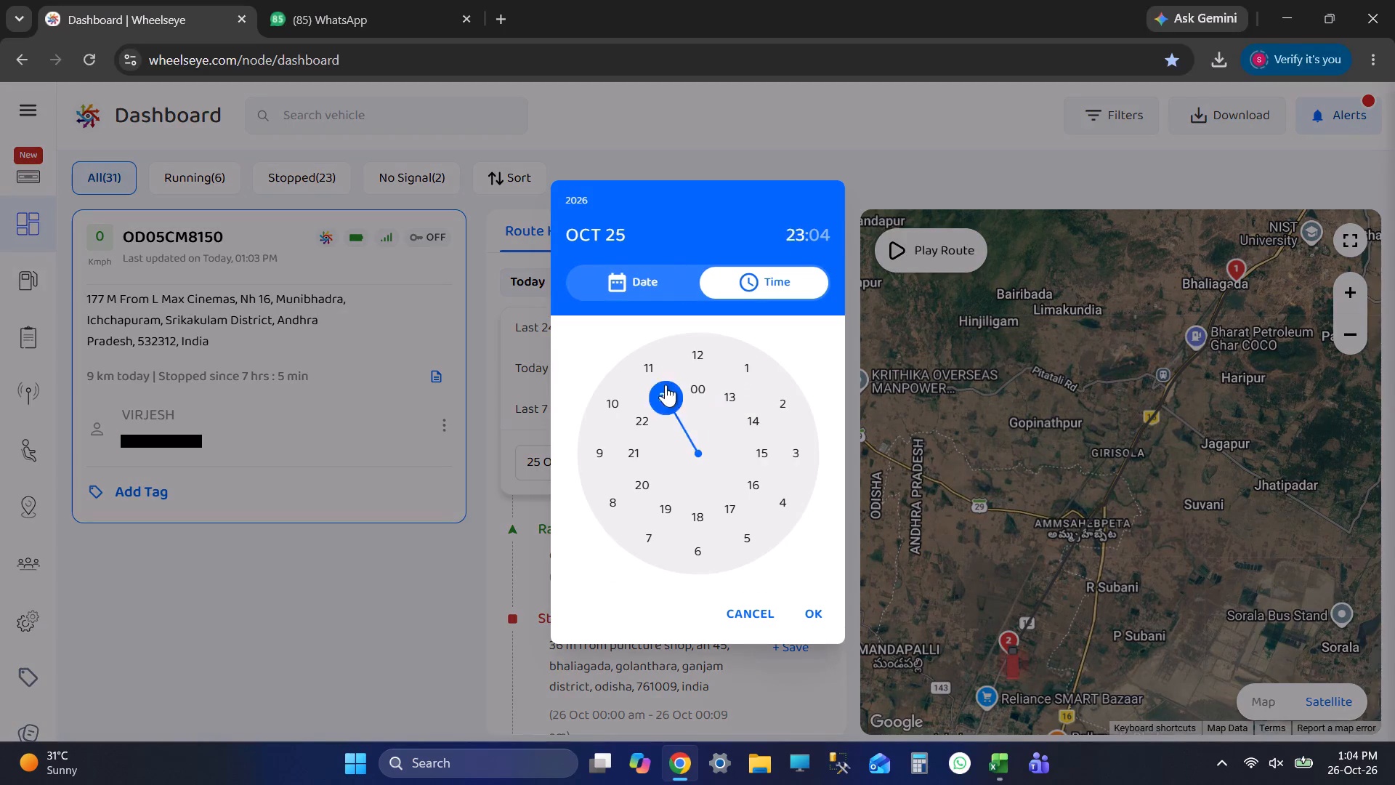
pyautogui.click(687, 358)
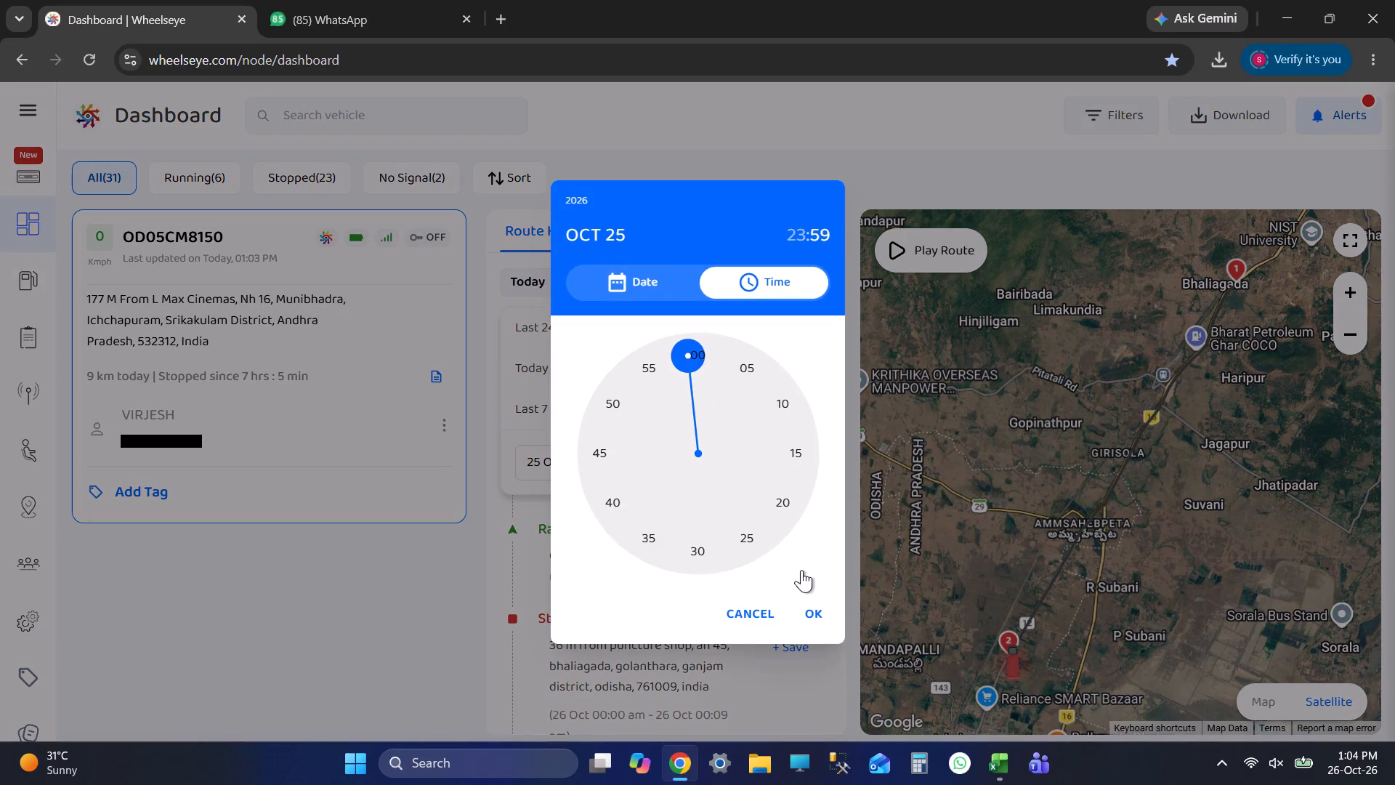
pyautogui.click(812, 613)
pyautogui.scroll(-3, 644, 520)
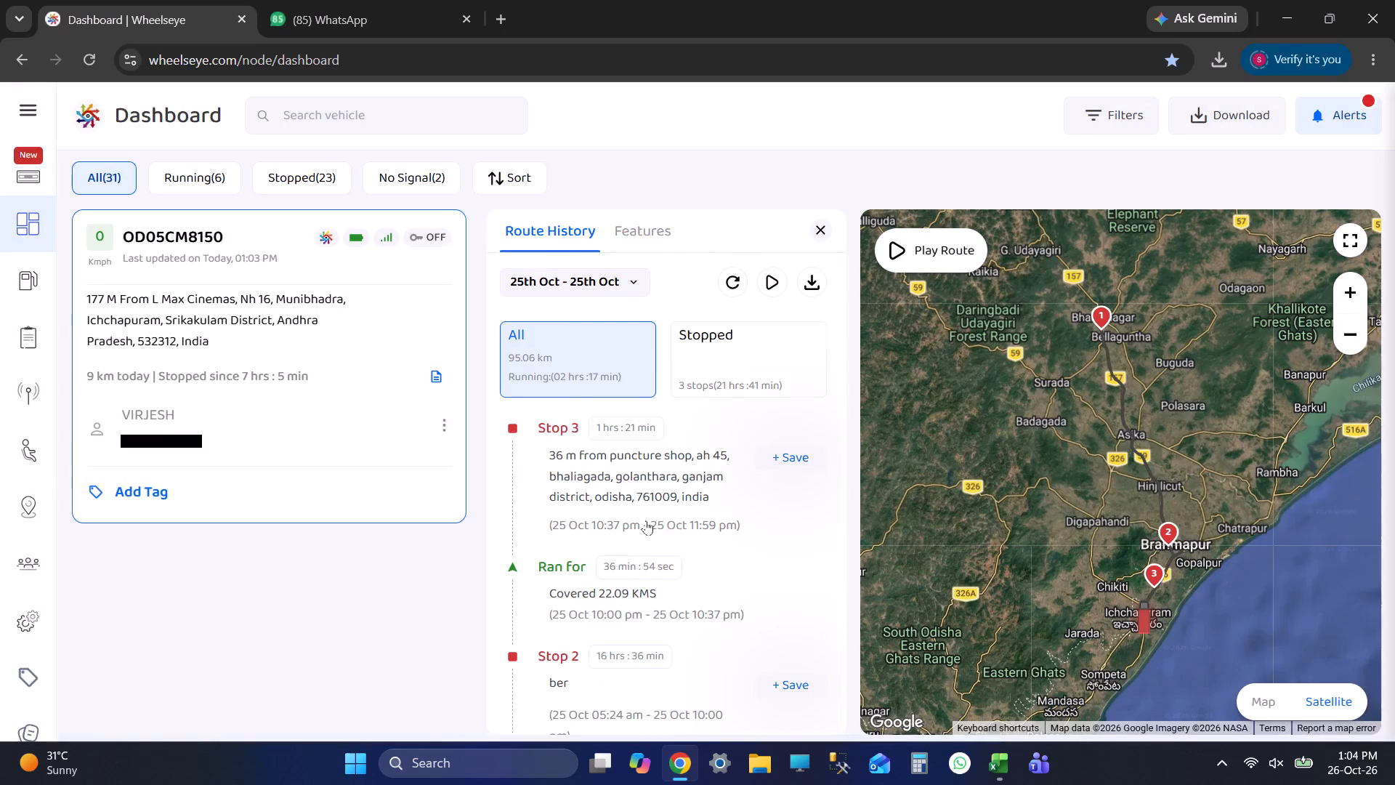
pyautogui.scroll(-5, 646, 520)
pyautogui.scroll(1, 649, 521)
pyautogui.scroll(-6, 649, 521)
pyautogui.click(670, 613)
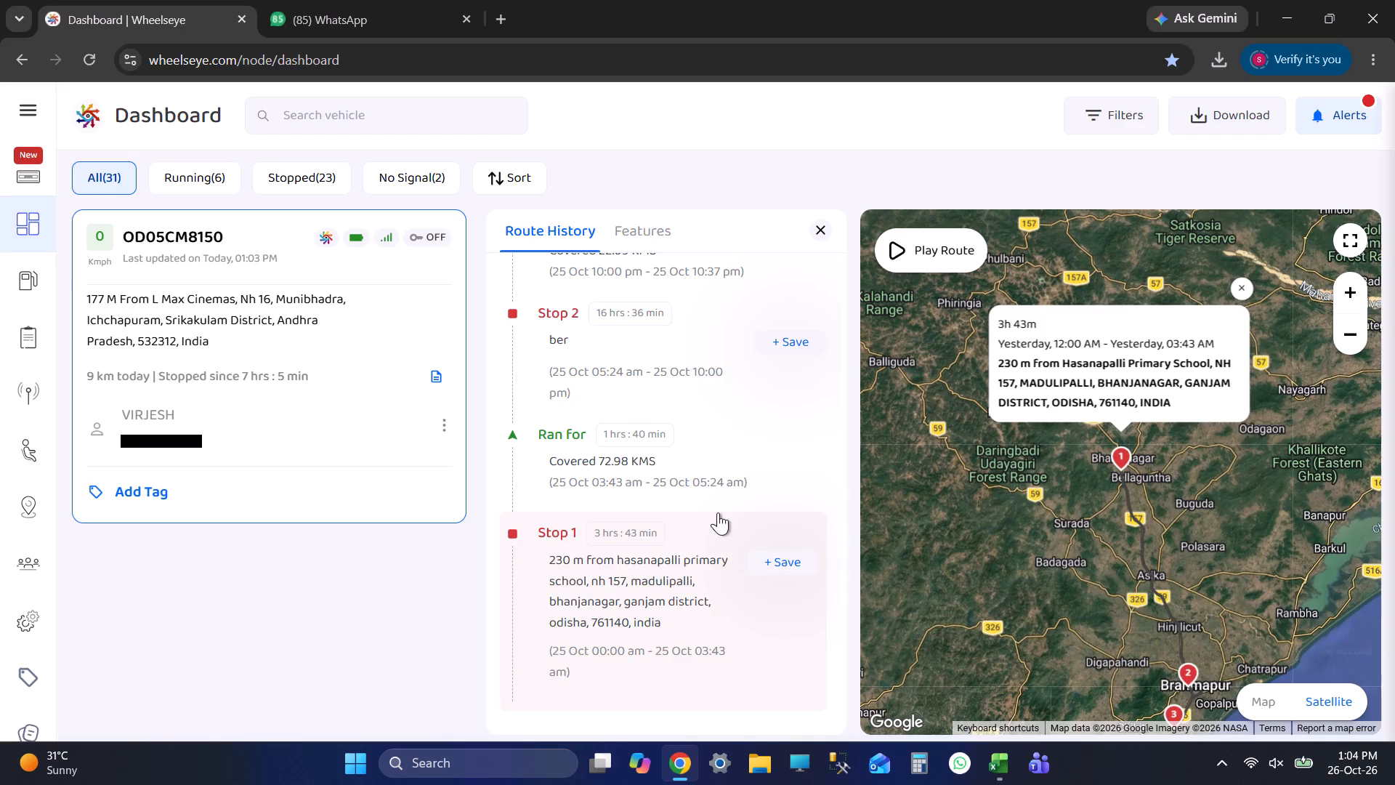
pyautogui.click(708, 366)
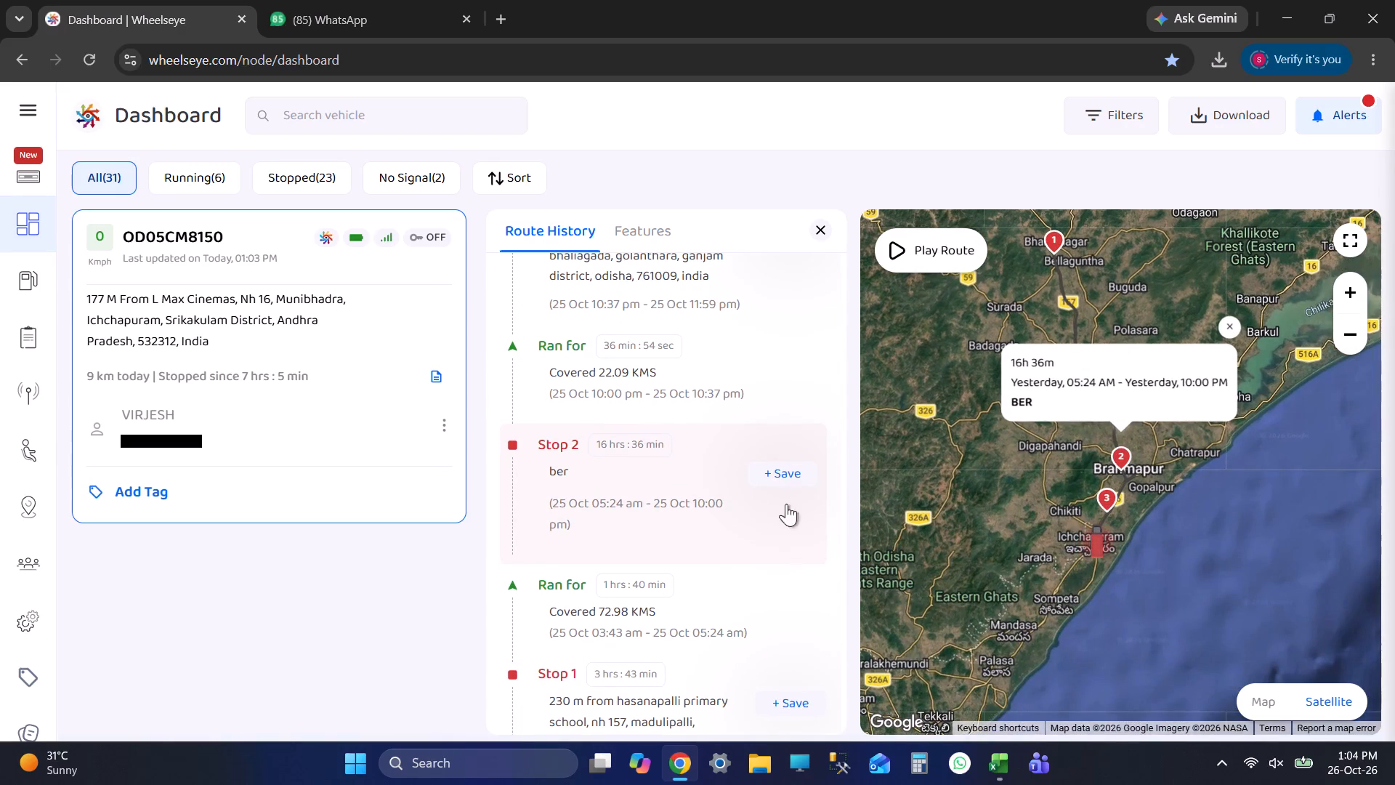
pyautogui.scroll(2, 690, 494)
pyautogui.click(711, 467)
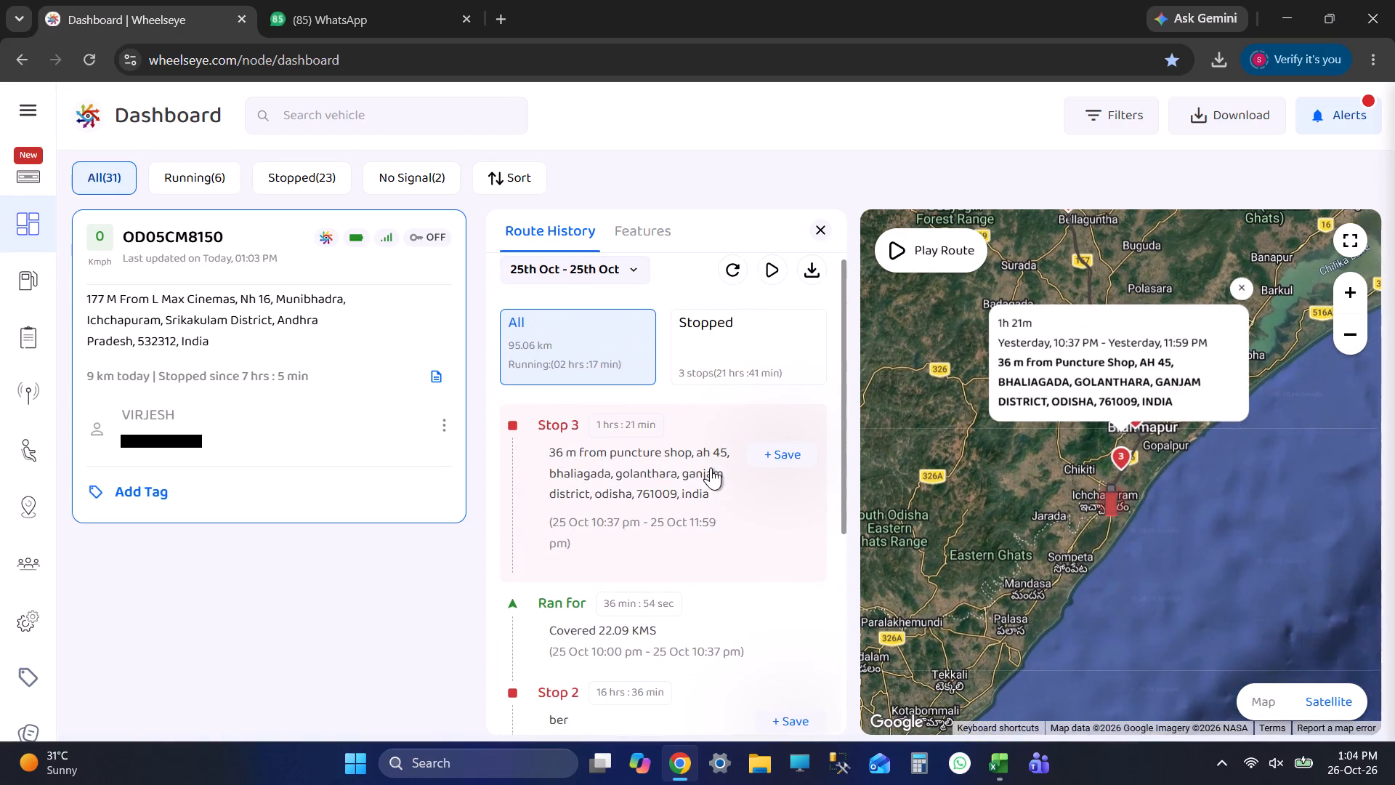
pyautogui.scroll(11, 1112, 465)
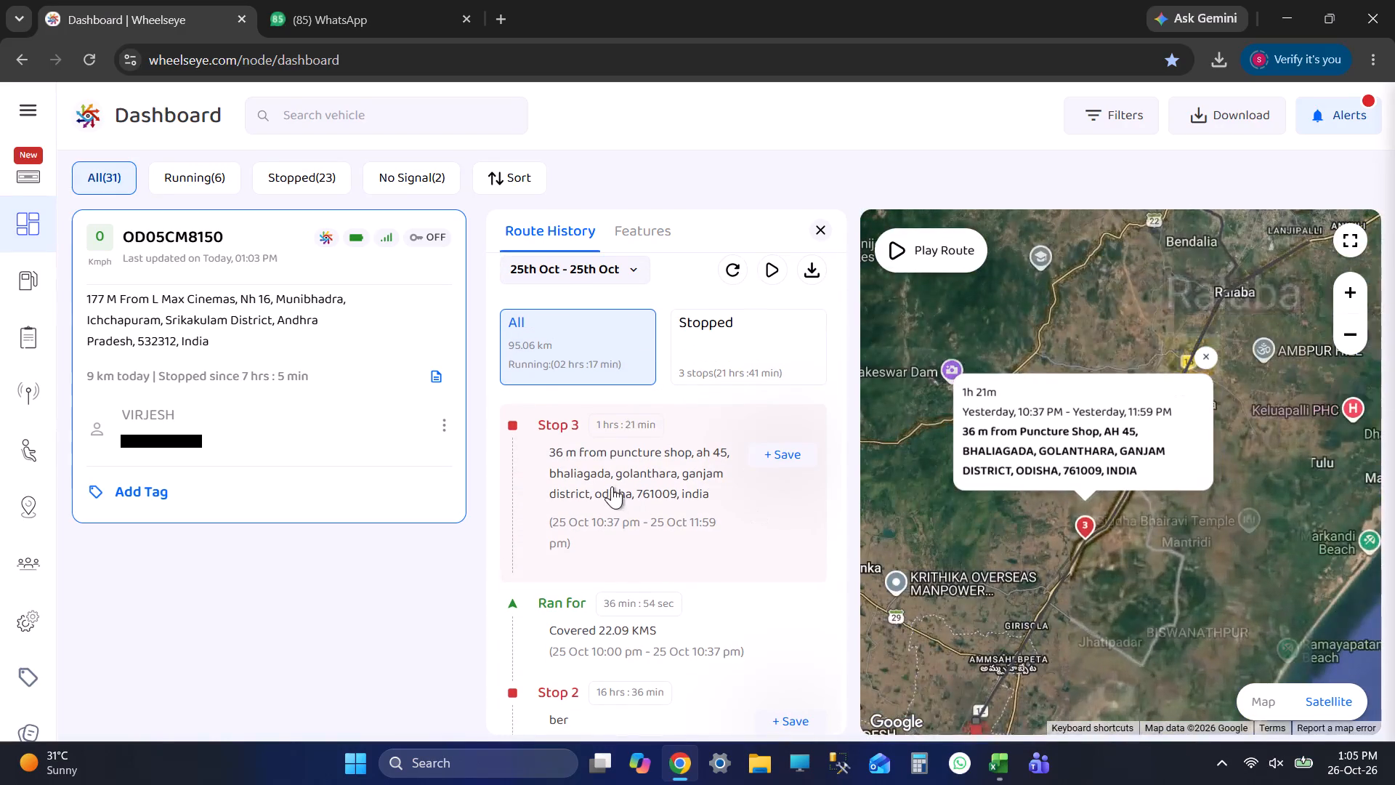
pyautogui.scroll(2, 582, 424)
pyautogui.scroll(-2, 594, 424)
pyautogui.scroll(5, 596, 428)
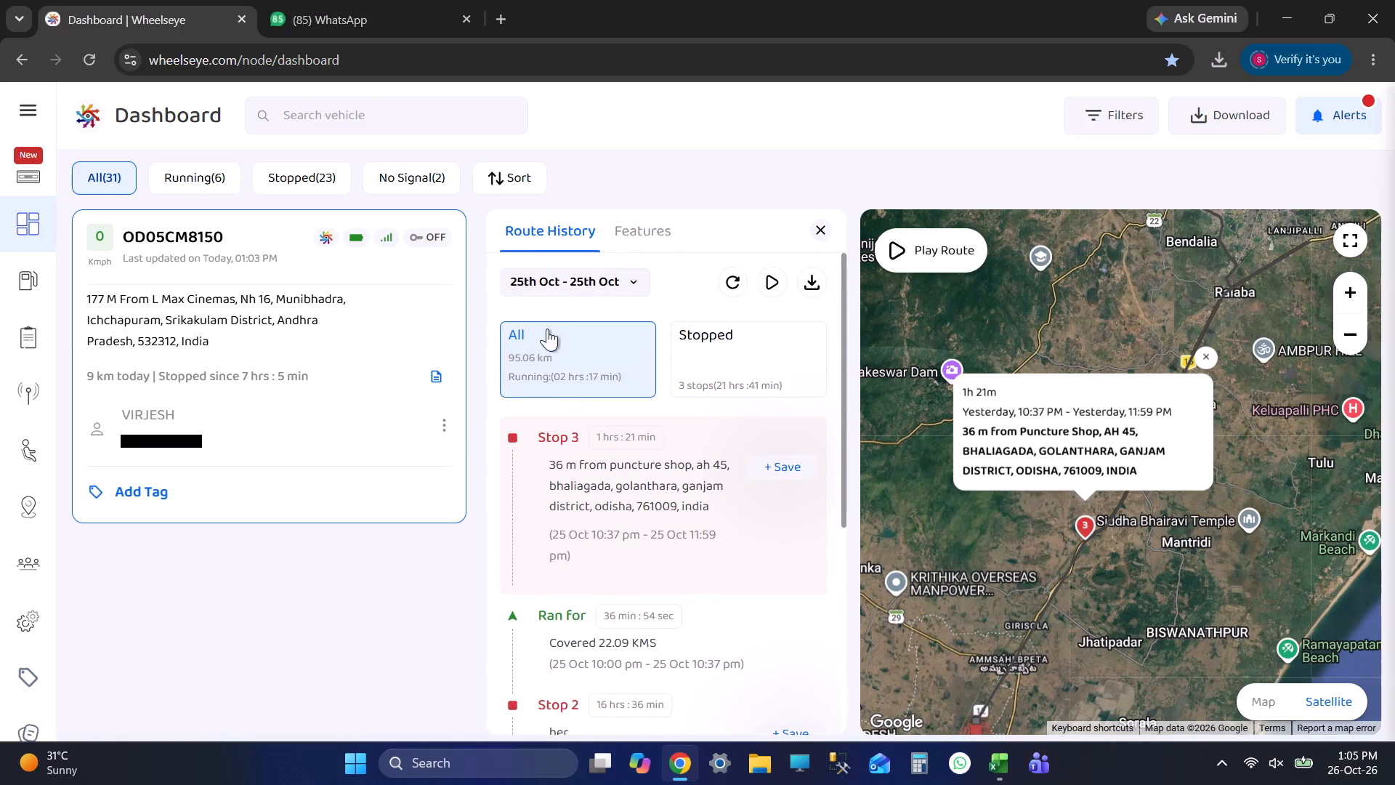
pyautogui.click(560, 278)
pyautogui.click(586, 421)
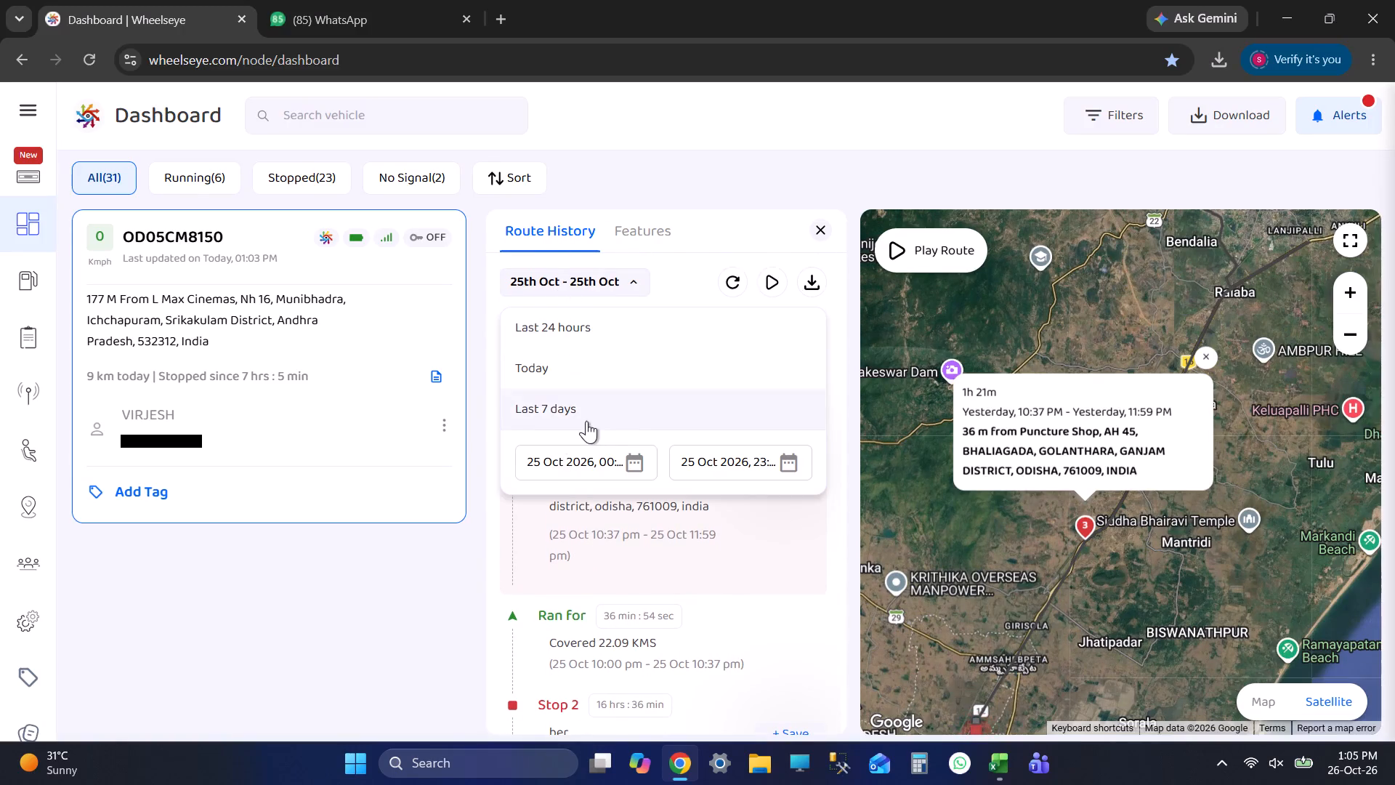
pyautogui.scroll(-2, 683, 504)
pyautogui.scroll(1, 683, 494)
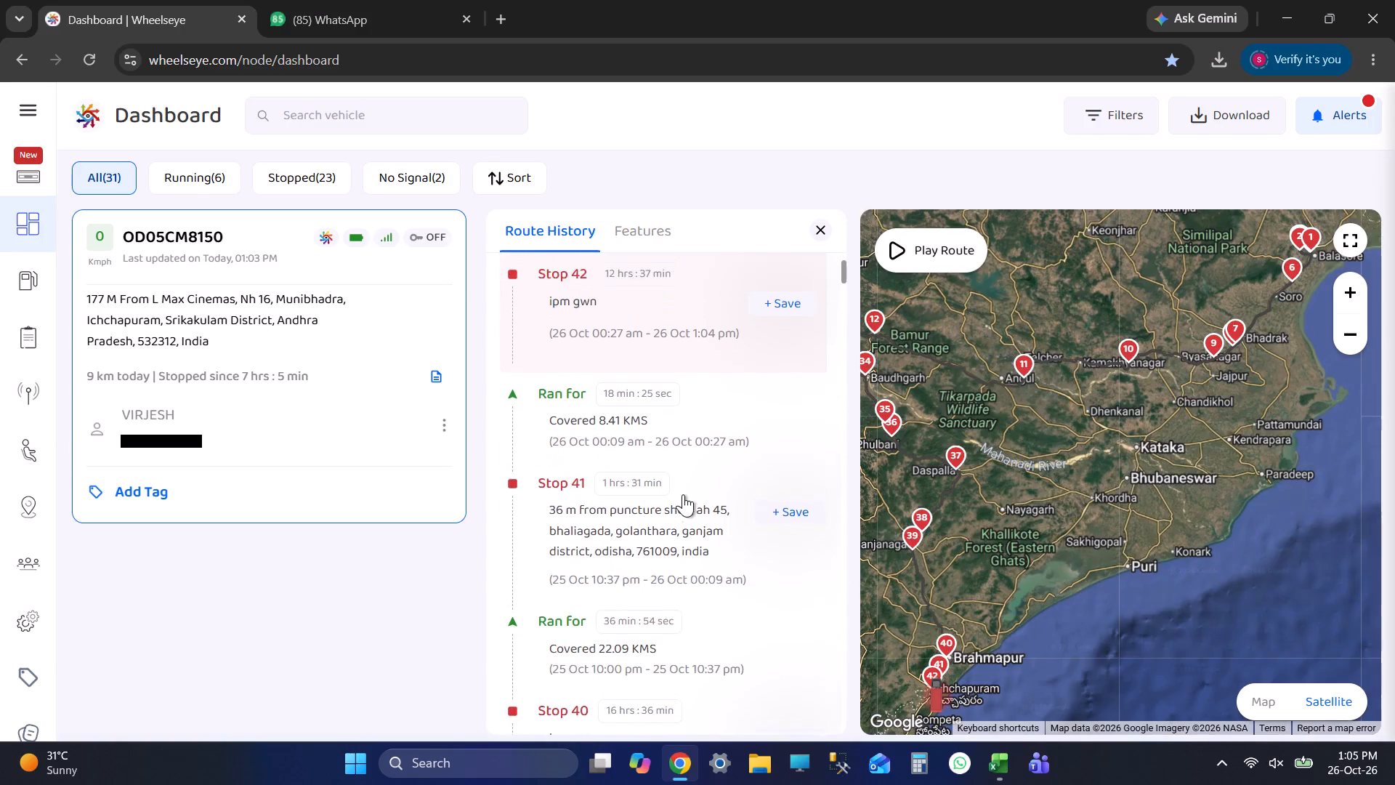
pyautogui.scroll(-2, 695, 502)
pyautogui.click(639, 624)
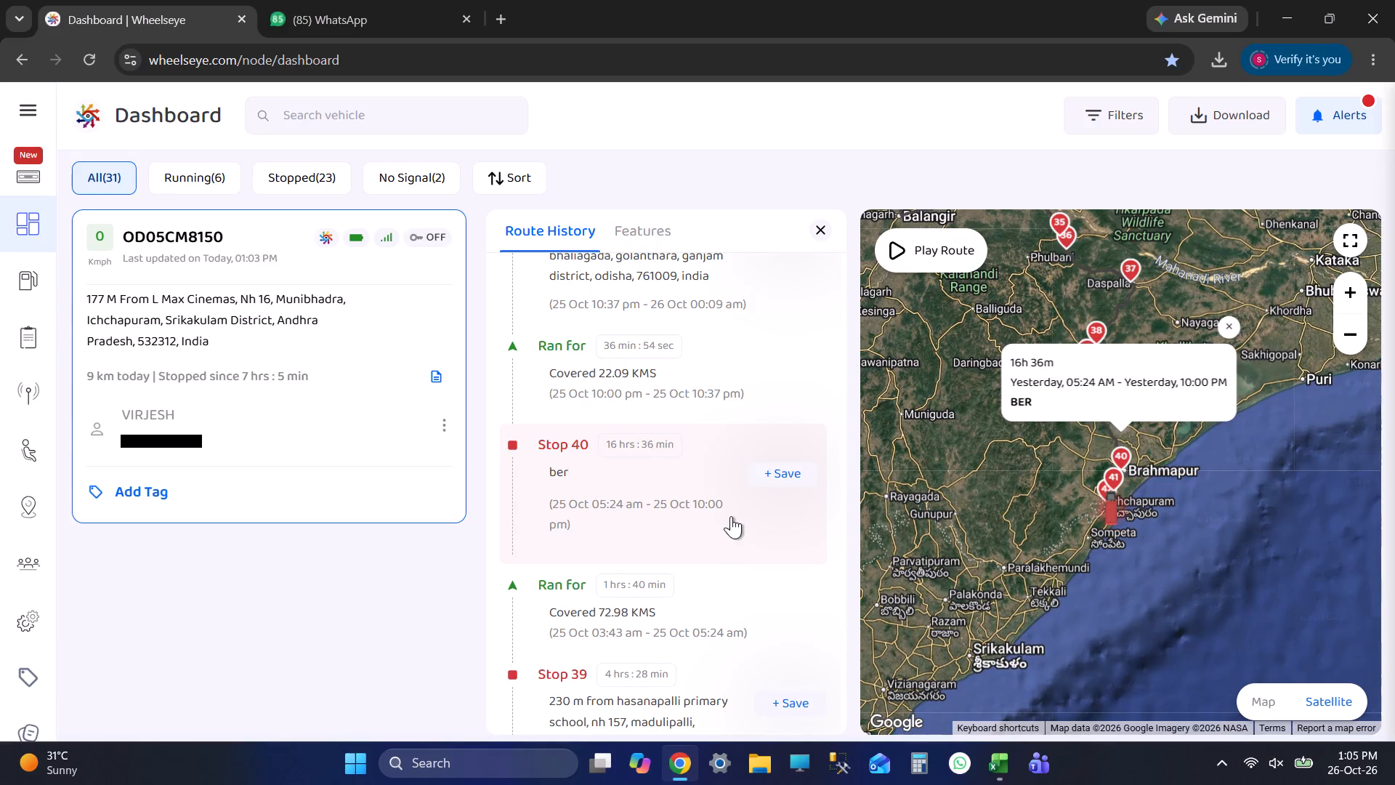
pyautogui.scroll(4, 731, 516)
pyautogui.moveTo(697, 571); pyautogui.dragTo(690, 576)
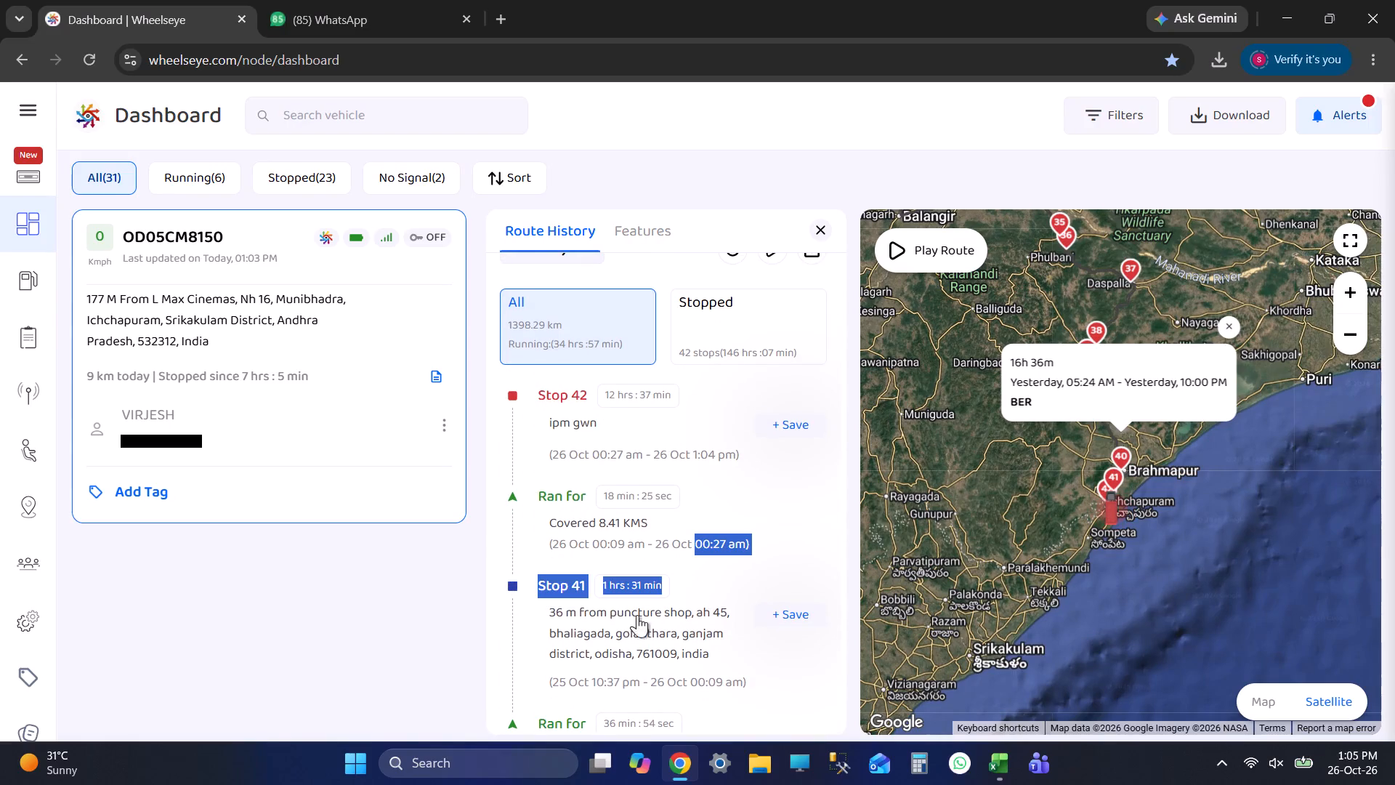
pyautogui.click(637, 615)
pyautogui.scroll(2, 668, 555)
pyautogui.click(669, 418)
pyautogui.scroll(-4, 741, 551)
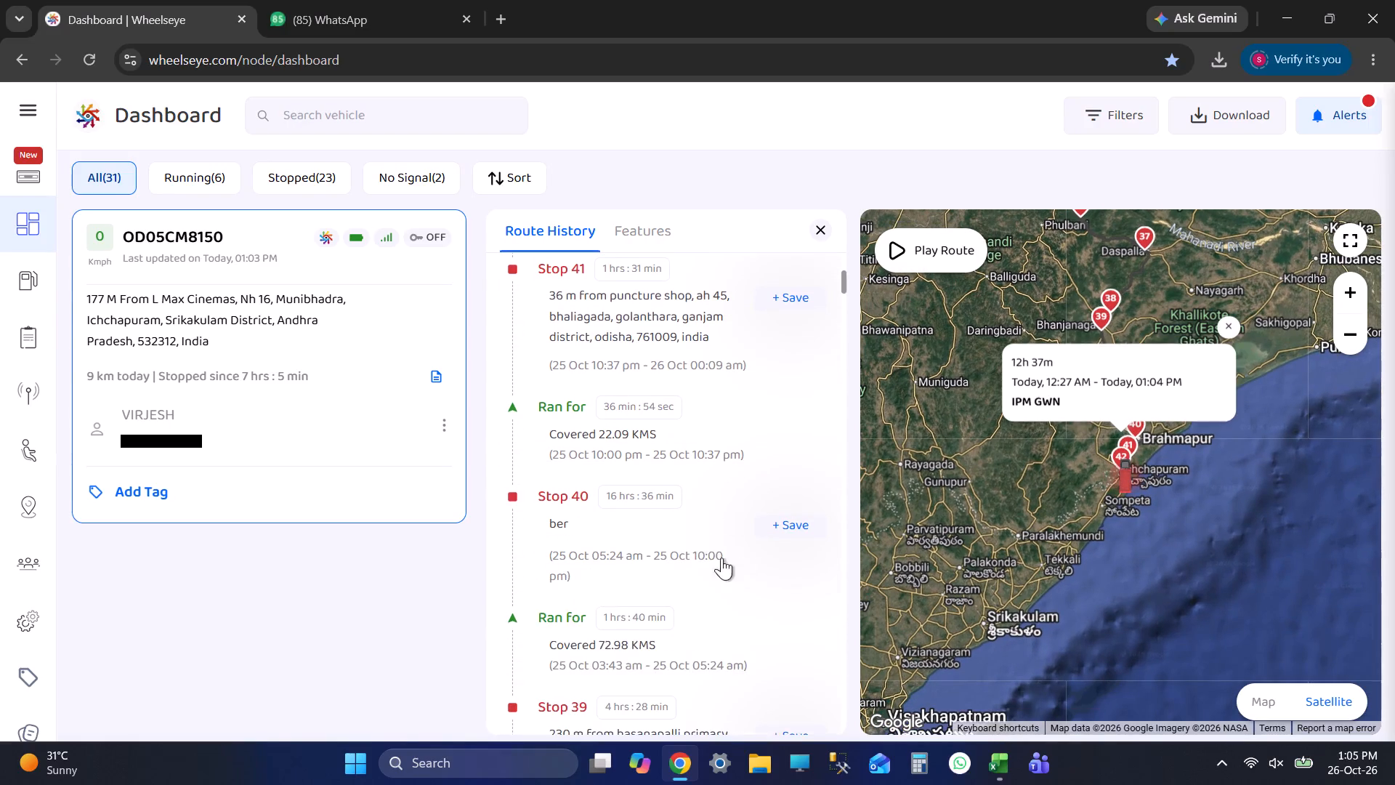
pyautogui.click(701, 481)
pyautogui.click(695, 529)
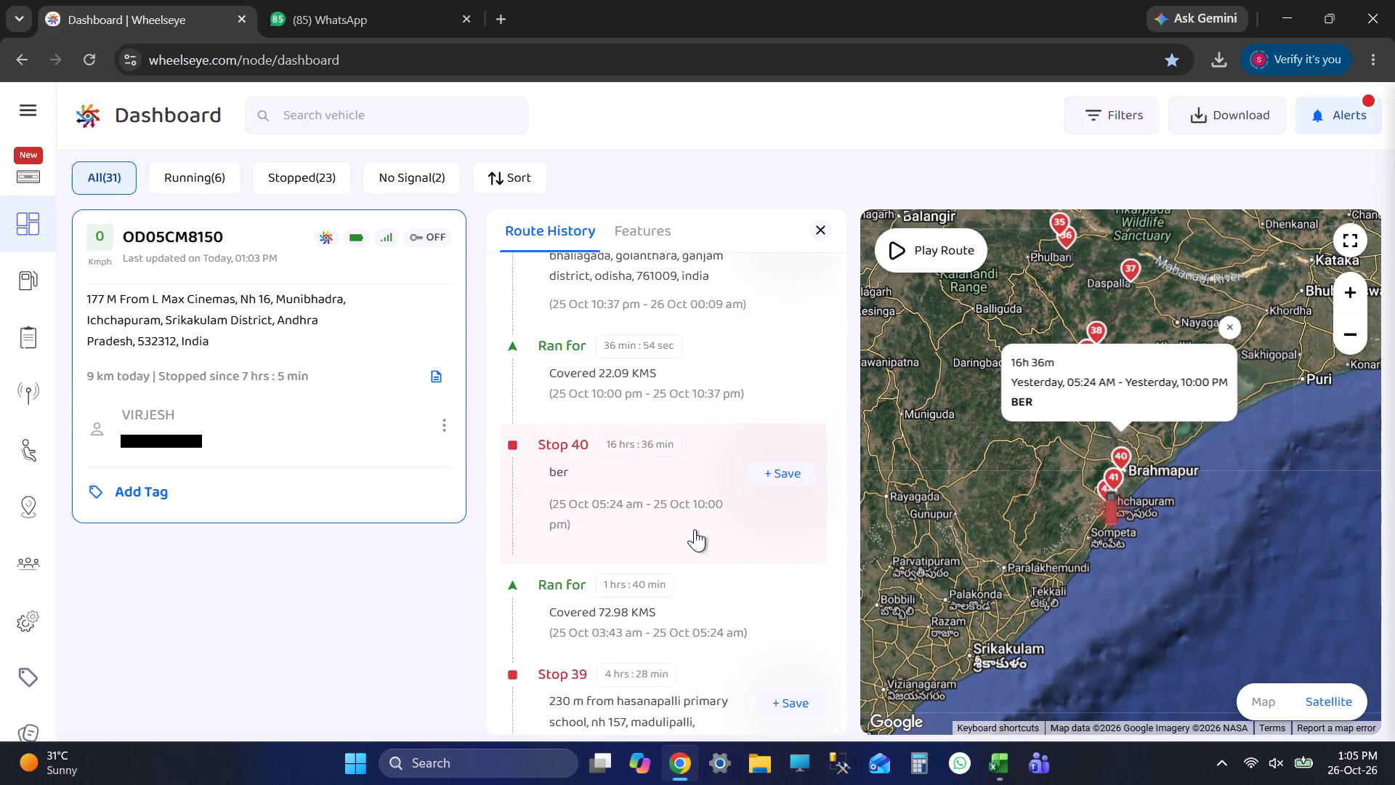
pyautogui.scroll(2, 695, 529)
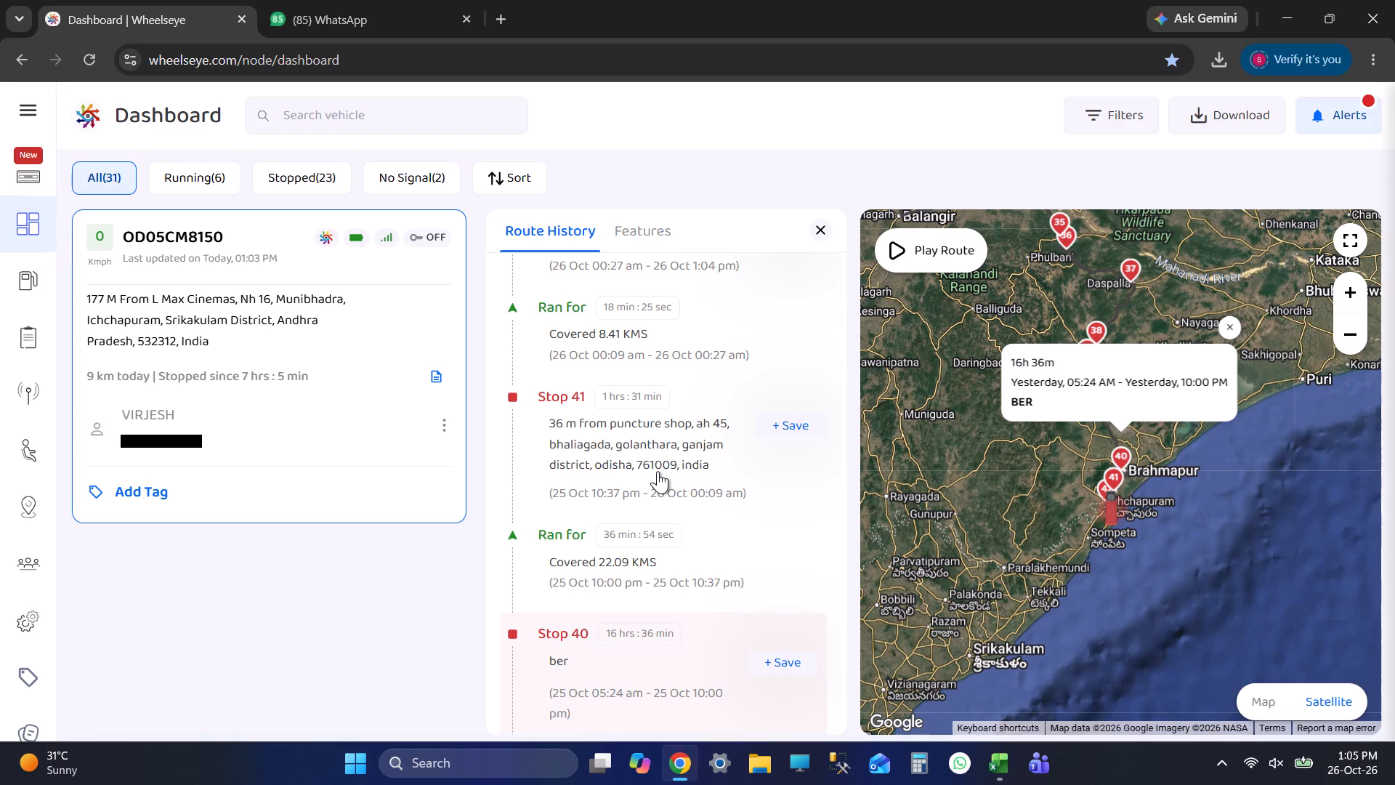
# Open Calculator and add up 2181, 2850, 3105 and 3915.
pyautogui.click(456, 758)
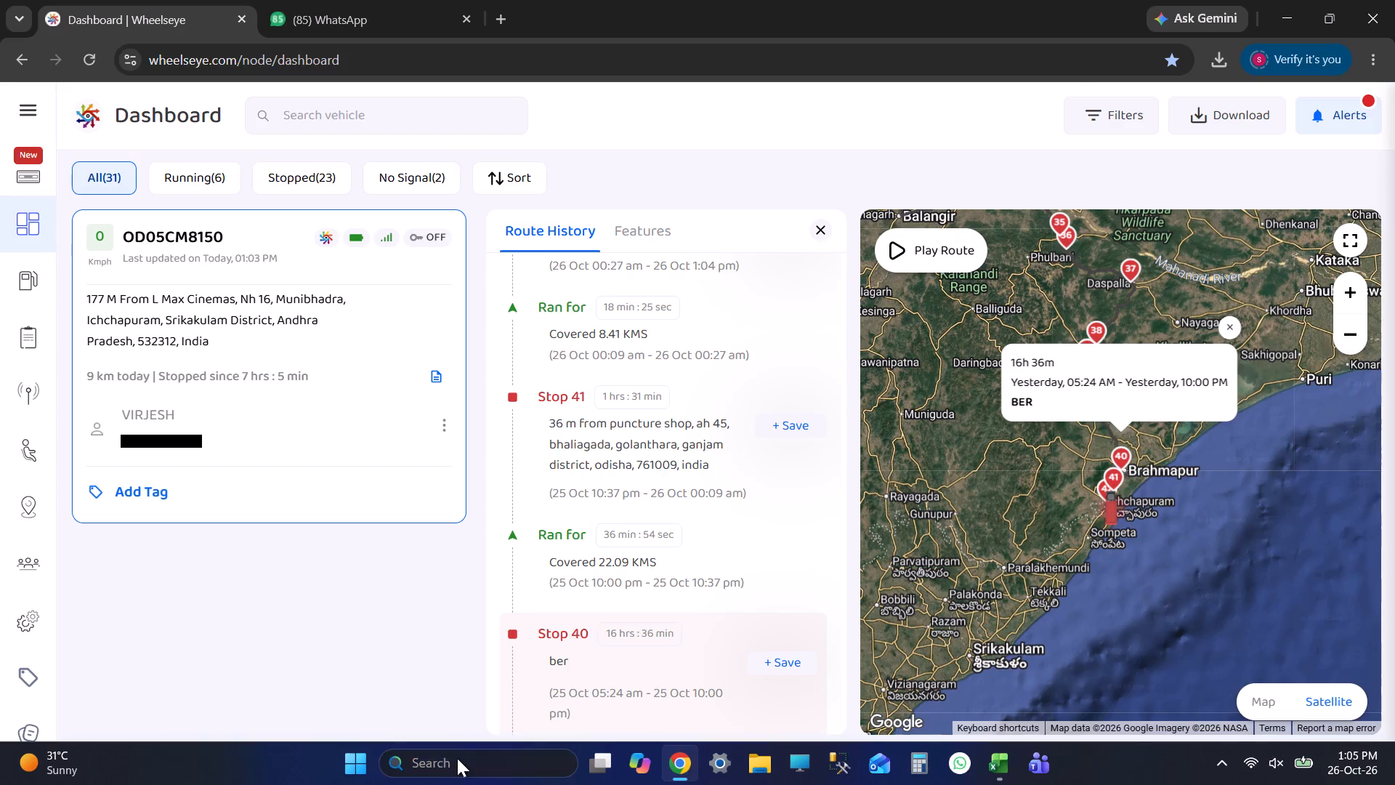
pyautogui.write('CA')
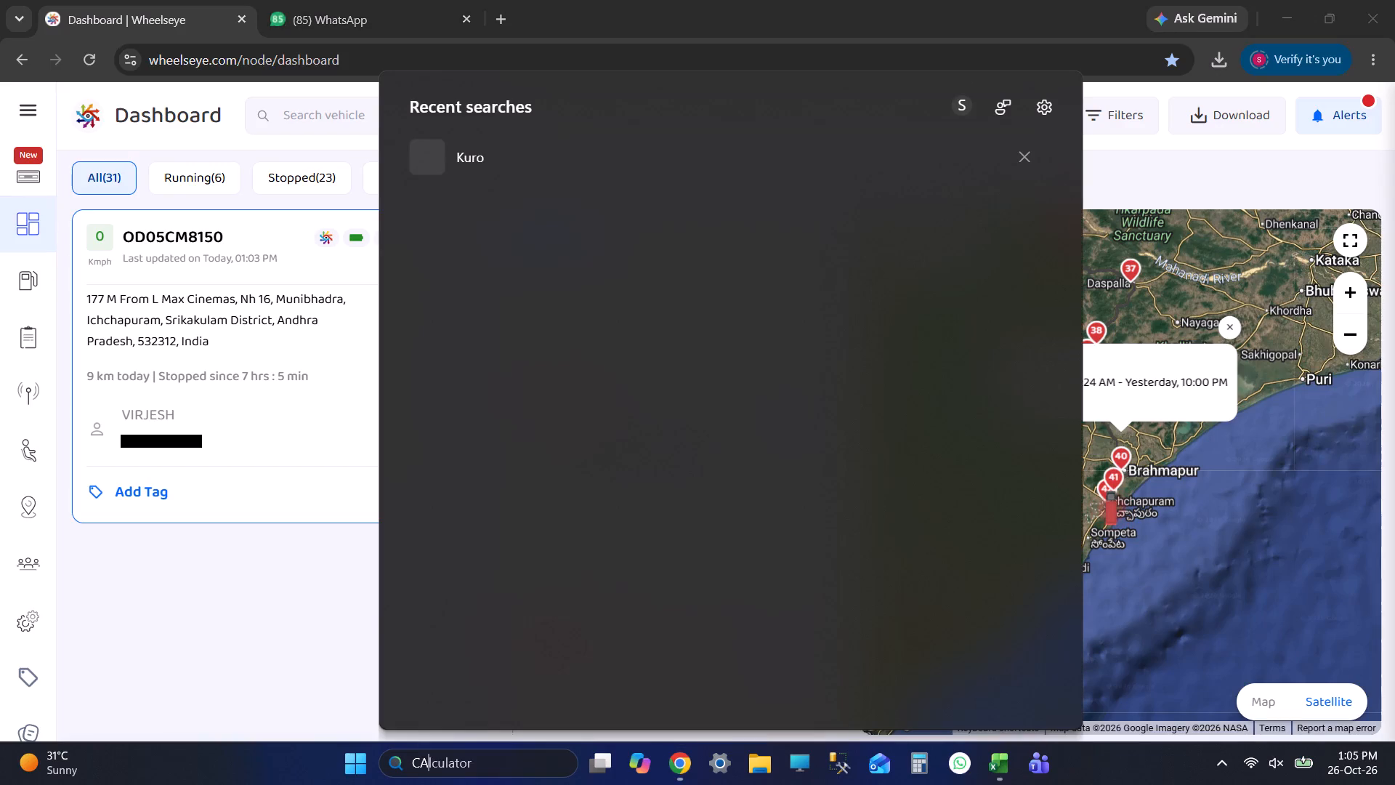
pyautogui.press('Return')
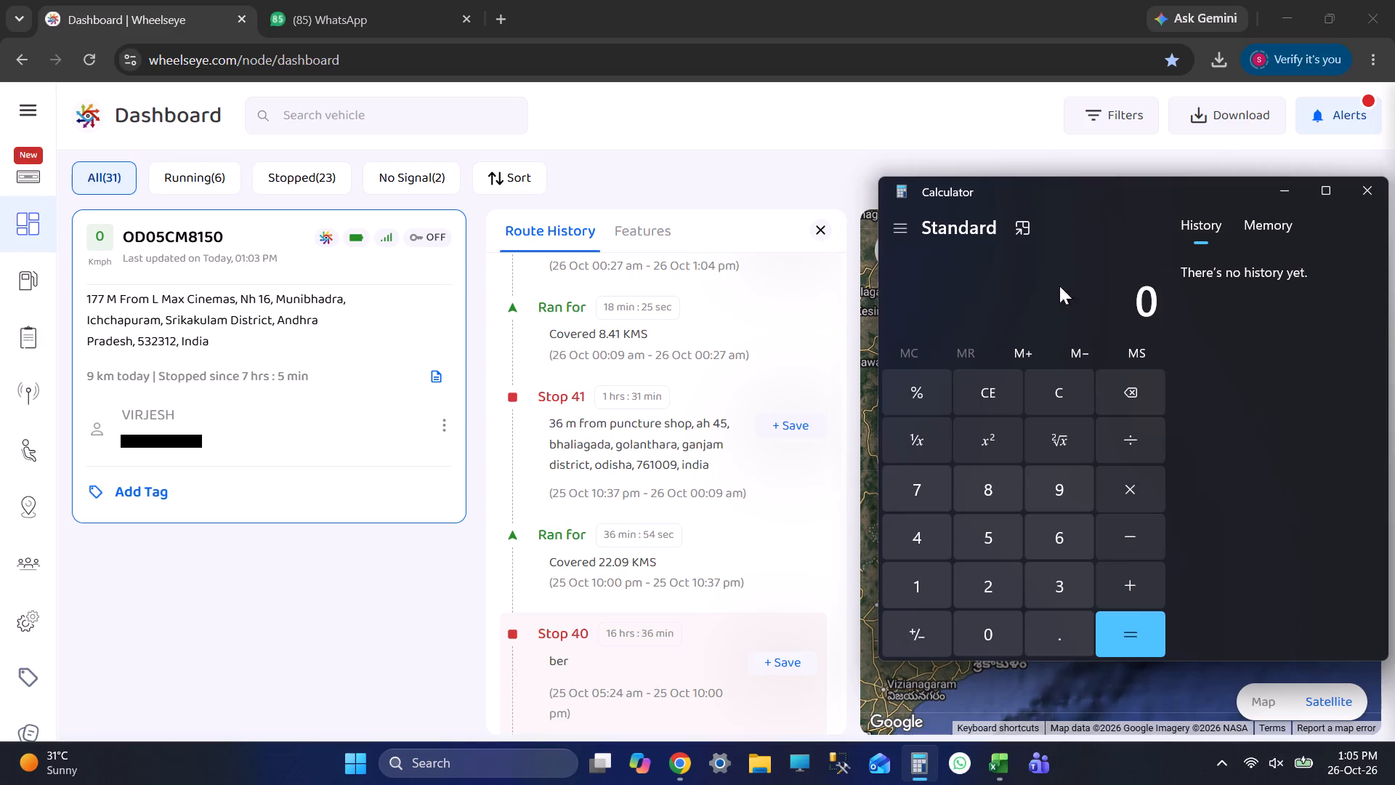
pyautogui.tripleClick(974, 382)
pyautogui.tripleClick(974, 382)
pyautogui.click(974, 382)
pyautogui.tripleClick(1144, 391)
pyautogui.doubleClick(1144, 391)
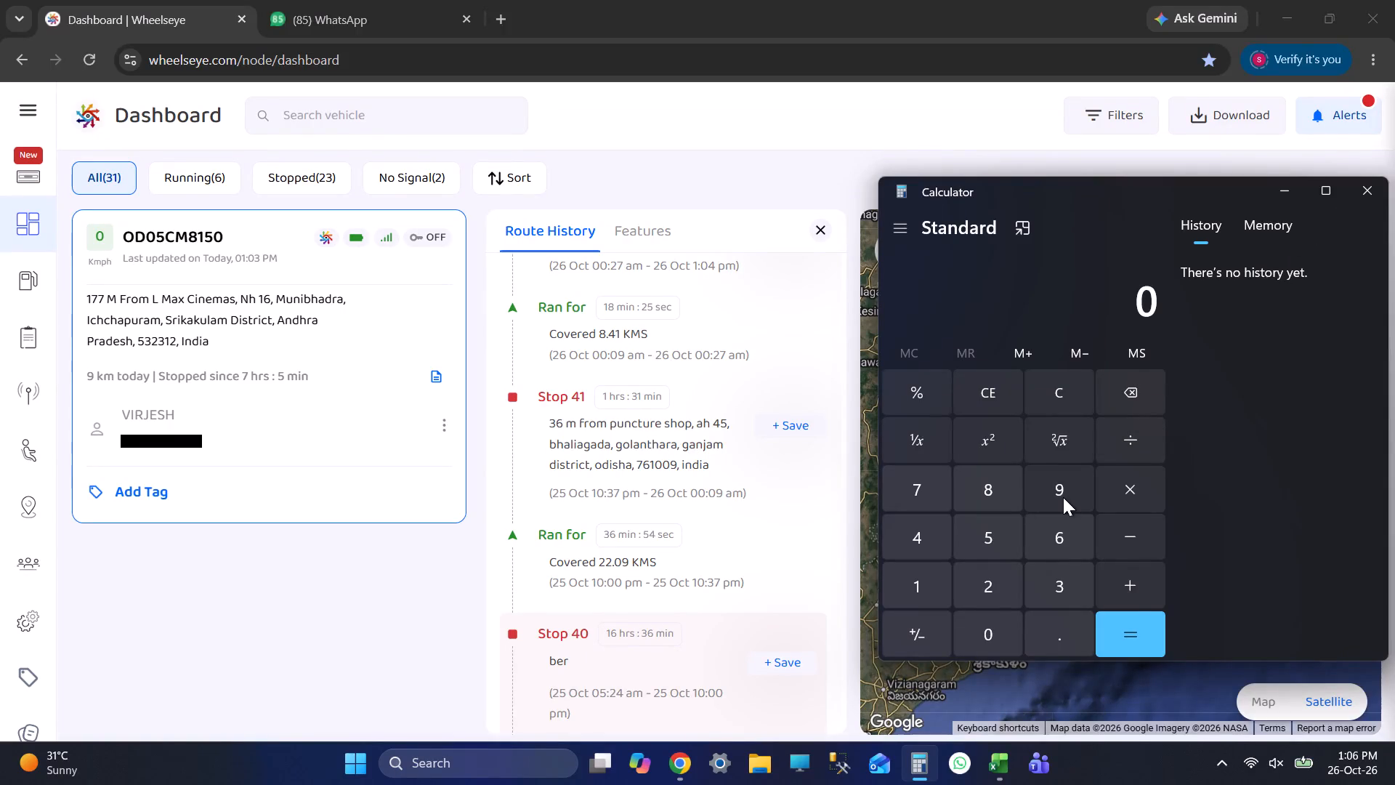
pyautogui.write('2181')
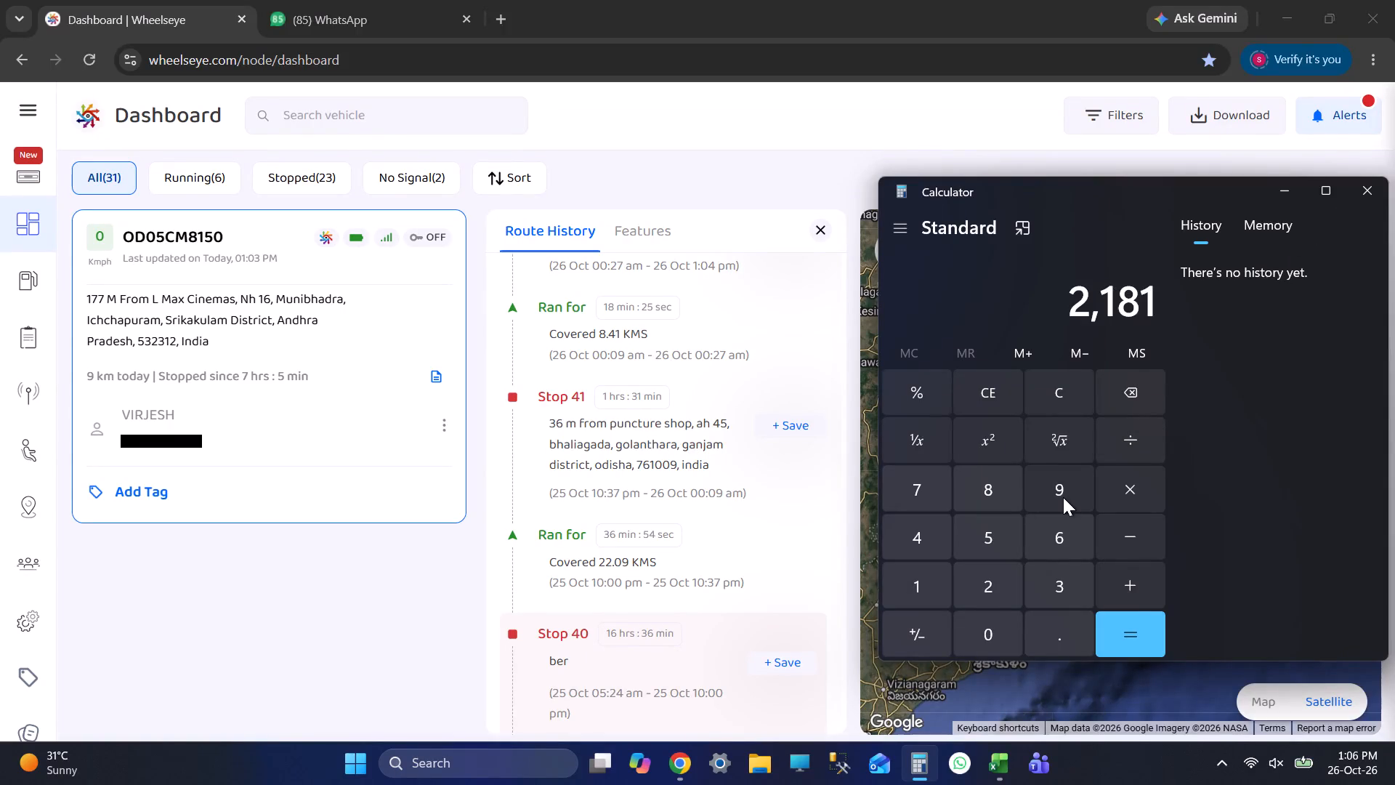
pyautogui.press('+')
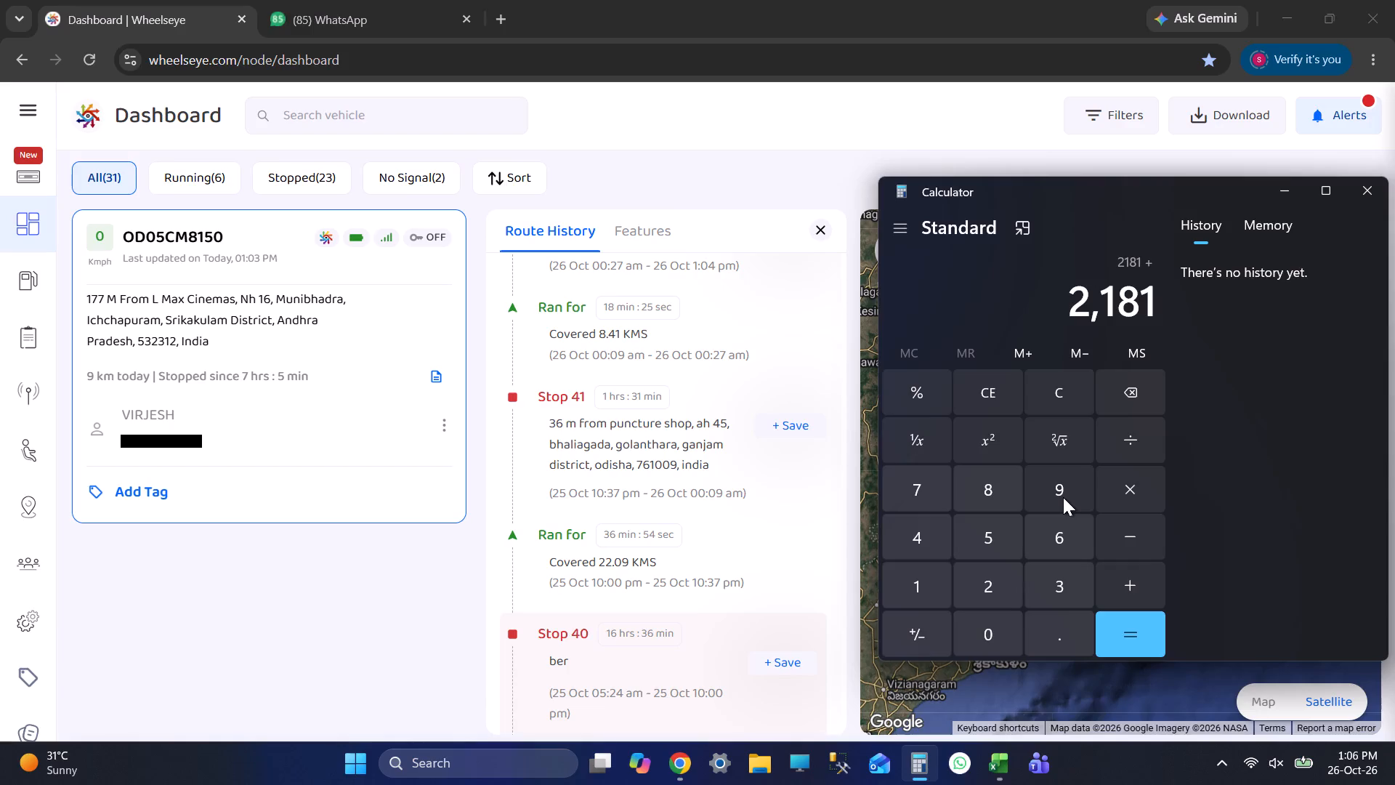
pyautogui.write('2850')
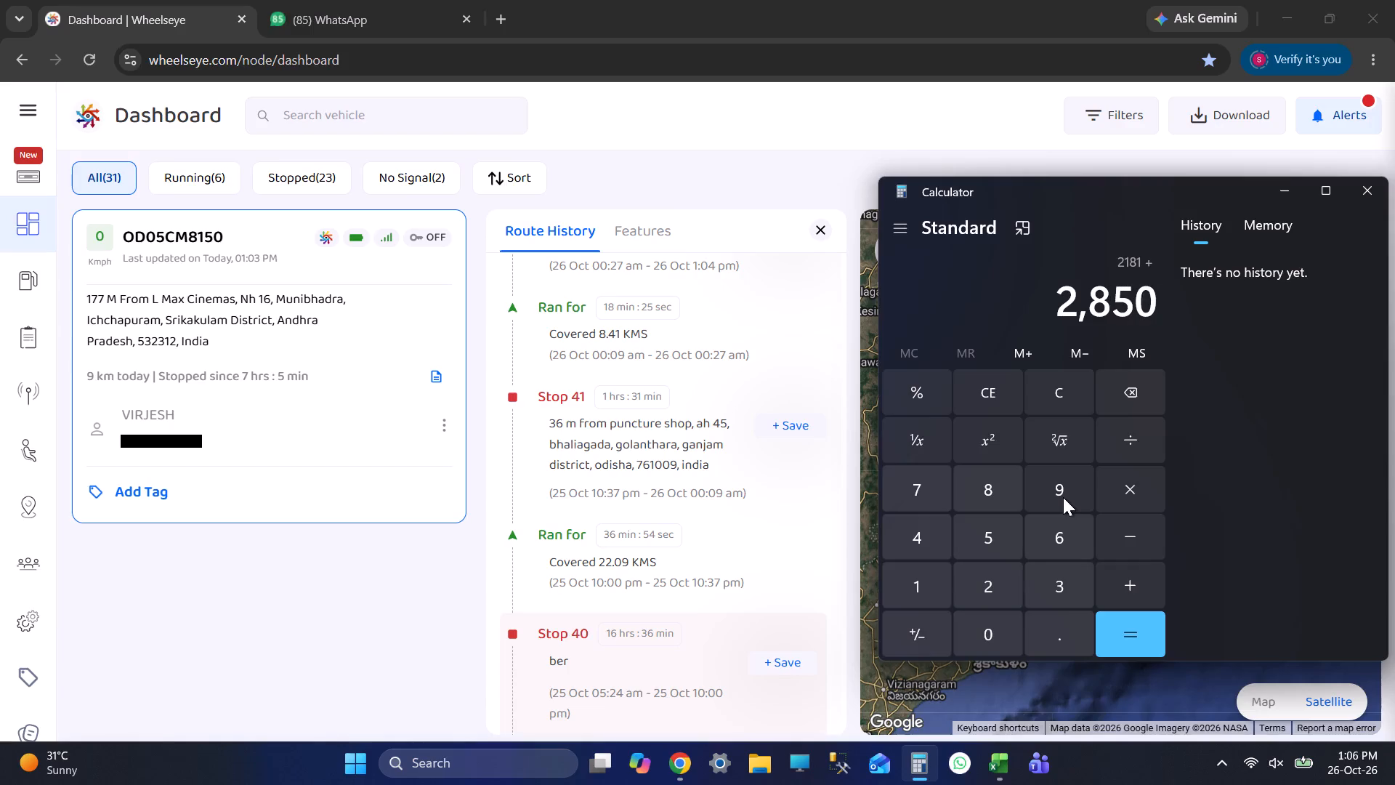
pyautogui.press('+')
pyautogui.press('3')
pyautogui.write('105+')
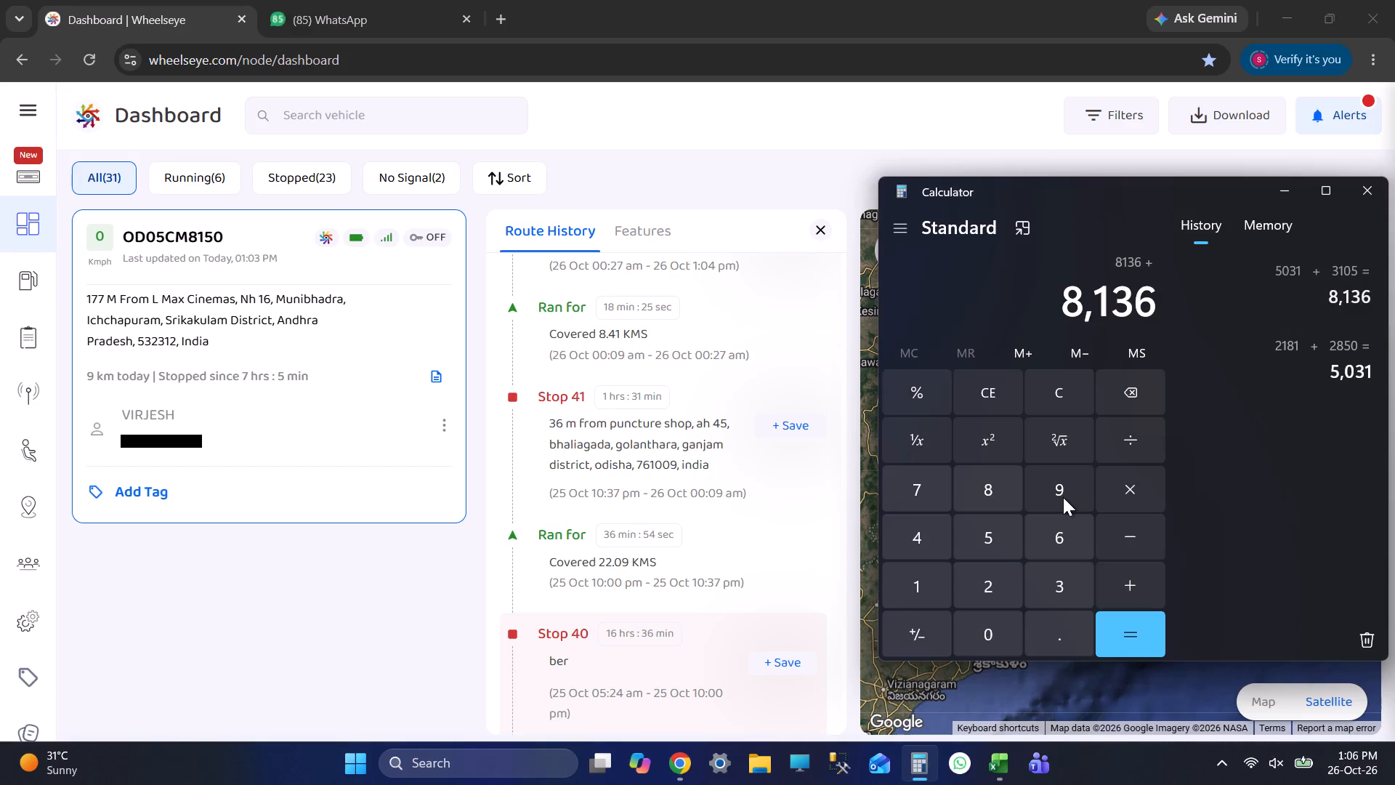
pyautogui.write('3915')
pyautogui.press('+')
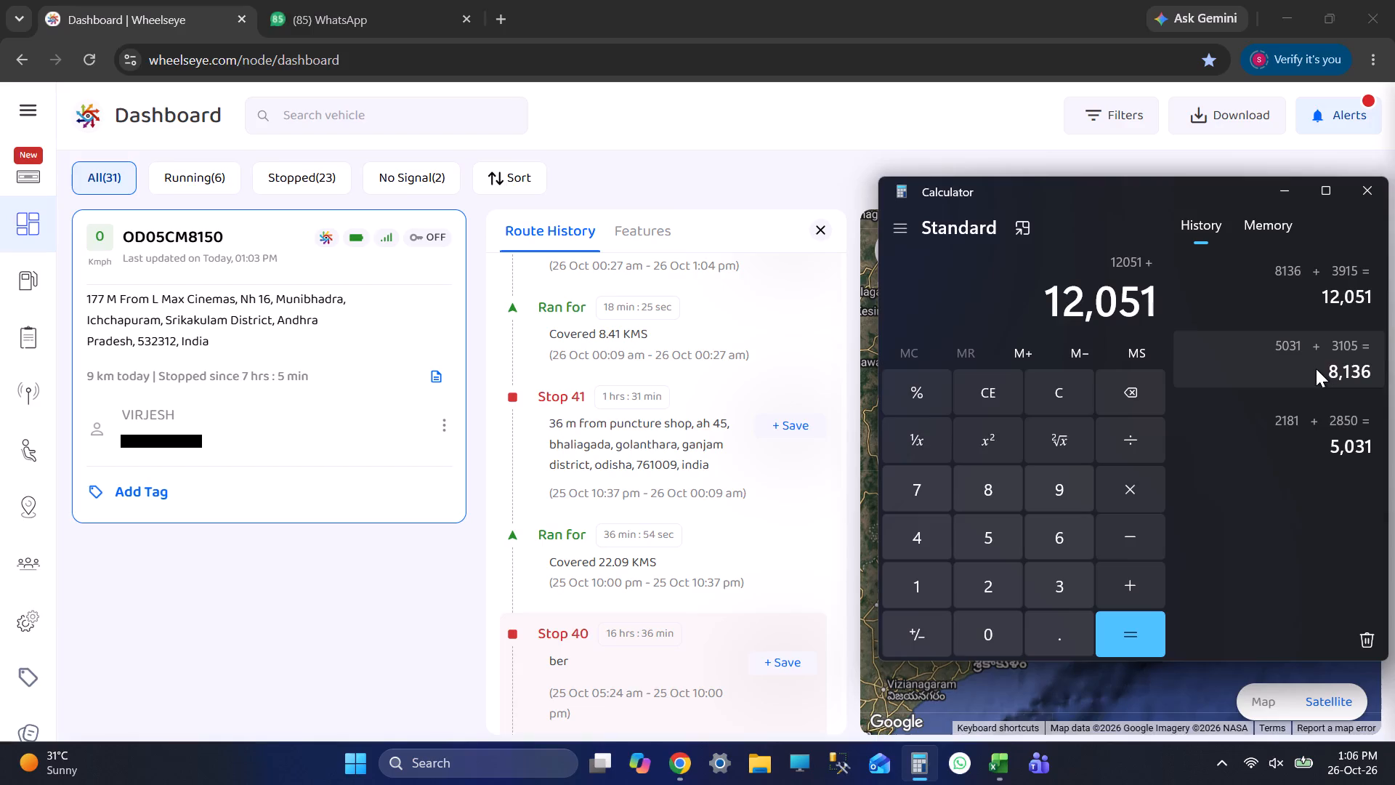
# Clear the calculation, add 4541 and 3130, and close Calculator.
pyautogui.press('Escape')
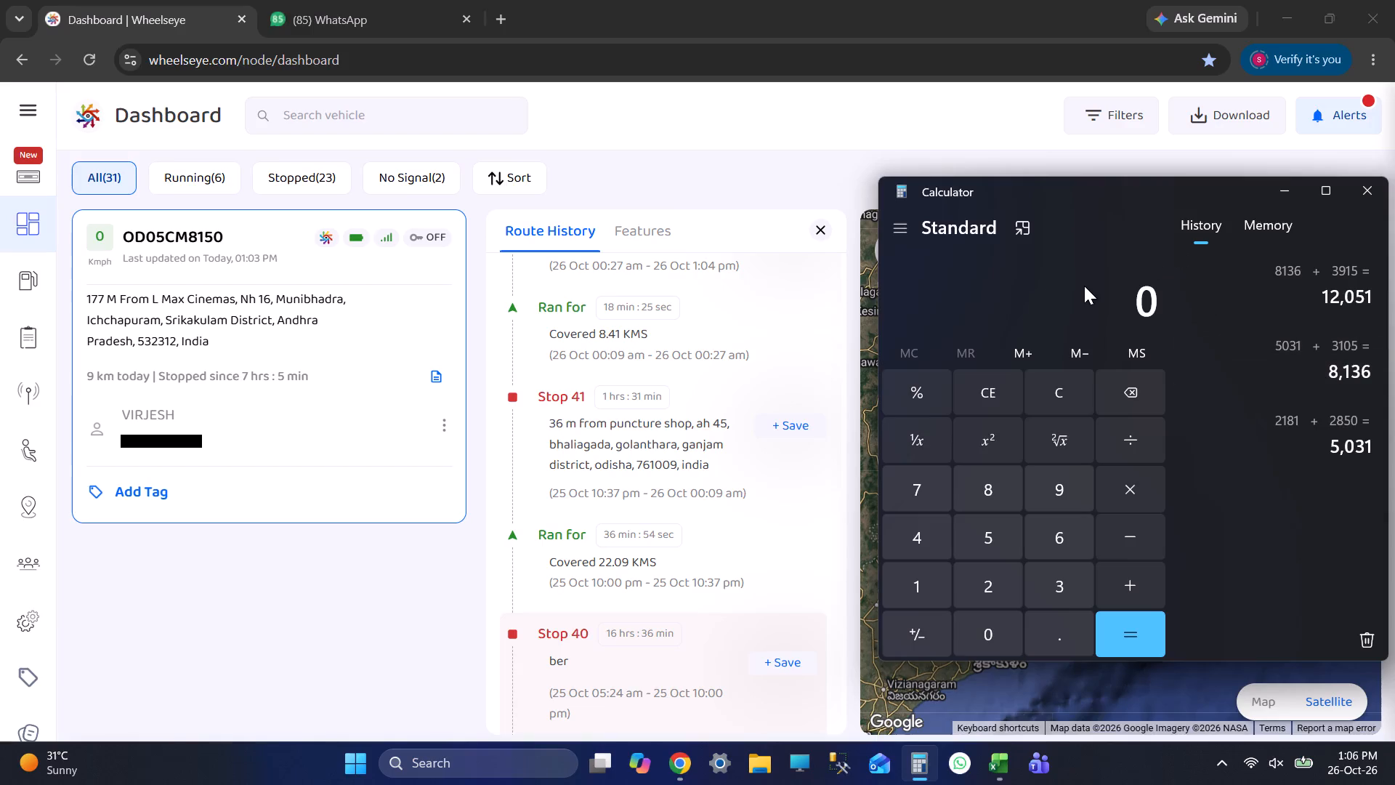
pyautogui.write('4541+')
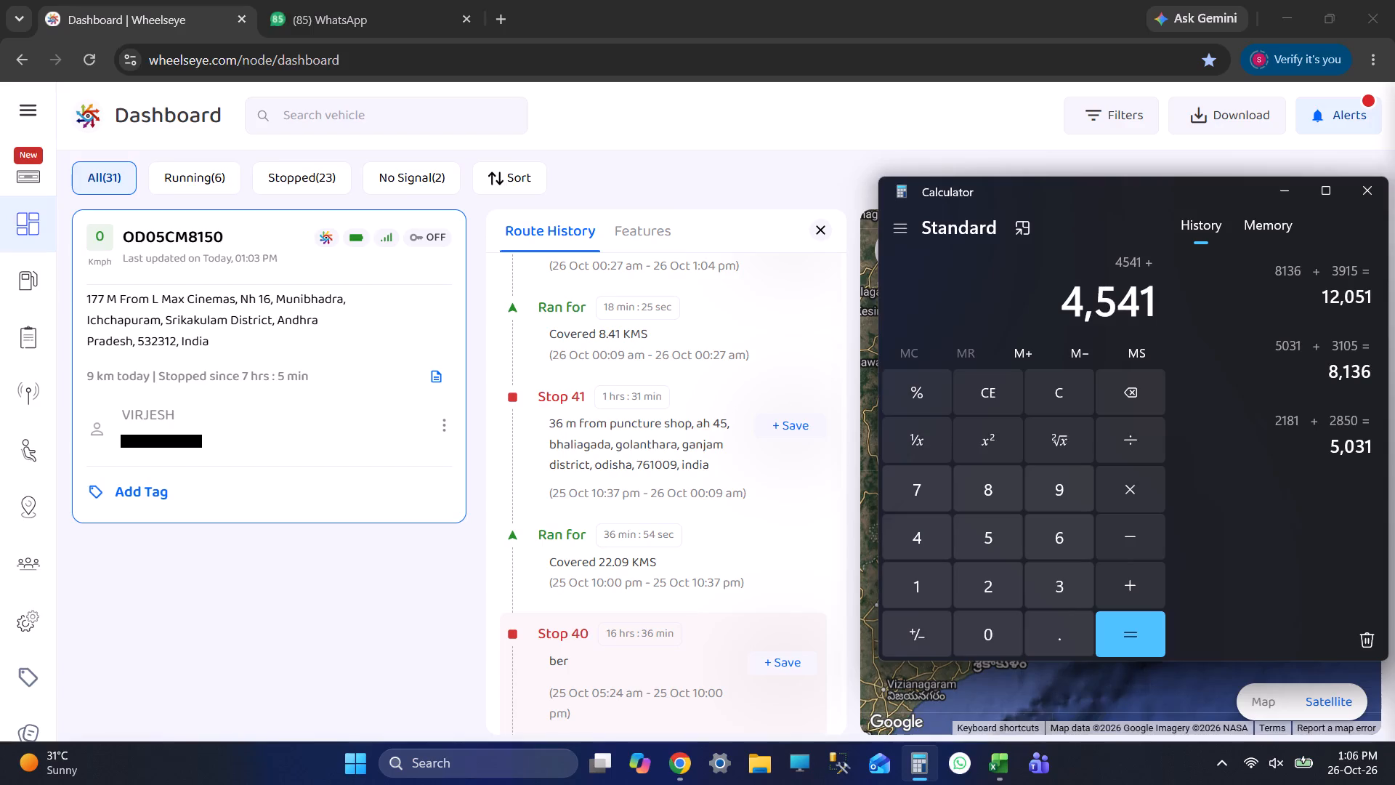
pyautogui.press('3')
pyautogui.press('1')
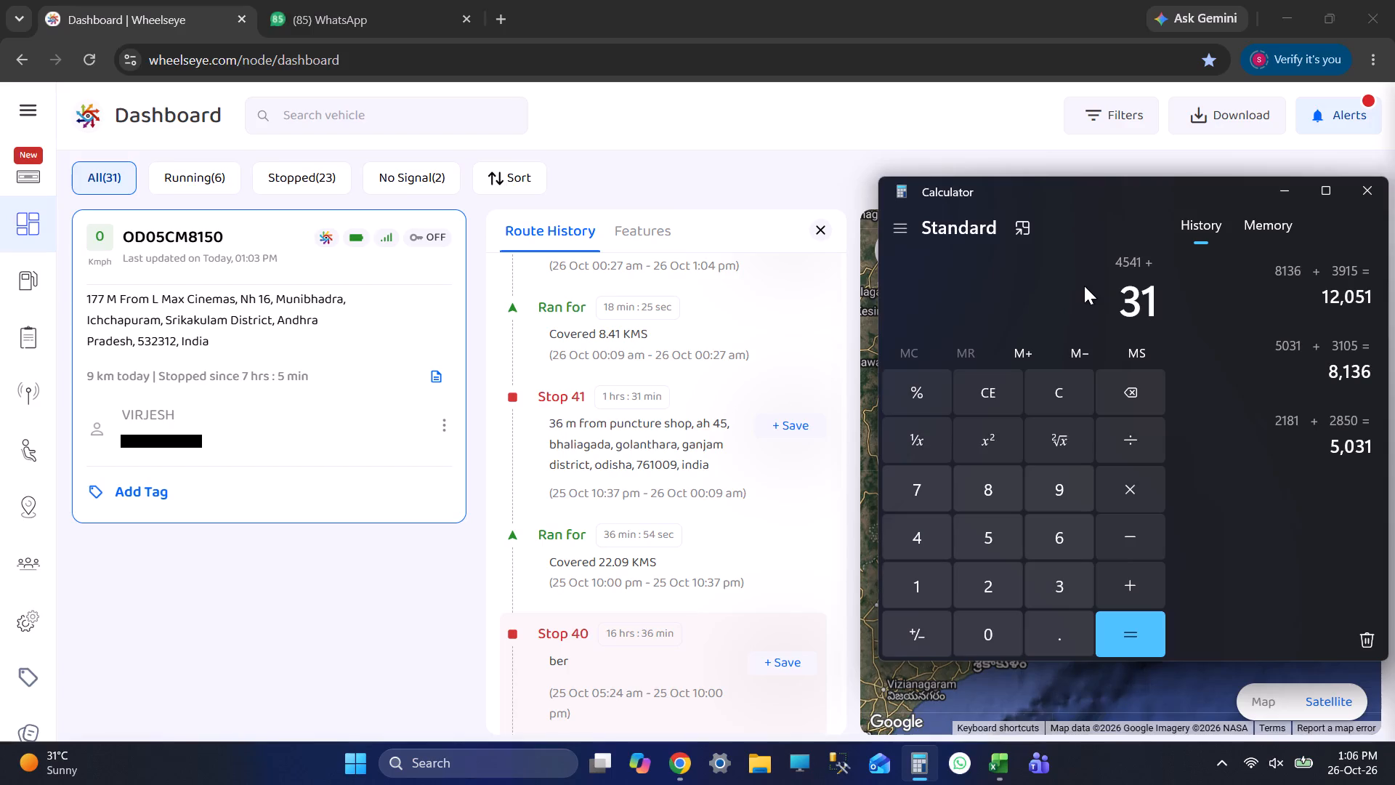
pyautogui.write('30+')
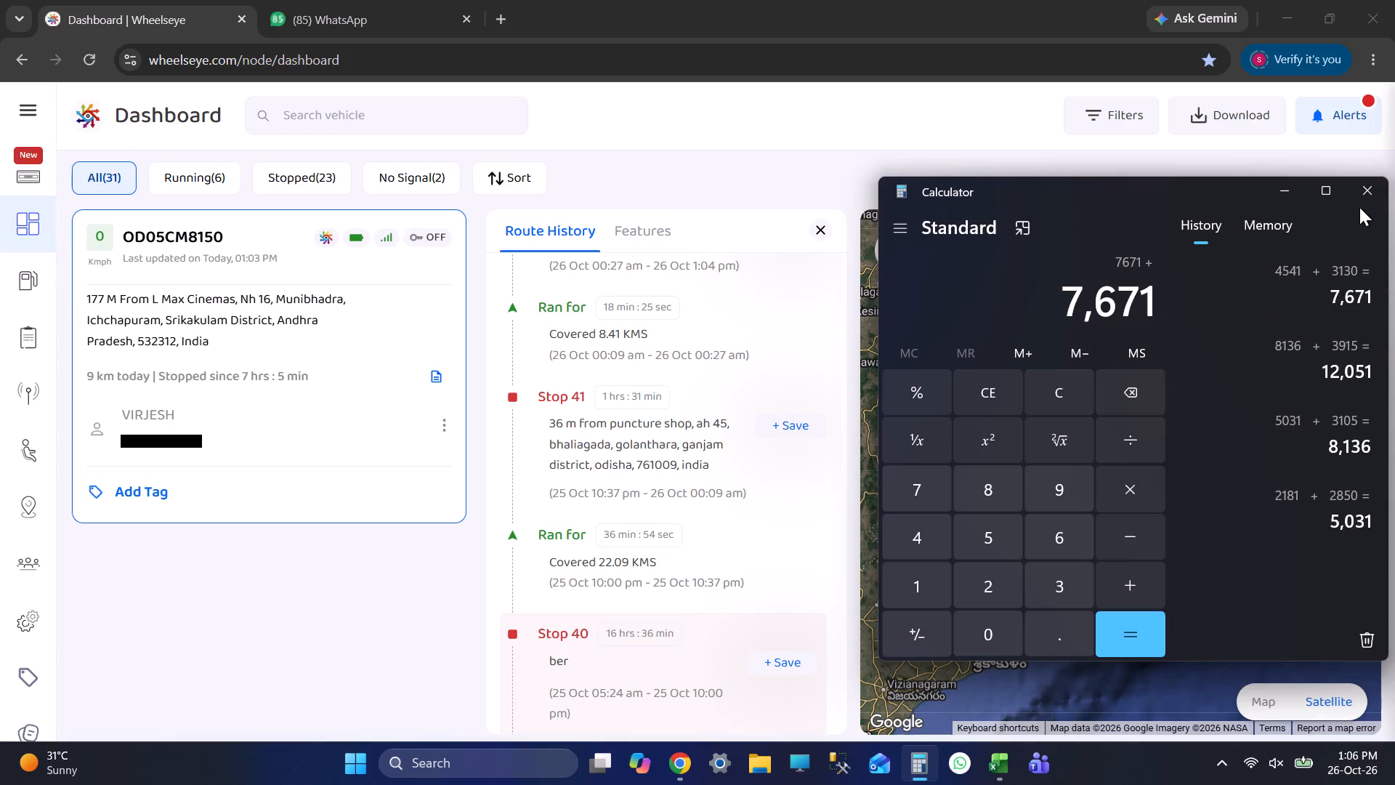
pyautogui.click(1370, 181)
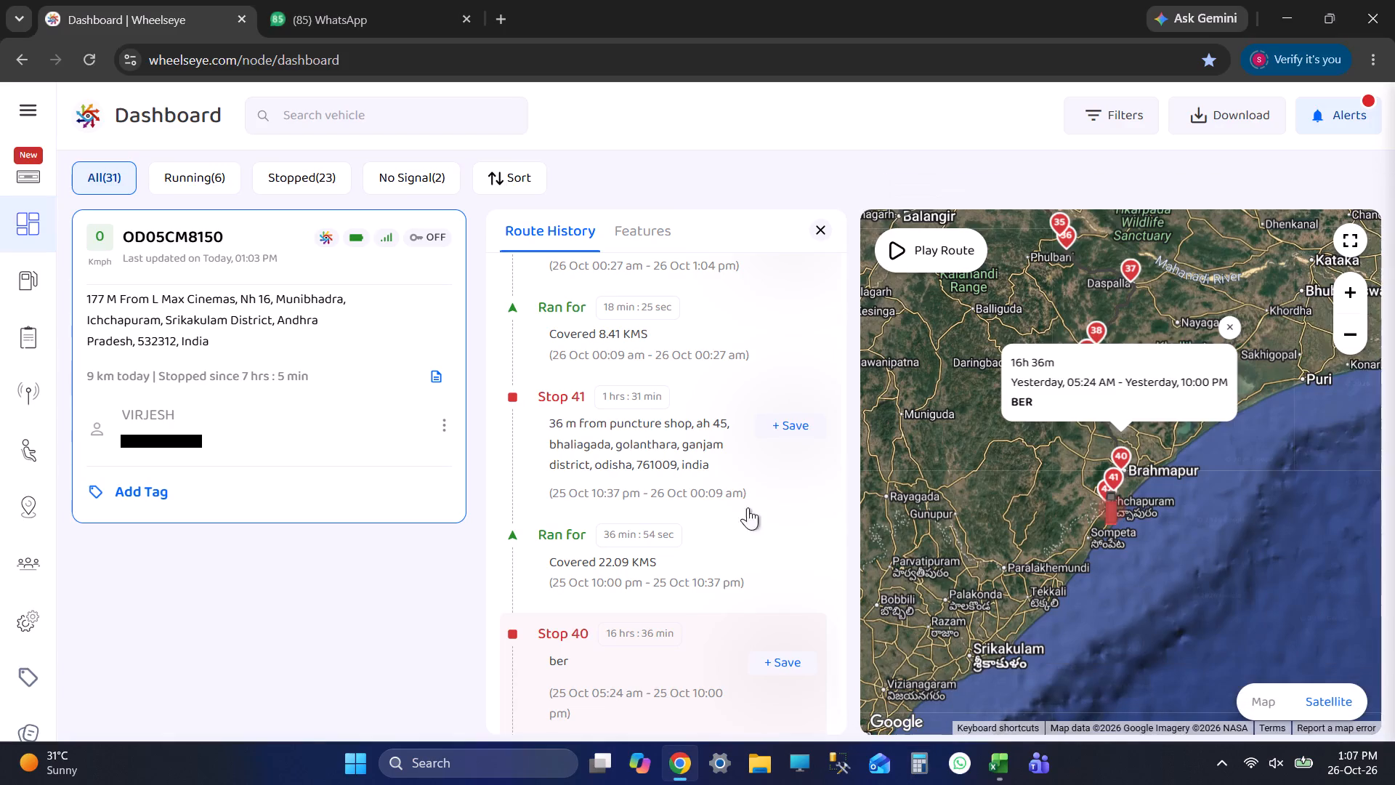
pyautogui.click(723, 424)
pyautogui.scroll(5, 735, 491)
pyautogui.click(716, 494)
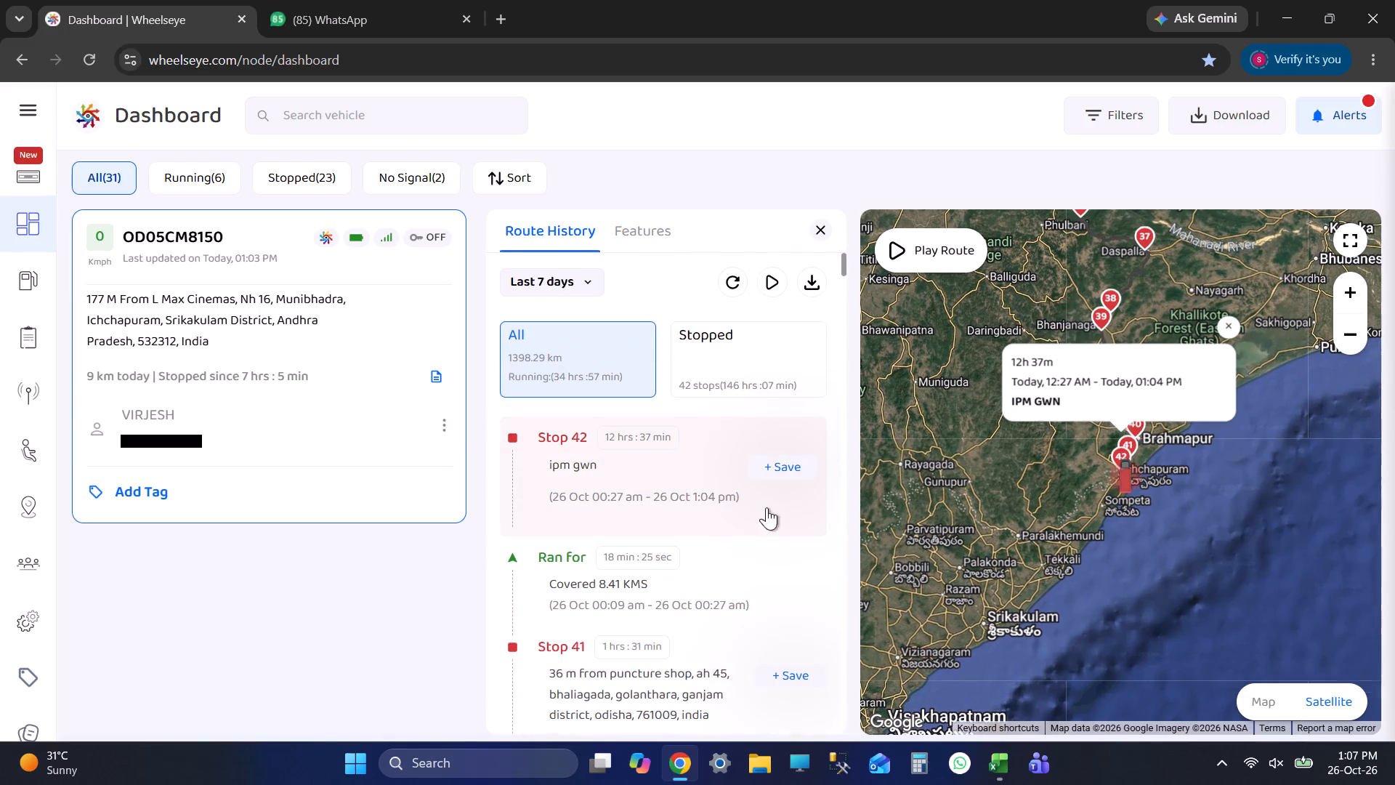
pyautogui.scroll(-1, 620, 633)
pyautogui.scroll(1, 630, 633)
pyautogui.scroll(-1, 650, 632)
pyautogui.click(712, 567)
pyautogui.scroll(-5, 712, 567)
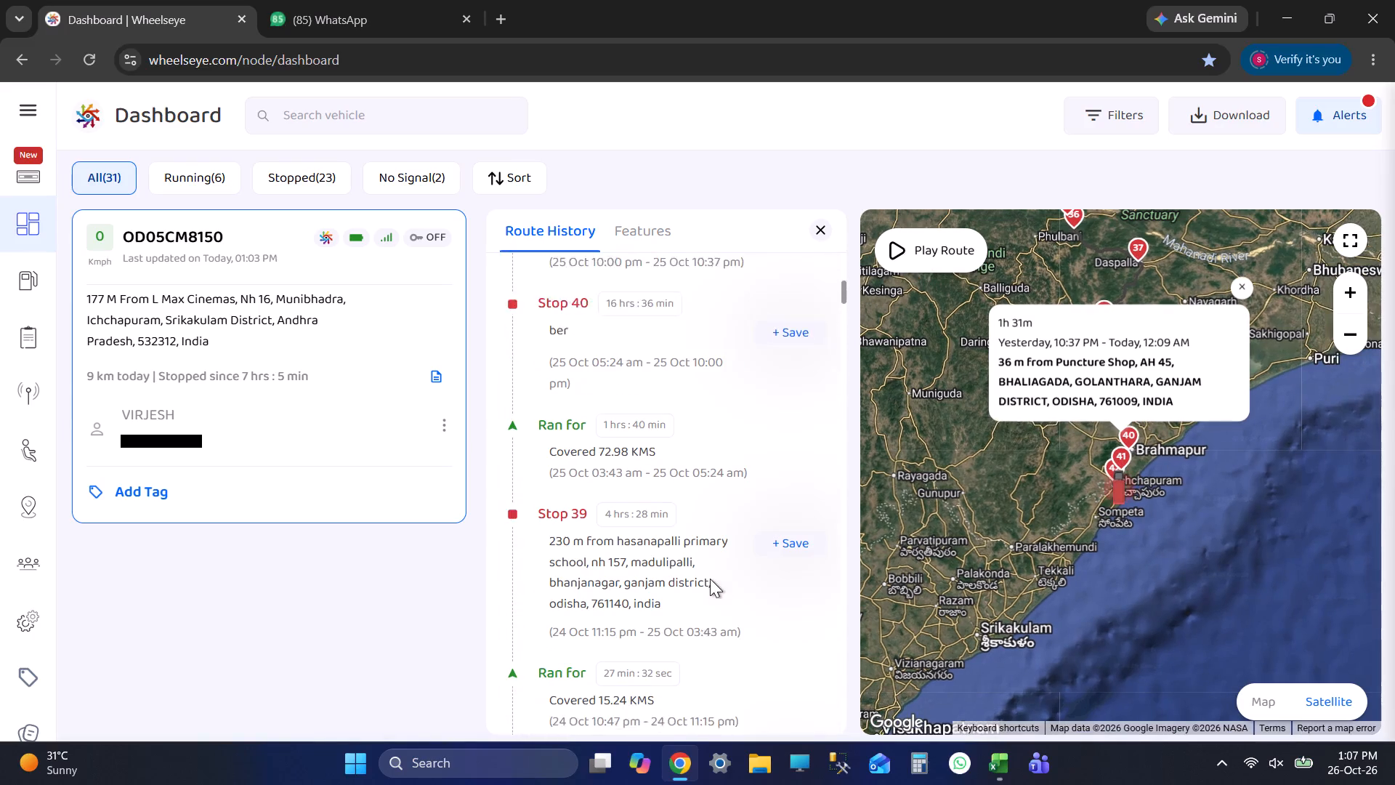
pyautogui.scroll(2, 689, 477)
pyautogui.scroll(-1, 685, 569)
pyautogui.click(685, 569)
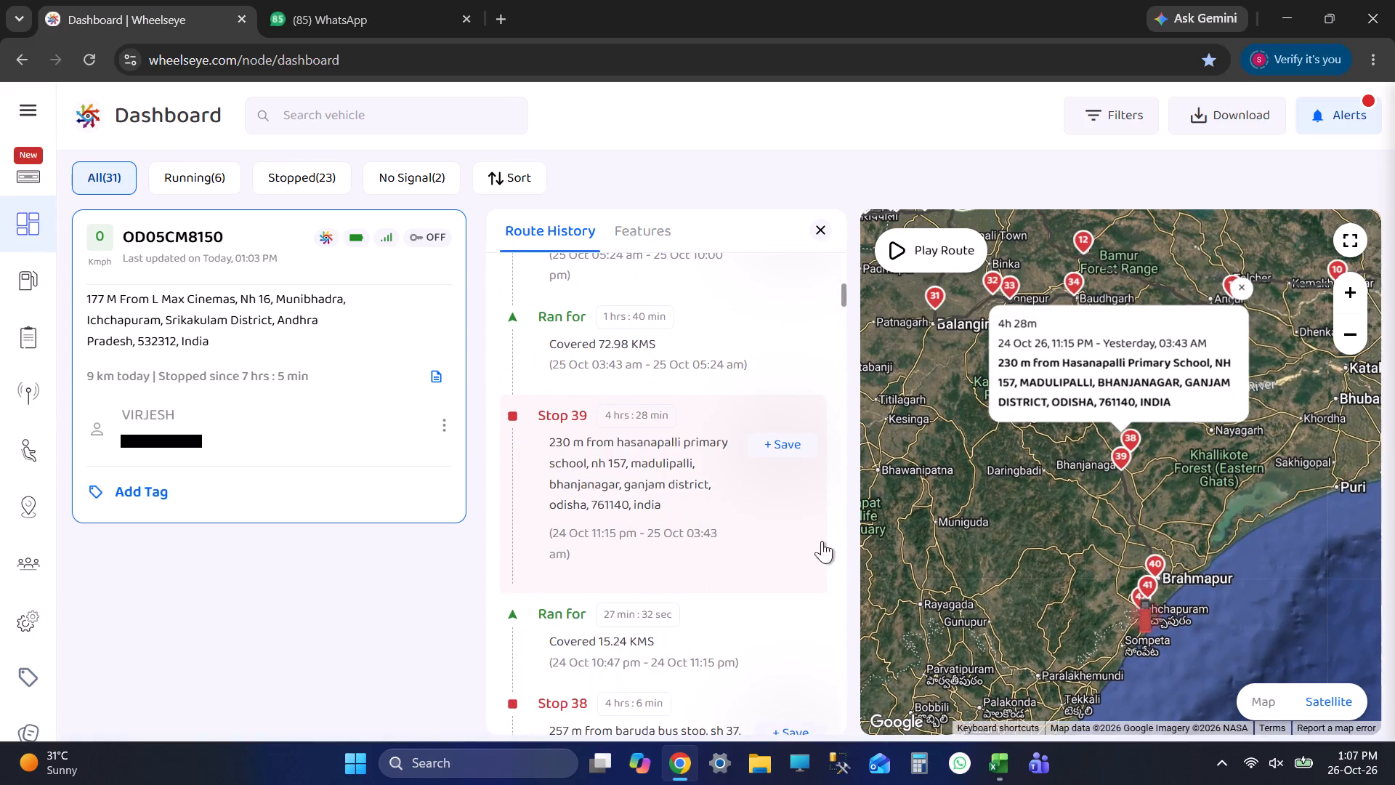
pyautogui.scroll(3, 1104, 481)
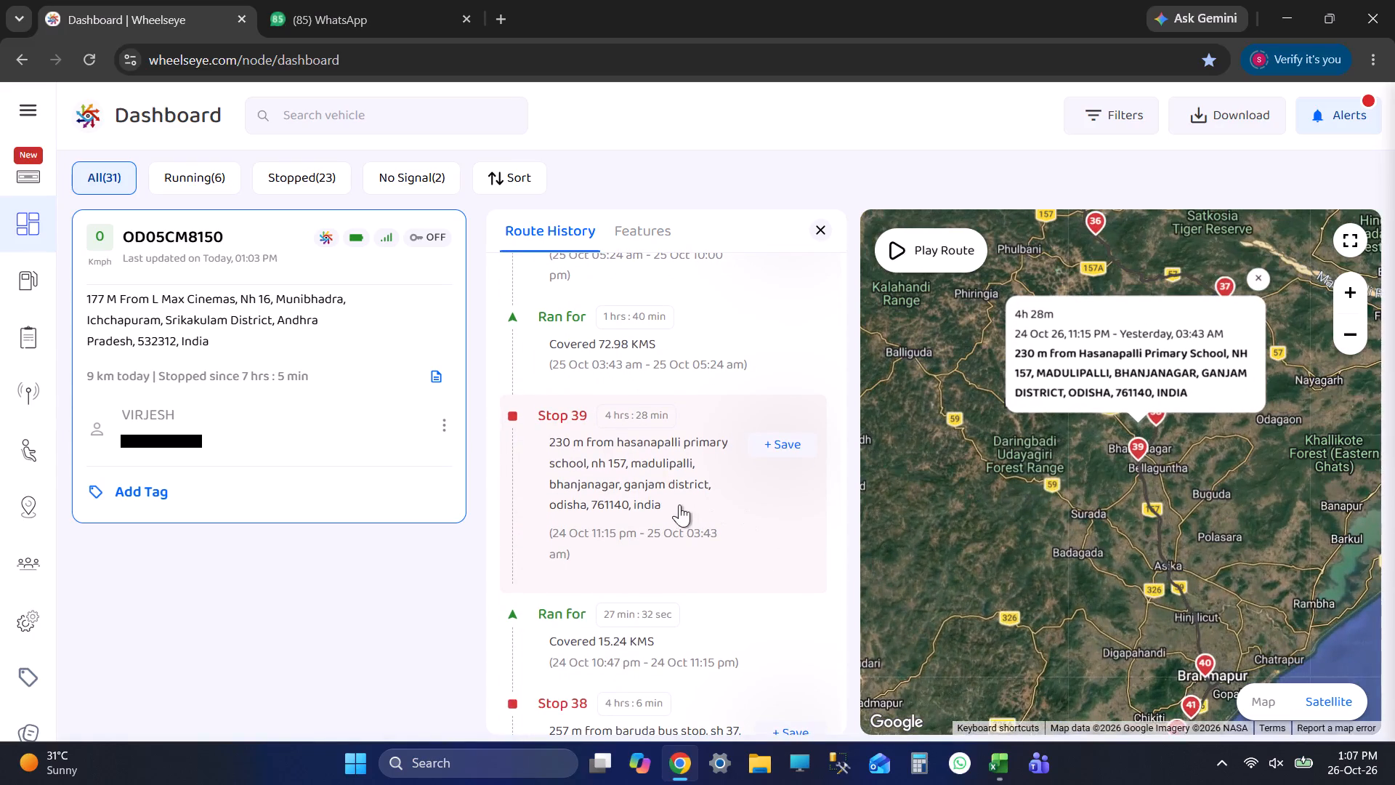
pyautogui.scroll(-1, 713, 521)
pyautogui.scroll(4, 713, 521)
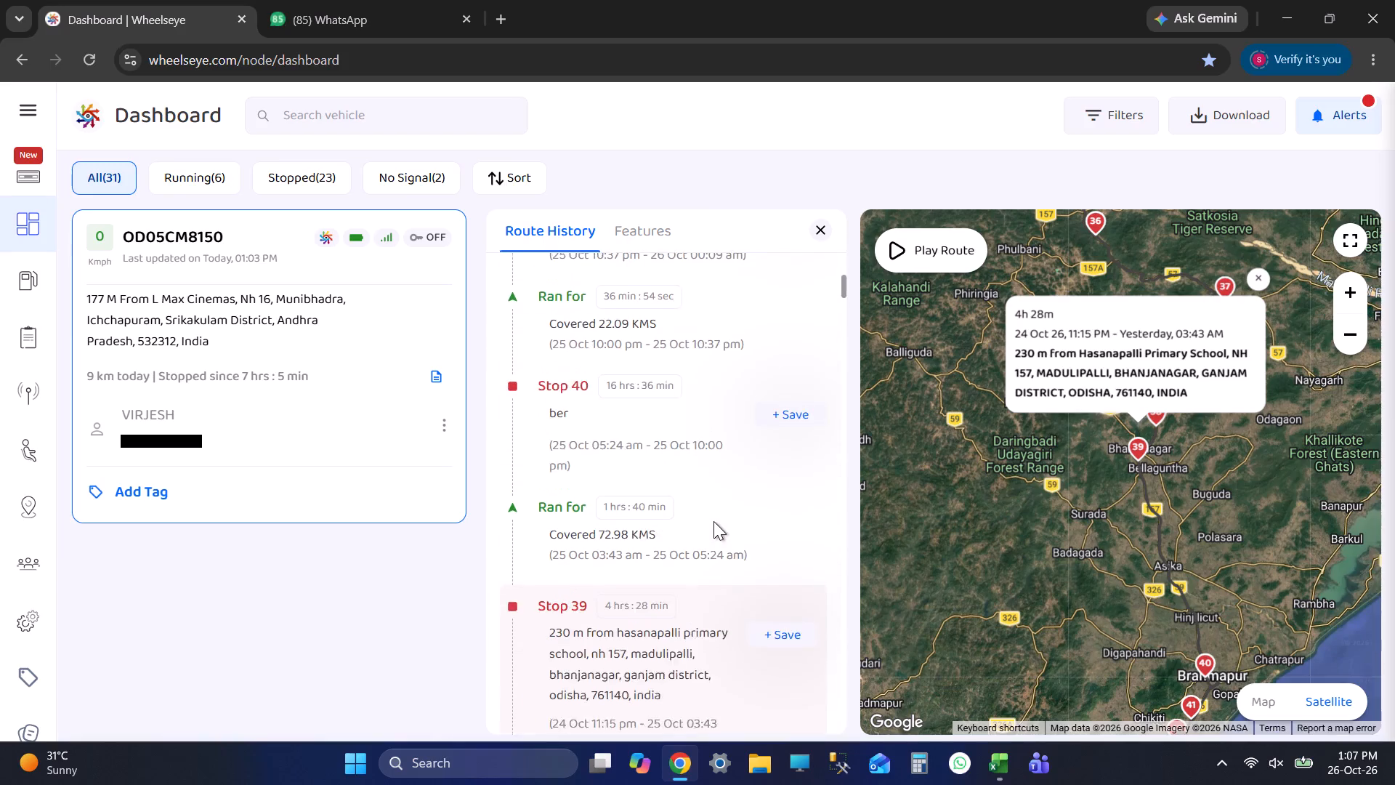
pyautogui.scroll(1, 713, 521)
pyautogui.scroll(7, 639, 543)
pyautogui.click(674, 433)
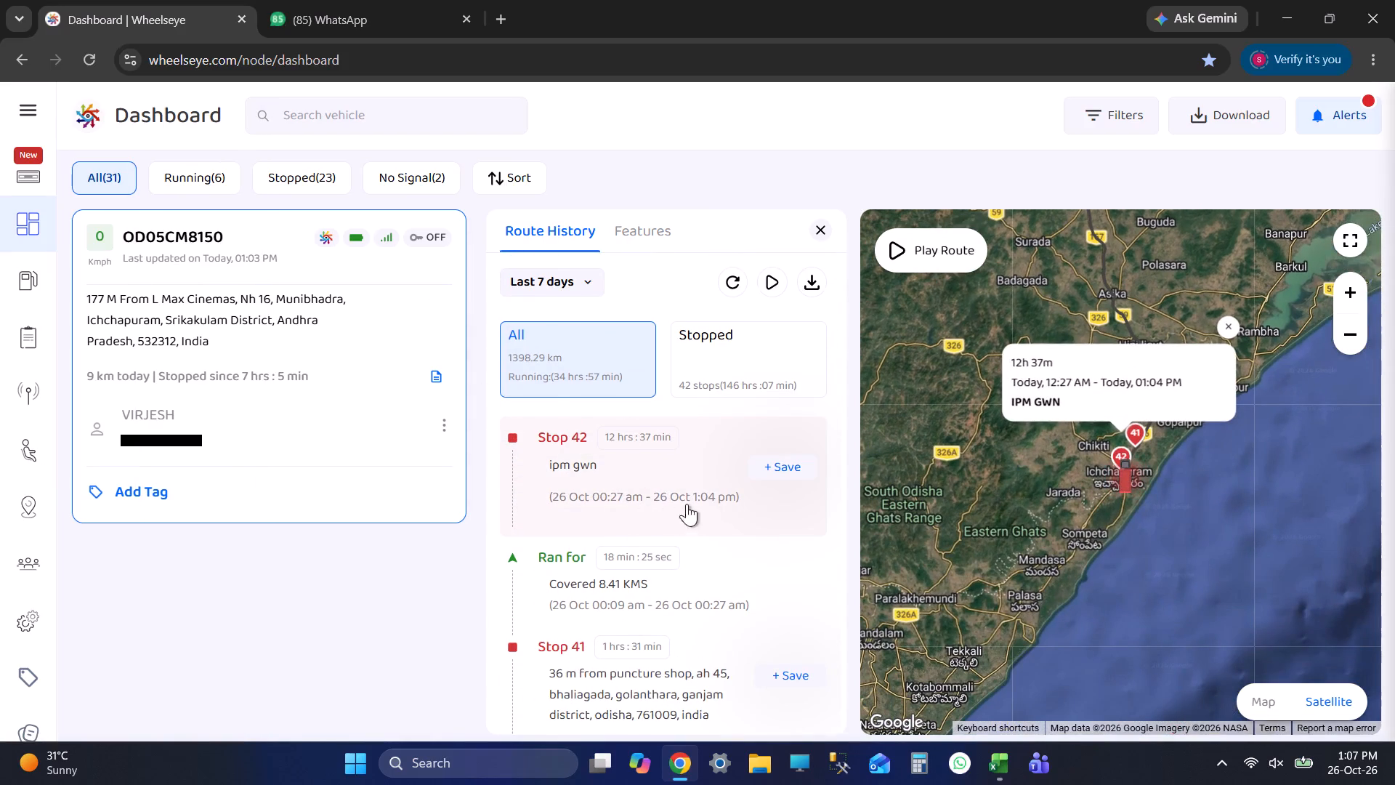
pyautogui.scroll(-3, 705, 591)
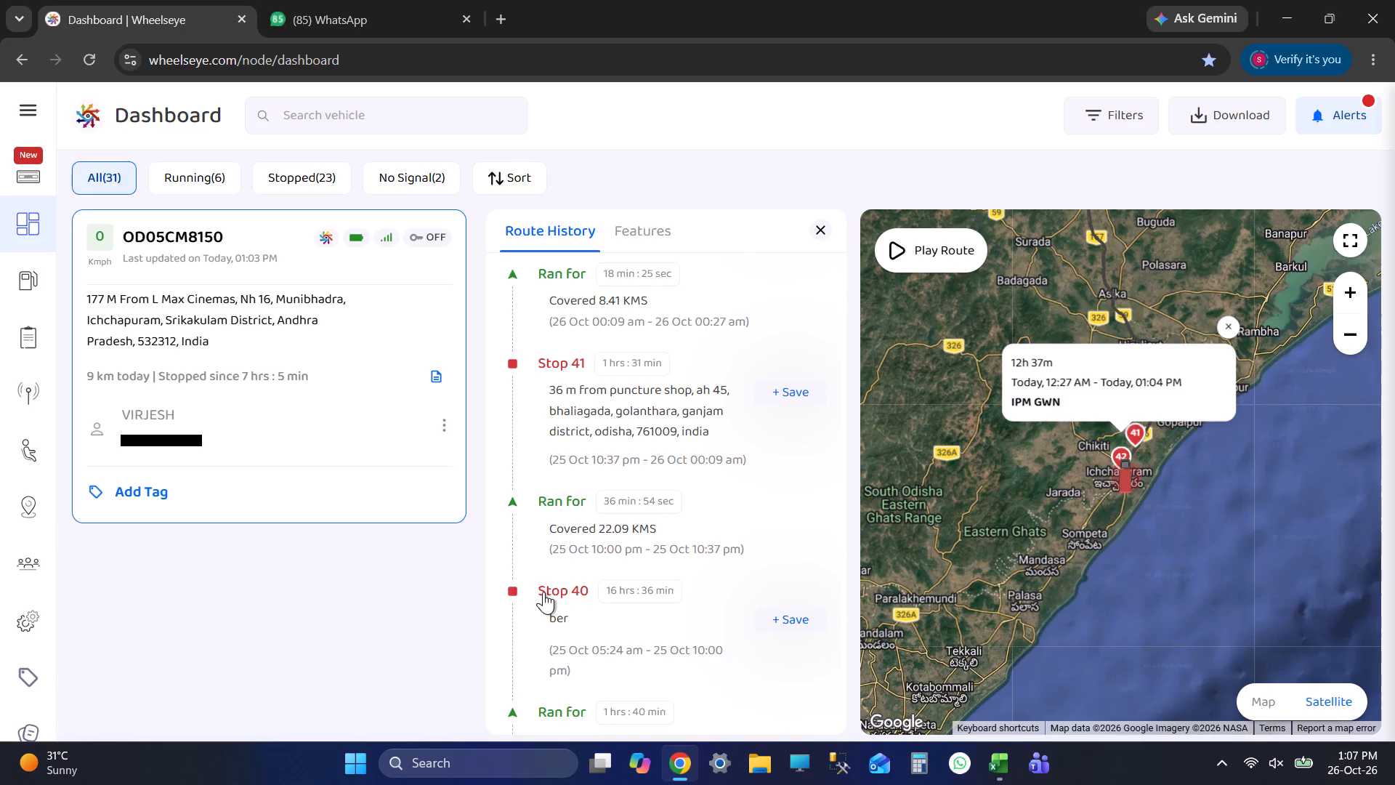
pyautogui.click(543, 592)
pyautogui.scroll(3, 1146, 464)
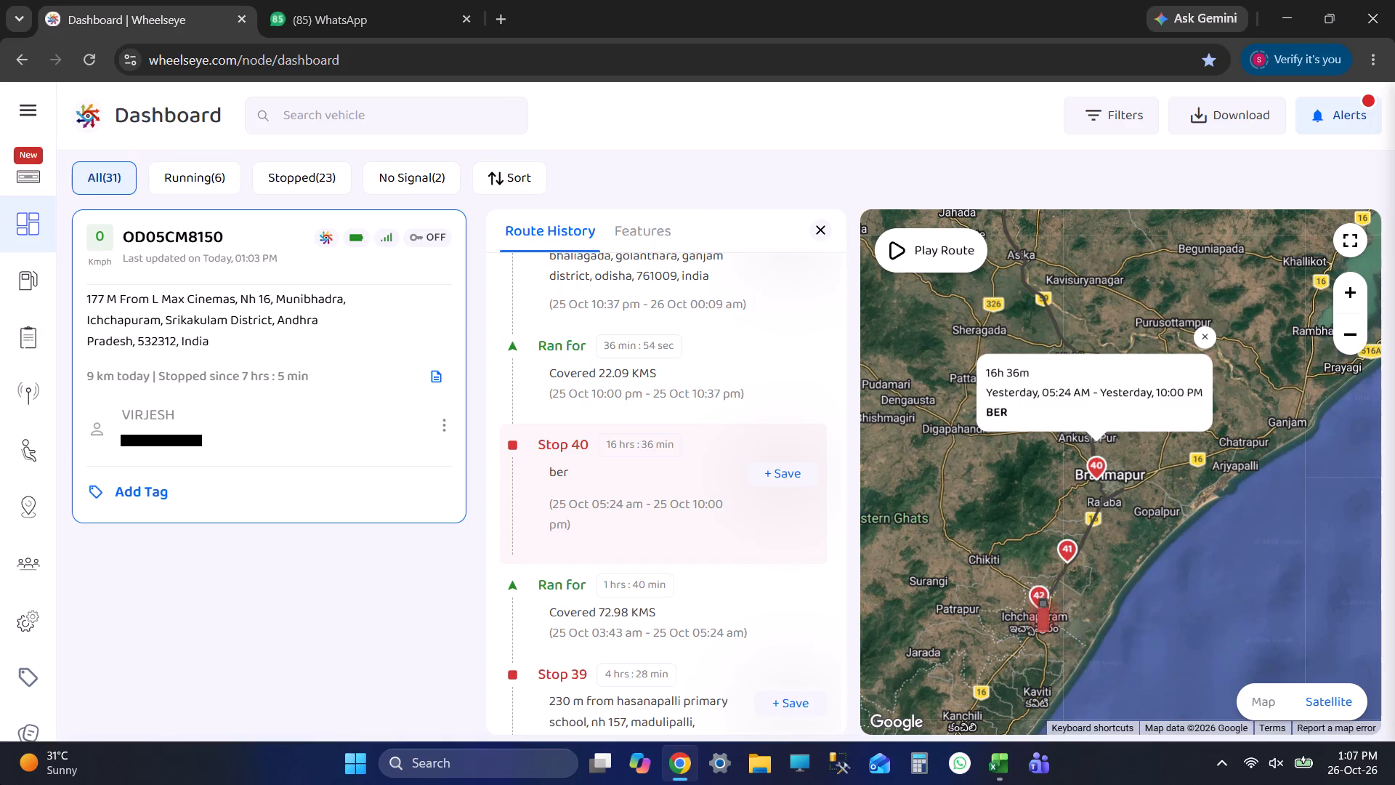
pyautogui.scroll(3, 698, 553)
pyautogui.click(674, 510)
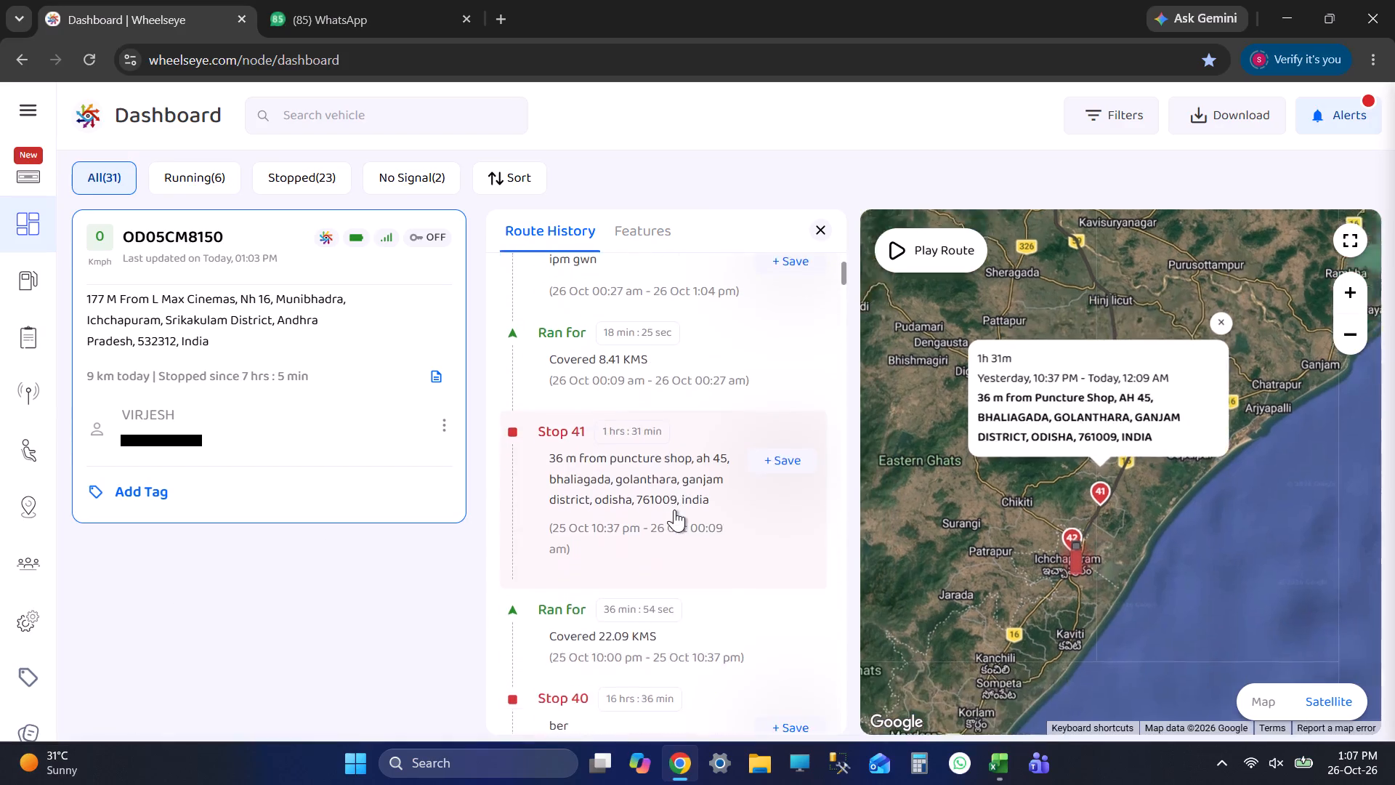
pyautogui.scroll(2, 674, 510)
pyautogui.click(673, 460)
pyautogui.scroll(3, 1162, 476)
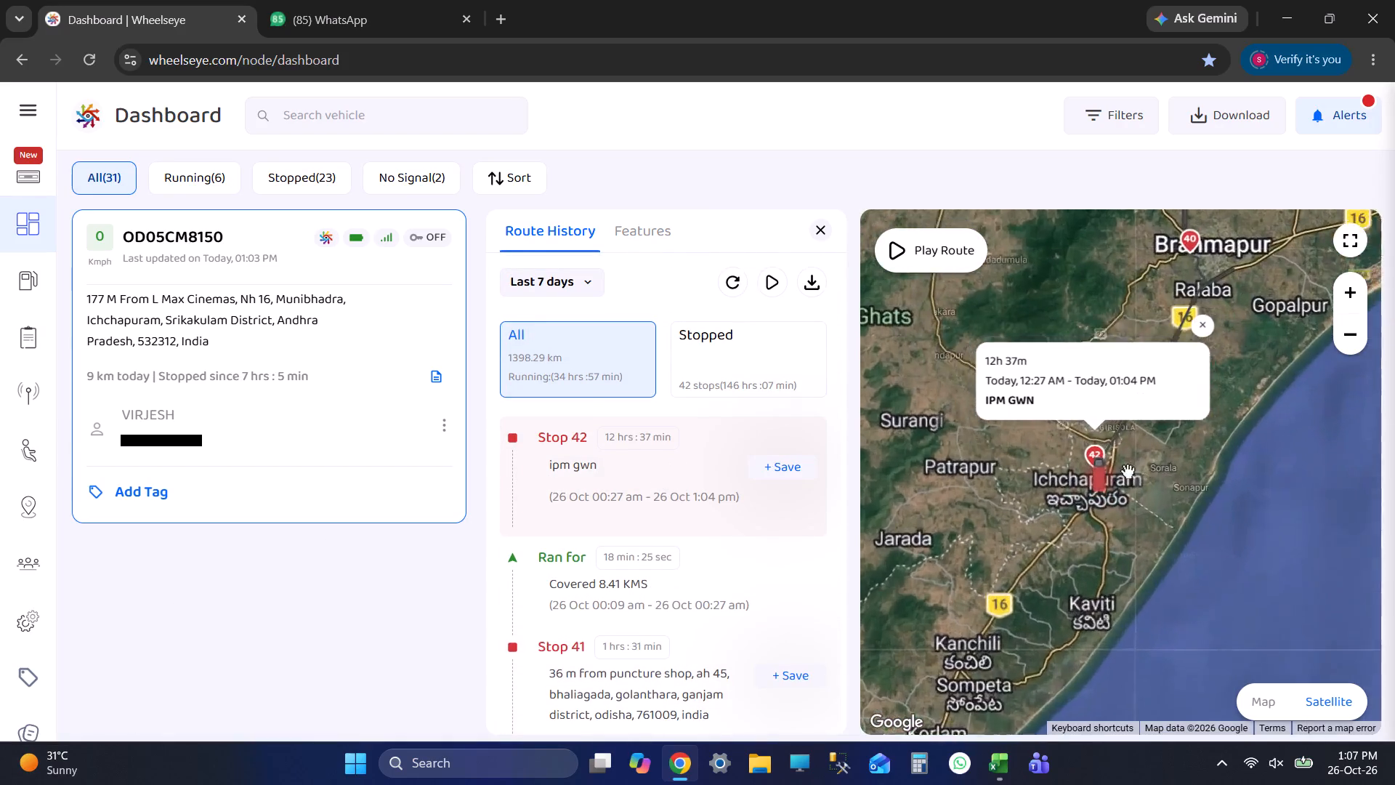
pyautogui.scroll(2, 1128, 471)
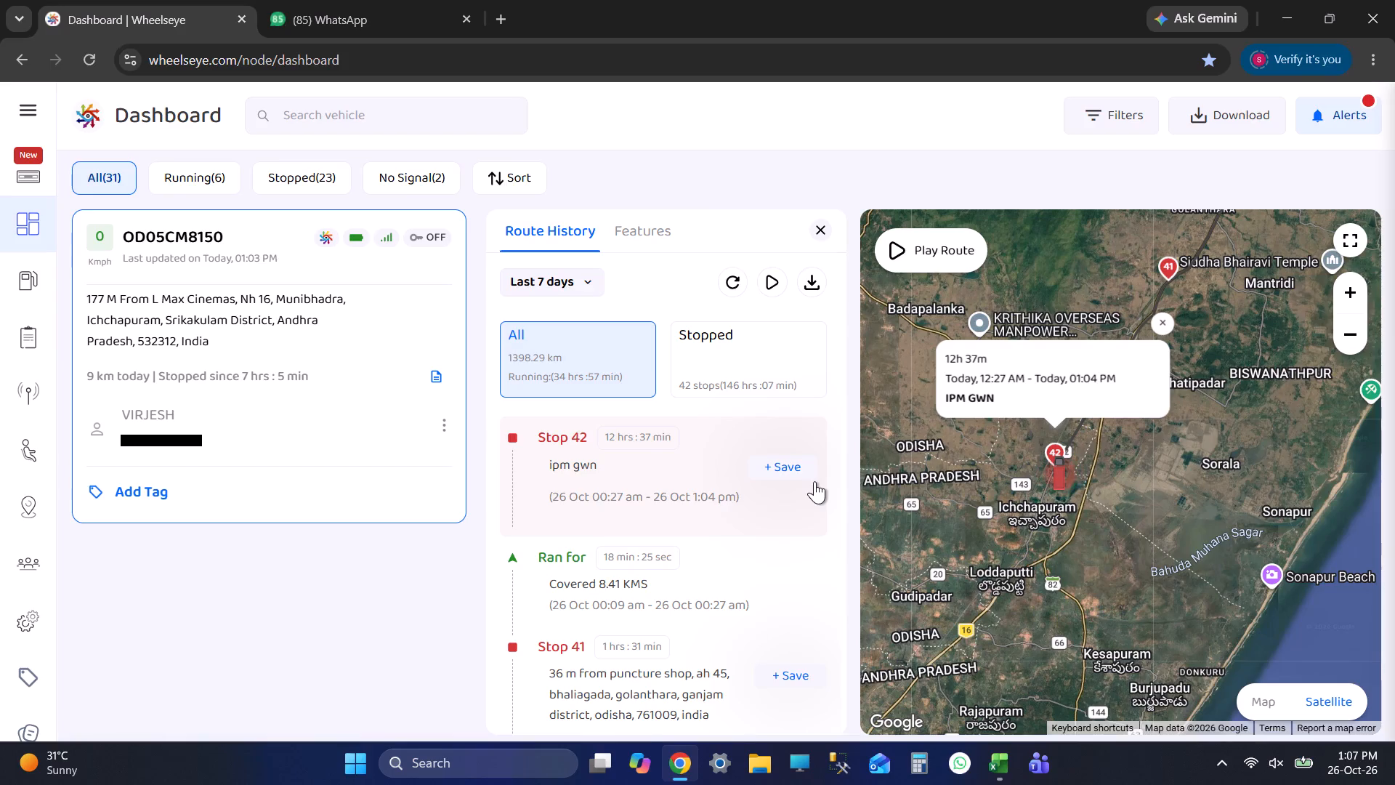
pyautogui.scroll(1, 674, 589)
pyautogui.scroll(-3, 674, 589)
pyautogui.click(709, 419)
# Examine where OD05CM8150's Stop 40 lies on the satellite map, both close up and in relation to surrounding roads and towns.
pyautogui.scroll(-4, 717, 468)
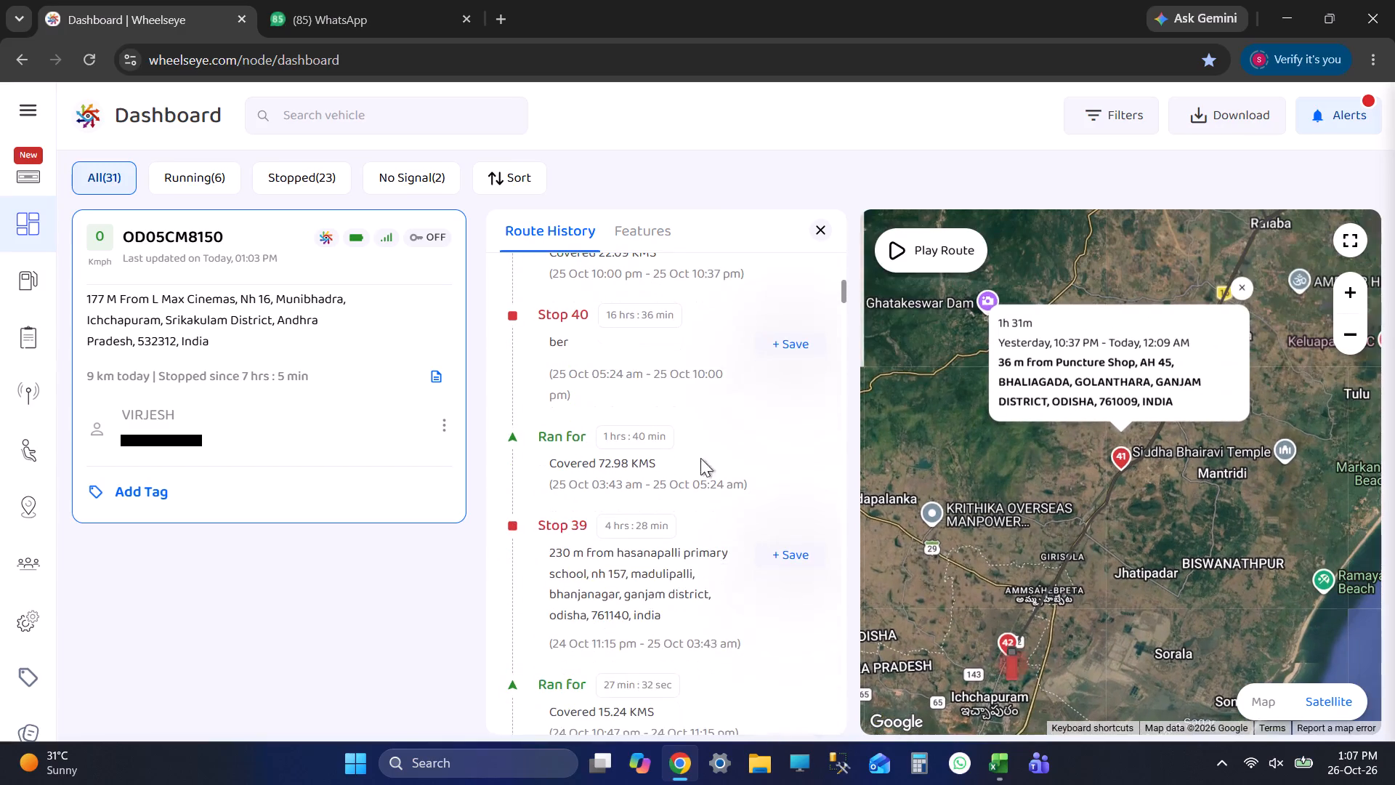
pyautogui.click(693, 351)
pyautogui.scroll(3, 1149, 462)
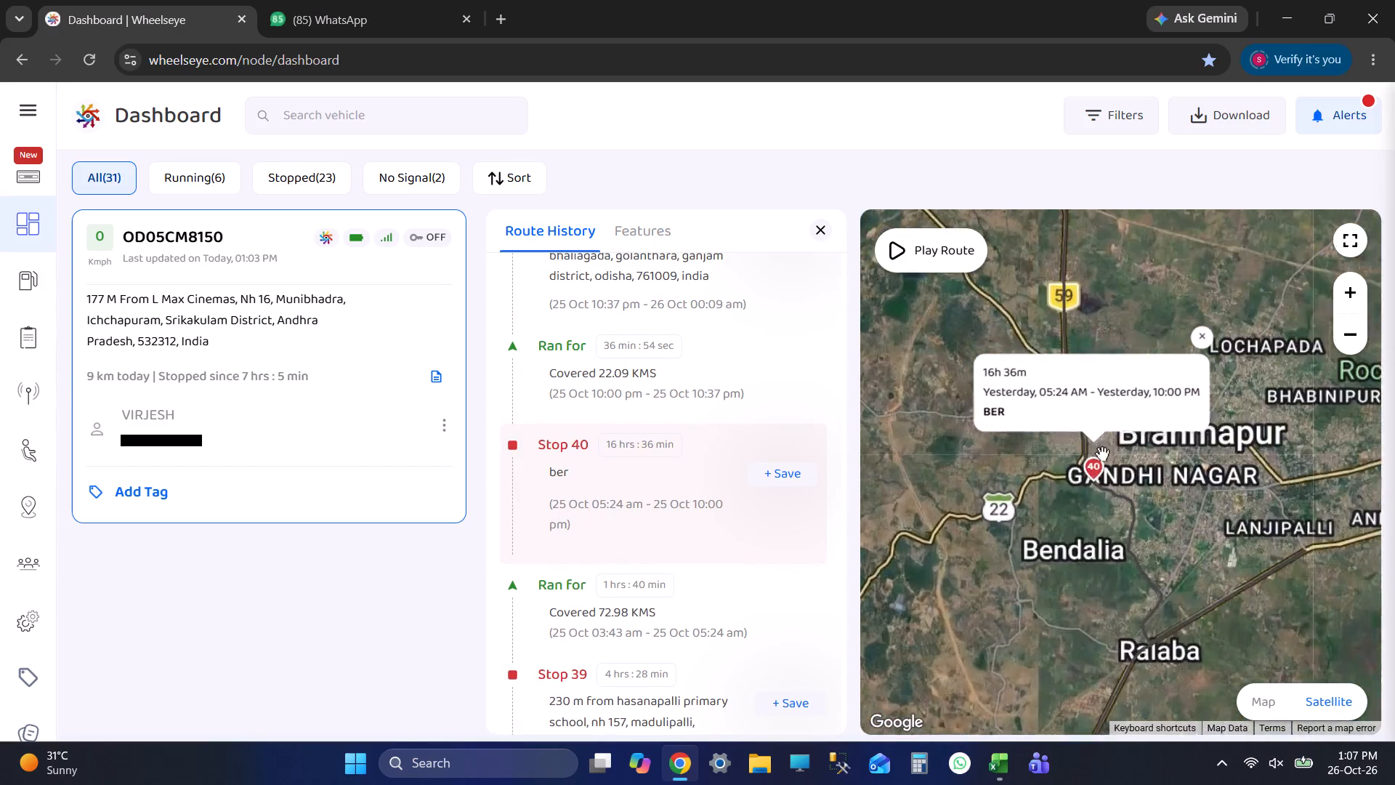
pyautogui.scroll(2, 1090, 495)
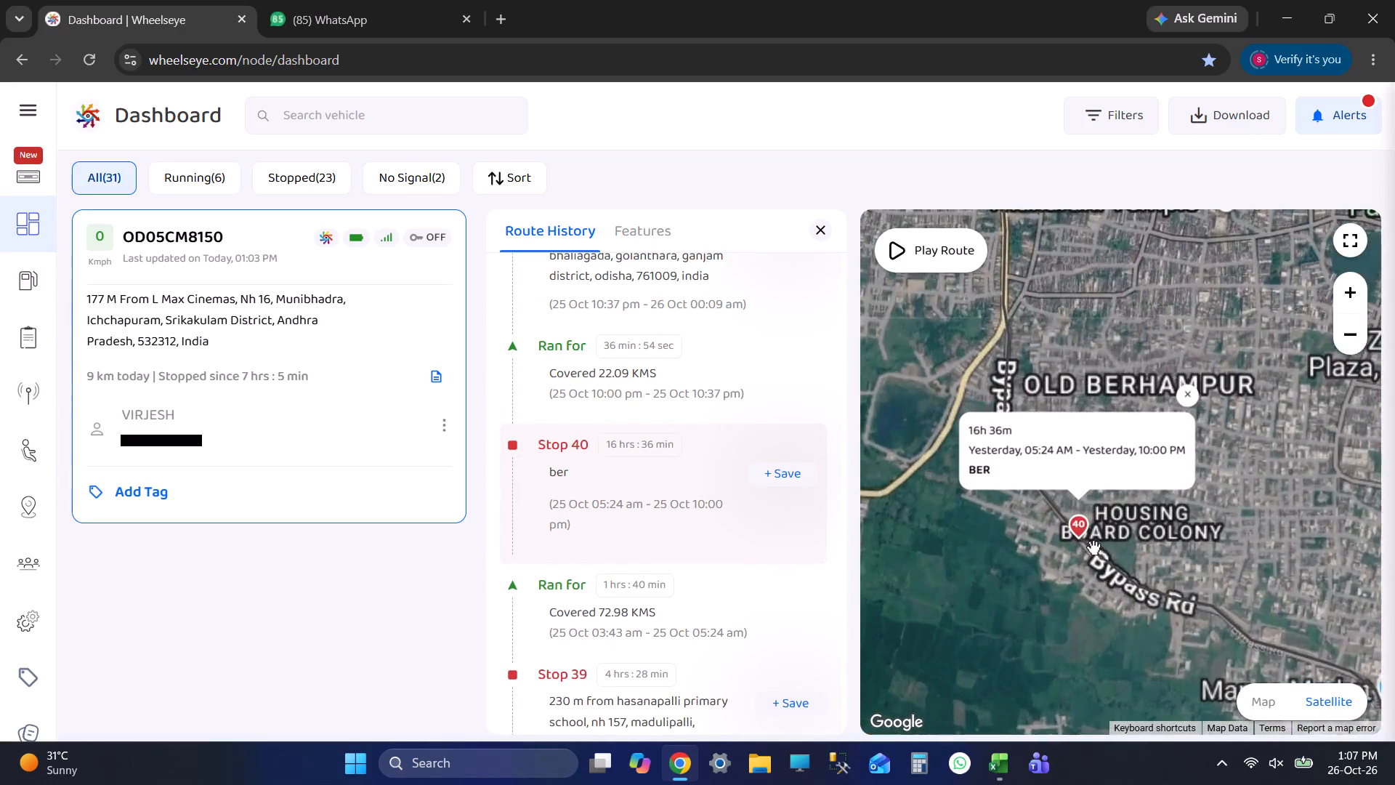
pyautogui.moveTo(1093, 547); pyautogui.dragTo(1076, 432)
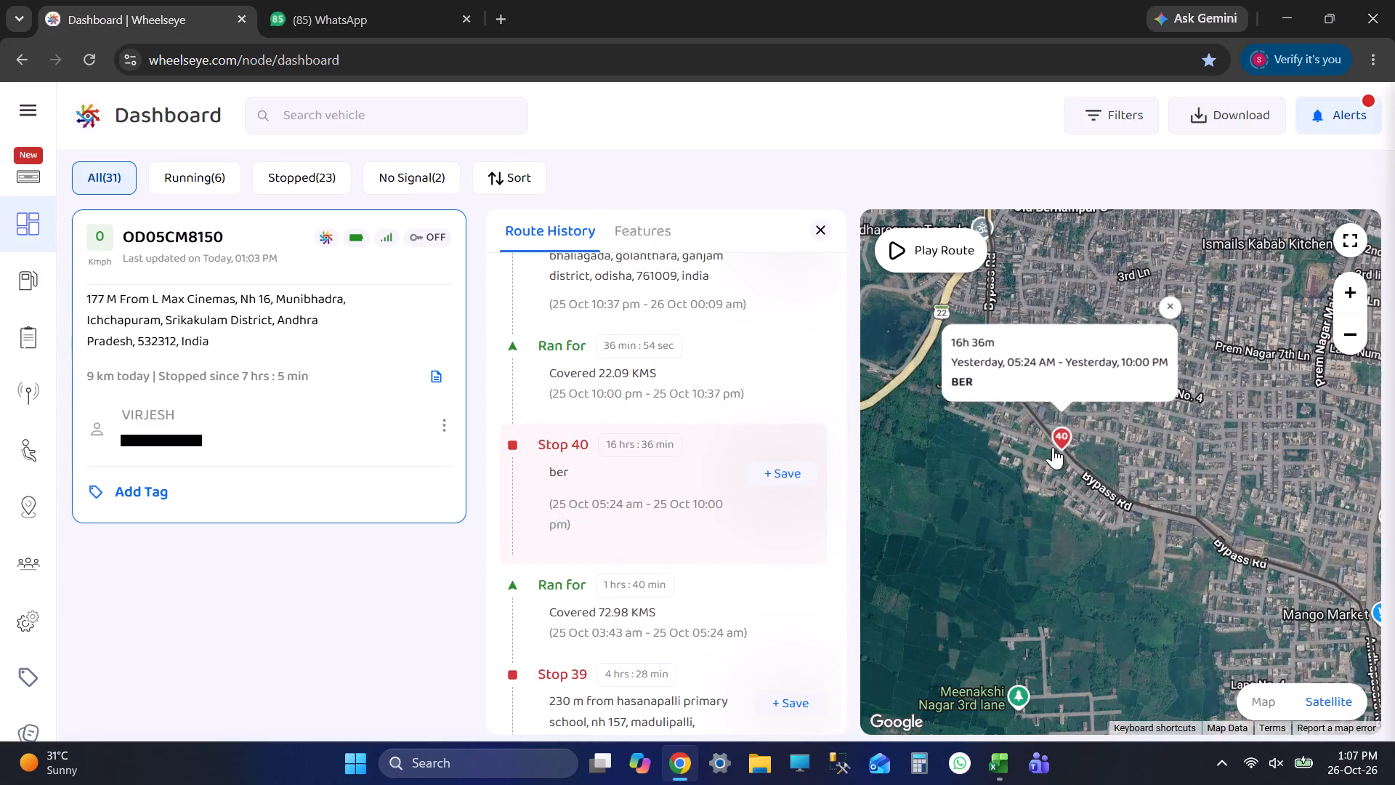
pyautogui.scroll(-5, 1053, 447)
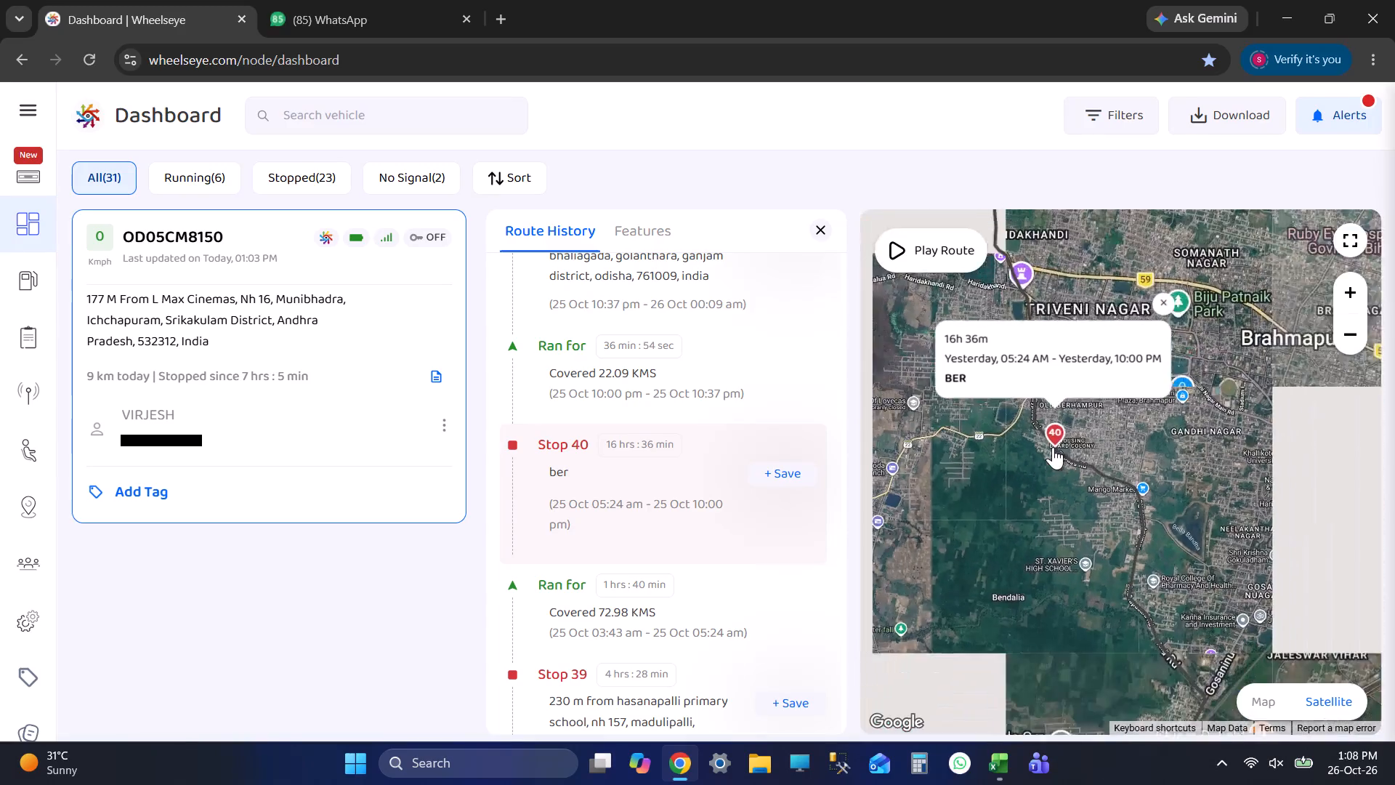
pyautogui.moveTo(1054, 459); pyautogui.dragTo(1051, 360)
pyautogui.scroll(-1, 1051, 360)
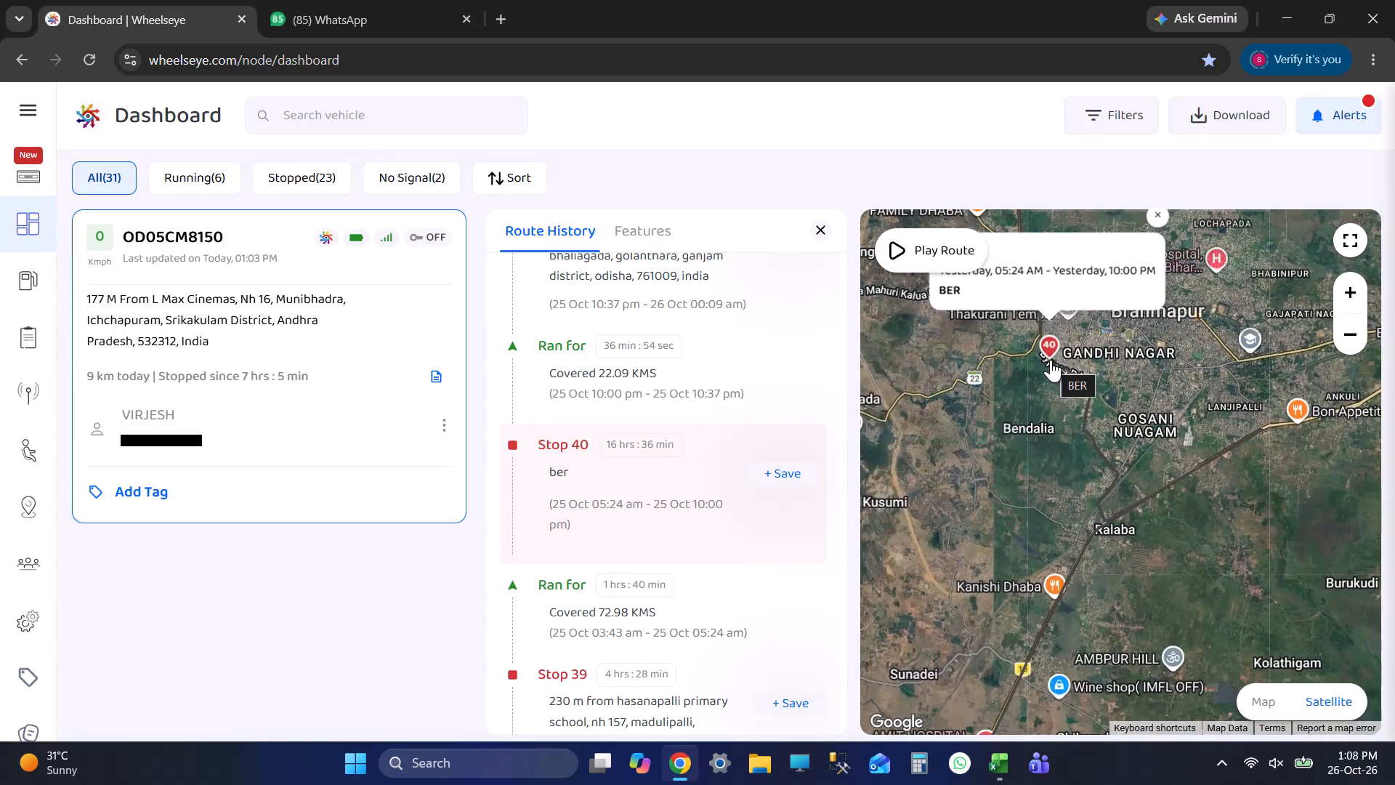
pyautogui.scroll(-1, 1051, 360)
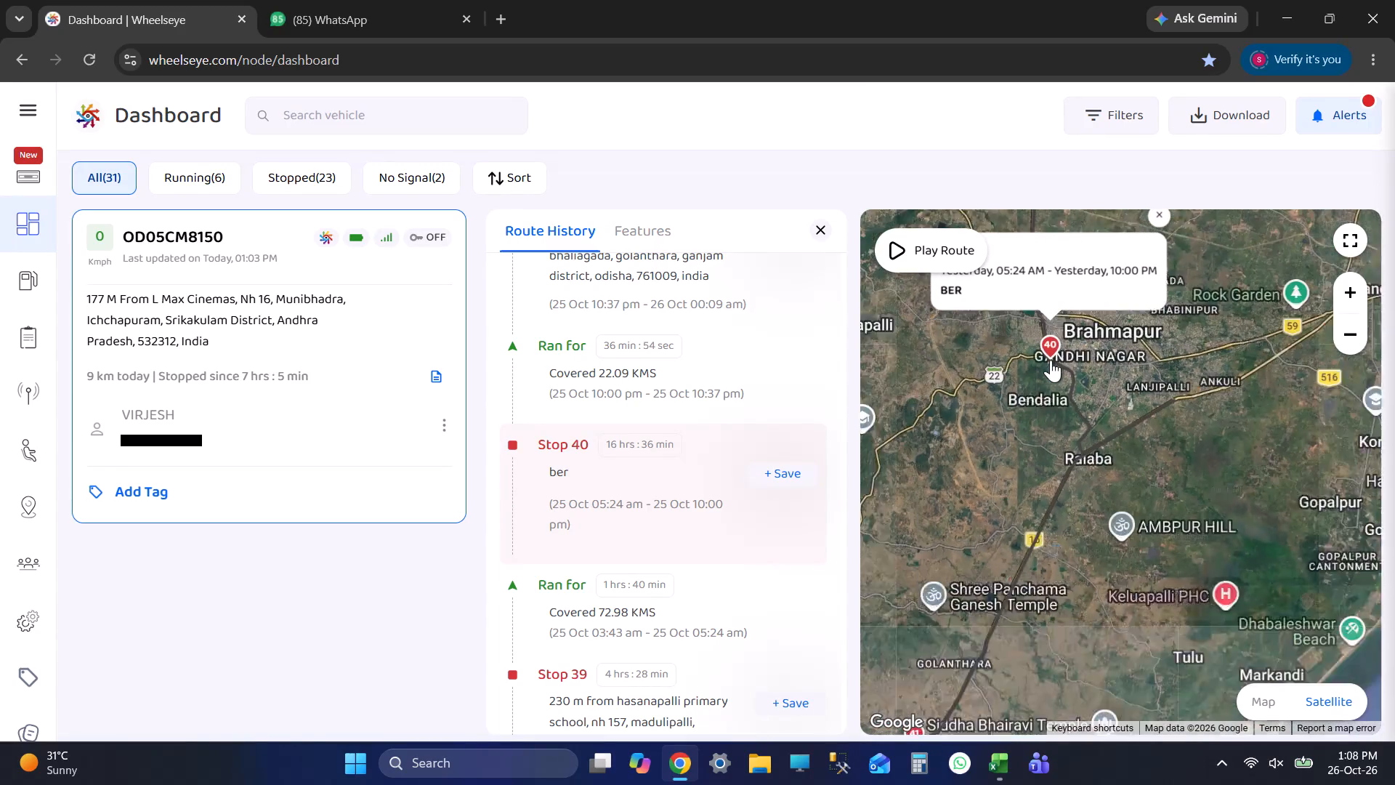
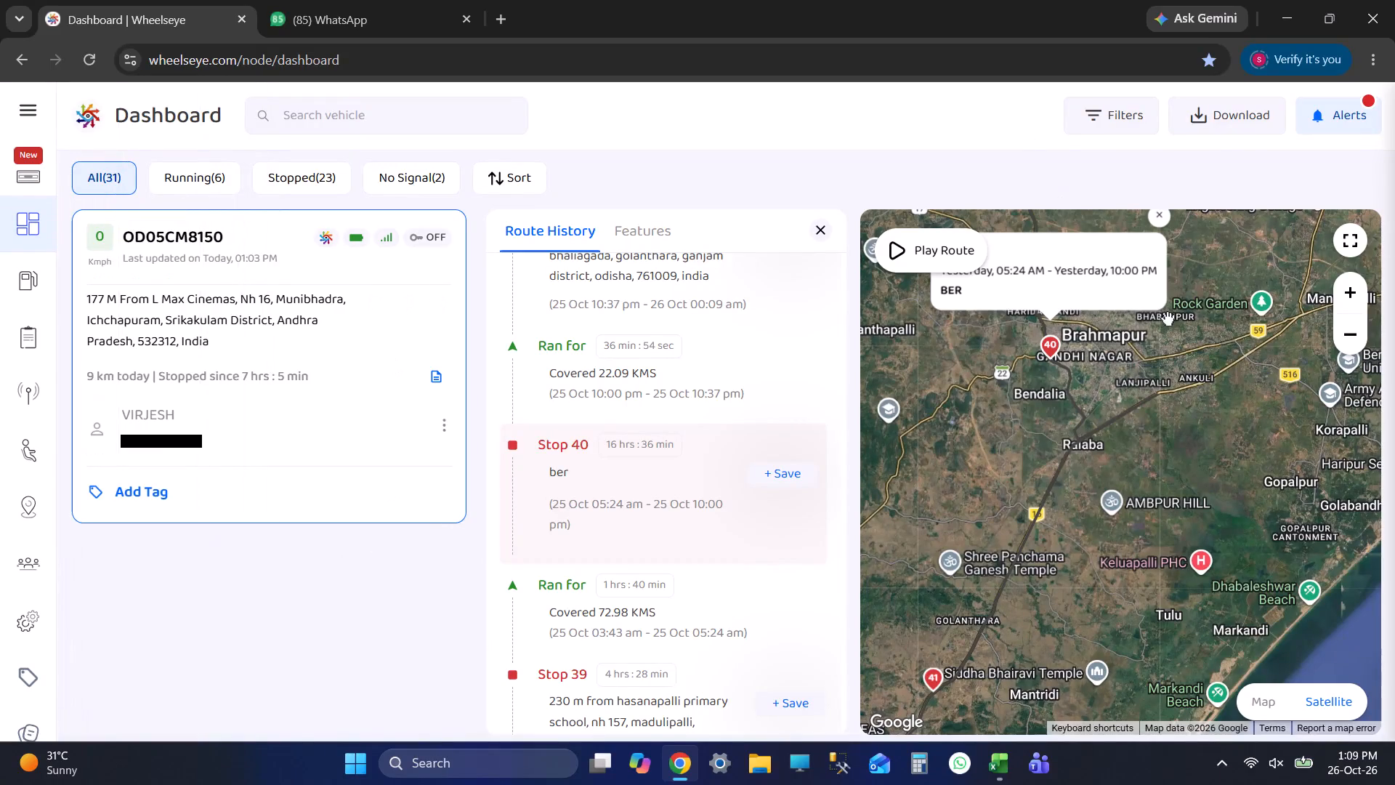
pyautogui.click(614, 486)
pyautogui.click(680, 494)
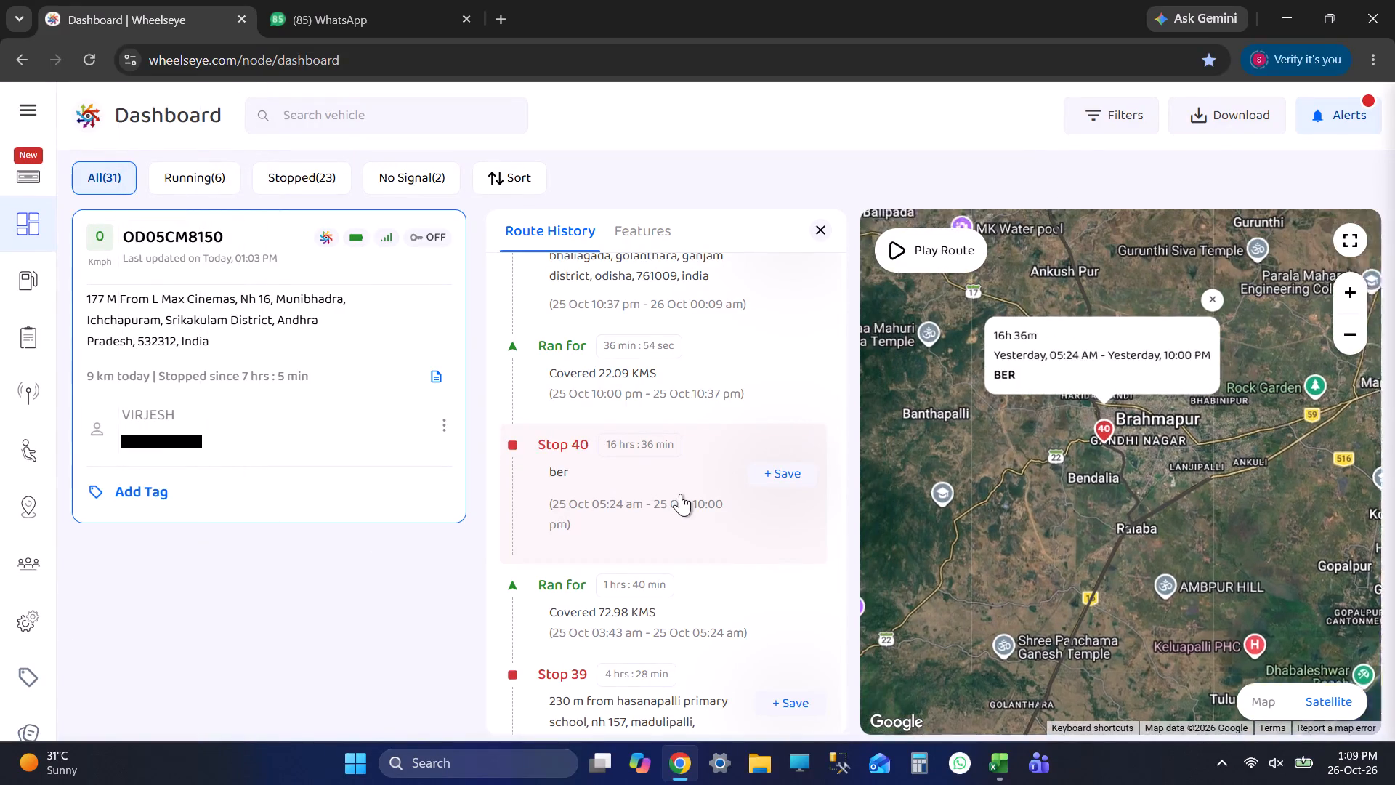
pyautogui.scroll(1, 1131, 442)
pyautogui.scroll(-3, 1091, 454)
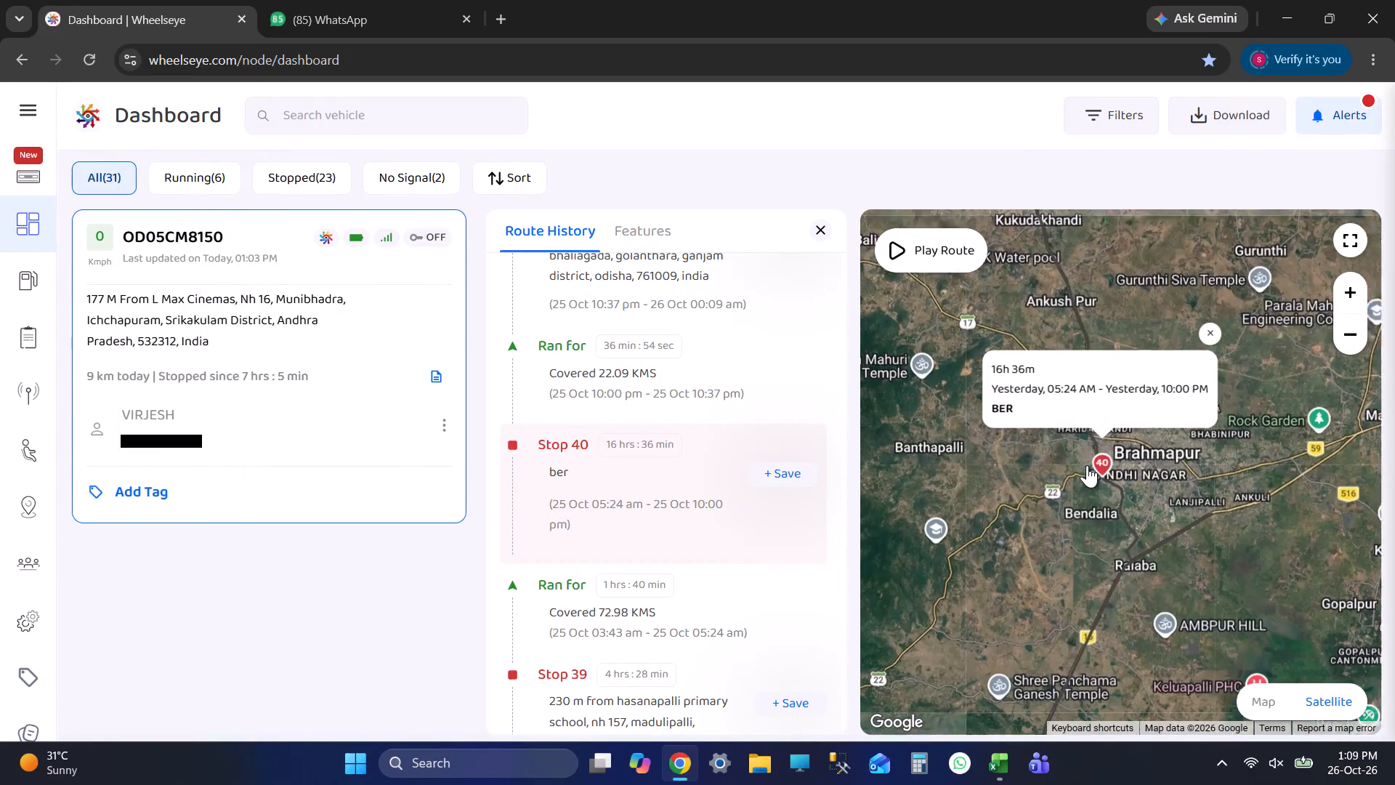
pyautogui.scroll(1, 1088, 463)
pyautogui.moveTo(1144, 479); pyautogui.dragTo(1061, 449)
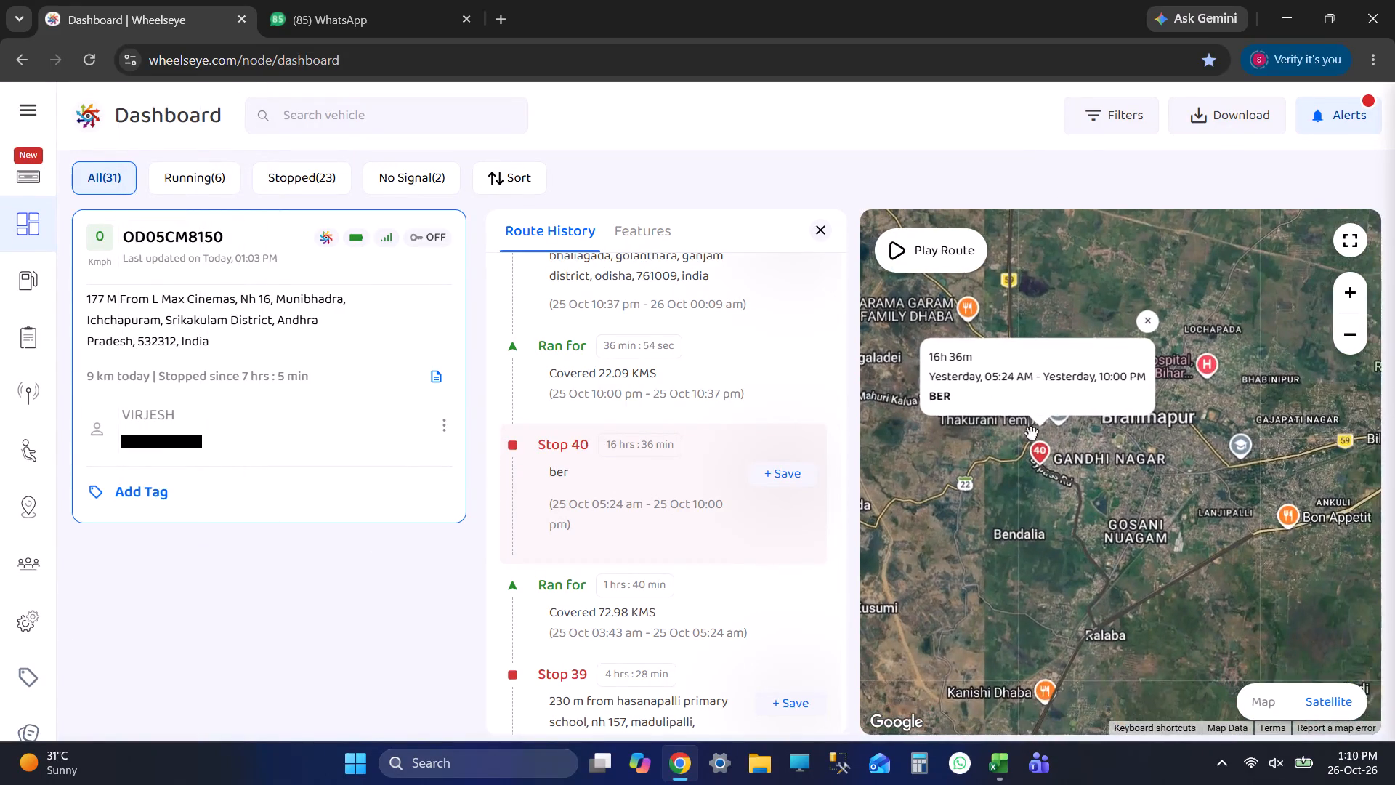
pyautogui.scroll(8, 1035, 462)
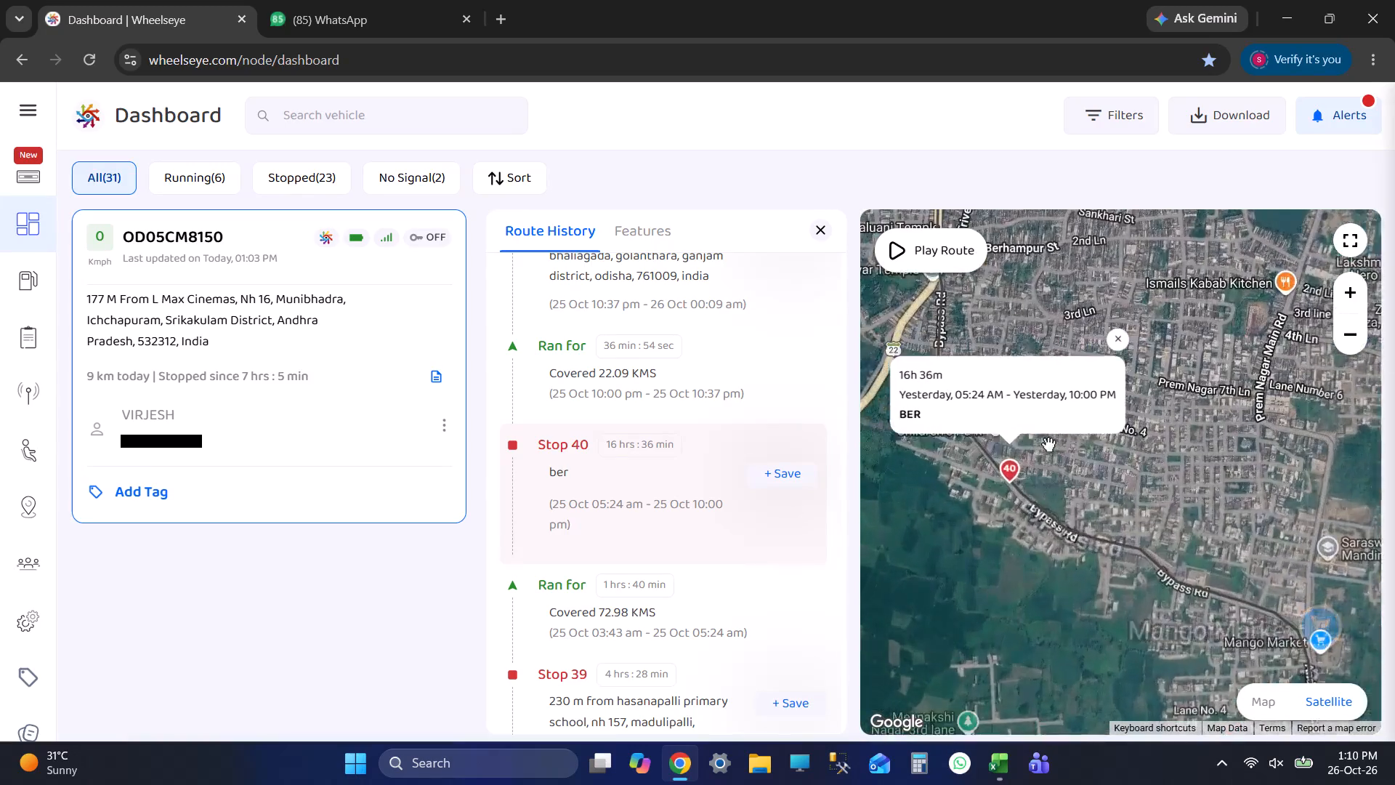
pyautogui.scroll(-2, 1051, 450)
pyautogui.moveTo(1093, 491); pyautogui.dragTo(1023, 427)
pyautogui.scroll(-2, 1032, 421)
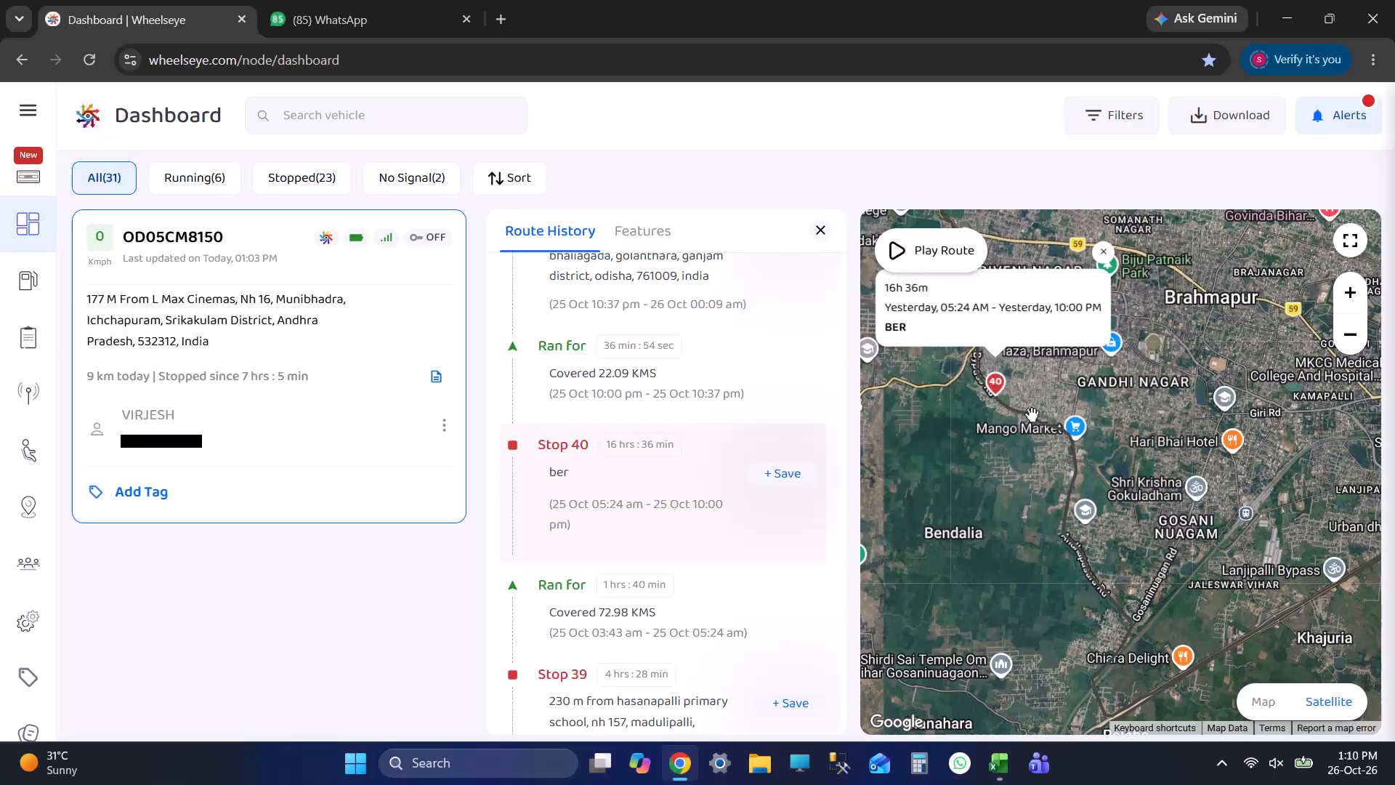
pyautogui.scroll(4, 1072, 385)
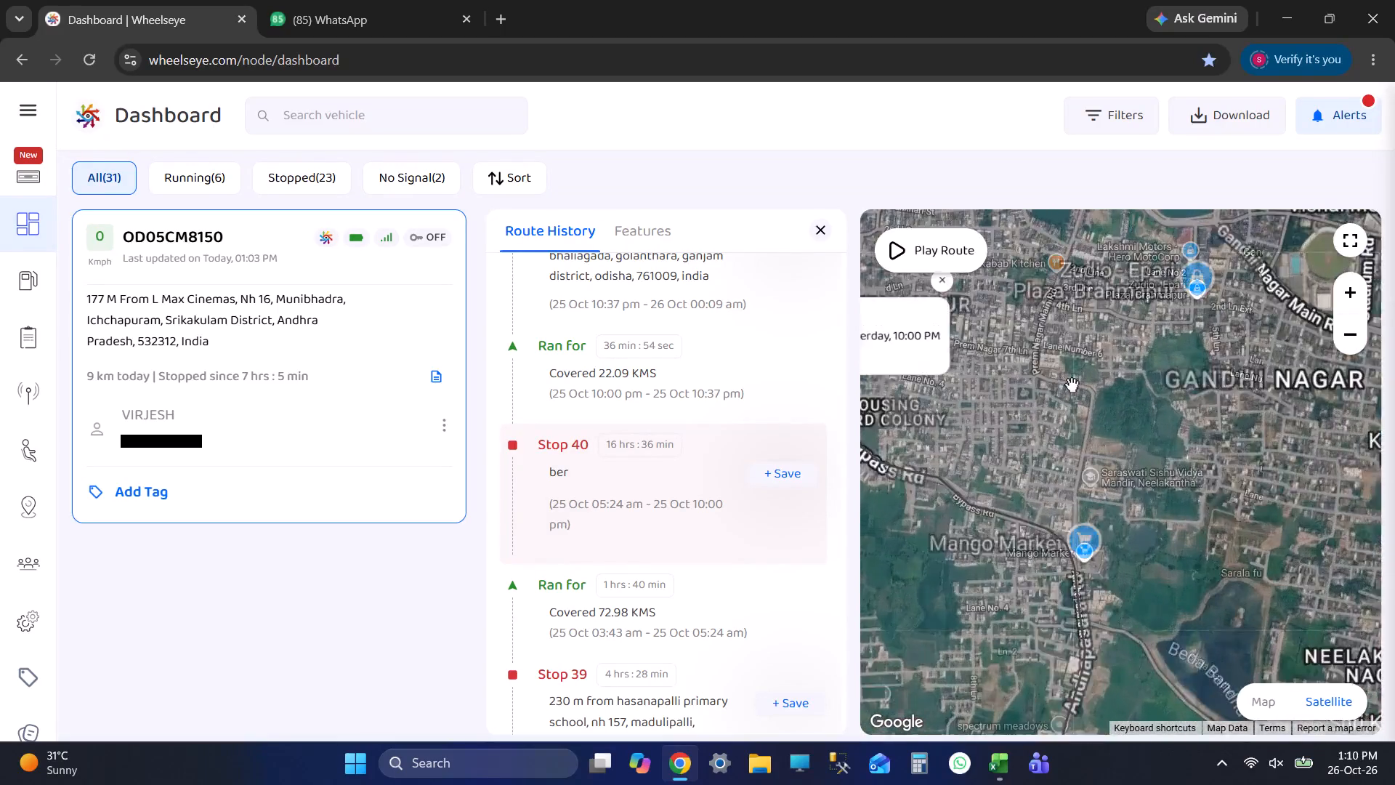
pyautogui.scroll(-4, 1061, 420)
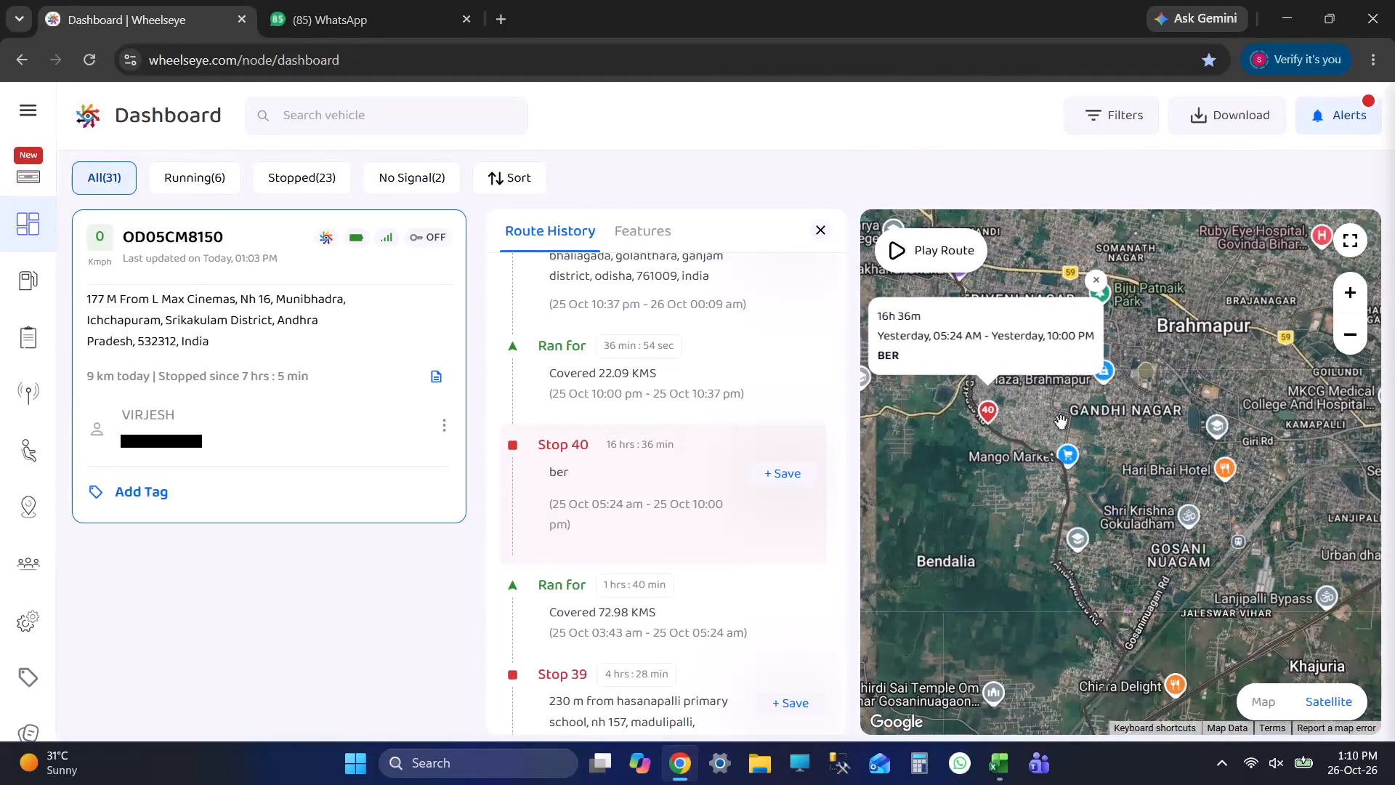
pyautogui.hotkey('alt', 'Tab')
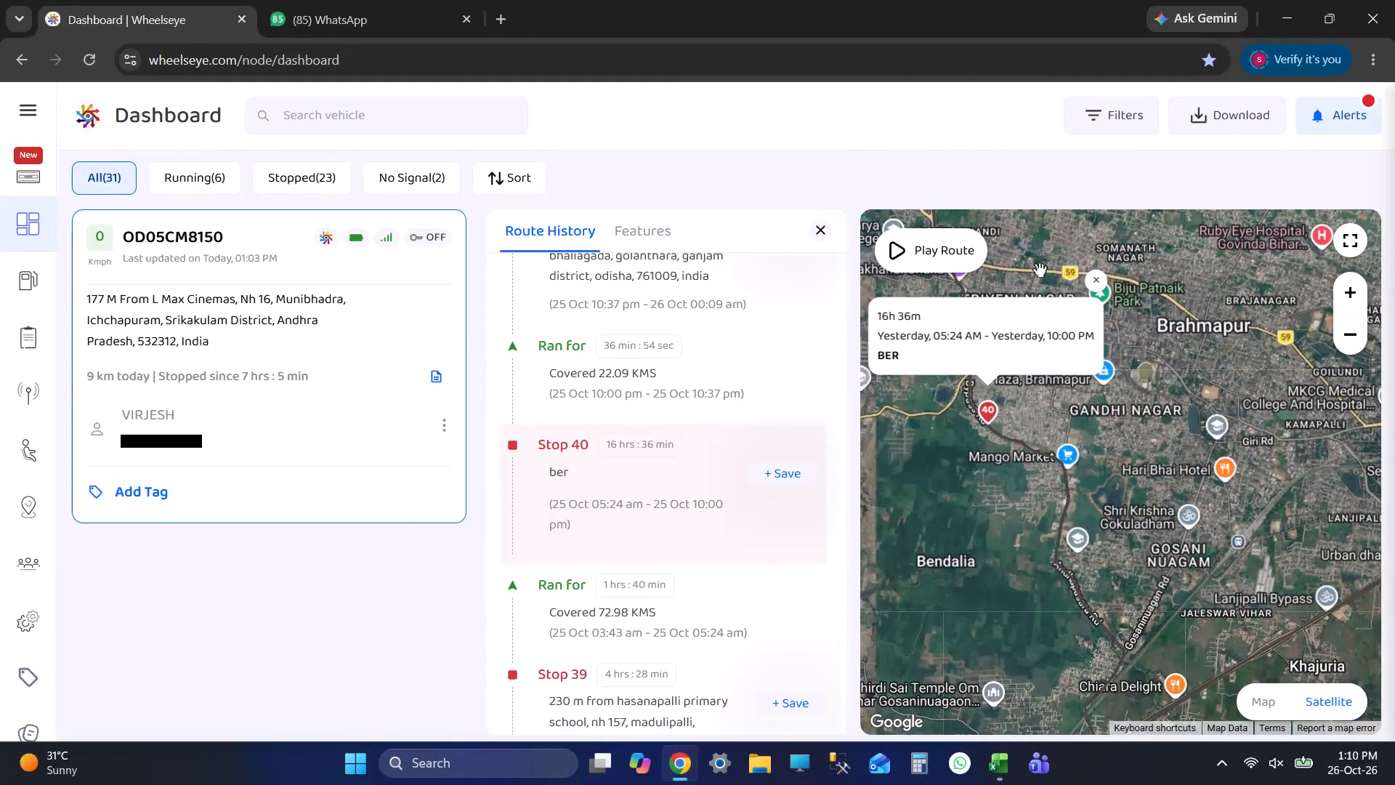
pyautogui.hotkey('alt', 'Tab')
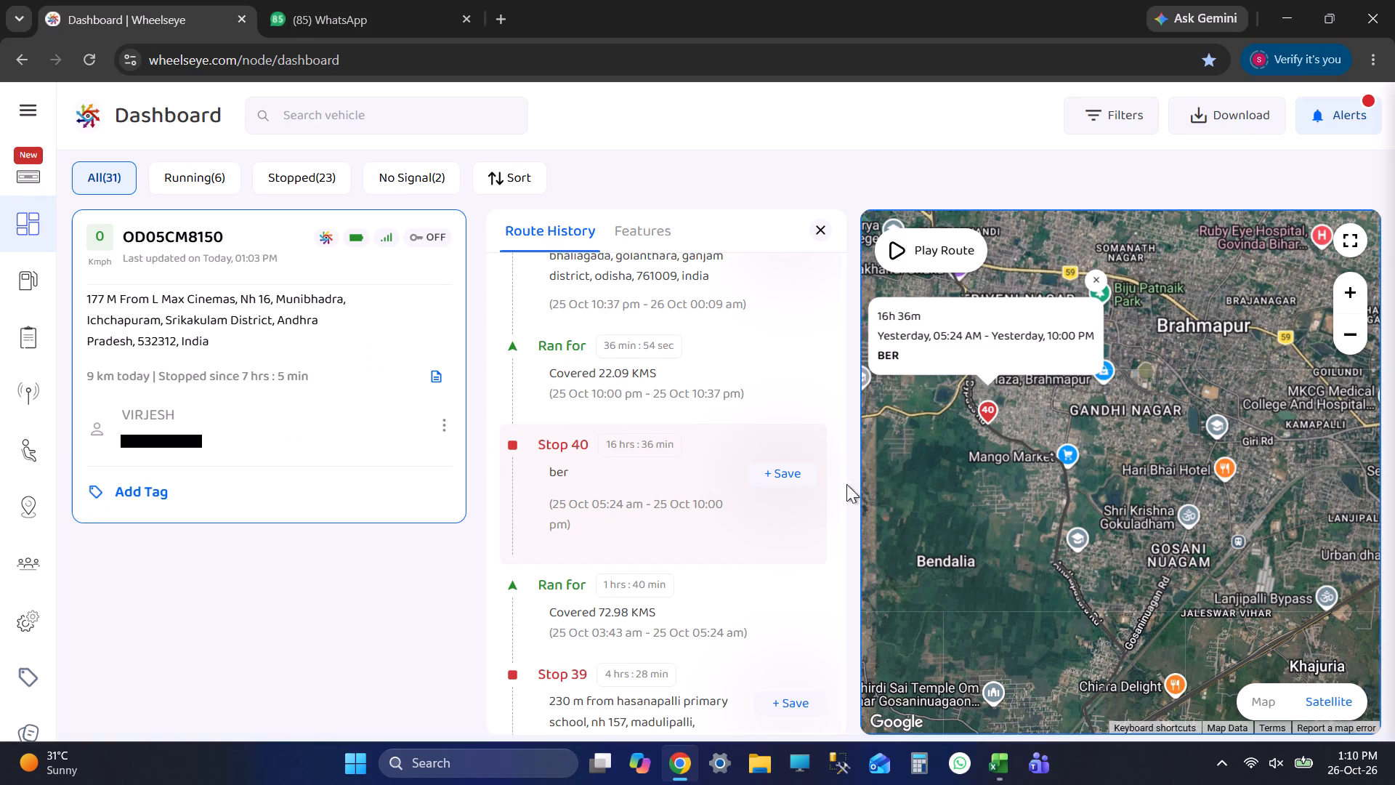
pyautogui.hotkey('alt', 'Tab')
pyautogui.hotkey('alt', 'Tab')
pyautogui.hotkey('alt', 'Tab')
pyautogui.press('Tab')
pyautogui.press('Tab')
pyautogui.press('Tab')
pyautogui.press('Tab')
pyautogui.press('Tab')
pyautogui.press('Tab')
pyautogui.press('Tab')
pyautogui.press('Tab')
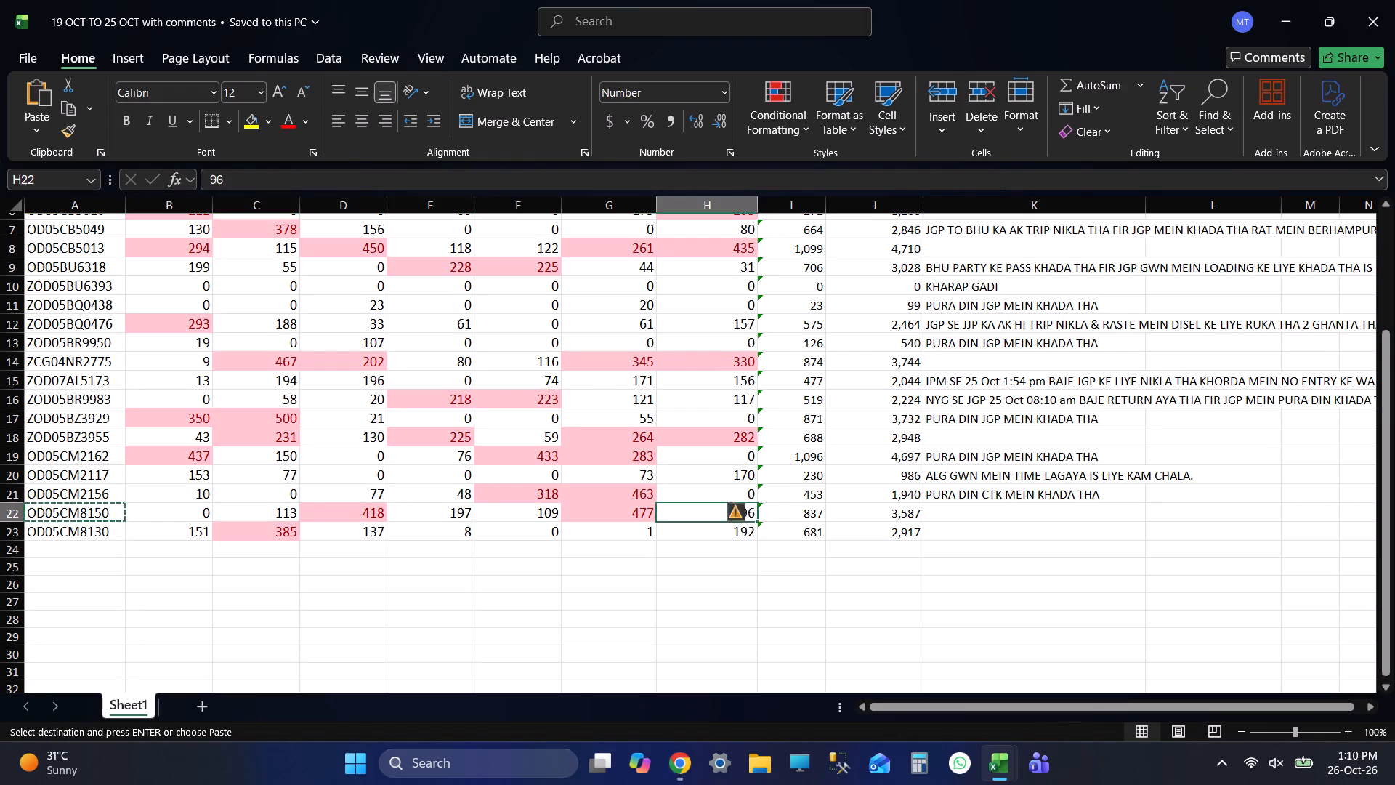
pyautogui.press('Tab')
pyautogui.press('Tab')
pyautogui.write('BER MEIN TIME')
pyautogui.press('space')
pyautogui.write('LAGAYA IS LIYE KAM CHALA')
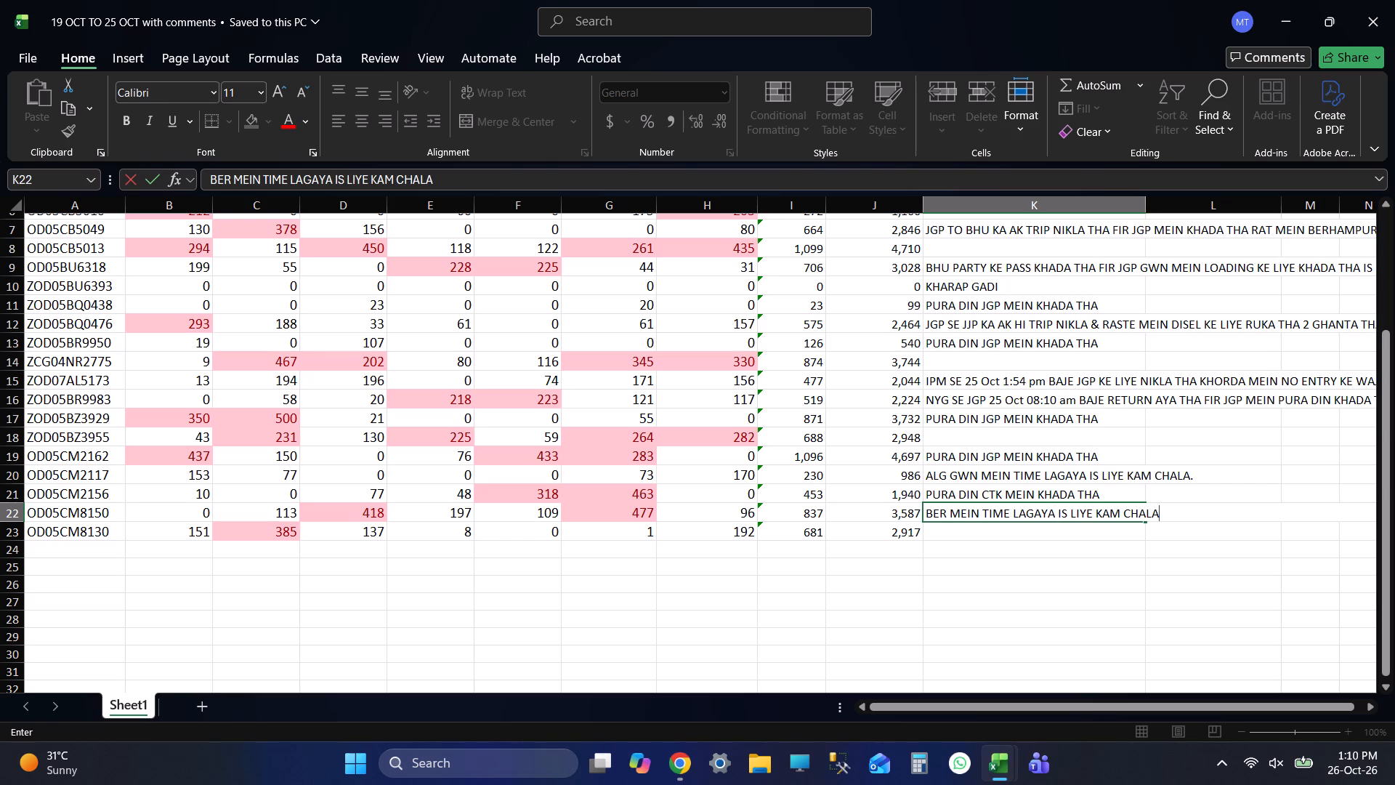
pyautogui.press('.')
pyautogui.press('Return')
pyautogui.hotkey('ctrl', 's')
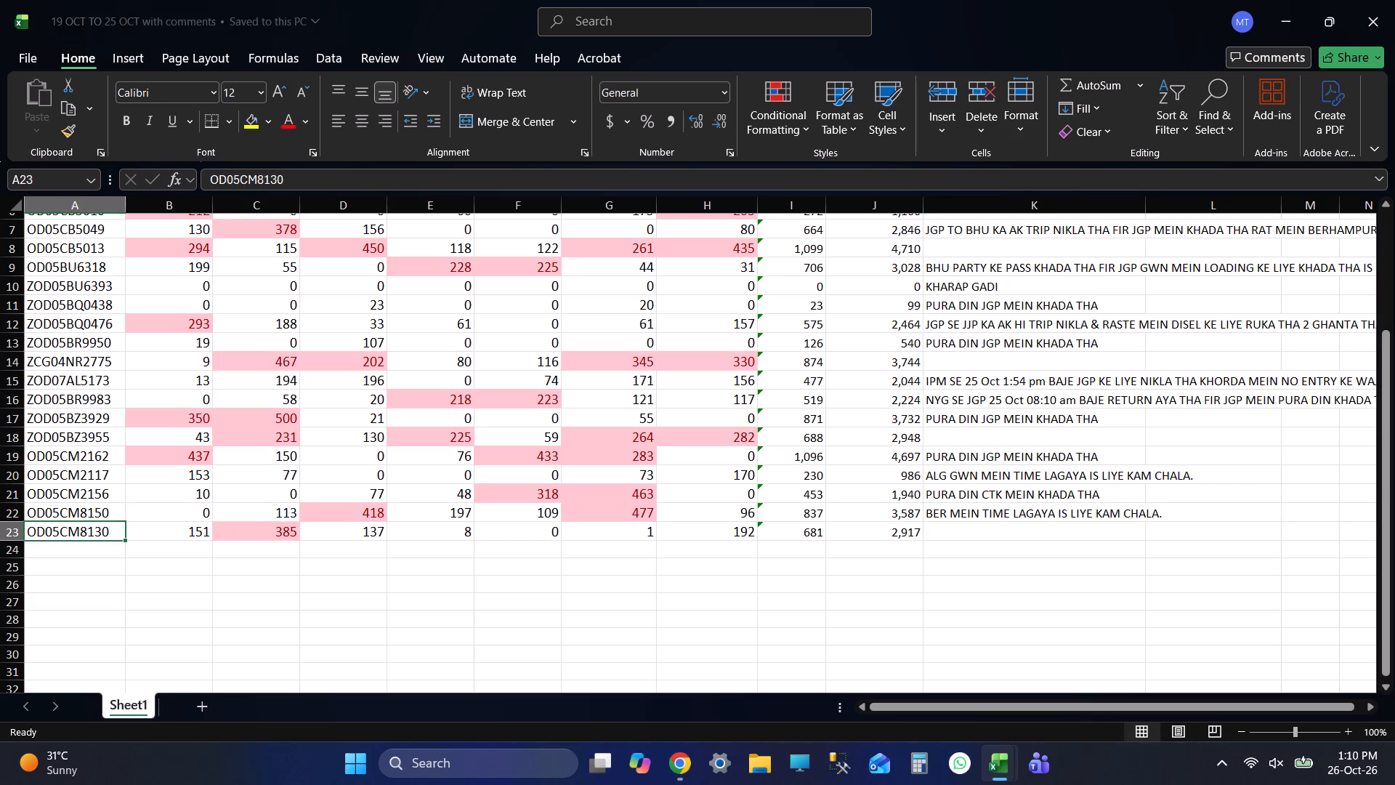
pyautogui.hotkey('ctrl', 'c')
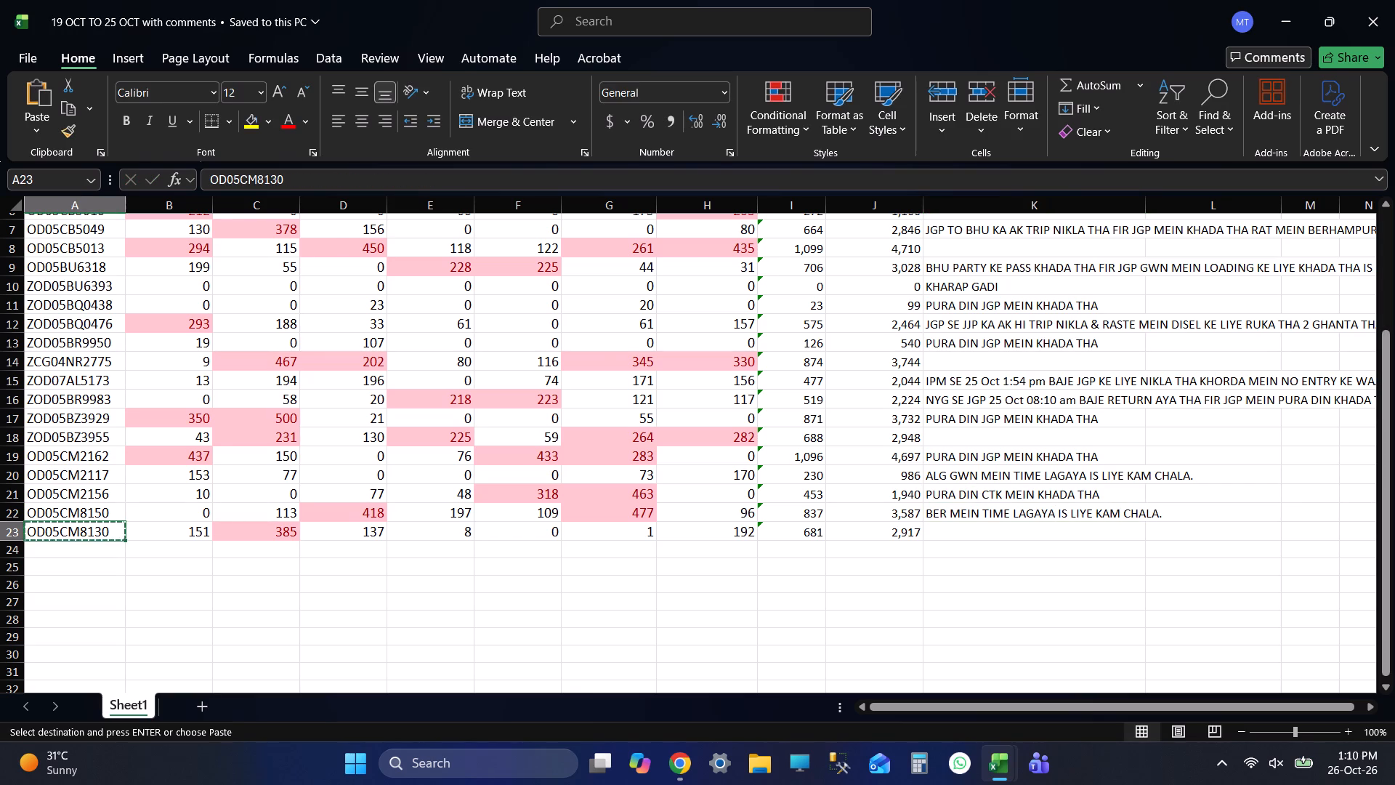
pyautogui.hotkey('alt', 'Tab')
pyautogui.click(416, 113)
pyautogui.hotkey('ctrl', 'v')
pyautogui.press('Return')
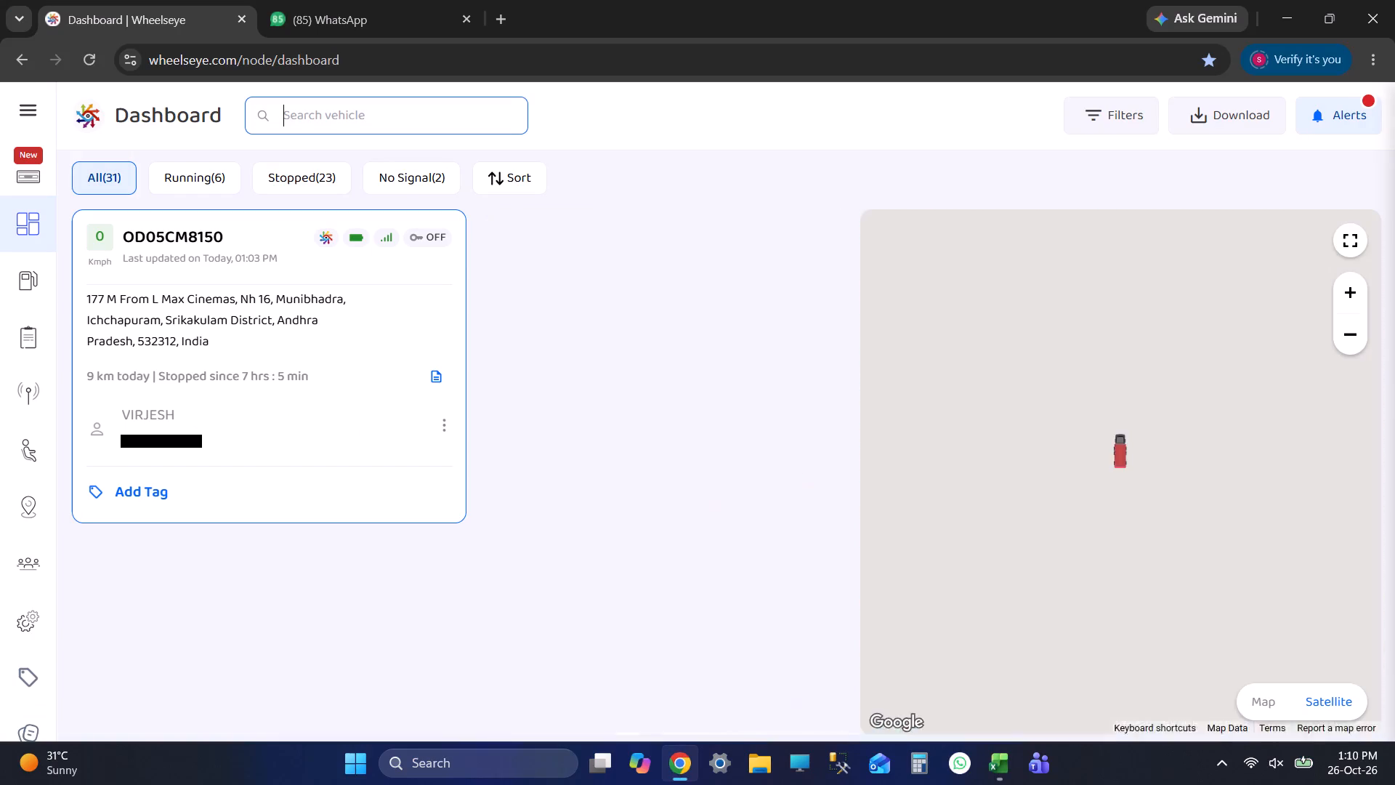
pyautogui.click(285, 313)
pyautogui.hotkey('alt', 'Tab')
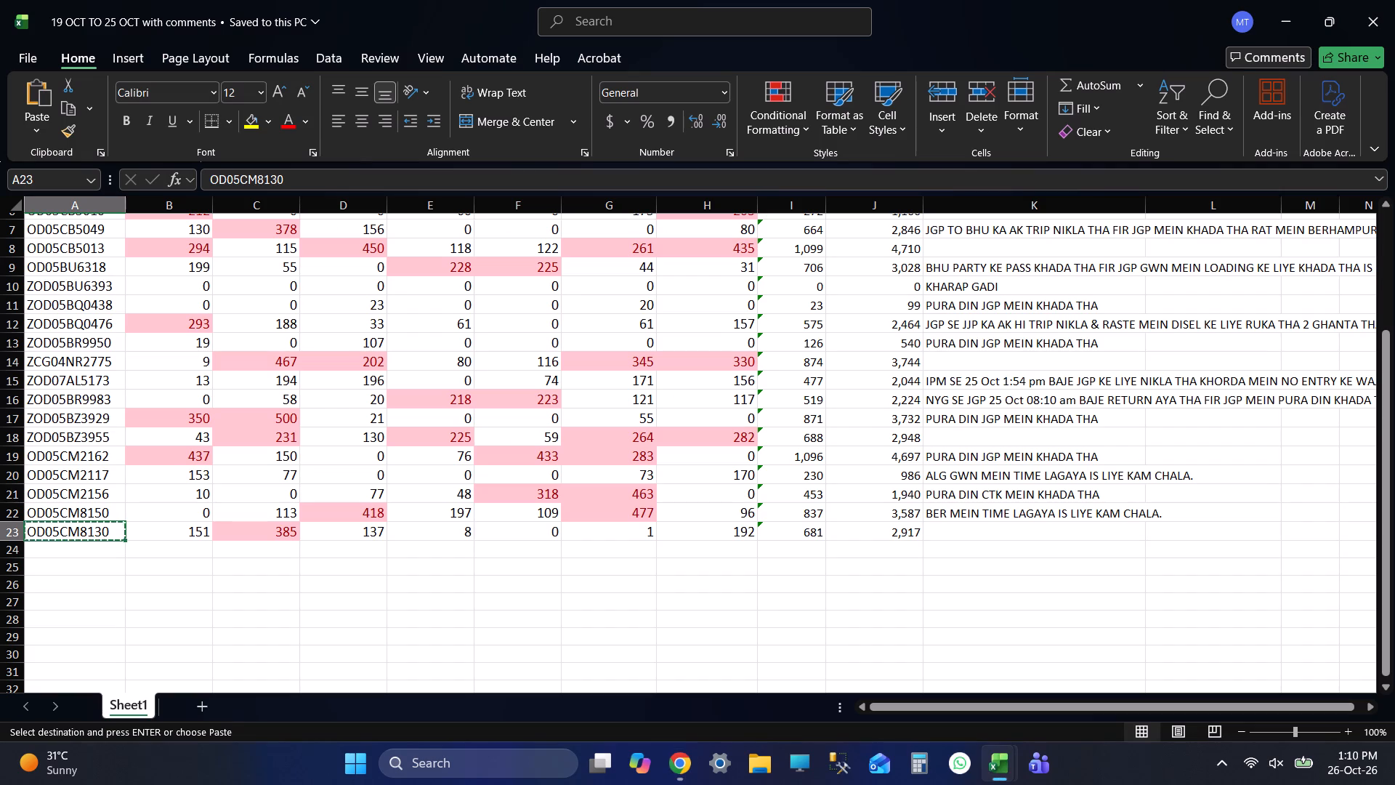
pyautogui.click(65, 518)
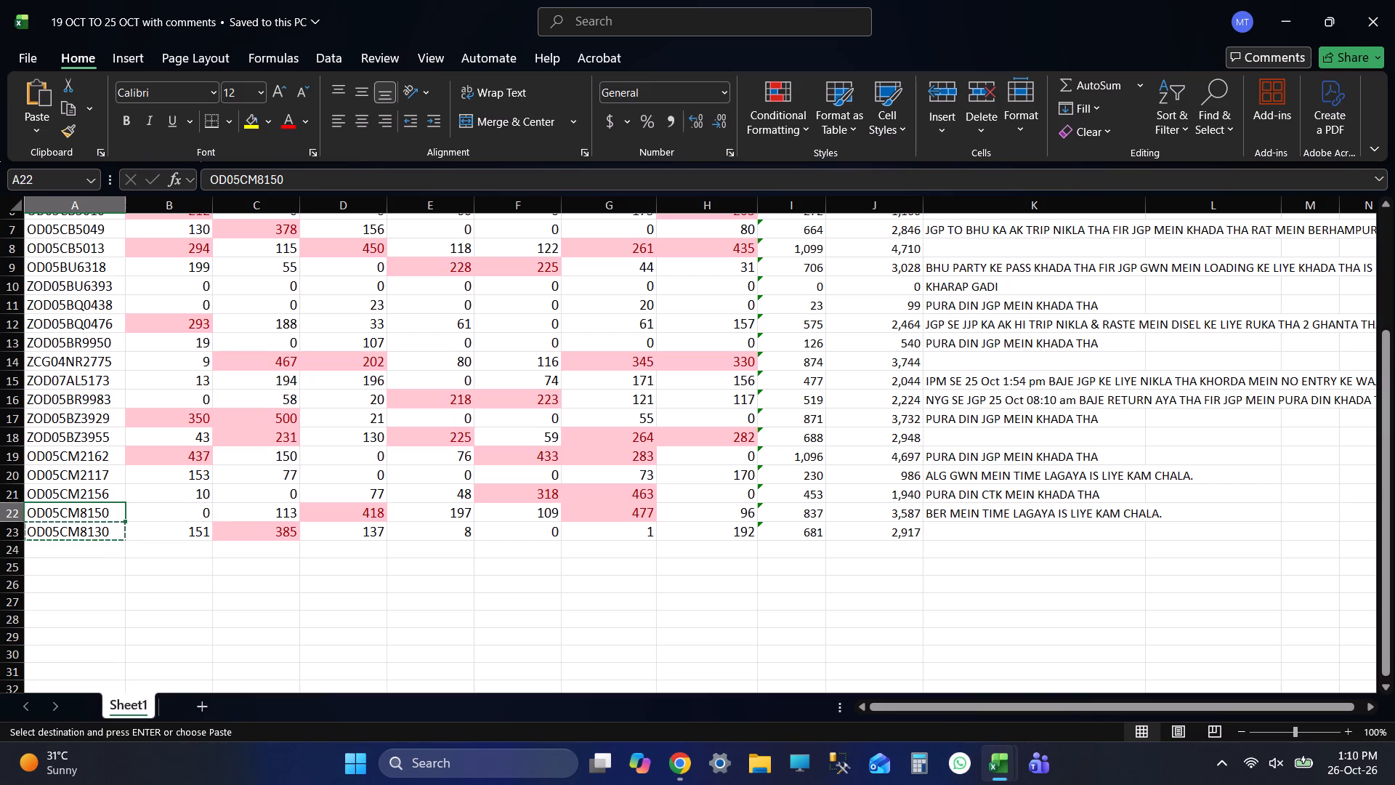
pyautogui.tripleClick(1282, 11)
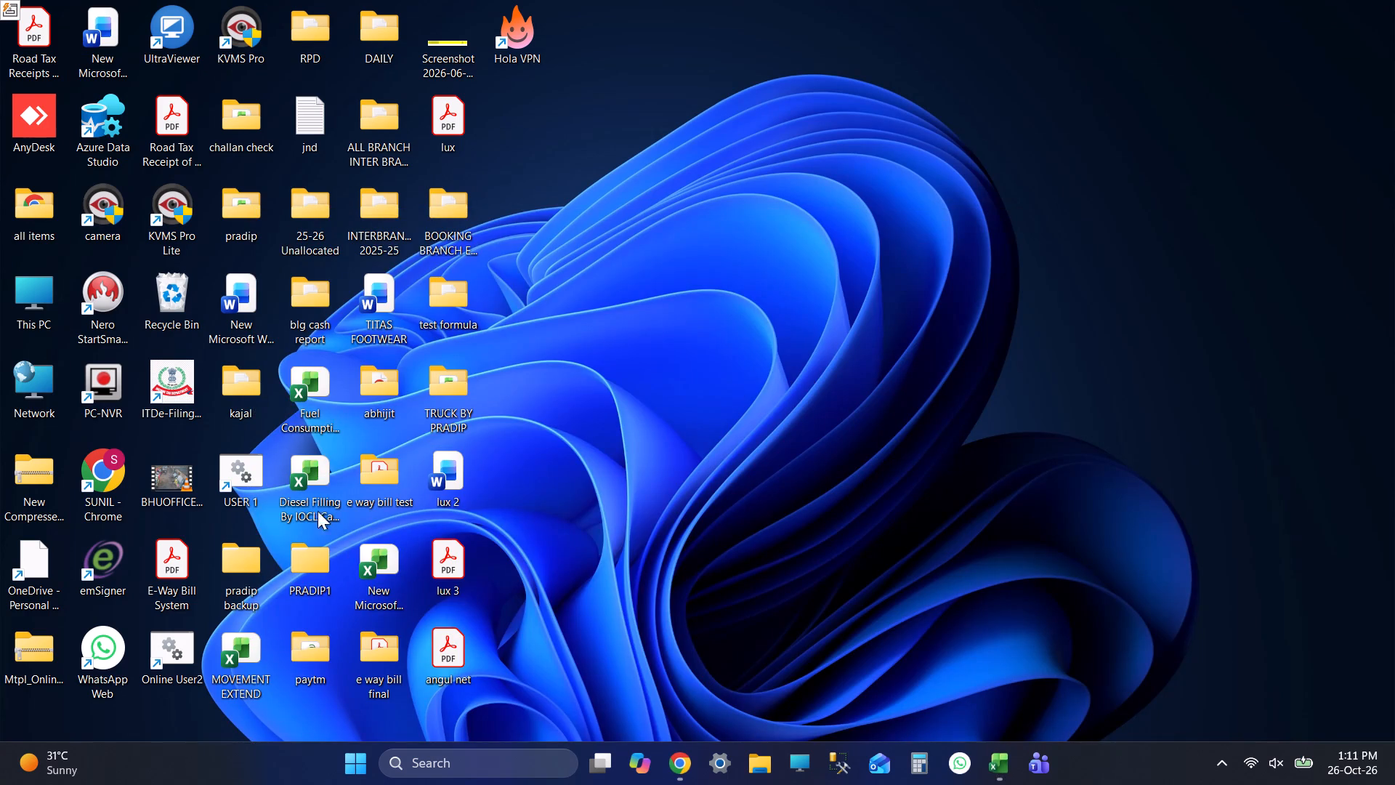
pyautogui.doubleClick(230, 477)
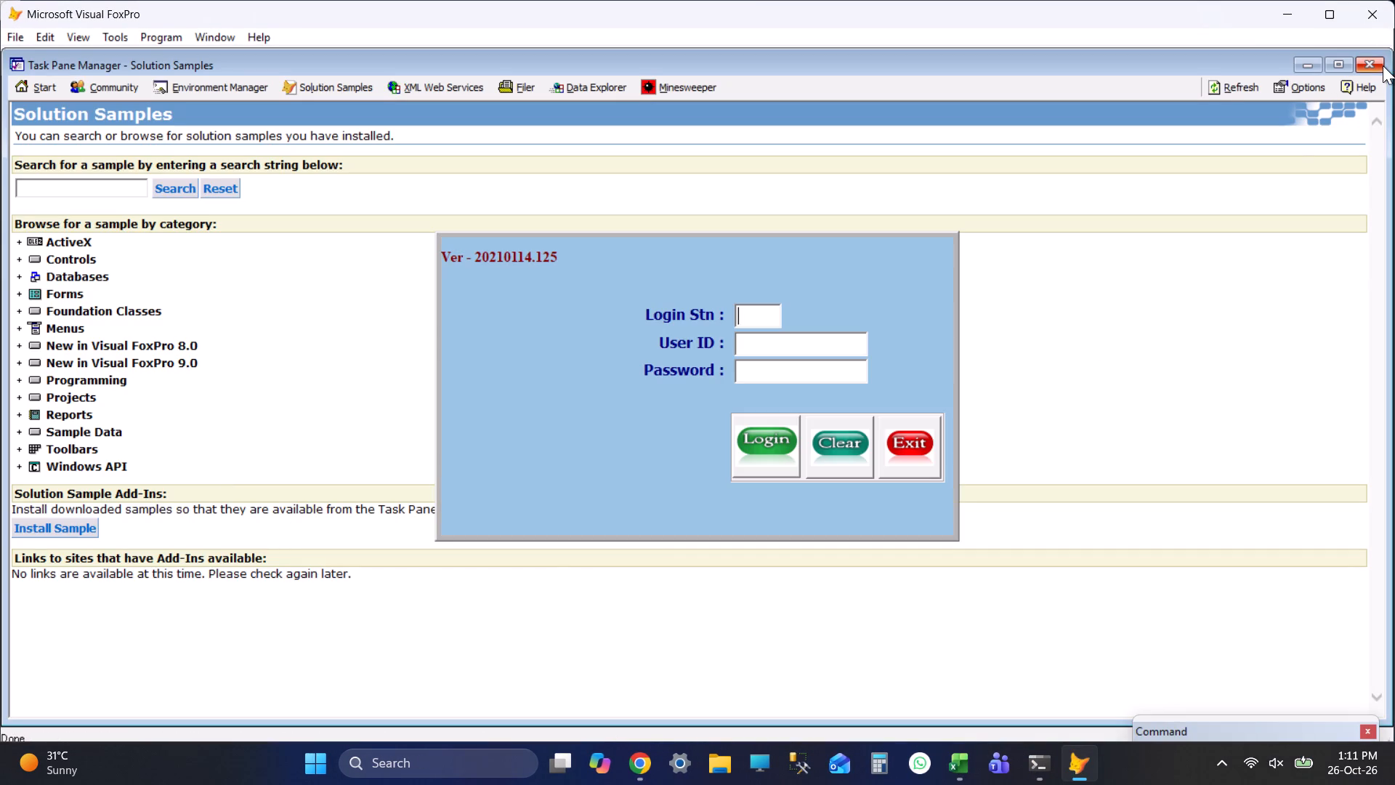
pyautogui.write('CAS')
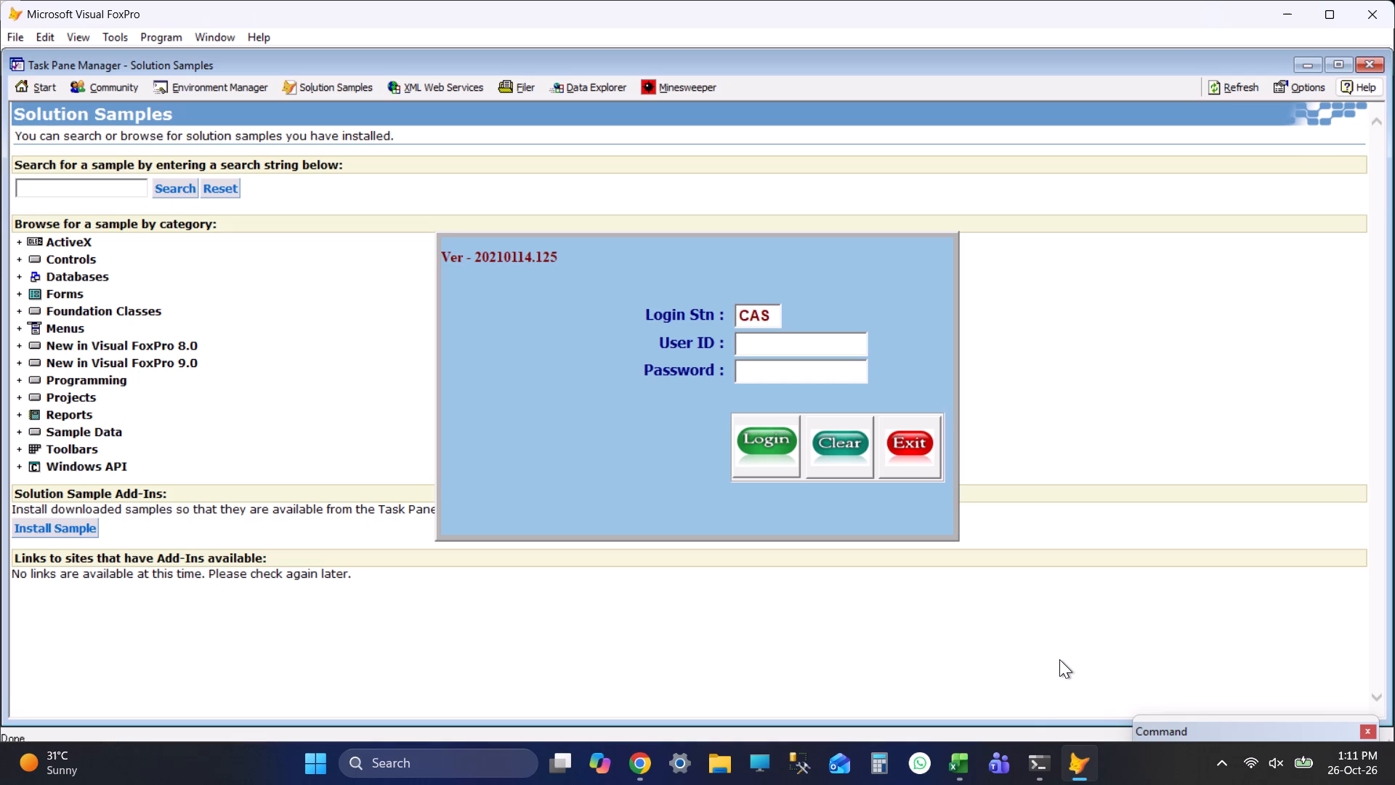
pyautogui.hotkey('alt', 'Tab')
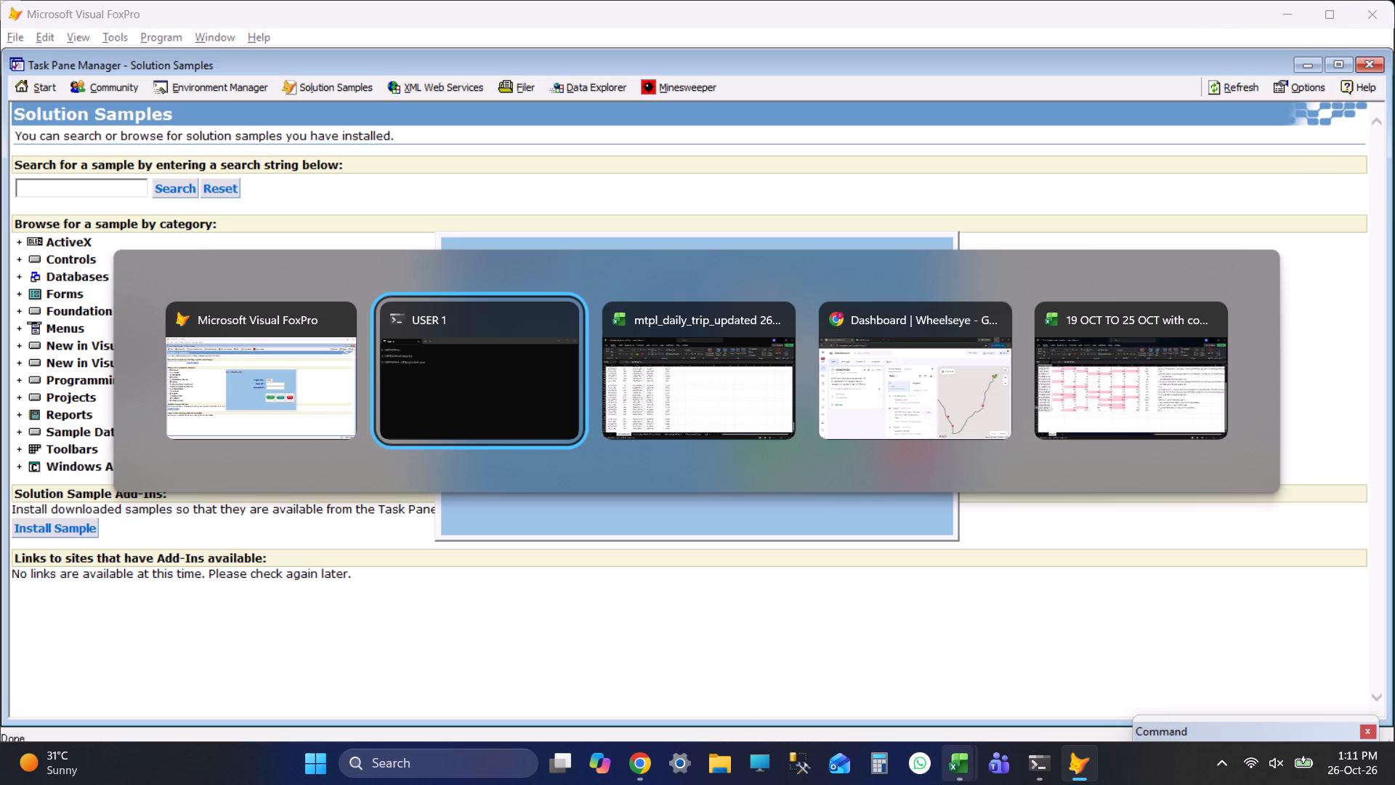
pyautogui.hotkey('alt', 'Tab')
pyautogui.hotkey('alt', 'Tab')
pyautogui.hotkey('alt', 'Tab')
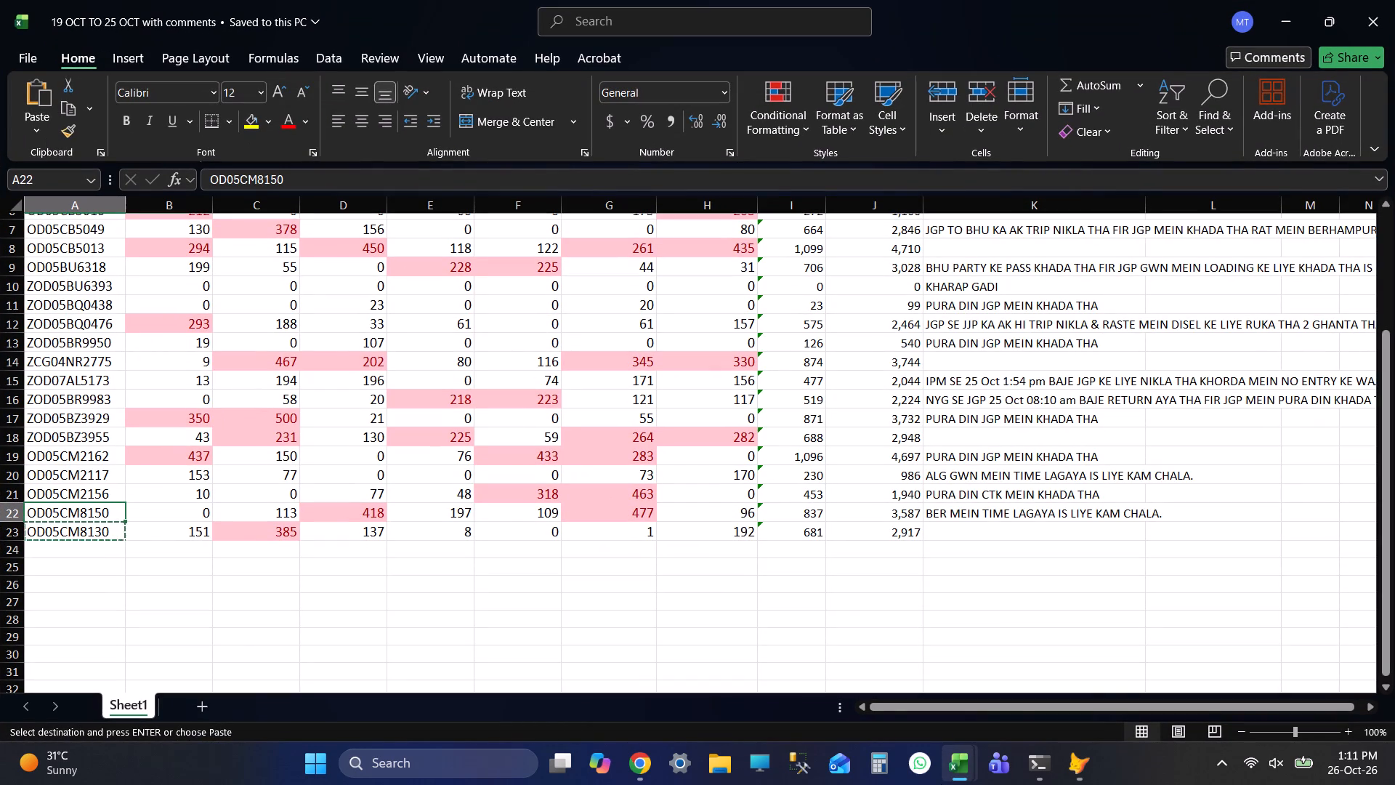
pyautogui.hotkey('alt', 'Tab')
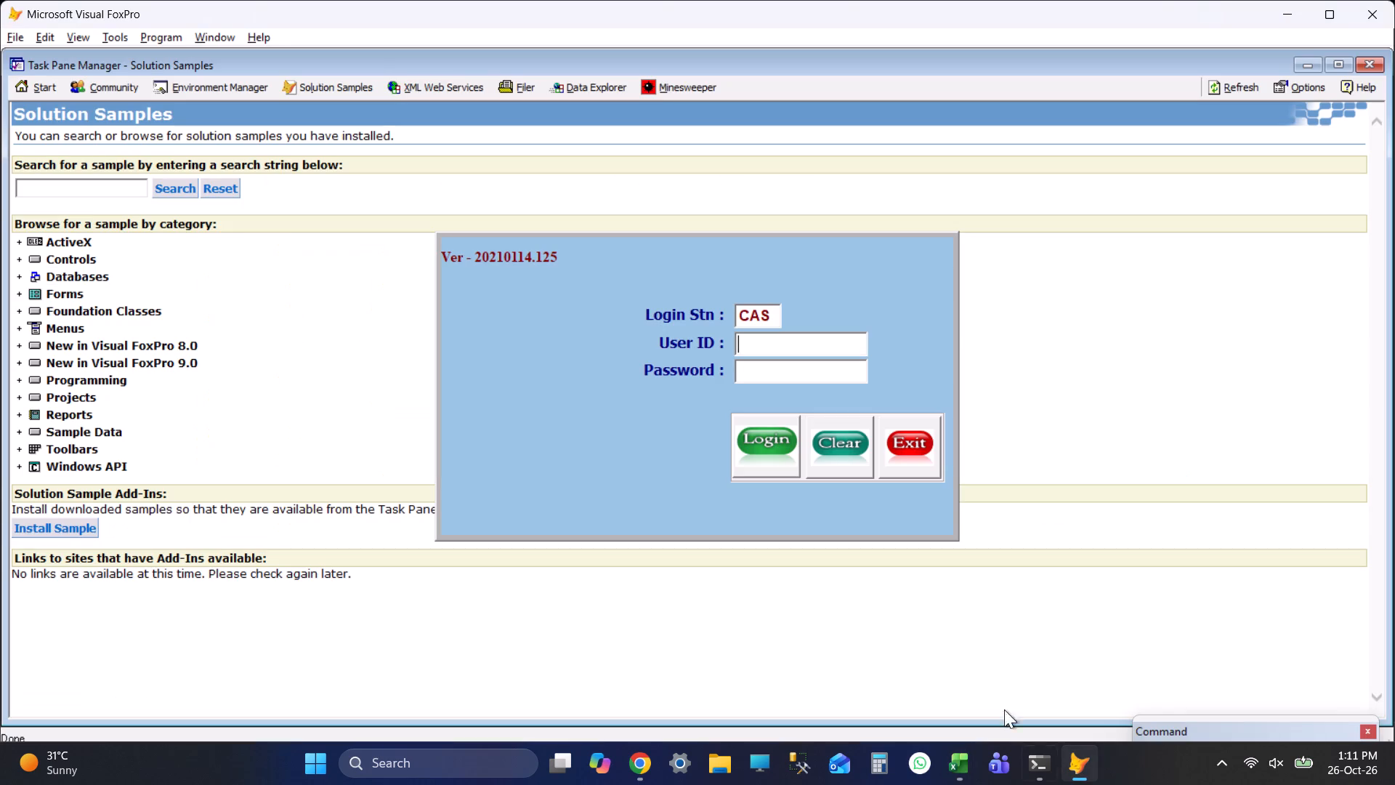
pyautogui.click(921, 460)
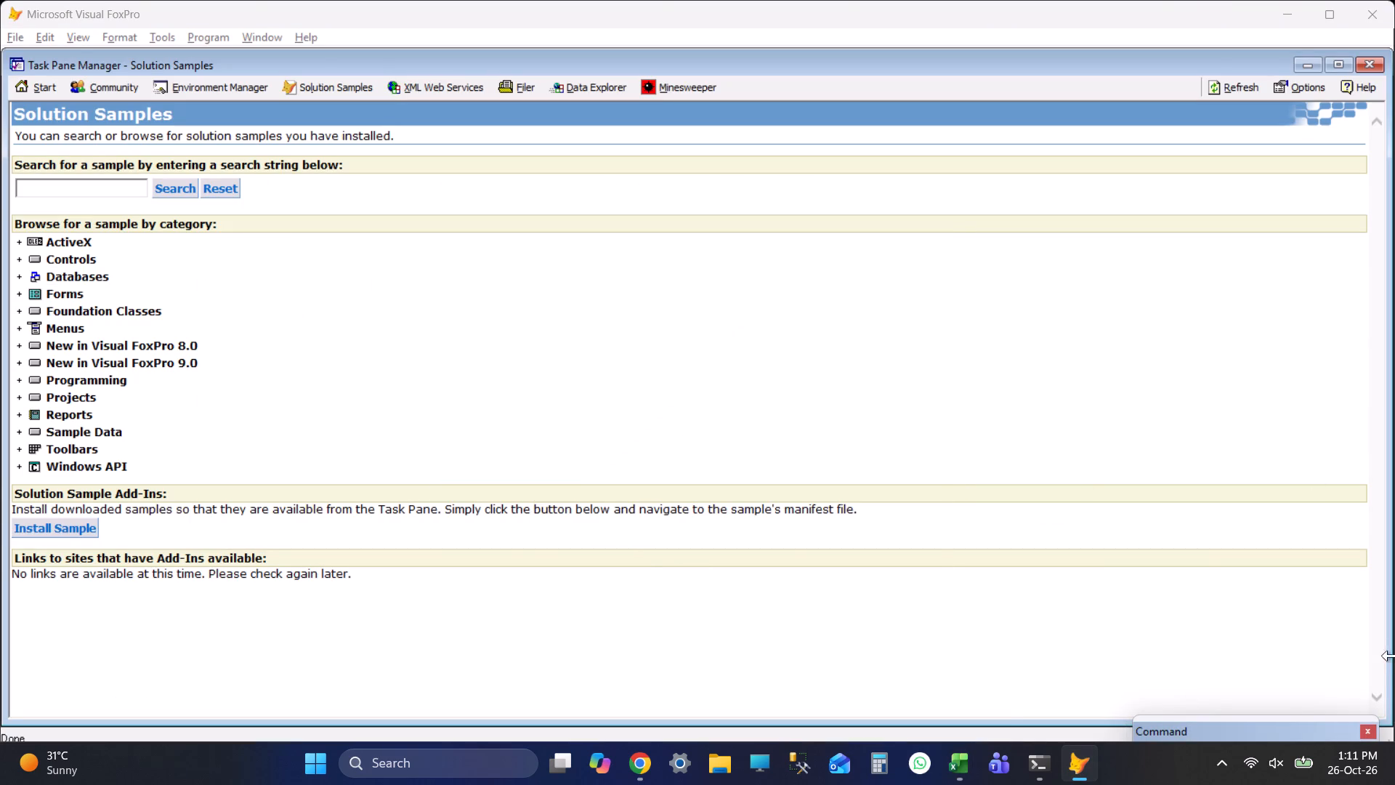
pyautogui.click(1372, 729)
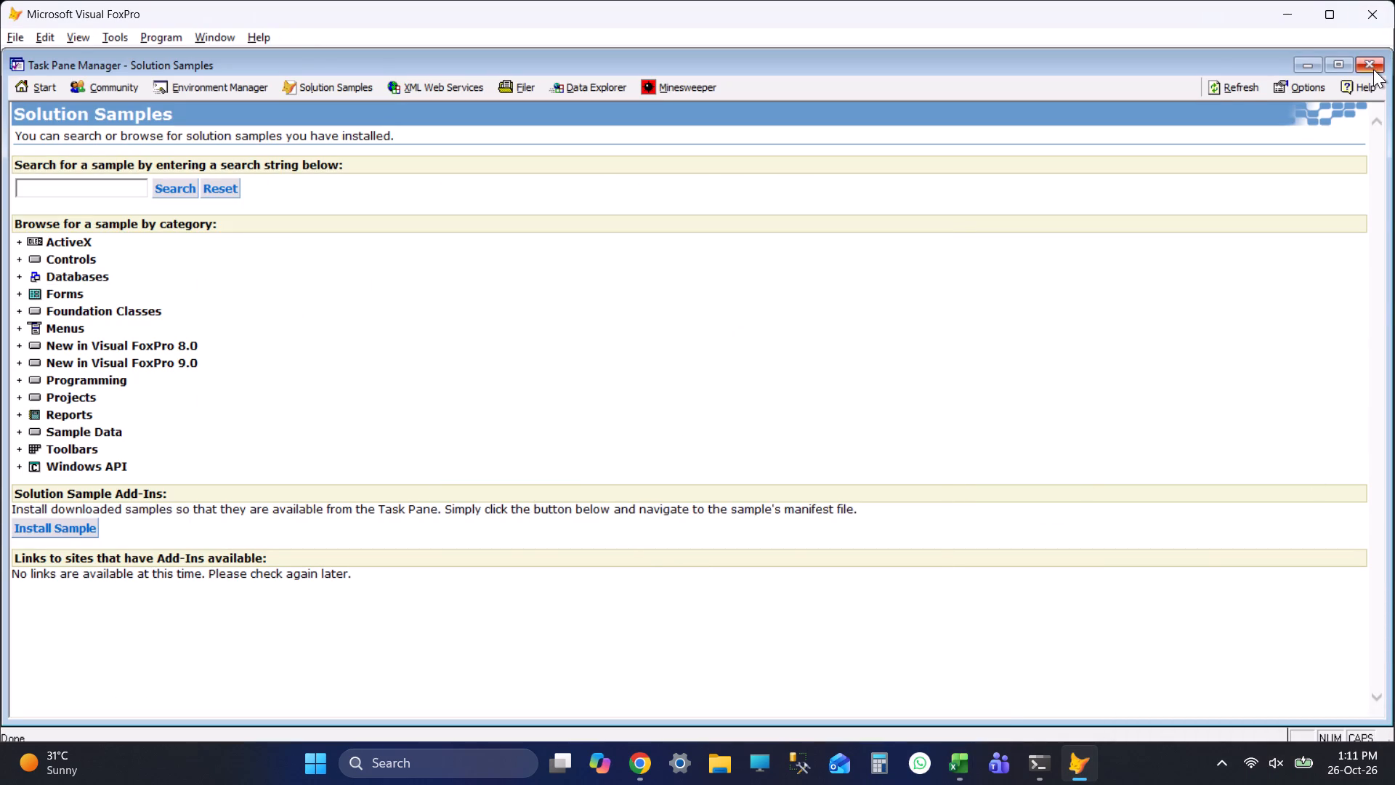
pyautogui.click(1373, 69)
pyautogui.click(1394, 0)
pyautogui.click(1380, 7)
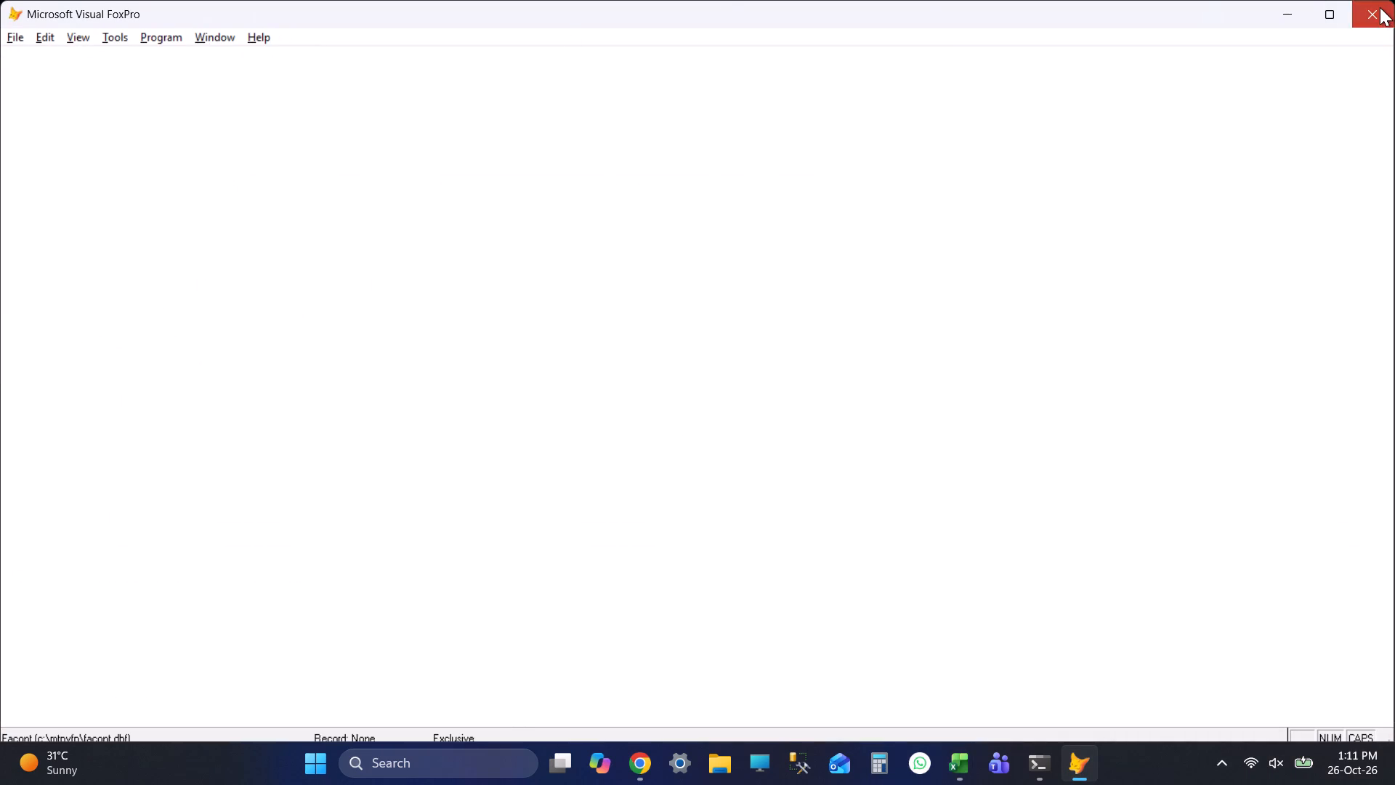
pyautogui.hotkey('alt', 'Tab')
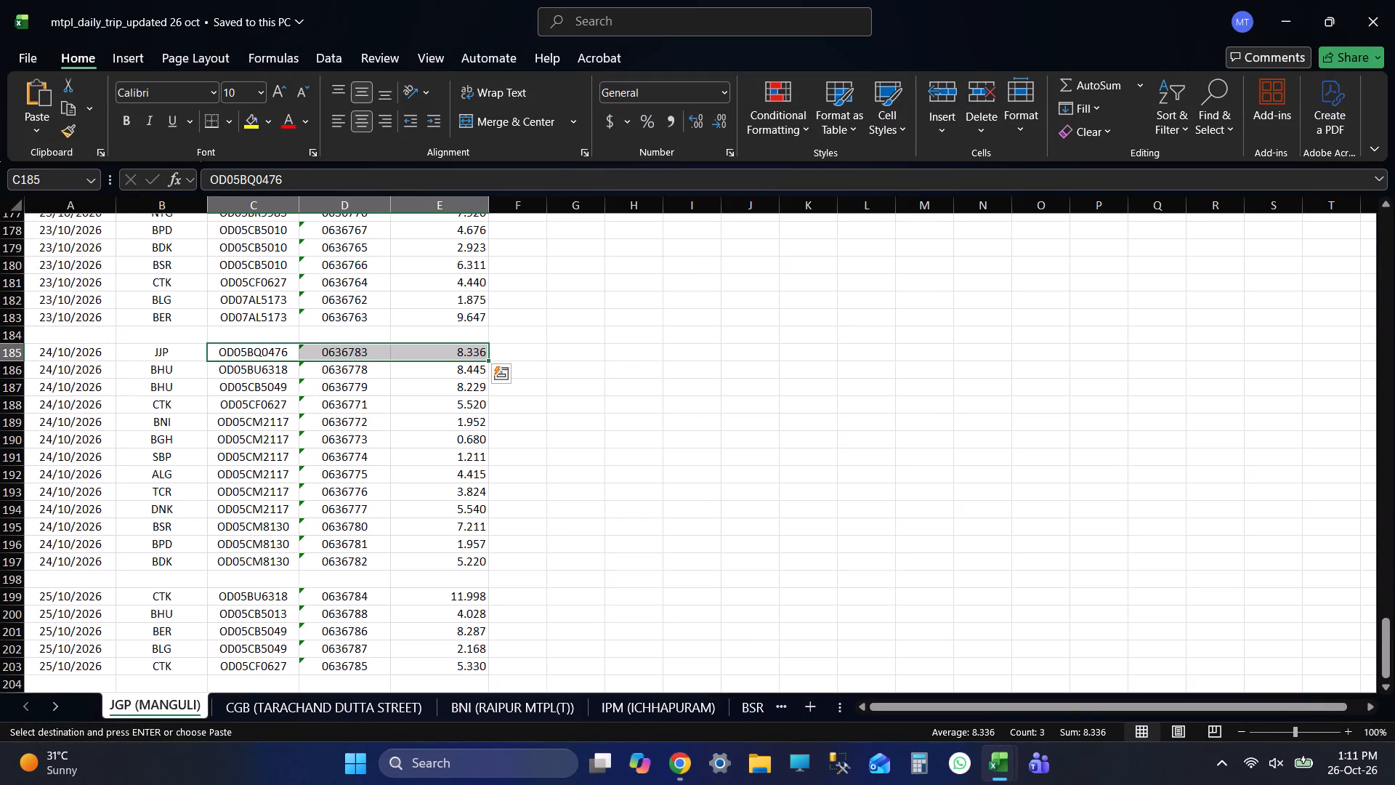
pyautogui.hotkey('alt', 'Tab')
pyautogui.hotkey('alt', 'Tab')
pyautogui.hotkey('alt', 'Tab')
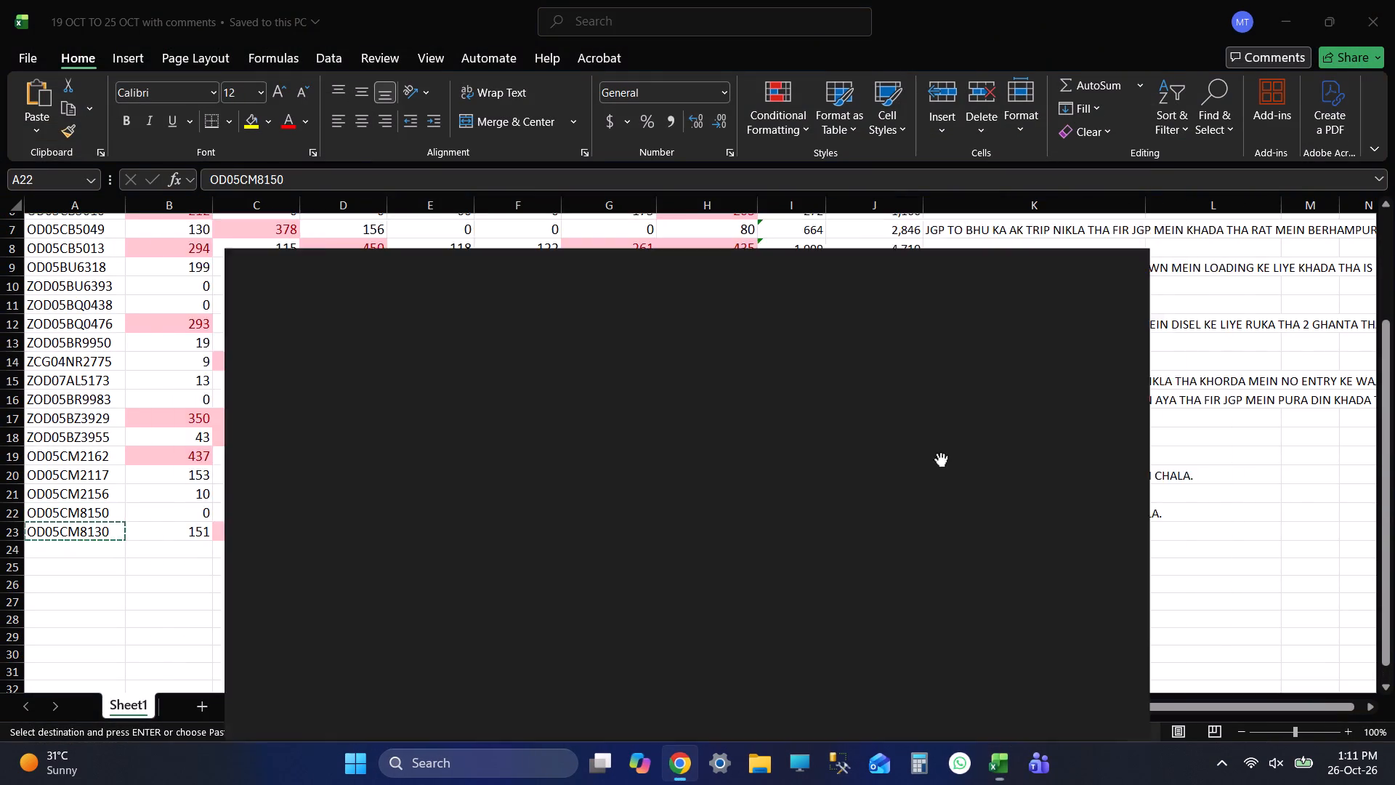
pyautogui.hotkey('alt', 'Tab')
pyautogui.hotkey('alt', 'Tab')
pyautogui.hotkey('alt', 'Tab')
pyautogui.hotkey('alt', 'Tab')
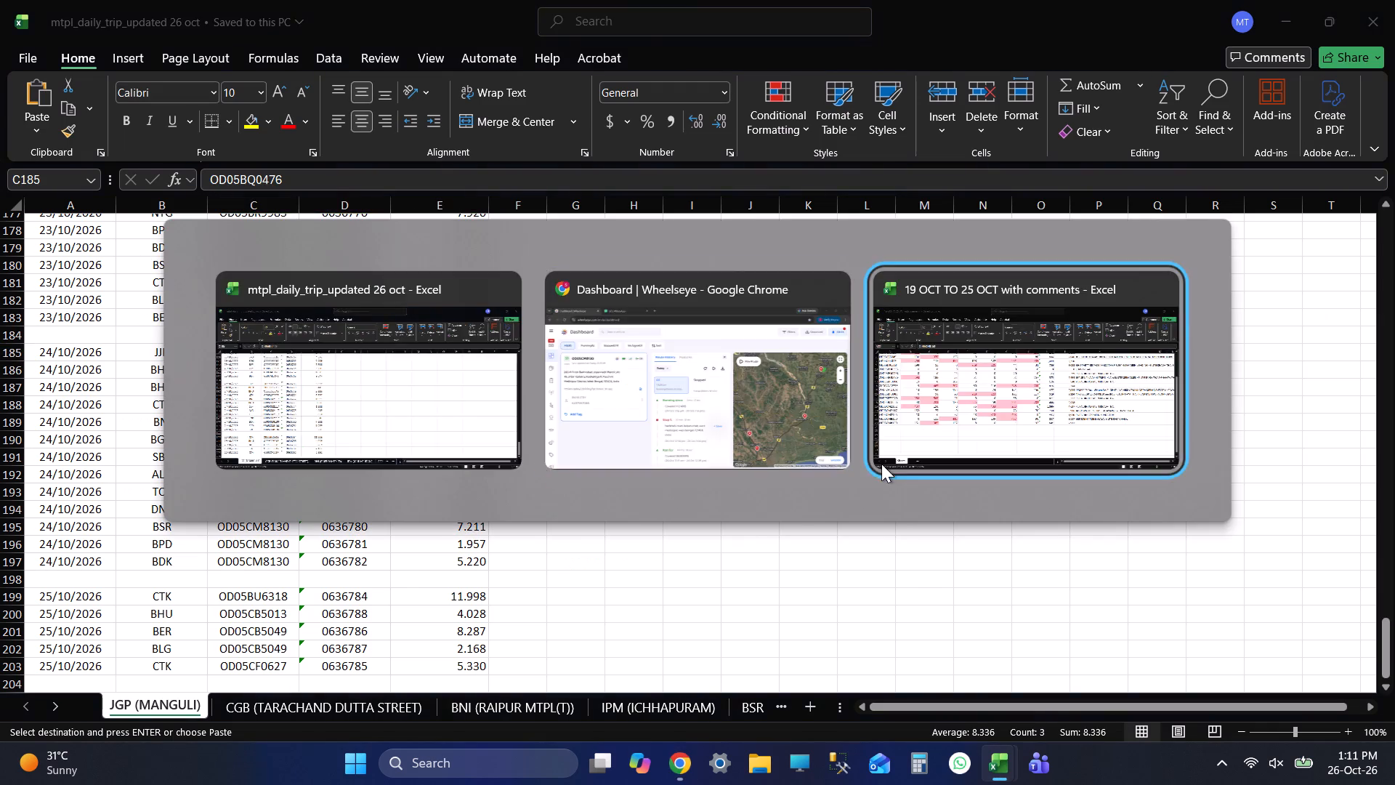
pyautogui.hotkey('ctrl', 's')
pyautogui.hotkey('ctrl', 's')
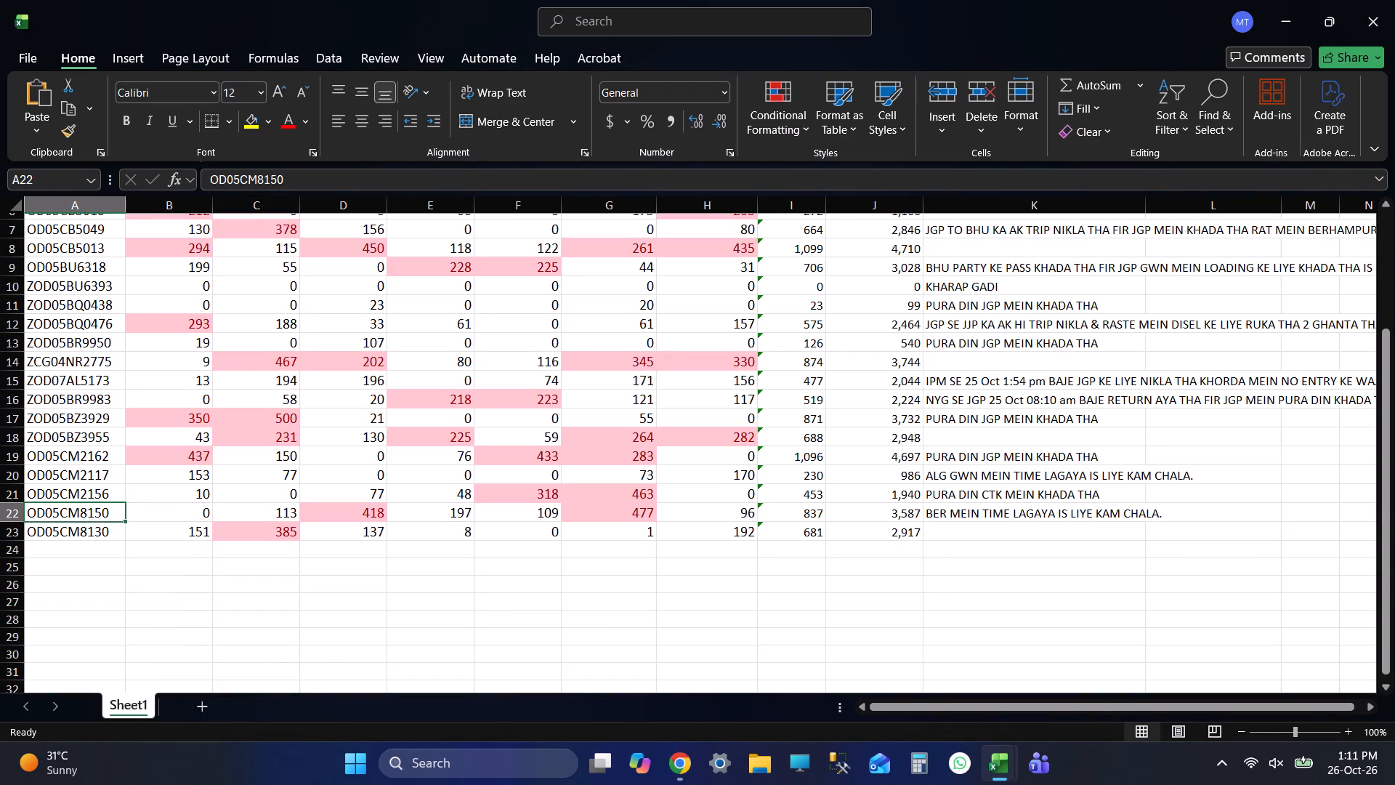
pyautogui.hotkey('alt', 'Tab')
pyautogui.hotkey('alt', 'Tab')
pyautogui.click(1023, 510)
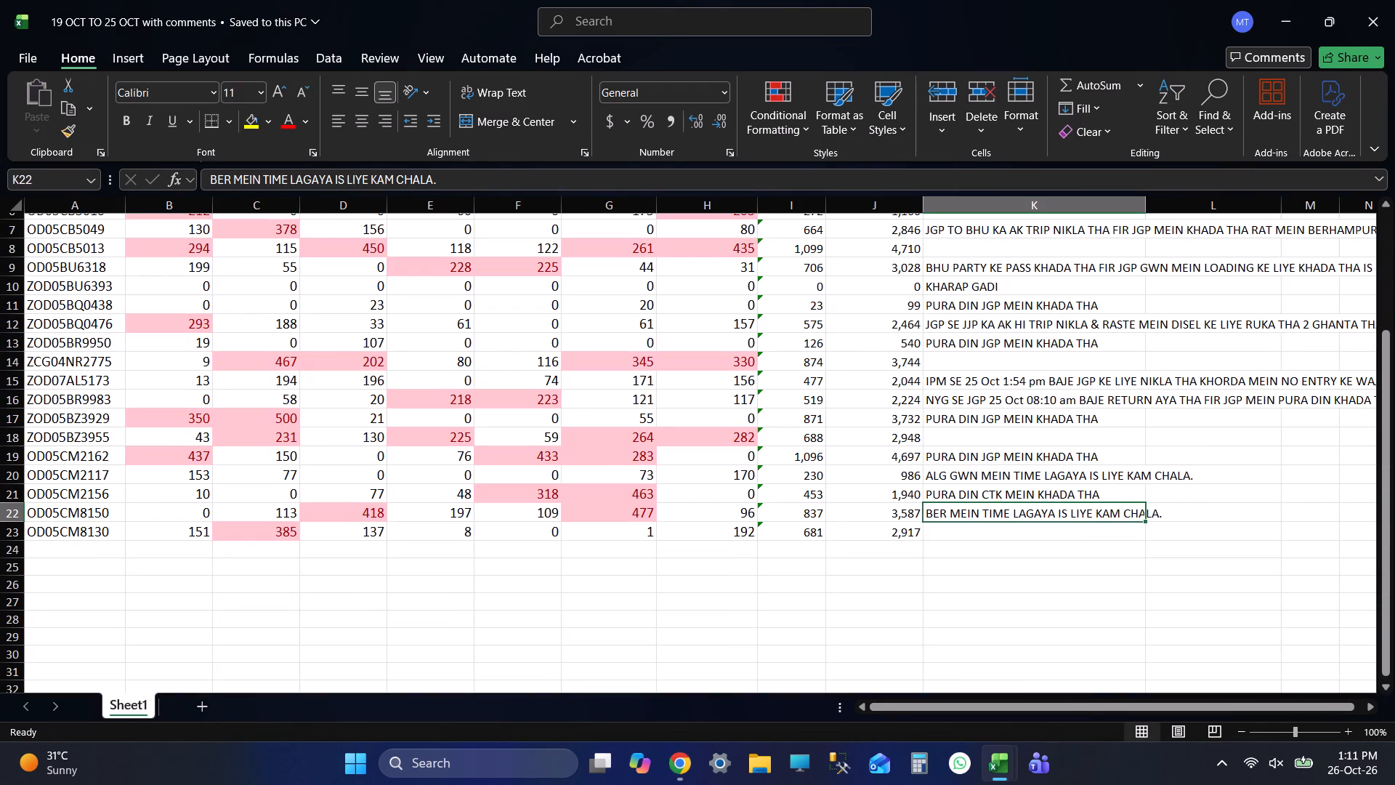
pyautogui.press('Return')
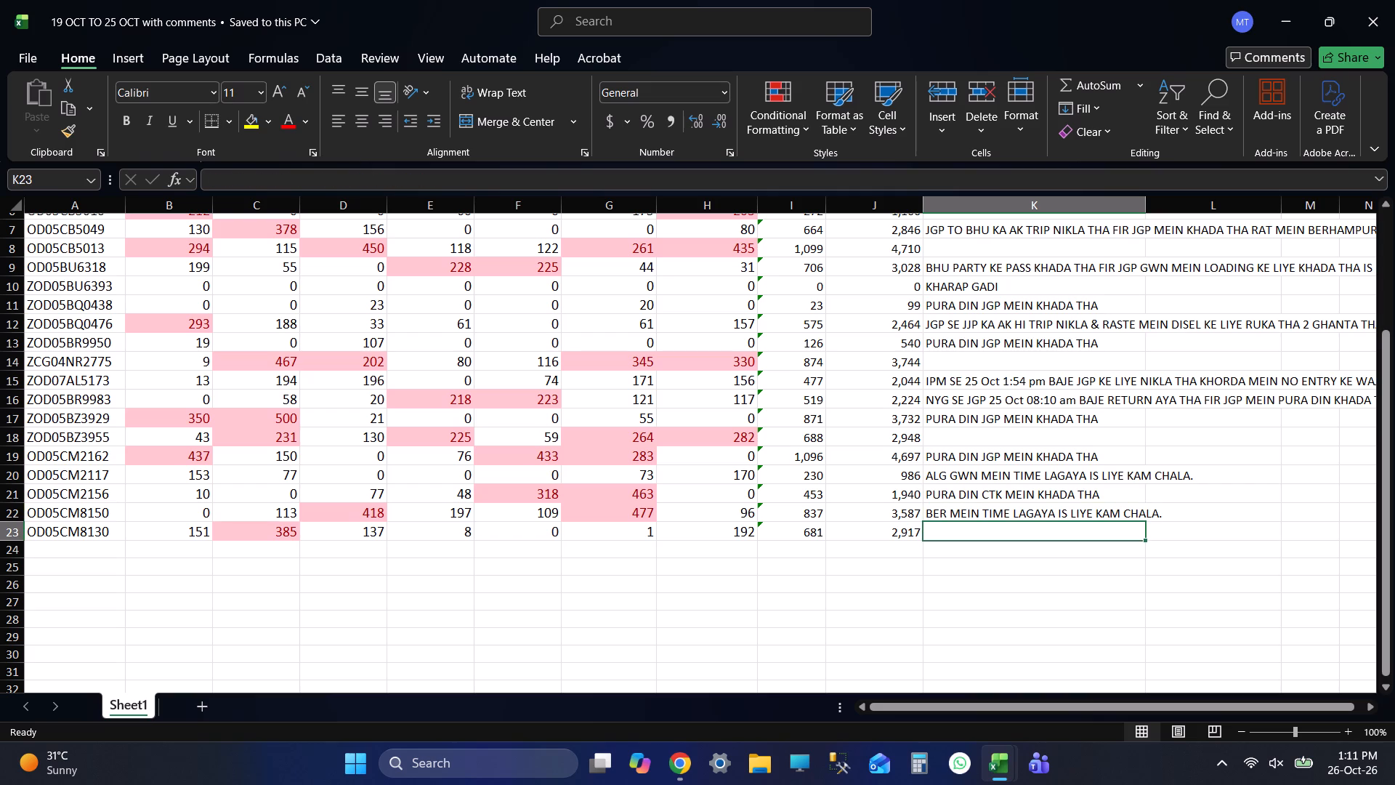
pyautogui.hotkey('ctrl', 's')
pyautogui.hotkey('shift', 'Tab')
pyautogui.hotkey('shift', 'Tab')
pyautogui.hotkey('shift', 'Tab')
pyautogui.hotkey('shift', 'Tab')
pyautogui.hotkey('shift', 'Tab')
pyautogui.hotkey('shift', 'Tab')
pyautogui.hotkey('shift', 'Tab')
pyautogui.hotkey('shift', 'Tab')
pyautogui.hotkey('shift', 'Tab')
pyautogui.hotkey('shift', 'Tab')
pyautogui.hotkey('shift', 'Tab')
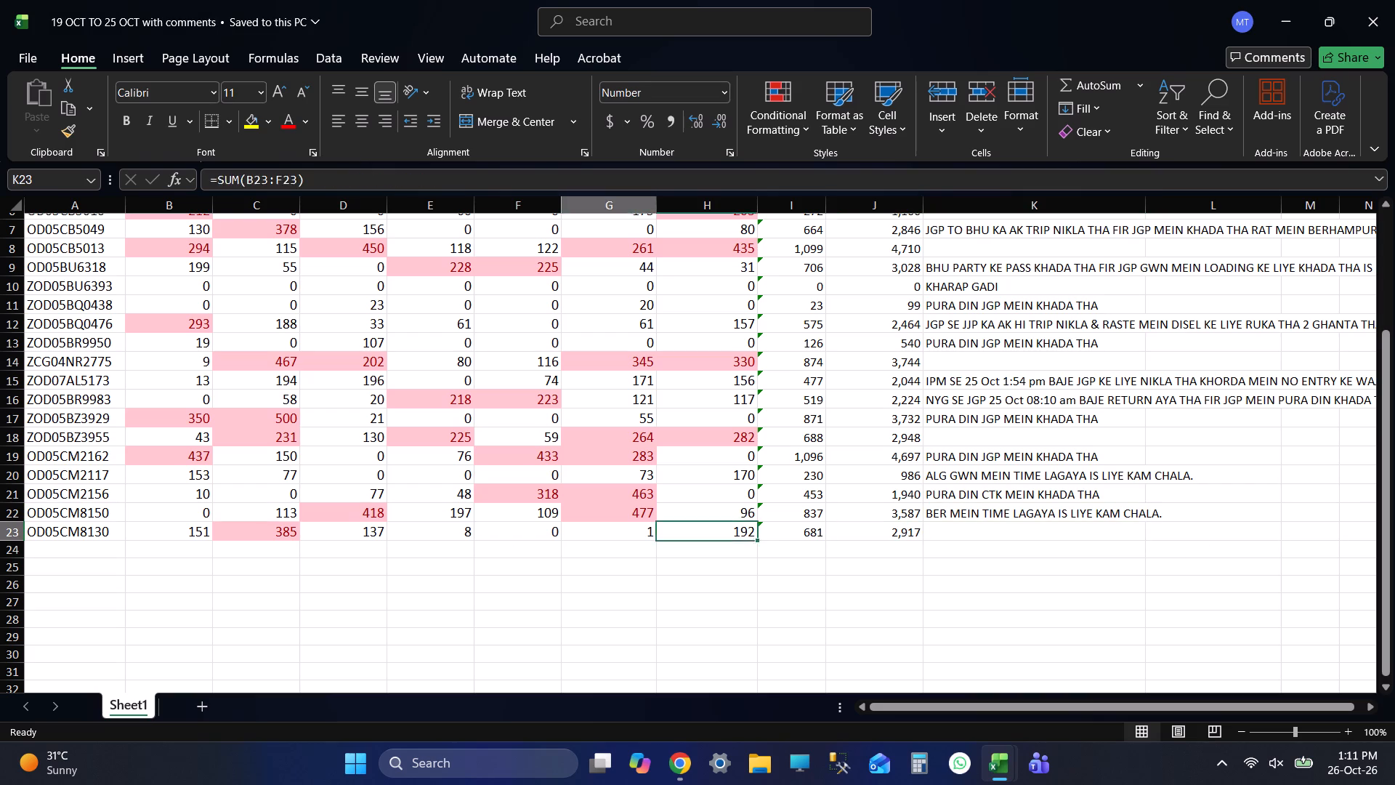
pyautogui.hotkey('ctrl', 'c')
pyautogui.hotkey('alt', 'Tab')
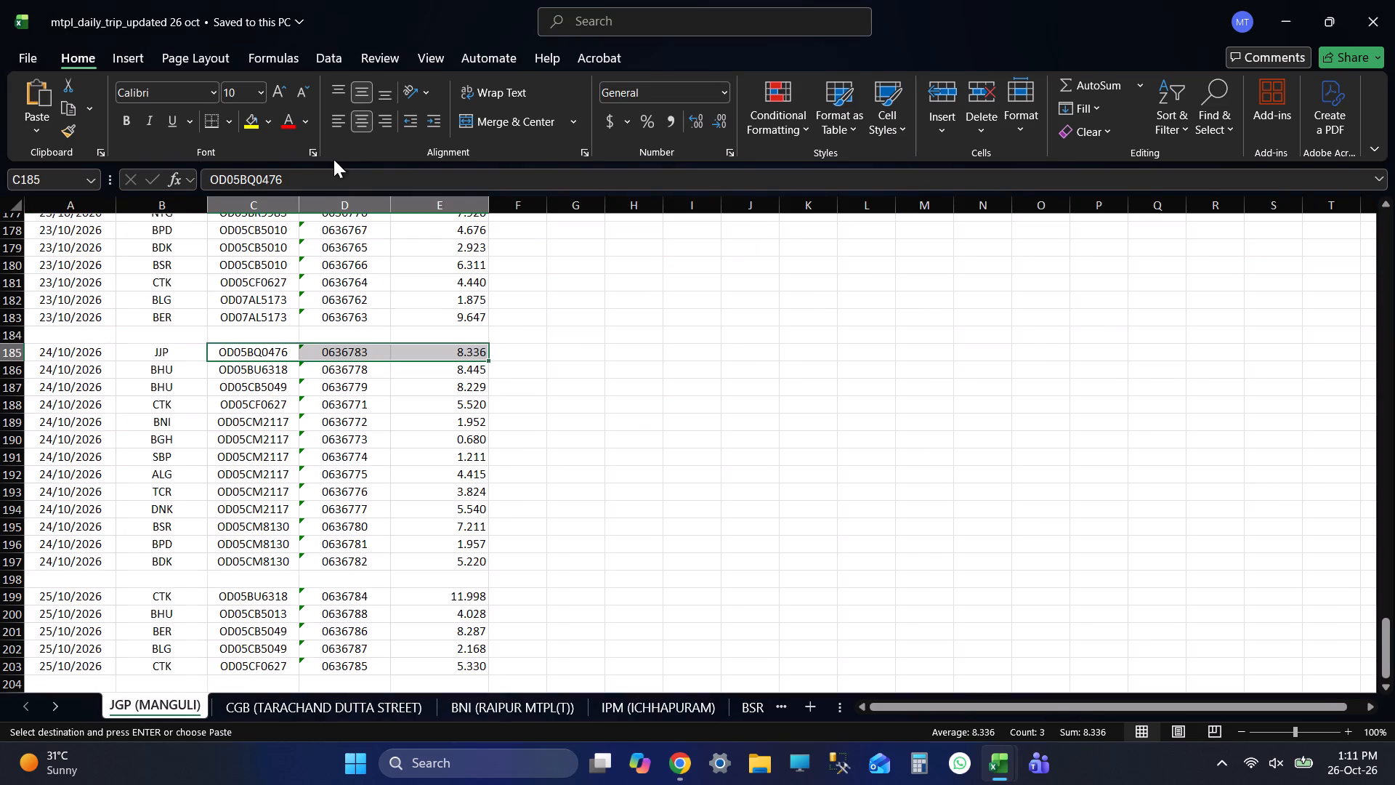
pyautogui.hotkey('alt', 'Tab')
pyautogui.hotkey('alt', 'Tab')
pyautogui.hotkey('alt', 'Tab')
pyautogui.click(341, 89)
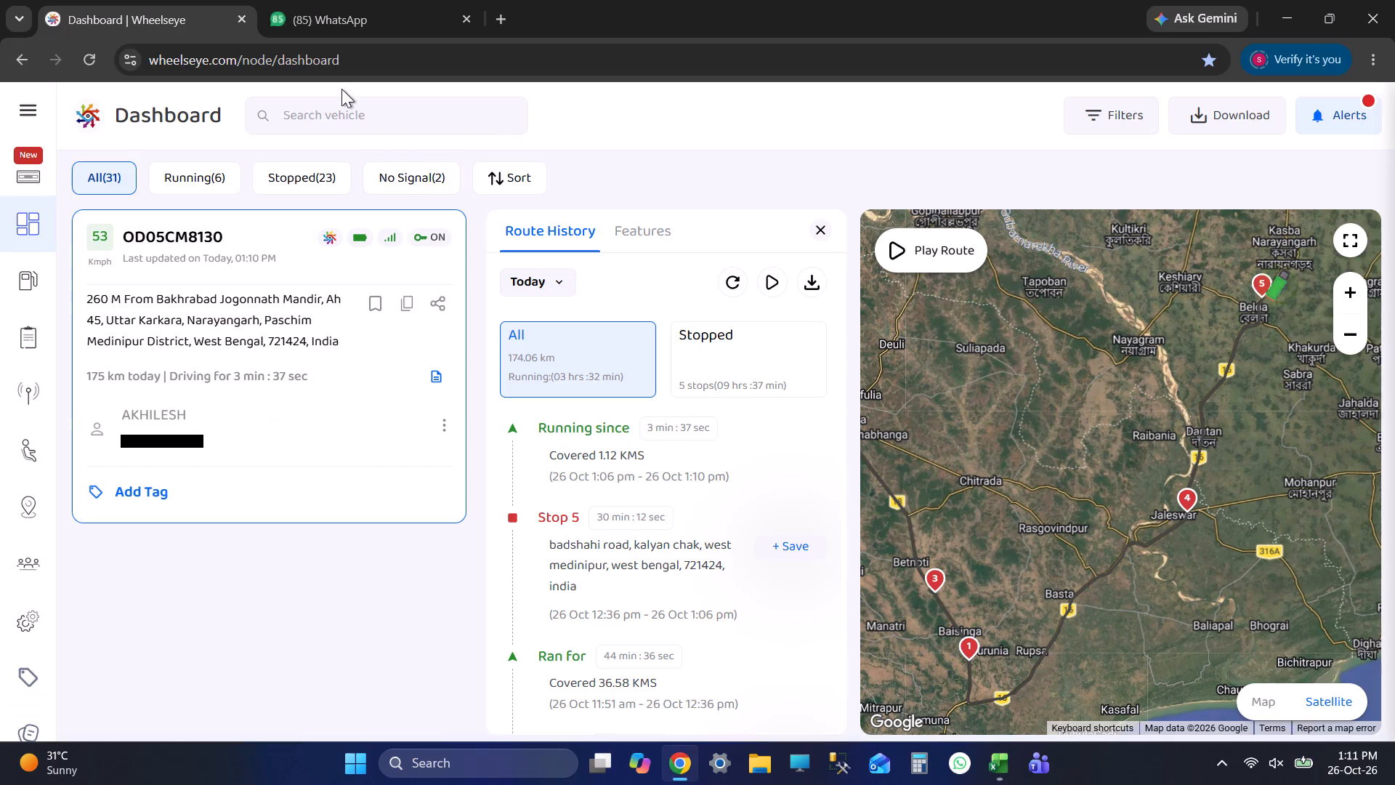
pyautogui.click(342, 110)
pyautogui.hotkey('ctrl', 'v')
pyautogui.press('Return')
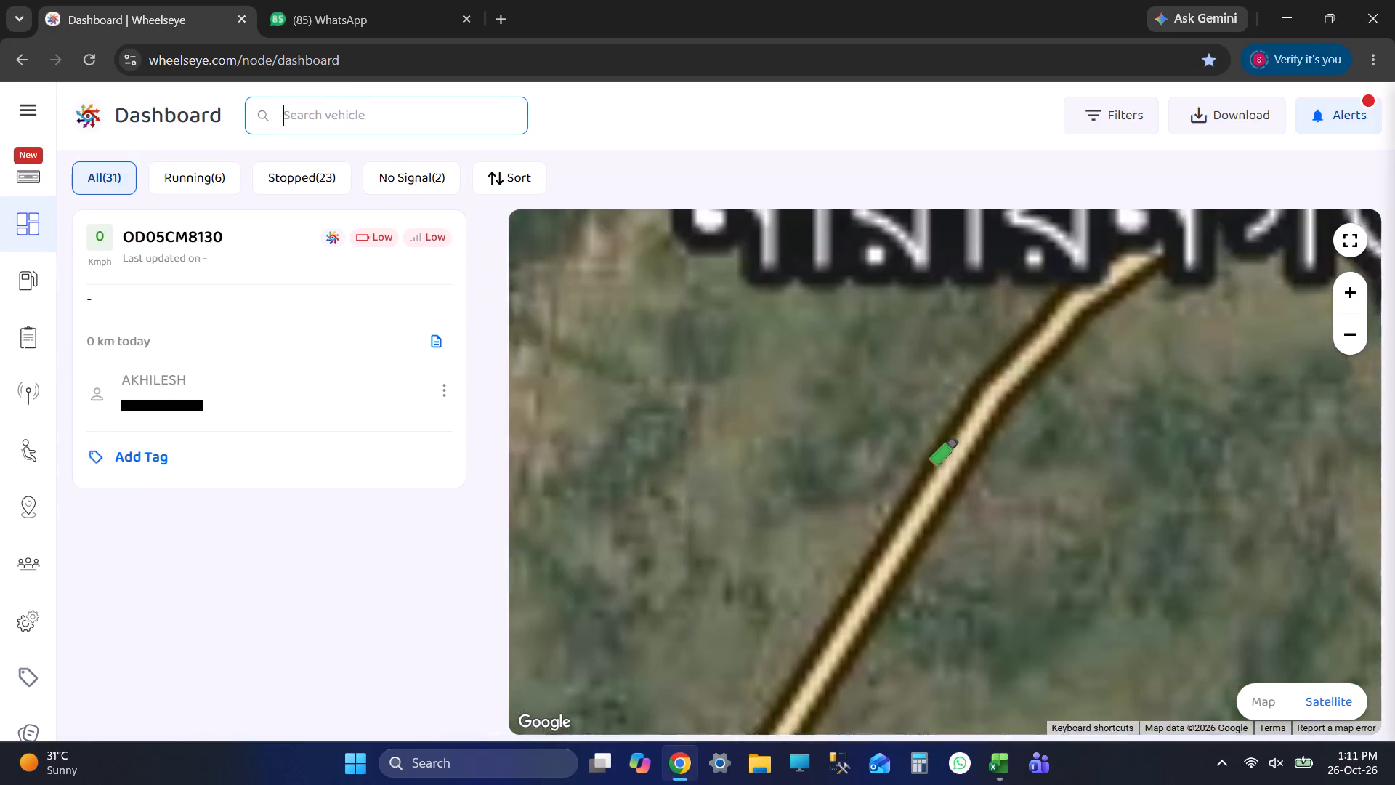
pyautogui.click(319, 270)
pyautogui.click(520, 280)
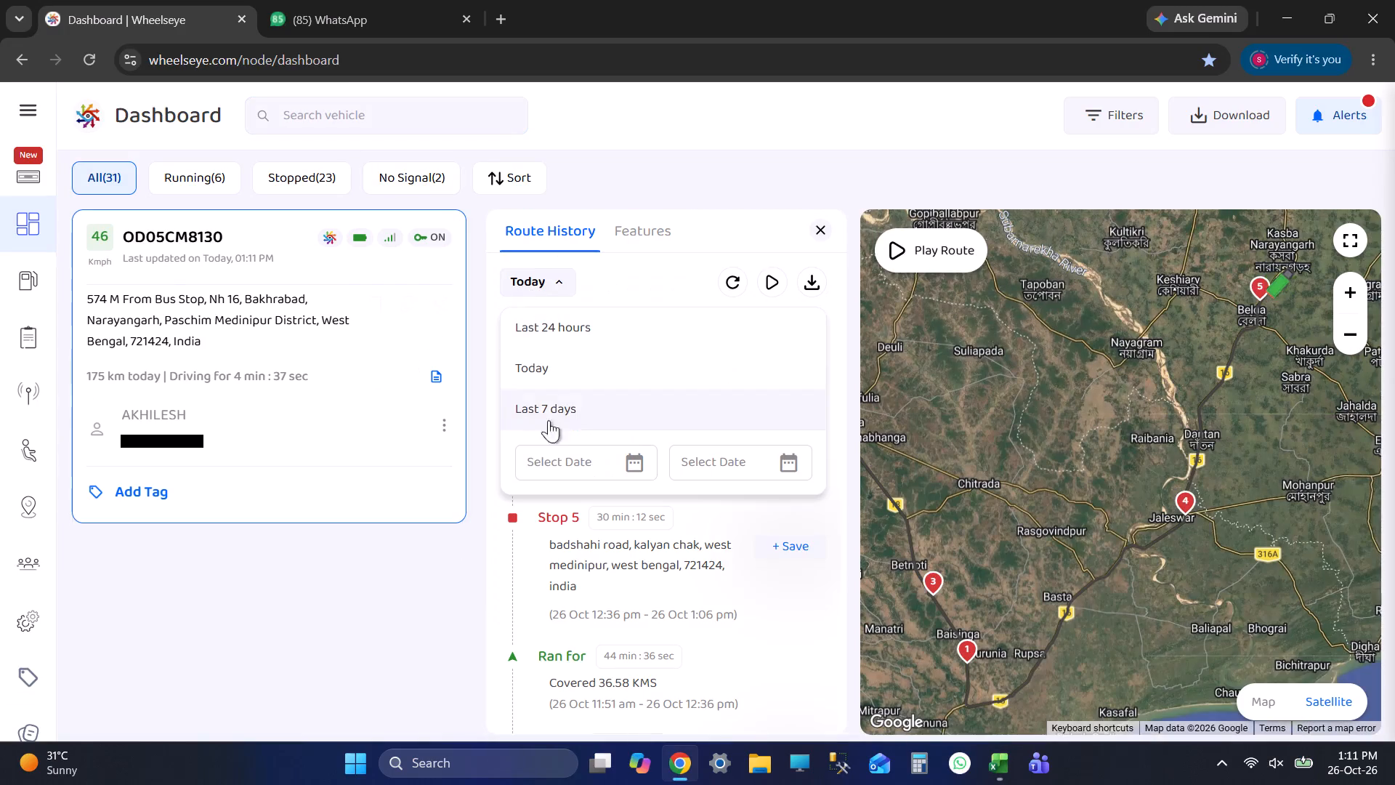
pyautogui.click(546, 478)
pyautogui.hotkey('alt', 'Tab')
pyautogui.hotkey('alt', 'Tab')
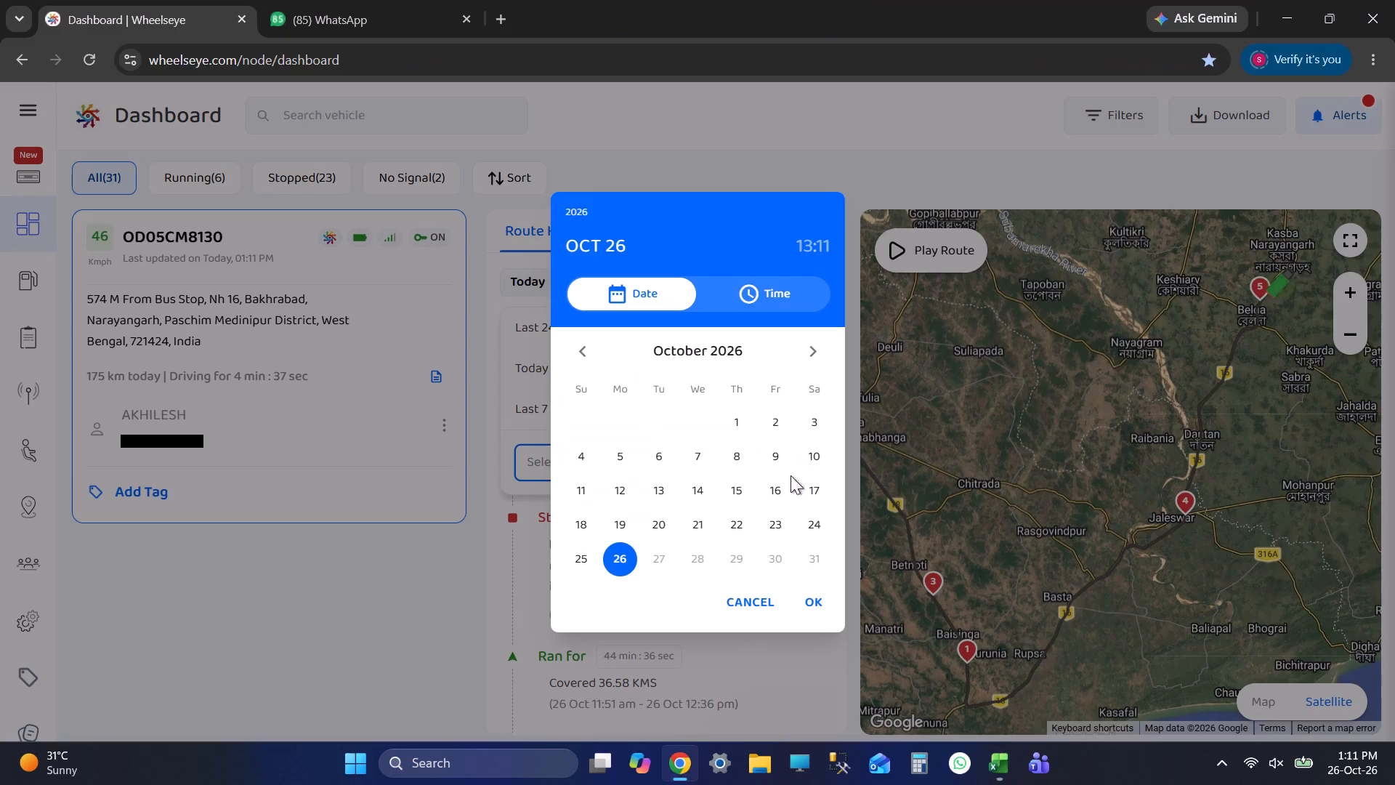
pyautogui.click(581, 556)
pyautogui.click(693, 385)
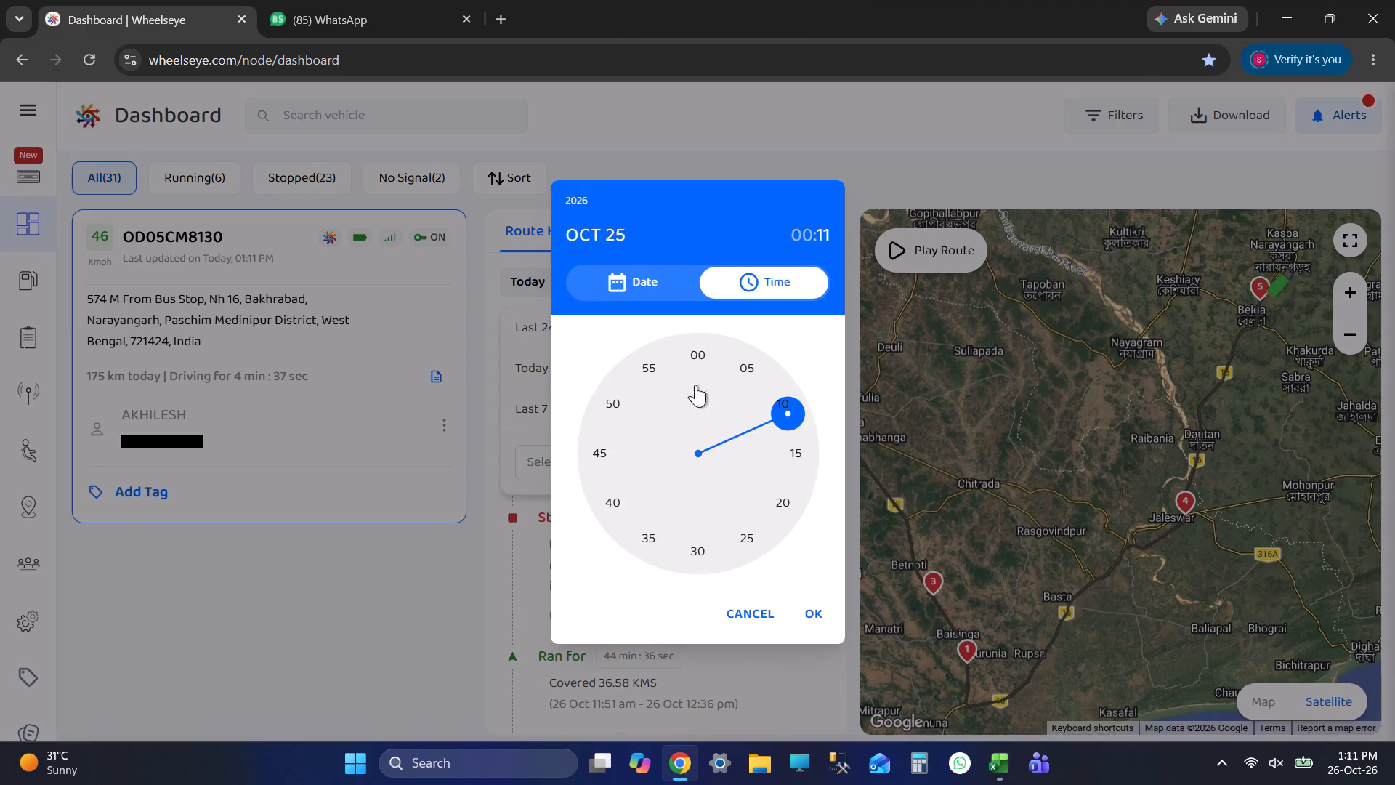
pyautogui.click(696, 349)
pyautogui.click(816, 608)
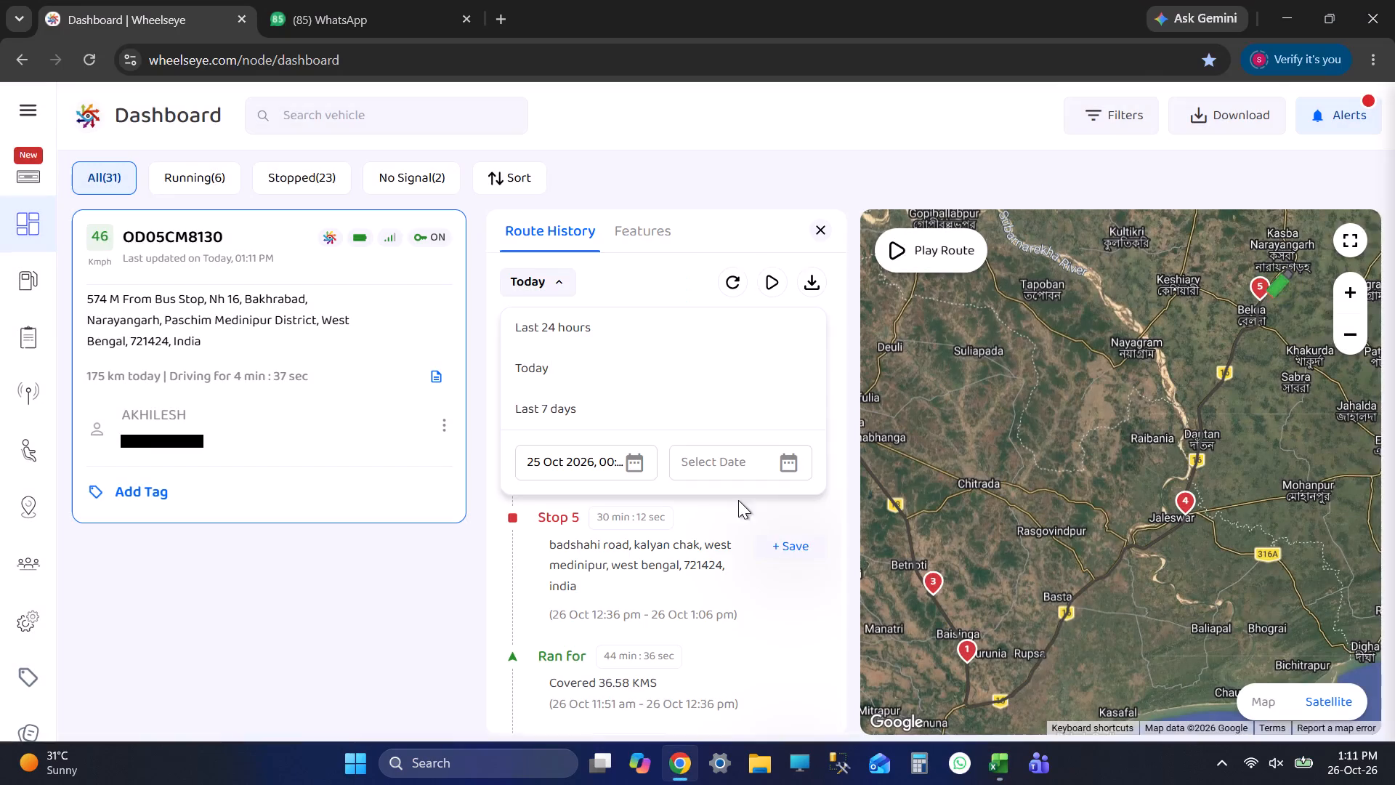
pyautogui.click(718, 464)
pyautogui.click(581, 555)
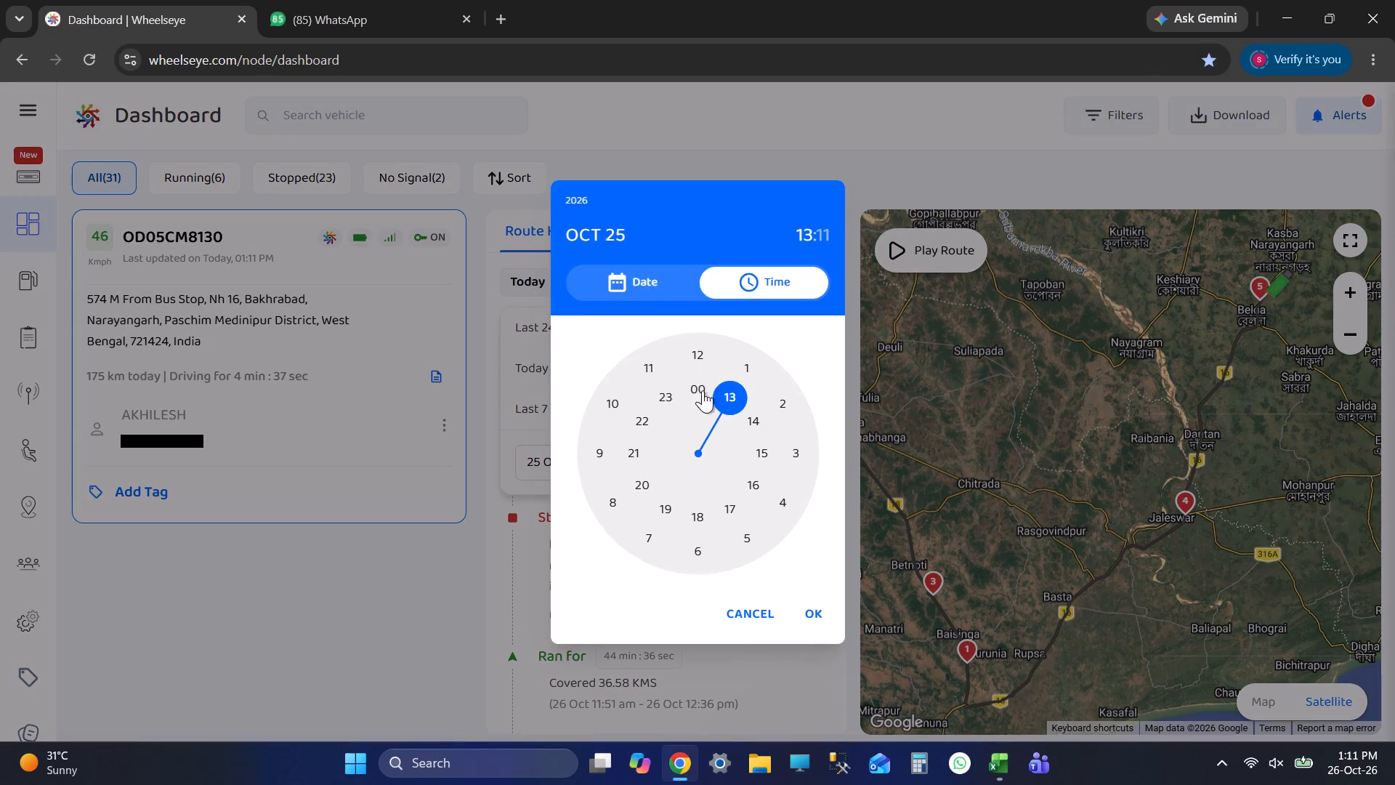
pyautogui.click(666, 398)
pyautogui.click(688, 352)
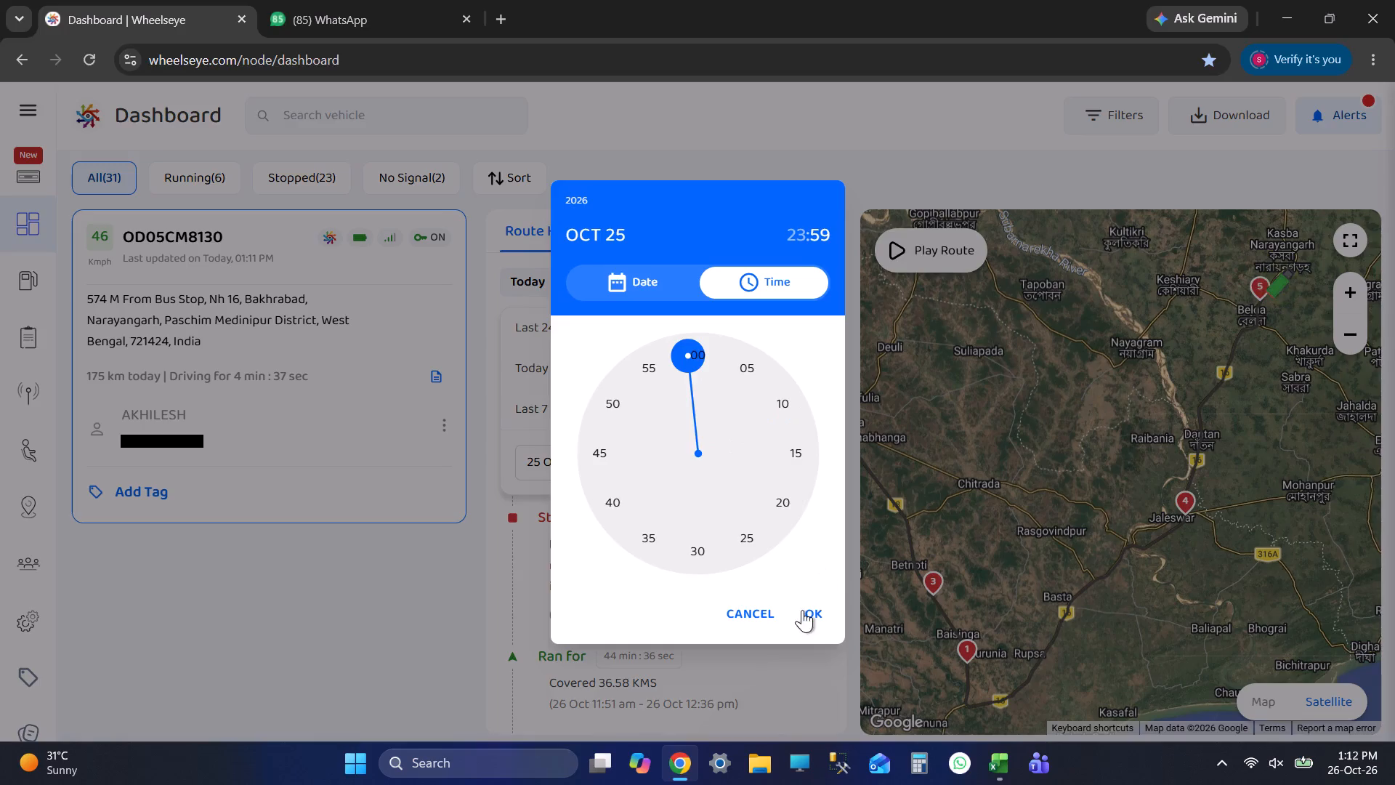
pyautogui.click(802, 610)
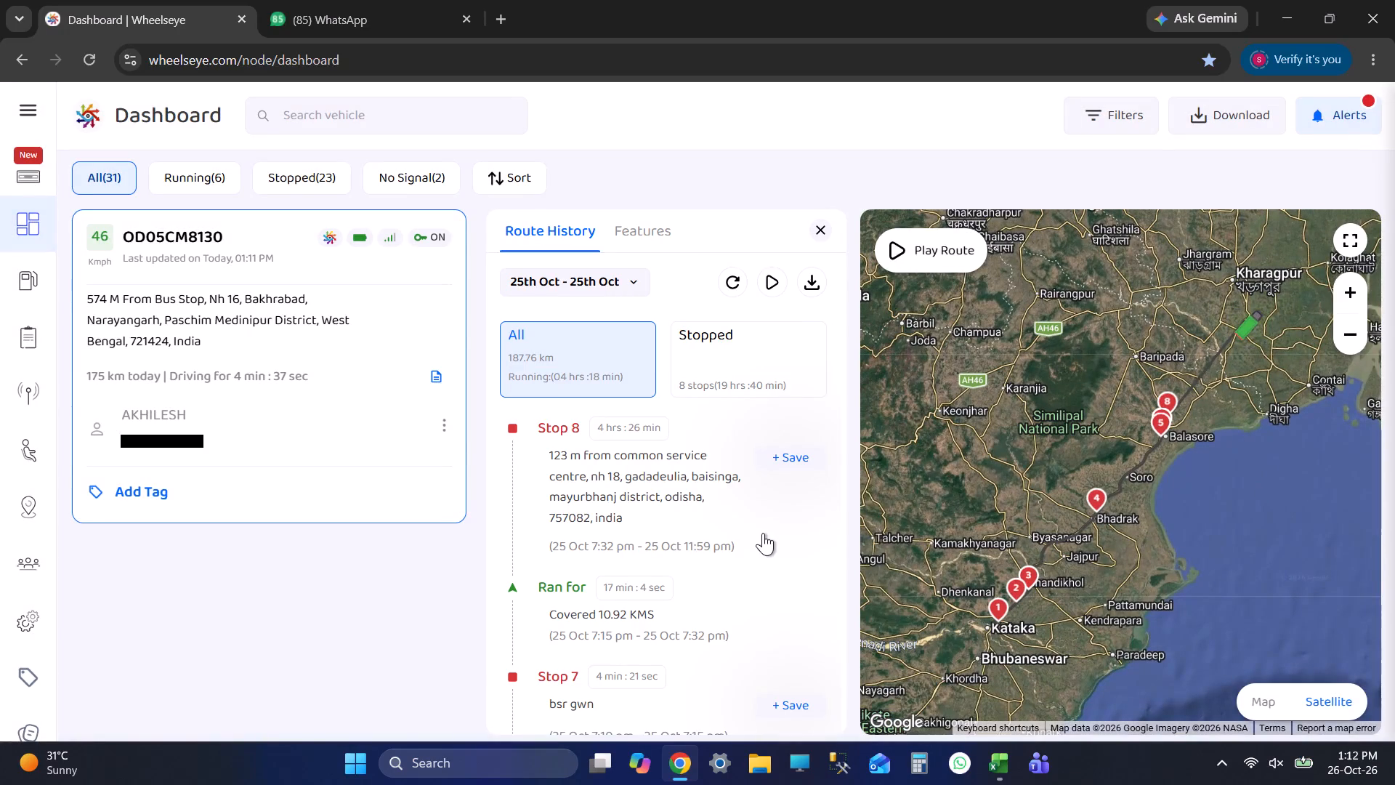
pyautogui.scroll(-3, 763, 533)
pyautogui.scroll(1, 763, 534)
pyautogui.scroll(-3, 763, 535)
pyautogui.scroll(1, 755, 542)
pyautogui.scroll(-5, 753, 546)
pyautogui.scroll(1, 738, 571)
pyautogui.scroll(-1, 738, 571)
pyautogui.scroll(15, 738, 571)
pyautogui.scroll(-1, 734, 573)
pyautogui.scroll(2, 734, 573)
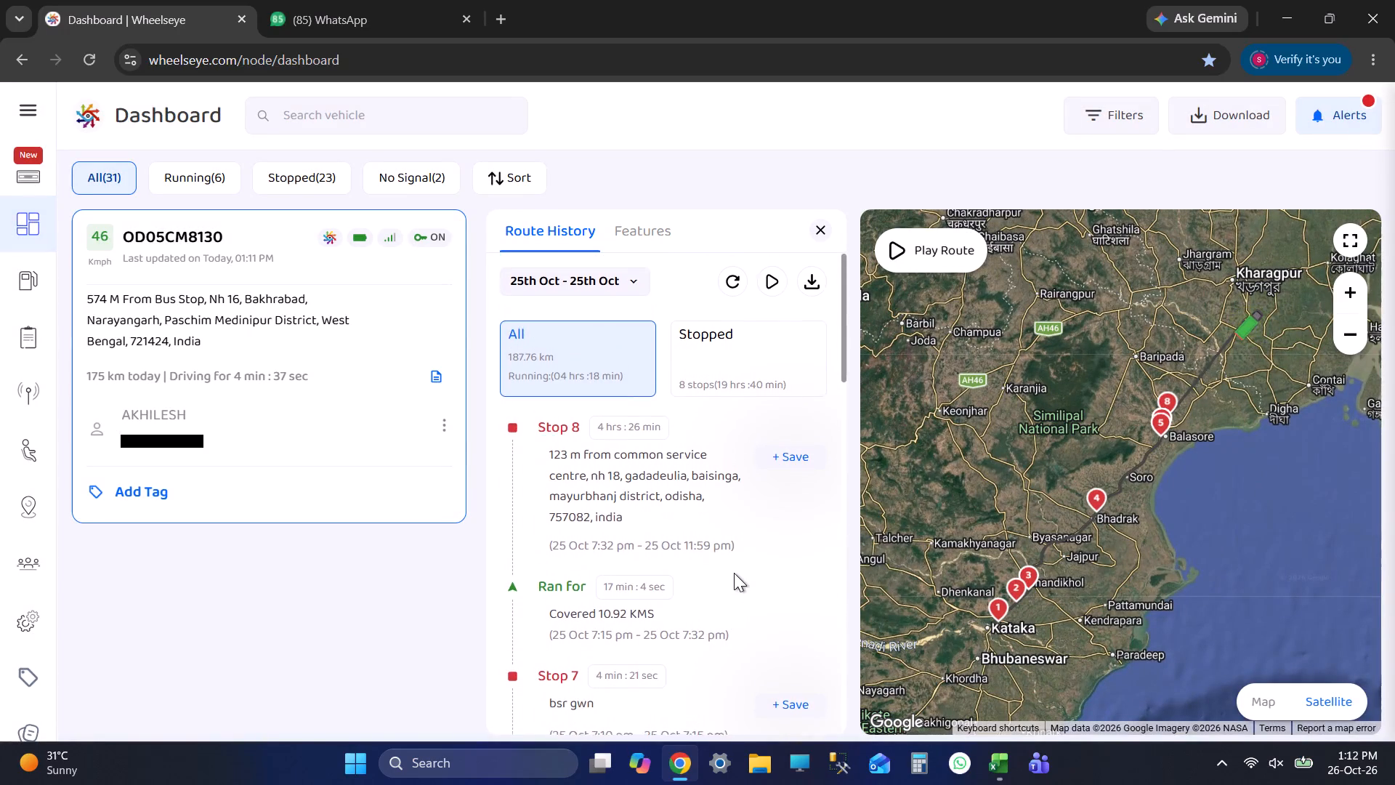
pyautogui.scroll(-2, 734, 584)
pyautogui.scroll(1, 735, 602)
pyautogui.scroll(-5, 735, 603)
pyautogui.scroll(1, 735, 615)
pyautogui.scroll(-3, 735, 615)
pyautogui.scroll(1, 734, 645)
pyautogui.scroll(-5, 734, 645)
pyautogui.scroll(1, 733, 664)
pyautogui.scroll(-7, 733, 664)
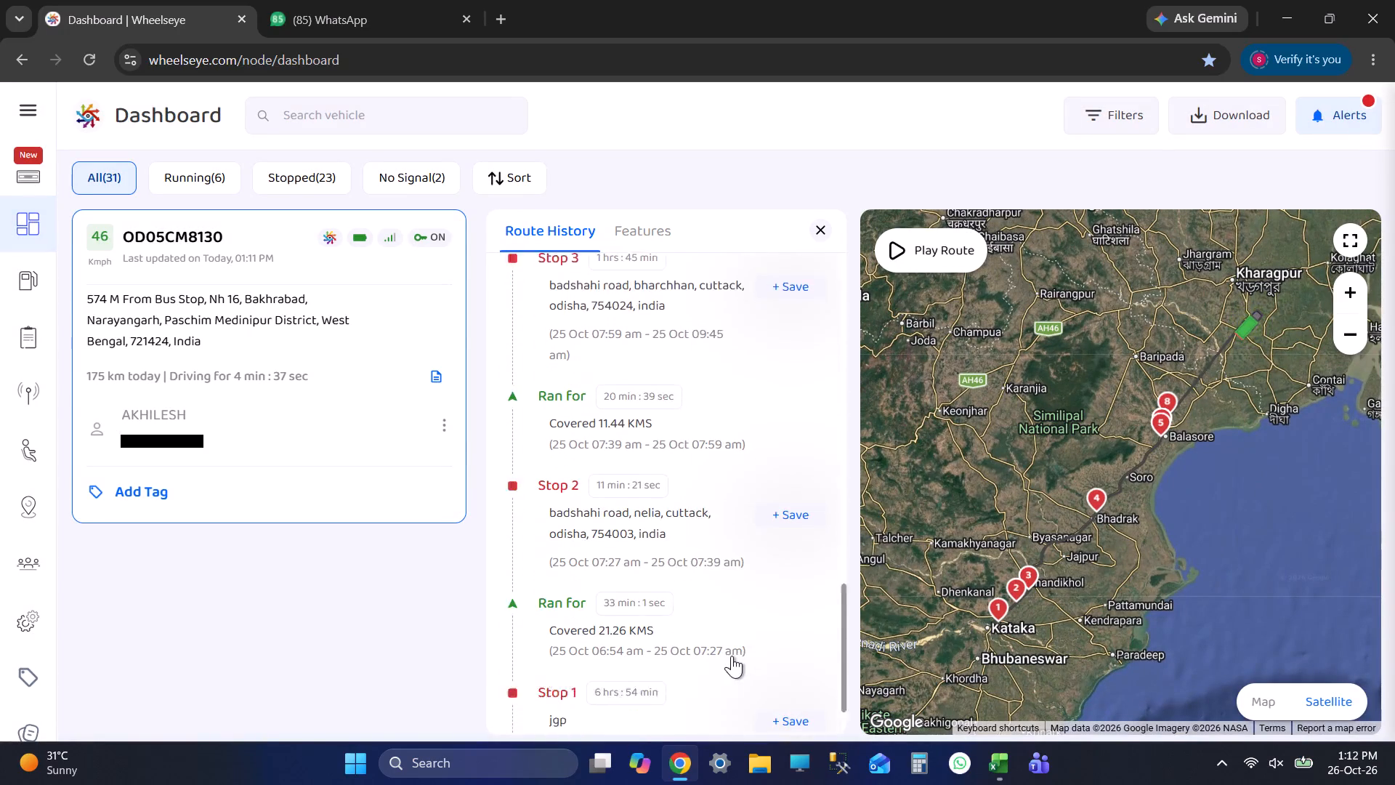
pyautogui.scroll(-4, 732, 656)
pyautogui.click(654, 650)
pyautogui.scroll(-5, 683, 646)
pyautogui.scroll(3, 683, 646)
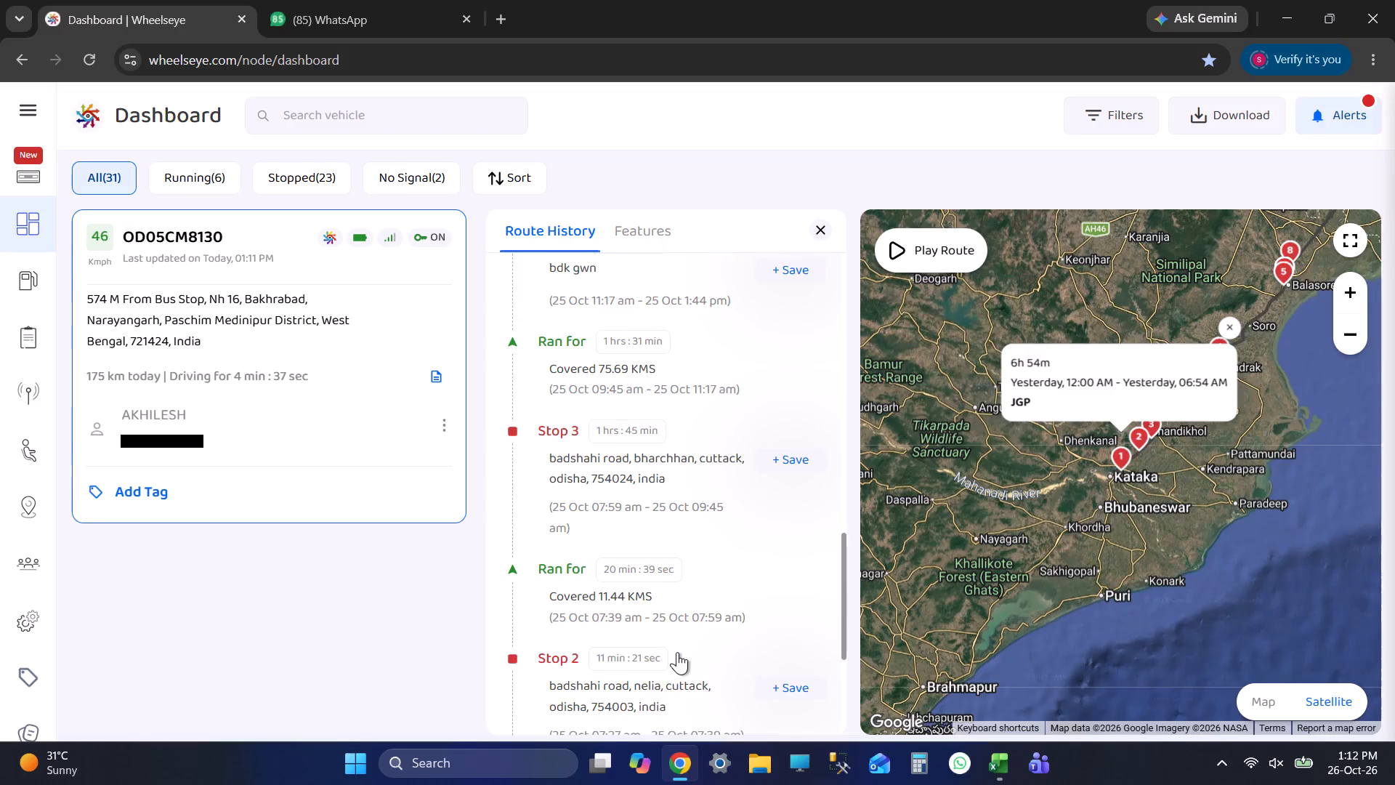
pyautogui.click(677, 652)
pyautogui.scroll(2, 677, 652)
pyautogui.scroll(3, 676, 561)
pyautogui.click(675, 685)
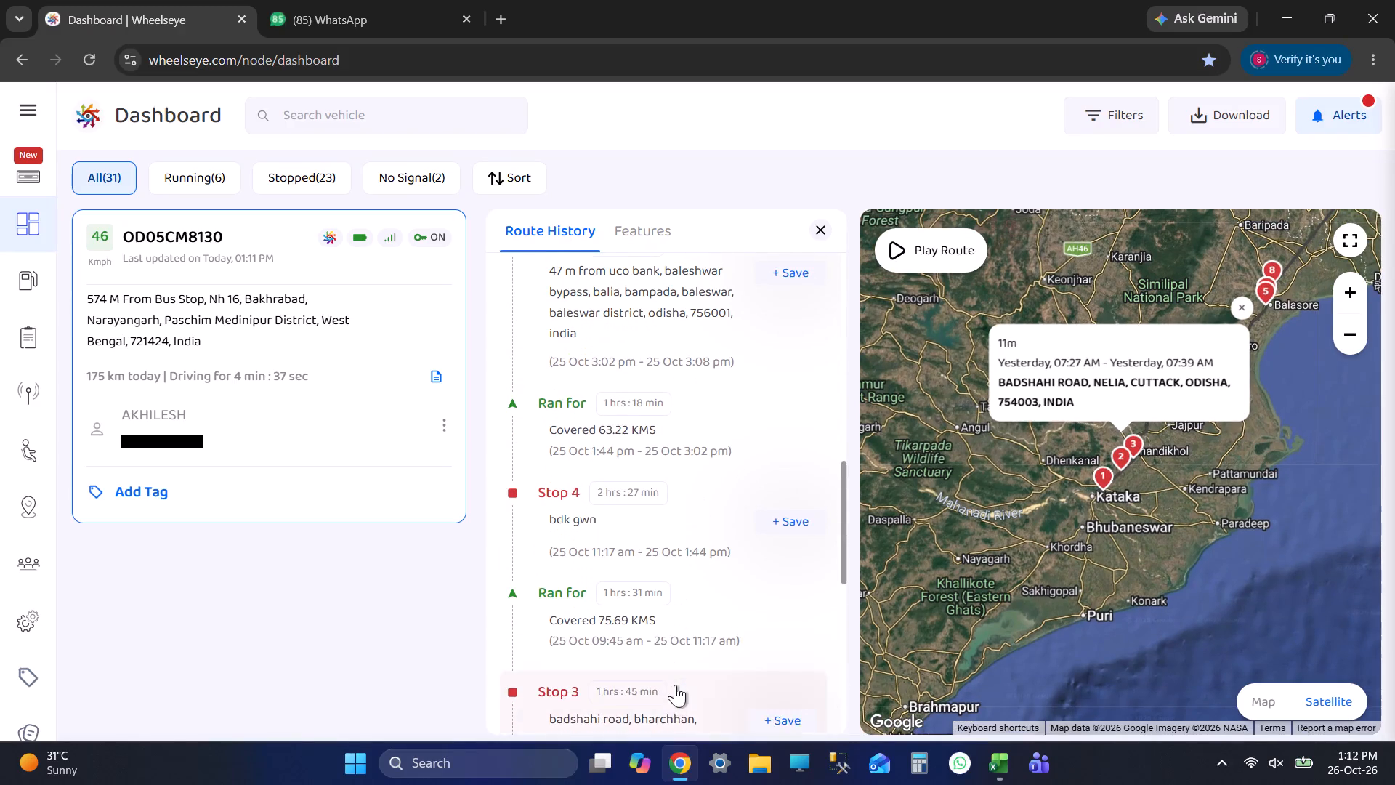
pyautogui.scroll(5, 1101, 460)
pyautogui.scroll(-1, 1145, 455)
pyautogui.scroll(8, 1145, 457)
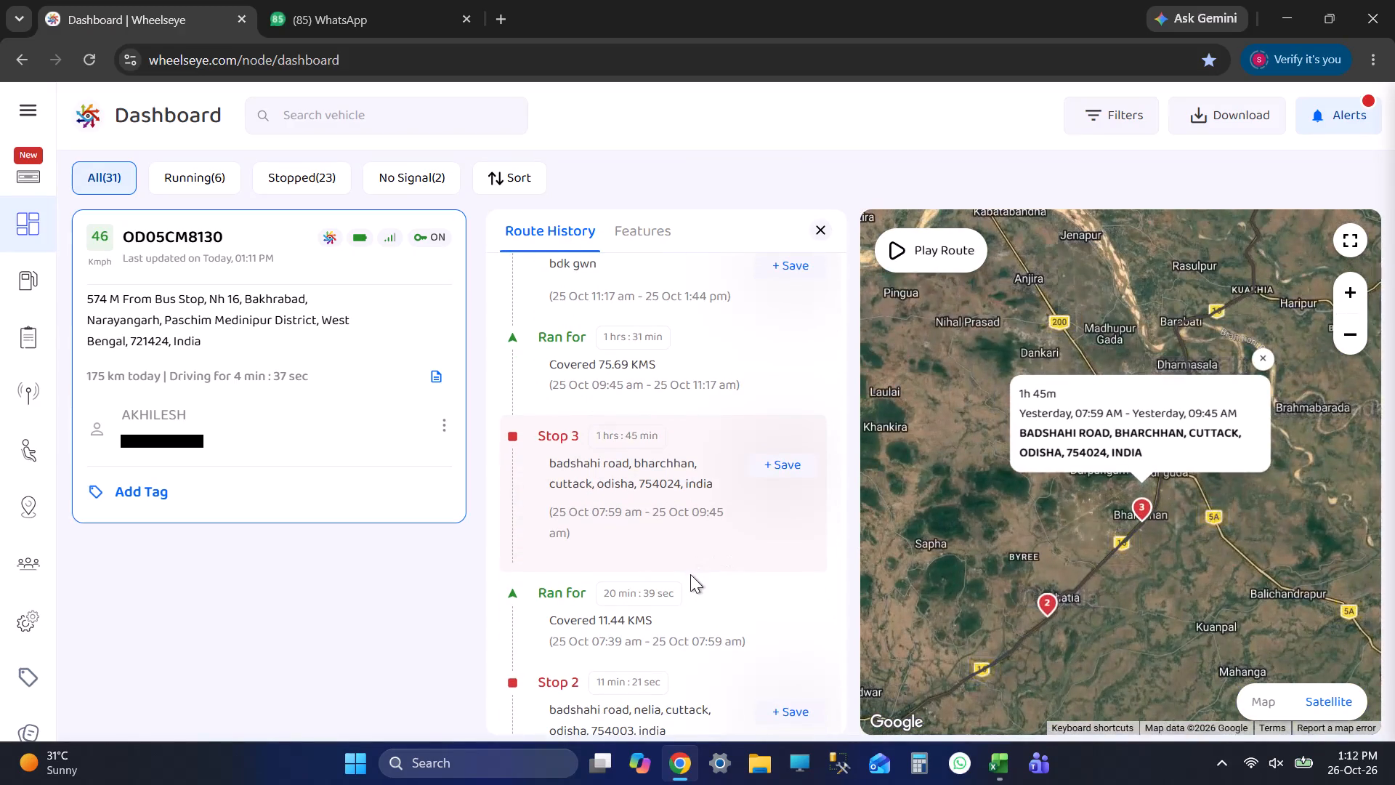
pyautogui.scroll(2, 688, 567)
pyautogui.click(614, 461)
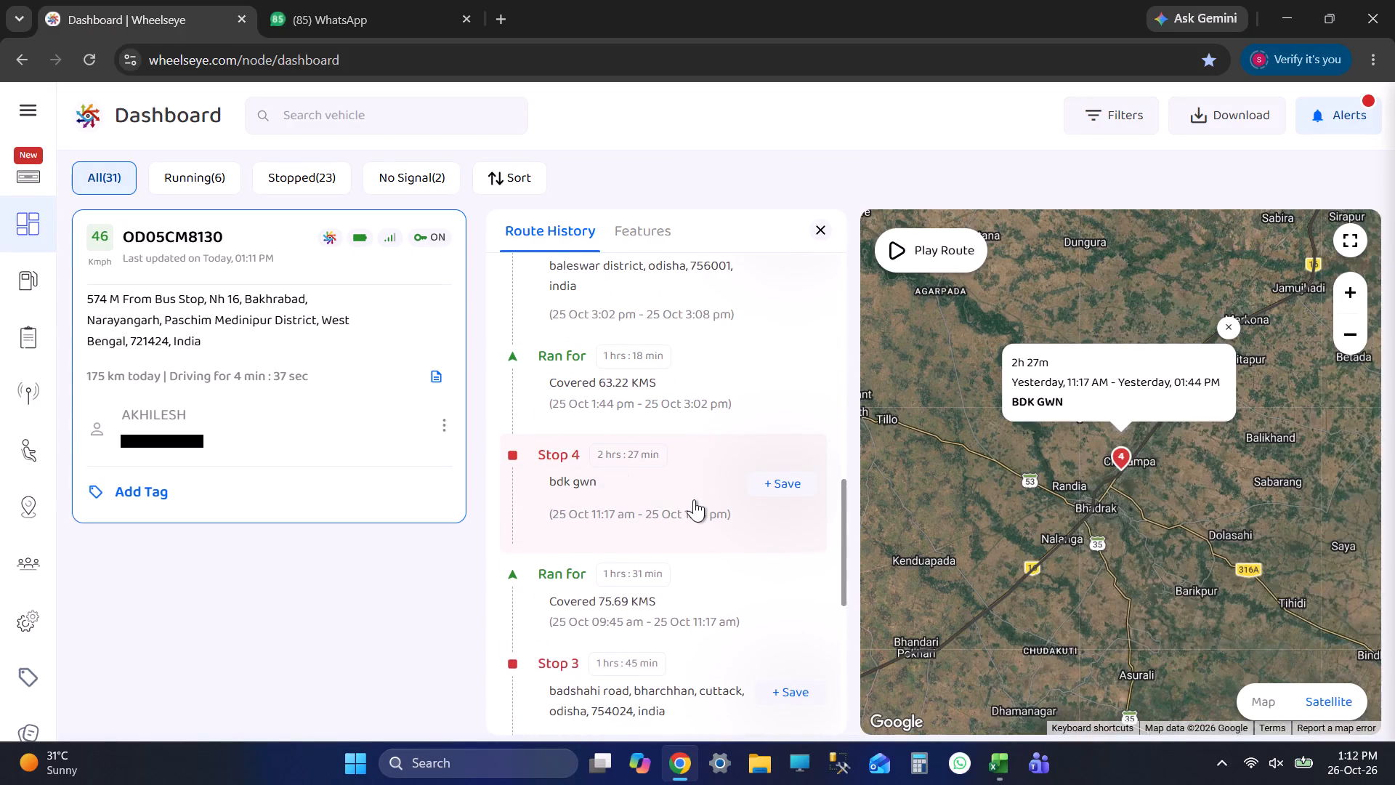
pyautogui.scroll(2, 694, 499)
pyautogui.click(690, 478)
pyautogui.scroll(4, 687, 482)
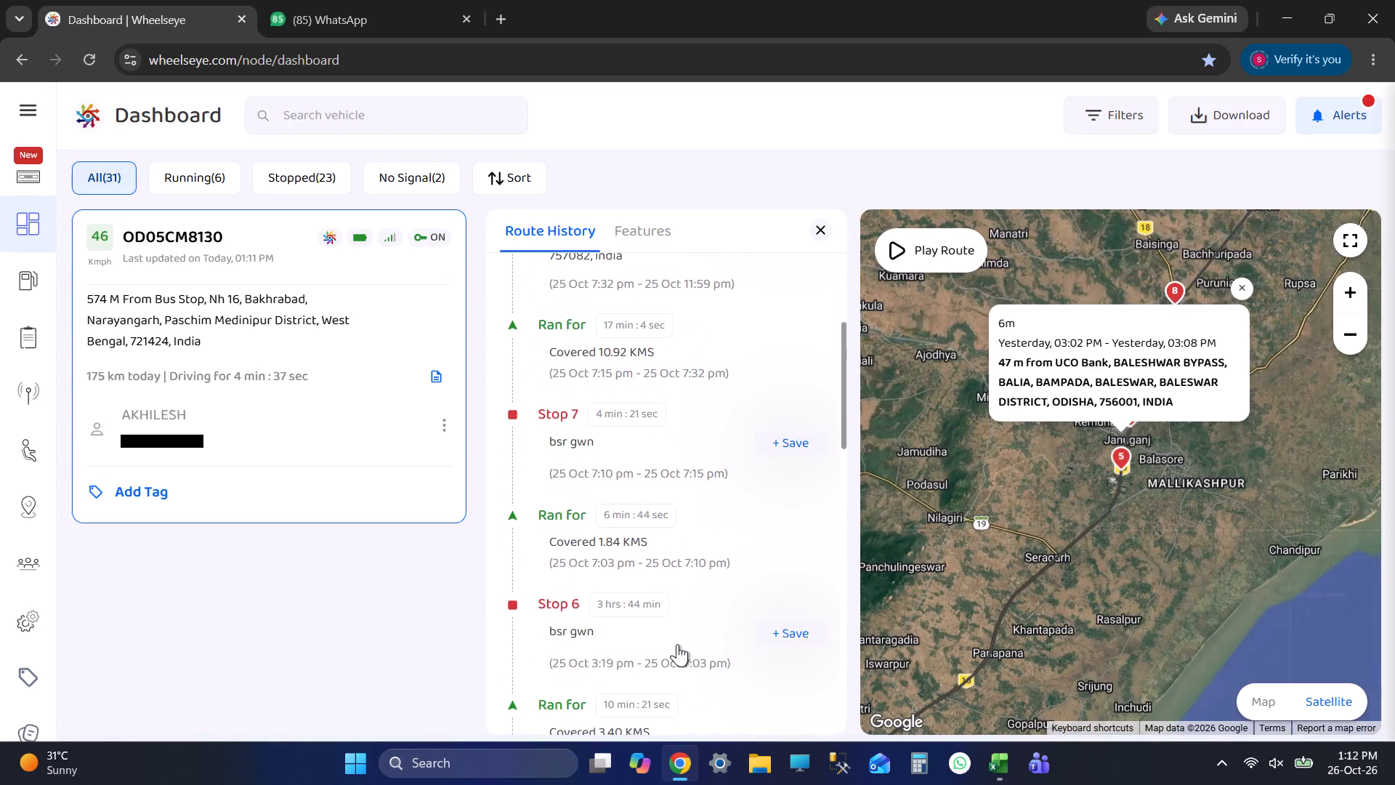
pyautogui.click(677, 644)
pyautogui.scroll(-8, 721, 494)
pyautogui.scroll(1, 681, 527)
pyautogui.scroll(-4, 681, 527)
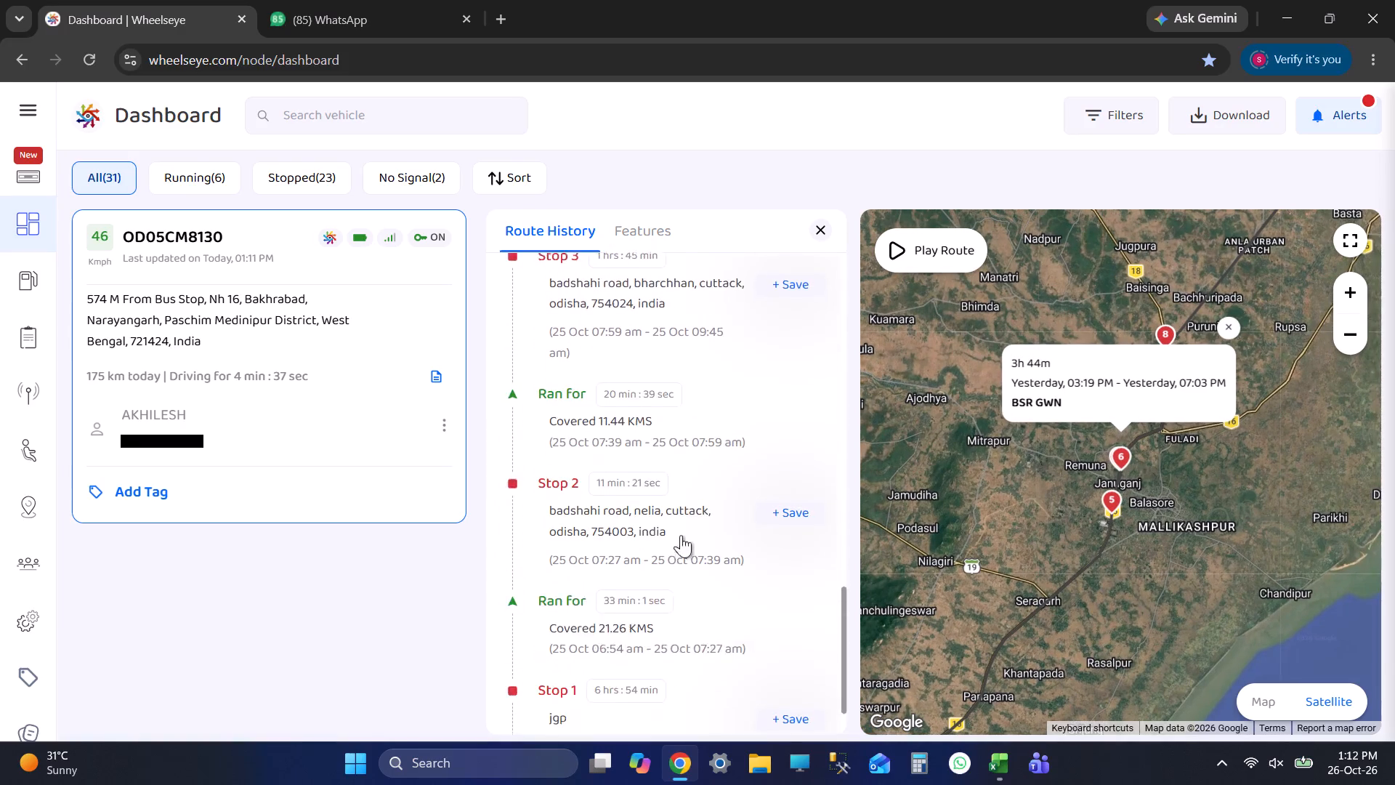
pyautogui.scroll(-3, 681, 535)
pyautogui.scroll(-2, 666, 659)
pyautogui.click(666, 659)
pyautogui.scroll(2, 666, 659)
pyautogui.click(662, 589)
pyautogui.scroll(1, 662, 589)
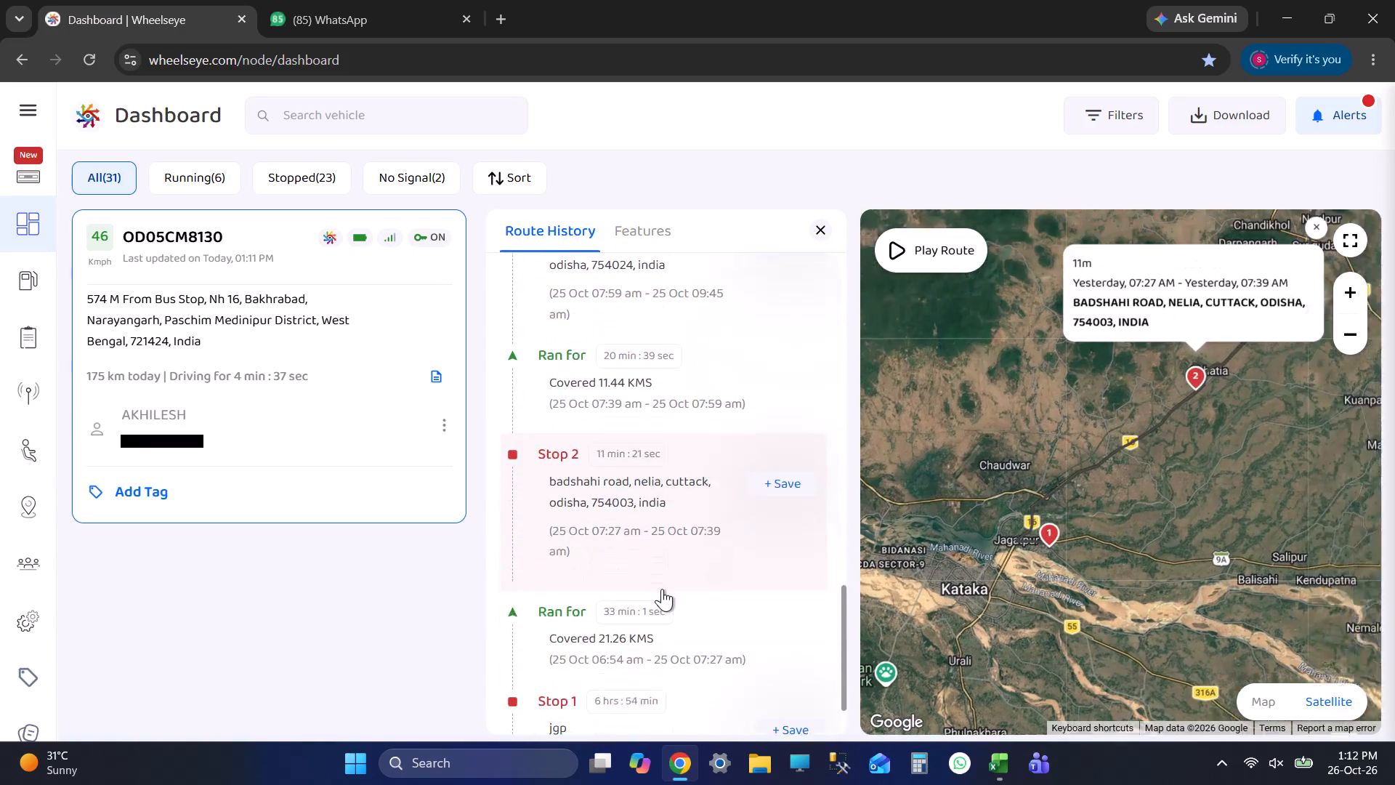
pyautogui.scroll(2, 662, 589)
pyautogui.click(654, 544)
pyautogui.scroll(2, 654, 544)
pyautogui.click(646, 494)
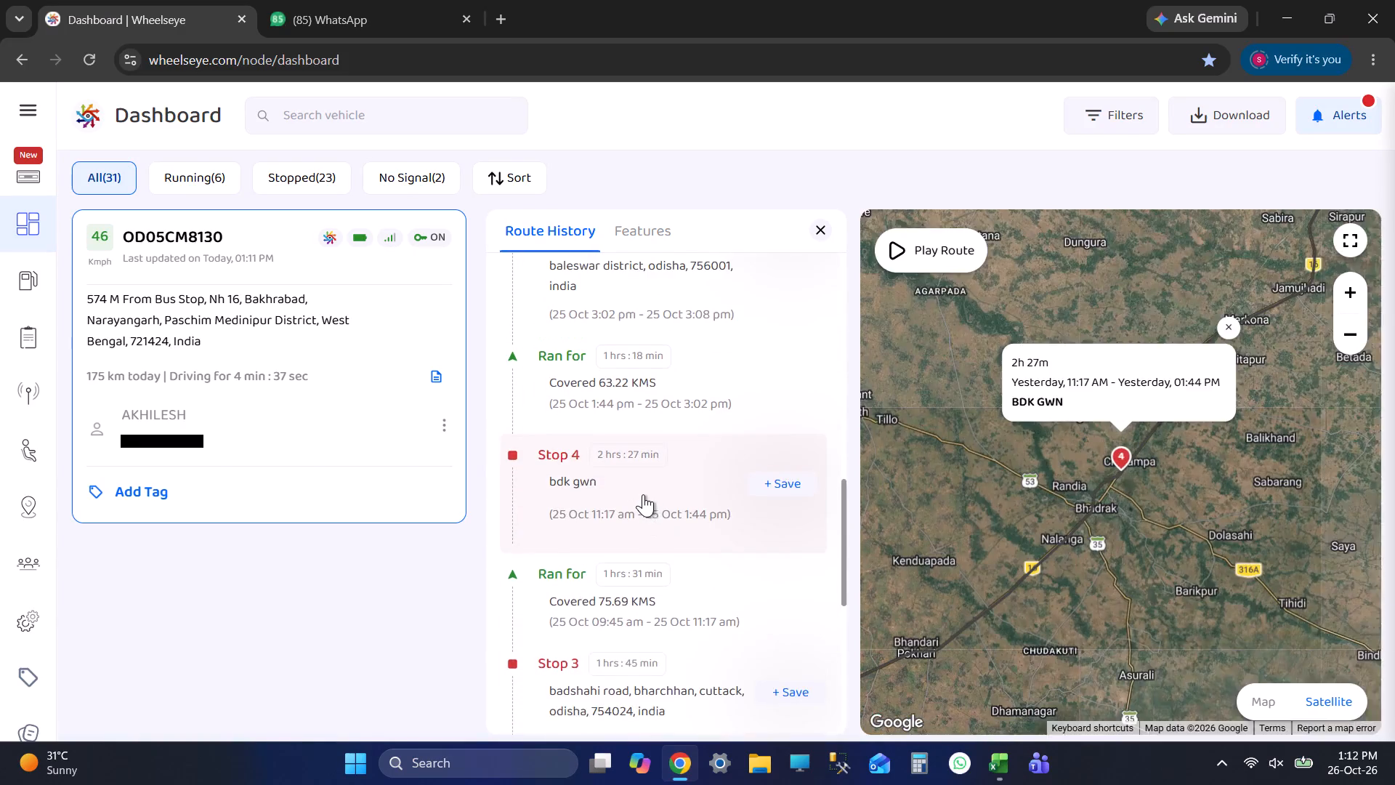
pyautogui.hotkey('alt', 'Tab')
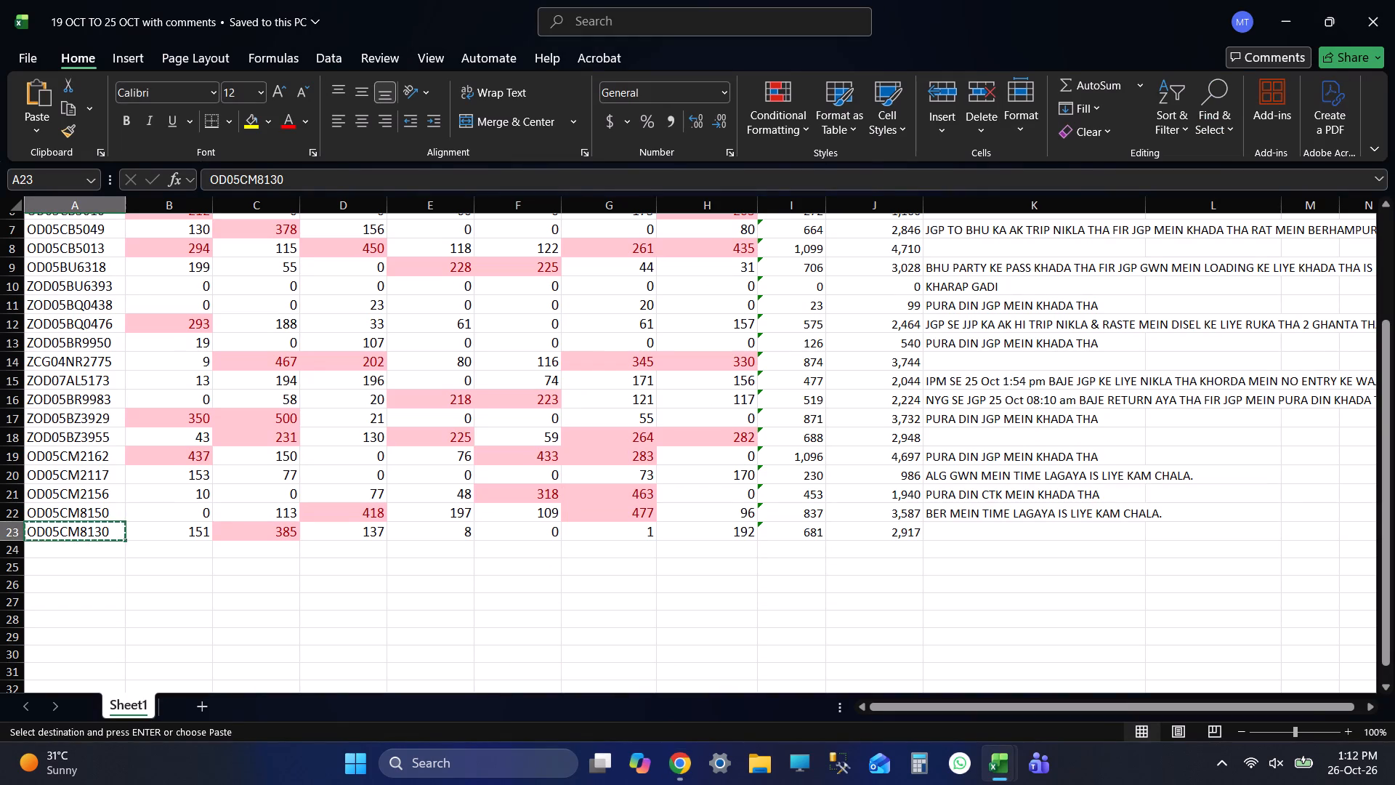
pyautogui.hotkey('alt', 'Tab')
pyautogui.hotkey('alt', 'Tab')
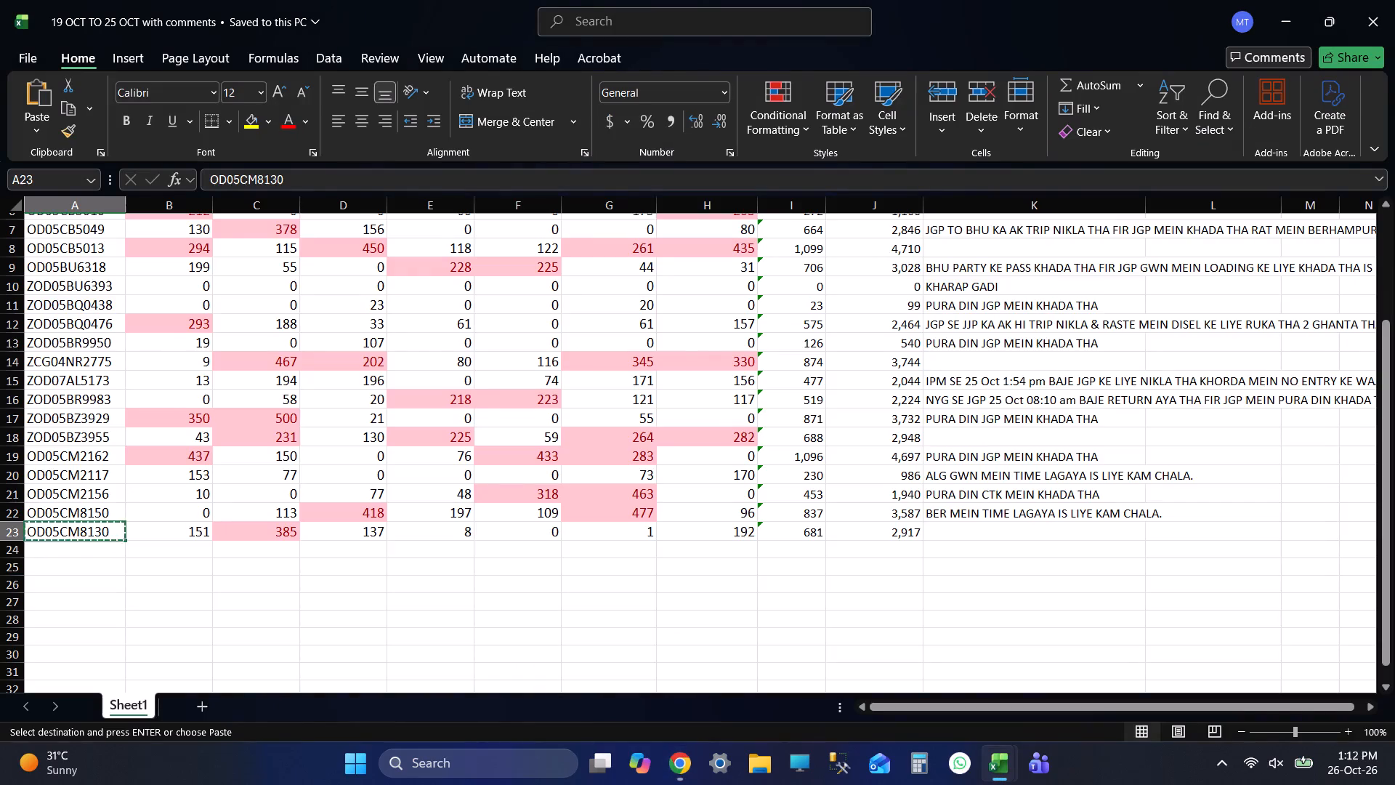
pyautogui.hotkey('alt', 'Tab')
pyautogui.scroll(3, 685, 554)
pyautogui.click(676, 514)
pyautogui.scroll(3, 674, 538)
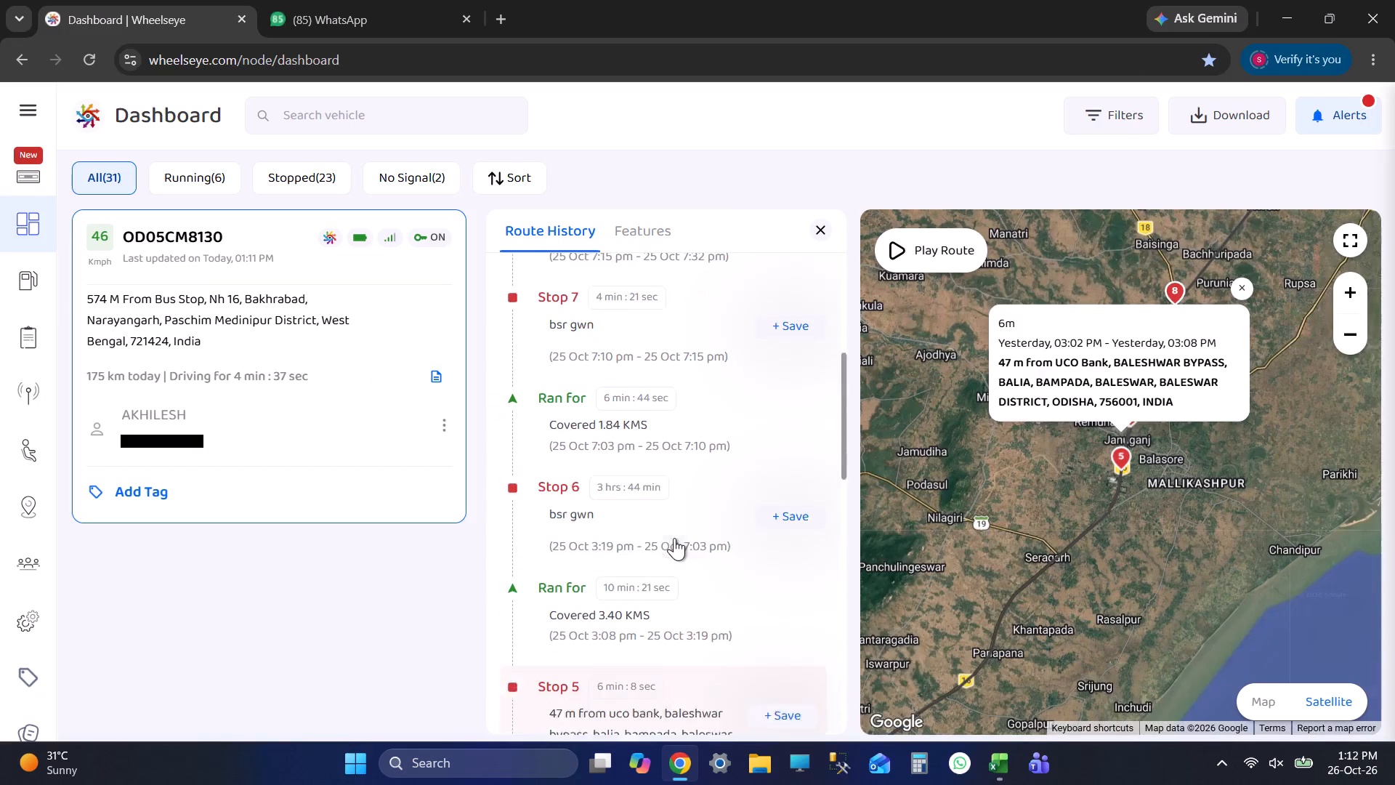
pyautogui.click(673, 508)
pyautogui.scroll(2, 703, 539)
pyautogui.click(670, 444)
pyautogui.scroll(2, 709, 549)
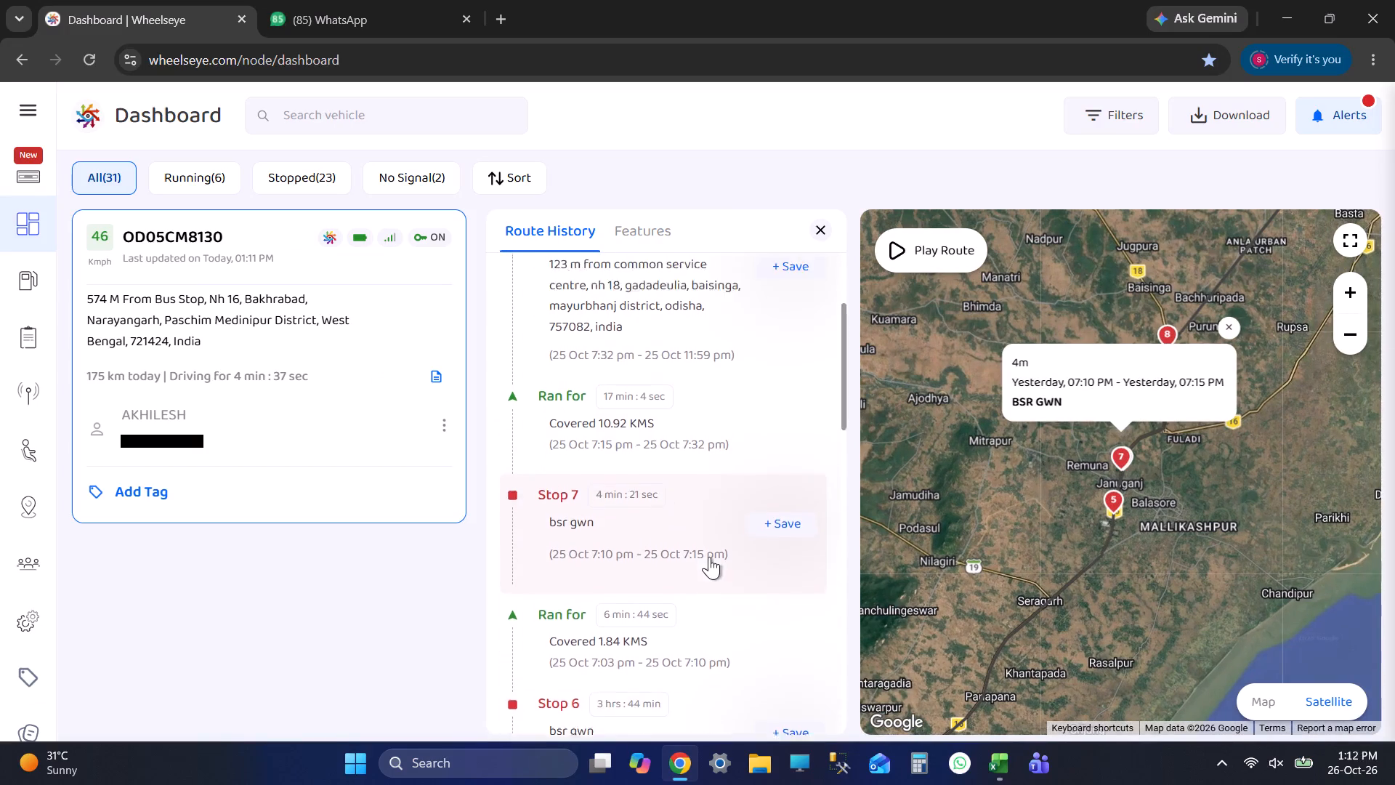
pyautogui.scroll(1, 709, 557)
pyautogui.click(685, 525)
pyautogui.scroll(4, 1133, 454)
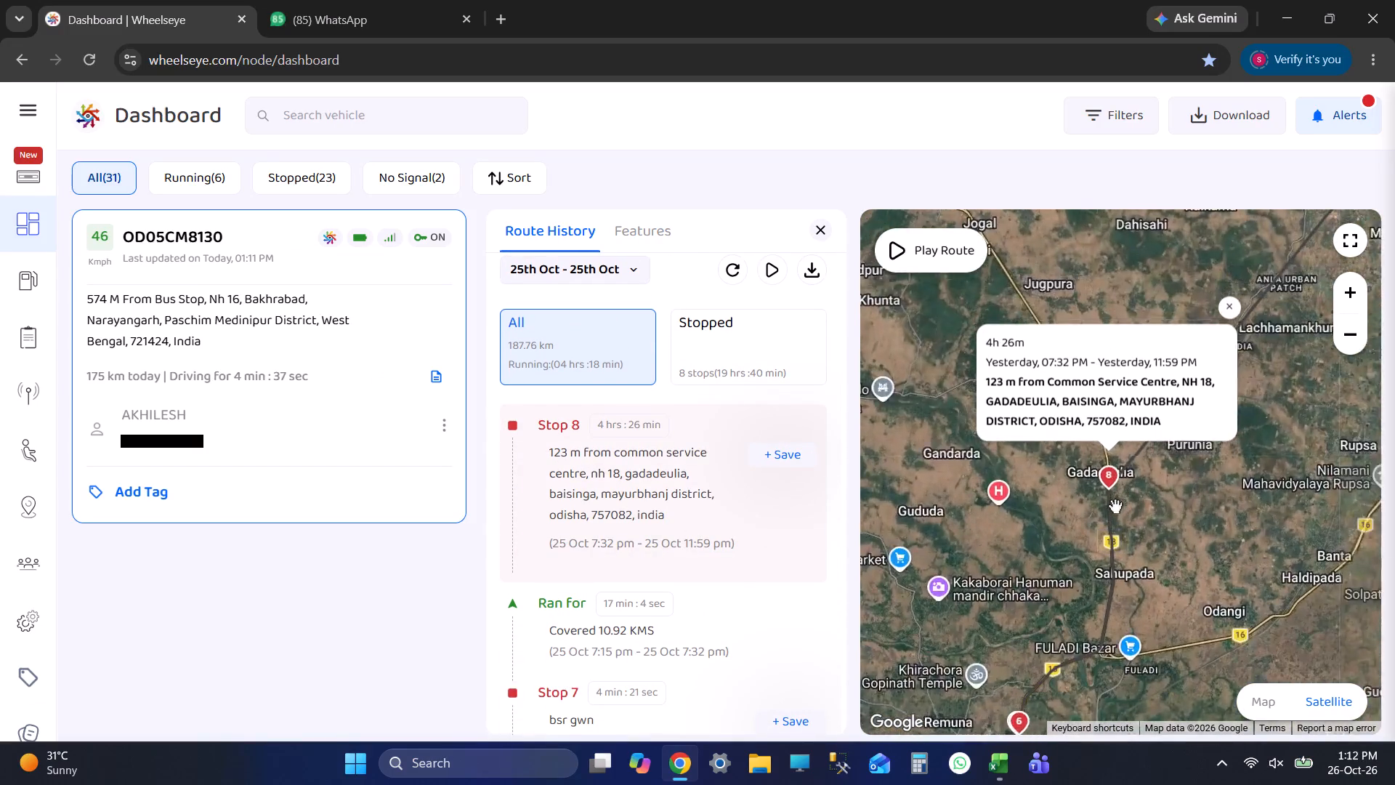
pyautogui.scroll(-9, 1113, 506)
pyautogui.scroll(-1, 696, 614)
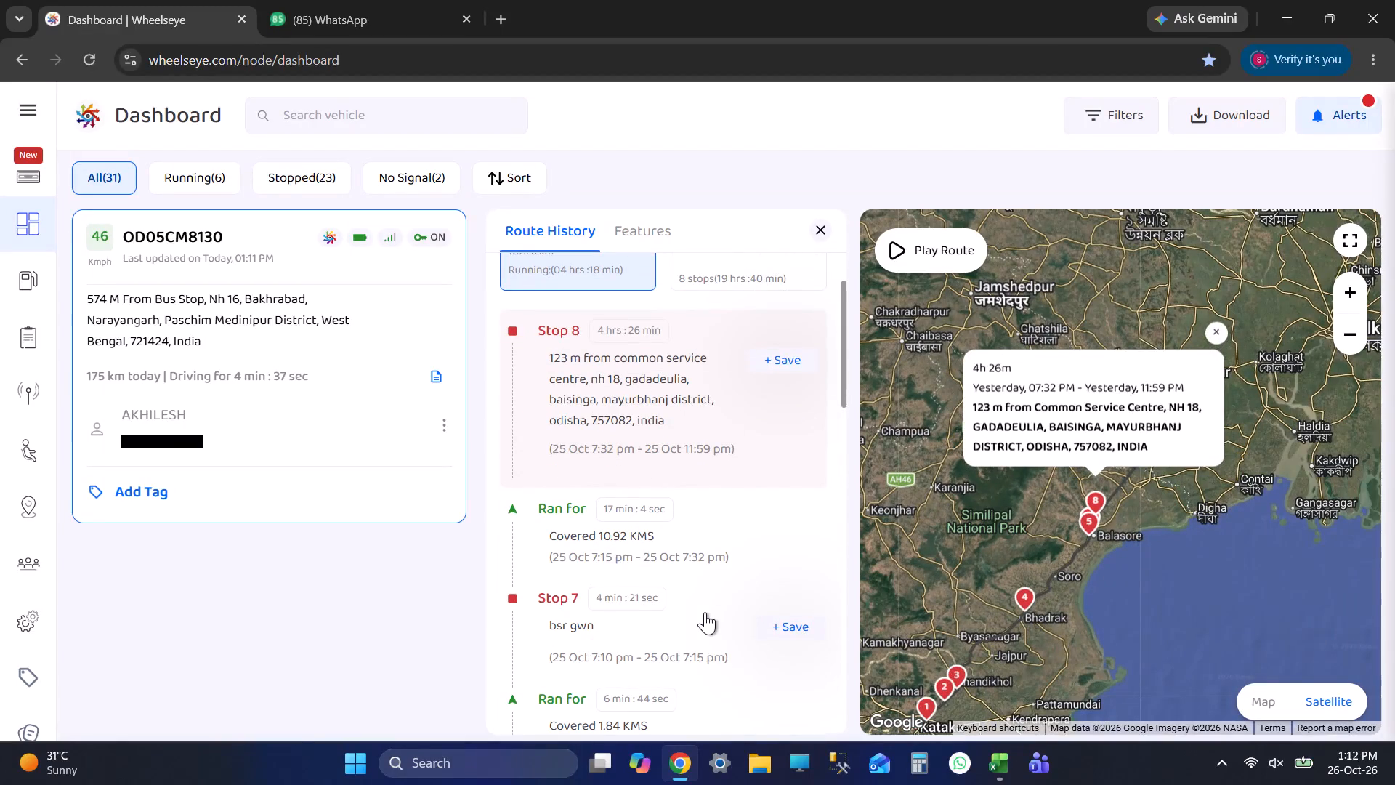
pyautogui.scroll(1, 705, 612)
pyautogui.hotkey('alt', 'Tab')
pyautogui.press('Tab')
pyautogui.press('Tab')
pyautogui.press('Tab')
pyautogui.press('Tab')
pyautogui.press('Tab')
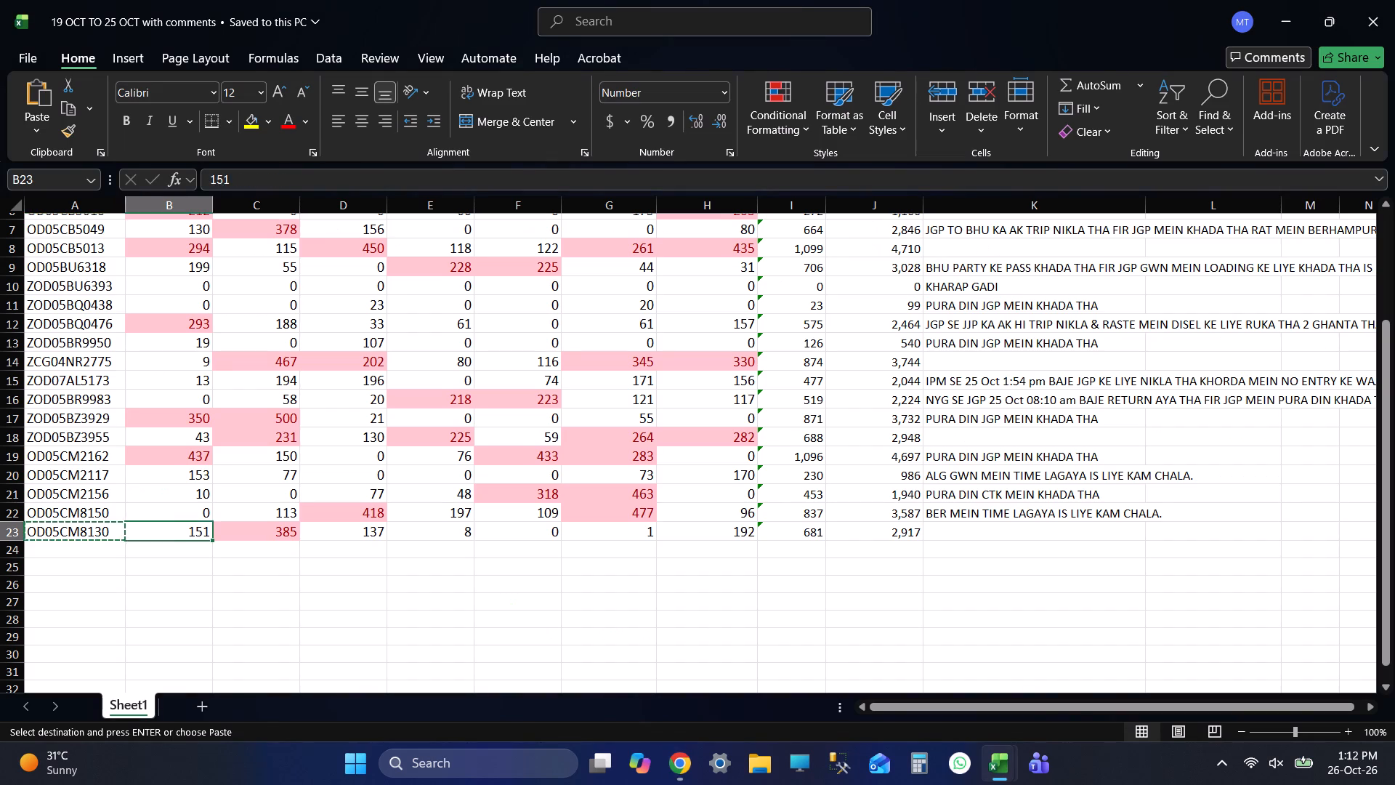
pyautogui.press('Tab')
pyautogui.press('Tab')
pyautogui.press('Tab')
pyautogui.press('Tab')
pyautogui.press('Tab')
pyautogui.hotkey('alt', 'Tab')
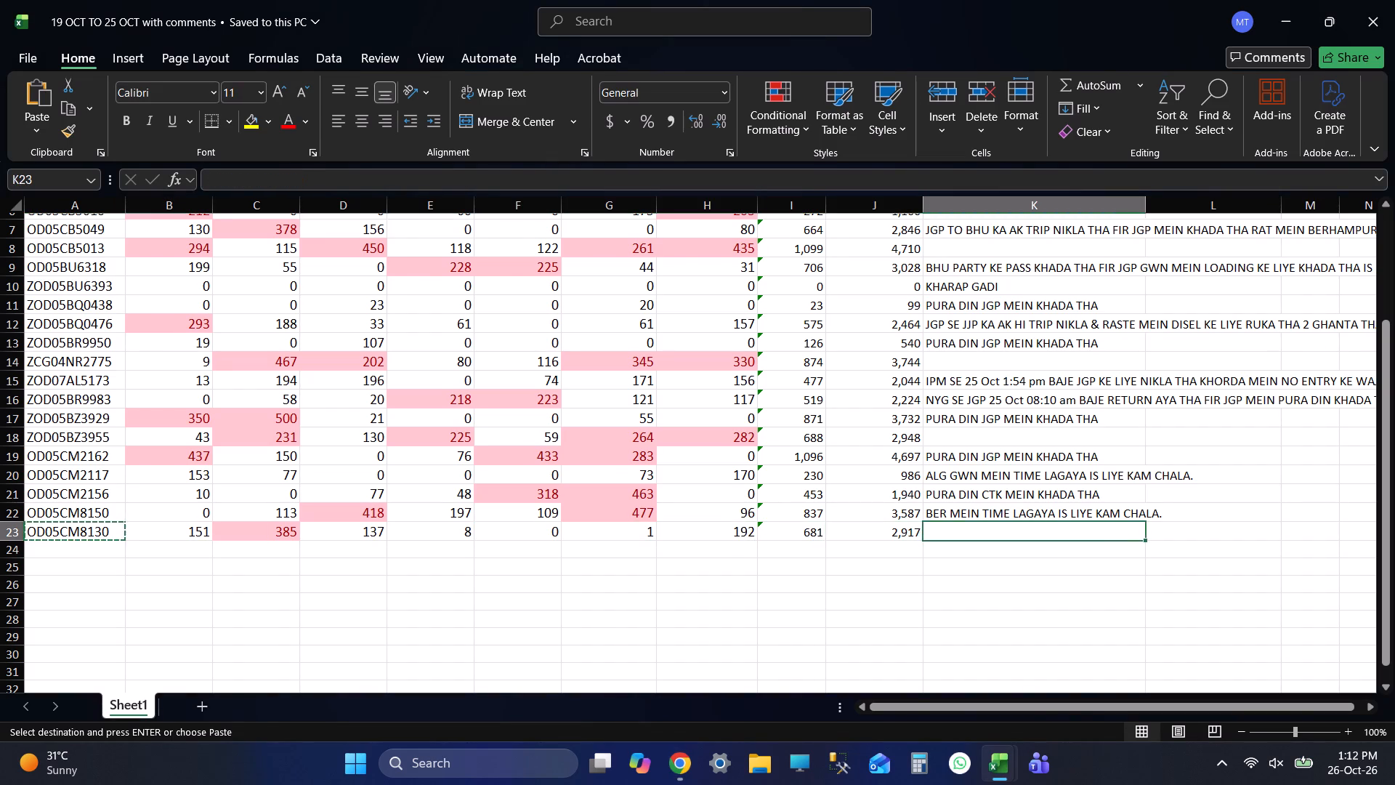
pyautogui.scroll(2, 1103, 501)
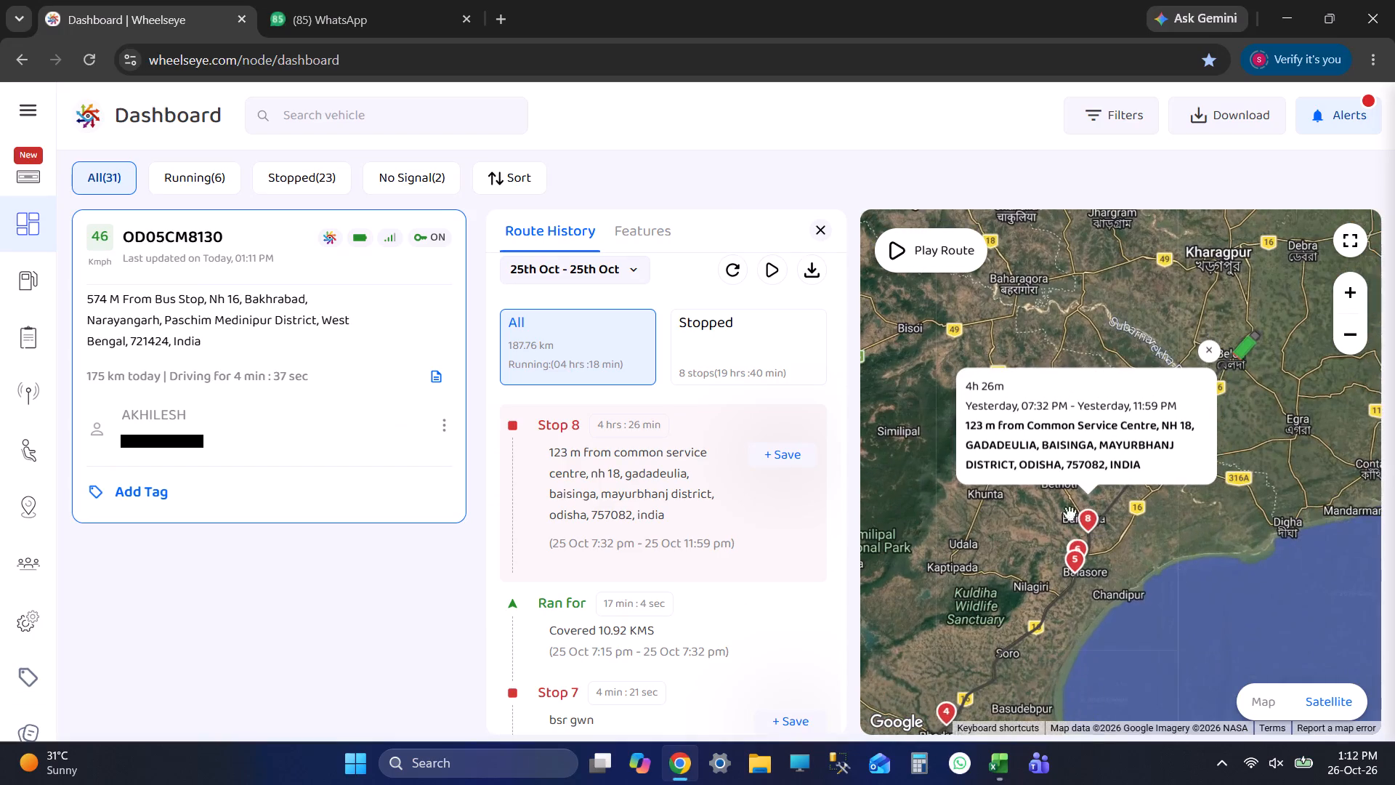
pyautogui.scroll(-5, 825, 576)
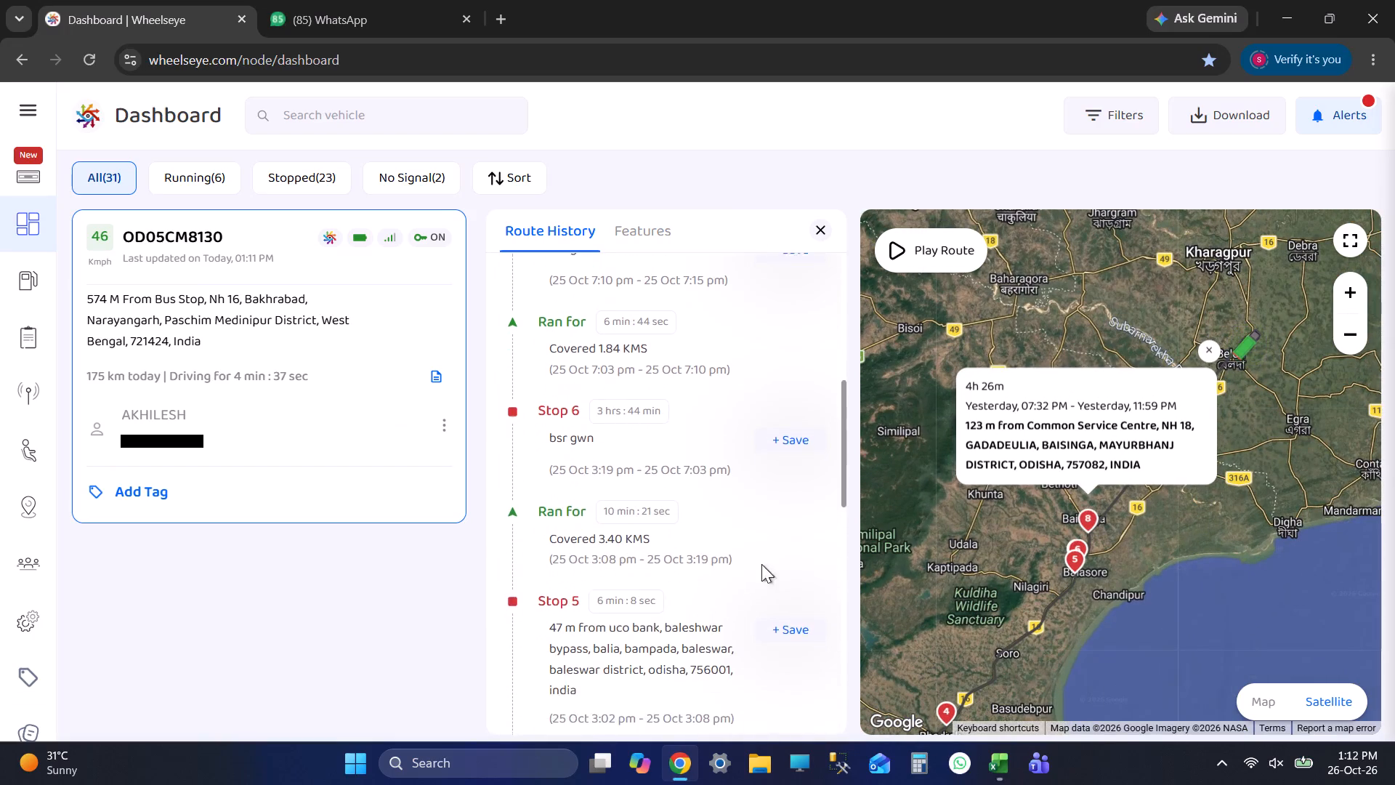
pyautogui.click(679, 458)
pyautogui.hotkey('alt', 'Tab')
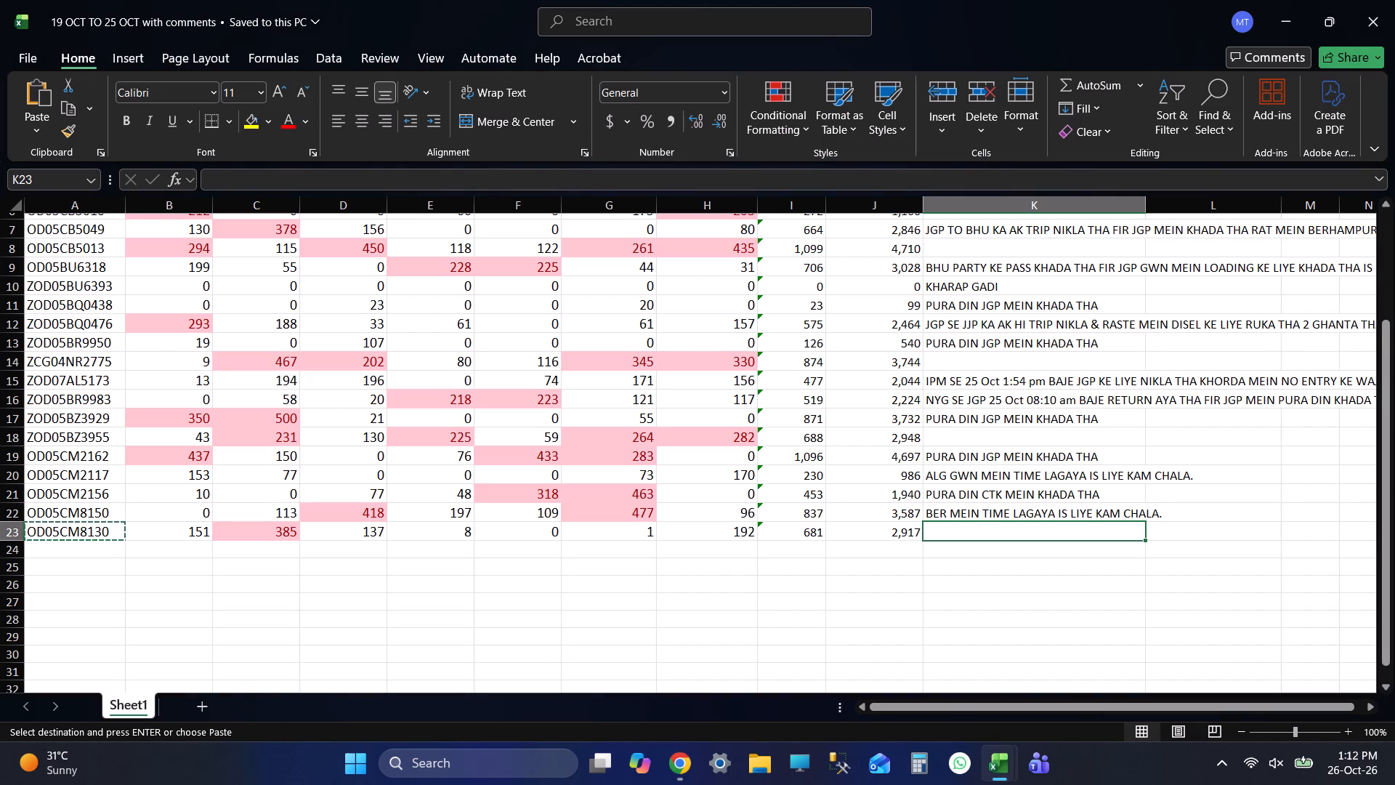
pyautogui.hotkey('alt', 'Tab')
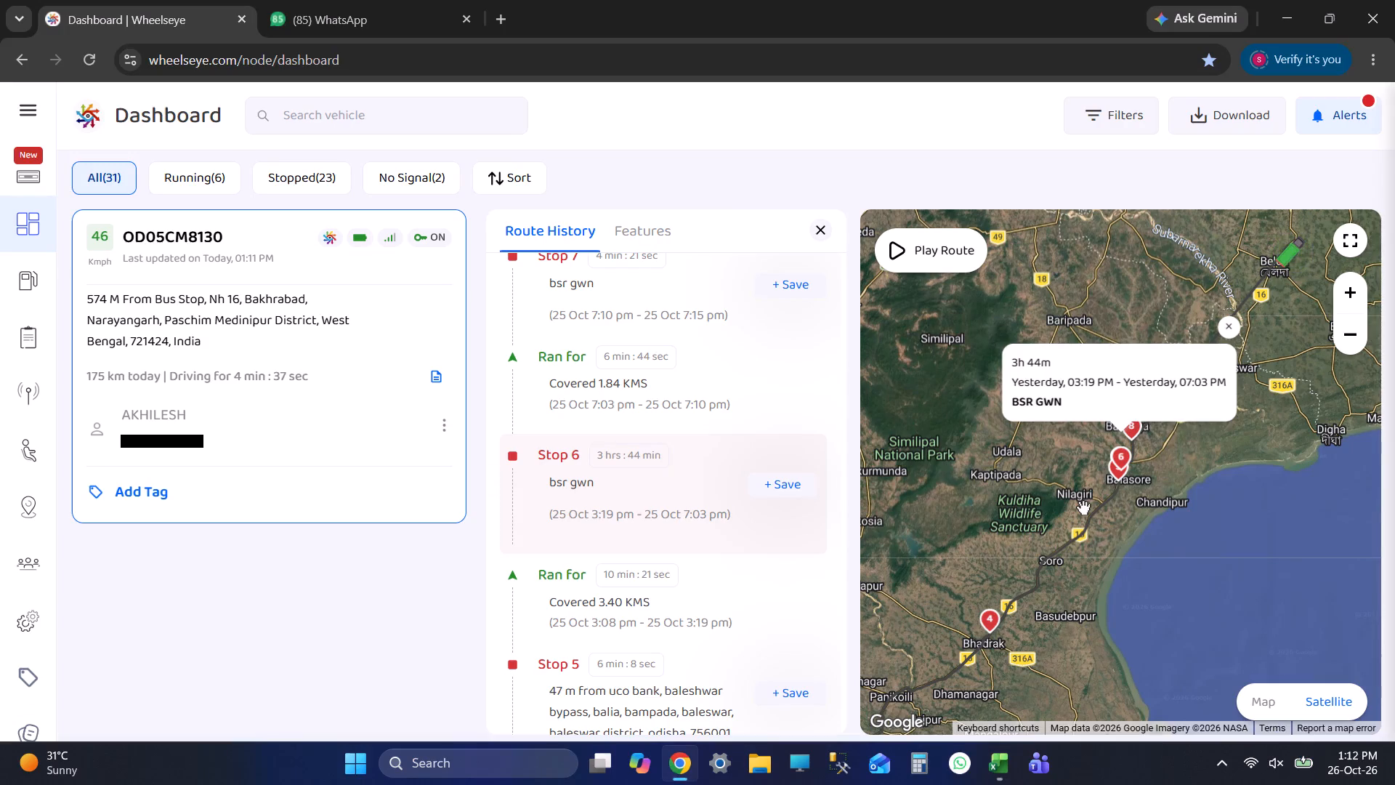
pyautogui.scroll(4, 1115, 456)
pyautogui.hotkey('alt', 'Tab')
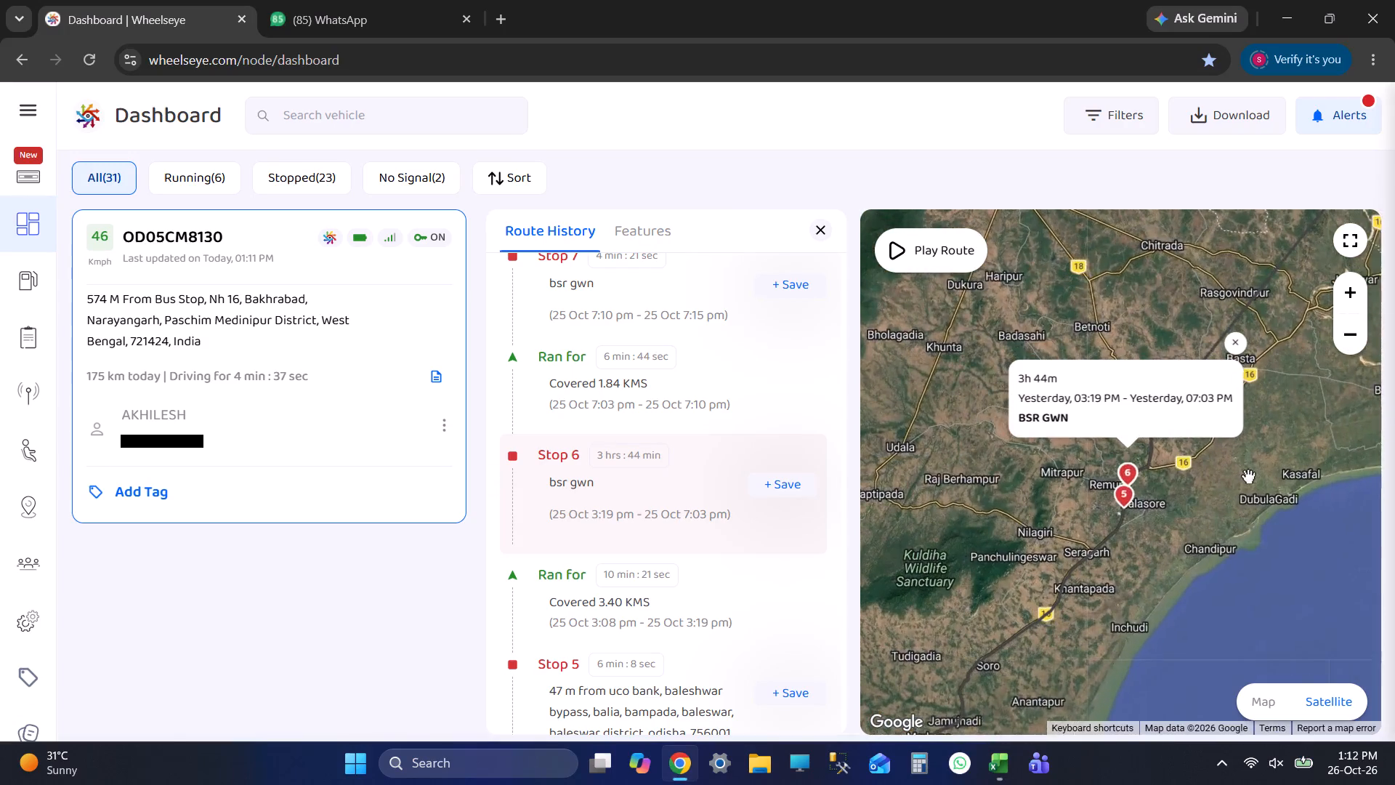
pyautogui.hotkey('alt', 'Tab')
pyautogui.hotkey('alt', 'Tab')
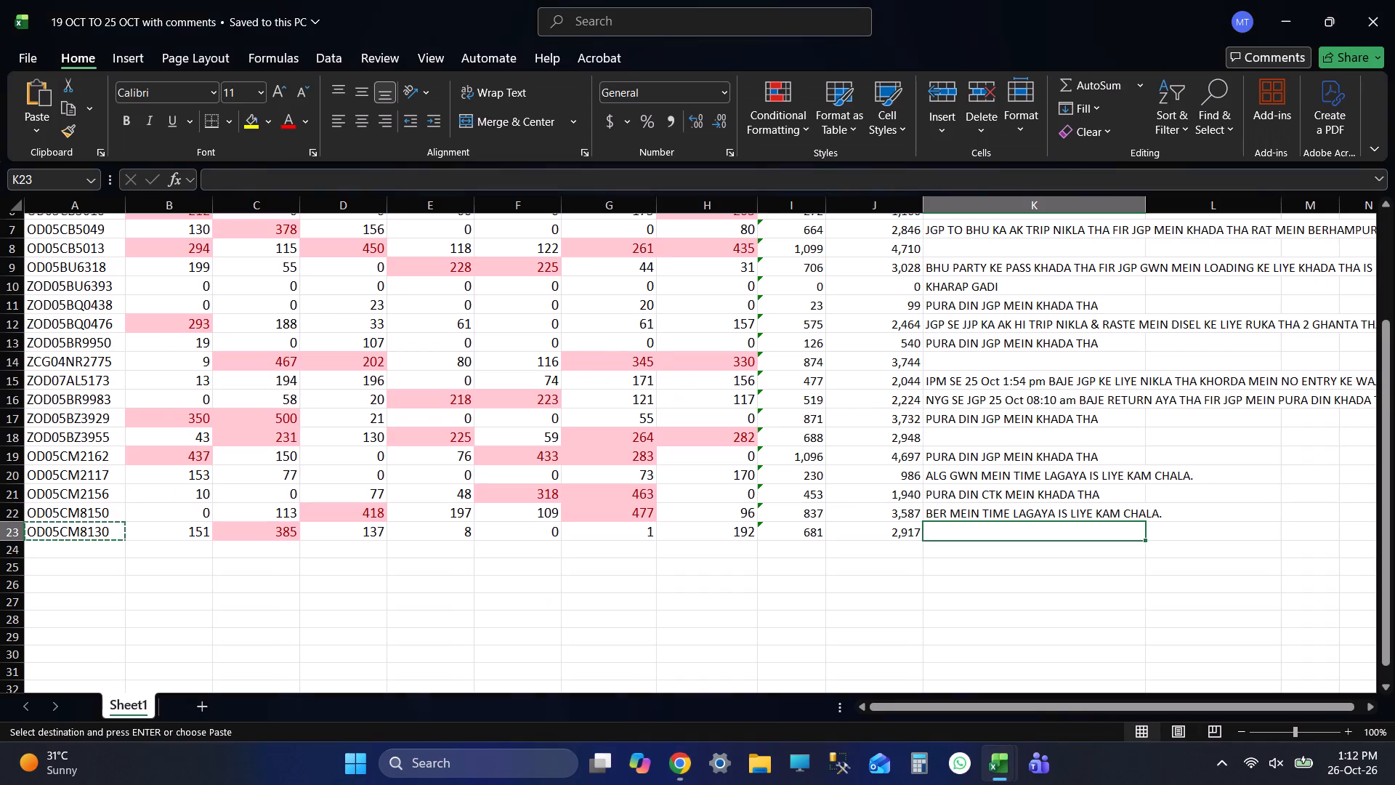
pyautogui.hotkey('alt', 'Tab')
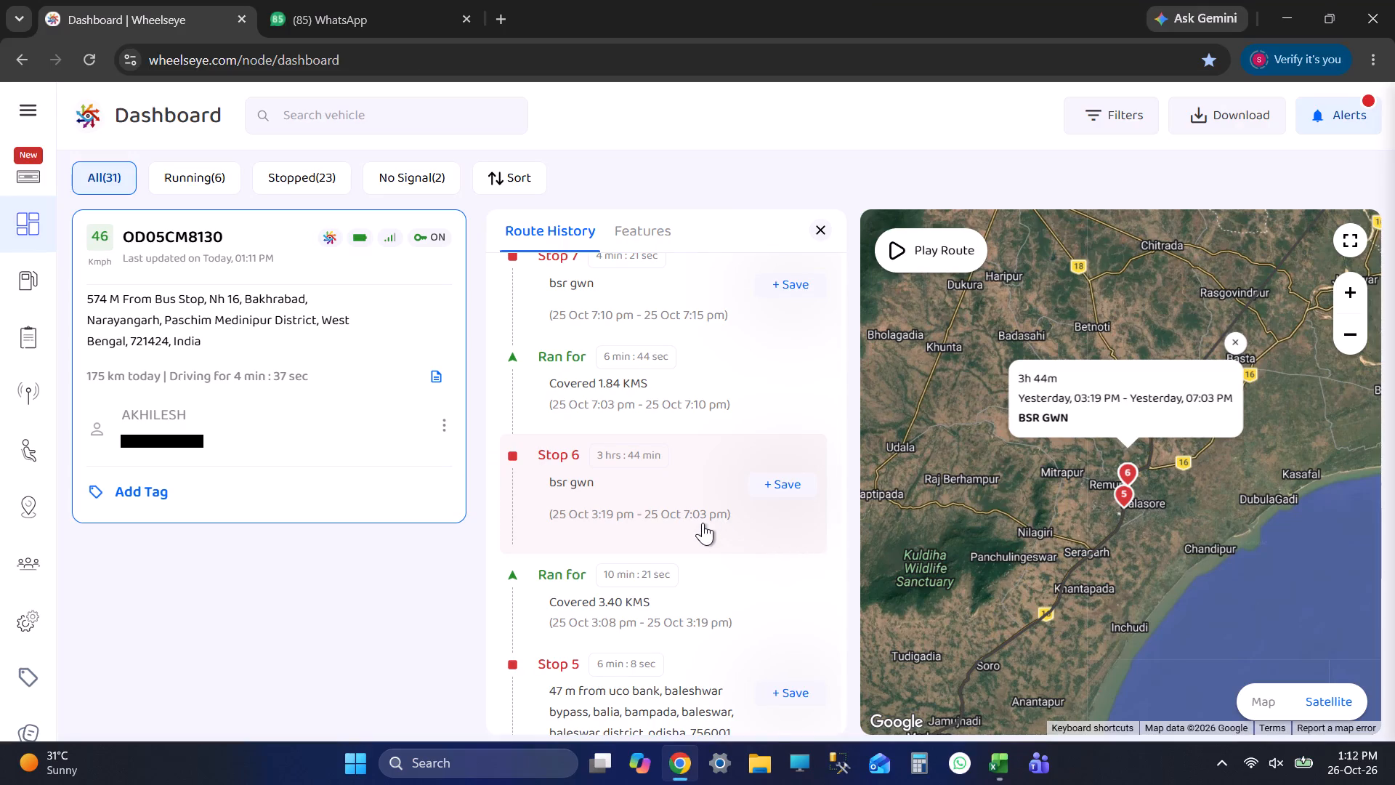
pyautogui.hotkey('alt', 'Tab')
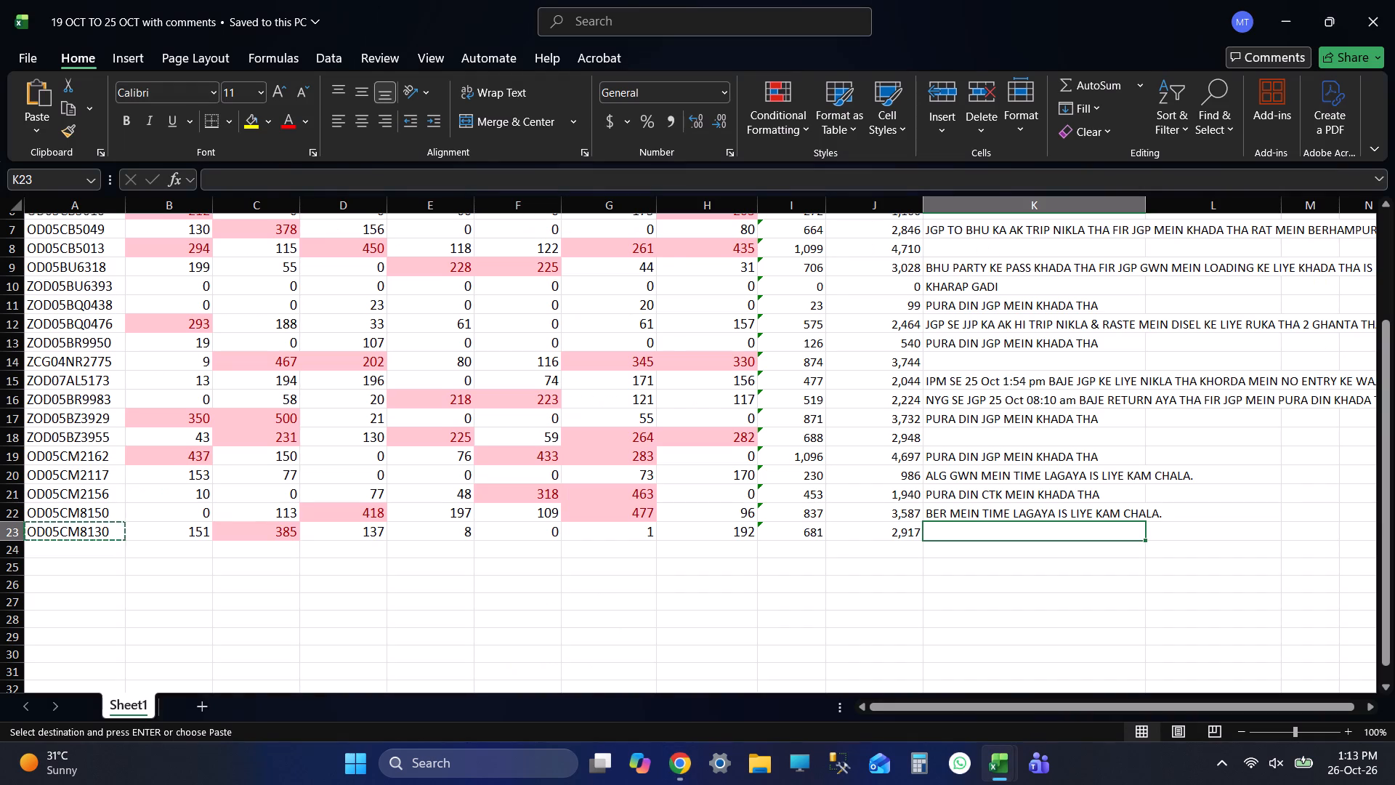
pyautogui.hotkey('alt', 'Tab')
pyautogui.hotkey('alt', 'Tab')
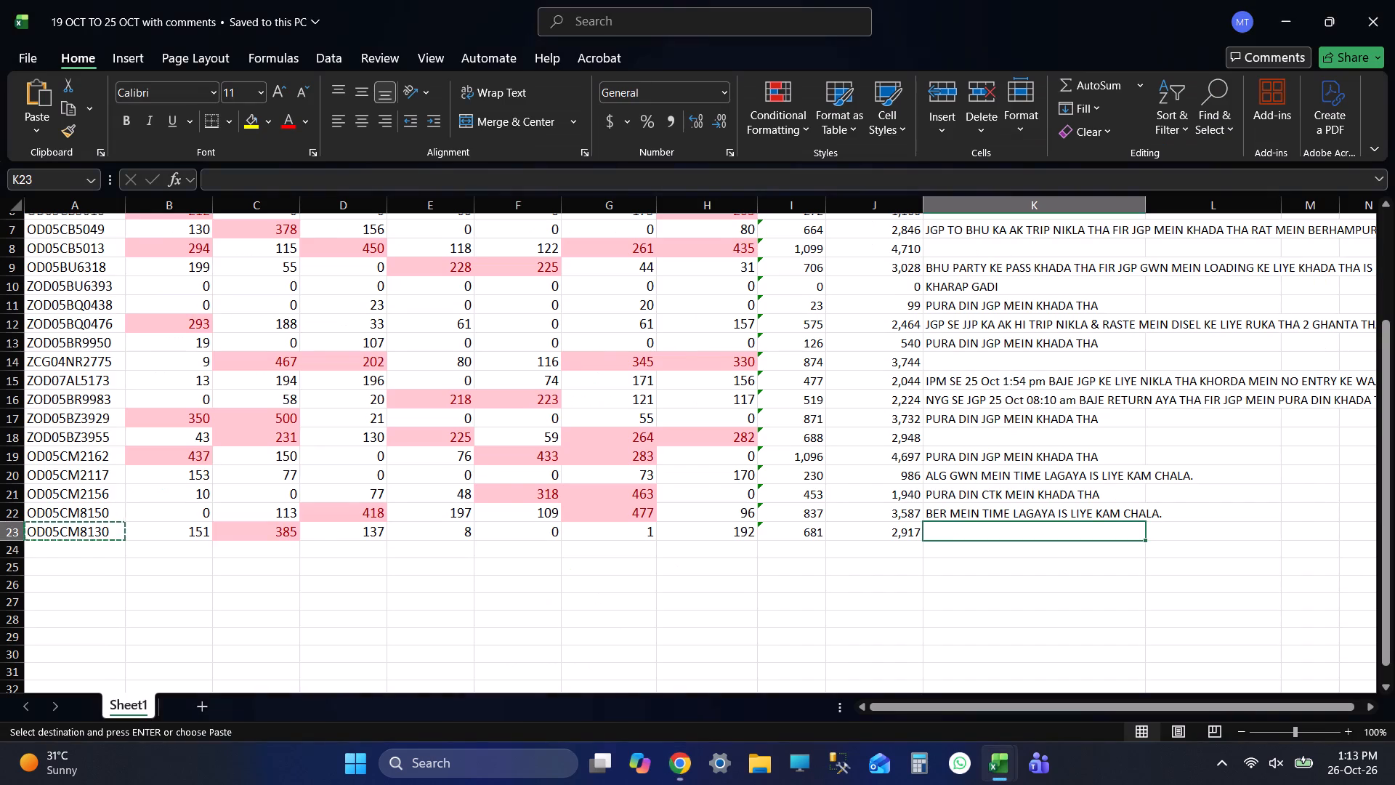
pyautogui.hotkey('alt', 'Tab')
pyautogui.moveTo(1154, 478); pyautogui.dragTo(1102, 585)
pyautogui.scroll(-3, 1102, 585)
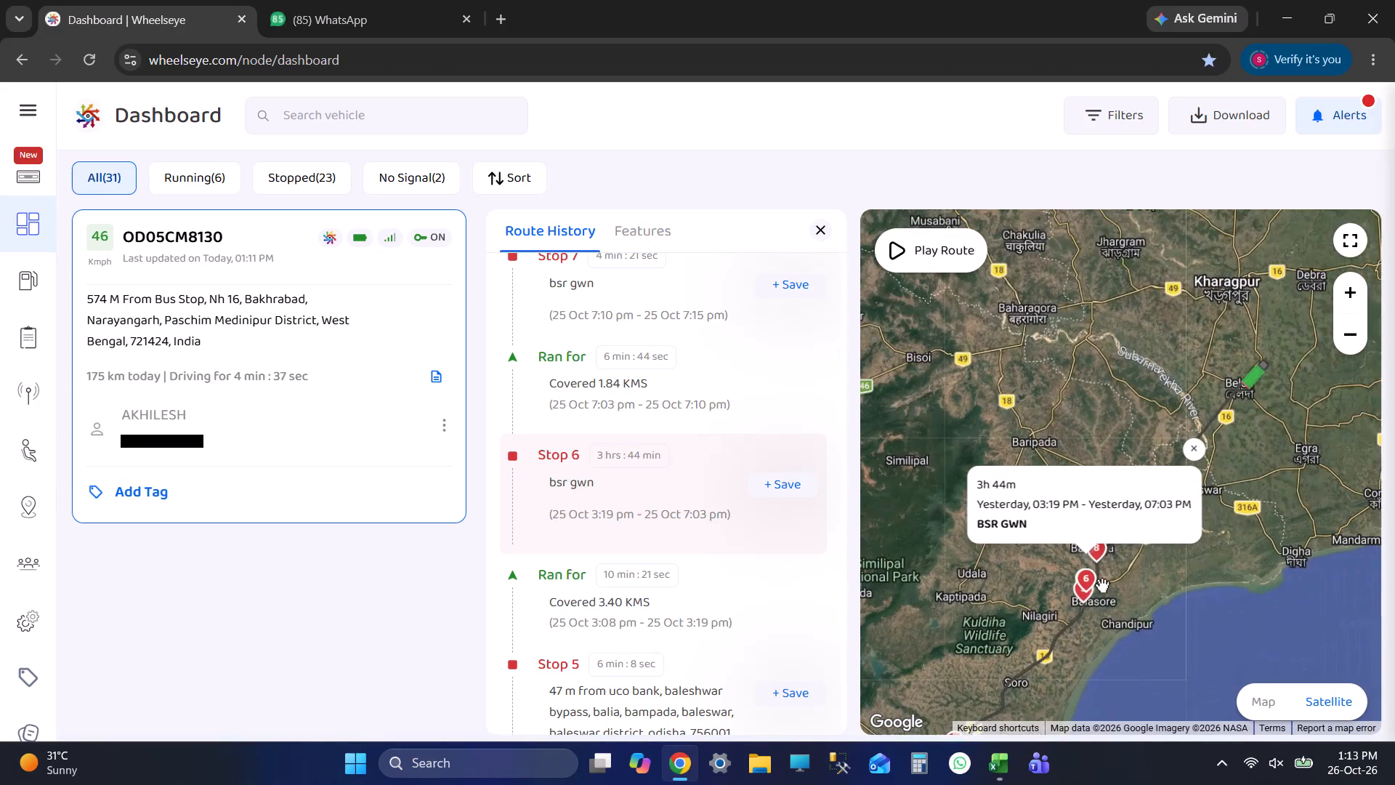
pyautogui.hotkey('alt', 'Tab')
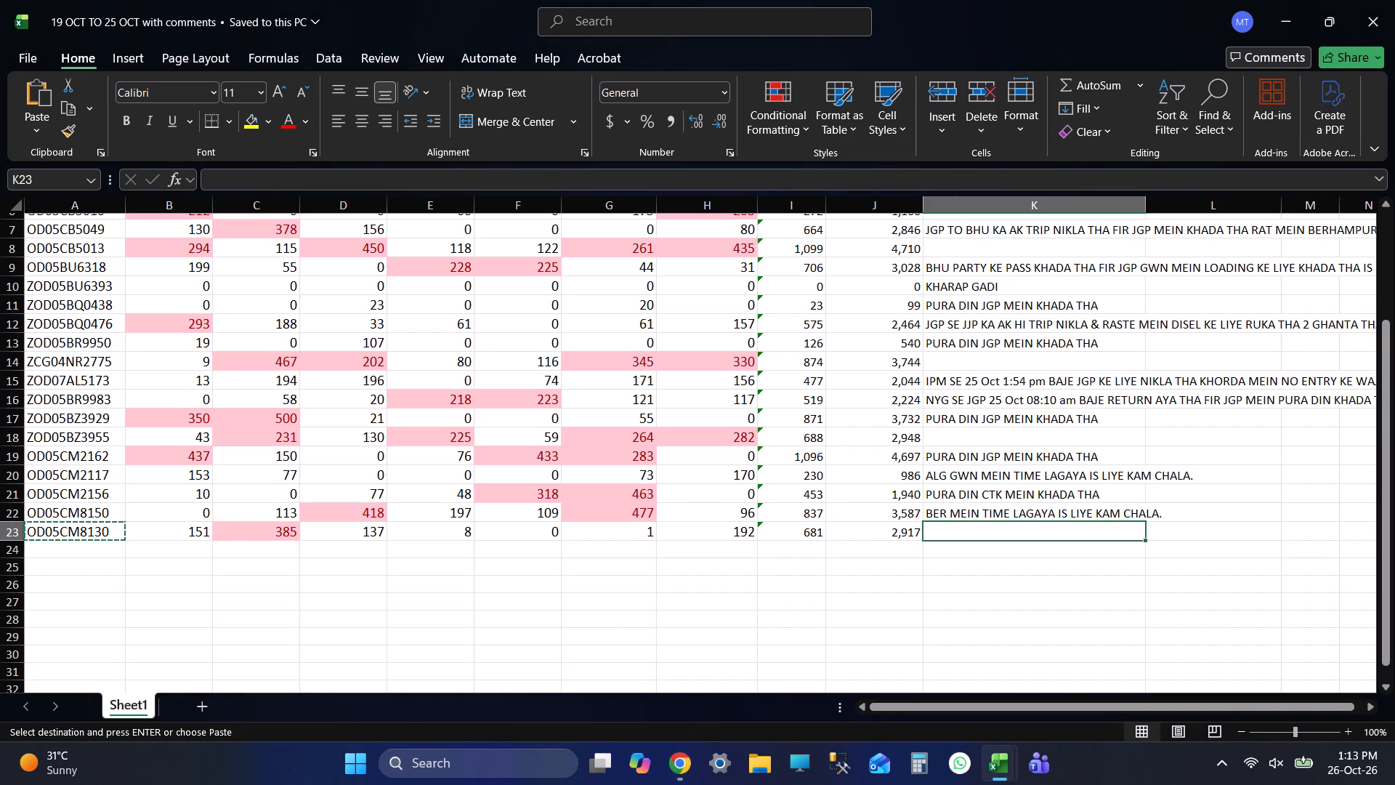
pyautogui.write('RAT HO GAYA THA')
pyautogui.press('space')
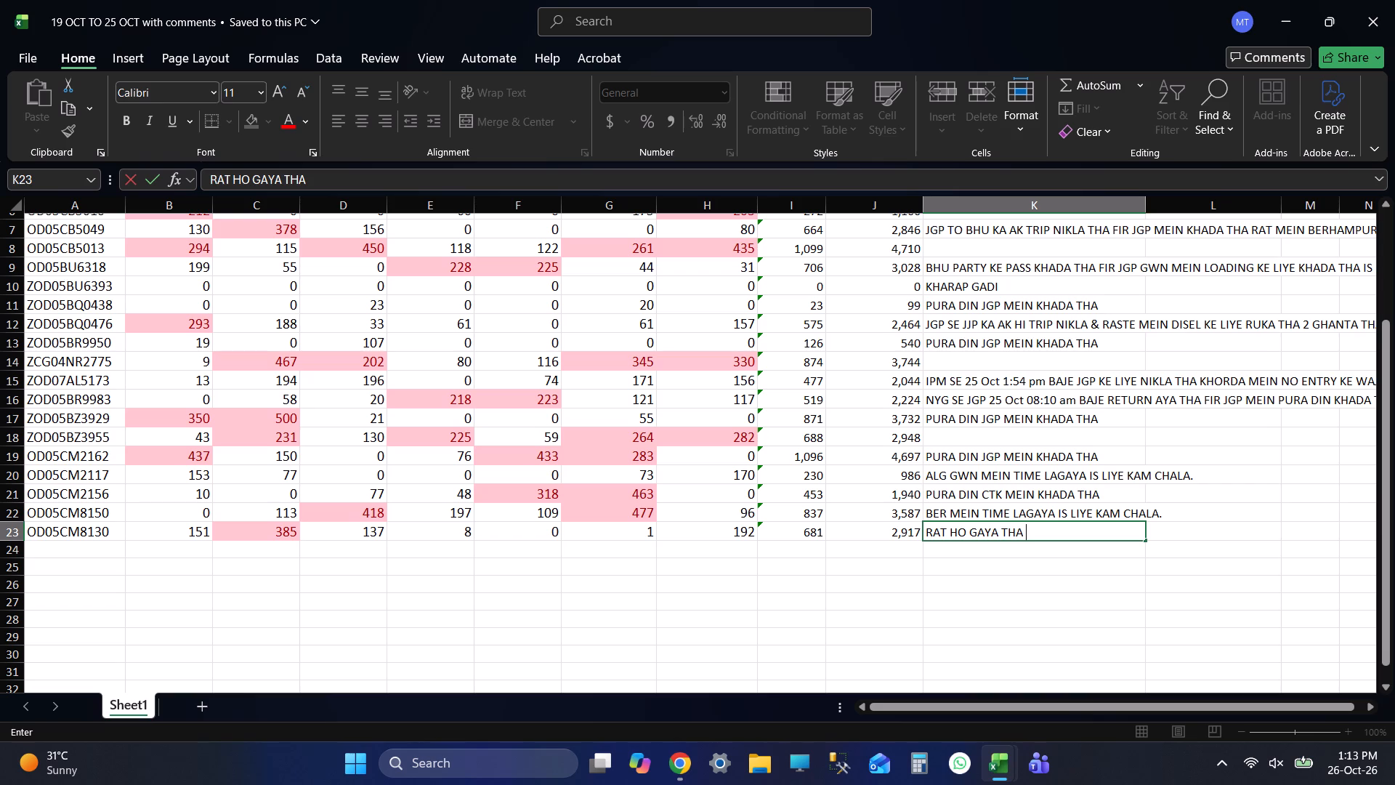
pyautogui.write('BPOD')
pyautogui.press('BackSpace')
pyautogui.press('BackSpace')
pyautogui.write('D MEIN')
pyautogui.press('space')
pyautogui.hotkey('alt', 'Tab')
pyautogui.scroll(2, 530, 411)
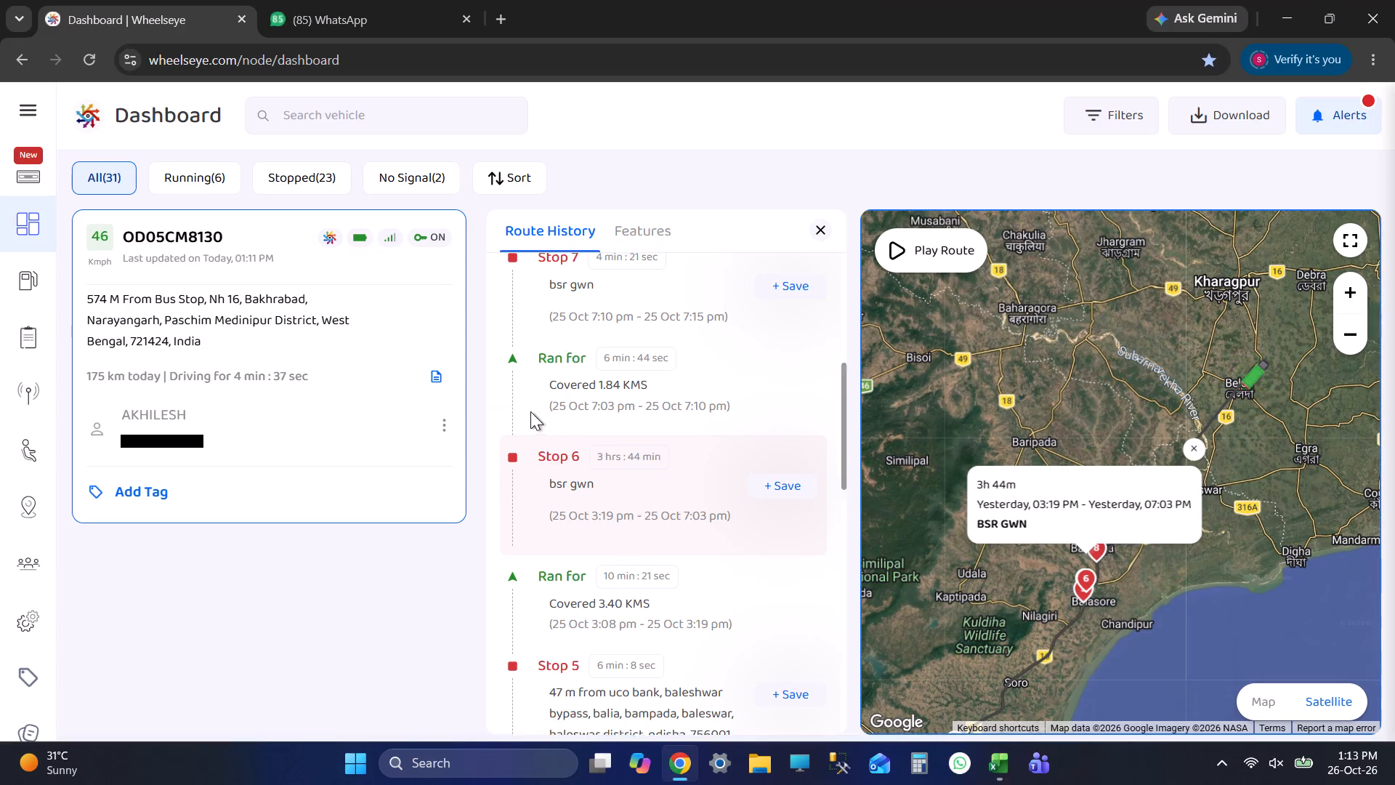
pyautogui.scroll(2, 530, 411)
pyautogui.click(556, 251)
pyautogui.scroll(3, 552, 284)
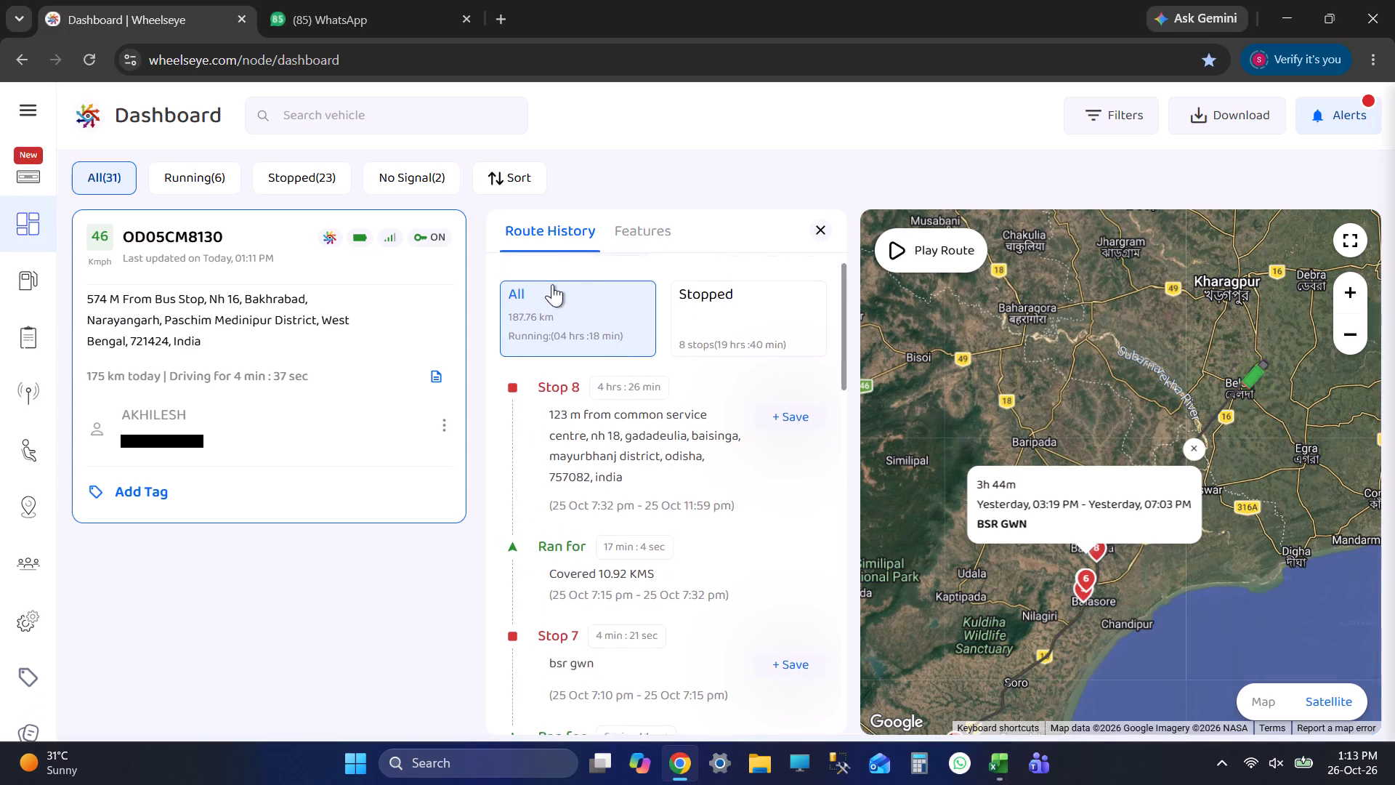
pyautogui.click(549, 281)
pyautogui.click(586, 424)
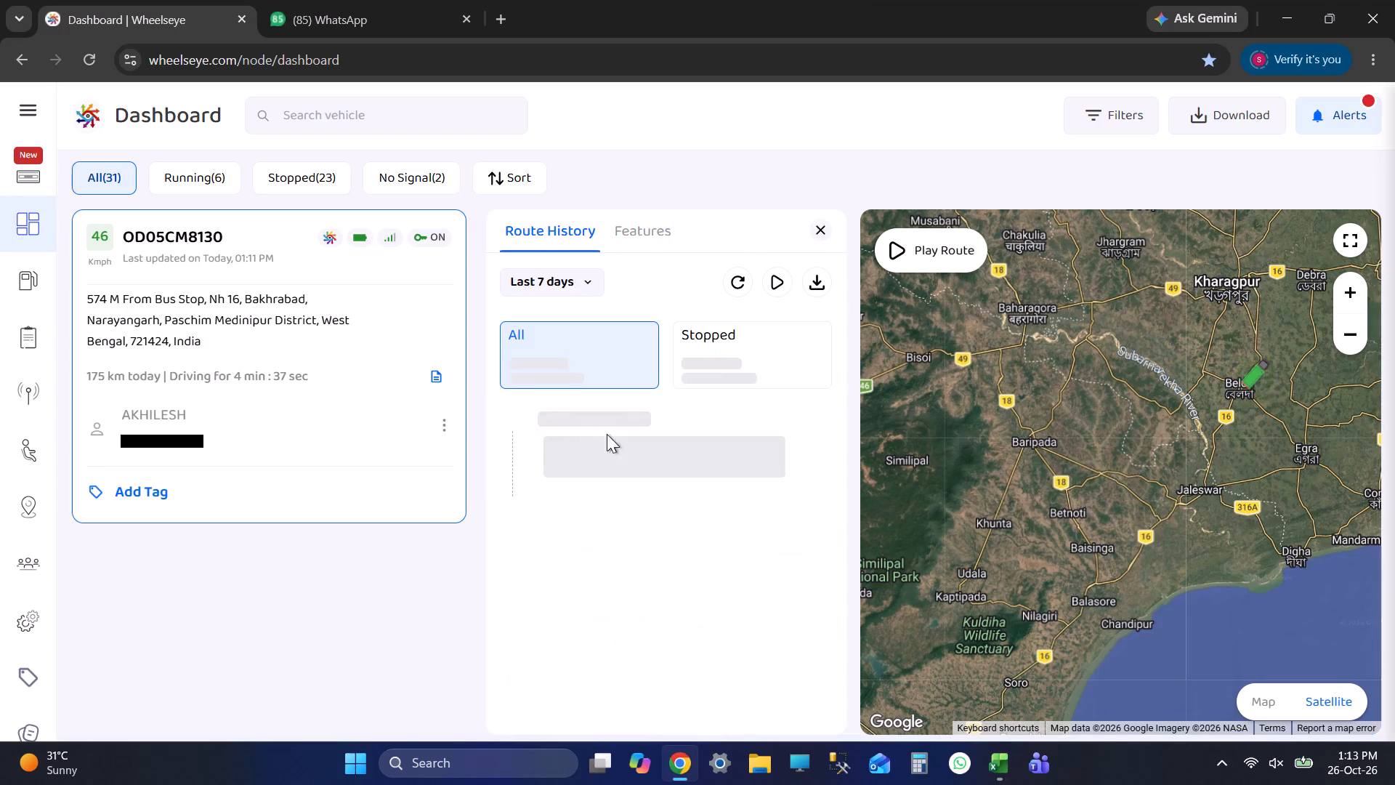
pyautogui.scroll(-4, 653, 480)
pyautogui.click(664, 379)
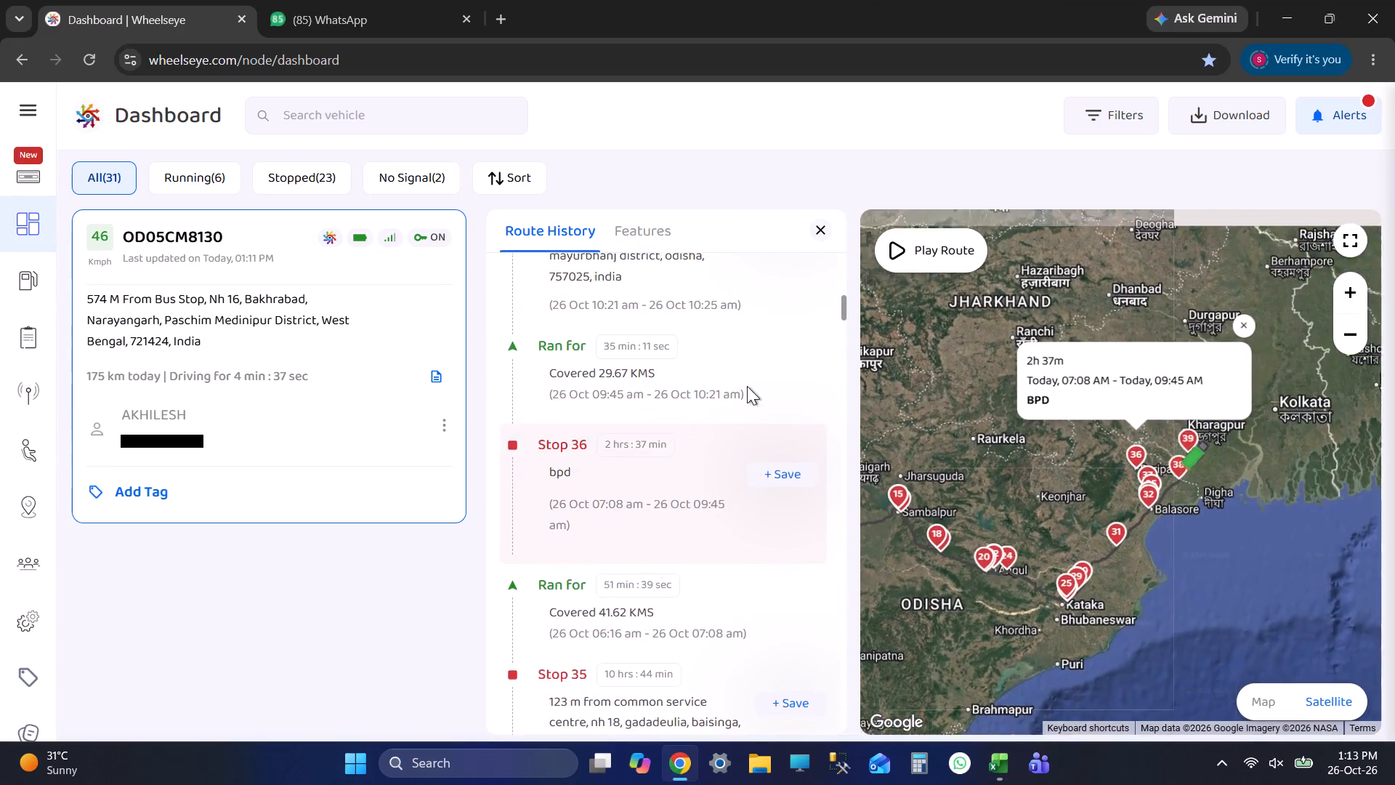
pyautogui.hotkey('alt', 'Tab')
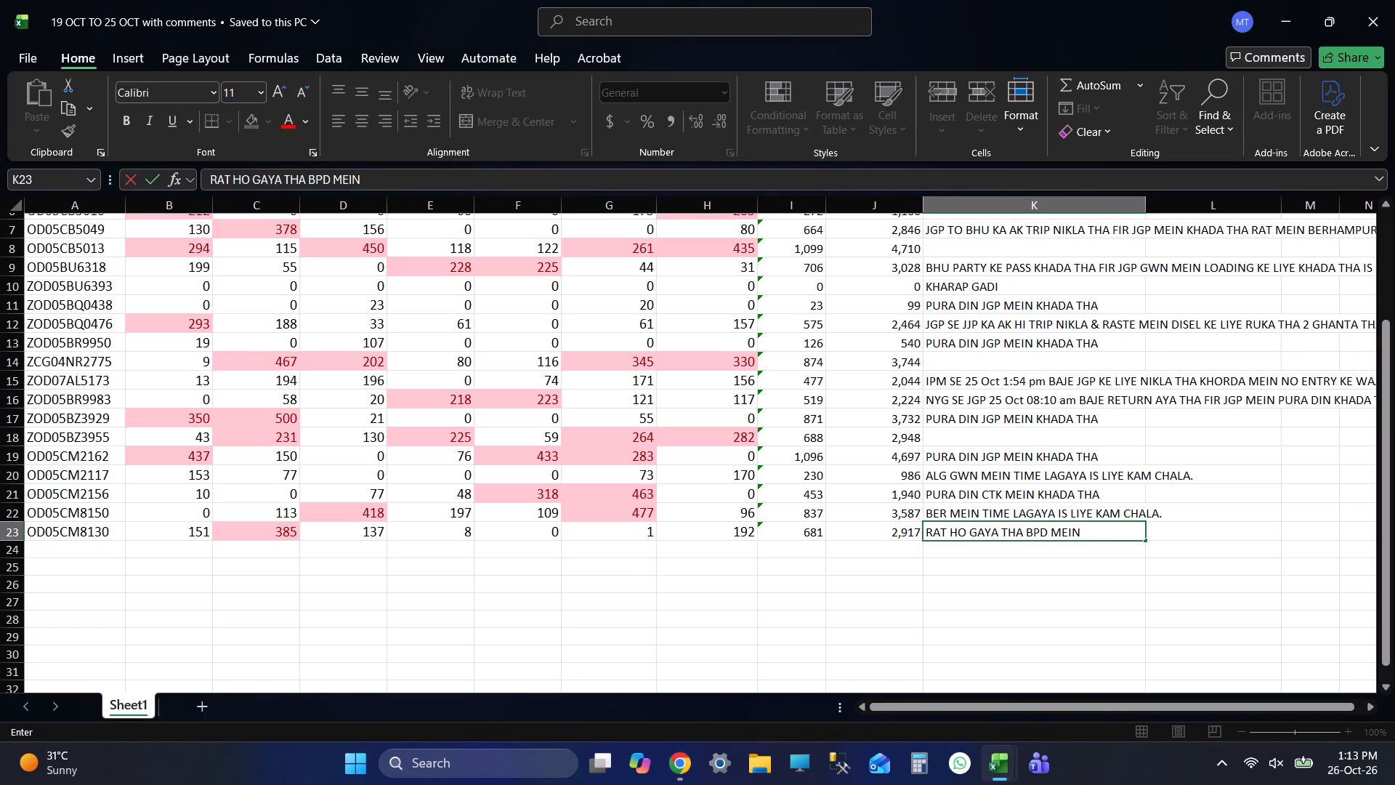
pyautogui.hotkey('alt', 'Tab')
pyautogui.scroll(-2, 854, 549)
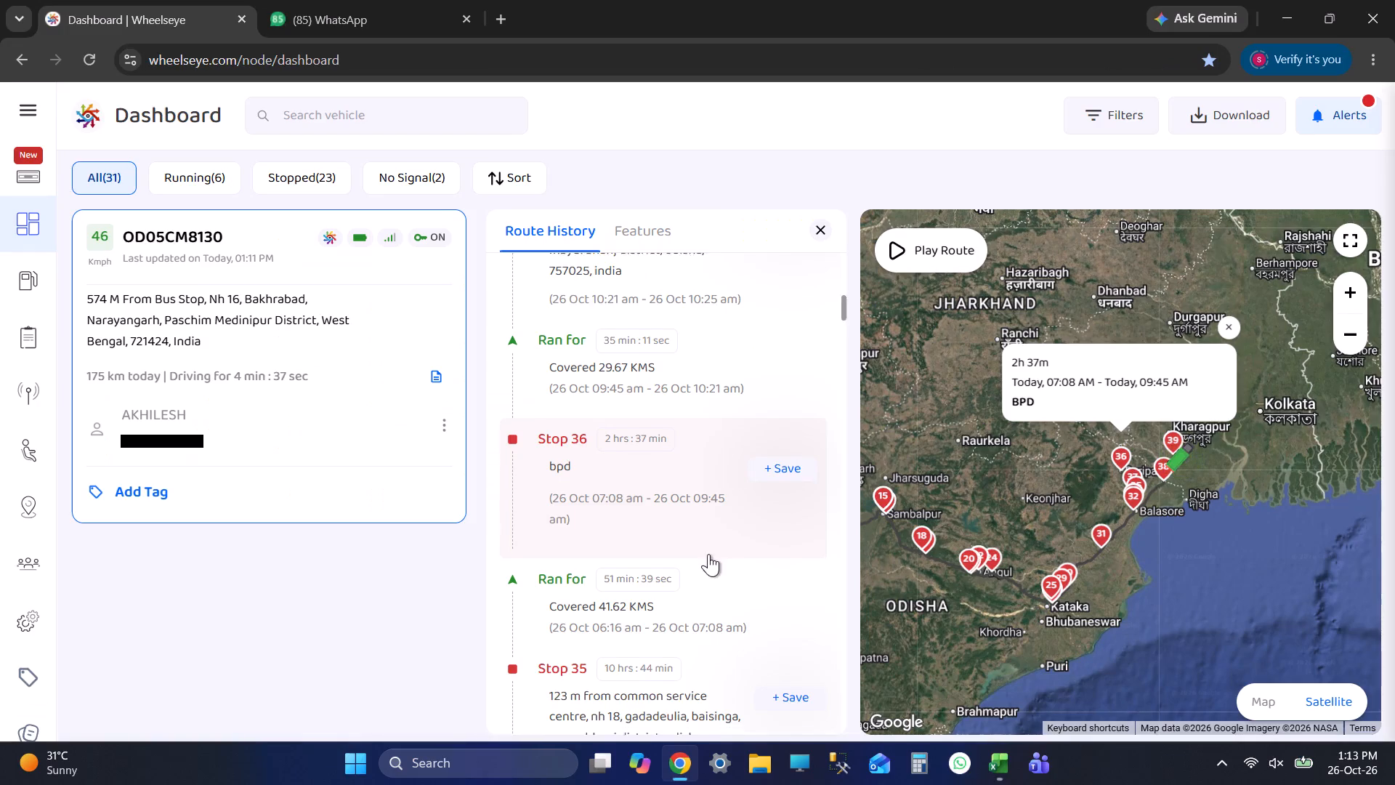
pyautogui.scroll(1, 1126, 462)
pyautogui.scroll(-2, 615, 547)
pyautogui.click(630, 444)
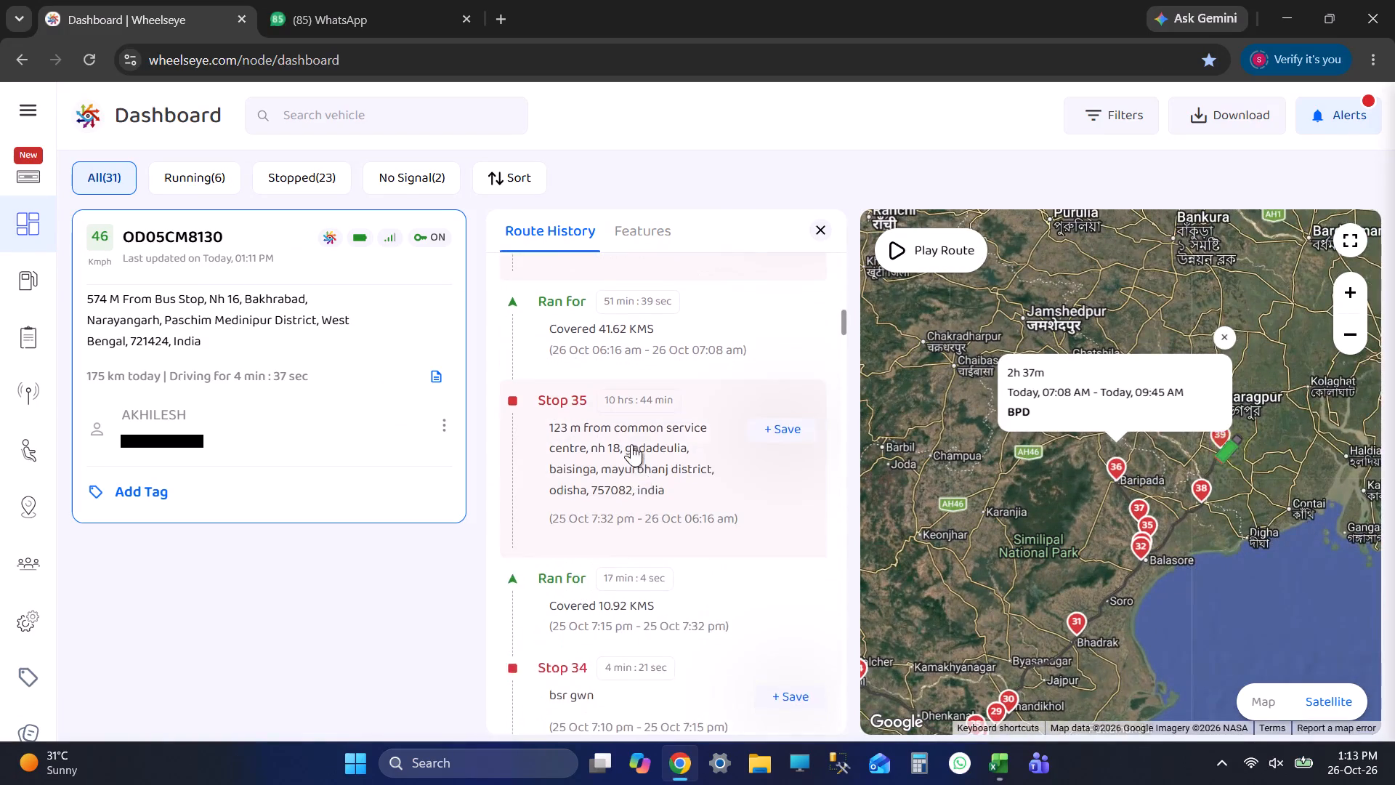
pyautogui.scroll(-1, 691, 472)
pyautogui.hotkey('alt', 'Tab')
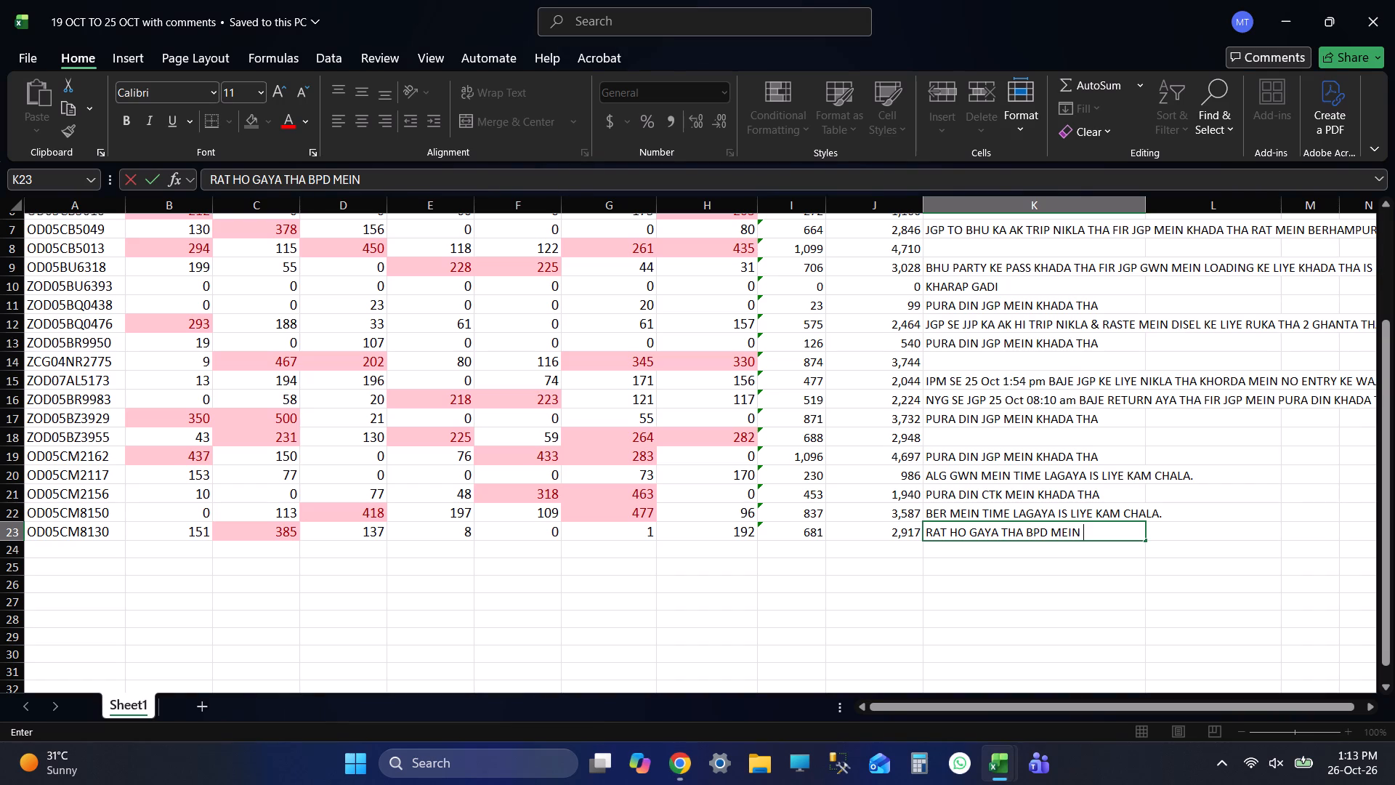
pyautogui.hotkey('alt', 'Tab')
pyautogui.scroll(1, 723, 510)
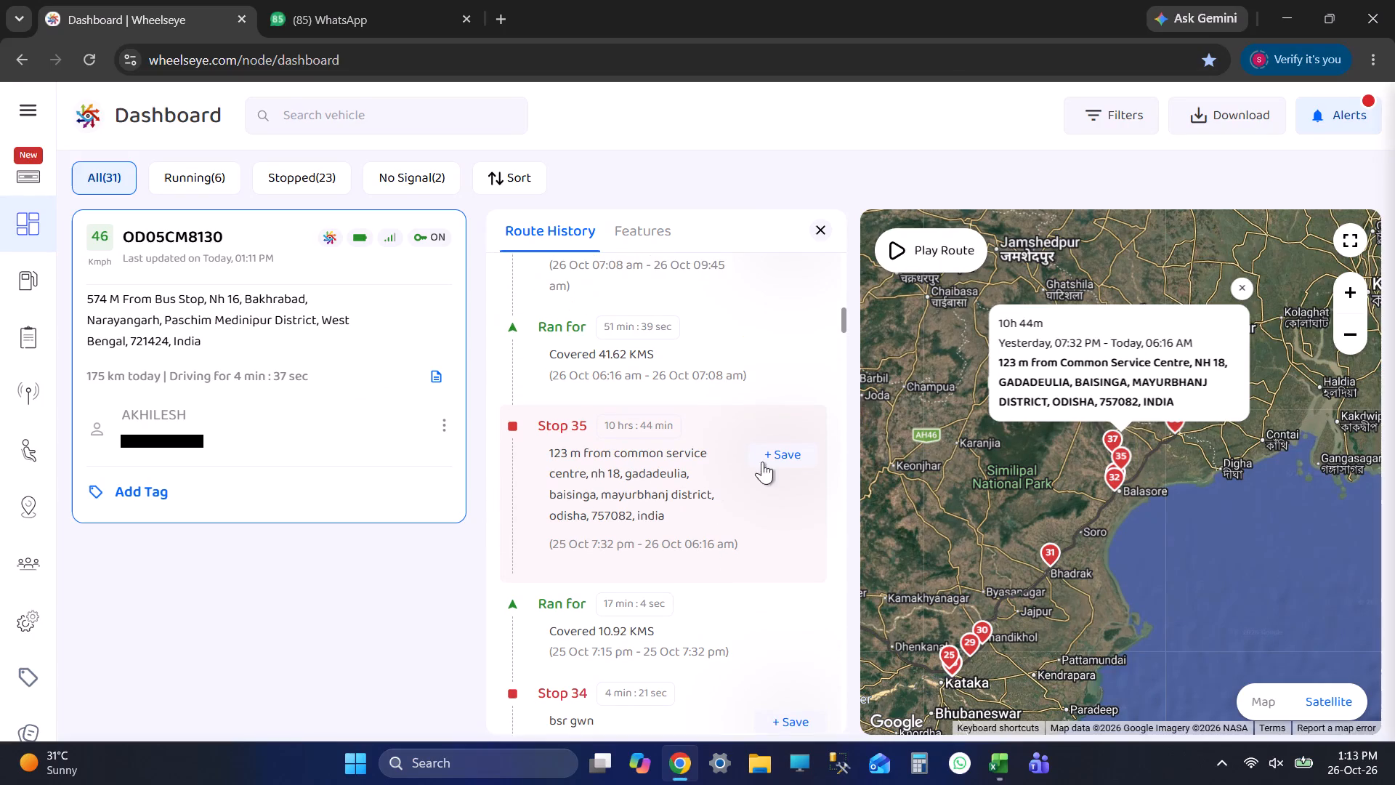
pyautogui.hotkey('alt', 'Tab')
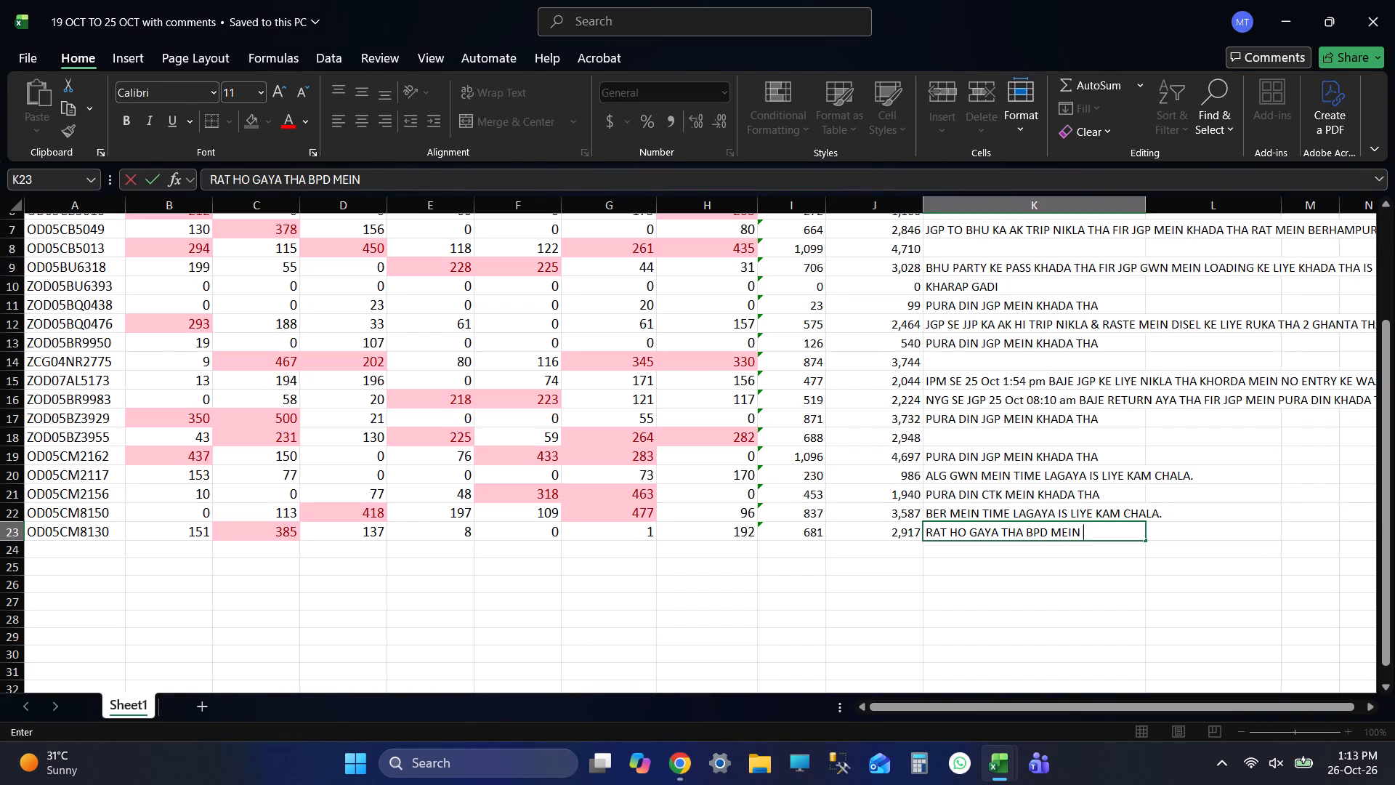
pyautogui.hotkey('alt', 'Tab')
pyautogui.scroll(-1, 572, 502)
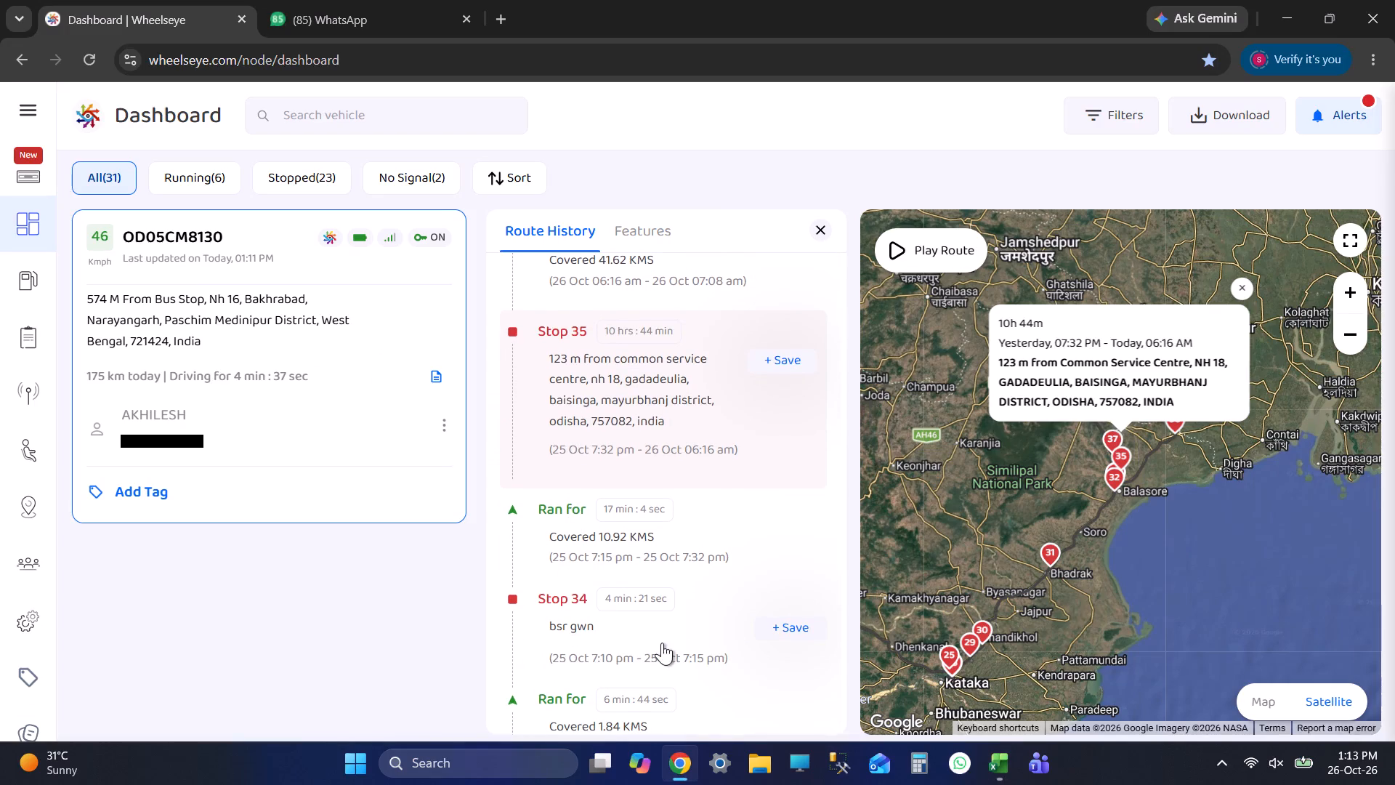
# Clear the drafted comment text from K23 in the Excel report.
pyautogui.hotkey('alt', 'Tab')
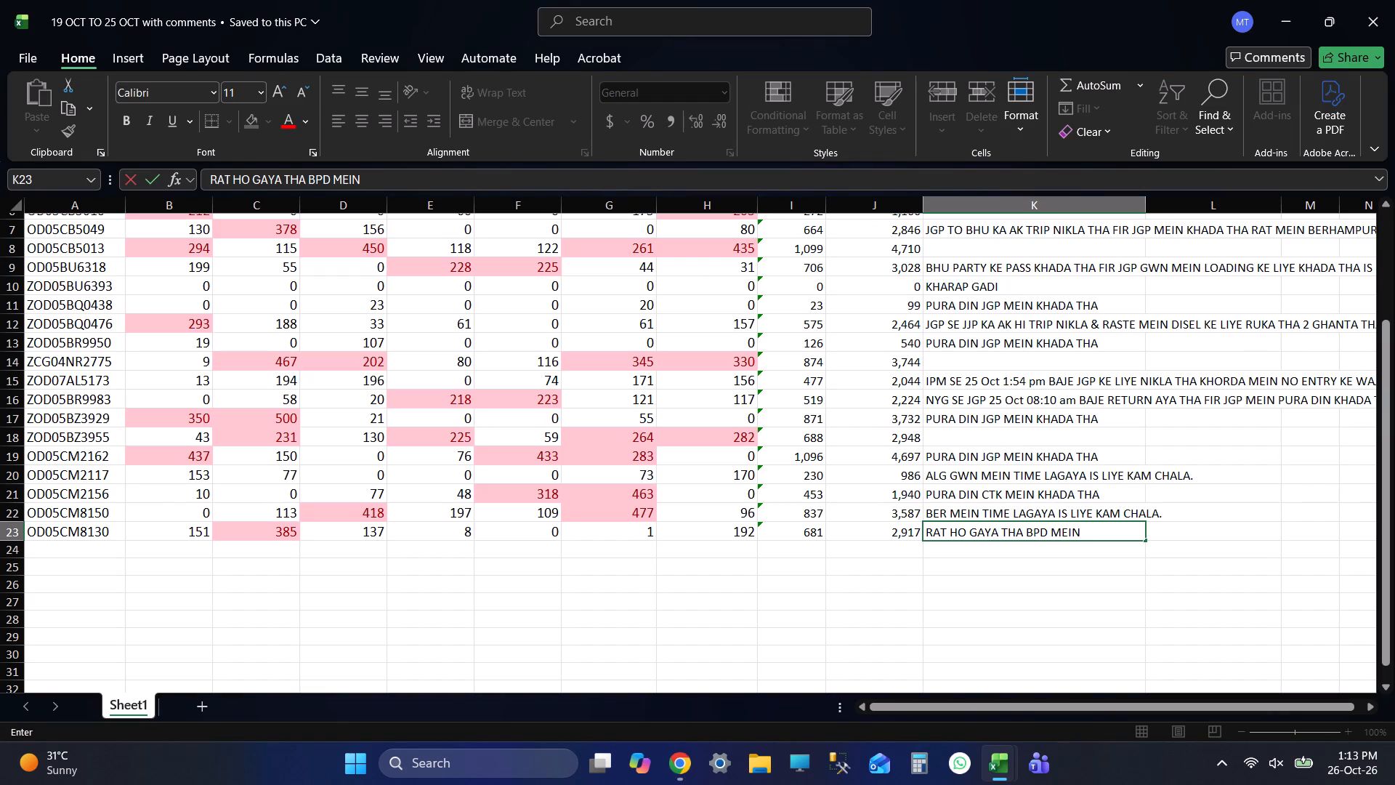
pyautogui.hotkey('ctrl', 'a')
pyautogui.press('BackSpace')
pyautogui.hotkey('alt', 'Tab')
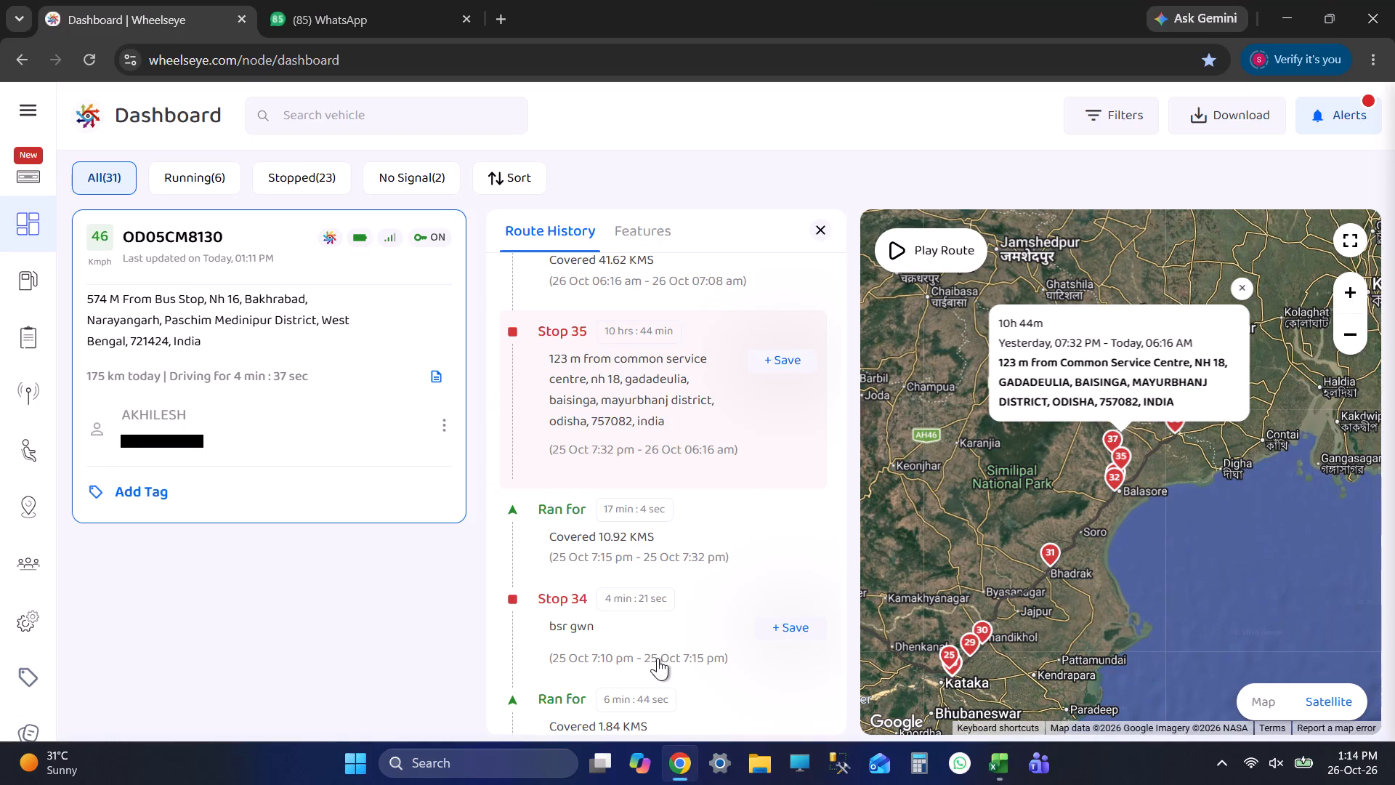
pyautogui.moveTo(647, 663); pyautogui.dragTo(719, 674)
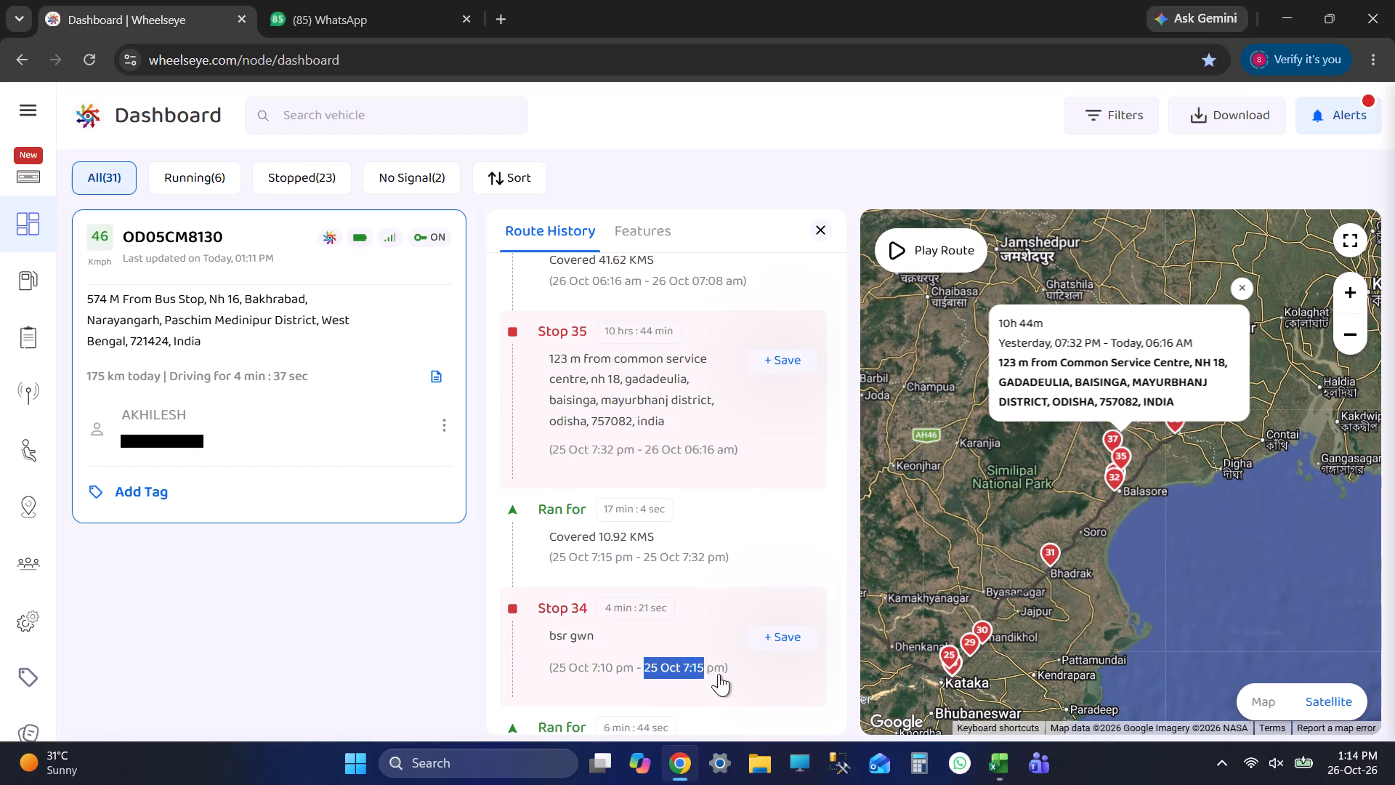
pyautogui.moveTo(719, 674); pyautogui.dragTo(722, 676)
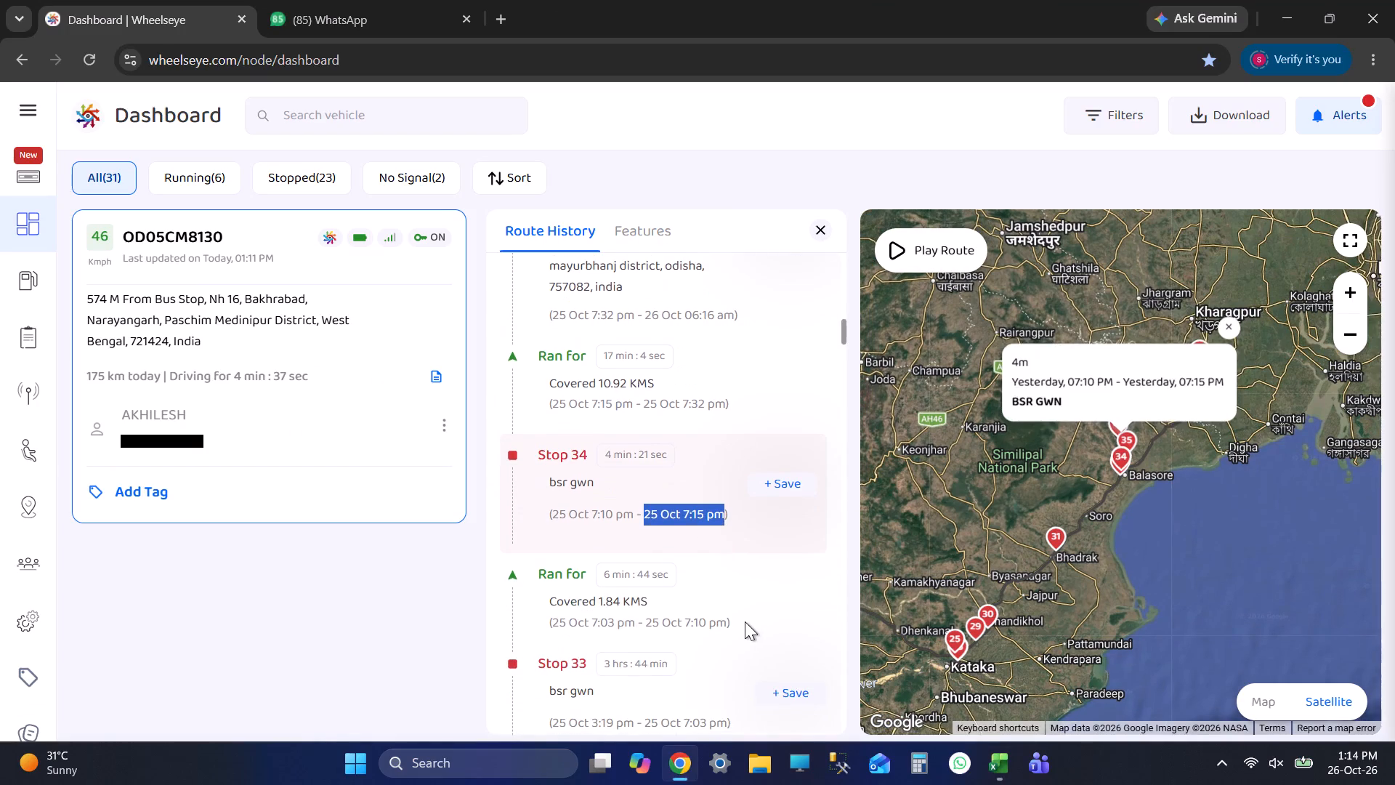
pyautogui.hotkey('ctrl', 'c')
pyautogui.scroll(4, 1139, 454)
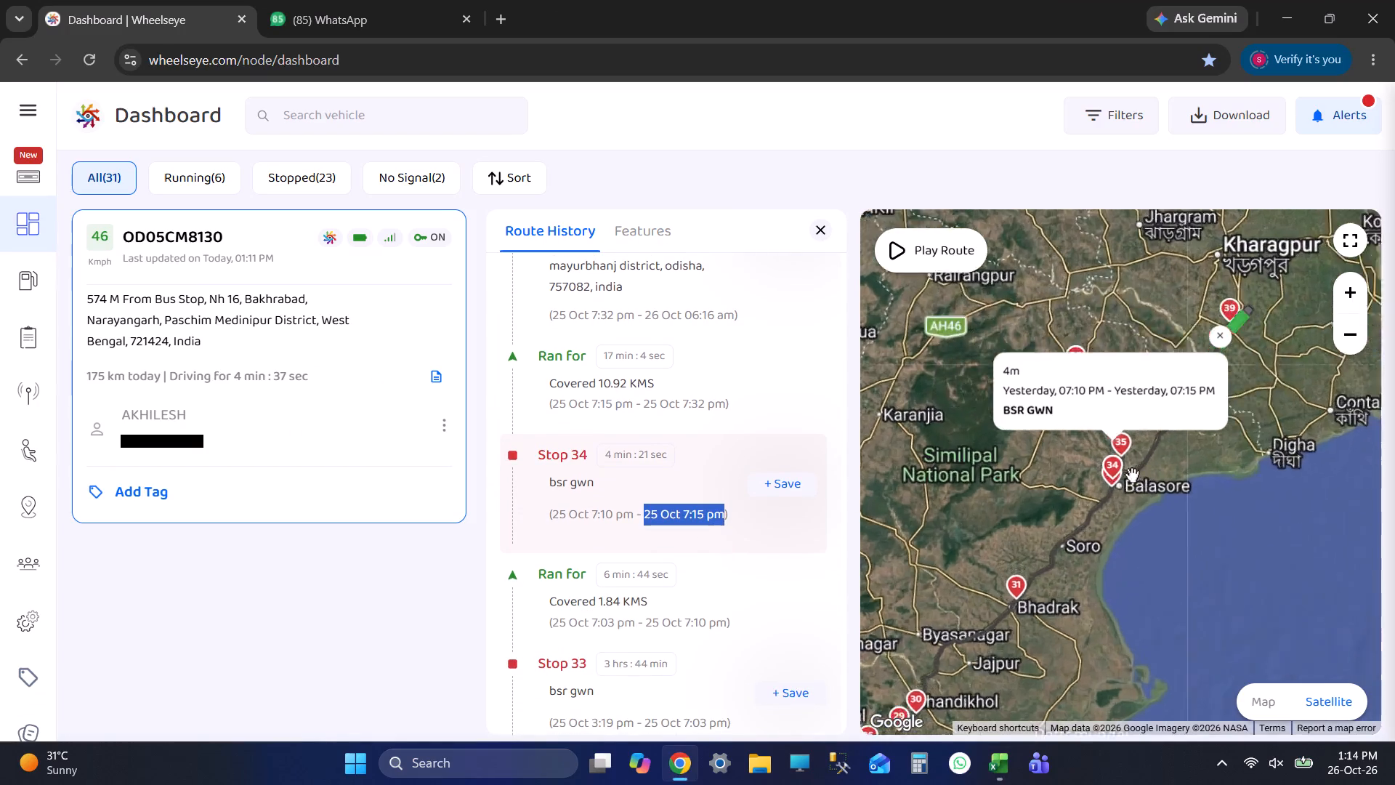
pyautogui.scroll(14, 1132, 475)
pyautogui.scroll(-1, 1012, 520)
pyautogui.scroll(1, 1012, 520)
pyautogui.scroll(-1, 1009, 521)
pyautogui.scroll(11, 1009, 521)
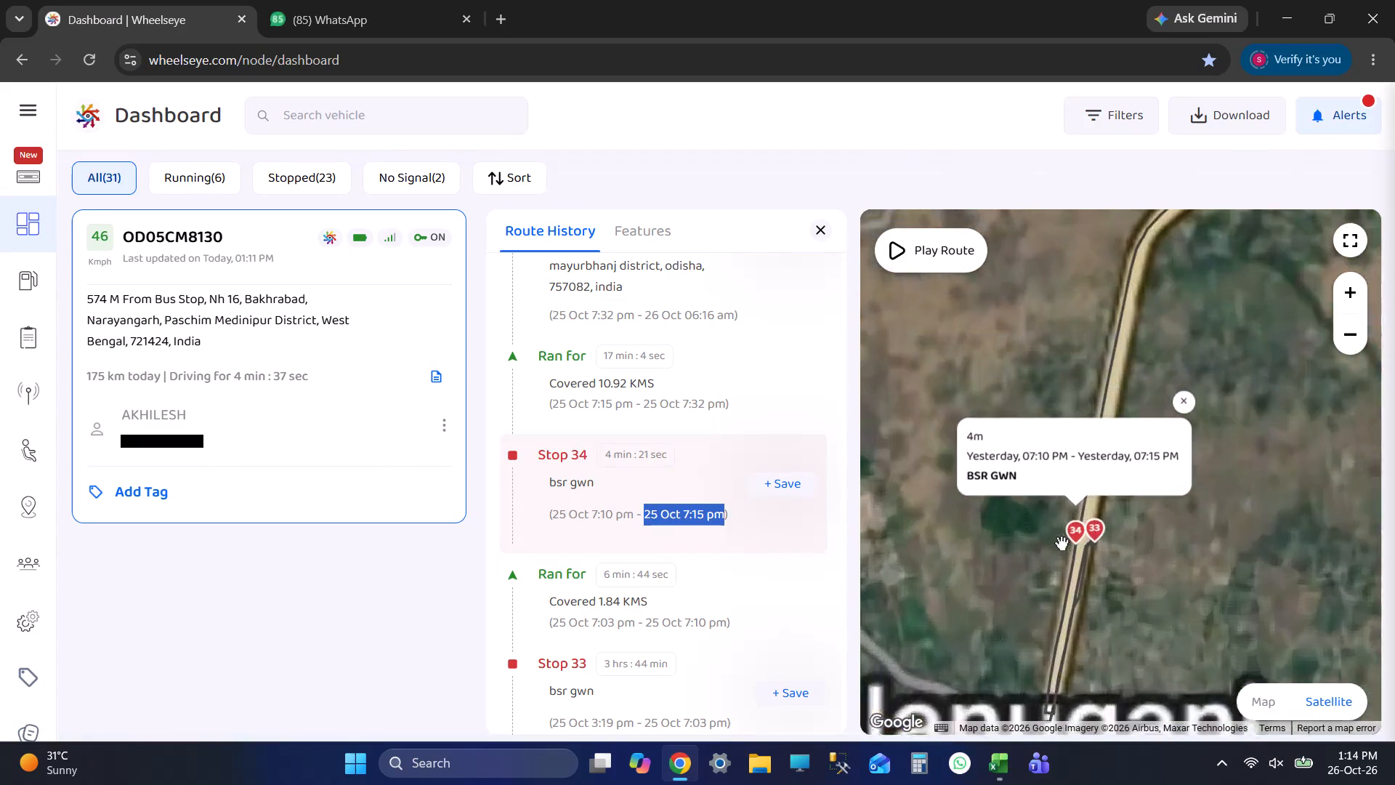
pyautogui.hotkey('alt', 'Tab')
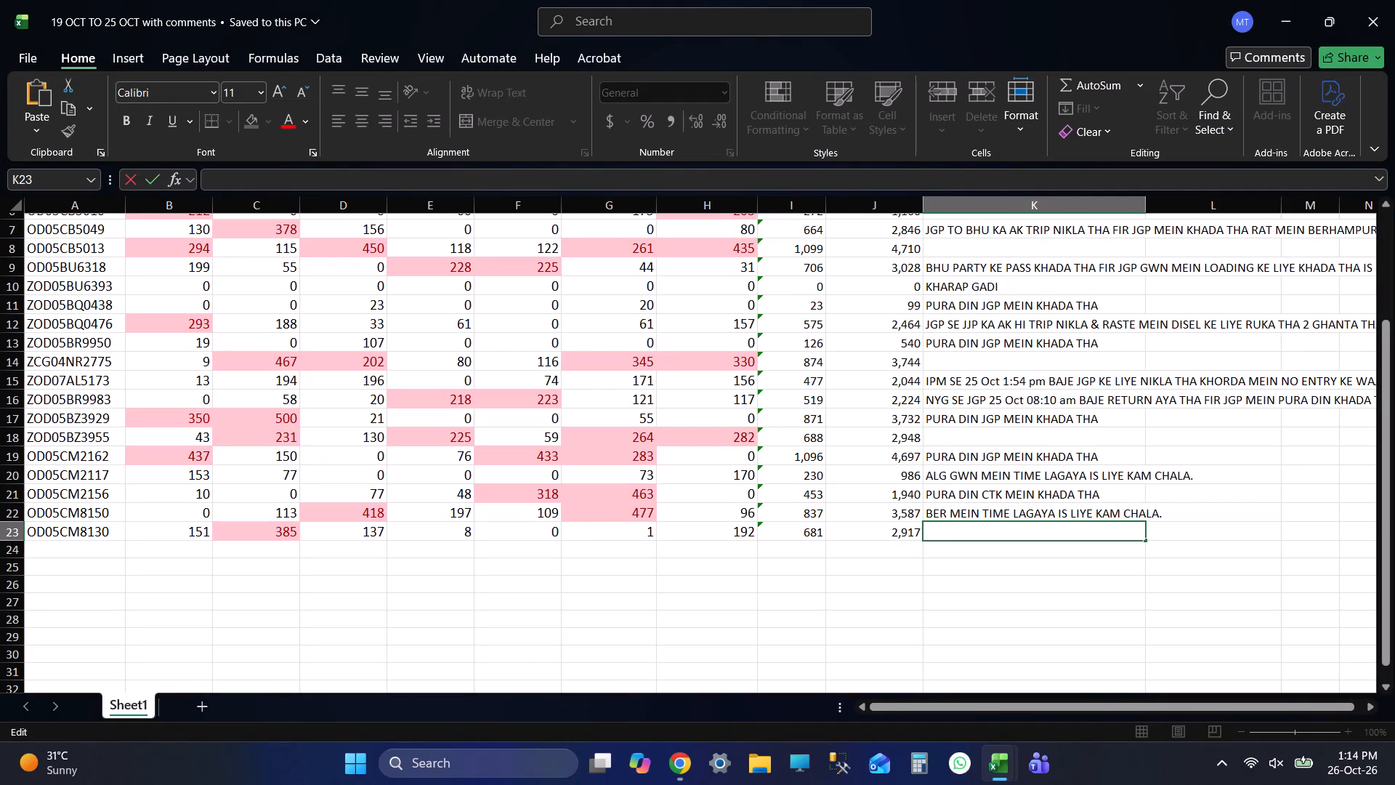
pyautogui.write('BSR SE')
pyautogui.press('space')
pyautogui.hotkey('ctrl', 'v')
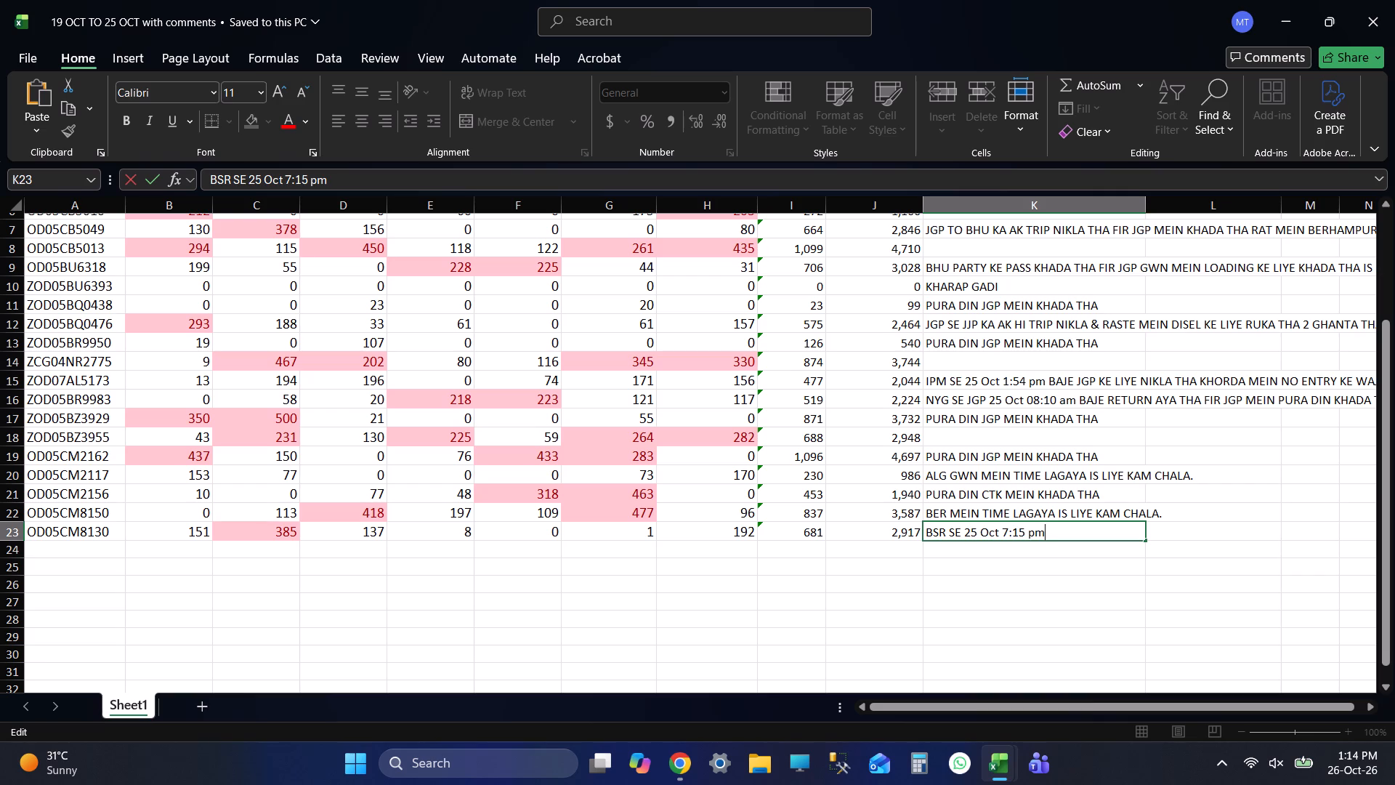
pyautogui.press('space')
pyautogui.press('n')
pyautogui.press('BackSpace')
pyautogui.write('BAJE')
pyautogui.press('space')
# Continue K23's comment with "KHALI KARKE NIKLA THA SUBHA MEIN BPD MEIN KHALI HOGA IS LIYE RUK GAYA".
pyautogui.write('KHALI KARKE B')
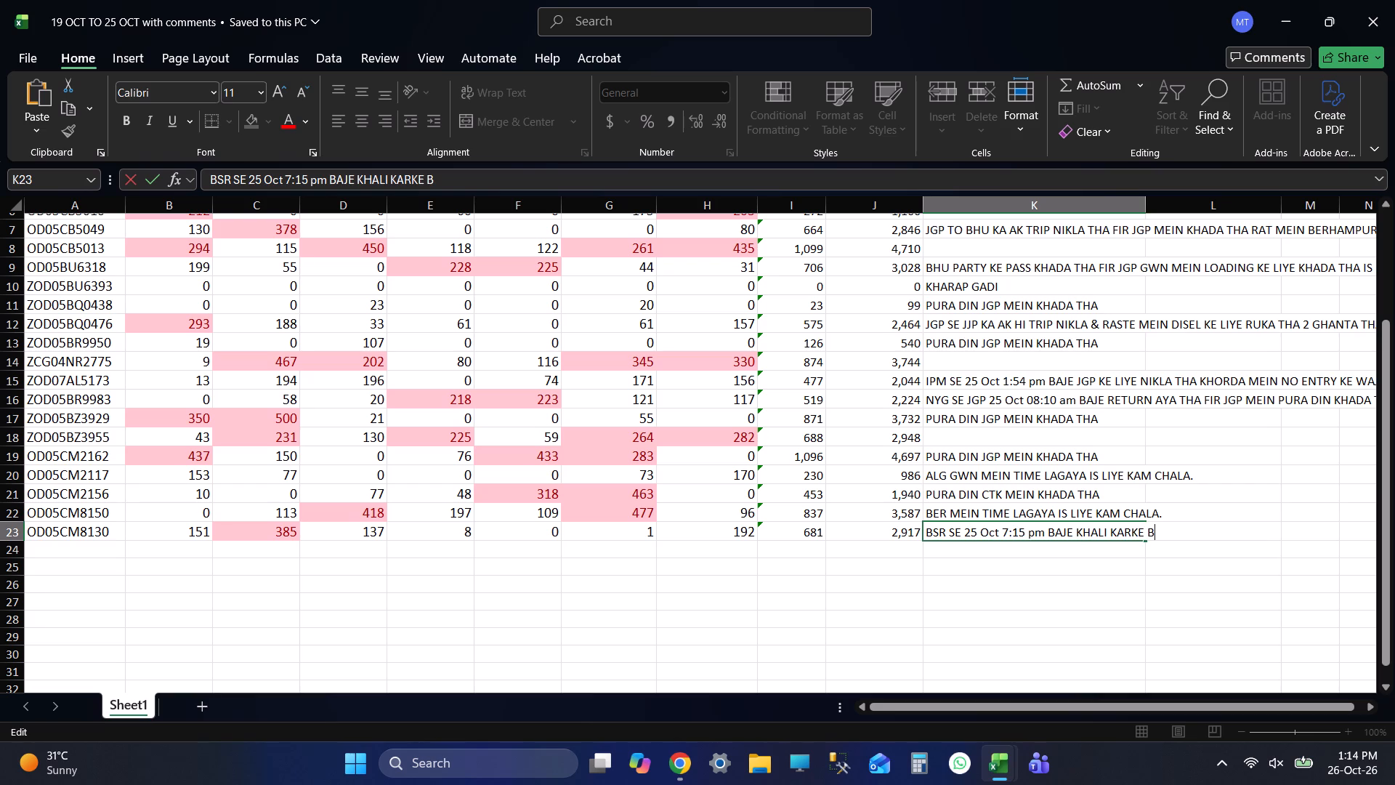
pyautogui.press('BackSpace')
pyautogui.write('NIKLA THA SUBHA')
pyautogui.press('space')
pyautogui.write('MEIN BPD MEIN')
pyautogui.press('space')
pyautogui.write('KHALI')
pyautogui.press('space')
pyautogui.write('HOGA IS LIYE RUK GAYA')
pyautogui.press('space')
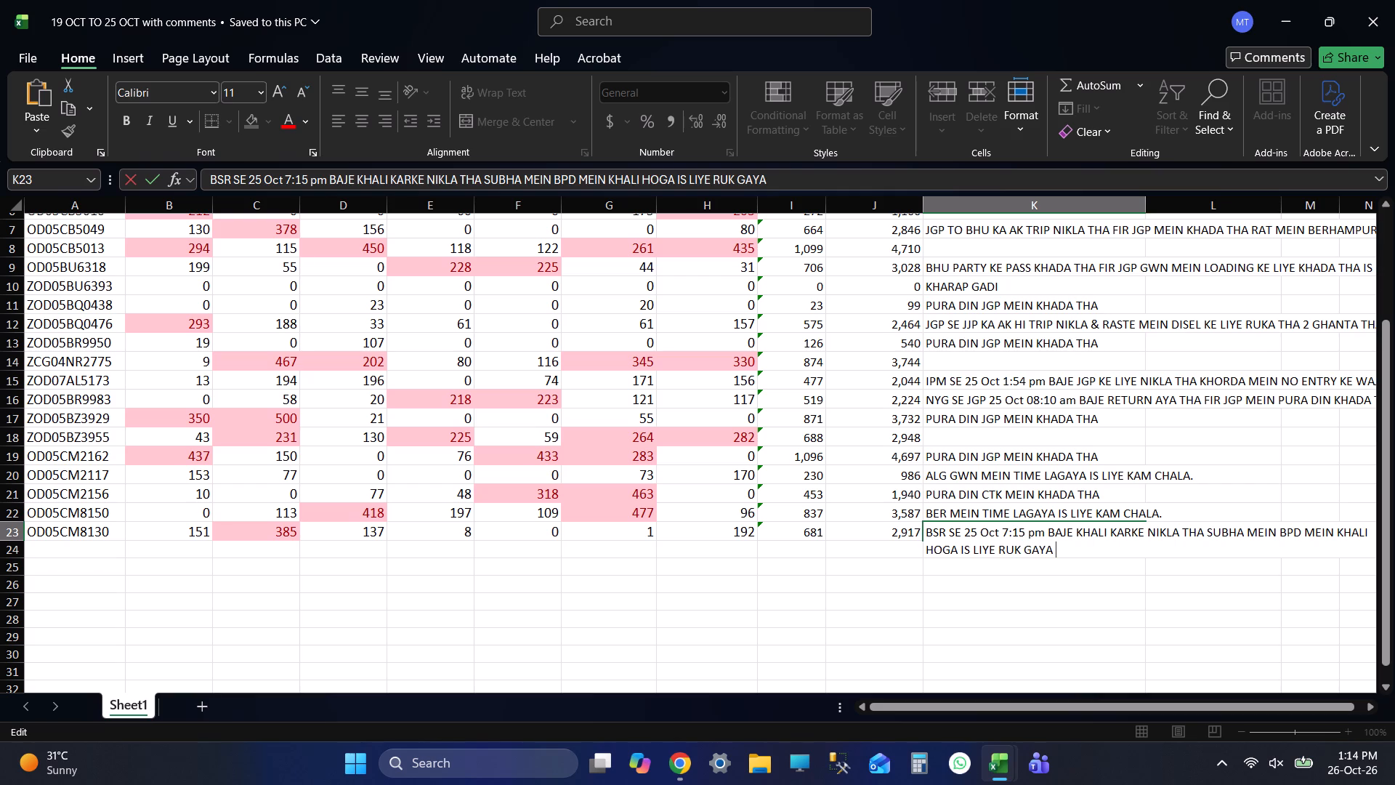
pyautogui.write('THA SUBHA SUBHA')
pyautogui.press('space')
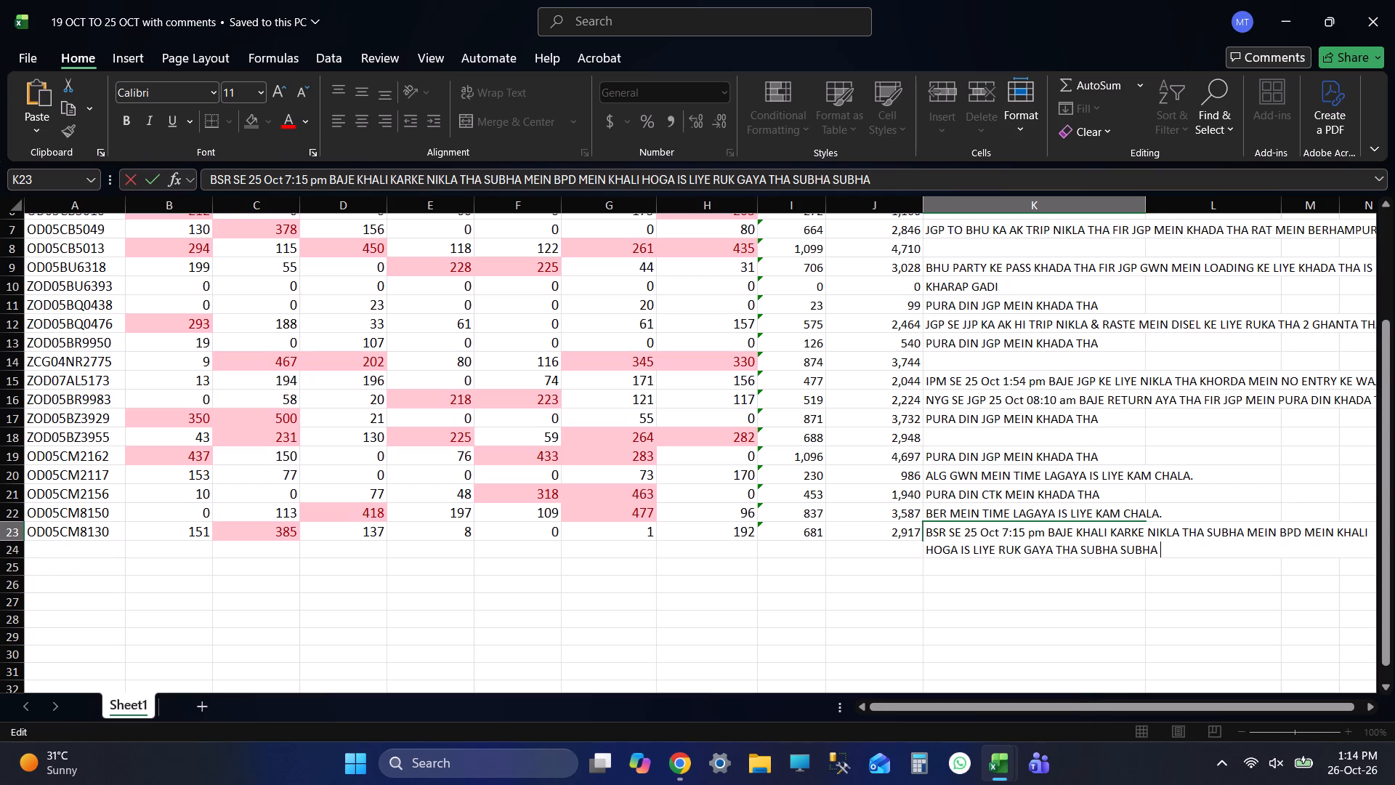
pyautogui.write('BPD')
pyautogui.press('space')
pyautogui.write('LAGA')
pyautogui.press('space')
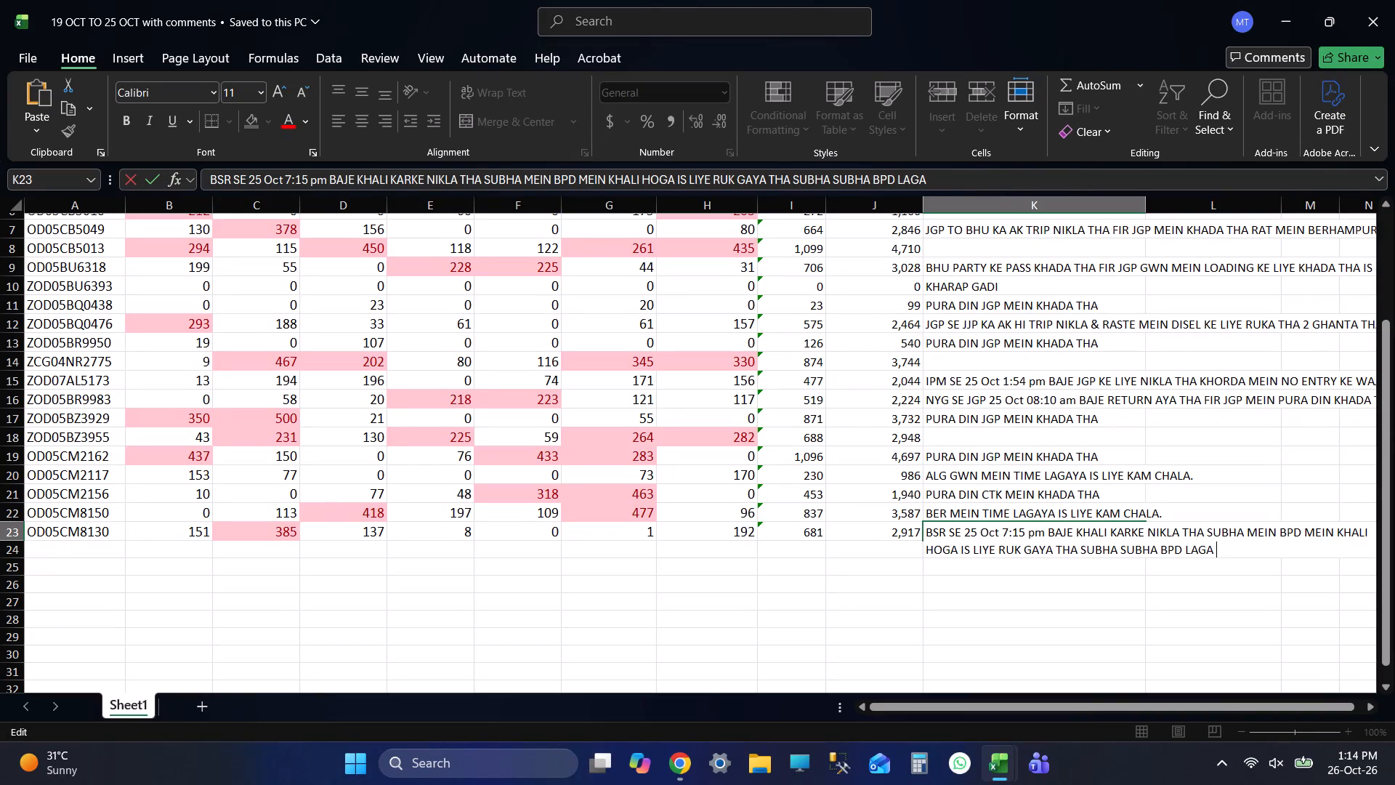
pyautogui.press('BackSpace')
pyautogui.press('BackSpace')
pyautogui.press('BackSpace')
pyautogui.press('BackSpace')
pyautogui.press('BackSpace')
pyautogui.write('MEI')
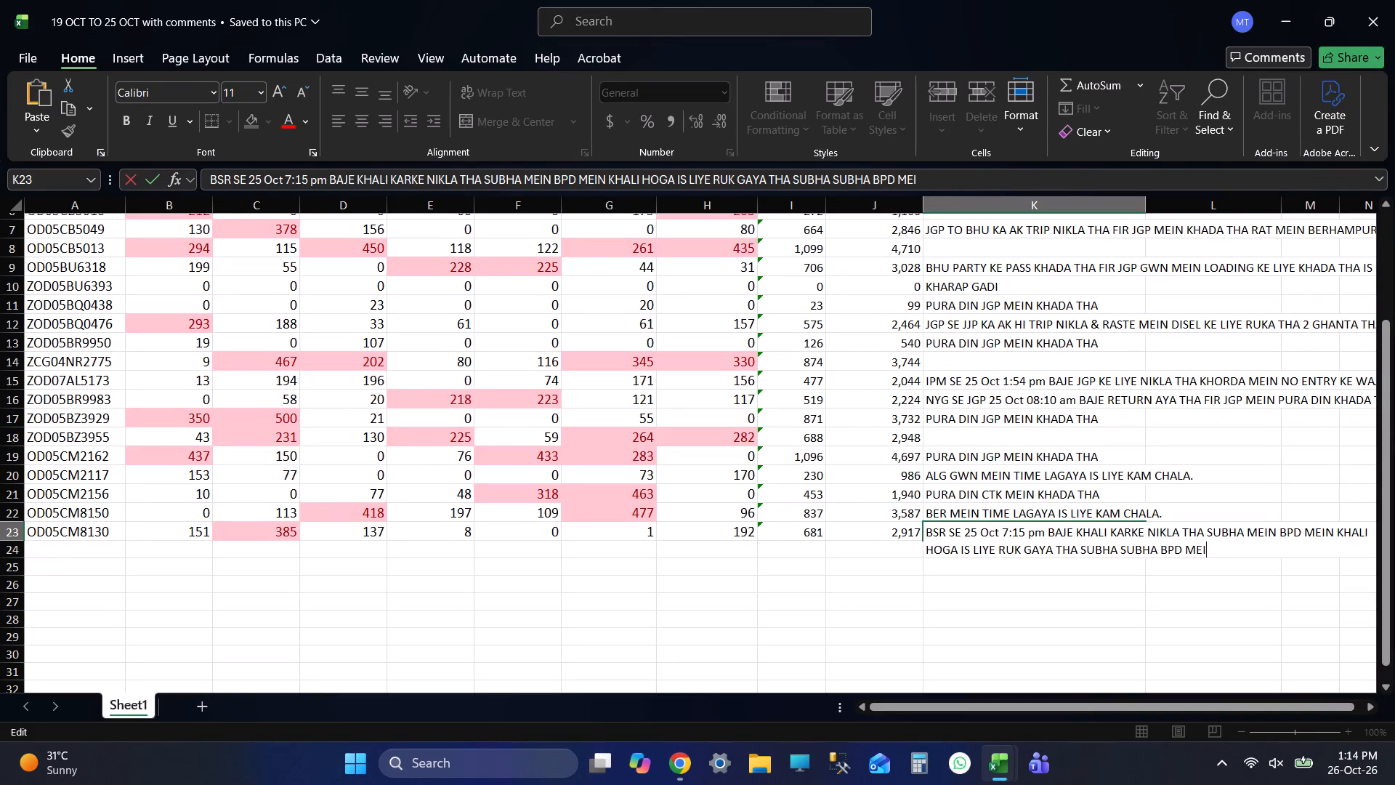
pyautogui.write('N')
pyautogui.press('space')
pyautogui.press('BackSpace')
pyautogui.press('BackSpace')
pyautogui.press('BackSpace')
pyautogui.press('BackSpace')
pyautogui.press('BackSpace')
pyautogui.write('MEIN')
pyautogui.press('space')
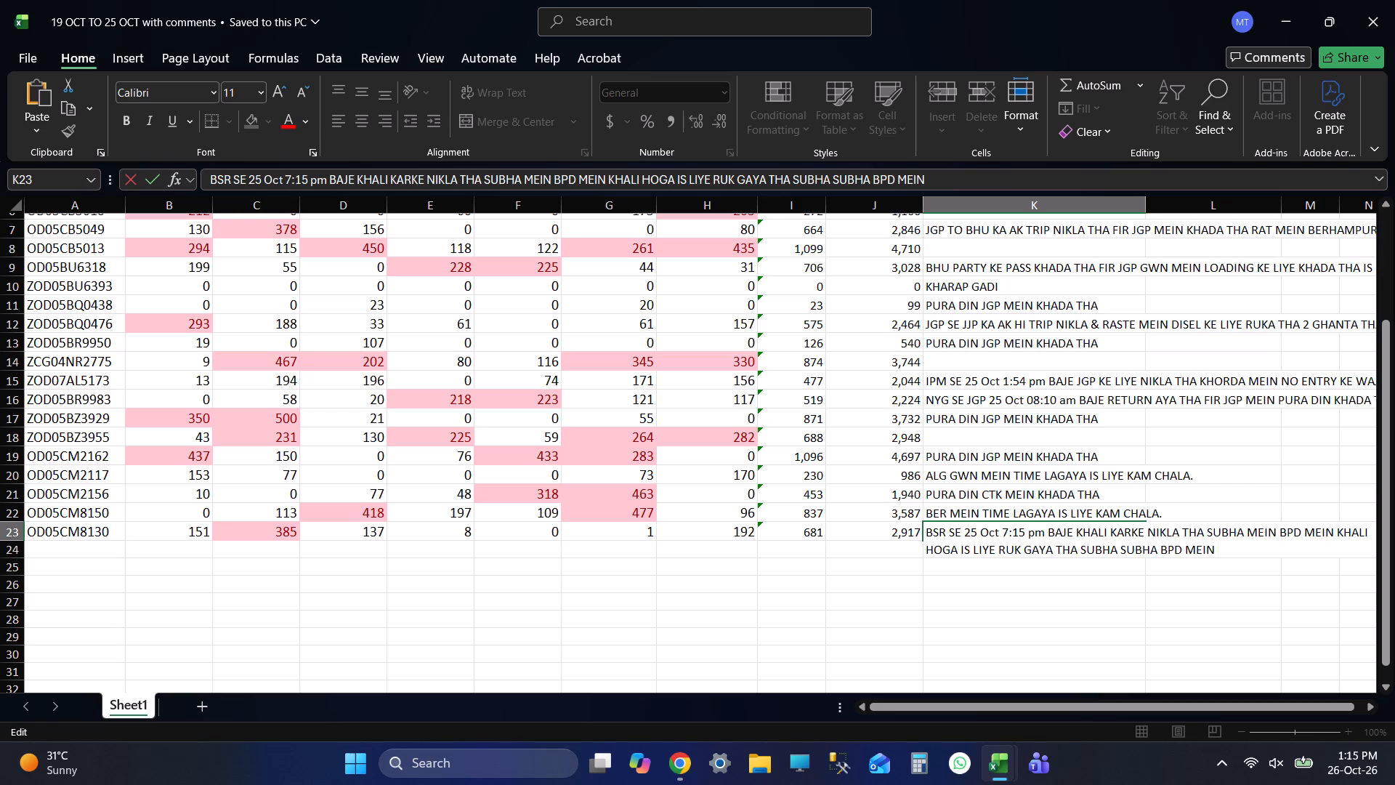
# Finish K23's comment with "GADI LAGA DIYA." and commit the cell.
pyautogui.write('GADI LAGA DIYE')
pyautogui.write('=A')
pyautogui.press('BackSpace')
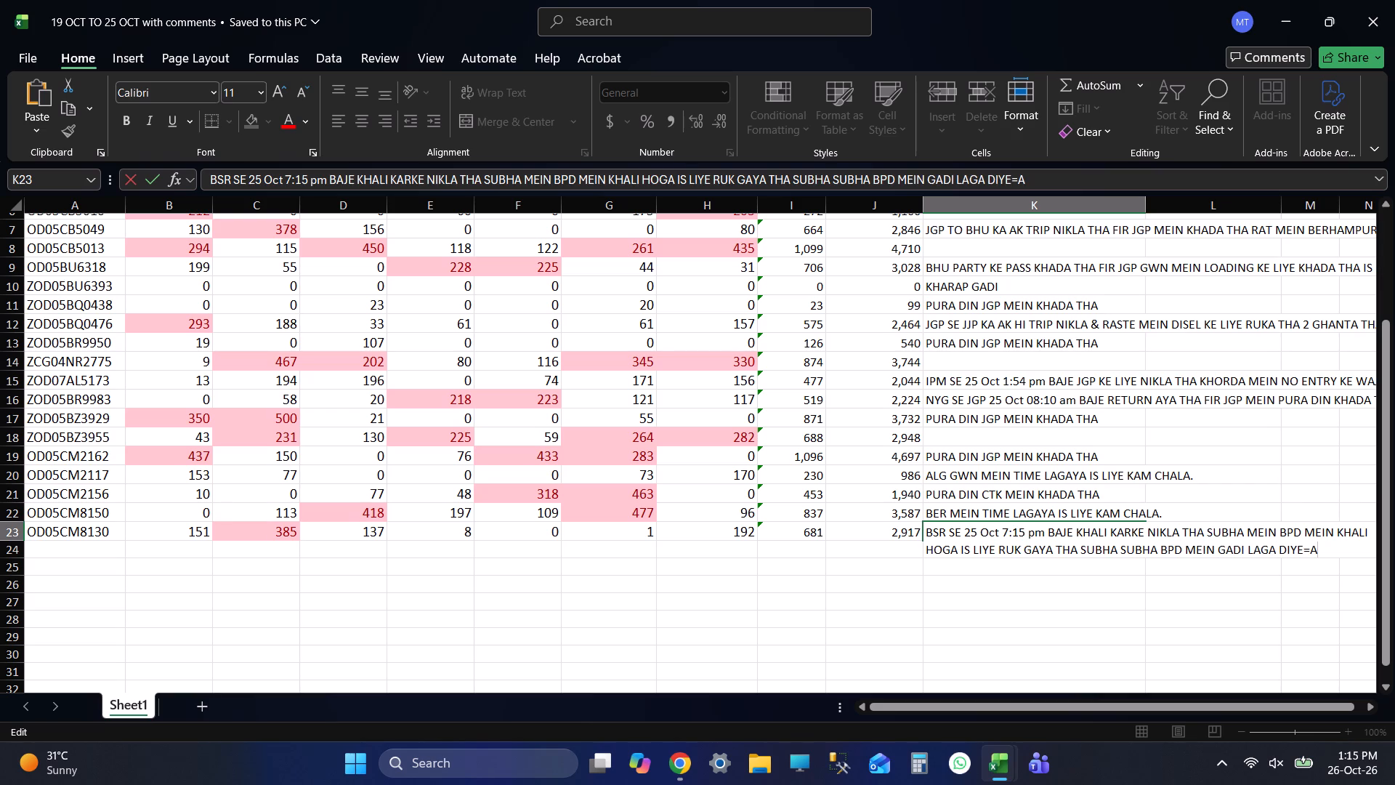
pyautogui.press('BackSpace')
pyautogui.press('BackSpace')
pyautogui.press('a')
pyautogui.press('.')
pyautogui.press('Return')
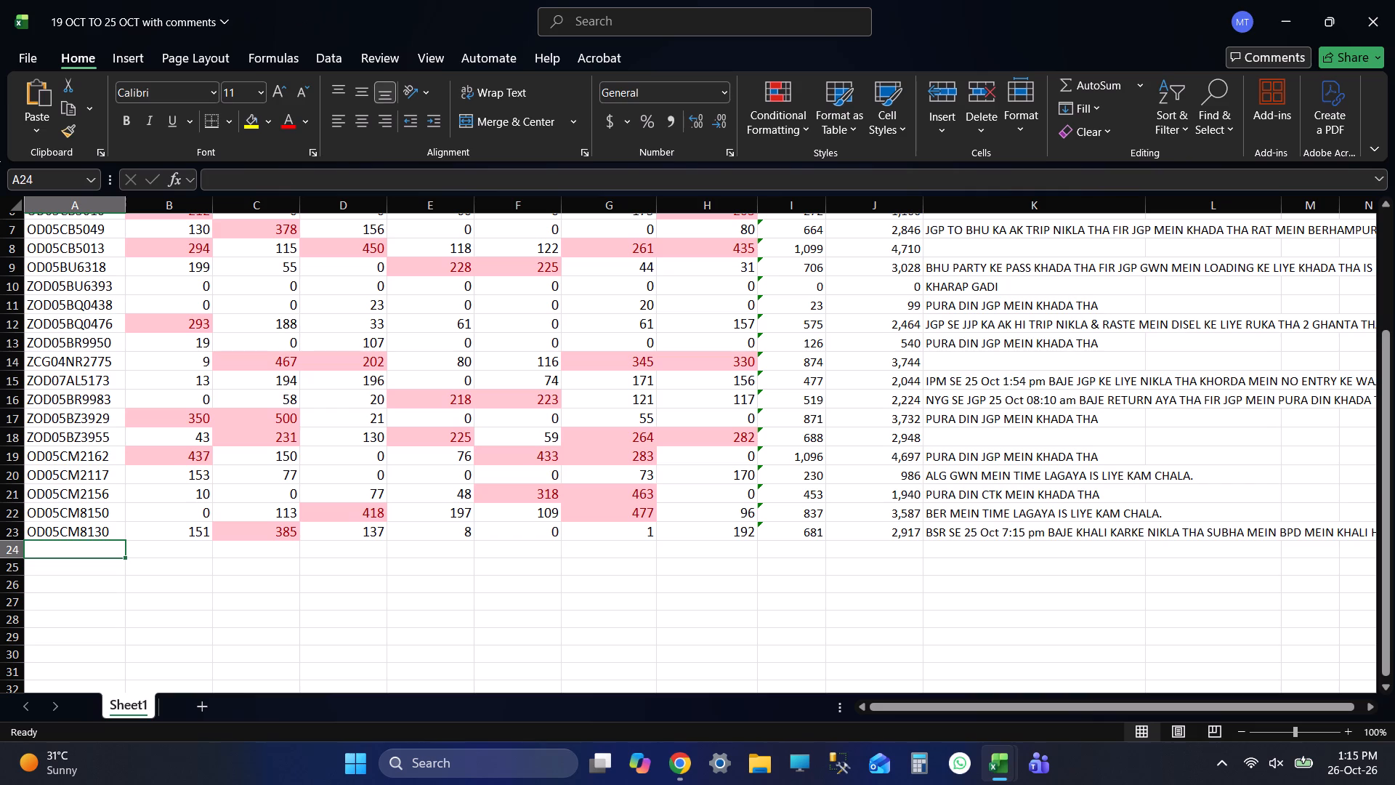
# Save the distance report workbook.
pyautogui.hotkey('ctrl', 's')
pyautogui.hotkey('ctrl', 's')
pyautogui.hotkey('ctrl', 's')
pyautogui.hotkey('ctrl', 's')
pyautogui.hotkey('ctrl', 's')
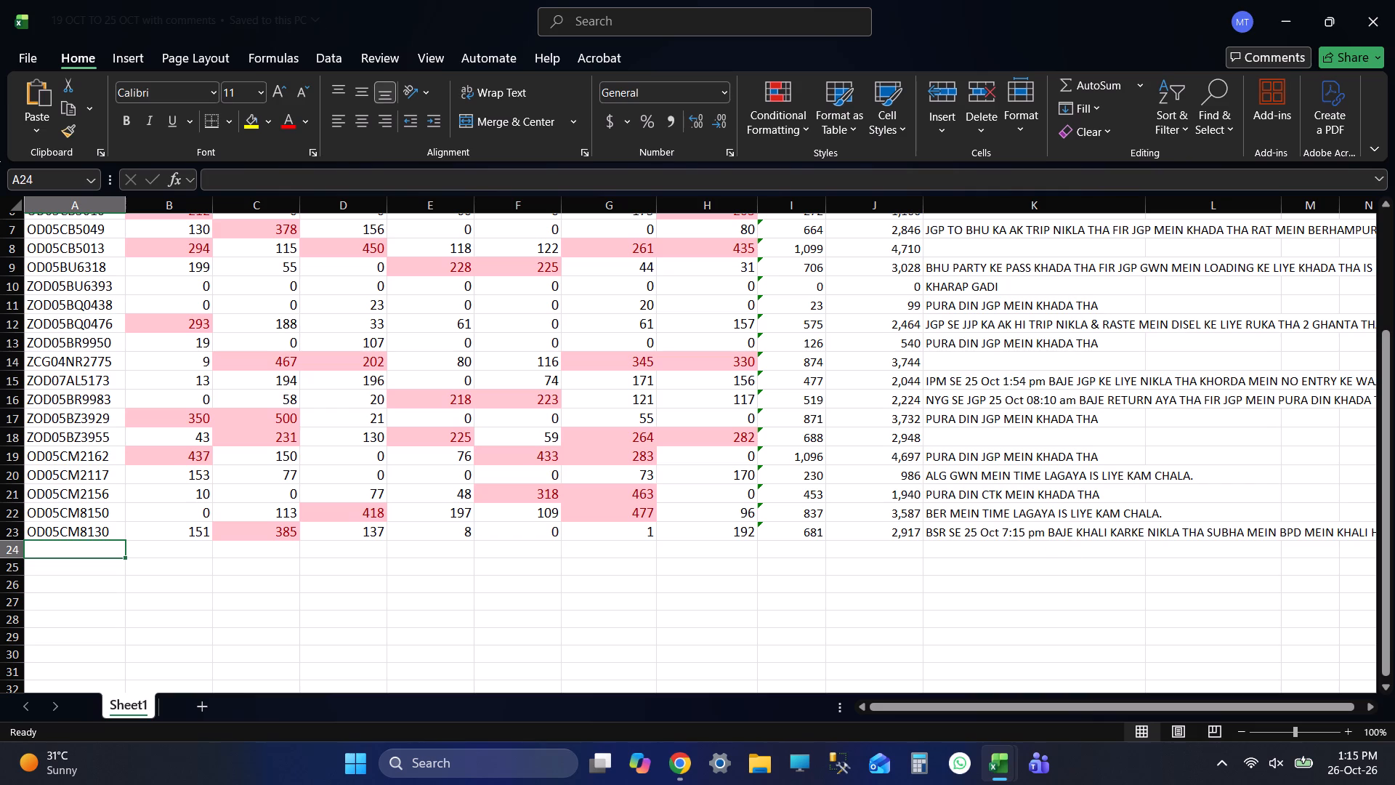
pyautogui.click(1022, 514)
pyautogui.hotkey('shift', 'Tab')
pyautogui.hotkey('shift', 'Tab')
pyautogui.hotkey('shift', 'Tab')
pyautogui.hotkey('shift', 'Tab')
pyautogui.hotkey('shift', 'Tab')
pyautogui.hotkey('shift', 'Tab')
pyautogui.hotkey('shift', 'Tab')
pyautogui.hotkey('shift', 'Tab')
pyautogui.hotkey('shift', 'Tab')
pyautogui.hotkey('shift', 'Tab')
pyautogui.hotkey('shift', 'Tab')
pyautogui.hotkey('shift', 'Tab')
pyautogui.hotkey('shift', 'Tab')
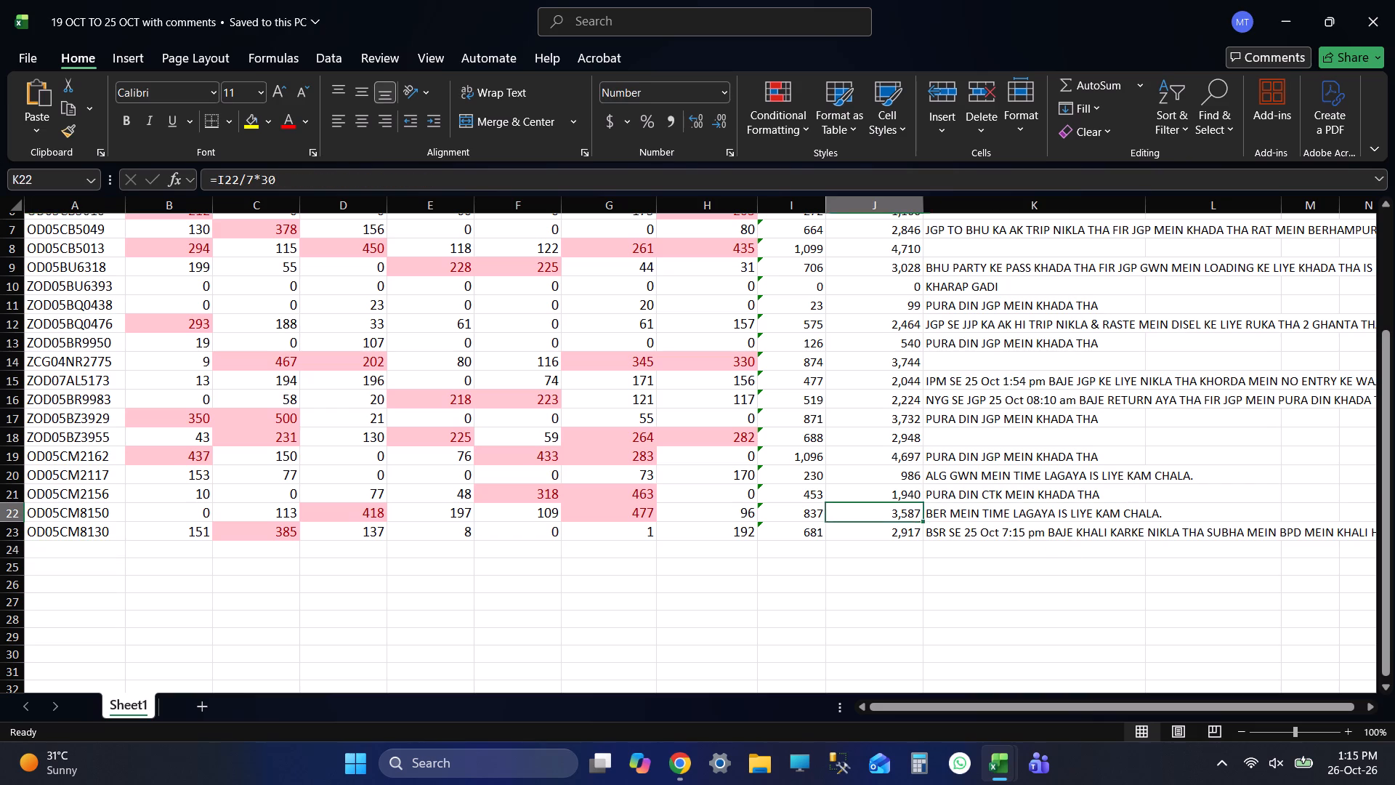
pyautogui.hotkey('ctrl', 'c')
pyautogui.hotkey('alt', 'Tab')
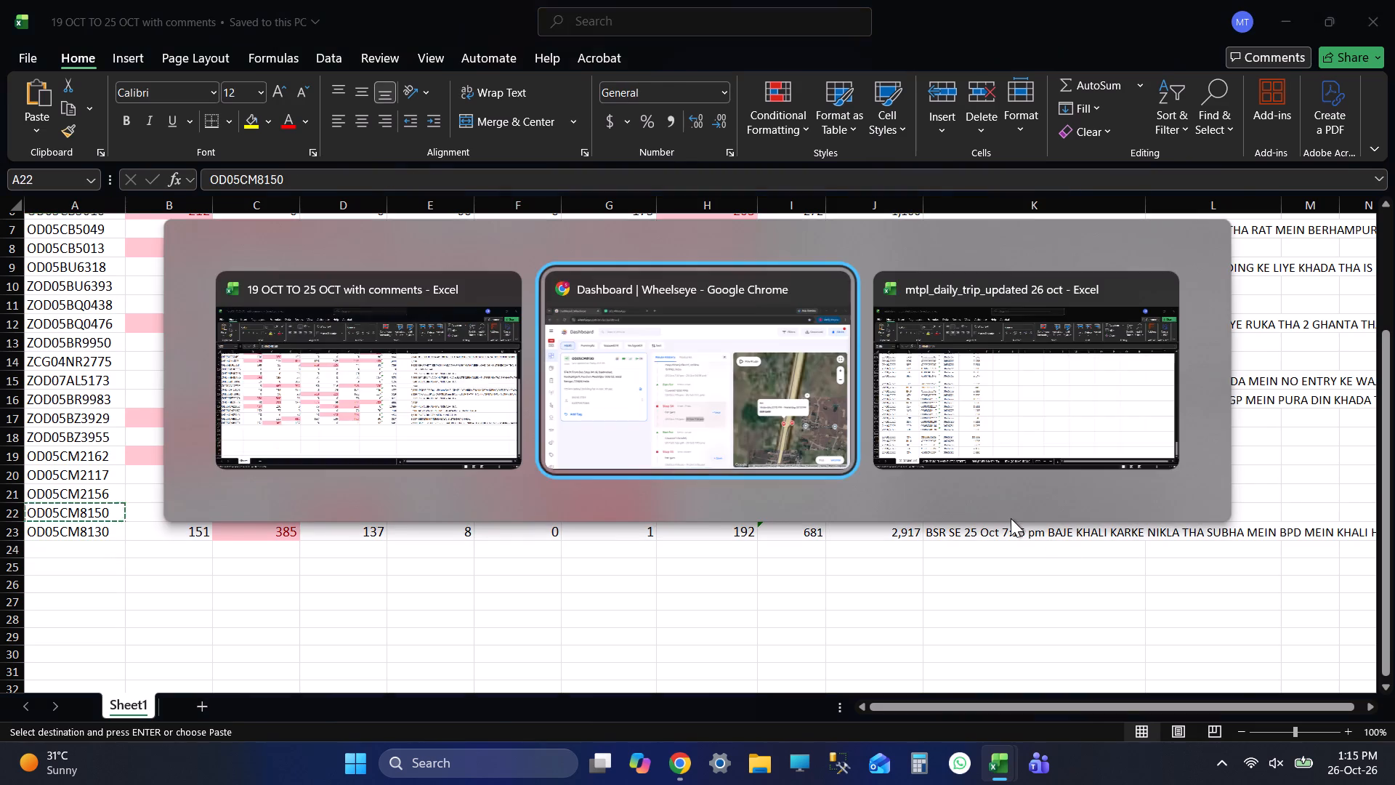
pyautogui.click(416, 126)
pyautogui.hotkey('ctrl', 'v')
pyautogui.press('Return')
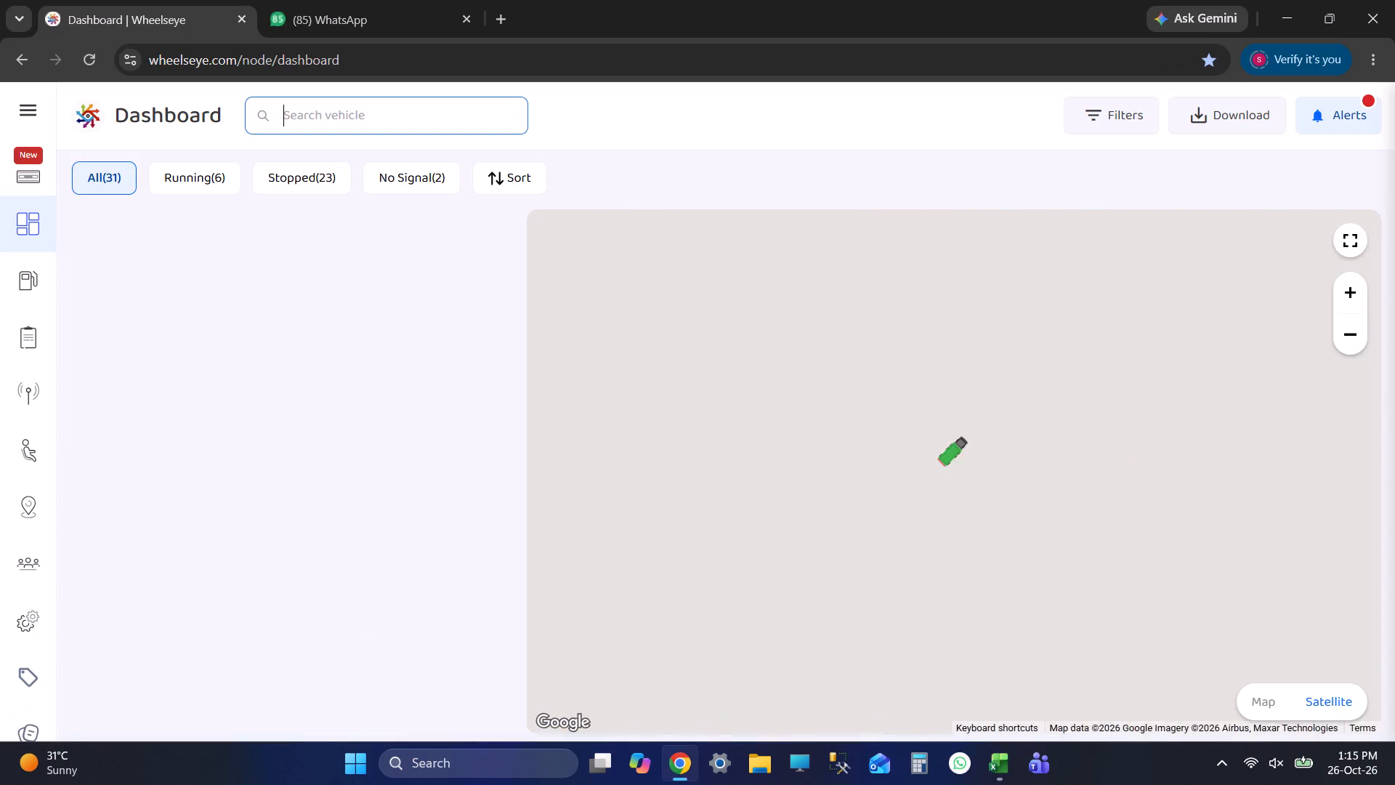
pyautogui.click(188, 336)
pyautogui.click(550, 286)
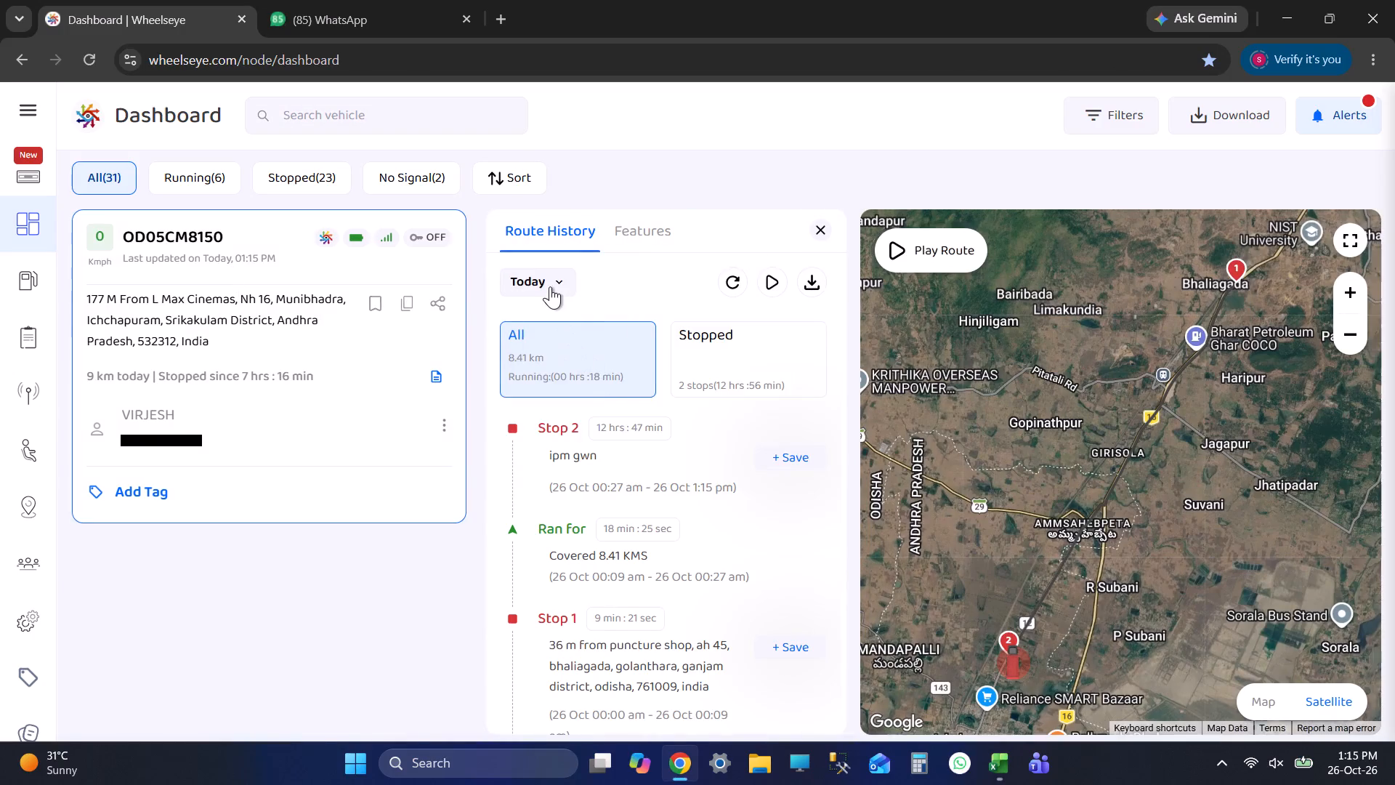
pyautogui.click(565, 417)
pyautogui.click(628, 459)
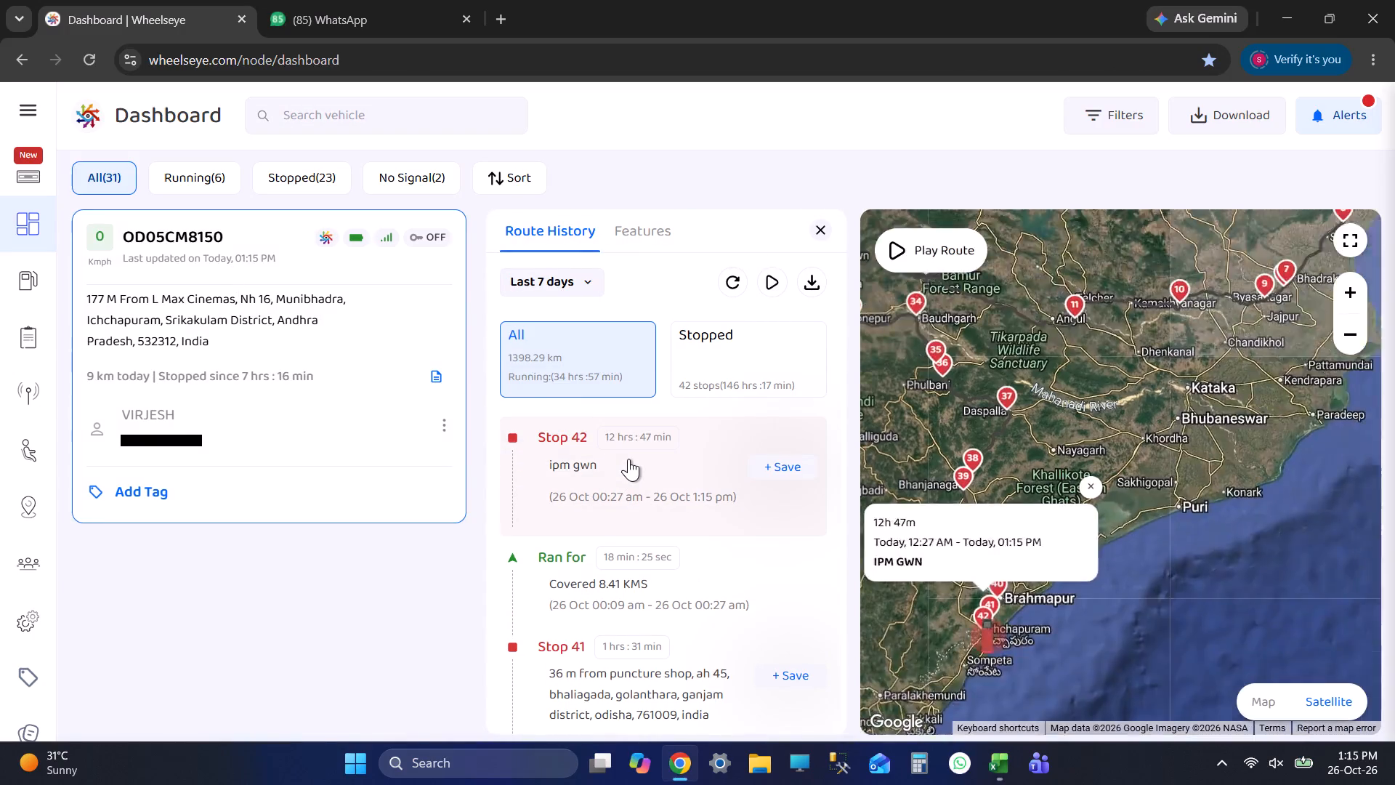
pyautogui.scroll(-5, 549, 600)
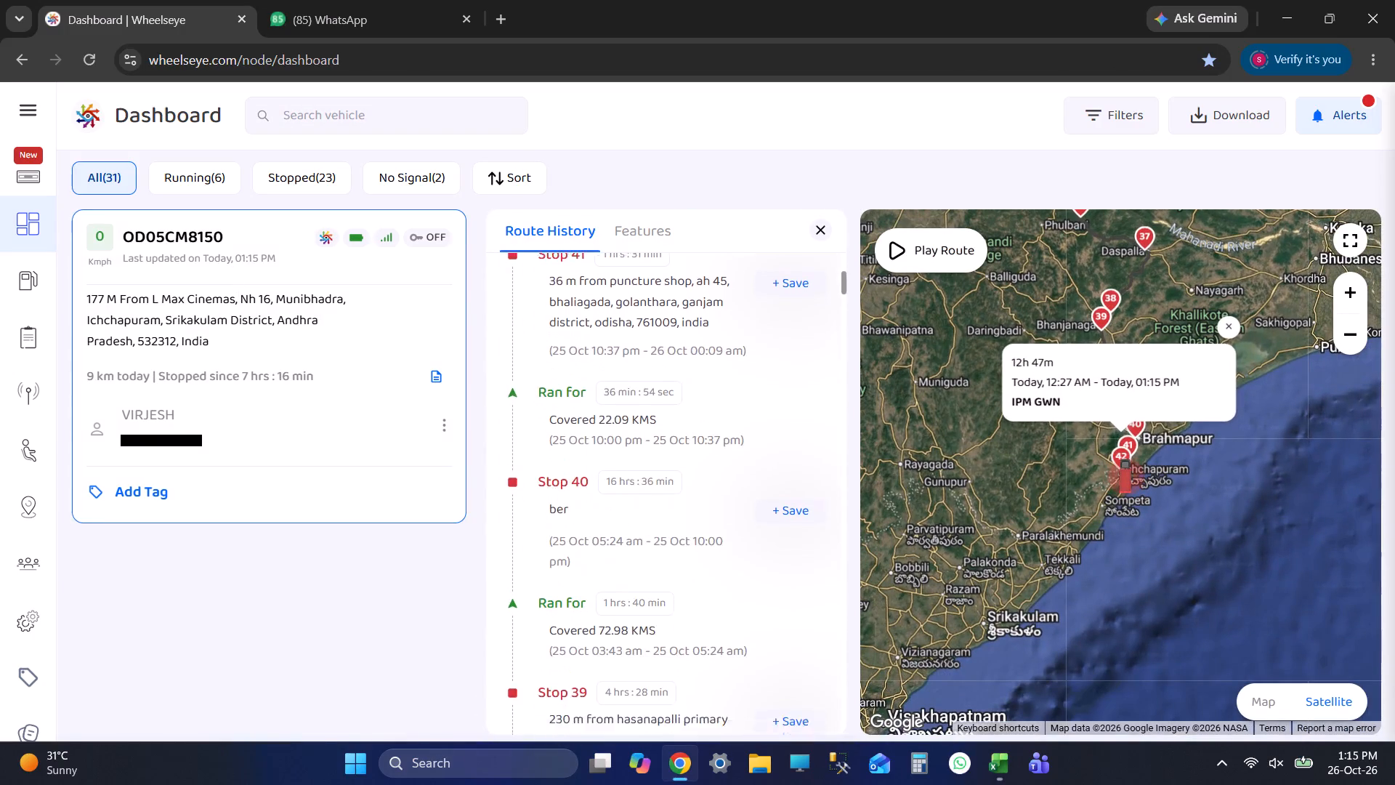
pyautogui.click(678, 453)
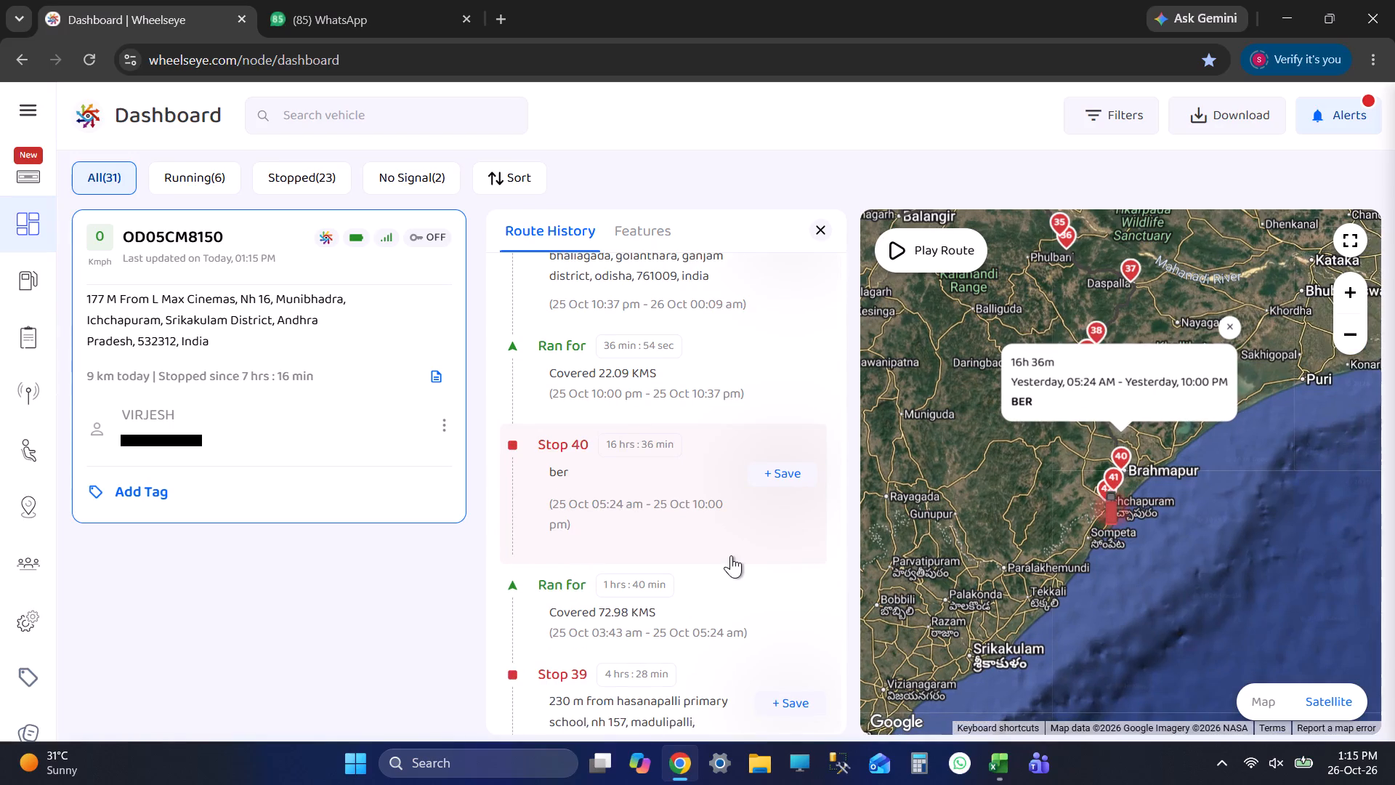
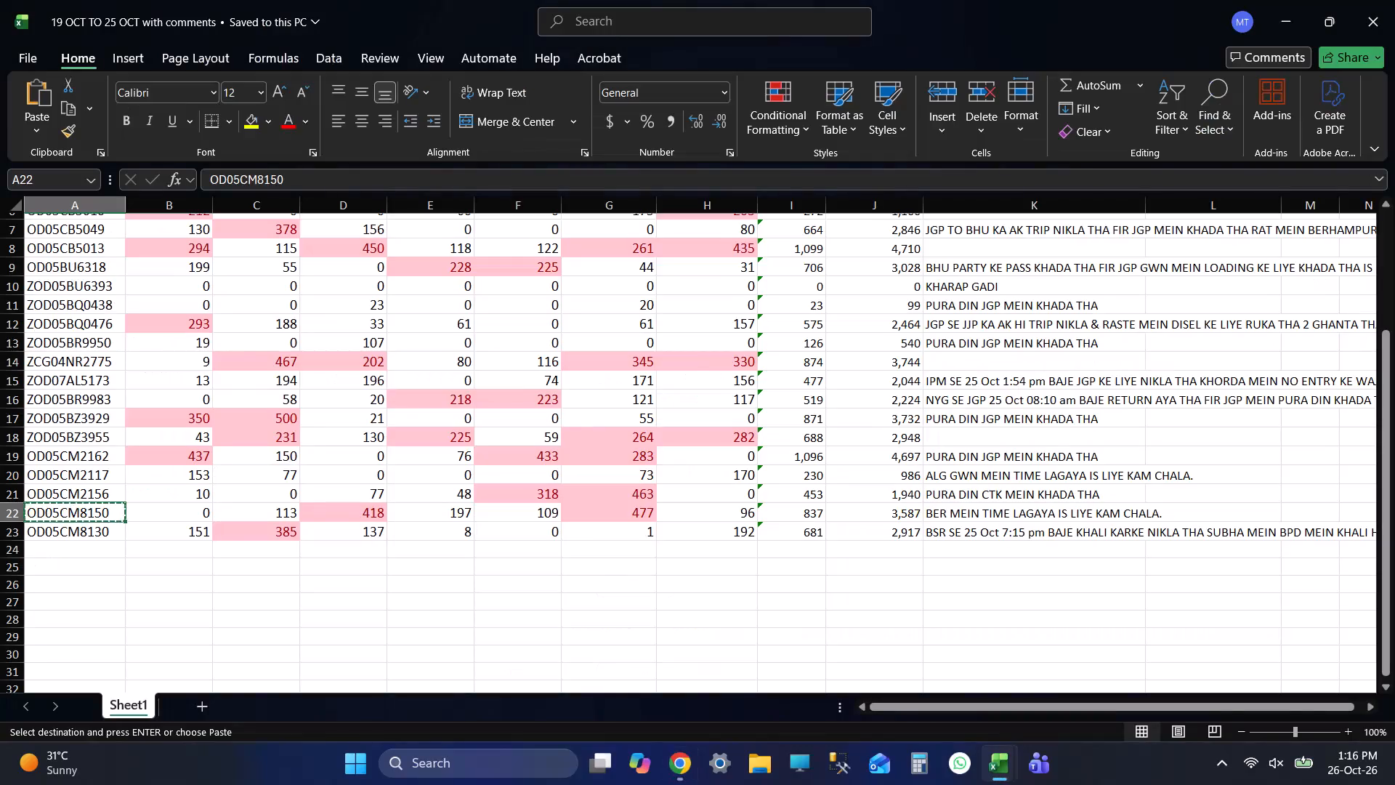
pyautogui.press('Tab')
pyautogui.press('Tab')
pyautogui.click(969, 514)
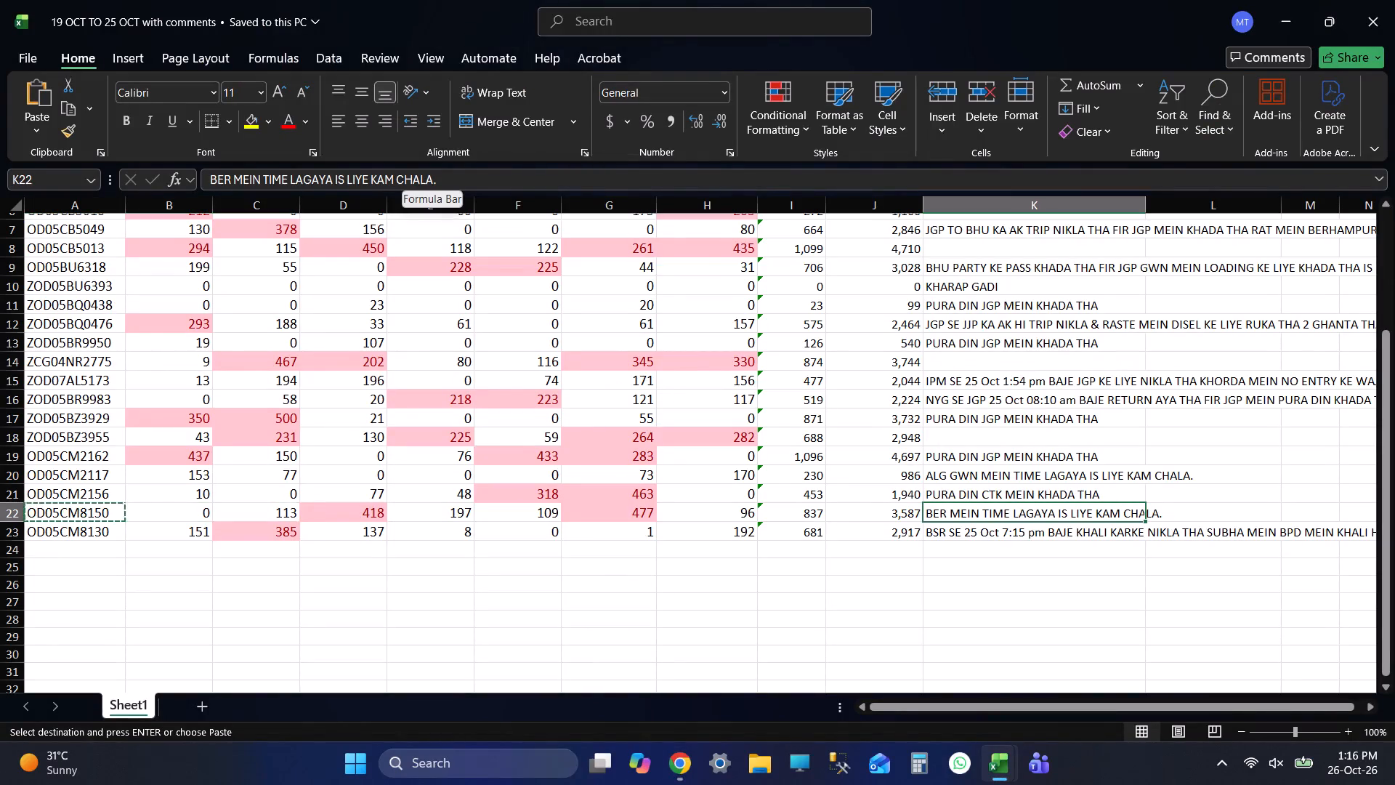
pyautogui.click(333, 174)
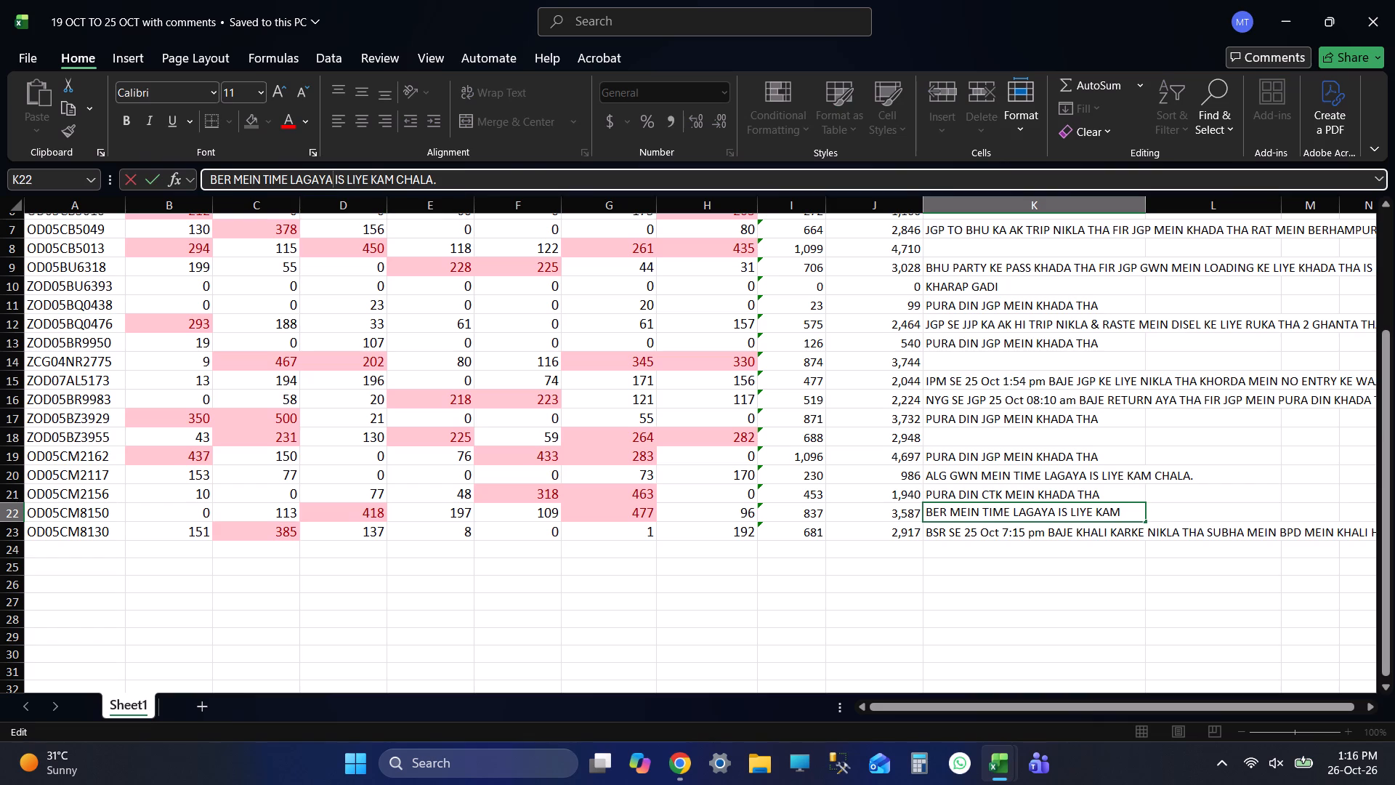
pyautogui.press('space')
pyautogui.write('AND')
pyautogui.press('space')
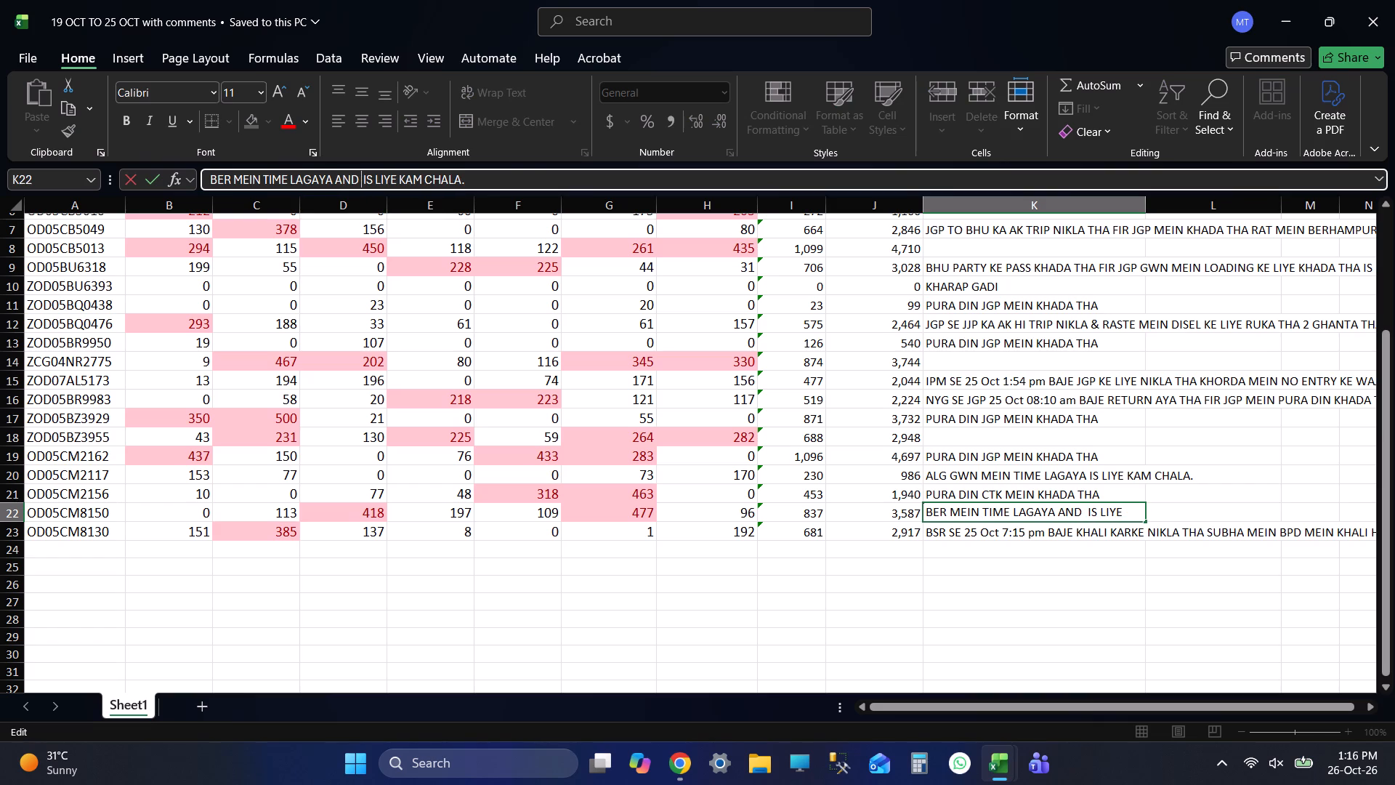
pyautogui.write('IPM MEIN MAL NAHI THA')
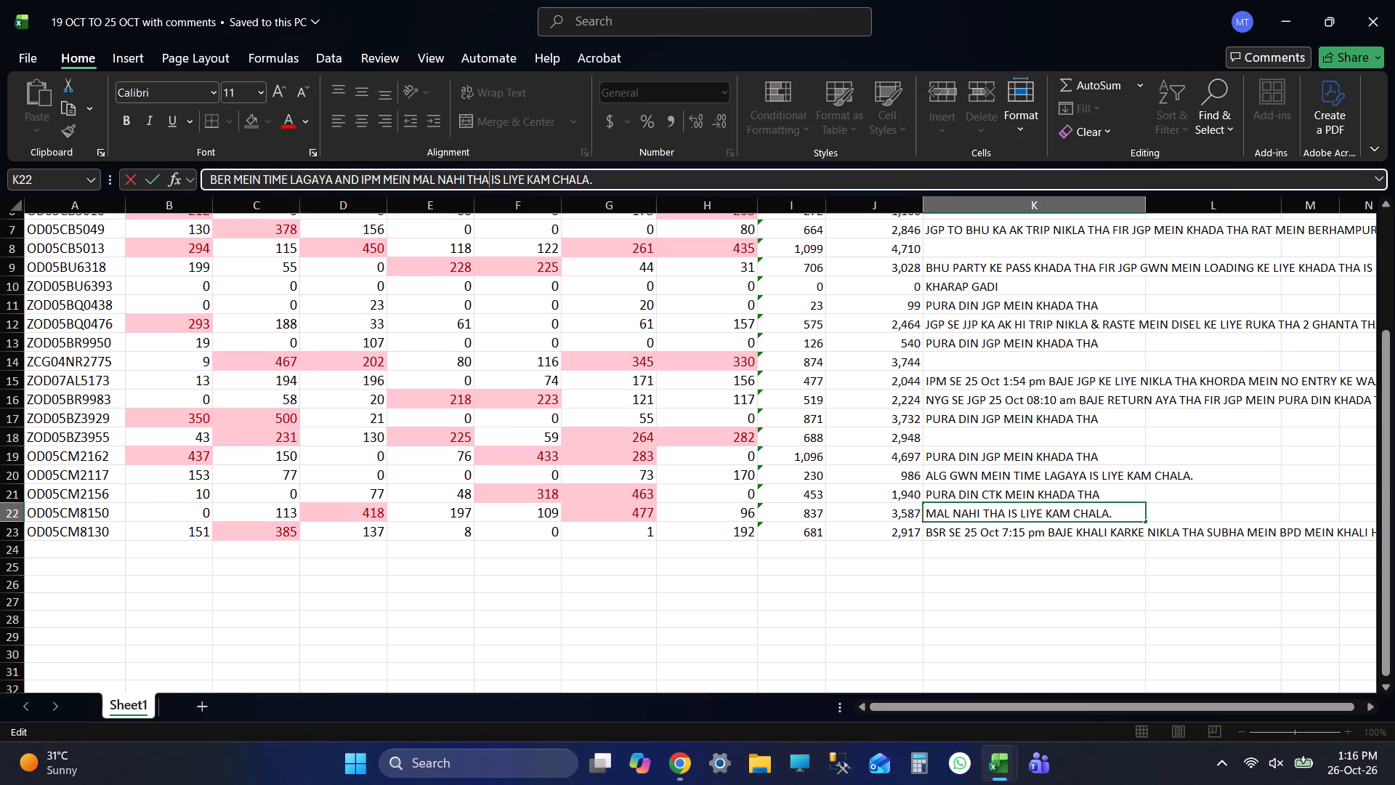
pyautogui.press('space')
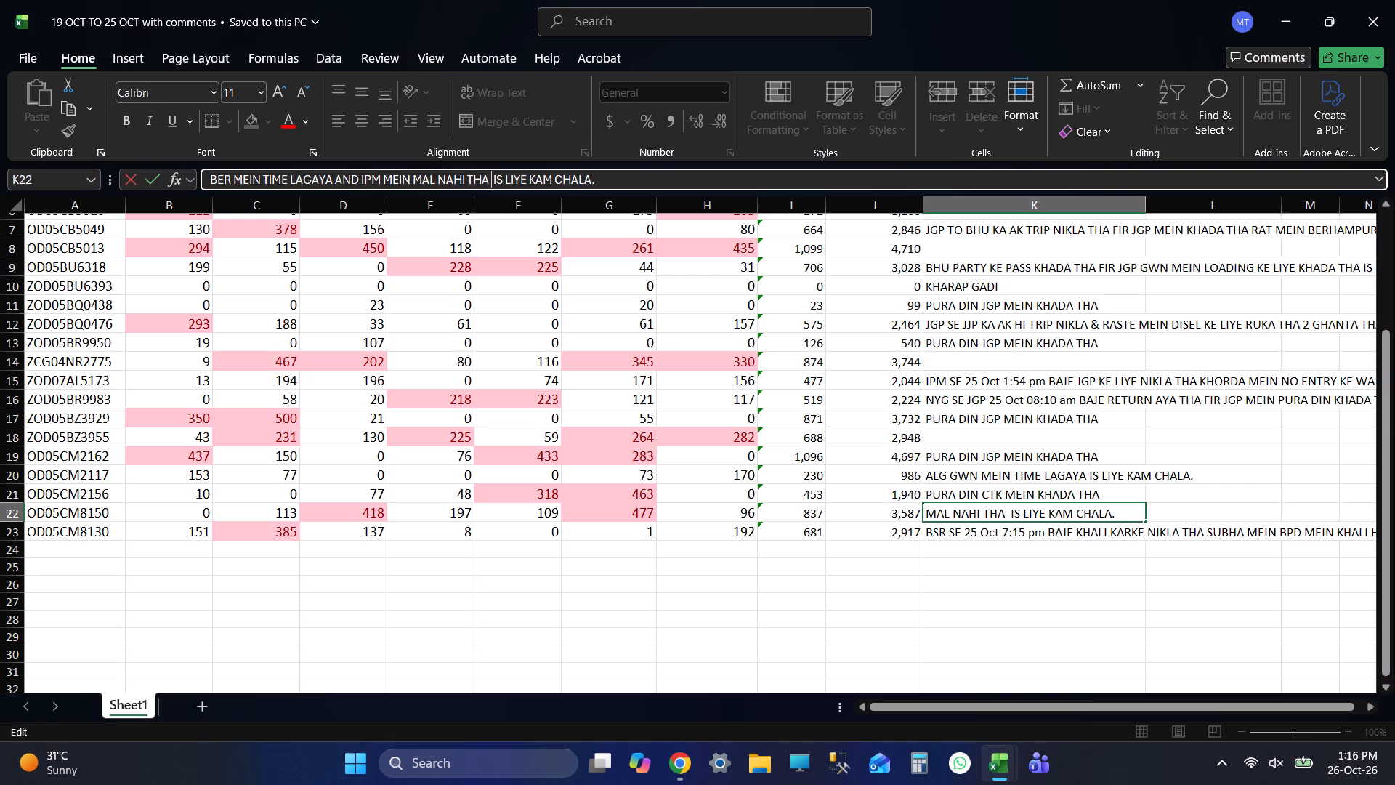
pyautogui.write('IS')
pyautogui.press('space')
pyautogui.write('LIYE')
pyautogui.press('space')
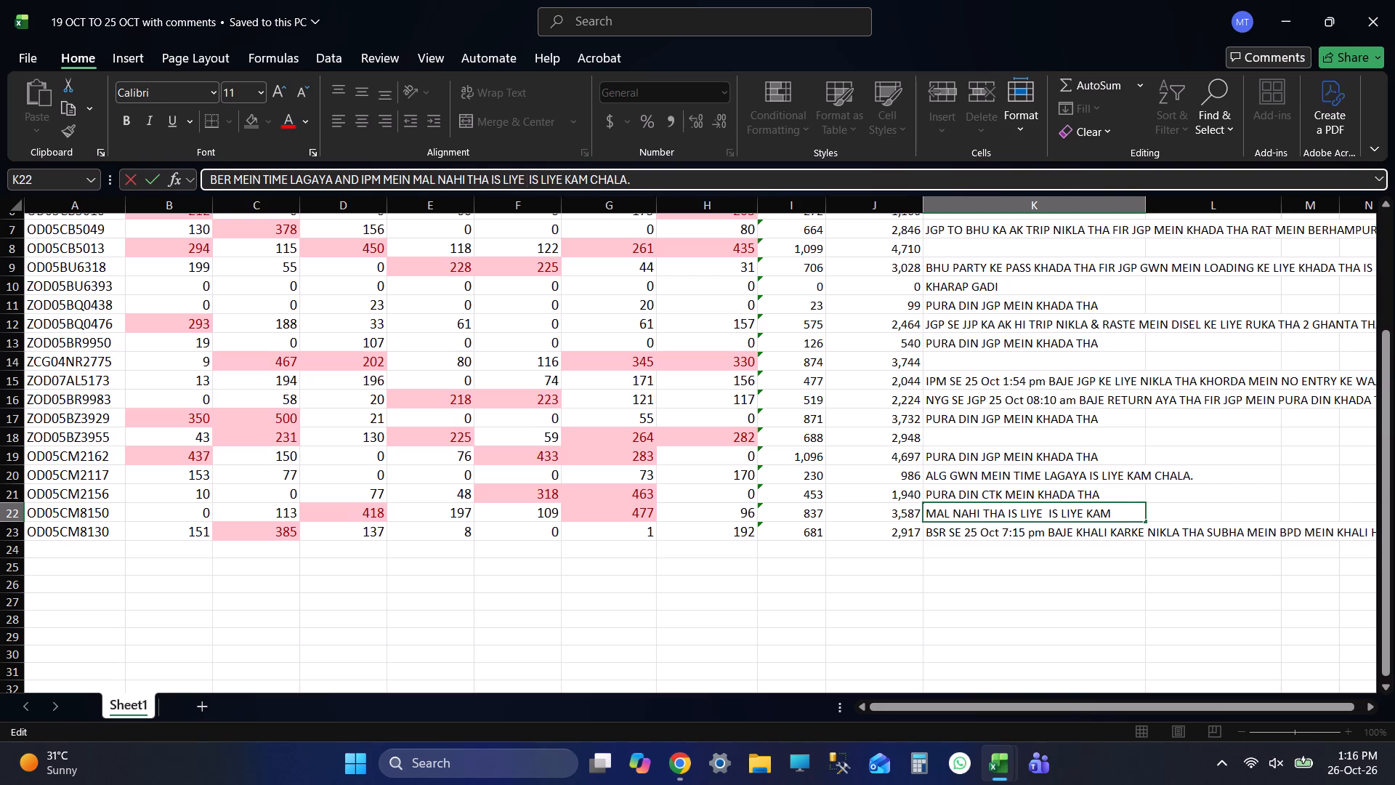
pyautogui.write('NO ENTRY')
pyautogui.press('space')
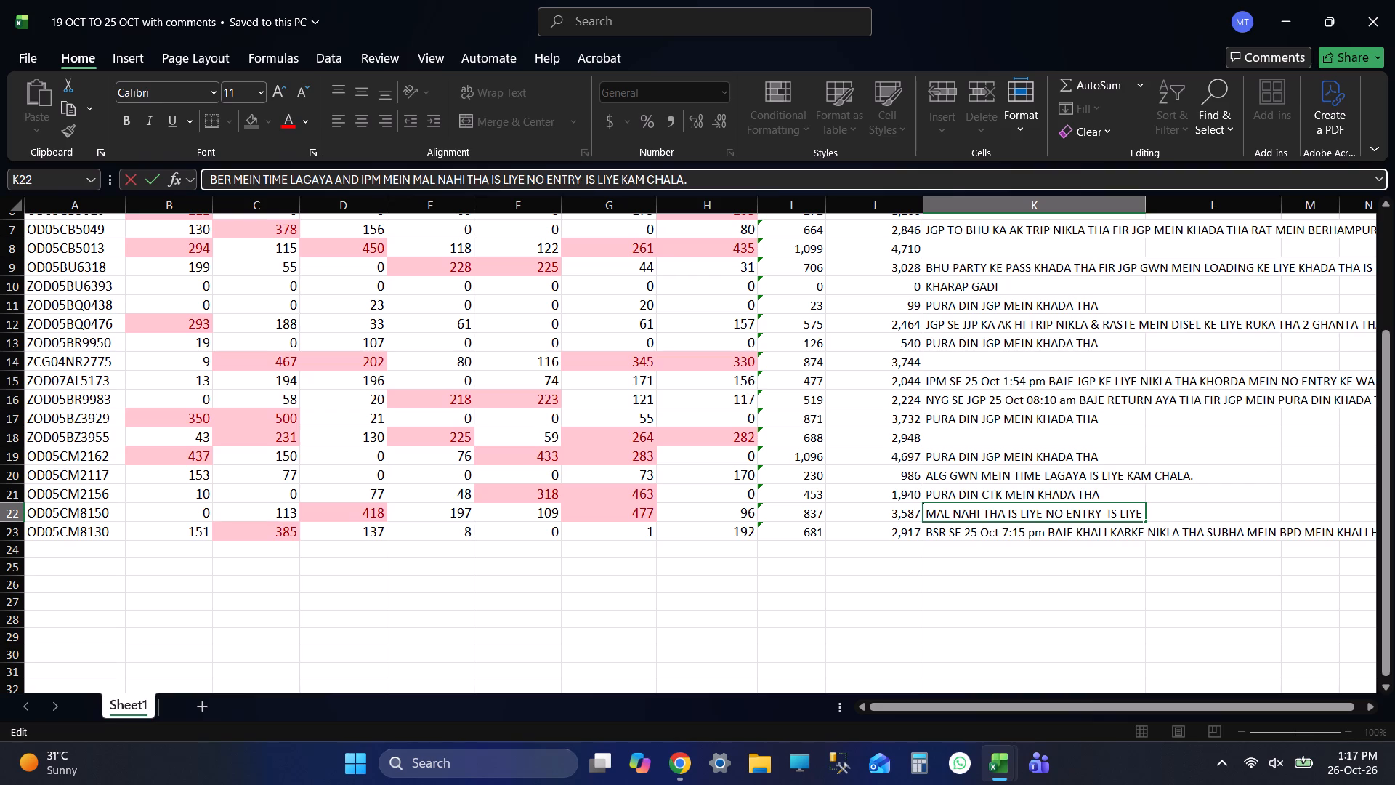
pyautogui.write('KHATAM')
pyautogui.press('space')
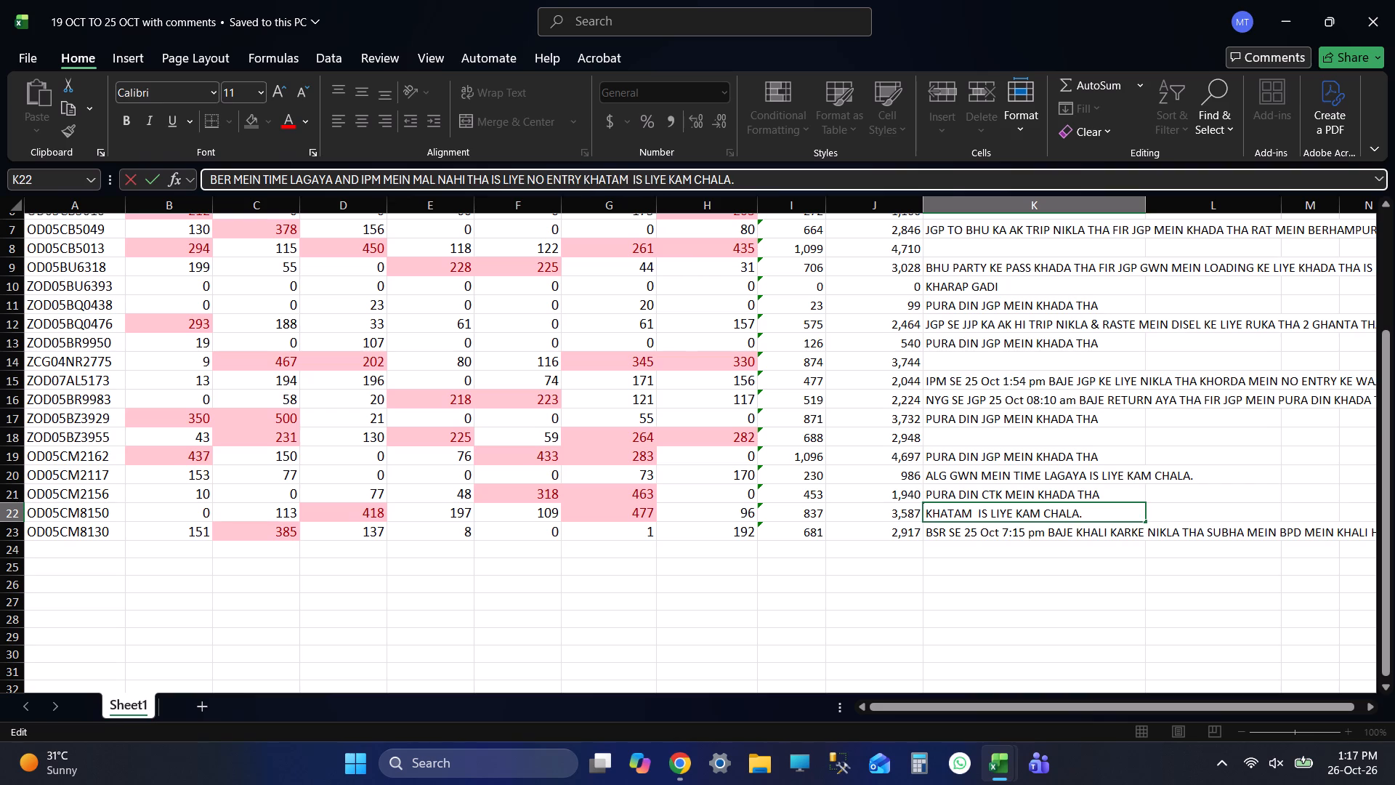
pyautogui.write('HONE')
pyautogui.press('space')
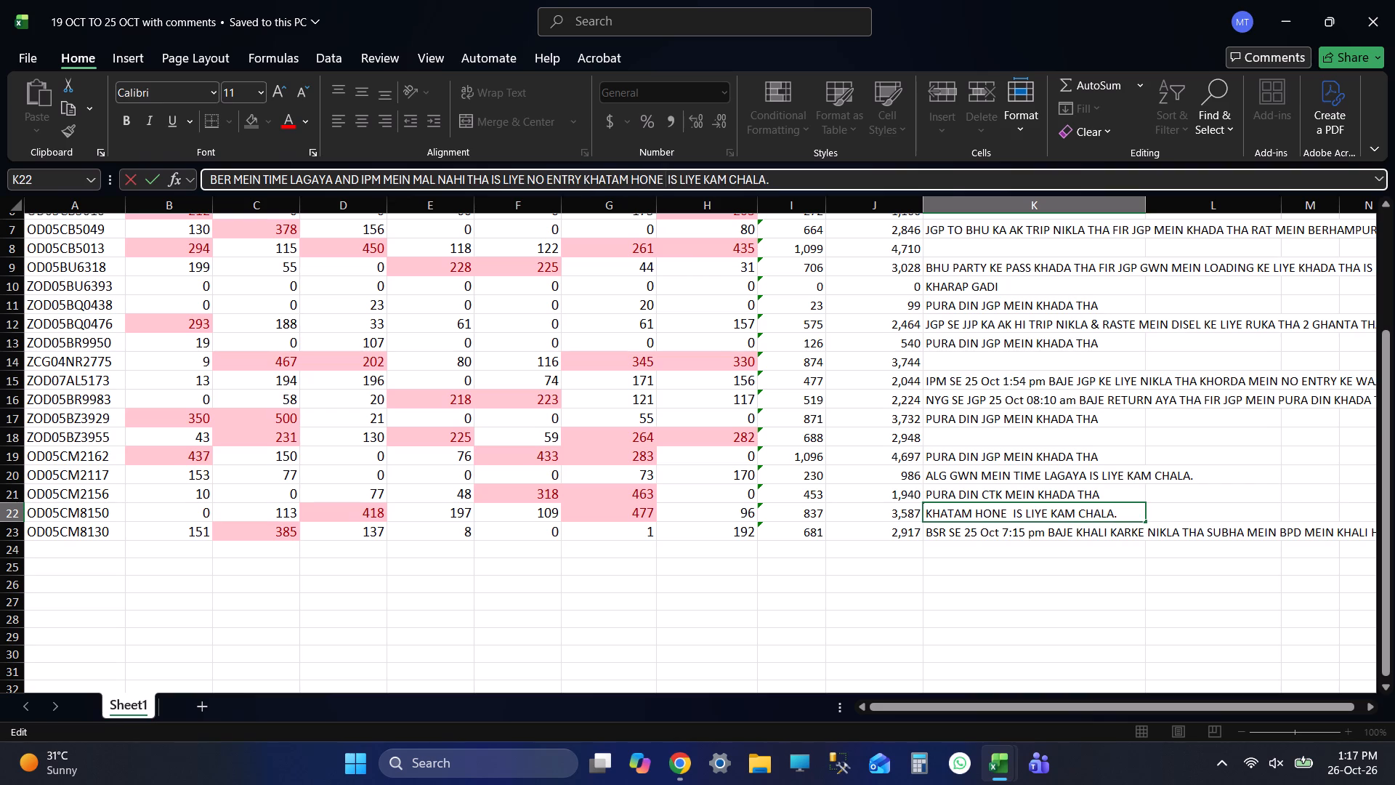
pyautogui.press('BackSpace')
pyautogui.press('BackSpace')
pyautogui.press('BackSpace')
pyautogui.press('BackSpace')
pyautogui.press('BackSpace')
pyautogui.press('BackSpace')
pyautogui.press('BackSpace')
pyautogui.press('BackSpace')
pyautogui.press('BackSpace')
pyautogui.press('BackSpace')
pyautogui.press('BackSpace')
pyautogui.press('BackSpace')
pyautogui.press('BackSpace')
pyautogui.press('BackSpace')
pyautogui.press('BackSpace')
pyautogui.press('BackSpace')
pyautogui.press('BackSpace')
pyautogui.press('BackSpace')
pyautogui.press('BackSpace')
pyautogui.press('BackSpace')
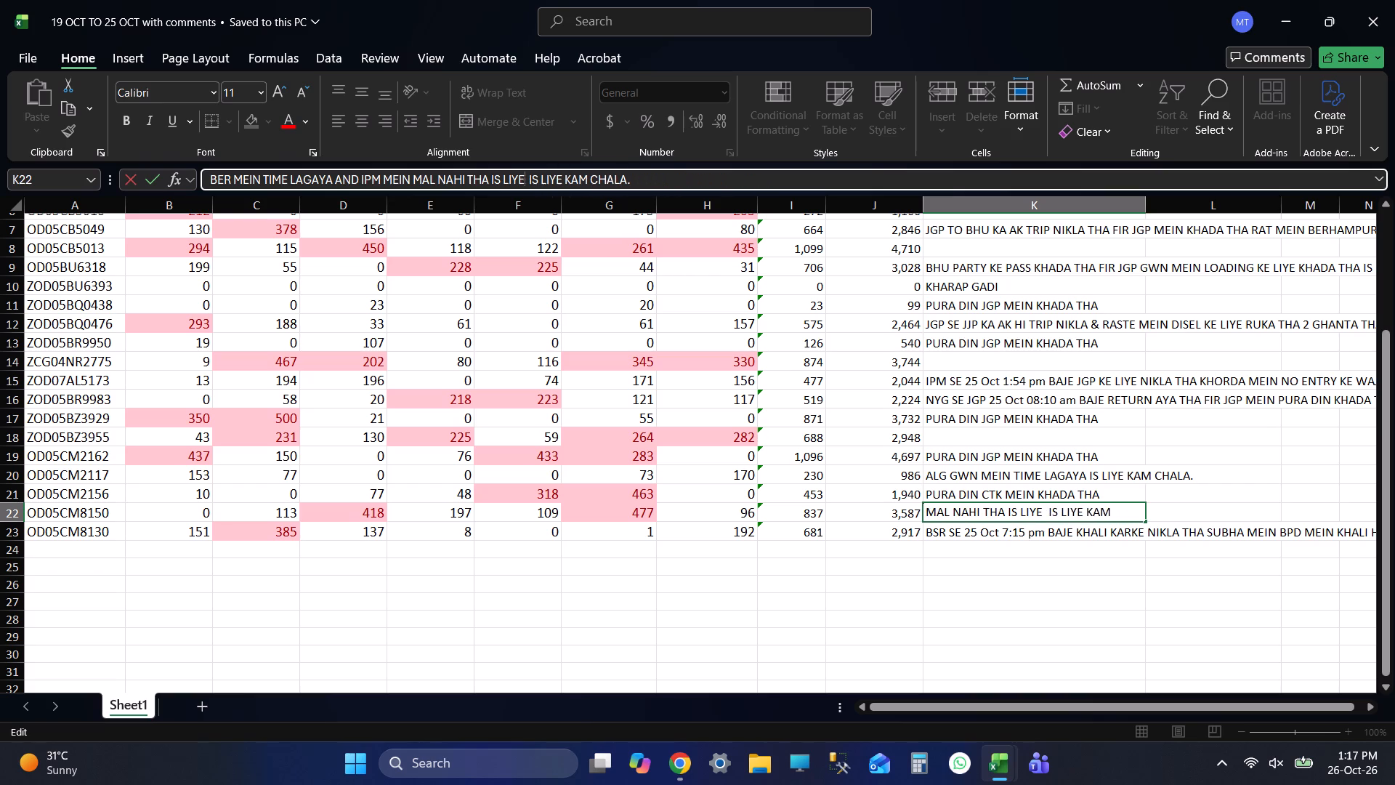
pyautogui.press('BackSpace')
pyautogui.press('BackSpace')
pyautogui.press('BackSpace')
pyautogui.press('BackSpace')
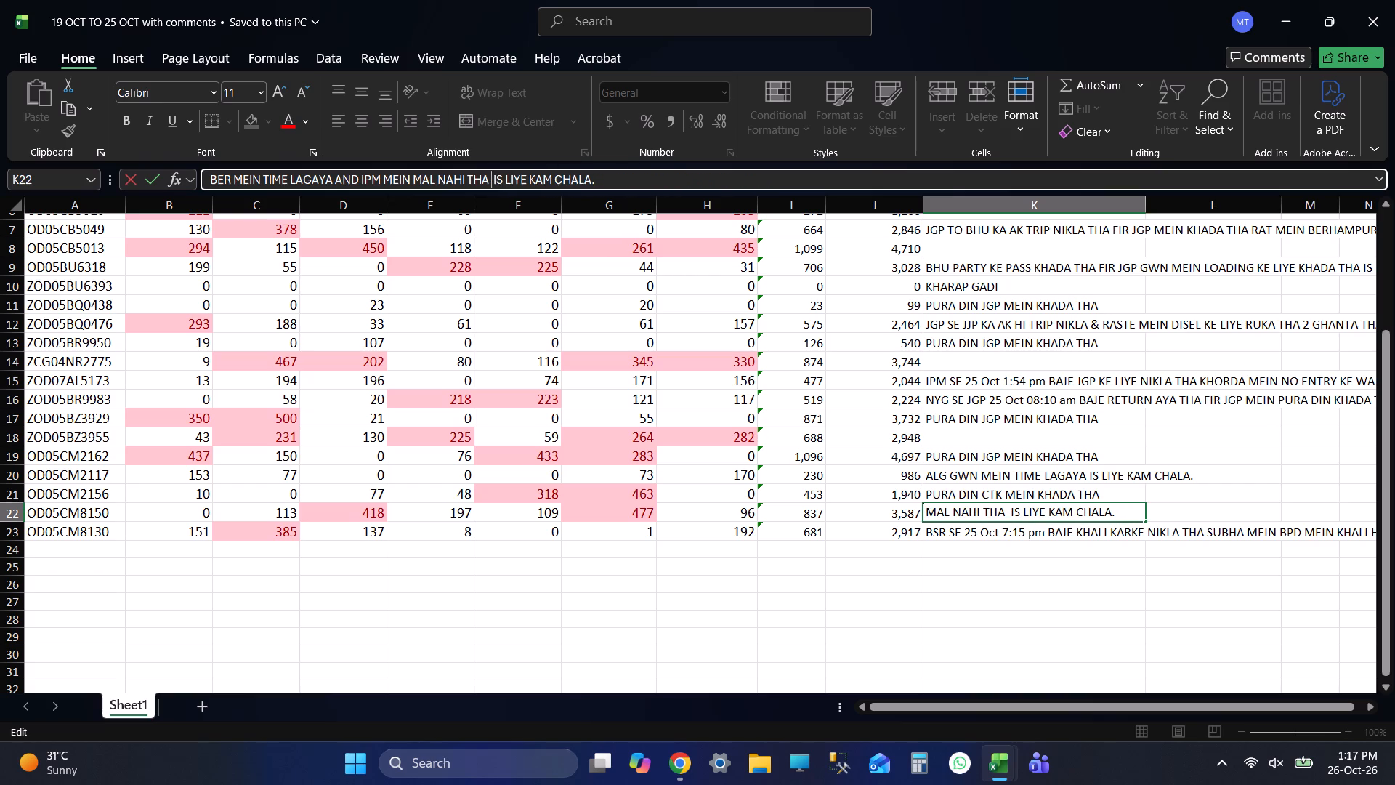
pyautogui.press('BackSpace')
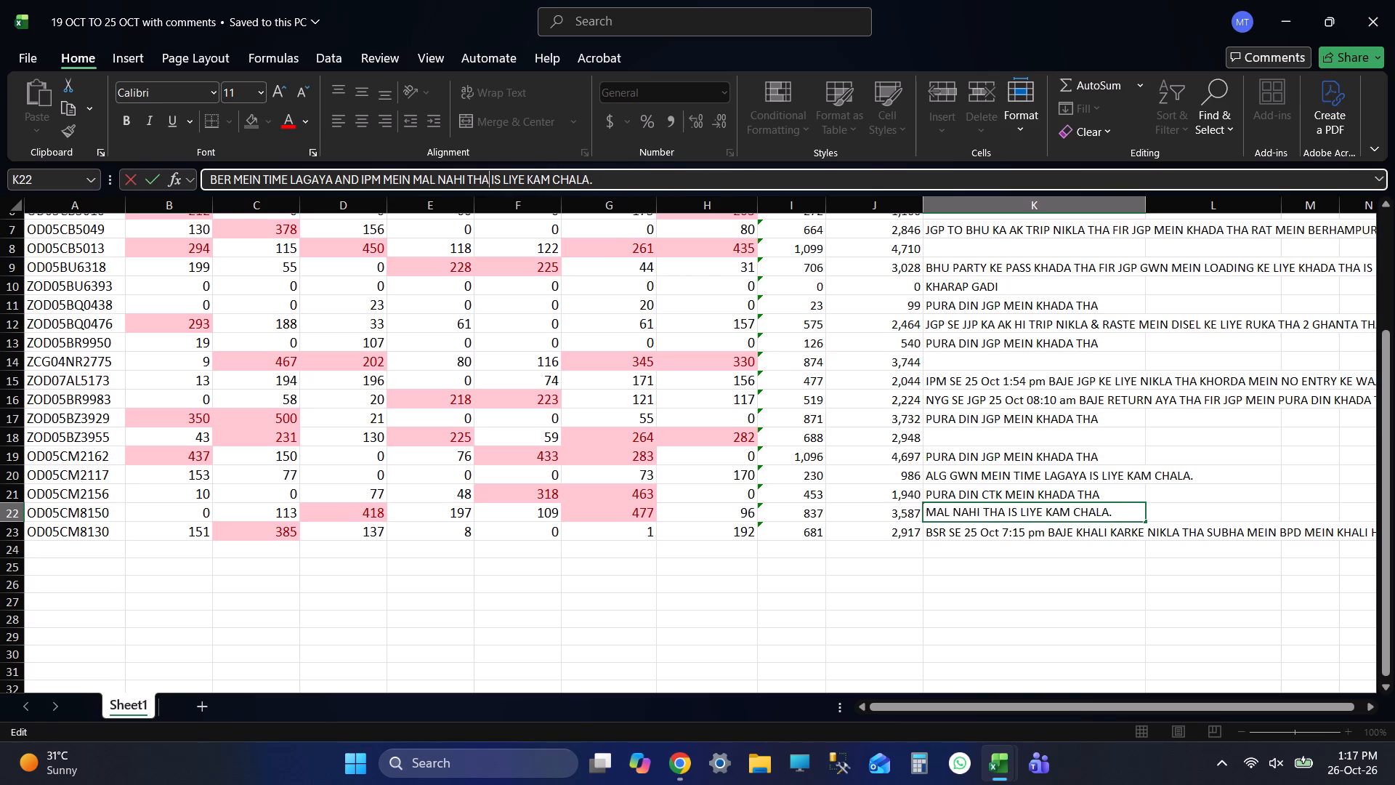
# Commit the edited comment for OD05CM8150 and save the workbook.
pyautogui.press('Return')
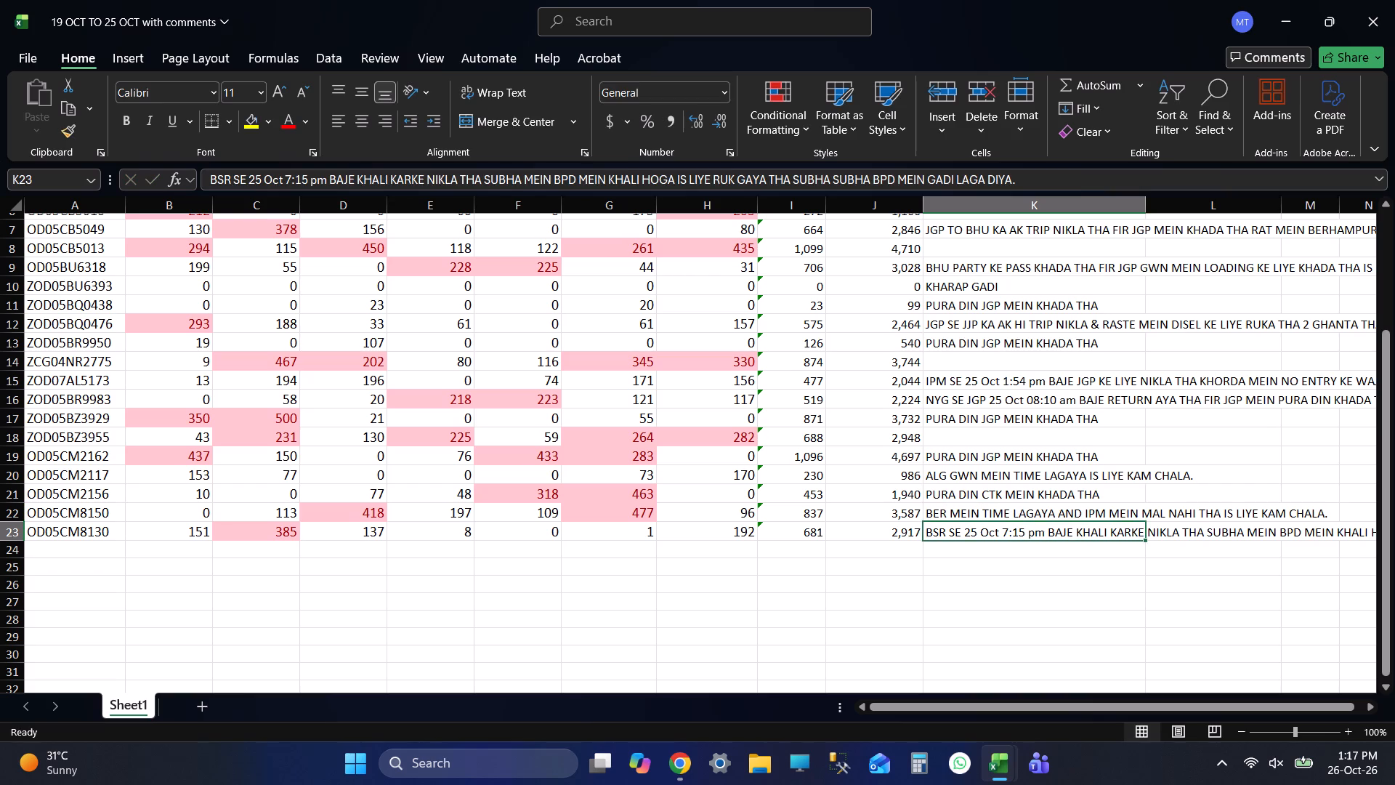
pyautogui.click(949, 510)
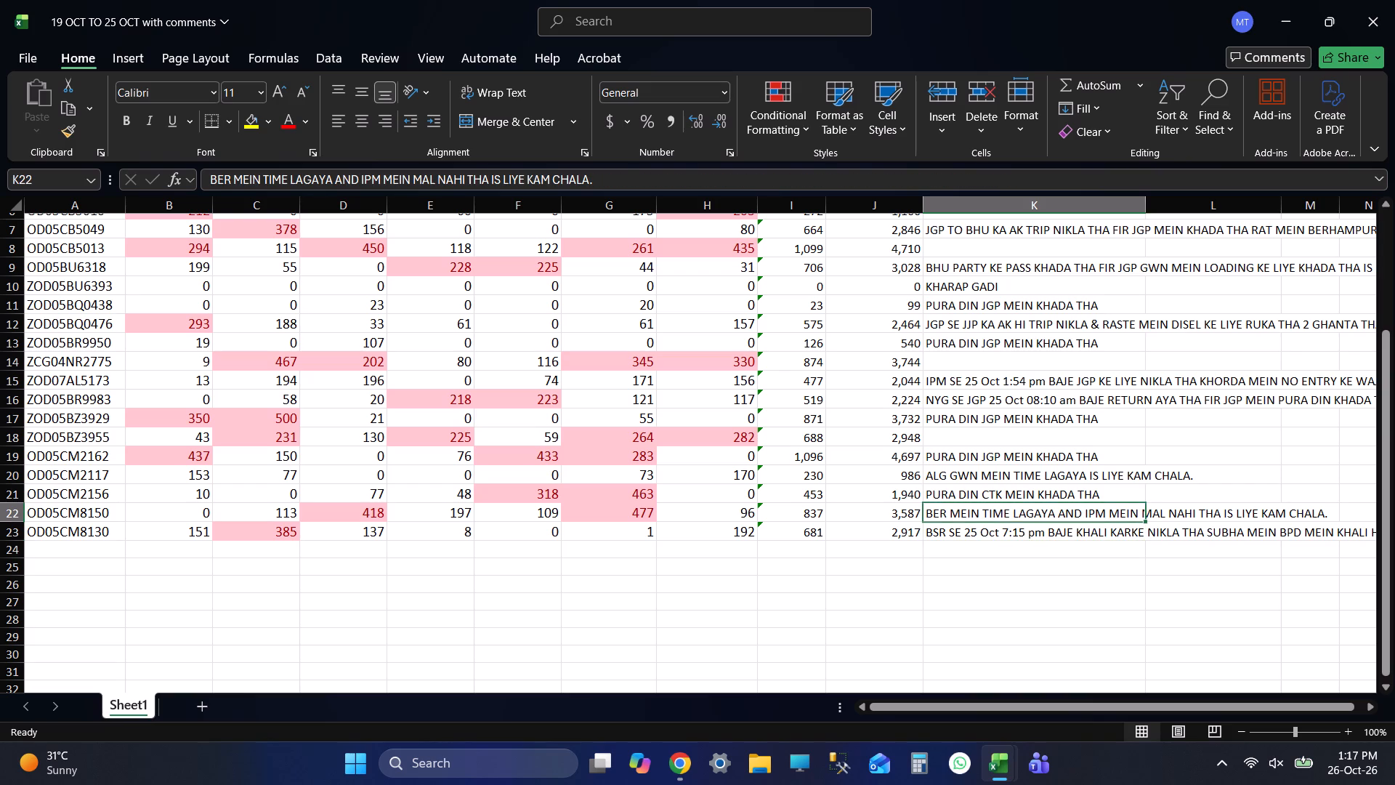
pyautogui.hotkey('ctrl', 's')
pyautogui.hotkey('ctrl', 's')
pyautogui.hotkey('ctrl', 's')
pyautogui.hotkey('ctrl', 's')
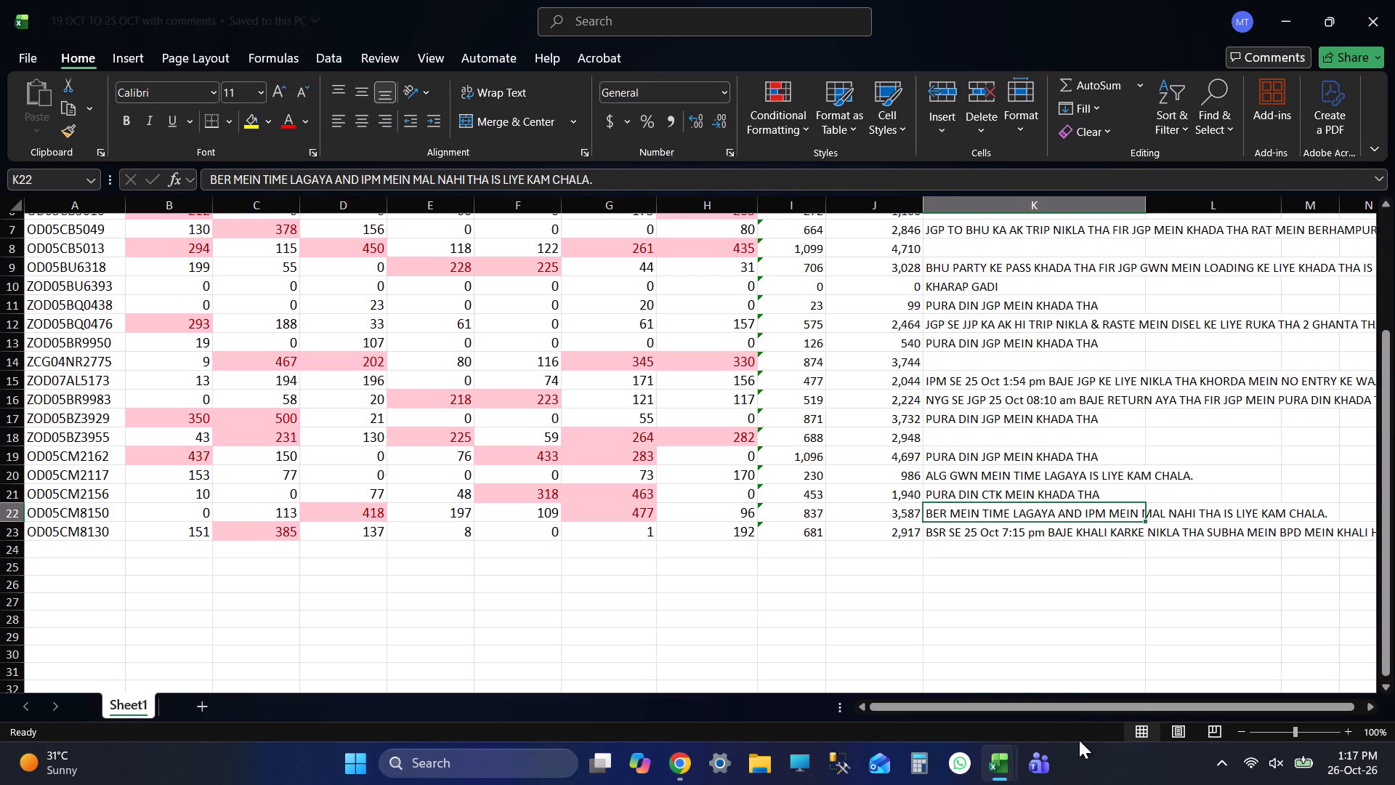
pyautogui.hotkey('ctrl', 's')
pyautogui.hotkey('ctrl', 's')
pyautogui.hotkey('ctrl', 's')
pyautogui.hotkey('ctrl', 's')
pyautogui.hotkey('ctrl', 's')
pyautogui.hotkey('ctrl', 's')
pyautogui.hotkey('ctrl', 's')
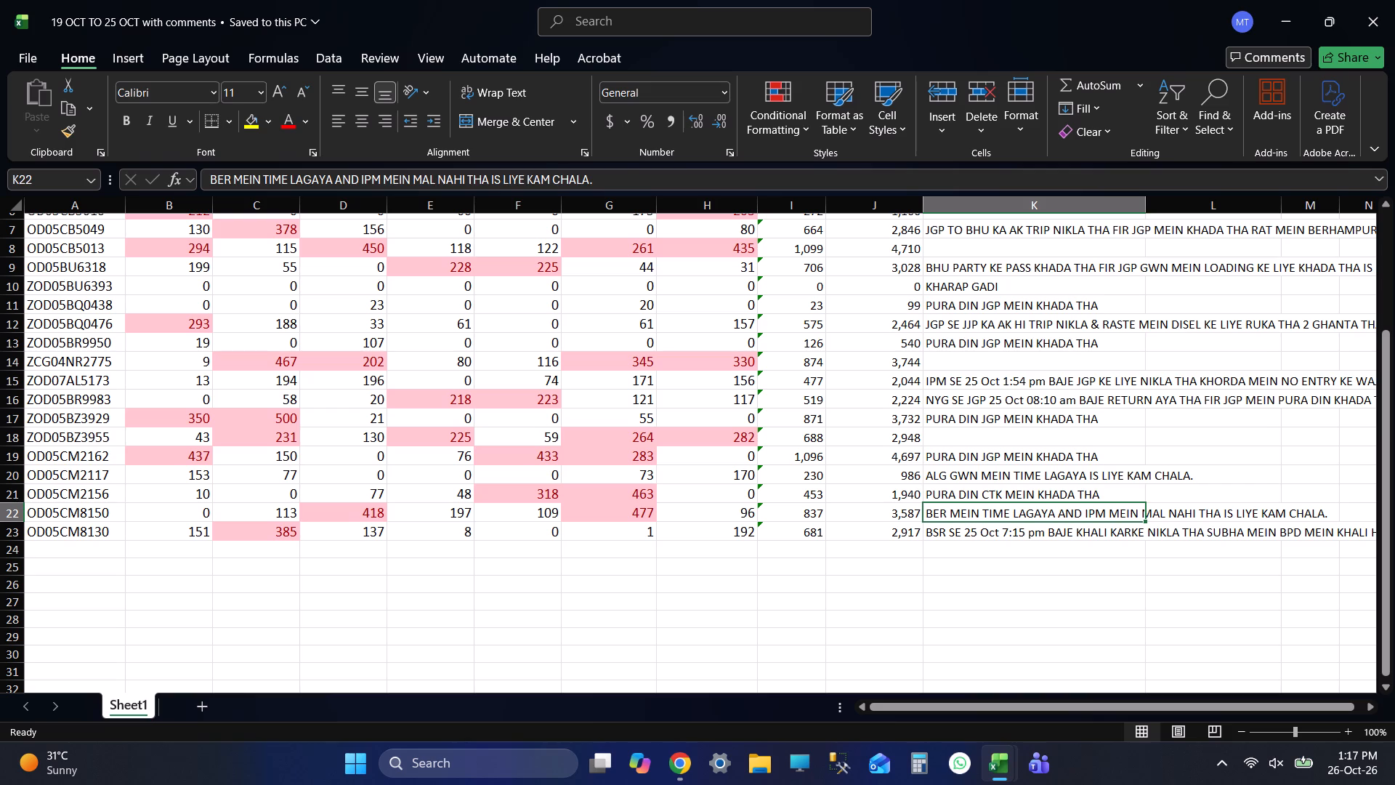
pyautogui.press('Return')
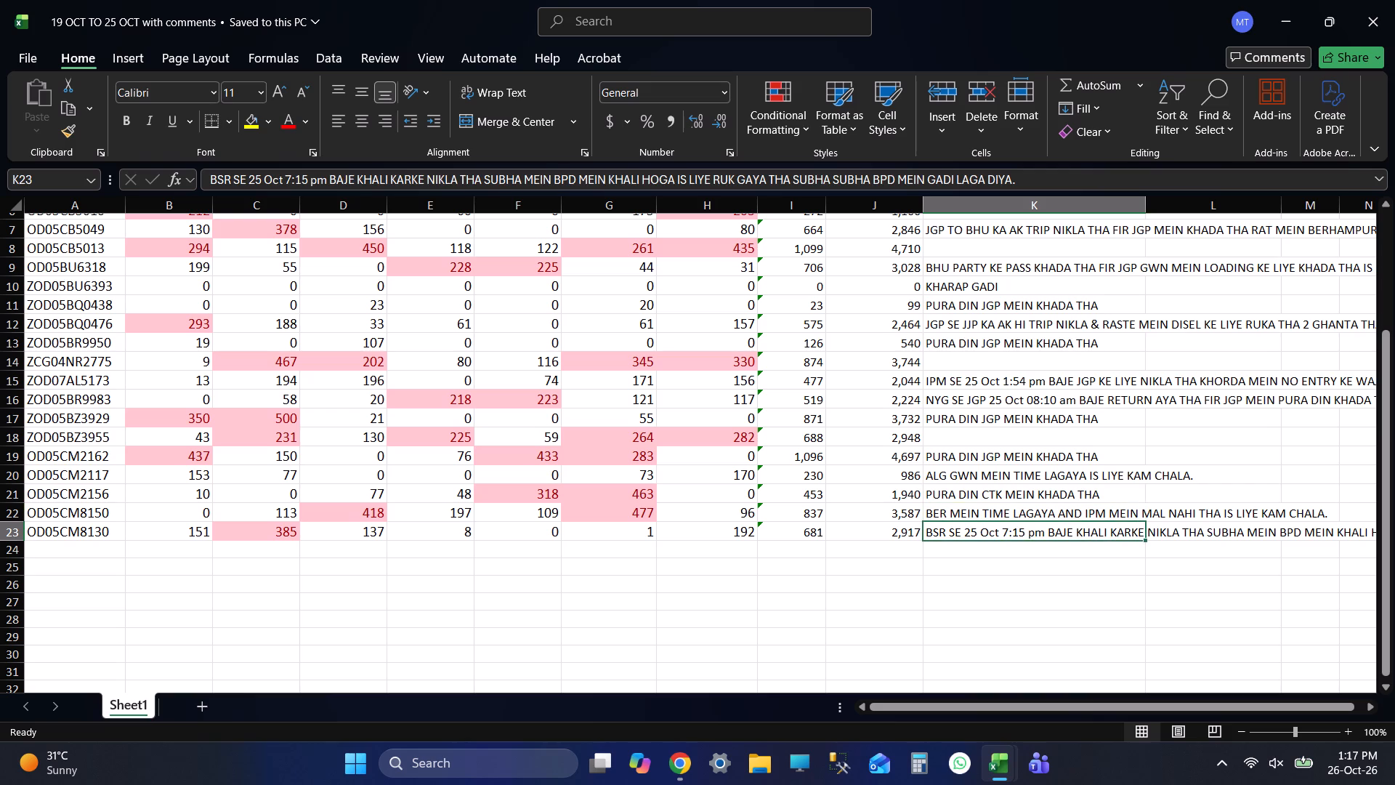
pyautogui.hotkey('ctrl', 's')
pyautogui.hotkey('ctrl', 's')
pyautogui.scroll(4, 838, 313)
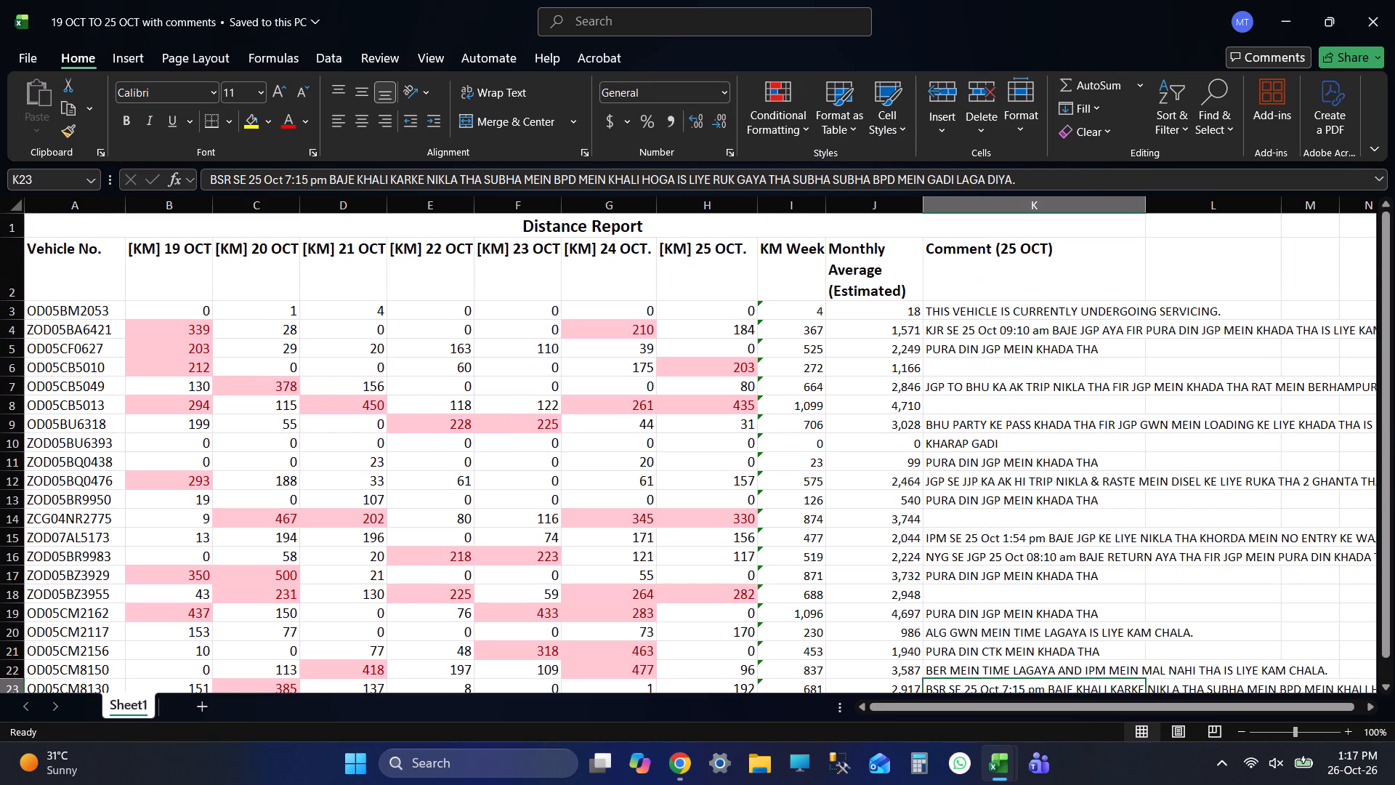
pyautogui.click(792, 304)
pyautogui.press('F2')
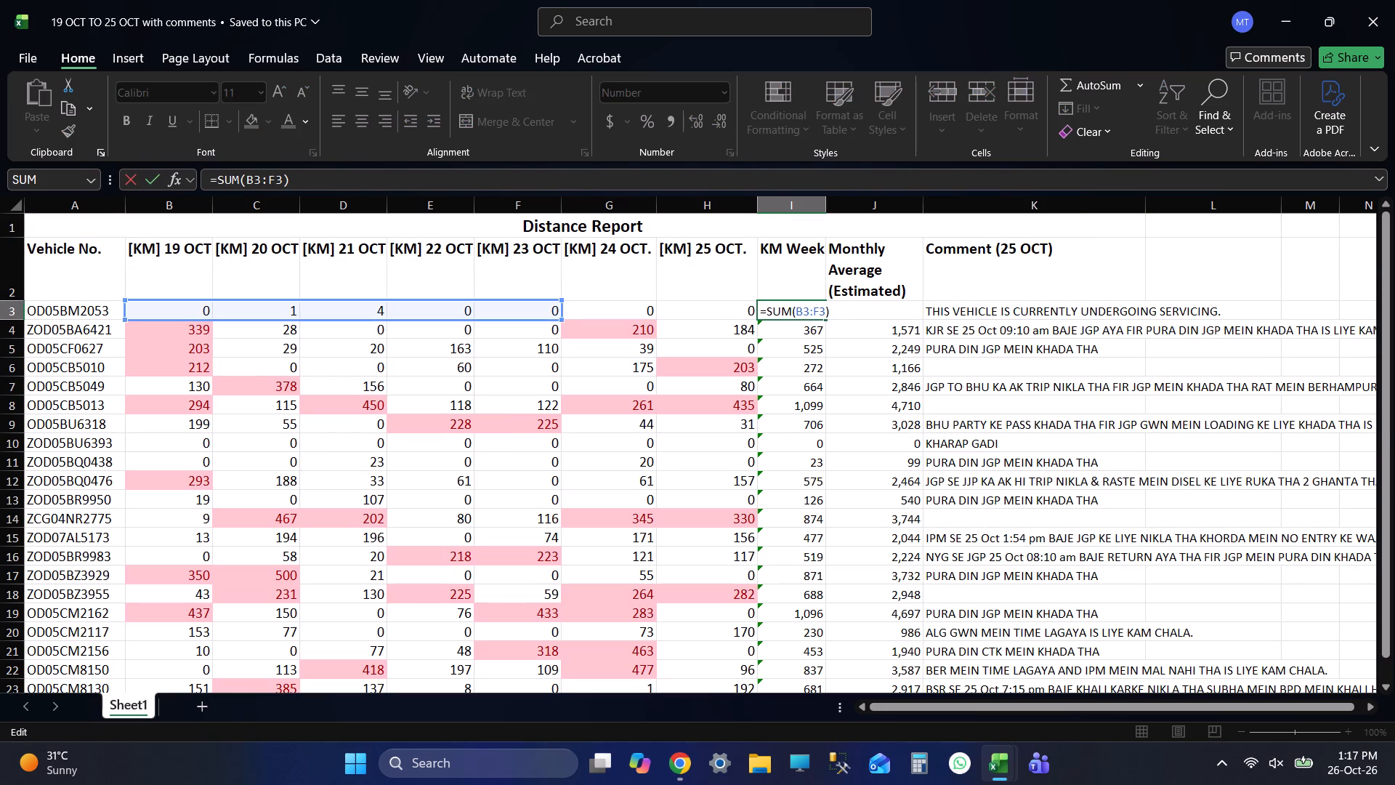
pyautogui.click(280, 169)
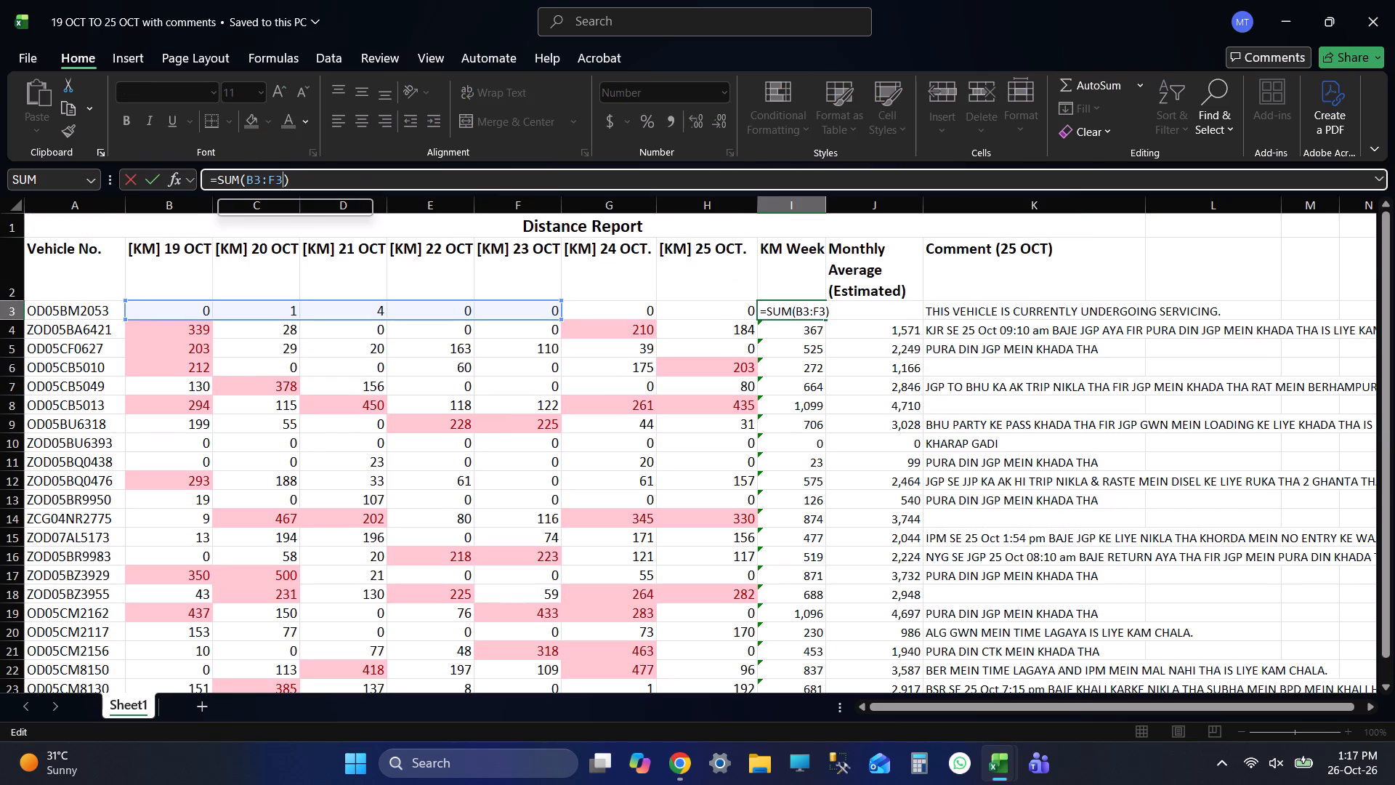
pyautogui.press('BackSpace')
pyautogui.press('BackSpace')
pyautogui.press('BackSpace')
pyautogui.press('BackSpace')
pyautogui.press('BackSpace')
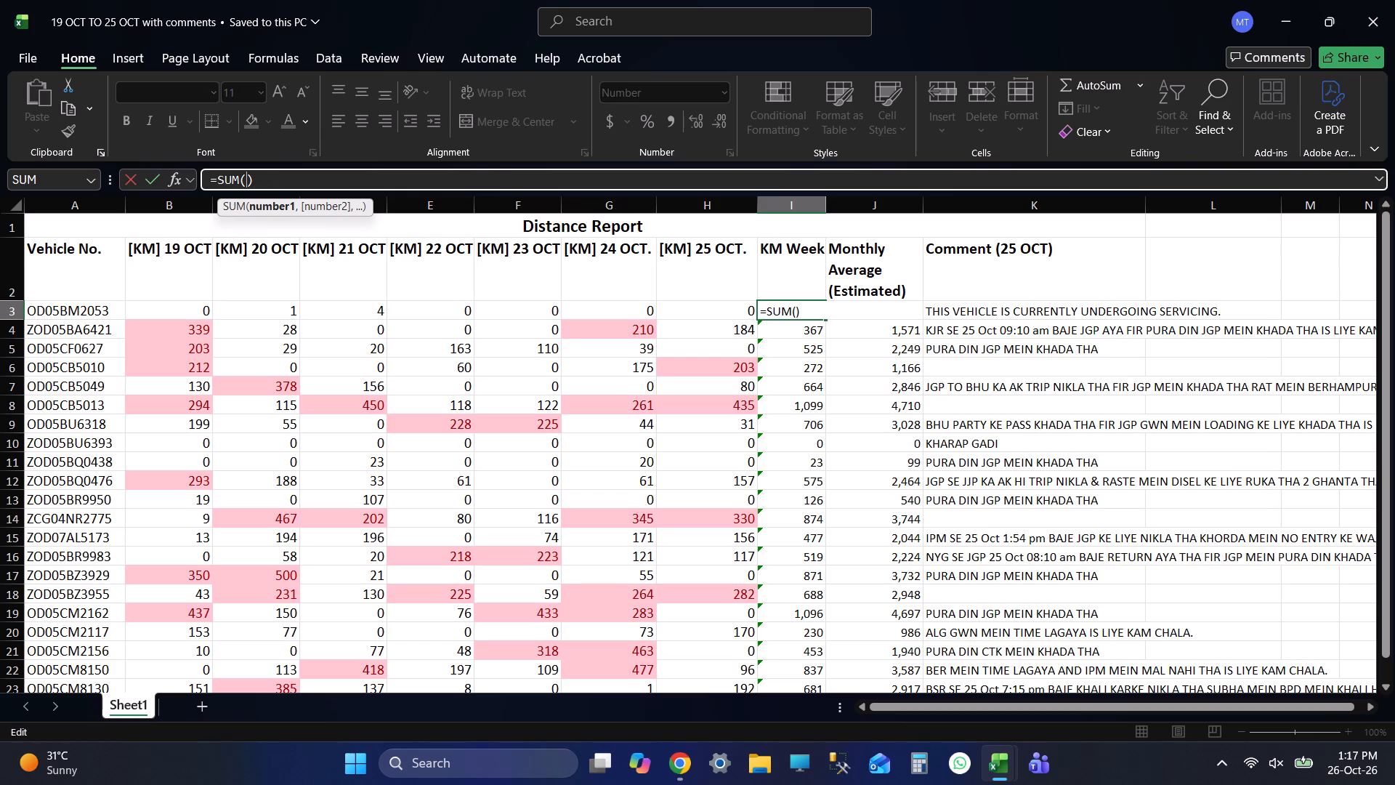
pyautogui.moveTo(183, 302); pyautogui.dragTo(538, 345)
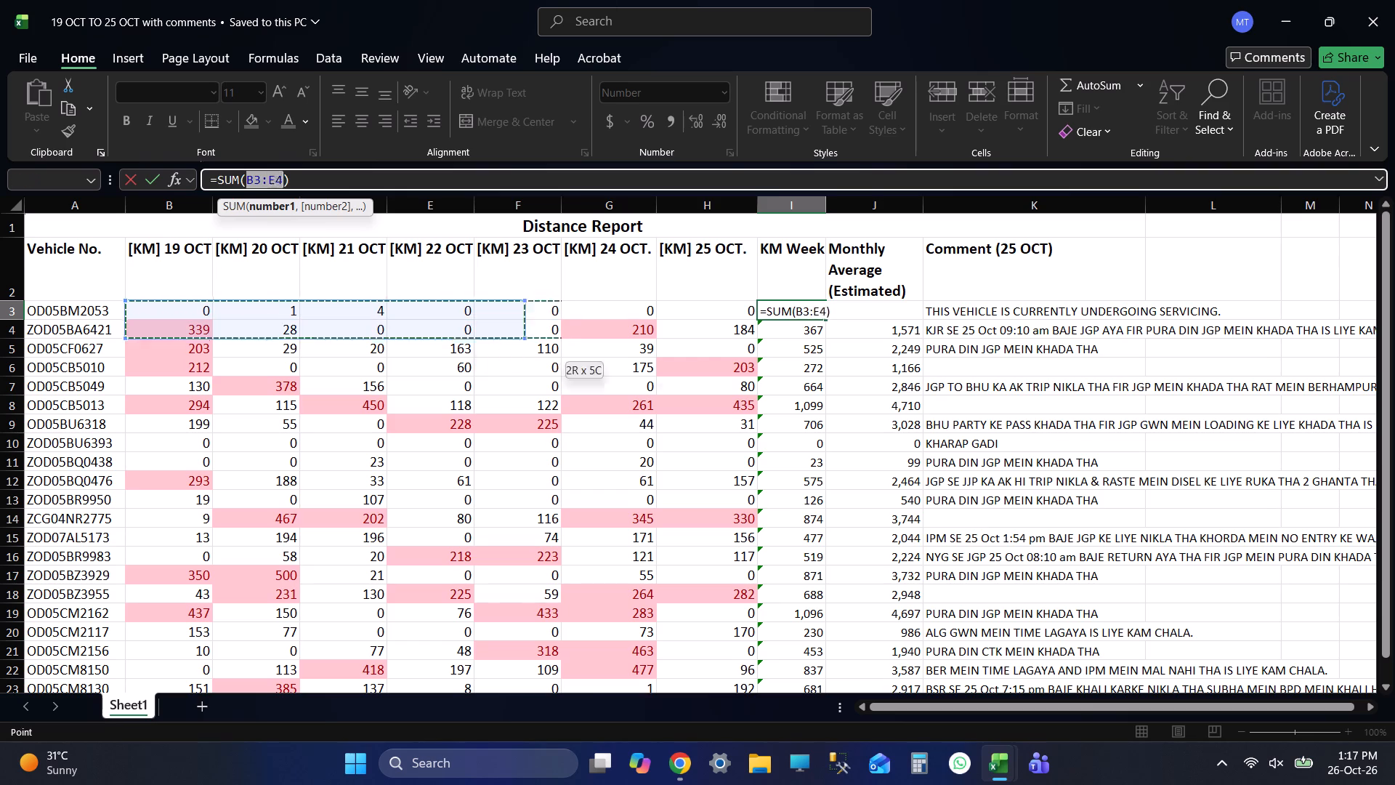
pyautogui.moveTo(538, 345); pyautogui.dragTo(715, 302)
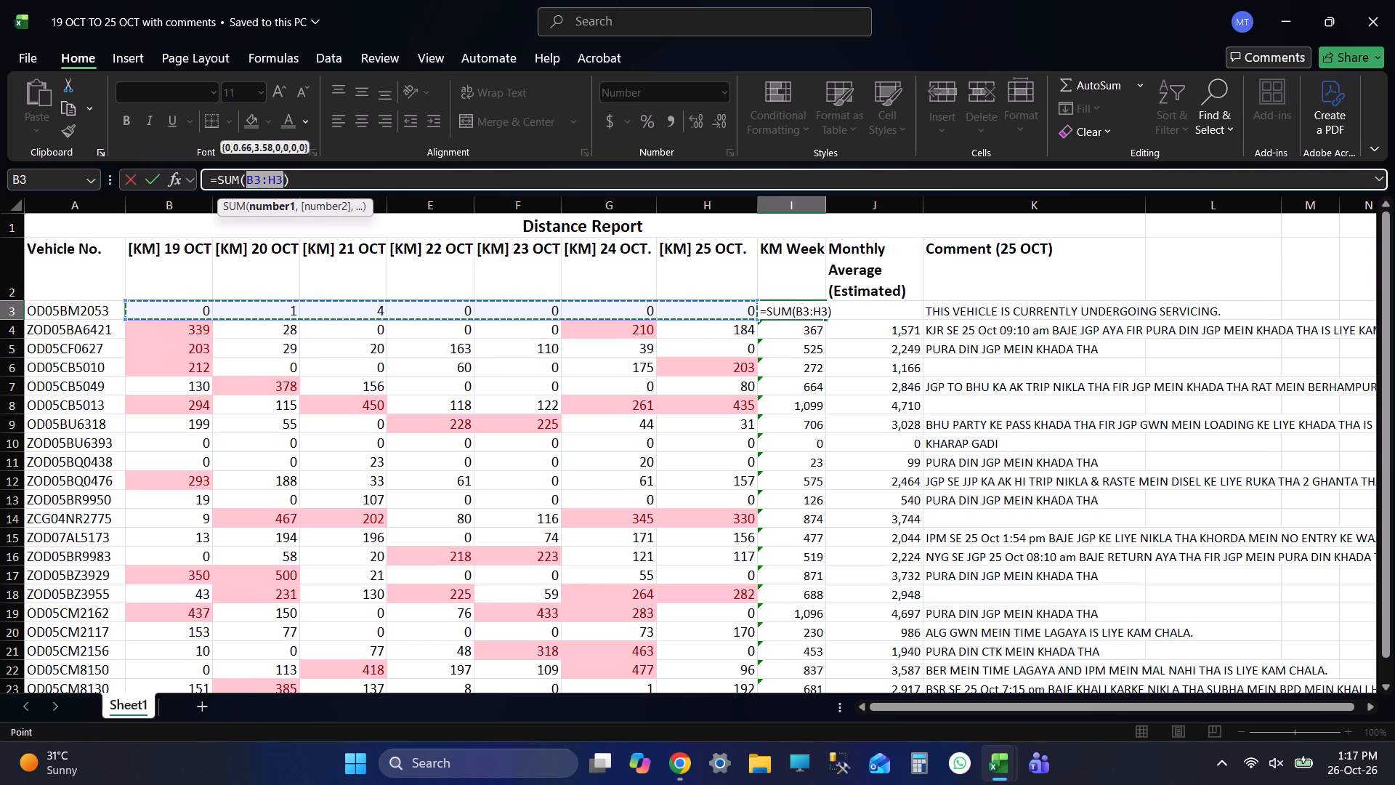
pyautogui.press('Return')
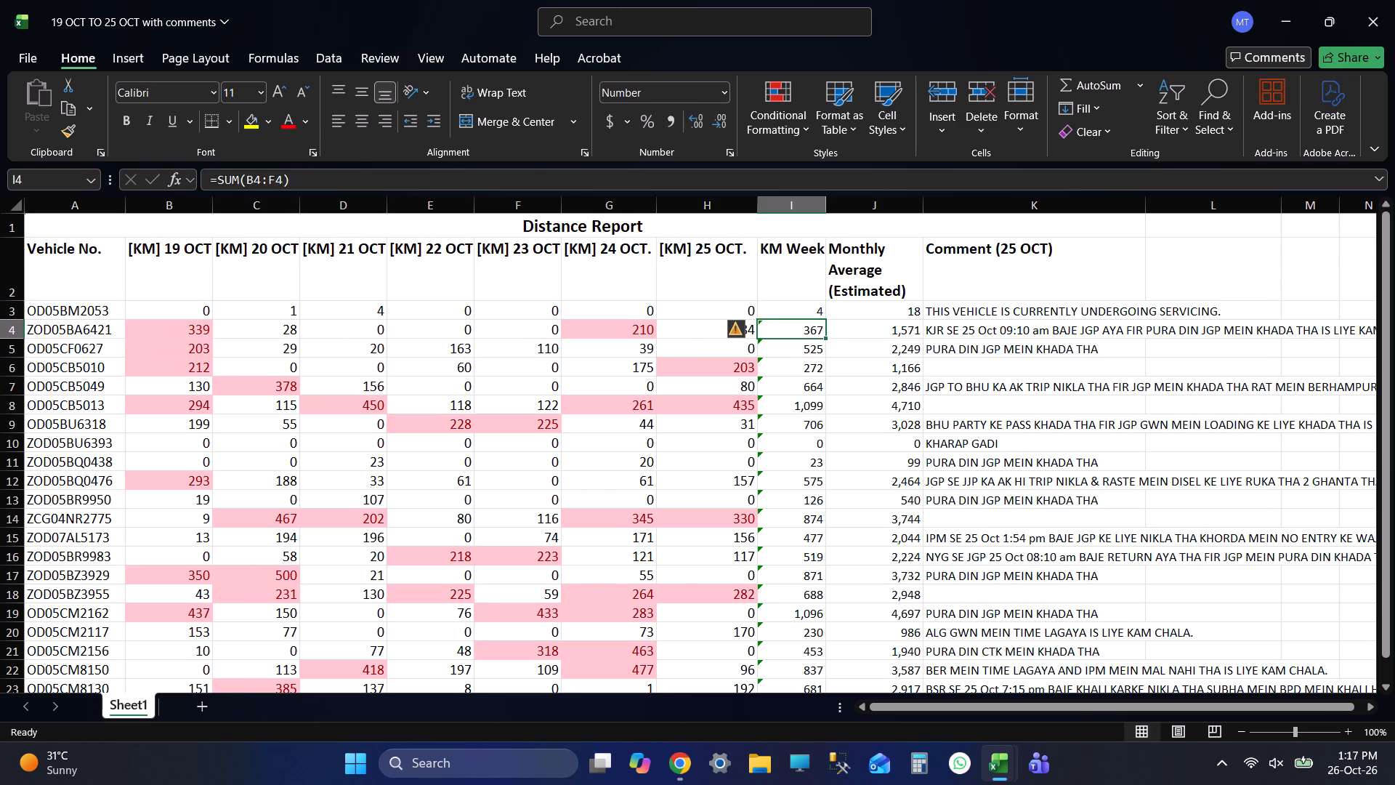
pyautogui.click(806, 315)
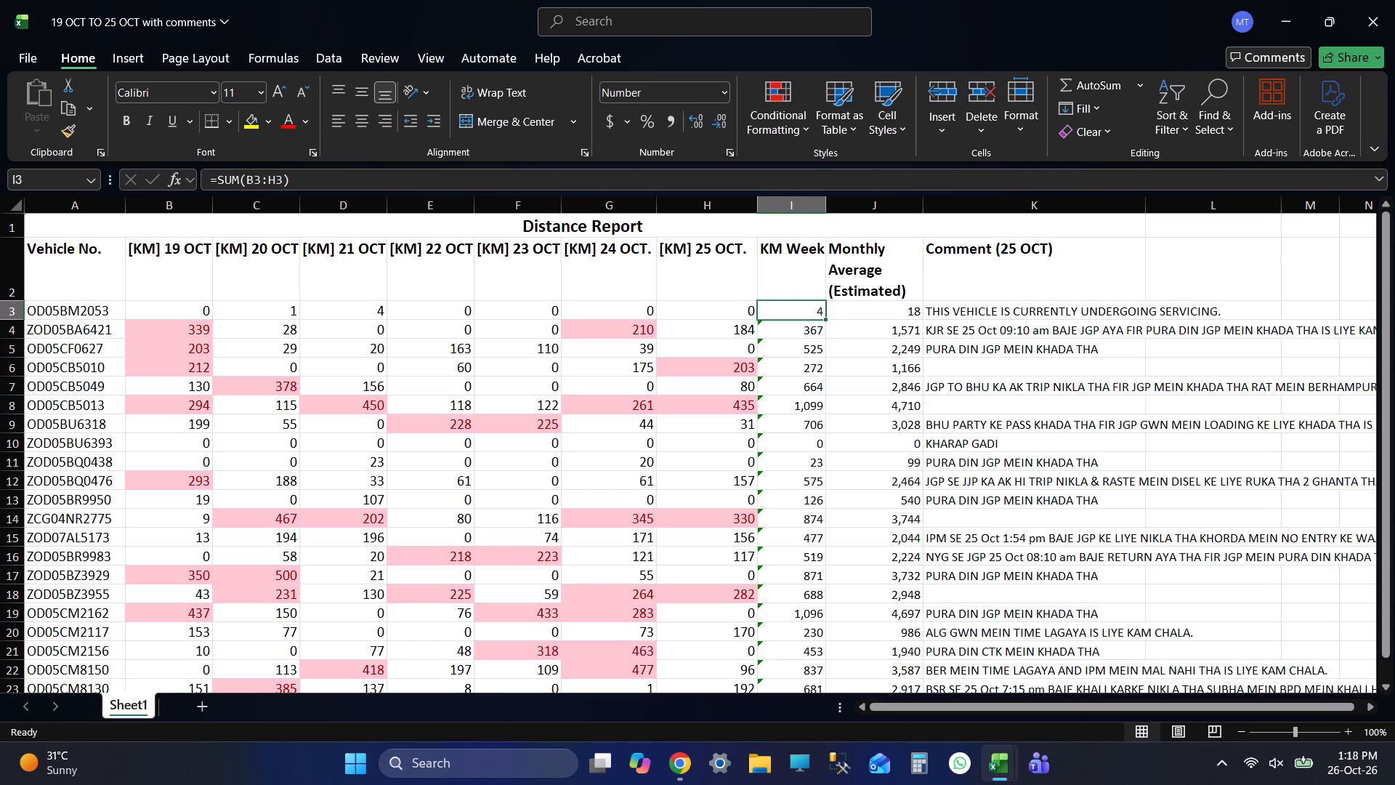
pyautogui.doubleClick(828, 319)
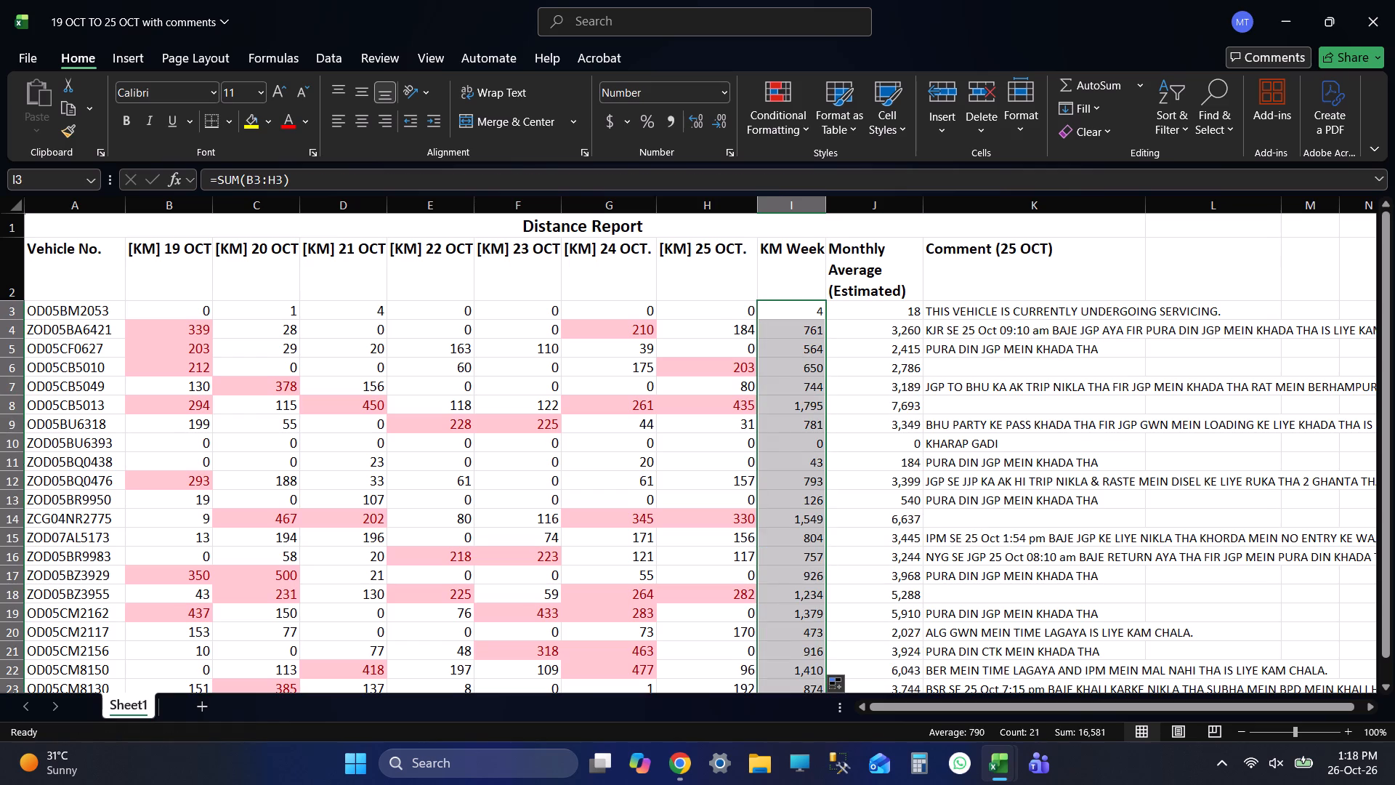
# Save the workbook with the filled-down KM Week formulas.
pyautogui.click(933, 394)
pyautogui.hotkey('ctrl', 's')
pyautogui.click(865, 509)
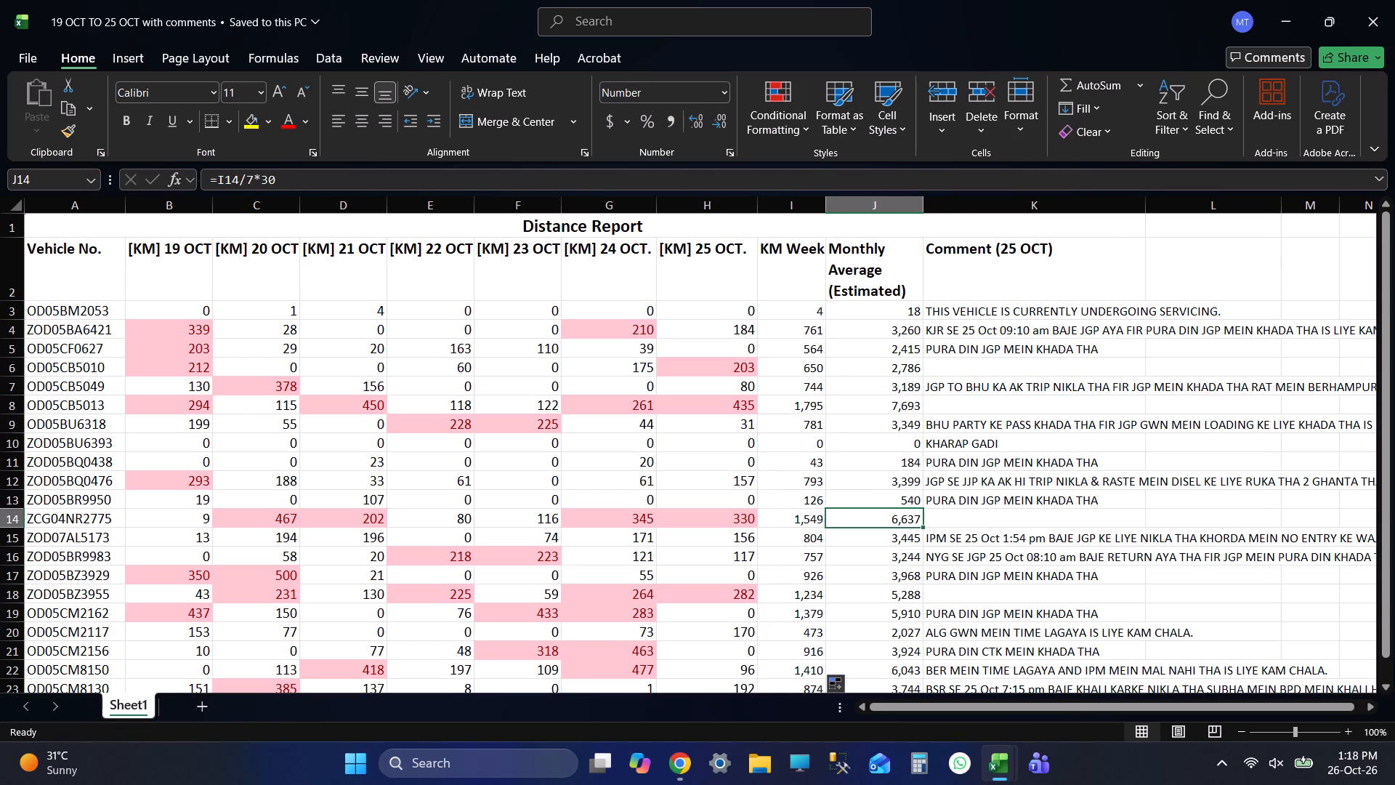
pyautogui.hotkey('ctrl', 's')
pyautogui.hotkey('ctrl', 's')
pyautogui.hotkey('ctrl', 's')
pyautogui.hotkey('ctrl', 's')
pyautogui.hotkey('ctrl', 's')
pyautogui.hotkey('ctrl', 's')
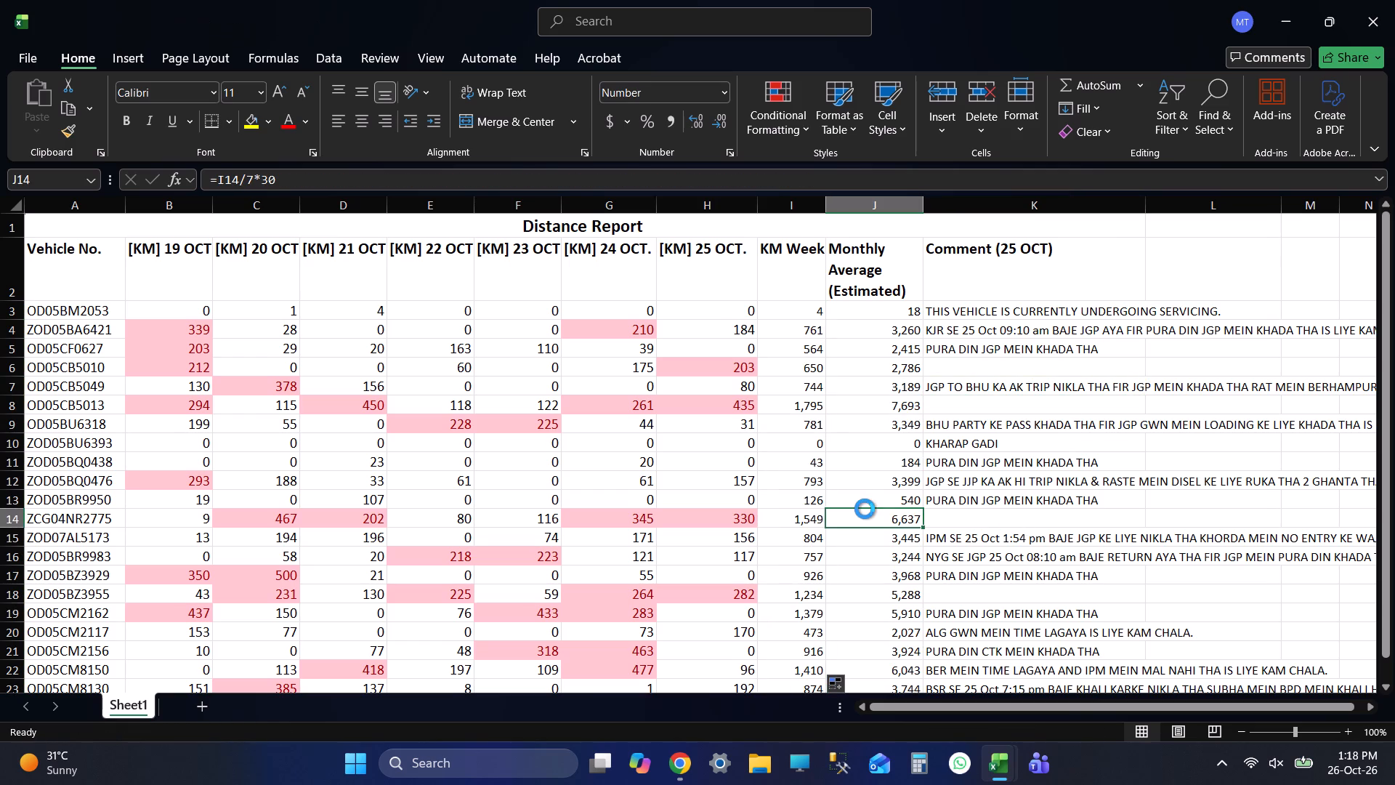
pyautogui.click(822, 523)
pyautogui.press('F2')
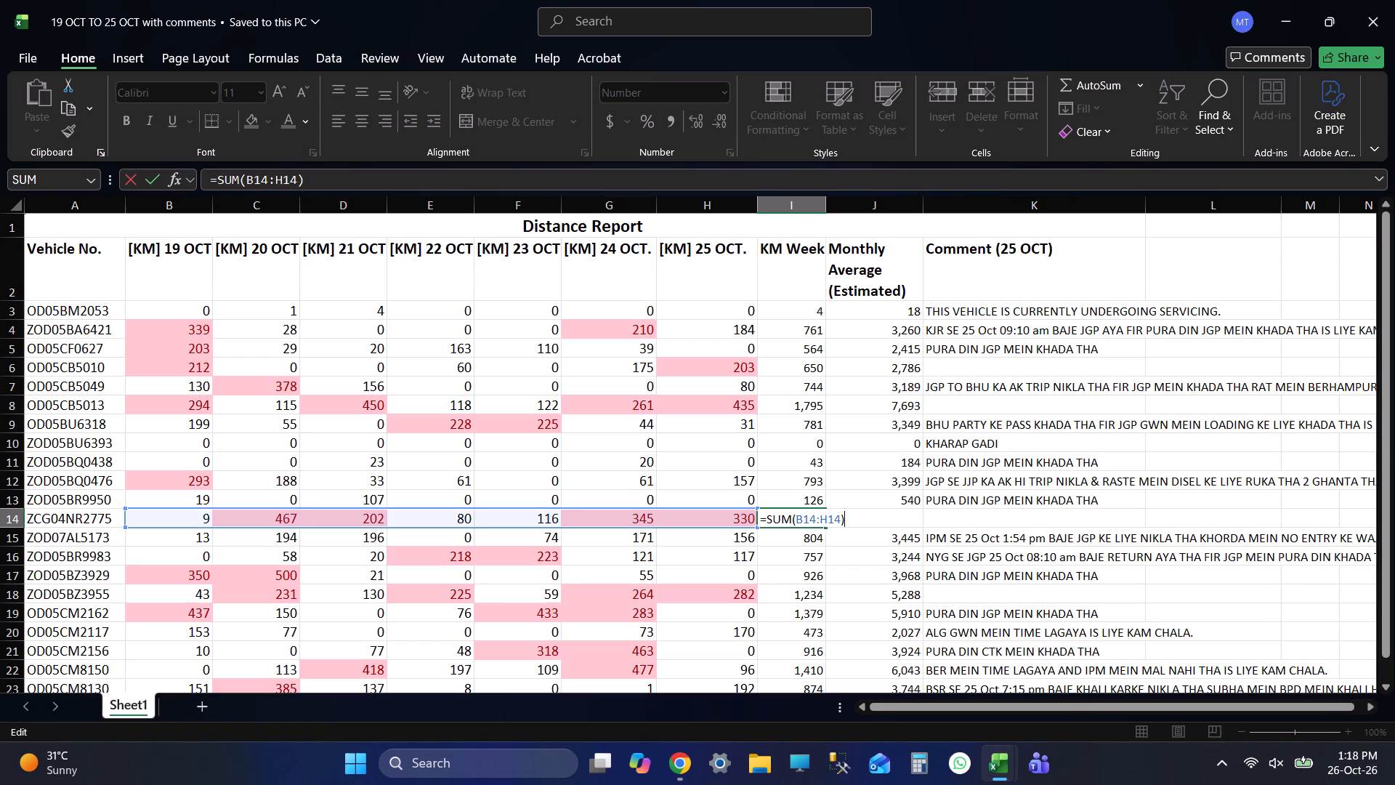
pyautogui.scroll(-2, 986, 504)
pyautogui.click(822, 519)
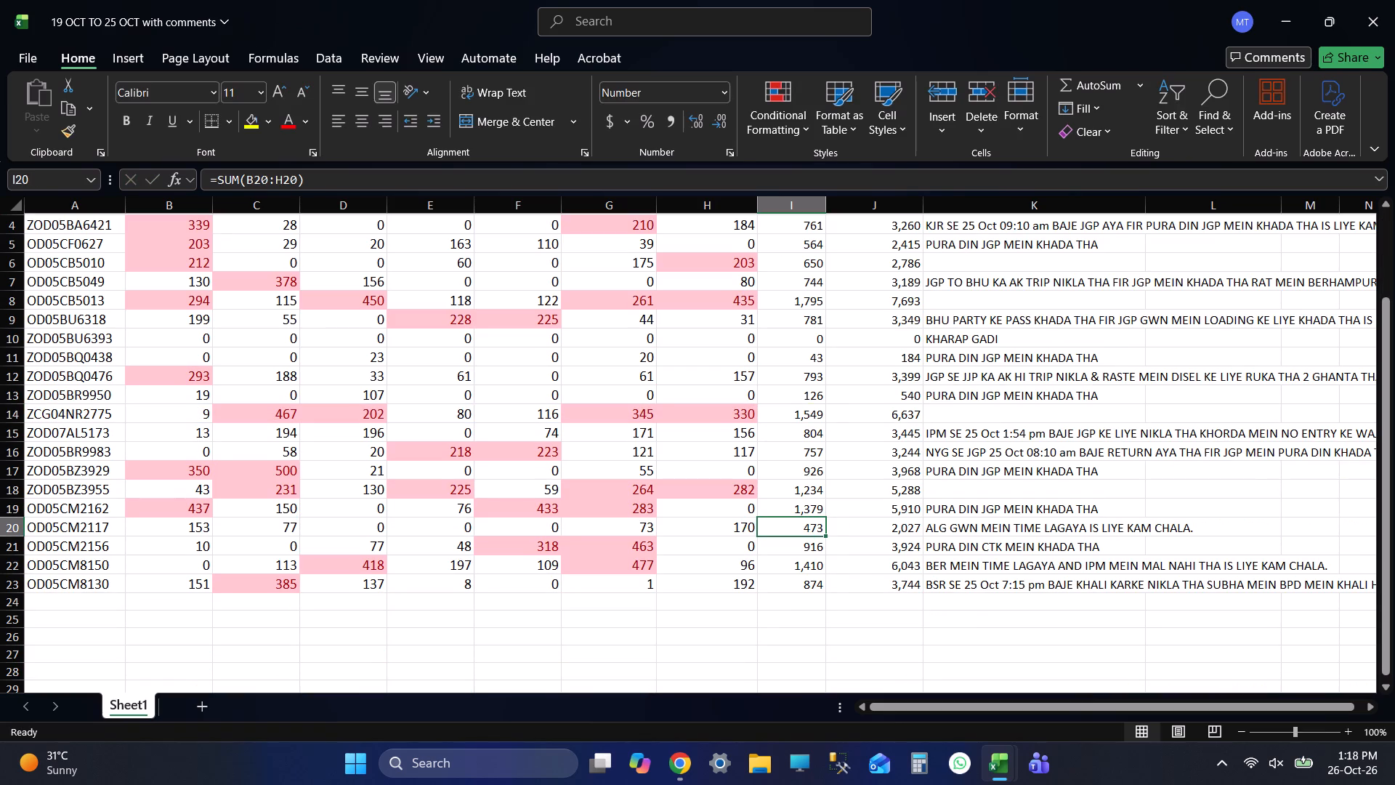
pyautogui.press('F2')
pyautogui.click(814, 564)
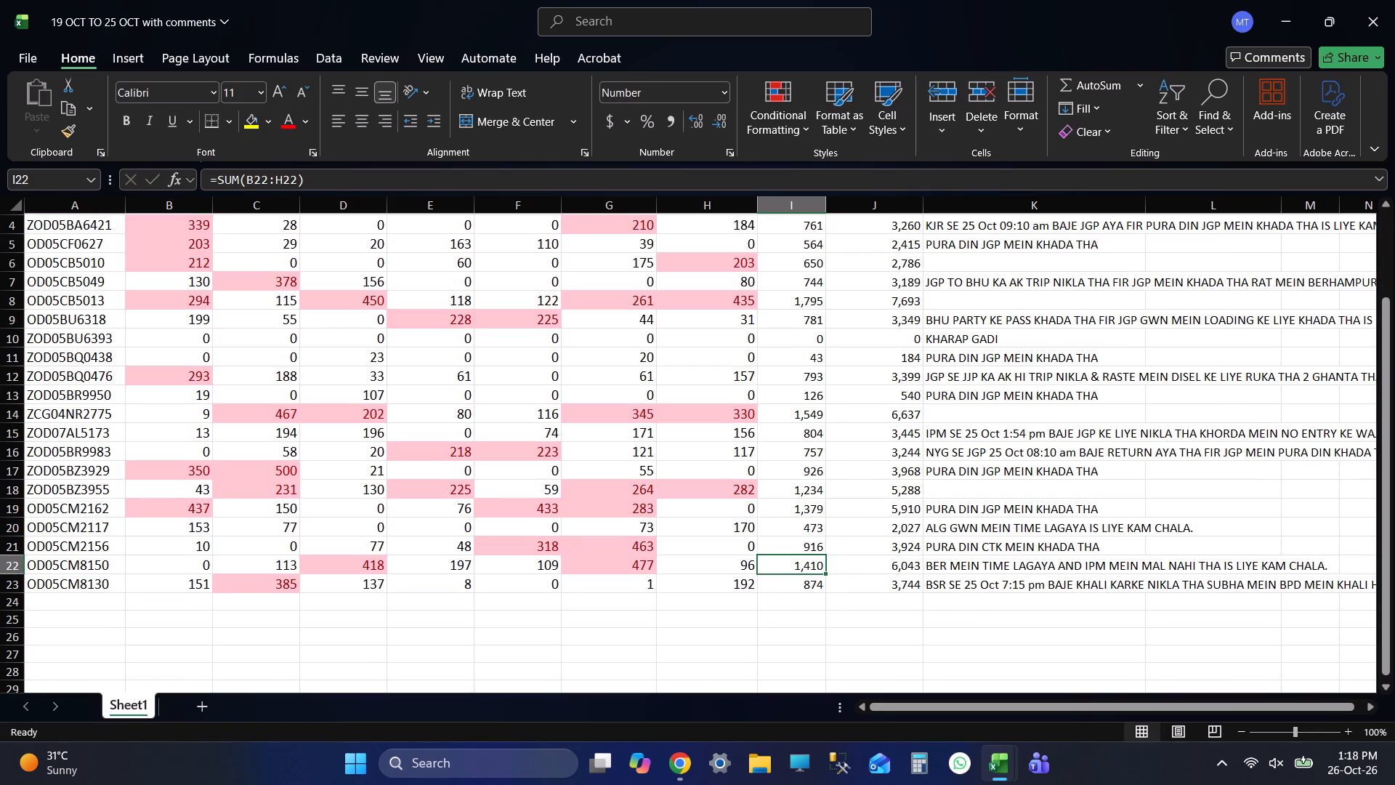
pyautogui.press('F2')
pyautogui.click(805, 511)
pyautogui.press('F2')
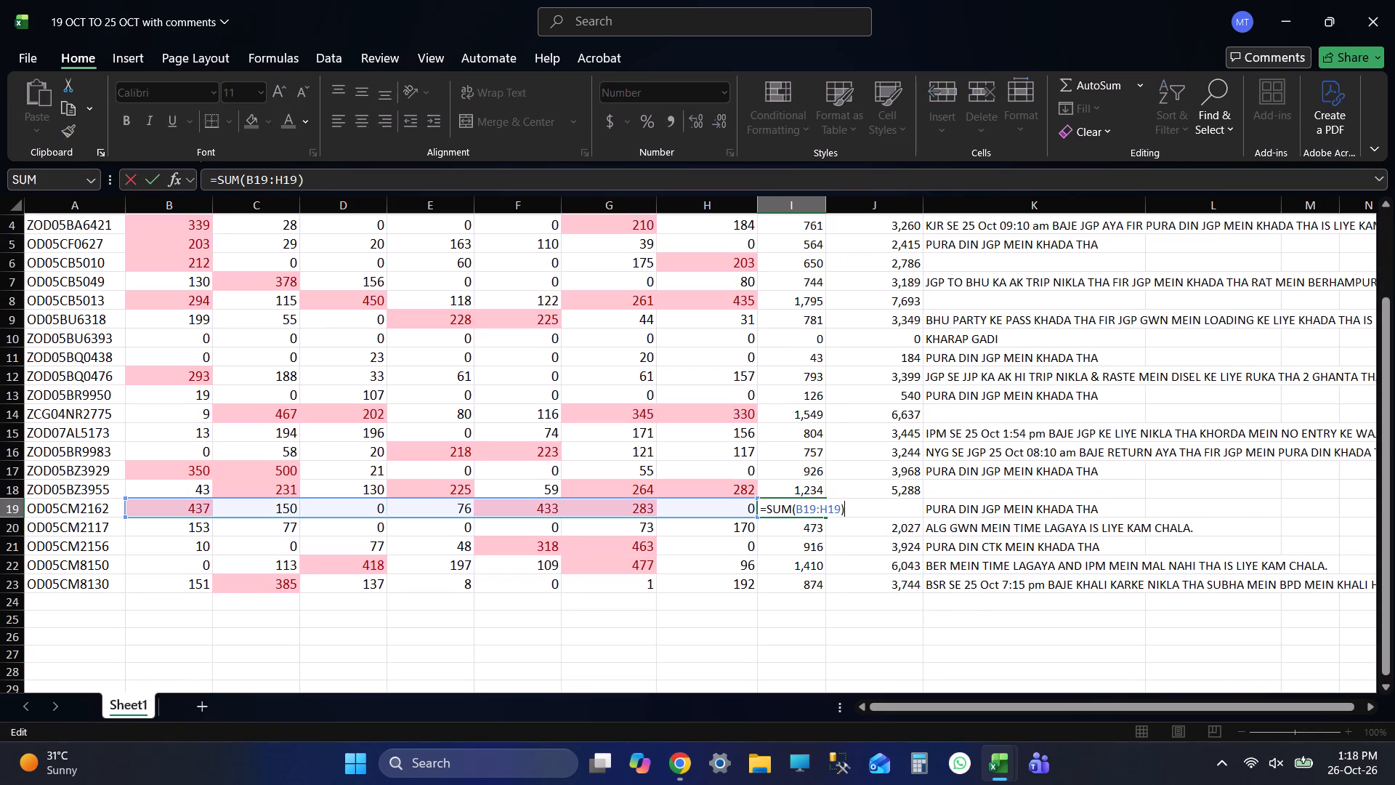
pyautogui.scroll(2, 836, 559)
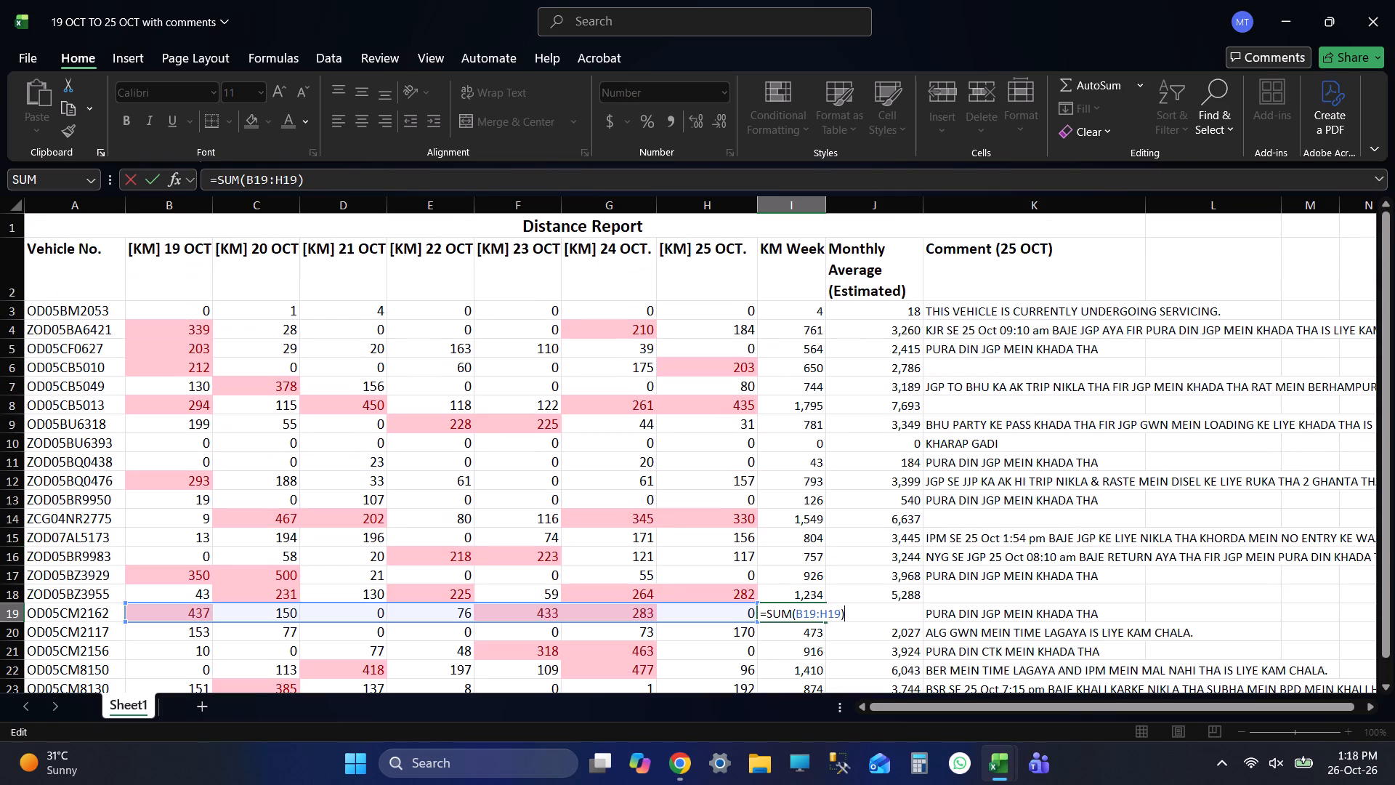
pyautogui.click(807, 518)
pyautogui.press('F2')
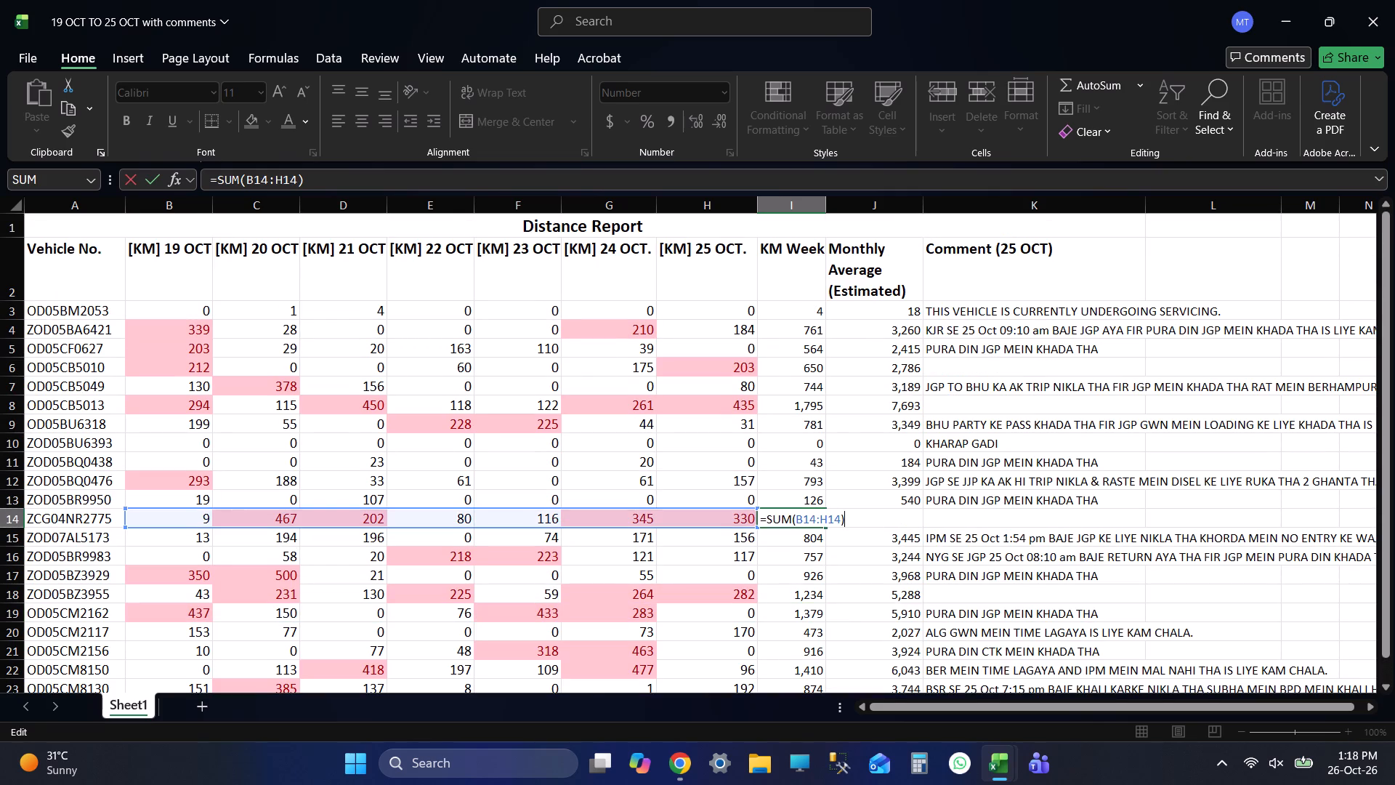
pyautogui.scroll(2, 859, 547)
pyautogui.click(791, 397)
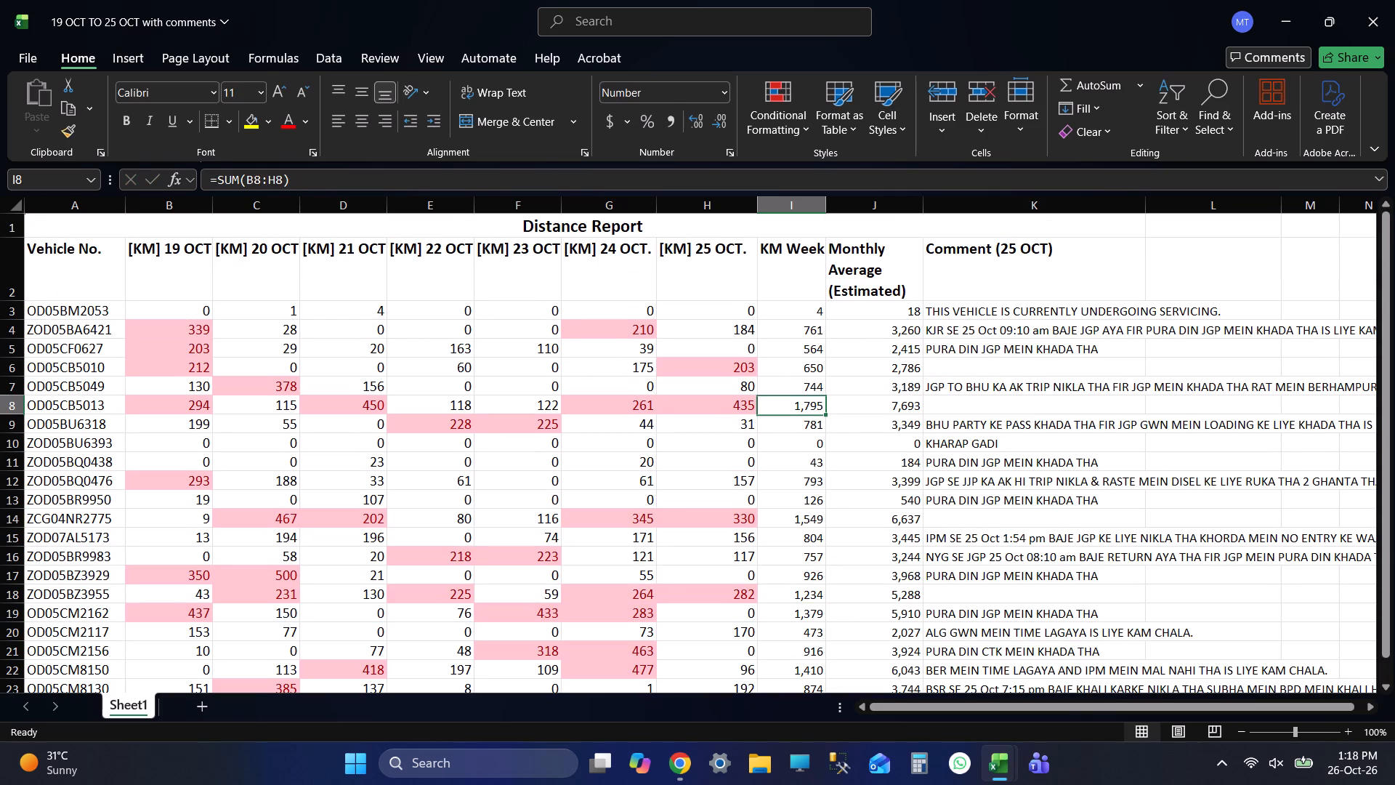
pyautogui.press('F2')
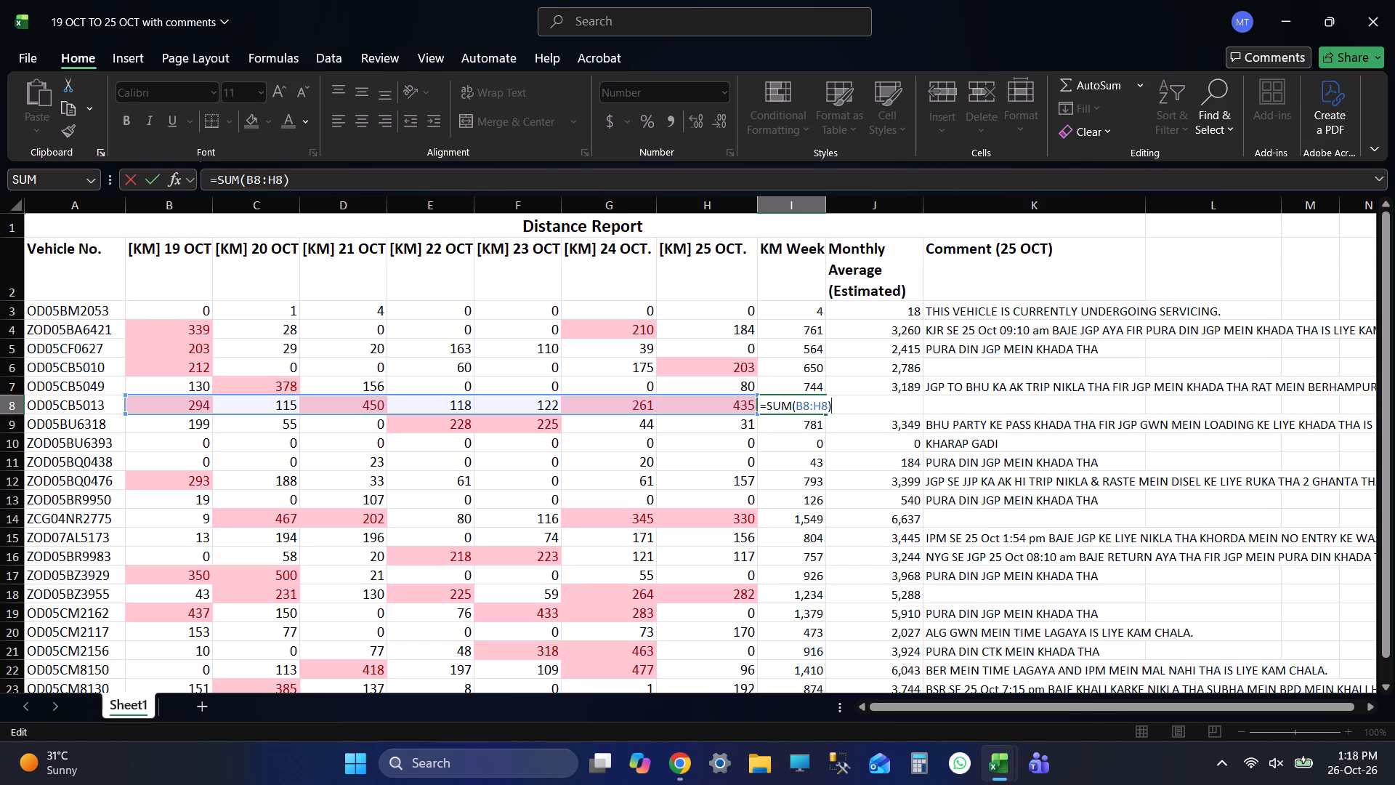
pyautogui.press('Return')
pyautogui.scroll(-3, 923, 491)
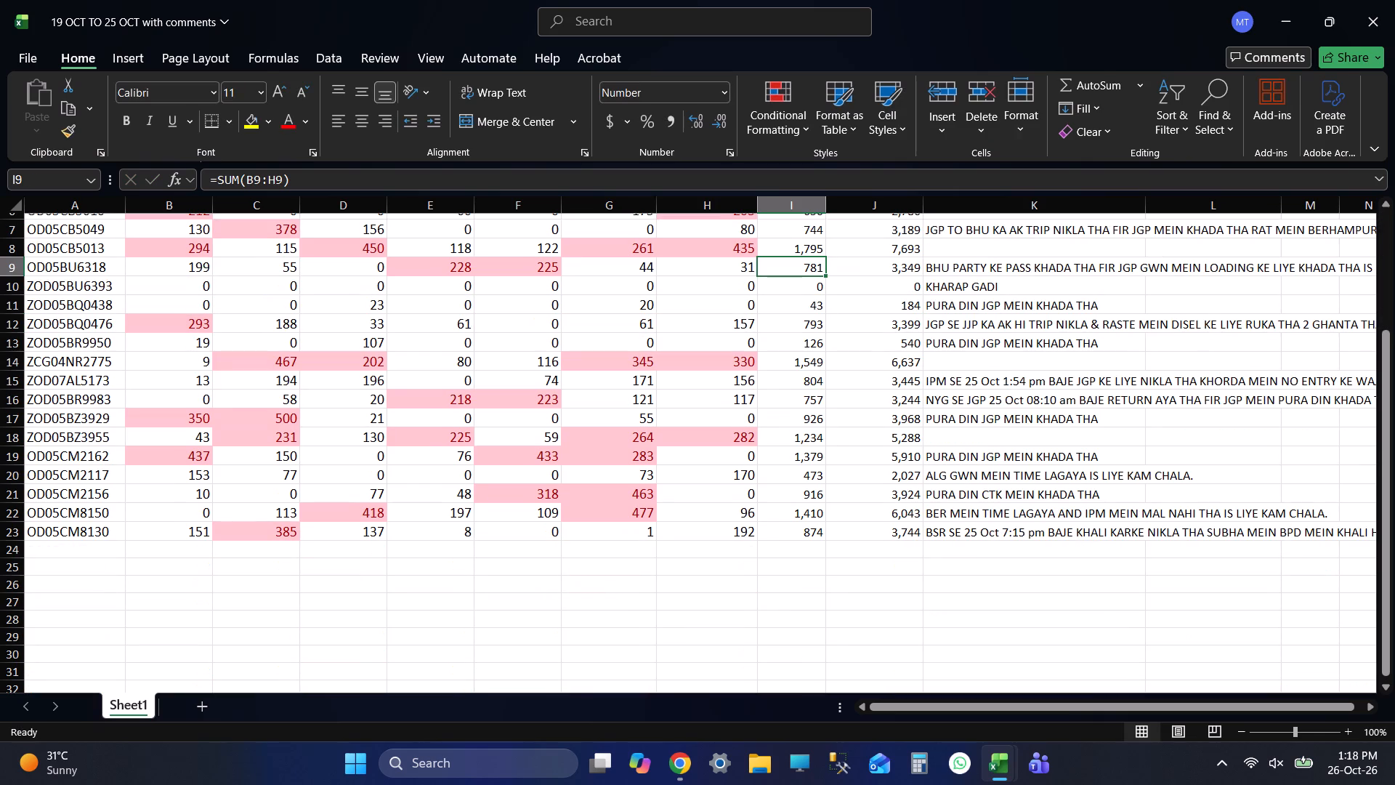
pyautogui.scroll(4, 1002, 447)
pyautogui.scroll(-1, 997, 449)
pyautogui.scroll(4, 997, 449)
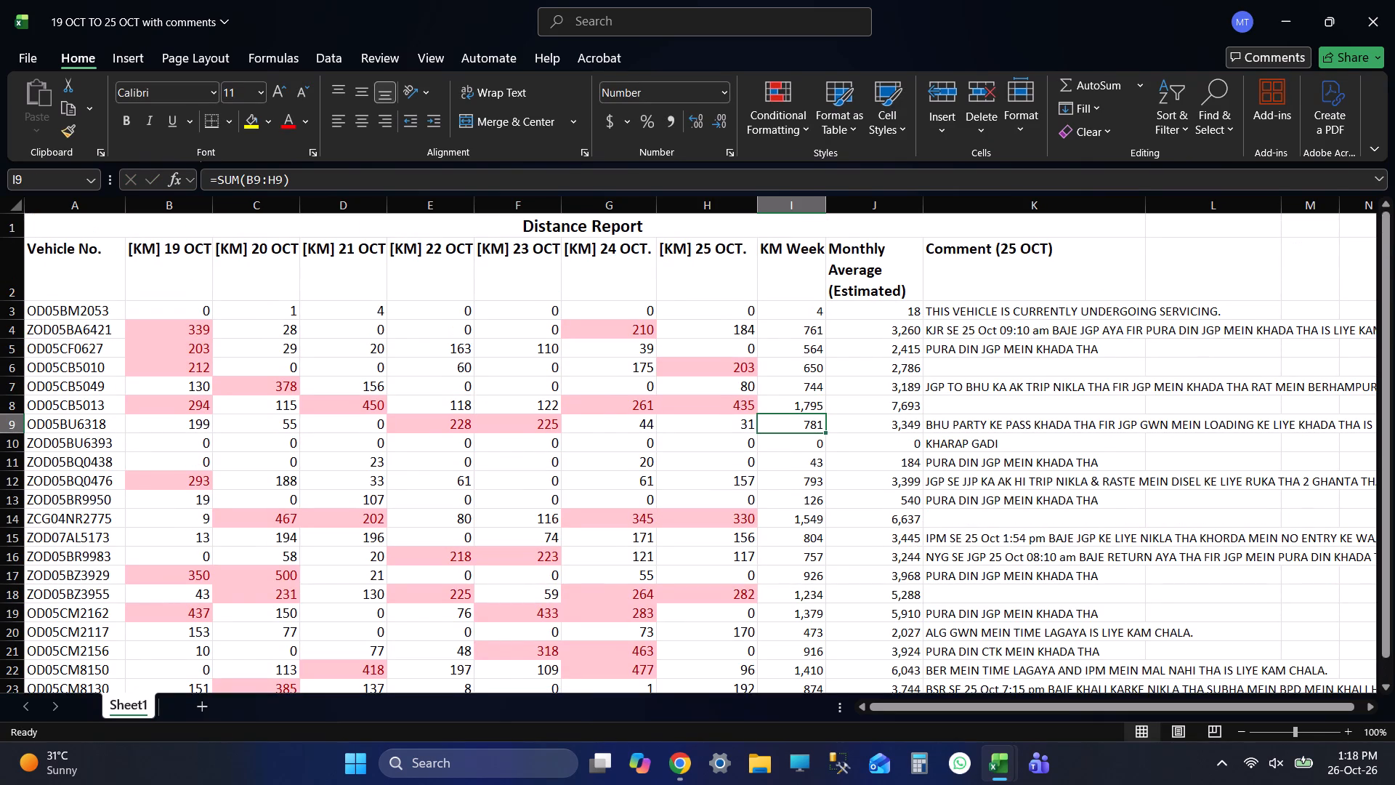
pyautogui.scroll(1, 997, 449)
# Save the 19 to 25 October distance report workbook.
pyautogui.click(854, 349)
pyautogui.hotkey('ctrl', 's')
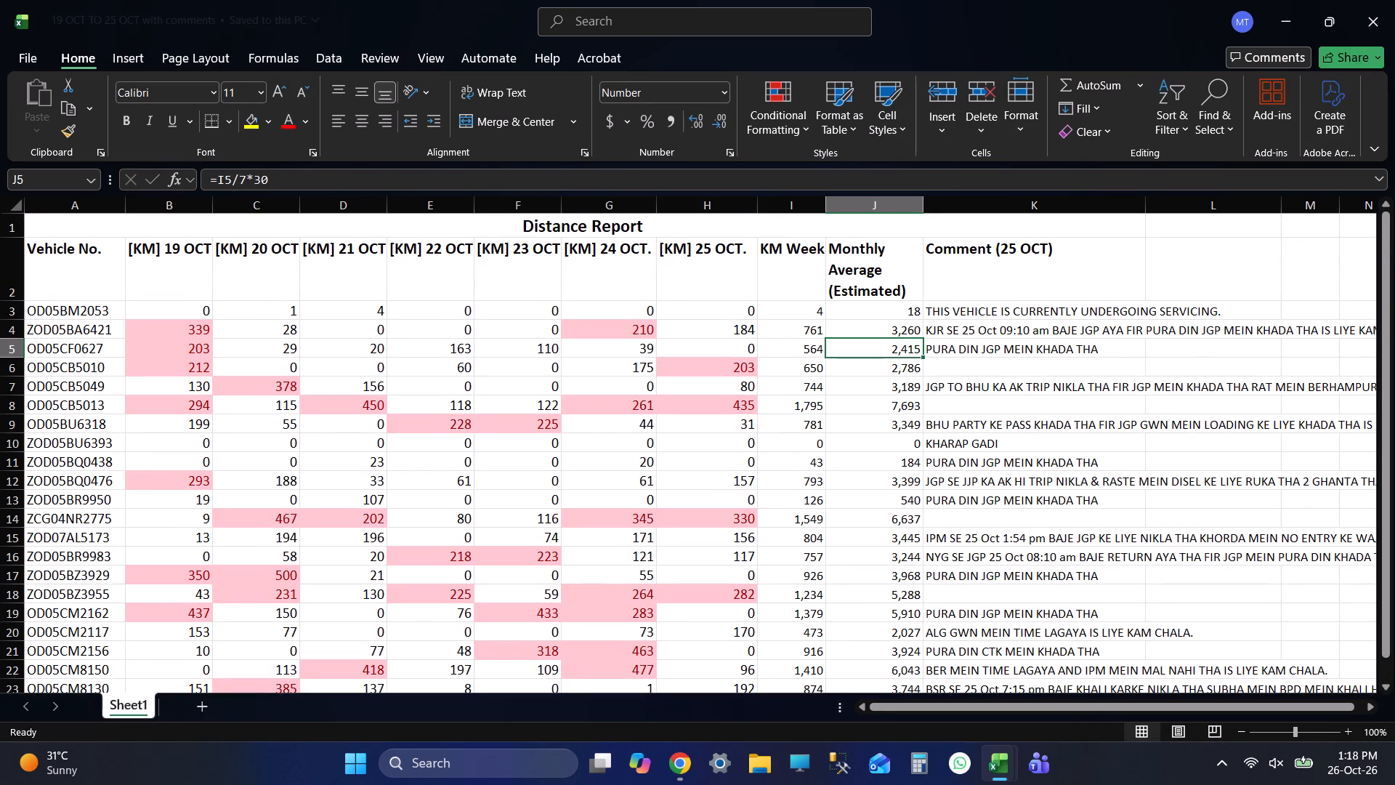
pyautogui.hotkey('ctrl', 's')
pyautogui.hotkey('ctrl', 's')
pyautogui.hotkey('ctrl', 's')
pyautogui.click(896, 403)
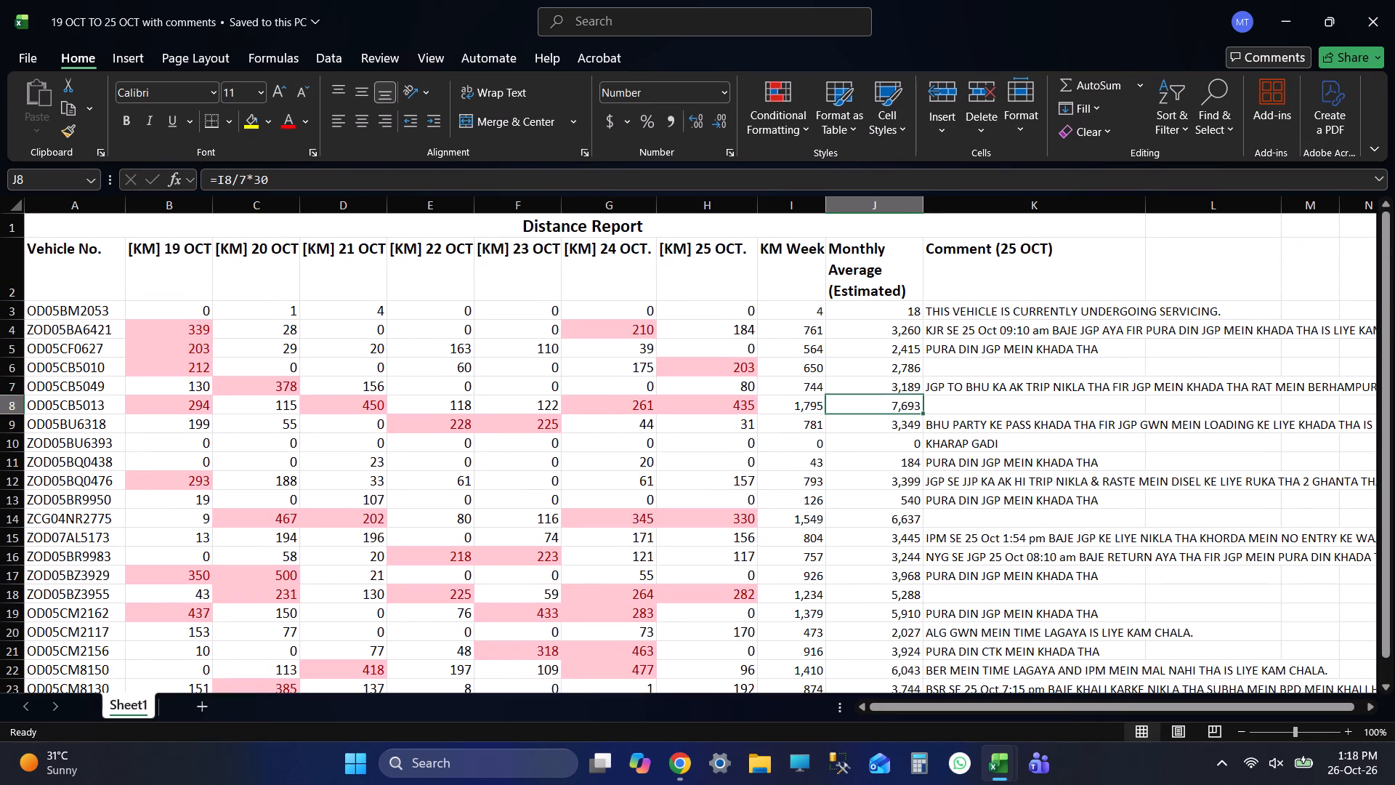
pyautogui.hotkey('ctrl', 's')
pyautogui.hotkey('ctrl', 's')
pyautogui.hotkey('ctrl', 's')
pyautogui.hotkey('ctrl', 's')
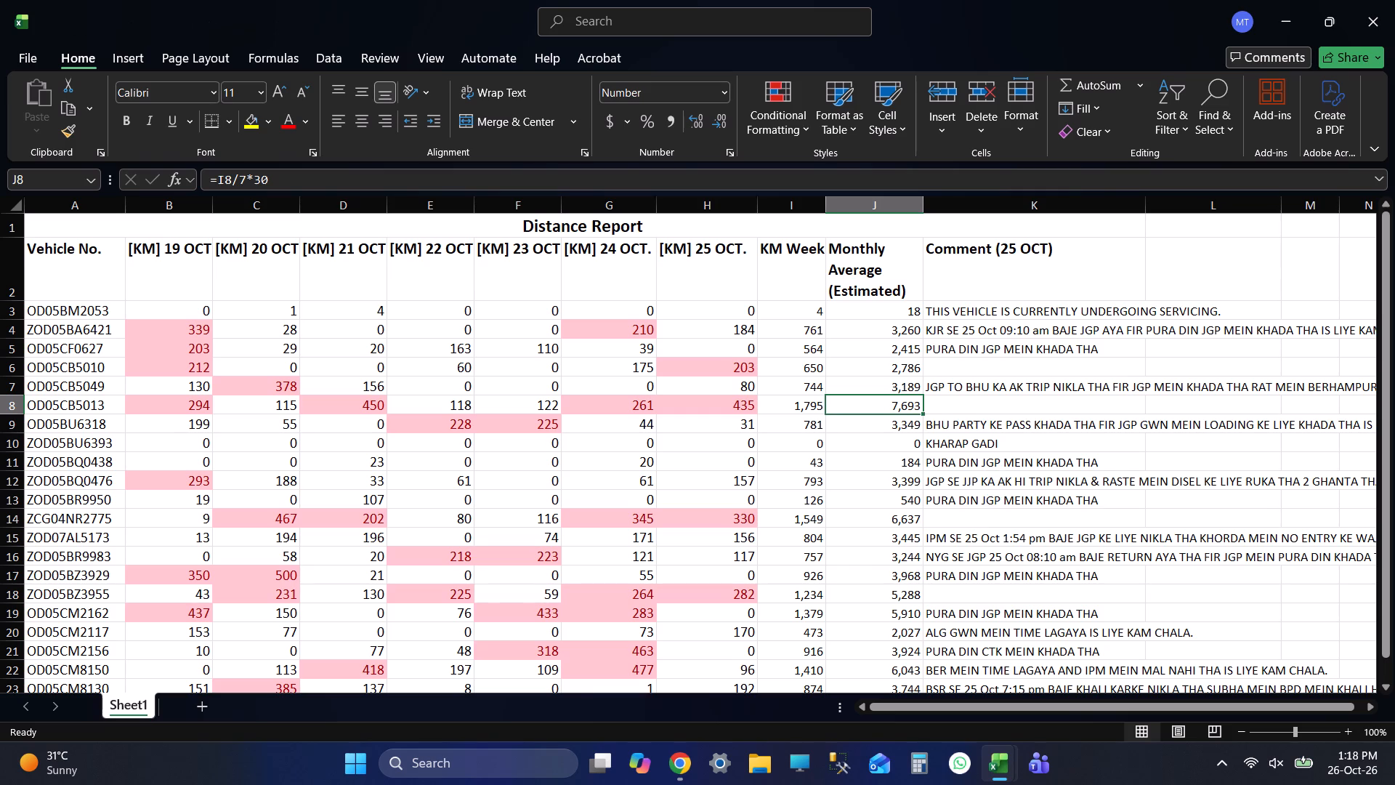
pyautogui.hotkey('ctrl', 's')
pyautogui.hotkey('ctrl', 's')
pyautogui.click(819, 366)
pyautogui.press('F2')
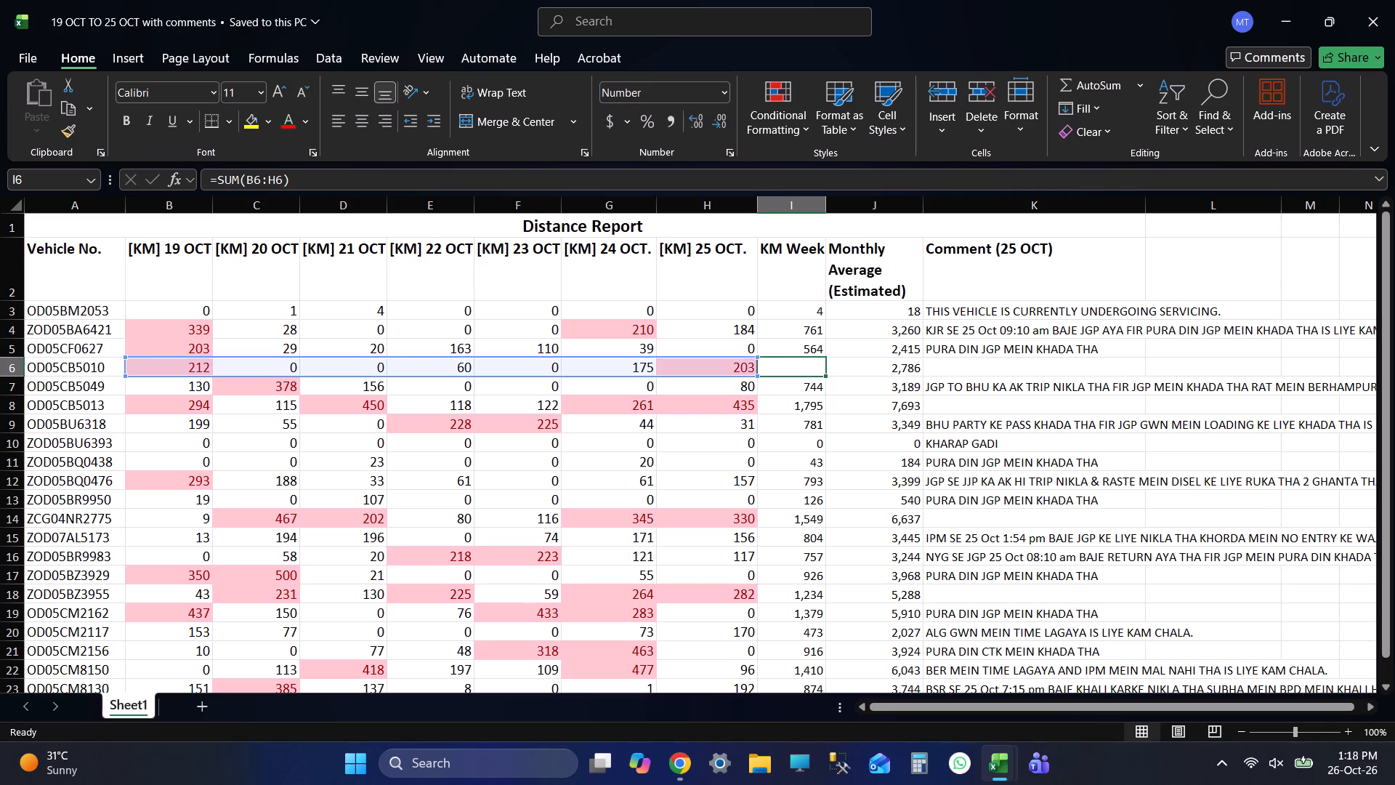
pyautogui.click(813, 485)
pyautogui.scroll(-3, 921, 472)
pyautogui.press('F2')
pyautogui.click(798, 467)
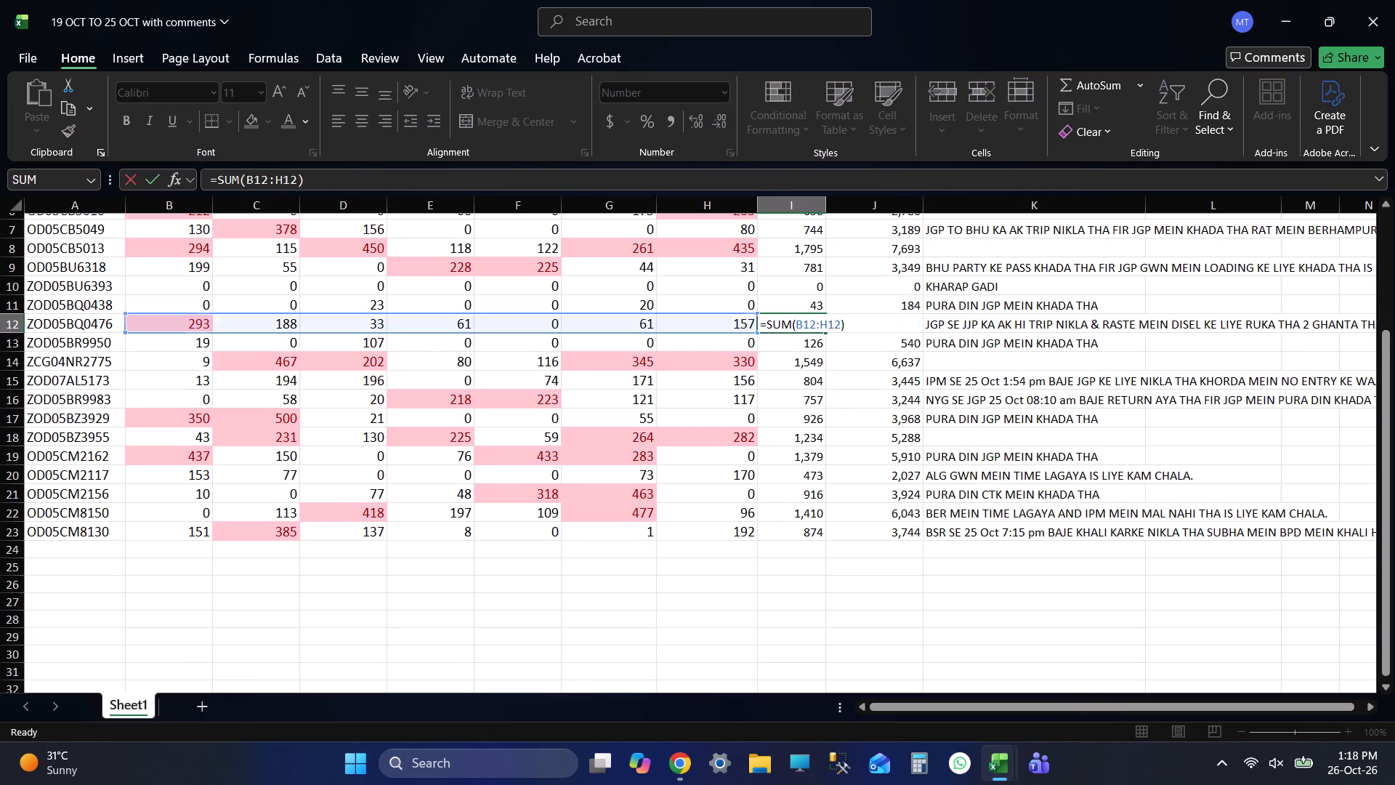
pyautogui.press('F2')
pyautogui.click(800, 392)
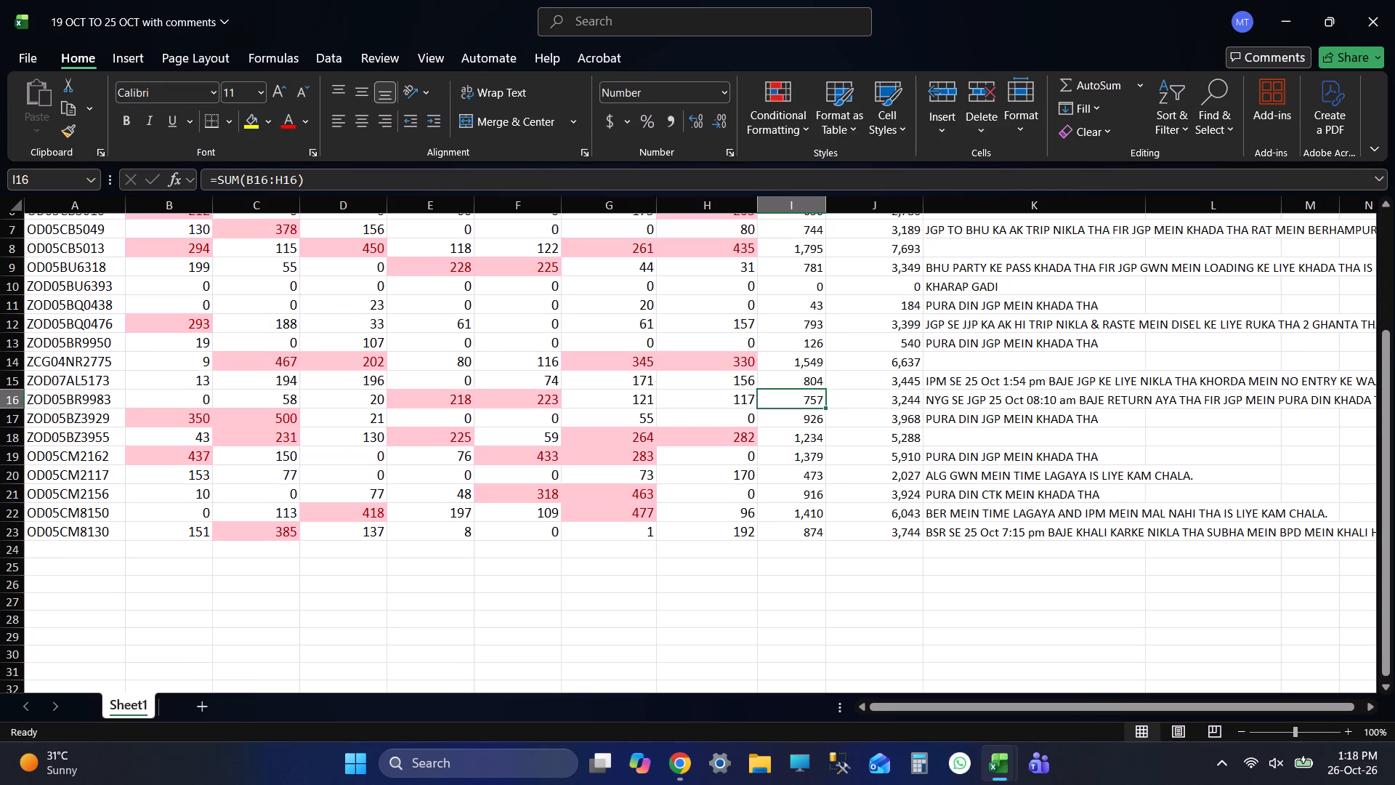
pyautogui.press('F2')
pyautogui.click(814, 374)
pyautogui.press('F2')
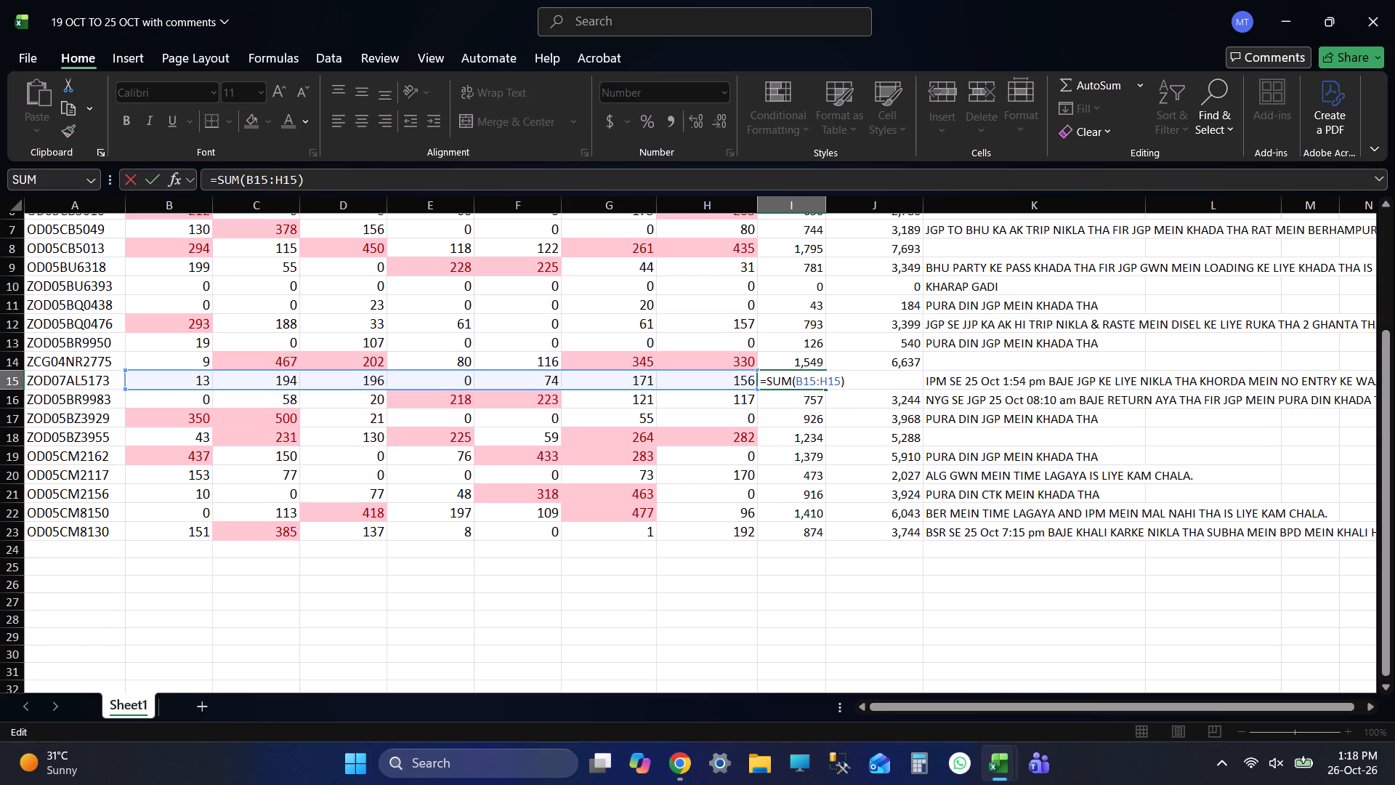
pyautogui.click(814, 532)
pyautogui.press('F2')
pyautogui.click(817, 488)
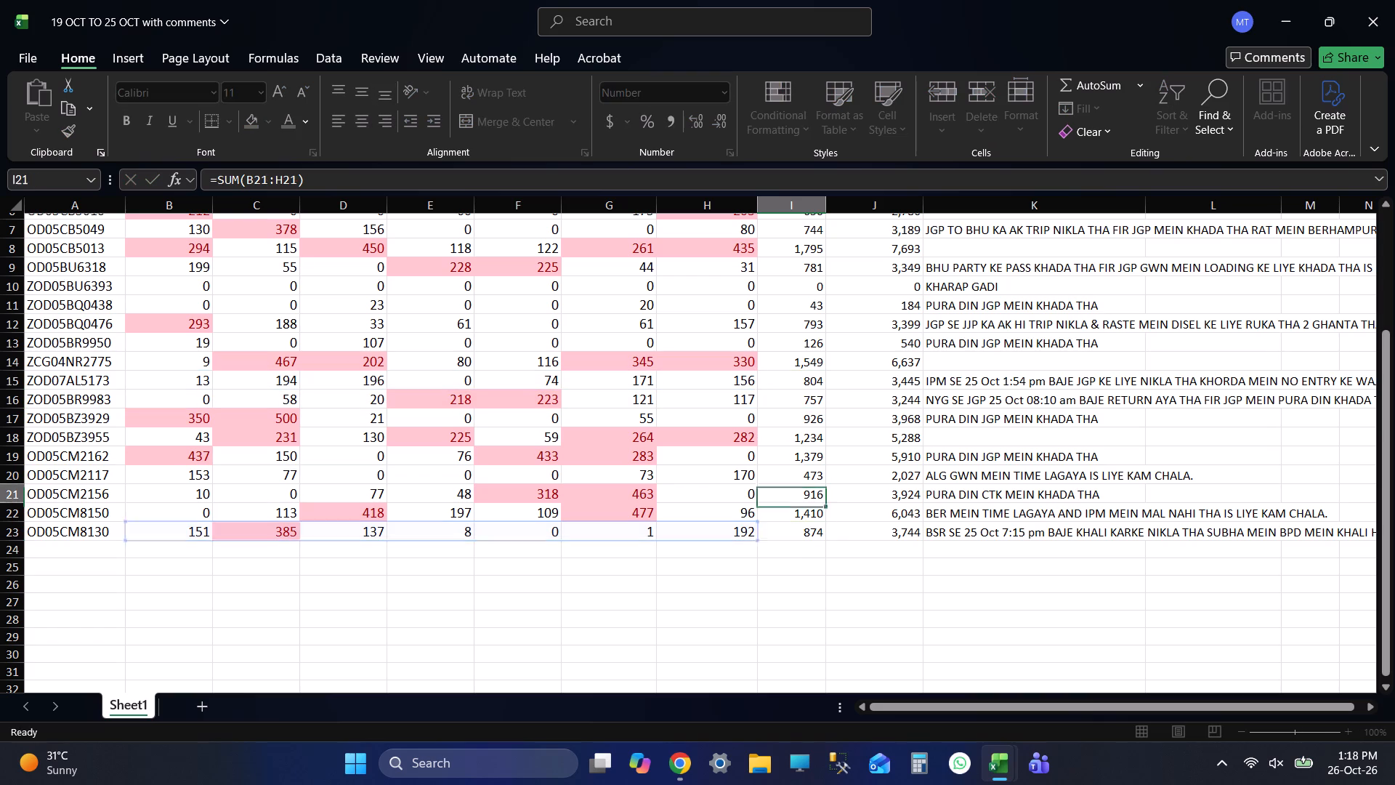
pyautogui.press('F2')
pyautogui.click(772, 384)
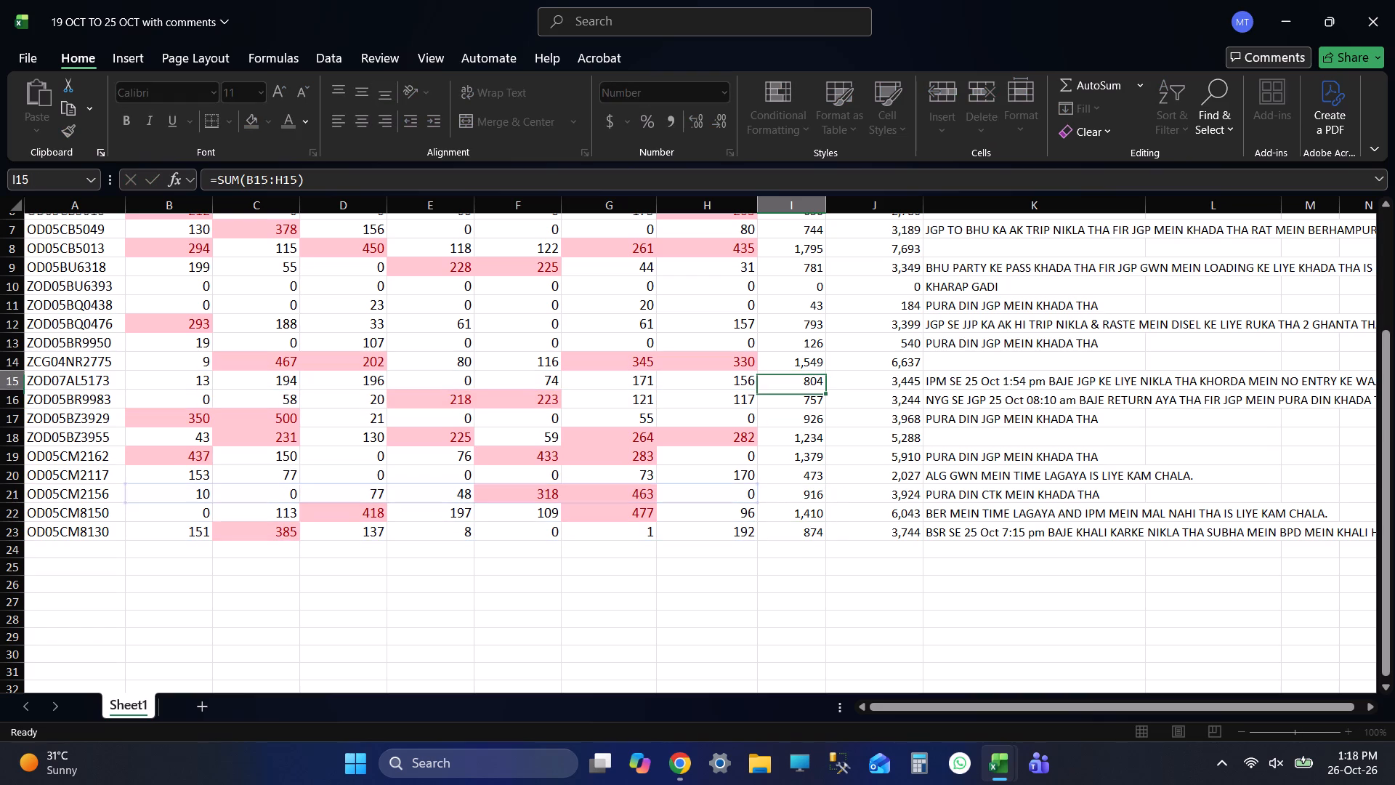
pyautogui.press('F2')
pyautogui.scroll(2, 842, 399)
pyautogui.click(801, 401)
pyautogui.press('F2')
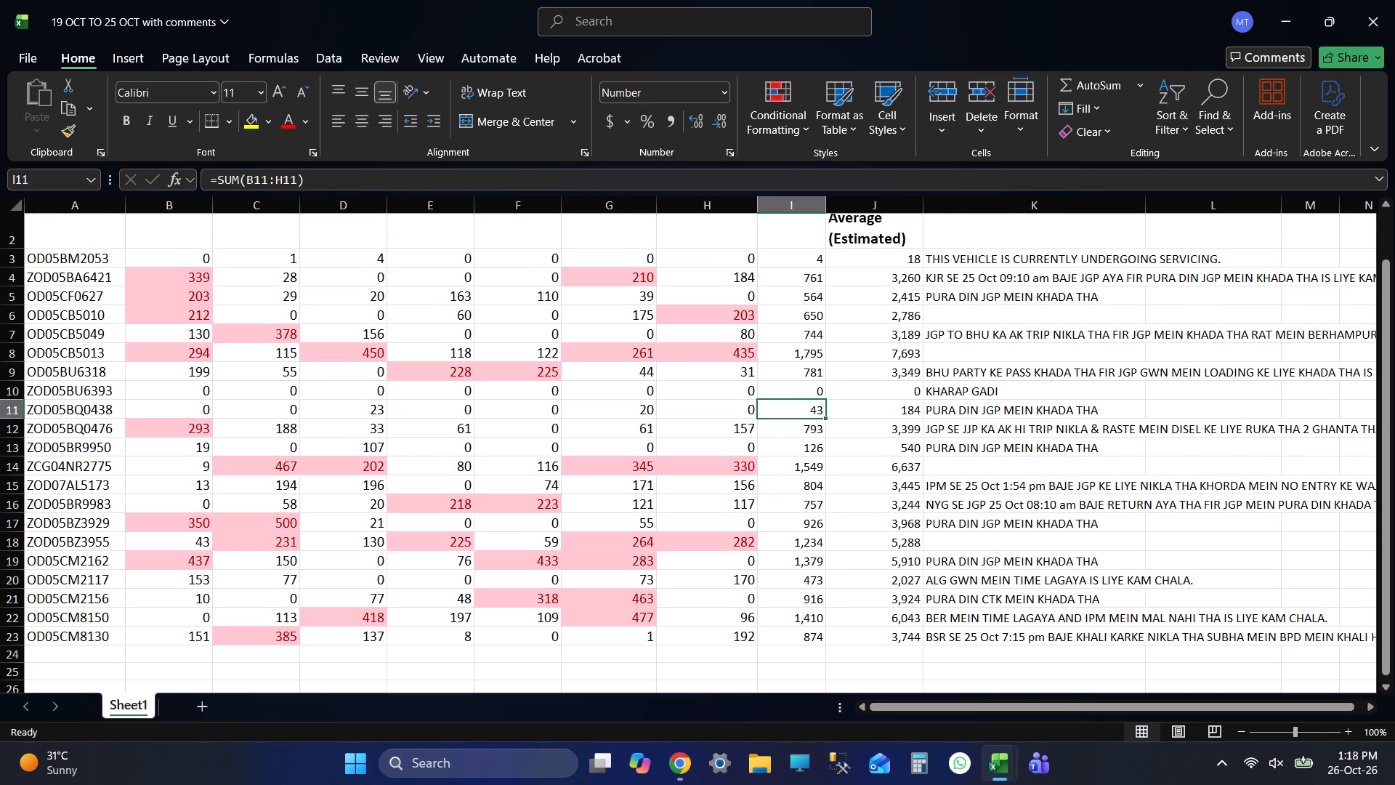
pyautogui.scroll(2, 814, 420)
pyautogui.click(810, 392)
pyautogui.press('F2')
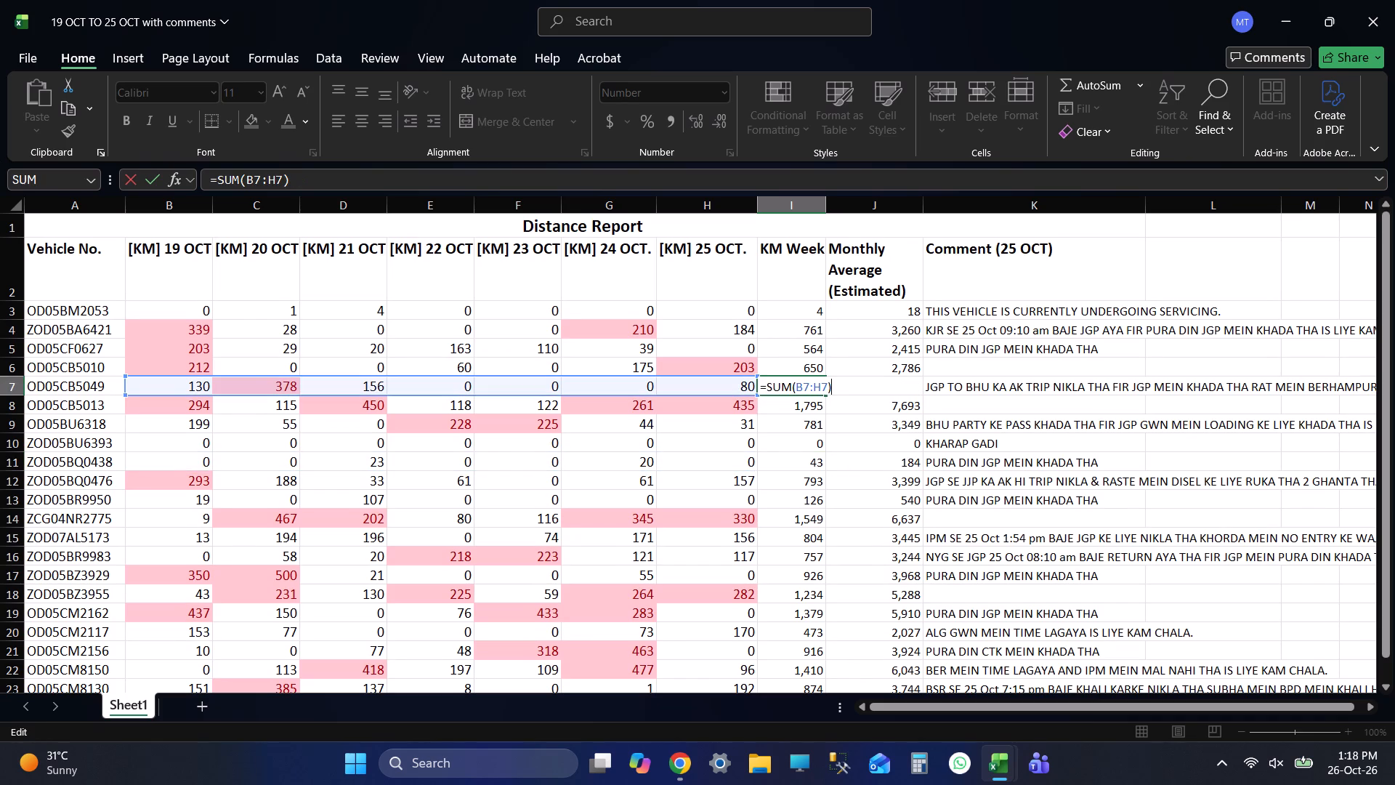
pyautogui.click(938, 461)
# Save the distance report after the KM Week formula check.
pyautogui.hotkey('ctrl', 's')
pyautogui.hotkey('ctrl', 's')
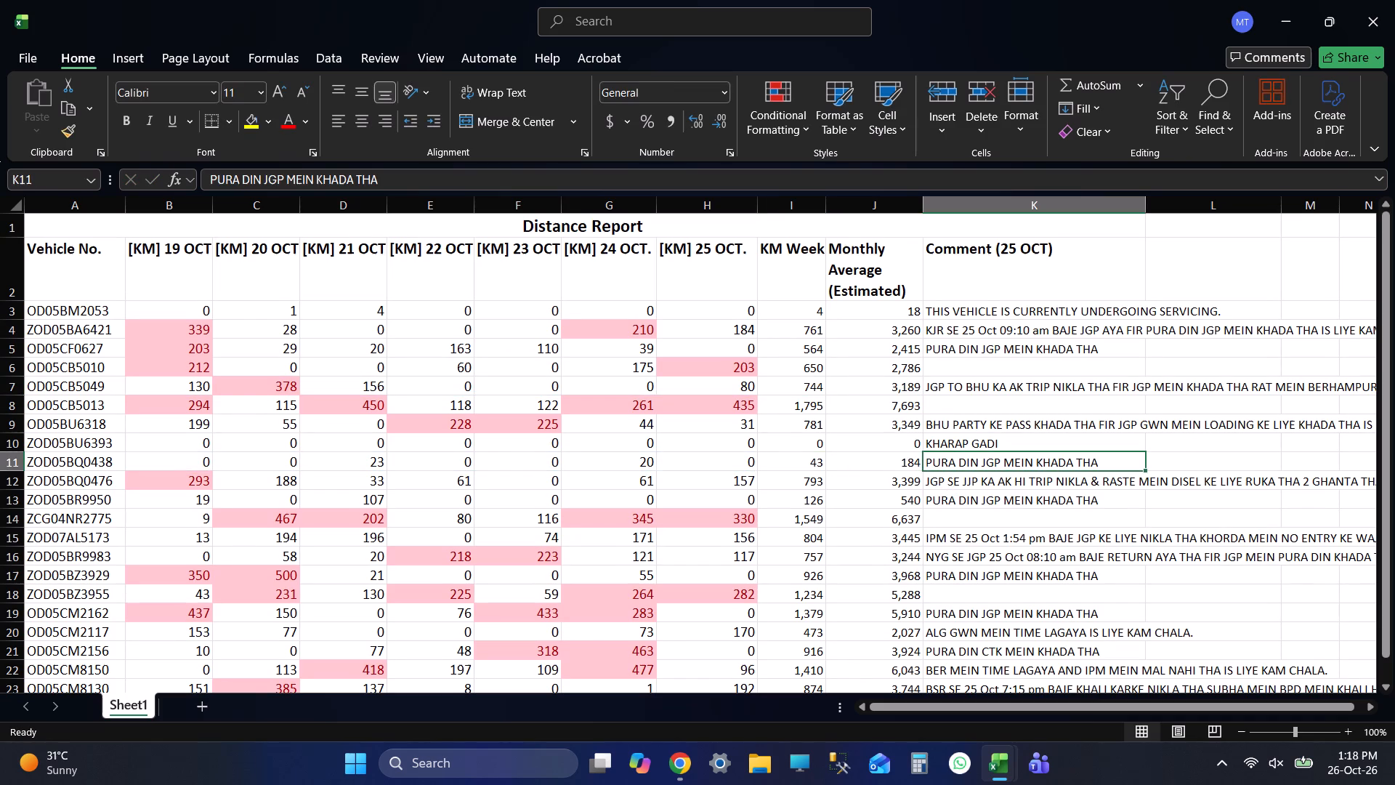
pyautogui.hotkey('ctrl', 's')
pyautogui.hotkey('ctrl', 's')
pyautogui.hotkey('ctrl', 's')
pyautogui.click(1016, 307)
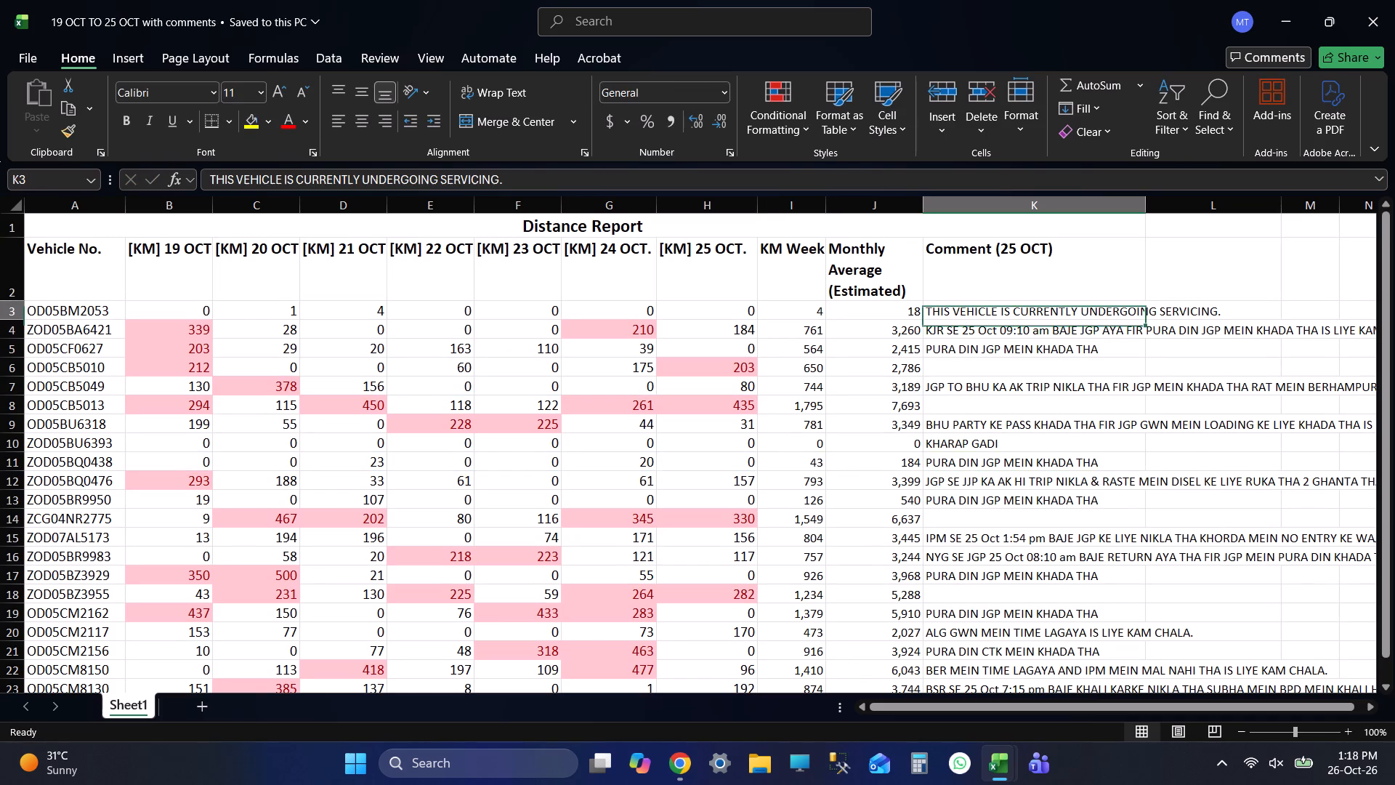
pyautogui.click(984, 334)
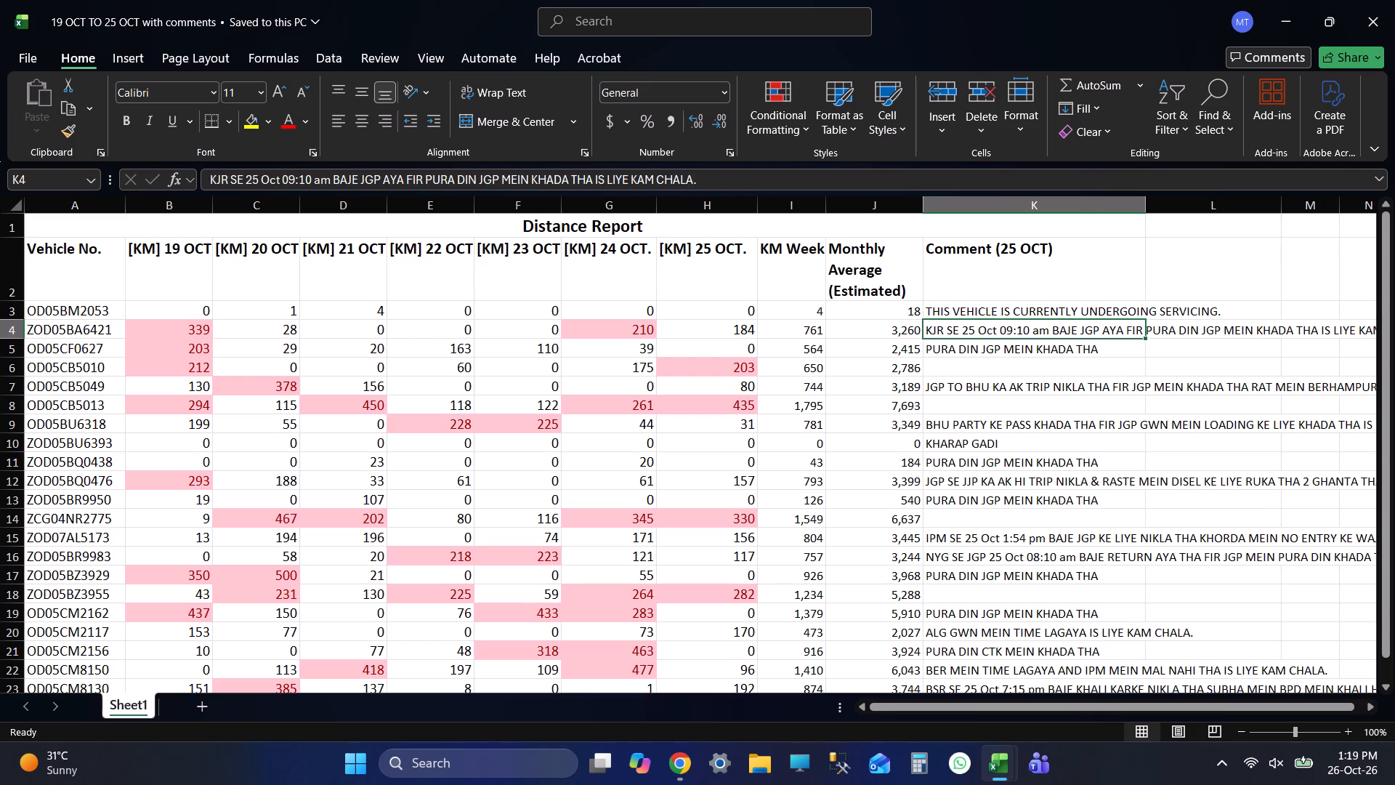
pyautogui.click(1030, 360)
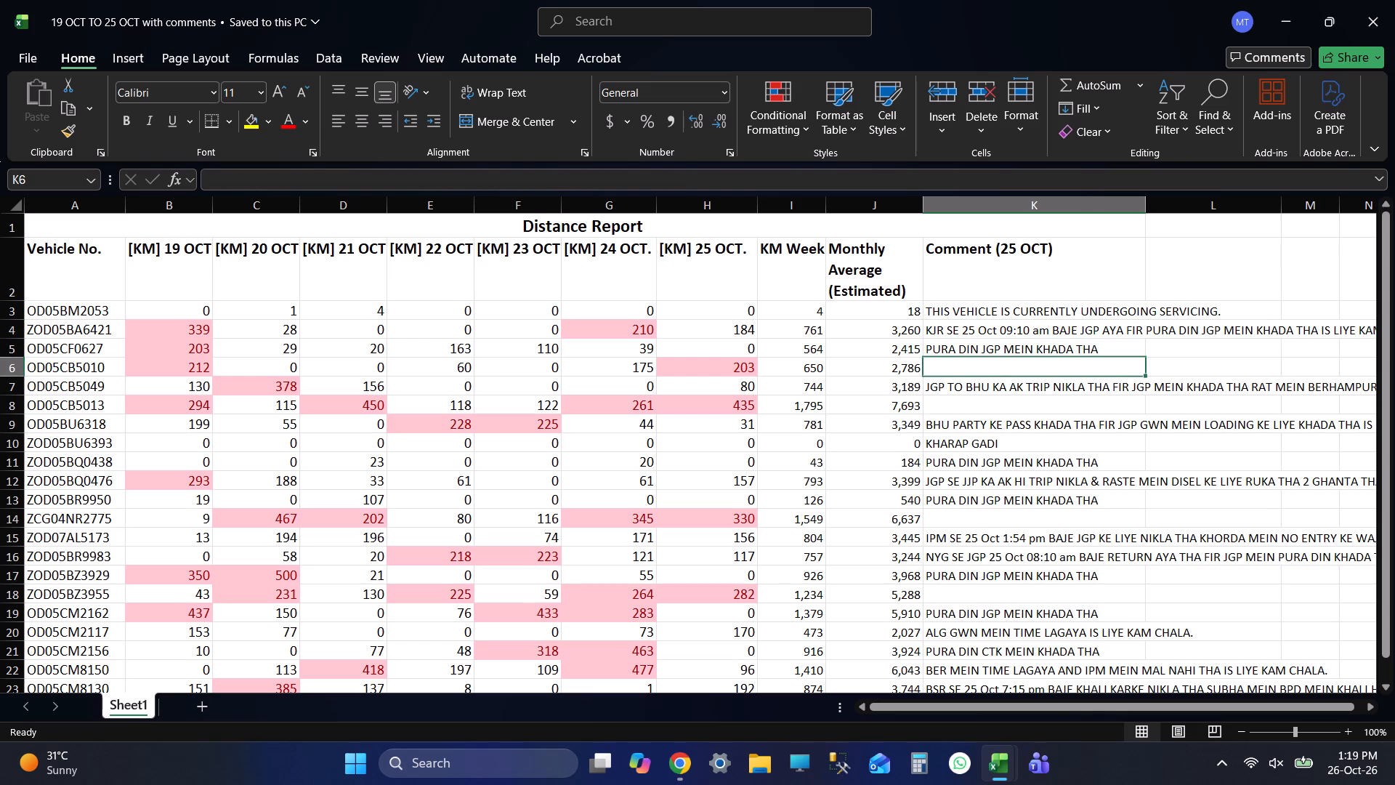
pyautogui.click(1022, 390)
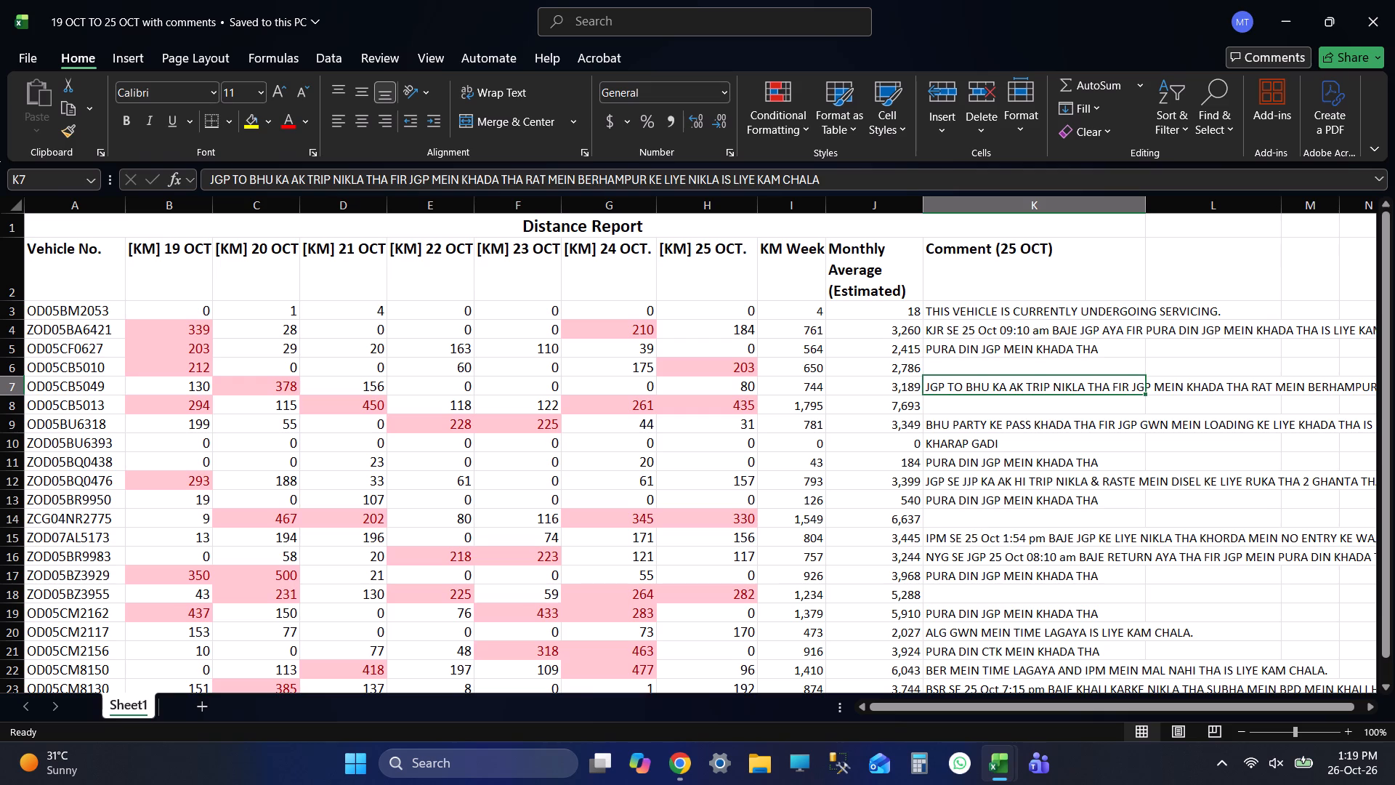
pyautogui.click(1040, 422)
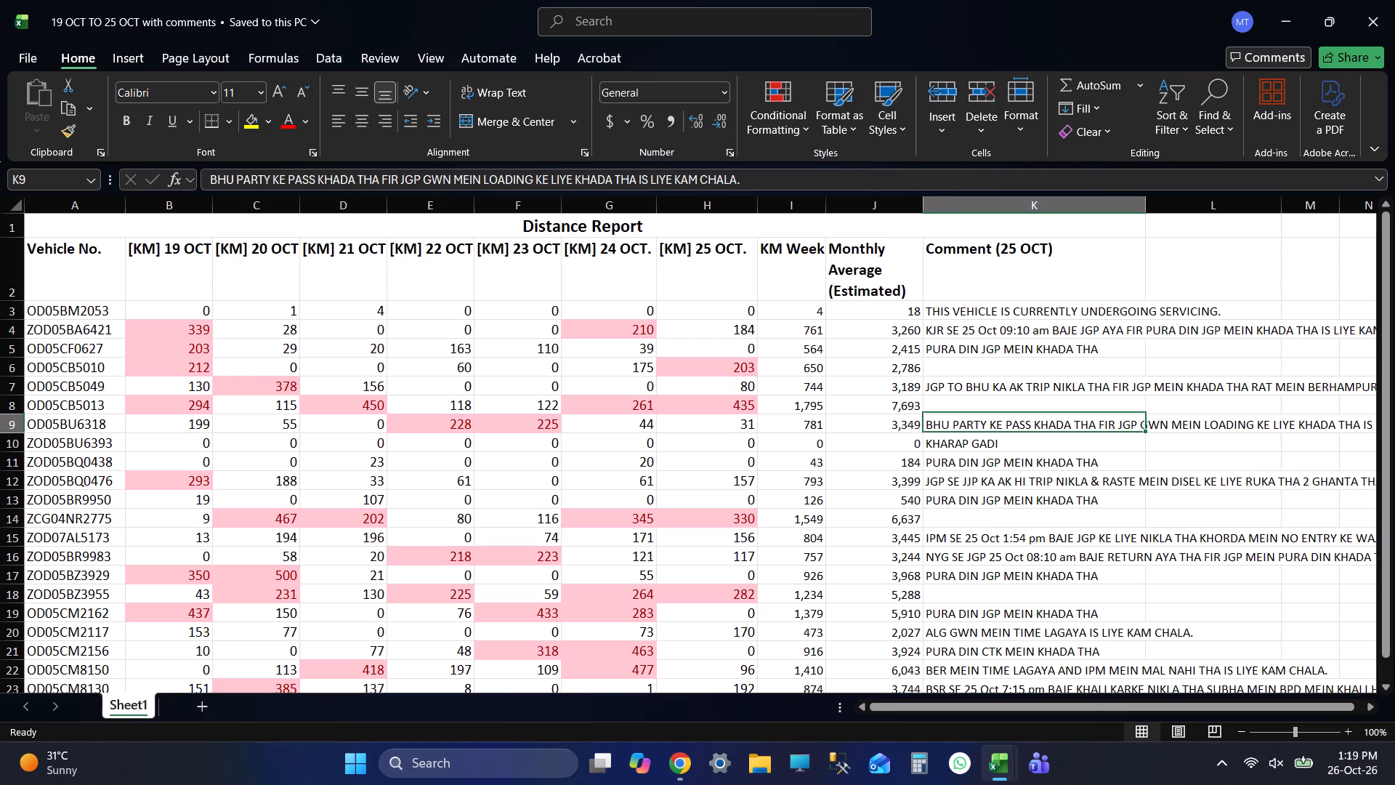
pyautogui.click(993, 438)
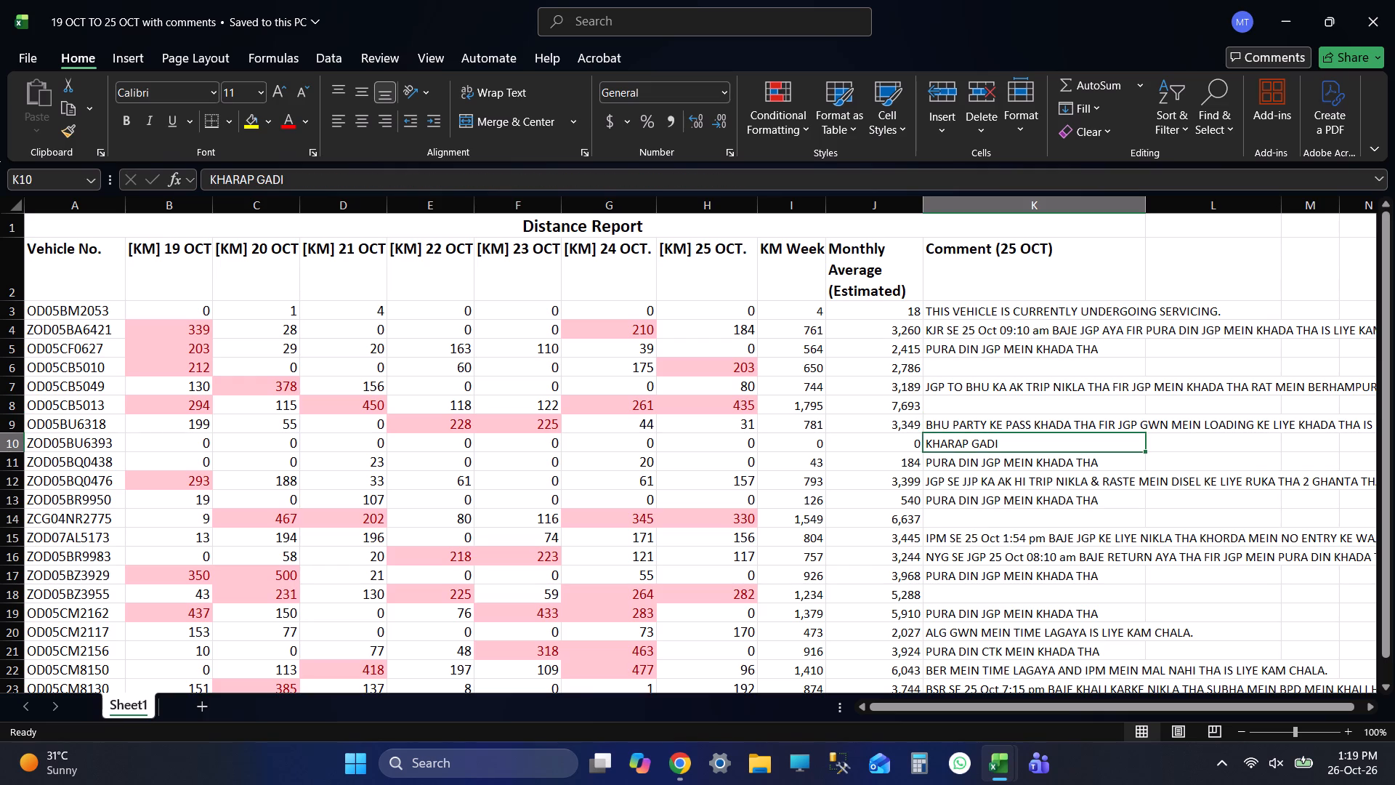
pyautogui.click(1008, 465)
pyautogui.click(1054, 486)
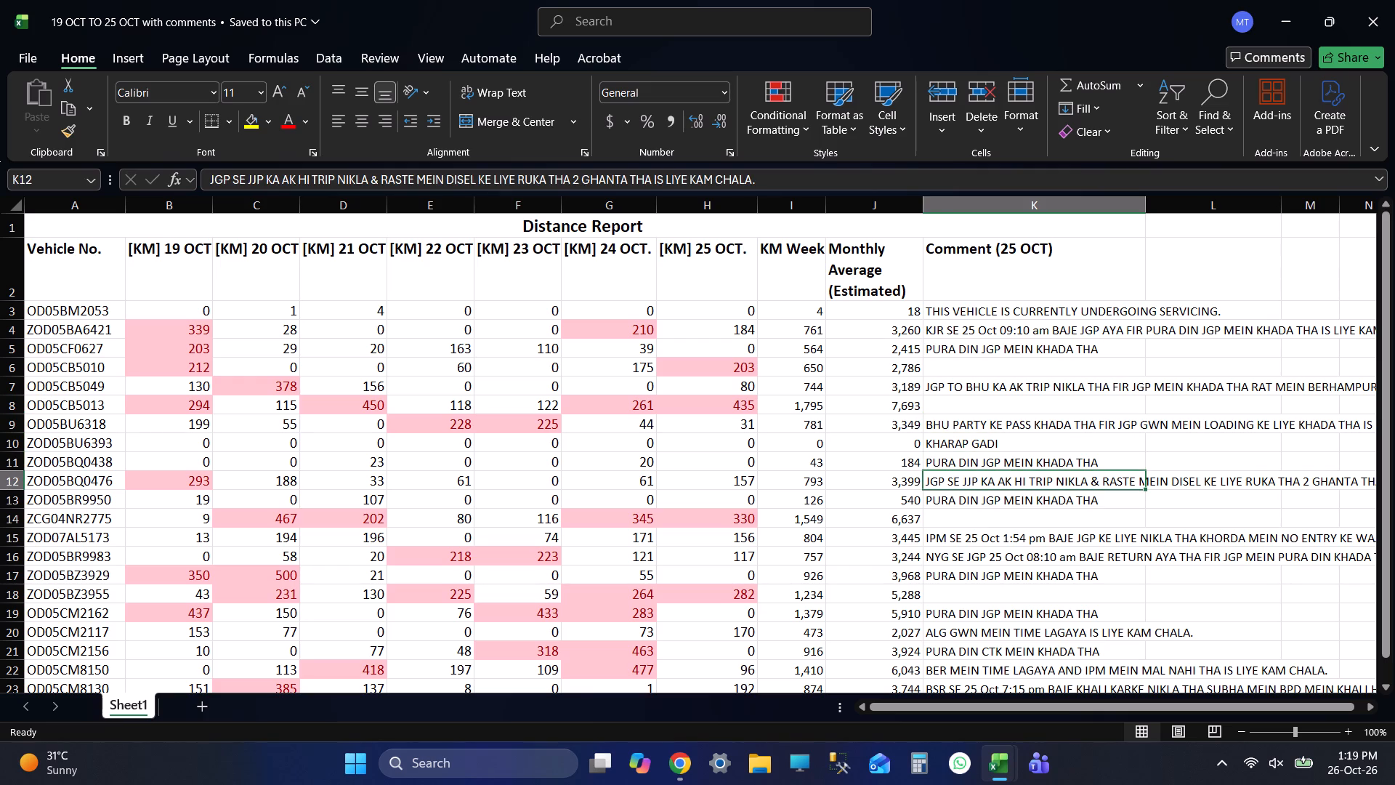
pyautogui.click(972, 508)
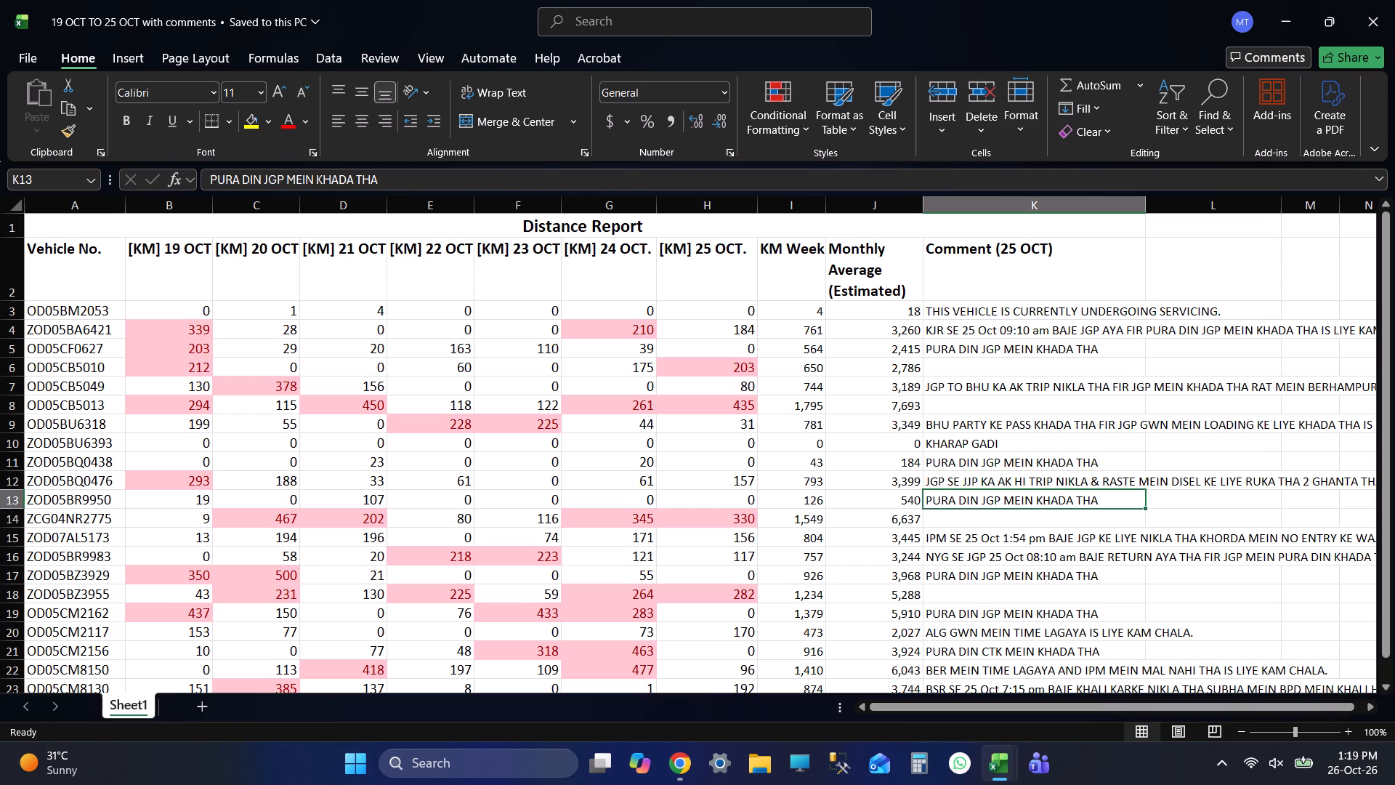
pyautogui.click(1014, 542)
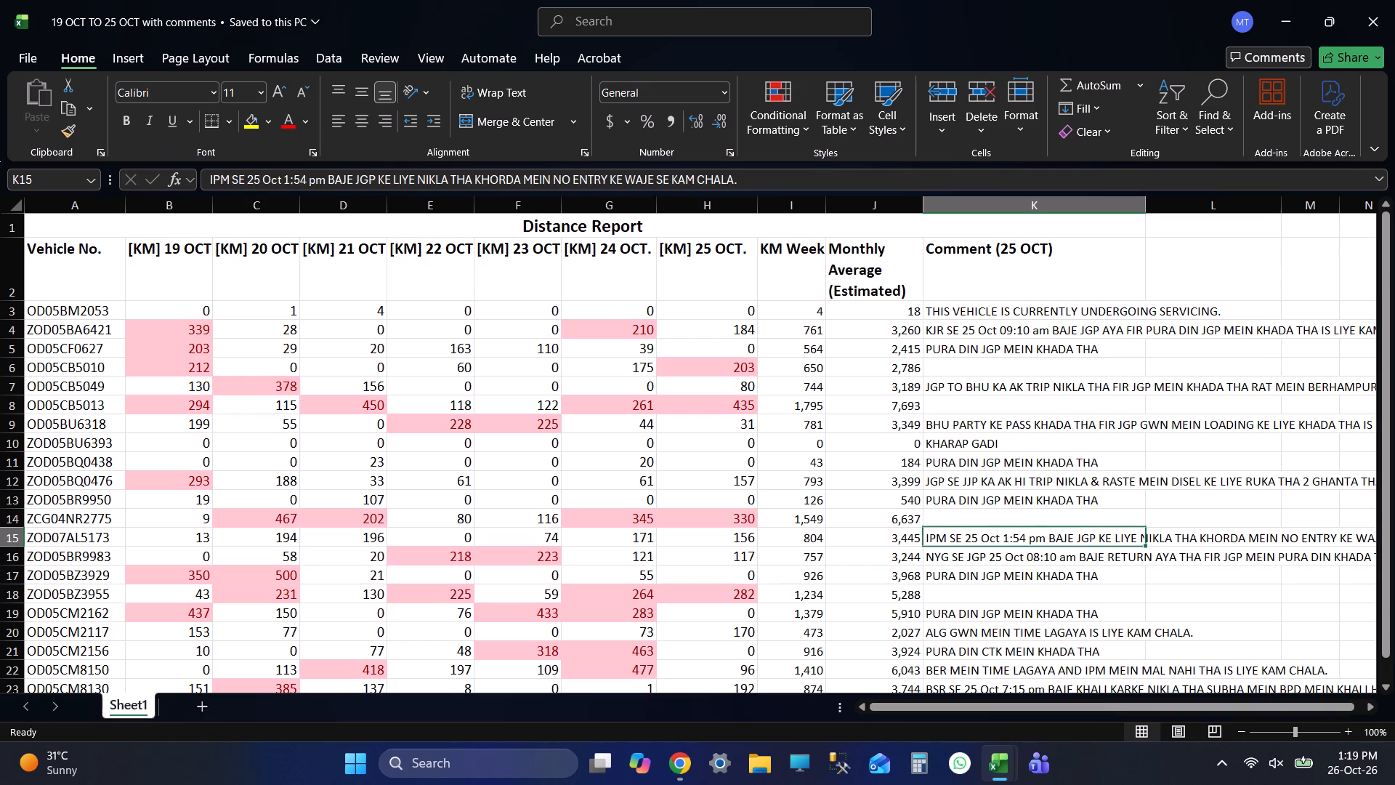
pyautogui.scroll(-1, 1055, 576)
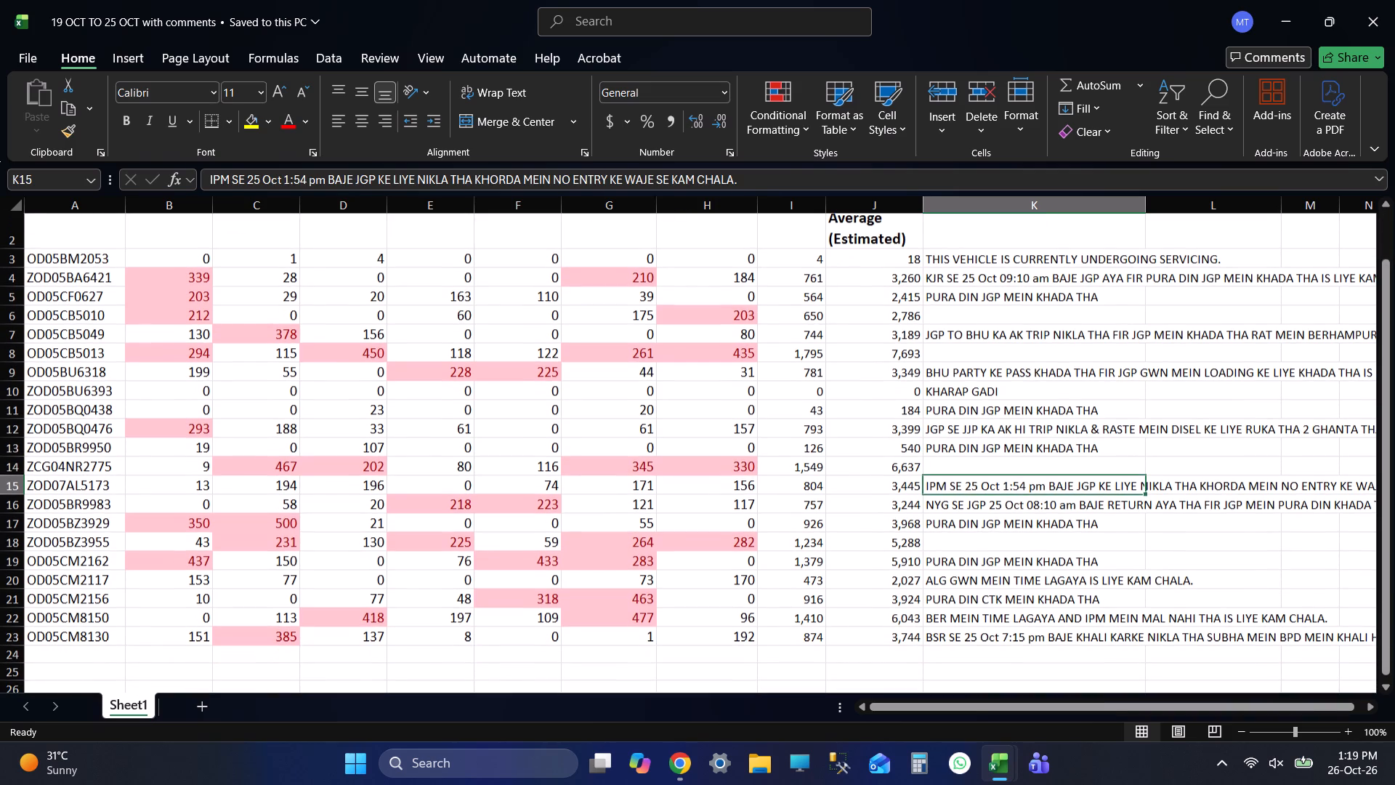
pyautogui.click(1039, 510)
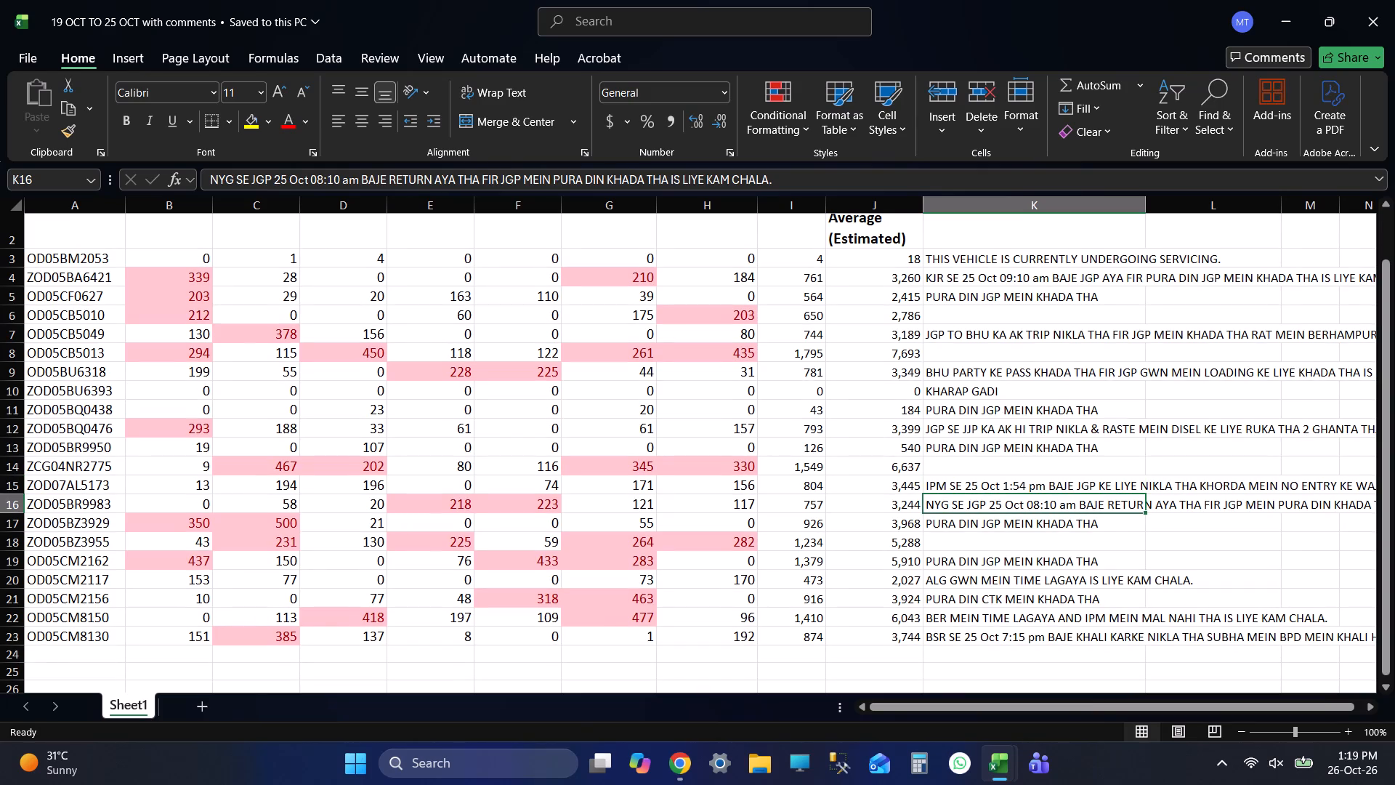
pyautogui.click(1045, 555)
pyautogui.scroll(-3, 1091, 597)
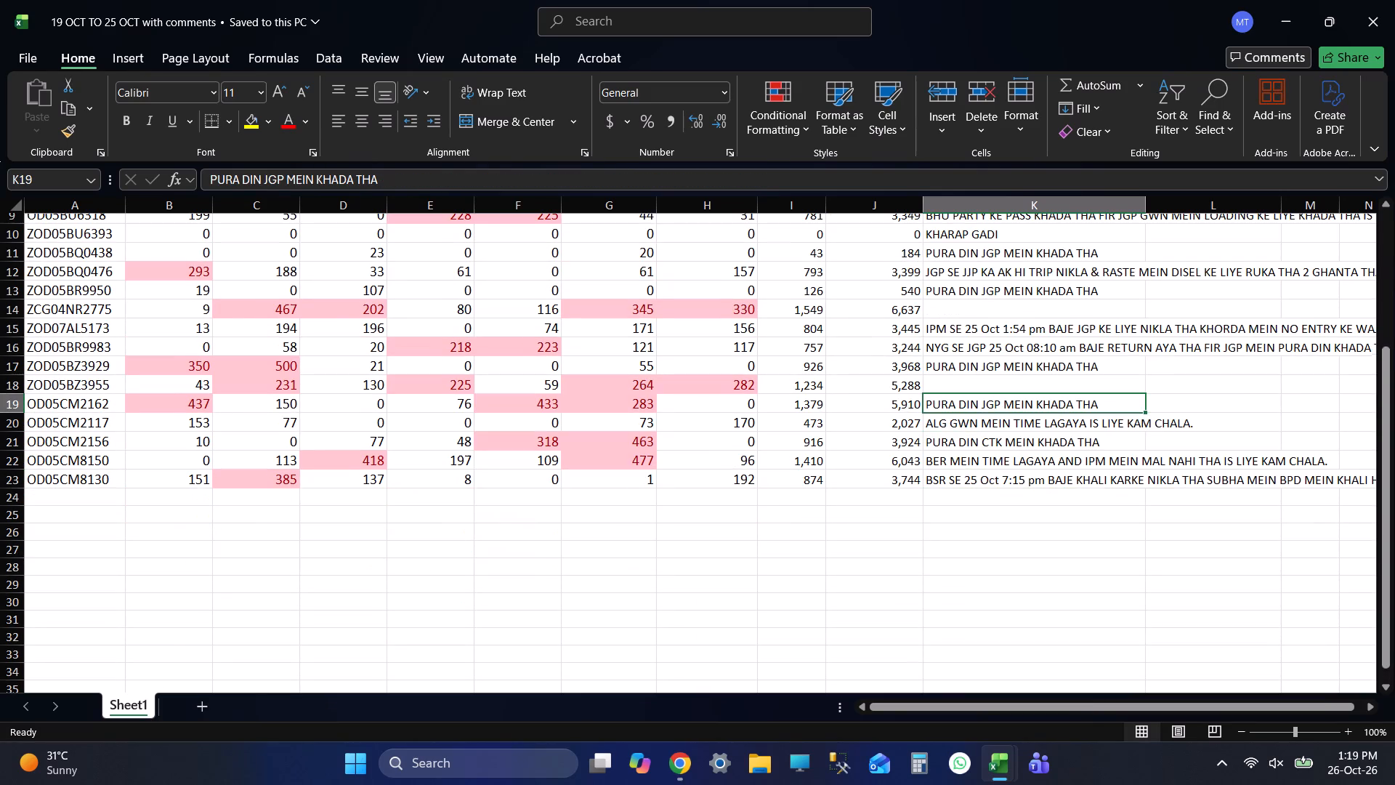
pyautogui.click(1039, 548)
pyautogui.scroll(1, 1074, 606)
pyautogui.scroll(-1, 1074, 606)
pyautogui.scroll(9, 1074, 606)
pyautogui.scroll(-1, 1081, 619)
pyautogui.scroll(2, 1081, 619)
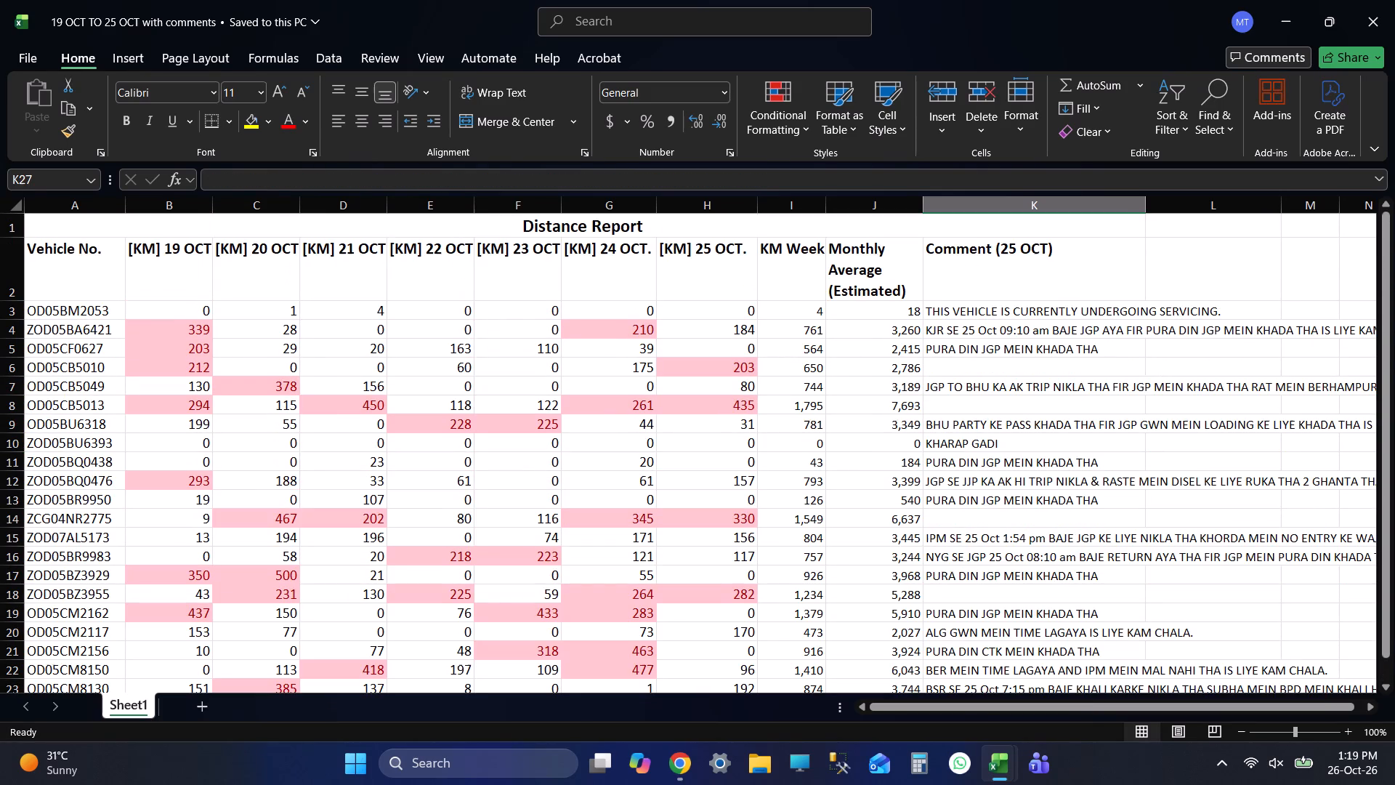
# Save the distance report after the comment review.
pyautogui.hotkey('ctrl', 's')
pyautogui.hotkey('ctrl', 's')
pyautogui.hotkey('ctrl', 's')
pyautogui.hotkey('ctrl', 's')
pyautogui.hotkey('ctrl', 's')
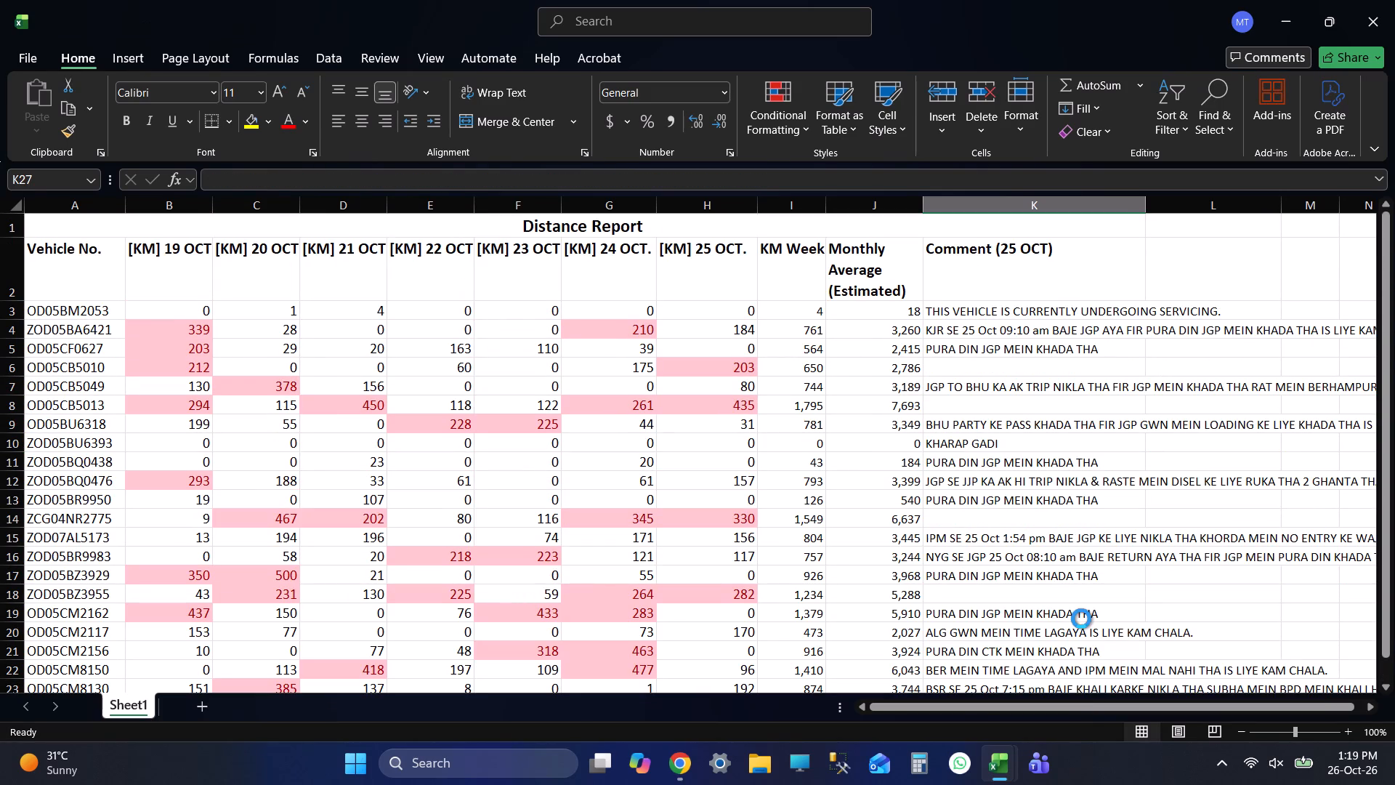
pyautogui.hotkey('ctrl', 's')
pyautogui.click(805, 422)
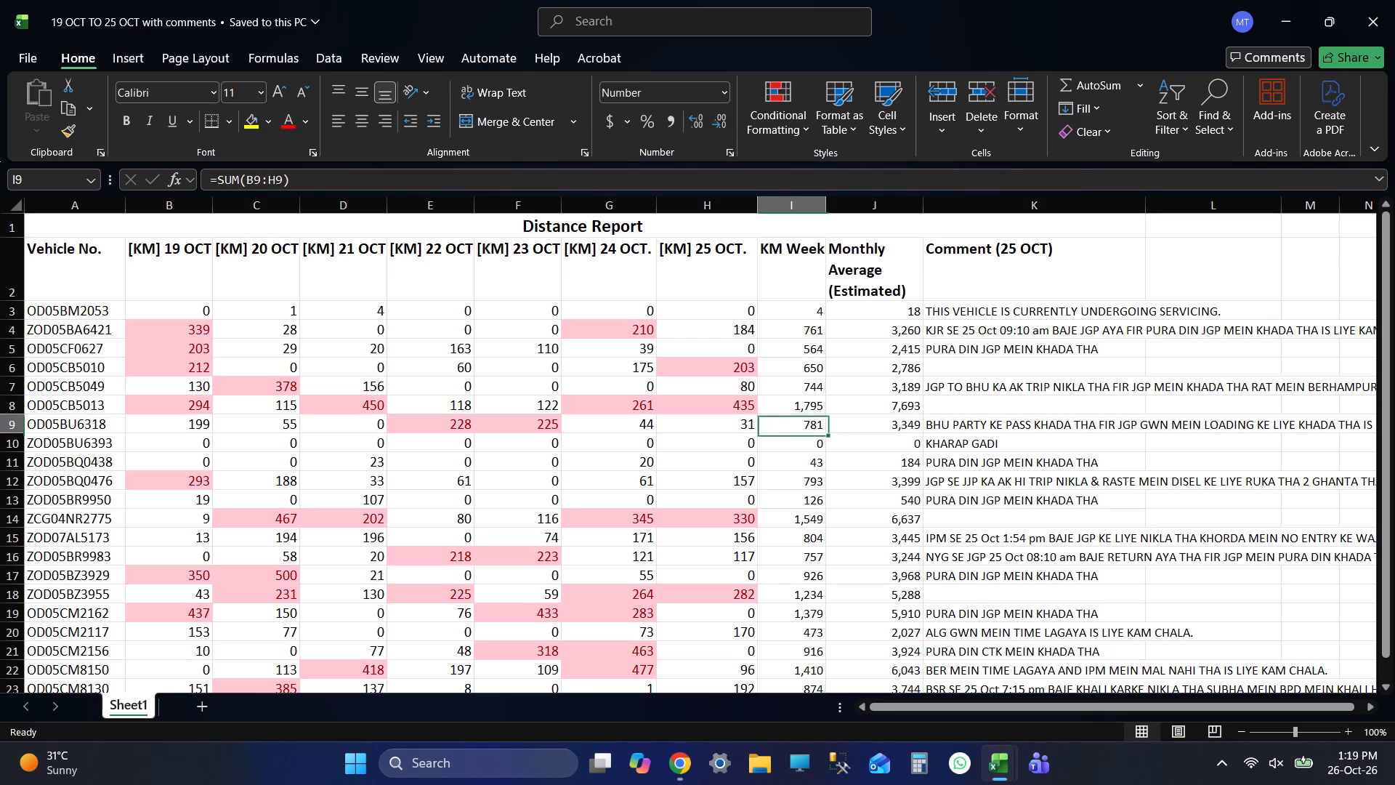
pyautogui.press('F2')
pyautogui.click(1026, 542)
# Save the distance report workbook one final time and close it.
pyautogui.hotkey('ctrl', 's')
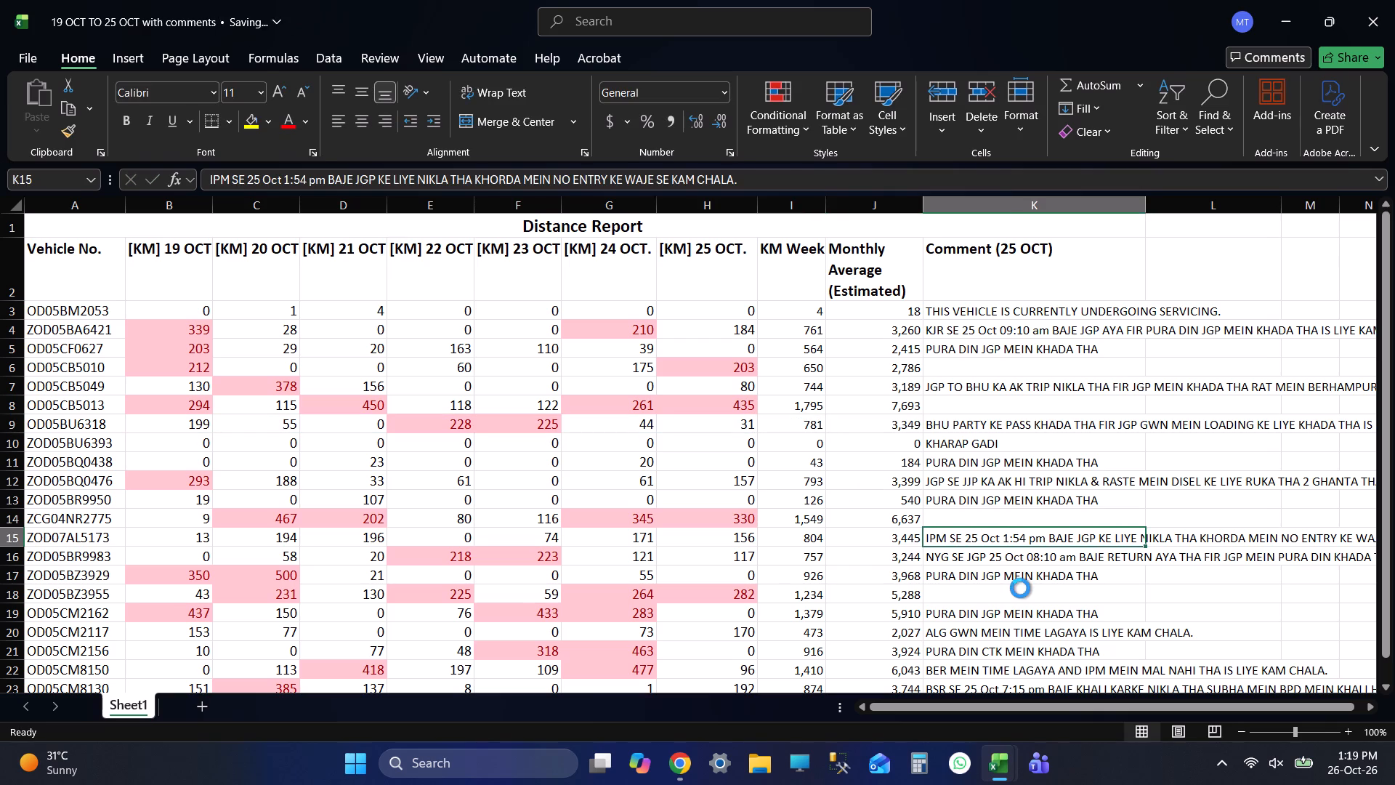
pyautogui.hotkey('ctrl', 's')
pyautogui.hotkey('ctrl', 's')
pyautogui.click(1394, 0)
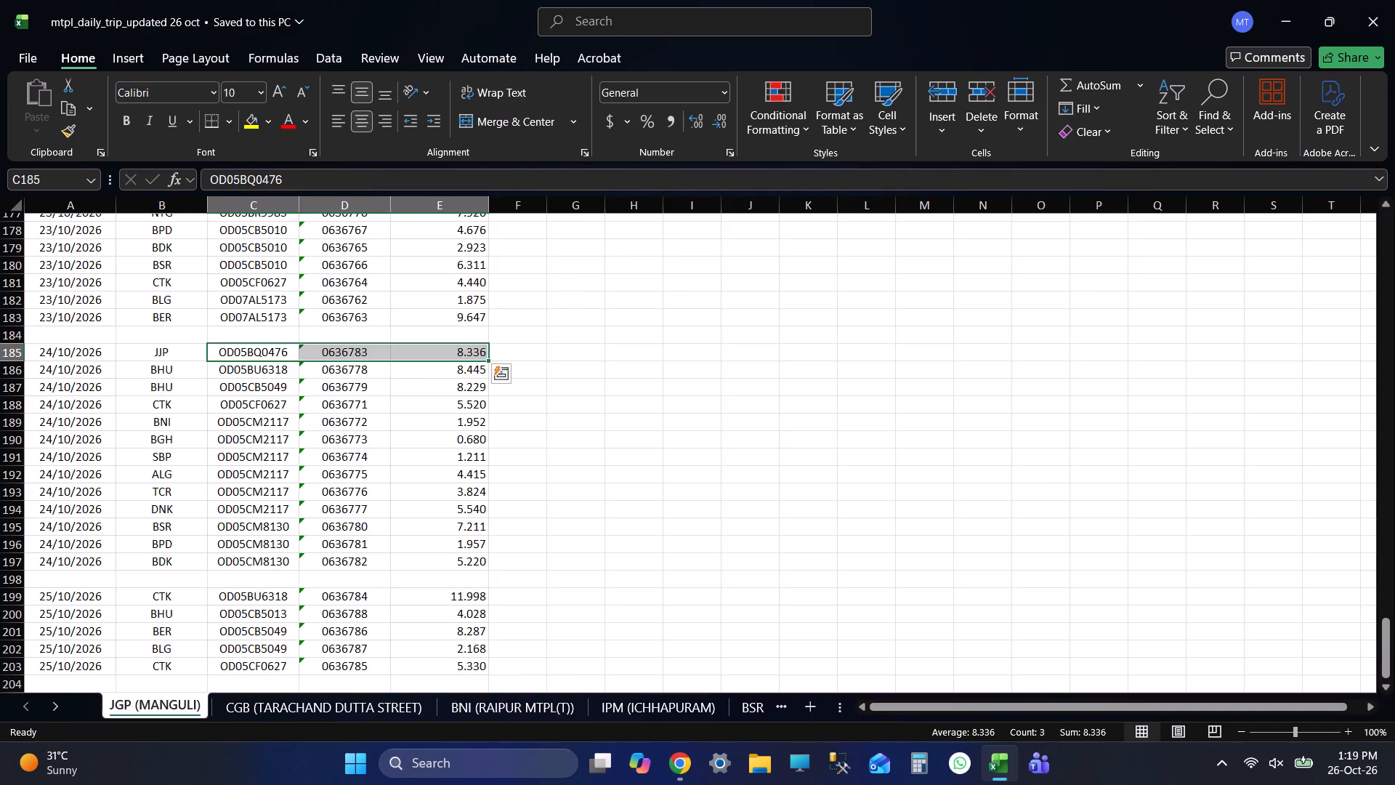
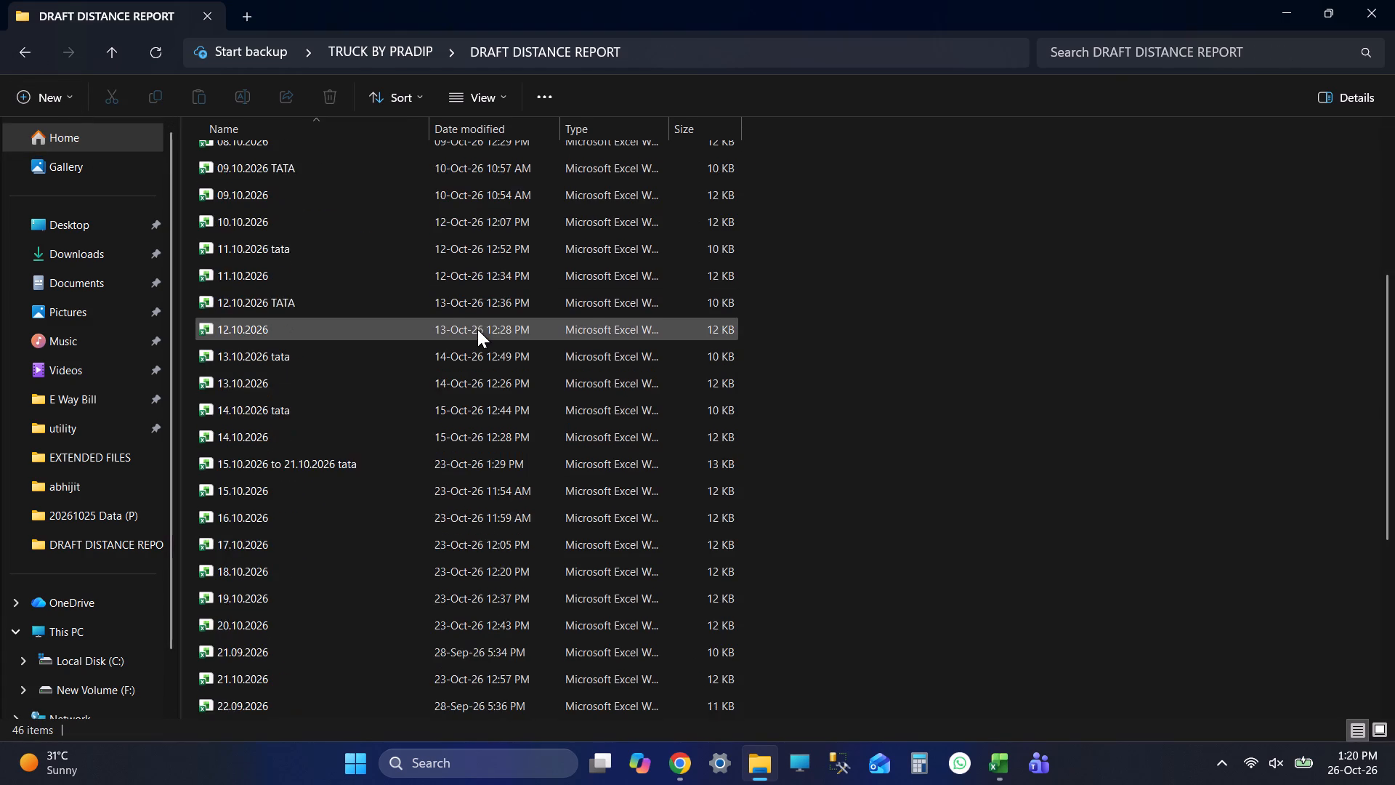
# Go to the 19 OCT TO 25 OCT folder inside DAILY DISTACE REPORT and select the report workbook with comments.
pyautogui.scroll(8, 479, 337)
pyautogui.scroll(-1, 482, 350)
pyautogui.scroll(1, 482, 350)
pyautogui.scroll(-1, 482, 350)
pyautogui.scroll(3, 482, 350)
pyautogui.click(32, 51)
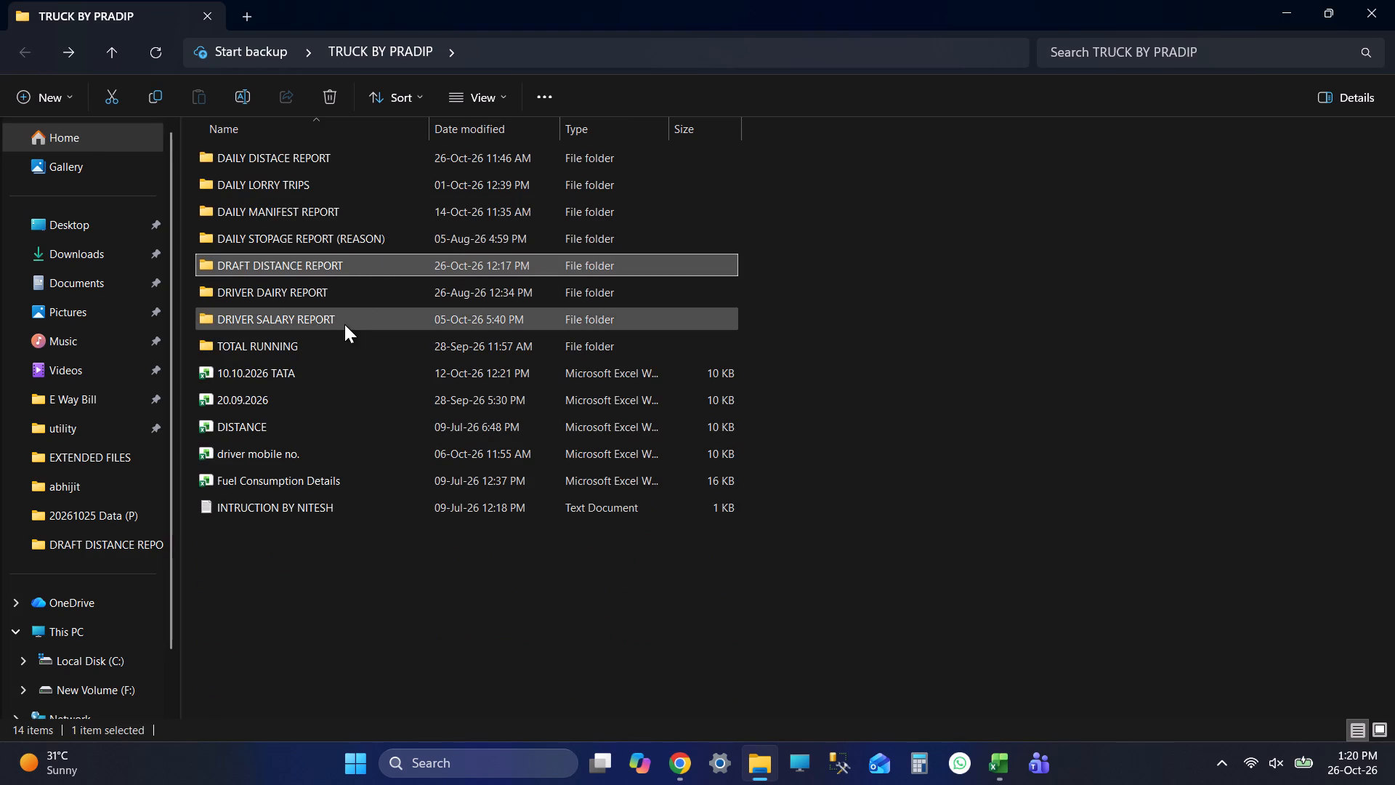
pyautogui.doubleClick(322, 166)
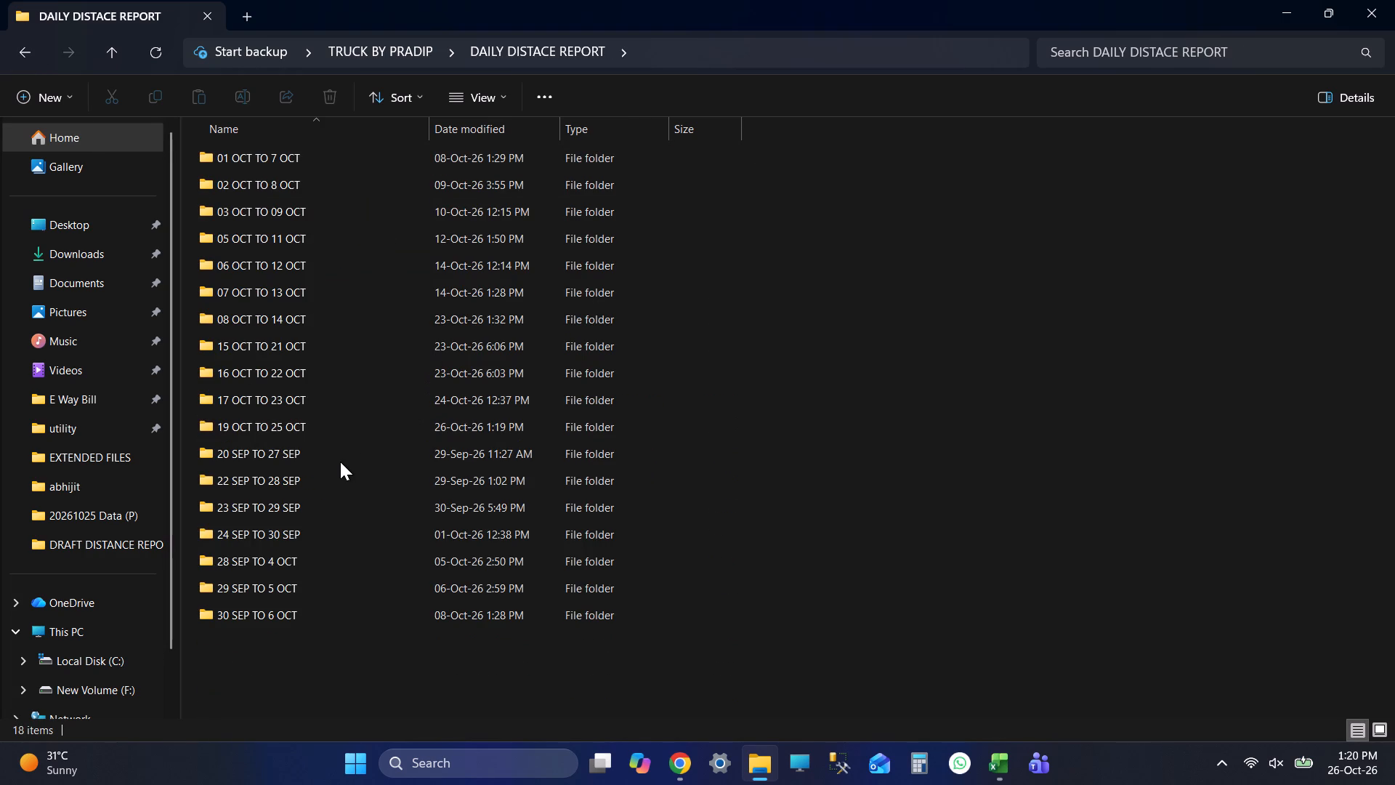
pyautogui.doubleClick(341, 462)
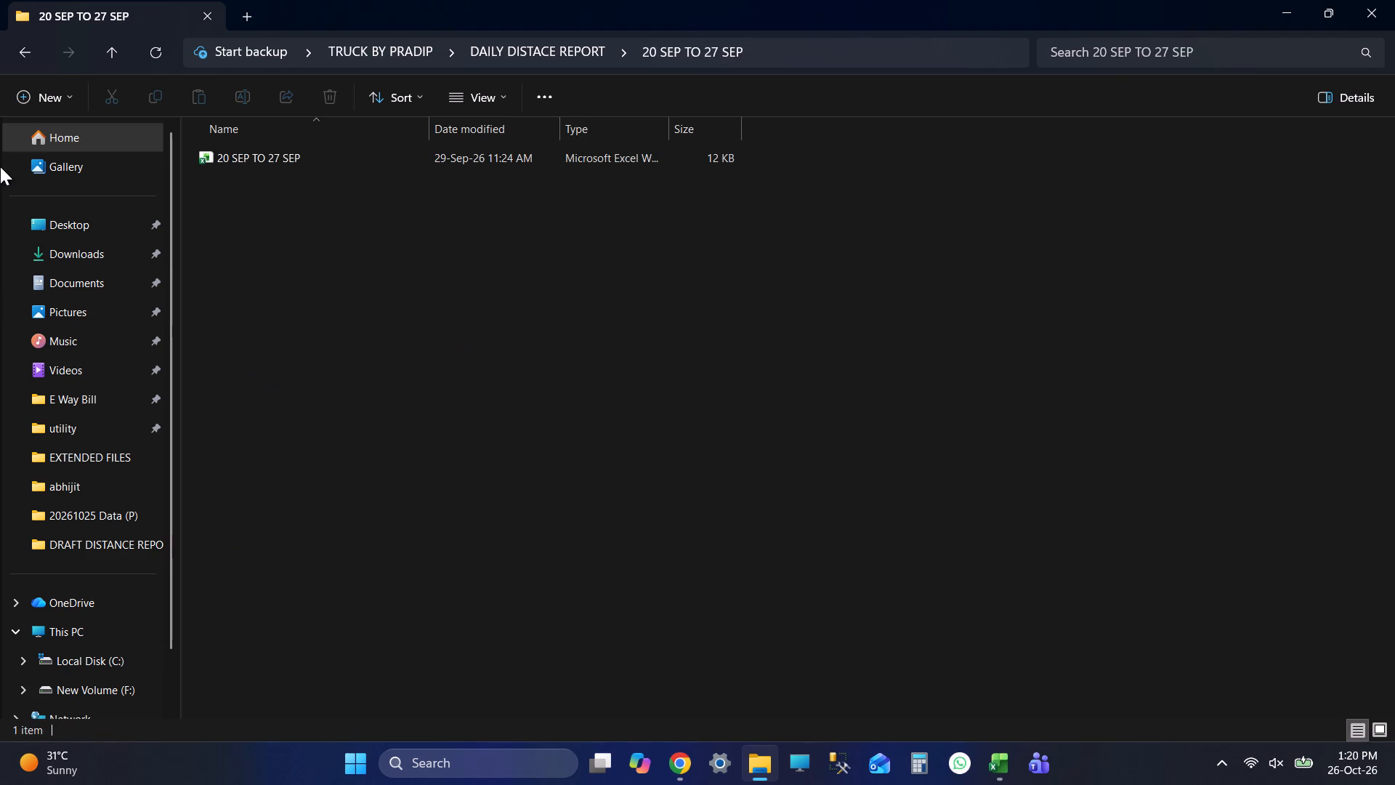
pyautogui.click(15, 60)
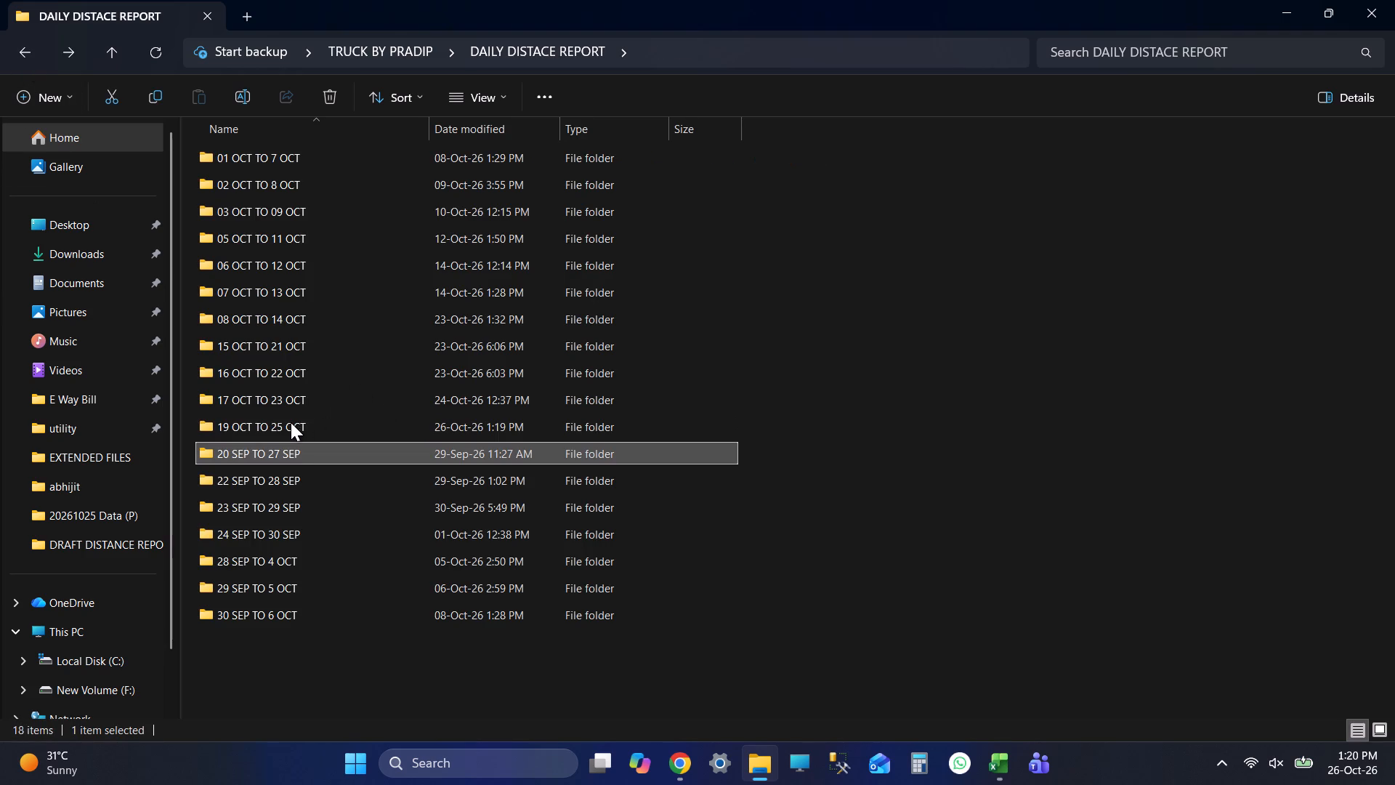
pyautogui.doubleClick(291, 422)
pyautogui.scroll(2, 507, 225)
pyautogui.scroll(-1, 506, 226)
pyautogui.scroll(2, 506, 226)
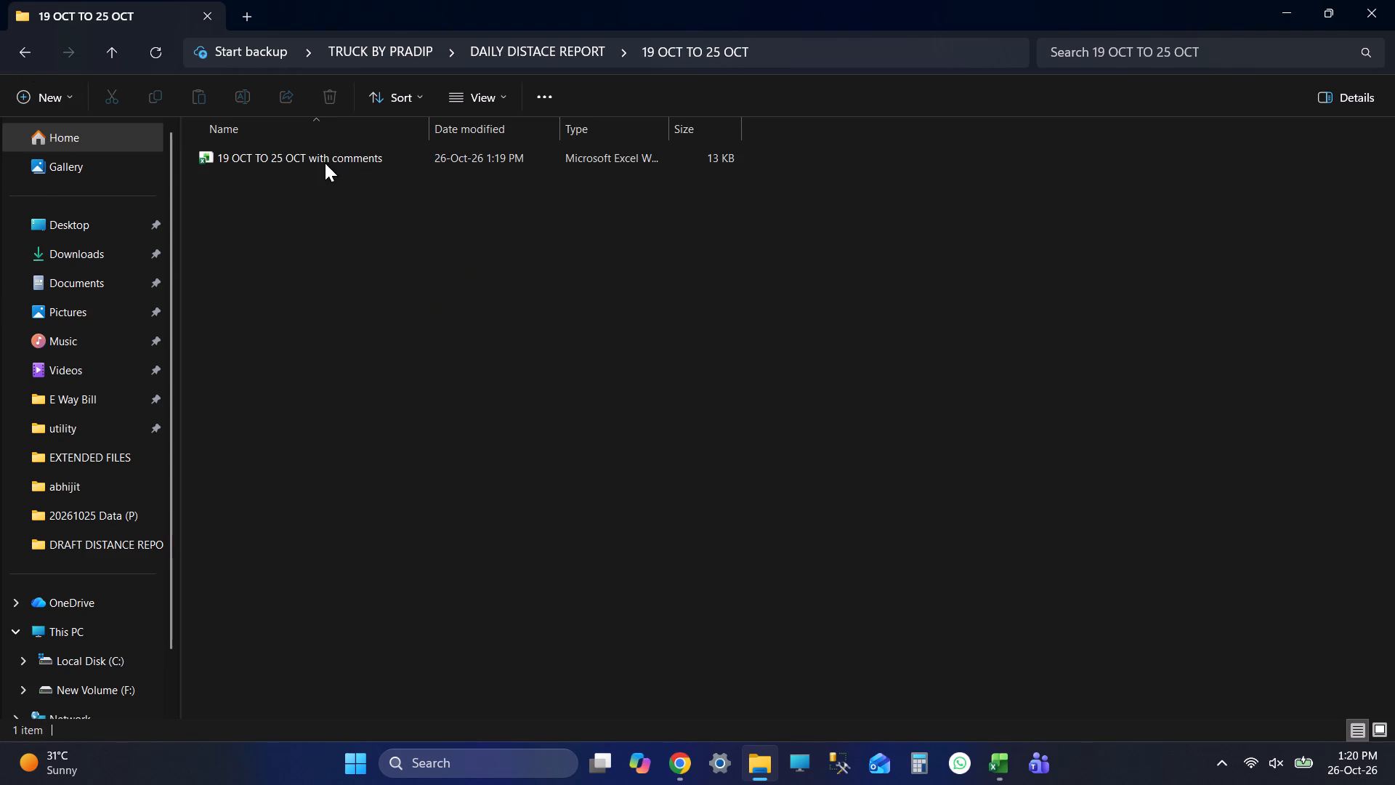
pyautogui.click(325, 163)
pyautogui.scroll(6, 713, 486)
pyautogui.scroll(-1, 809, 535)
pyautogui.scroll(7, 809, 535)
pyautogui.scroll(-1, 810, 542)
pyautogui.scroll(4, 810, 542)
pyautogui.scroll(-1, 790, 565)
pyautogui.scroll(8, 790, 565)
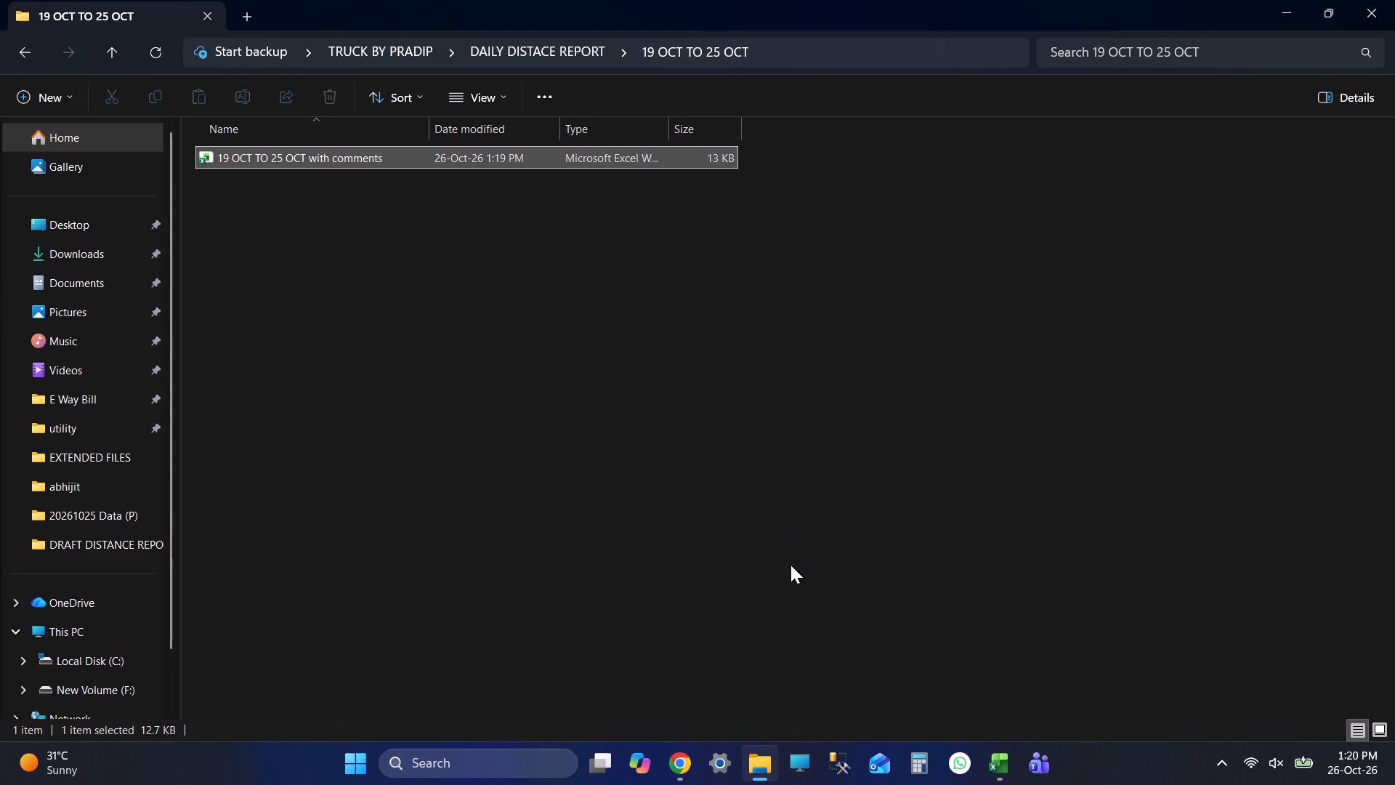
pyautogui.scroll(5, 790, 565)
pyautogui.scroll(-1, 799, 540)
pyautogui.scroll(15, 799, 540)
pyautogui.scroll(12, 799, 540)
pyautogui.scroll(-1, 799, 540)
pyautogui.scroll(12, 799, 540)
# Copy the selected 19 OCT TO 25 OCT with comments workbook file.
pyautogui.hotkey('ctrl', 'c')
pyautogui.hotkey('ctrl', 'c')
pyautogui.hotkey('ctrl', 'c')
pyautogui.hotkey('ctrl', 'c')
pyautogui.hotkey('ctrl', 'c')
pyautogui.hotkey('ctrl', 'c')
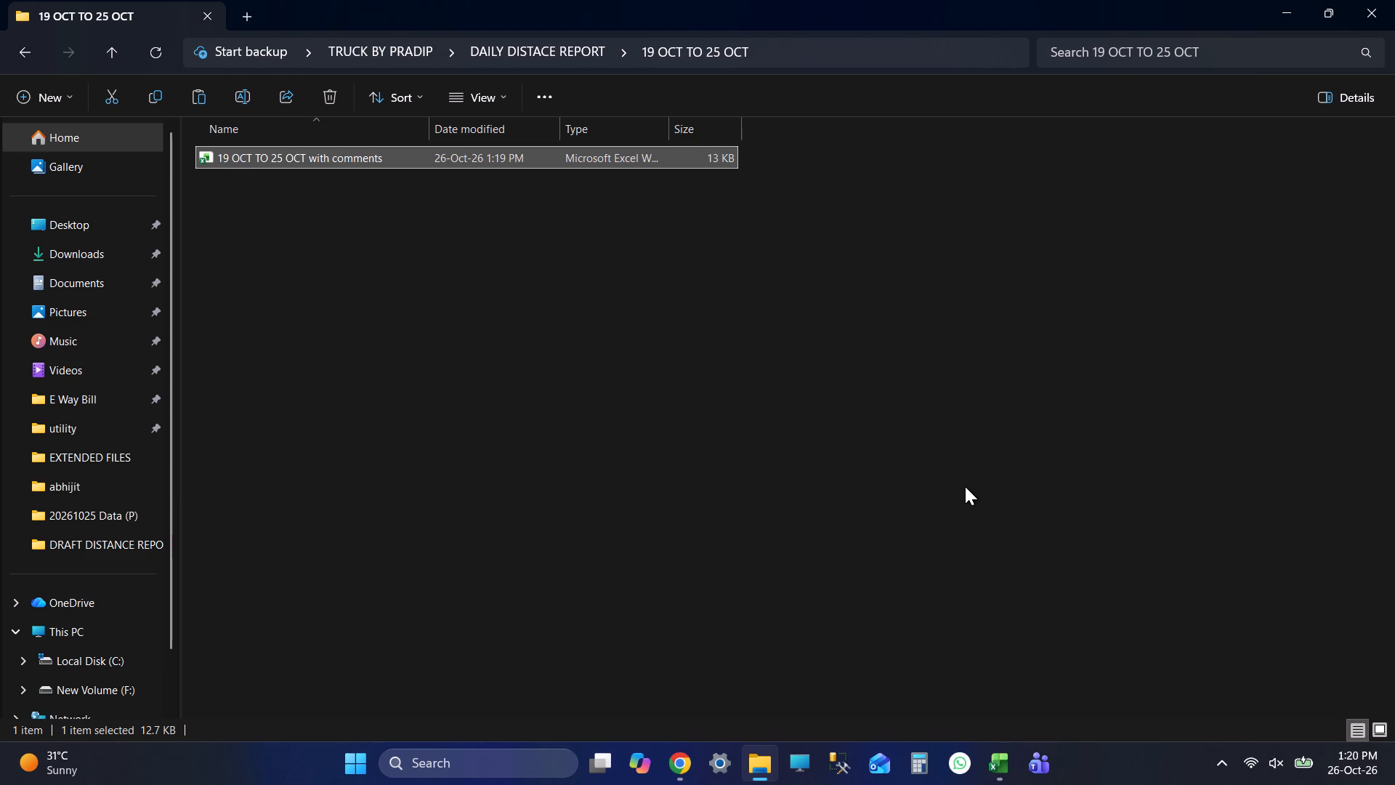
# Open the 19 OCT TO 25 OCT with comments workbook and spot-check the cell ranges summed by the KM Week formulas of several vehicles.
pyautogui.doubleClick(501, 161)
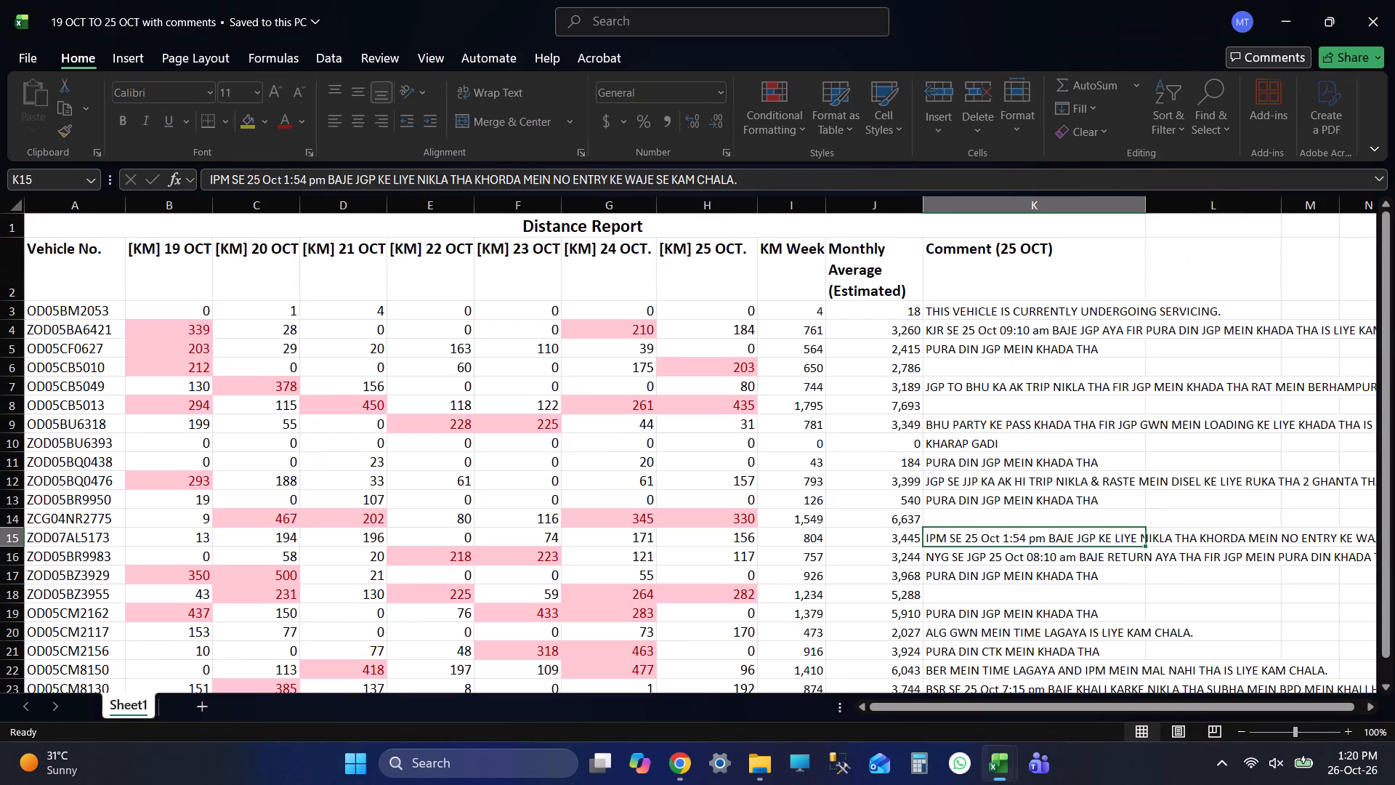
pyautogui.scroll(-1, 607, 370)
pyautogui.click(794, 451)
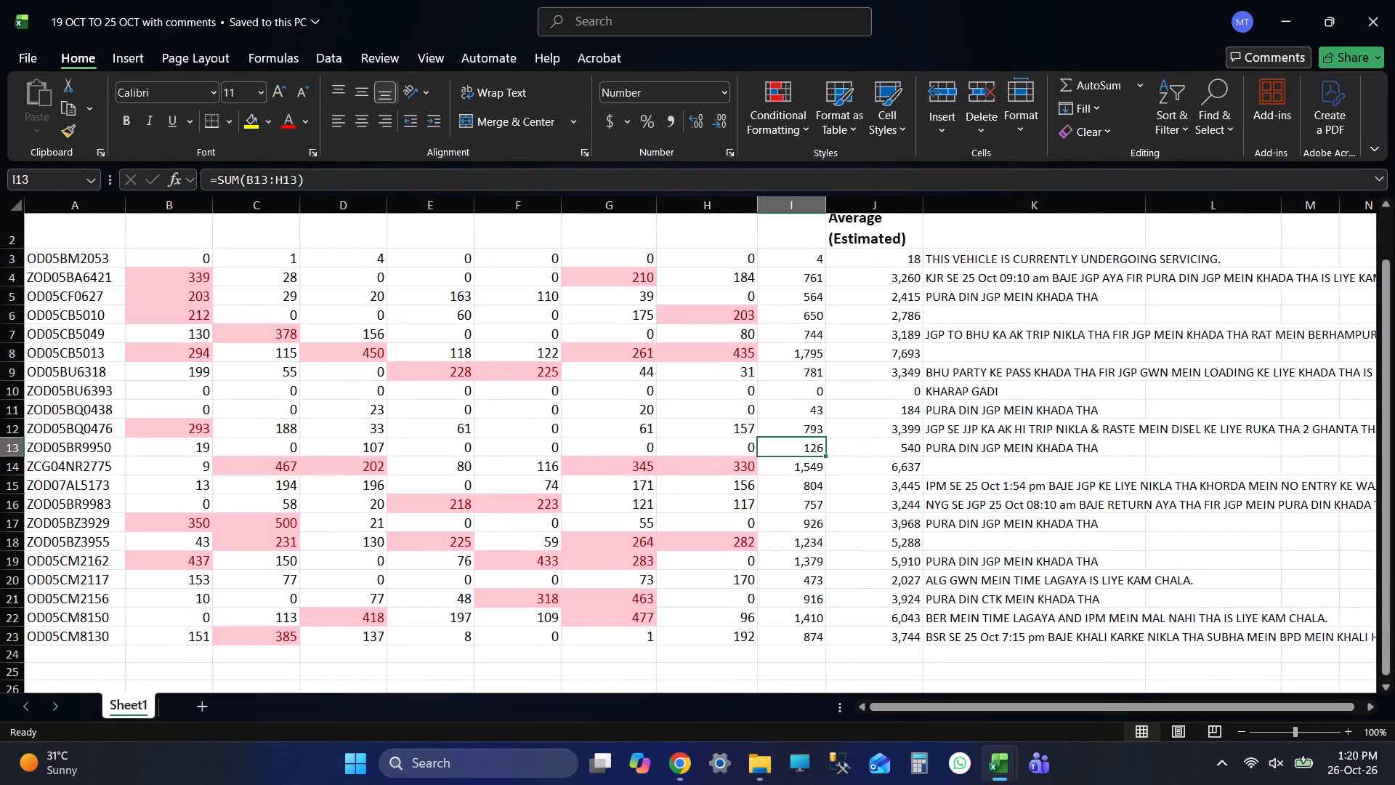
pyautogui.press('F2')
pyautogui.click(806, 539)
pyautogui.press('F2')
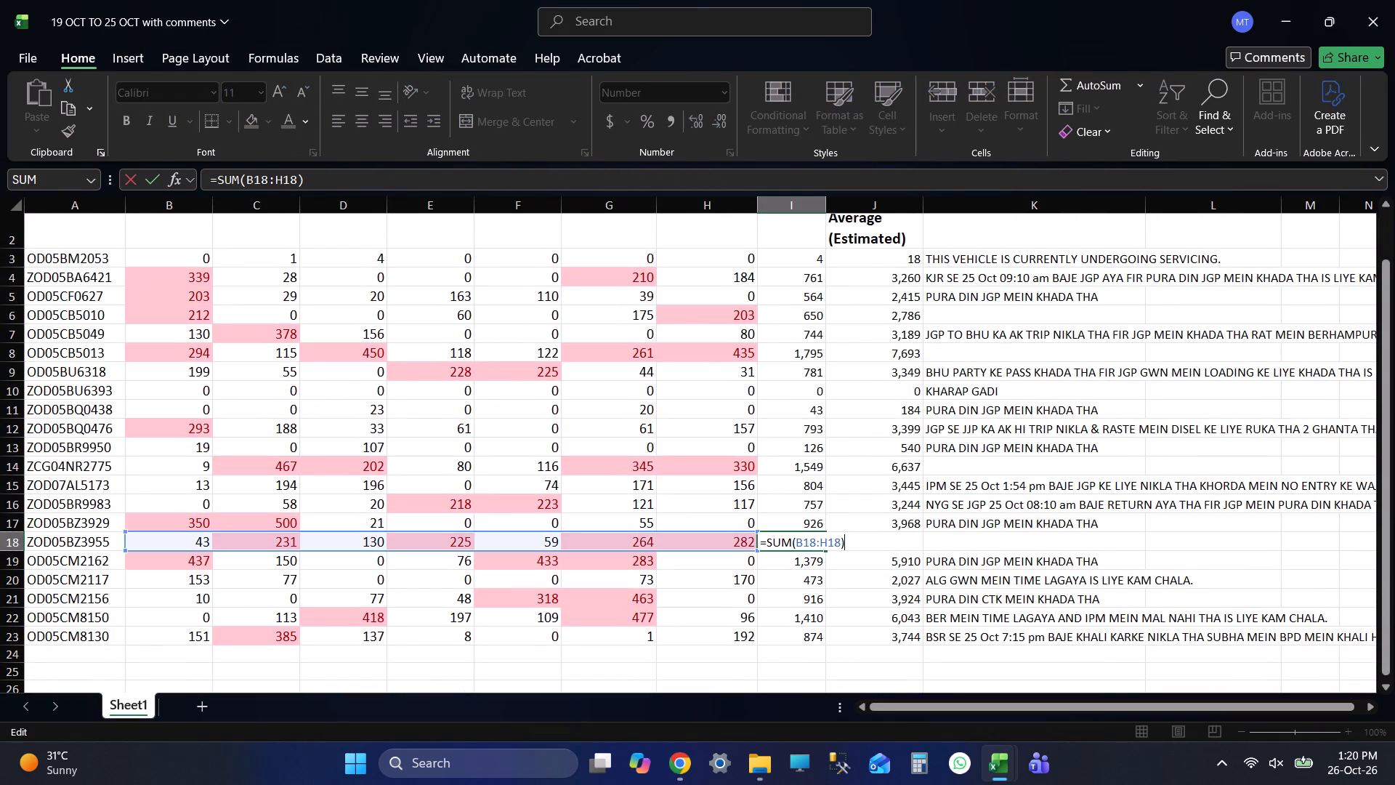
pyautogui.click(808, 623)
pyautogui.press('F2')
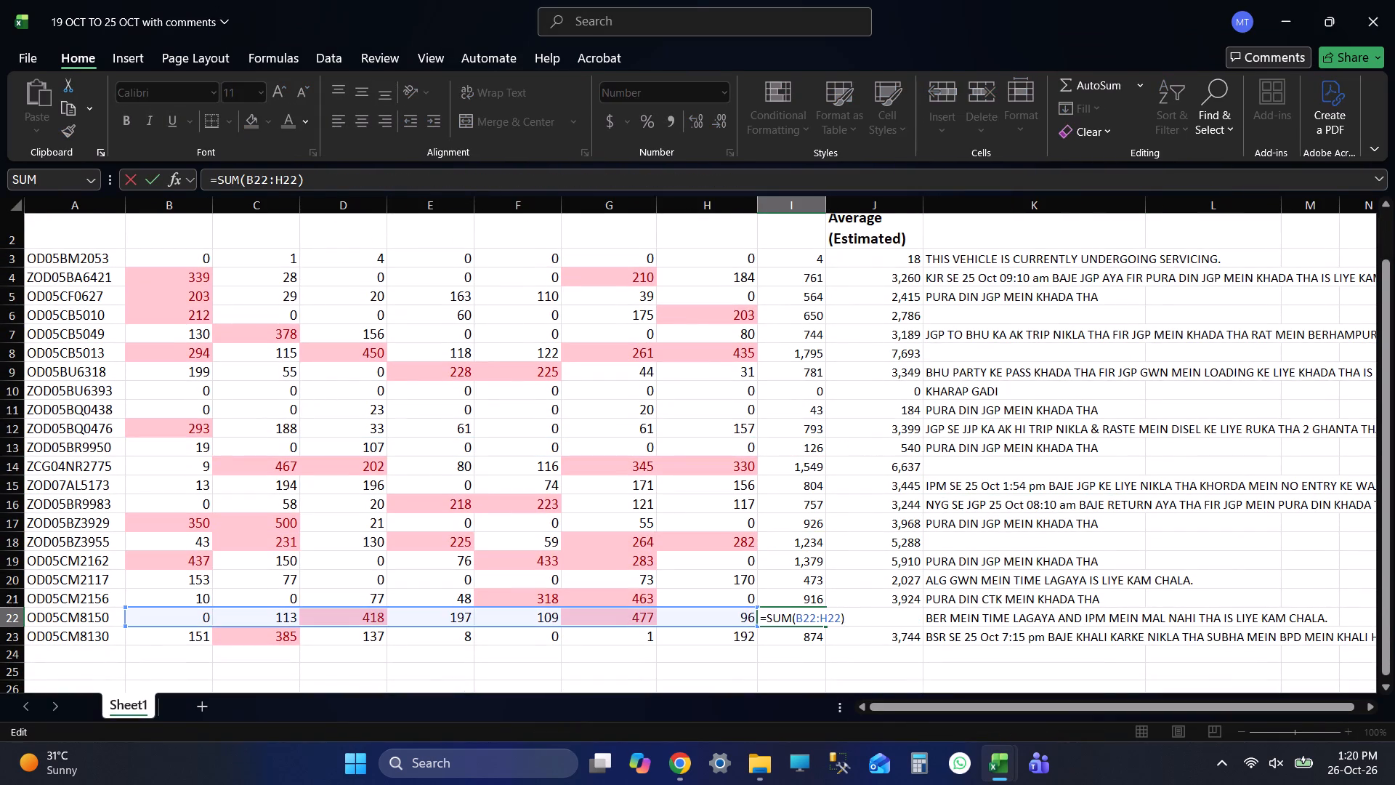
pyautogui.click(796, 259)
pyautogui.press('F2')
pyautogui.scroll(3, 844, 479)
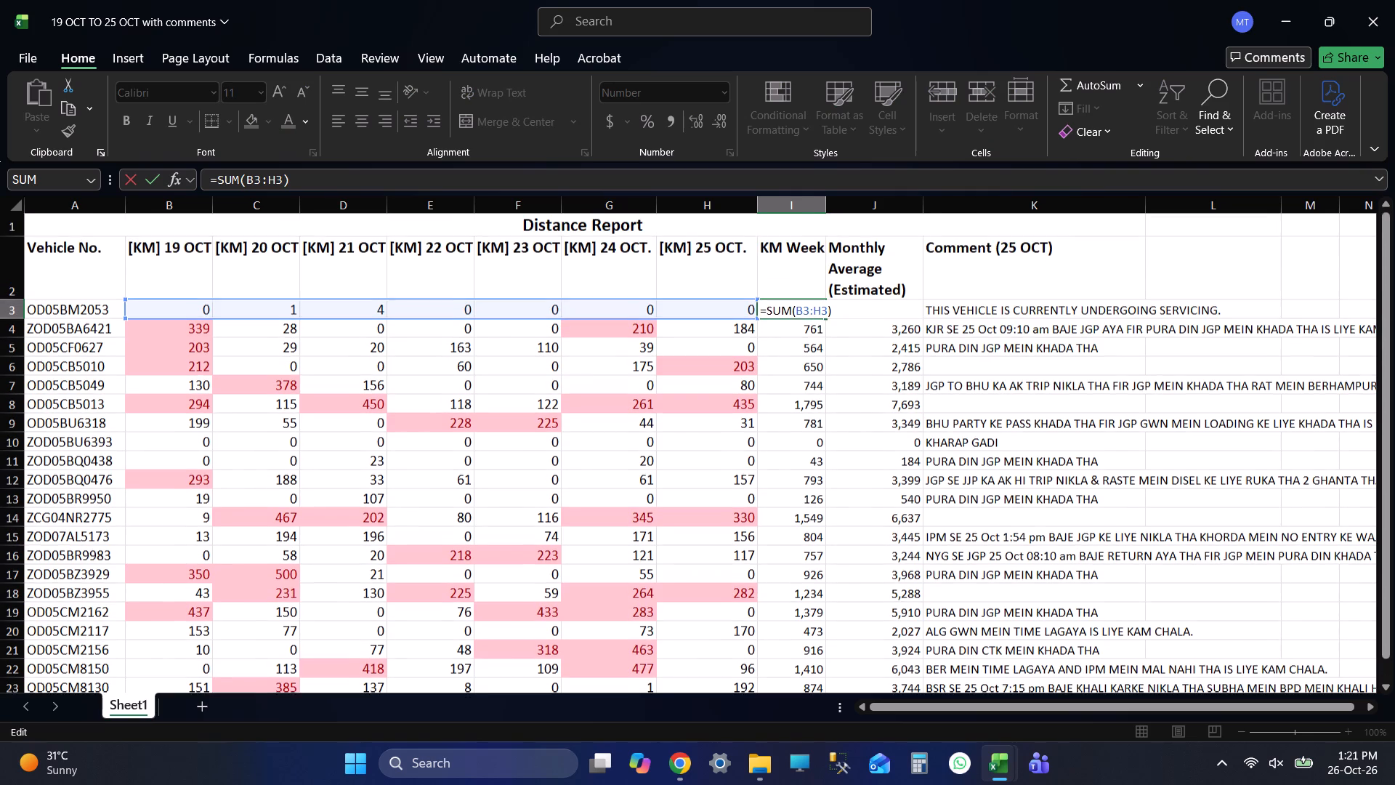
pyautogui.click(899, 450)
pyautogui.click(777, 435)
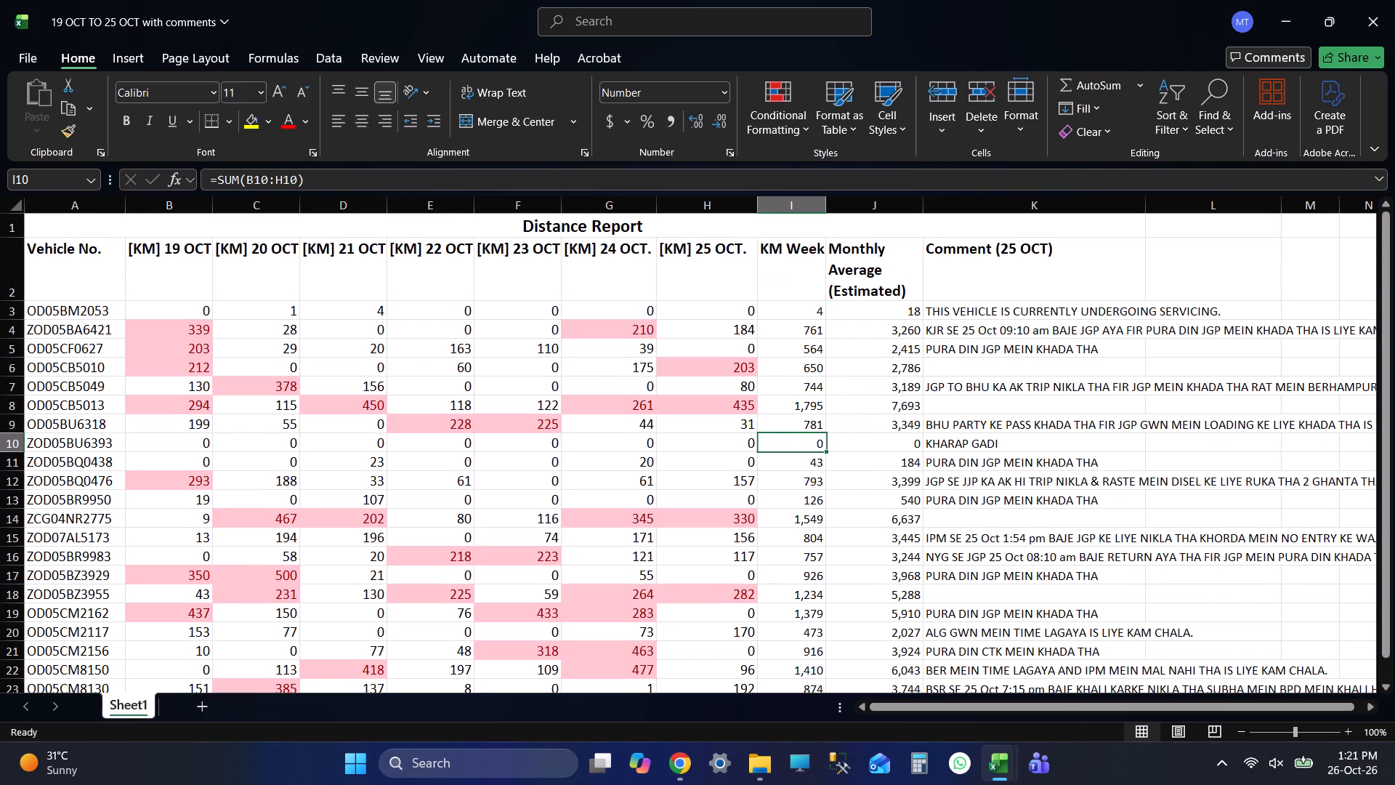
pyautogui.press('F2')
pyautogui.click(1083, 305)
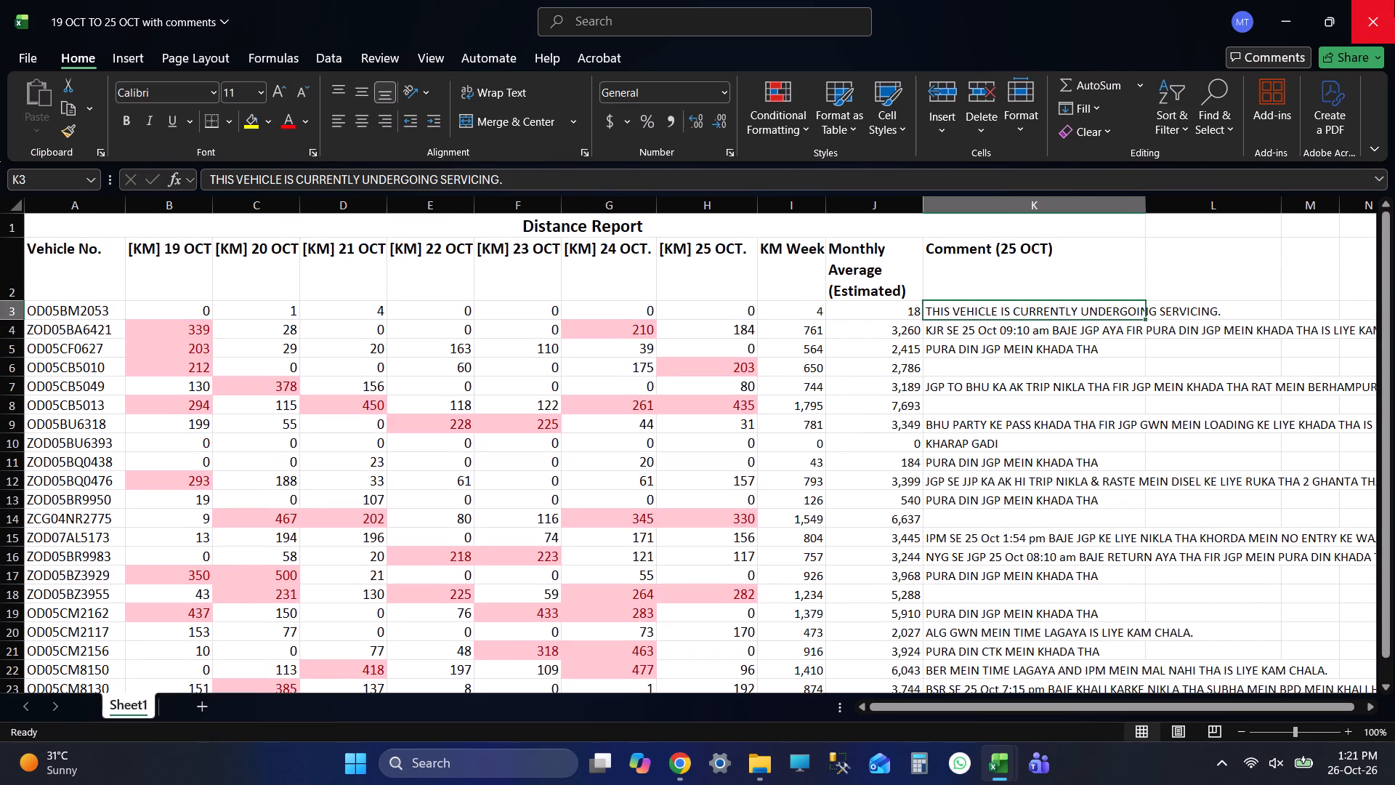
pyautogui.scroll(-1, 1056, 312)
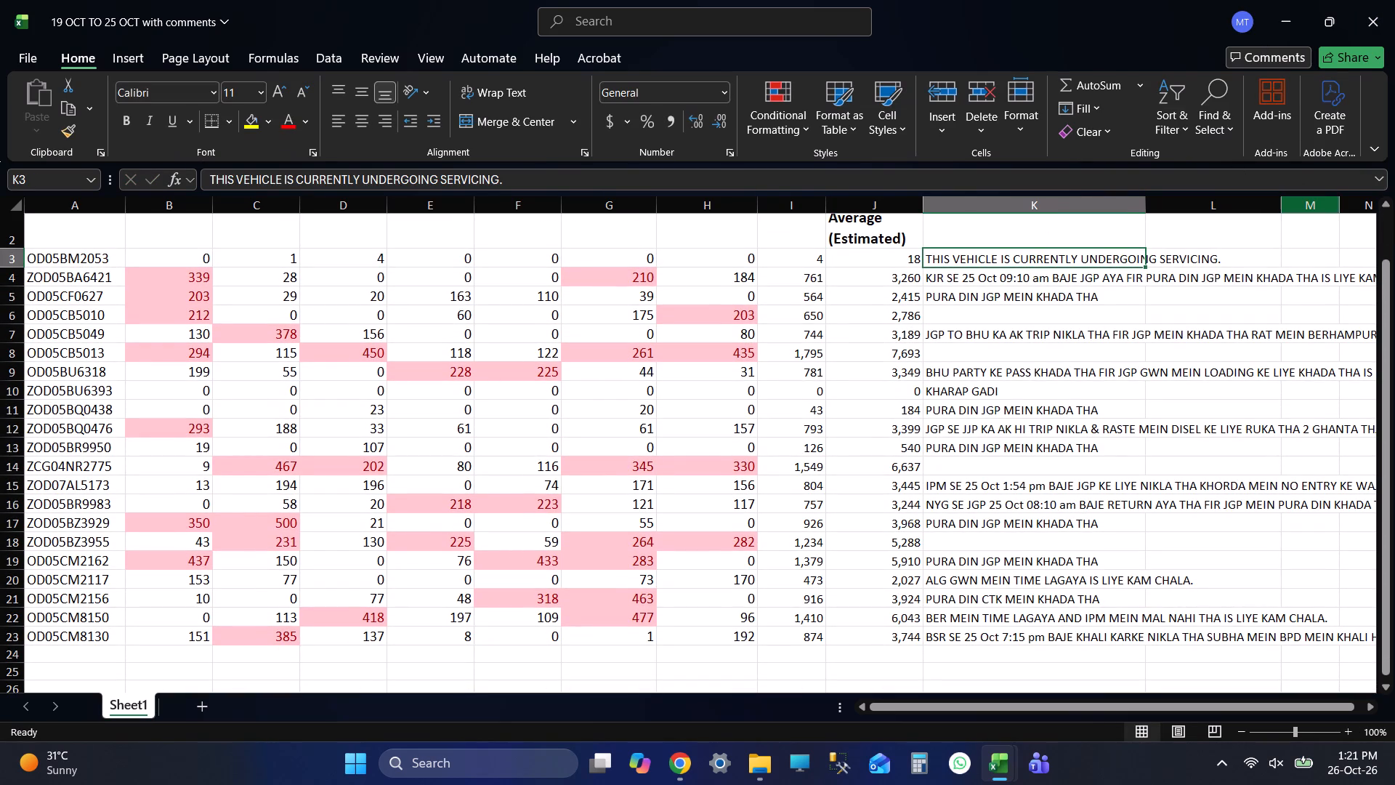
# Close the distance report workbook without saving changes.
pyautogui.click(1394, 0)
pyautogui.click(781, 520)
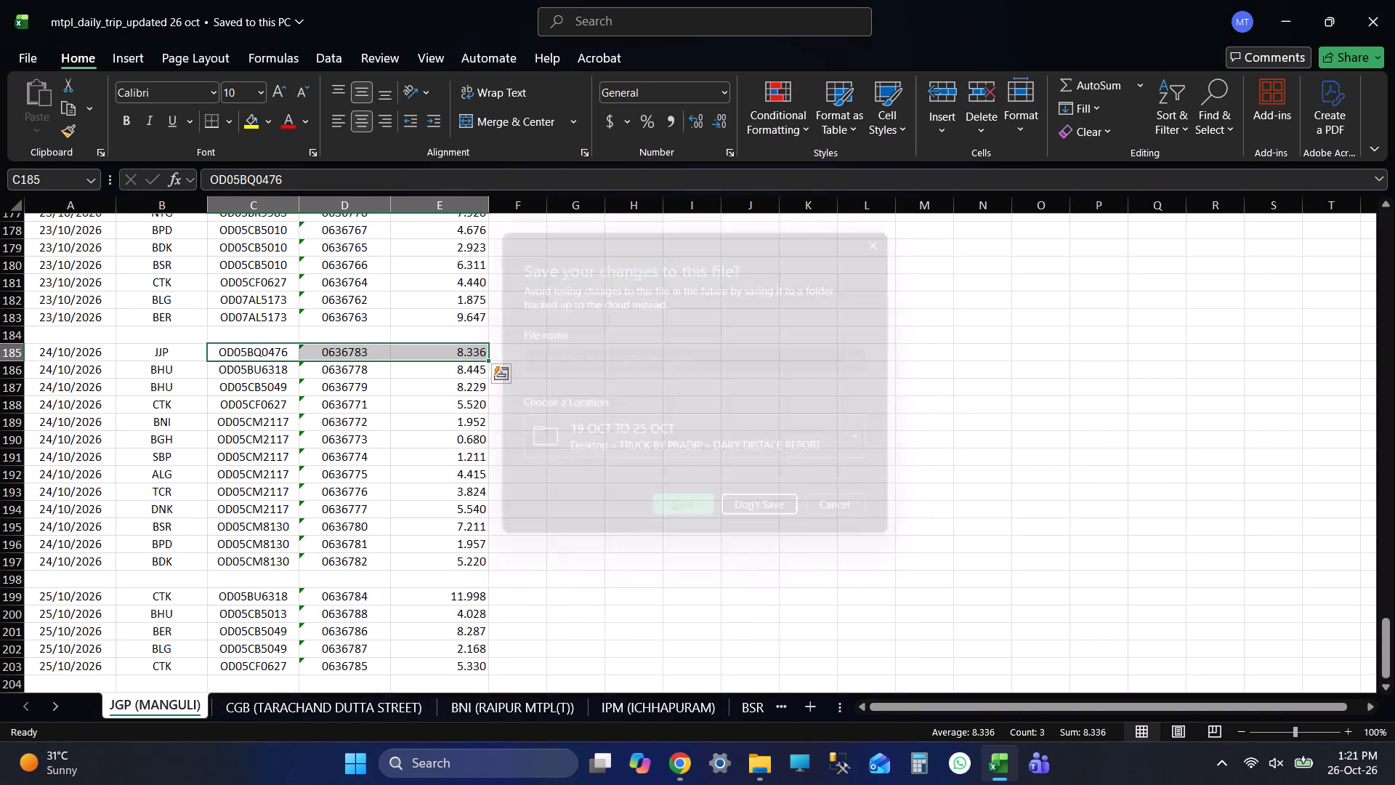
# Switch back to File Explorer and copy the 19 OCT TO 25 OCT with comments workbook file.
pyautogui.hotkey('alt', 'Tab')
pyautogui.hotkey('ctrl', 'c')
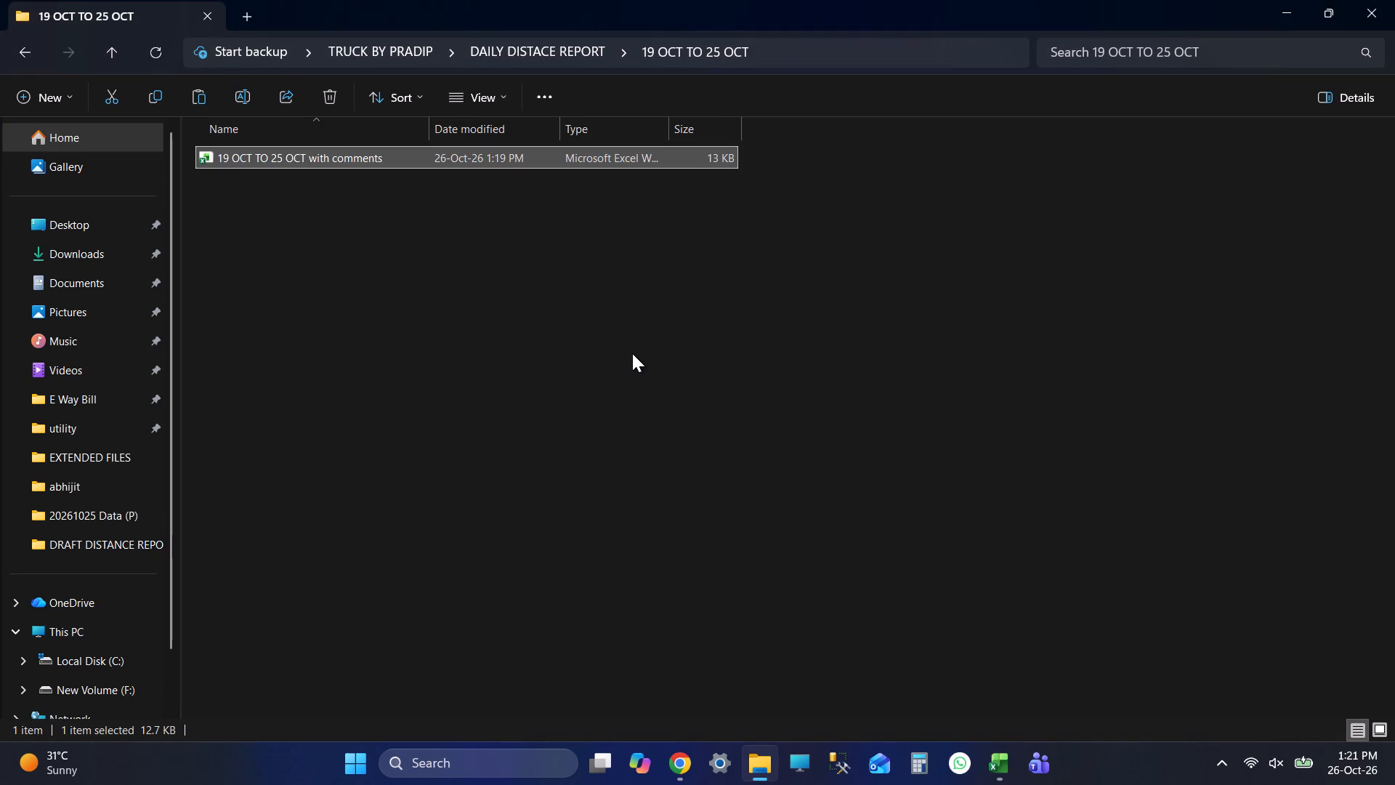
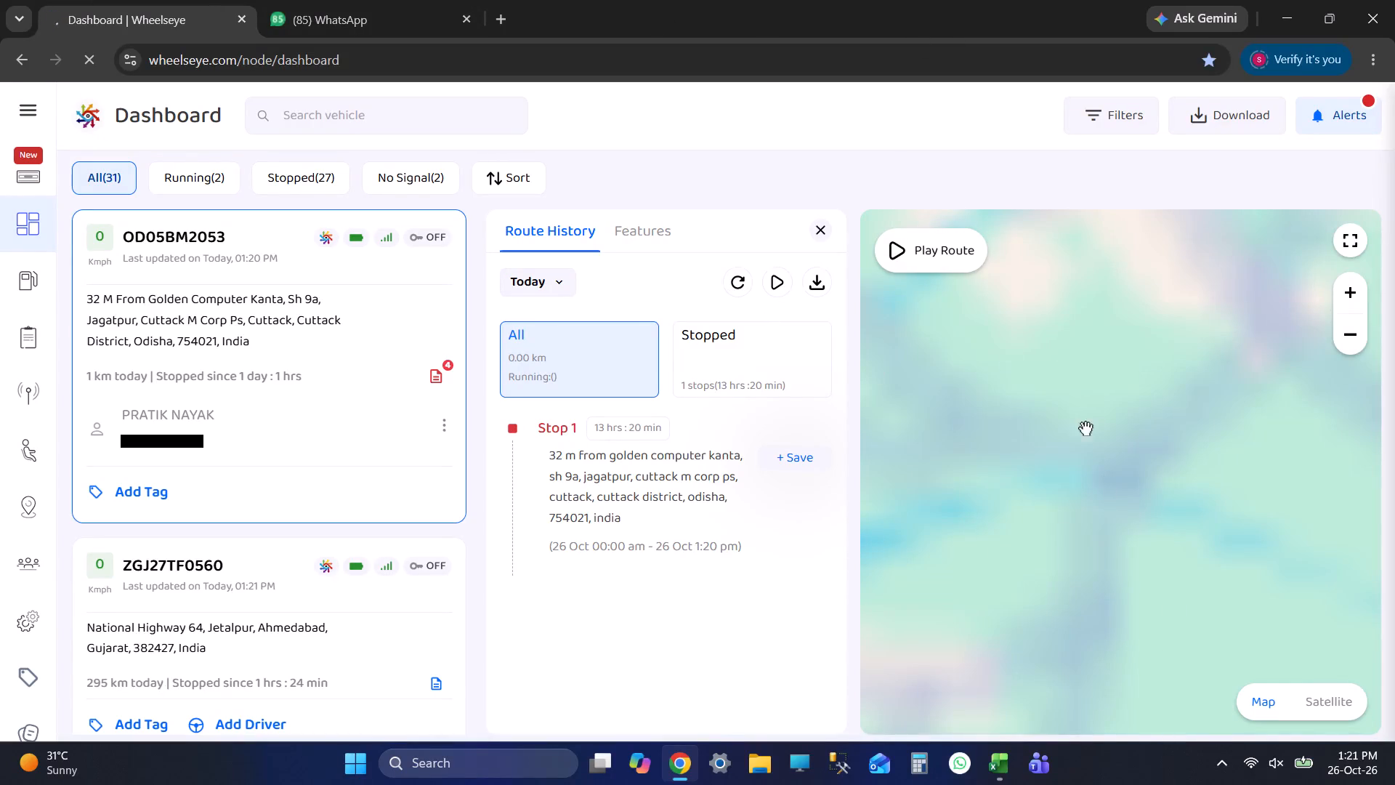
# Search Google for FOOD N FEEL in a new browser tab.
pyautogui.click(501, 7)
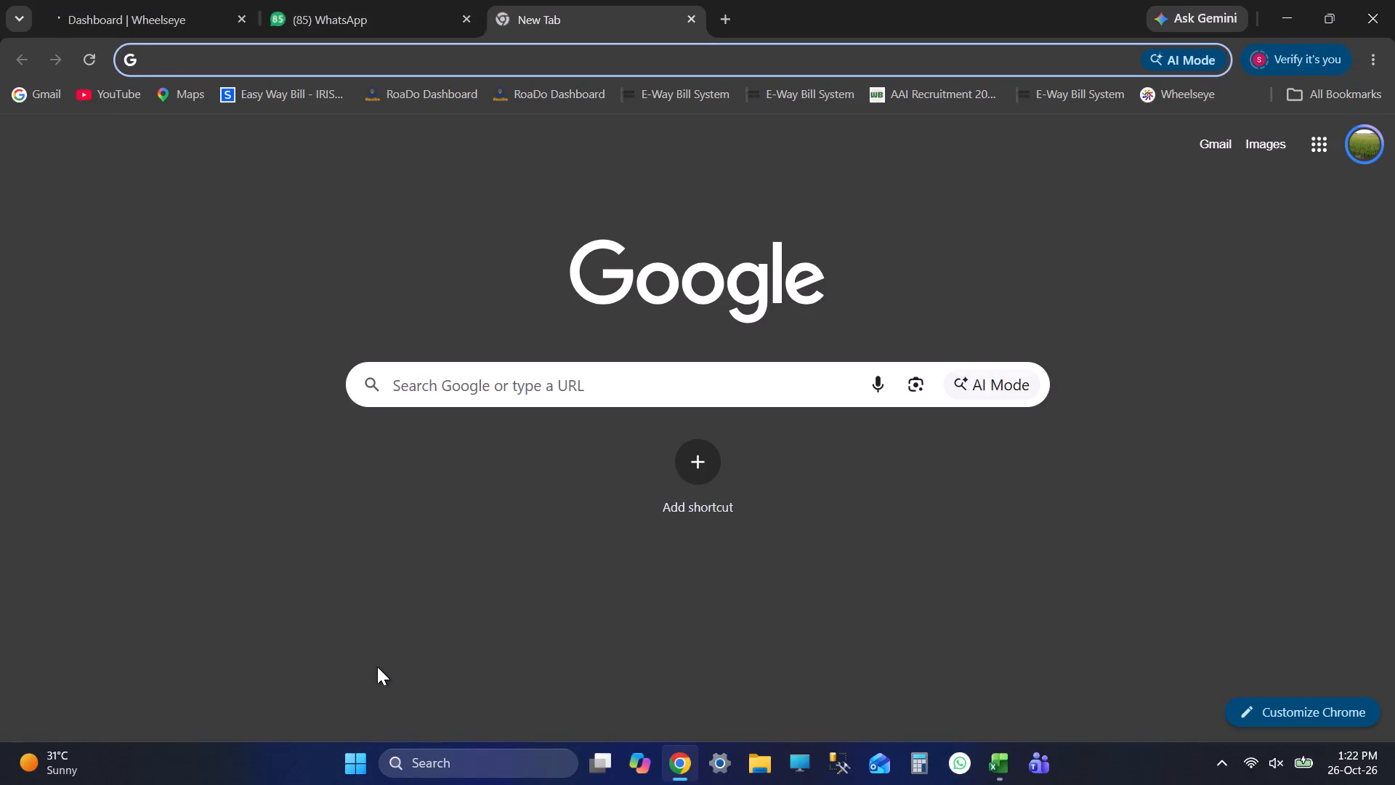
pyautogui.write('FOOD')
pyautogui.press('space')
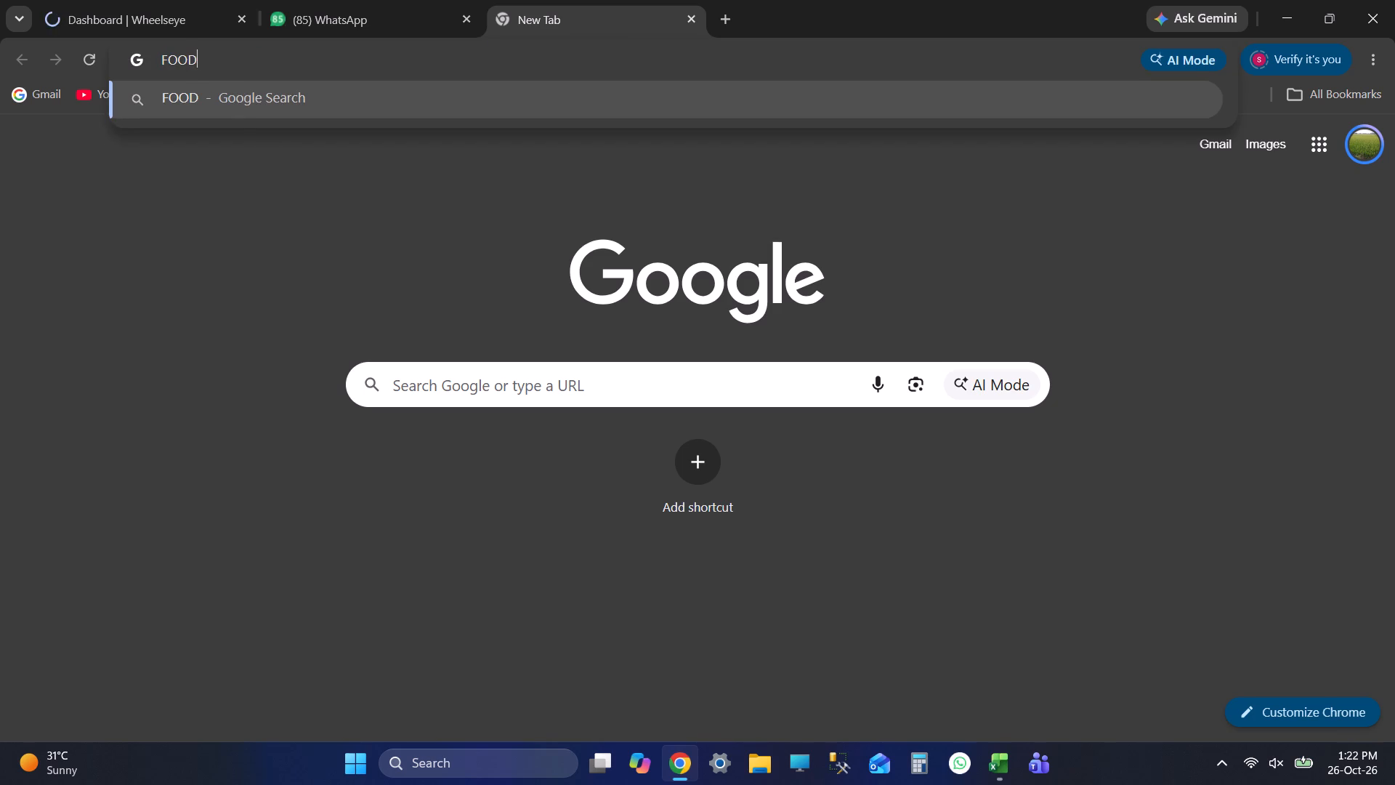
pyautogui.write('N F')
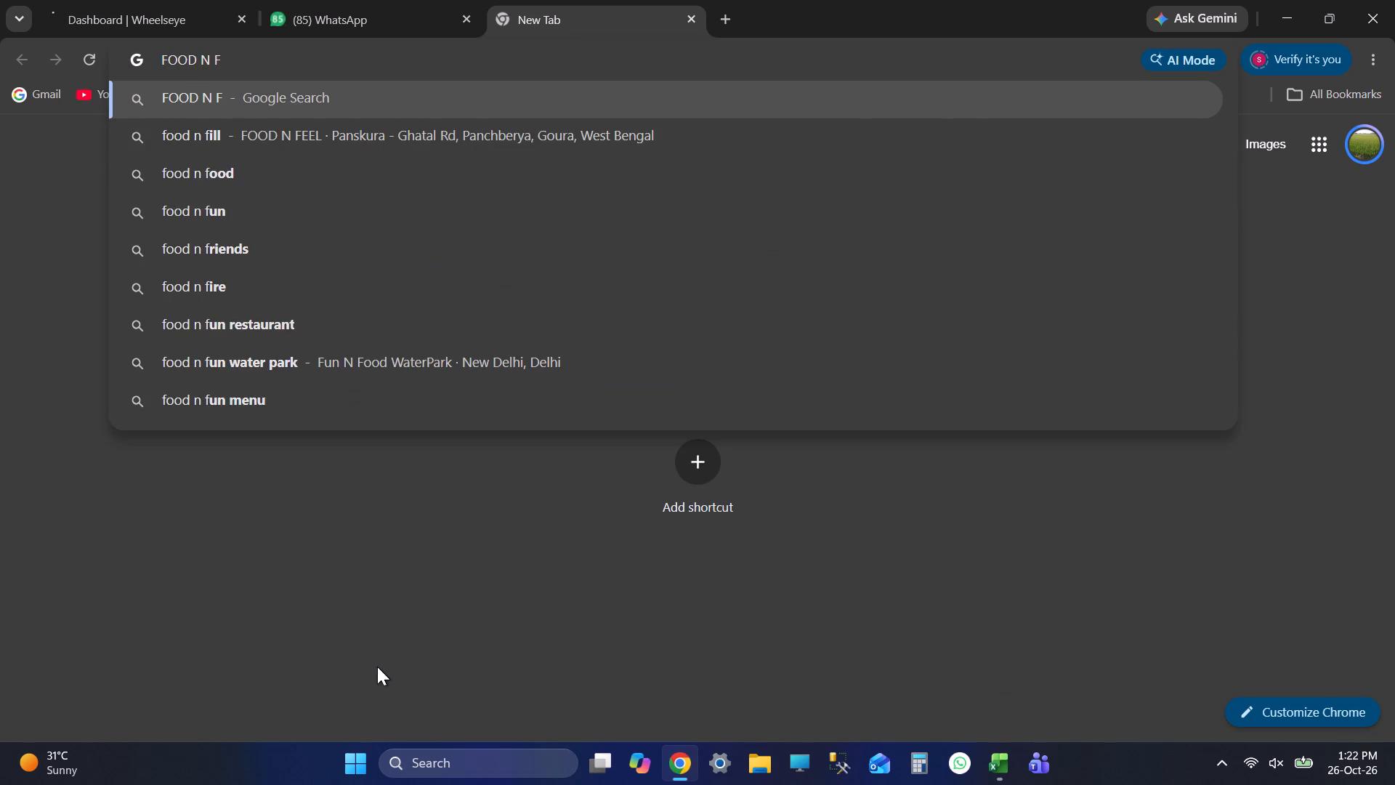
pyautogui.write('EEL')
pyautogui.press('Return')
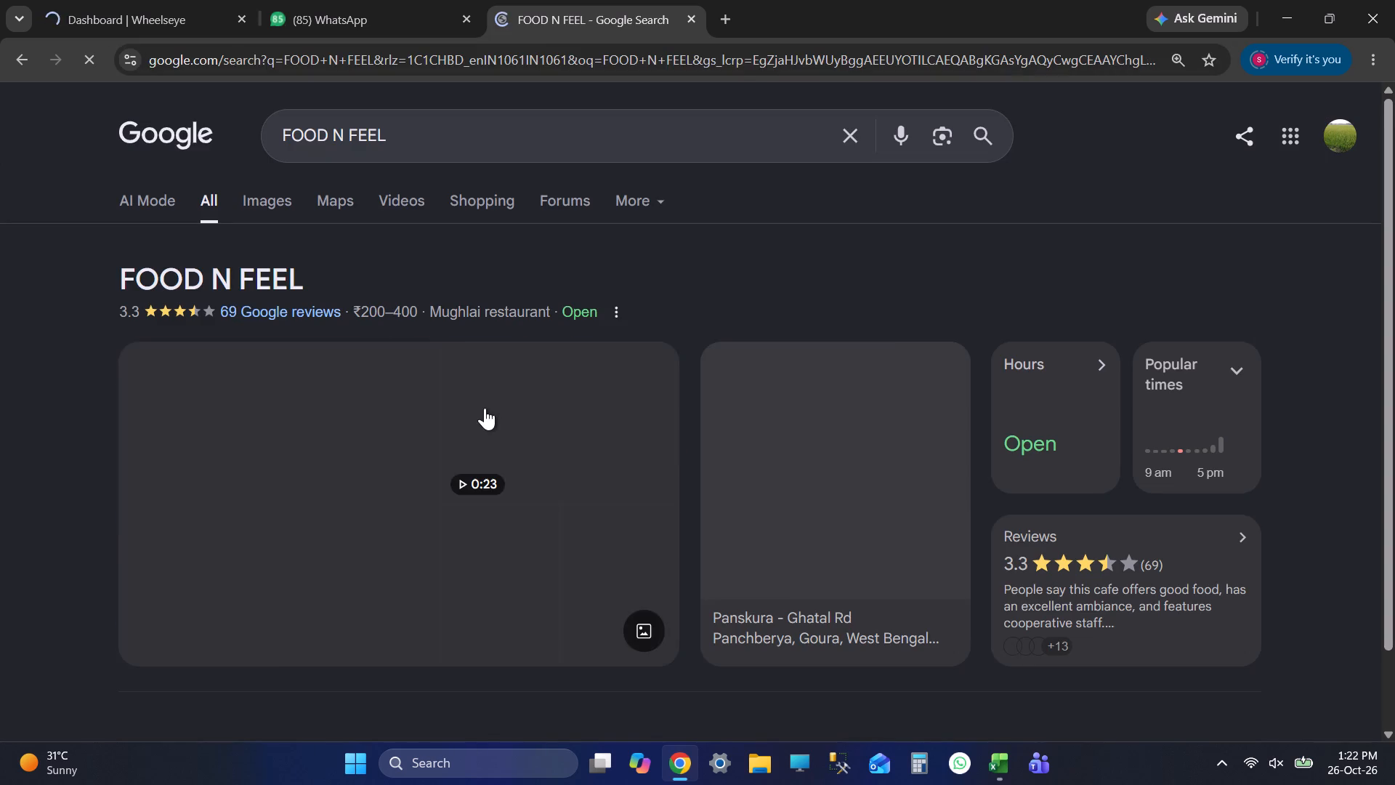
# Browse the FOOD N FEEL restaurant's photo gallery, viewing the storefront and dining-area photos and the full photo grid, and close it.
pyautogui.click(270, 559)
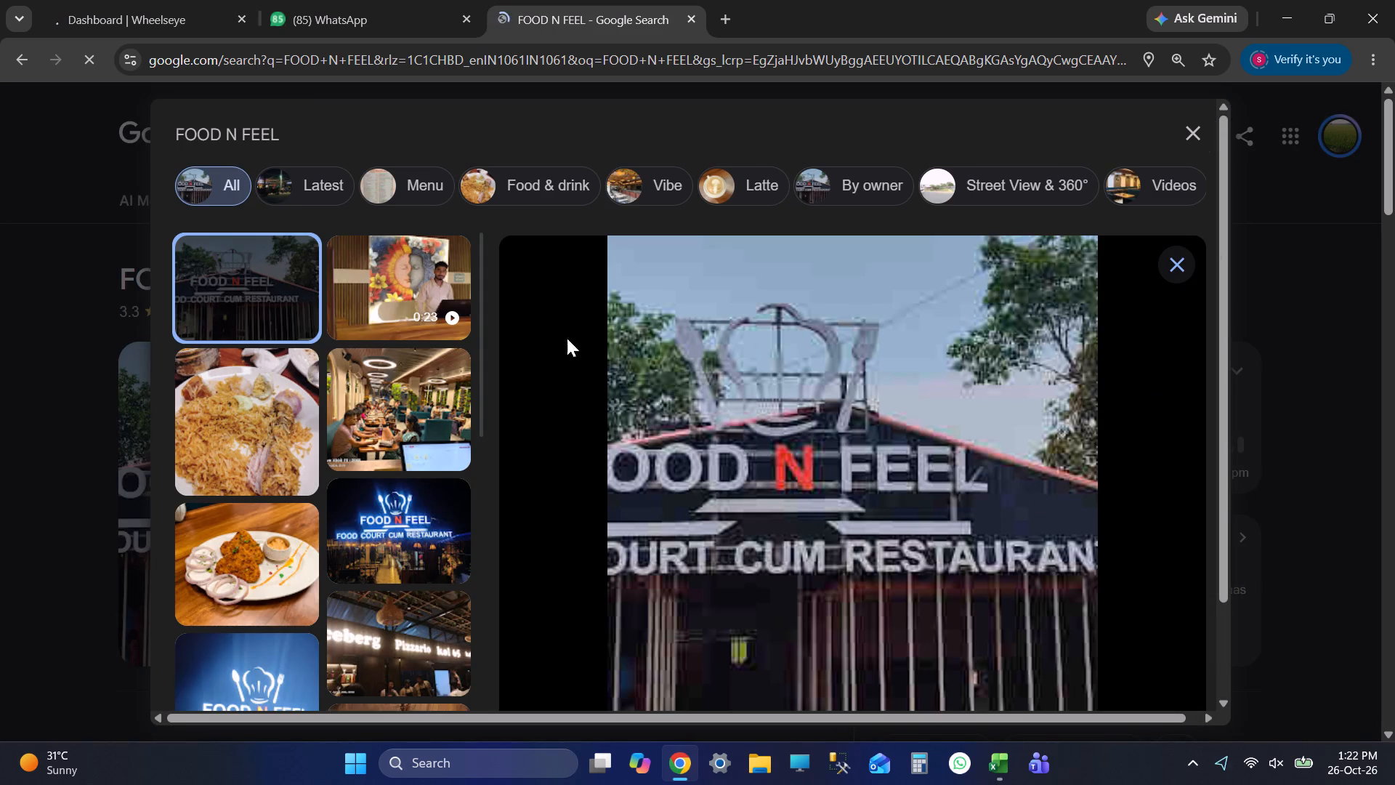
pyautogui.click(426, 390)
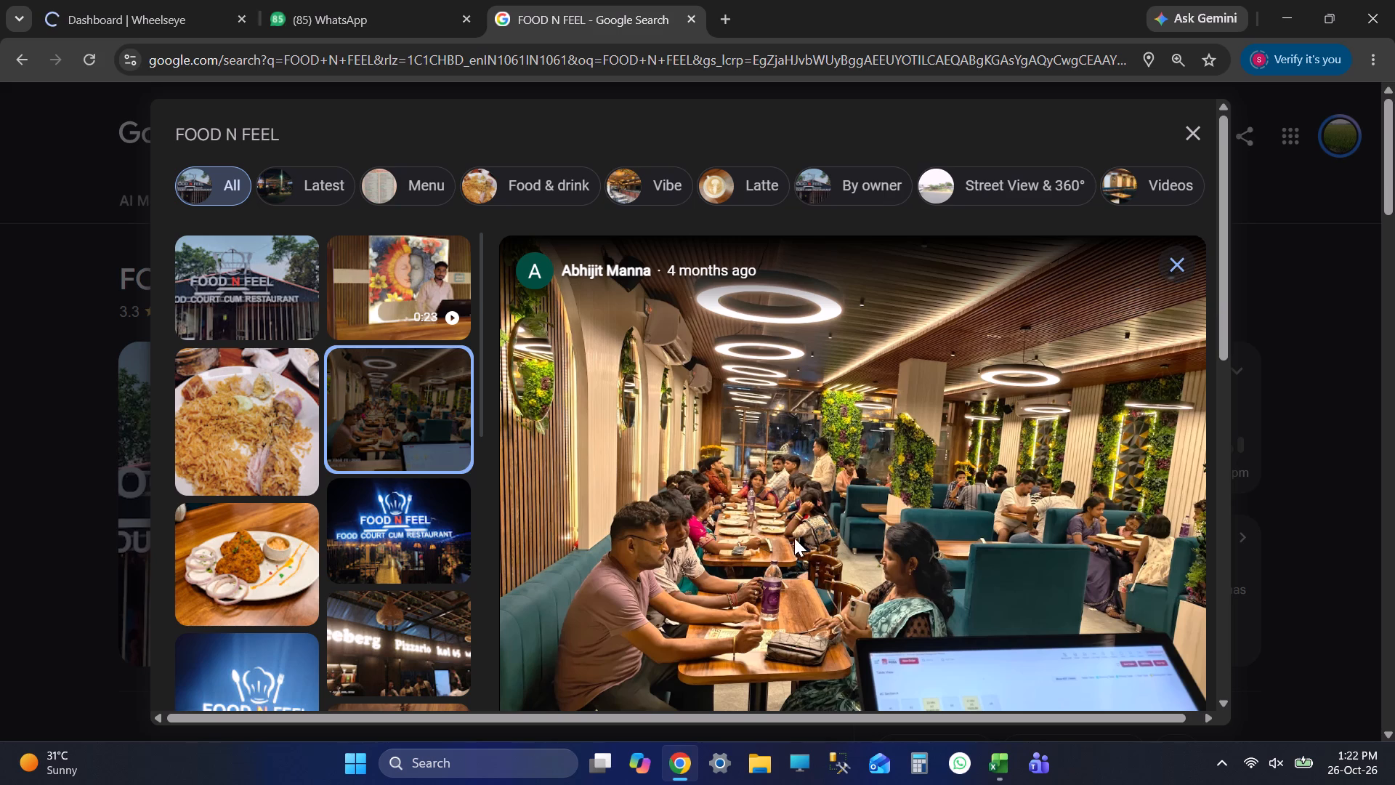
pyautogui.click(243, 433)
pyautogui.click(353, 405)
pyautogui.click(1178, 255)
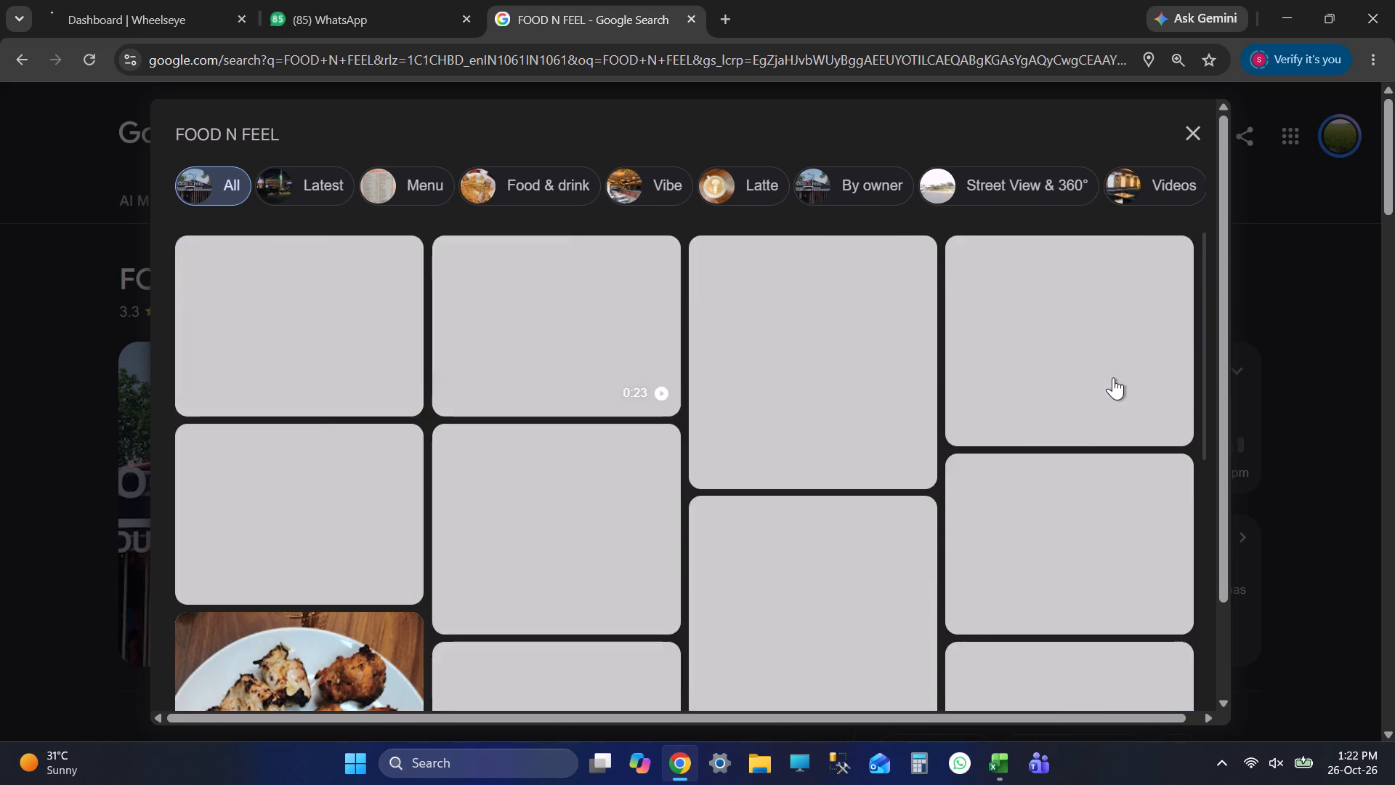
pyautogui.scroll(-9, 805, 432)
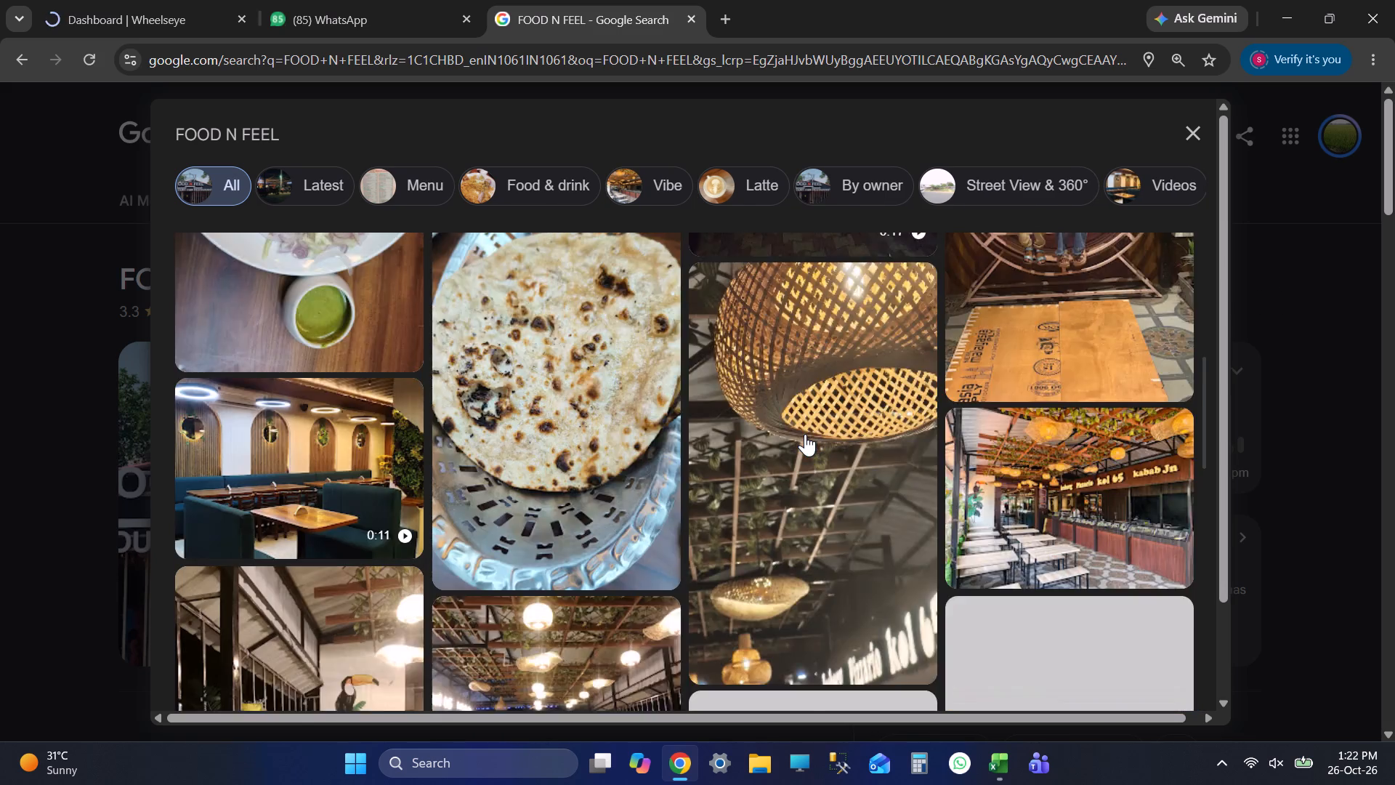
pyautogui.scroll(-8, 805, 434)
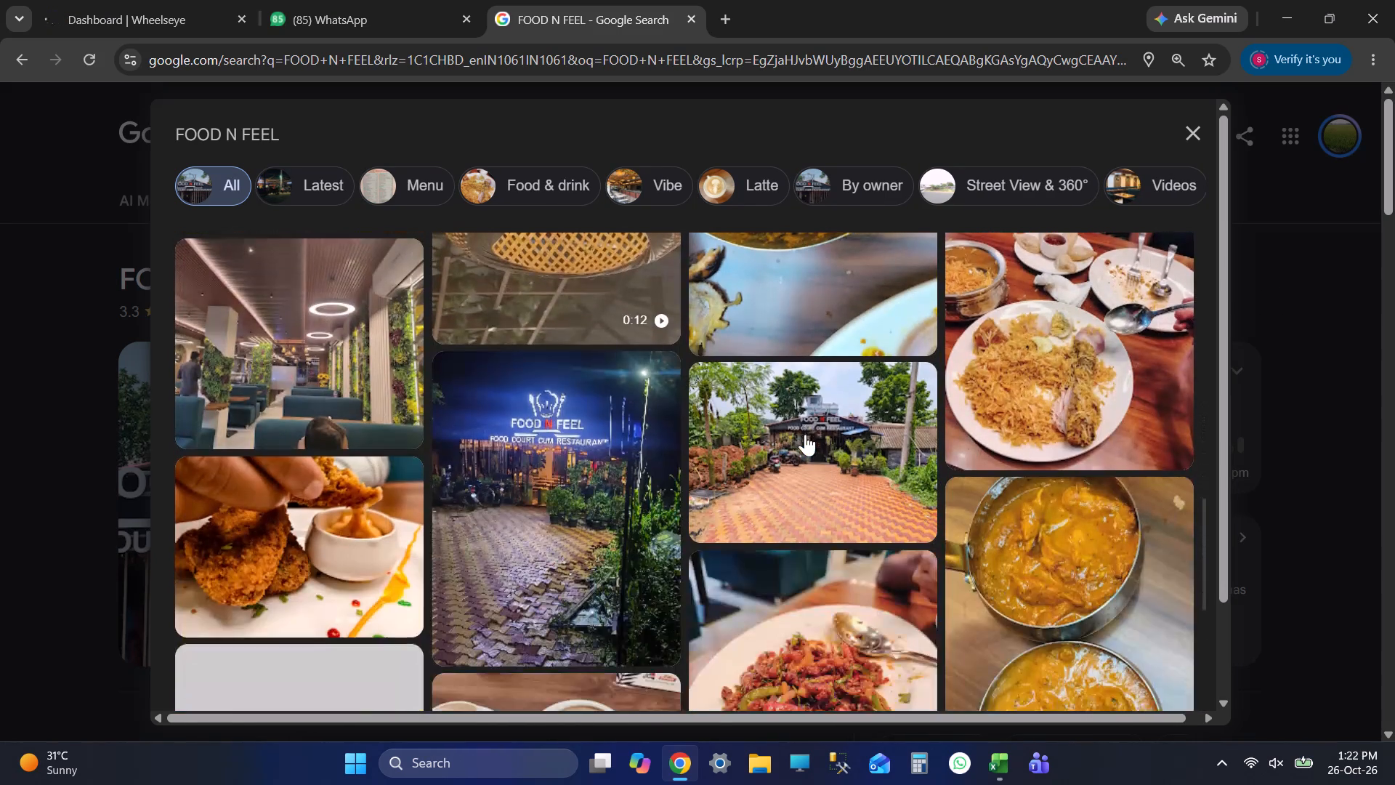
pyautogui.scroll(-3, 805, 434)
pyautogui.scroll(-1, 939, 449)
pyautogui.scroll(1, 937, 462)
pyautogui.scroll(-2, 937, 462)
pyautogui.click(1189, 137)
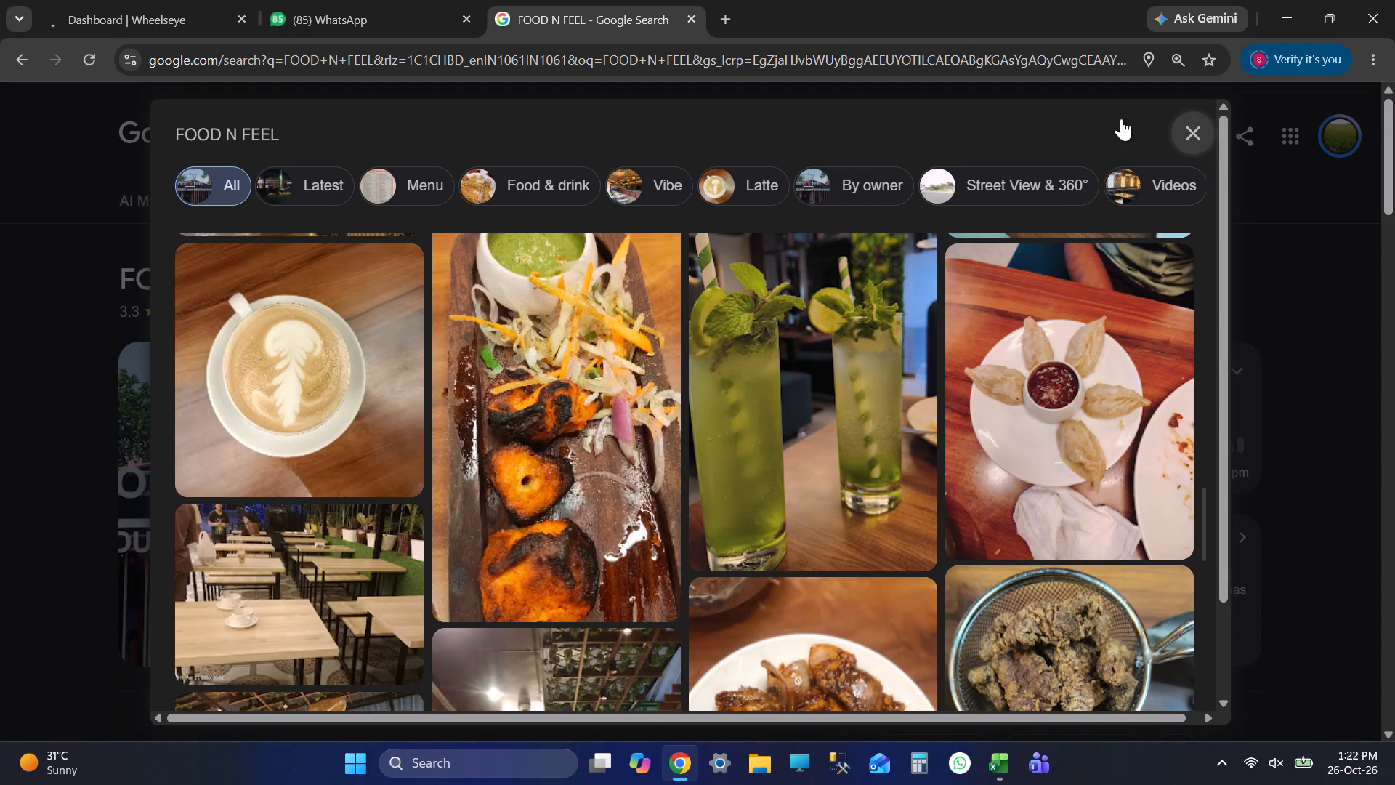
# Look through the FOOD N FEEL search results, examining the business details, Google reviews and Images section.
pyautogui.scroll(4, 822, 519)
pyautogui.scroll(-1, 822, 519)
pyautogui.scroll(1, 822, 519)
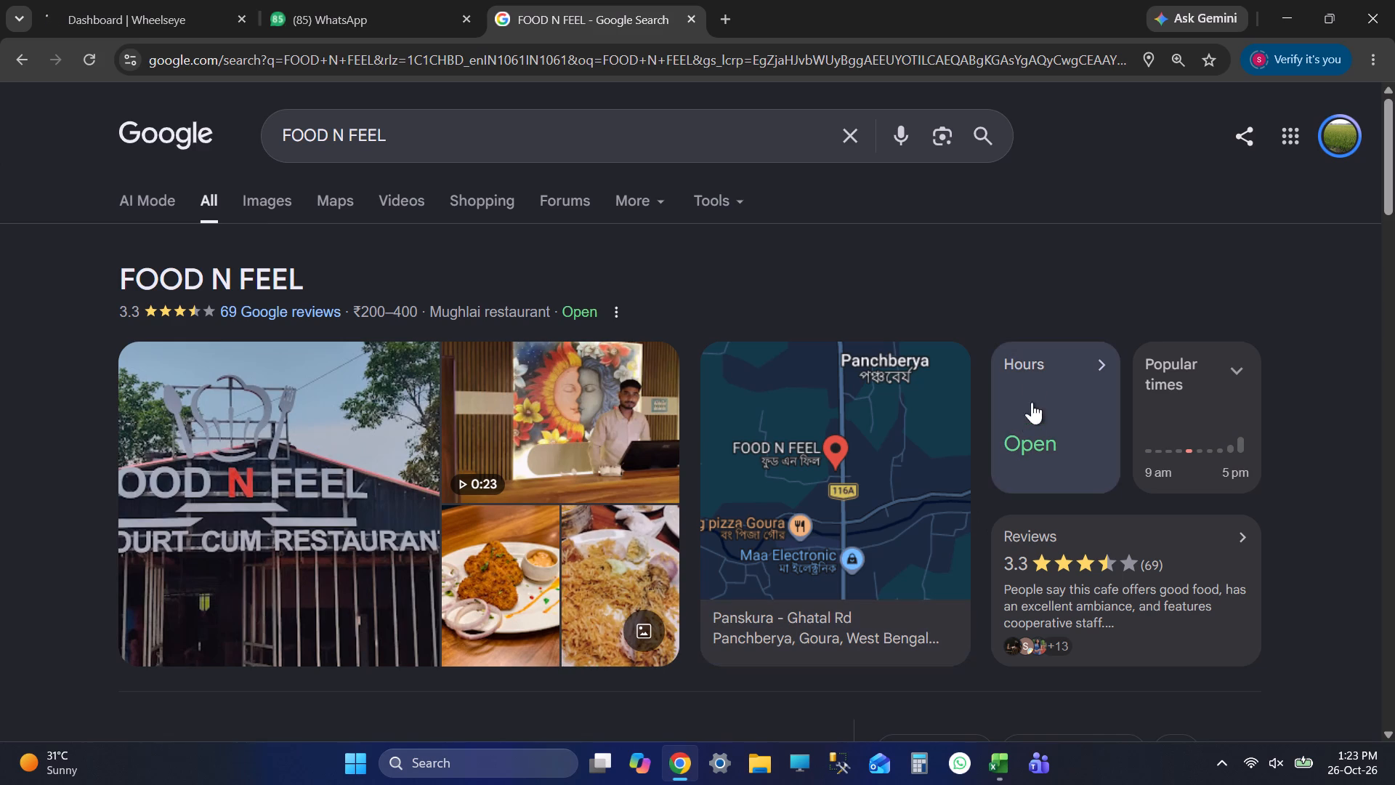
pyautogui.scroll(-6, 905, 483)
pyautogui.scroll(3, 889, 541)
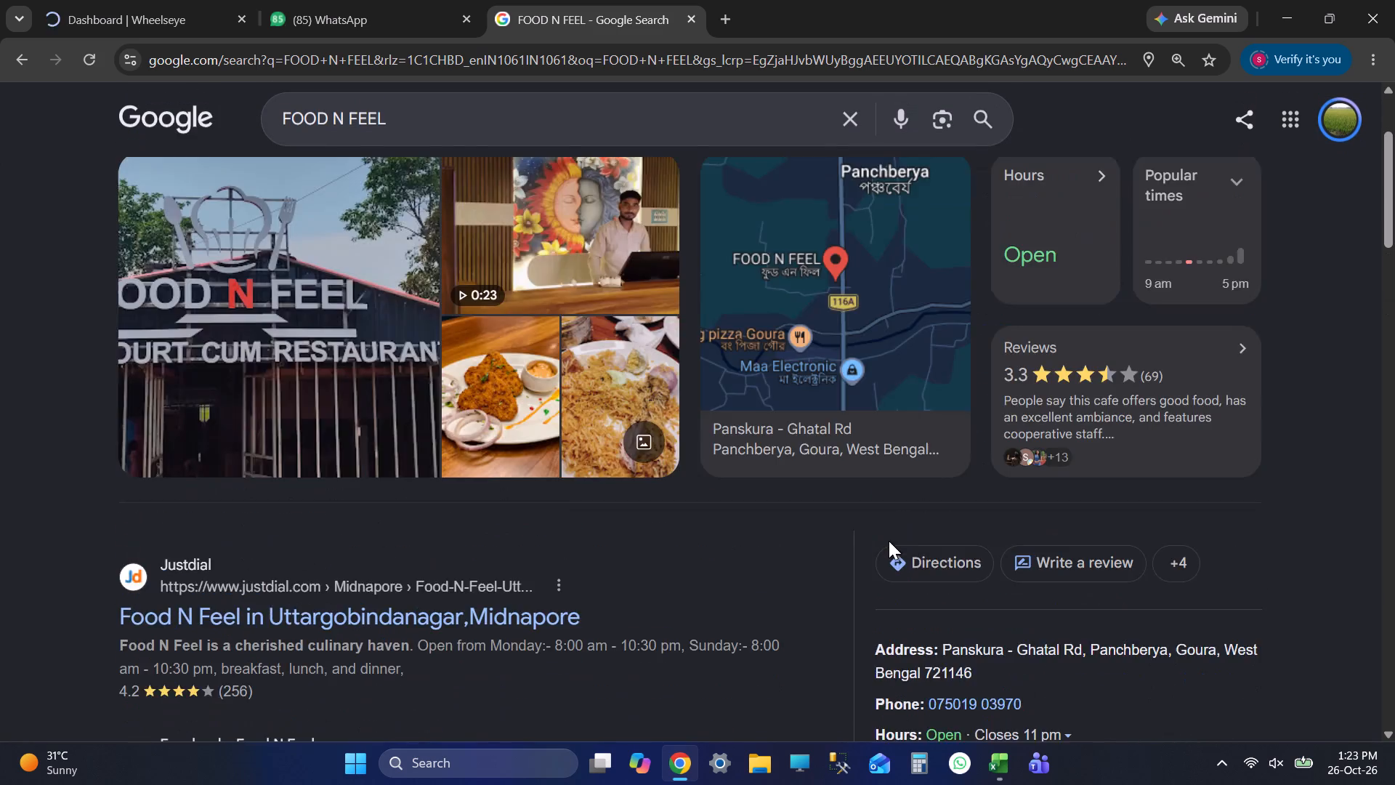
pyautogui.scroll(3, 889, 541)
pyautogui.scroll(-12, 889, 541)
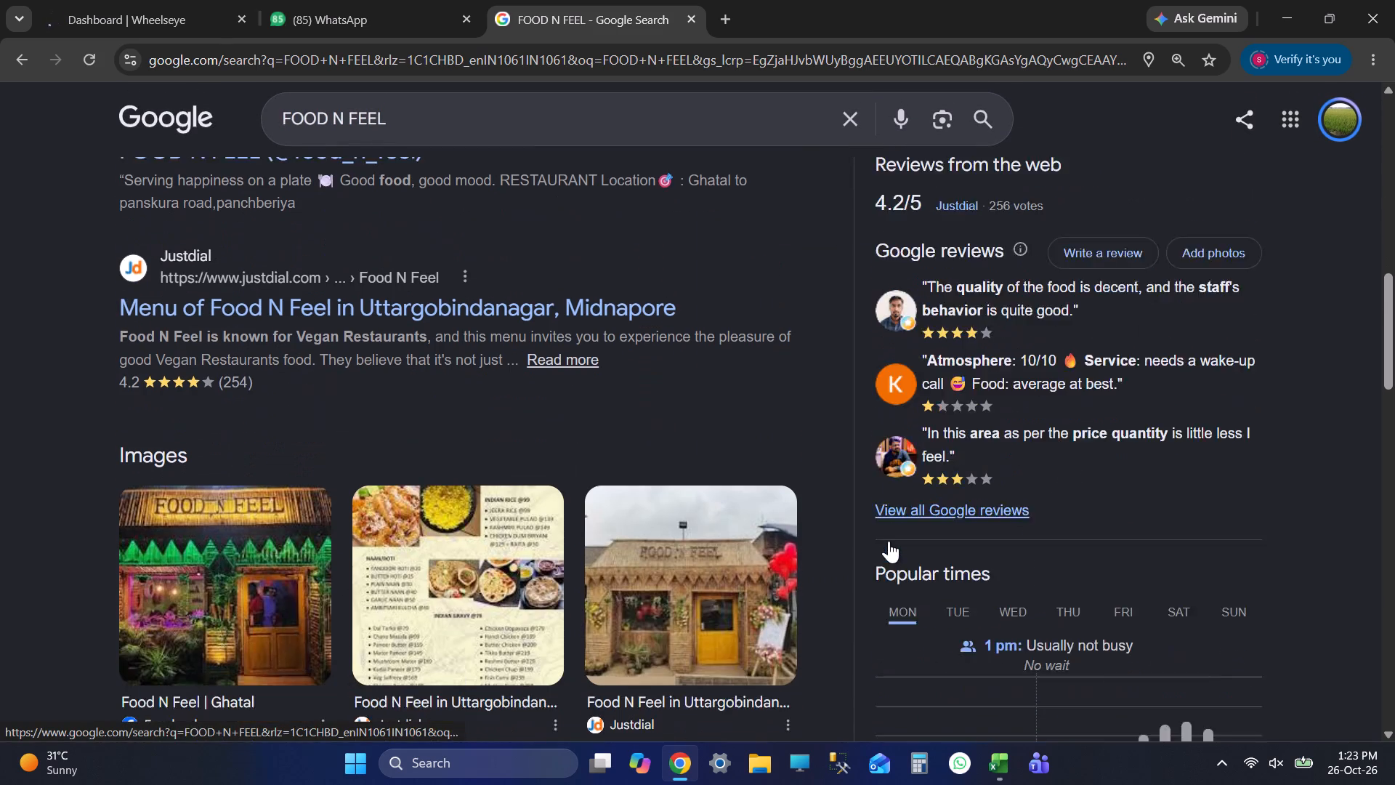
pyautogui.scroll(4, 738, 486)
pyautogui.scroll(-4, 660, 324)
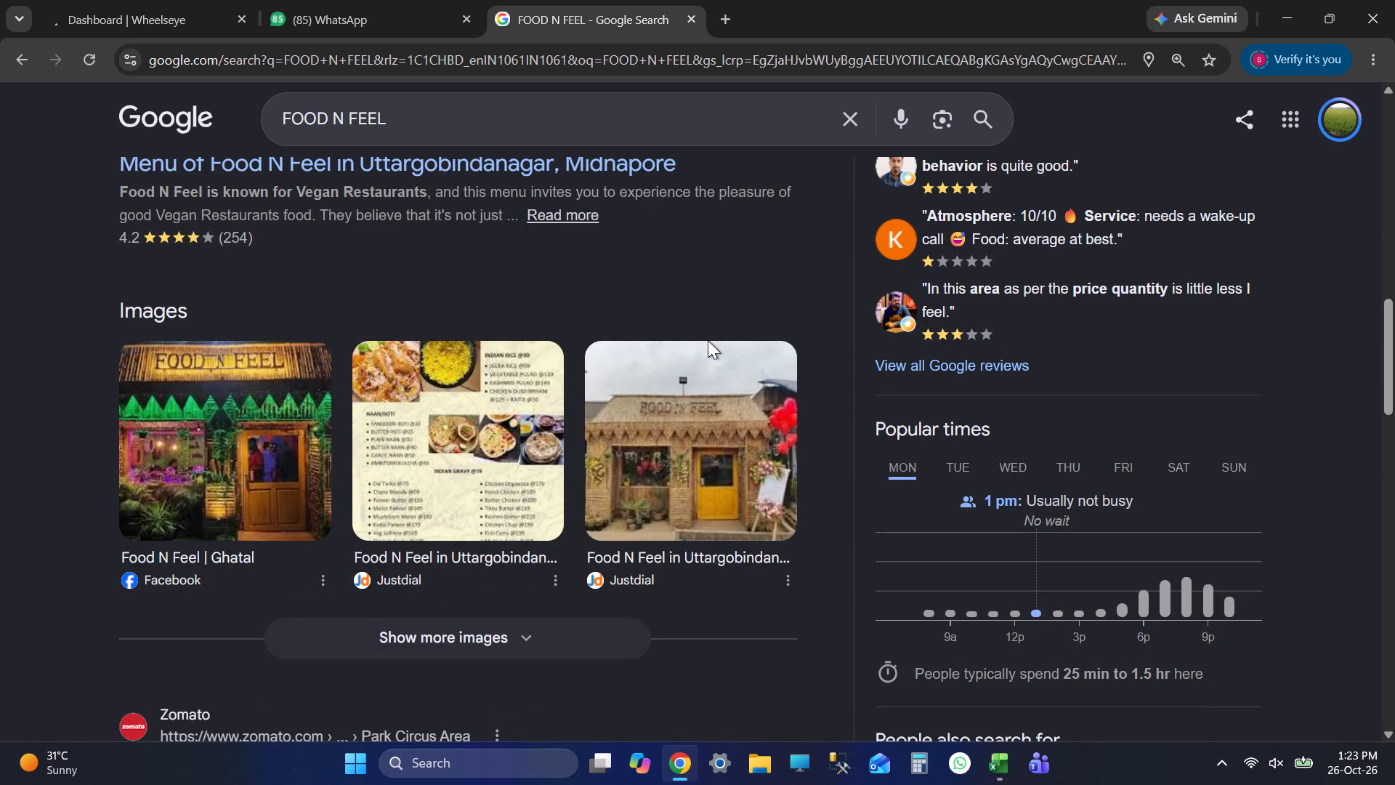
# View the Justdial storefront photo of Food N Feel, visit its listing page, try to view more photos, and close the page.
pyautogui.click(710, 487)
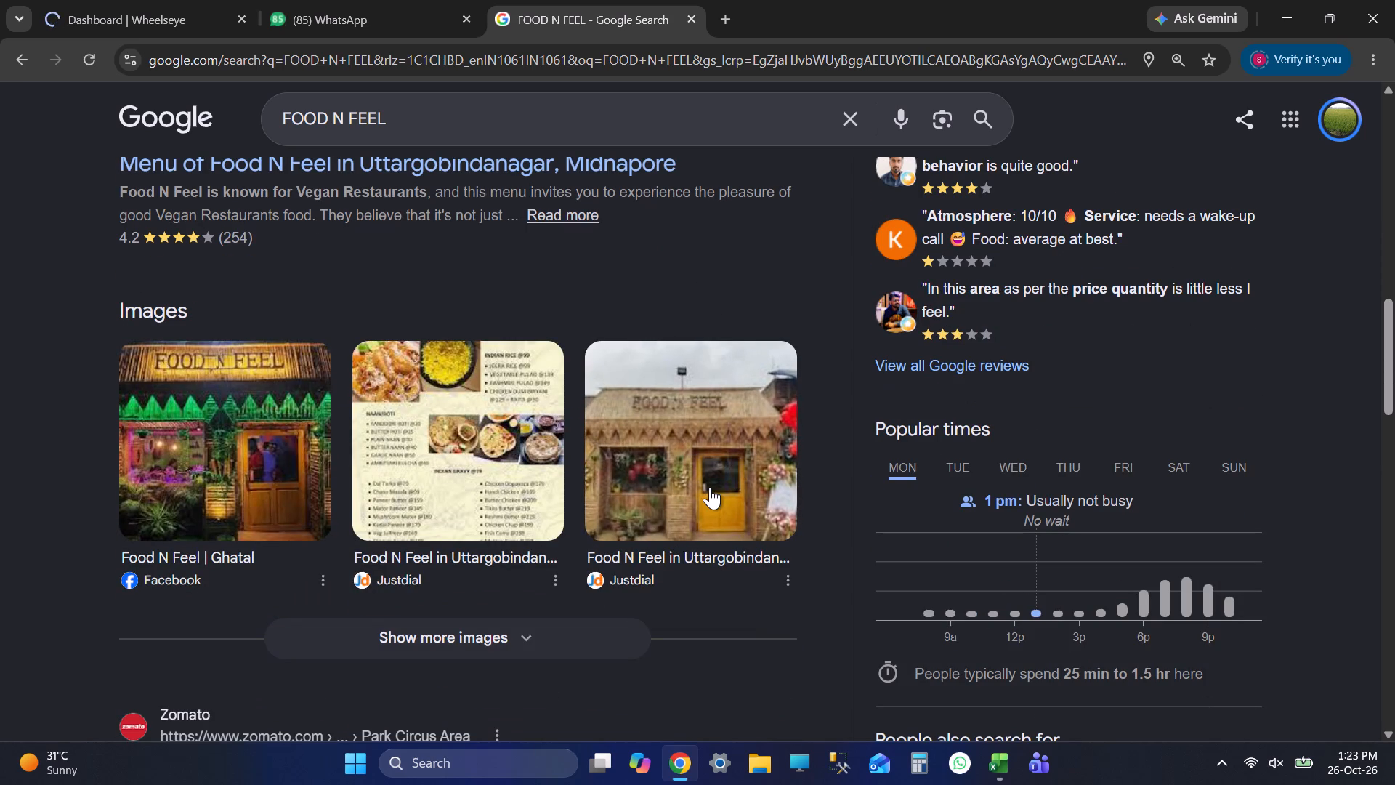
pyautogui.click(1173, 398)
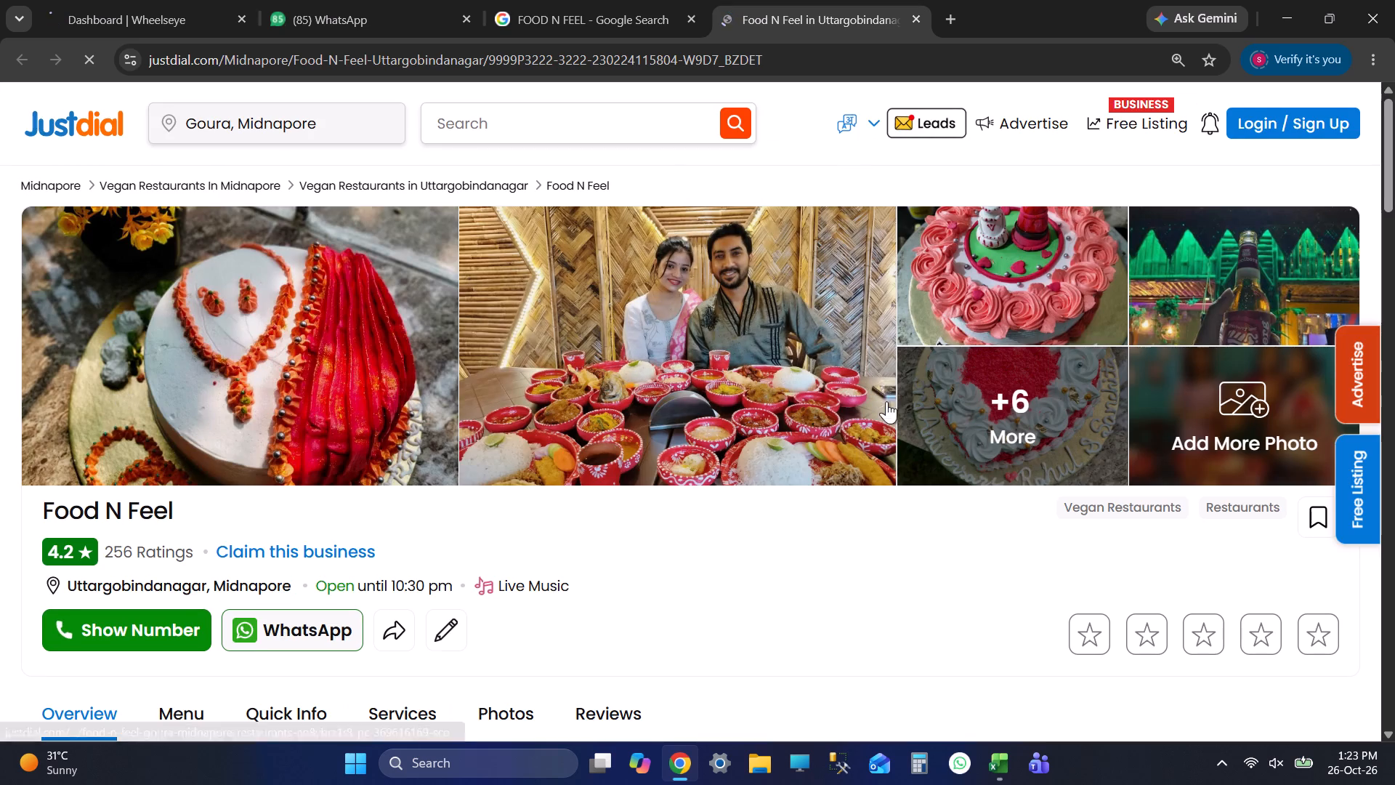
pyautogui.click(990, 423)
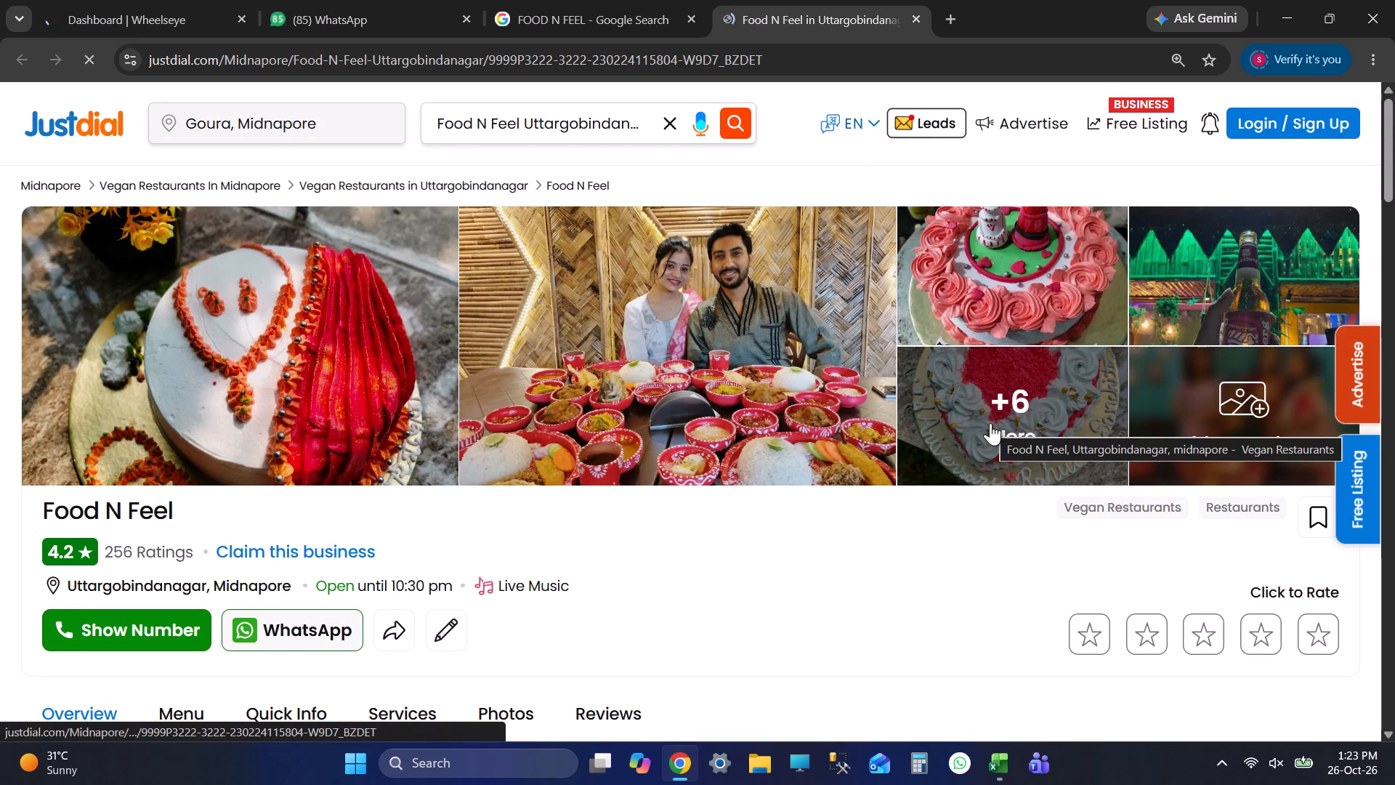
pyautogui.click(677, 621)
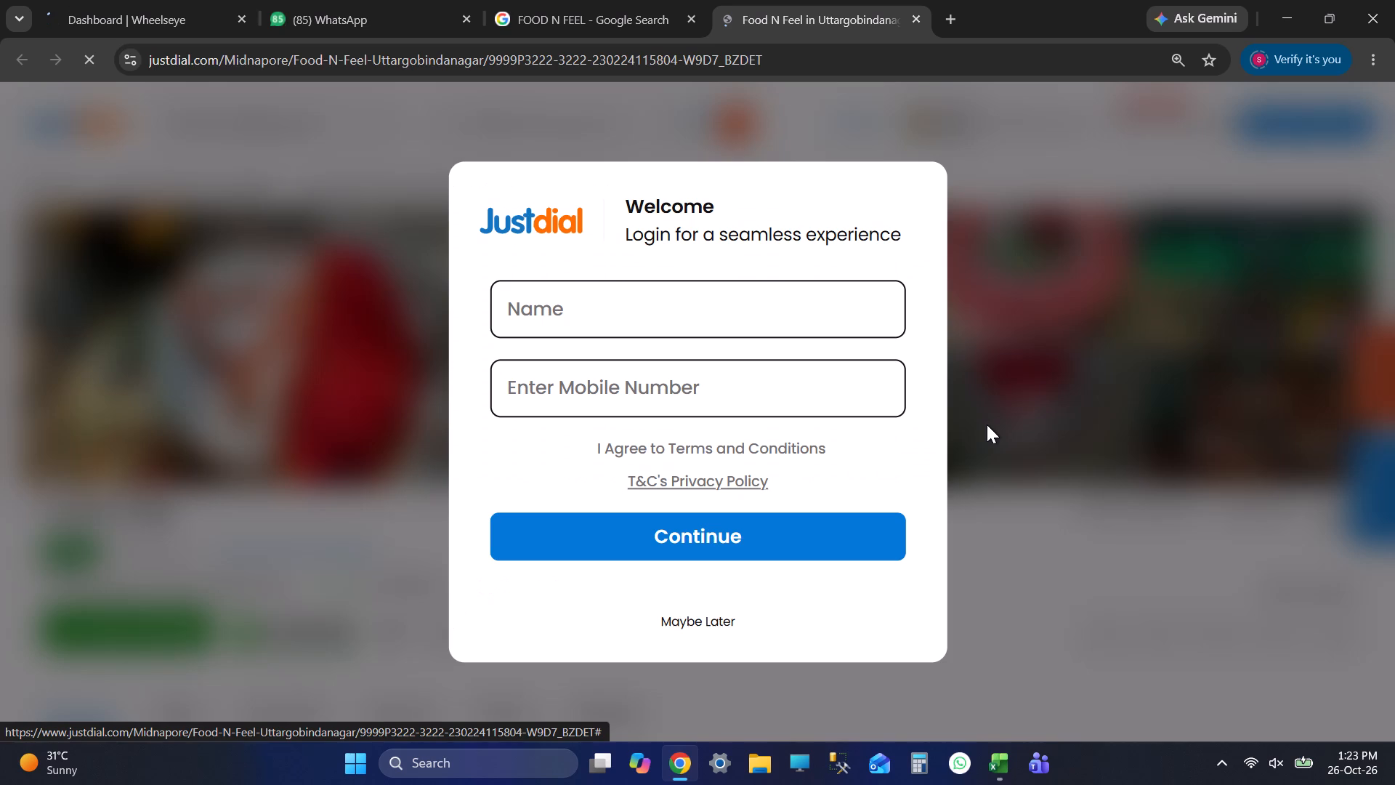
pyautogui.click(388, 97)
pyautogui.click(1008, 400)
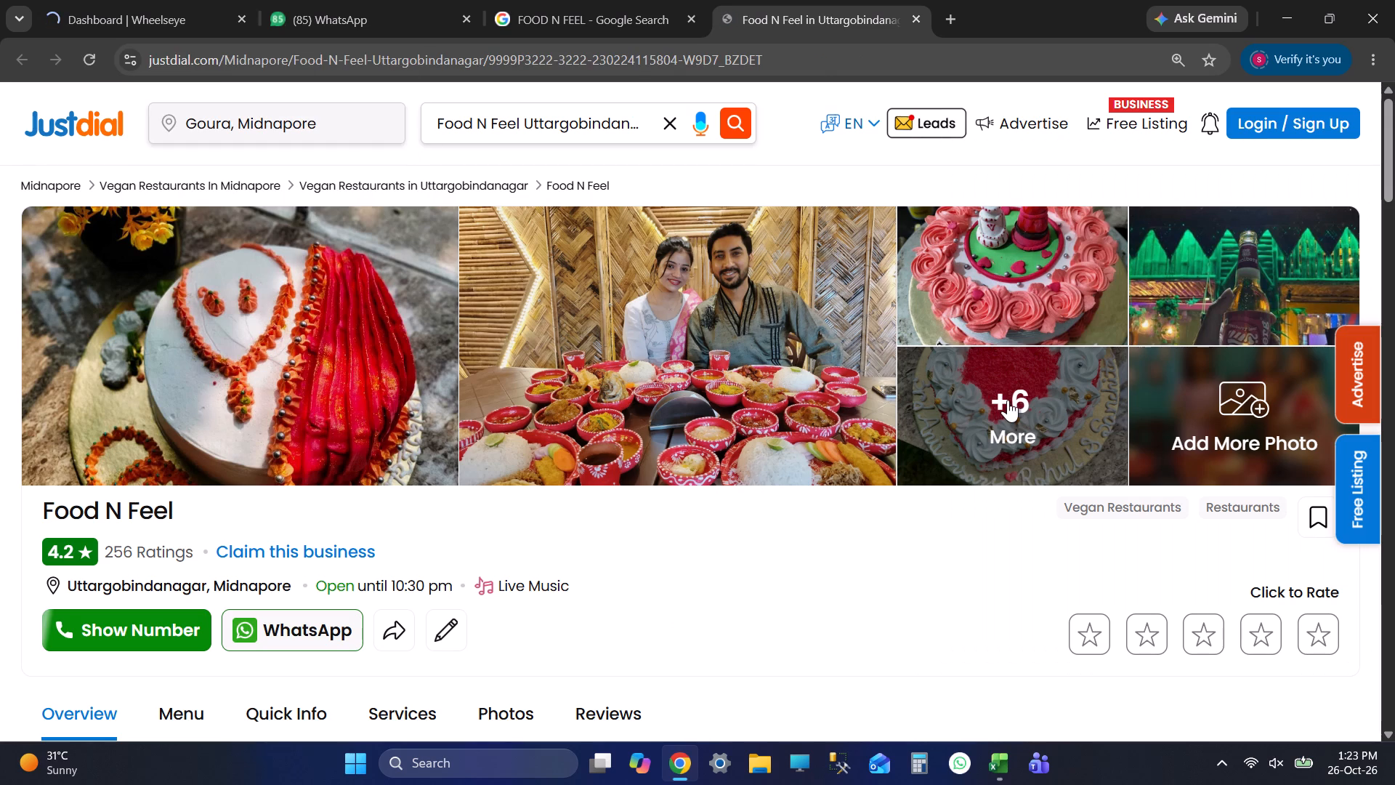
pyautogui.click(700, 615)
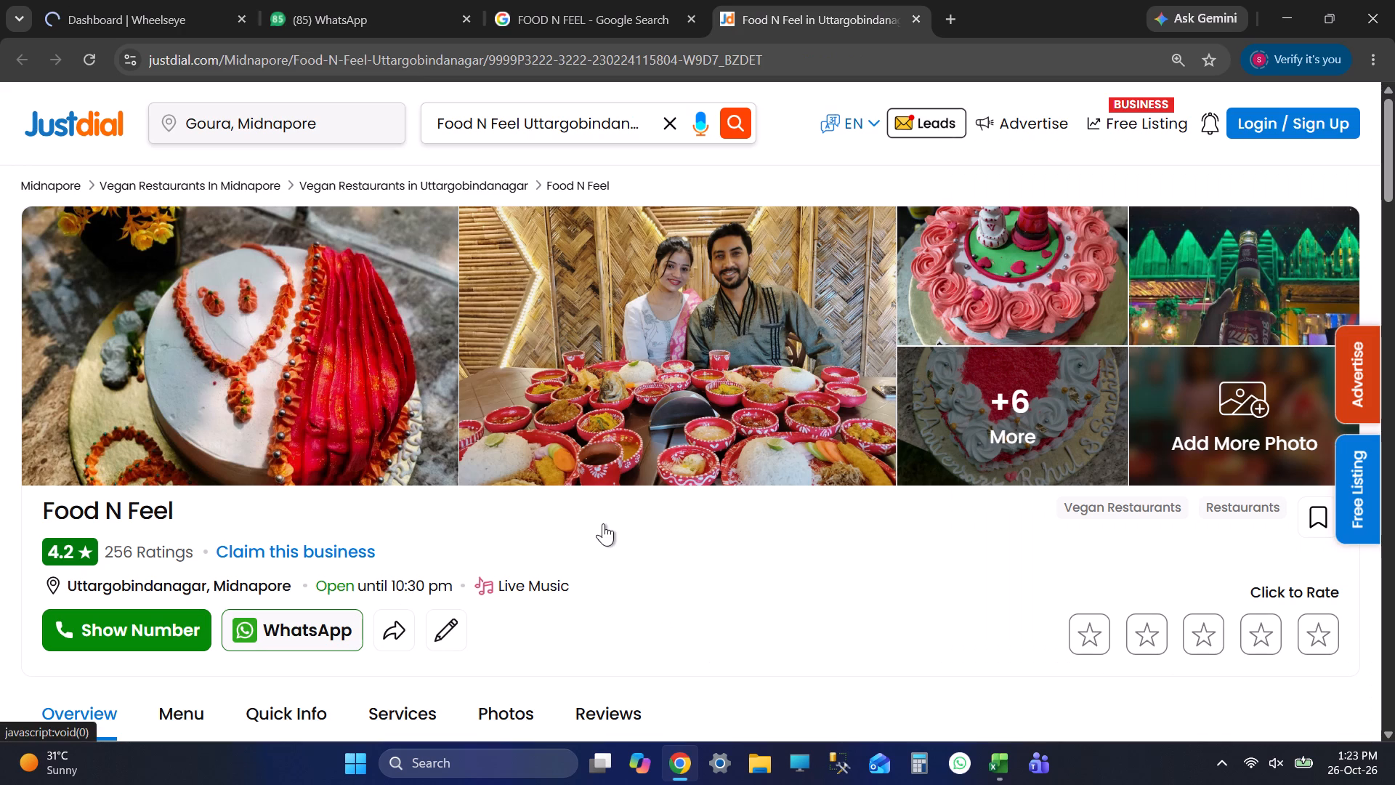
pyautogui.scroll(-5, 586, 529)
pyautogui.scroll(9, 626, 512)
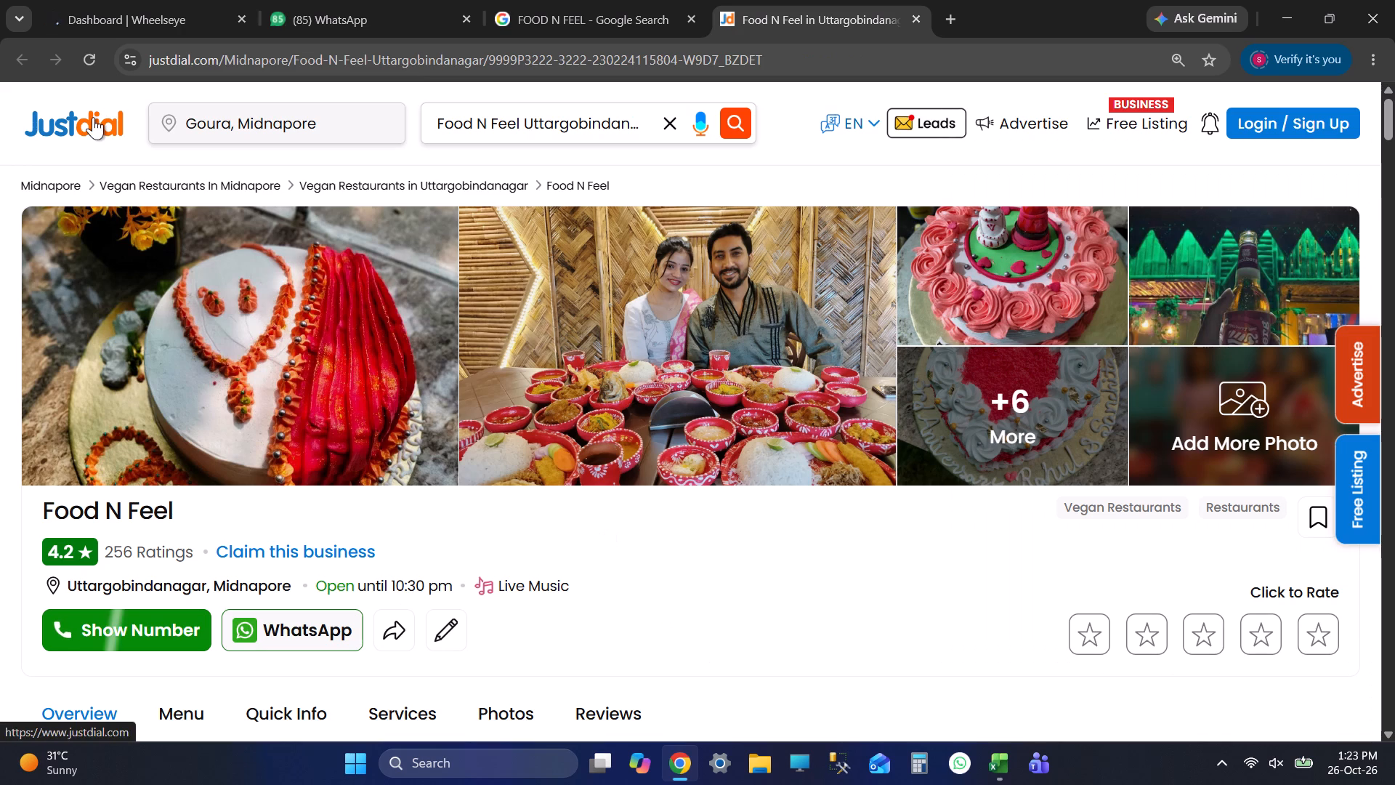
pyautogui.click(921, 17)
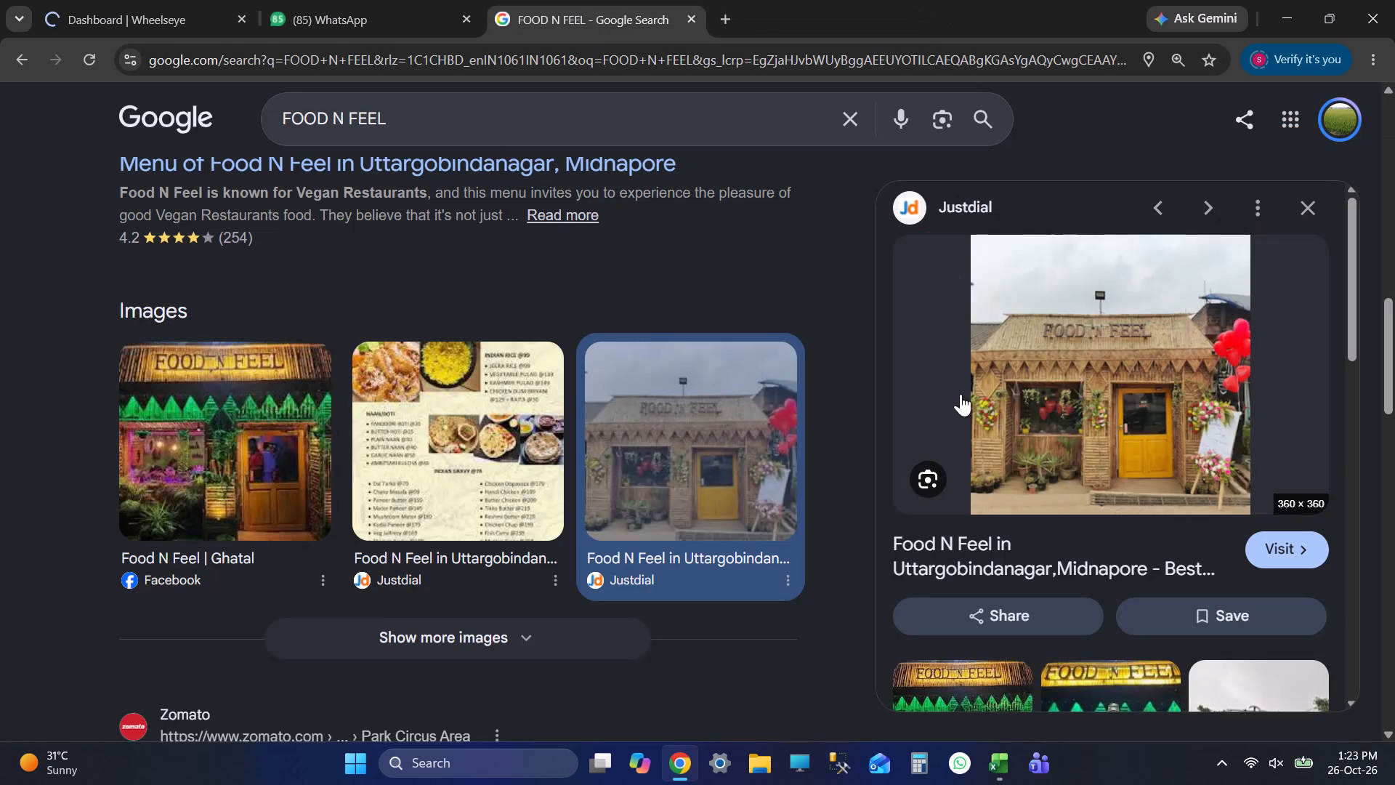
# Examine the remaining FOOD N FEEL search results below the images, and return to the upper listings.
pyautogui.scroll(-3, 791, 529)
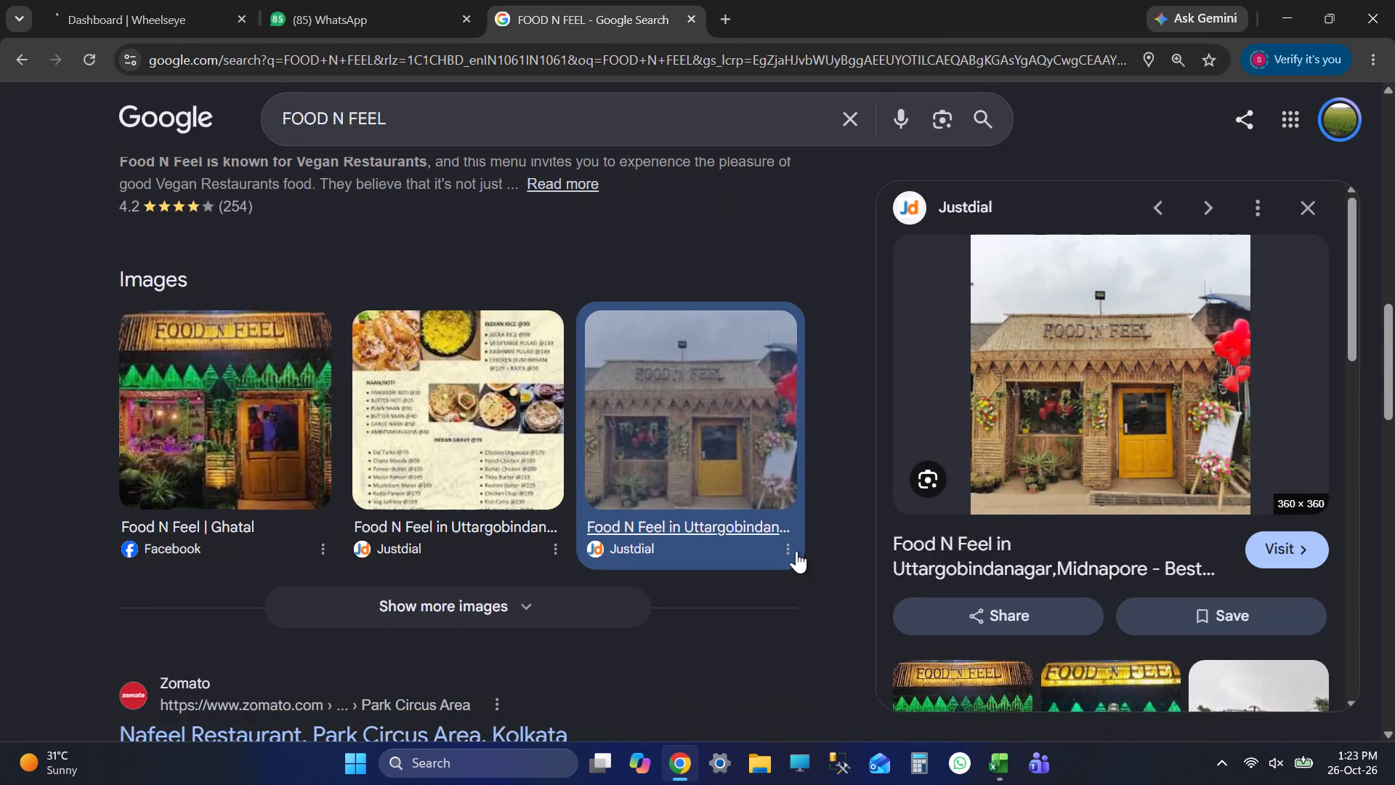
pyautogui.scroll(-7, 796, 551)
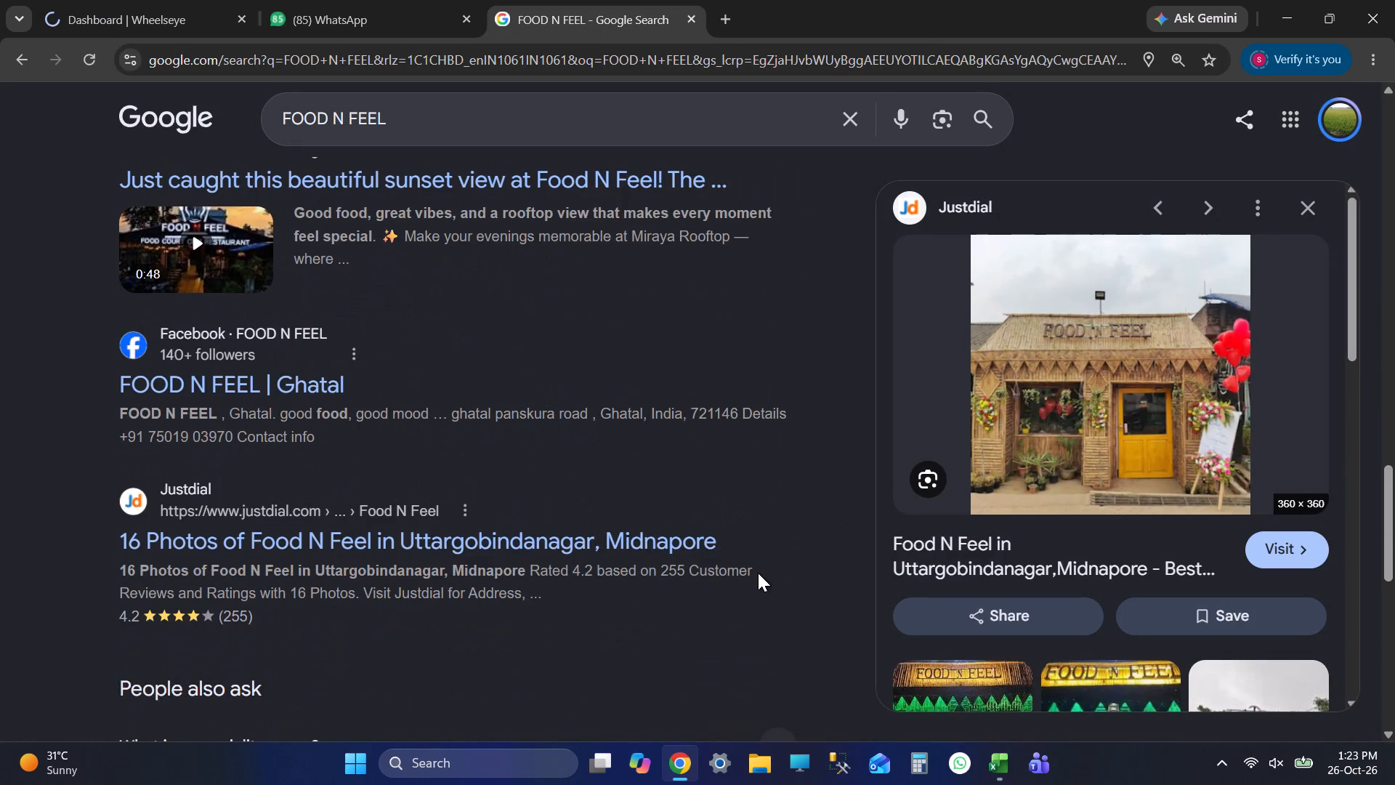
pyautogui.scroll(5, 719, 351)
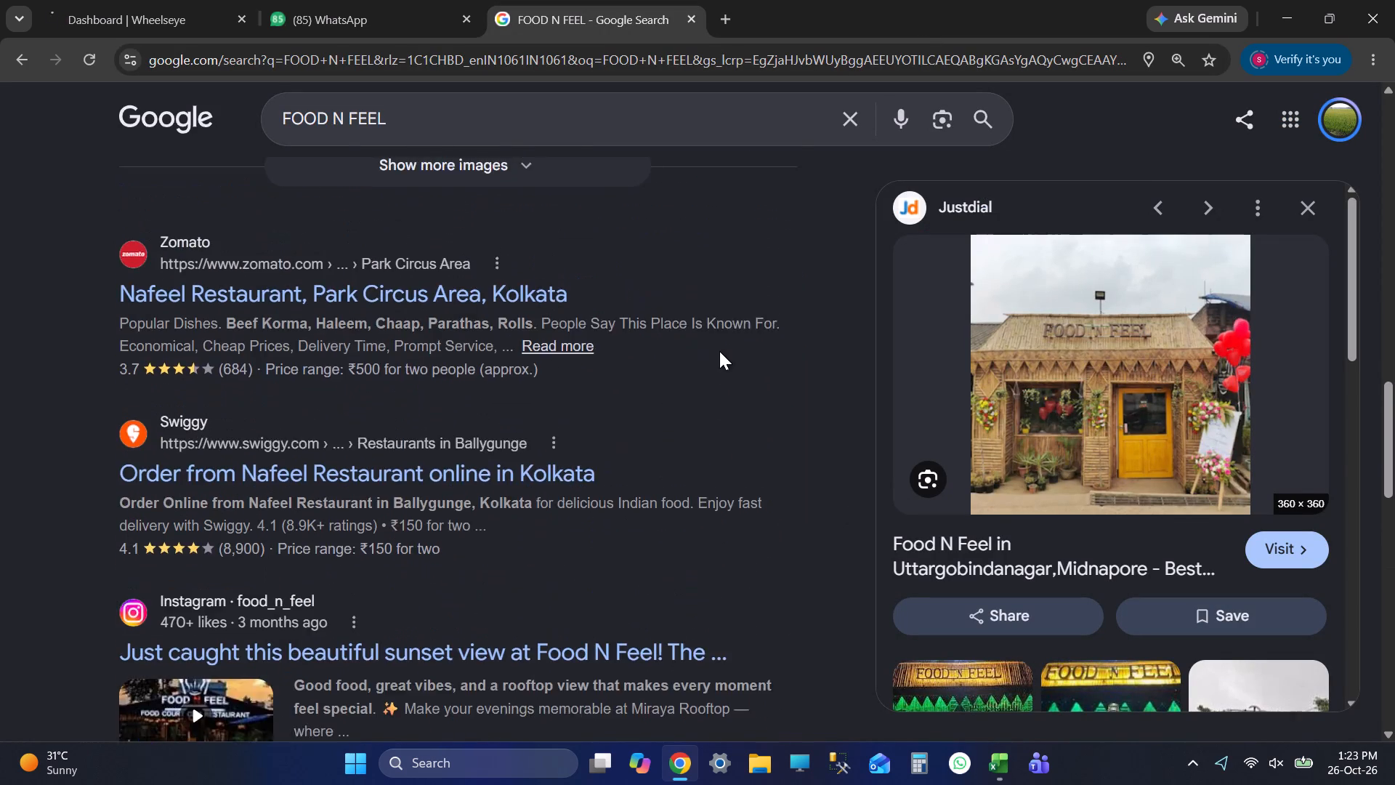
pyautogui.scroll(10, 719, 351)
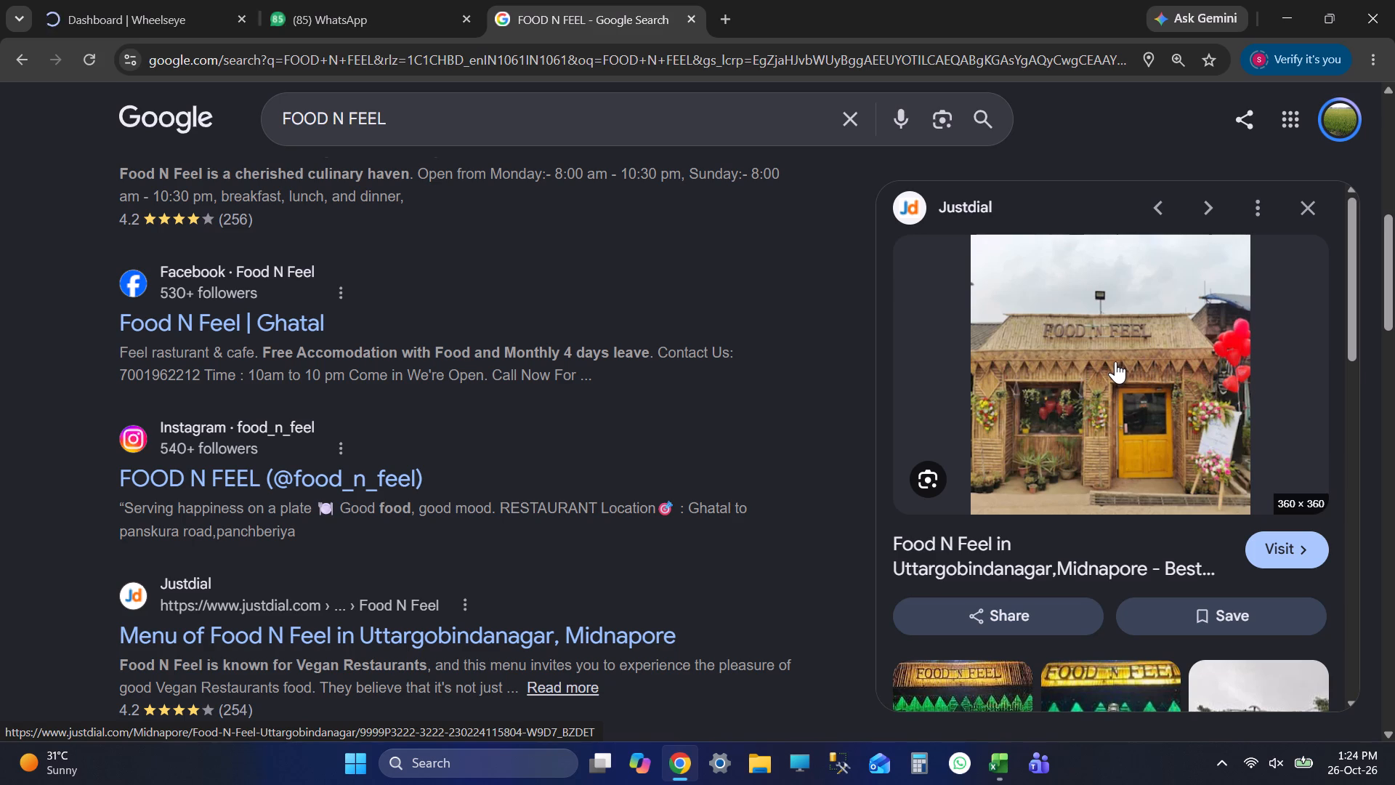
# Close the Justdial image preview of Food N Feel beside the search results.
pyautogui.click(1319, 198)
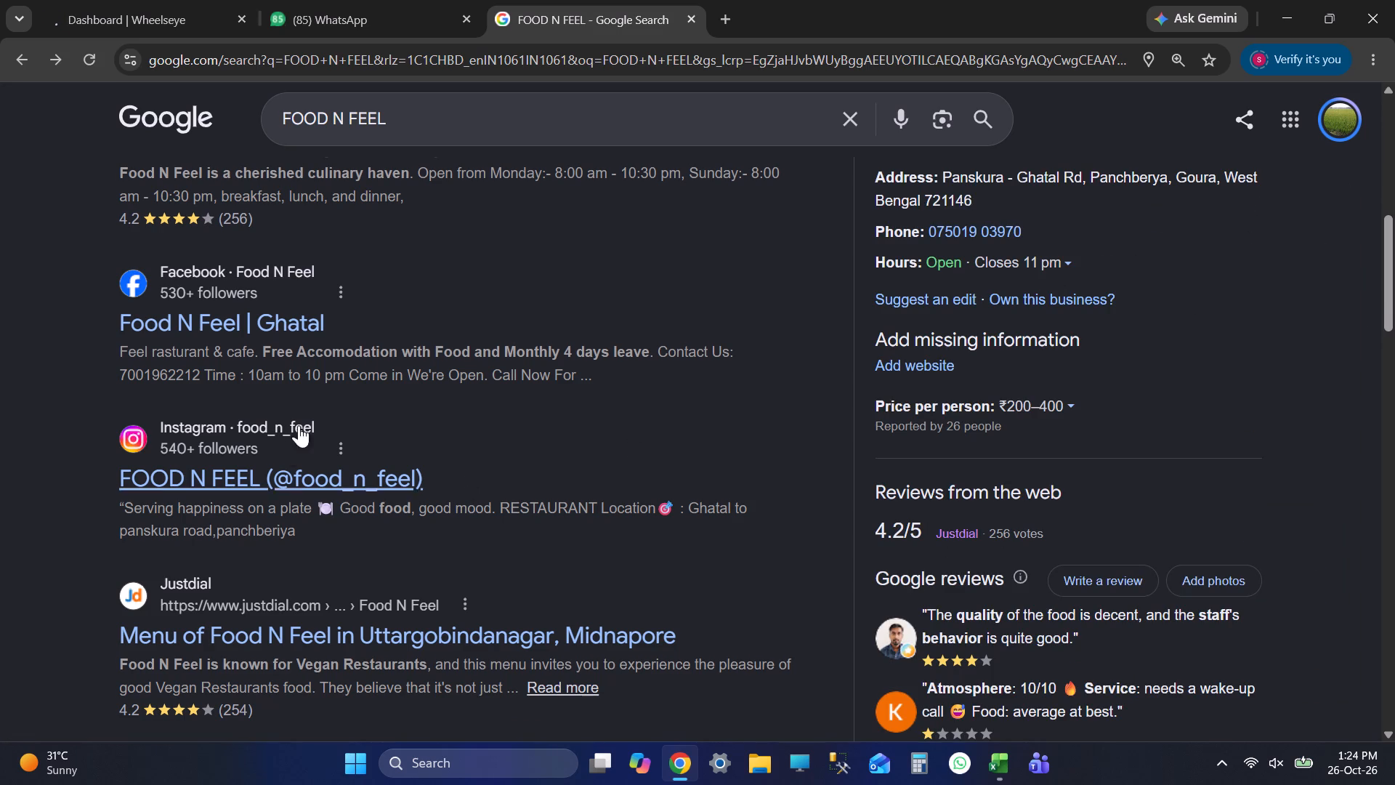
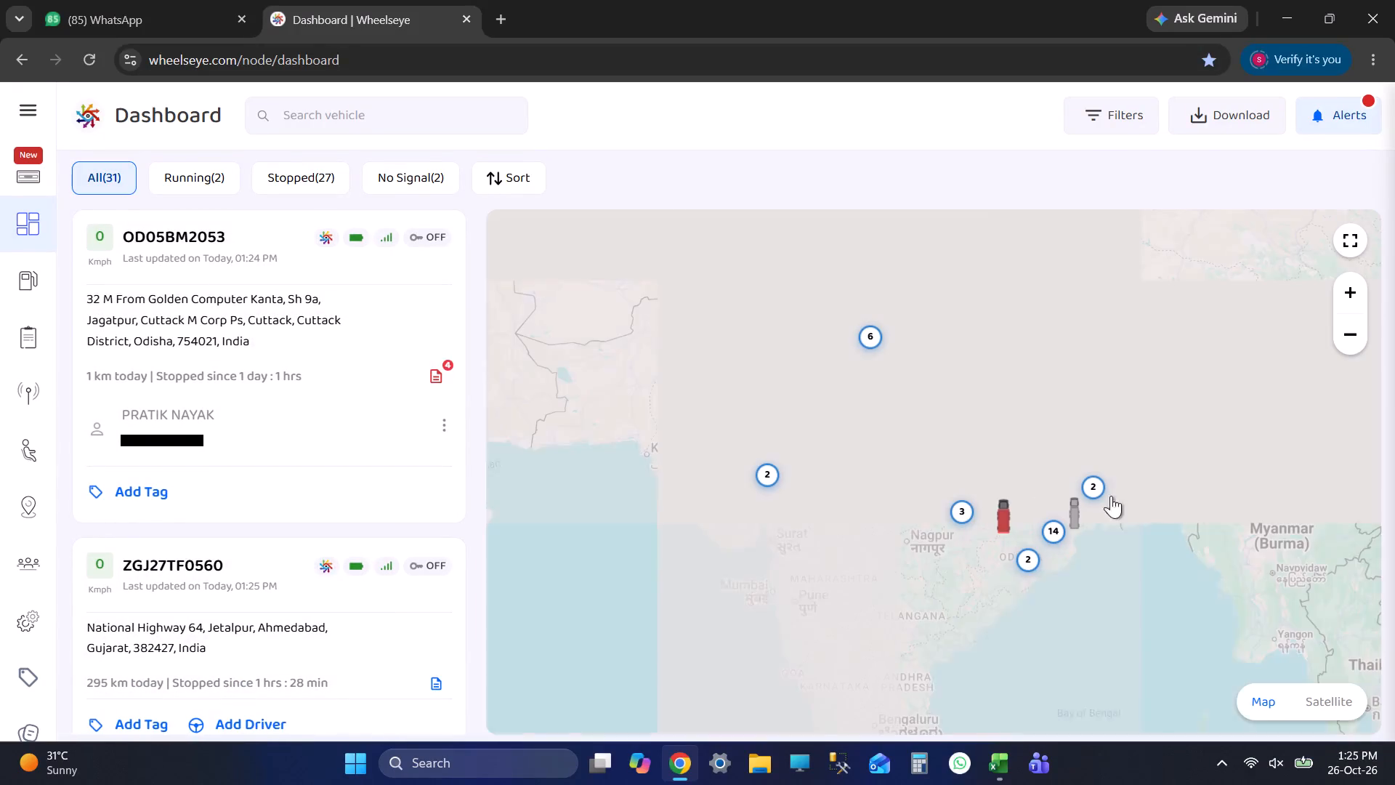
pyautogui.click(228, 306)
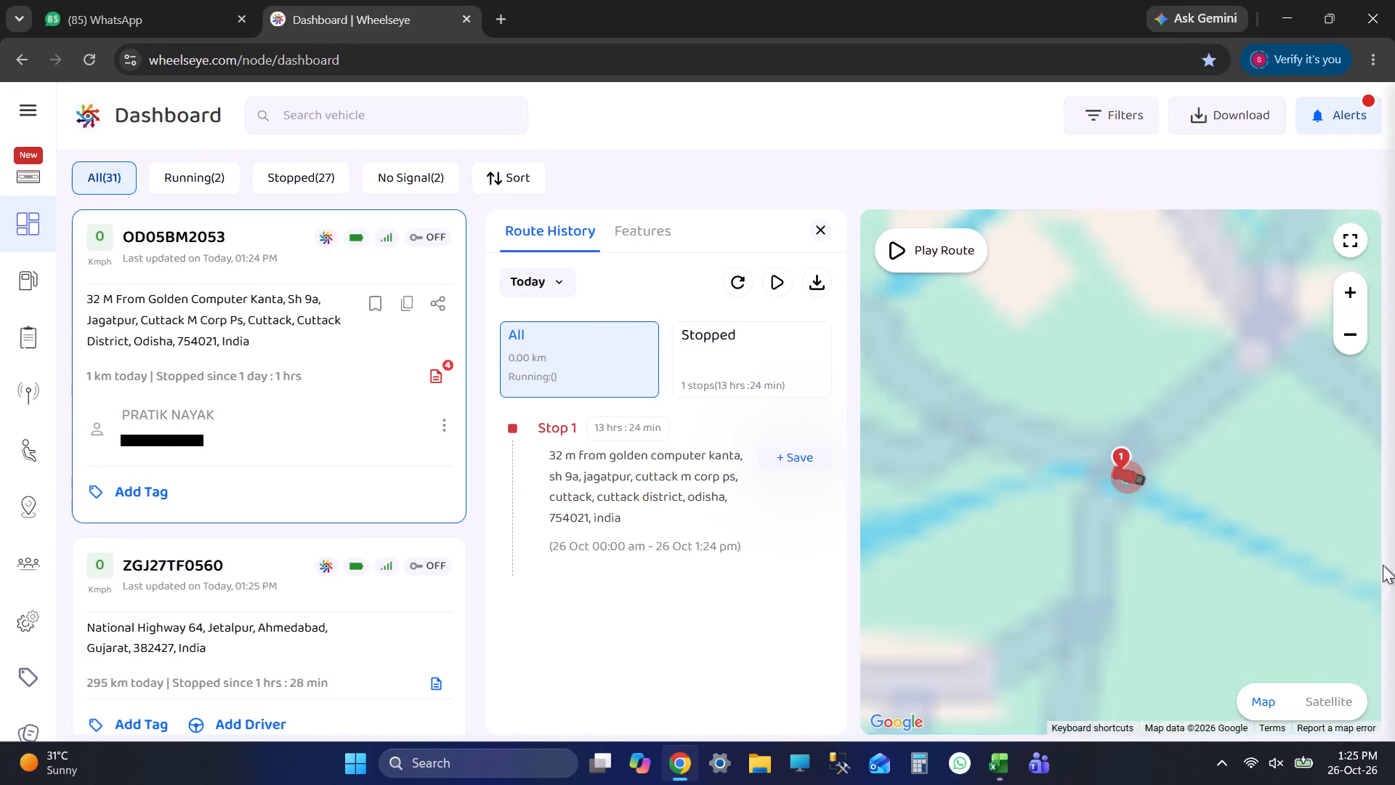
pyautogui.scroll(1, 1277, 530)
pyautogui.scroll(7, 948, 415)
pyautogui.scroll(-1, 981, 438)
pyautogui.scroll(2, 981, 438)
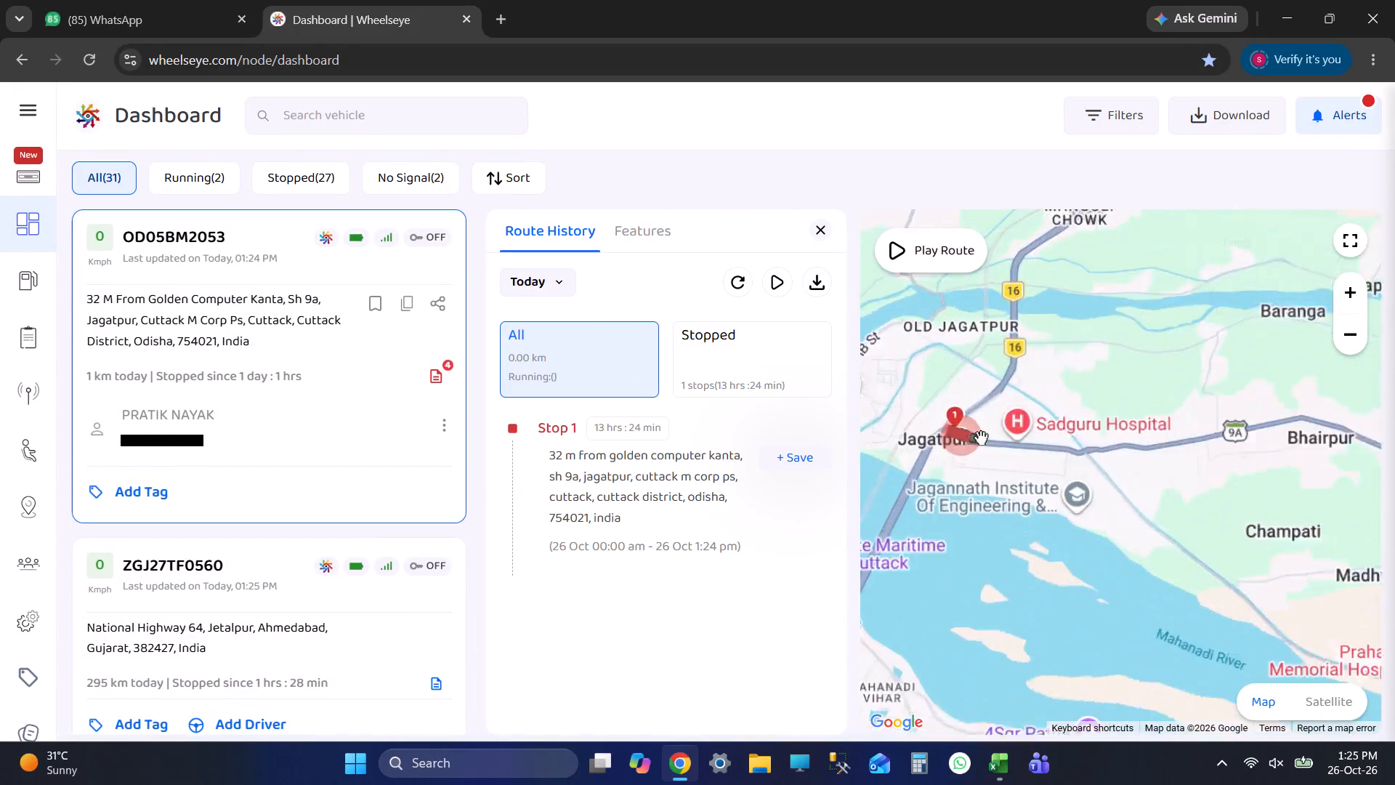
pyautogui.moveTo(981, 438); pyautogui.dragTo(1095, 496)
pyautogui.scroll(5, 1030, 485)
pyautogui.scroll(-1, 227, 449)
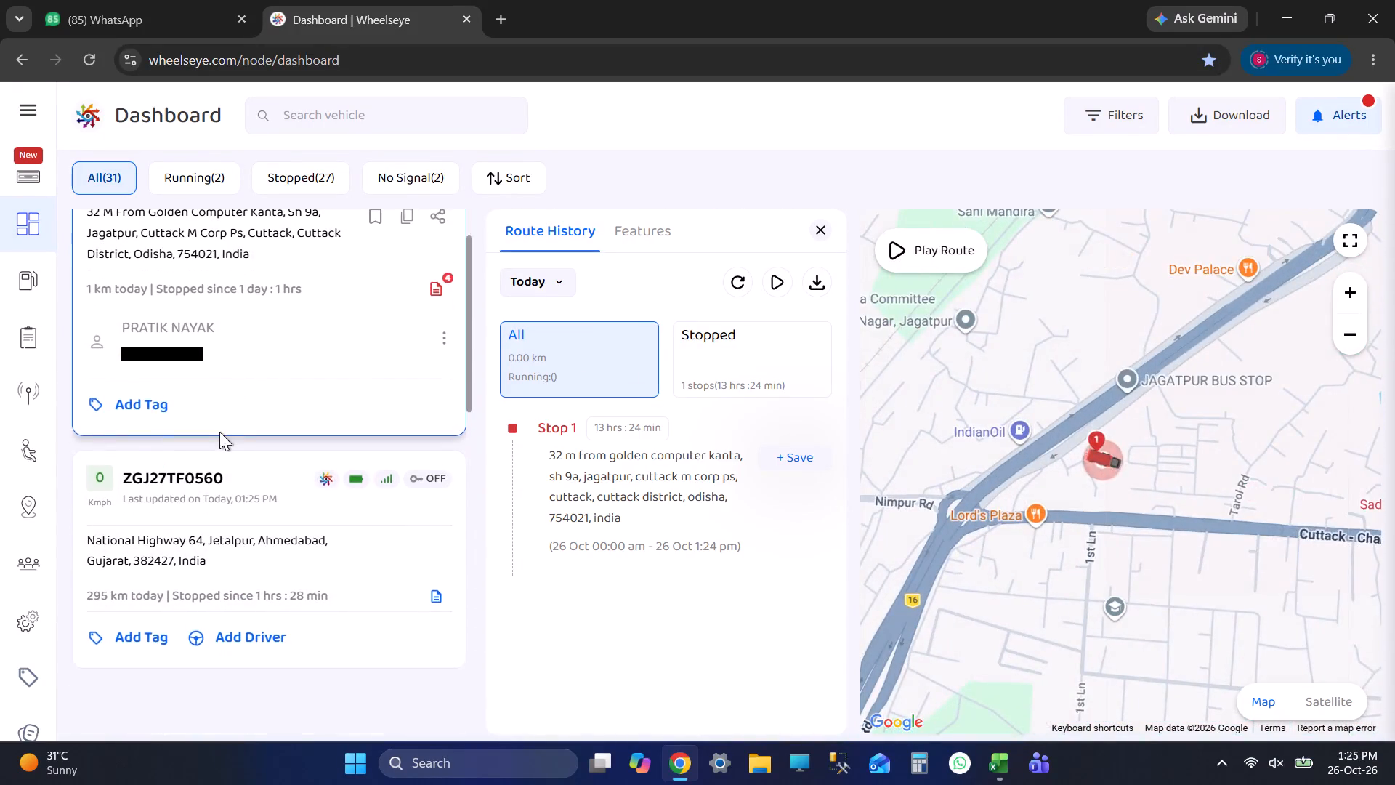
pyautogui.scroll(-2, 304, 501)
pyautogui.click(212, 589)
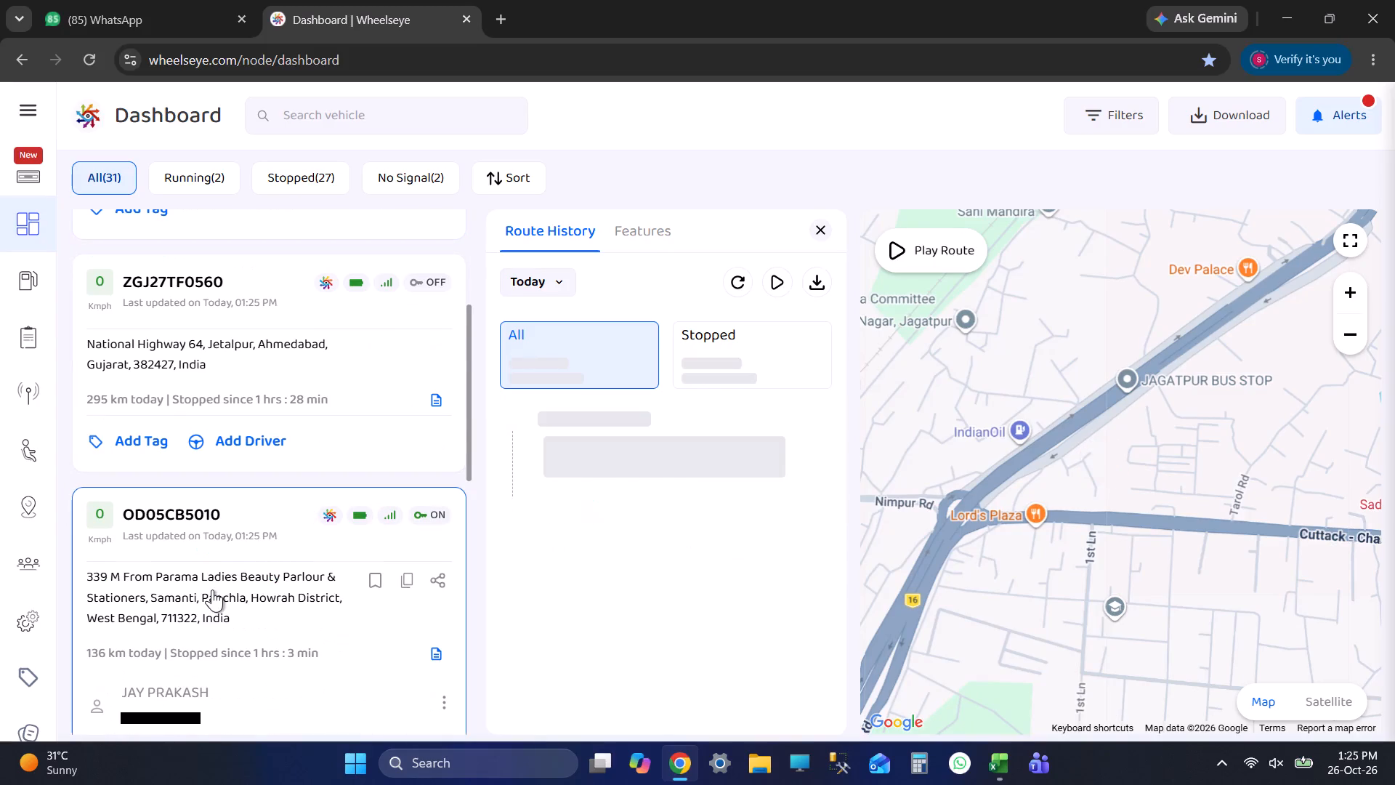
pyautogui.scroll(-3, 1221, 391)
pyautogui.scroll(-5, 106, 496)
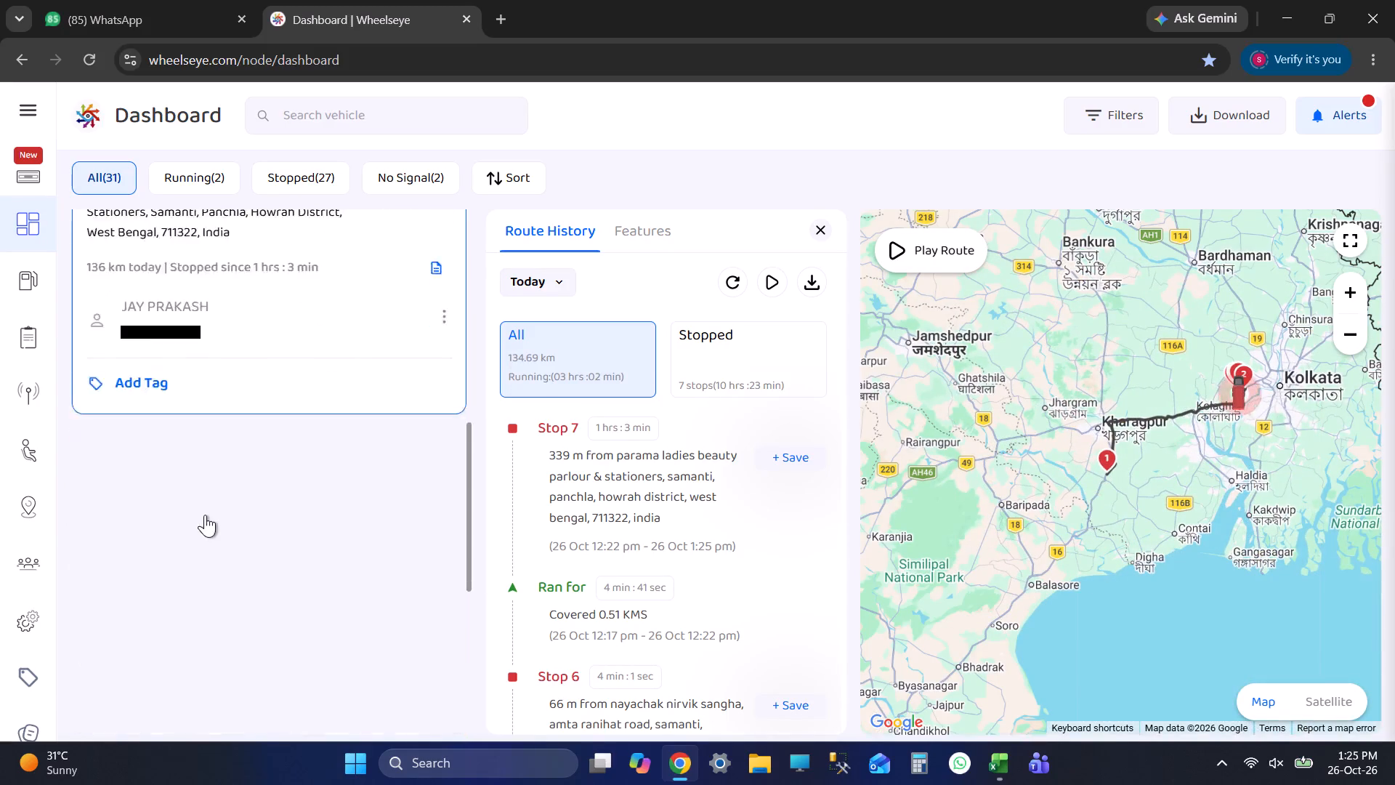
pyautogui.click(208, 460)
pyautogui.scroll(-5, 119, 543)
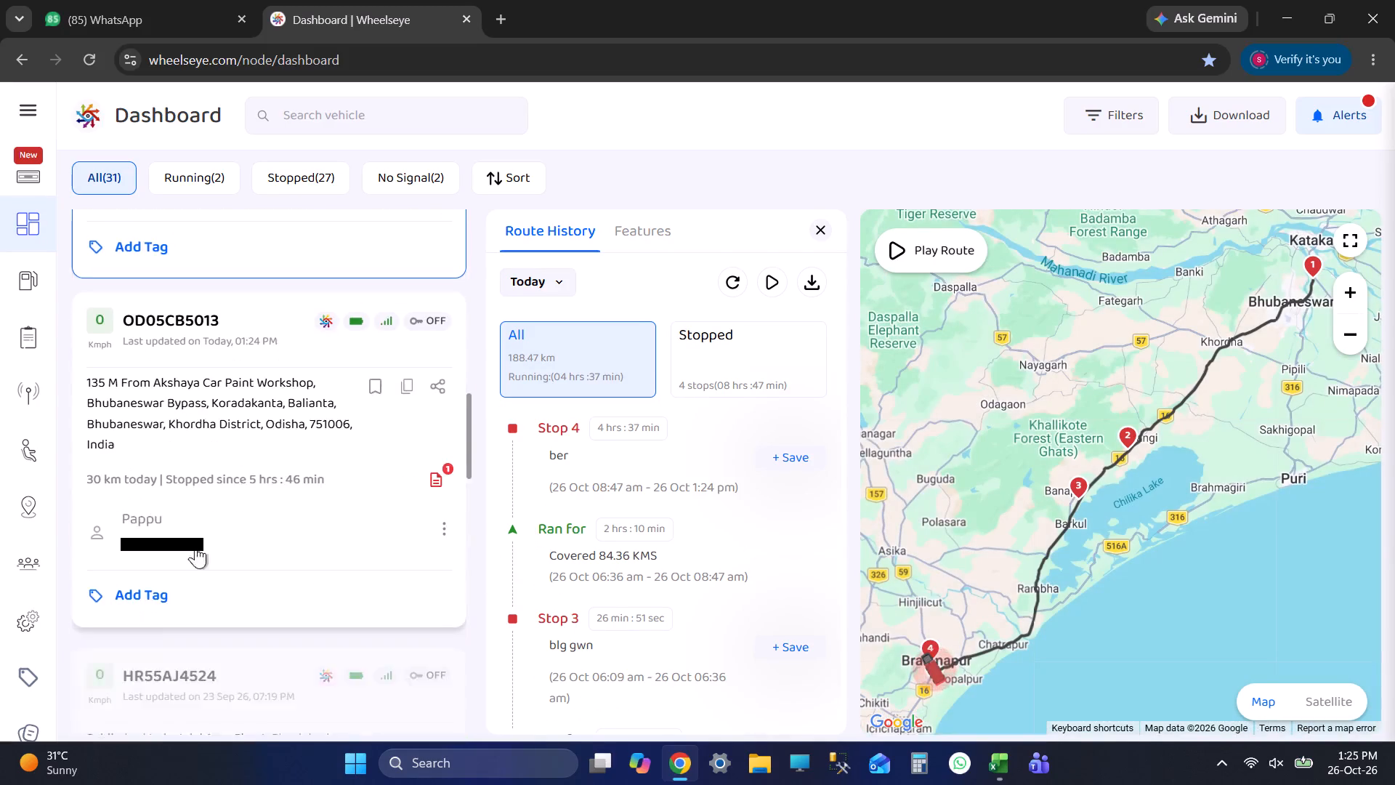
pyautogui.click(280, 367)
pyautogui.scroll(-1, 280, 367)
pyautogui.scroll(5, 280, 367)
pyautogui.click(280, 367)
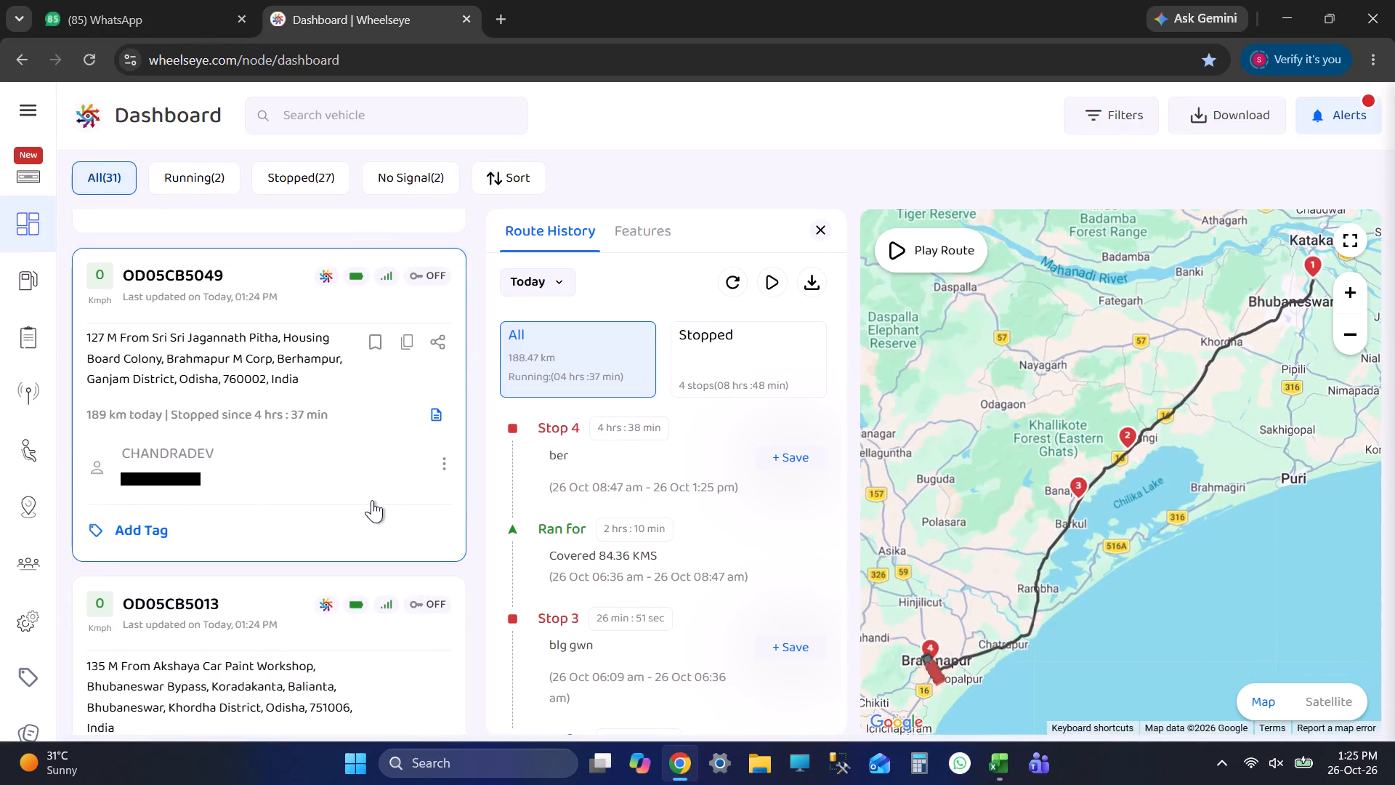
pyautogui.scroll(-2, 241, 497)
pyautogui.click(241, 497)
pyautogui.scroll(-4, 243, 504)
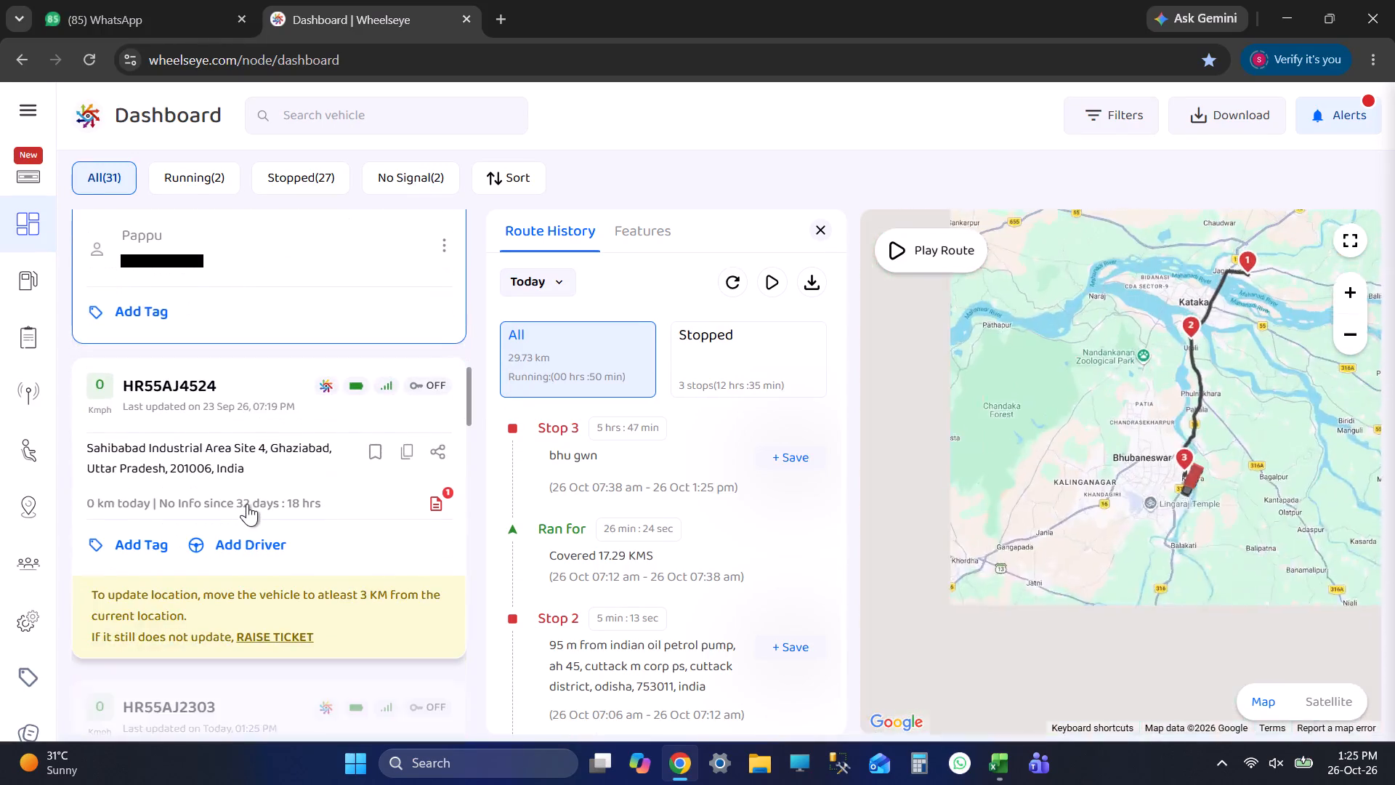
pyautogui.scroll(-3, 251, 500)
pyautogui.click(243, 502)
pyautogui.scroll(-4, 250, 512)
pyautogui.click(248, 455)
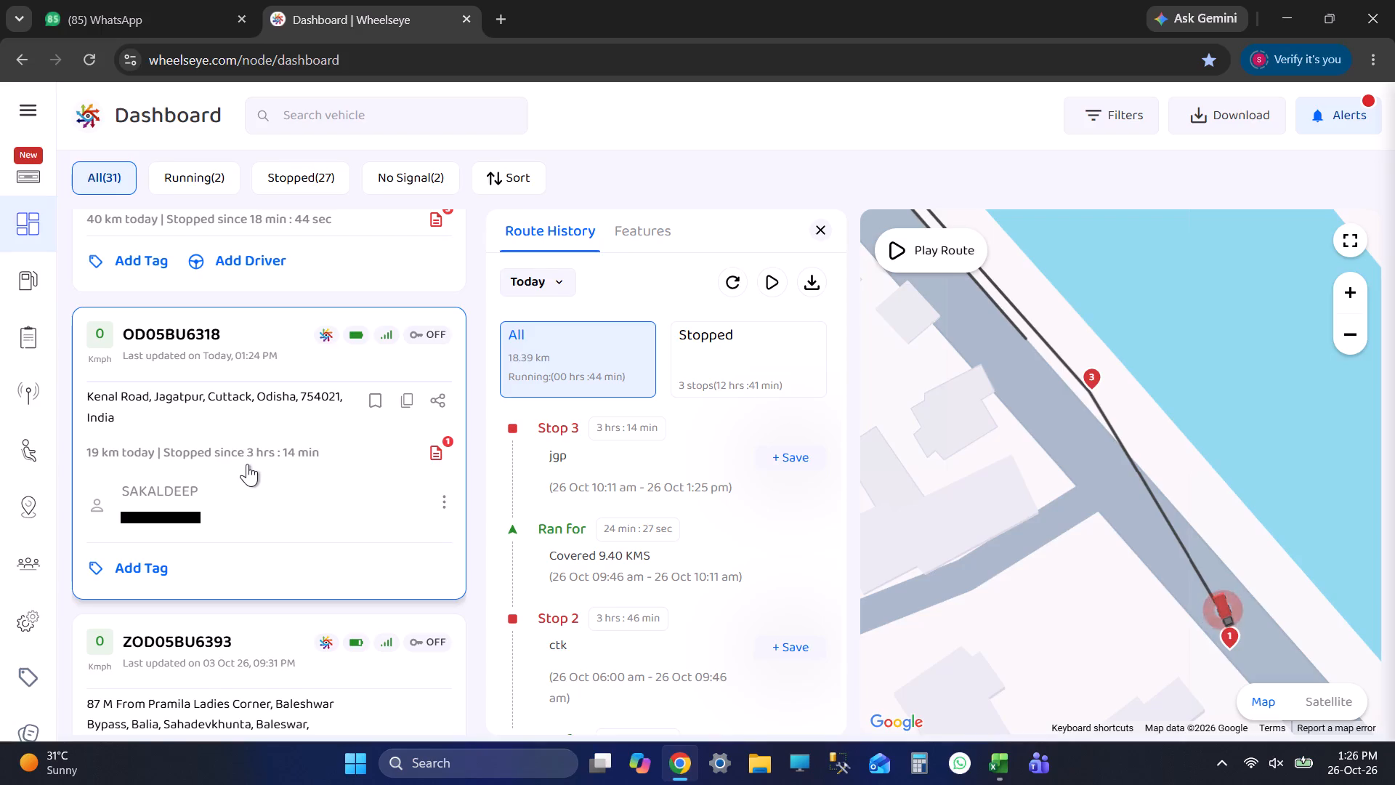
pyautogui.scroll(-2, 247, 465)
pyautogui.click(269, 454)
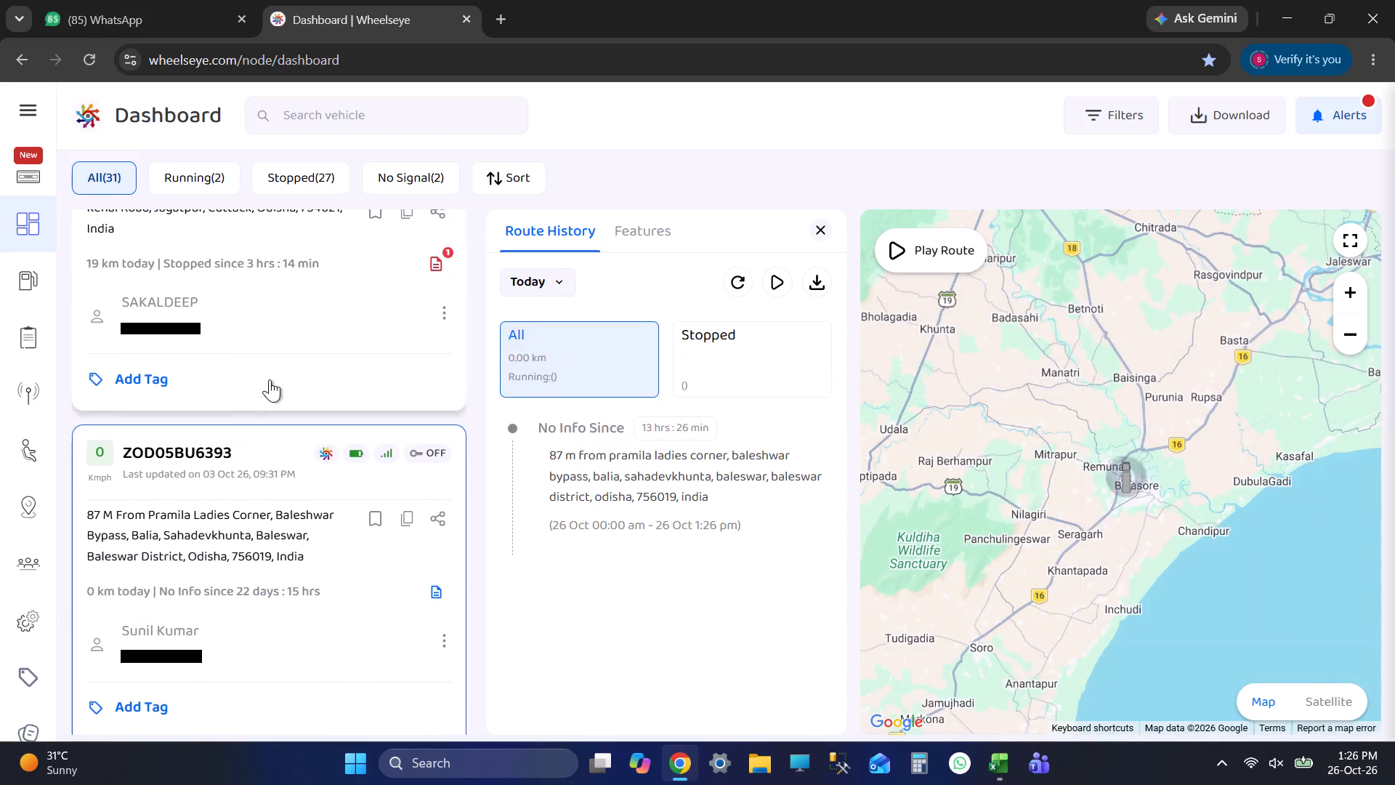
pyautogui.scroll(2, 240, 439)
pyautogui.click(229, 451)
pyautogui.scroll(3, 224, 502)
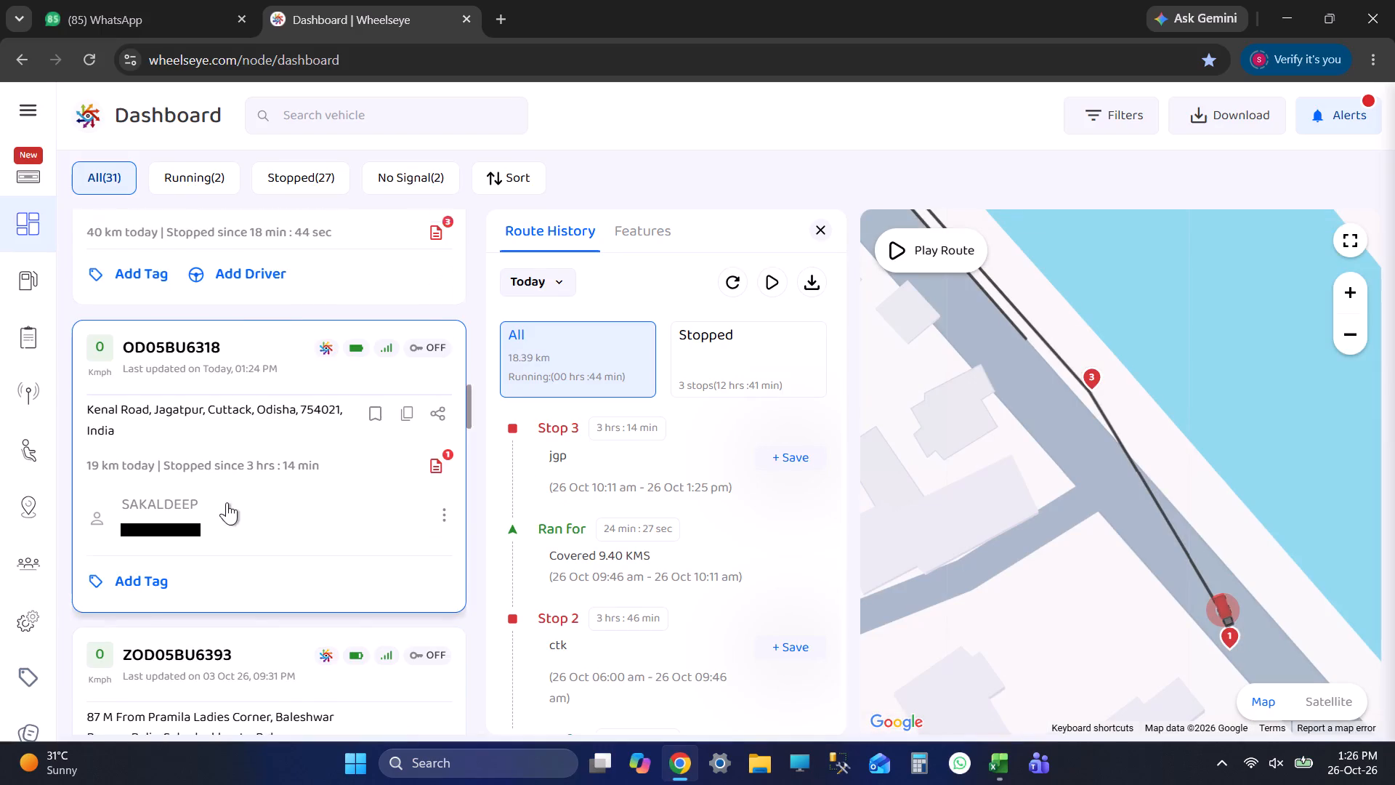
pyautogui.scroll(1, 227, 502)
pyautogui.click(227, 502)
pyautogui.scroll(5, 227, 502)
pyautogui.click(227, 502)
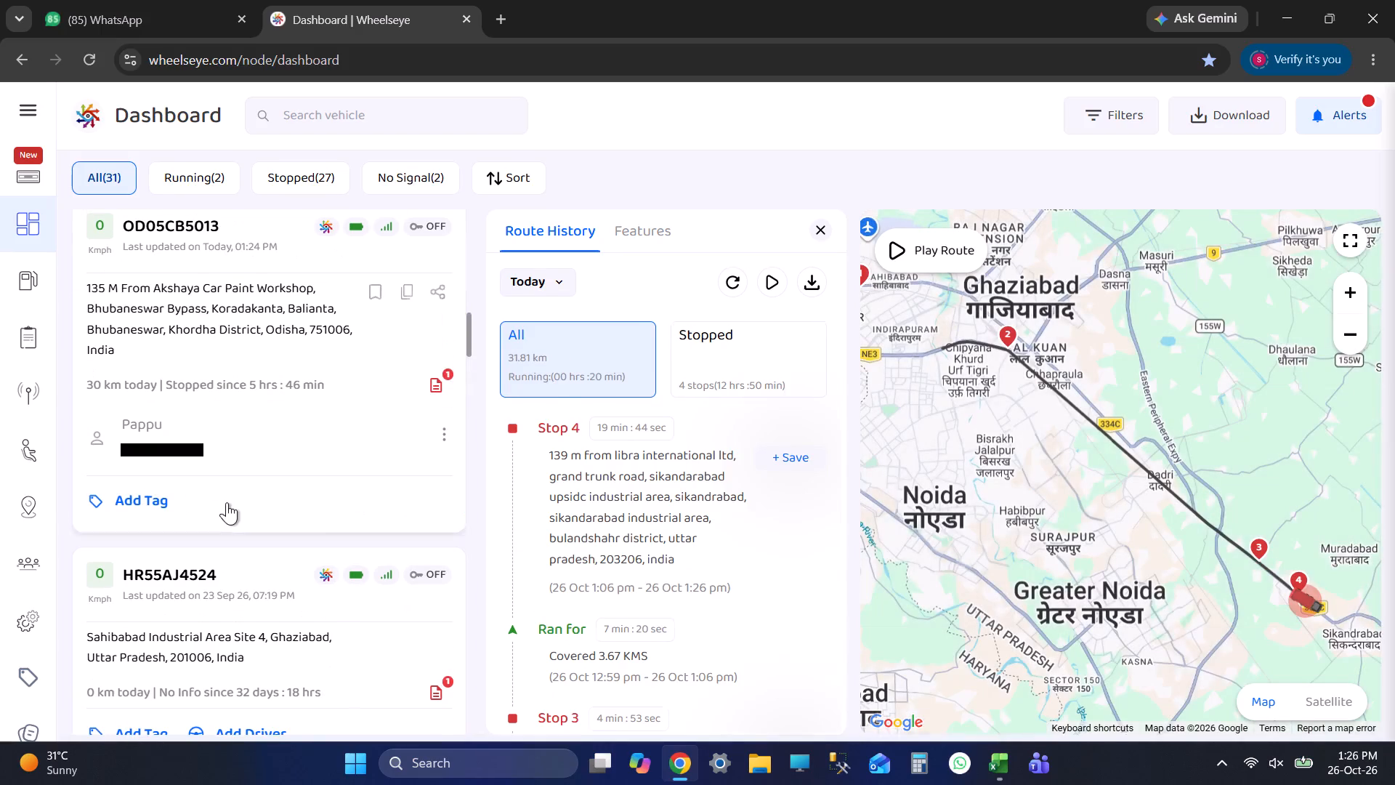
pyautogui.scroll(2, 256, 500)
pyautogui.scroll(-2, 270, 490)
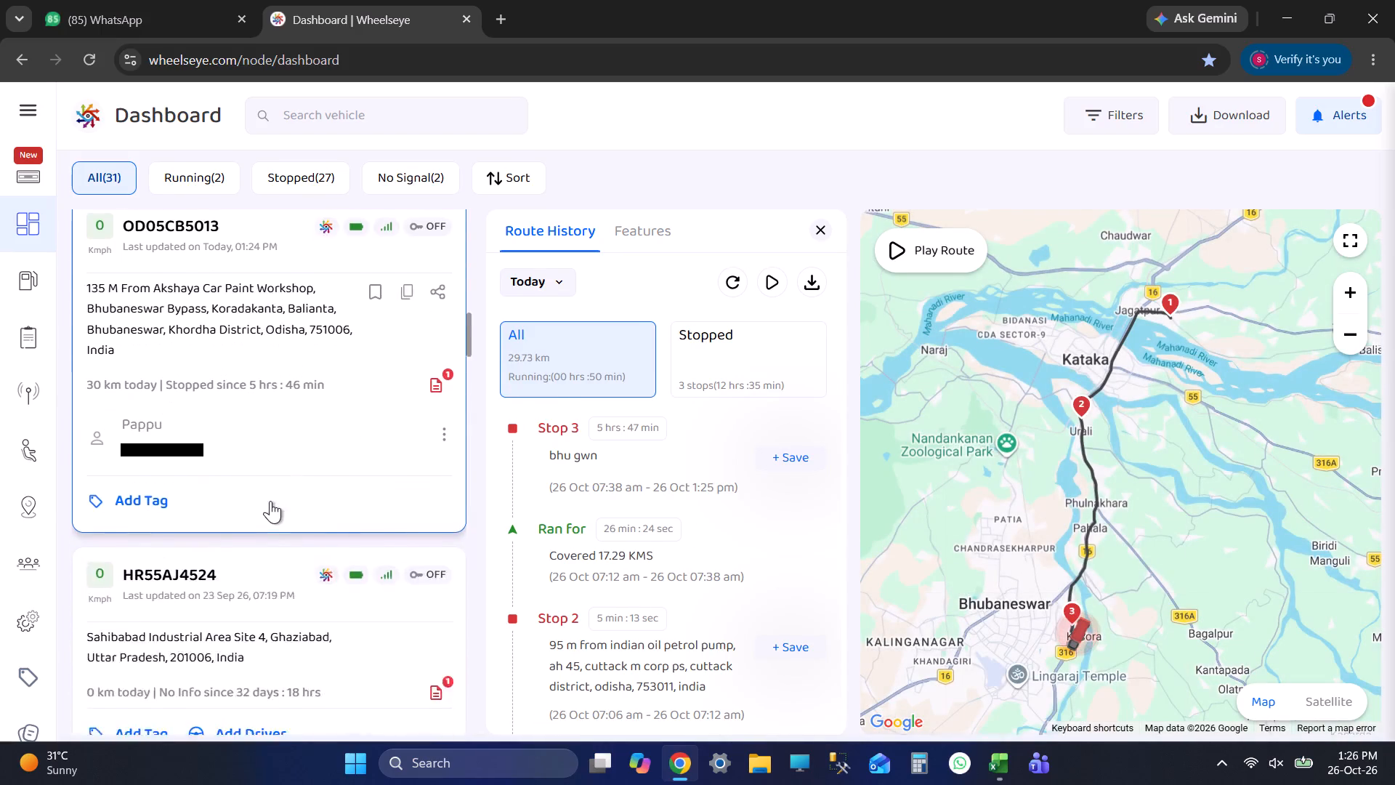
pyautogui.scroll(-2, 270, 501)
pyautogui.scroll(-4, 292, 436)
pyautogui.click(283, 408)
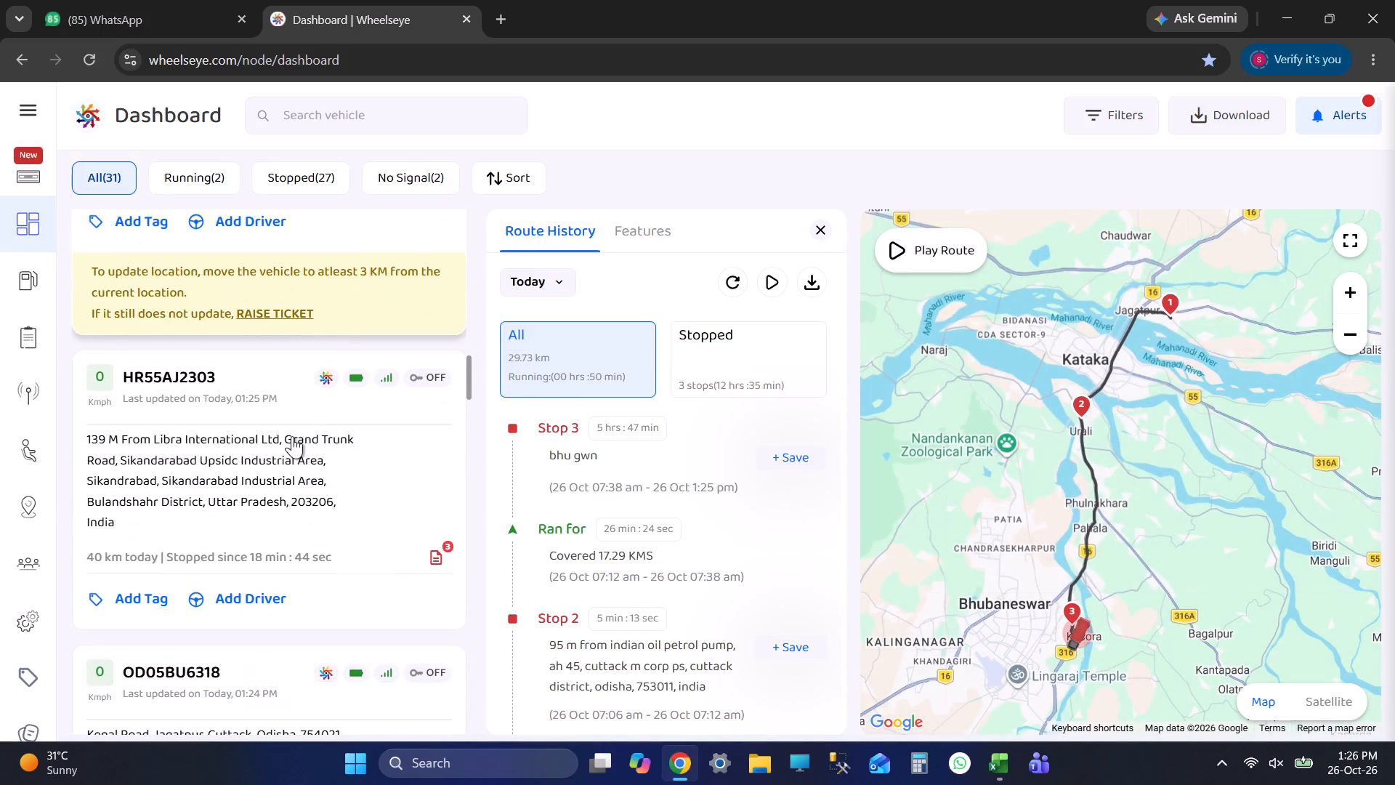
pyautogui.scroll(-3, 282, 427)
pyautogui.click(254, 404)
pyautogui.scroll(-3, 254, 446)
pyautogui.click(256, 473)
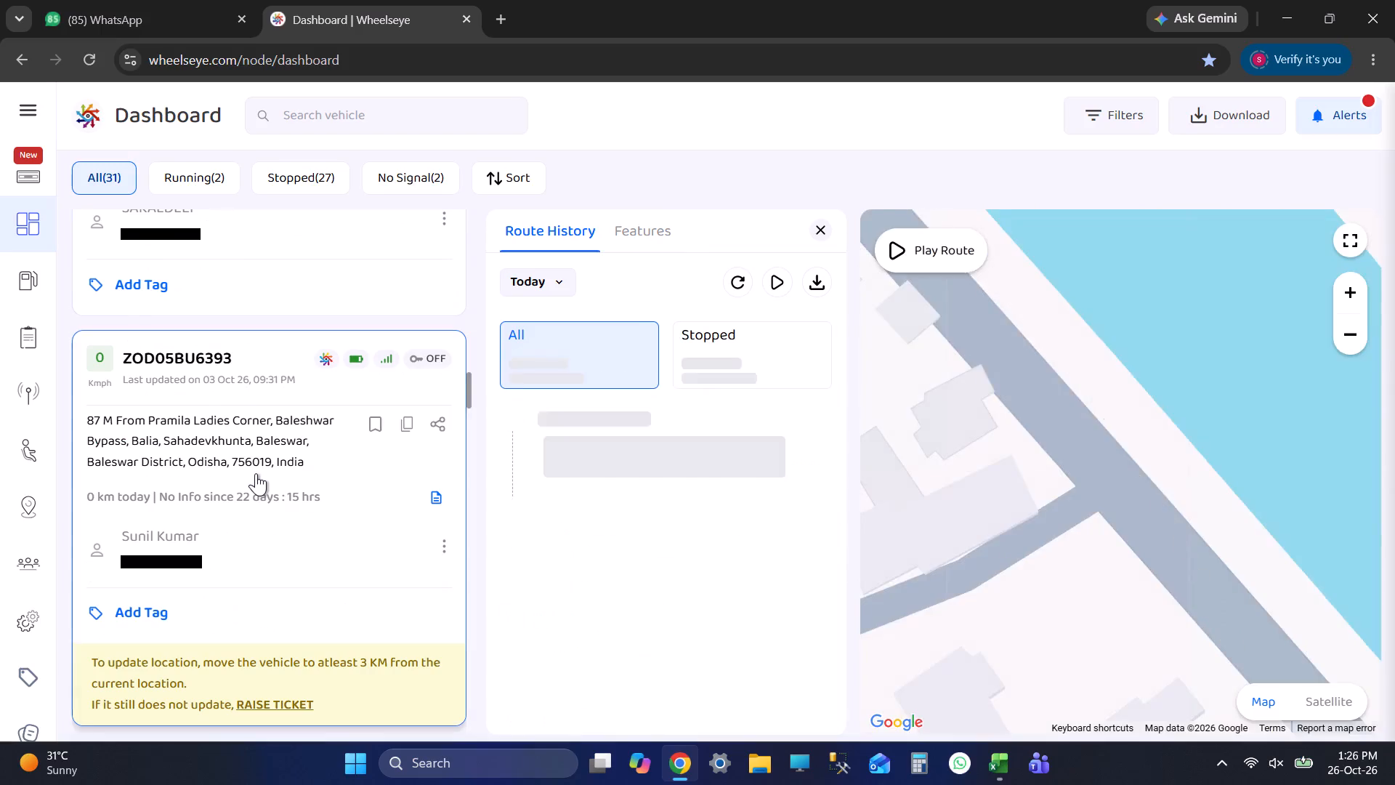
pyautogui.scroll(-1, 256, 476)
pyautogui.scroll(1, 256, 483)
pyautogui.scroll(-3, 256, 483)
pyautogui.click(237, 517)
pyautogui.scroll(-4, 265, 508)
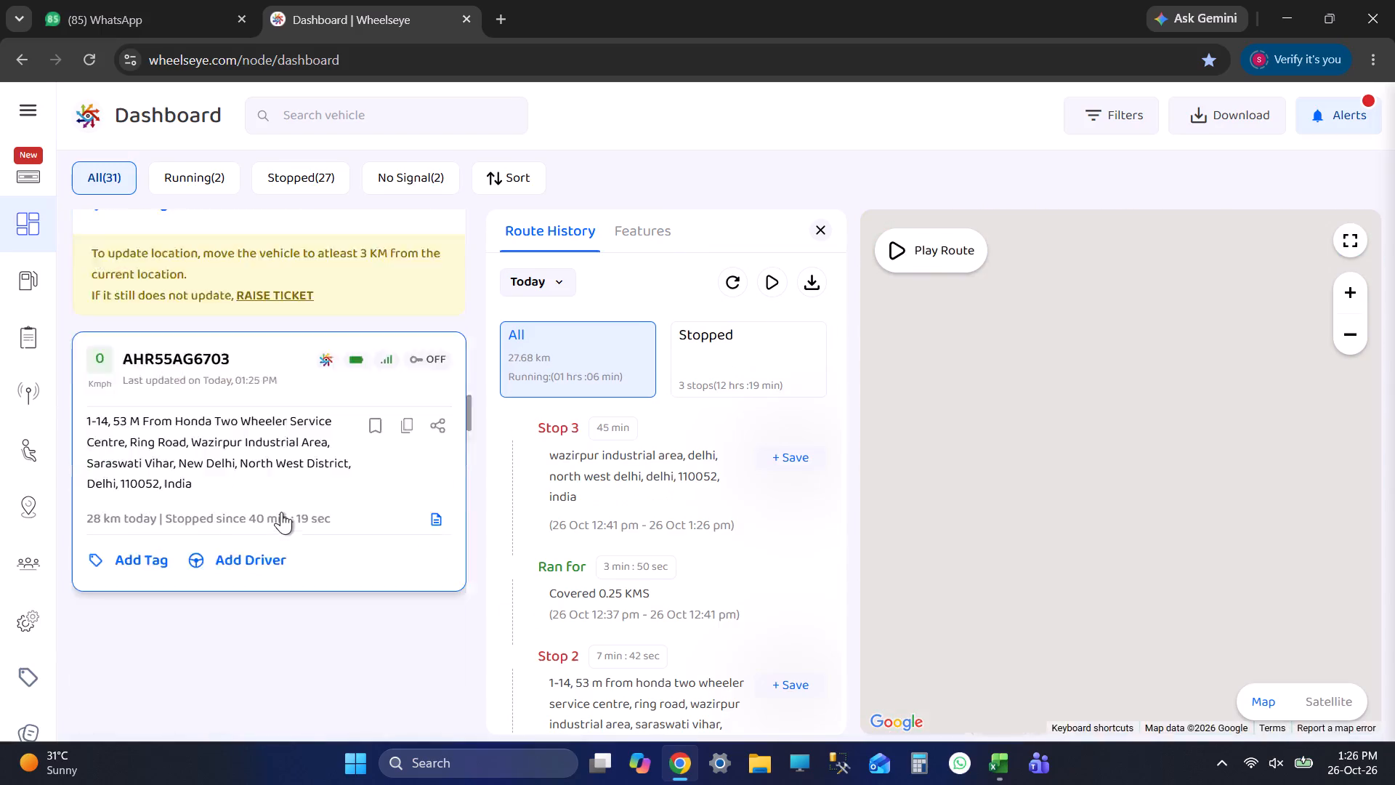
pyautogui.scroll(-1, 281, 512)
pyautogui.click(261, 404)
pyautogui.scroll(-3, 272, 409)
pyautogui.click(275, 374)
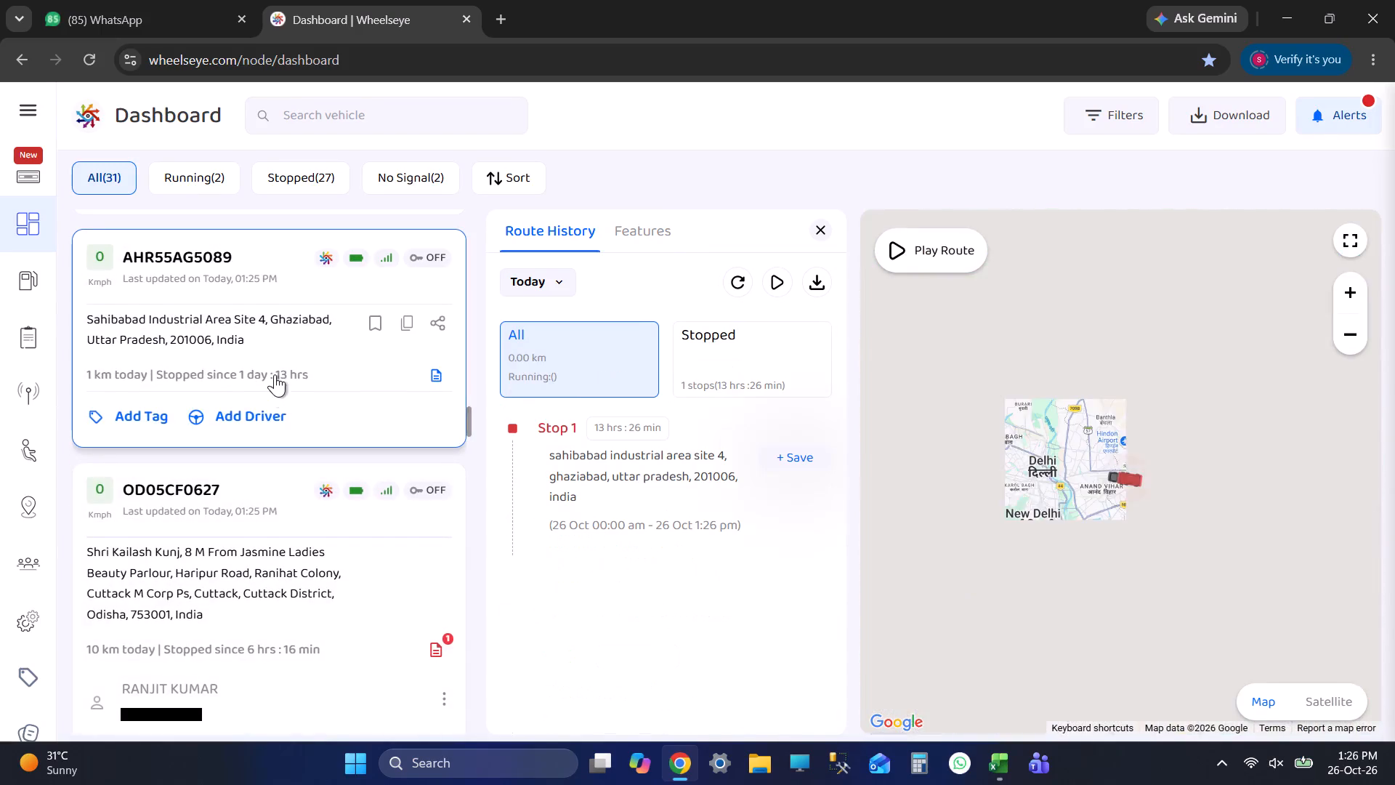
pyautogui.scroll(-2, 324, 568)
pyautogui.click(255, 499)
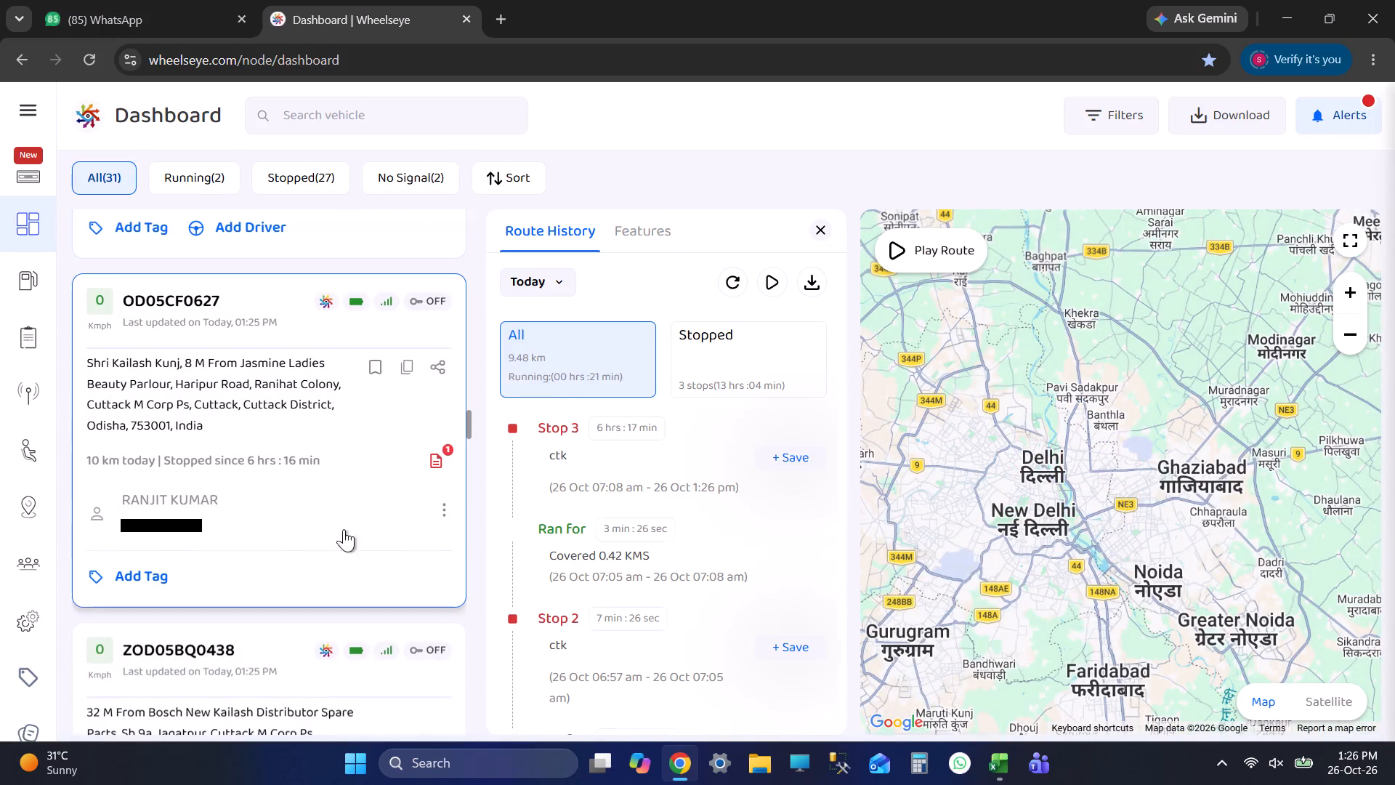
pyautogui.scroll(-3, 246, 443)
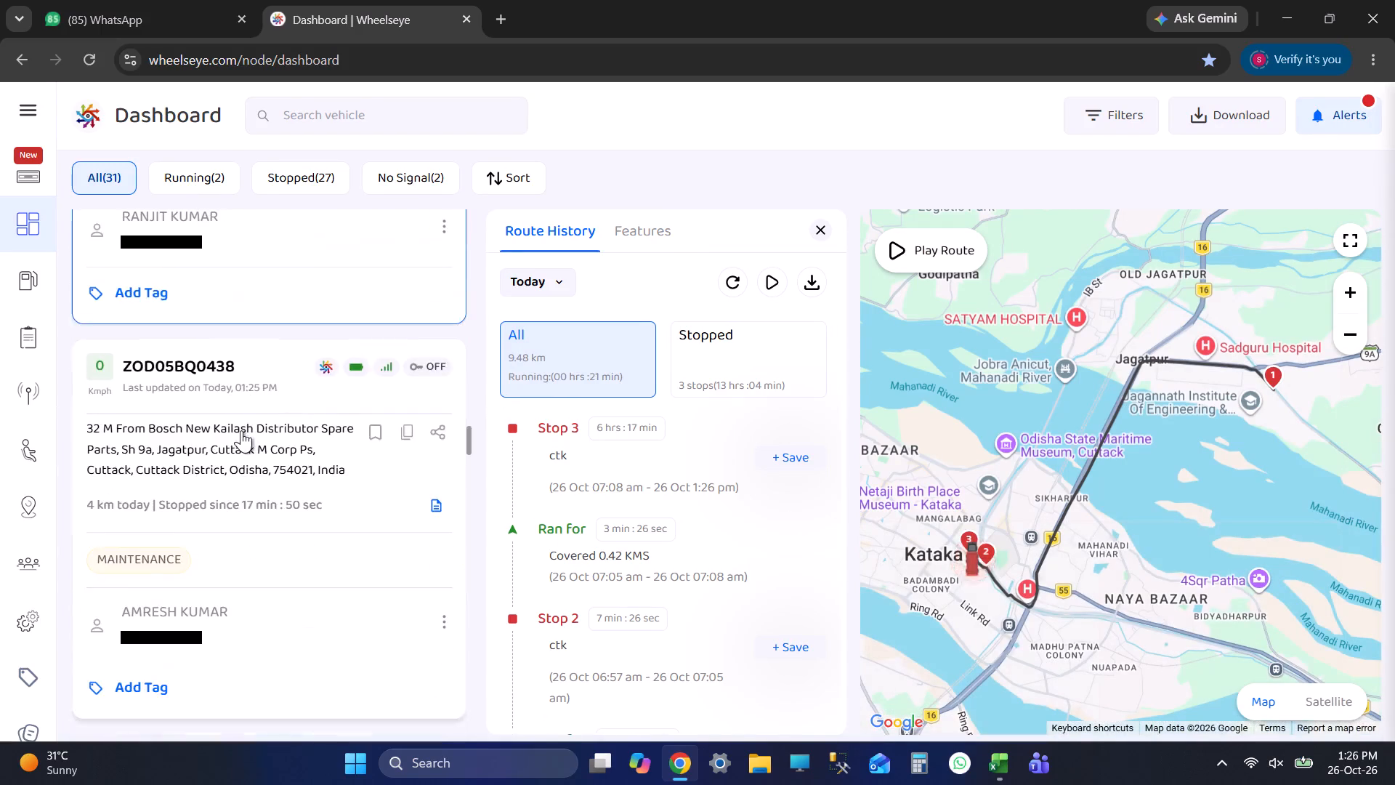
pyautogui.click(241, 430)
pyautogui.scroll(-4, 241, 427)
pyautogui.scroll(4, 242, 438)
pyautogui.scroll(-2, 242, 438)
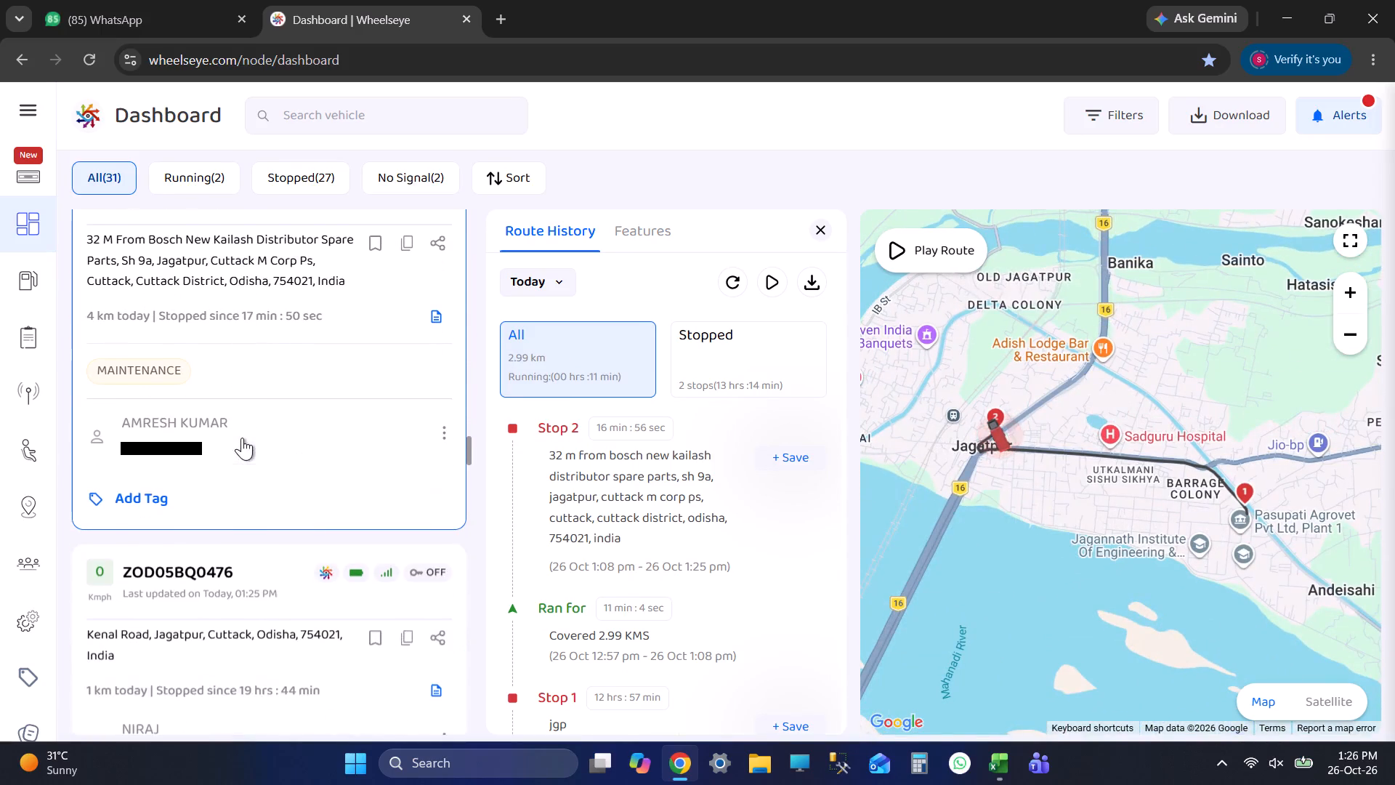
pyautogui.scroll(-3, 183, 440)
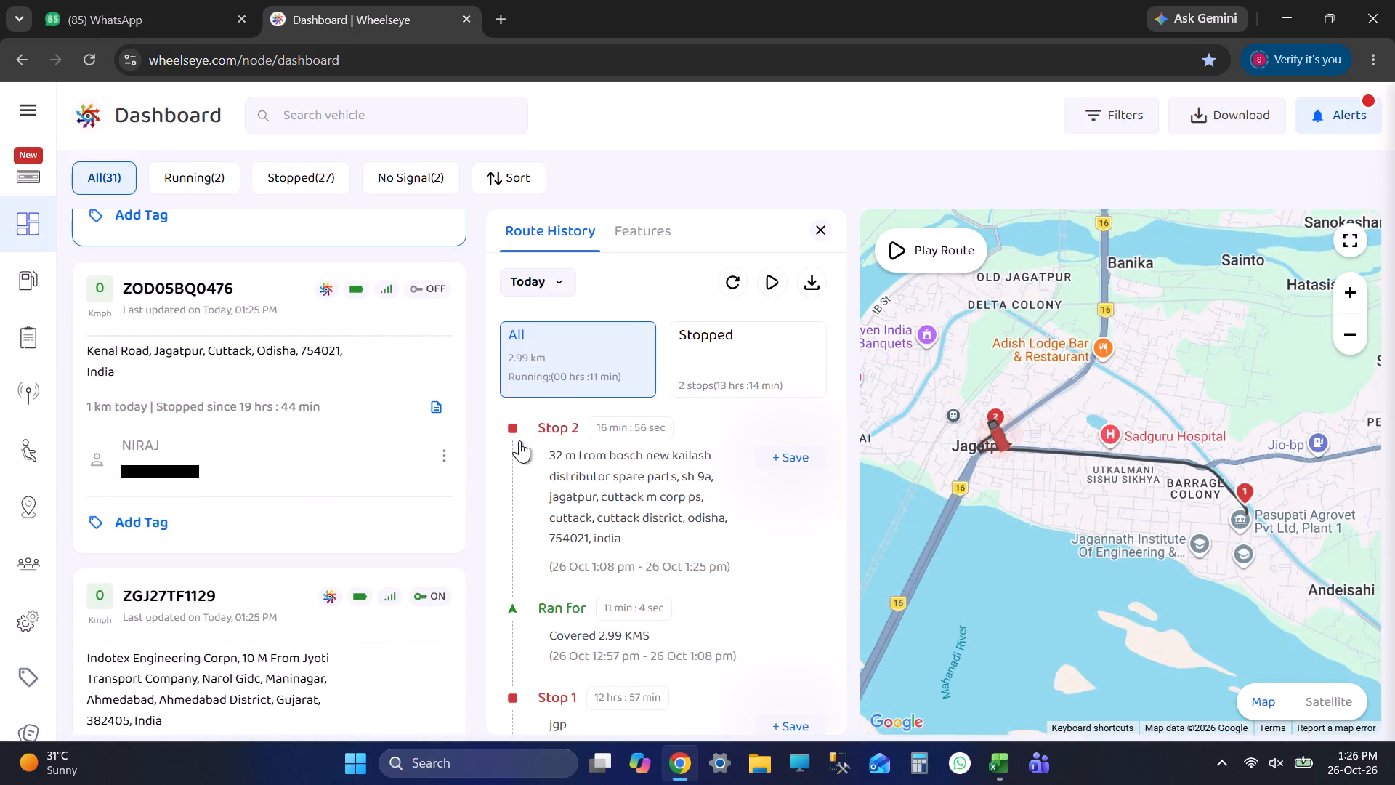
pyautogui.click(583, 453)
pyautogui.scroll(-5, 691, 512)
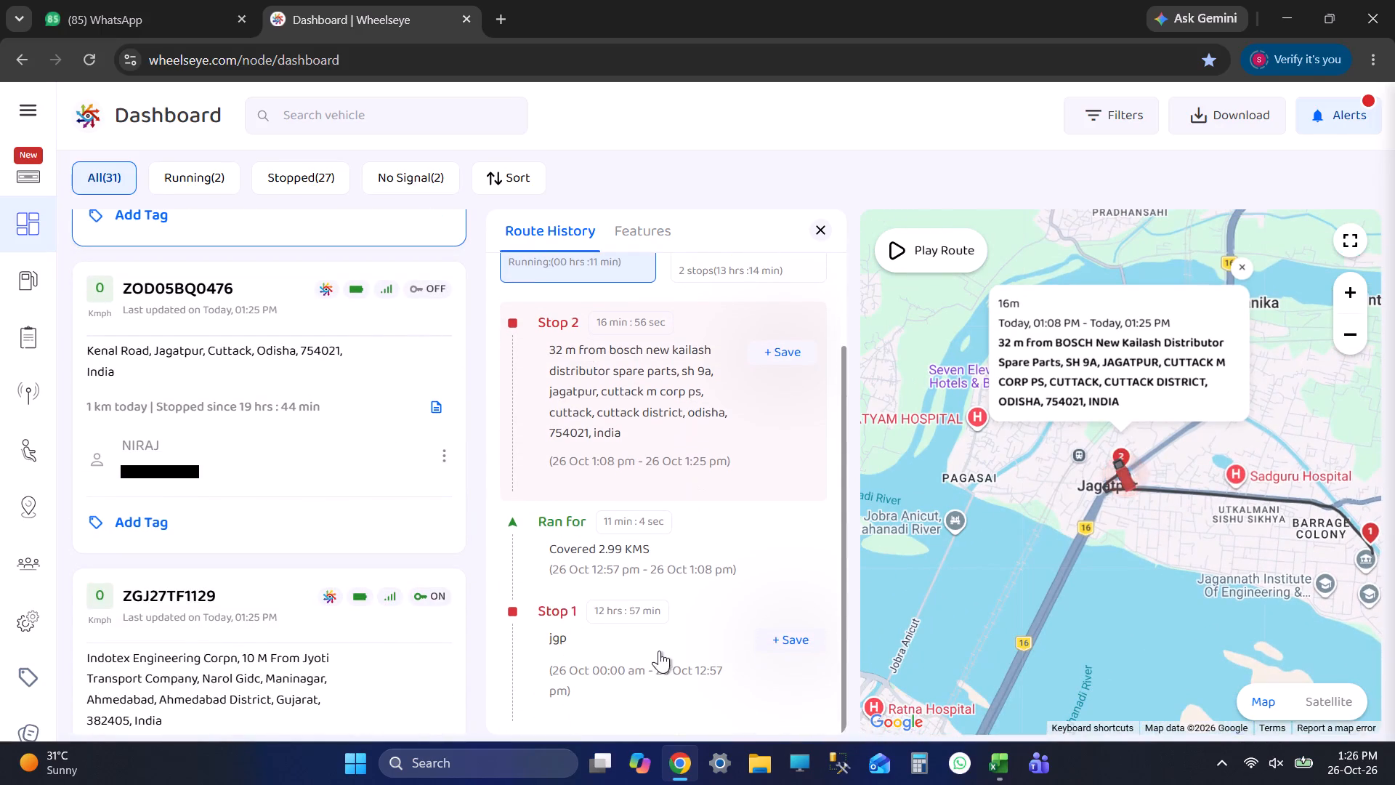
pyautogui.click(657, 652)
pyautogui.scroll(-3, 1041, 558)
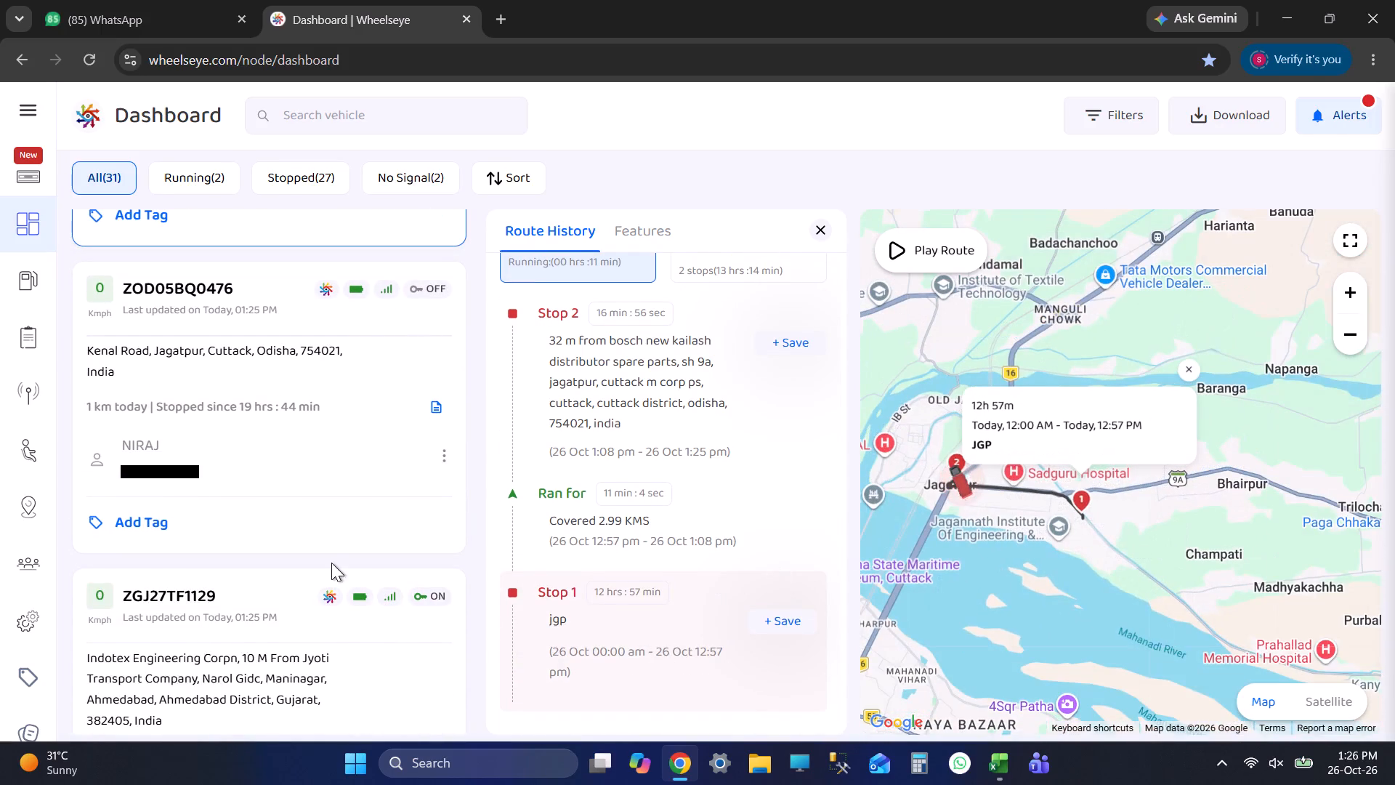
pyautogui.scroll(3, 331, 563)
pyautogui.scroll(-3, 327, 579)
pyautogui.click(271, 470)
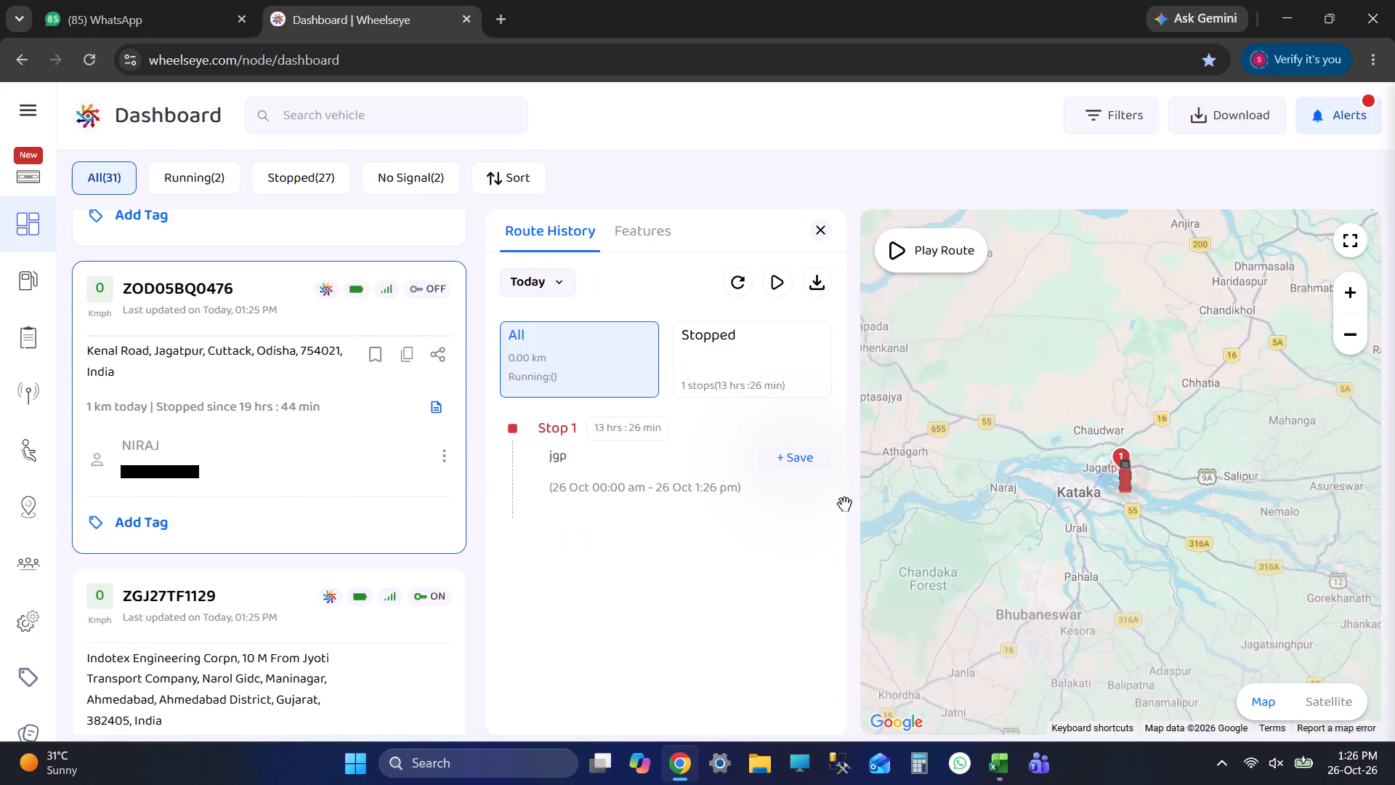
pyautogui.scroll(-3, 304, 552)
pyautogui.click(291, 388)
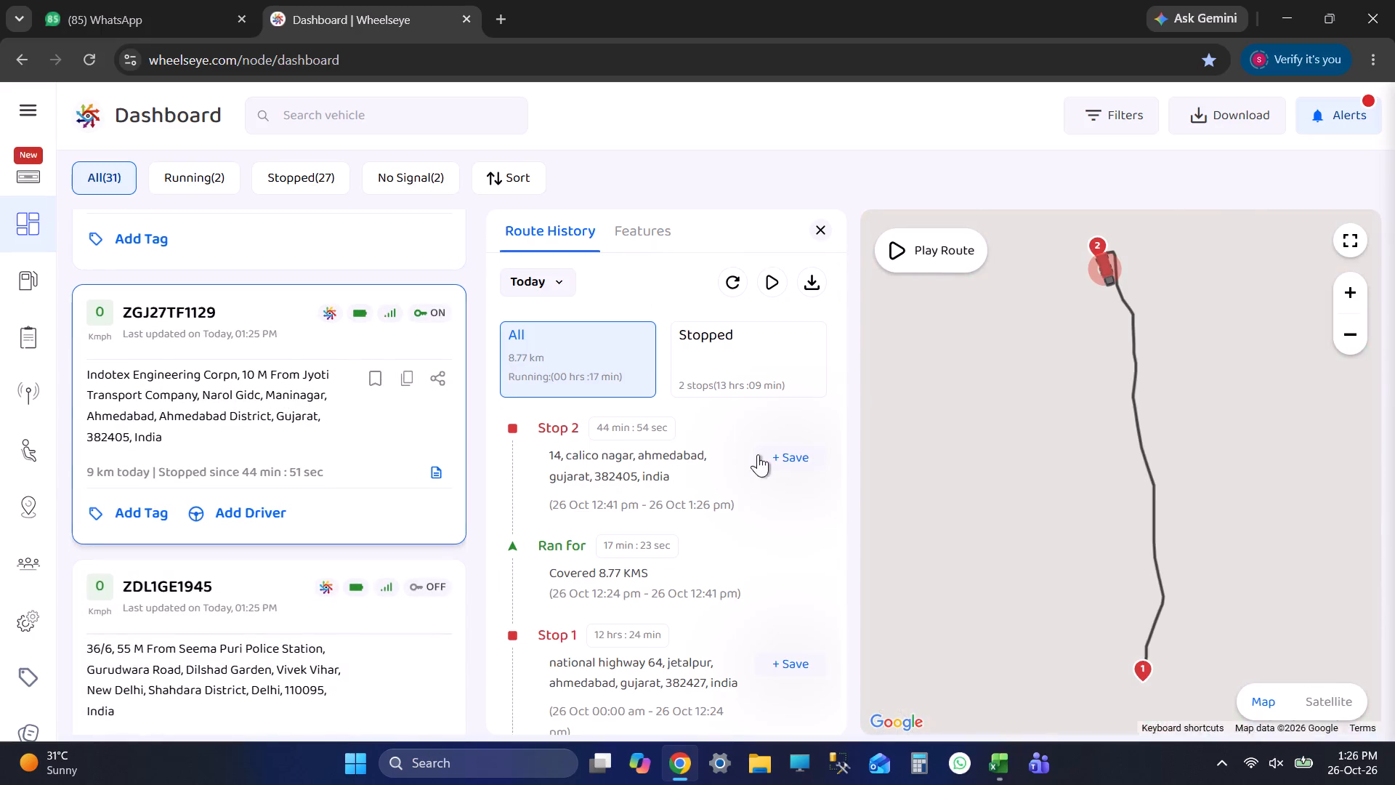
pyautogui.moveTo(1059, 282); pyautogui.dragTo(1051, 451)
pyautogui.scroll(-1, 1062, 457)
pyautogui.scroll(1, 1064, 459)
pyautogui.scroll(-5, 1066, 461)
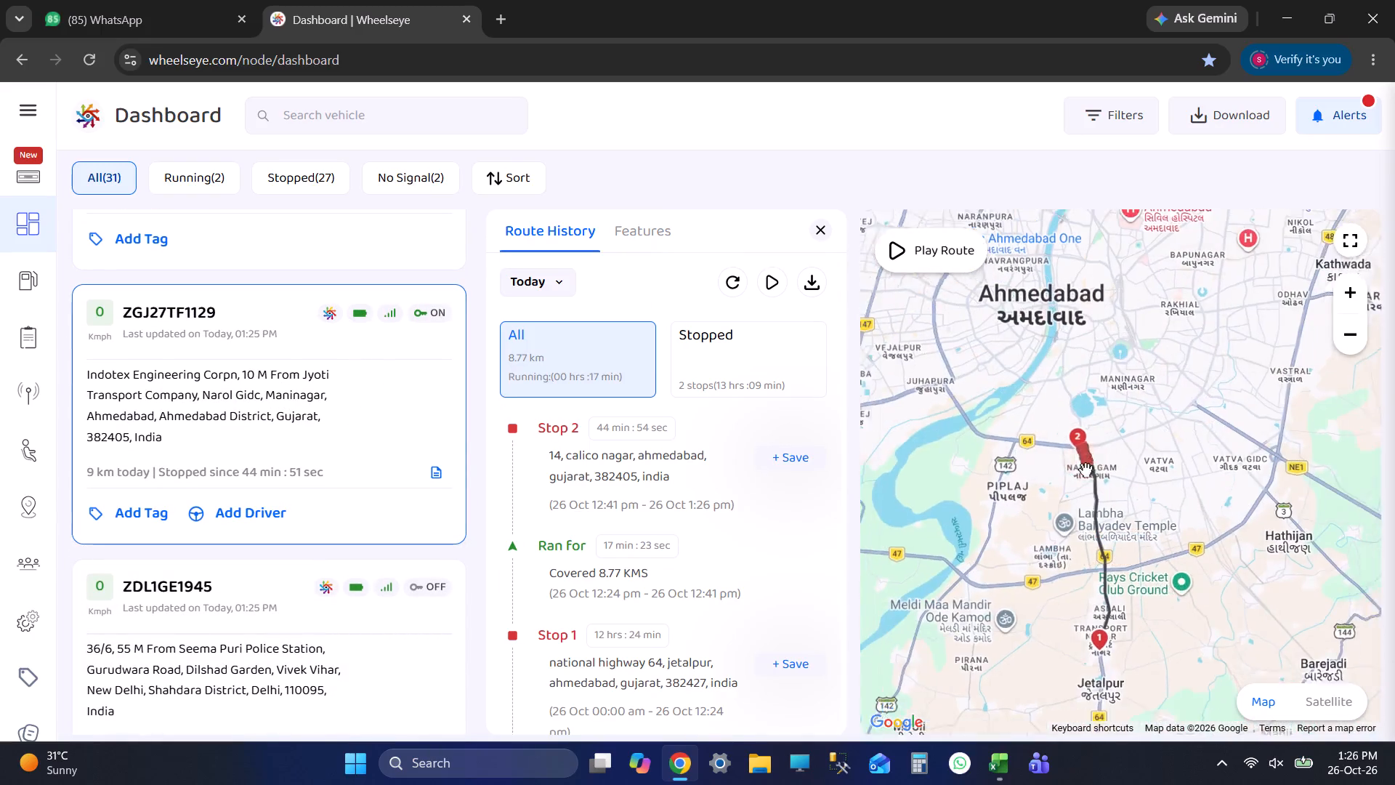
pyautogui.scroll(-1, 1085, 470)
pyautogui.scroll(-2, 138, 522)
pyautogui.click(247, 475)
pyautogui.scroll(-4, 340, 484)
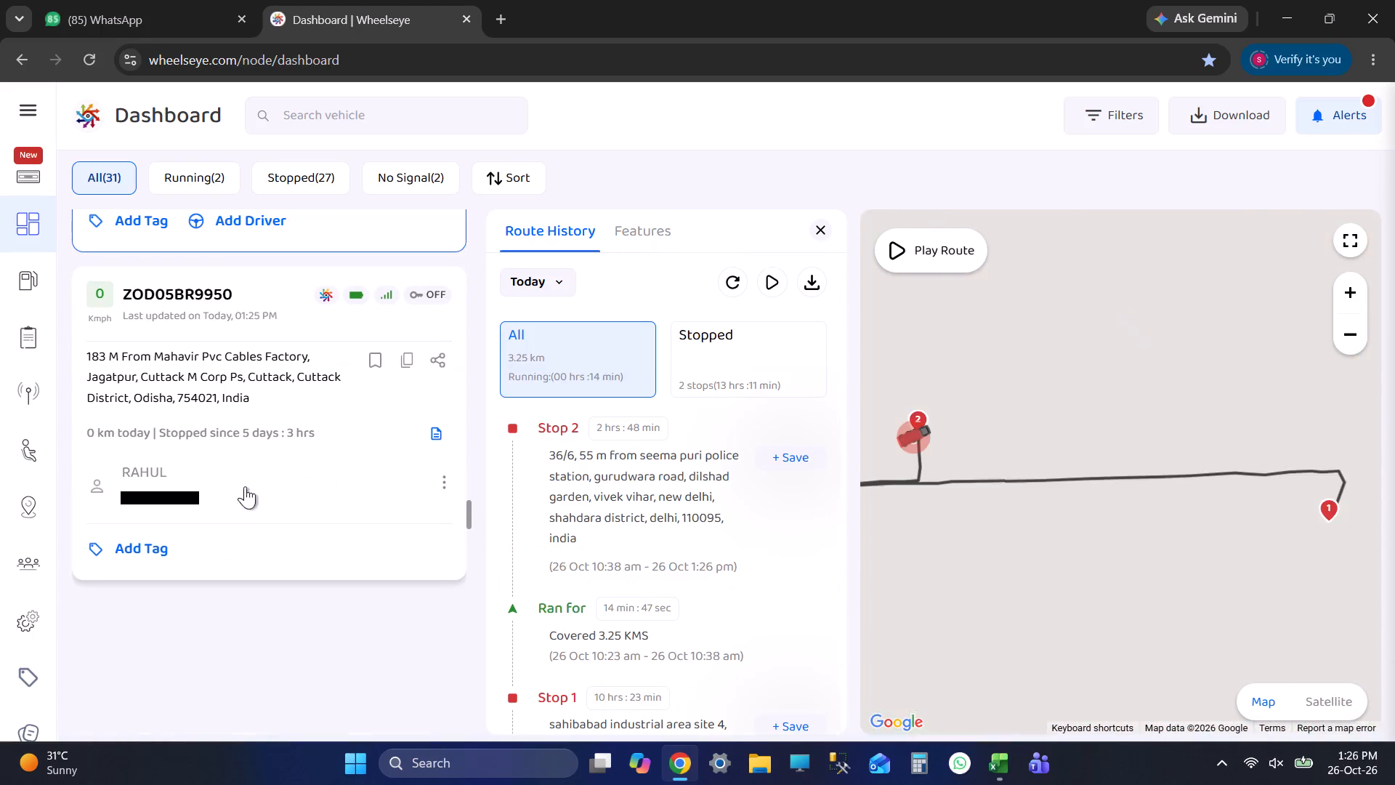
pyautogui.click(250, 455)
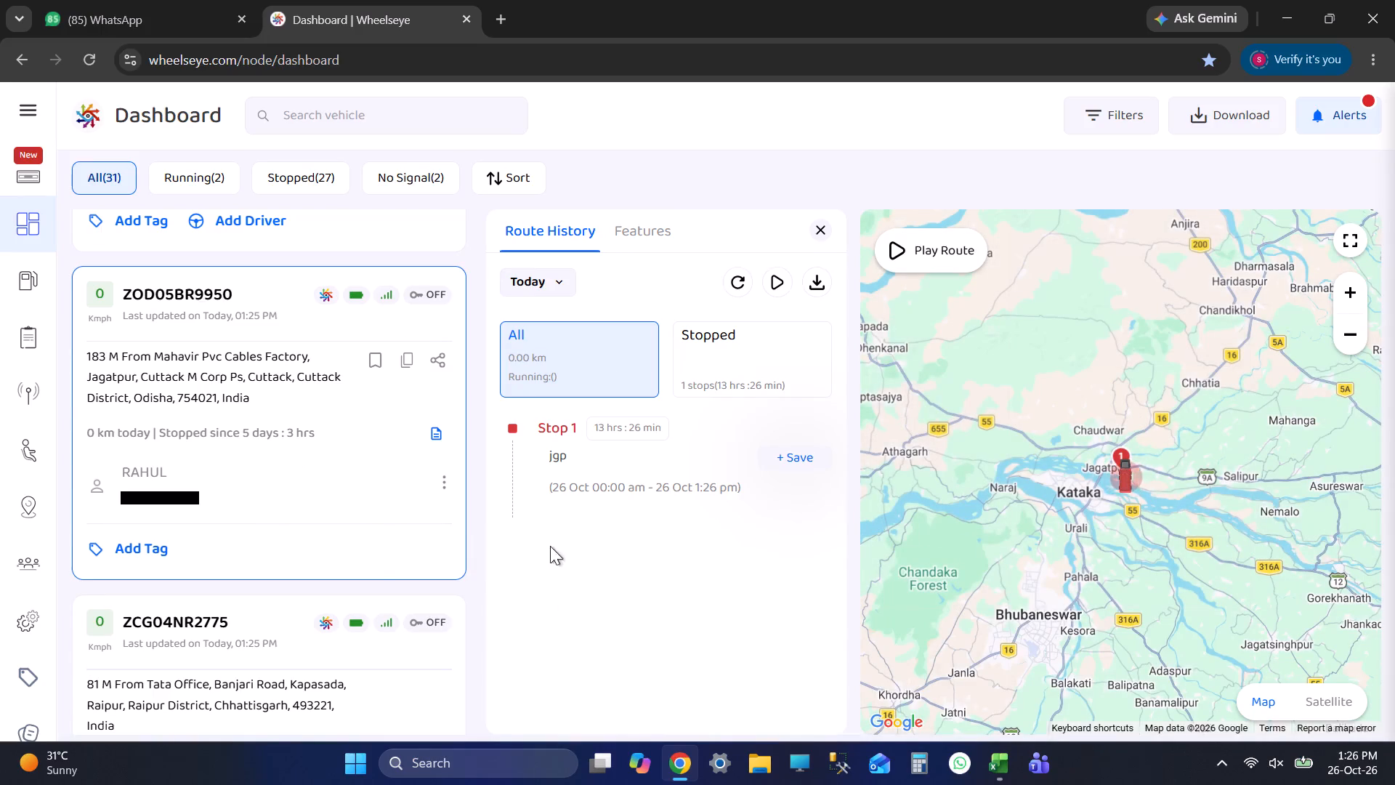
pyautogui.scroll(-2, 287, 526)
pyautogui.click(277, 522)
pyautogui.scroll(2, 289, 524)
pyautogui.click(259, 459)
pyautogui.scroll(3, 1095, 491)
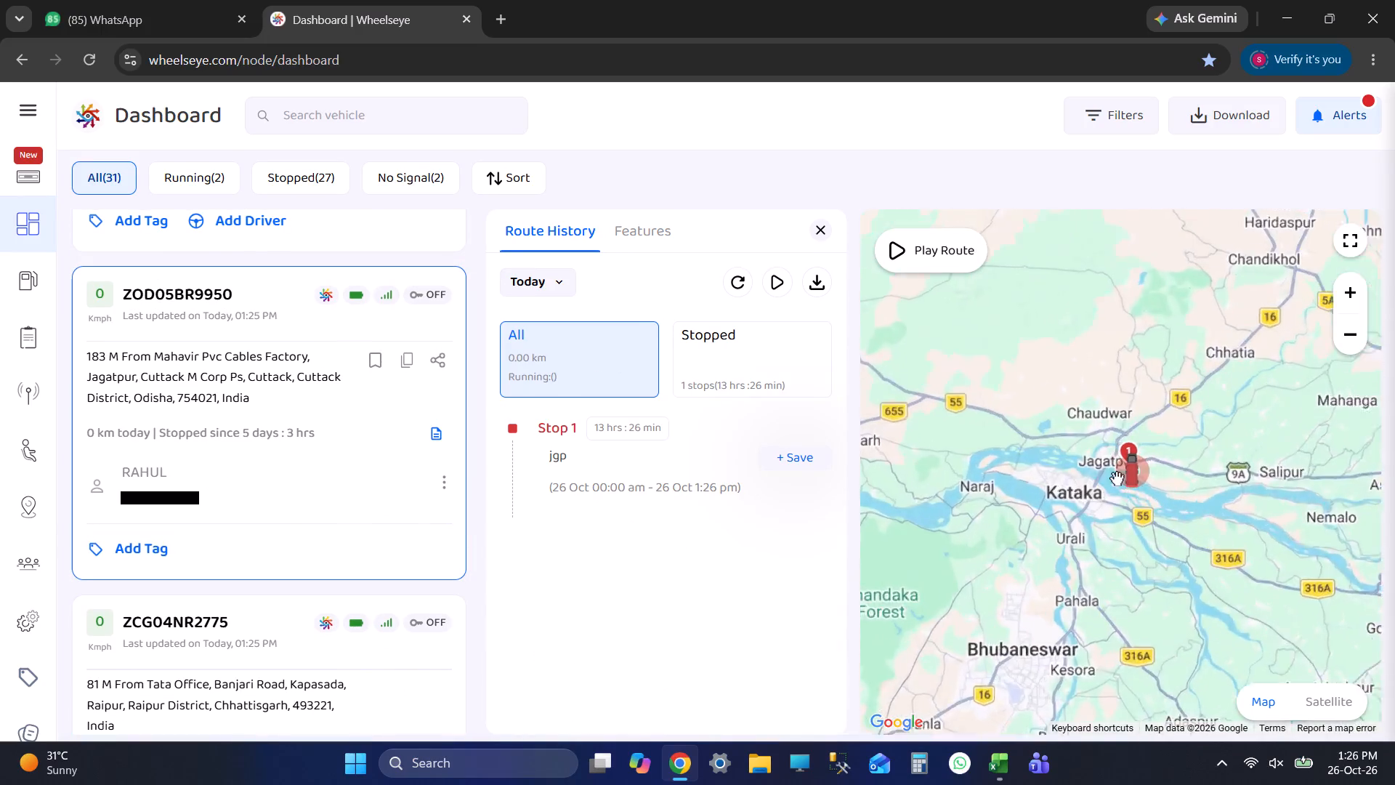
pyautogui.scroll(17, 1117, 478)
pyautogui.moveTo(1211, 471); pyautogui.dragTo(1022, 532)
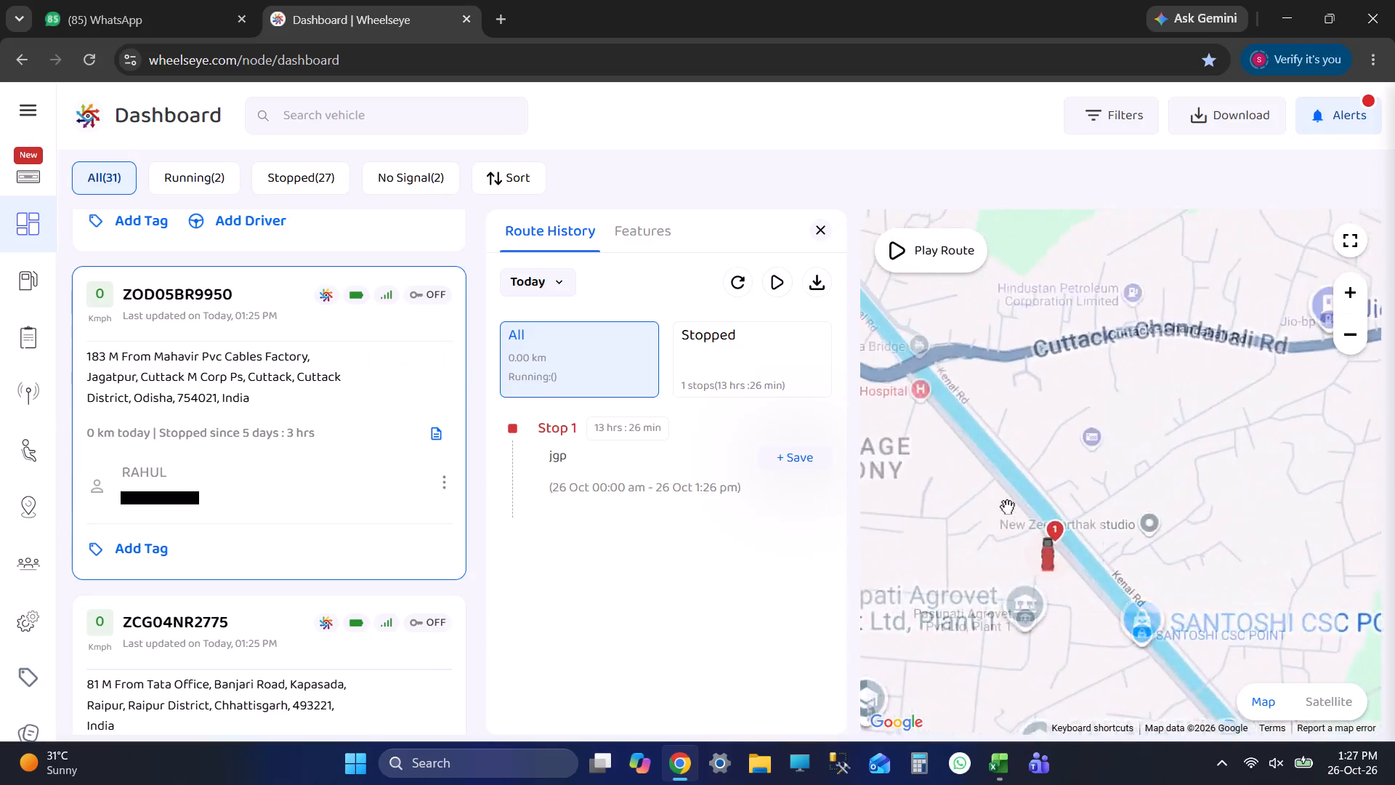
pyautogui.scroll(-3, 1007, 507)
pyautogui.scroll(1, 1007, 507)
pyautogui.scroll(-3, 1007, 507)
pyautogui.scroll(1, 1016, 509)
pyautogui.scroll(-6, 1016, 509)
pyautogui.scroll(-1, 217, 535)
pyautogui.scroll(1, 222, 540)
pyautogui.scroll(-2, 223, 540)
pyautogui.click(227, 471)
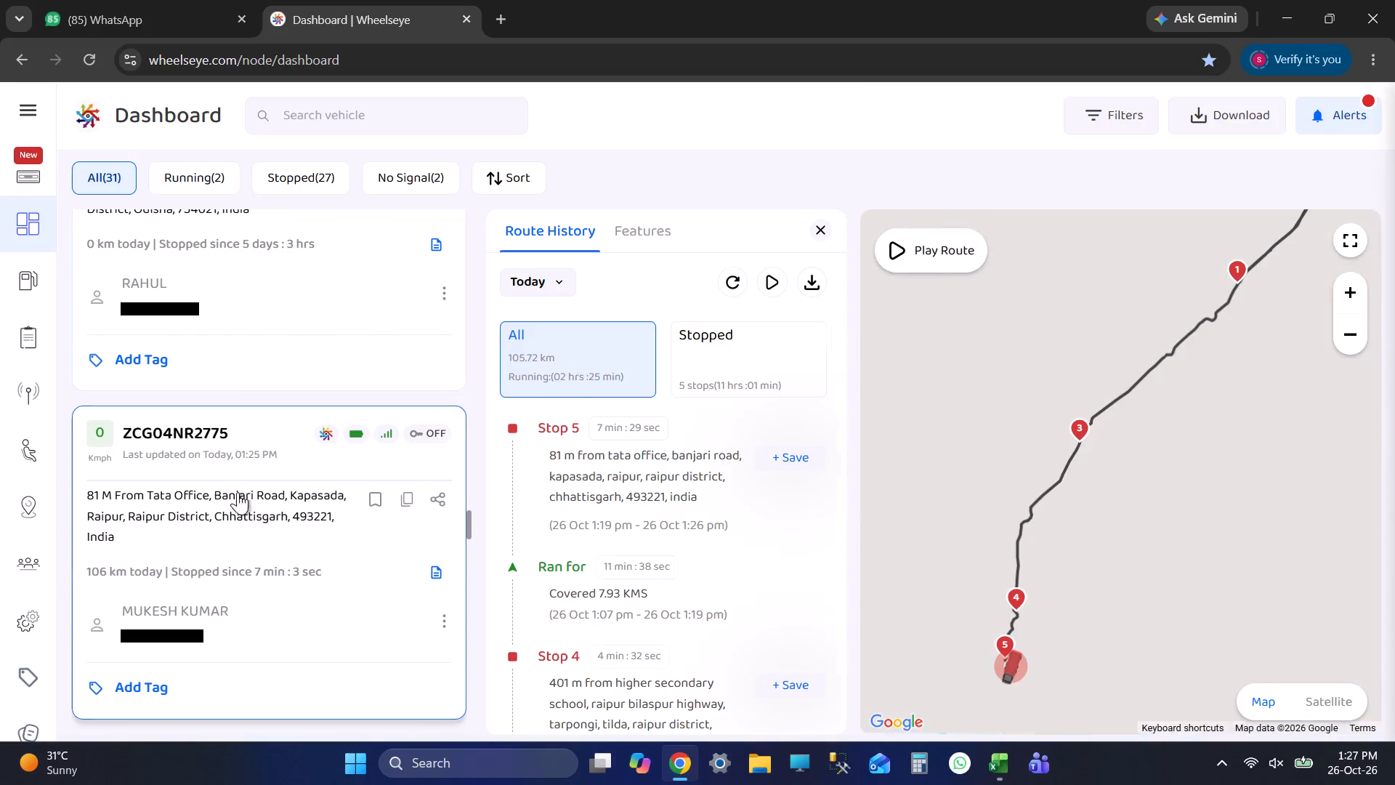
pyautogui.scroll(-3, 1085, 557)
pyautogui.scroll(1, 1086, 565)
pyautogui.scroll(-2, 1088, 565)
pyautogui.moveTo(1122, 633); pyautogui.dragTo(1080, 528)
pyautogui.scroll(-3, 1054, 515)
pyautogui.scroll(1, 1054, 540)
pyautogui.scroll(-1, 1051, 542)
pyautogui.scroll(-6, 257, 503)
pyautogui.scroll(7, 232, 510)
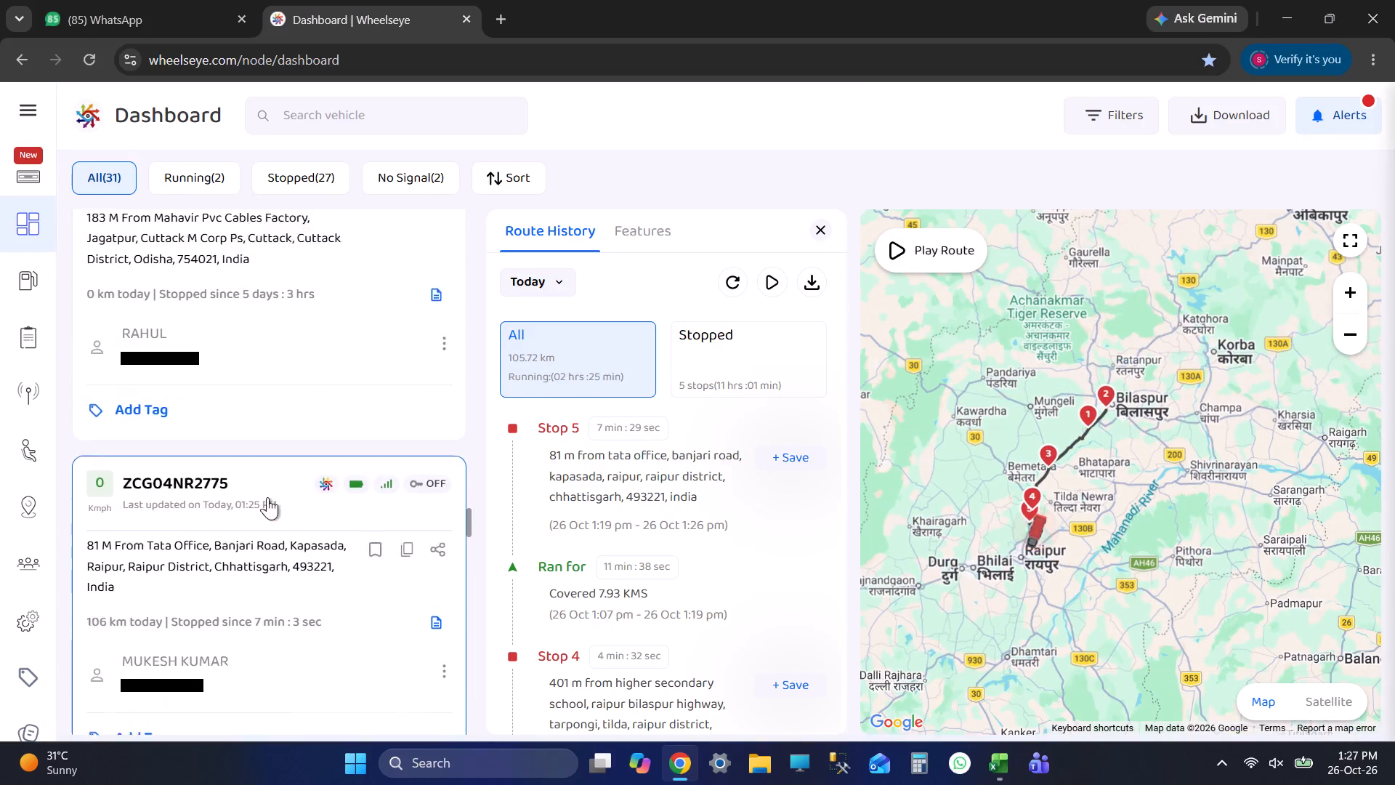
pyautogui.scroll(1, 1095, 542)
pyautogui.click(637, 486)
pyautogui.scroll(9, 1117, 504)
pyautogui.moveTo(1147, 349); pyautogui.dragTo(1105, 552)
pyautogui.scroll(-2, 1171, 496)
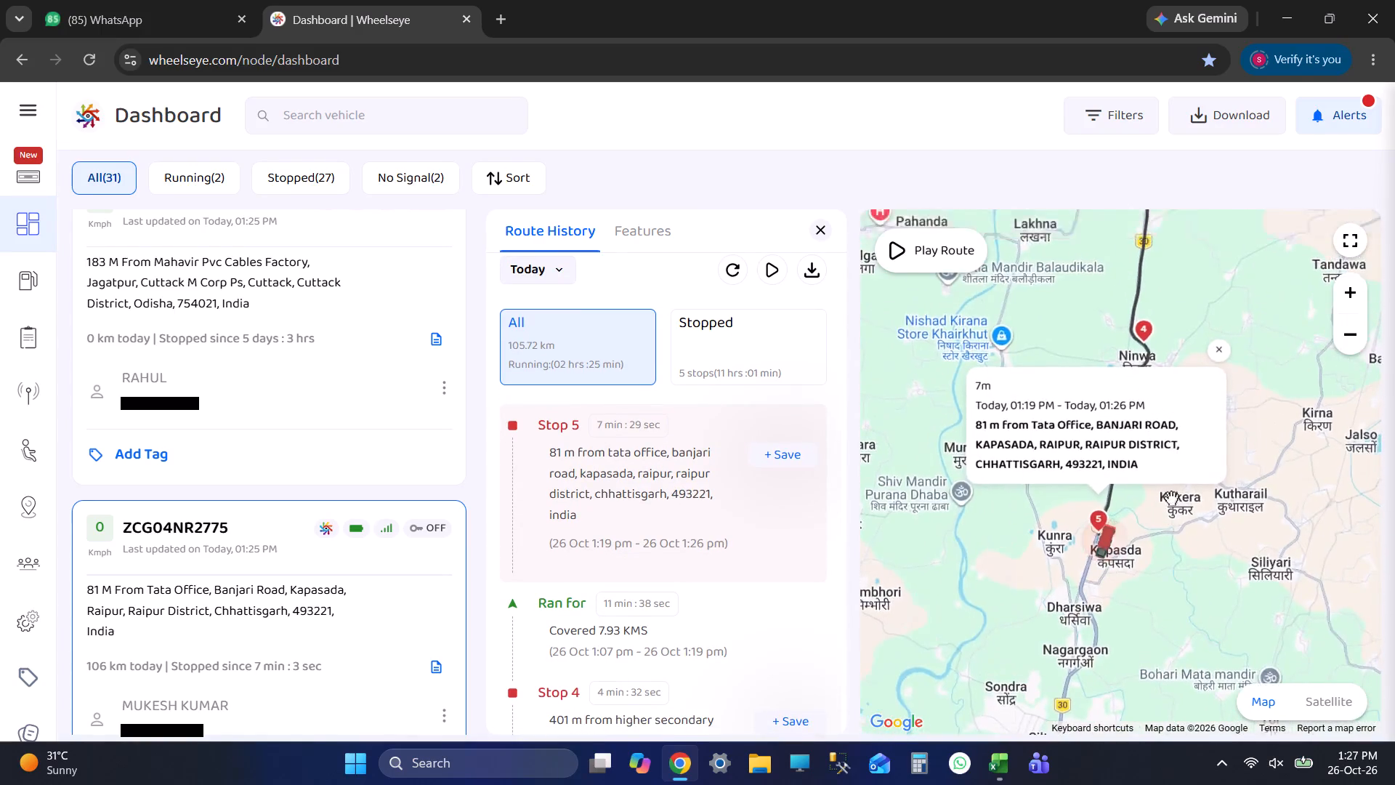
pyautogui.scroll(-3, 671, 585)
pyautogui.click(674, 536)
pyautogui.scroll(-3, 679, 549)
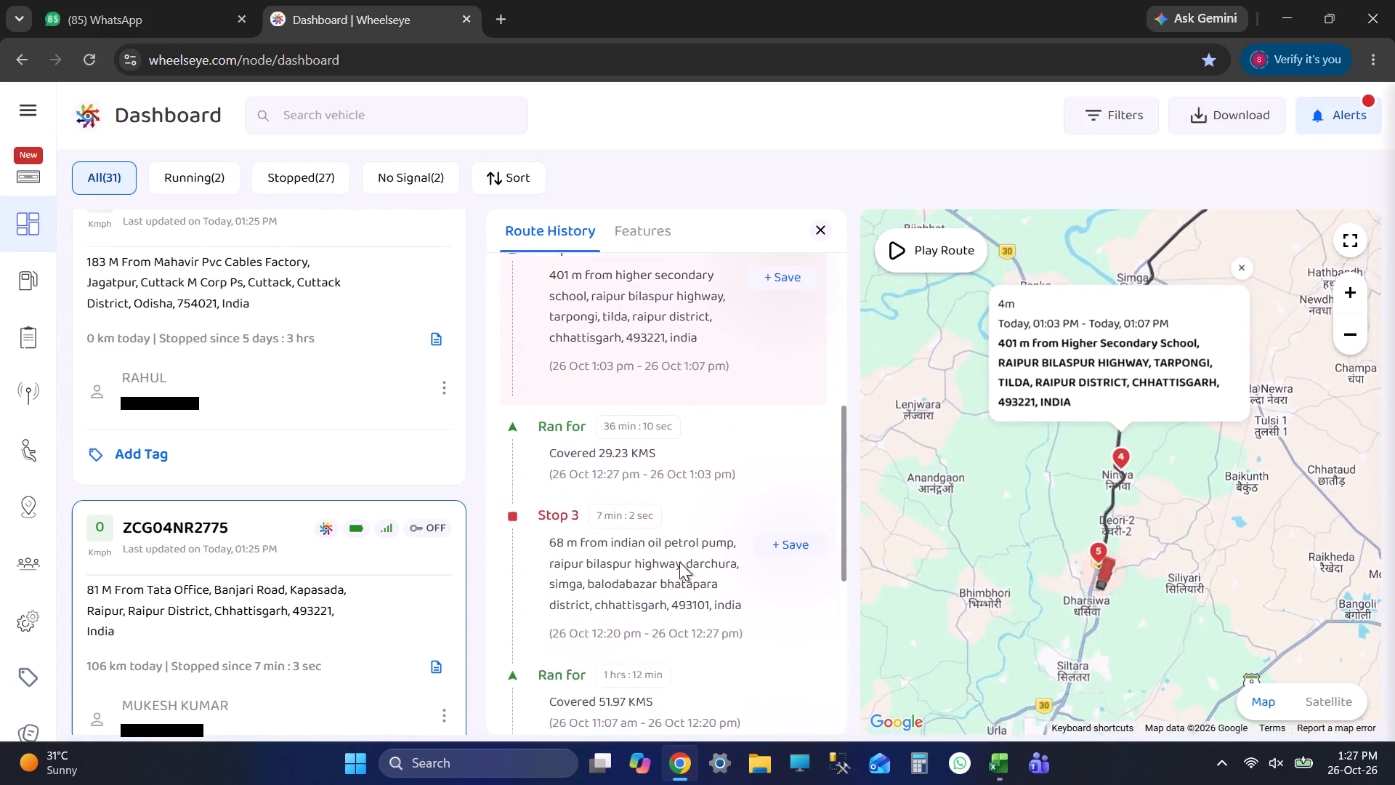
pyautogui.click(673, 502)
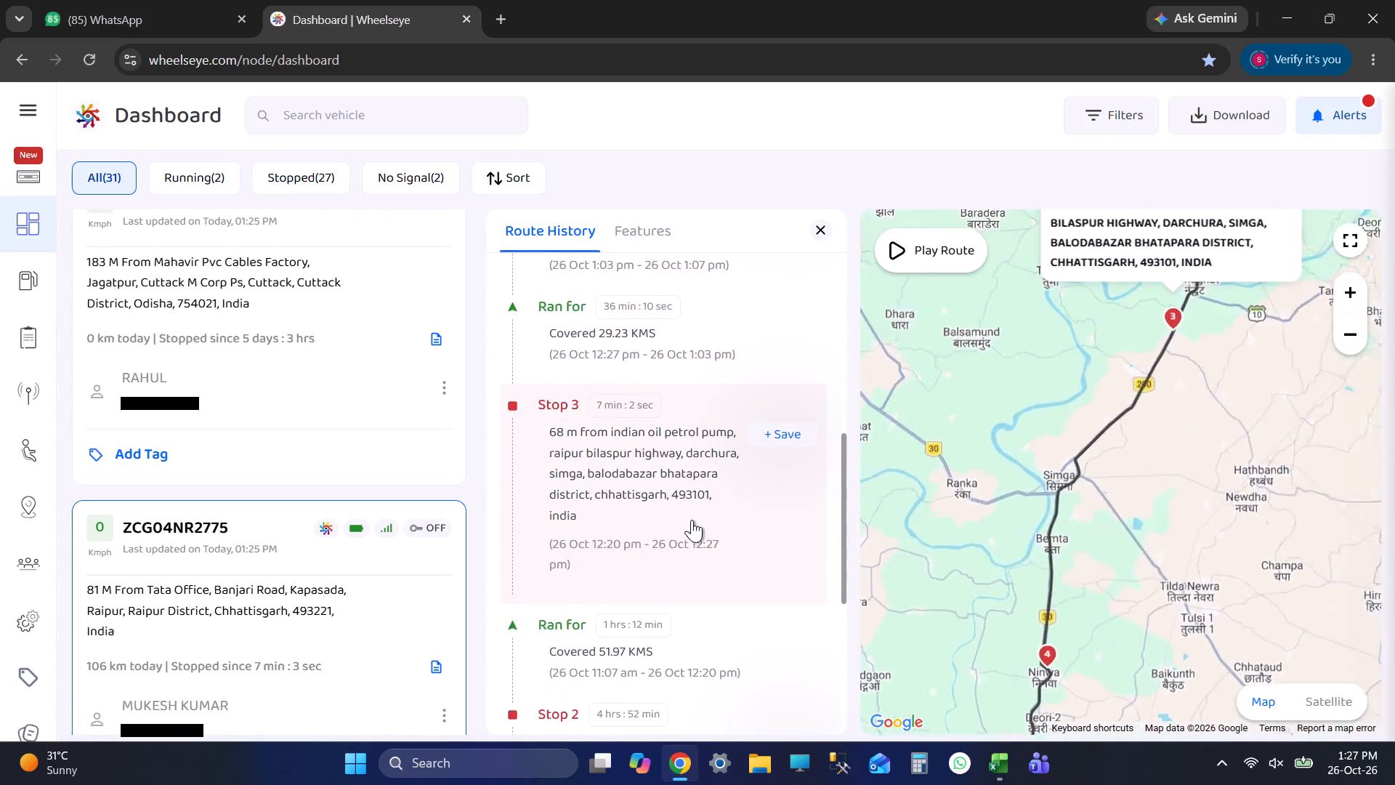
pyautogui.scroll(3, 708, 537)
pyautogui.click(681, 526)
pyautogui.scroll(3, 695, 526)
pyautogui.click(681, 522)
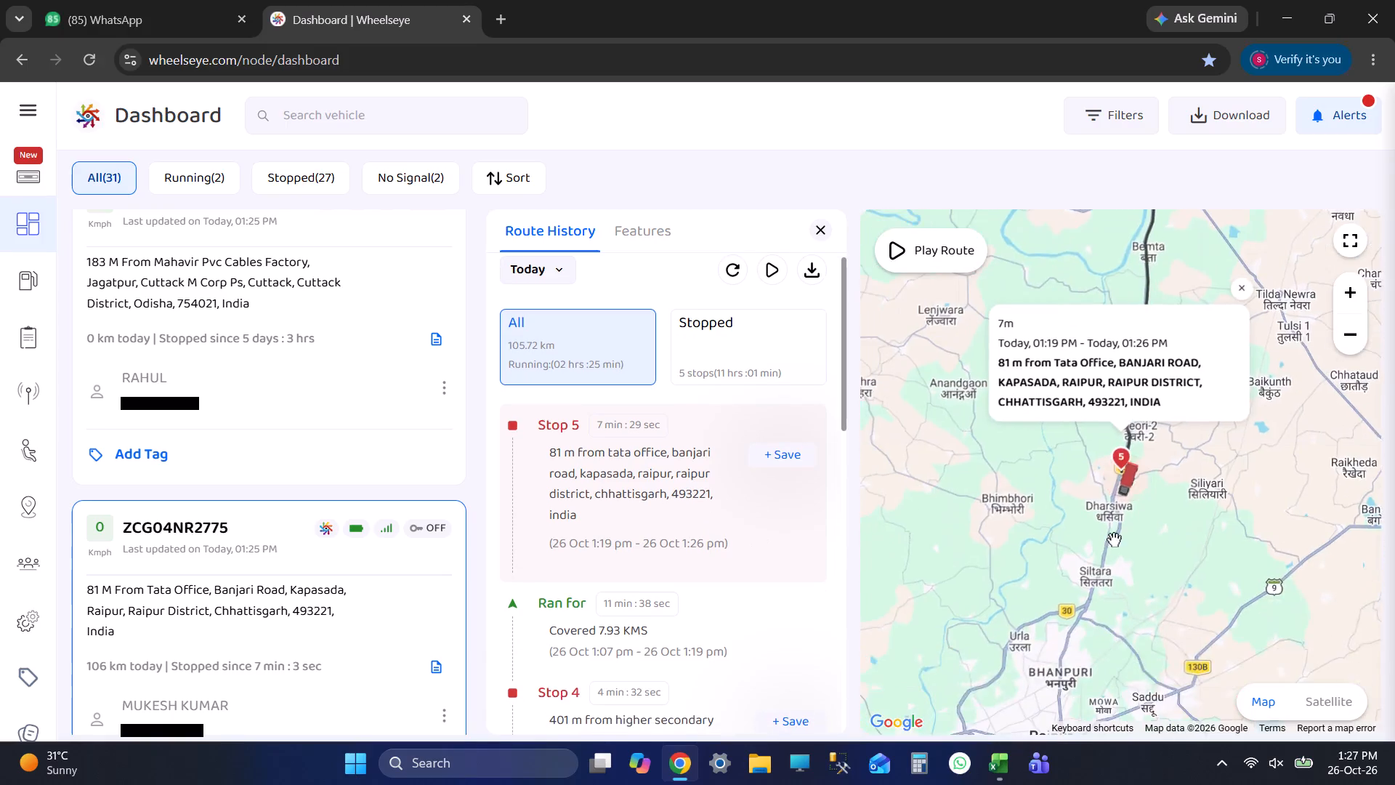
pyautogui.scroll(-8, 1142, 537)
pyautogui.scroll(-3, 221, 619)
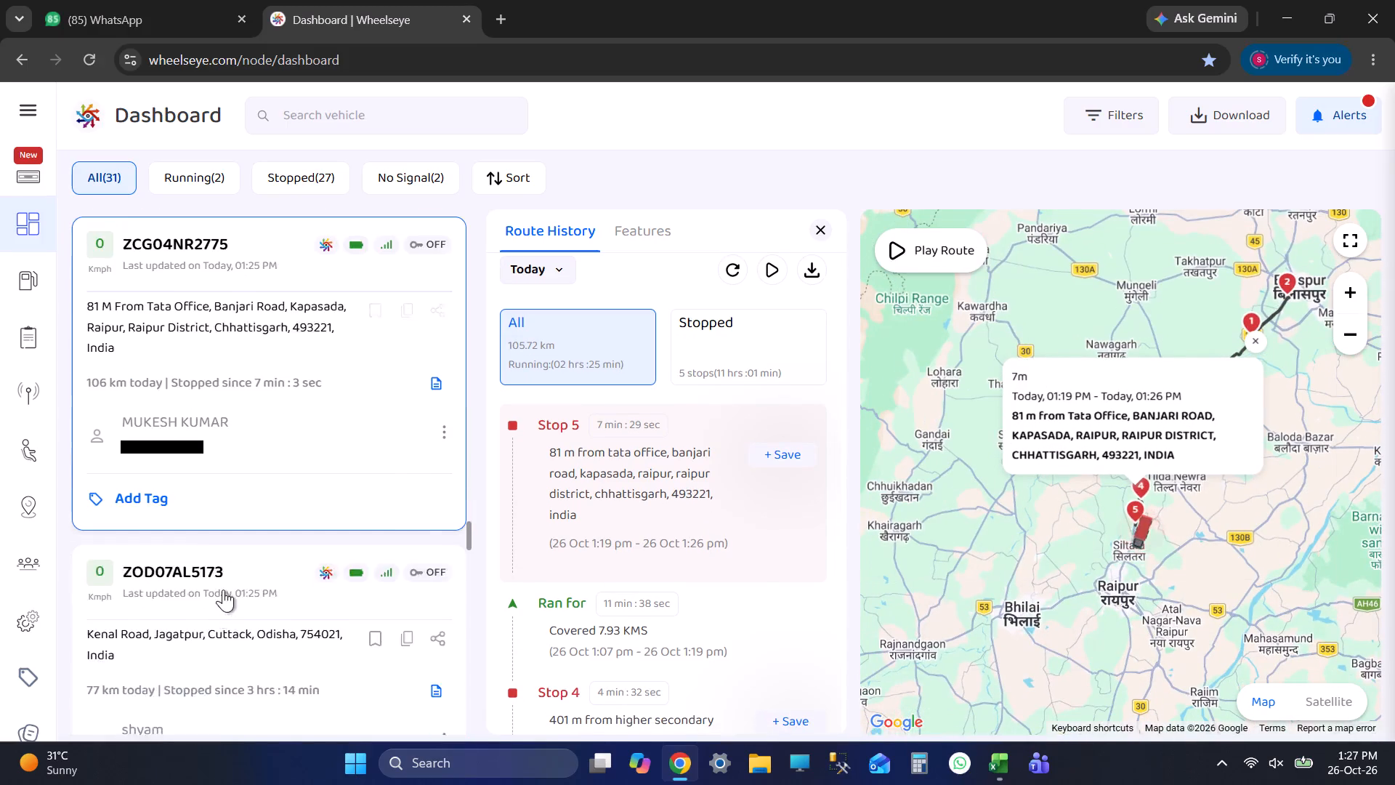
pyautogui.scroll(-1, 223, 589)
pyautogui.click(260, 535)
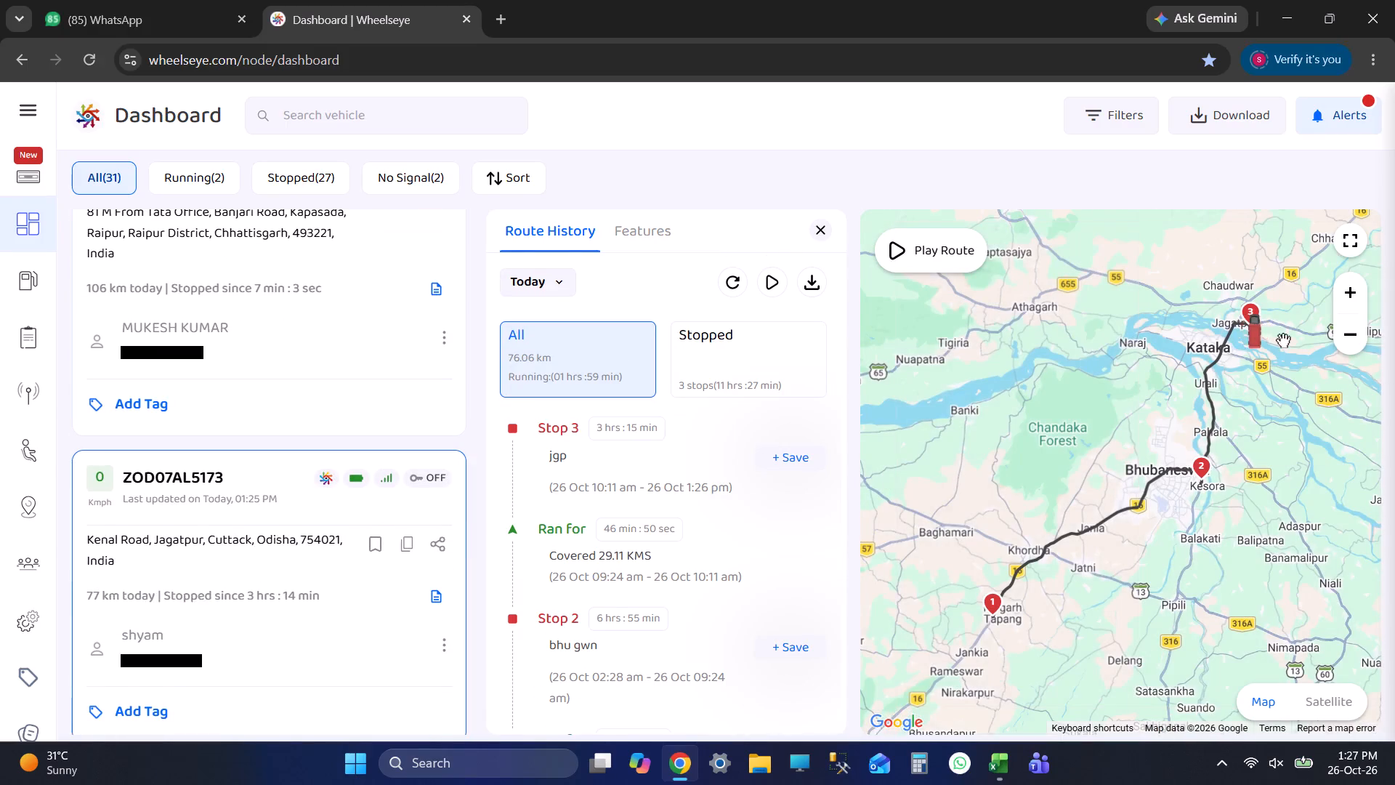
pyautogui.scroll(4, 1283, 340)
pyautogui.scroll(-1, 1215, 309)
pyautogui.scroll(5, 1215, 309)
pyautogui.moveTo(1248, 314); pyautogui.dragTo(1242, 397)
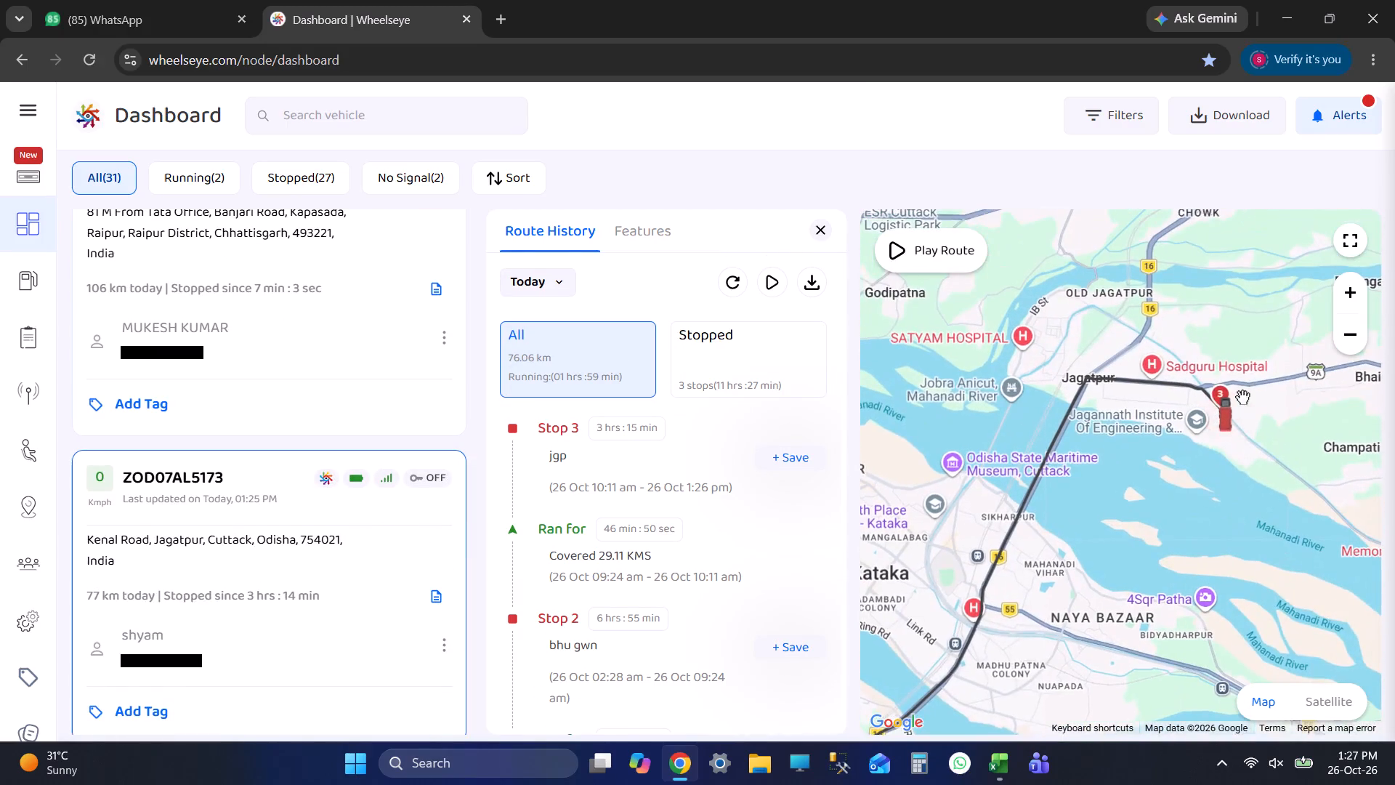
pyautogui.scroll(4, 1198, 414)
pyautogui.moveTo(1221, 399); pyautogui.dragTo(1160, 405)
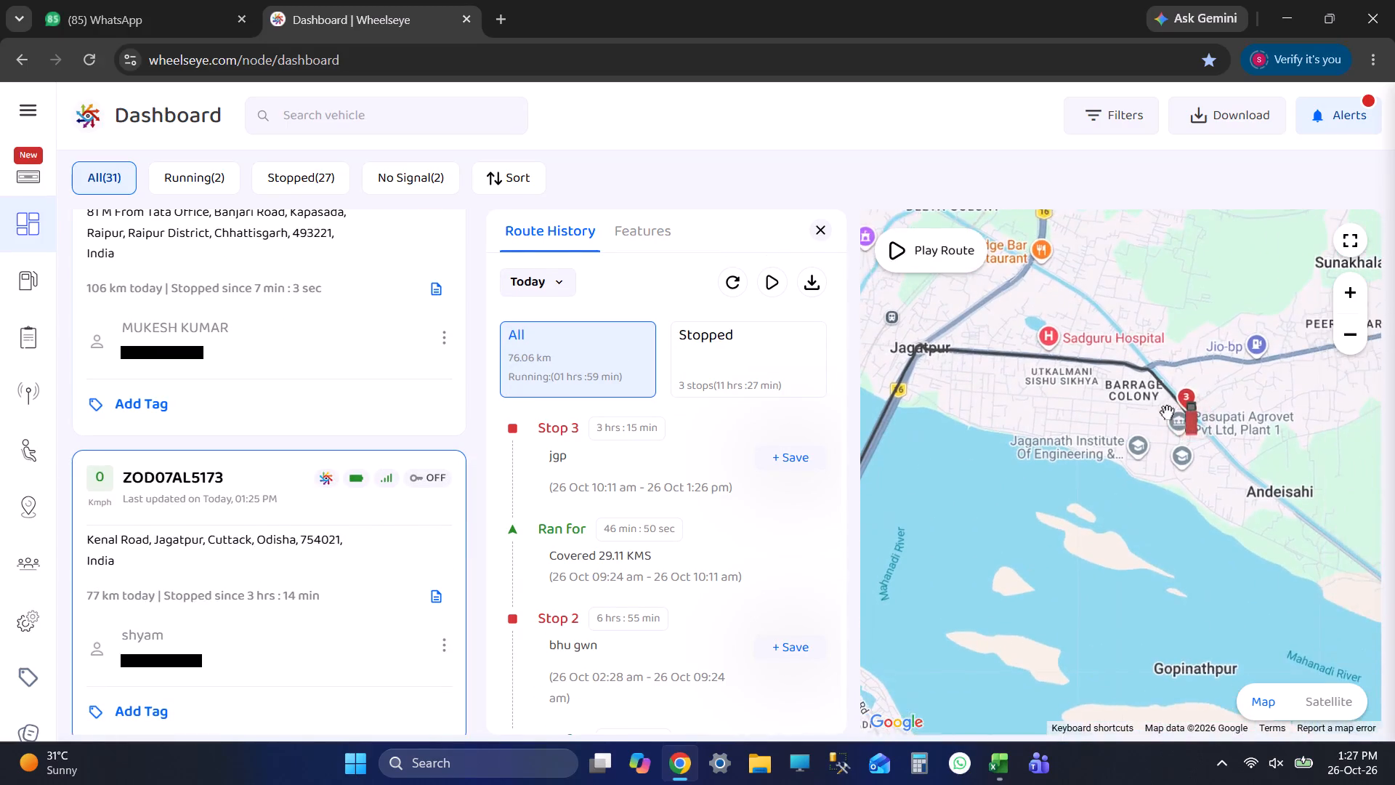
pyautogui.scroll(-4, 299, 529)
pyautogui.click(276, 505)
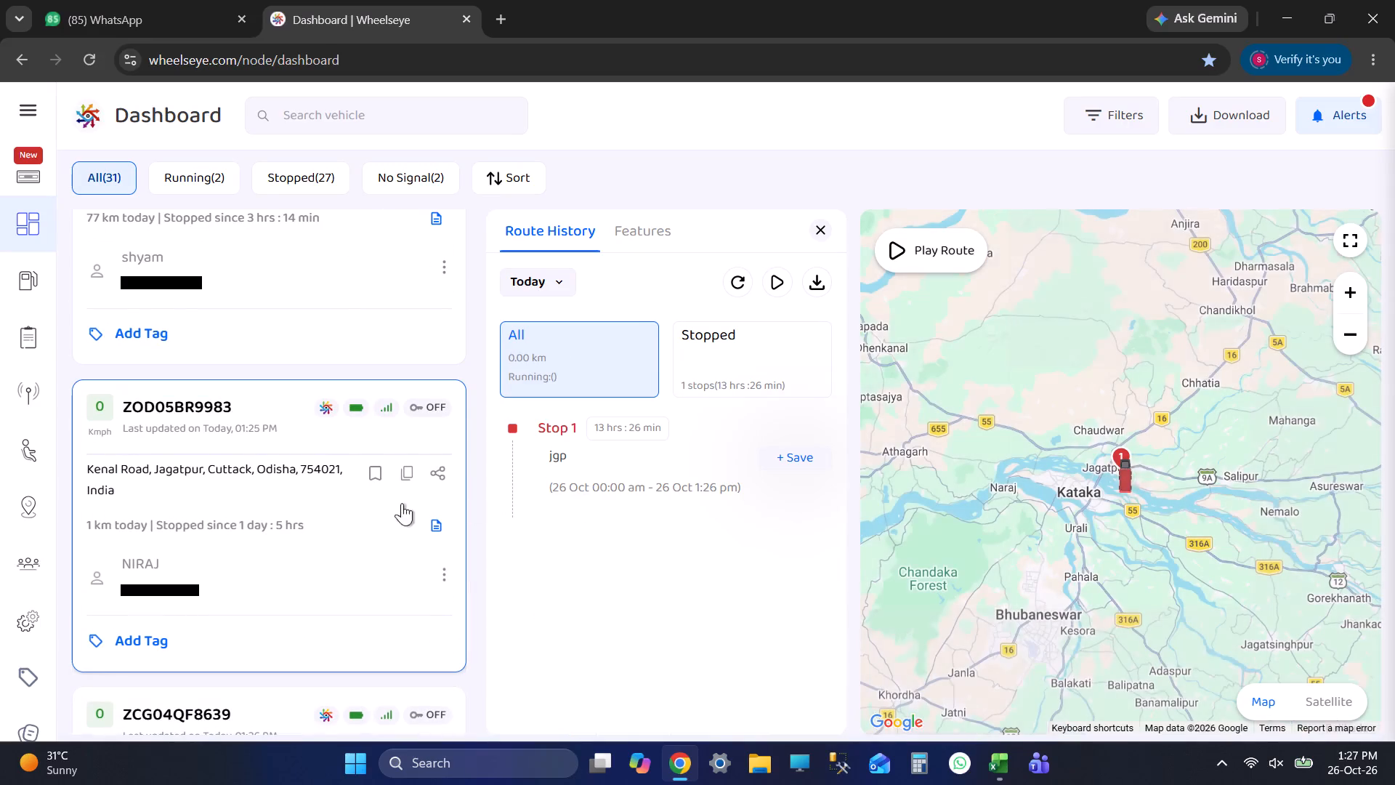
pyautogui.scroll(-4, 237, 534)
pyautogui.click(245, 475)
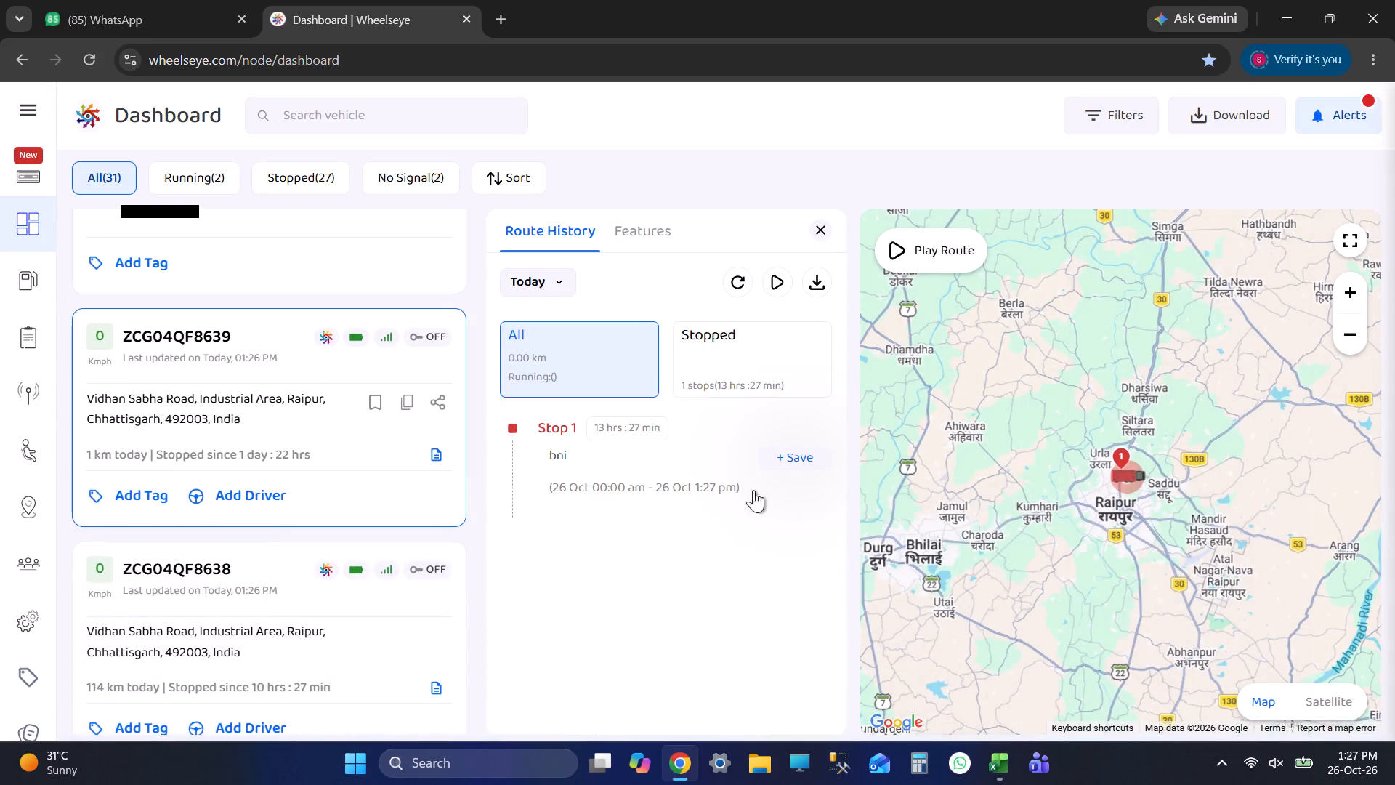
pyautogui.scroll(-3, 274, 521)
pyautogui.scroll(6, 280, 482)
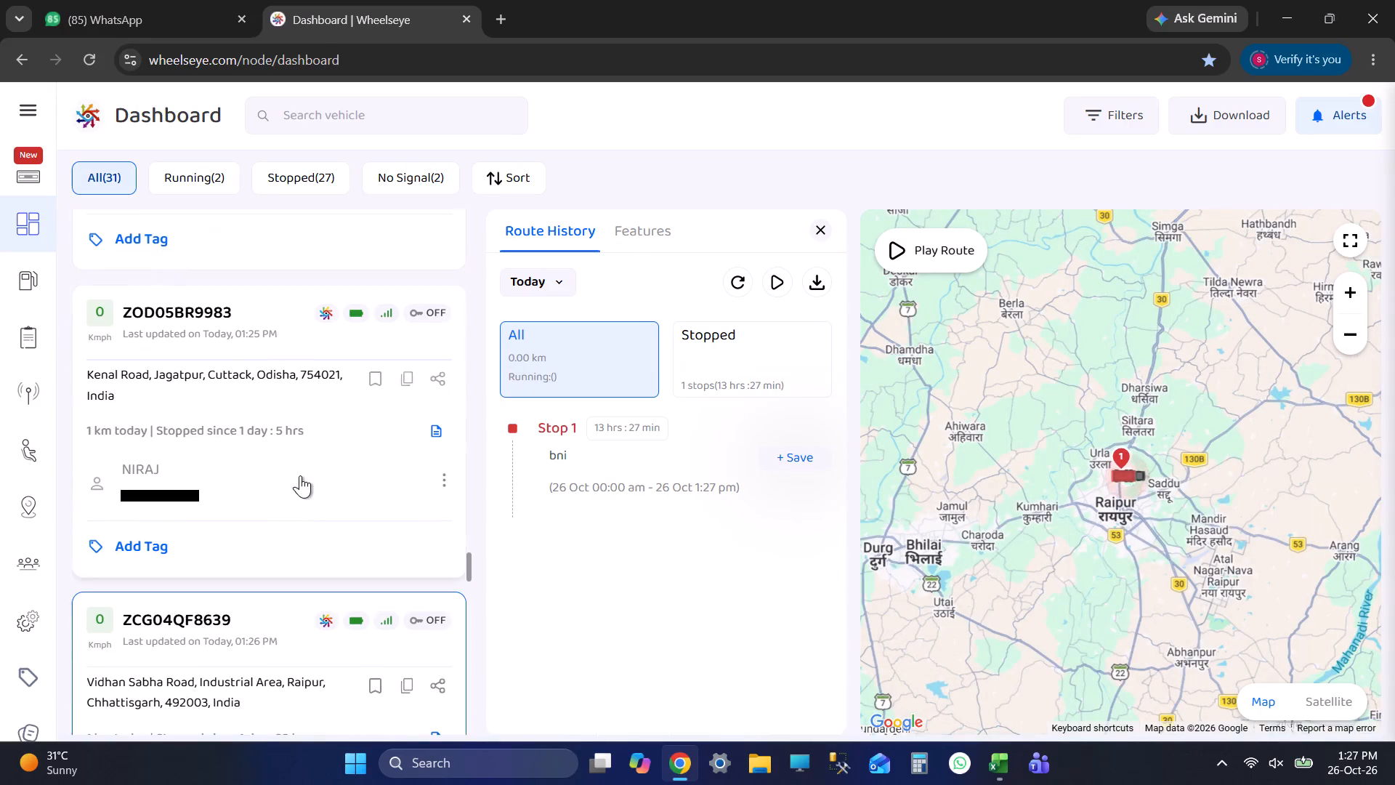
pyautogui.scroll(-3, 300, 474)
pyautogui.scroll(3, 302, 474)
pyautogui.click(299, 471)
pyautogui.scroll(-4, 299, 480)
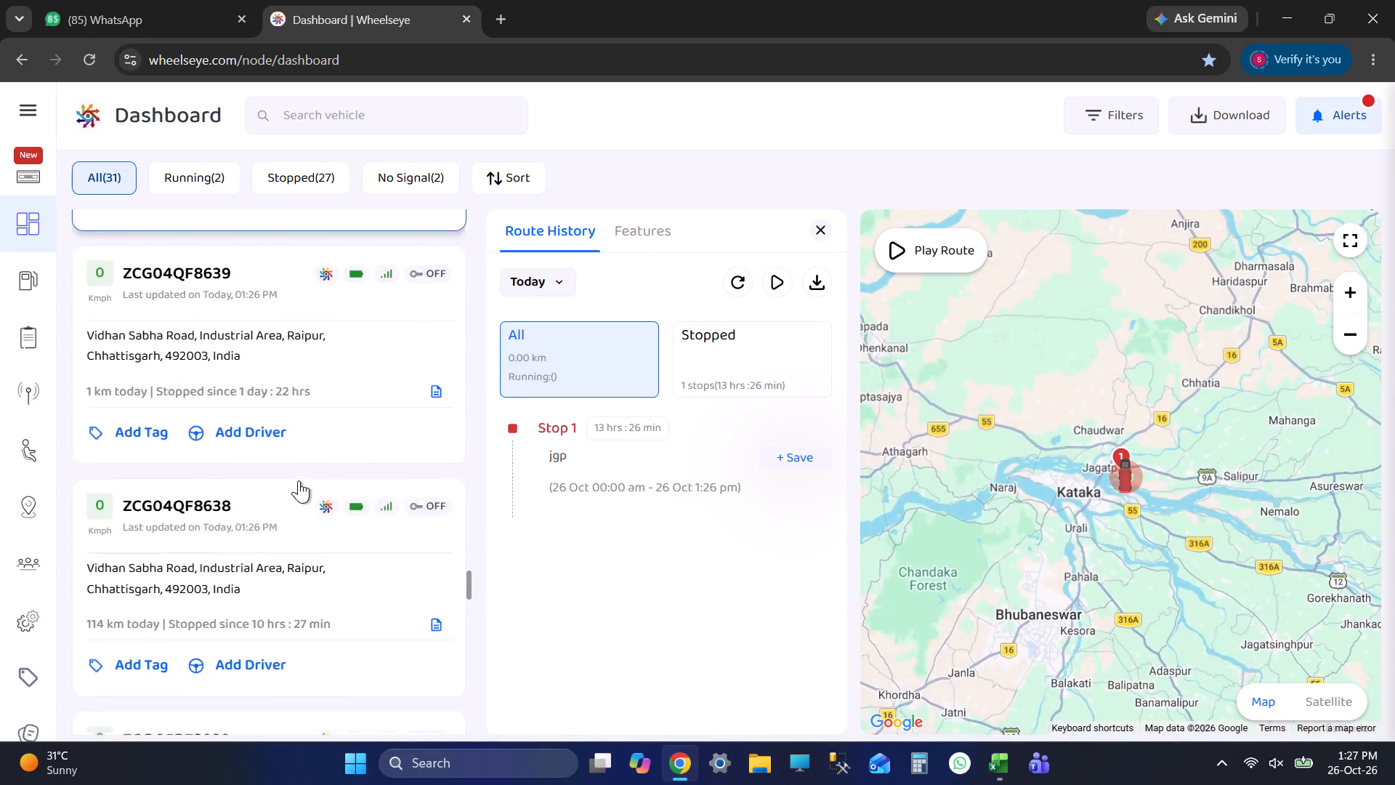
pyautogui.scroll(-1, 299, 480)
pyautogui.click(299, 469)
pyautogui.scroll(-3, 300, 467)
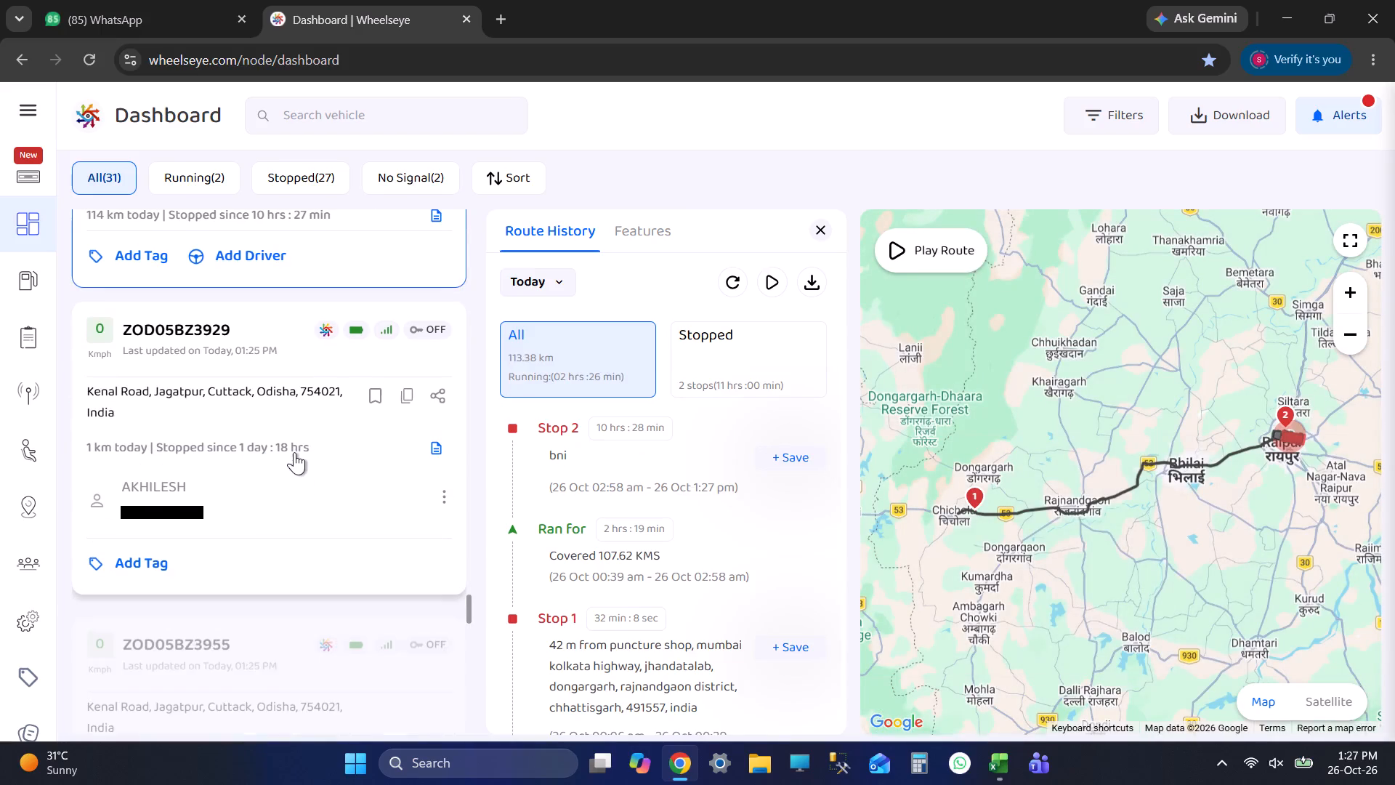
pyautogui.click(295, 448)
pyautogui.scroll(-3, 299, 488)
pyautogui.click(276, 459)
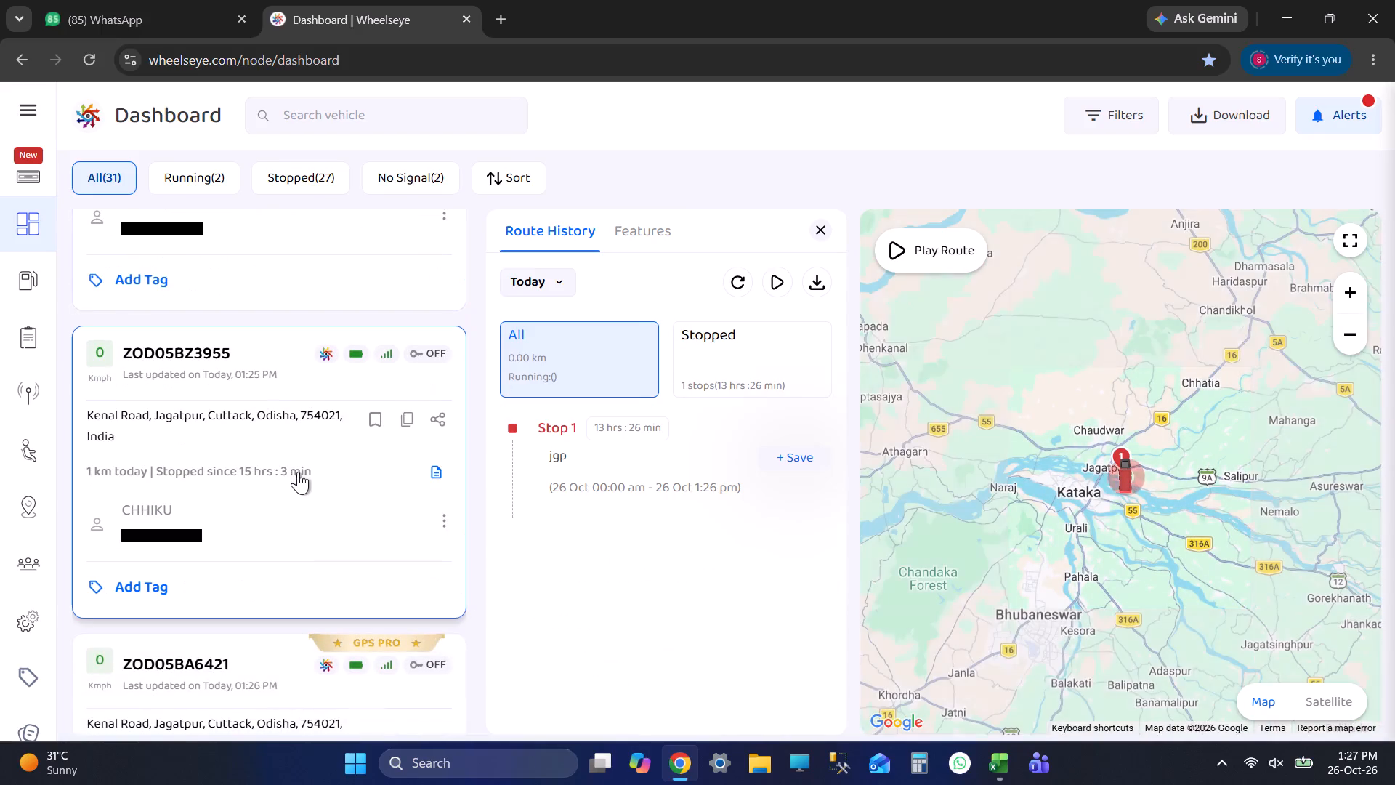
pyautogui.scroll(-3, 299, 480)
pyautogui.click(275, 440)
pyautogui.scroll(-3, 325, 503)
pyautogui.click(244, 495)
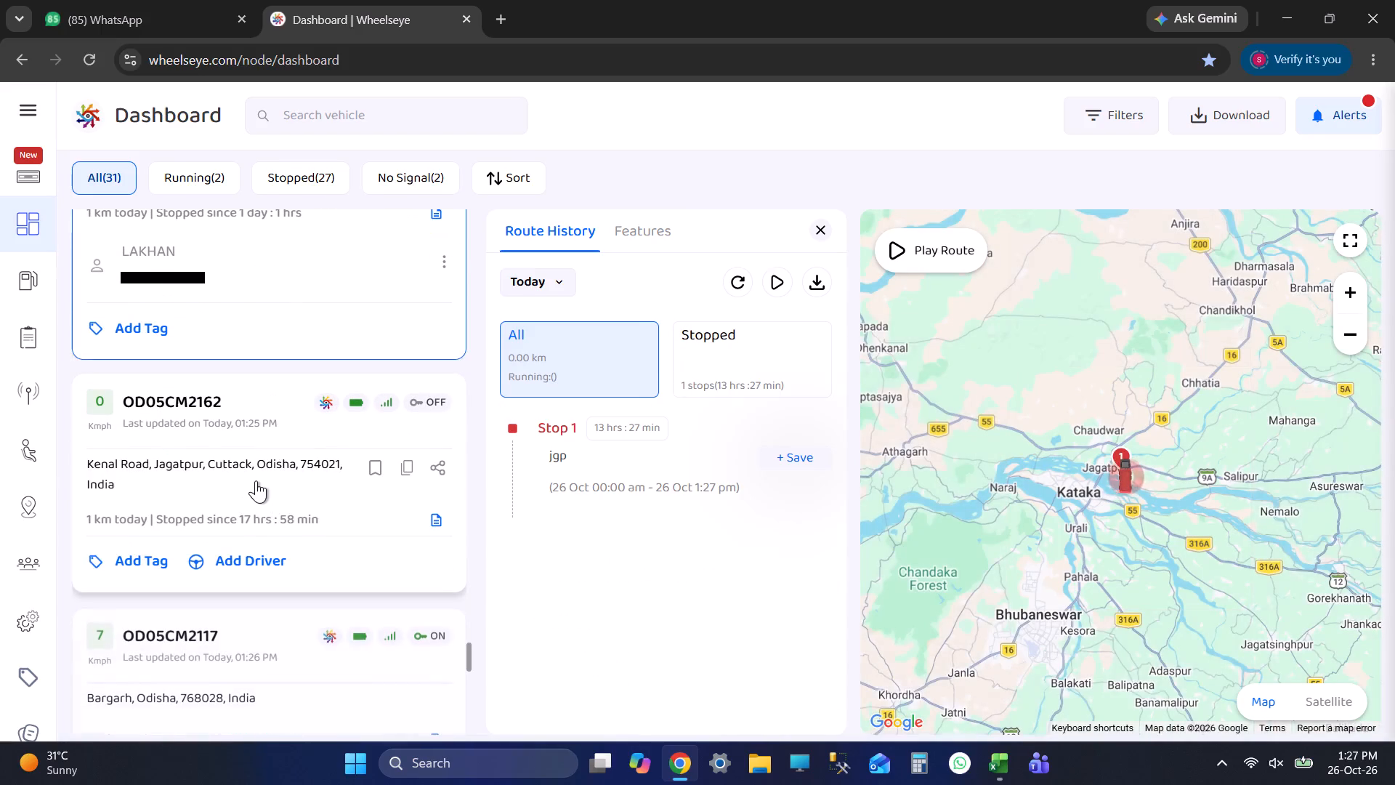
pyautogui.scroll(-3, 281, 504)
pyautogui.click(280, 427)
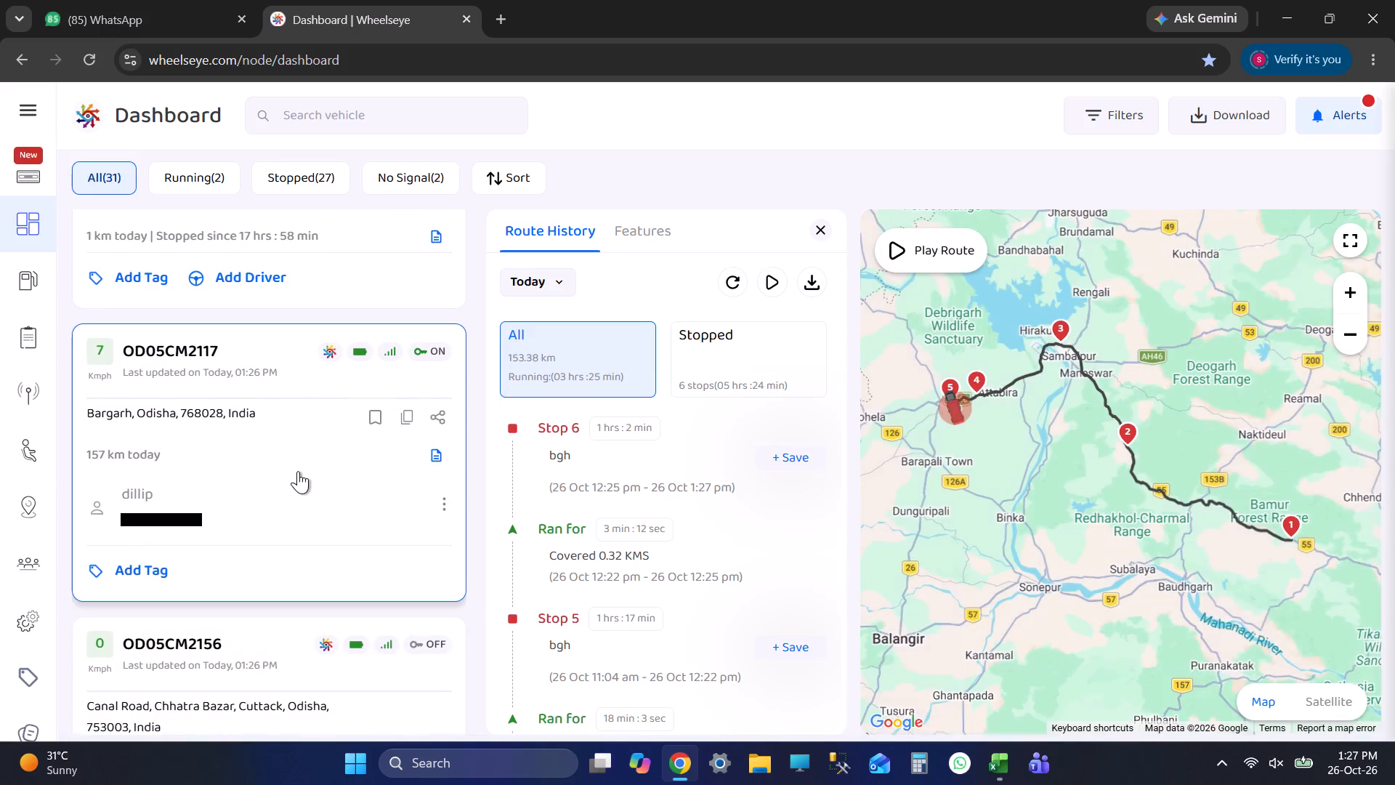
pyautogui.scroll(-3, 253, 483)
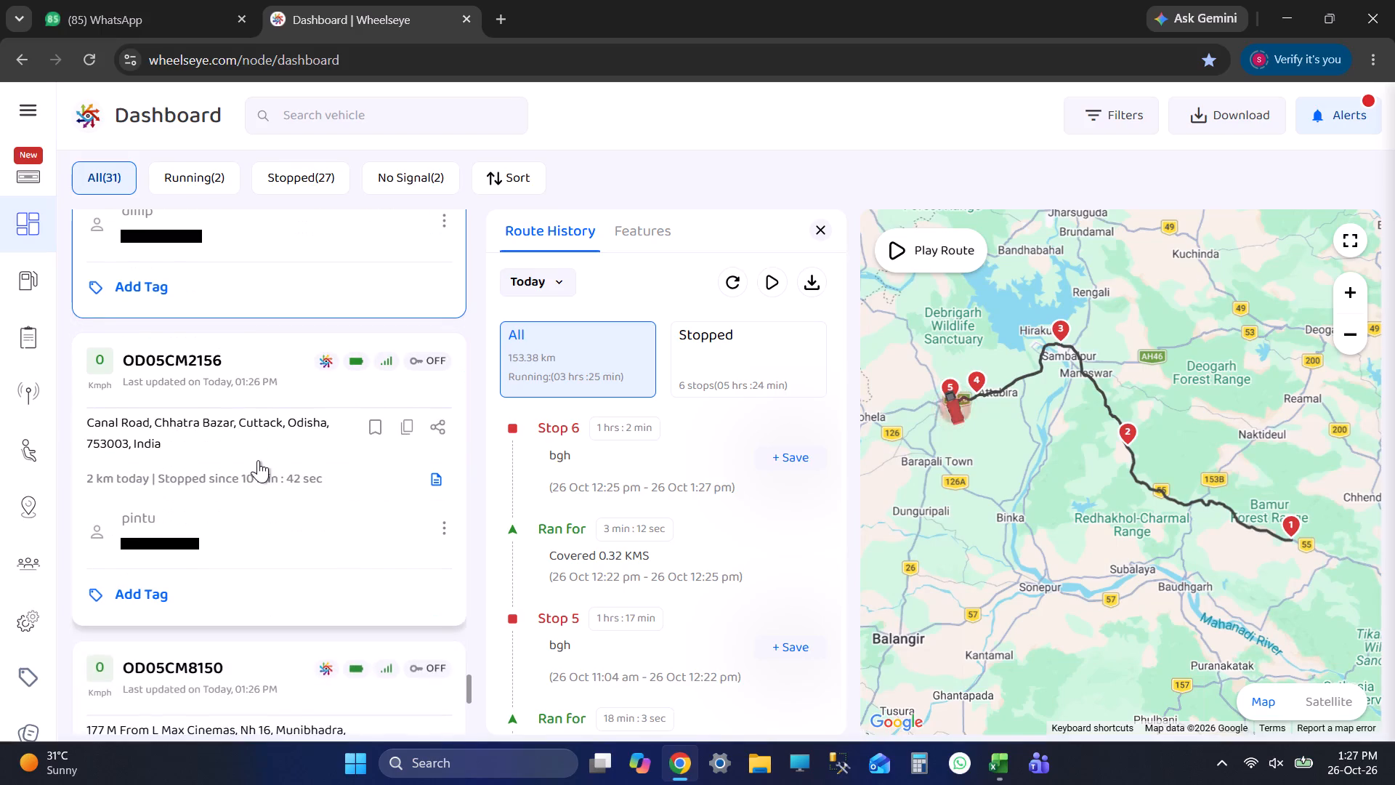
pyautogui.scroll(5, 958, 416)
pyautogui.scroll(2, 192, 422)
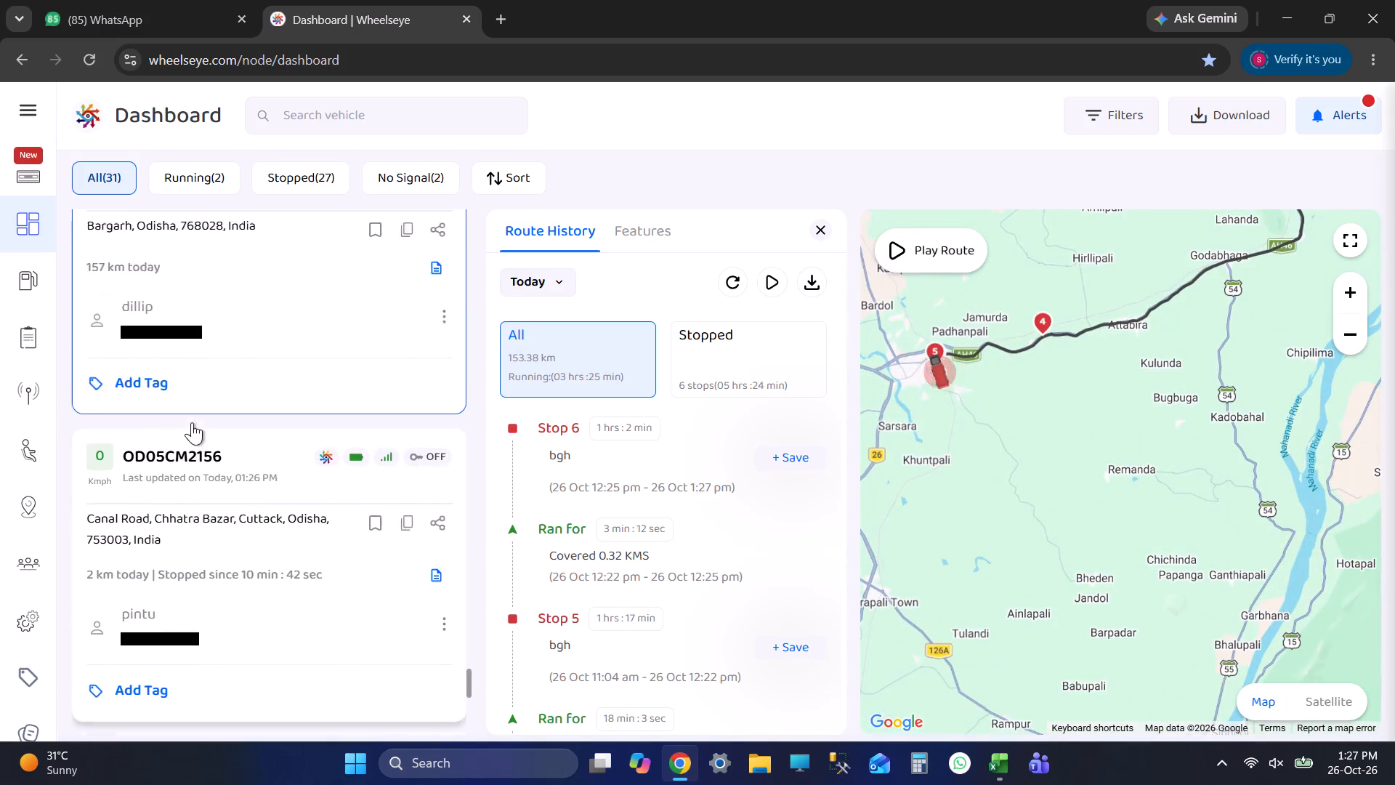
pyautogui.scroll(1, 192, 422)
pyautogui.click(699, 457)
pyautogui.scroll(1, 1104, 451)
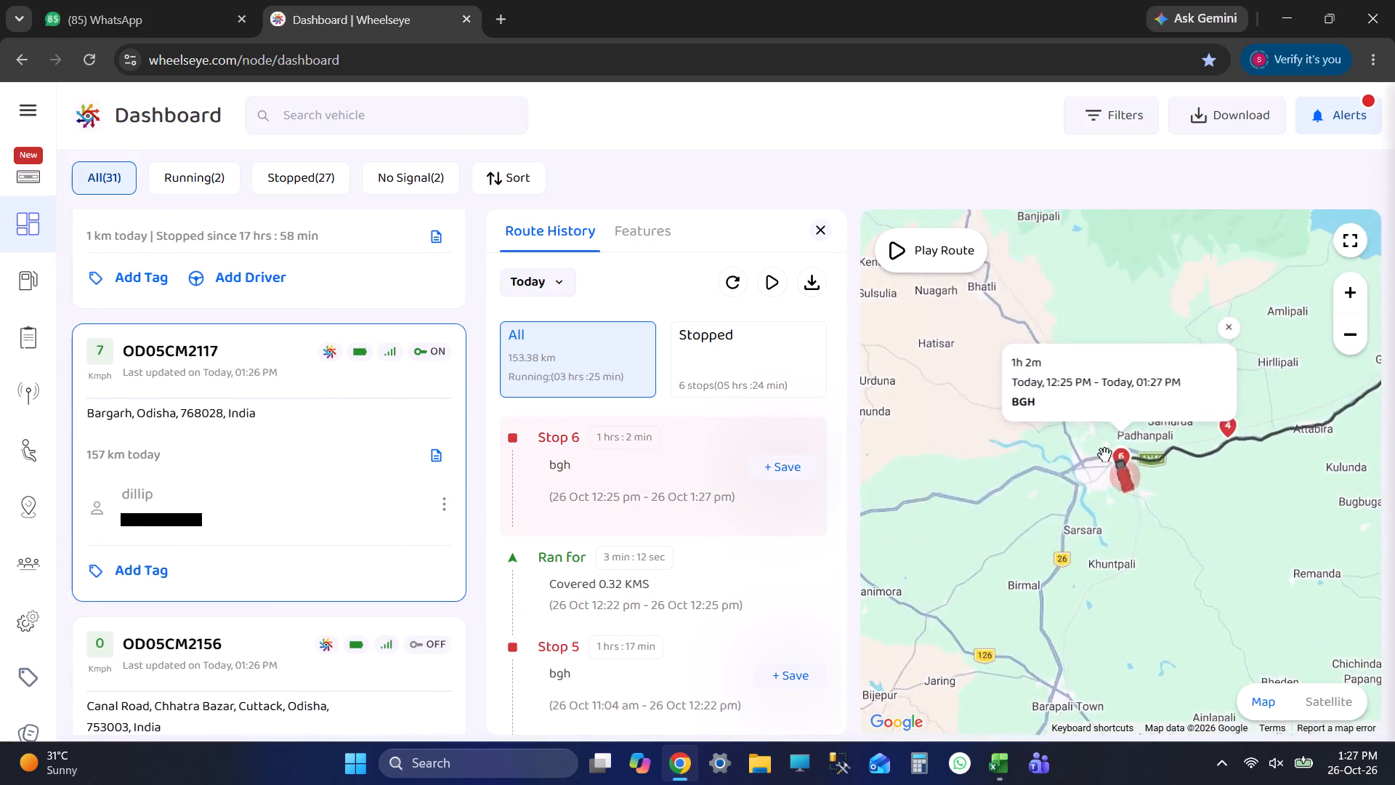
pyautogui.scroll(2, 1104, 454)
pyautogui.scroll(8, 1131, 513)
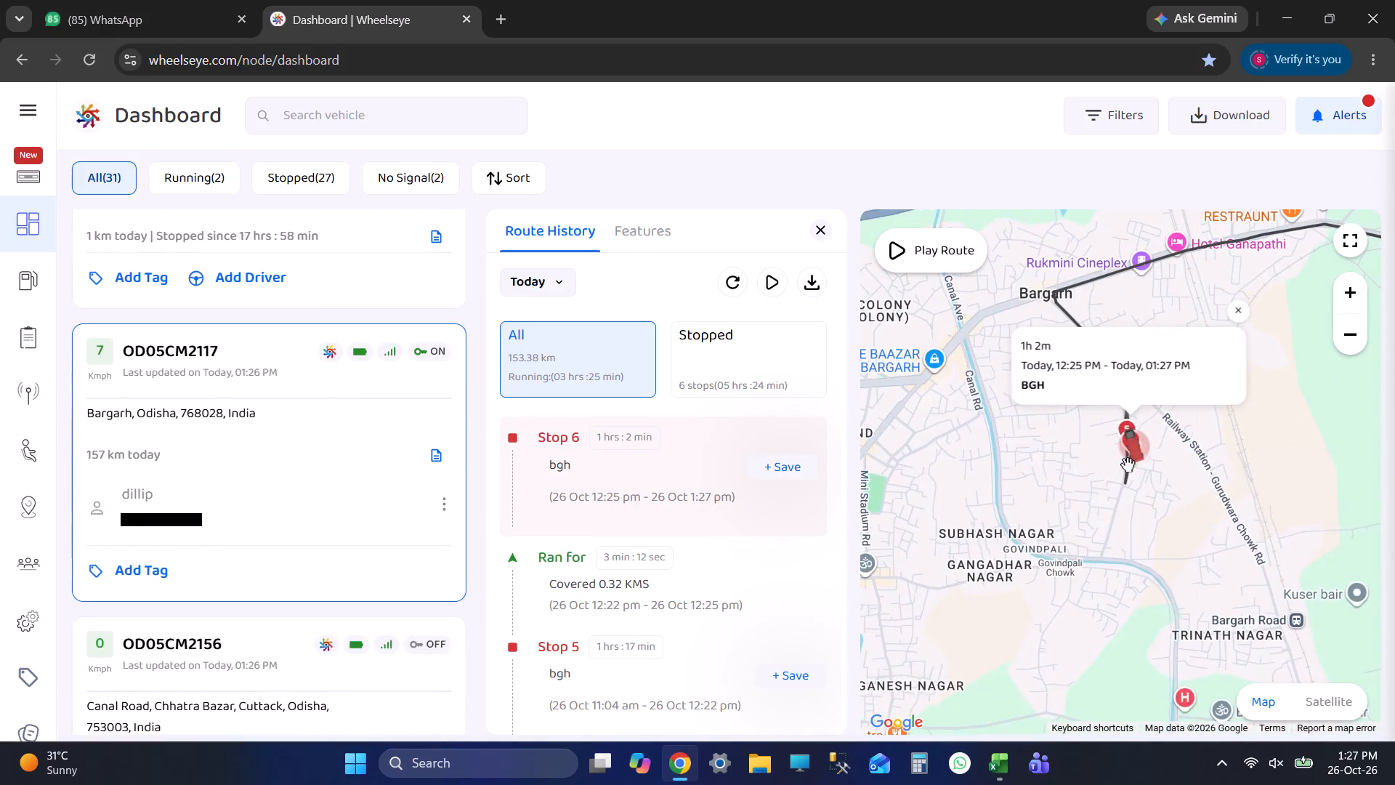
pyautogui.scroll(2, 1144, 456)
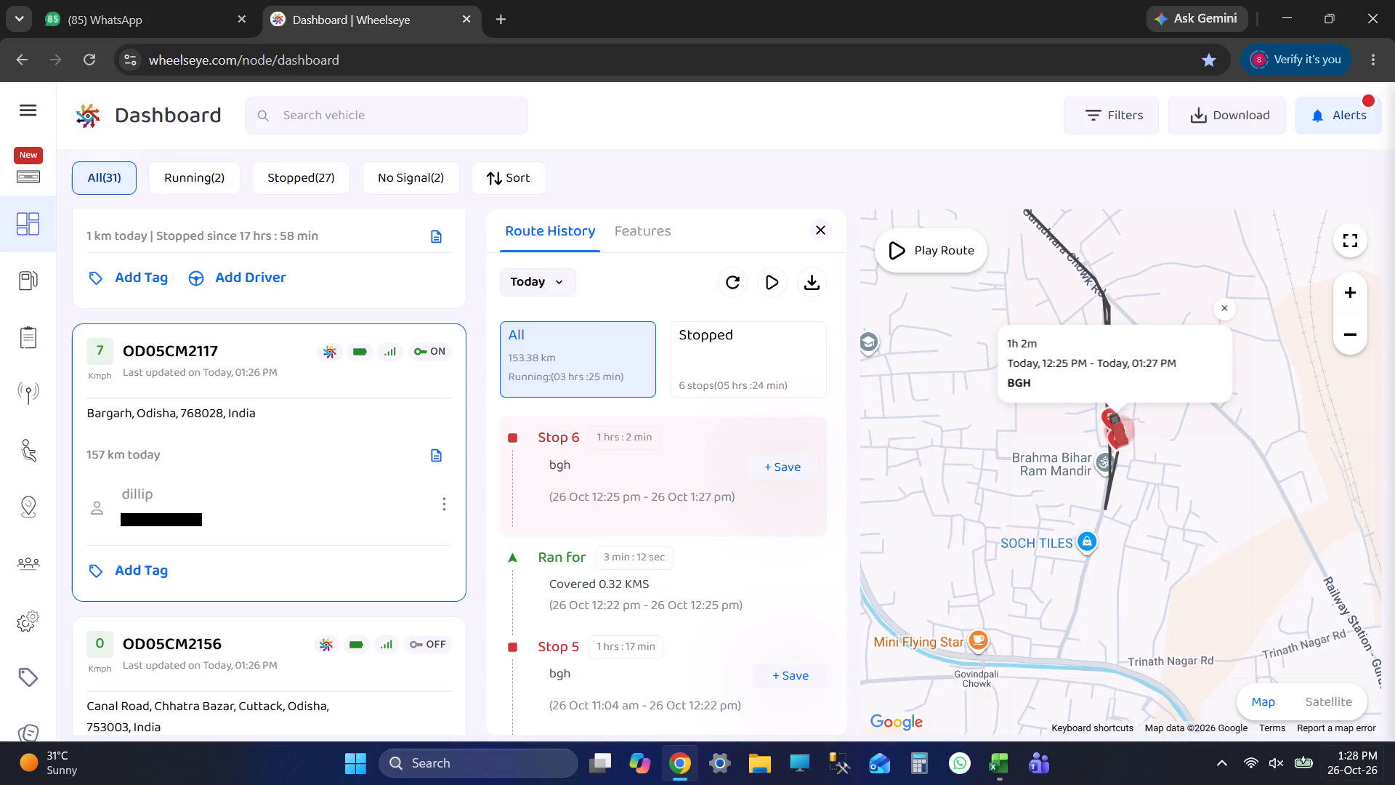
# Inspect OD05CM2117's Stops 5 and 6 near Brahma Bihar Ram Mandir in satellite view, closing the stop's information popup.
pyautogui.click(1317, 705)
pyautogui.scroll(1, 1081, 430)
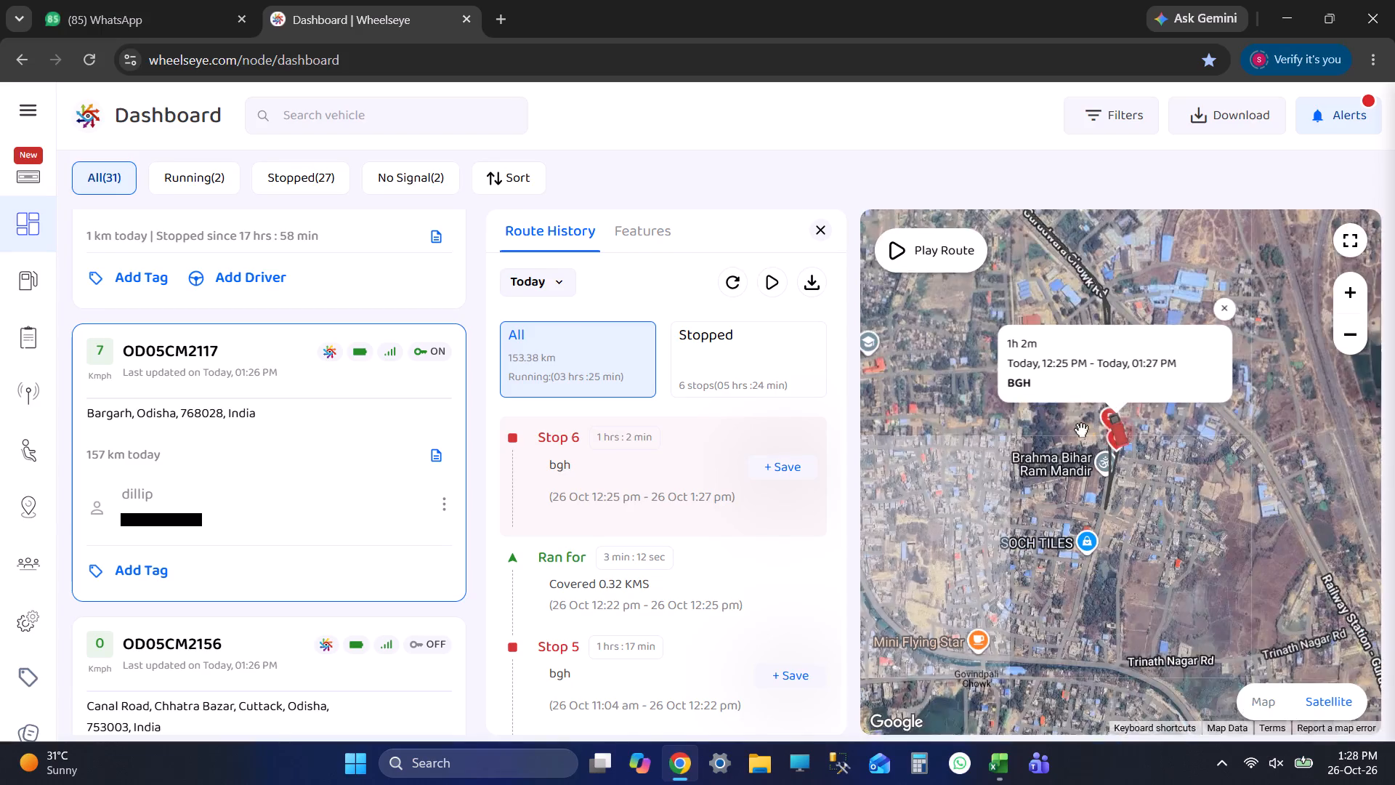
pyautogui.scroll(2, 1081, 430)
pyautogui.moveTo(1152, 480); pyautogui.dragTo(1072, 530)
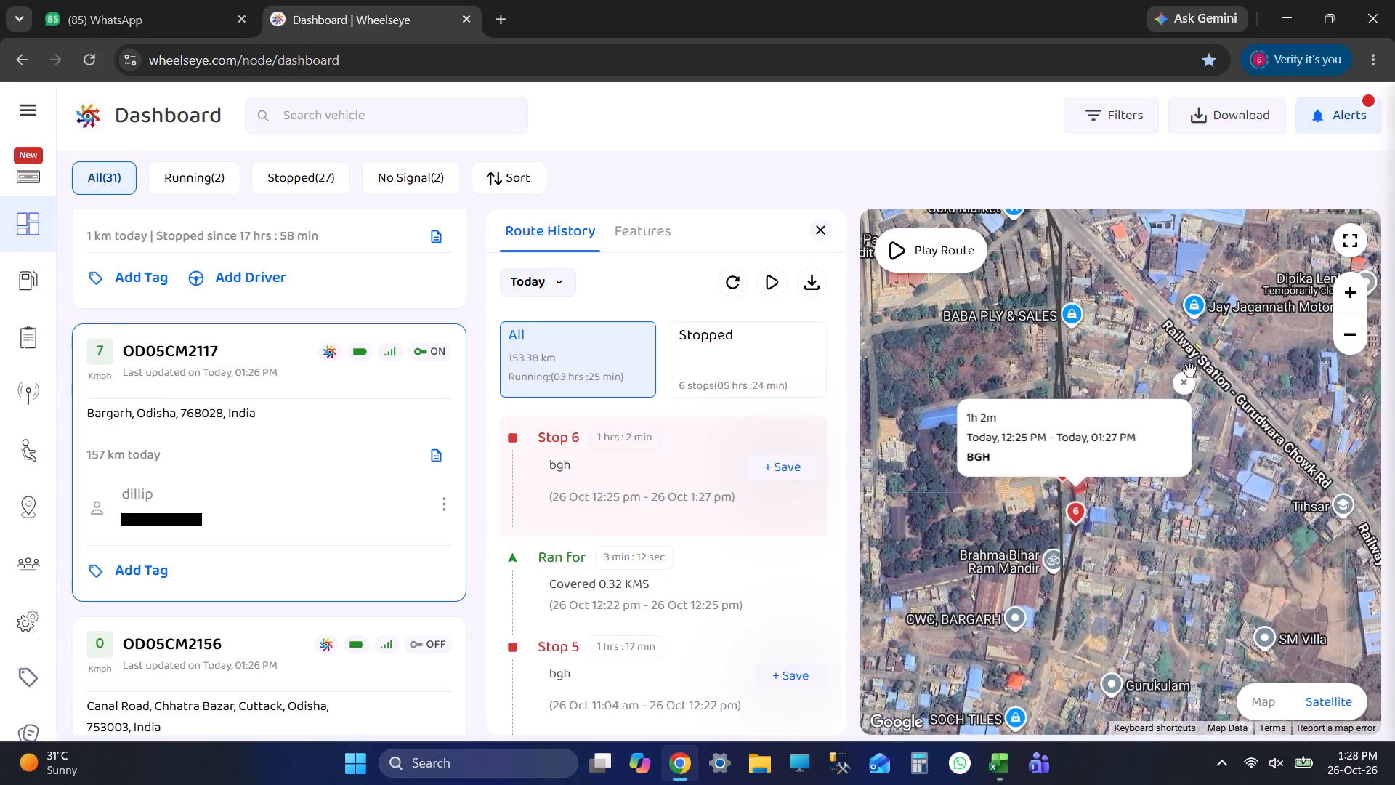
pyautogui.click(1189, 370)
pyautogui.click(1180, 380)
pyautogui.scroll(-3, 1081, 416)
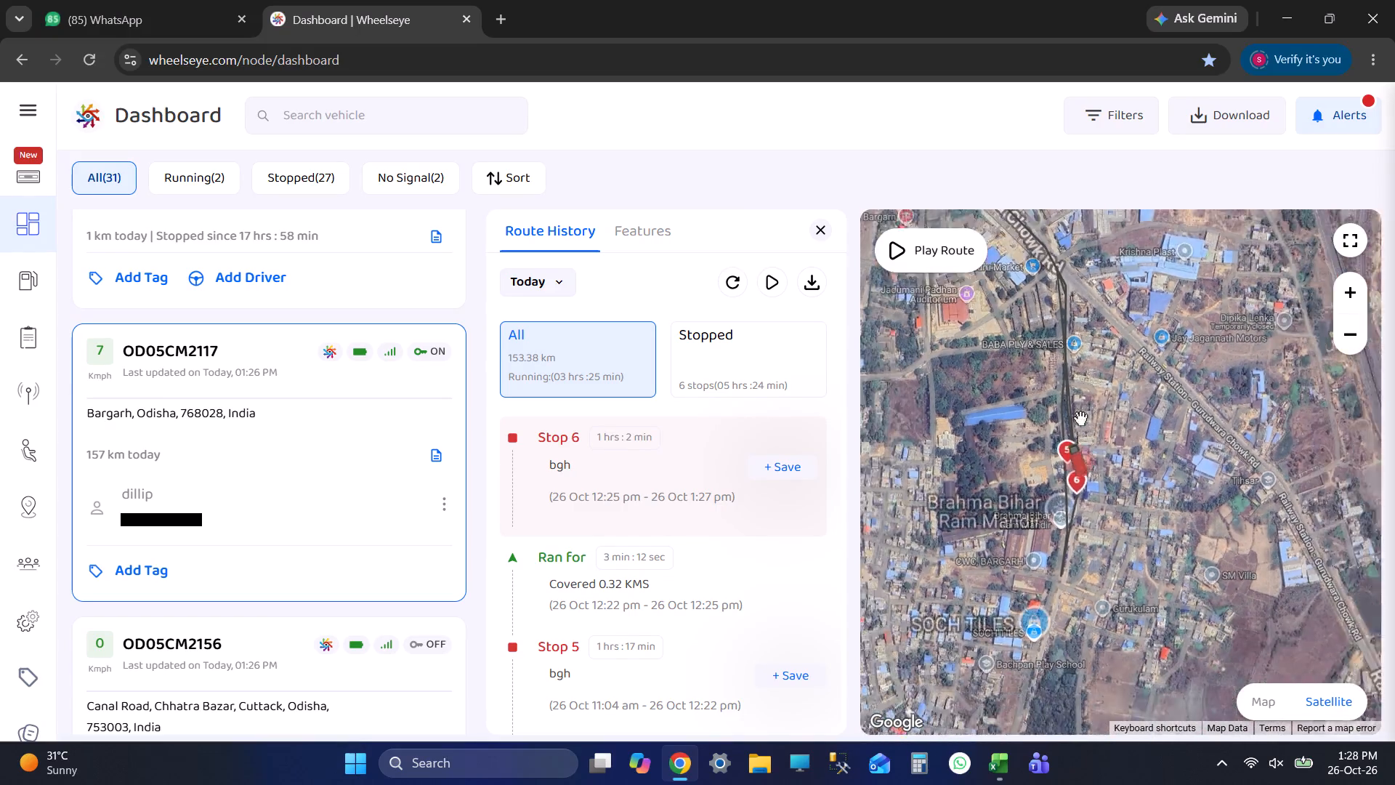
pyautogui.moveTo(1088, 406); pyautogui.dragTo(1077, 449)
pyautogui.click(602, 478)
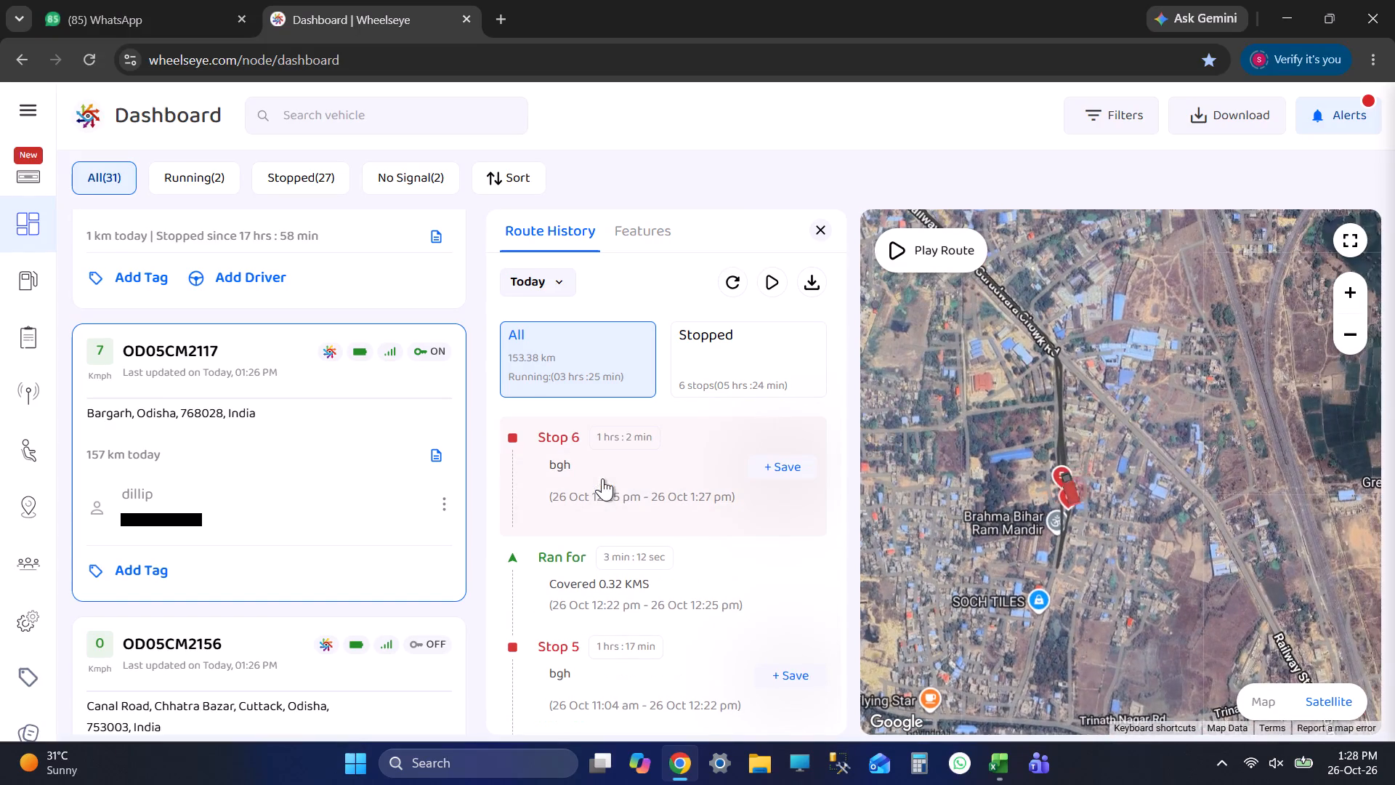
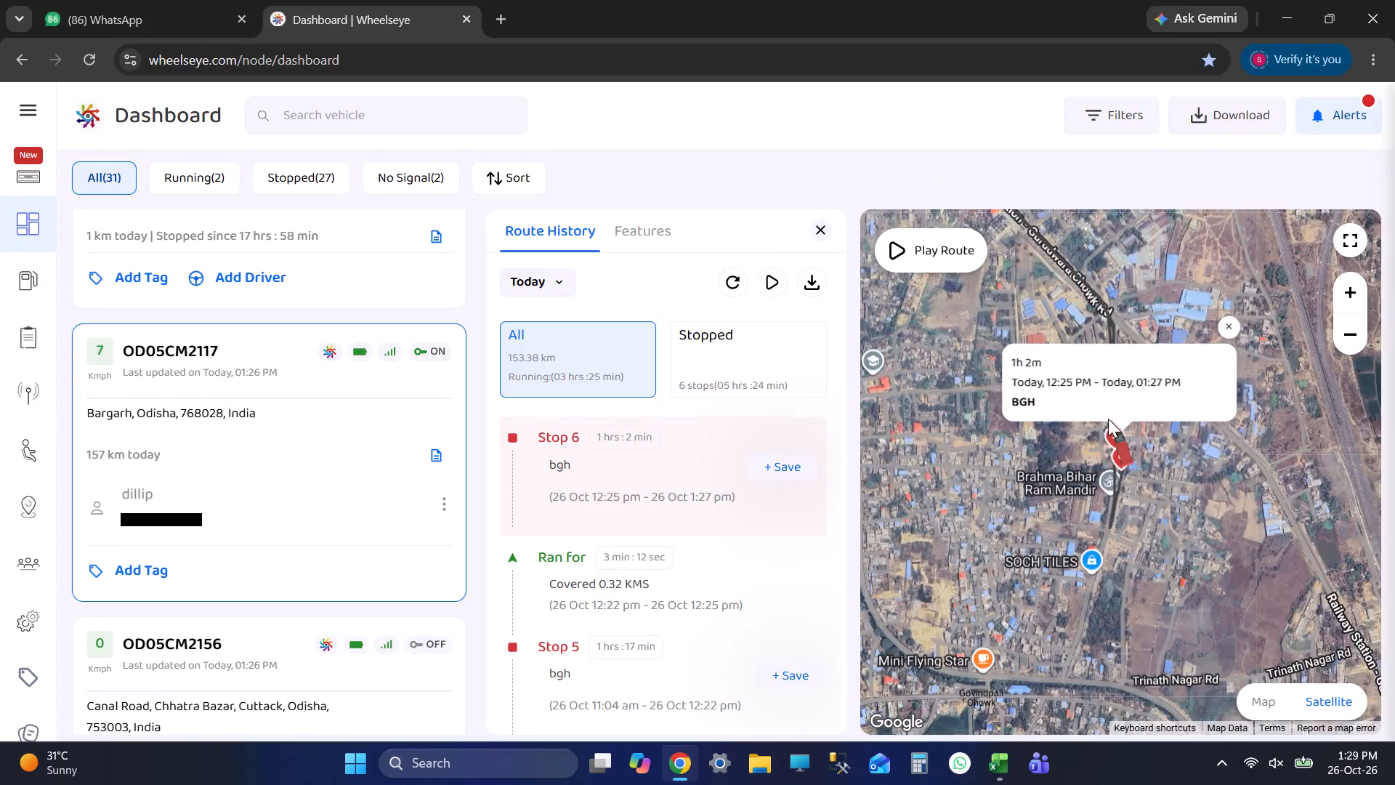
pyautogui.scroll(-3, 1157, 459)
pyautogui.moveTo(1250, 485); pyautogui.dragTo(1197, 487)
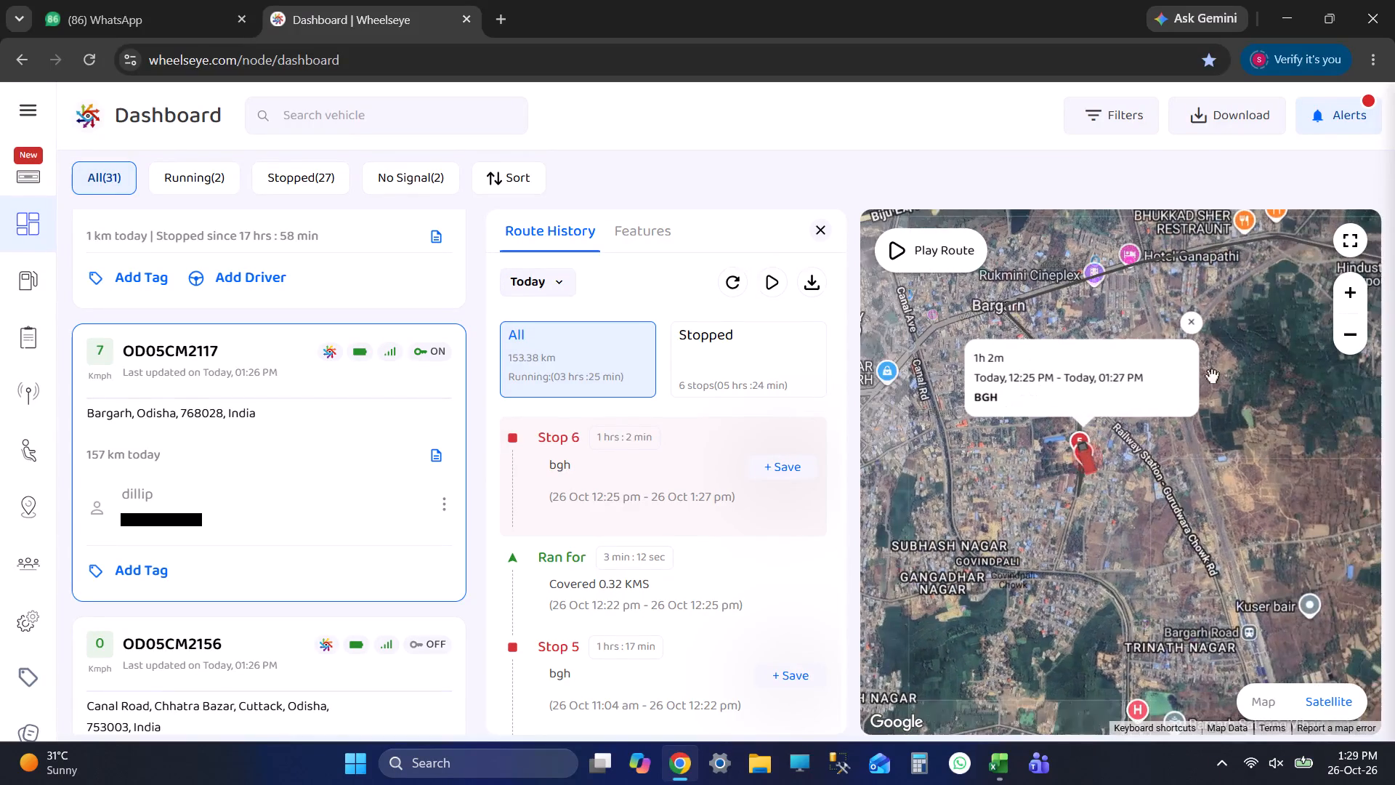
pyautogui.click(1196, 321)
pyautogui.click(673, 436)
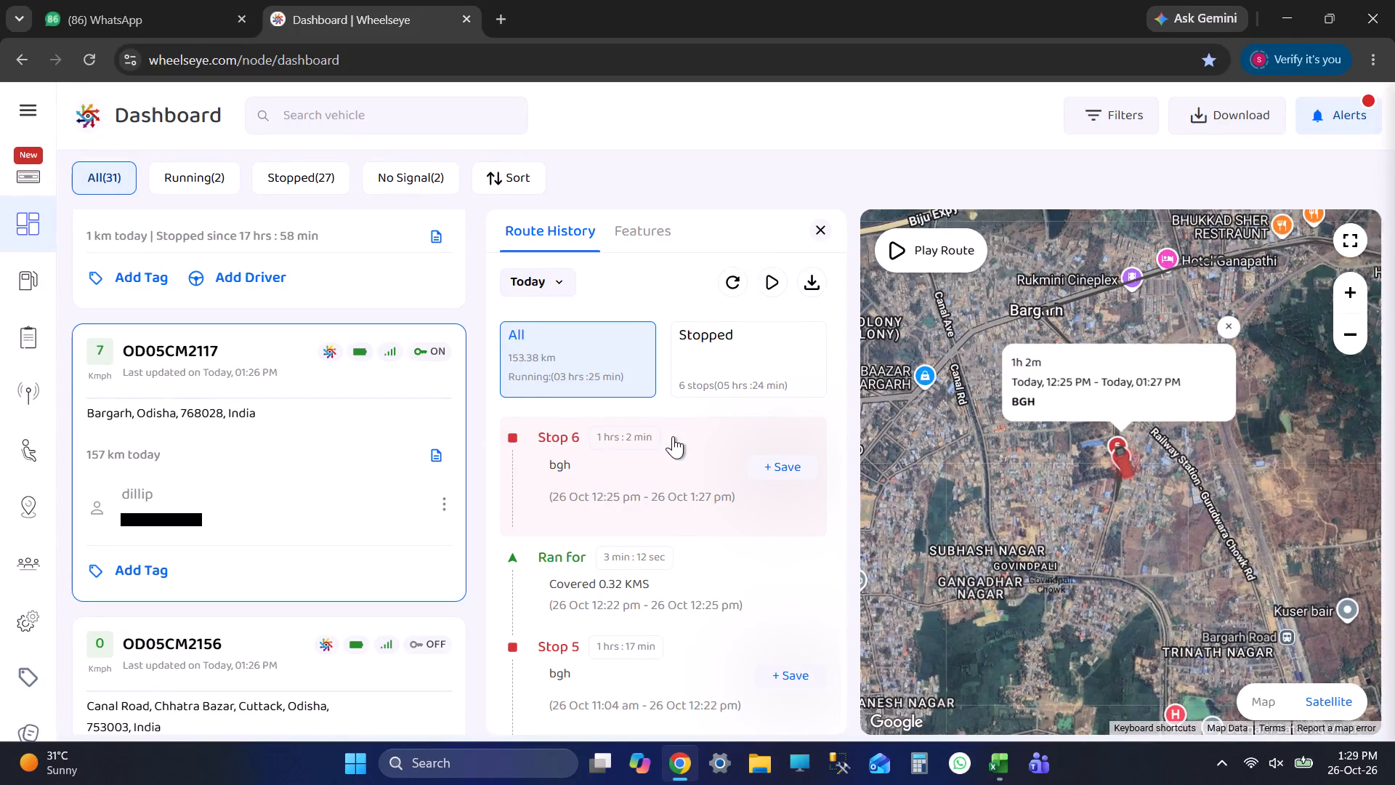
pyautogui.scroll(-2, 1111, 437)
pyautogui.click(1226, 312)
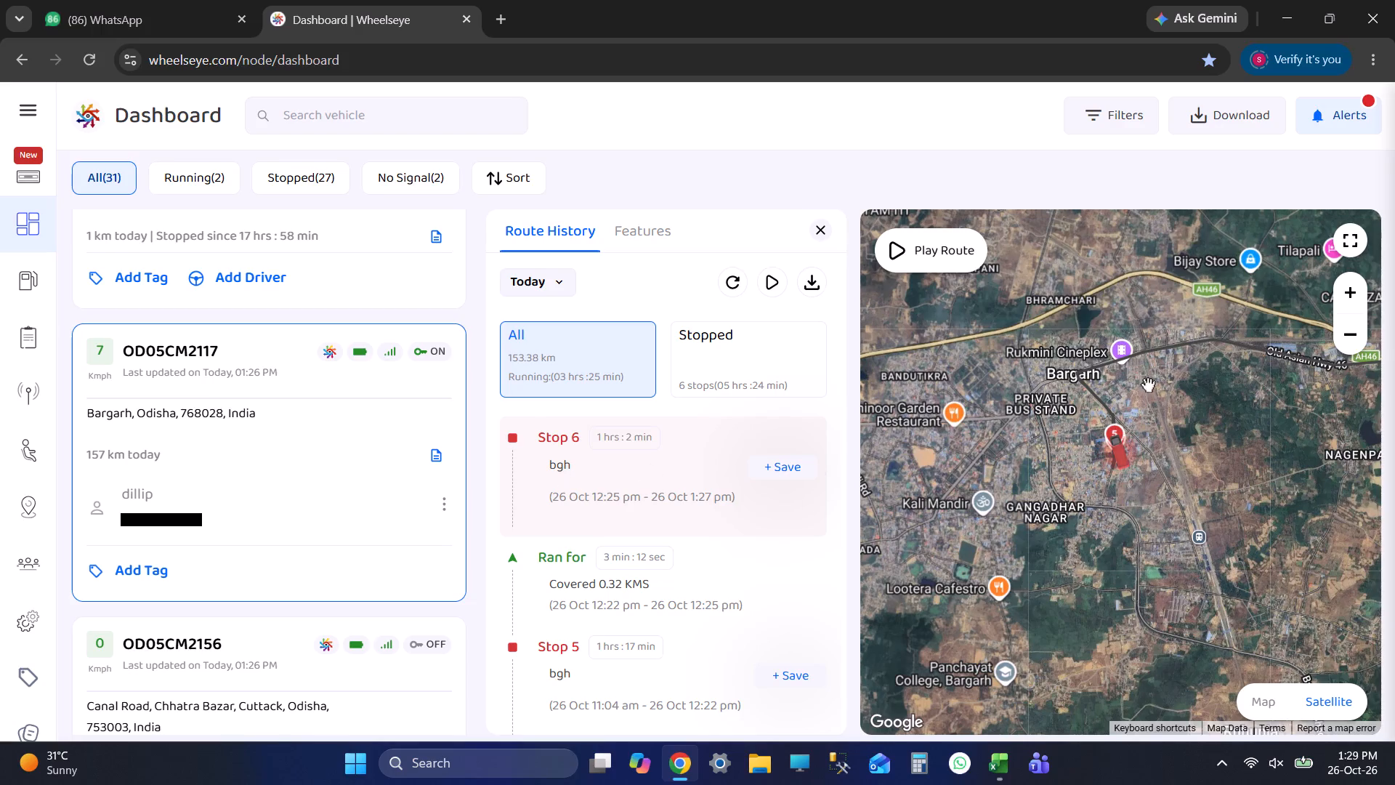
pyautogui.scroll(16, 1121, 424)
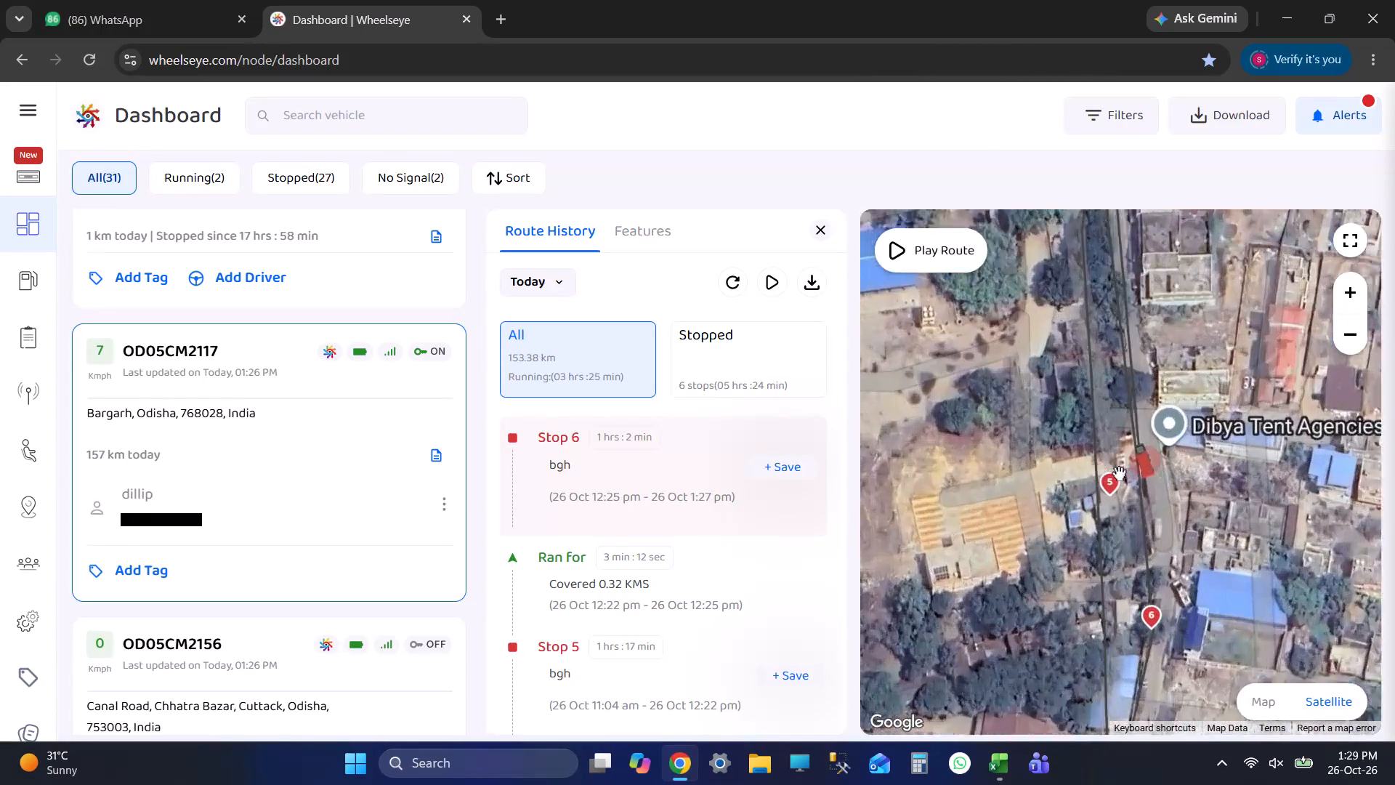
pyautogui.moveTo(1133, 475); pyautogui.dragTo(1110, 484)
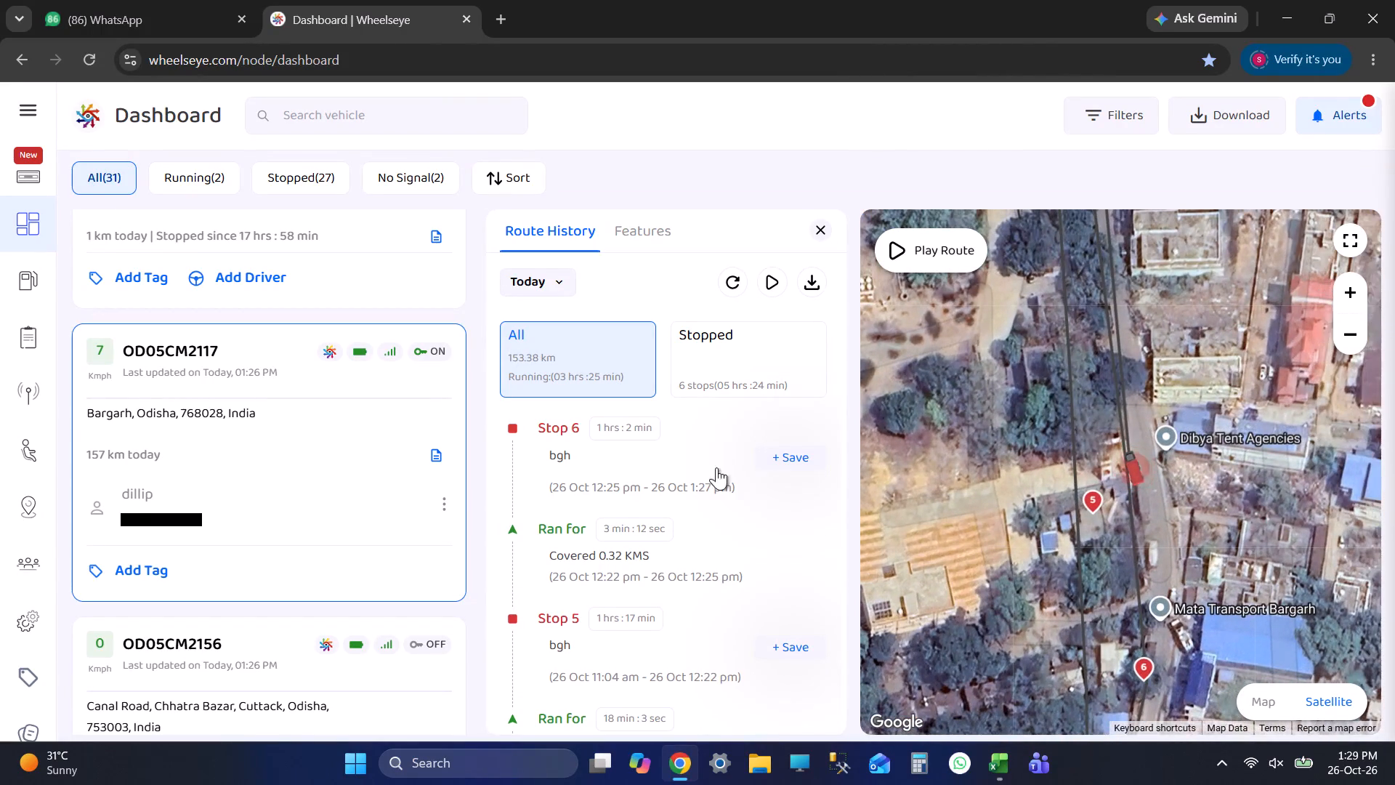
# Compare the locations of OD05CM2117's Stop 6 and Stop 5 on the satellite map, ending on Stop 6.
pyautogui.click(681, 454)
pyautogui.scroll(-3, 1074, 480)
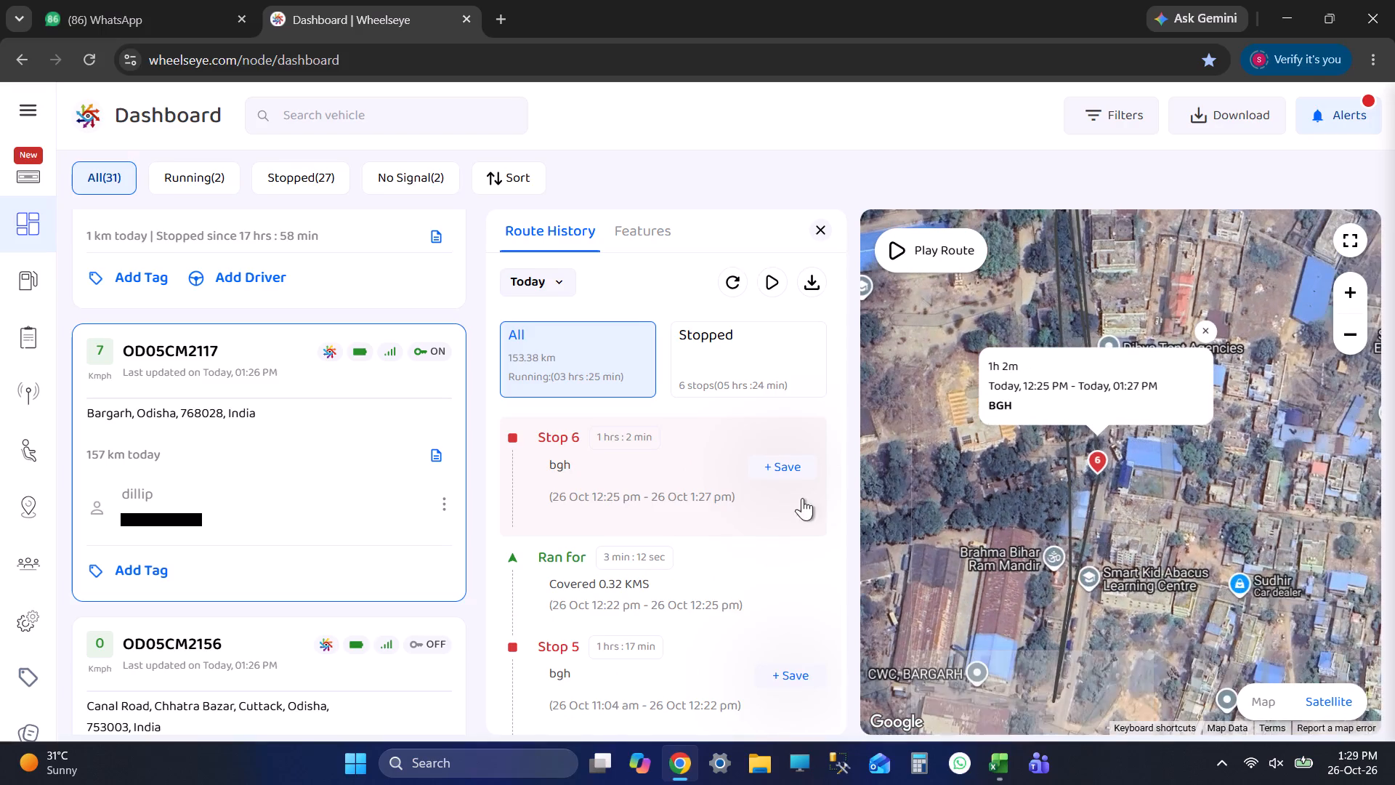
pyautogui.click(1206, 334)
pyautogui.click(730, 480)
pyautogui.click(730, 480)
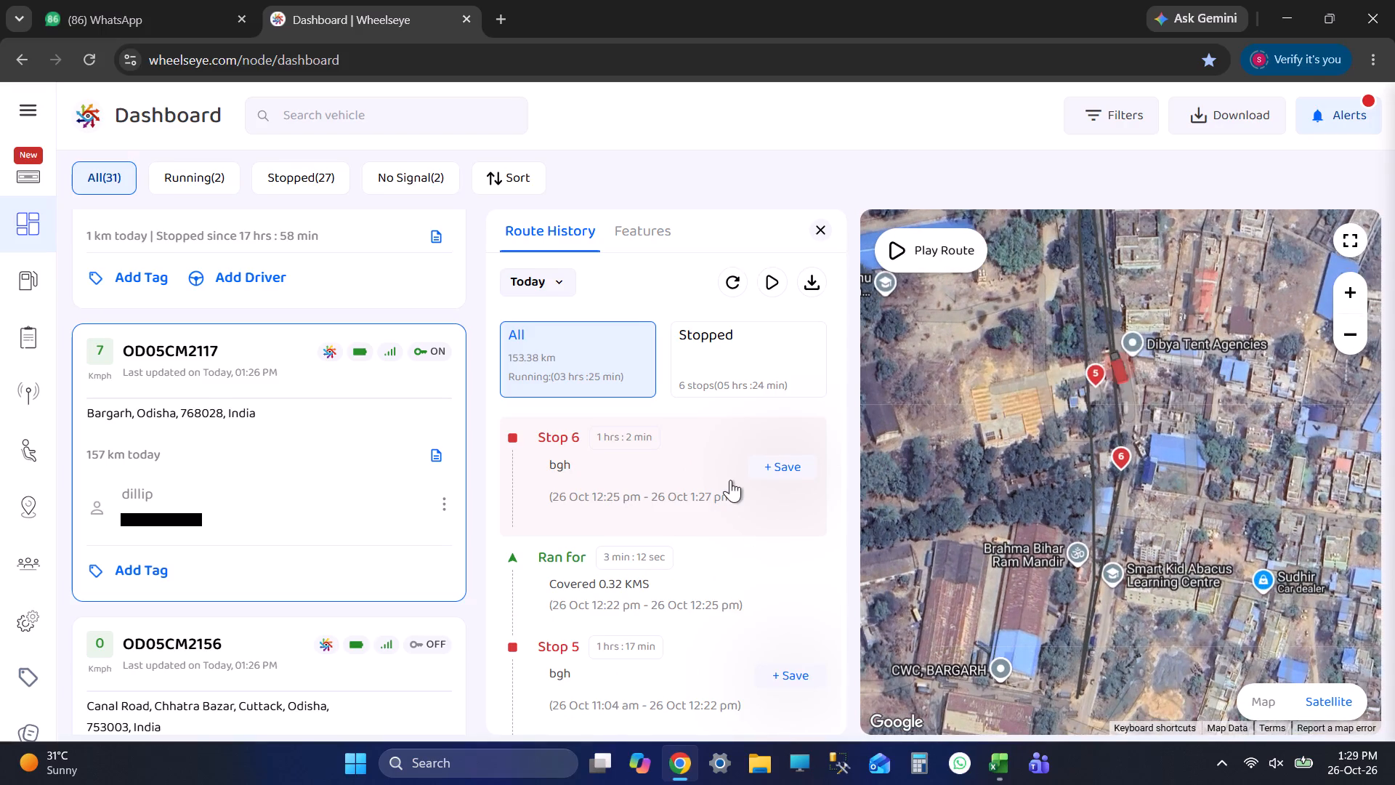
pyautogui.click(724, 480)
pyautogui.scroll(-1, 724, 480)
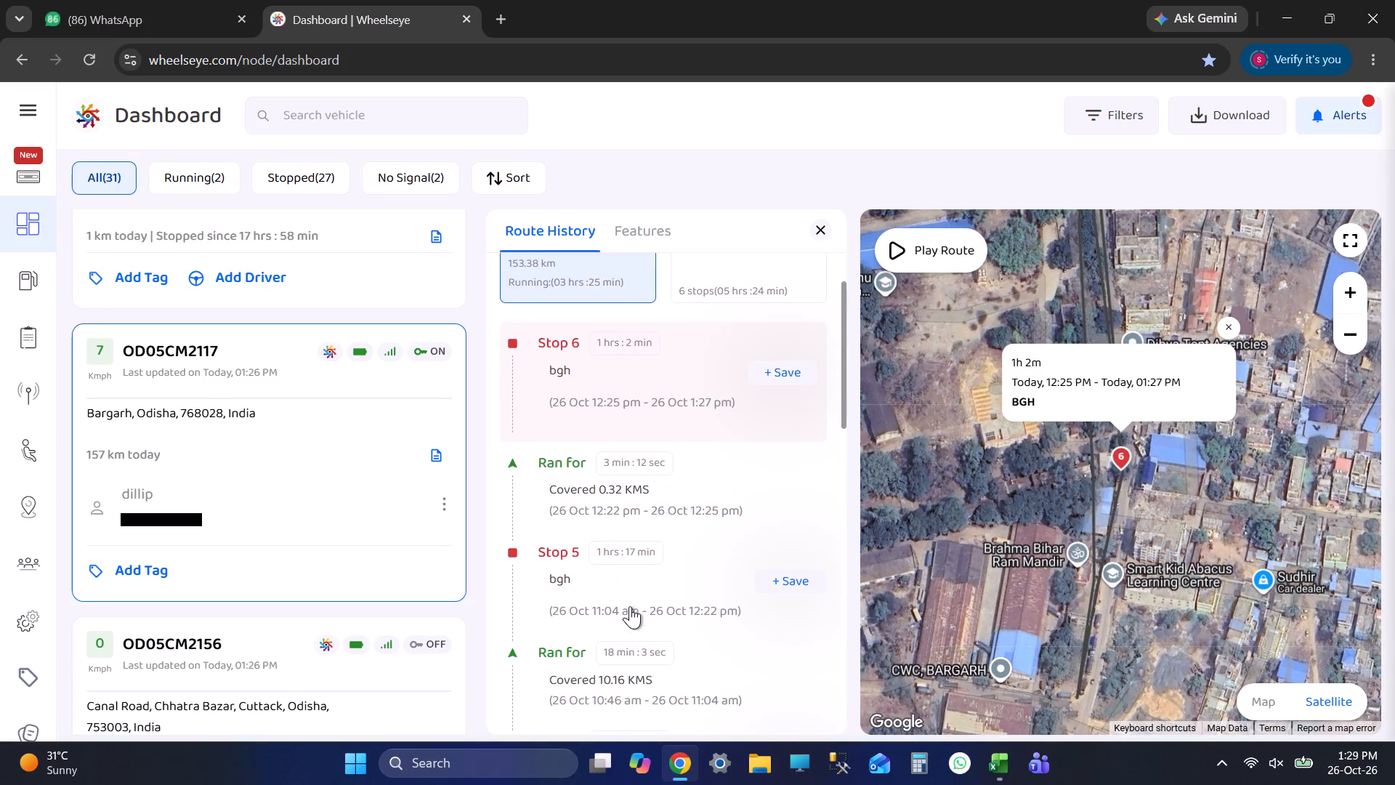
pyautogui.click(630, 606)
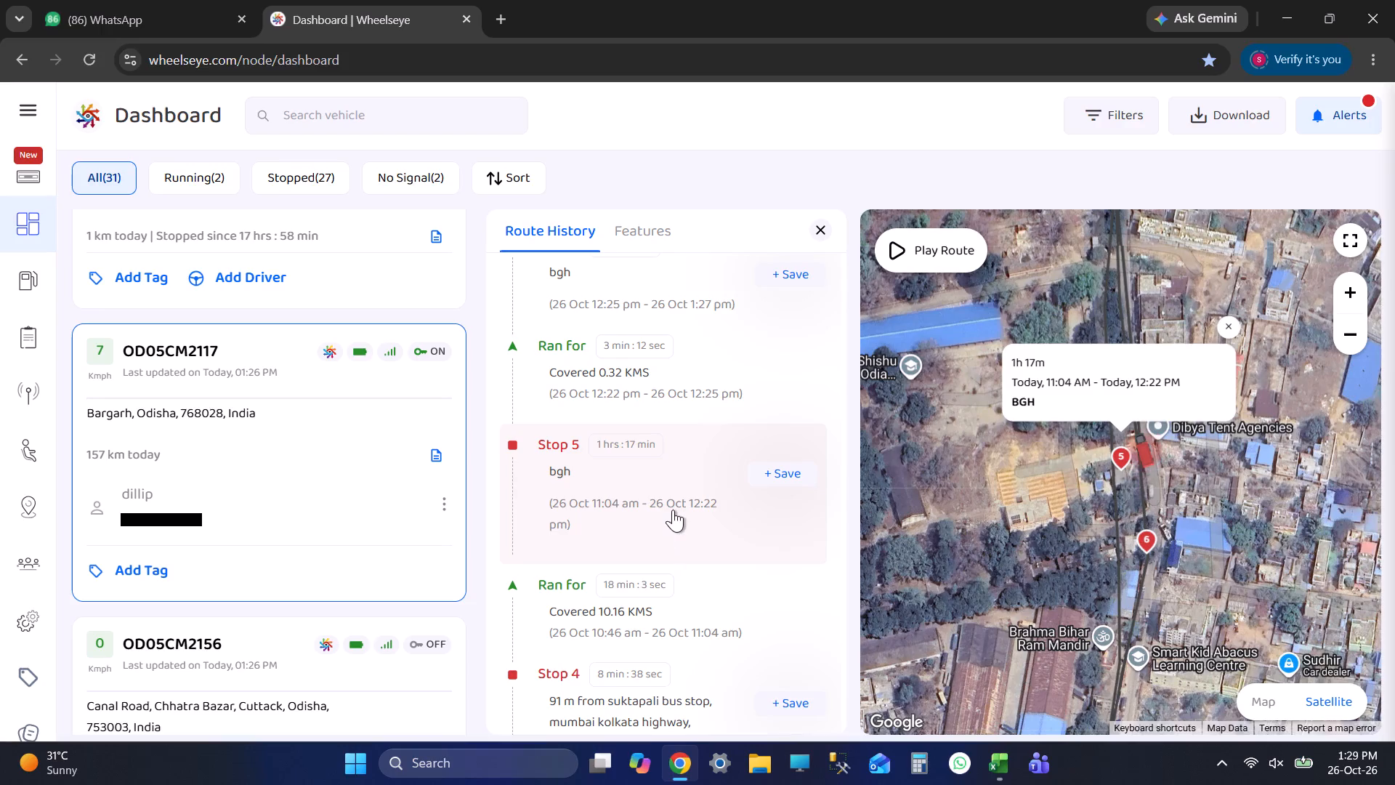
pyautogui.scroll(2, 673, 510)
pyautogui.click(632, 416)
pyautogui.click(657, 453)
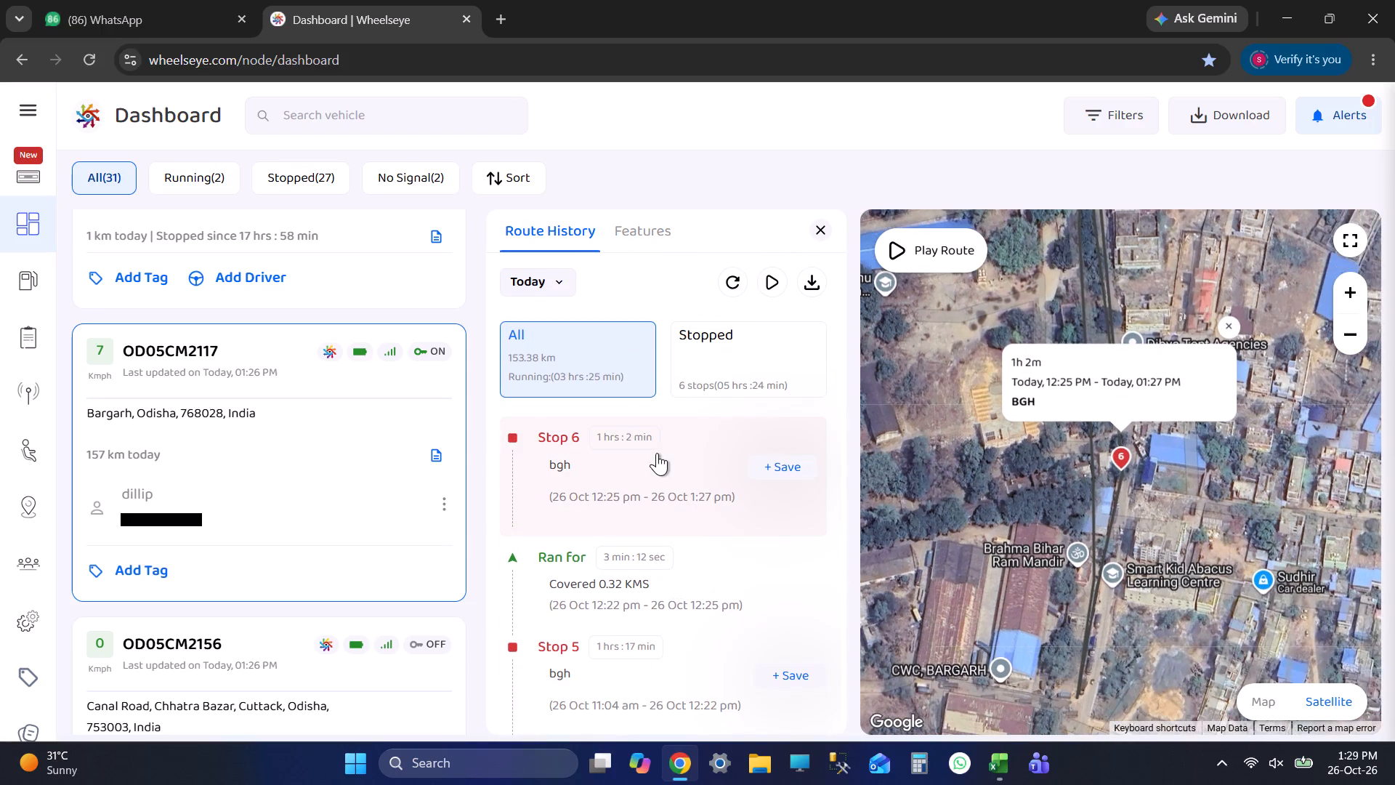
pyautogui.scroll(-11, 1024, 467)
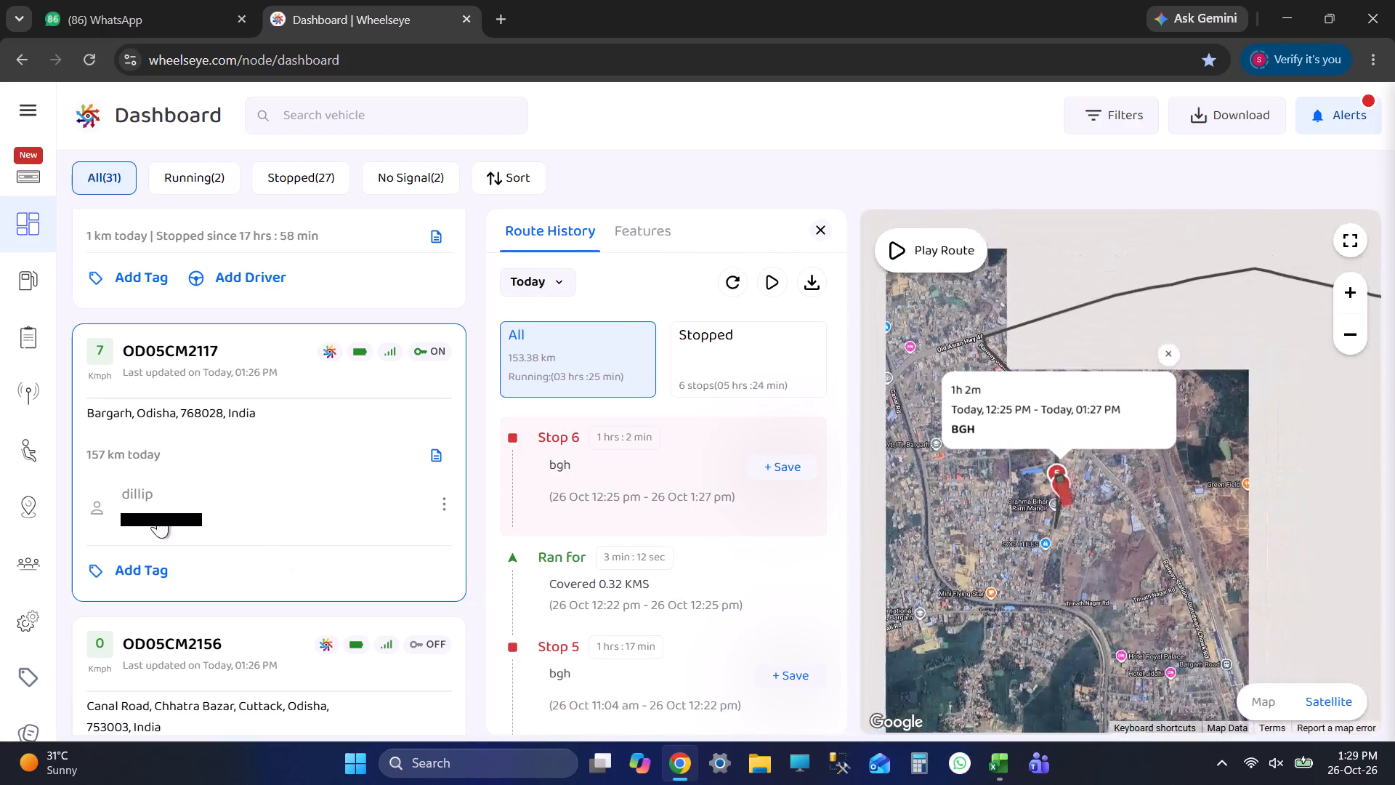
pyautogui.scroll(-2, 270, 497)
pyautogui.click(260, 536)
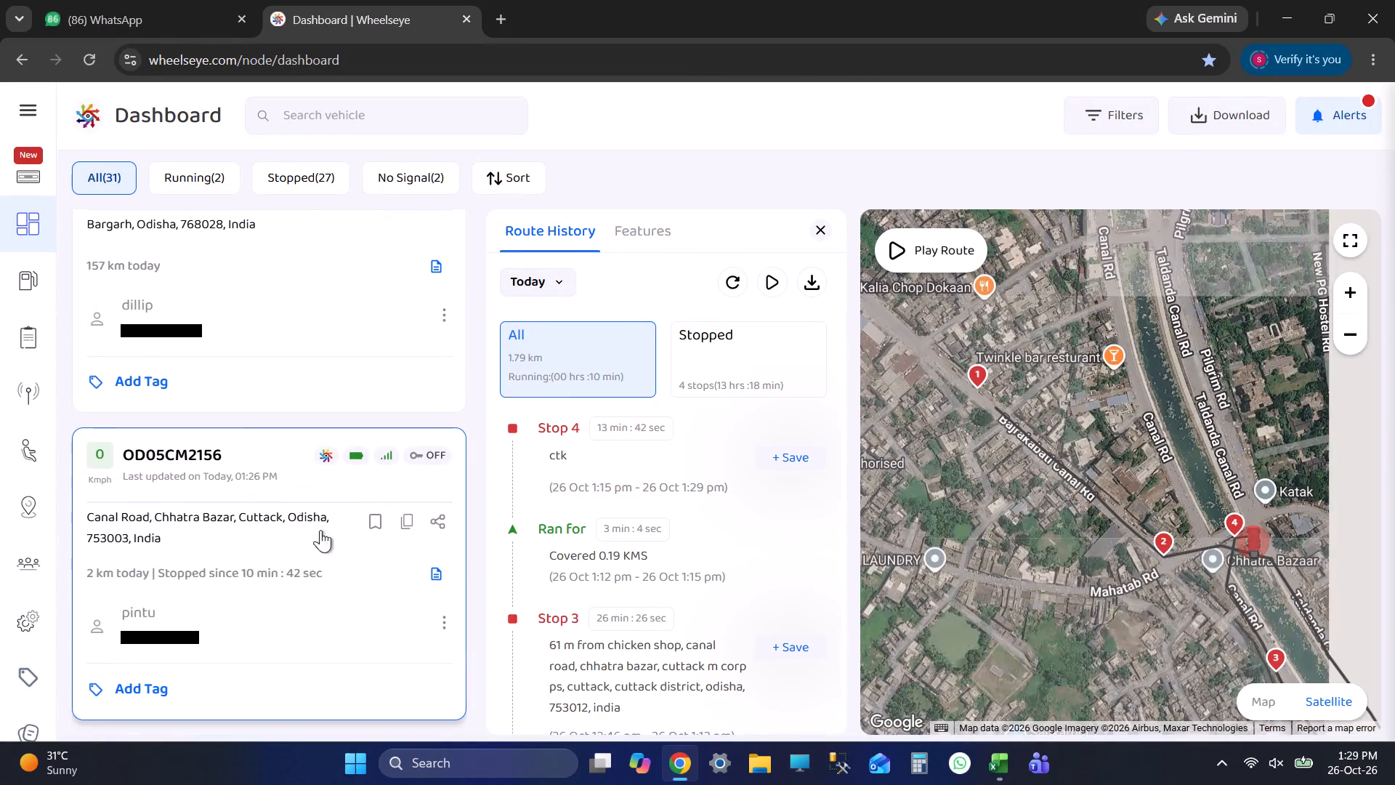
pyautogui.scroll(-4, 1081, 475)
pyautogui.scroll(2, 1128, 487)
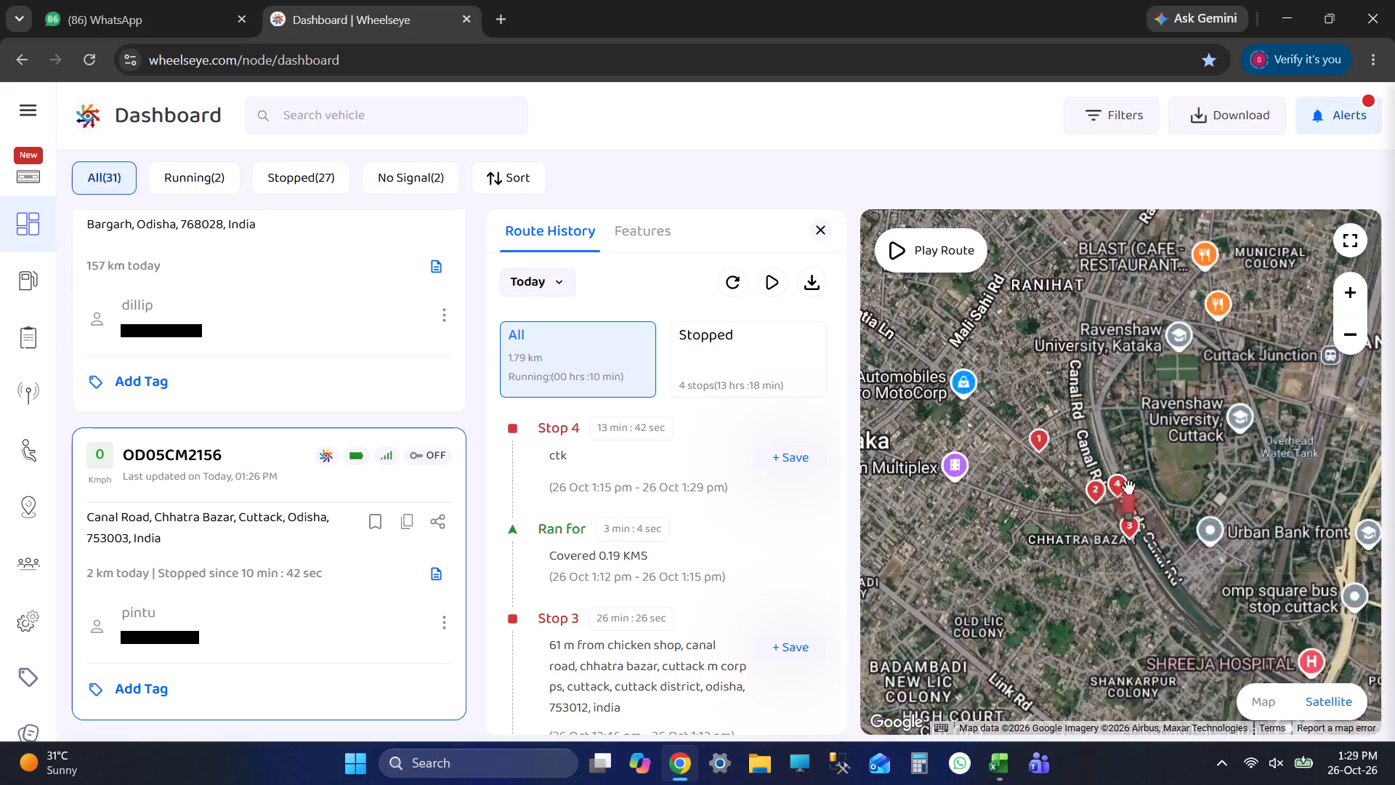
pyautogui.scroll(7, 1128, 487)
pyautogui.scroll(-8, 1121, 521)
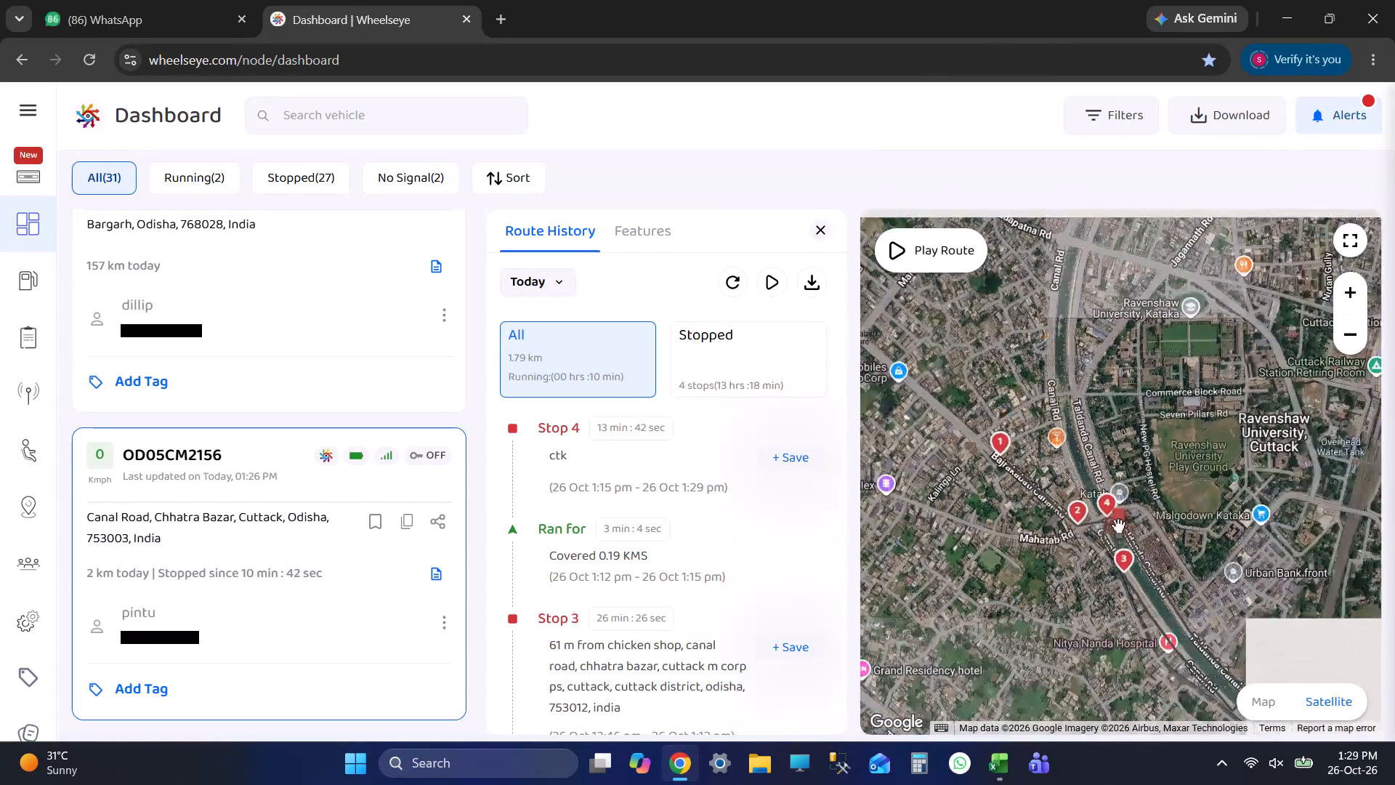
pyautogui.scroll(-3, 310, 601)
pyautogui.click(280, 514)
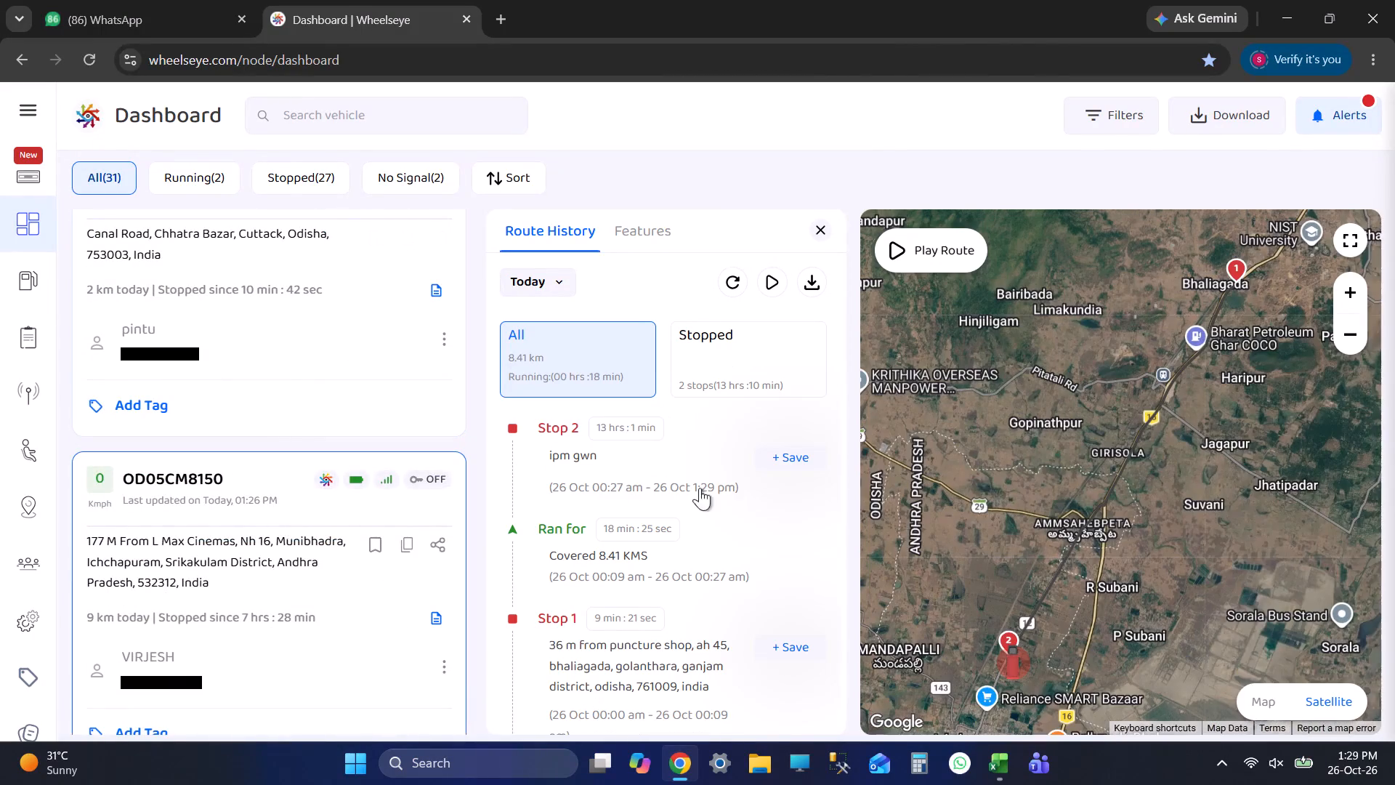
pyautogui.scroll(-1, 301, 585)
pyautogui.scroll(1, 296, 600)
pyautogui.scroll(-3, 294, 602)
pyautogui.scroll(1, 292, 603)
pyautogui.scroll(-1, 292, 603)
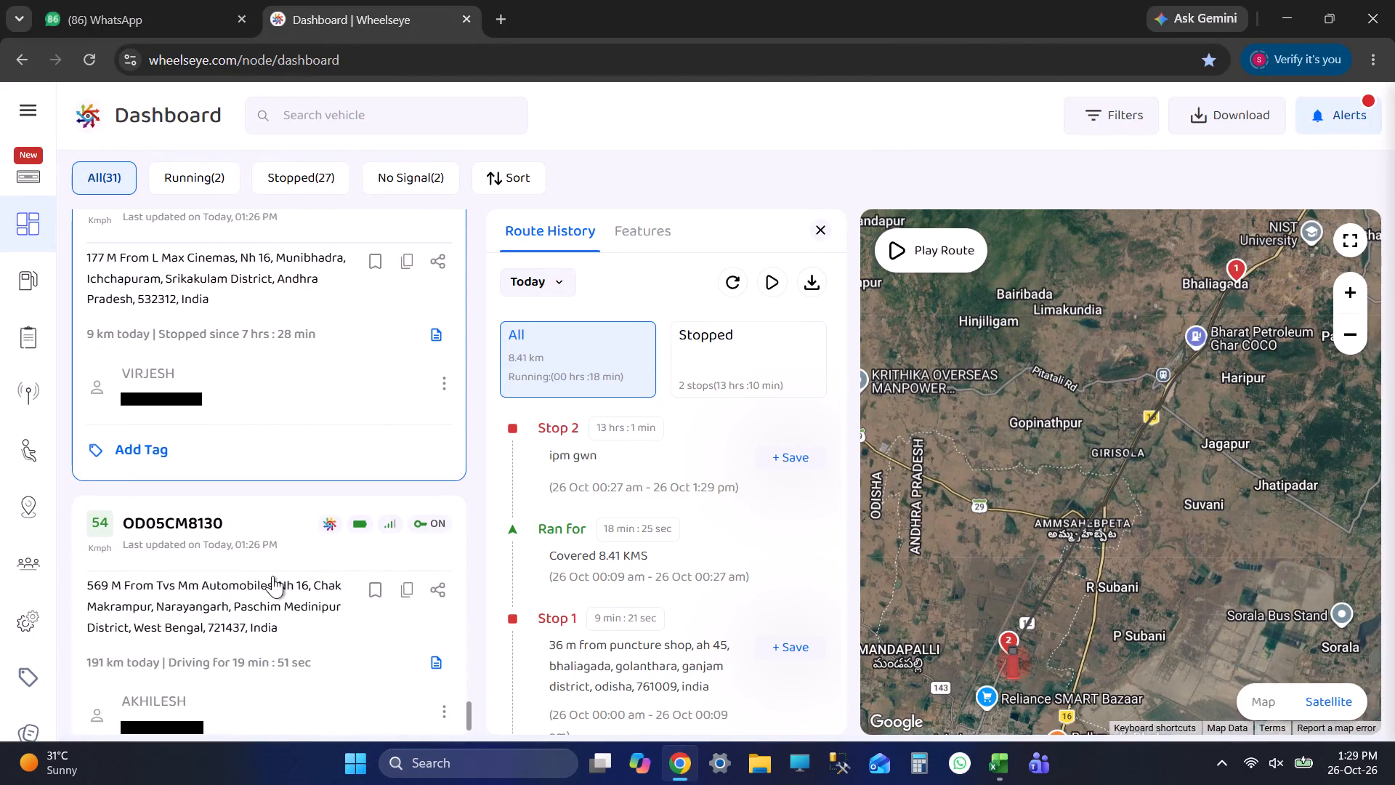
pyautogui.click(259, 592)
pyautogui.moveTo(1229, 339); pyautogui.dragTo(1212, 379)
pyautogui.click(612, 556)
pyautogui.scroll(-3, 658, 551)
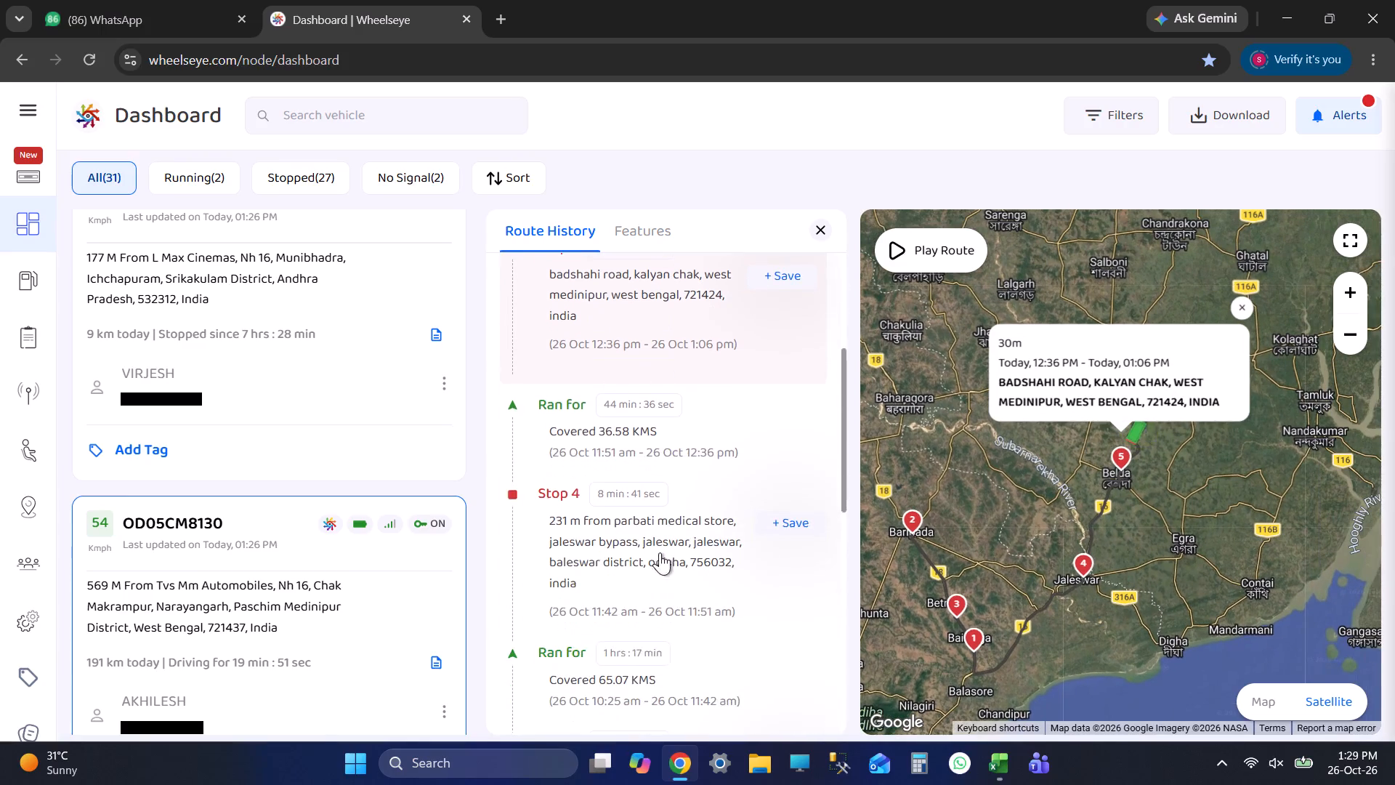
pyautogui.click(661, 481)
pyautogui.scroll(-3, 661, 481)
pyautogui.click(661, 481)
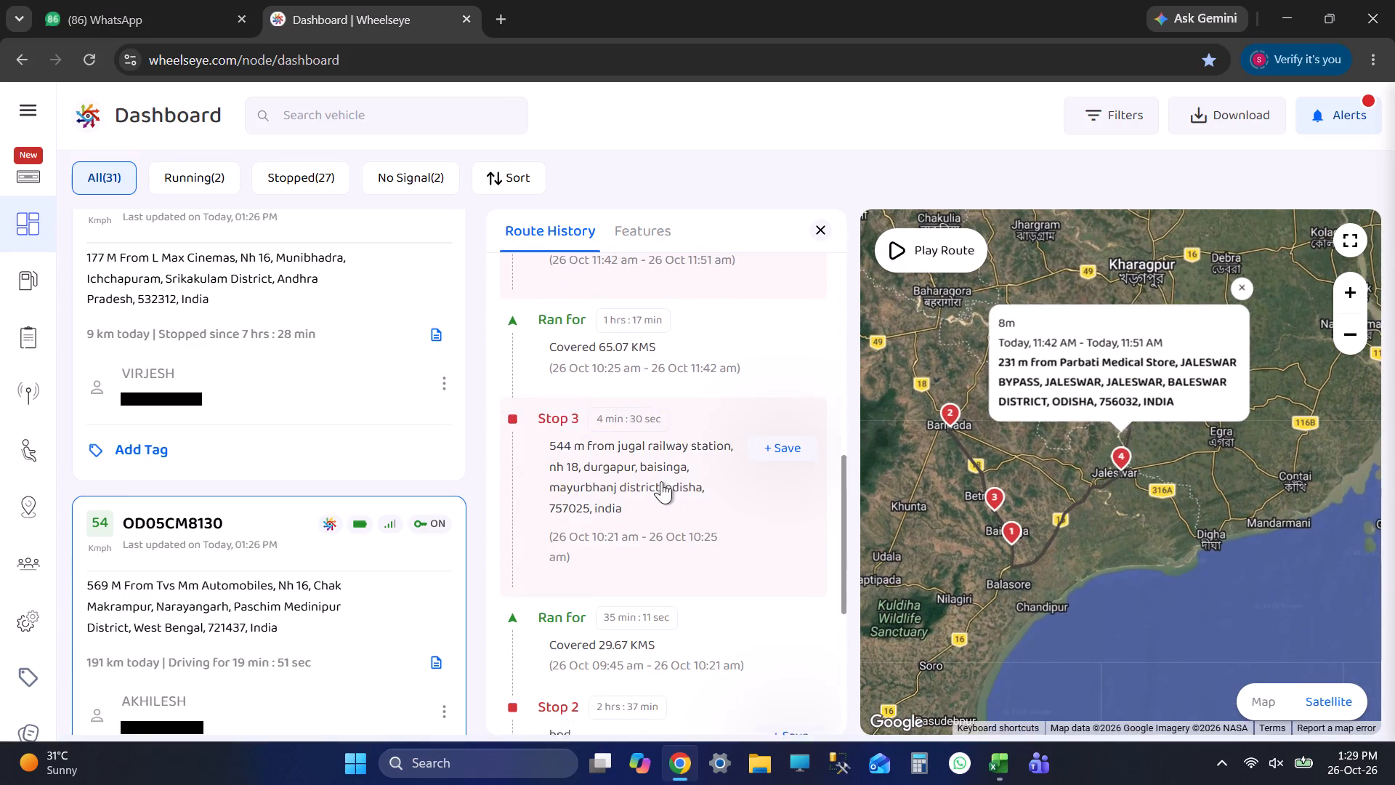
pyautogui.scroll(7, 661, 481)
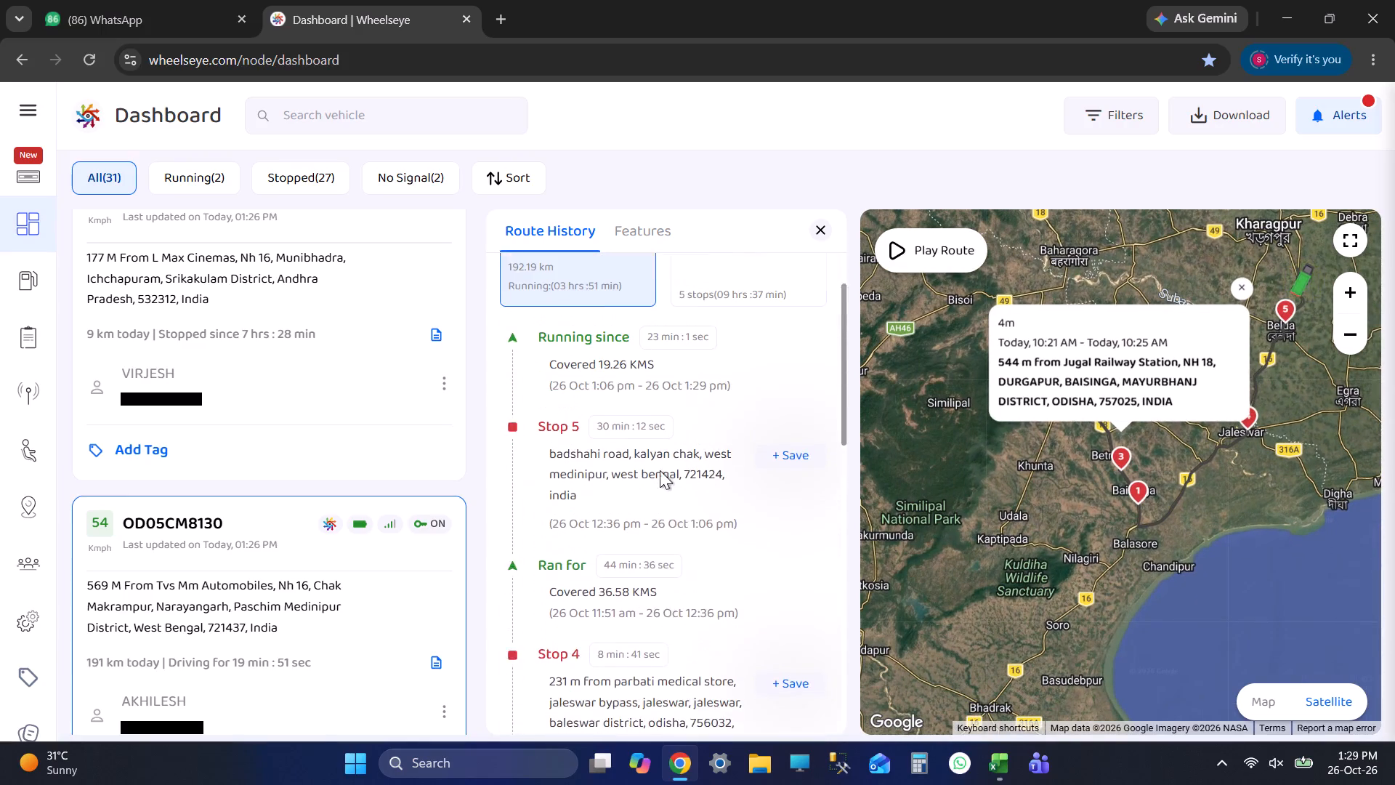
pyautogui.click(689, 573)
pyautogui.scroll(2, 1242, 343)
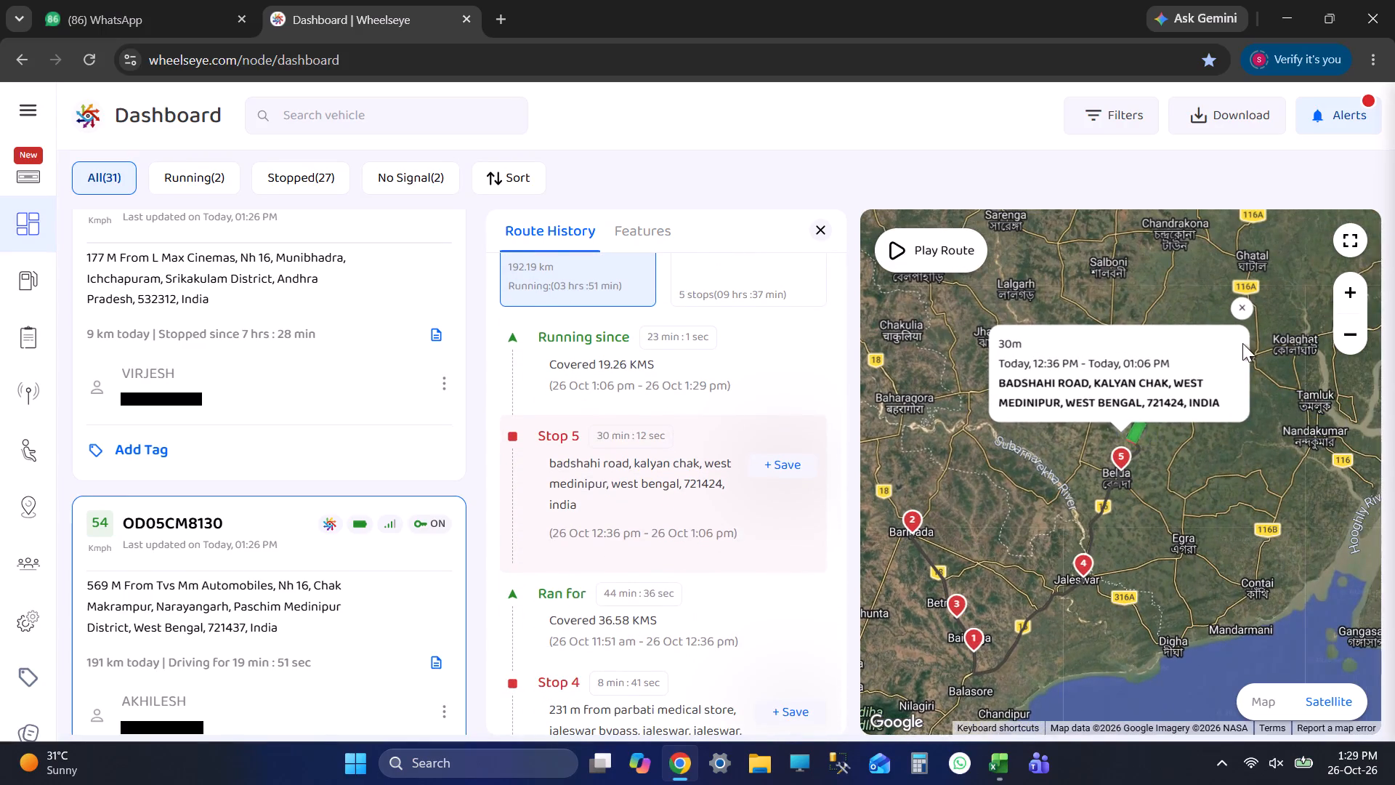
pyautogui.click(1240, 298)
pyautogui.scroll(3, 1133, 403)
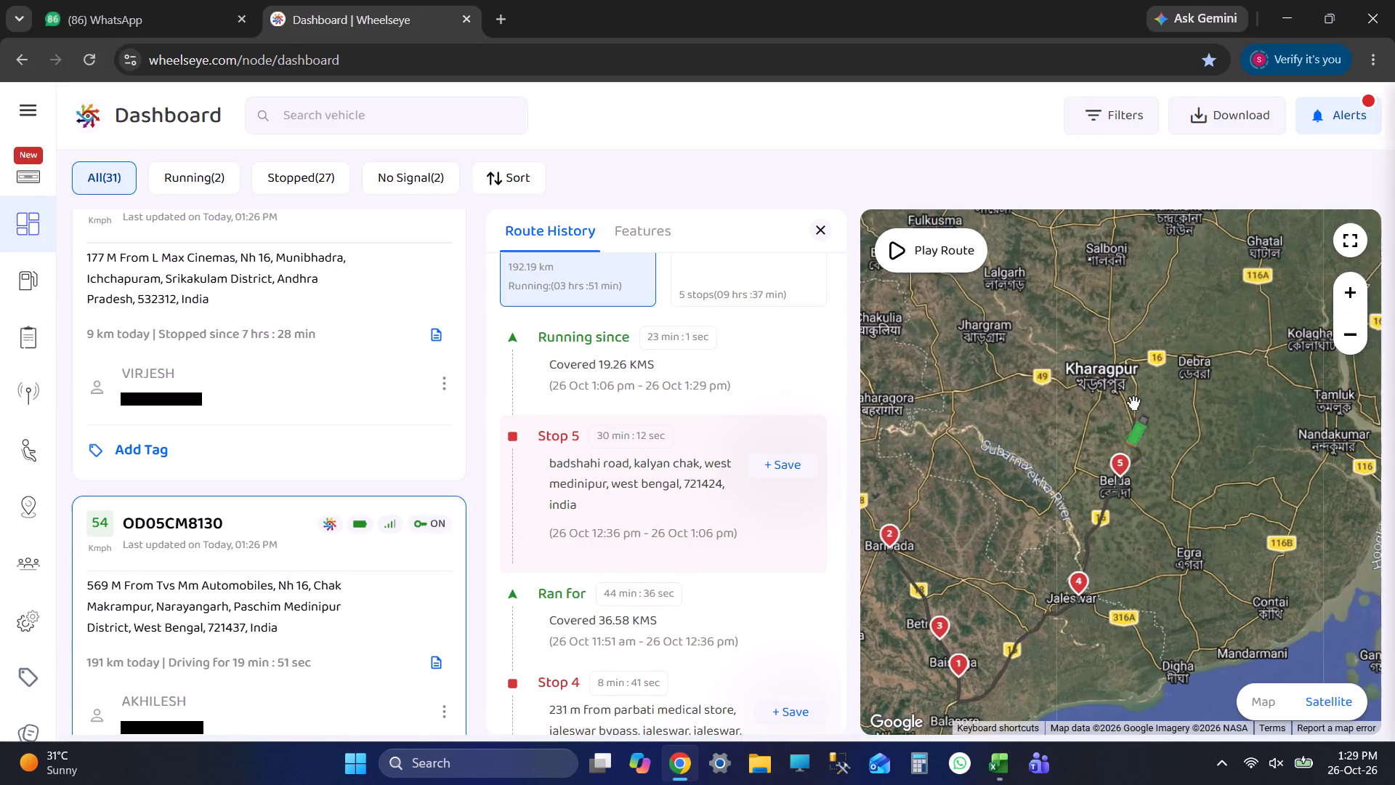
pyautogui.scroll(3, 1149, 358)
pyautogui.moveTo(1121, 354); pyautogui.dragTo(1152, 420)
pyautogui.scroll(4, 1152, 407)
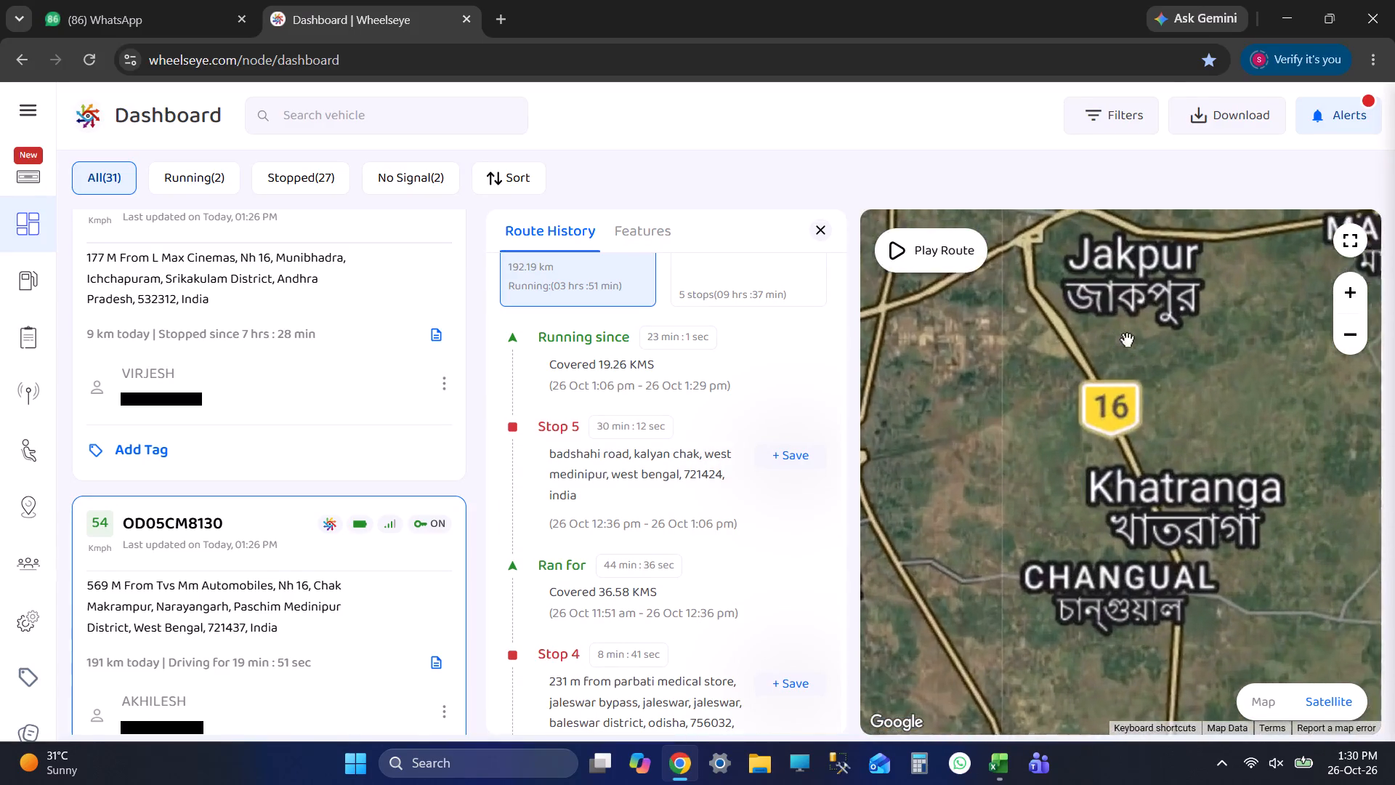
pyautogui.moveTo(1114, 283); pyautogui.dragTo(1184, 445)
pyautogui.scroll(-2, 1184, 445)
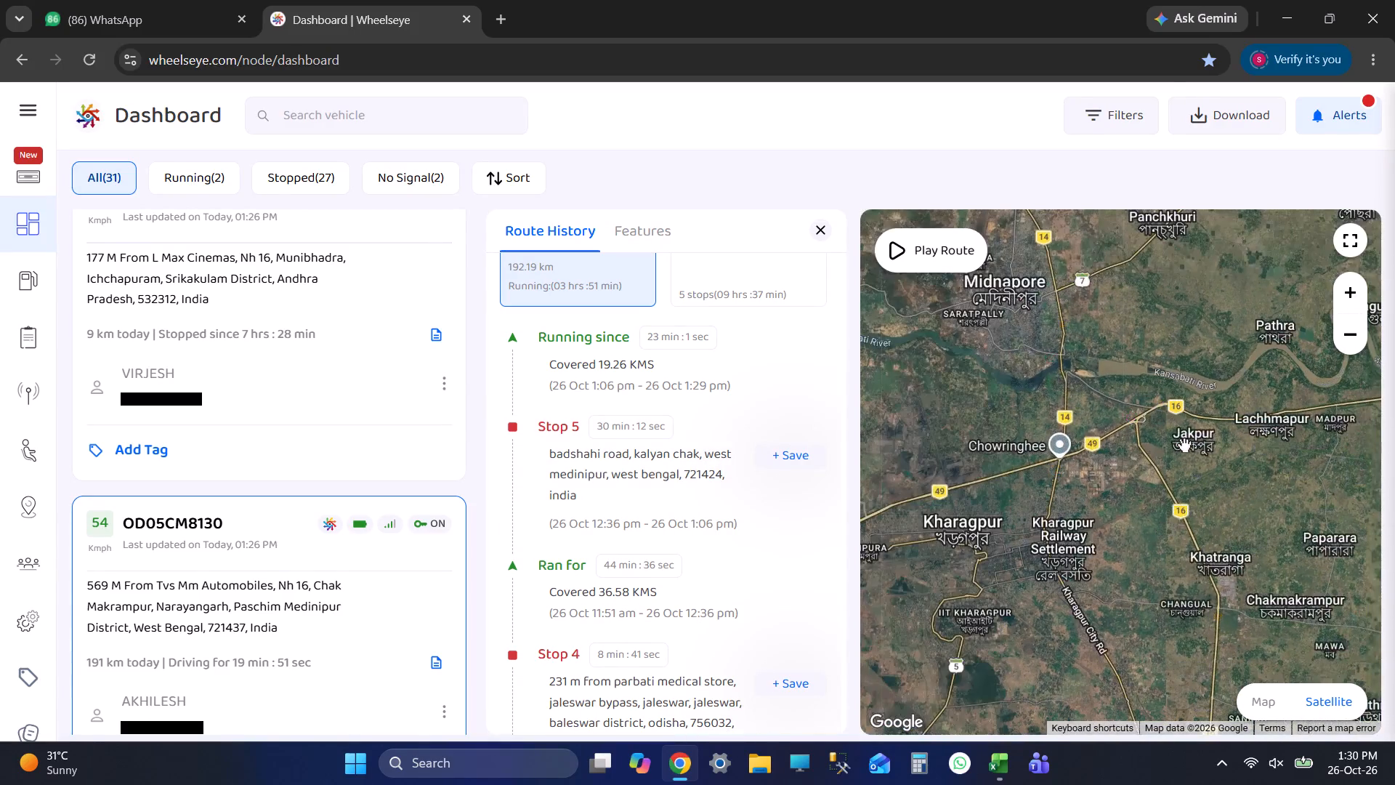
pyautogui.moveTo(1163, 421); pyautogui.dragTo(1279, 460)
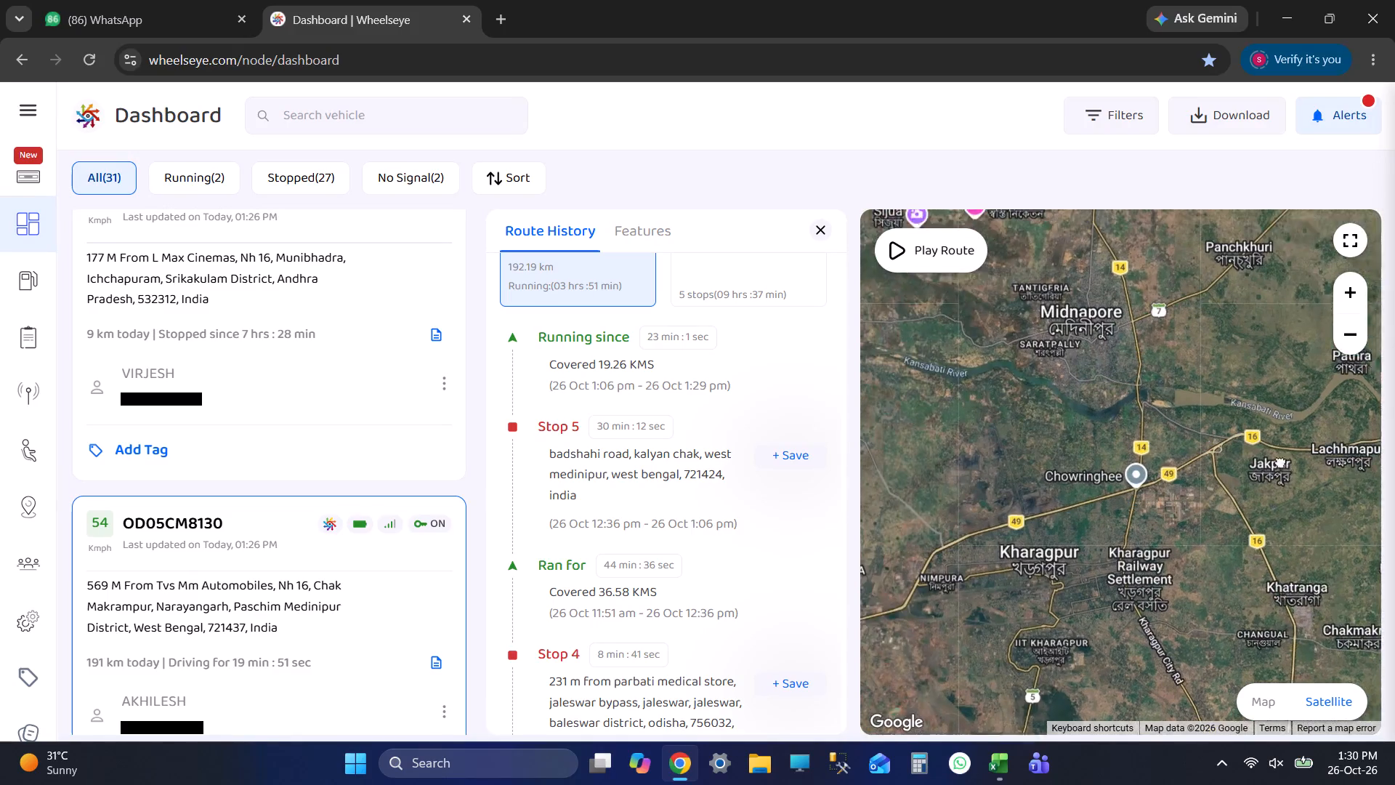
pyautogui.moveTo(1279, 460); pyautogui.dragTo(1290, 460)
pyautogui.scroll(-2, 1288, 408)
pyautogui.scroll(4, 1268, 402)
pyautogui.moveTo(1188, 510); pyautogui.dragTo(1123, 365)
pyautogui.moveTo(1103, 379); pyautogui.dragTo(1139, 538)
pyautogui.scroll(3, 1170, 362)
pyautogui.scroll(-1, 1170, 362)
pyautogui.scroll(5, 1170, 362)
pyautogui.scroll(-5, 1173, 373)
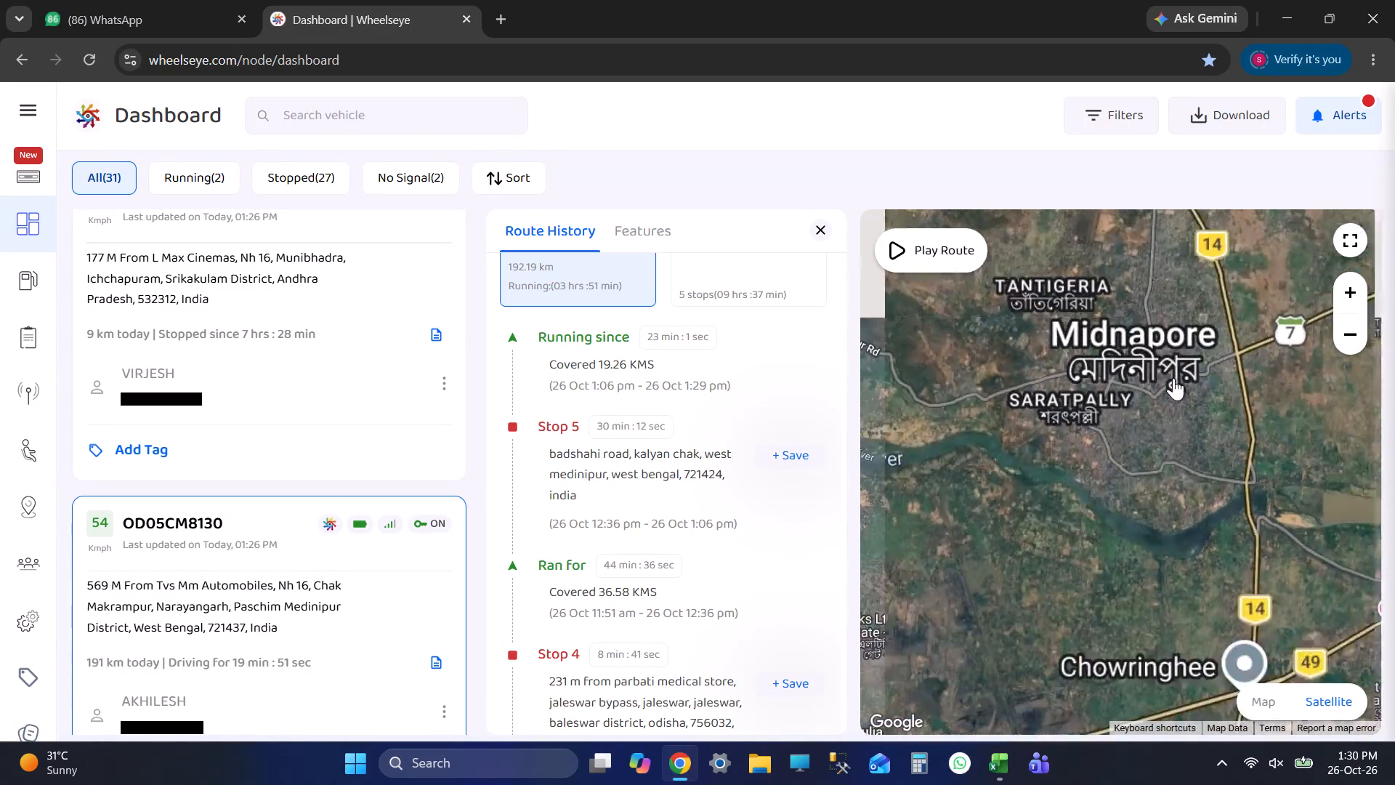
pyautogui.moveTo(1184, 429); pyautogui.dragTo(1191, 270)
pyautogui.moveTo(1170, 506); pyautogui.dragTo(1140, 450)
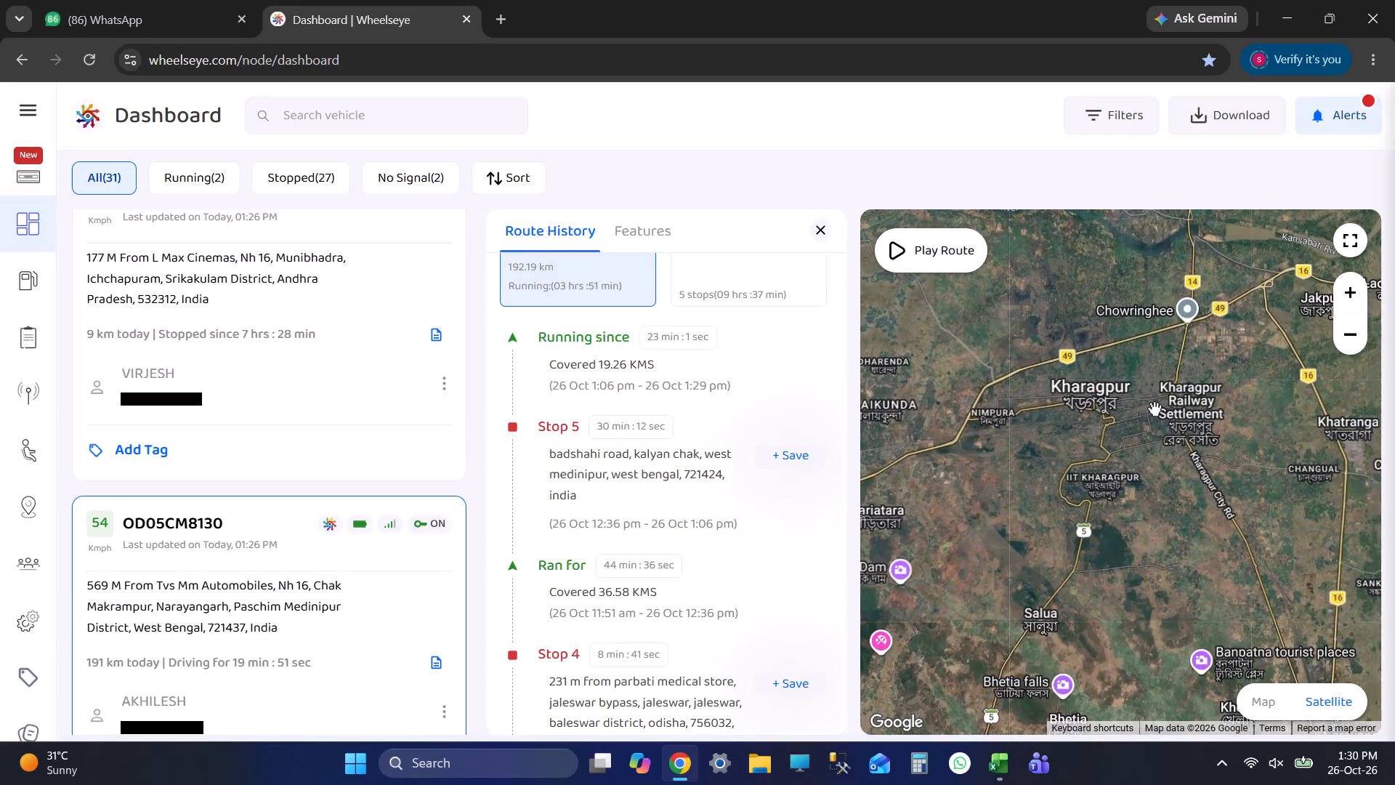
pyautogui.scroll(-1, 1155, 408)
pyautogui.scroll(4, 1158, 407)
pyautogui.scroll(-2, 1206, 366)
pyautogui.scroll(1, 1214, 365)
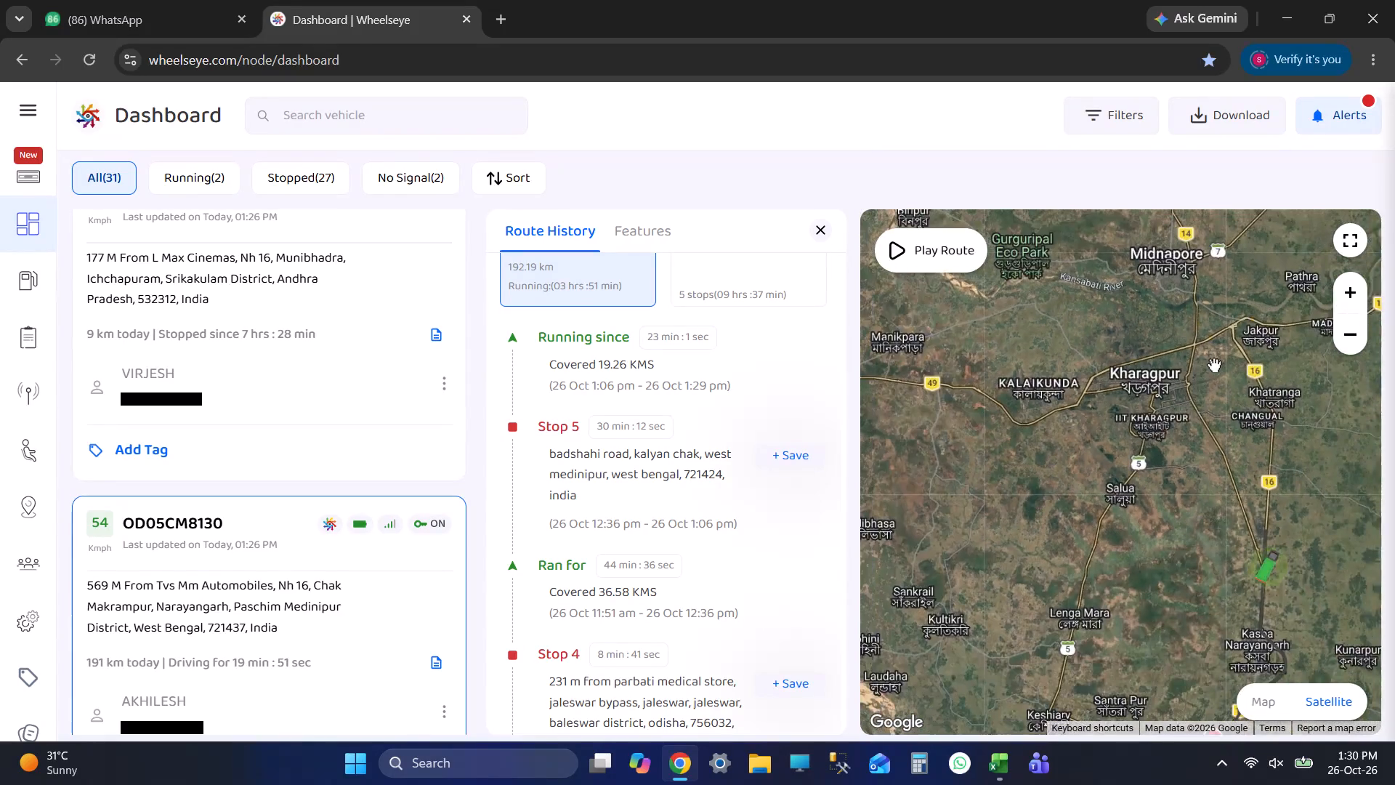
pyautogui.scroll(2, 1214, 365)
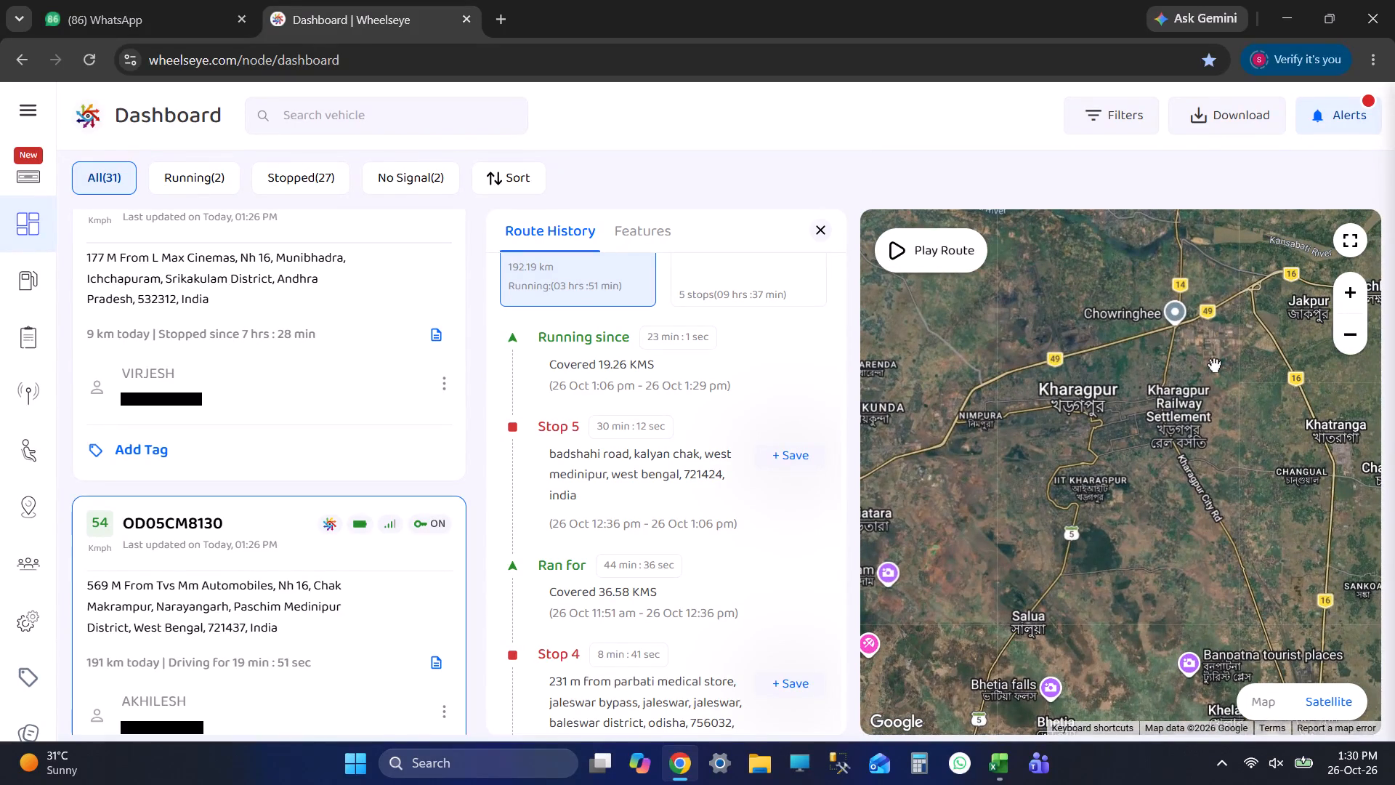
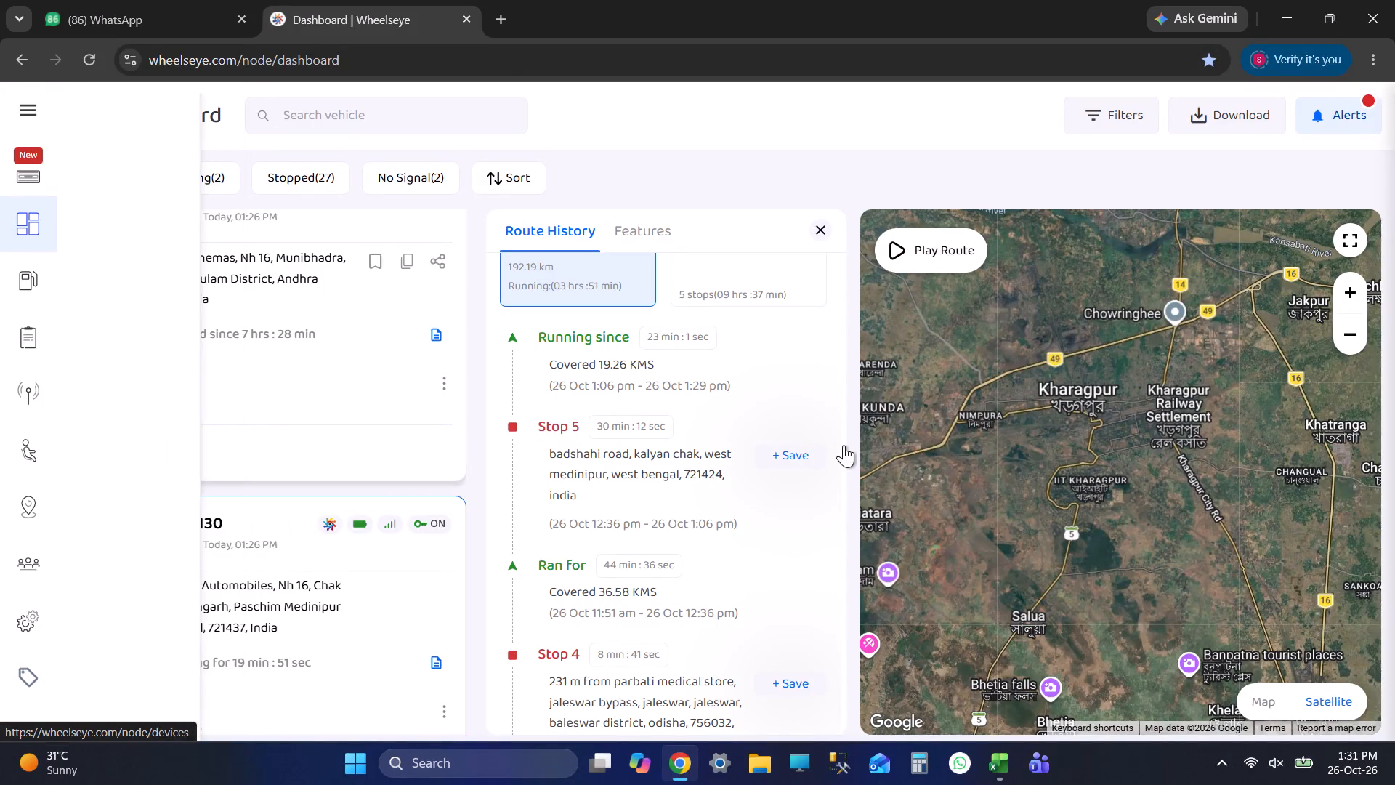
# Examine Kharagpur town and the Chowringhee junction on highway 49, including the Jharia and Baba Honda surroundings, on the satellite map.
pyautogui.scroll(4, 1104, 490)
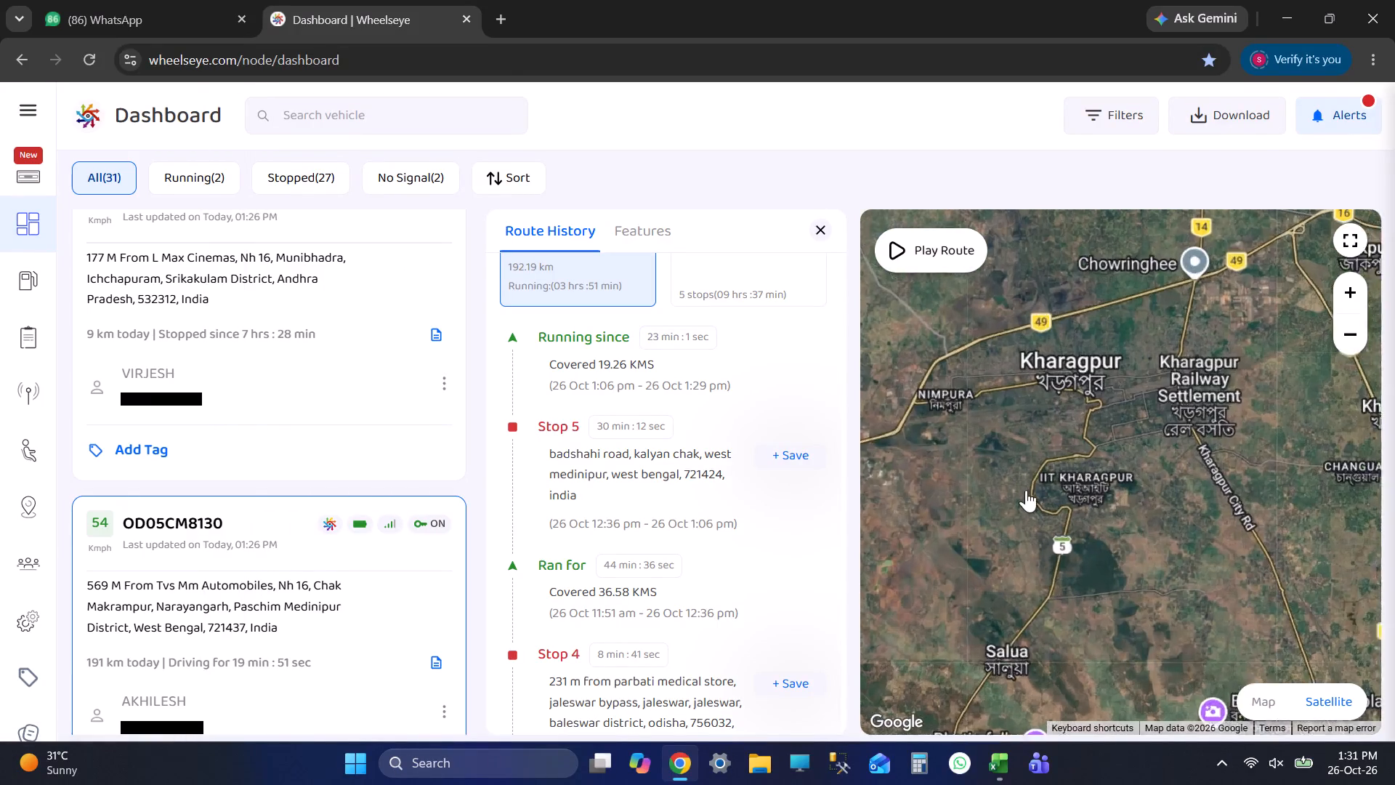
pyautogui.scroll(1, 1026, 490)
pyautogui.scroll(-2, 1039, 514)
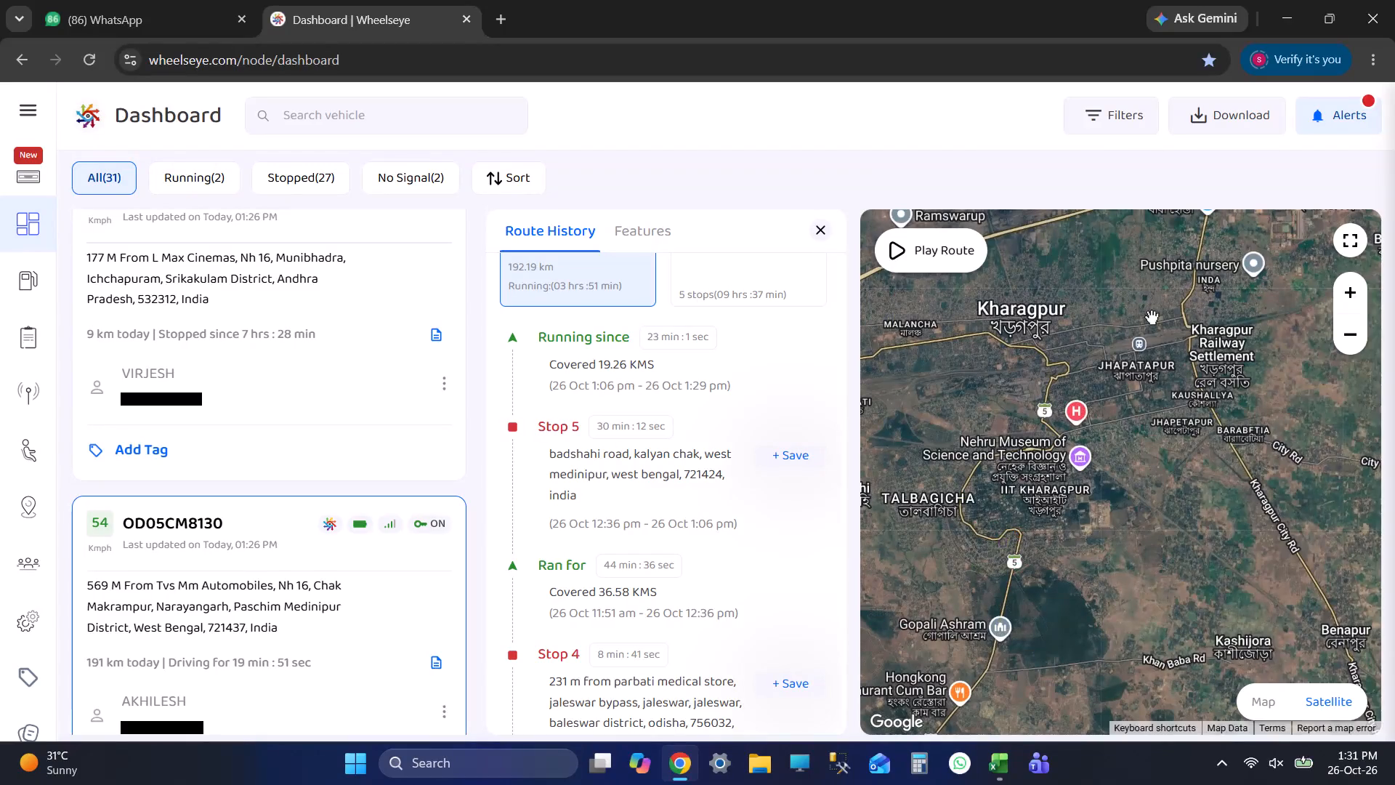
pyautogui.scroll(-2, 1152, 317)
pyautogui.scroll(6, 1118, 297)
pyautogui.moveTo(1232, 305); pyautogui.dragTo(1215, 371)
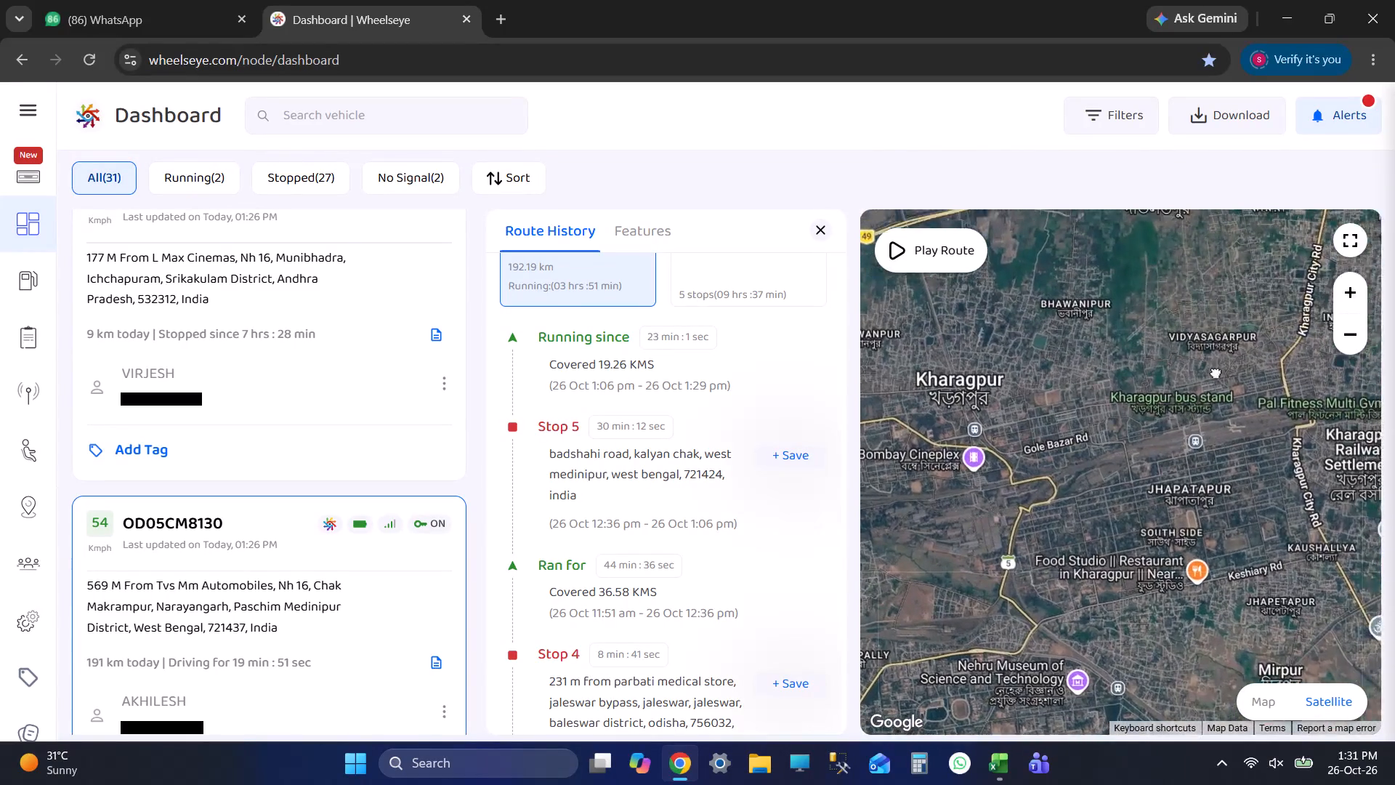
pyautogui.moveTo(1215, 371); pyautogui.dragTo(1157, 495)
pyautogui.scroll(-1, 1175, 460)
pyautogui.scroll(1, 1175, 460)
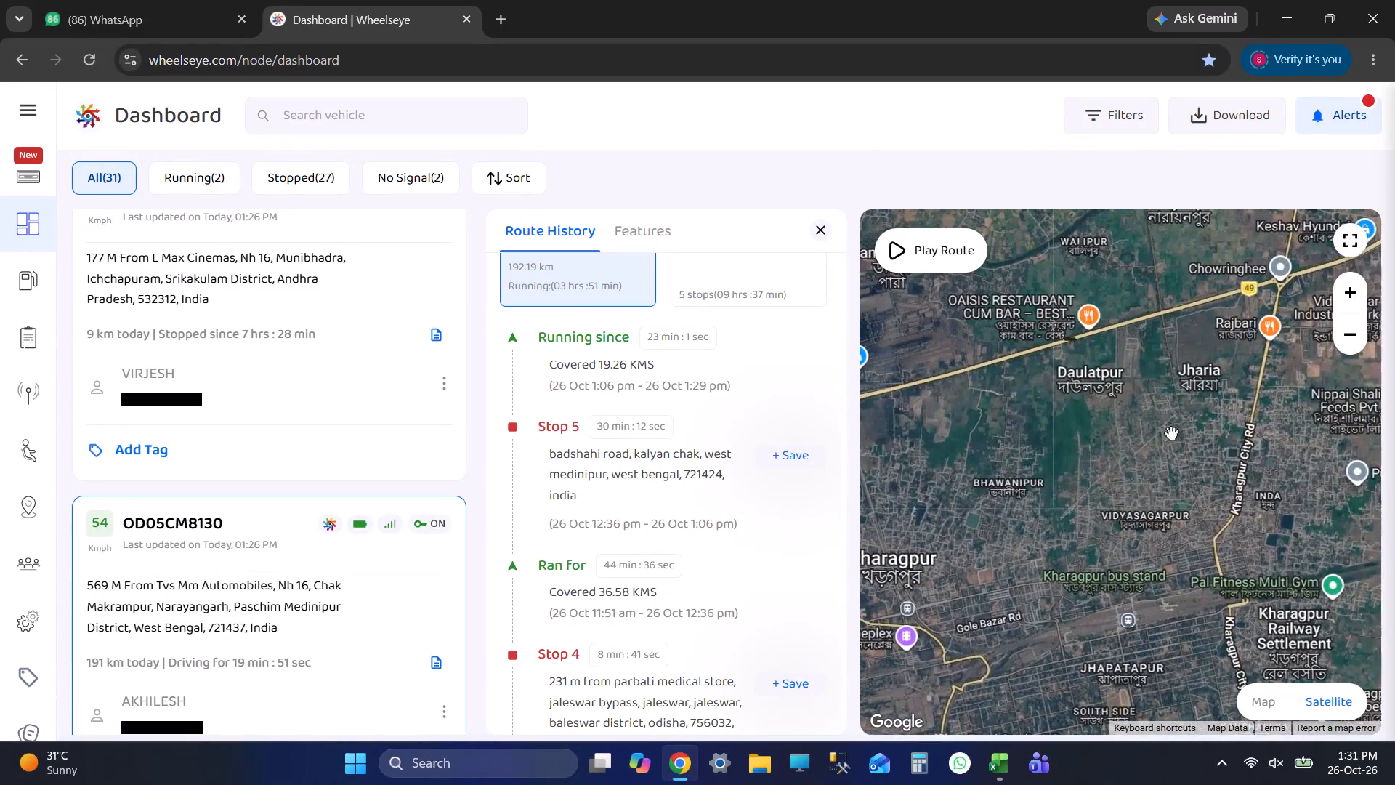
pyautogui.scroll(-2, 1160, 413)
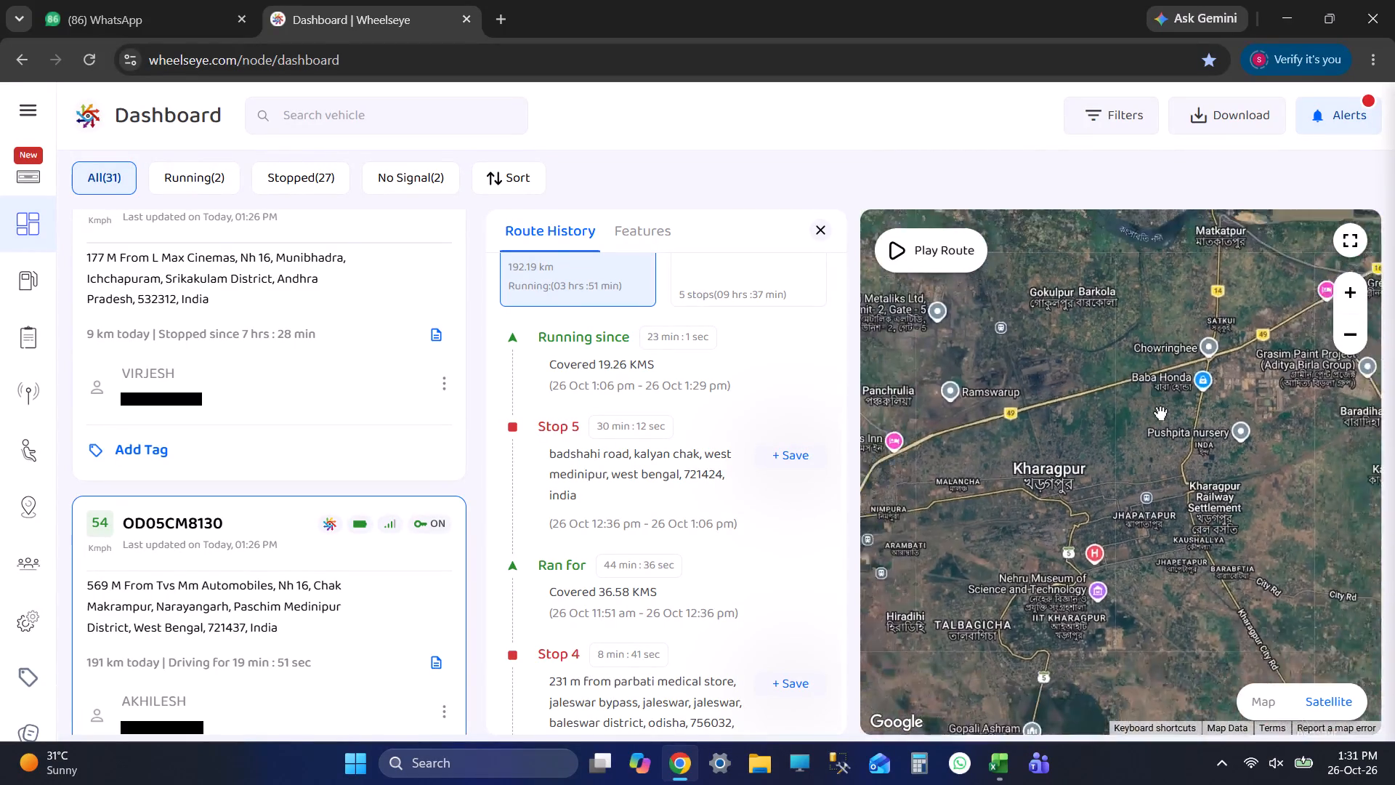
pyautogui.scroll(3, 1186, 371)
pyautogui.scroll(-1, 1186, 371)
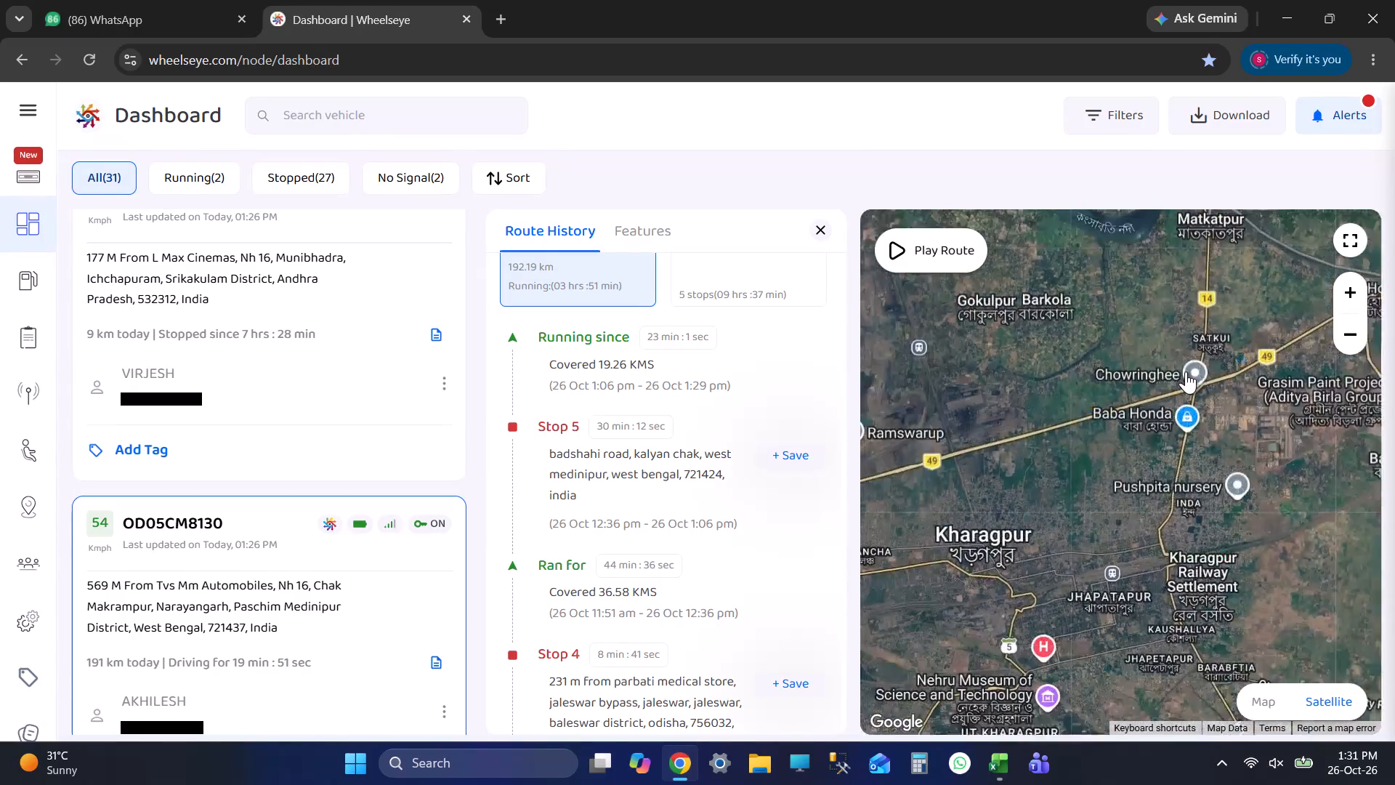
pyautogui.scroll(1, 1189, 378)
pyautogui.scroll(-1, 1189, 378)
pyautogui.scroll(5, 1189, 378)
pyautogui.scroll(4, 1150, 487)
pyautogui.scroll(4, 1067, 588)
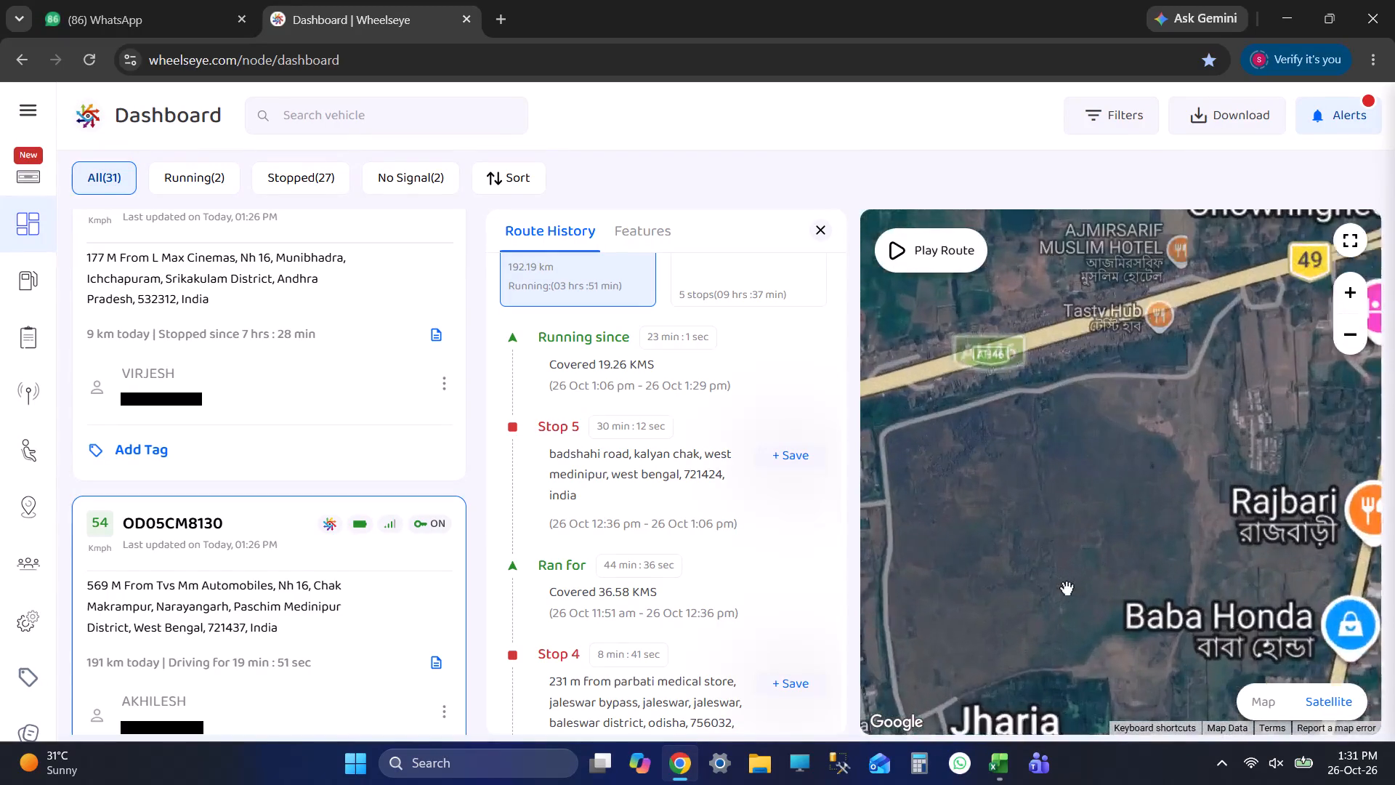
pyautogui.moveTo(1085, 571); pyautogui.dragTo(1170, 533)
pyautogui.scroll(-6, 1166, 543)
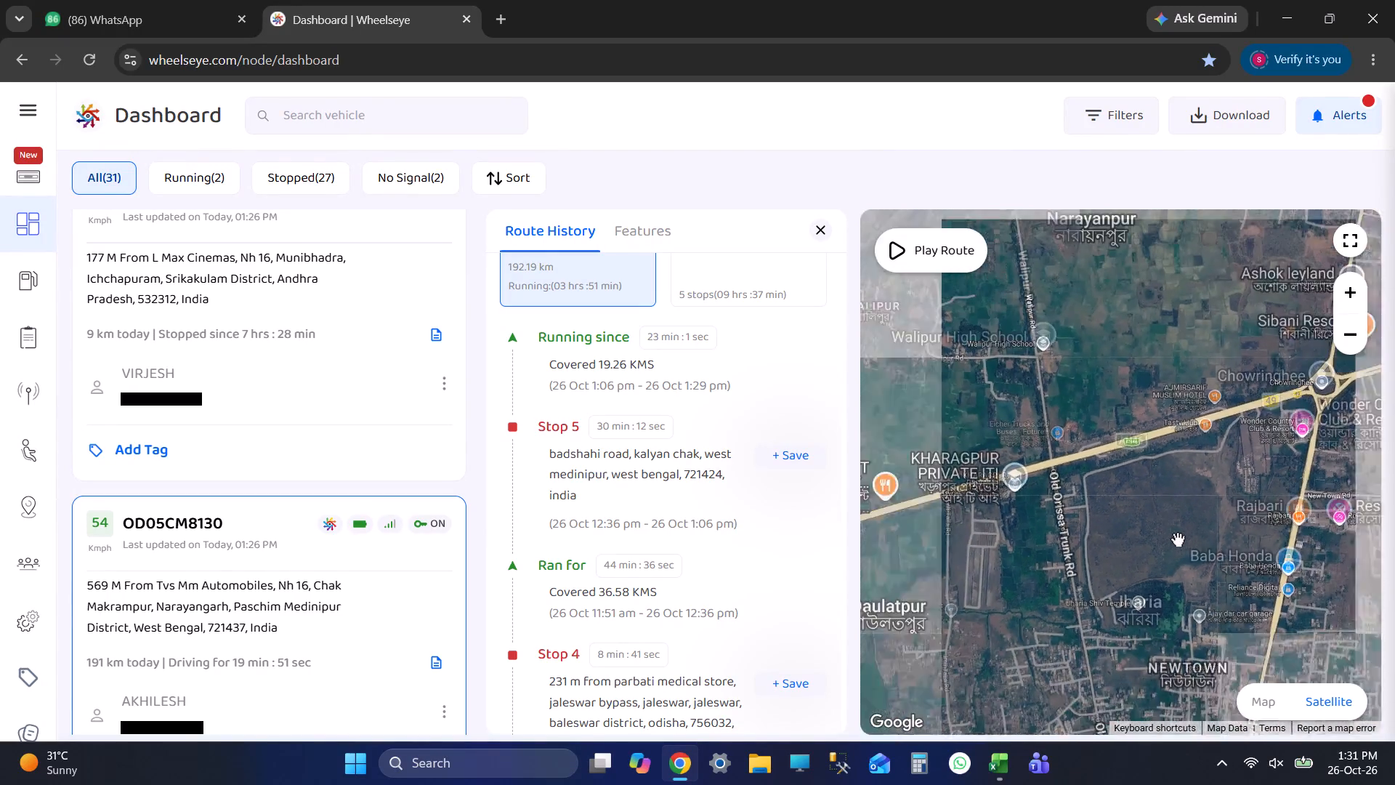
pyautogui.scroll(-3, 1171, 540)
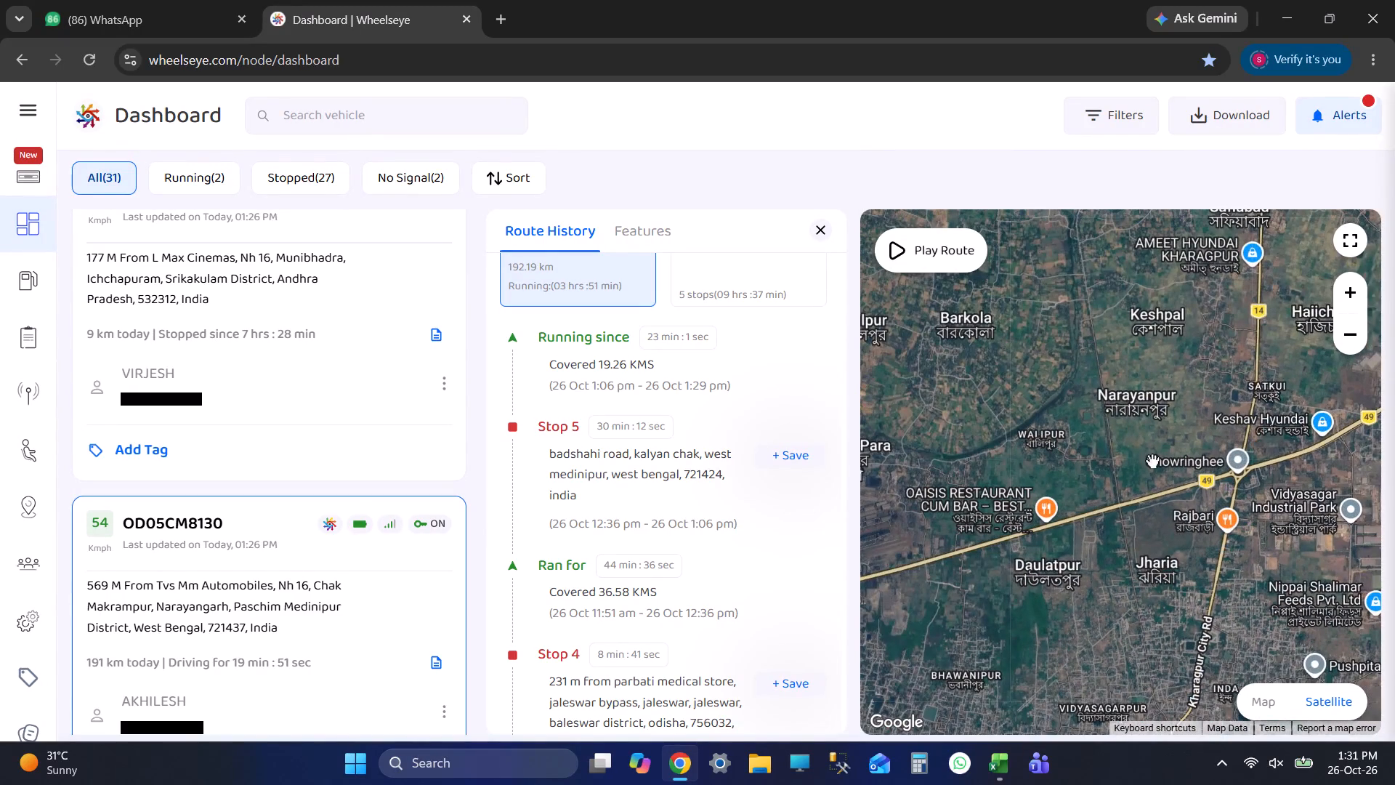
pyautogui.scroll(-2, 979, 400)
# Examine the area northwest of Kharagpur around Barkola, Chunpara Kharida and Gokulpur station on the satellite map.
pyautogui.moveTo(969, 365); pyautogui.dragTo(944, 383)
pyautogui.scroll(3, 961, 382)
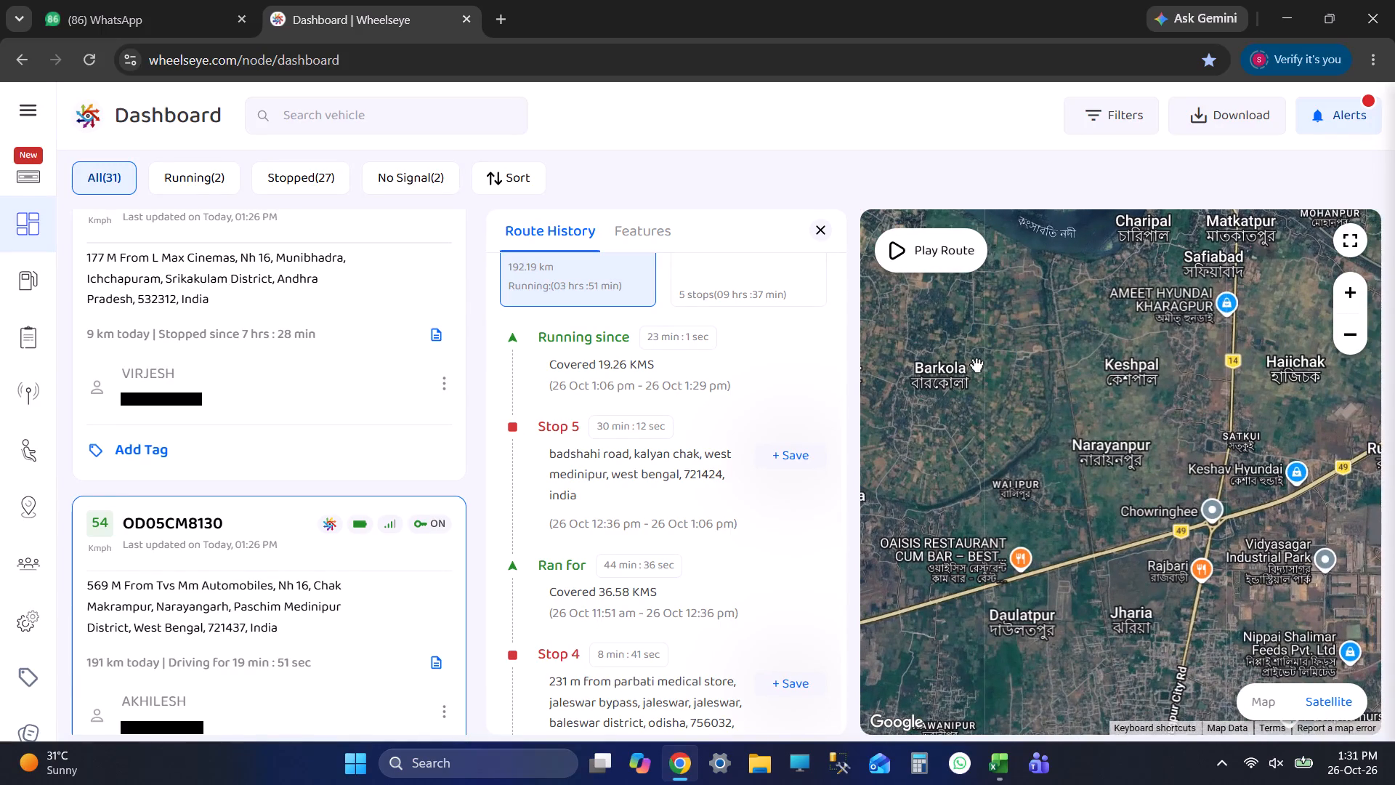
pyautogui.scroll(-2, 999, 370)
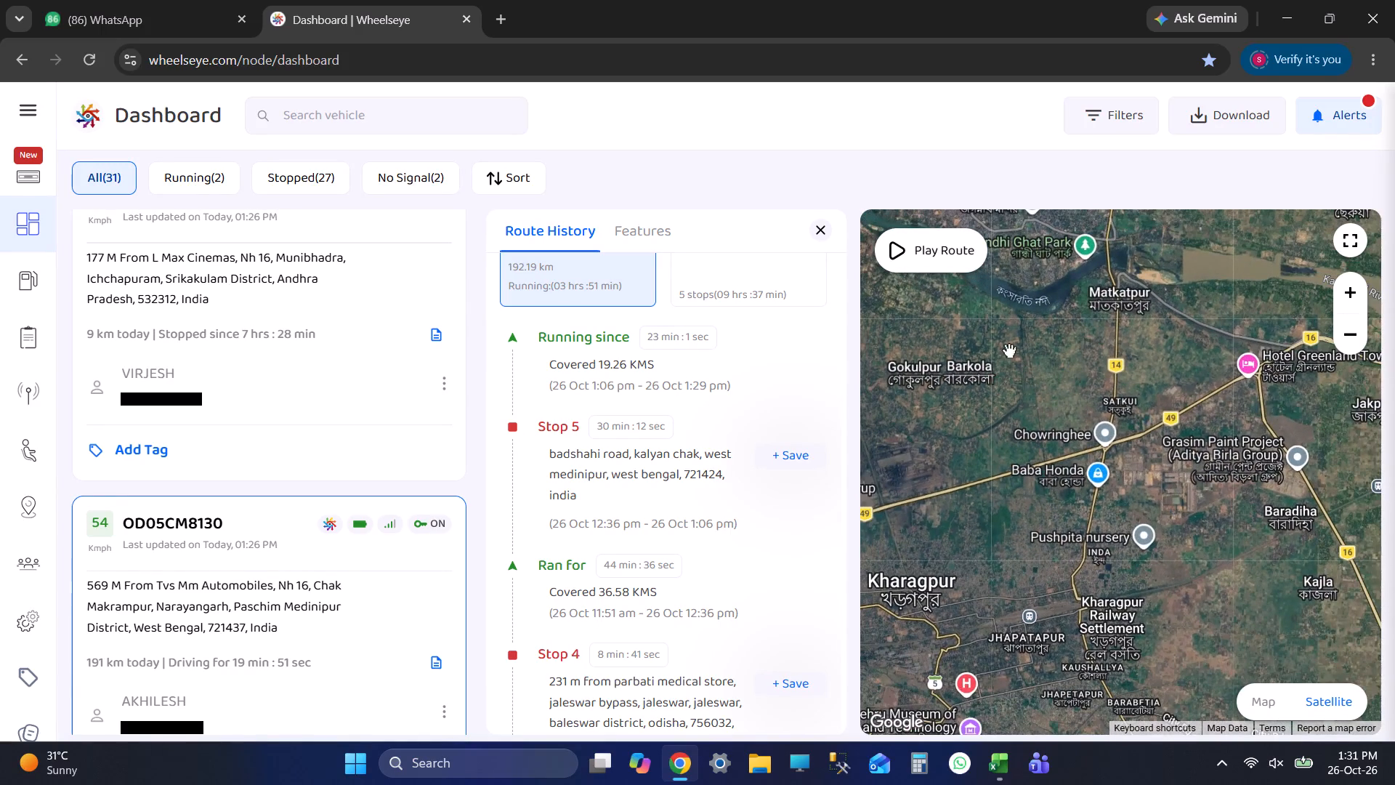
pyautogui.moveTo(1009, 350); pyautogui.dragTo(1156, 390)
pyautogui.scroll(6, 1032, 400)
pyautogui.moveTo(1032, 440); pyautogui.dragTo(1115, 390)
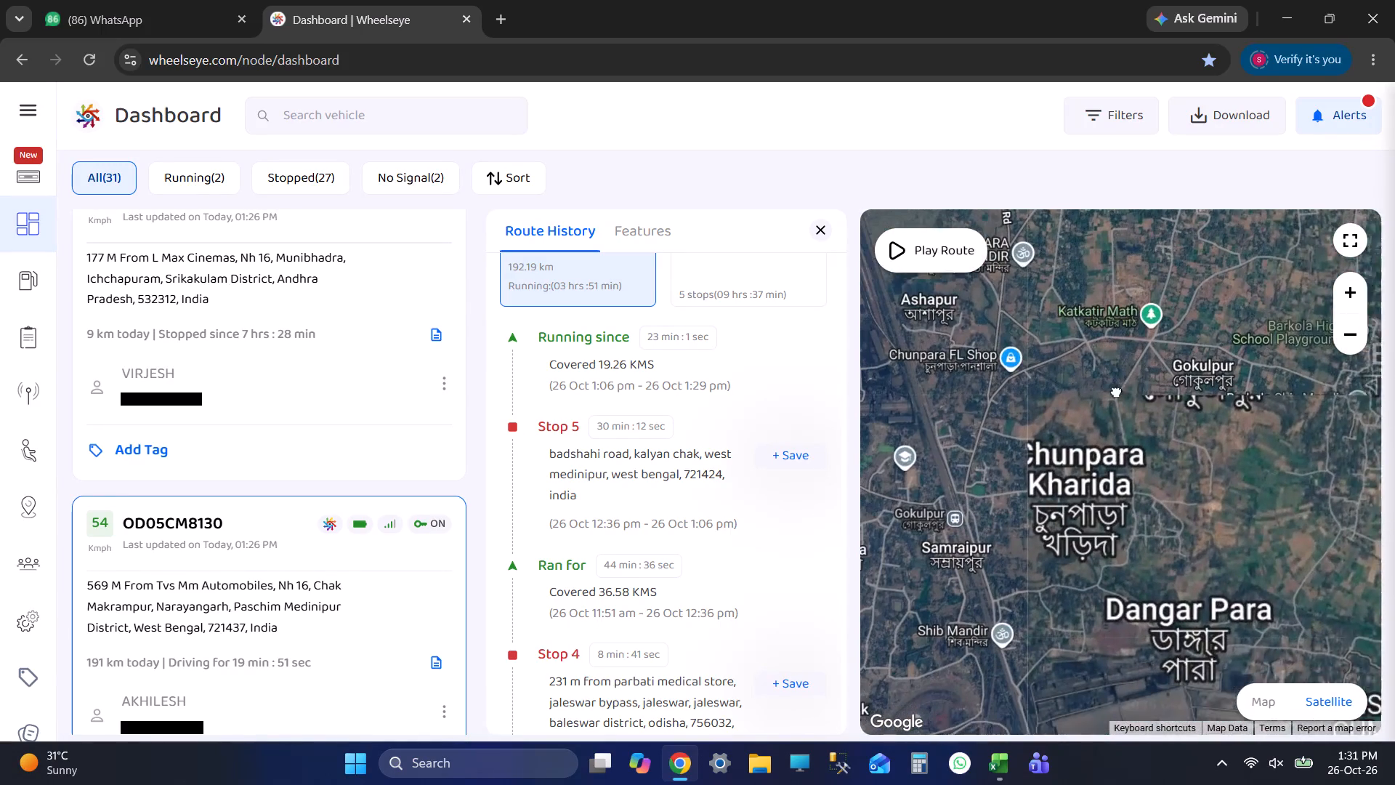
pyautogui.moveTo(1115, 390); pyautogui.dragTo(1153, 377)
pyautogui.scroll(4, 955, 480)
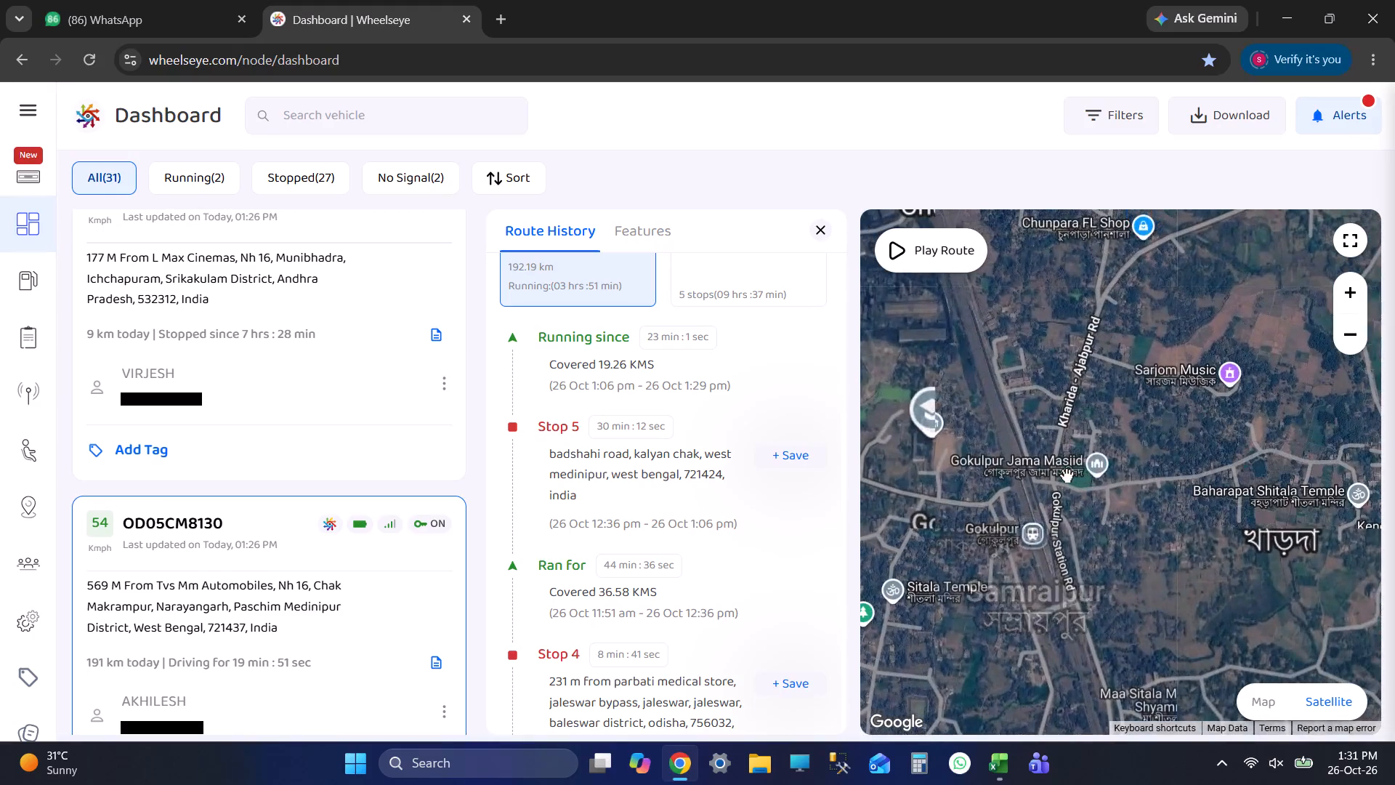
pyautogui.scroll(-5, 1067, 475)
pyautogui.moveTo(1104, 471); pyautogui.dragTo(1093, 468)
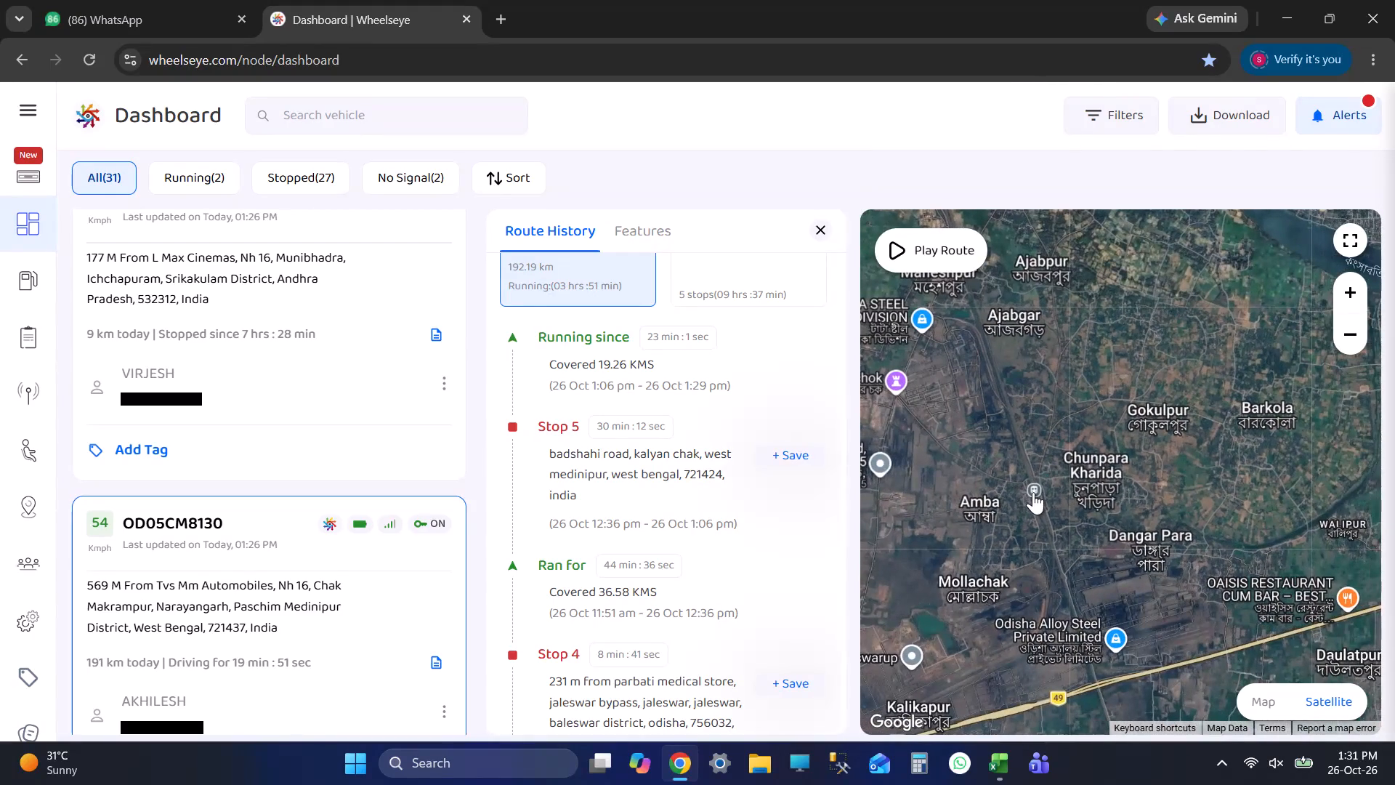
pyautogui.scroll(4, 1044, 483)
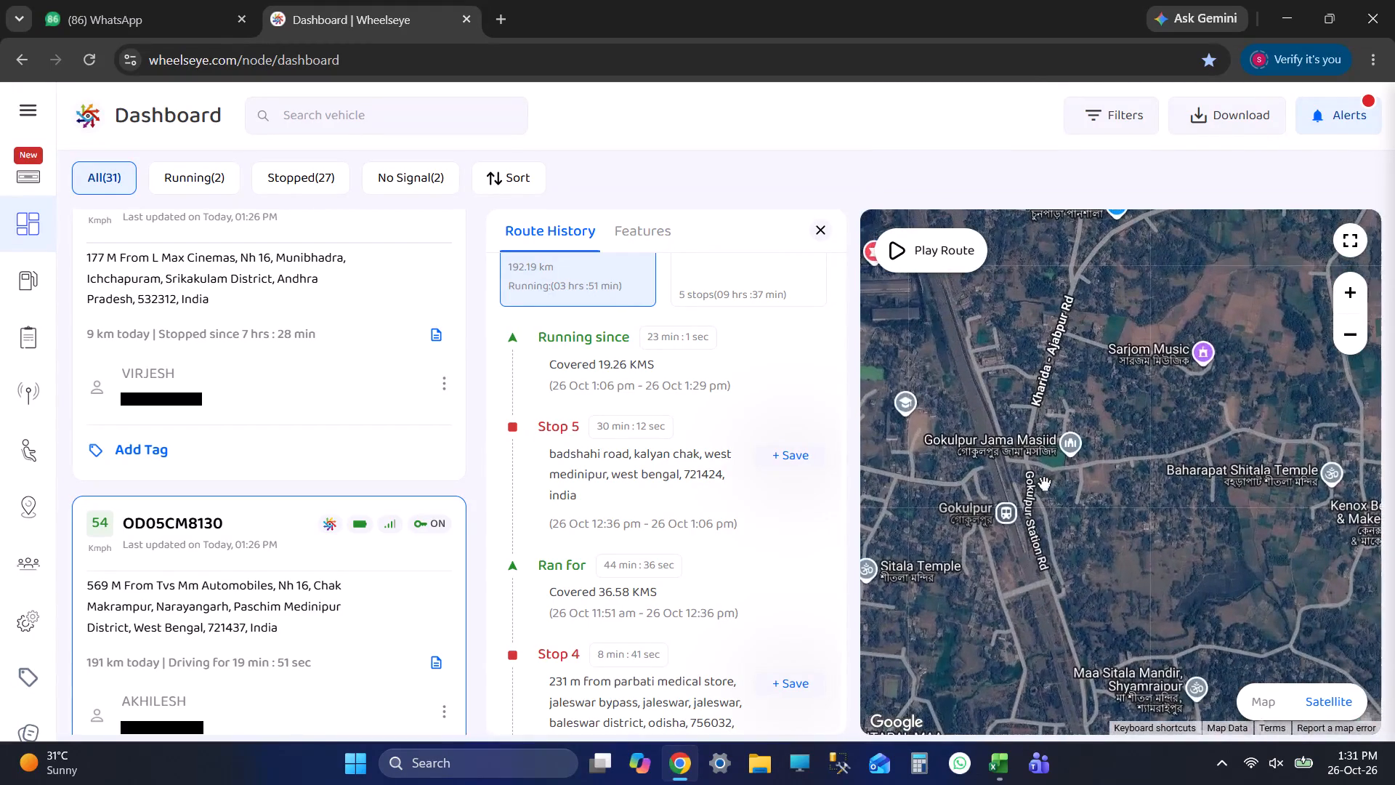
pyautogui.scroll(-5, 1044, 483)
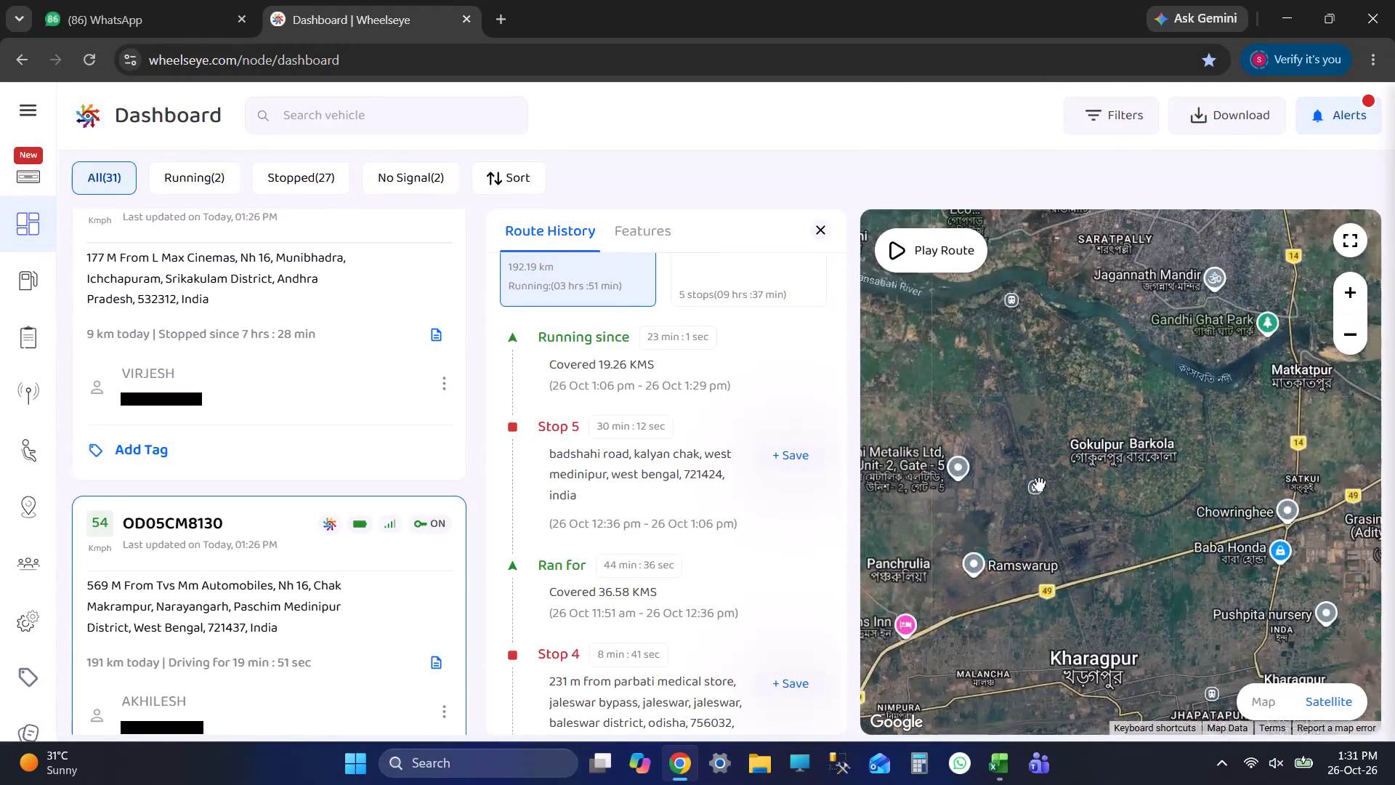
pyautogui.scroll(6, 1091, 536)
pyautogui.moveTo(1093, 551); pyautogui.dragTo(1139, 523)
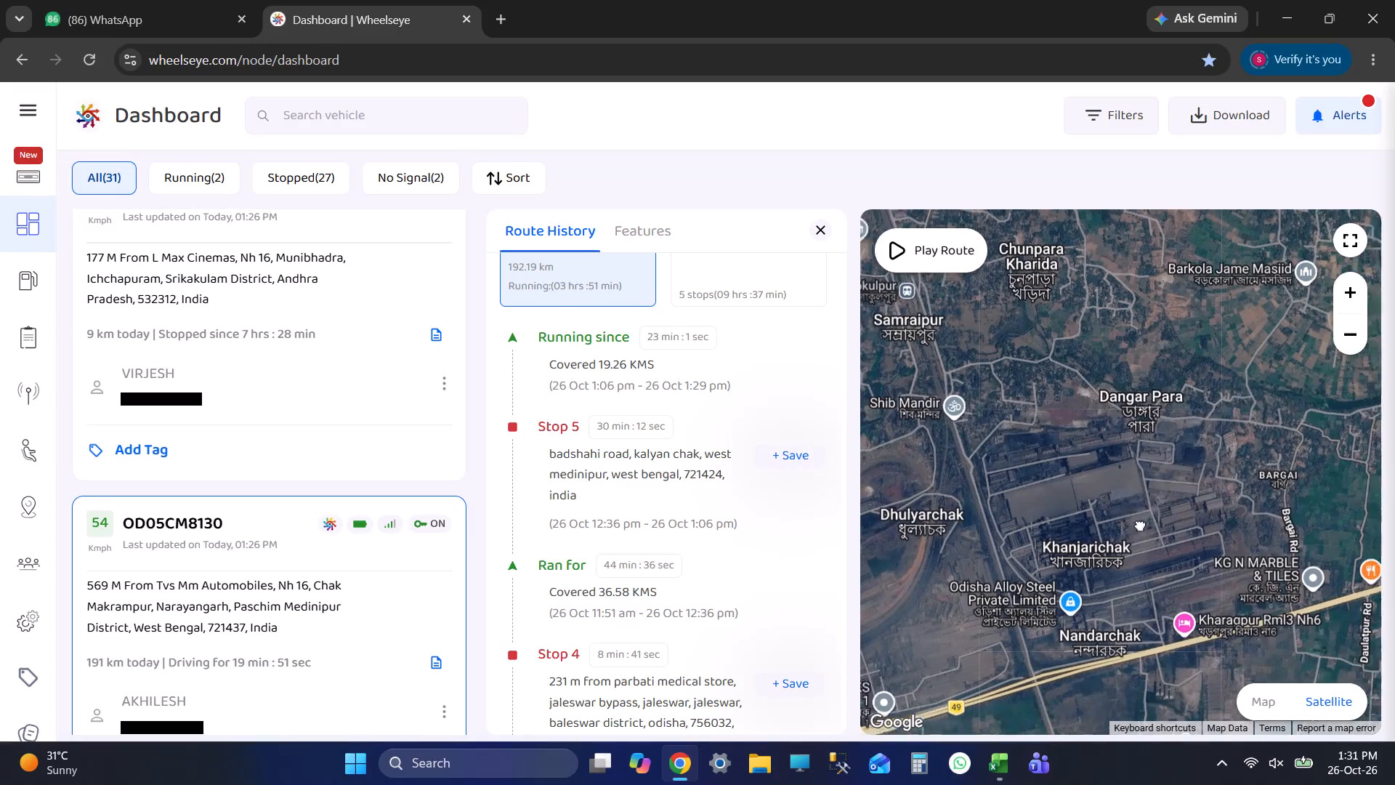
pyautogui.moveTo(1139, 523); pyautogui.dragTo(1141, 536)
pyautogui.moveTo(1142, 563); pyautogui.dragTo(1123, 505)
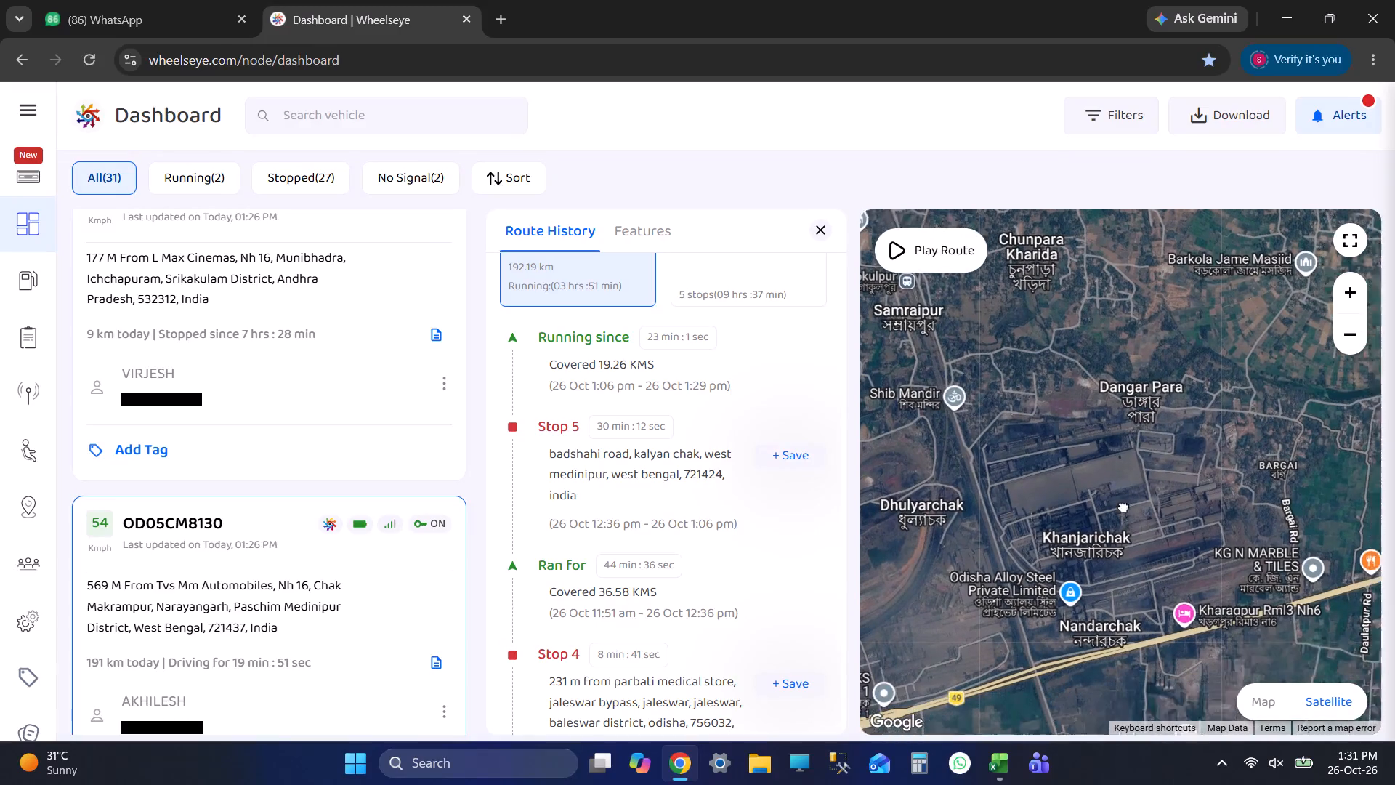
pyautogui.moveTo(1123, 505); pyautogui.dragTo(1115, 448)
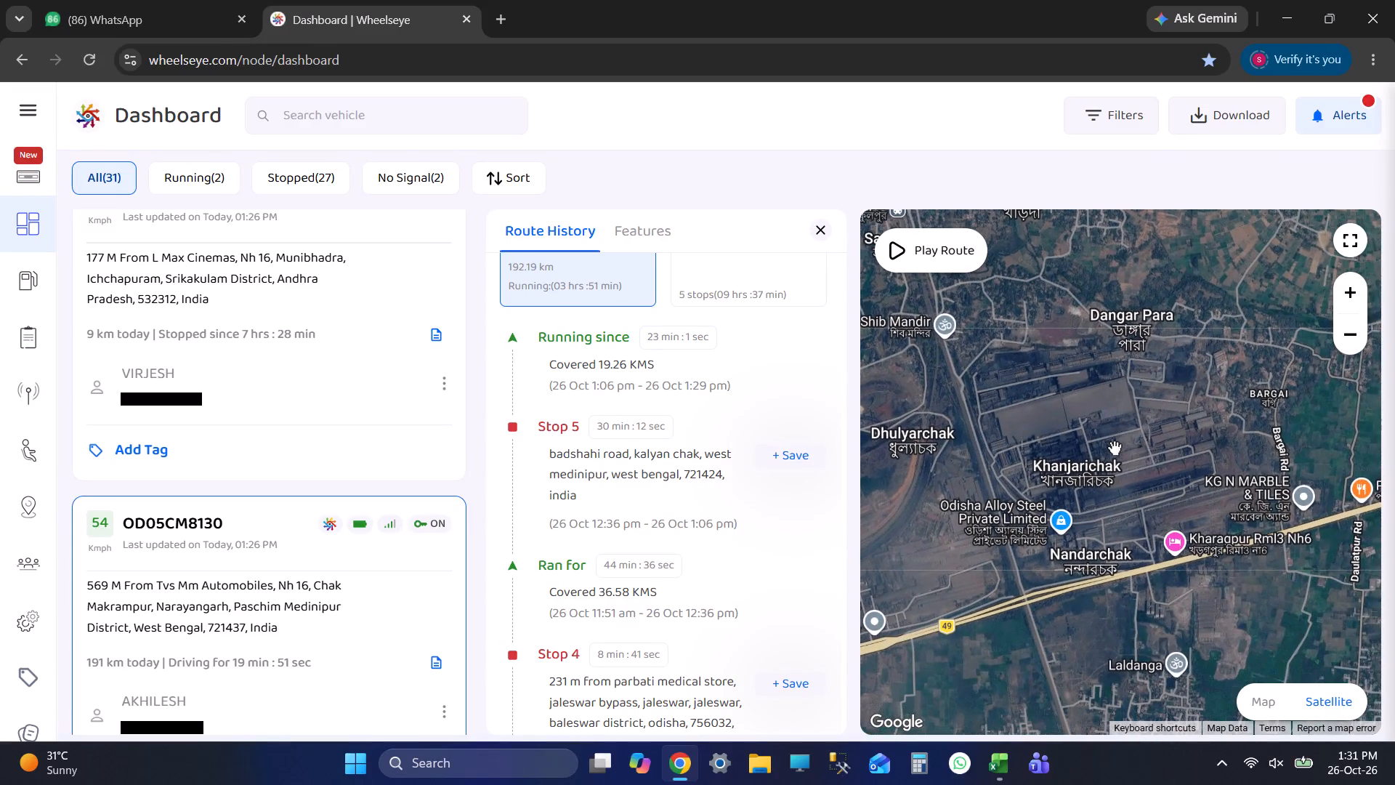
pyautogui.scroll(1, 1115, 448)
pyautogui.scroll(-2, 1115, 448)
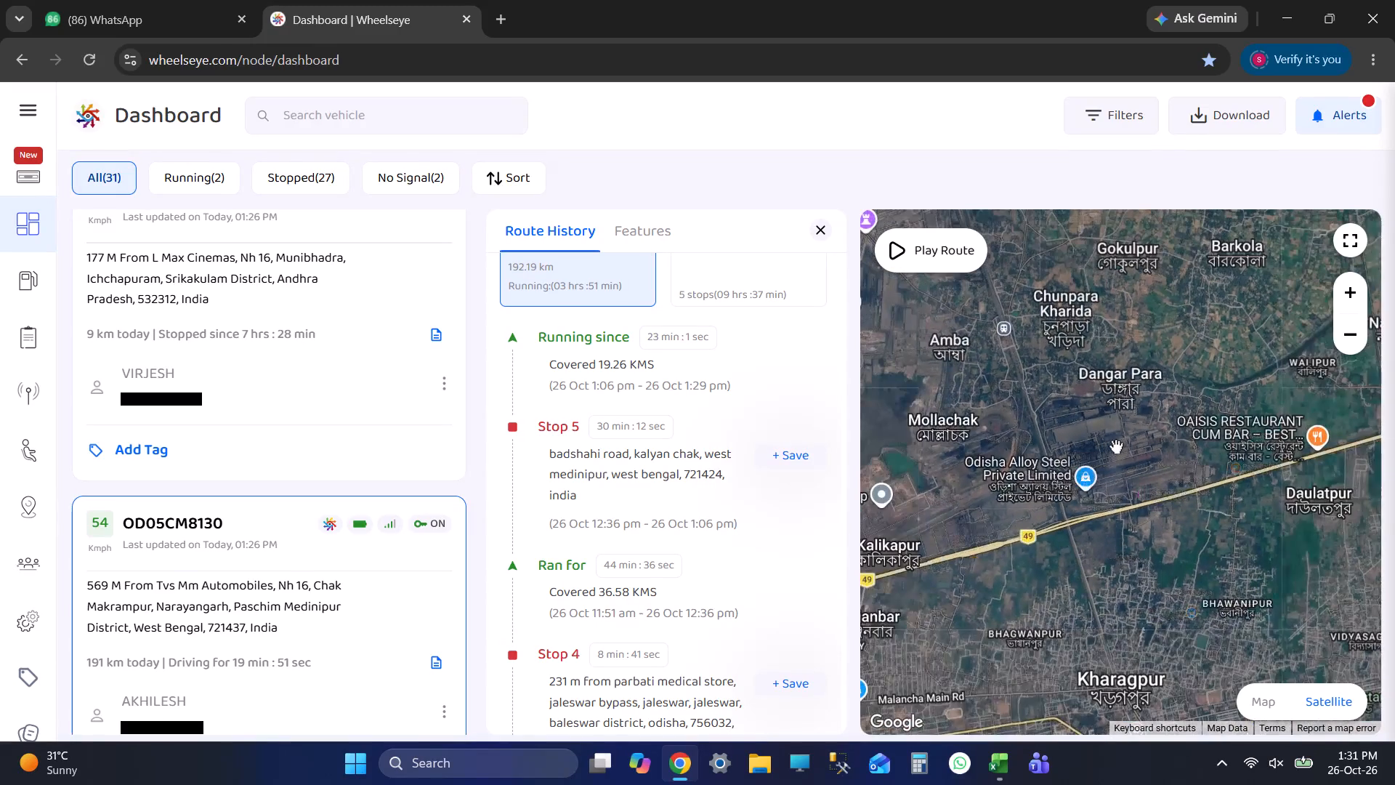
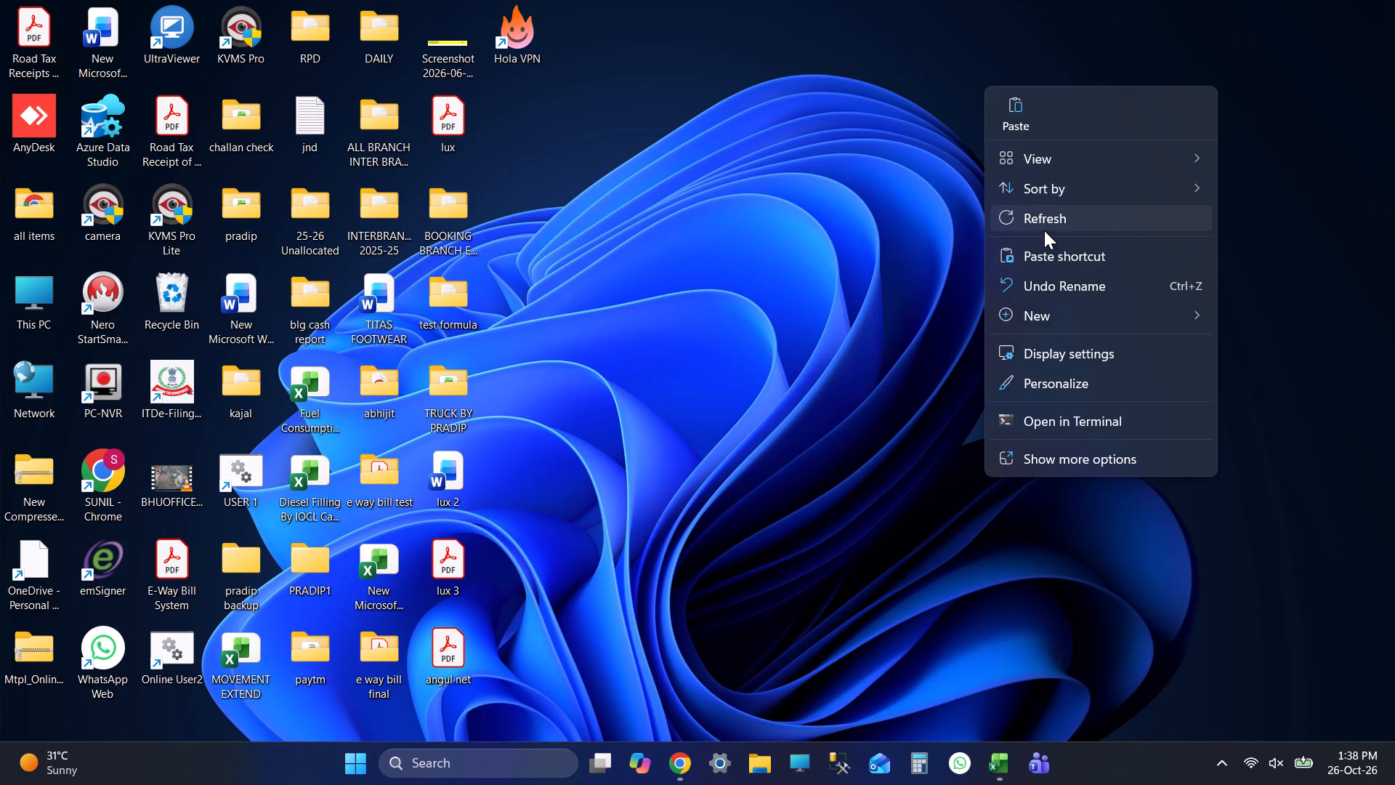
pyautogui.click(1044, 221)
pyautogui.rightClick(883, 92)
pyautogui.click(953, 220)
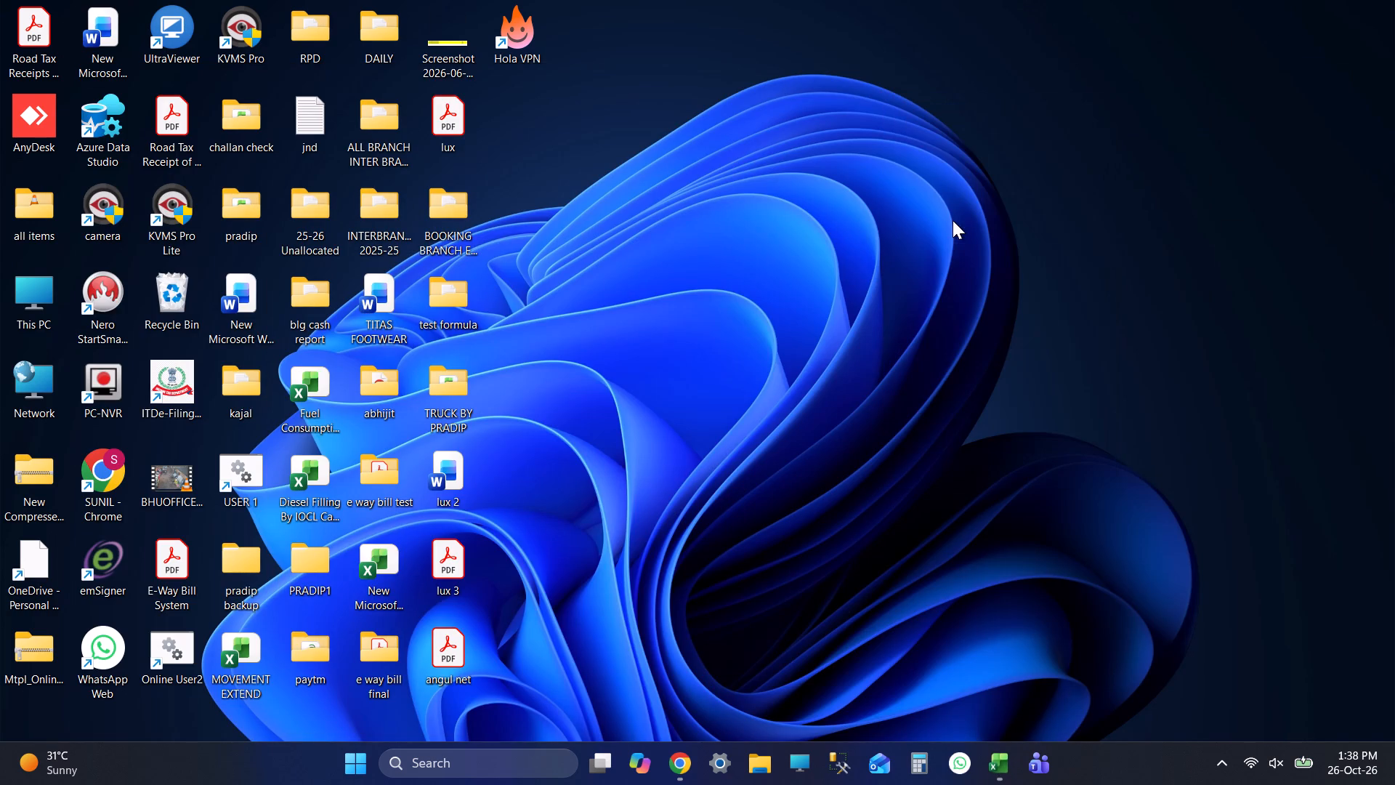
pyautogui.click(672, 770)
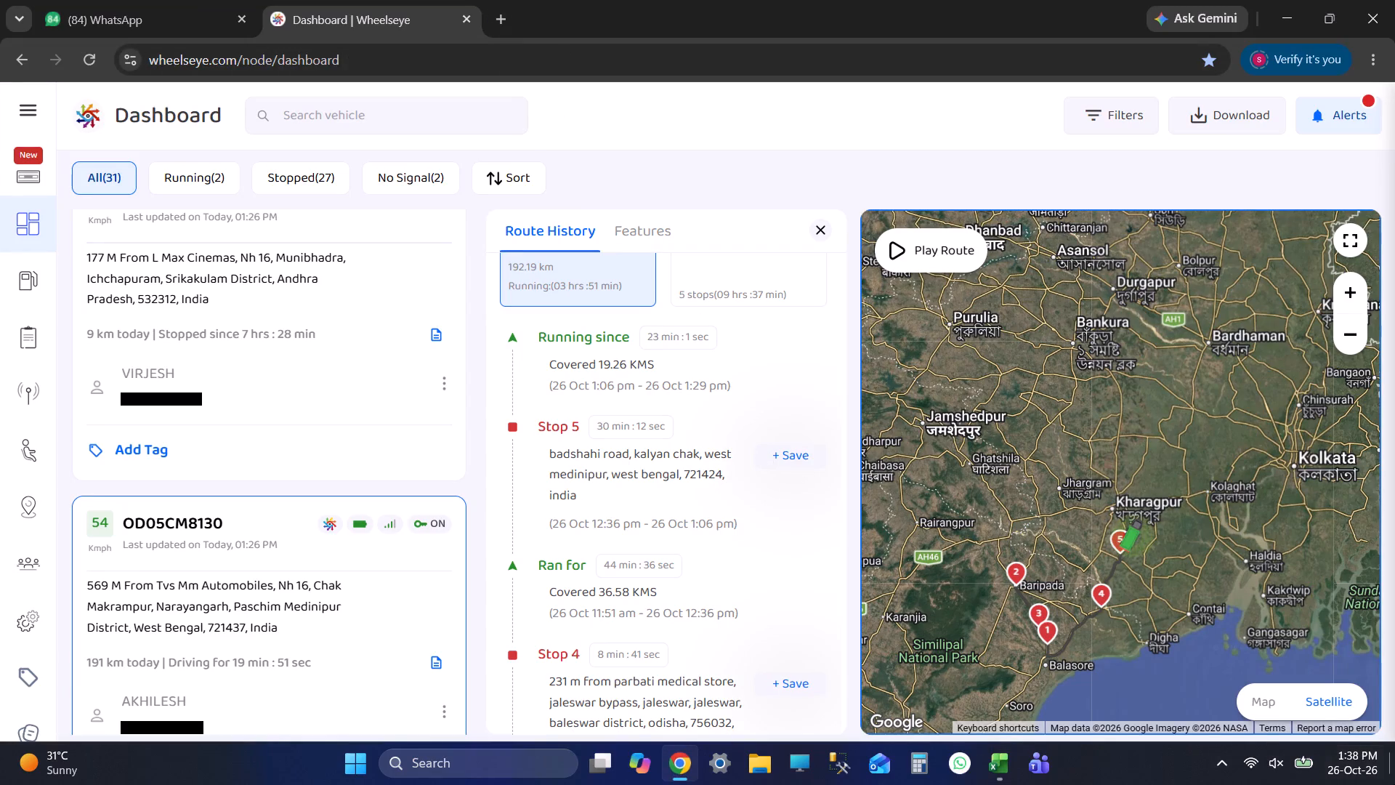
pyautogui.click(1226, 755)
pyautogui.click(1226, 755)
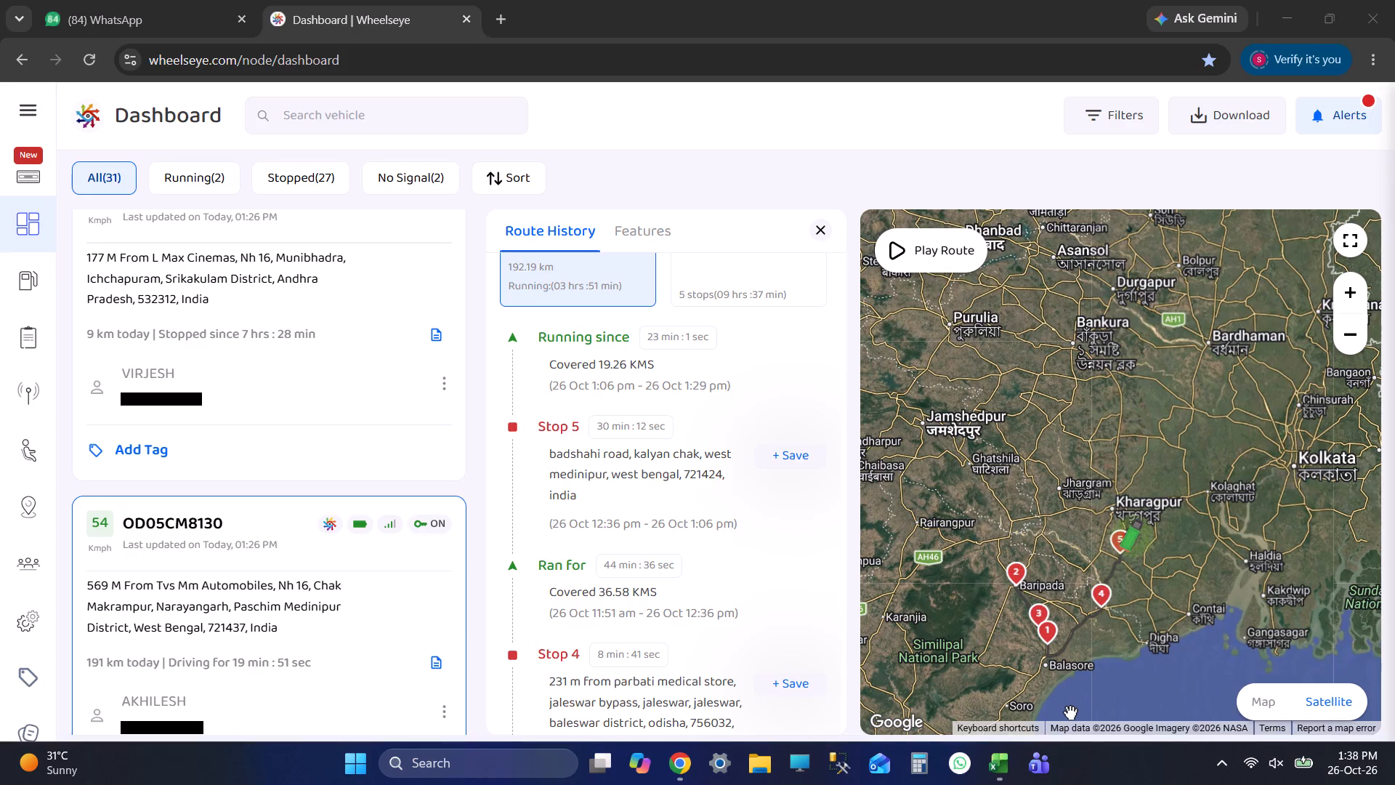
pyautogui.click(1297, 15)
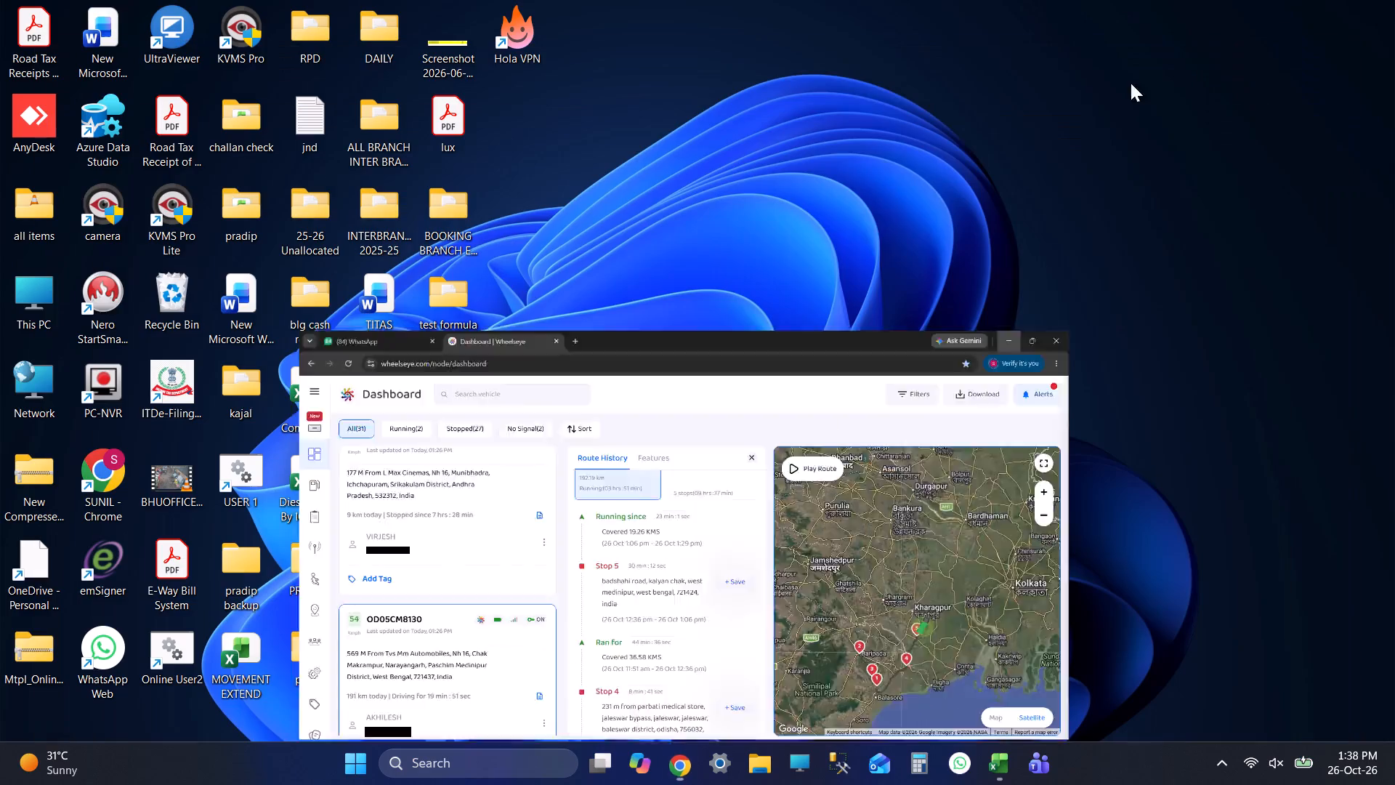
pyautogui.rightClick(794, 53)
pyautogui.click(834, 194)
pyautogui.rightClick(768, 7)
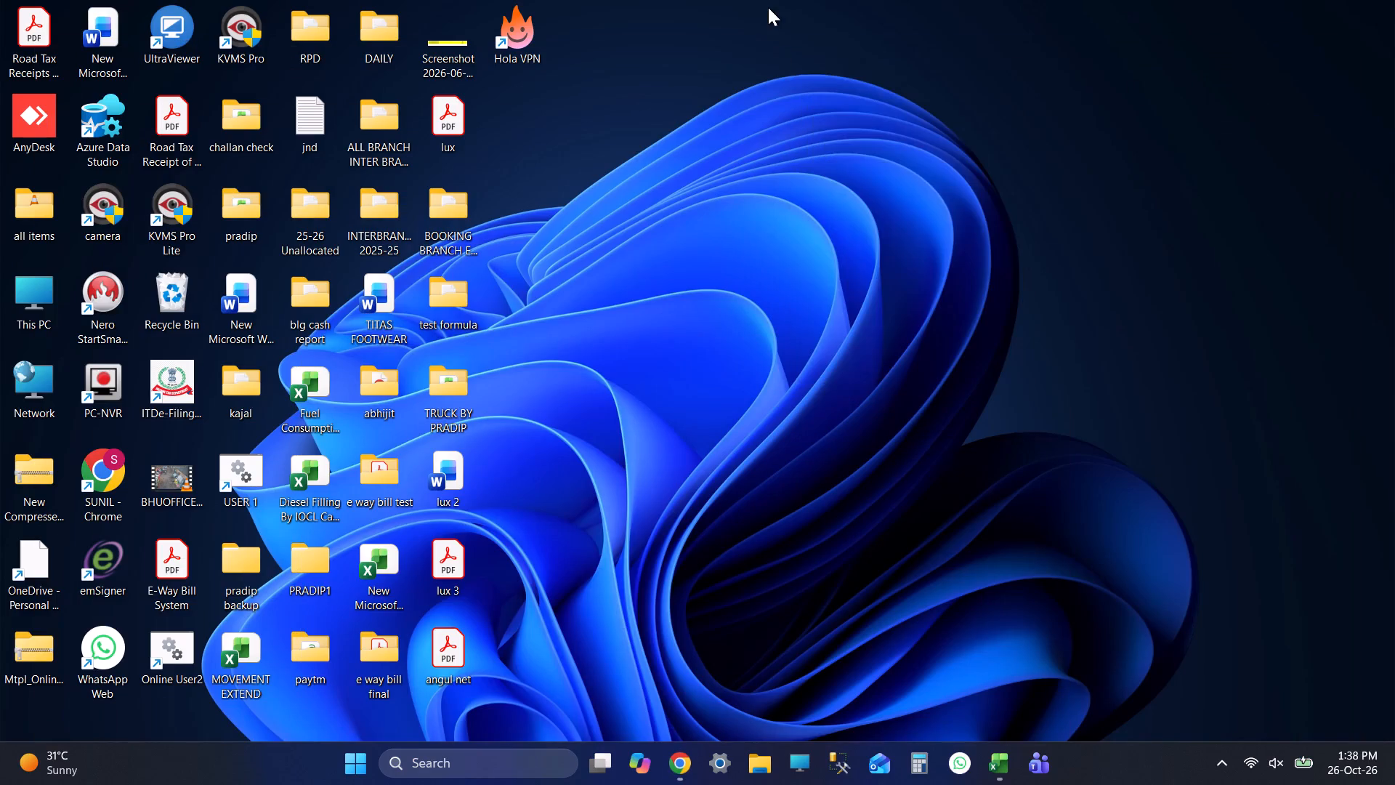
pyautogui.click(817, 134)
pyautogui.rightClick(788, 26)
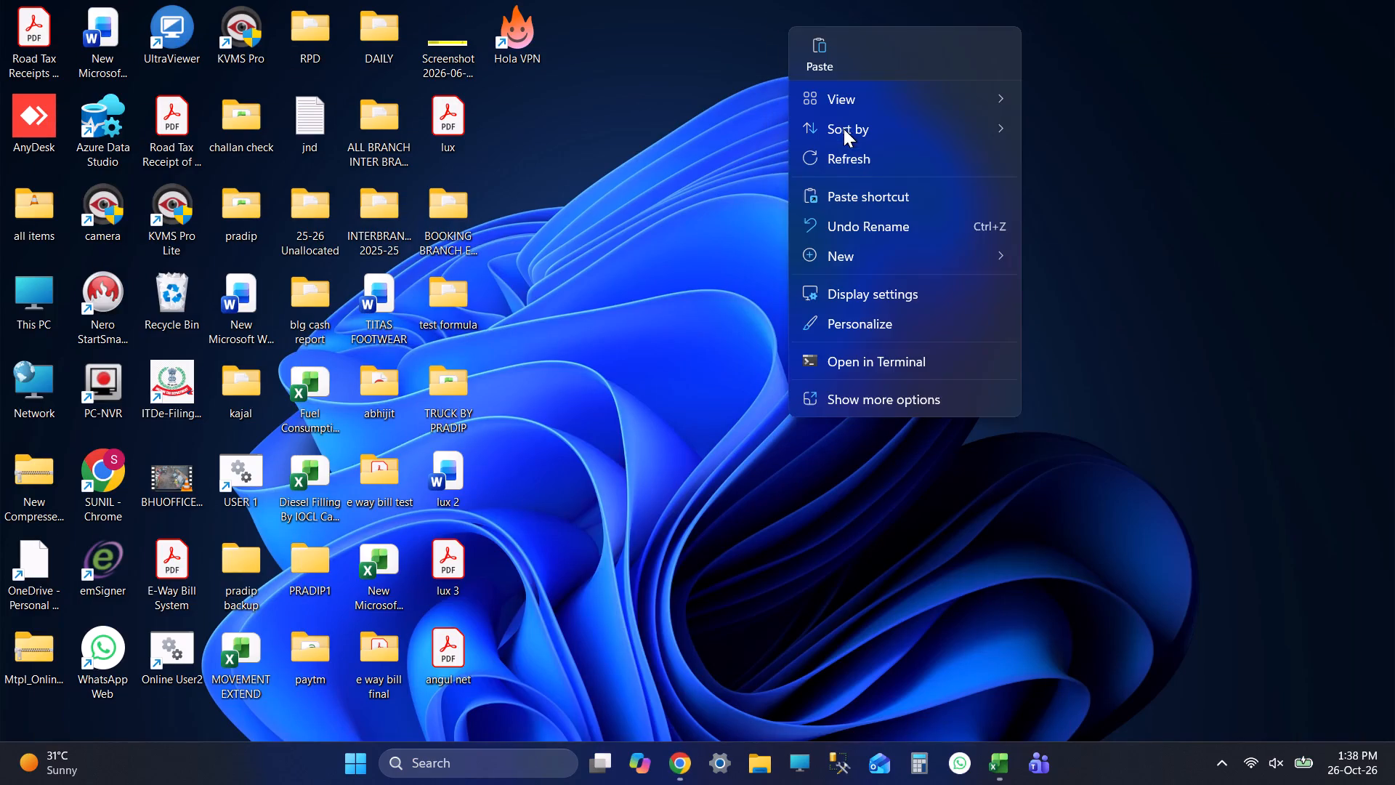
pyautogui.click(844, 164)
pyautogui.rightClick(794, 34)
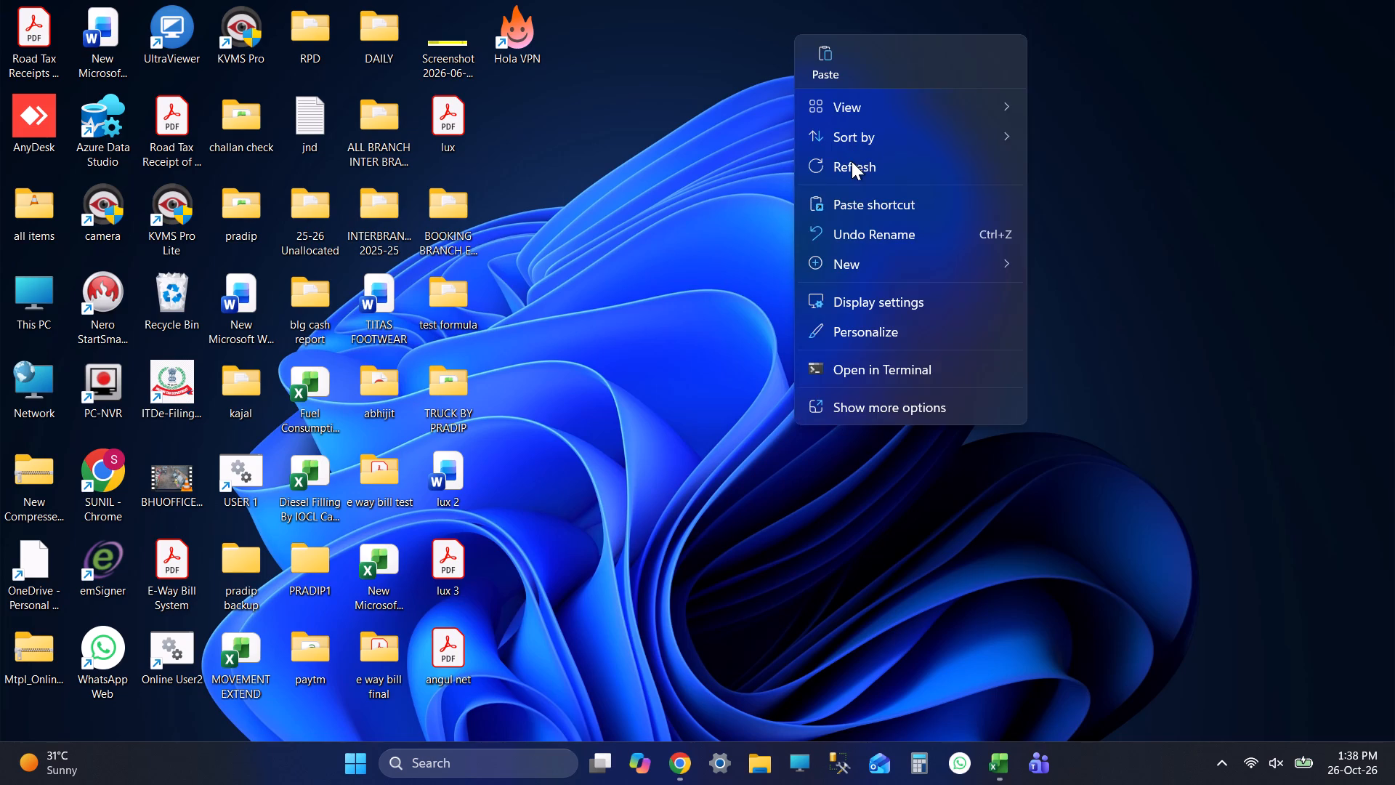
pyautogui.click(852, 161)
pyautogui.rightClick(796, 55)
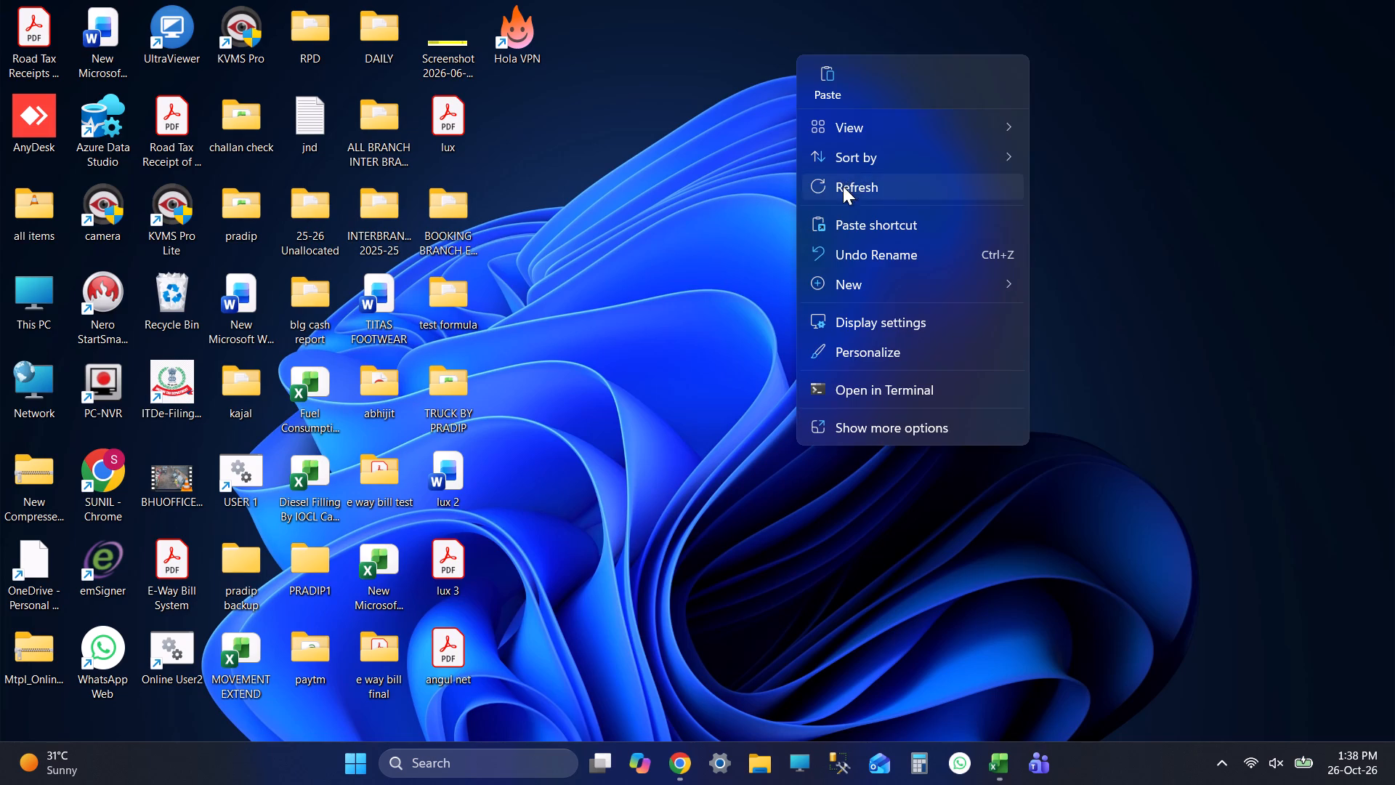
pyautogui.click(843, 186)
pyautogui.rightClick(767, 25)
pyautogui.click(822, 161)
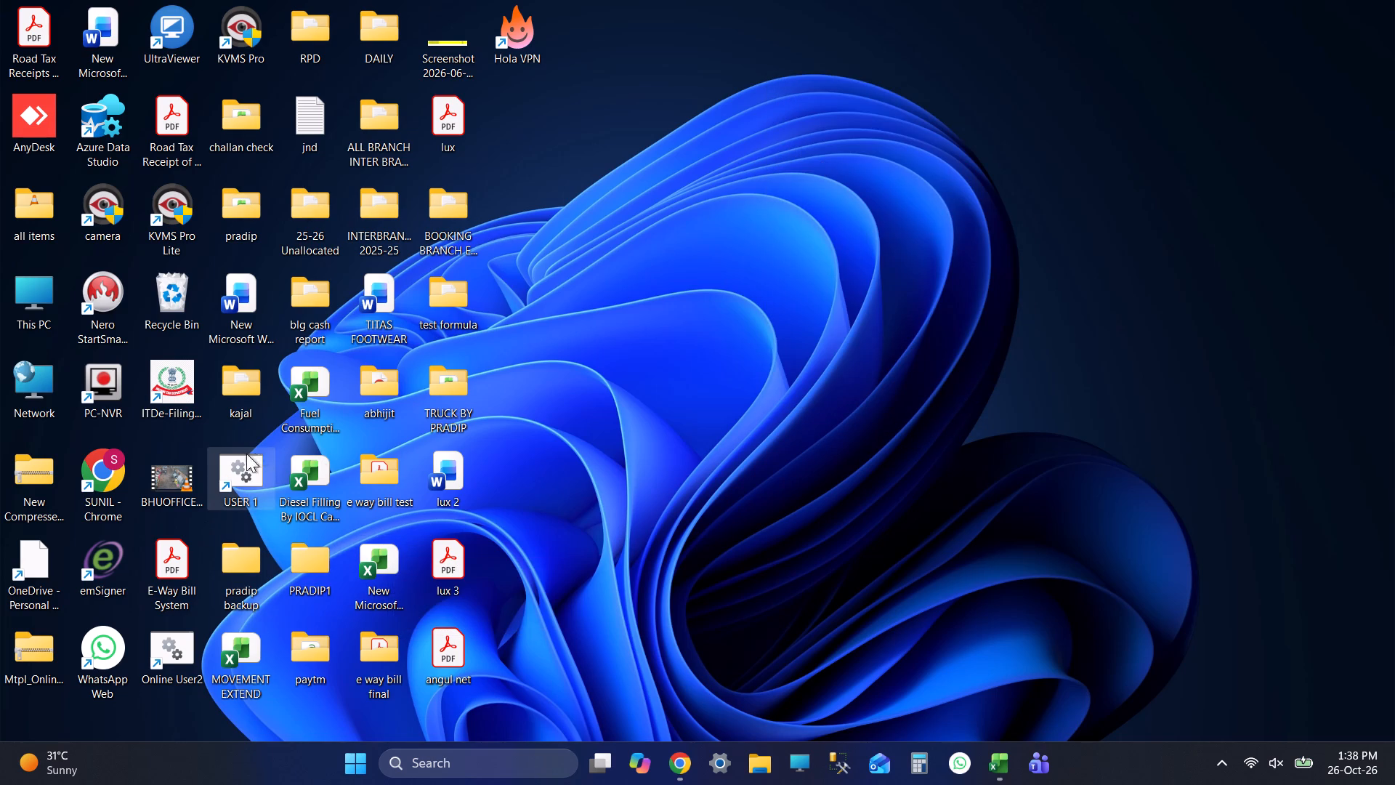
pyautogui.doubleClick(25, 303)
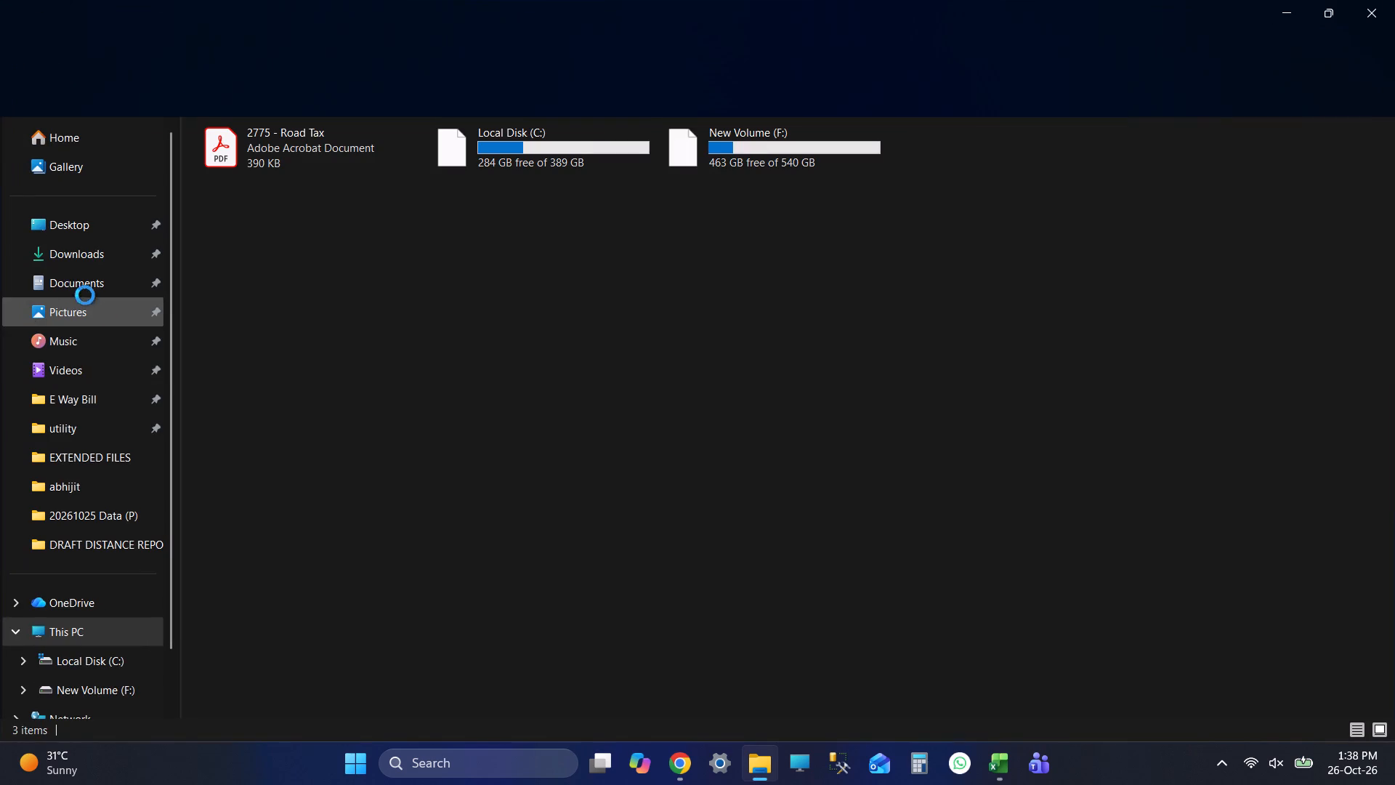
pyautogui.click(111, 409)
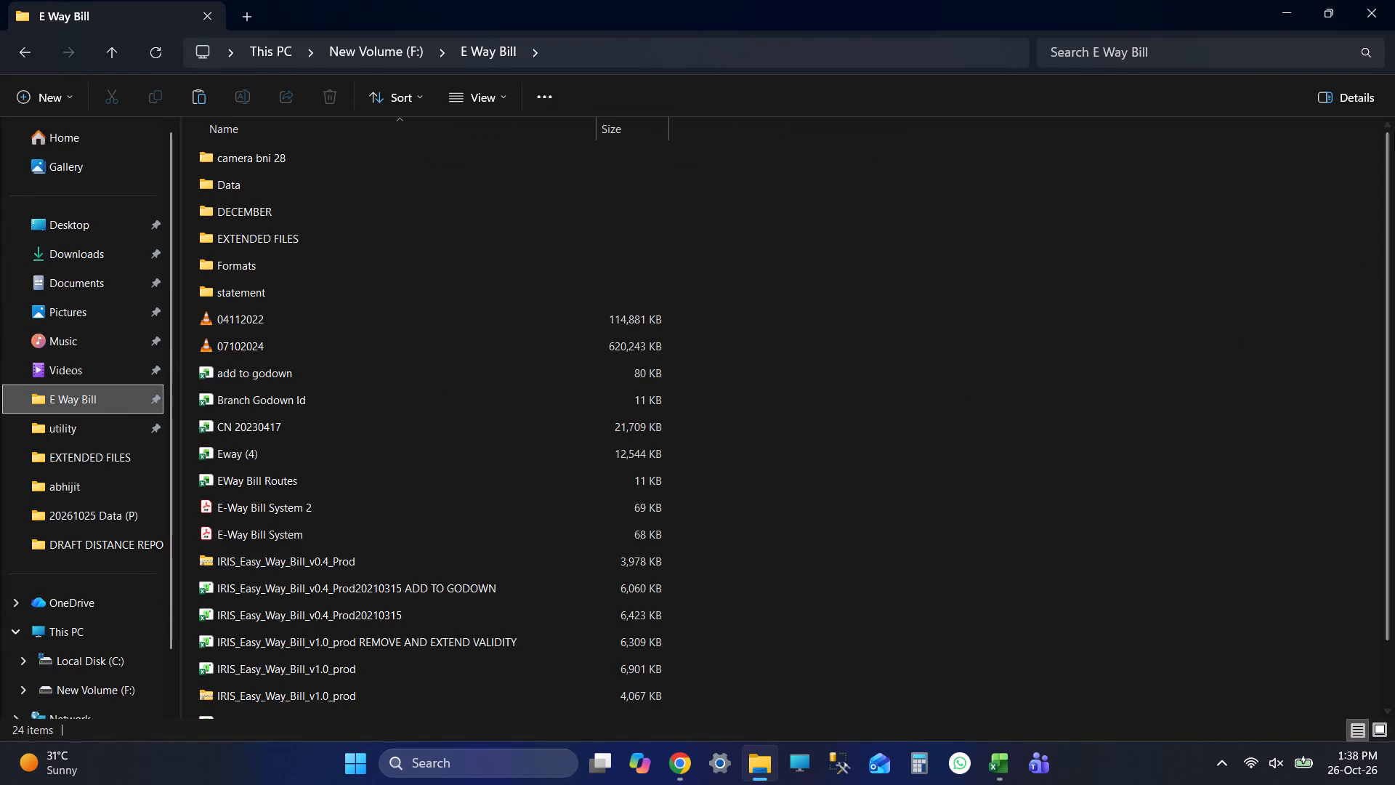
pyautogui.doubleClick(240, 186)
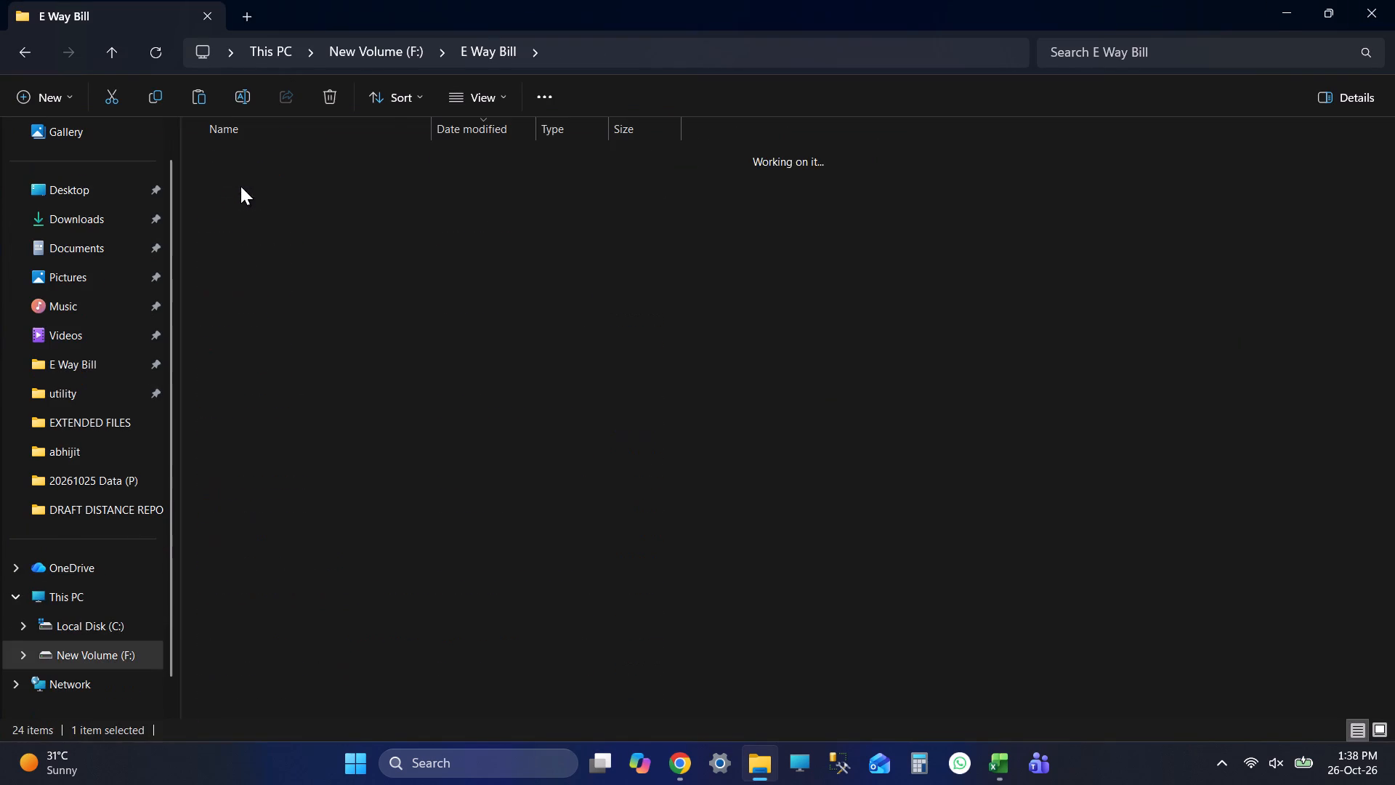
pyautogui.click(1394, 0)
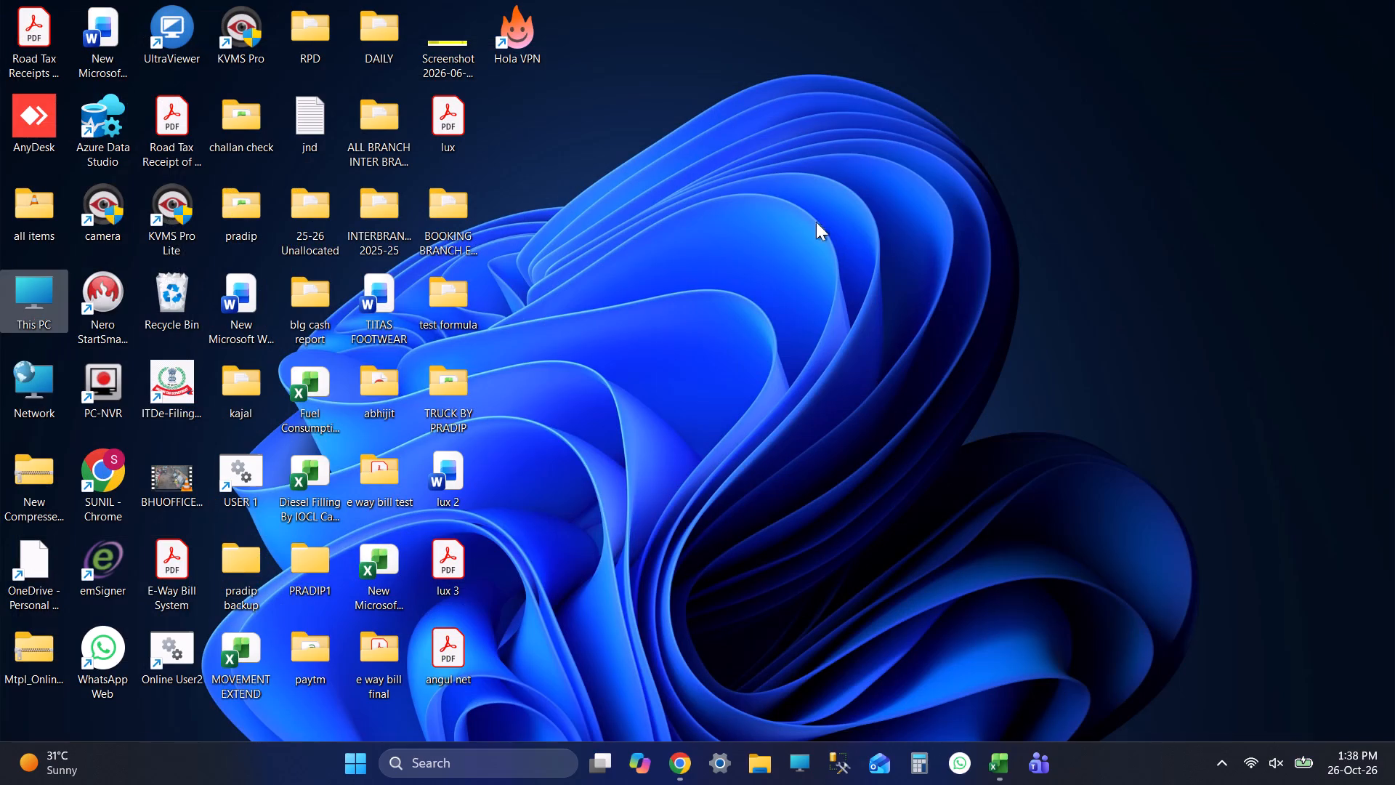
# Look through the manifest, stoppage, draft distance, daily distance and lorry trips report folders inside the TRUCK BY PRADIP desktop folder.
pyautogui.doubleClick(434, 400)
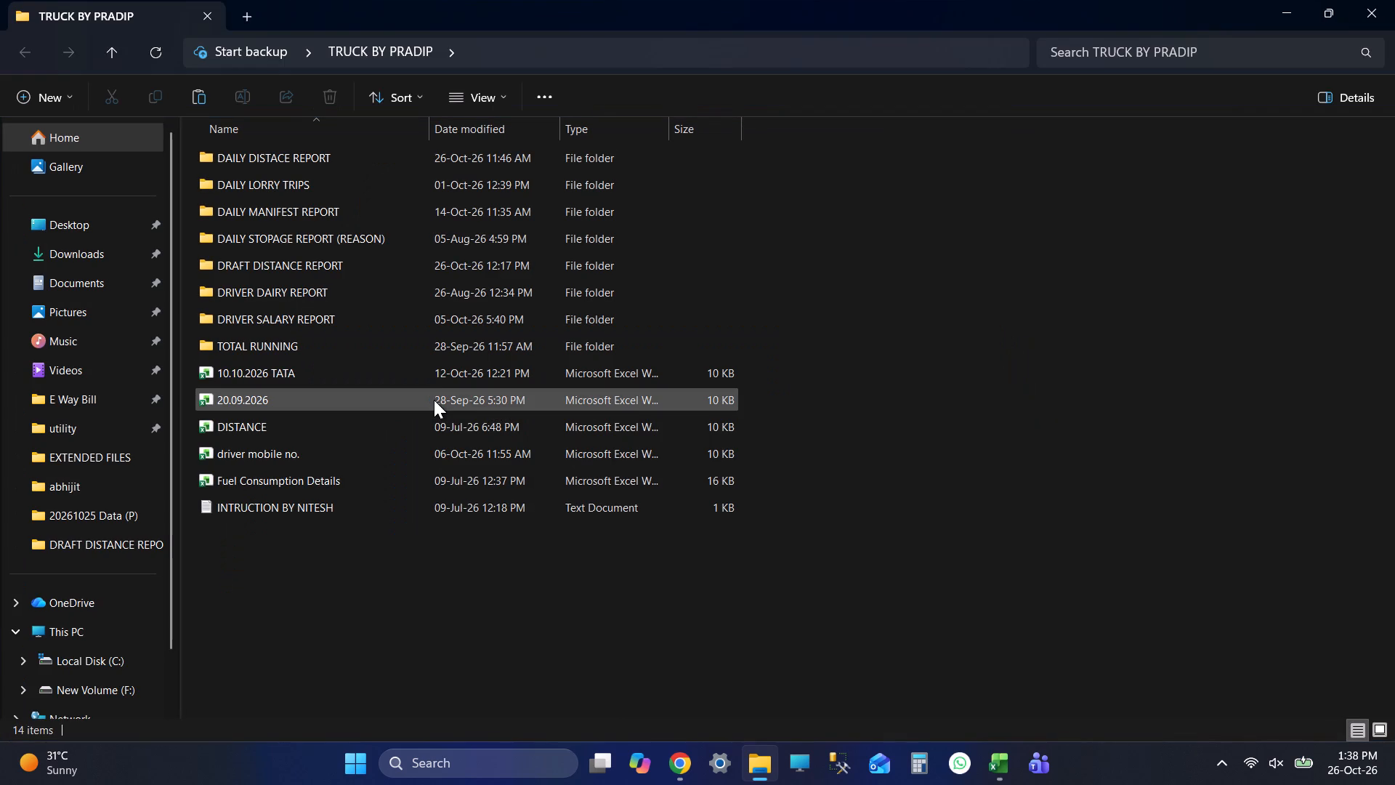
pyautogui.doubleClick(342, 220)
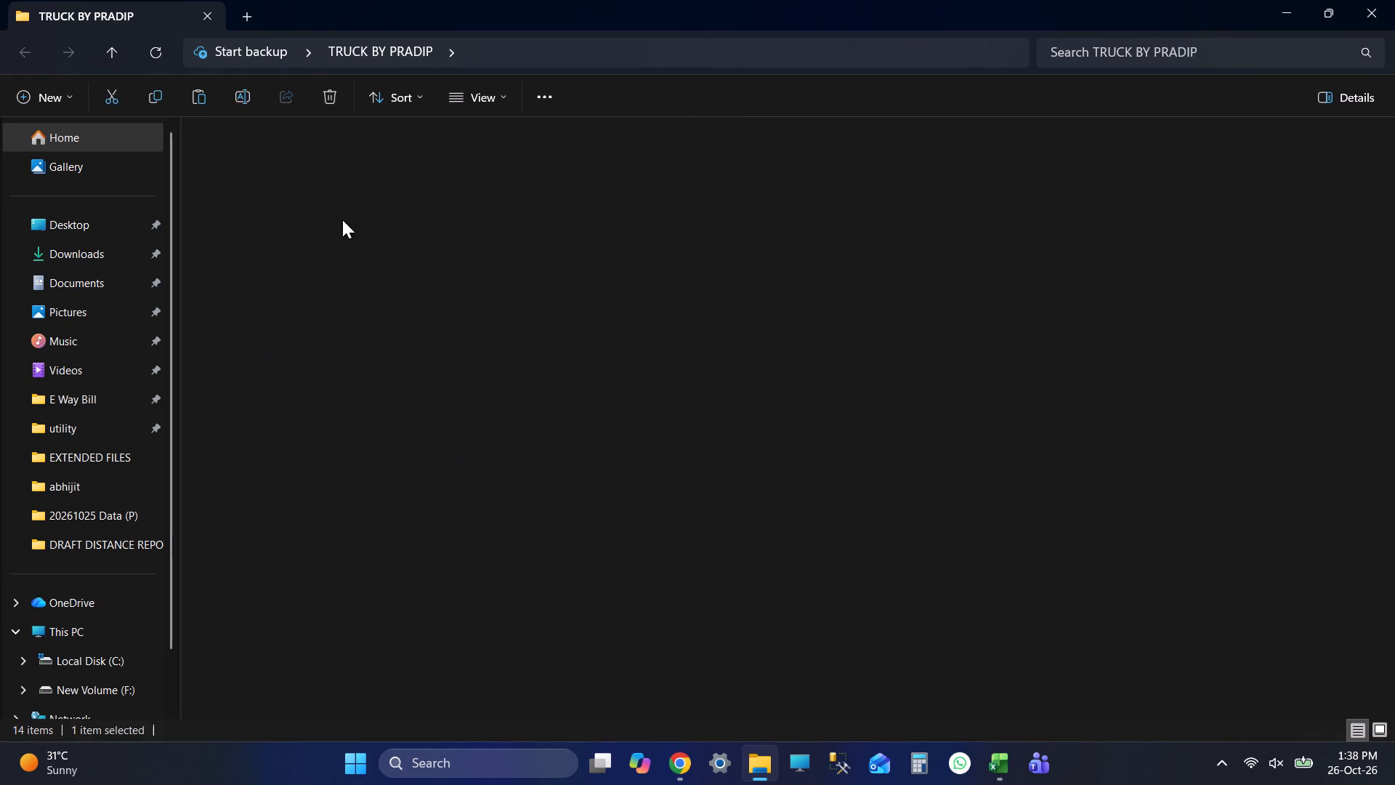
pyautogui.click(24, 43)
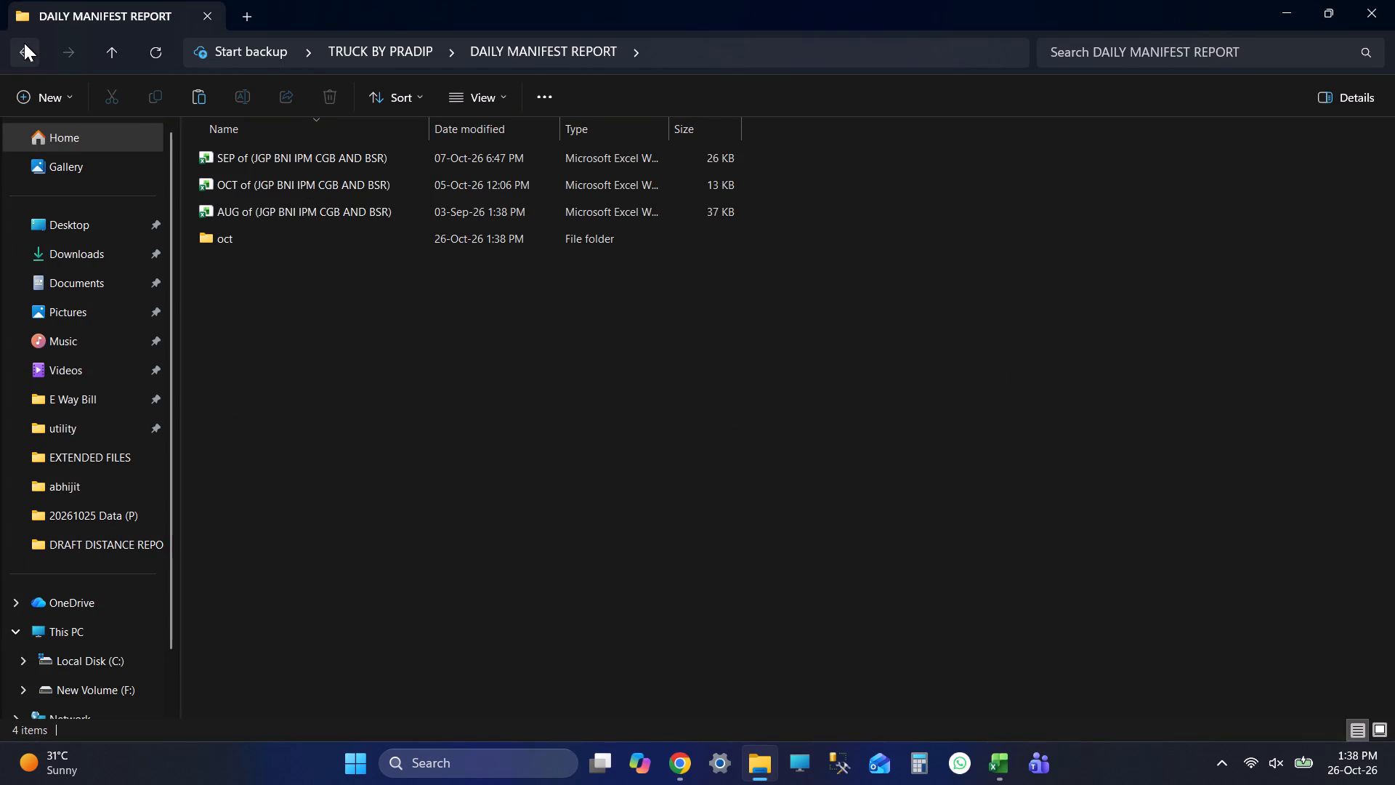
pyautogui.doubleClick(317, 238)
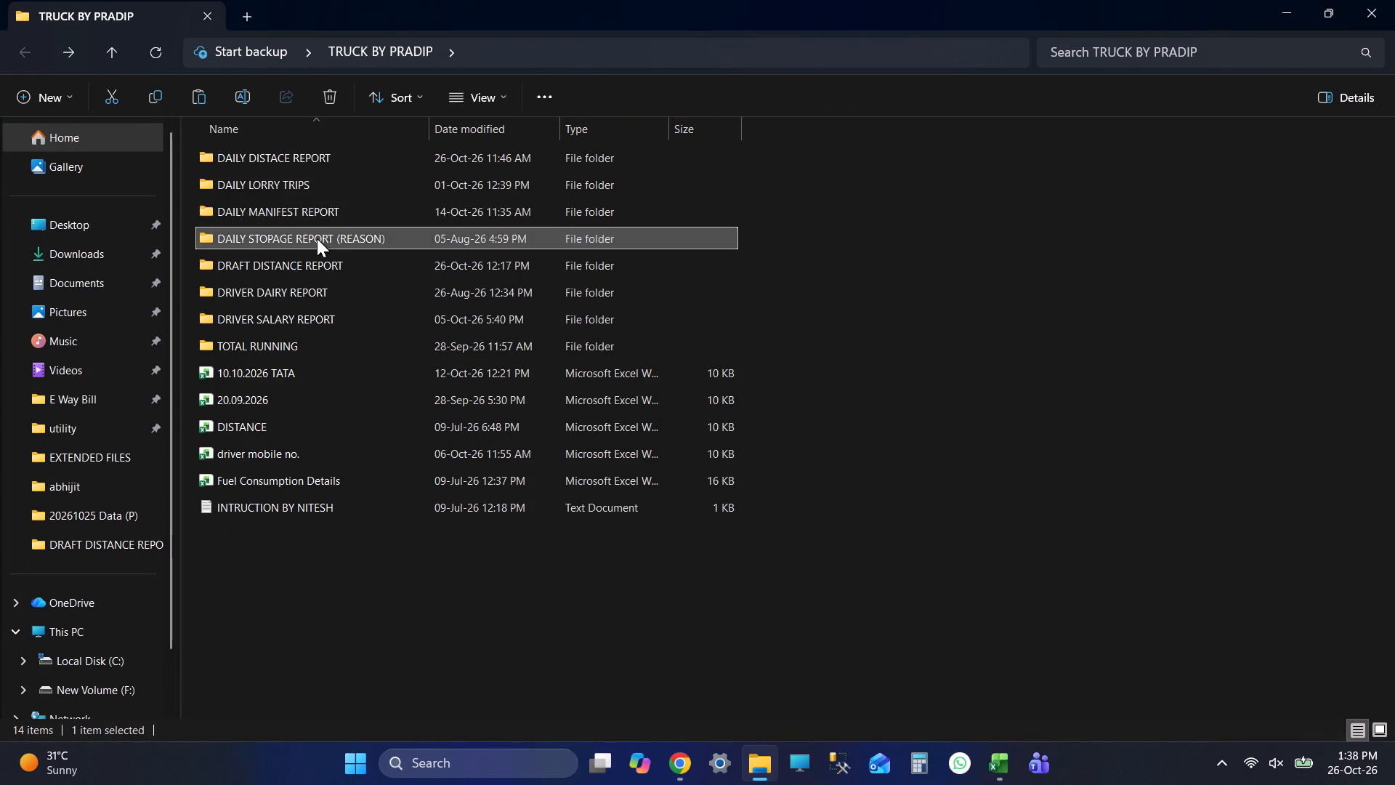
pyautogui.click(44, 53)
pyautogui.click(25, 48)
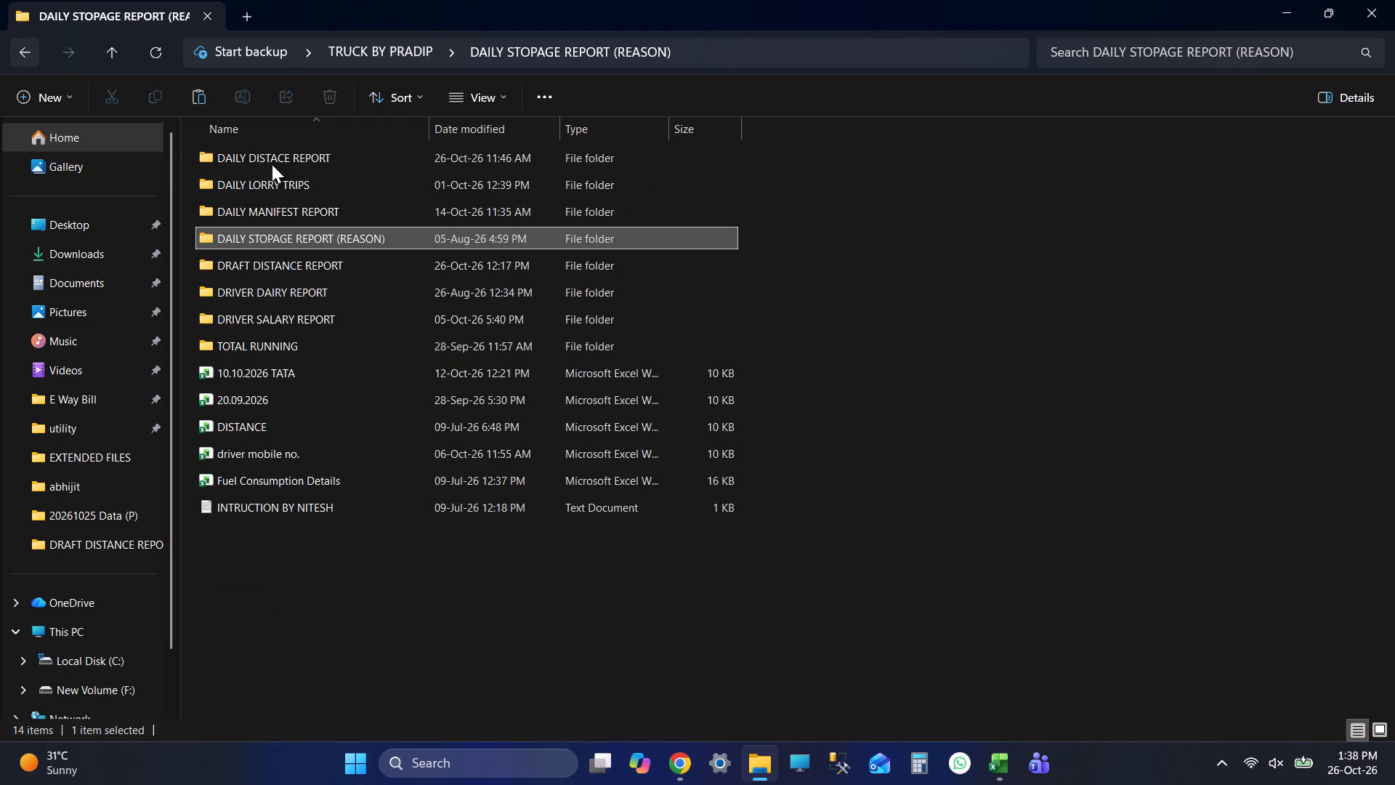
pyautogui.doubleClick(371, 270)
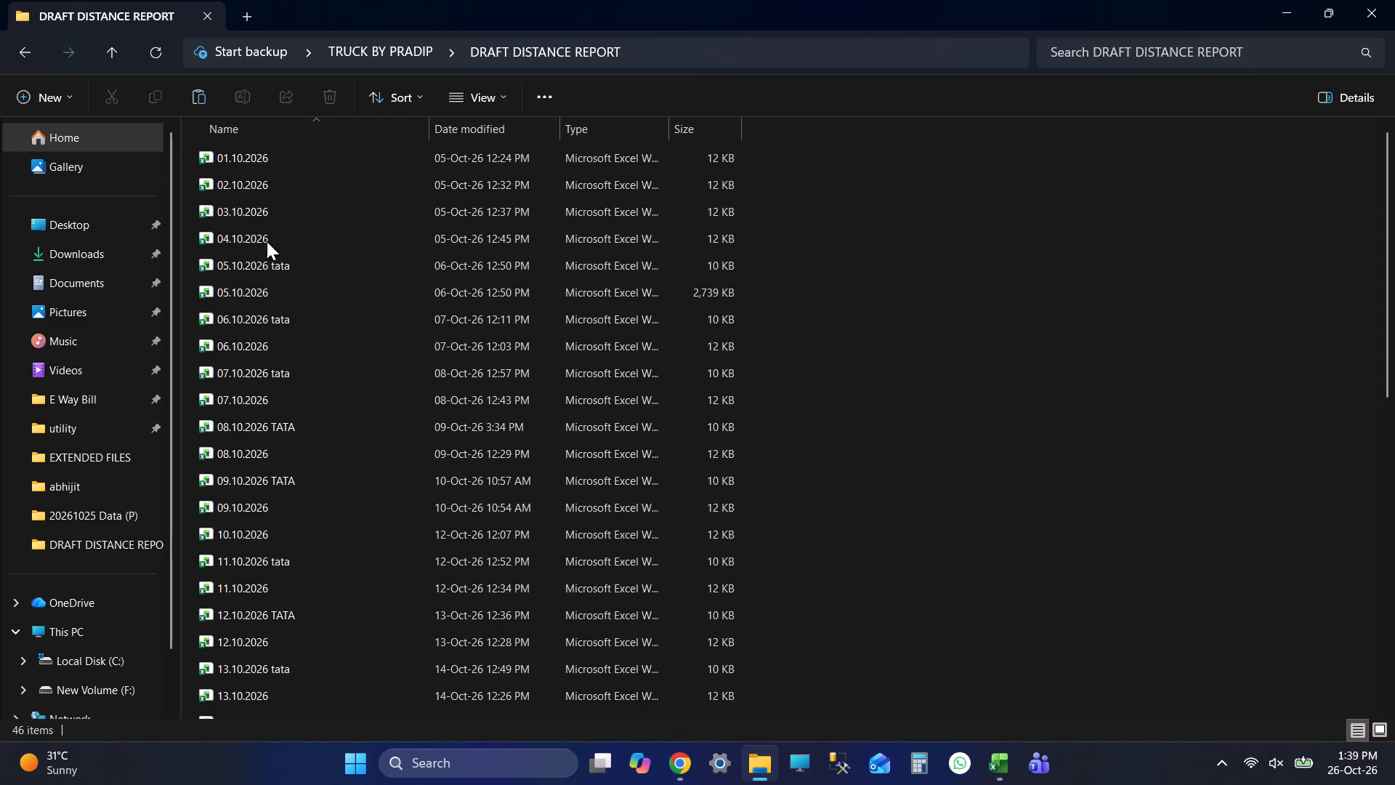
pyautogui.click(23, 49)
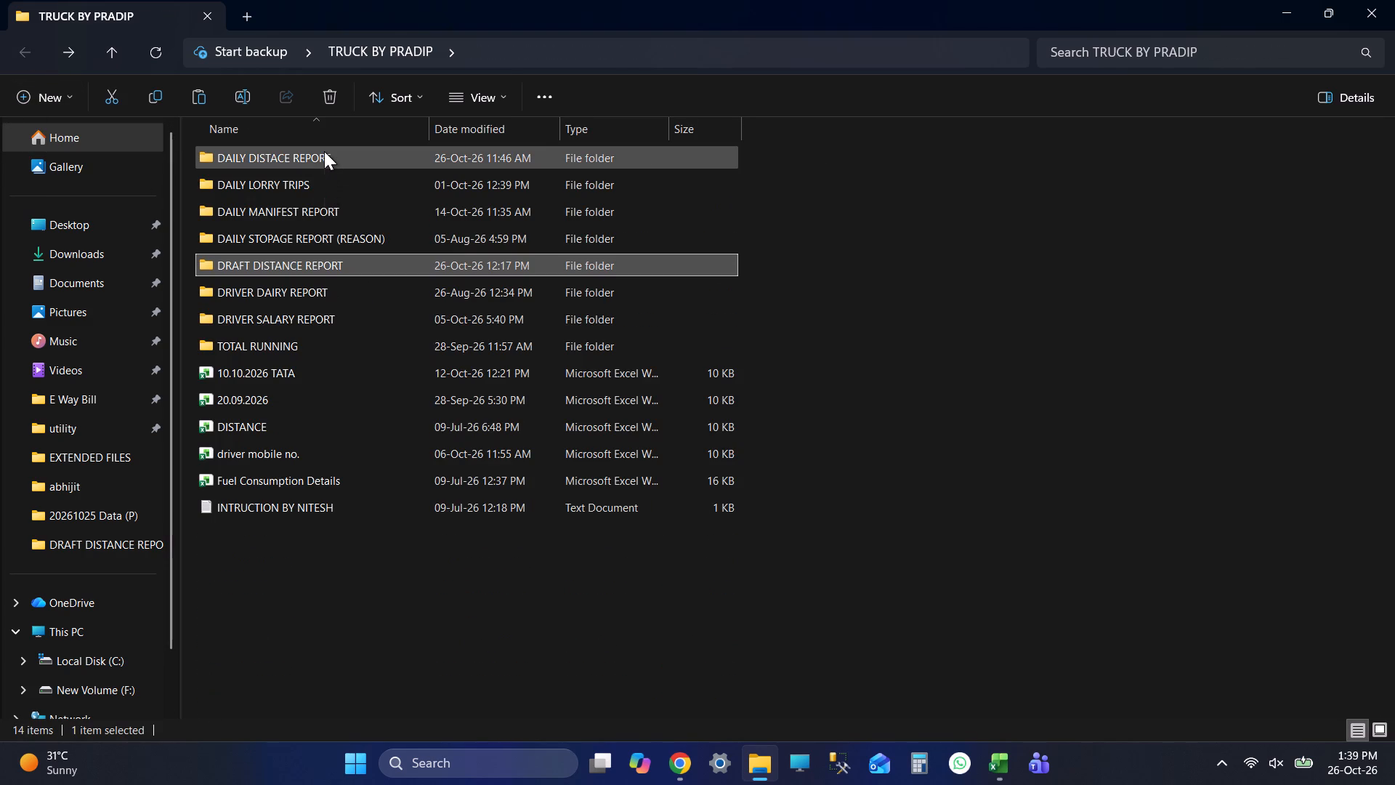
pyautogui.doubleClick(324, 151)
pyautogui.click(27, 56)
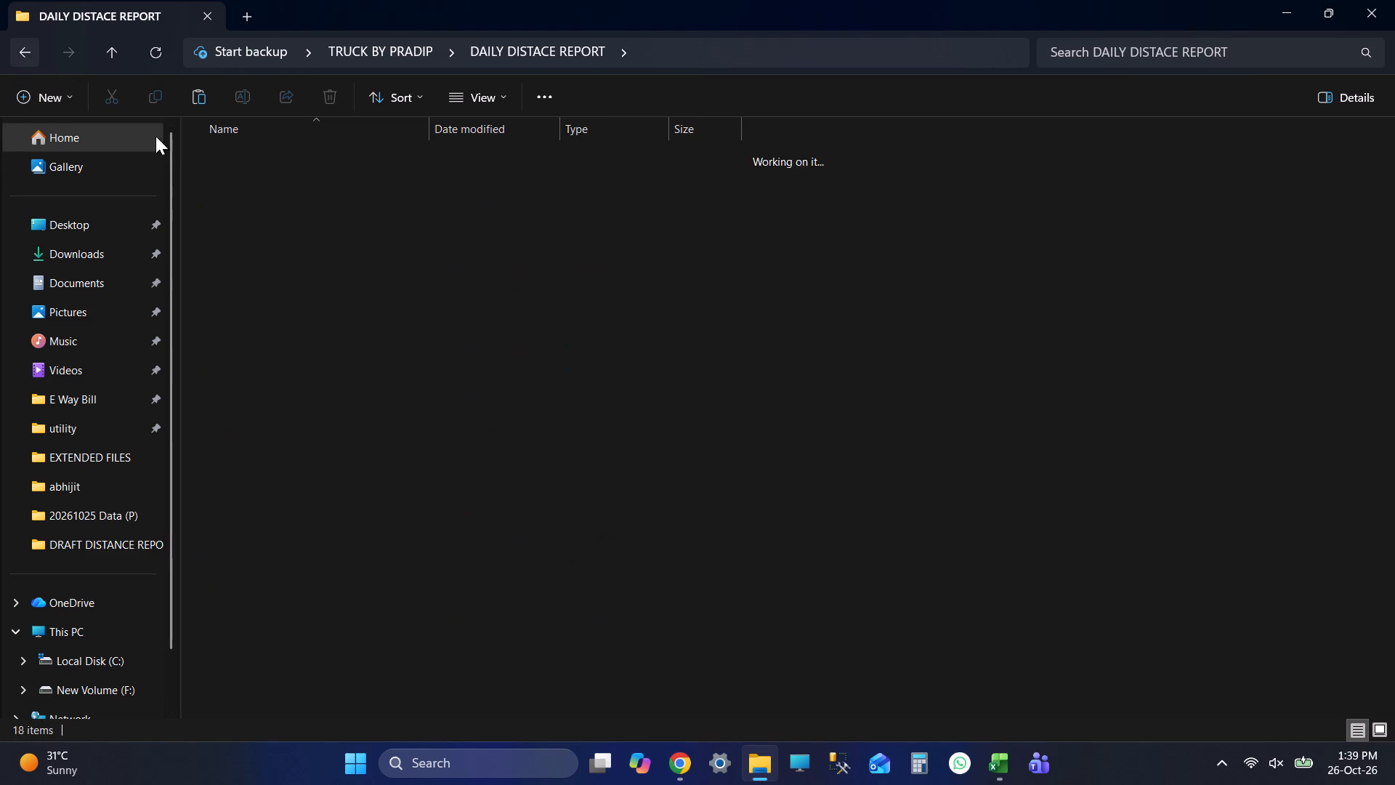
pyautogui.doubleClick(243, 193)
pyautogui.click(28, 51)
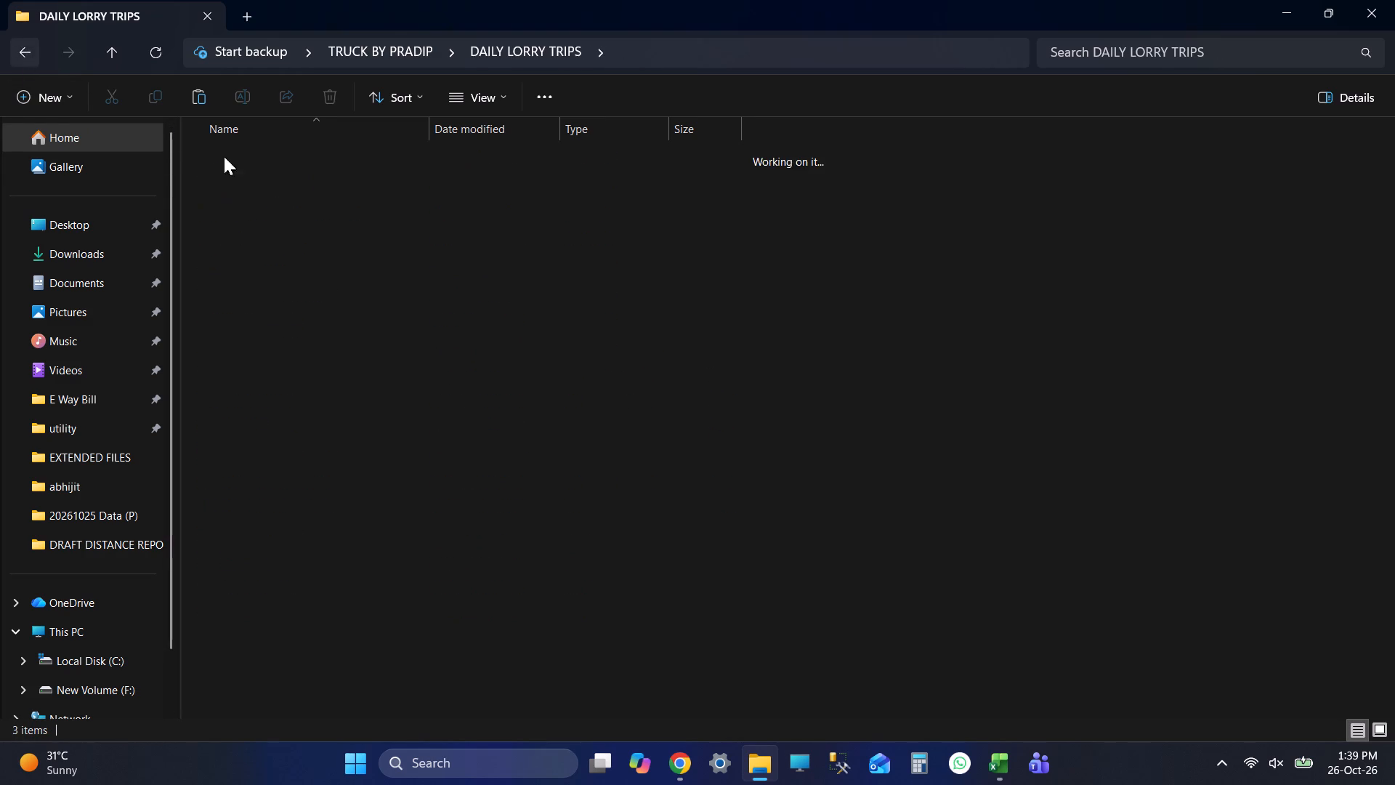
pyautogui.doubleClick(349, 214)
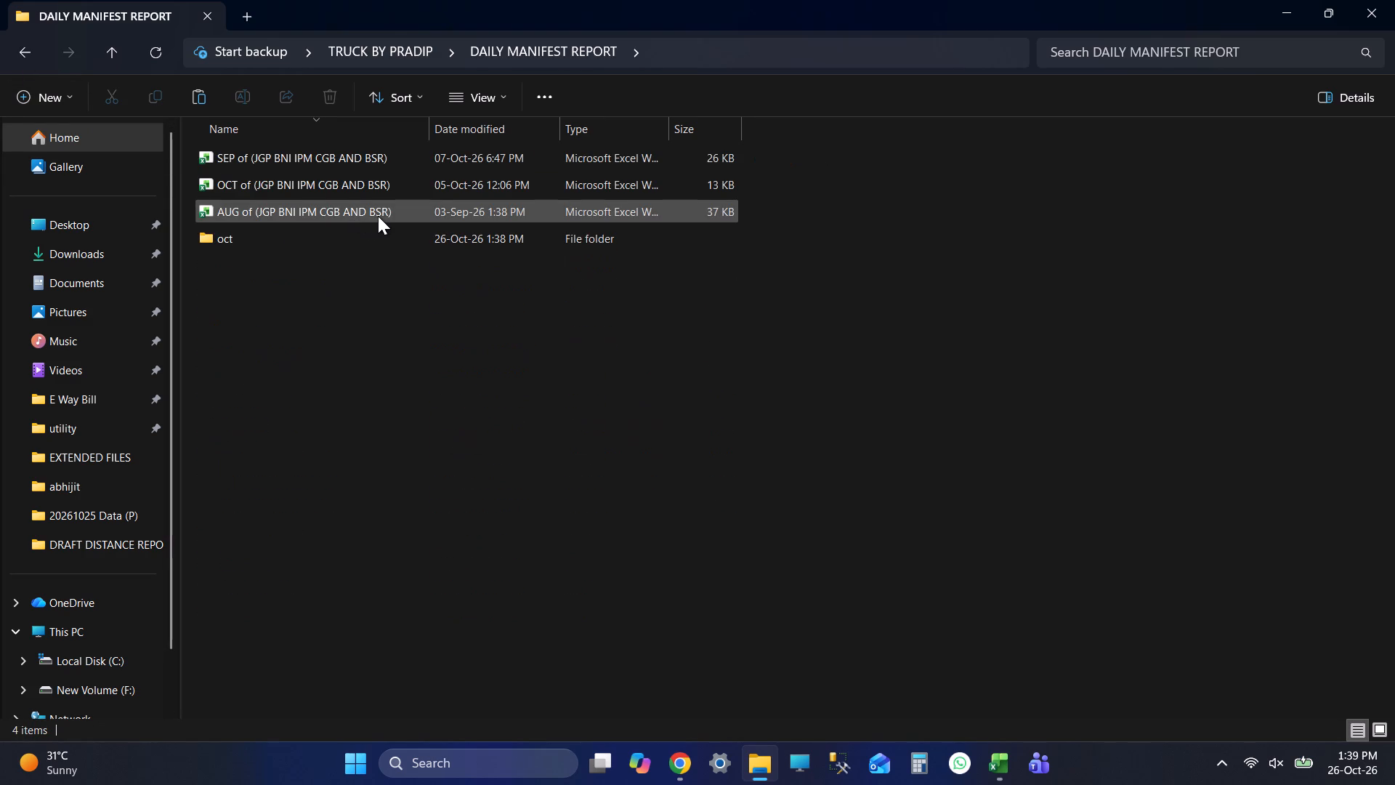
pyautogui.click(24, 47)
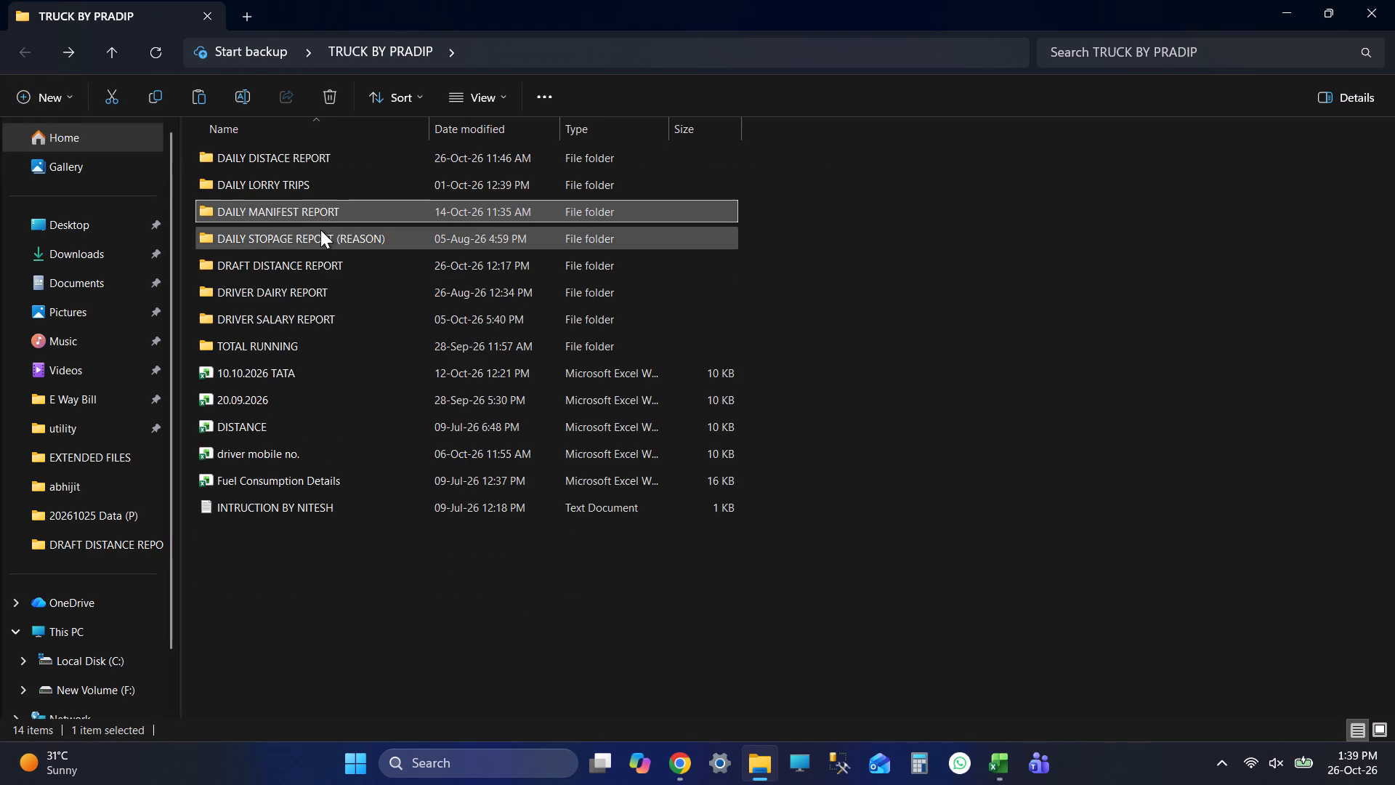
# Open the 22.10.2026 TO 23.10.2026 workbook from the OCT folder of DRIVER SALARY REPORT and save it.
pyautogui.doubleClick(343, 317)
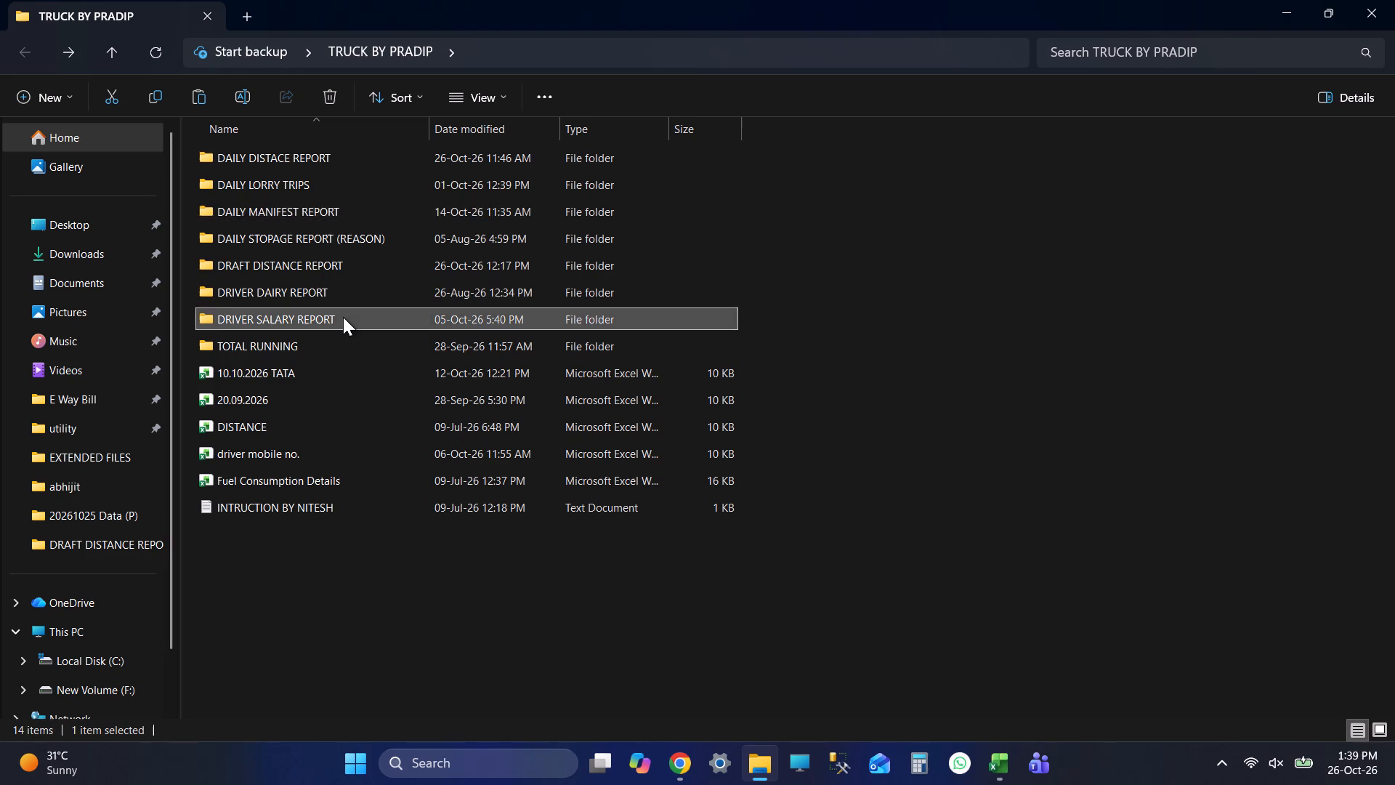
pyautogui.doubleClick(321, 193)
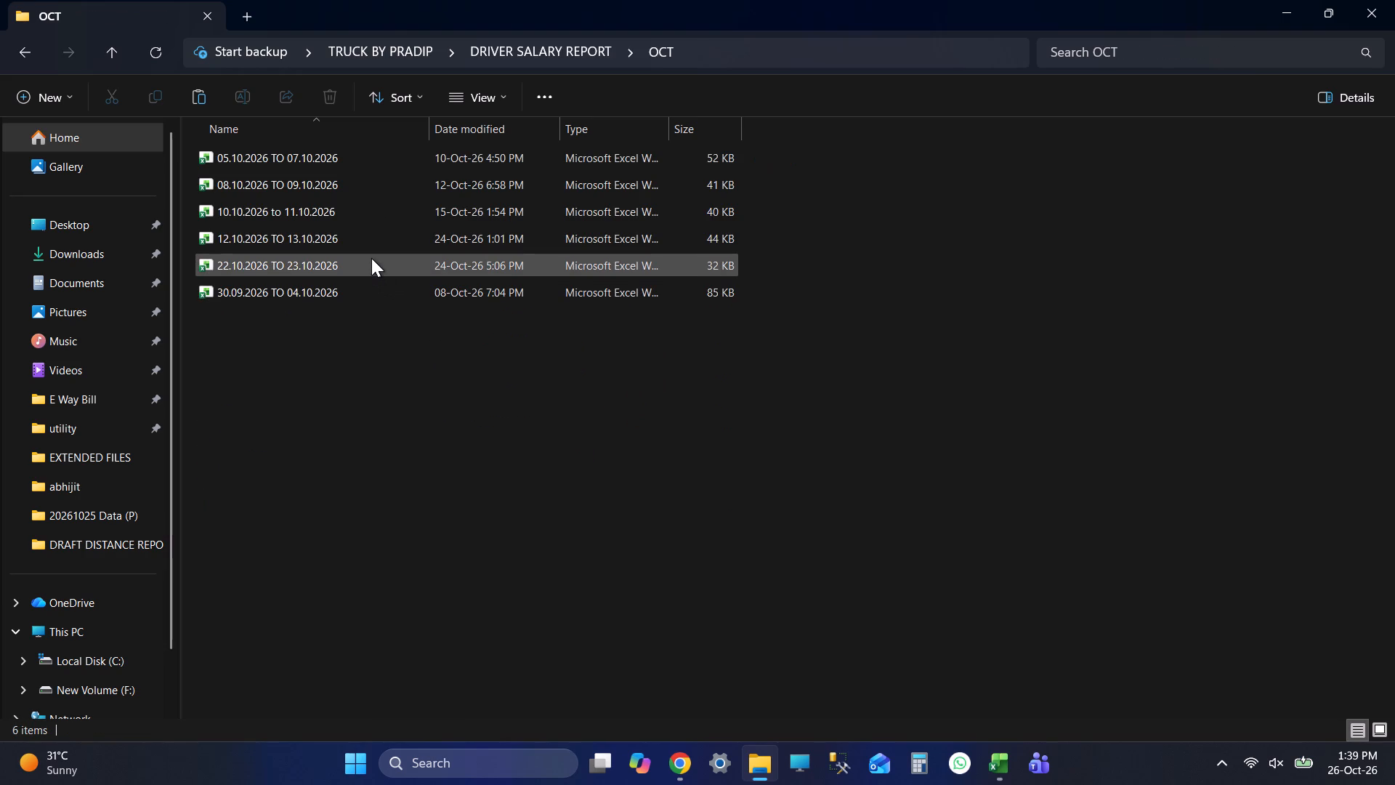
pyautogui.doubleClick(371, 258)
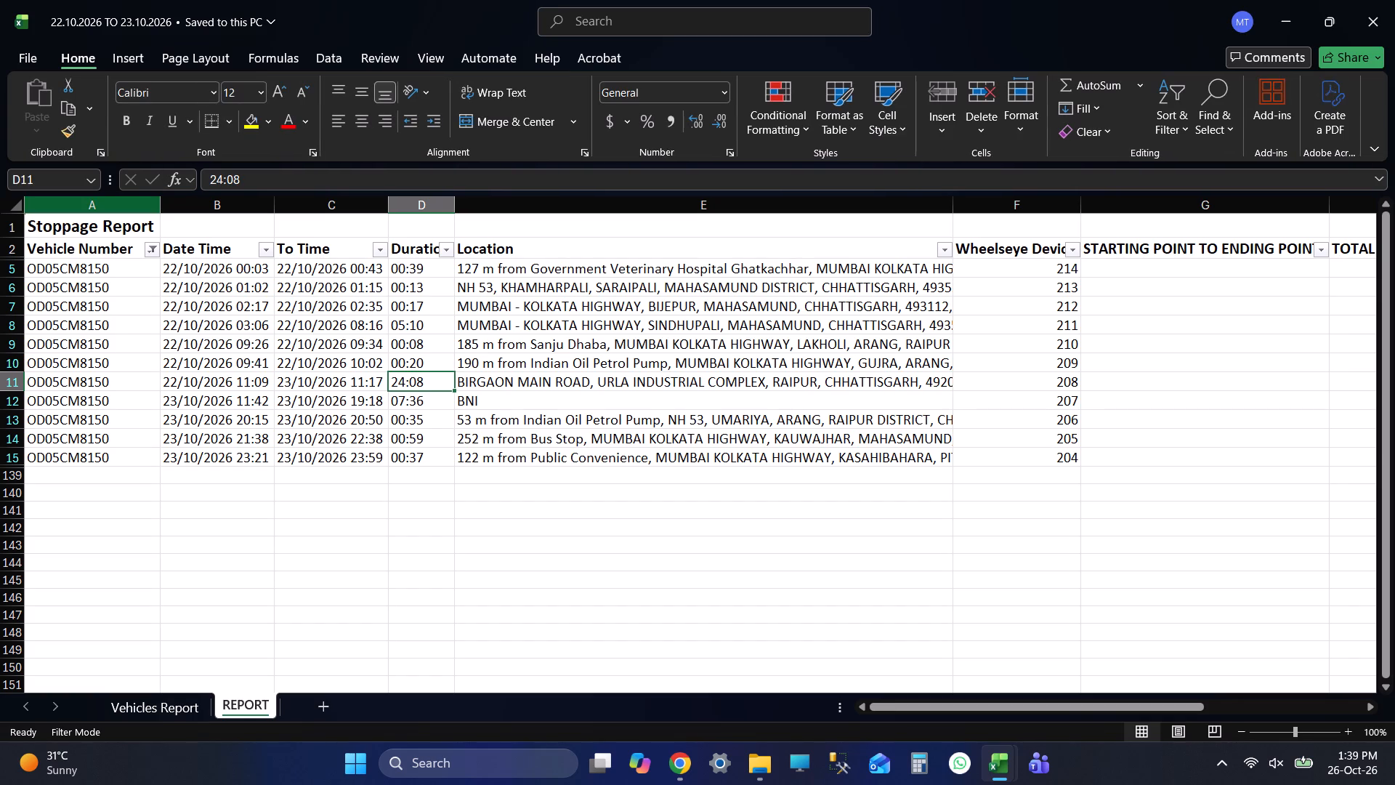
pyautogui.click(651, 398)
pyautogui.hotkey('ctrl', 's')
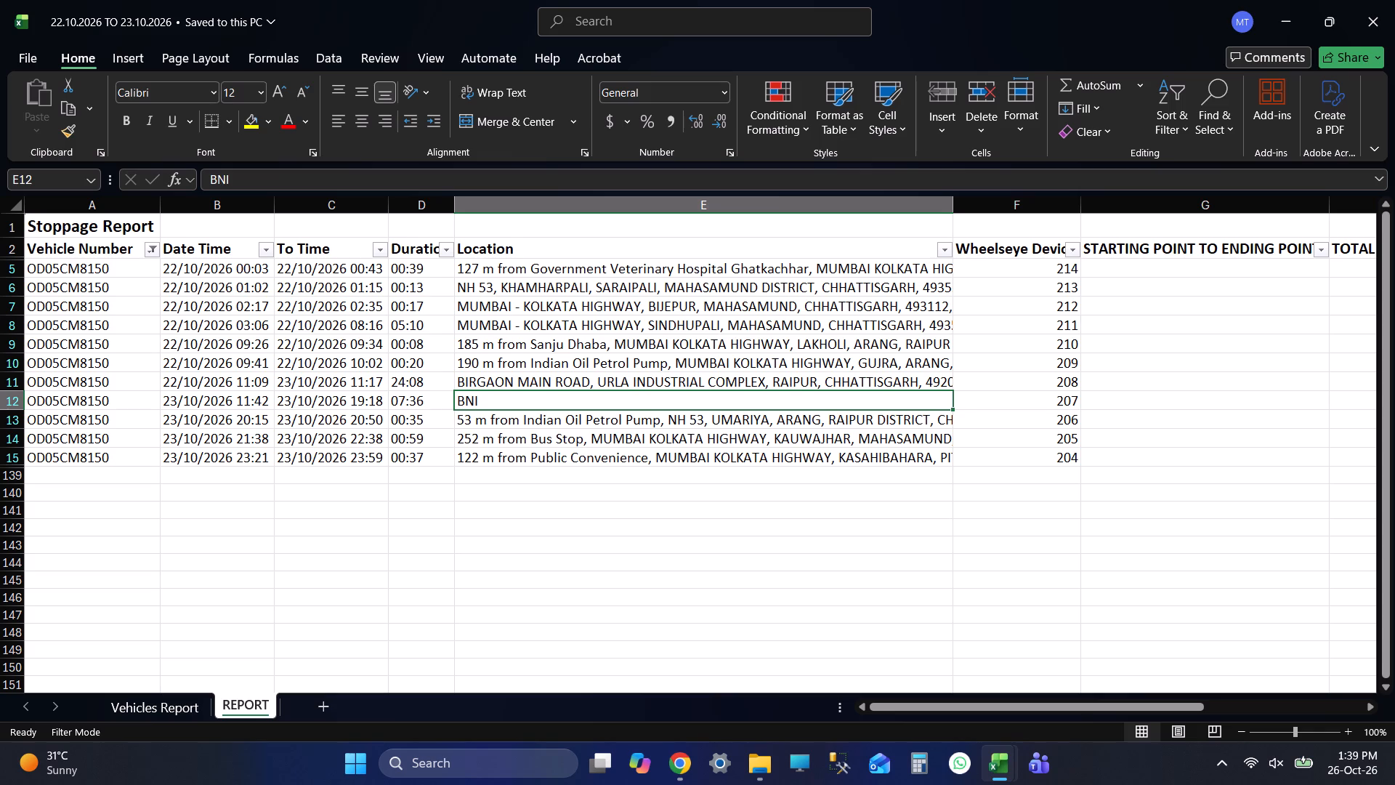
pyautogui.click(120, 300)
pyautogui.hotkey('ctrl', 'c')
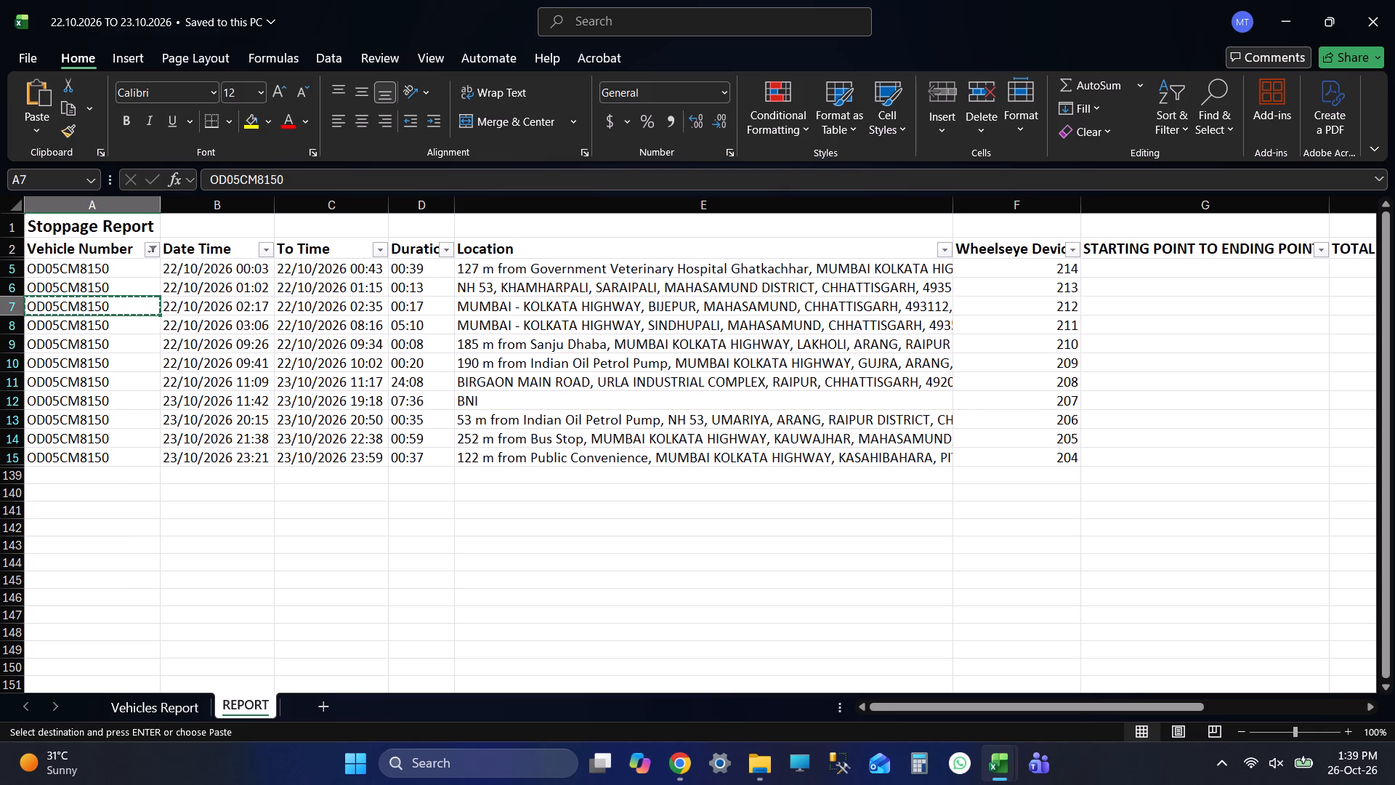
pyautogui.hotkey('alt', 'Tab')
pyautogui.hotkey('alt', 'Tab')
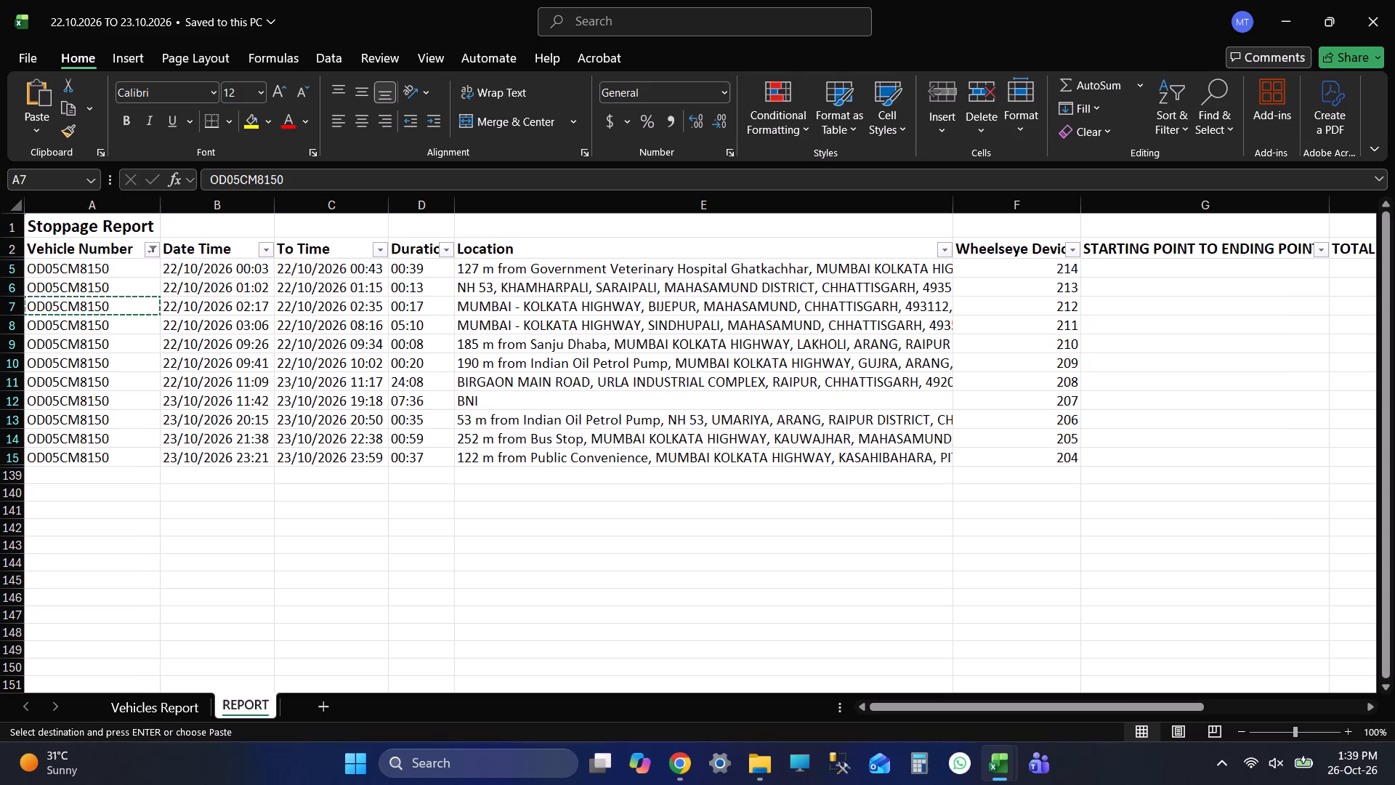
pyautogui.hotkey('alt', 'Tab')
pyautogui.hotkey('alt', 'Tab')
pyautogui.click(1394, 0)
pyautogui.hotkey('alt', 'Tab')
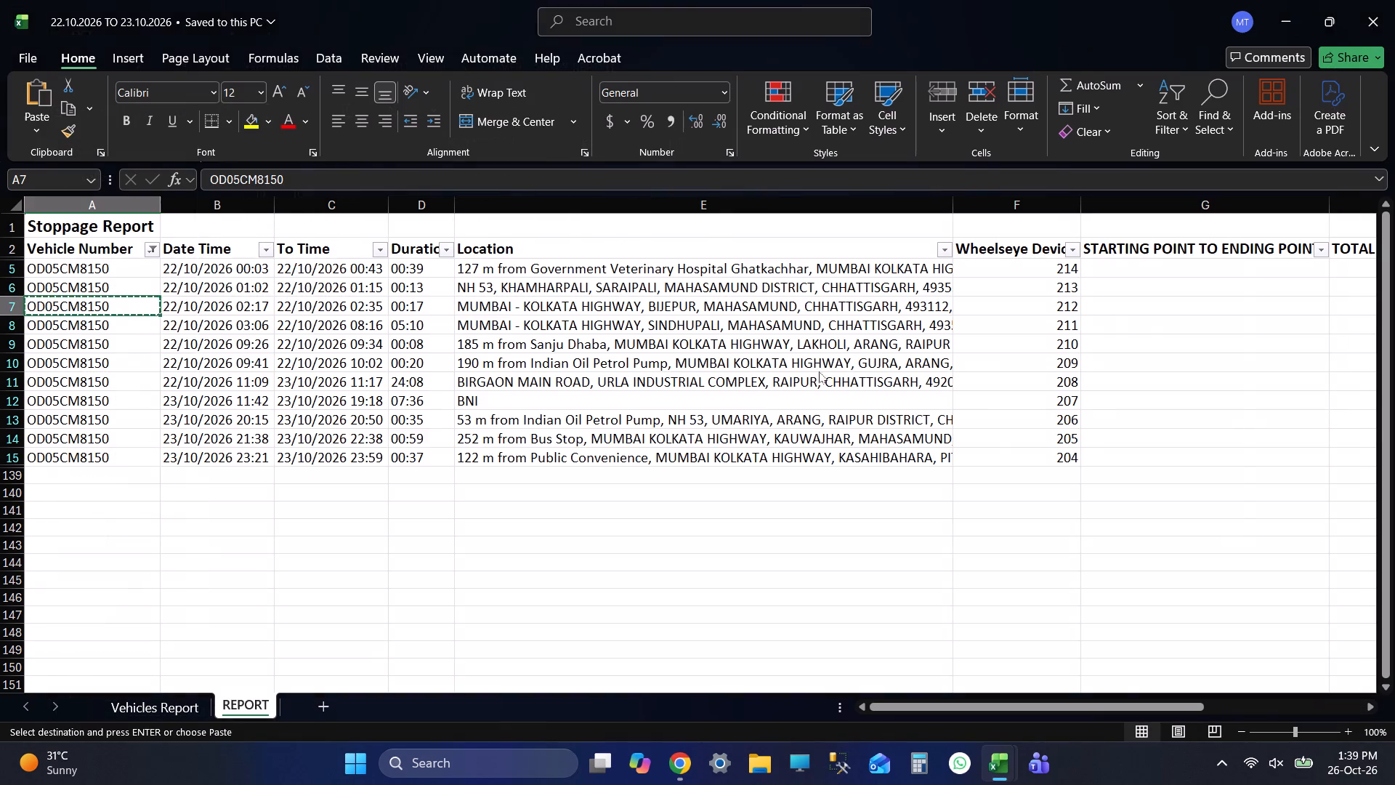
pyautogui.hotkey('alt', 'Tab')
pyautogui.click(393, 108)
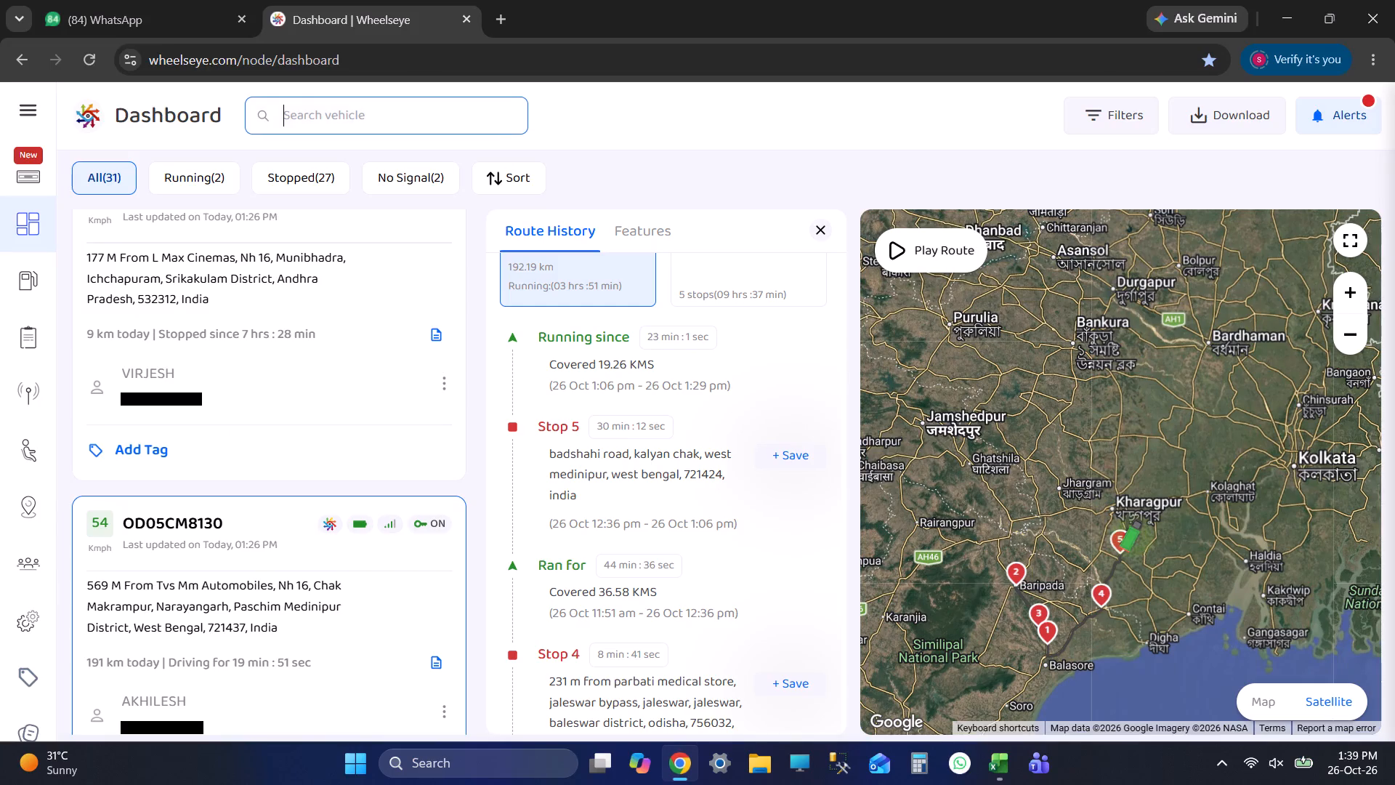
pyautogui.hotkey('ctrl', 'v')
pyautogui.press('Return')
pyautogui.click(147, 342)
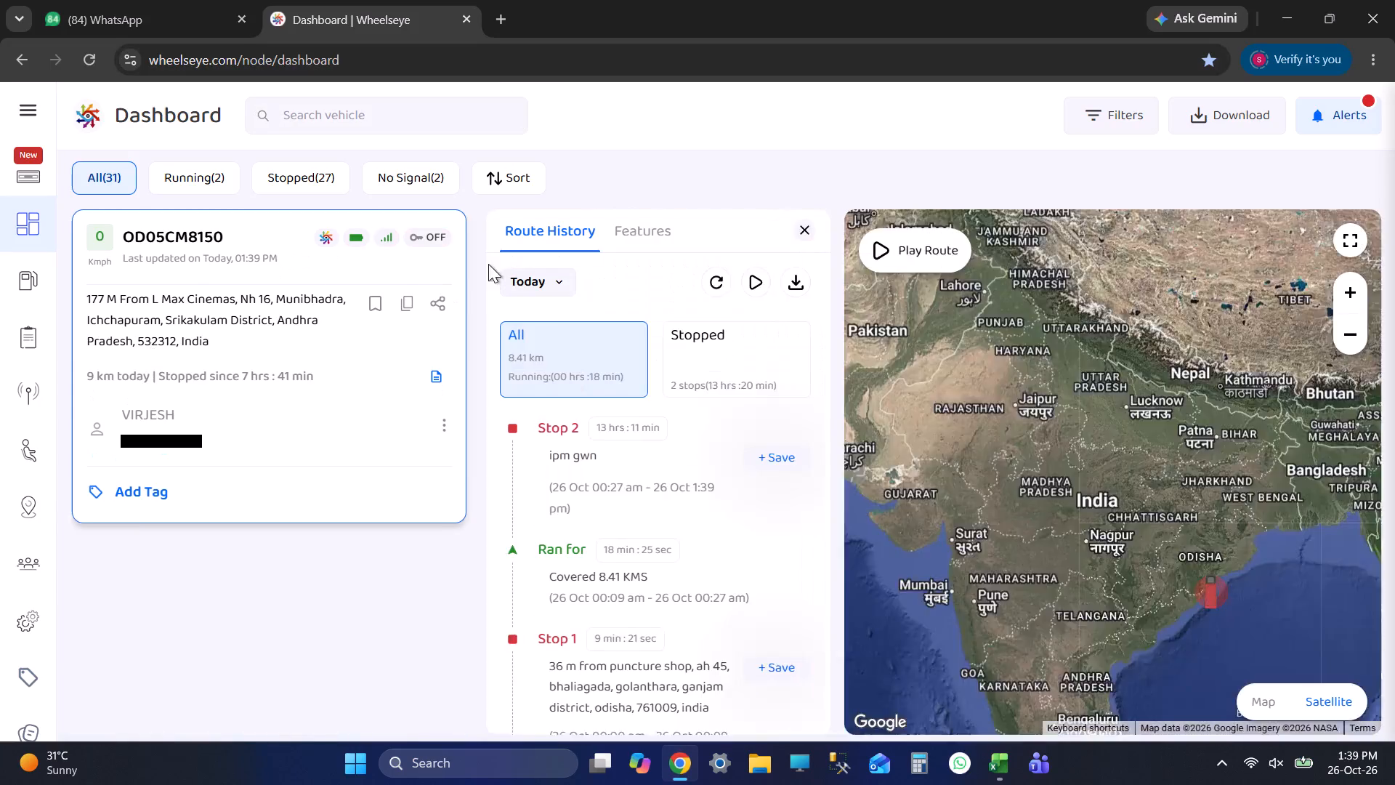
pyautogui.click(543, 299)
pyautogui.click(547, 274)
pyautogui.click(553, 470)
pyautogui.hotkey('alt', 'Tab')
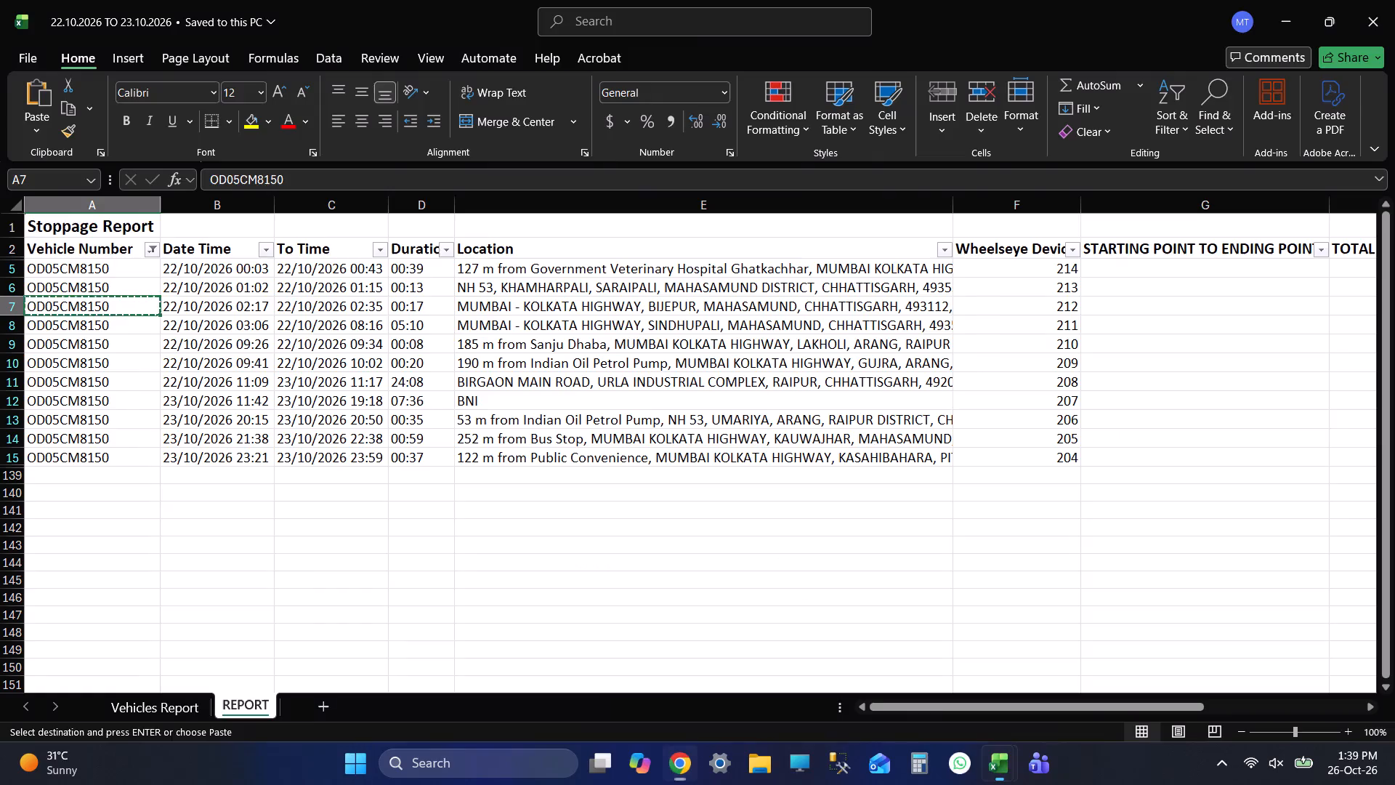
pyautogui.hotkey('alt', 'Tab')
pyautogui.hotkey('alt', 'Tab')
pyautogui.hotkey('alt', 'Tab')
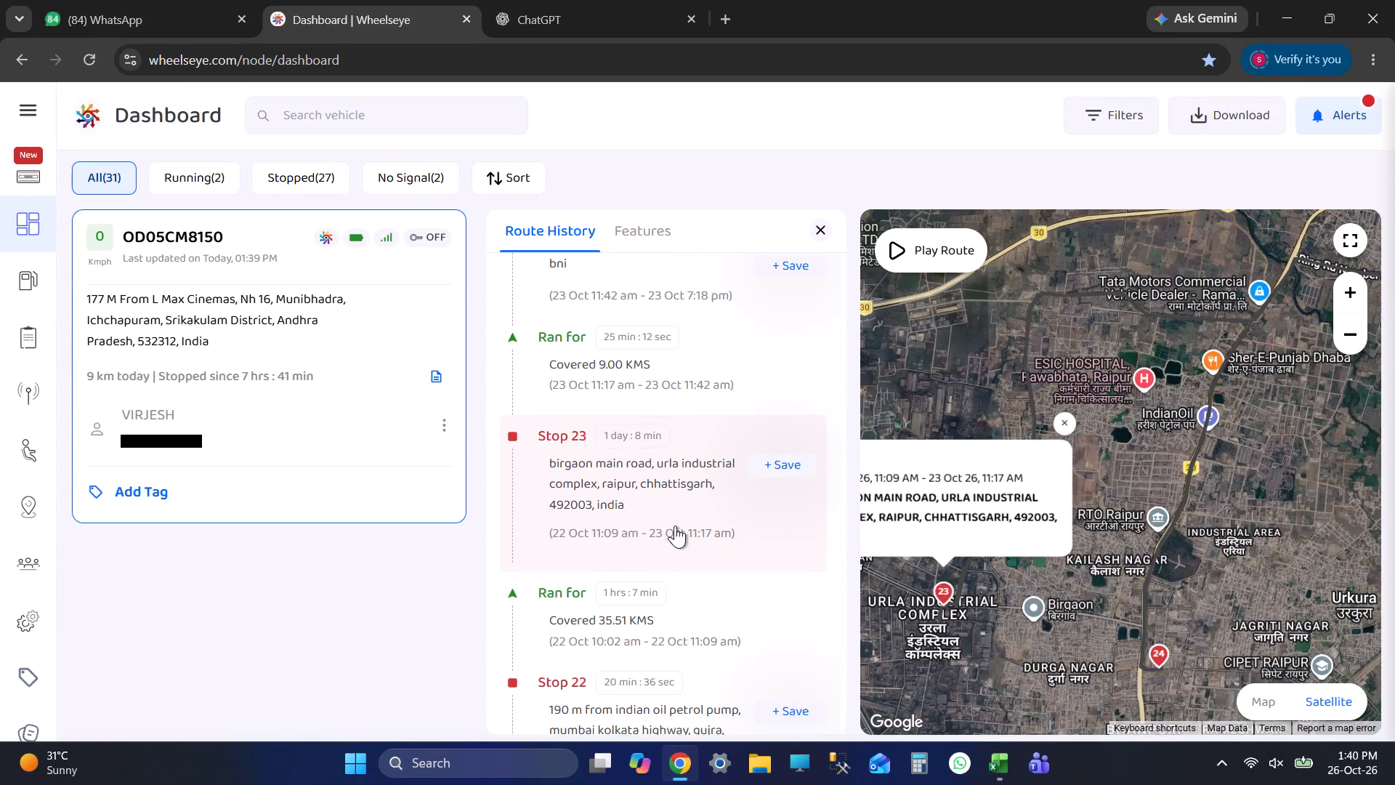
pyautogui.hotkey('alt', 'Tab')
pyautogui.hotkey('alt', 'Tab')
# Examine each 22 October stop on the map, going back from Stop 22 at Gujra, Arang to Stop 17 near Ghatkachhar.
pyautogui.scroll(-1, 675, 526)
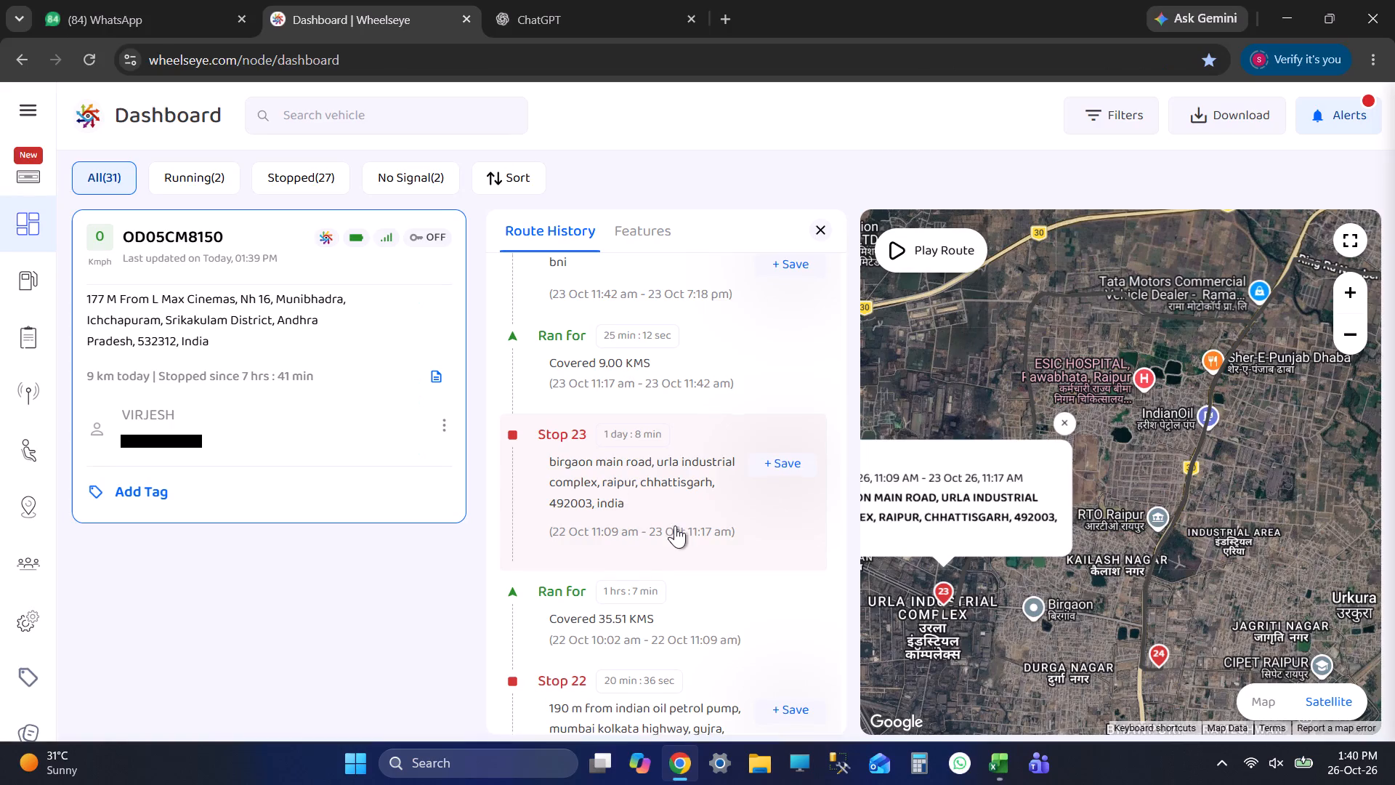
pyautogui.scroll(-1, 675, 526)
pyautogui.click(658, 548)
pyautogui.scroll(-3, 658, 548)
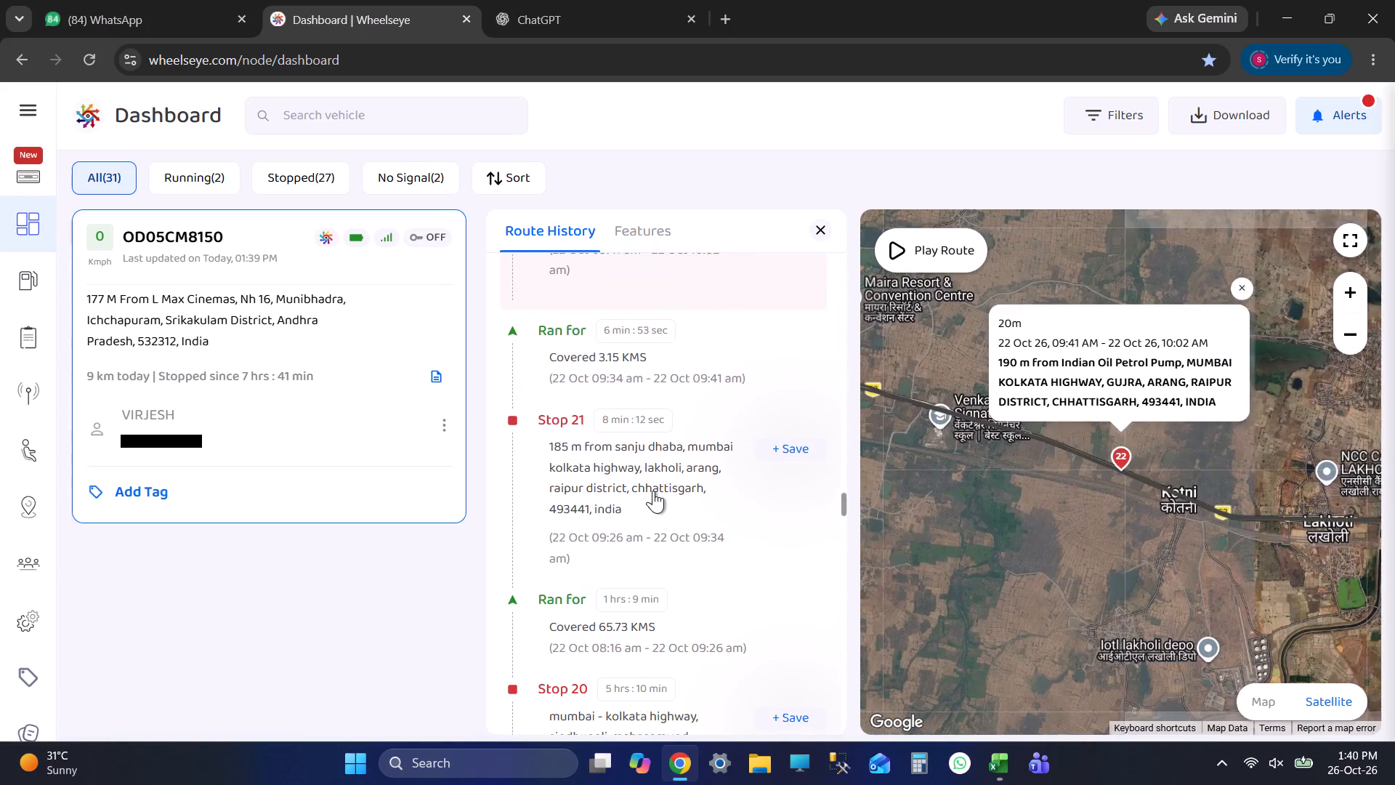
pyautogui.click(653, 491)
pyautogui.scroll(-2, 655, 507)
pyautogui.click(655, 544)
pyautogui.scroll(-2, 655, 544)
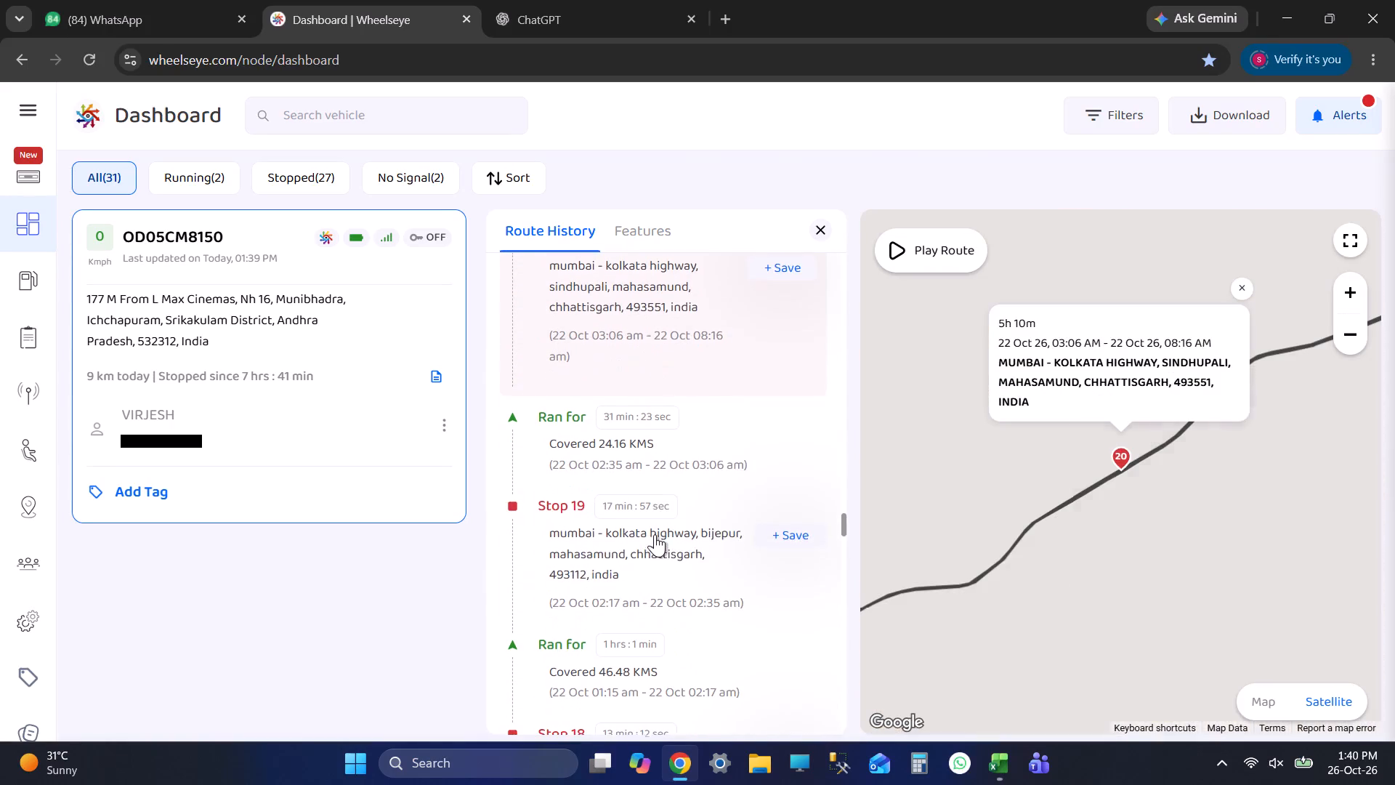
pyautogui.click(663, 517)
pyautogui.scroll(-3, 686, 542)
pyautogui.click(698, 485)
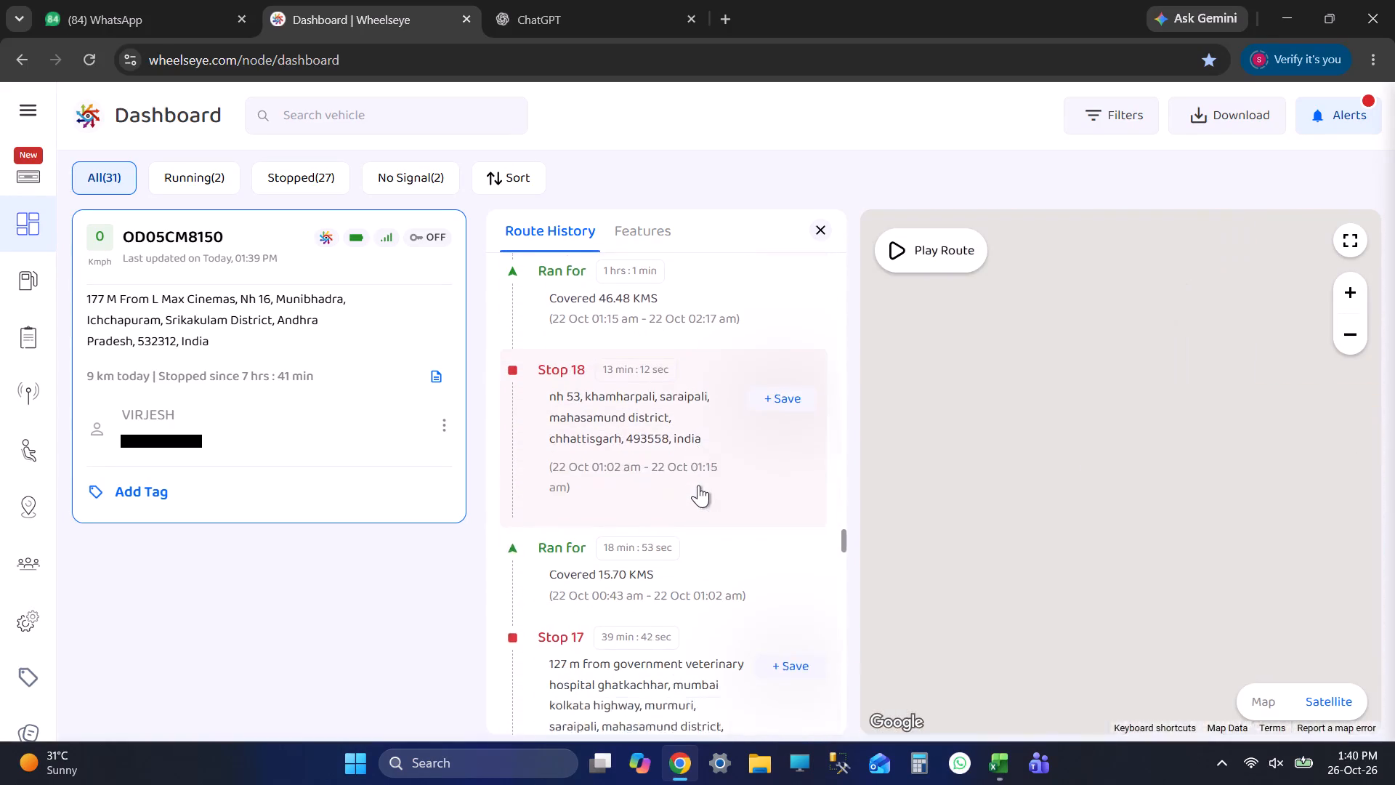
pyautogui.scroll(-2, 705, 513)
pyautogui.click(707, 526)
pyautogui.scroll(-4, 1121, 536)
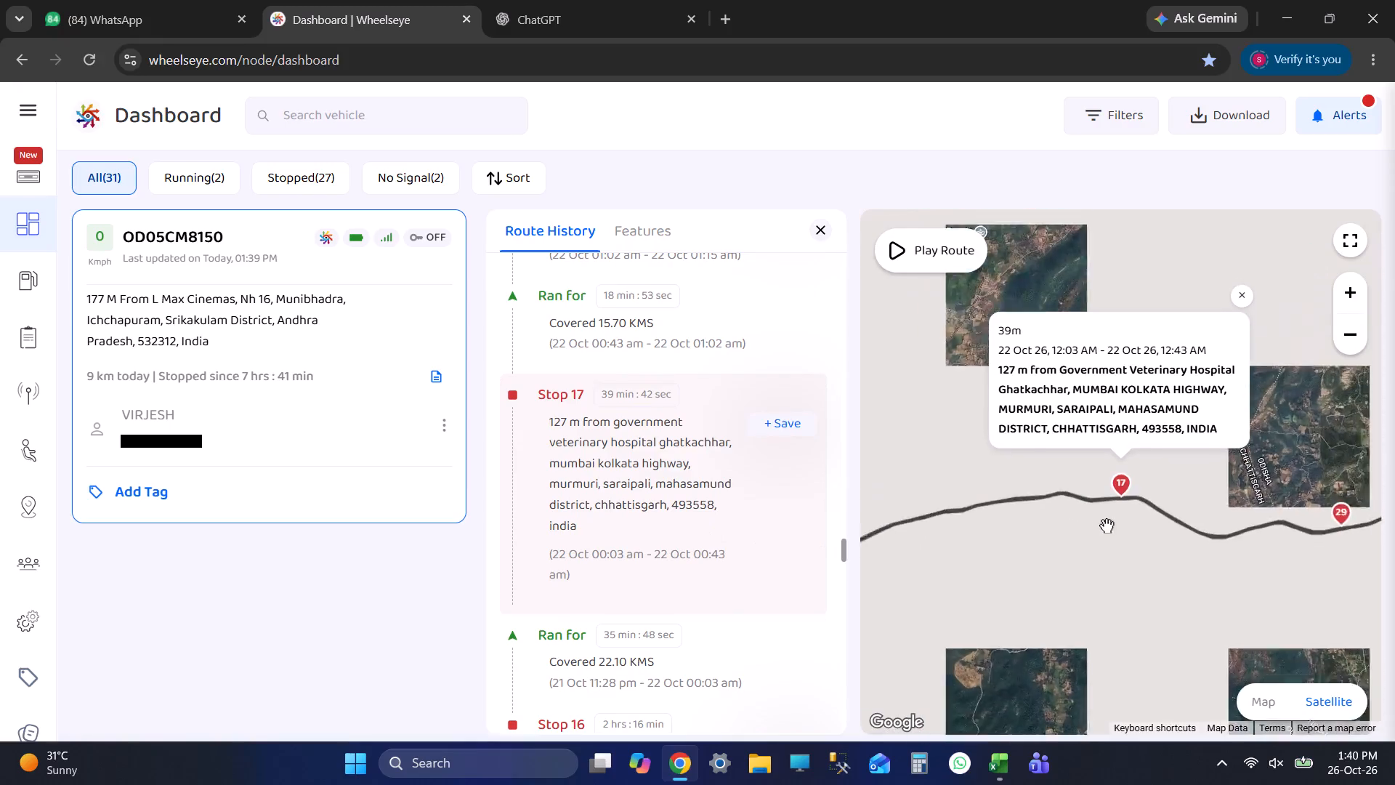
pyautogui.scroll(-10, 1107, 526)
pyautogui.scroll(1, 1086, 542)
pyautogui.scroll(-9, 1086, 542)
pyautogui.scroll(-2, 761, 568)
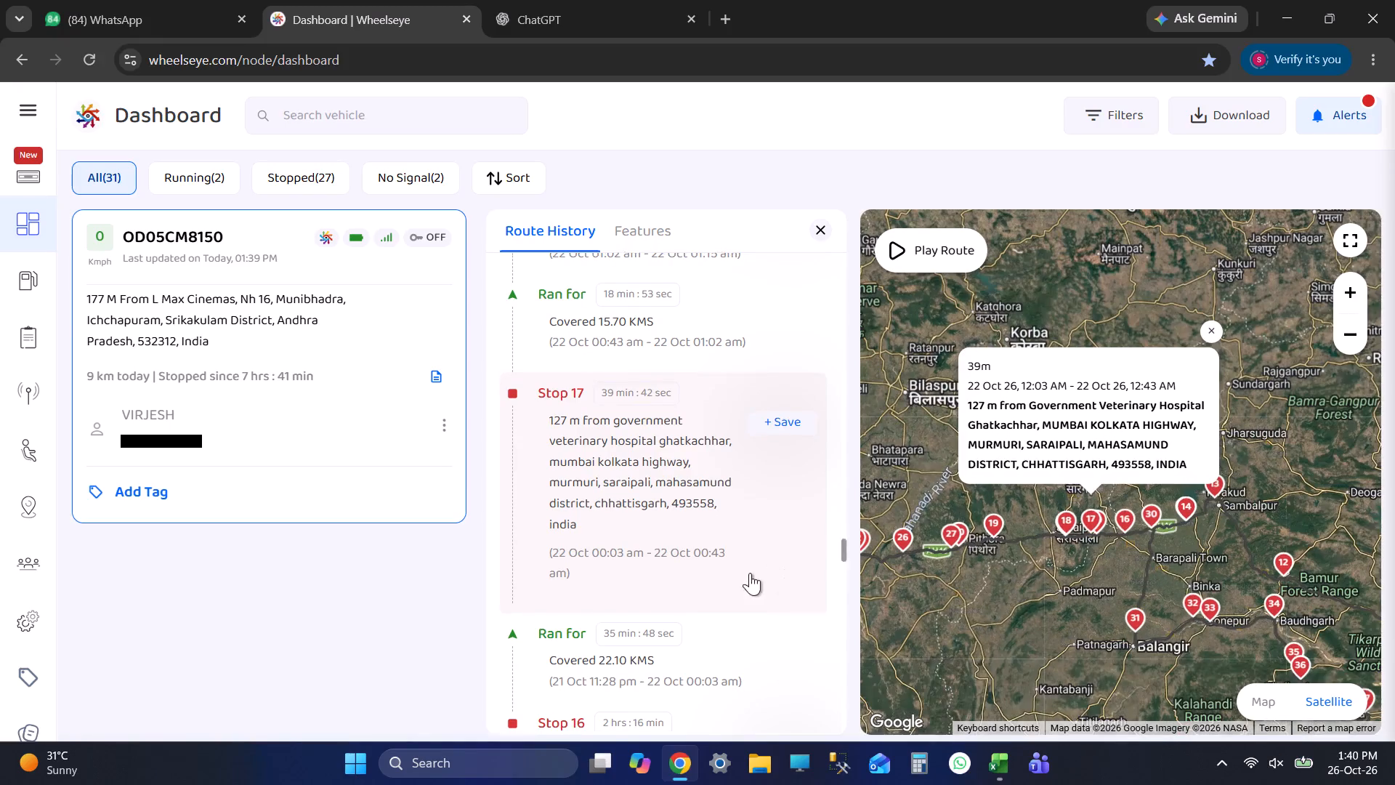
# Trace the 21 October stops back on the map, from Garbhana, Sohela to the Balaji Hotel stop at Bhandari Pokhari.
pyautogui.scroll(-2, 750, 573)
pyautogui.click(669, 402)
pyautogui.scroll(-2, 716, 482)
pyautogui.click(661, 542)
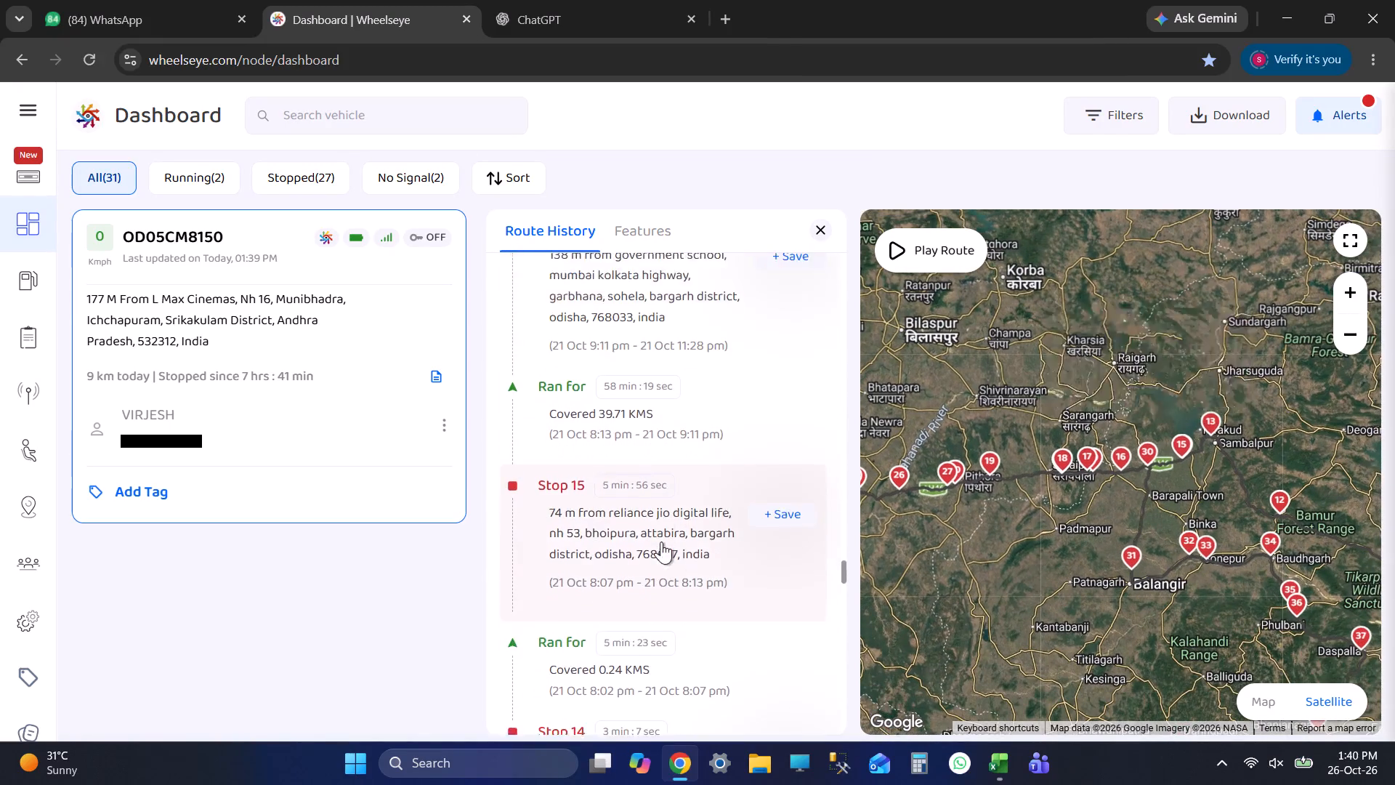
pyautogui.scroll(-3, 693, 516)
pyautogui.click(693, 516)
pyautogui.scroll(-4, 693, 516)
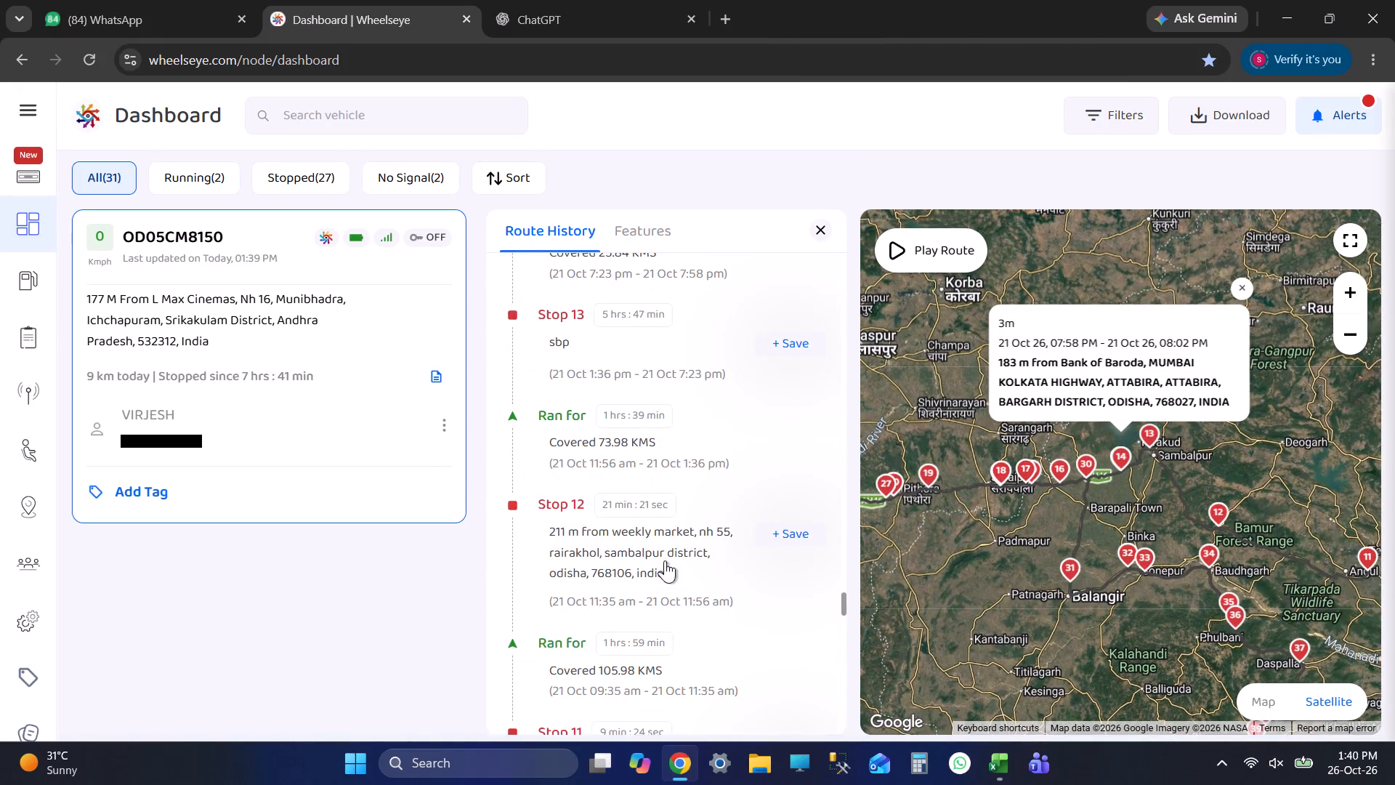
pyautogui.click(654, 587)
pyautogui.scroll(-3, 761, 576)
pyautogui.click(655, 634)
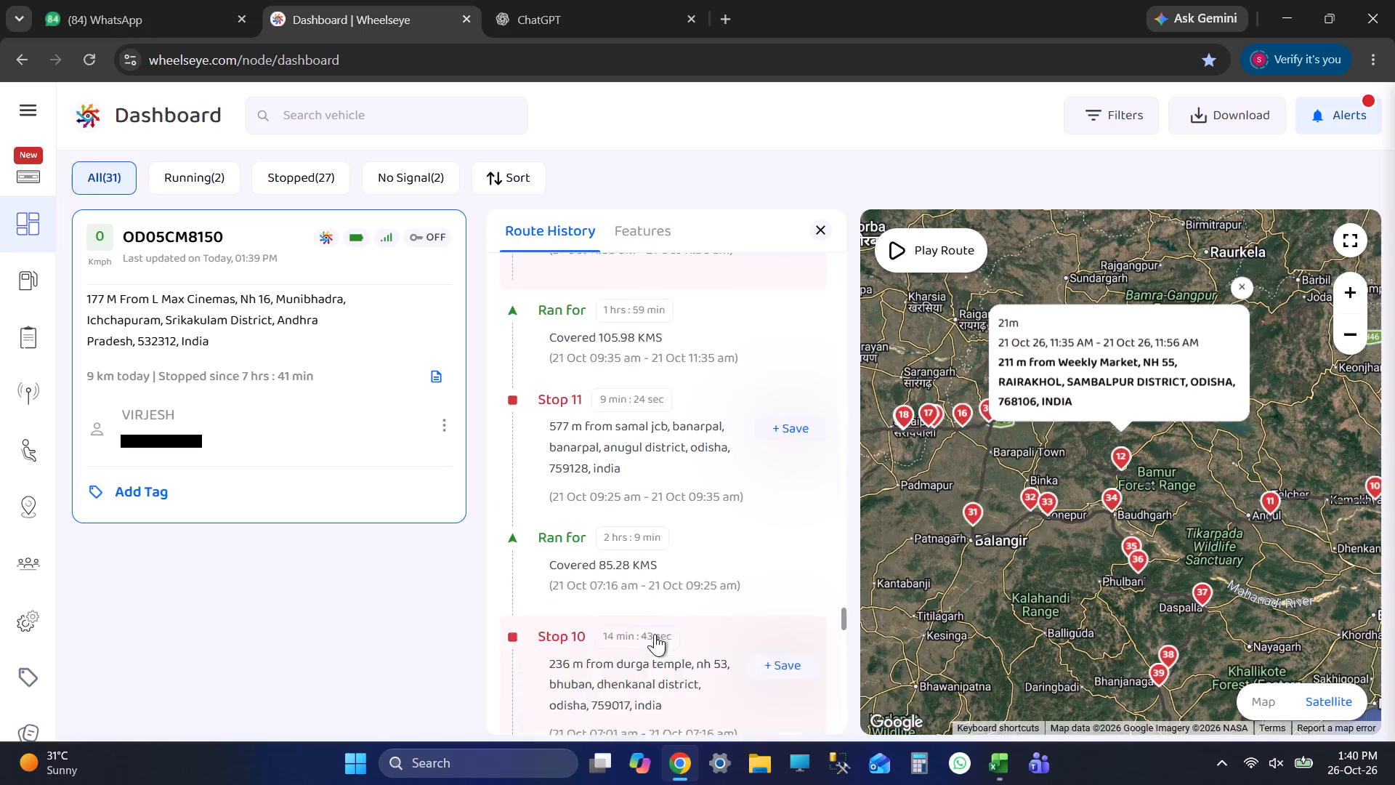
pyautogui.scroll(-4, 715, 575)
pyautogui.click(705, 351)
pyautogui.scroll(1, 703, 517)
pyautogui.scroll(-1, 702, 520)
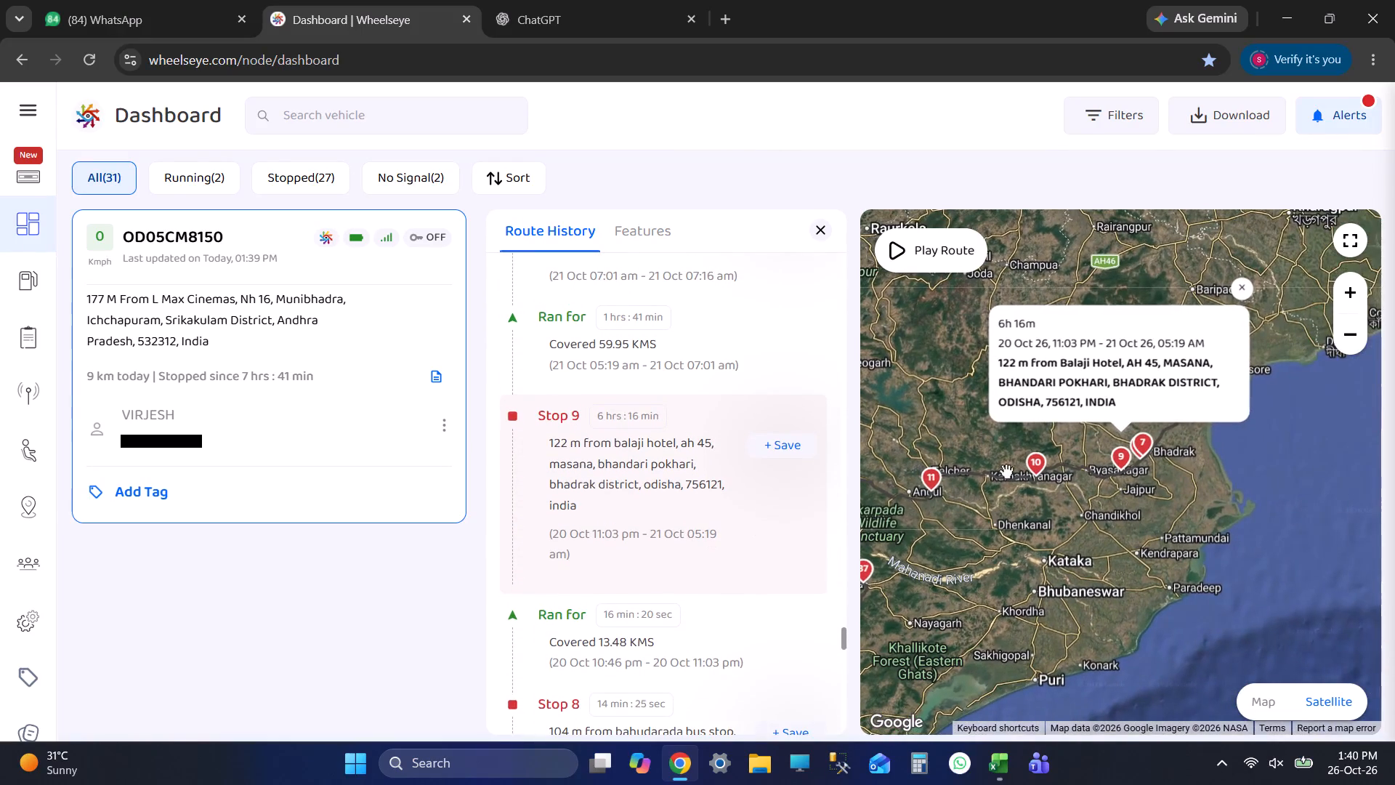
pyautogui.scroll(8, 1190, 448)
pyautogui.scroll(2, 963, 542)
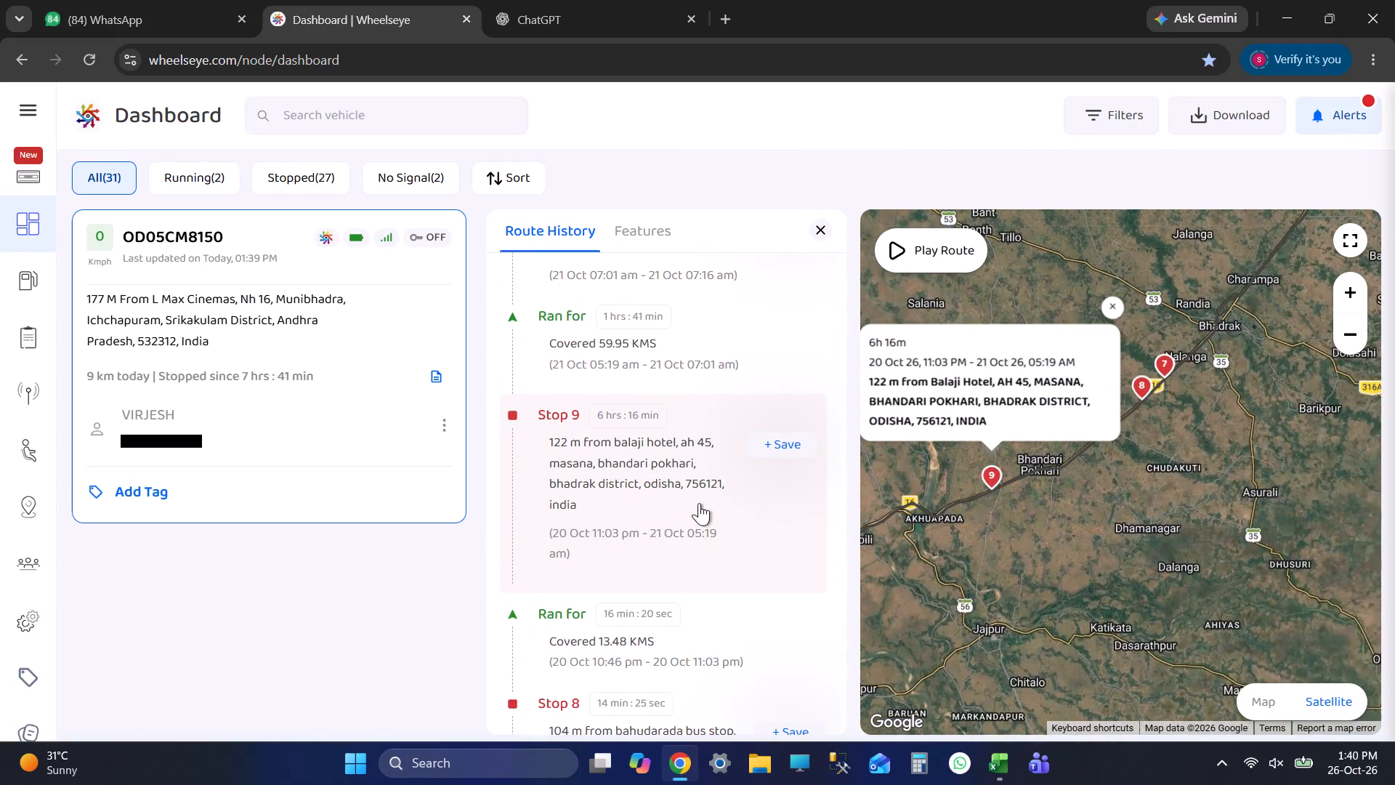
# Trace the 20 October stops back on the map, from Bahudarada bus stop to Stop 4 near Emami Paper Mills.
pyautogui.scroll(-2, 623, 515)
pyautogui.click(659, 526)
pyautogui.scroll(-2, 659, 526)
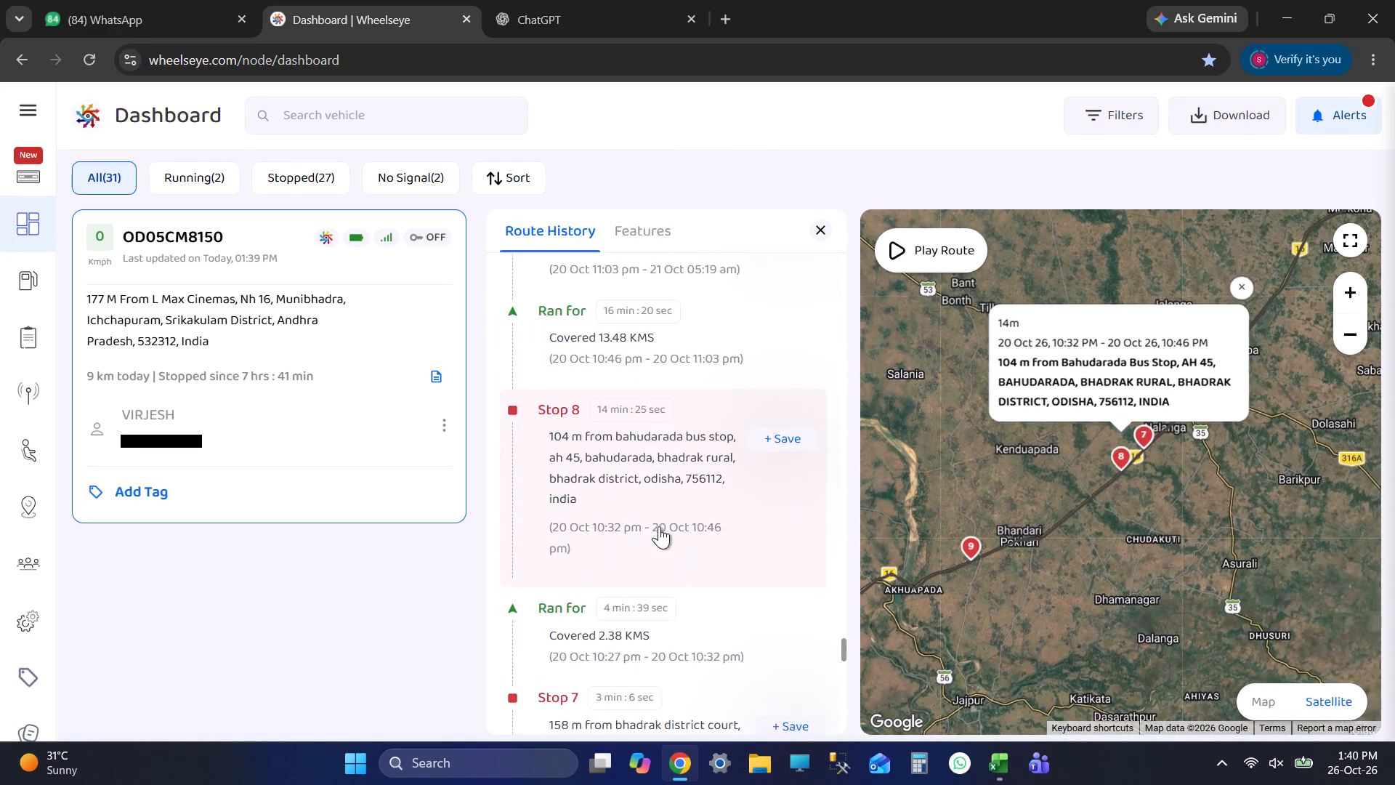
pyautogui.scroll(-1, 659, 526)
pyautogui.click(673, 494)
pyautogui.scroll(-3, 674, 543)
pyautogui.click(684, 474)
pyautogui.scroll(-1, 684, 552)
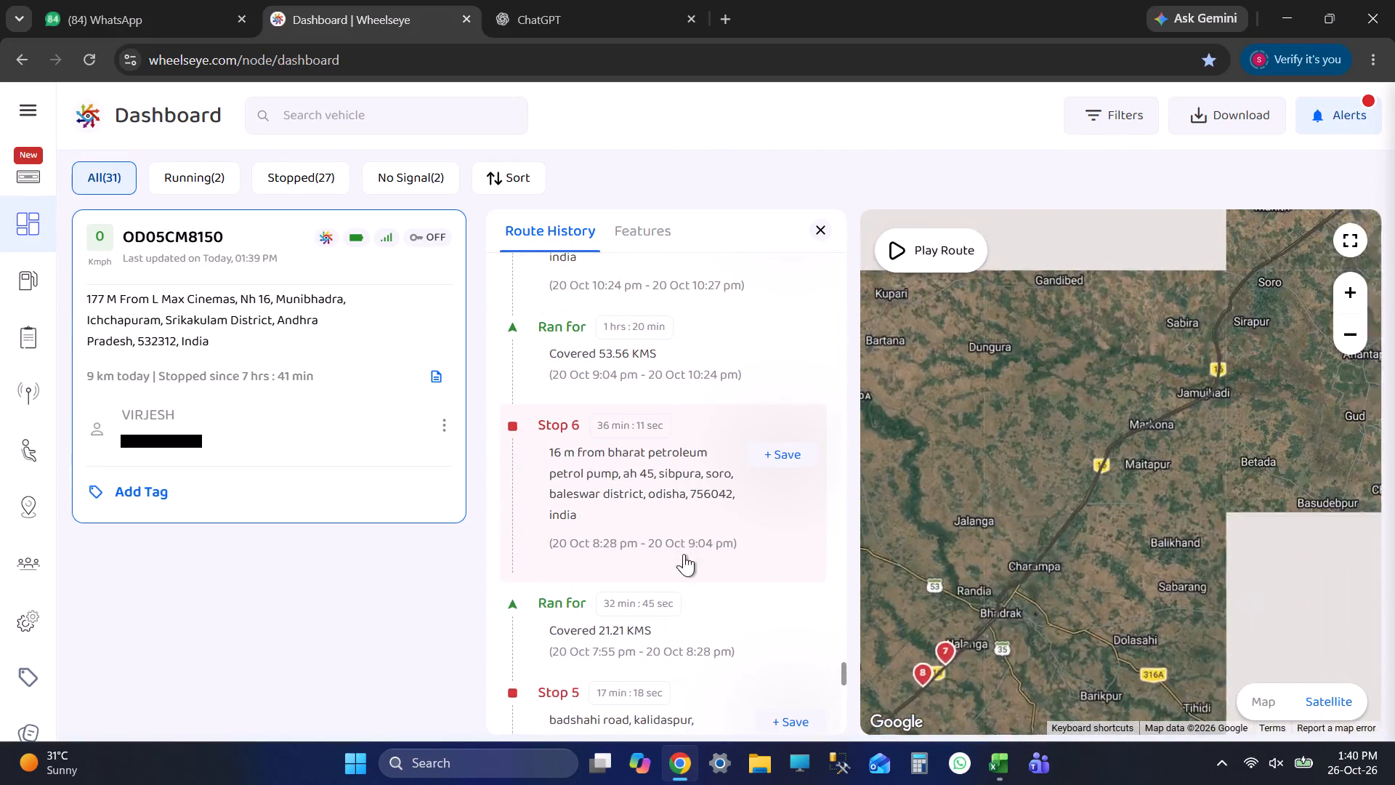
pyautogui.scroll(-3, 684, 554)
pyautogui.click(684, 554)
# Examine the map around Stops 2, 3 and 4 near Emami Paper Mills and Balasore Alloys at Remuna.
pyautogui.scroll(4, 1146, 471)
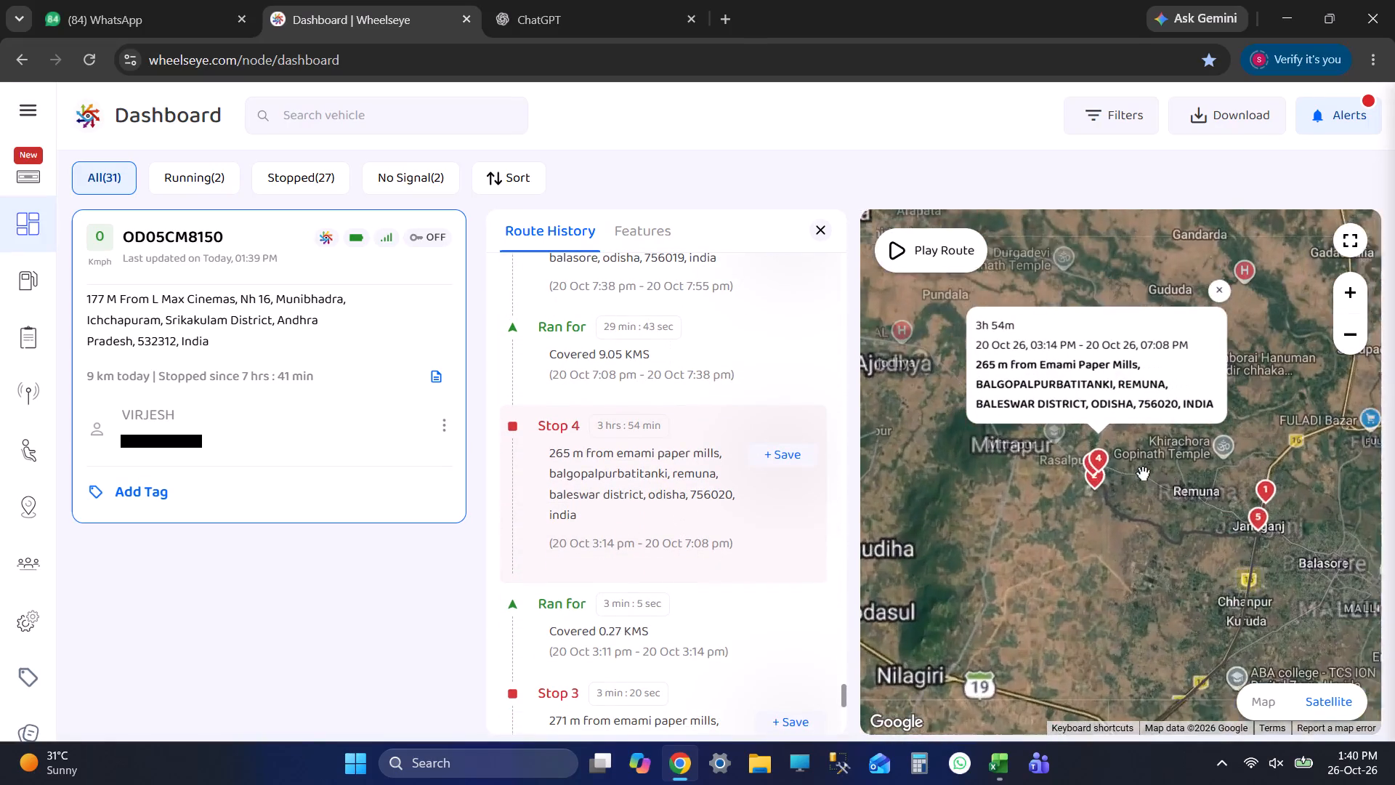
pyautogui.scroll(-4, 1139, 475)
pyautogui.scroll(11, 1128, 482)
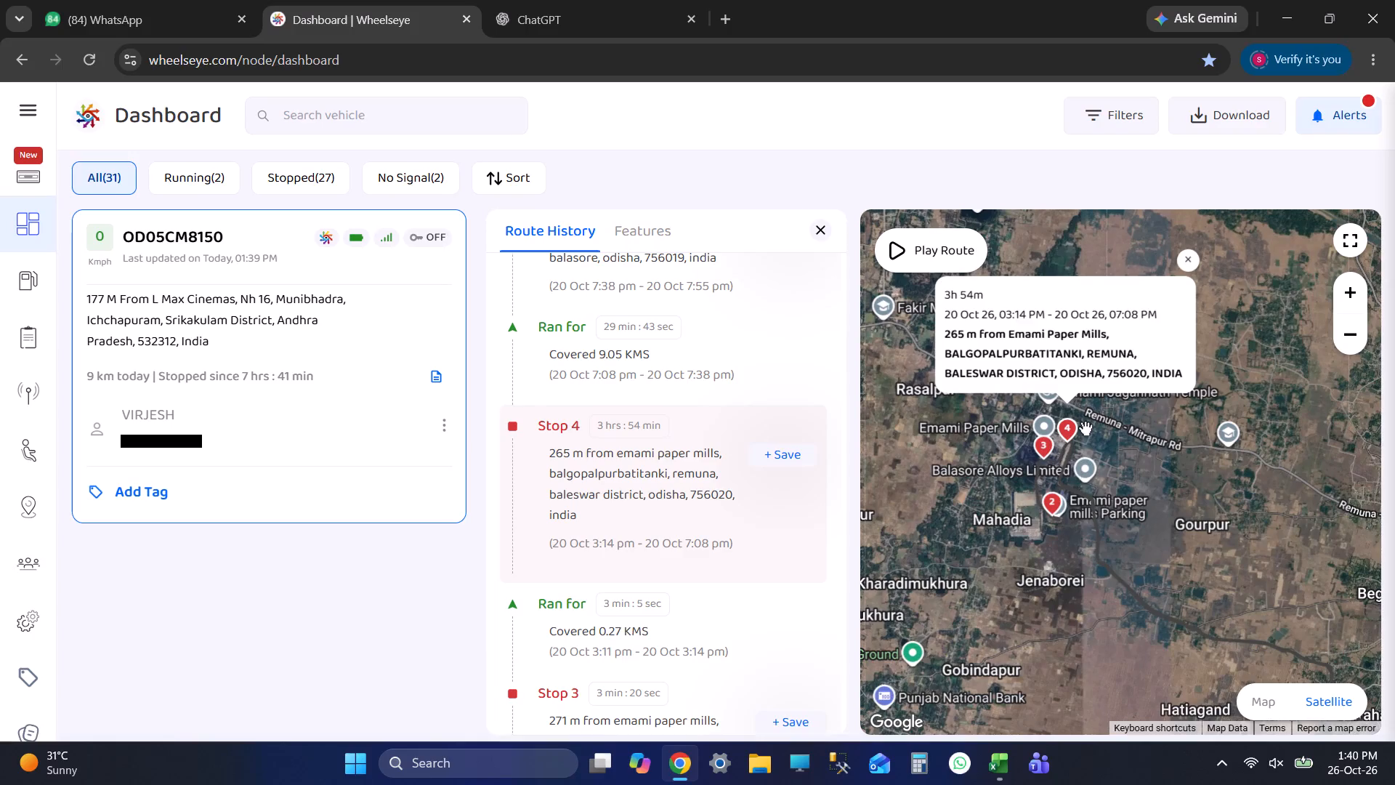
pyautogui.scroll(-2, 1064, 502)
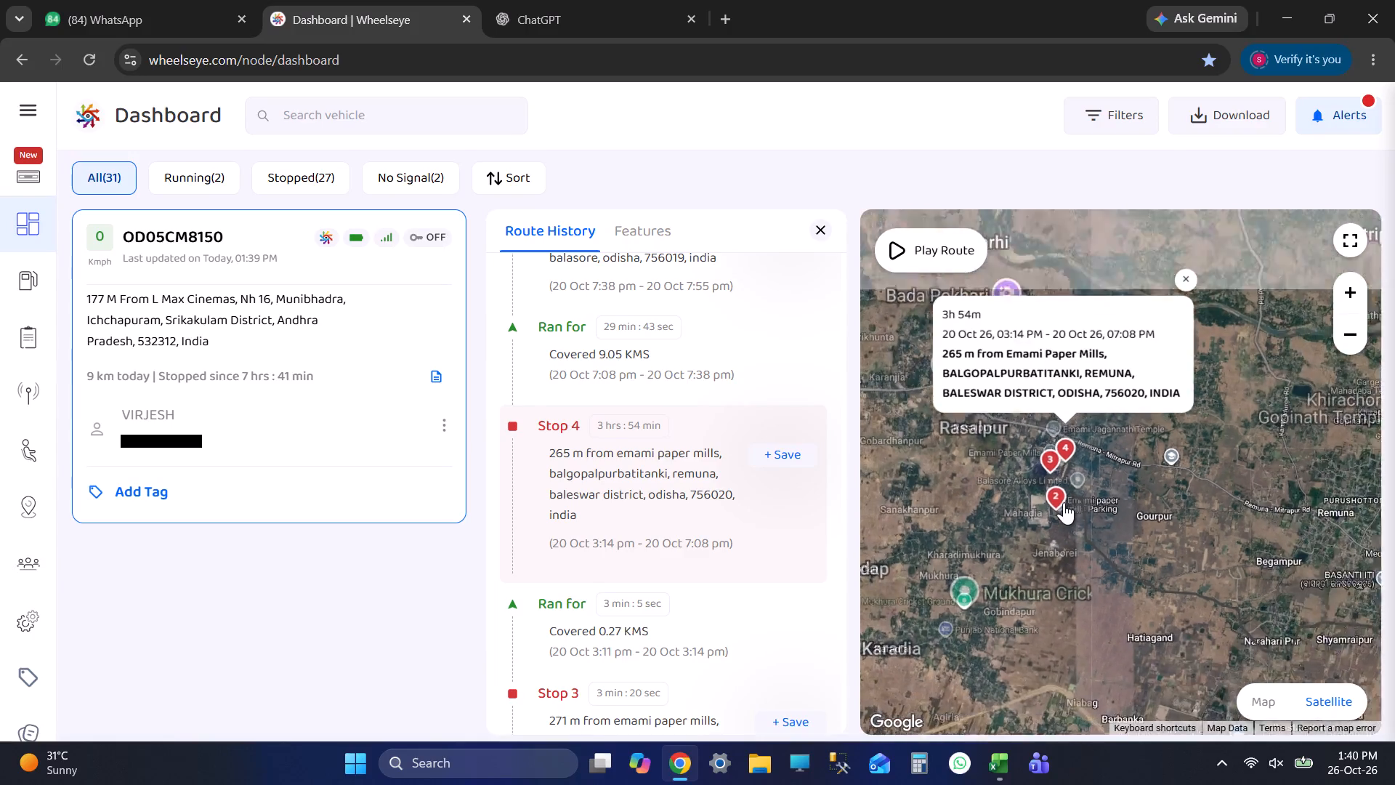
pyautogui.scroll(6, 1082, 458)
pyautogui.scroll(-3, 1046, 504)
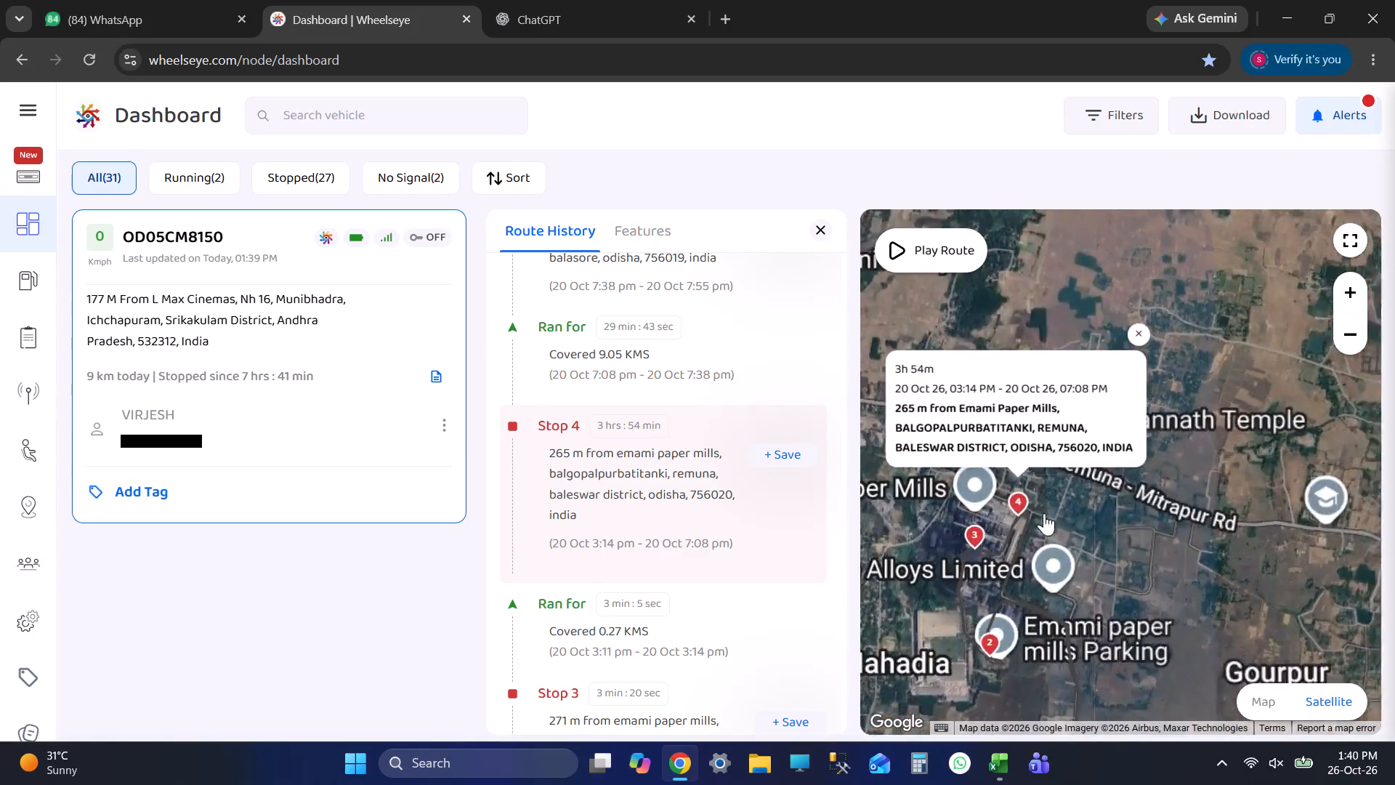
pyautogui.scroll(-5, 1044, 513)
pyautogui.scroll(4, 1048, 497)
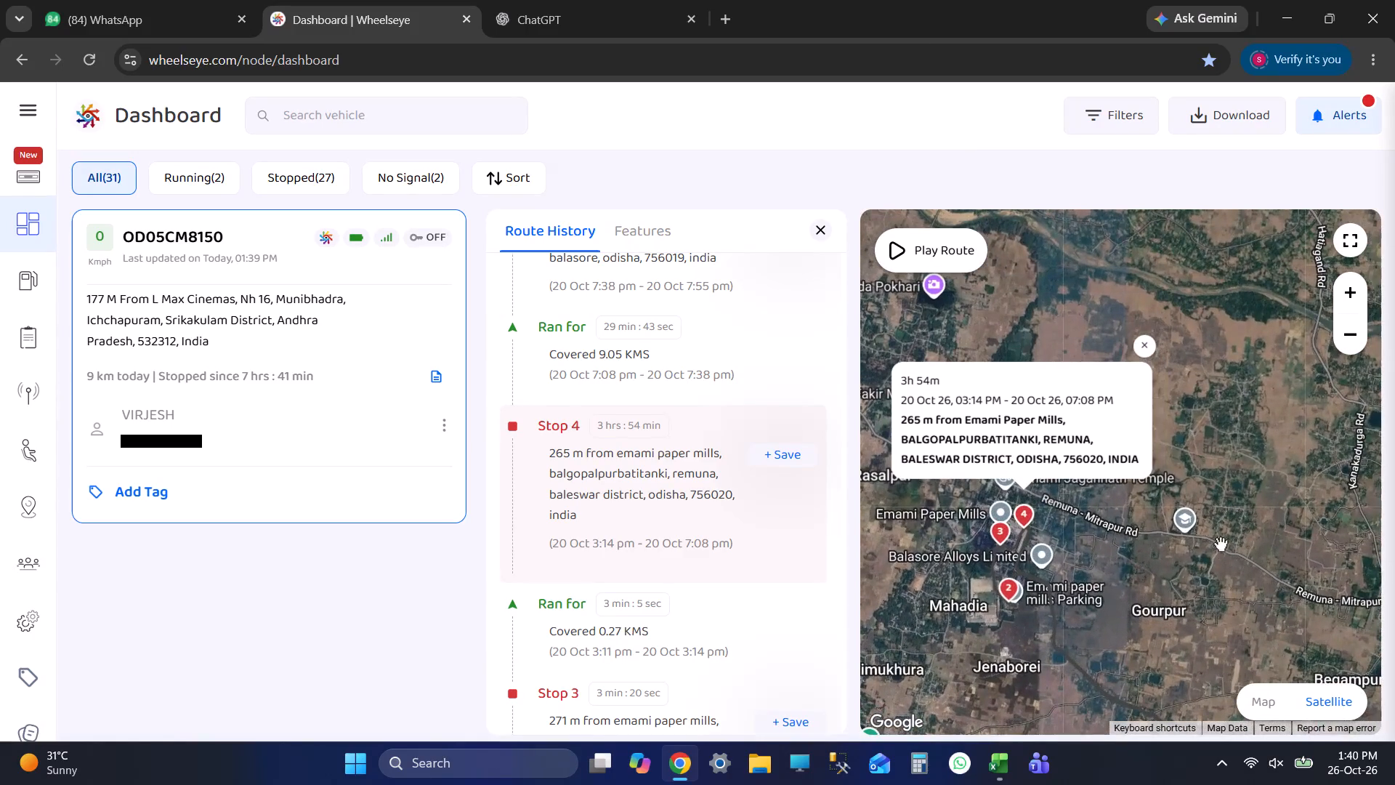
pyautogui.scroll(-3, 1023, 549)
pyautogui.scroll(3, 1021, 551)
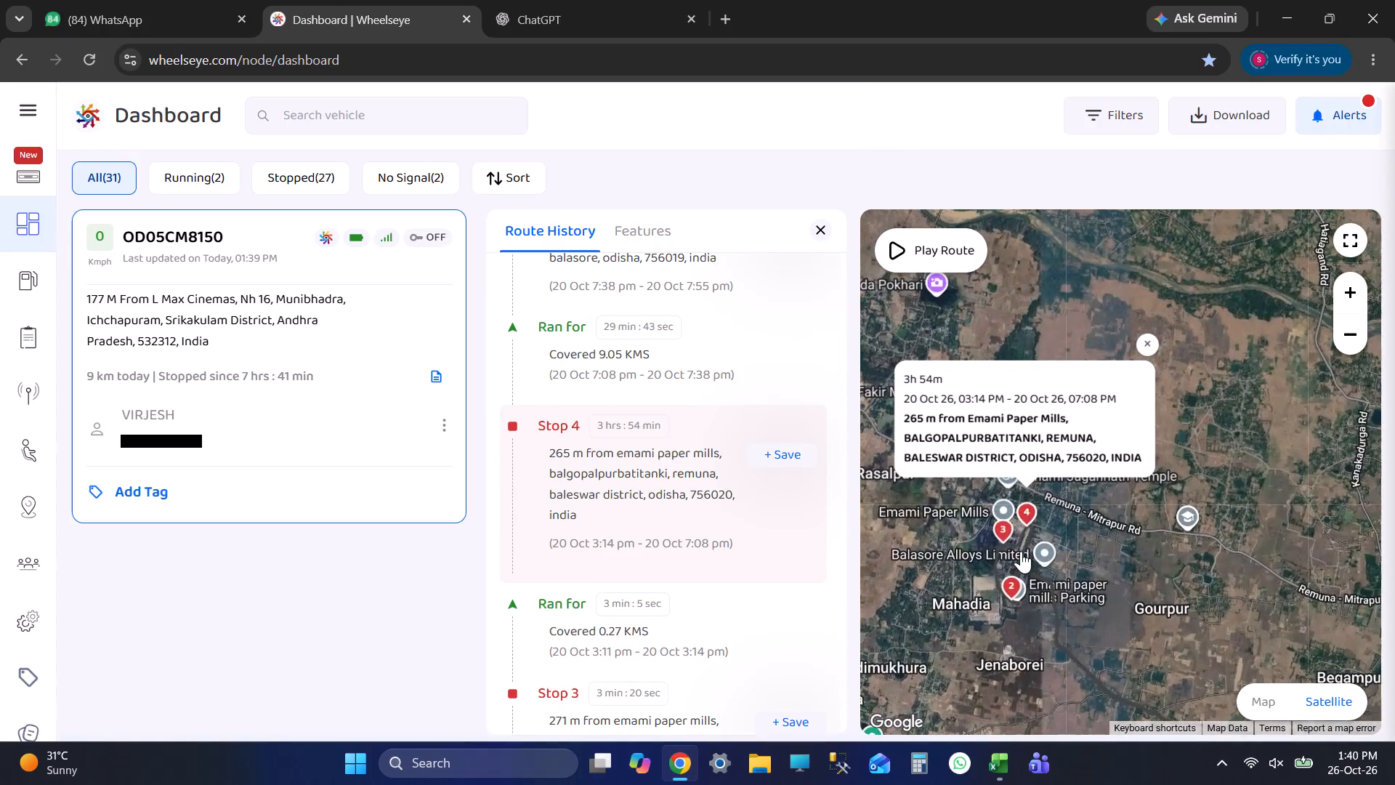
pyautogui.scroll(-12, 1026, 531)
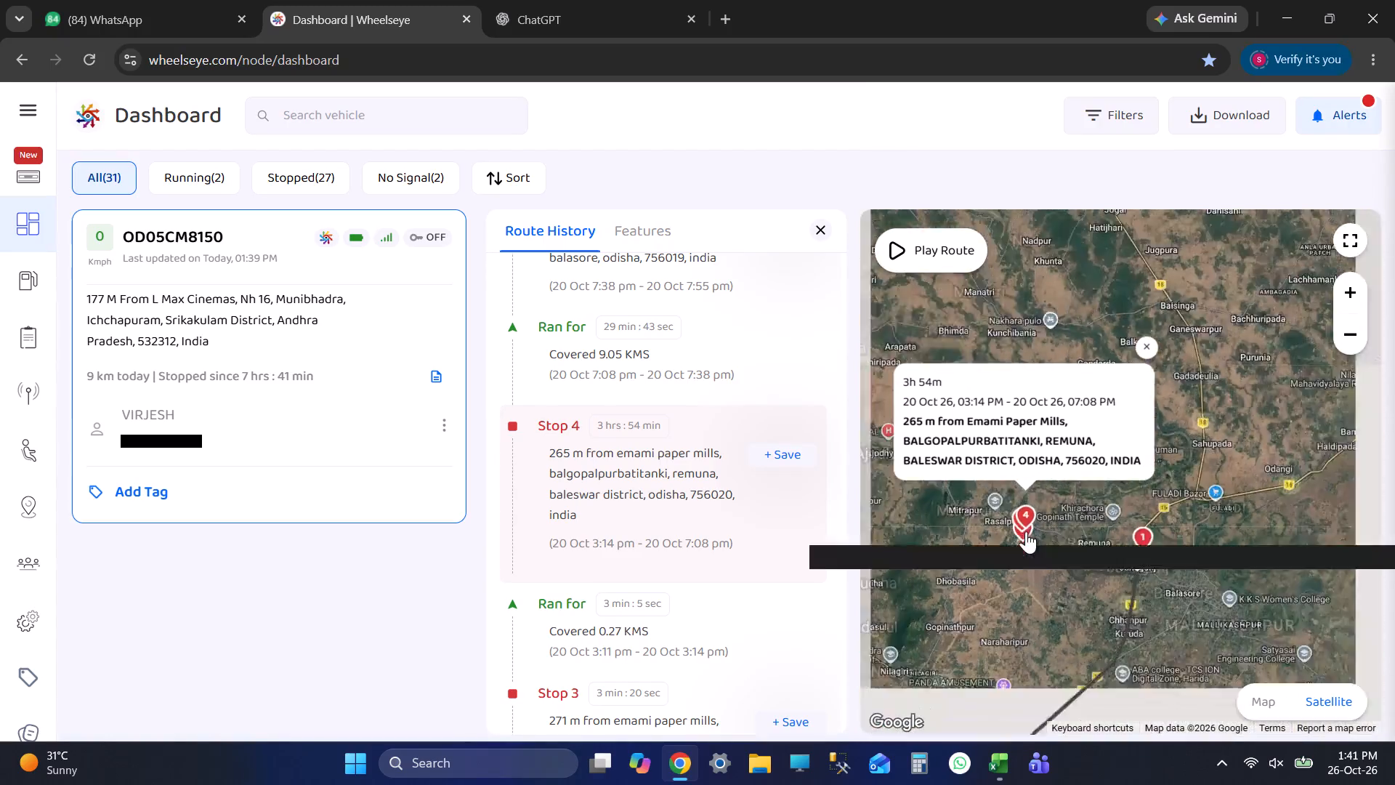
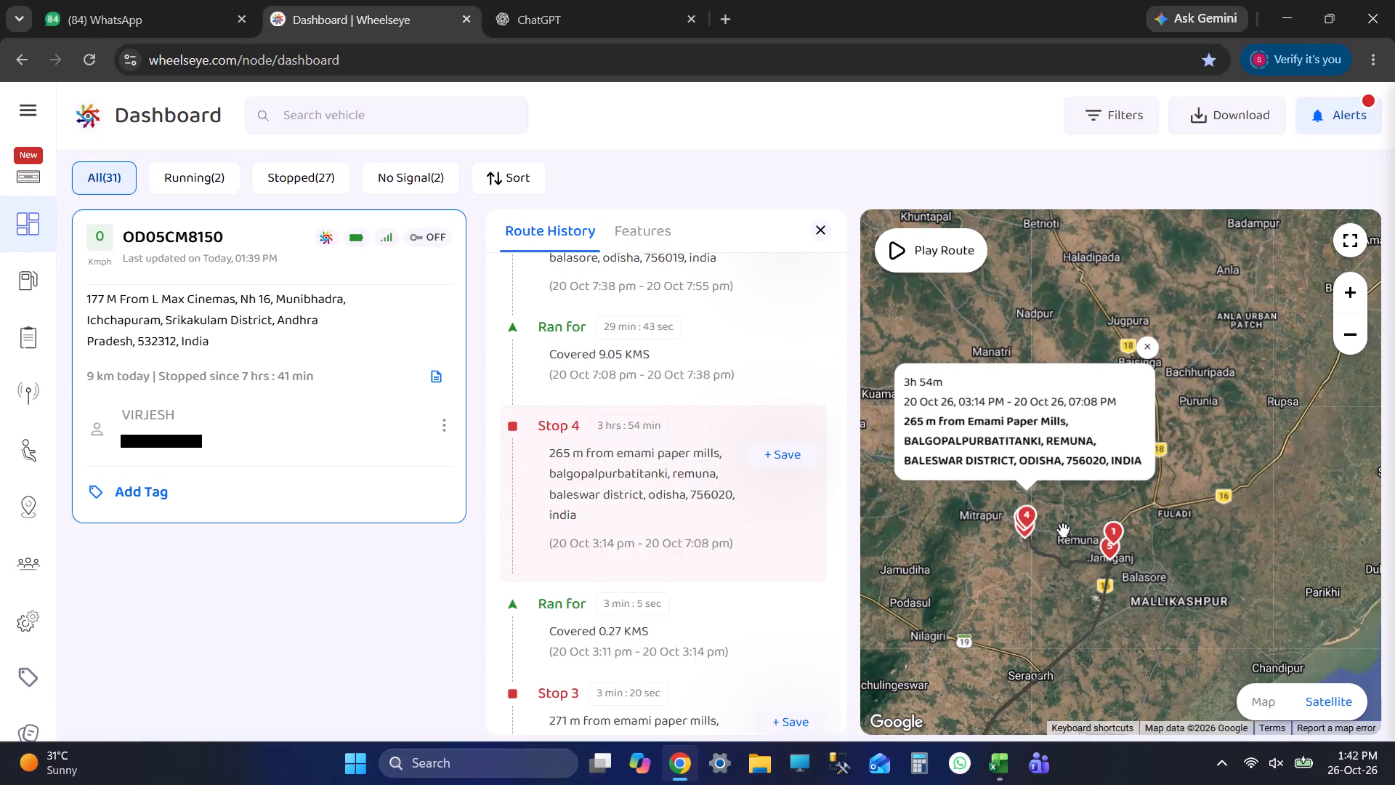
# Examine Stop 4 near Emami Paper Mills on the map against neighbouring Stops 1 to 5 and the wider route towards Angul.
pyautogui.scroll(3, 1023, 516)
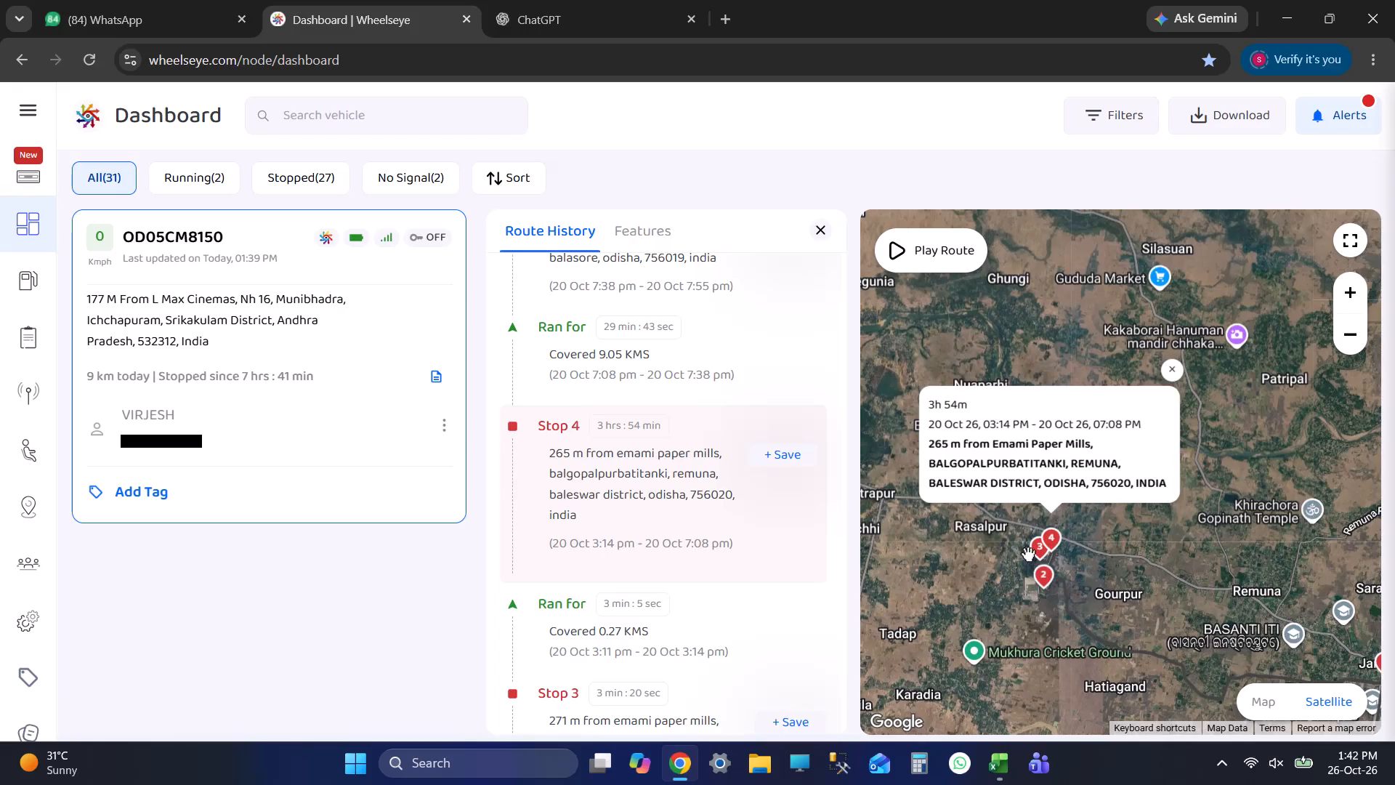
pyautogui.scroll(-1, 1078, 573)
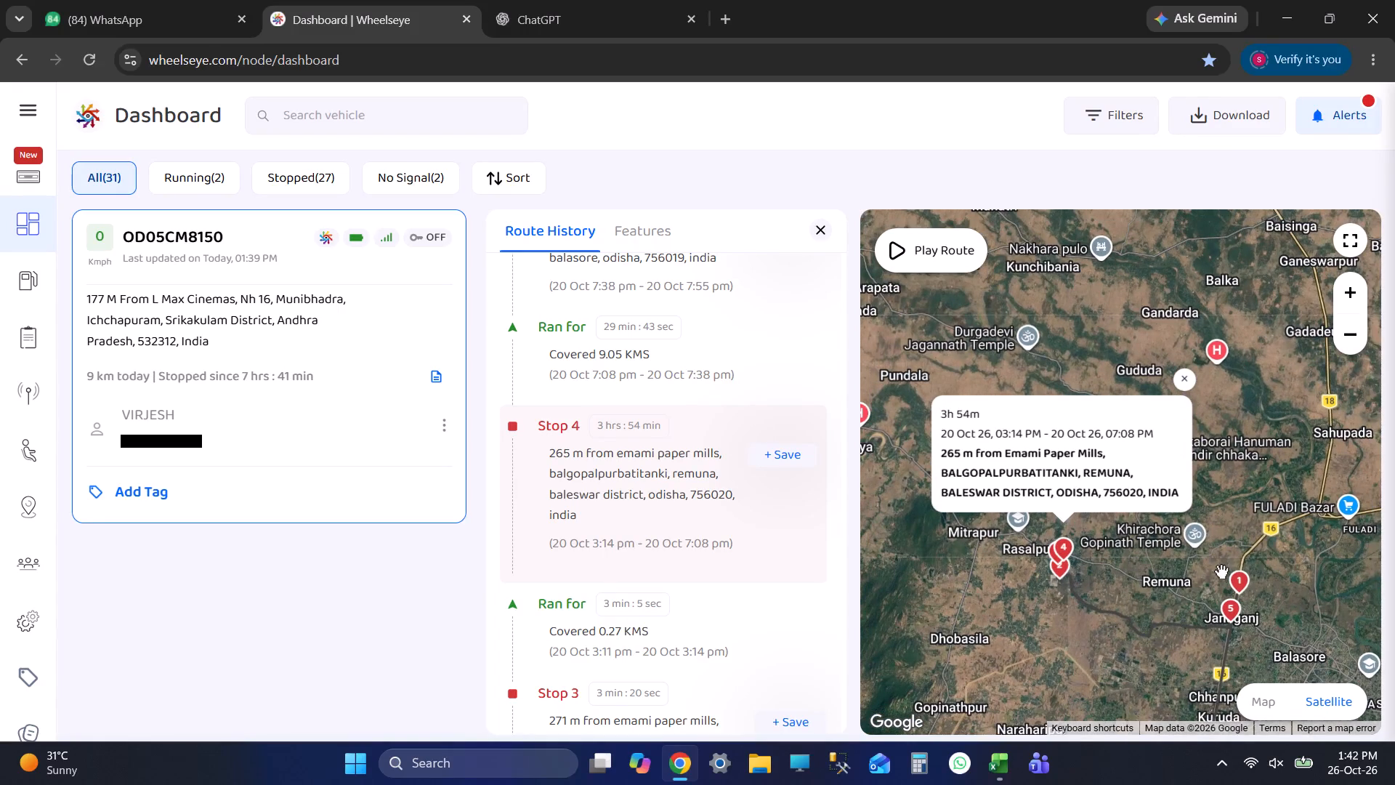
pyautogui.scroll(-8, 1237, 589)
# Review the 20–21 October route history entries from Stop 4 near Emami Paper Mills up to Stop 13 and back.
pyautogui.scroll(4, 738, 523)
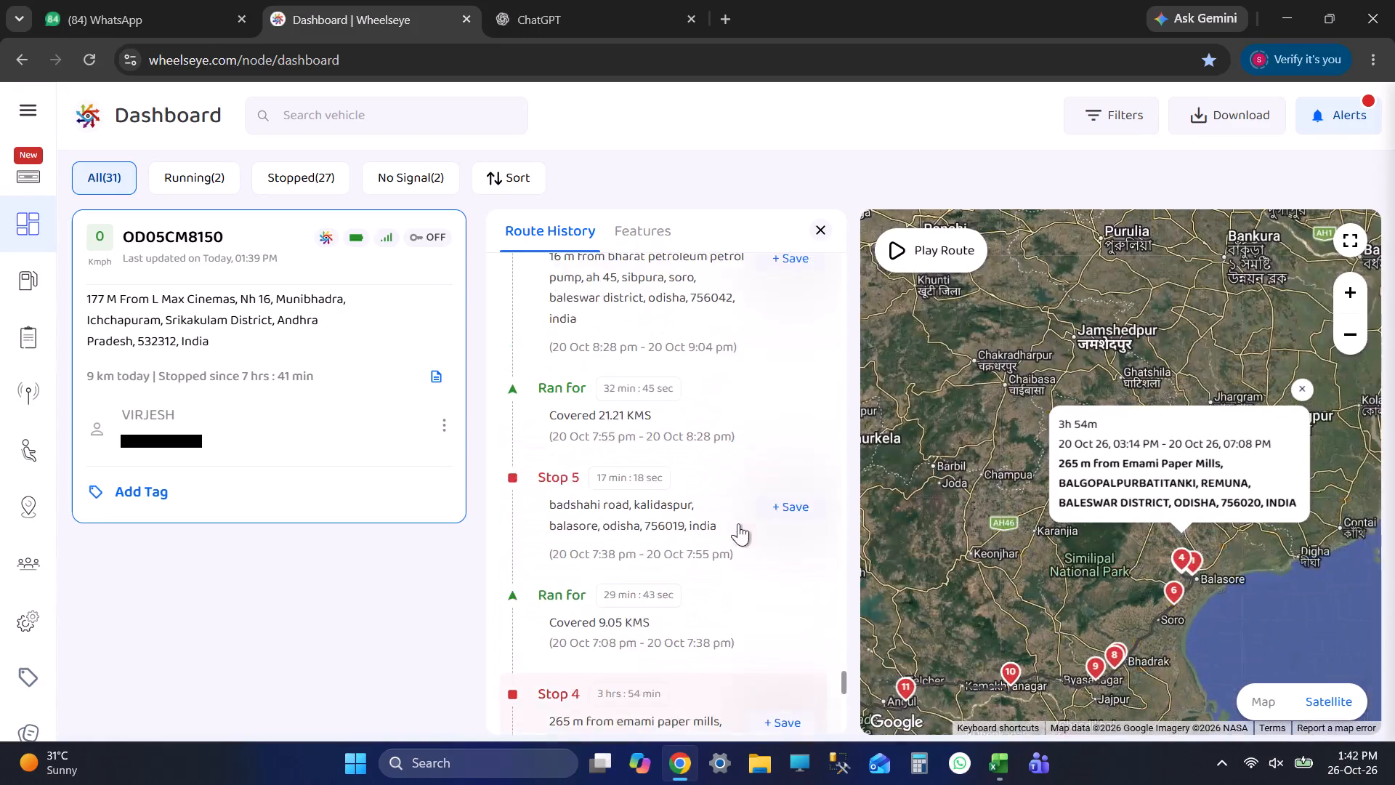
pyautogui.scroll(8, 738, 523)
pyautogui.scroll(-1, 746, 523)
pyautogui.scroll(1, 746, 523)
pyautogui.scroll(-1, 746, 523)
pyautogui.scroll(5, 746, 523)
pyautogui.scroll(-1, 765, 526)
pyautogui.scroll(3, 765, 526)
pyautogui.scroll(-1, 765, 526)
pyautogui.scroll(5, 765, 526)
pyautogui.scroll(-3, 765, 526)
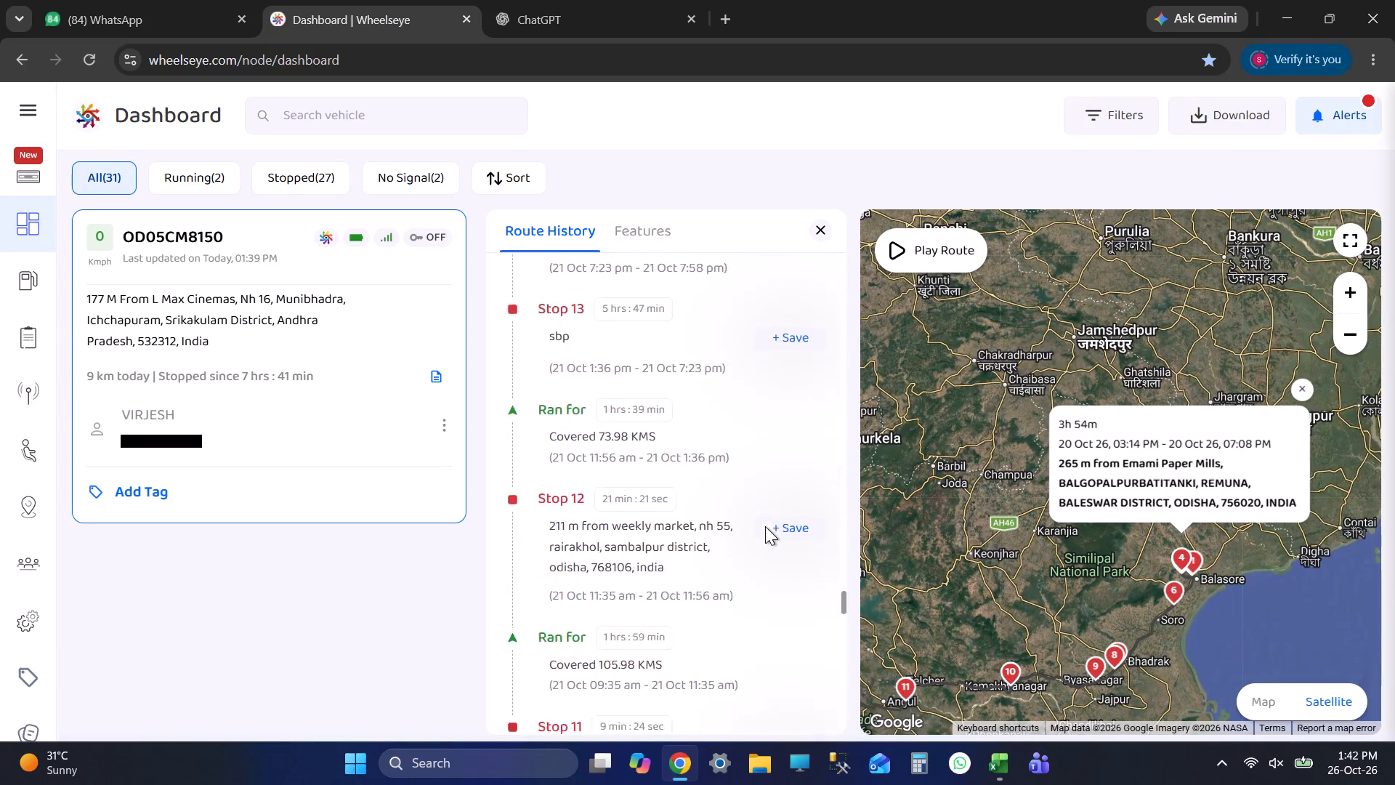
pyautogui.scroll(-4, 765, 526)
pyautogui.scroll(1, 765, 526)
pyautogui.scroll(-3, 765, 526)
pyautogui.scroll(1, 765, 526)
pyautogui.scroll(-3, 765, 526)
pyautogui.scroll(1, 765, 526)
pyautogui.scroll(-11, 765, 526)
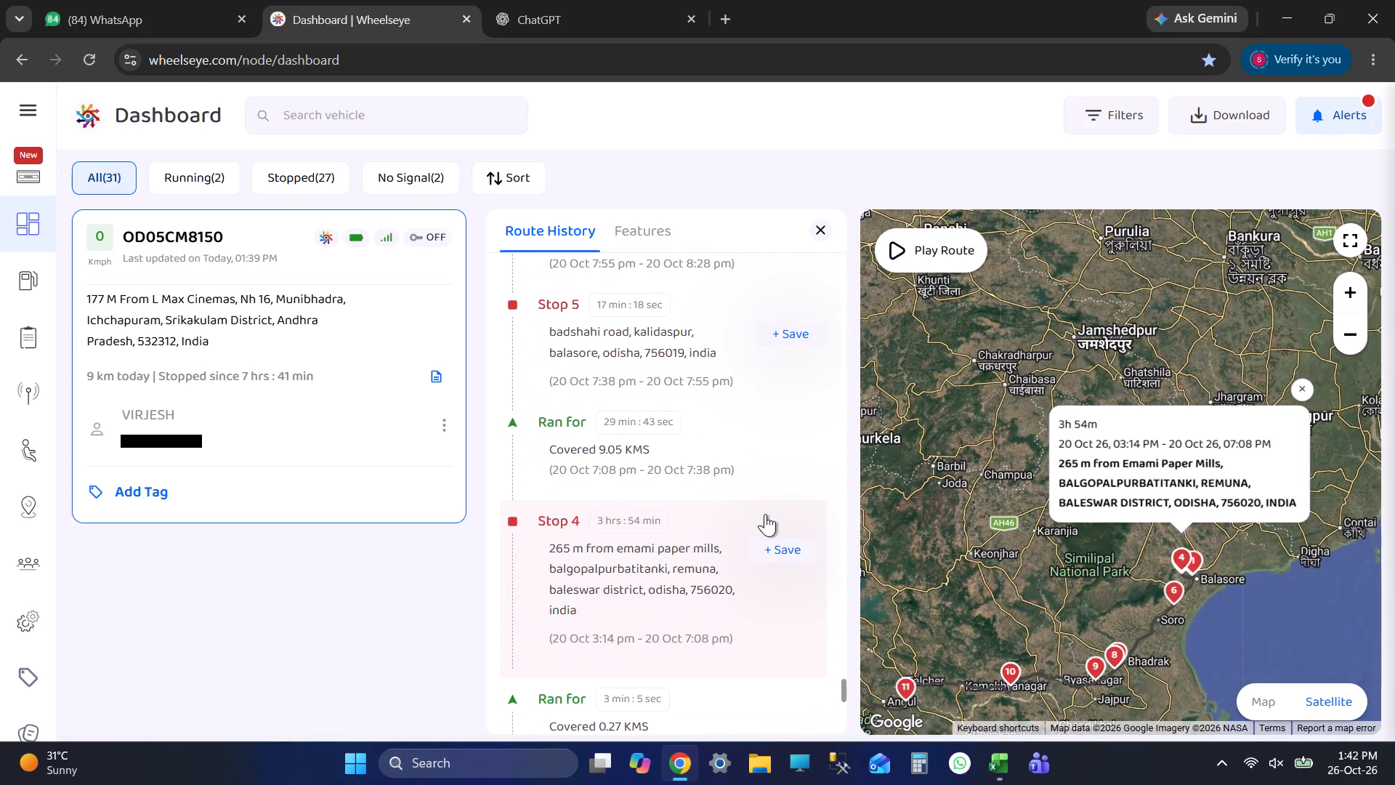
# Trace the 20 October stops on the map in order, from Stop 5 at Kalidaspur, Balasore to Stop 9 near Balaji Hotel.
pyautogui.scroll(2, 697, 523)
pyautogui.click(663, 505)
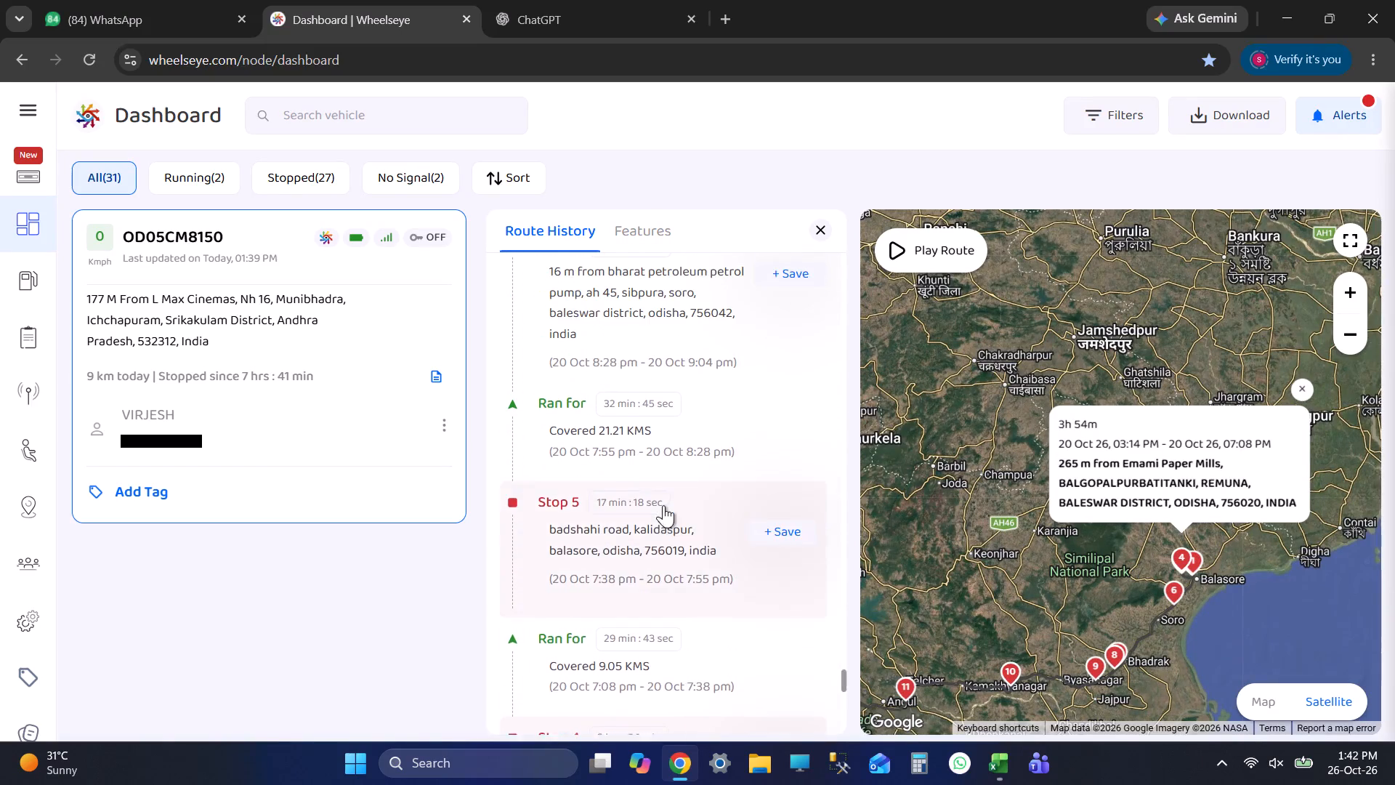
pyautogui.scroll(2, 663, 505)
pyautogui.click(661, 419)
pyautogui.scroll(3, 679, 461)
pyautogui.click(663, 547)
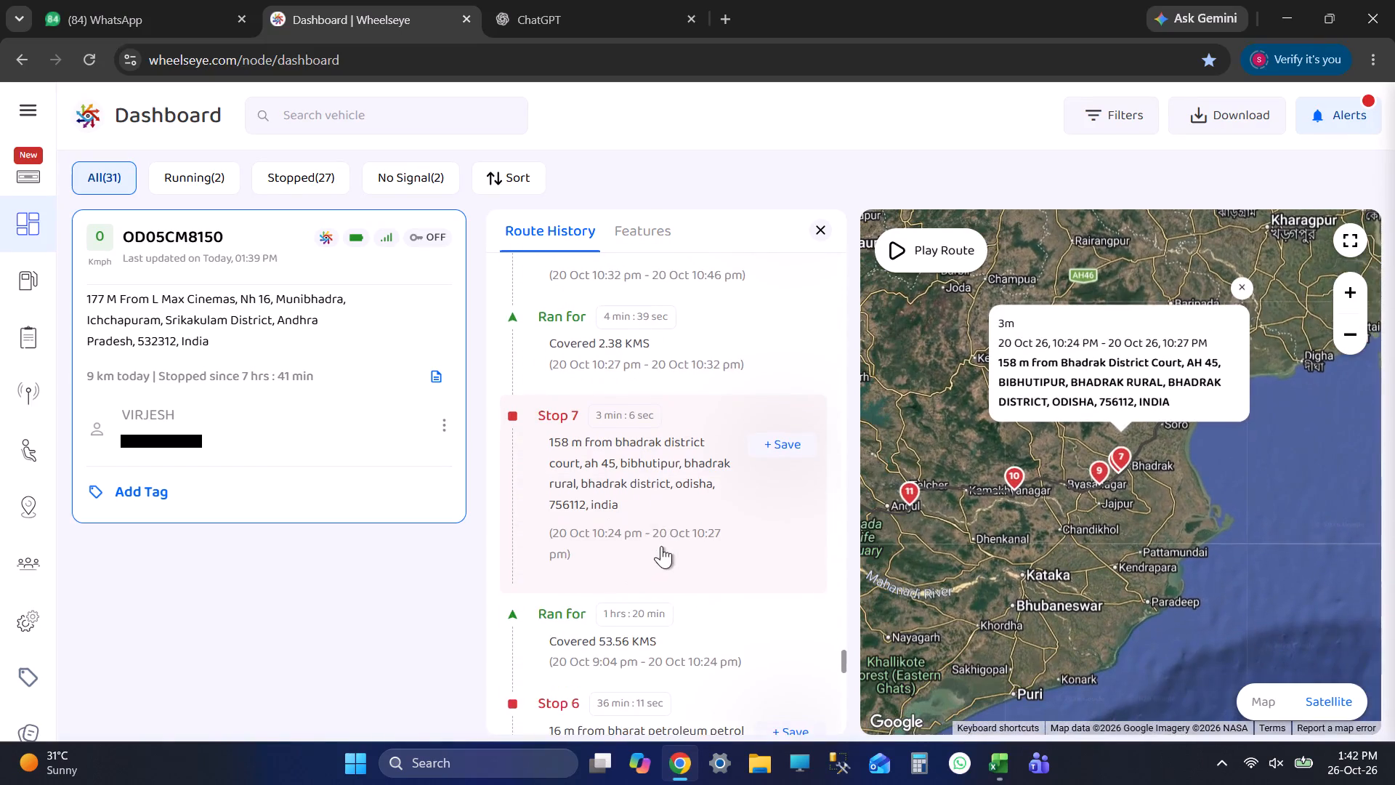
pyautogui.scroll(2, 661, 546)
pyautogui.click(684, 419)
pyautogui.scroll(2, 684, 422)
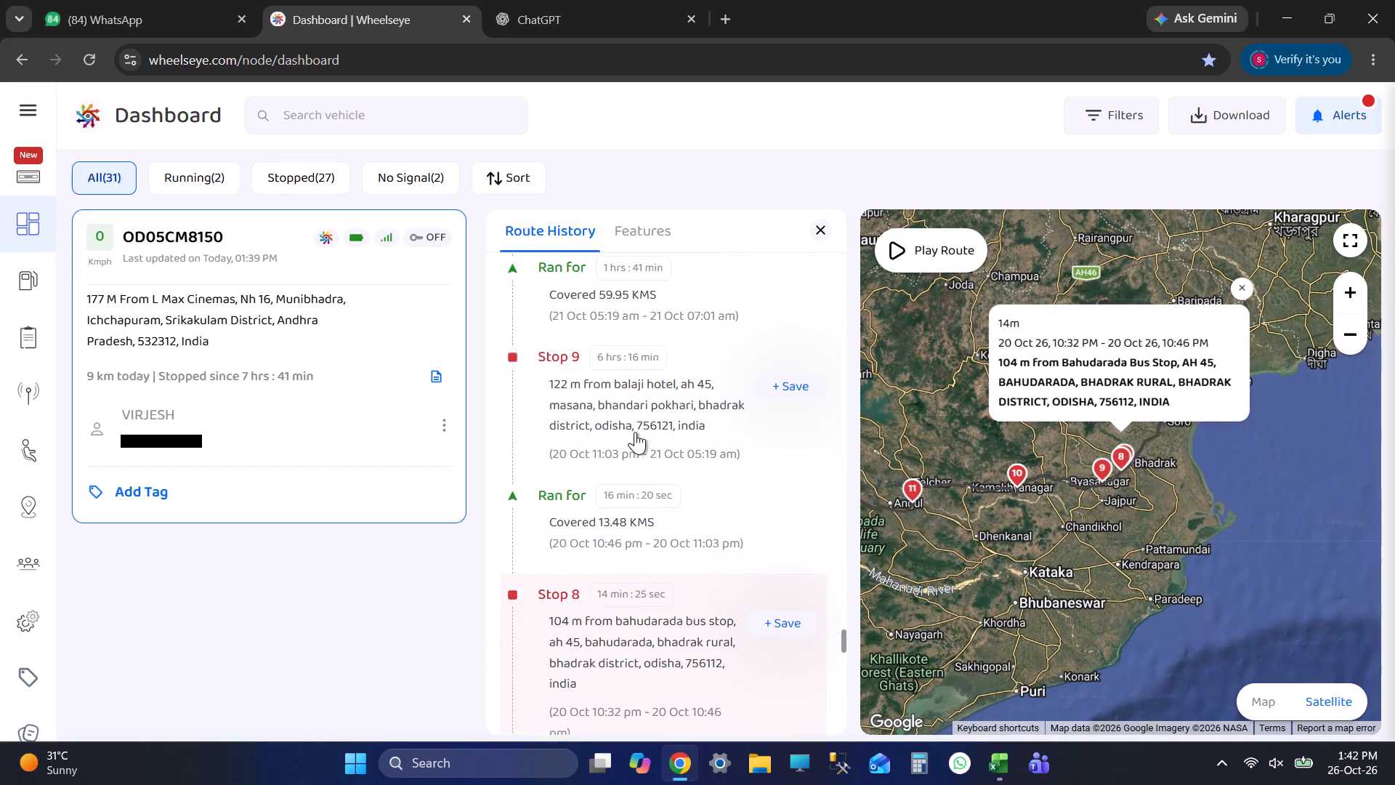
pyautogui.click(635, 432)
# Trace the 21 October stops on the map in order, from Stop 10 near Durga Temple, Bhuban to Stop 13 at SBP.
pyautogui.scroll(3, 690, 498)
pyautogui.click(683, 496)
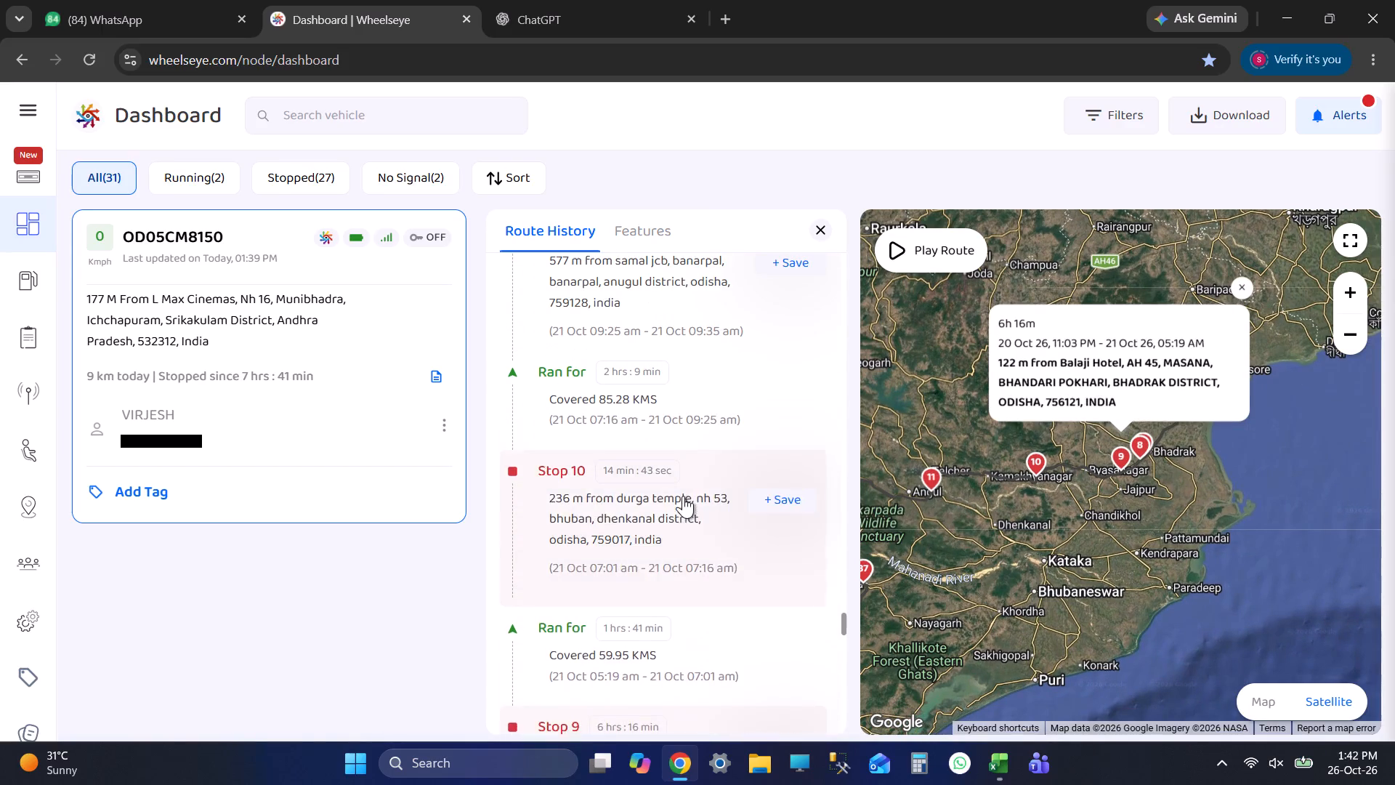
pyautogui.scroll(3, 683, 496)
pyautogui.click(683, 496)
pyautogui.scroll(4, 683, 496)
pyautogui.click(665, 624)
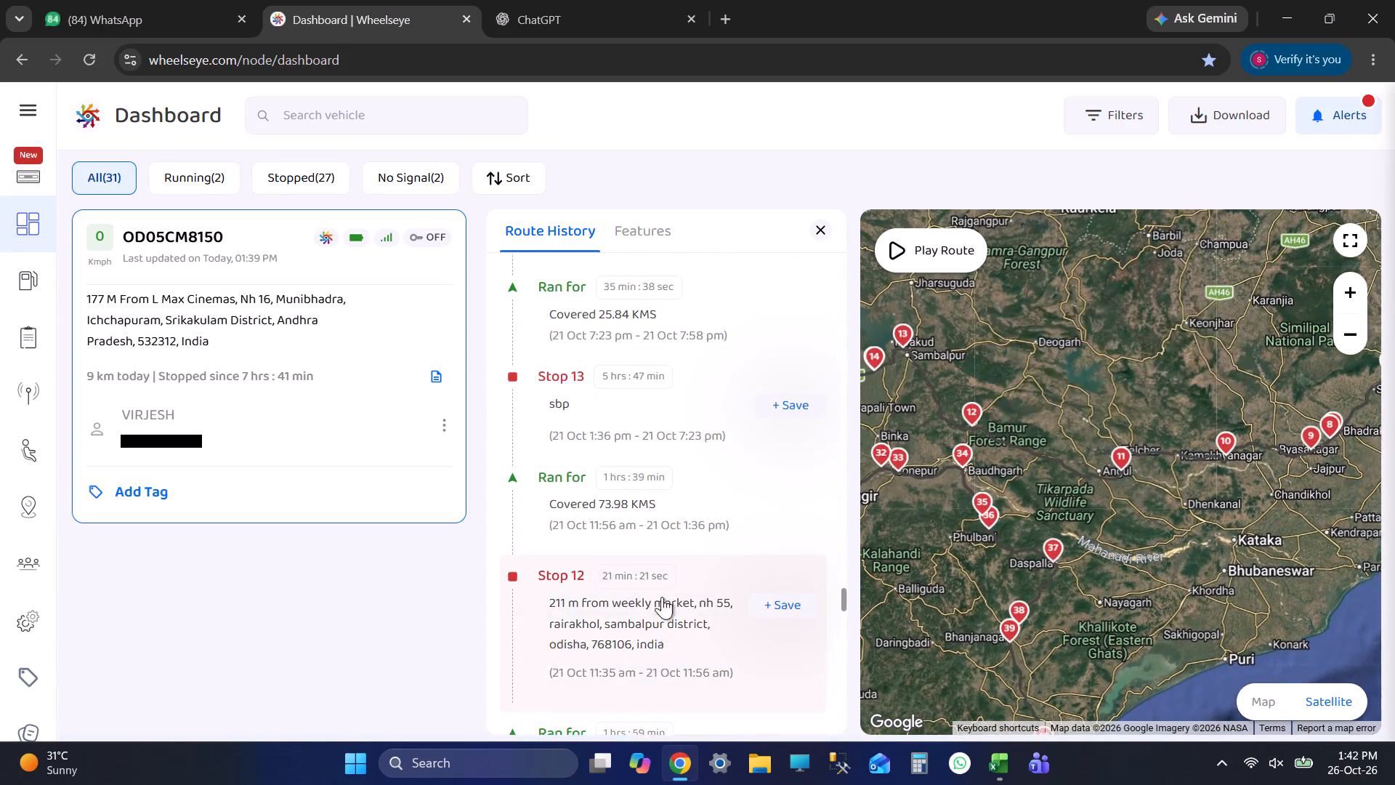
pyautogui.scroll(3, 664, 592)
pyautogui.click(657, 541)
# Examine the map closely around Stop 13 at SBP, including the adjoining highway, service roads and nearby businesses.
pyautogui.scroll(3, 666, 536)
pyautogui.scroll(-2, 682, 527)
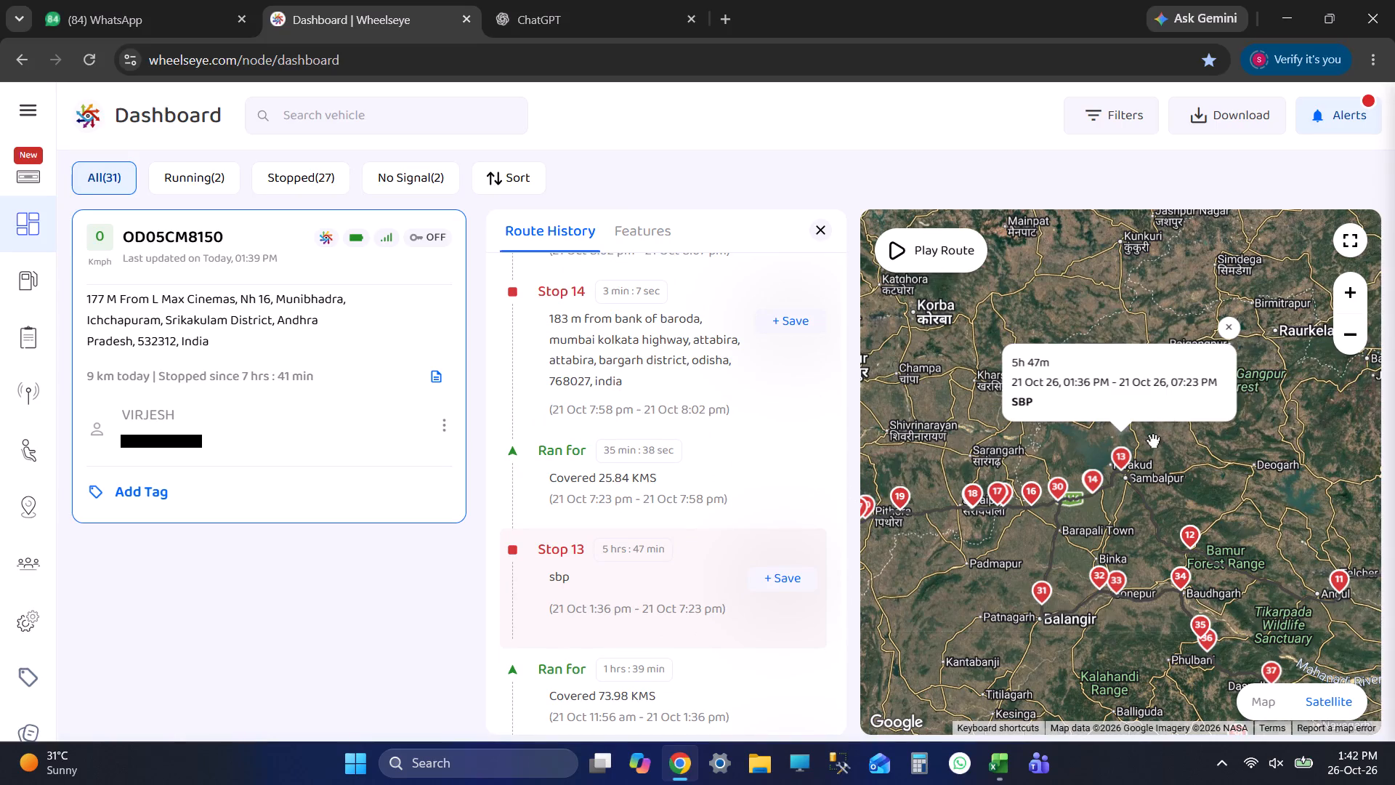
pyautogui.scroll(3, 1153, 440)
pyautogui.scroll(9, 1104, 490)
pyautogui.scroll(-1, 1104, 500)
pyautogui.scroll(4, 1104, 500)
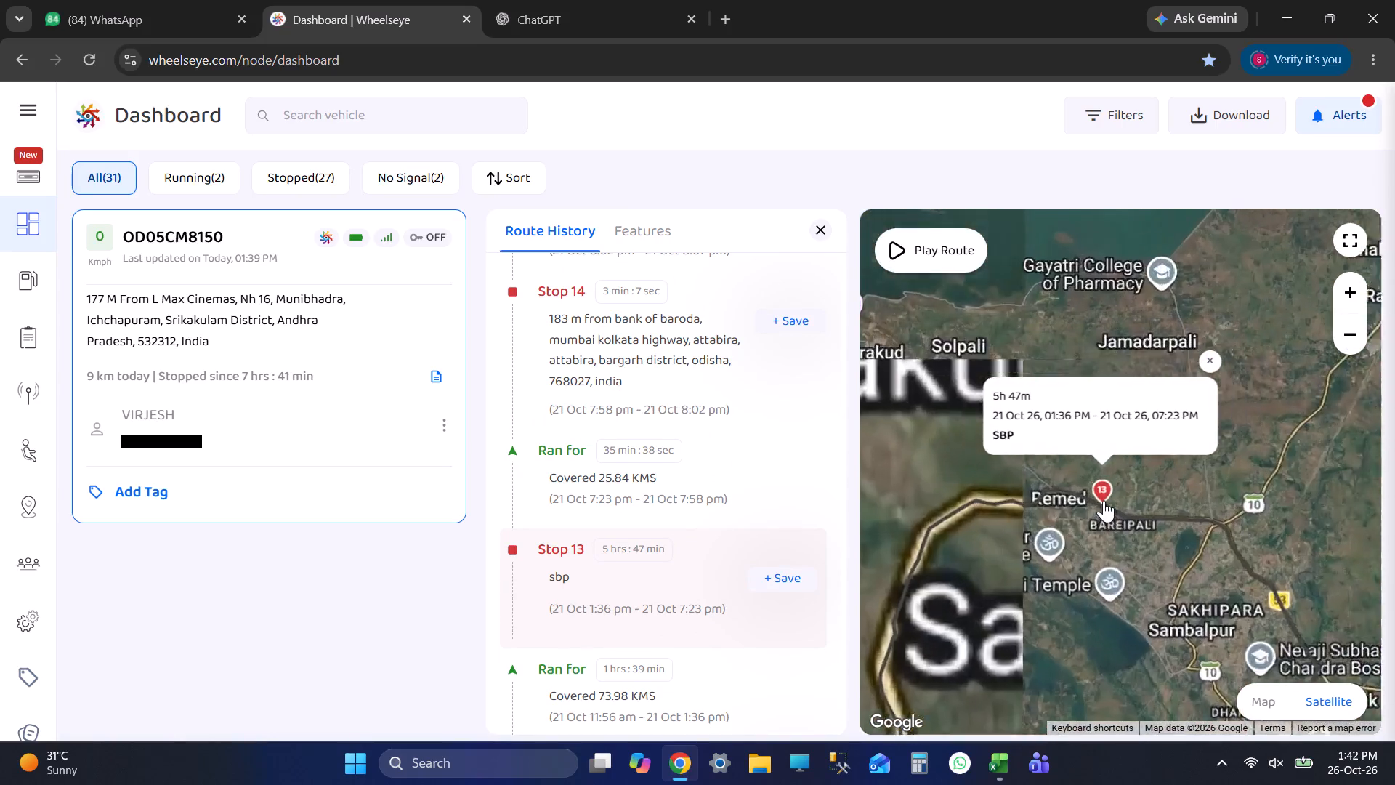
pyautogui.scroll(14, 1104, 500)
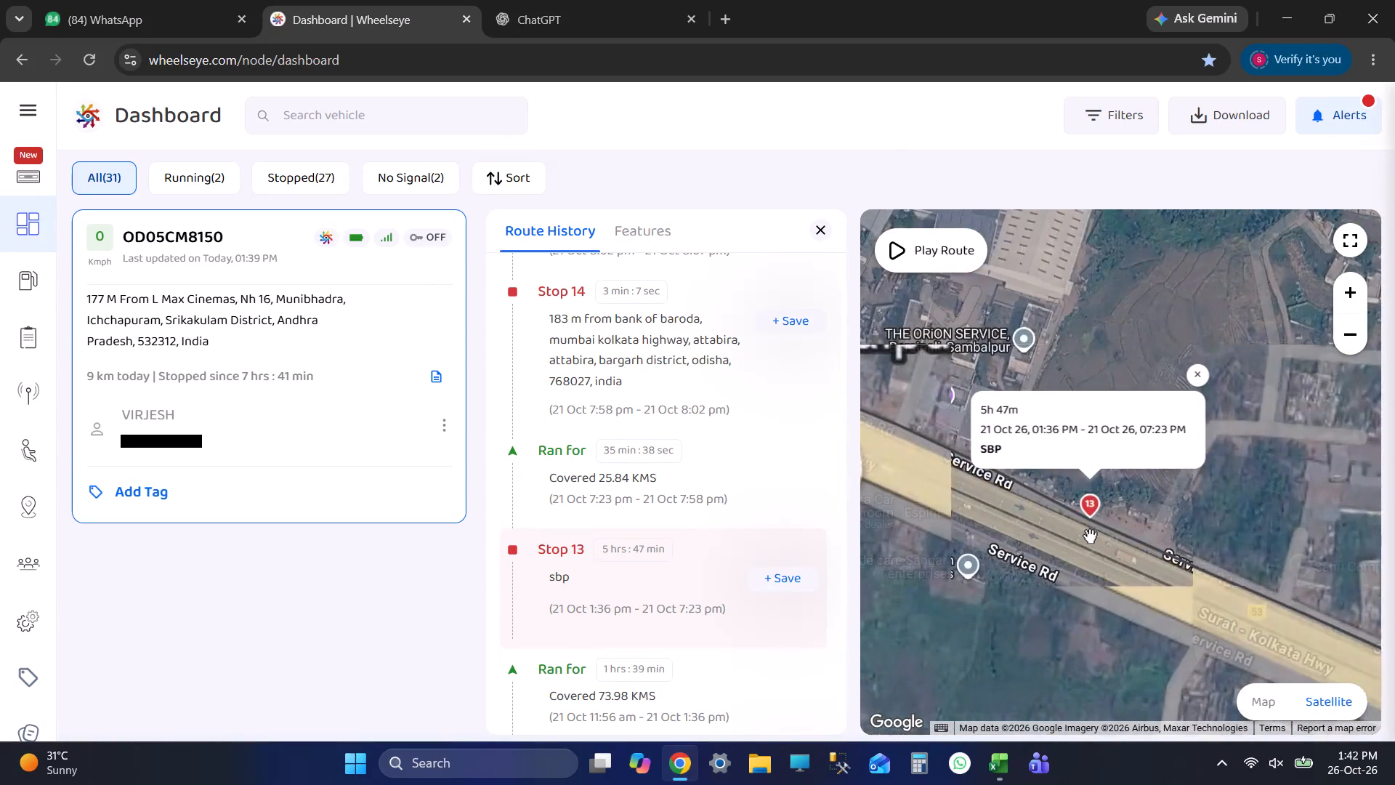
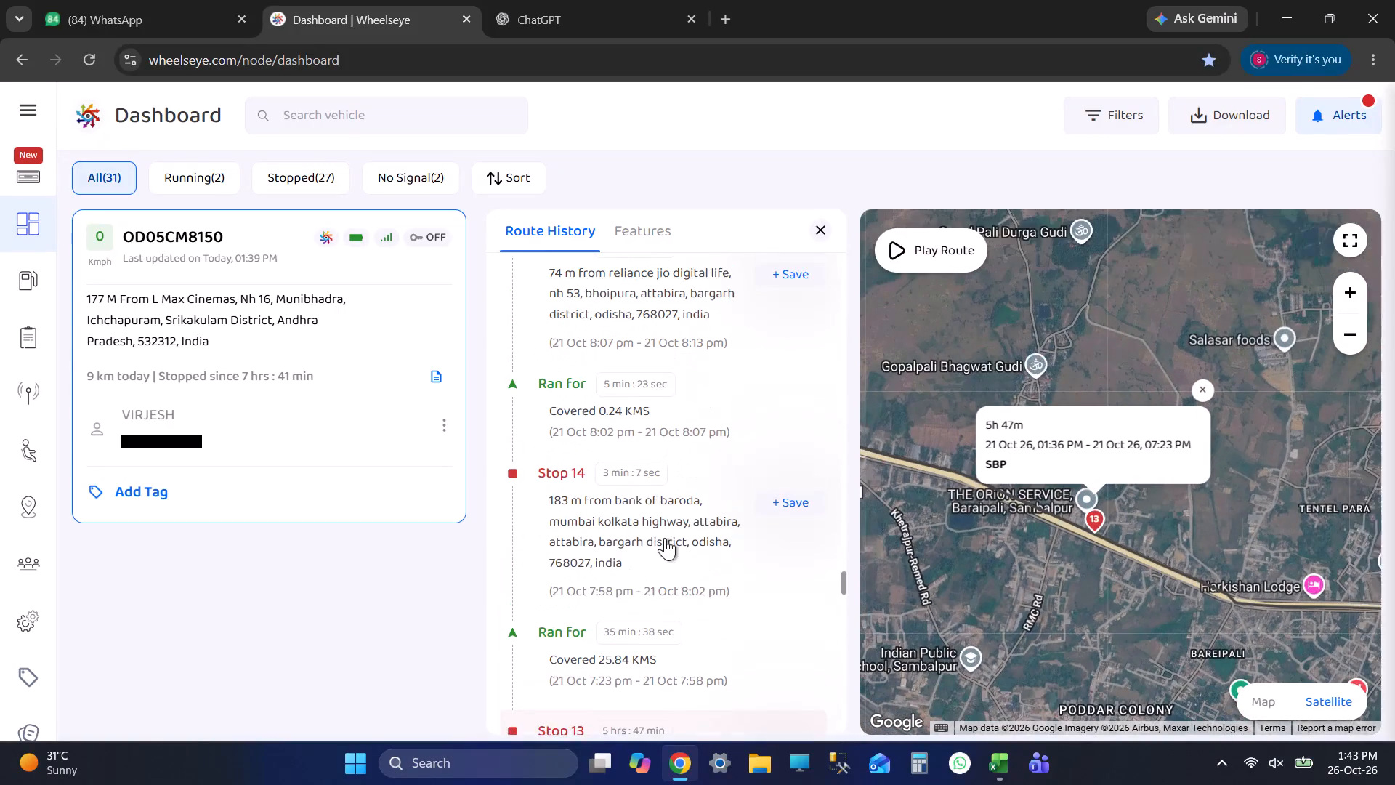
# Trace the 21–22 October stops forward on the map, from Stop 14 at Attabira to Stop 18 at Khamharpali, Saraipali.
pyautogui.click(665, 536)
pyautogui.scroll(3, 665, 536)
pyautogui.click(674, 530)
pyautogui.scroll(4, 674, 530)
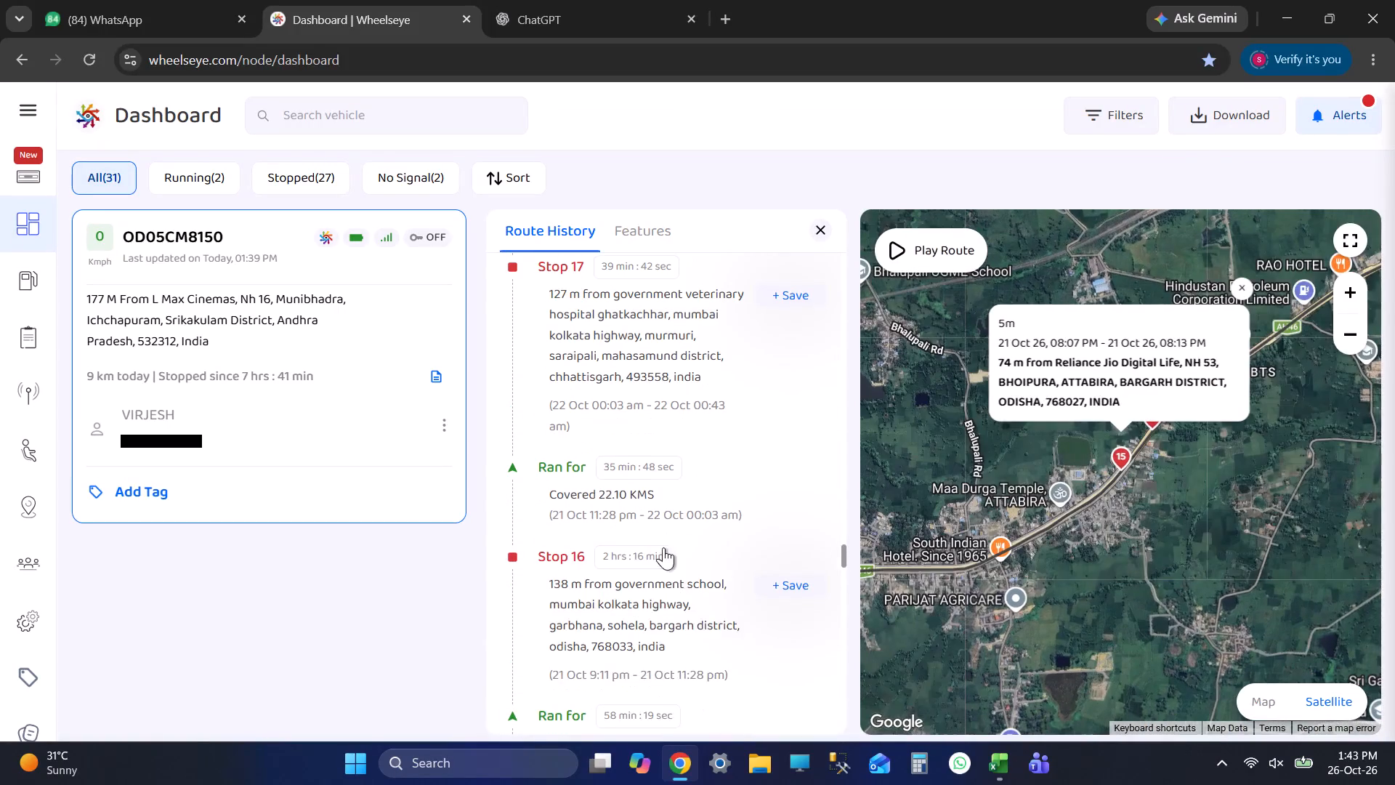
pyautogui.click(662, 600)
pyautogui.scroll(-7, 1101, 574)
pyautogui.scroll(4, 767, 555)
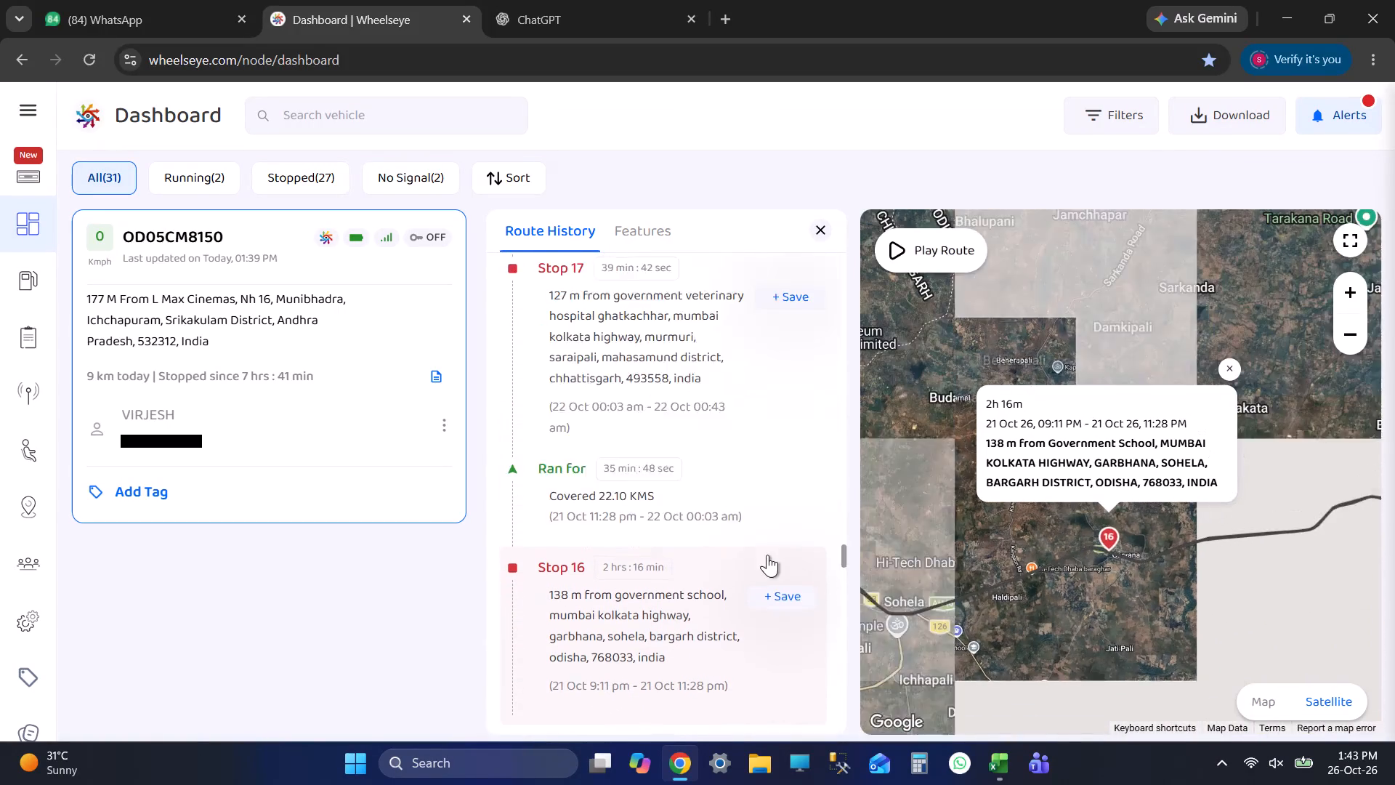
pyautogui.click(669, 542)
pyautogui.scroll(4, 670, 542)
pyautogui.click(682, 515)
pyautogui.click(688, 626)
pyautogui.scroll(4, 692, 629)
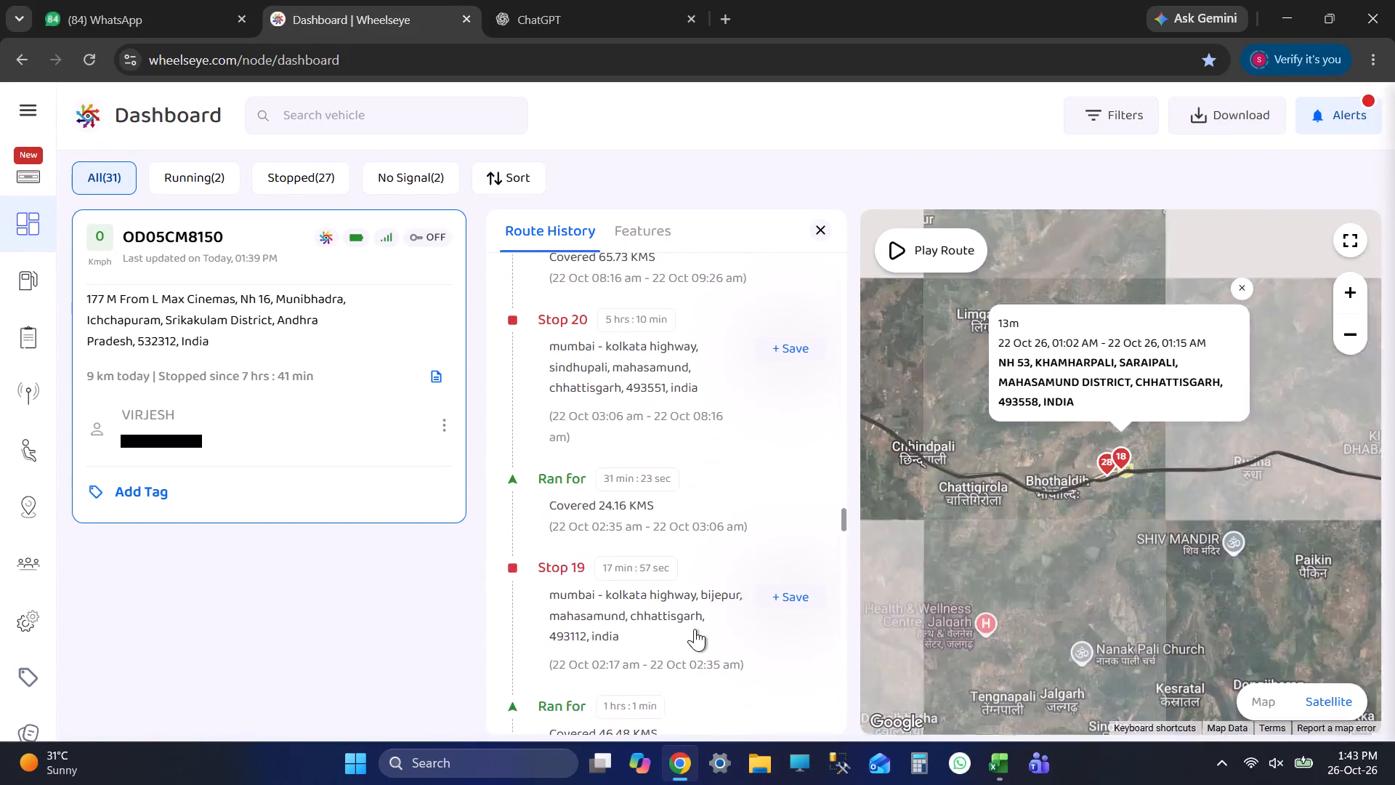
# Trace the 22–23 October stops forward on the map, from Stop 19 at Bijepur to Stop 24 at BNI in Raipur.
pyautogui.click(696, 620)
pyautogui.scroll(3, 696, 619)
pyautogui.click(711, 527)
pyautogui.scroll(2, 694, 532)
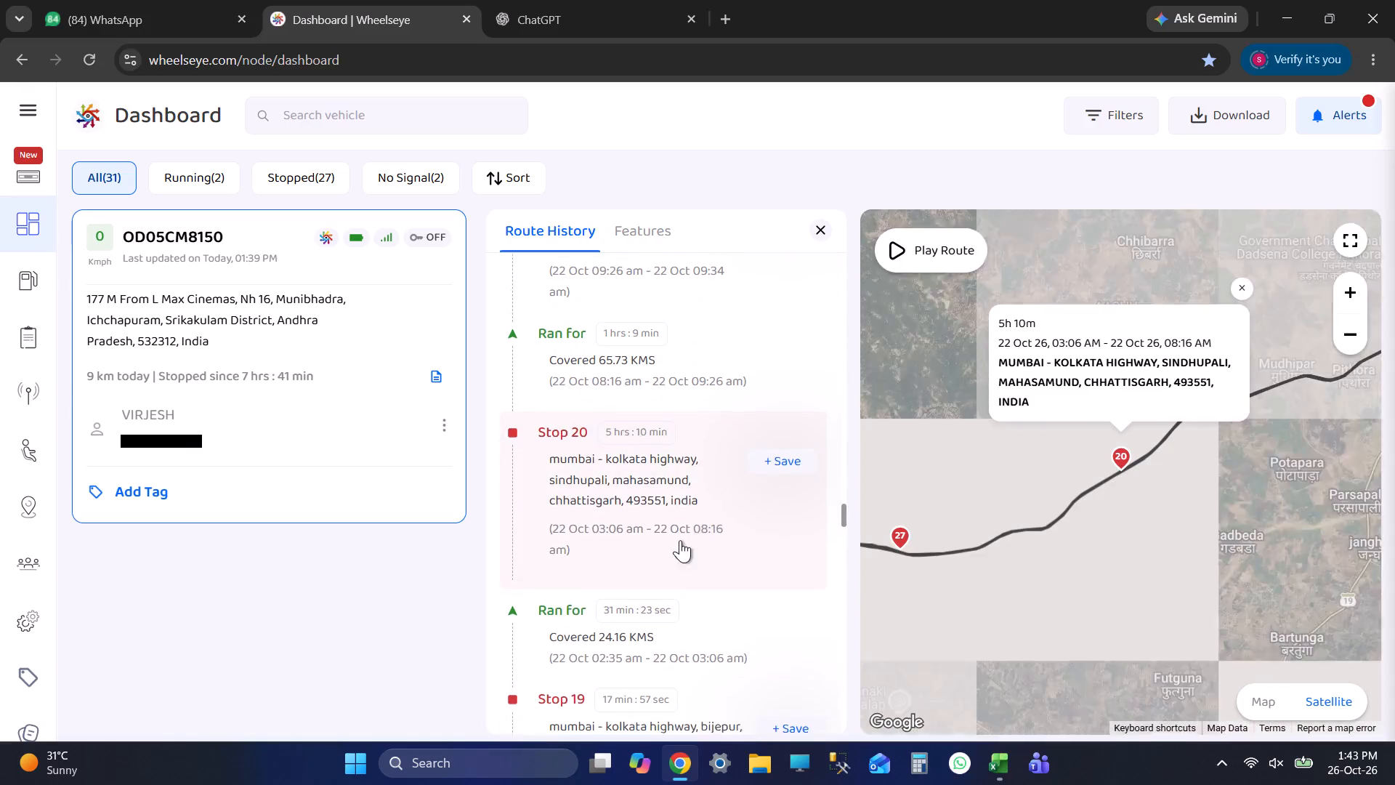
pyautogui.scroll(1, 680, 540)
pyautogui.click(690, 511)
pyautogui.scroll(-1, 690, 511)
pyautogui.scroll(3, 690, 511)
pyautogui.click(700, 459)
pyautogui.scroll(4, 673, 510)
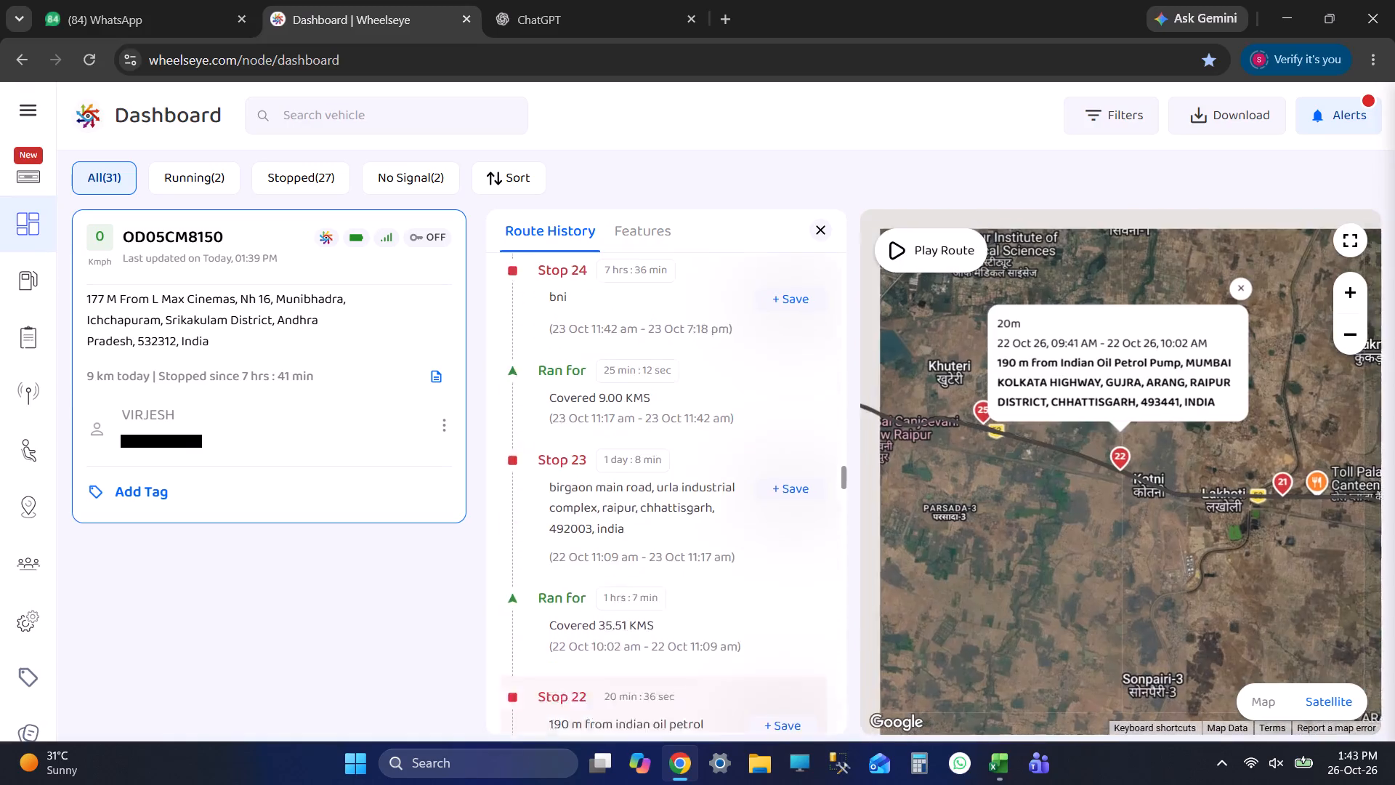
pyautogui.click(683, 582)
pyautogui.scroll(3, 665, 584)
pyautogui.click(663, 555)
pyautogui.scroll(2, 664, 555)
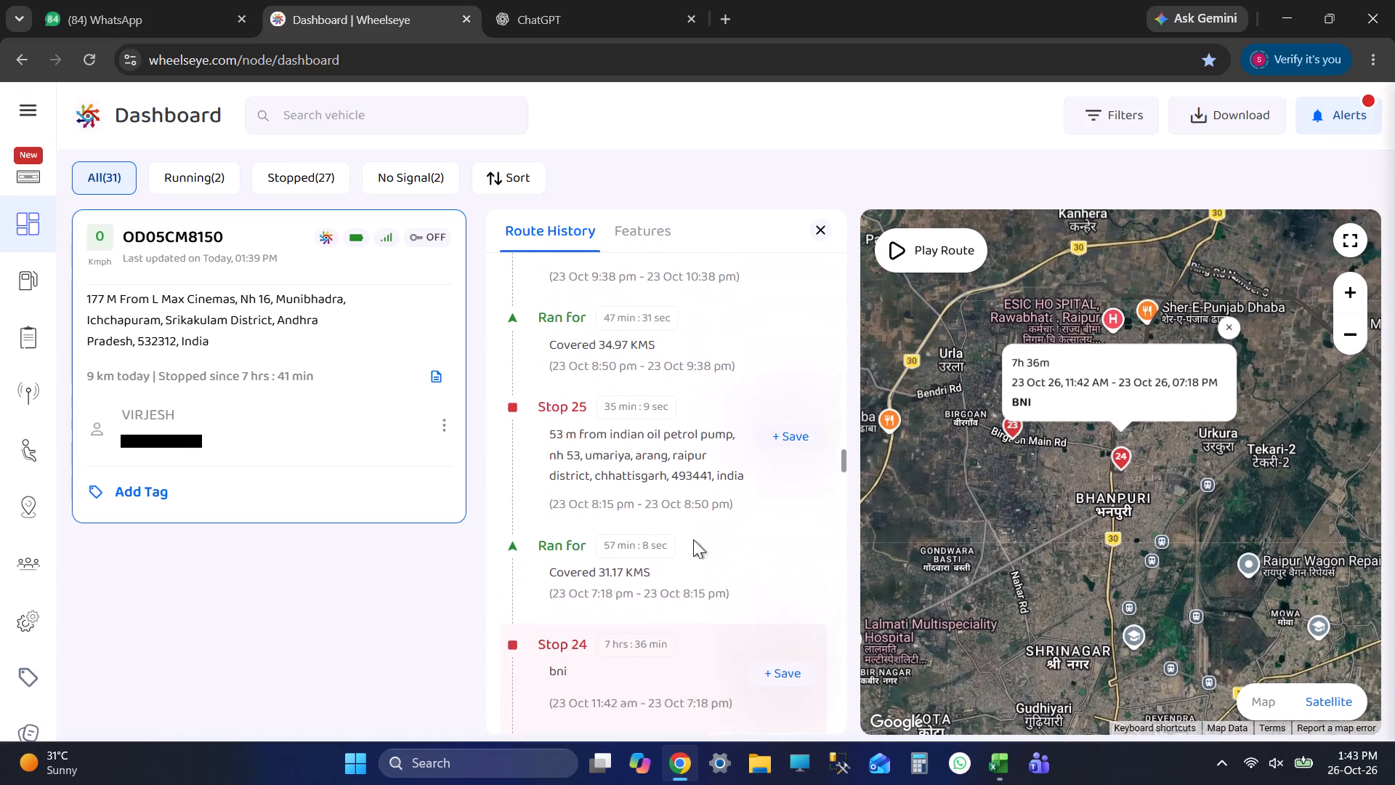
pyautogui.hotkey('alt', 'Tab')
pyautogui.click(469, 394)
pyautogui.hotkey('alt', 'Tab')
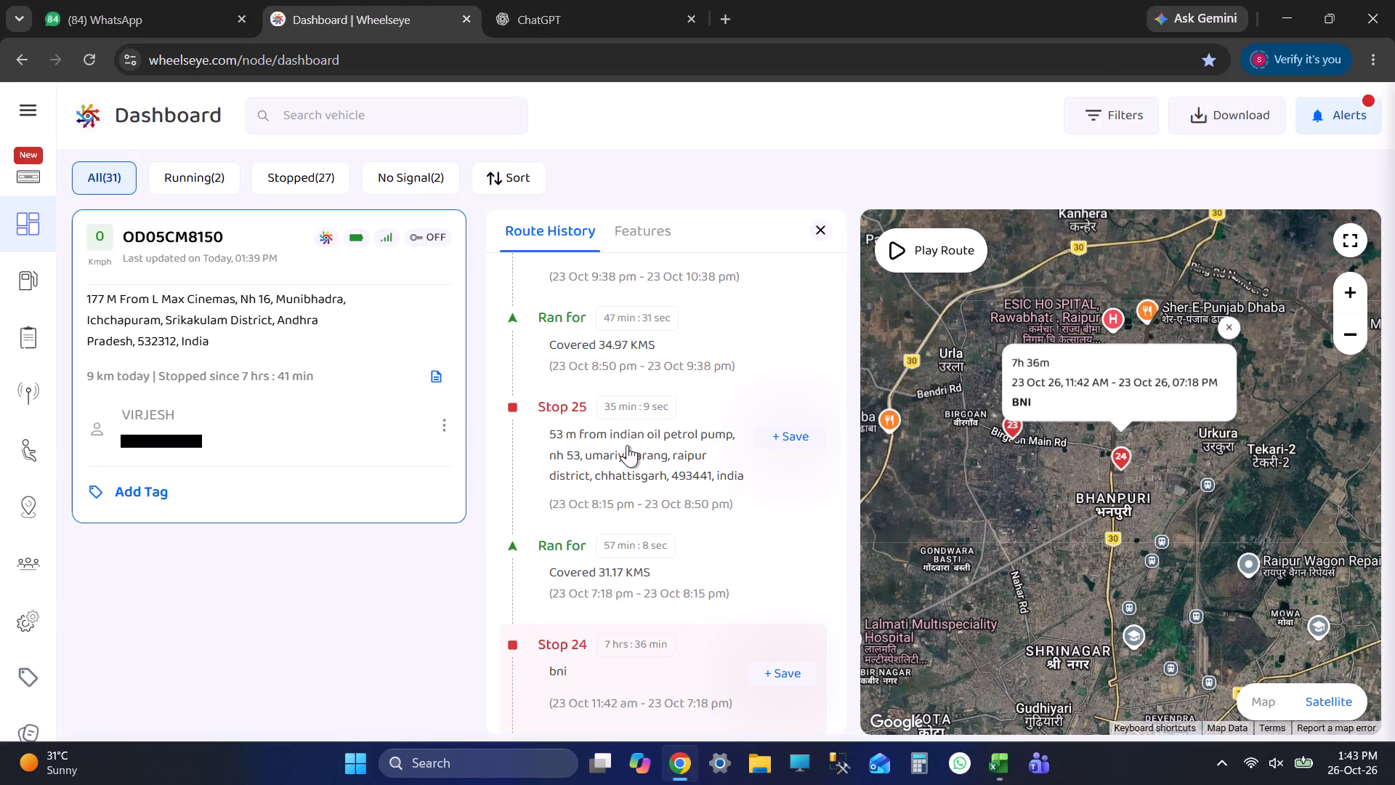
pyautogui.hotkey('alt', 'Tab')
pyautogui.hotkey('alt', 'Tab')
pyautogui.hotkey('alt', 'Tab')
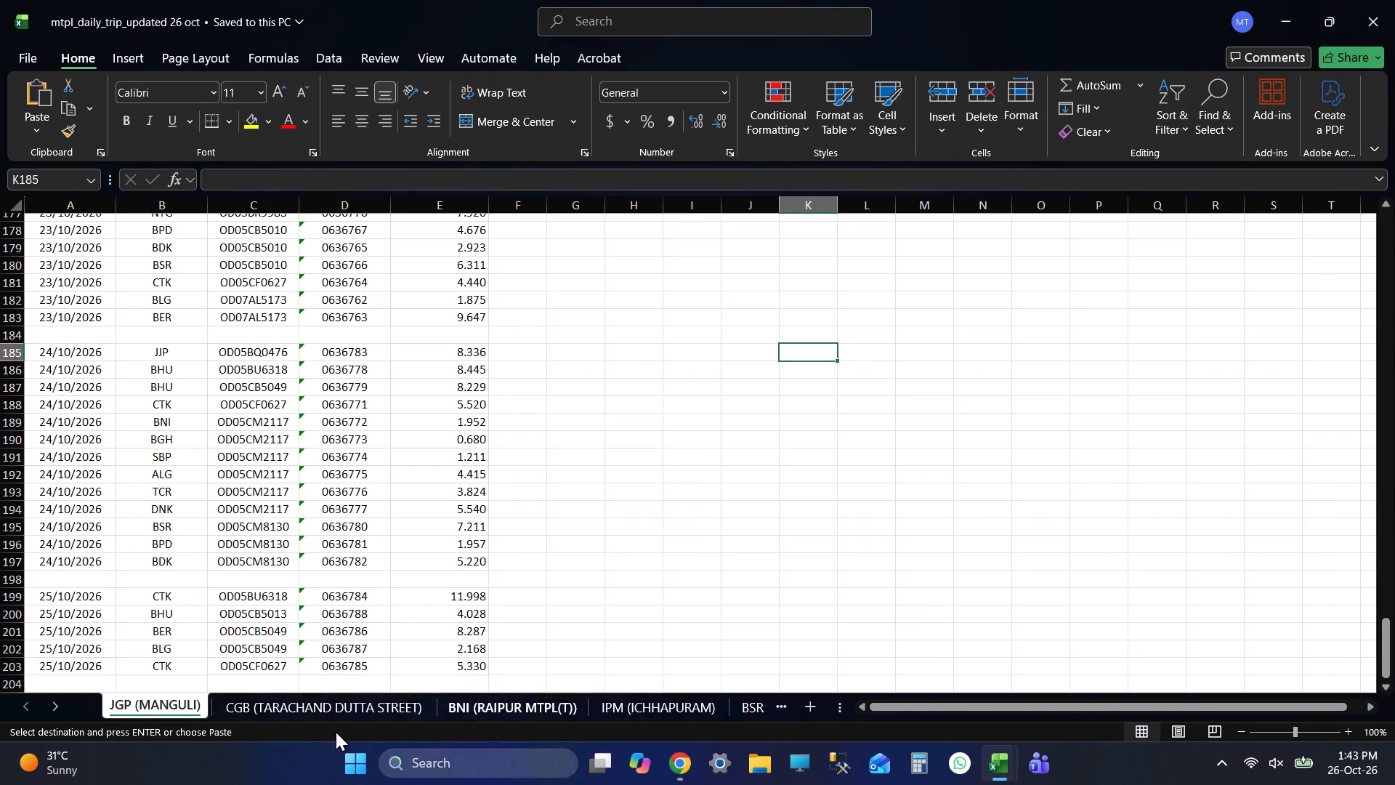
pyautogui.click(496, 709)
pyautogui.scroll(-4, 414, 597)
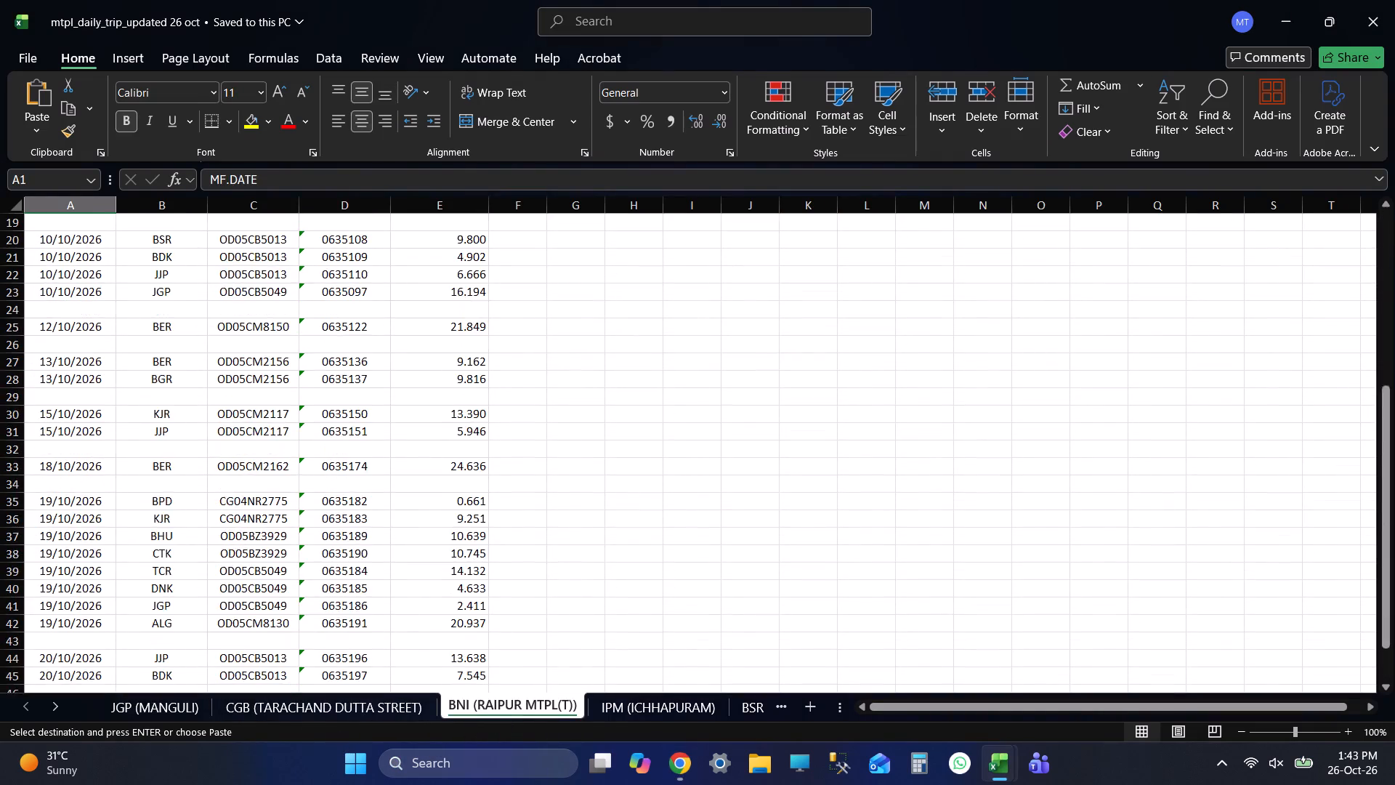
pyautogui.scroll(-4, 405, 611)
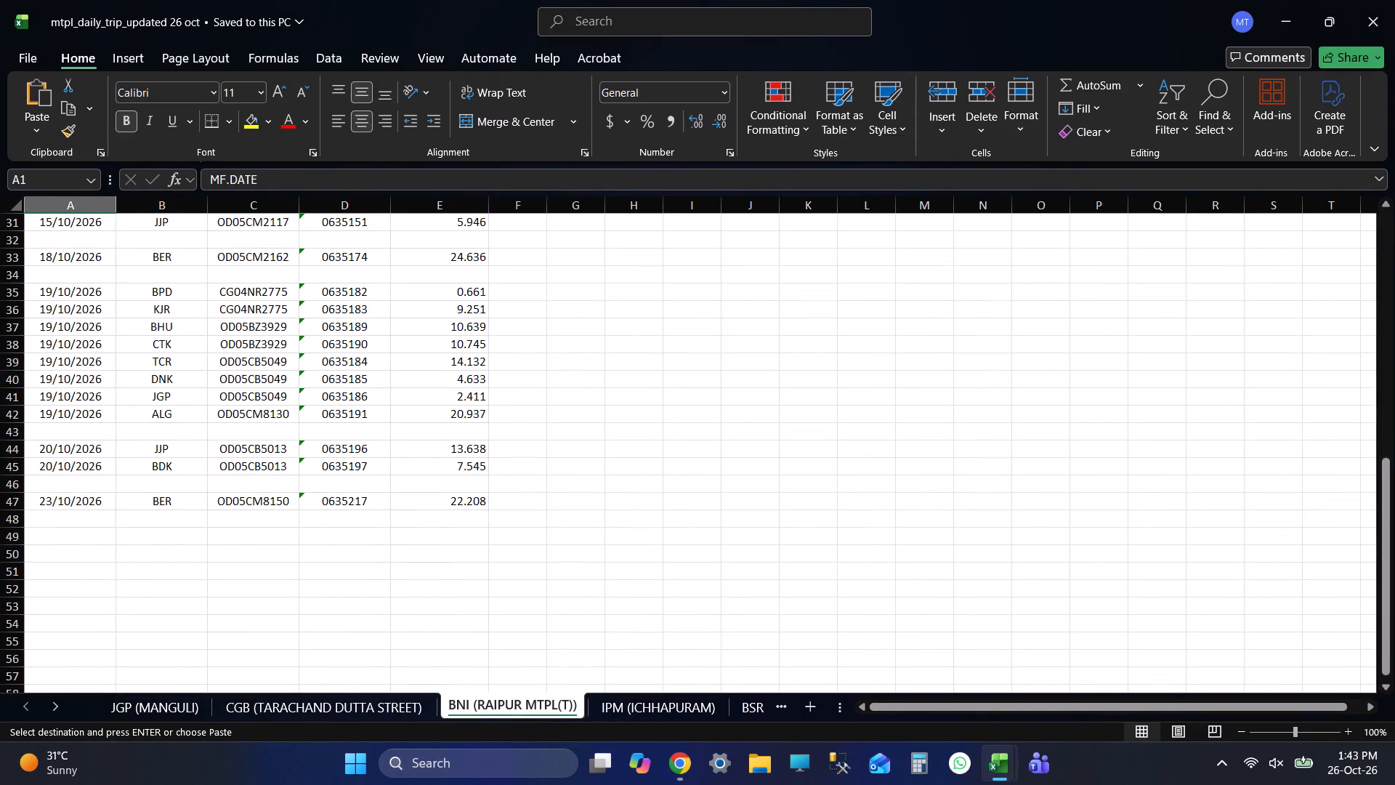
pyautogui.moveTo(265, 499); pyautogui.dragTo(477, 492)
pyautogui.hotkey('alt', 'Tab')
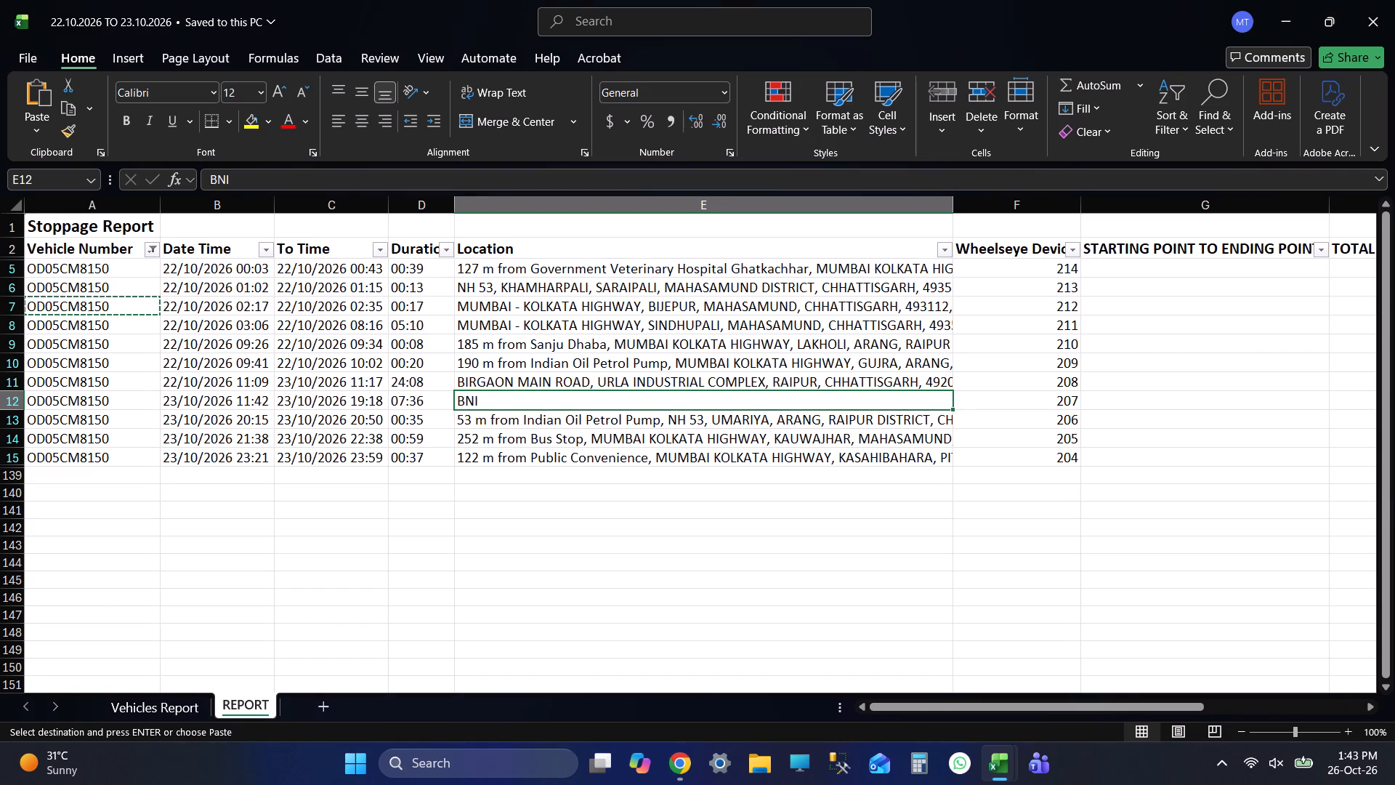
pyautogui.click(642, 444)
pyautogui.press('Tab')
pyautogui.click(679, 452)
pyautogui.press('Tab')
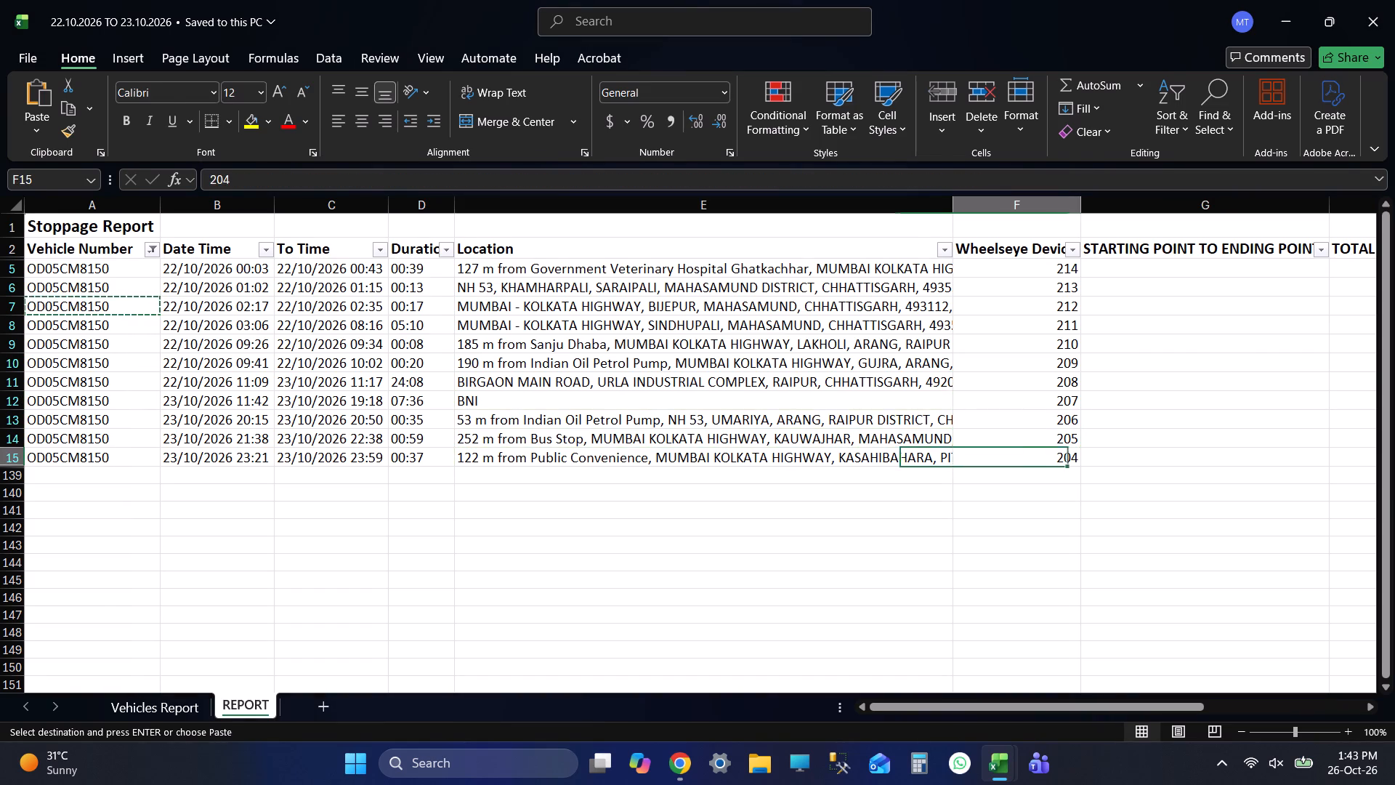
pyautogui.press('Tab')
pyautogui.press('Tab')
pyautogui.press('Tab')
pyautogui.hotkey('shift', 'Tab')
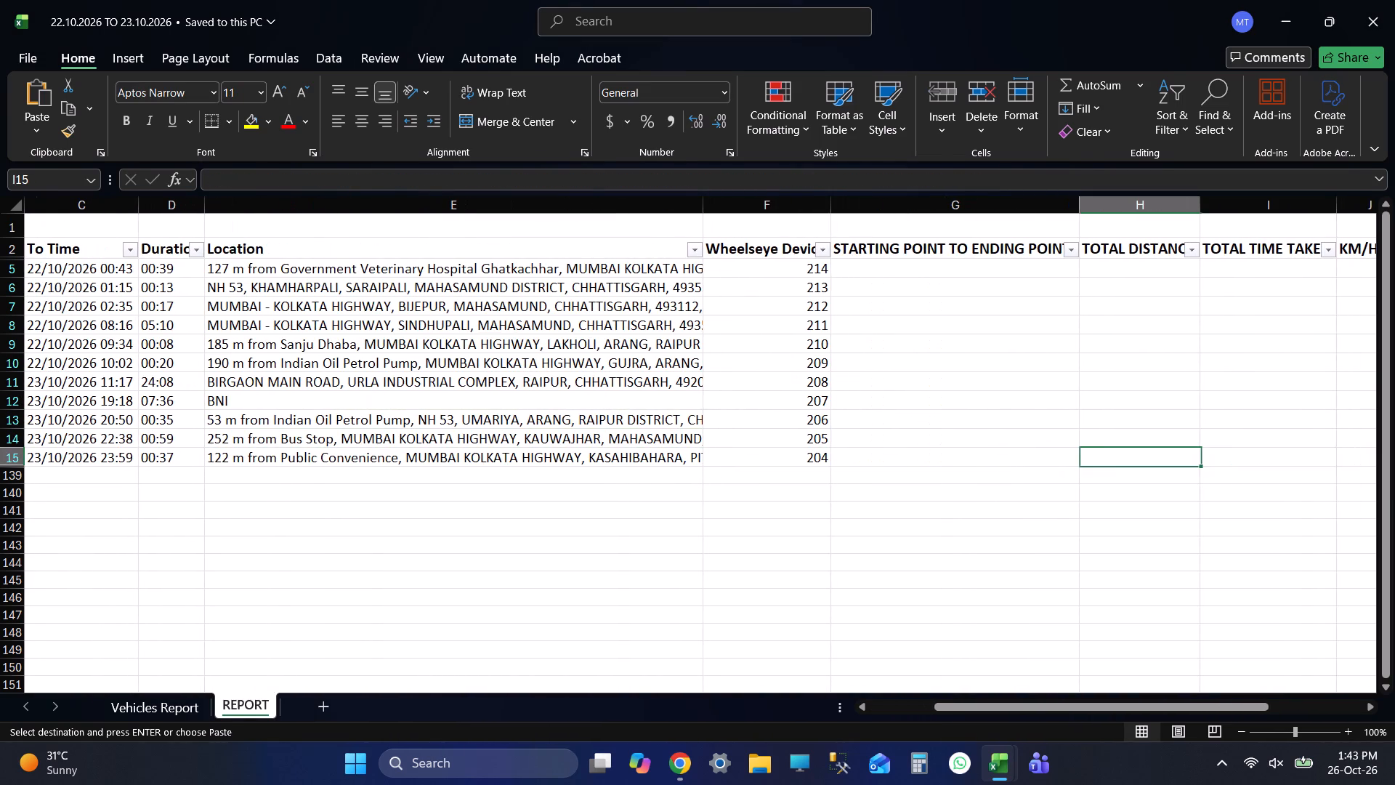
pyautogui.press('Tab')
pyautogui.write('RAIPUR')
pyautogui.press('space')
pyautogui.press('BackSpace')
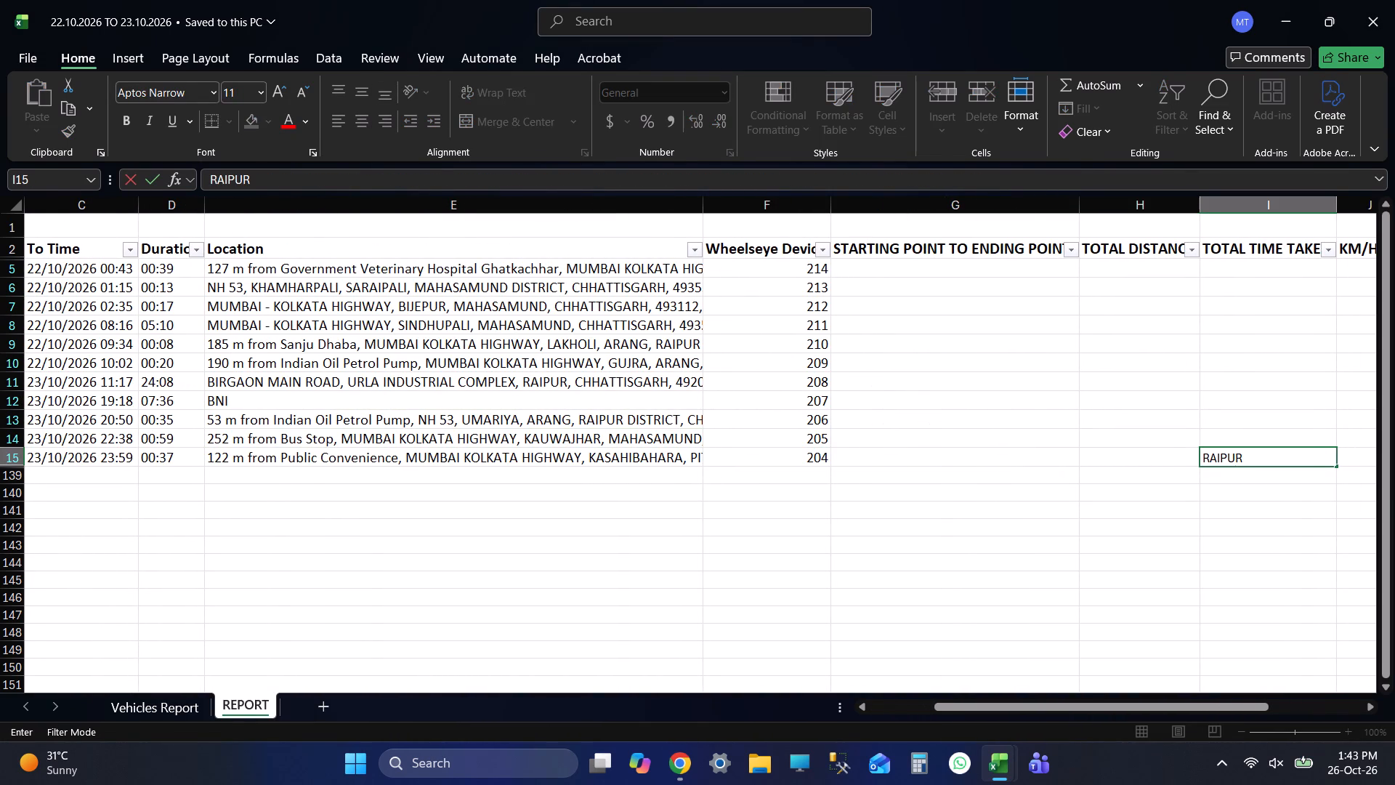
pyautogui.press('BackSpace')
pyautogui.press('BackSpace')
pyautogui.press('BackSpace')
pyautogui.press('BackSpace')
pyautogui.press('BackSpace')
pyautogui.press('BackSpace')
pyautogui.write('BNI TO BER')
pyautogui.hotkey('shift', 'Tab')
pyautogui.hotkey('shift', 'Tab')
pyautogui.hotkey('shift', 'Tab')
pyautogui.hotkey('shift', 'Tab')
pyautogui.hotkey('shift', 'Tab')
pyautogui.hotkey('shift', 'Tab')
pyautogui.hotkey('shift', 'Tab')
pyautogui.hotkey('shift', 'Tab')
pyautogui.hotkey('shift', 'Tab')
pyautogui.hotkey('shift', 'Tab')
pyautogui.hotkey('shift', 'Tab')
pyautogui.hotkey('shift', 'Tab')
pyautogui.hotkey('shift', 'Tab')
pyautogui.hotkey('shift', 'Tab')
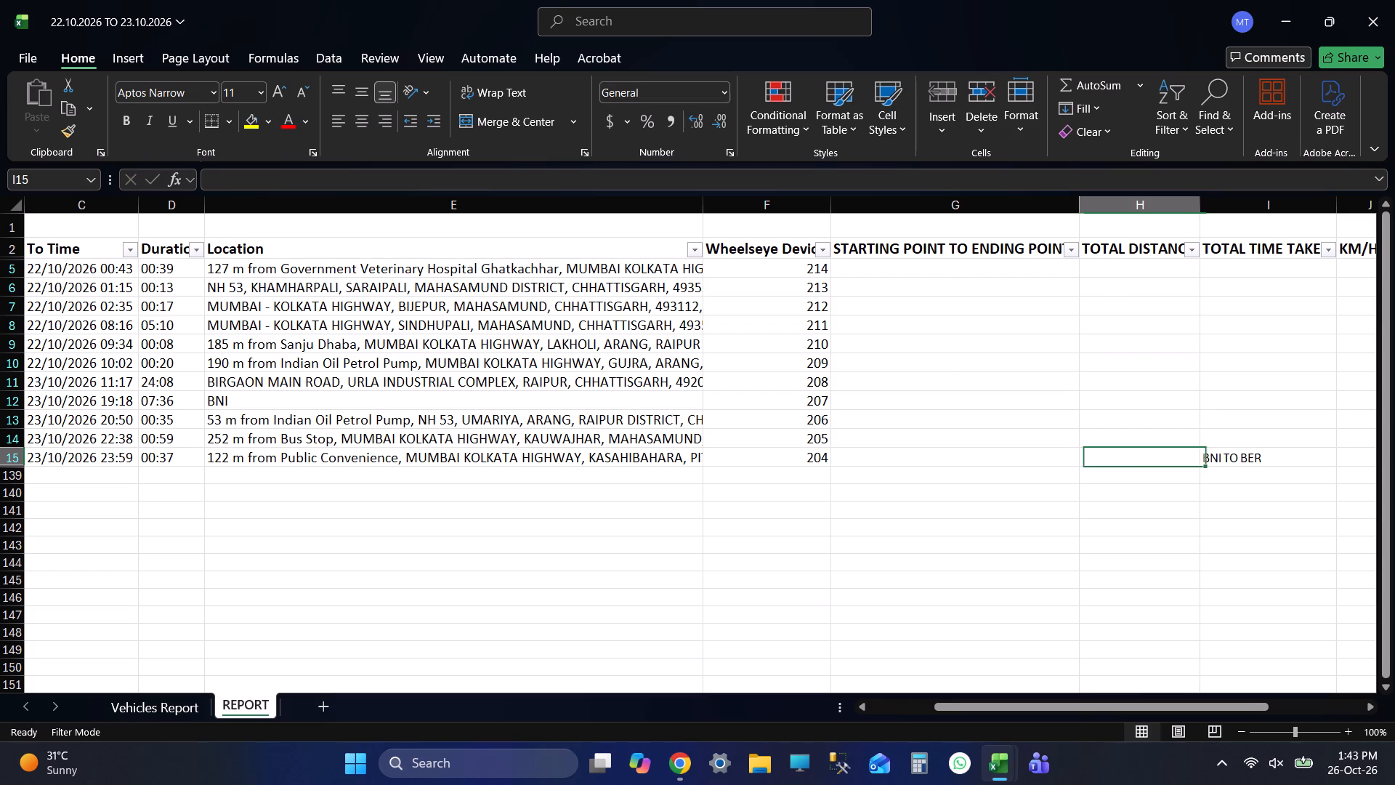
pyautogui.hotkey('ctrl', 's')
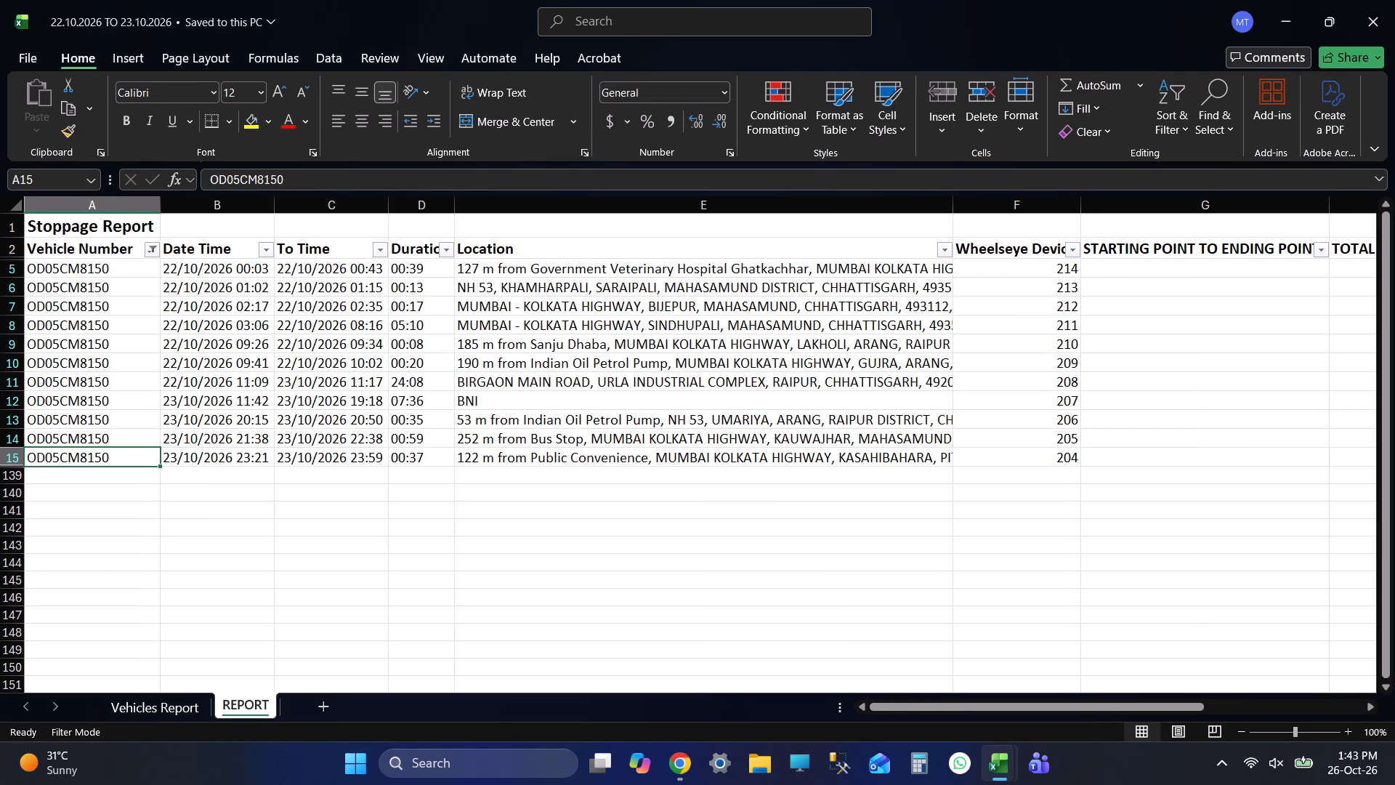
pyautogui.click(145, 243)
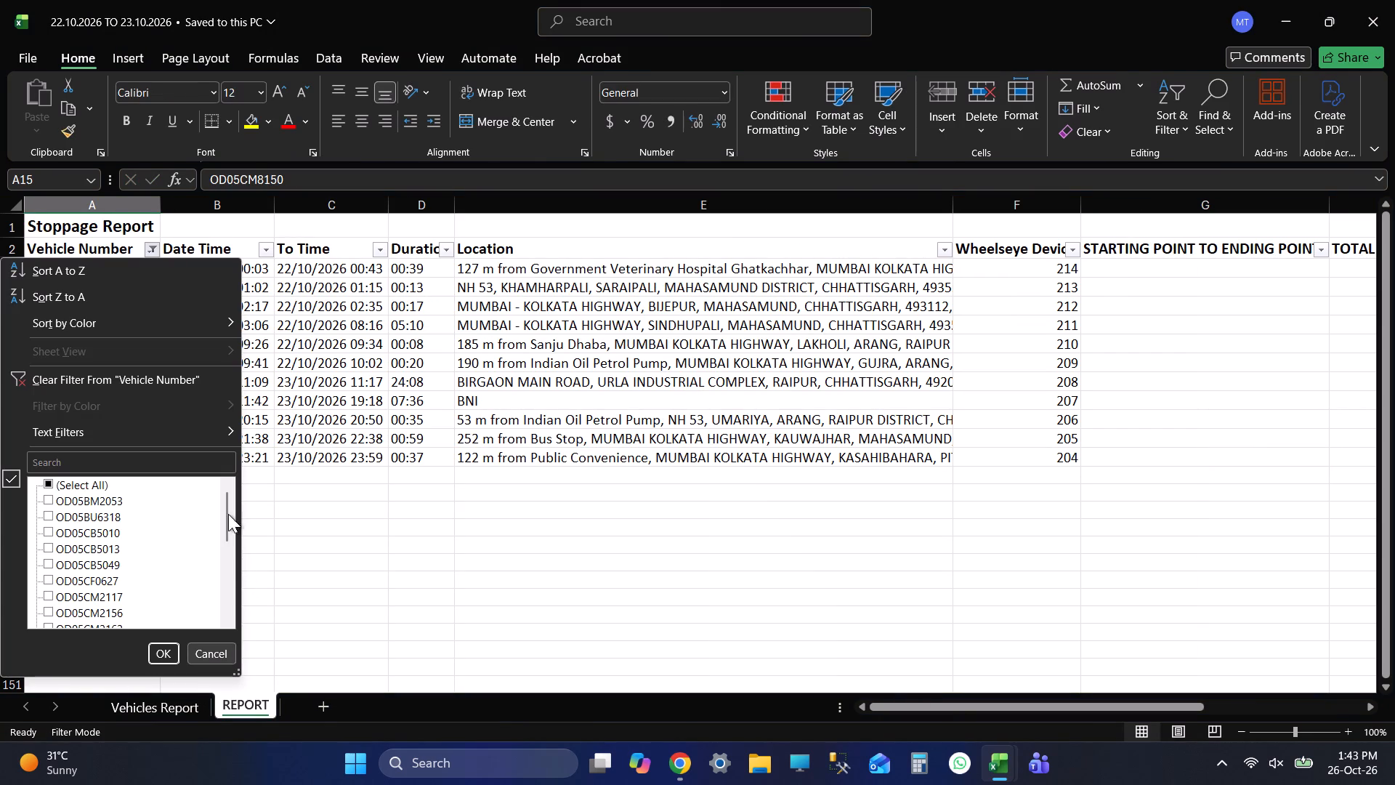
pyautogui.moveTo(224, 512); pyautogui.dragTo(231, 549)
pyautogui.click(107, 549)
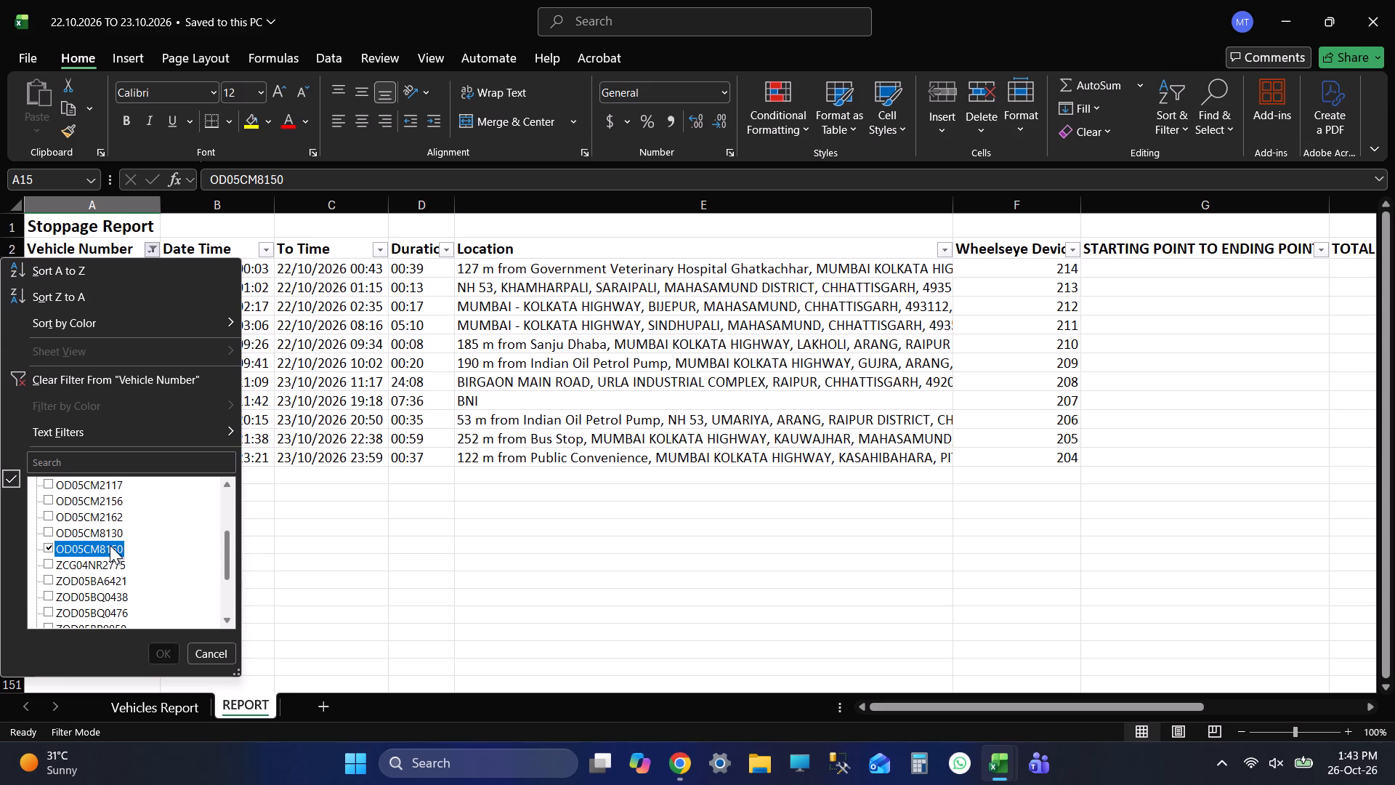
pyautogui.click(104, 566)
pyautogui.click(169, 656)
pyautogui.click(668, 436)
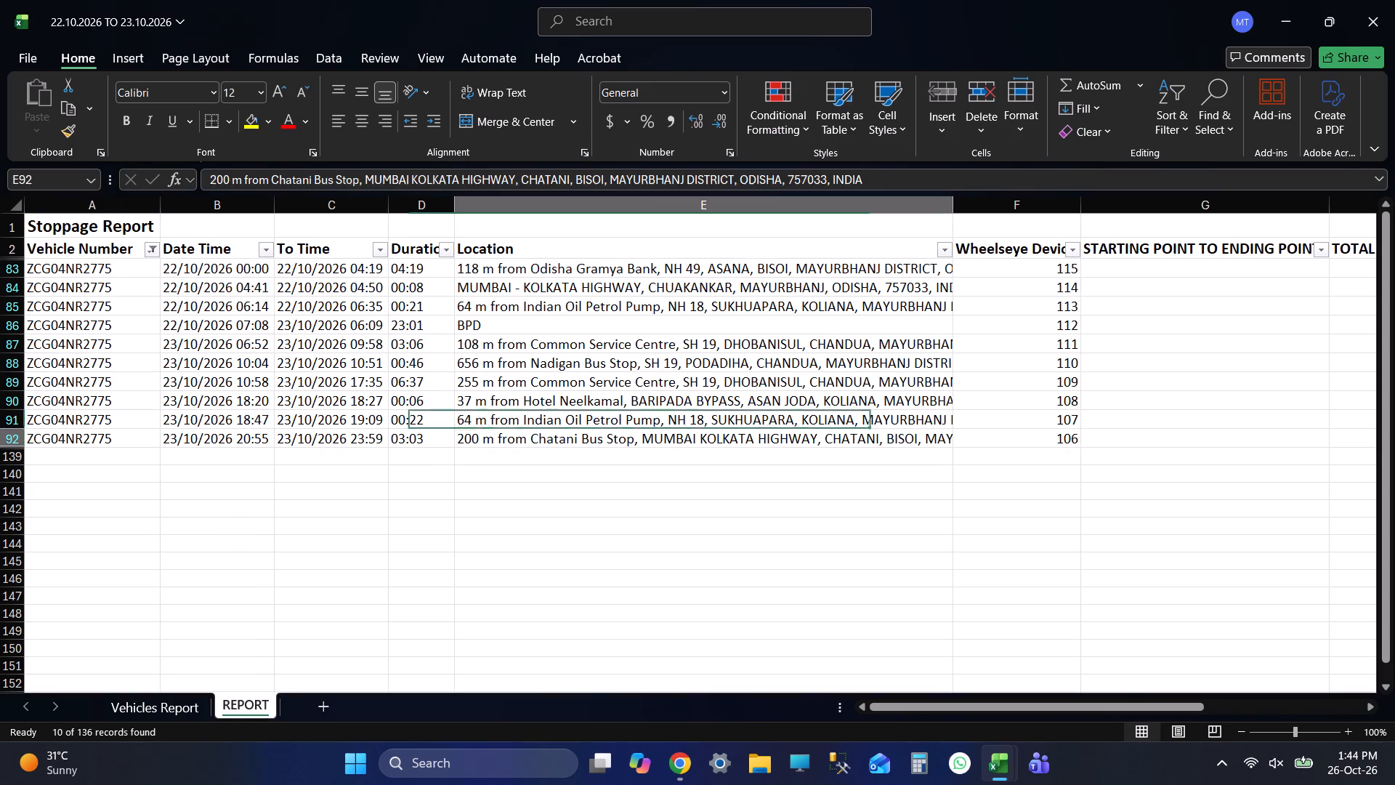
pyautogui.hotkey('ctrl', 's')
pyautogui.click(548, 318)
pyautogui.hotkey('ctrl', 's')
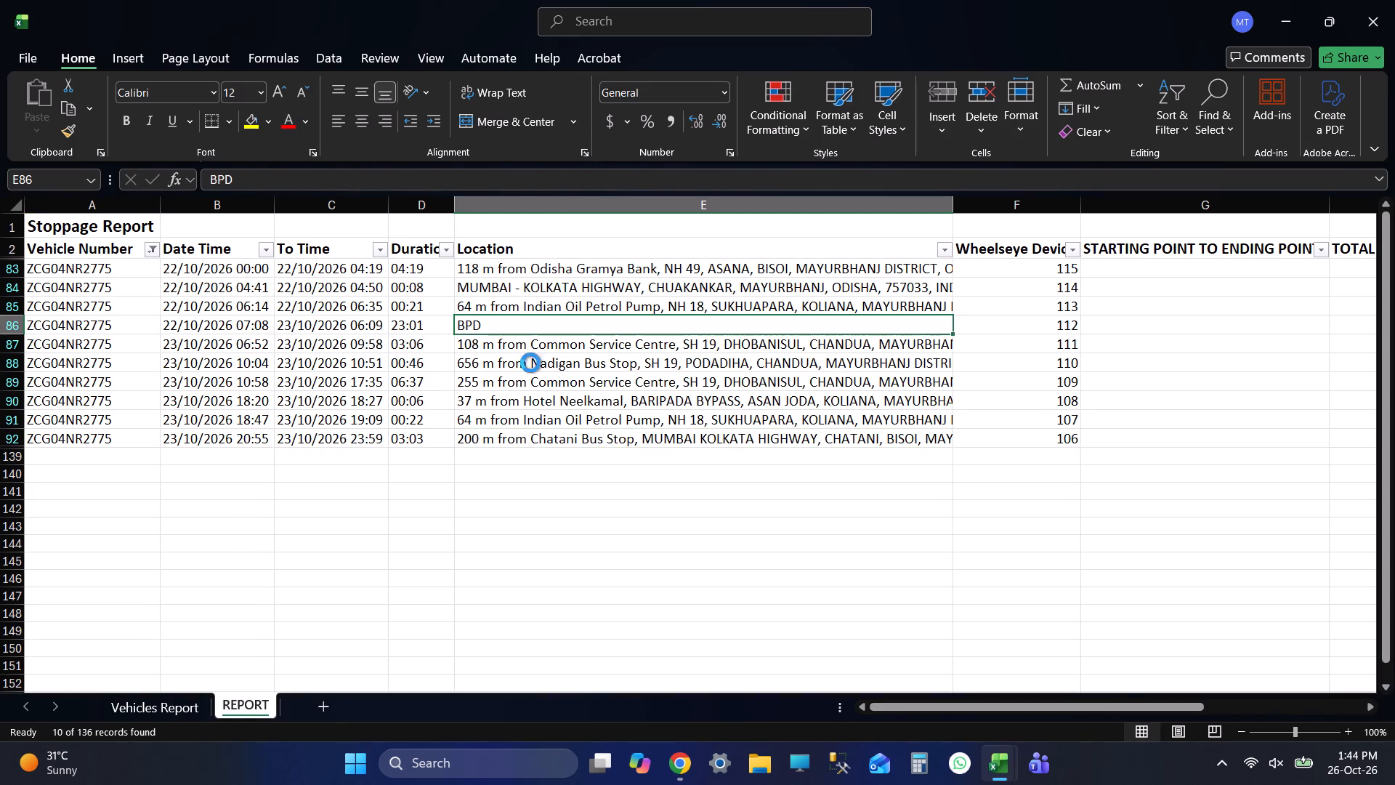
pyautogui.click(131, 265)
pyautogui.hotkey('ctrl', 'c')
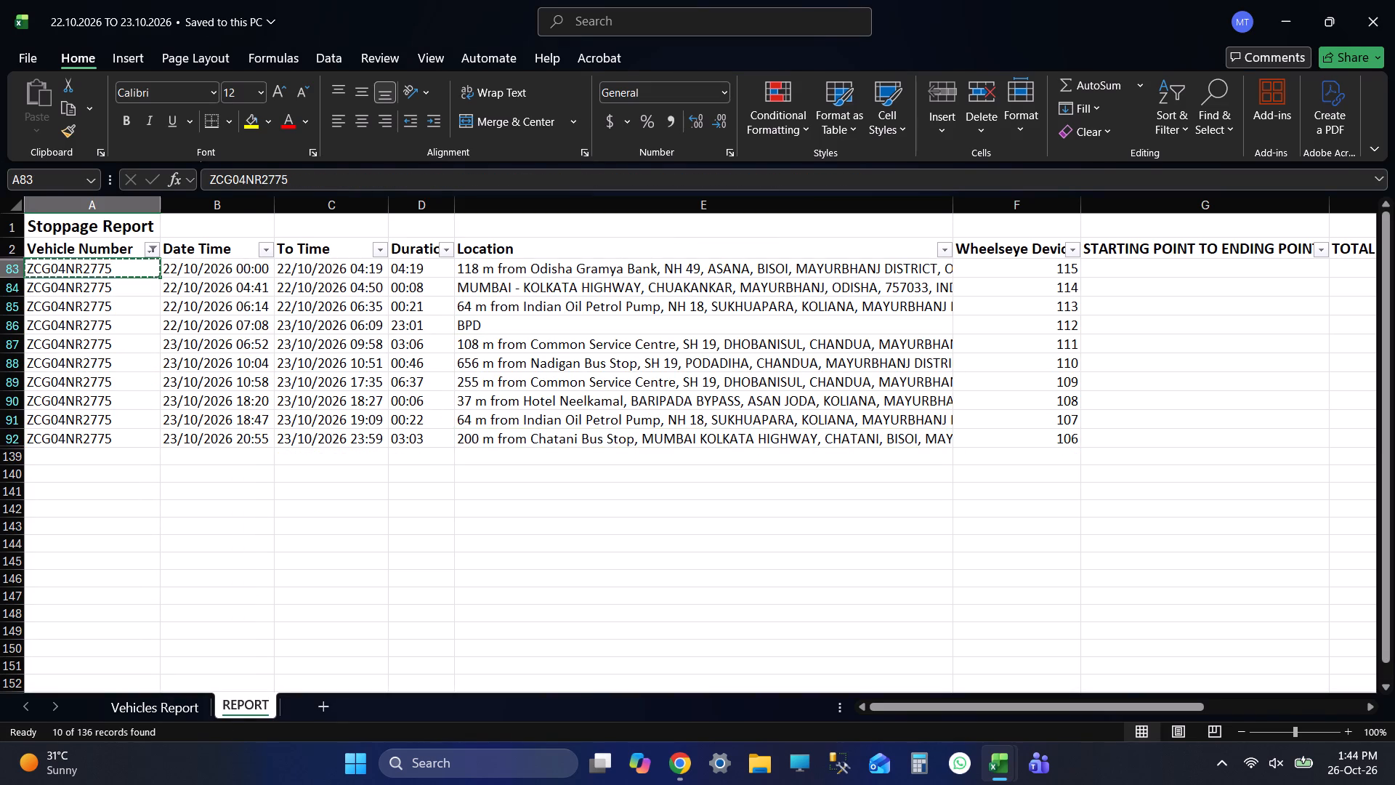
pyautogui.hotkey('alt', 'Tab')
pyautogui.hotkey('alt', 'Tab')
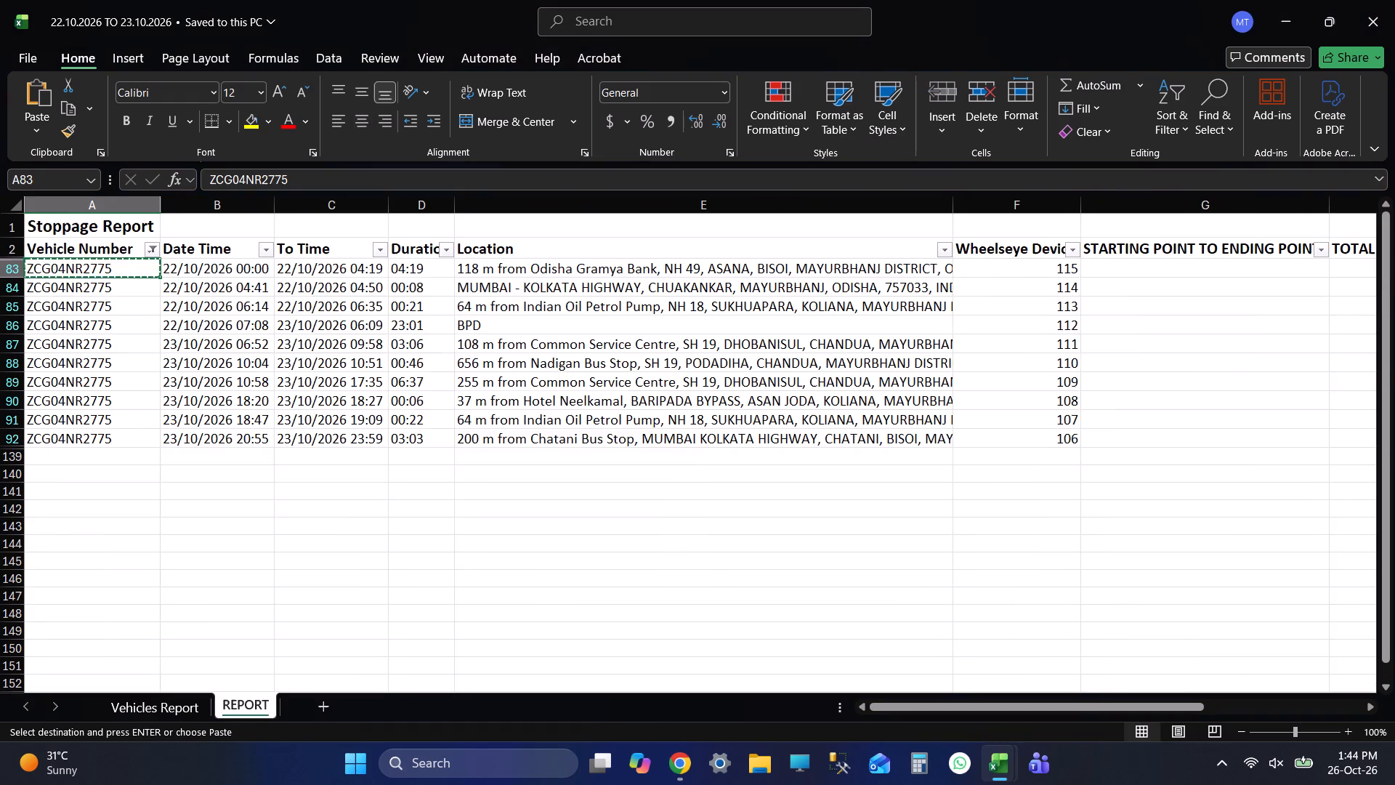
pyautogui.hotkey('alt', 'Tab')
pyautogui.hotkey('alt', 'Tab')
pyautogui.click(372, 133)
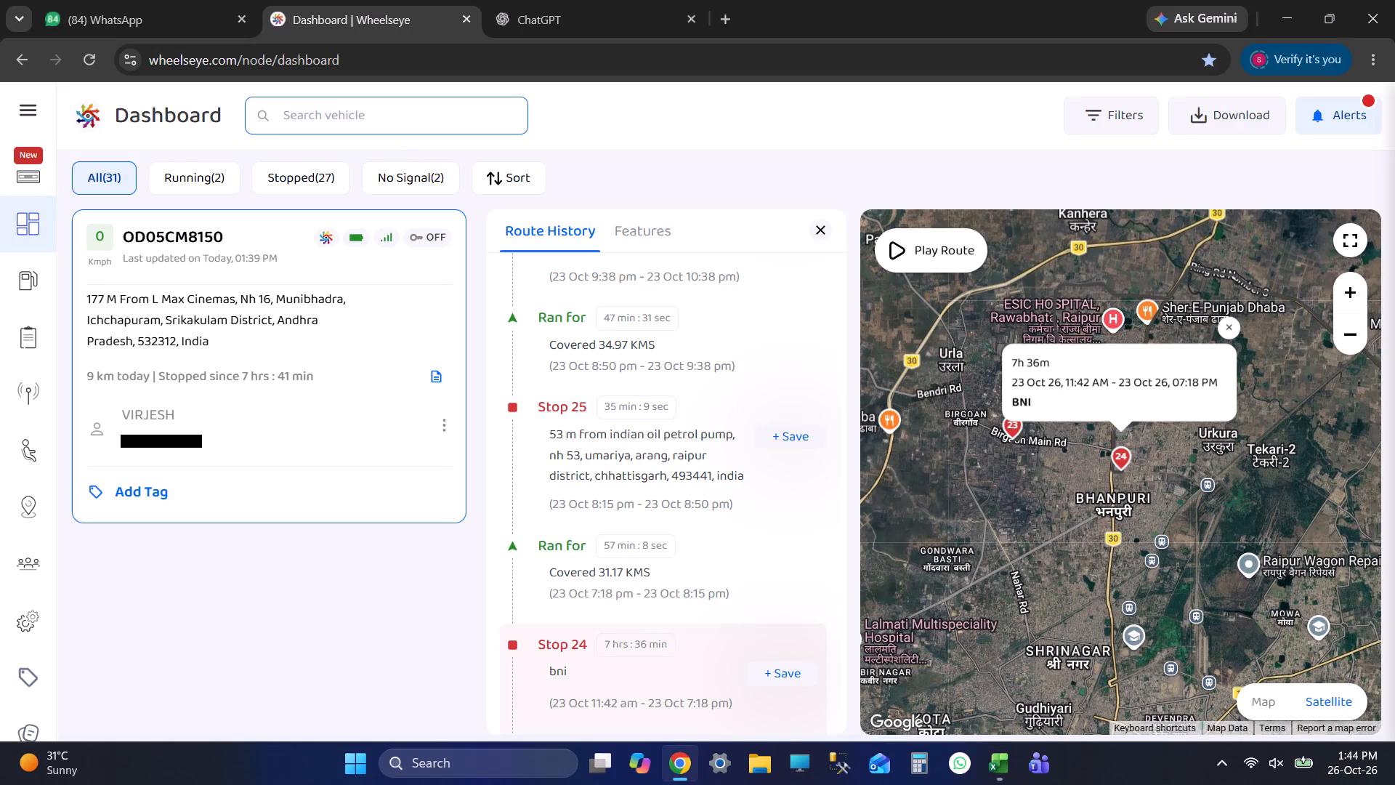
pyautogui.hotkey('ctrl', 'v')
pyautogui.press('Return')
pyautogui.click(233, 351)
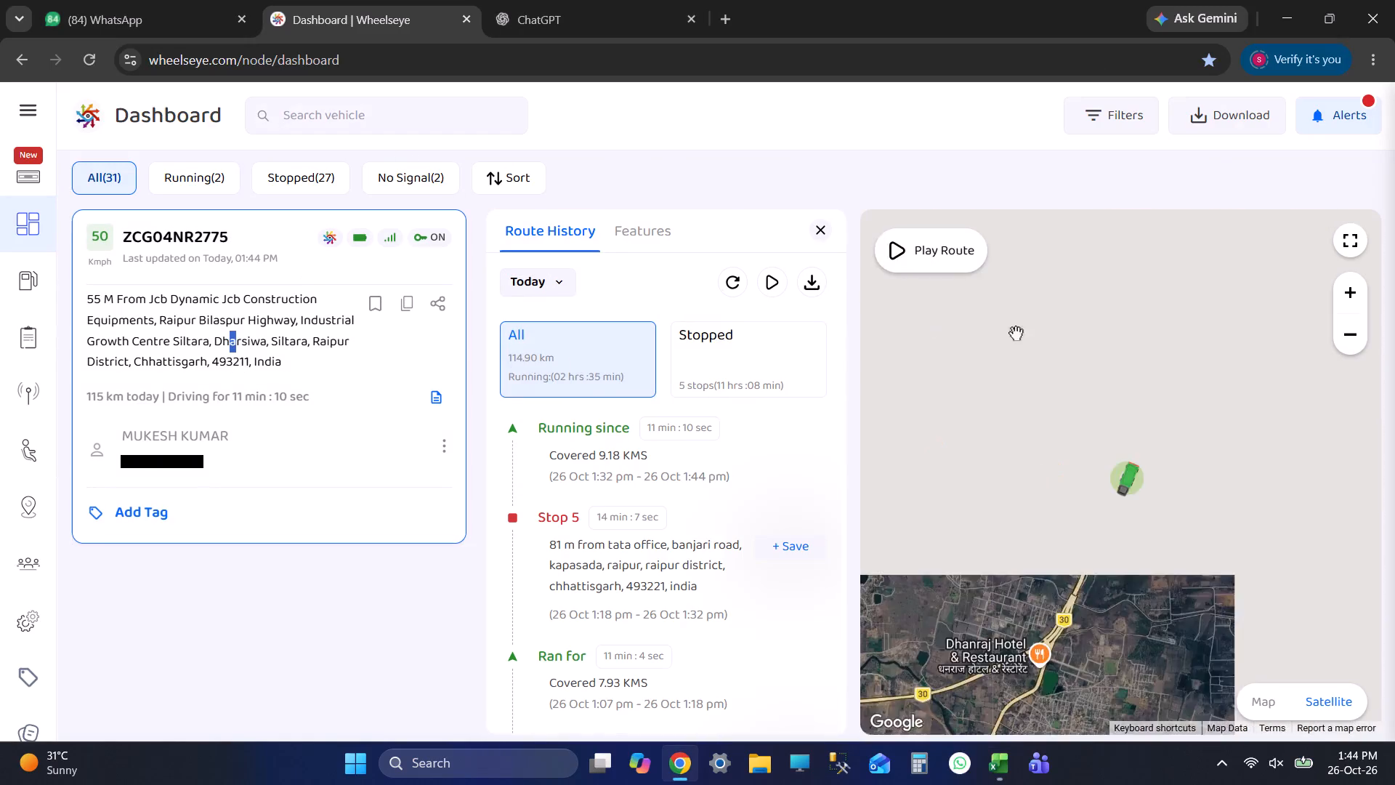
pyautogui.moveTo(1099, 562); pyautogui.dragTo(1170, 418)
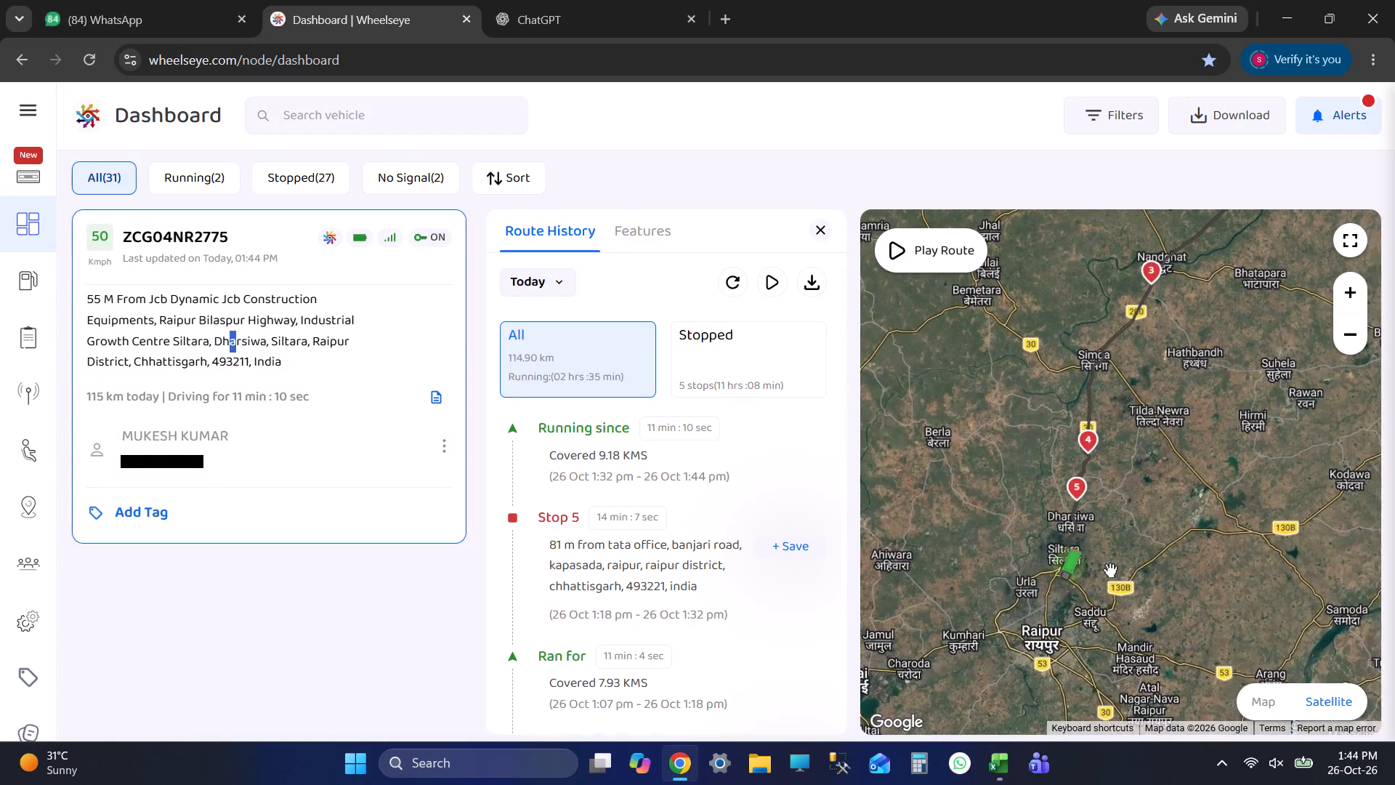
pyautogui.scroll(-3, 1110, 573)
pyautogui.scroll(4, 1118, 555)
pyautogui.moveTo(1101, 593); pyautogui.dragTo(1117, 478)
pyautogui.scroll(-1, 1117, 478)
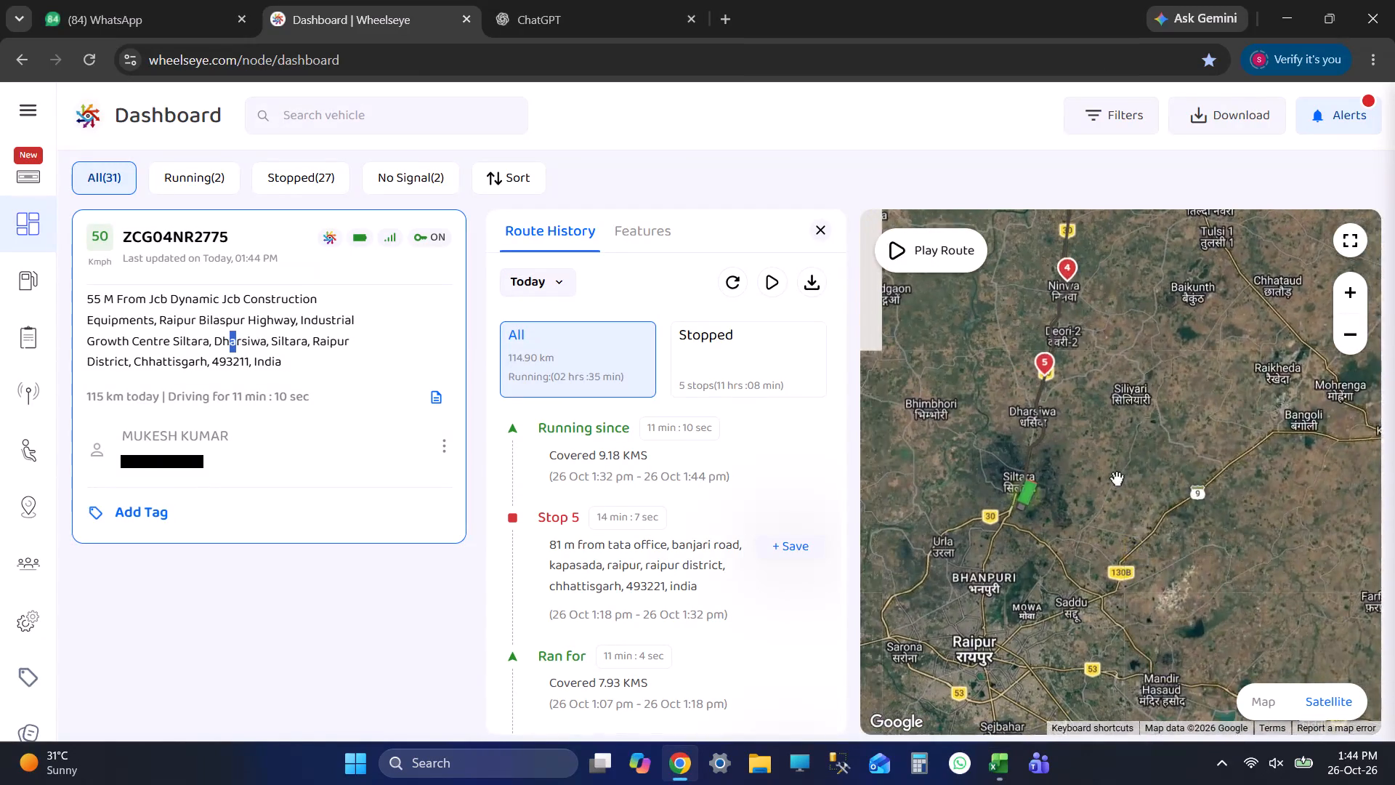
pyautogui.scroll(-3, 1117, 478)
pyautogui.hotkey('alt', 'Tab')
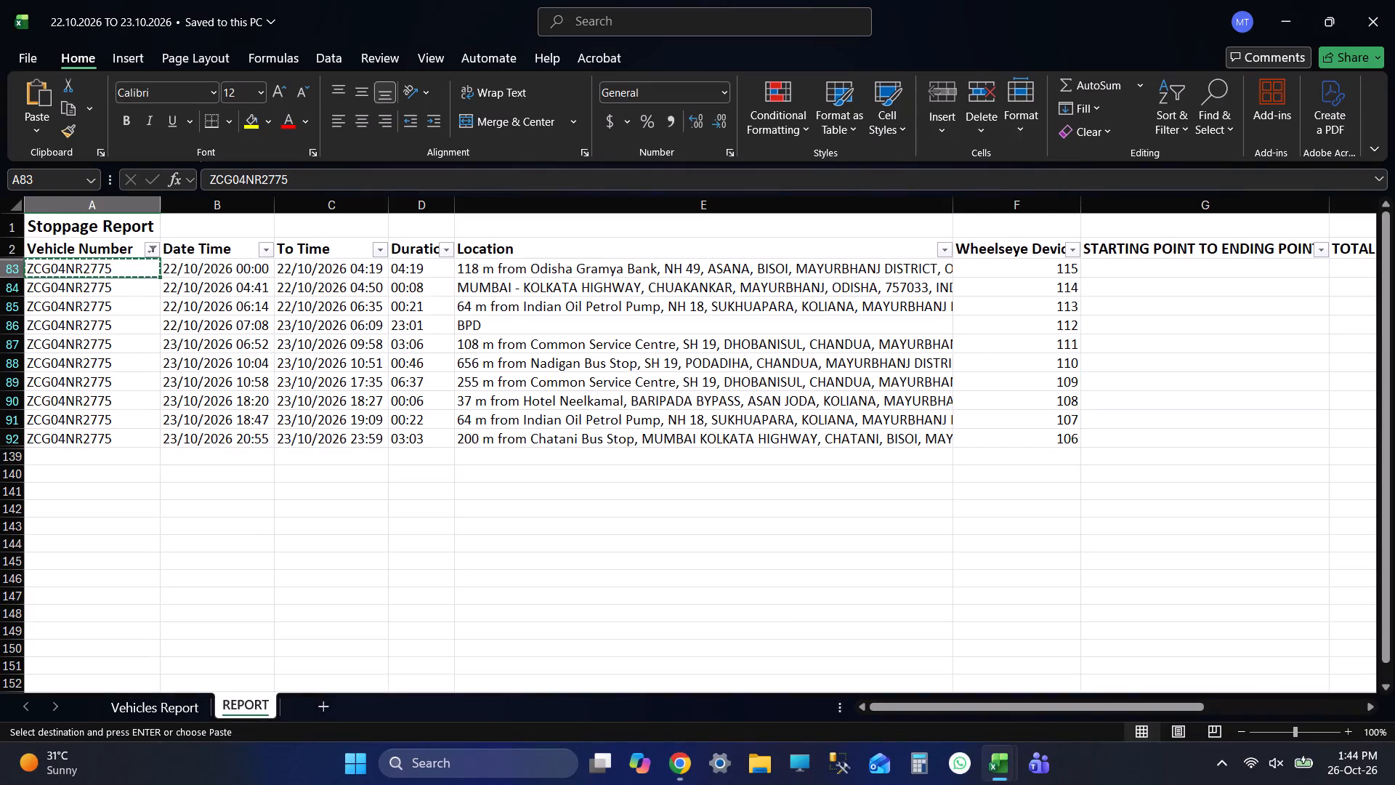
pyautogui.hotkey('alt', 'Tab')
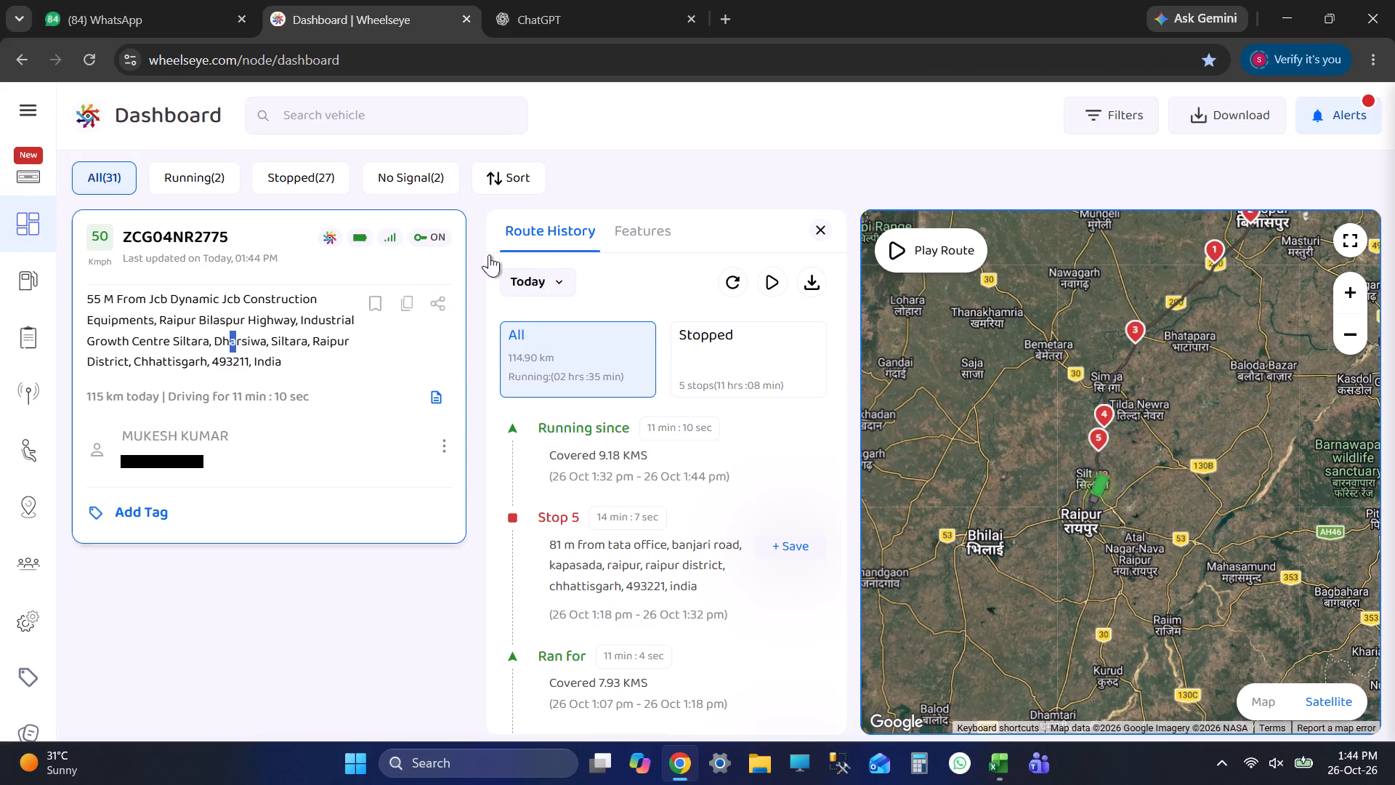
pyautogui.click(577, 291)
pyautogui.click(535, 271)
pyautogui.click(568, 416)
pyautogui.hotkey('alt', 'Tab')
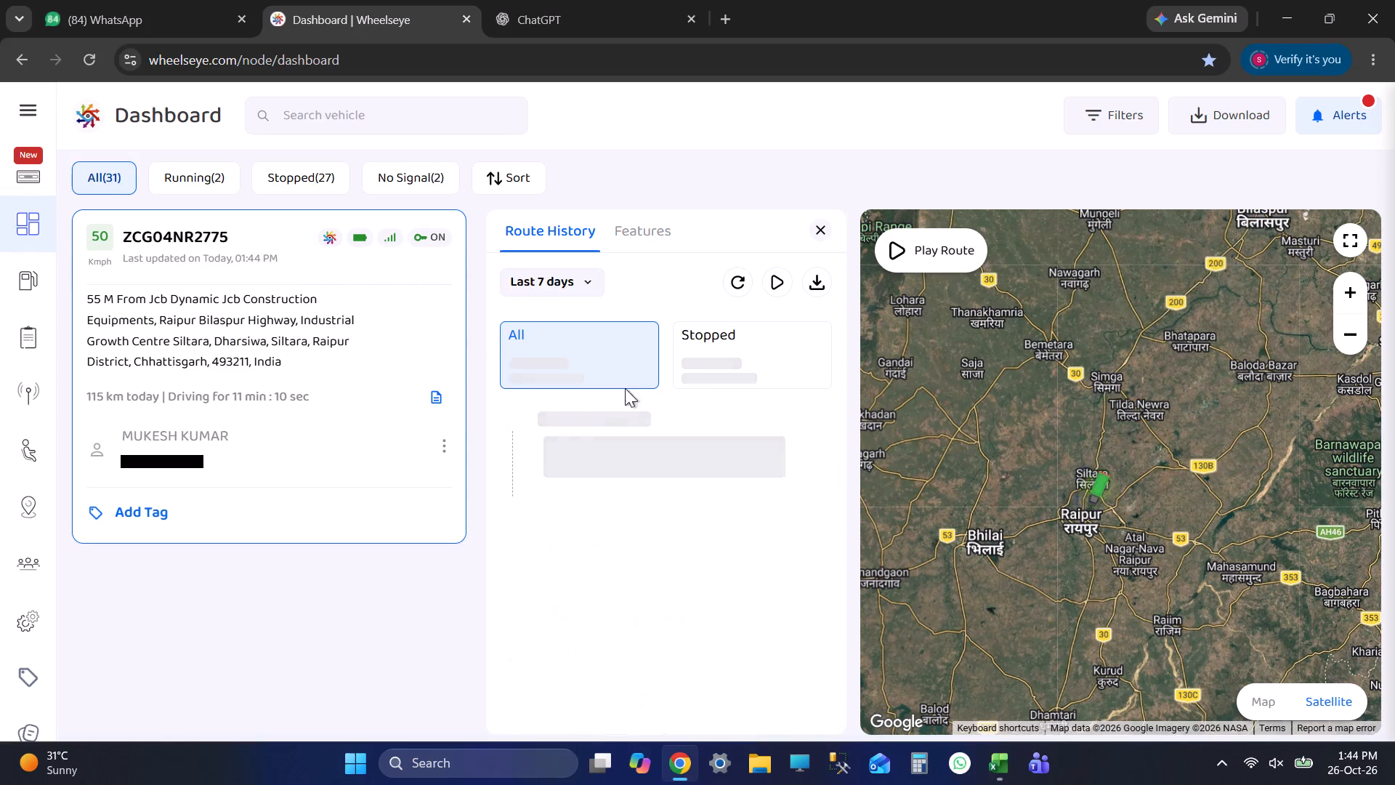
pyautogui.hotkey('alt', 'Tab')
pyautogui.scroll(-1, 609, 387)
pyautogui.scroll(1, 609, 395)
pyautogui.scroll(-5, 609, 398)
pyautogui.scroll(1, 636, 467)
pyautogui.scroll(-5, 637, 470)
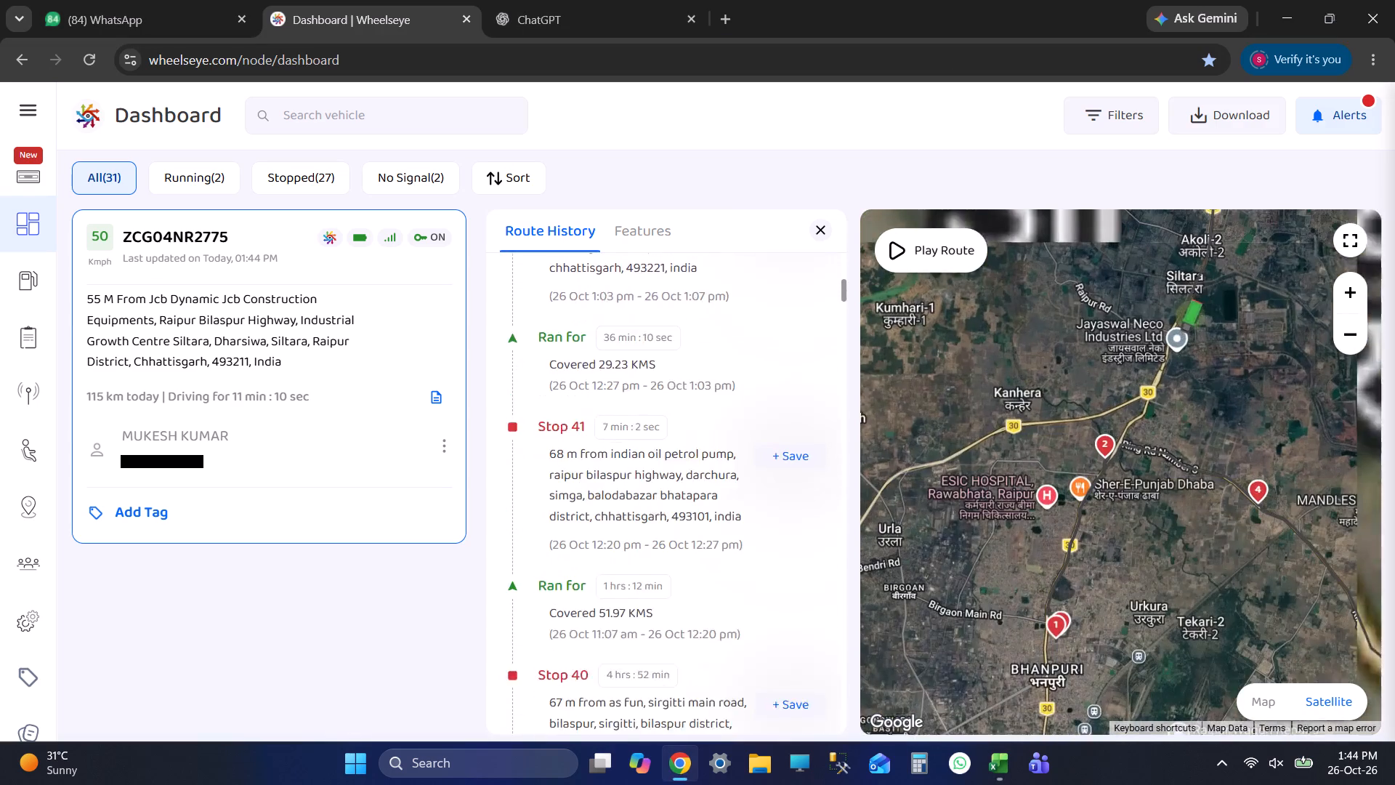
pyautogui.scroll(-8, 655, 493)
pyautogui.scroll(1, 678, 483)
pyautogui.scroll(-1, 678, 483)
pyautogui.scroll(1, 678, 483)
pyautogui.scroll(-1, 678, 484)
pyautogui.scroll(1, 678, 486)
pyautogui.scroll(-3, 678, 486)
pyautogui.scroll(1, 678, 487)
pyautogui.scroll(-1, 678, 487)
pyautogui.scroll(1, 678, 487)
pyautogui.scroll(-10, 678, 487)
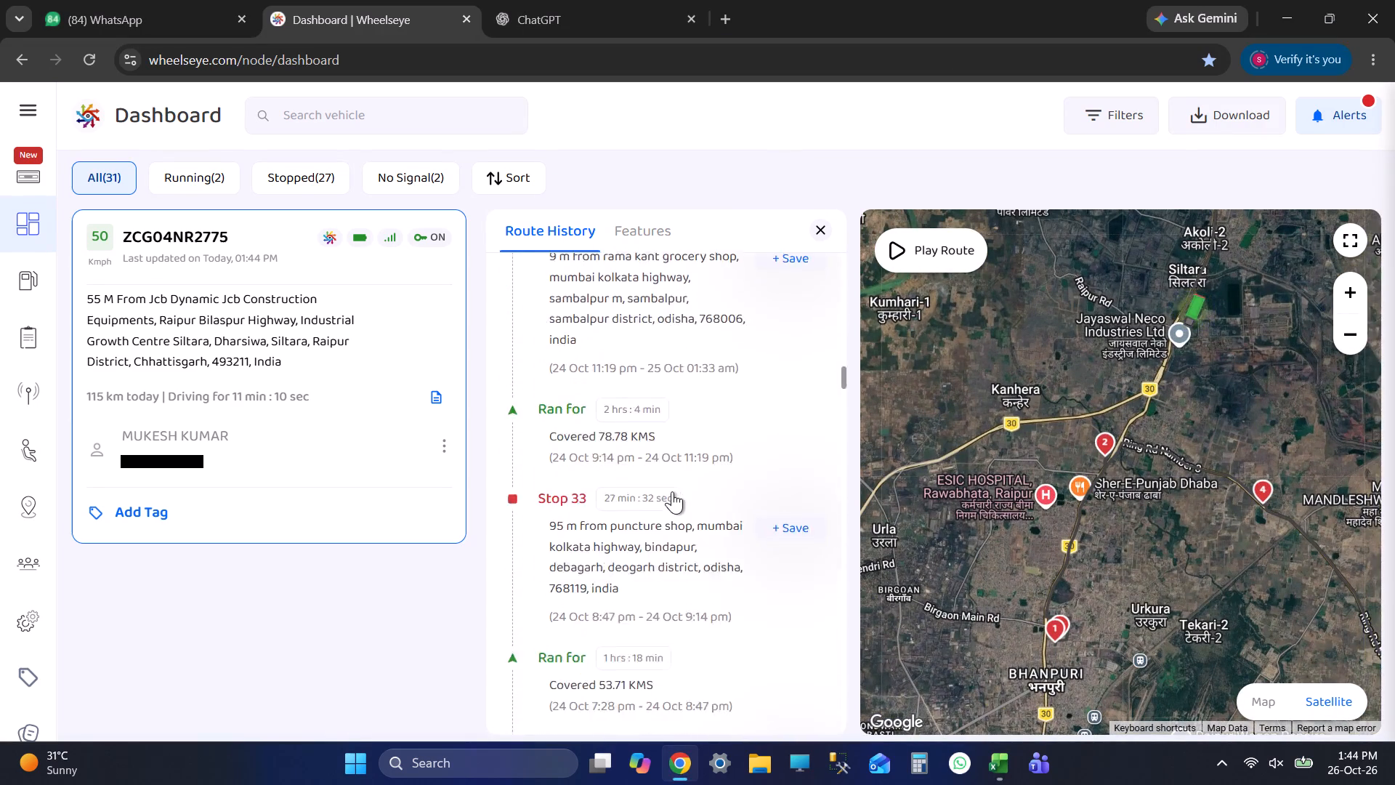
pyautogui.scroll(-3, 672, 491)
pyautogui.scroll(1, 674, 491)
pyautogui.scroll(-3, 674, 491)
pyautogui.scroll(1, 674, 491)
pyautogui.scroll(-3, 674, 491)
pyautogui.scroll(1, 674, 491)
pyautogui.scroll(-14, 674, 491)
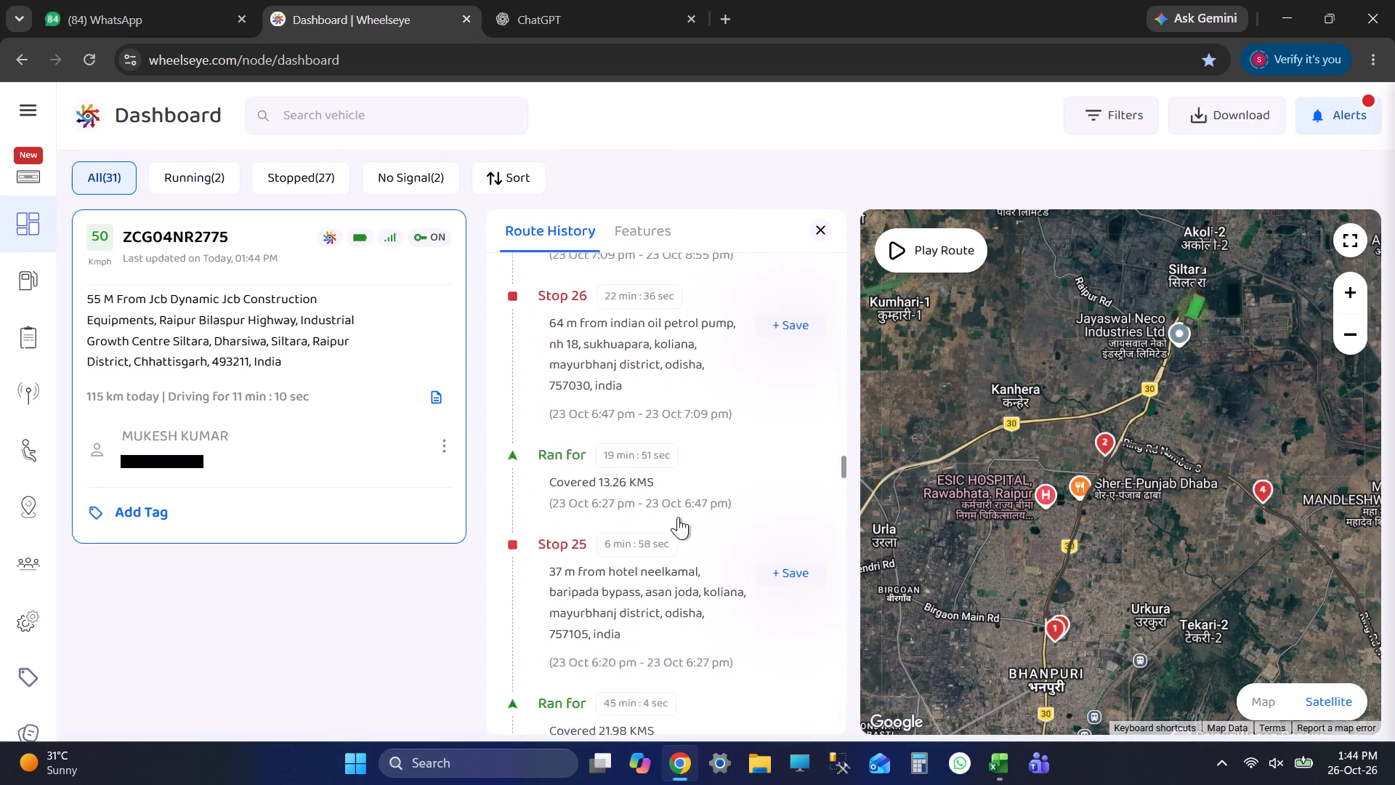
pyautogui.scroll(1, 678, 524)
pyautogui.scroll(-1, 678, 528)
pyautogui.scroll(1, 678, 531)
pyautogui.scroll(-12, 678, 531)
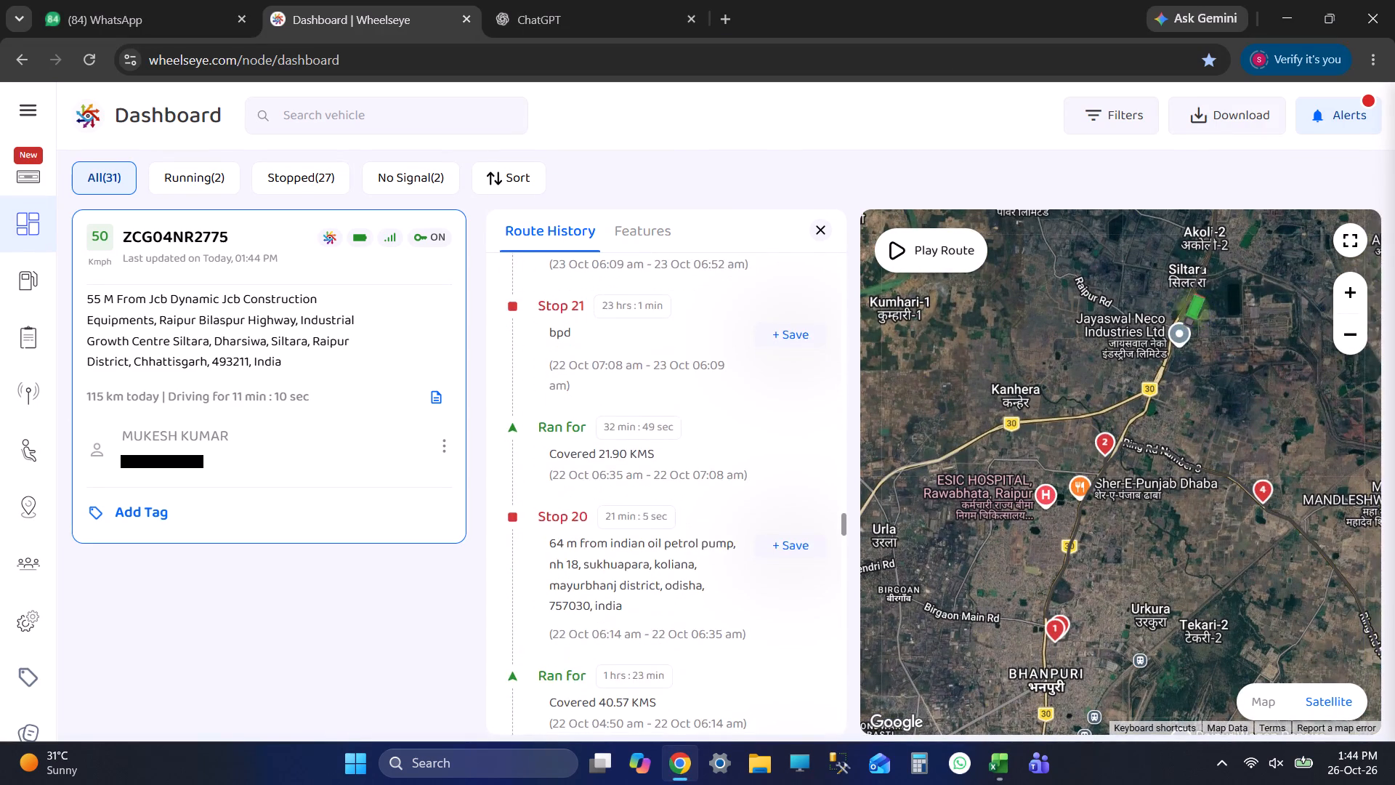
# Locate Stops 21 to 24 of 22–23 October on the map and compare the positions of Stops 22 and 24 up close.
pyautogui.click(663, 371)
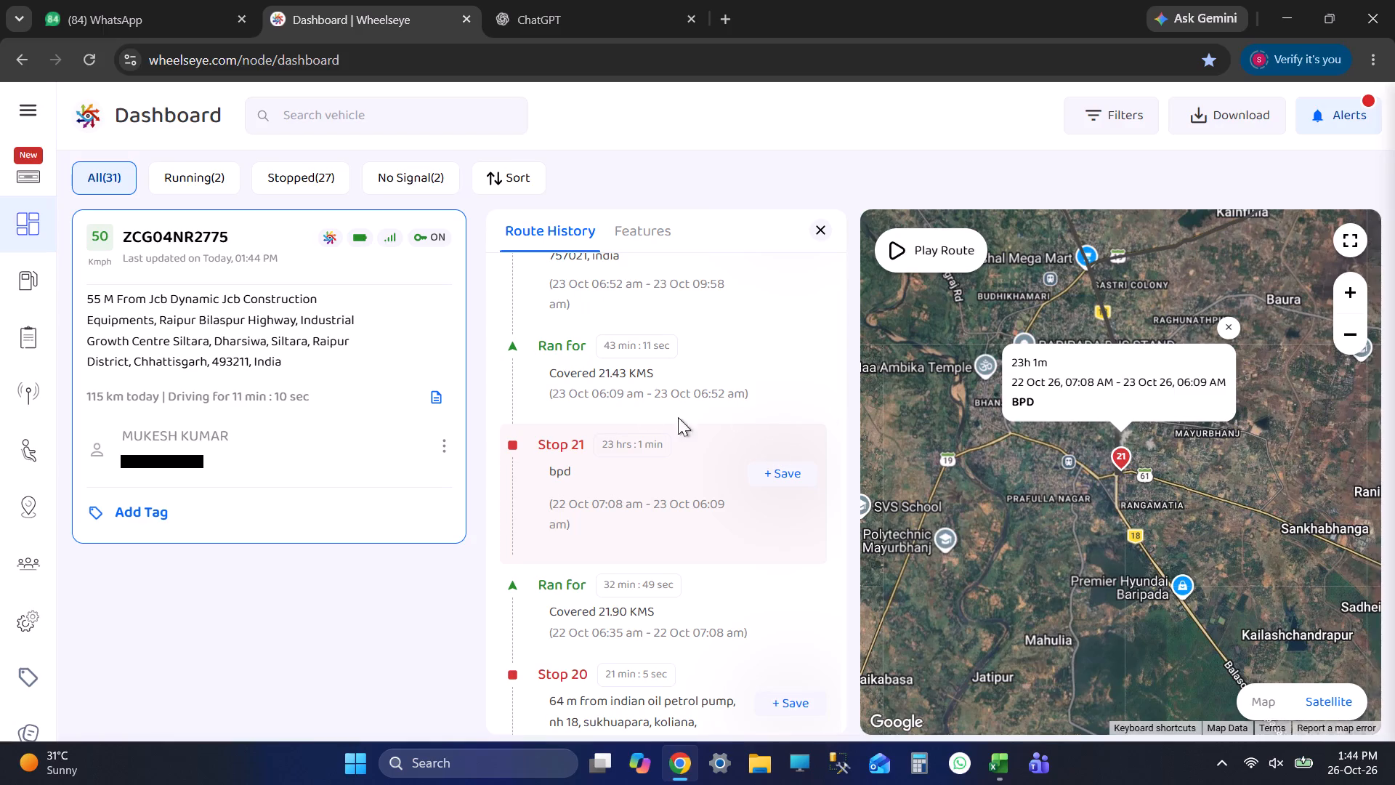
pyautogui.scroll(3, 697, 493)
pyautogui.click(700, 493)
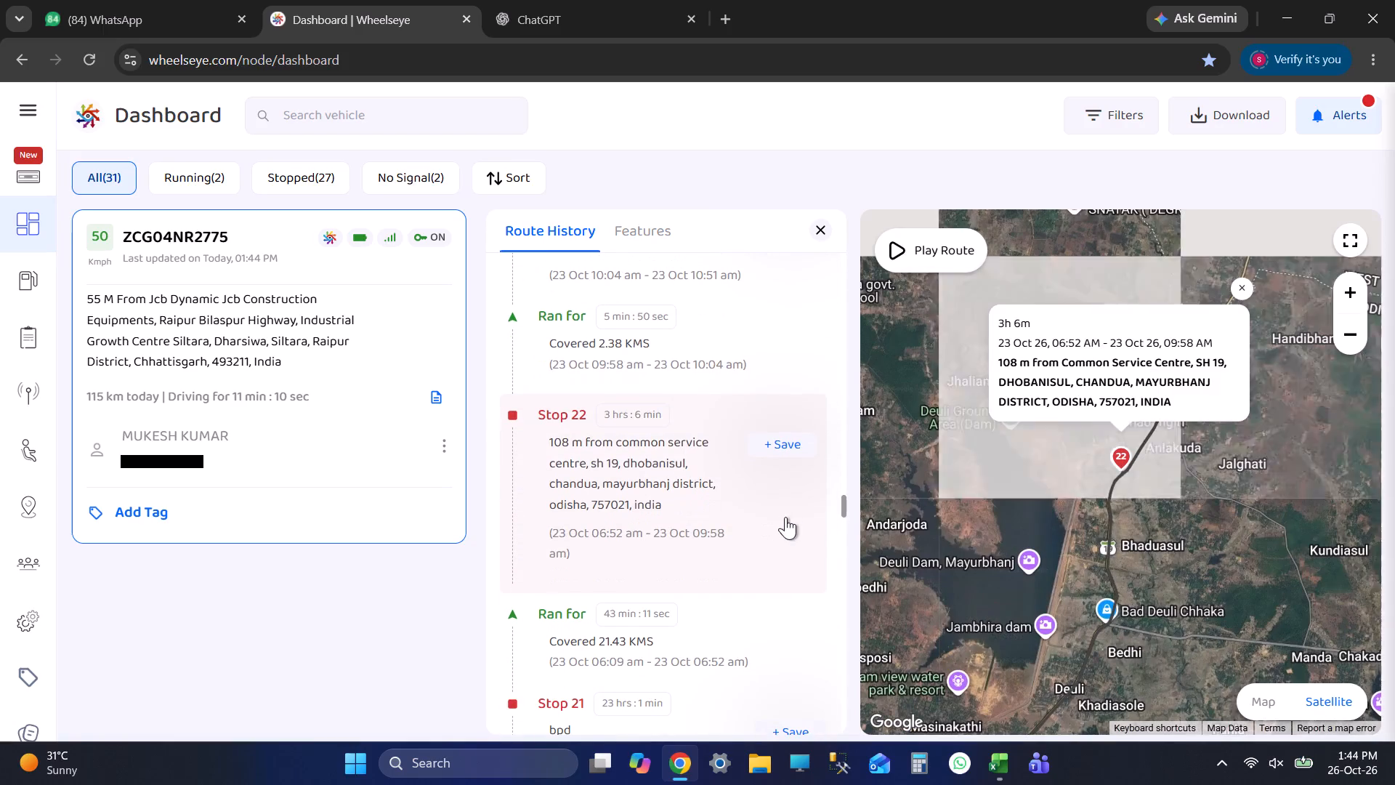
pyautogui.scroll(2, 1157, 491)
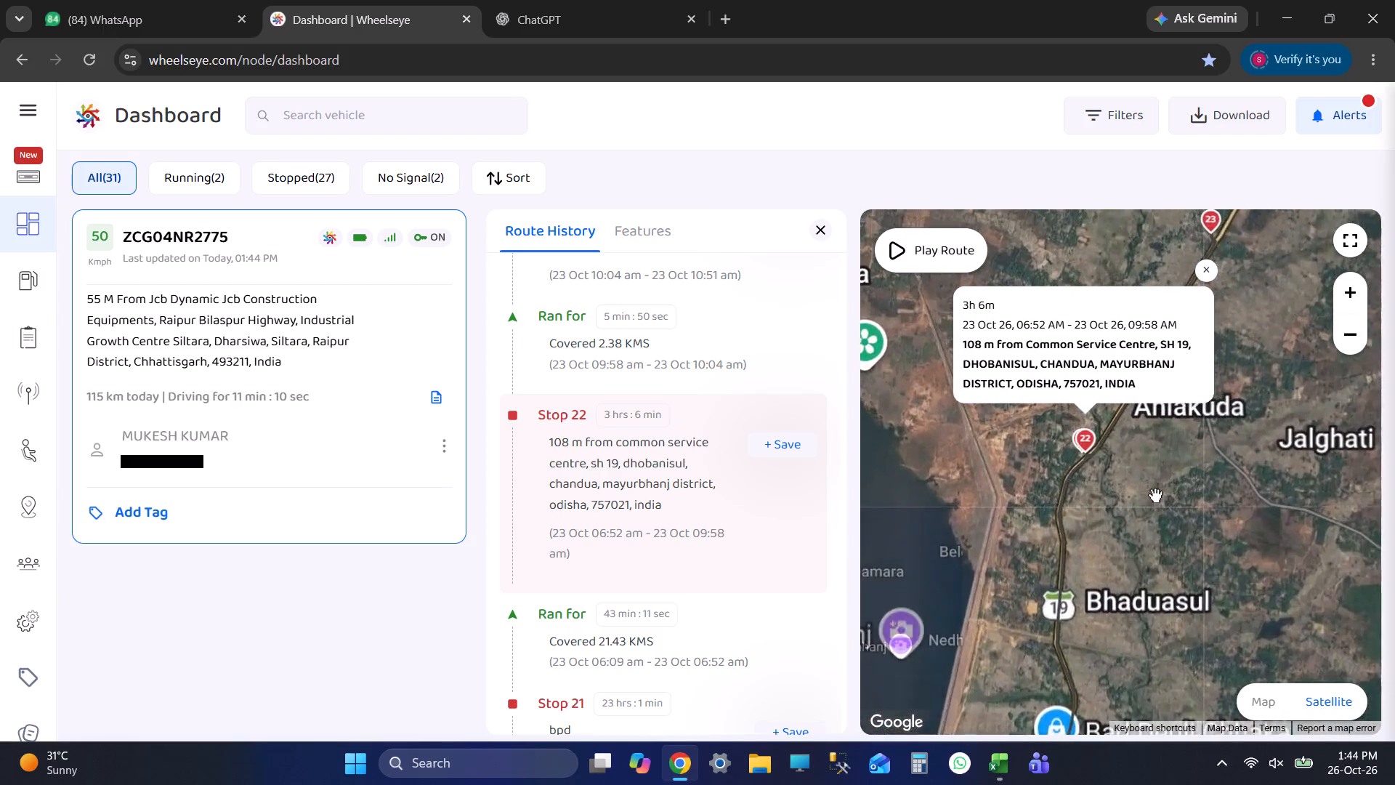
pyautogui.scroll(-3, 1153, 499)
pyautogui.scroll(2, 736, 546)
pyautogui.click(690, 392)
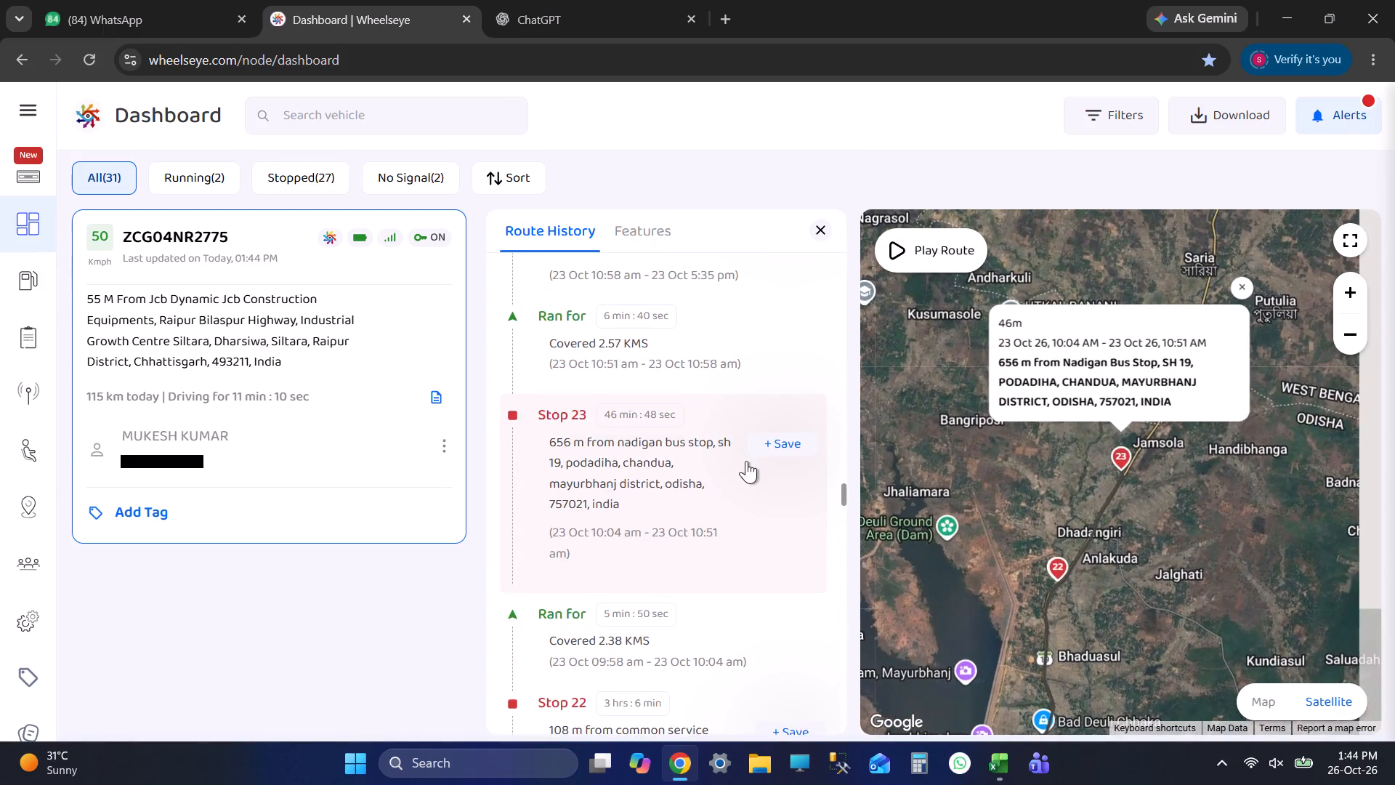
pyautogui.scroll(3, 746, 462)
pyautogui.click(721, 462)
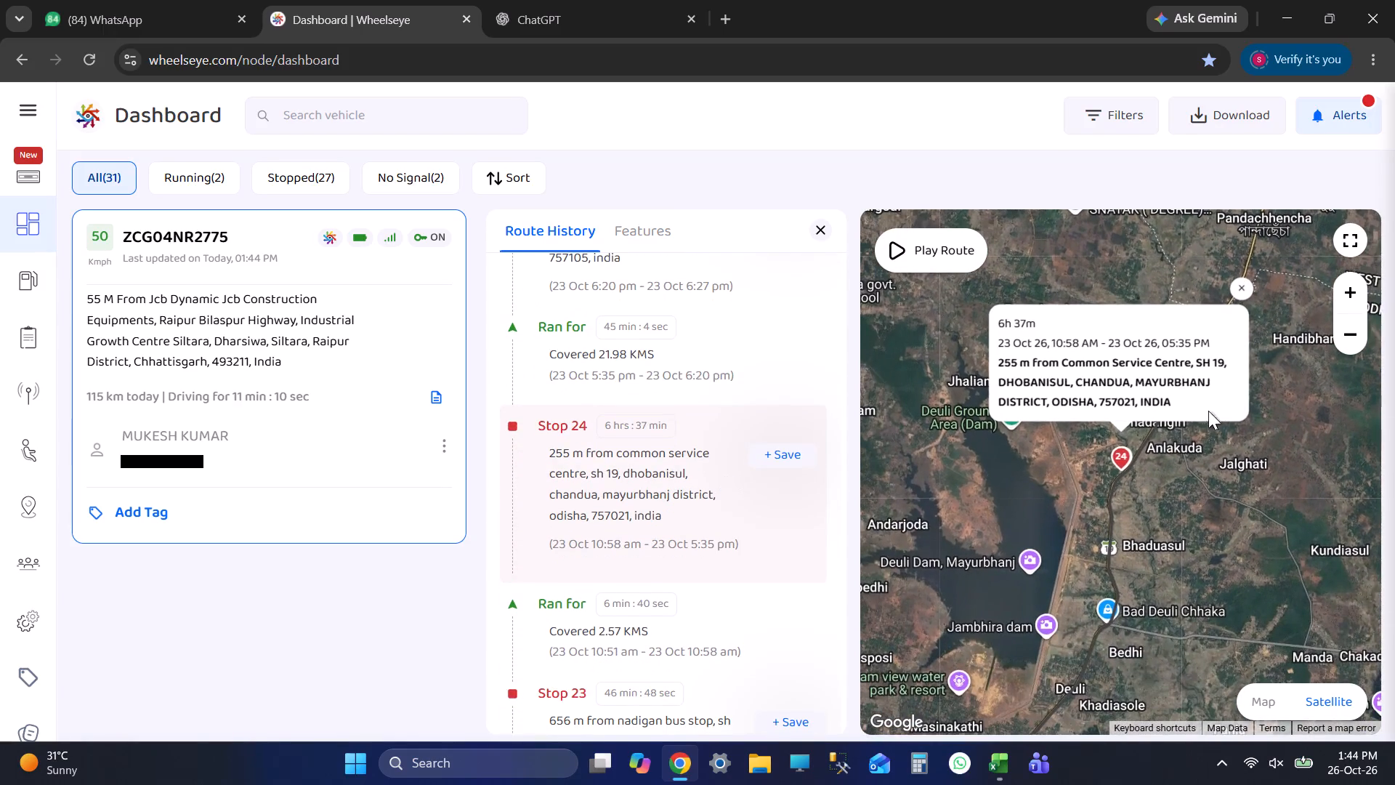
pyautogui.scroll(5, 1209, 432)
pyautogui.scroll(-1, 1075, 501)
pyautogui.scroll(2, 1071, 504)
pyautogui.moveTo(1006, 520); pyautogui.dragTo(1274, 541)
pyautogui.scroll(6, 1093, 538)
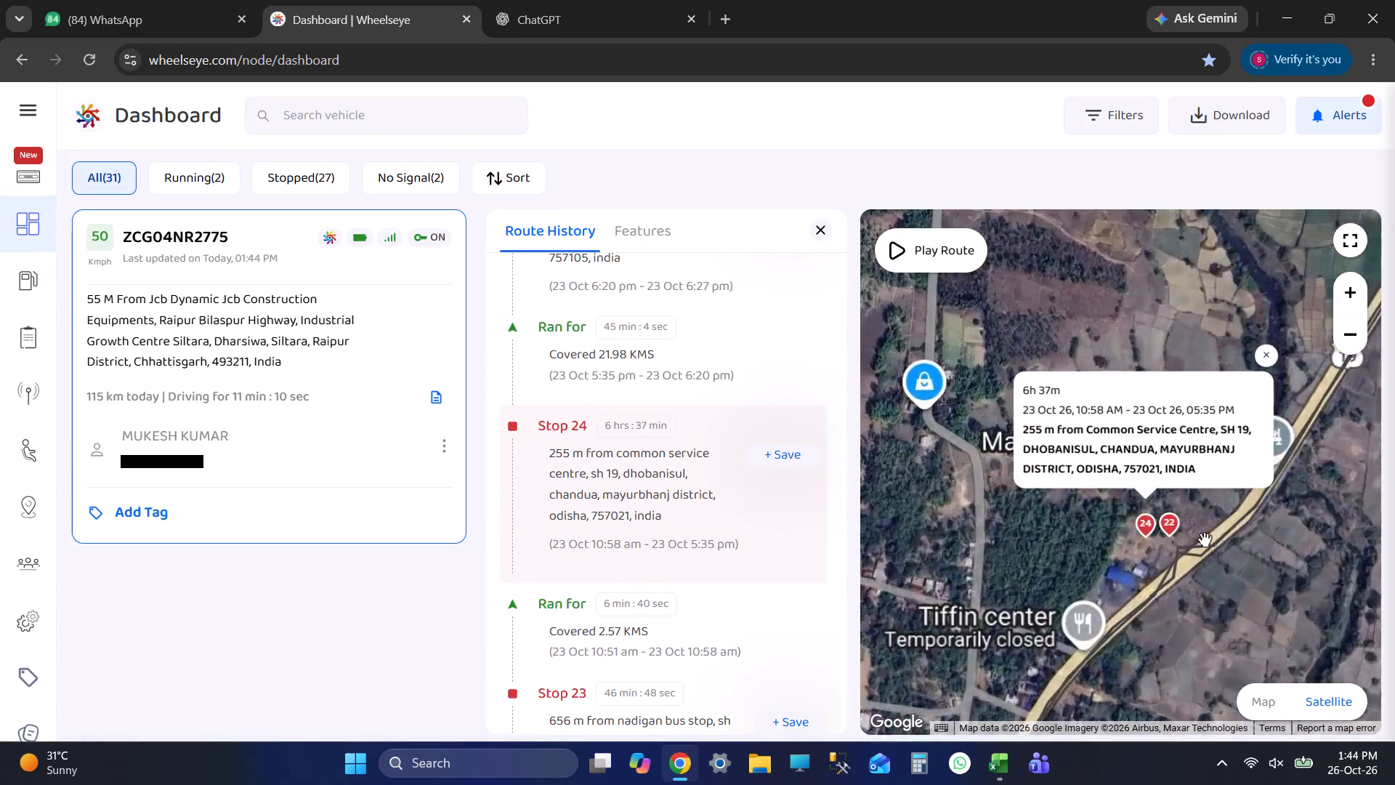
pyautogui.scroll(1, 1205, 539)
pyautogui.hotkey('alt', 'Tab')
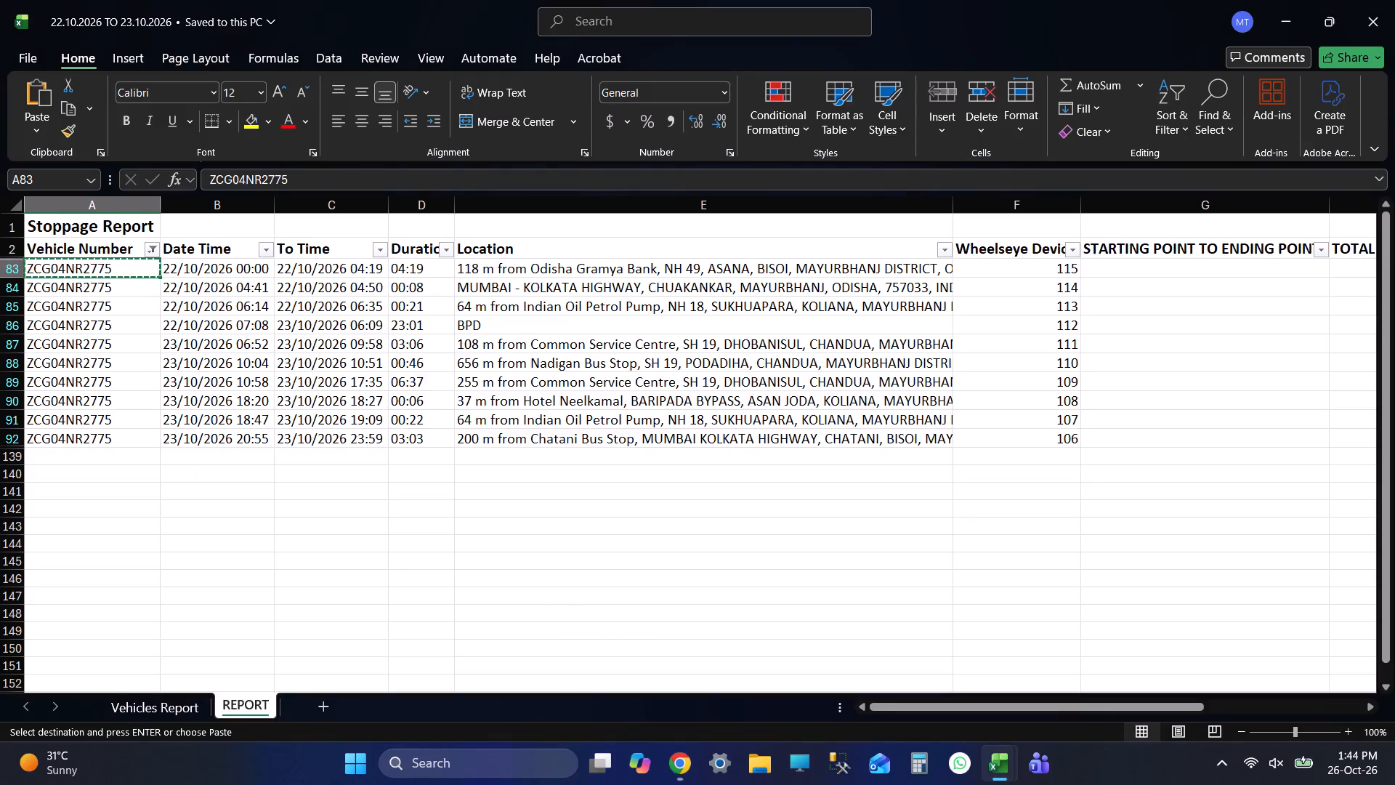
pyautogui.click(435, 377)
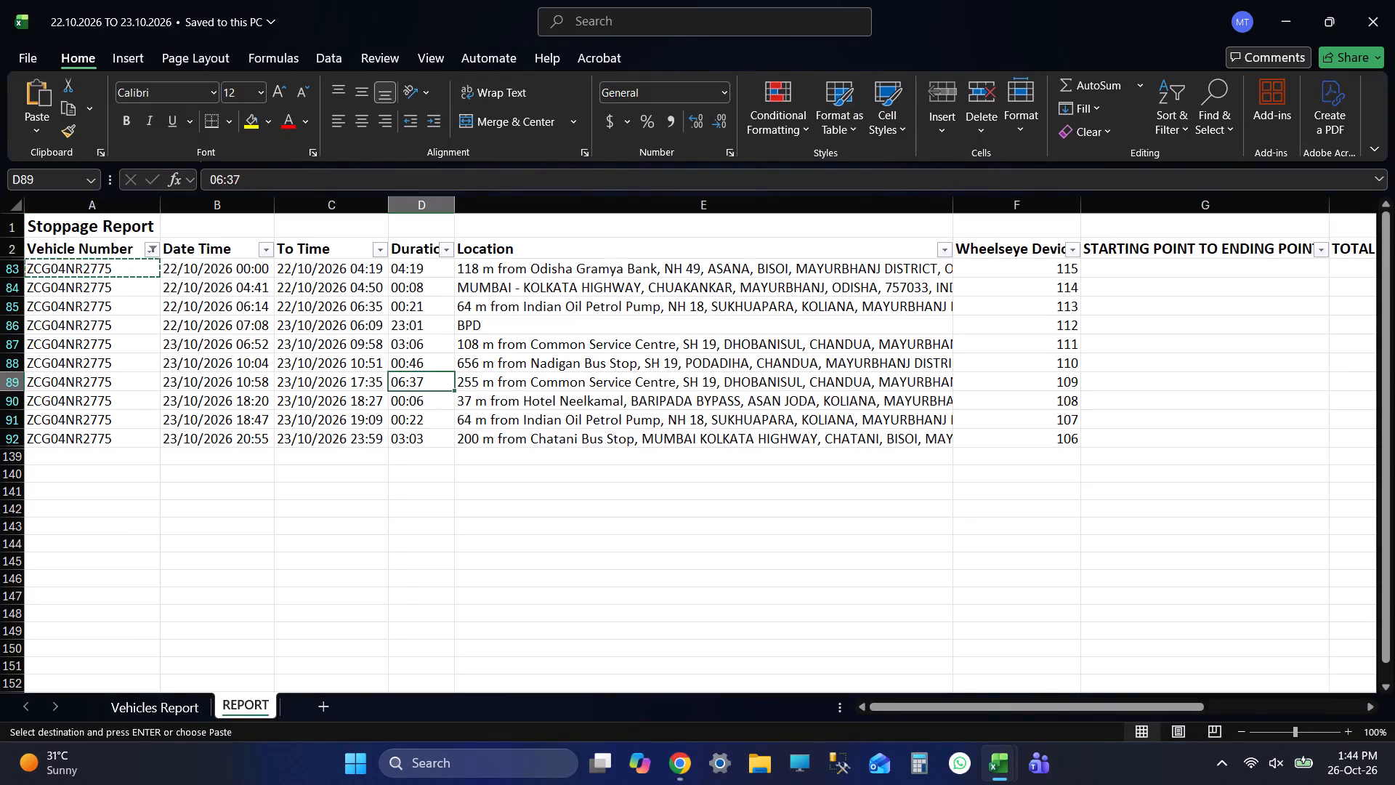
pyautogui.hotkey('alt', 'Tab')
pyautogui.hotkey('alt', 'Tab')
pyautogui.press('Tab')
pyautogui.press('Tab')
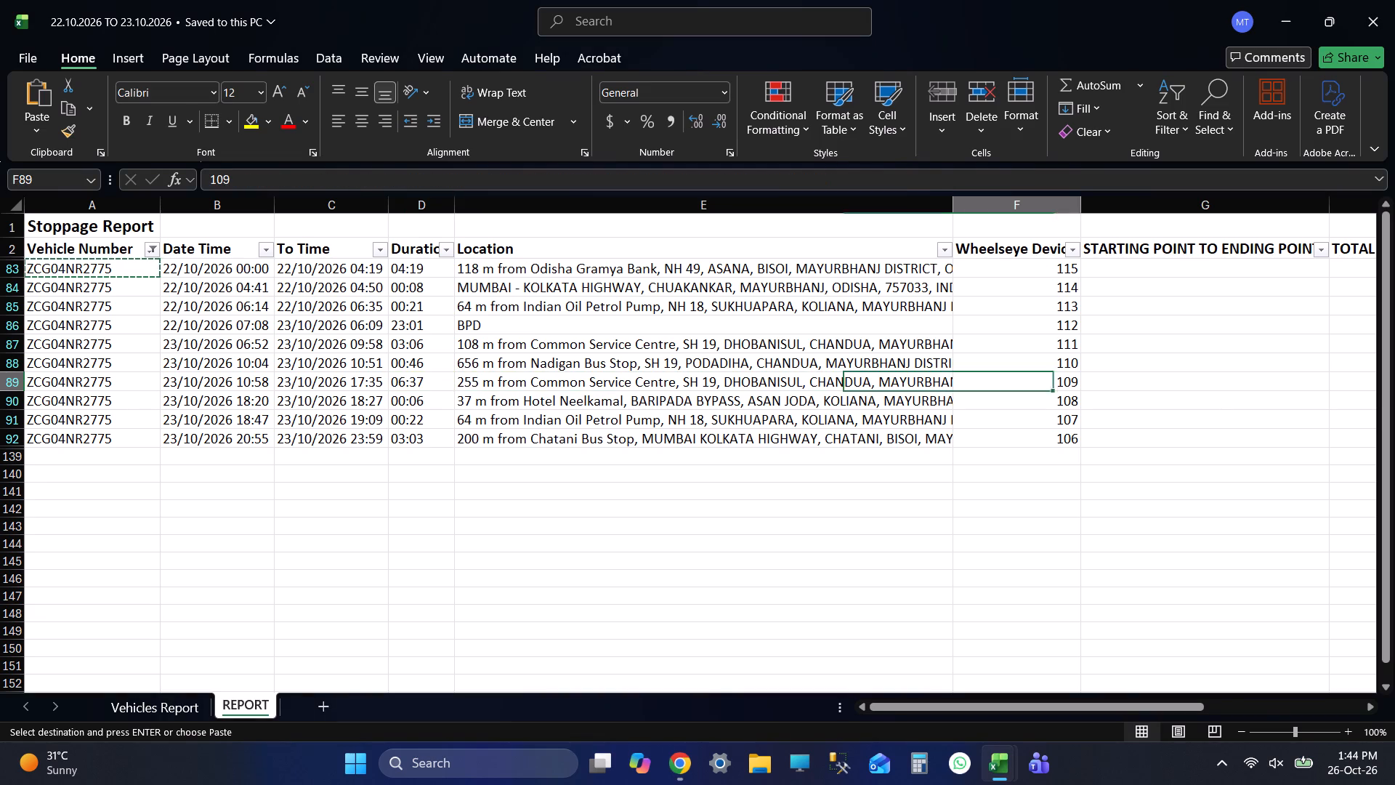
pyautogui.hotkey('shift', 'Tab')
pyautogui.write('BASH')
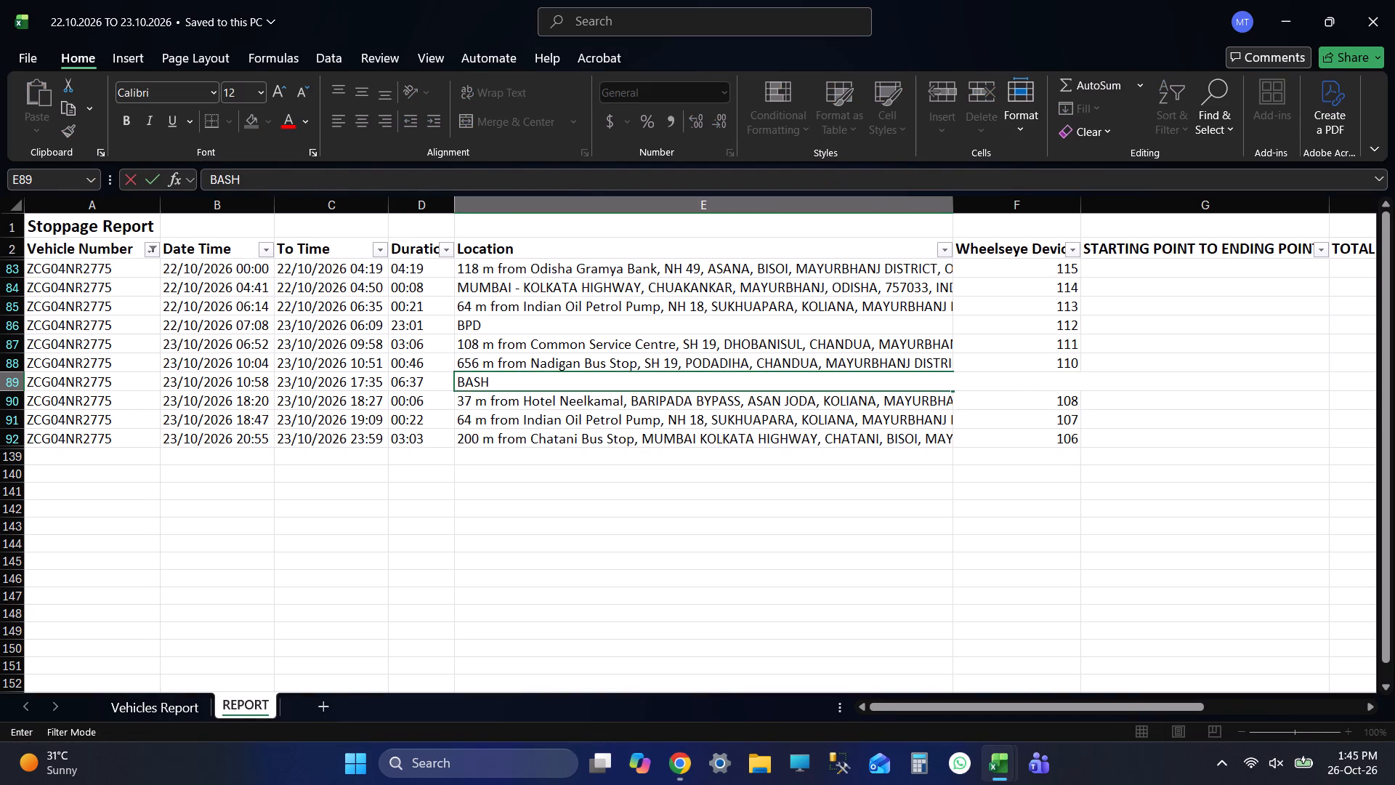
pyautogui.press('space')
pyautogui.write('LOADING')
pyautogui.press('Tab')
pyautogui.hotkey('shift', 'Tab')
pyautogui.hotkey('shift', 'Tab')
pyautogui.hotkey('shift', 'Tab')
pyautogui.hotkey('shift', 'Tab')
pyautogui.hotkey('shift', 'Tab')
pyautogui.hotkey('shift', 'Tab')
pyautogui.hotkey('shift', 'Tab')
pyautogui.hotkey('shift', 'Tab')
pyautogui.hotkey('shift', 'Tab')
pyautogui.hotkey('shift', 'Tab')
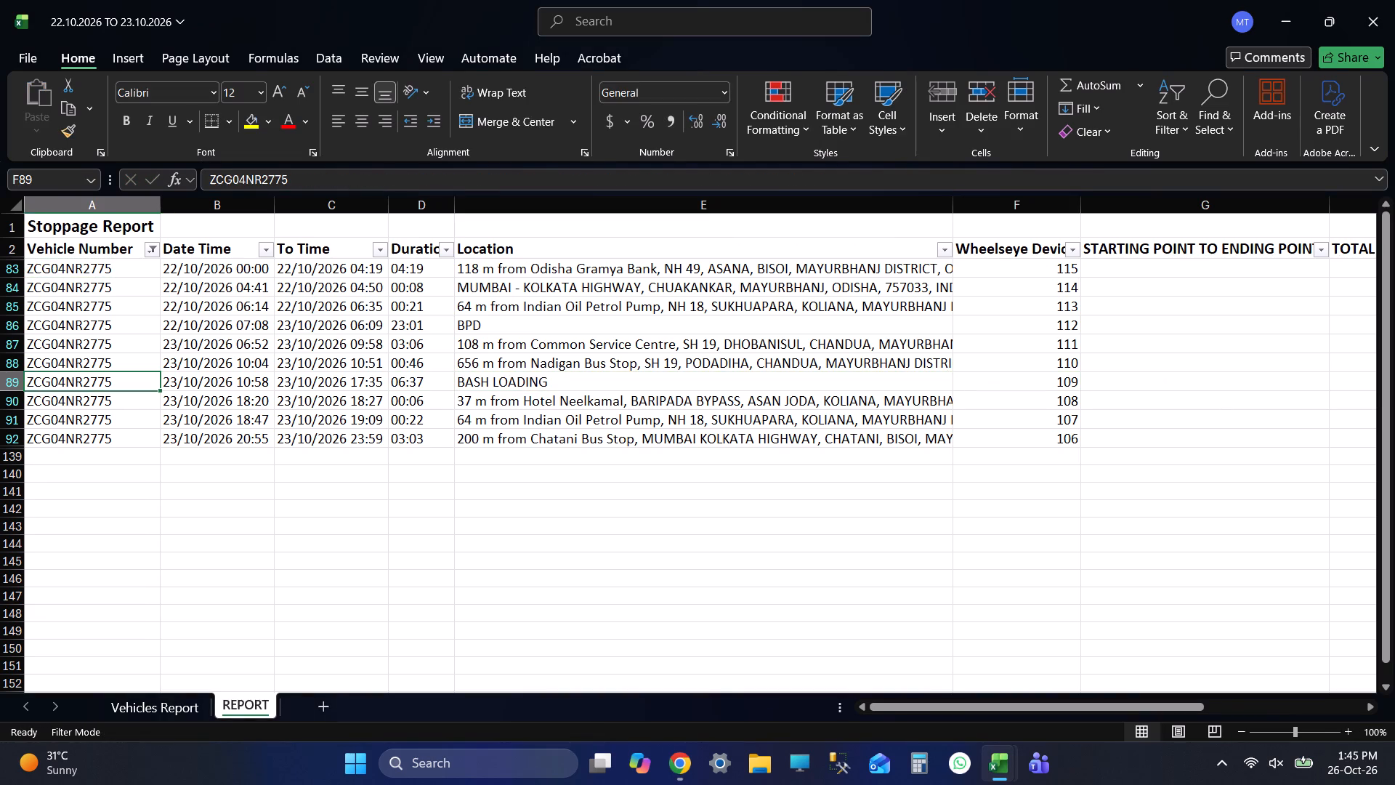
pyautogui.hotkey('ctrl', 's')
pyautogui.click(612, 390)
pyautogui.hotkey('alt', 'Tab')
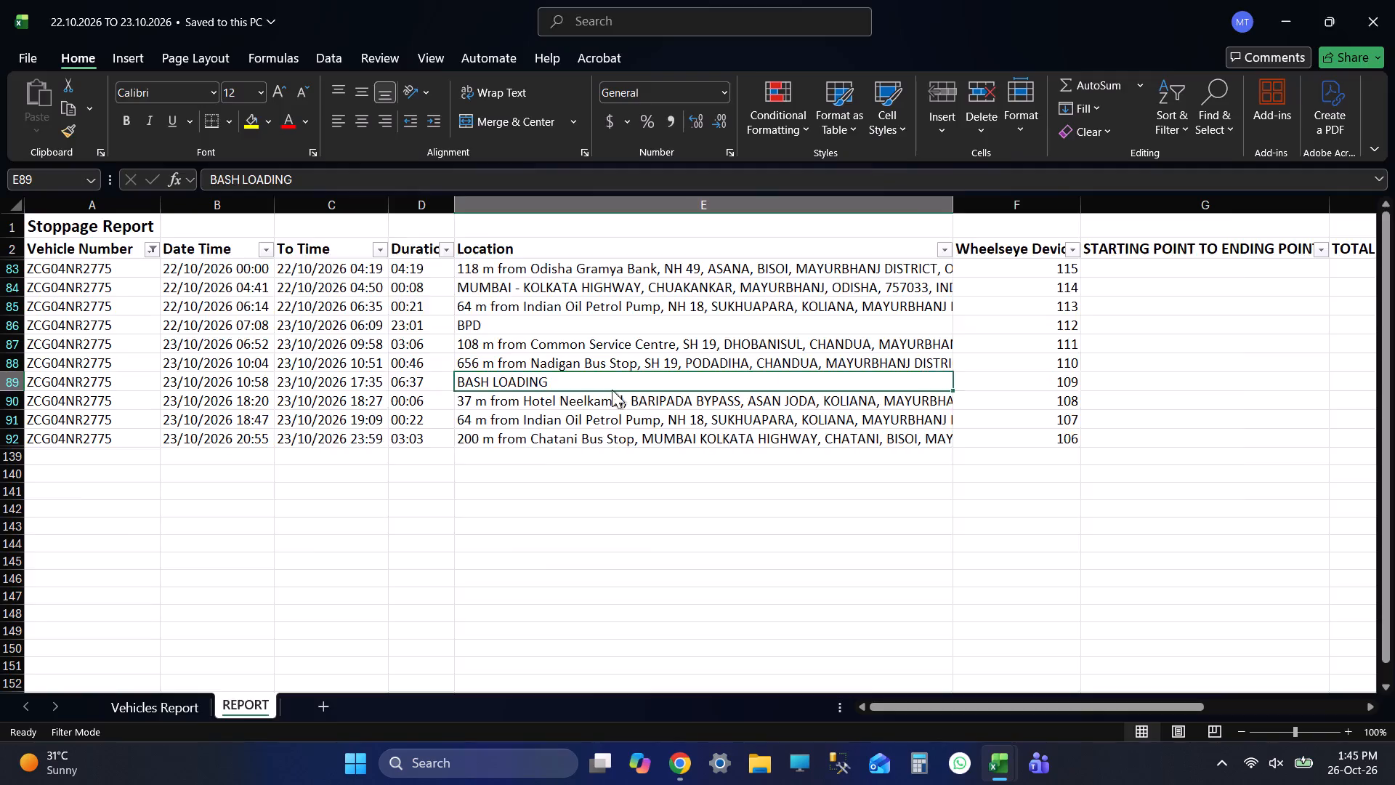
pyautogui.scroll(-15, 724, 461)
pyautogui.scroll(1, 723, 499)
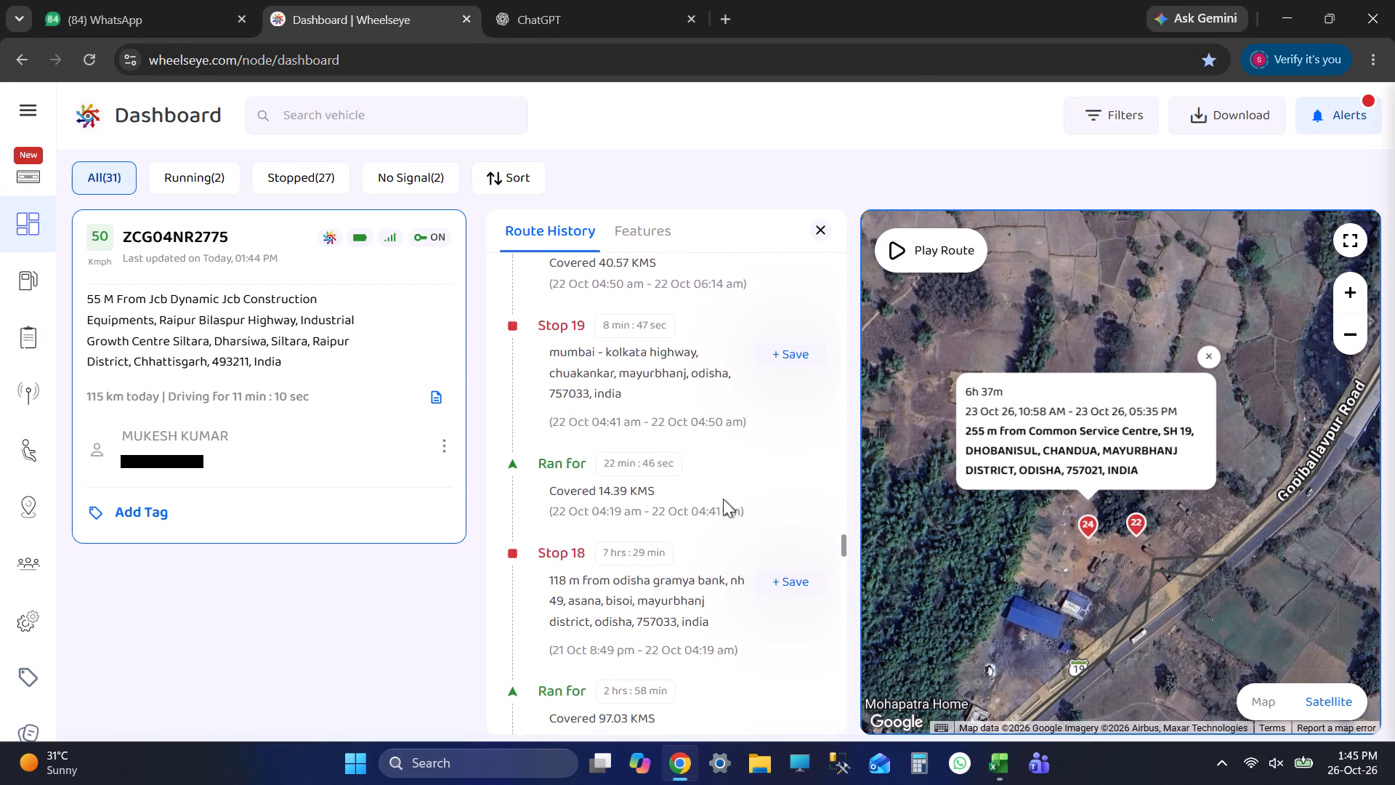
pyautogui.scroll(-1, 723, 499)
pyautogui.scroll(2, 726, 497)
pyautogui.scroll(-1, 727, 497)
pyautogui.scroll(2, 727, 497)
pyautogui.scroll(2, 646, 413)
pyautogui.click(675, 307)
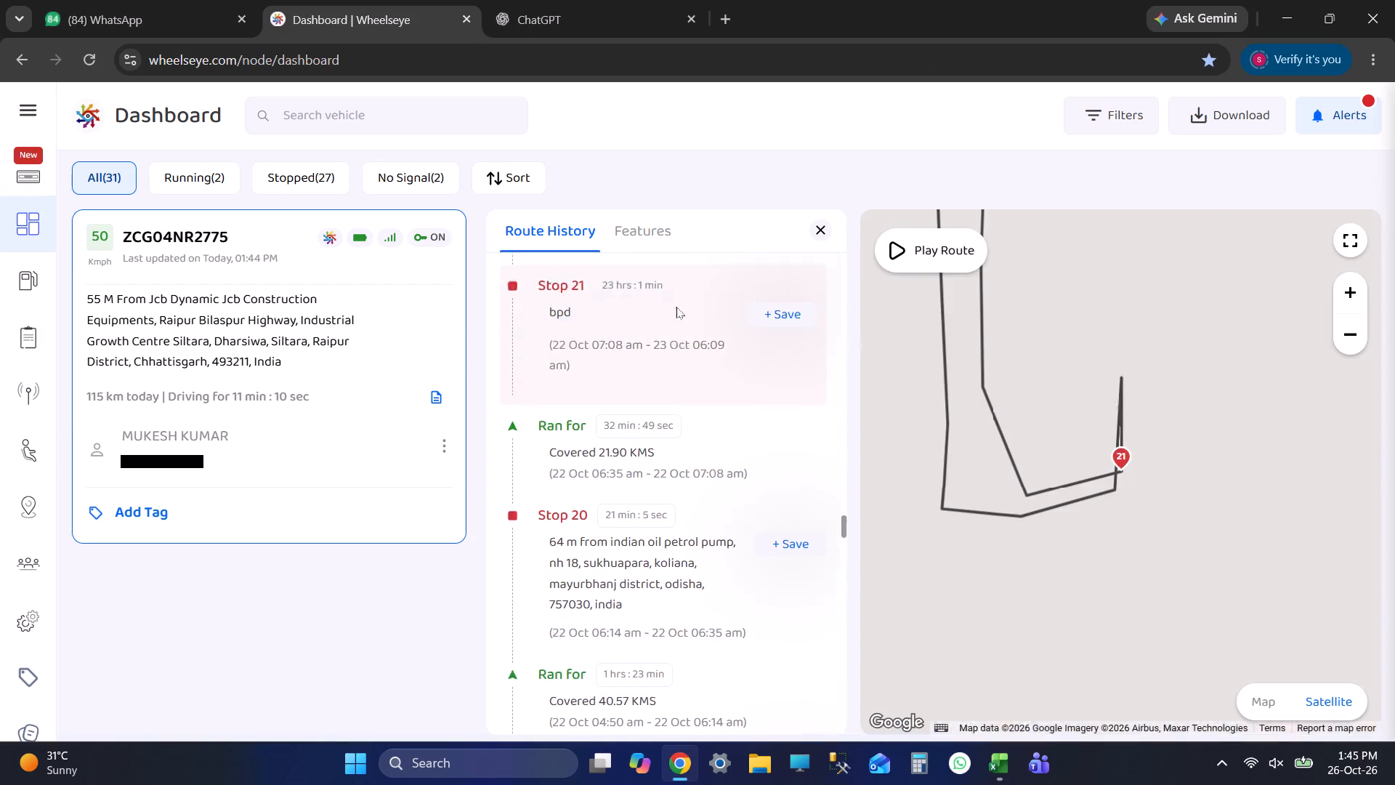
pyautogui.scroll(-20, 1076, 508)
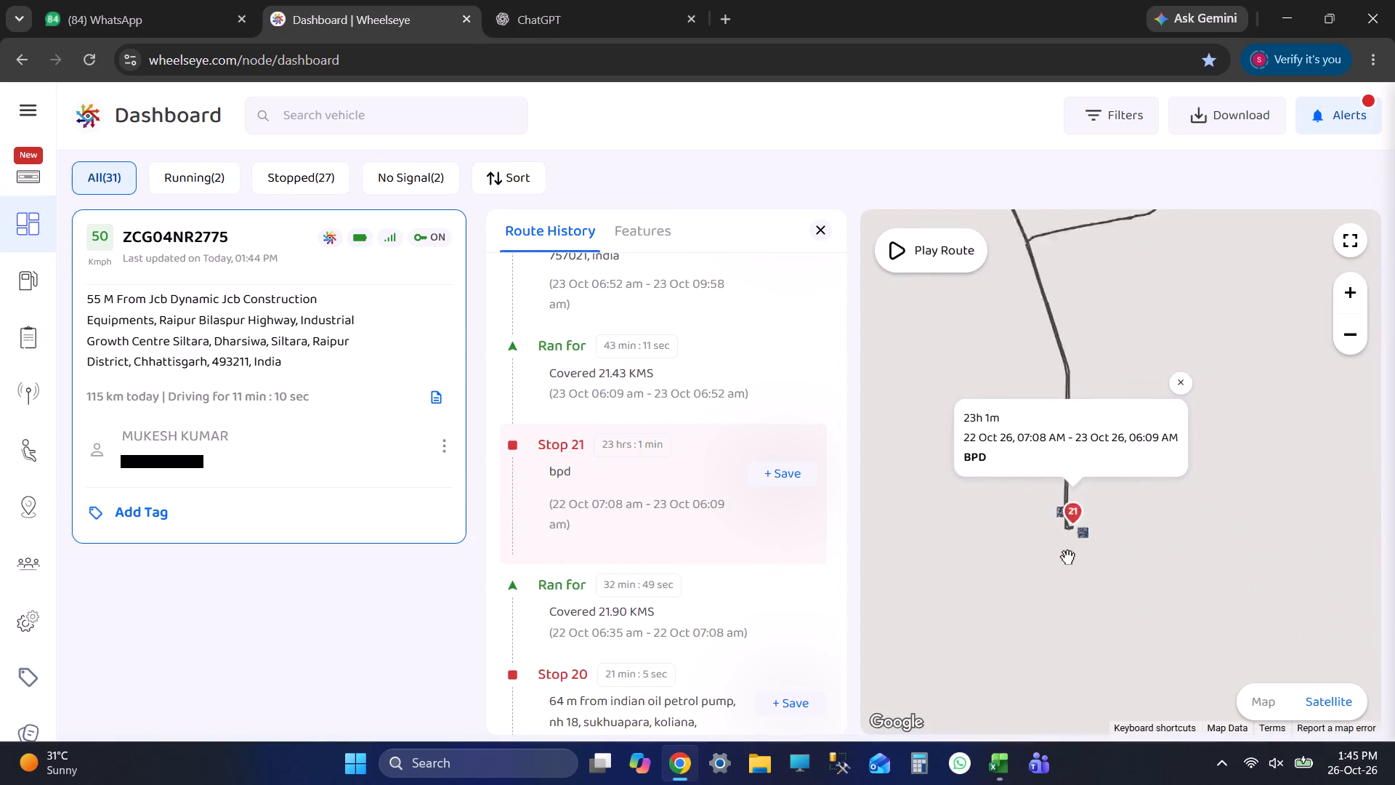
pyautogui.scroll(-3, 1067, 557)
pyautogui.scroll(1, 1073, 556)
pyautogui.scroll(-16, 1073, 556)
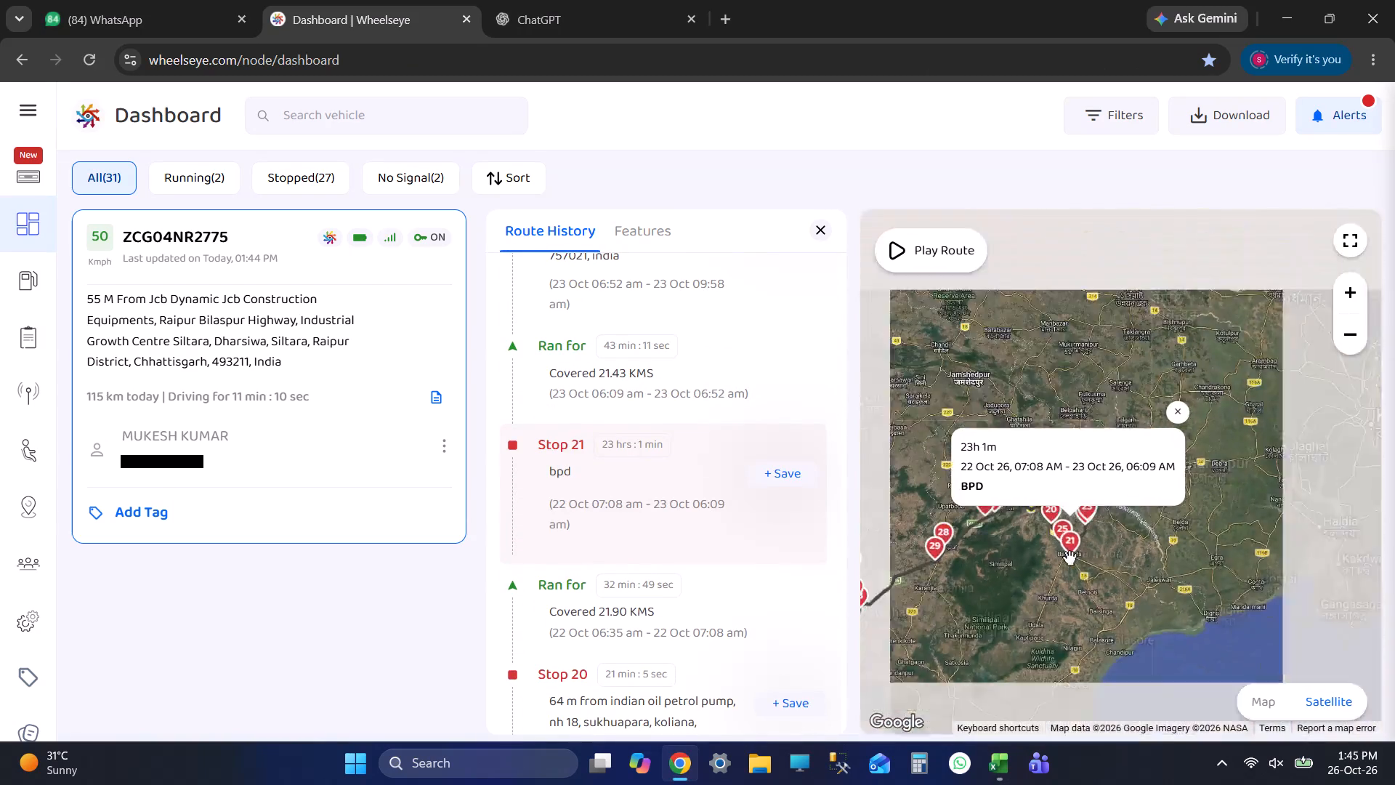
pyautogui.scroll(-2, 1057, 562)
pyautogui.scroll(-3, 676, 542)
pyautogui.click(686, 430)
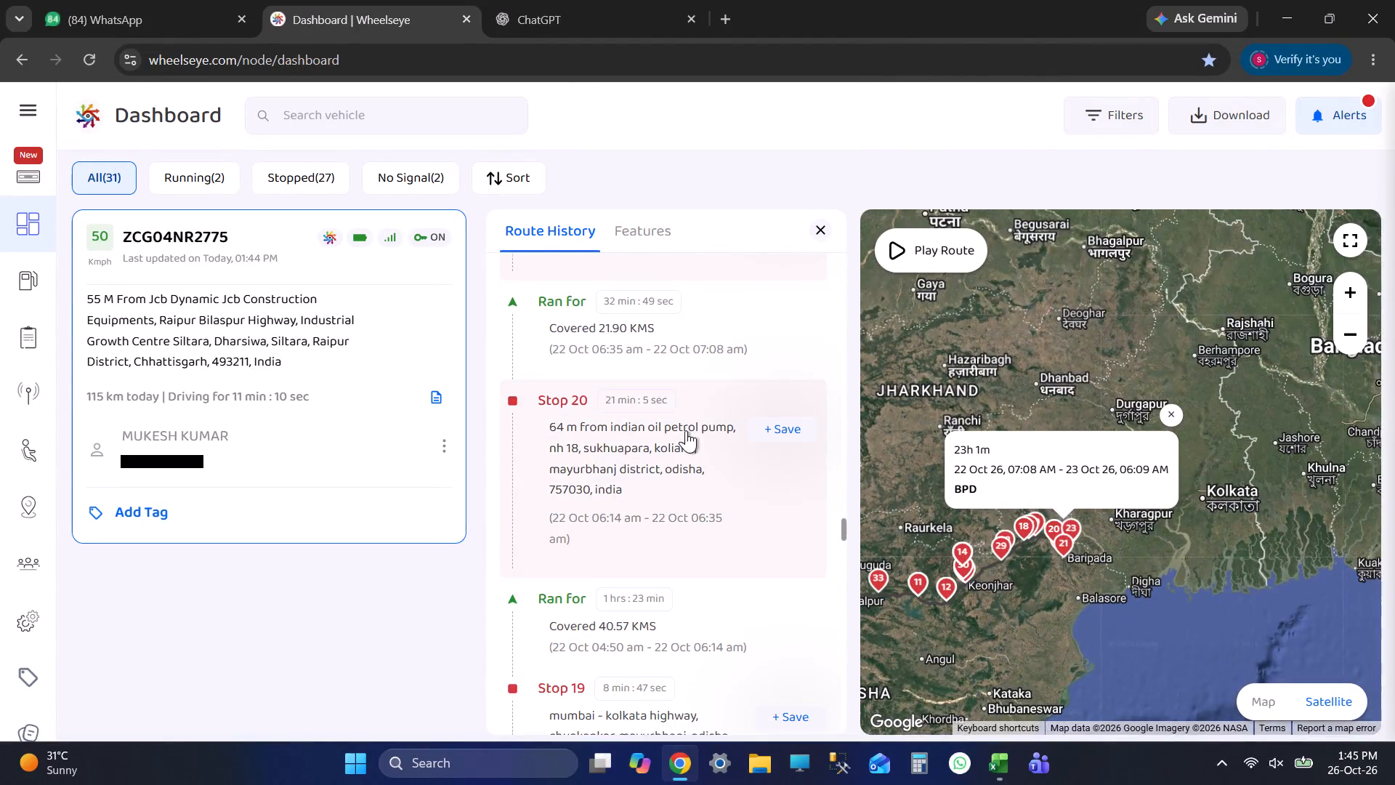
pyautogui.scroll(-4, 703, 442)
pyautogui.click(705, 613)
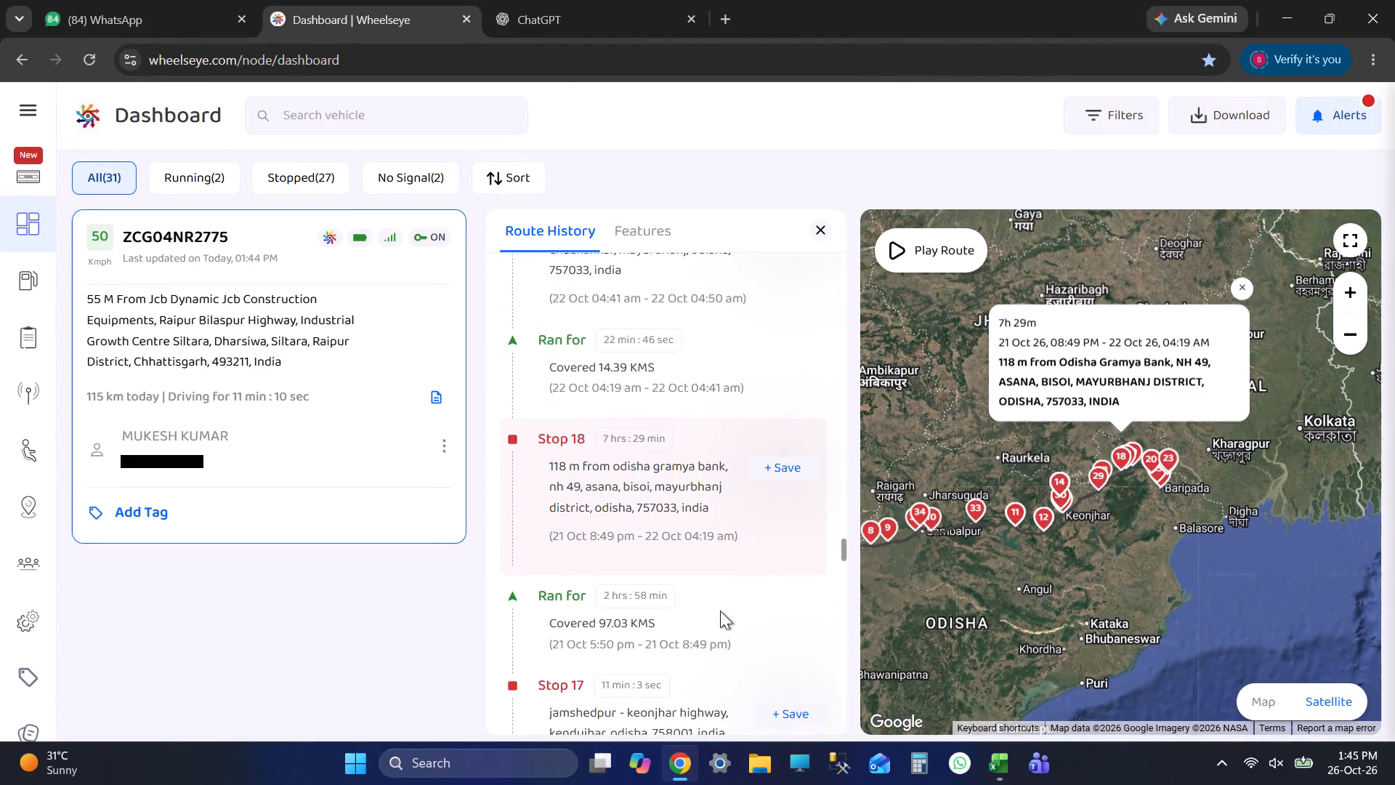
pyautogui.scroll(-2, 724, 608)
pyautogui.click(713, 520)
pyautogui.scroll(-3, 713, 520)
pyautogui.click(716, 466)
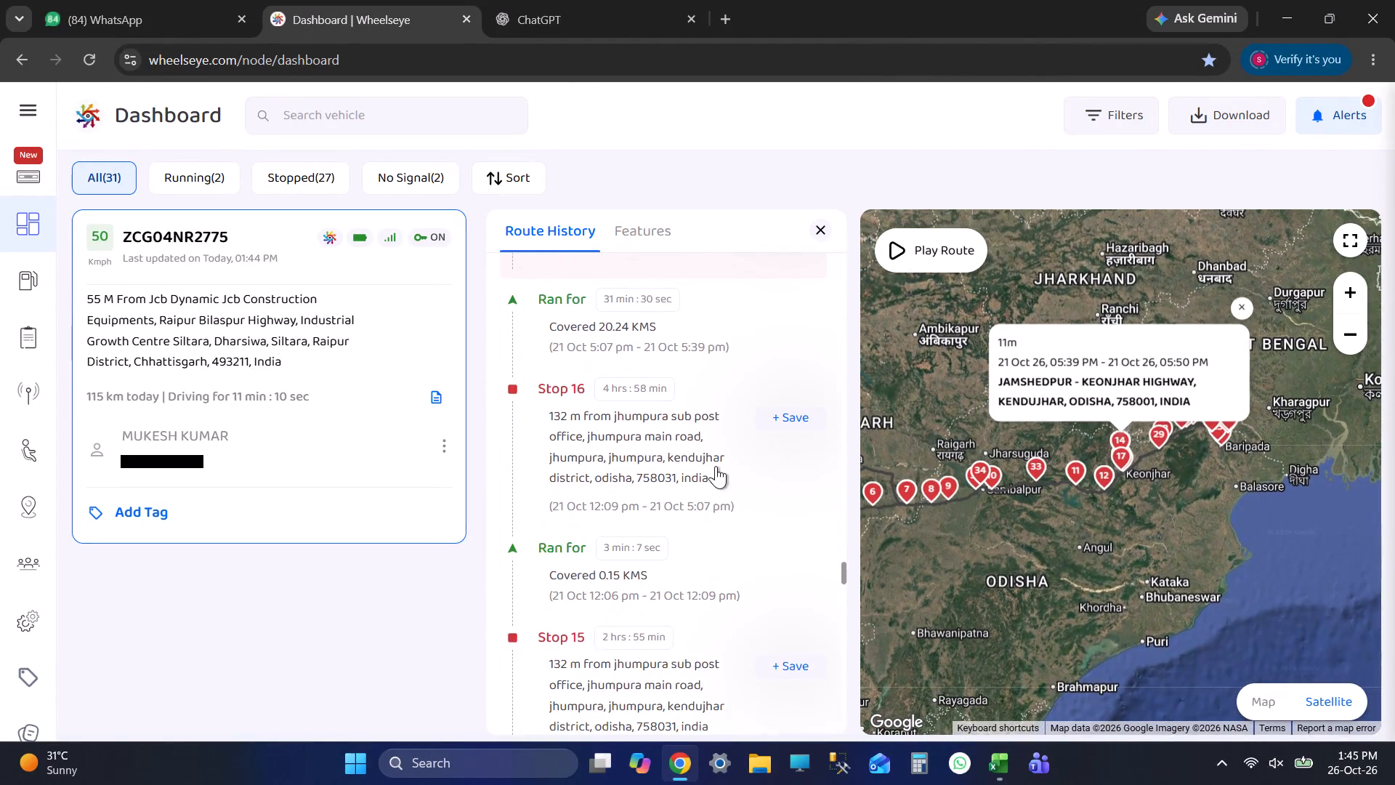
pyautogui.scroll(8, 1164, 456)
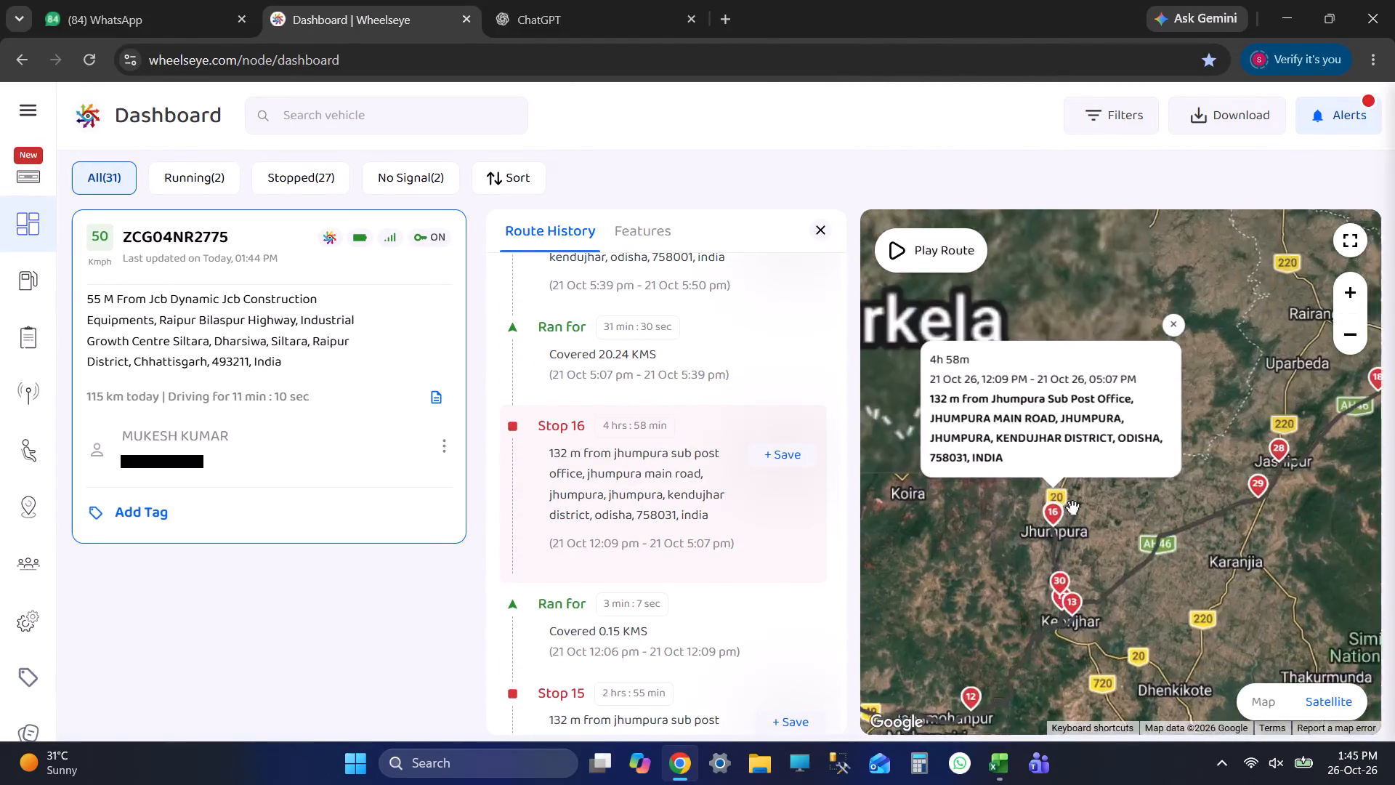
pyautogui.scroll(-6, 1067, 559)
pyautogui.scroll(2, 1066, 558)
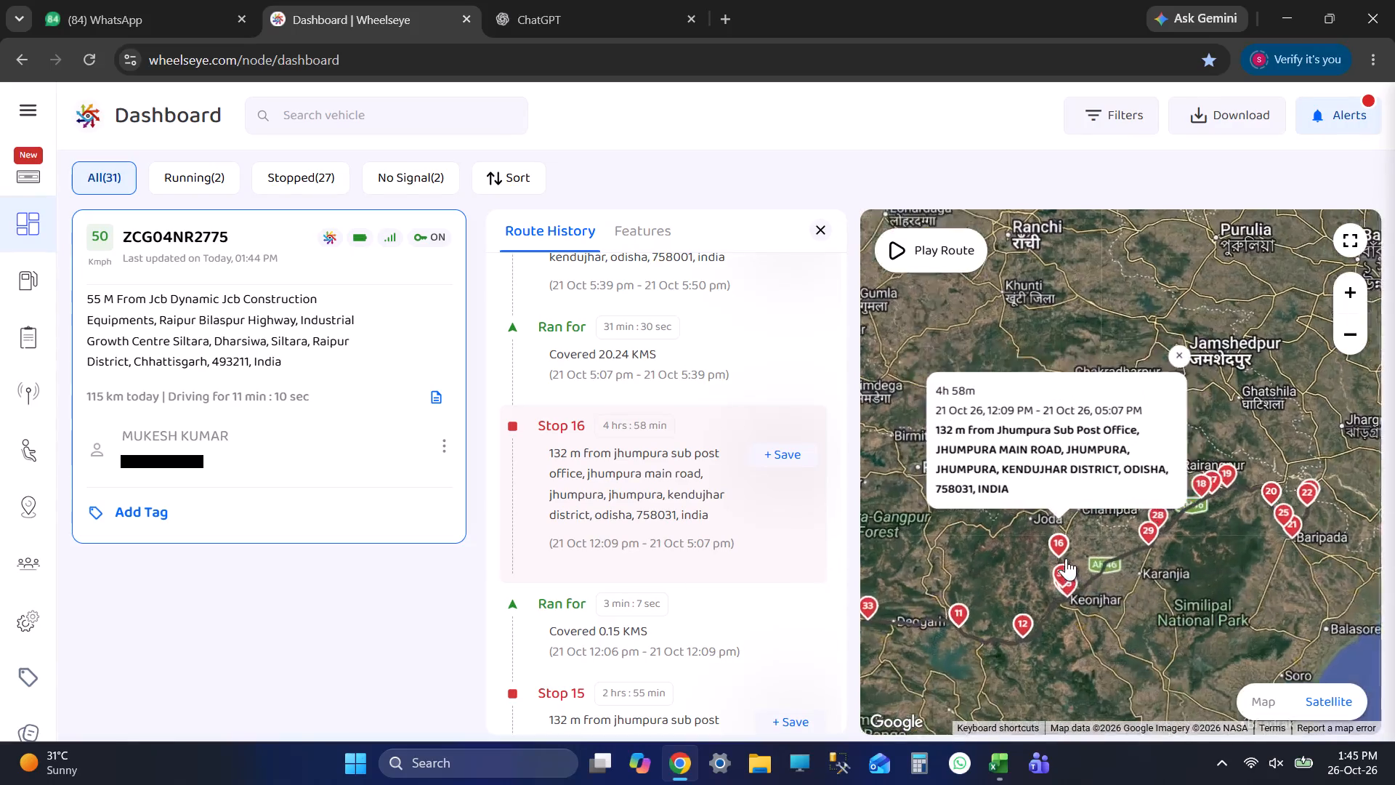
pyautogui.scroll(5, 1066, 558)
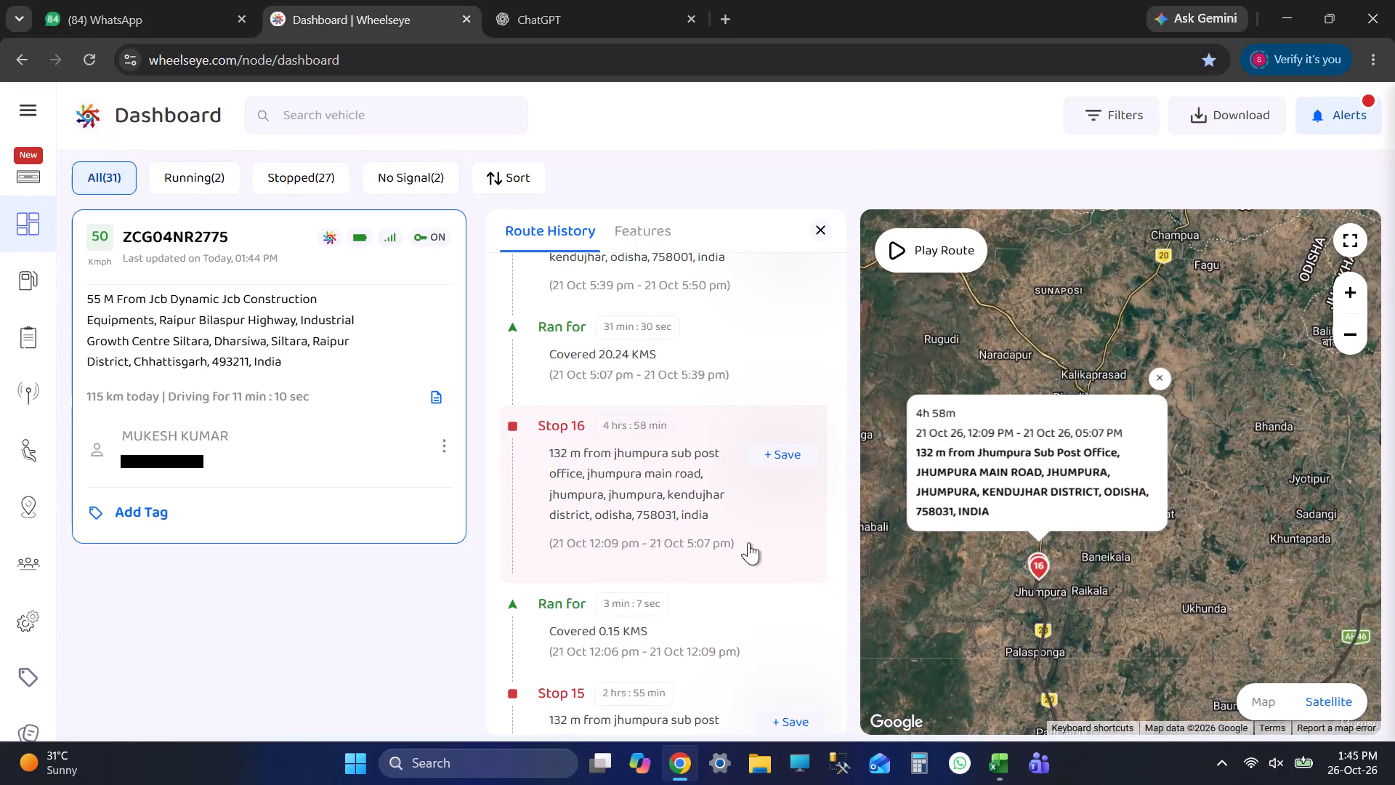
pyautogui.scroll(-1, 1064, 579)
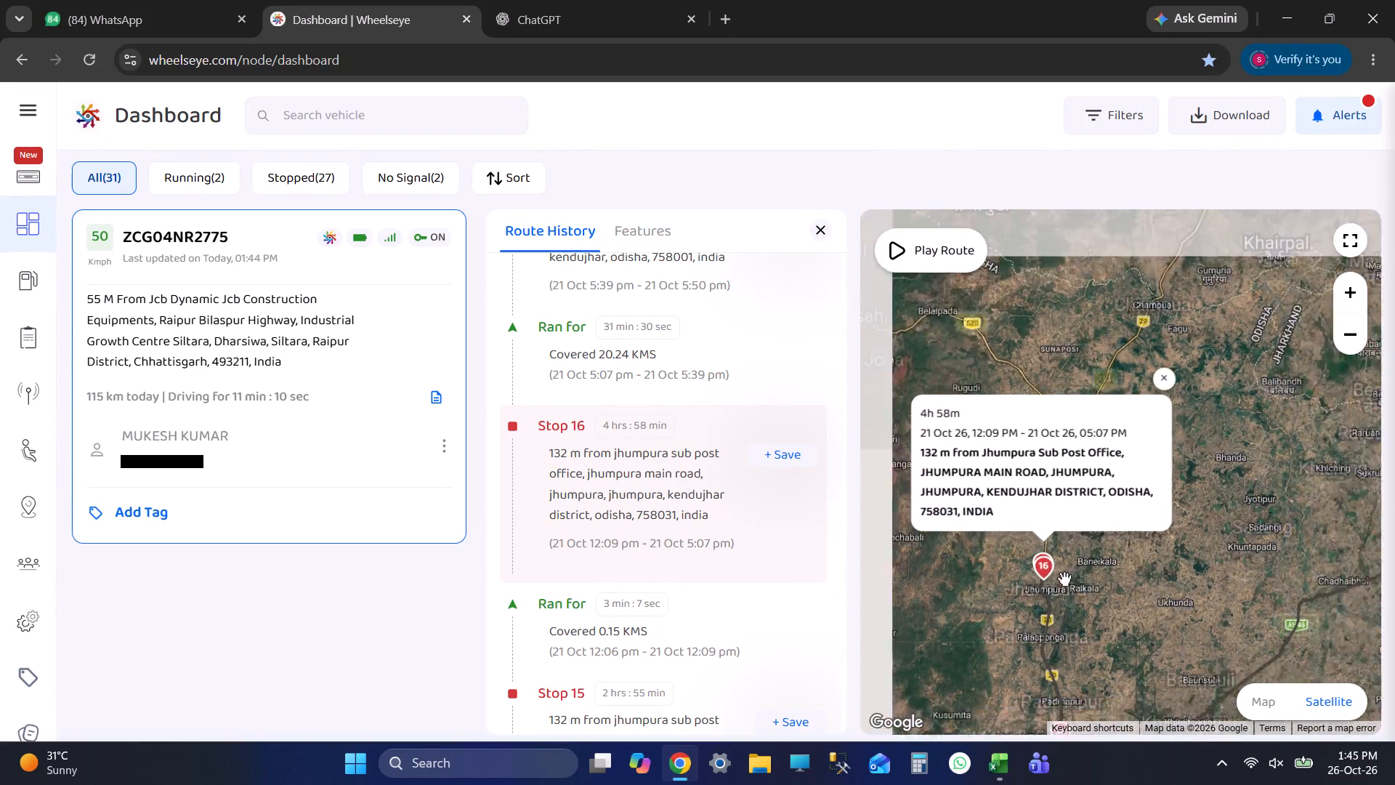
# Locate the 21 October Stops 15, 14 and 13 on the map and examine their positions around Jhumpura and Keonjhar.
pyautogui.scroll(-2, 713, 603)
pyautogui.click(705, 598)
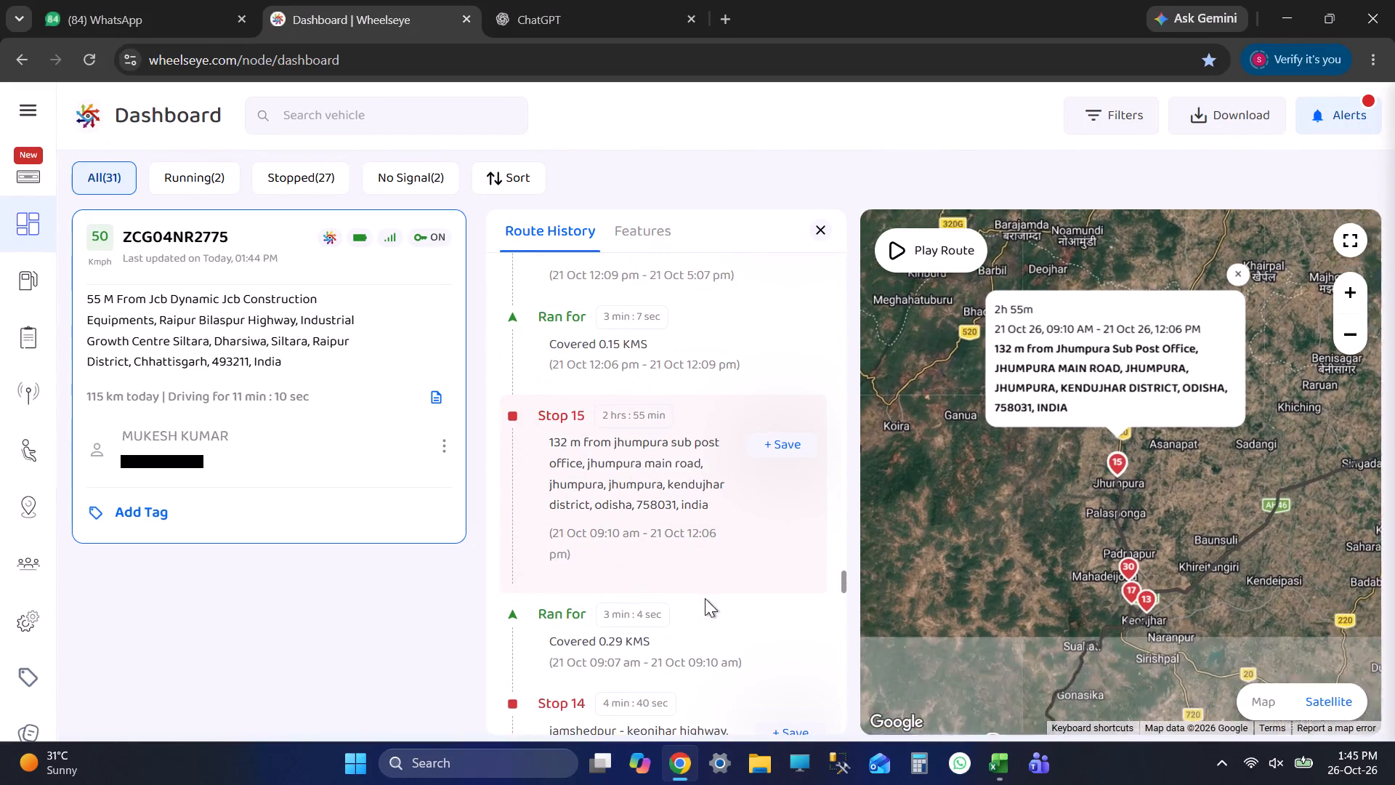
pyautogui.scroll(-2, 1121, 477)
pyautogui.scroll(-1, 617, 508)
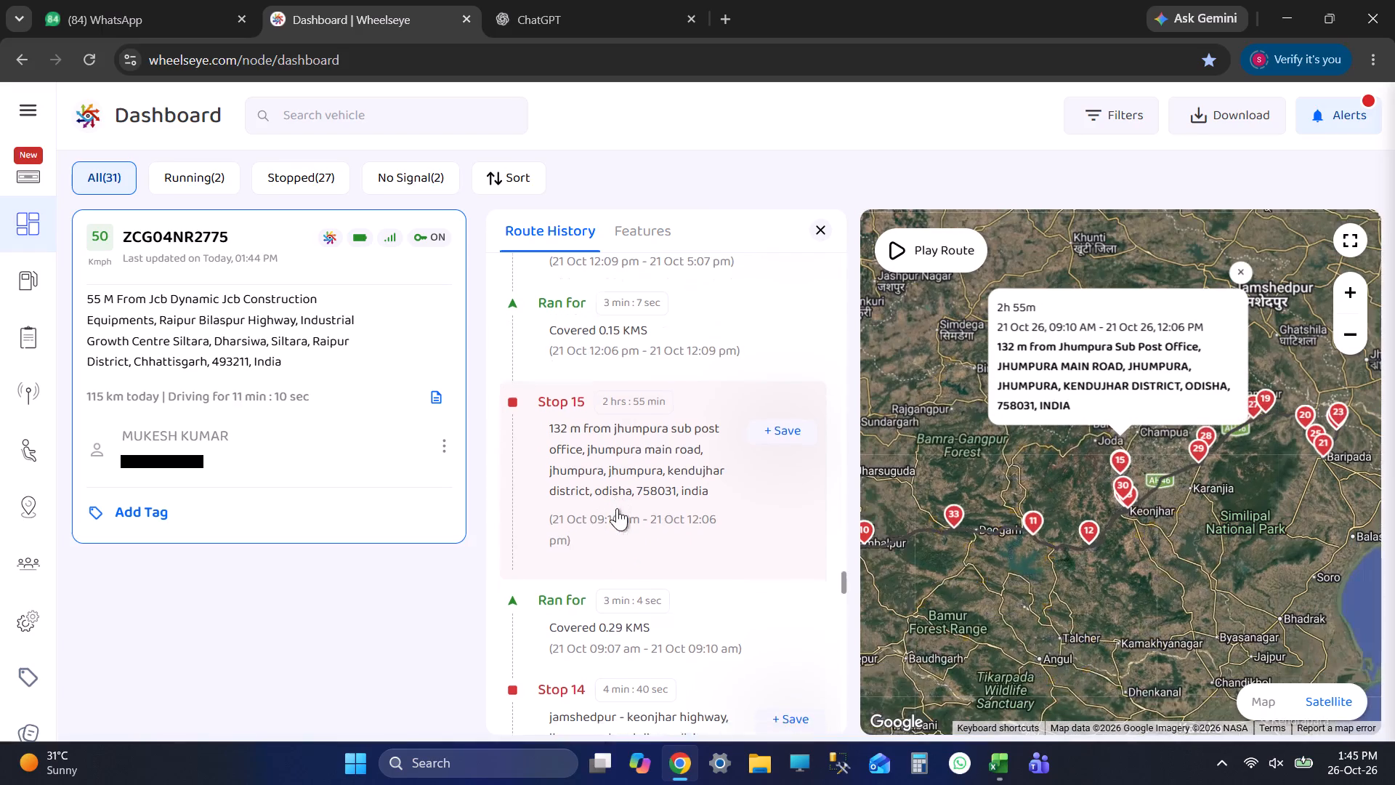
pyautogui.click(655, 648)
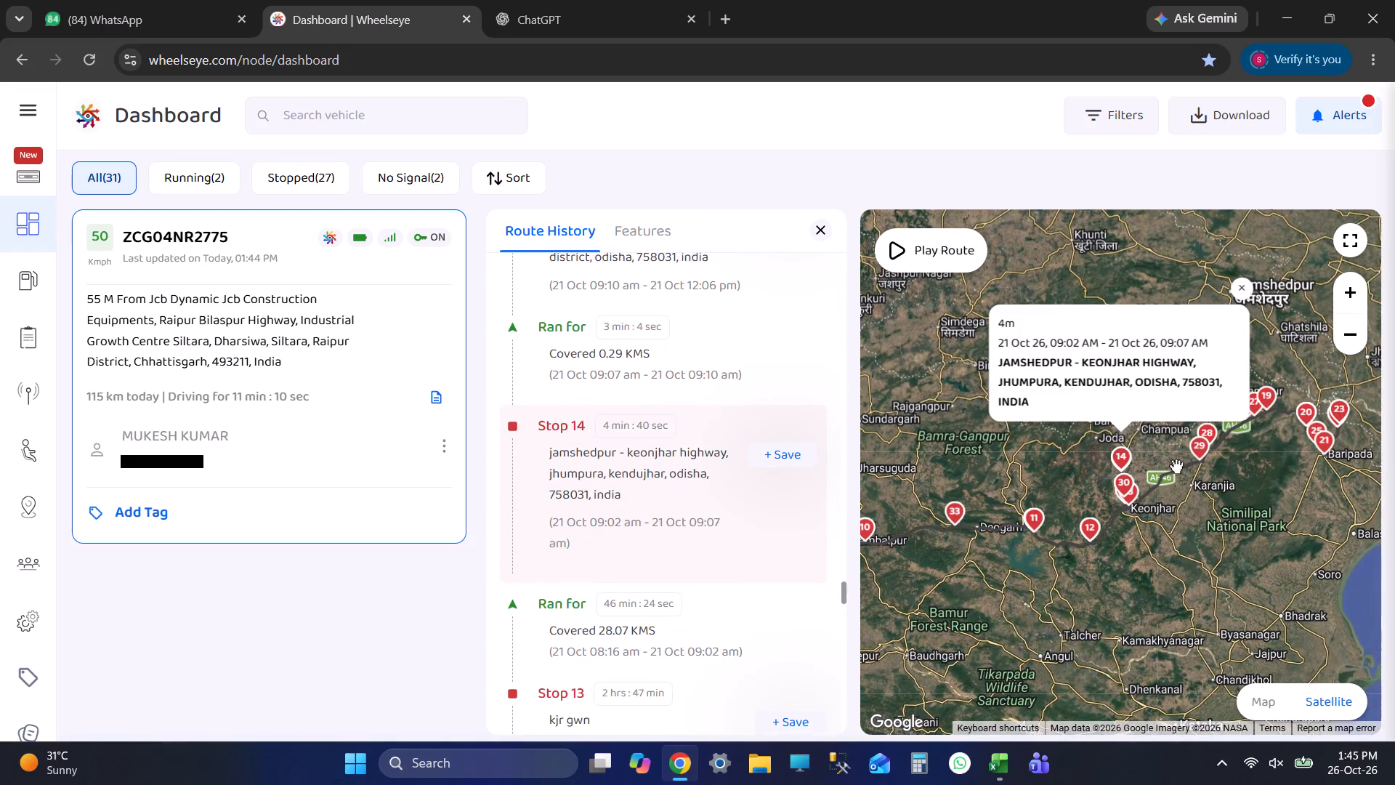
pyautogui.scroll(-2, 1280, 484)
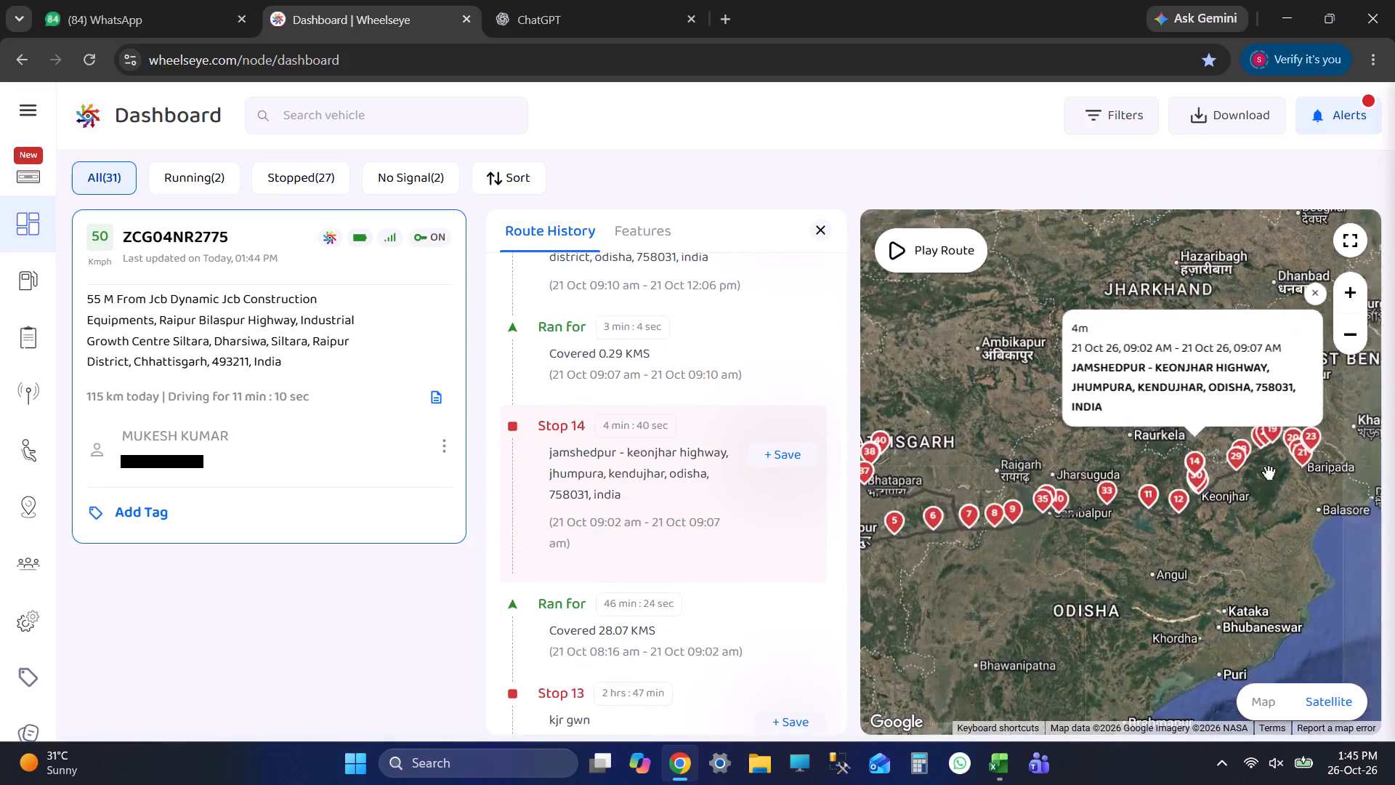
pyautogui.scroll(4, 1269, 472)
pyautogui.scroll(-2, 797, 587)
pyautogui.click(719, 583)
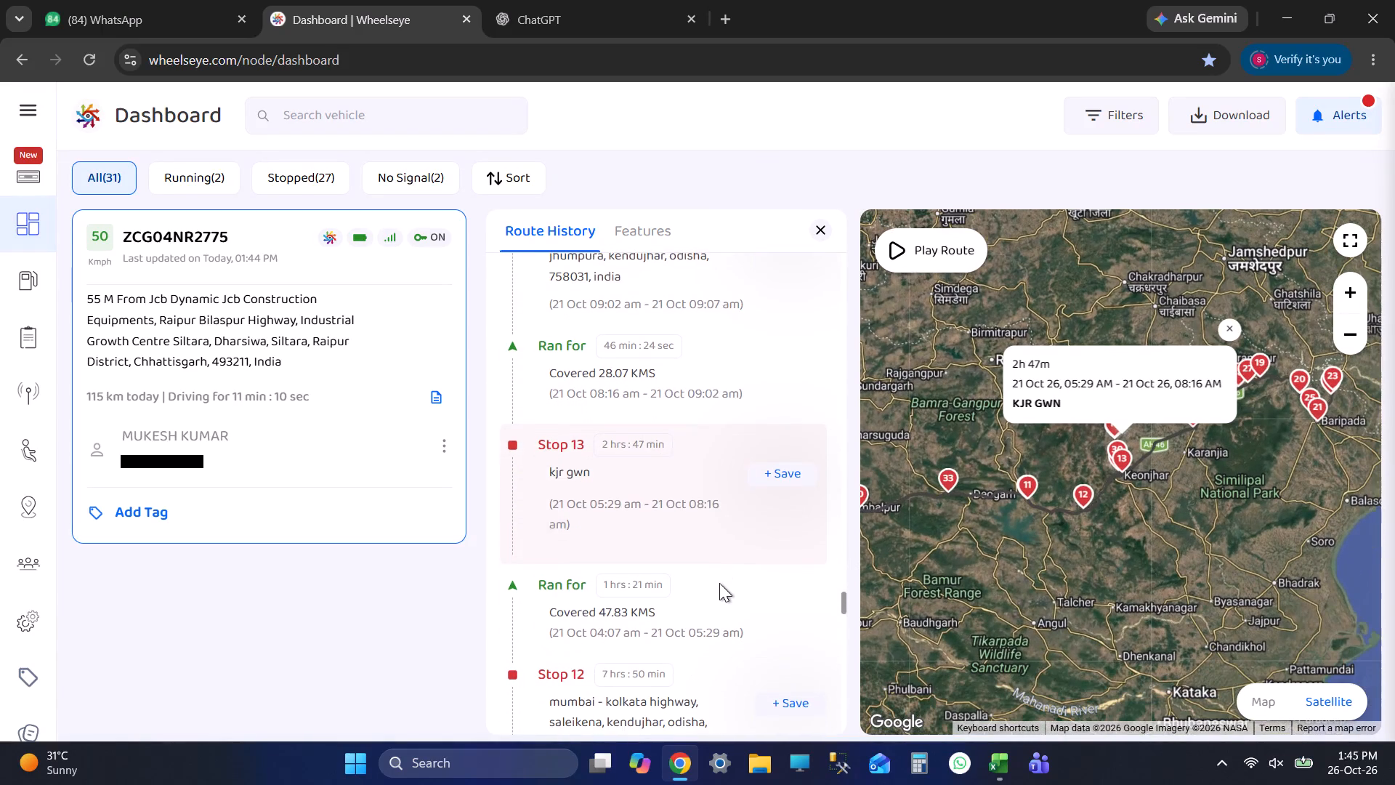
pyautogui.scroll(4, 1089, 459)
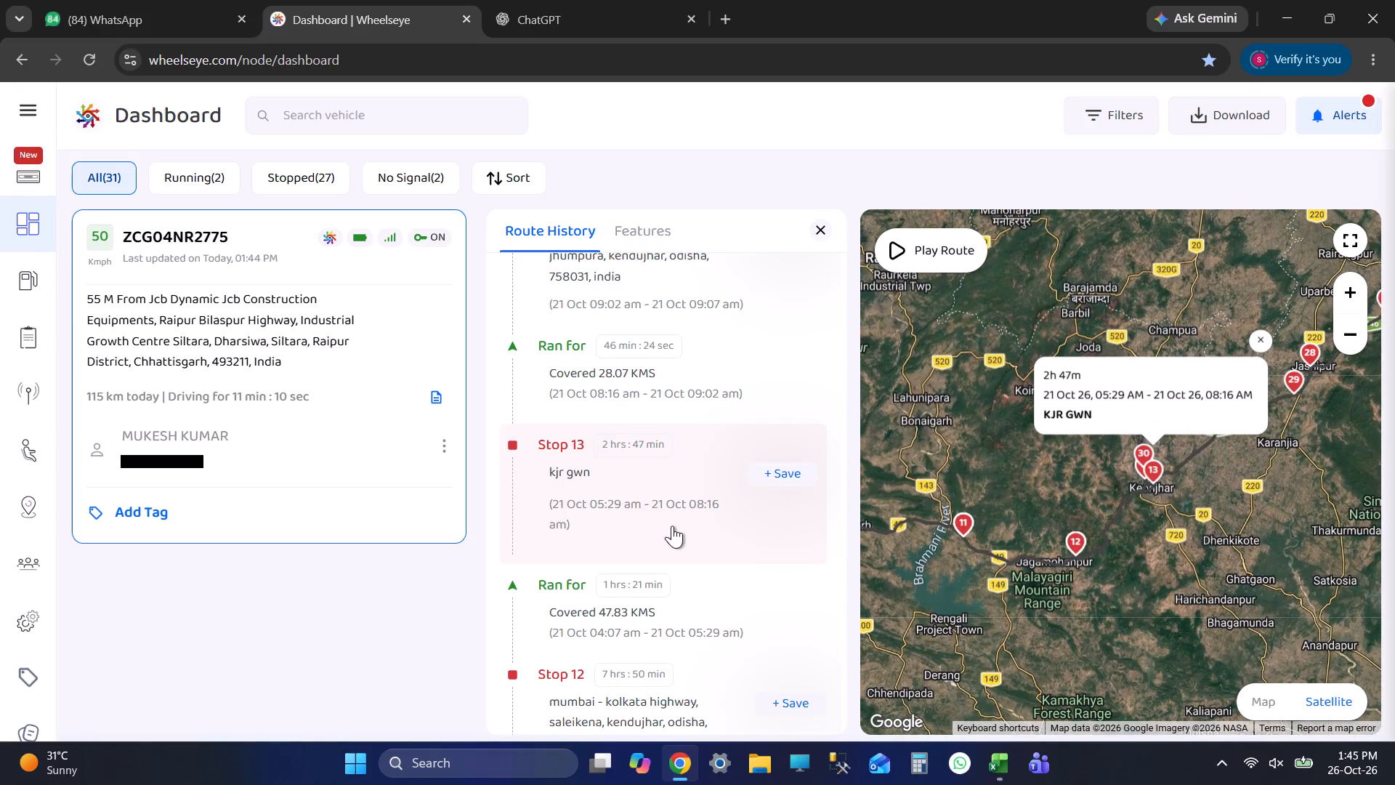
# Follow the route history further back by locating Stops 12 to 8, starting from 20 October, on the map.
pyautogui.scroll(-1, 674, 528)
pyautogui.click(685, 644)
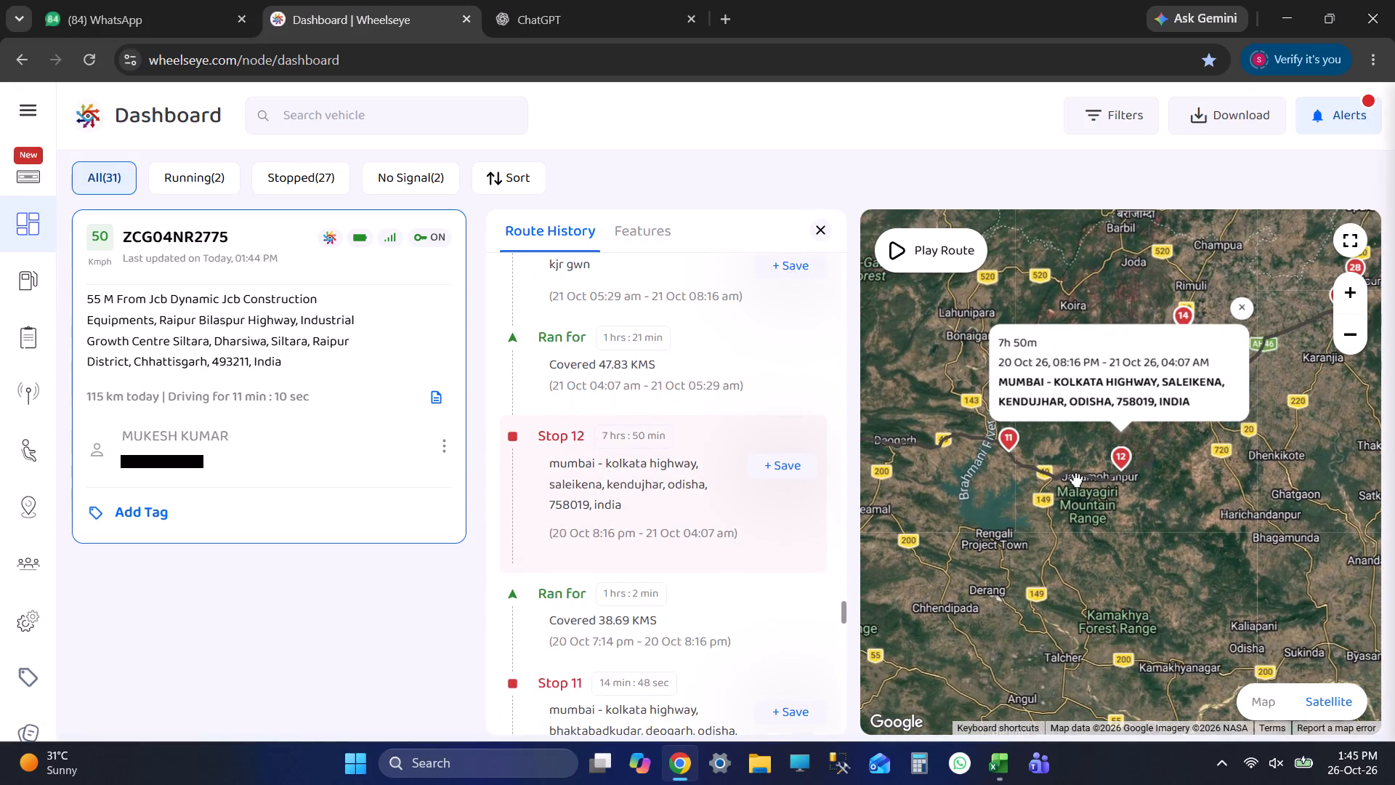
pyautogui.scroll(-3, 682, 512)
pyautogui.click(682, 456)
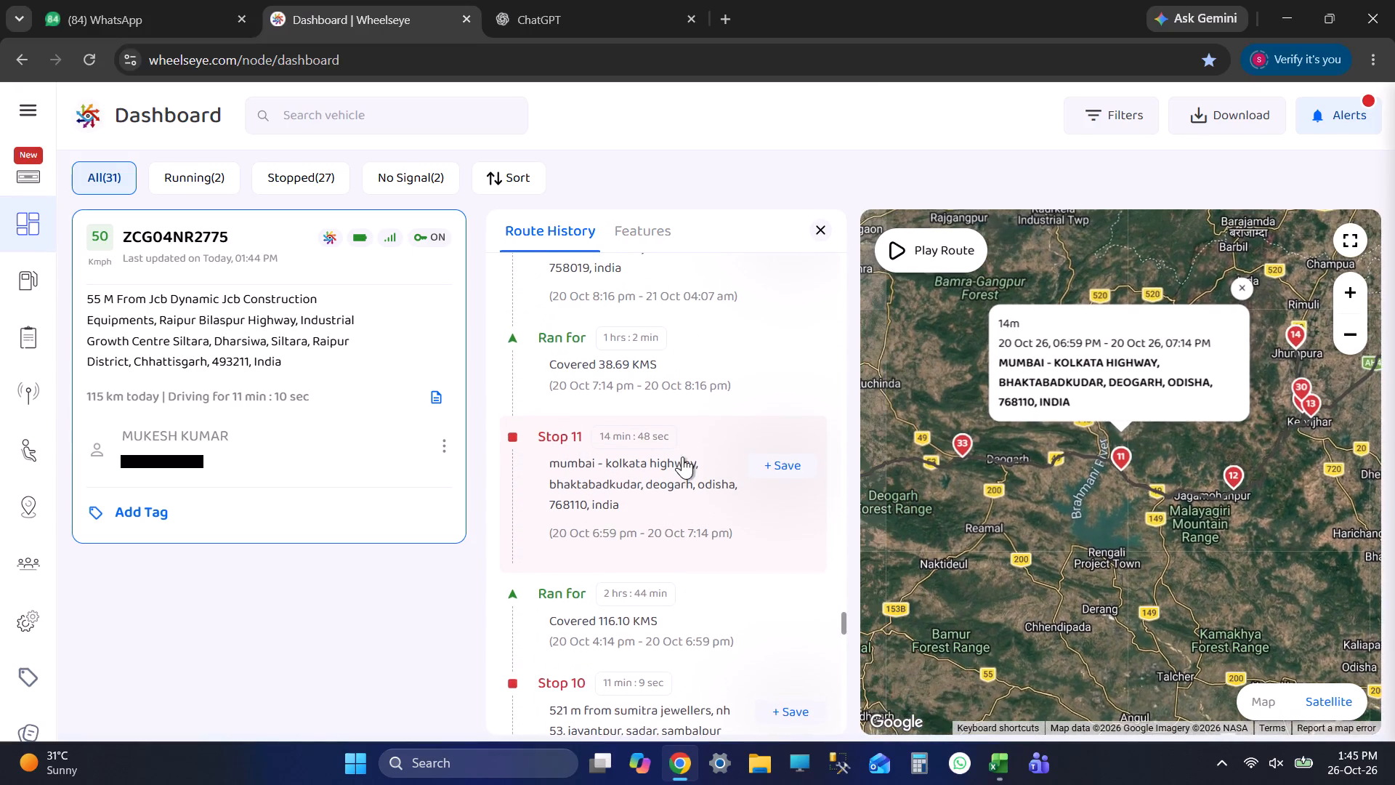
pyautogui.scroll(-2, 682, 456)
pyautogui.click(672, 520)
pyautogui.scroll(-2, 672, 520)
pyautogui.click(672, 549)
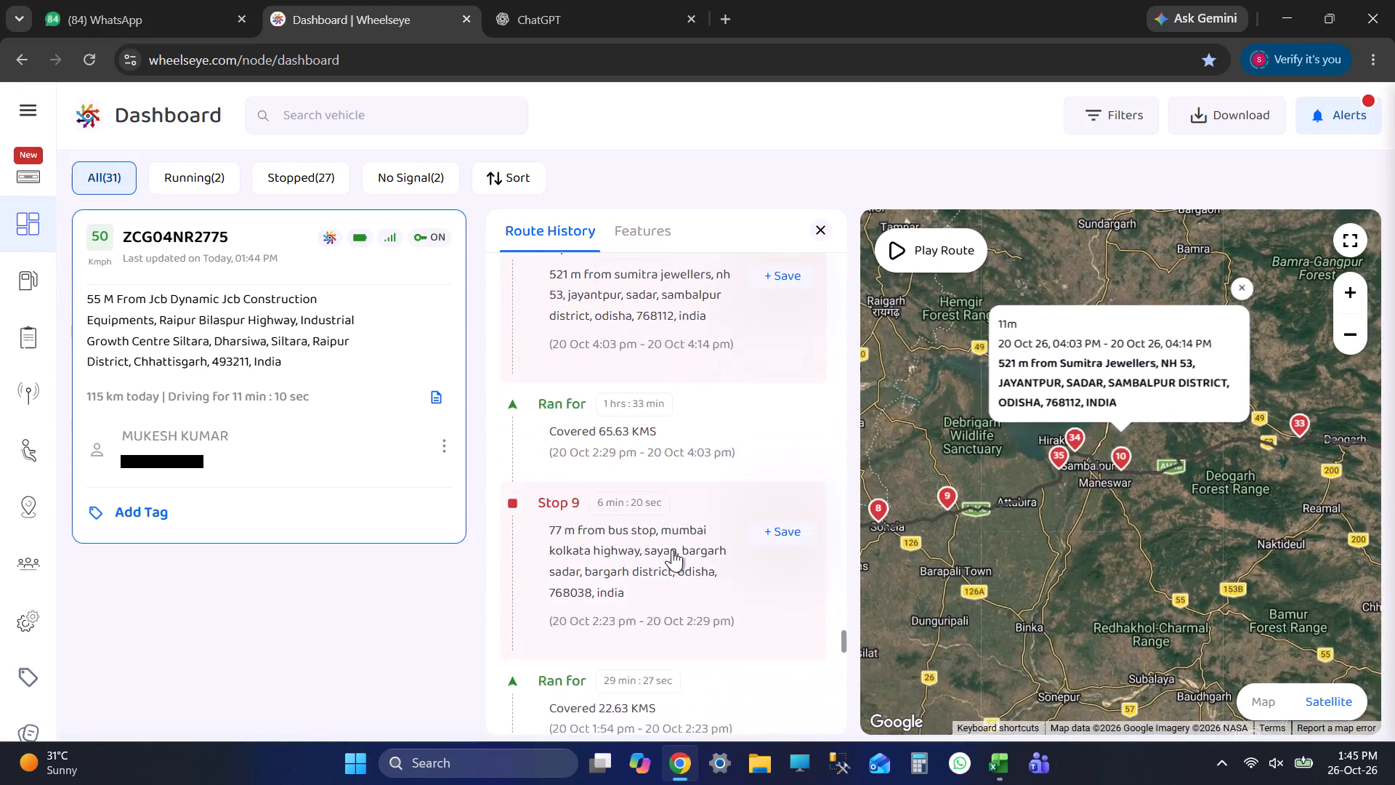
pyautogui.scroll(-3, 672, 549)
pyautogui.click(682, 511)
# Go back to the route history's newer entries and trace the return trip on the map from Stop 34 to Stop 40 at Bilaspur.
pyautogui.scroll(2, 682, 511)
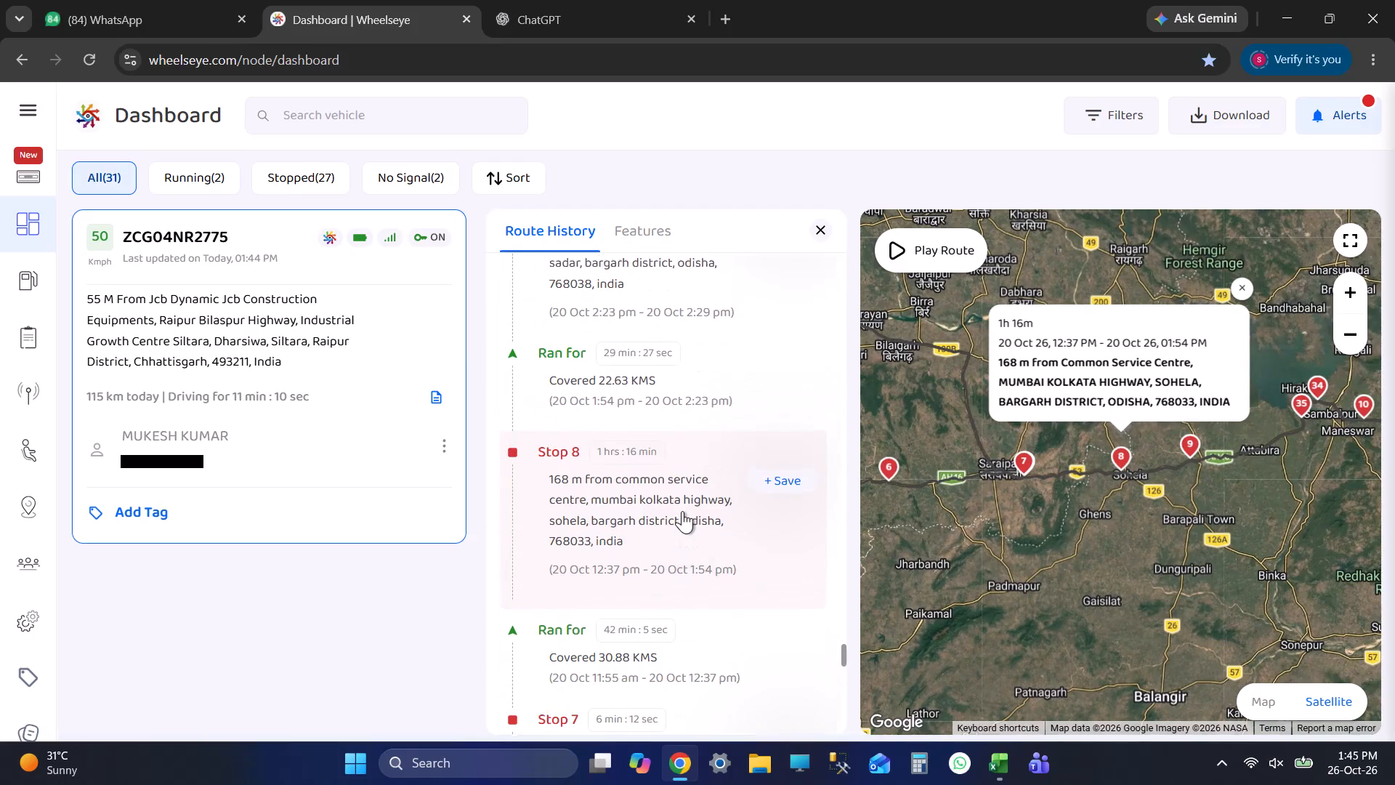
pyautogui.scroll(3, 682, 511)
pyautogui.scroll(-4, 682, 511)
pyautogui.scroll(9, 682, 511)
pyautogui.scroll(-1, 682, 511)
pyautogui.scroll(3, 682, 511)
pyautogui.scroll(-1, 682, 511)
pyautogui.scroll(3, 682, 511)
pyautogui.scroll(-1, 682, 511)
pyautogui.scroll(6, 682, 511)
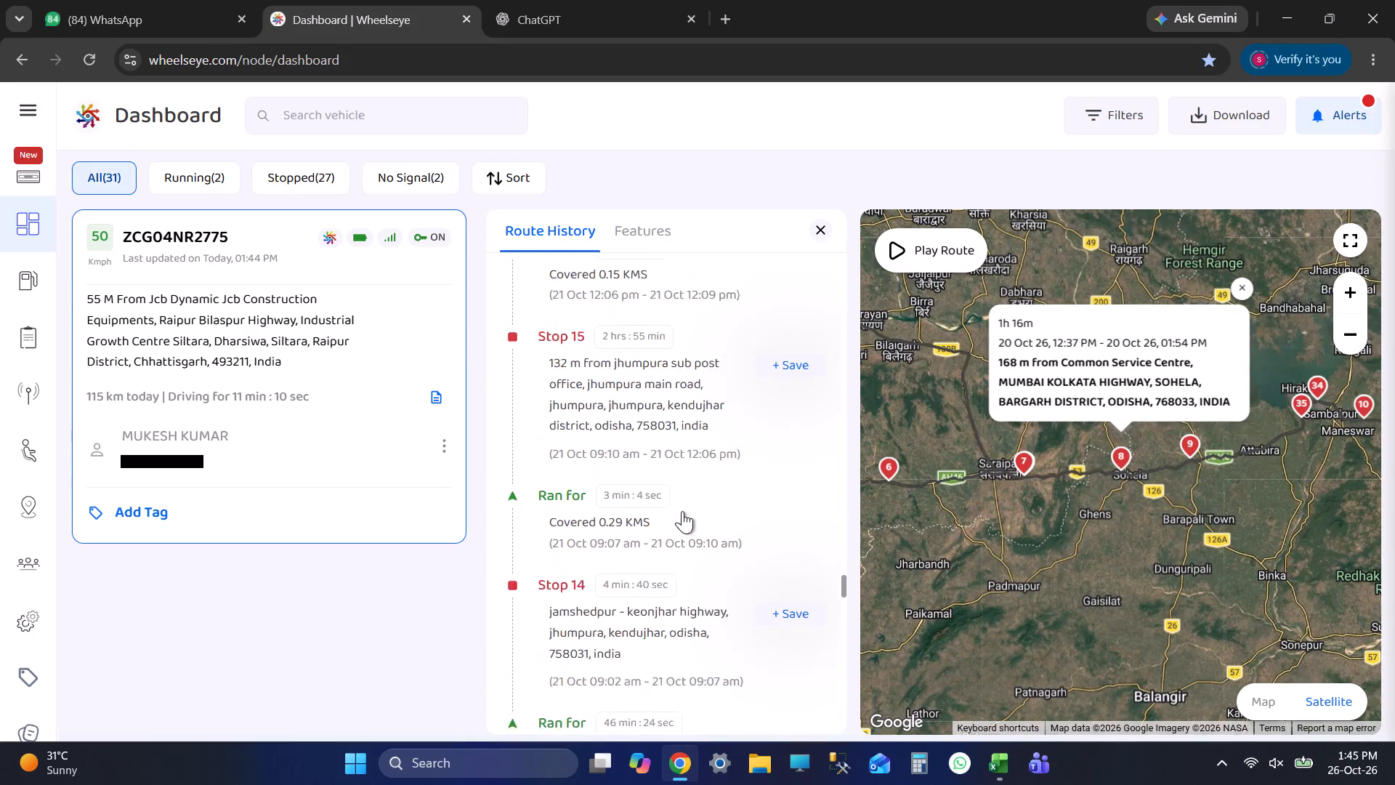
pyautogui.scroll(20, 682, 511)
pyautogui.scroll(1, 682, 511)
pyautogui.scroll(-1, 682, 511)
pyautogui.scroll(1, 682, 511)
pyautogui.scroll(-1, 682, 511)
pyautogui.scroll(7, 682, 511)
pyautogui.scroll(-1, 682, 511)
pyautogui.scroll(2, 682, 511)
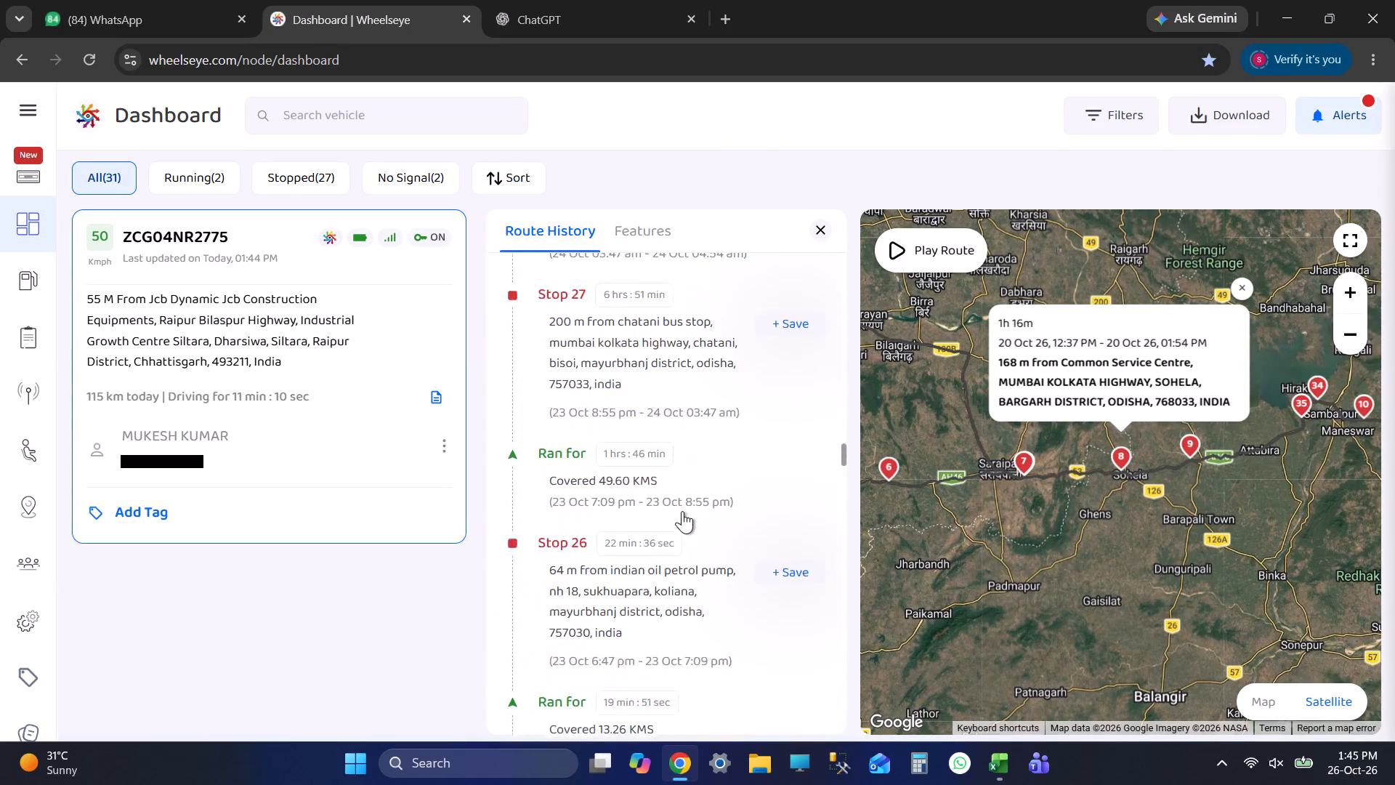
pyautogui.scroll(4, 682, 511)
pyautogui.scroll(-1, 682, 511)
pyautogui.scroll(15, 682, 511)
pyautogui.click(692, 462)
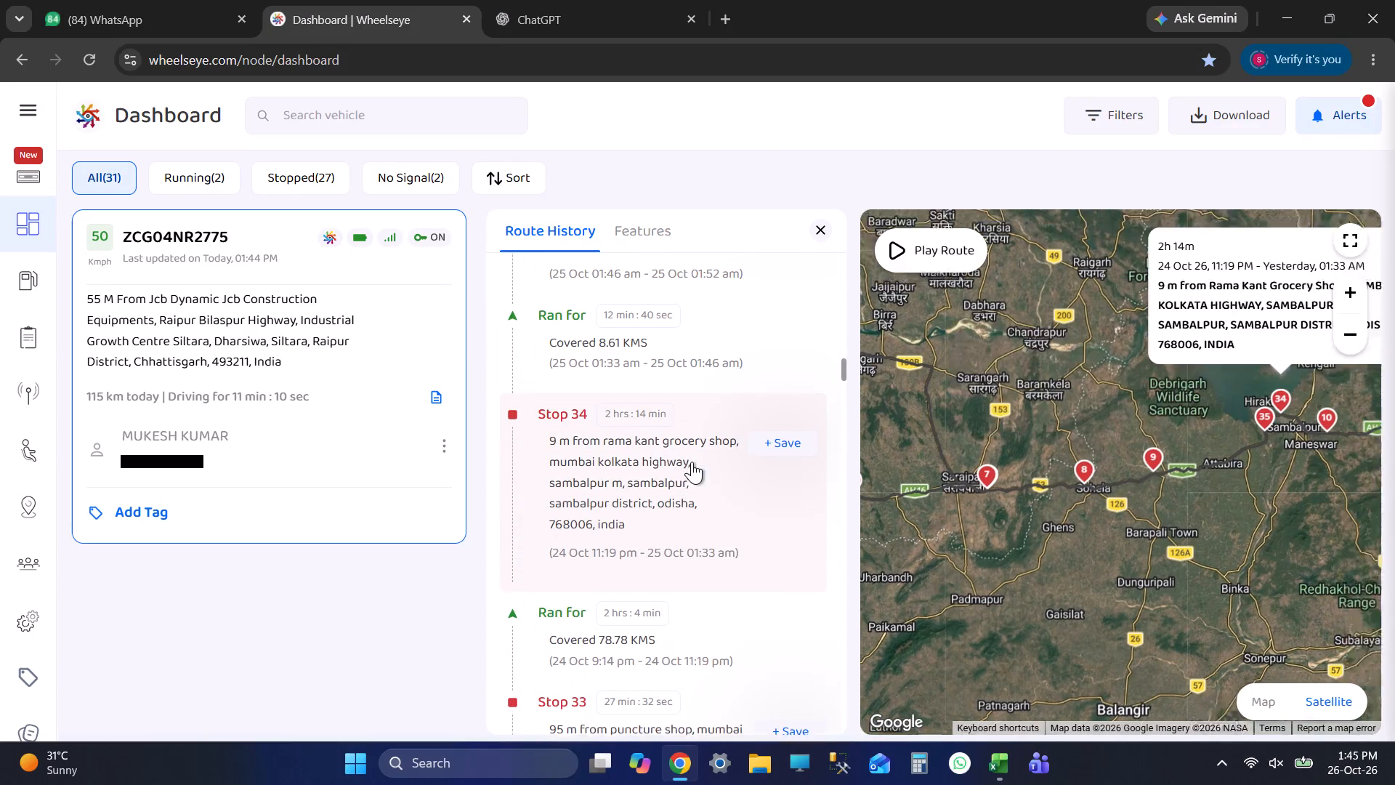
pyautogui.scroll(5, 680, 521)
pyautogui.click(679, 444)
pyautogui.scroll(5, 732, 502)
pyautogui.click(696, 481)
pyautogui.scroll(5, 716, 548)
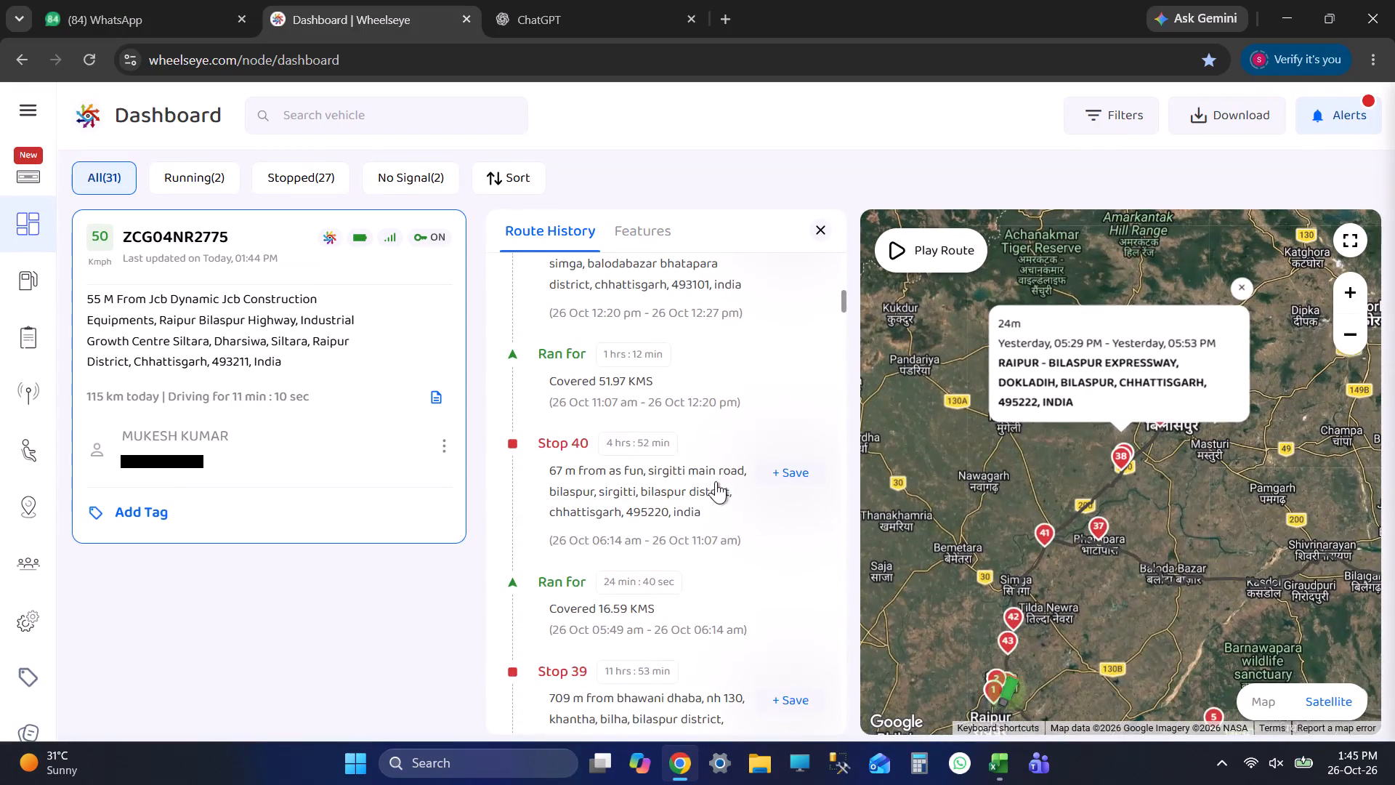
pyautogui.click(708, 463)
# Locate Stop 38 on the map and examine the route and surroundings of Stop 37 at Bhatapara.
pyautogui.hotkey('alt', 'Tab')
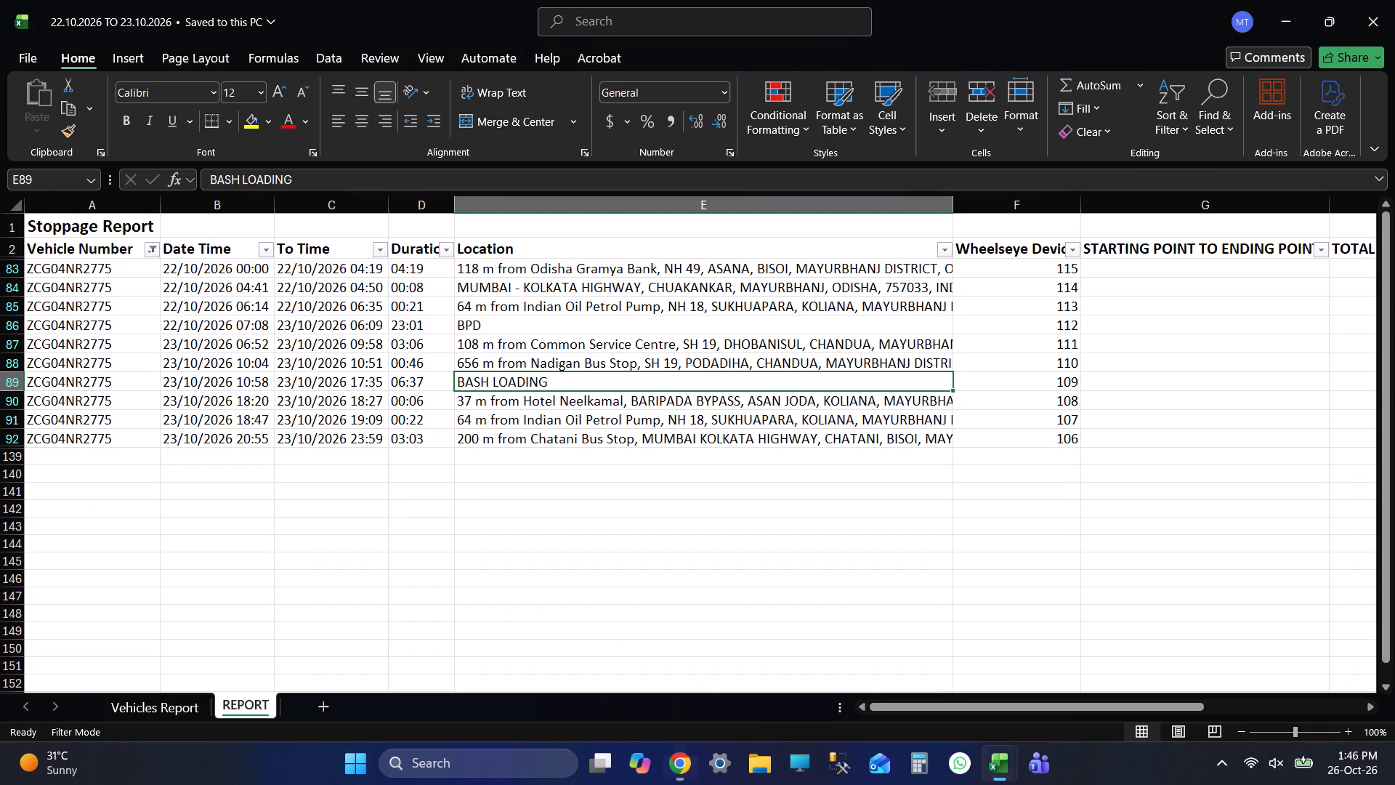
pyautogui.hotkey('alt', 'Tab')
pyautogui.scroll(-4, 729, 643)
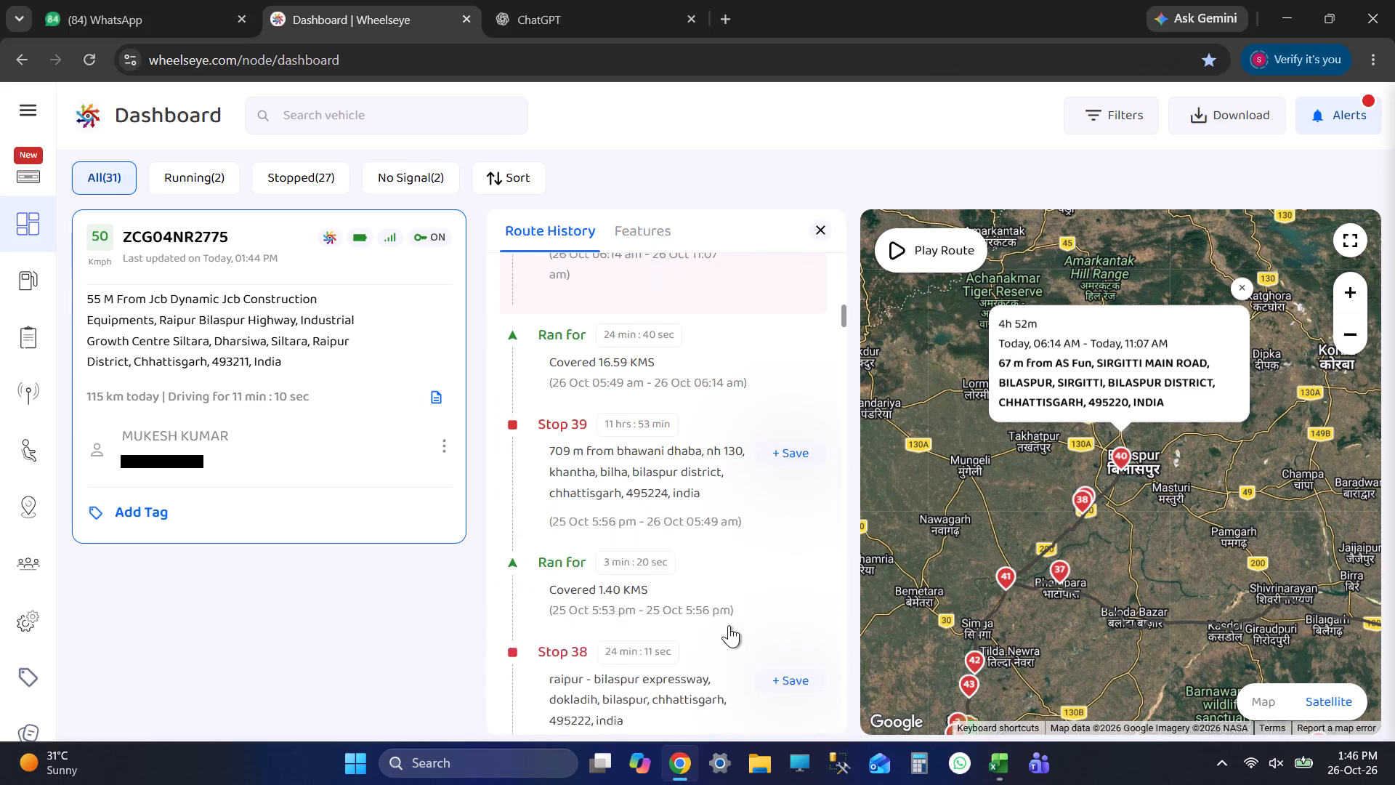
pyautogui.scroll(-1, 729, 625)
pyautogui.click(707, 514)
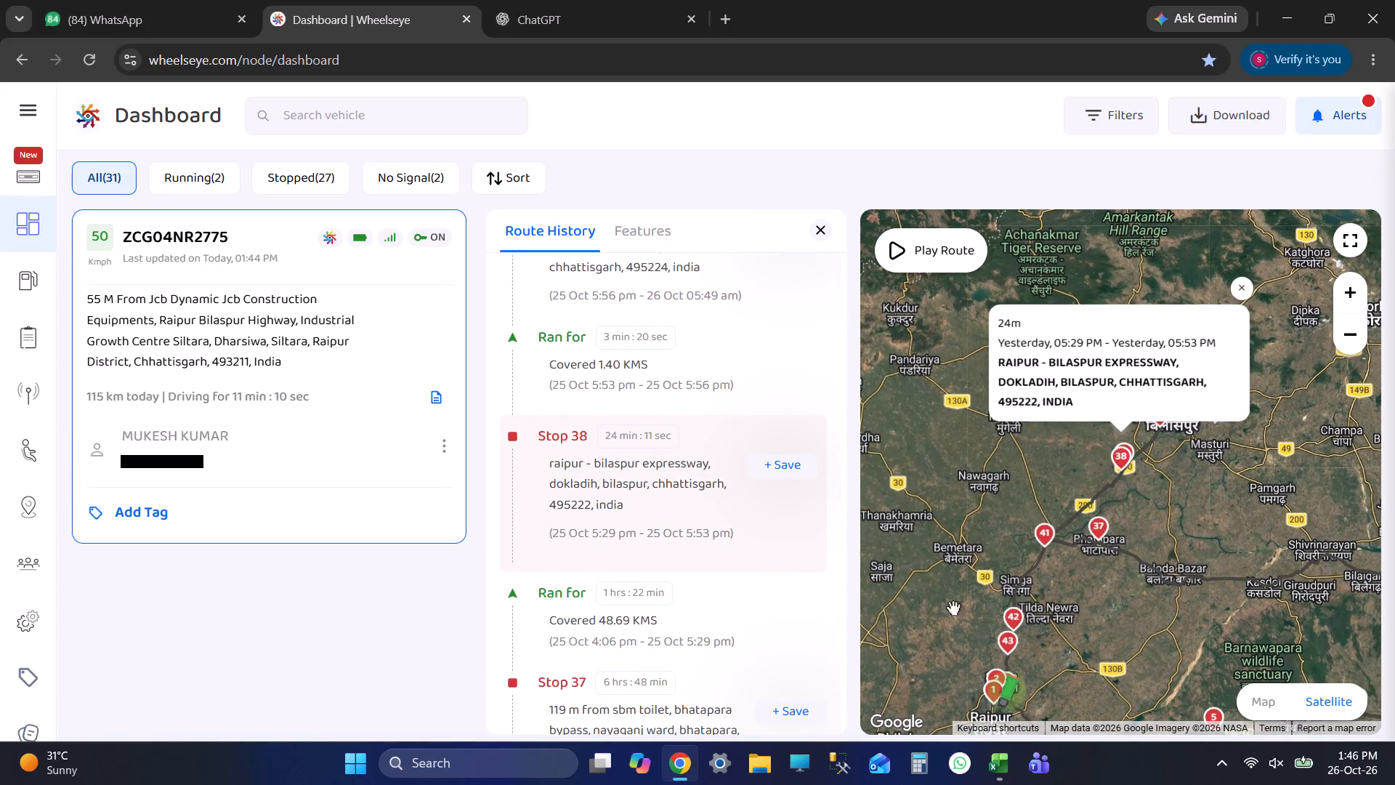
pyautogui.moveTo(1165, 597); pyautogui.dragTo(1107, 429)
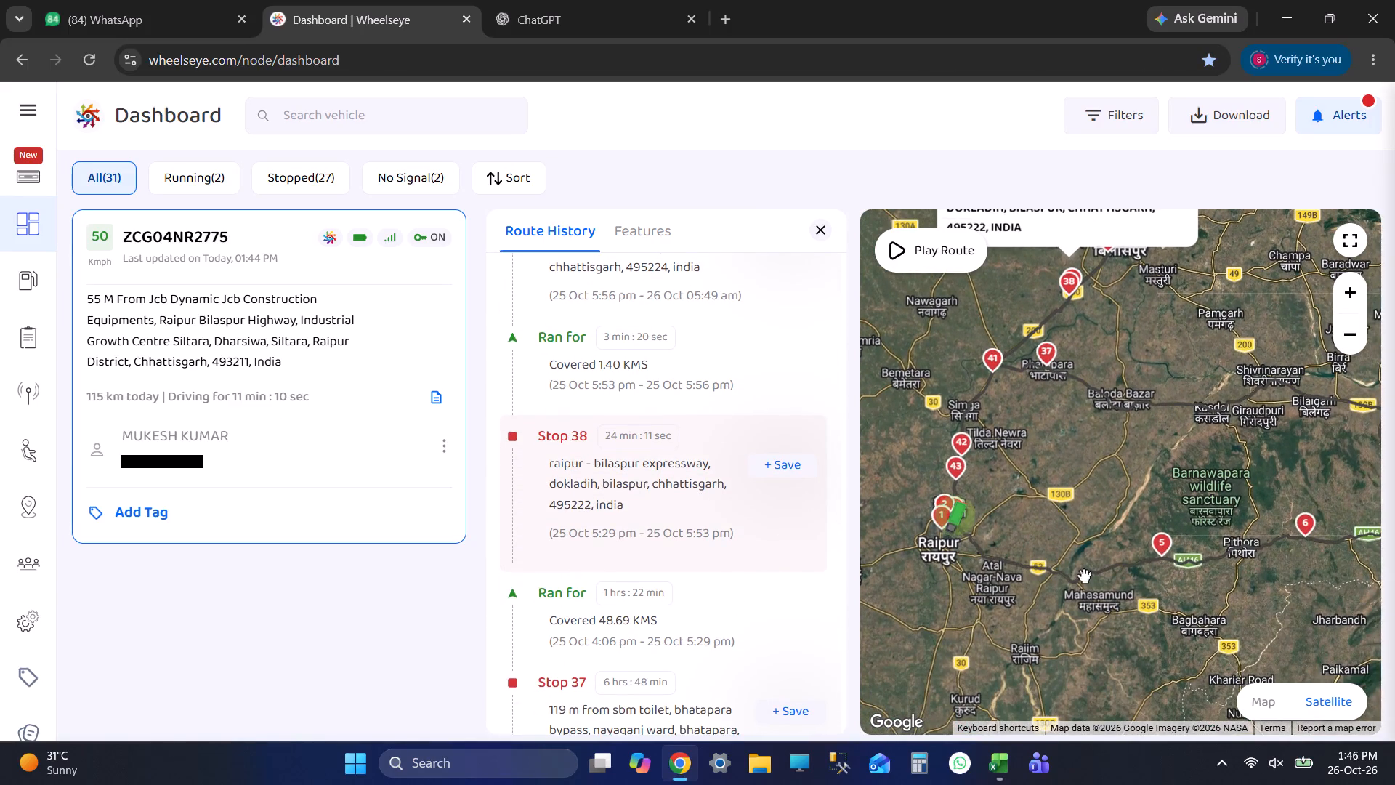
pyautogui.moveTo(1152, 512); pyautogui.dragTo(1147, 618)
pyautogui.scroll(1, 1112, 453)
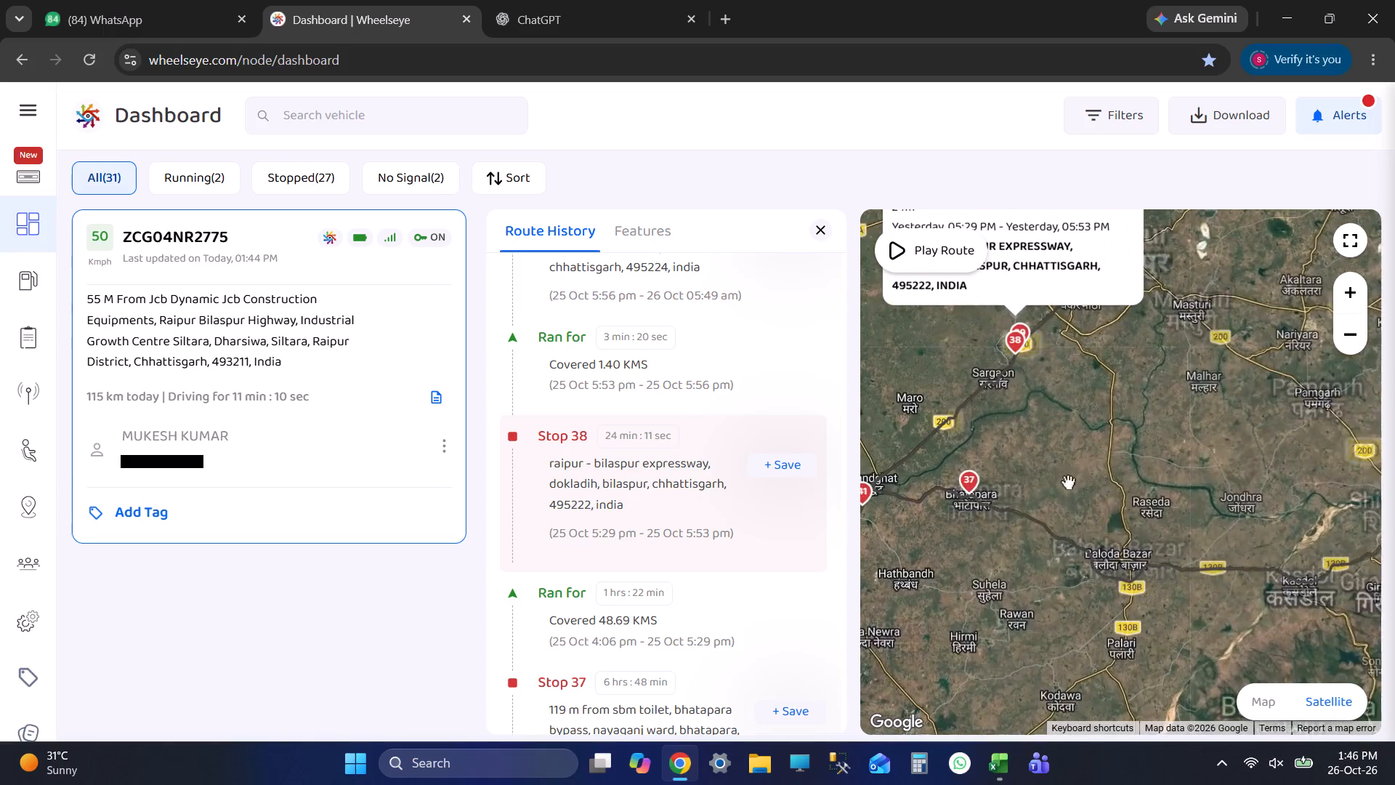
pyautogui.moveTo(1038, 484); pyautogui.dragTo(1140, 543)
pyautogui.scroll(7, 1097, 552)
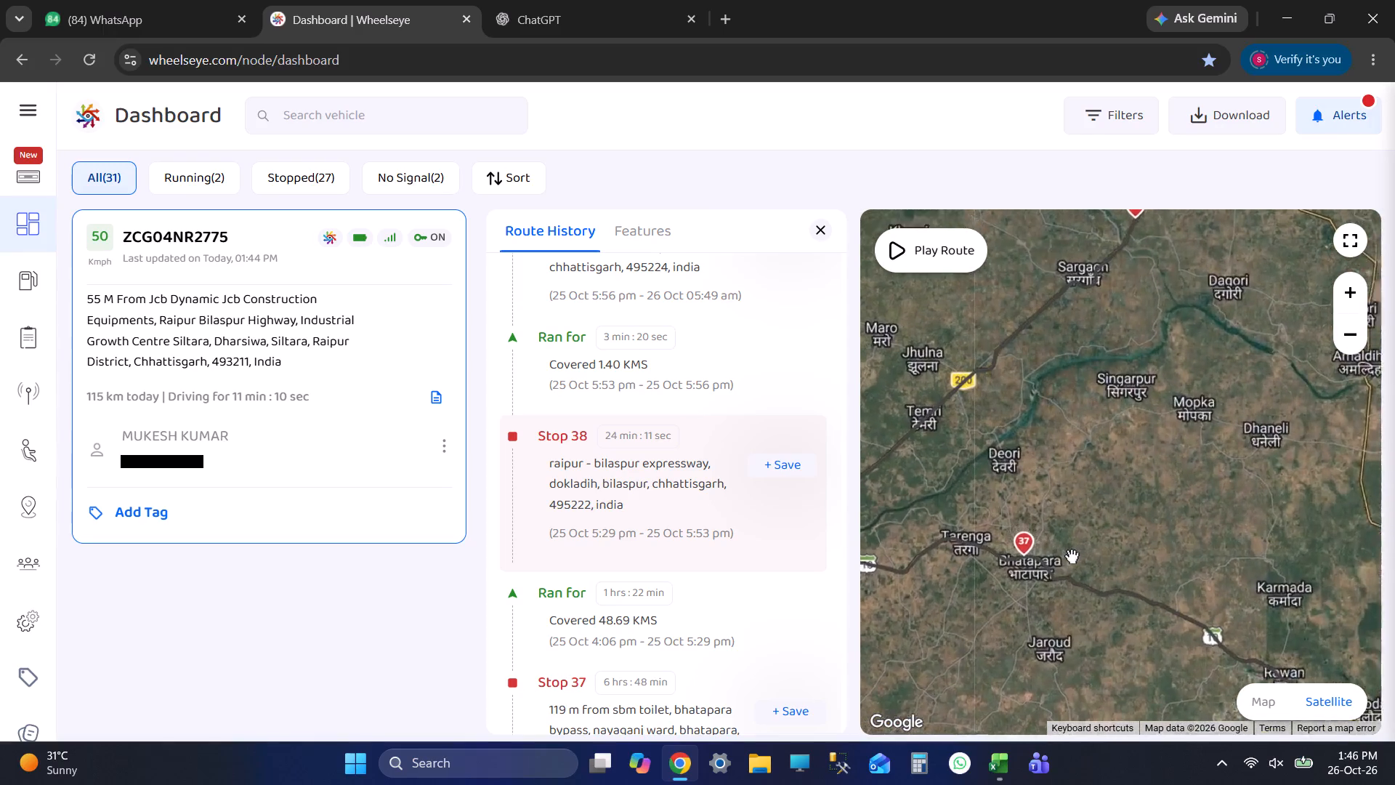
pyautogui.scroll(1, 1072, 556)
pyautogui.moveTo(1038, 544); pyautogui.dragTo(1179, 533)
pyautogui.scroll(-5, 1176, 535)
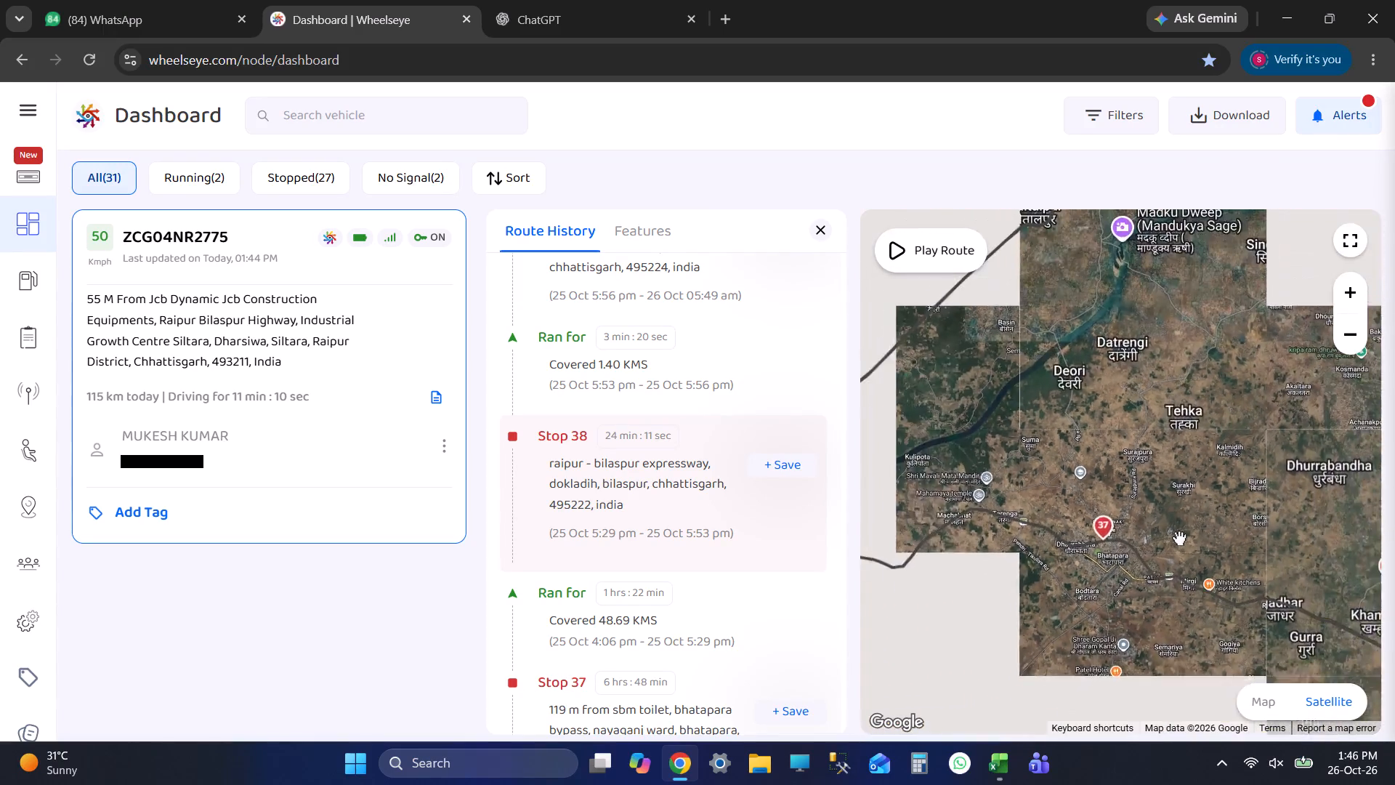
pyautogui.scroll(-8, 1179, 538)
pyautogui.hotkey('alt', 'Tab')
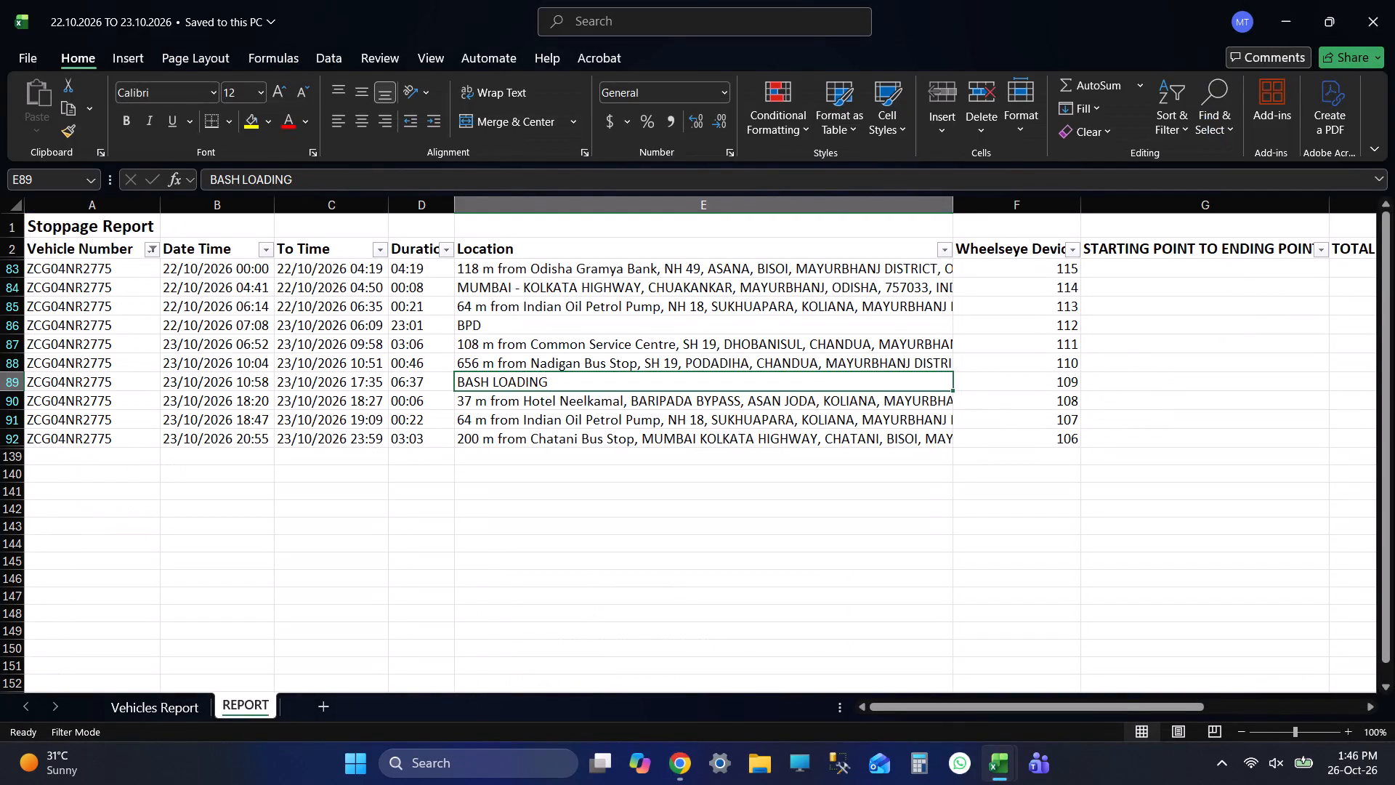
pyautogui.click(665, 432)
pyautogui.press('Tab')
pyautogui.press('Tab')
pyautogui.hotkey('alt', 'Tab')
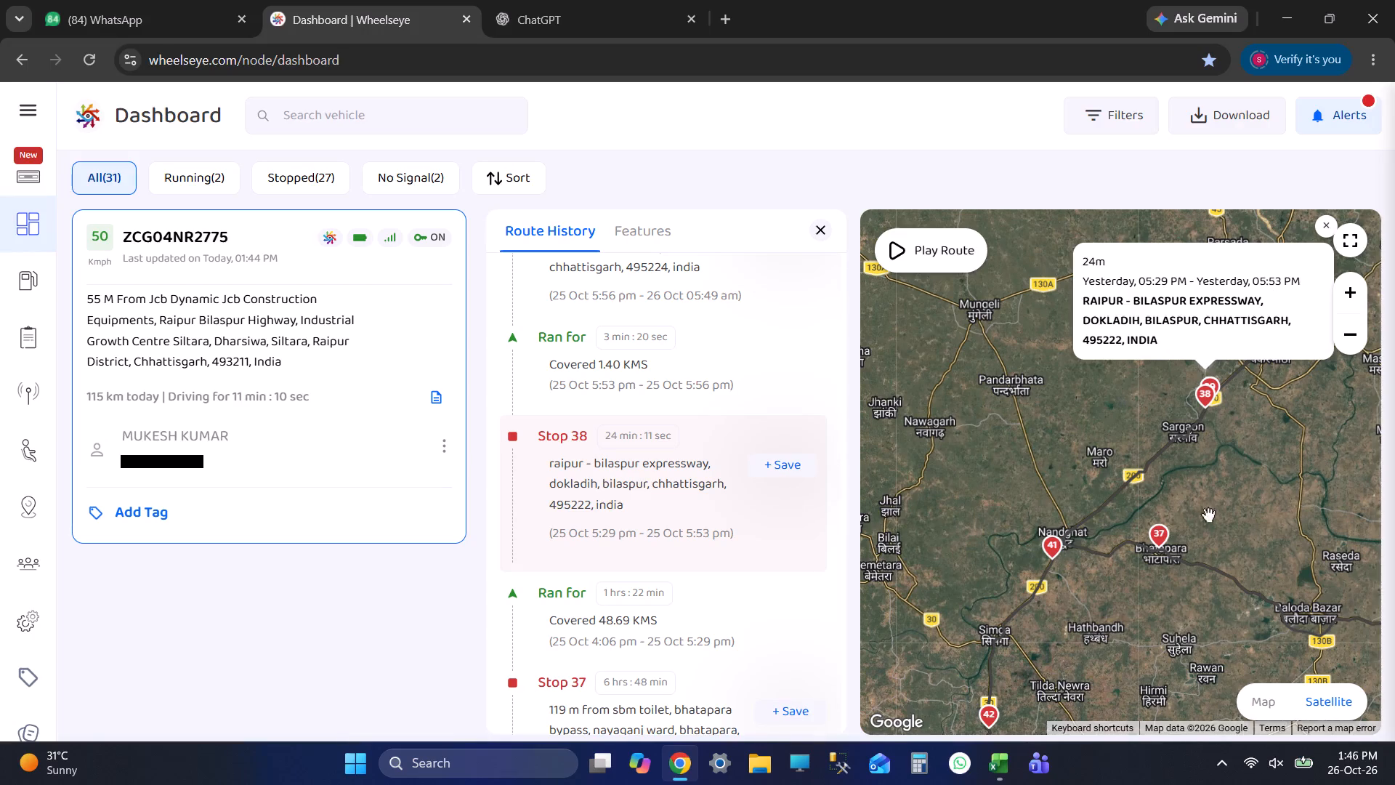
pyautogui.scroll(4, 1217, 539)
pyautogui.scroll(1, 1094, 528)
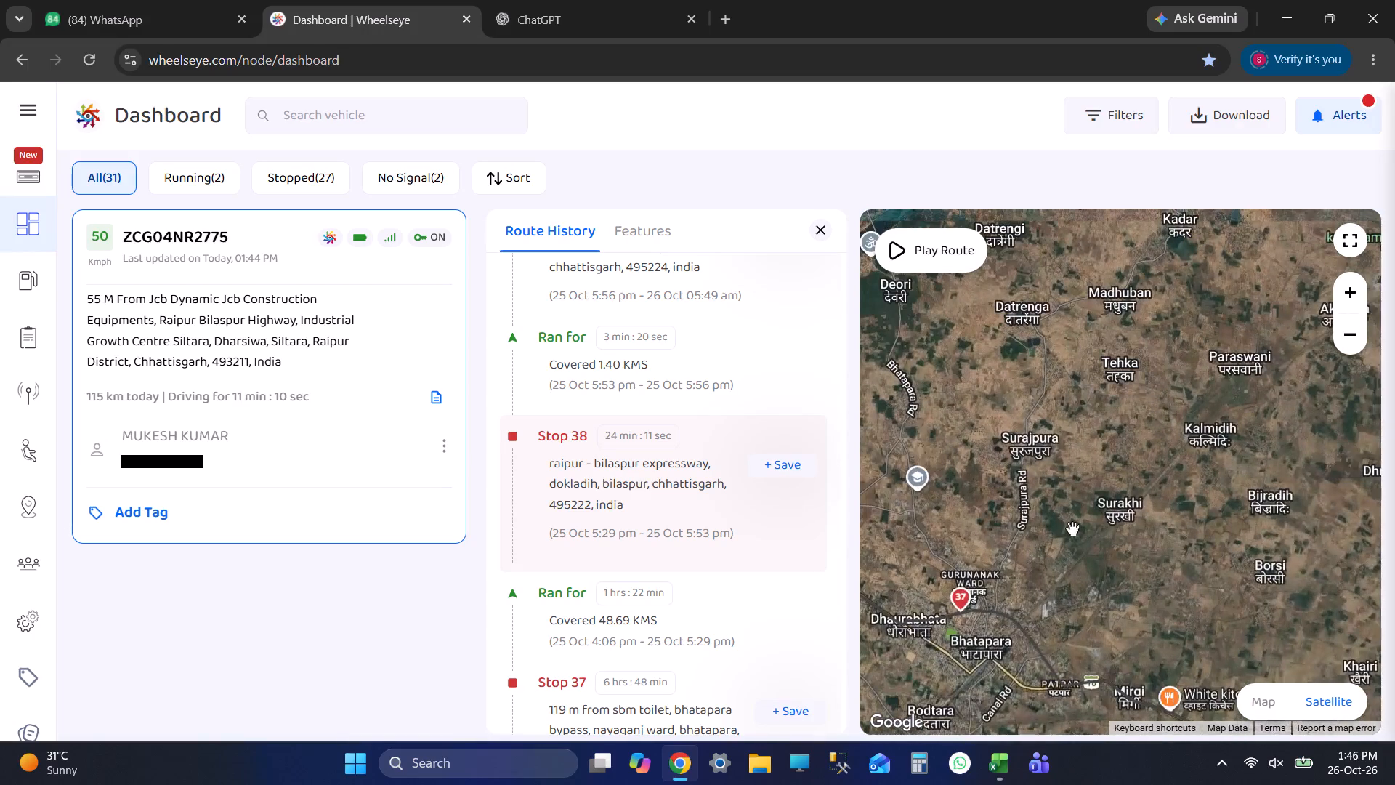
pyautogui.hotkey('alt', 'Tab')
pyautogui.hotkey('alt', 'Tab')
pyautogui.hotkey('alt', 'Tab')
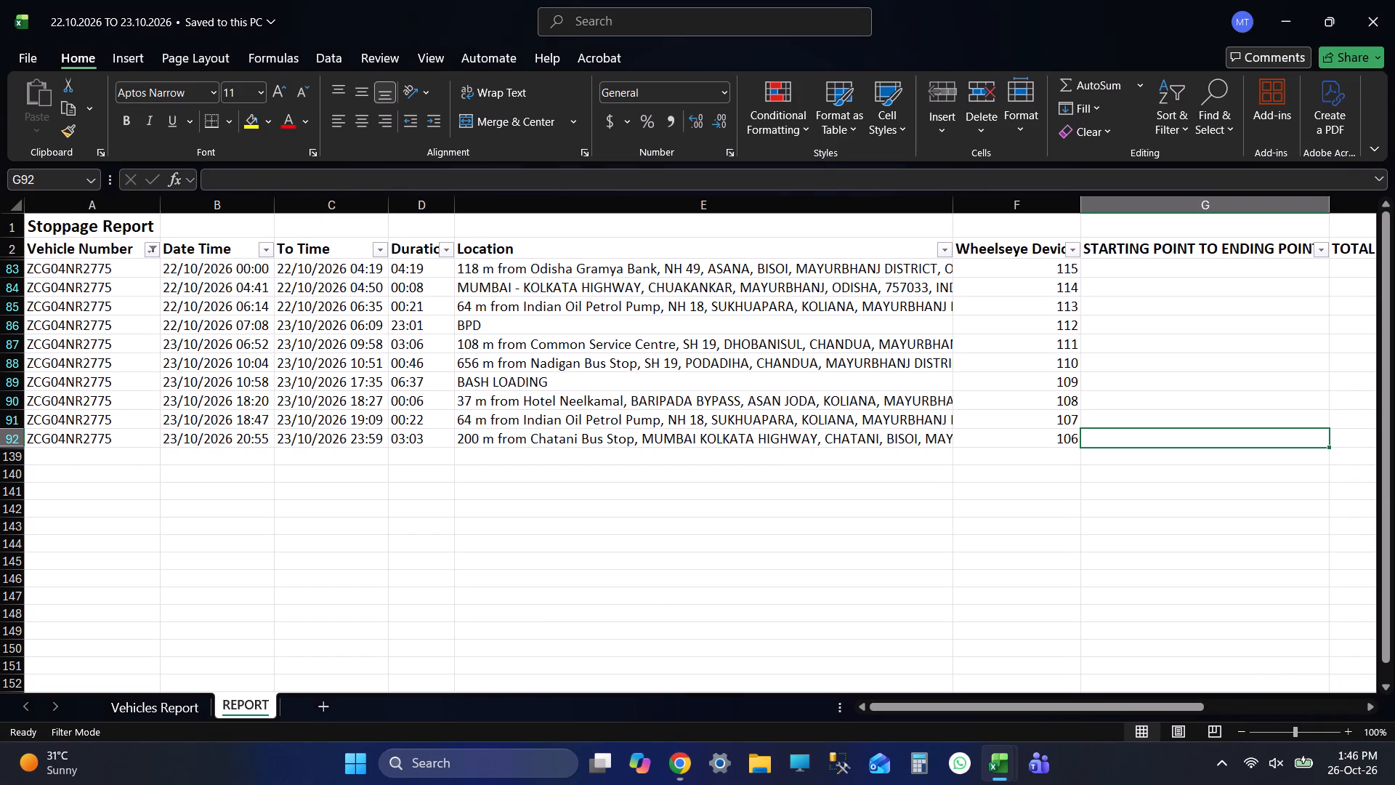
pyautogui.press('Tab')
pyautogui.press('Tab')
pyautogui.press('Tab')
pyautogui.press('Tab')
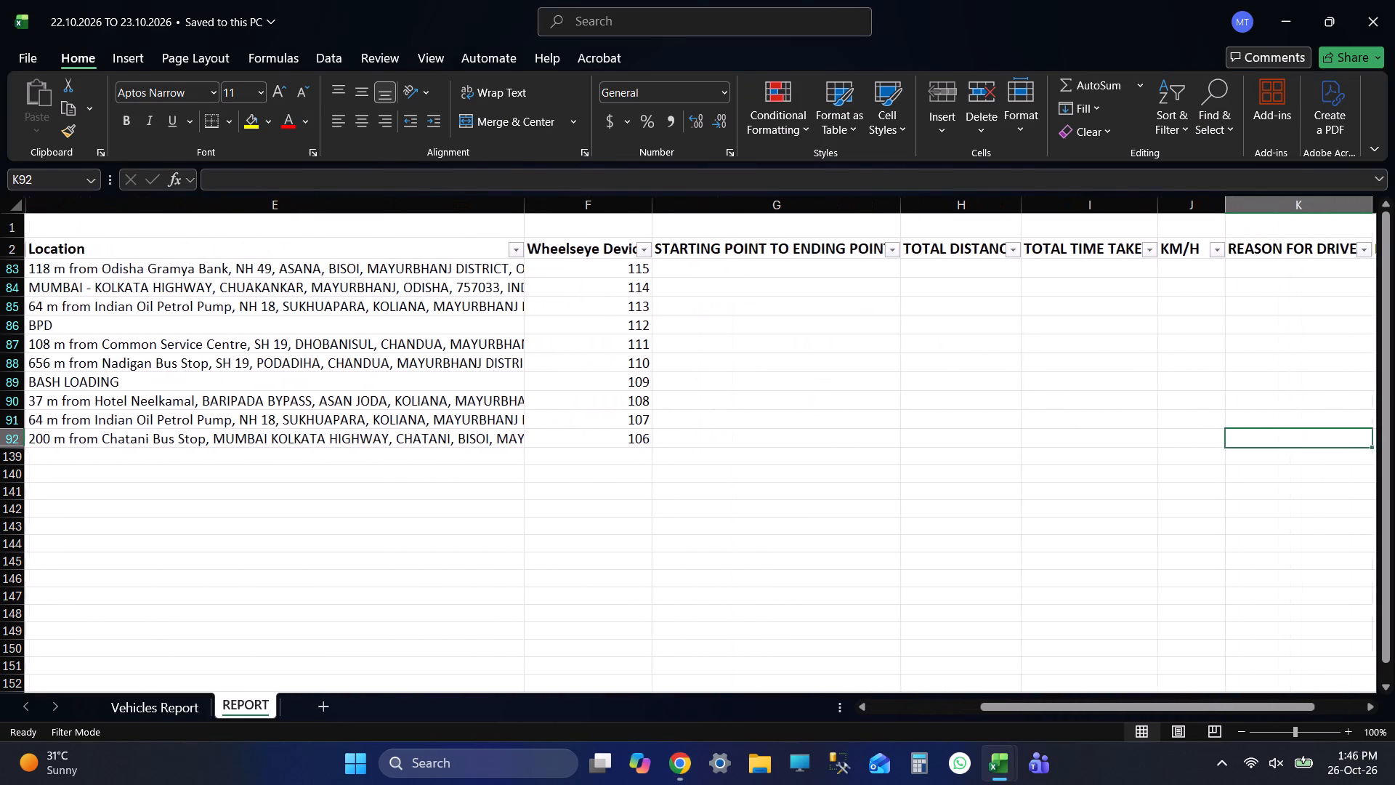
pyautogui.hotkey('alt', 'Tab')
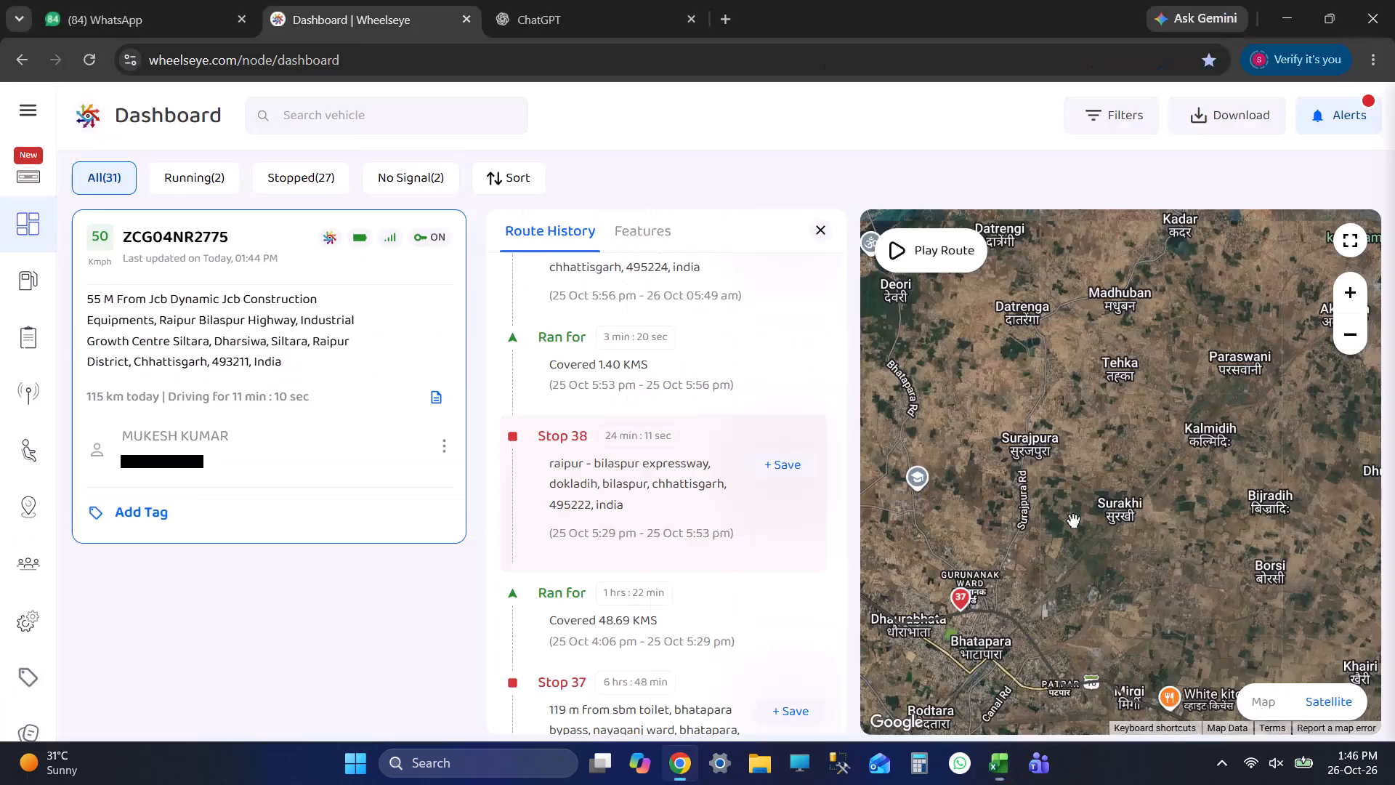
pyautogui.hotkey('alt', 'Tab')
pyautogui.hotkey('alt', 'Tab')
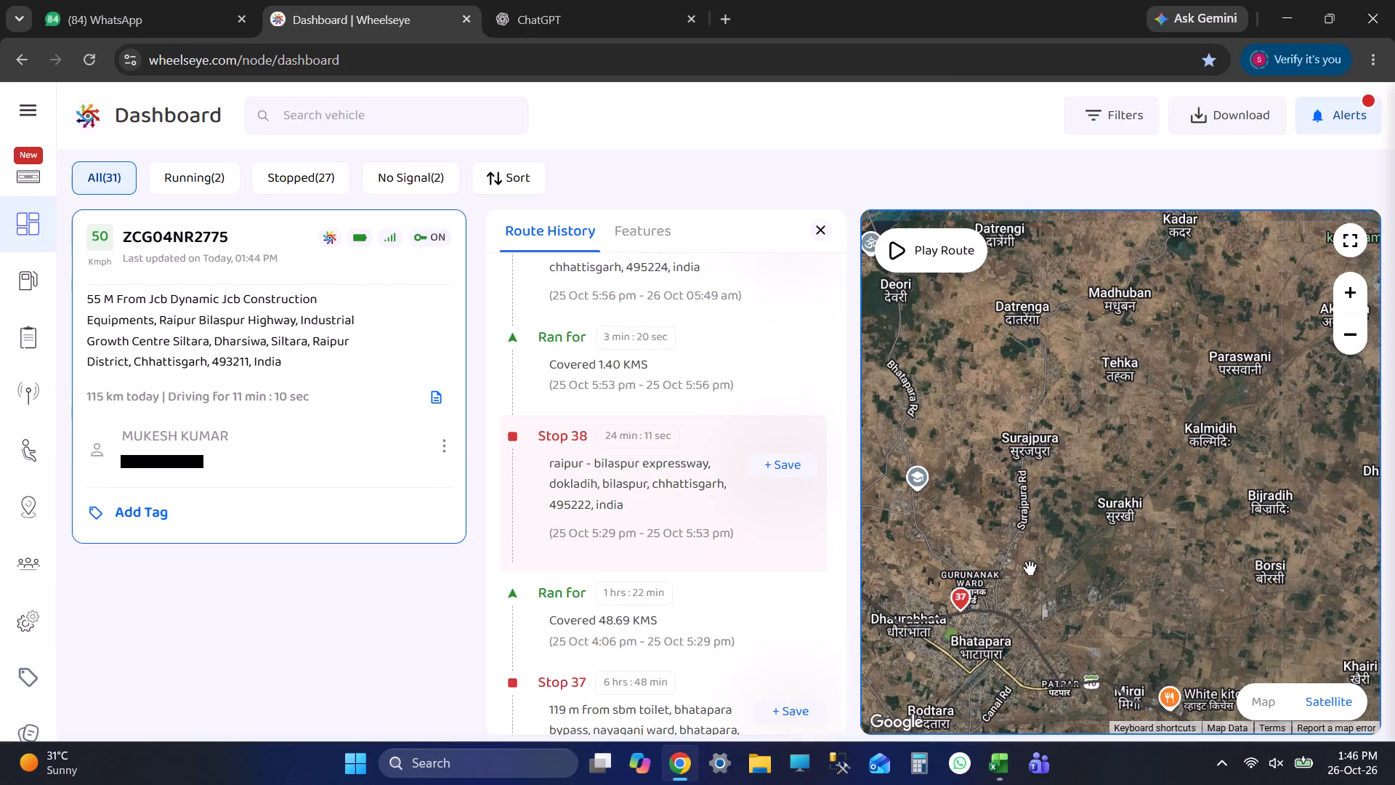
pyautogui.hotkey('alt', 'Tab')
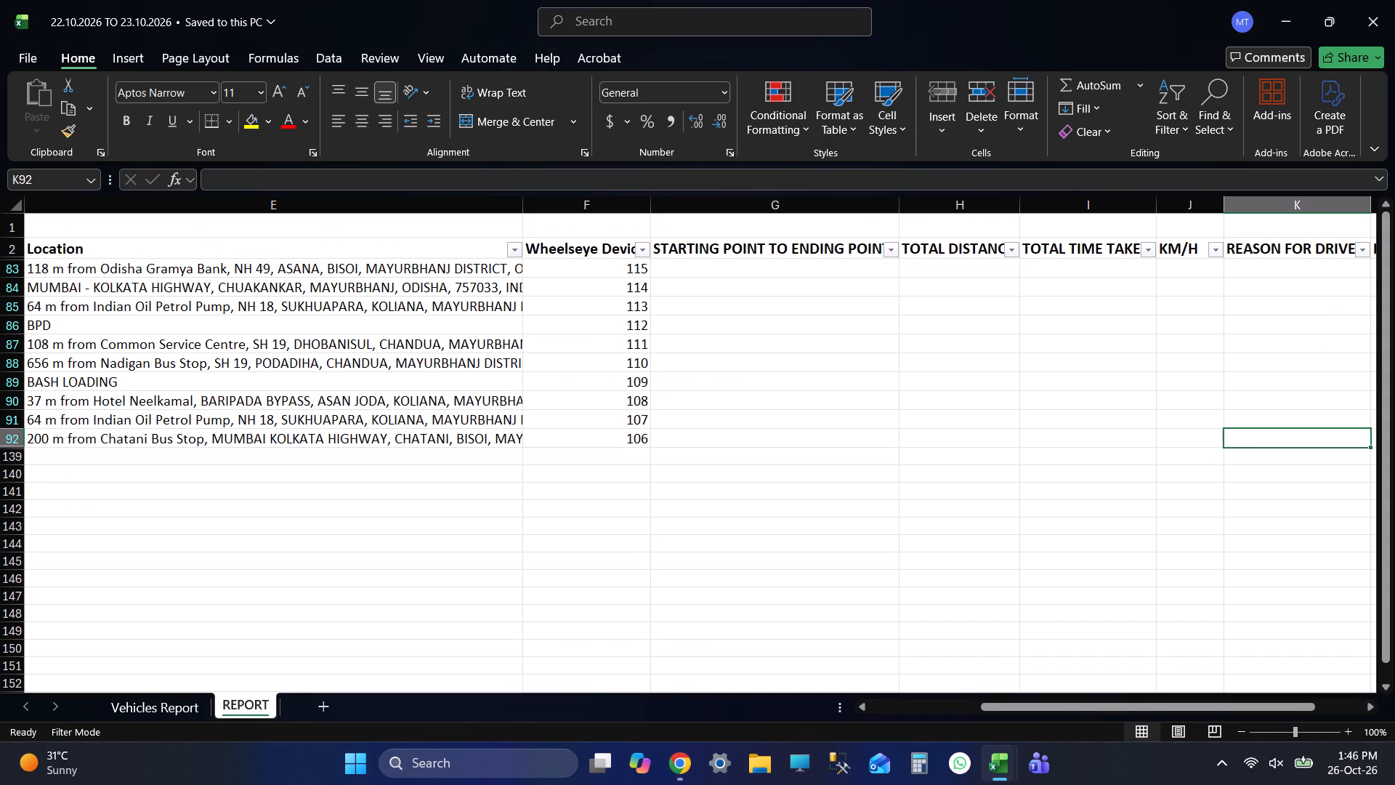
pyautogui.write('BPD')
pyautogui.press('space')
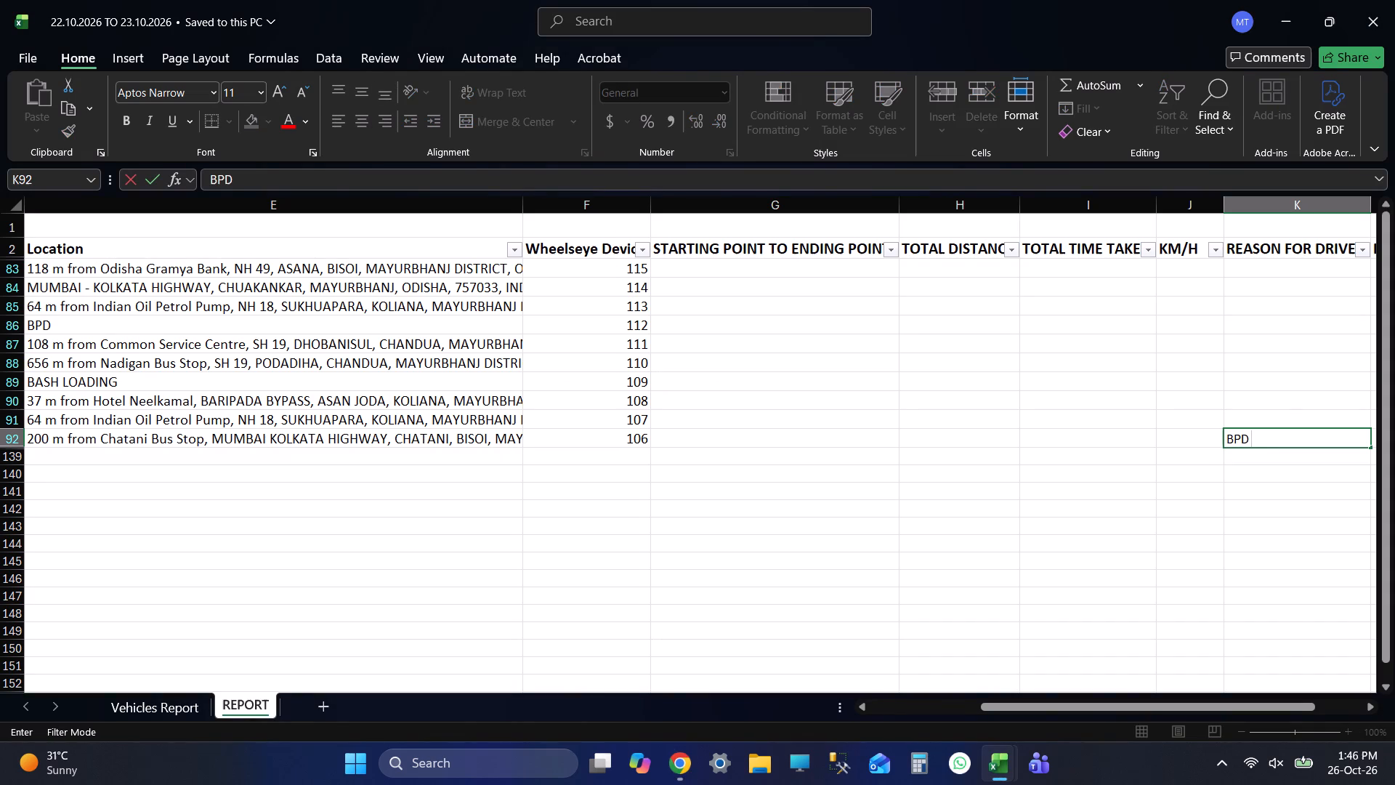
pyautogui.press('t')
pyautogui.press('BackSpace')
pyautogui.write('BASH')
pyautogui.press('space')
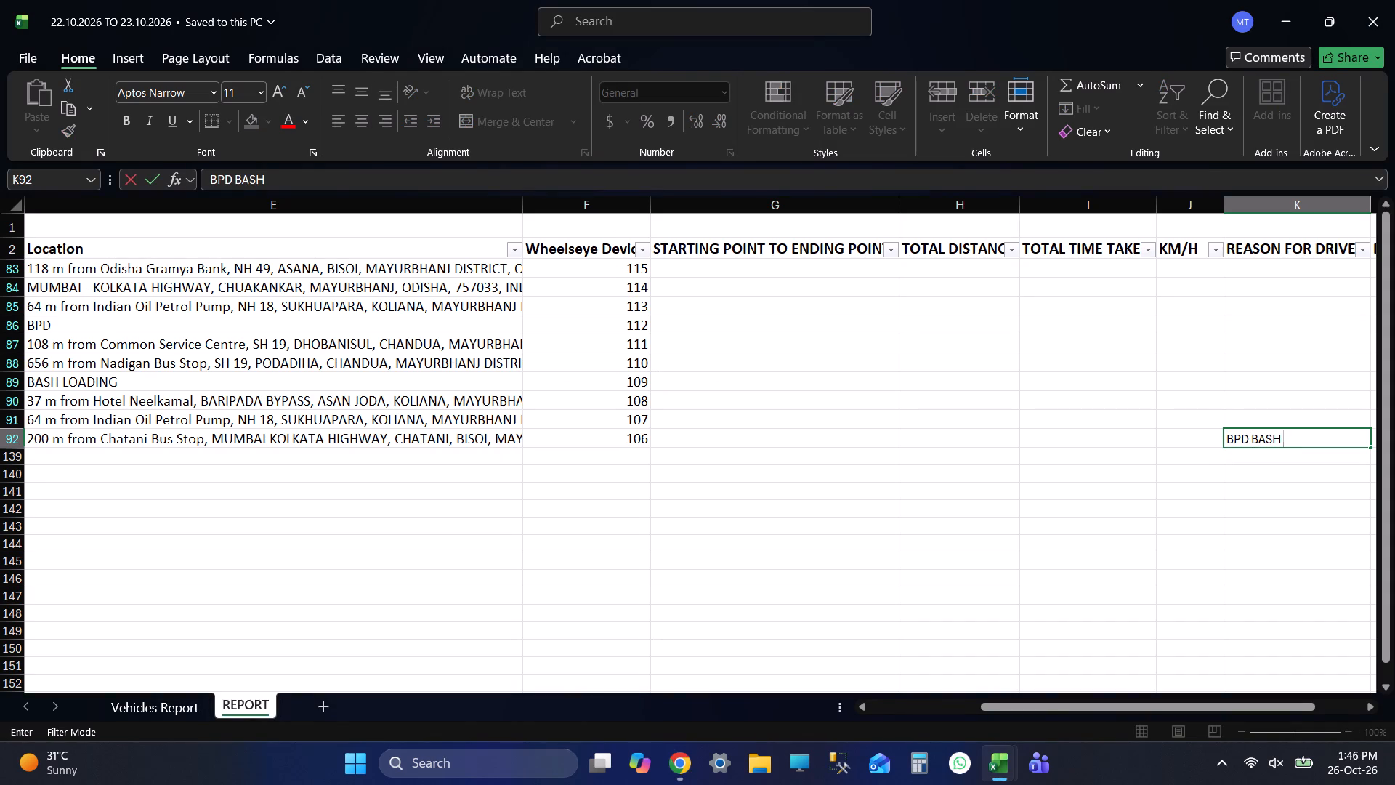
pyautogui.write('LOAD TO')
pyautogui.press('space')
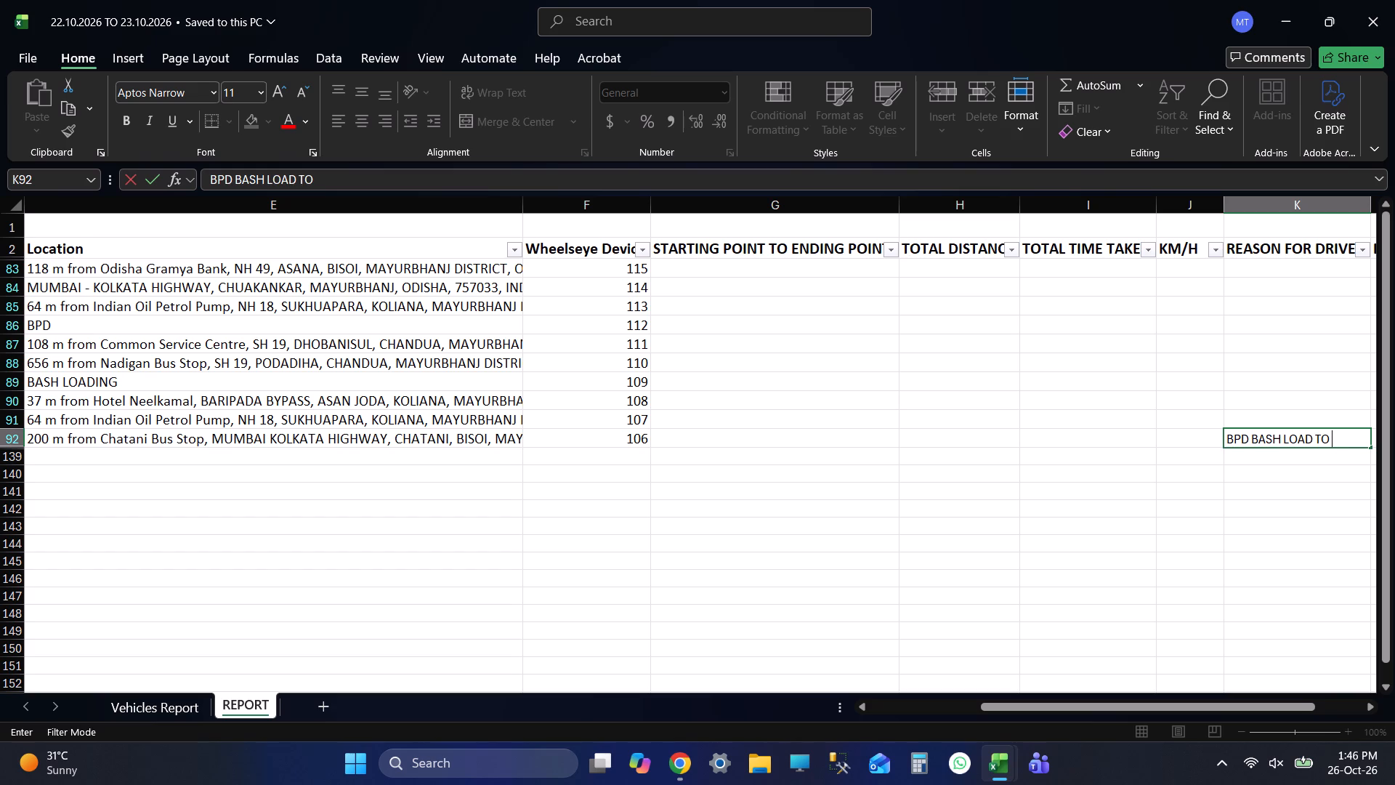
pyautogui.write('BHATAPARA')
pyautogui.press('space')
pyautogui.write('PA')
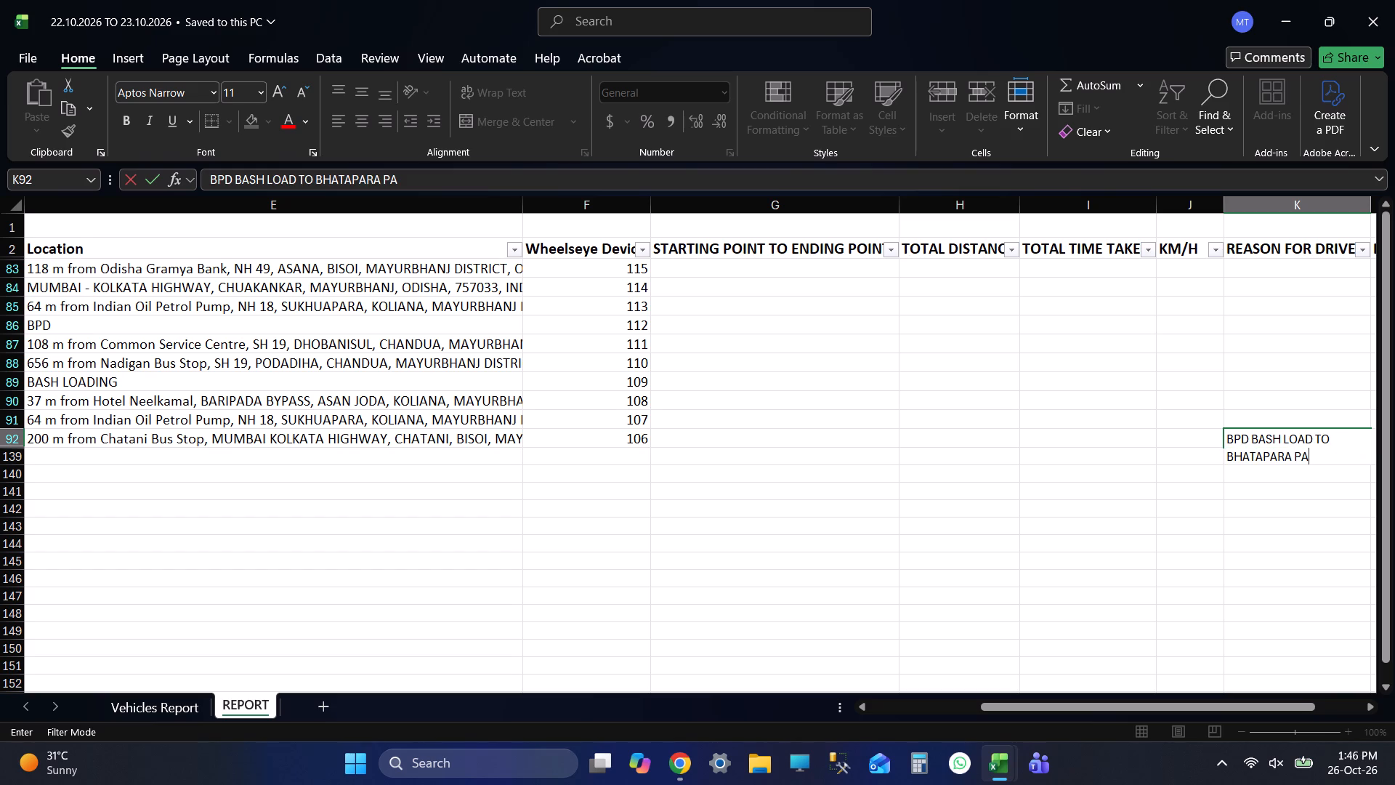
pyautogui.press('BackSpace')
pyautogui.press('BackSpace')
pyautogui.write('BASH UNLOAD')
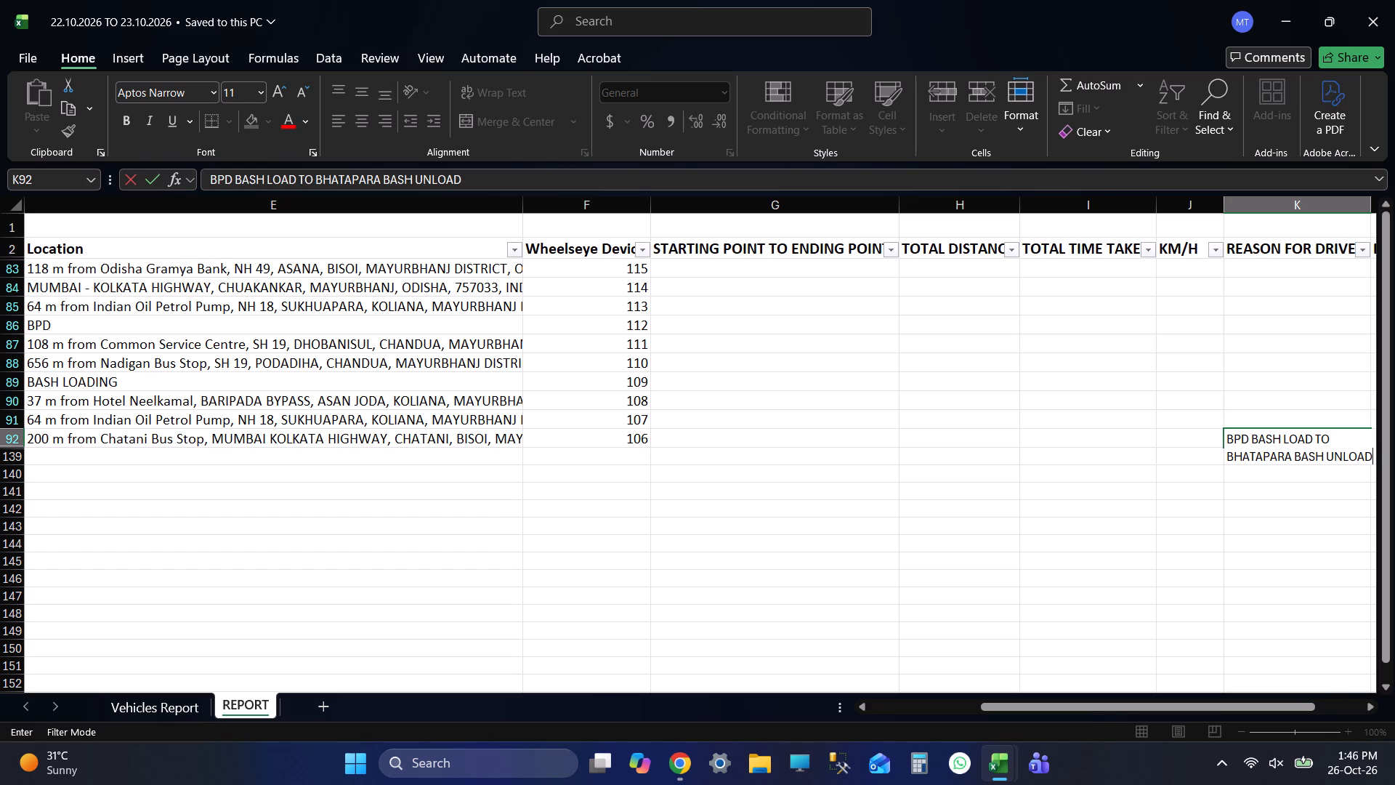
pyautogui.write('. RA')
pyautogui.write('STAI')
pyautogui.press('space')
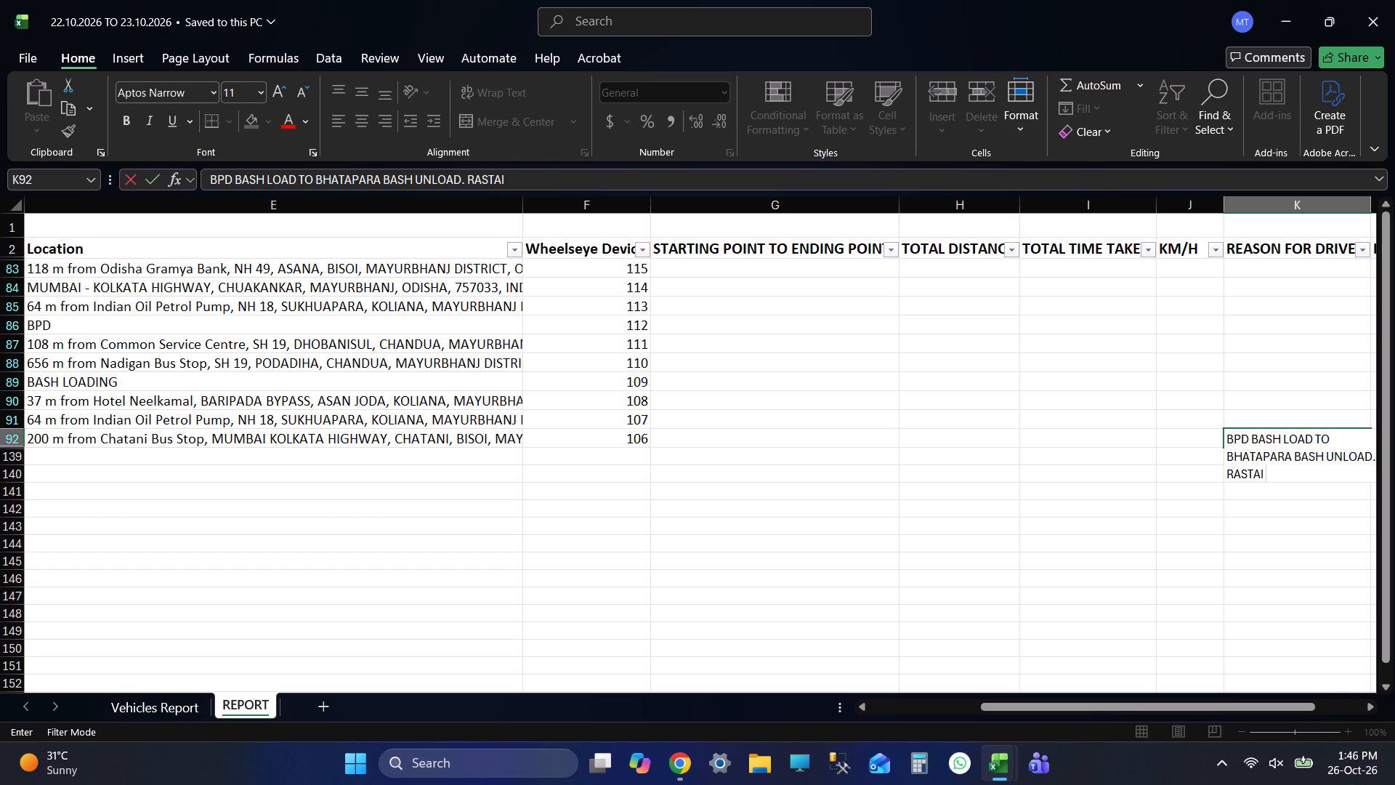
pyautogui.press('b')
pyautogui.press('BackSpace')
pyautogui.write('MOBILE')
pyautogui.press('space')
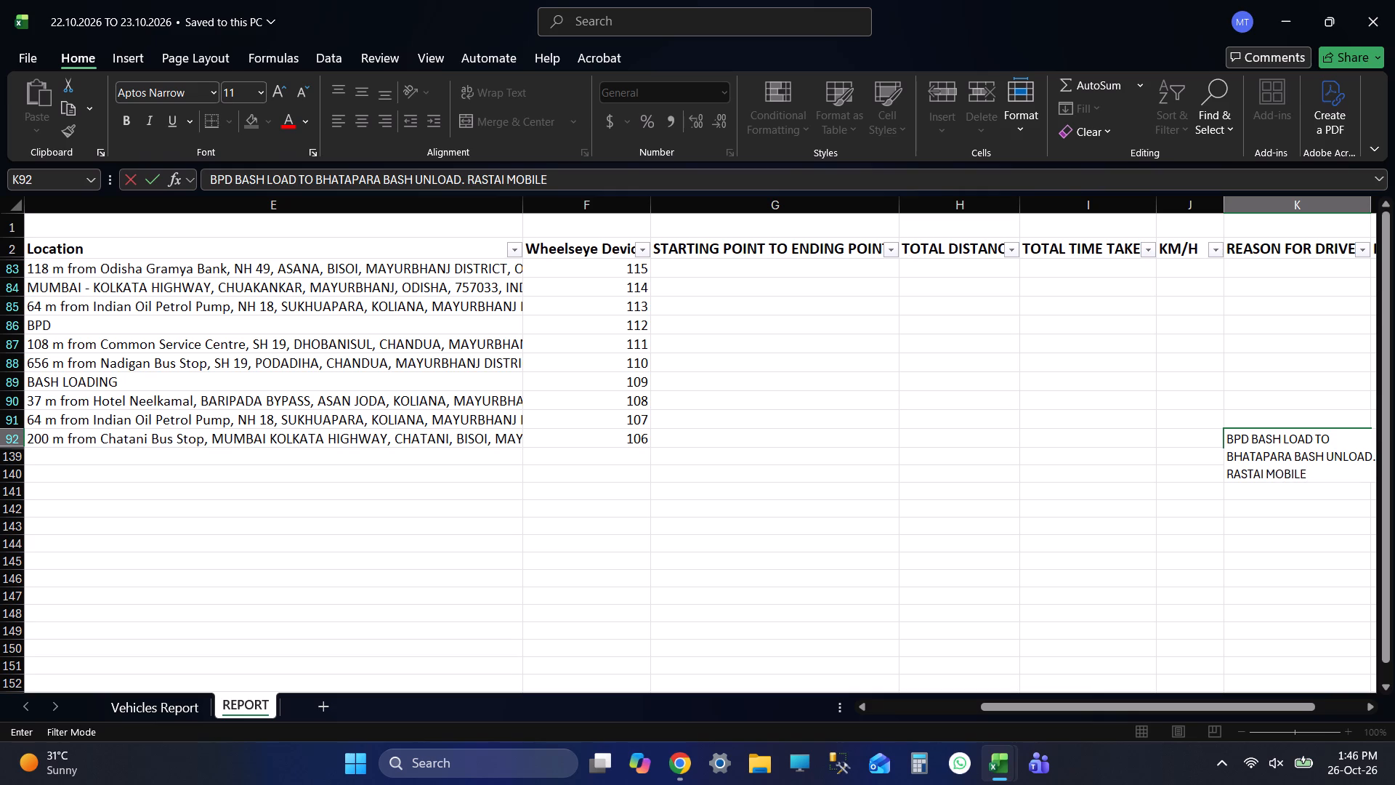
pyautogui.press('l')
pyautogui.write('EAK AR JONNO DARIYECHILO')
# Return to the vehicle number in the same row and save the stoppage report workbook.
pyautogui.hotkey('shift', 'Tab')
pyautogui.hotkey('shift', 'Tab')
pyautogui.hotkey('shift', 'Tab')
pyautogui.hotkey('shift', 'Tab')
pyautogui.hotkey('shift', 'Tab')
pyautogui.hotkey('shift', 'Tab')
pyautogui.hotkey('shift', 'Tab')
pyautogui.hotkey('shift', 'Tab')
pyautogui.hotkey('shift', 'Tab')
pyautogui.hotkey('shift', 'Tab')
pyautogui.hotkey('shift', 'Tab')
pyautogui.hotkey('shift', 'Tab')
pyautogui.hotkey('shift', 'Tab')
pyautogui.hotkey('shift', 'Tab')
pyautogui.hotkey('shift', 'Tab')
pyautogui.hotkey('shift', 'Tab')
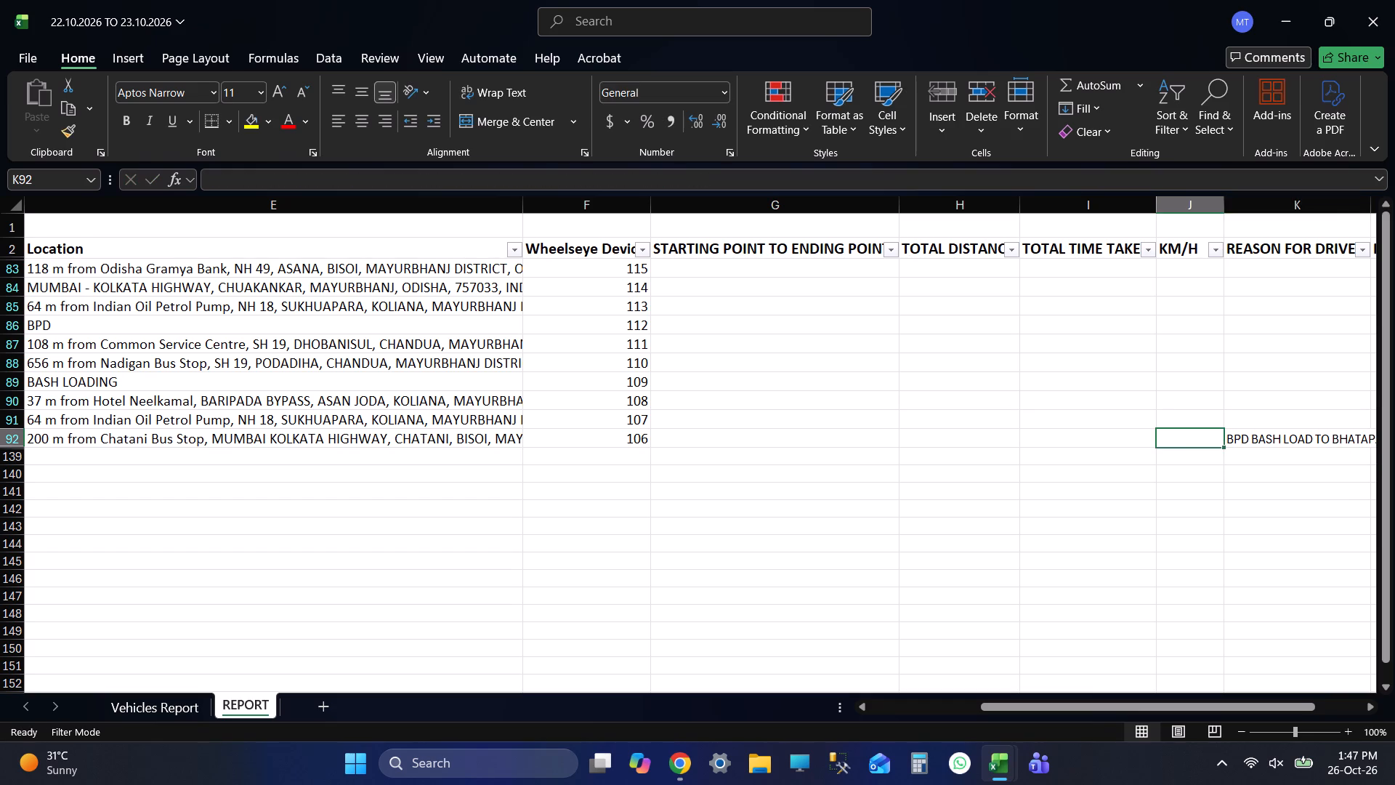
pyautogui.hotkey('ctrl', 's')
pyautogui.hotkey('alt', 'Tab')
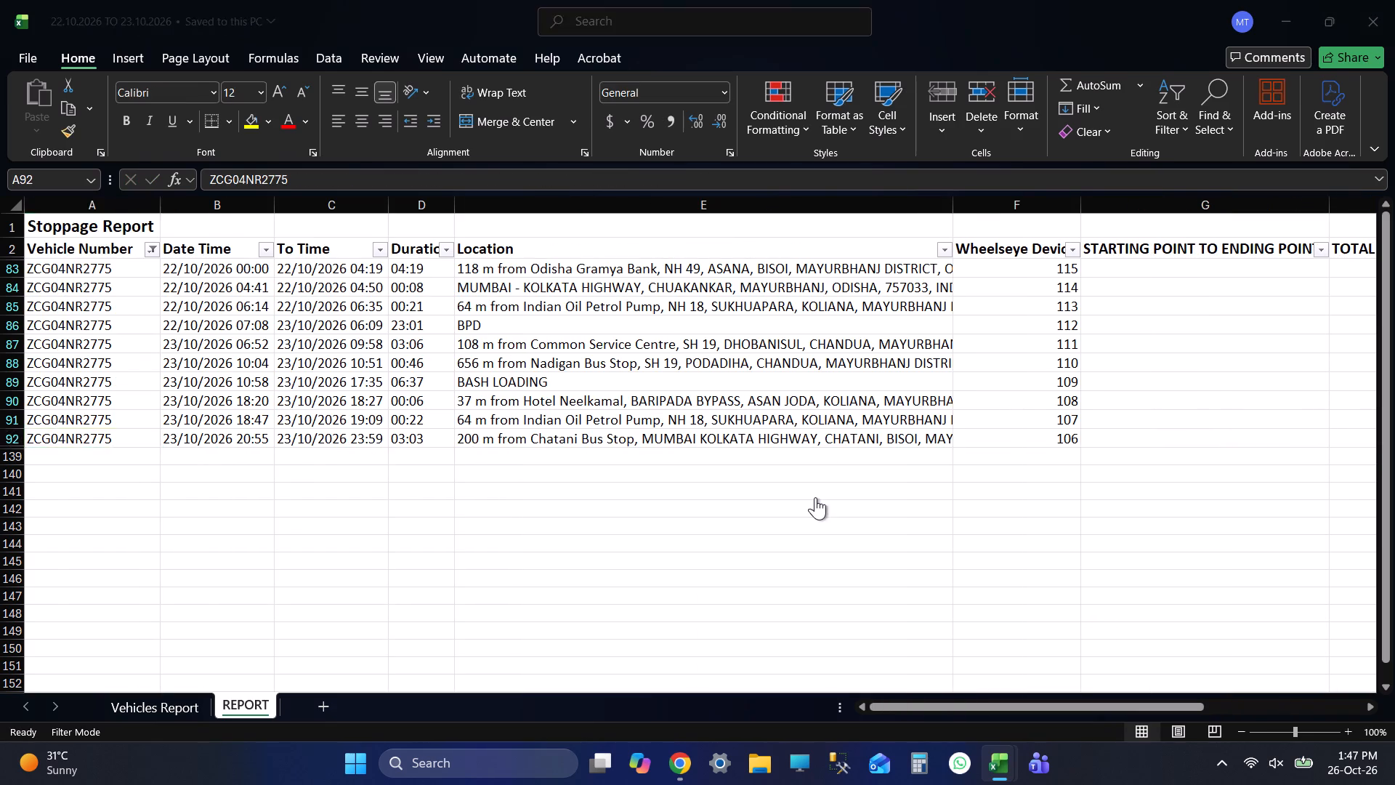
pyautogui.scroll(3, 726, 438)
pyautogui.click(685, 438)
pyautogui.click(671, 510)
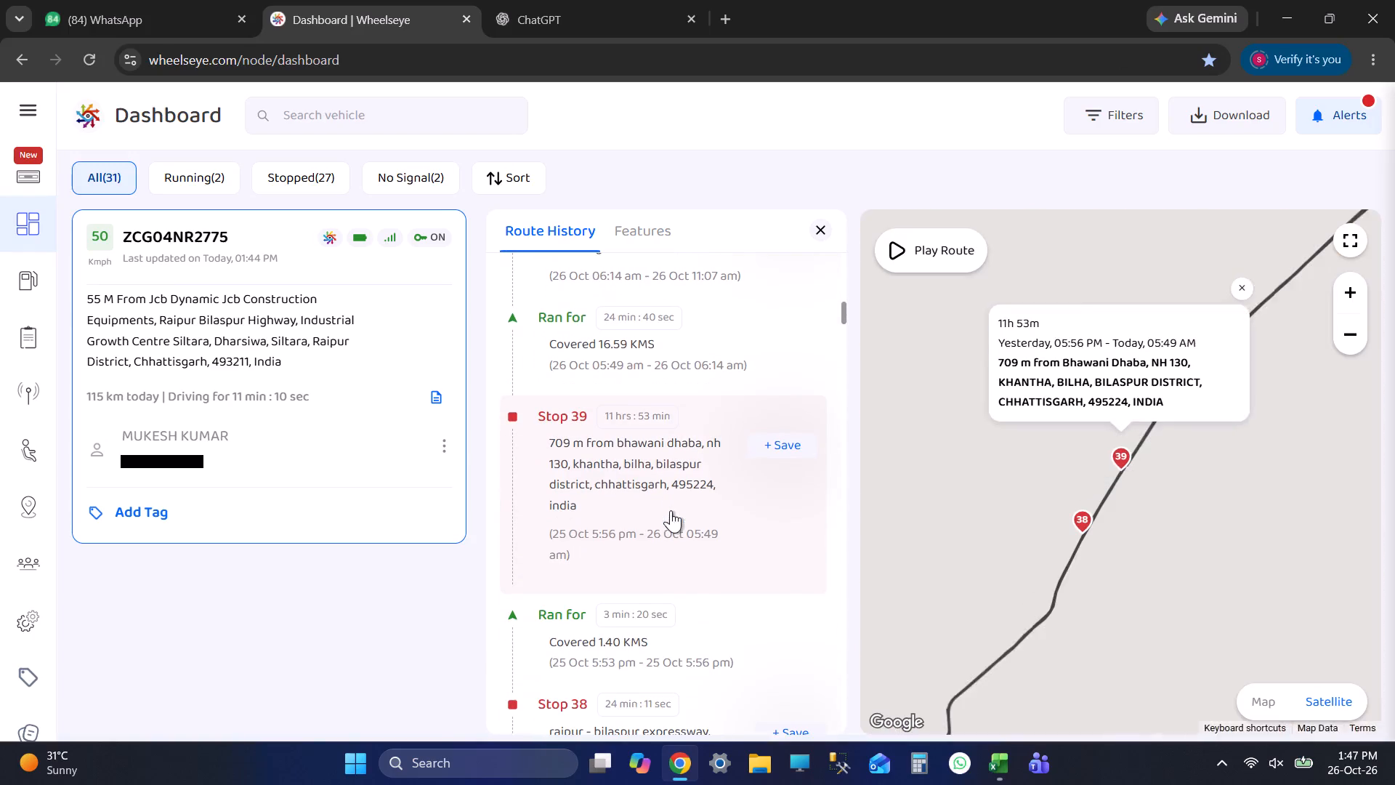
pyautogui.scroll(-4, 1087, 485)
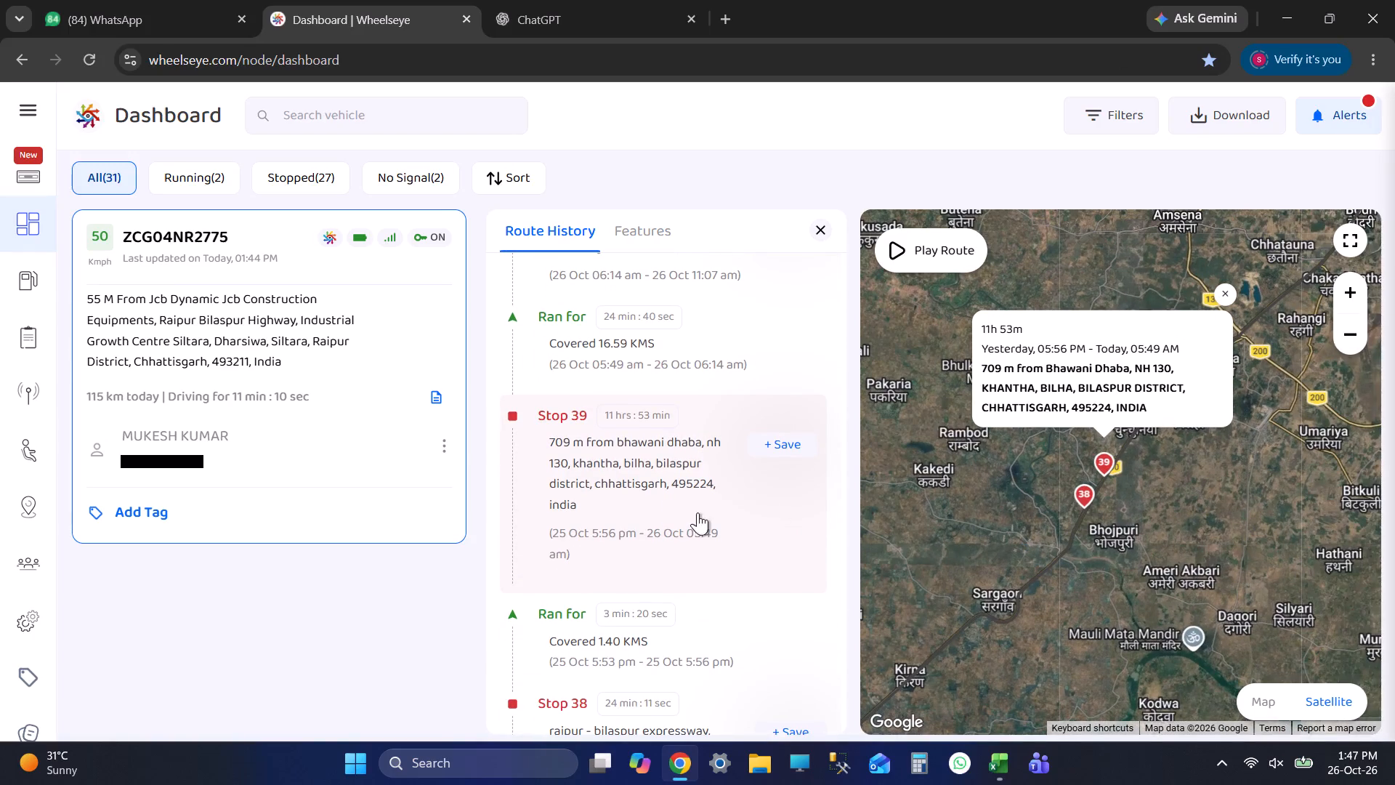
pyautogui.scroll(1, 676, 526)
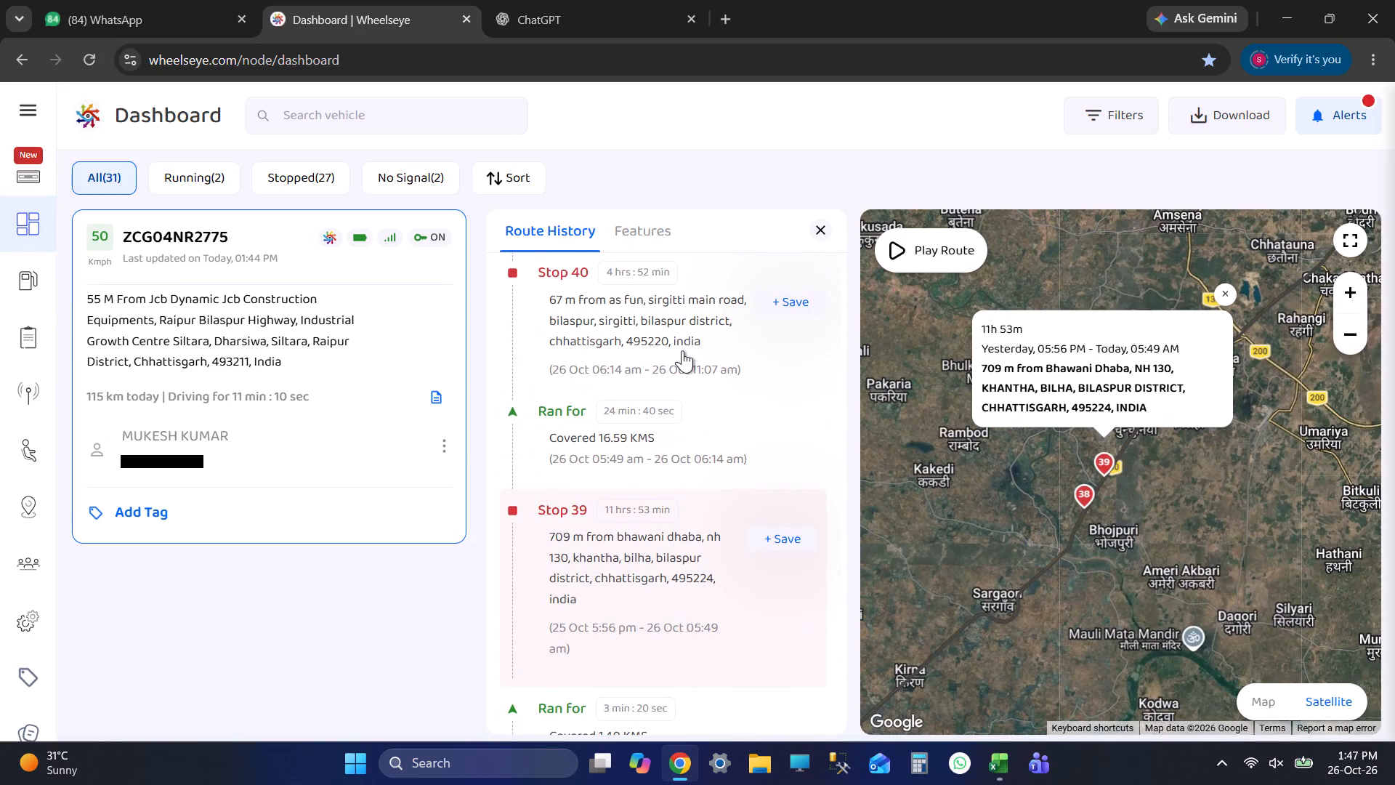
pyautogui.click(682, 350)
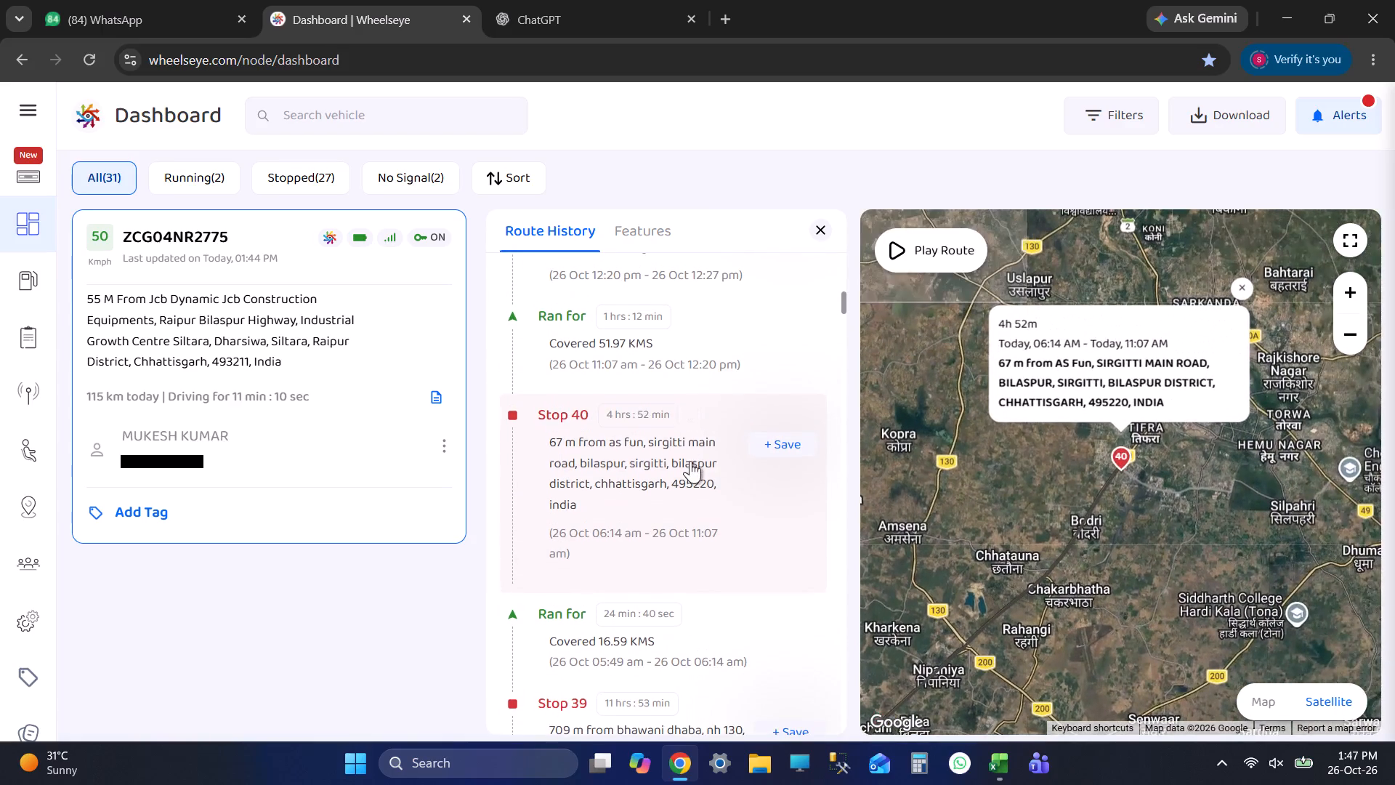
pyautogui.scroll(3, 690, 461)
pyautogui.click(690, 461)
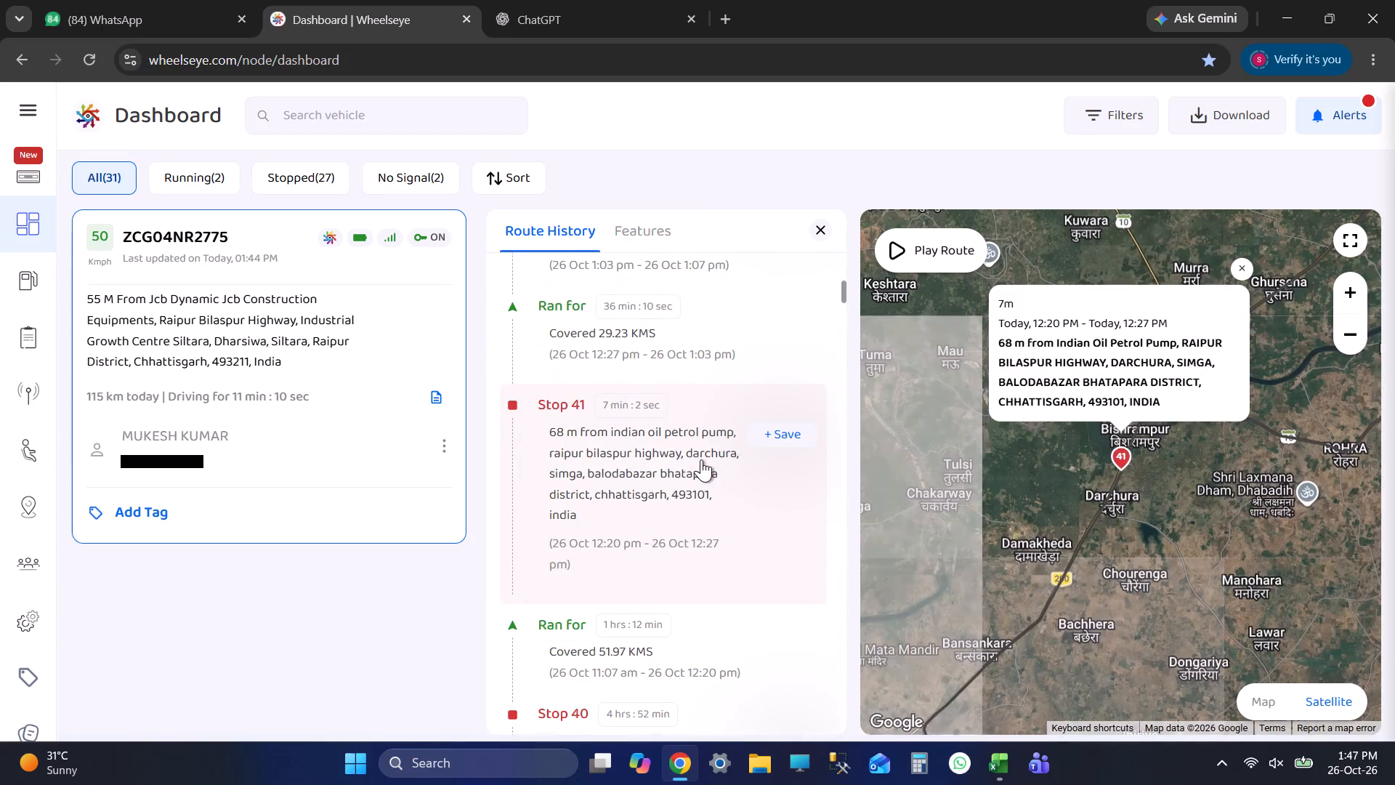
pyautogui.scroll(3, 701, 459)
pyautogui.click(699, 448)
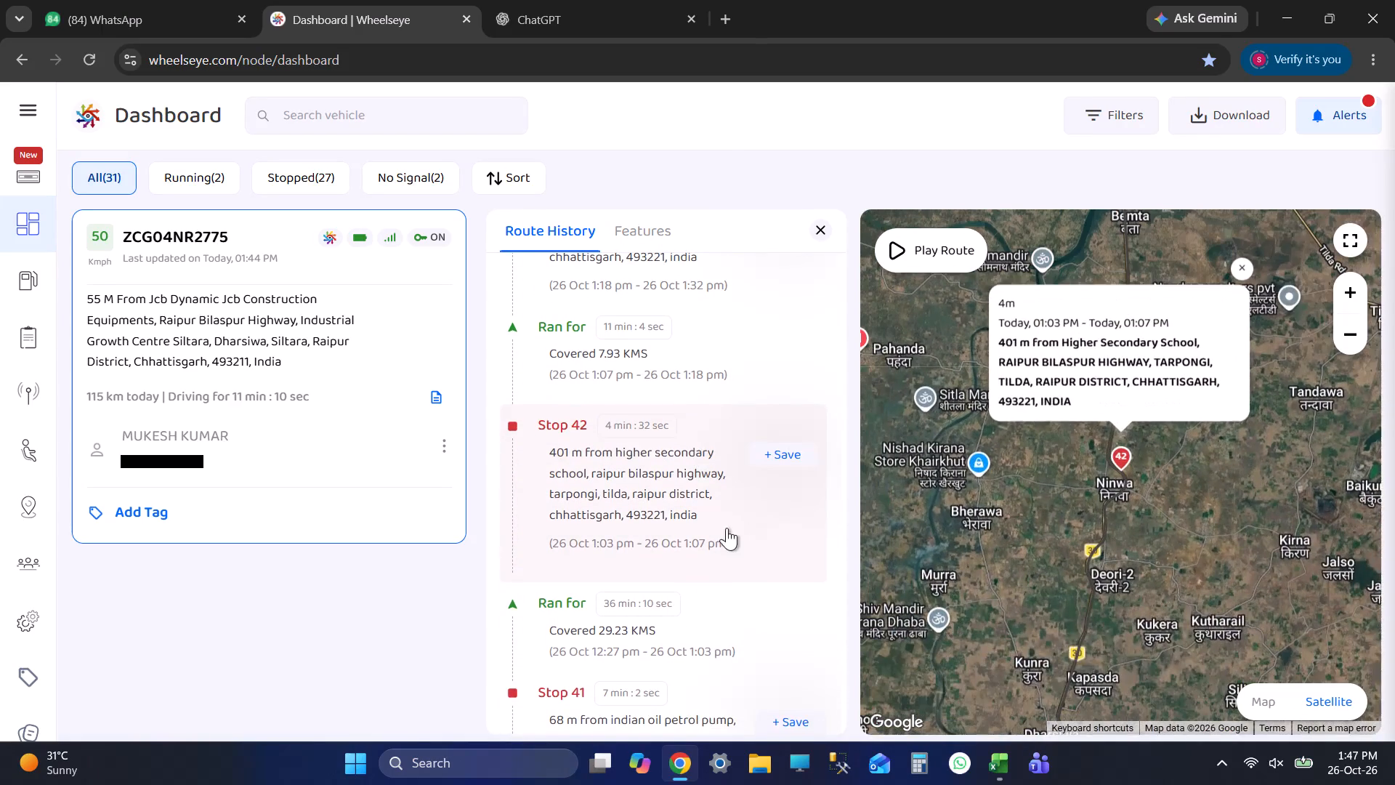
pyautogui.scroll(-3, 676, 557)
pyautogui.click(687, 488)
pyautogui.scroll(-4, 685, 490)
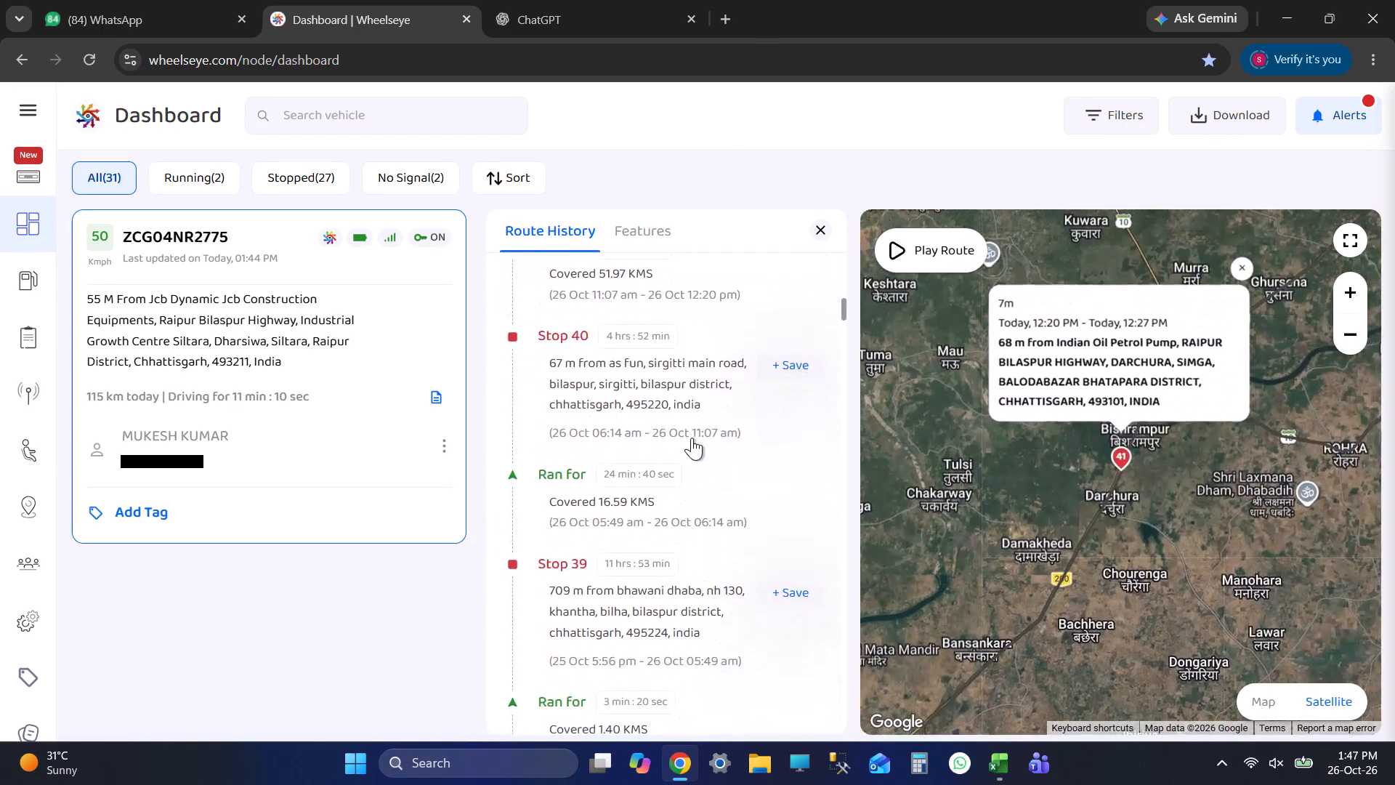
pyautogui.click(695, 425)
# Go back through the route history to 23–24 October and locate Stops 28 and 26 on the map.
pyautogui.scroll(-1, 691, 446)
pyautogui.scroll(-12, 1156, 624)
pyautogui.scroll(1, 1142, 599)
pyautogui.scroll(-1, 1142, 599)
pyautogui.scroll(-6, 674, 536)
pyautogui.scroll(1, 707, 499)
pyautogui.scroll(-7, 707, 499)
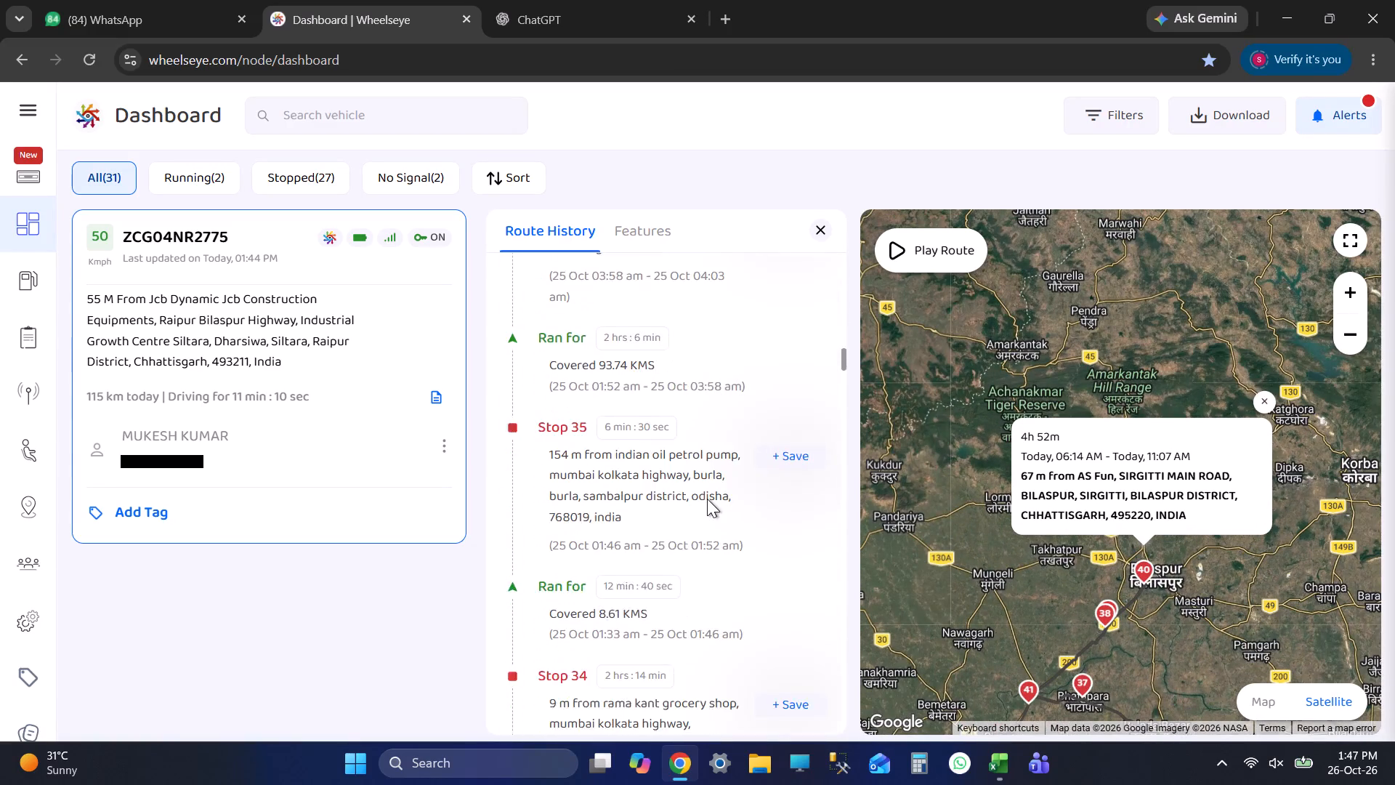
pyautogui.scroll(-6, 707, 499)
pyautogui.scroll(1, 707, 499)
pyautogui.scroll(-13, 707, 499)
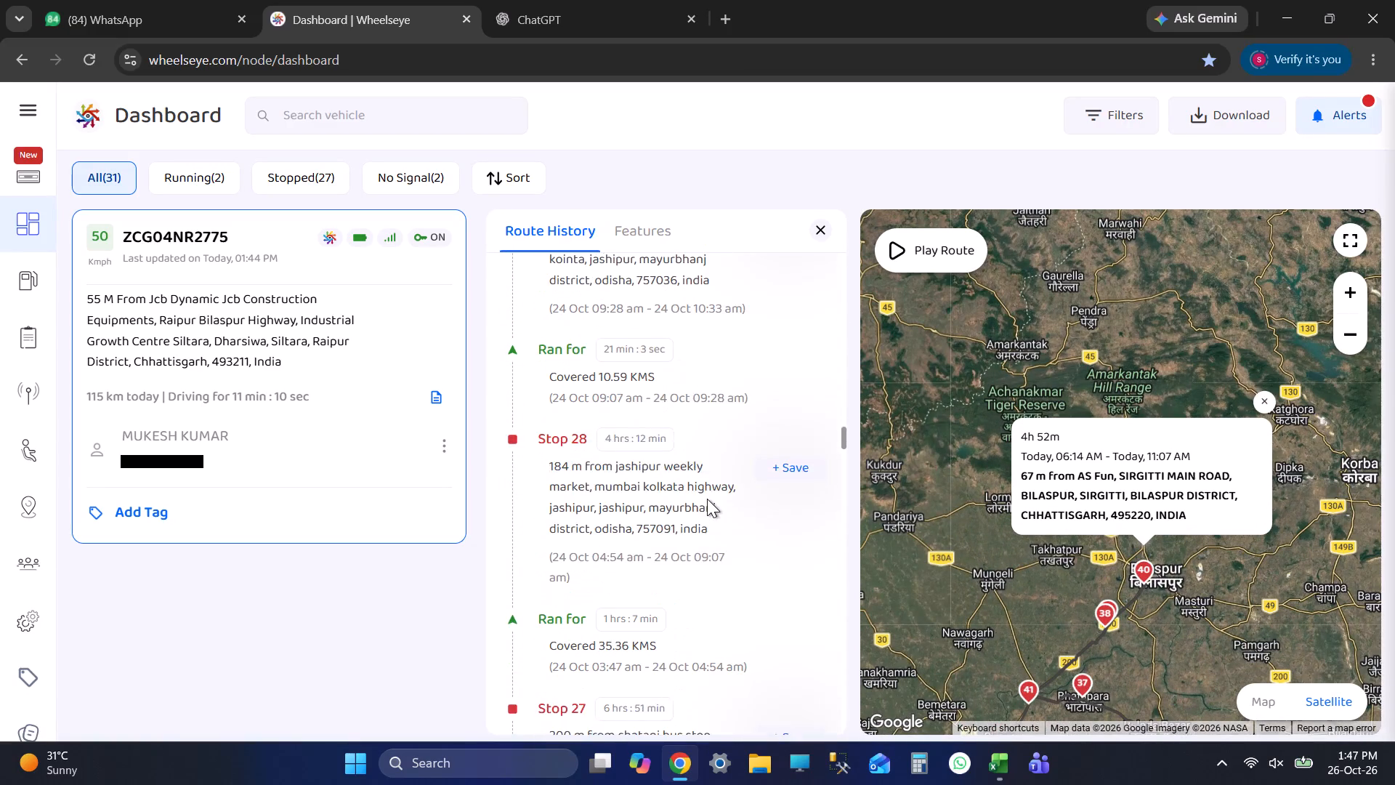
pyautogui.click(707, 499)
pyautogui.scroll(-5, 706, 499)
pyautogui.click(694, 515)
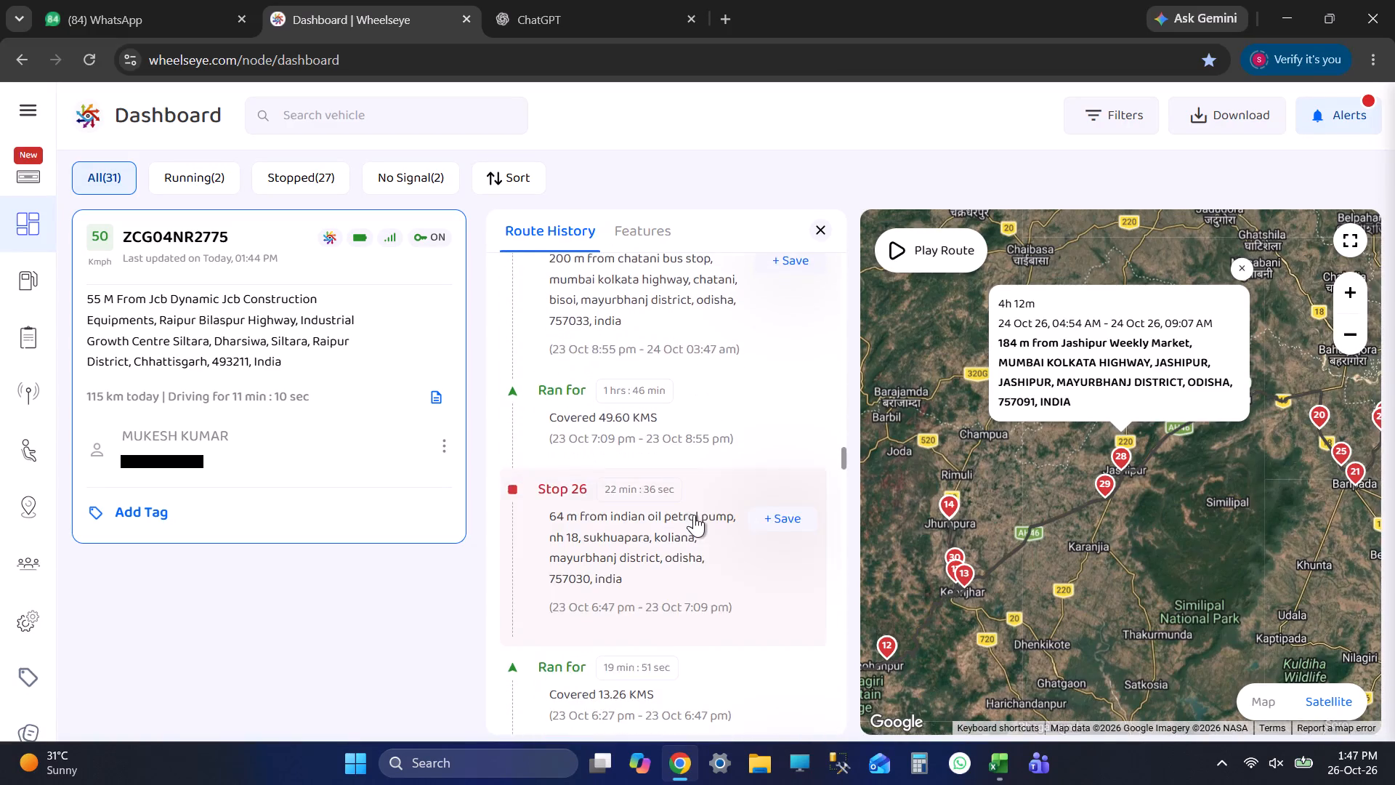
# Locate Stop 24 at Dhobanisul, Chandua, and examine the road and surroundings at the stop on the satellite map.
pyautogui.scroll(-4, 694, 515)
pyautogui.click(674, 619)
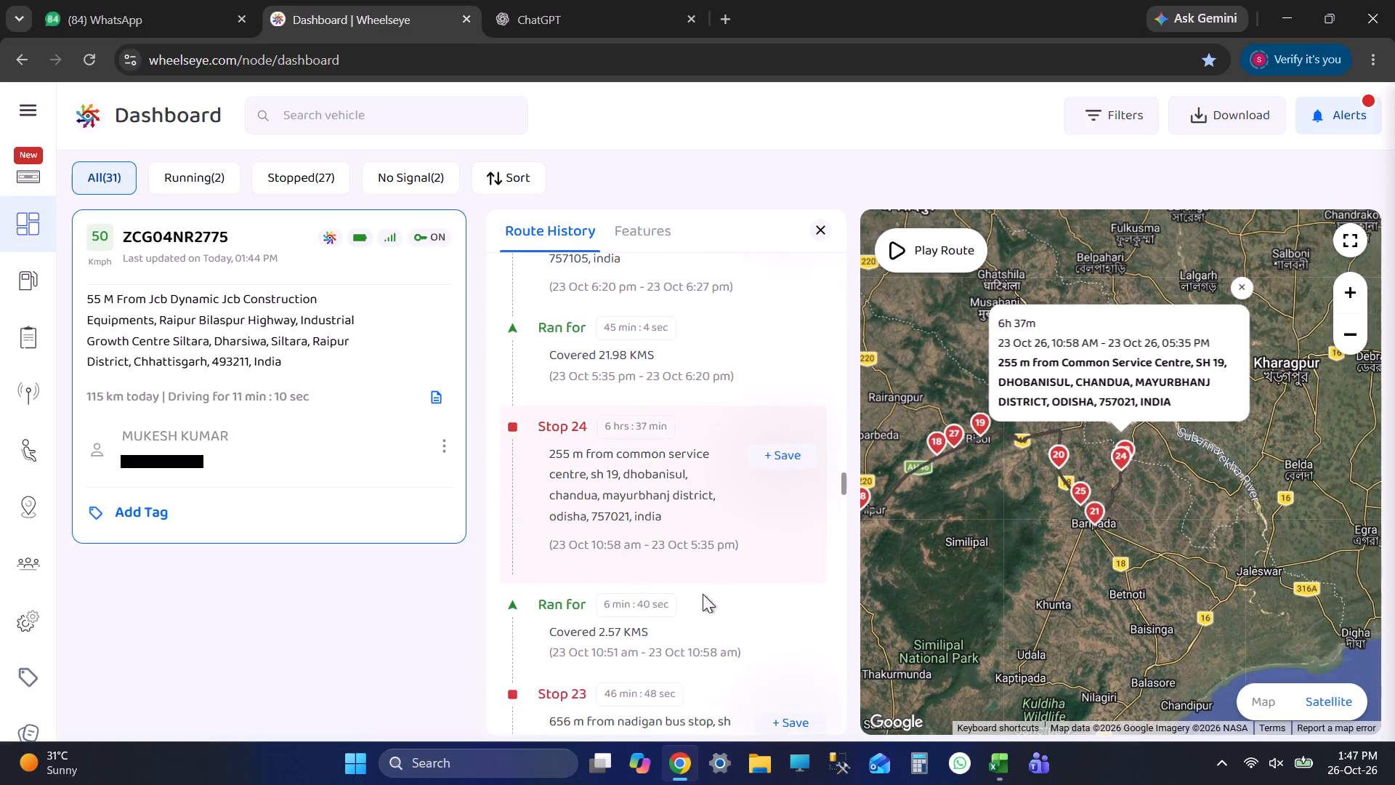
pyautogui.scroll(6, 1126, 444)
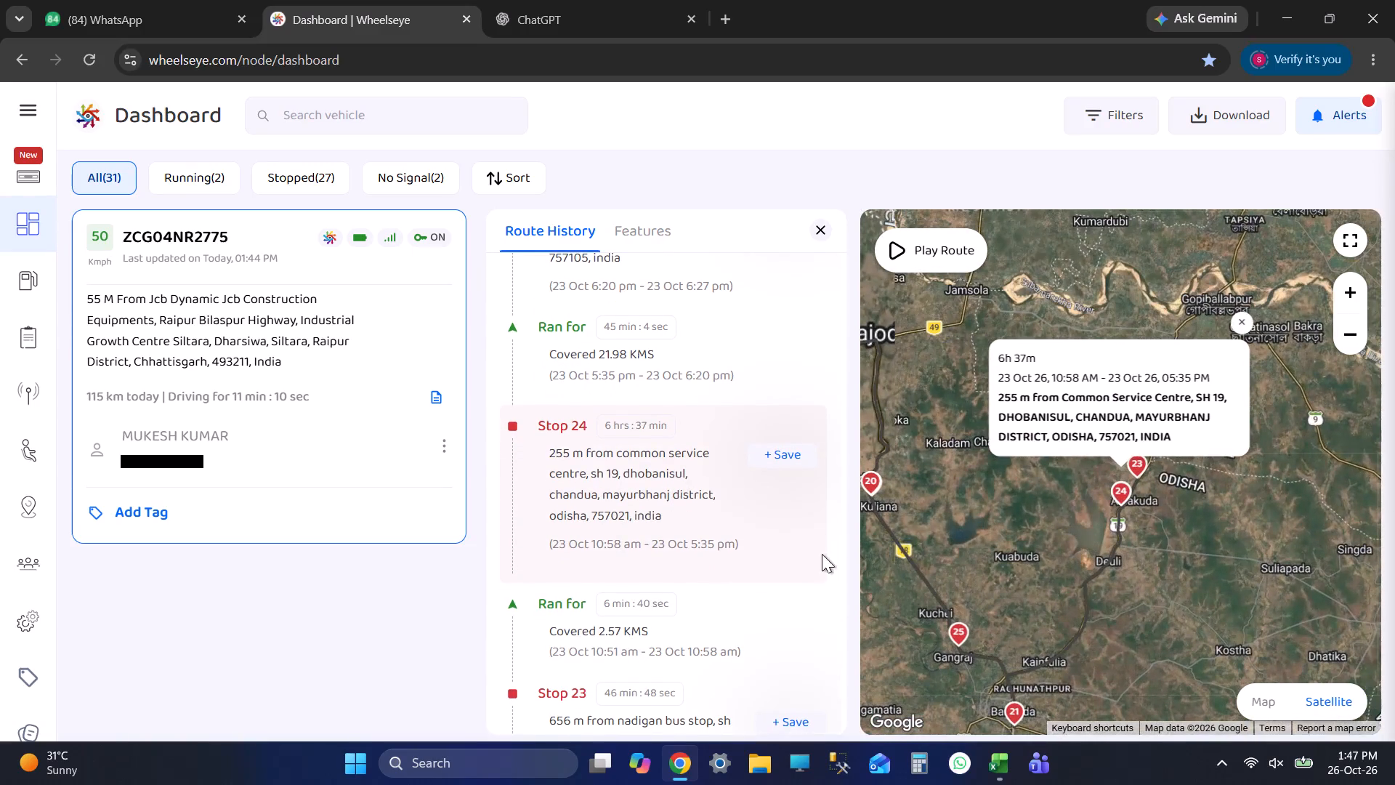
pyautogui.scroll(5, 1159, 504)
pyautogui.scroll(9, 1044, 495)
pyautogui.scroll(-1, 1130, 520)
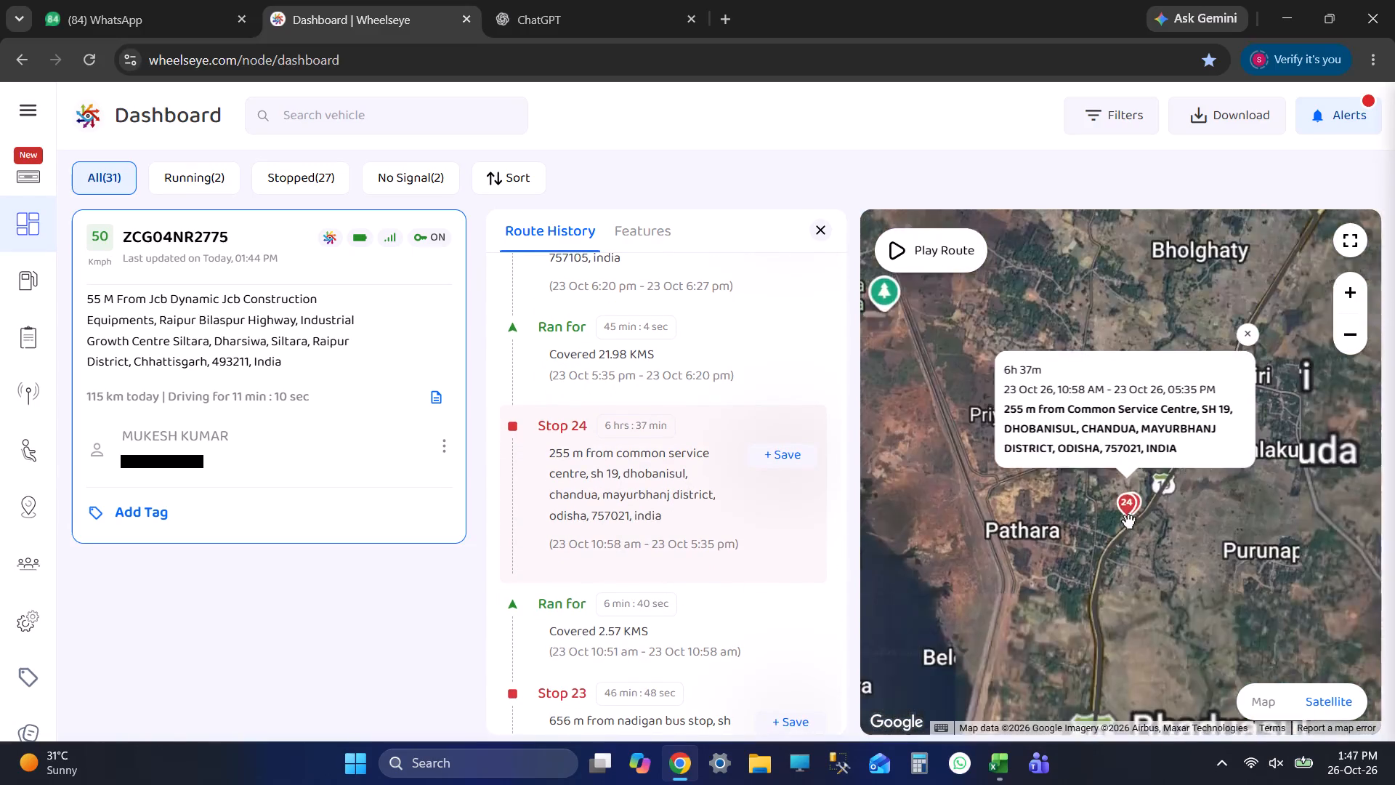
pyautogui.scroll(3, 1128, 521)
pyautogui.scroll(-1, 1130, 537)
pyautogui.scroll(2, 1128, 539)
pyautogui.scroll(-2, 1127, 542)
pyautogui.scroll(1, 1127, 547)
pyautogui.scroll(-3, 1127, 547)
pyautogui.scroll(1, 1127, 547)
pyautogui.scroll(-5, 1127, 547)
pyautogui.scroll(1, 1127, 547)
pyautogui.scroll(-3, 1127, 547)
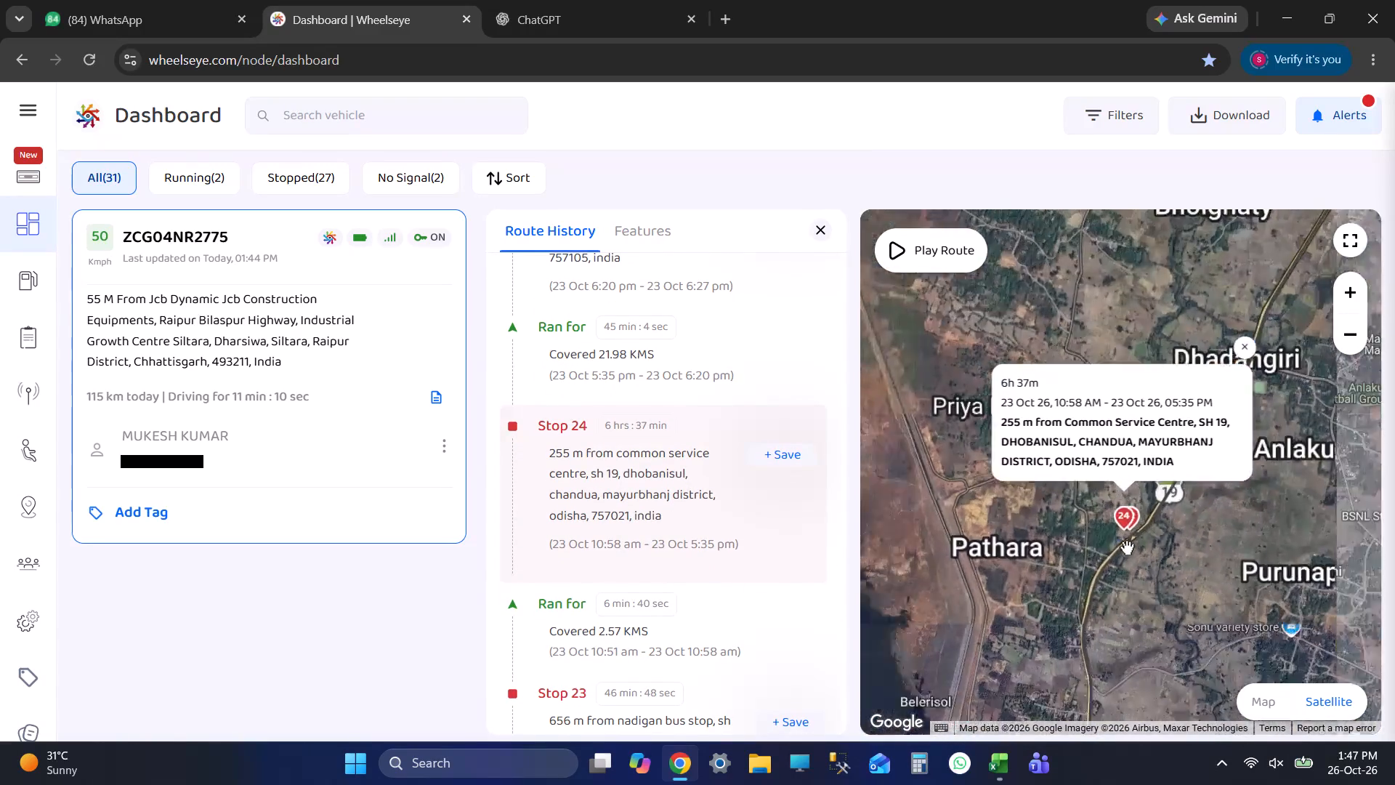
pyautogui.scroll(-2, 1127, 547)
pyautogui.scroll(4, 585, 536)
# Locate Stops 25, 26, 27 and 28 in turn on the map and examine the area around Stop 28 at Jashipur.
pyautogui.click(628, 570)
pyautogui.scroll(1, 648, 545)
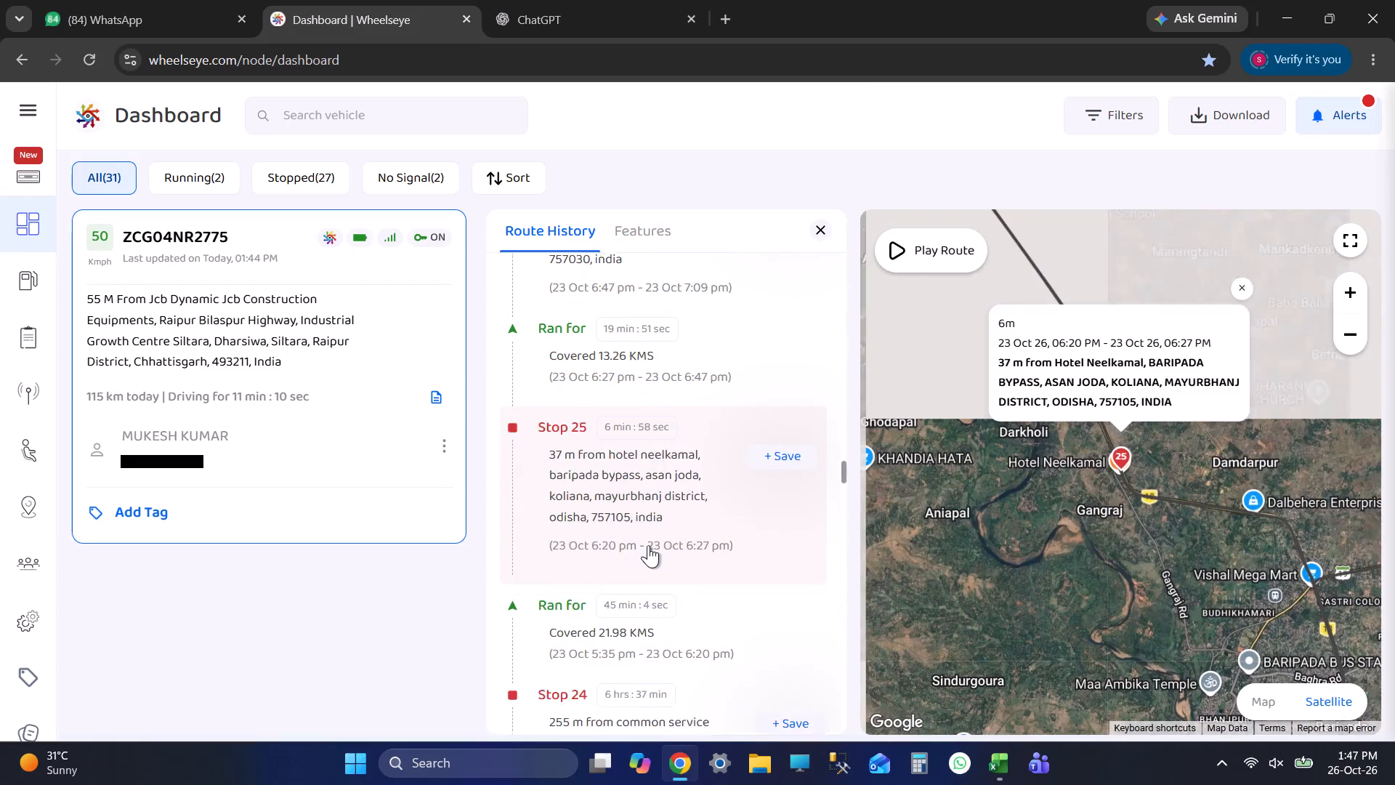
pyautogui.scroll(2, 648, 545)
pyautogui.click(652, 531)
pyautogui.scroll(3, 656, 530)
pyautogui.click(659, 518)
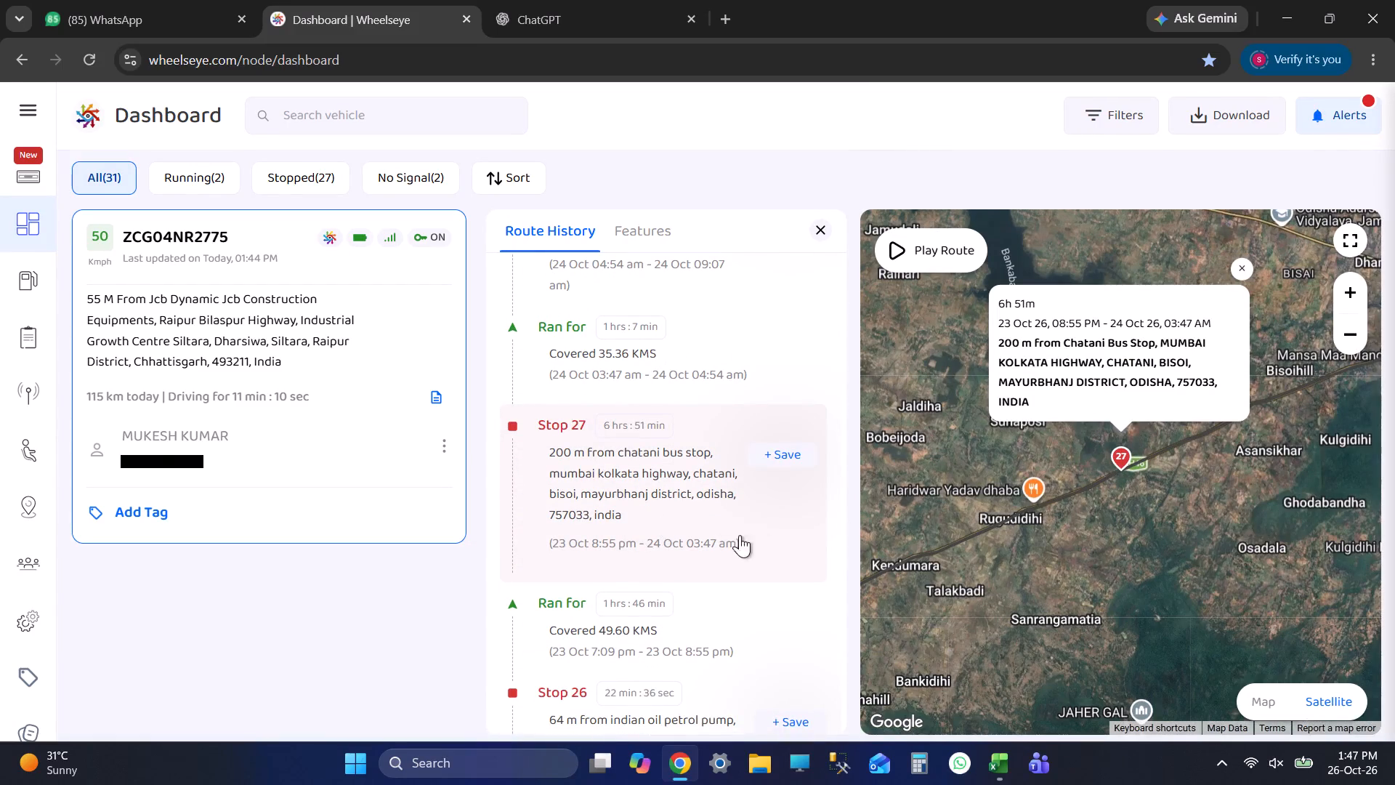
pyautogui.scroll(2, 743, 530)
pyautogui.click(697, 460)
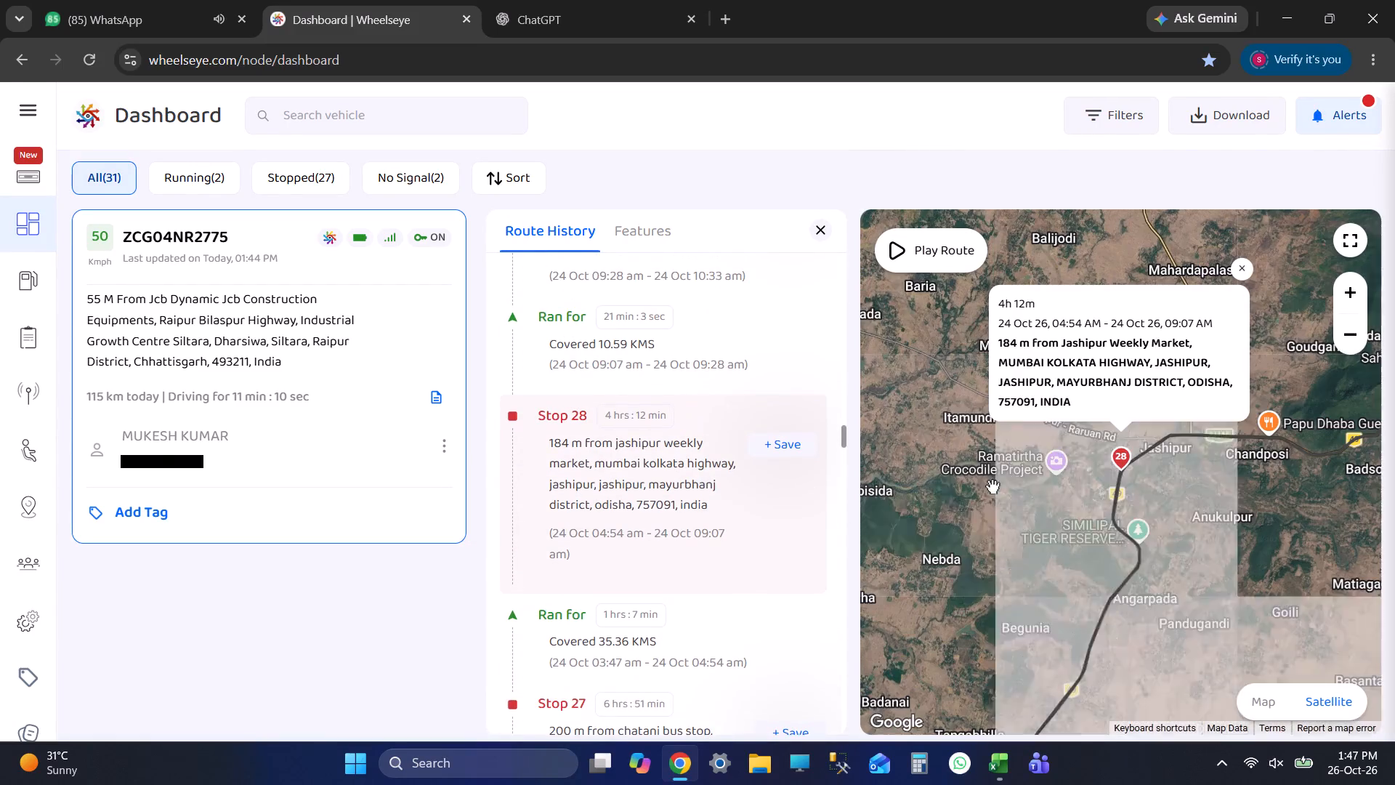
pyautogui.scroll(1, 1150, 452)
pyautogui.scroll(-2, 1104, 483)
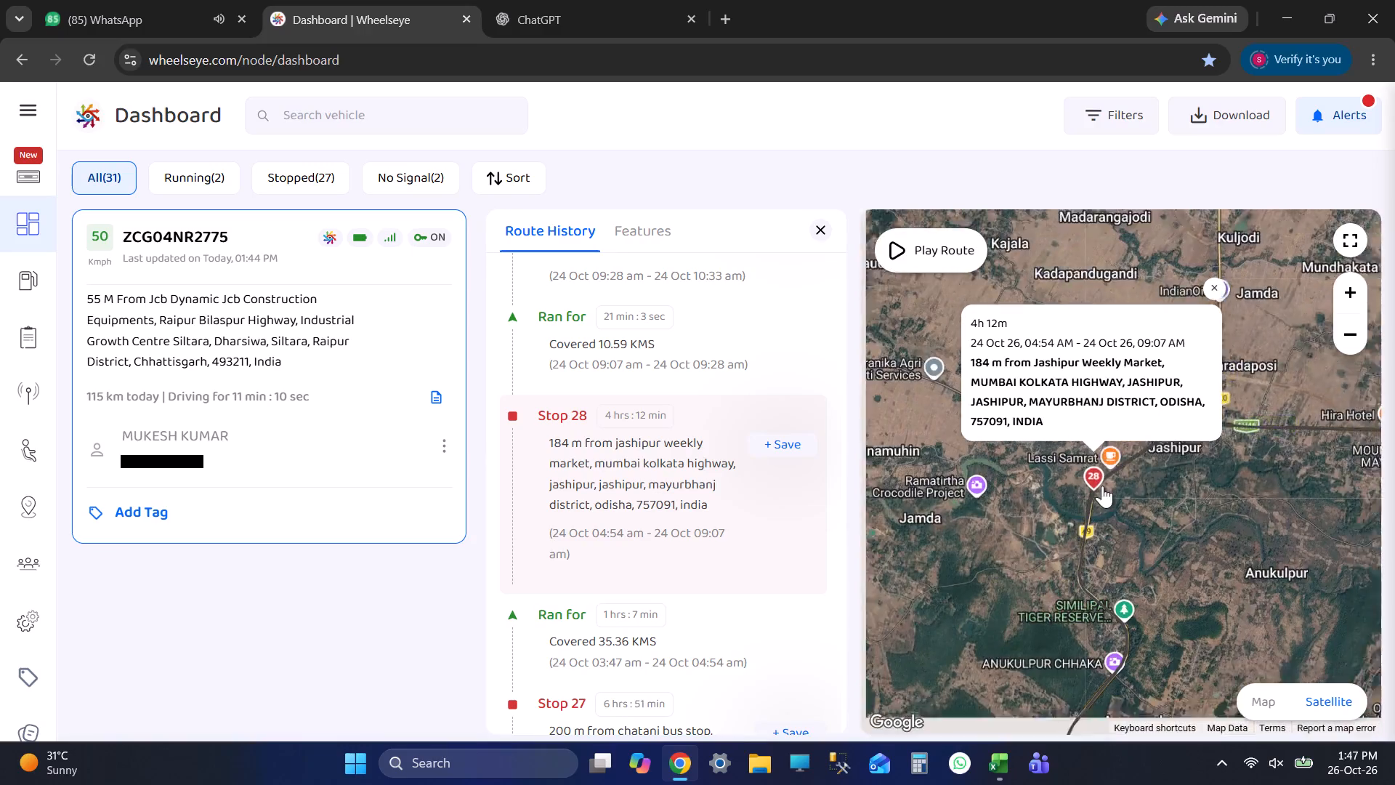
pyautogui.scroll(4, 669, 498)
# Locate Stops 29 and 30 on the map and examine Stop 30 at Gopinathapur against the wider route.
pyautogui.click(642, 534)
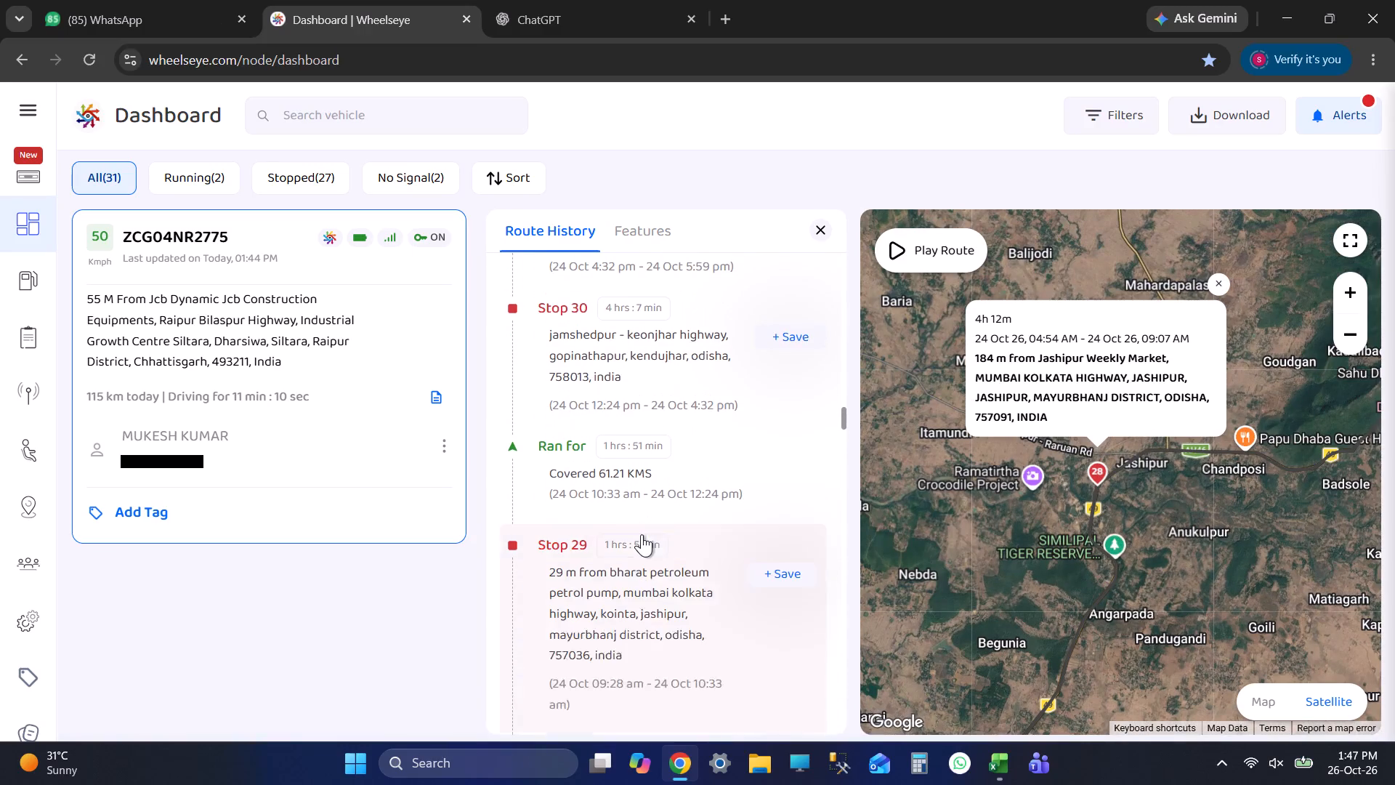
pyautogui.scroll(2, 698, 515)
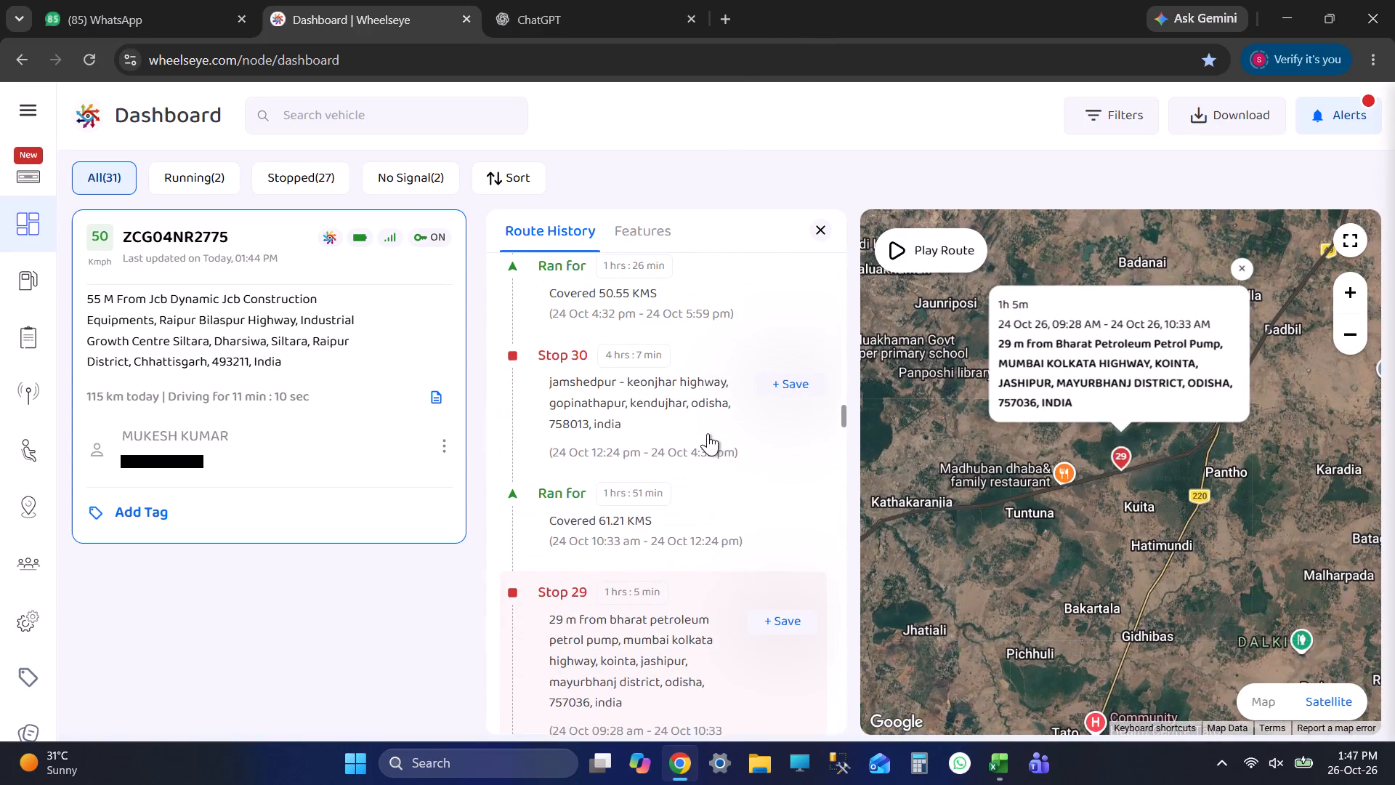
pyautogui.click(708, 433)
pyautogui.scroll(2, 1117, 460)
pyautogui.scroll(-4, 1117, 460)
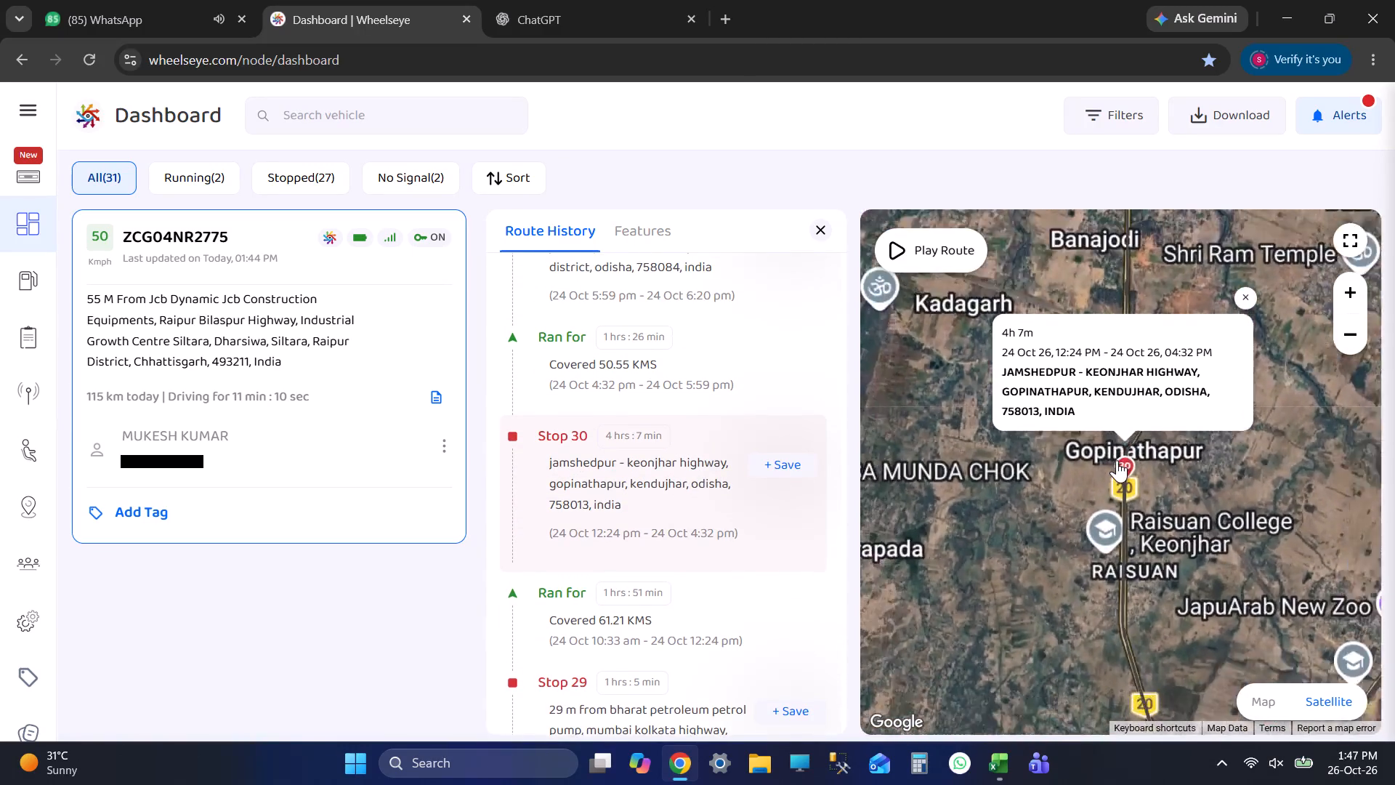
pyautogui.scroll(-12, 1117, 460)
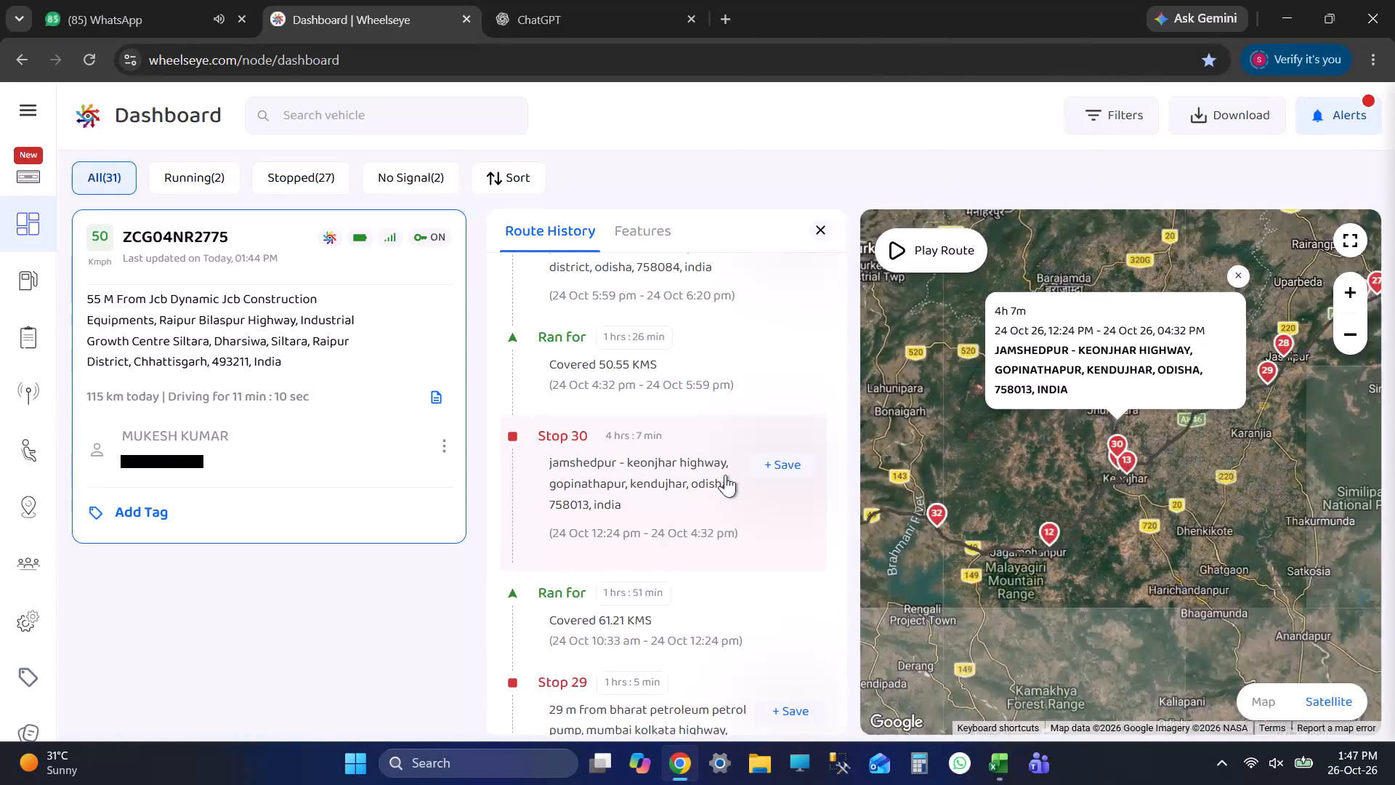
pyautogui.scroll(3, 640, 470)
pyautogui.scroll(-2, 663, 479)
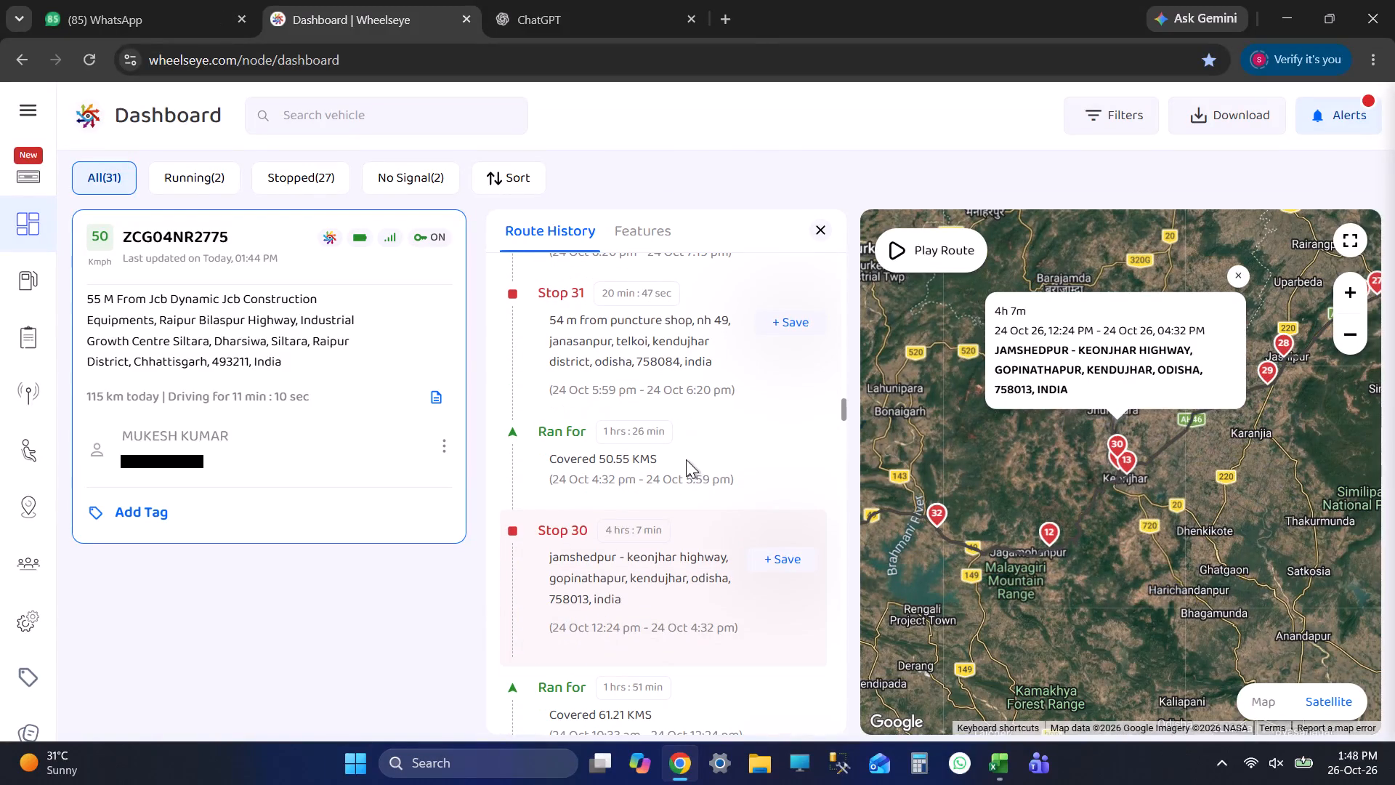
# Locate Stops 31 and 32 on the map and examine the route around Stop 32 in Deogarh district.
pyautogui.click(700, 406)
pyautogui.scroll(3, 732, 520)
pyautogui.click(691, 535)
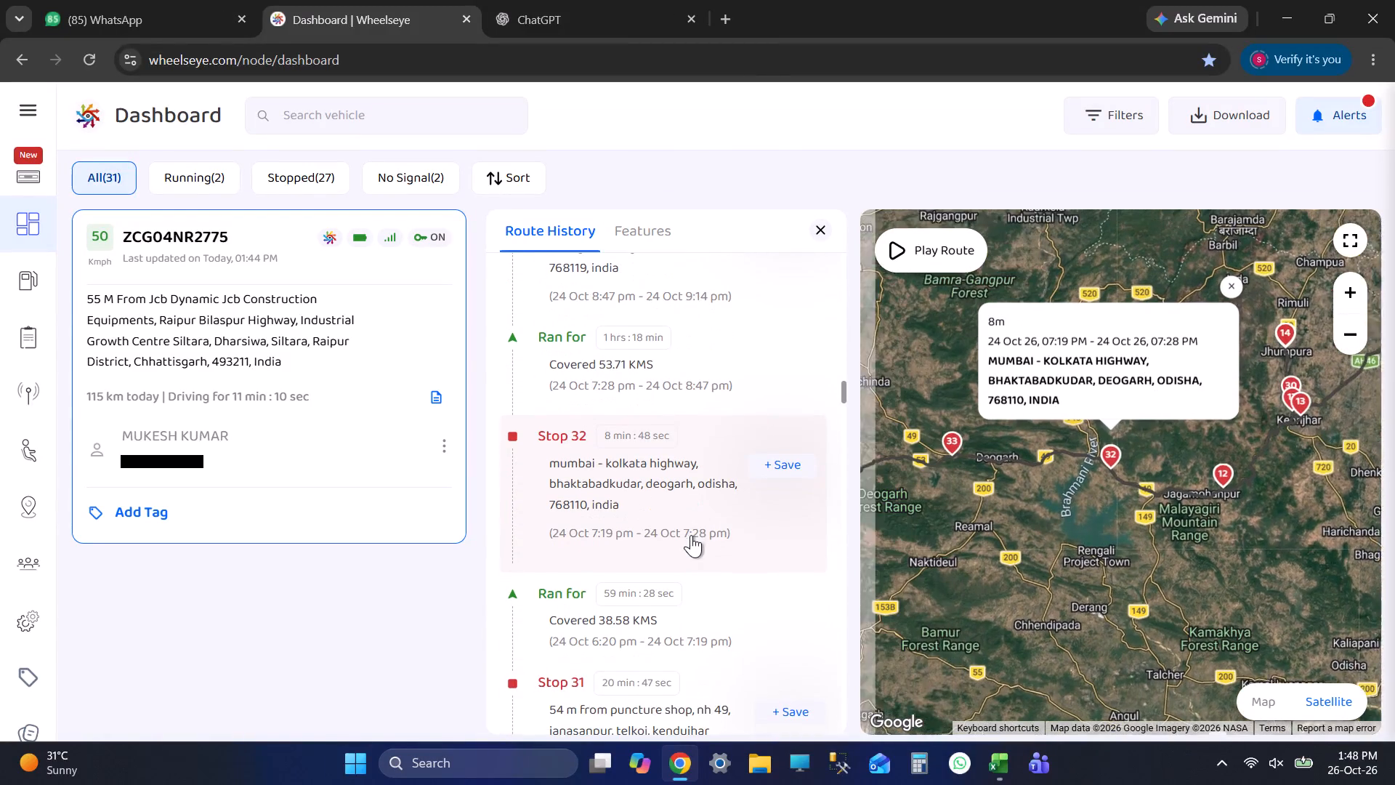
pyautogui.scroll(5, 1128, 477)
pyautogui.scroll(-5, 1128, 477)
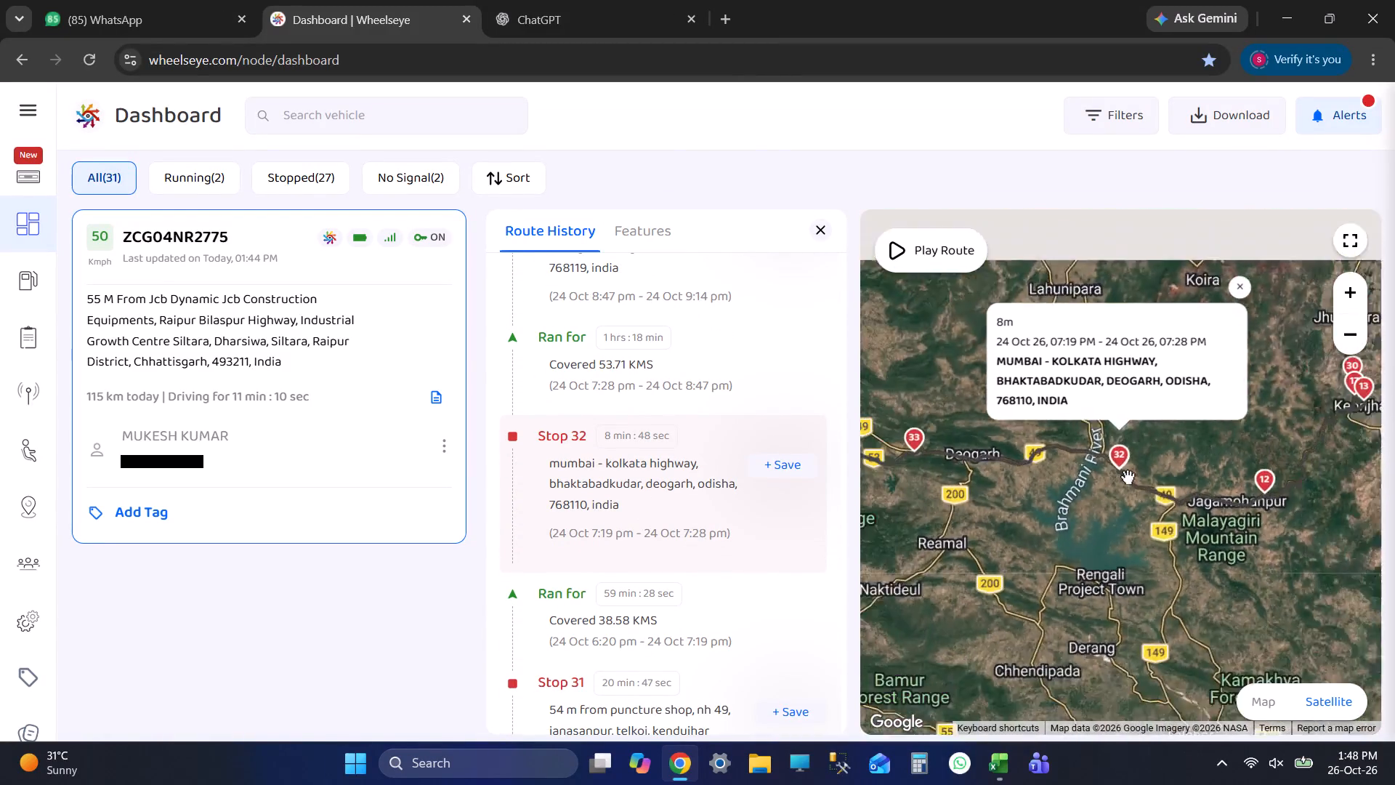
pyautogui.scroll(4, 1128, 477)
pyautogui.scroll(-4, 1128, 477)
pyautogui.scroll(1, 691, 515)
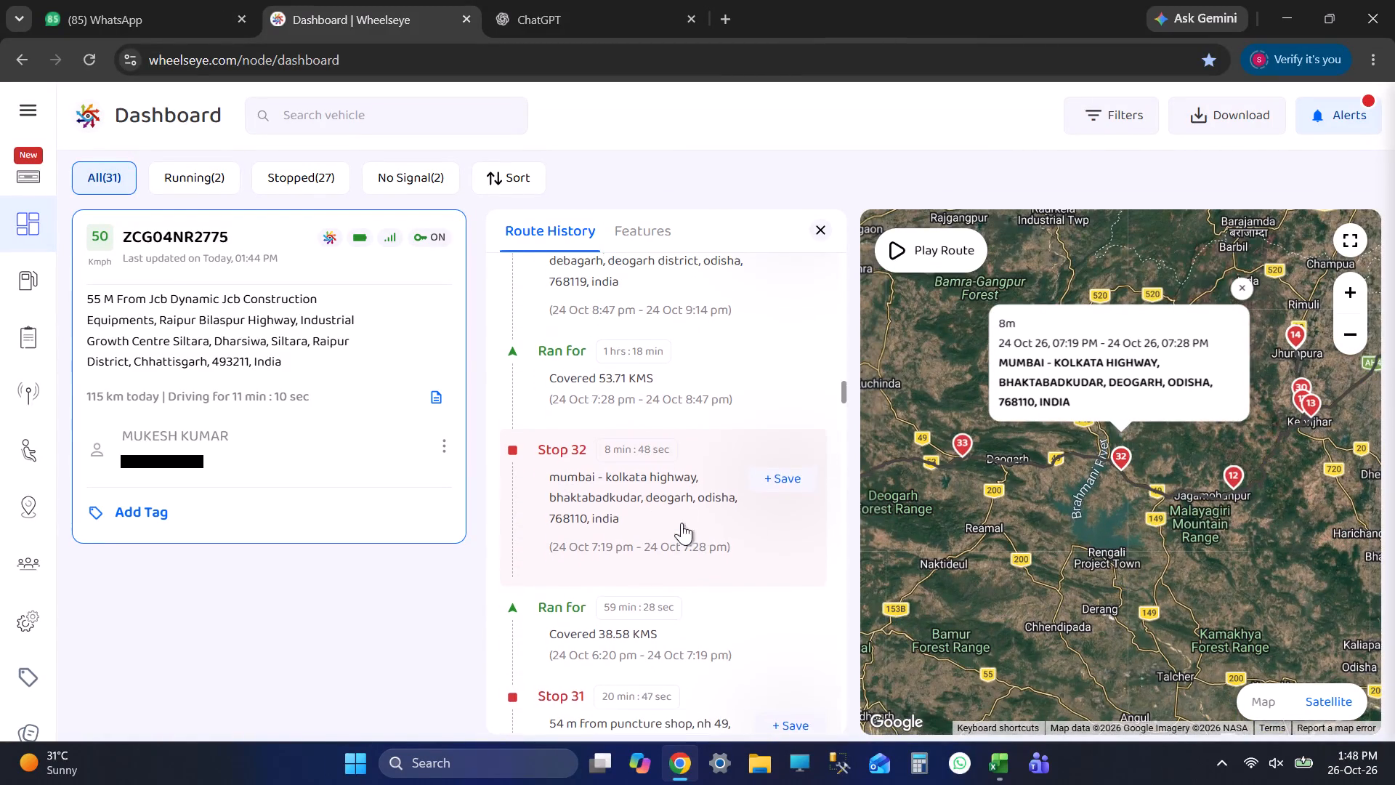
# Locate Stops 33 and 34 on the map and examine the highway surroundings of Stop 34 near Remed, Sambalpur.
pyautogui.click(689, 351)
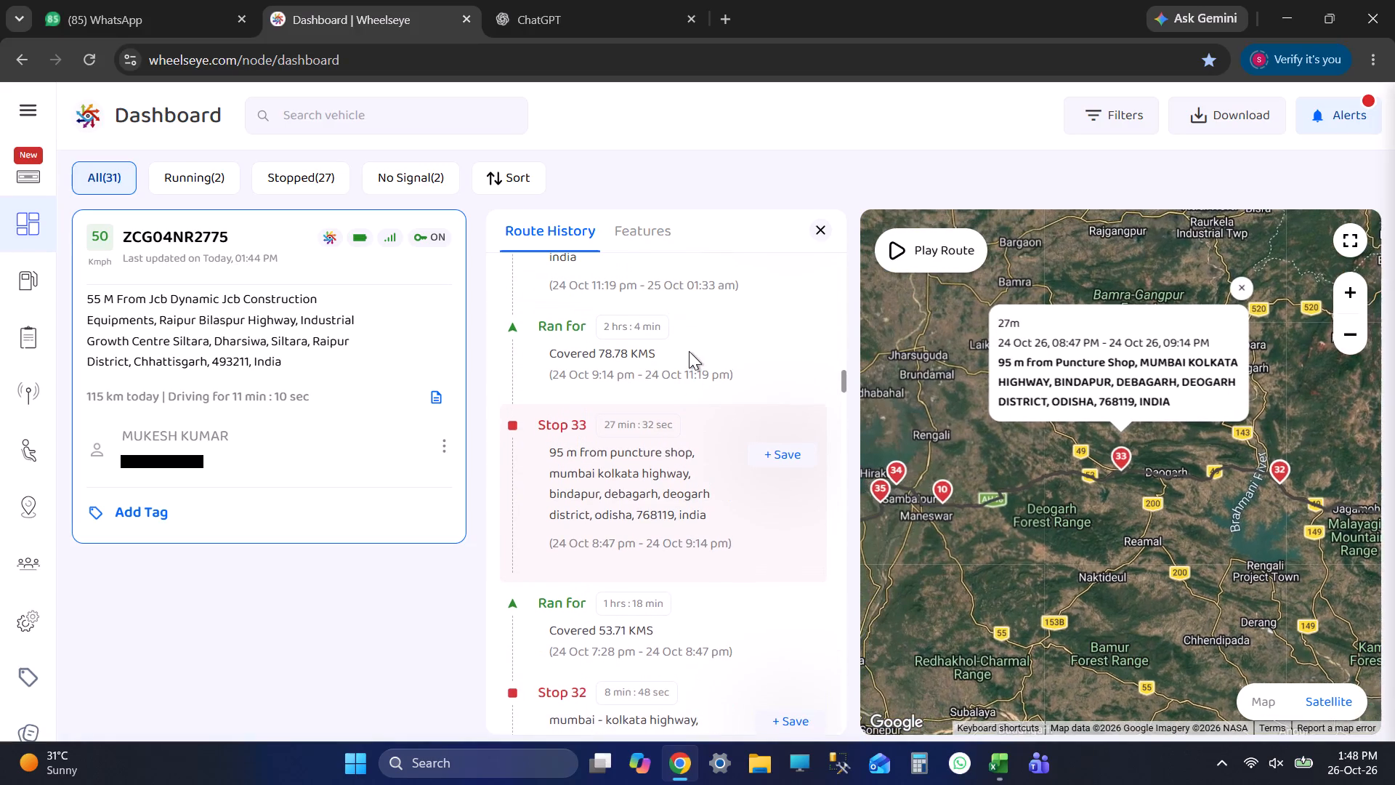
pyautogui.scroll(3, 721, 486)
pyautogui.click(671, 529)
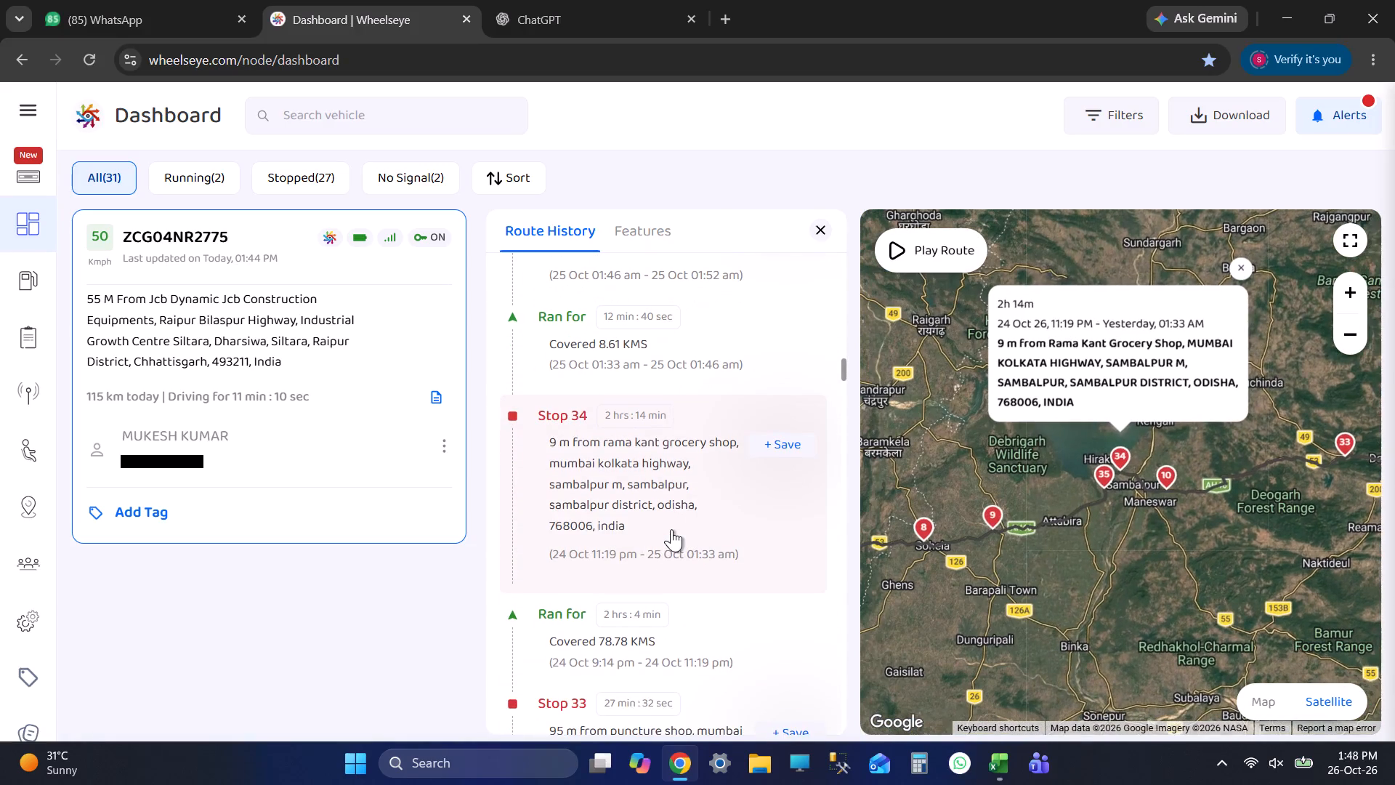
pyautogui.scroll(3, 1134, 469)
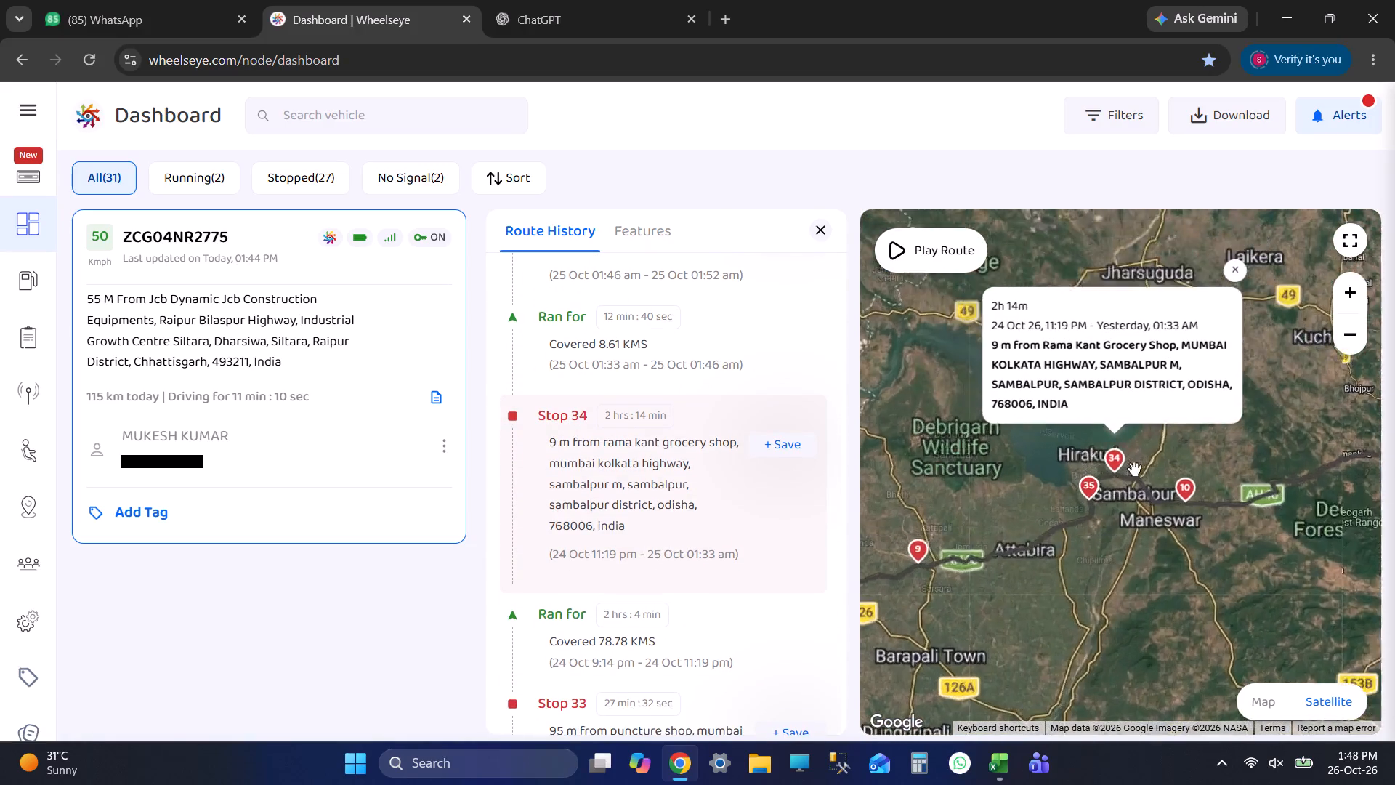
pyautogui.scroll(4, 1109, 470)
pyautogui.scroll(-2, 1099, 520)
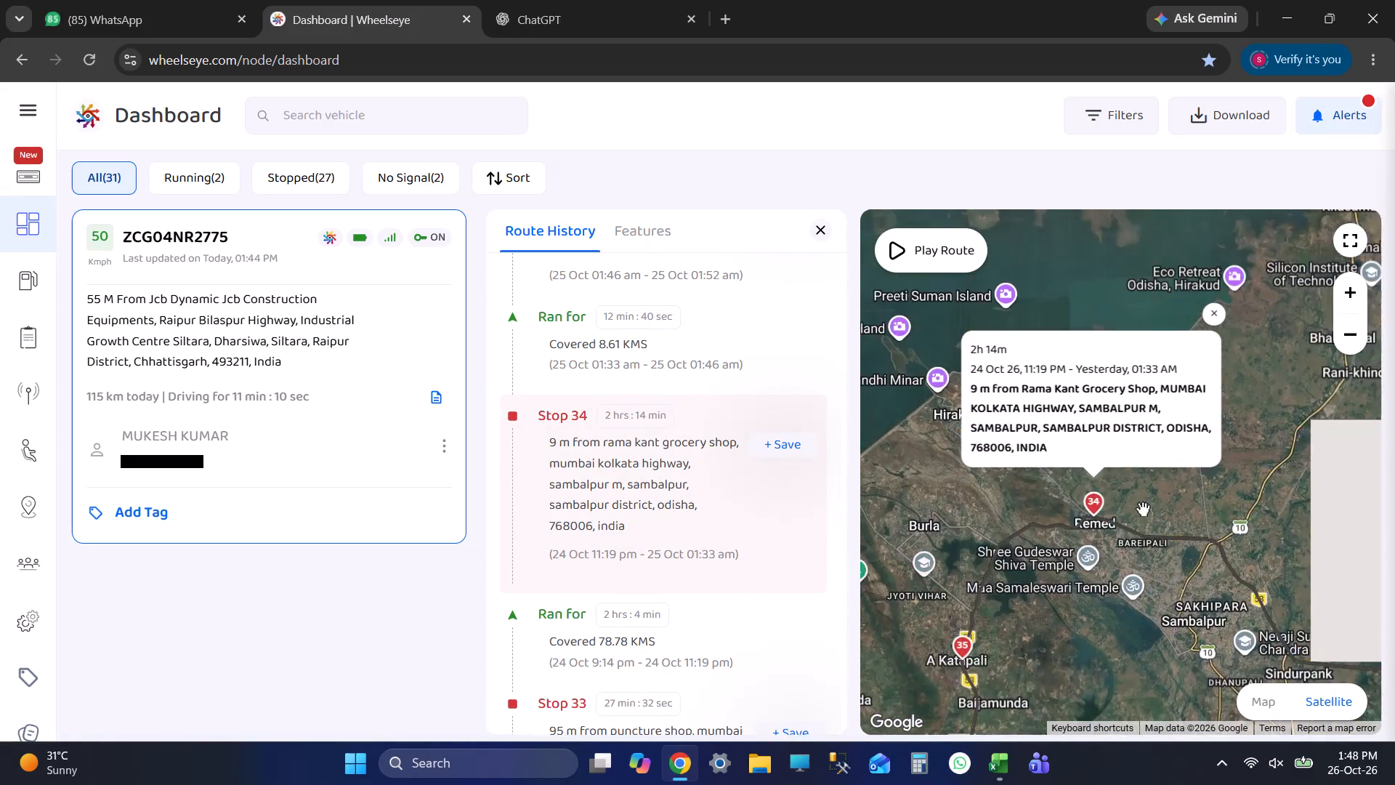
pyautogui.scroll(3, 1149, 510)
pyautogui.scroll(3, 1001, 547)
pyautogui.scroll(10, 1076, 515)
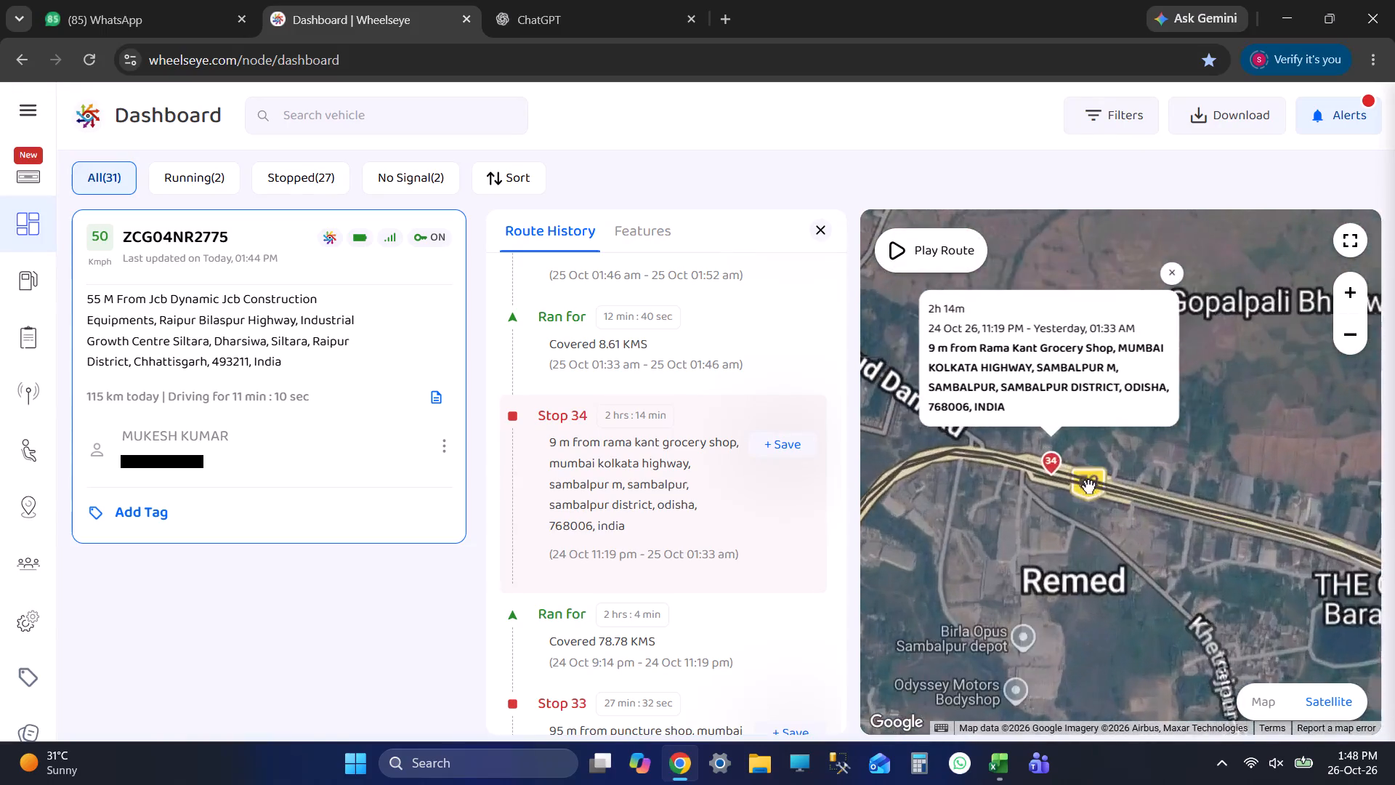
pyautogui.scroll(2, 626, 497)
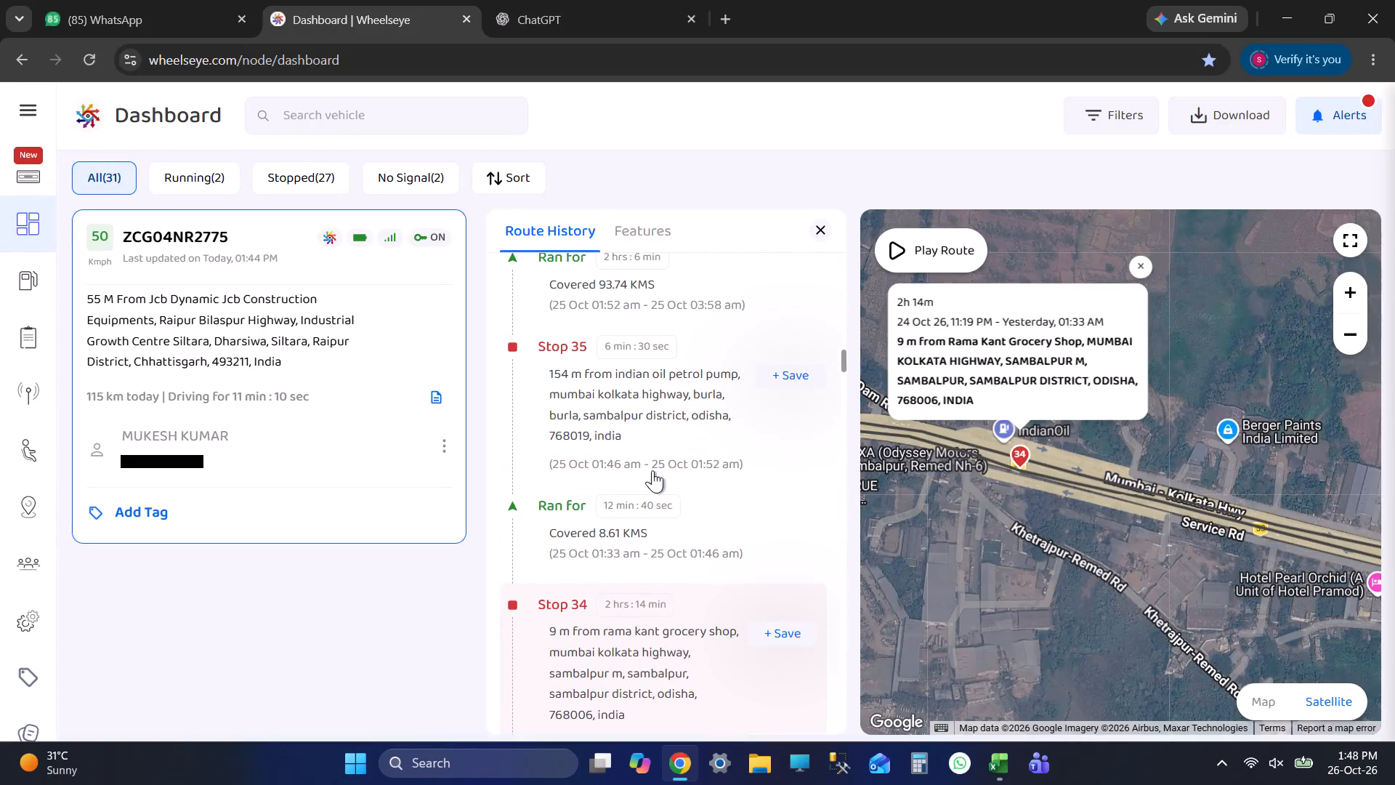
pyautogui.scroll(-3, 654, 501)
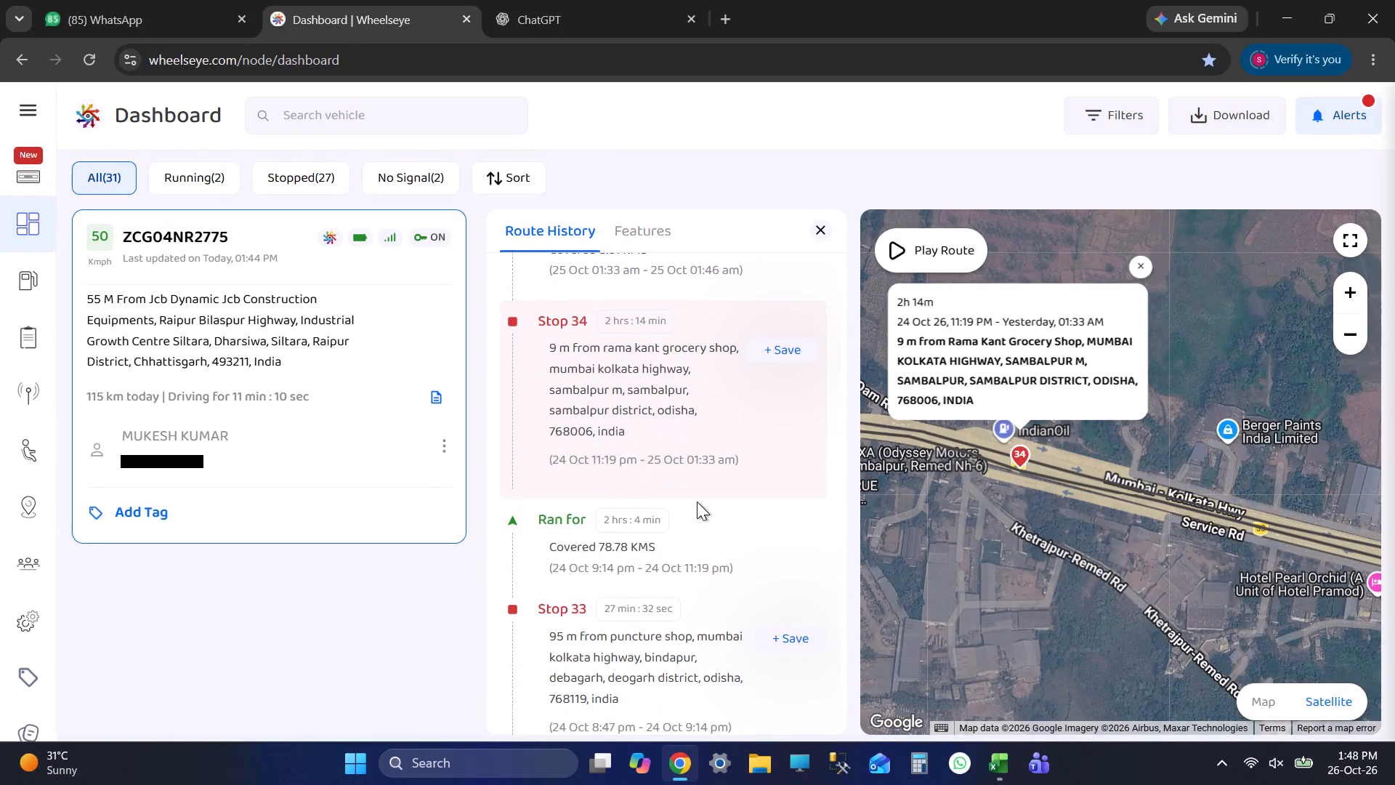
pyautogui.scroll(4, 697, 502)
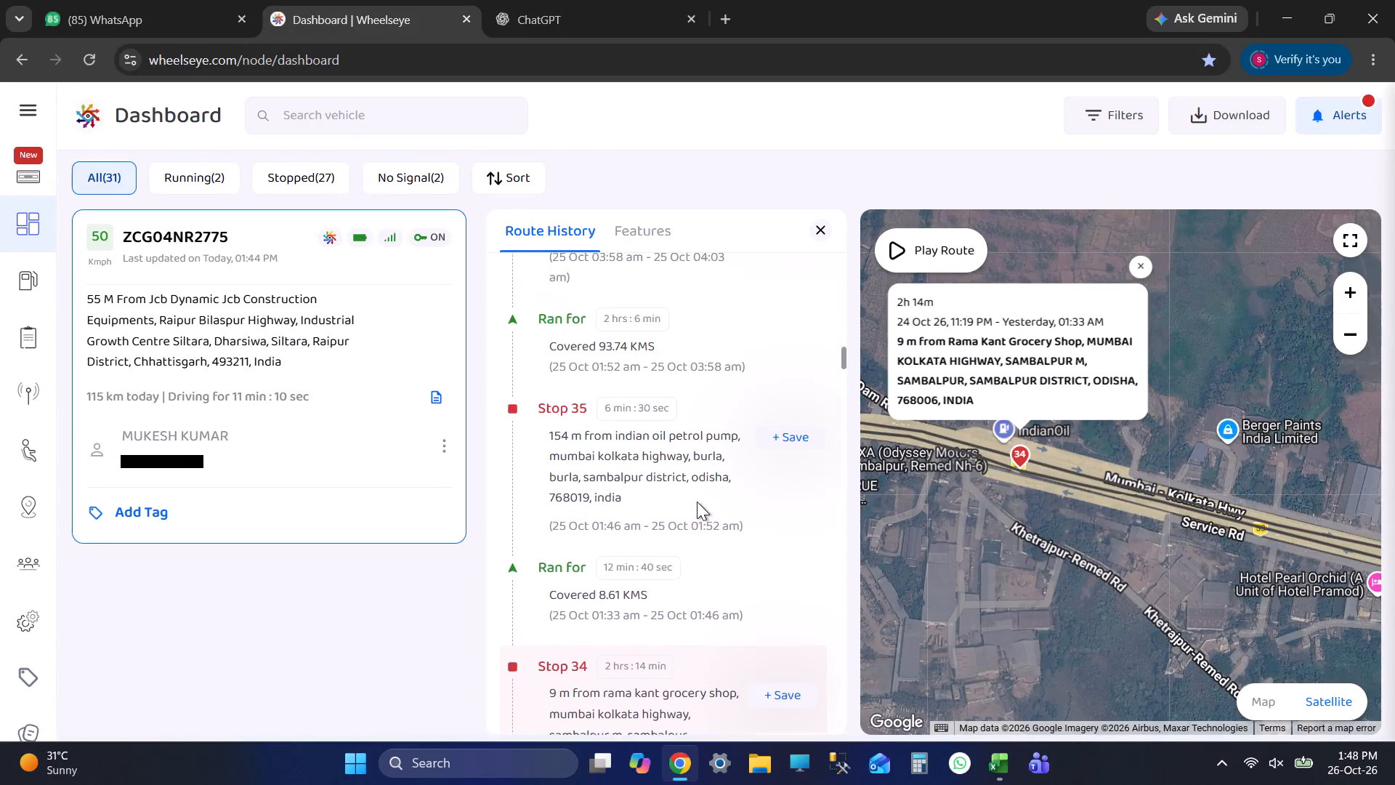
# Locate Stops 35 and 36 in turn on the route map.
pyautogui.click(697, 502)
pyautogui.scroll(-1, 697, 502)
pyautogui.scroll(2, 697, 502)
pyautogui.scroll(2, 696, 416)
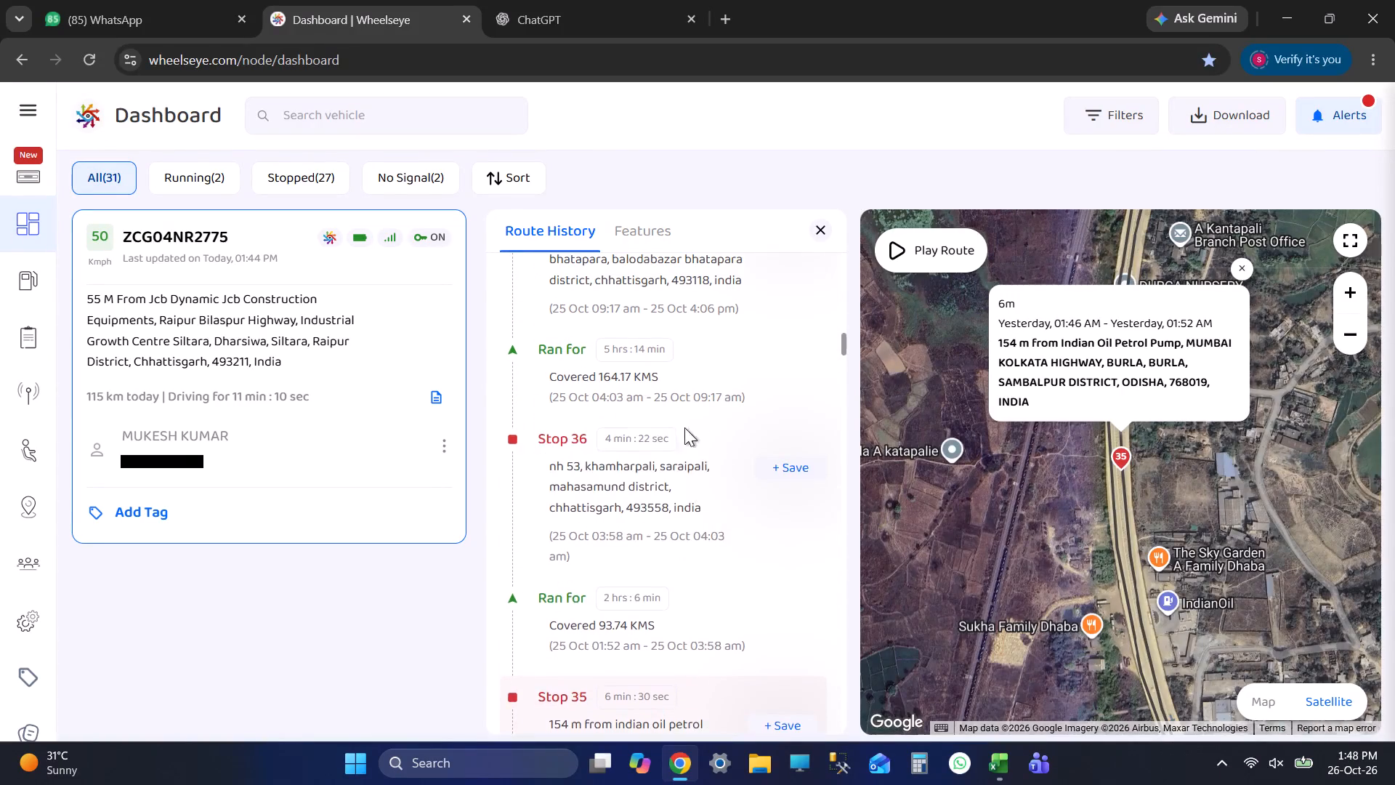
pyautogui.click(677, 449)
# Locate Stop 37 at Bhatapara on the map and examine its surroundings and position along the overall route.
pyautogui.scroll(2, 677, 449)
pyautogui.click(677, 449)
pyautogui.scroll(2, 677, 449)
pyautogui.scroll(-2, 677, 449)
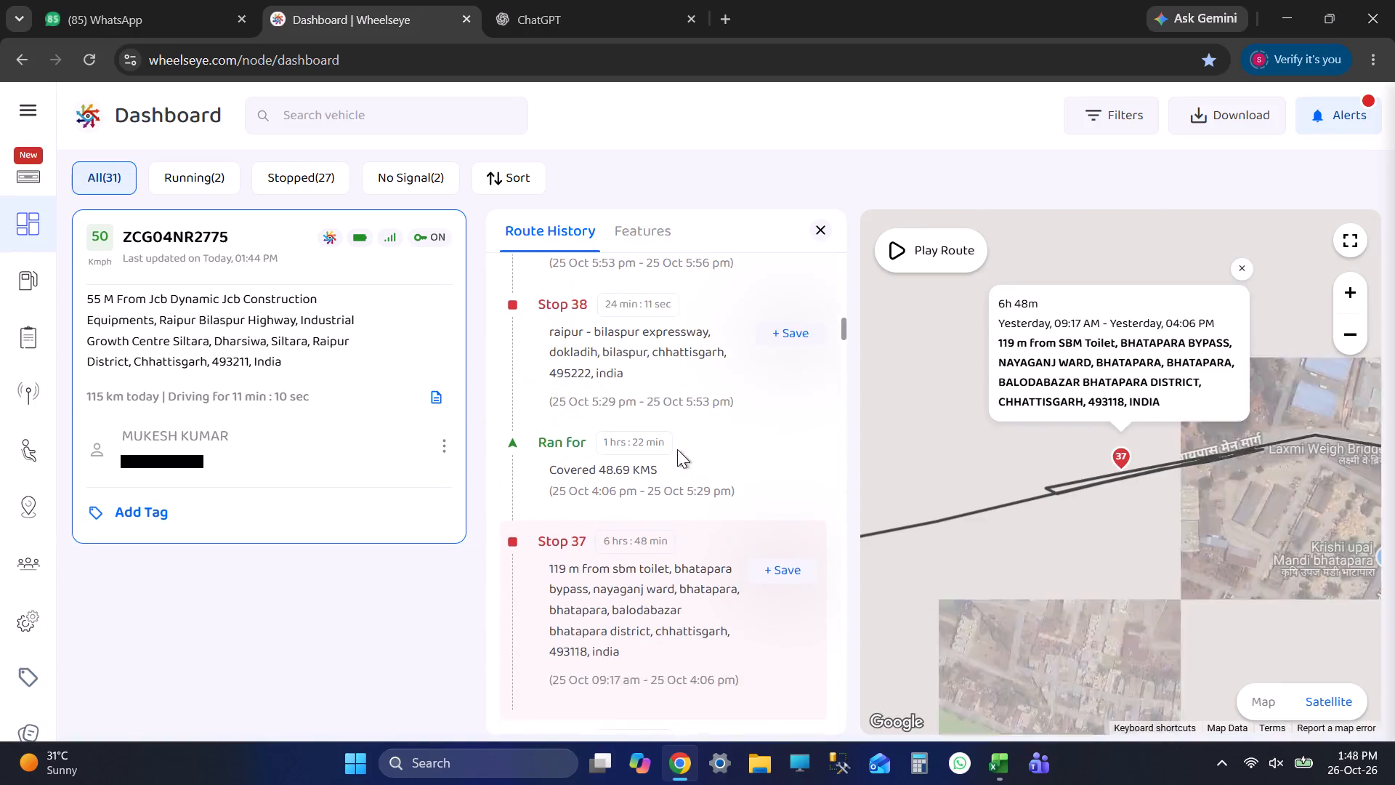
pyautogui.scroll(-2, 1009, 513)
pyautogui.scroll(1, 1012, 520)
pyautogui.scroll(-3, 1012, 520)
pyautogui.scroll(1, 1012, 520)
pyautogui.scroll(-10, 1012, 520)
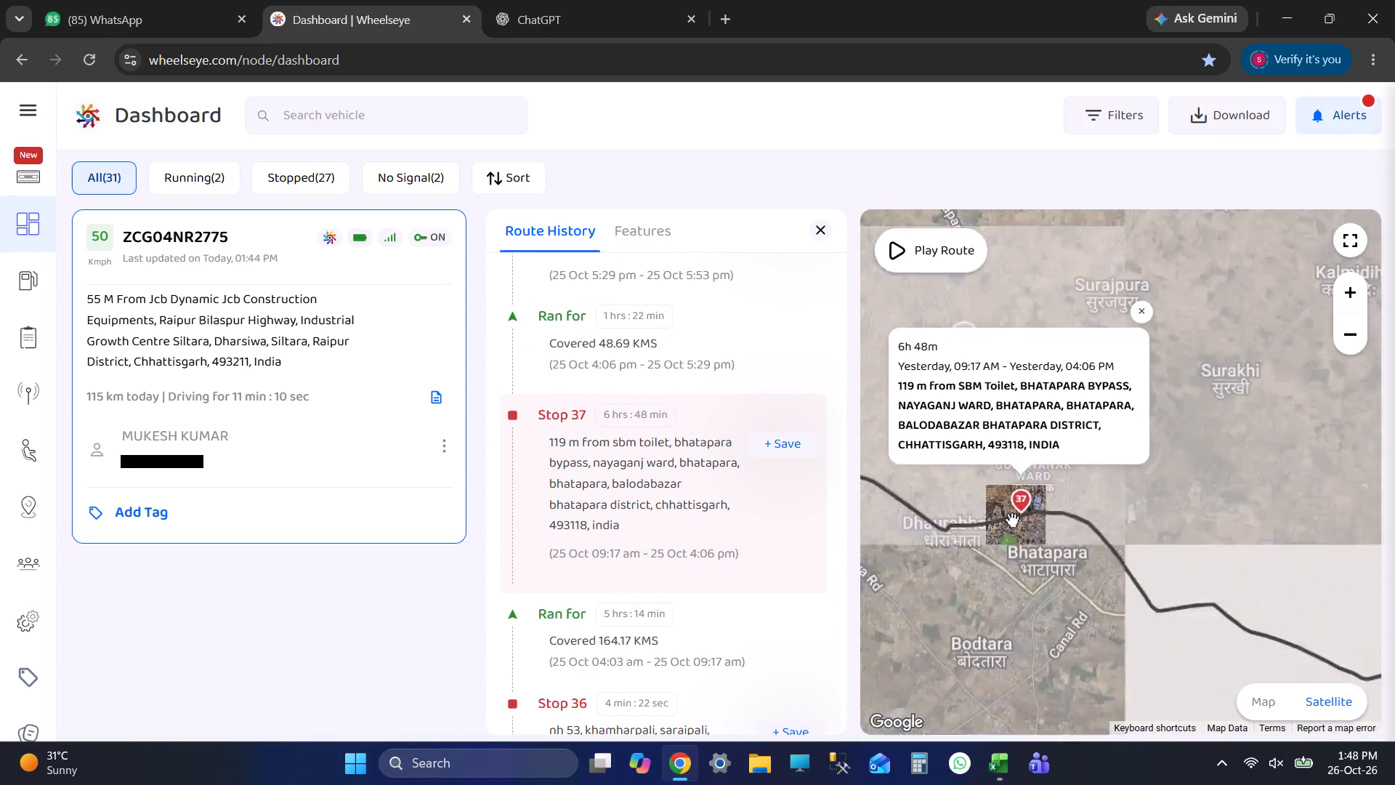
pyautogui.scroll(-1, 1012, 520)
pyautogui.scroll(1, 1012, 520)
pyautogui.scroll(-11, 1012, 520)
pyautogui.scroll(1, 1012, 520)
pyautogui.scroll(-3, 1012, 520)
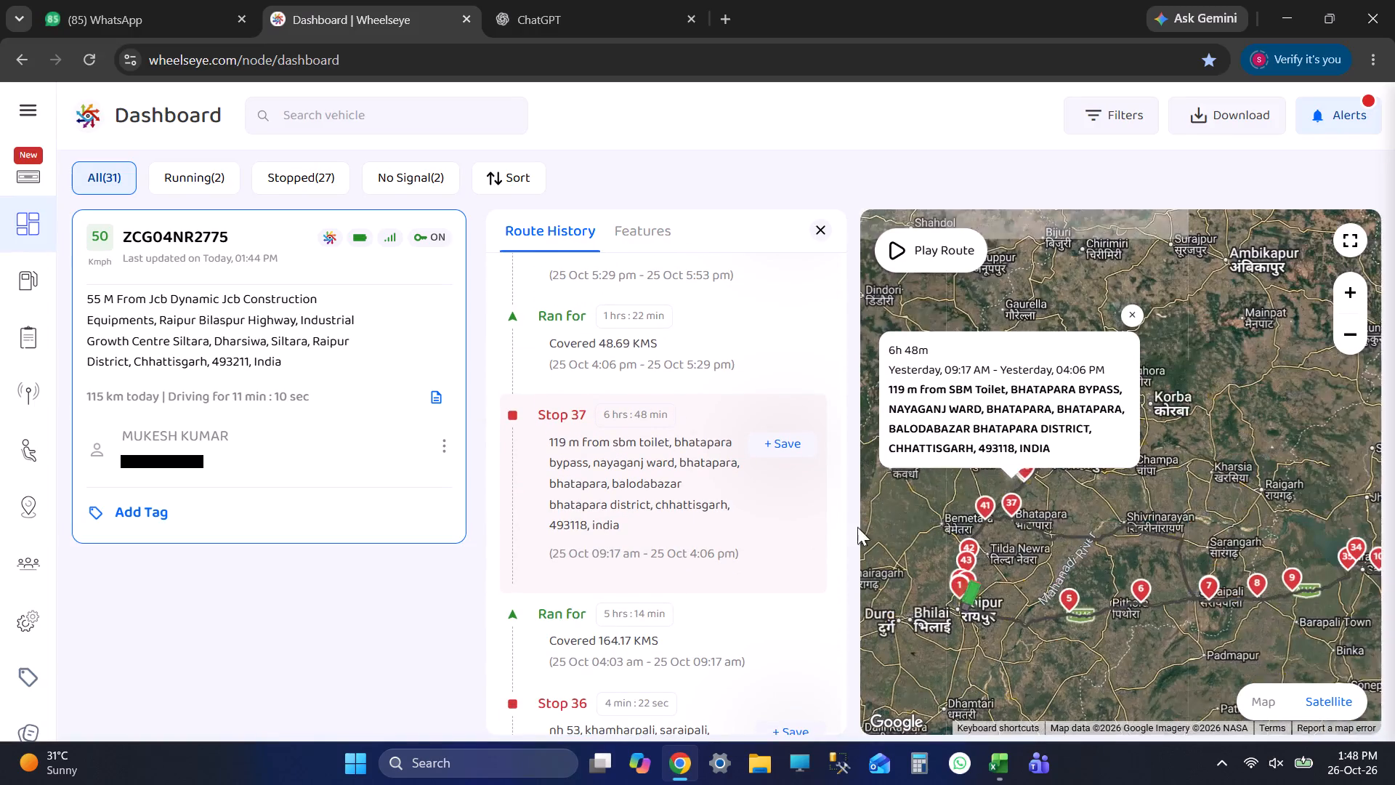
pyautogui.scroll(11, 1019, 532)
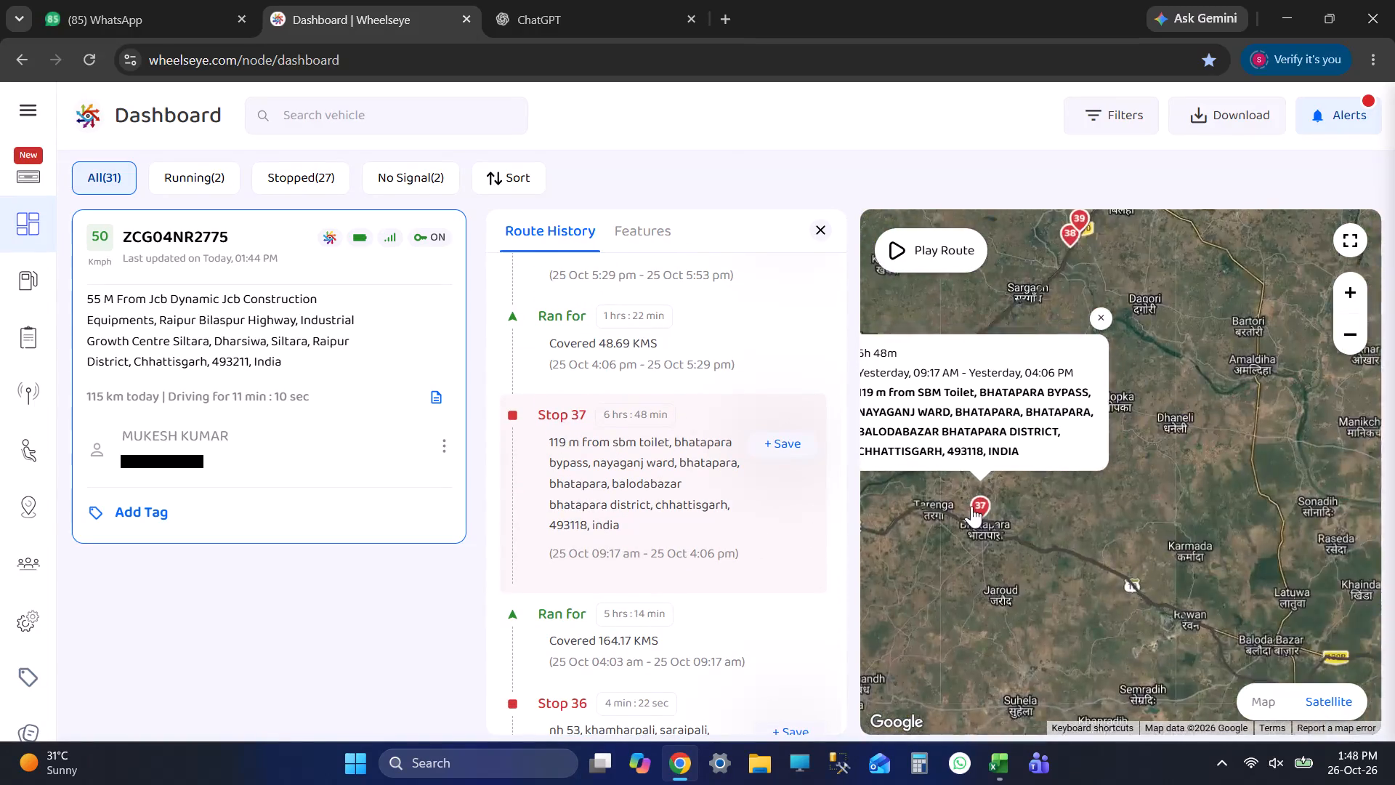
pyautogui.scroll(1, 1019, 546)
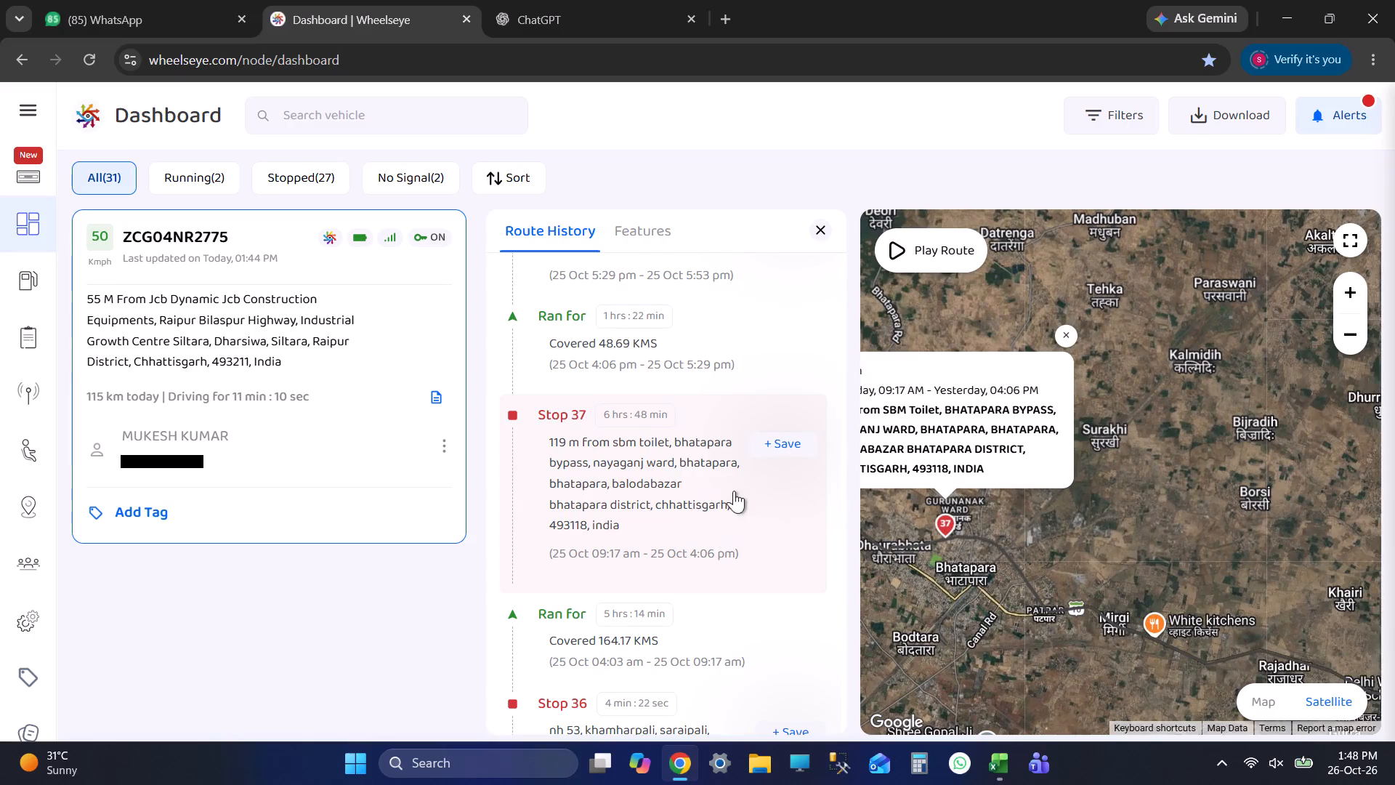
# Switch to the stoppage report workbook in Excel and save it.
pyautogui.hotkey('alt', 'Tab')
pyautogui.hotkey('ctrl', 's')
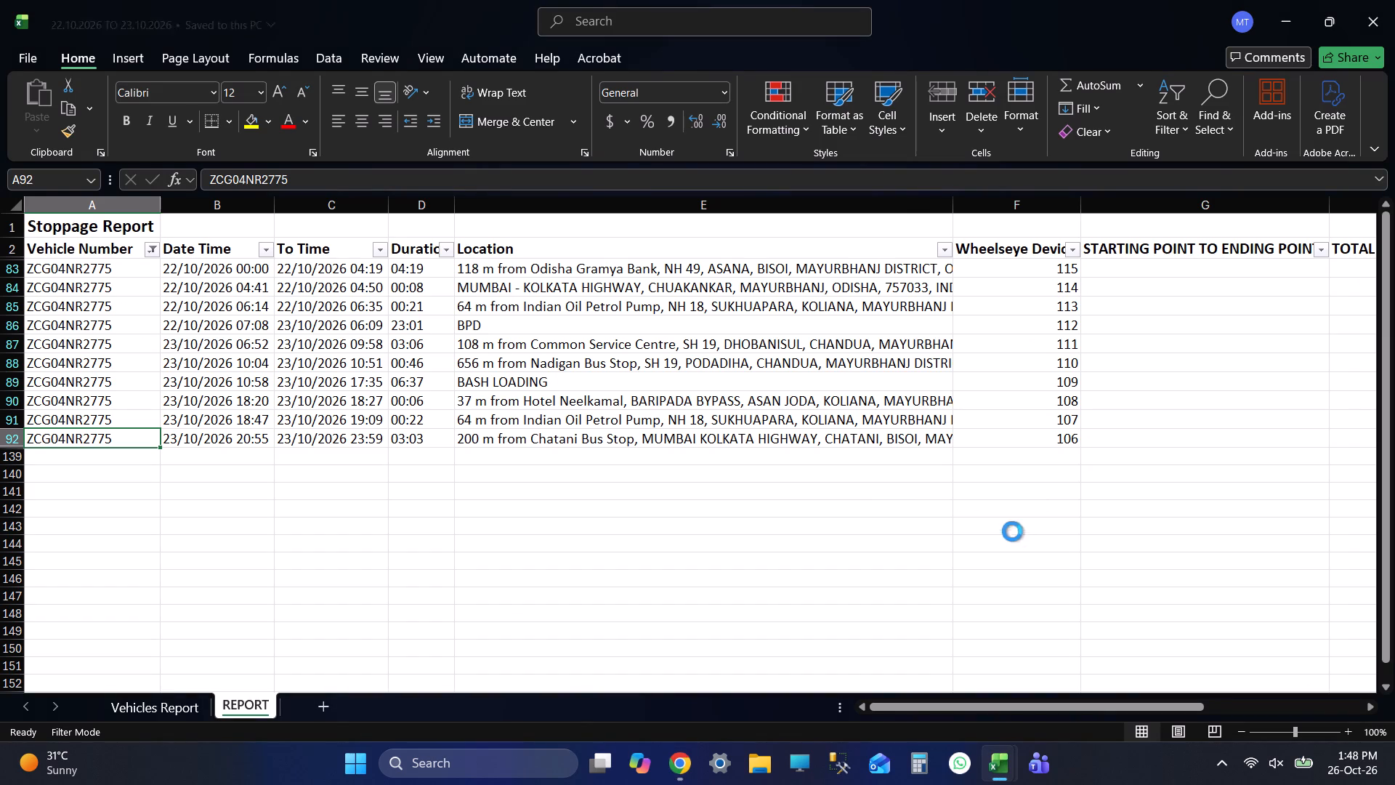
pyautogui.click(145, 251)
pyautogui.moveTo(226, 502); pyautogui.dragTo(228, 567)
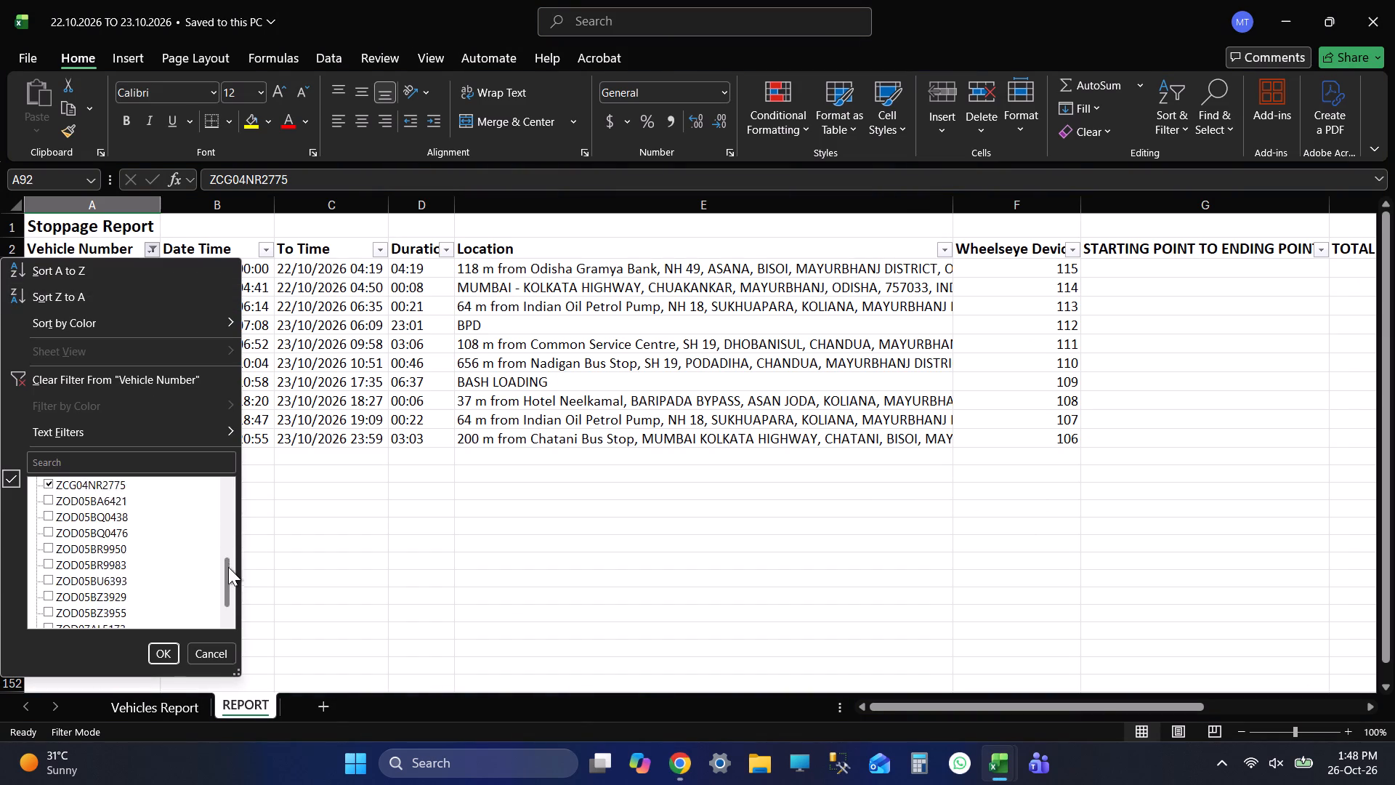
pyautogui.moveTo(228, 567); pyautogui.dragTo(229, 545)
pyautogui.click(100, 549)
pyautogui.click(86, 562)
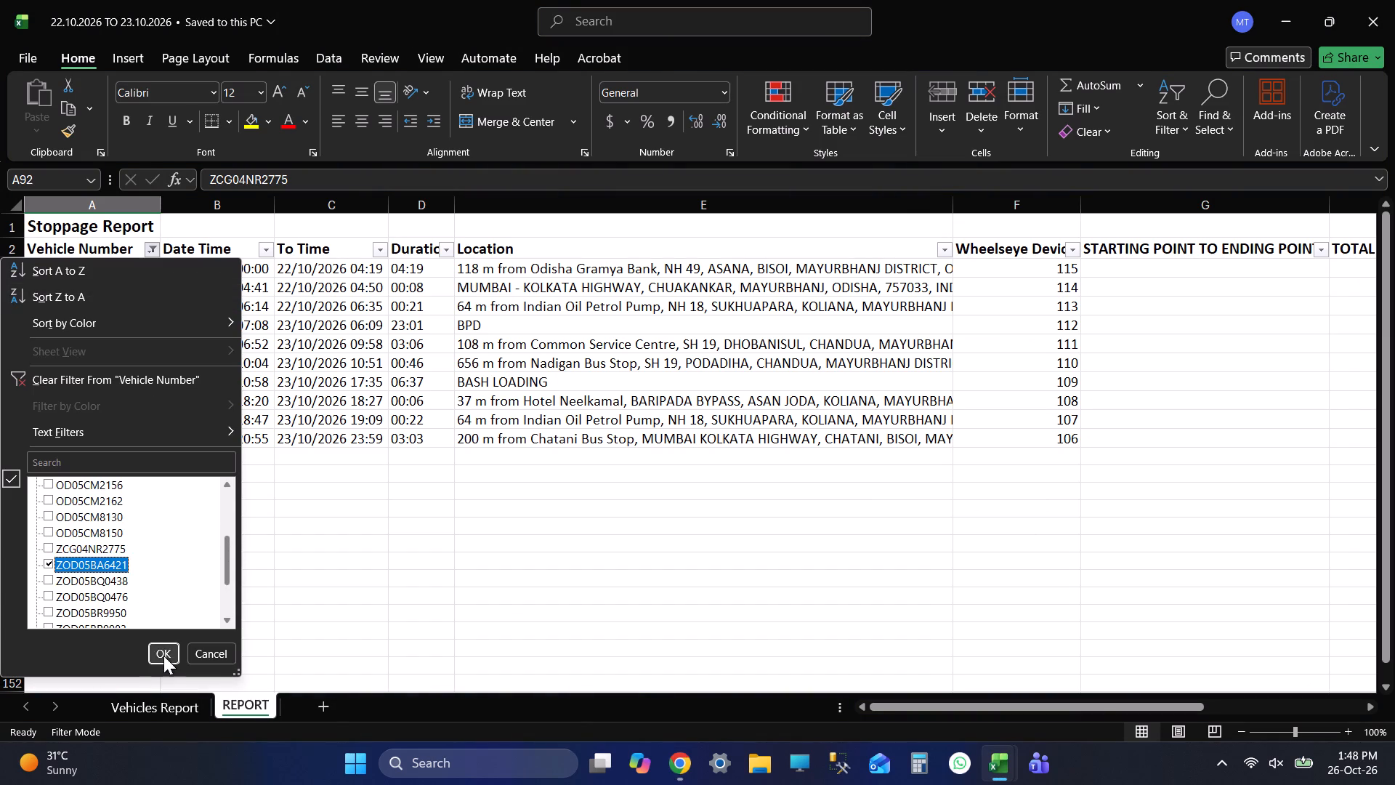
pyautogui.click(162, 648)
pyautogui.click(485, 424)
pyautogui.hotkey('ctrl', 's')
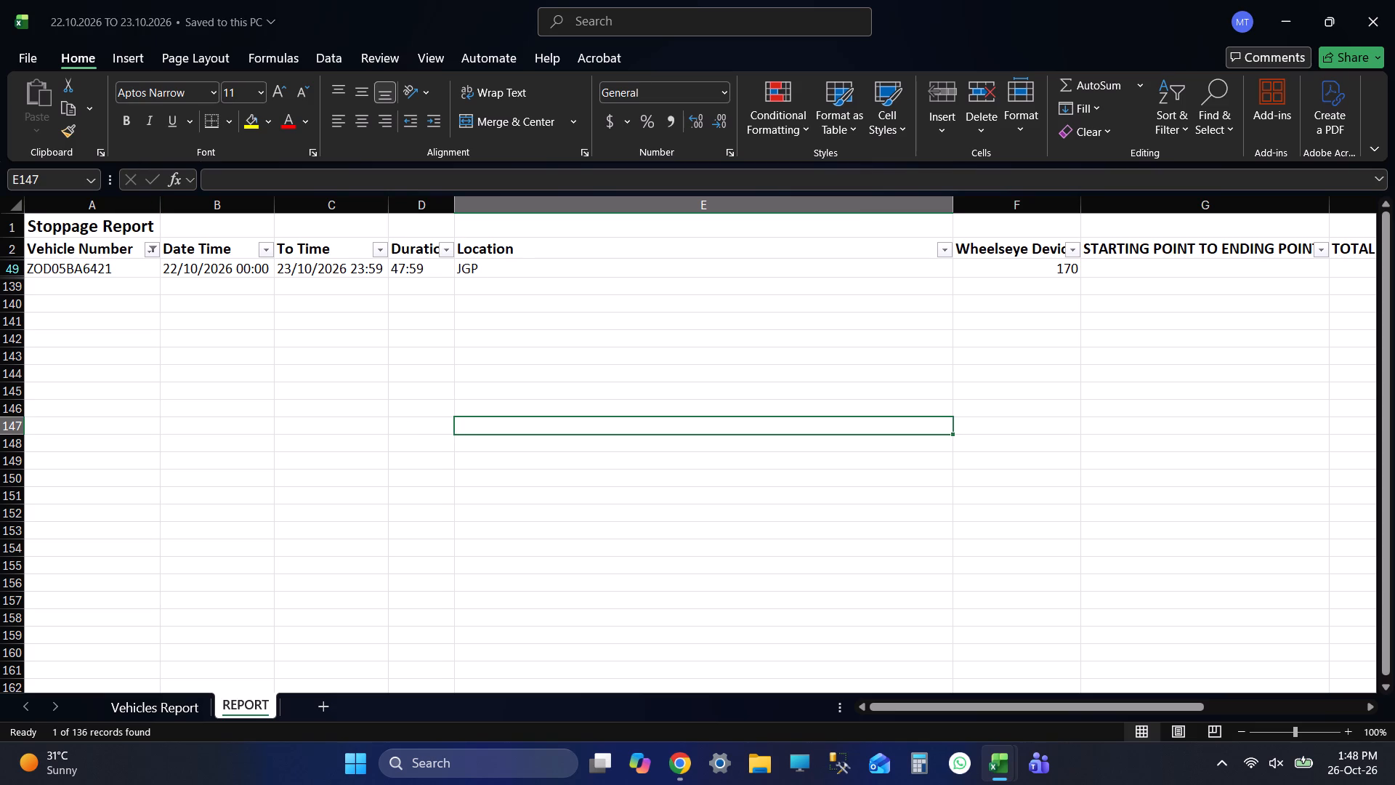
pyautogui.click(149, 251)
pyautogui.moveTo(222, 511); pyautogui.dragTo(227, 542)
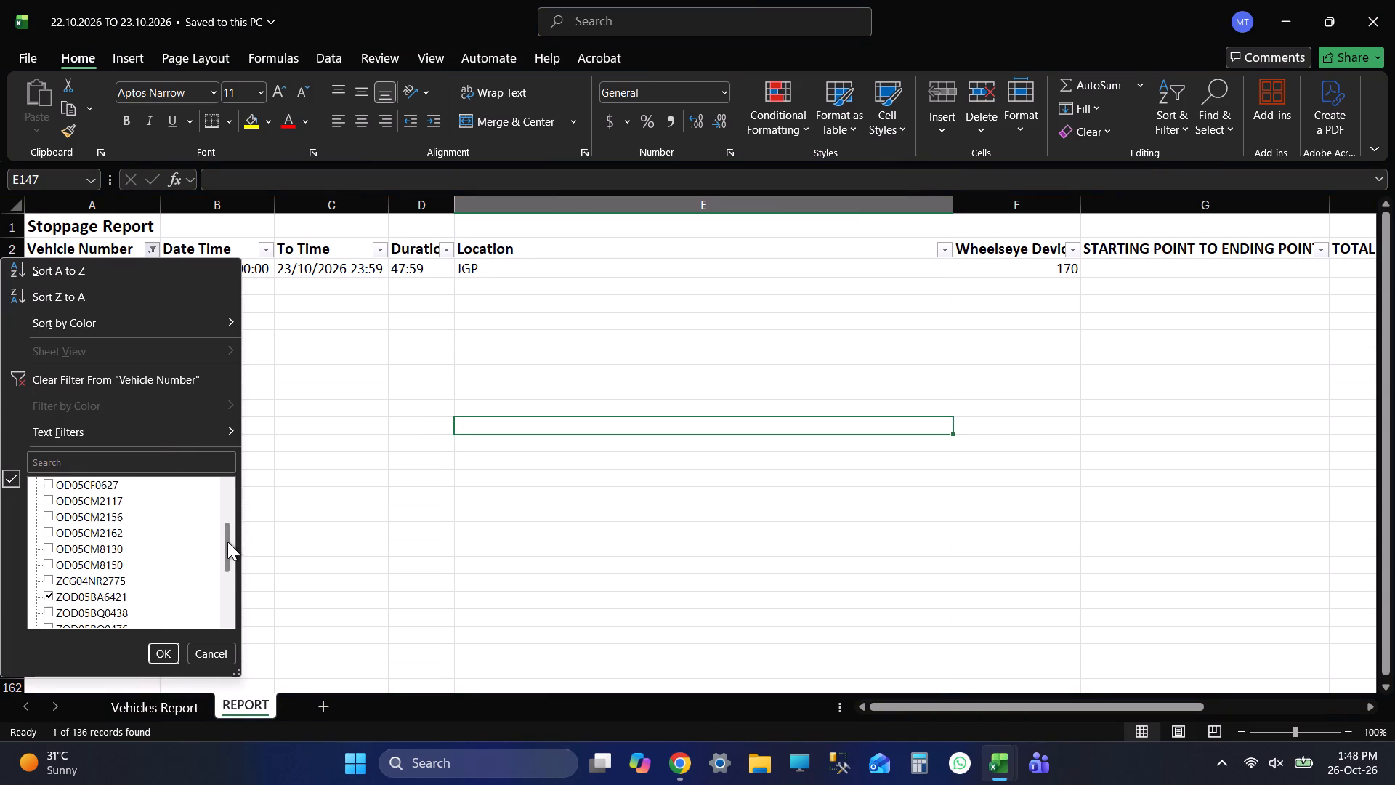
pyautogui.moveTo(227, 542); pyautogui.dragTo(231, 579)
pyautogui.scroll(-4, 123, 513)
pyautogui.scroll(1, 123, 531)
pyautogui.scroll(-1, 123, 534)
pyautogui.scroll(1, 123, 535)
pyautogui.scroll(-1, 123, 535)
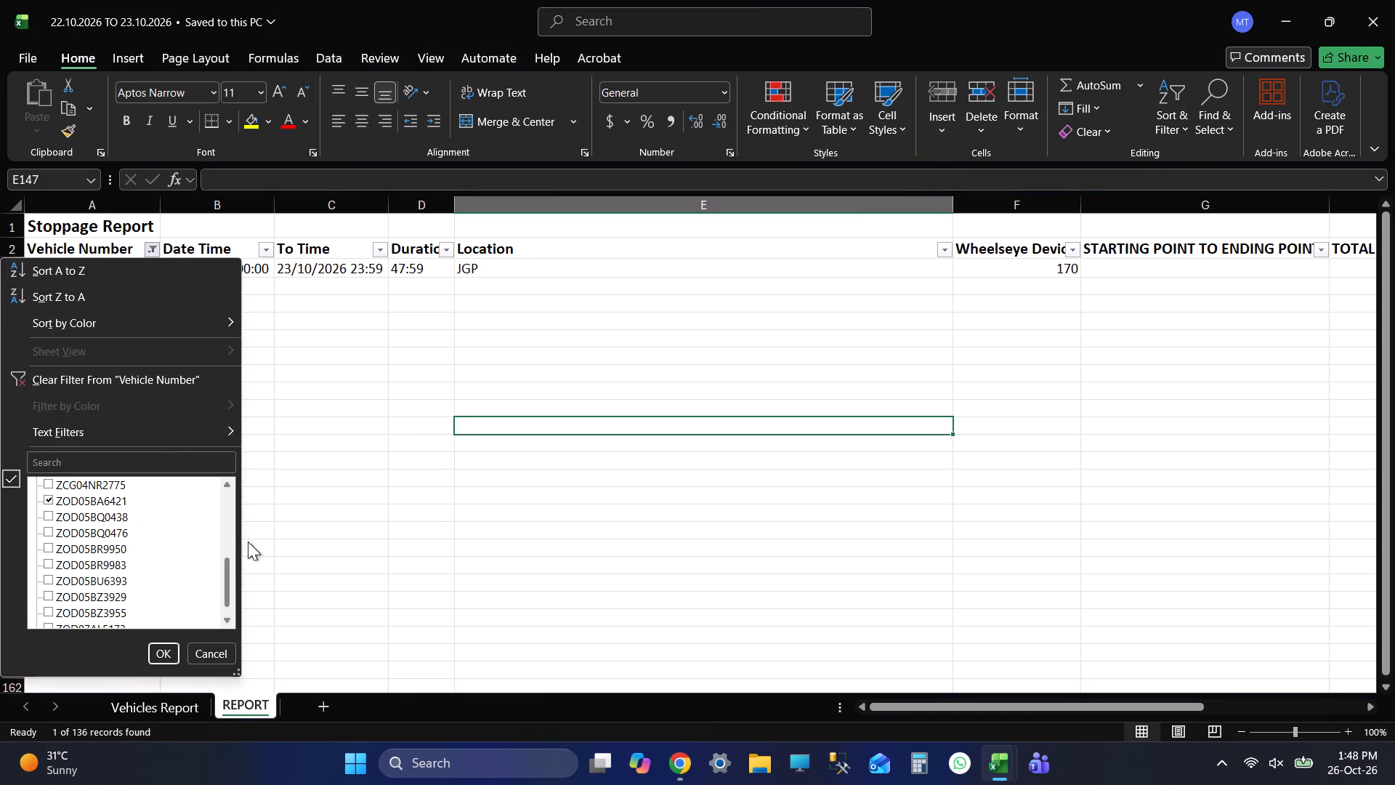
pyautogui.moveTo(227, 578); pyautogui.dragTo(225, 613)
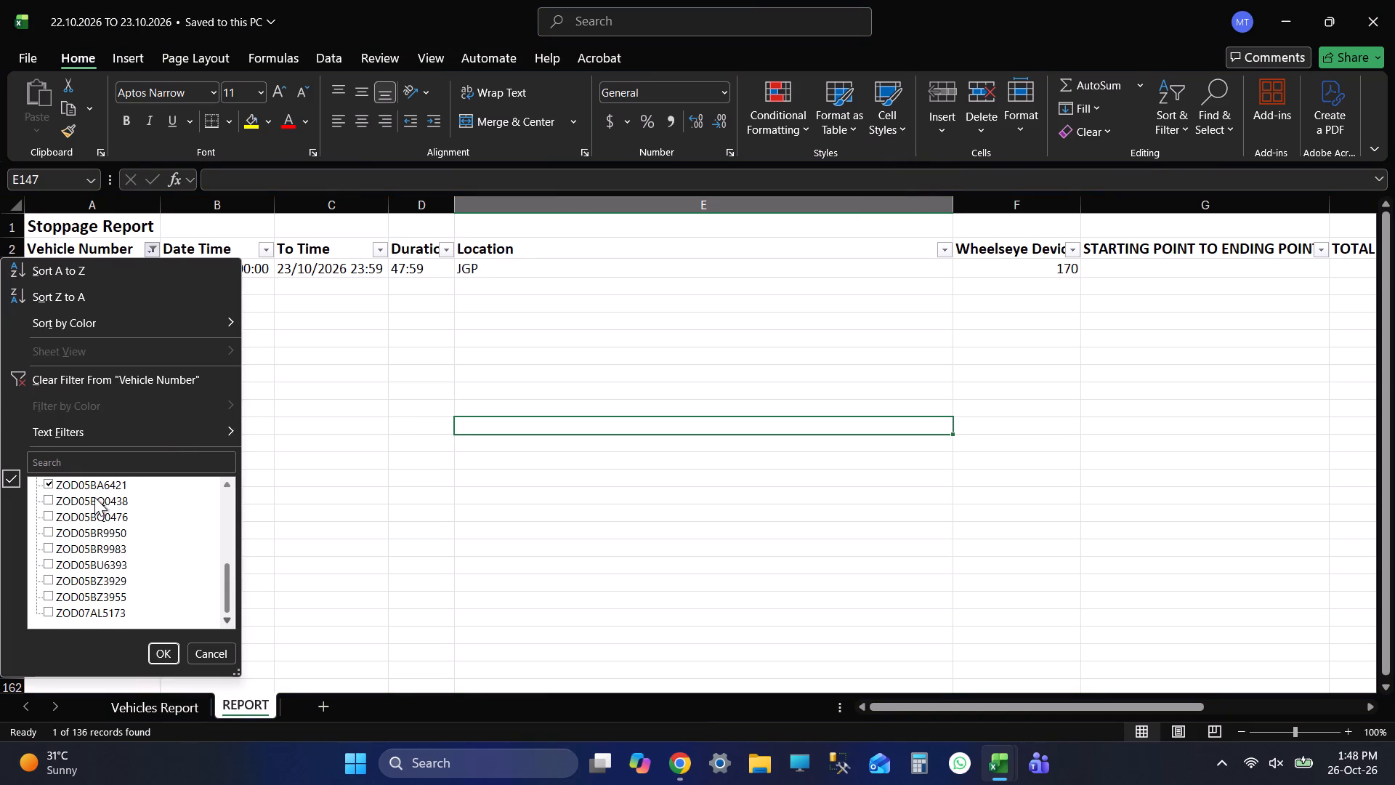
pyautogui.click(78, 482)
pyautogui.click(73, 496)
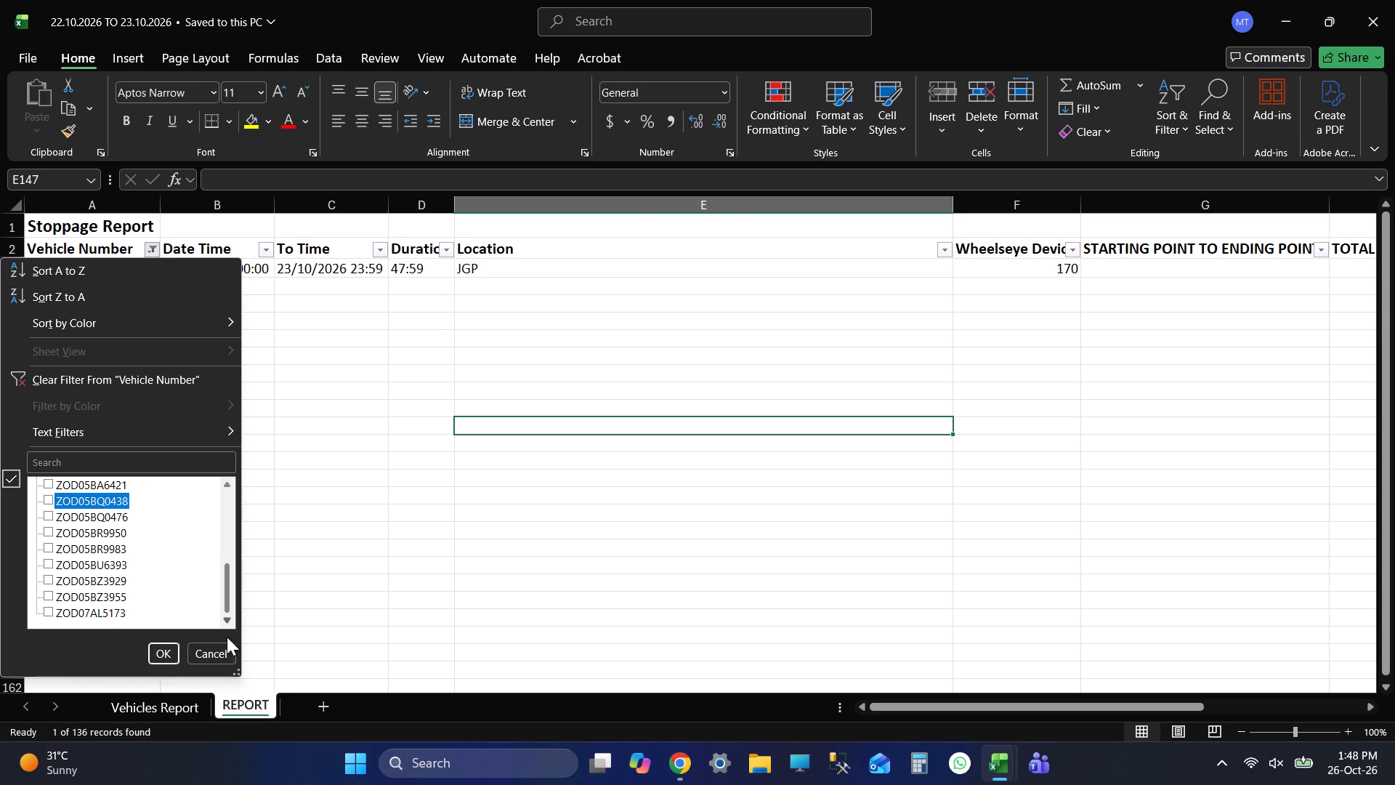
pyautogui.click(166, 648)
pyautogui.click(587, 376)
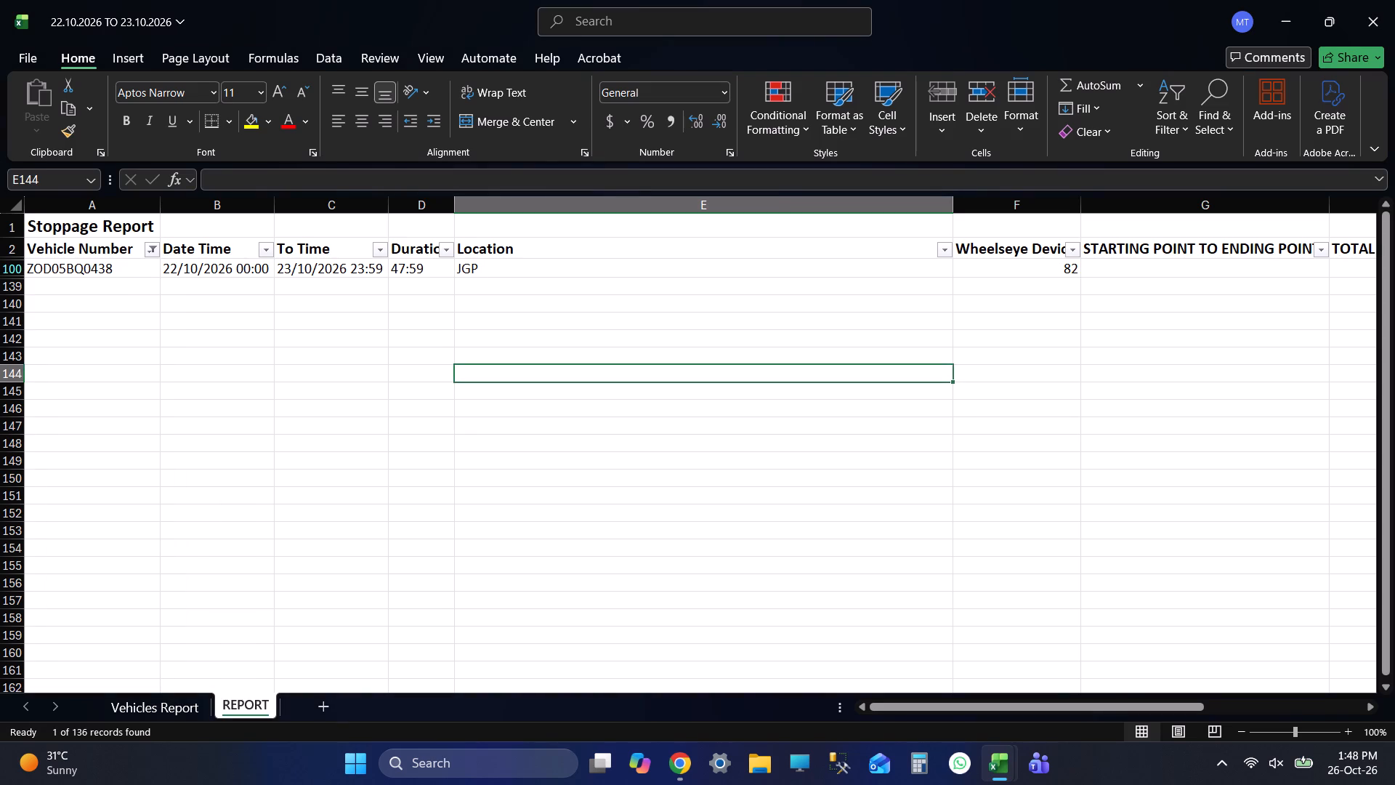
pyautogui.click(120, 336)
pyautogui.hotkey('ctrl', 's')
pyautogui.hotkey('ctrl', 's')
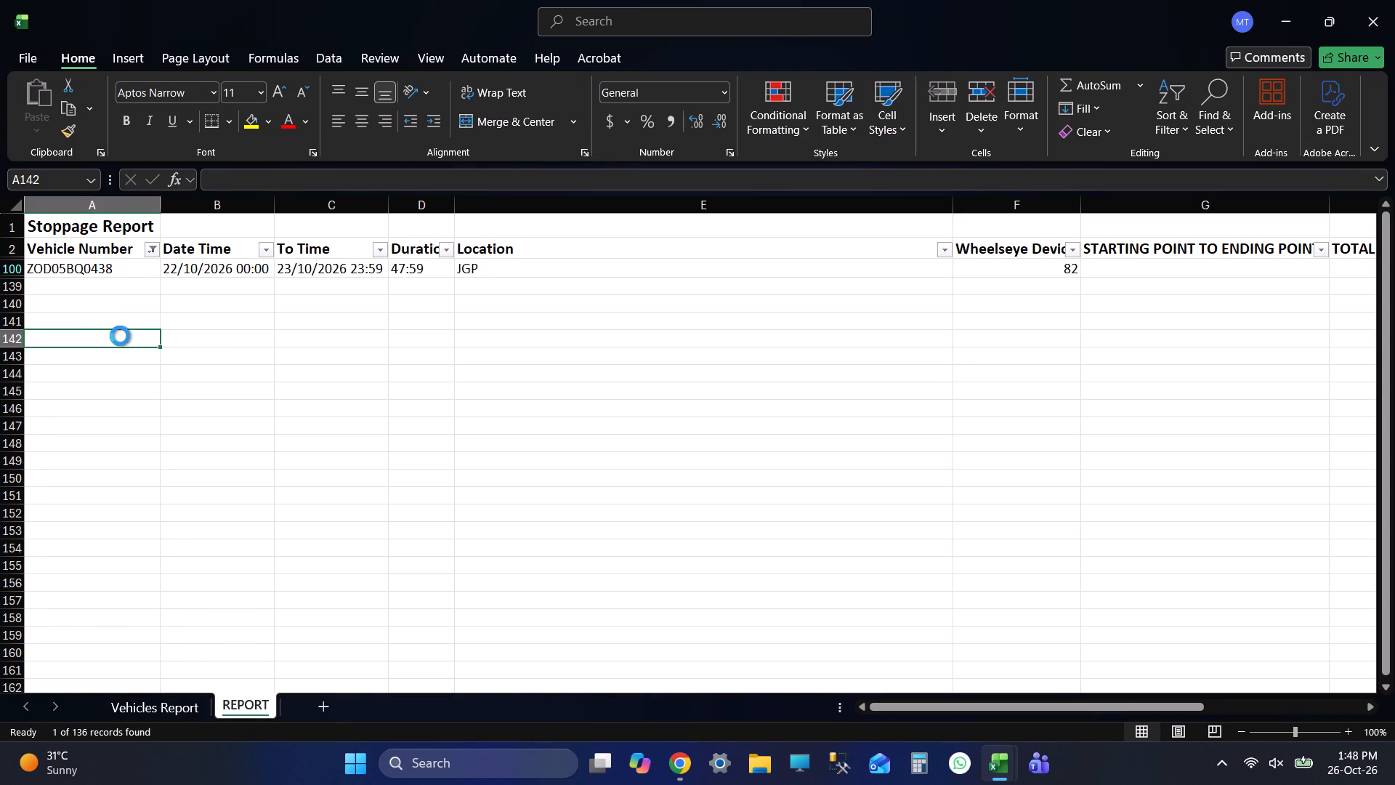
pyautogui.hotkey('ctrl', 's')
pyautogui.hotkey('ctrl', 's')
pyautogui.hotkey('ctrl', 's')
pyautogui.hotkey('ctrl', 's')
pyautogui.click(149, 254)
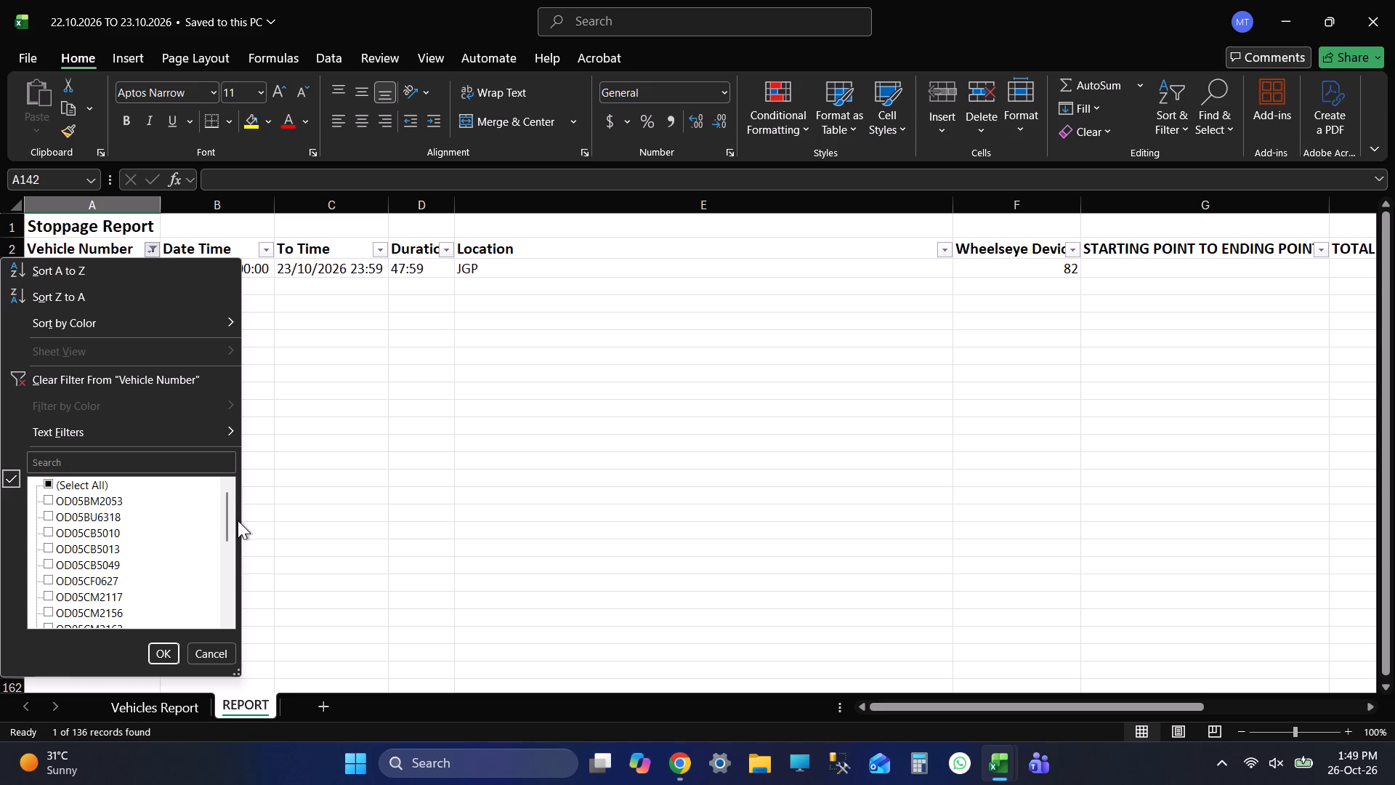
pyautogui.moveTo(225, 503); pyautogui.dragTo(216, 613)
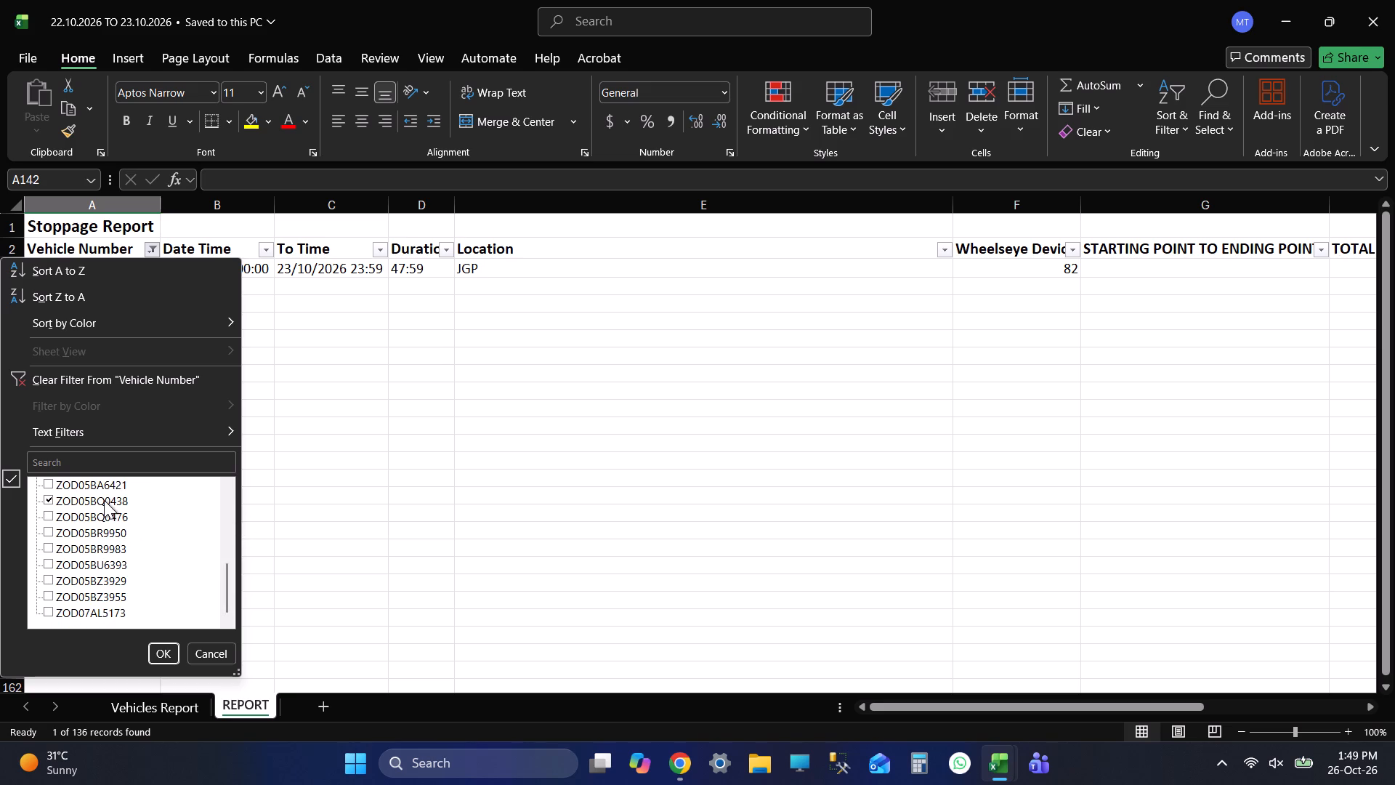
pyautogui.click(104, 500)
pyautogui.click(56, 511)
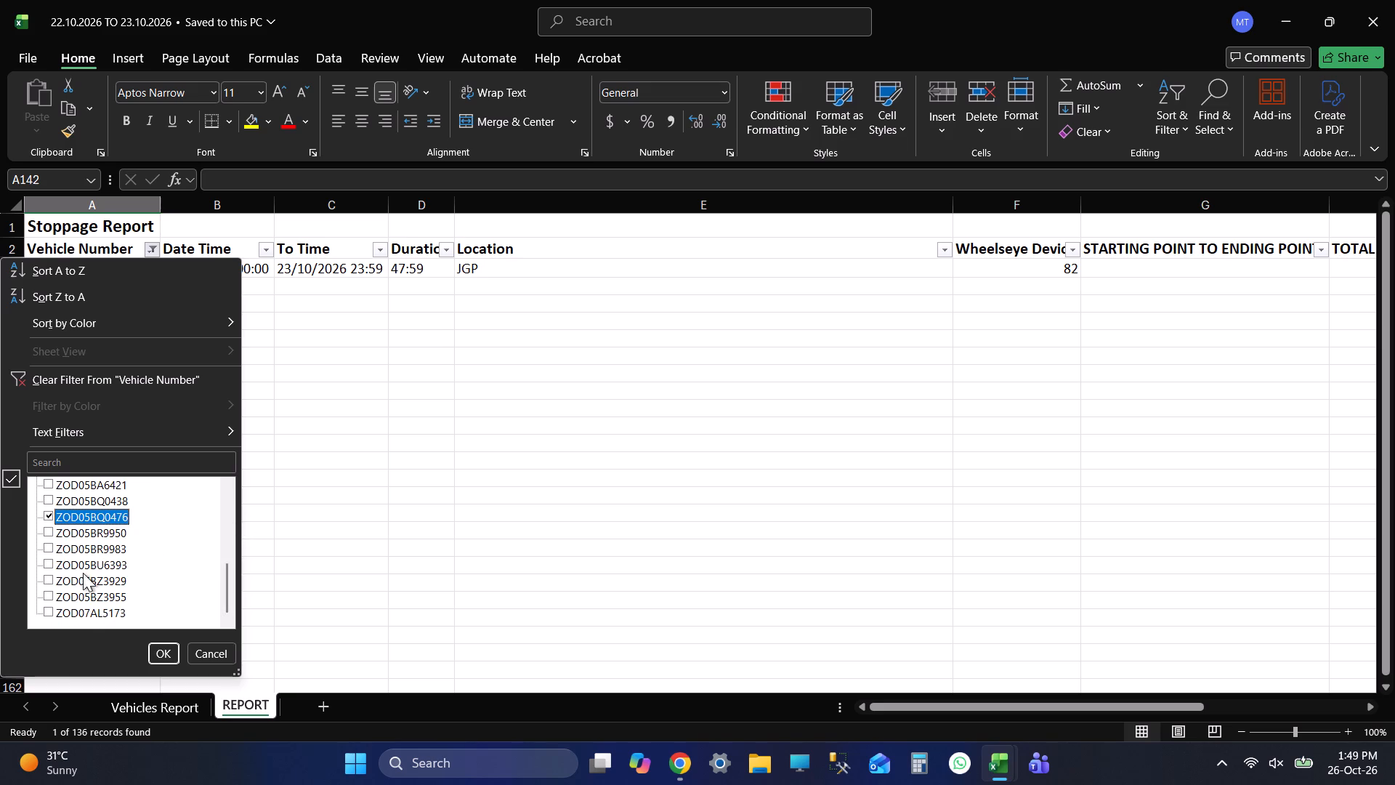
pyautogui.click(159, 649)
pyautogui.click(479, 400)
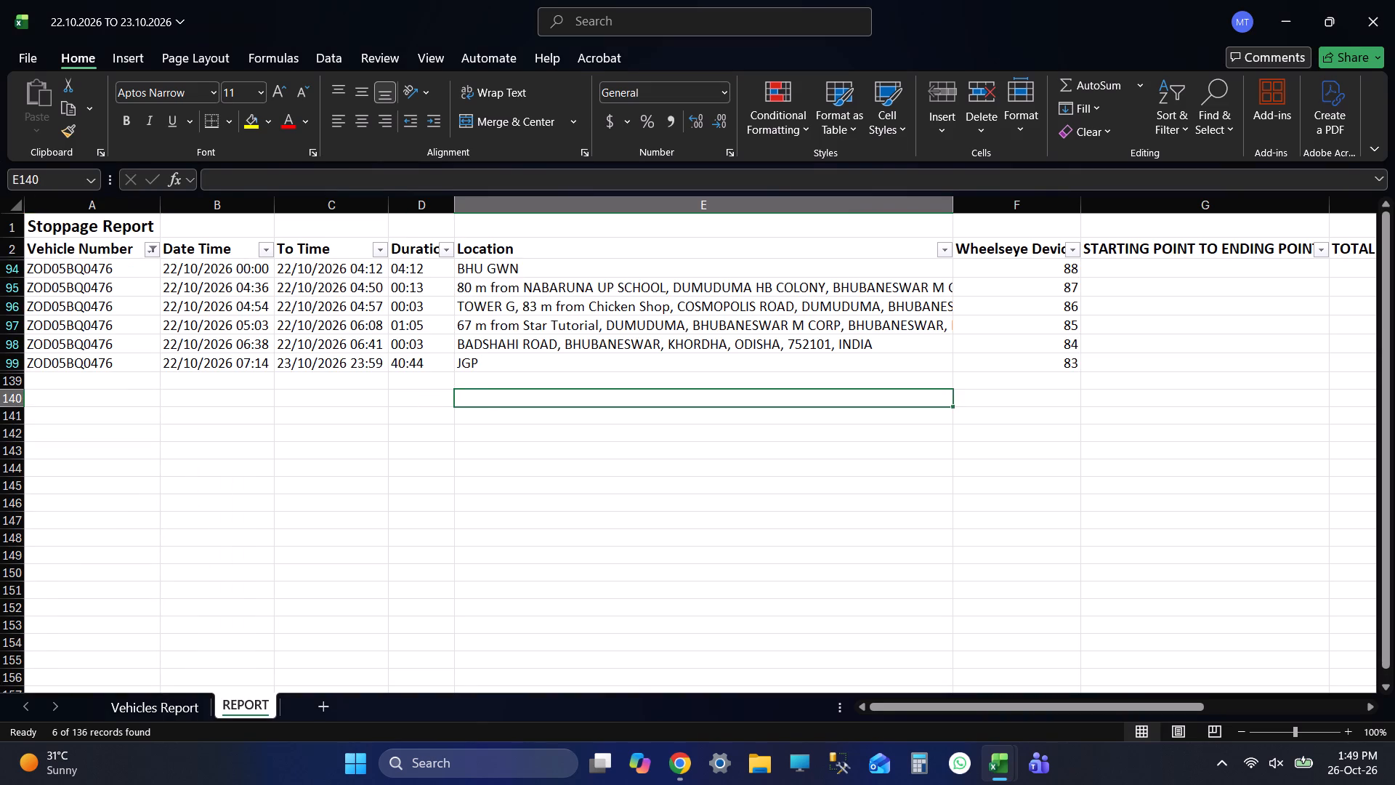
pyautogui.hotkey('ctrl', 's')
pyautogui.hotkey('ctrl', 's')
pyautogui.hotkey('ctrl', 's')
pyautogui.hotkey('ctrl', 's')
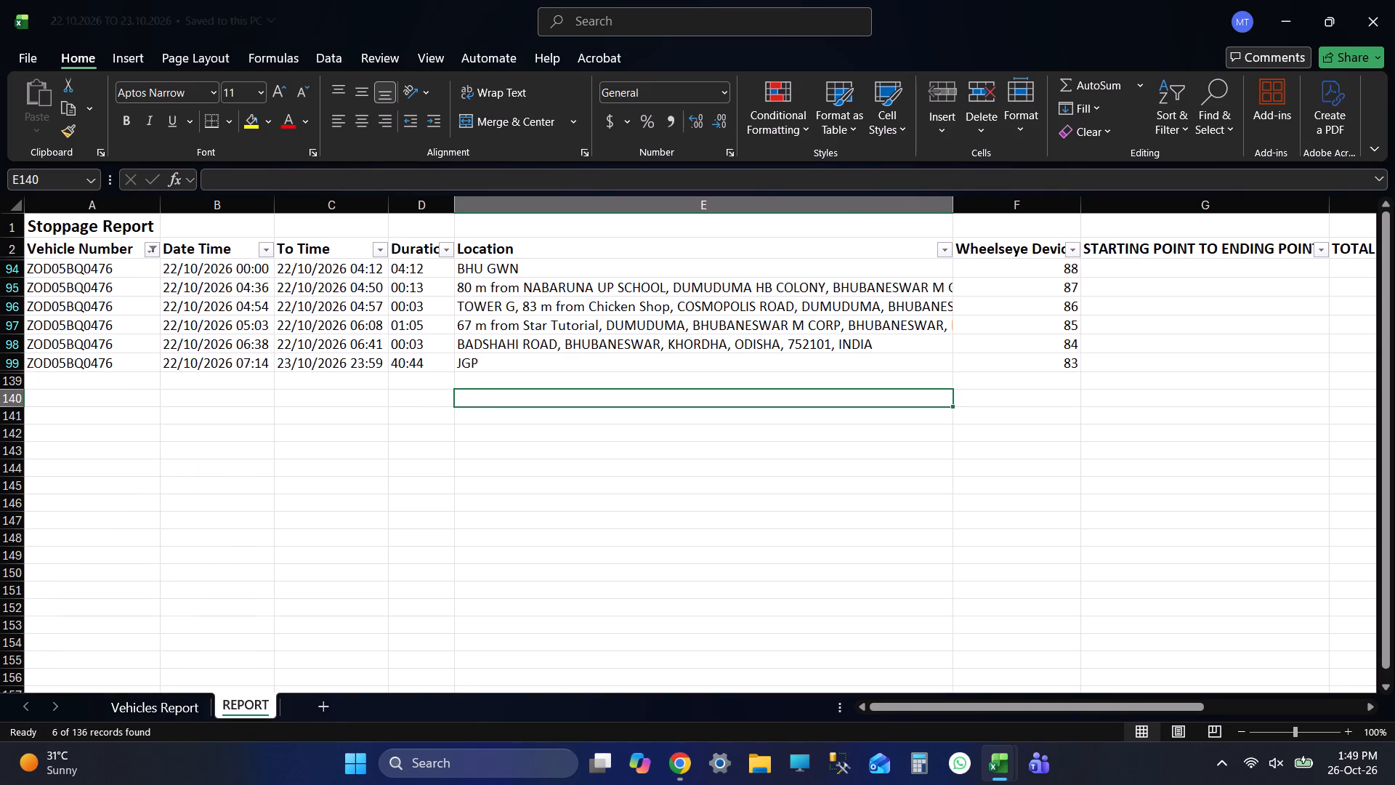
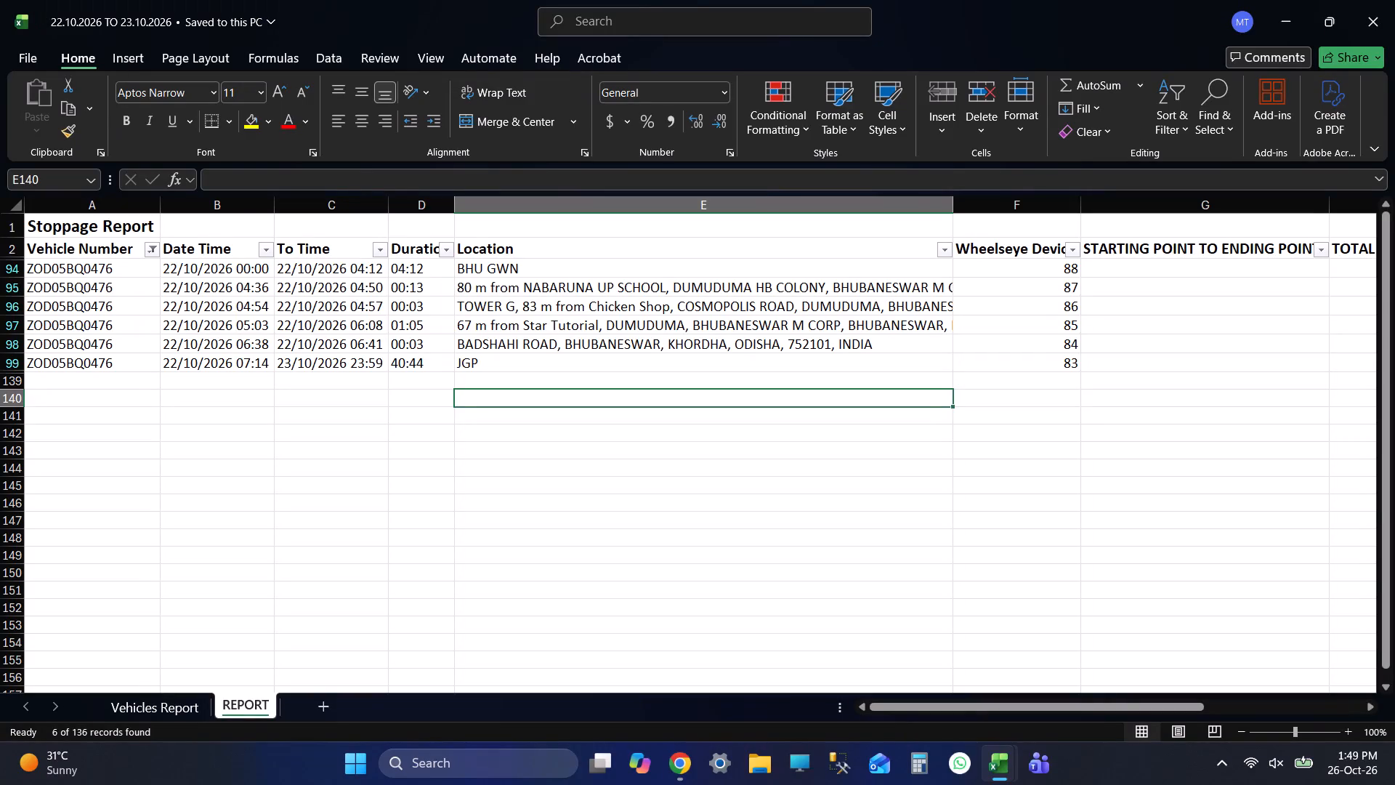
pyautogui.click(78, 278)
pyautogui.hotkey('ctrl', 'c')
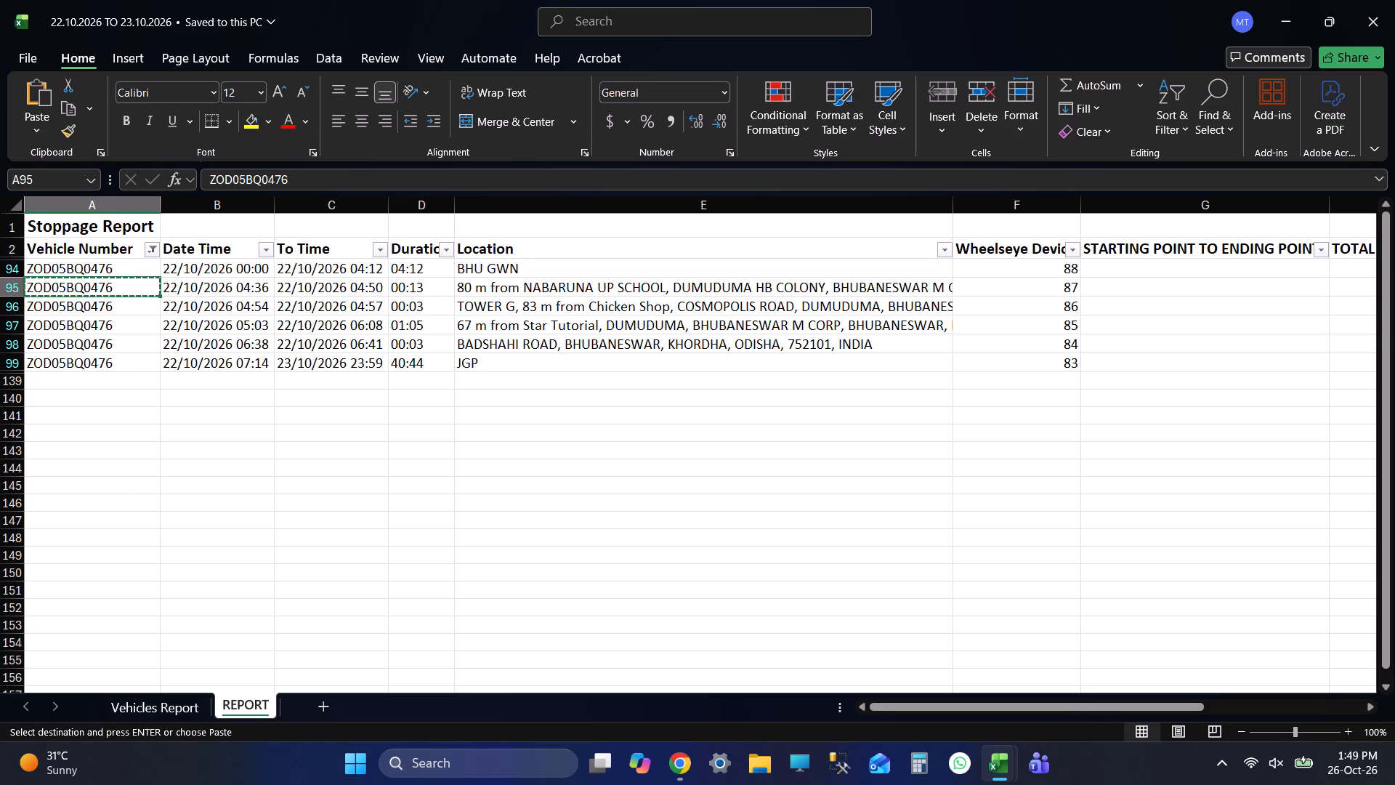
pyautogui.hotkey('ctrl', 'c')
pyautogui.hotkey('alt', 'Tab')
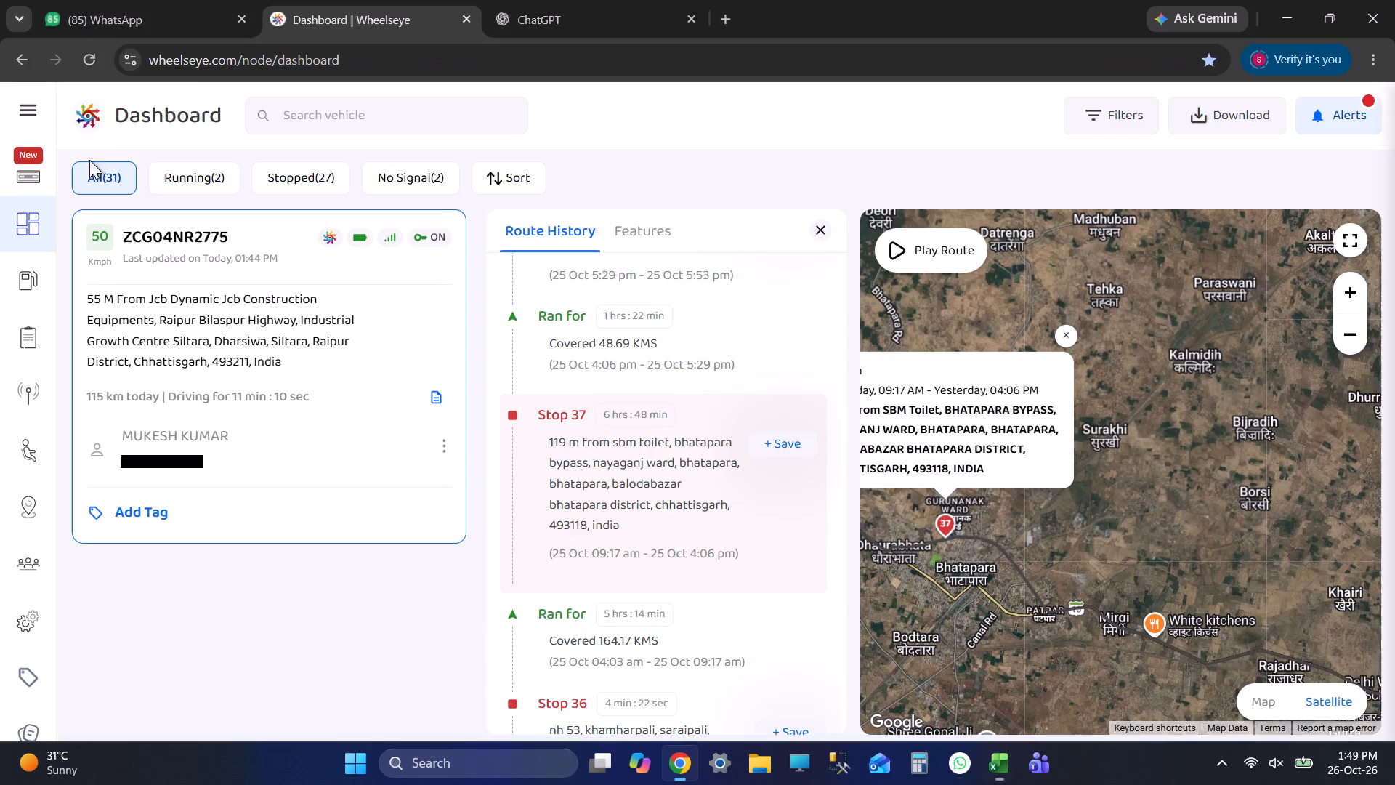
pyautogui.click(295, 97)
pyautogui.hotkey('ctrl', 'v')
pyautogui.press('Return')
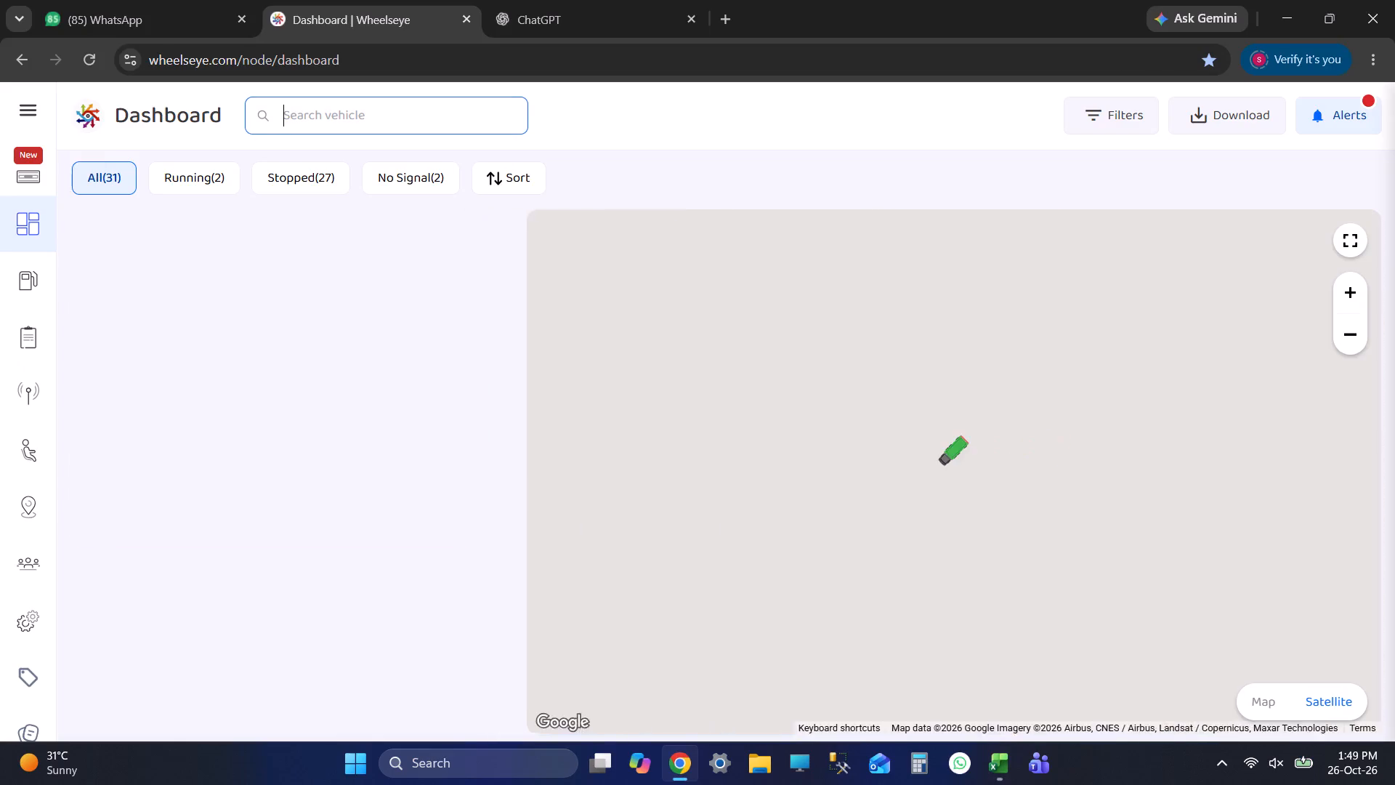
pyautogui.click(276, 307)
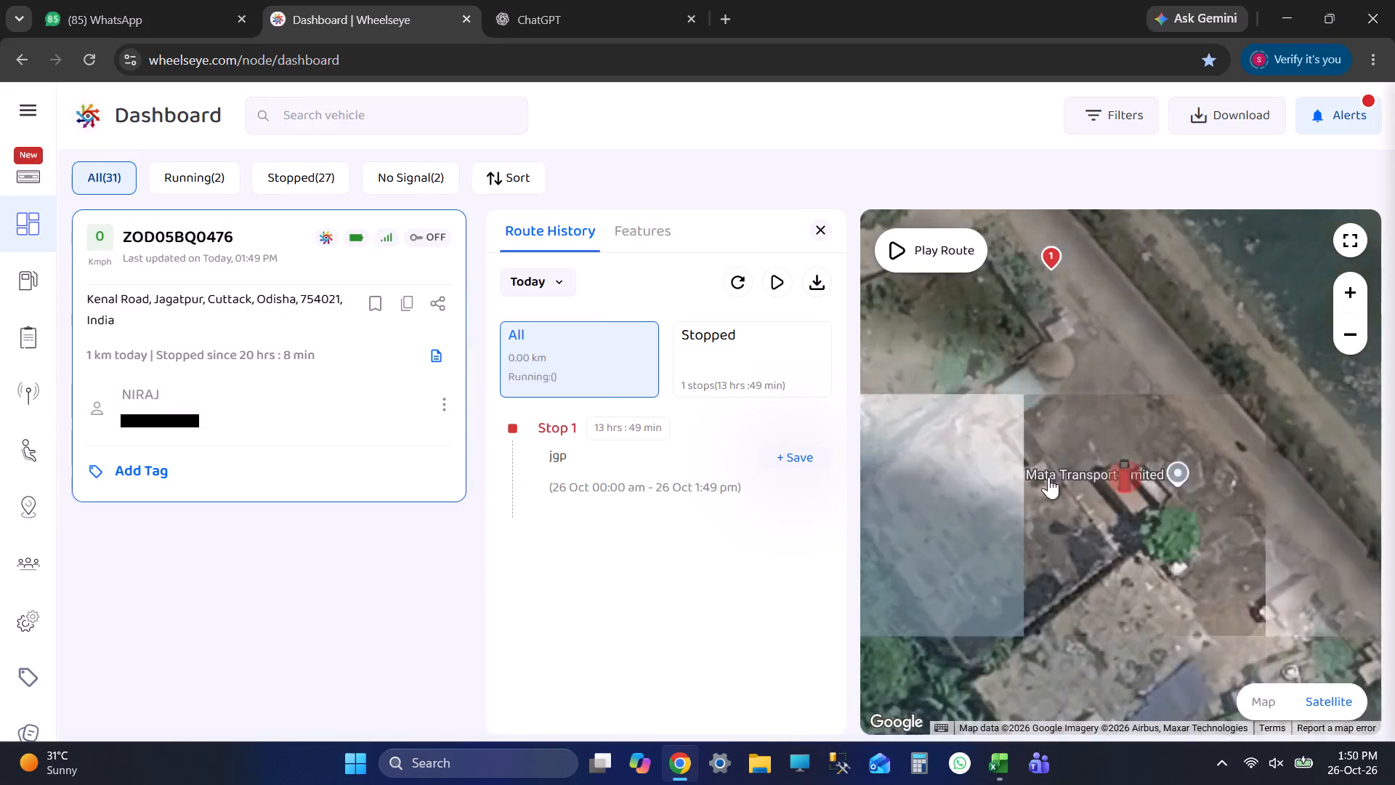
pyautogui.scroll(-17, 1072, 485)
pyautogui.scroll(-5, 1089, 493)
pyautogui.scroll(1, 1089, 493)
pyautogui.scroll(-6, 1089, 493)
pyautogui.click(716, 467)
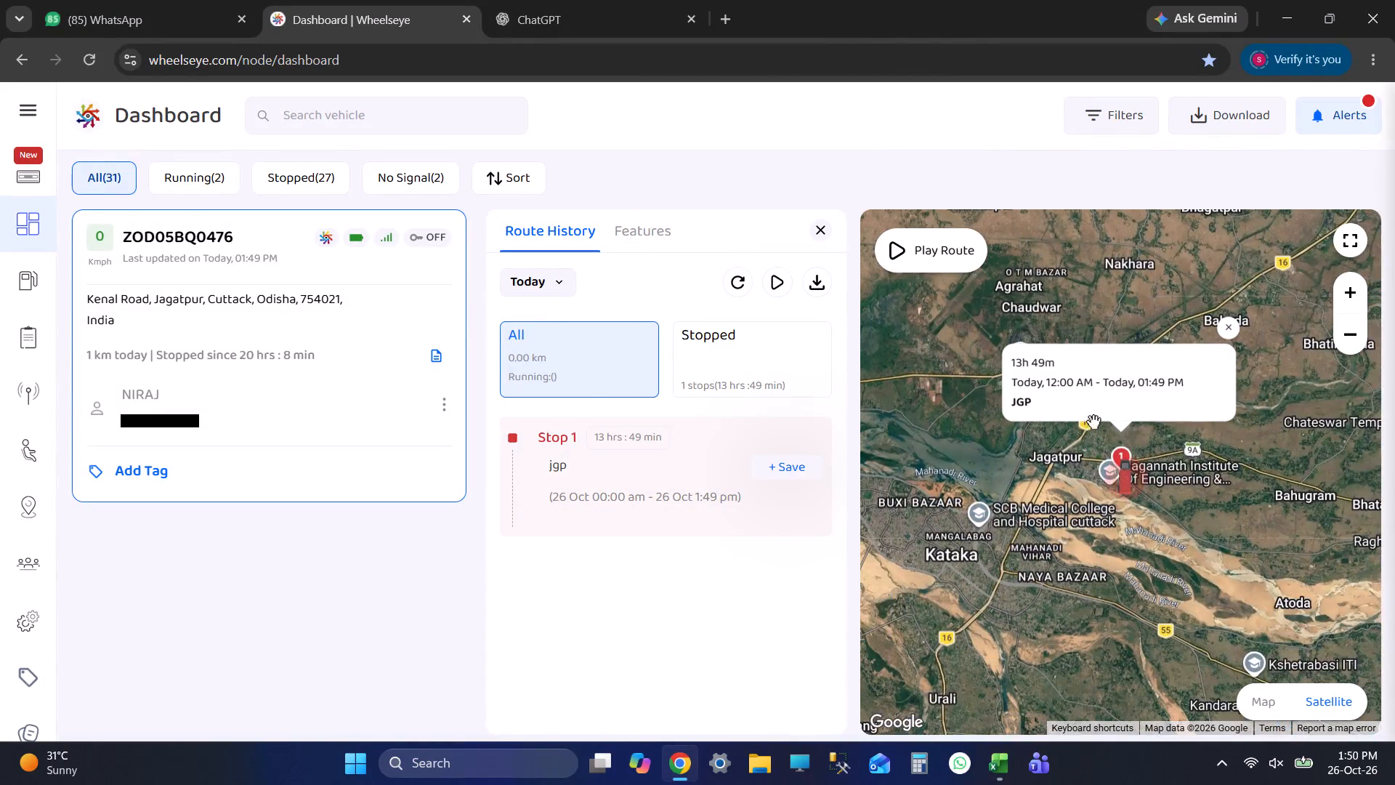
pyautogui.scroll(3, 1177, 480)
# Show the route history for the last 7 days and locate Stop 33 on the map.
pyautogui.doubleClick(557, 263)
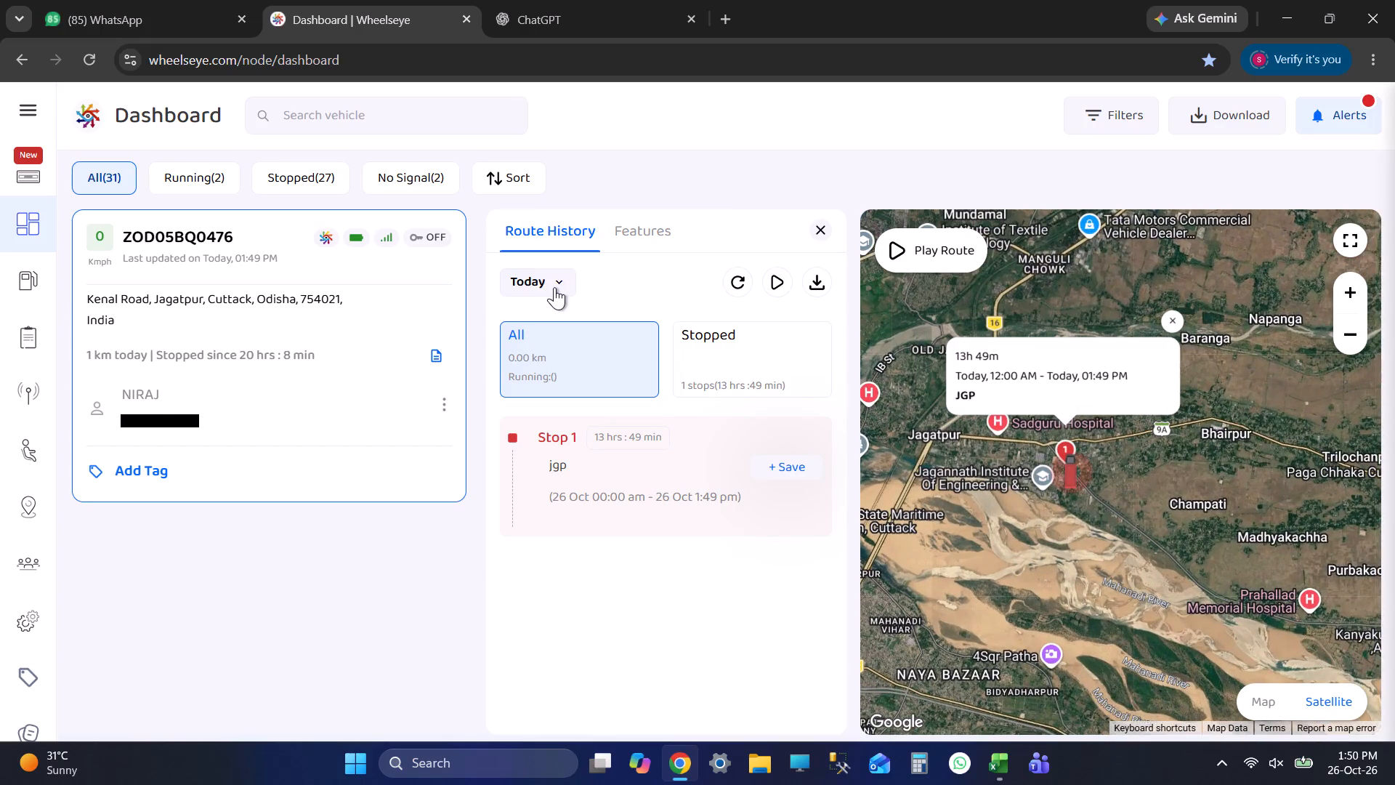
pyautogui.click(554, 287)
pyautogui.click(539, 427)
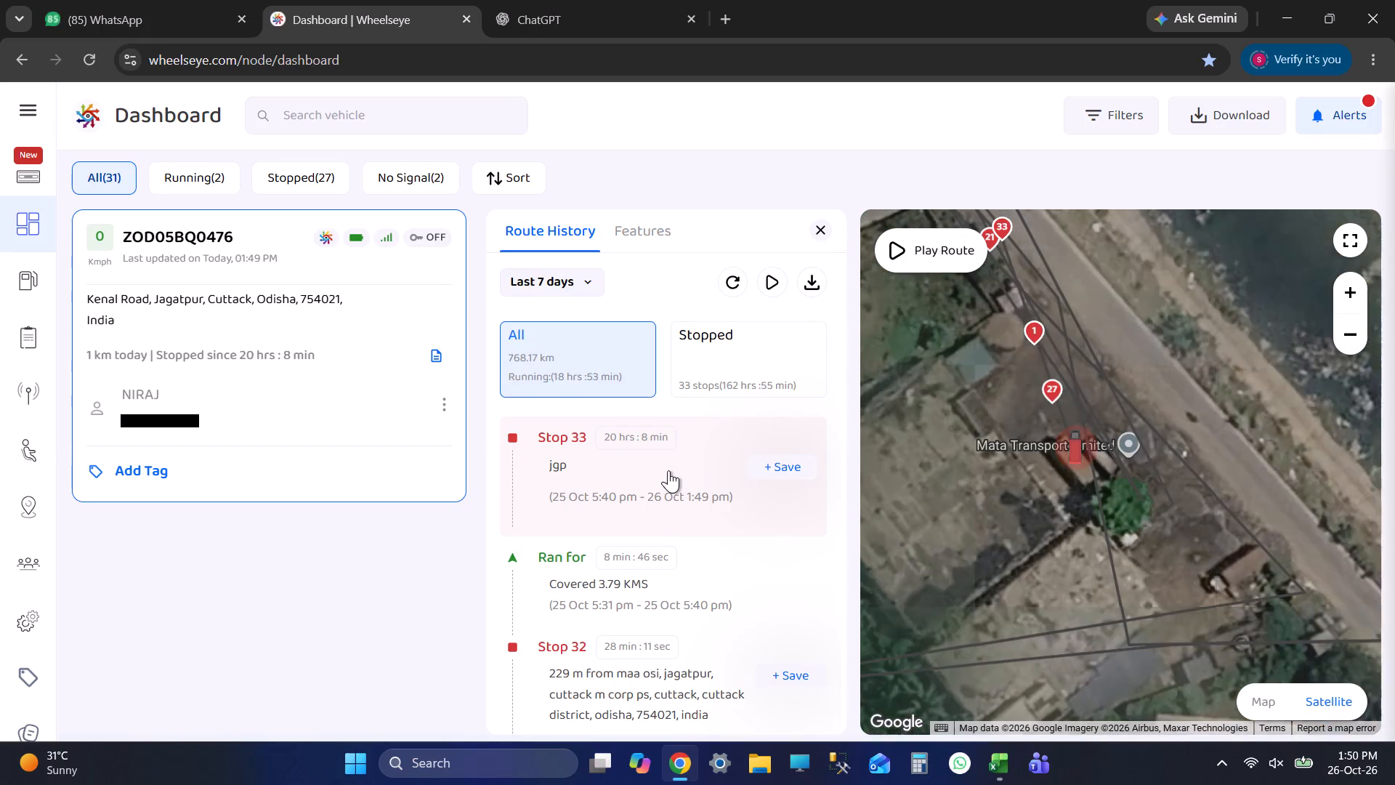
pyautogui.click(666, 470)
pyautogui.scroll(-14, 1170, 500)
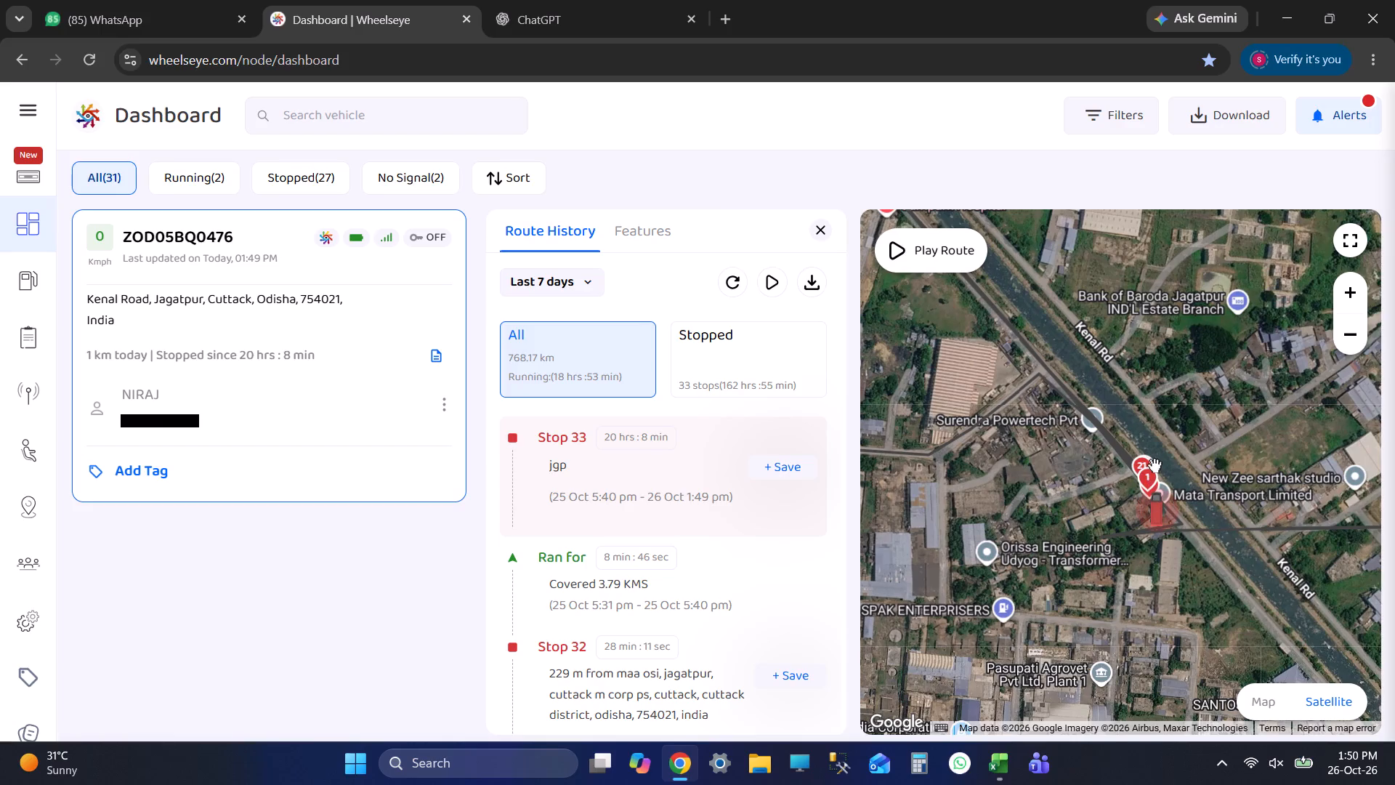
pyautogui.scroll(-8, 1159, 465)
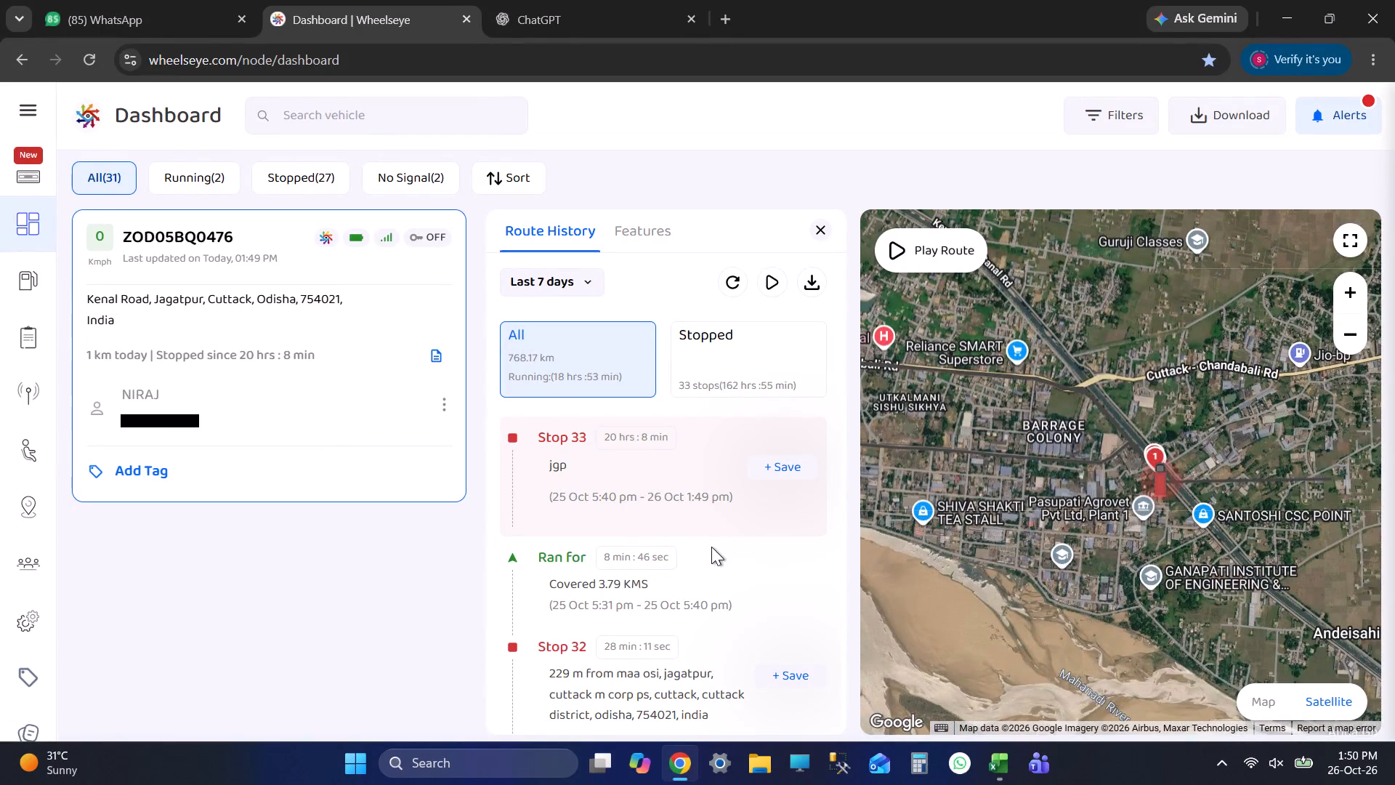
# Trace the route history back to Stop 21, starting 22 October, and compare it with the vehicle's rows in the Excel stoppage report.
pyautogui.hotkey('alt', 'Tab')
pyautogui.hotkey('alt', 'Tab')
pyautogui.scroll(-7, 711, 547)
pyautogui.click(586, 495)
pyautogui.scroll(-4, 687, 522)
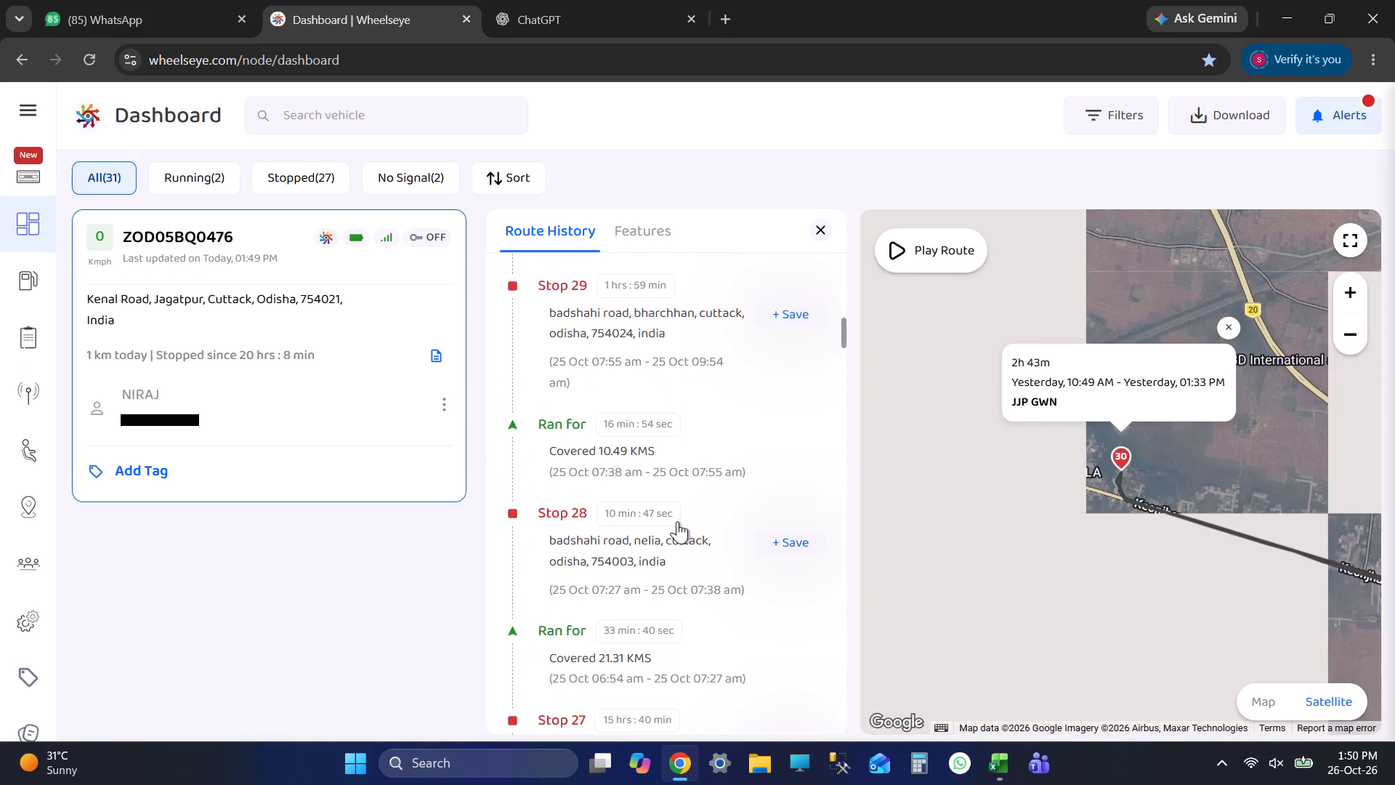
pyautogui.scroll(-7, 660, 561)
pyautogui.scroll(1, 714, 611)
pyautogui.scroll(-3, 716, 613)
pyautogui.scroll(1, 716, 601)
pyautogui.scroll(-4, 716, 601)
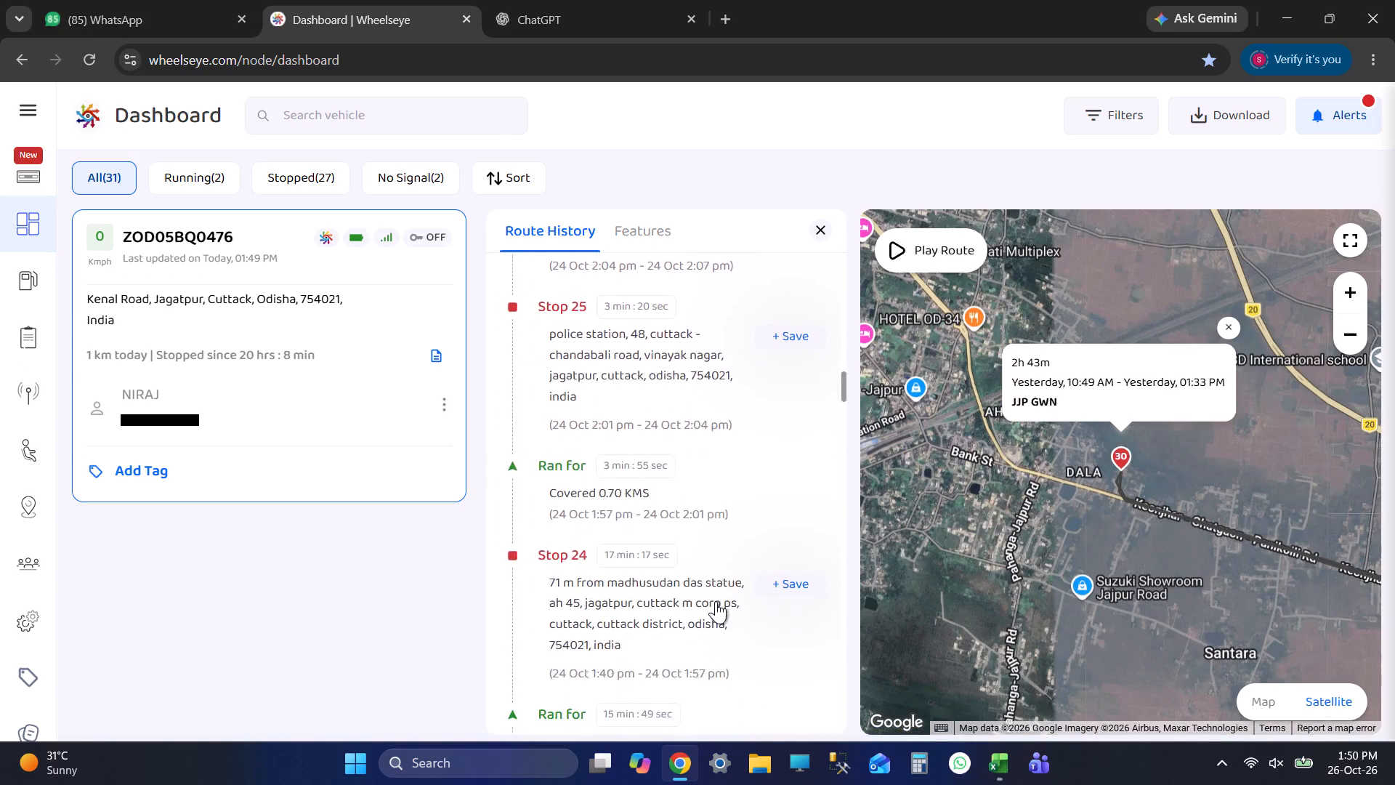
pyautogui.scroll(-4, 716, 601)
pyautogui.click(685, 430)
pyautogui.hotkey('alt', 'Tab')
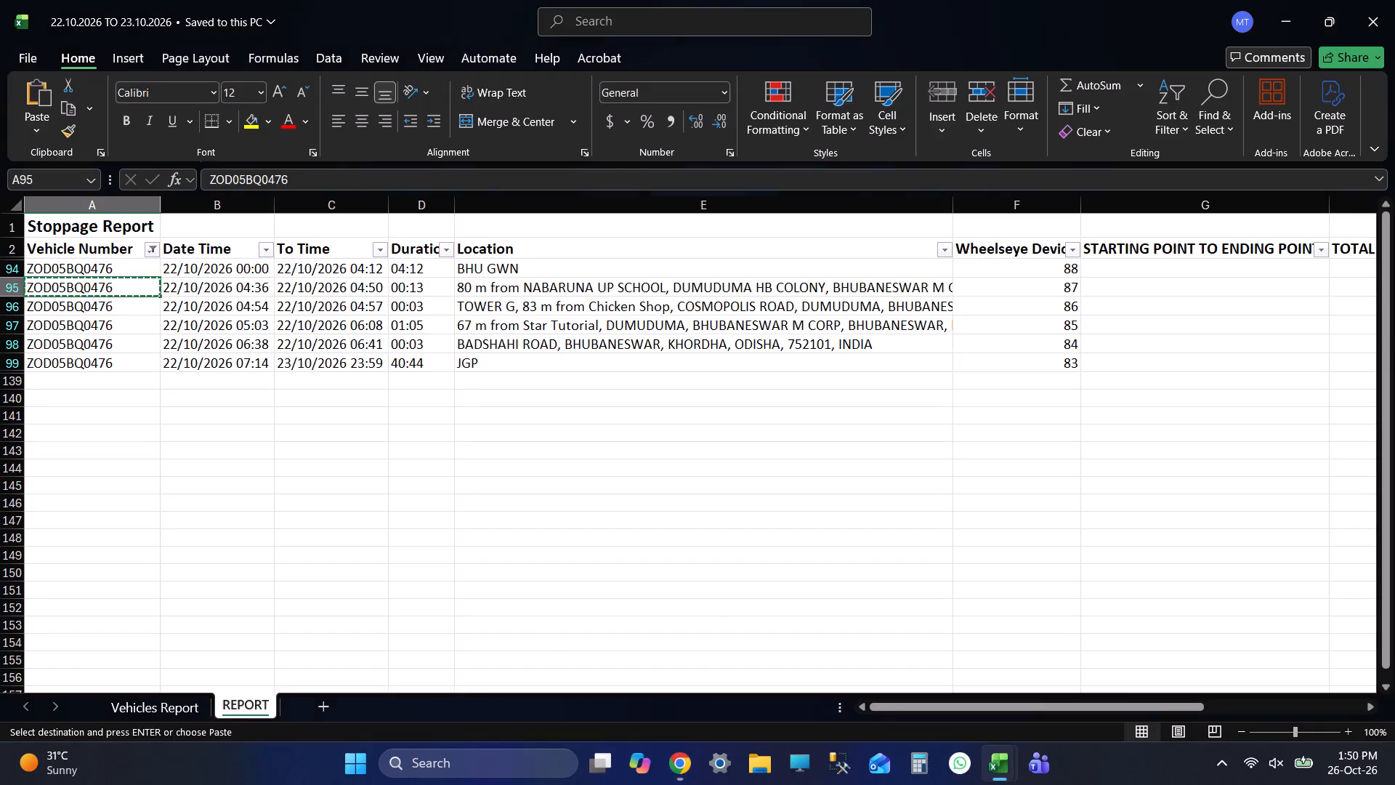
pyautogui.hotkey('alt', 'Tab')
pyautogui.scroll(-2, 660, 480)
pyautogui.click(646, 544)
pyautogui.hotkey('alt', 'Tab')
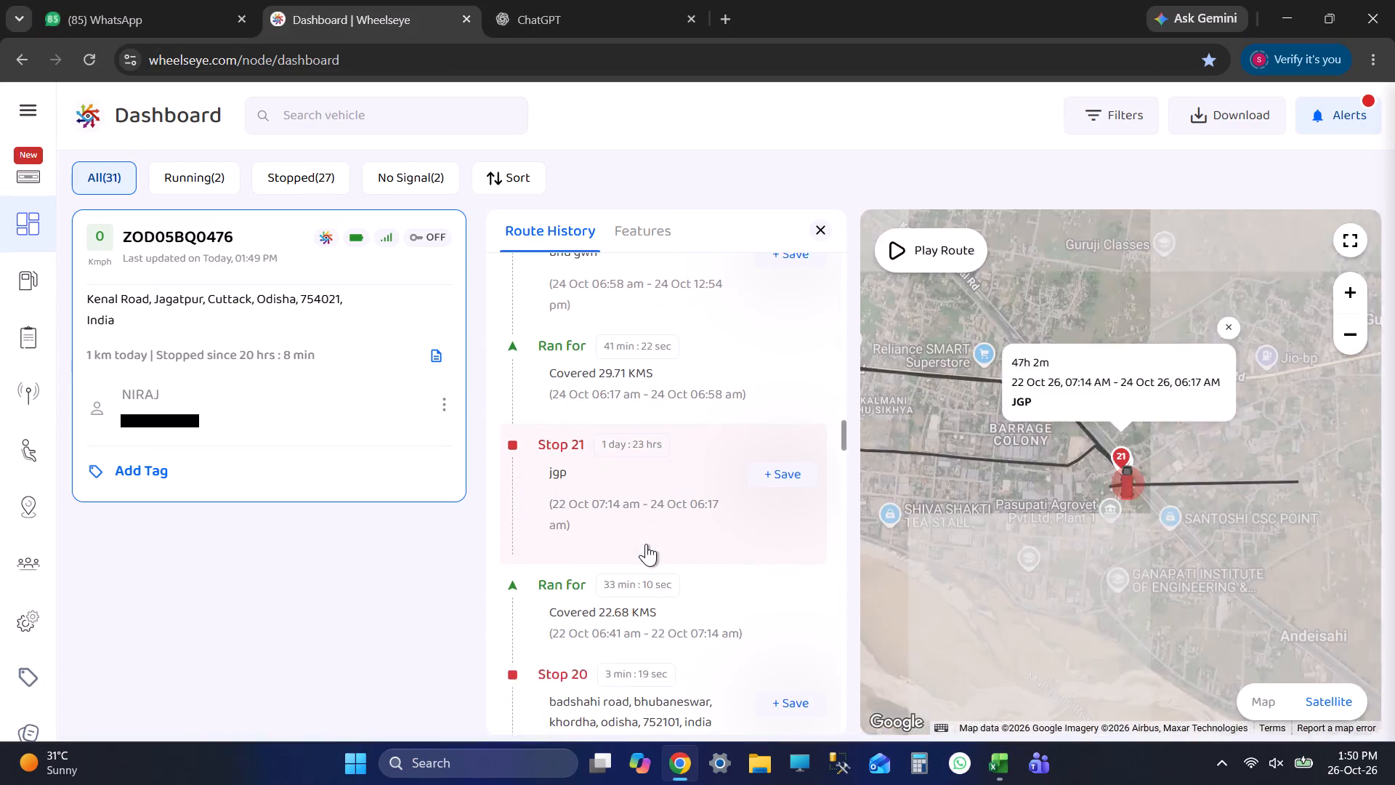
pyautogui.hotkey('alt', 'Tab')
# Locate Stop 19 near Star Tutorial, Dumuduma, on the map and examine the surrounding Bhubaneswar stops.
pyautogui.scroll(-5, 646, 544)
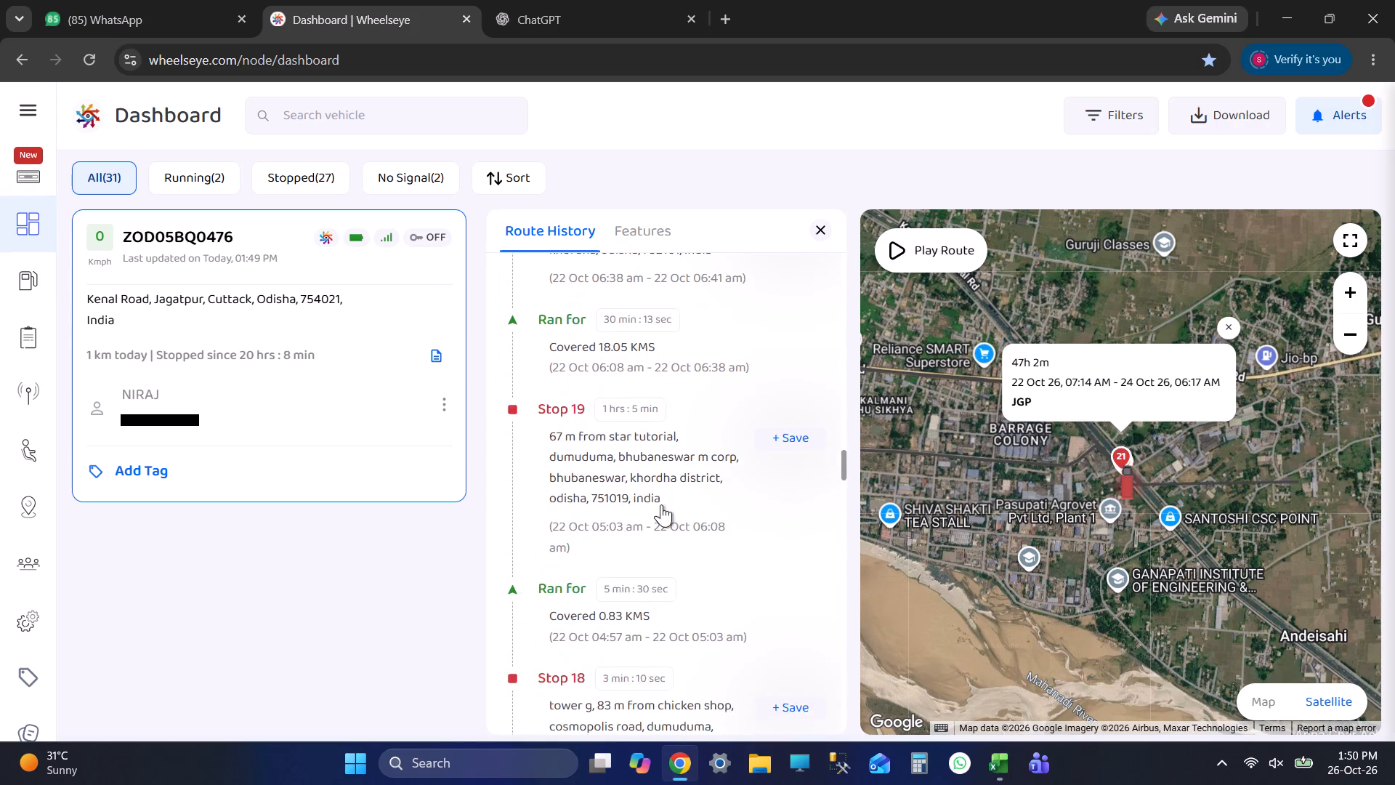
pyautogui.click(661, 504)
pyautogui.scroll(-1, 697, 518)
pyautogui.scroll(-1, 1132, 451)
pyautogui.scroll(1, 1132, 451)
pyautogui.scroll(-2, 1132, 451)
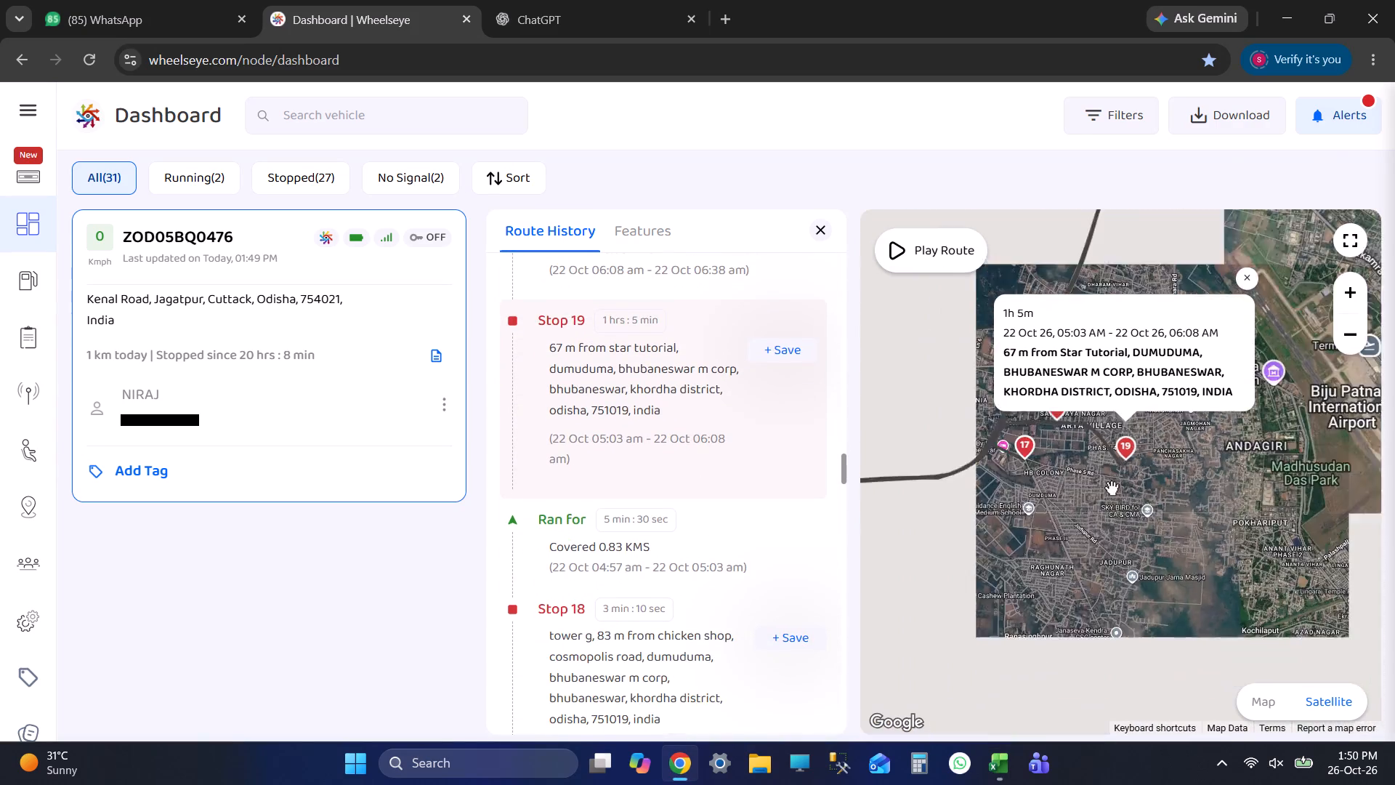
pyautogui.scroll(-1, 1112, 488)
pyautogui.scroll(1, 1115, 480)
pyautogui.scroll(-3, 1115, 483)
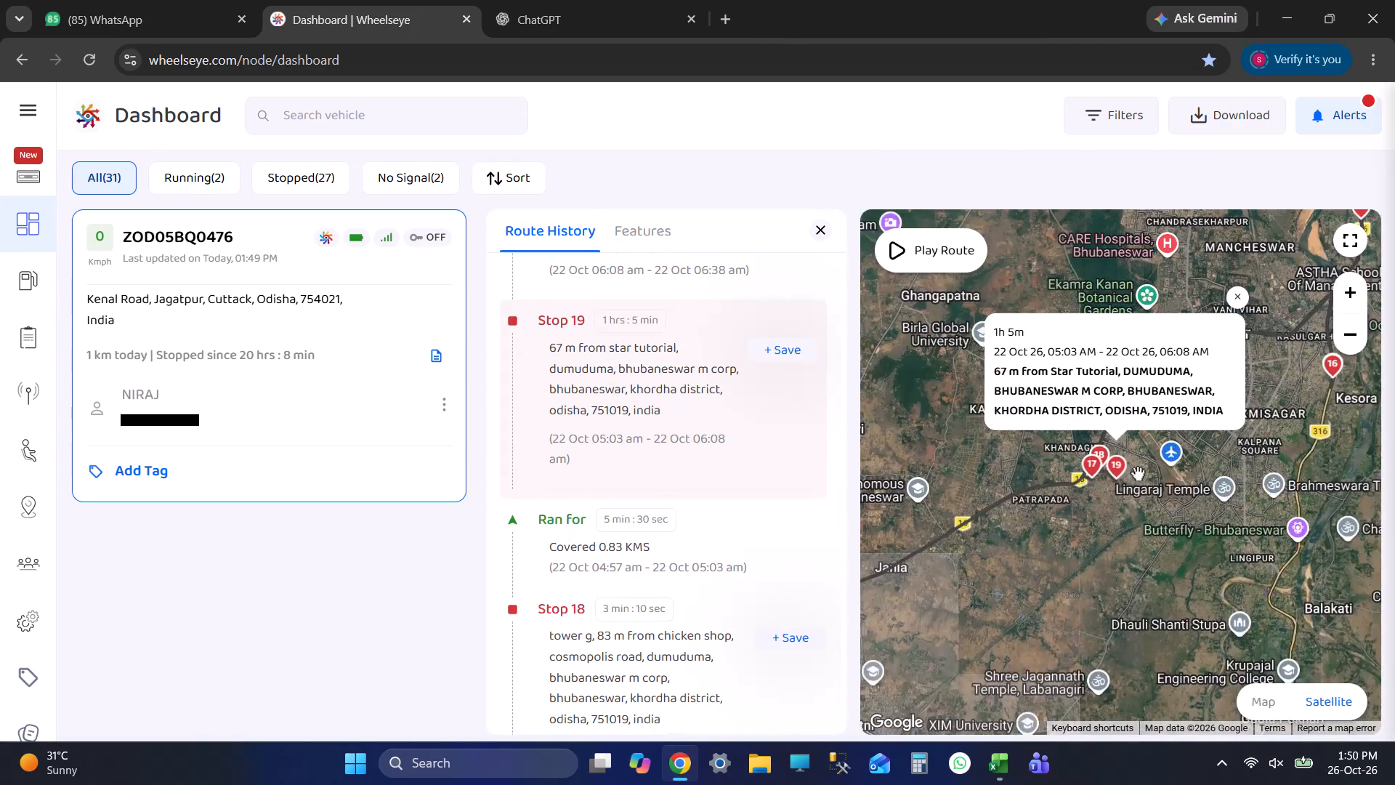
pyautogui.moveTo(1141, 467); pyautogui.dragTo(1118, 546)
pyautogui.click(1208, 381)
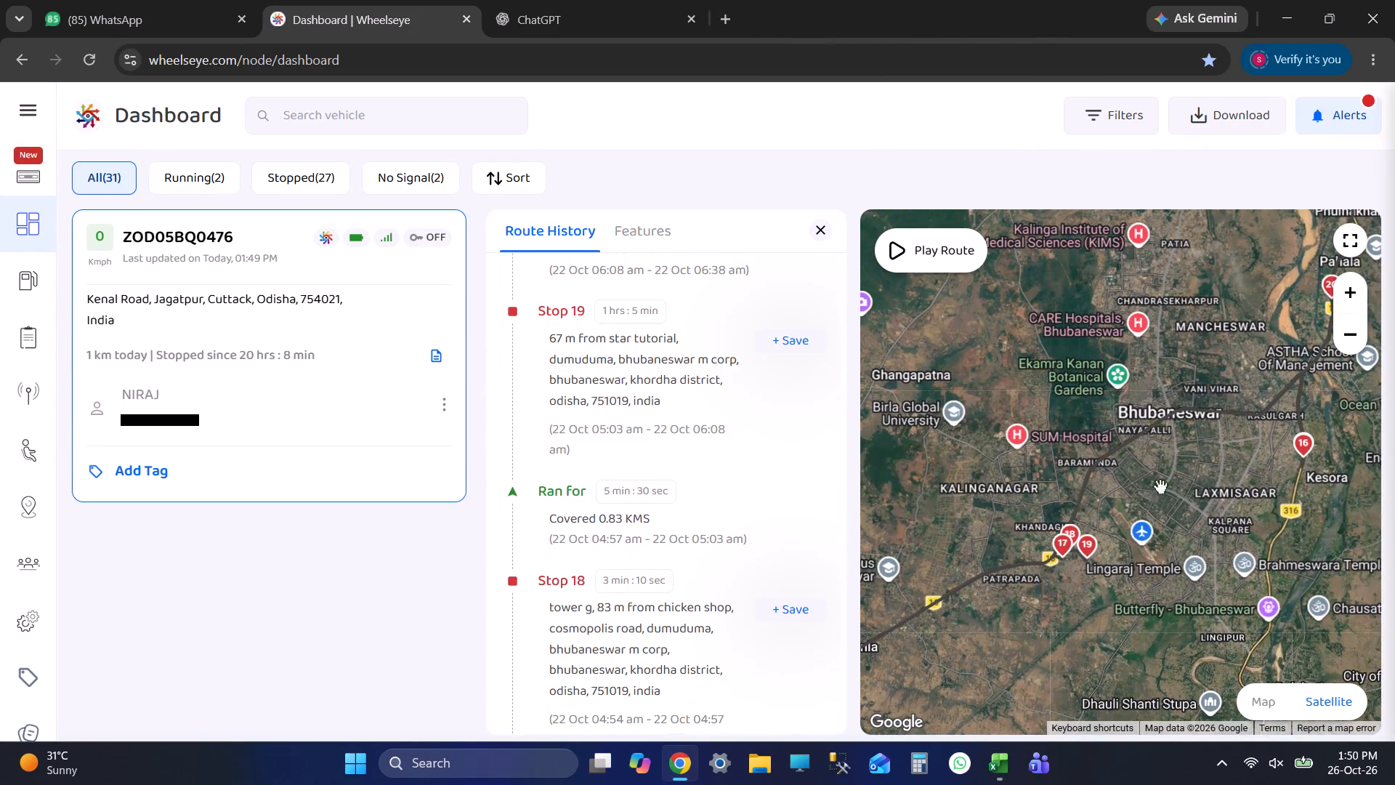
pyautogui.scroll(4, 1079, 558)
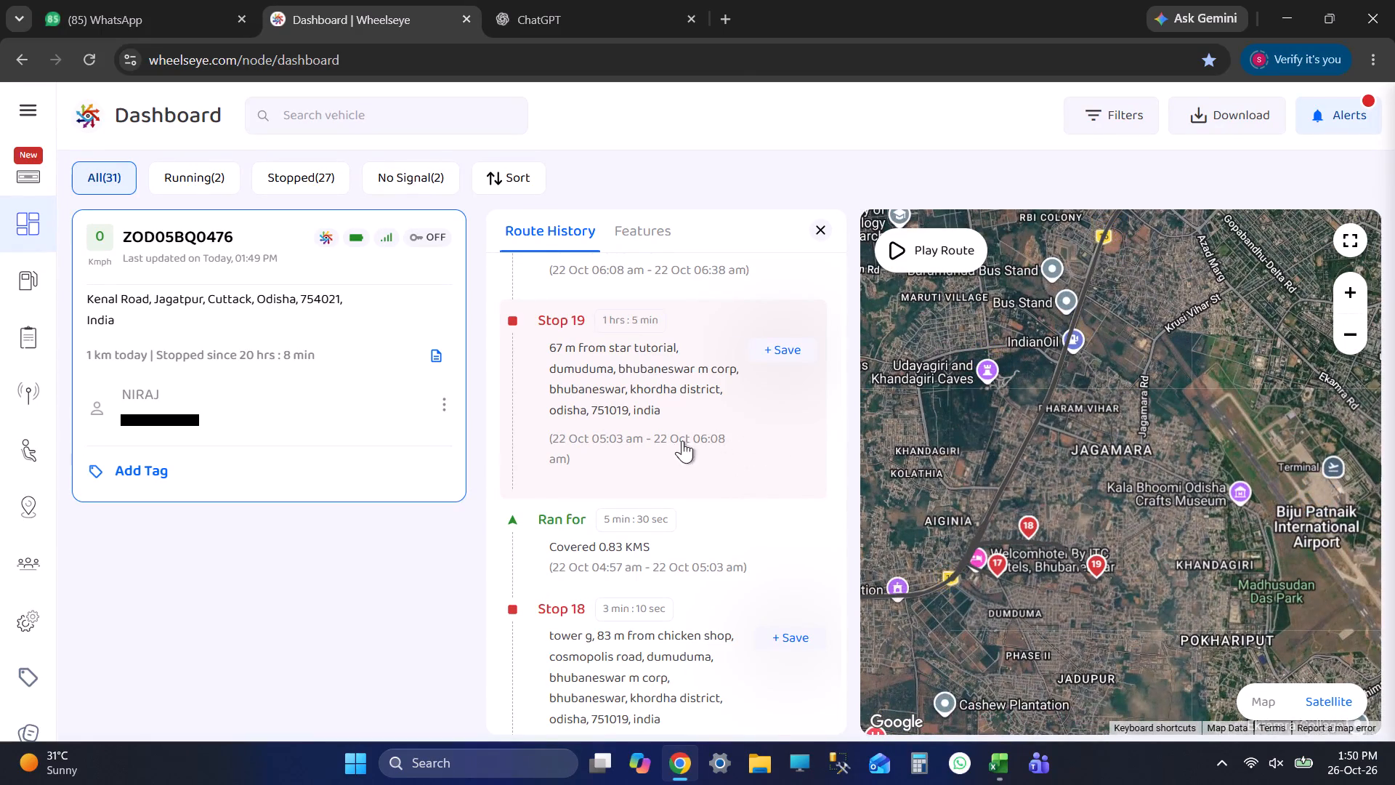
# Review Stops 19, 18, 17 and 16 one by one on the map, back to the BHU GWN stop.
pyautogui.click(657, 383)
pyautogui.scroll(-1, 682, 520)
pyautogui.scroll(-1, 664, 613)
pyautogui.click(659, 562)
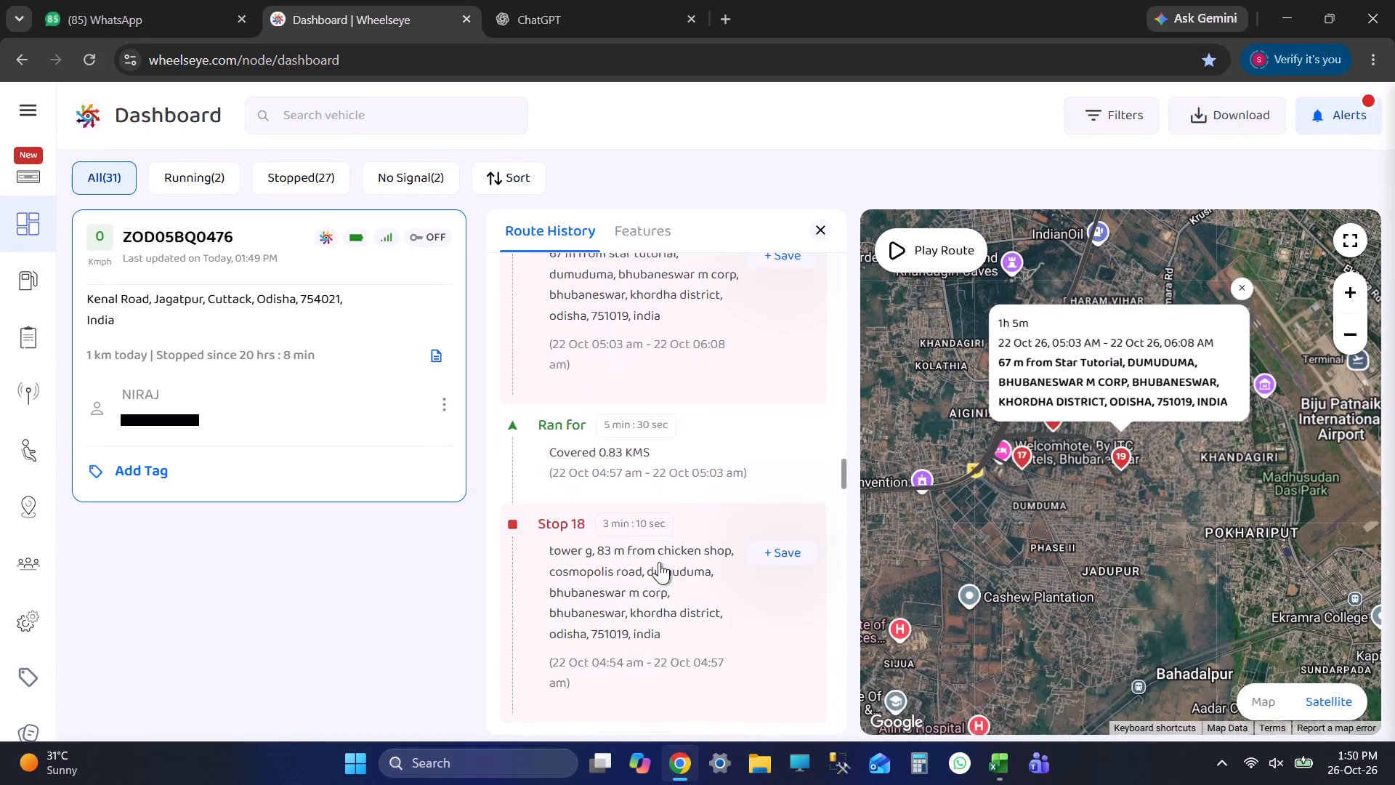
pyautogui.scroll(-2, 659, 562)
pyautogui.click(659, 562)
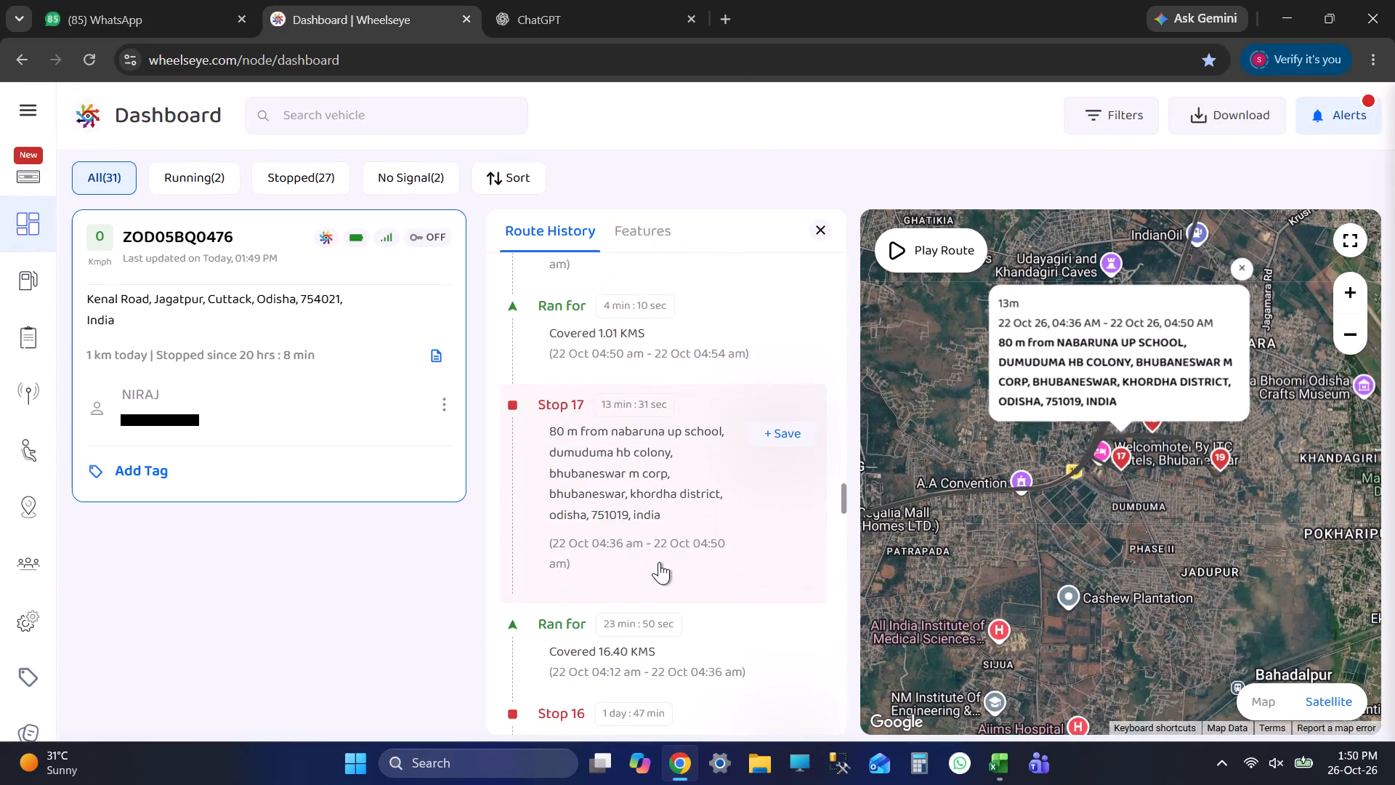
pyautogui.scroll(-3, 659, 562)
pyautogui.click(666, 487)
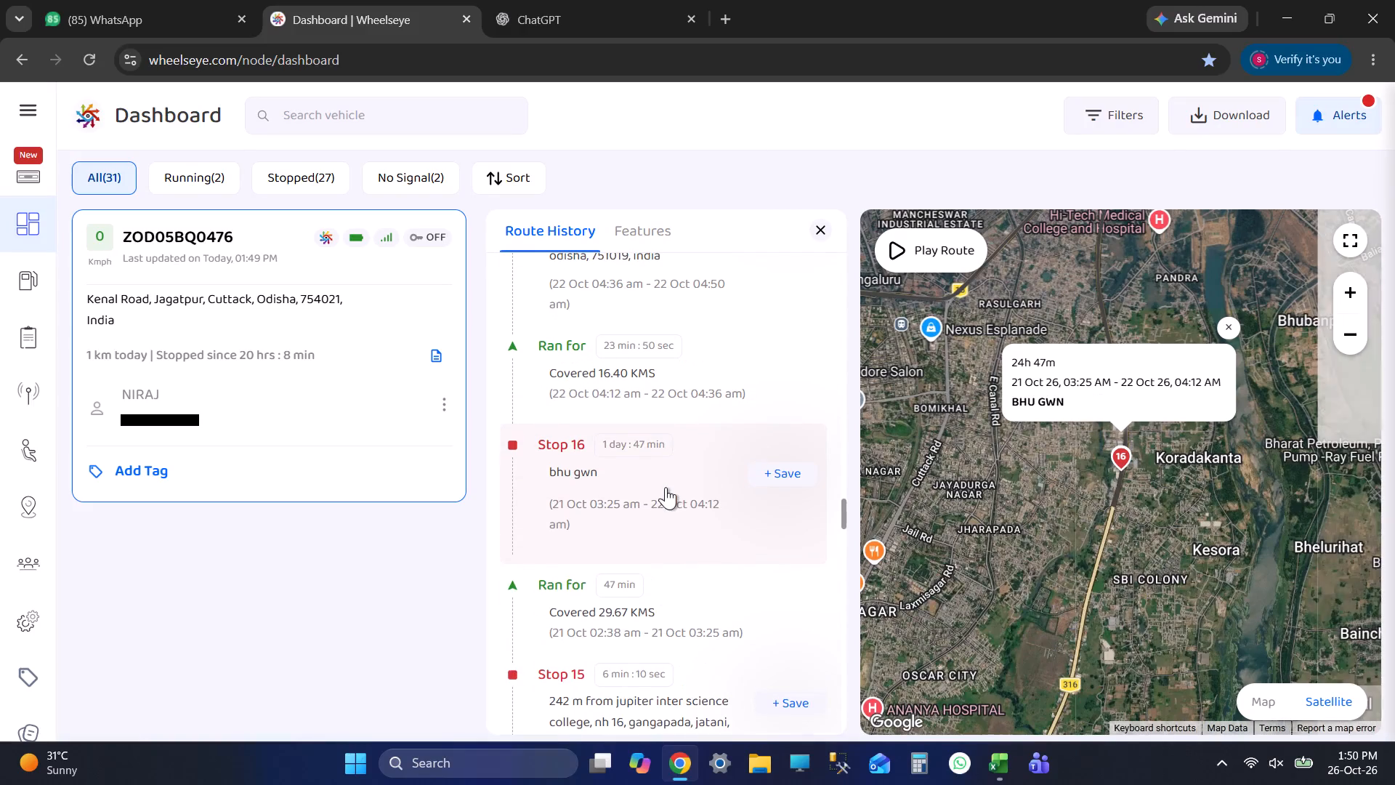
# Follow the stops forward from Stop 17 to Stop 21 at JGP on the map and recheck the Excel stoppage report rows.
pyautogui.scroll(3, 666, 487)
pyautogui.click(666, 487)
pyautogui.scroll(3, 666, 487)
pyautogui.click(660, 483)
pyautogui.scroll(2, 660, 483)
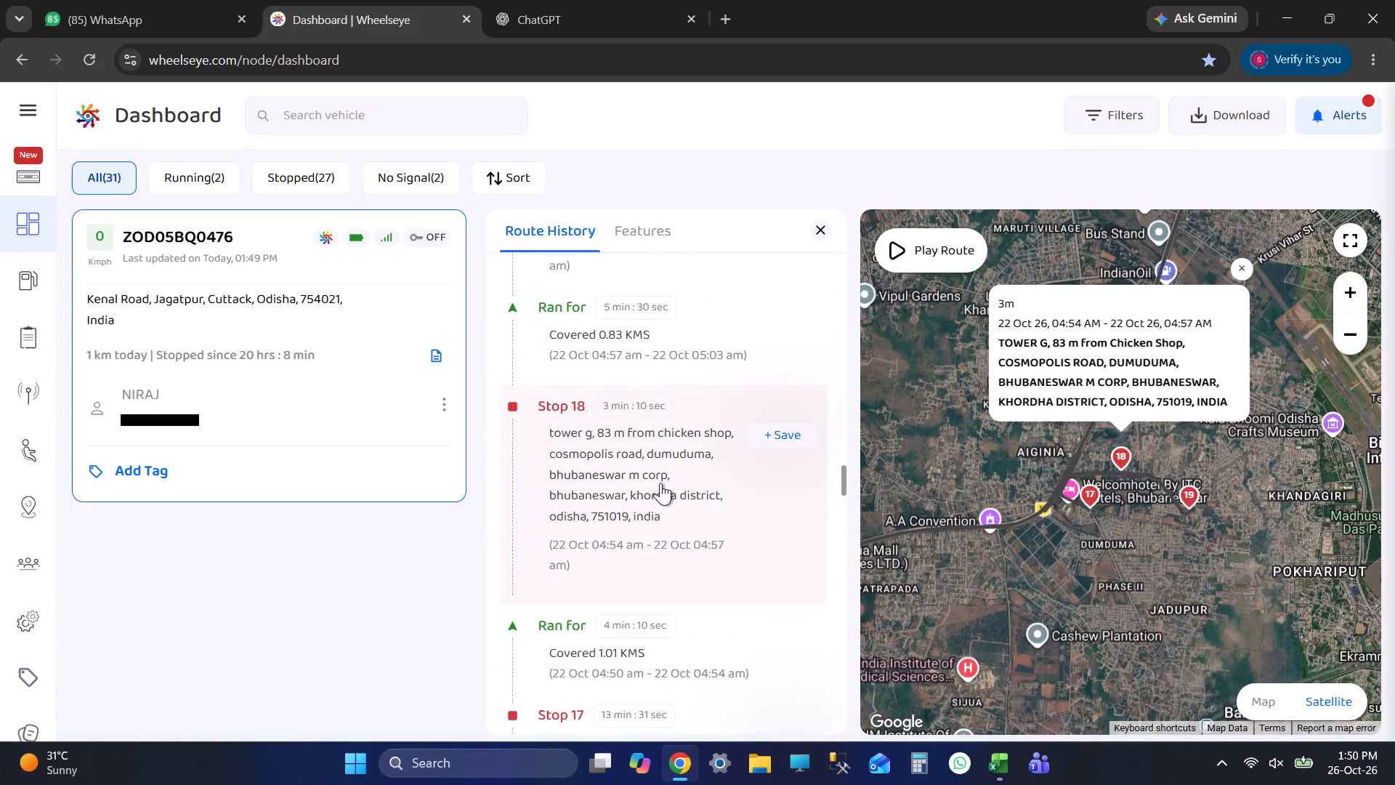
pyautogui.scroll(1, 660, 483)
pyautogui.click(660, 483)
pyautogui.scroll(2, 660, 483)
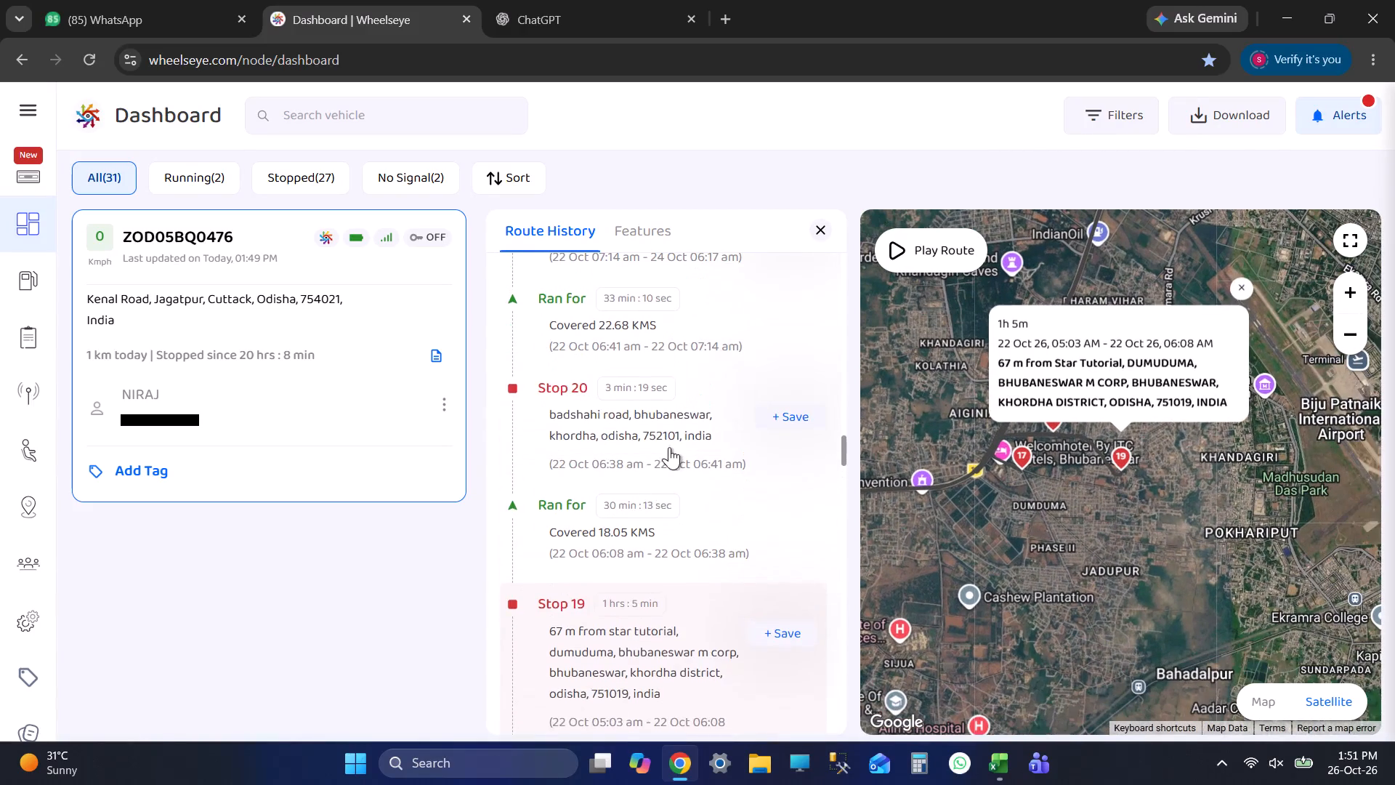
pyautogui.click(671, 440)
pyautogui.scroll(2, 671, 440)
pyautogui.click(671, 440)
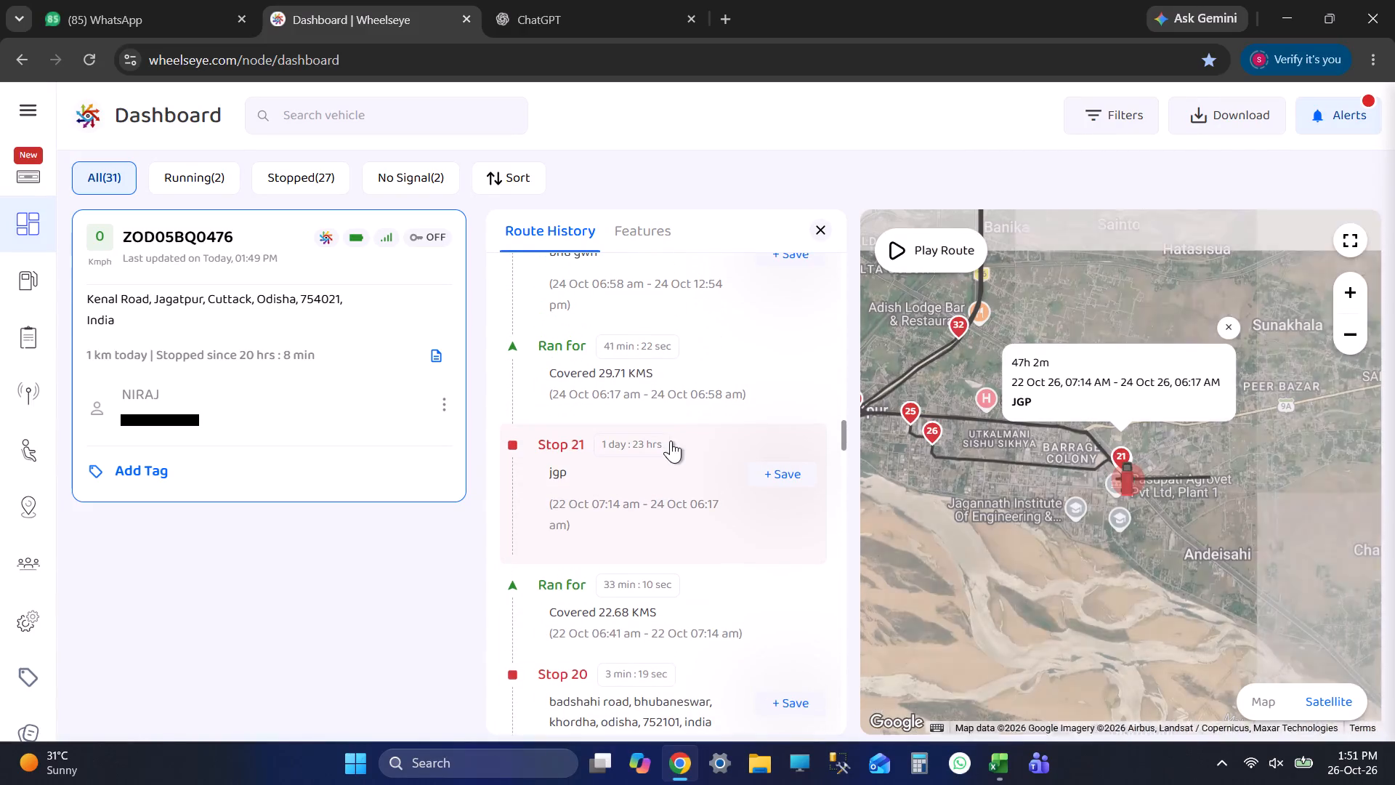
pyautogui.scroll(-2, 1039, 466)
pyautogui.scroll(1, 1039, 471)
pyautogui.scroll(-4, 1039, 471)
pyautogui.hotkey('alt', 'Tab')
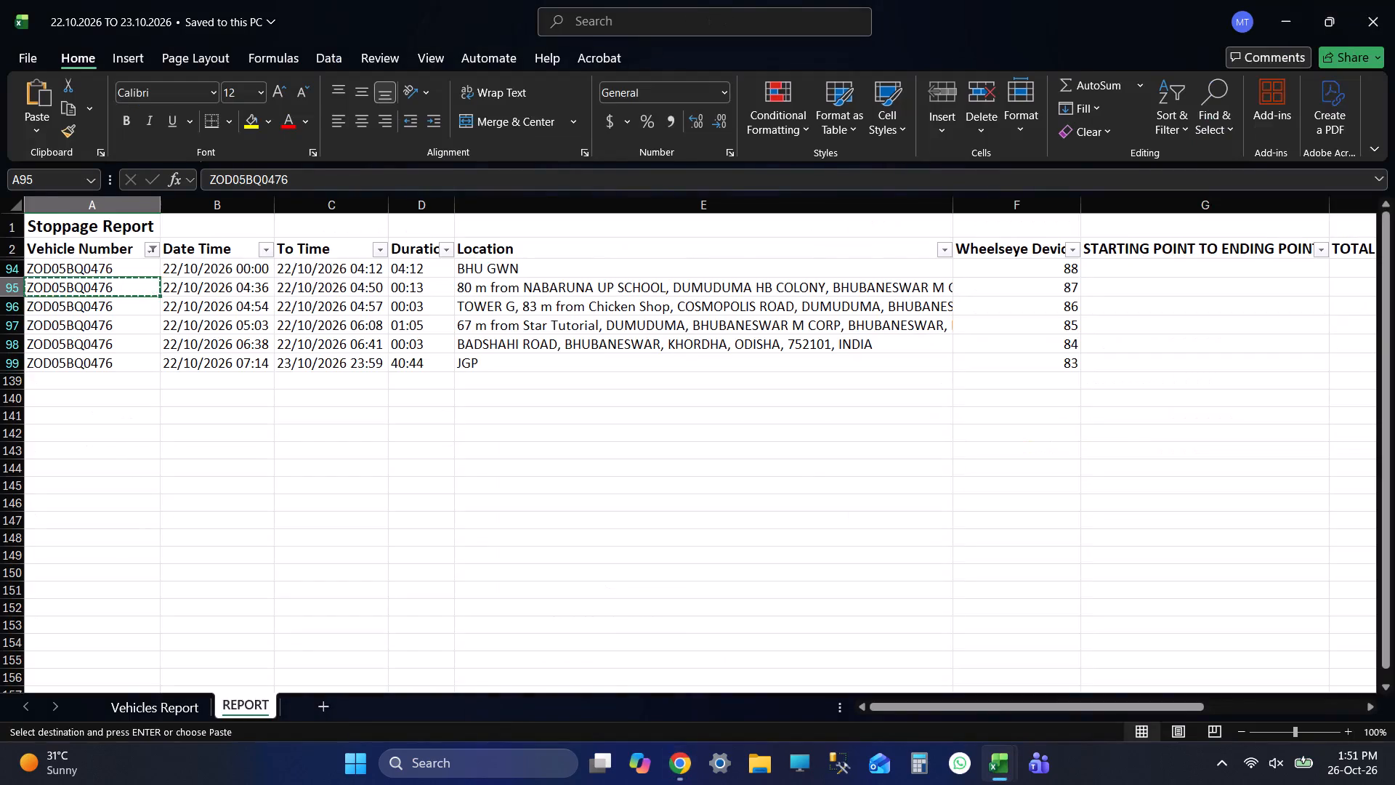
pyautogui.hotkey('alt', 'Tab')
# Review the 24 October stops on the map in time order, from Stop 22 at BHU GWN to Stop 27 at JGP.
pyautogui.scroll(3, 671, 515)
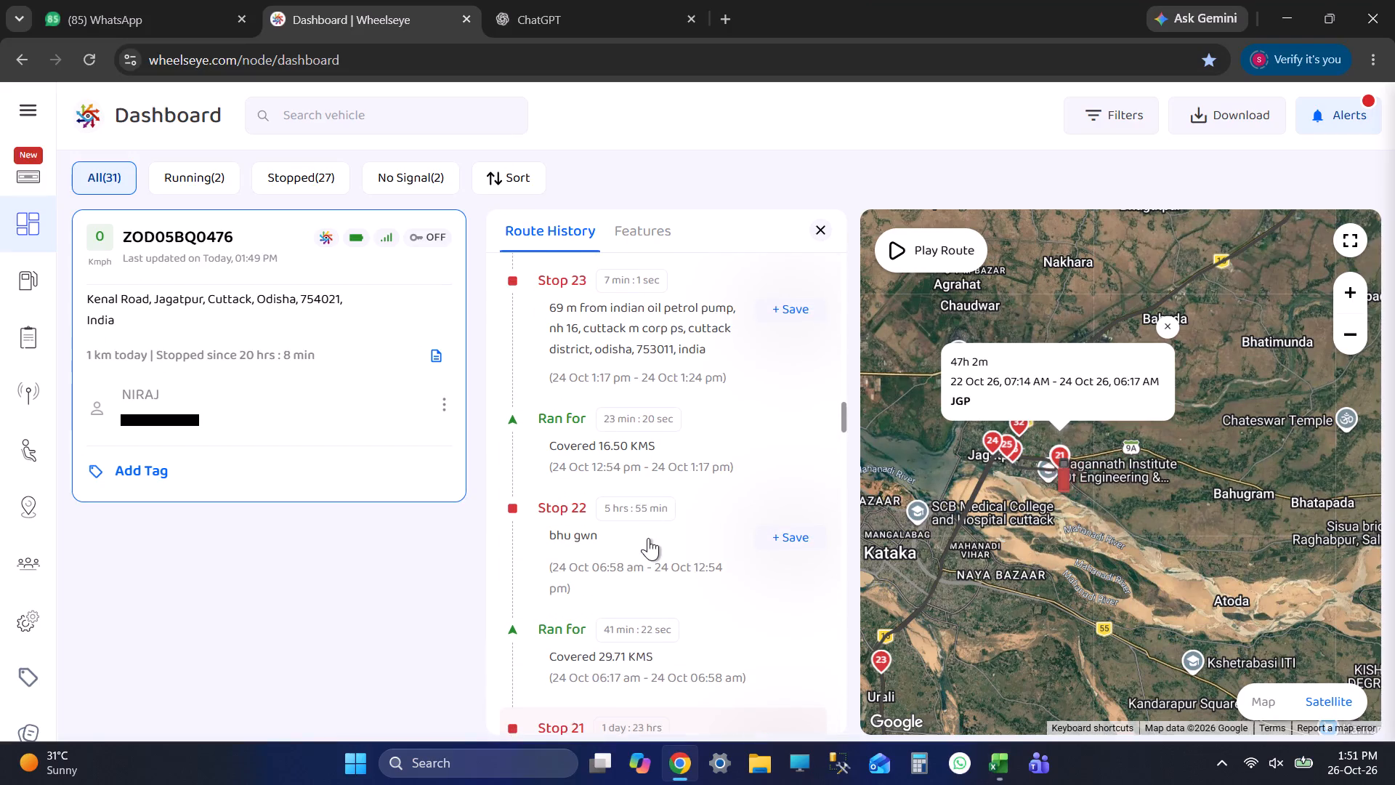
pyautogui.click(648, 538)
pyautogui.scroll(2, 695, 526)
pyautogui.click(688, 412)
pyautogui.scroll(2, 688, 412)
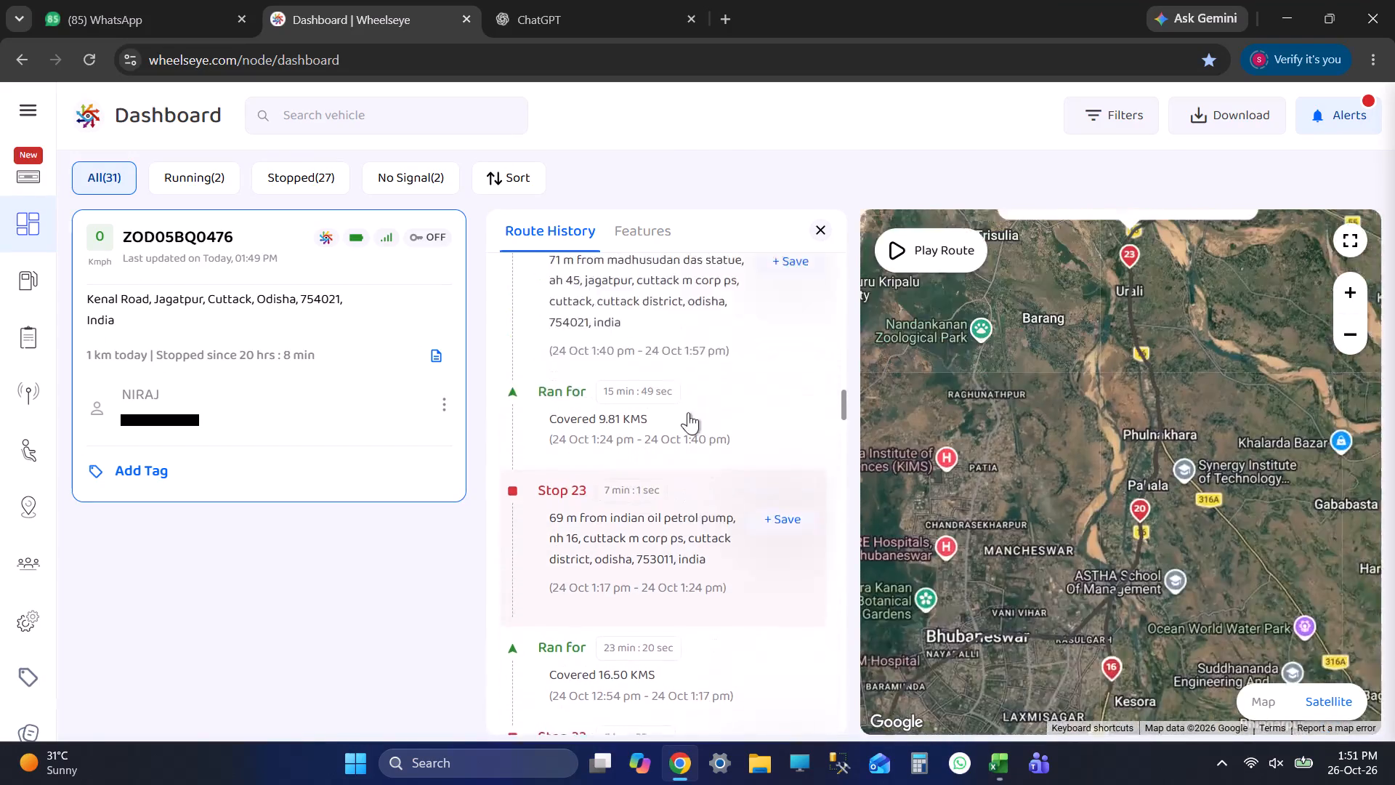
pyautogui.click(688, 412)
pyautogui.scroll(1, 688, 412)
pyautogui.click(688, 378)
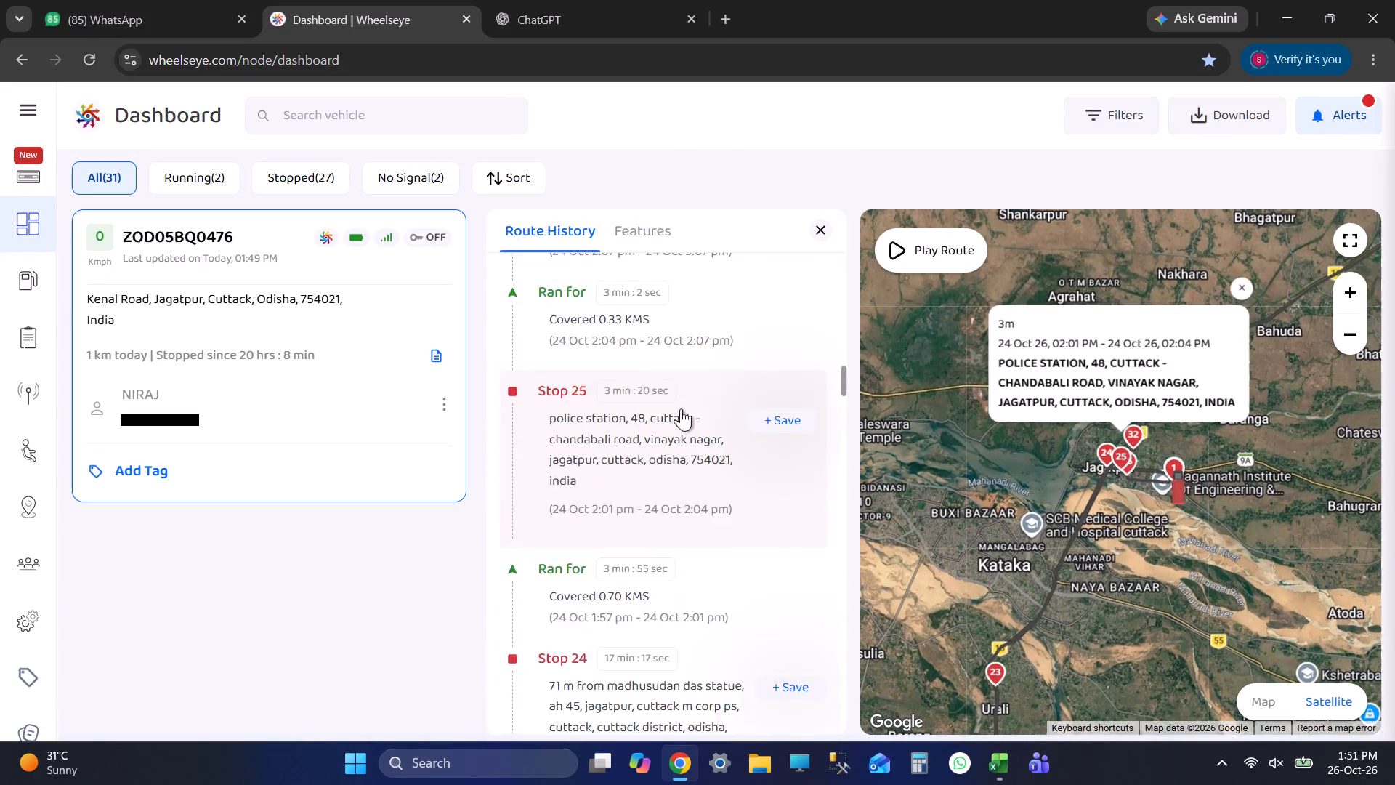
pyautogui.scroll(2, 681, 413)
pyautogui.click(676, 422)
pyautogui.scroll(5, 1149, 444)
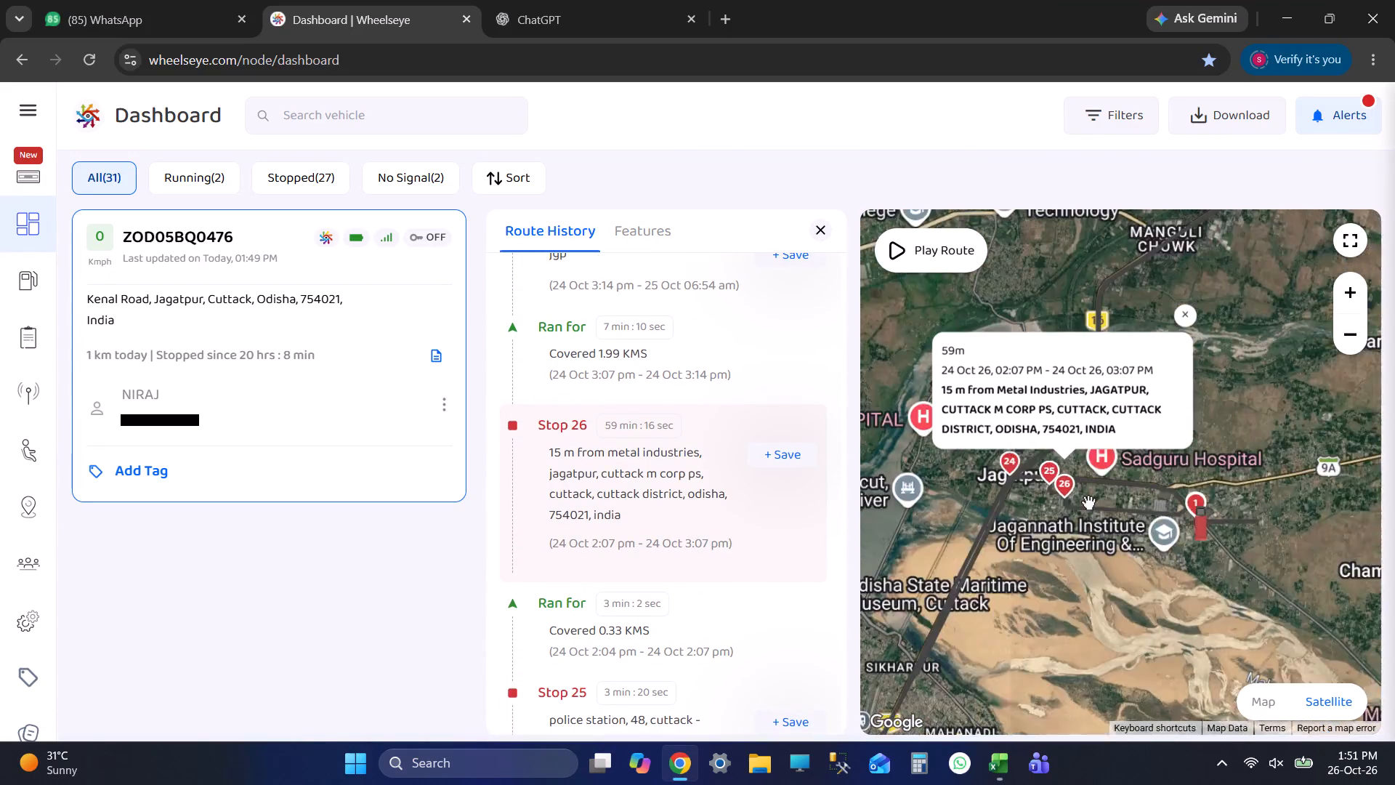
pyautogui.scroll(8, 1088, 502)
pyautogui.scroll(2, 674, 549)
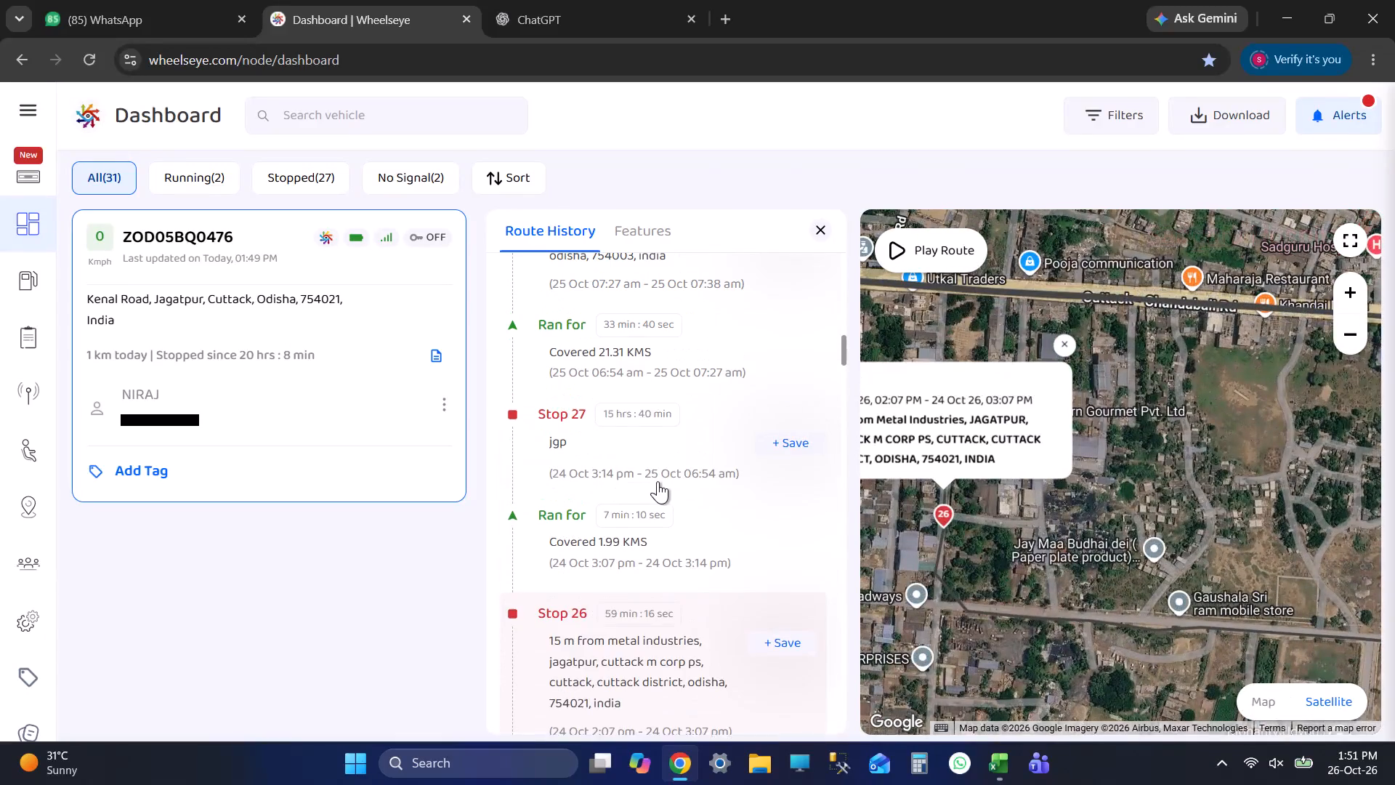
pyautogui.click(658, 481)
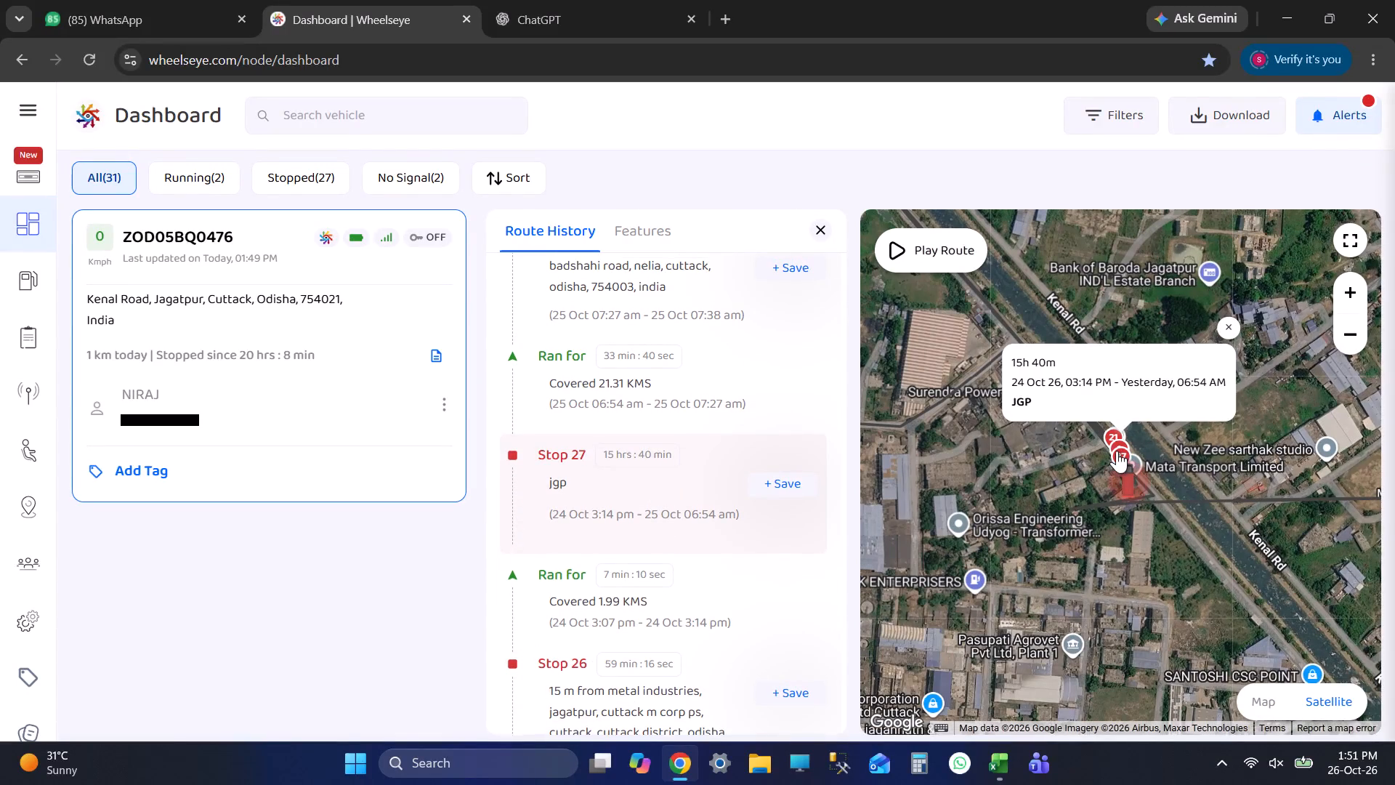
# Reopen Stop 26 near Metal Industries, Jagatpur, and examine its location relative to the neighbouring stops.
pyautogui.scroll(-2, 610, 522)
pyautogui.click(638, 523)
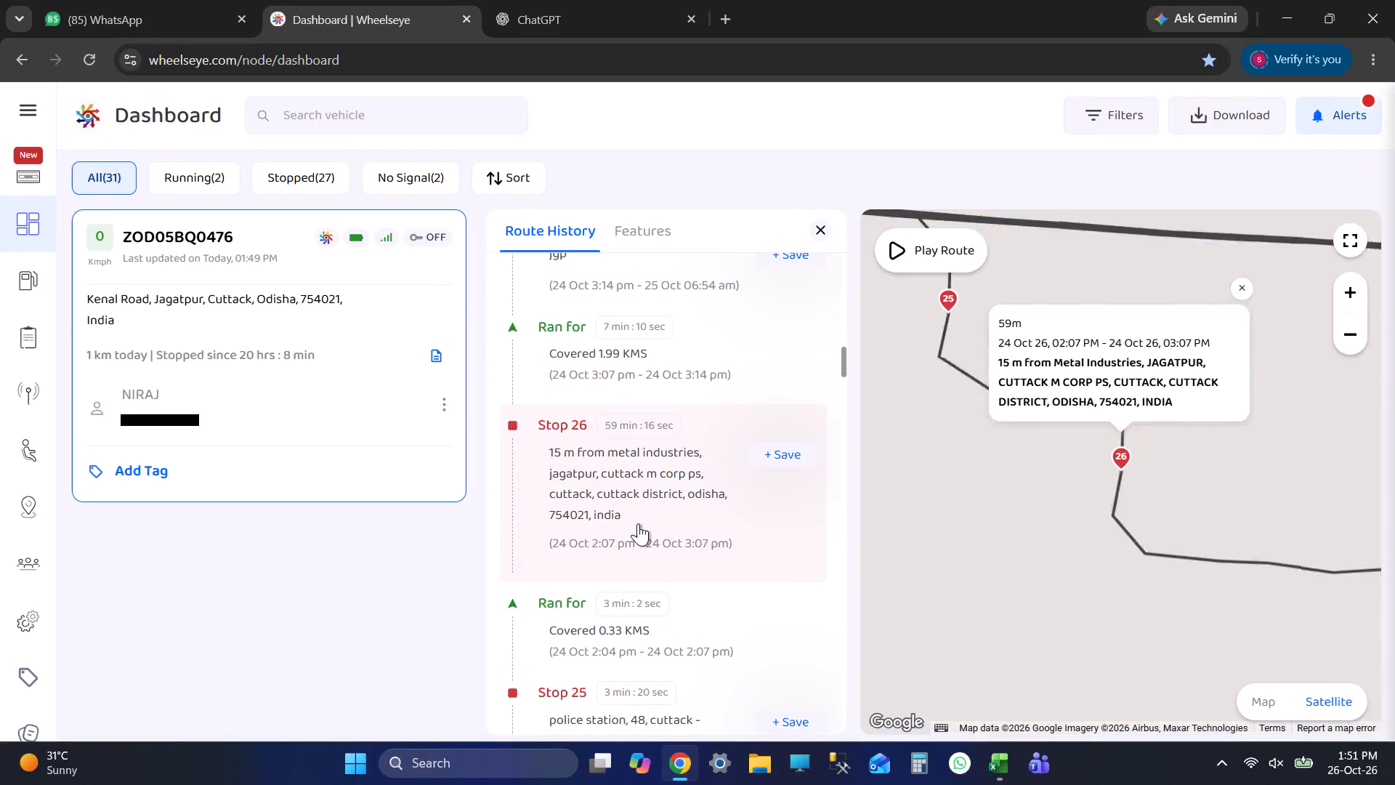
pyautogui.scroll(4, 1116, 462)
pyautogui.scroll(-2, 1116, 462)
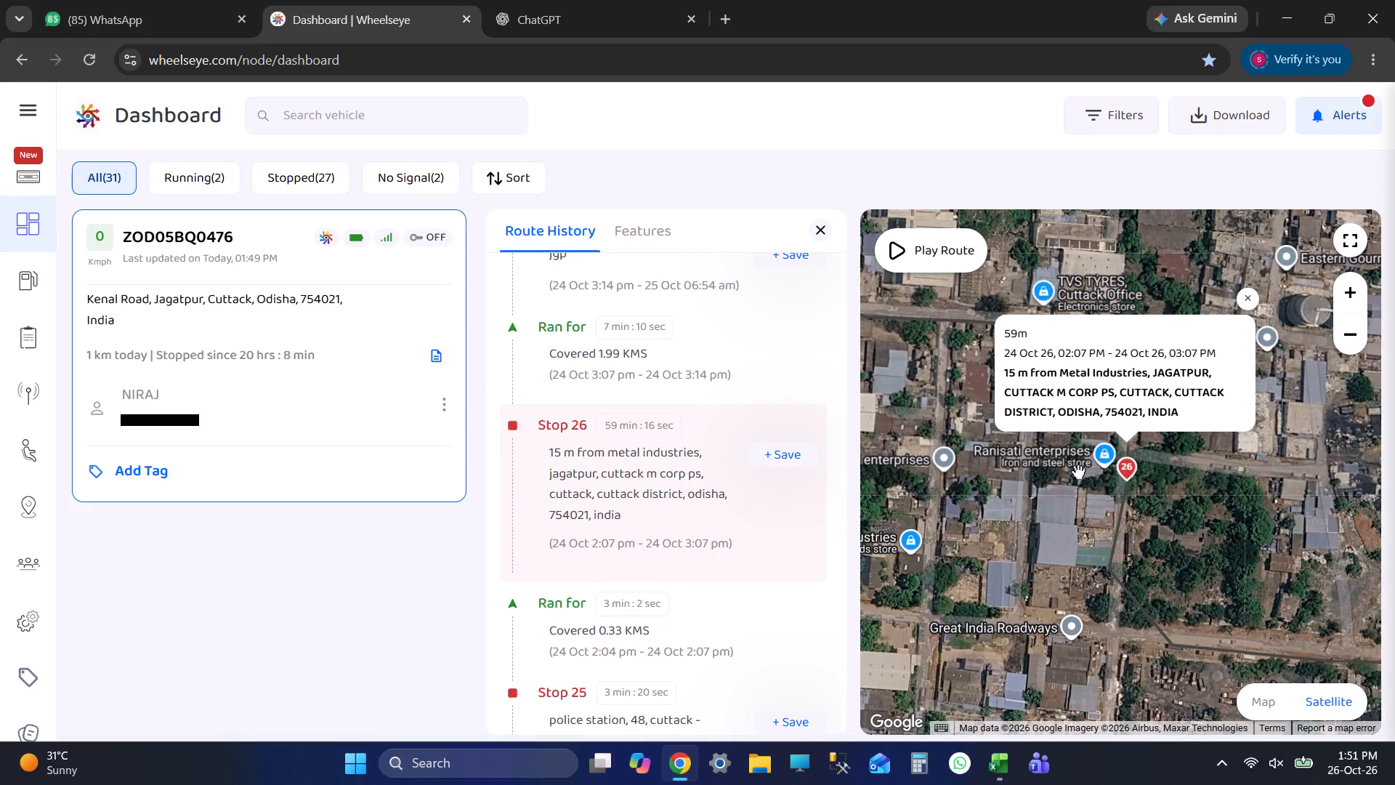
pyautogui.scroll(1, 1148, 494)
pyautogui.scroll(-10, 1148, 494)
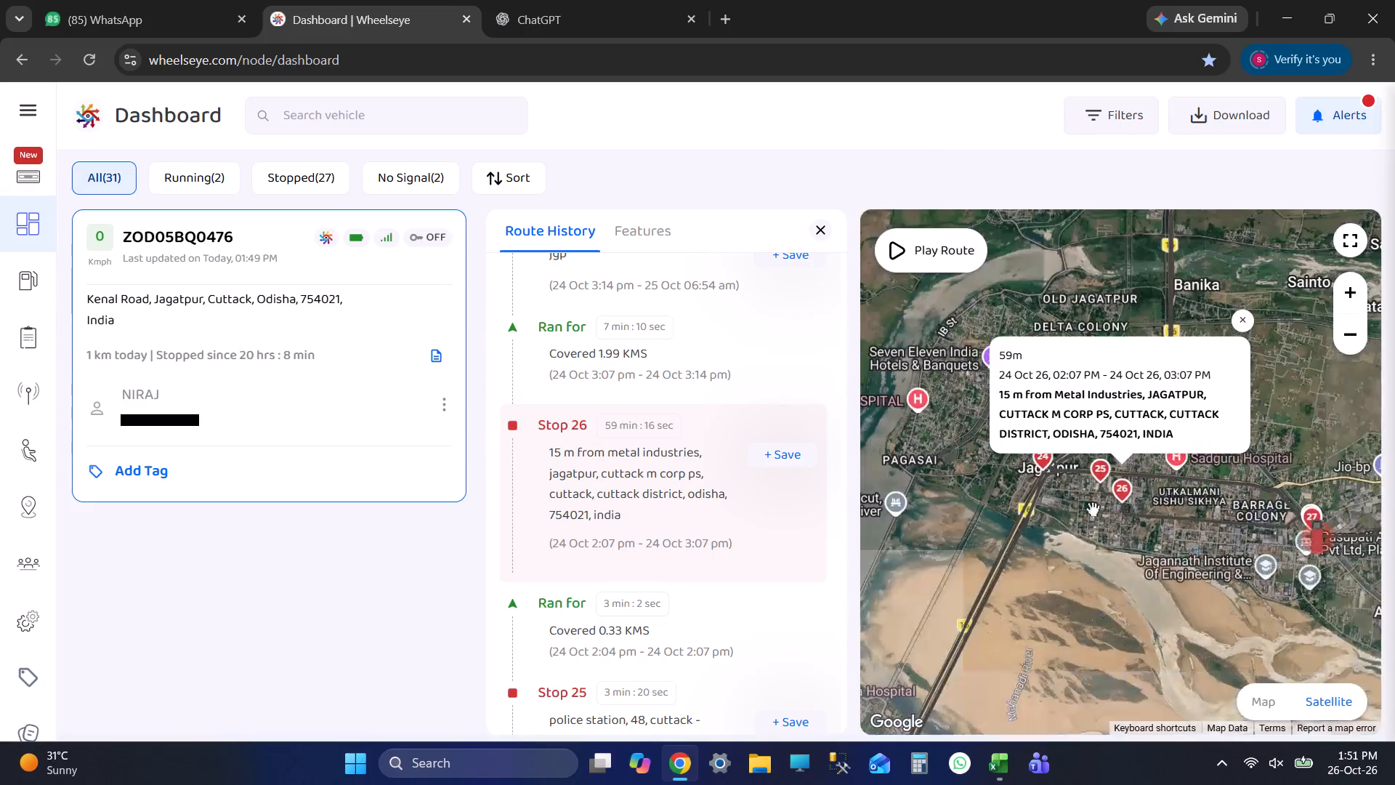
pyautogui.scroll(2, 665, 510)
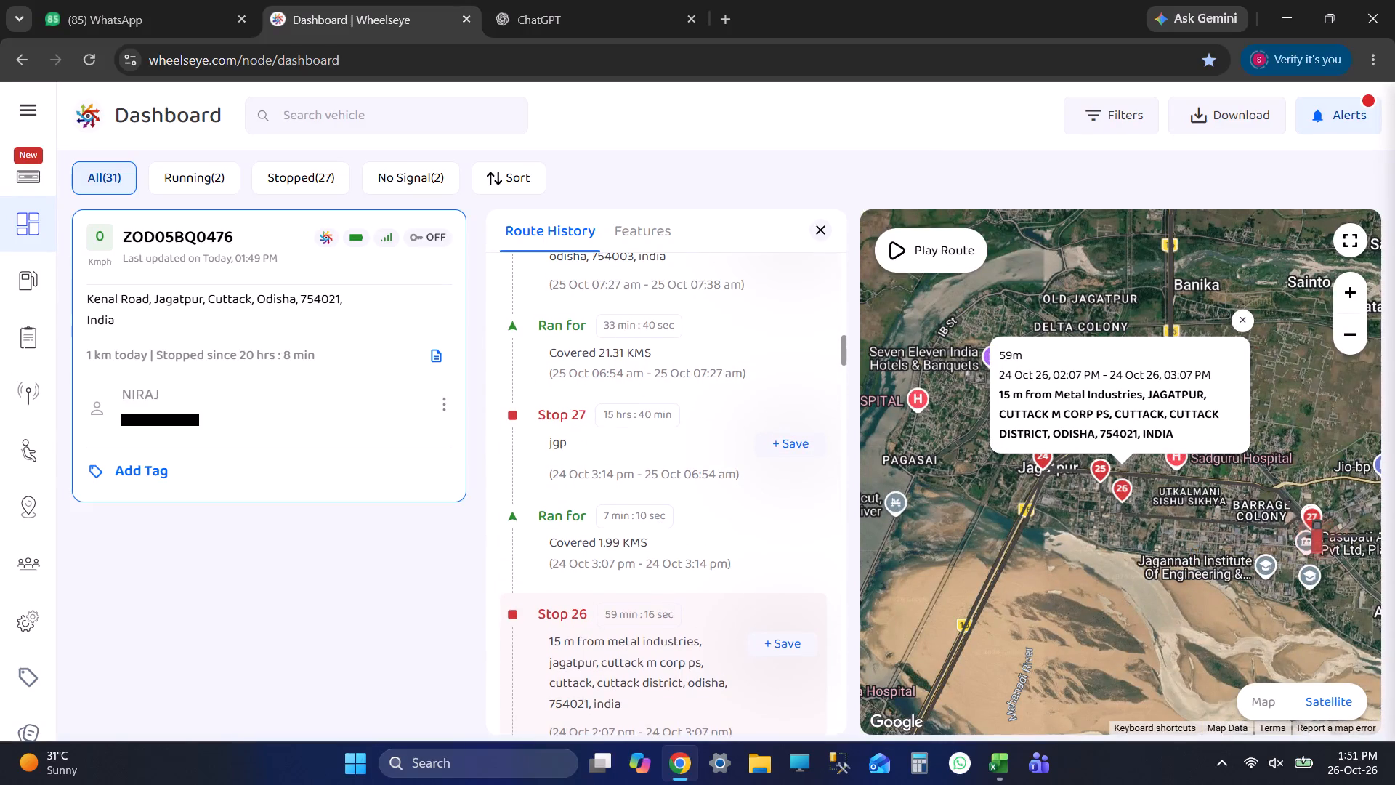
# Open Stop 27 at JGP on the map and examine its location near Mata Transport Limited.
pyautogui.scroll(-1, 665, 510)
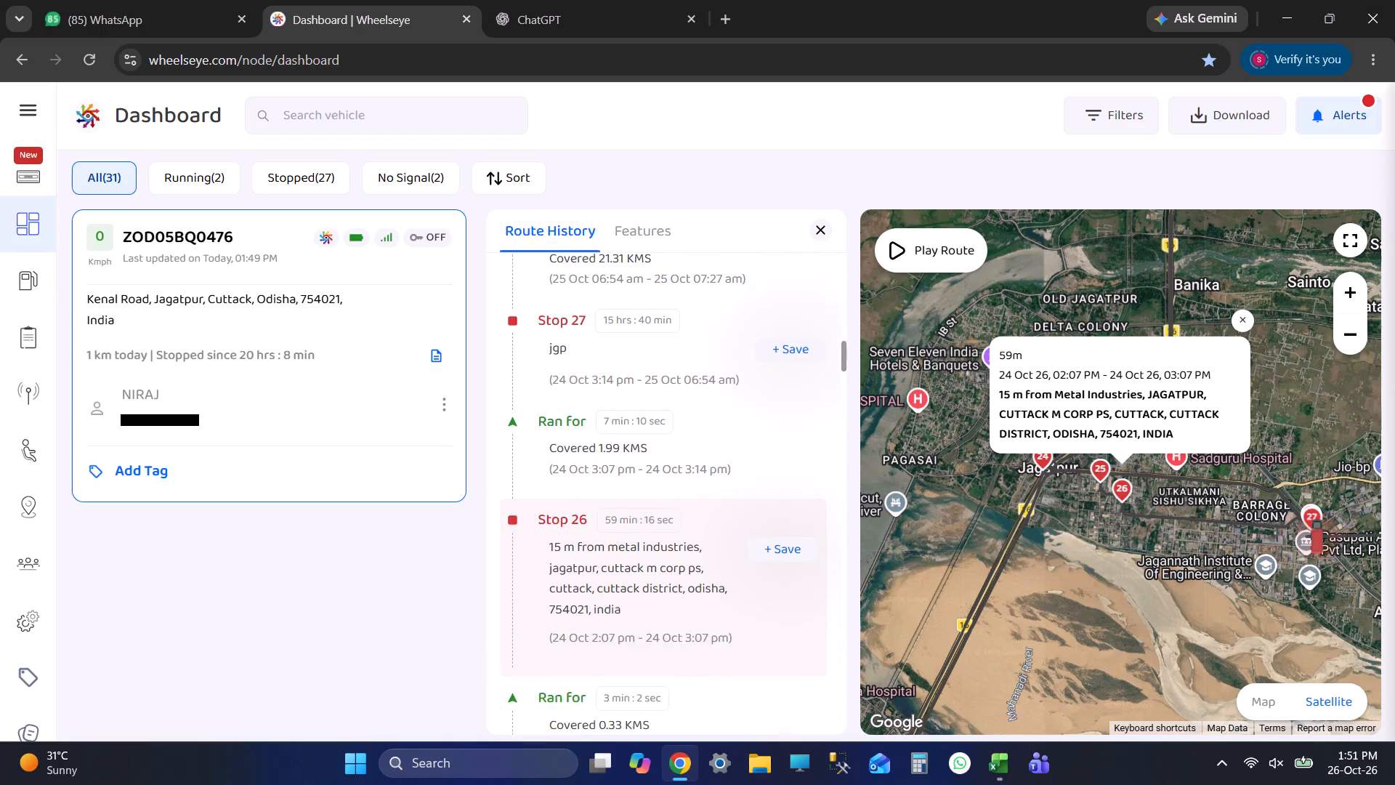
pyautogui.scroll(2, 665, 510)
pyautogui.click(665, 510)
pyautogui.scroll(4, 1210, 442)
pyautogui.scroll(7, 1044, 492)
pyautogui.moveTo(1020, 484); pyautogui.dragTo(1021, 484)
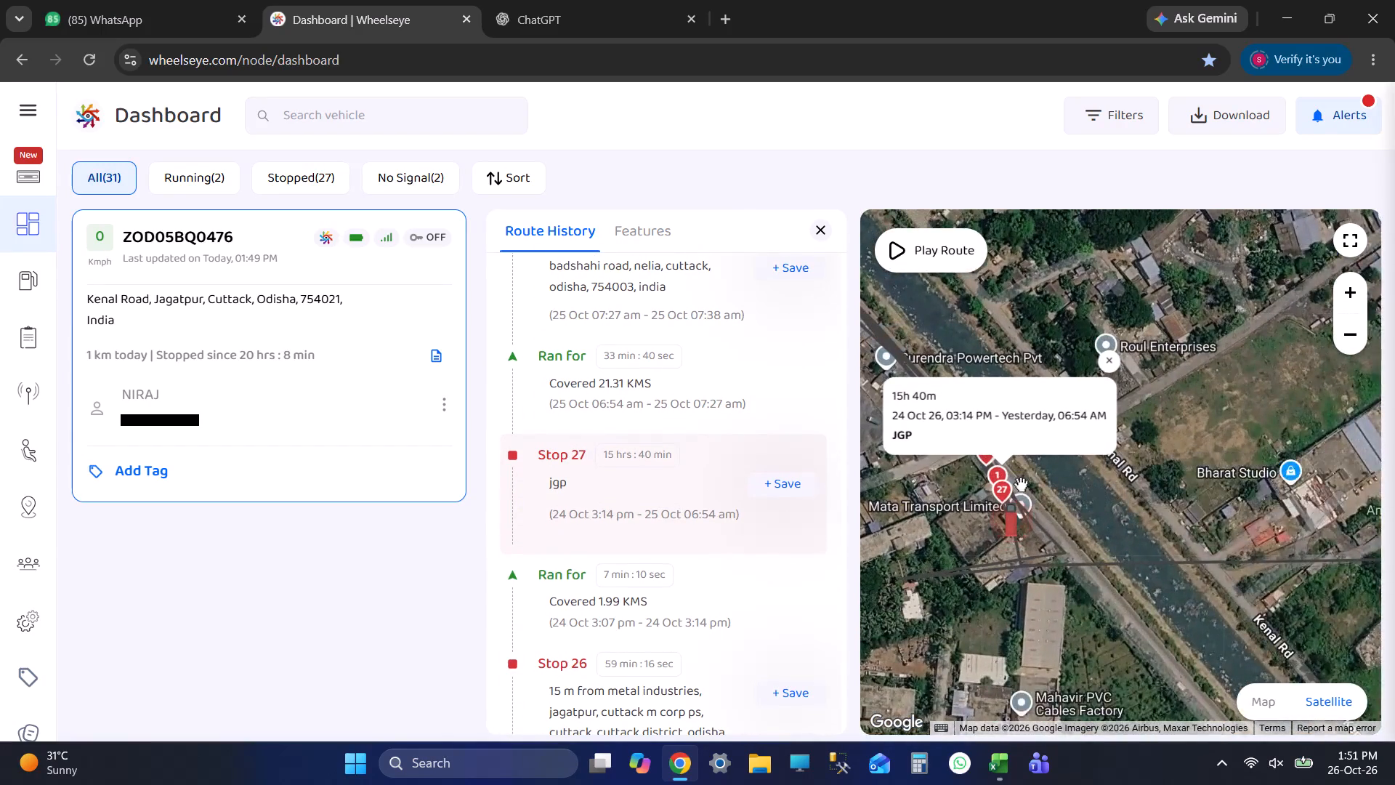
pyautogui.moveTo(1021, 484); pyautogui.dragTo(1089, 544)
pyautogui.click(737, 531)
pyautogui.click(671, 506)
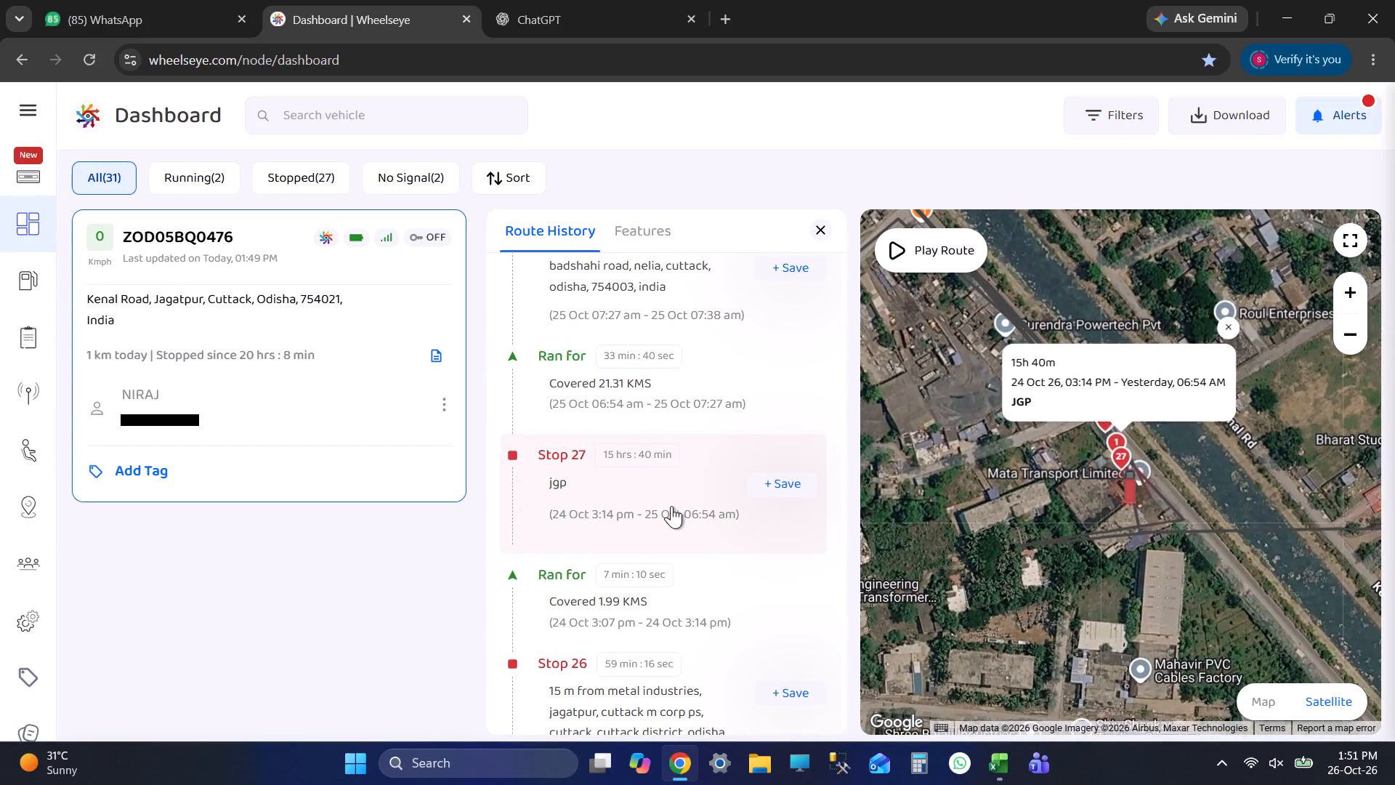
# Save the 22.10.2026 TO 23.10.2026 stoppage report workbook in Excel and return to the Wheelseye route history.
pyautogui.hotkey('alt', 'Tab')
pyautogui.hotkey('ctrl', 's')
pyautogui.hotkey('ctrl', 's')
pyautogui.hotkey('ctrl', 's')
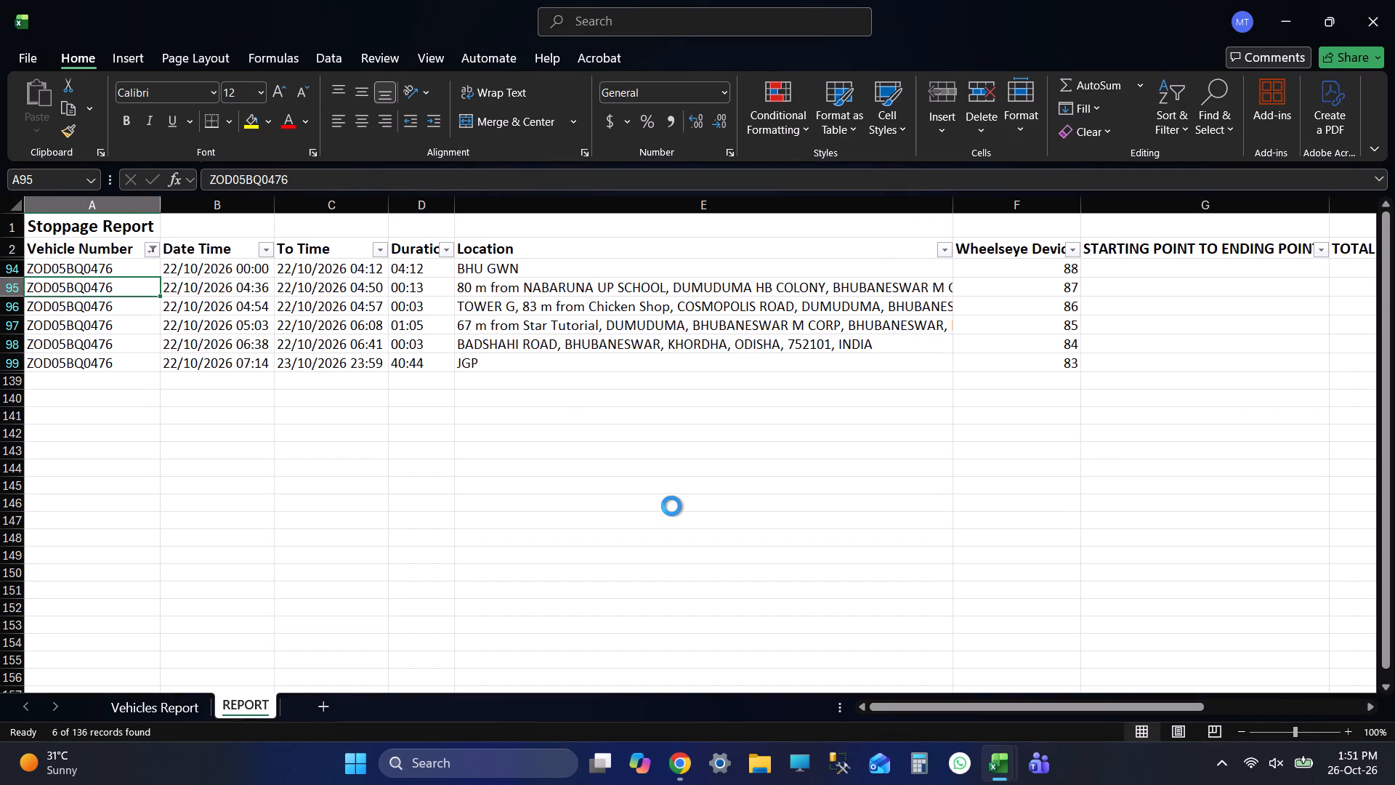
pyautogui.hotkey('alt', 'Tab')
pyautogui.hotkey('alt', 'Tab')
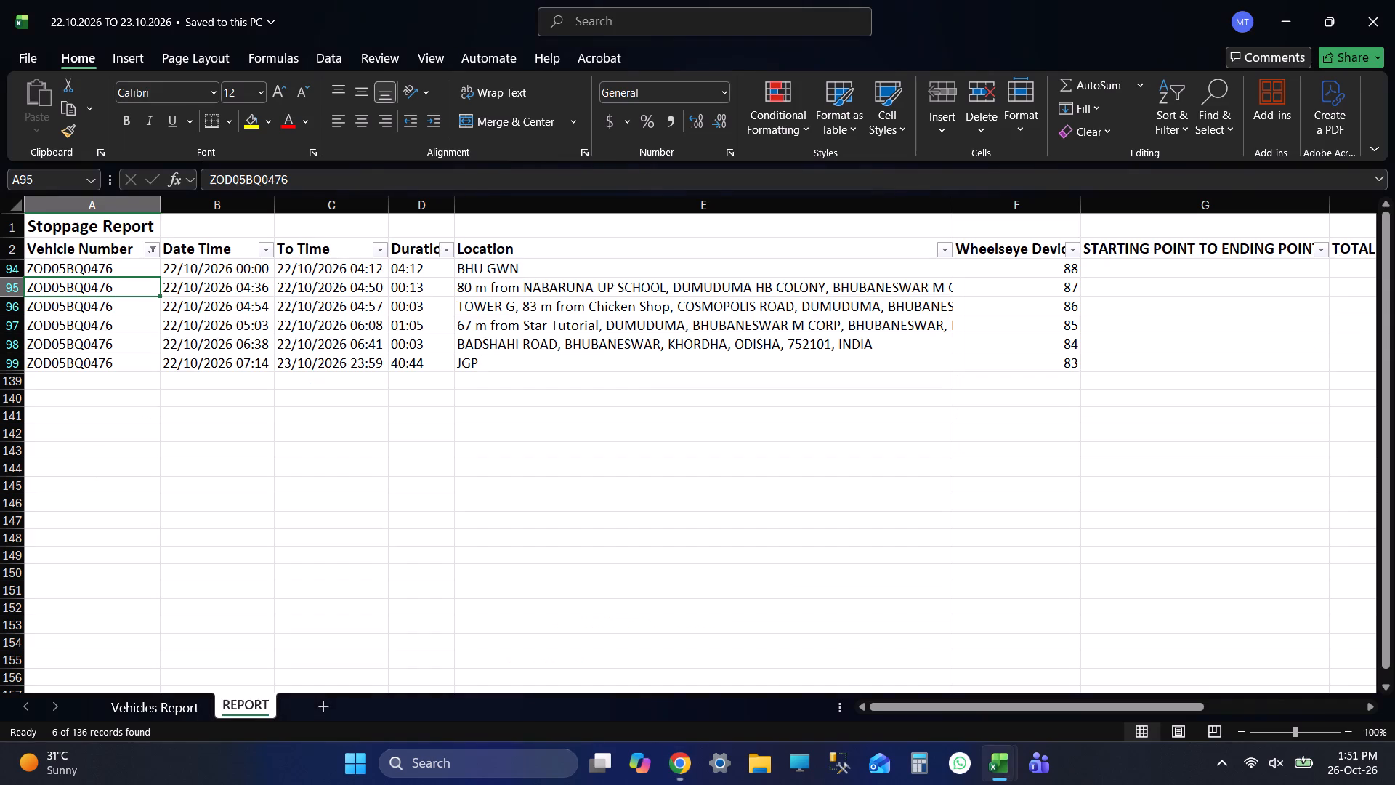
pyautogui.hotkey('ctrl', 's')
pyautogui.hotkey('ctrl', 's')
pyautogui.hotkey('alt', 'Tab')
pyautogui.hotkey('alt', 'Tab')
pyautogui.hotkey('alt', 'Tab')
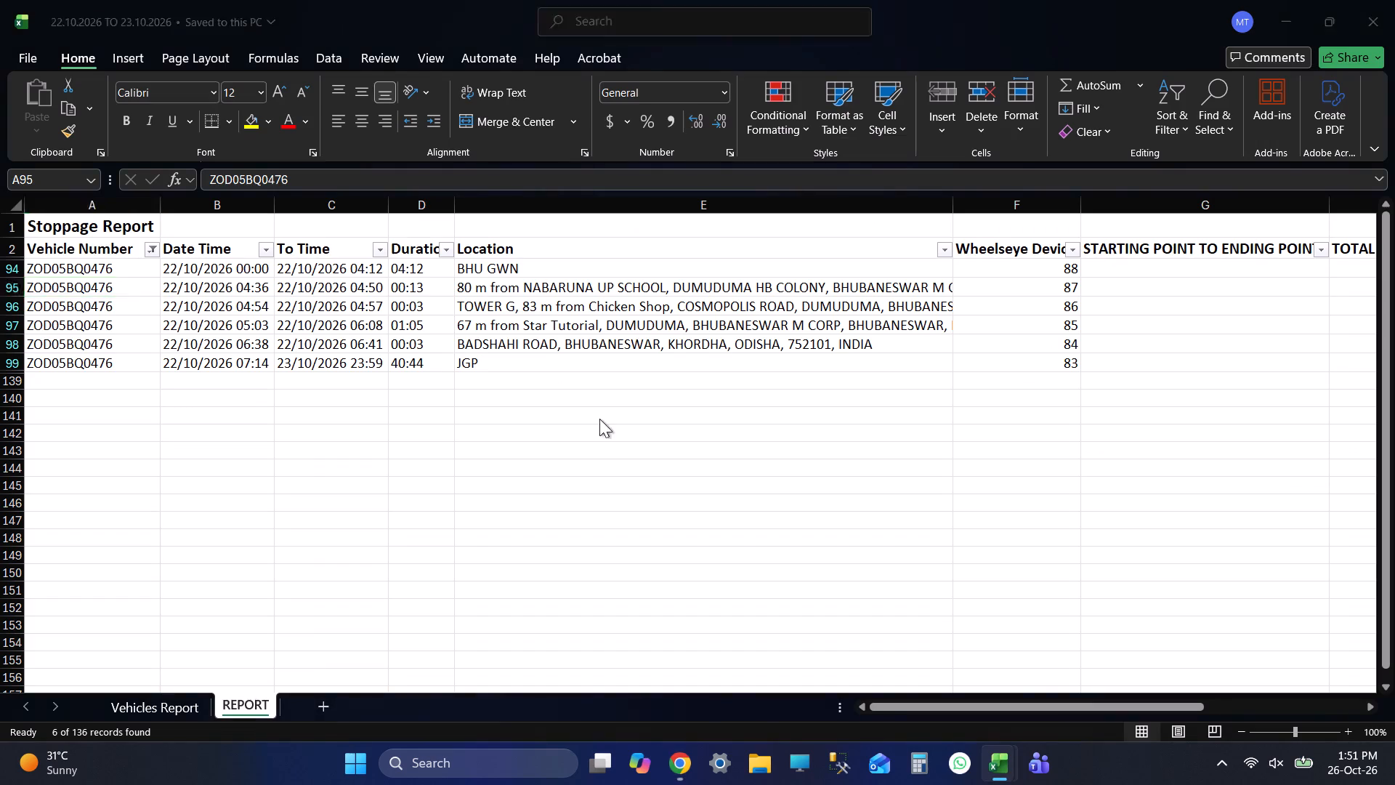
# Examine the area around Stop 27 on the satellite map, including the neighbouring stops towards Jagatpur.
pyautogui.scroll(-1, 1163, 534)
pyautogui.scroll(1, 1163, 534)
pyautogui.scroll(-1, 1163, 534)
pyautogui.scroll(1, 1163, 534)
pyautogui.scroll(-1, 1163, 534)
pyautogui.moveTo(1062, 535); pyautogui.dragTo(1108, 571)
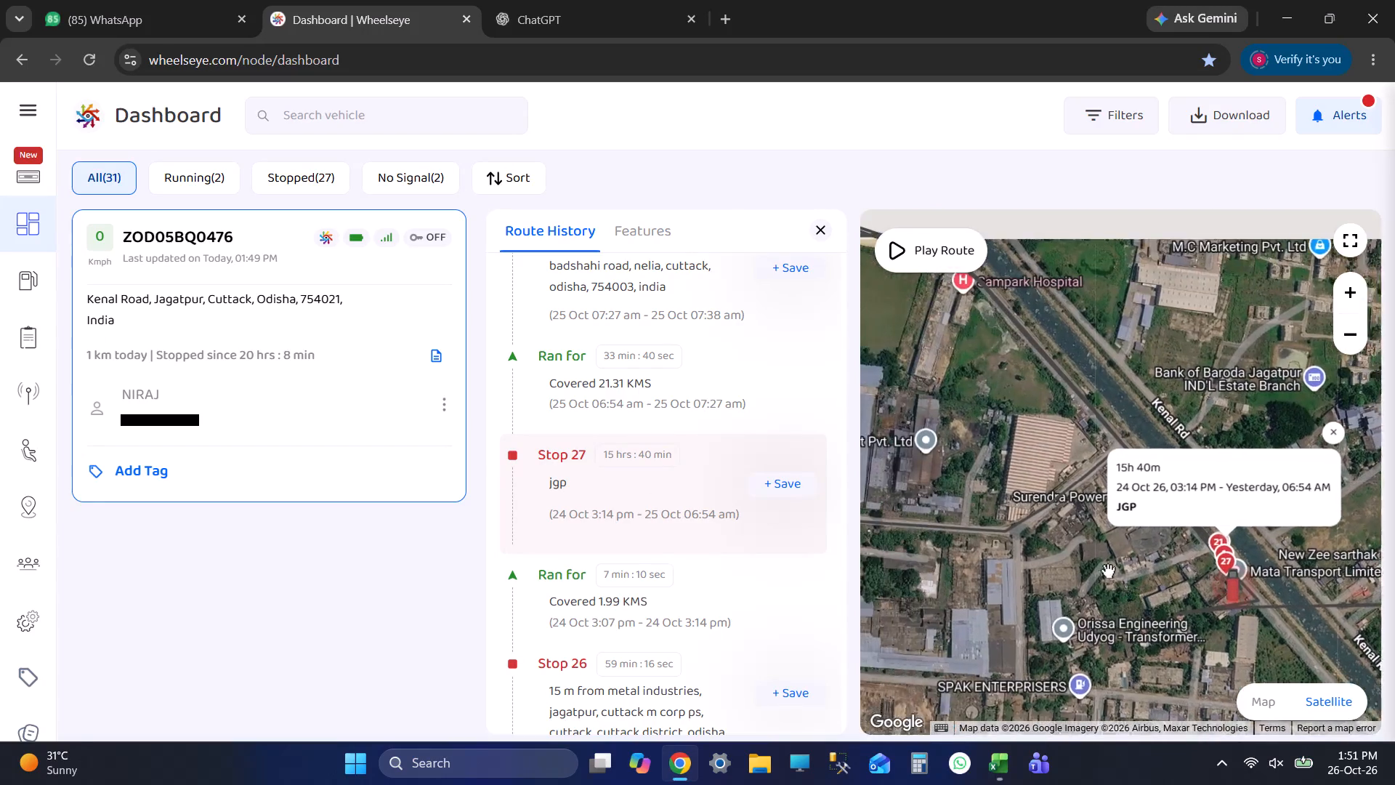
pyautogui.scroll(1, 1108, 571)
pyautogui.scroll(-10, 1108, 571)
# Save the stoppage report workbook again and return to the Wheelseye map.
pyautogui.hotkey('alt', 'Tab')
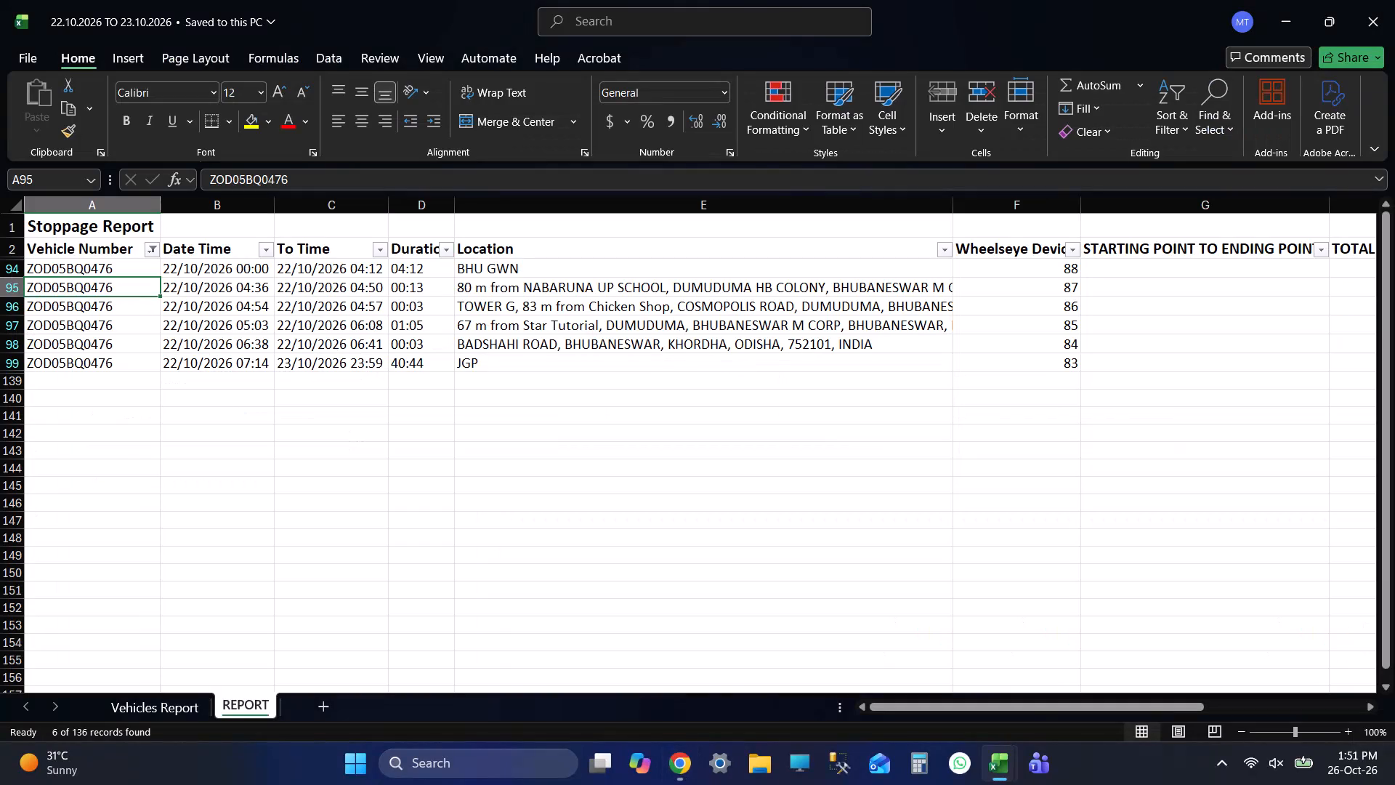
pyautogui.hotkey('ctrl', 's')
pyautogui.hotkey('alt', 'Tab')
pyautogui.scroll(-3, 701, 619)
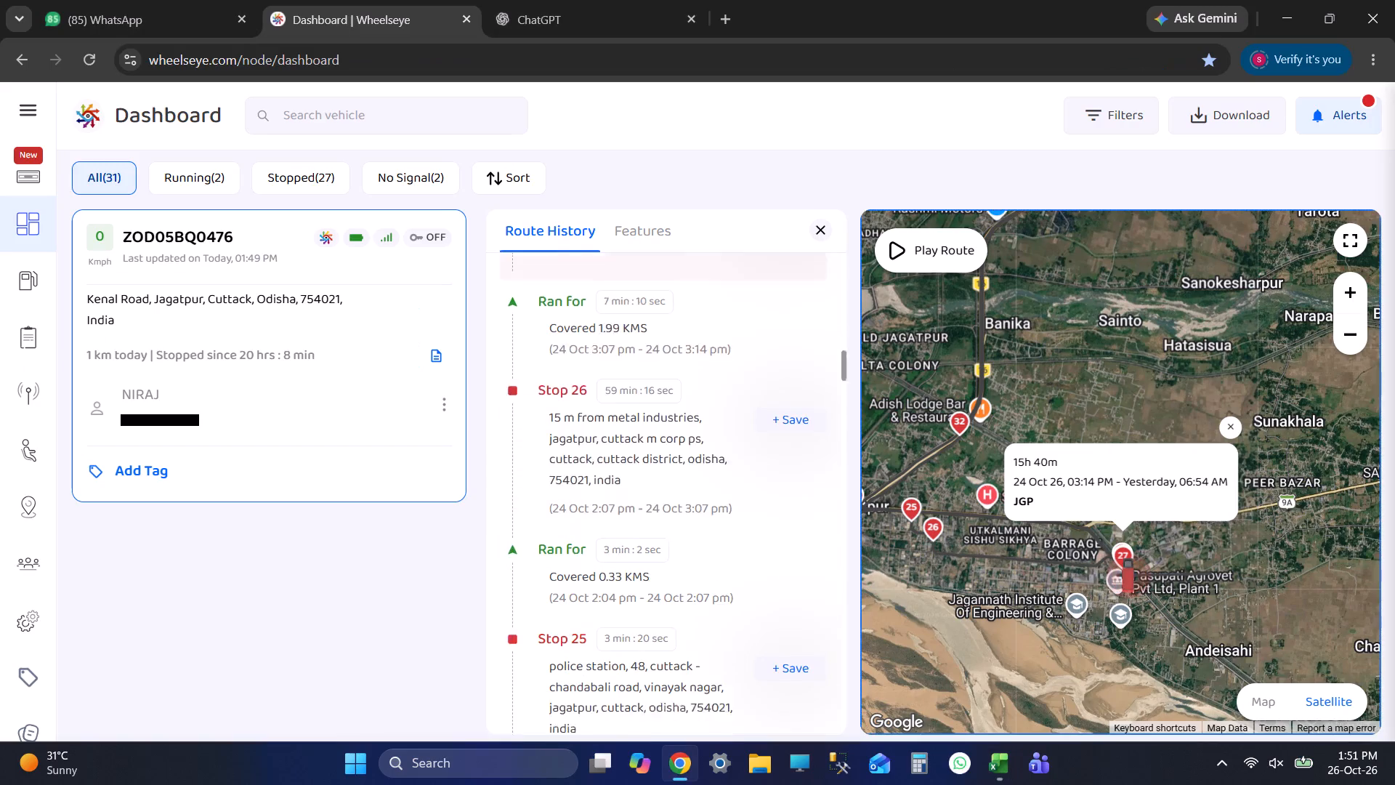
pyautogui.scroll(-9, 701, 619)
pyautogui.click(690, 556)
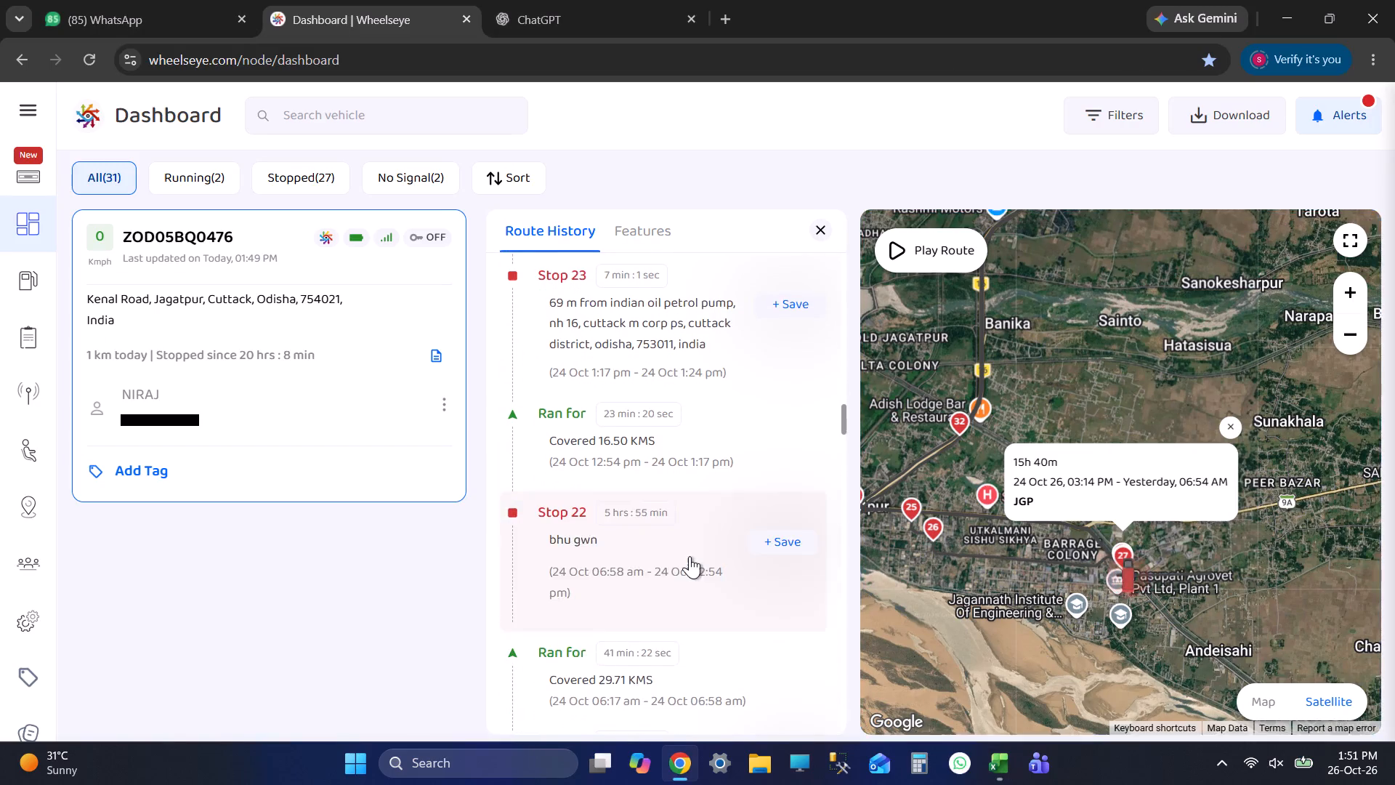
pyautogui.scroll(2, 690, 556)
pyautogui.click(670, 458)
pyautogui.scroll(3, 668, 458)
pyautogui.click(666, 458)
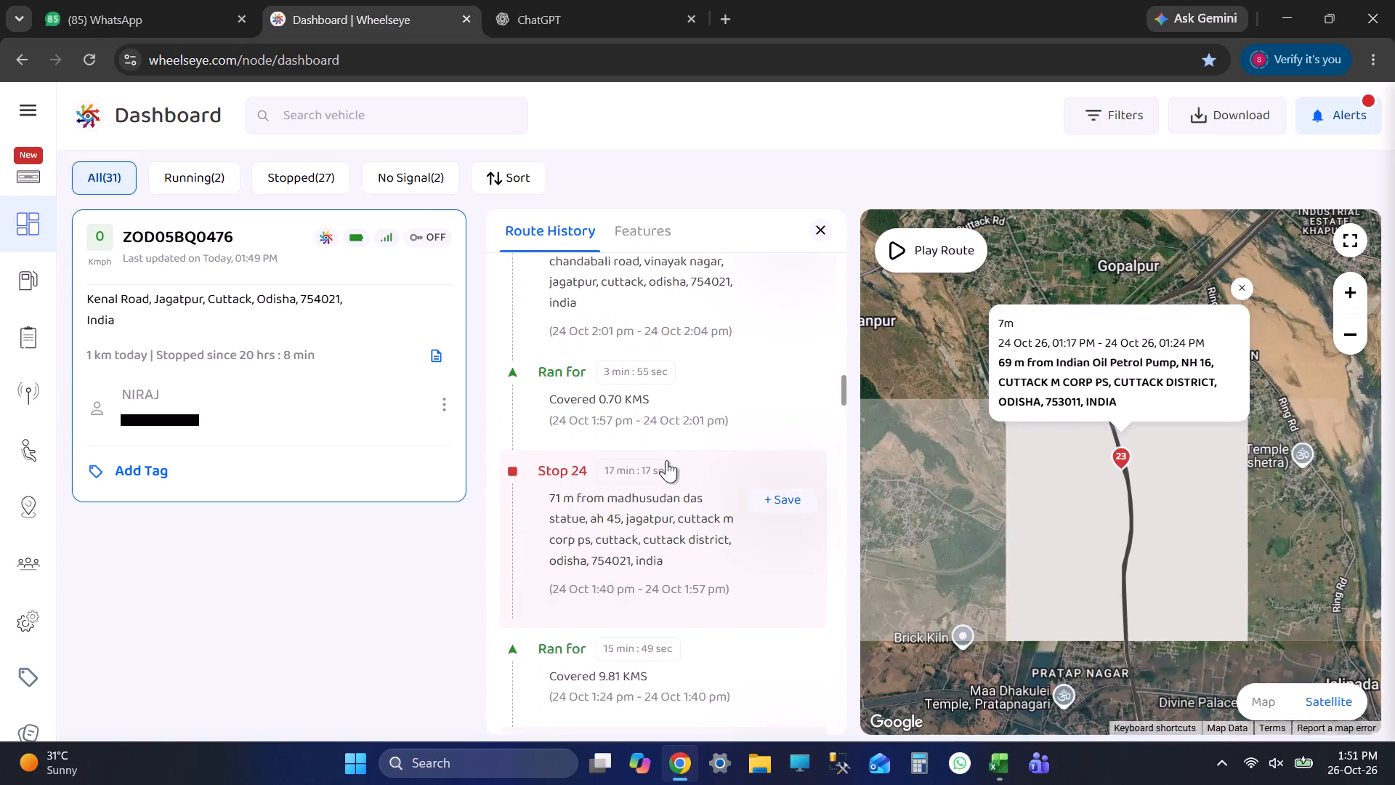
pyautogui.scroll(2, 665, 490)
pyautogui.click(665, 490)
pyautogui.scroll(4, 665, 490)
pyautogui.click(669, 580)
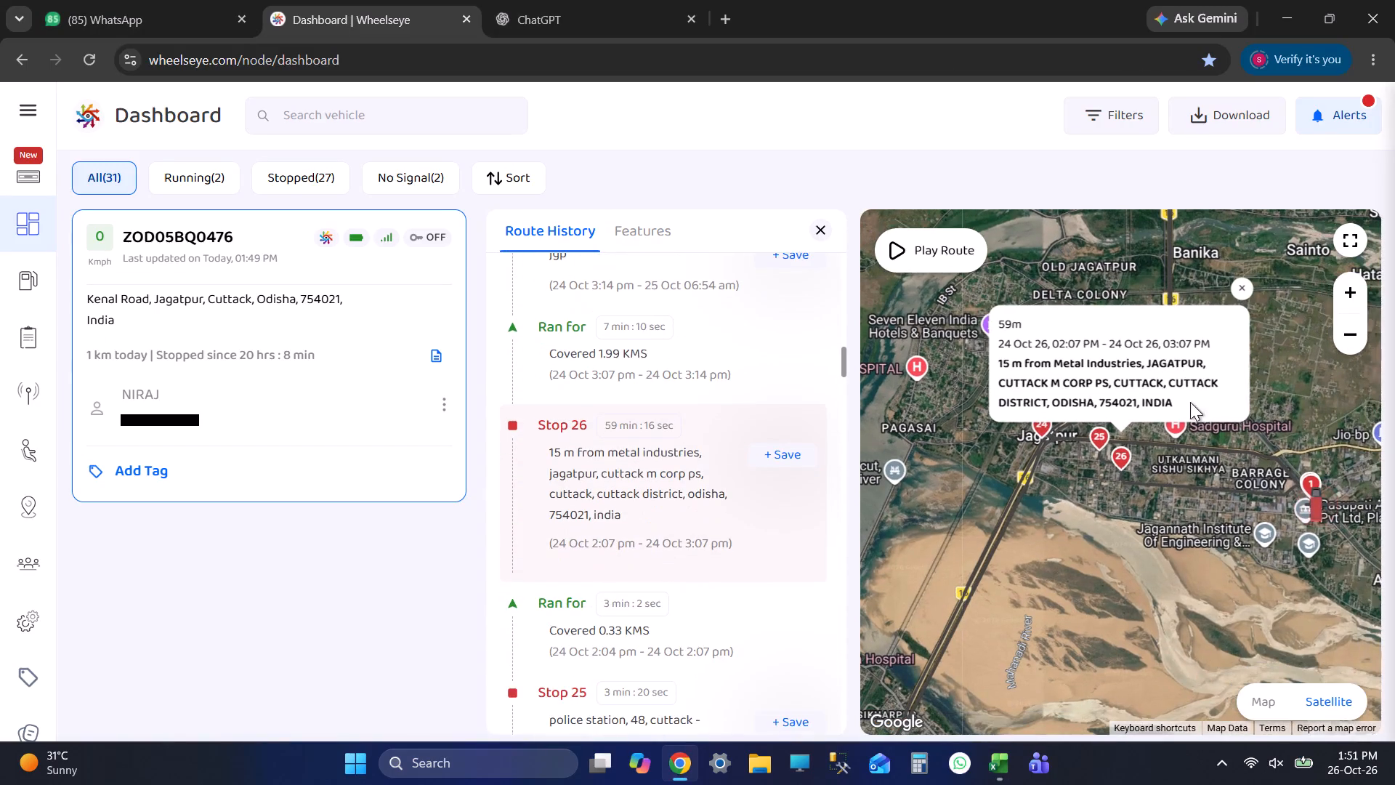
pyautogui.scroll(3, 1170, 418)
pyautogui.scroll(3, 506, 545)
pyautogui.click(620, 538)
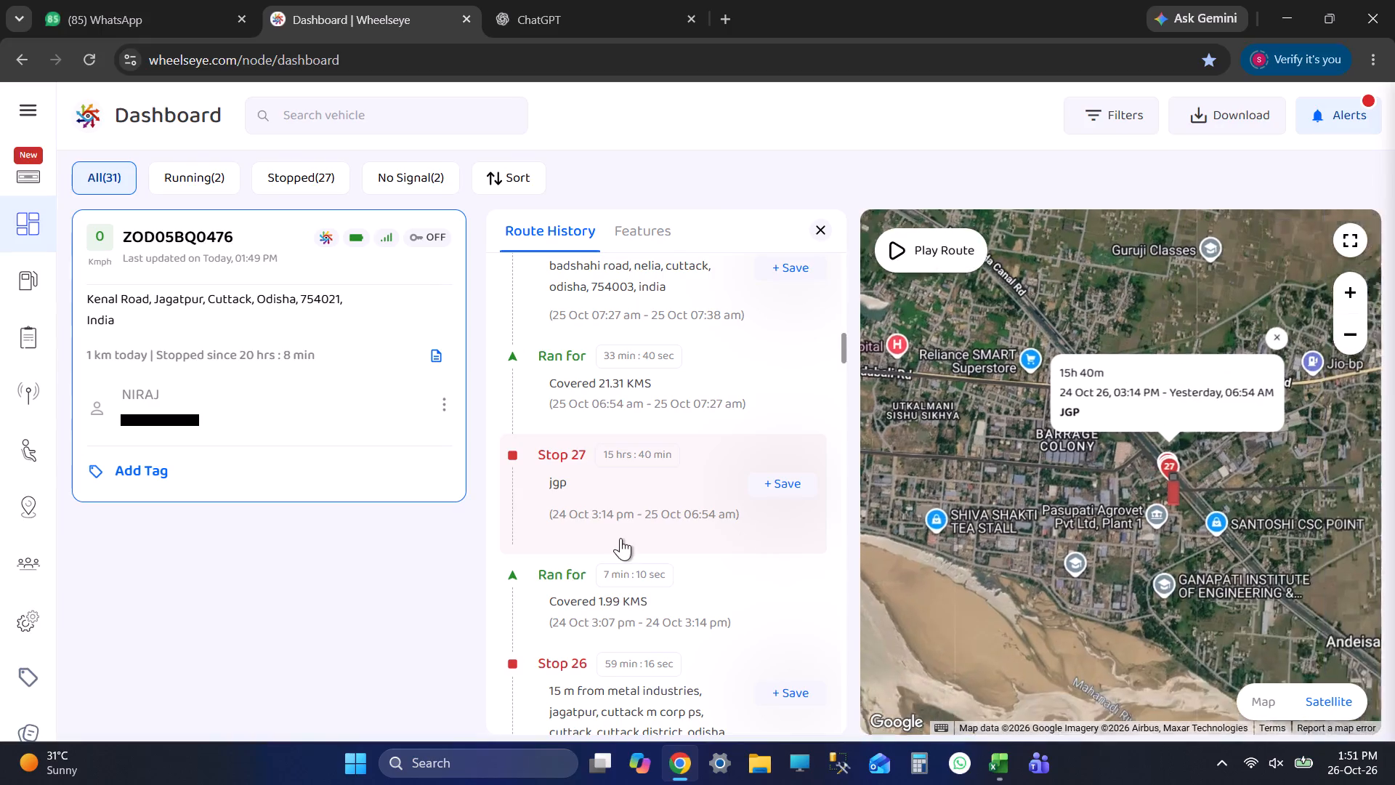
# Review the 25 October Badshahi Road stops, Stop 28 at Nelia and Stop 29 at Bharchhan, on the map.
pyautogui.scroll(3, 793, 502)
pyautogui.click(685, 566)
pyautogui.scroll(3, 685, 566)
pyautogui.click(685, 566)
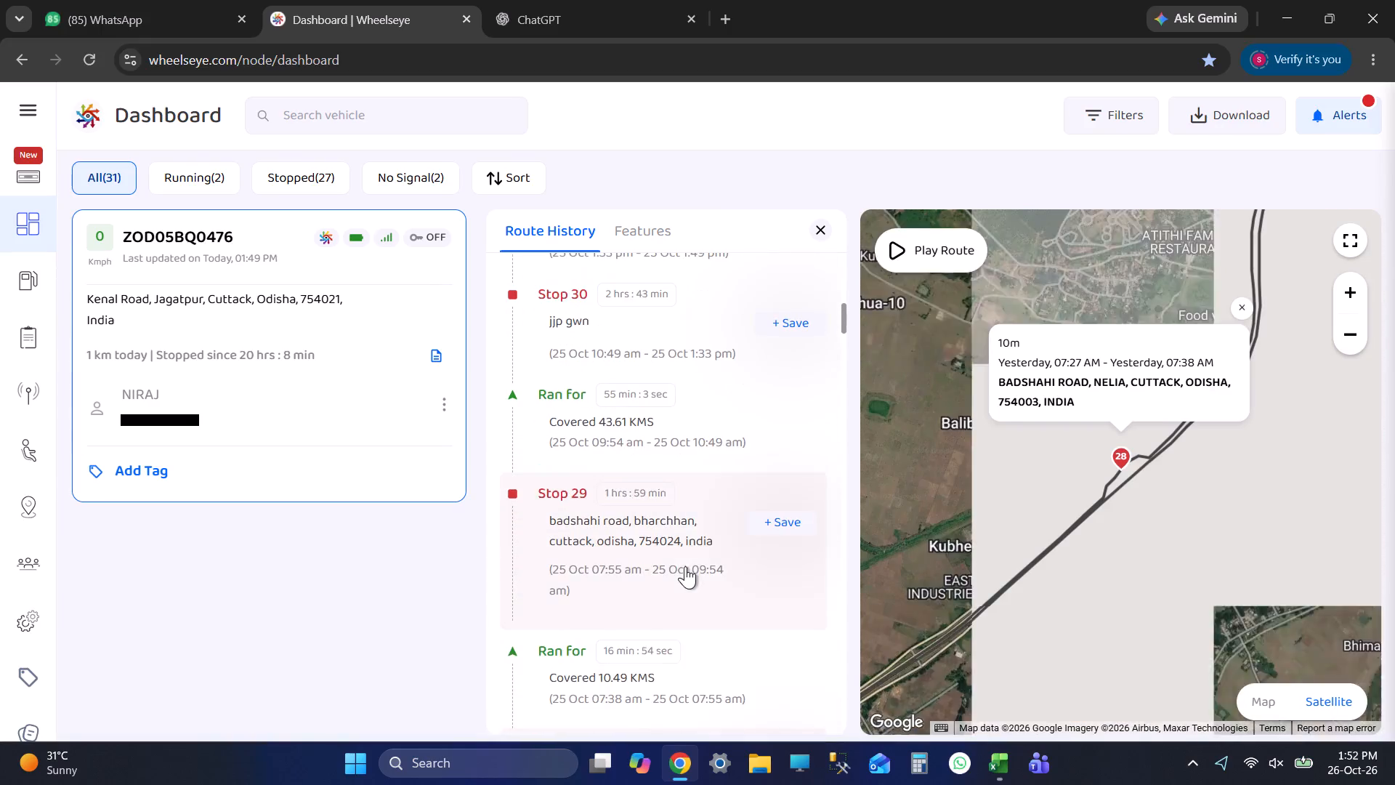
pyautogui.scroll(1, 685, 566)
pyautogui.scroll(-1, 685, 566)
pyautogui.scroll(1, 685, 566)
pyautogui.scroll(-1, 1171, 464)
pyautogui.scroll(1, 1170, 464)
pyautogui.scroll(-2, 1170, 464)
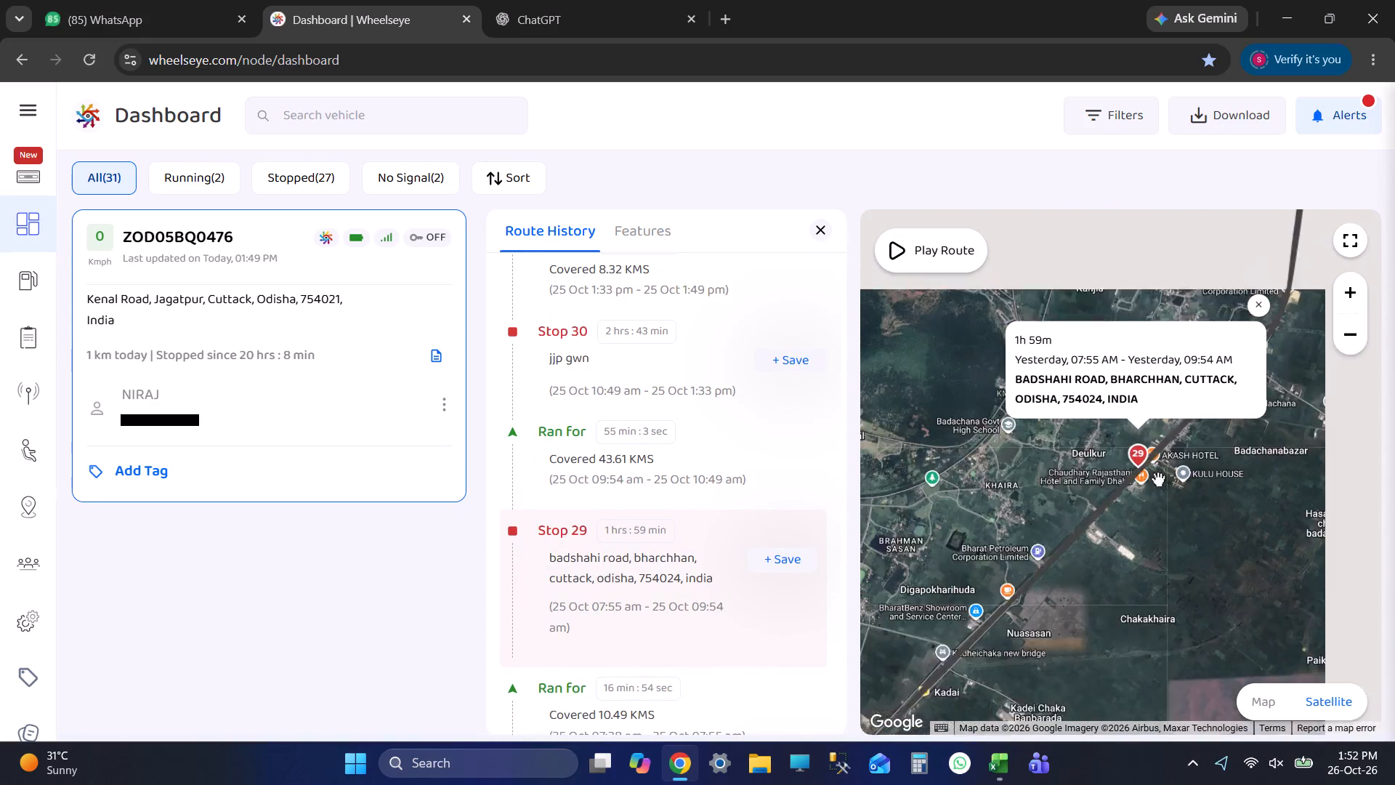
pyautogui.hotkey('alt', 'Tab')
pyautogui.click(598, 377)
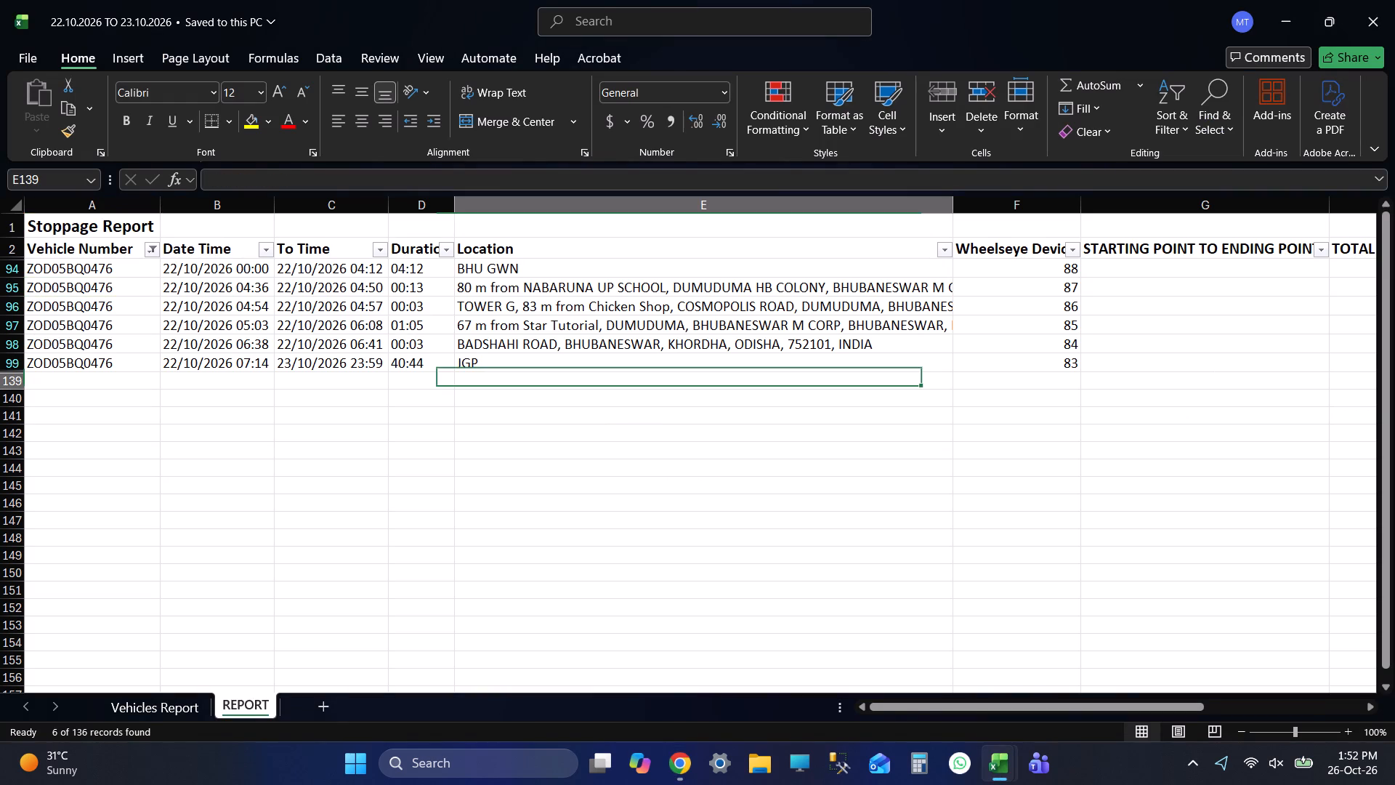
pyautogui.click(581, 353)
pyautogui.hotkey('ctrl', 's')
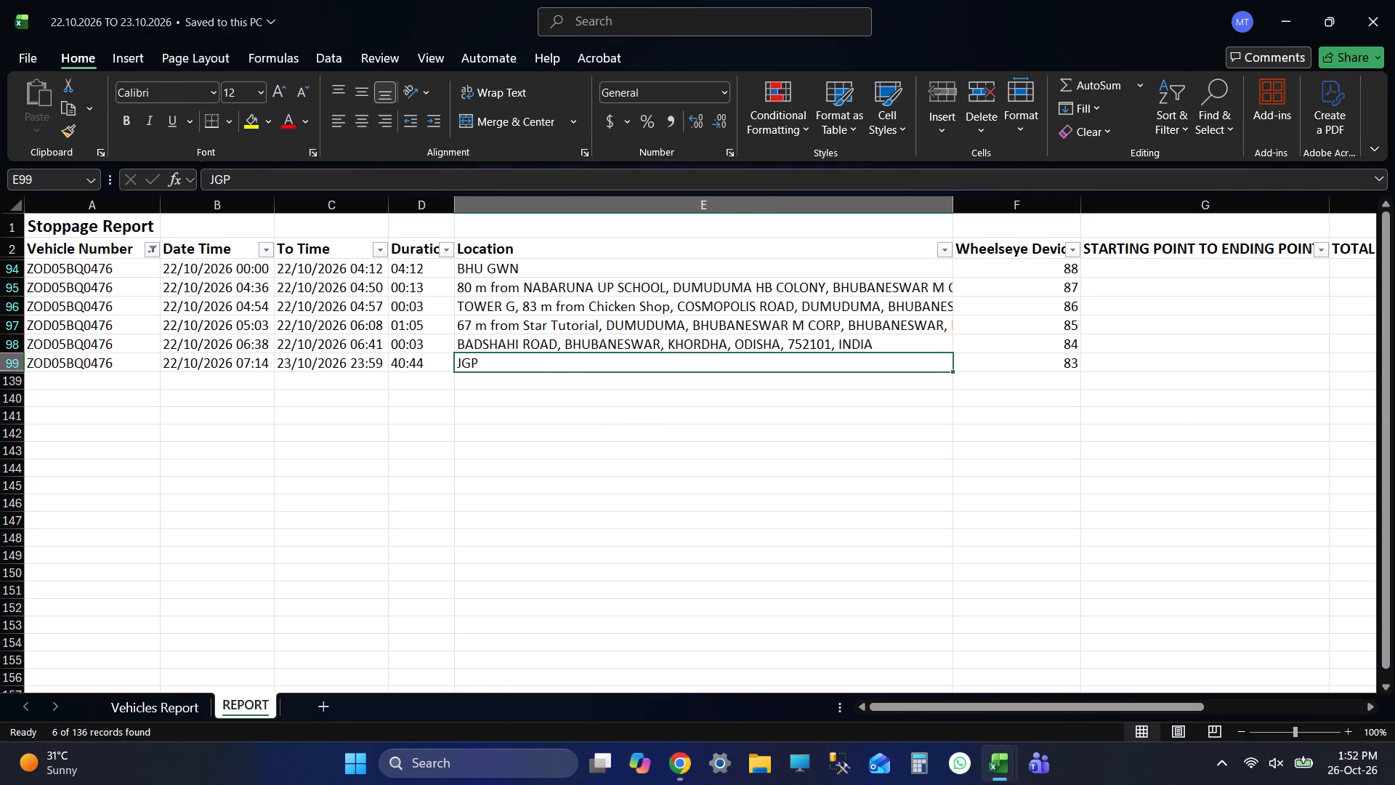
pyautogui.click(150, 251)
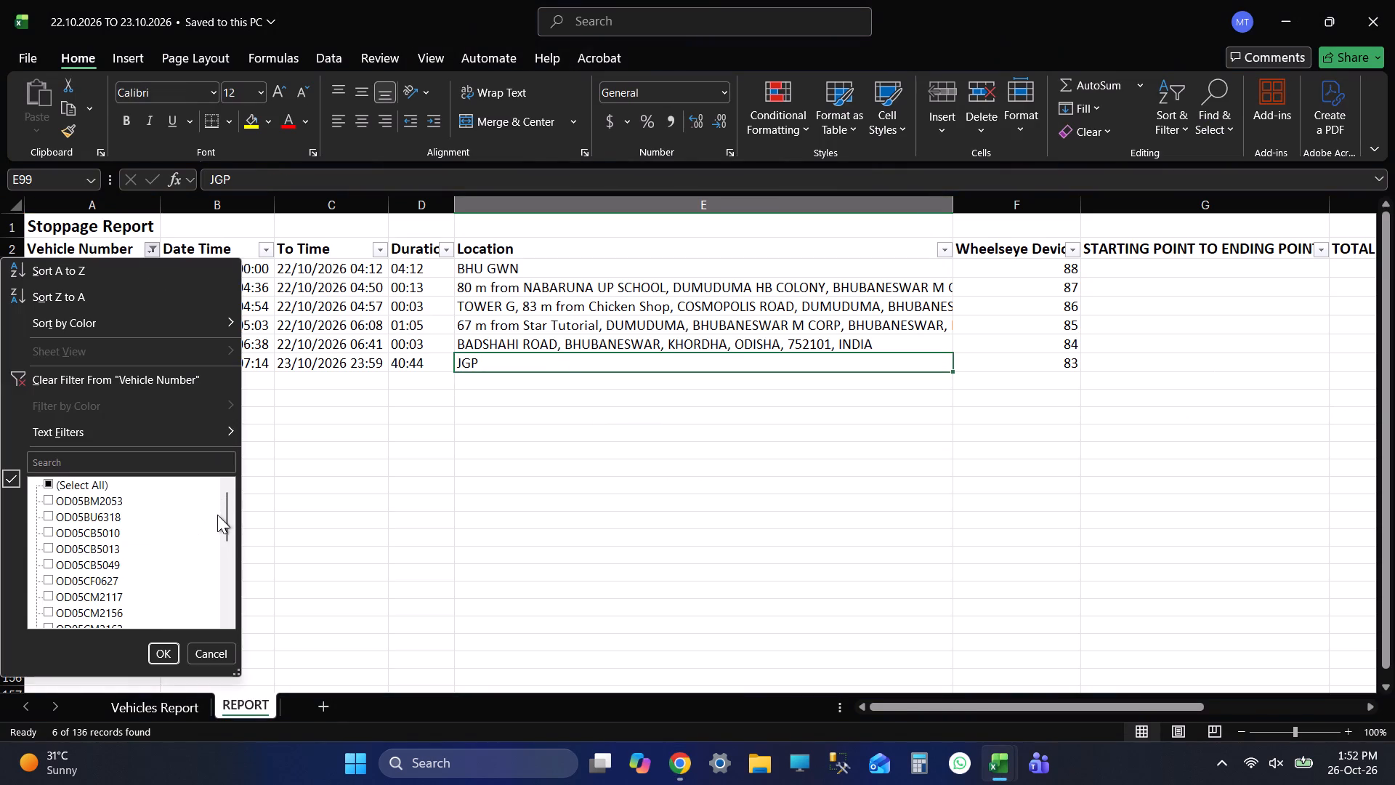
pyautogui.moveTo(225, 510); pyautogui.dragTo(232, 617)
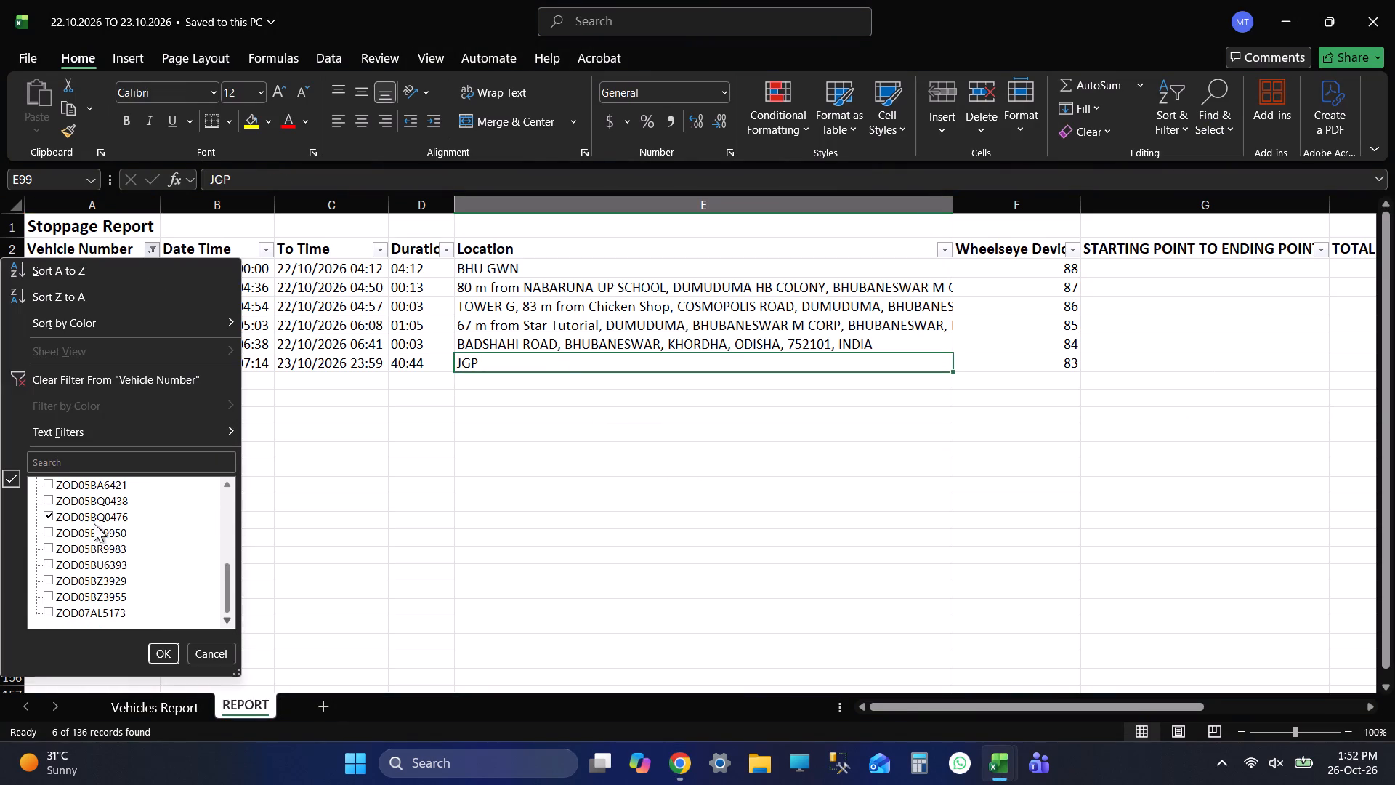
pyautogui.click(87, 515)
pyautogui.click(80, 529)
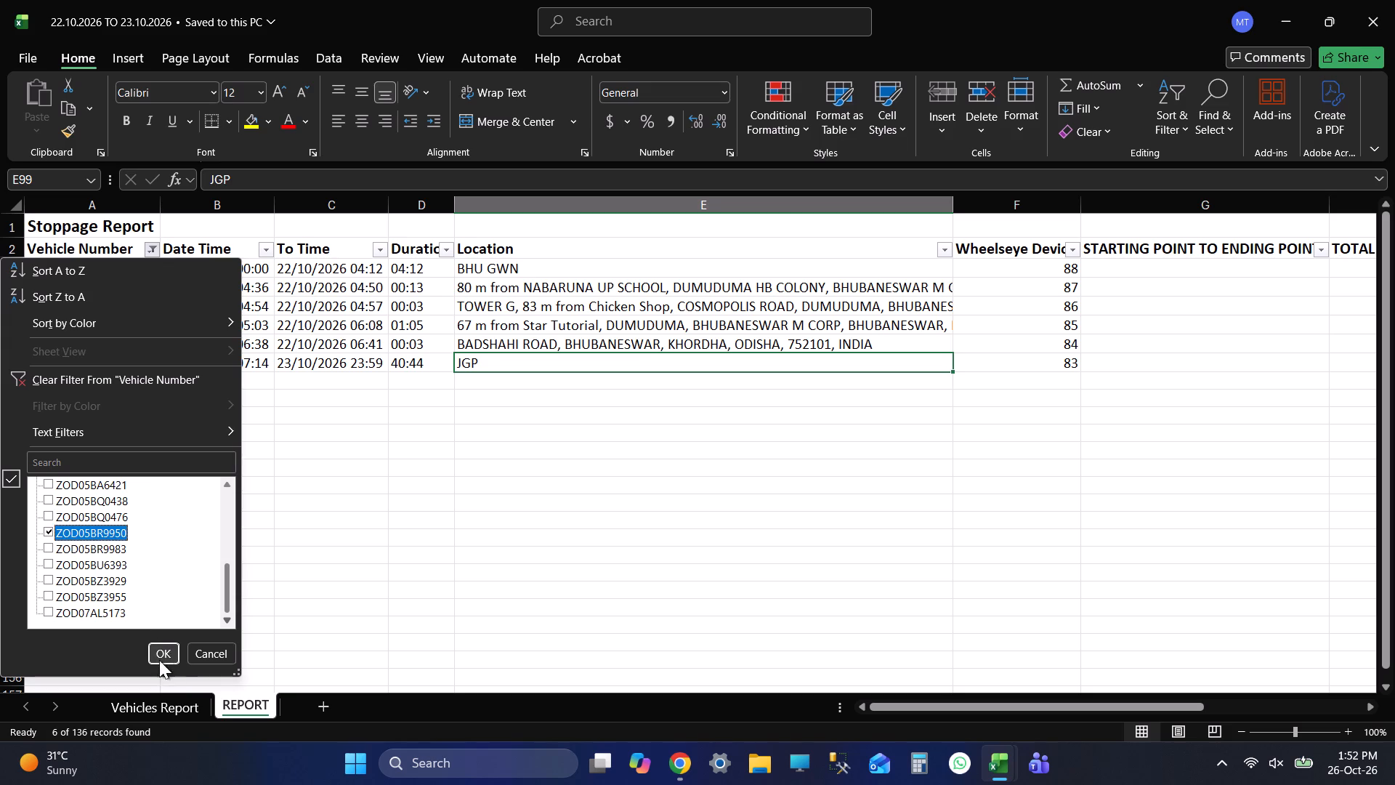
pyautogui.click(156, 651)
pyautogui.click(644, 382)
pyautogui.hotkey('ctrl', 's')
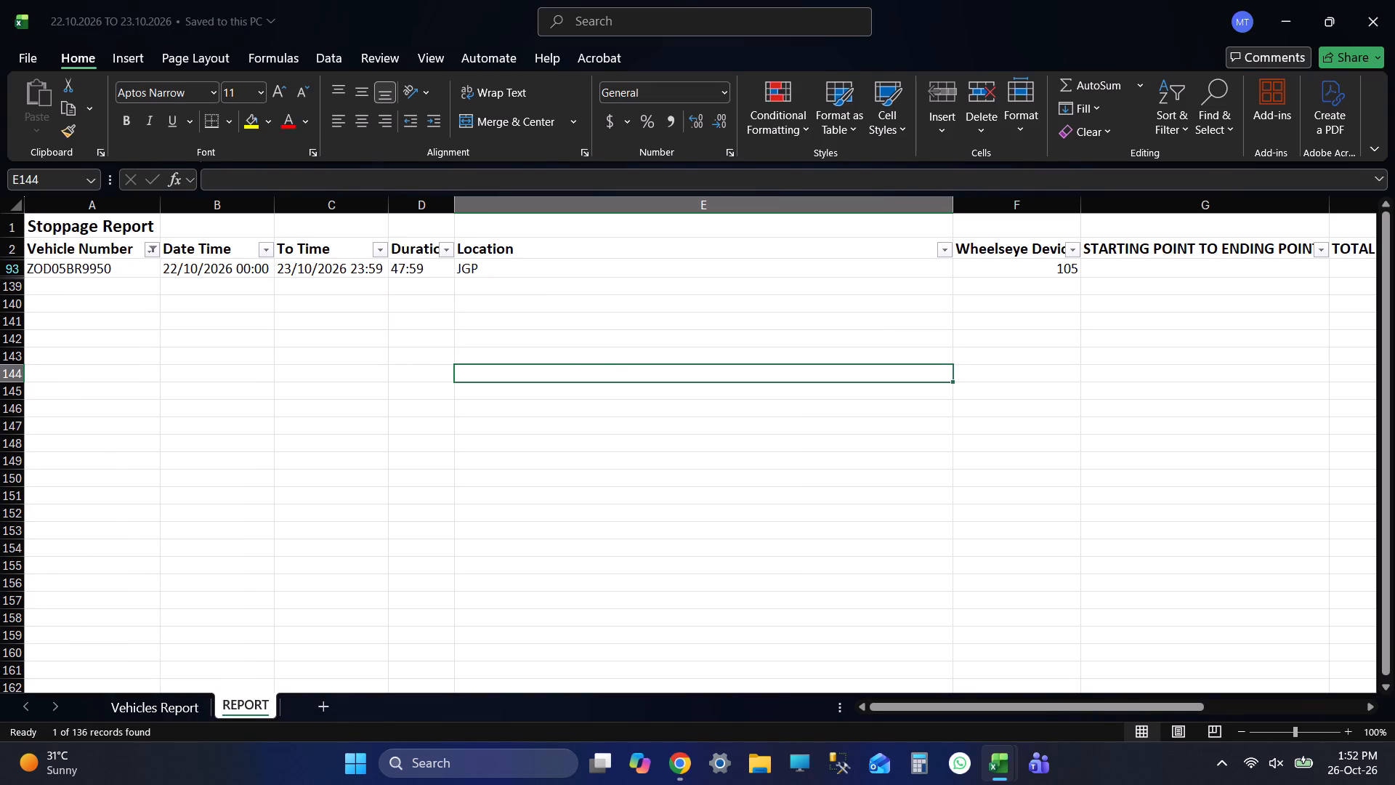
pyautogui.click(158, 246)
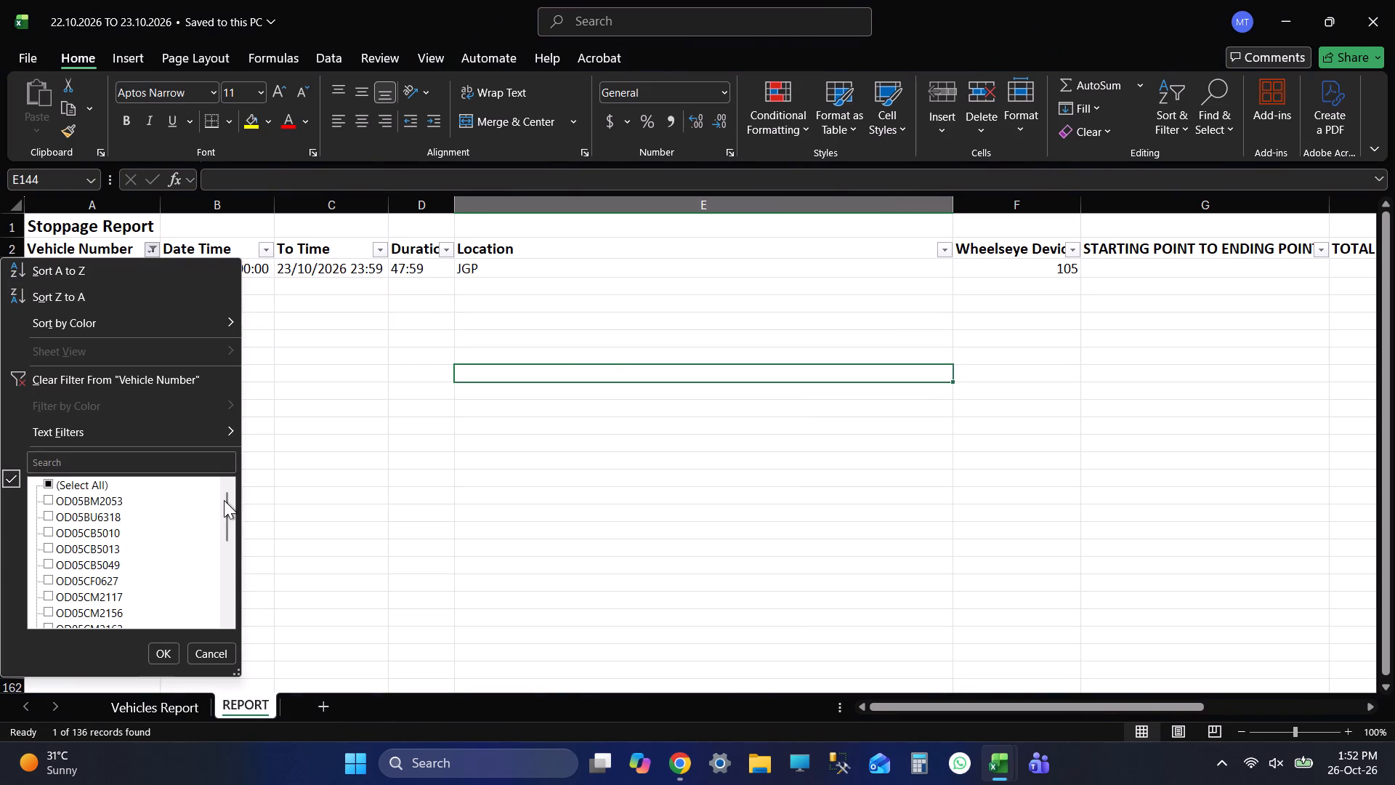
pyautogui.moveTo(224, 500); pyautogui.dragTo(232, 600)
pyautogui.click(86, 525)
pyautogui.click(81, 552)
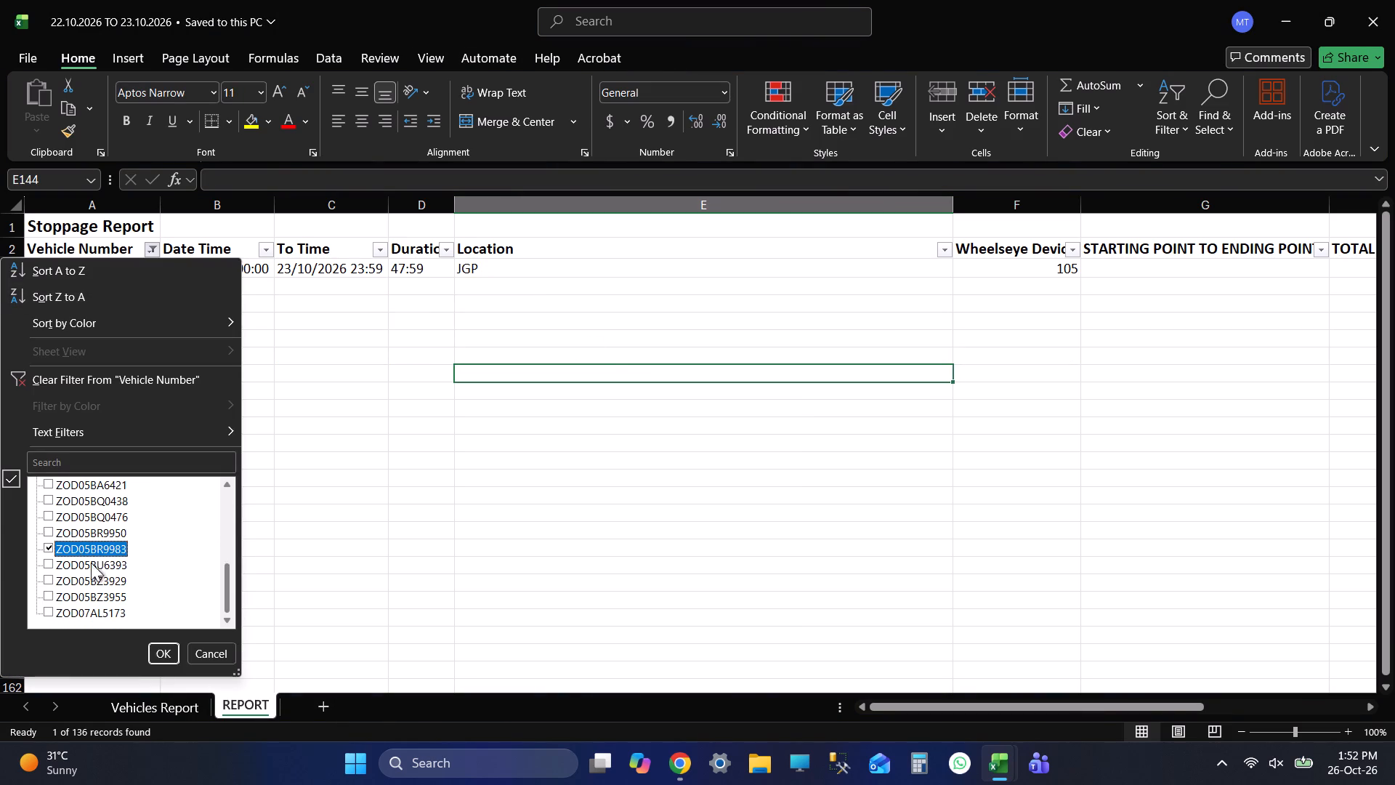
pyautogui.click(154, 649)
pyautogui.click(555, 356)
pyautogui.hotkey('ctrl', 's')
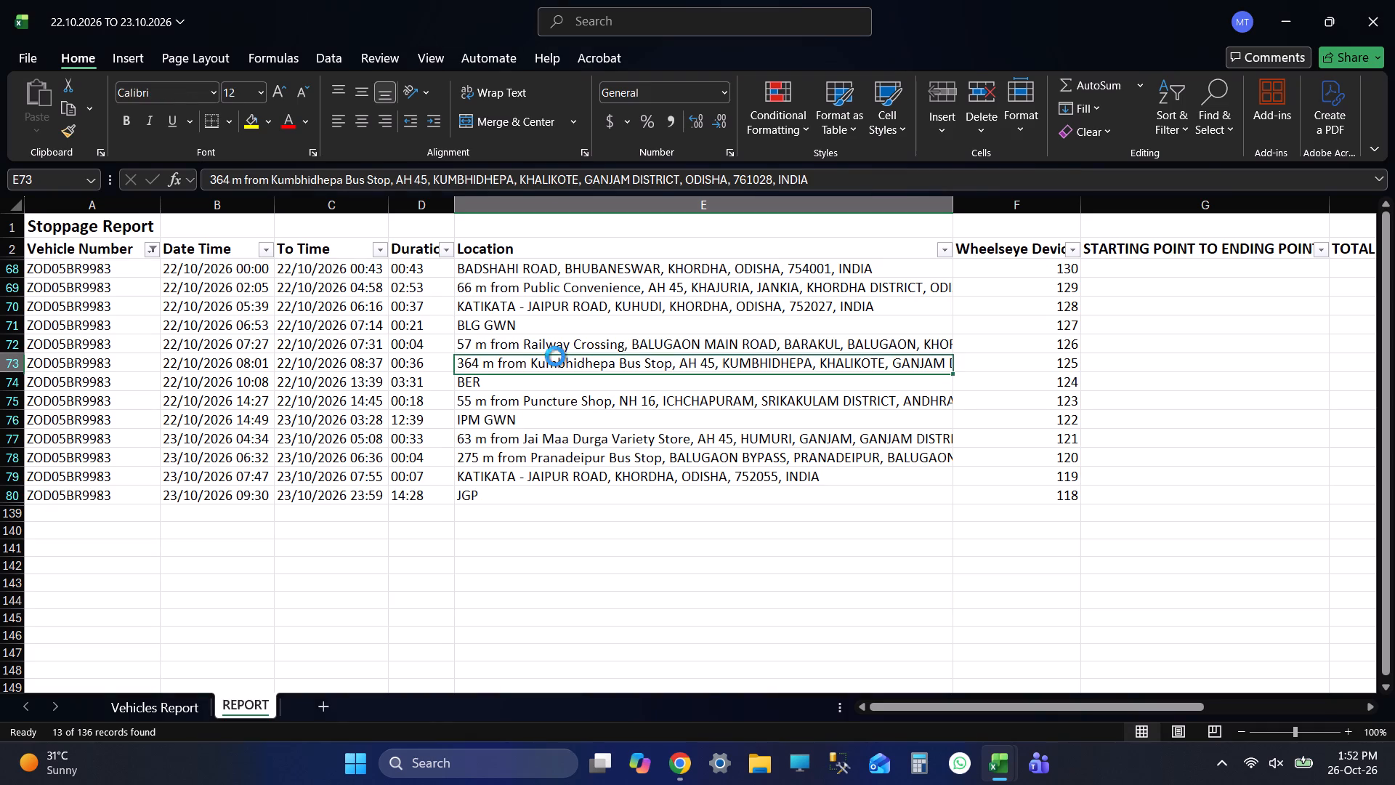
pyautogui.hotkey('ctrl', 's')
pyautogui.click(478, 278)
pyautogui.hotkey('shift', 'Tab')
pyautogui.hotkey('shift', 'Tab')
pyautogui.hotkey('shift', 'Tab')
pyautogui.hotkey('shift', 'Tab')
pyautogui.hotkey('shift', 'Tab')
pyautogui.hotkey('shift', 'Tab')
pyautogui.hotkey('shift', 'Tab')
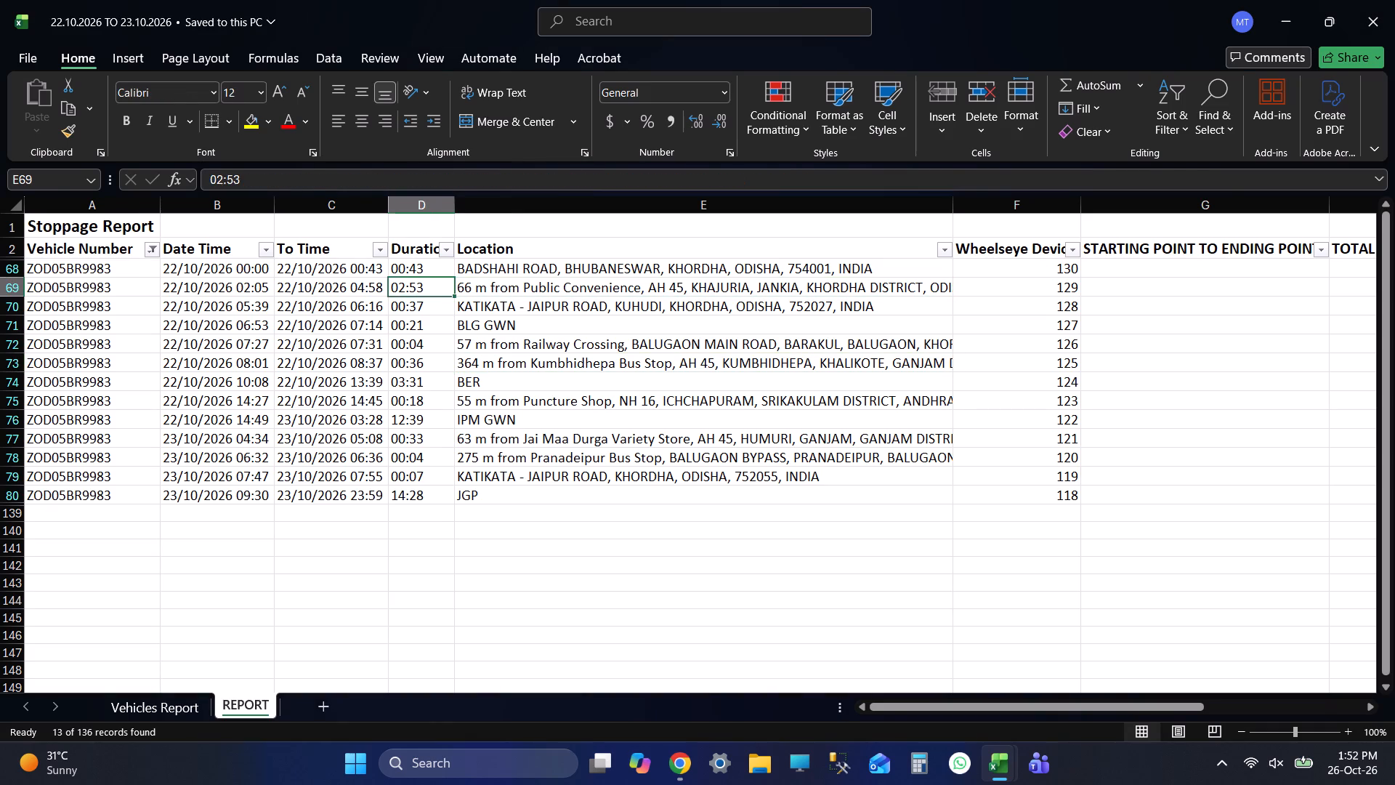
pyautogui.hotkey('ctrl', 'c')
pyautogui.hotkey('alt', 'Tab')
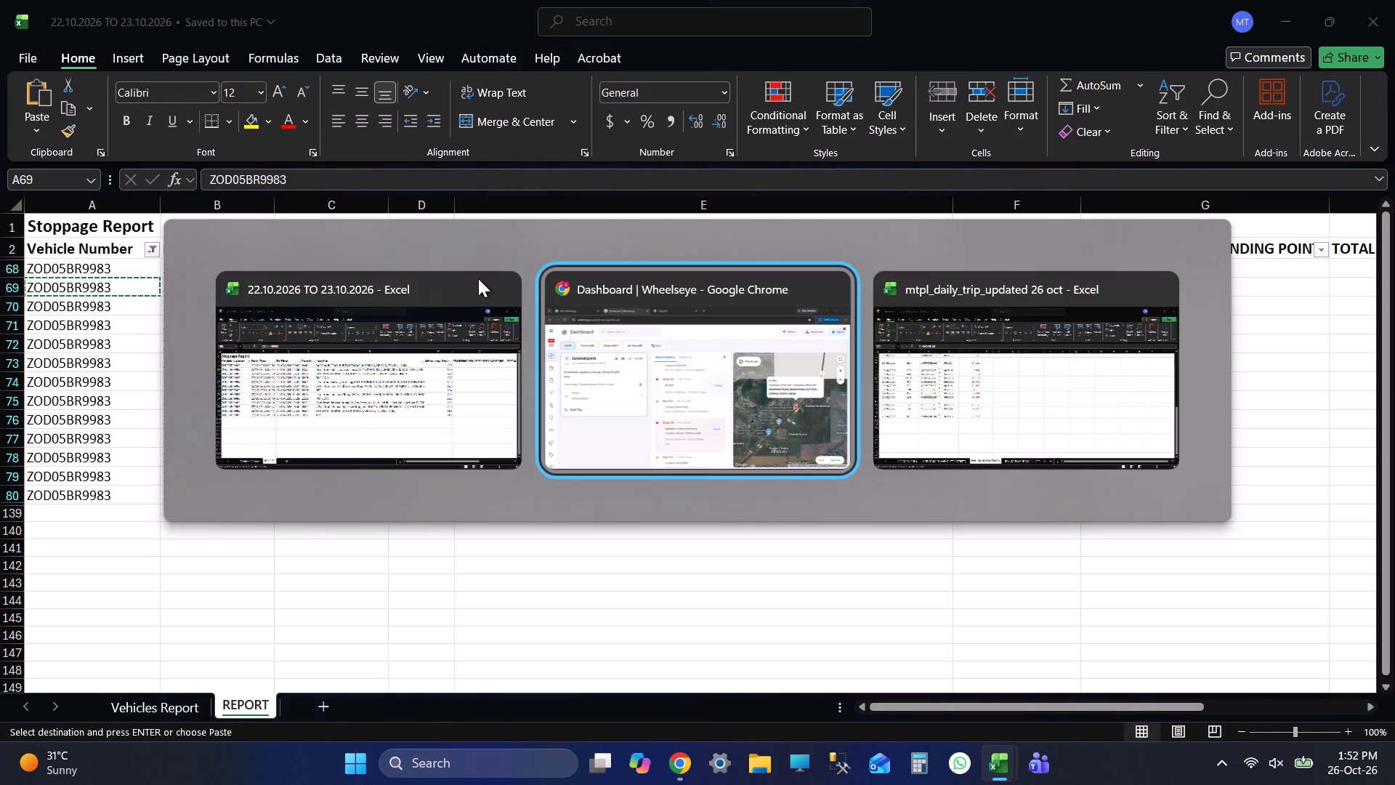
pyautogui.click(328, 108)
pyautogui.hotkey('ctrl', 'v')
pyautogui.press('Return')
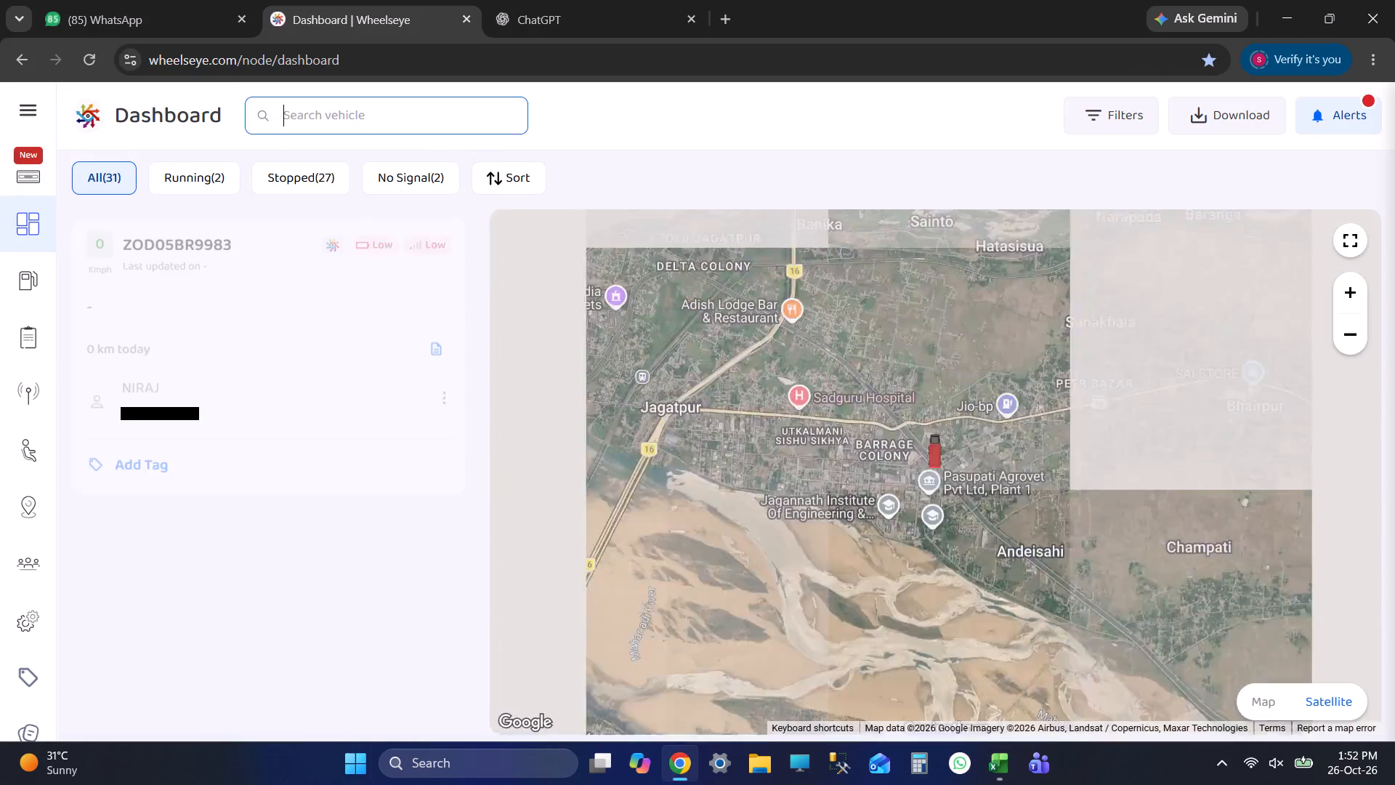
pyautogui.click(264, 298)
pyautogui.click(538, 274)
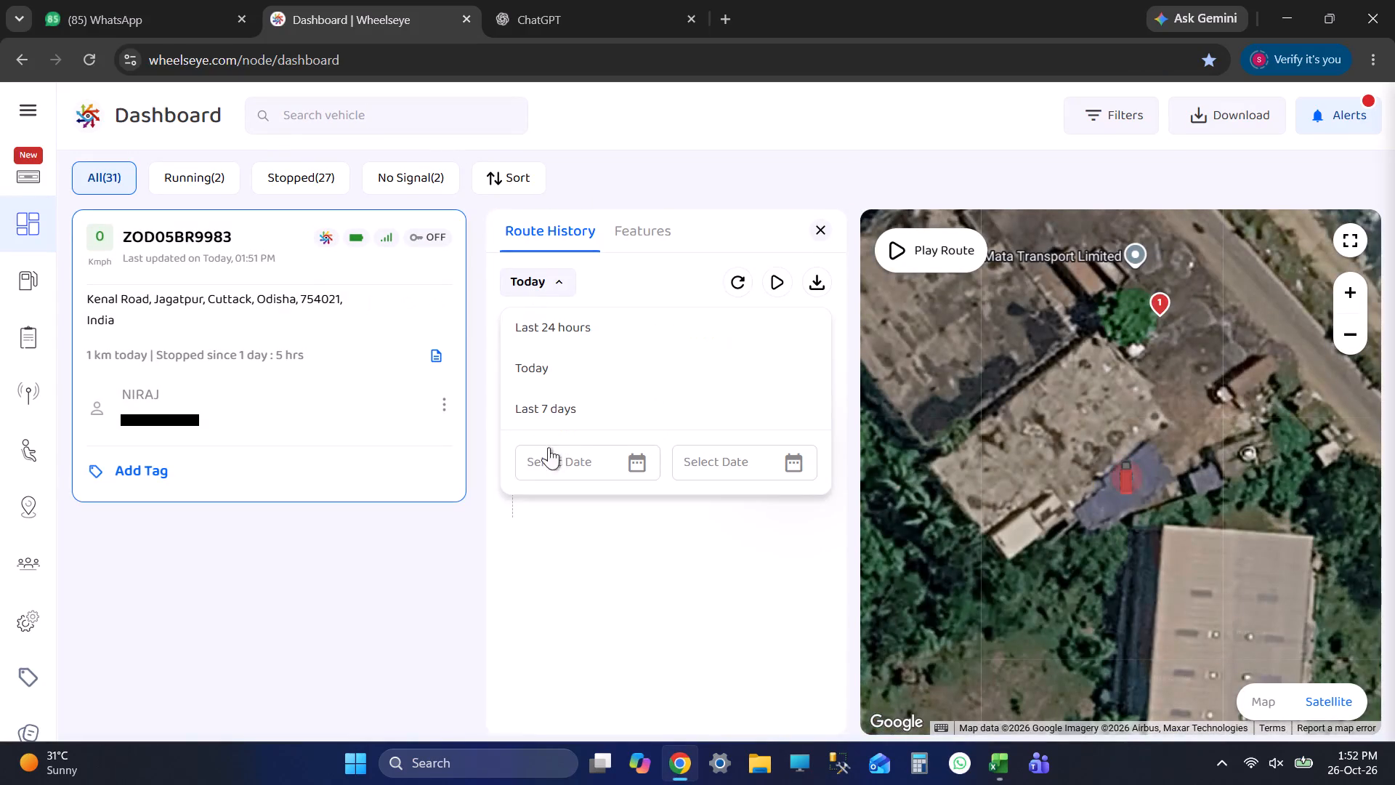
pyautogui.click(549, 411)
pyautogui.scroll(-7, 636, 536)
pyautogui.scroll(1, 614, 574)
pyautogui.scroll(-3, 614, 574)
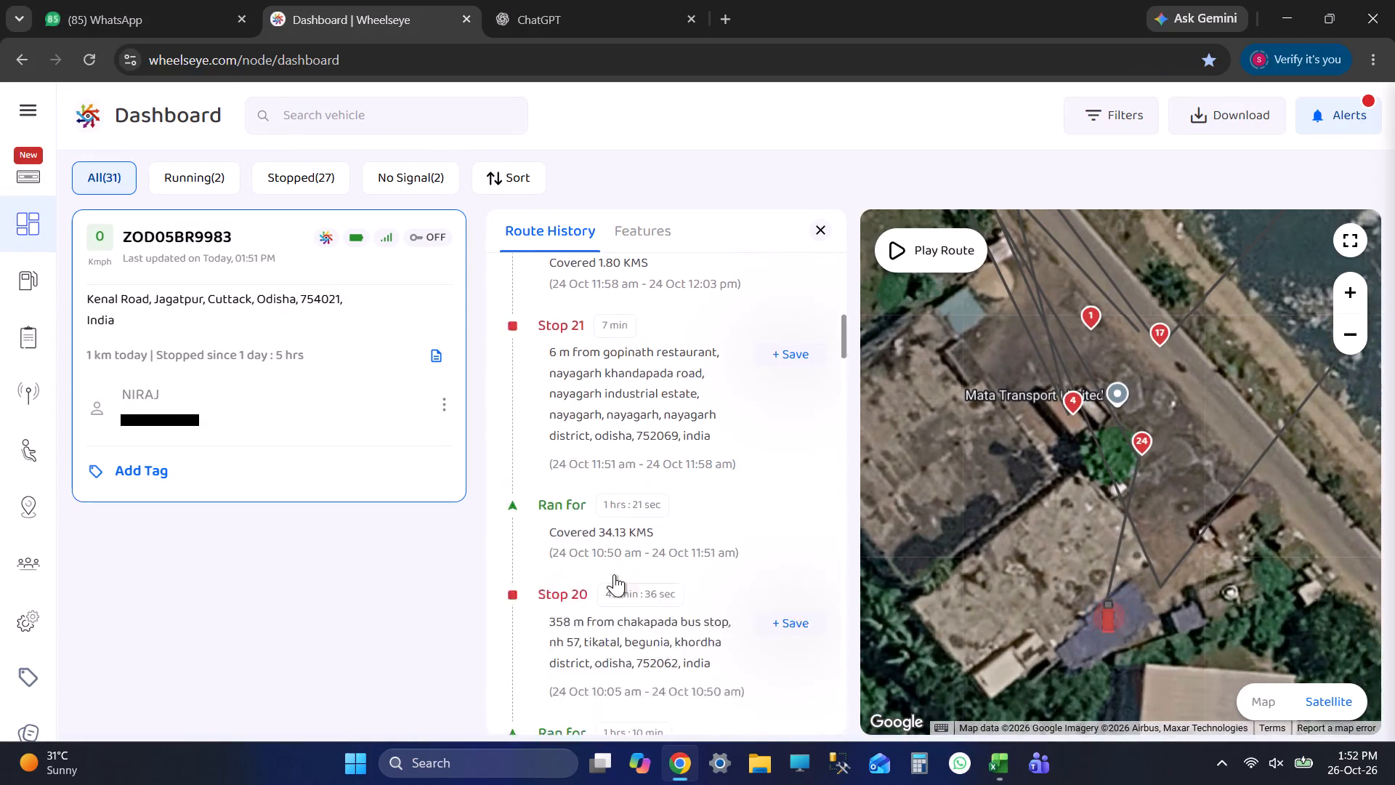
pyautogui.scroll(-6, 614, 574)
pyautogui.scroll(1, 636, 563)
pyautogui.scroll(-1, 636, 563)
pyautogui.scroll(1, 636, 563)
pyautogui.scroll(-1, 636, 563)
pyautogui.scroll(1, 636, 563)
pyautogui.scroll(-1, 636, 563)
pyautogui.scroll(1, 636, 563)
pyautogui.scroll(-12, 636, 563)
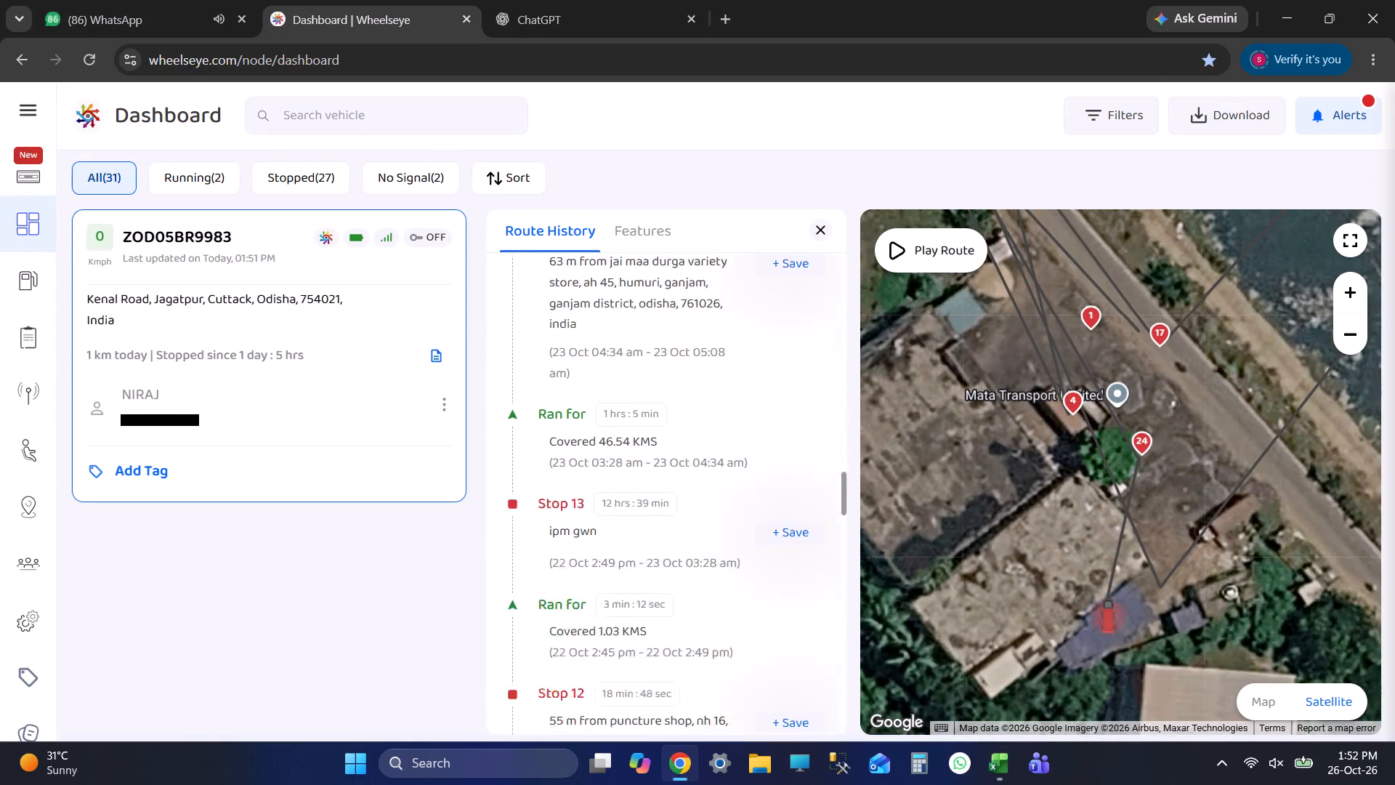
pyautogui.scroll(-3, 689, 547)
pyautogui.scroll(2, 701, 470)
pyautogui.click(682, 450)
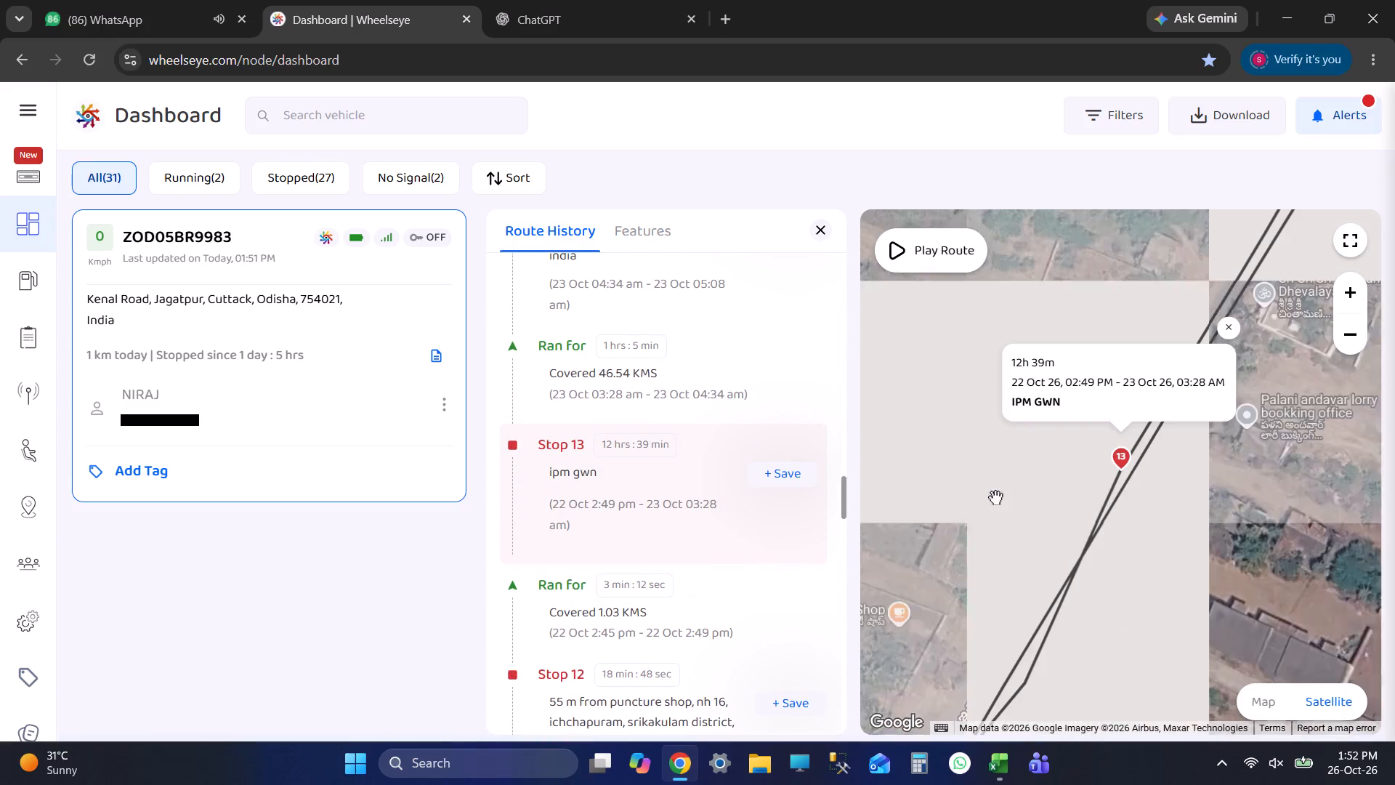
pyautogui.hotkey('alt', 'Tab')
pyautogui.hotkey('alt', 'Tab')
pyautogui.scroll(-3, 730, 555)
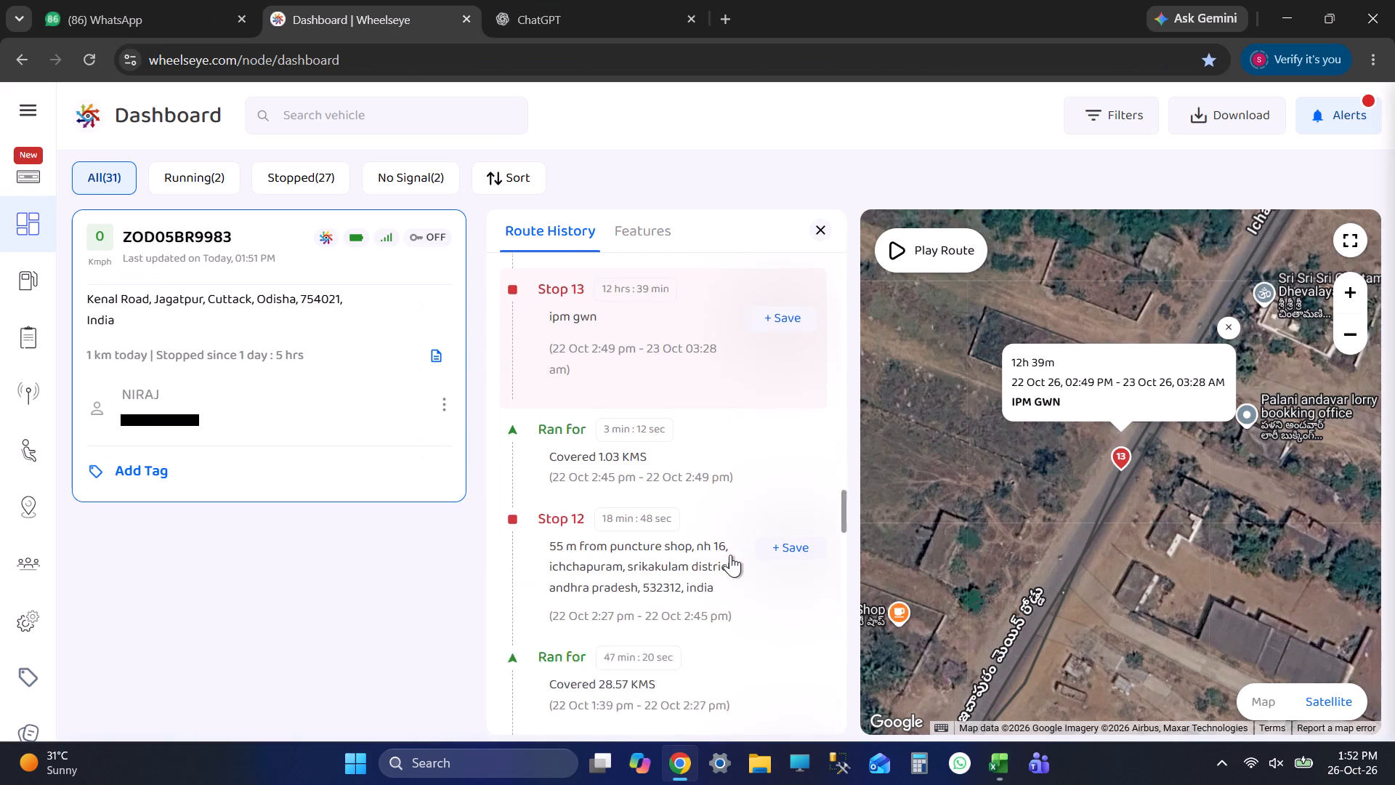
pyautogui.scroll(-2, 730, 555)
pyautogui.click(726, 504)
pyautogui.scroll(-9, 726, 504)
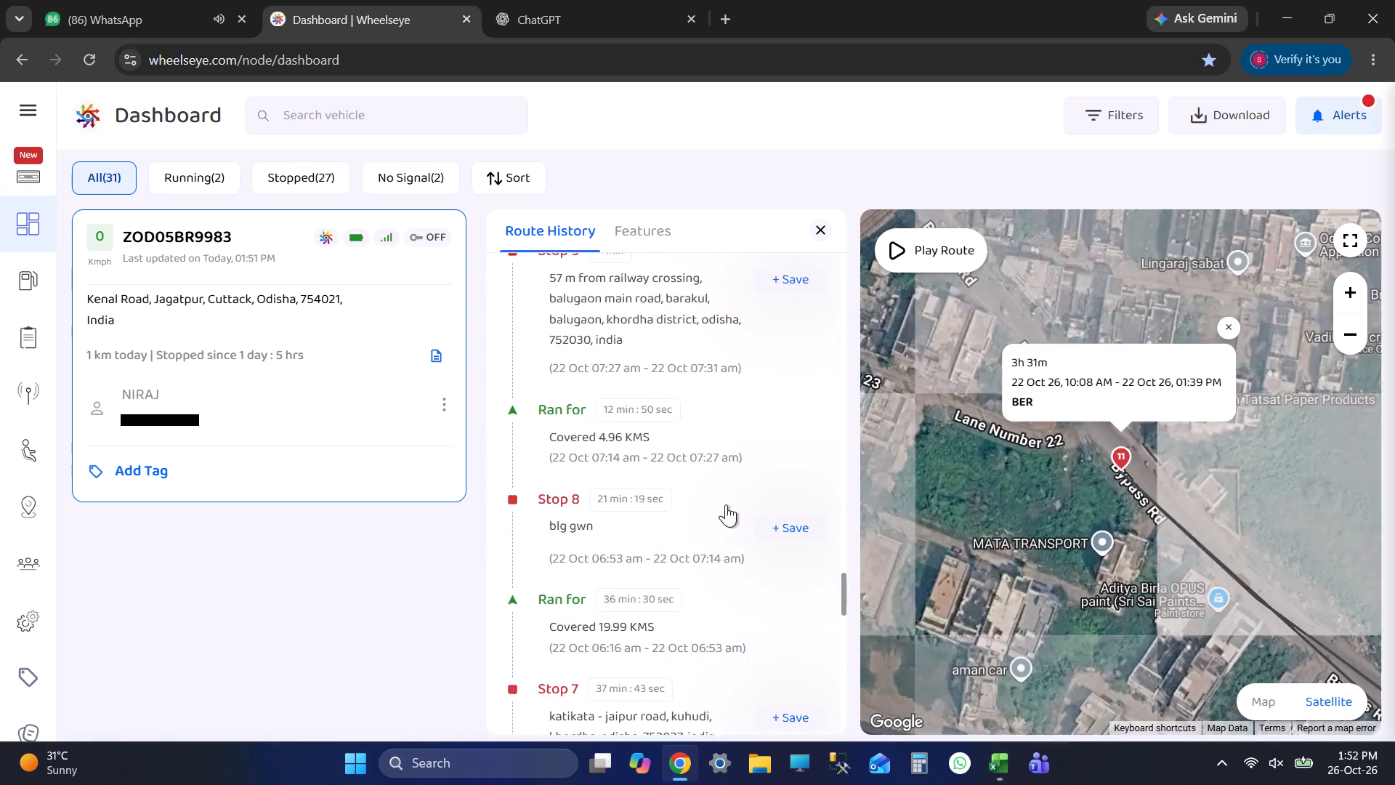
pyautogui.scroll(-11, 726, 504)
# Examine Stop 5 on Badshahi Road and Stop 6 near Public Convenience on the map and compare them with the report rows.
pyautogui.scroll(2, 726, 504)
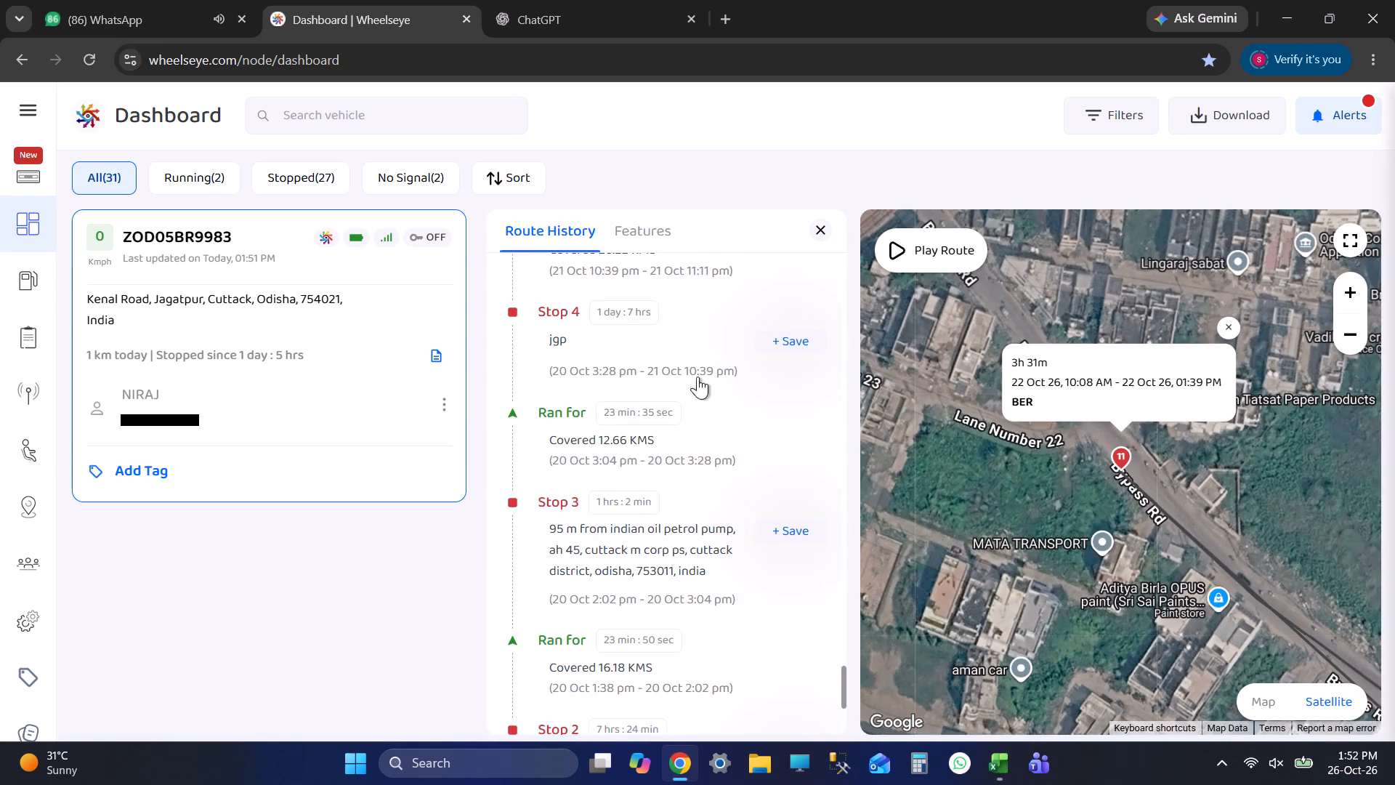
pyautogui.click(659, 280)
pyautogui.click(679, 379)
pyautogui.hotkey('alt', 'Tab')
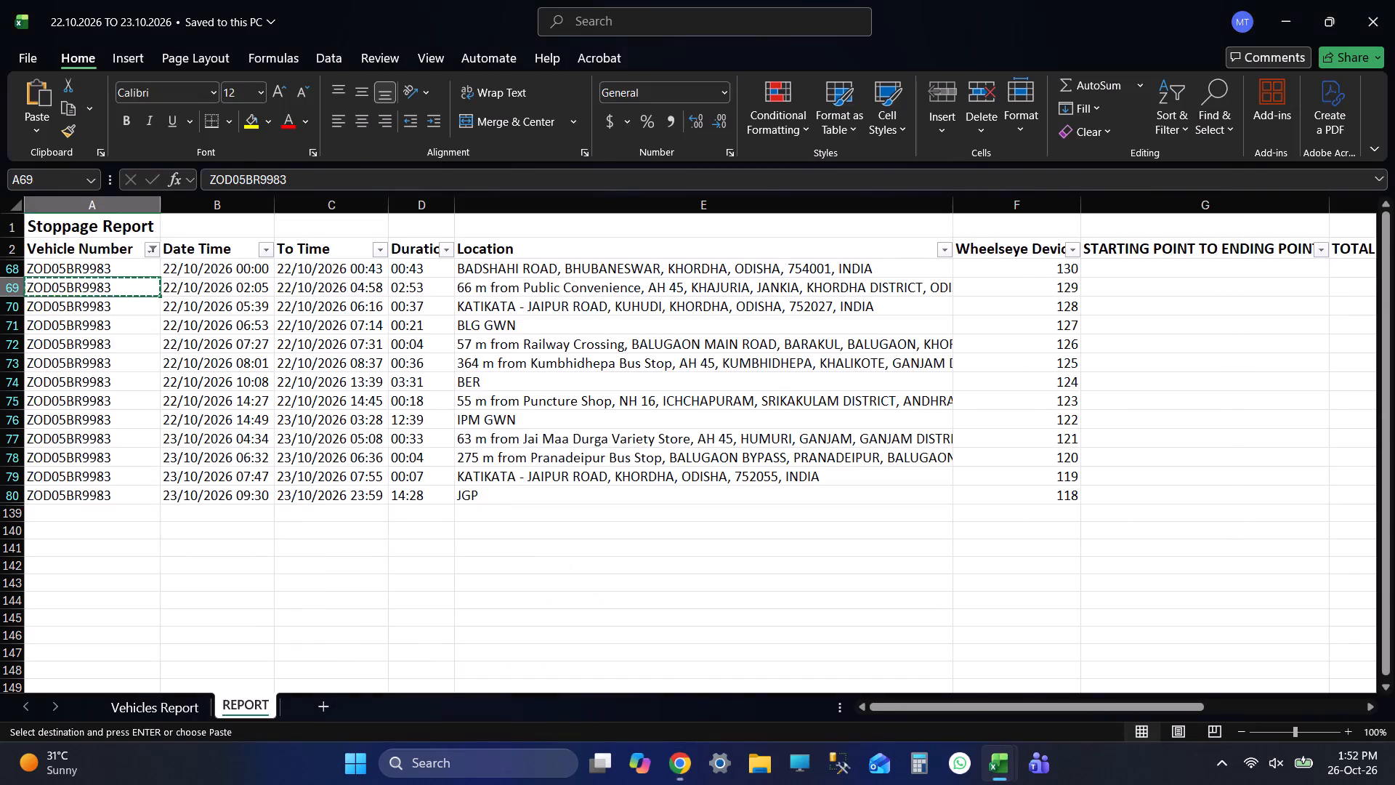
pyautogui.hotkey('alt', 'Tab')
pyautogui.scroll(2, 713, 455)
pyautogui.click(679, 456)
pyautogui.hotkey('alt', 'Tab')
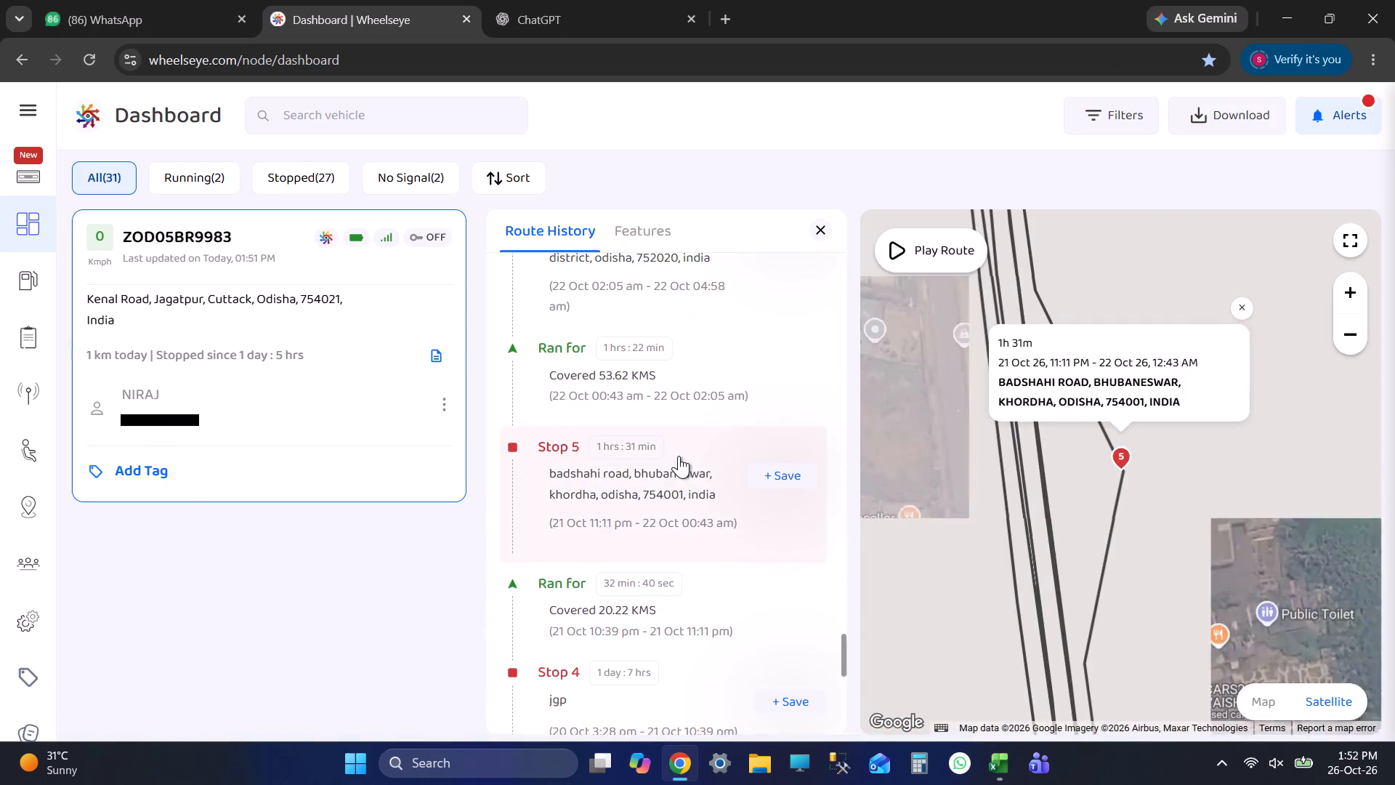
pyautogui.hotkey('alt', 'Tab')
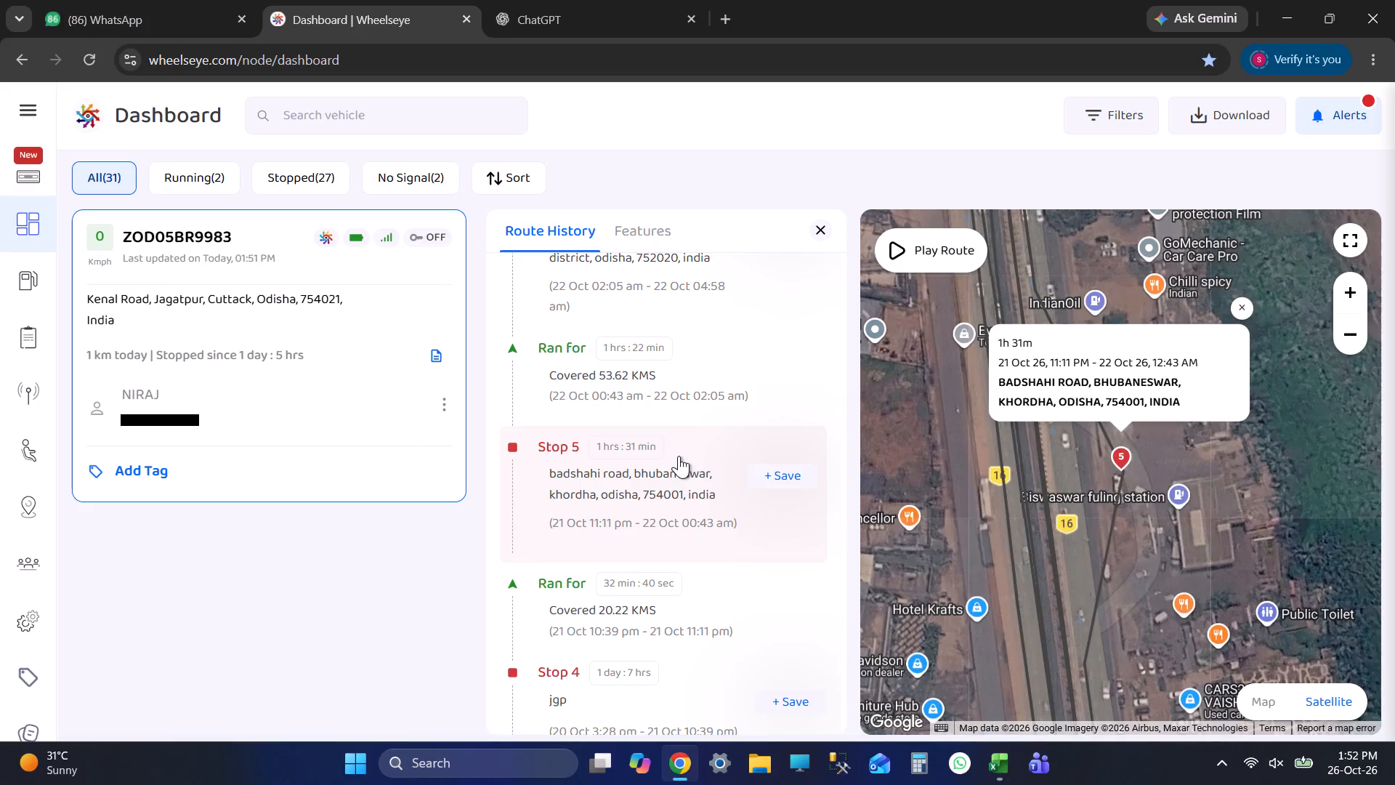
pyautogui.scroll(2, 682, 454)
pyautogui.click(655, 414)
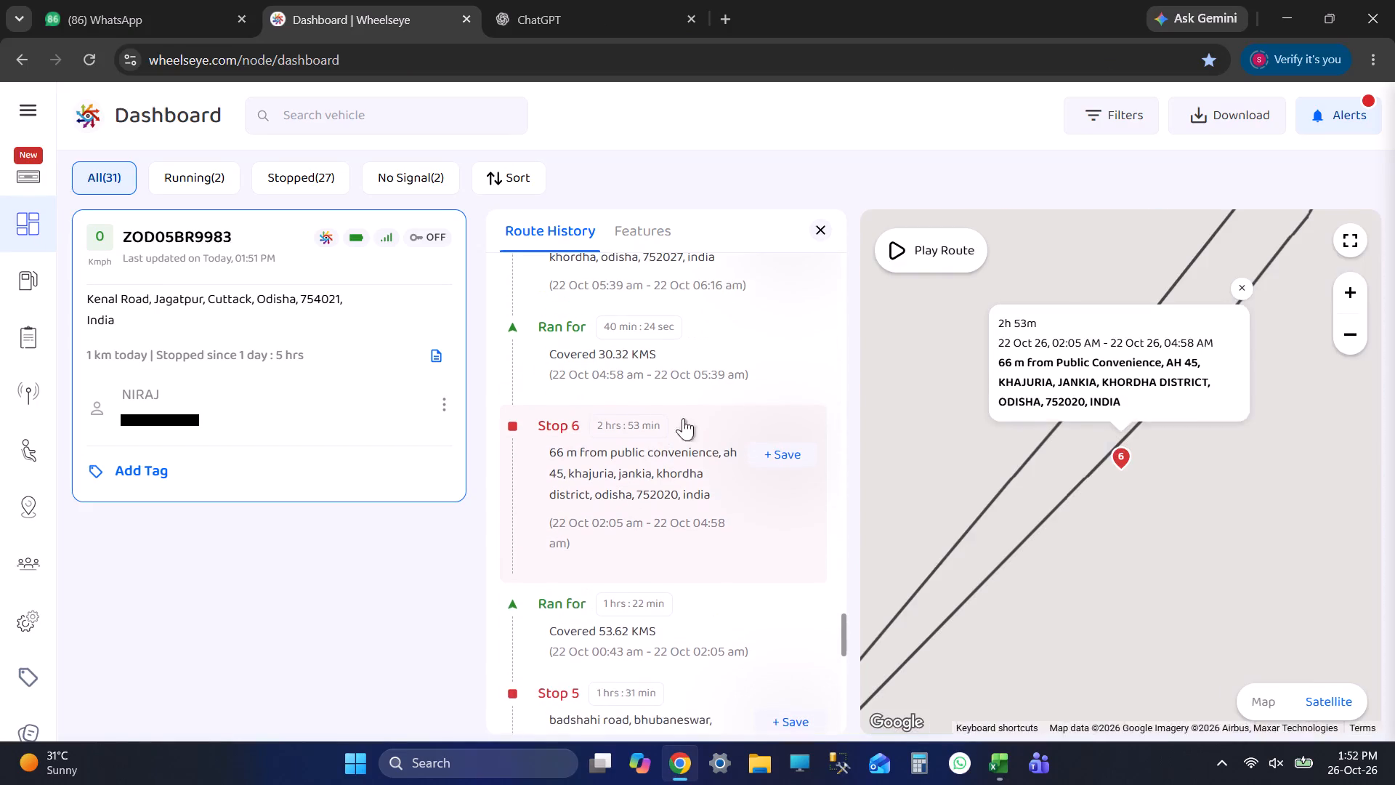
pyautogui.hotkey('alt', 'Tab')
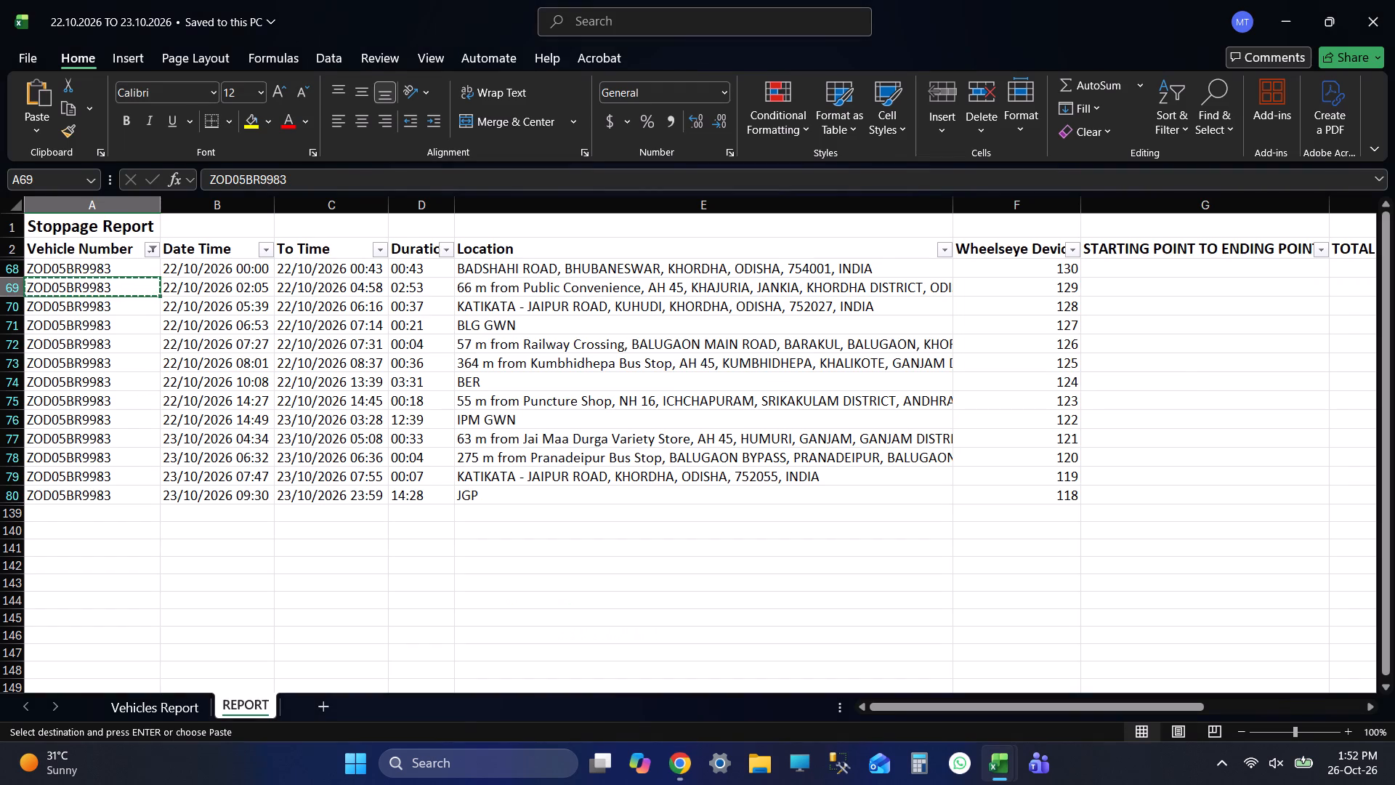
pyautogui.hotkey('alt', 'Tab')
# Examine the 22 October stops in time order from Stop 7 at Kuhudi to Stop 11 at BER on the map.
pyautogui.scroll(2, 662, 464)
pyautogui.scroll(-6, 1083, 446)
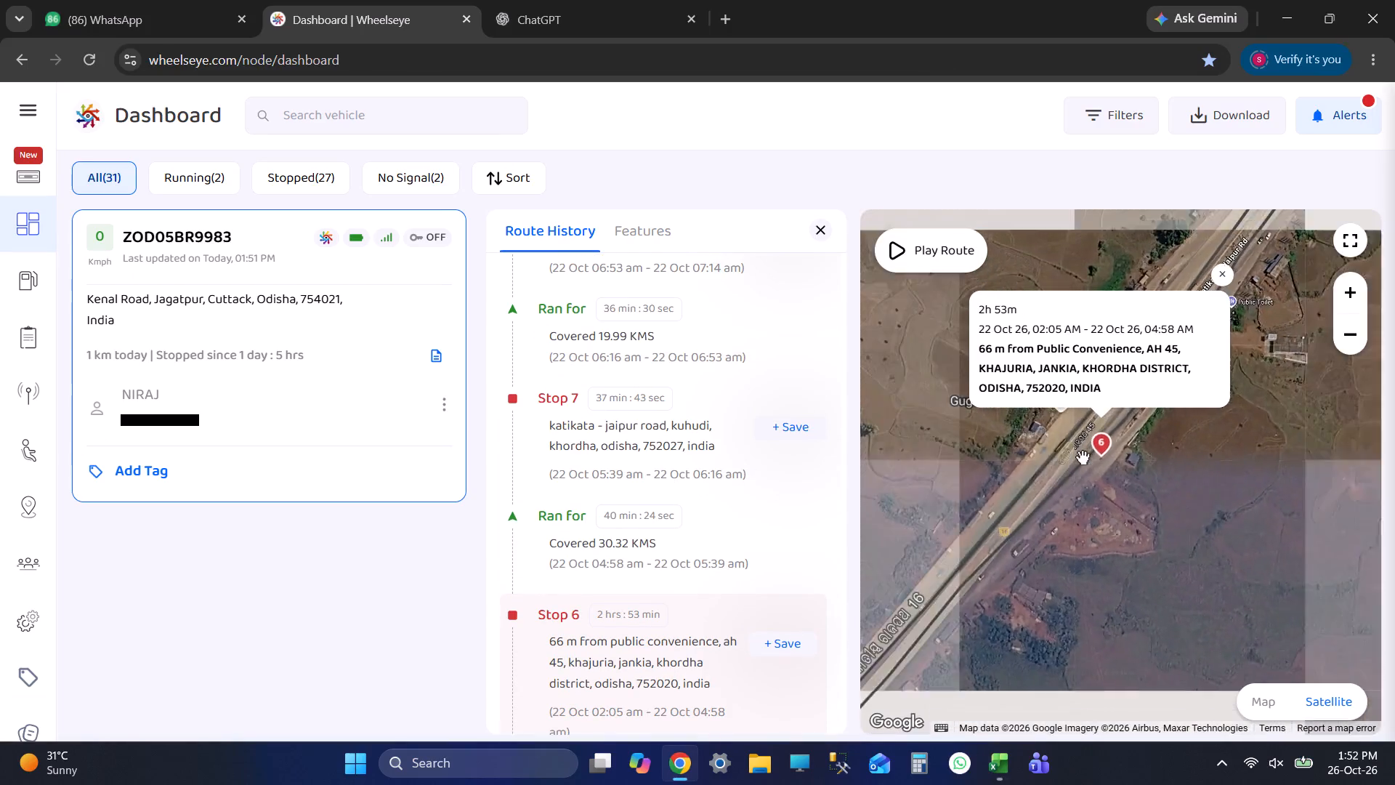
pyautogui.scroll(-1, 1083, 457)
pyautogui.scroll(2, 663, 598)
pyautogui.click(643, 593)
pyautogui.scroll(2, 643, 593)
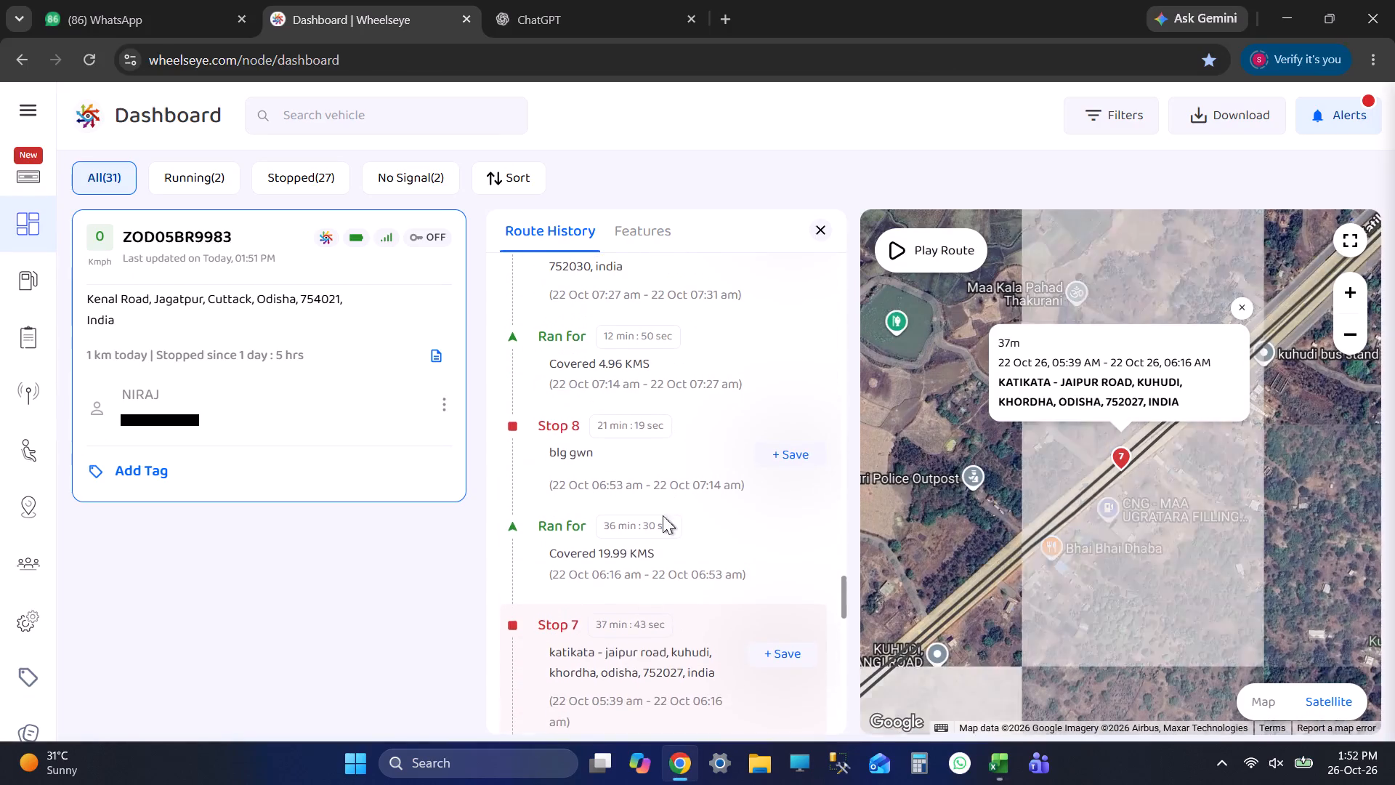
pyautogui.click(671, 469)
pyautogui.scroll(2, 671, 469)
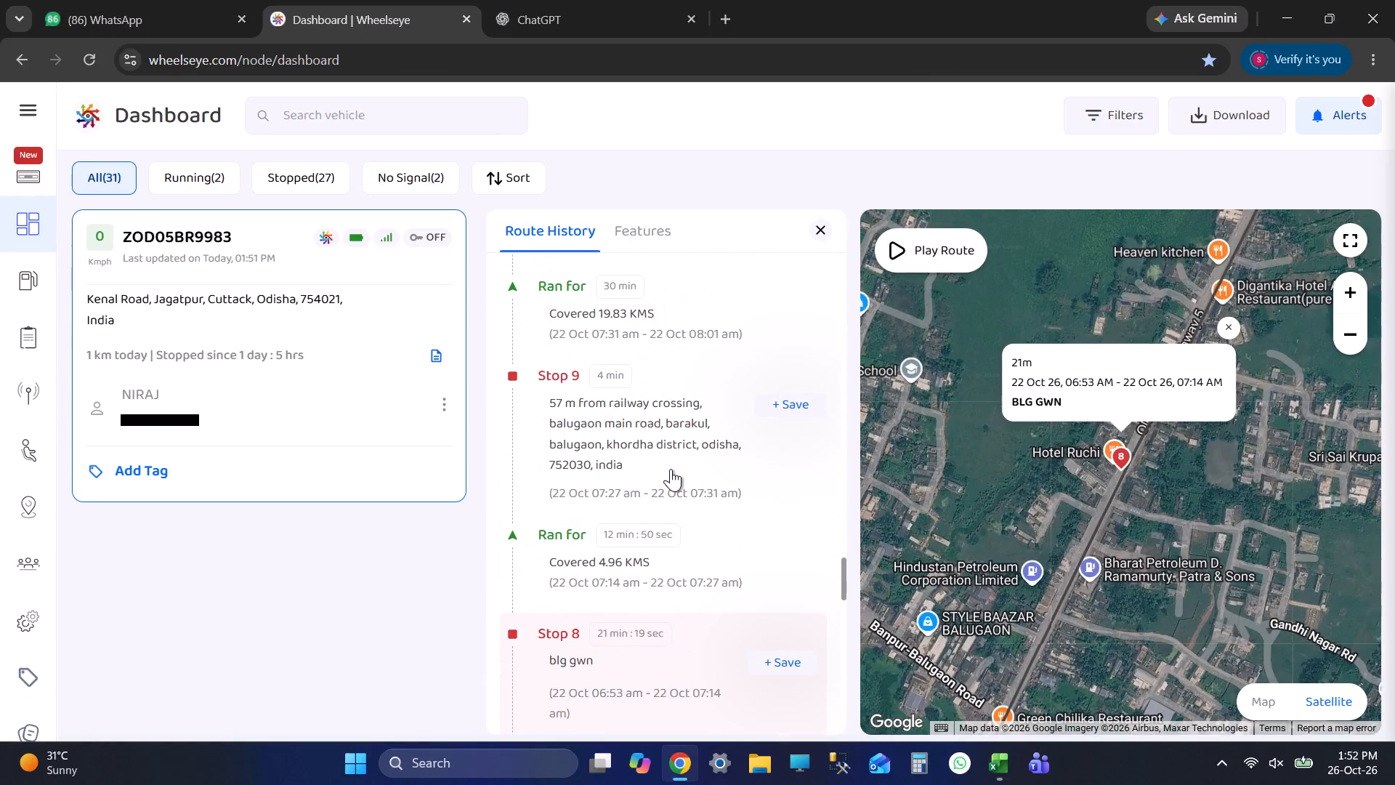
pyautogui.click(671, 469)
pyautogui.scroll(2, 671, 469)
pyautogui.click(629, 430)
pyautogui.scroll(2, 591, 627)
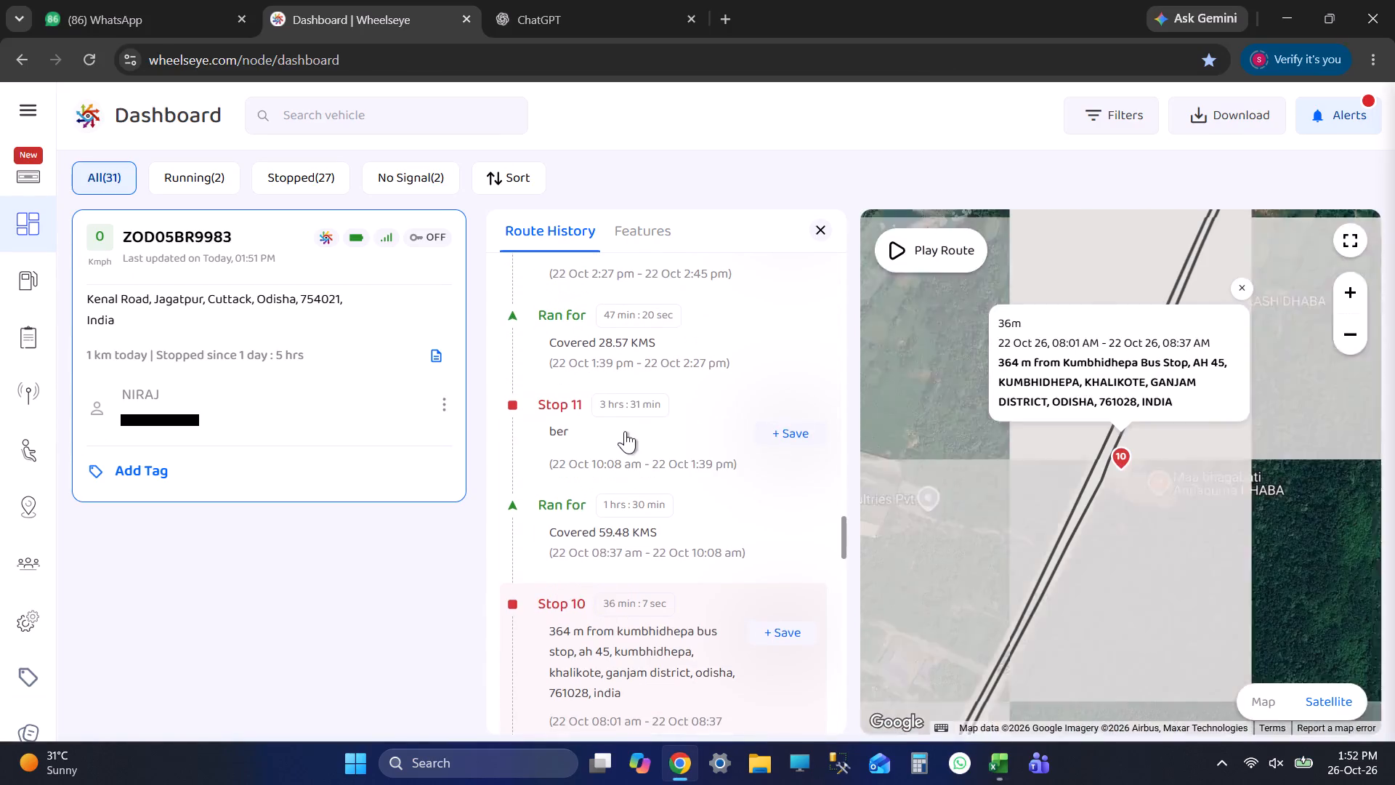
pyautogui.click(625, 430)
pyautogui.scroll(-7, 1062, 467)
pyautogui.hotkey('alt', 'Tab')
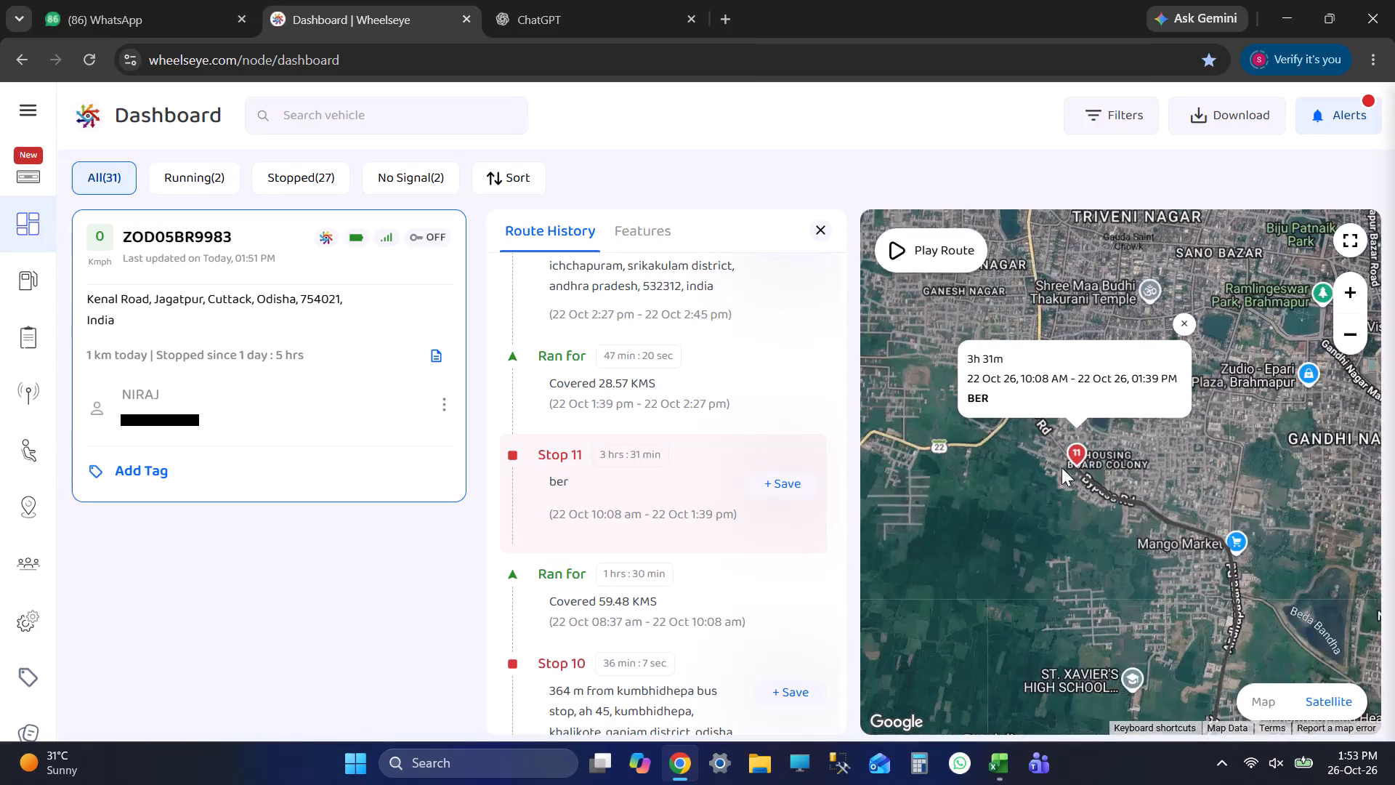
# Check the BER row in the report against the route history, examining Stops 12, 13 and 11 on the map.
pyautogui.click(542, 379)
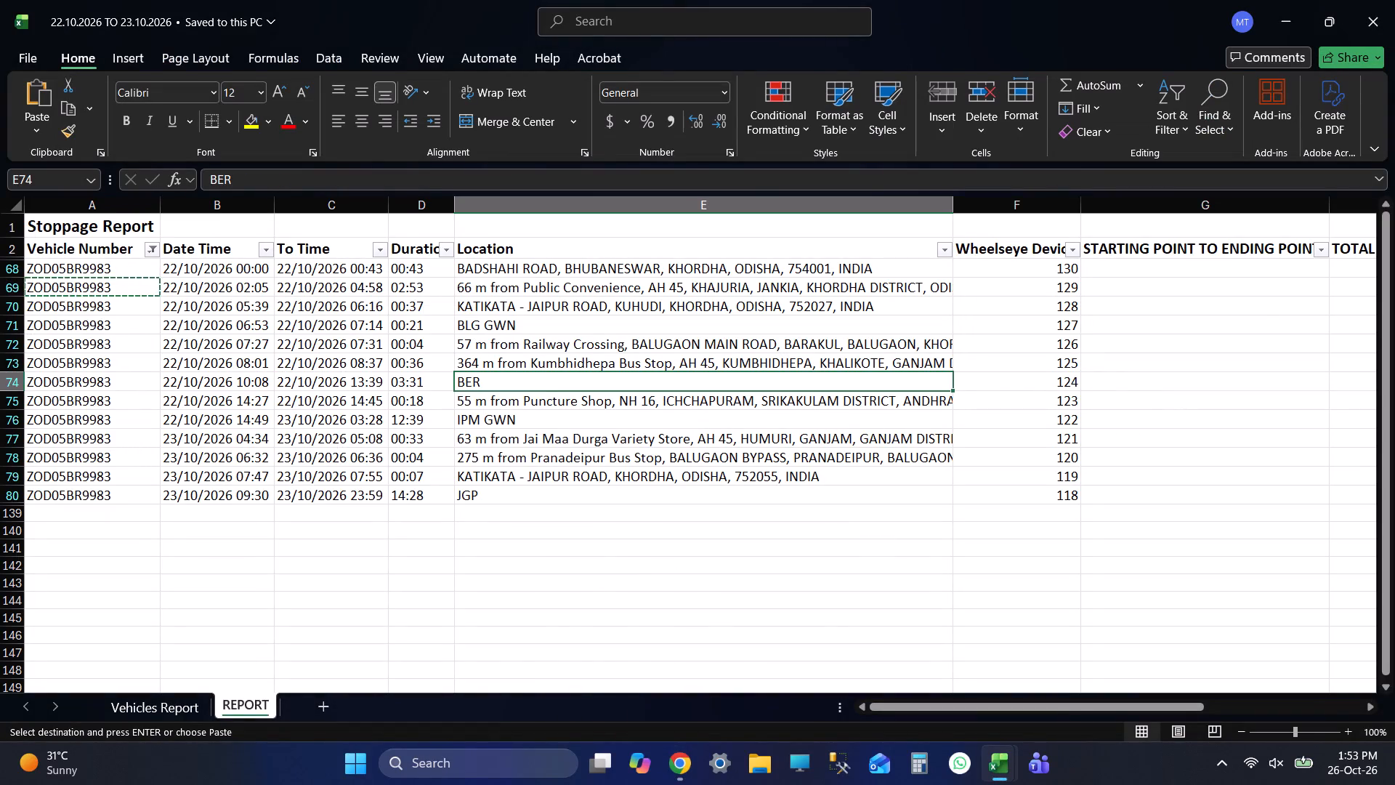
pyautogui.hotkey('alt', 'Tab')
pyautogui.scroll(2, 658, 476)
pyautogui.click(658, 427)
pyautogui.scroll(-2, 1152, 470)
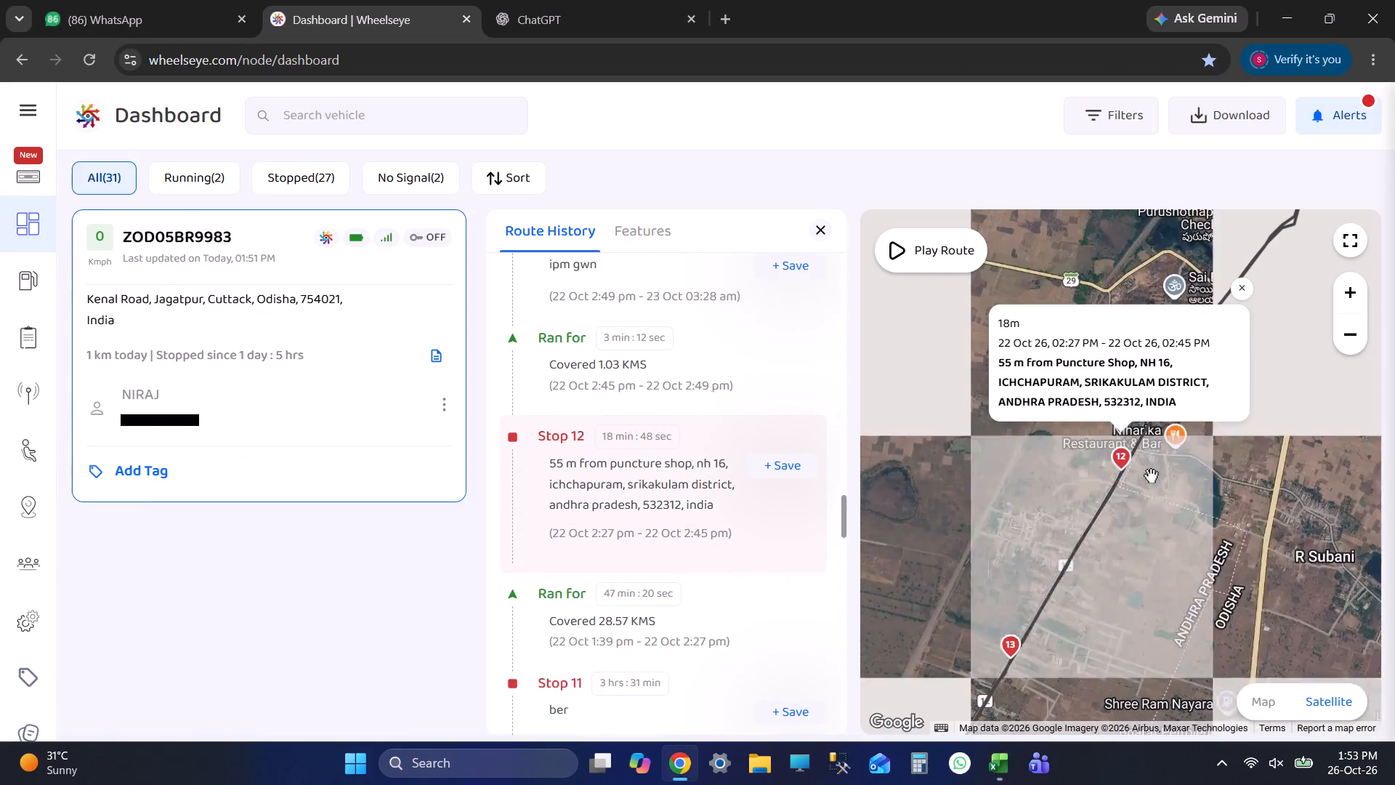
pyautogui.scroll(-2, 1151, 475)
pyautogui.scroll(4, 1146, 482)
pyautogui.scroll(7, 1071, 446)
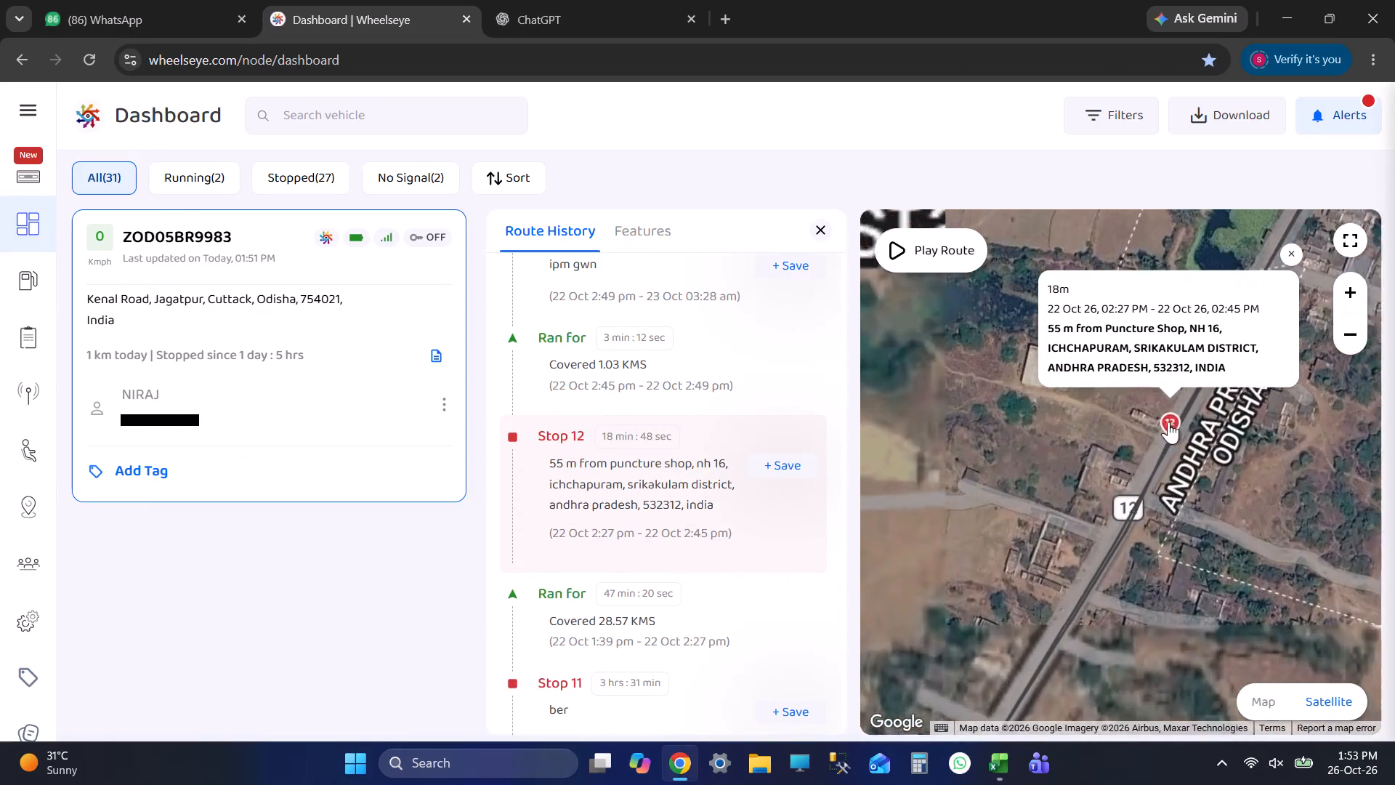
pyautogui.scroll(3, 1218, 411)
pyautogui.scroll(1, 1131, 462)
pyautogui.scroll(-4, 1131, 462)
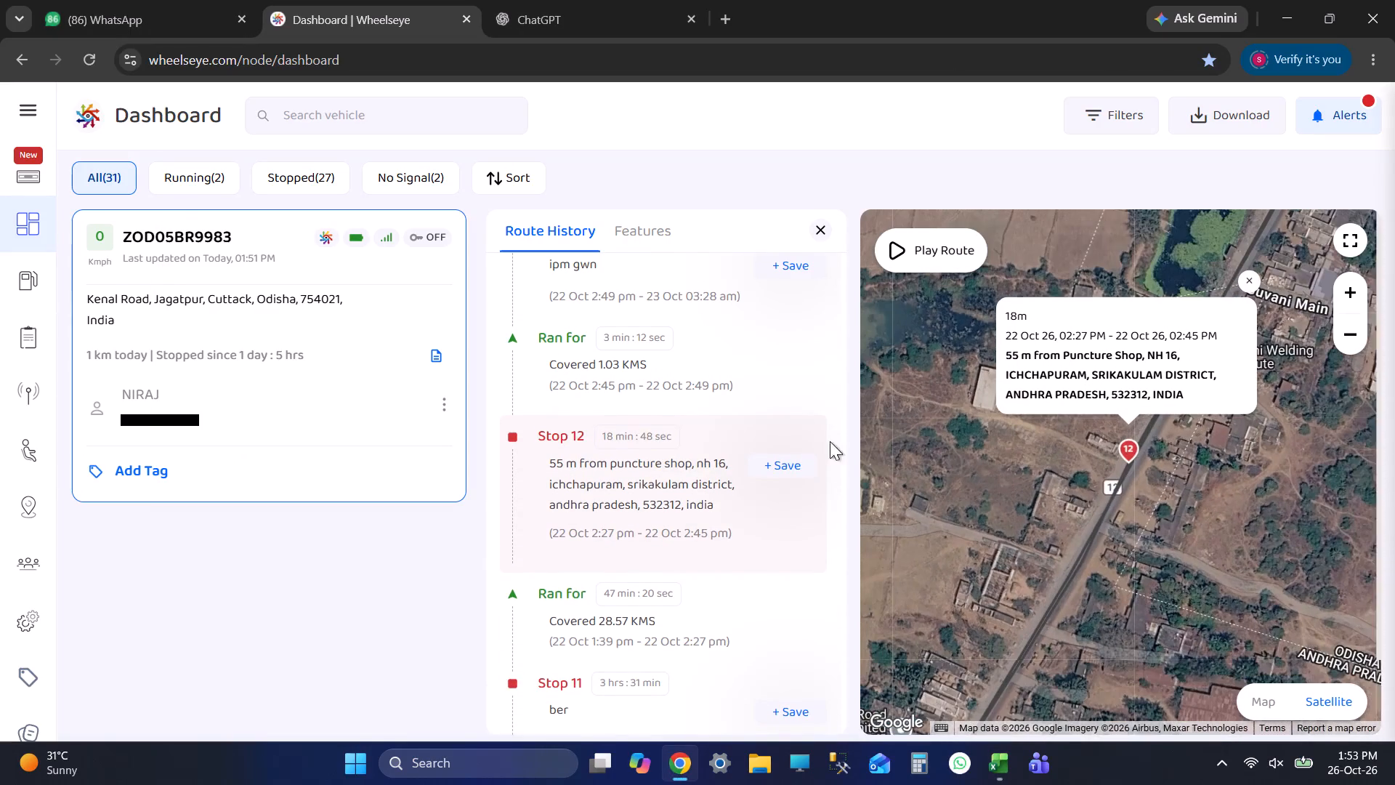
pyautogui.scroll(2, 608, 482)
pyautogui.click(660, 428)
pyautogui.scroll(-2, 1097, 486)
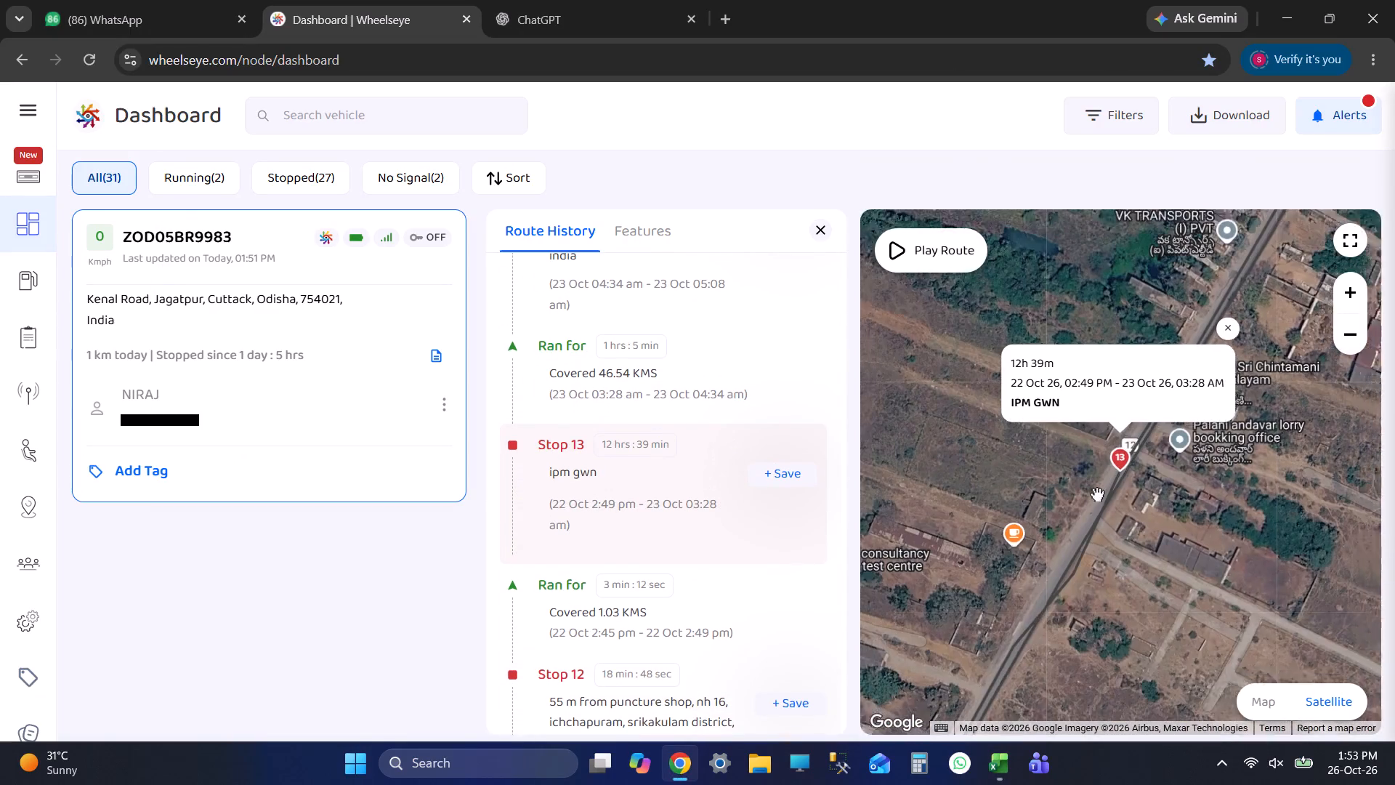
pyautogui.scroll(-17, 1097, 494)
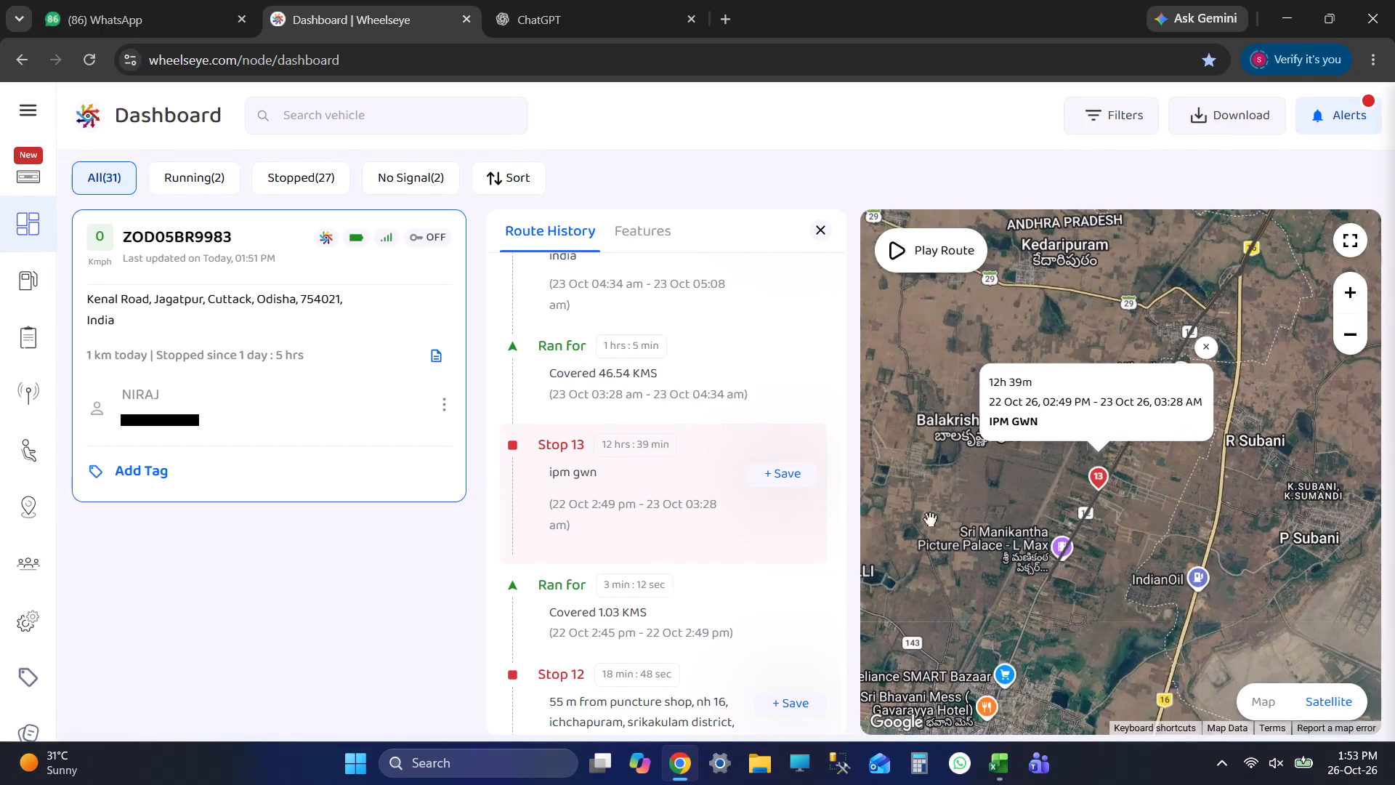
pyautogui.scroll(-1, 661, 558)
pyautogui.scroll(1, 666, 568)
pyautogui.scroll(-6, 667, 568)
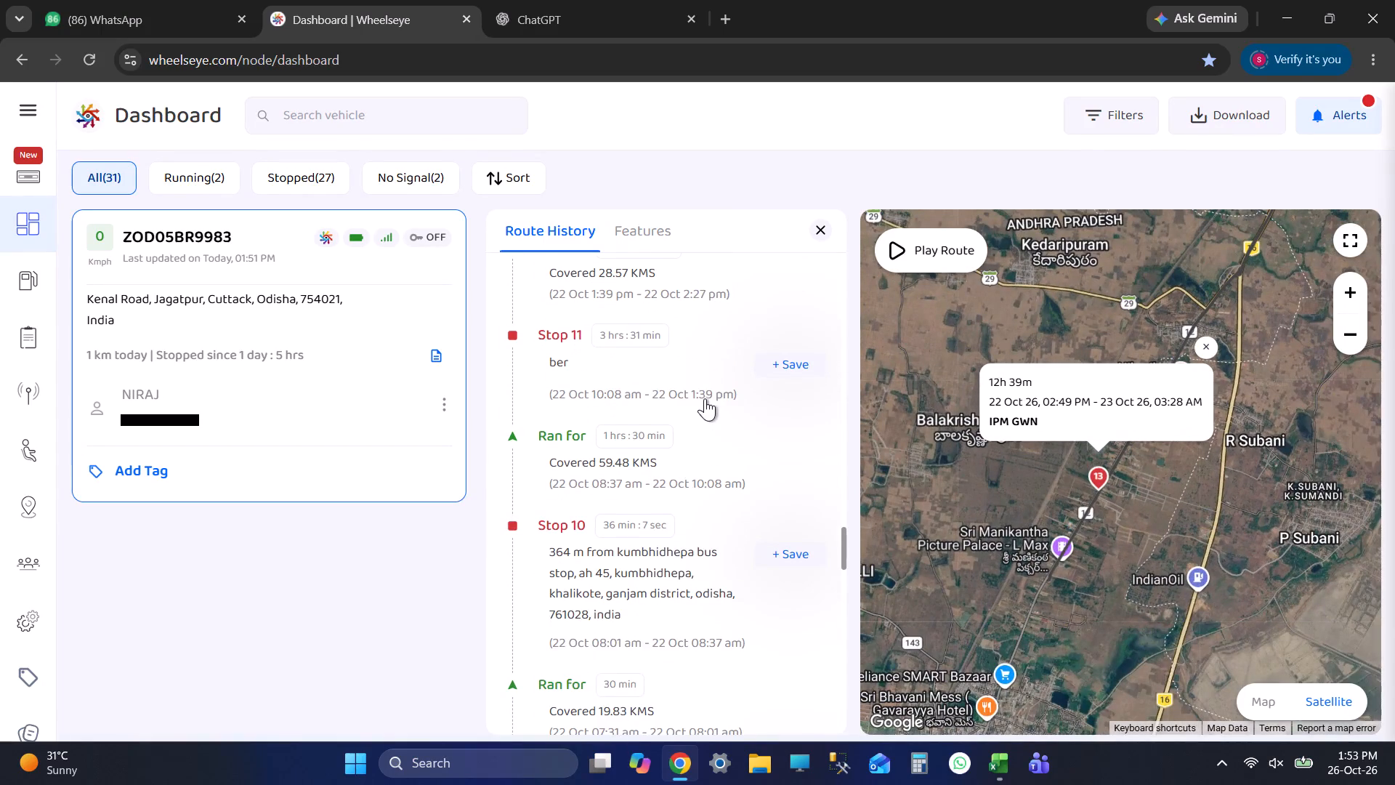
pyautogui.click(705, 392)
# Enter JGP TO BER as the starting point to ending point in the BER row and save the workbook.
pyautogui.hotkey('alt', 'Tab')
pyautogui.press('Tab')
pyautogui.press('Tab')
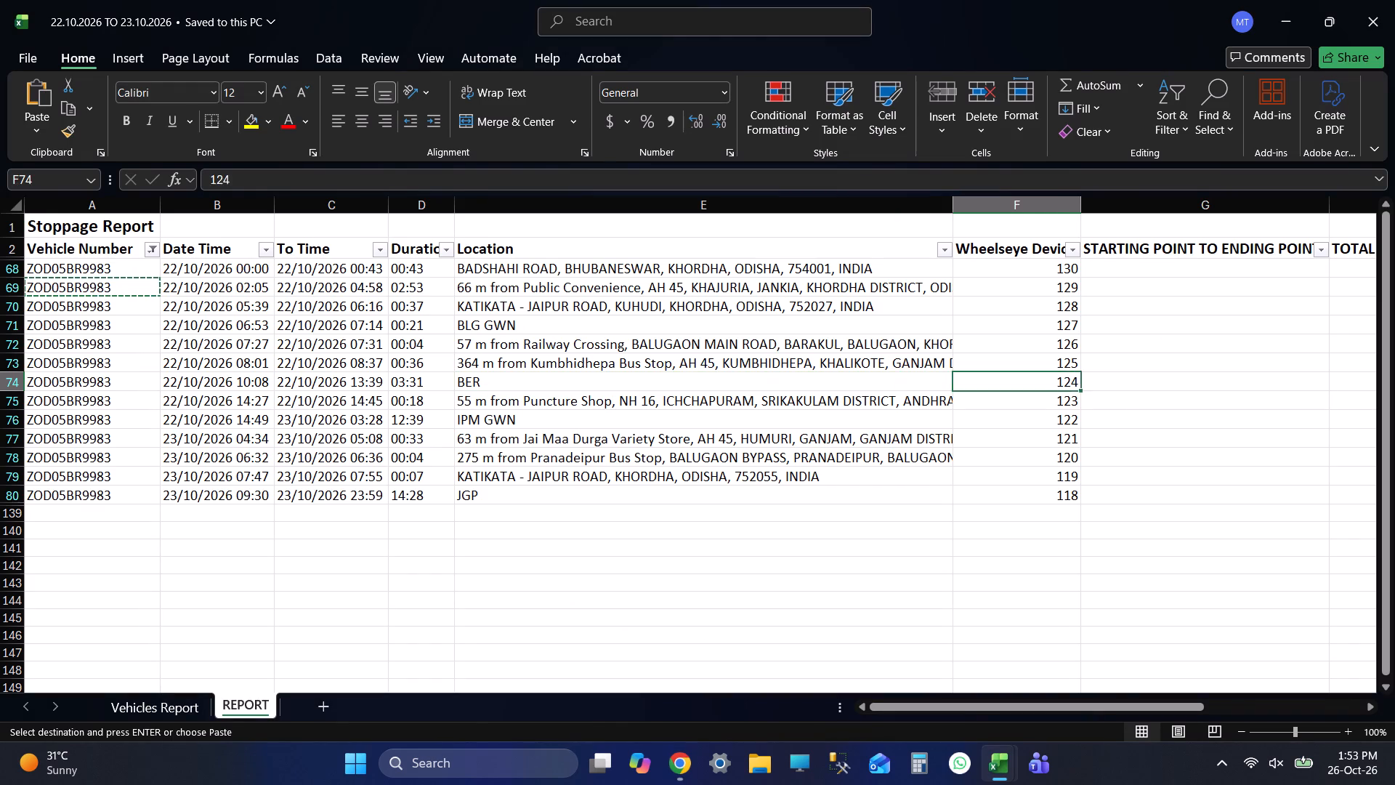
pyautogui.write('JGP TO BER')
pyautogui.press('Tab')
pyautogui.hotkey('ctrl', 's')
pyautogui.hotkey('ctrl', 's')
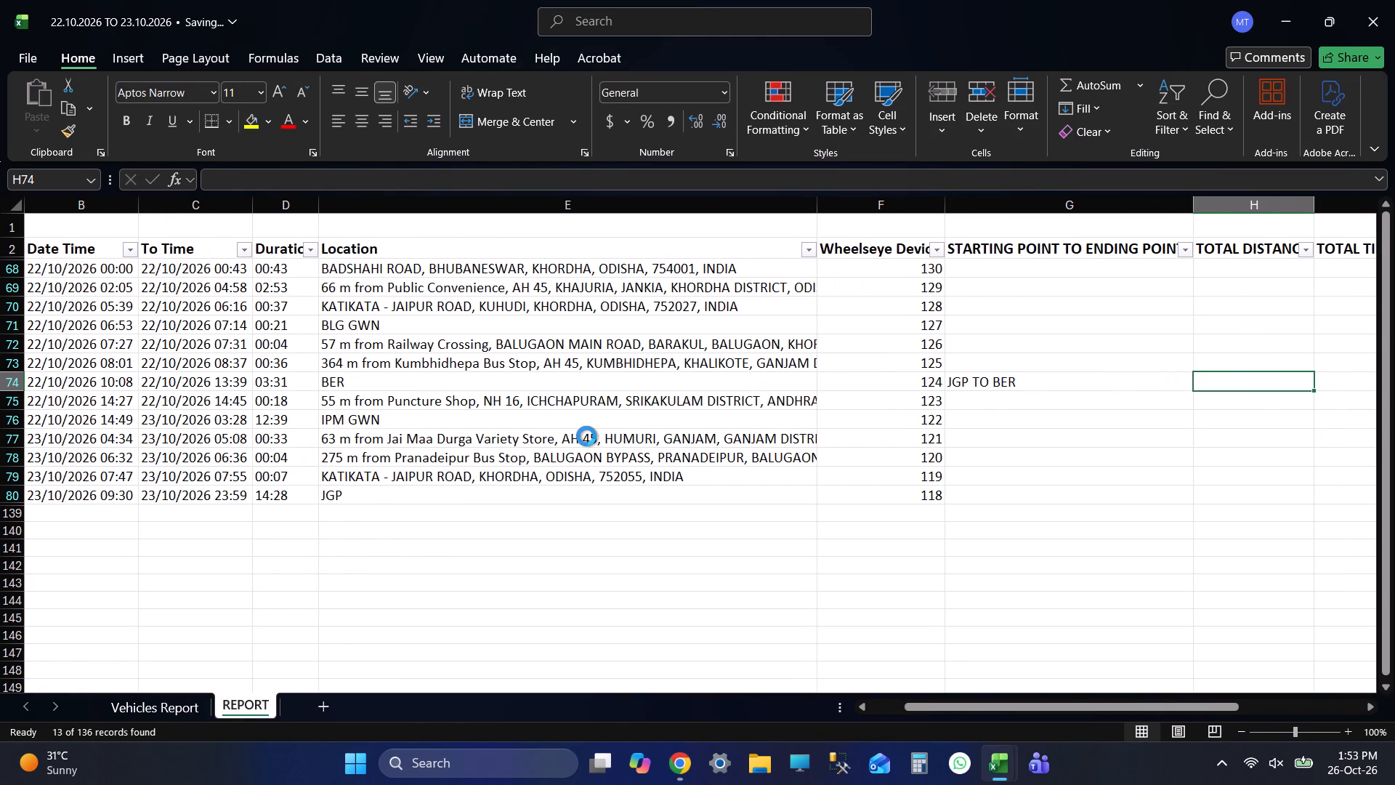
pyautogui.hotkey('ctrl', 's')
pyautogui.hotkey('ctrl', 's')
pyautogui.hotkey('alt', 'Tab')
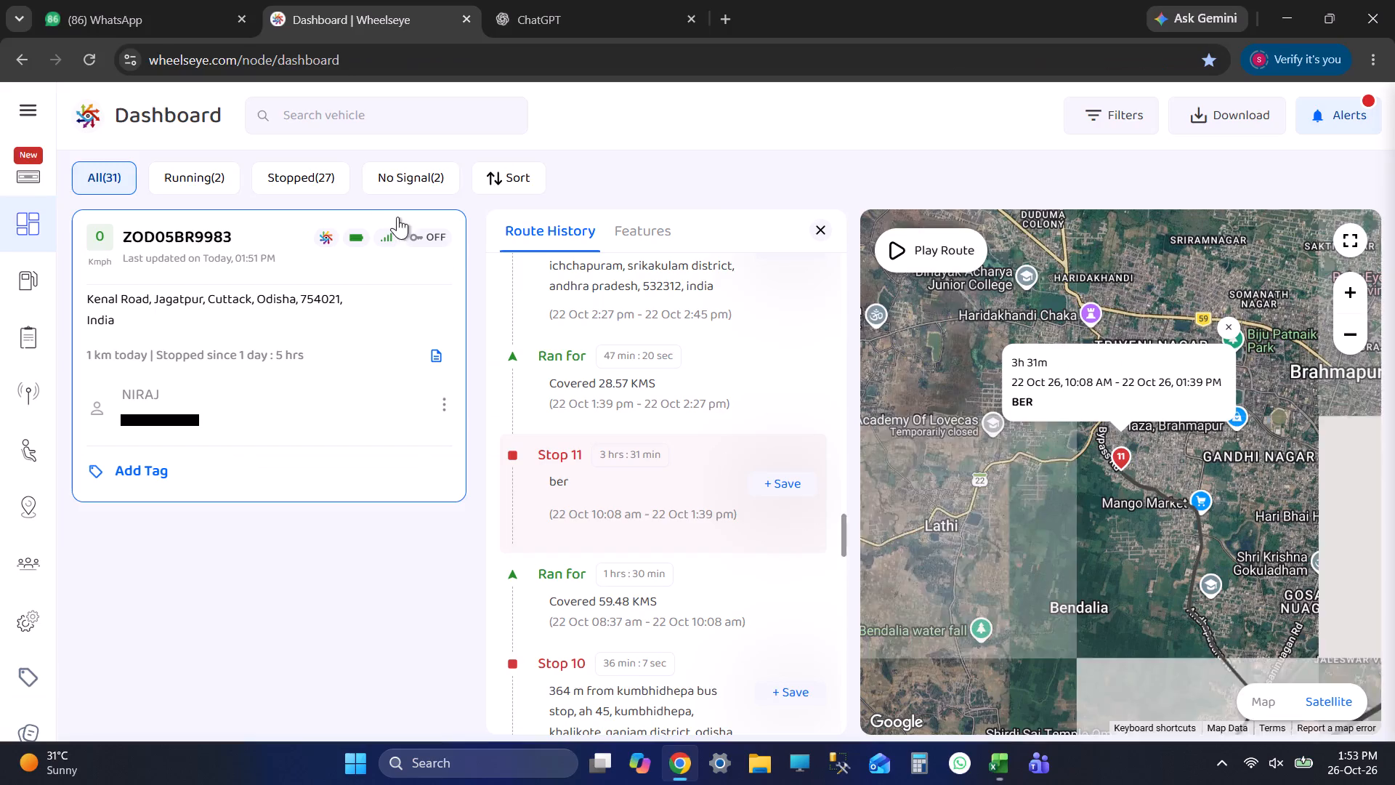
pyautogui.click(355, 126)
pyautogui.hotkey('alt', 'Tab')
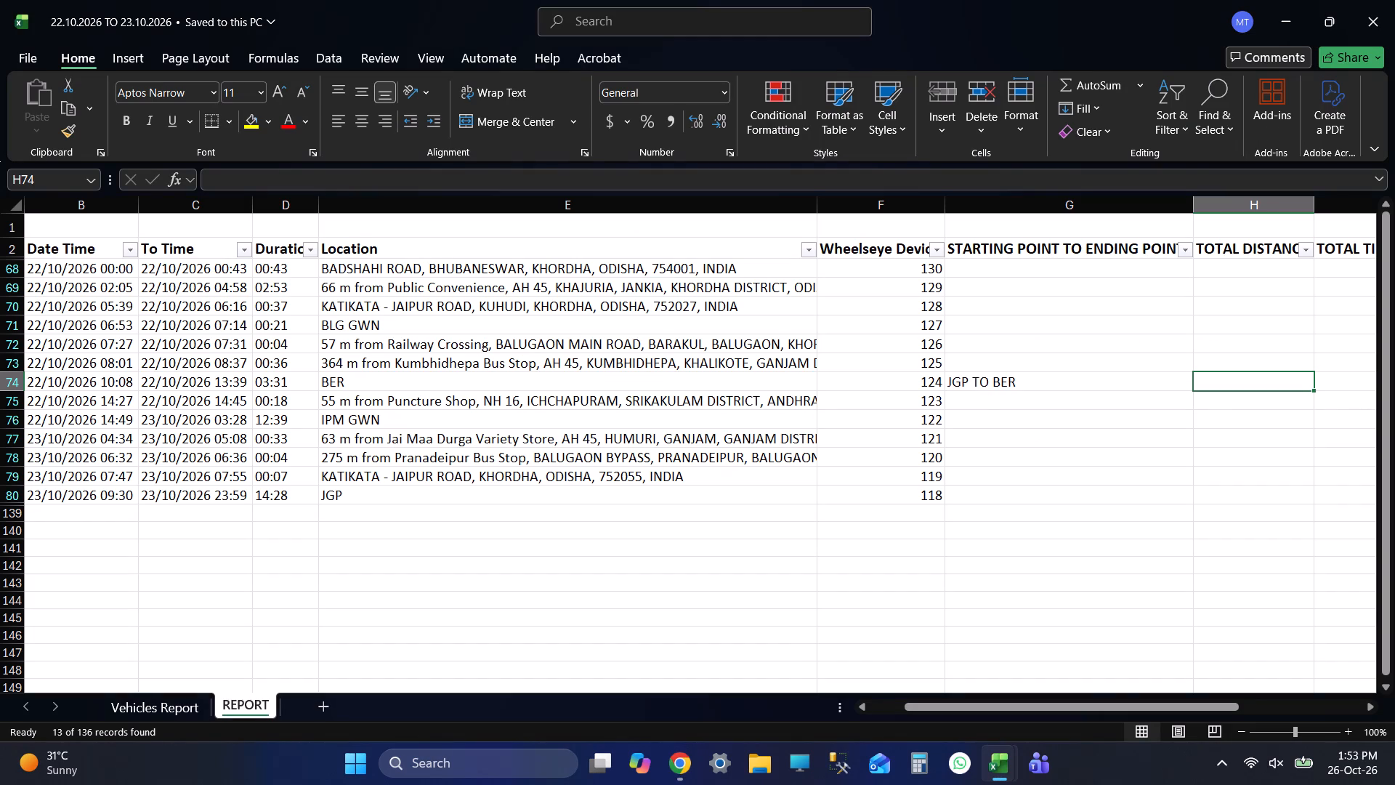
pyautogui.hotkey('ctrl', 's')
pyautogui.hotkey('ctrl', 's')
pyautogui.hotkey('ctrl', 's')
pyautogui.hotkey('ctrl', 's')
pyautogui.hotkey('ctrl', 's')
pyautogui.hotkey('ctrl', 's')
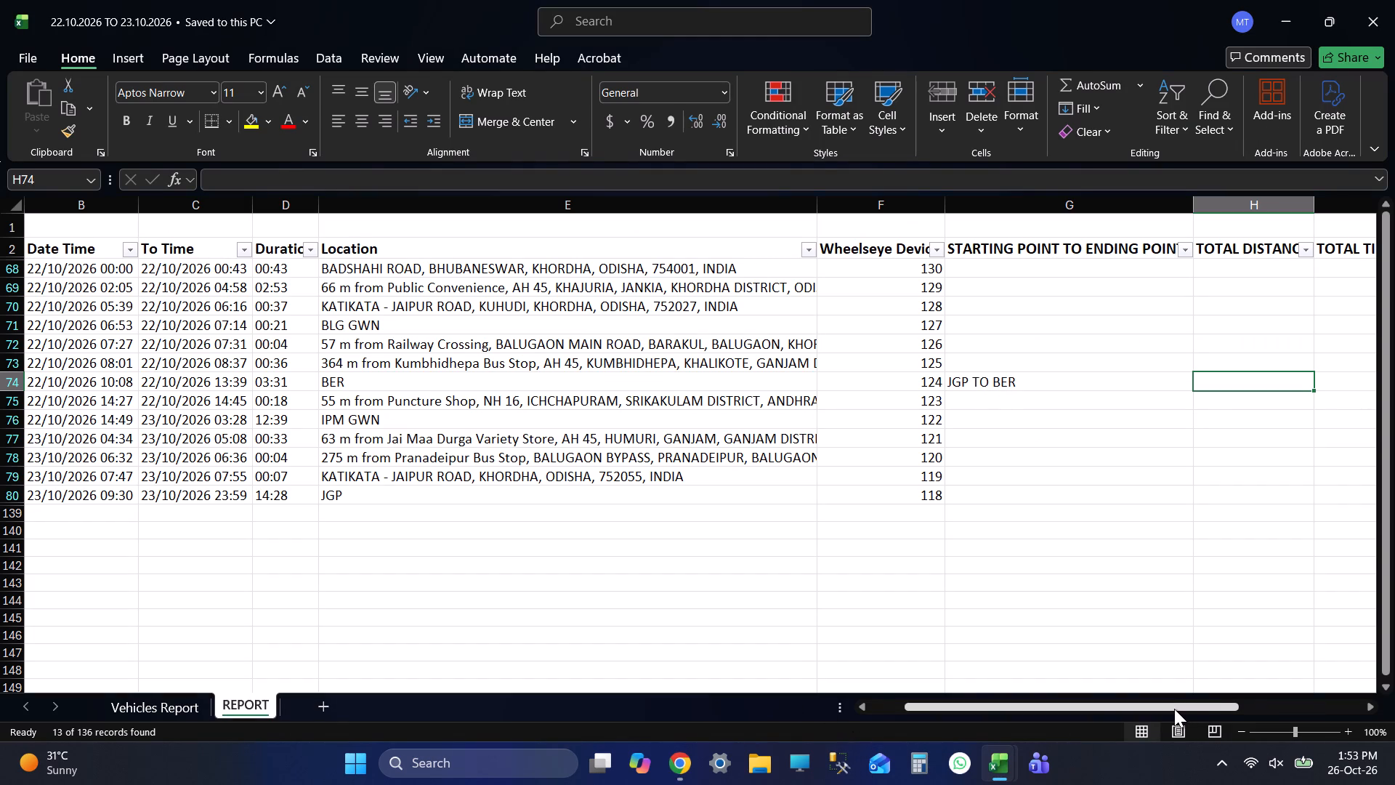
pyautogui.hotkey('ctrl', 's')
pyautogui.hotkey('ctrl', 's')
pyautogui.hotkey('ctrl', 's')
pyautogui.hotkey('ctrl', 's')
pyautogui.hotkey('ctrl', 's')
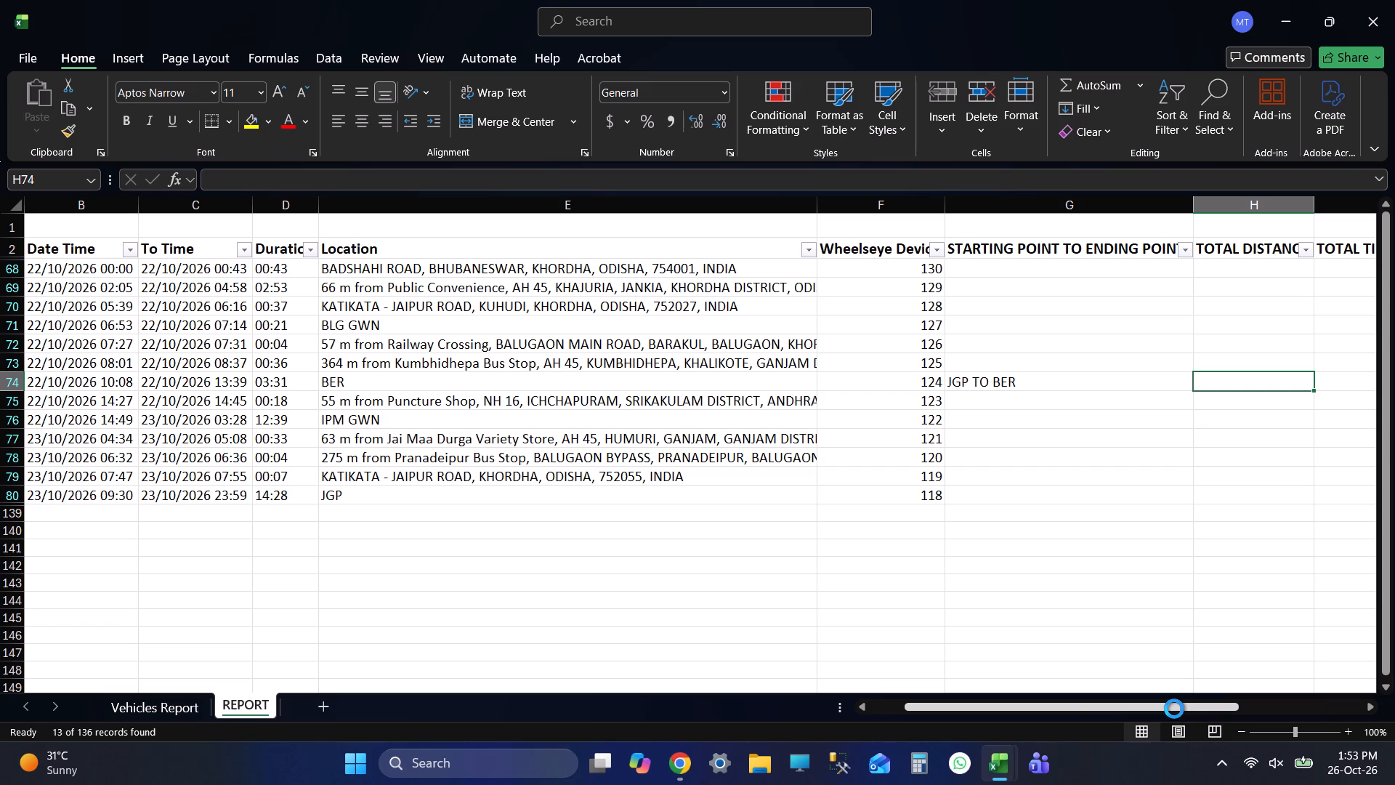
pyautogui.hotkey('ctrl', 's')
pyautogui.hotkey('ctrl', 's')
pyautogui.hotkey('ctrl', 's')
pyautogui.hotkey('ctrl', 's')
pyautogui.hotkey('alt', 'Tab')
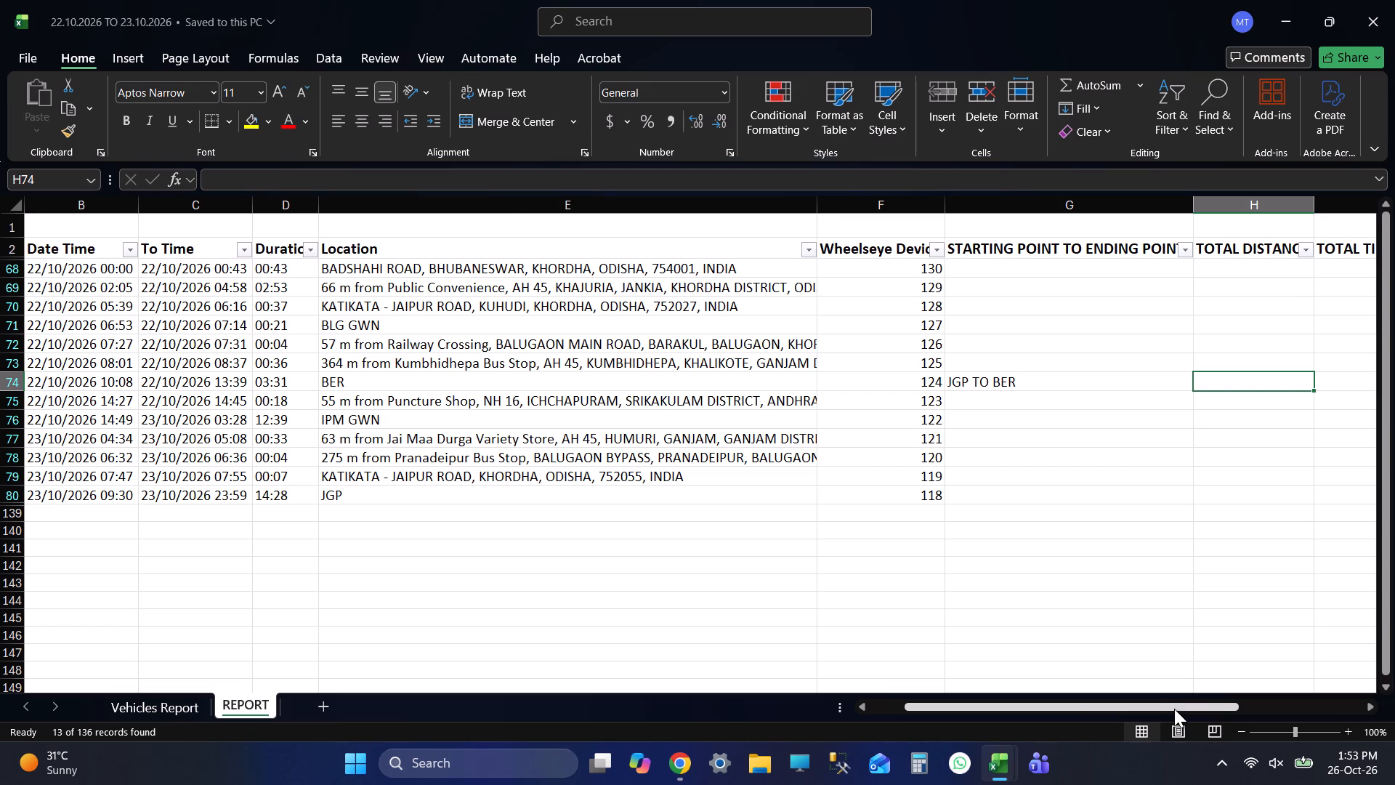
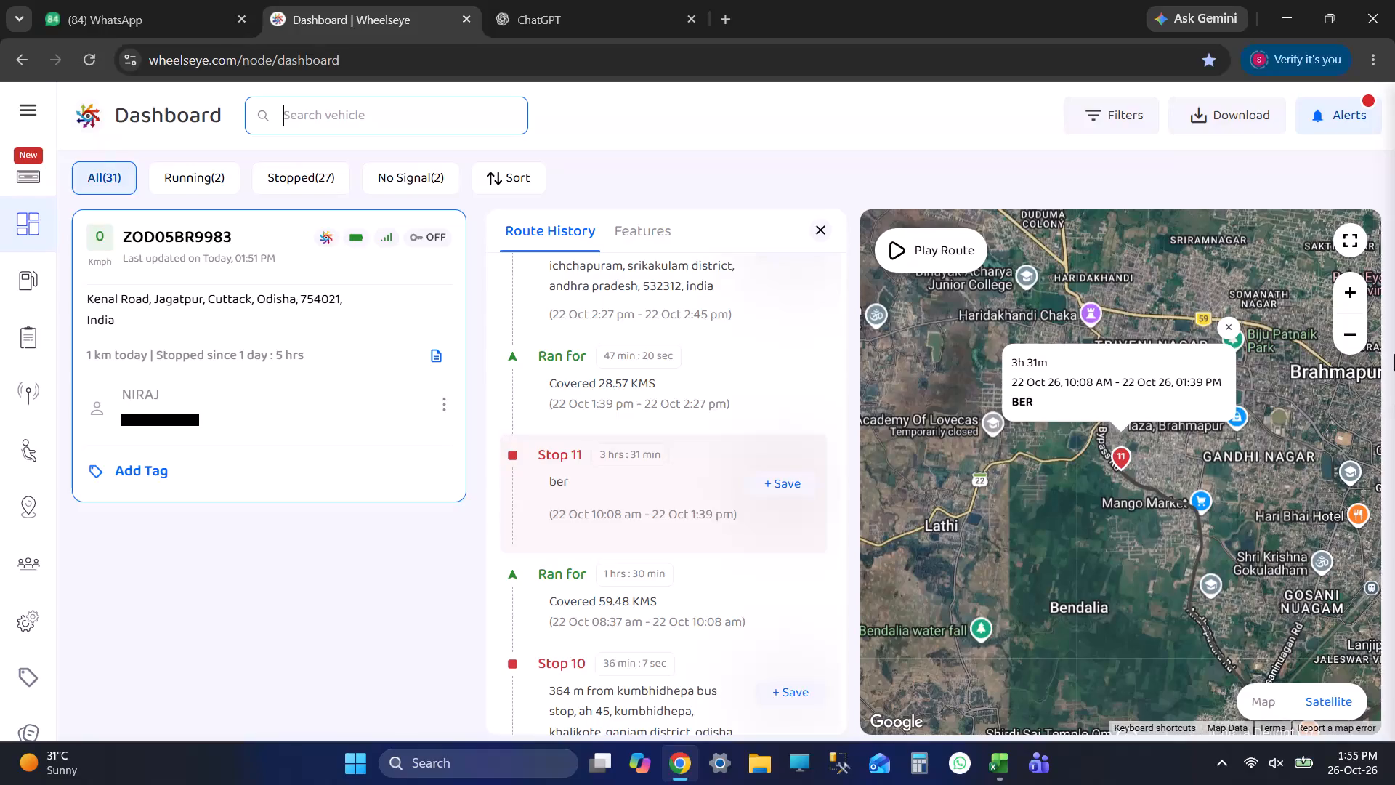
# Switch to the Excel stoppage report and save the workbook.
pyautogui.hotkey('alt', 'Tab')
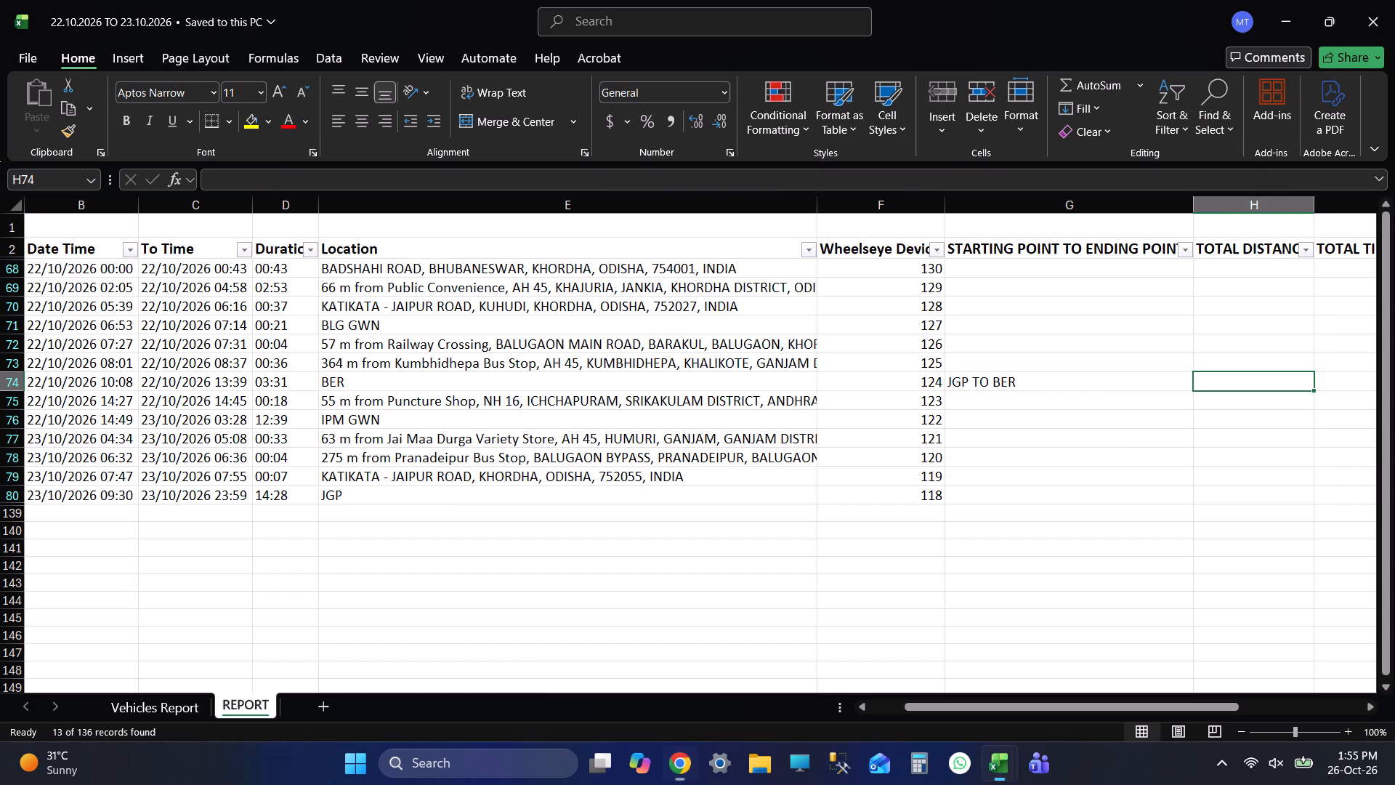
pyautogui.hotkey('ctrl', 's')
pyautogui.hotkey('ctrl', 's')
pyautogui.hotkey('ctrl', 's')
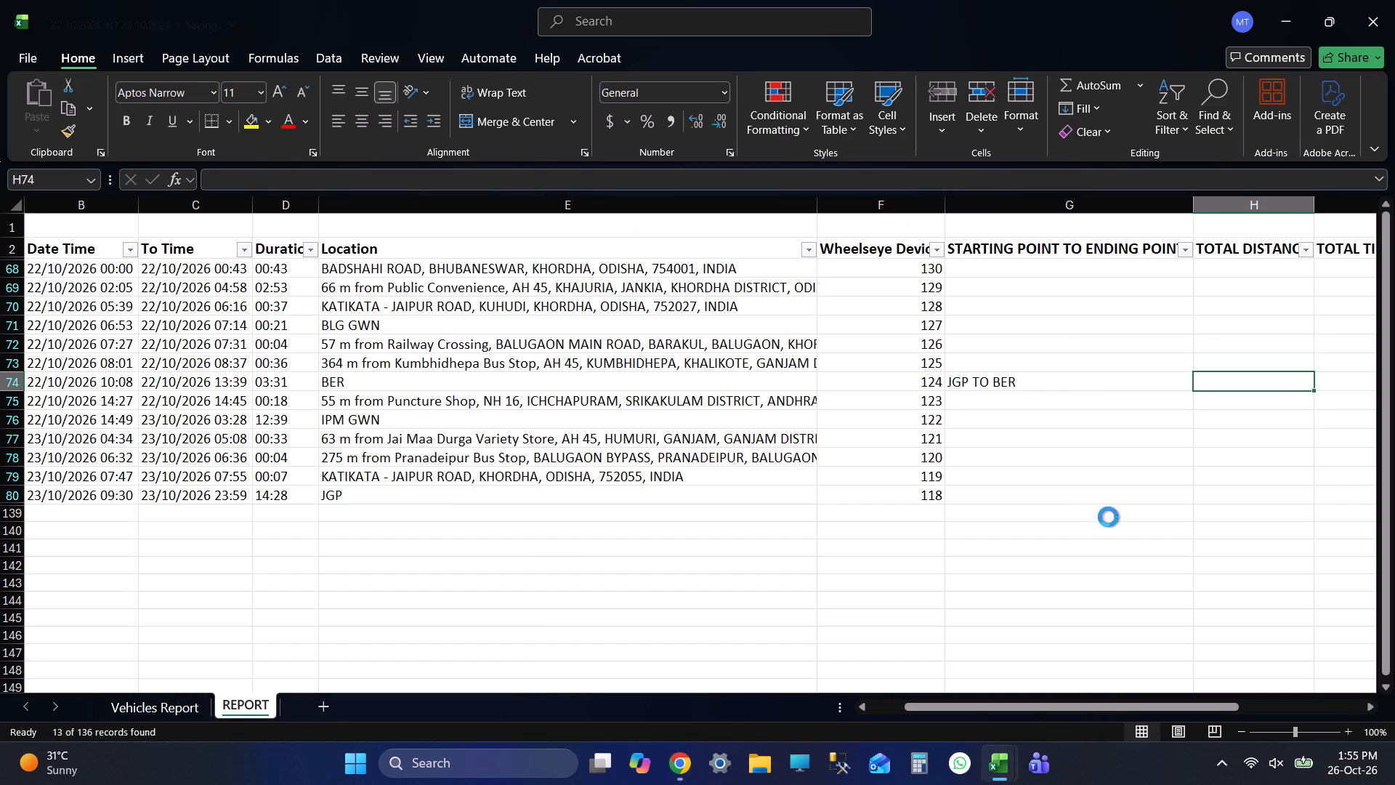
pyautogui.hotkey('ctrl', 's')
pyautogui.hotkey('ctrl', 's')
pyautogui.hotkey('ctrl', 's')
pyautogui.hotkey('ctrl', 's')
pyautogui.hotkey('ctrl', 's')
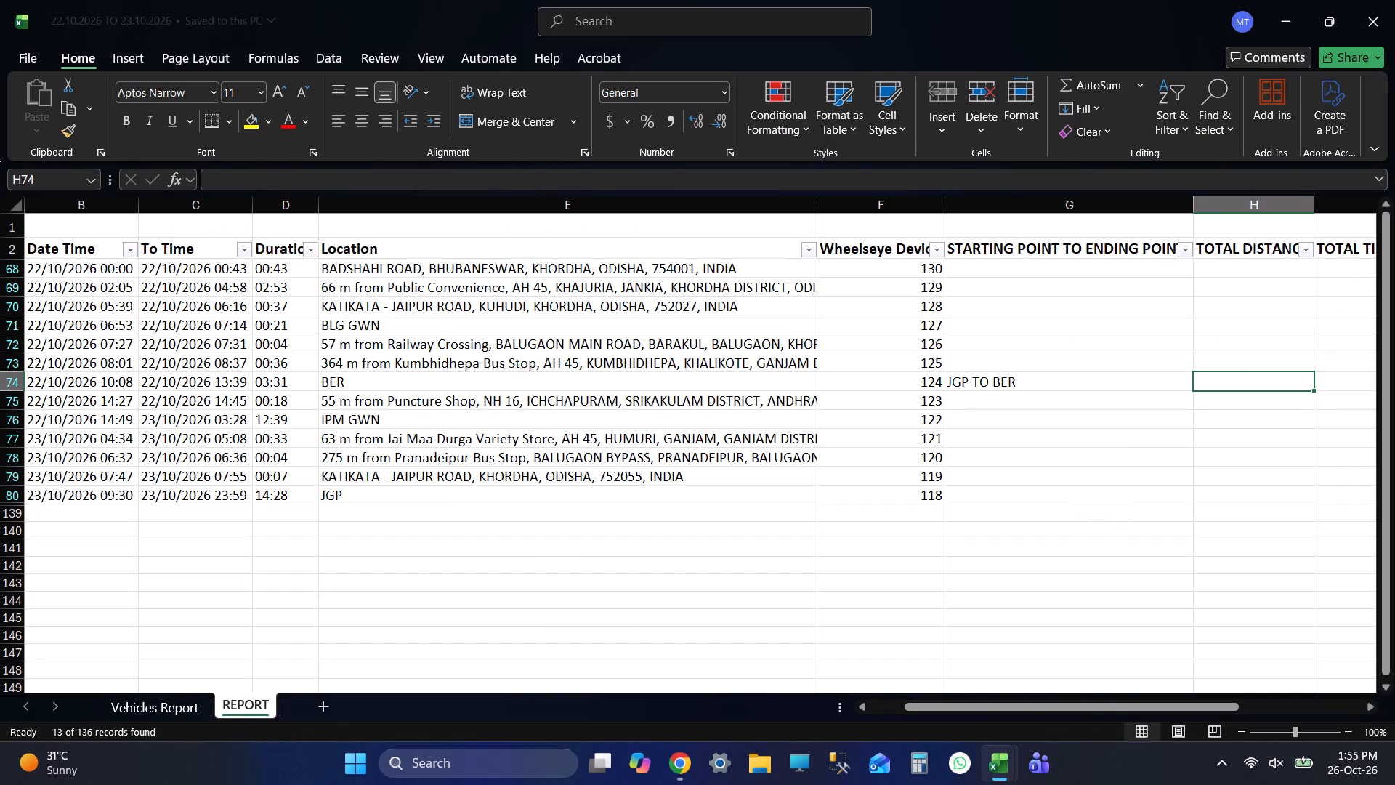
pyautogui.hotkey('shift', 'Tab')
pyautogui.hotkey('shift', 'Tab')
pyautogui.hotkey('shift', 'Tab')
pyautogui.hotkey('shift', 'Tab')
pyautogui.hotkey('shift', 'Tab')
pyautogui.hotkey('shift', 'Tab')
pyautogui.hotkey('shift', 'Tab')
pyautogui.hotkey('shift', 'Tab')
pyautogui.hotkey('shift', 'Tab')
pyautogui.hotkey('shift', 'Tab')
pyautogui.hotkey('shift', 'Tab')
pyautogui.hotkey('shift', 'Tab')
pyautogui.hotkey('shift', 'Tab')
pyautogui.hotkey('shift', 'Tab')
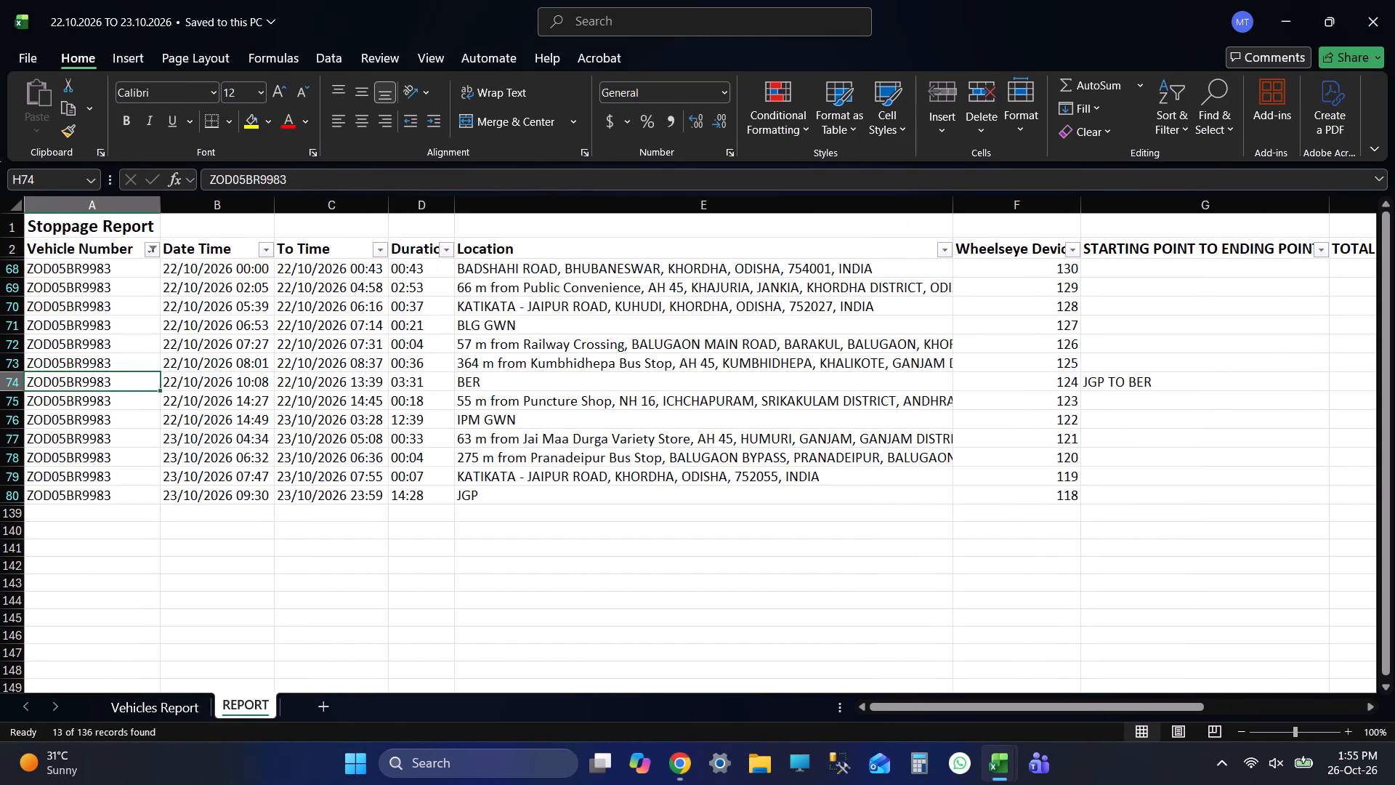
pyautogui.hotkey('ctrl', 's')
pyautogui.hotkey('ctrl', 'c')
pyautogui.hotkey('alt', 'Tab')
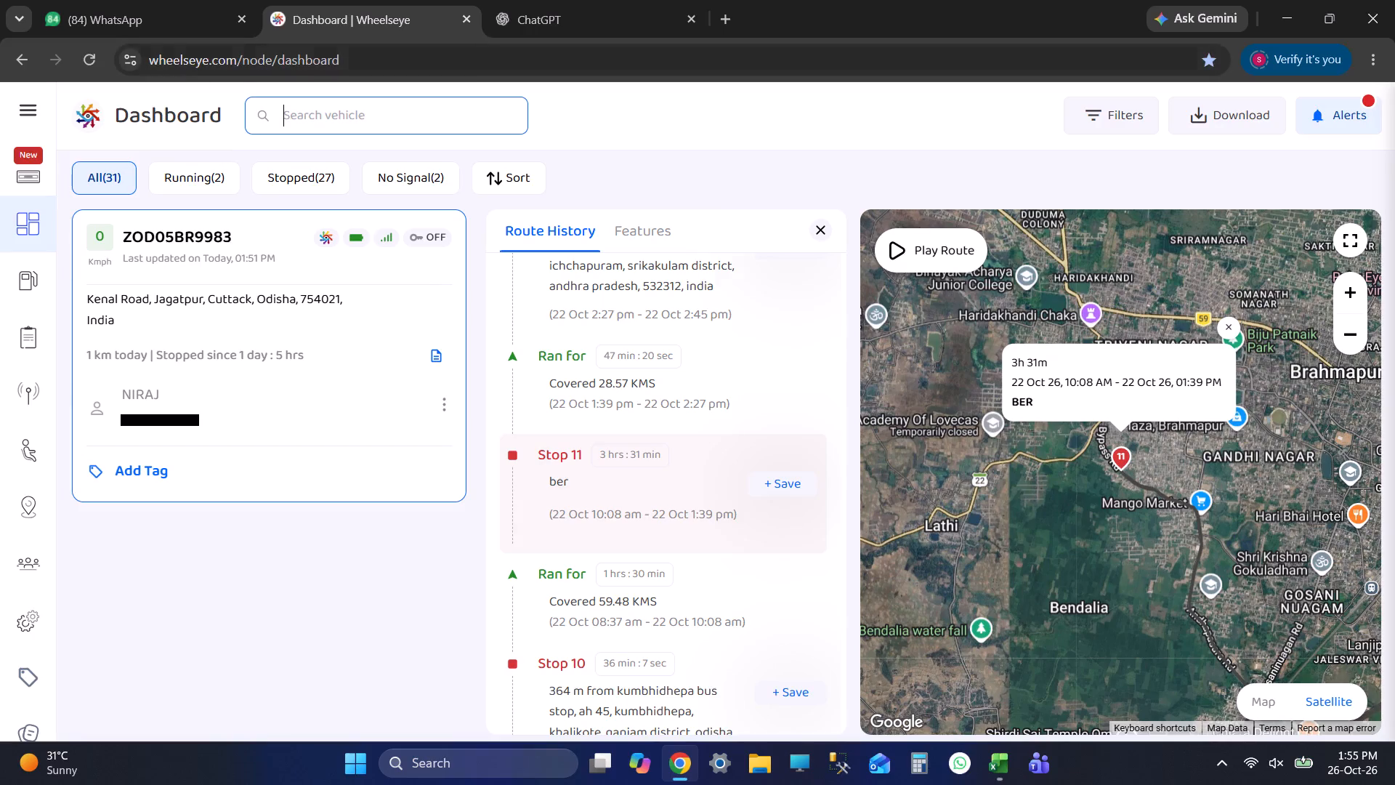
pyautogui.hotkey('ctrl', 'v')
pyautogui.press('Return')
pyautogui.click(215, 321)
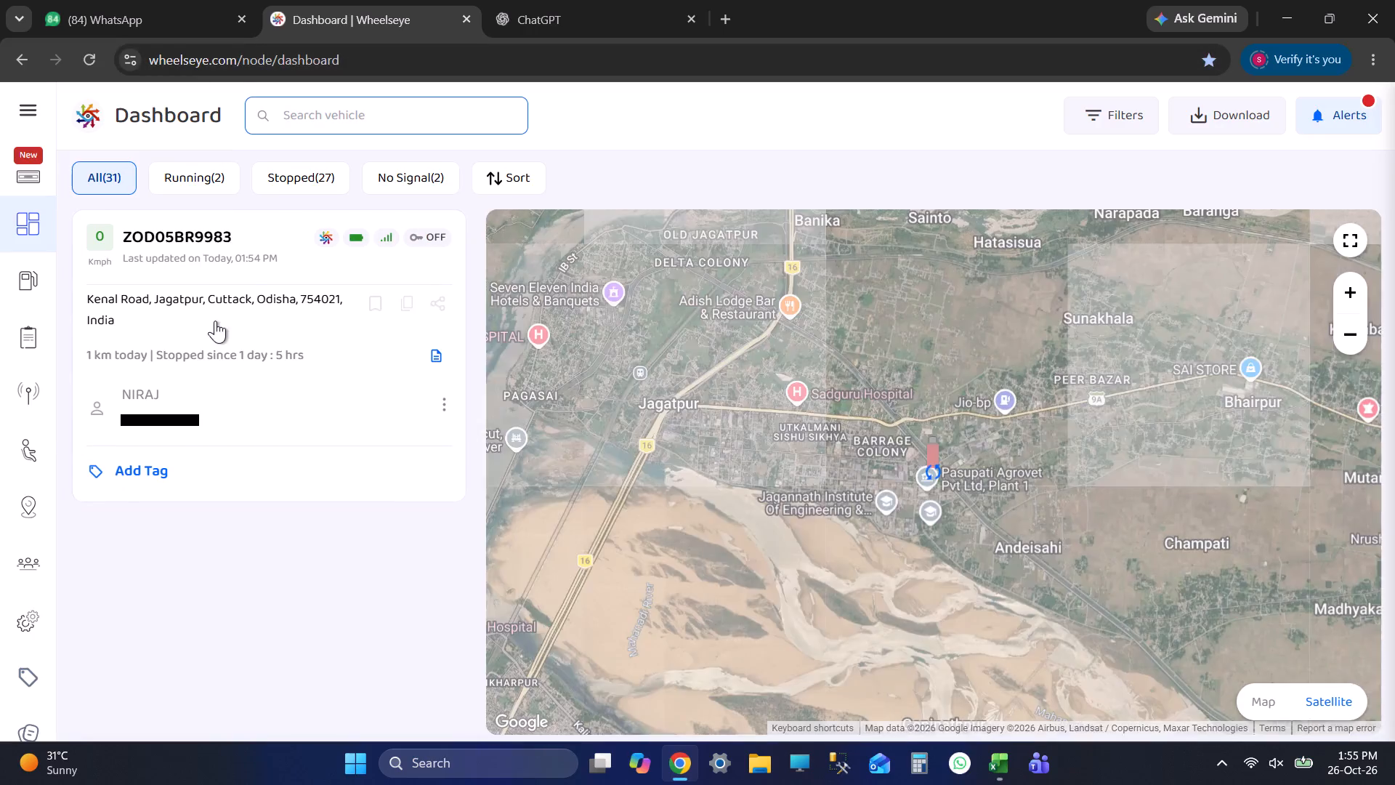
pyautogui.click(545, 287)
pyautogui.hotkey('alt', 'Tab')
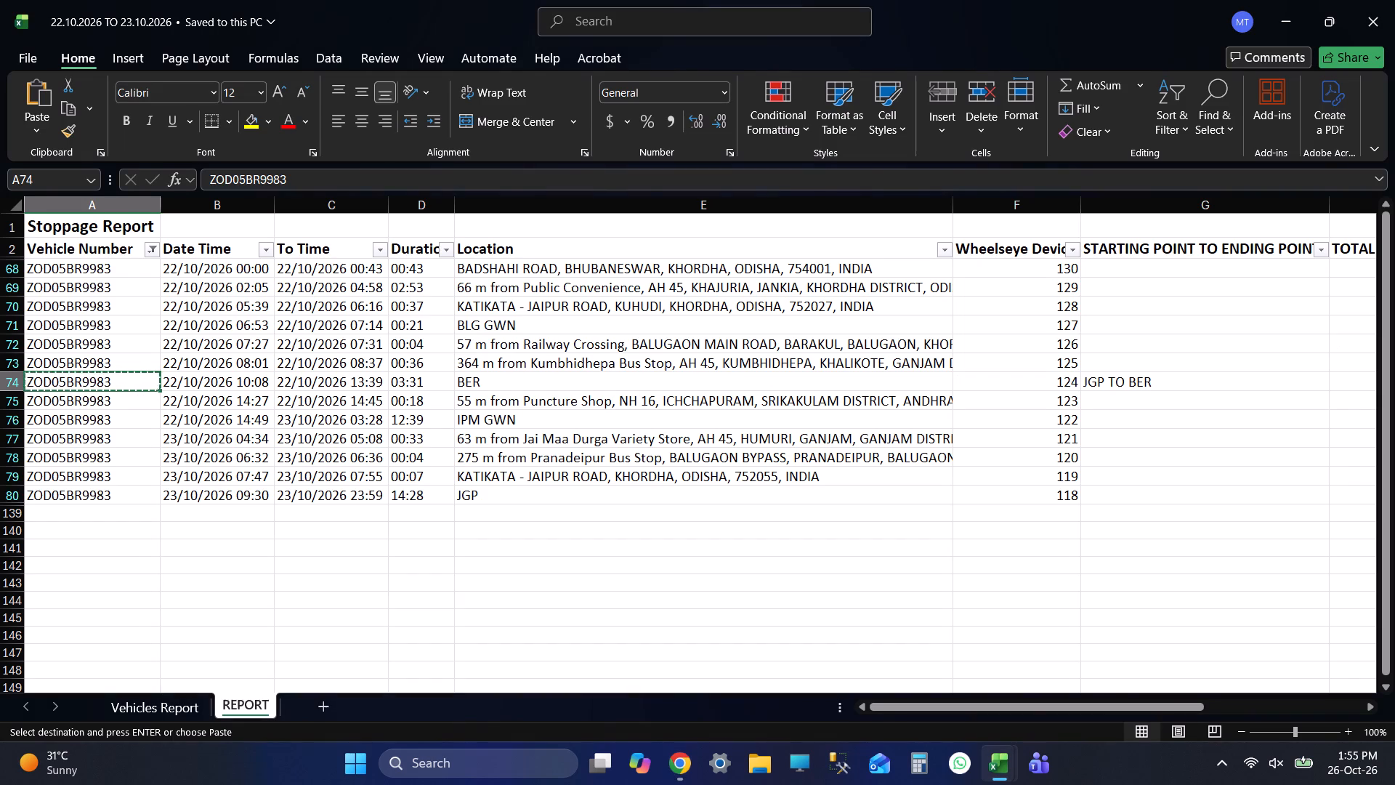
pyautogui.hotkey('alt', 'Tab')
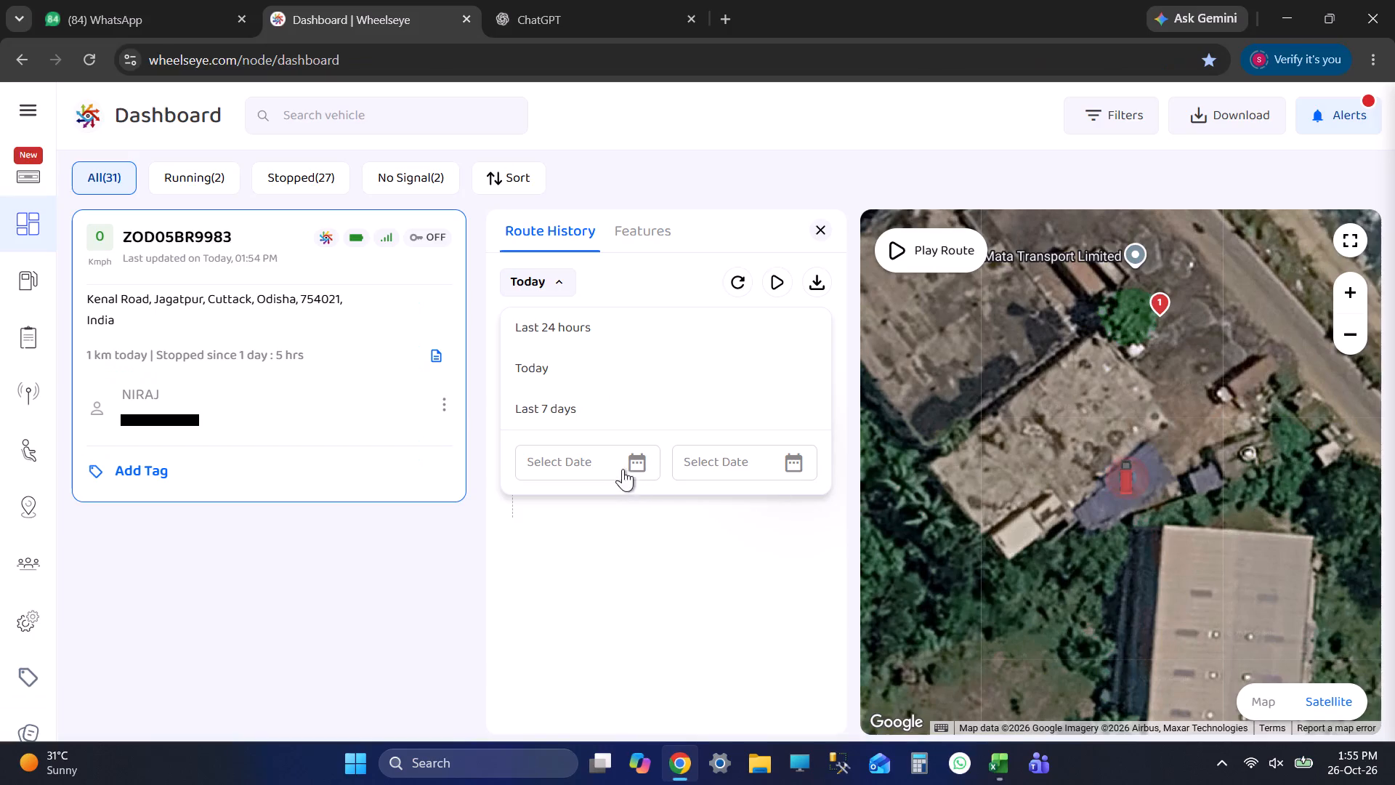
pyautogui.hotkey('alt', 'Tab')
pyautogui.hotkey('alt', 'Tab')
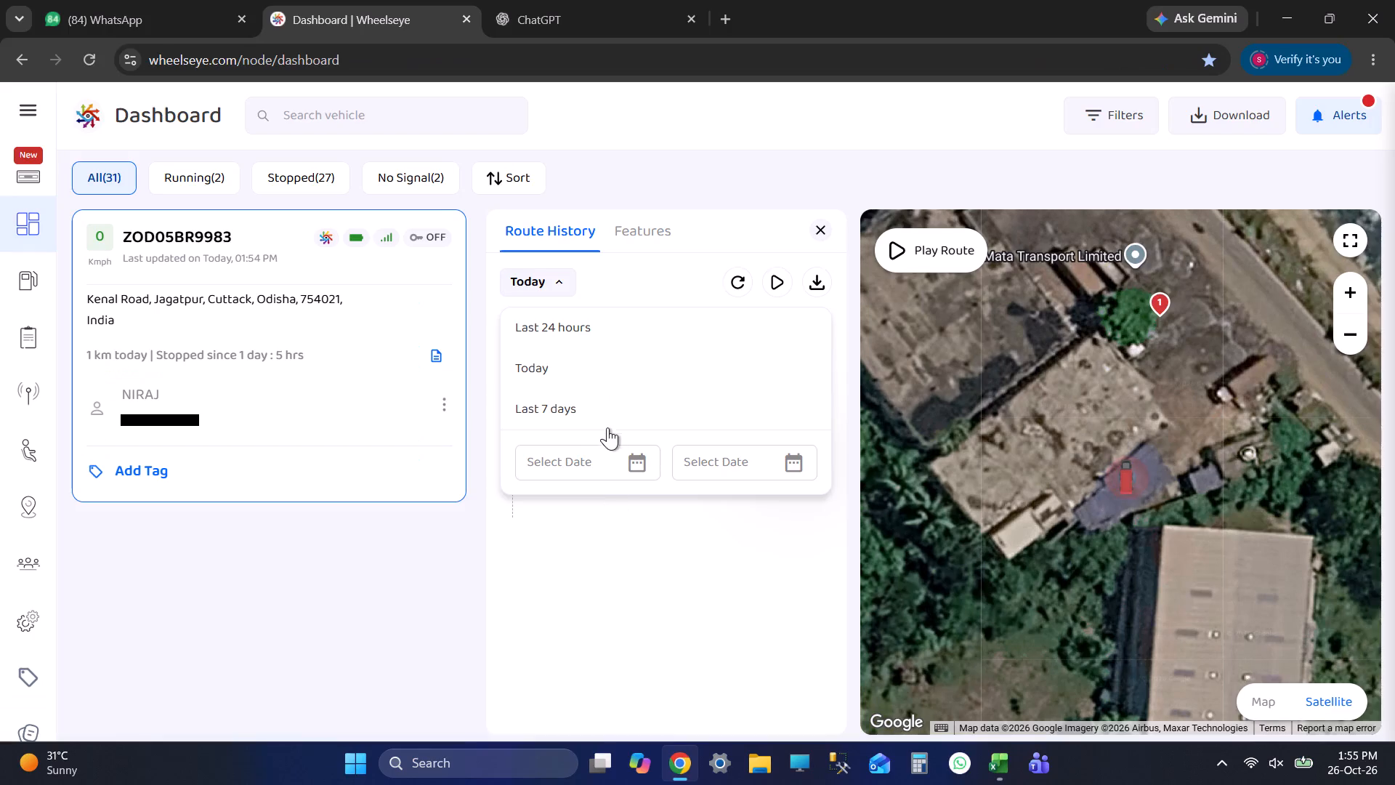
pyautogui.click(601, 419)
pyautogui.hotkey('alt', 'Tab')
pyautogui.hotkey('alt', 'Tab')
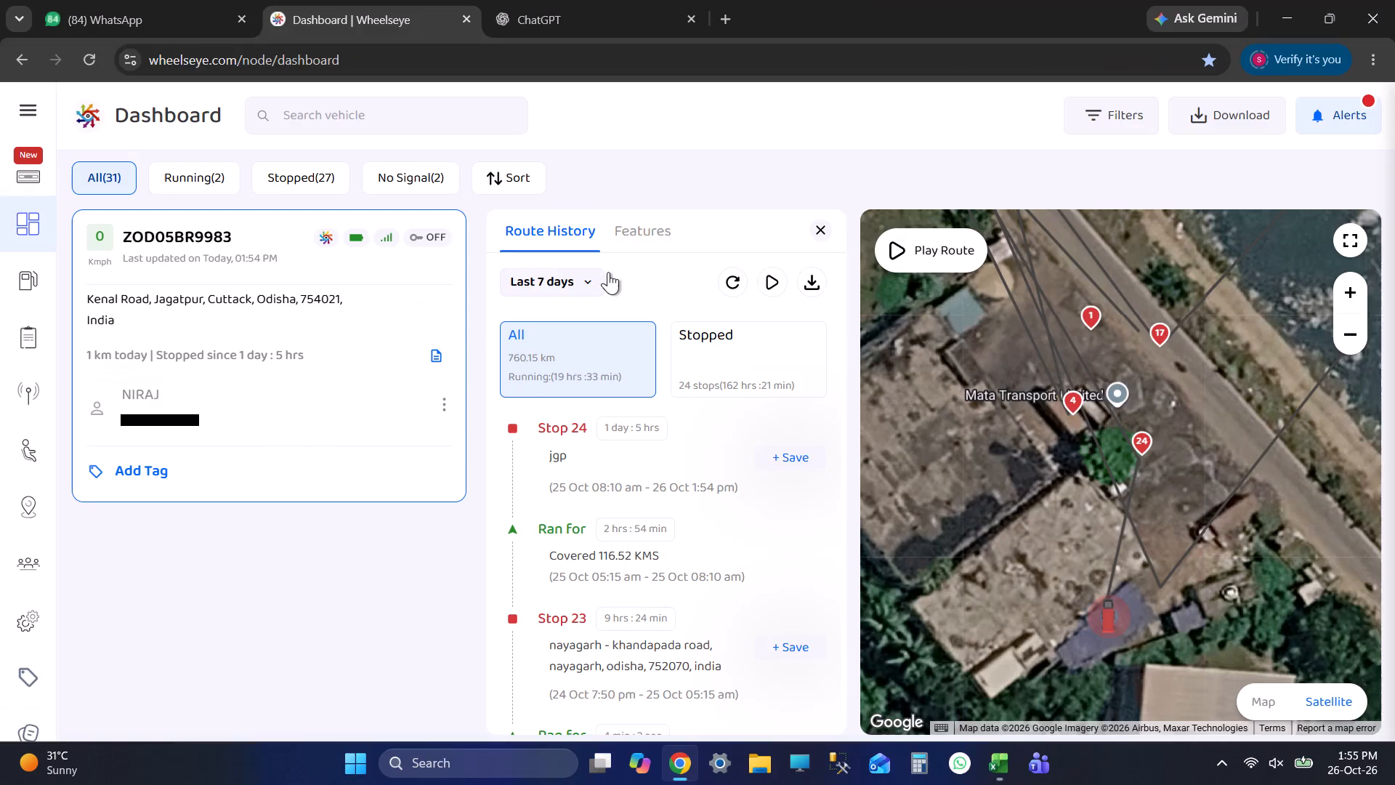
pyautogui.hotkey('alt', 'Tab')
pyautogui.hotkey('alt', 'Tab')
# Find Stop 4 at JGP, from 20 to 21 October, in the route history and show it on the map.
pyautogui.scroll(-9, 672, 521)
pyautogui.scroll(1, 678, 521)
pyautogui.scroll(-3, 678, 521)
pyautogui.scroll(1, 683, 521)
pyautogui.scroll(-1, 683, 521)
pyautogui.scroll(1, 683, 521)
pyautogui.scroll(-1, 683, 521)
pyautogui.scroll(1, 683, 521)
pyautogui.scroll(-5, 683, 521)
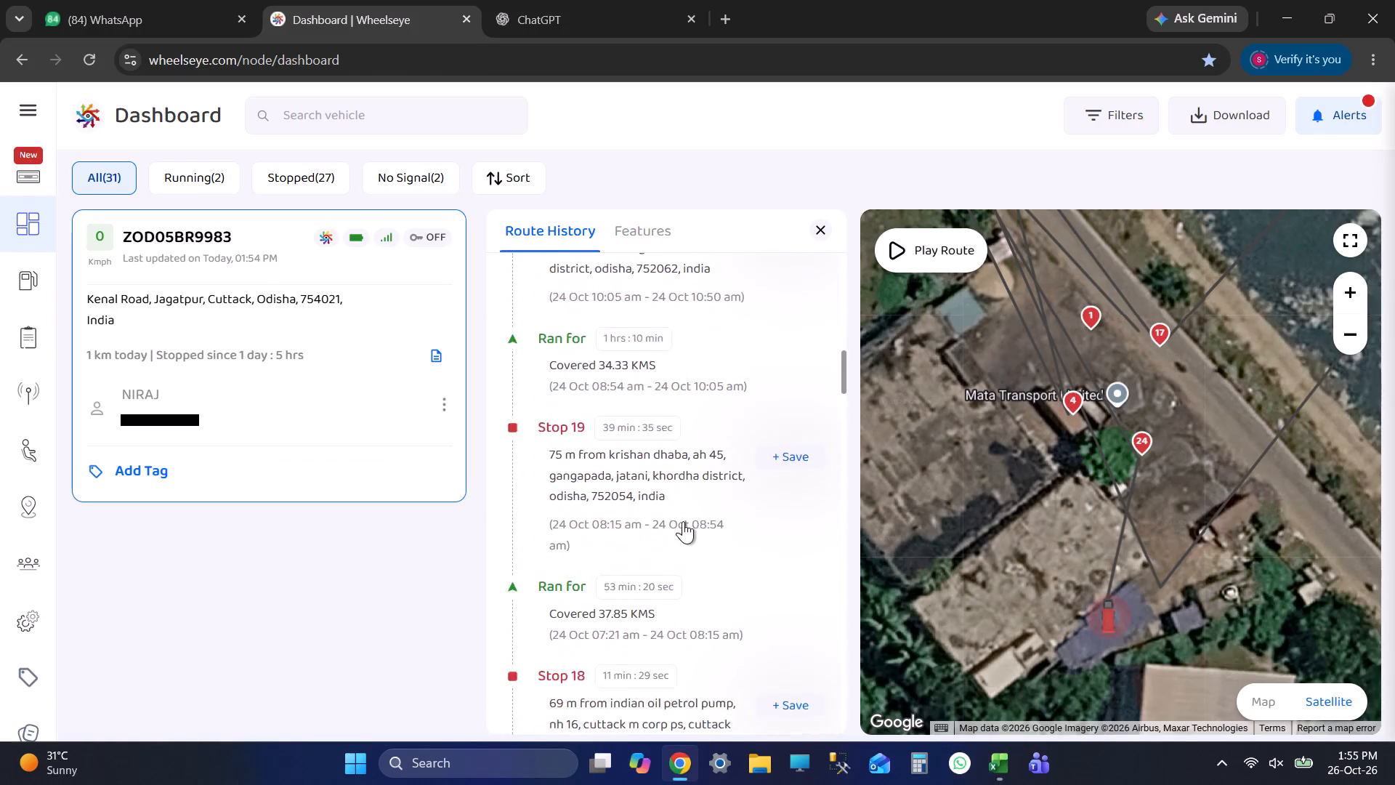
pyautogui.scroll(-12, 683, 521)
pyautogui.scroll(1, 683, 521)
pyautogui.scroll(-1, 683, 521)
pyautogui.scroll(1, 683, 521)
pyautogui.scroll(-9, 683, 521)
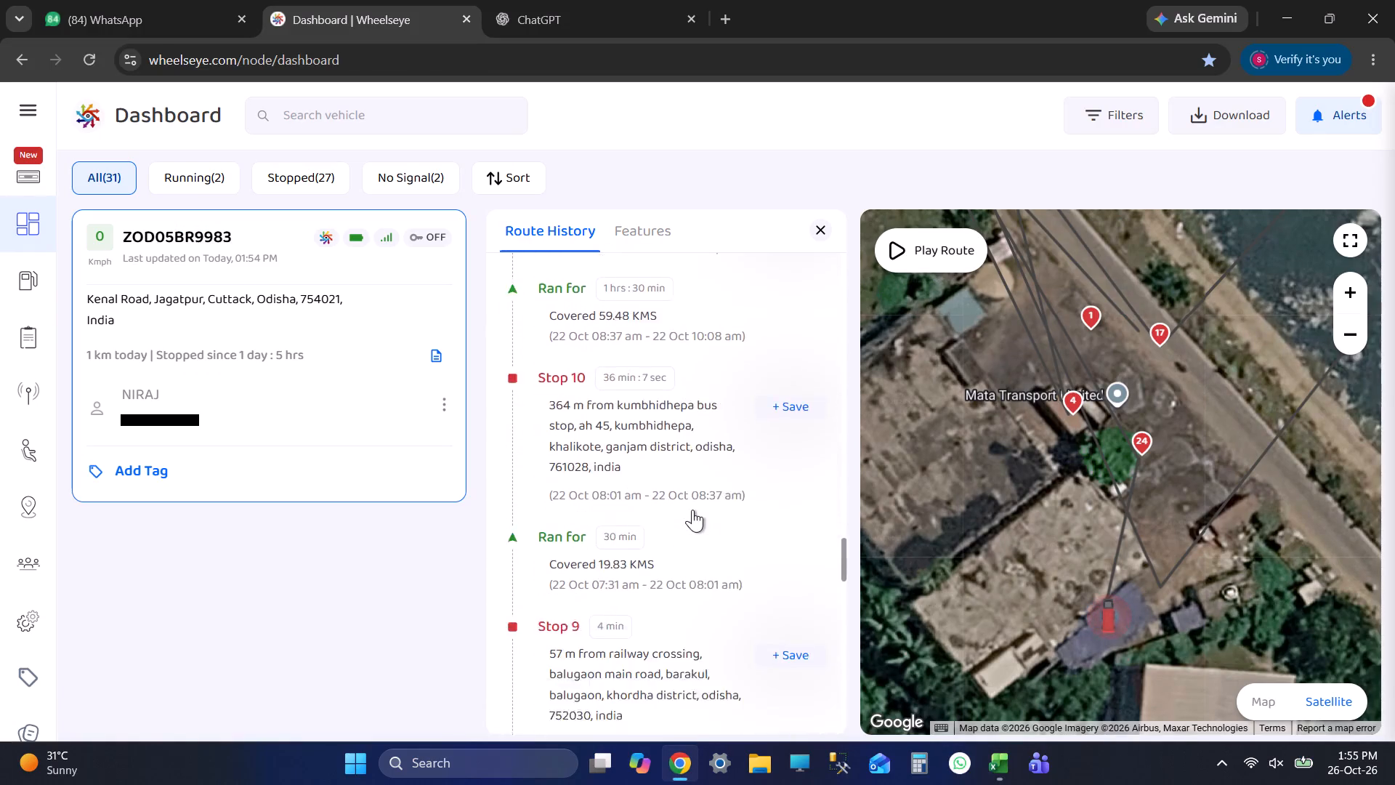
pyautogui.scroll(-14, 692, 510)
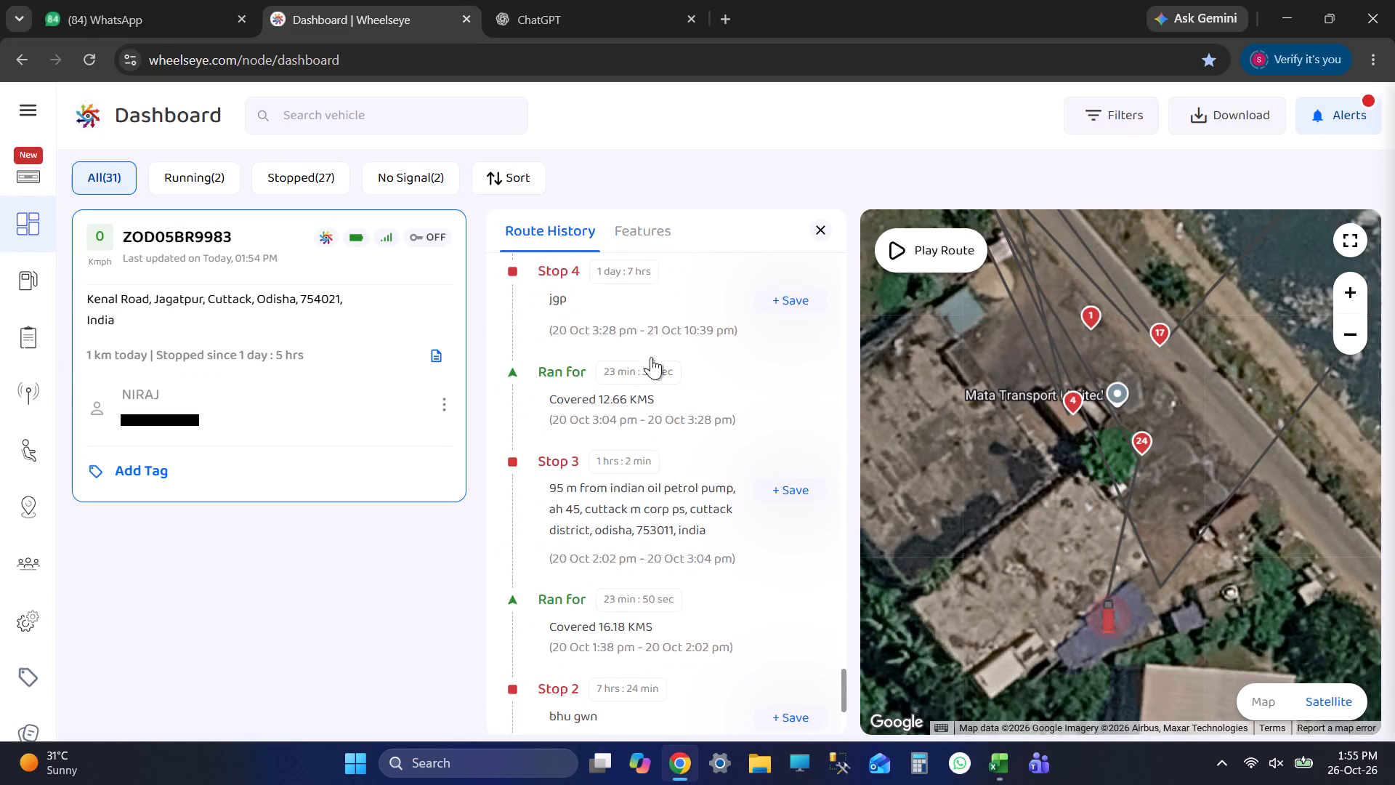
pyautogui.click(650, 318)
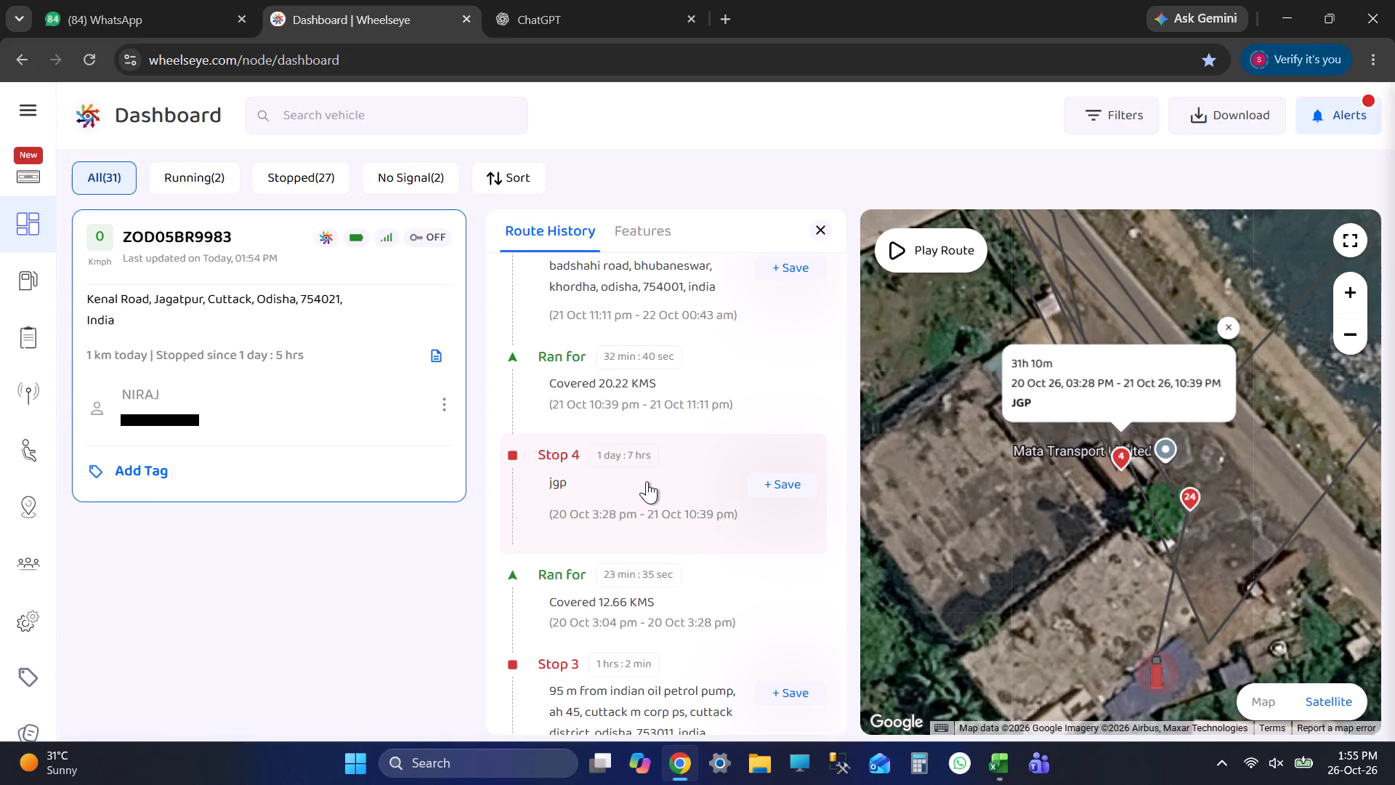
pyautogui.moveTo(648, 513); pyautogui.dragTo(658, 515)
pyautogui.moveTo(658, 515); pyautogui.dragTo(732, 536)
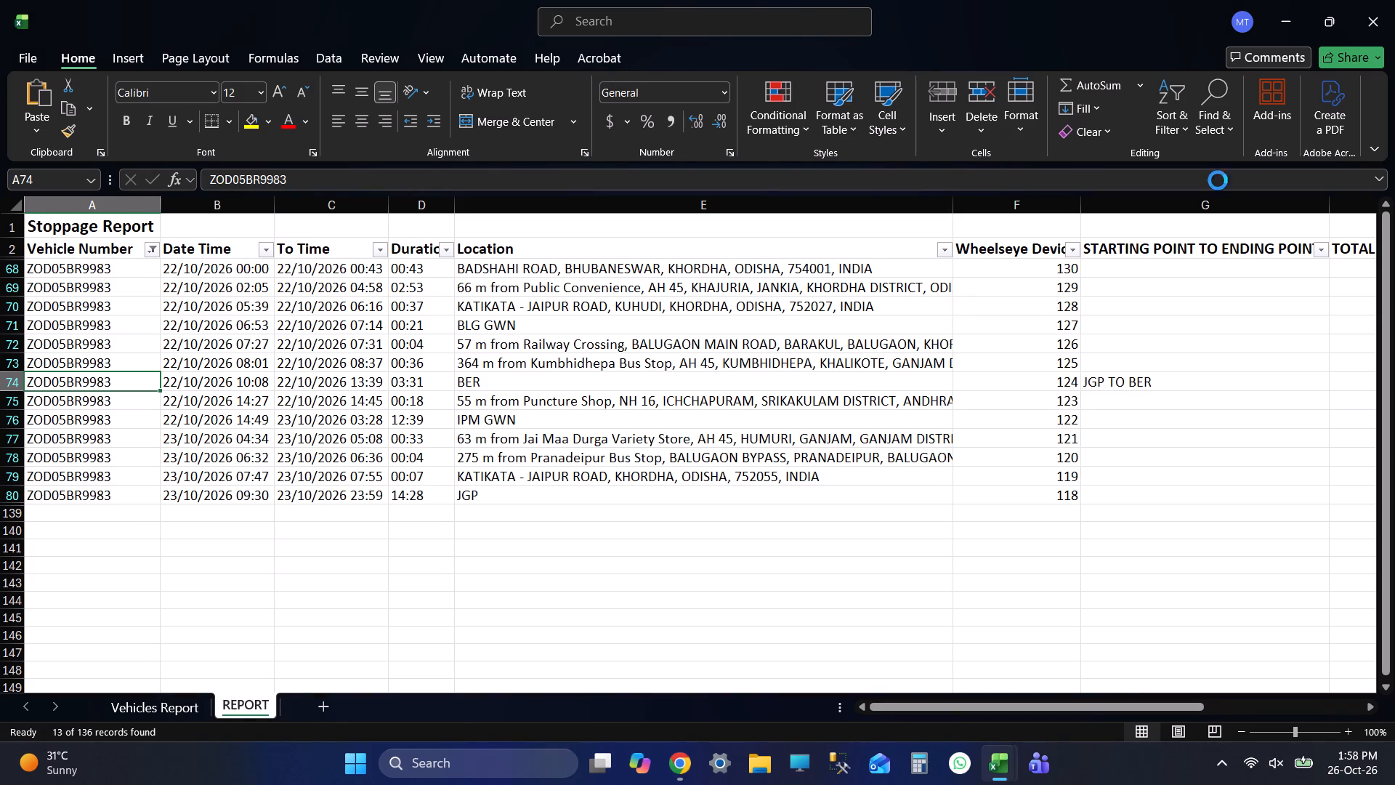
pyautogui.click(1394, 0)
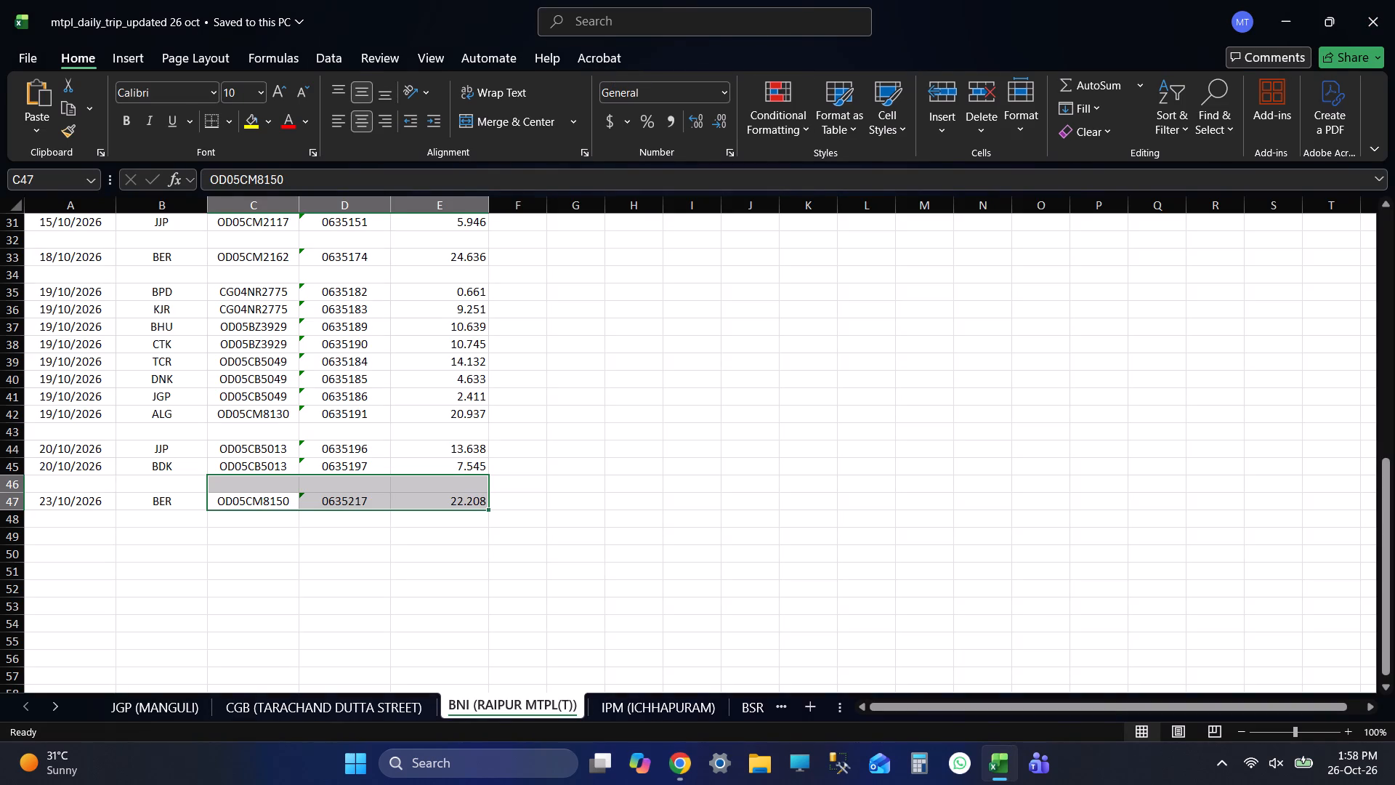
# Save and close the mtpl_daily_trip_updated 26 oct workbook.
pyautogui.hotkey('ctrl', 's')
pyautogui.click(1394, 0)
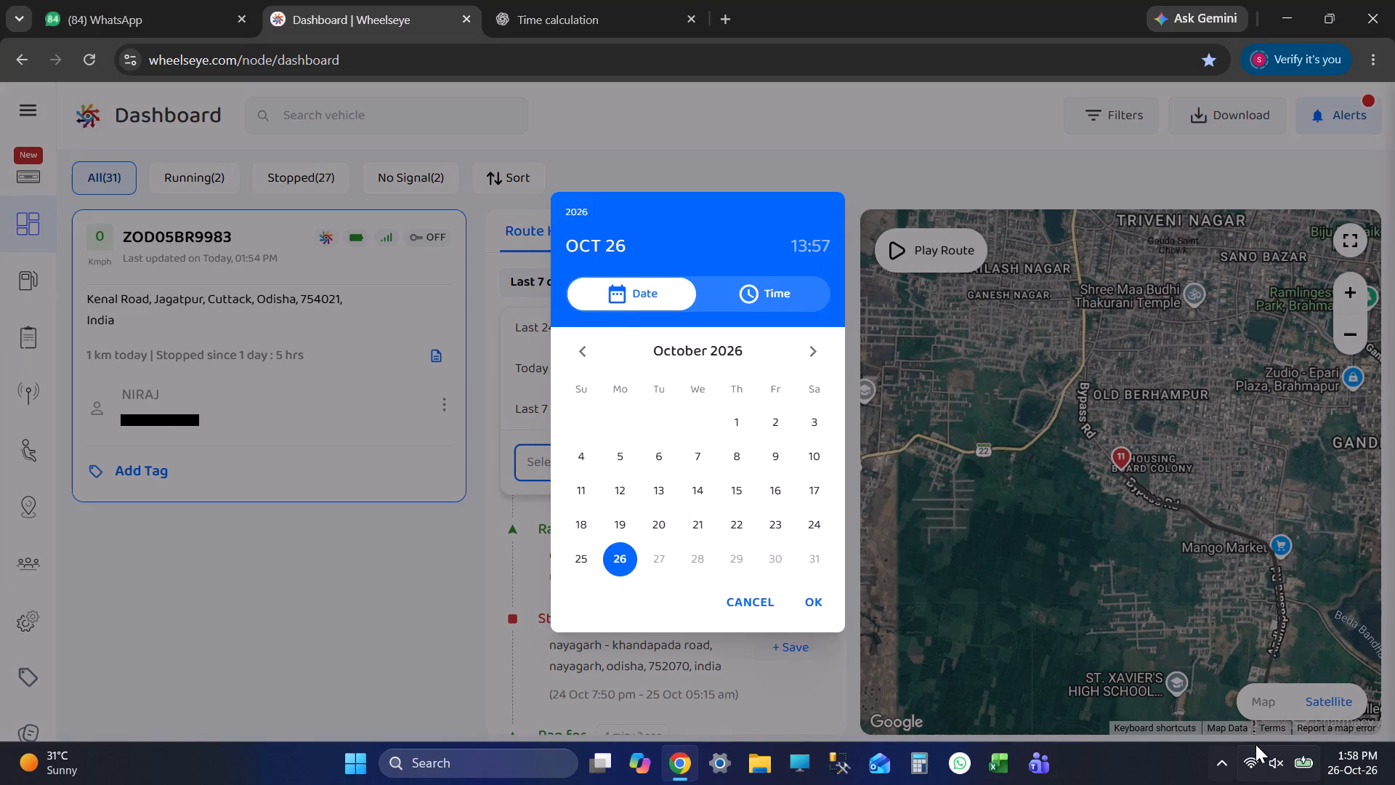
# Open the Windows quick settings for network, sound and battery.
pyautogui.click(1269, 784)
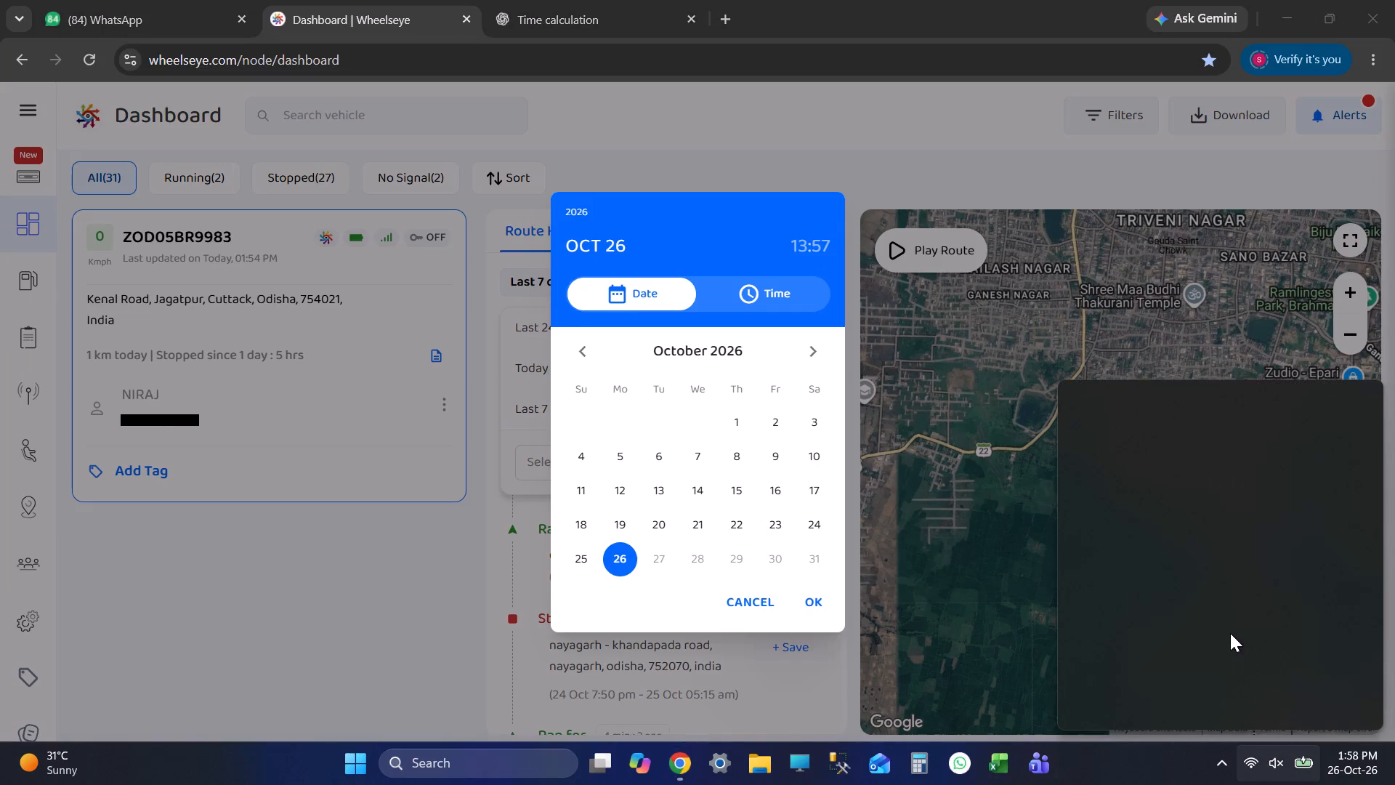